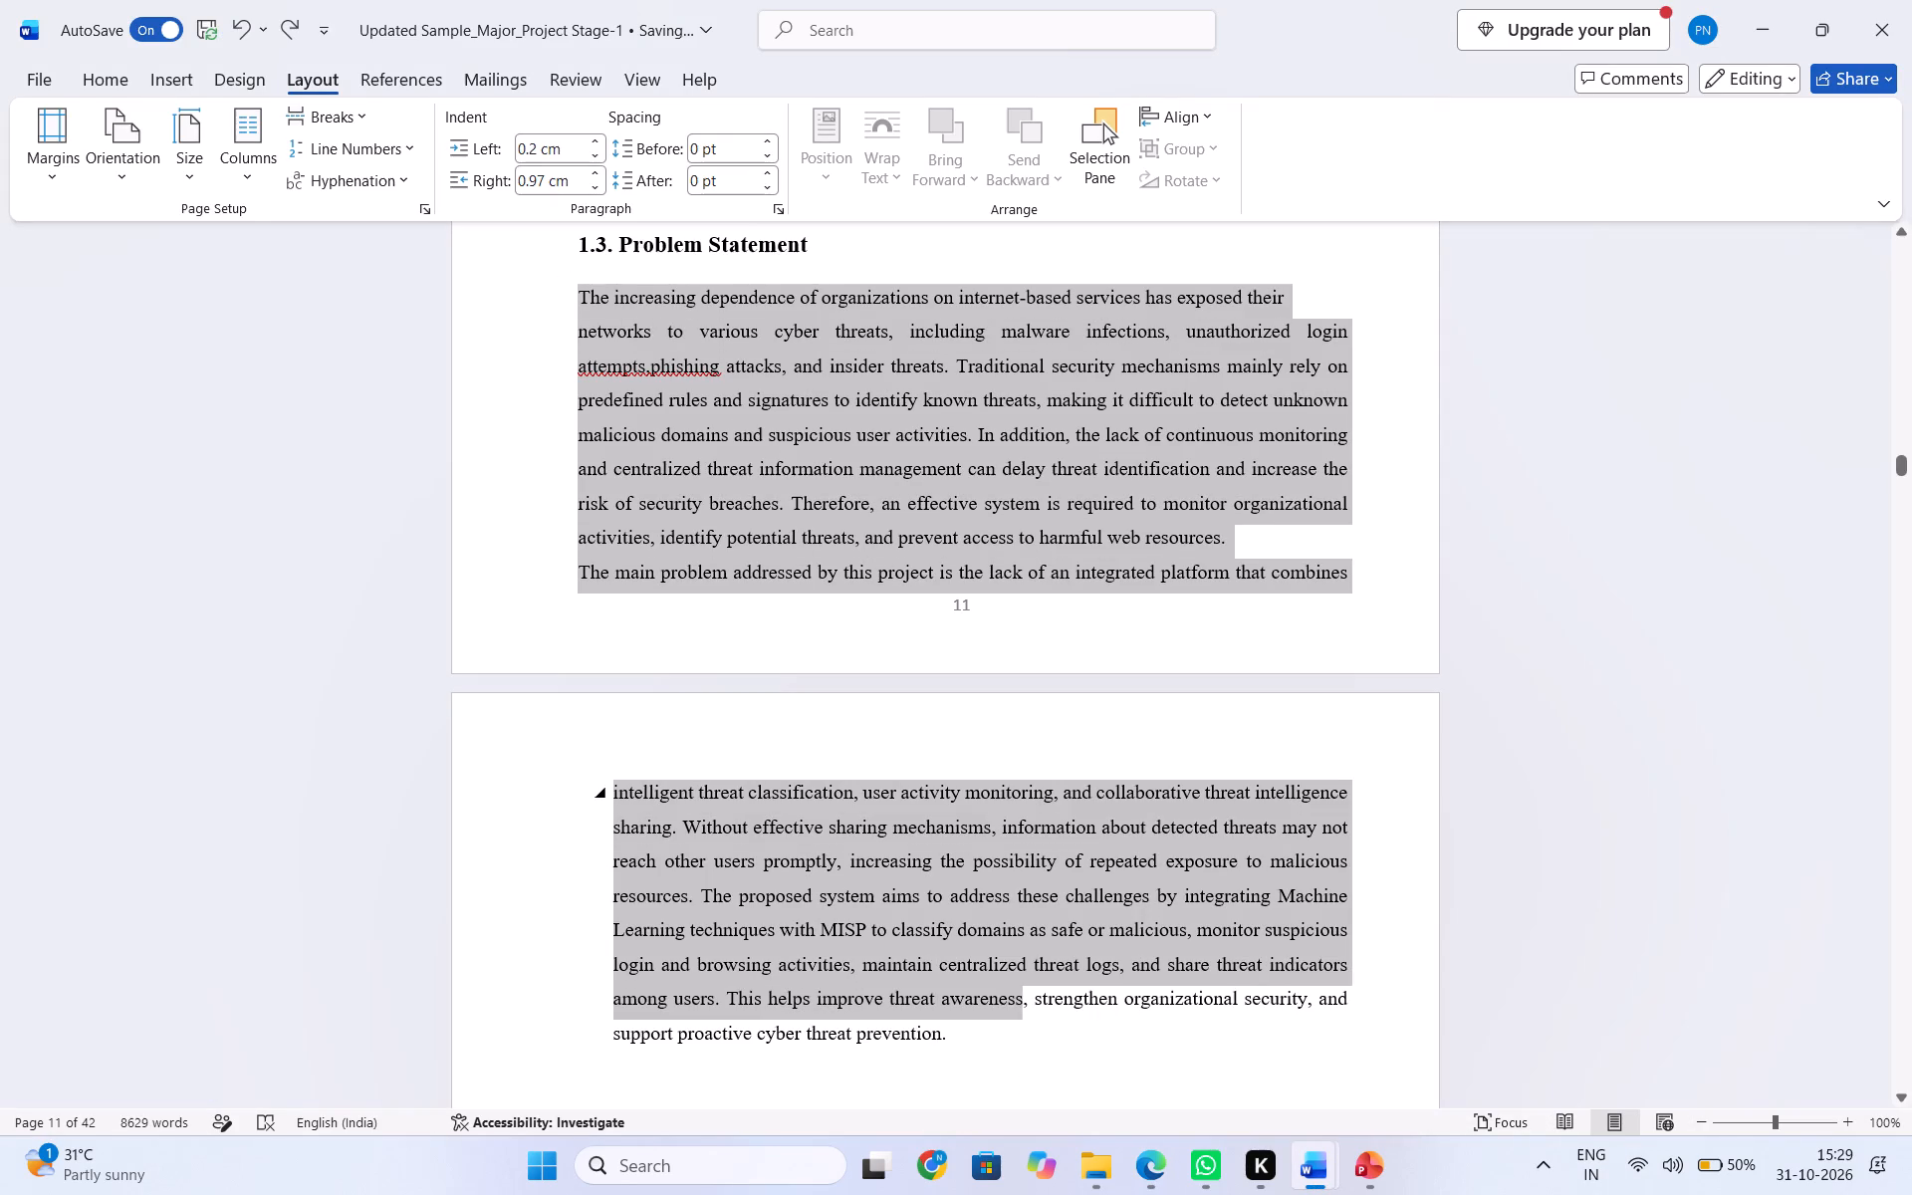
drag(974, 1013, 962, 1032)
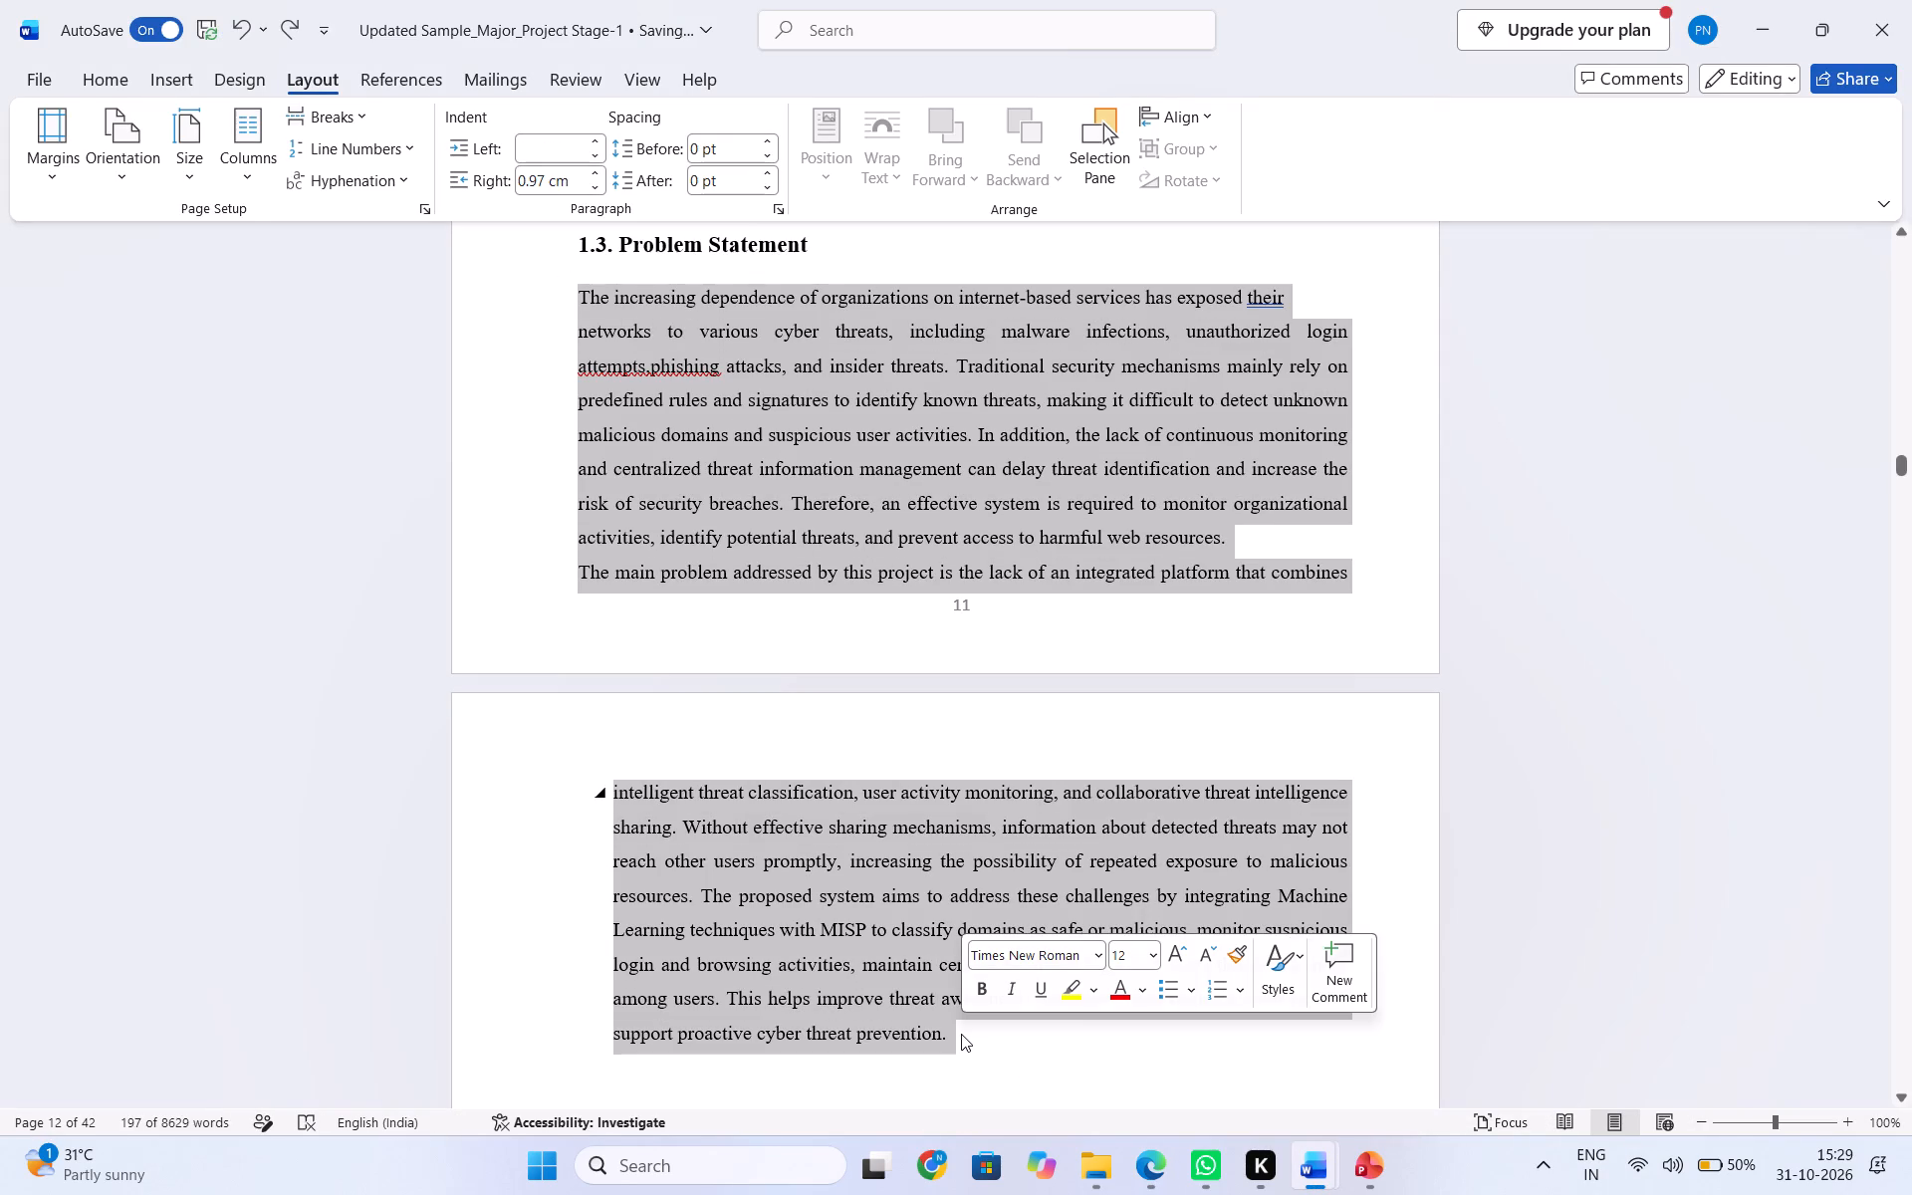
key(ctrl+v)
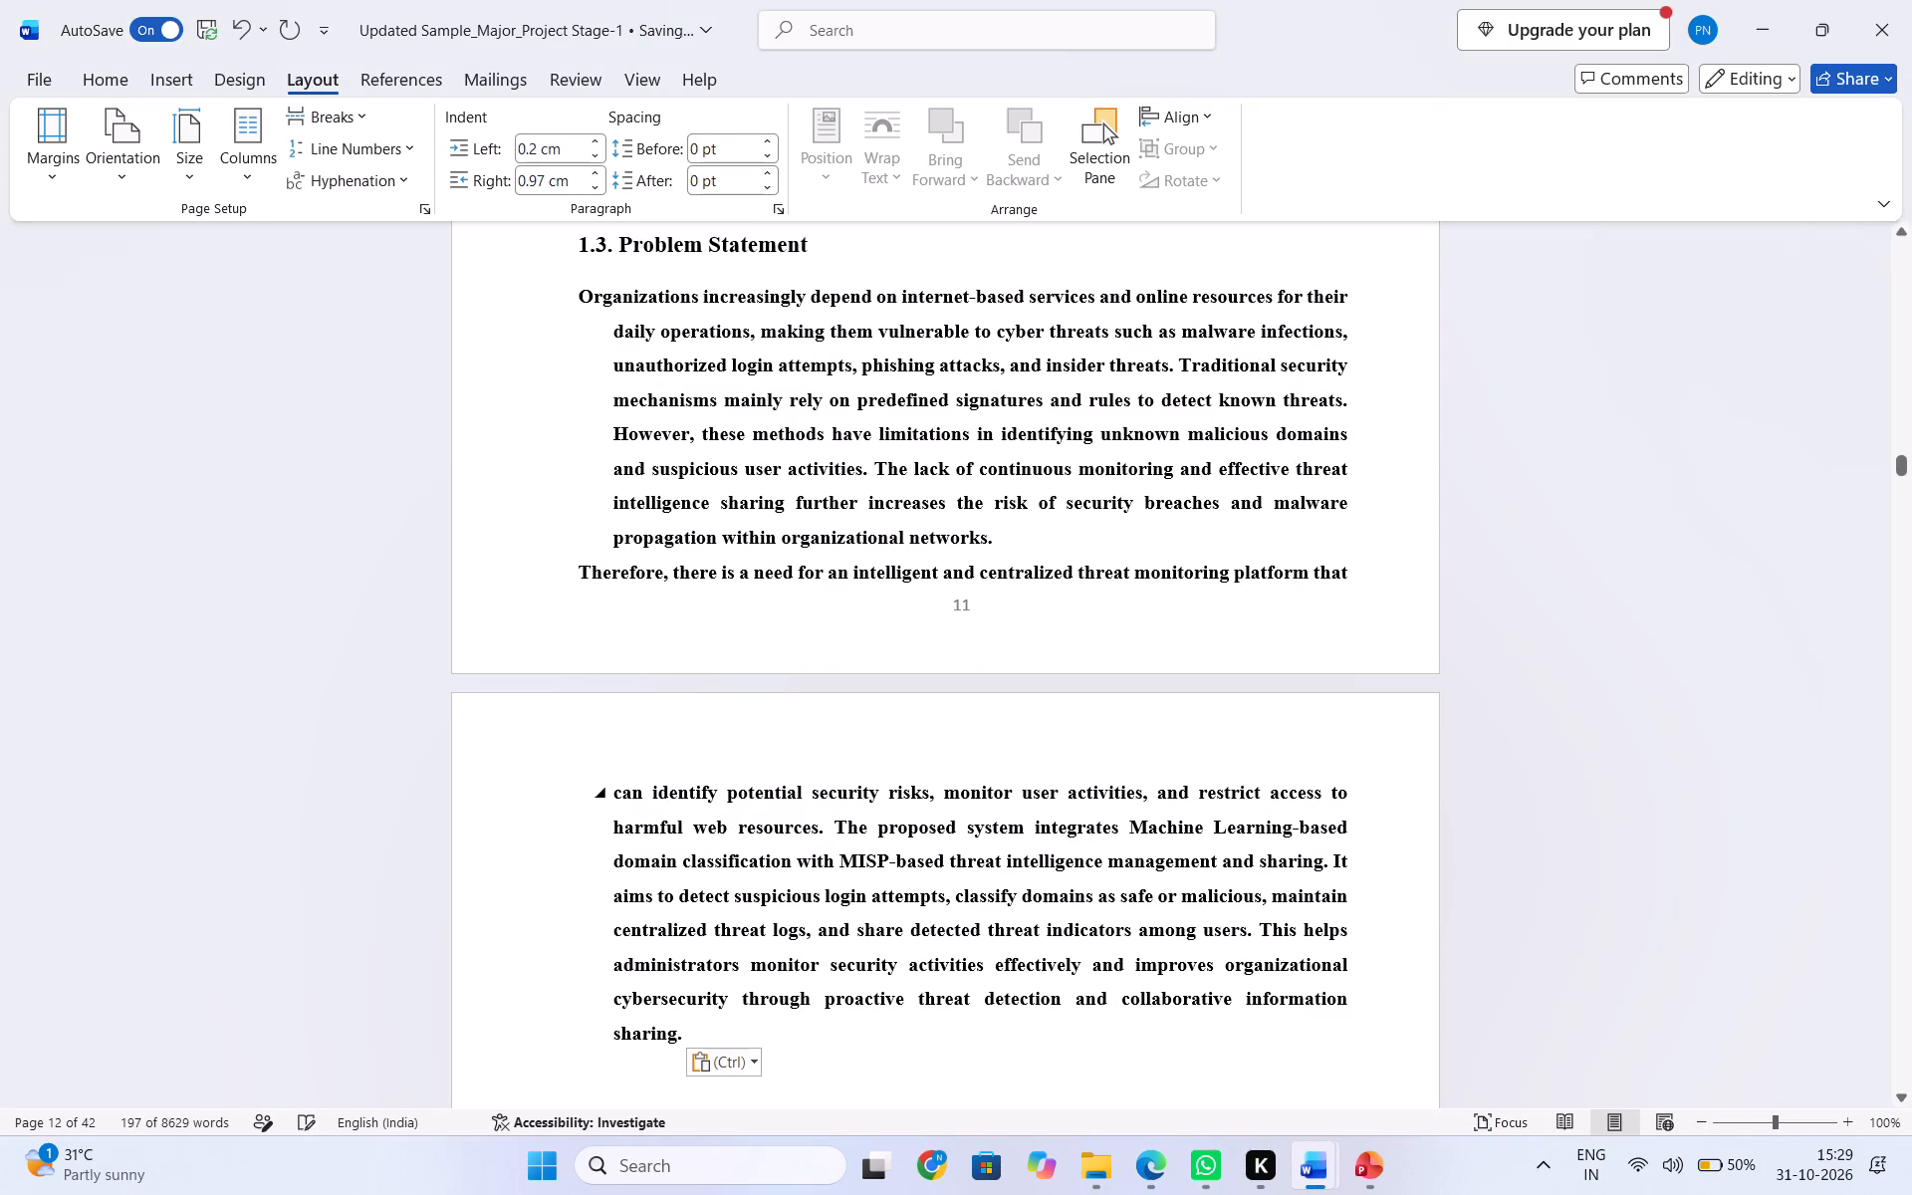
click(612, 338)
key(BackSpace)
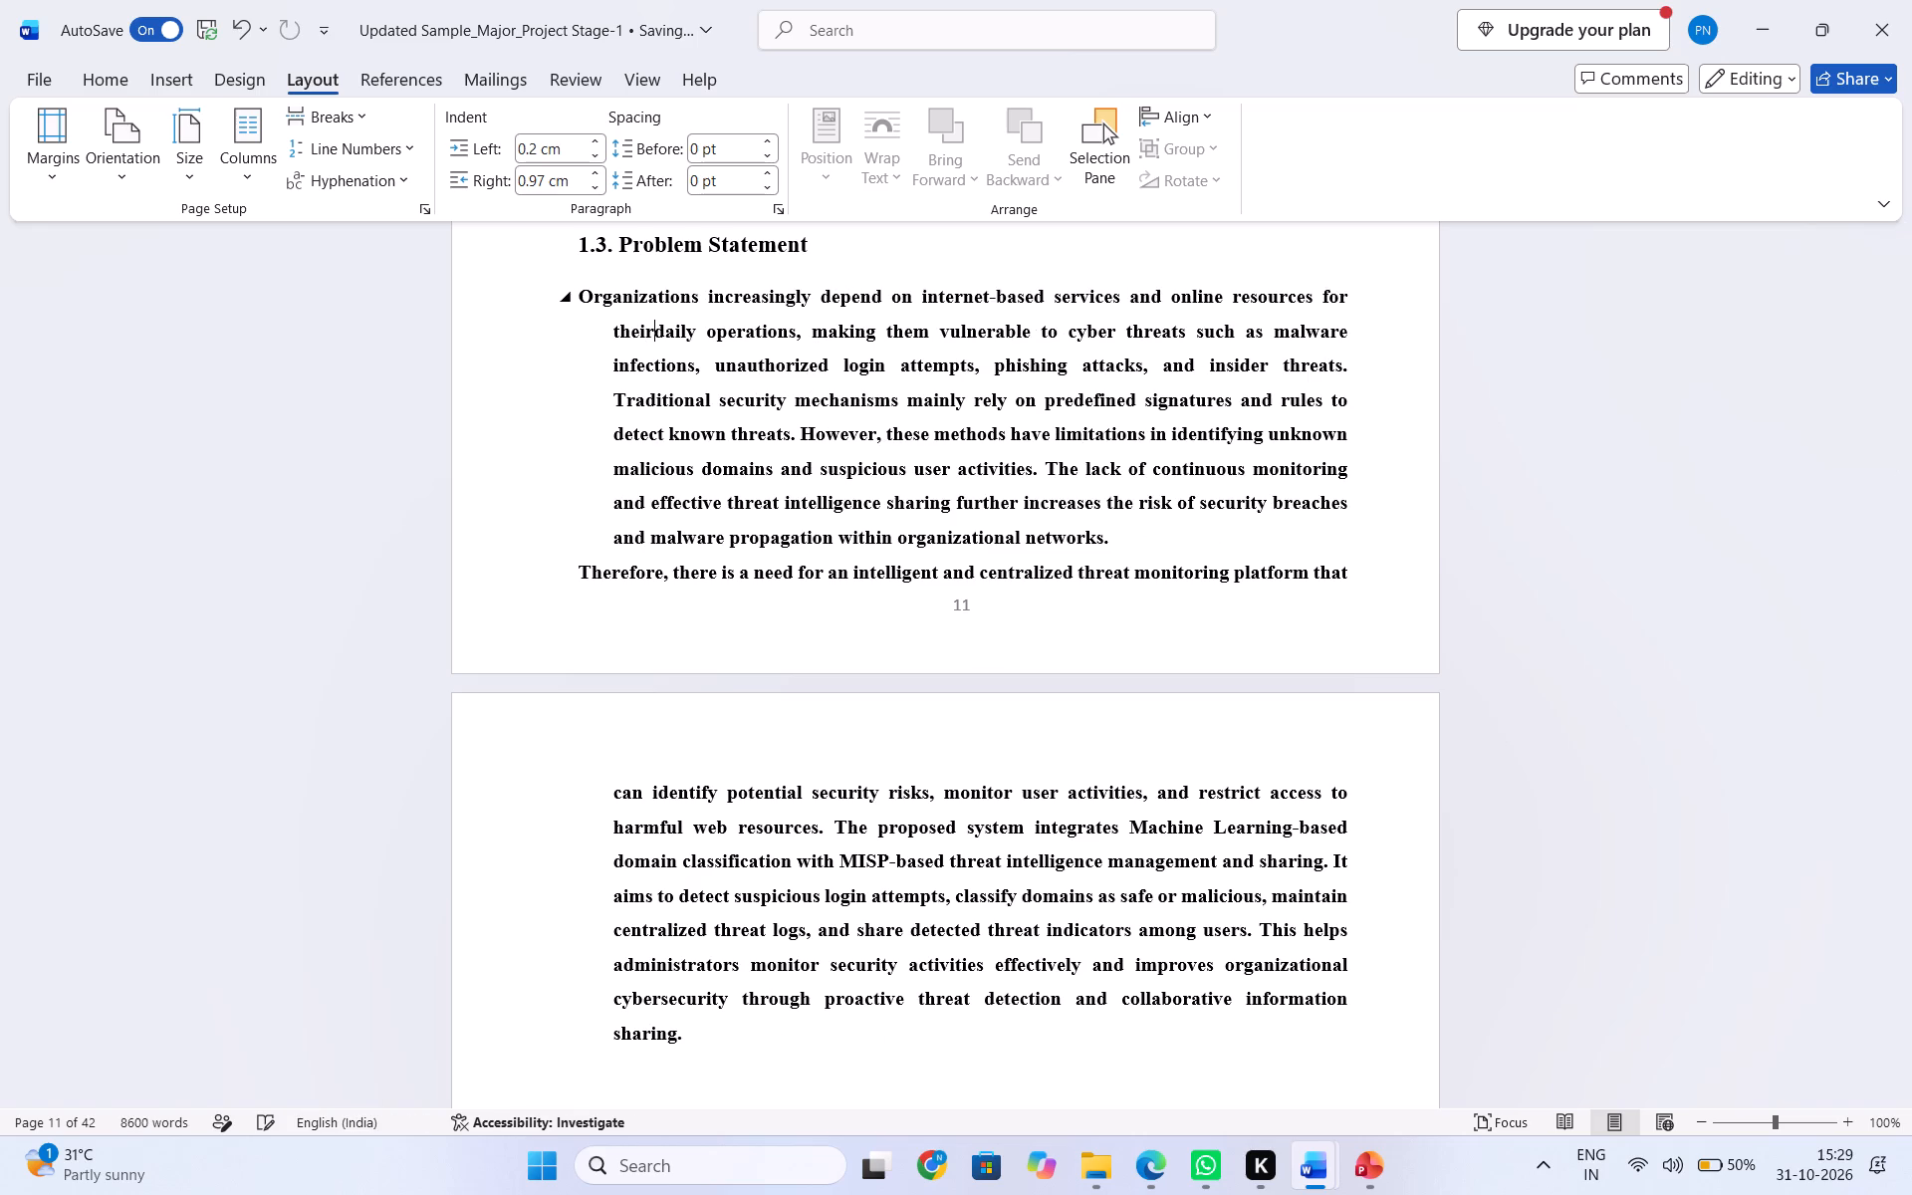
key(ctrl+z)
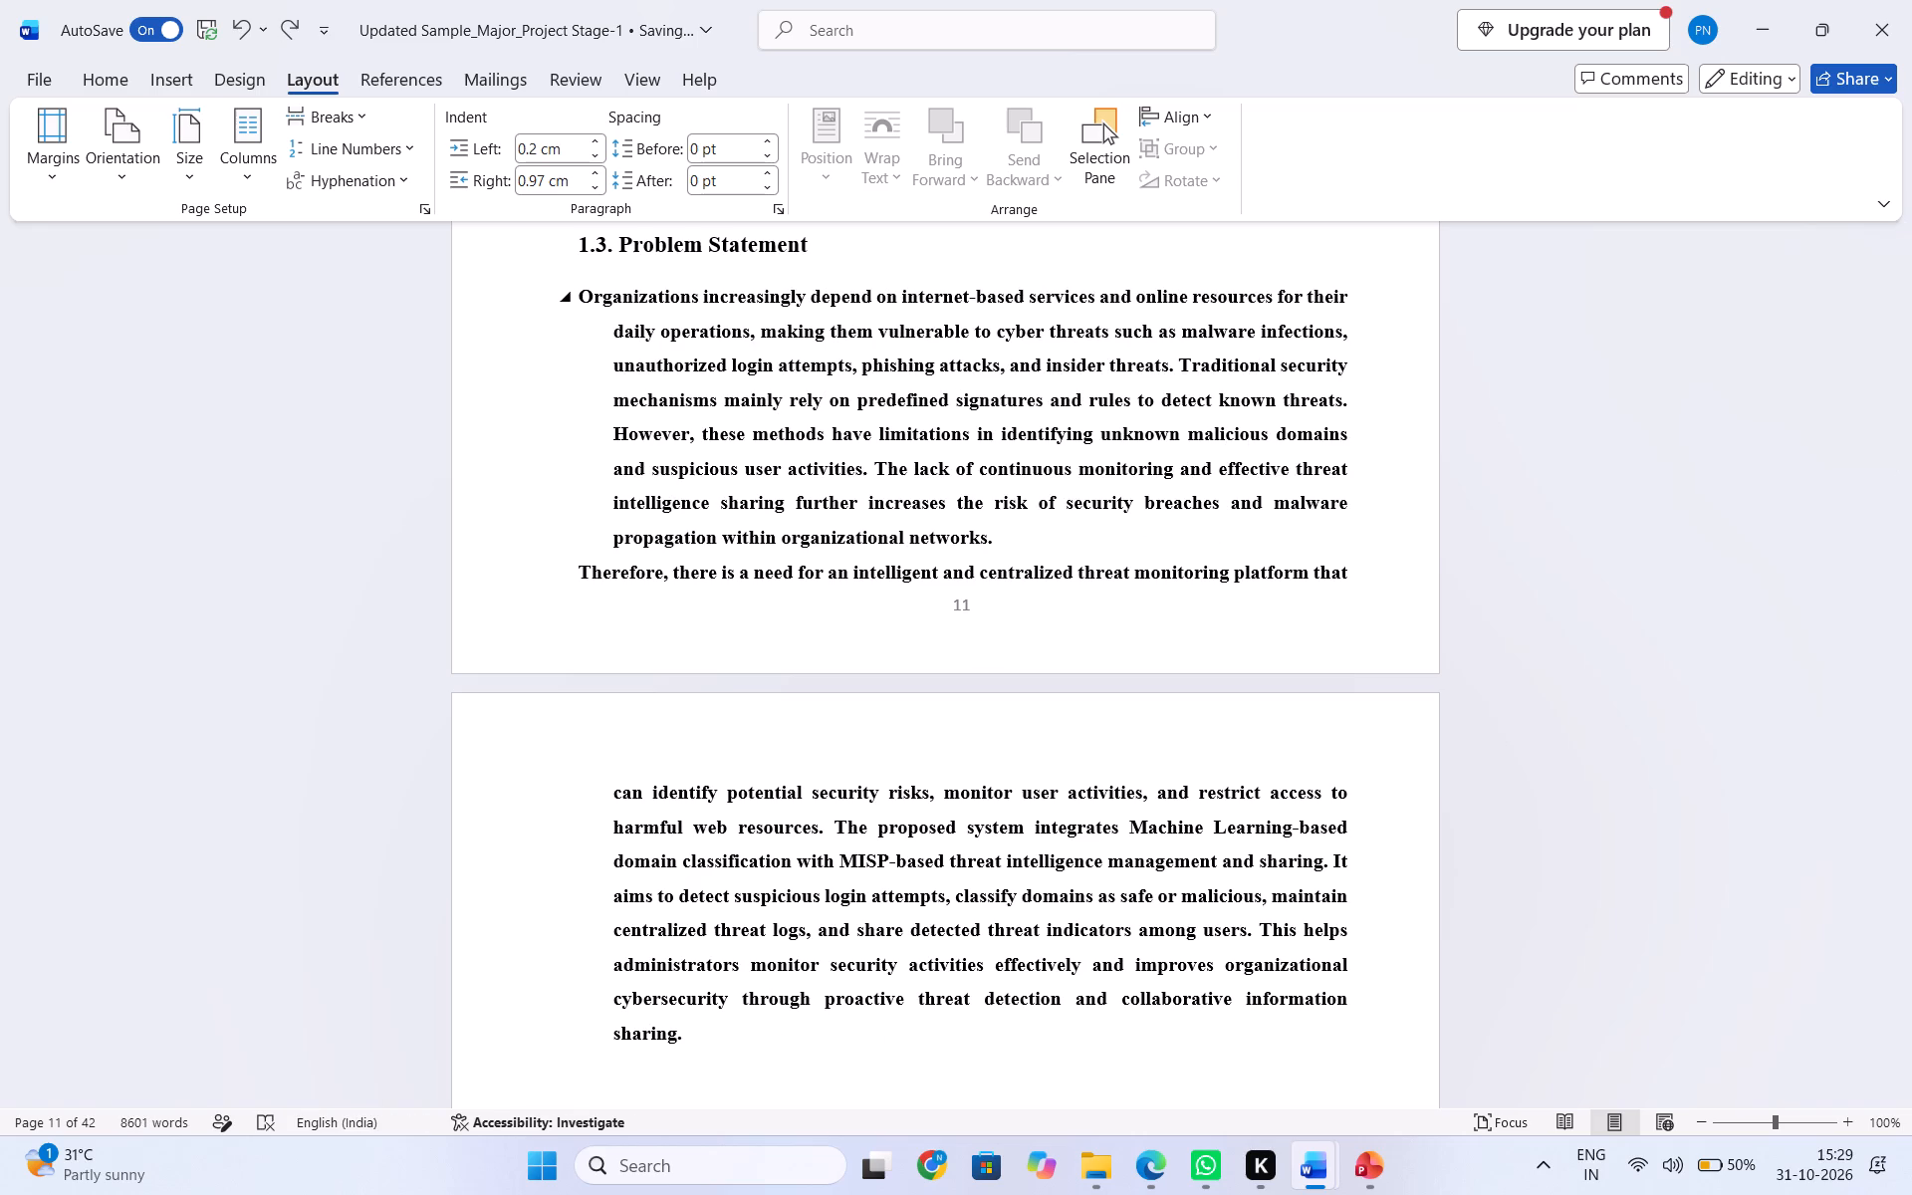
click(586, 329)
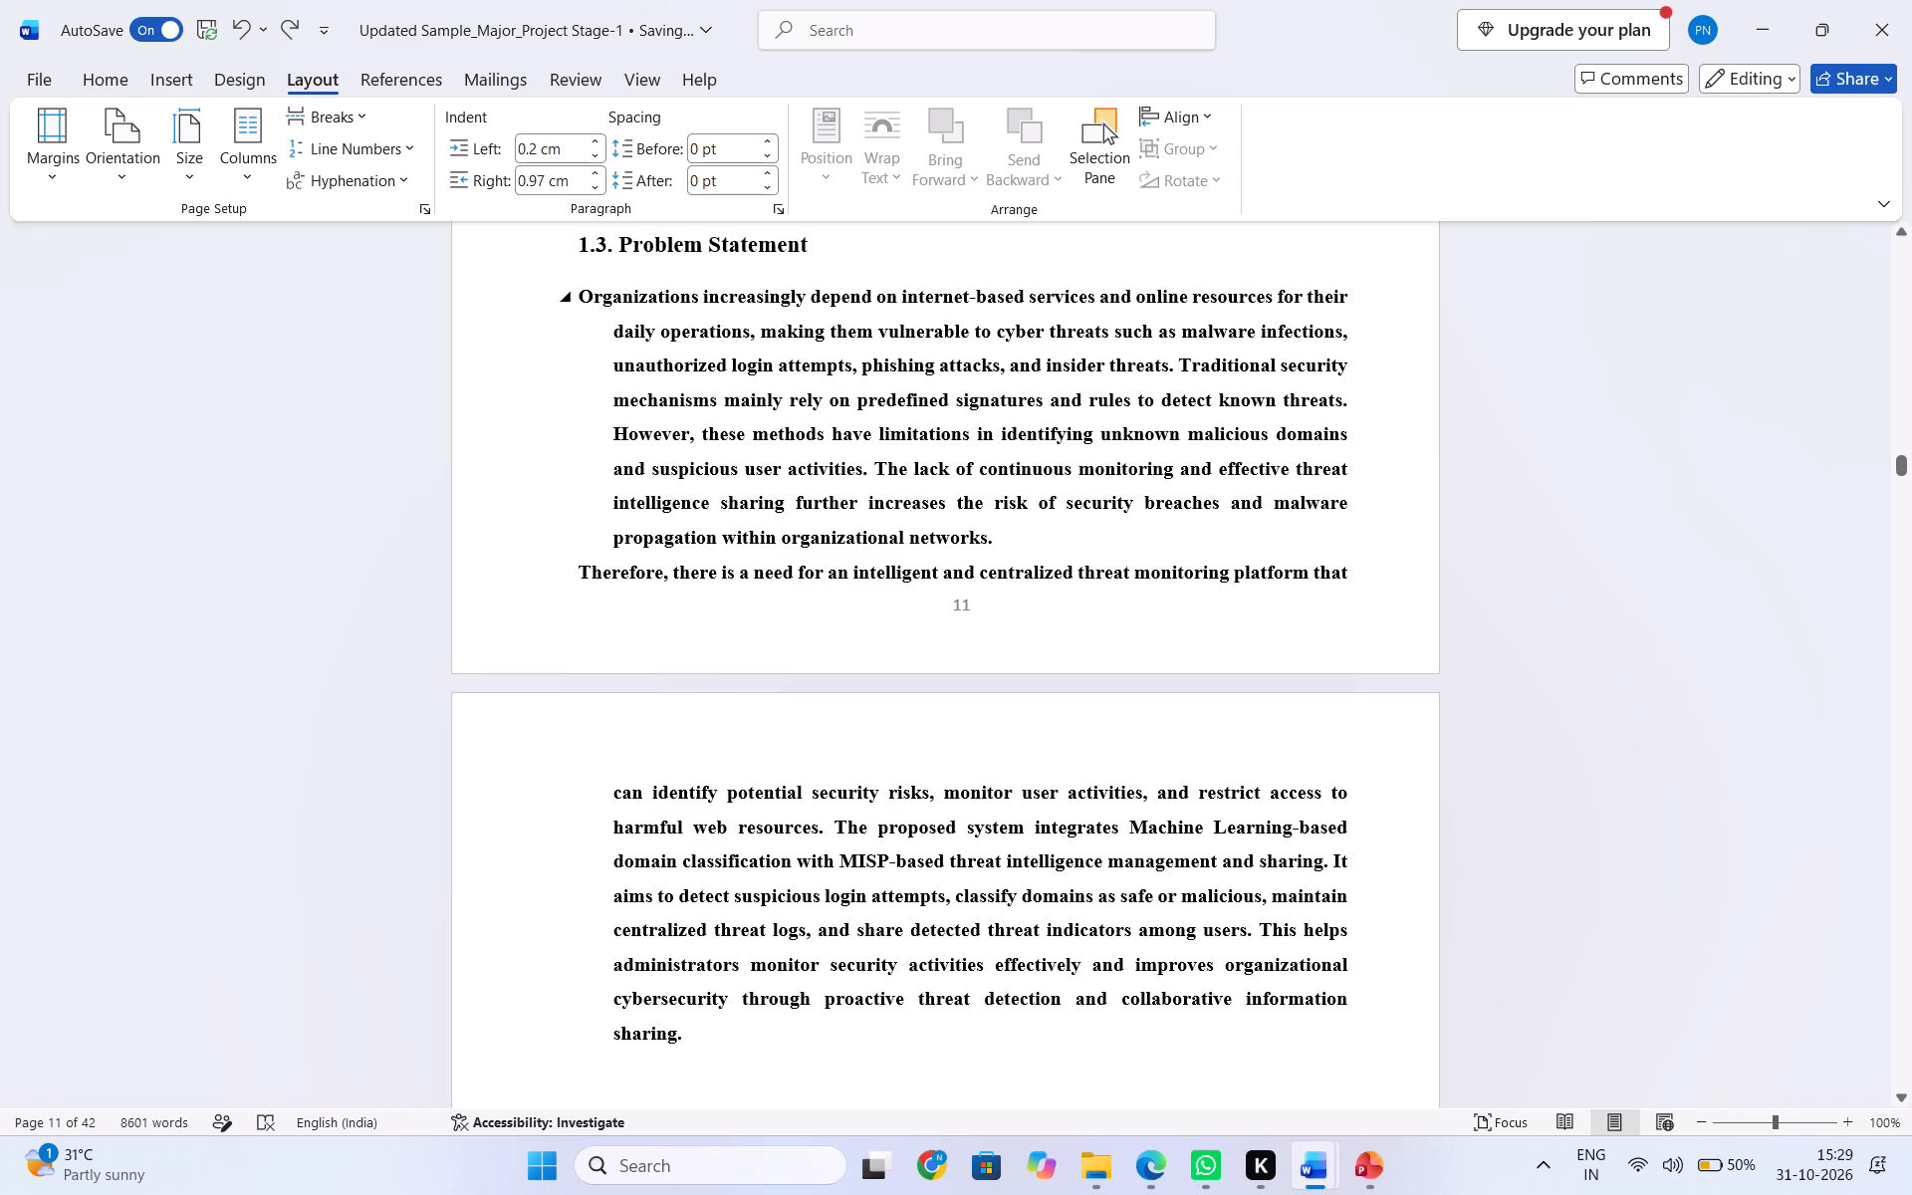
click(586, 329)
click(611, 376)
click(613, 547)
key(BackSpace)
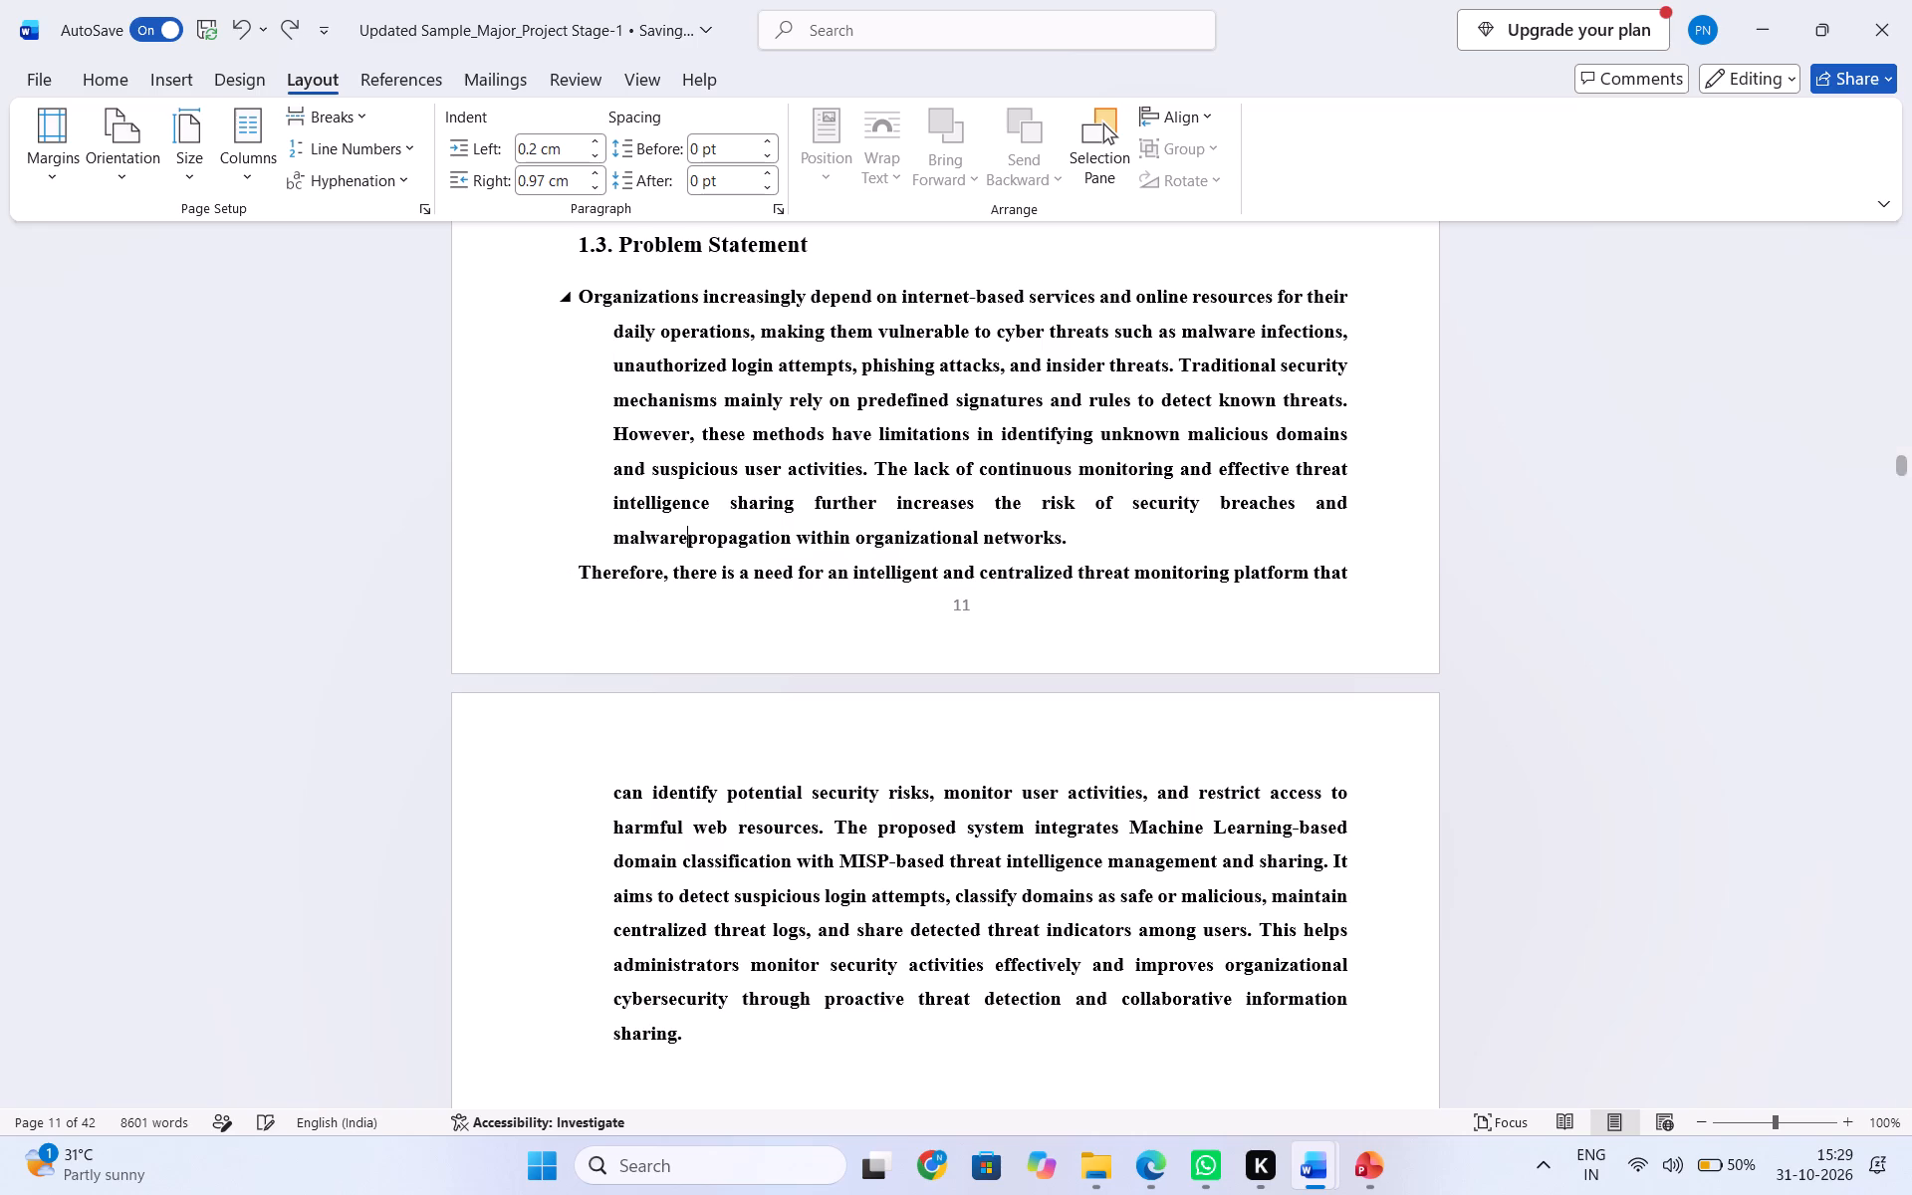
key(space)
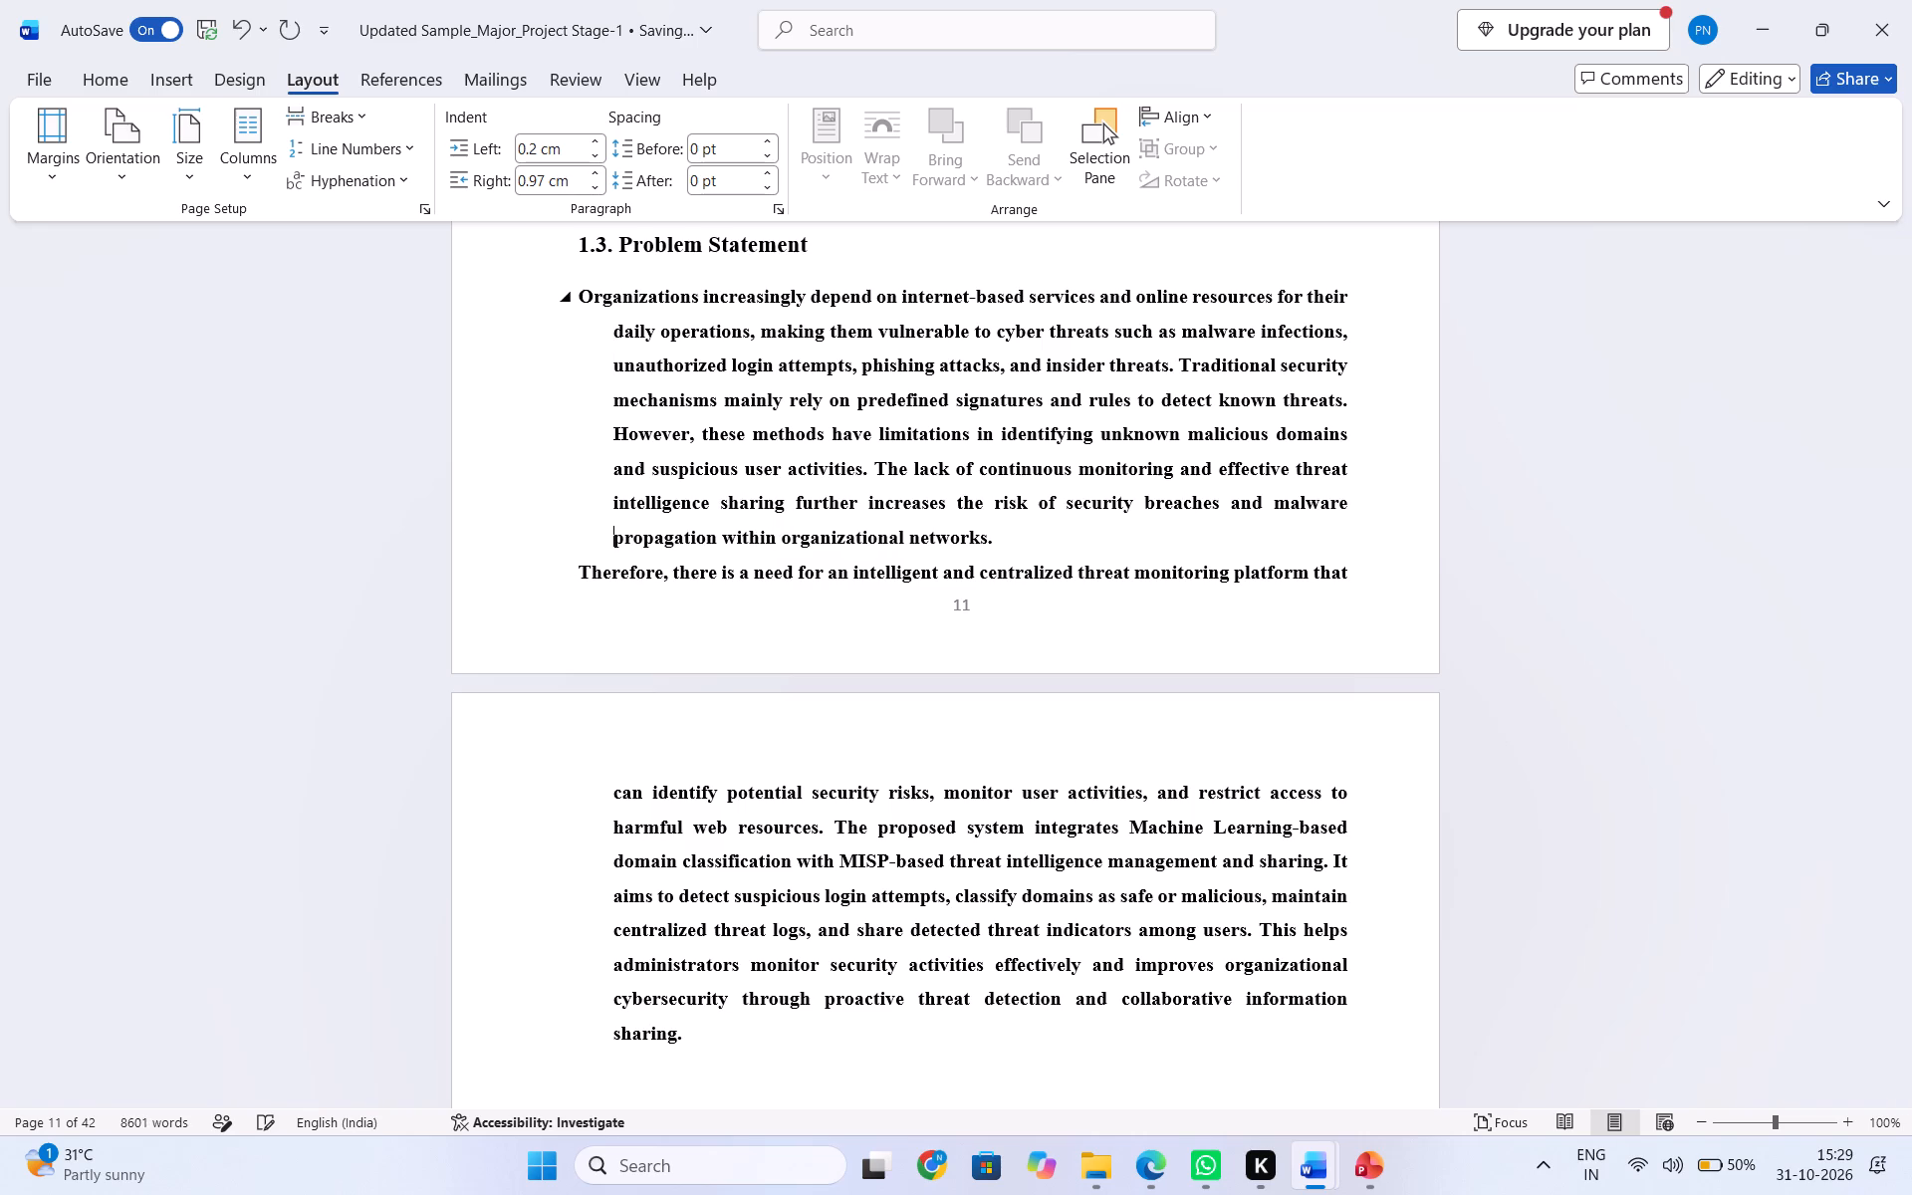
Remove the hanging indent from both pasted Problem Statement paragraphs so all lines align with their first lines.
click(582, 295)
key(BackSpace)
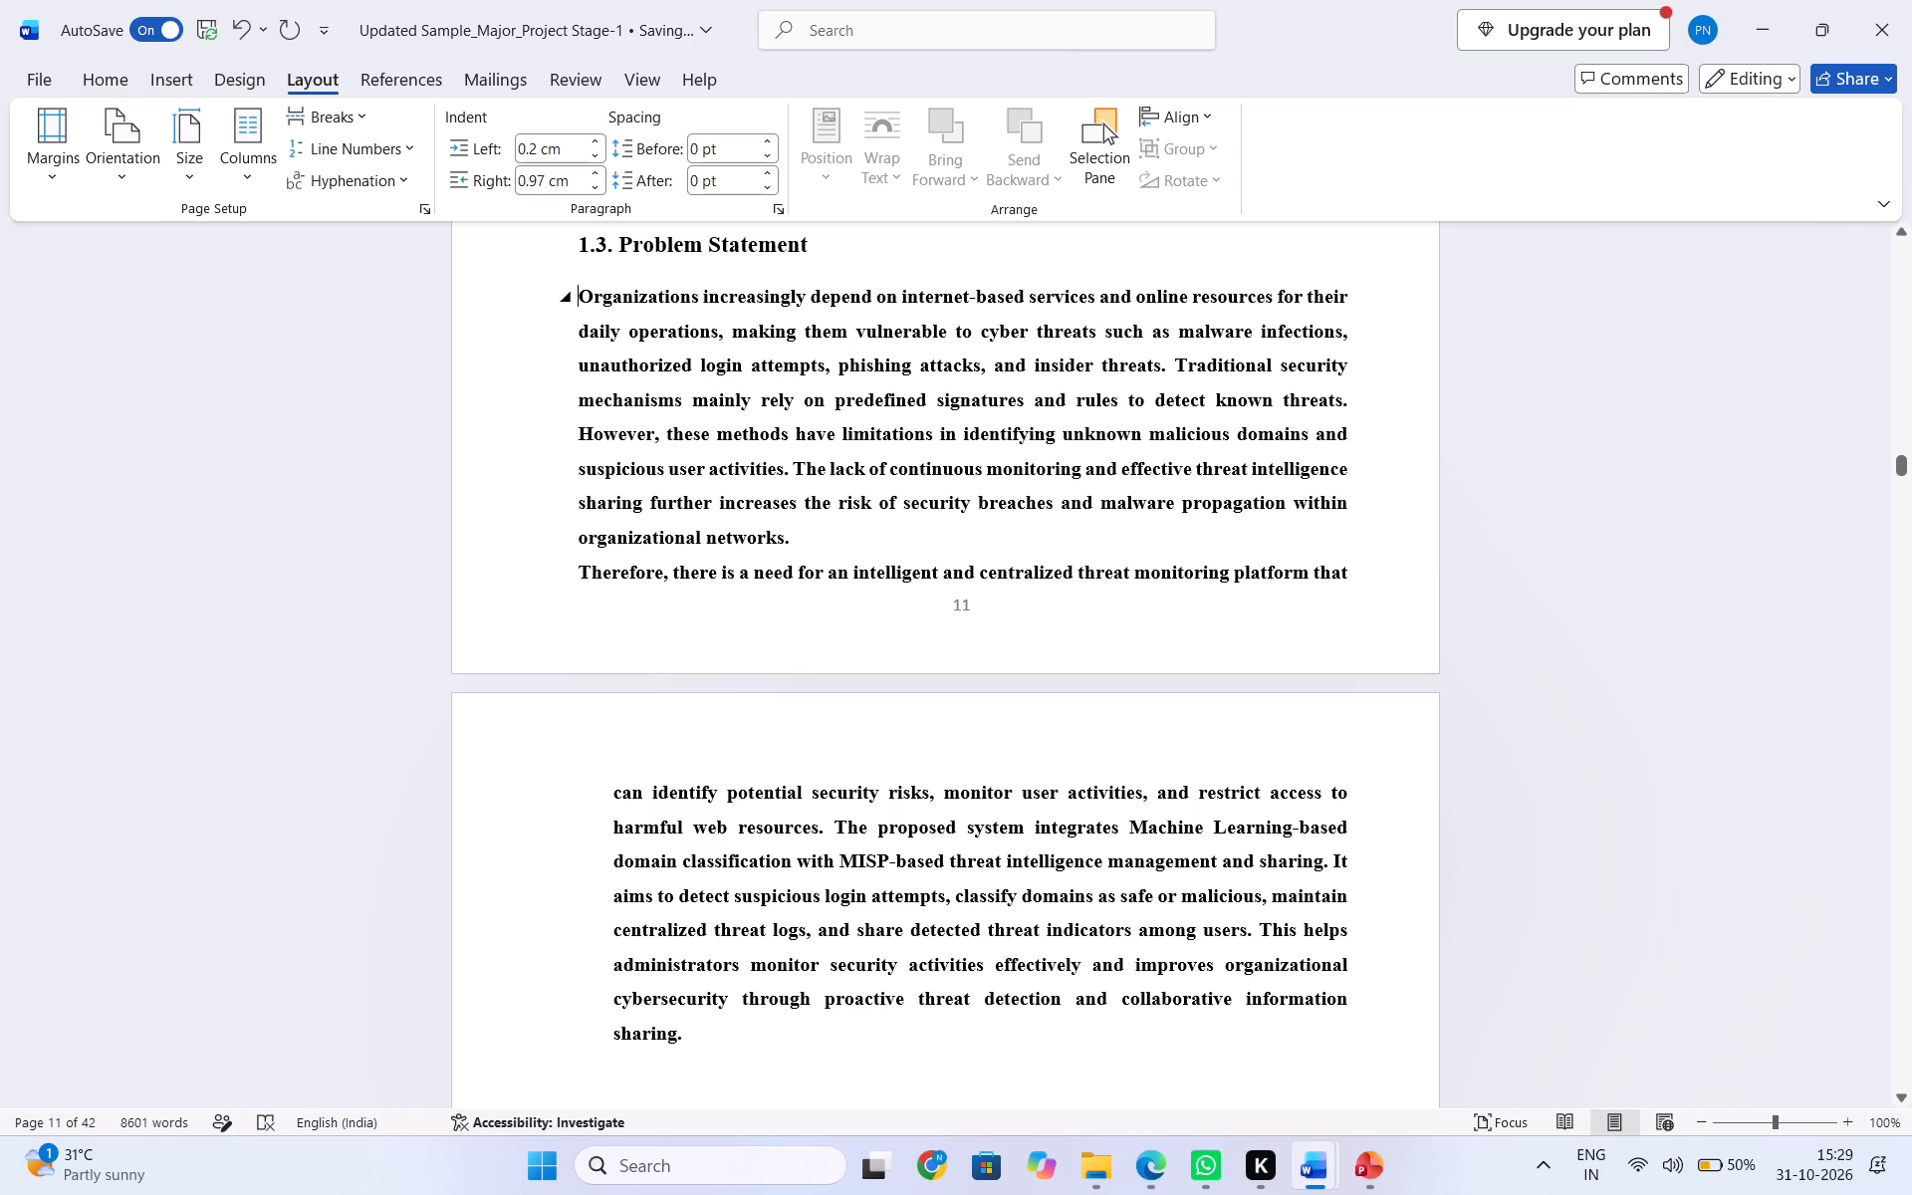
click(579, 578)
key(BackSpace)
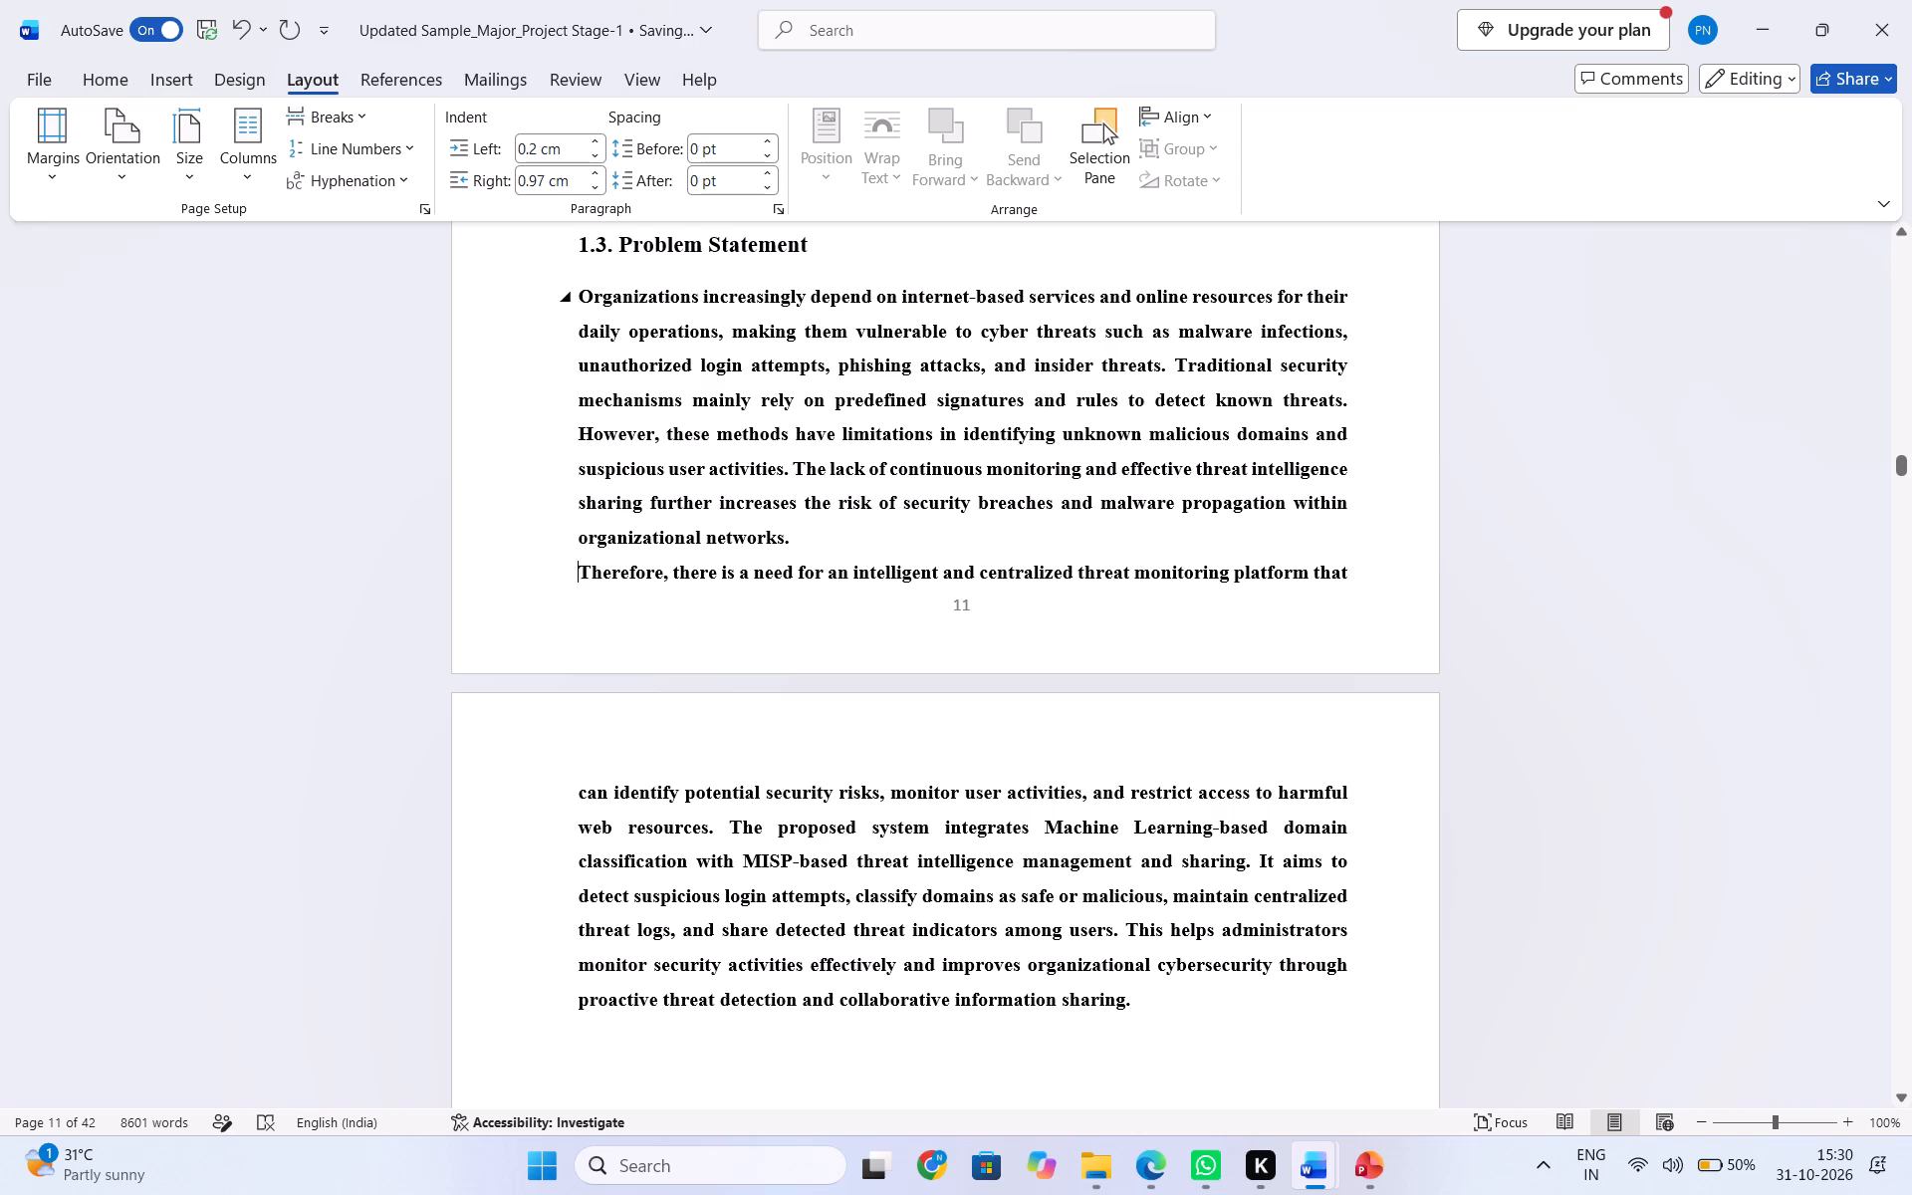
Remove the bold formatting from both Problem Statement paragraphs and apply a preset line spacing to them.
drag(578, 294, 1143, 1000)
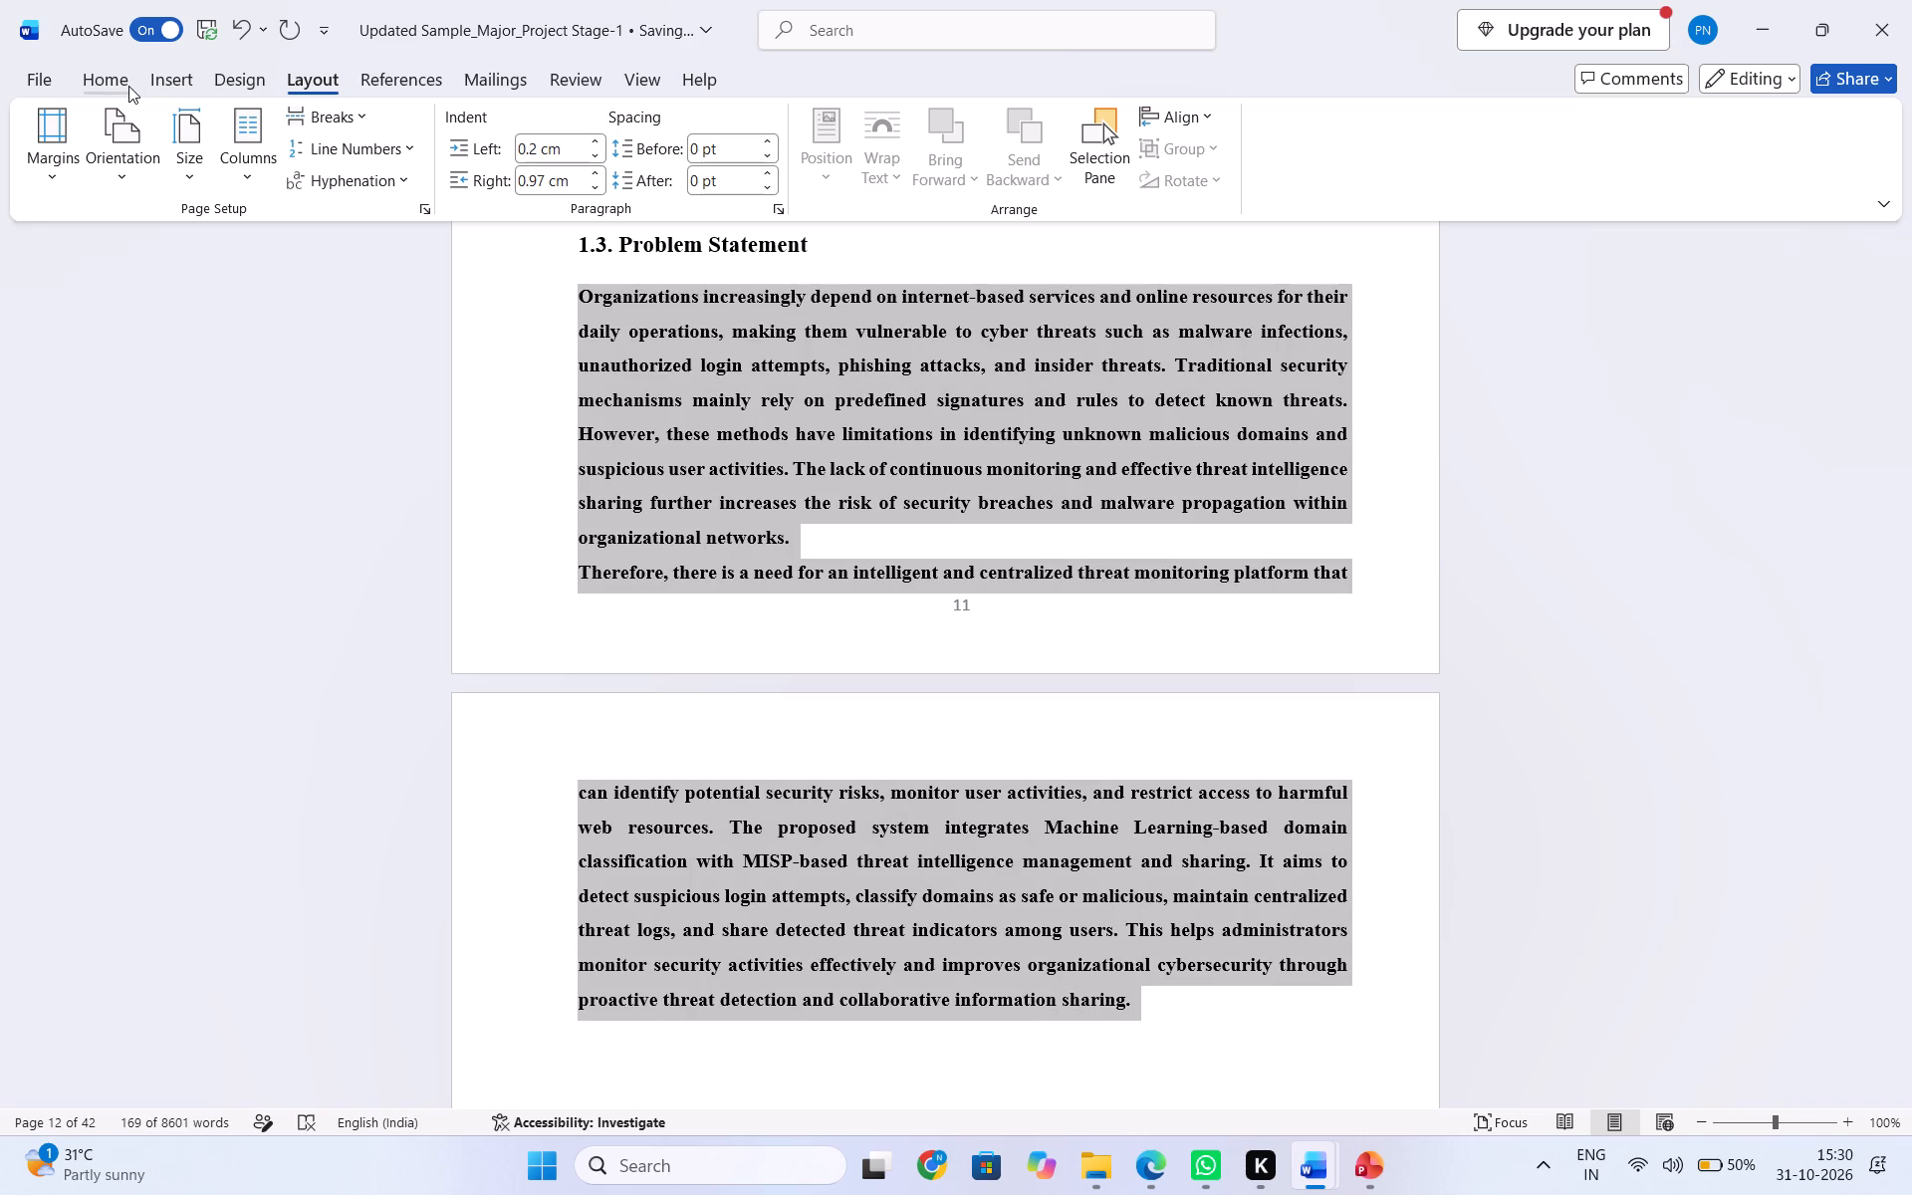
click(128, 86)
click(255, 171)
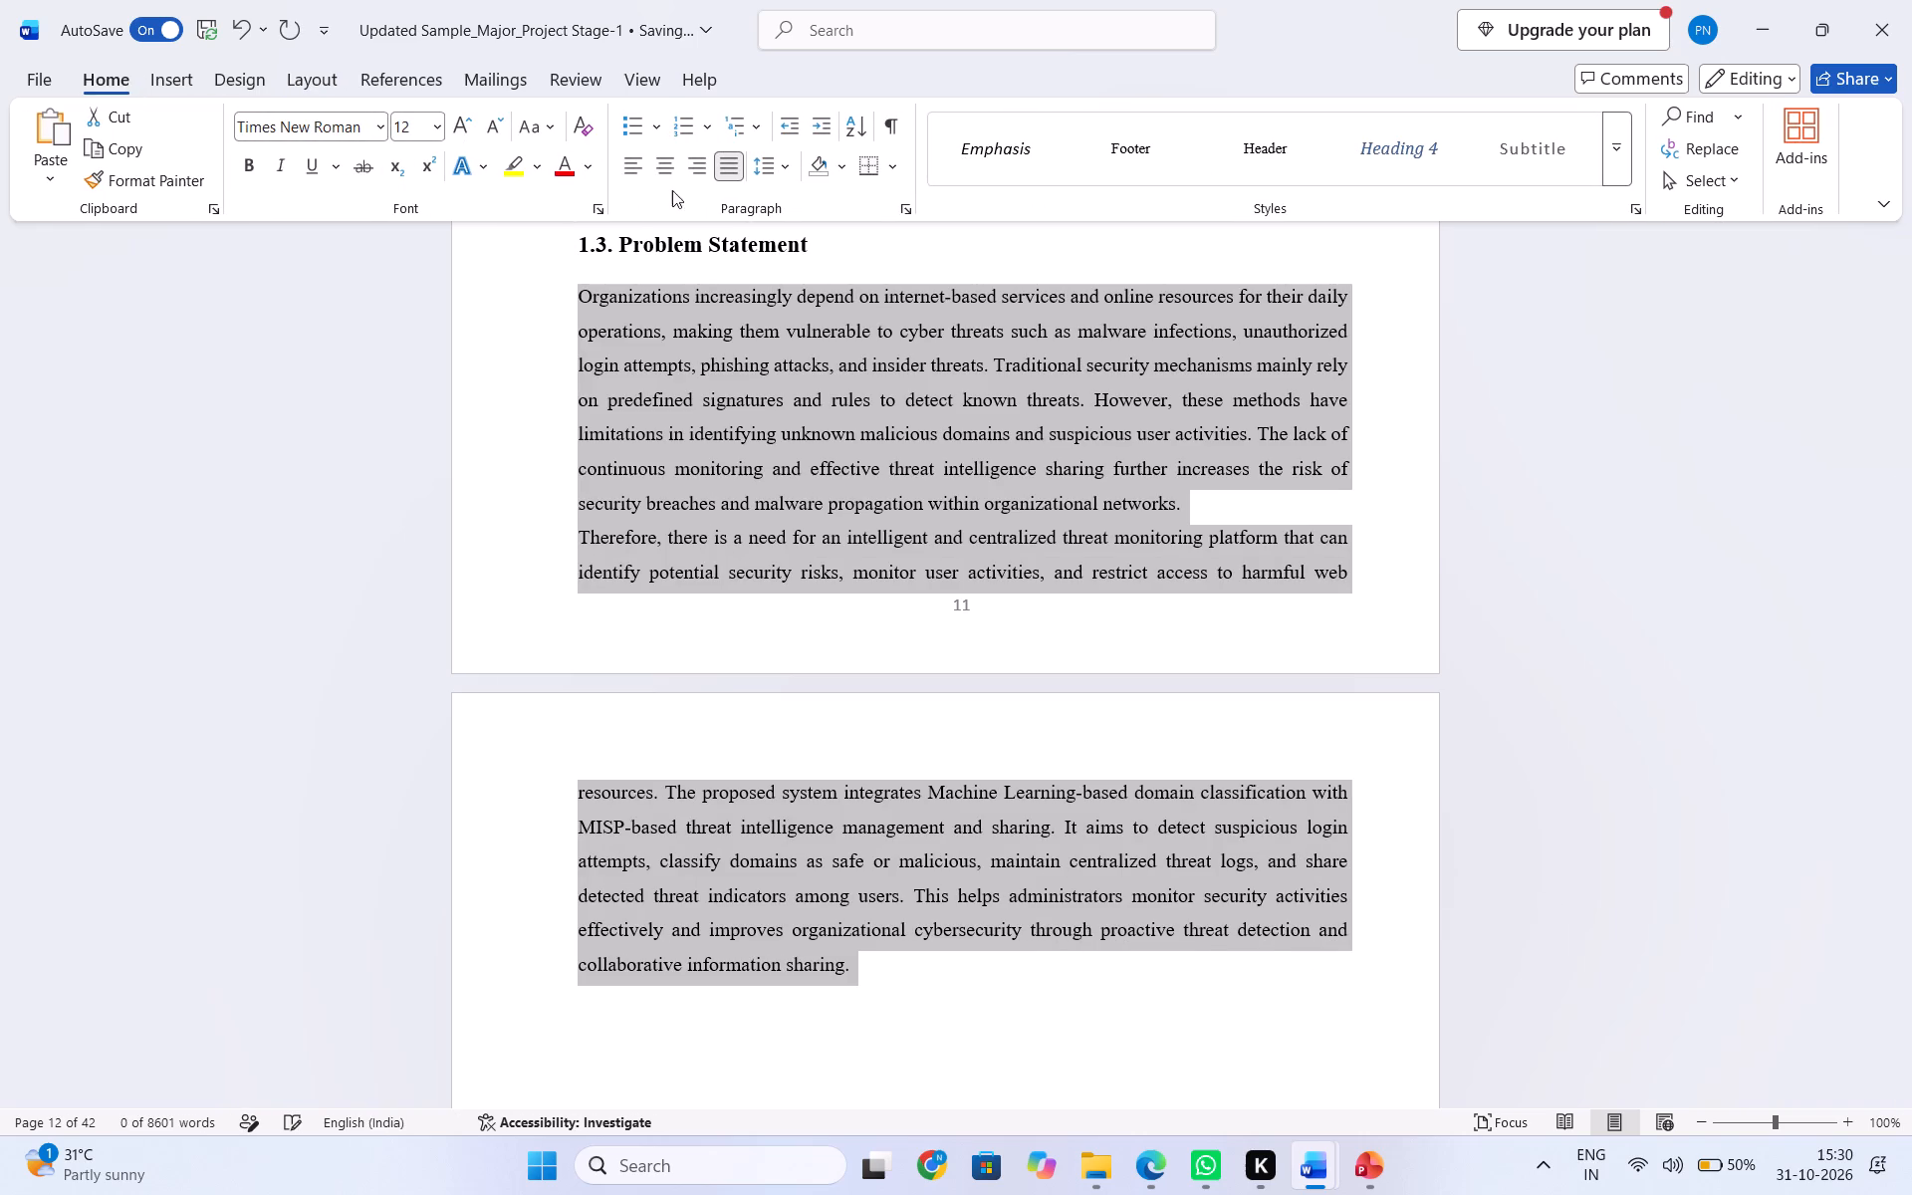
click(787, 164)
click(801, 268)
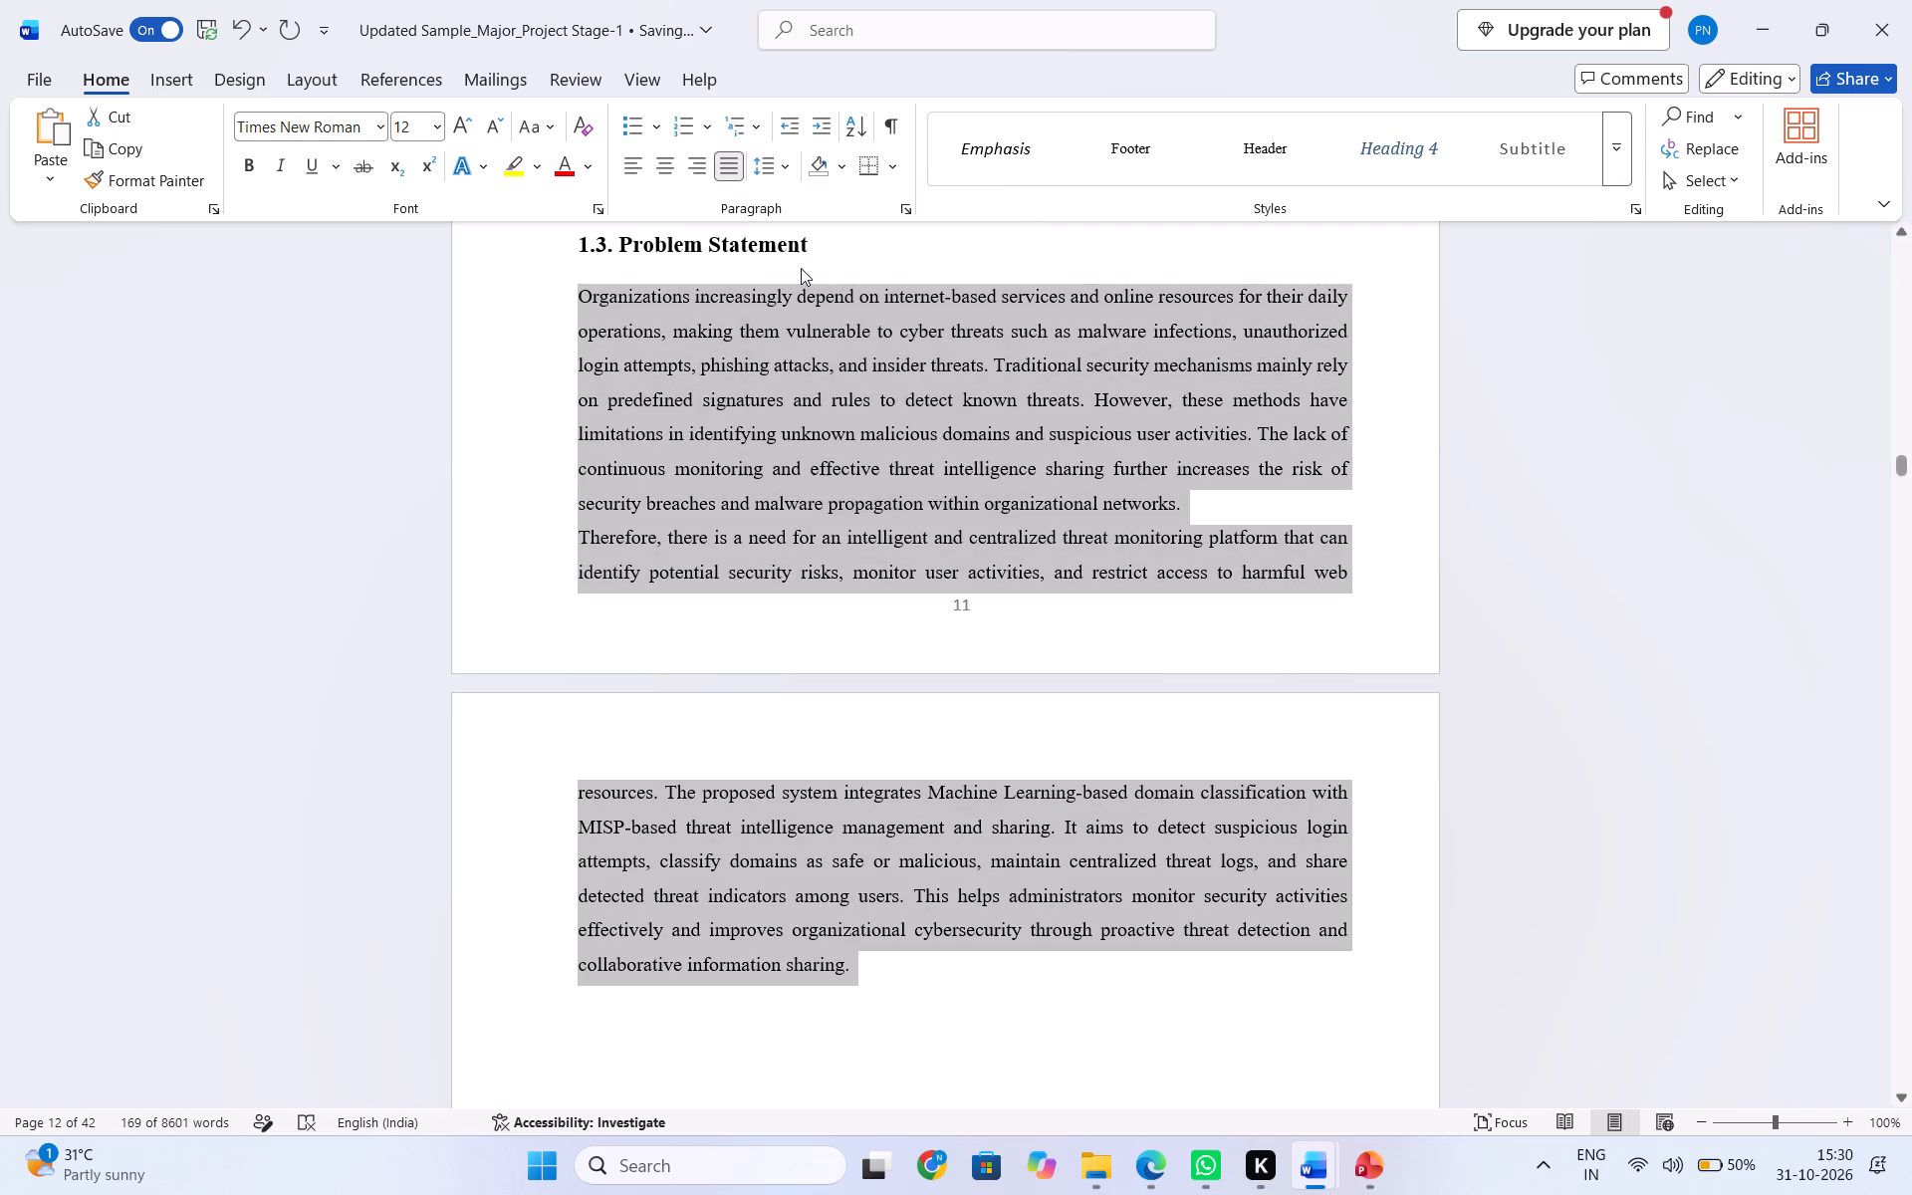
Insert blank space between the first and second Problem Statement paragraphs.
click(1184, 498)
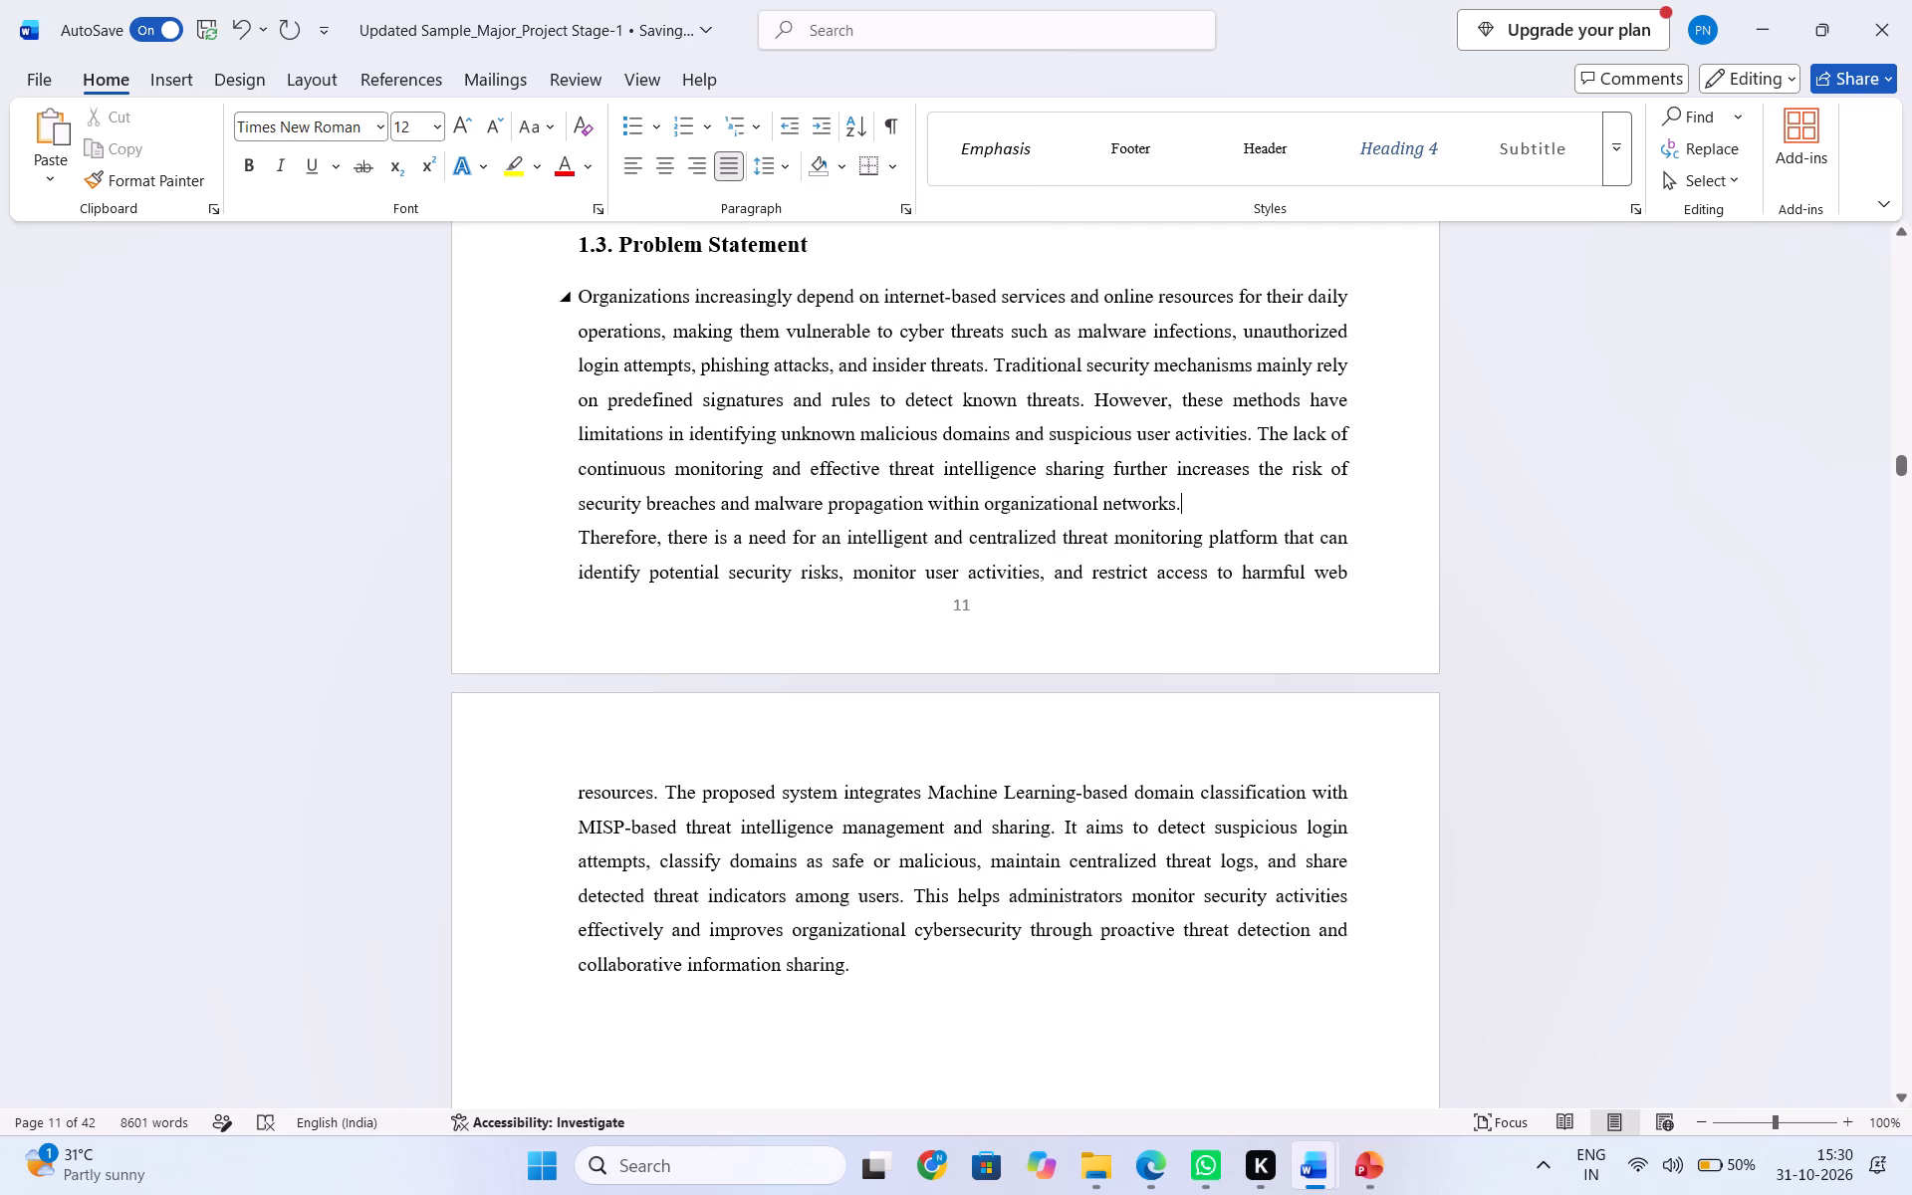
key(Return)
key(Return)
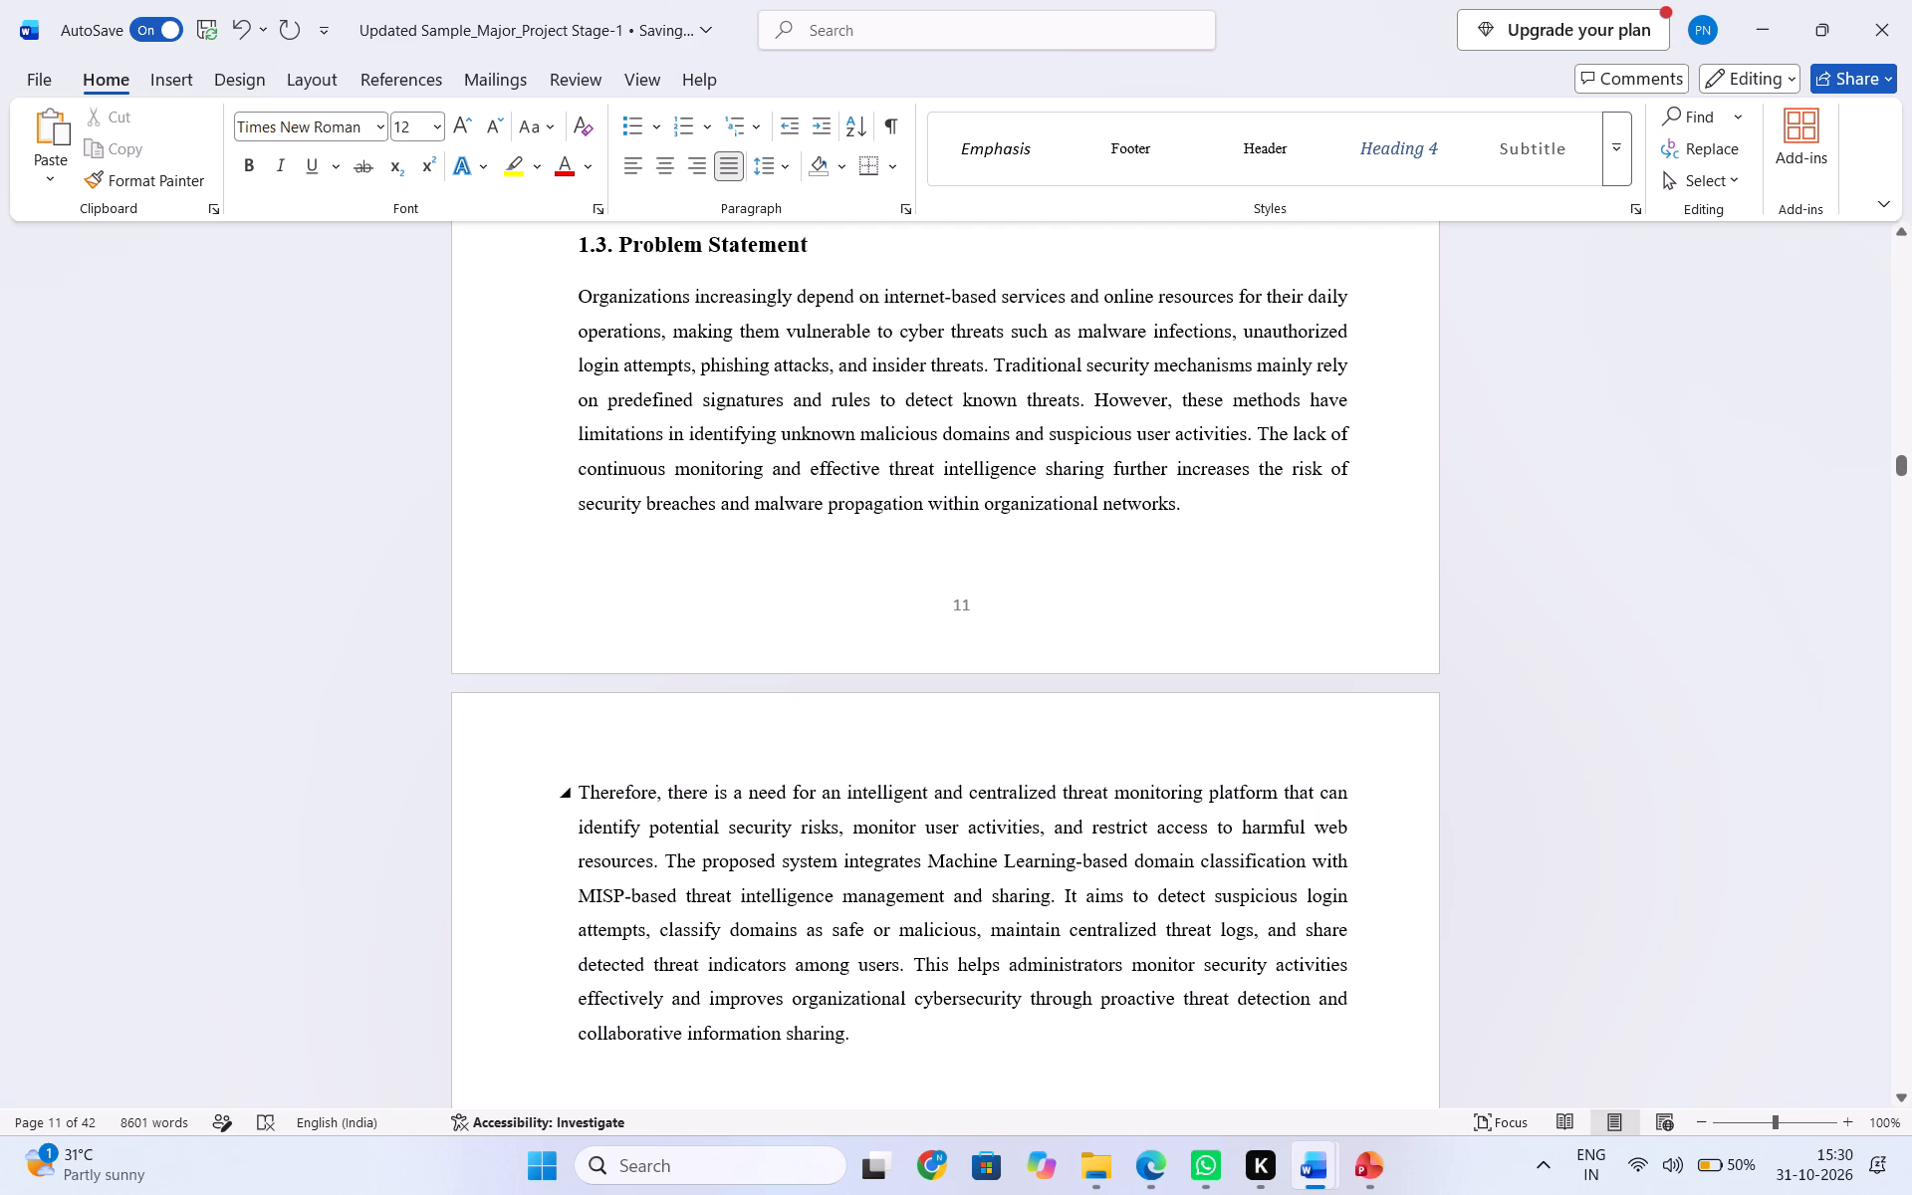
Add blank lines after the second Problem Statement paragraph and paste a copy of the section 1.3 heading there.
scroll(978, 833, down, 1)
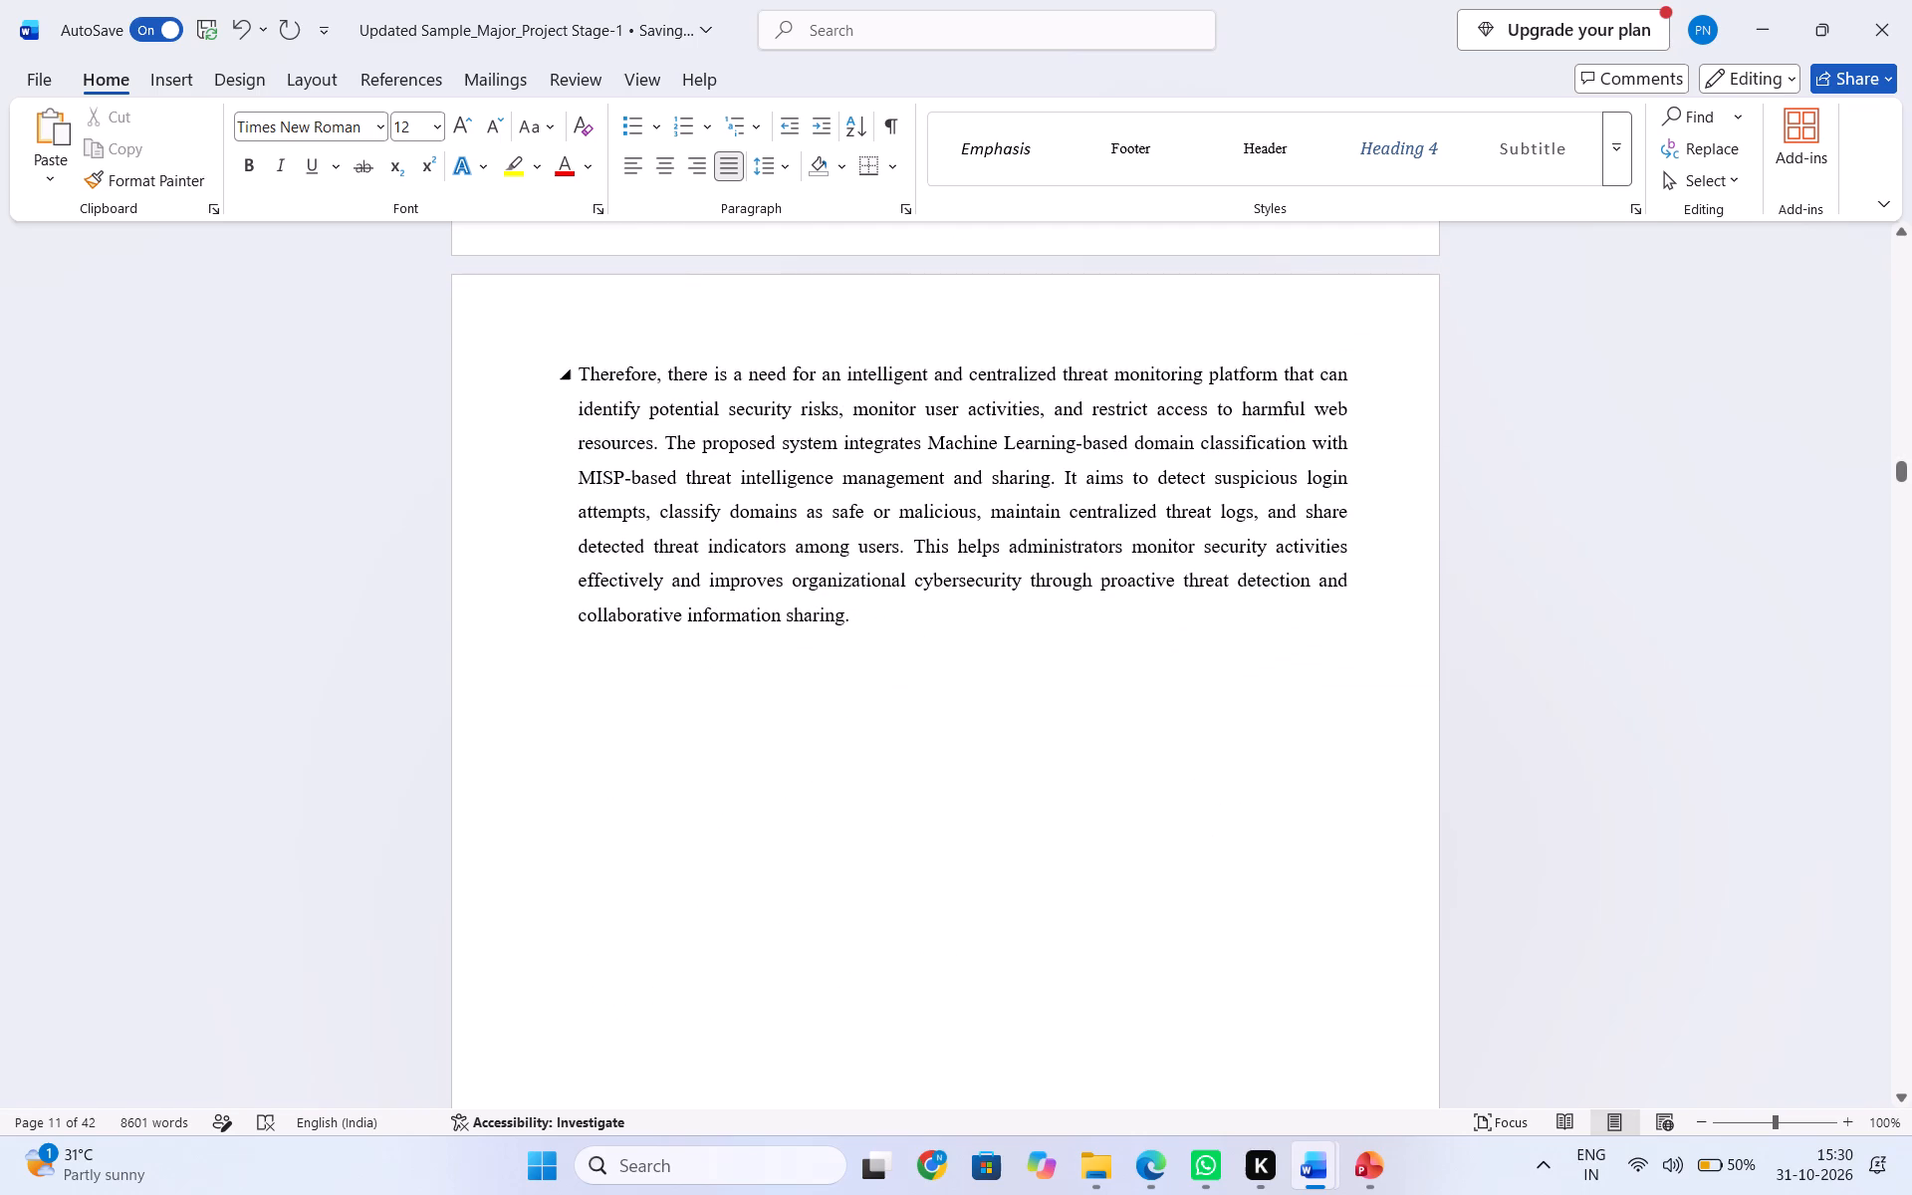
click(872, 624)
key(Return)
key(Return)
scroll(723, 612, up, 1)
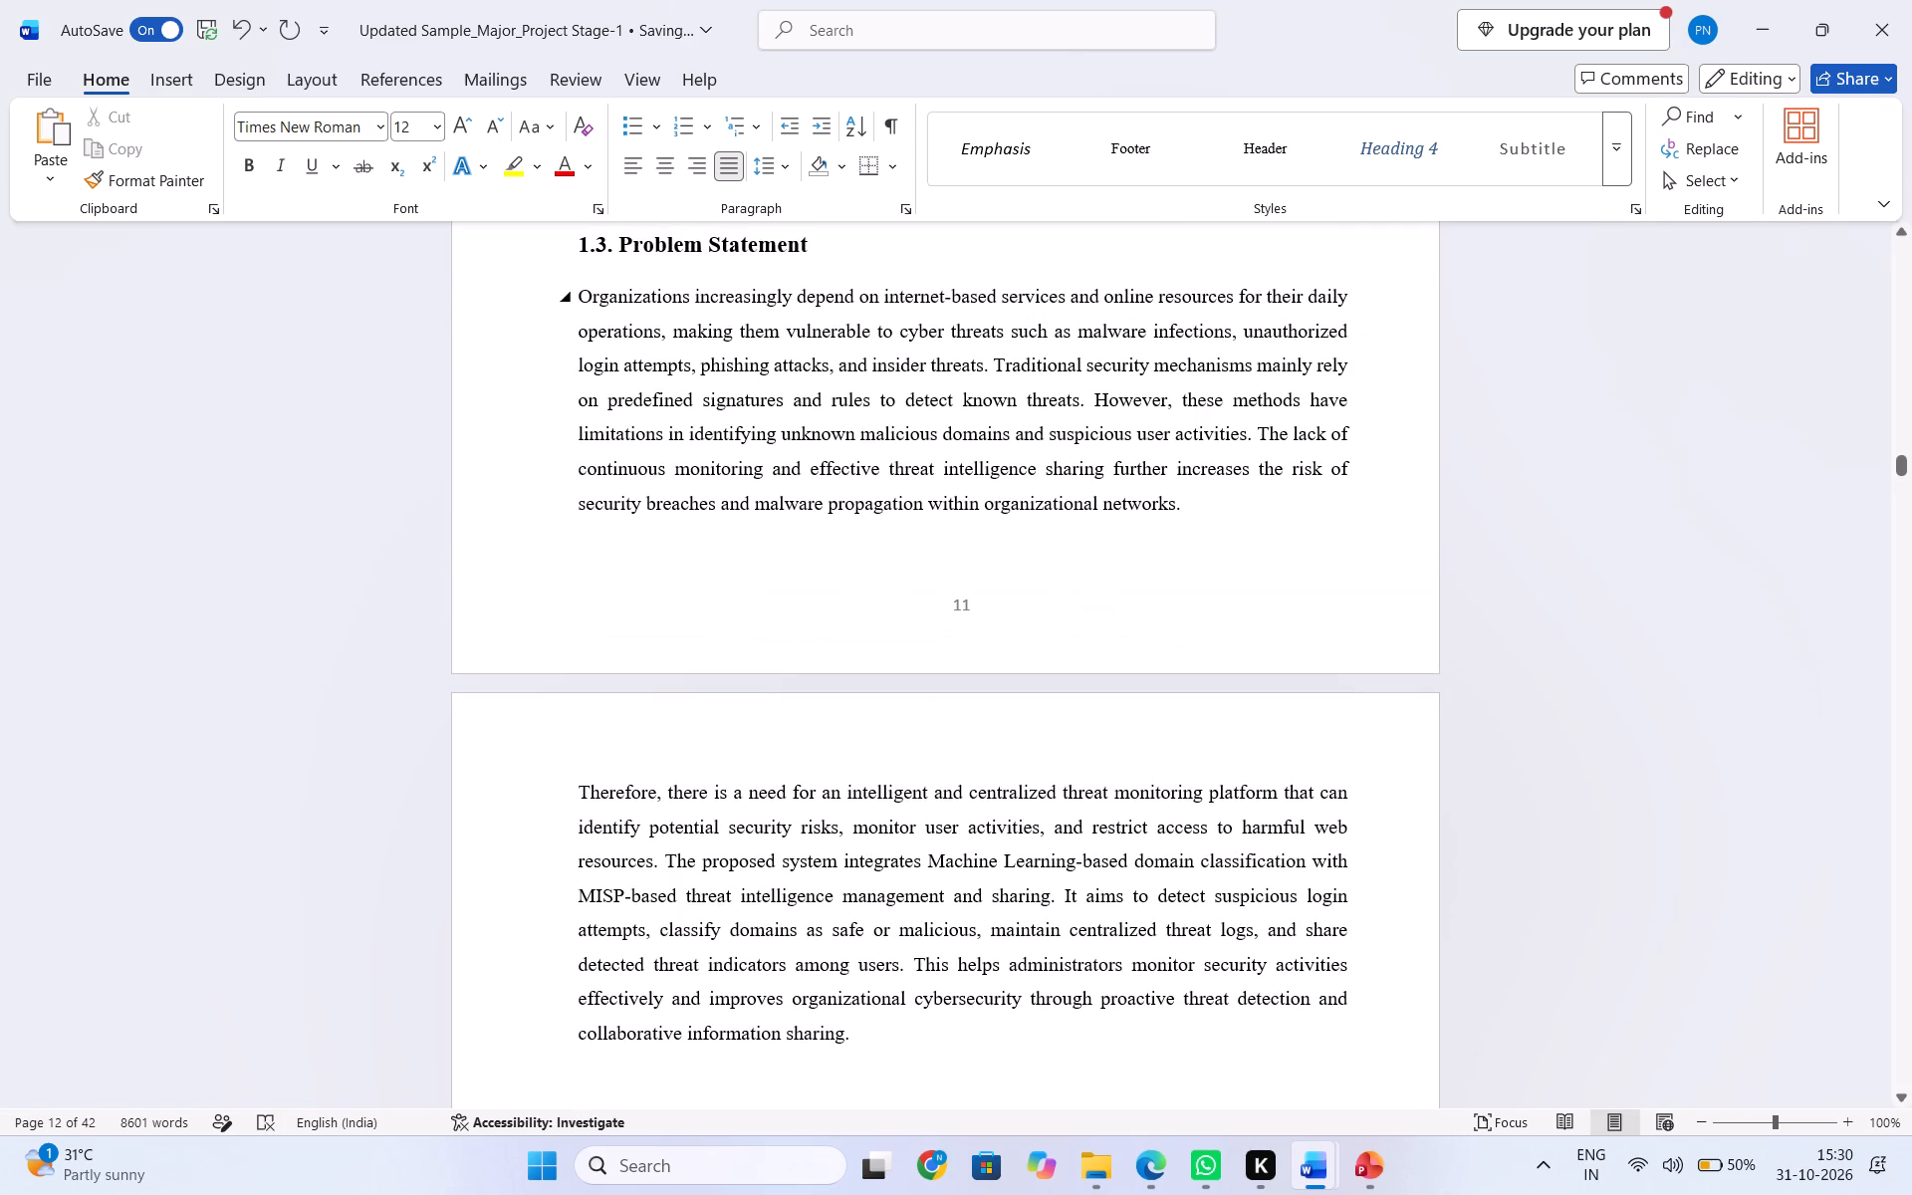
drag(578, 245, 791, 255)
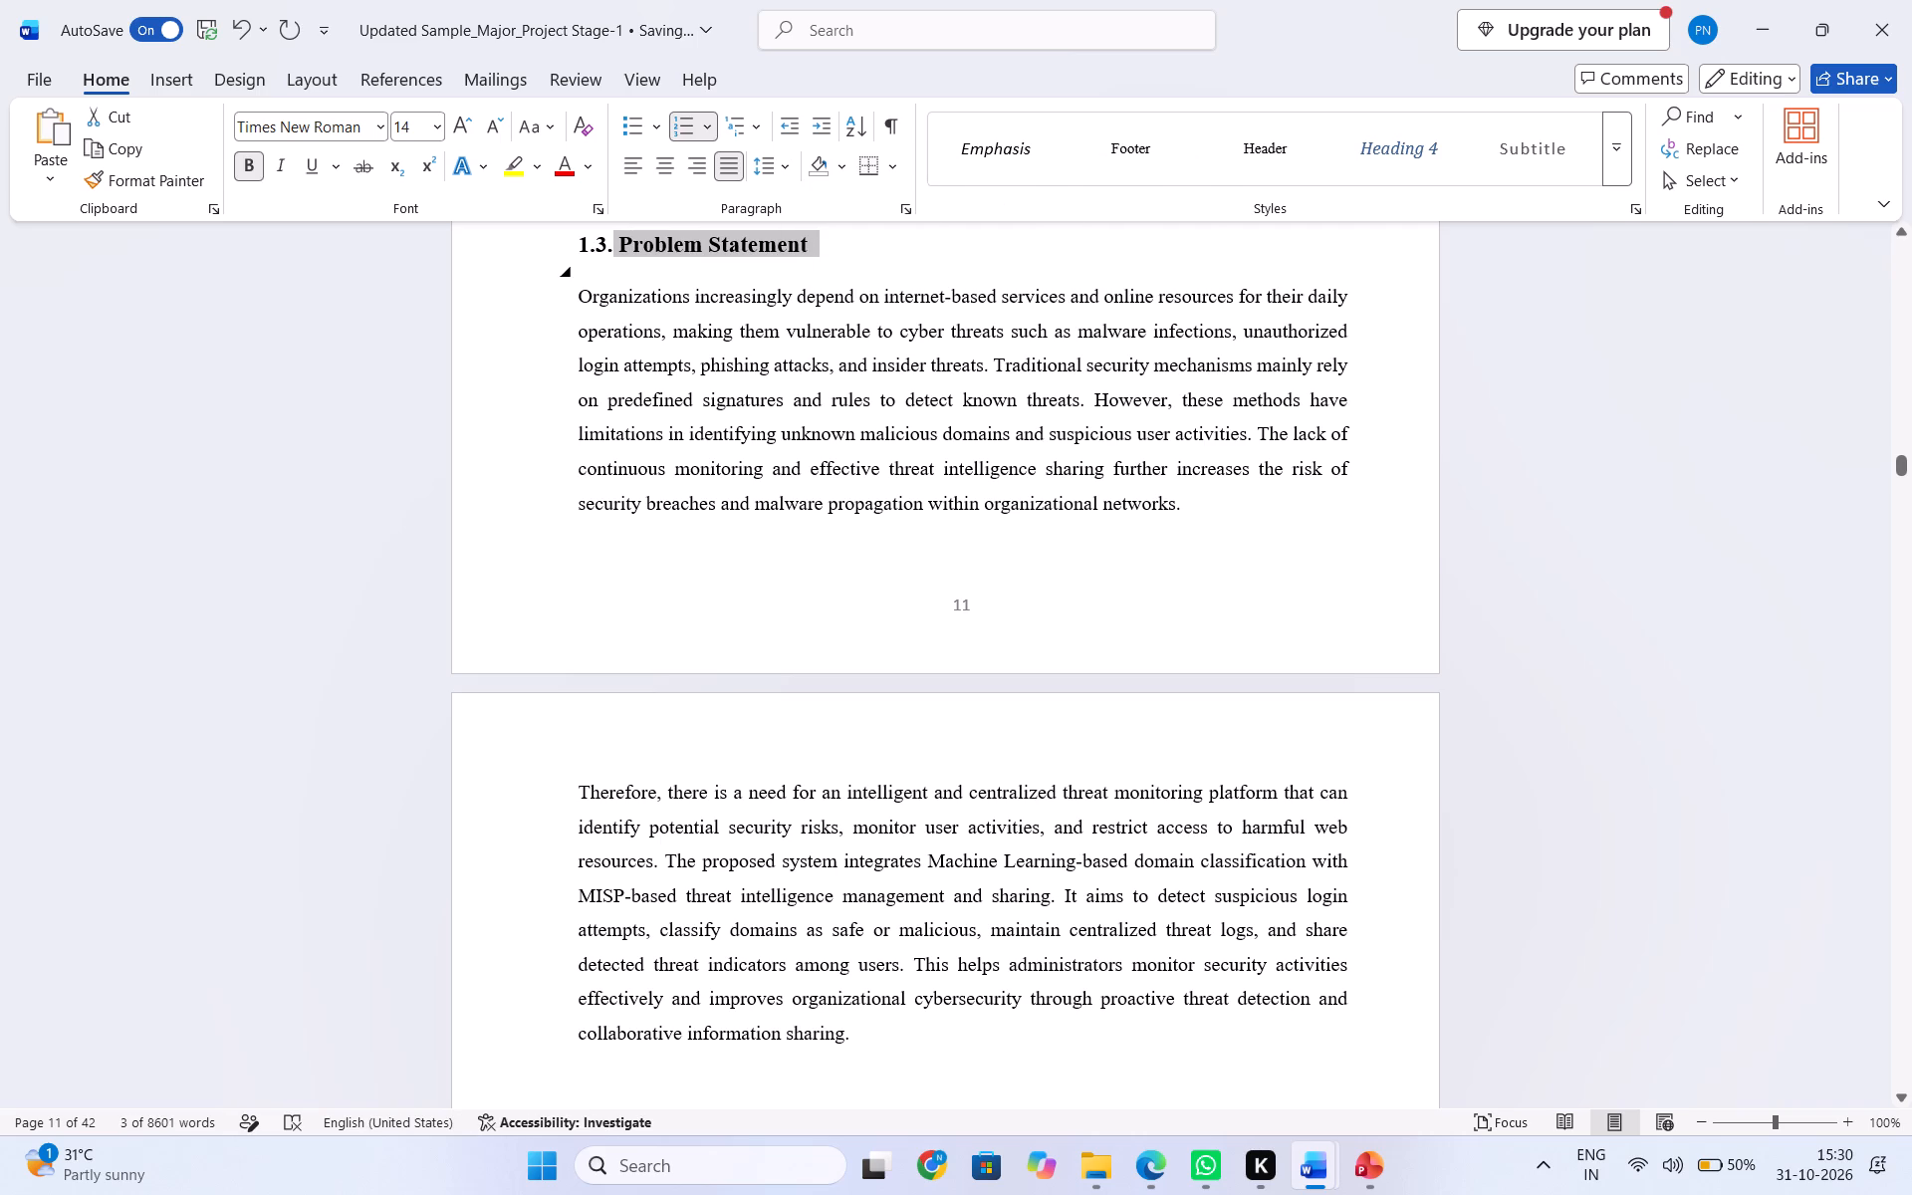
key(ctrl+c)
click(893, 1043)
key(Return)
key(Return)
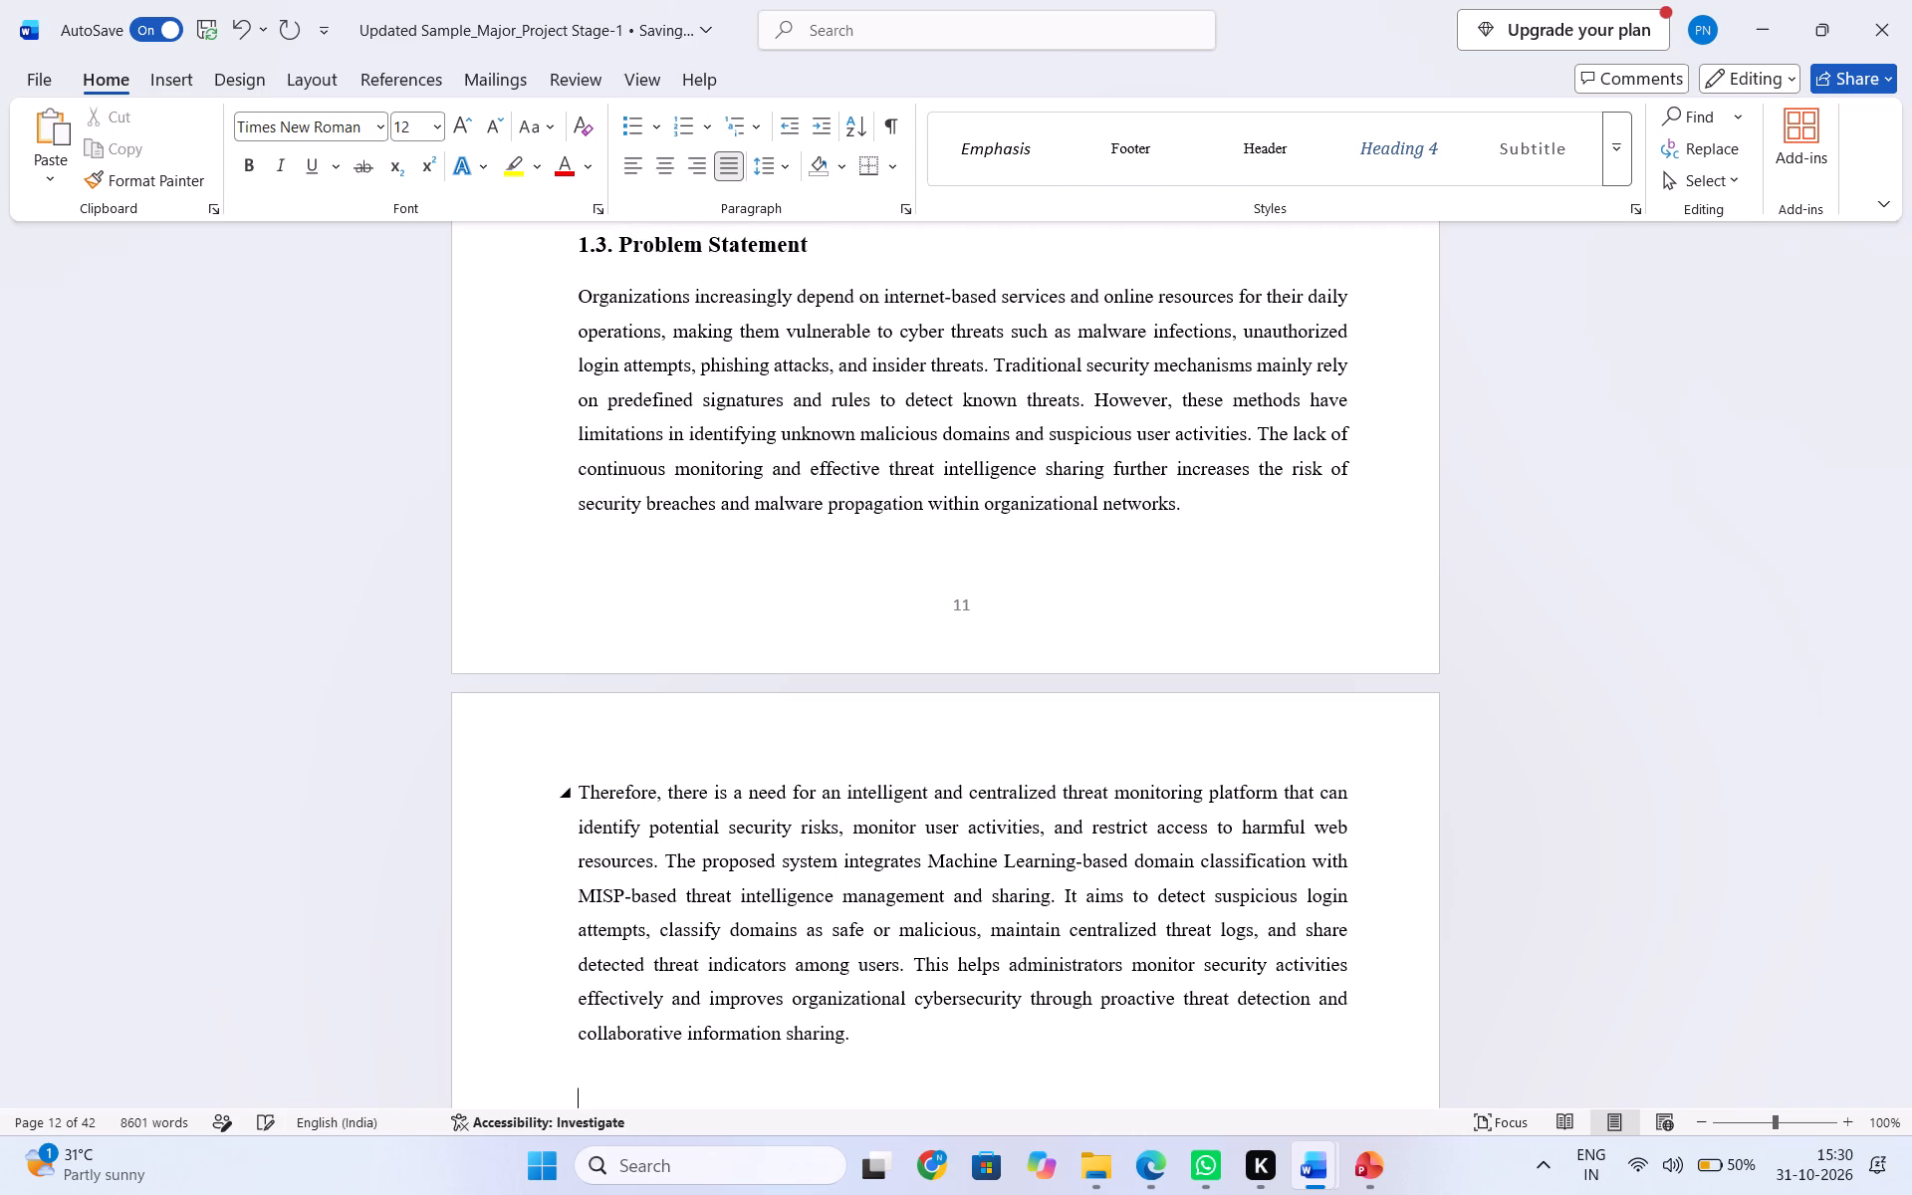
key(ctrl+v)
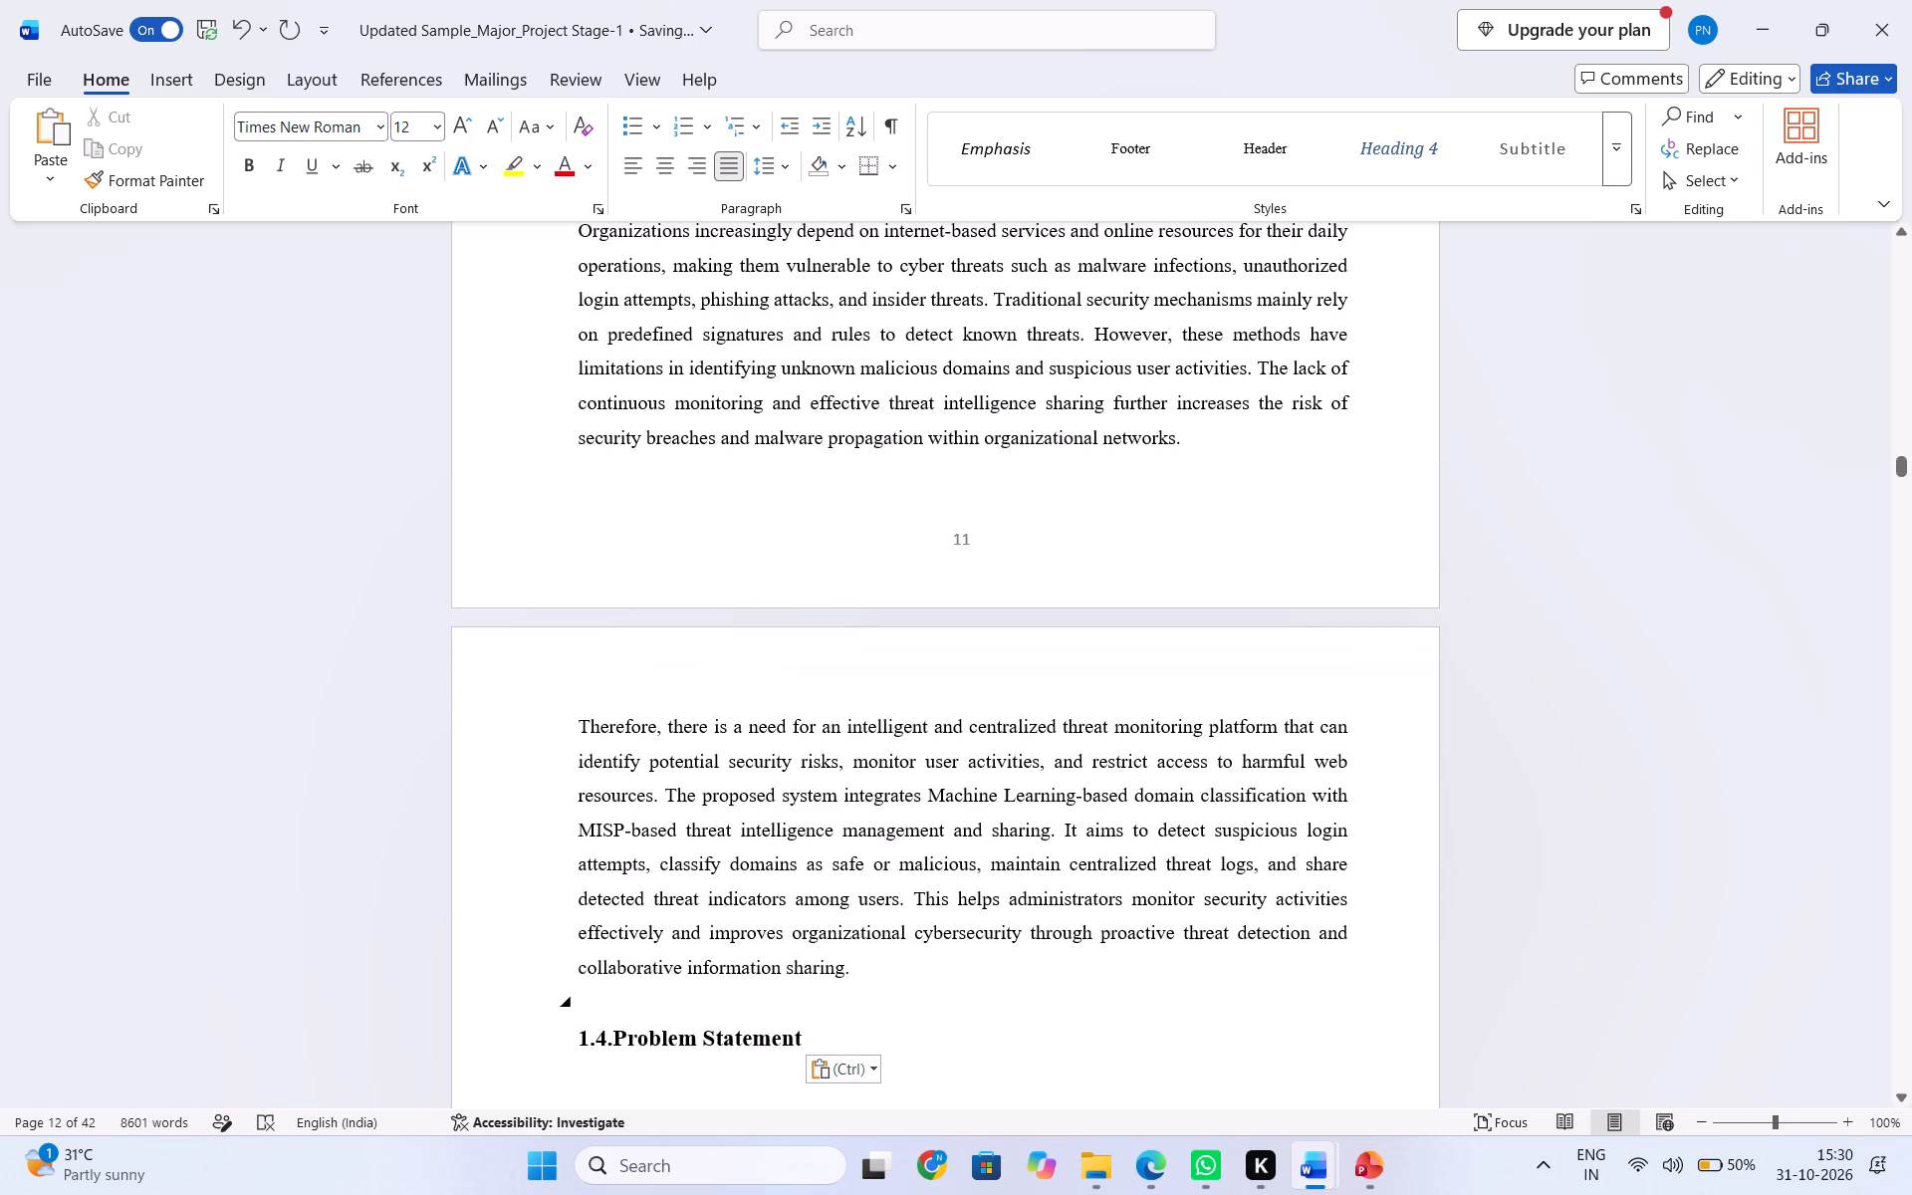
Replace the copied heading's text "Problem Statement" with "Applications", keeping a space after its section number.
scroll(708, 1038, up, 1)
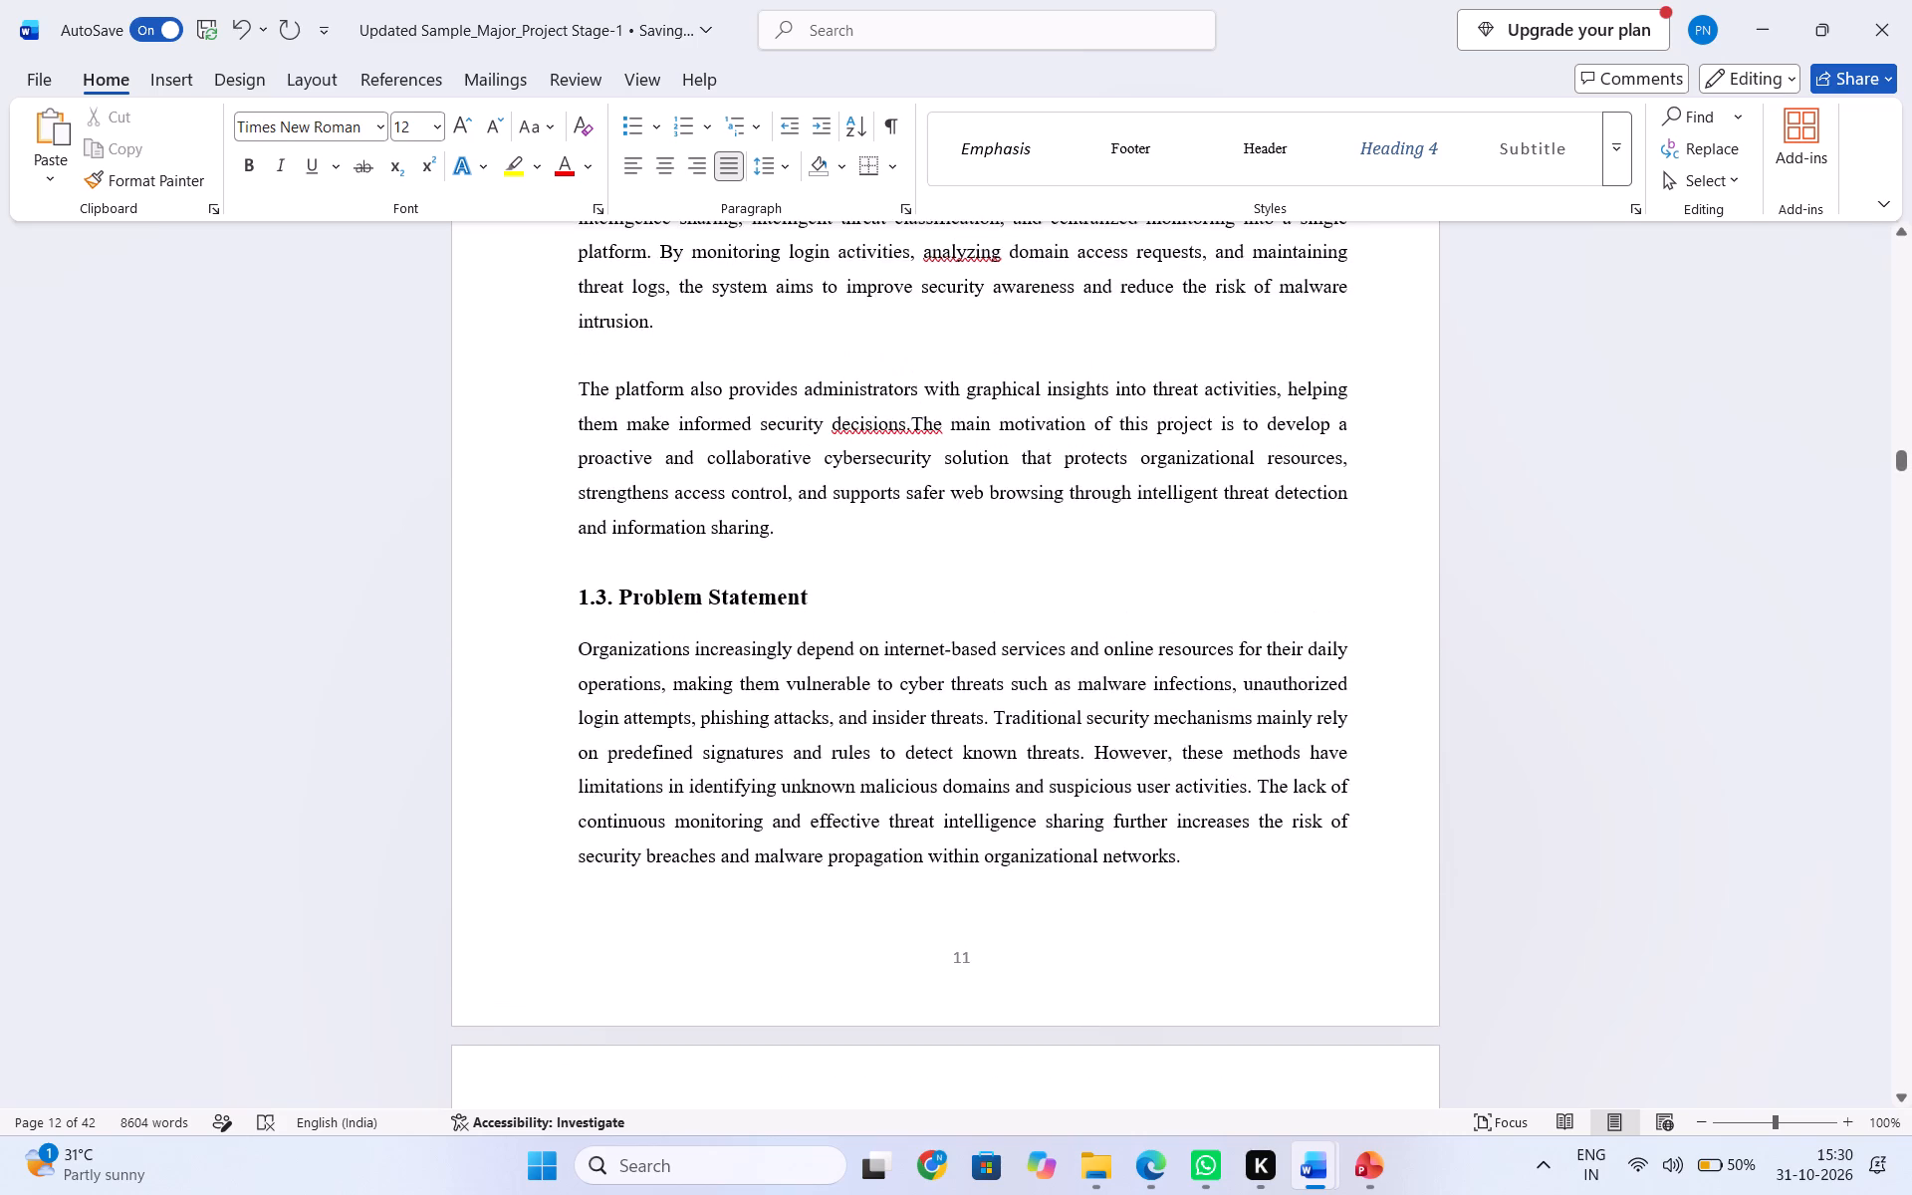
scroll(708, 1038, down, 1)
scroll(708, 1038, up, 4)
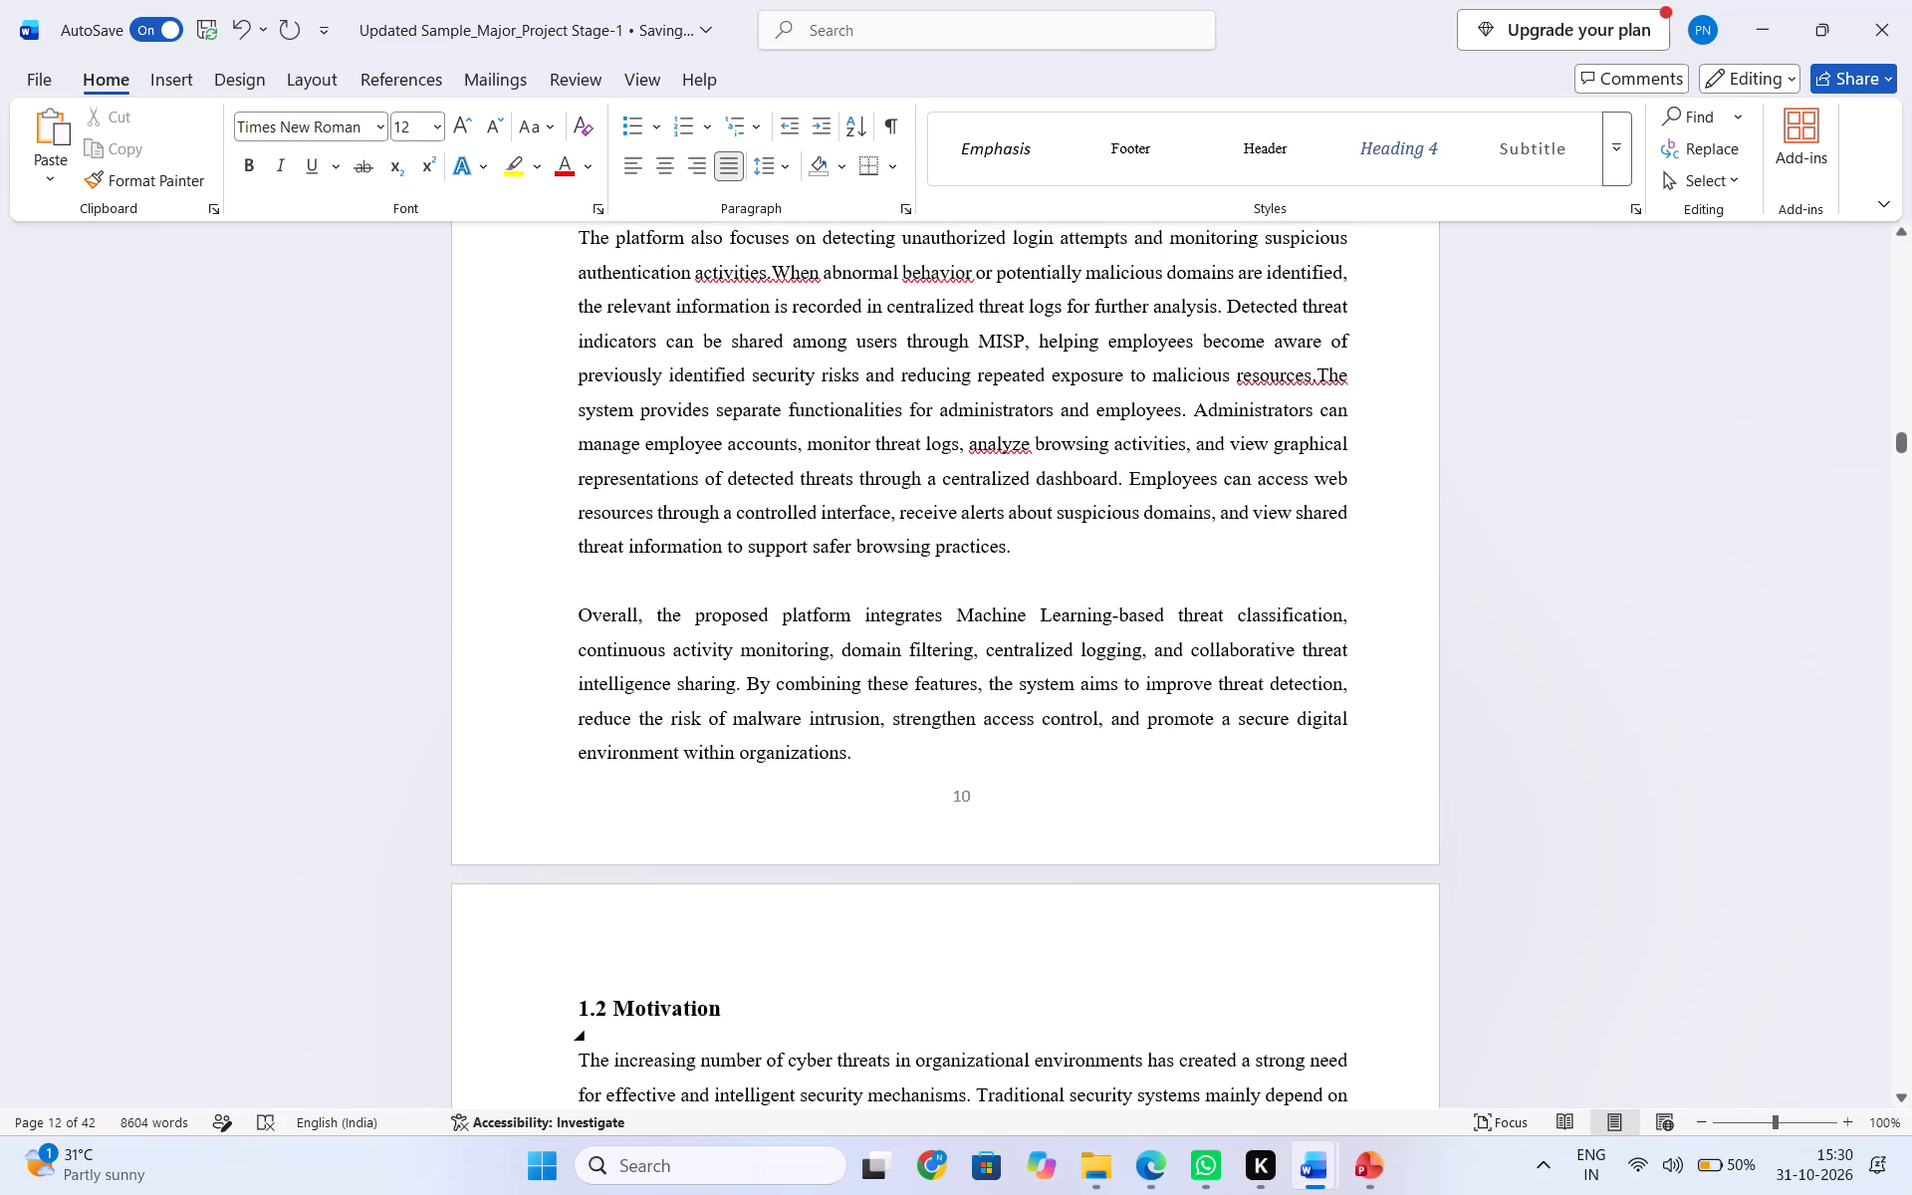
scroll(708, 1038, down, 5)
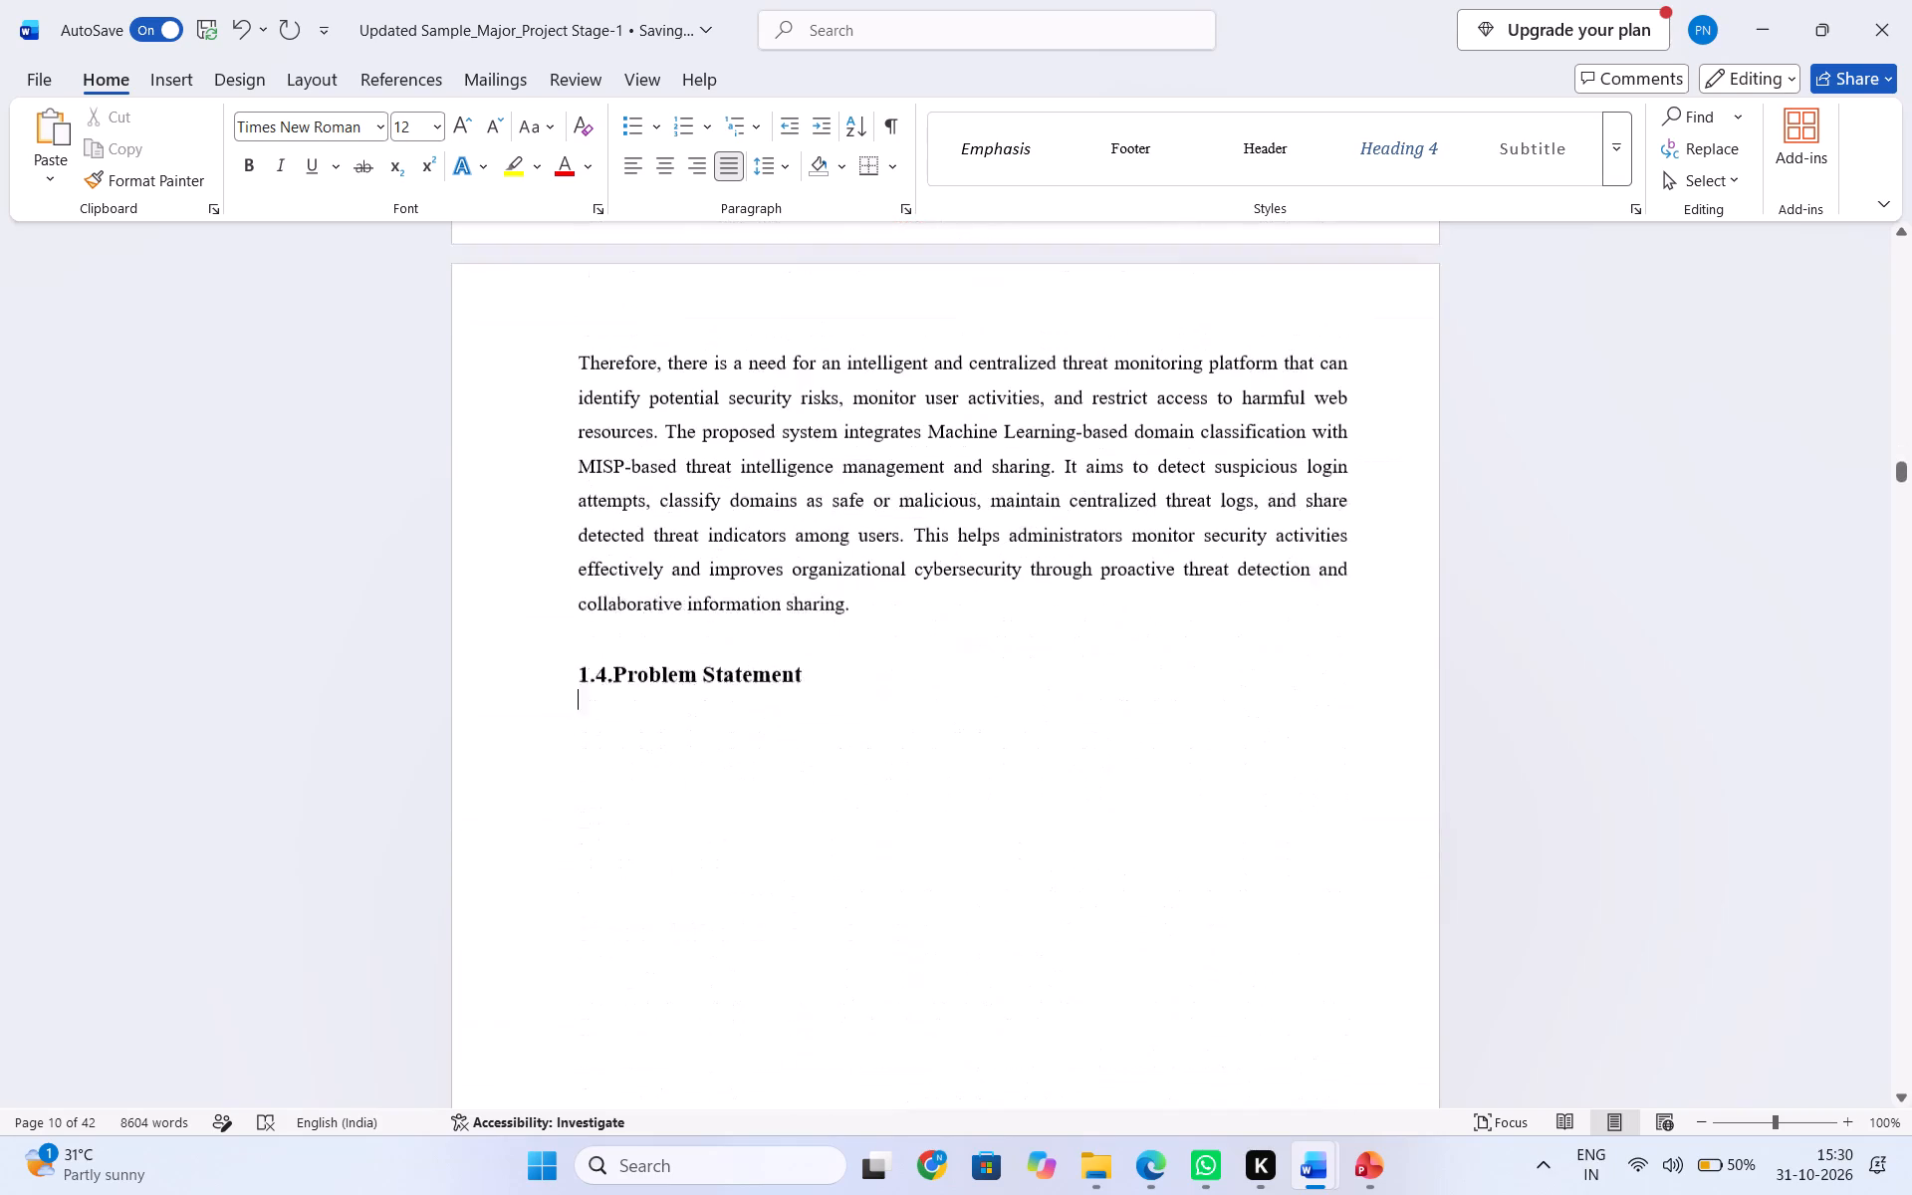
click(811, 619)
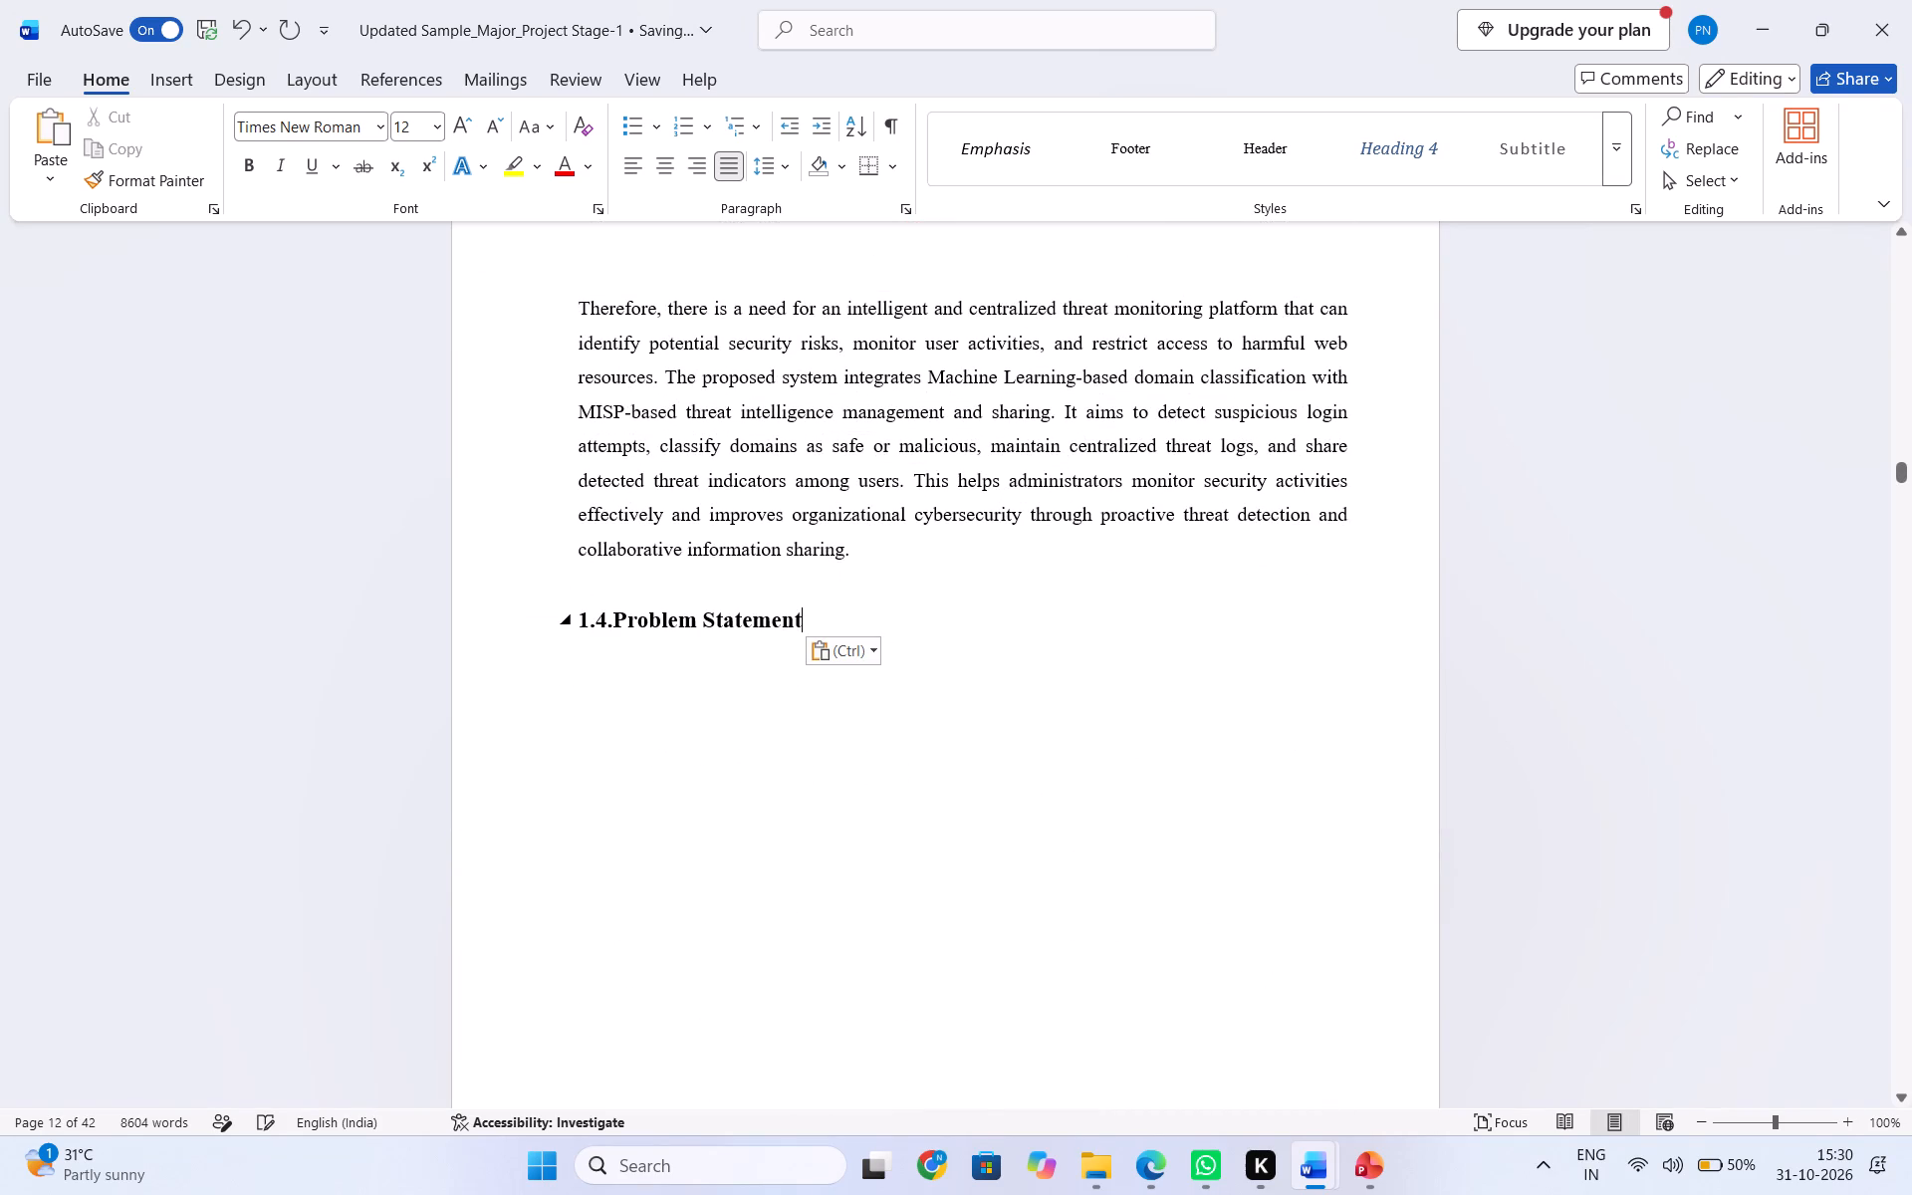
key(BackSpace)
key(BackSpace)
key(BackSpace)
key(BackSpace)
key(BackSpace)
key(BackSpace)
key(BackSpace)
key(BackSpace)
key(BackSpace)
key(BackSpace)
key(BackSpace)
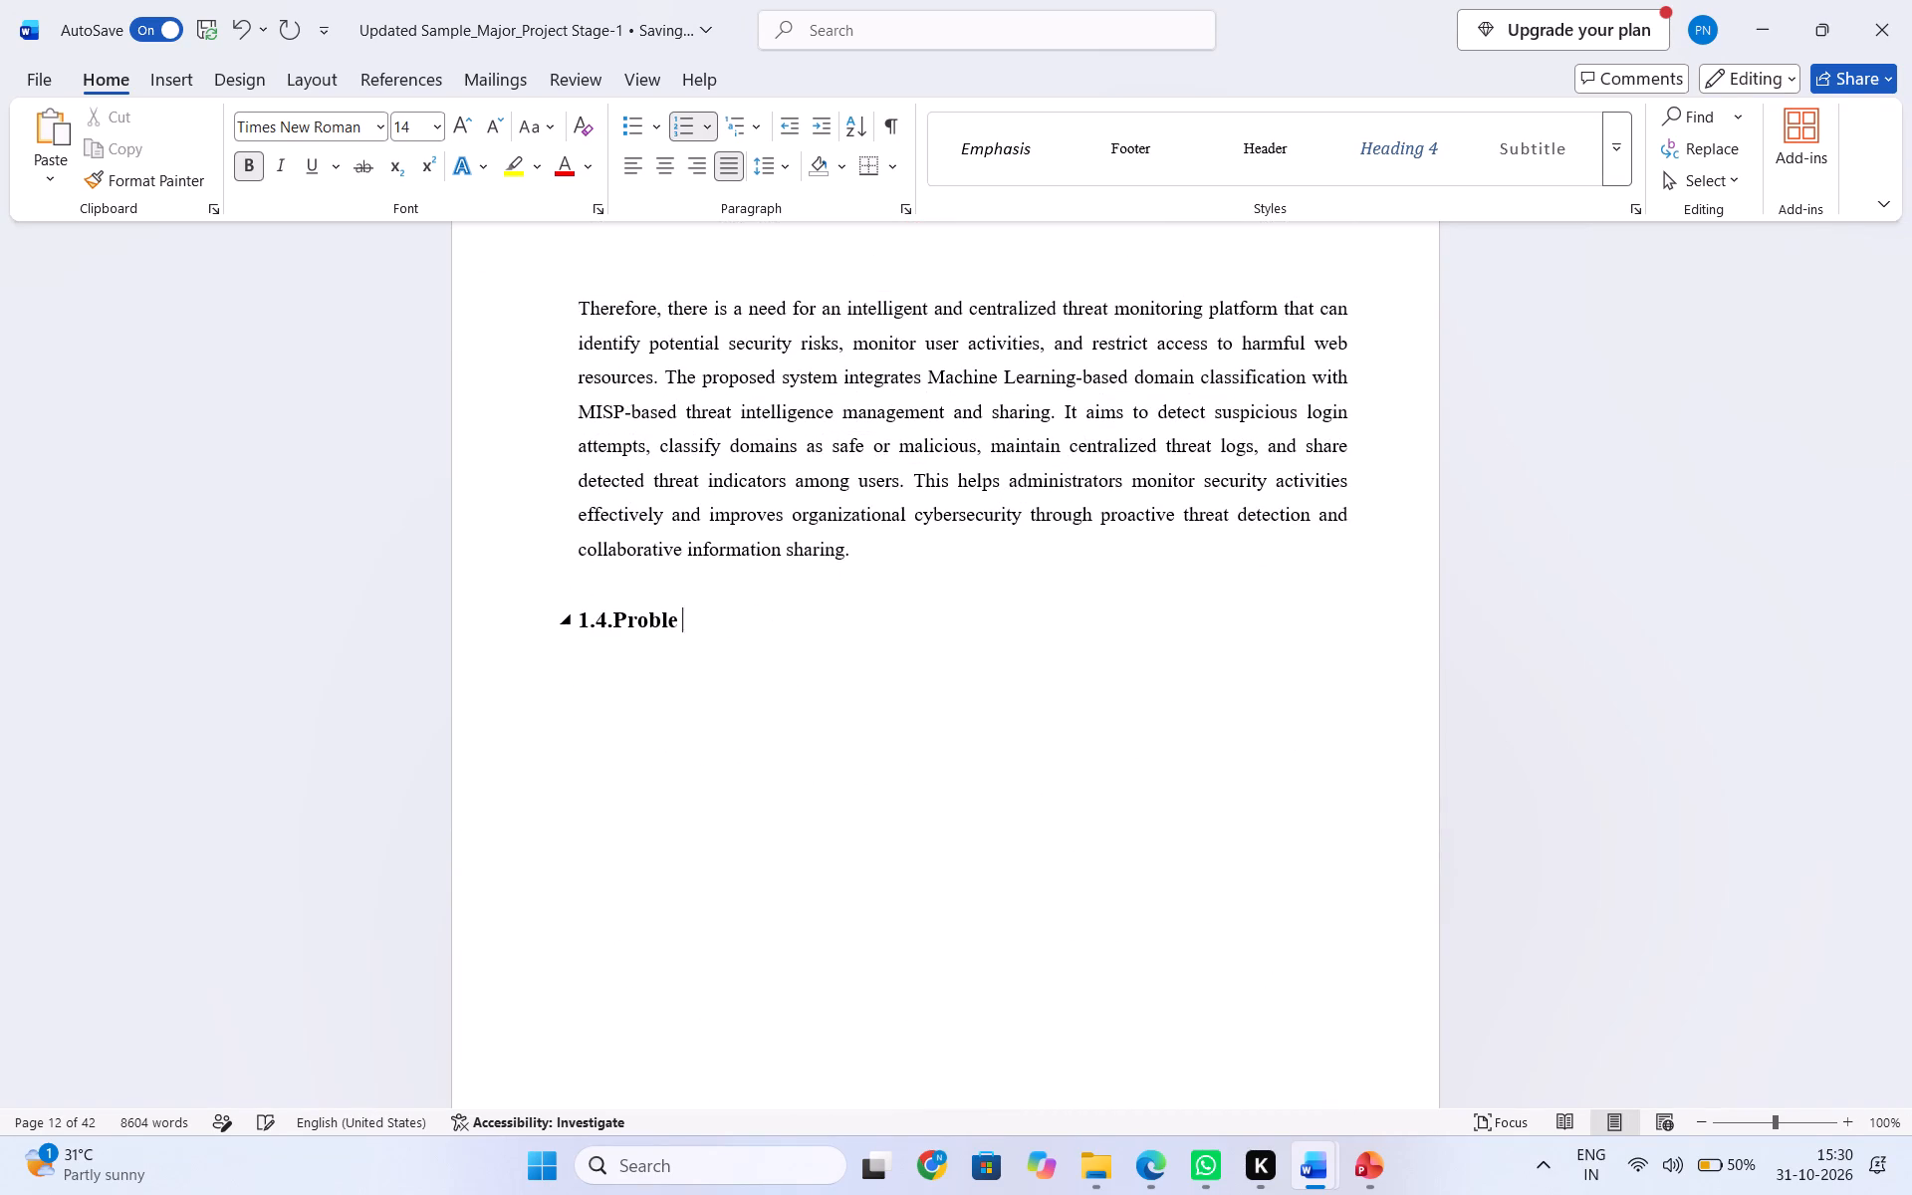
key(BackSpace)
key(BackSpace)
key(BackSpace)
key(BackSpace)
key(BackSpace)
key(BackSpace)
key(space)
key(a)
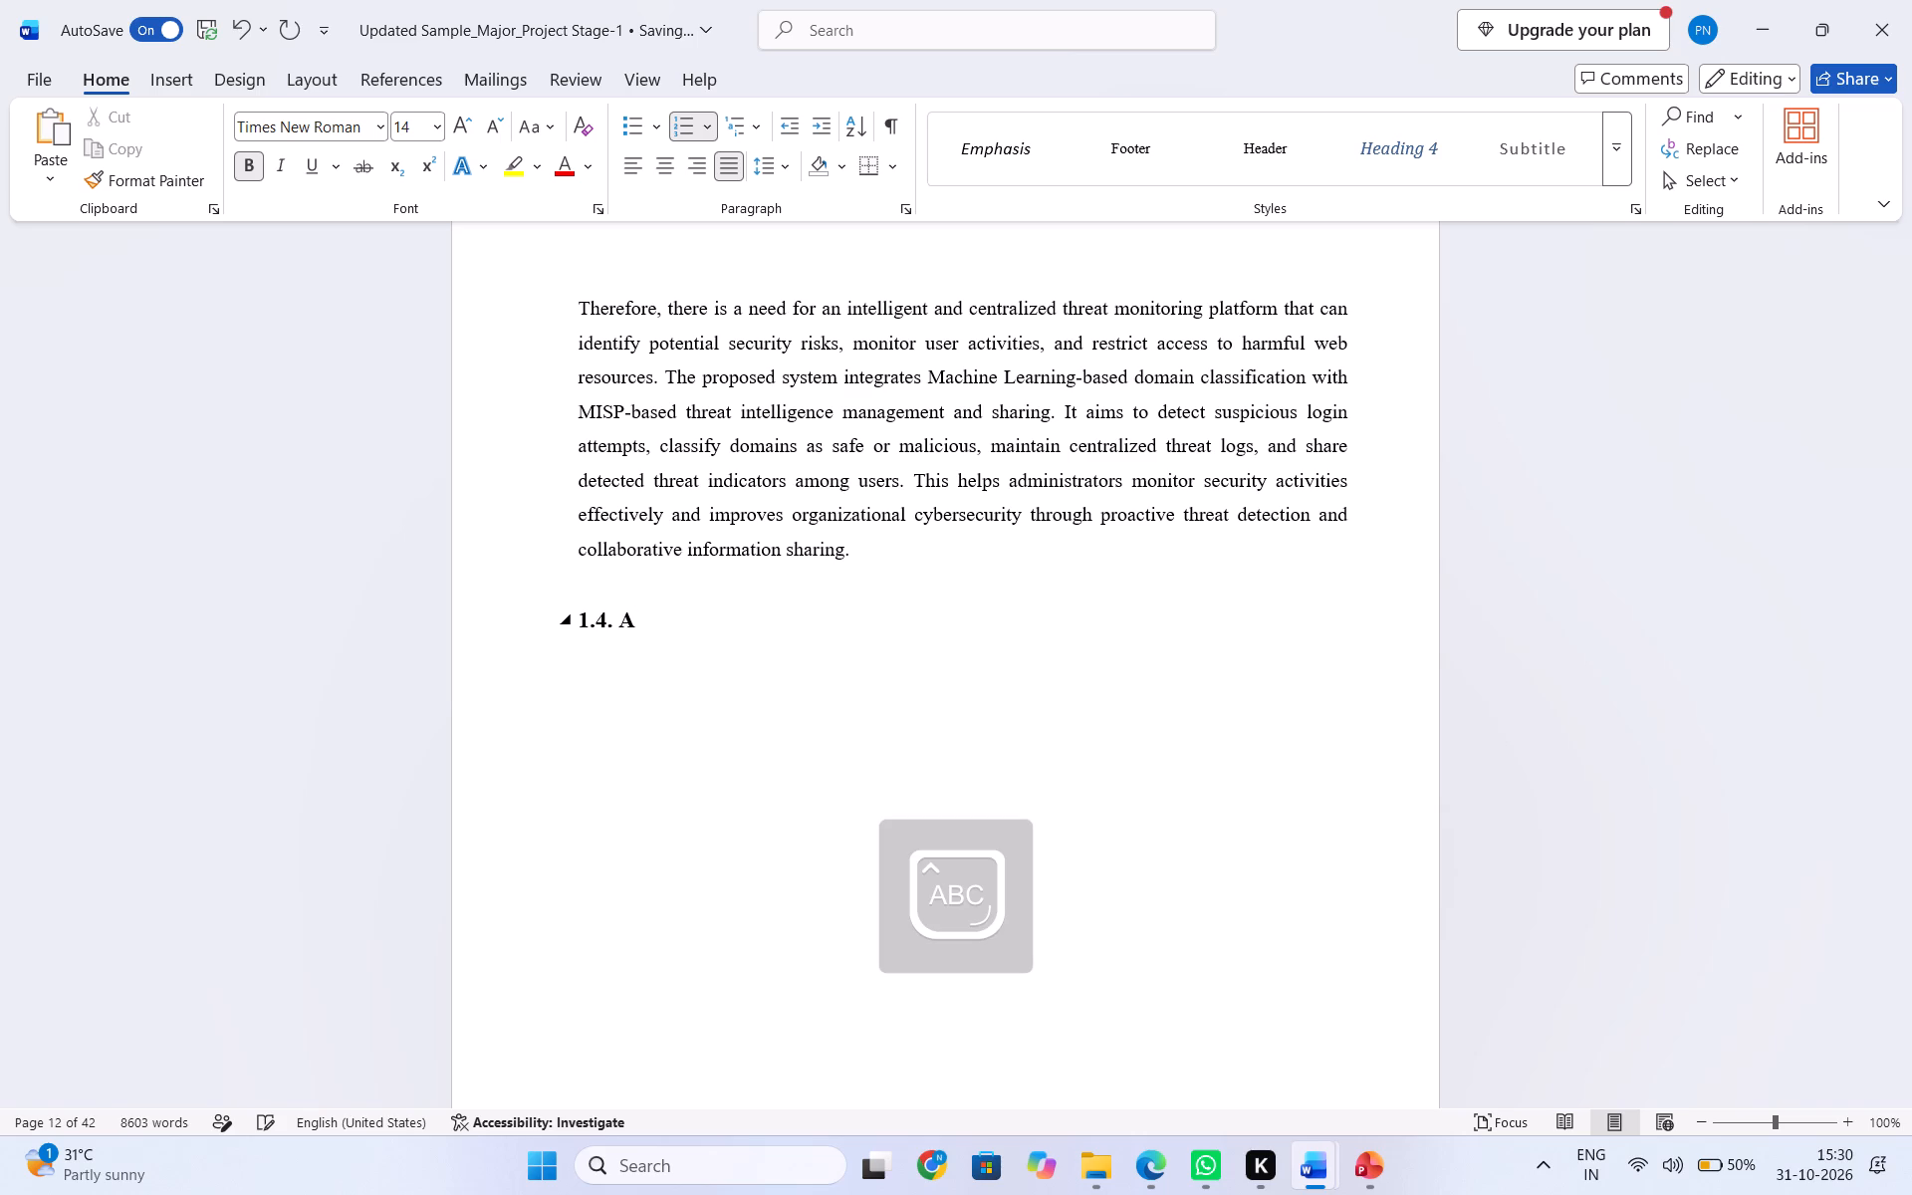
key(p)
text(plications)
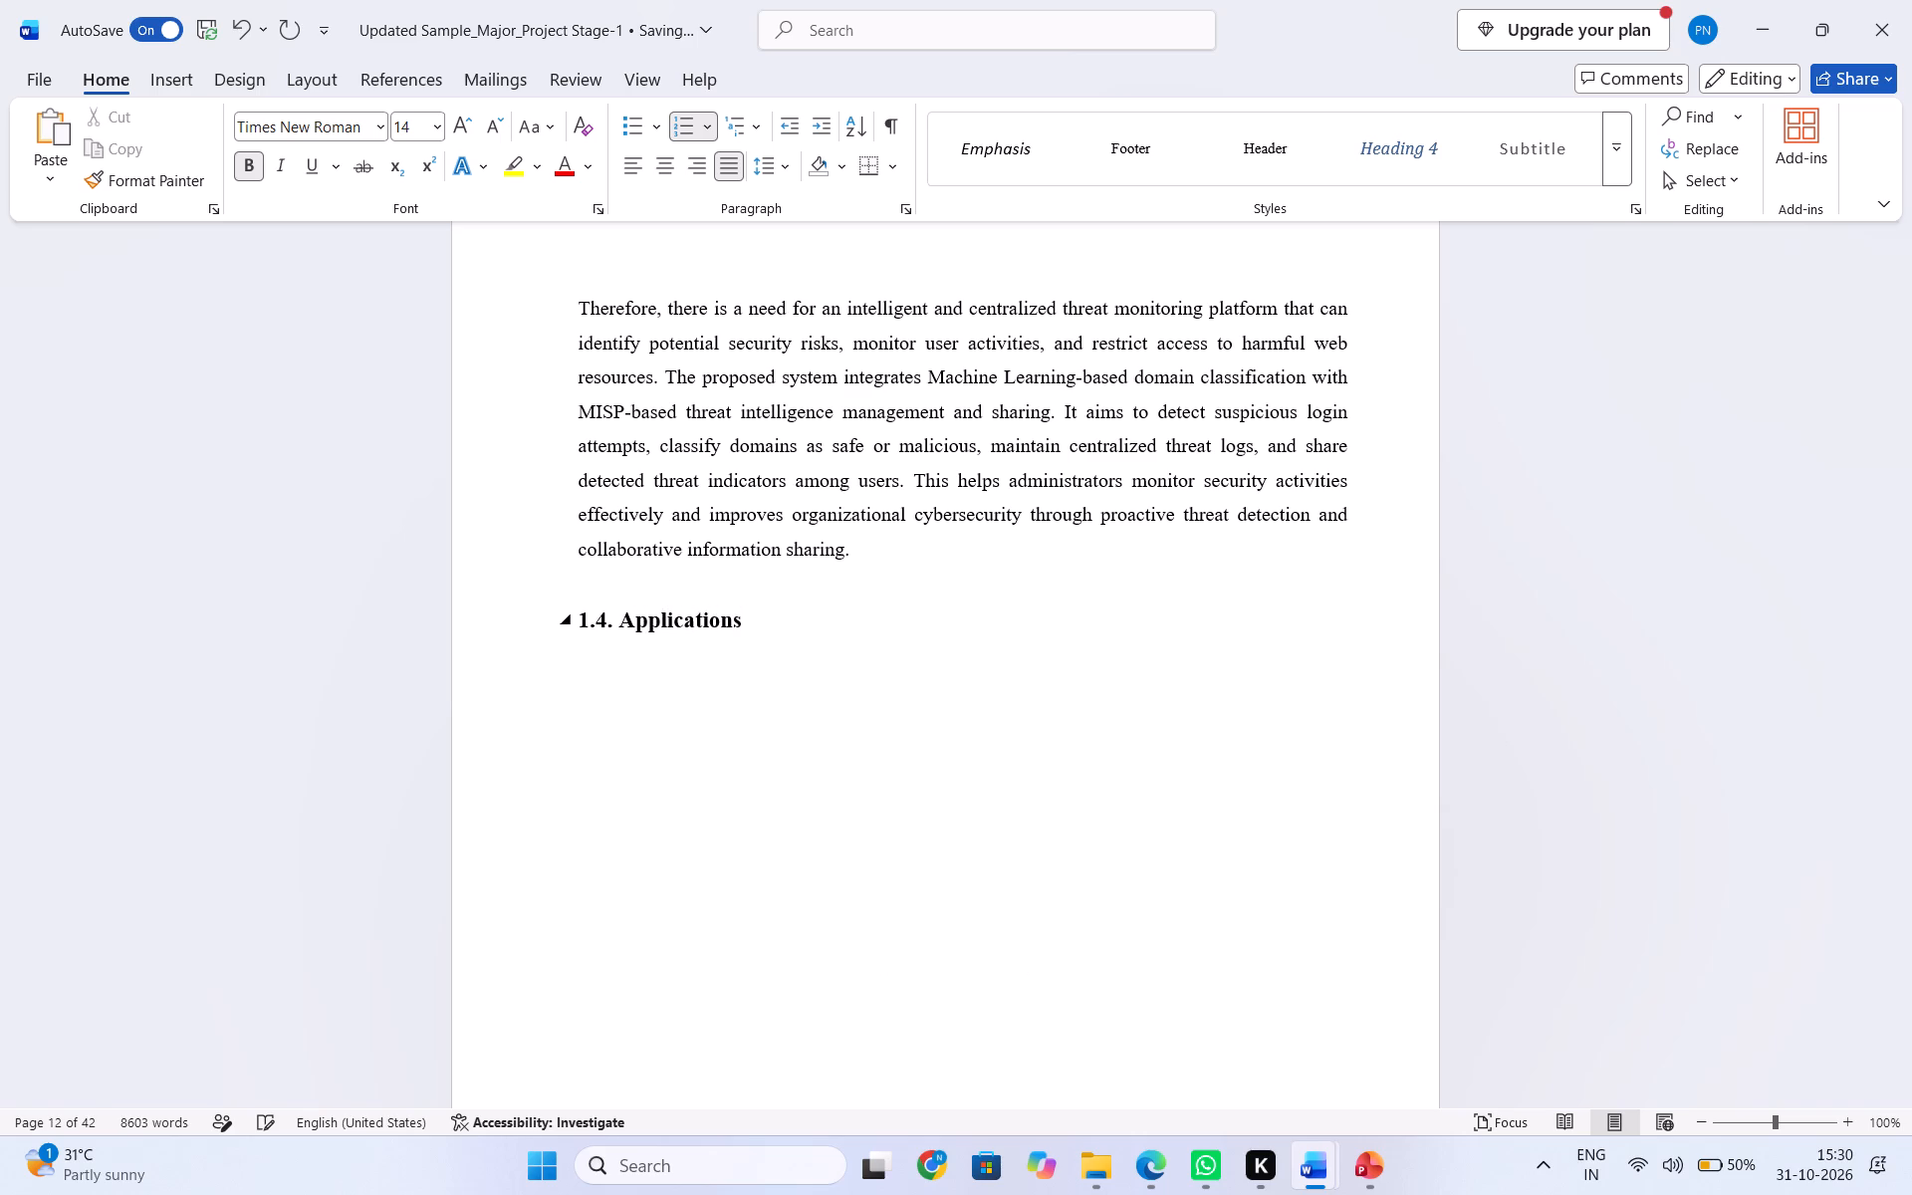
Add blank, unnumbered line space below the 1.4 Applications heading for its body text.
key(Return)
key(BackSpace)
key(Return)
key(BackSpace)
key(BackSpace)
key(Return)
key(Return)
key(BackSpace)
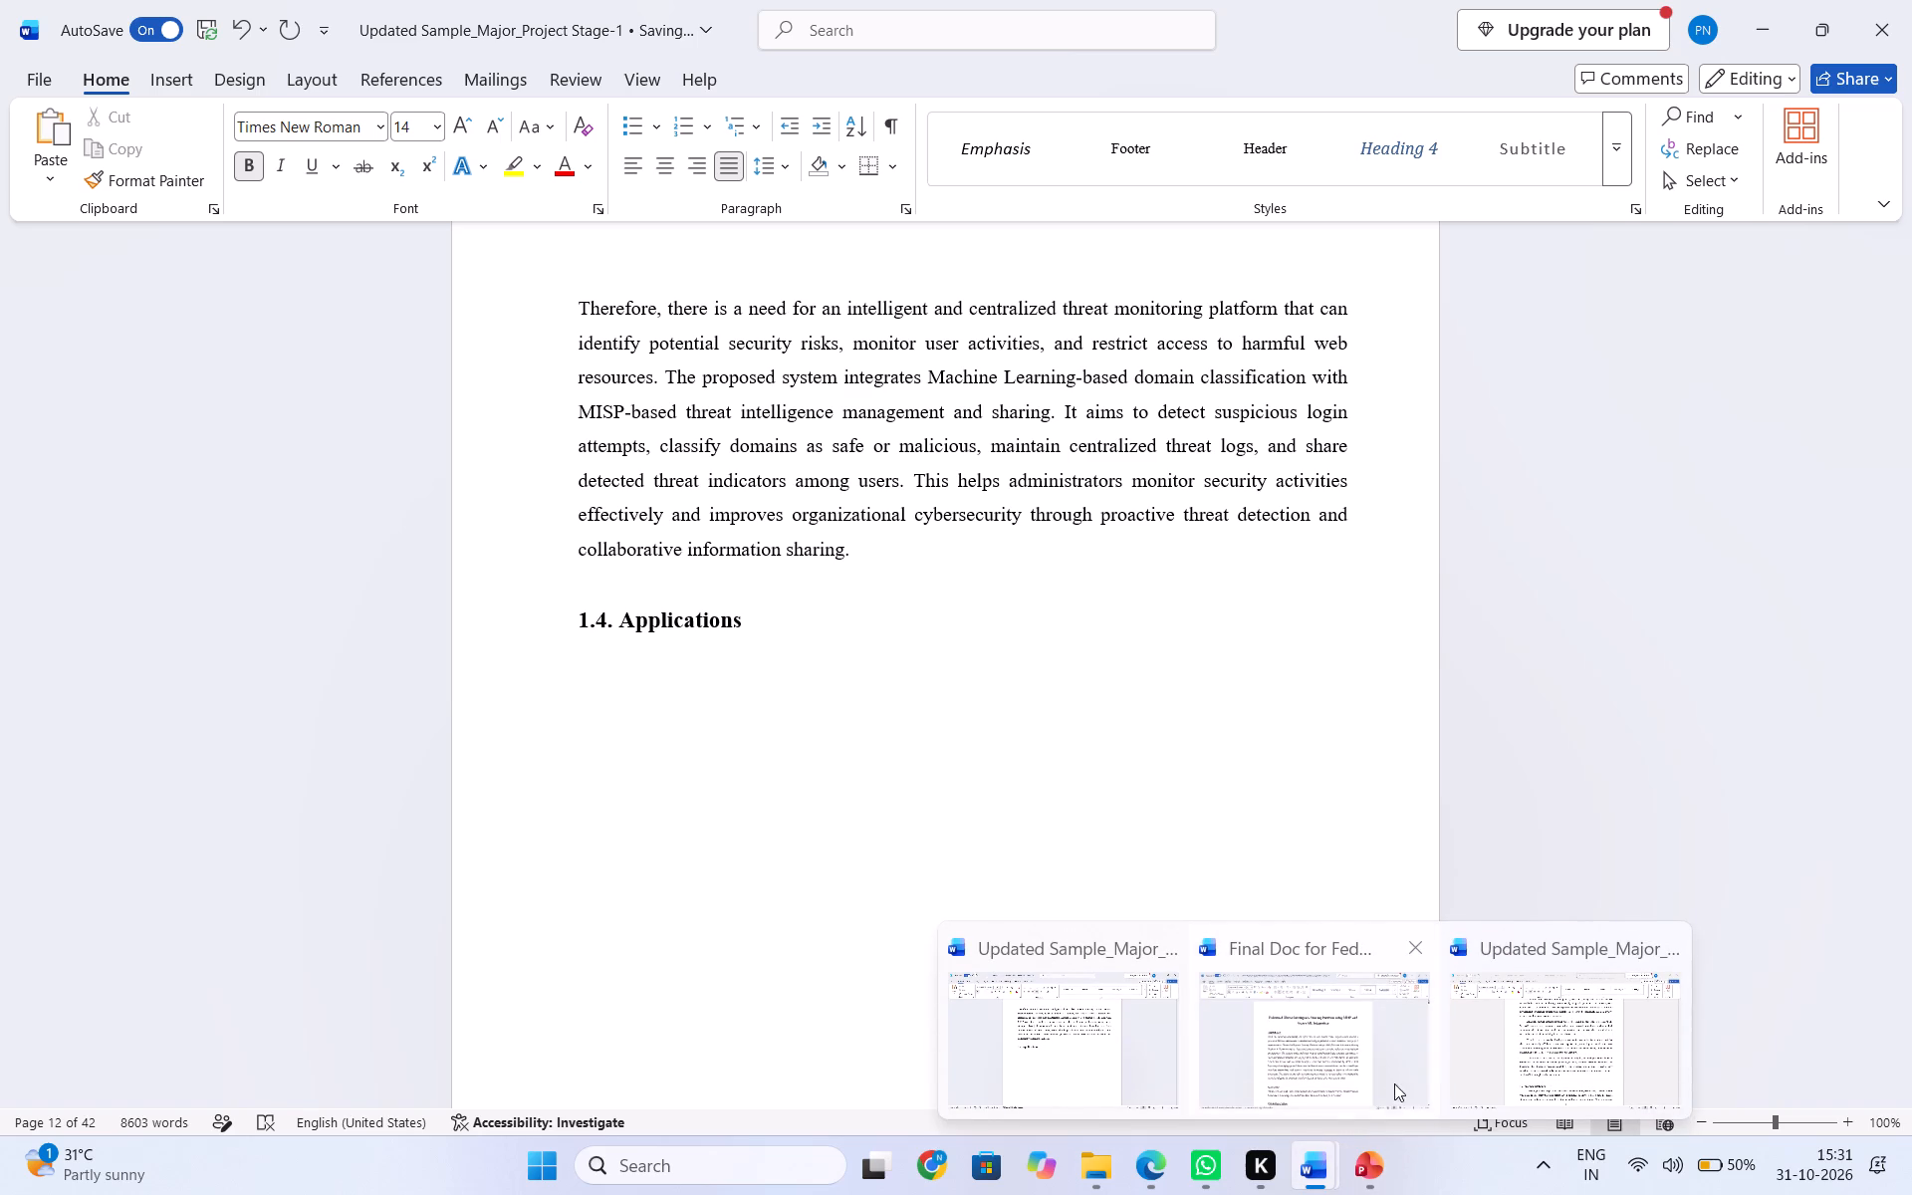
Switch to the Updated Sample_Major_Project Stage-1_Documentation file and examine how its introduction sections 1.1 through 1.4 are written and laid out.
click(1513, 1030)
scroll(1052, 831, down, 1)
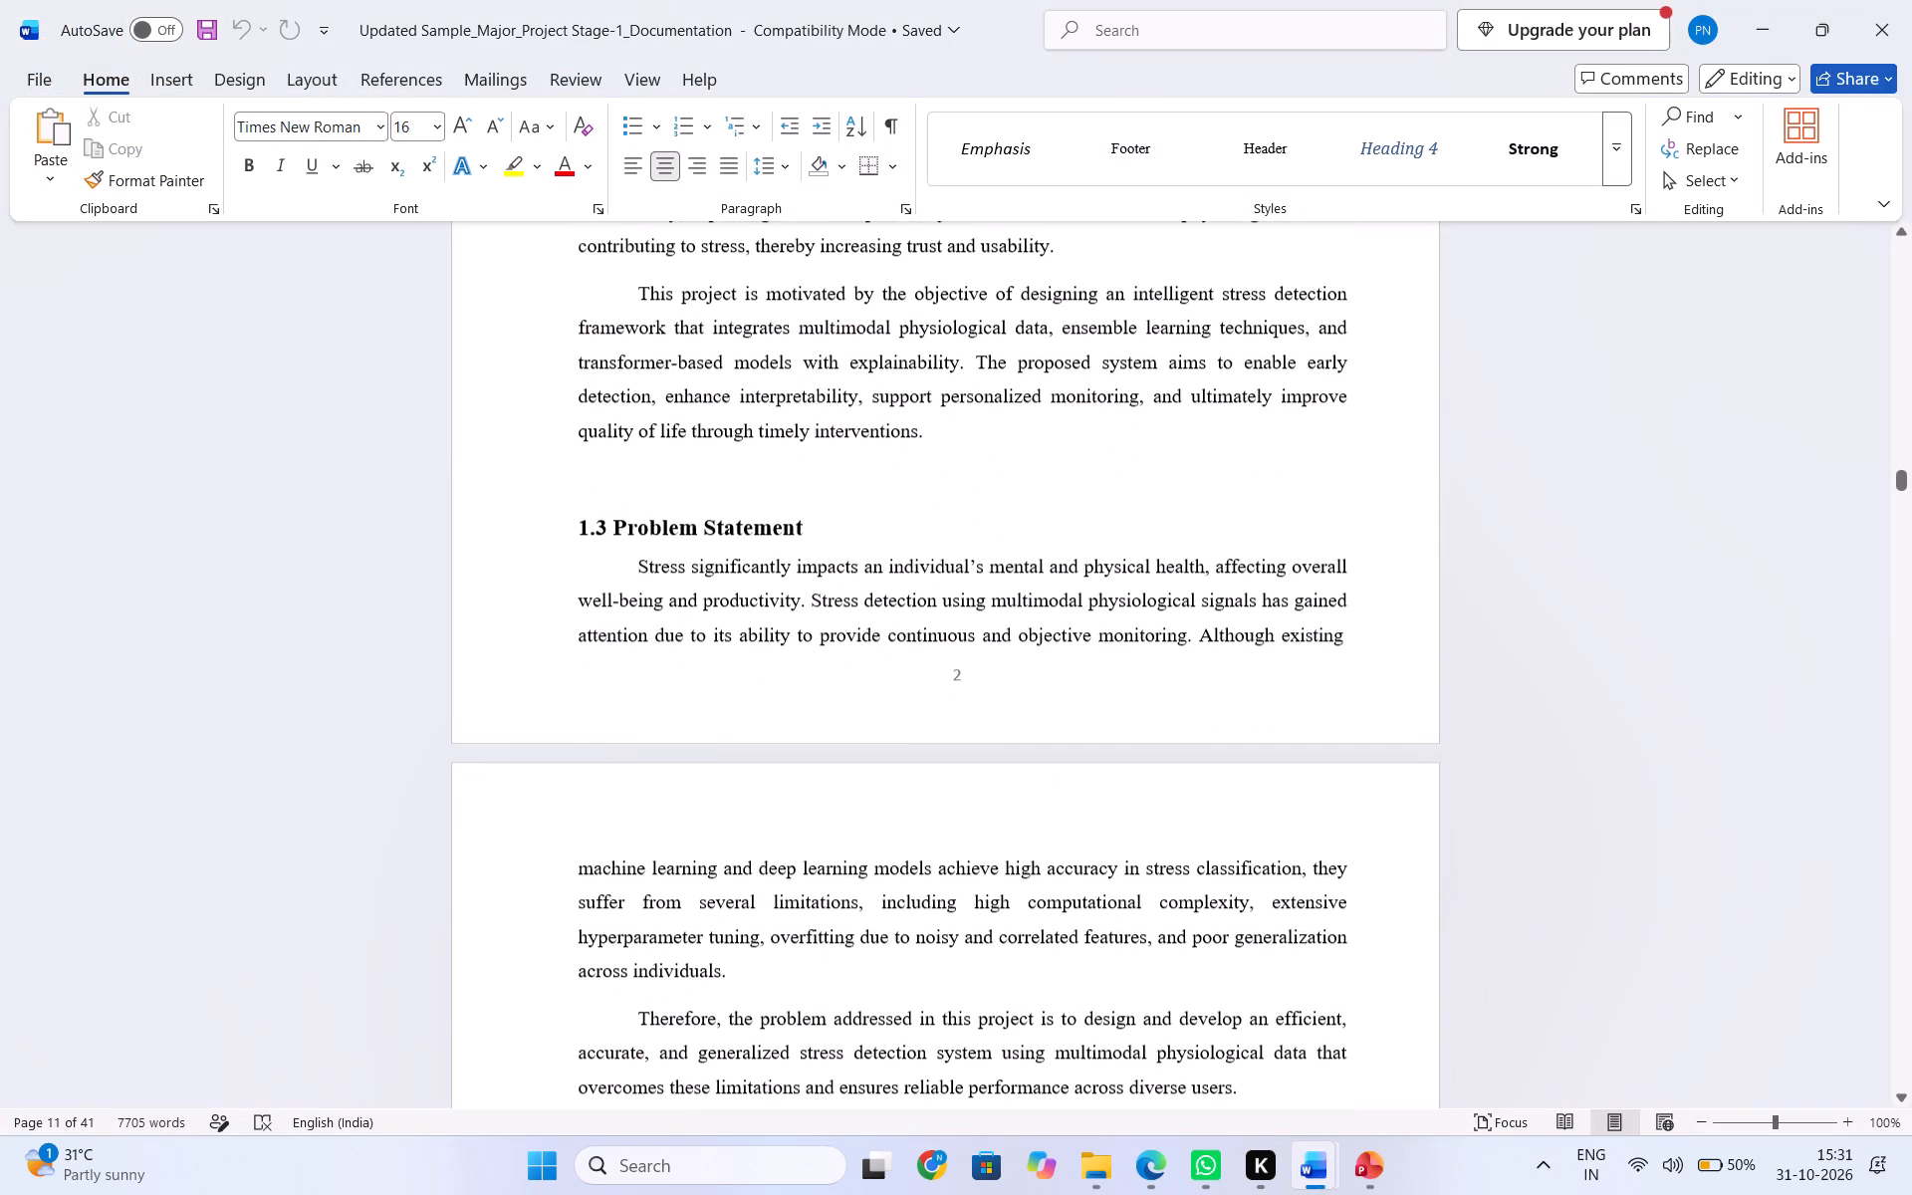
scroll(1052, 831, down, 1)
scroll(1052, 831, up, 1)
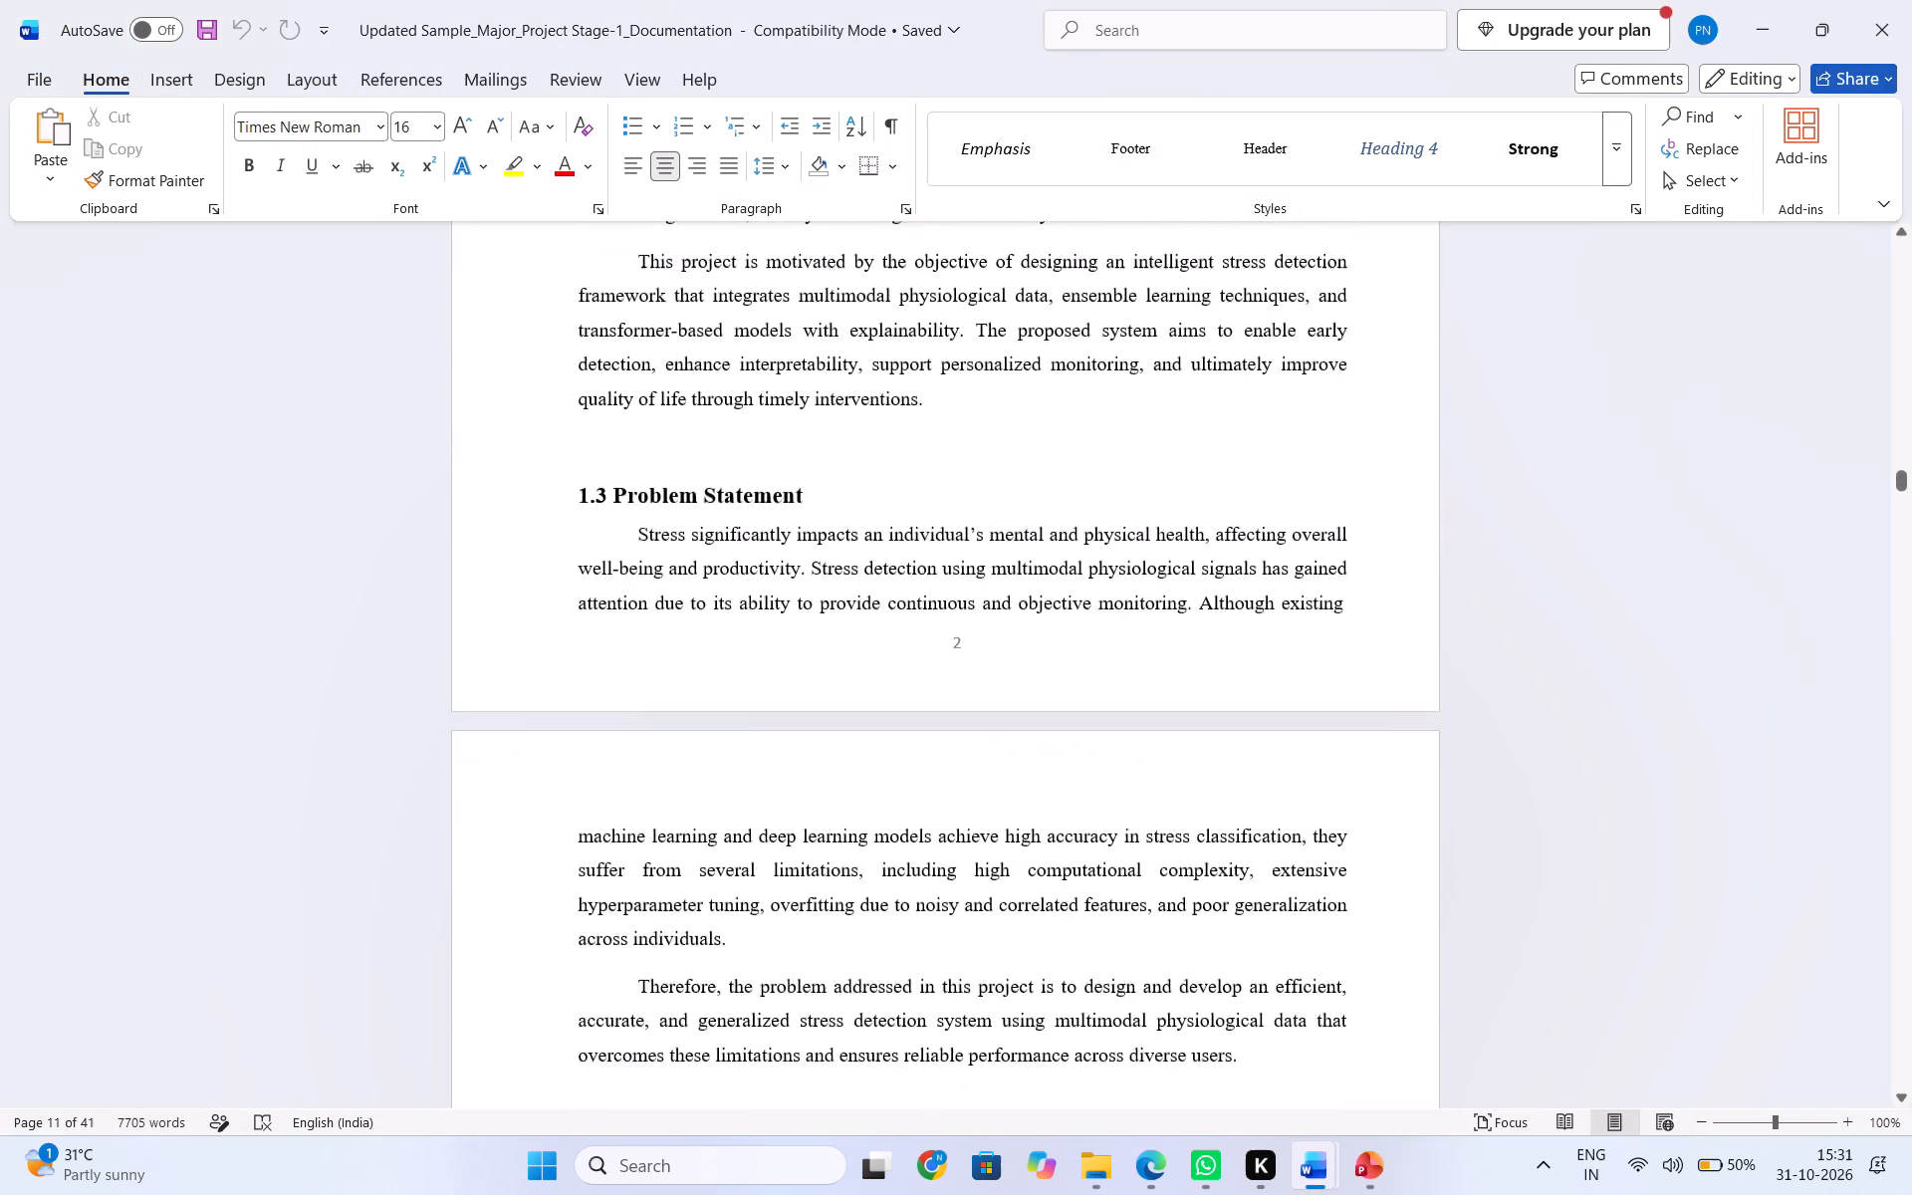
scroll(1052, 831, up, 2)
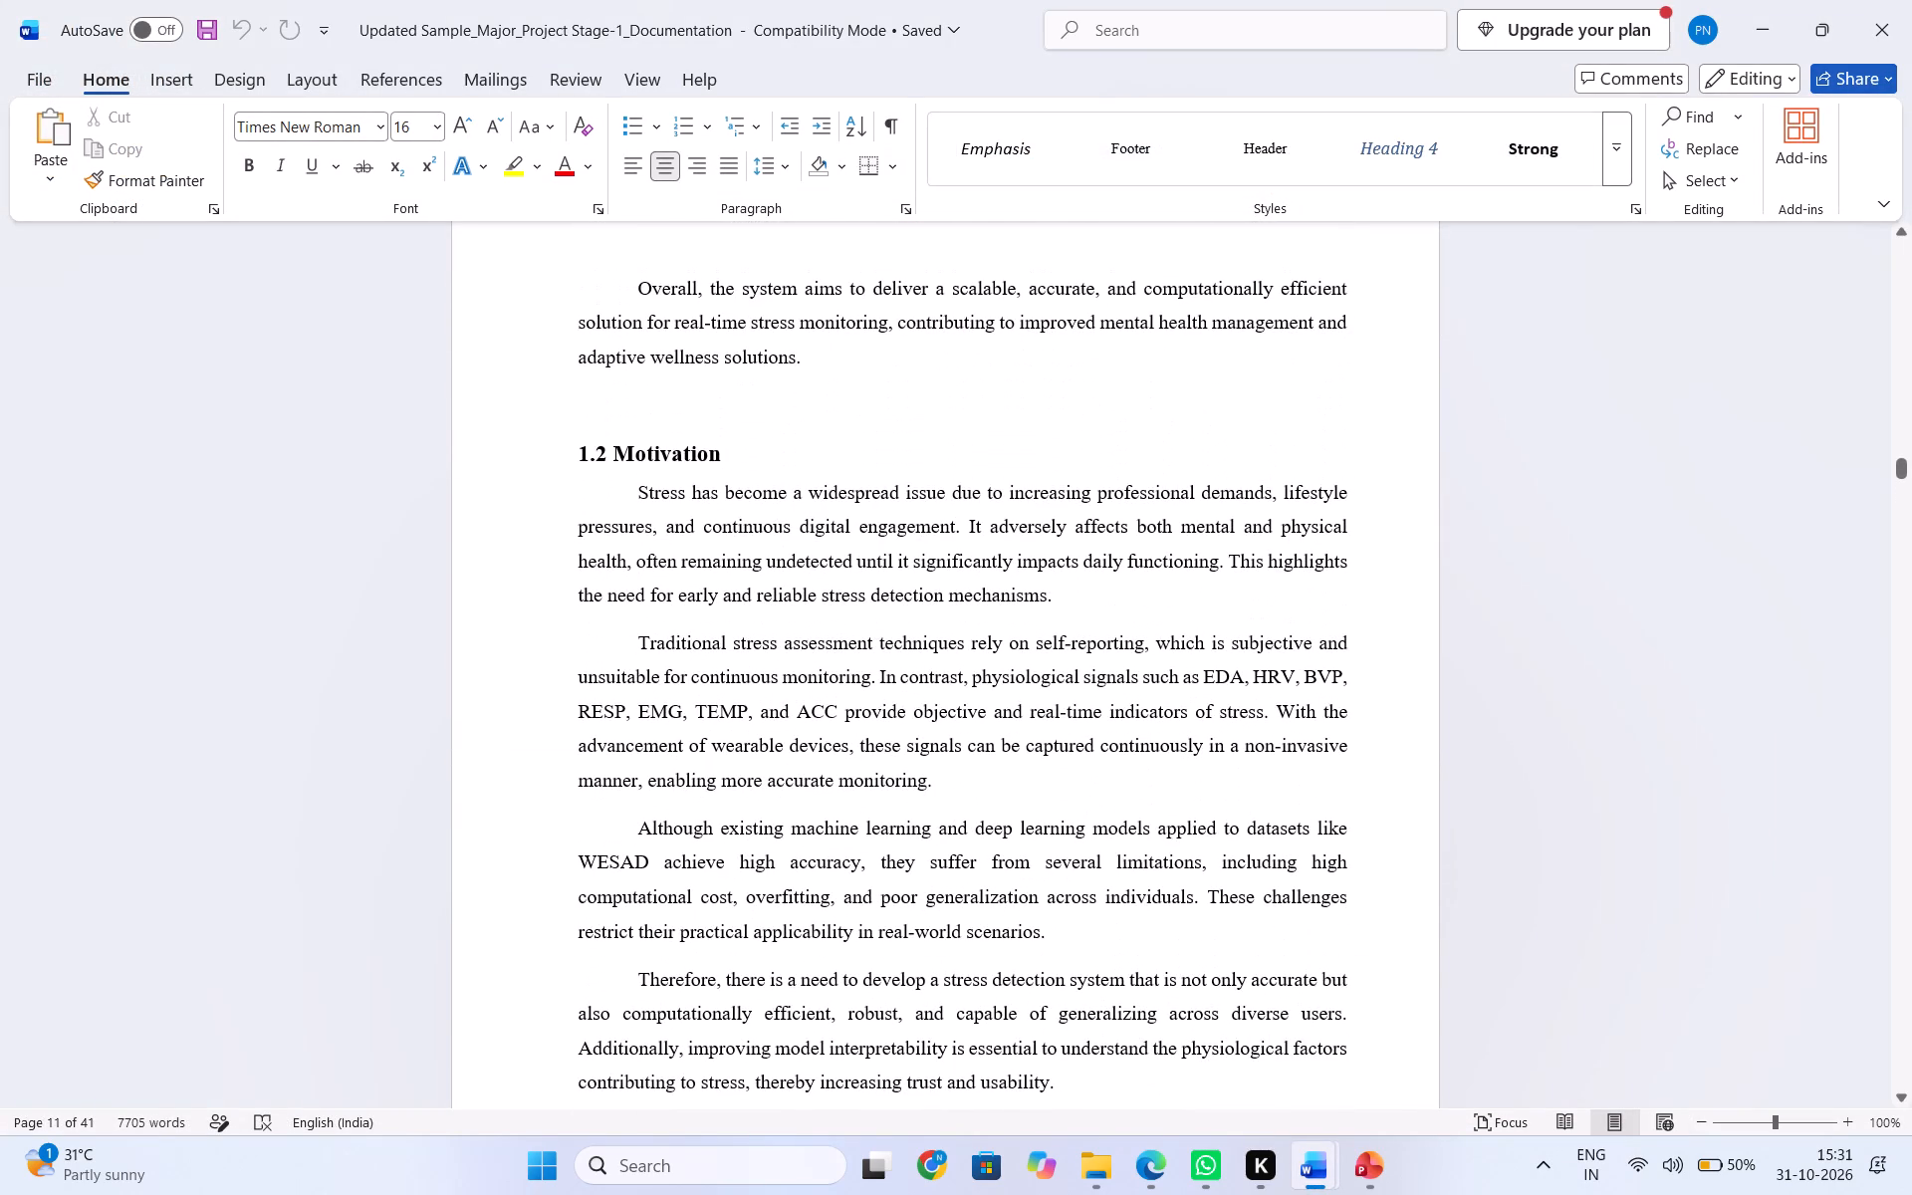
scroll(1052, 831, up, 4)
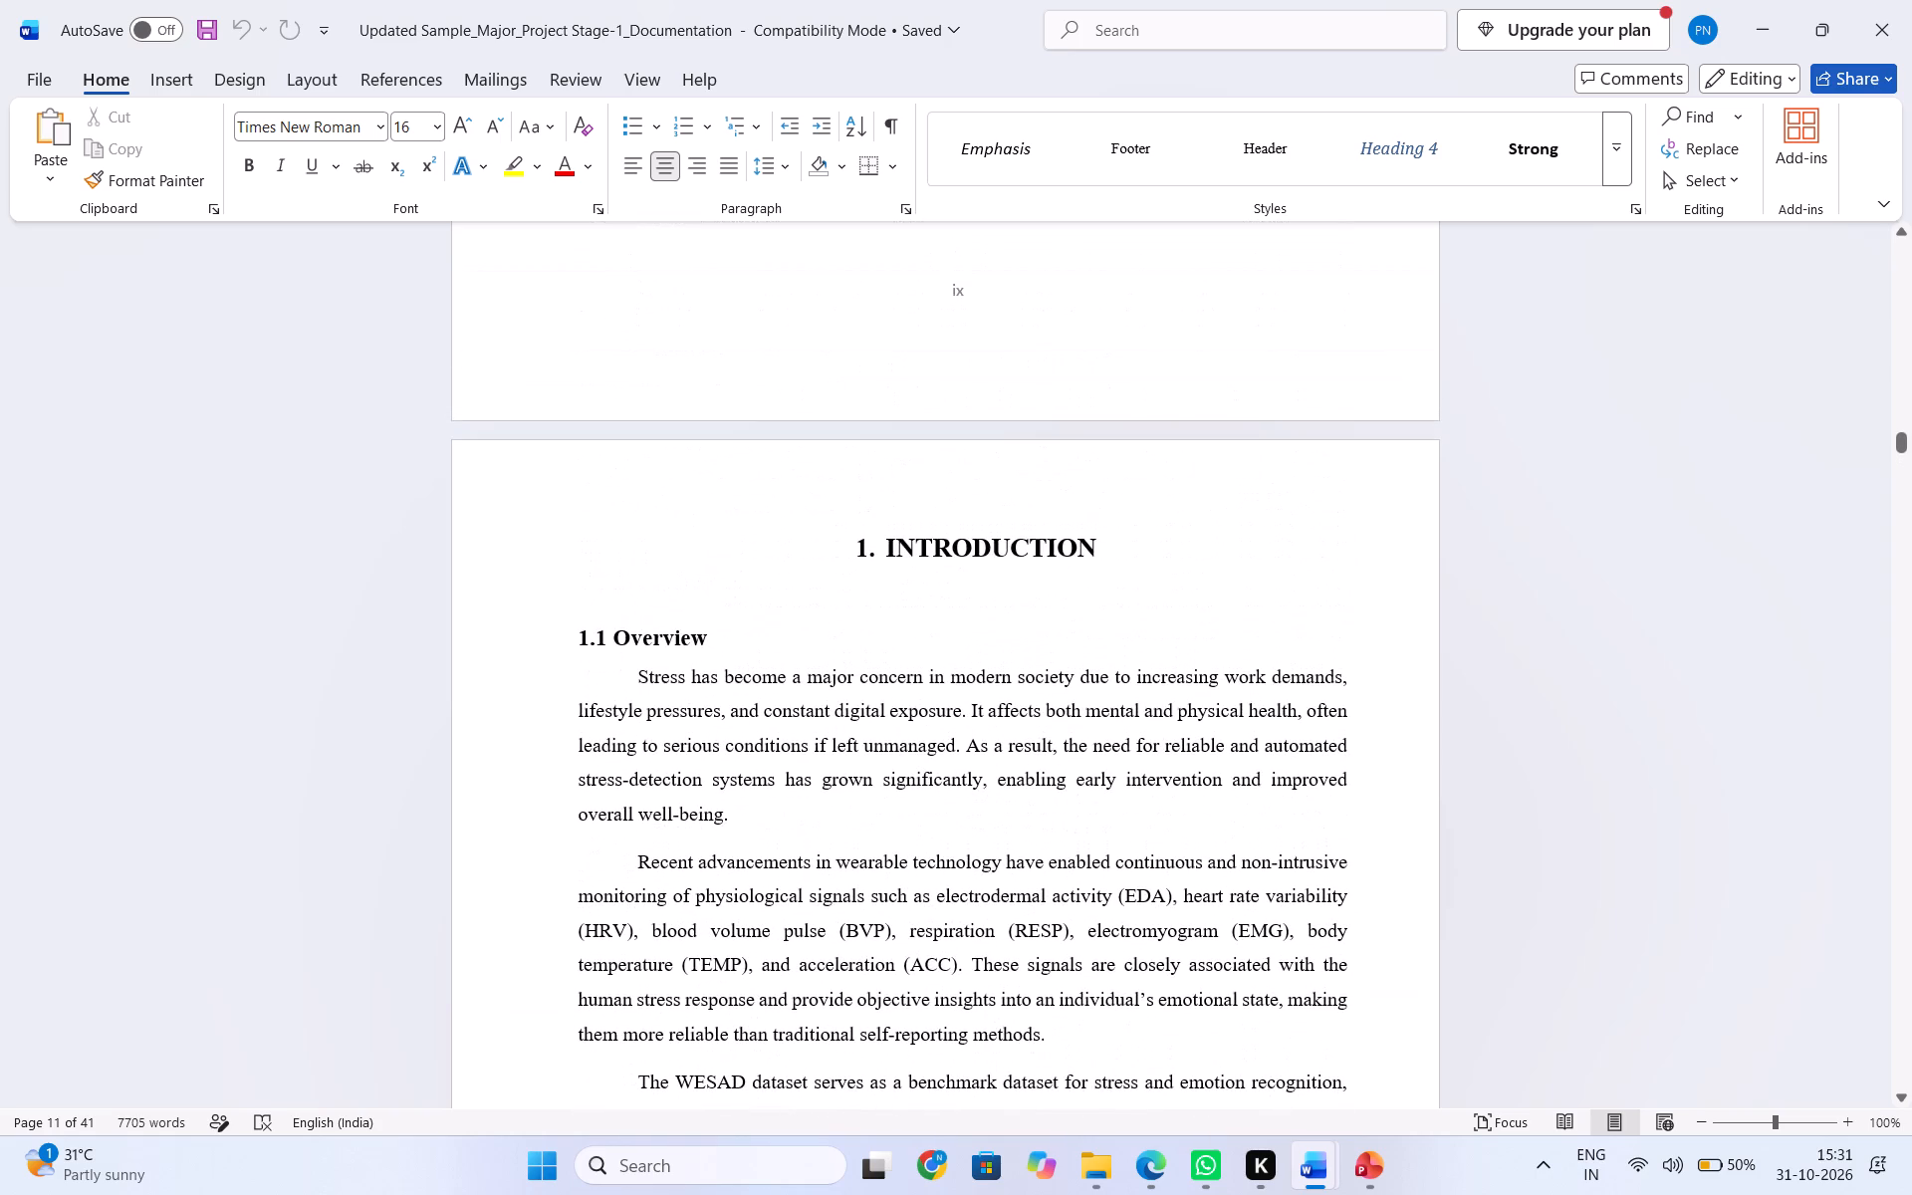
scroll(1052, 831, down, 1)
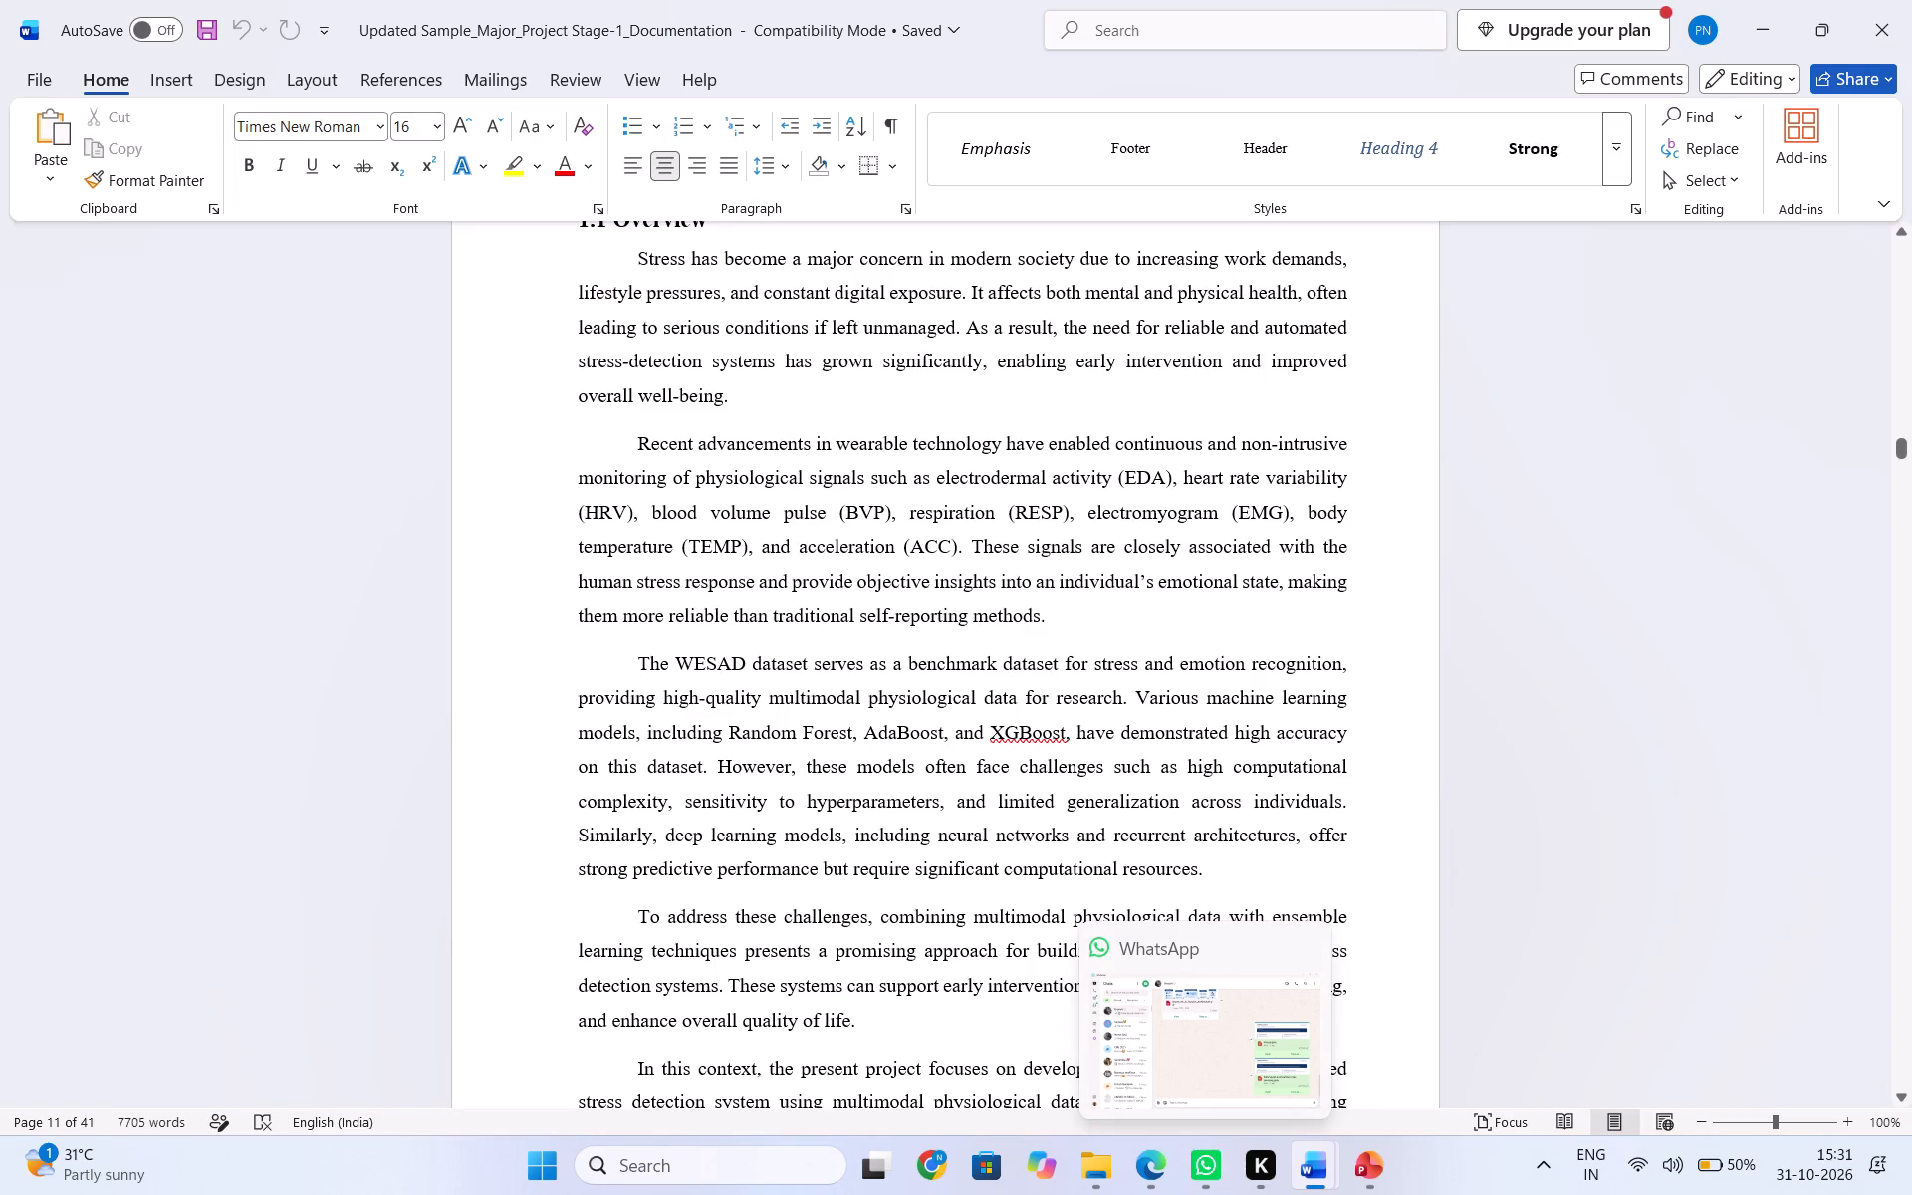
scroll(1059, 961, down, 3)
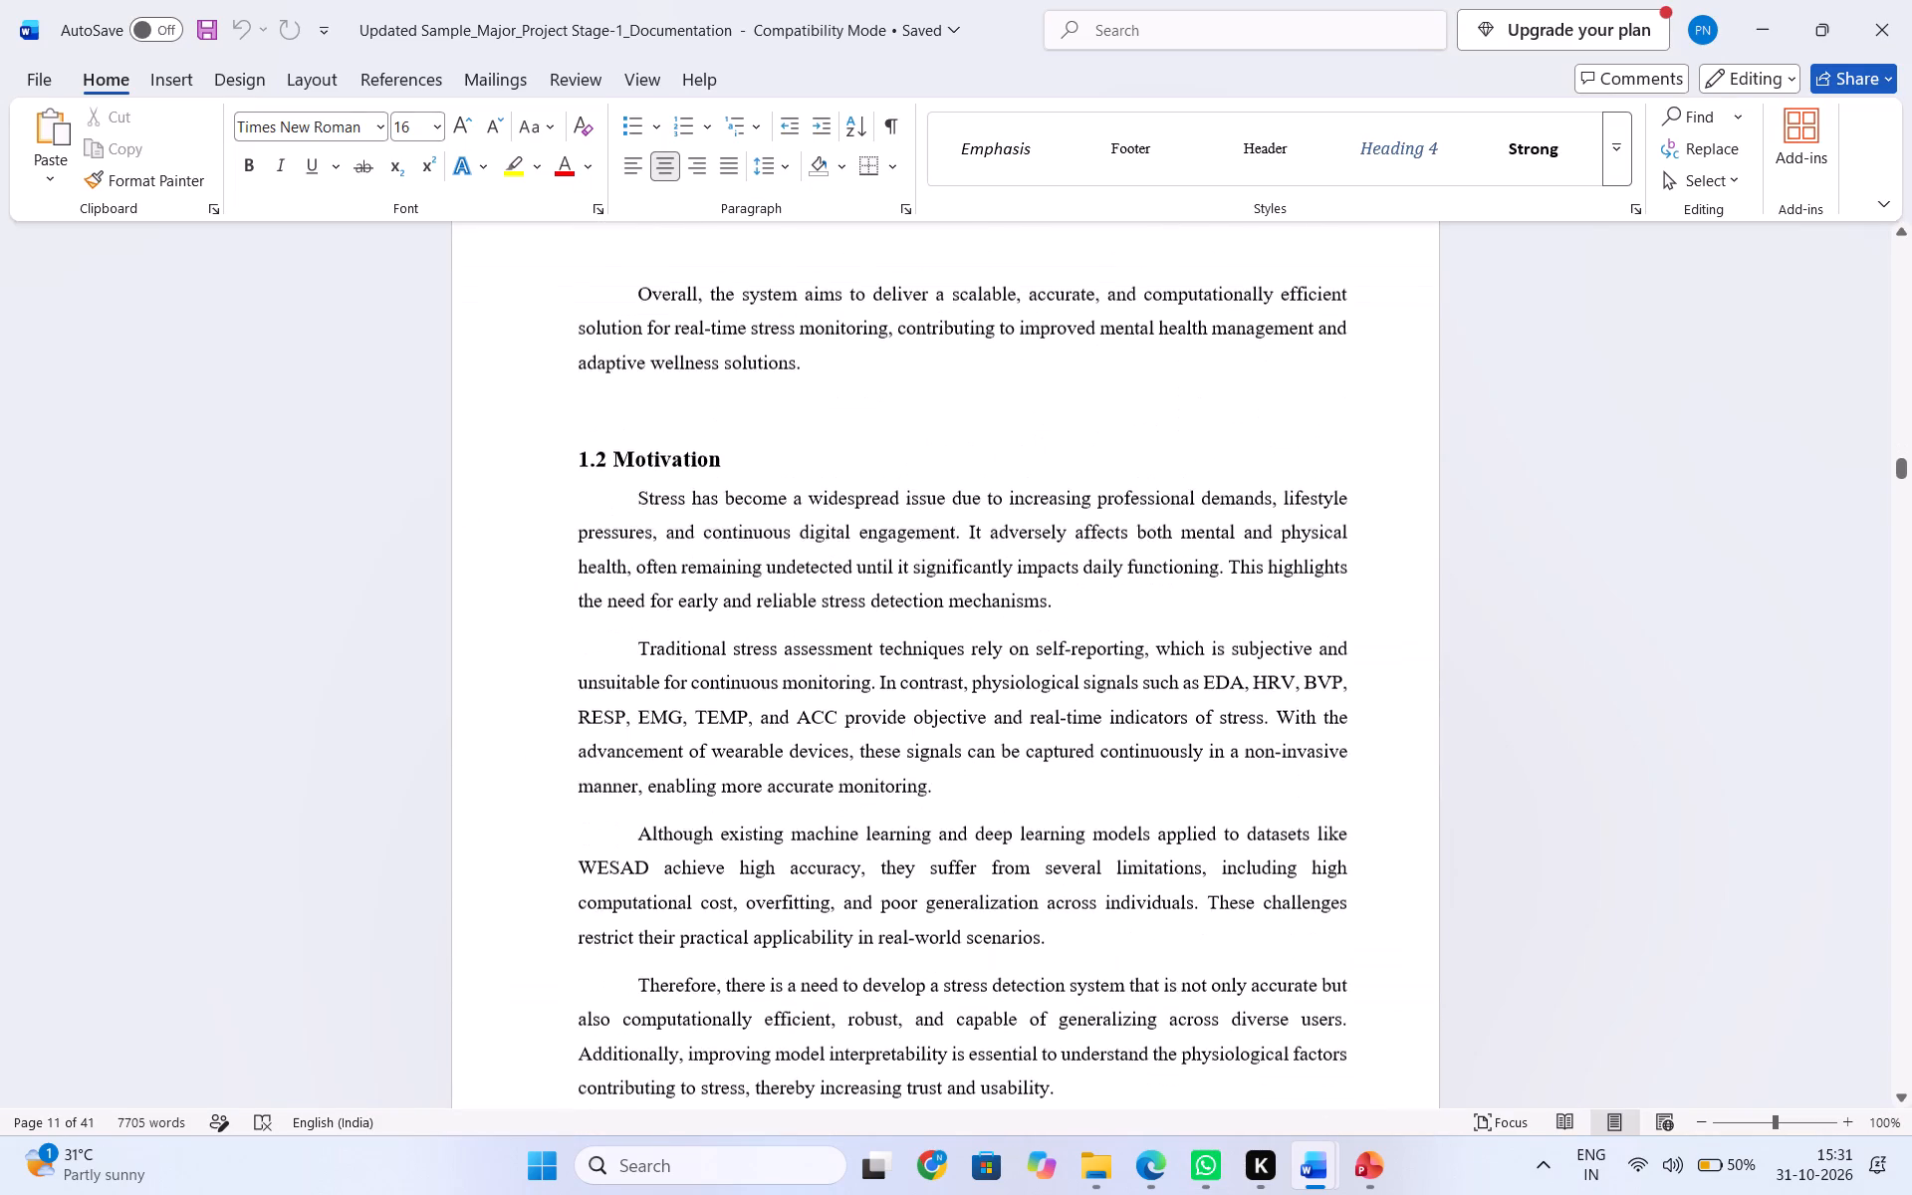
scroll(1059, 961, down, 2)
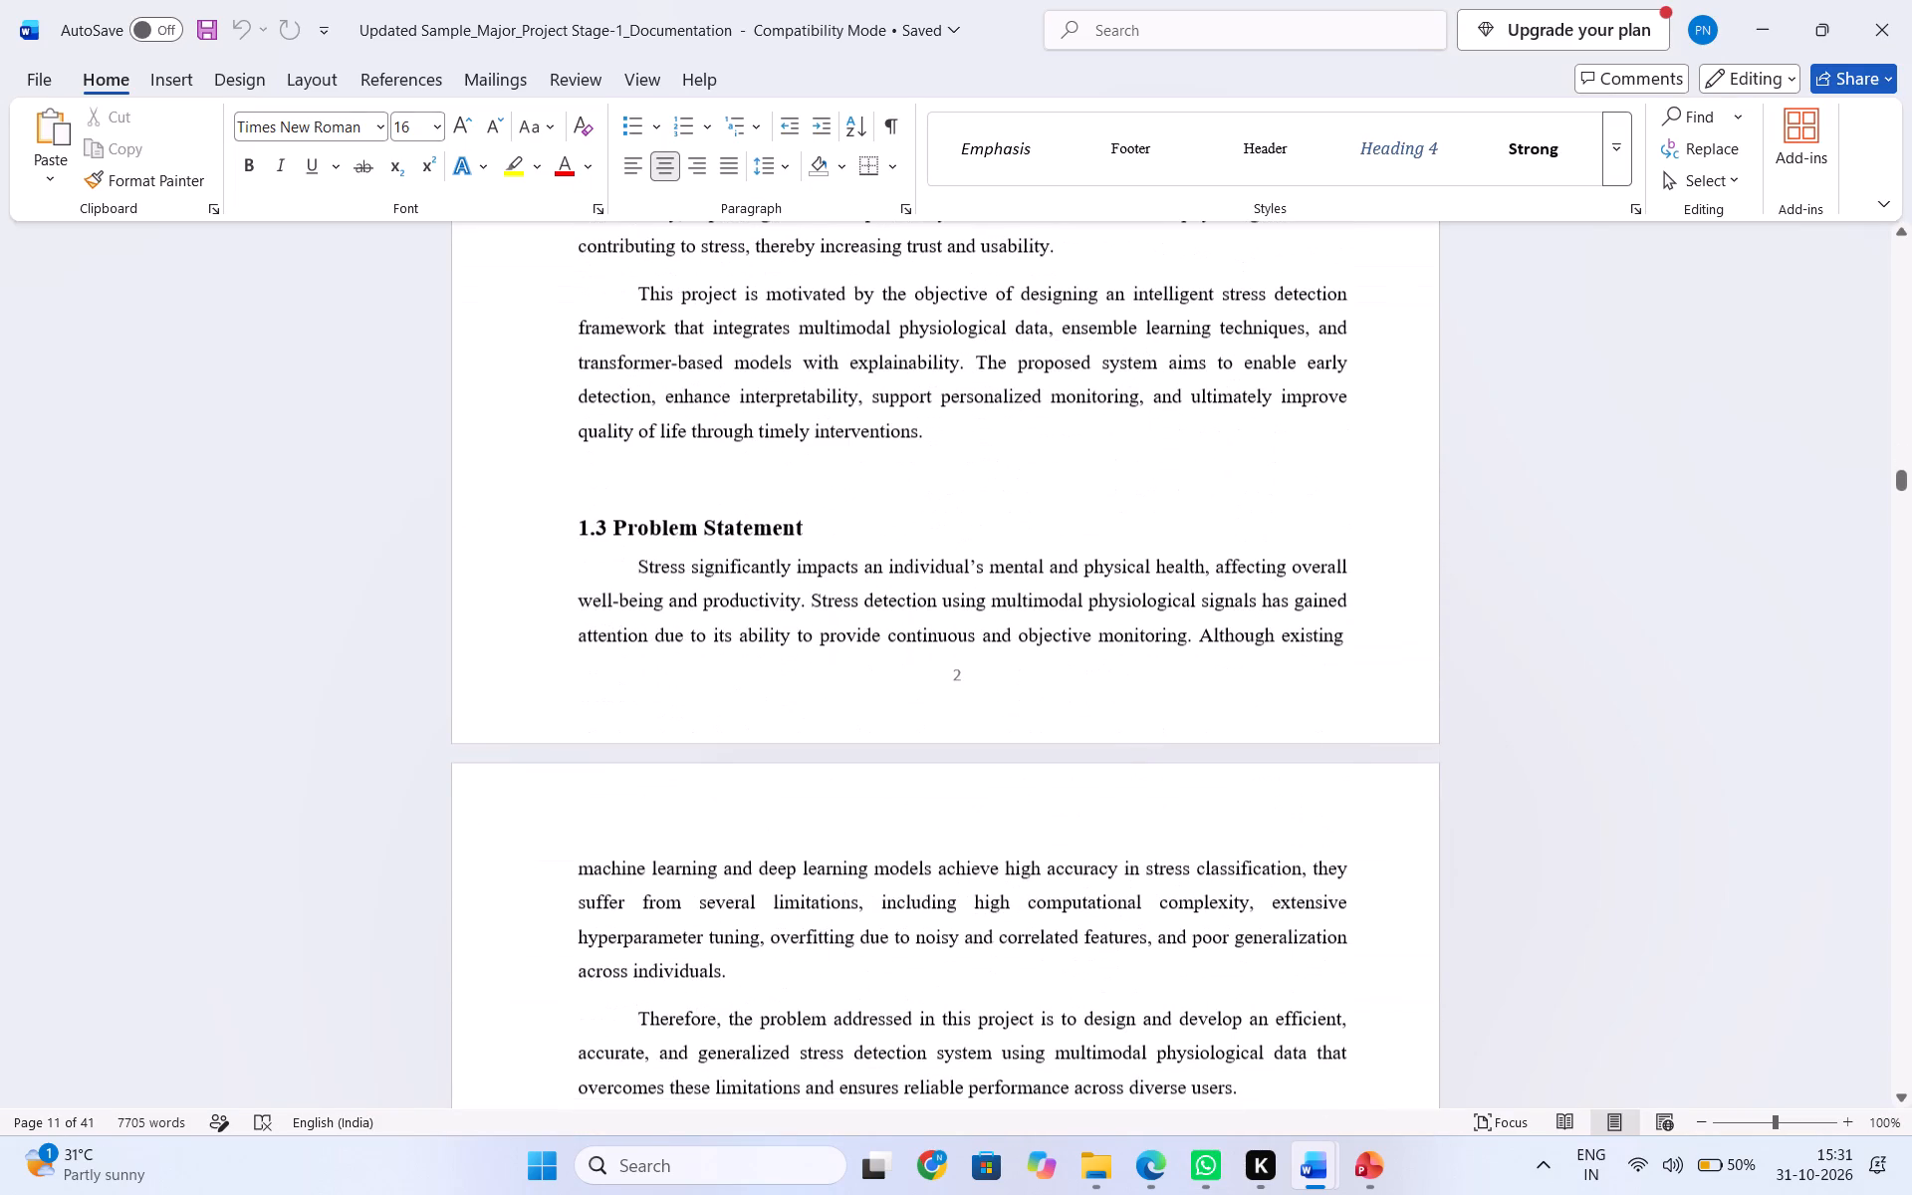
scroll(1059, 961, down, 3)
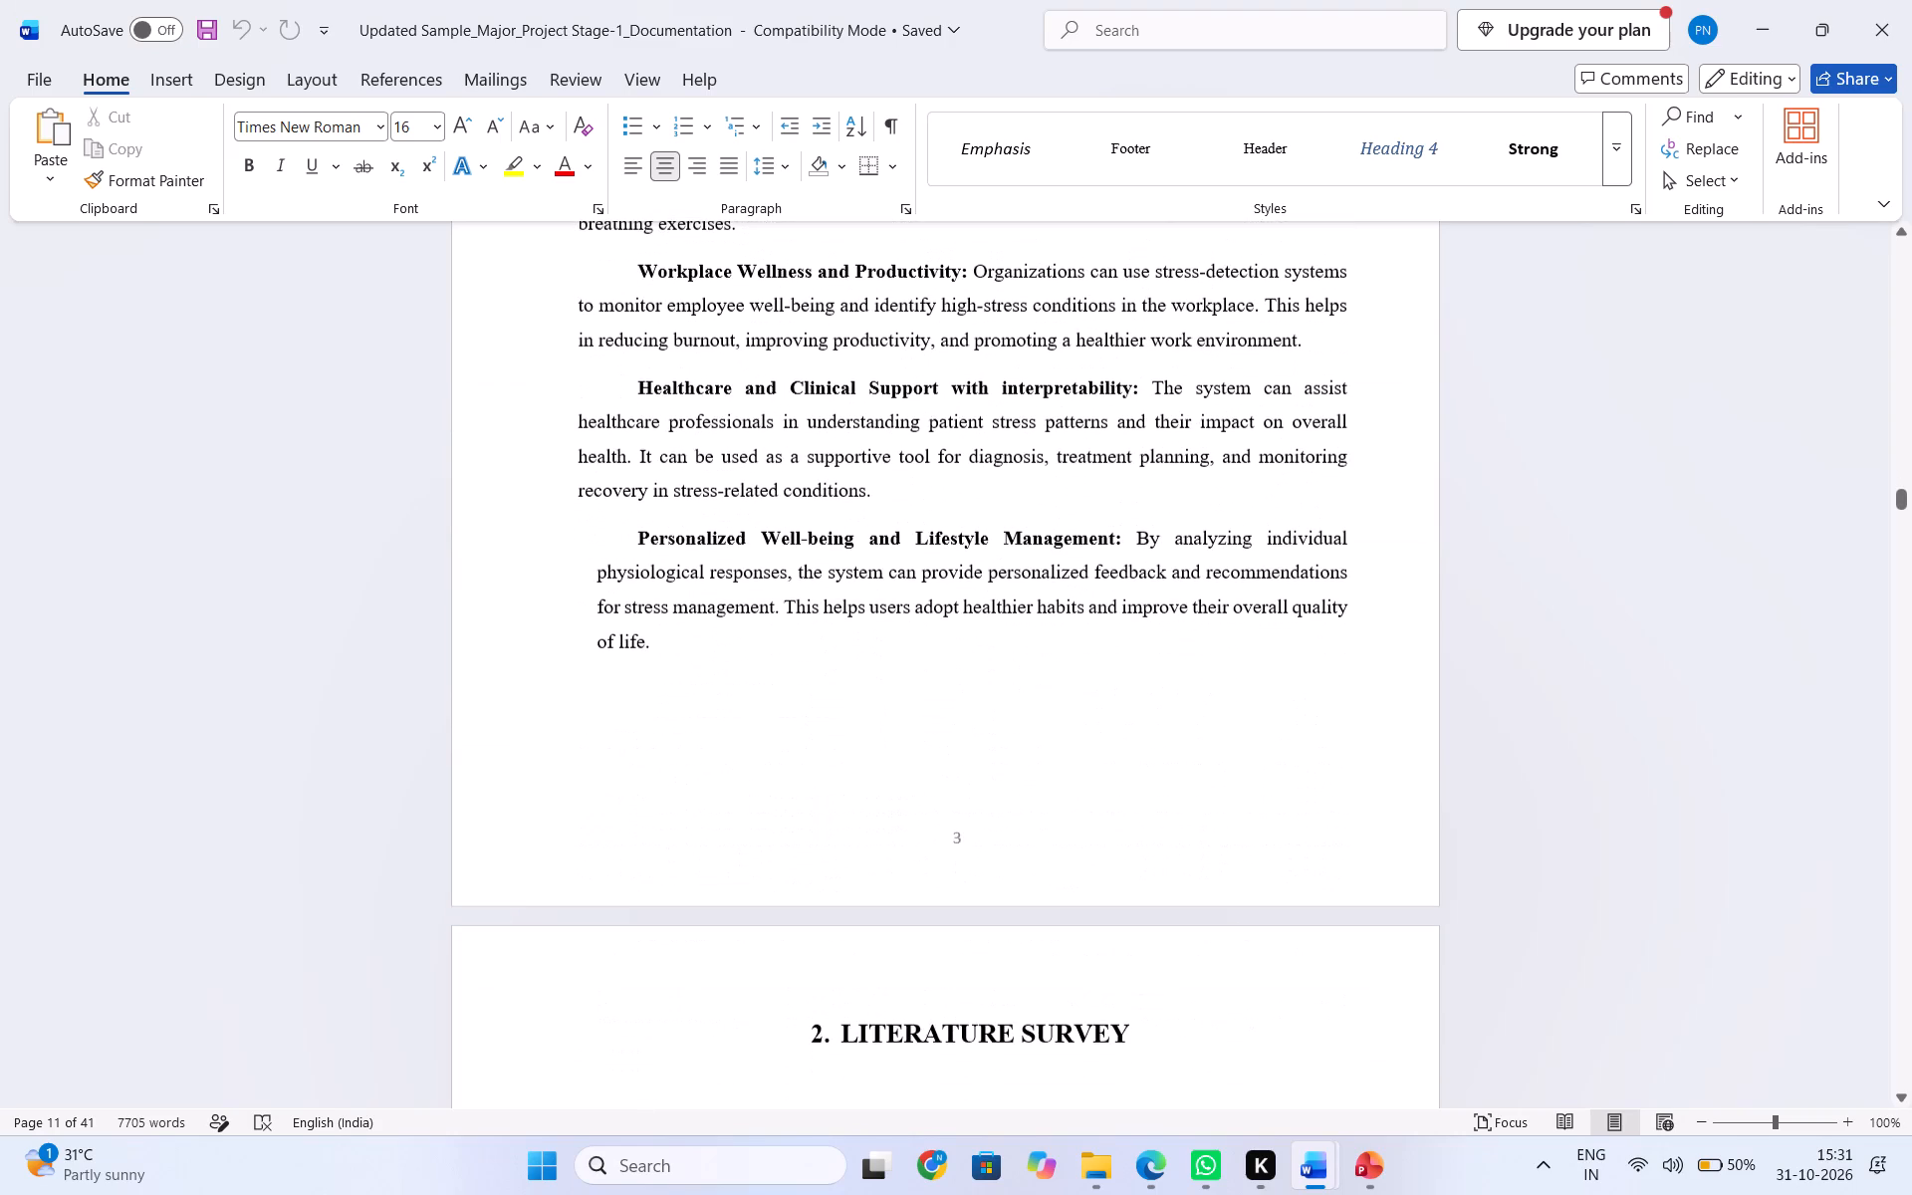
scroll(1059, 961, up, 1)
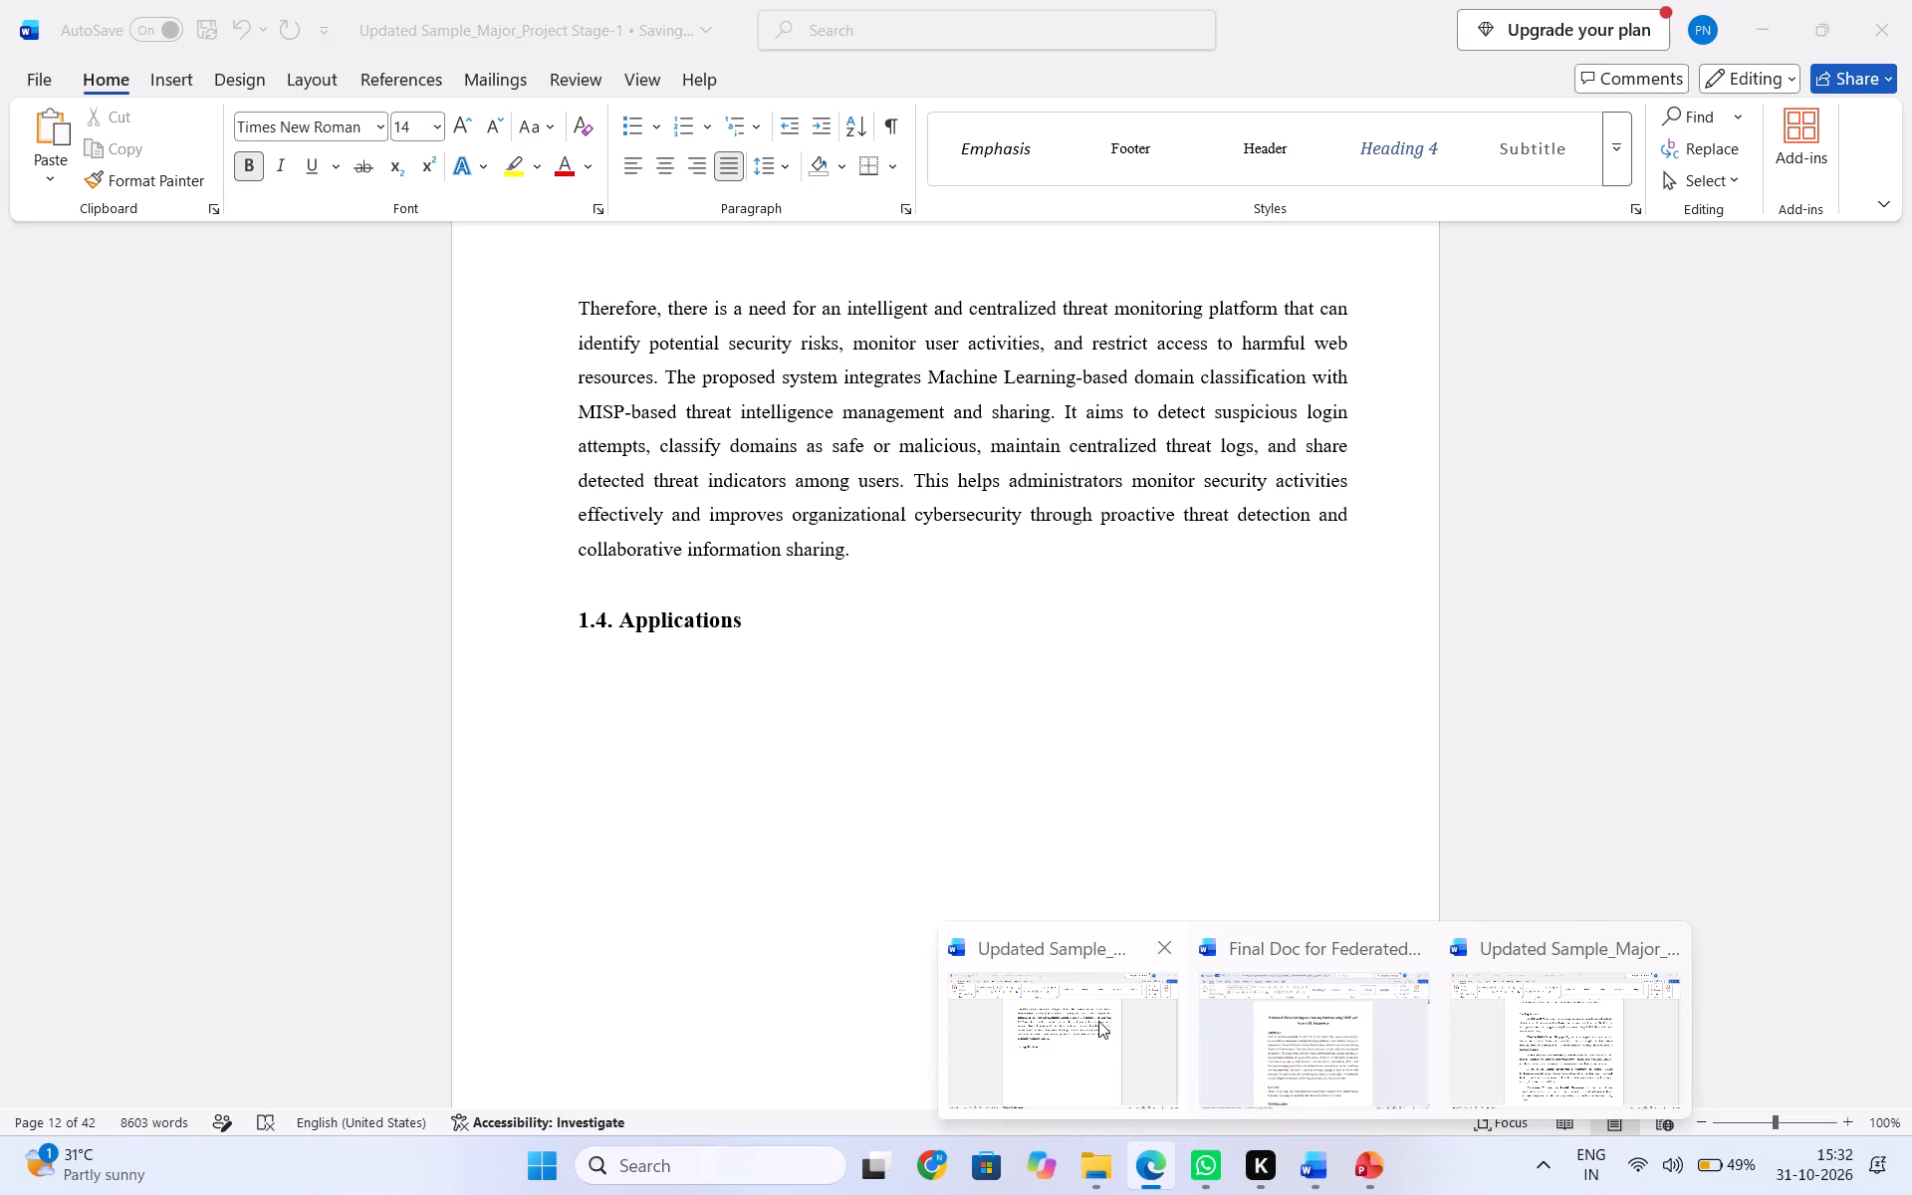
click(1098, 1021)
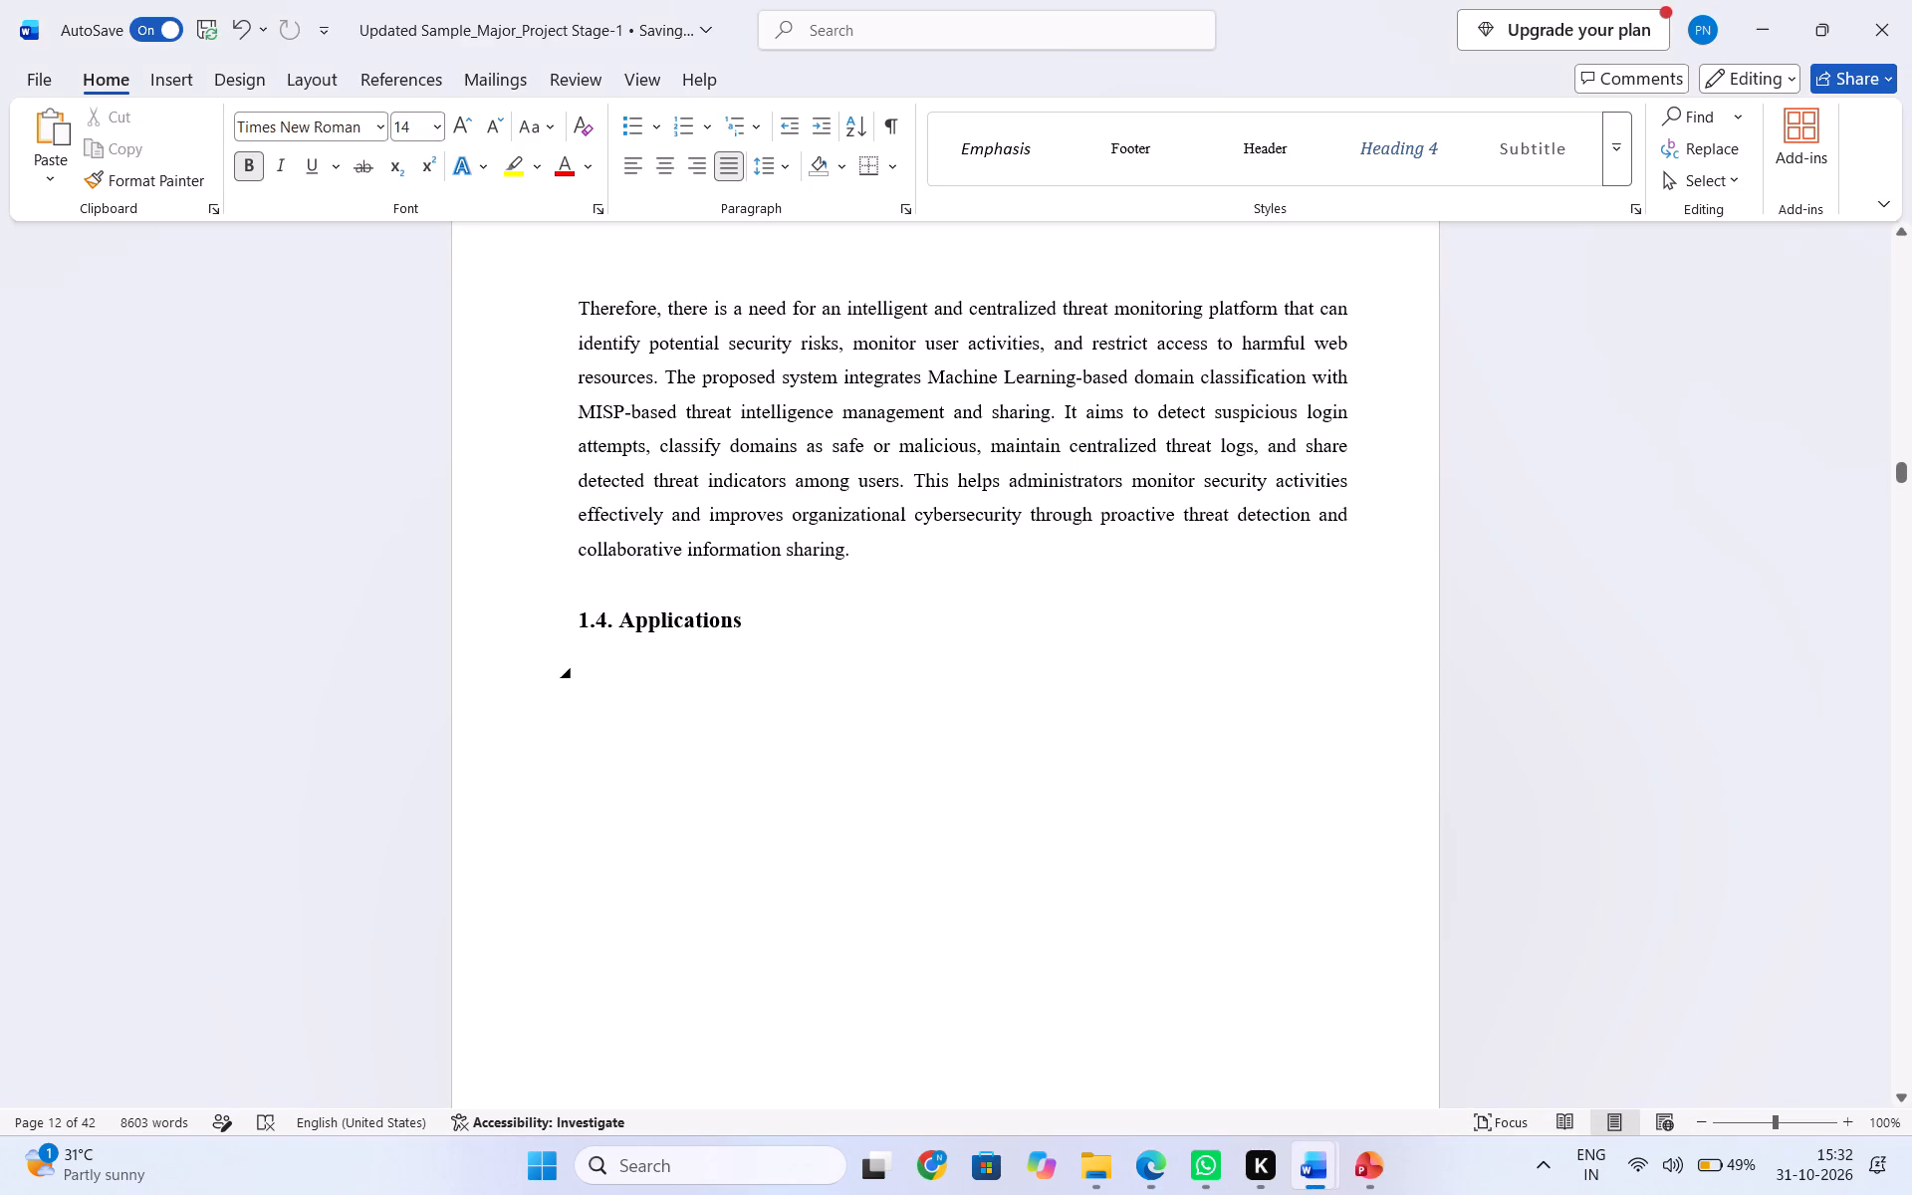
key(ctrl+v)
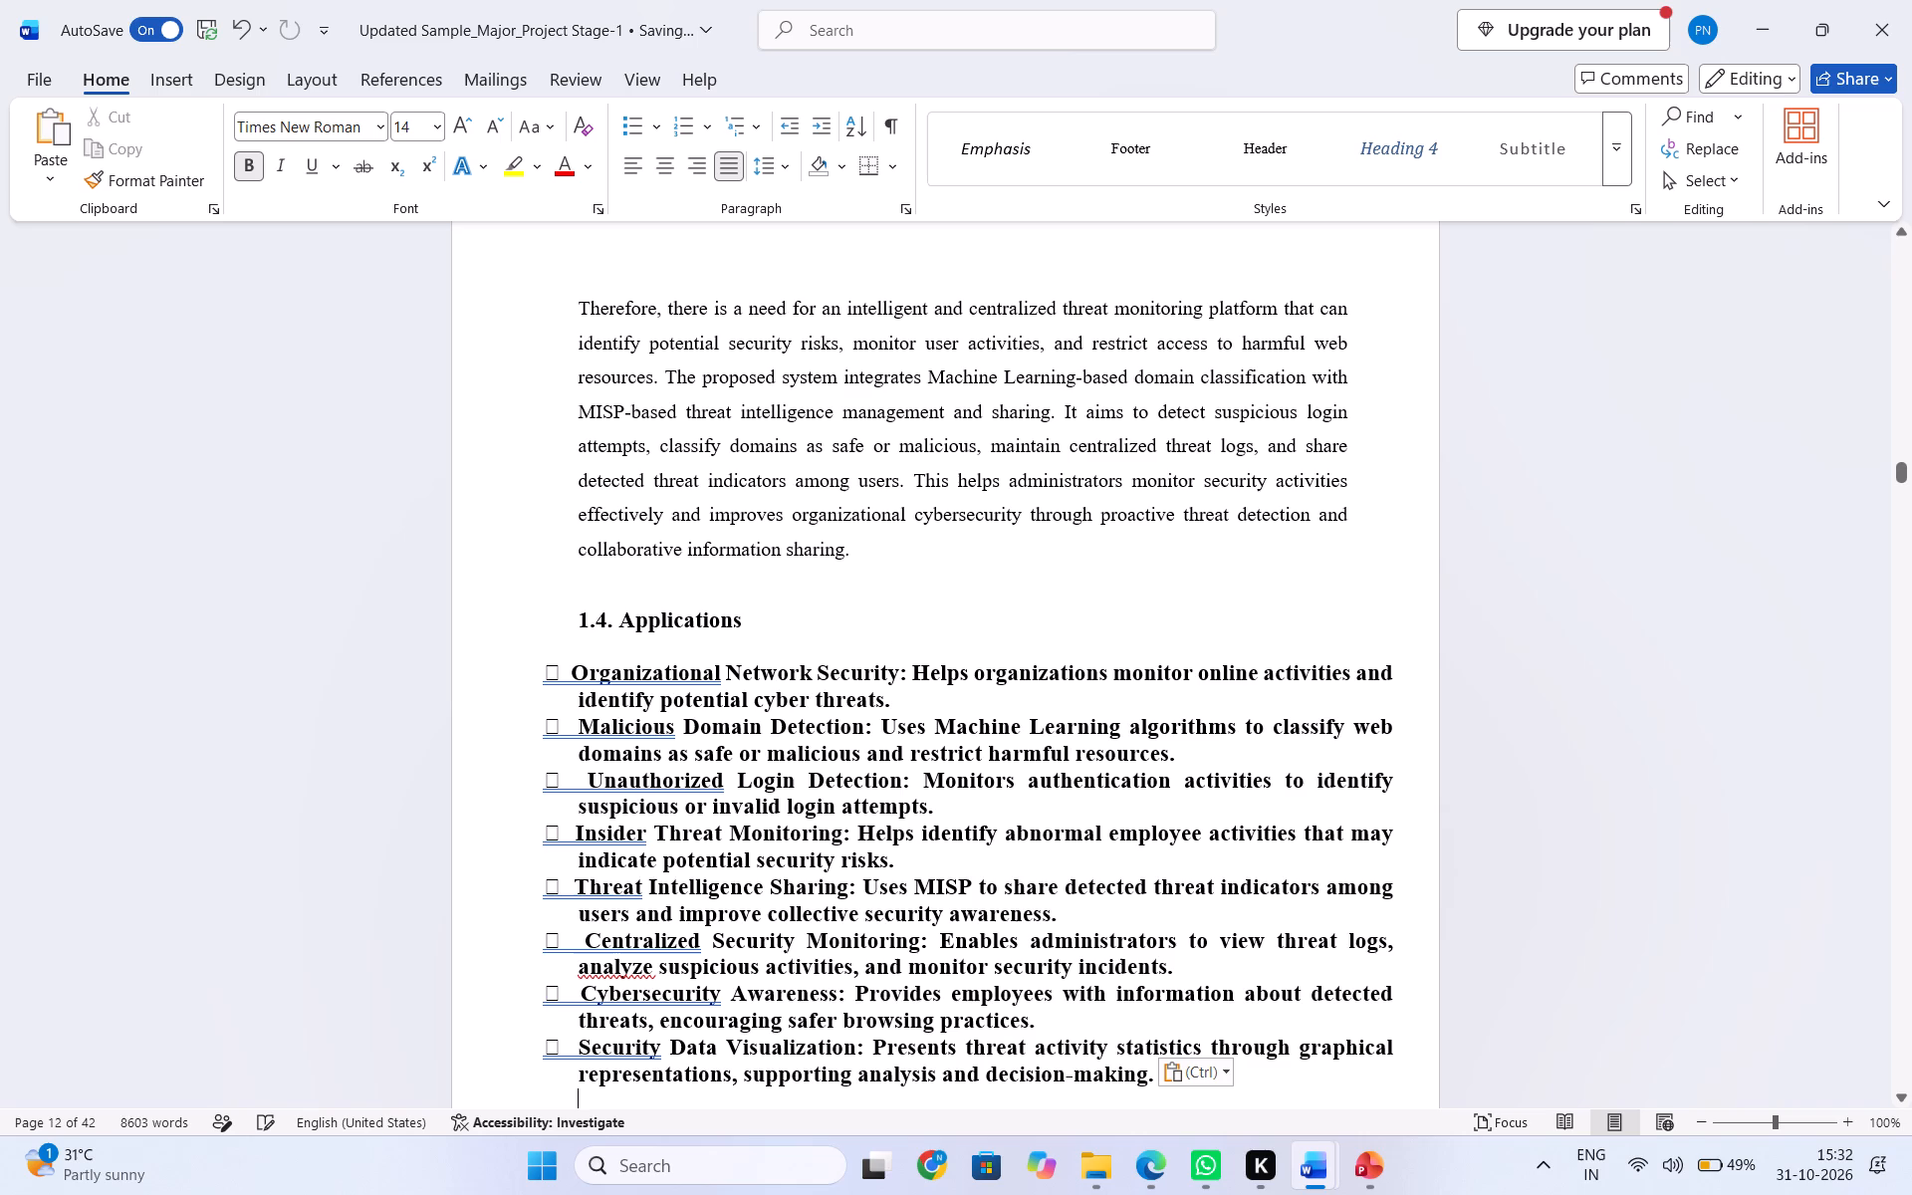
Format the pasted Applications list with font size 12, a wider preset line spacing and no bold.
drag(569, 670, 1148, 1112)
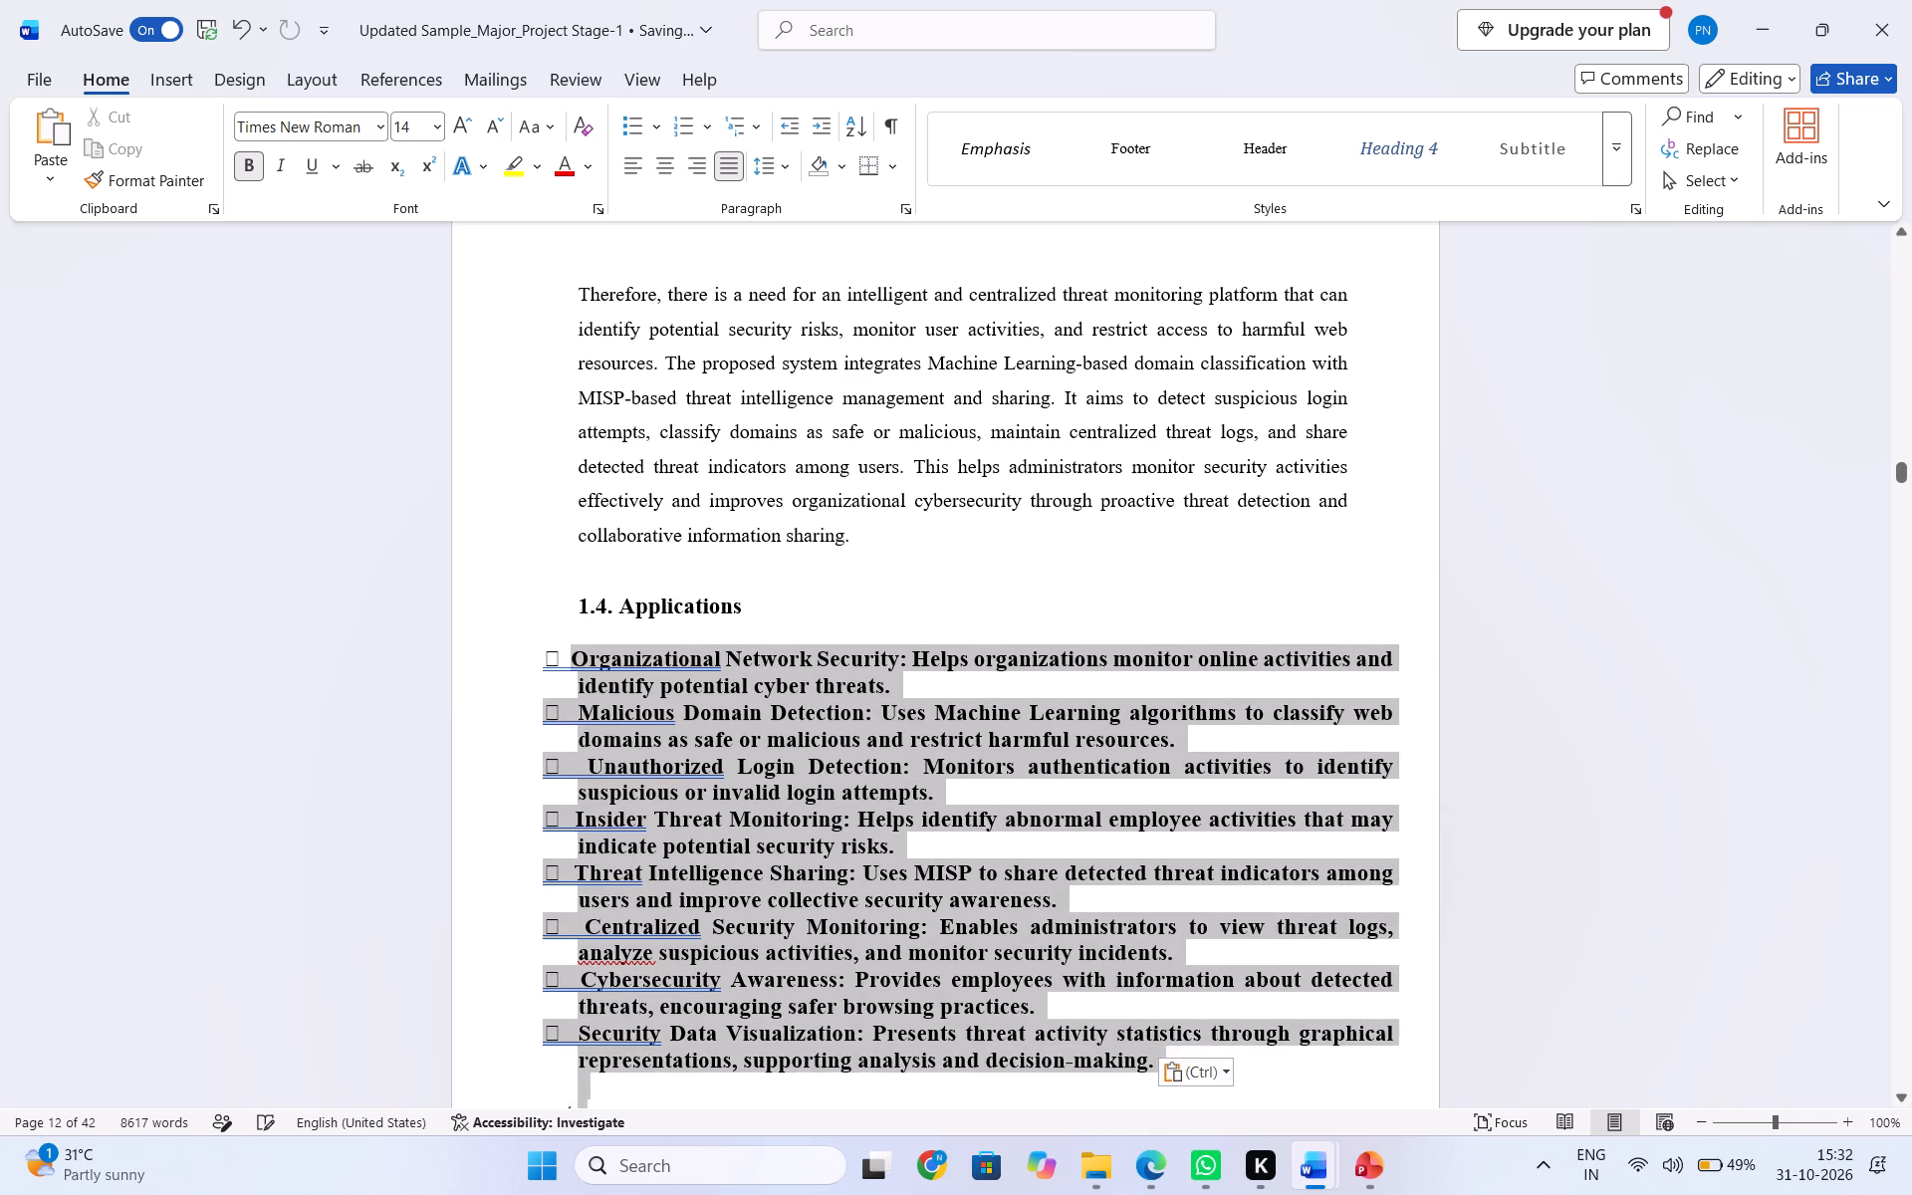
drag(1148, 1112, 1239, 970)
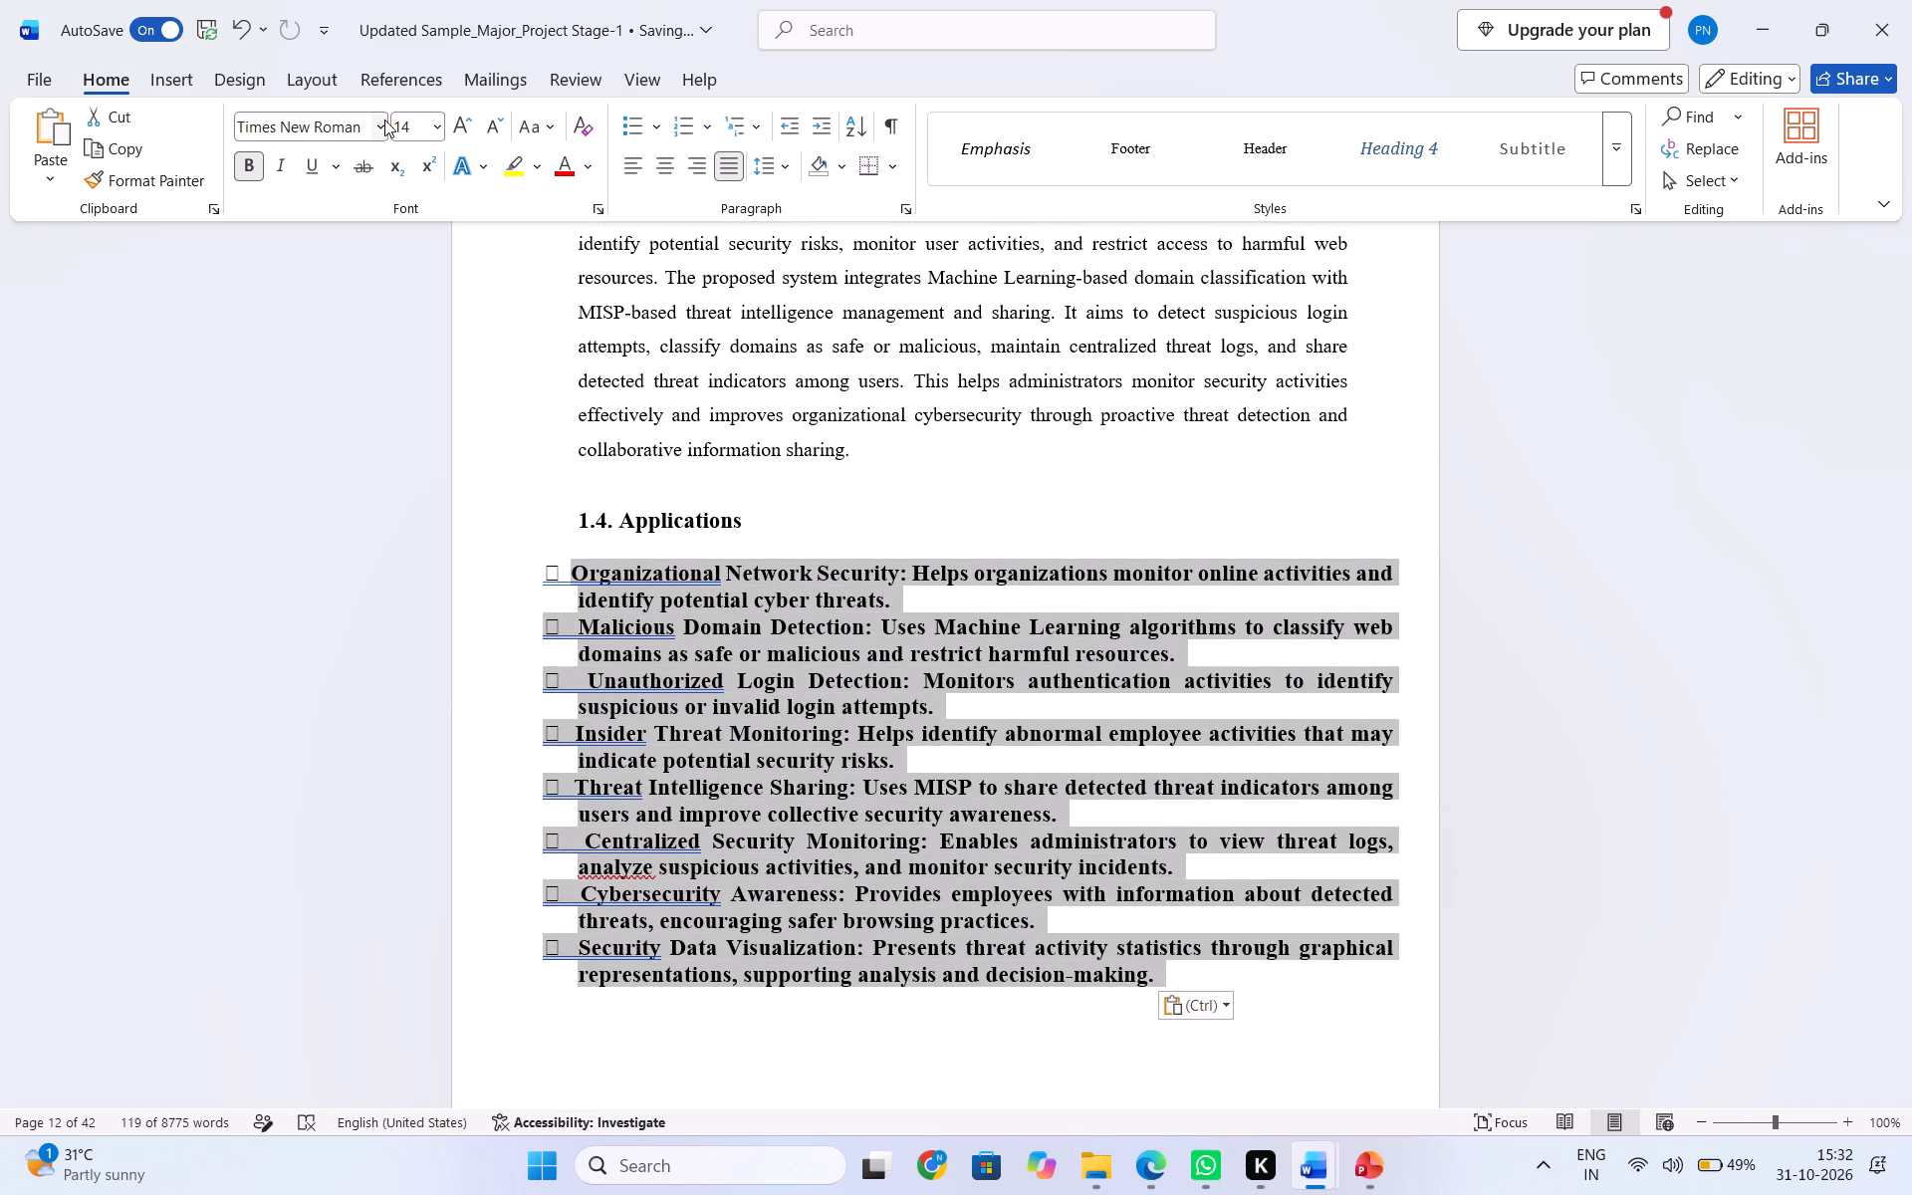
click(437, 126)
click(428, 277)
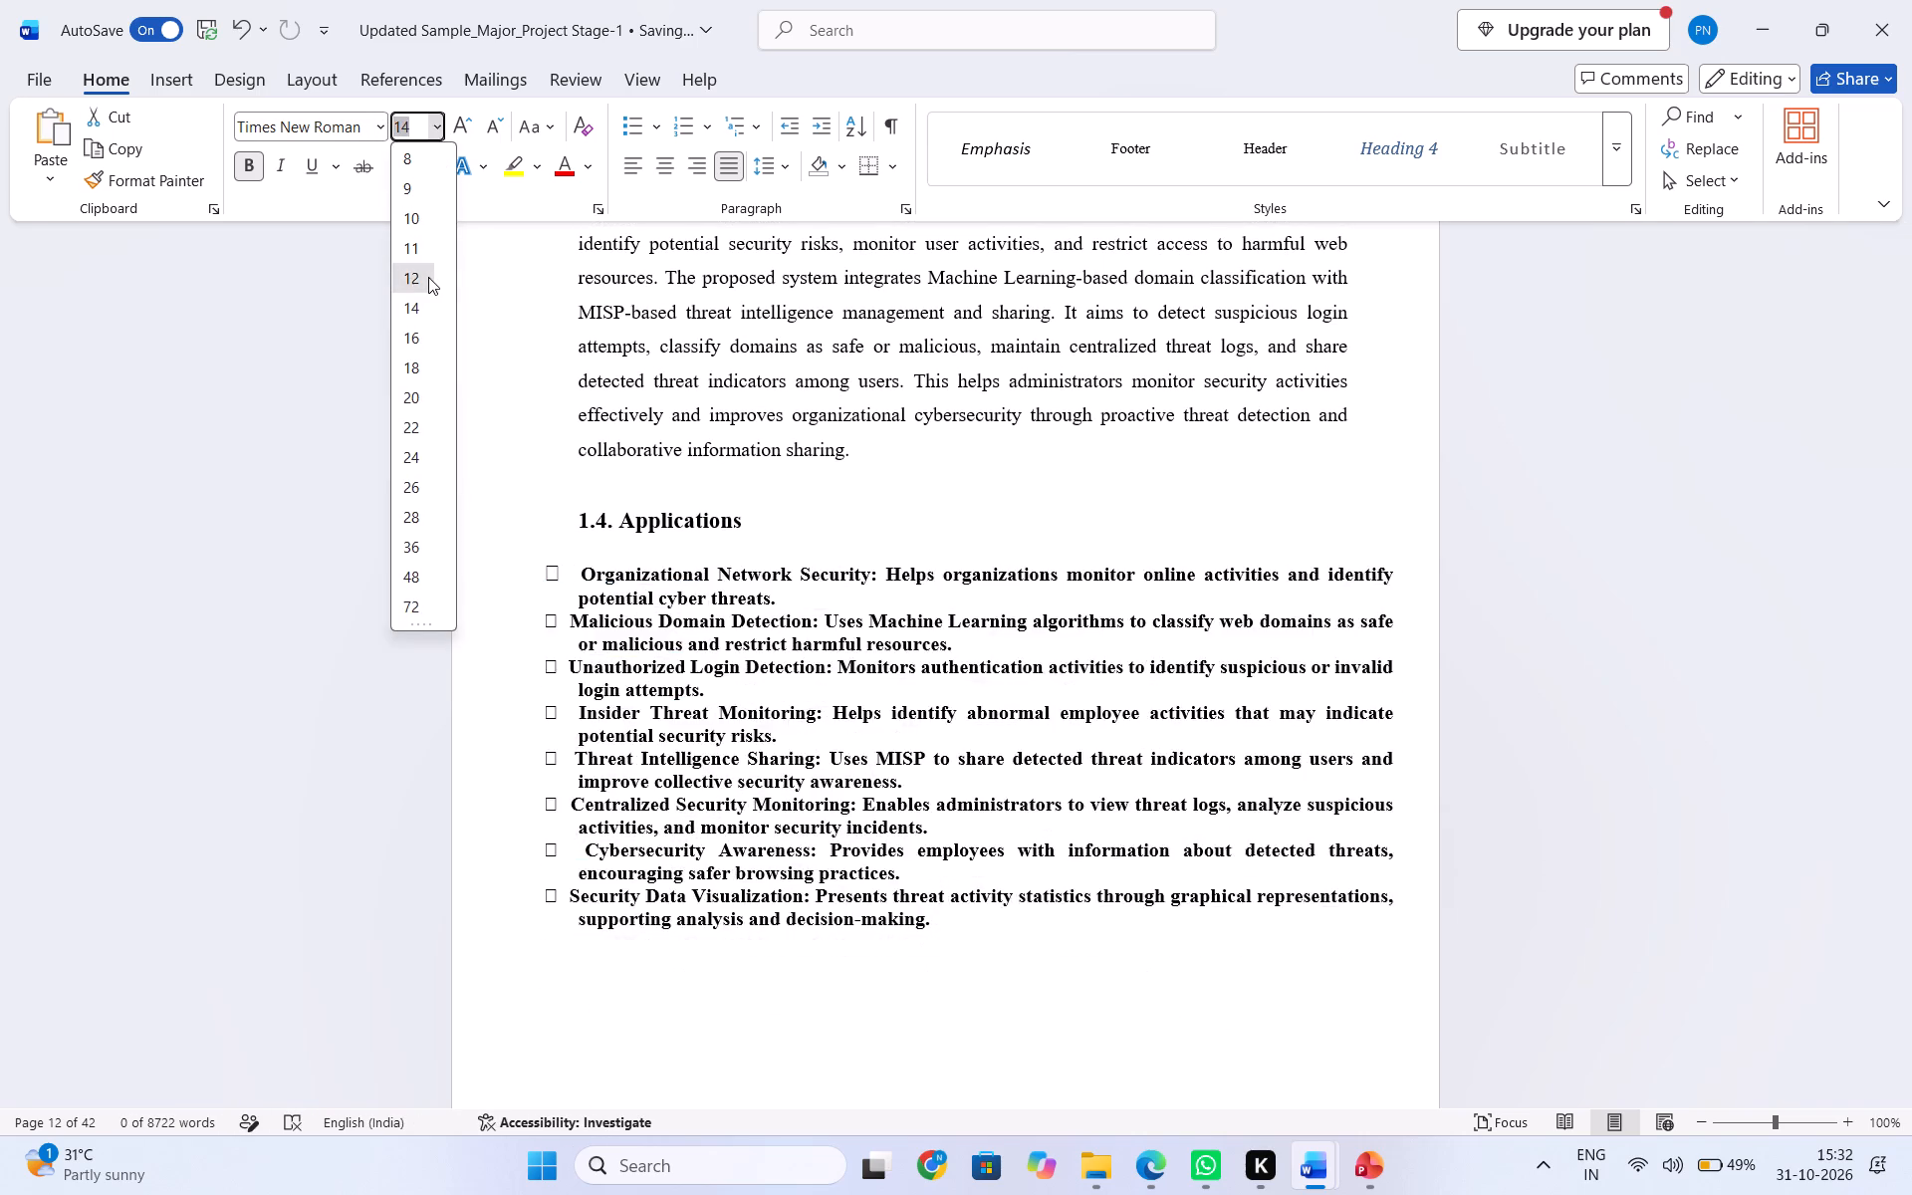
click(783, 170)
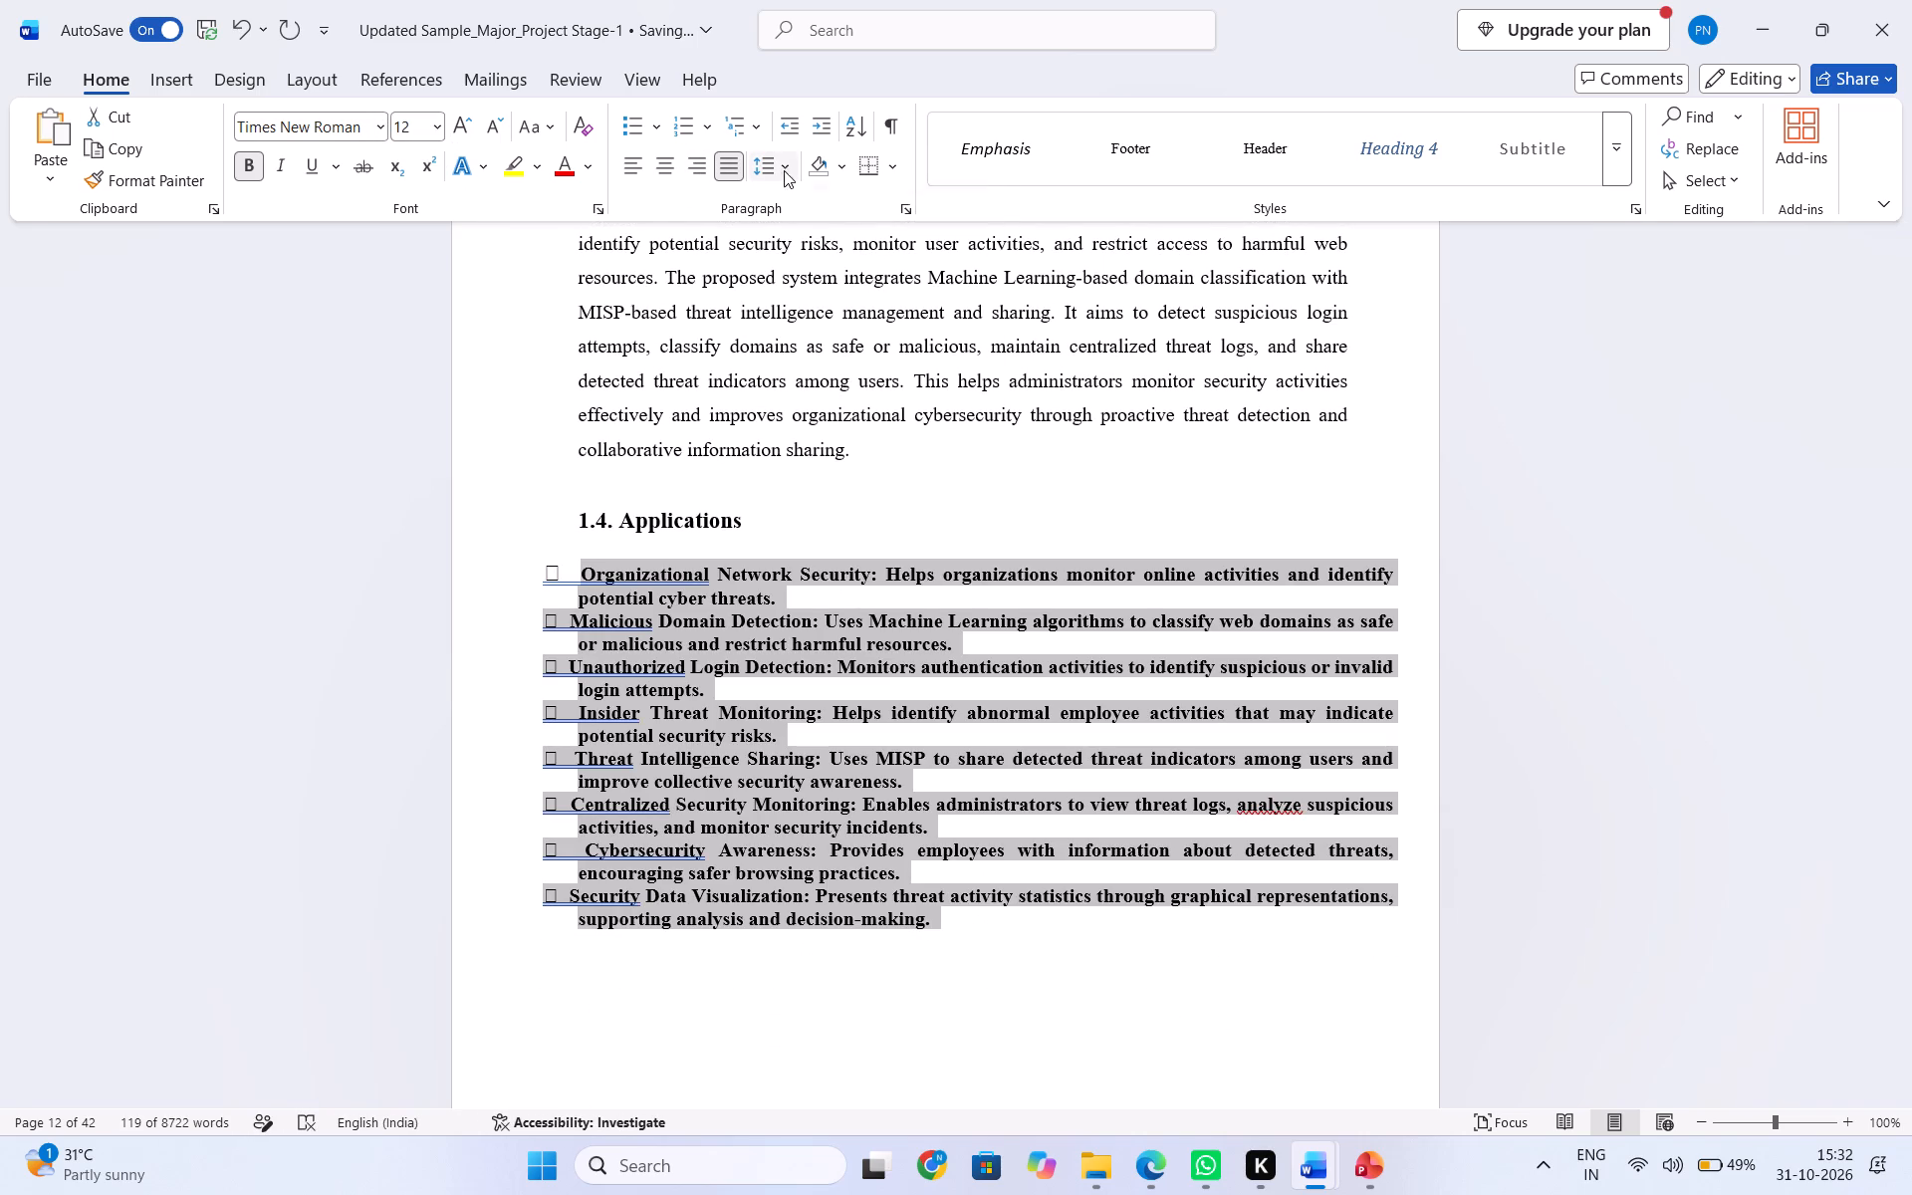
click(809, 263)
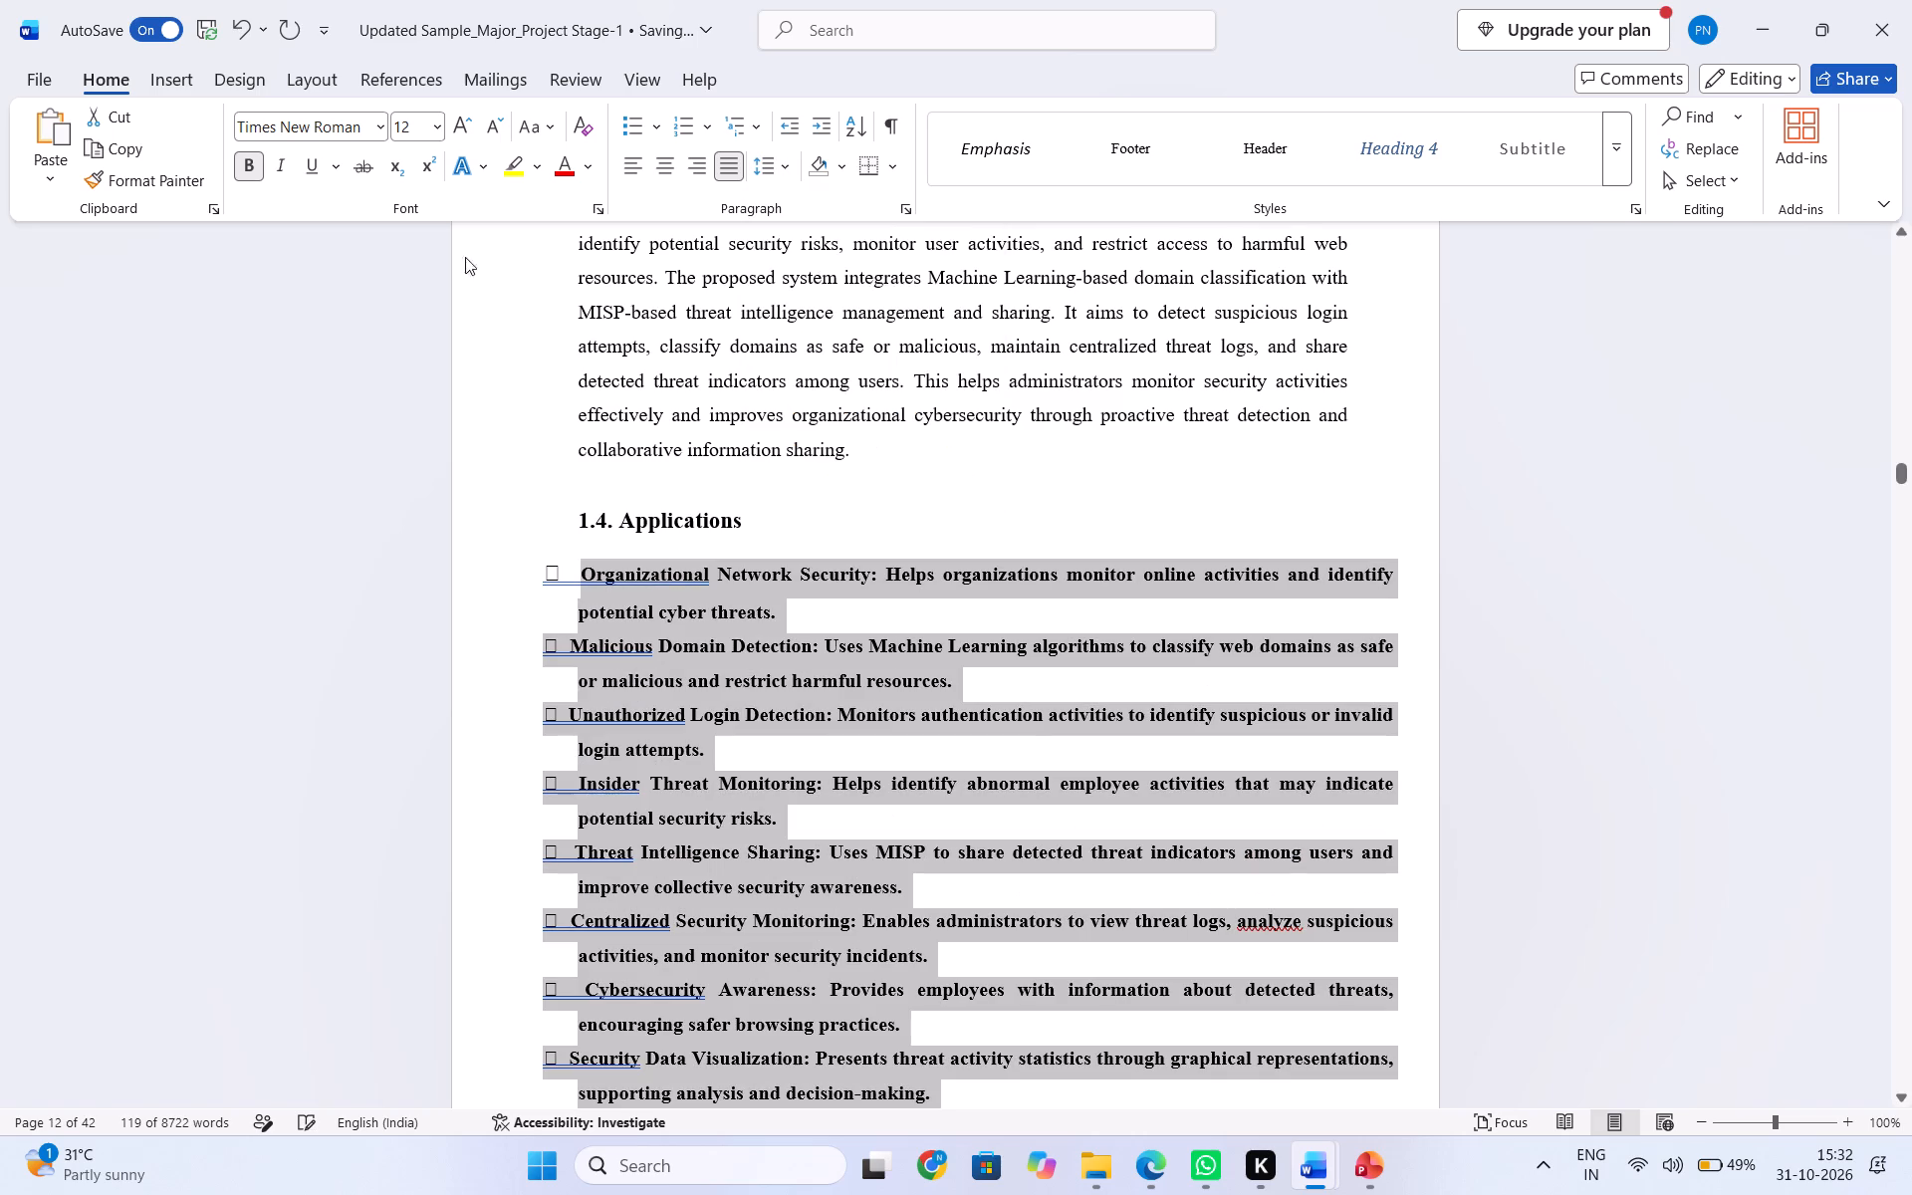
click(255, 155)
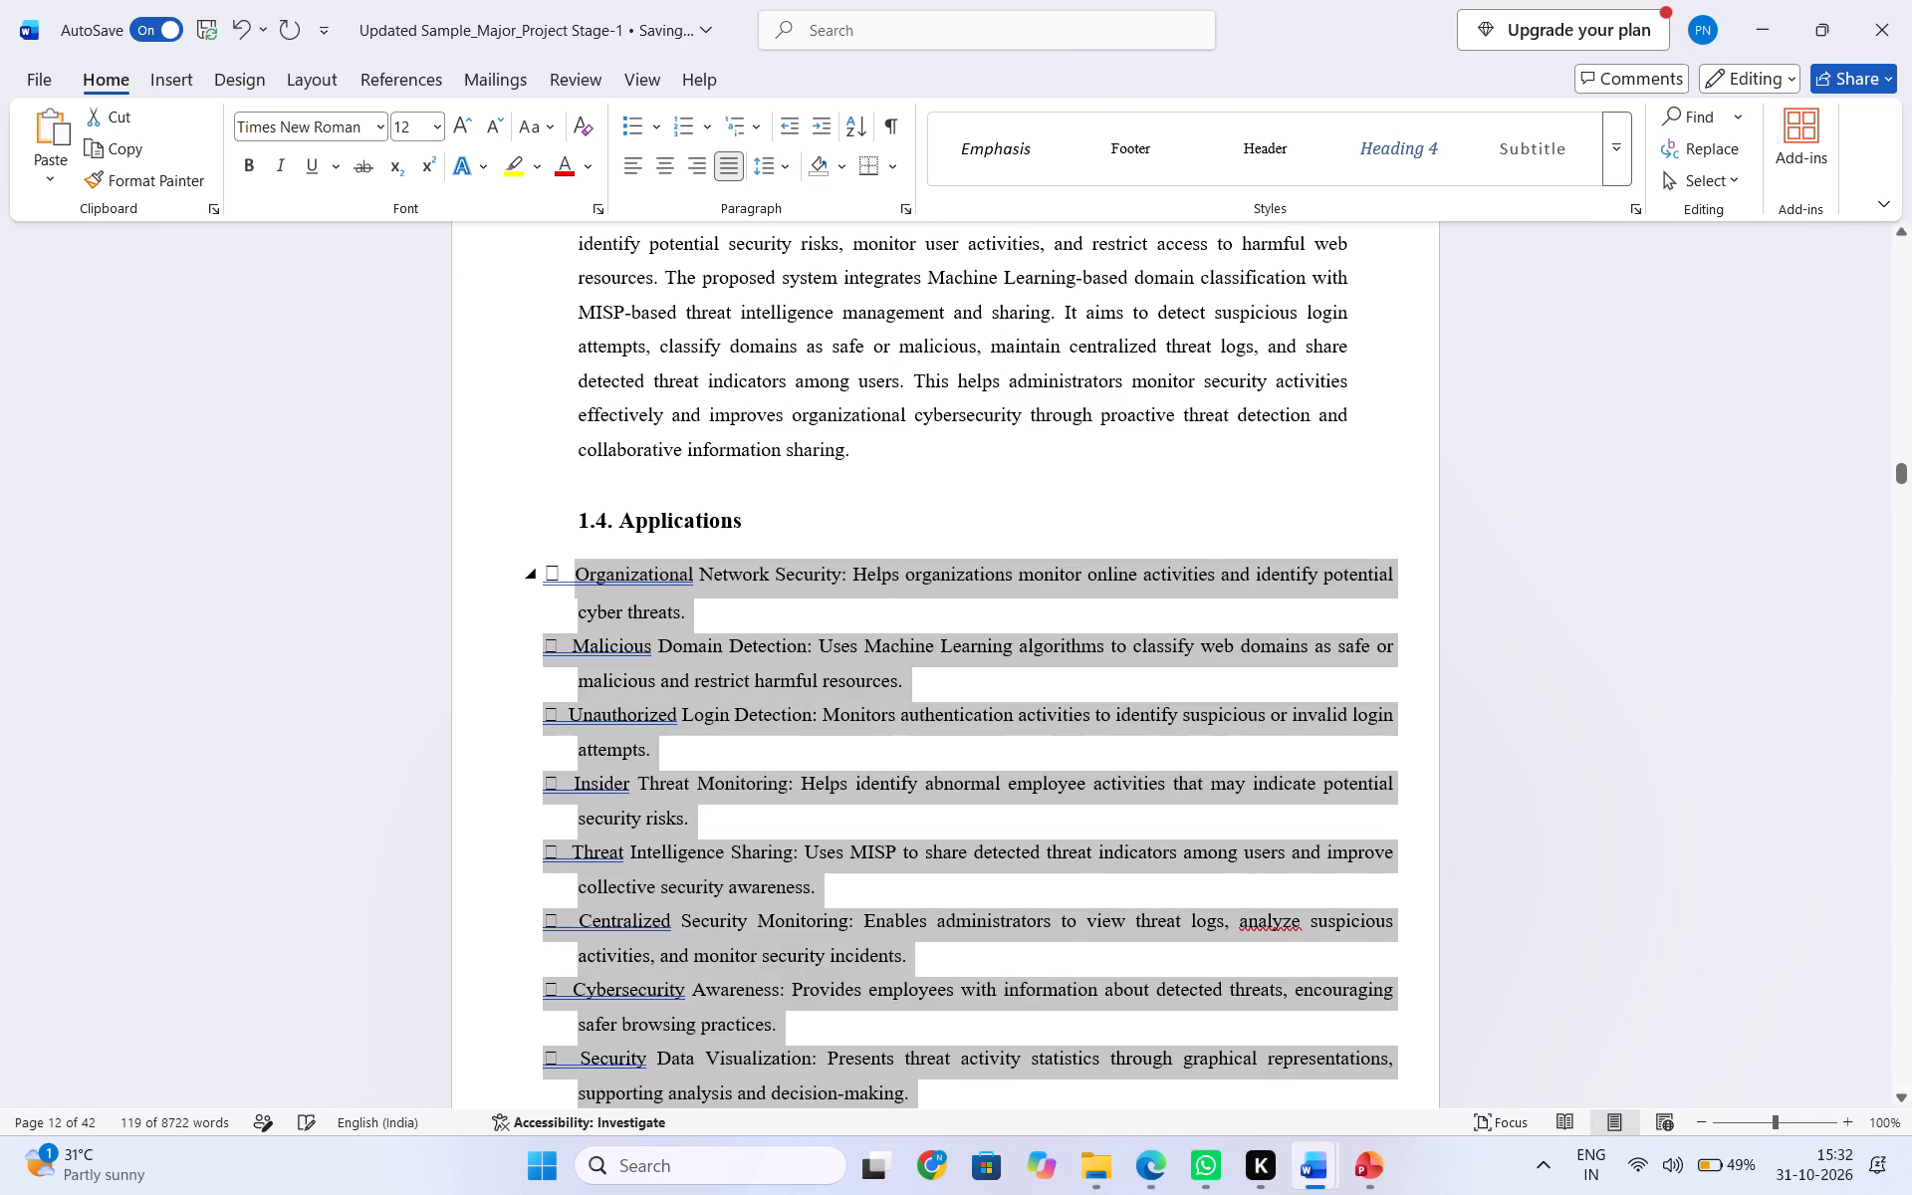
Replace the box symbols of all the Applications items with the 1. 2. 3. numbering format.
click(545, 575)
drag(546, 575, 560, 574)
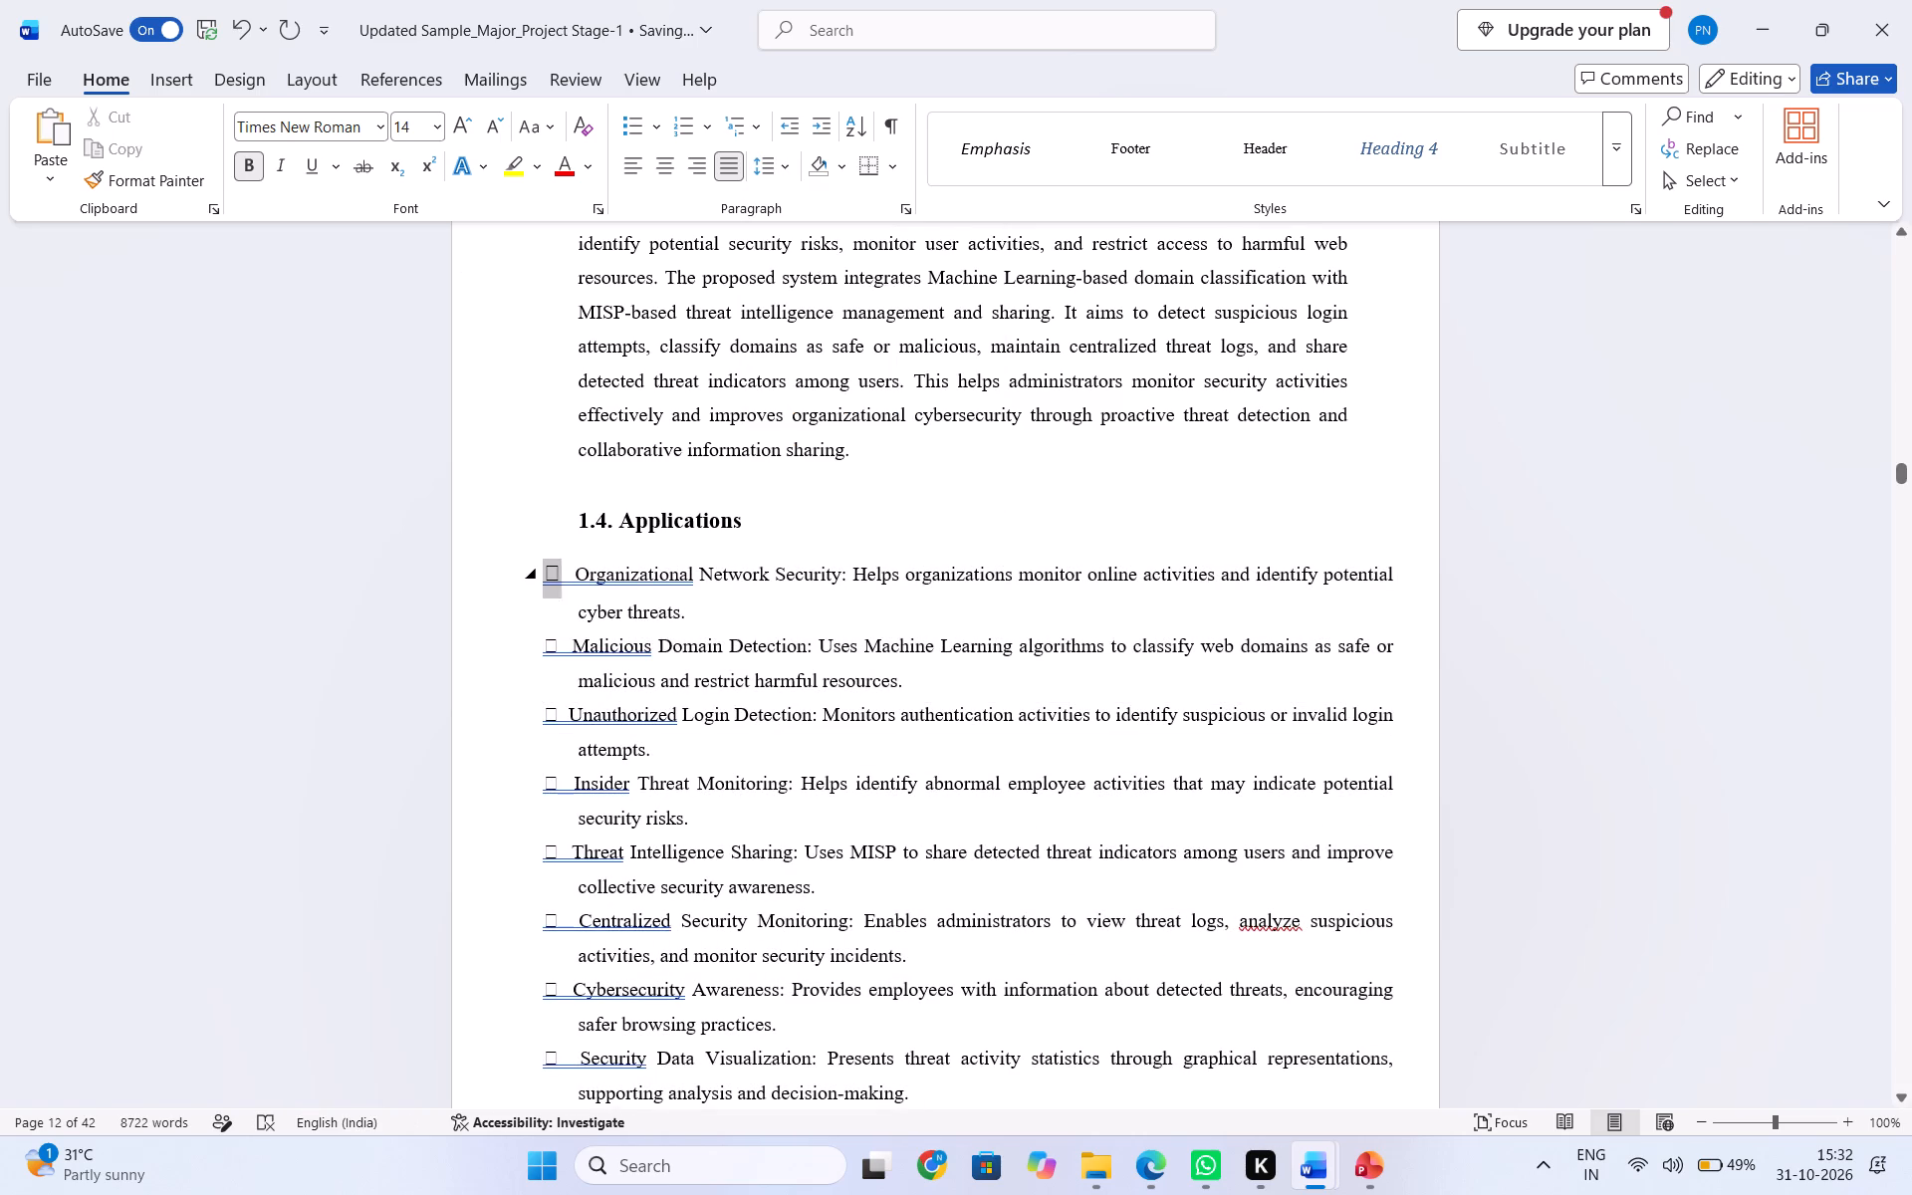
drag(560, 574, 583, 574)
click(583, 574)
drag(577, 568, 946, 1065)
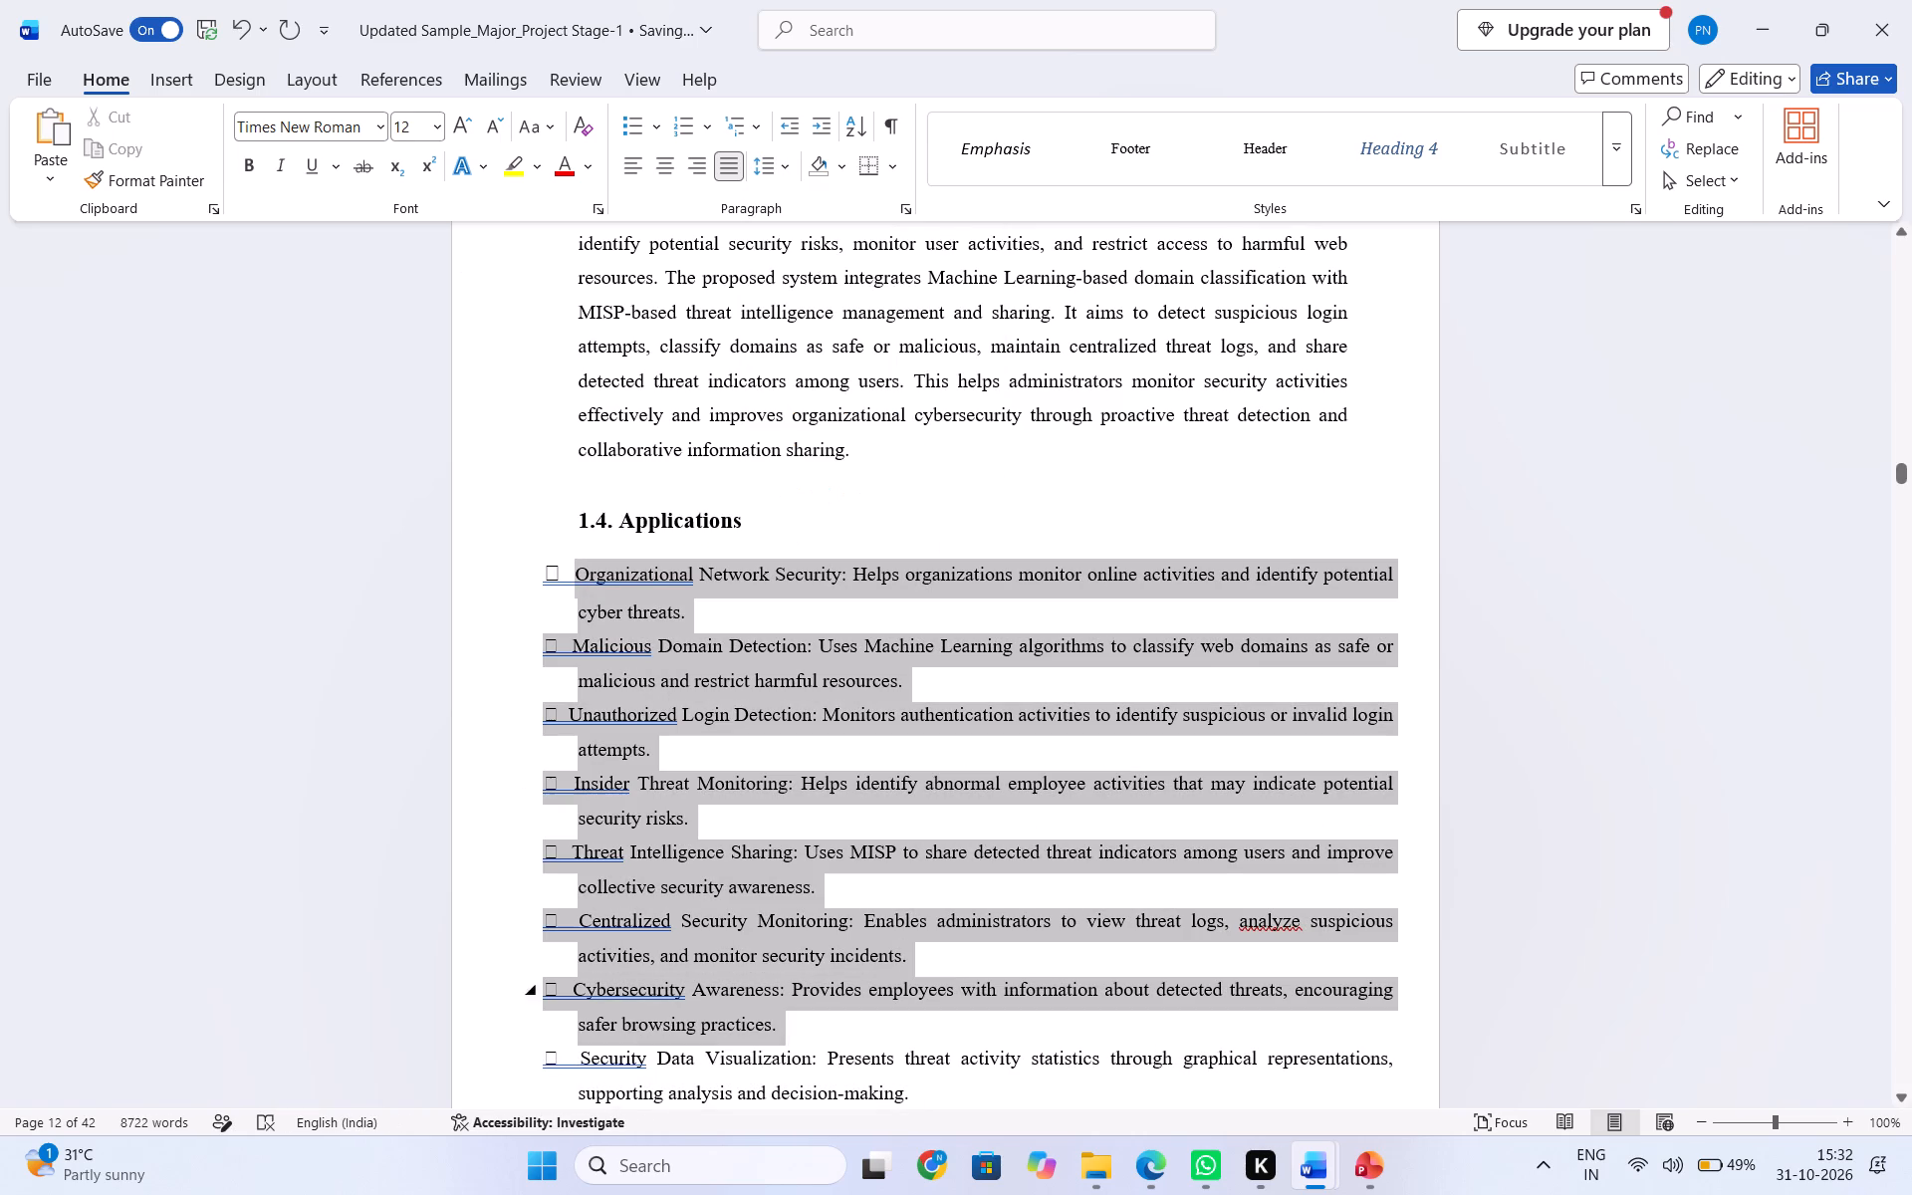
drag(946, 1065, 971, 1091)
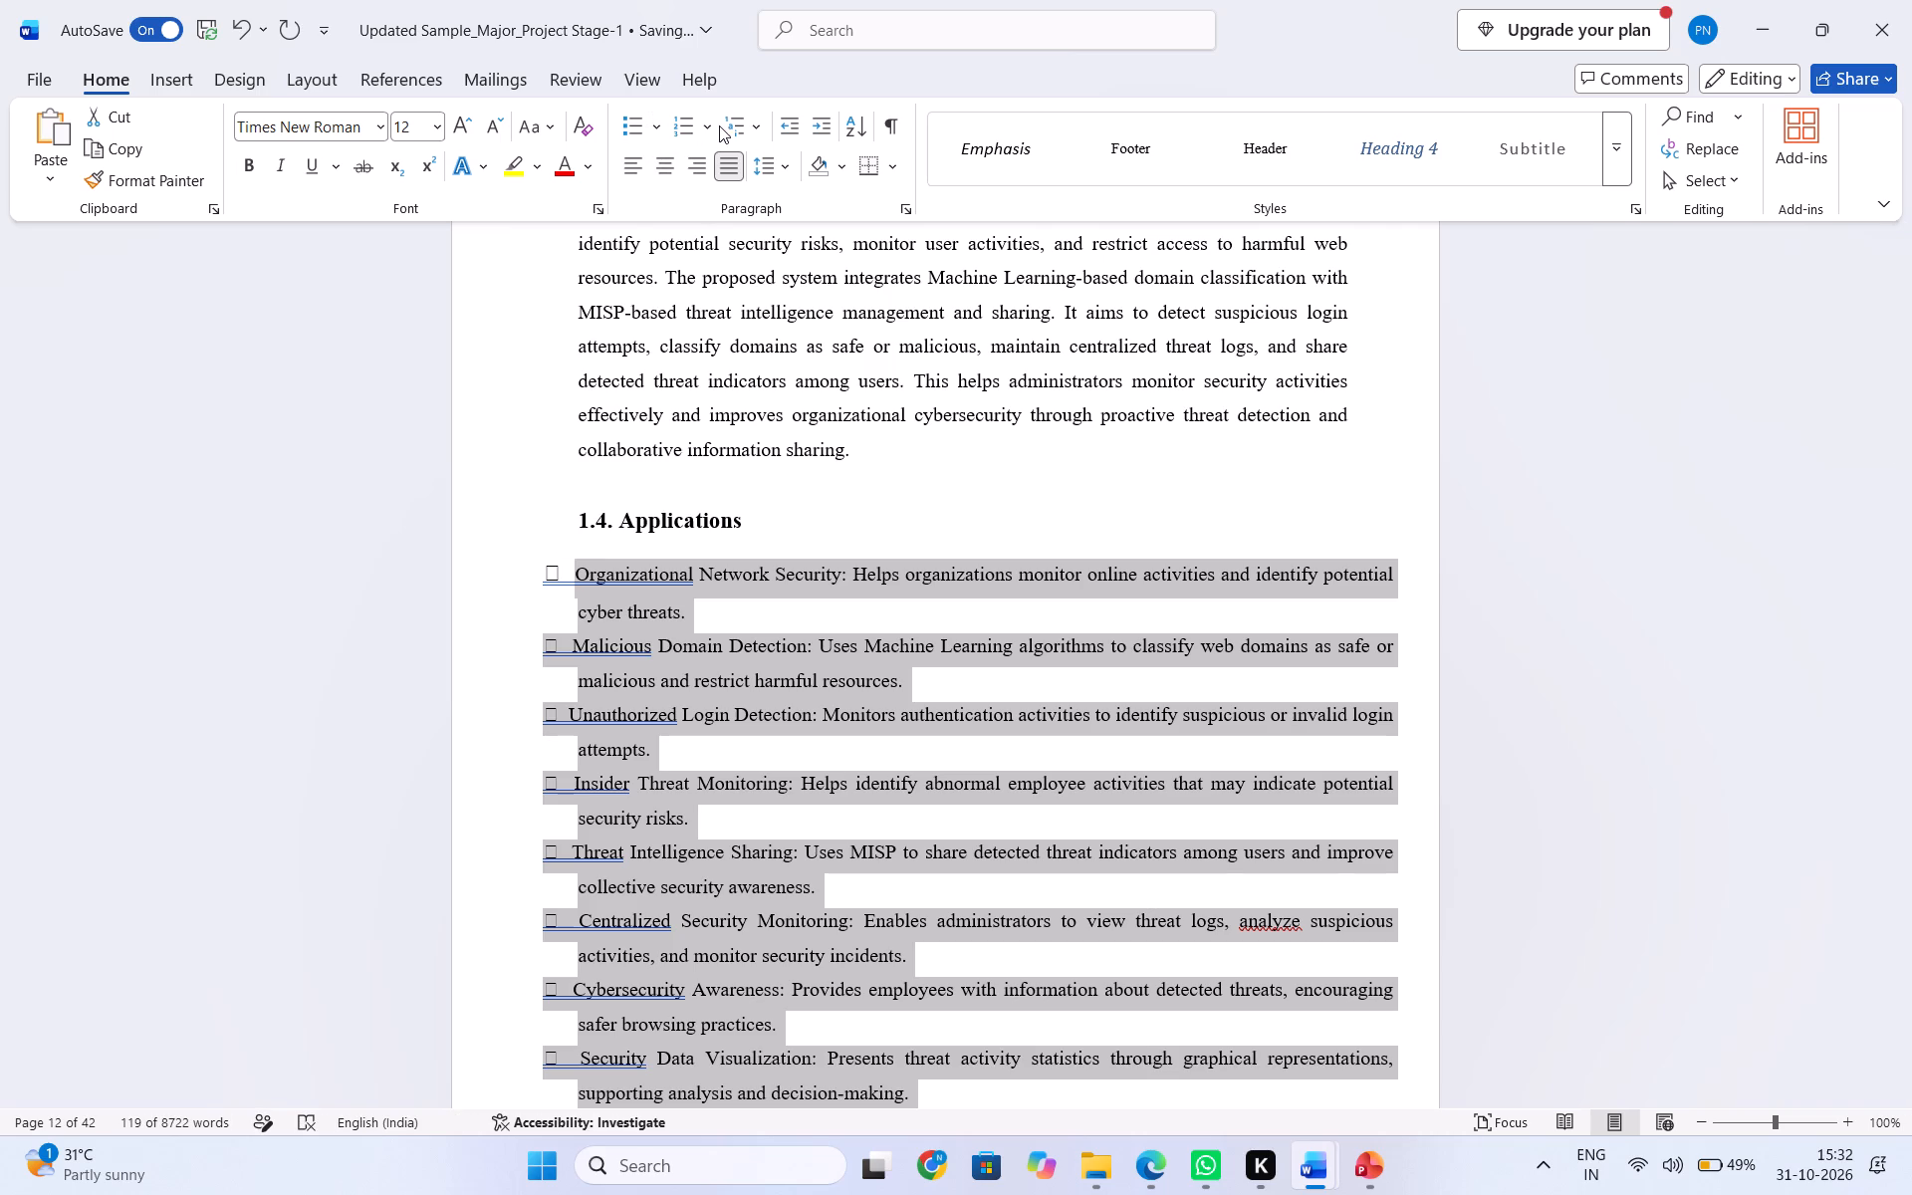
click(714, 123)
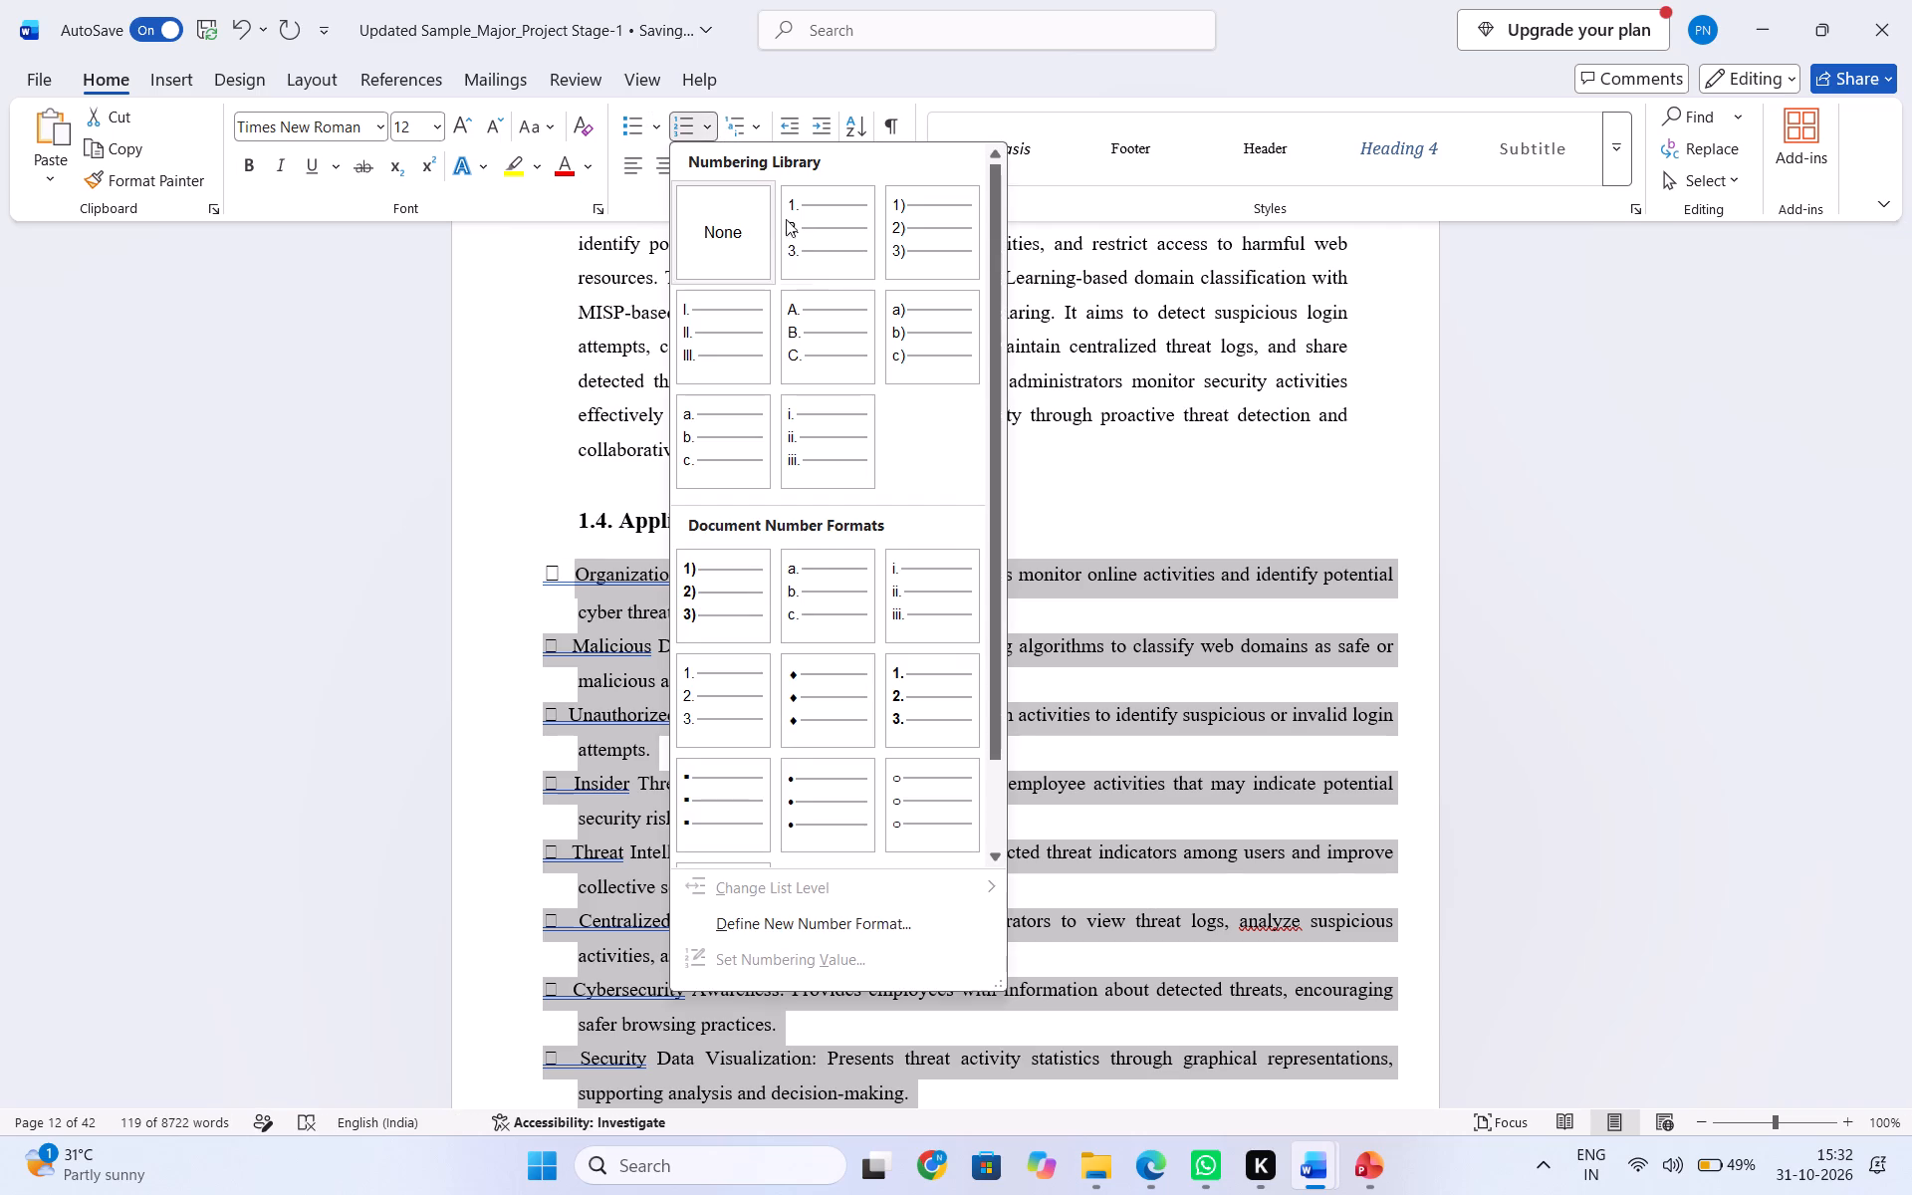
click(836, 241)
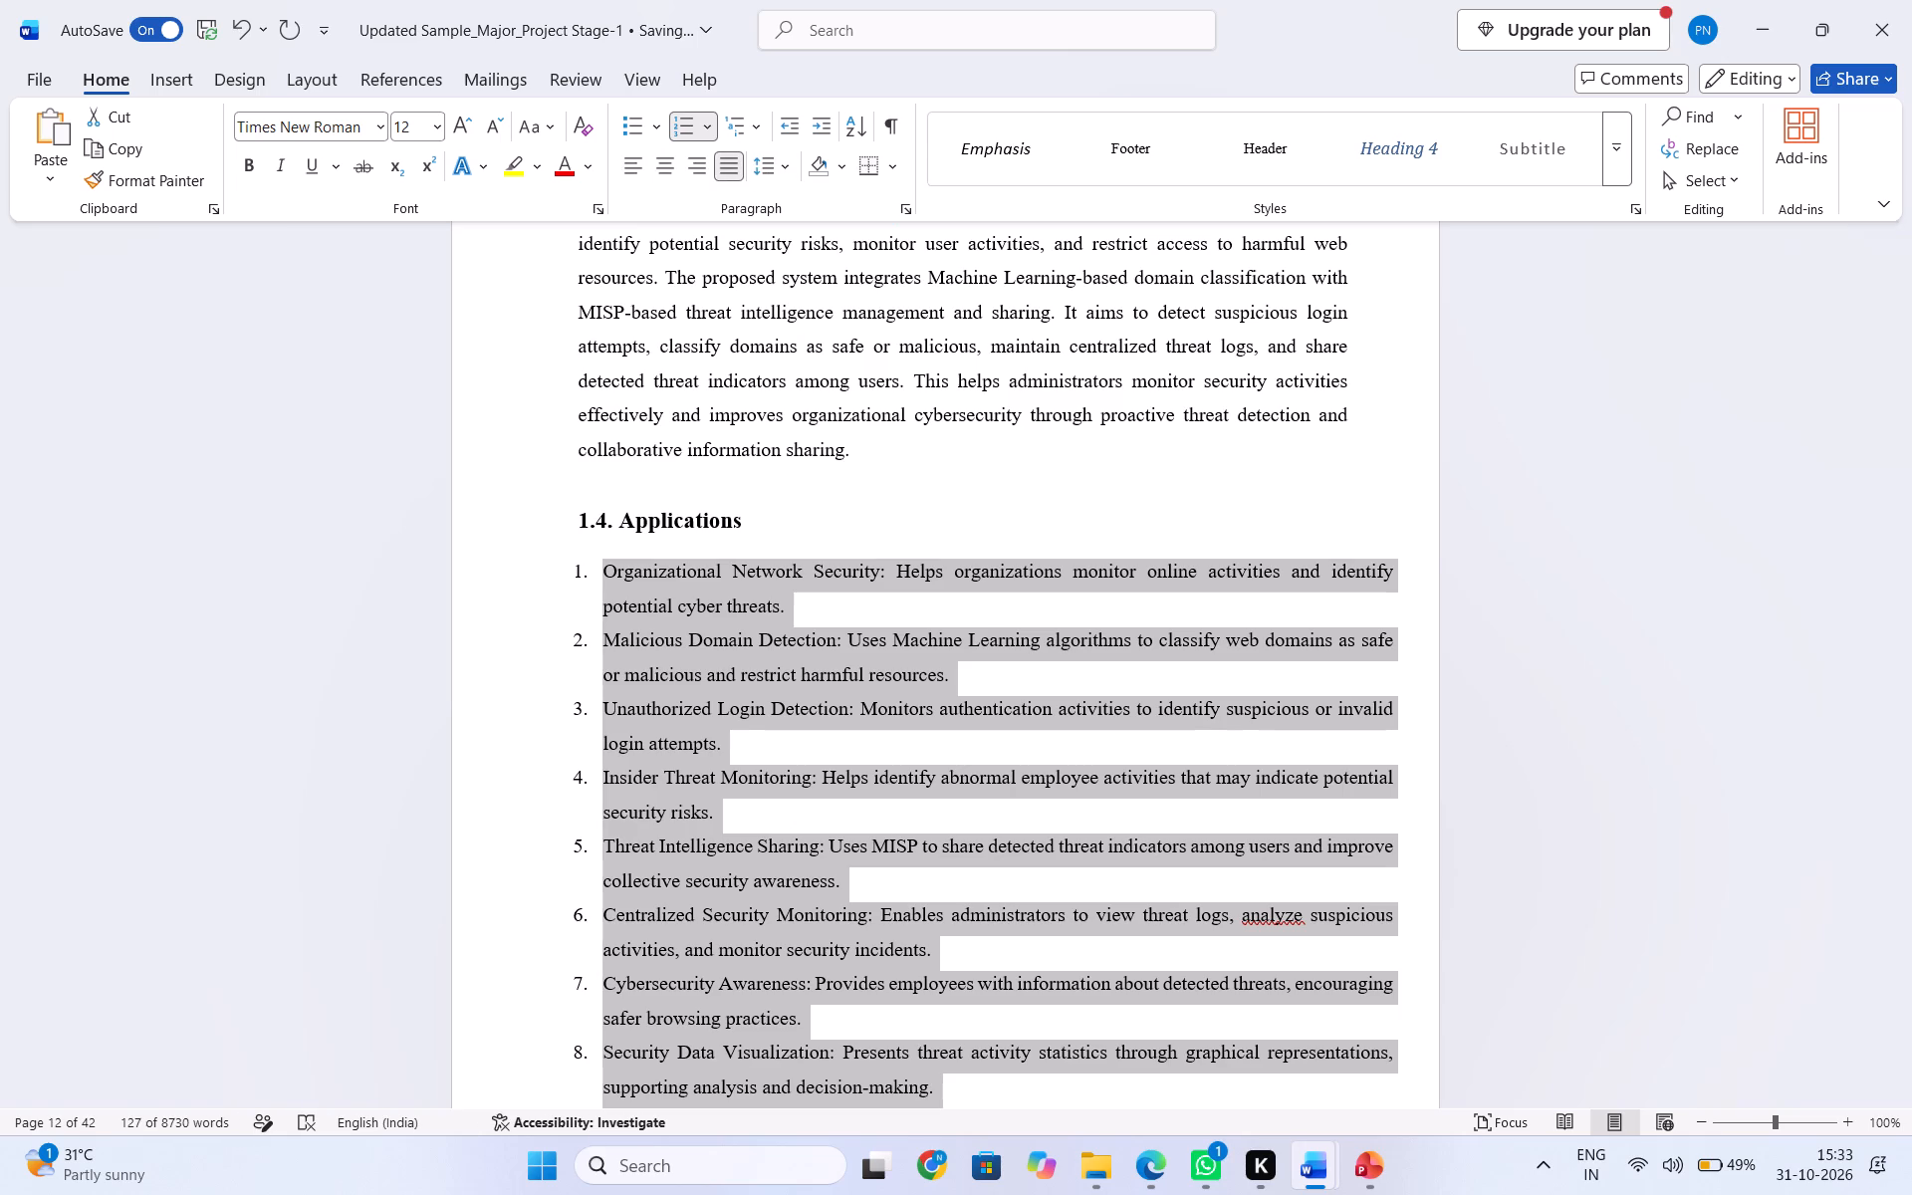
Set the Applications list's paragraph indents to 0.2 cm left and 0.97 cm right.
click(328, 77)
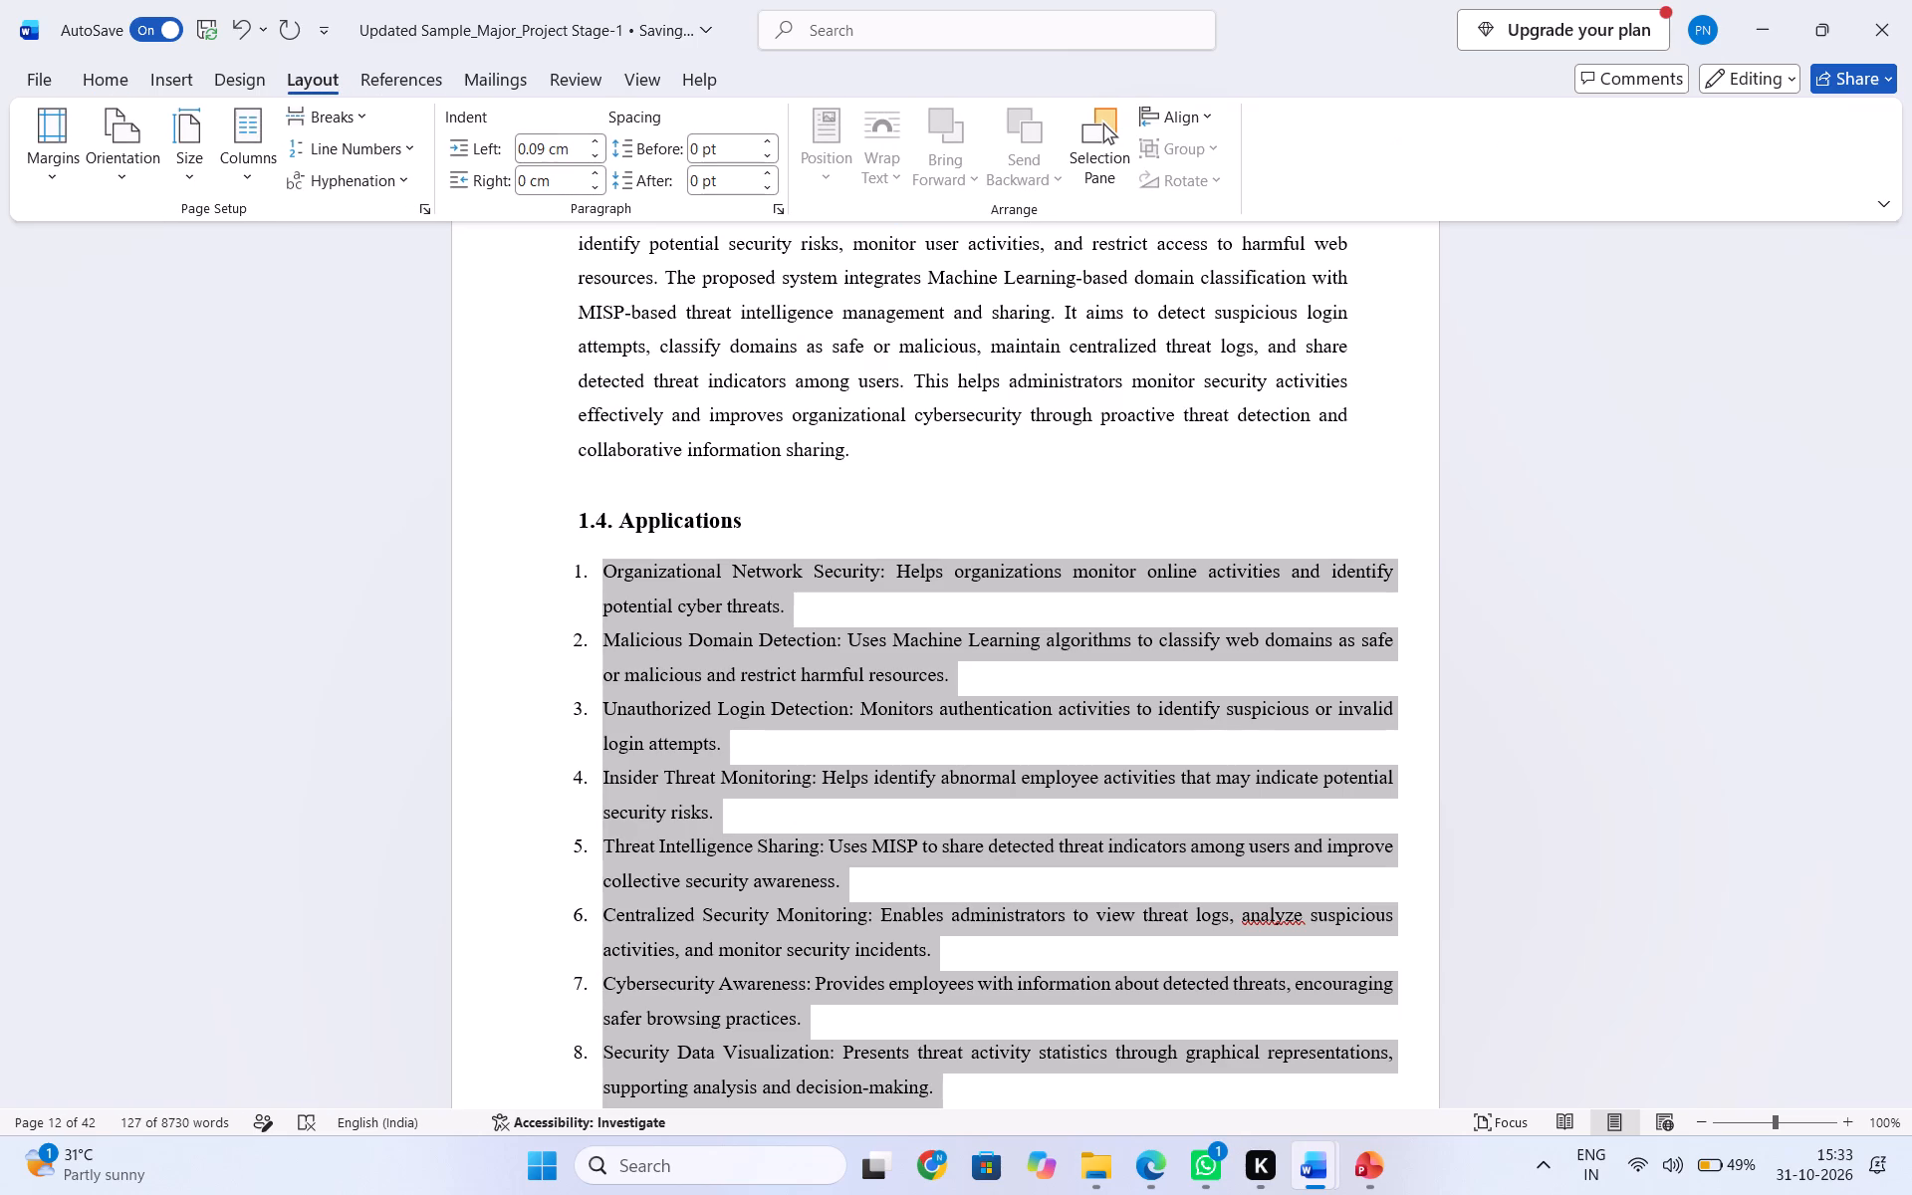
click(553, 145)
key(BackSpace)
text(0.)
key(2)
key(Return)
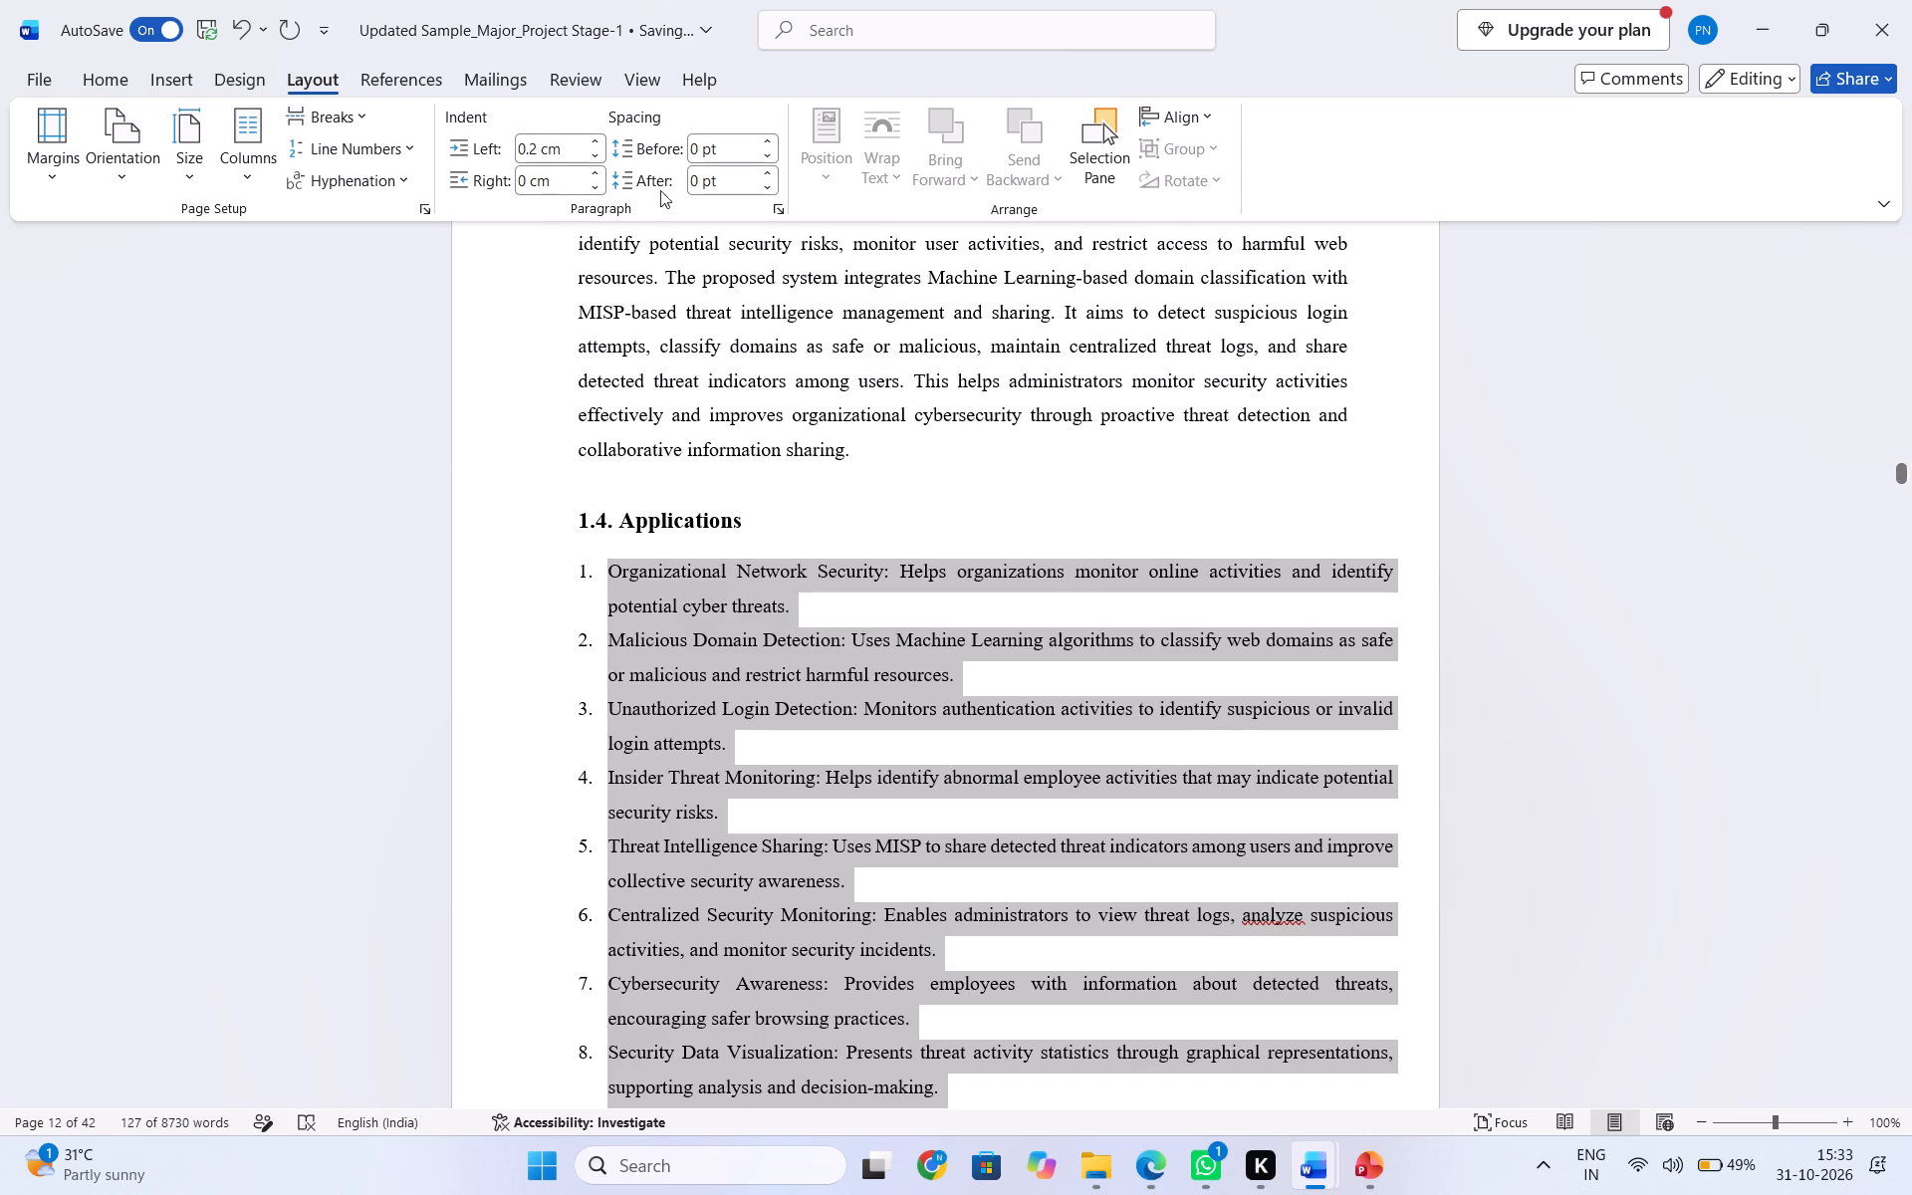
click(538, 188)
key(BackSpace)
text(0.)
text(97)
key(Return)
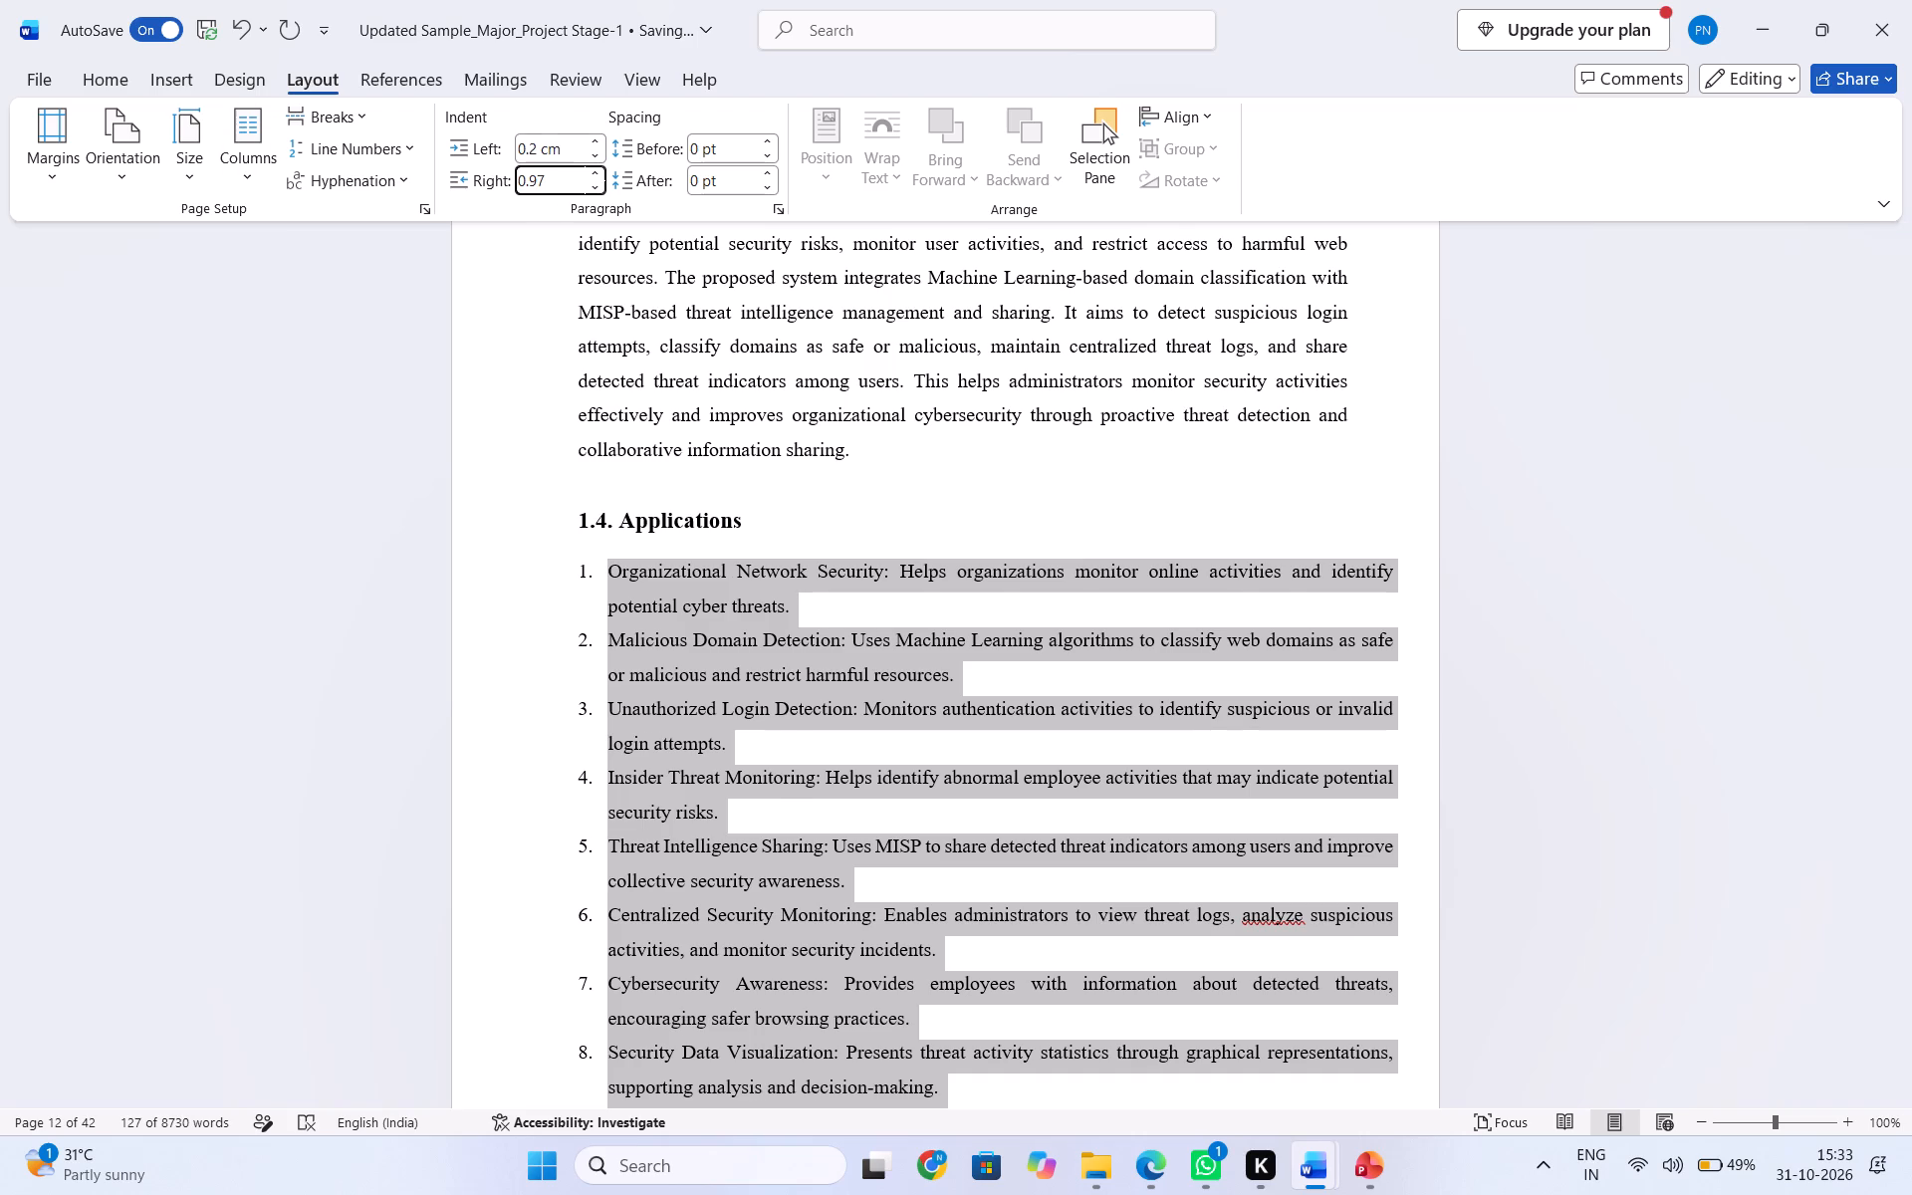
click(753, 817)
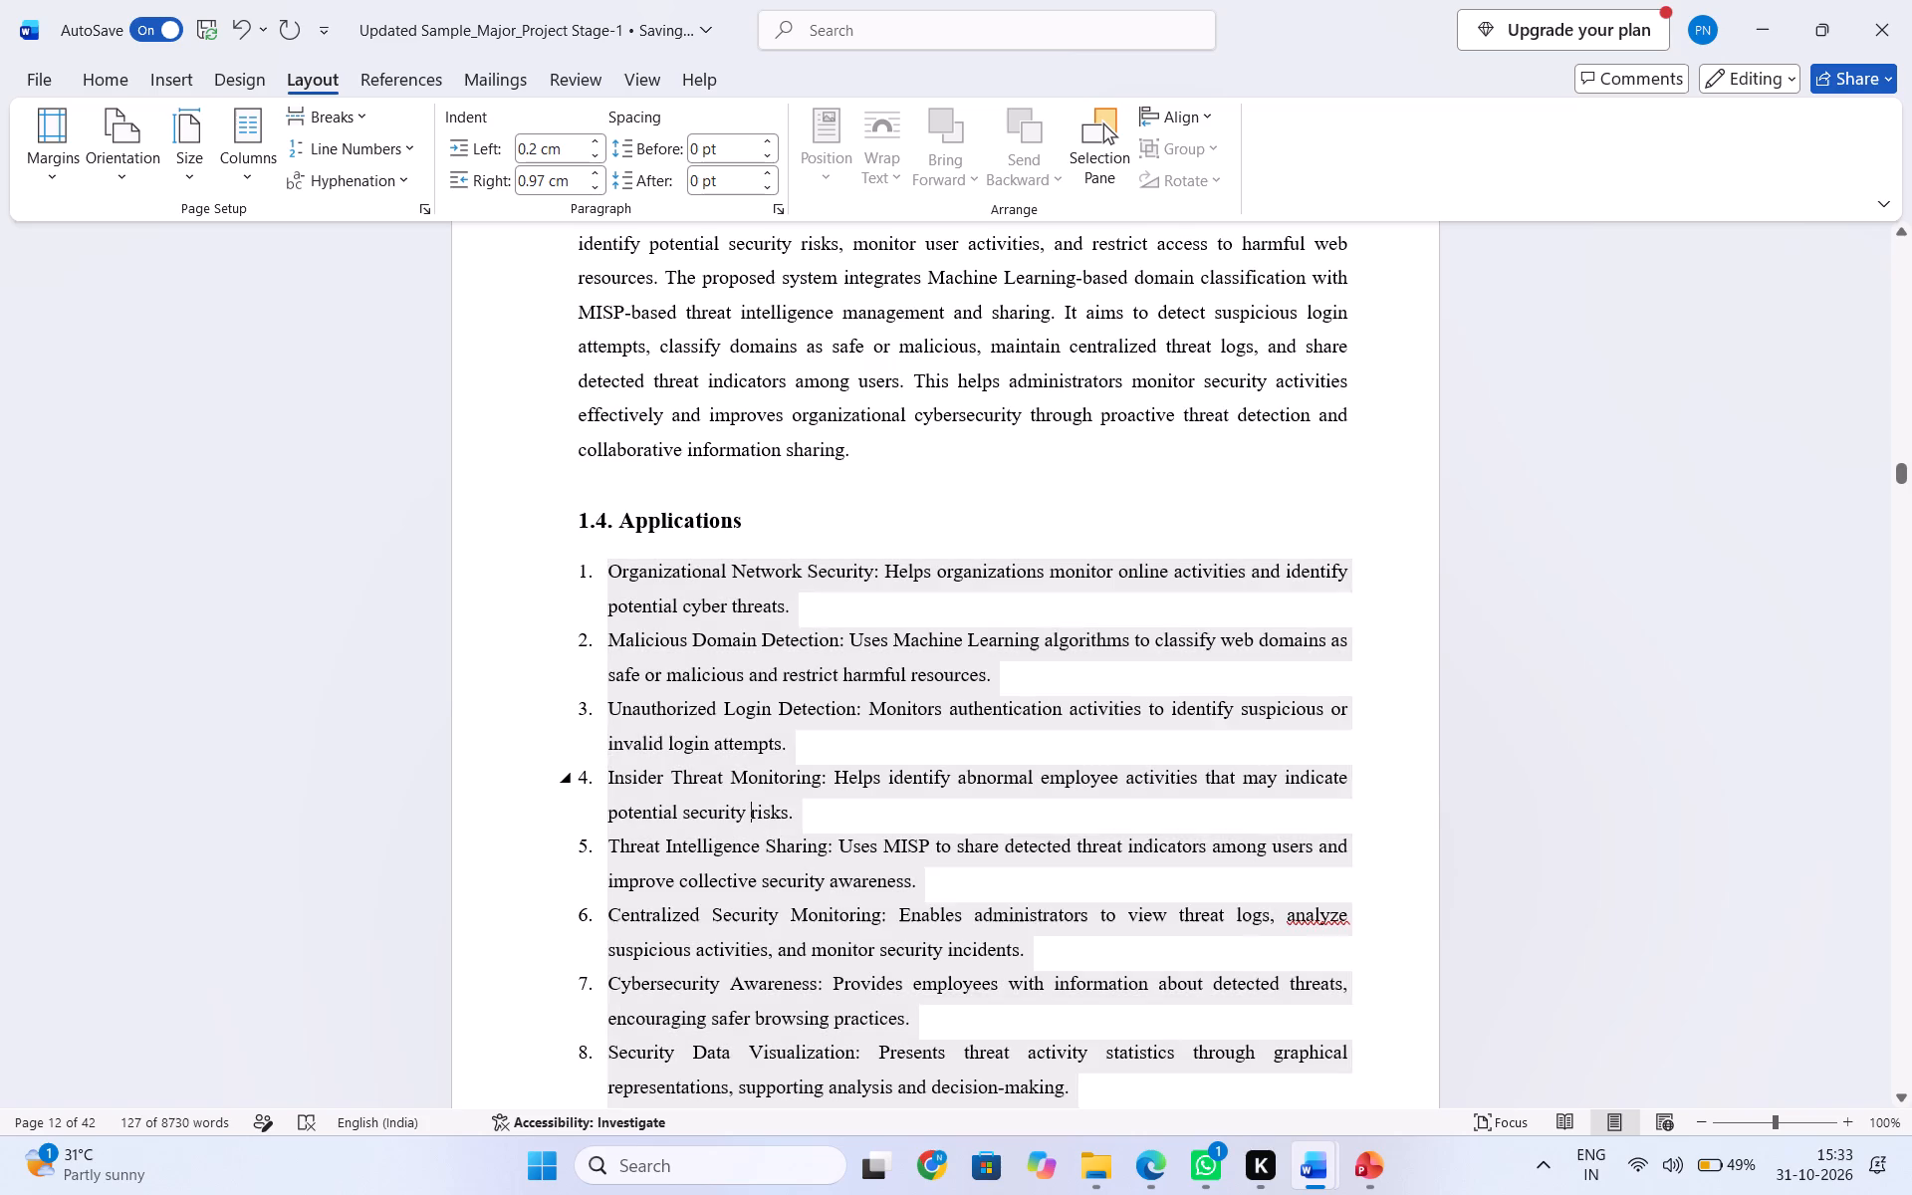
Bold the first item's title "Organizational Network Security:" and the numbers of the whole Applications list.
drag(880, 574, 535, 573)
click(551, 534)
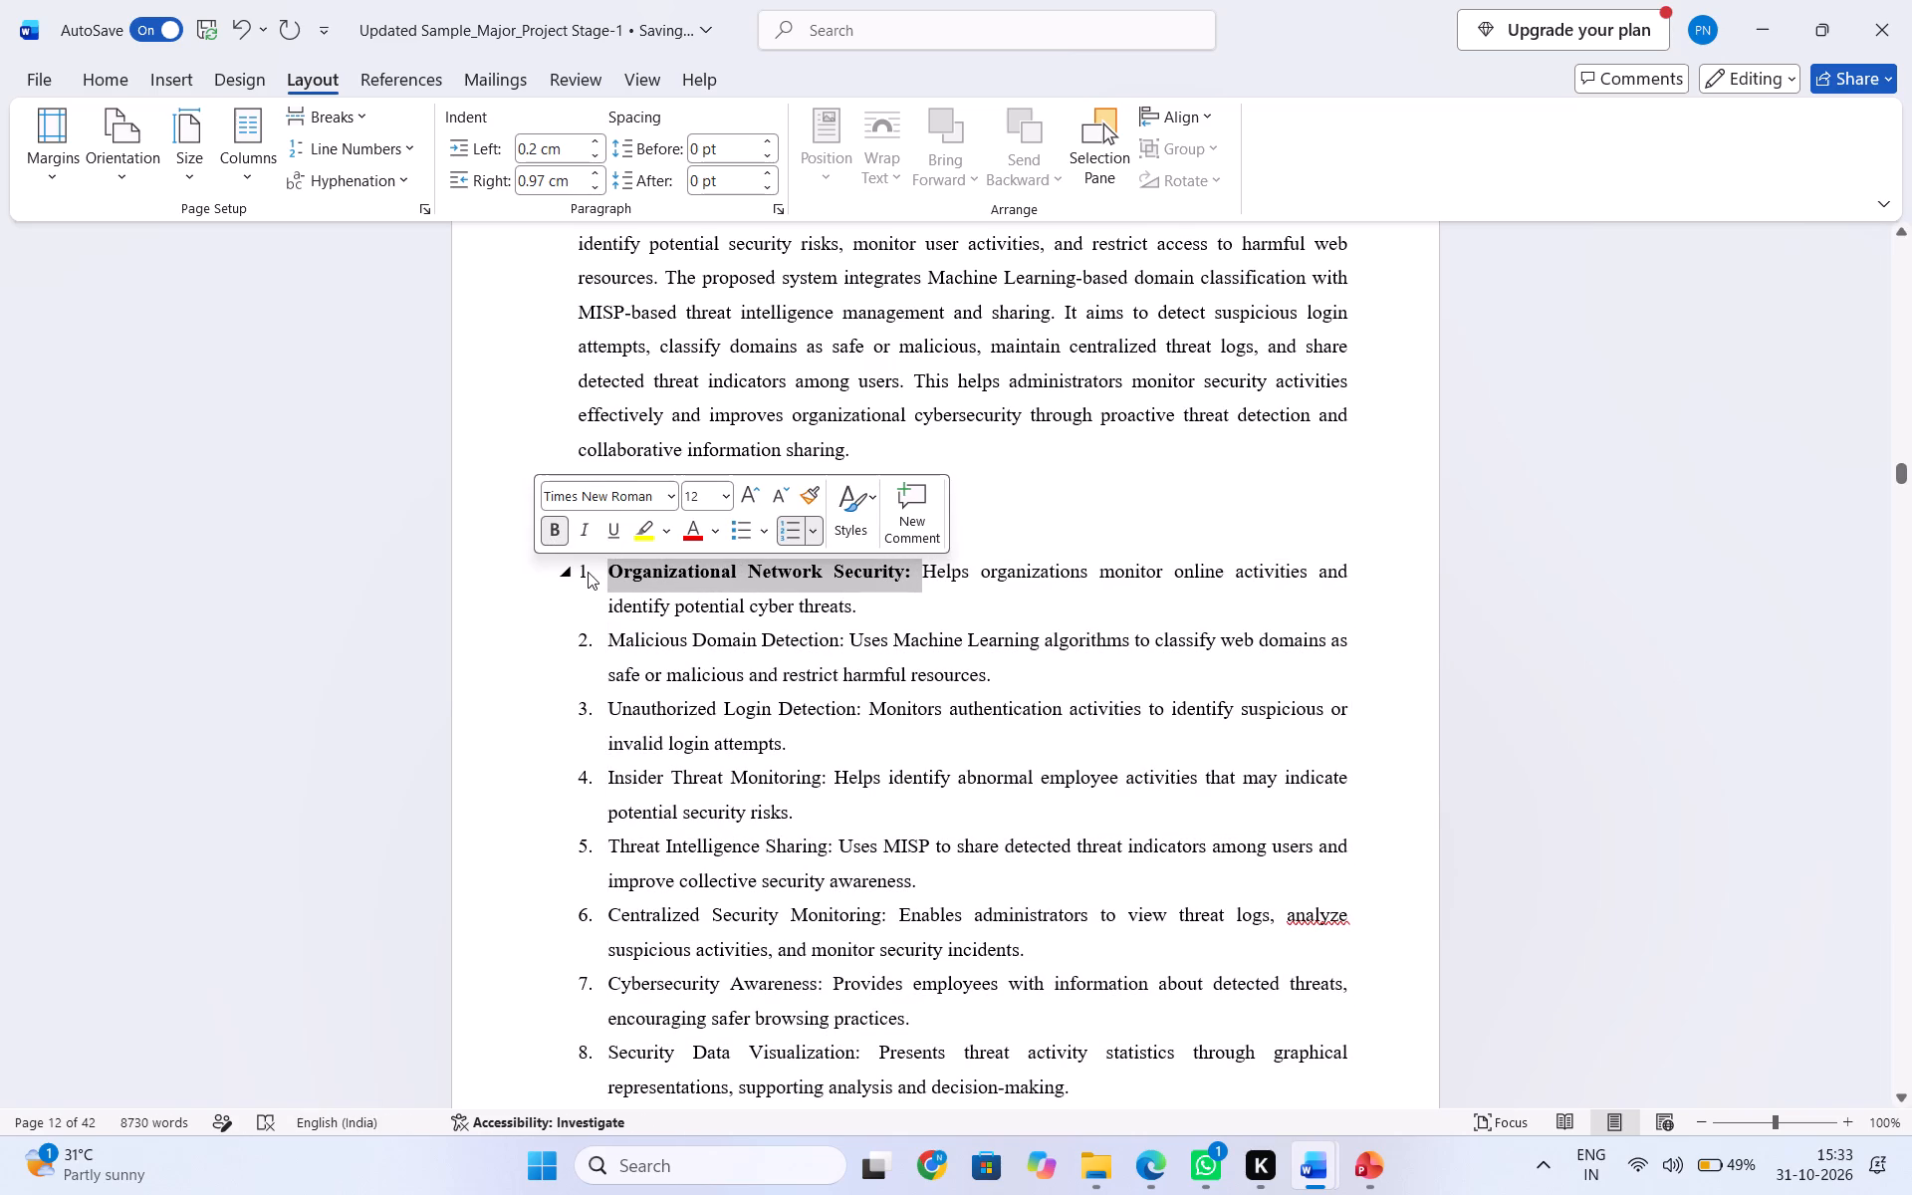
click(584, 571)
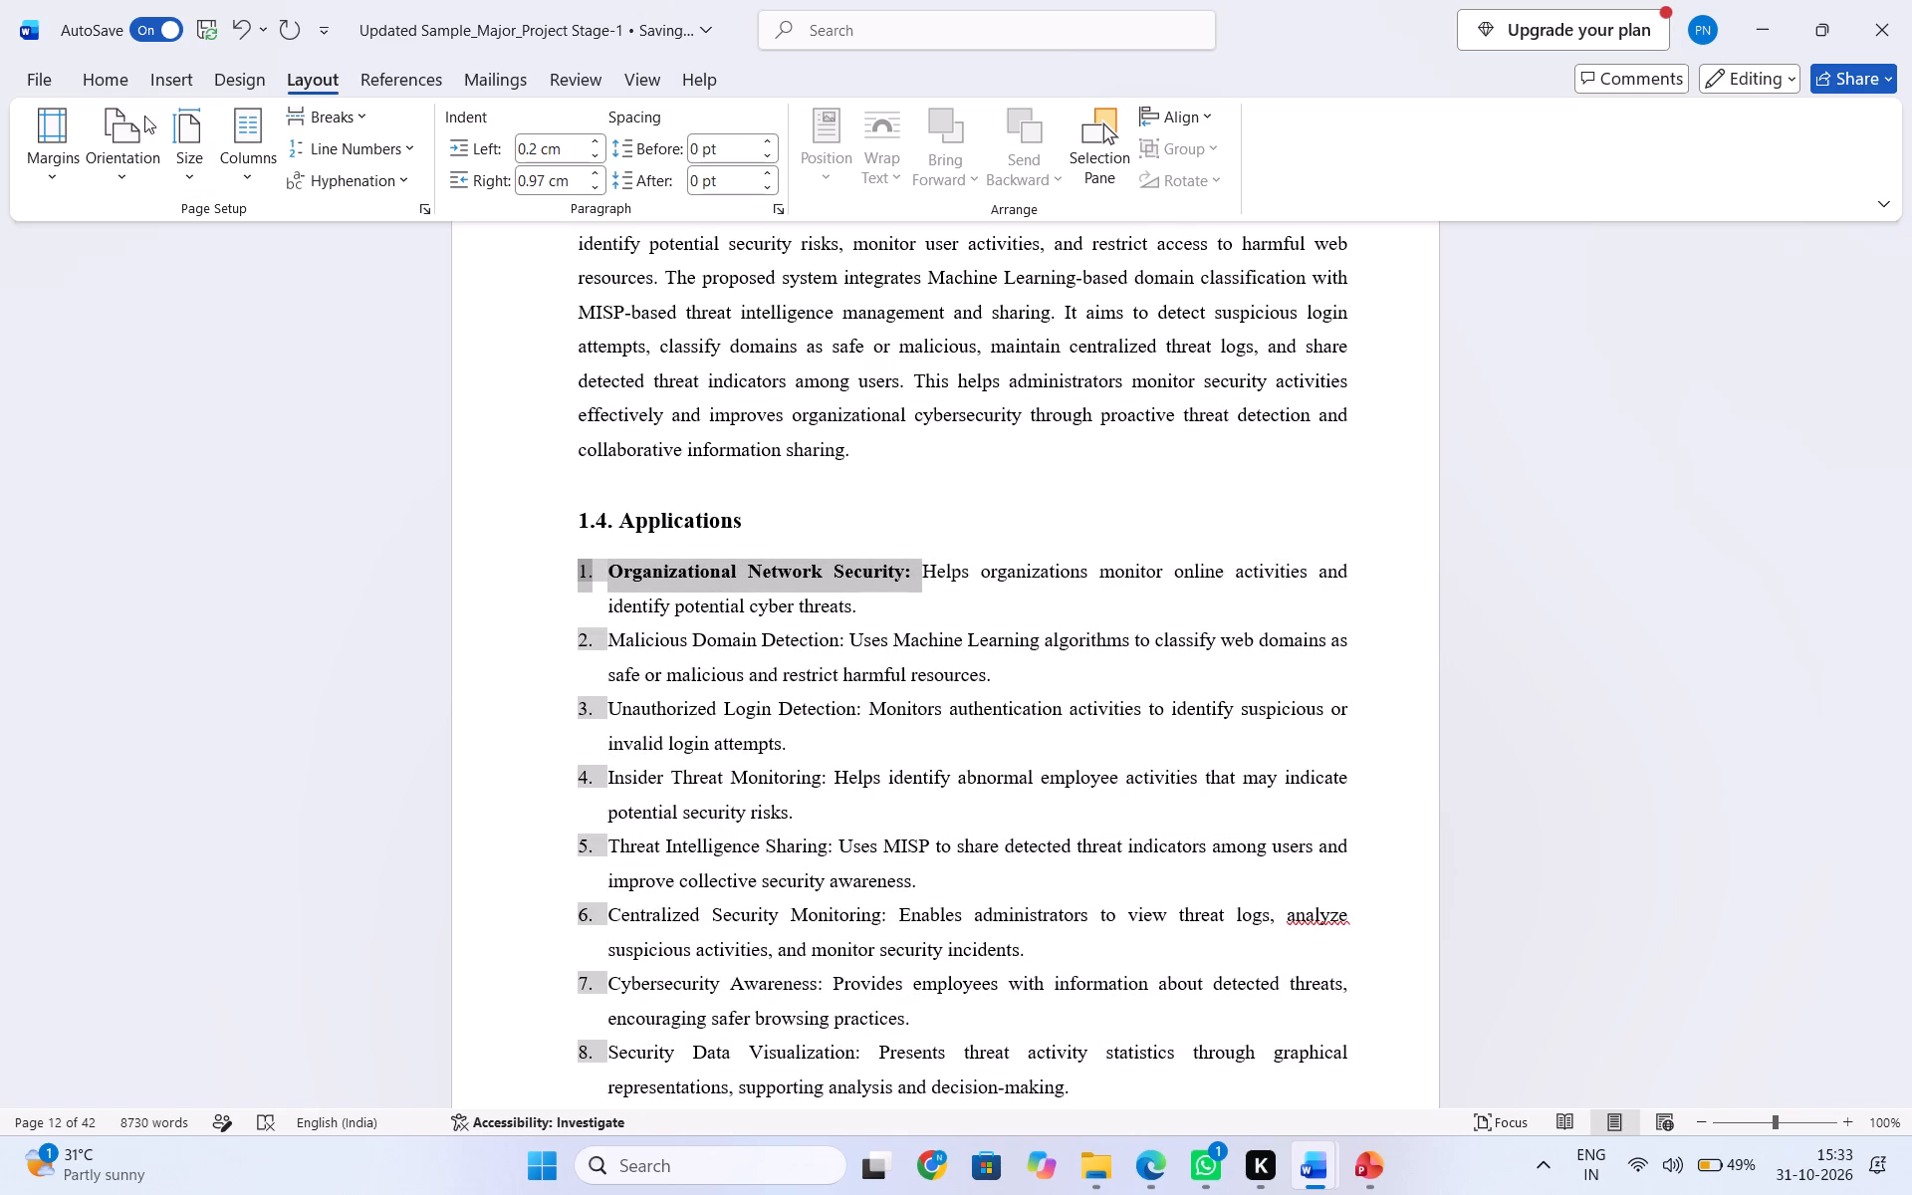
click(121, 92)
click(251, 175)
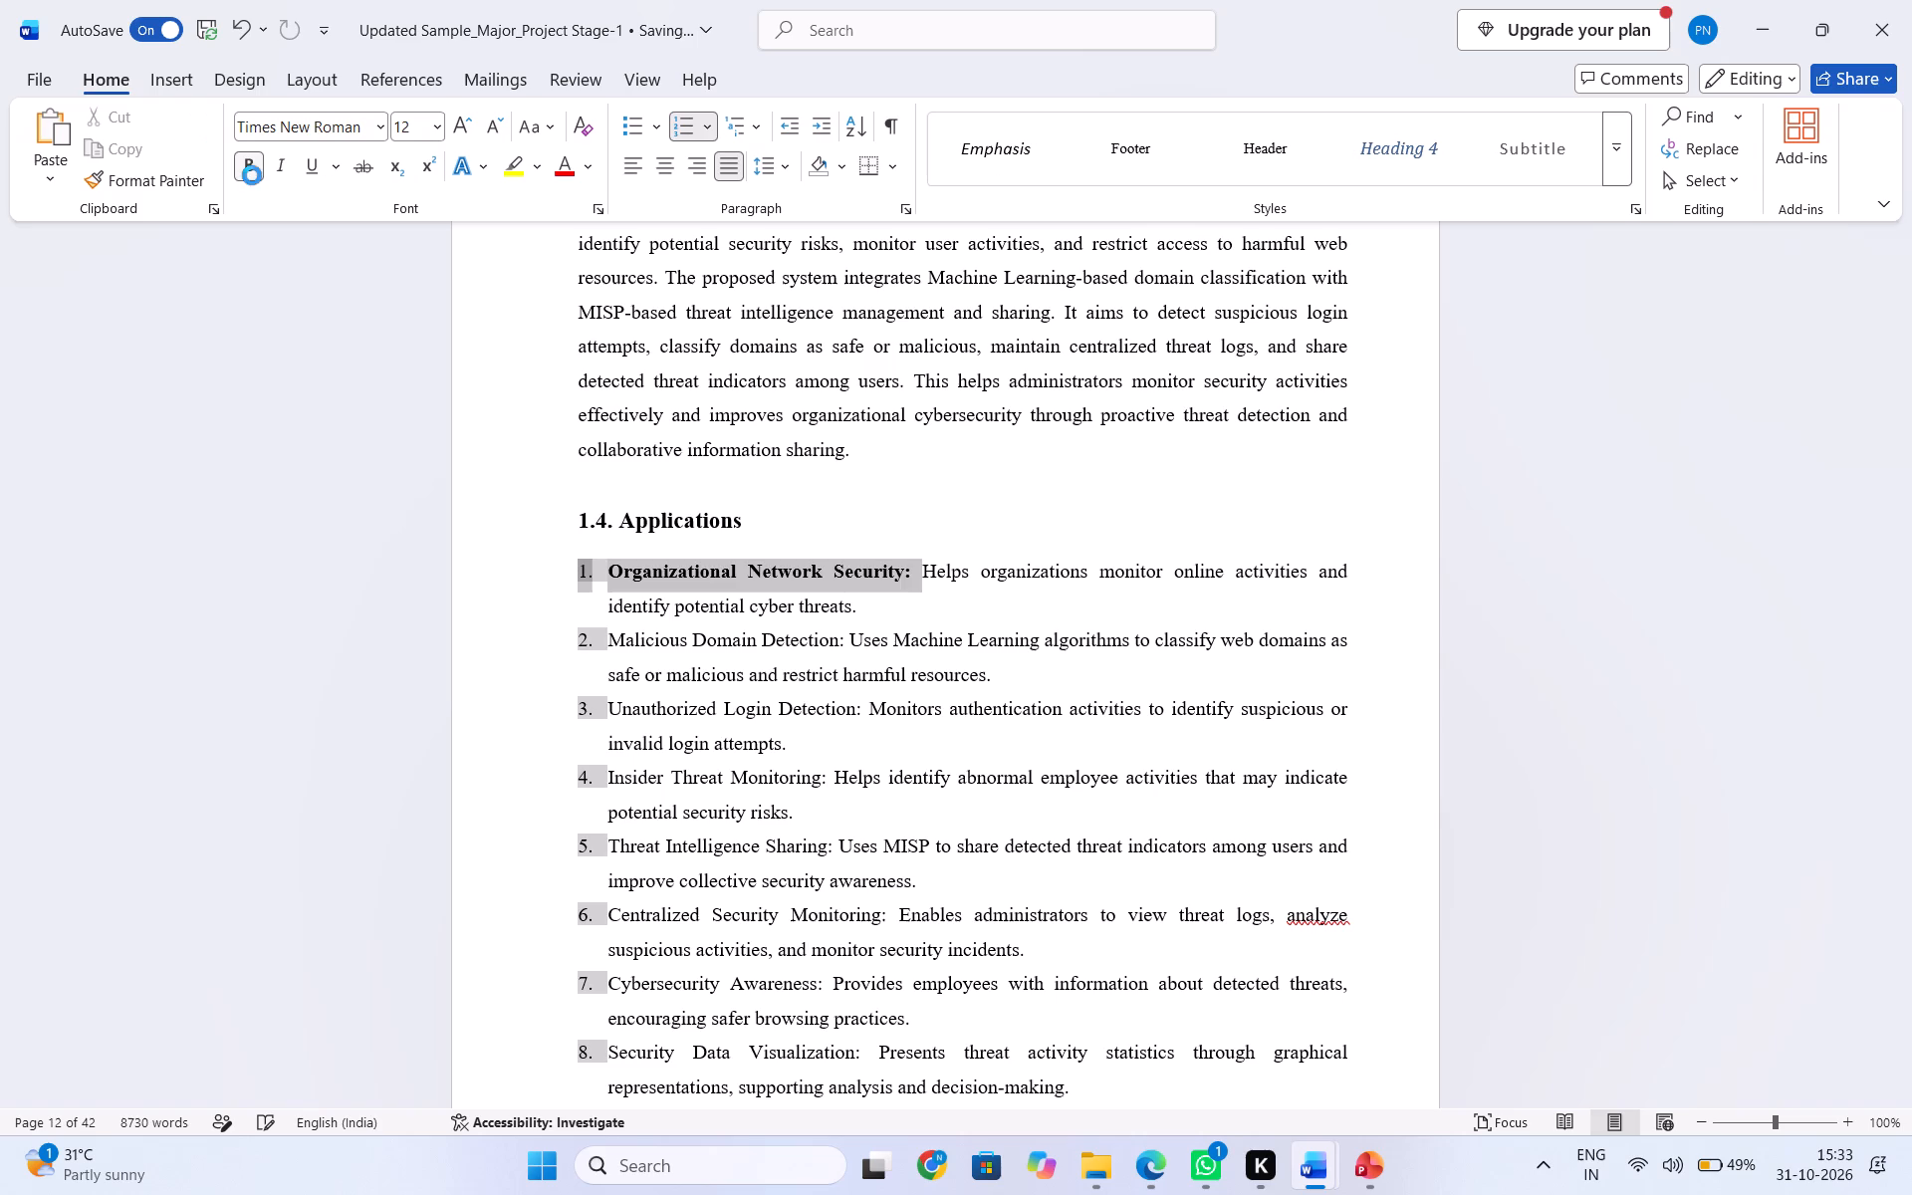
Bold the second item's title "Malicious Domain Detection:", including its colon.
click(605, 641)
drag(605, 640, 607, 640)
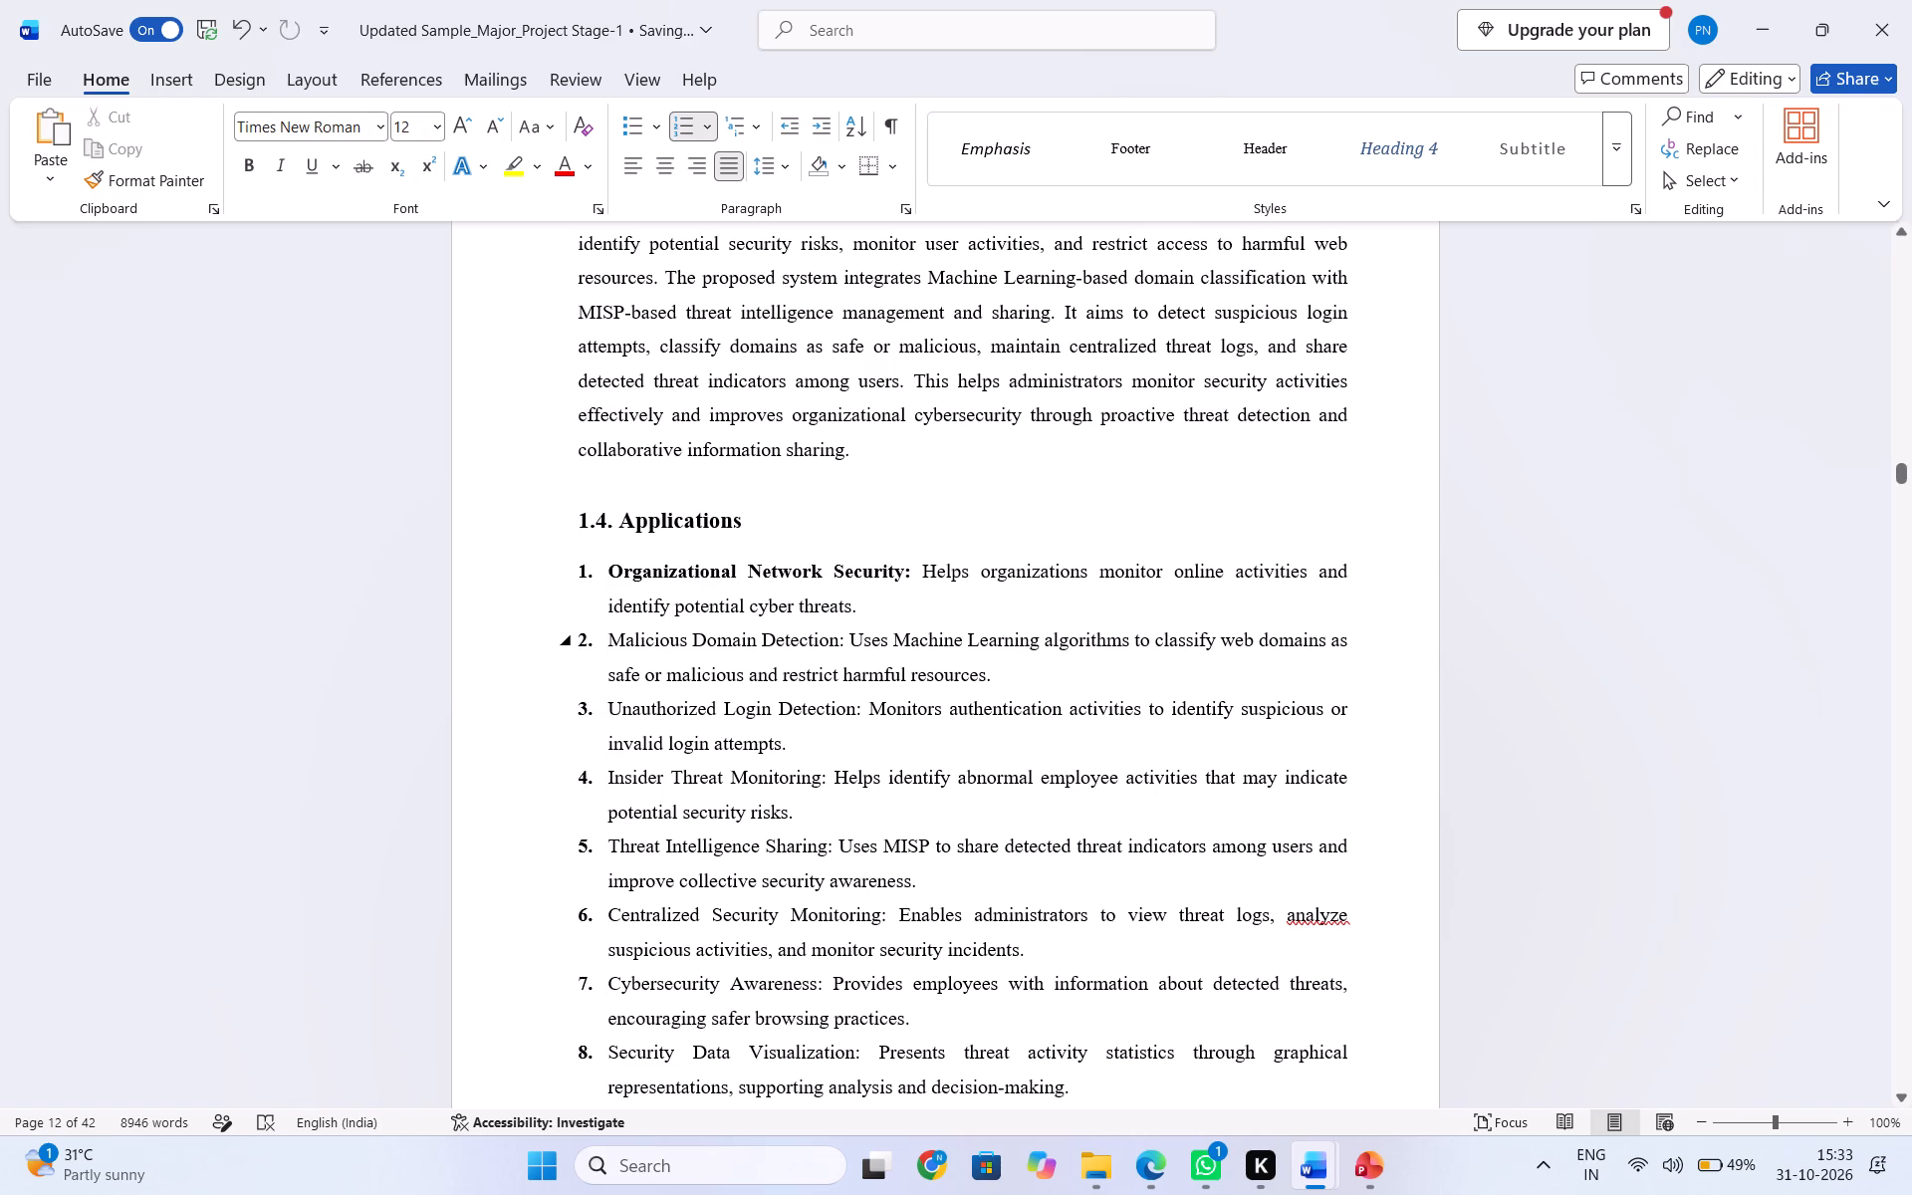
drag(607, 640, 821, 651)
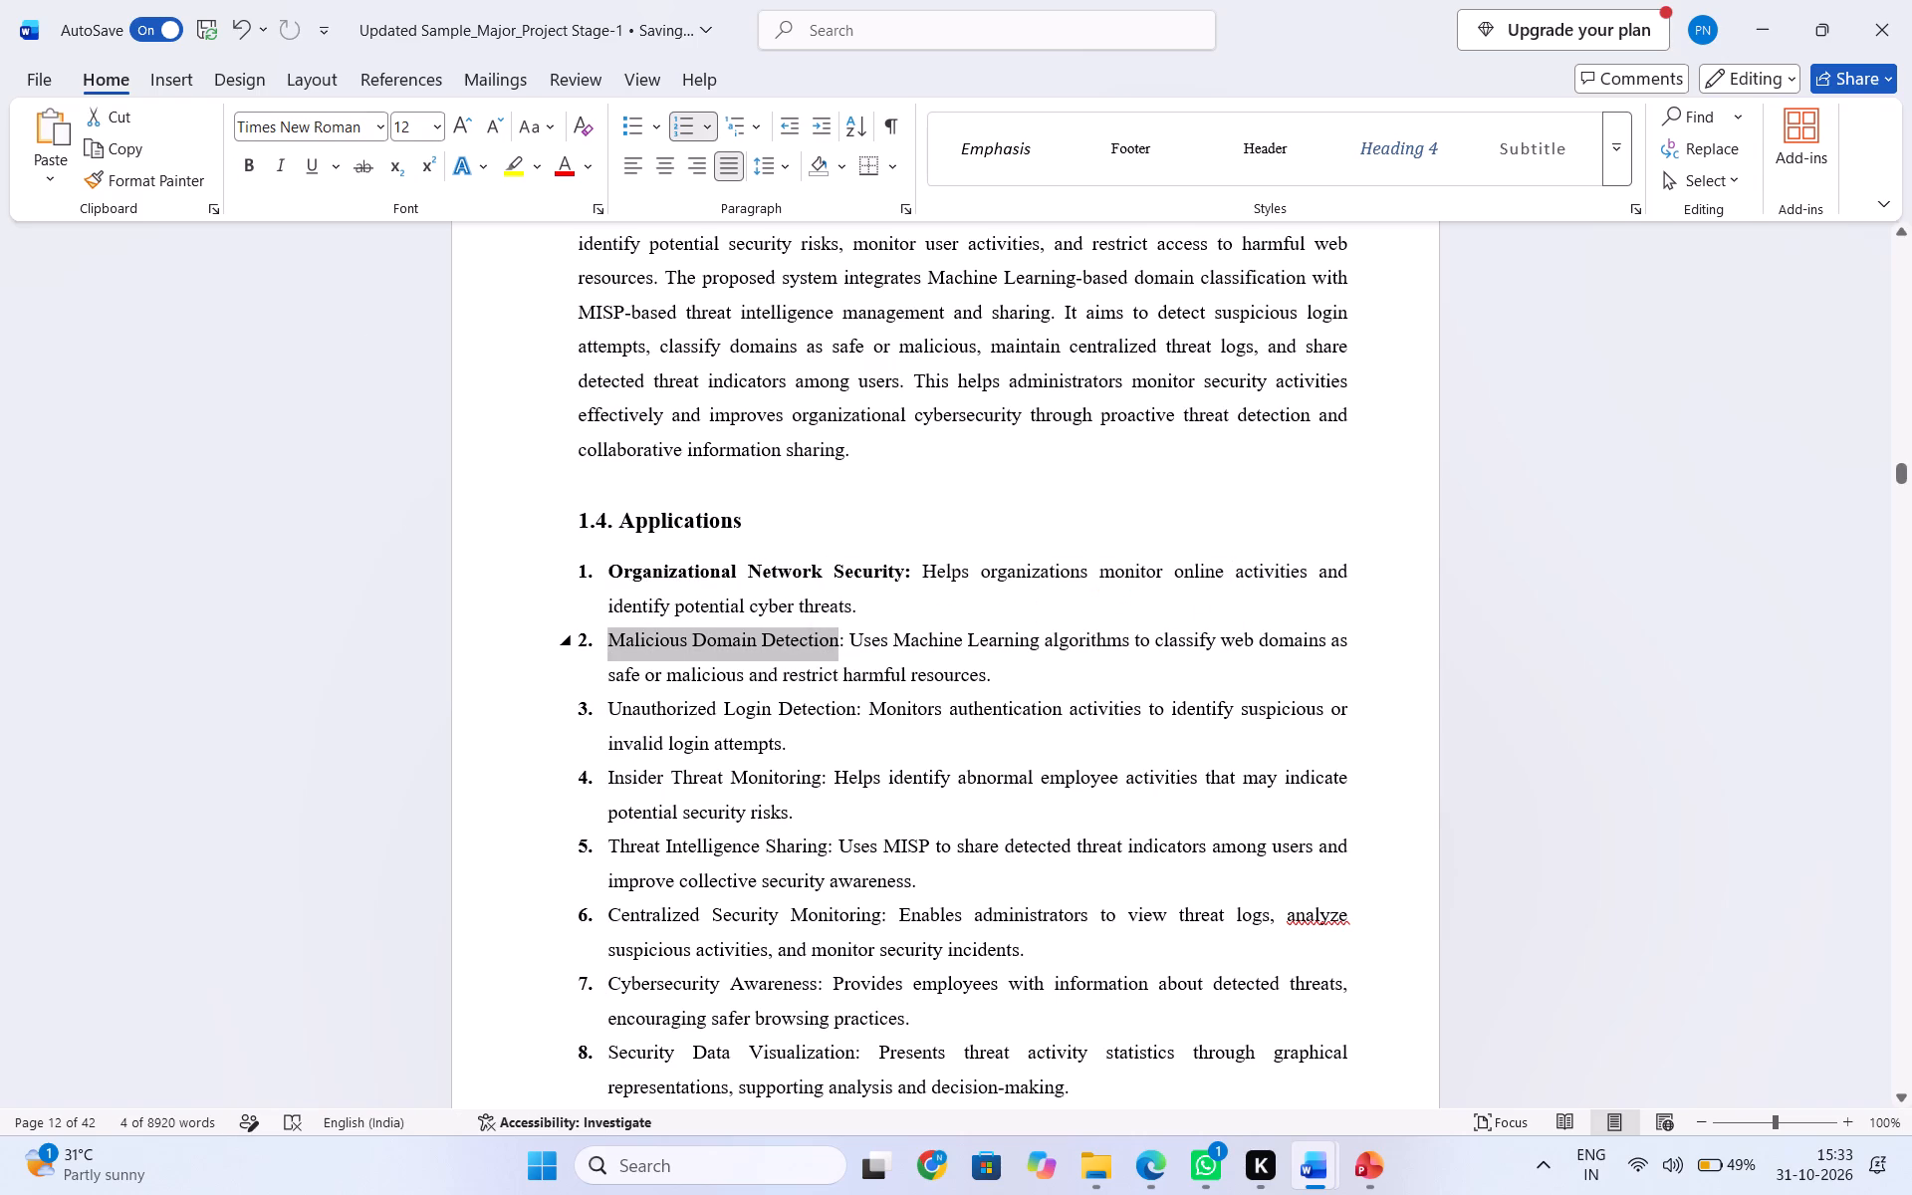
click(839, 648)
double_click(844, 641)
double_click(844, 640)
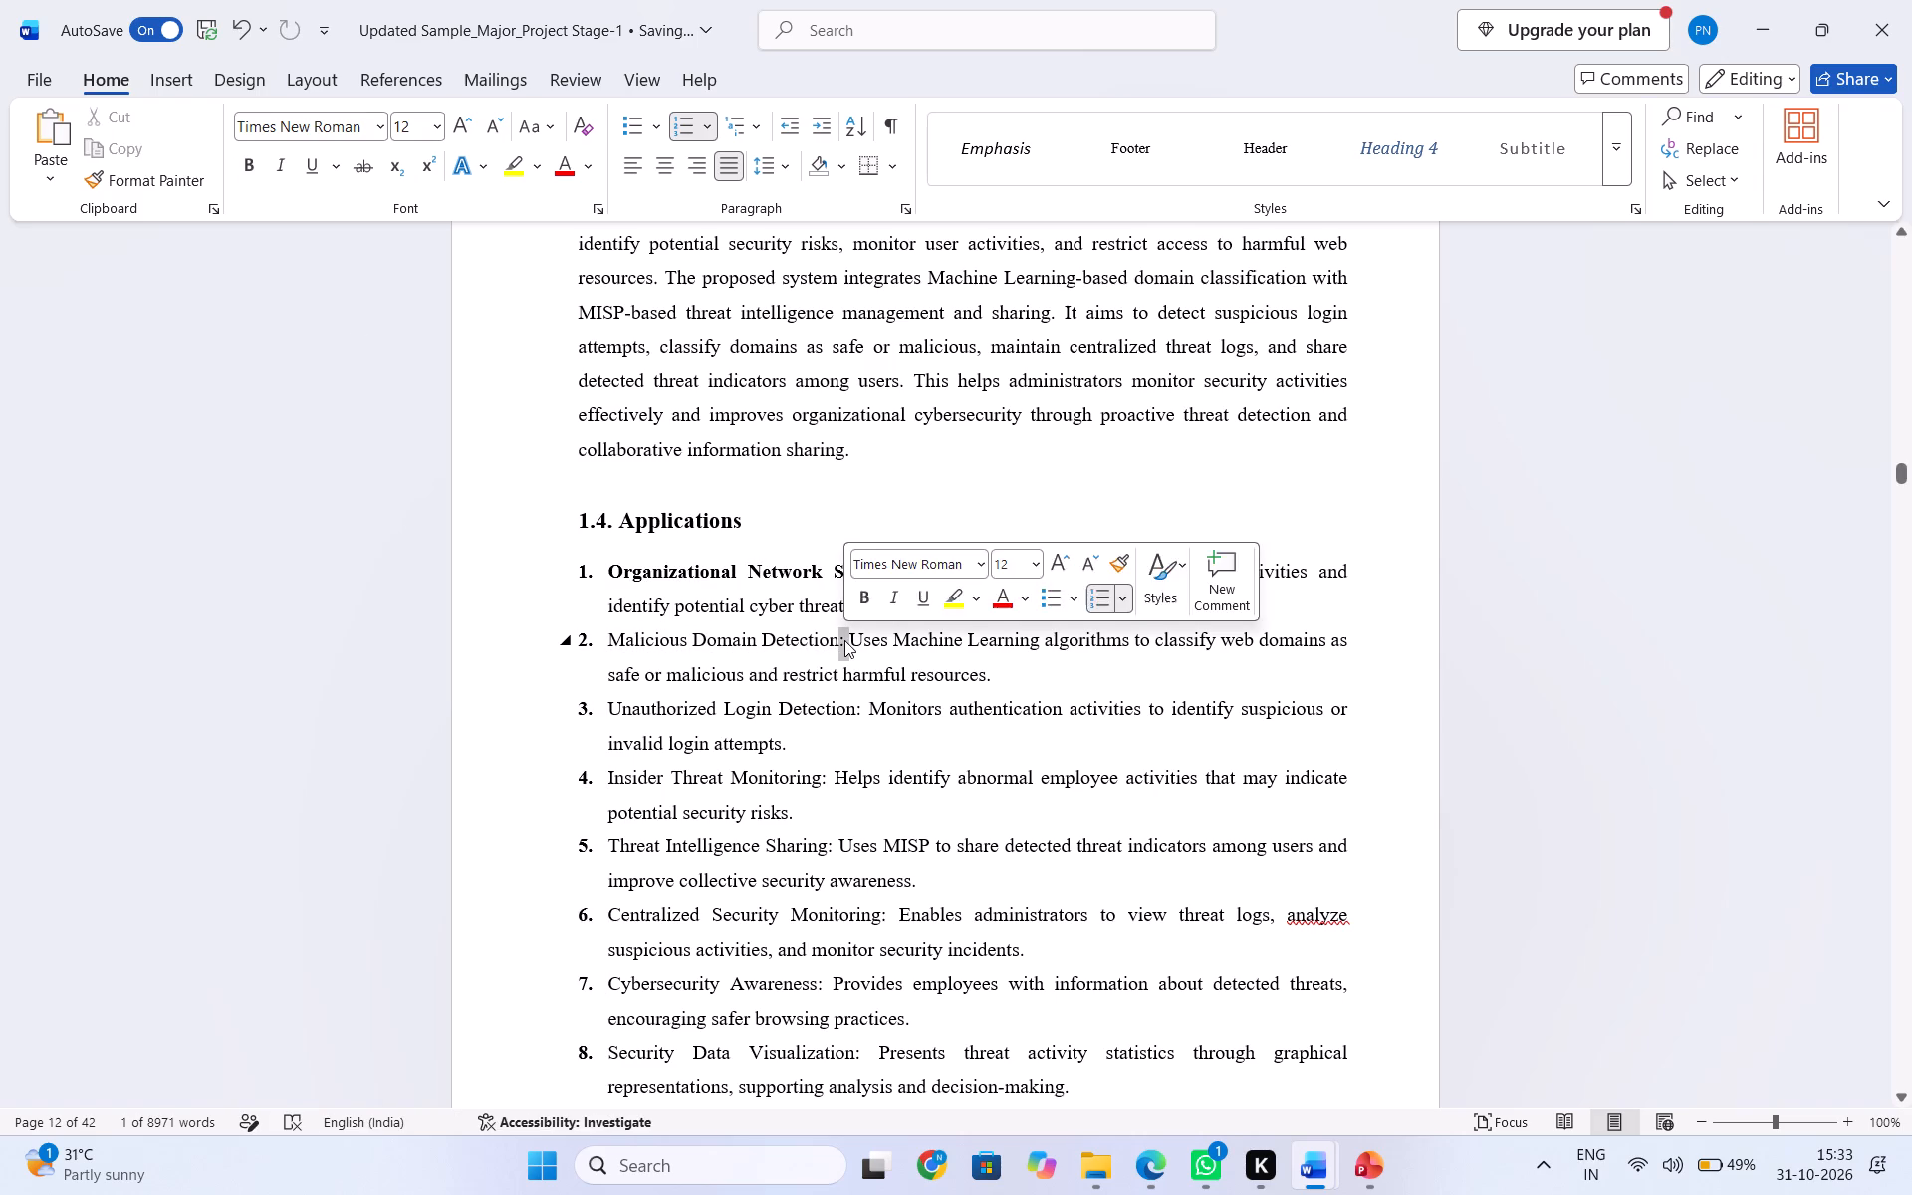
click(844, 640)
drag(844, 640, 620, 618)
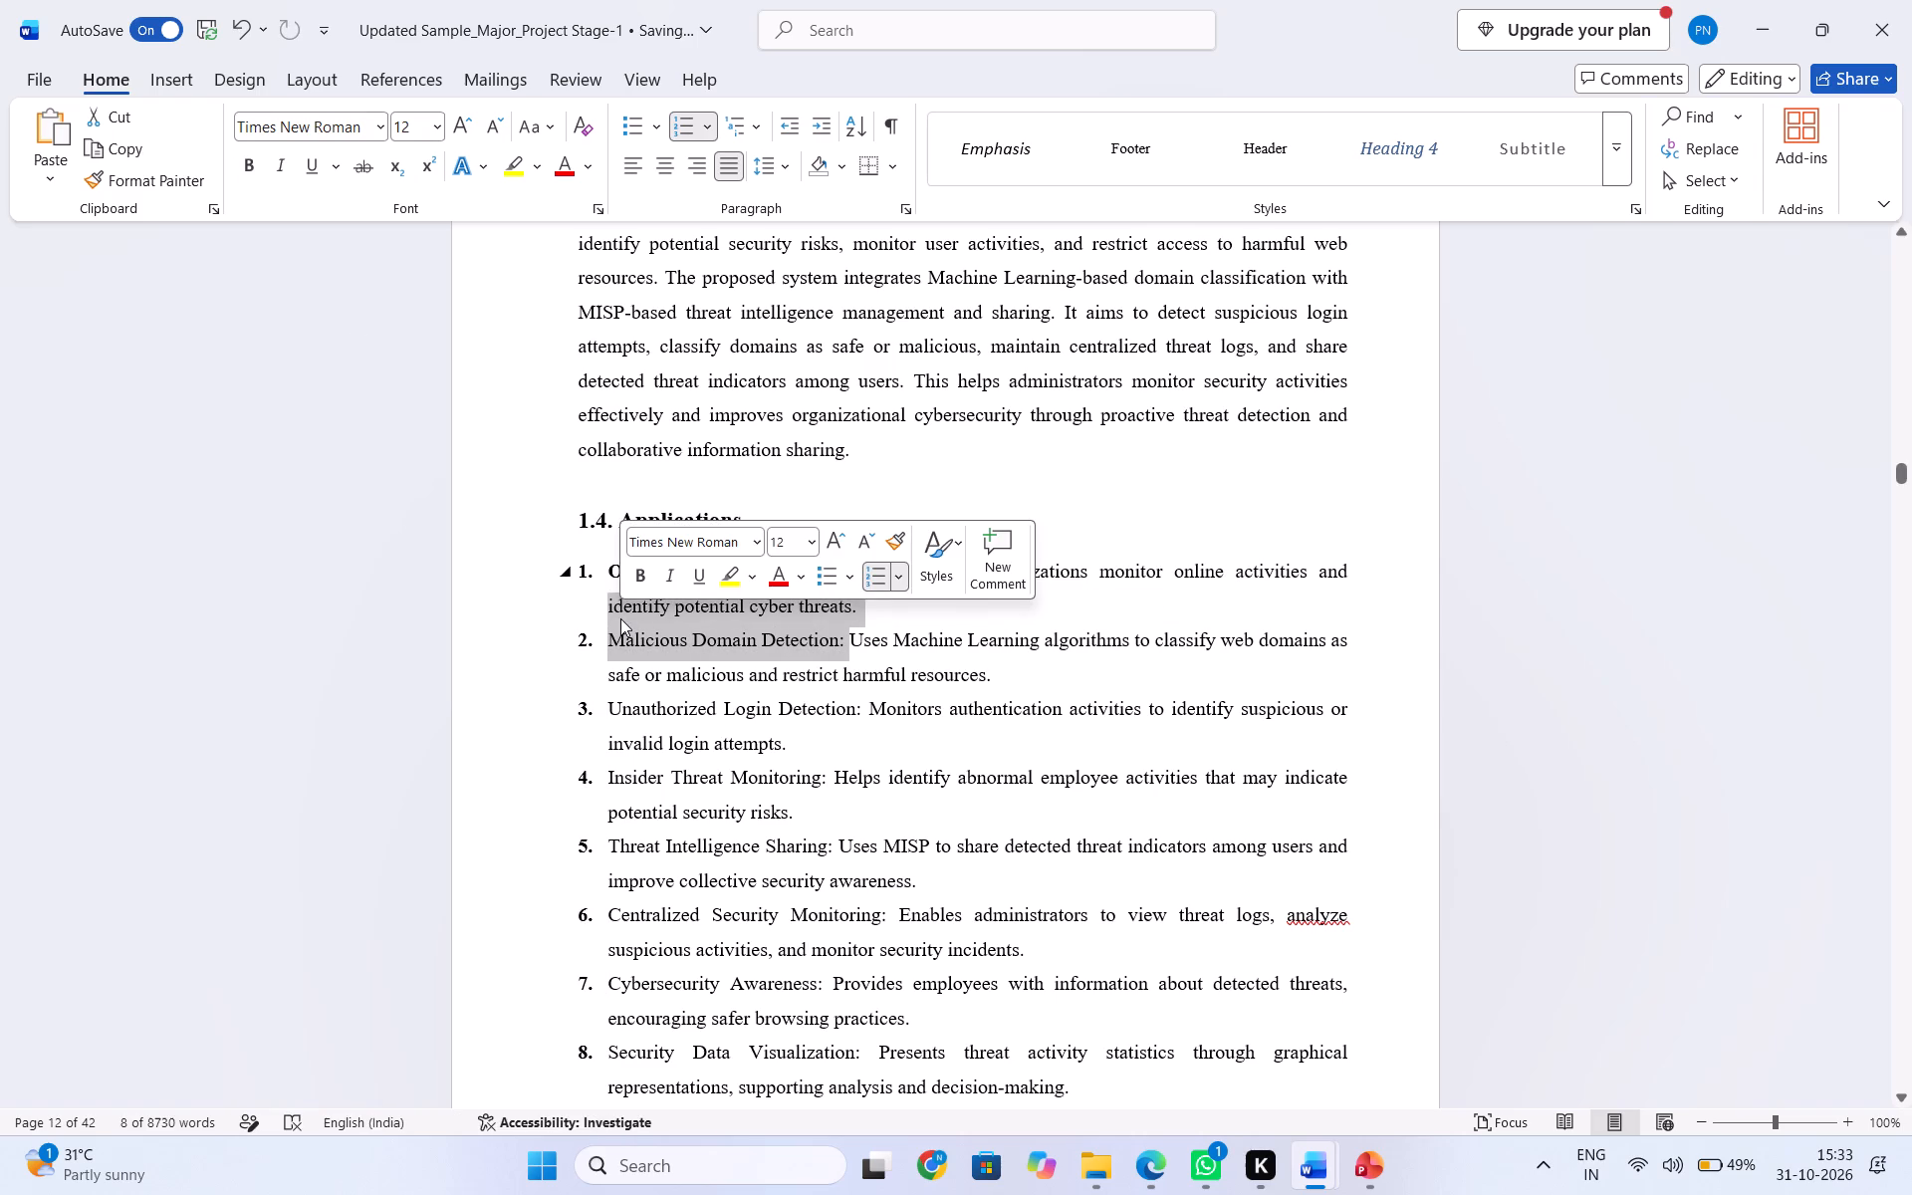
click(619, 618)
drag(607, 638, 646, 635)
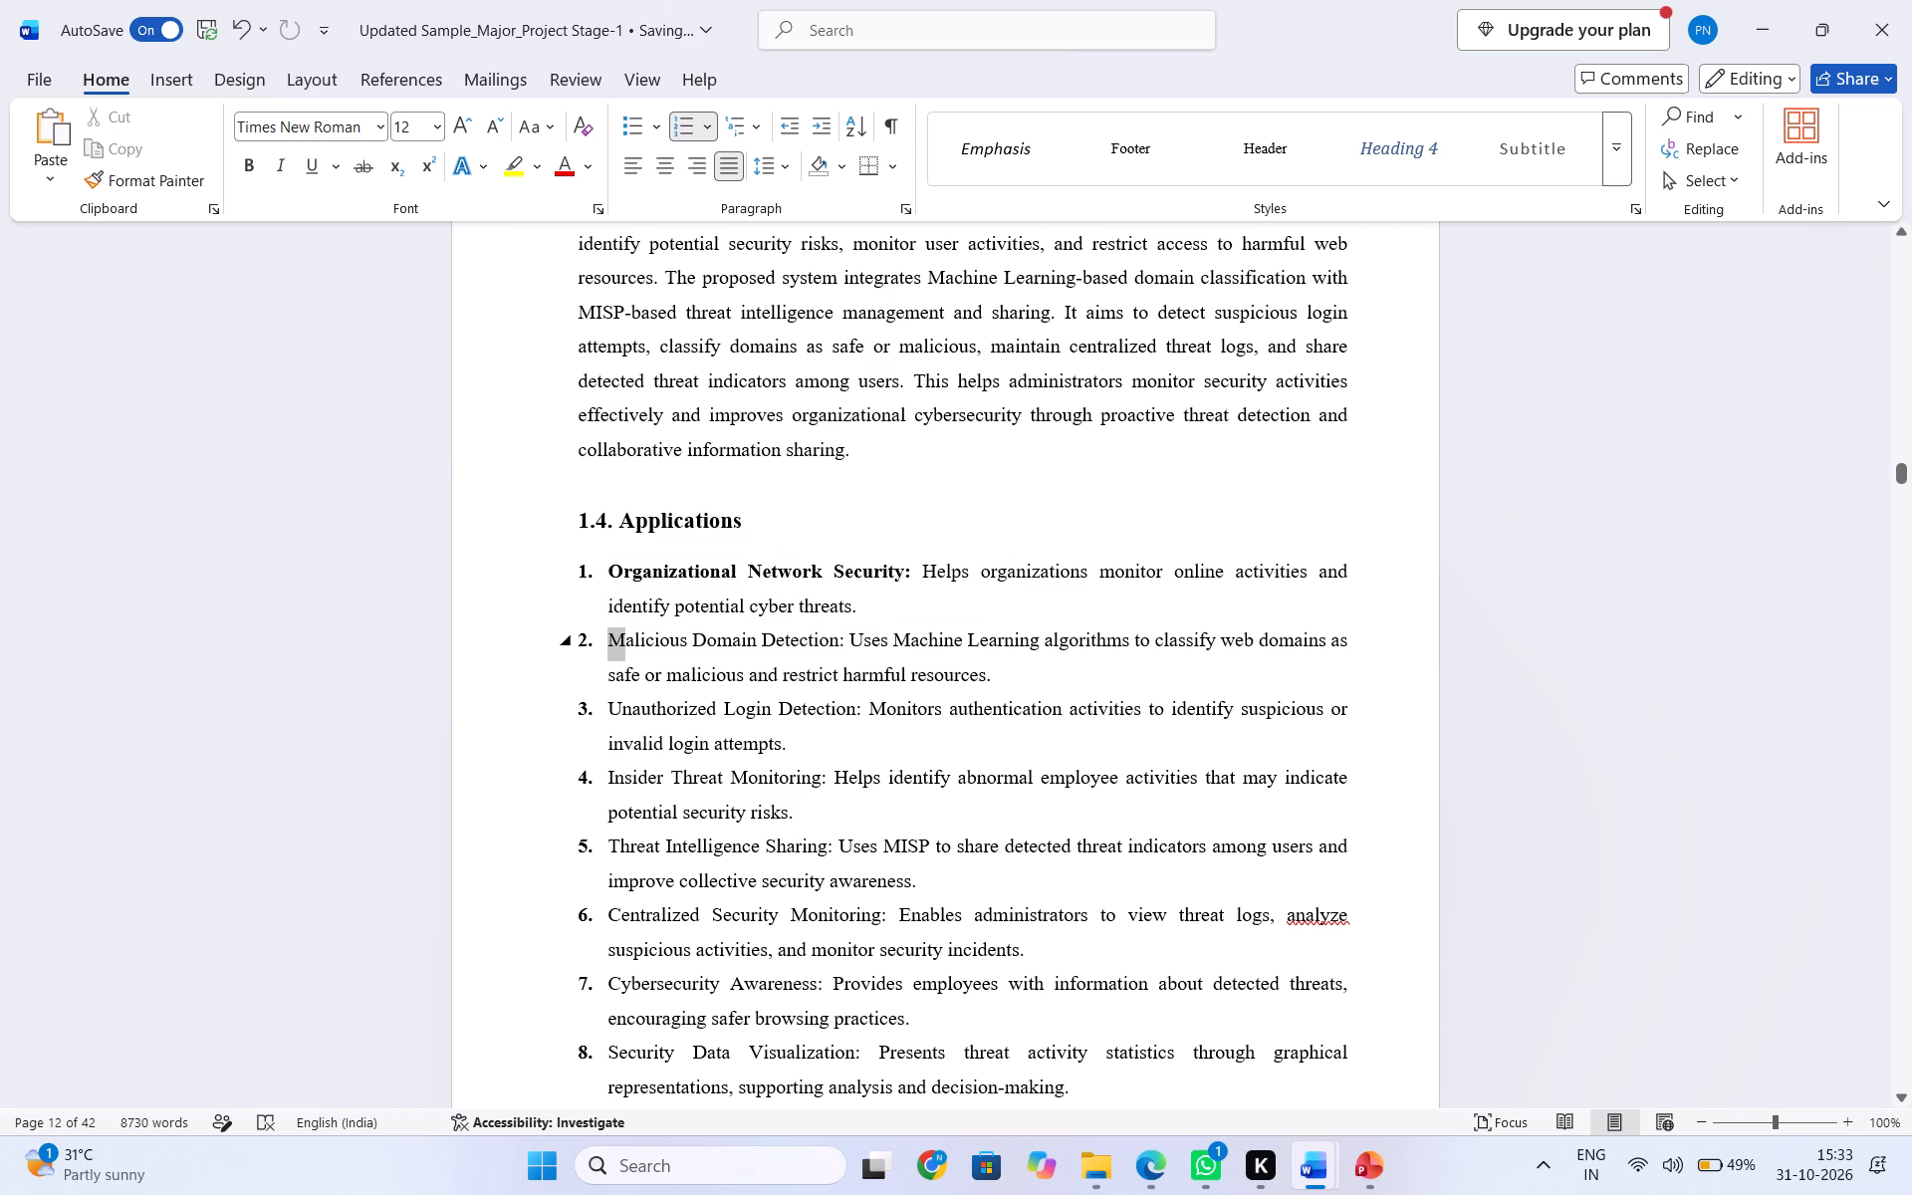
drag(646, 635, 845, 649)
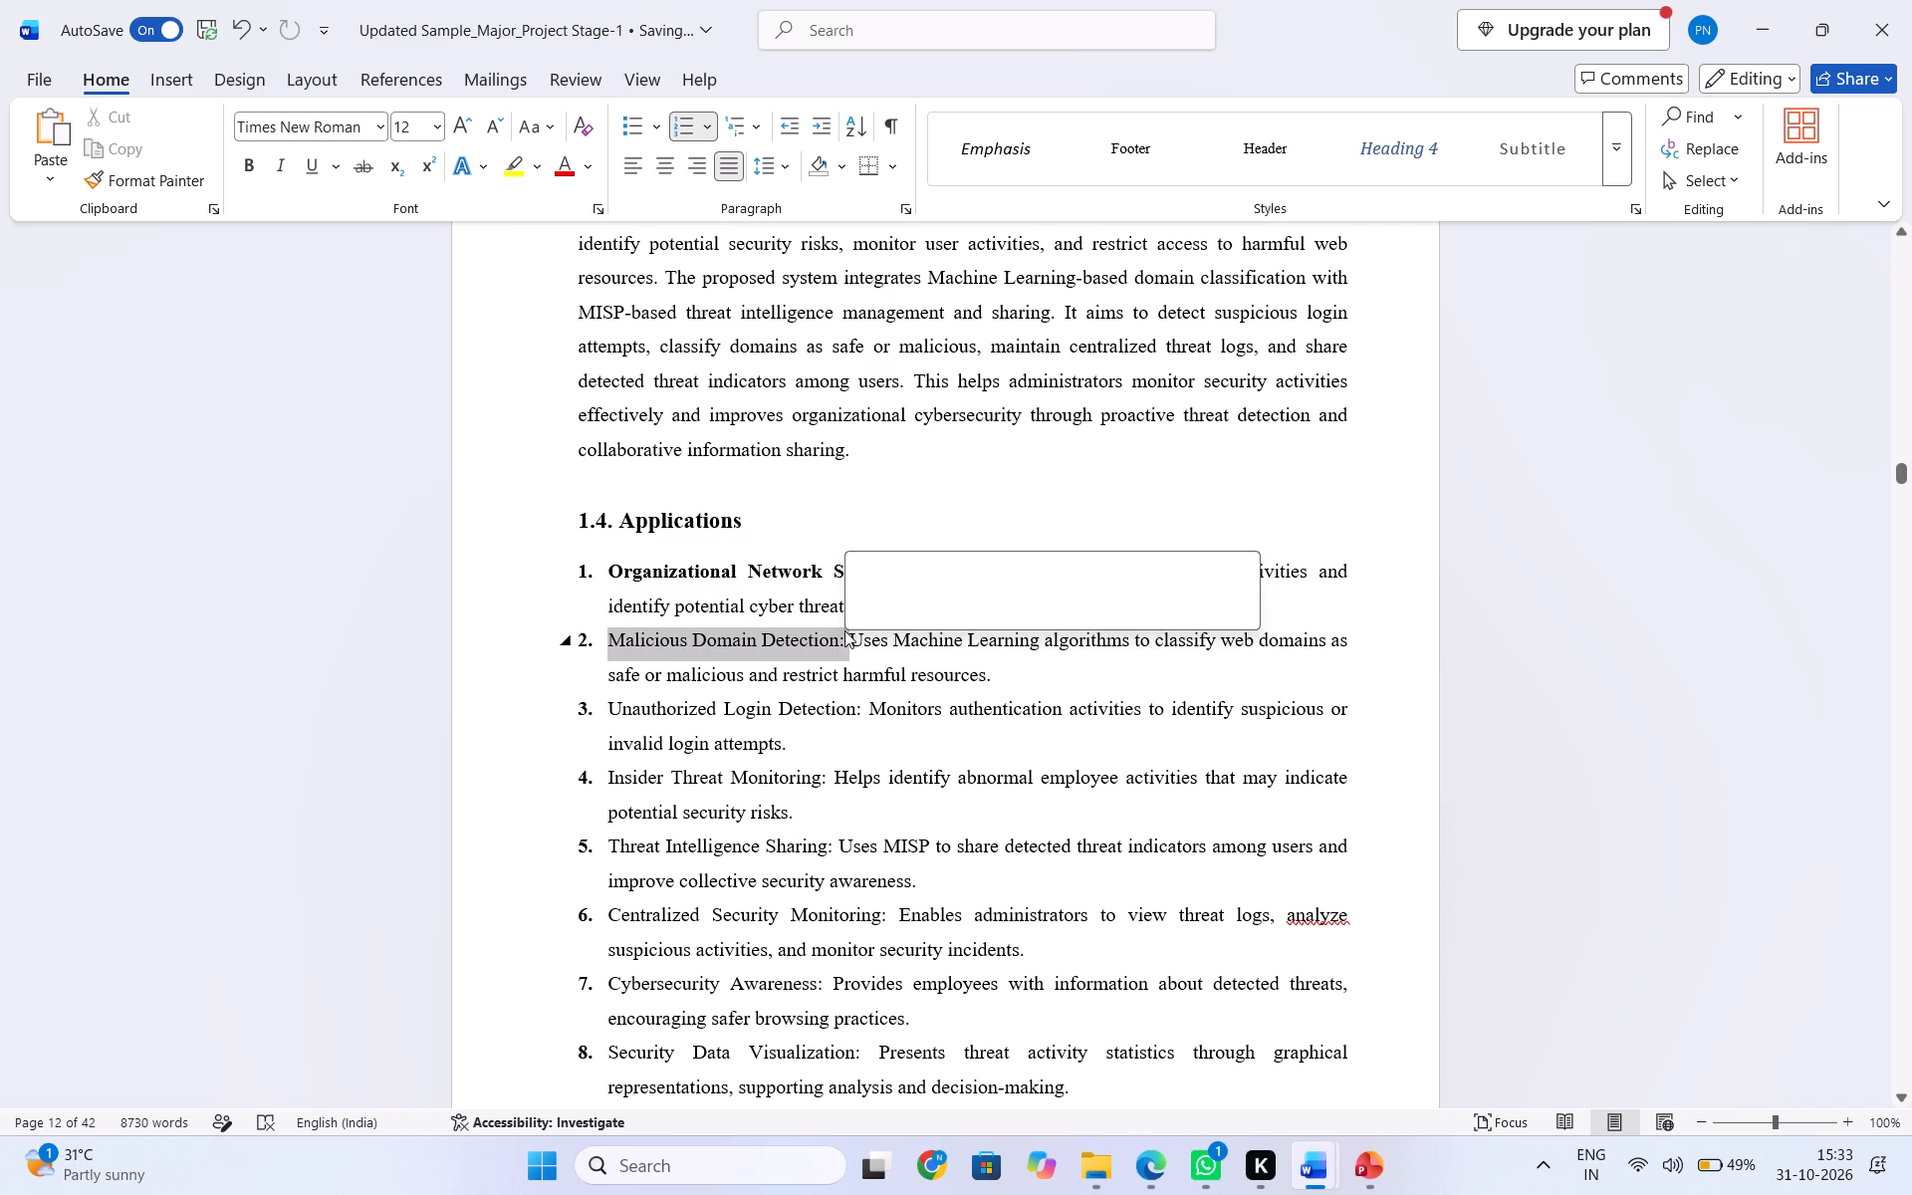
click(854, 608)
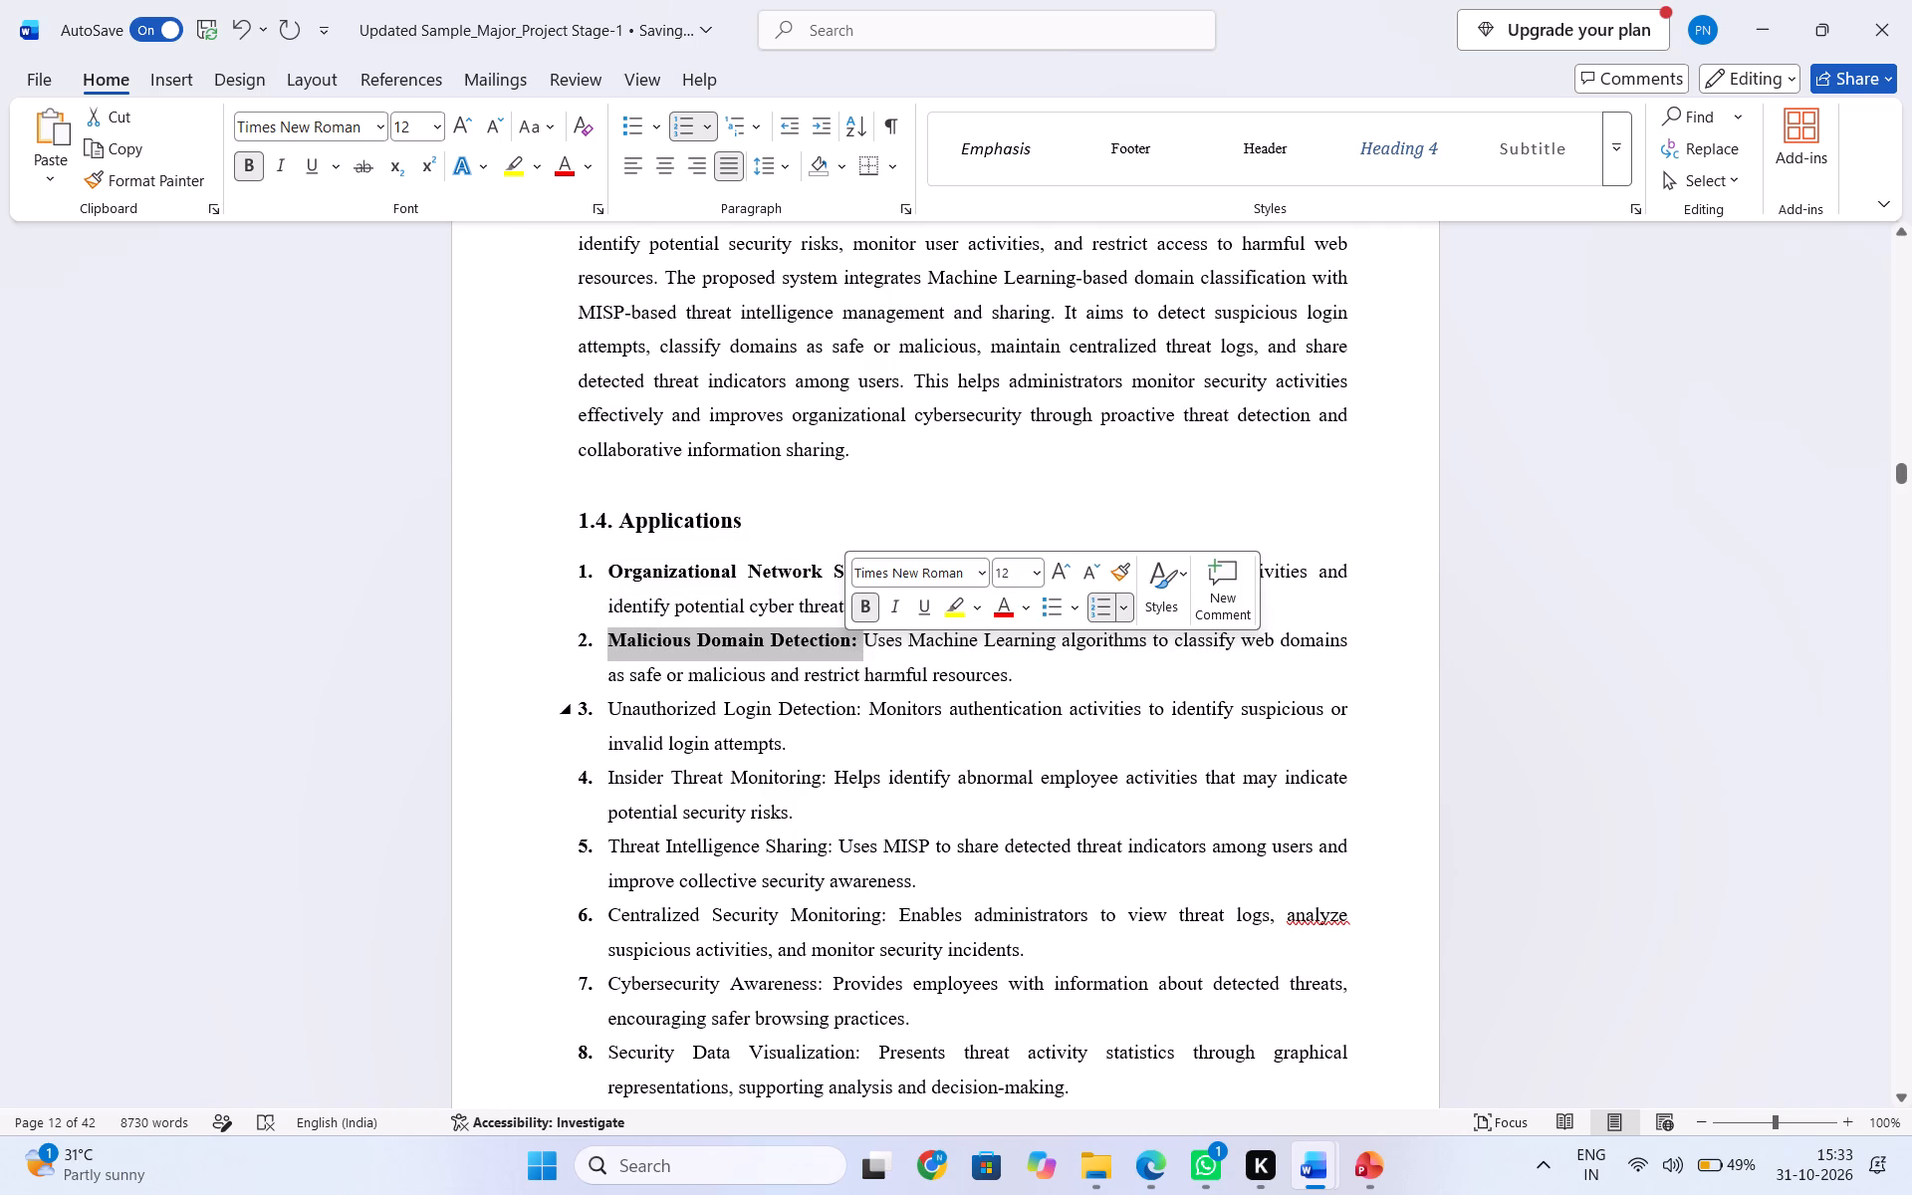
Bold the titles "Unauthorized Login Detection:" and "Insider Threat Monitoring:" of items 3 and 4, including their colons.
drag(862, 712, 632, 723)
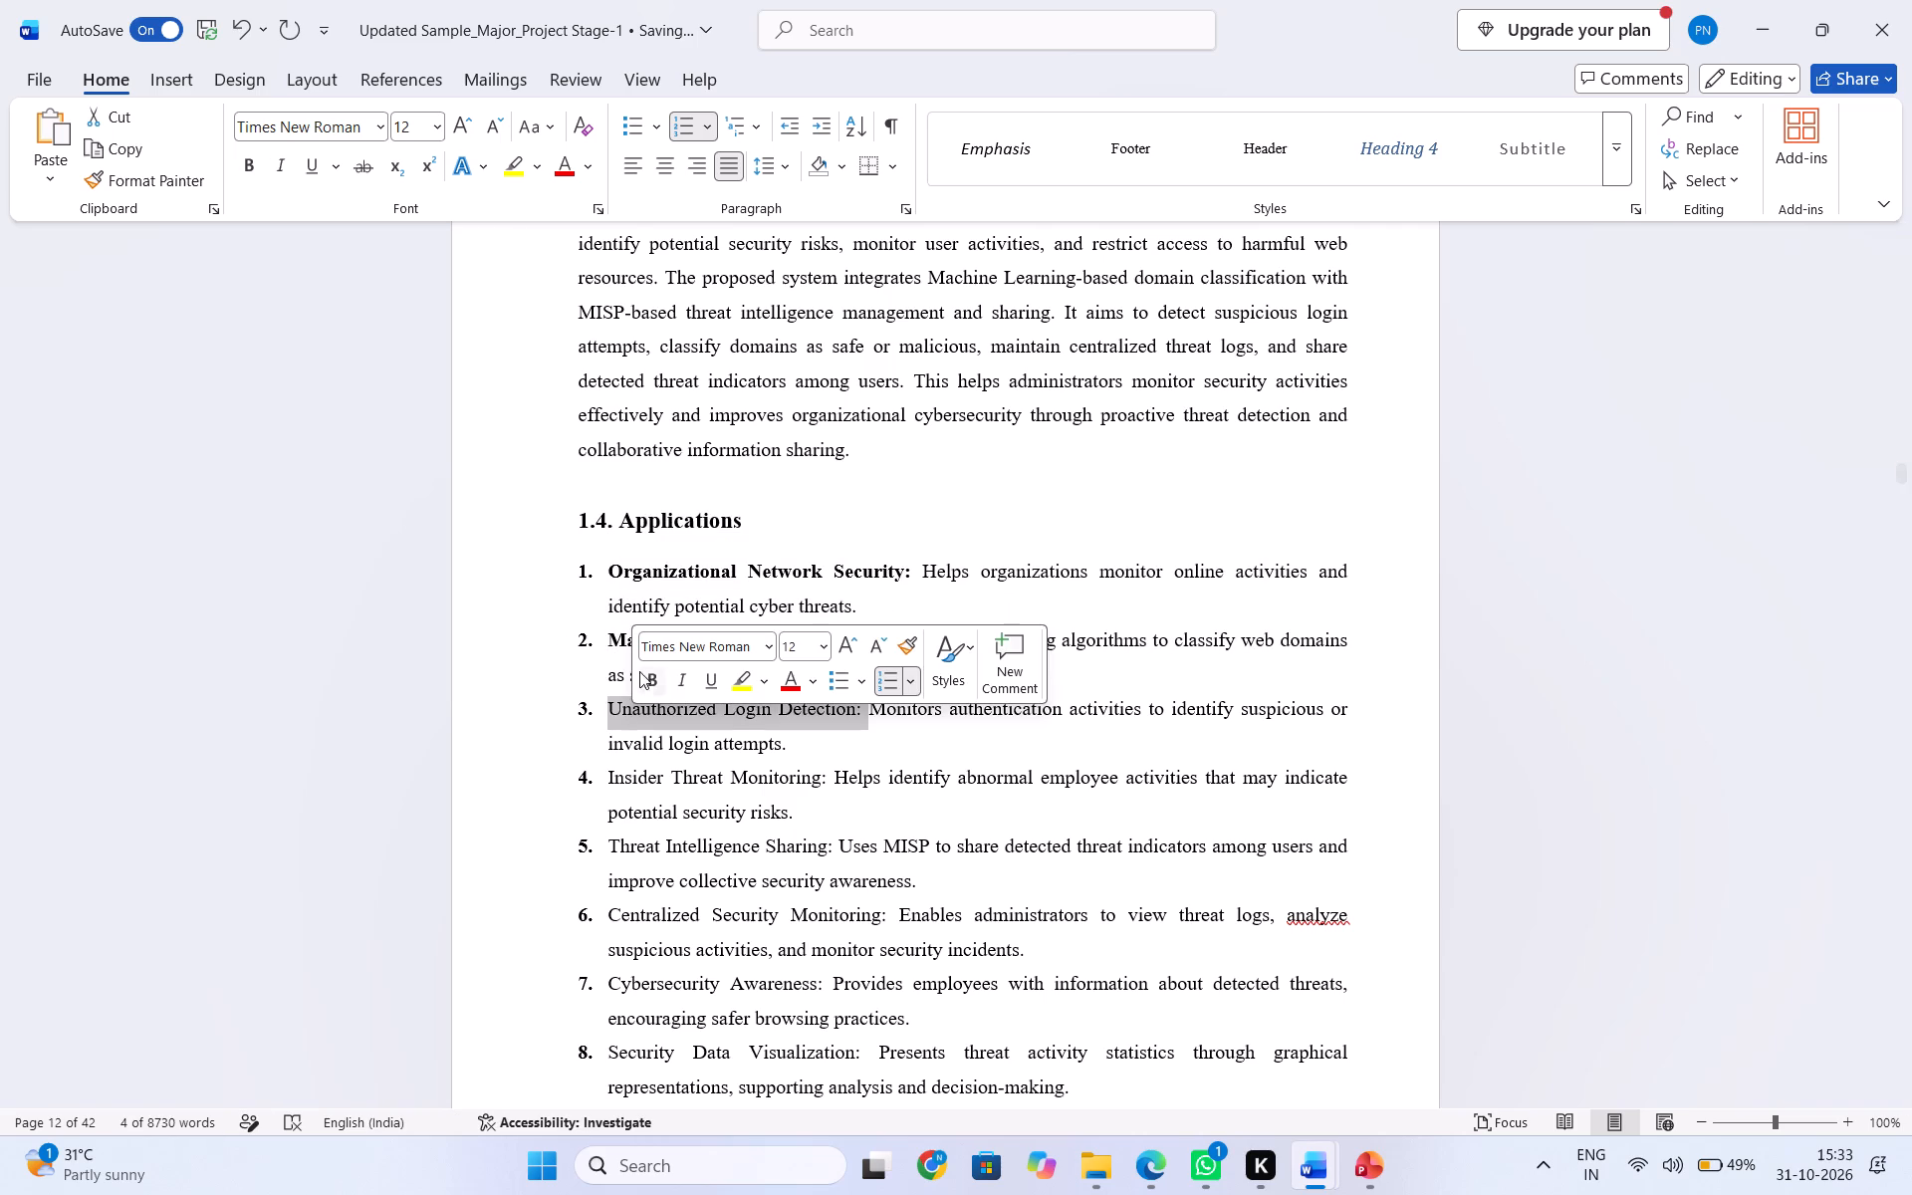
click(647, 674)
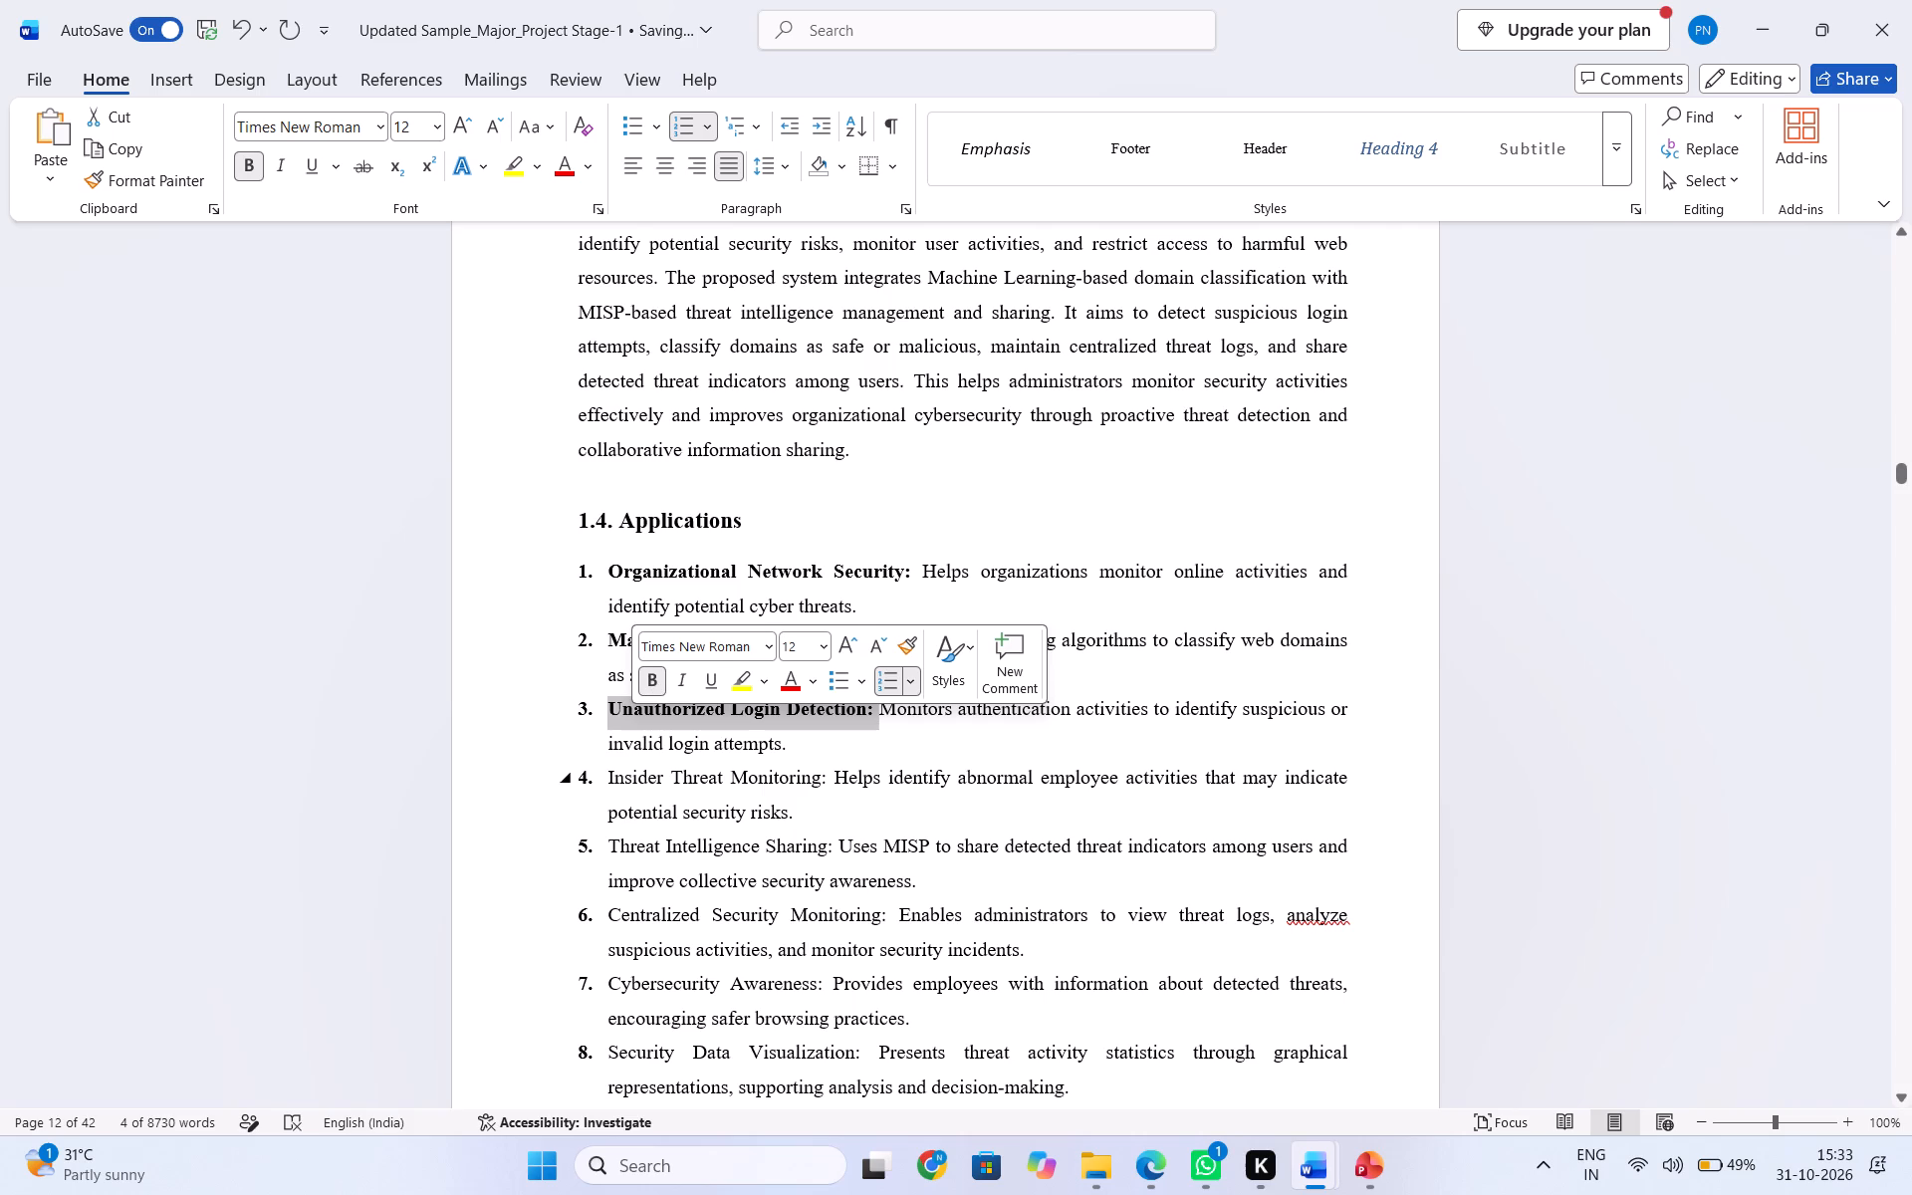
drag(824, 782, 635, 778)
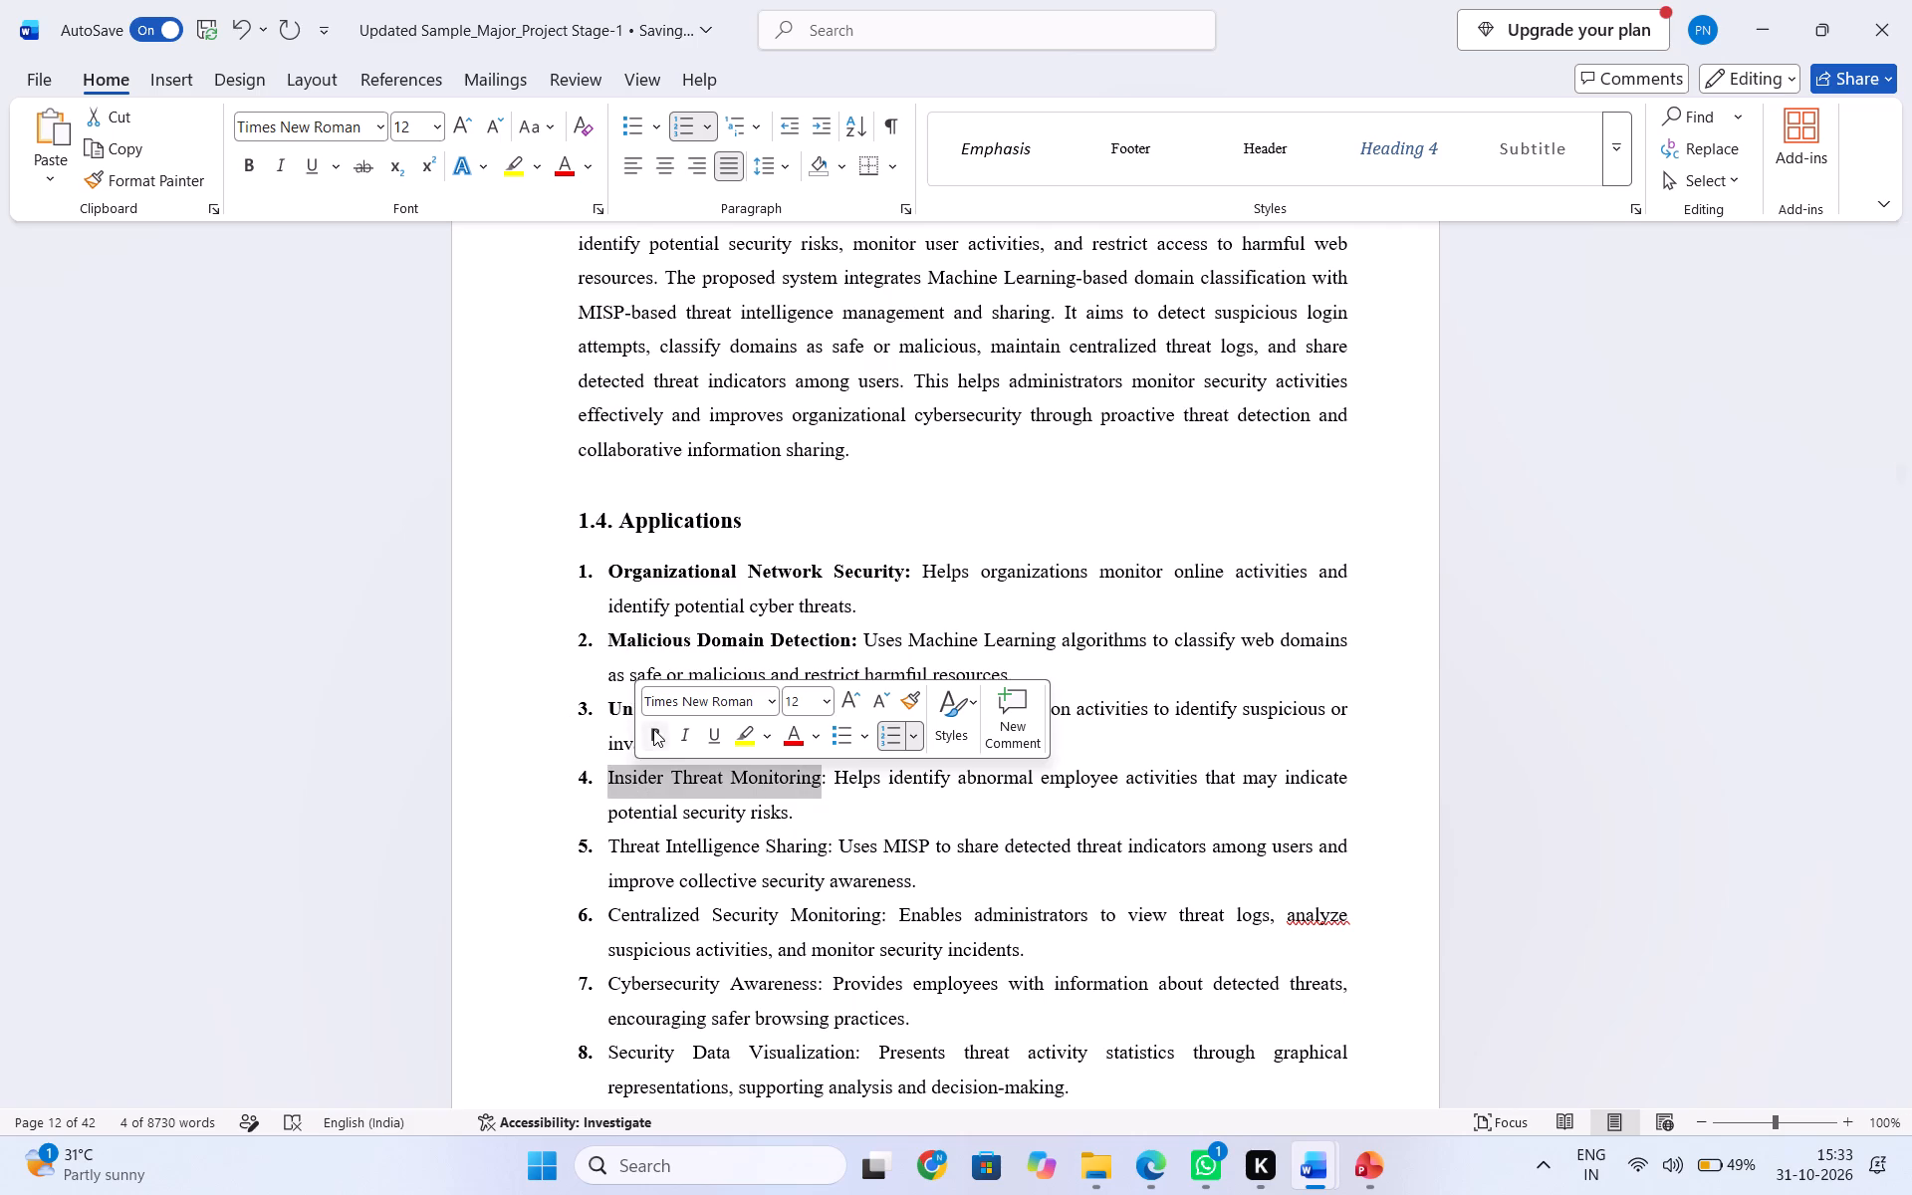
click(654, 727)
click(838, 780)
drag(839, 779, 807, 778)
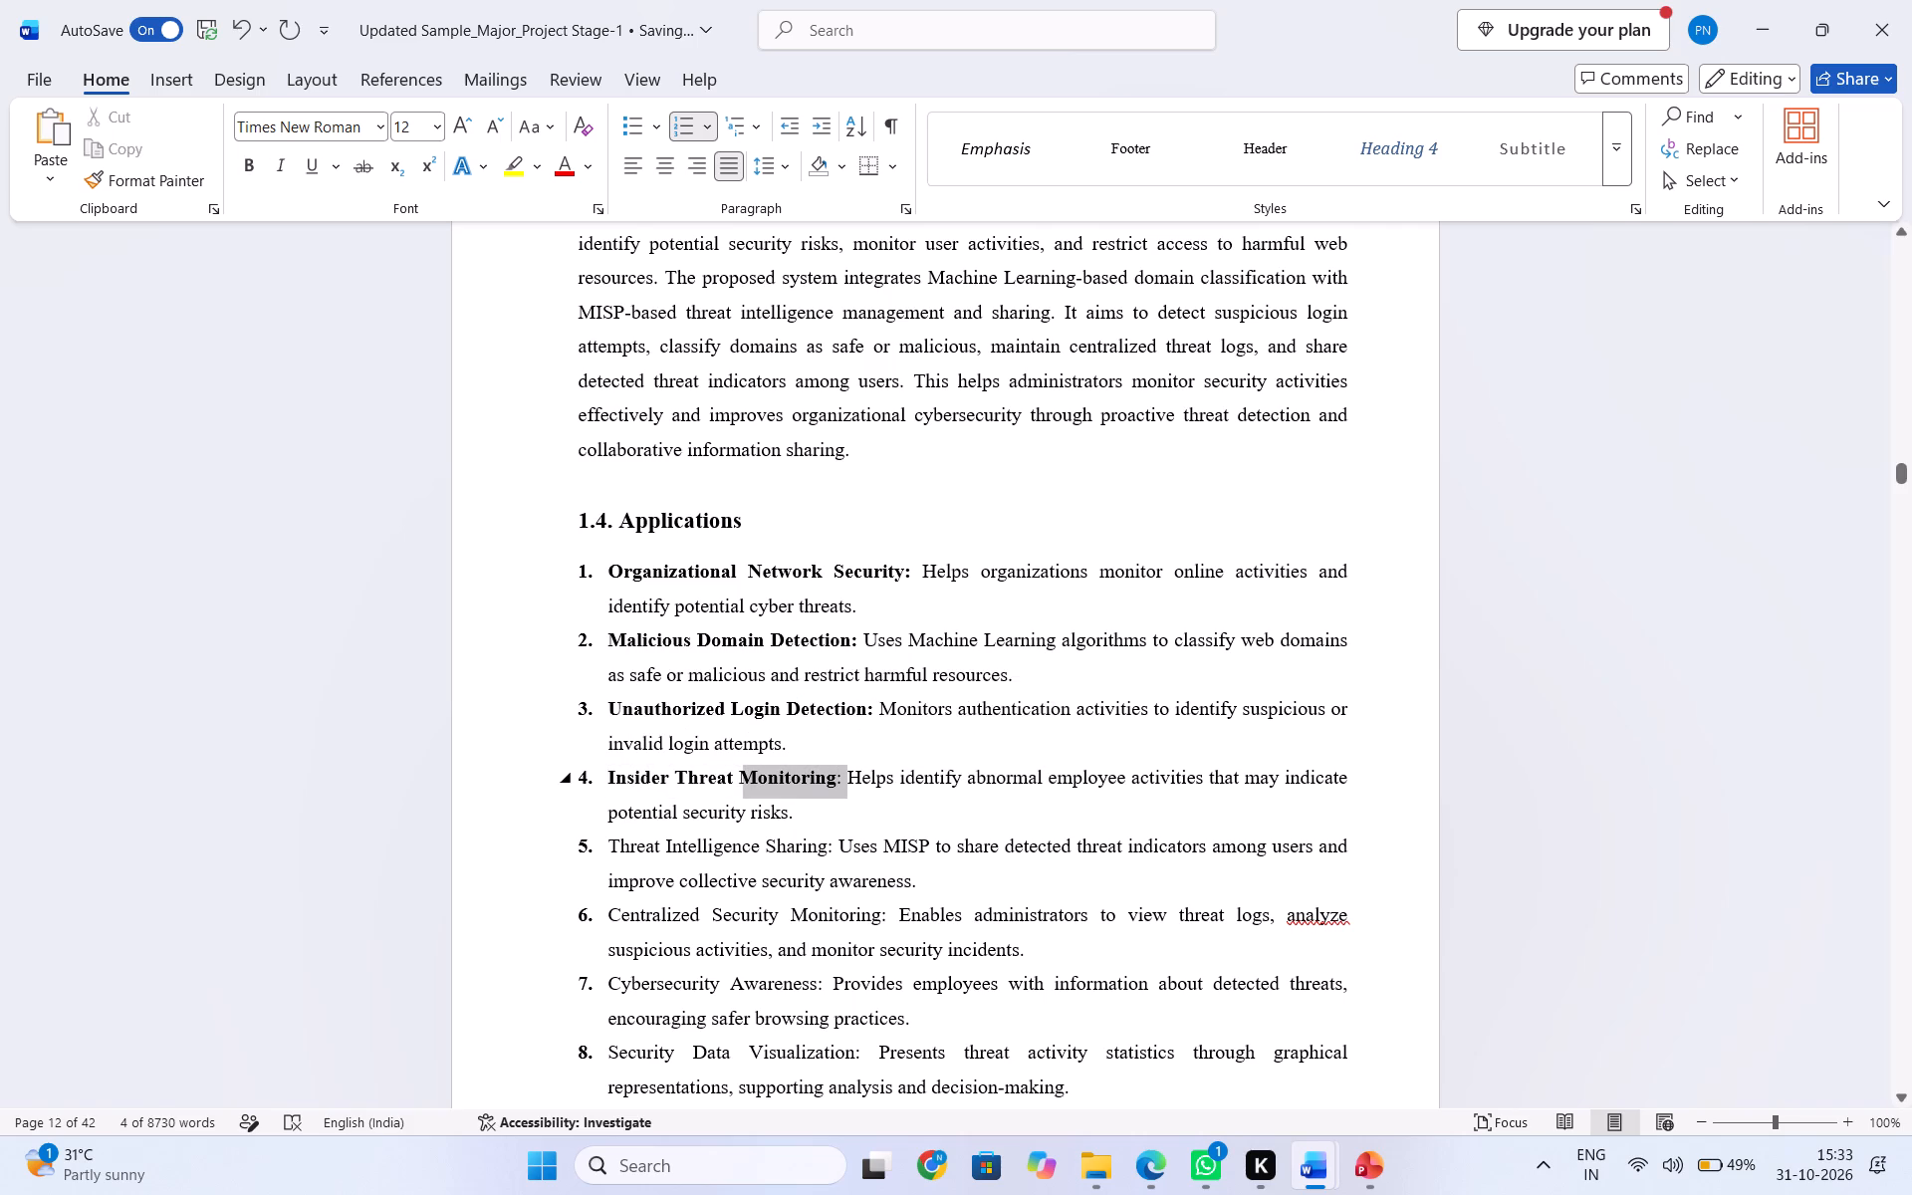
drag(807, 778, 637, 784)
click(649, 747)
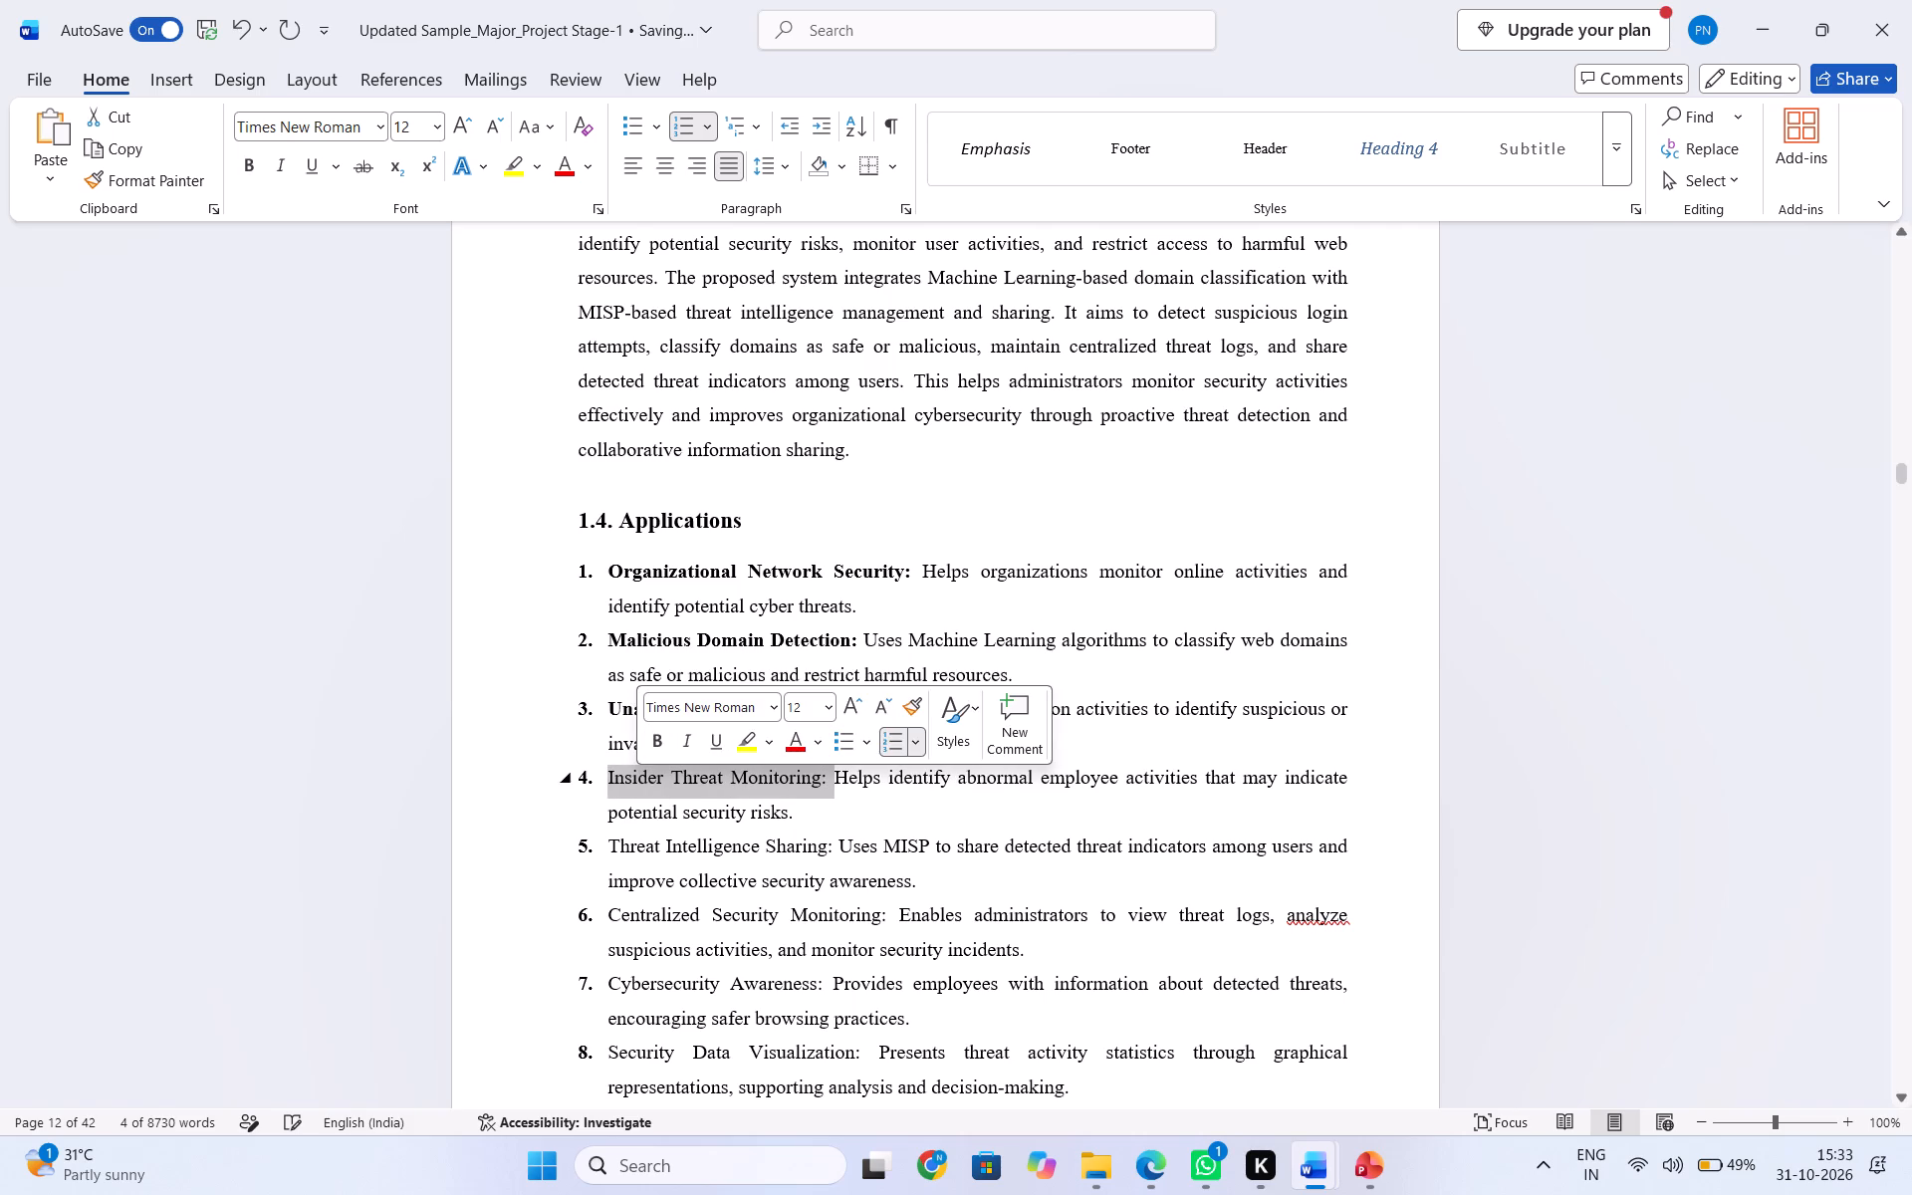
click(662, 744)
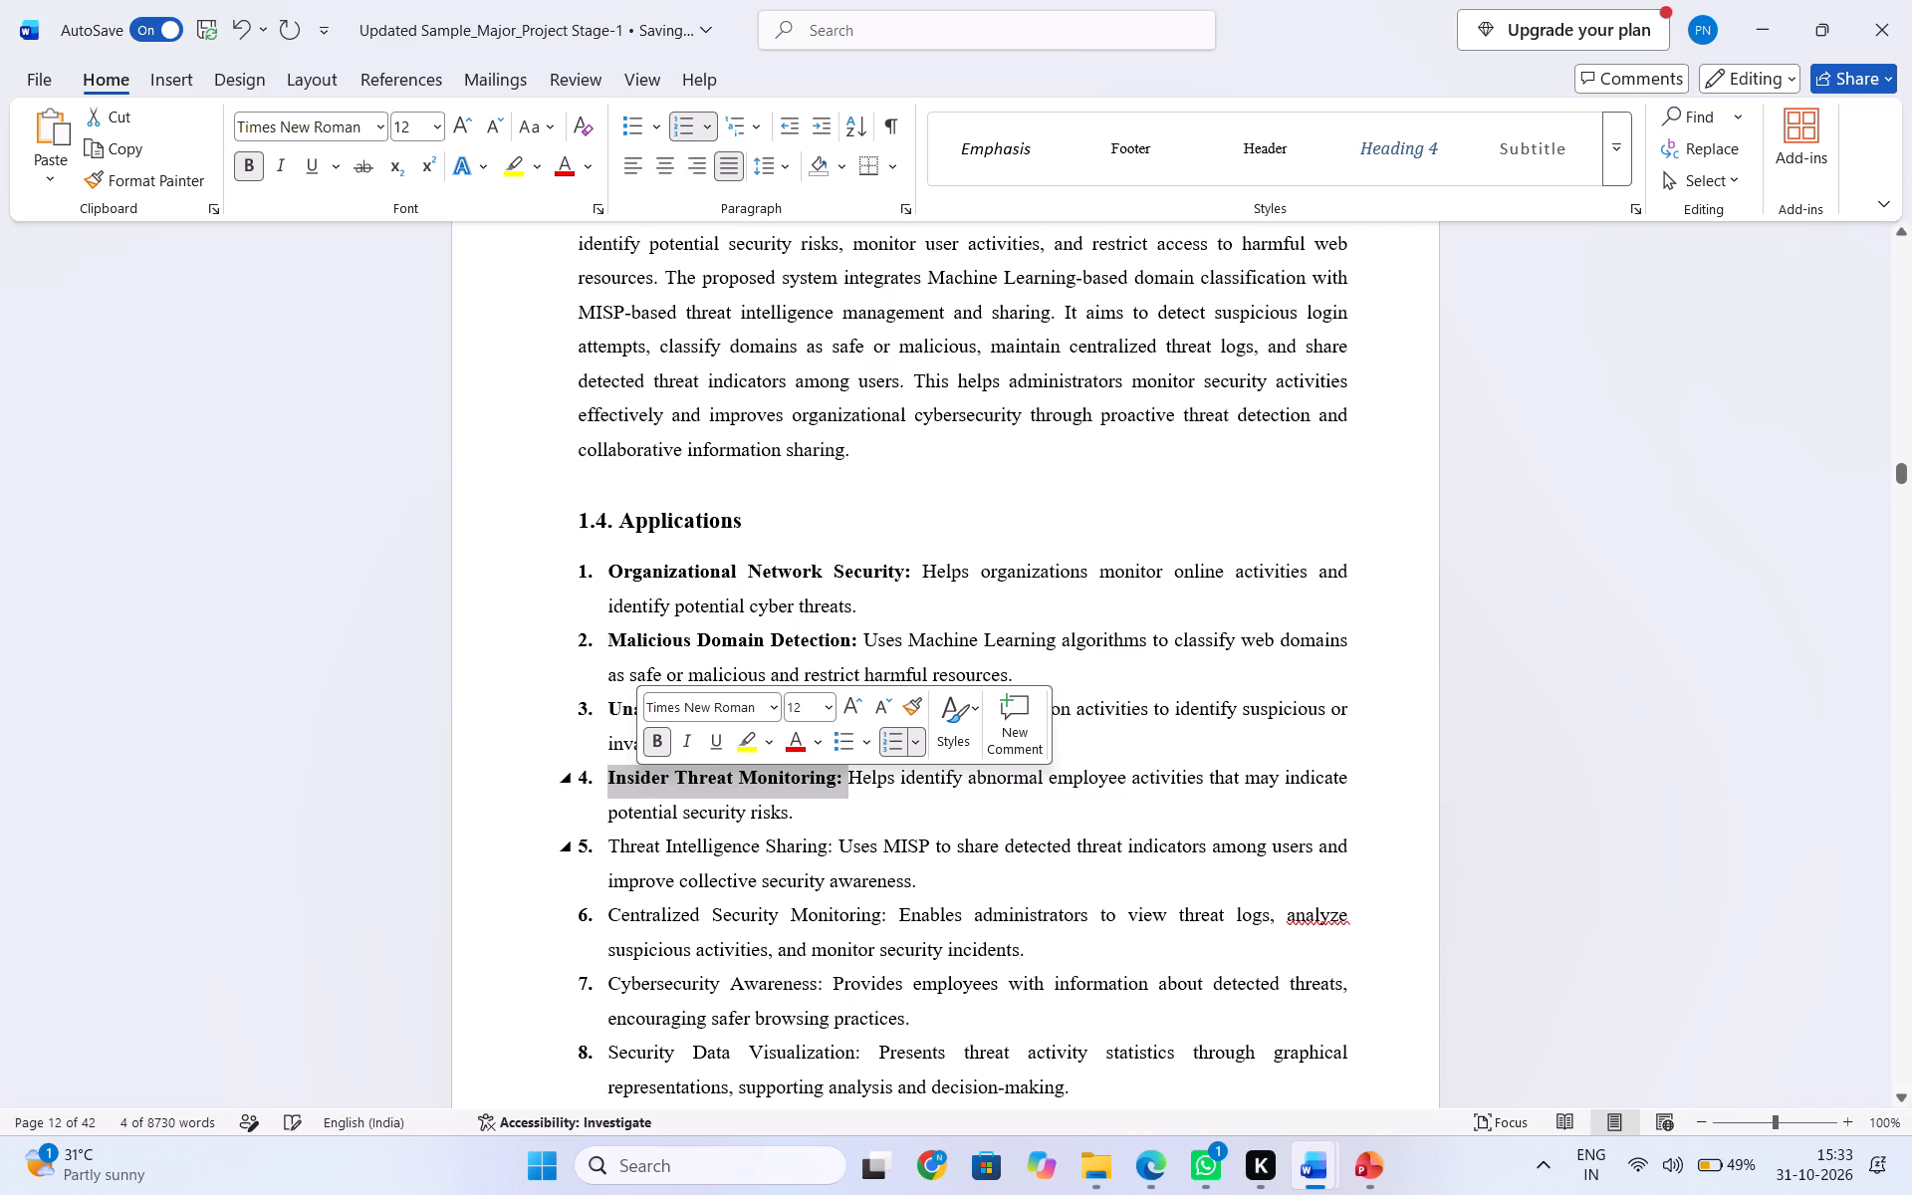
Bold the titles of items 5 to 8, from "Threat Intelligence Sharing:" to "Security Data Visualization:".
drag(833, 851, 608, 833)
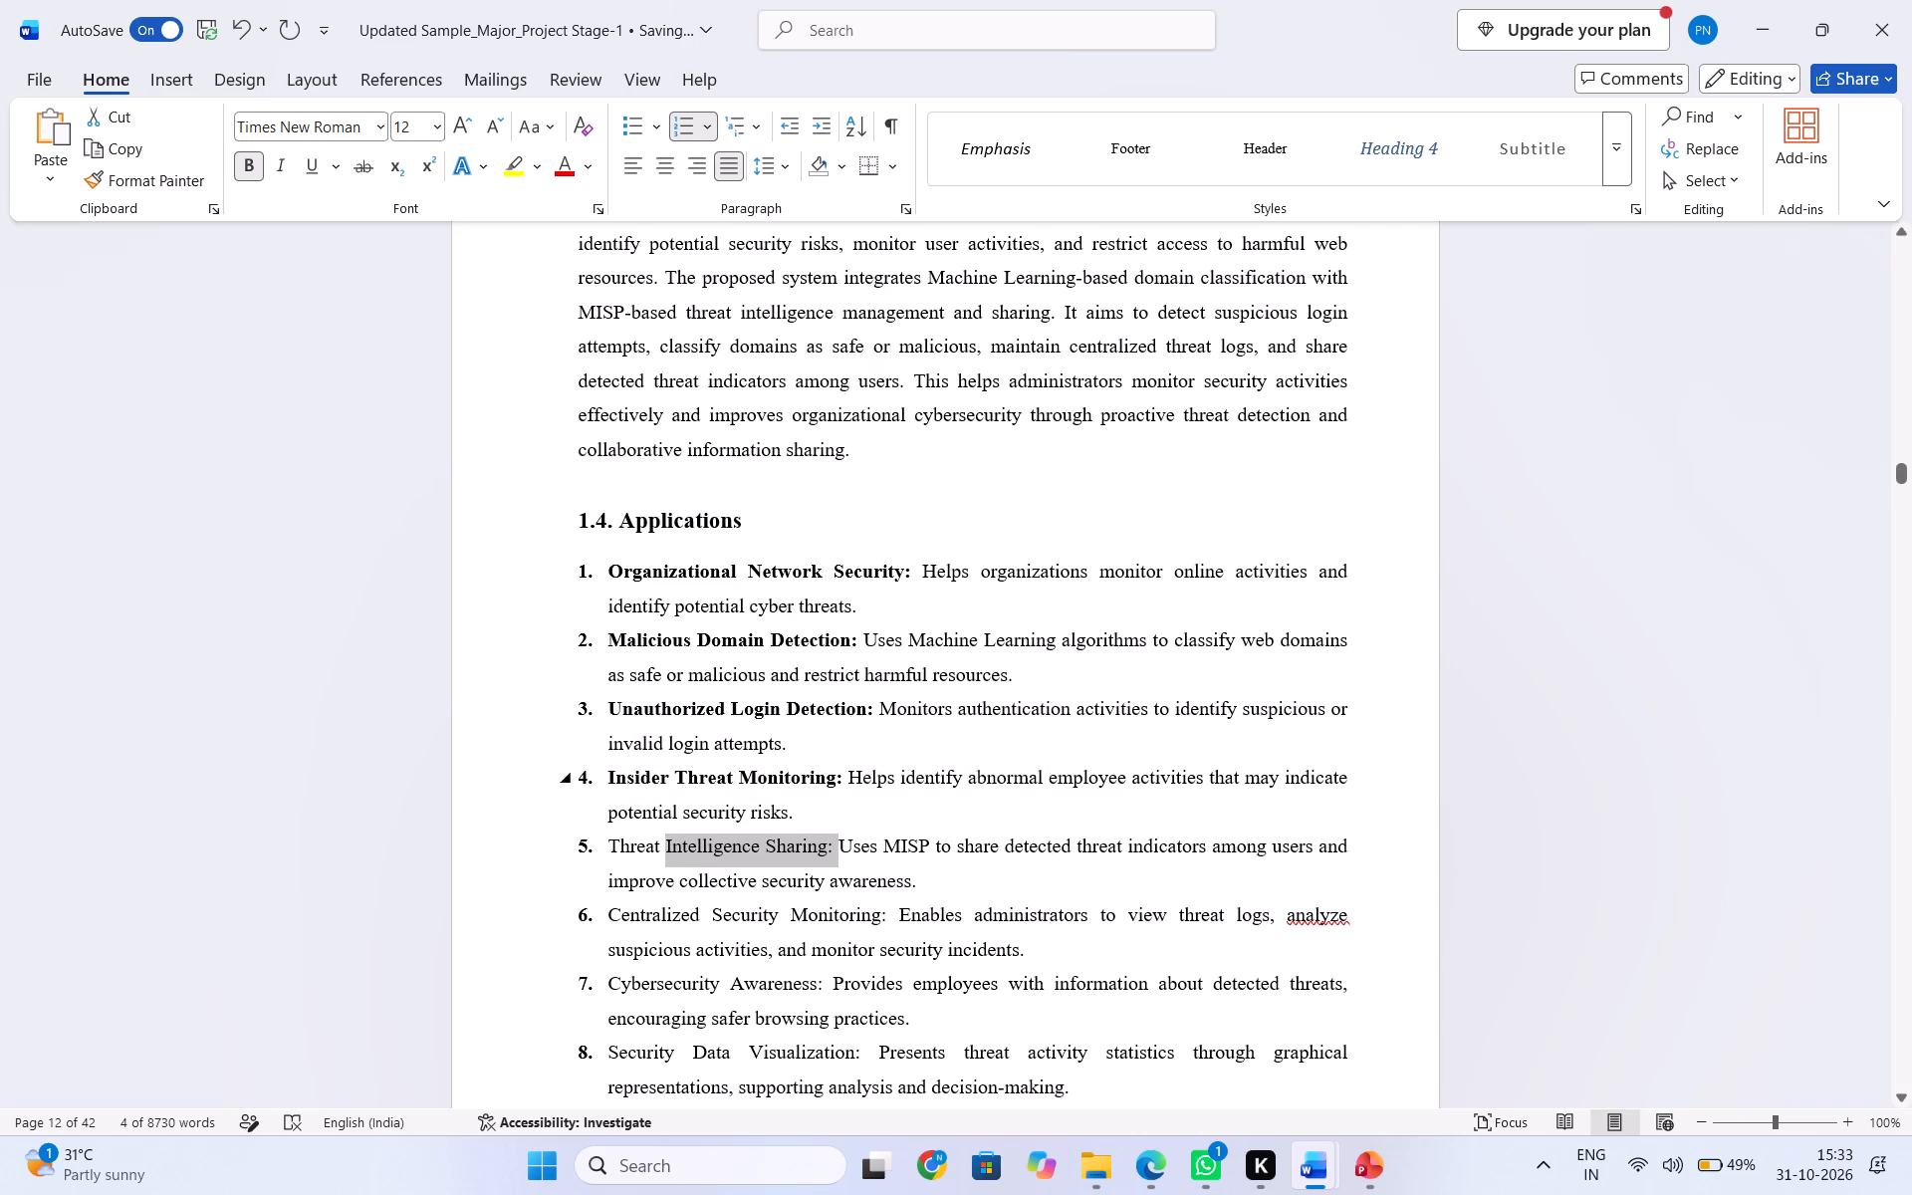
drag(608, 833, 607, 846)
click(618, 806)
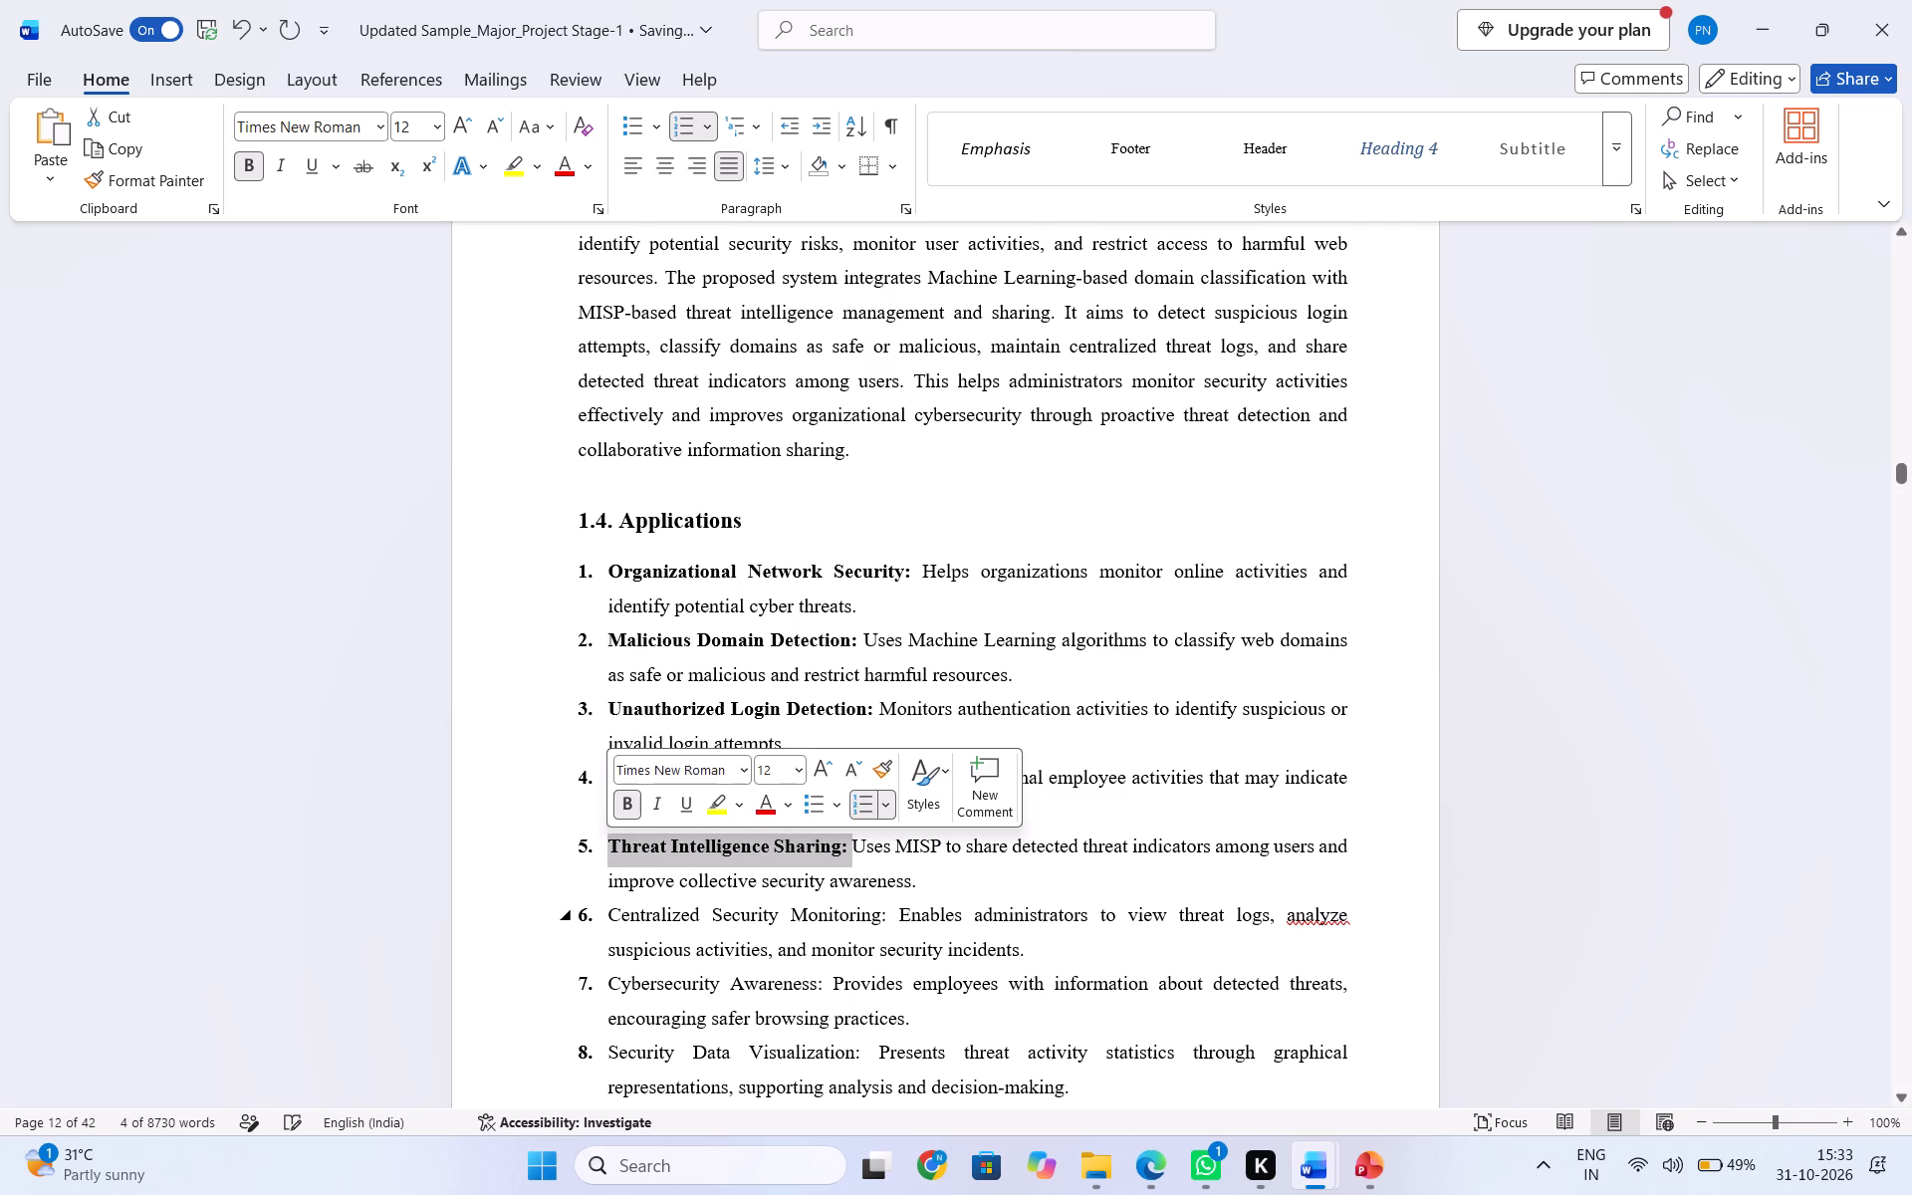
drag(890, 912, 641, 923)
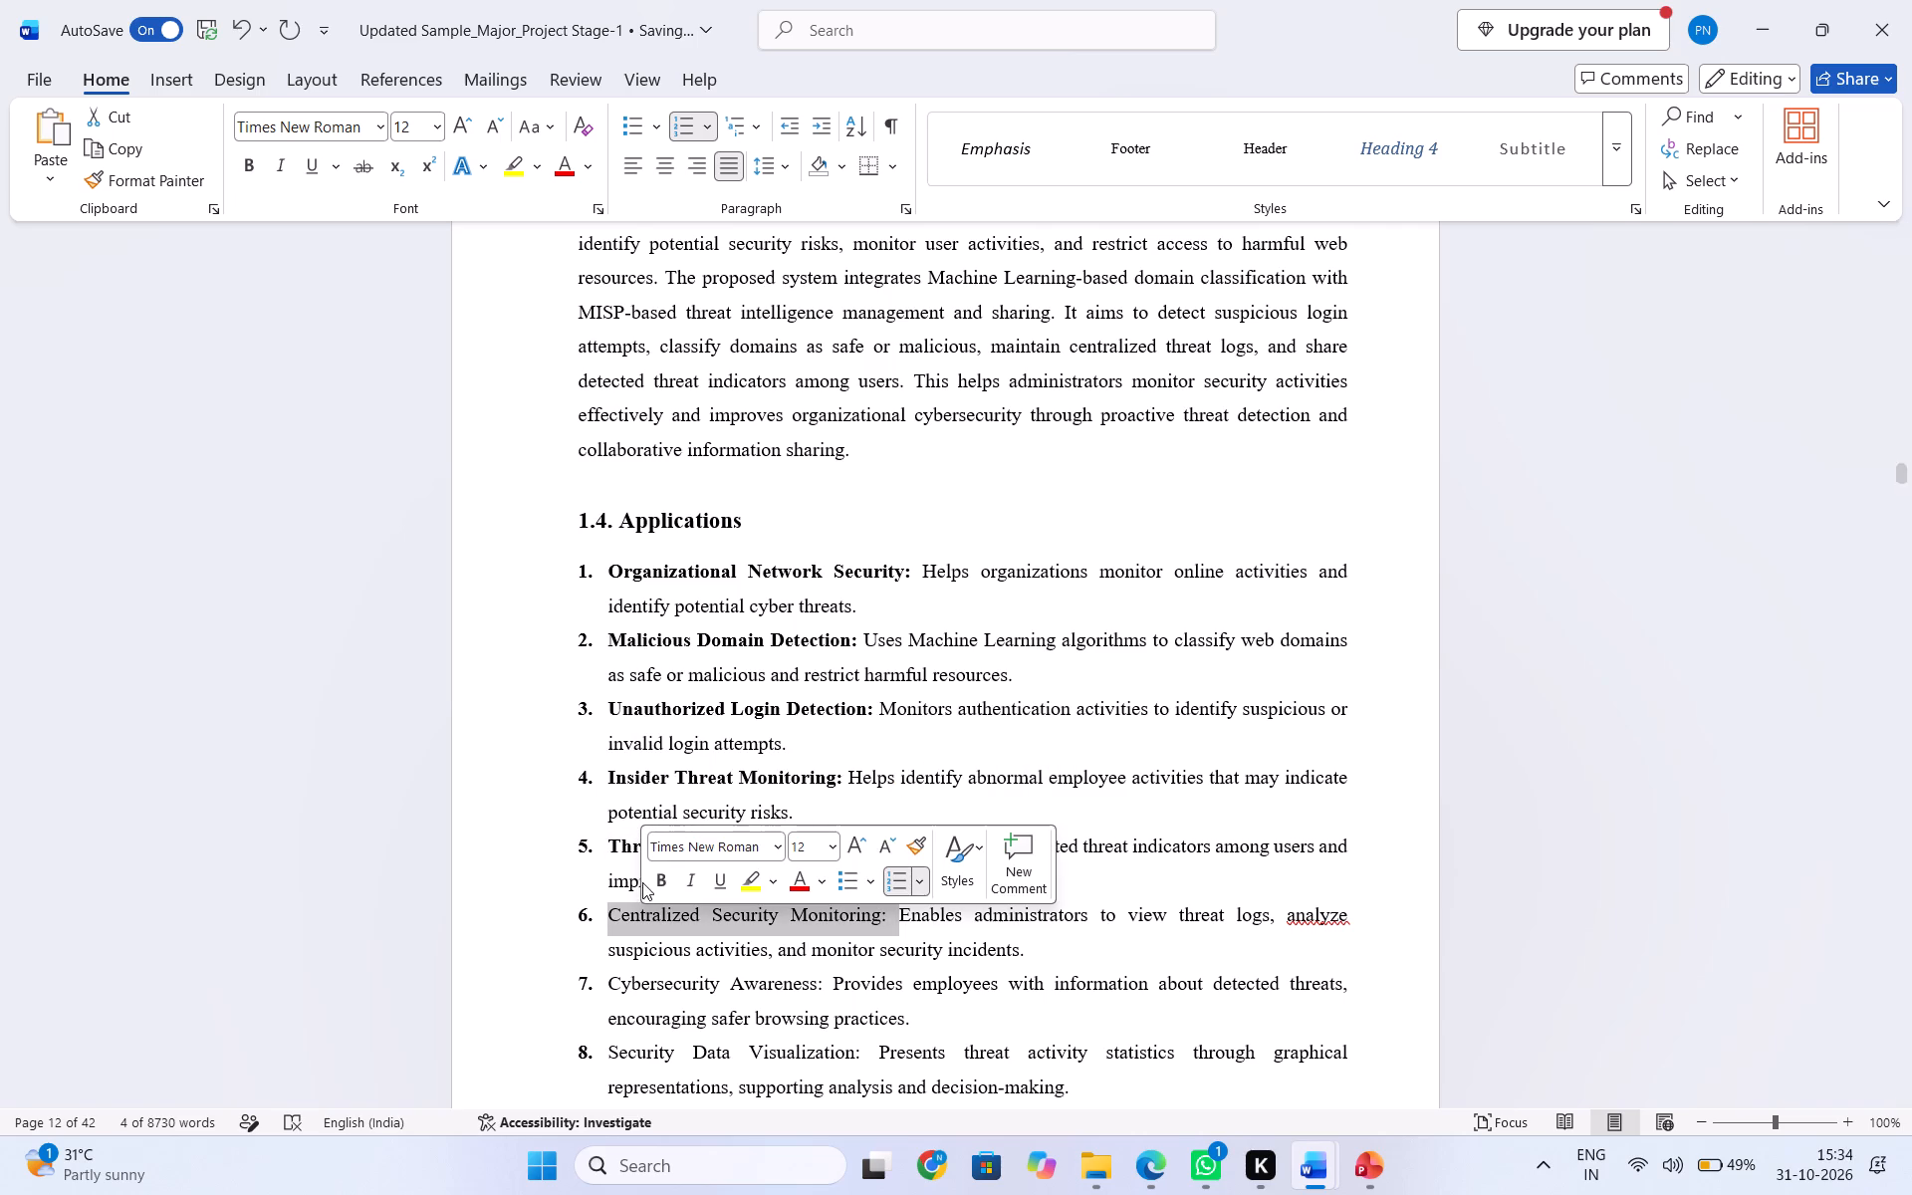
click(655, 882)
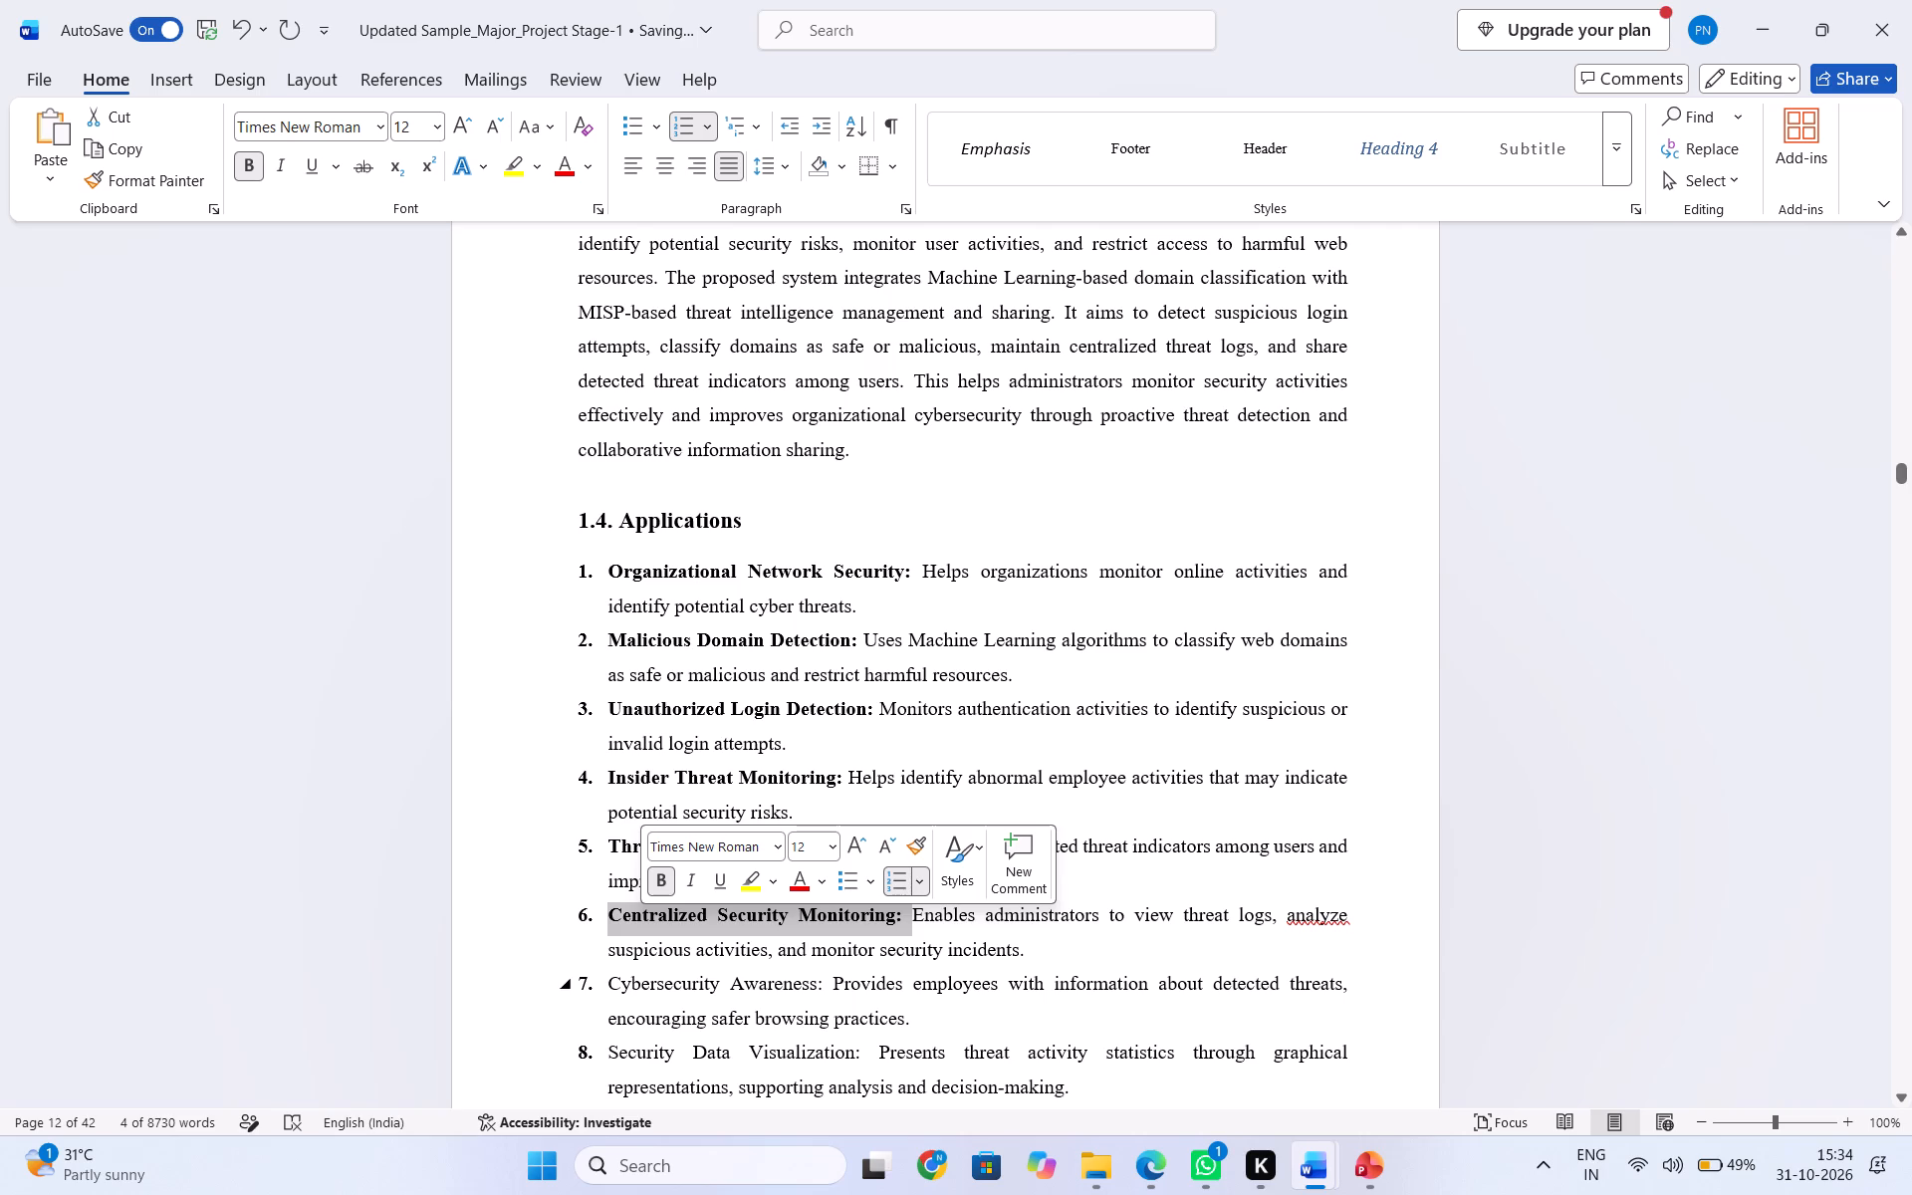
drag(822, 987, 622, 980)
click(629, 937)
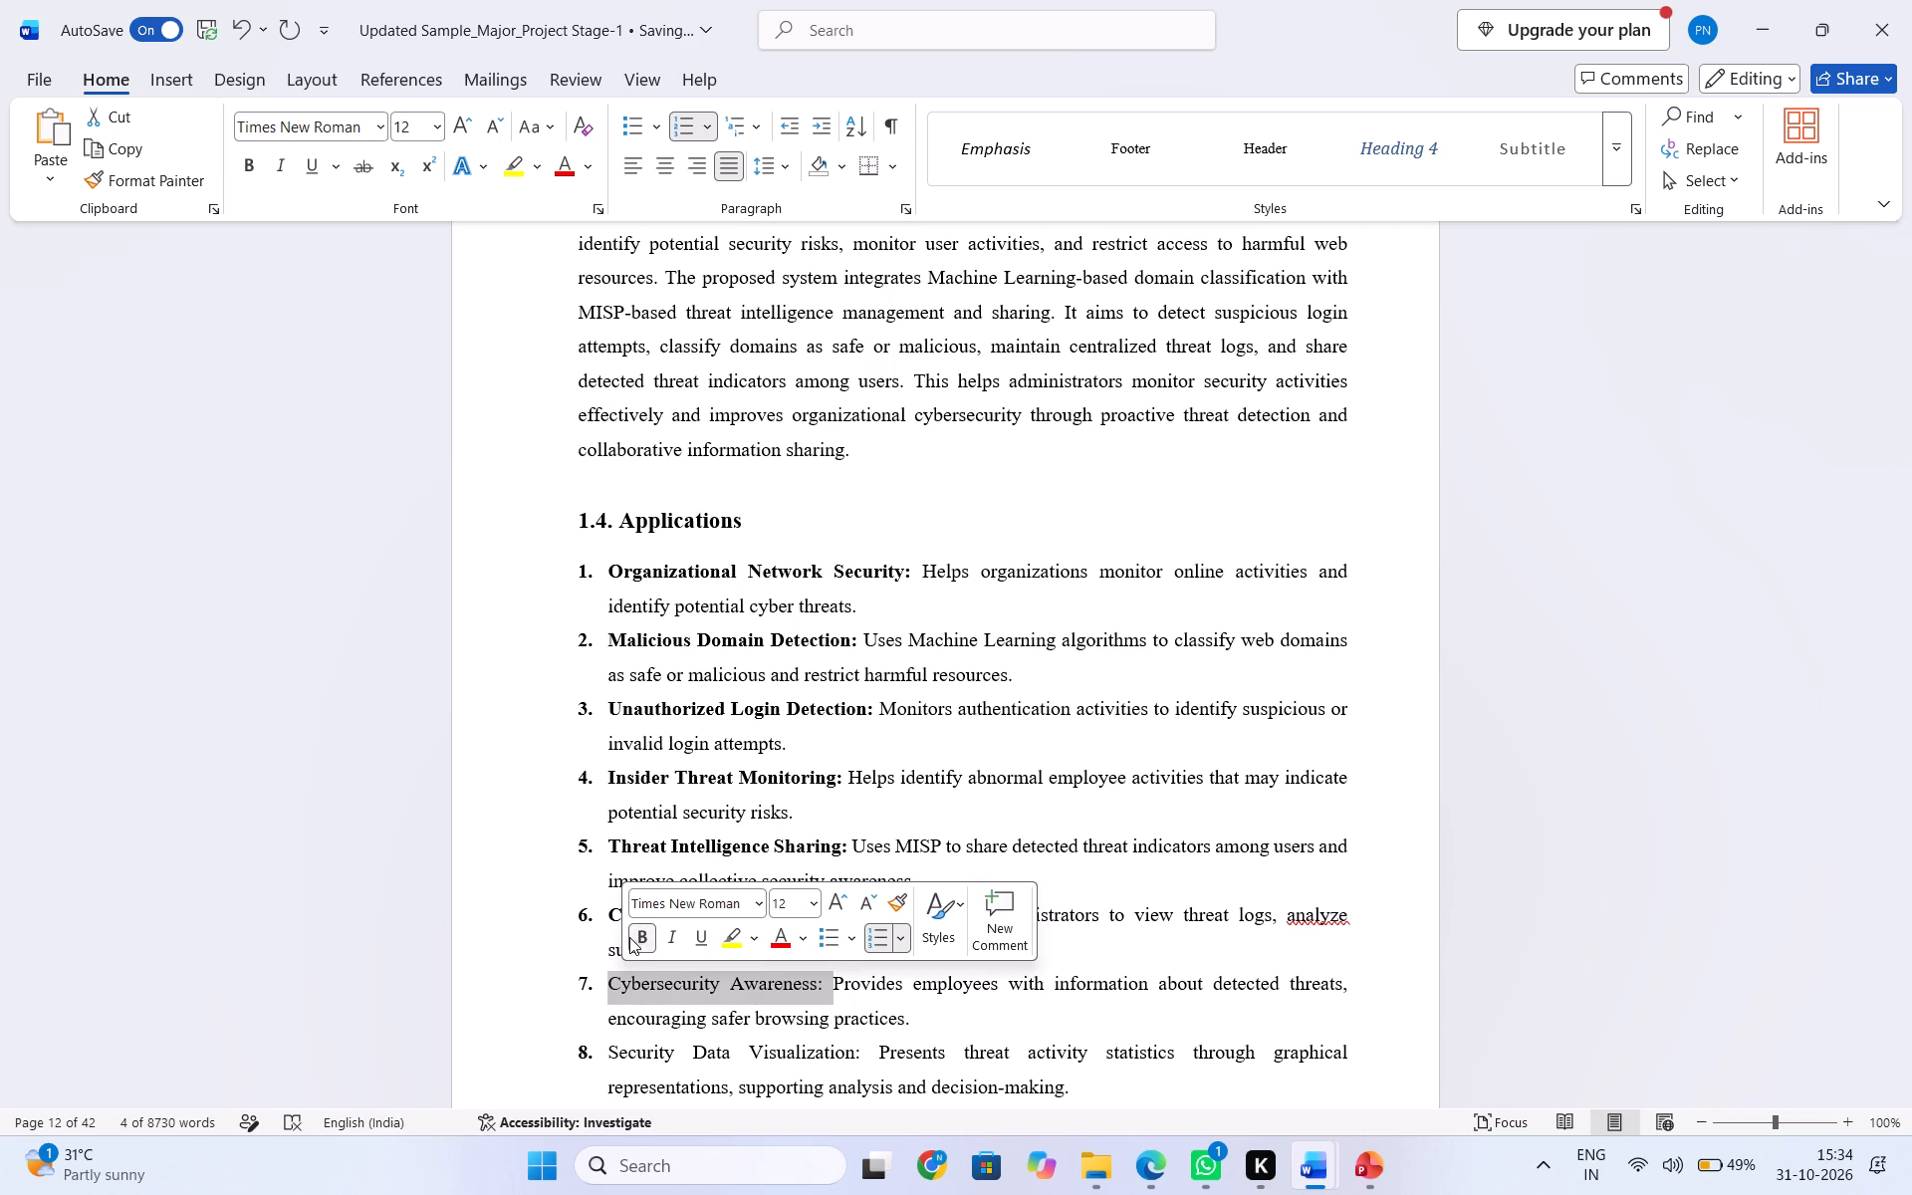
drag(859, 1048, 699, 1067)
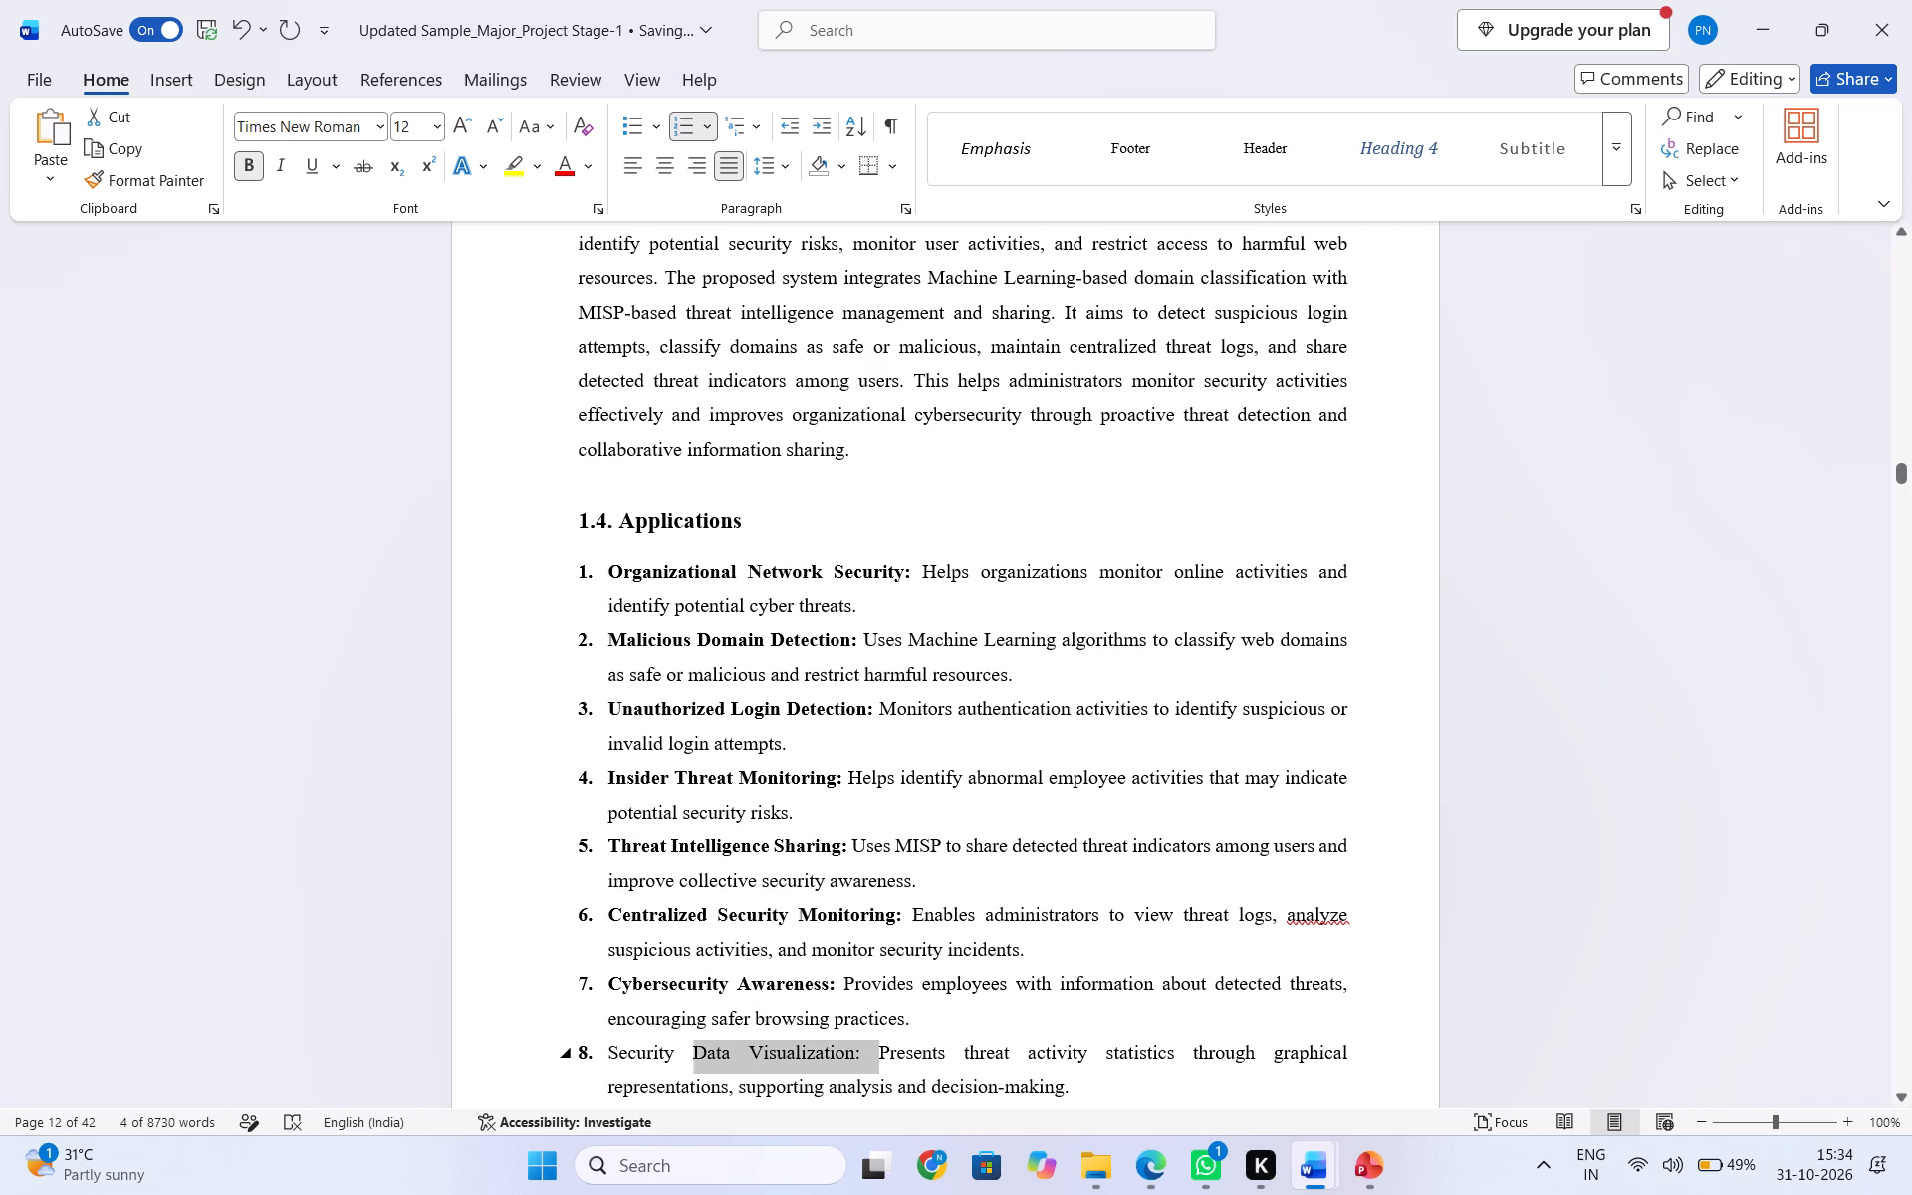
drag(699, 1067, 623, 1071)
click(643, 1020)
scroll(922, 771, down, 1)
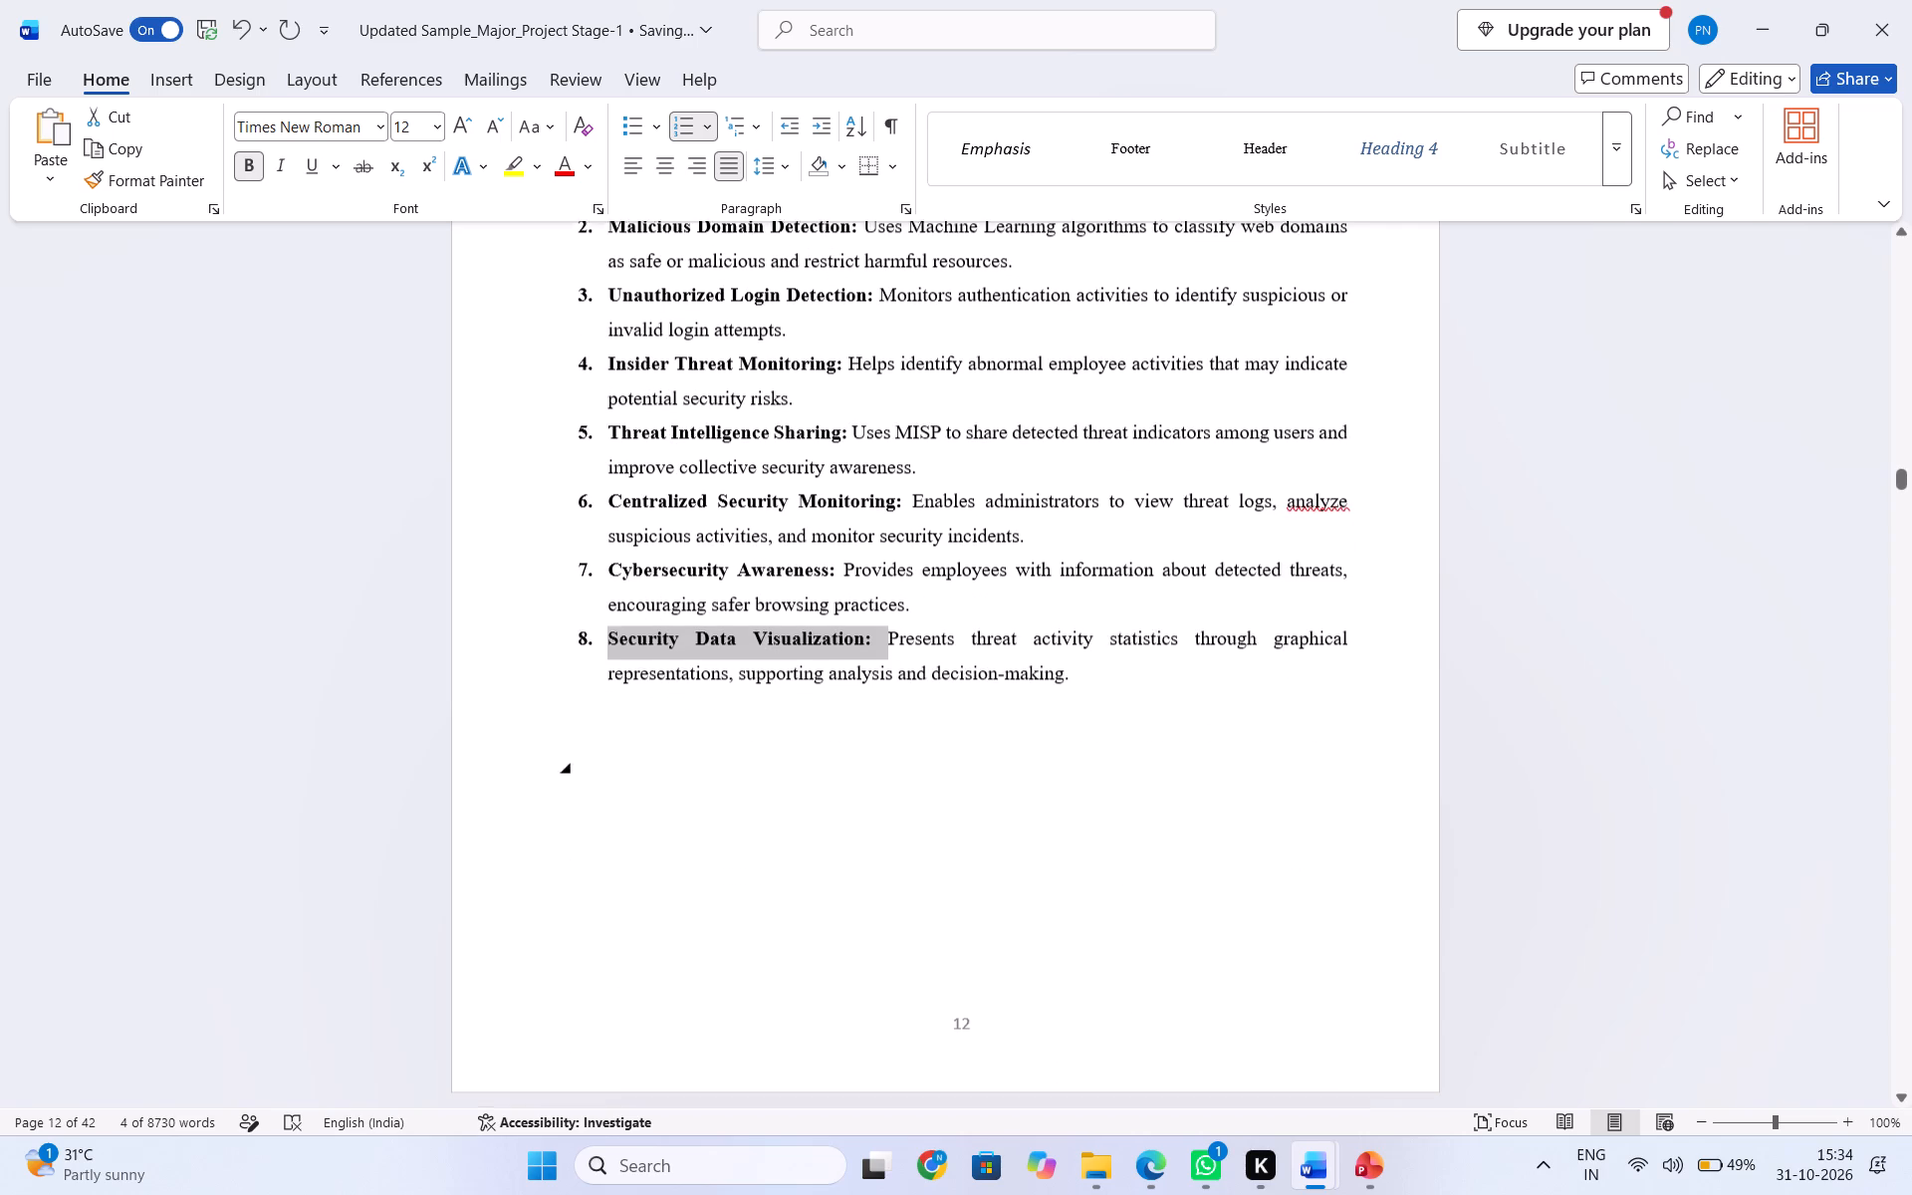
click(894, 815)
Look over the report around the Applications section and switch to the reference report MajorProject_Document-09.pdf in Edge.
scroll(894, 815, up, 2)
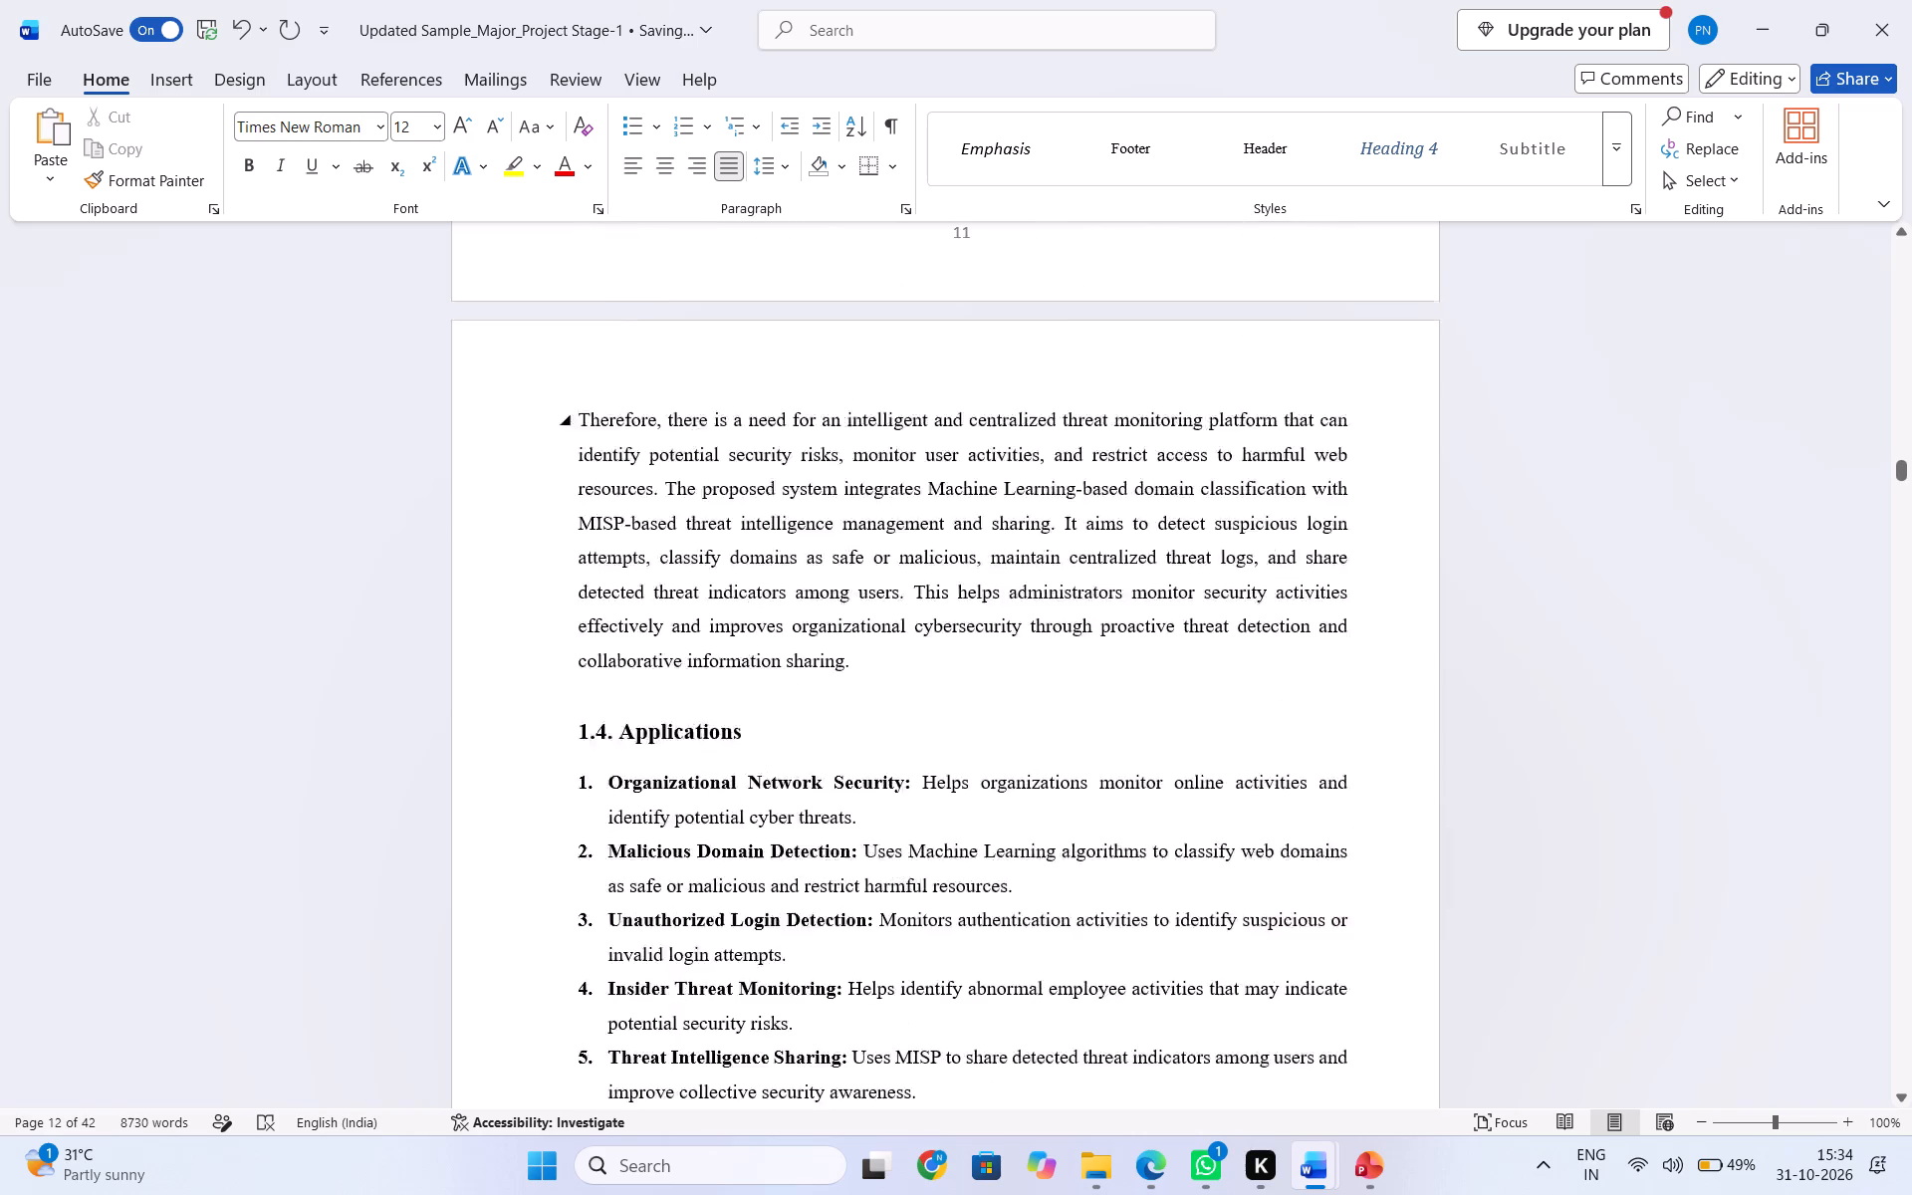
scroll(889, 856, down, 2)
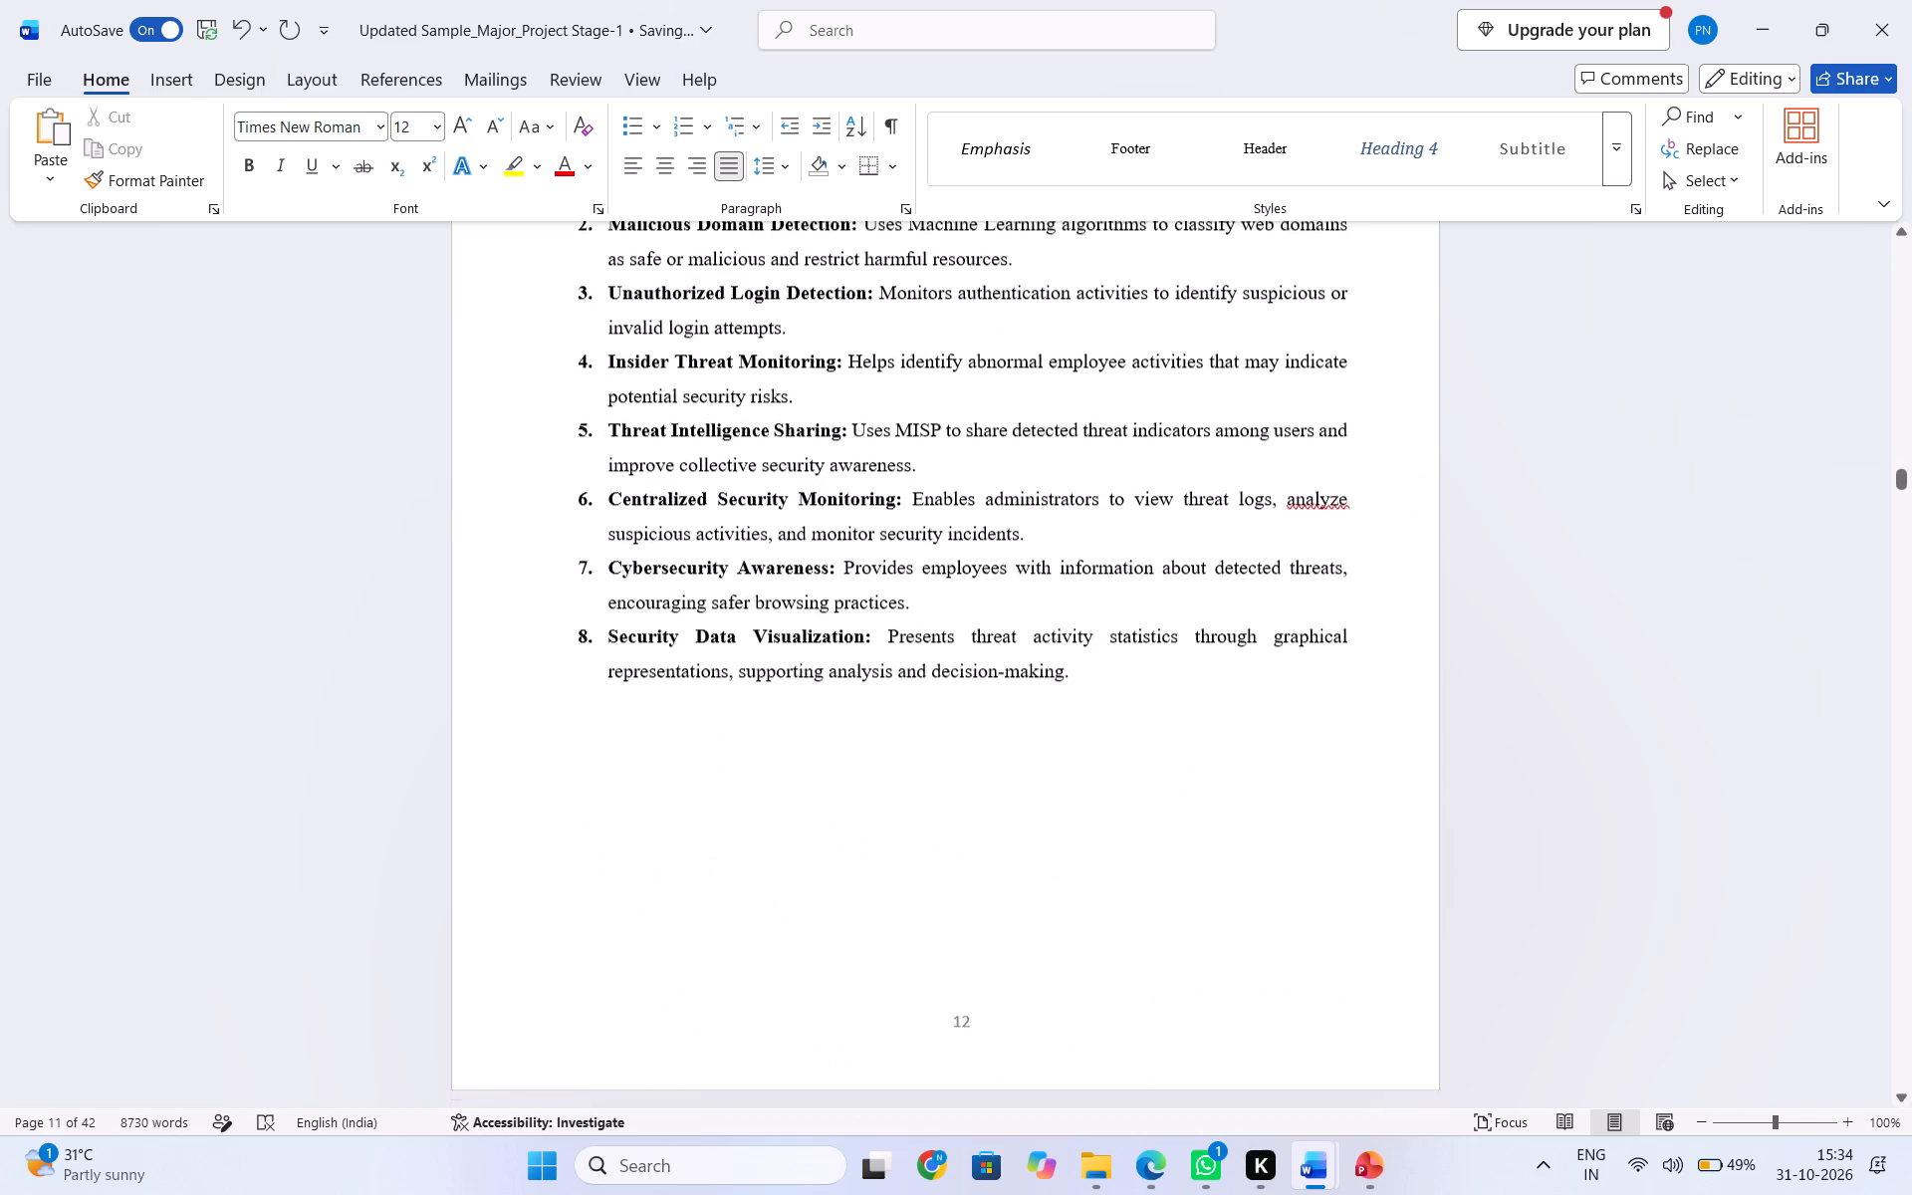
scroll(888, 858, down, 2)
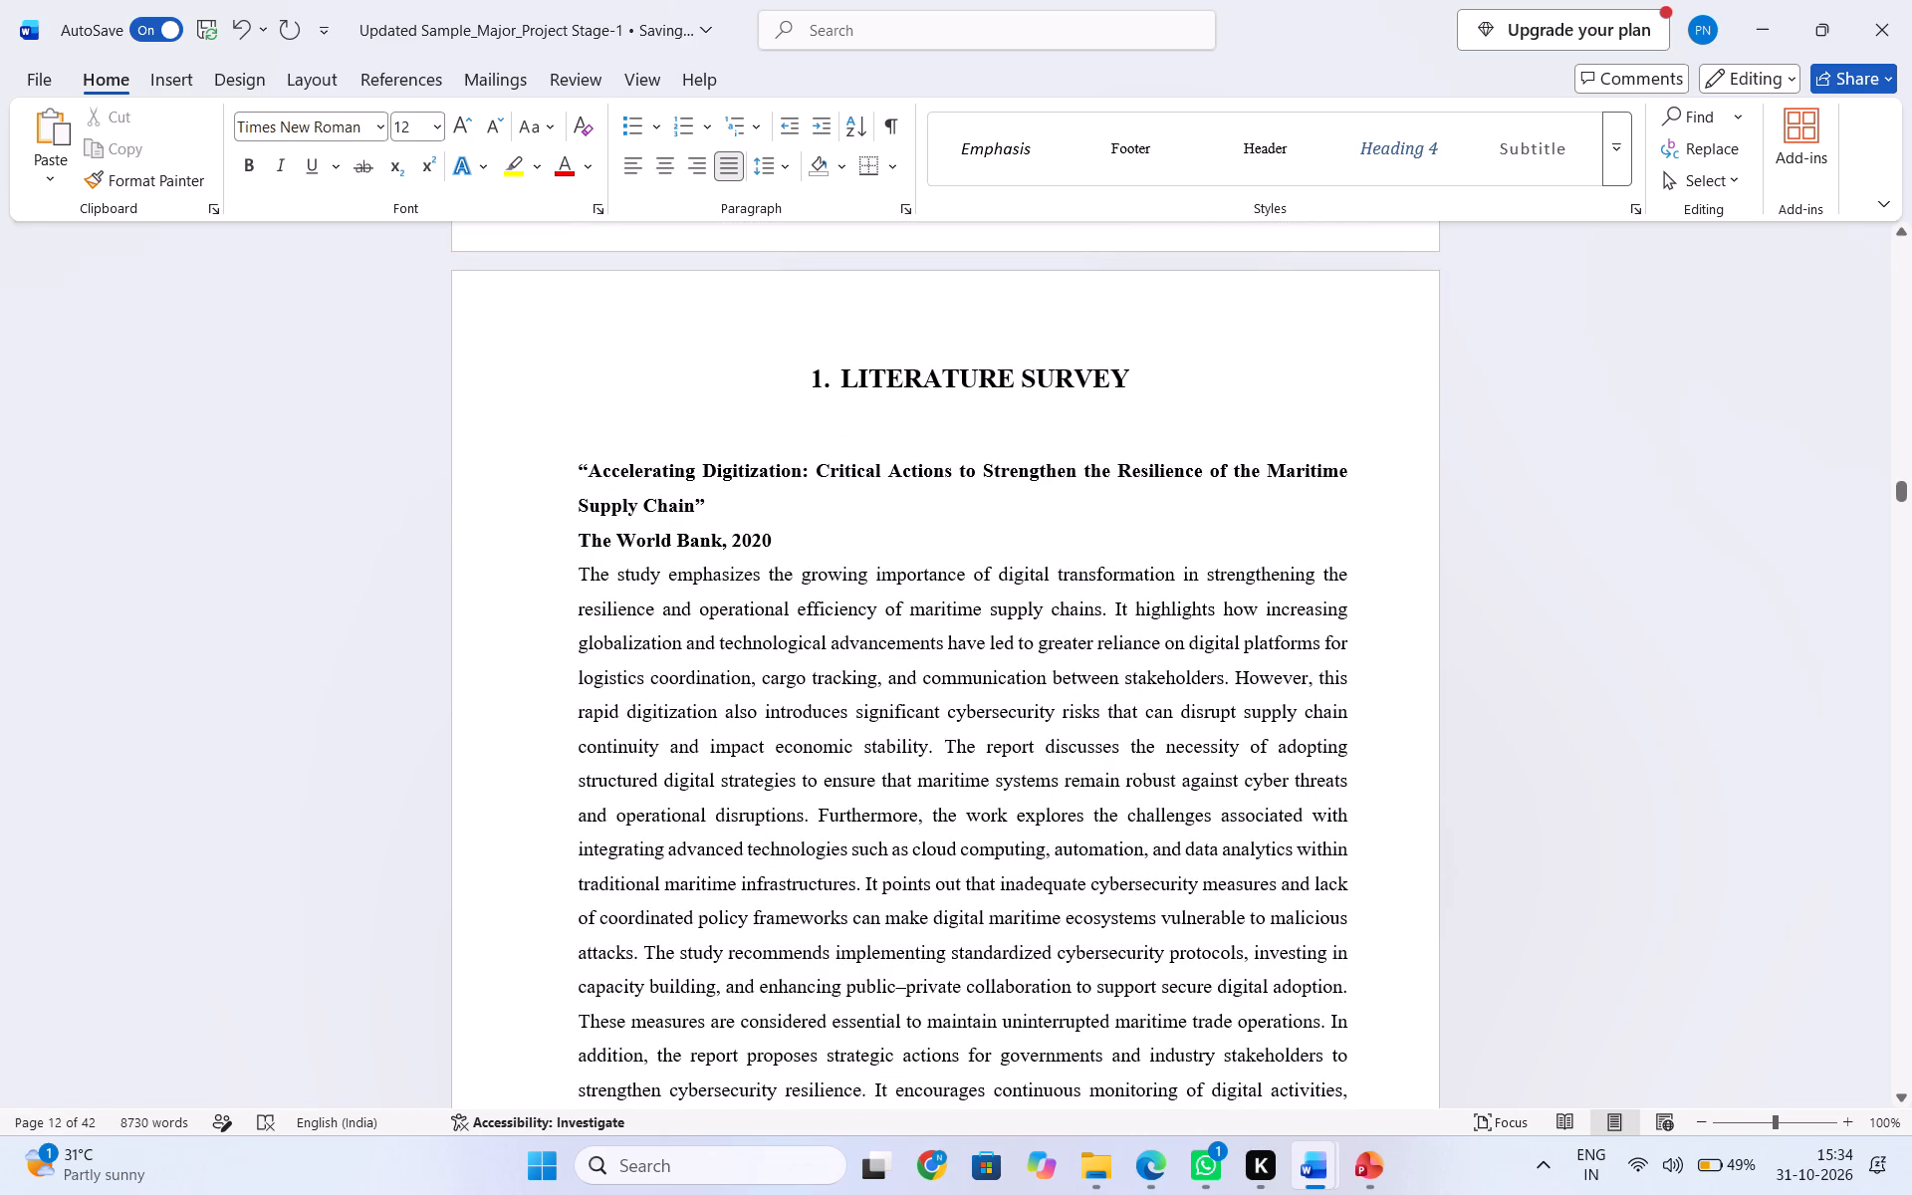
click(1144, 1185)
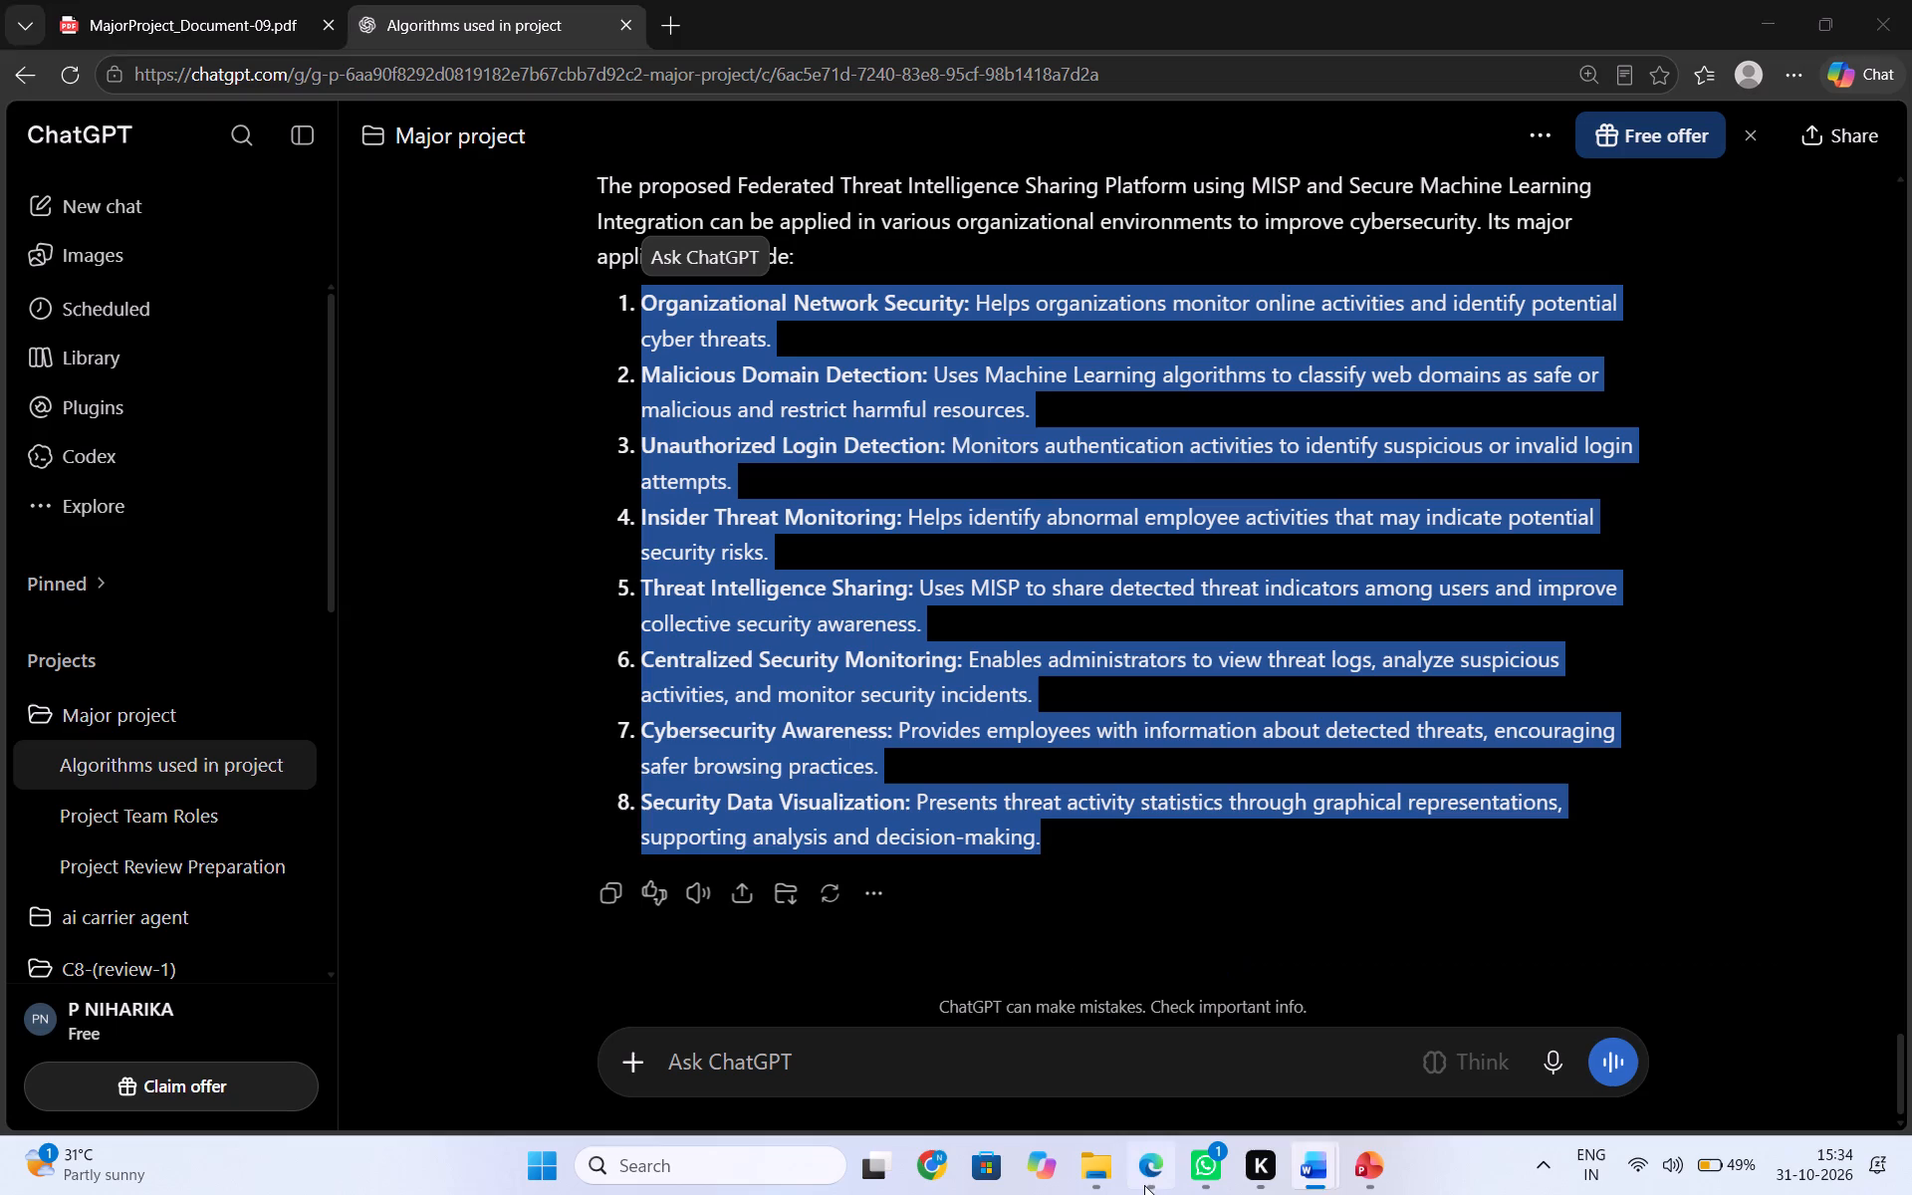
click(225, 31)
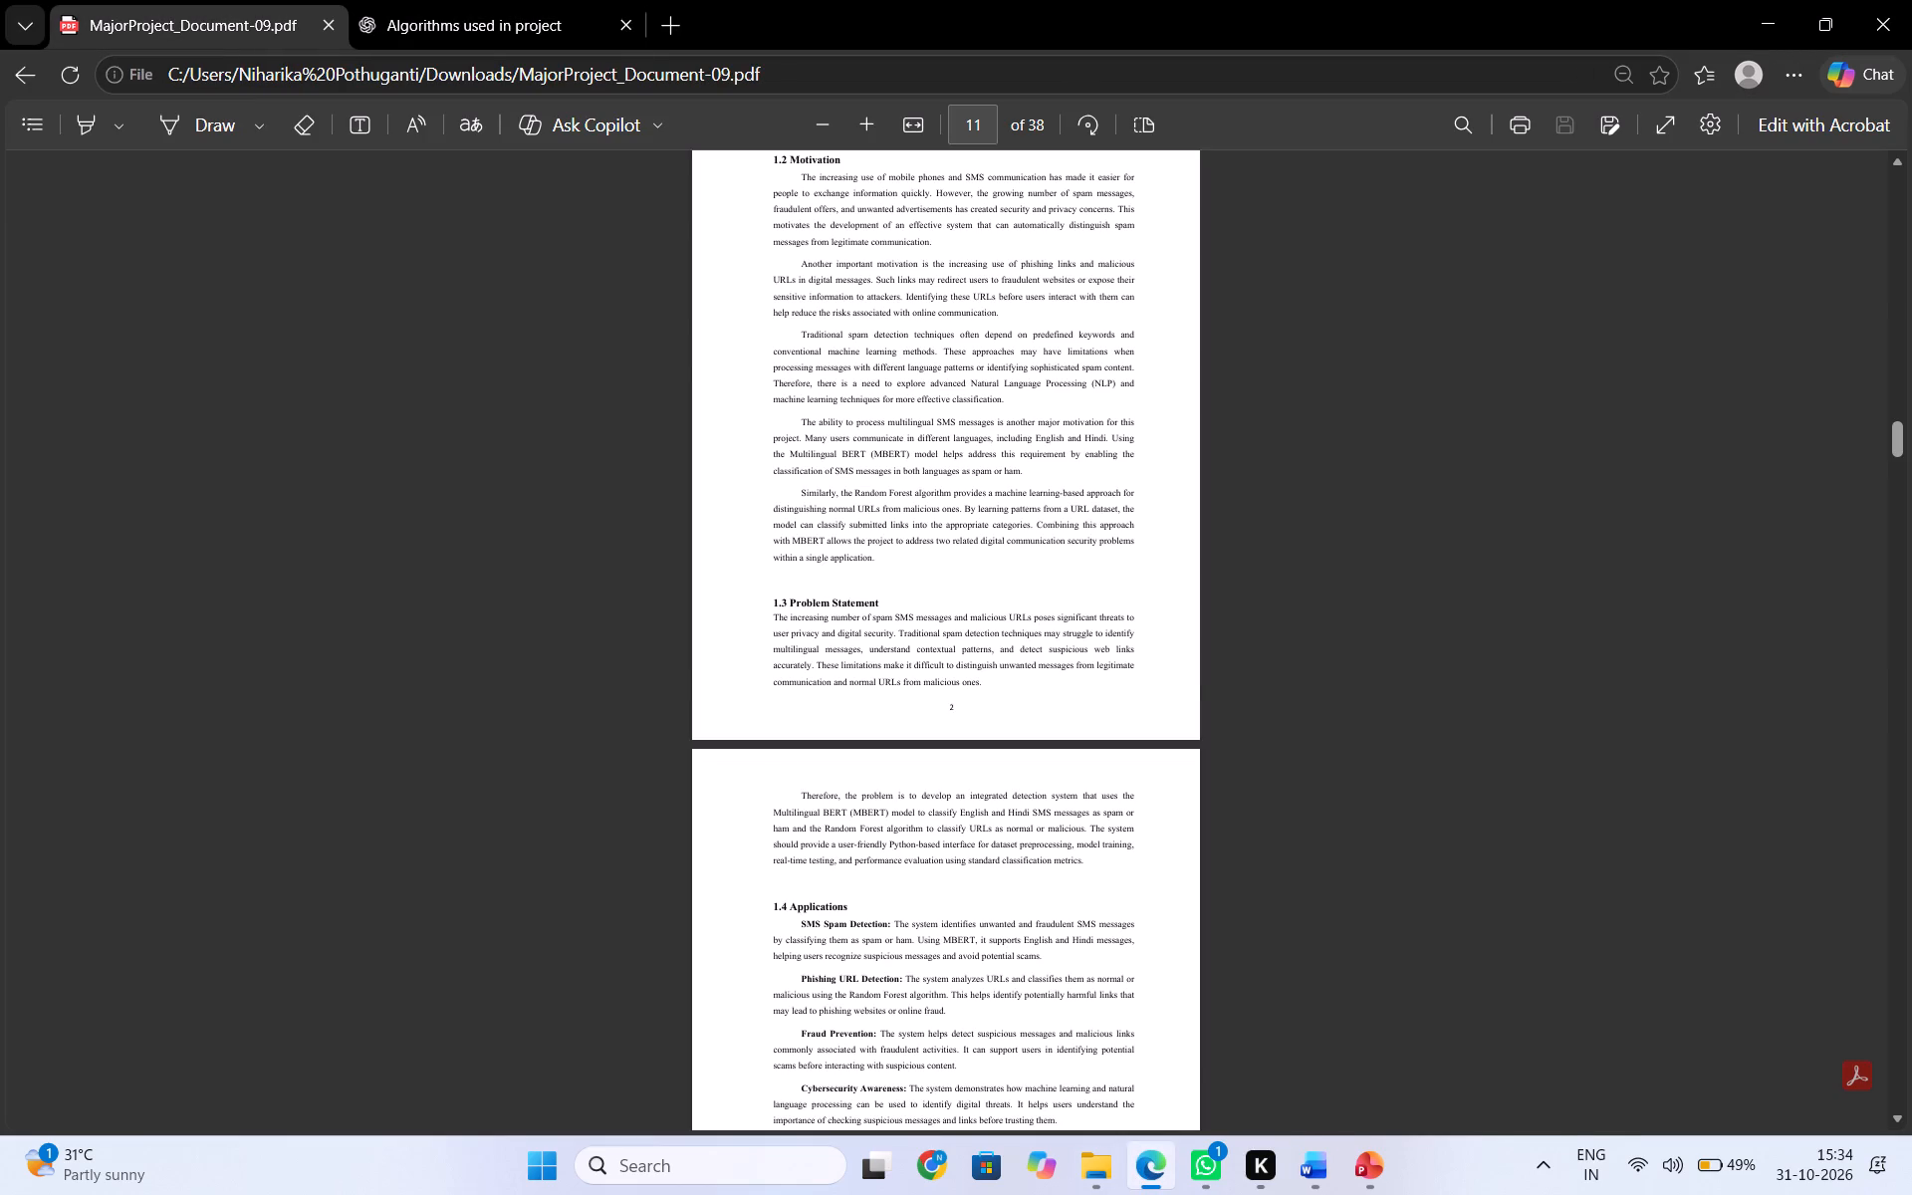
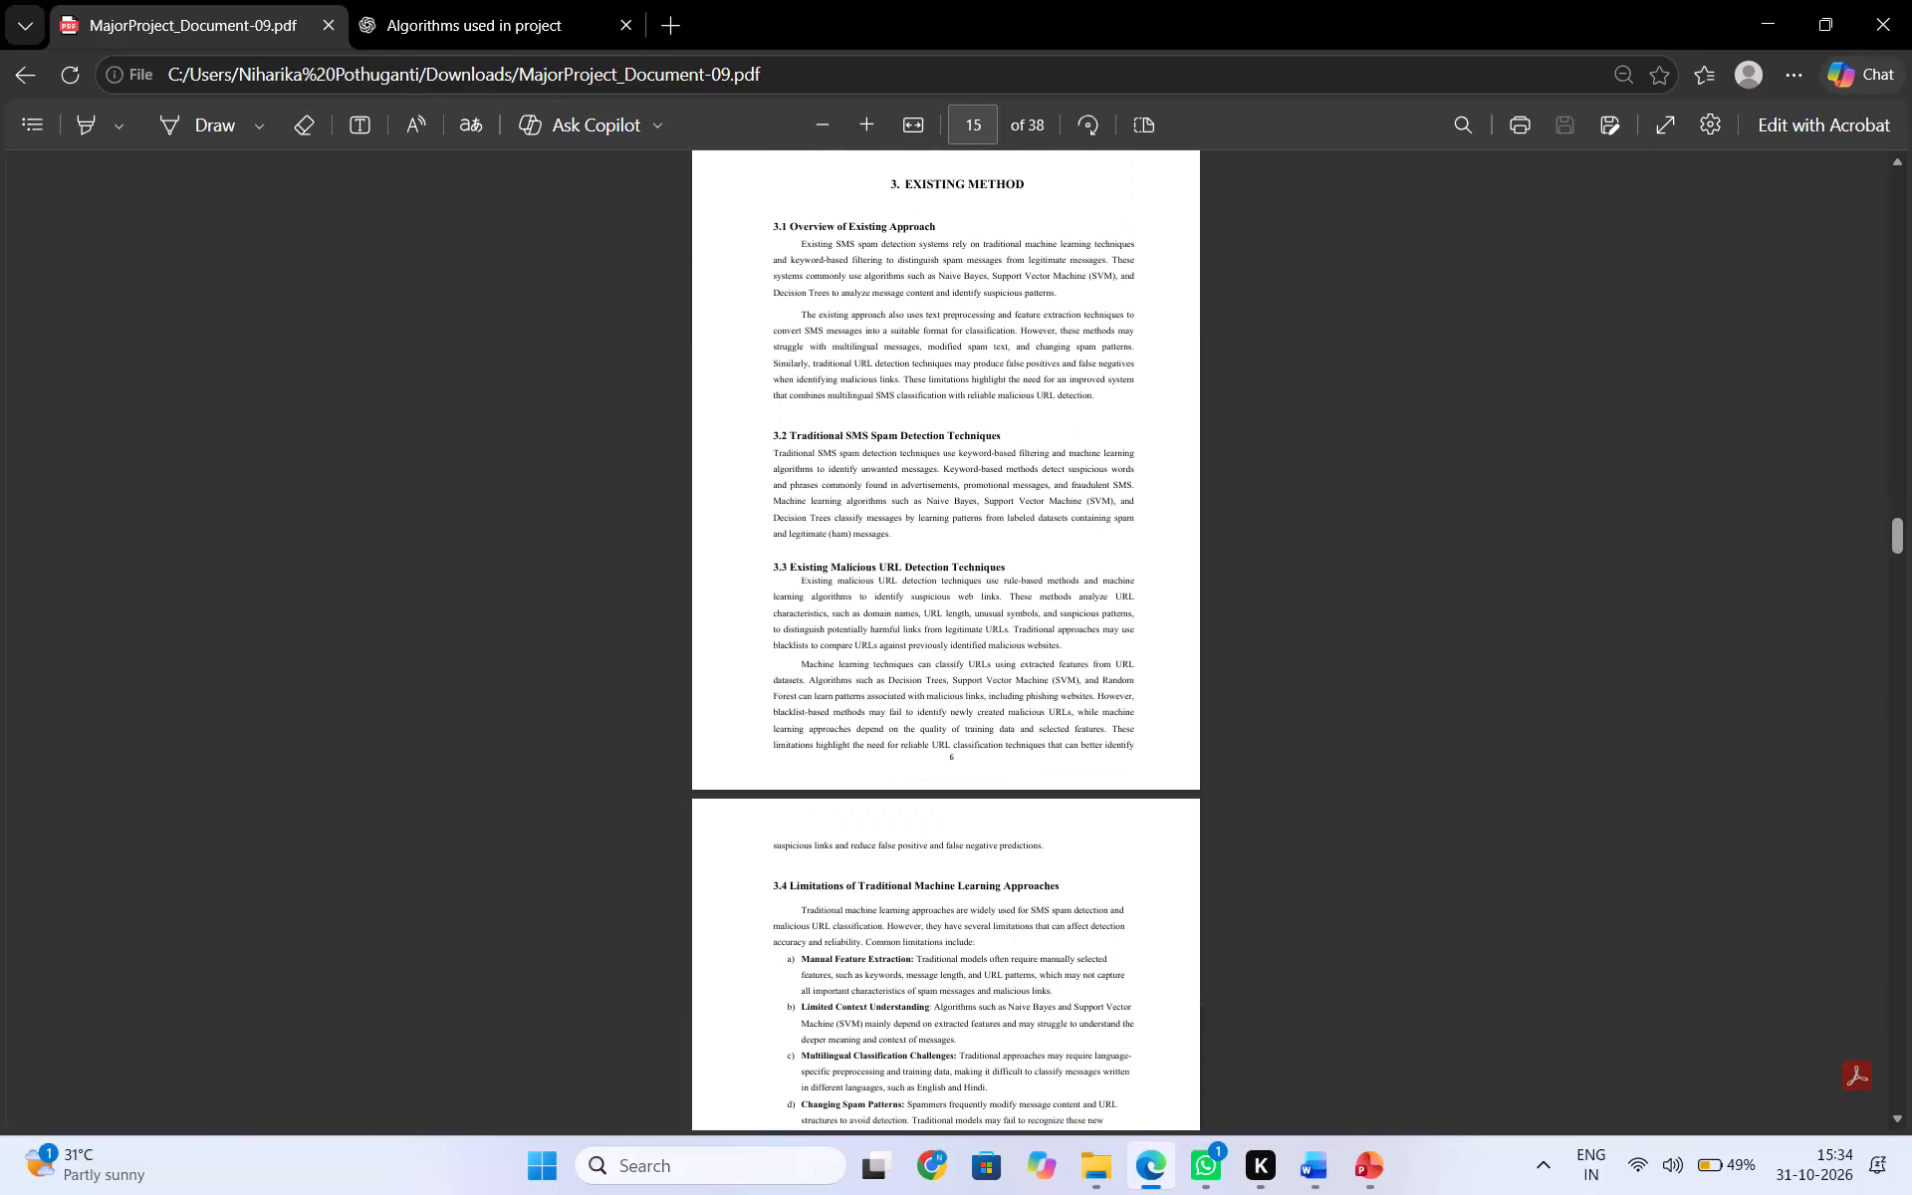
Compare the literature survey pages of the reference PDF with the Literature Survey chapter of the Word report.
scroll(876, 852, up, 1)
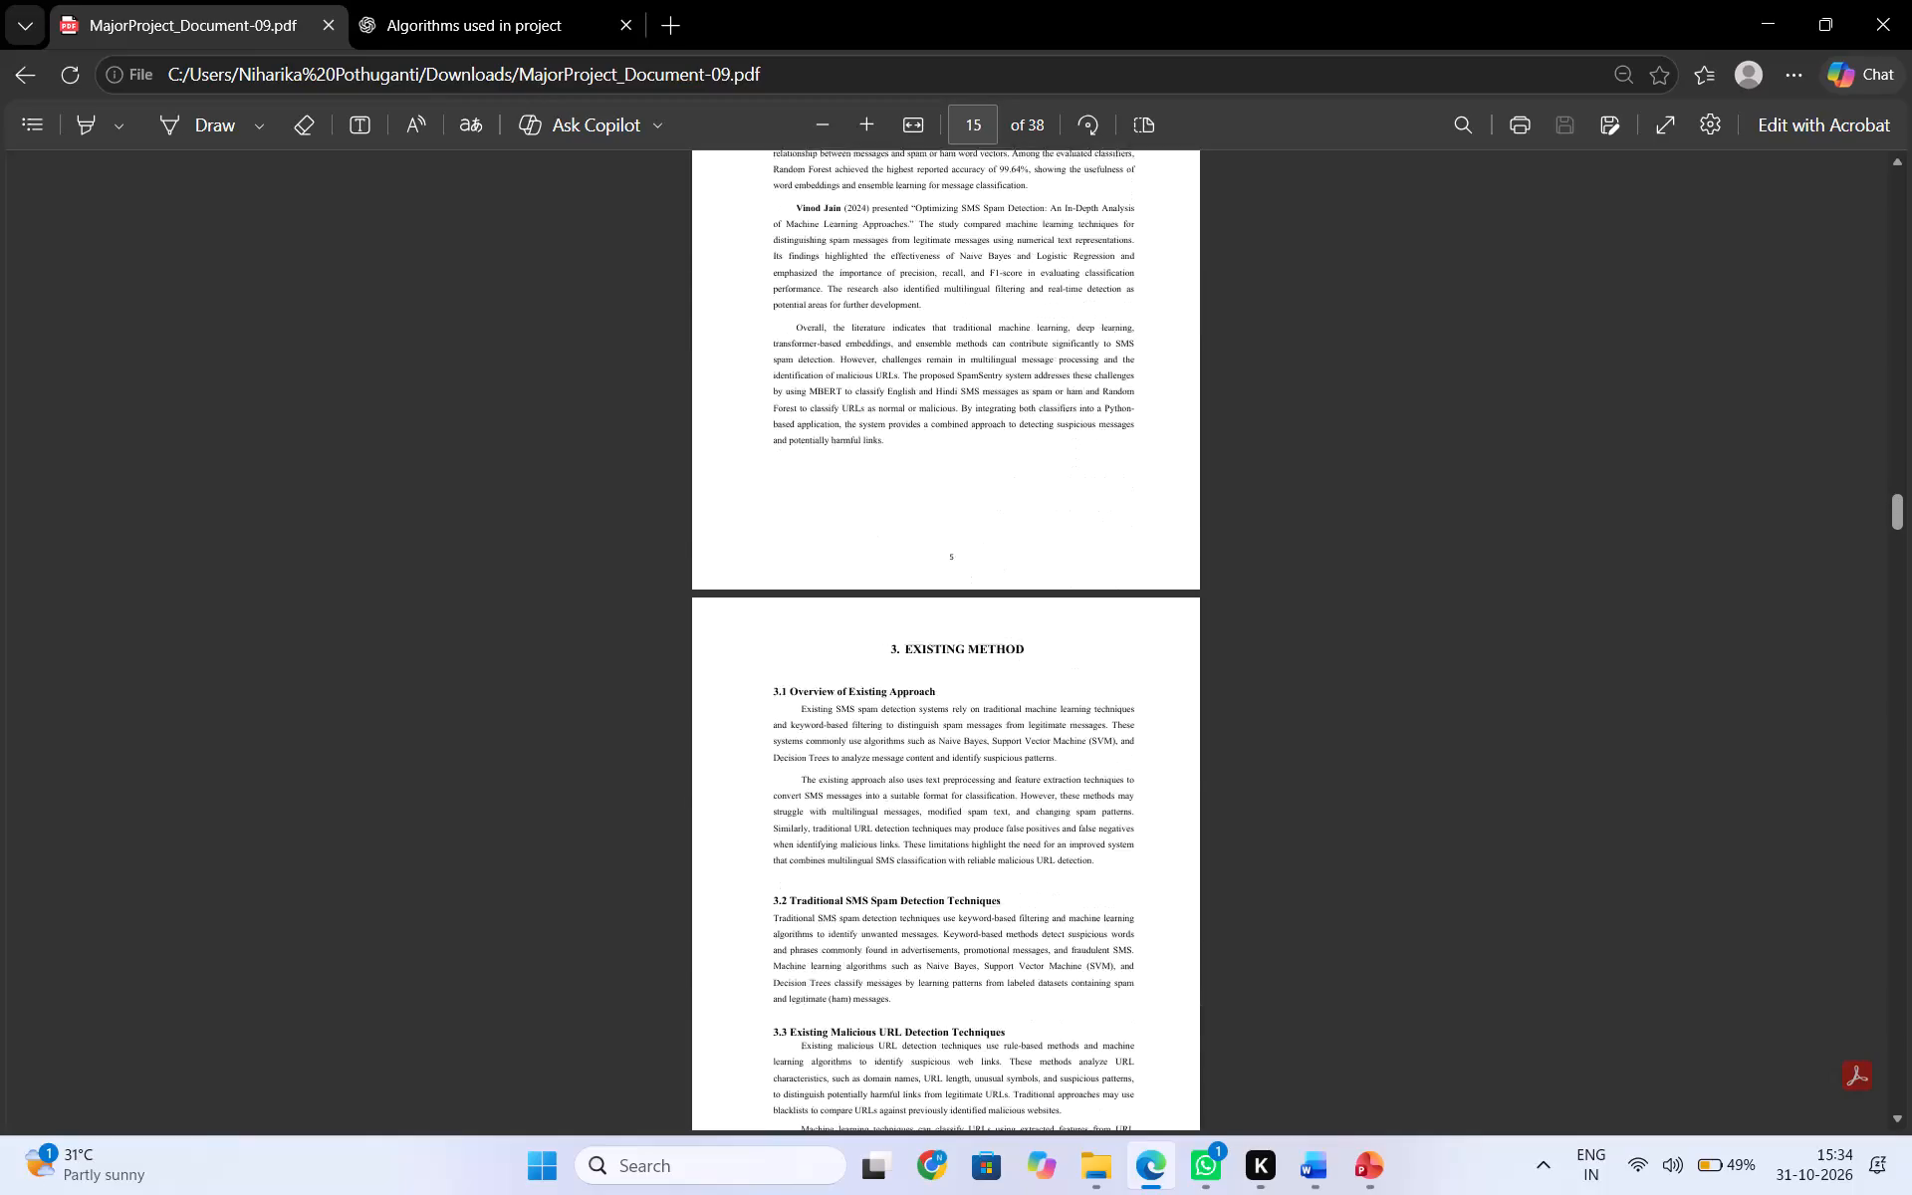
scroll(876, 852, up, 1)
scroll(876, 852, down, 1)
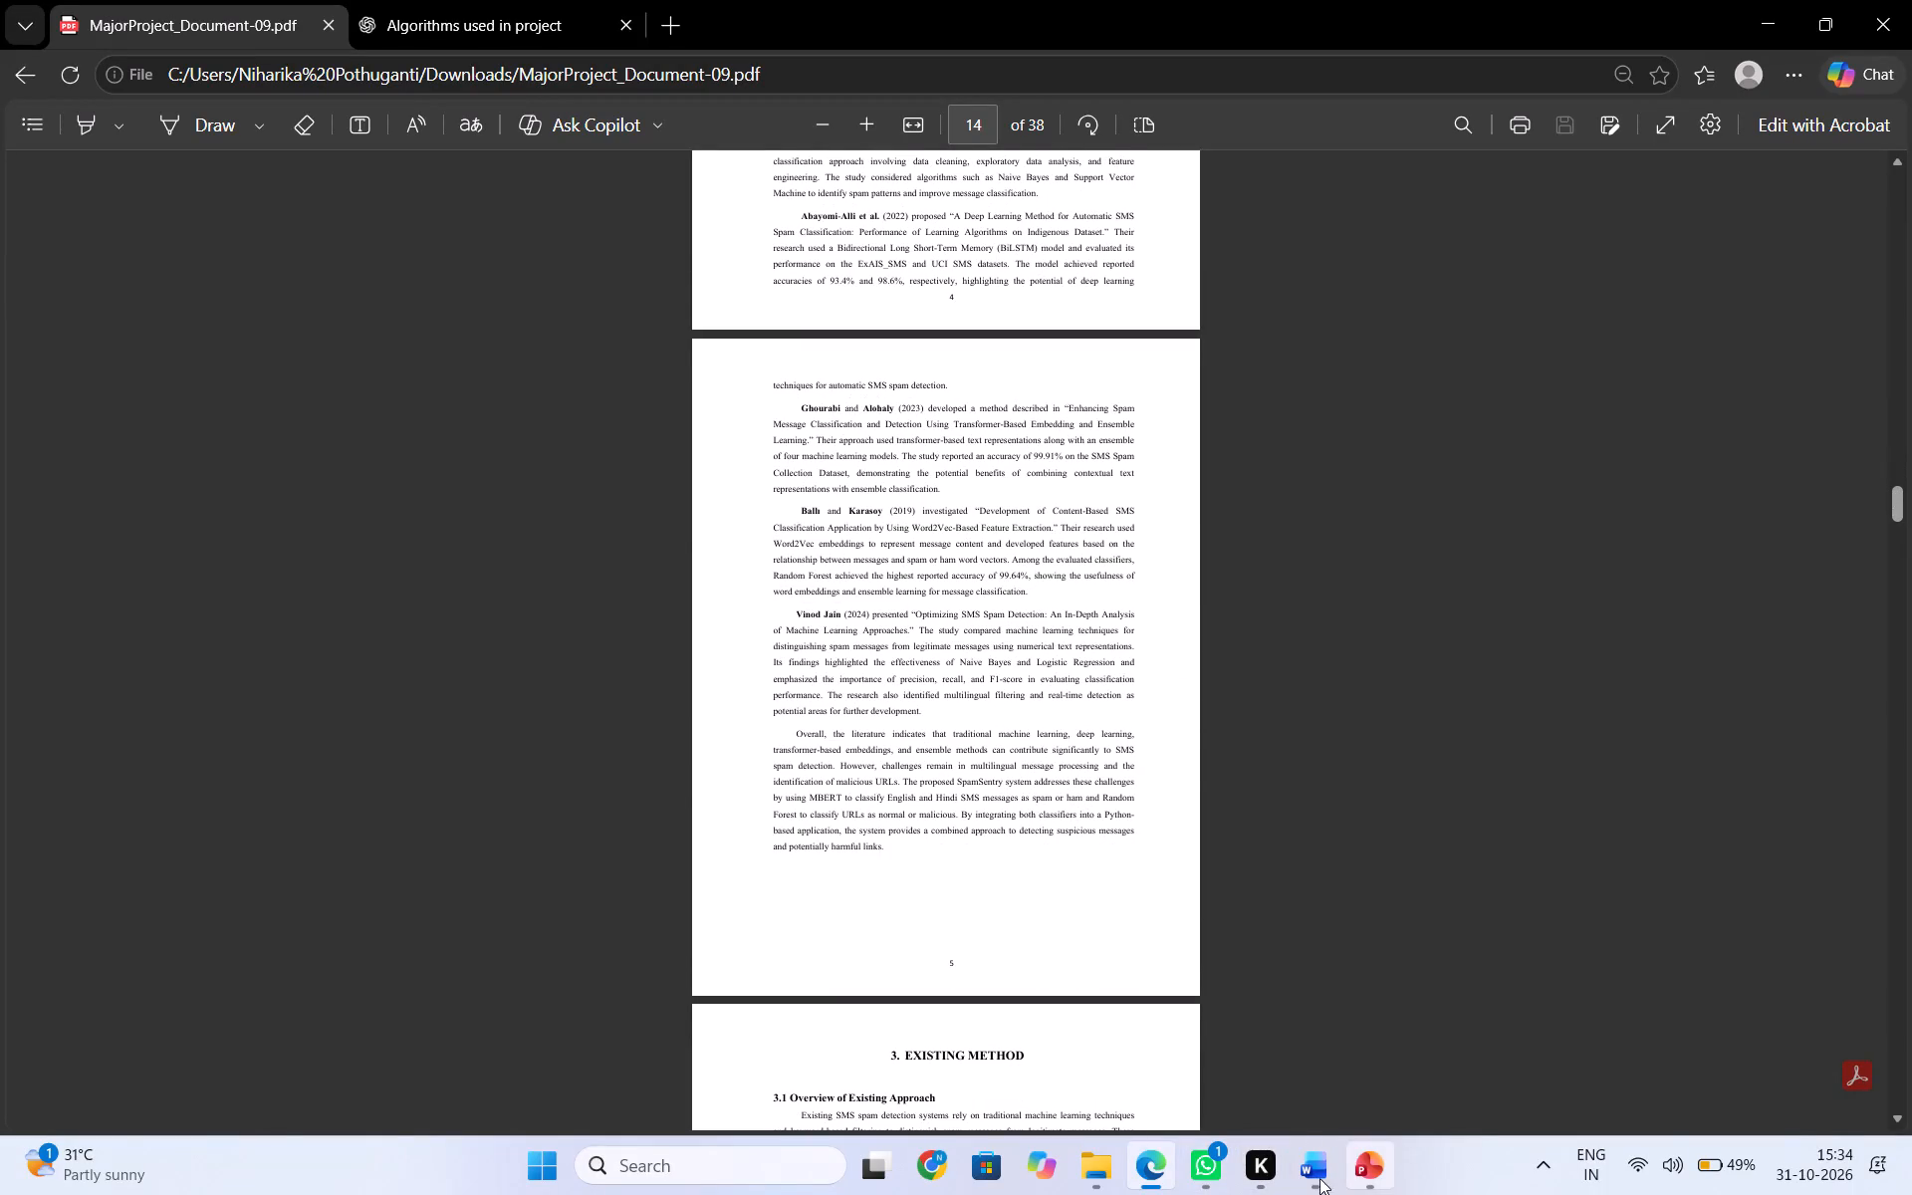
click(987, 1030)
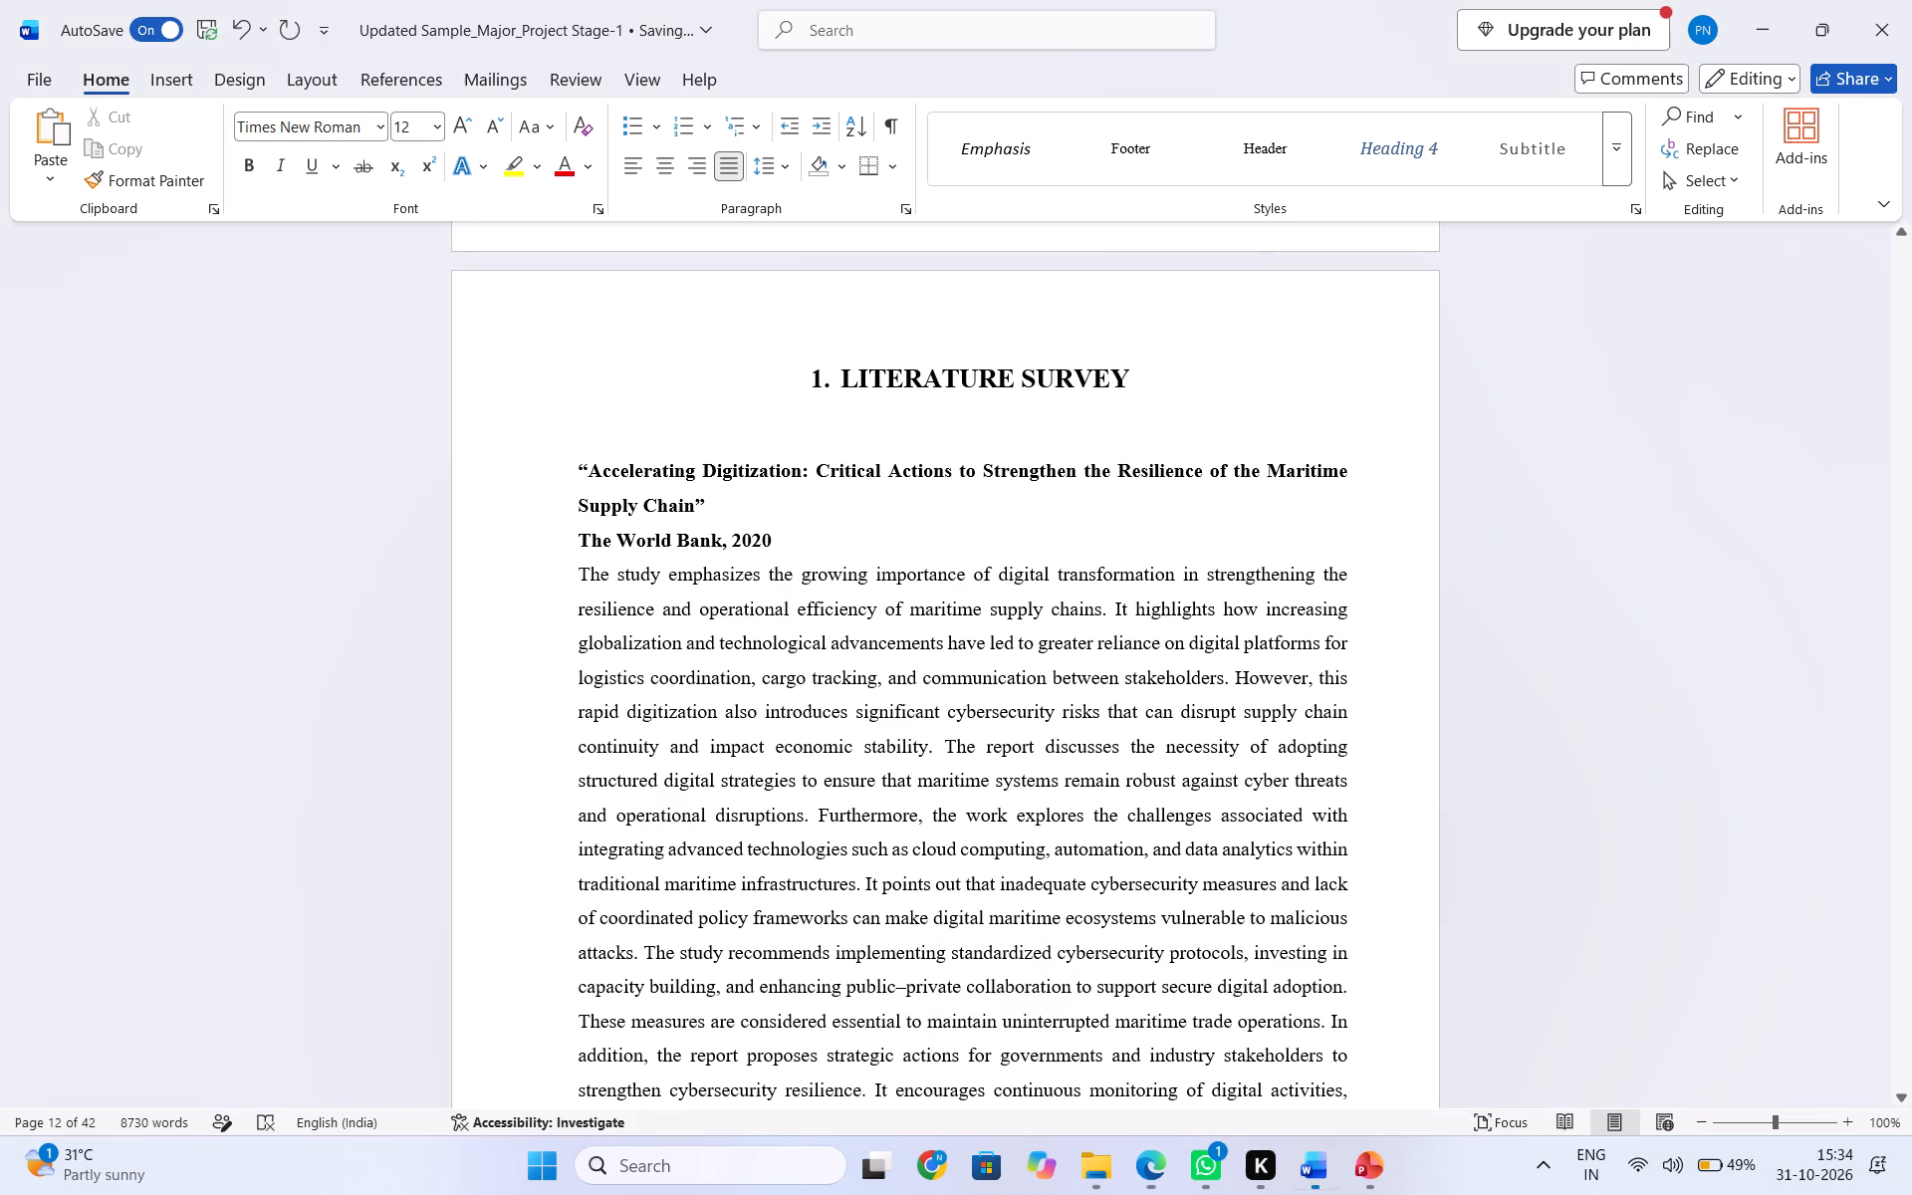
scroll(928, 970, down, 1)
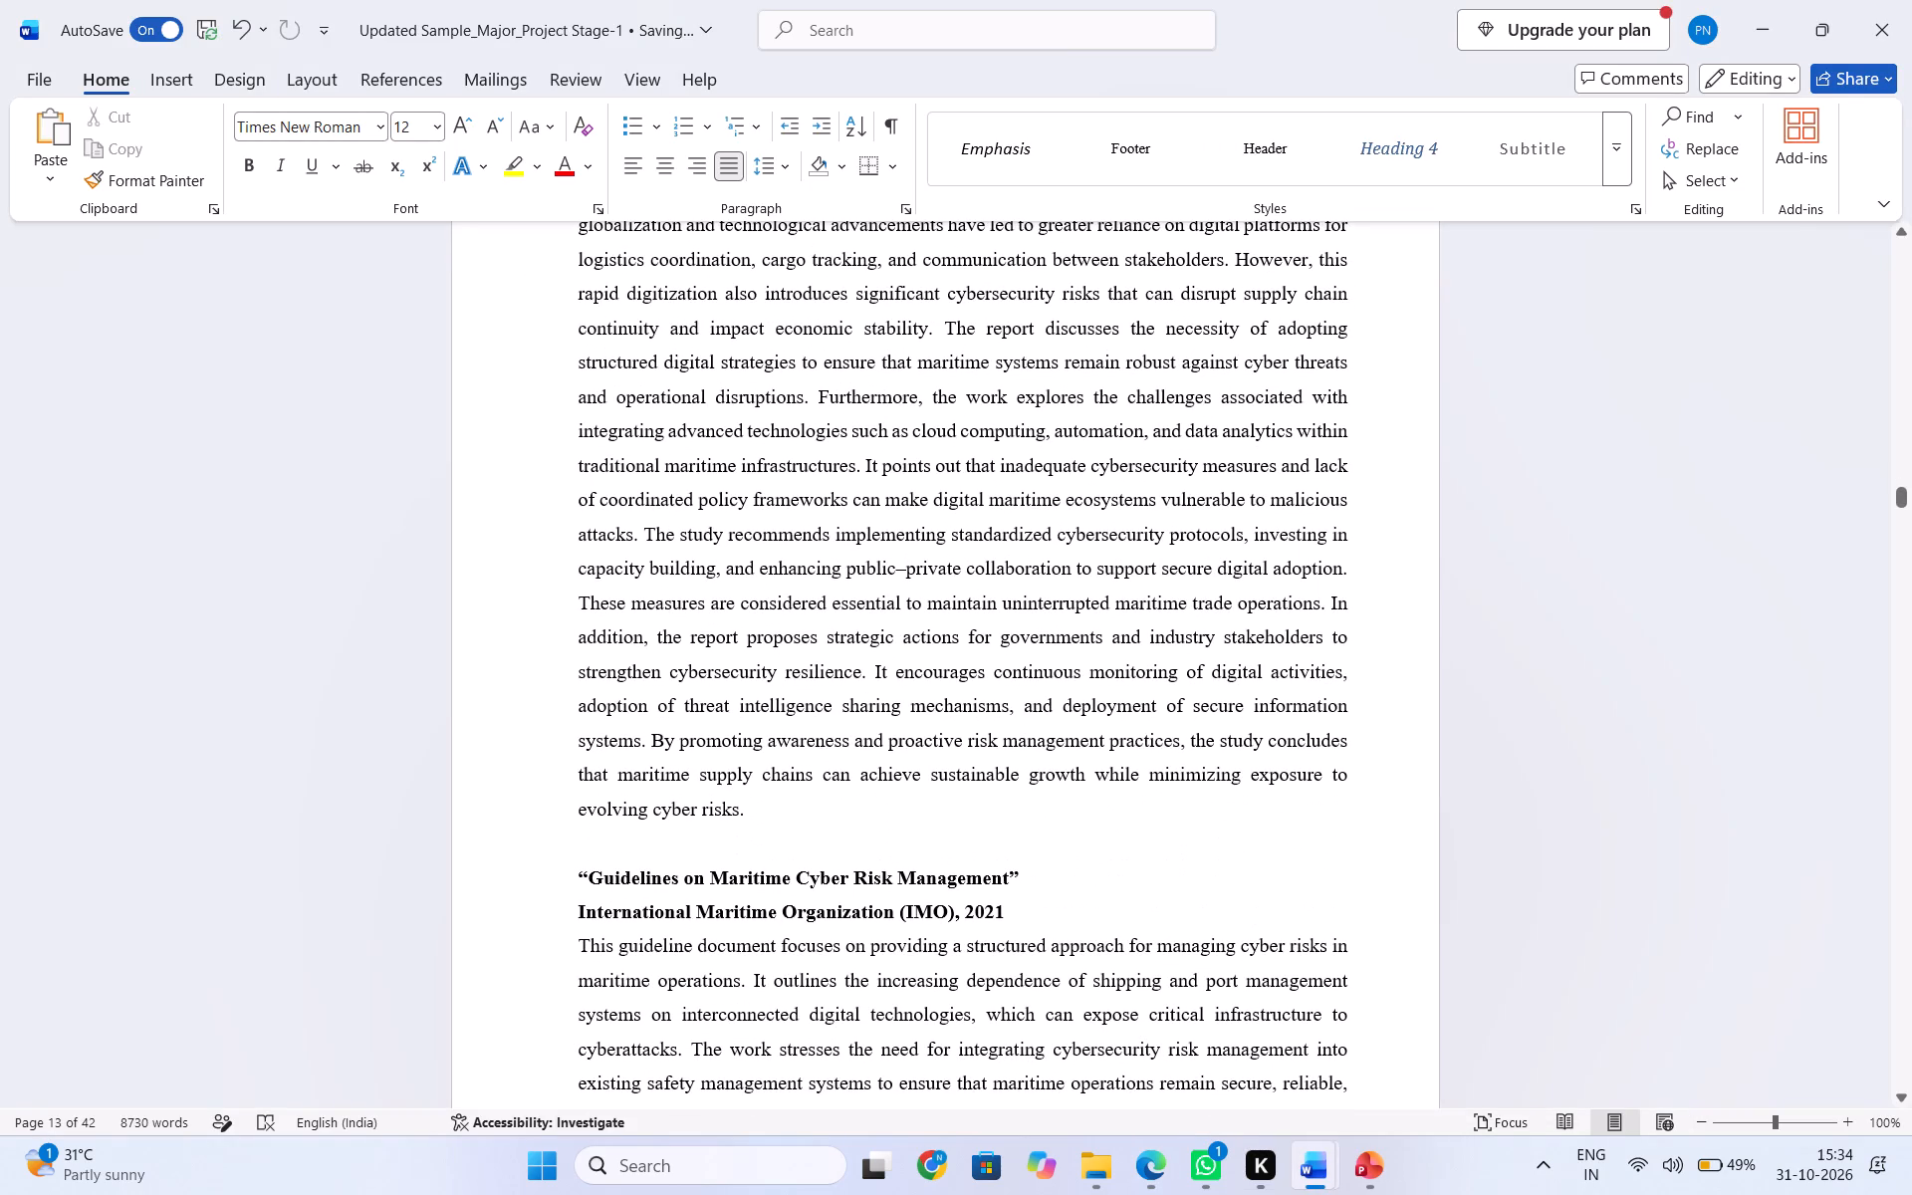
scroll(928, 970, down, 4)
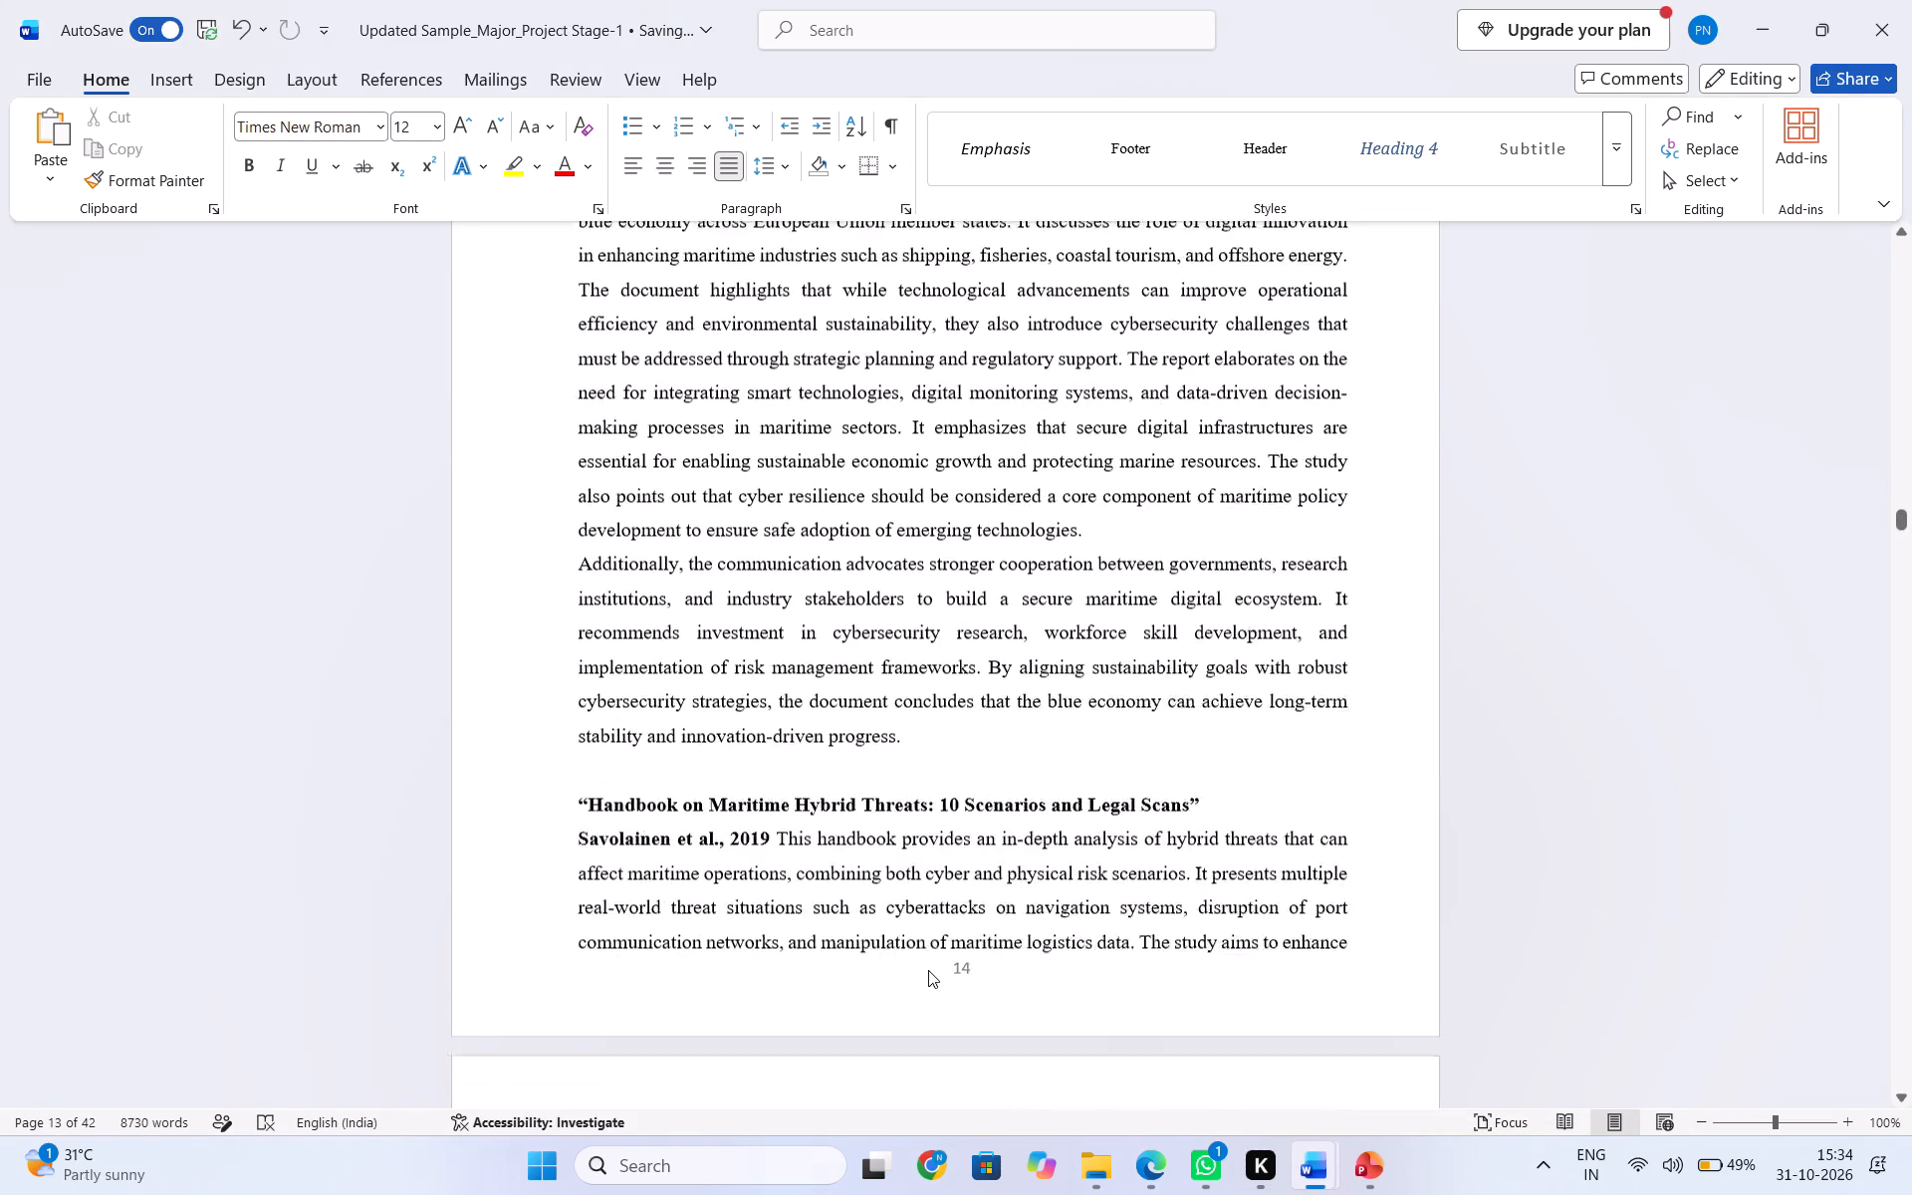
scroll(928, 970, down, 7)
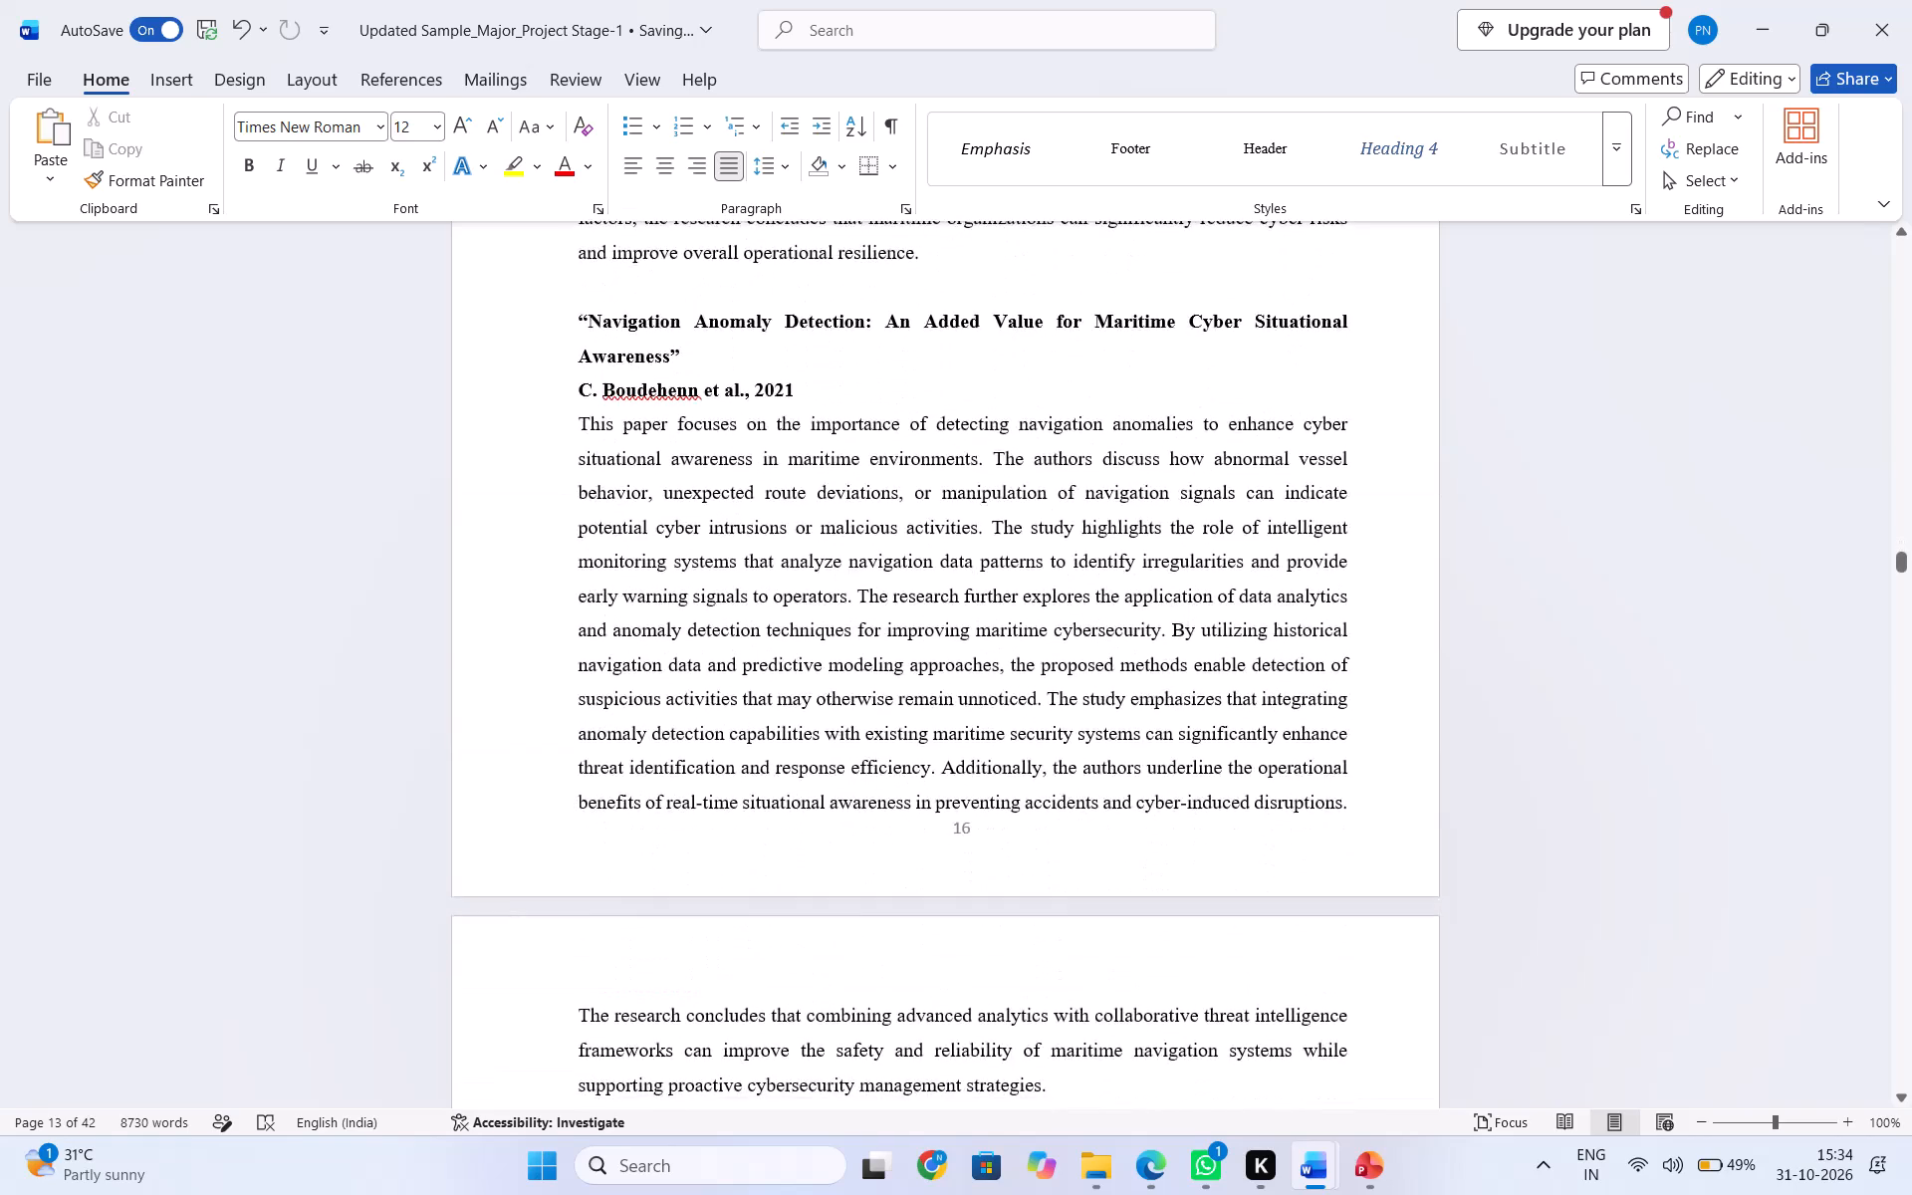
scroll(928, 970, down, 4)
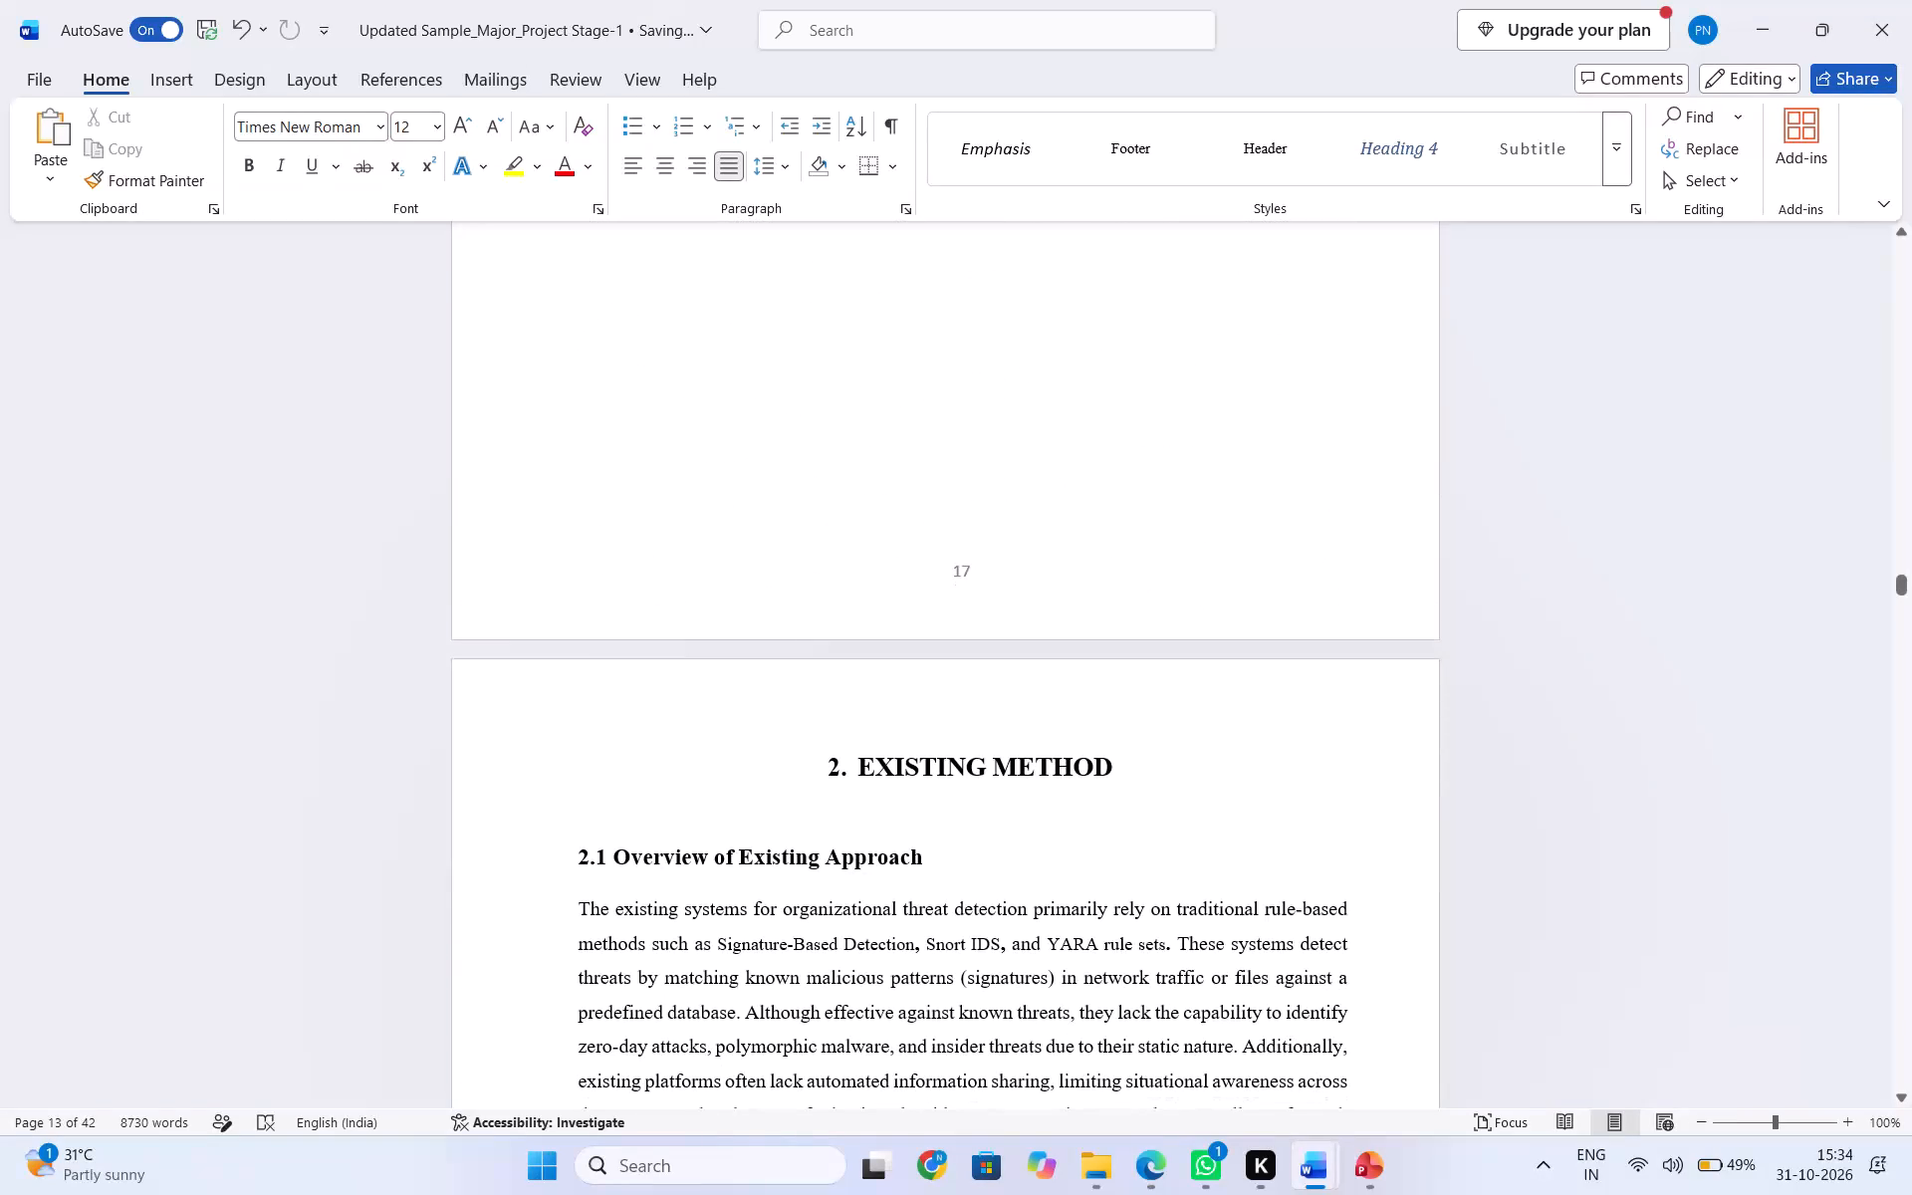
scroll(919, 1000, up, 2)
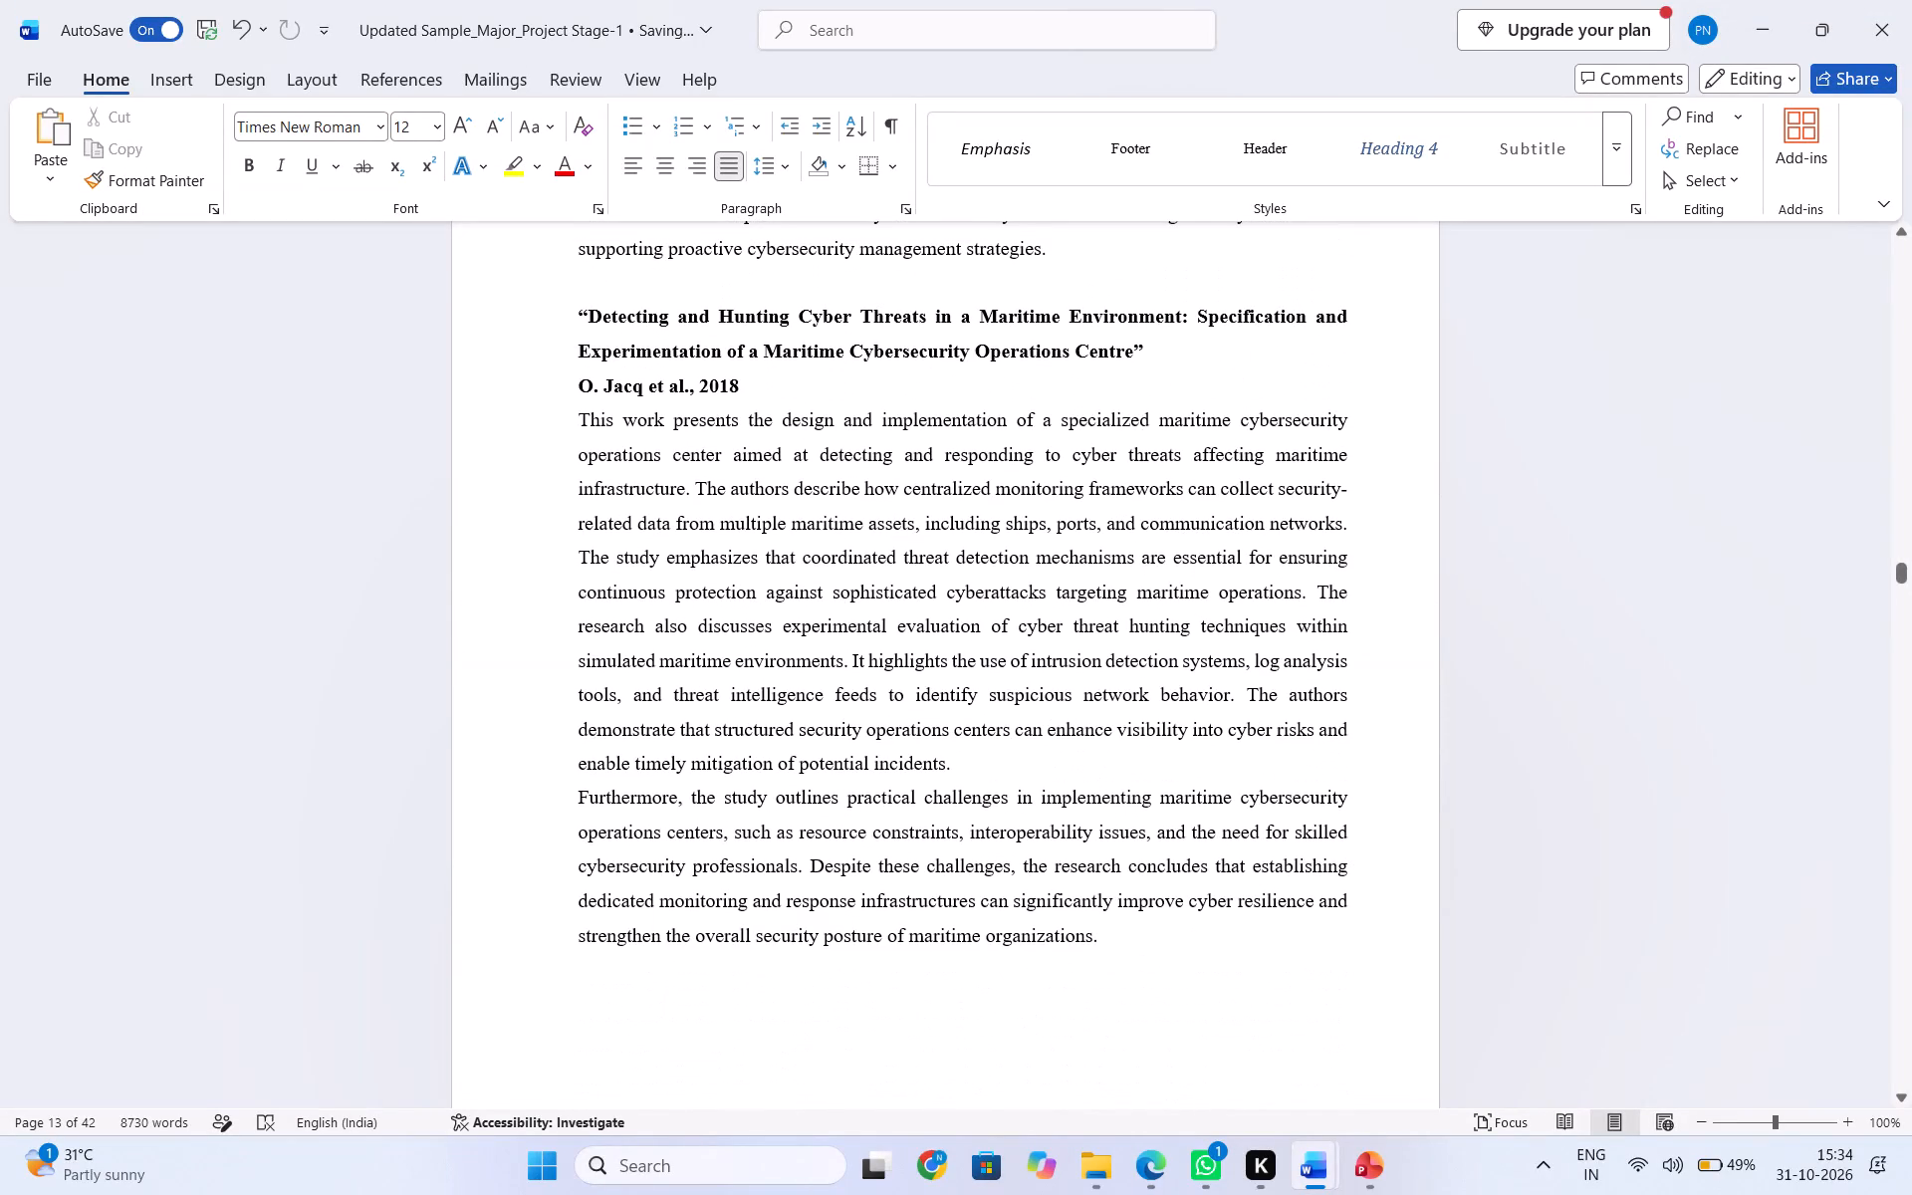
scroll(919, 1000, up, 3)
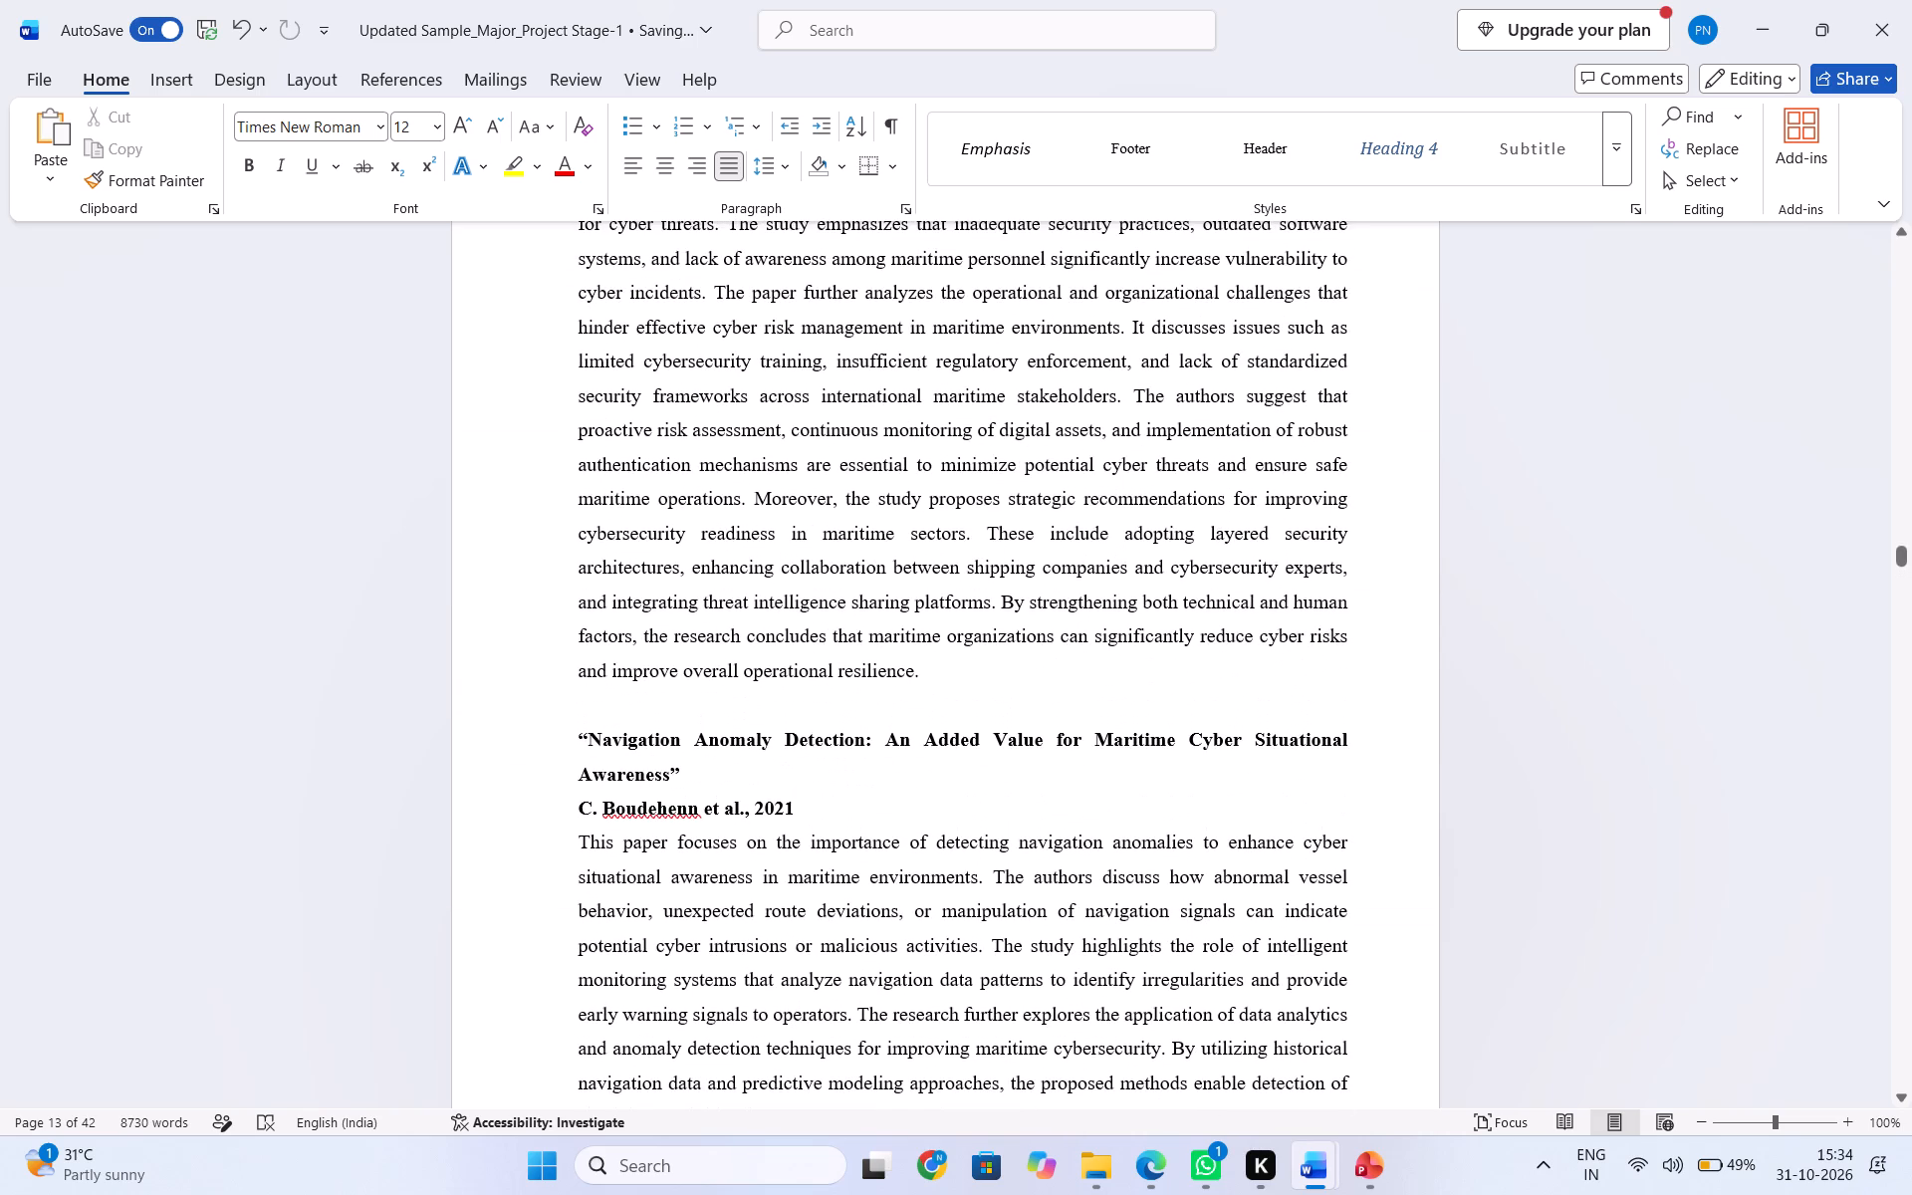
scroll(919, 1000, down, 5)
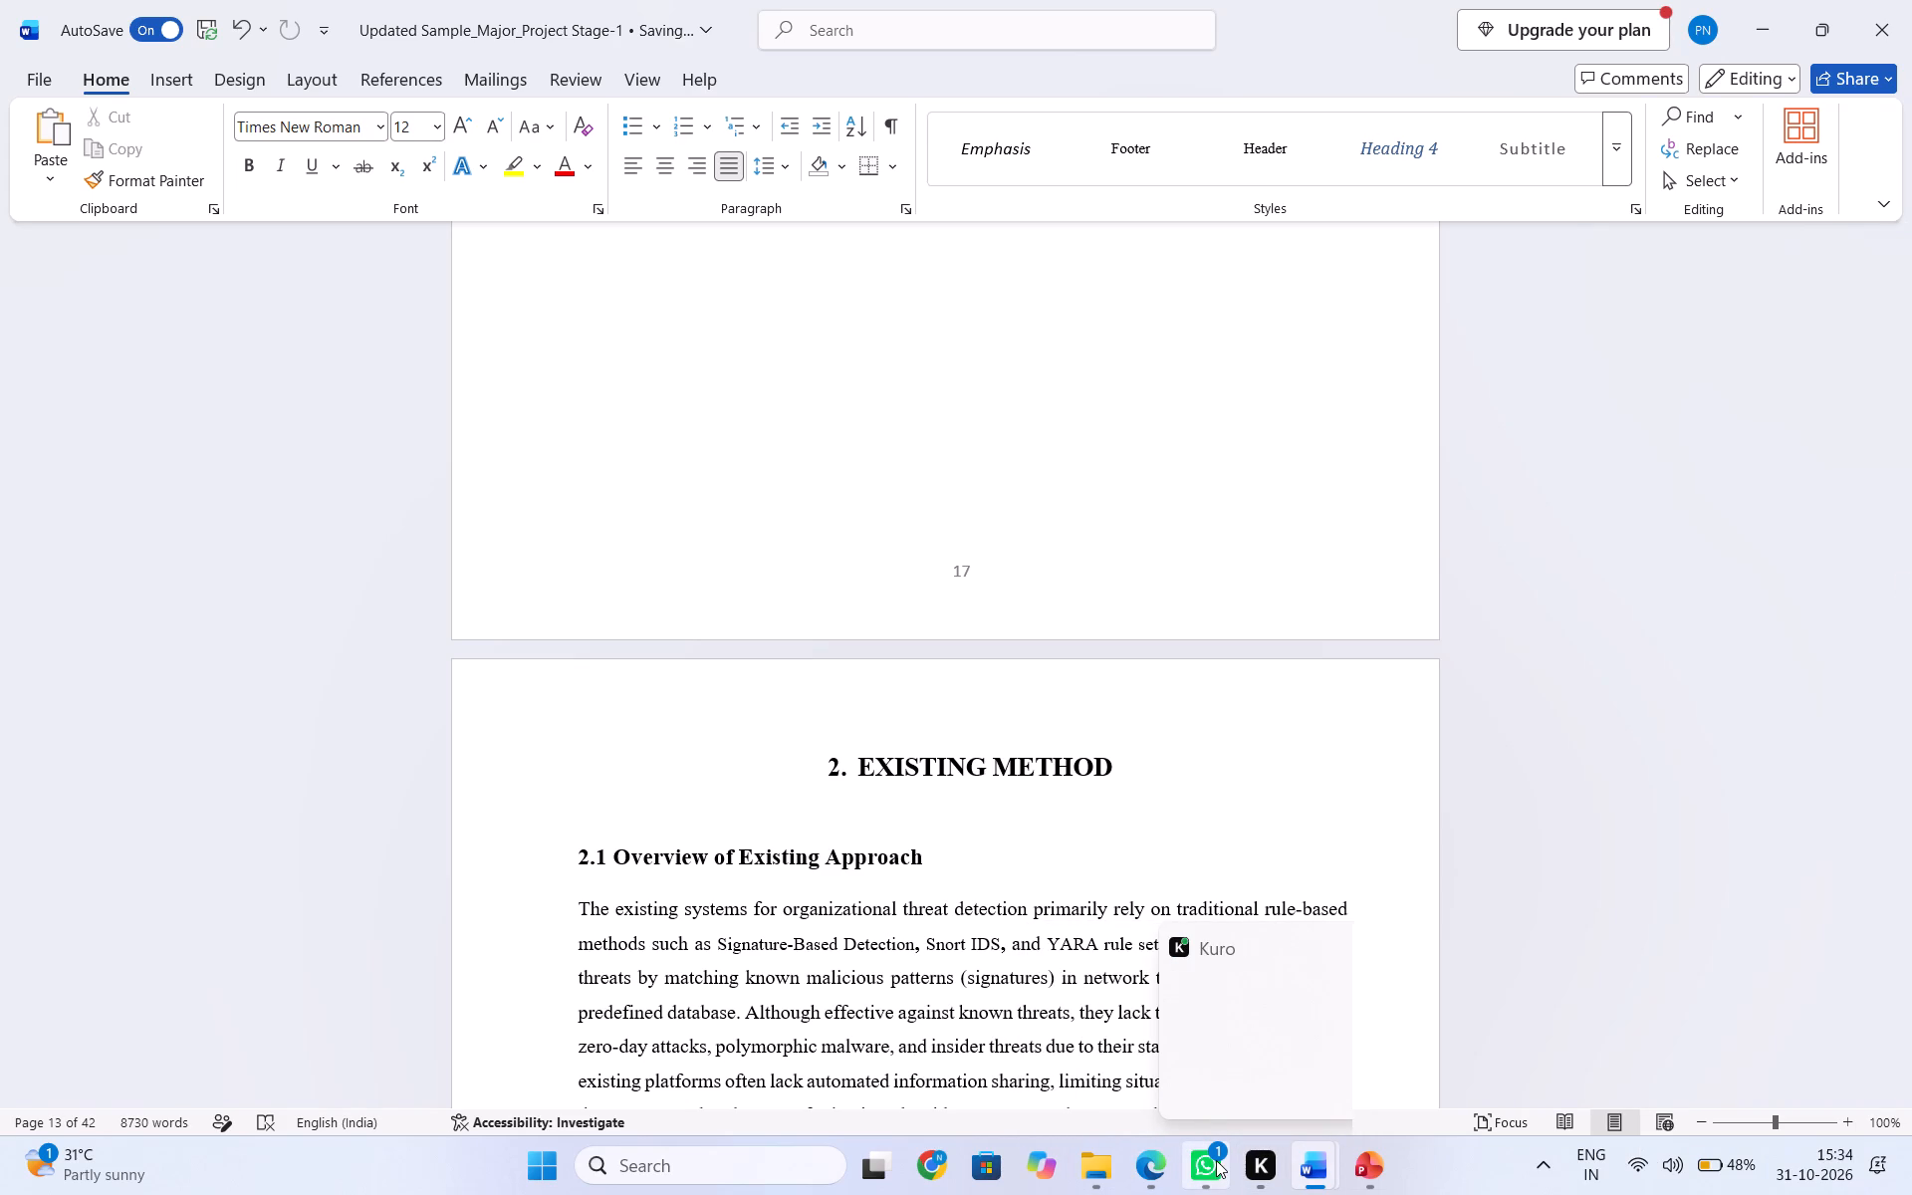
Switch back to MajorProject_Document-09.pdf in Edge and look through its front matter, from the title page to the List of Figures.
click(1162, 1183)
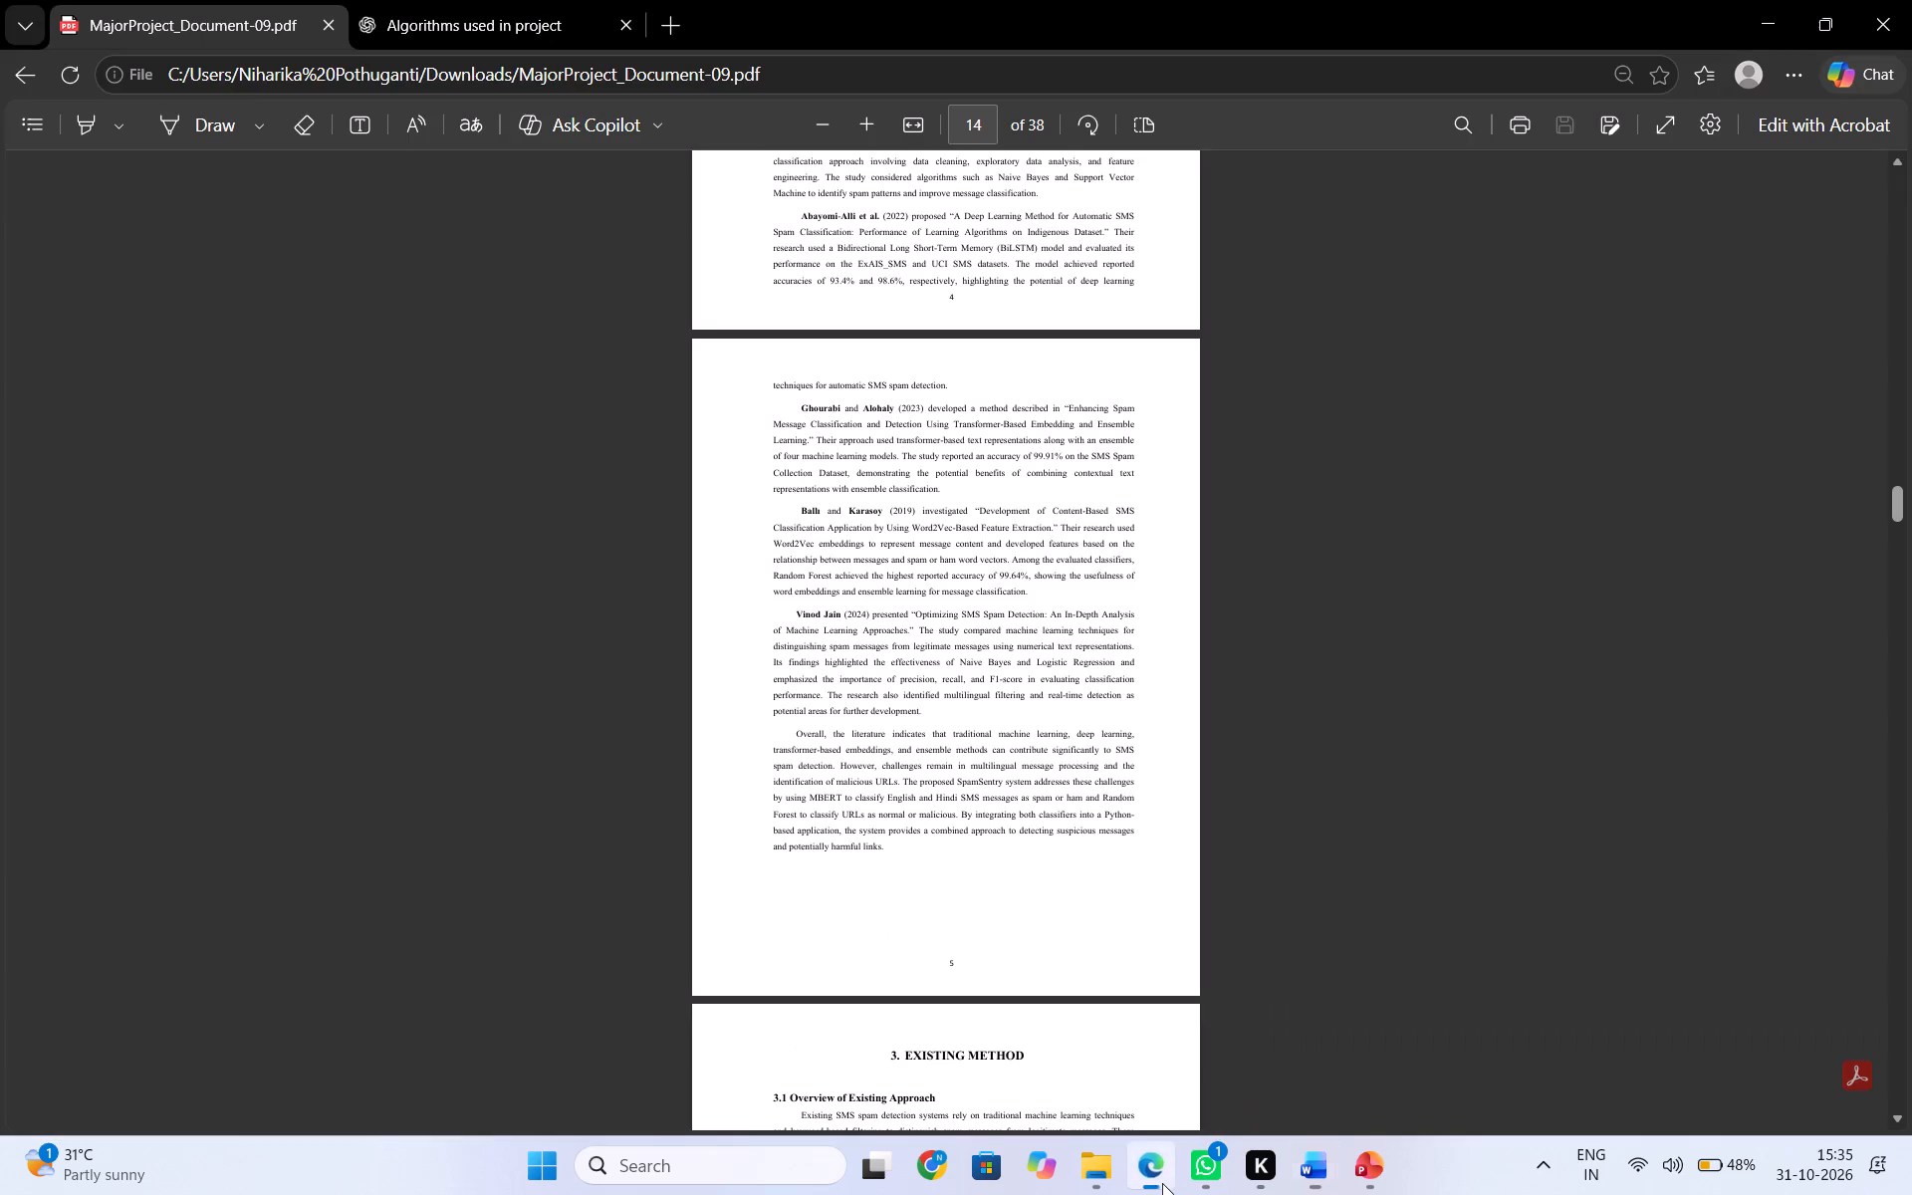
click(516, 27)
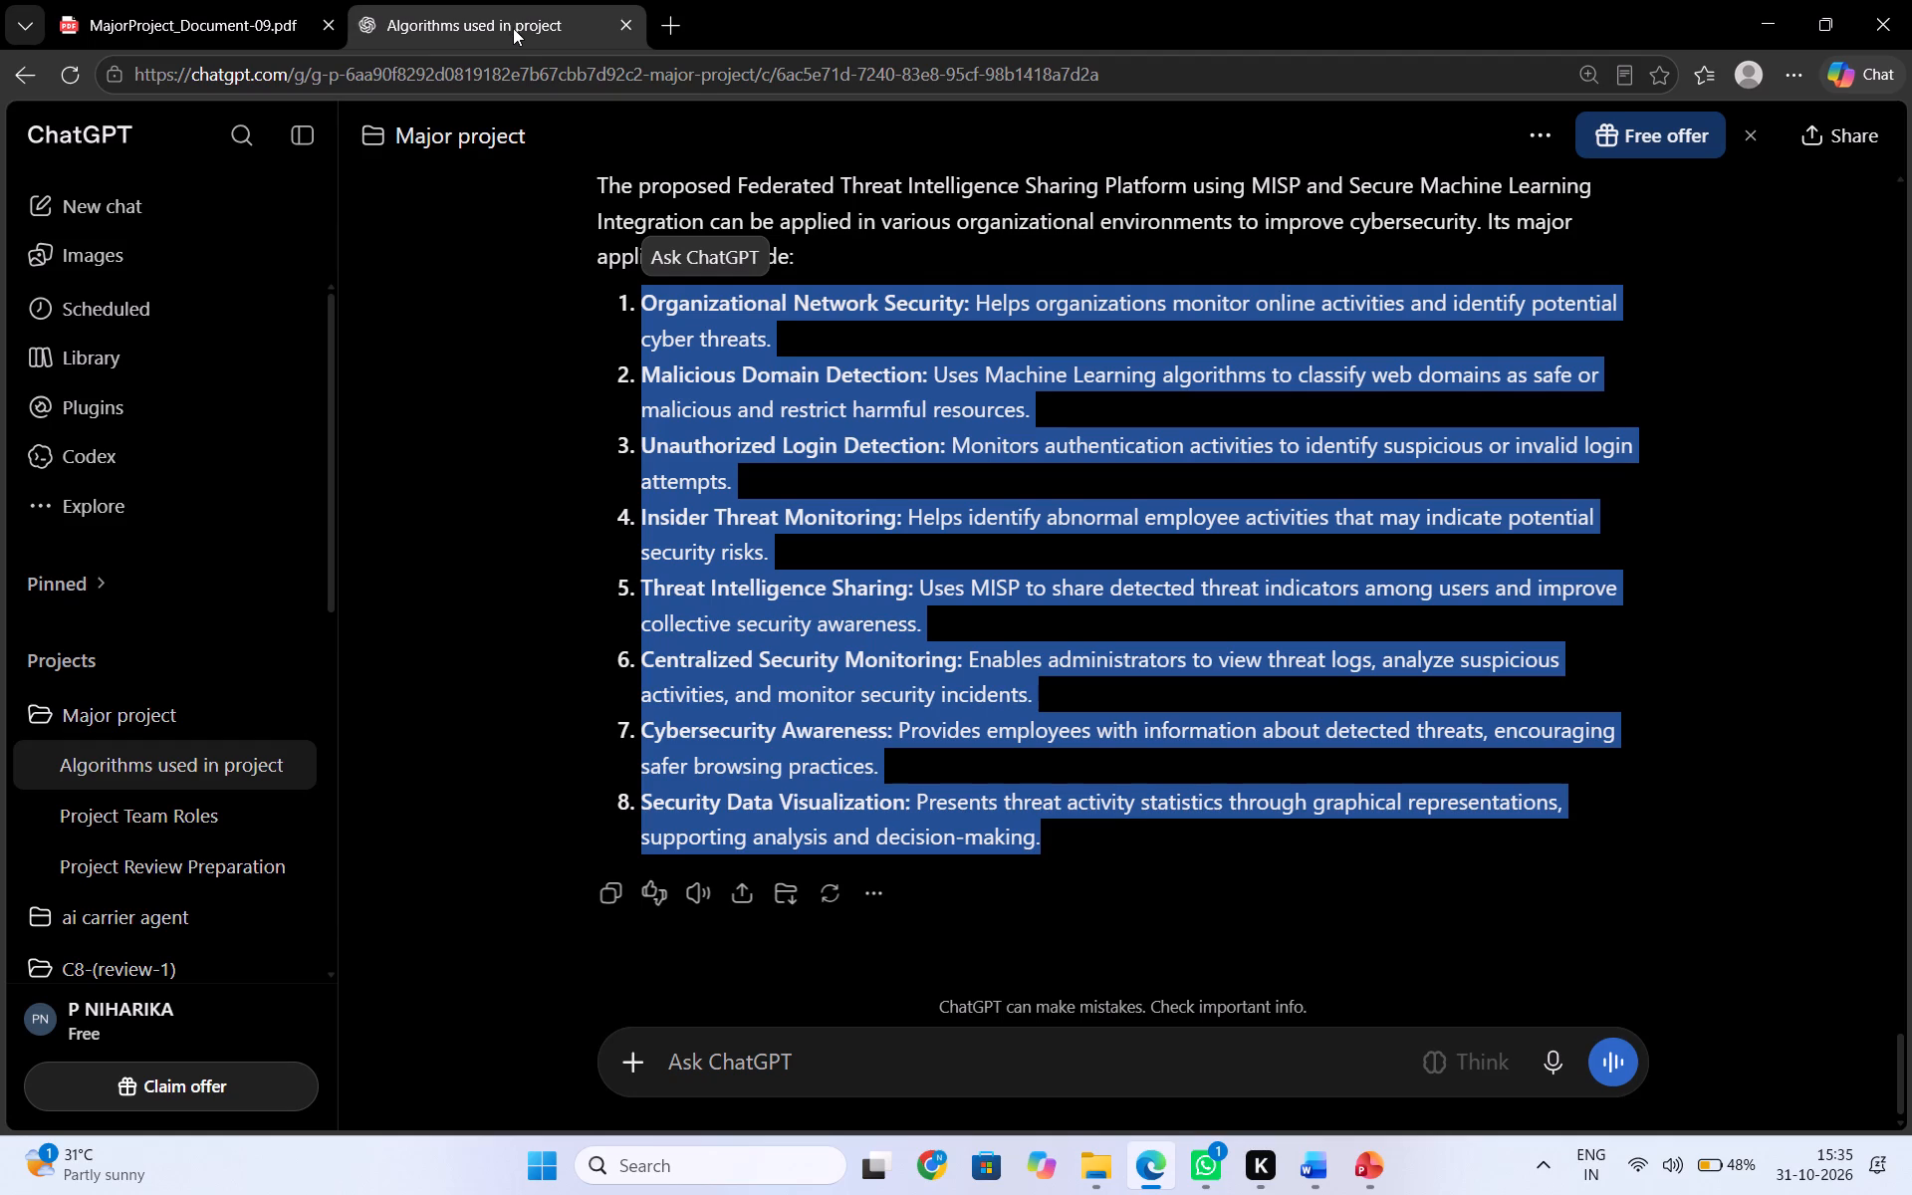
click(216, 35)
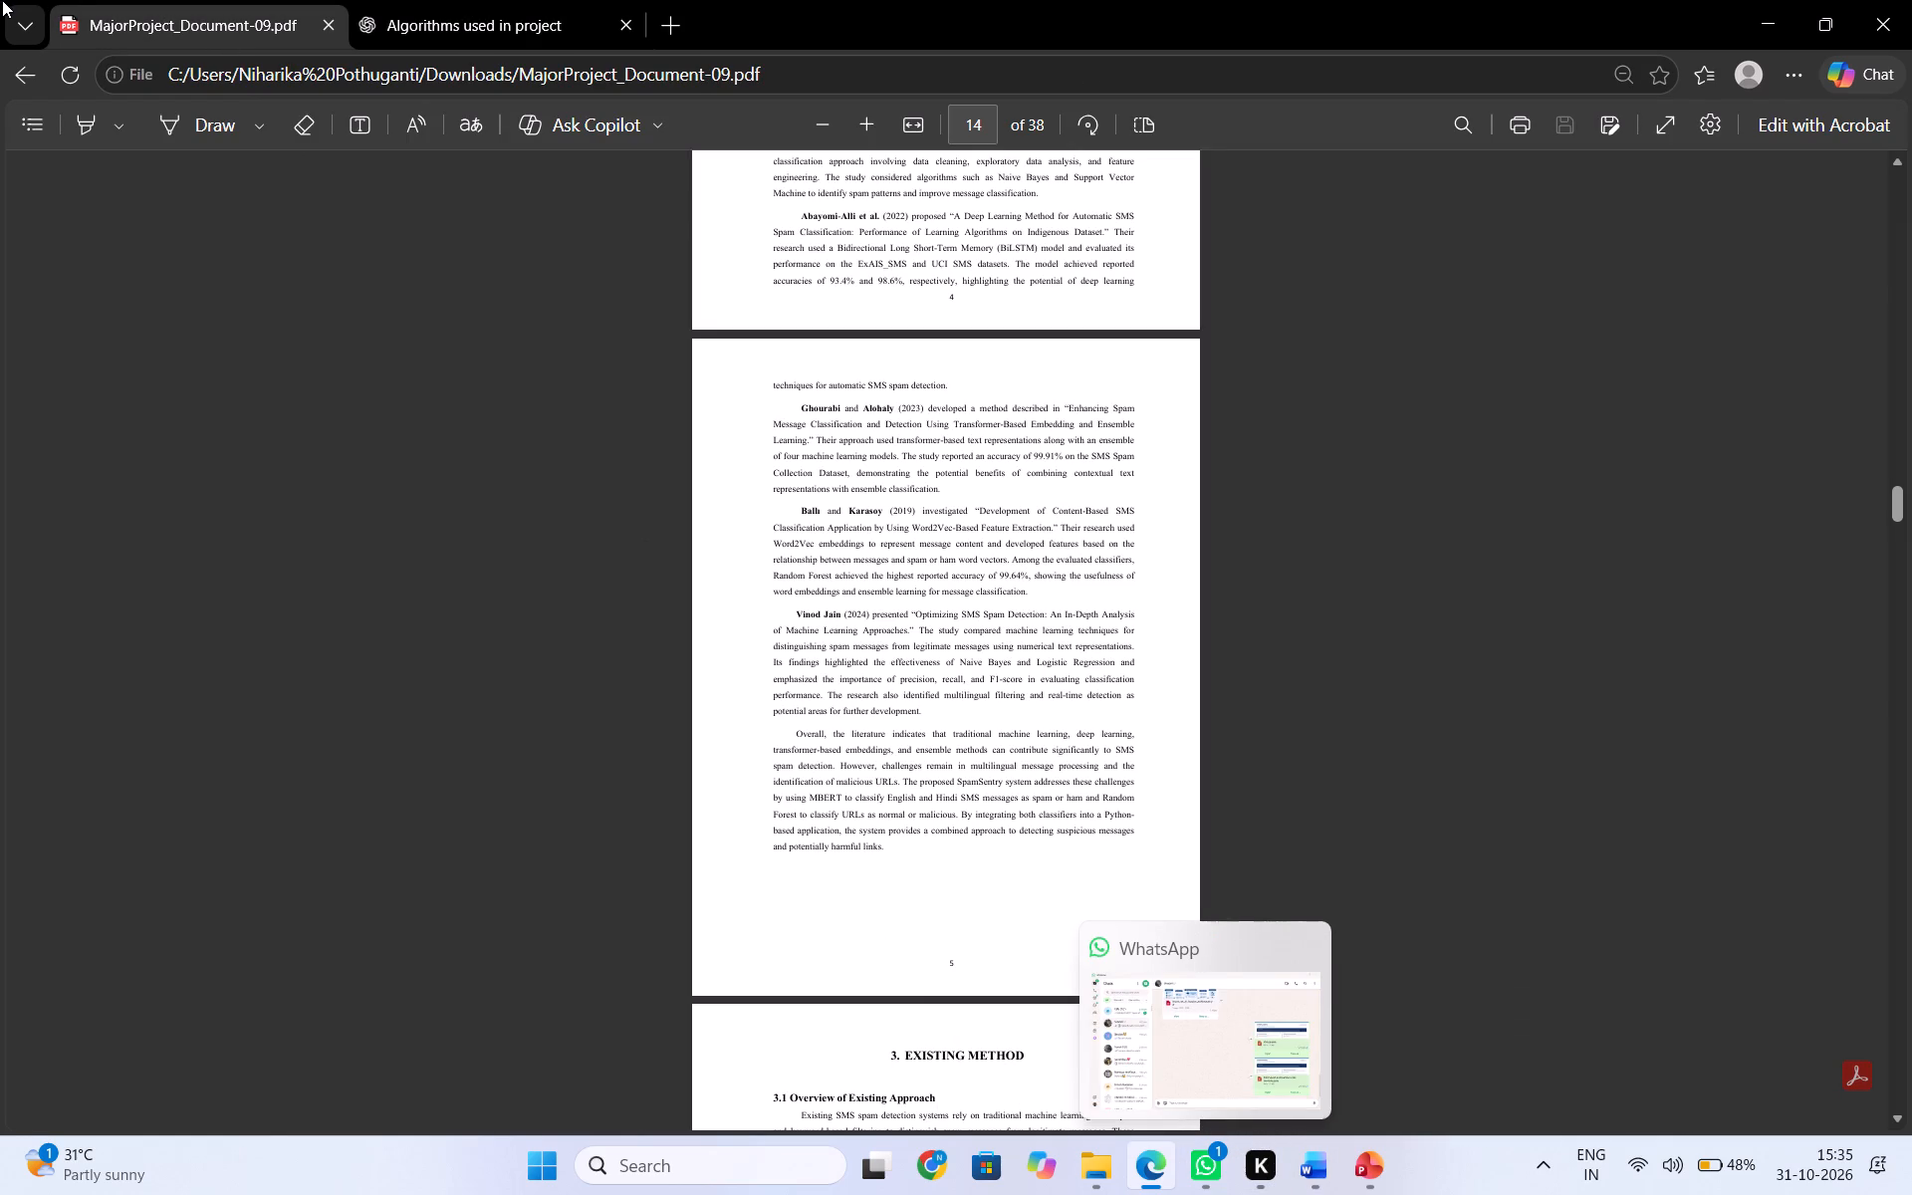
scroll(744, 438, up, 15)
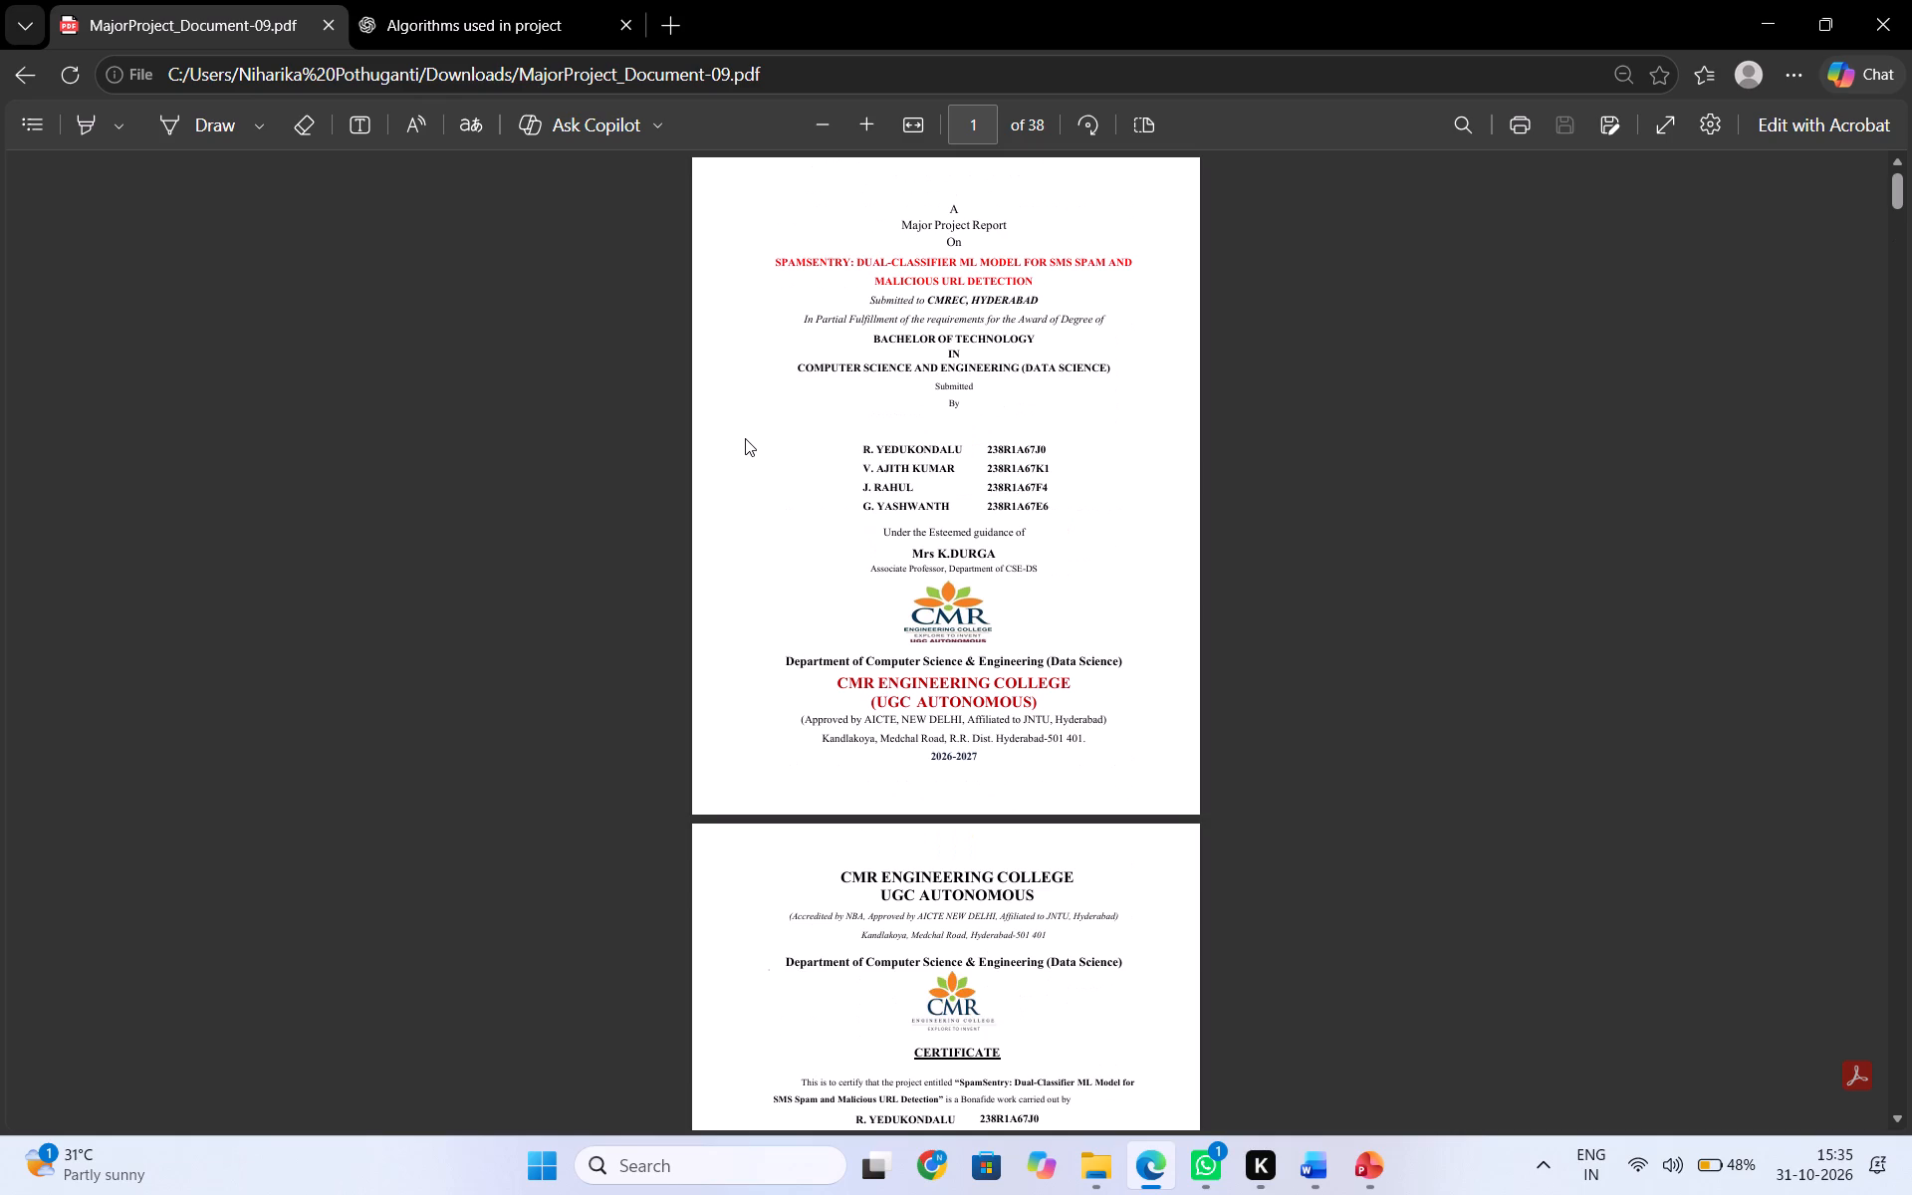
scroll(745, 438, up, 2)
scroll(745, 438, down, 3)
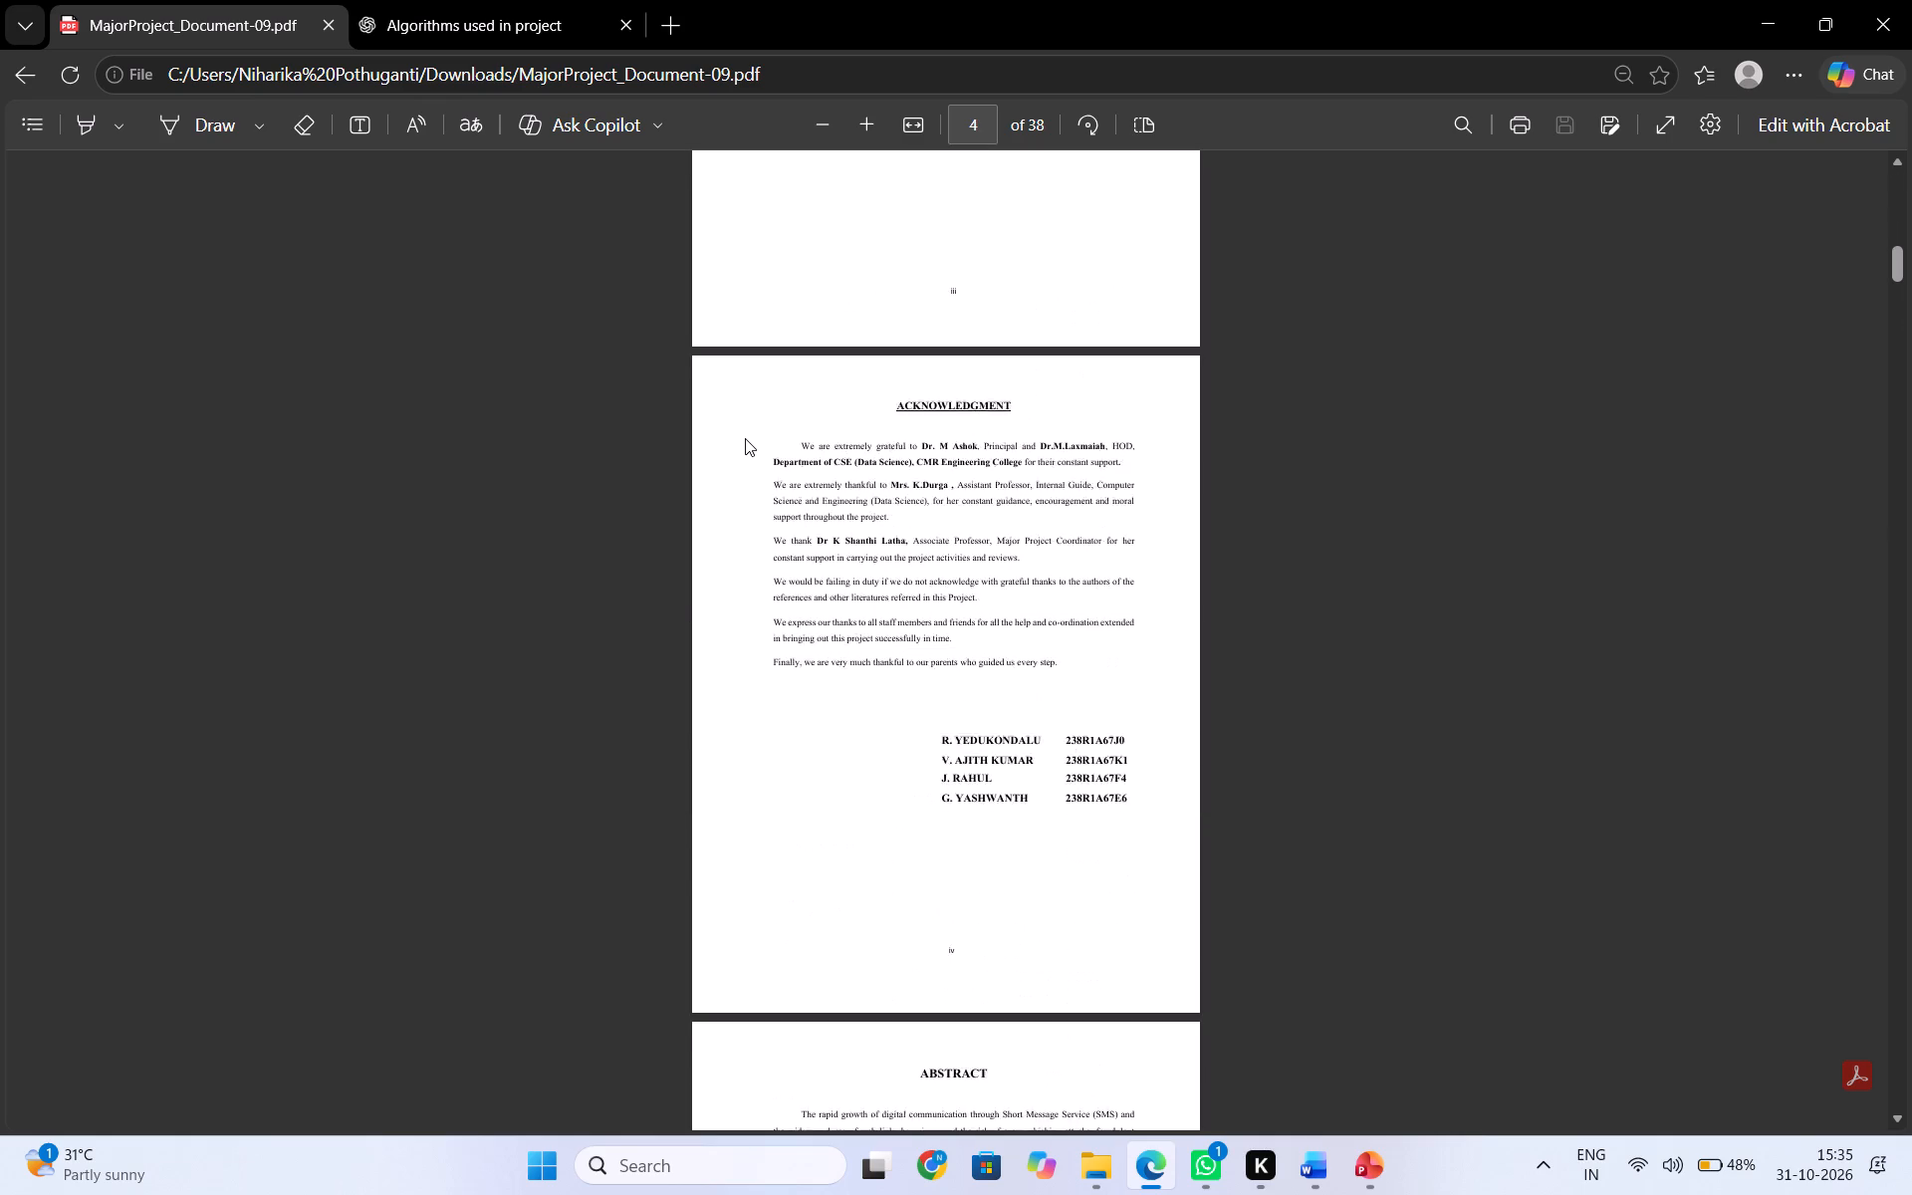
scroll(745, 438, down, 2)
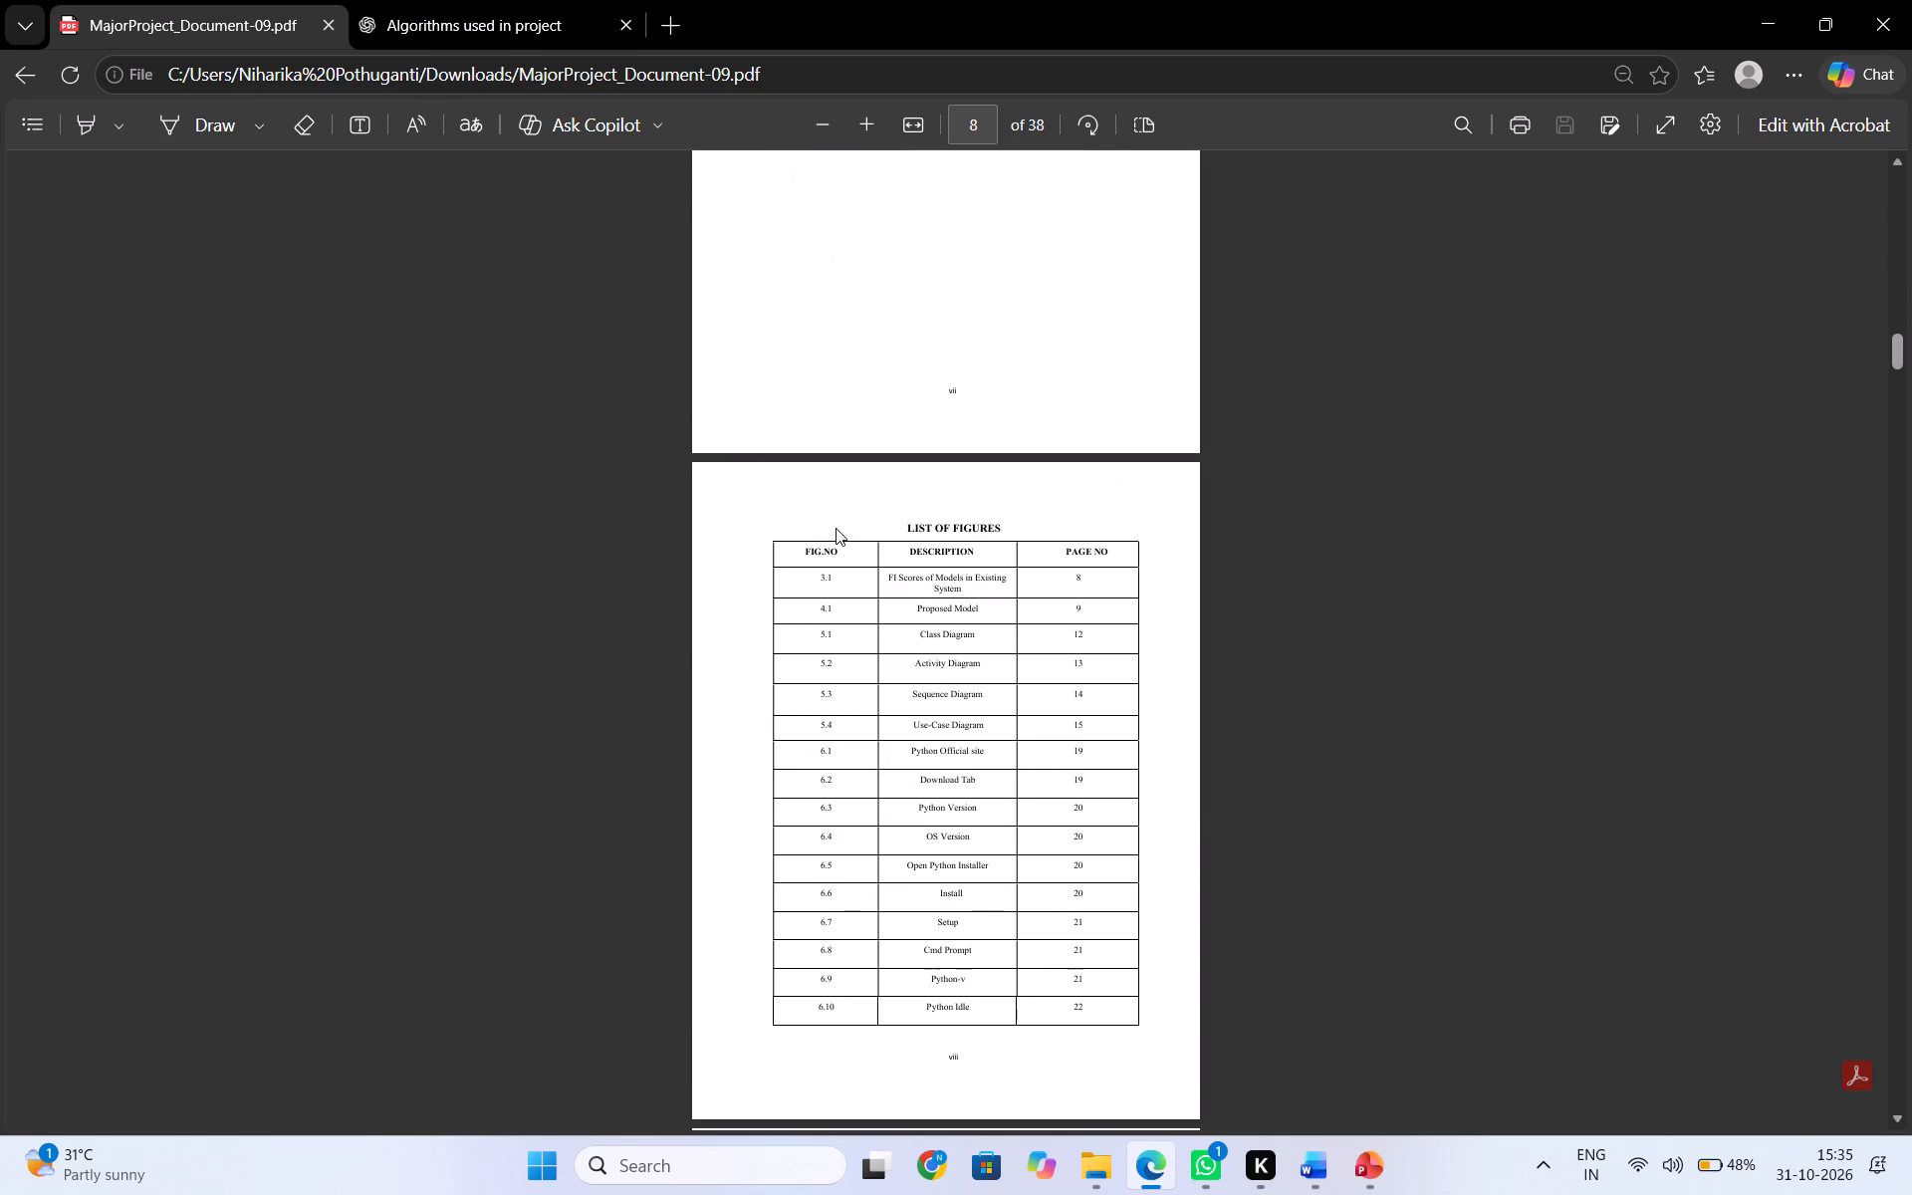
click(836, 528)
scroll(835, 527, up, 1)
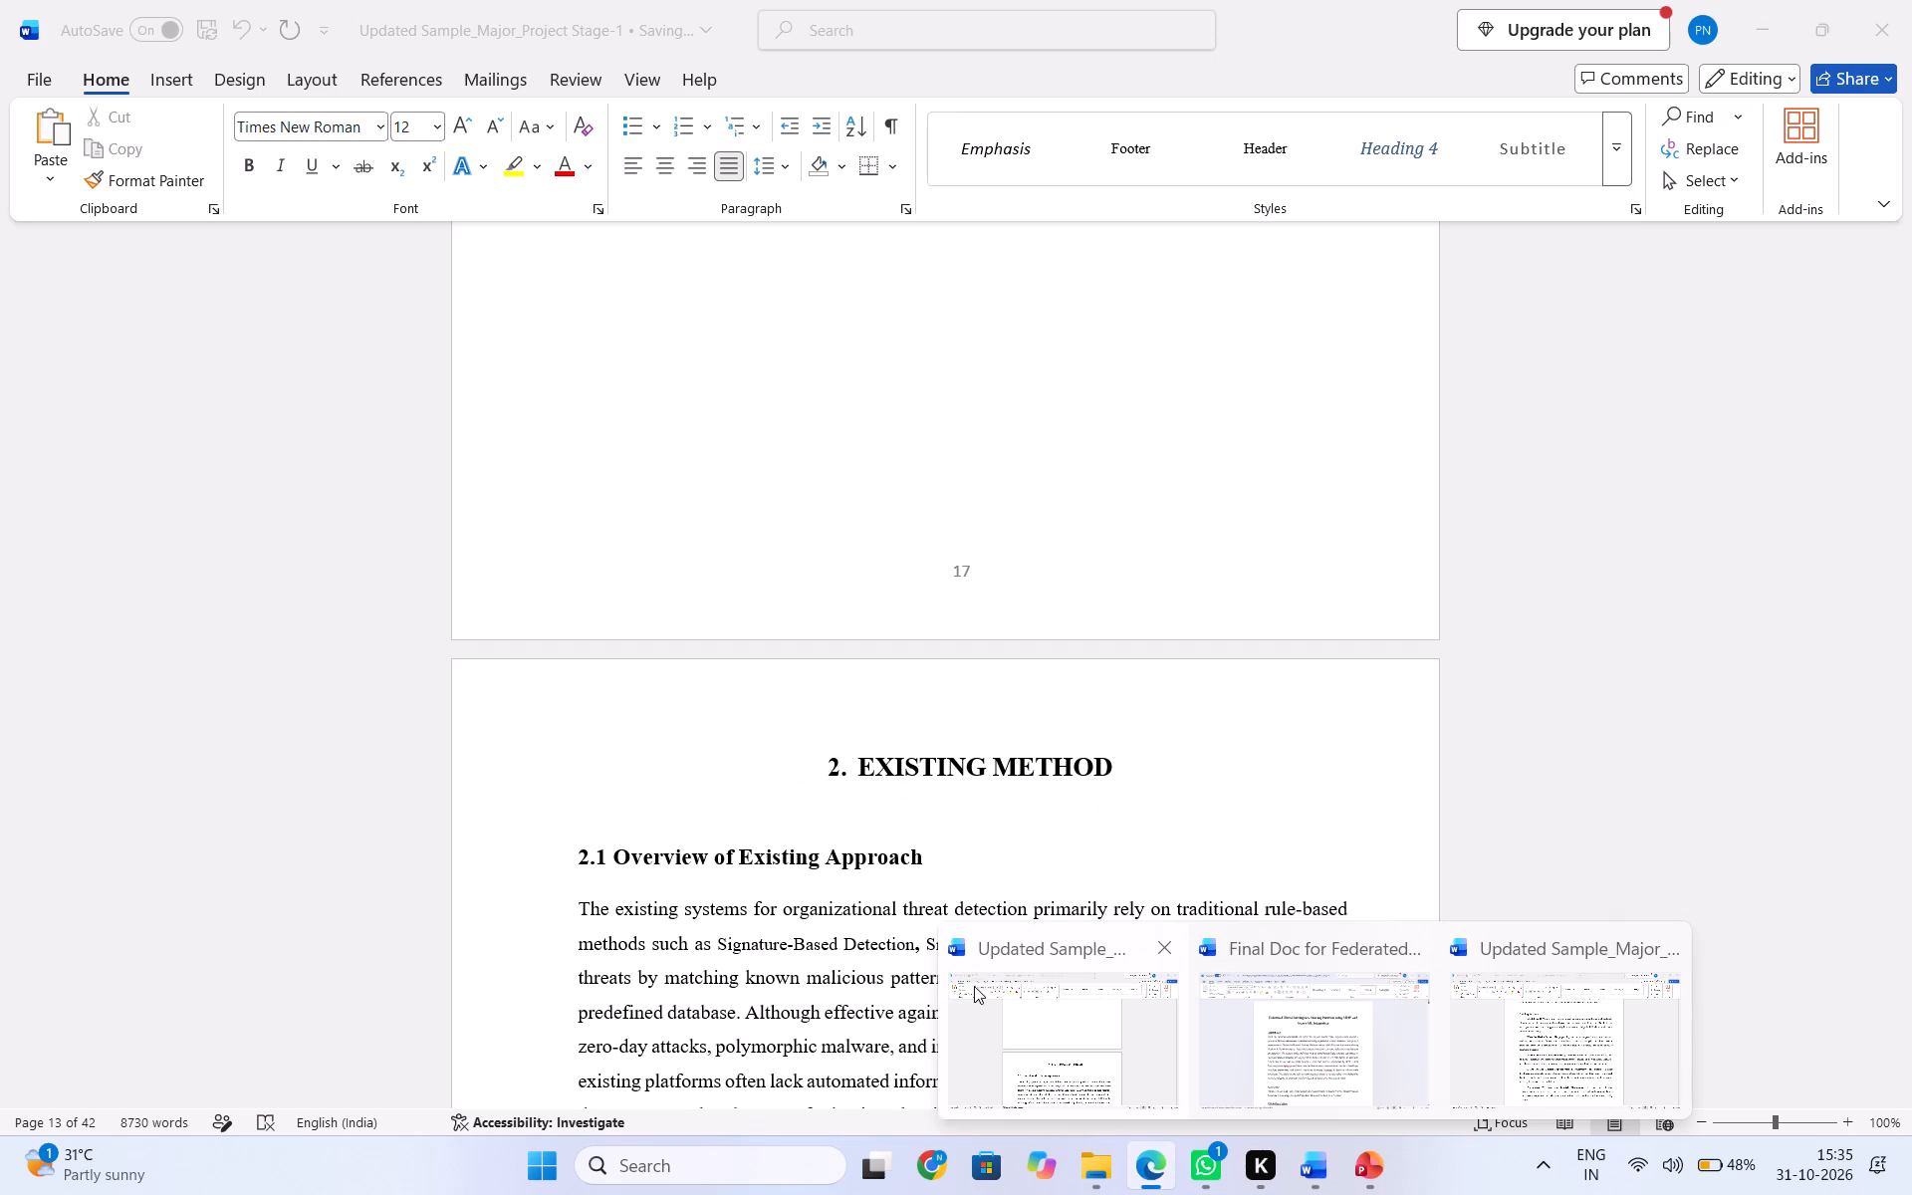
In the Word report, copy all Literature Survey text below the chapter heading, from "Accelerating Digitization" through the final "Detecting and Hunting Cyber Threats" entry.
click(1104, 1051)
scroll(775, 931, up, 3)
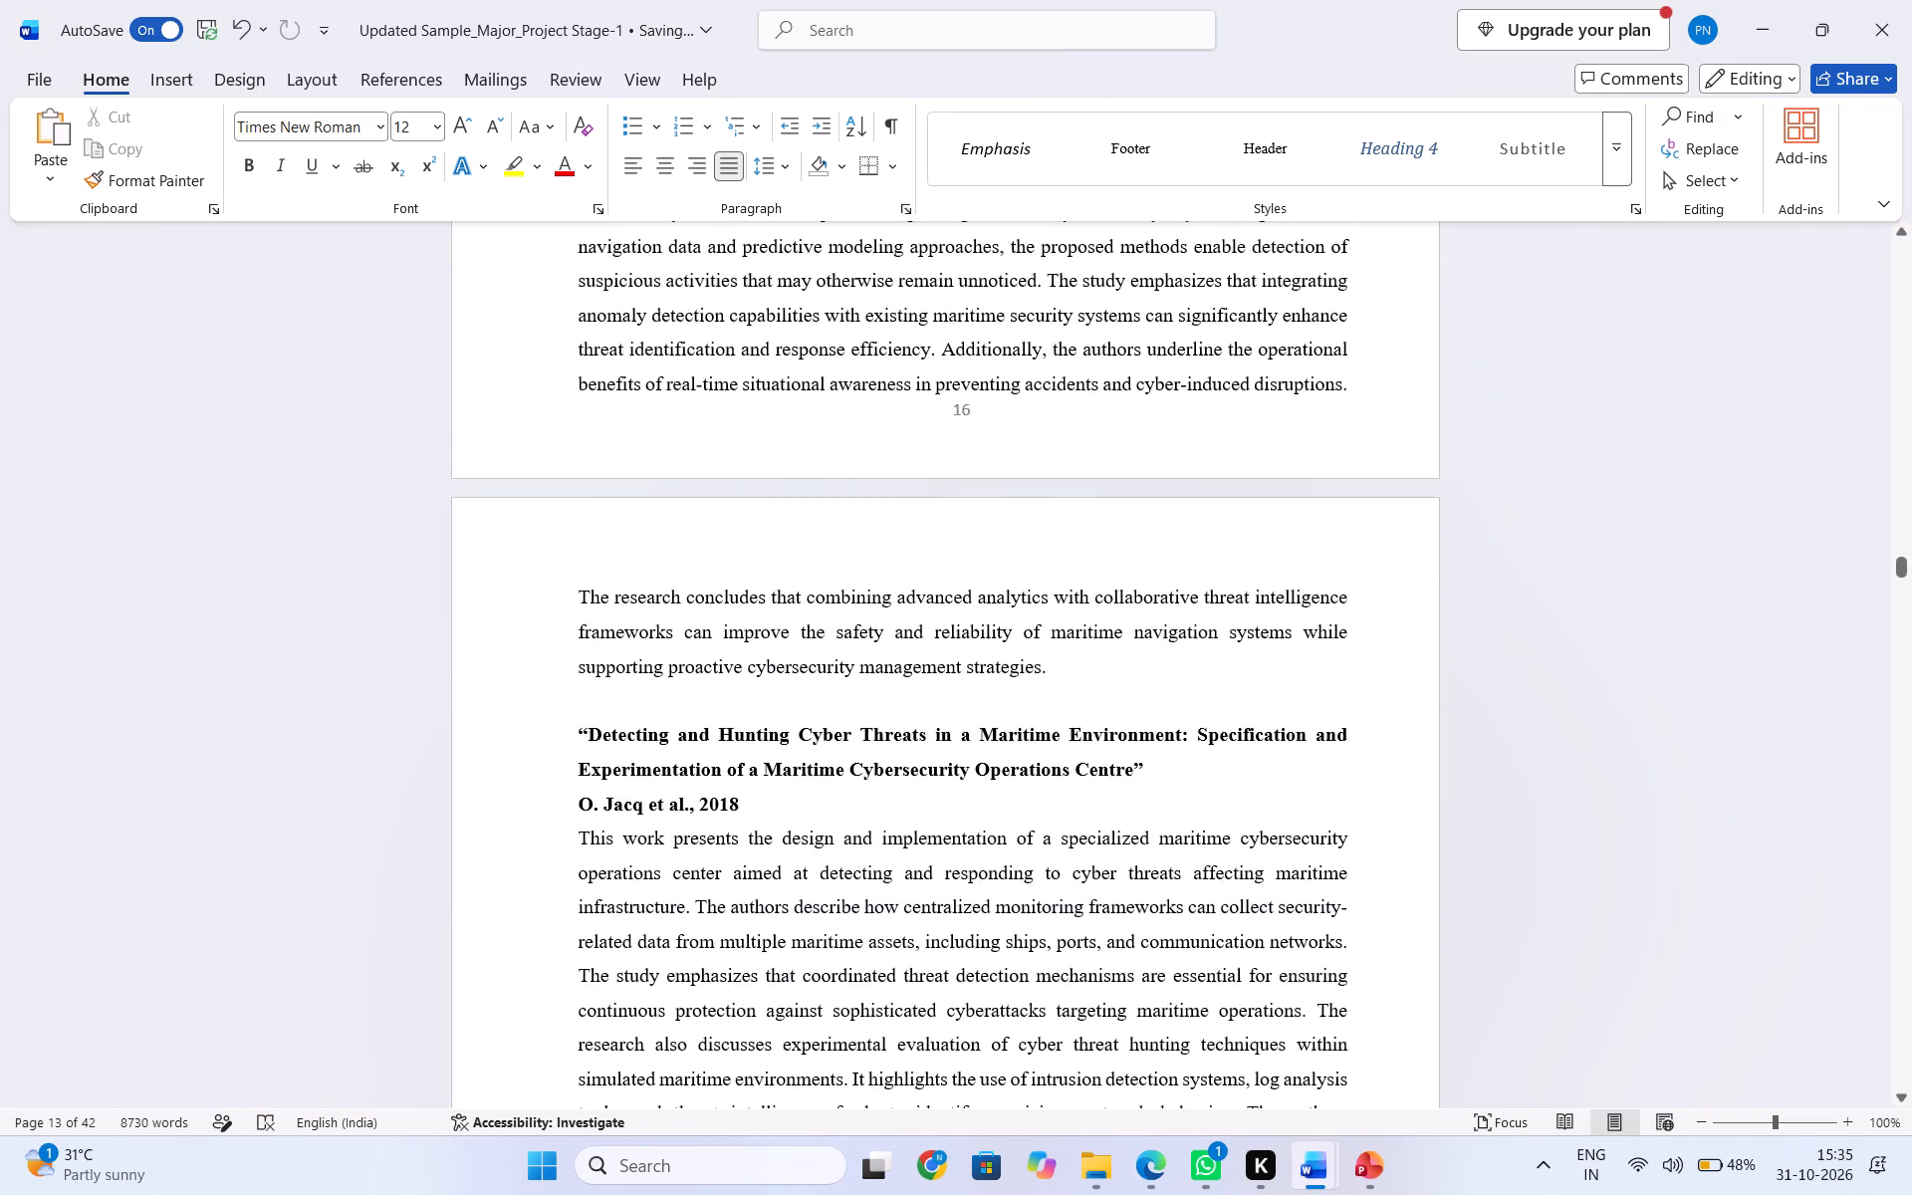
scroll(775, 928, up, 5)
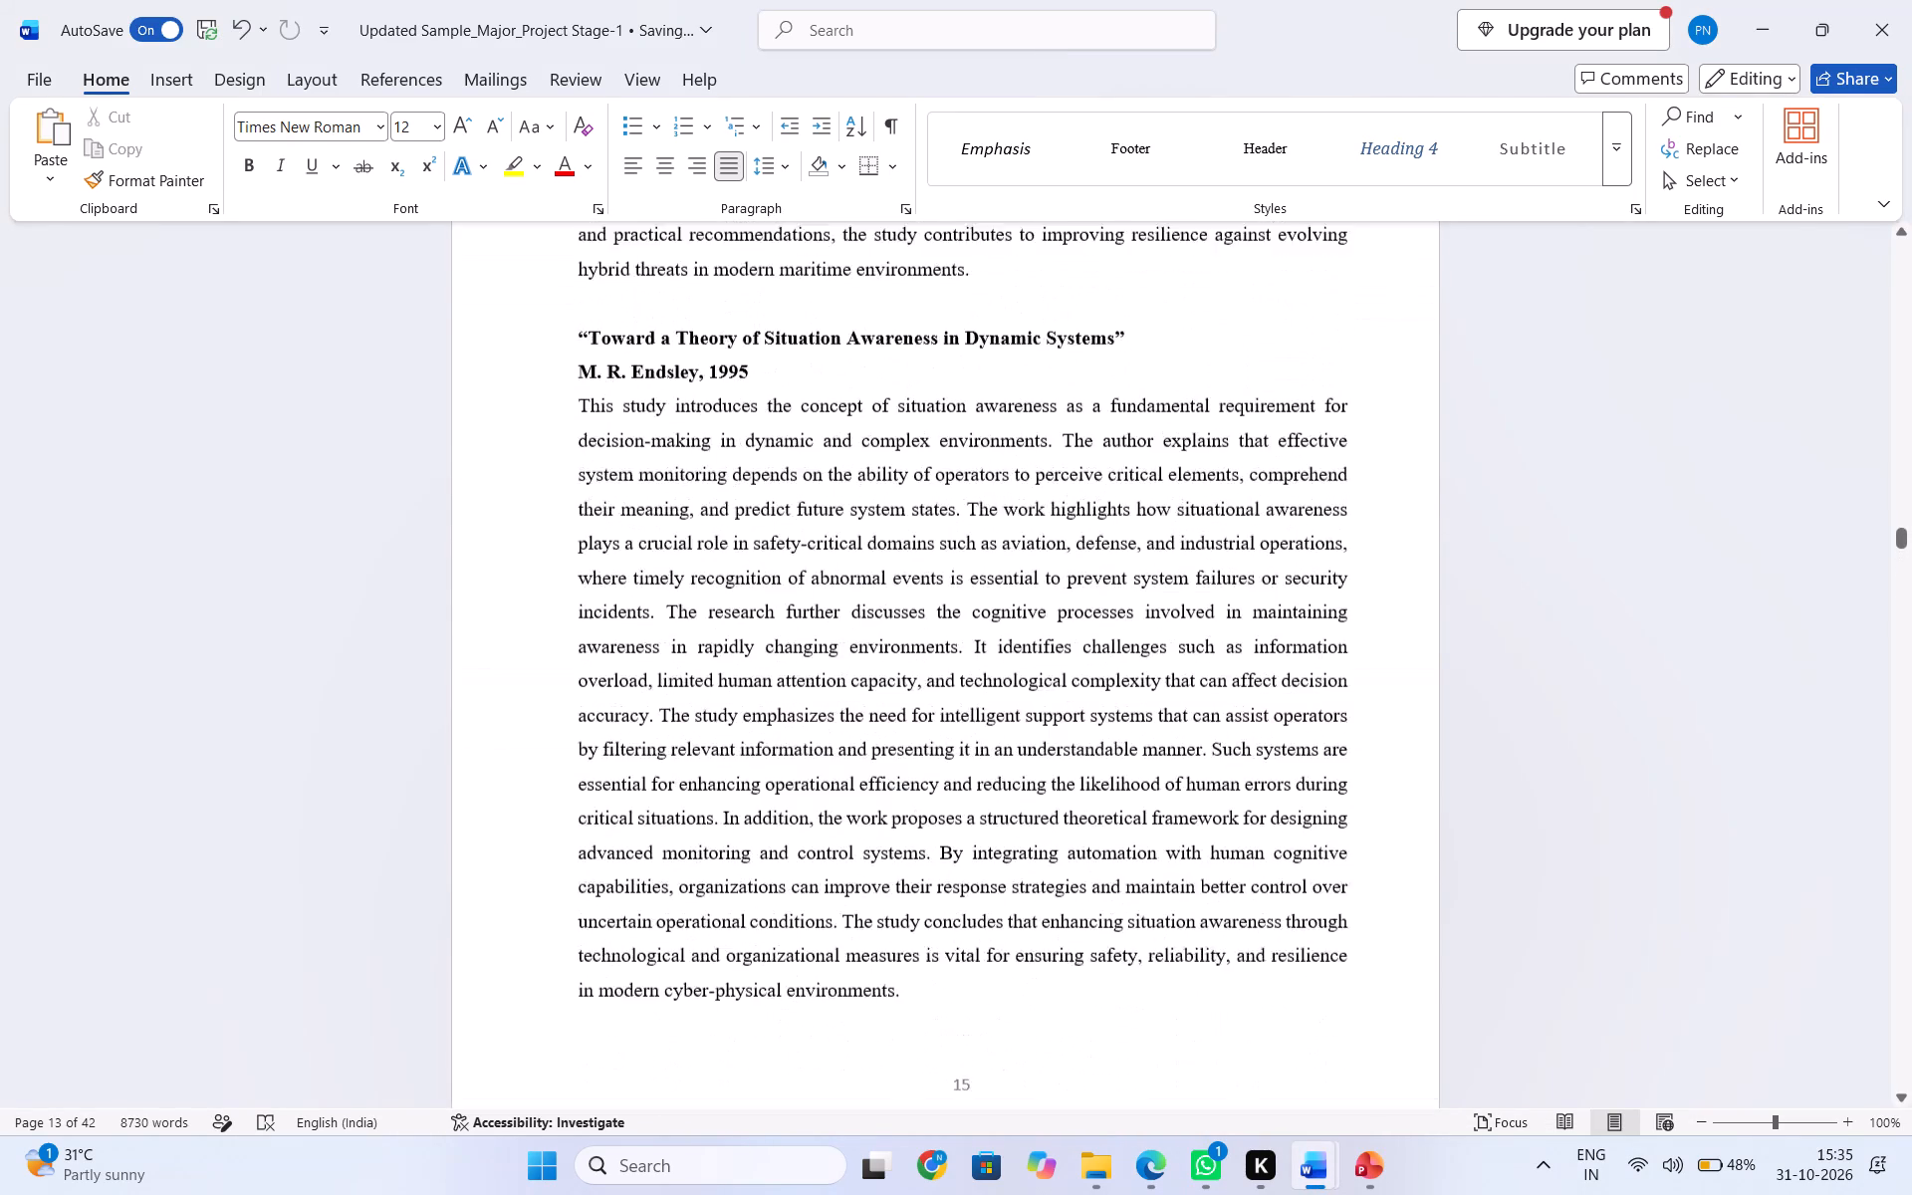
scroll(775, 928, up, 6)
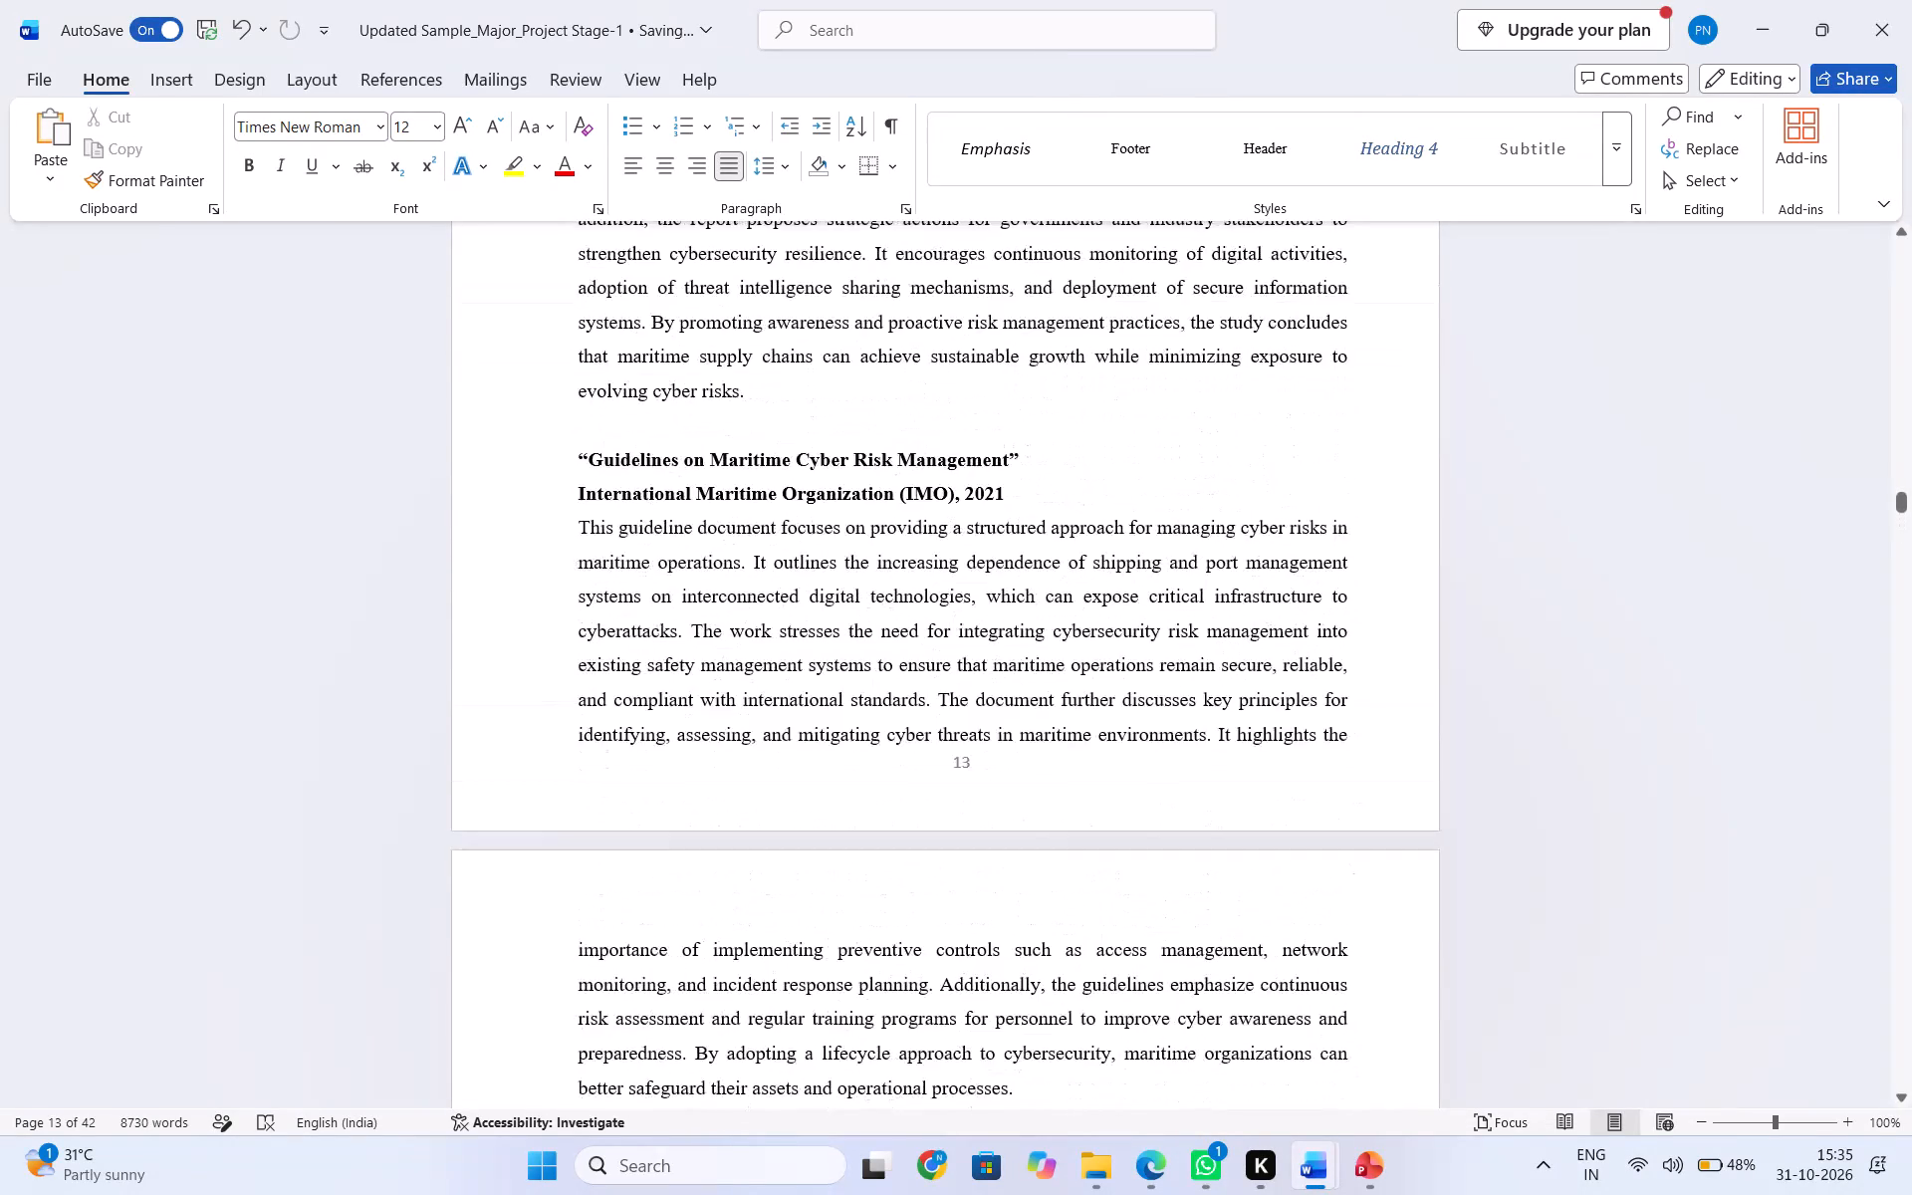
scroll(775, 928, up, 2)
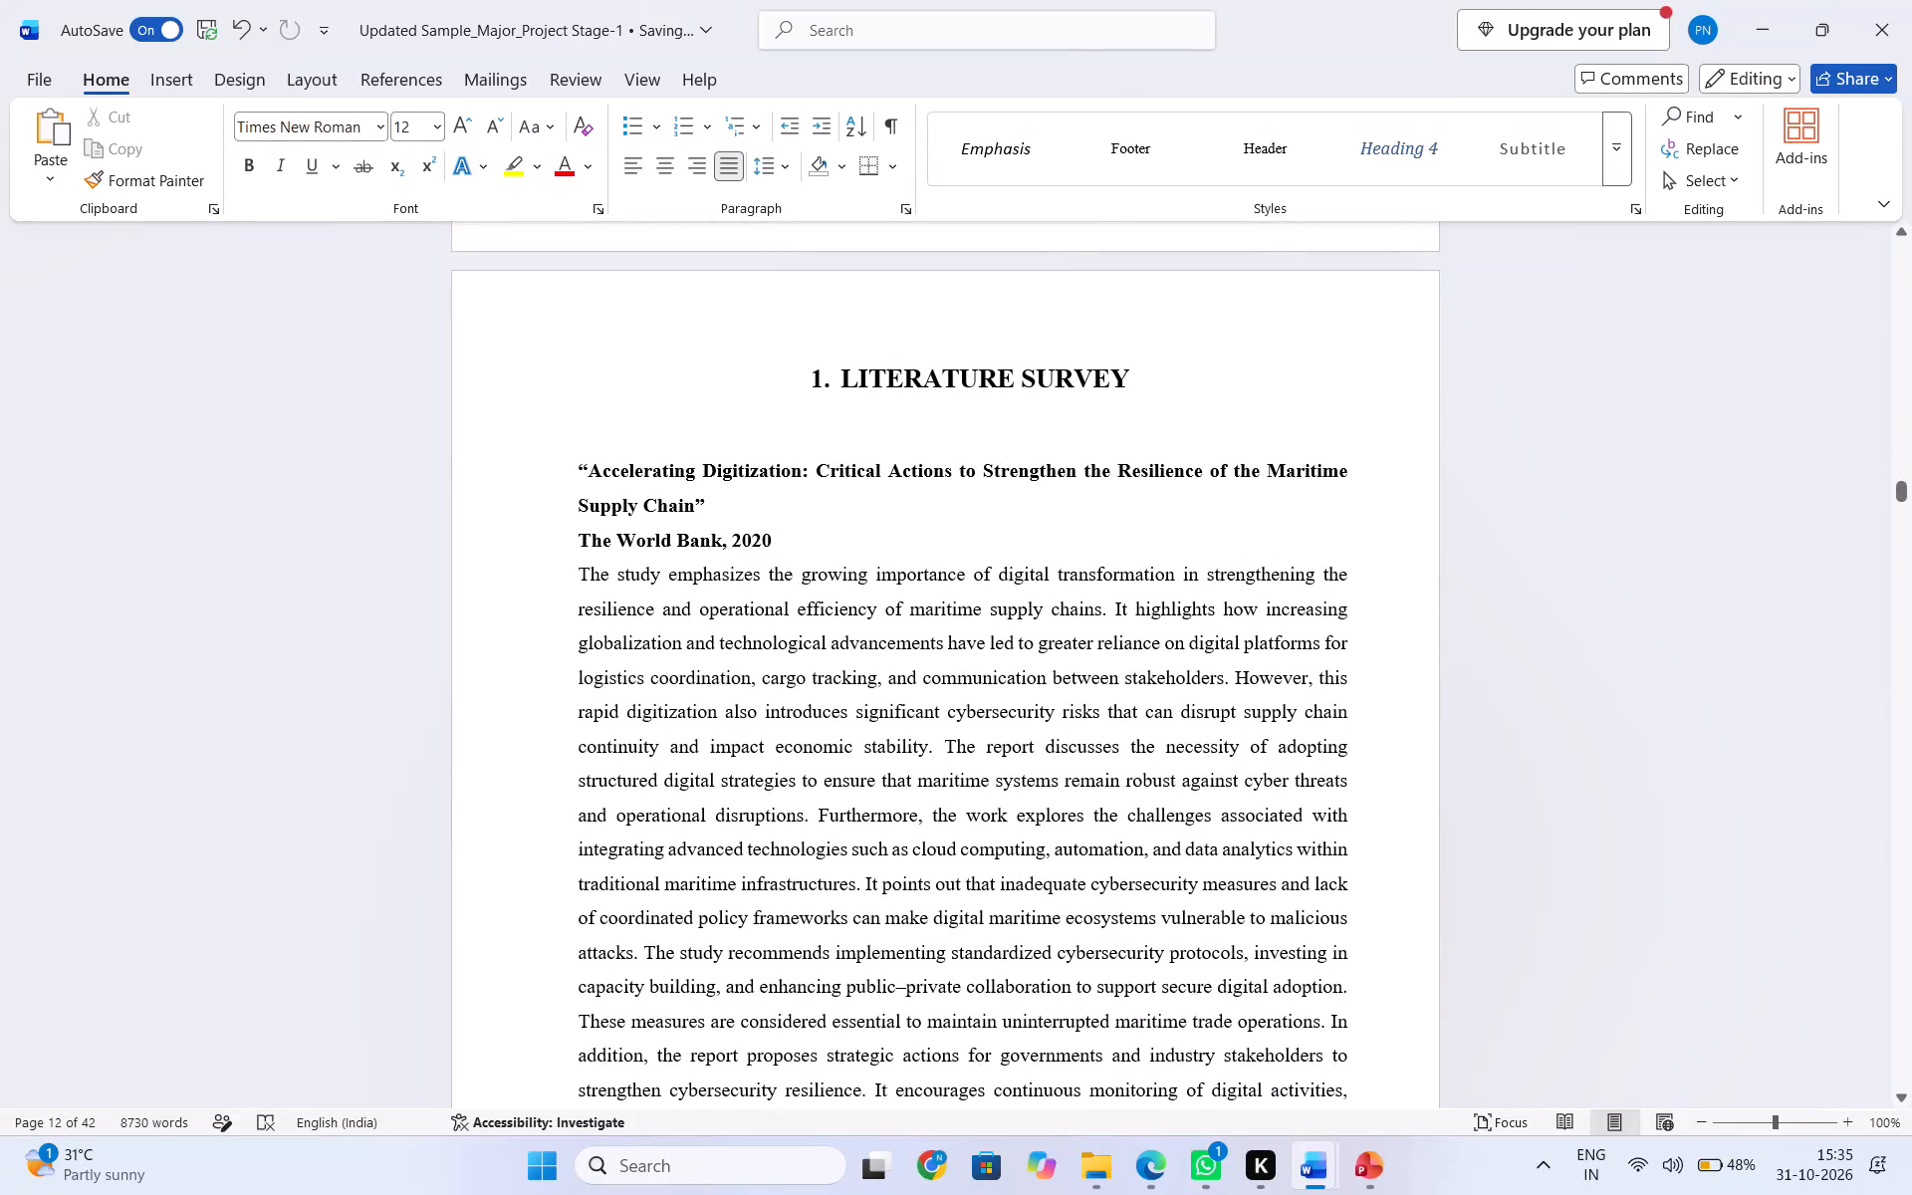
drag(561, 457, 894, 1194)
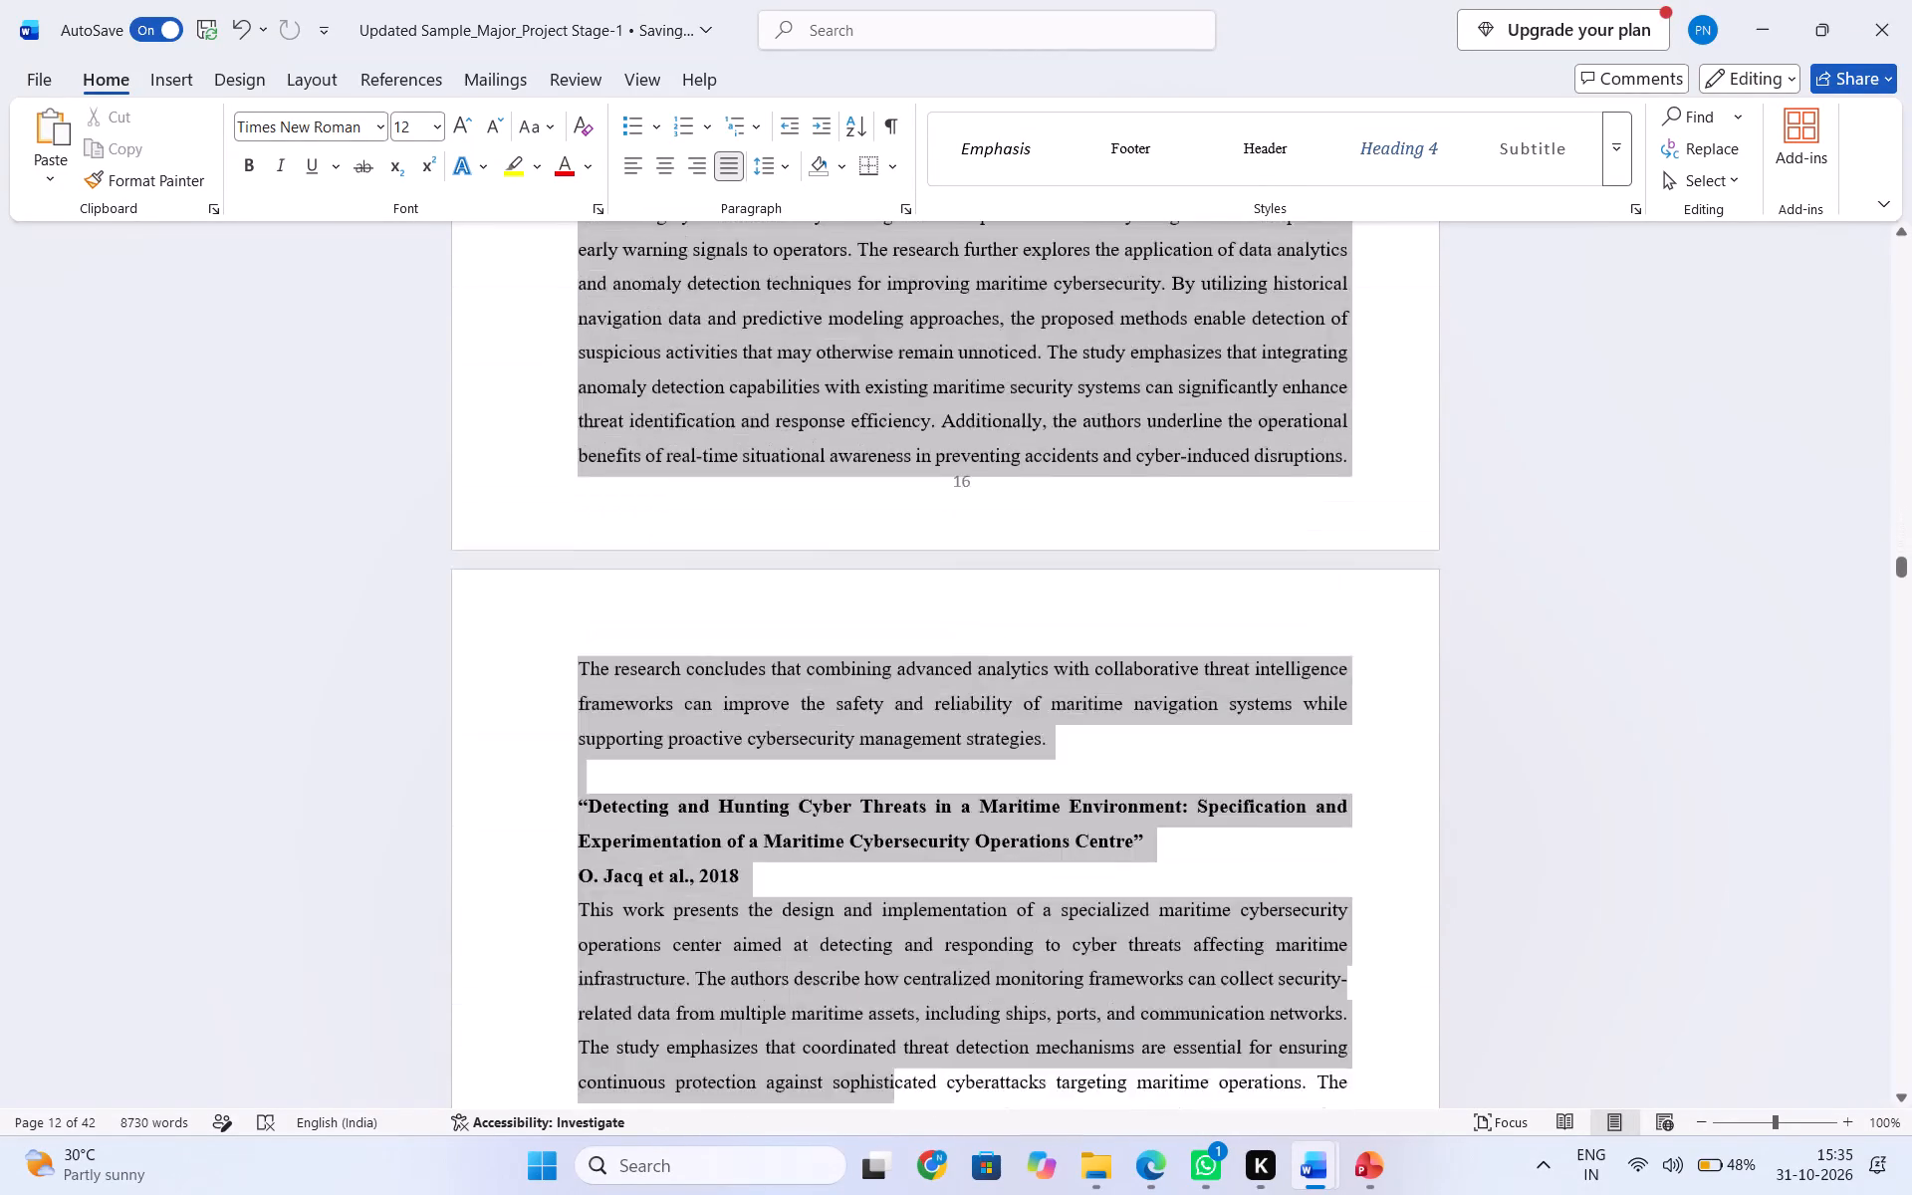
drag(894, 1194, 1207, 558)
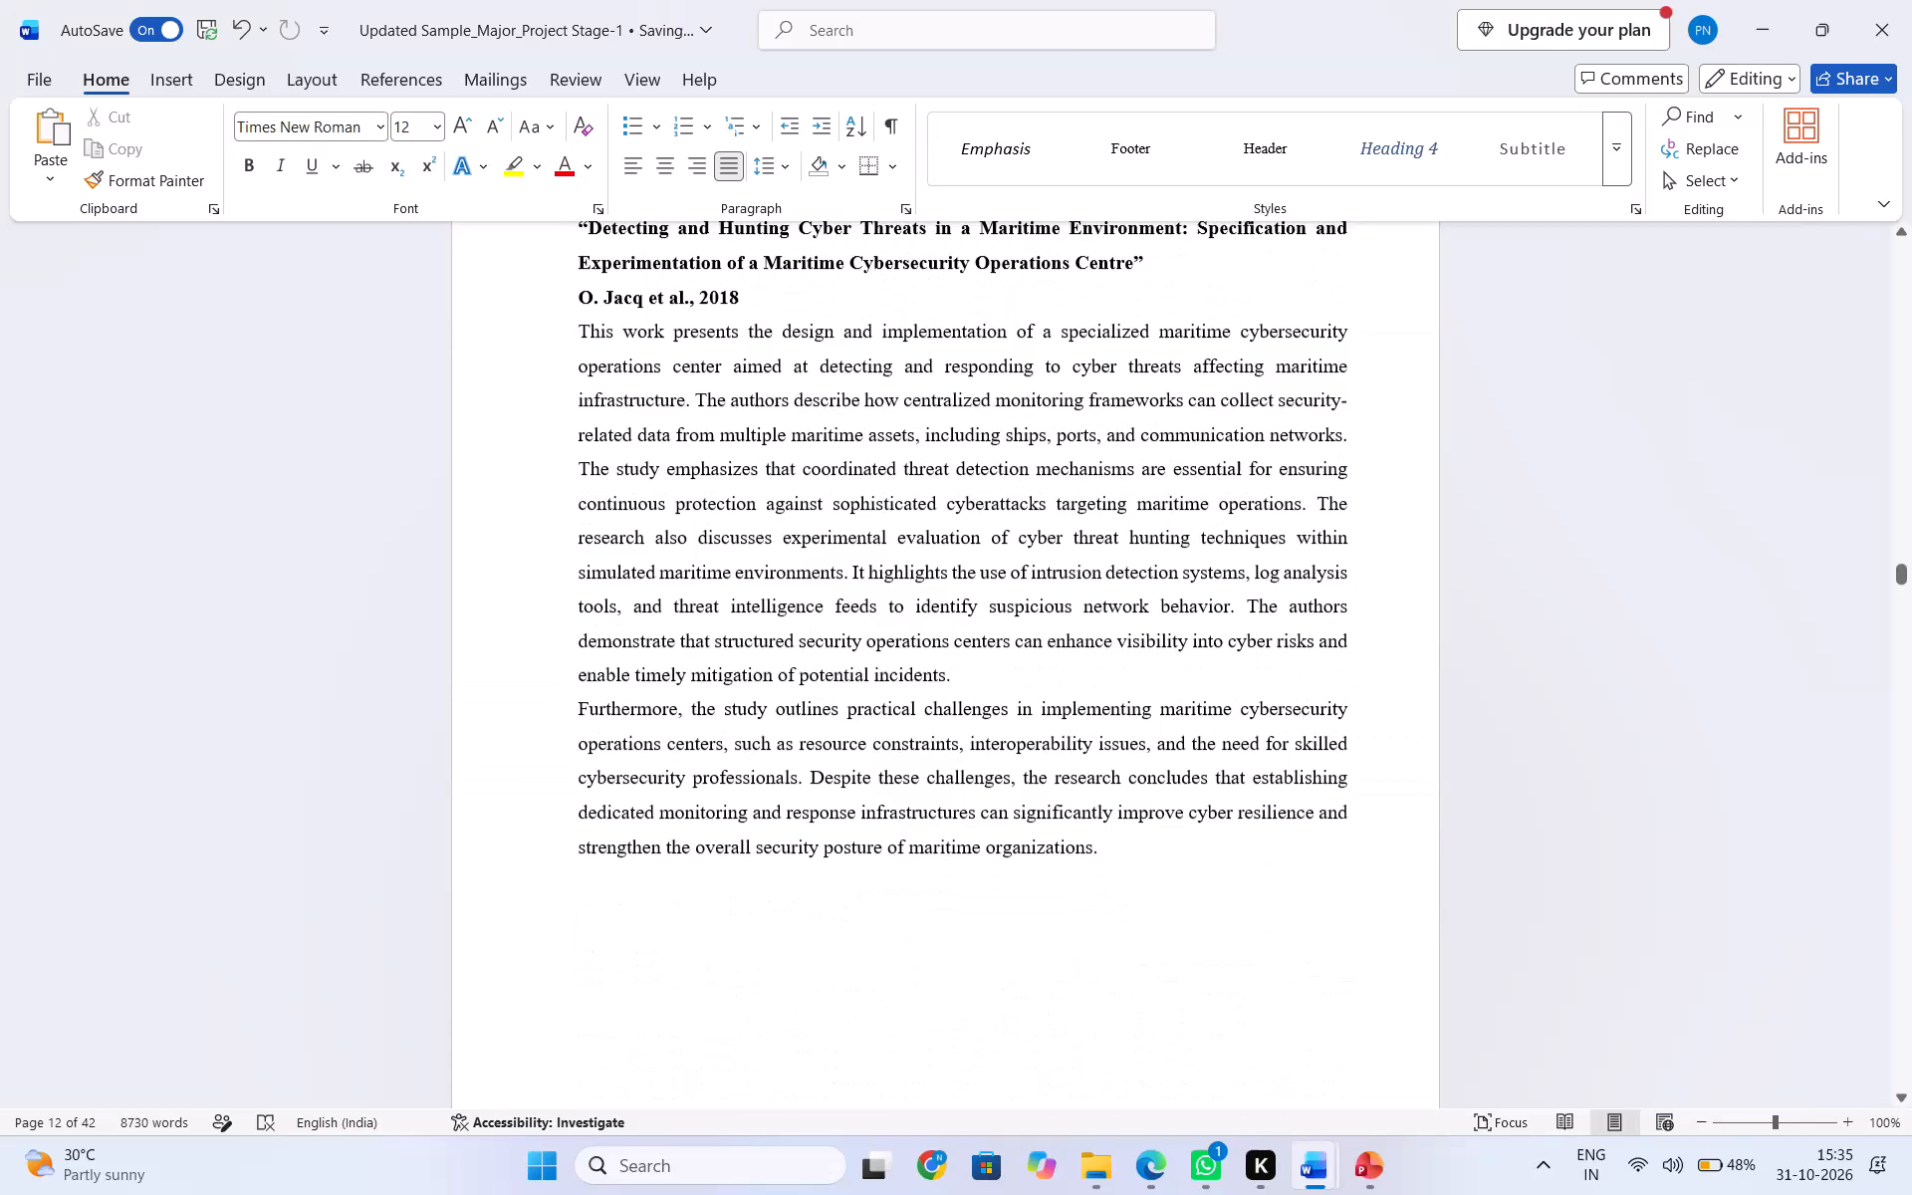
drag(1207, 558, 1128, 1073)
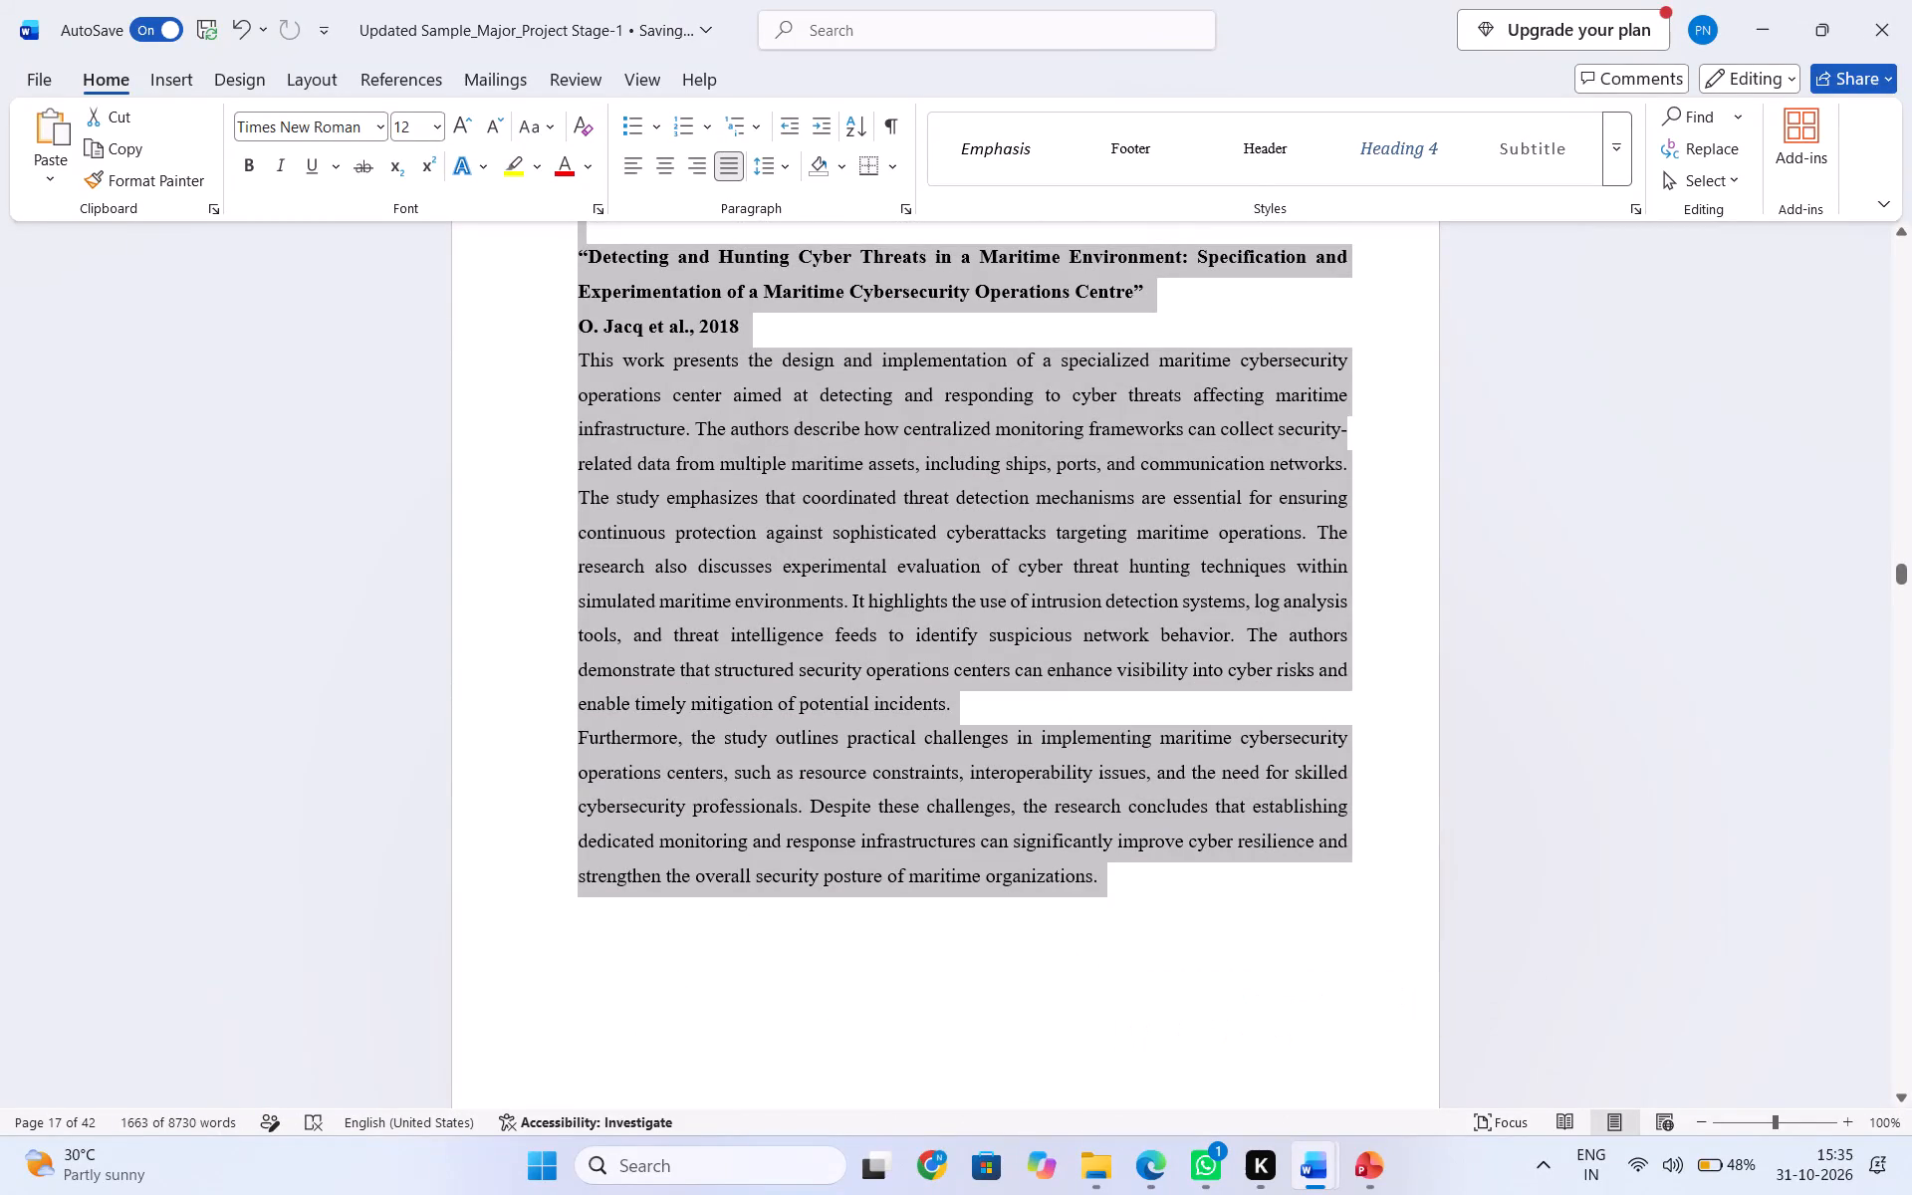
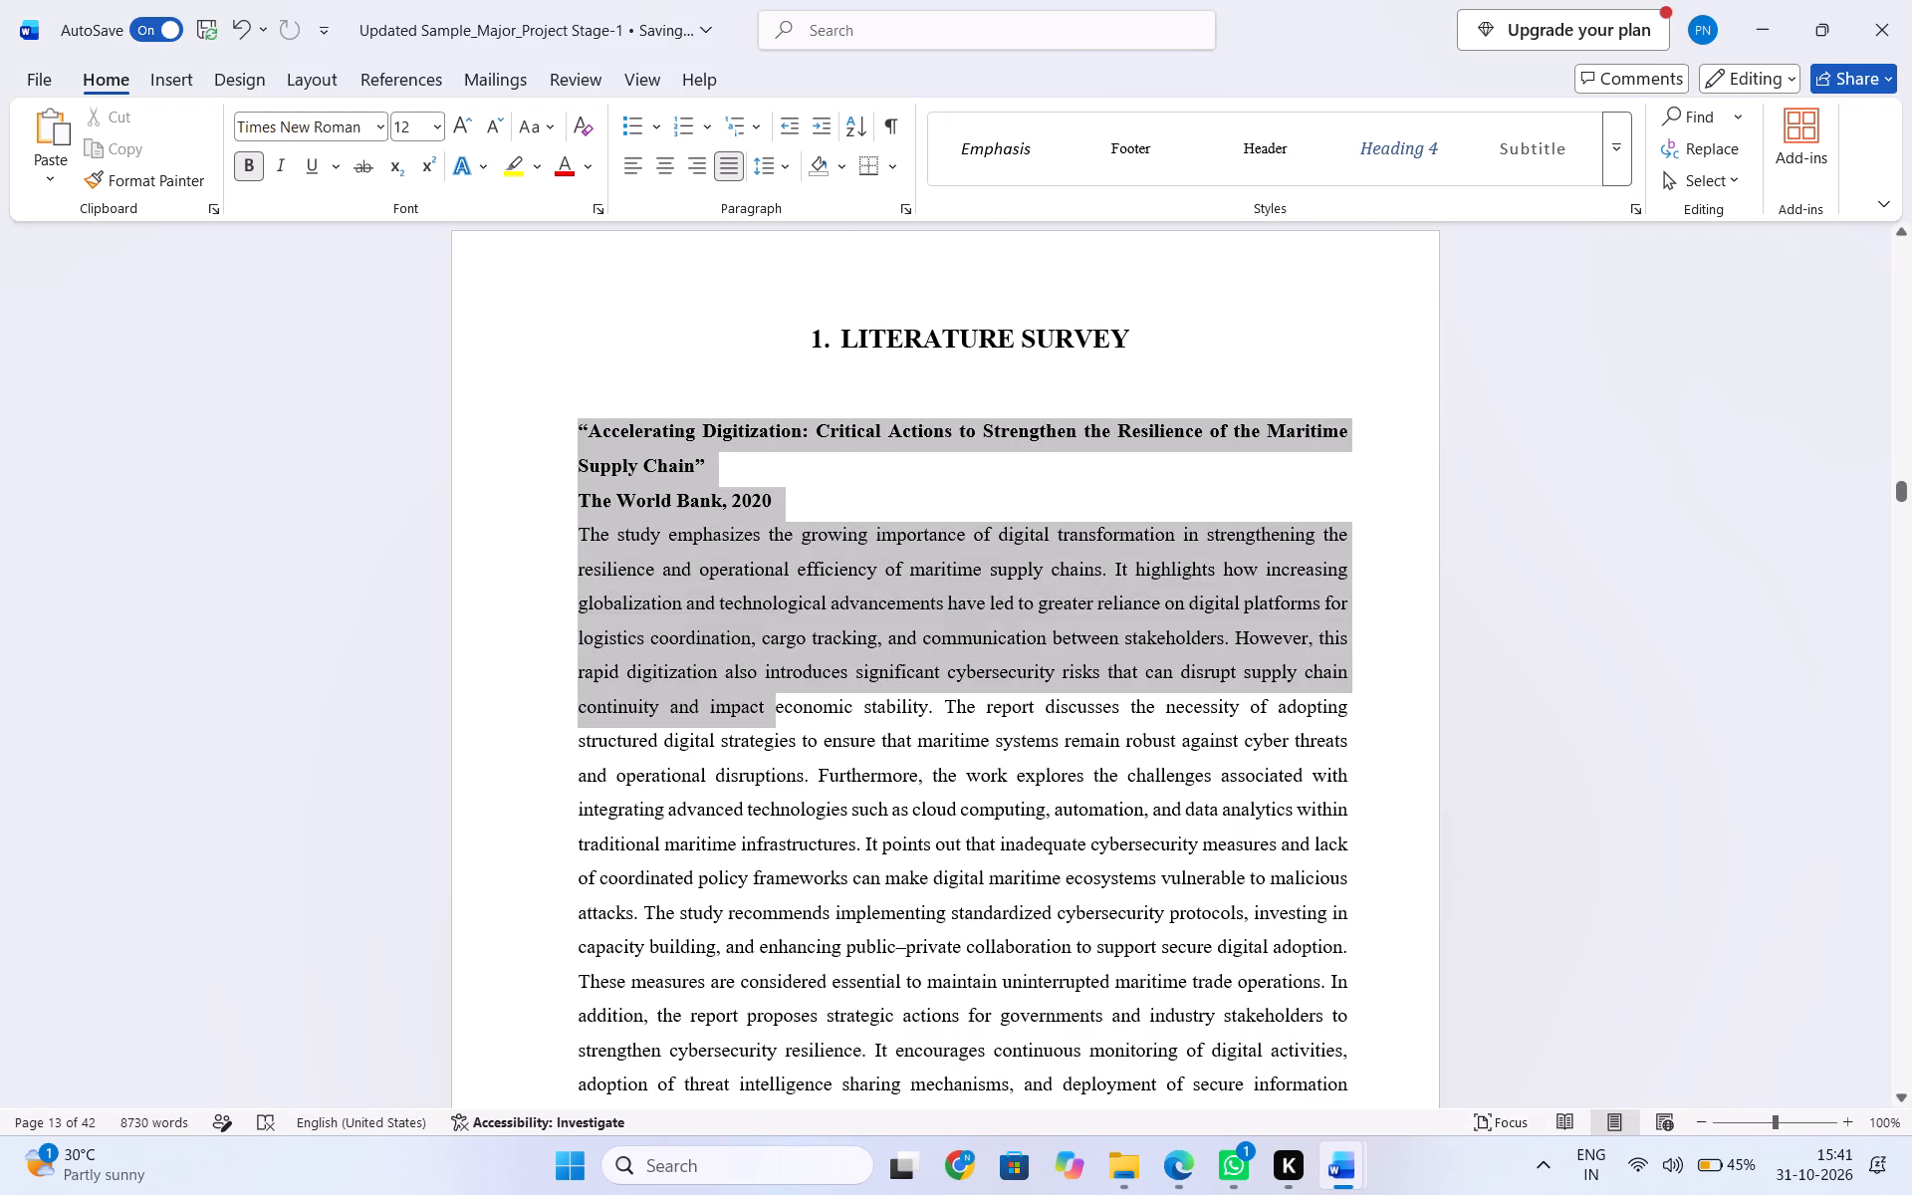
drag(798, 920, 863, 1183)
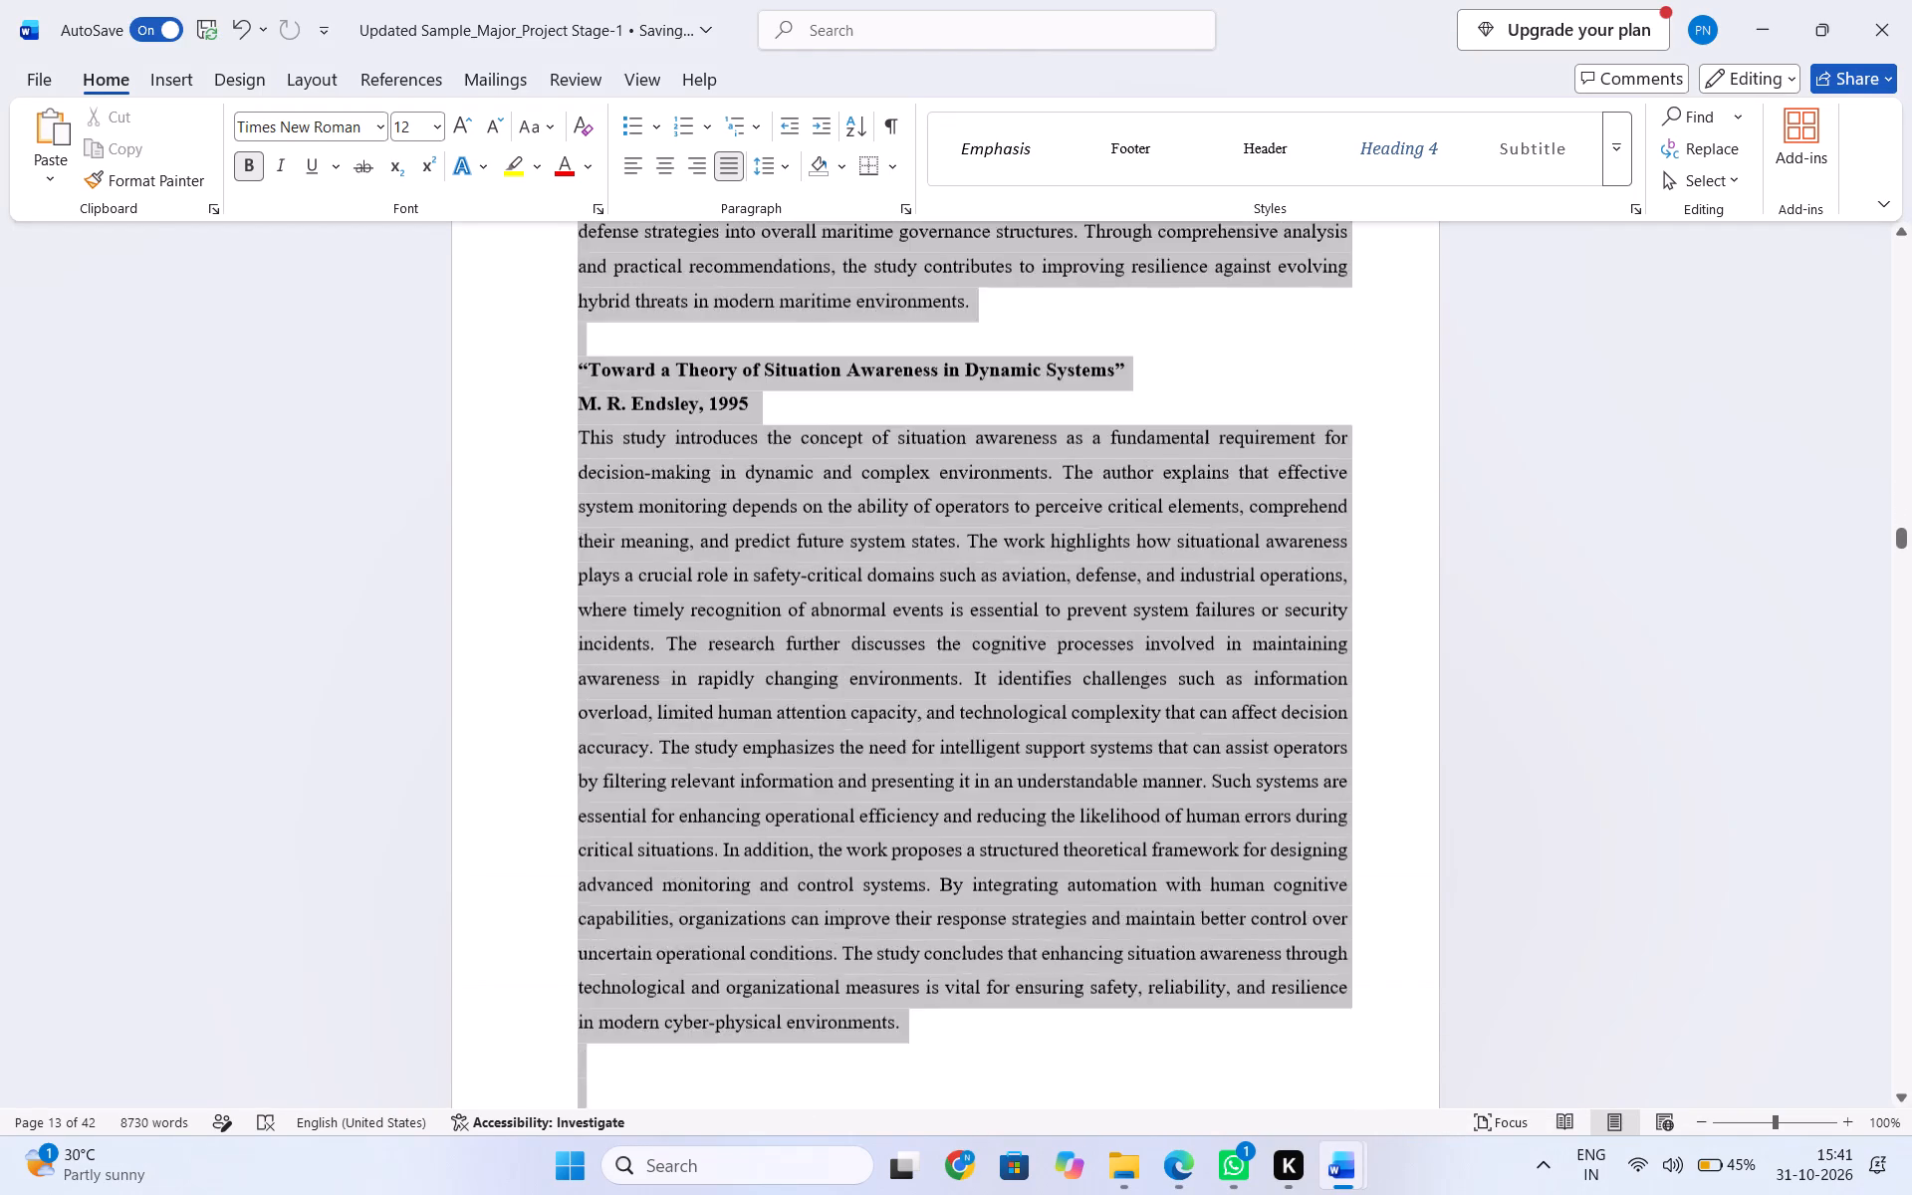
drag(863, 1183, 972, 1098)
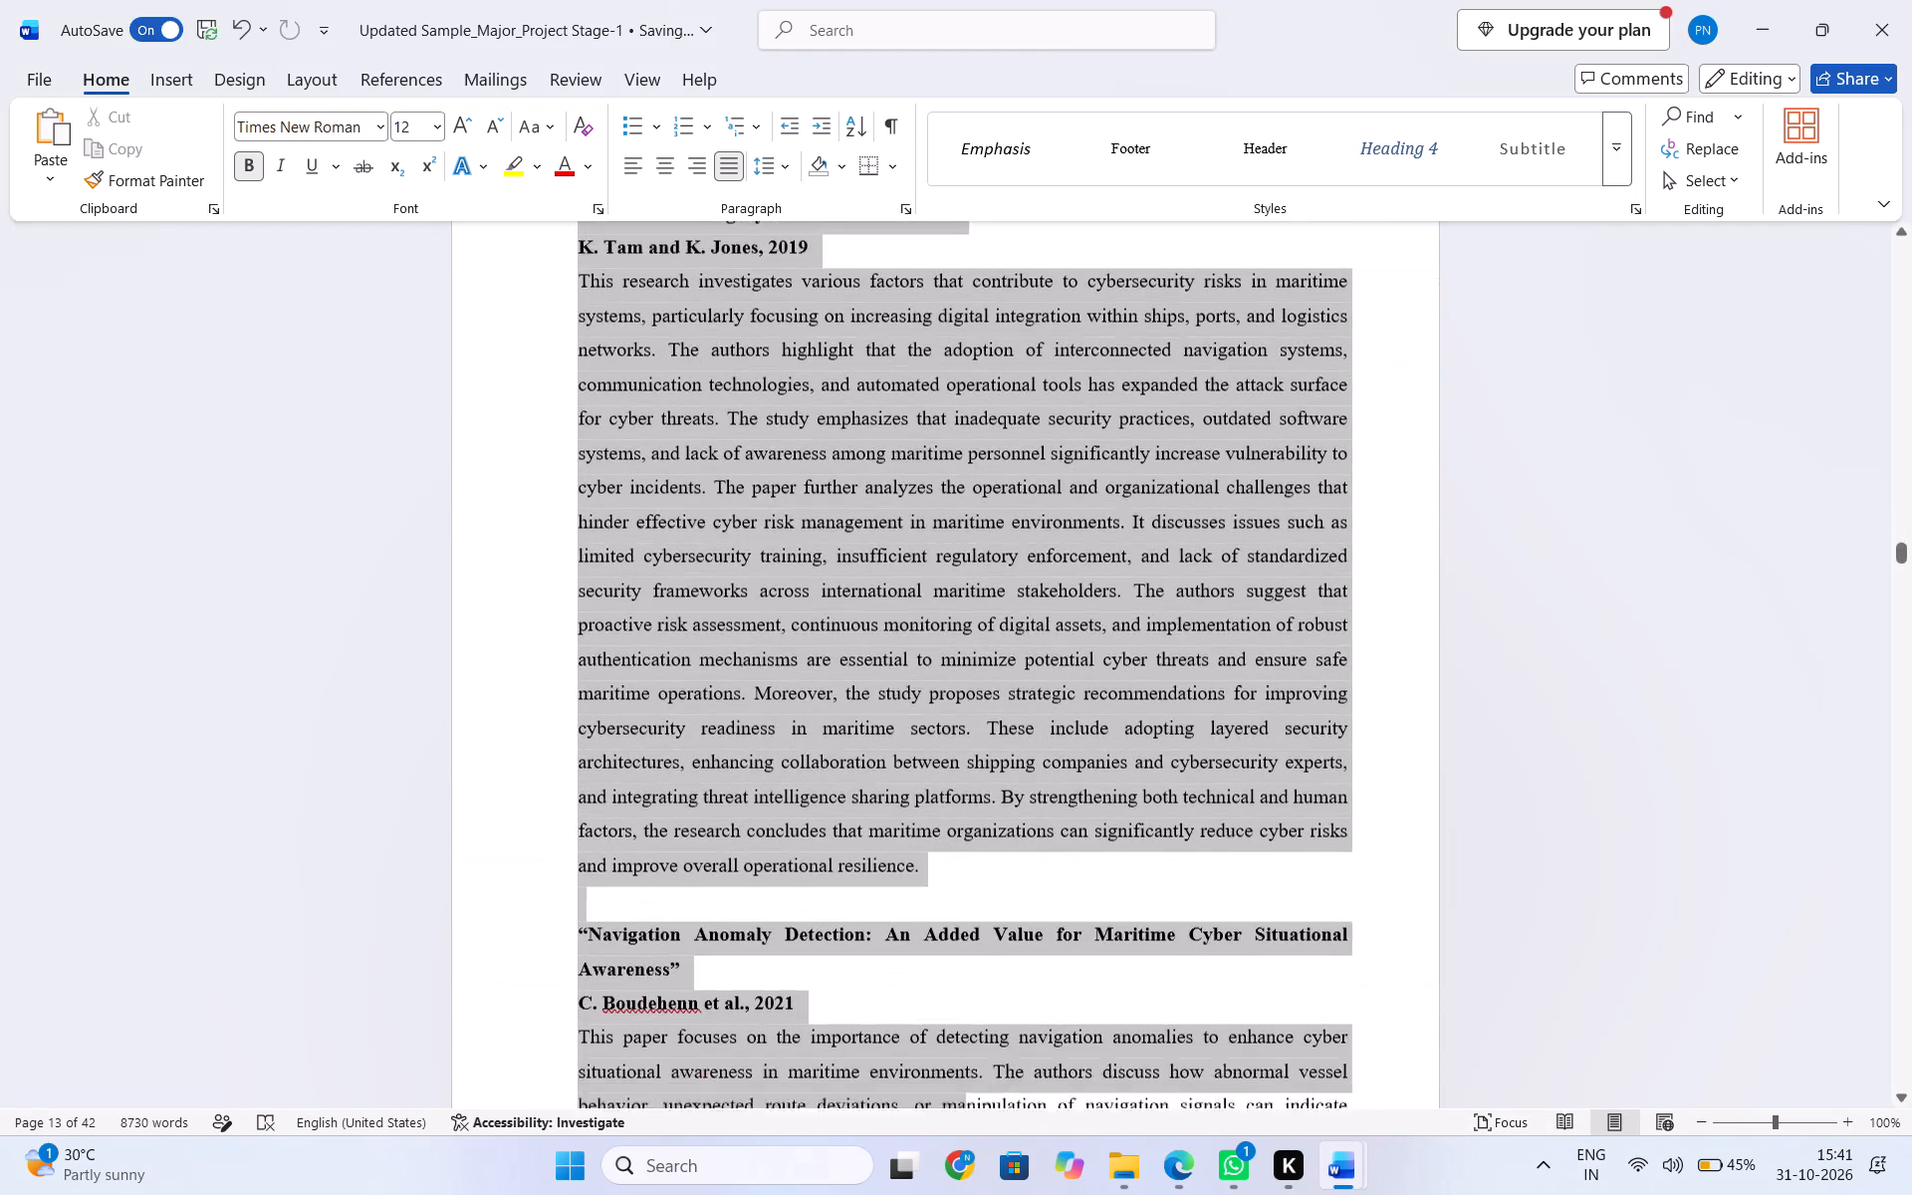
drag(972, 1098, 1044, 1110)
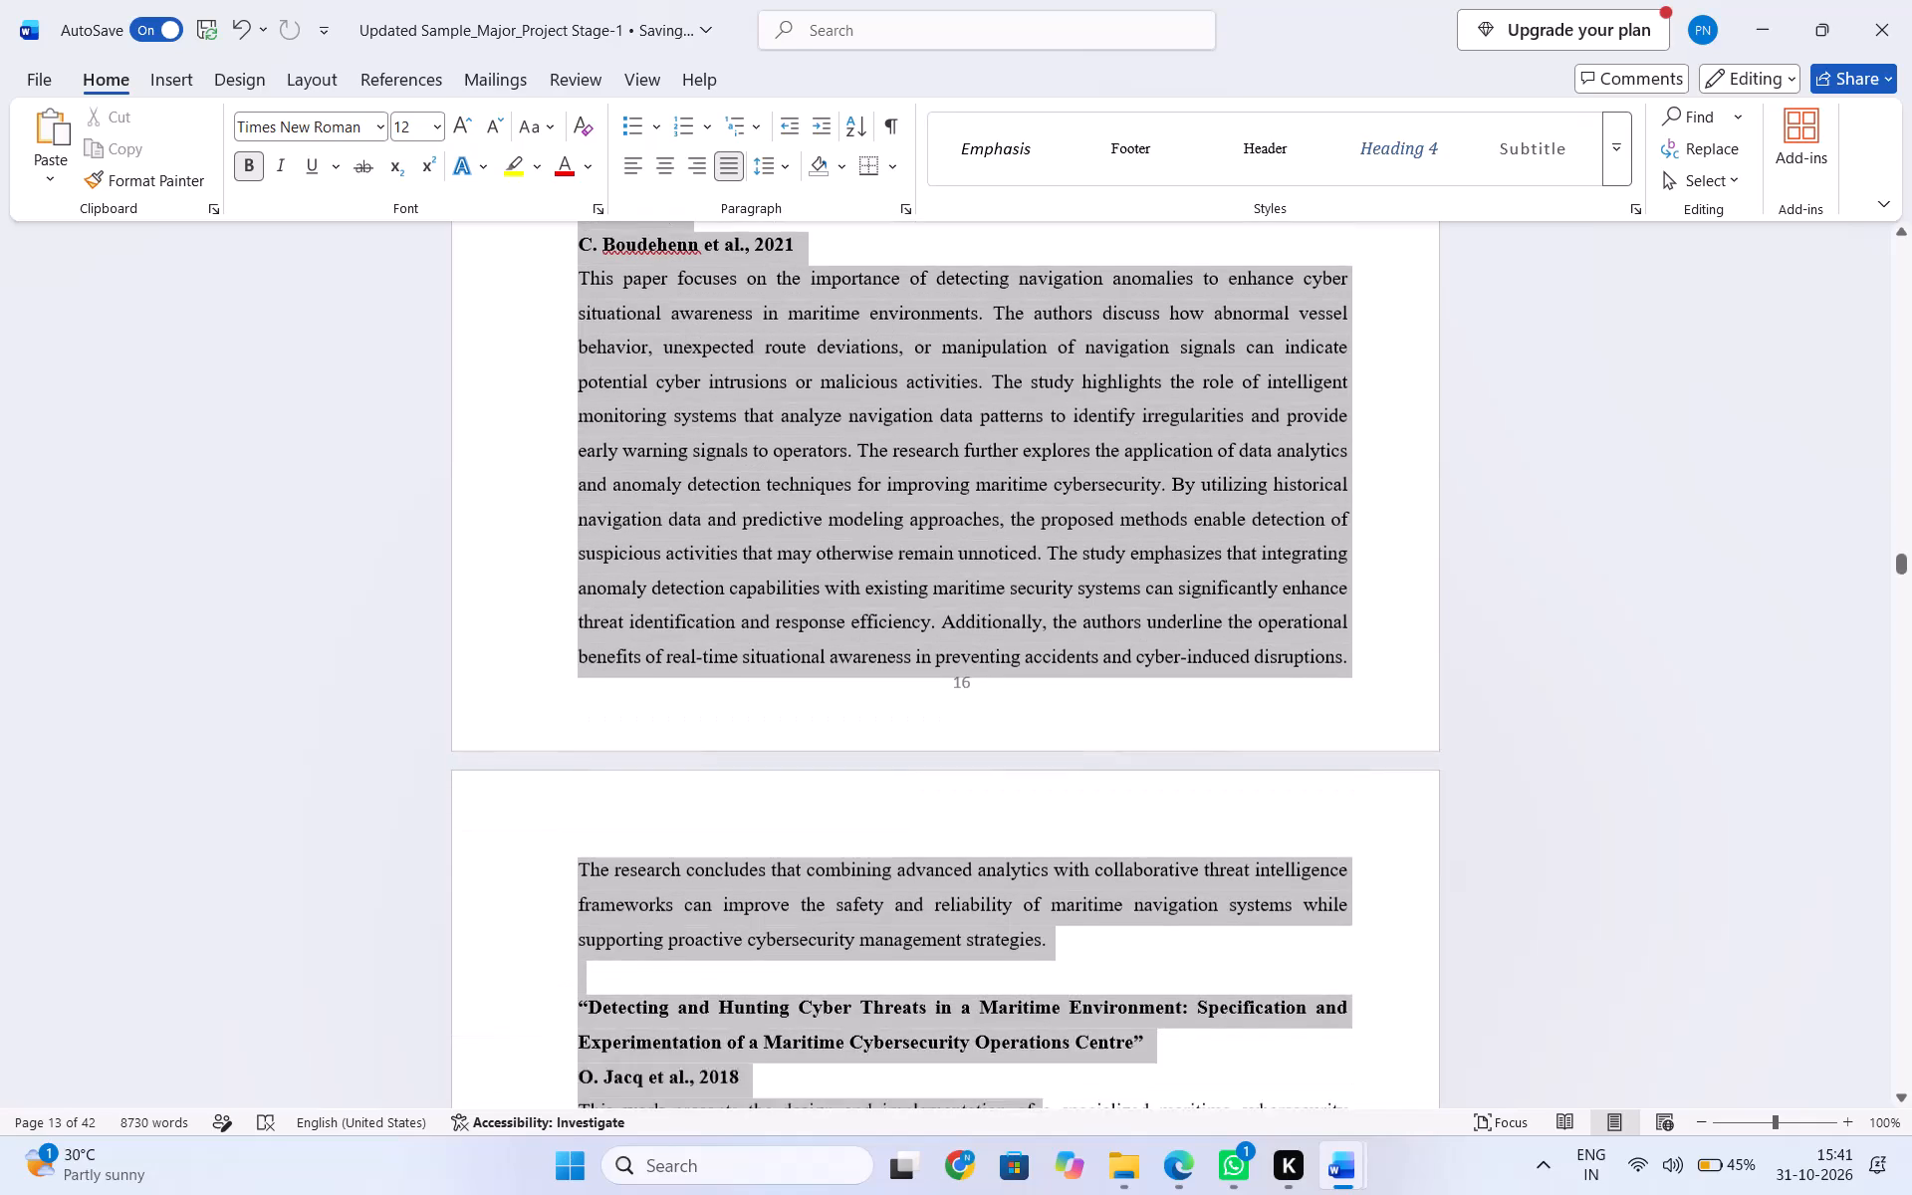
drag(1044, 1110, 1045, 1125)
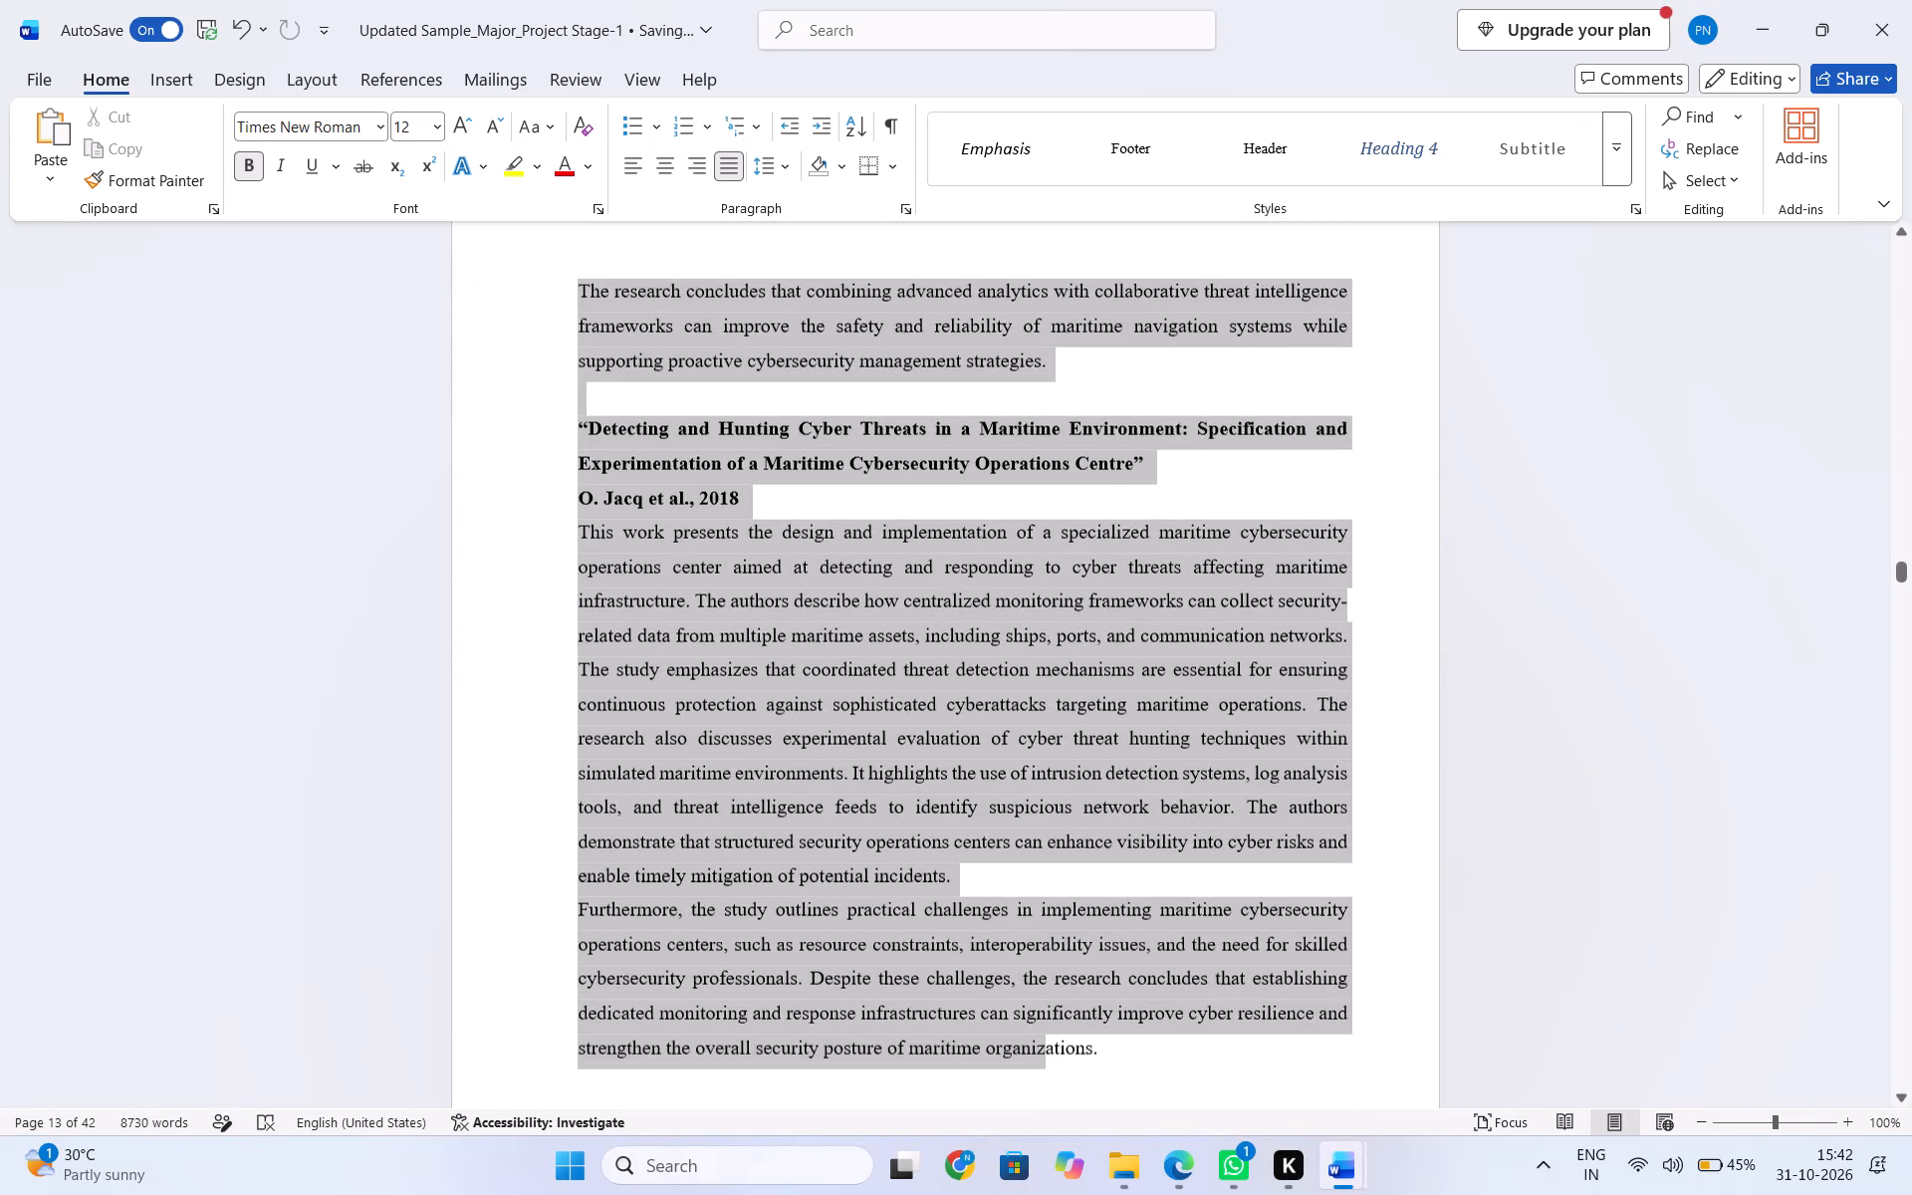
drag(1045, 1125, 1105, 936)
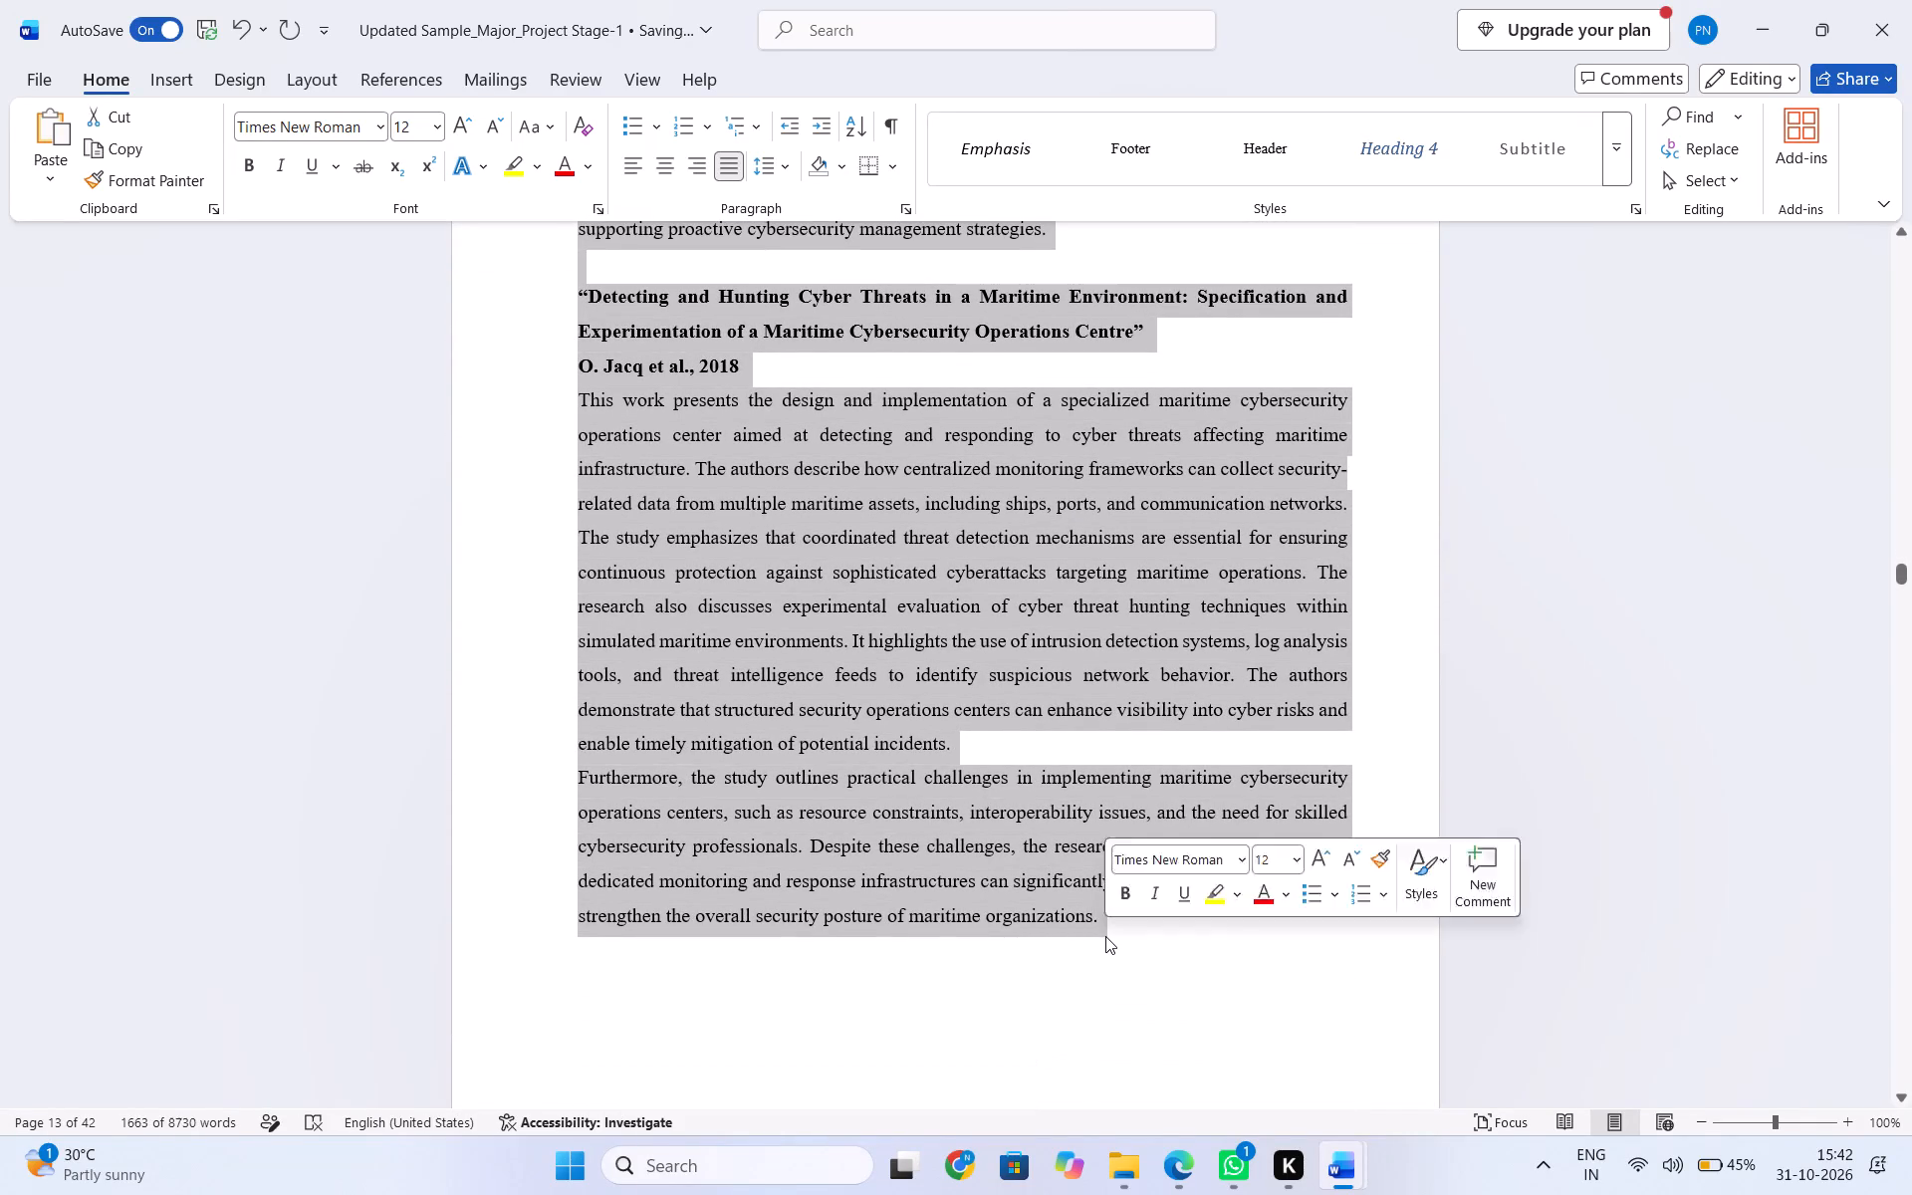
key(ctrl+v)
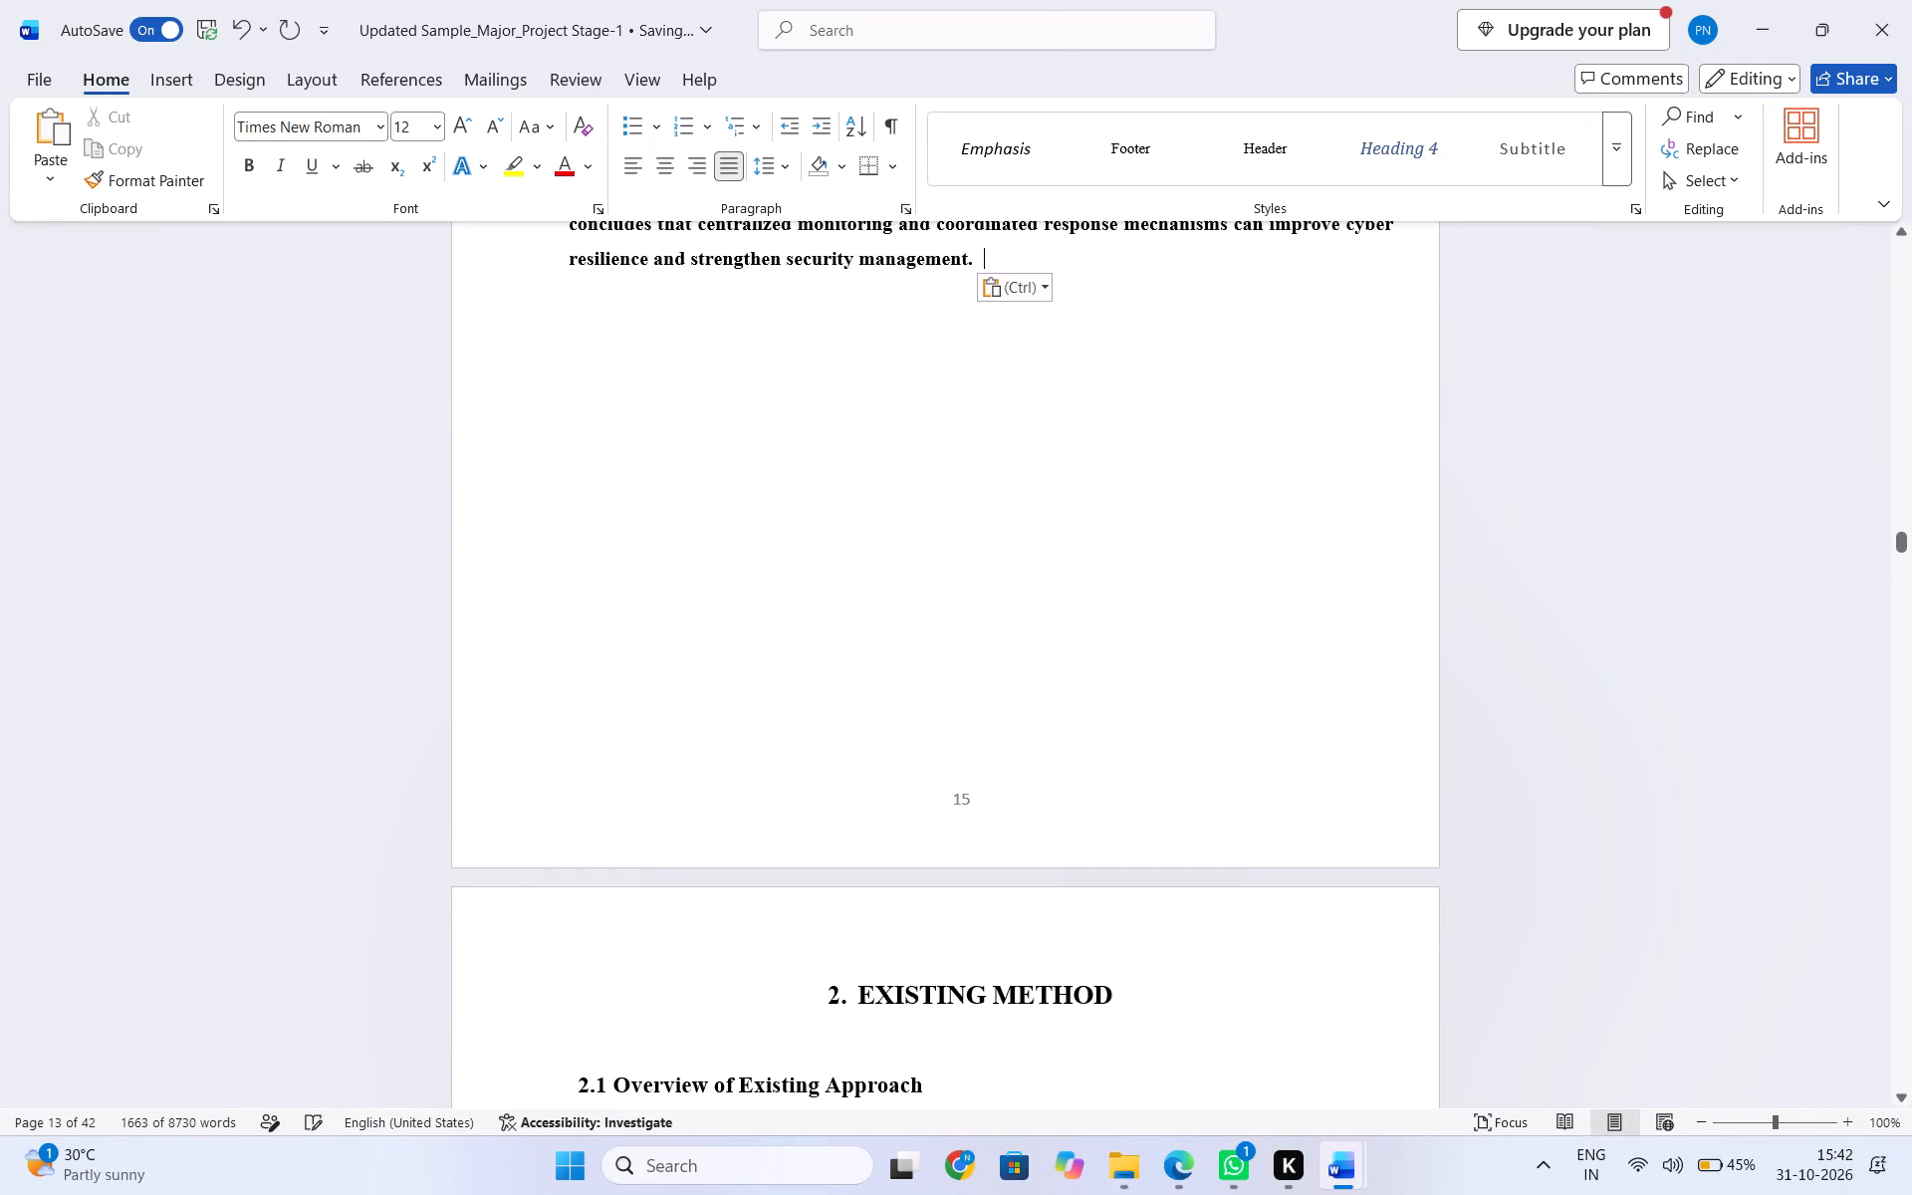
Remove the bold formatting from all eight pasted Literature Survey entries.
scroll(1062, 900, up, 5)
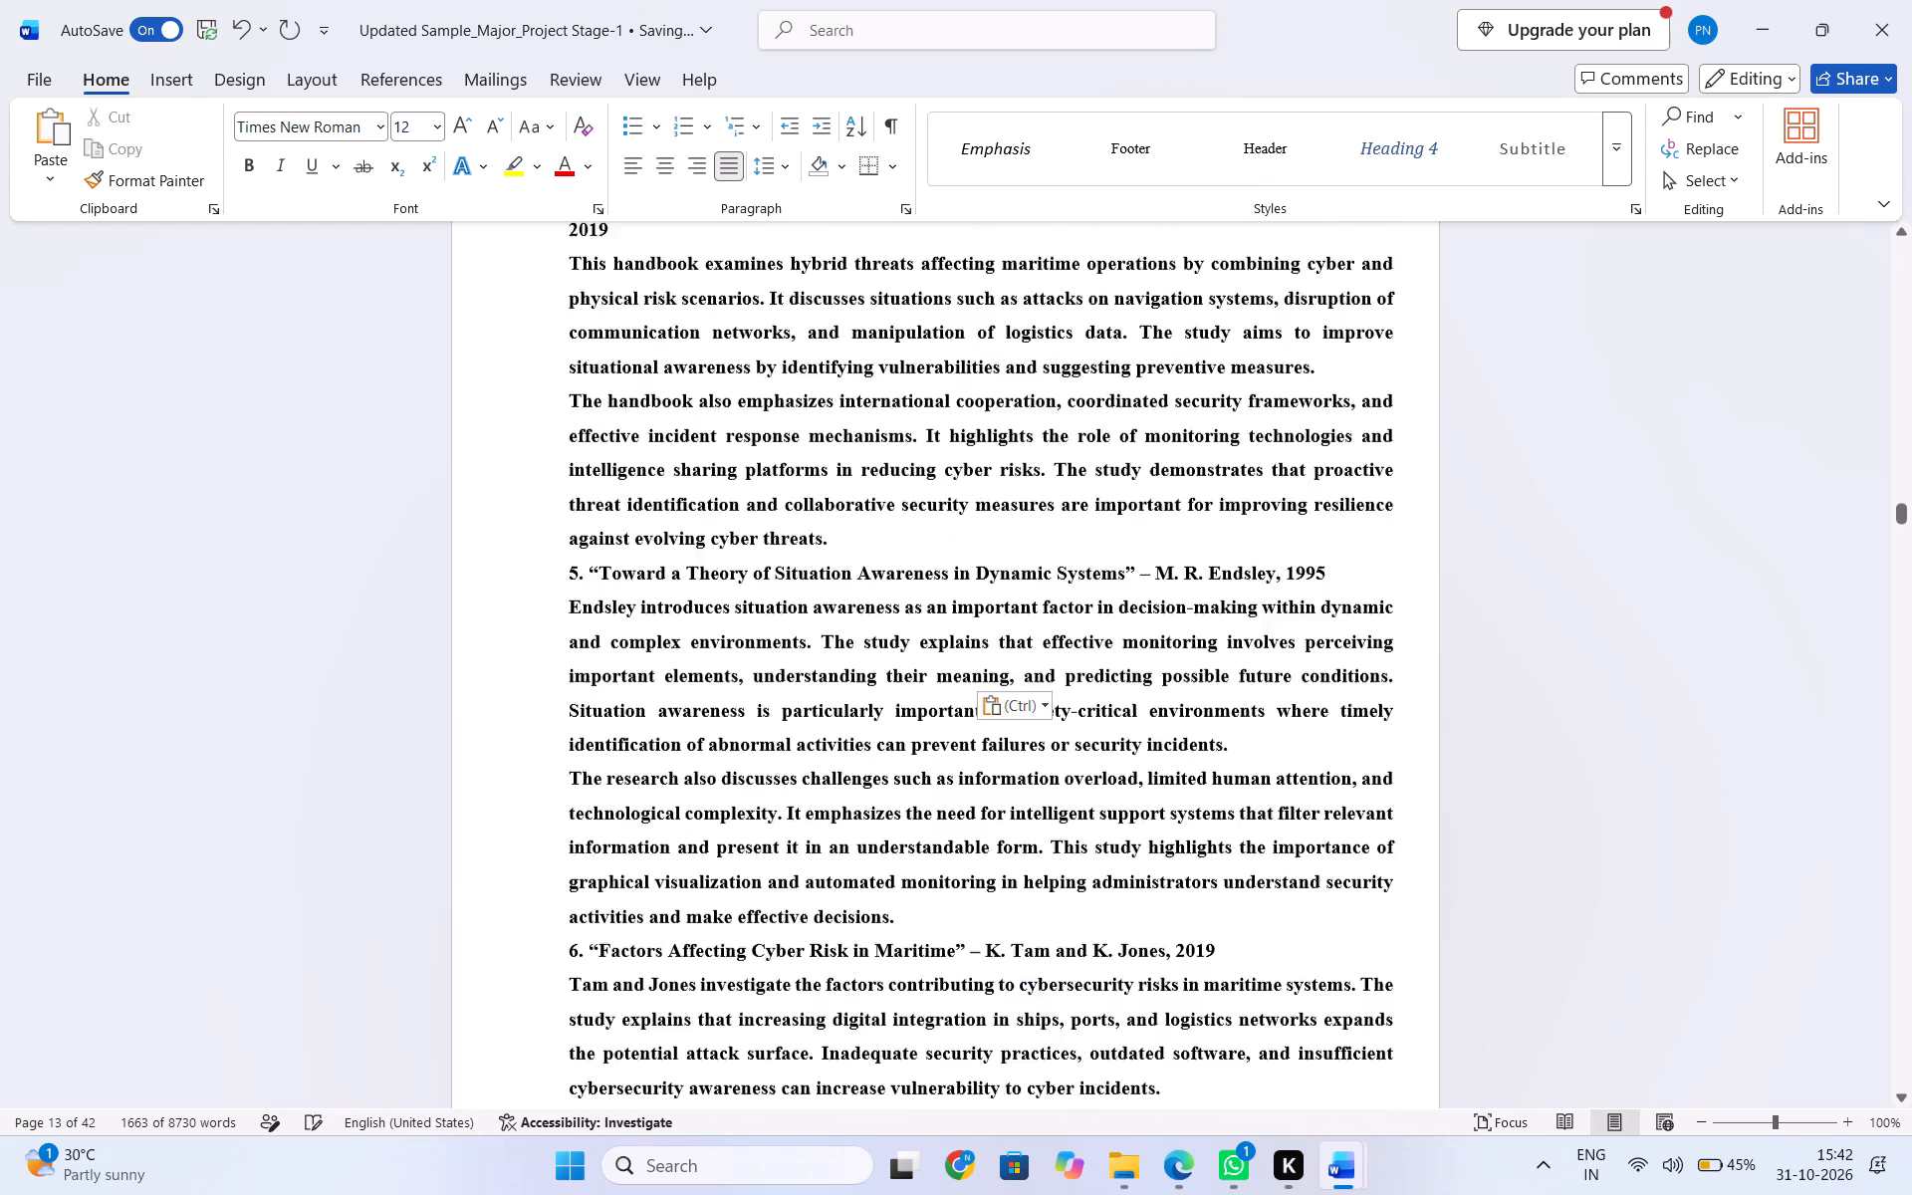
scroll(1062, 900, up, 8)
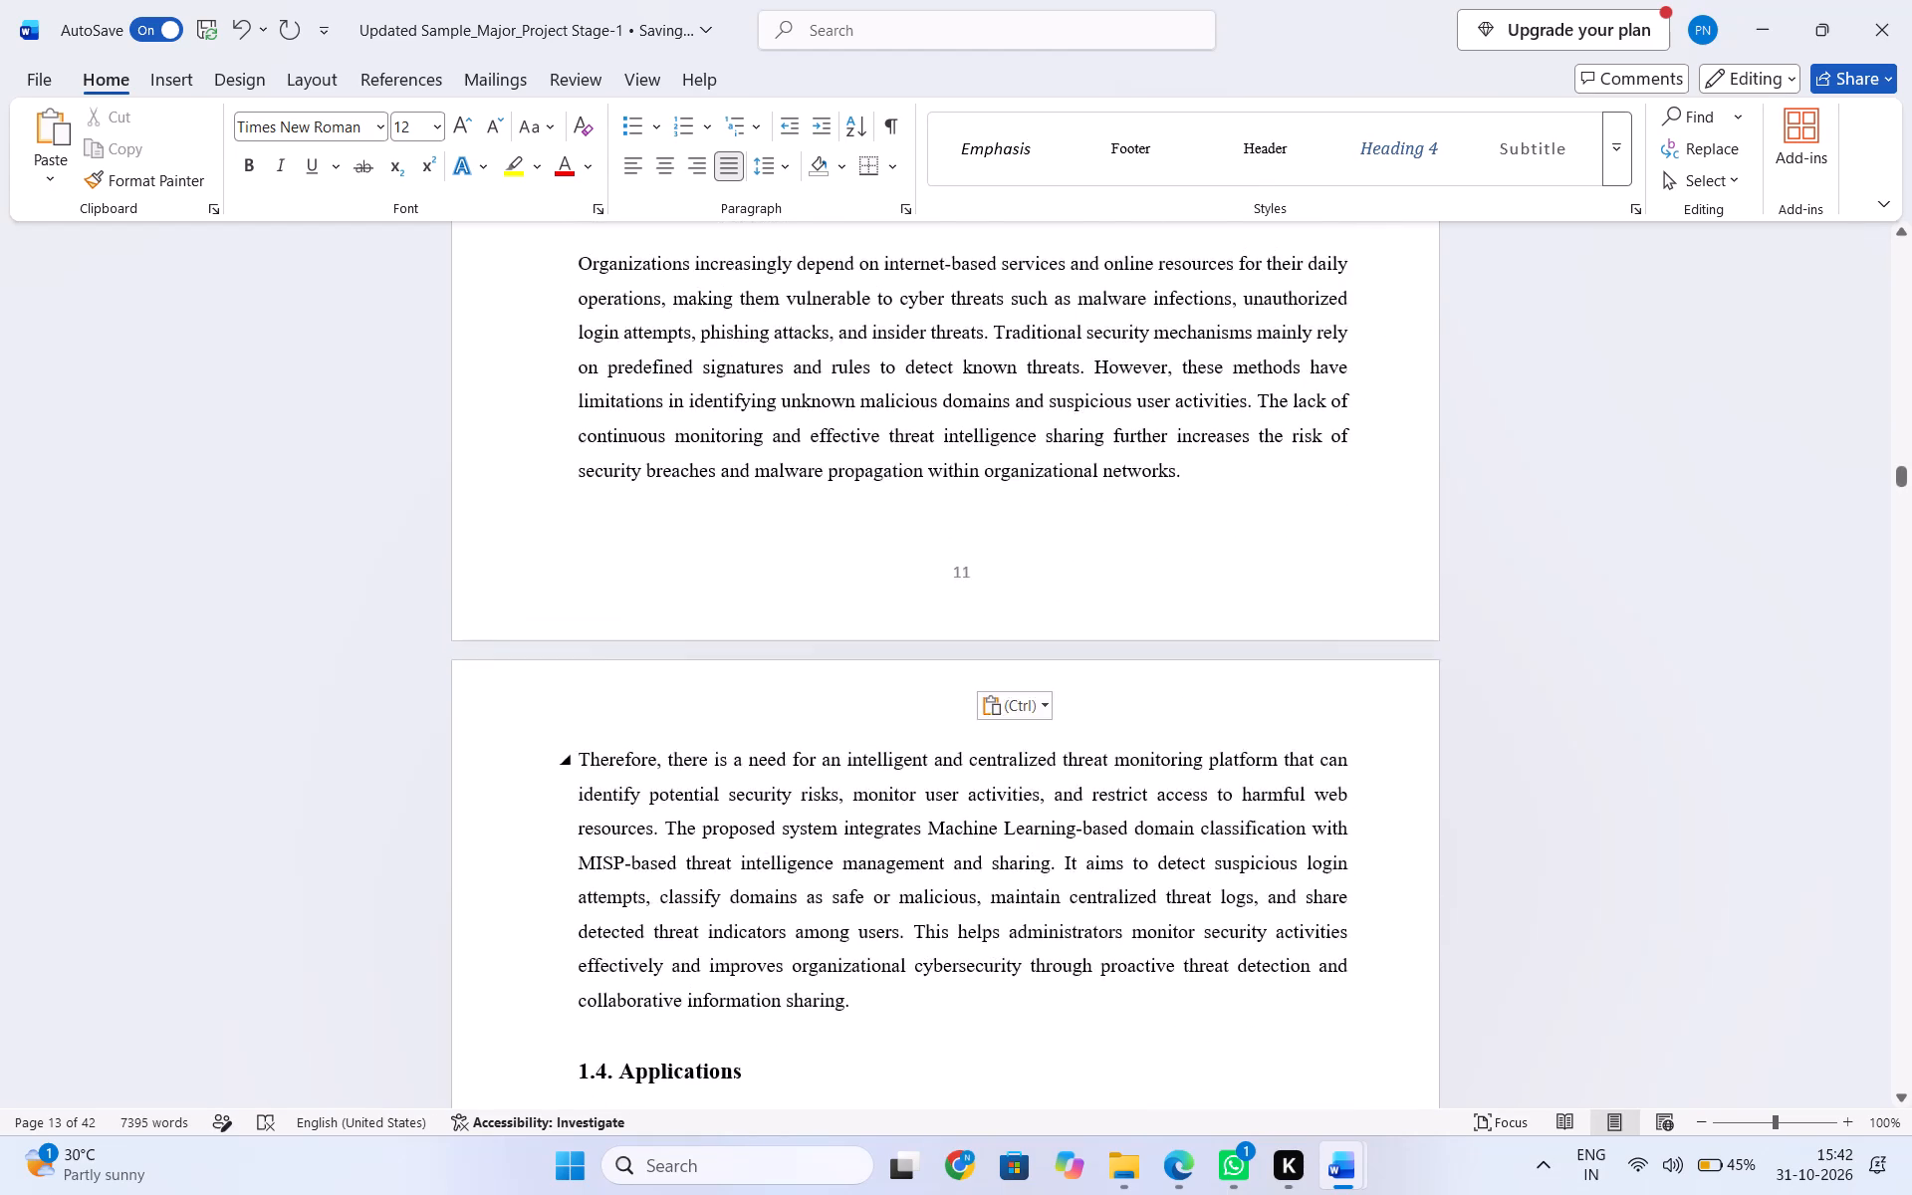
scroll(1062, 900, down, 4)
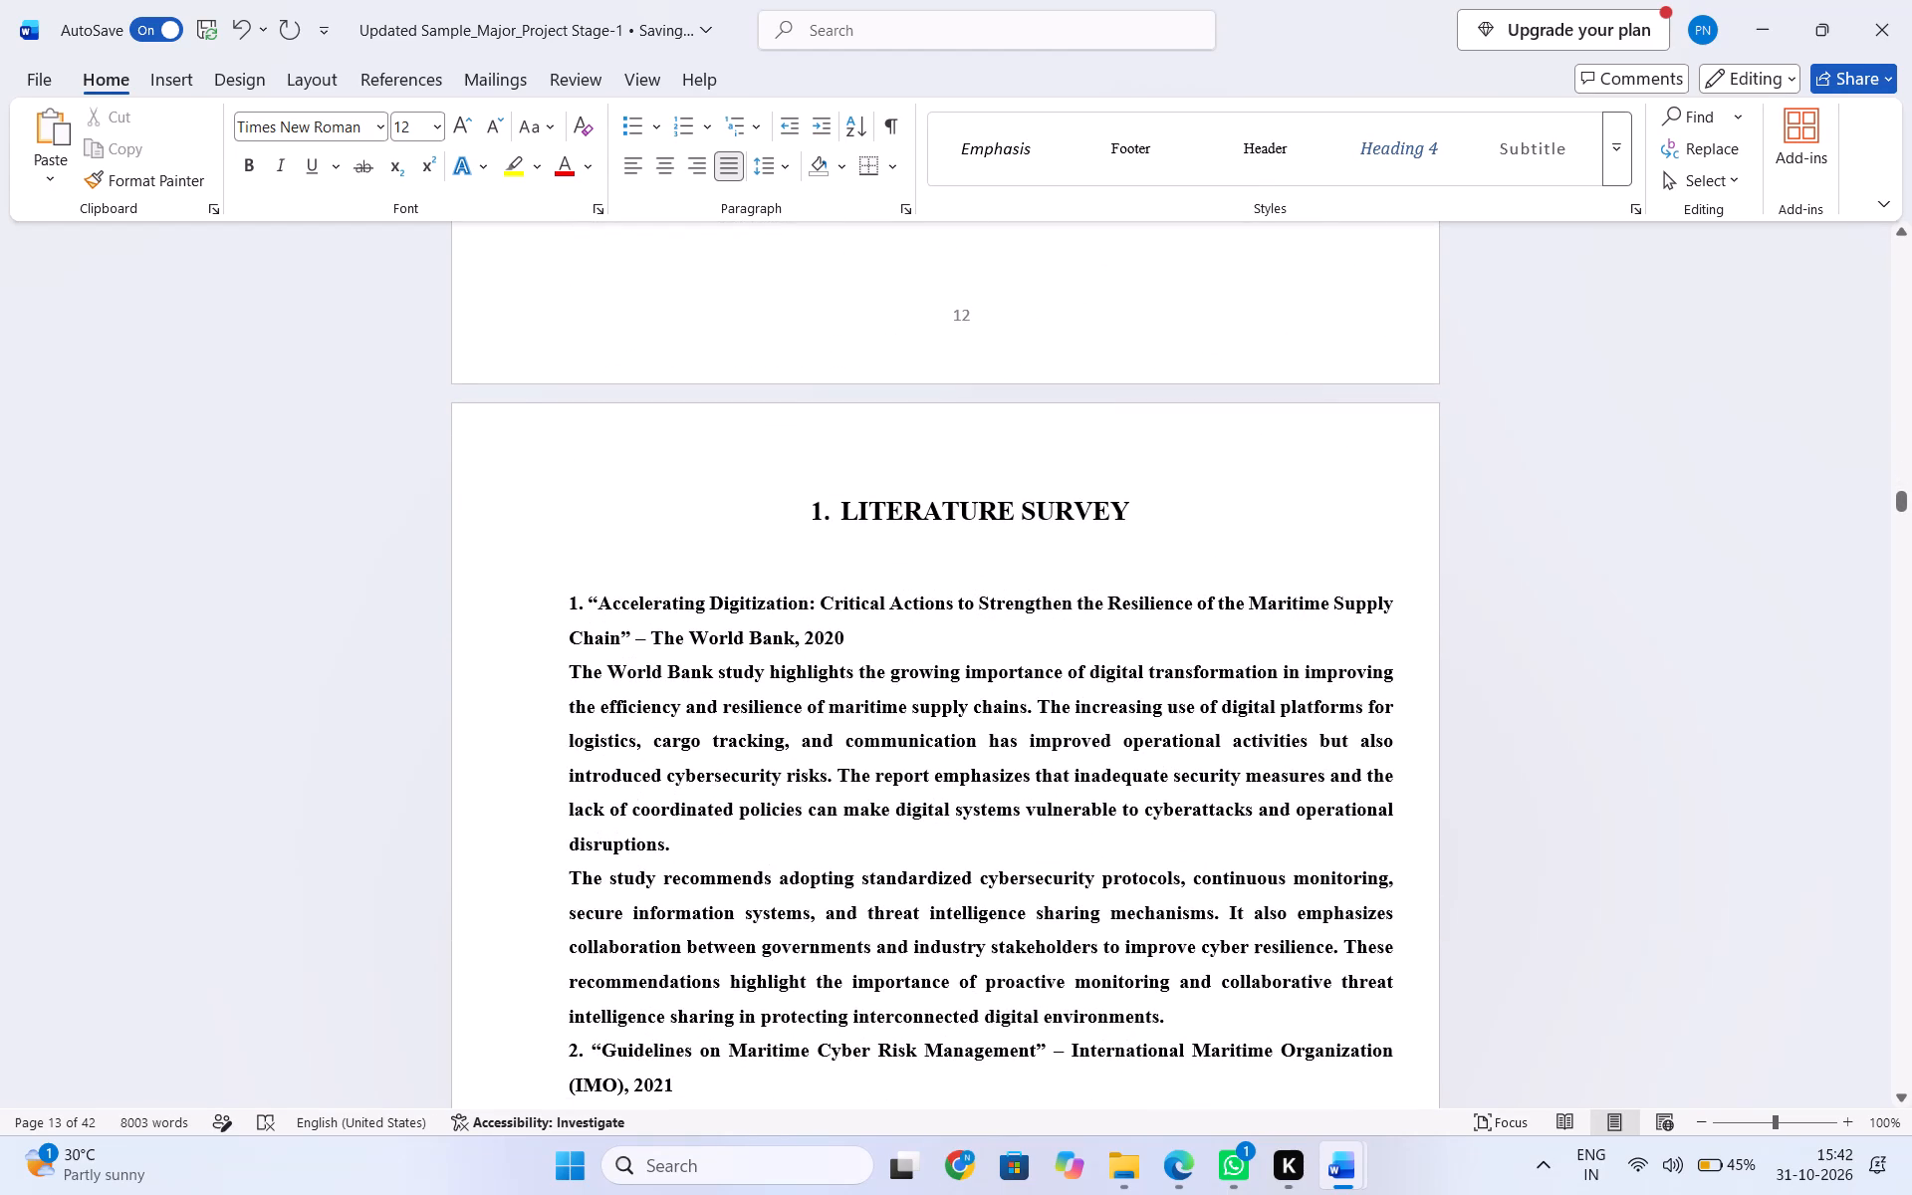
click(568, 607)
drag(565, 604, 956, 1194)
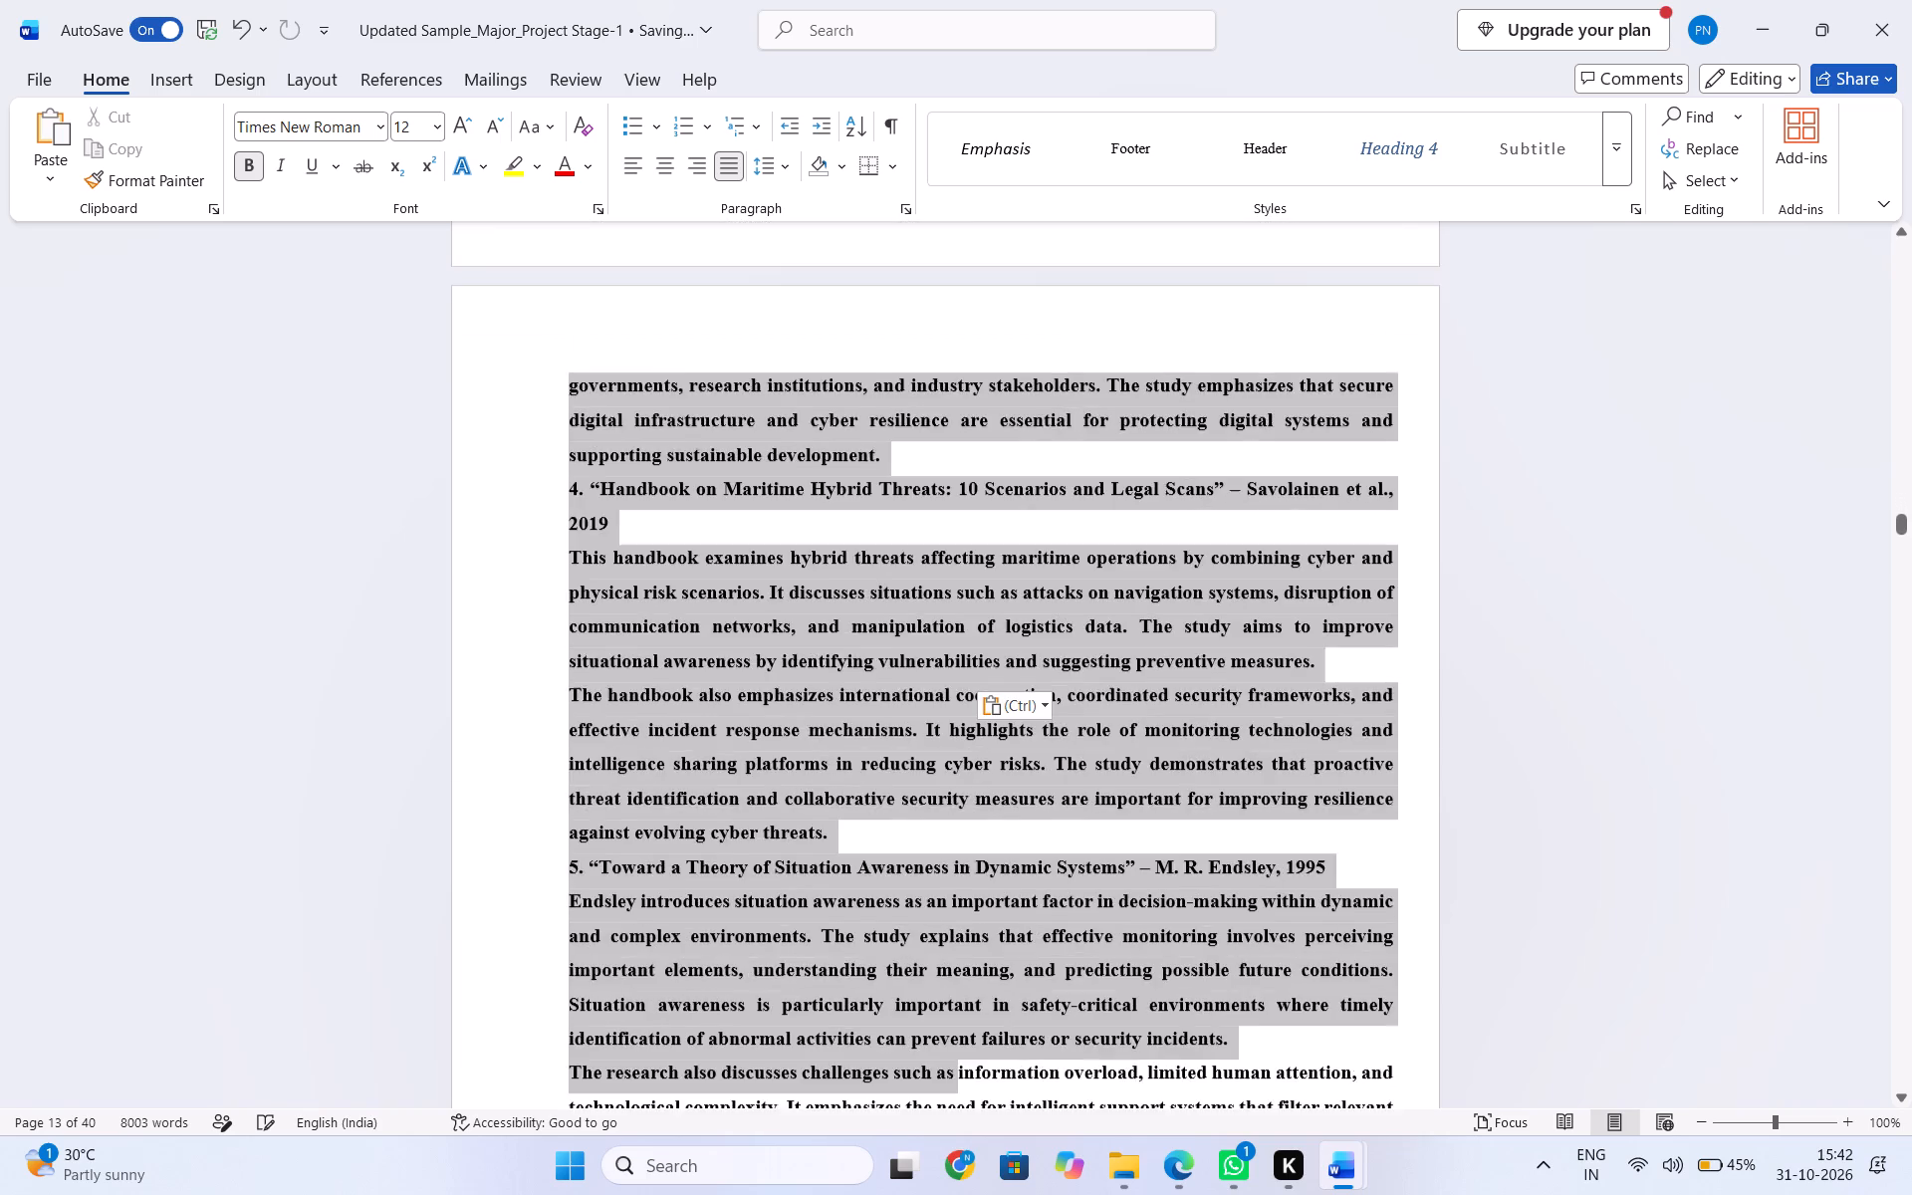
drag(956, 1194, 996, 463)
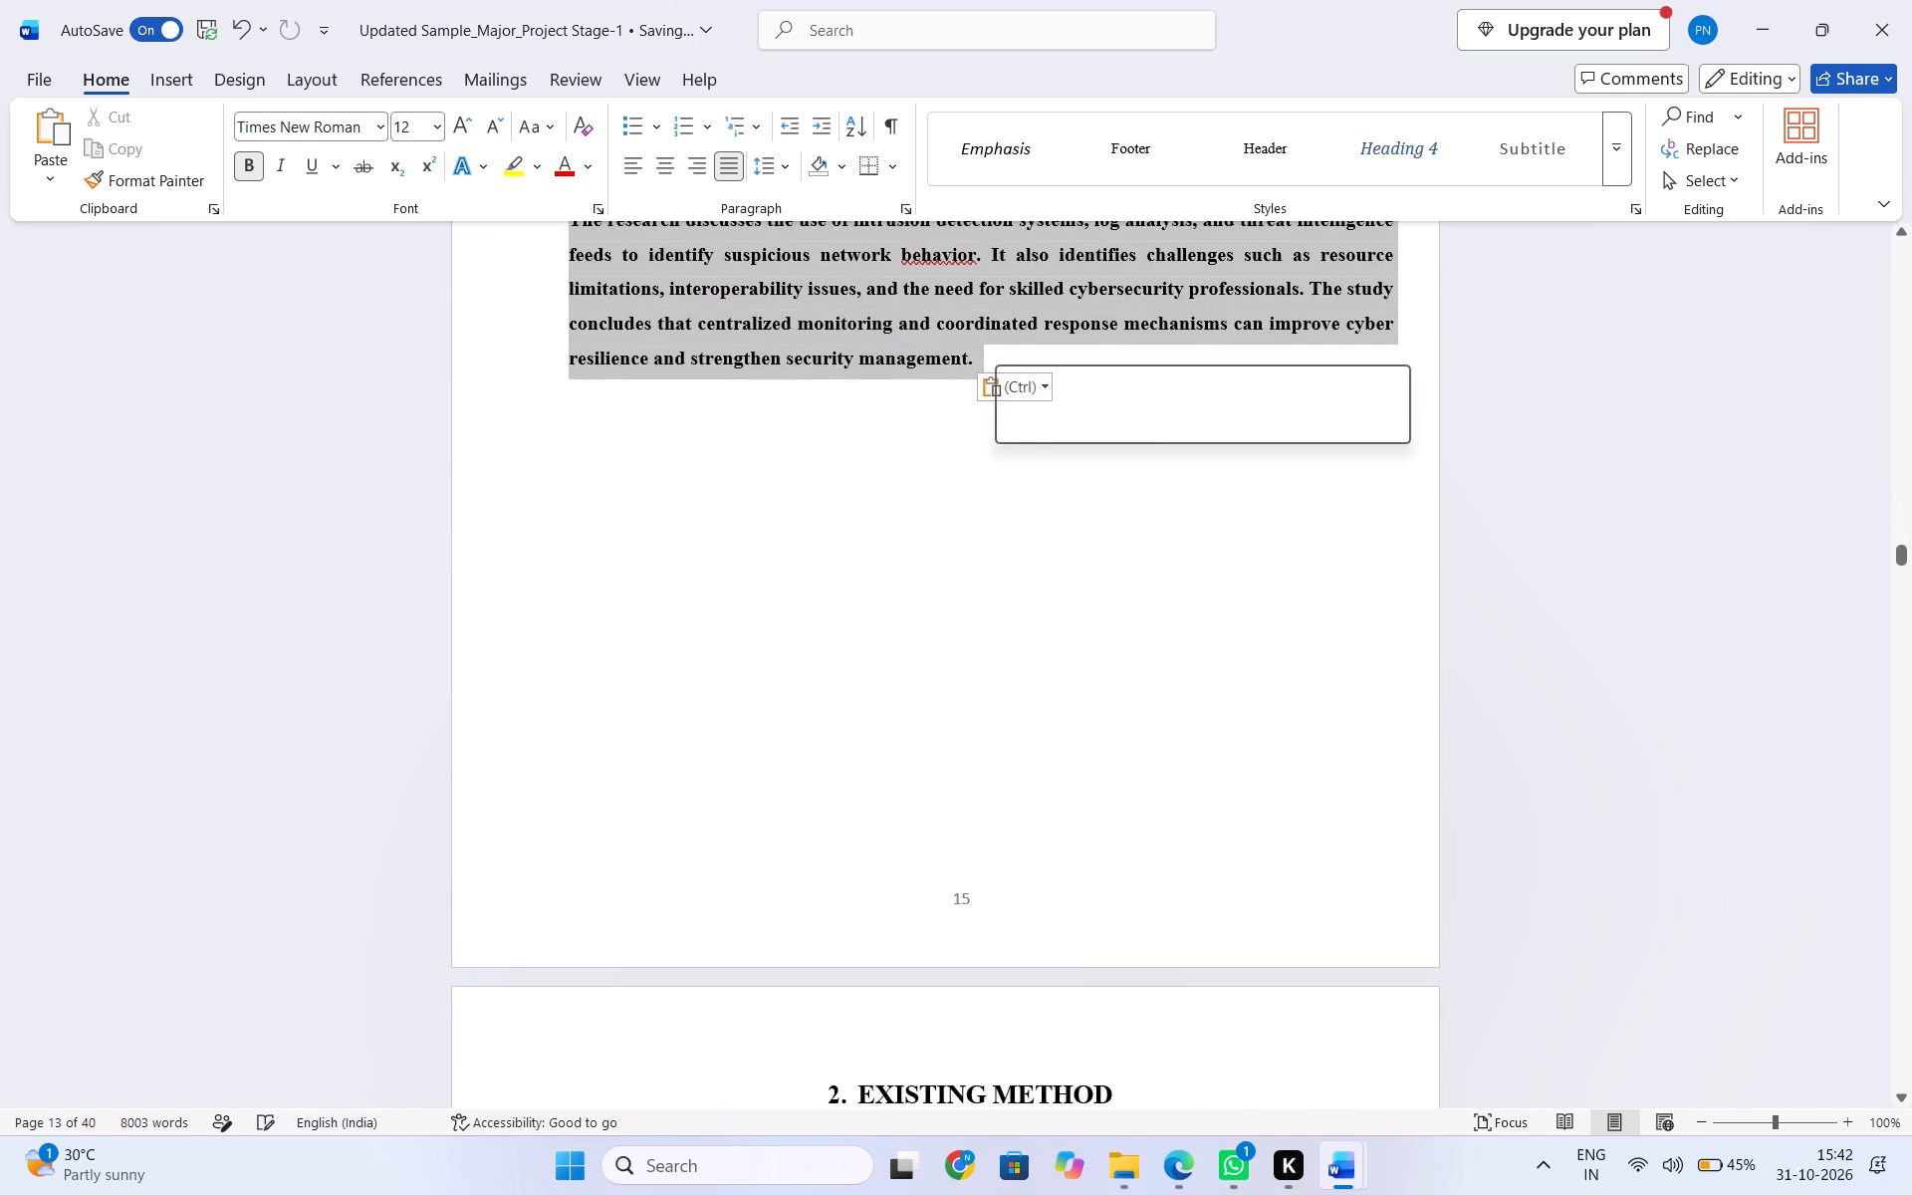
click(246, 173)
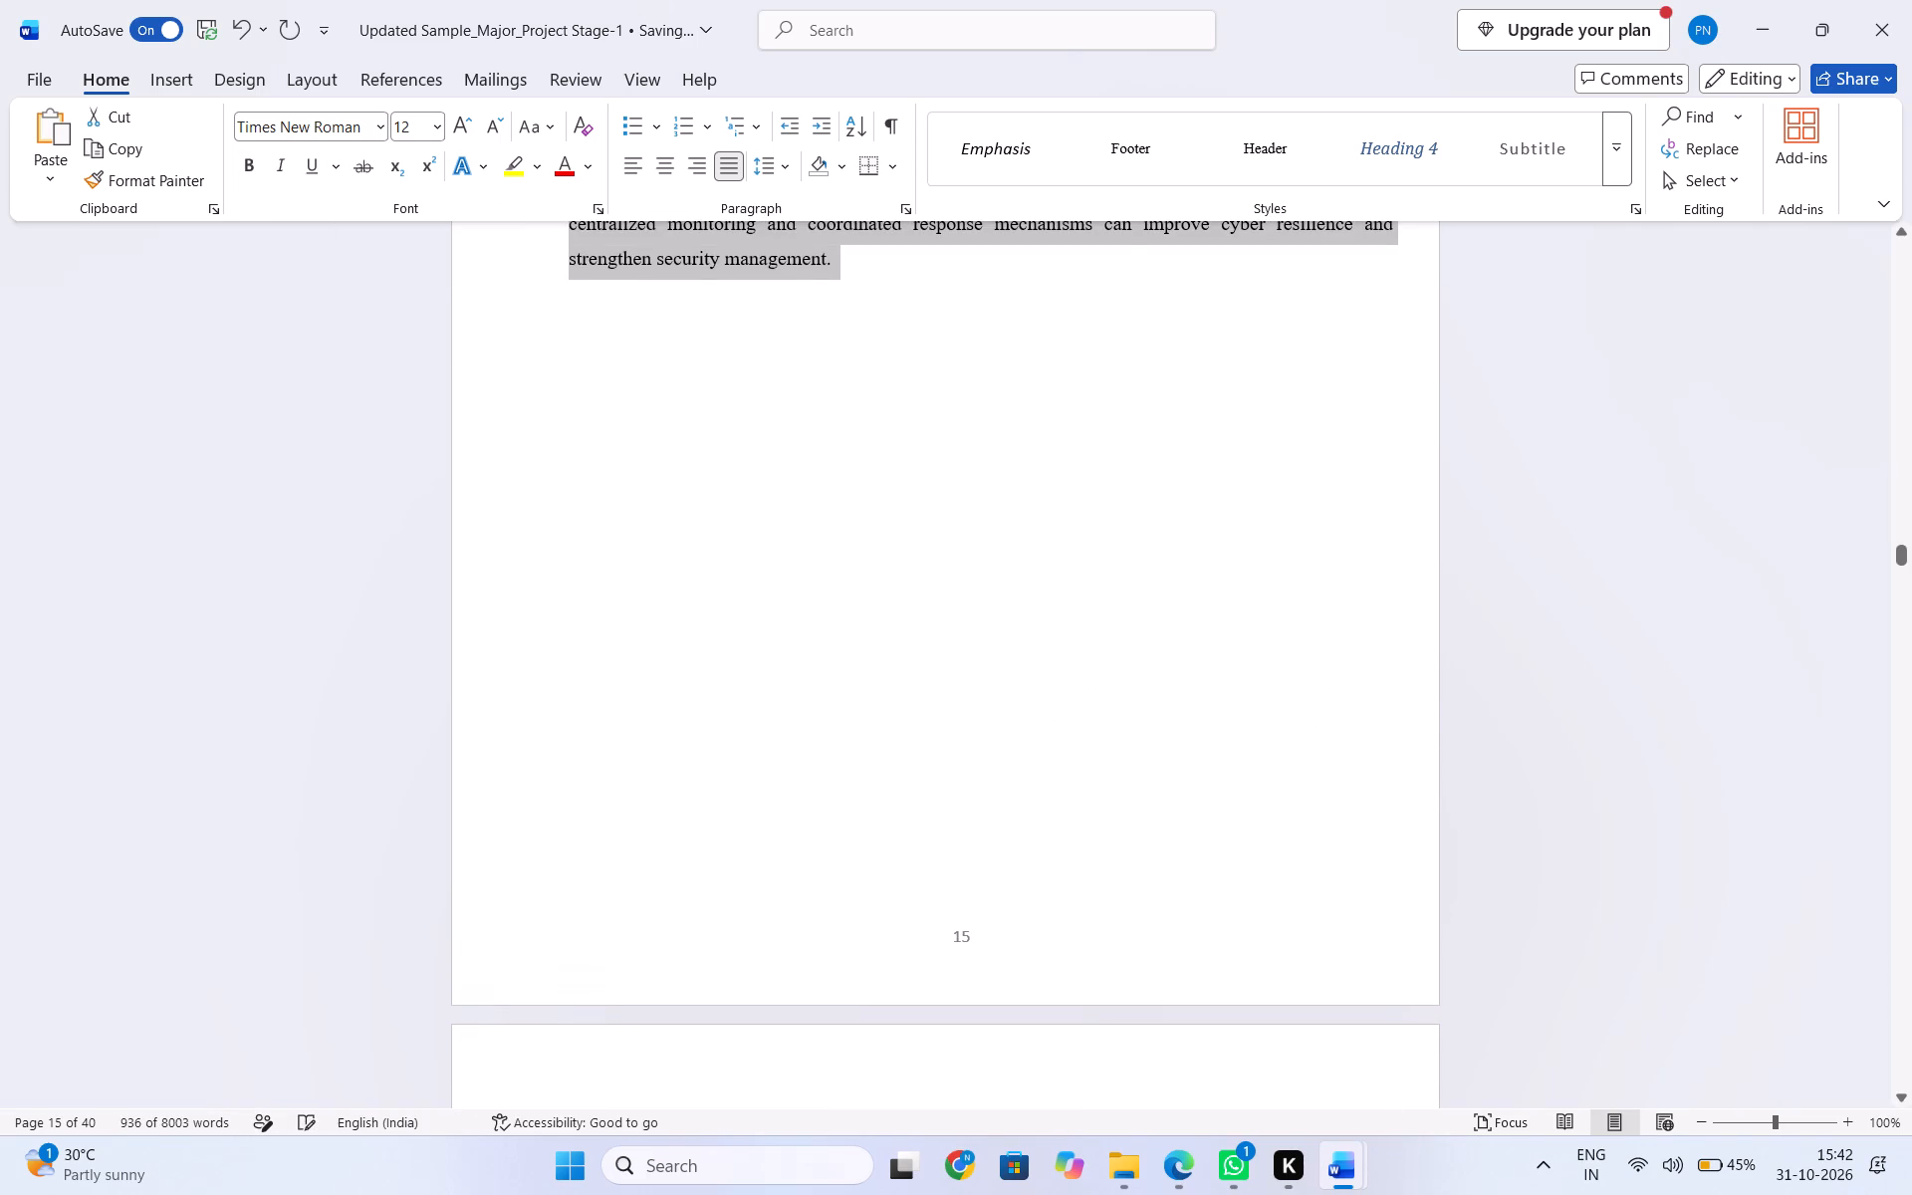
Apply a line spacing preset to the selected Literature Survey entries.
scroll(649, 470, up, 2)
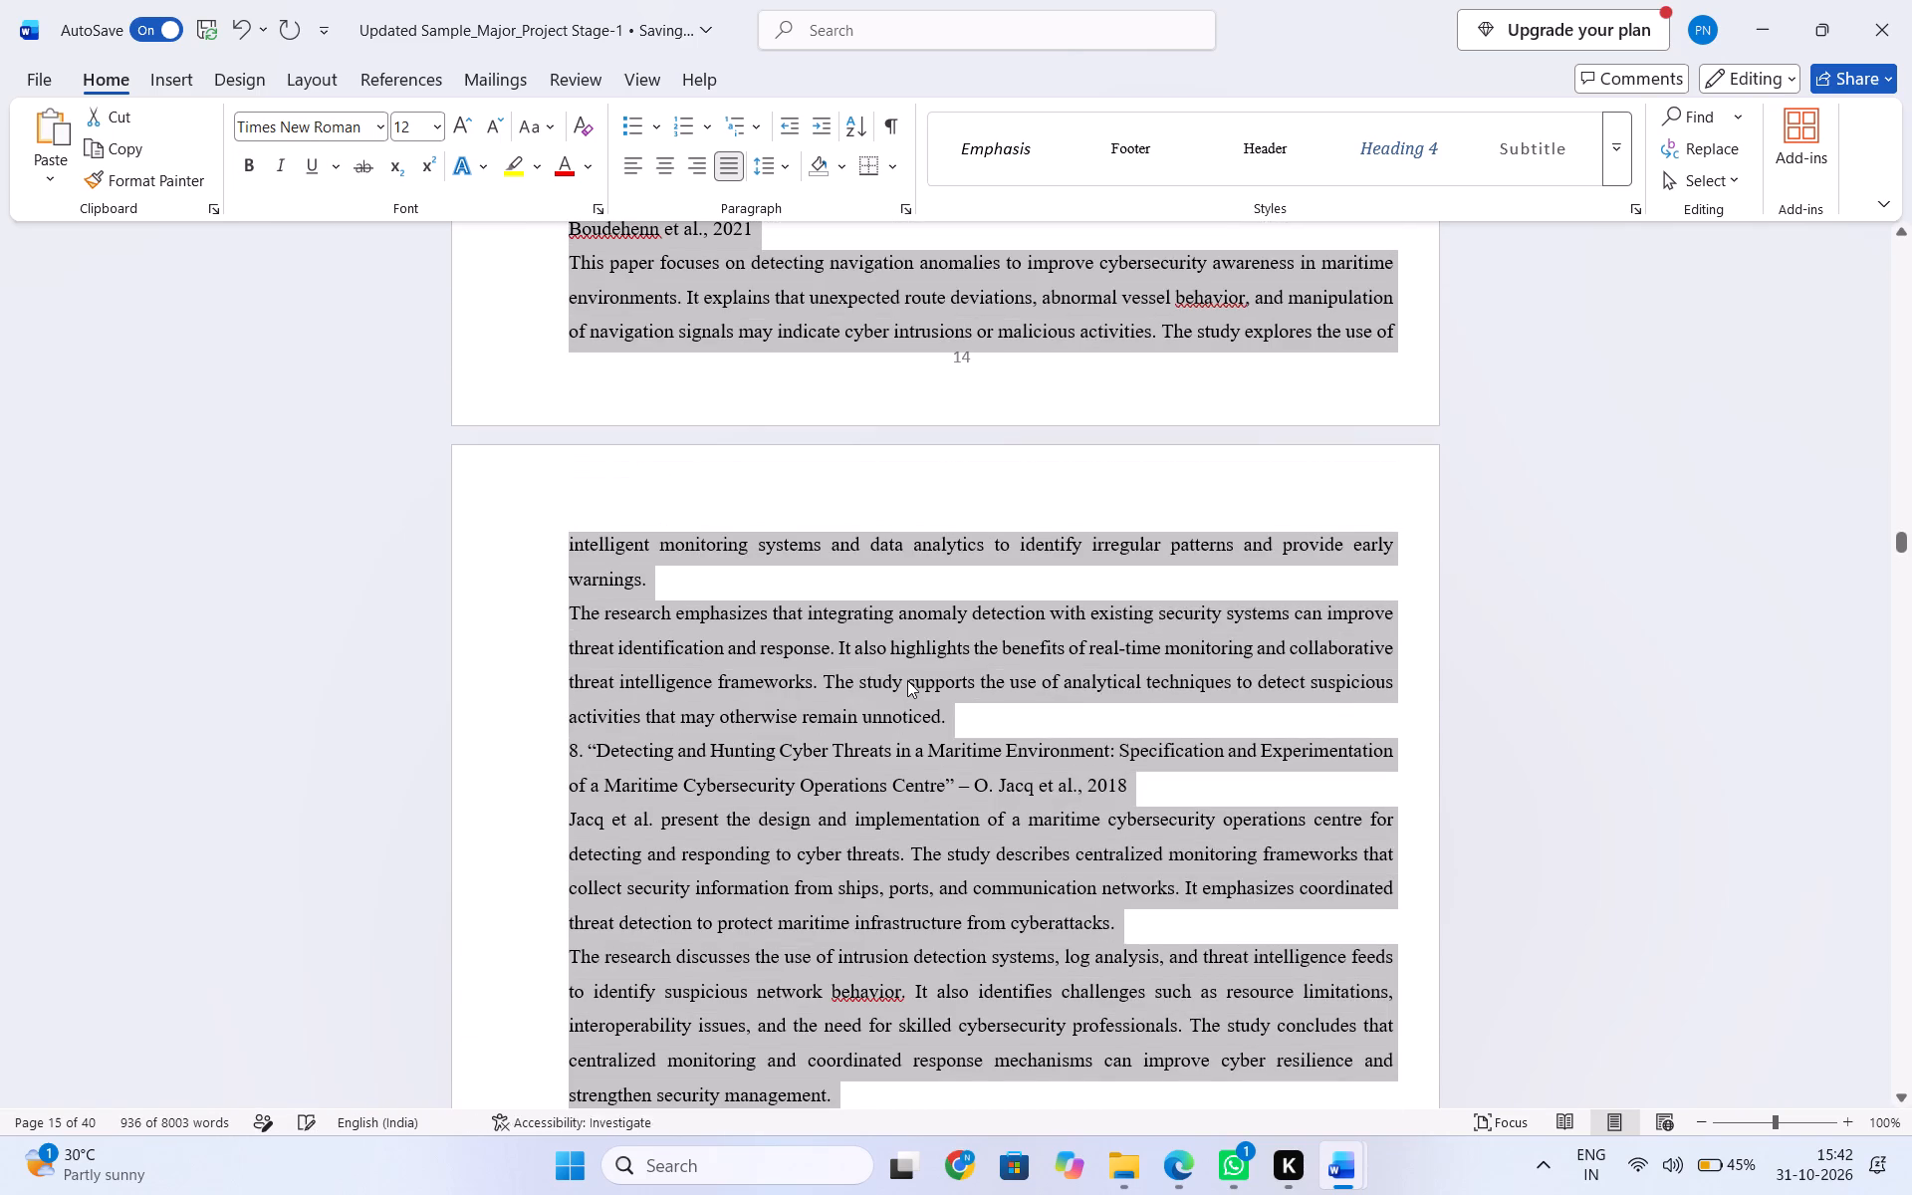
click(782, 164)
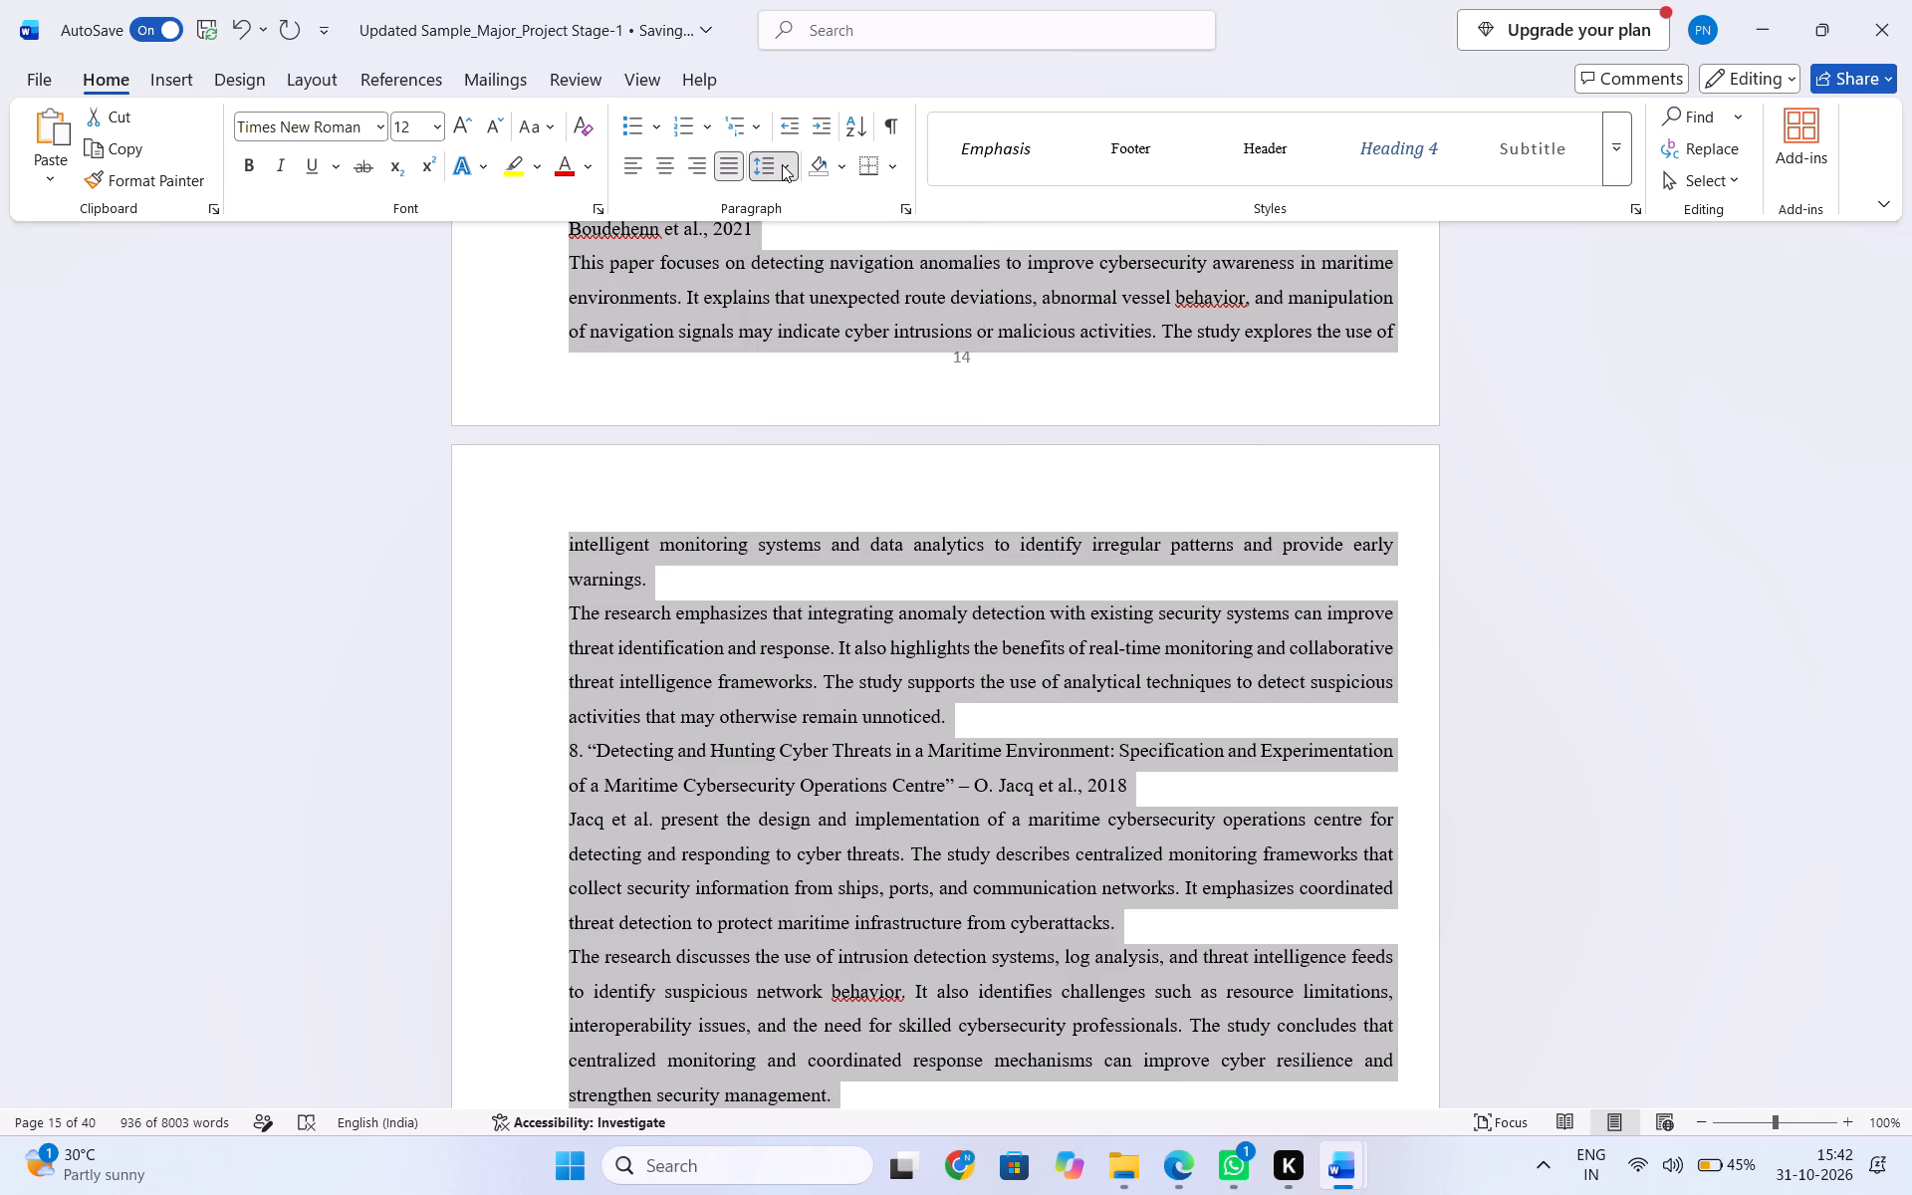
click(818, 265)
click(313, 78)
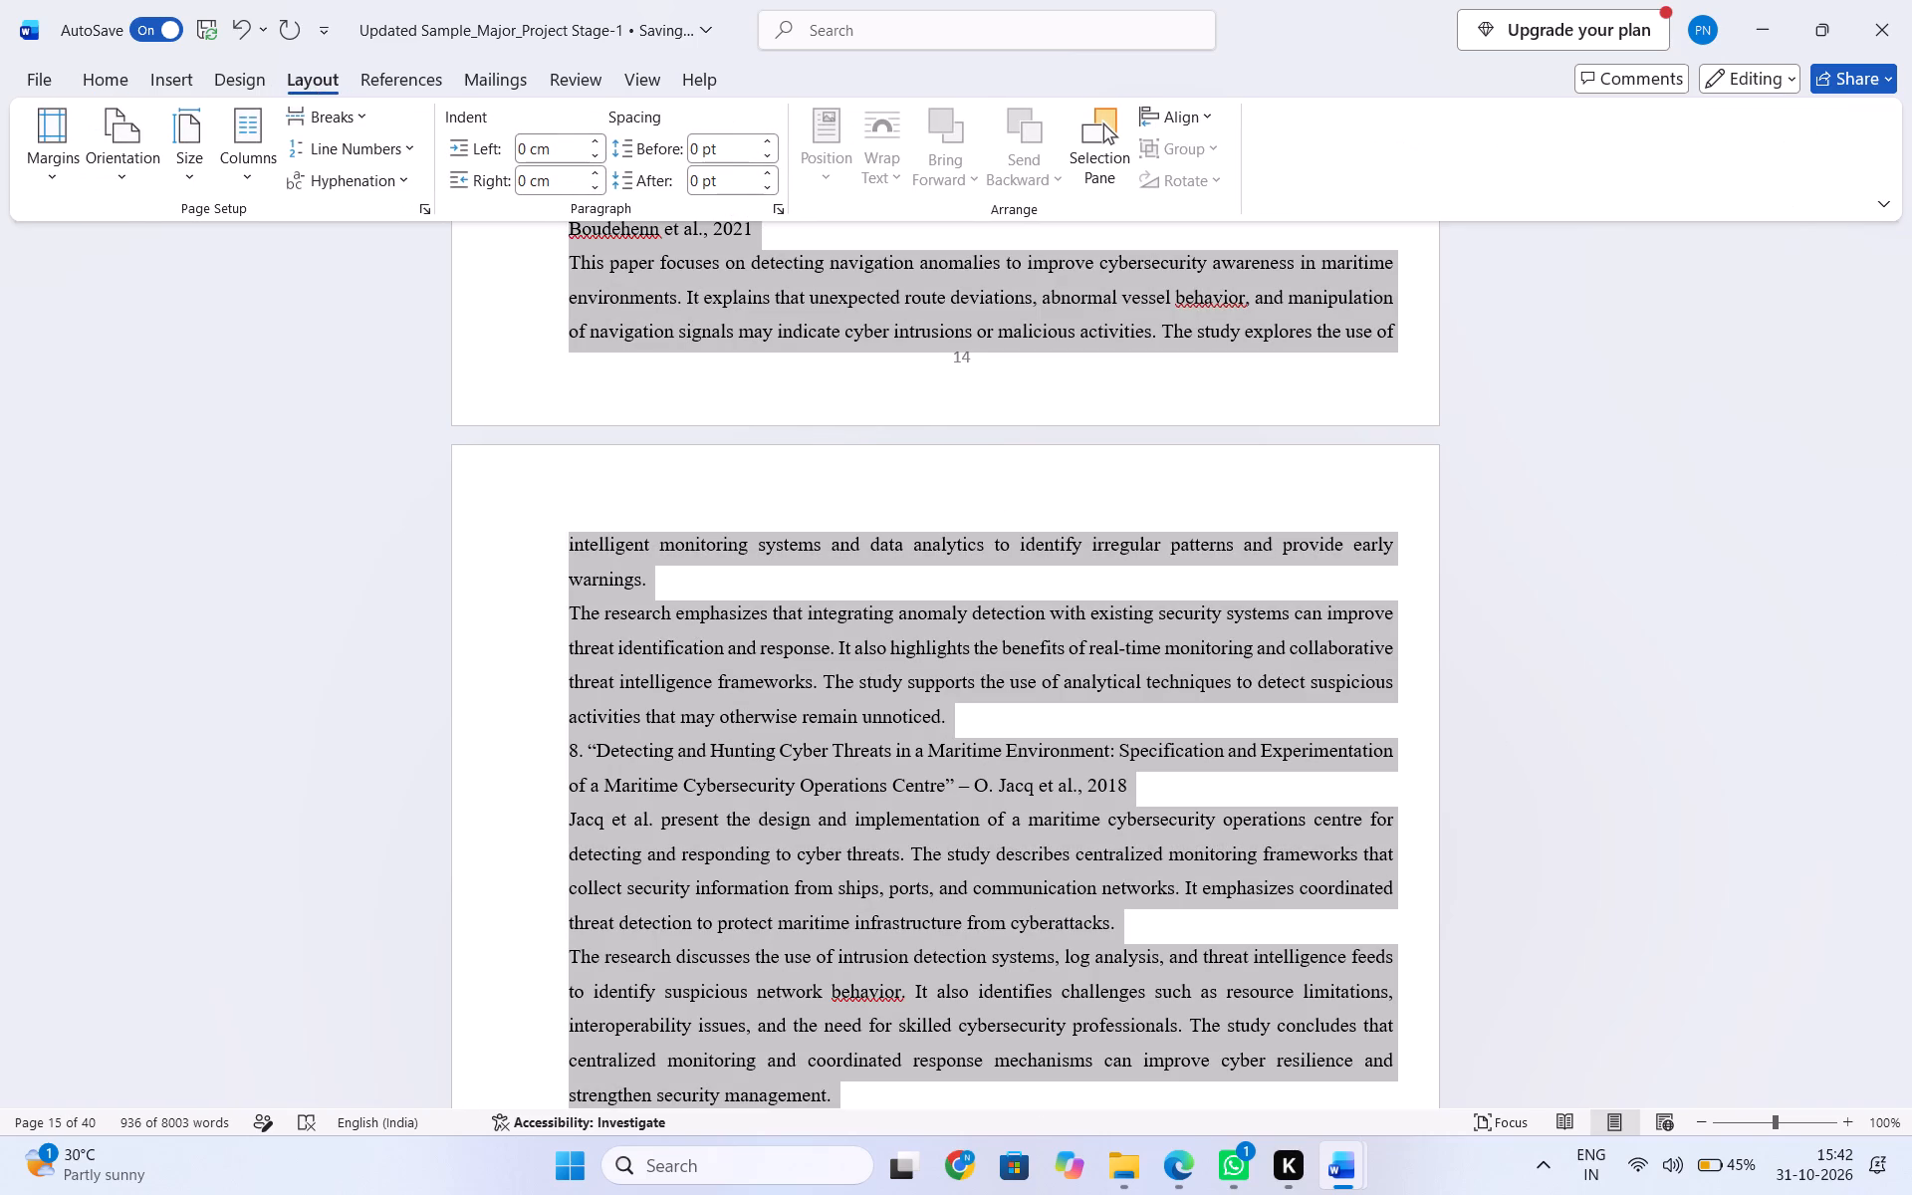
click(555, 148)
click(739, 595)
Insert a blank line after each of the first three Literature Survey entries, separating them from the entry that follows.
scroll(739, 595, up, 2)
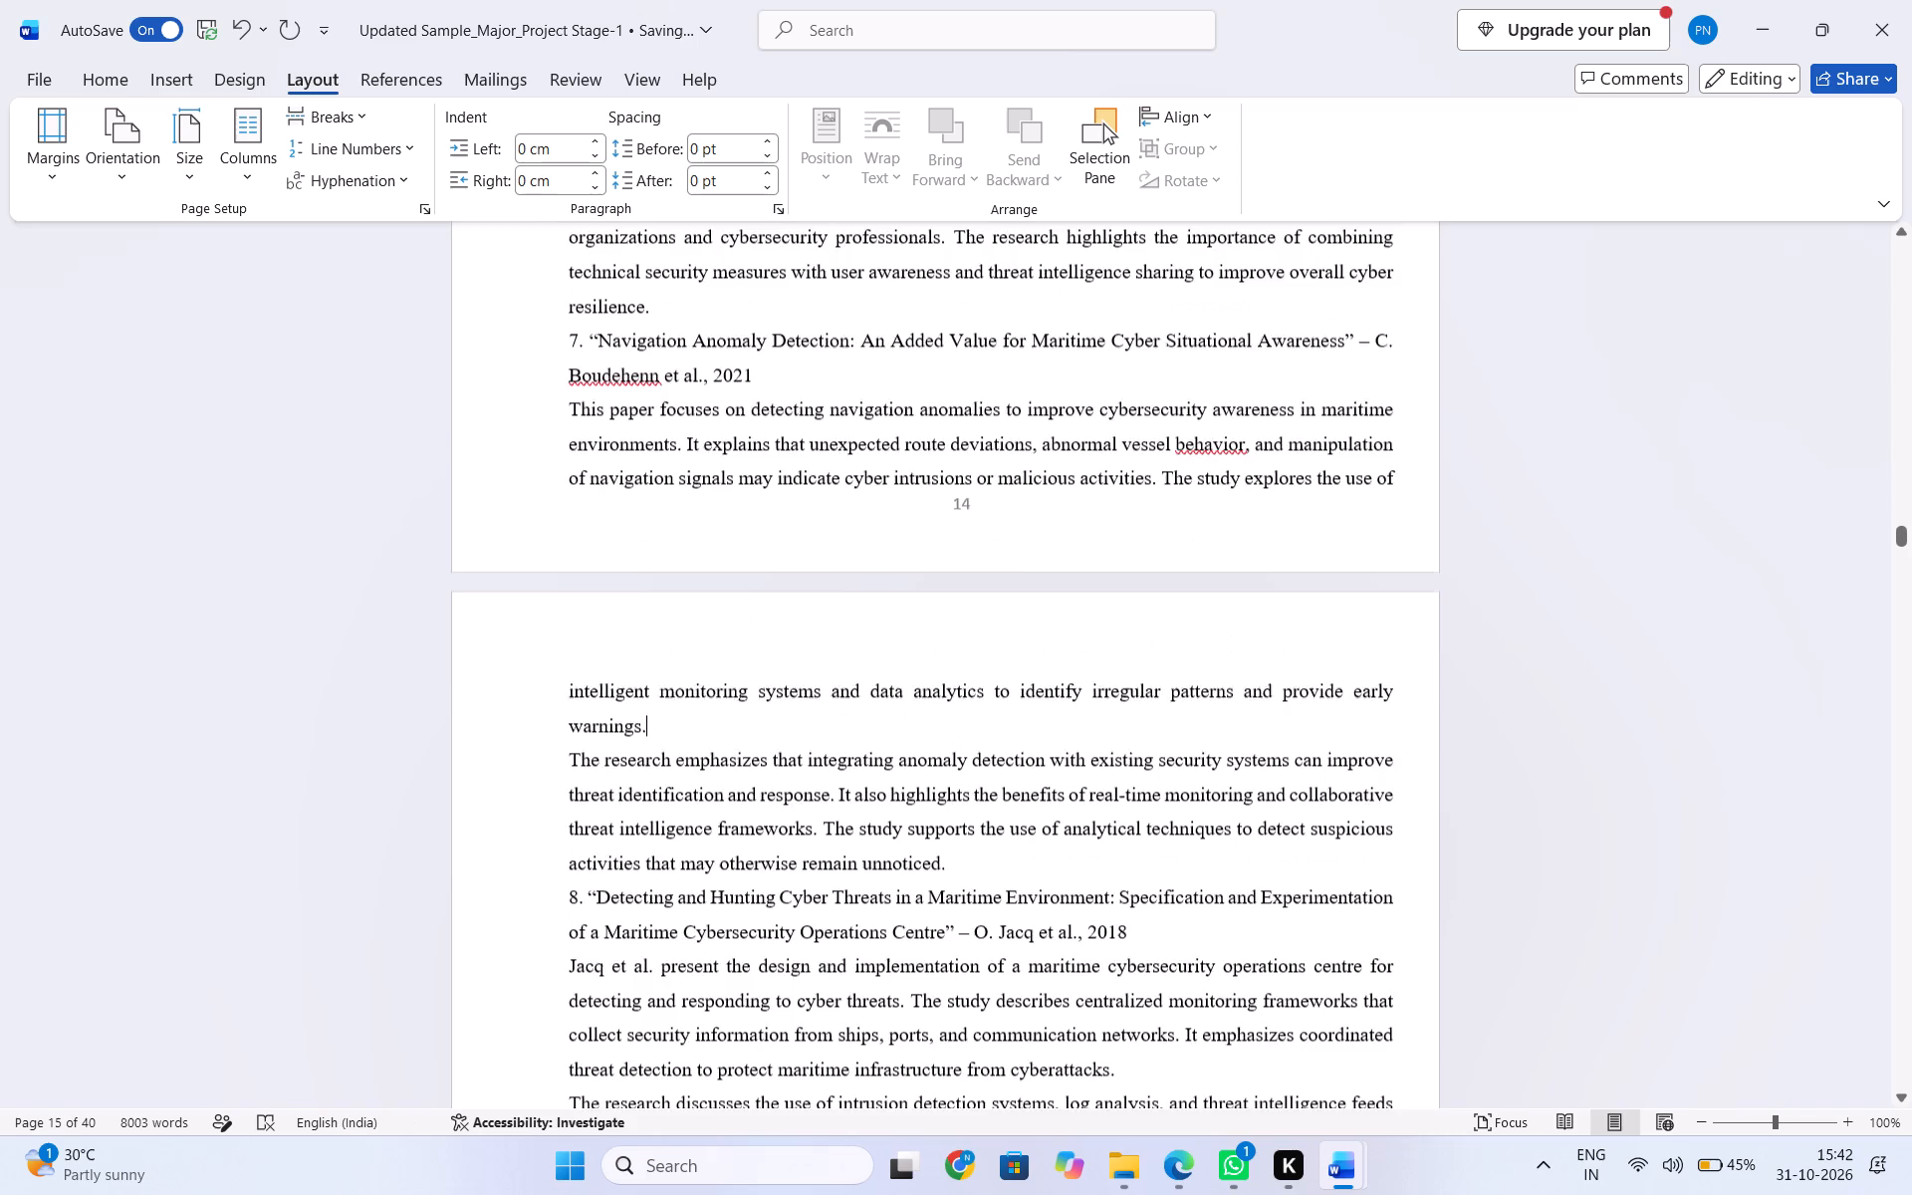
scroll(739, 595, up, 4)
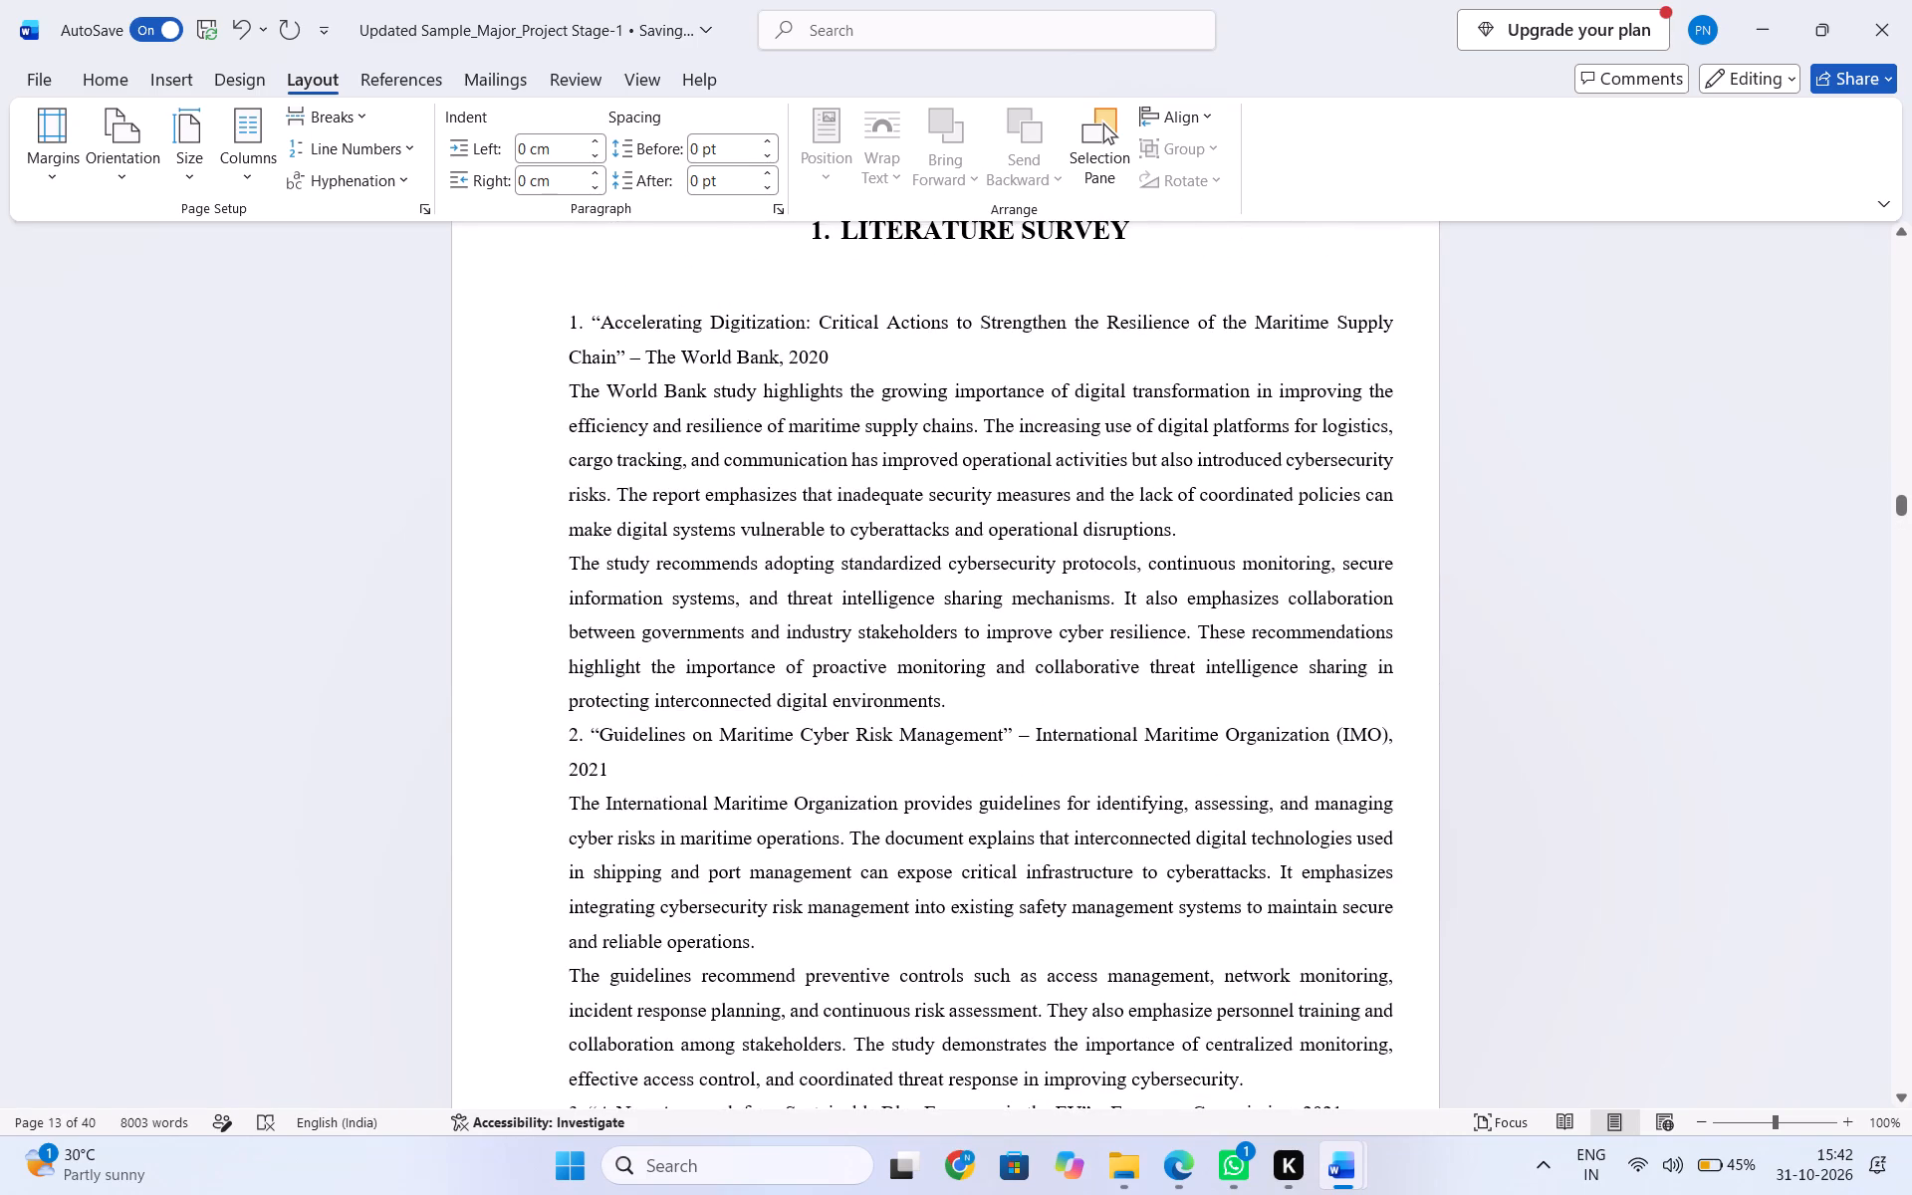
click(840, 355)
click(994, 696)
key(Return)
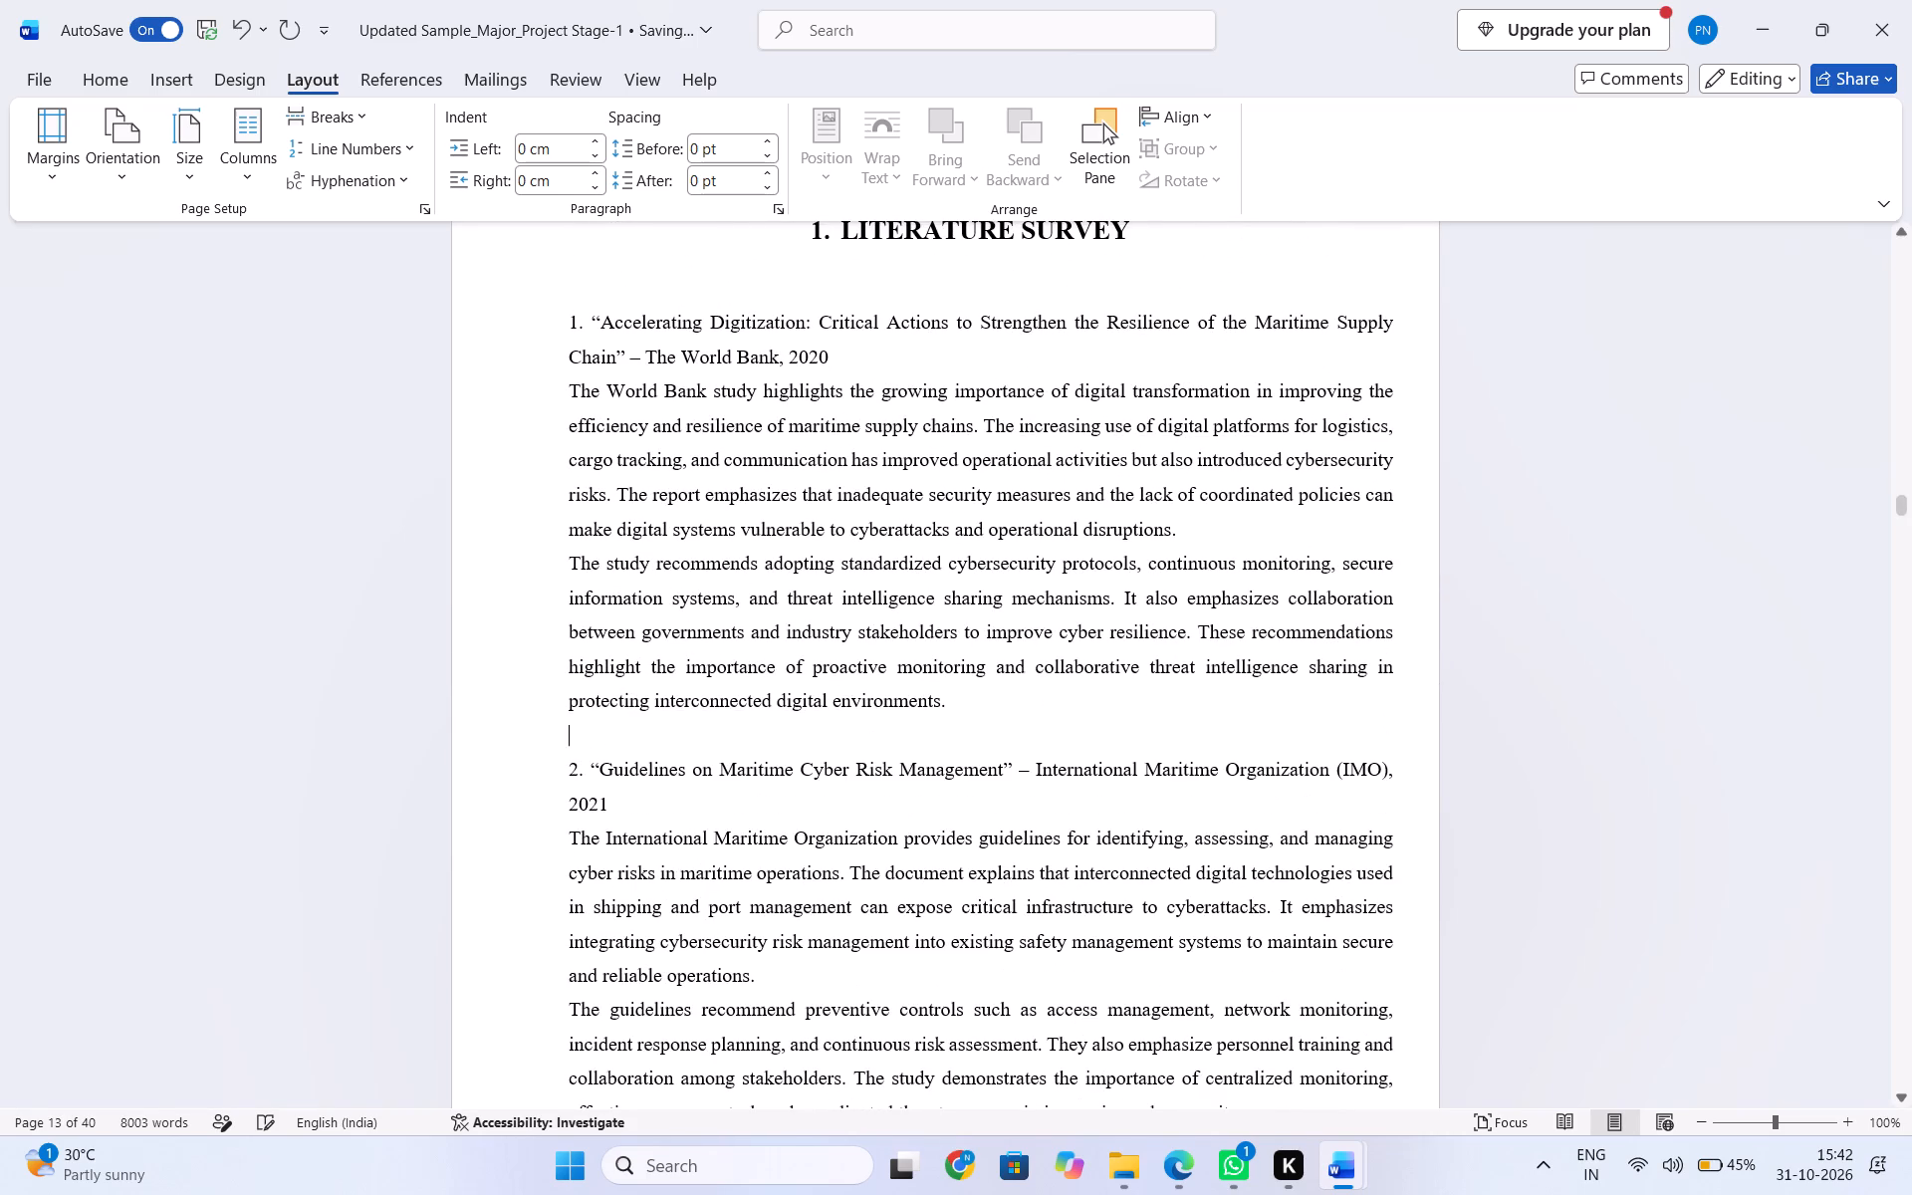
scroll(987, 731, down, 1)
click(1247, 695)
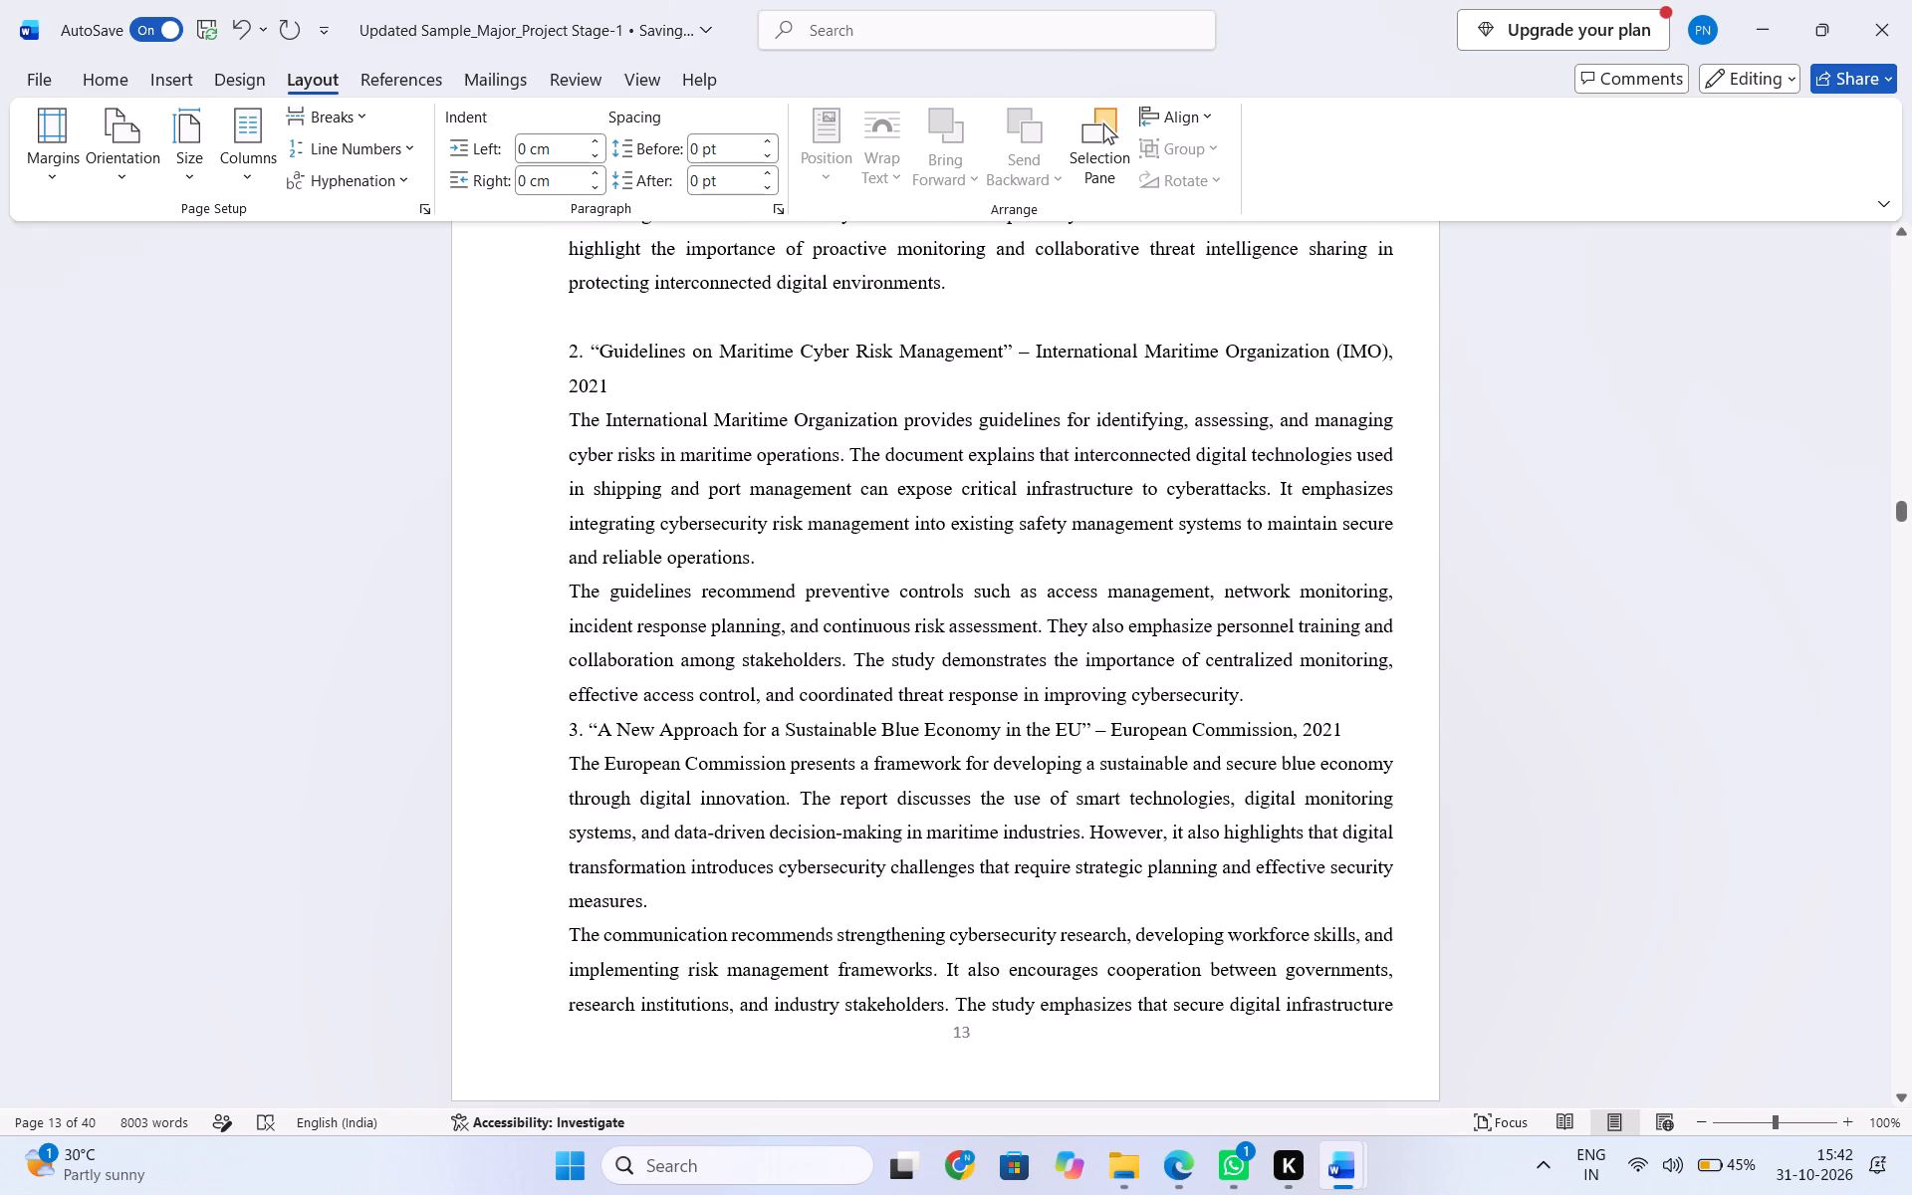
key(Return)
scroll(1243, 701, down, 1)
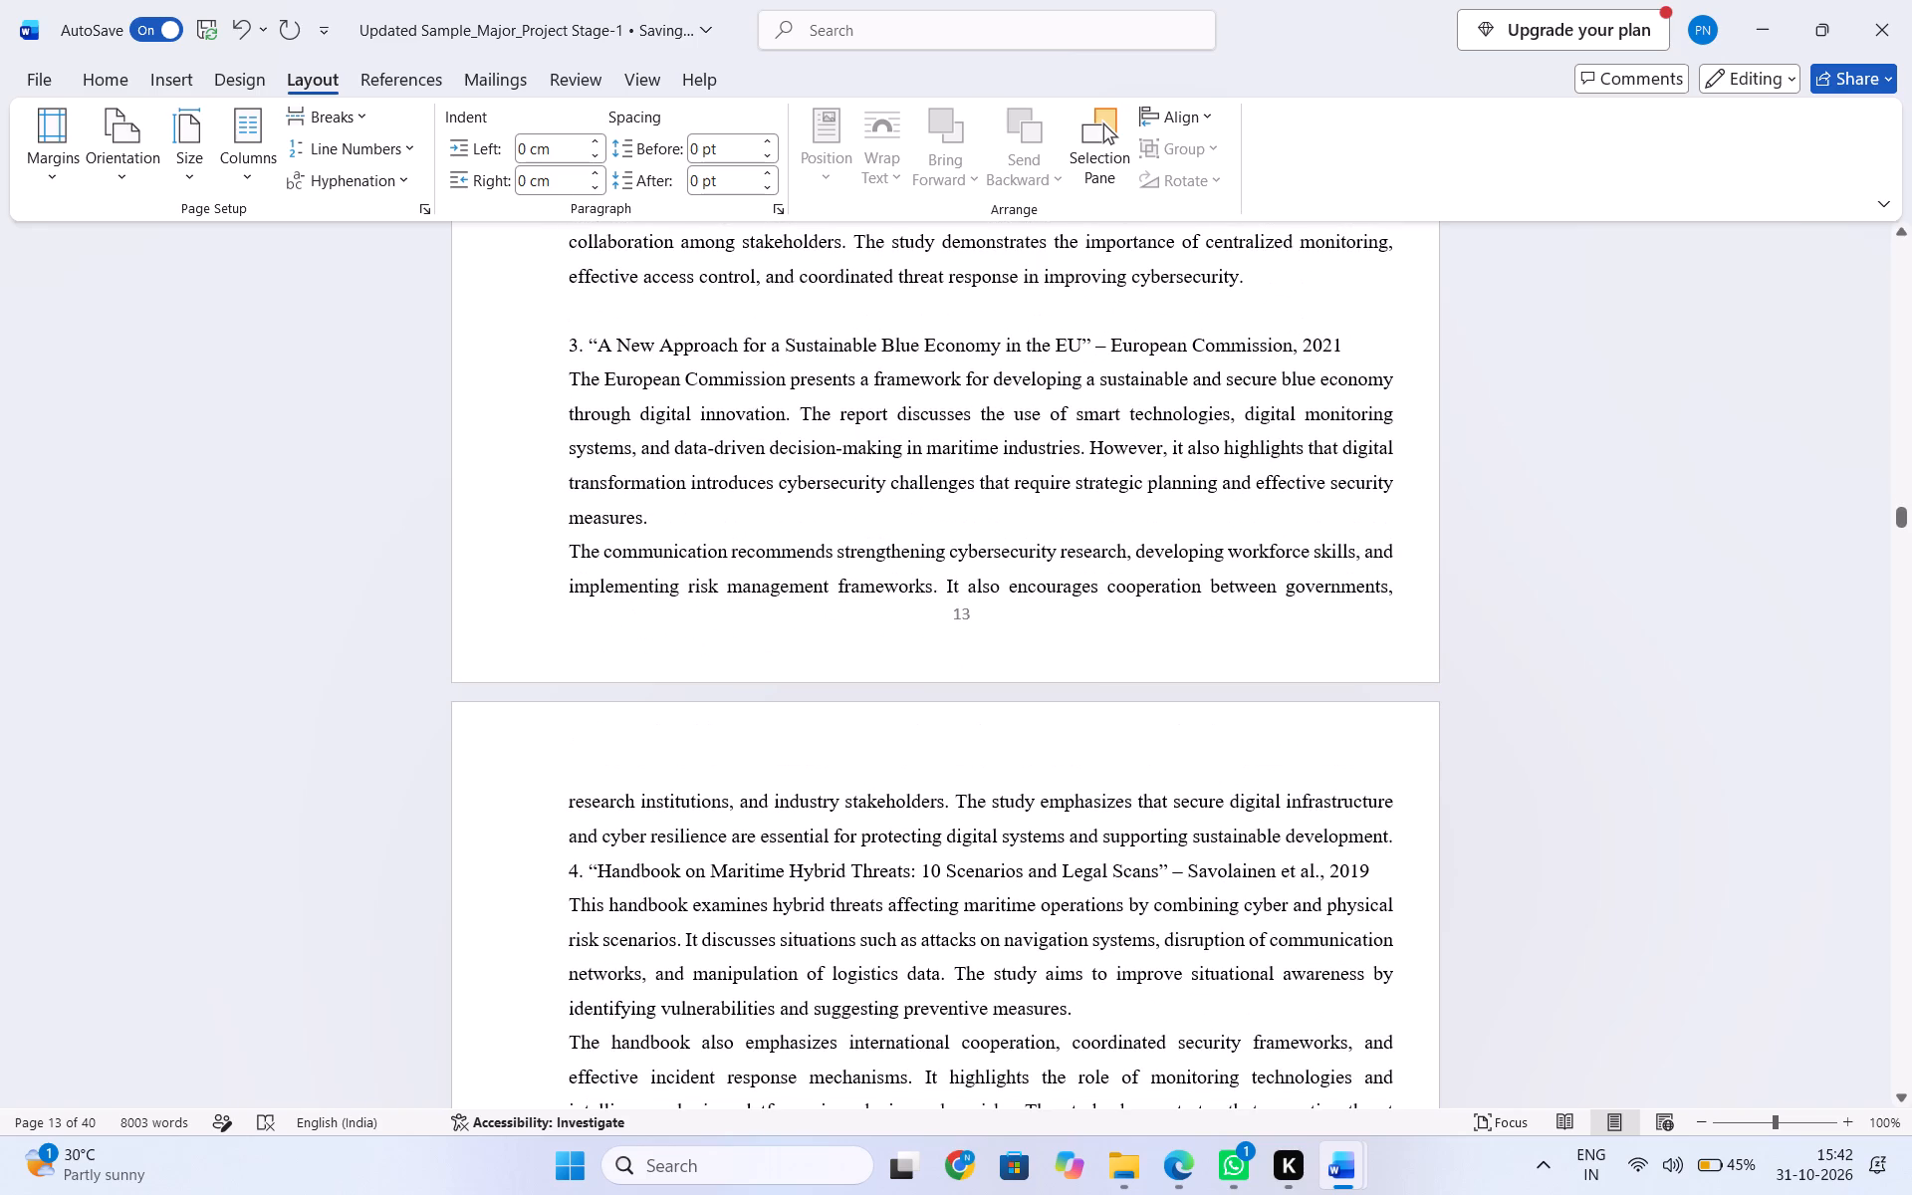
click(1396, 841)
key(Return)
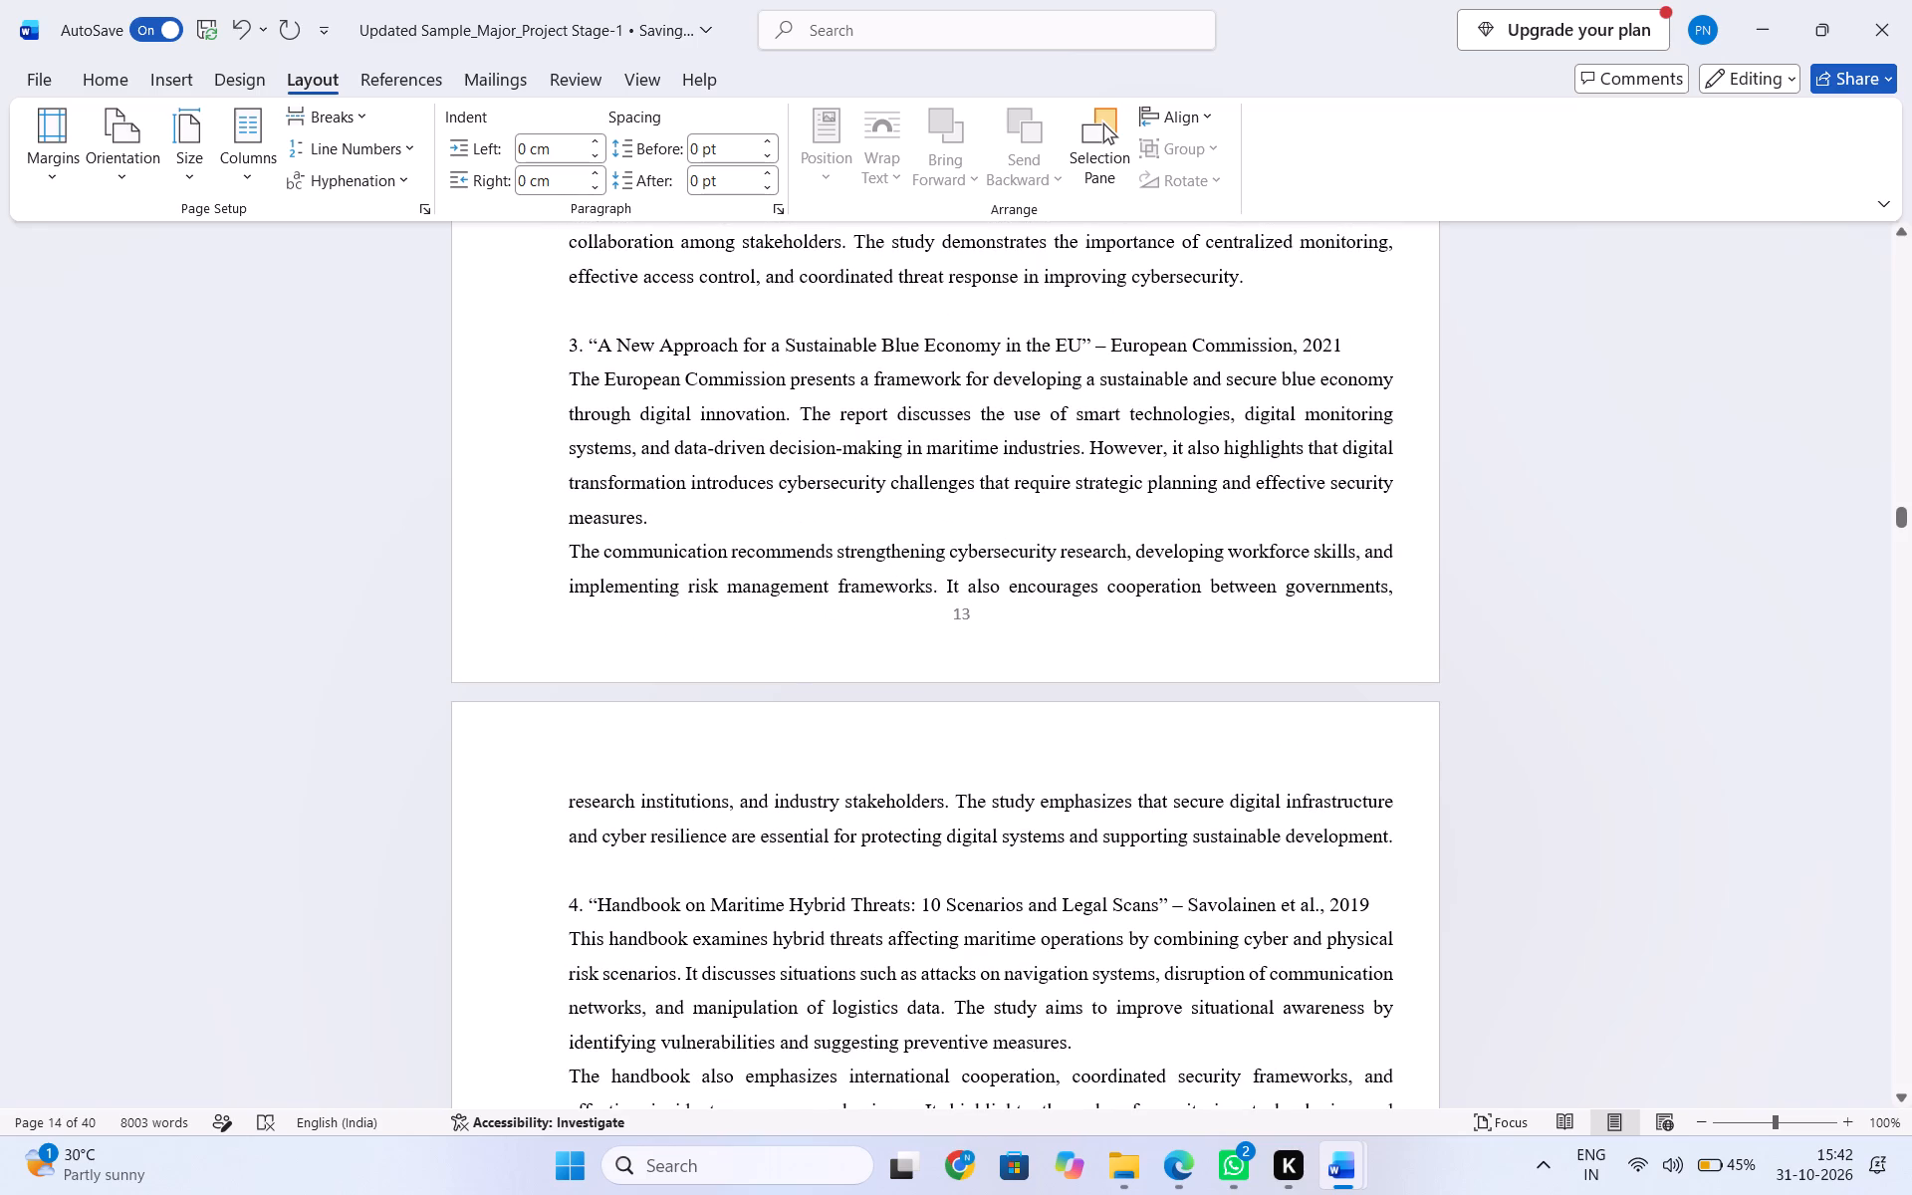
Insert a blank line after Literature Survey entries 4, 5 and 7.
scroll(1104, 801, down, 1)
click(859, 797)
key(Return)
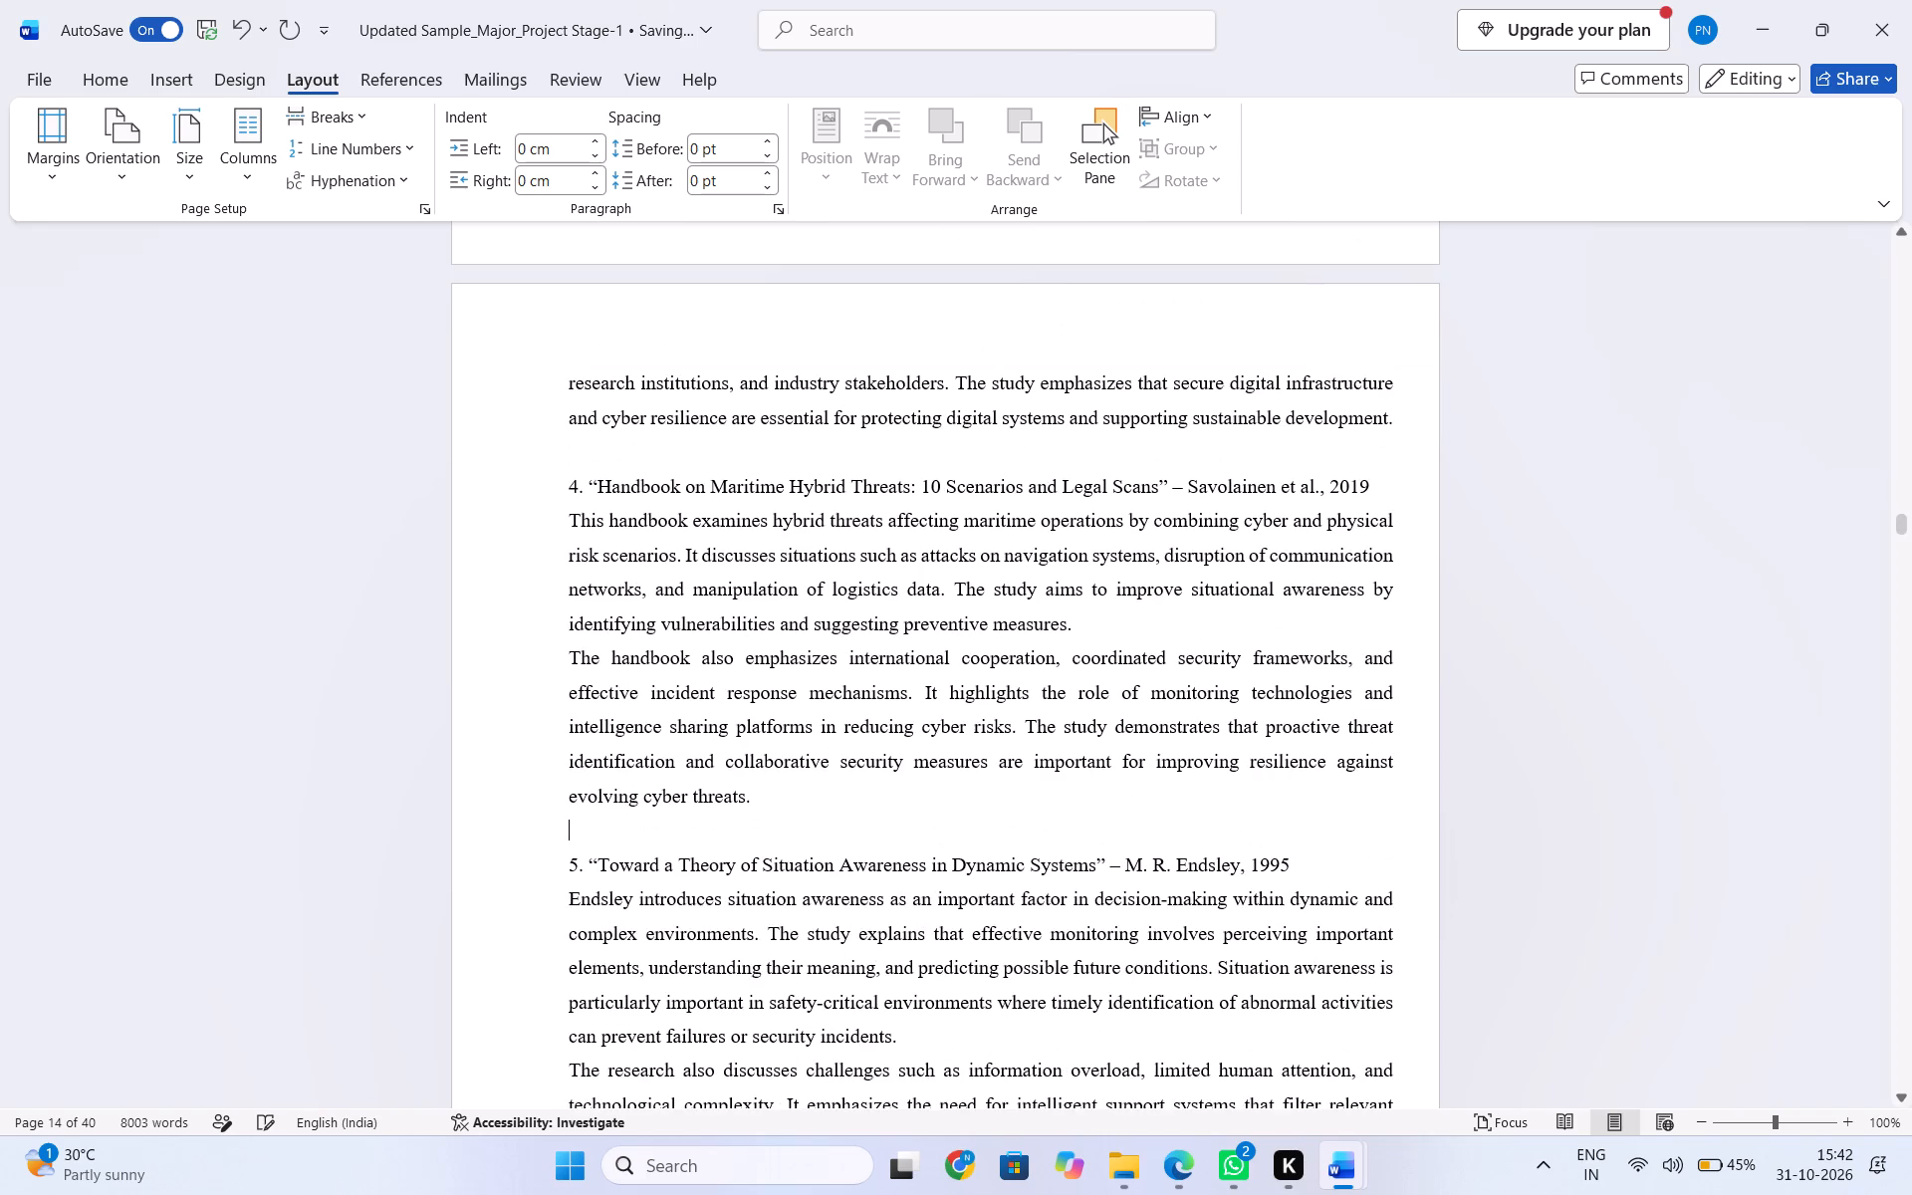
scroll(866, 796, down, 1)
click(872, 789)
key(Return)
scroll(877, 787, down, 2)
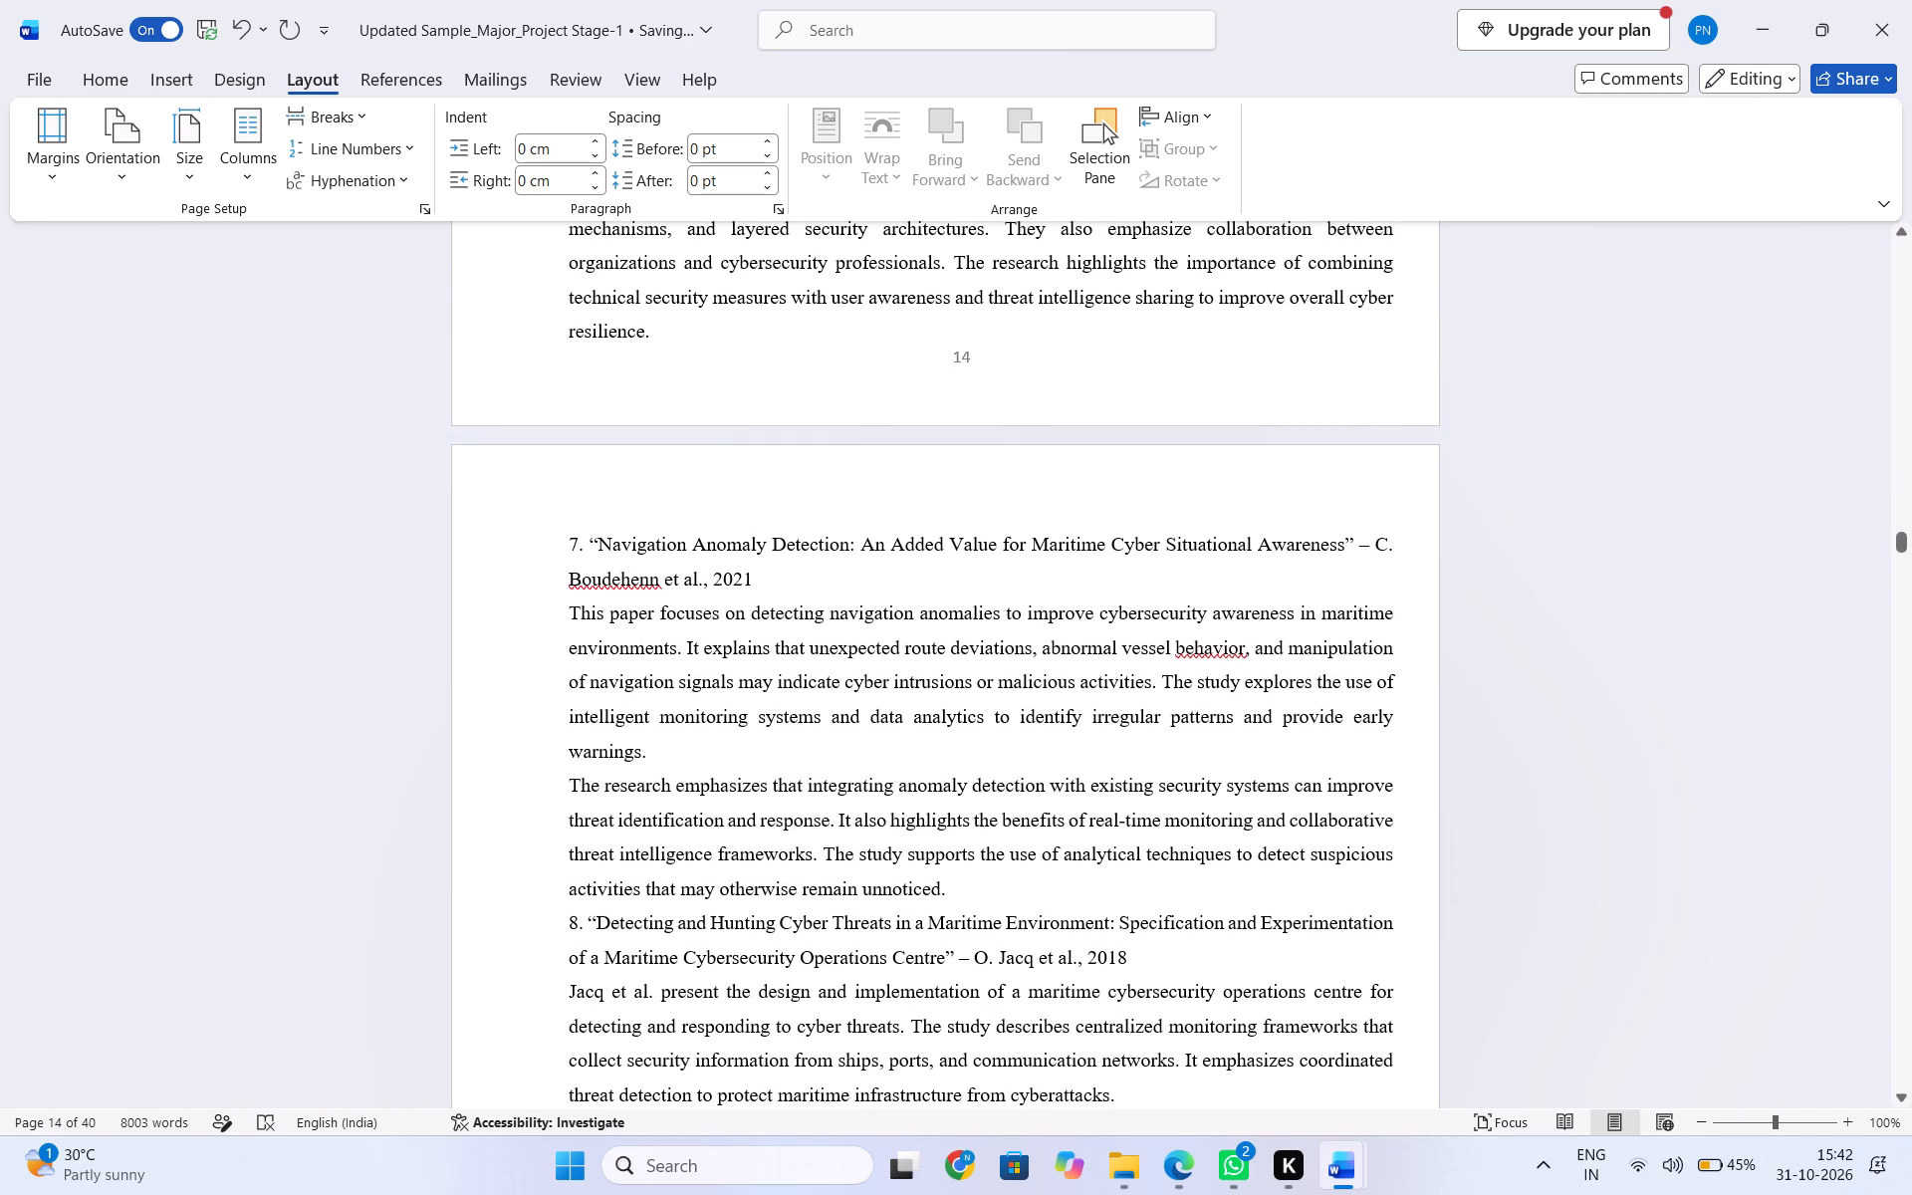
click(980, 889)
key(Return)
Delete the number "1." in front of the "Accelerating Digitization" entry title.
scroll(955, 856, up, 4)
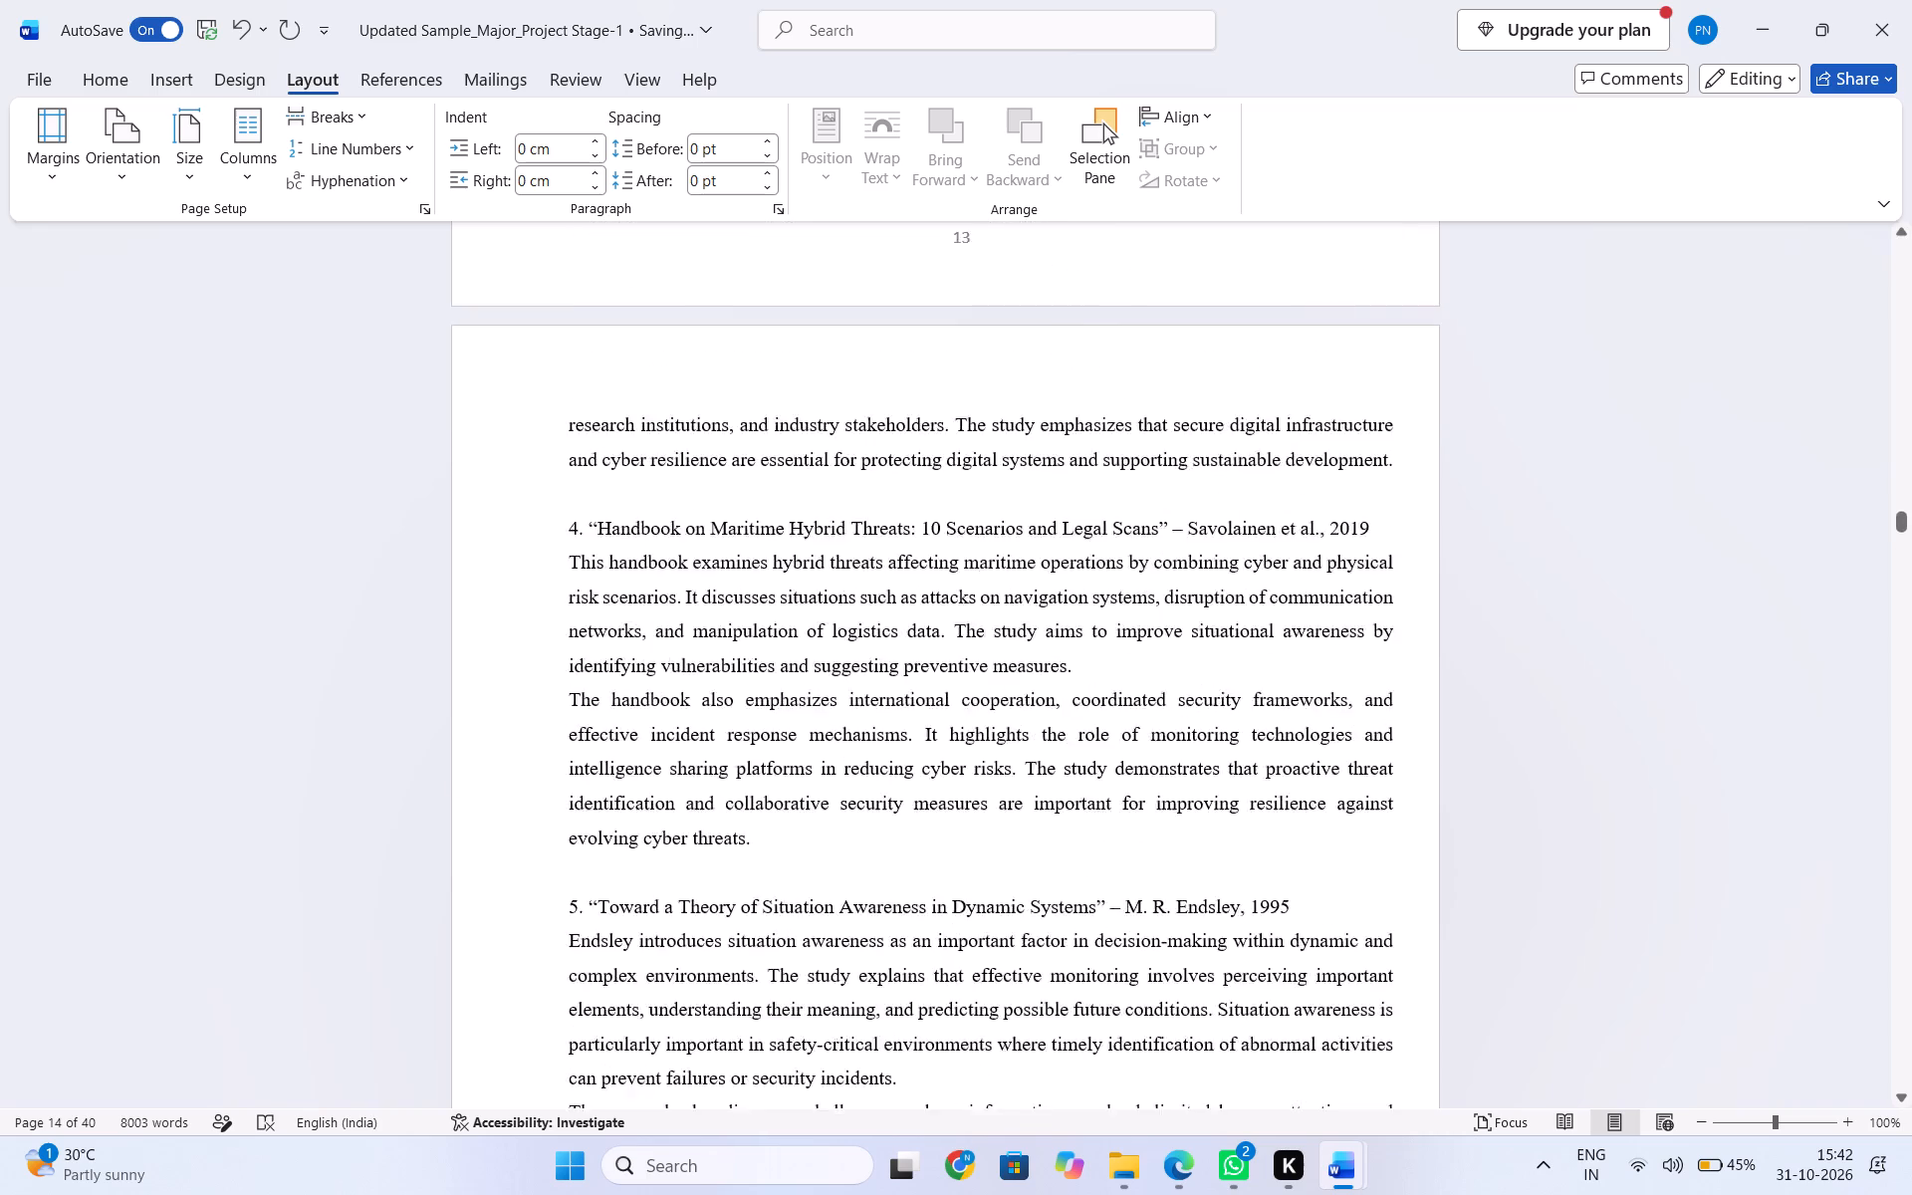
scroll(939, 831, up, 3)
scroll(847, 842, down, 1)
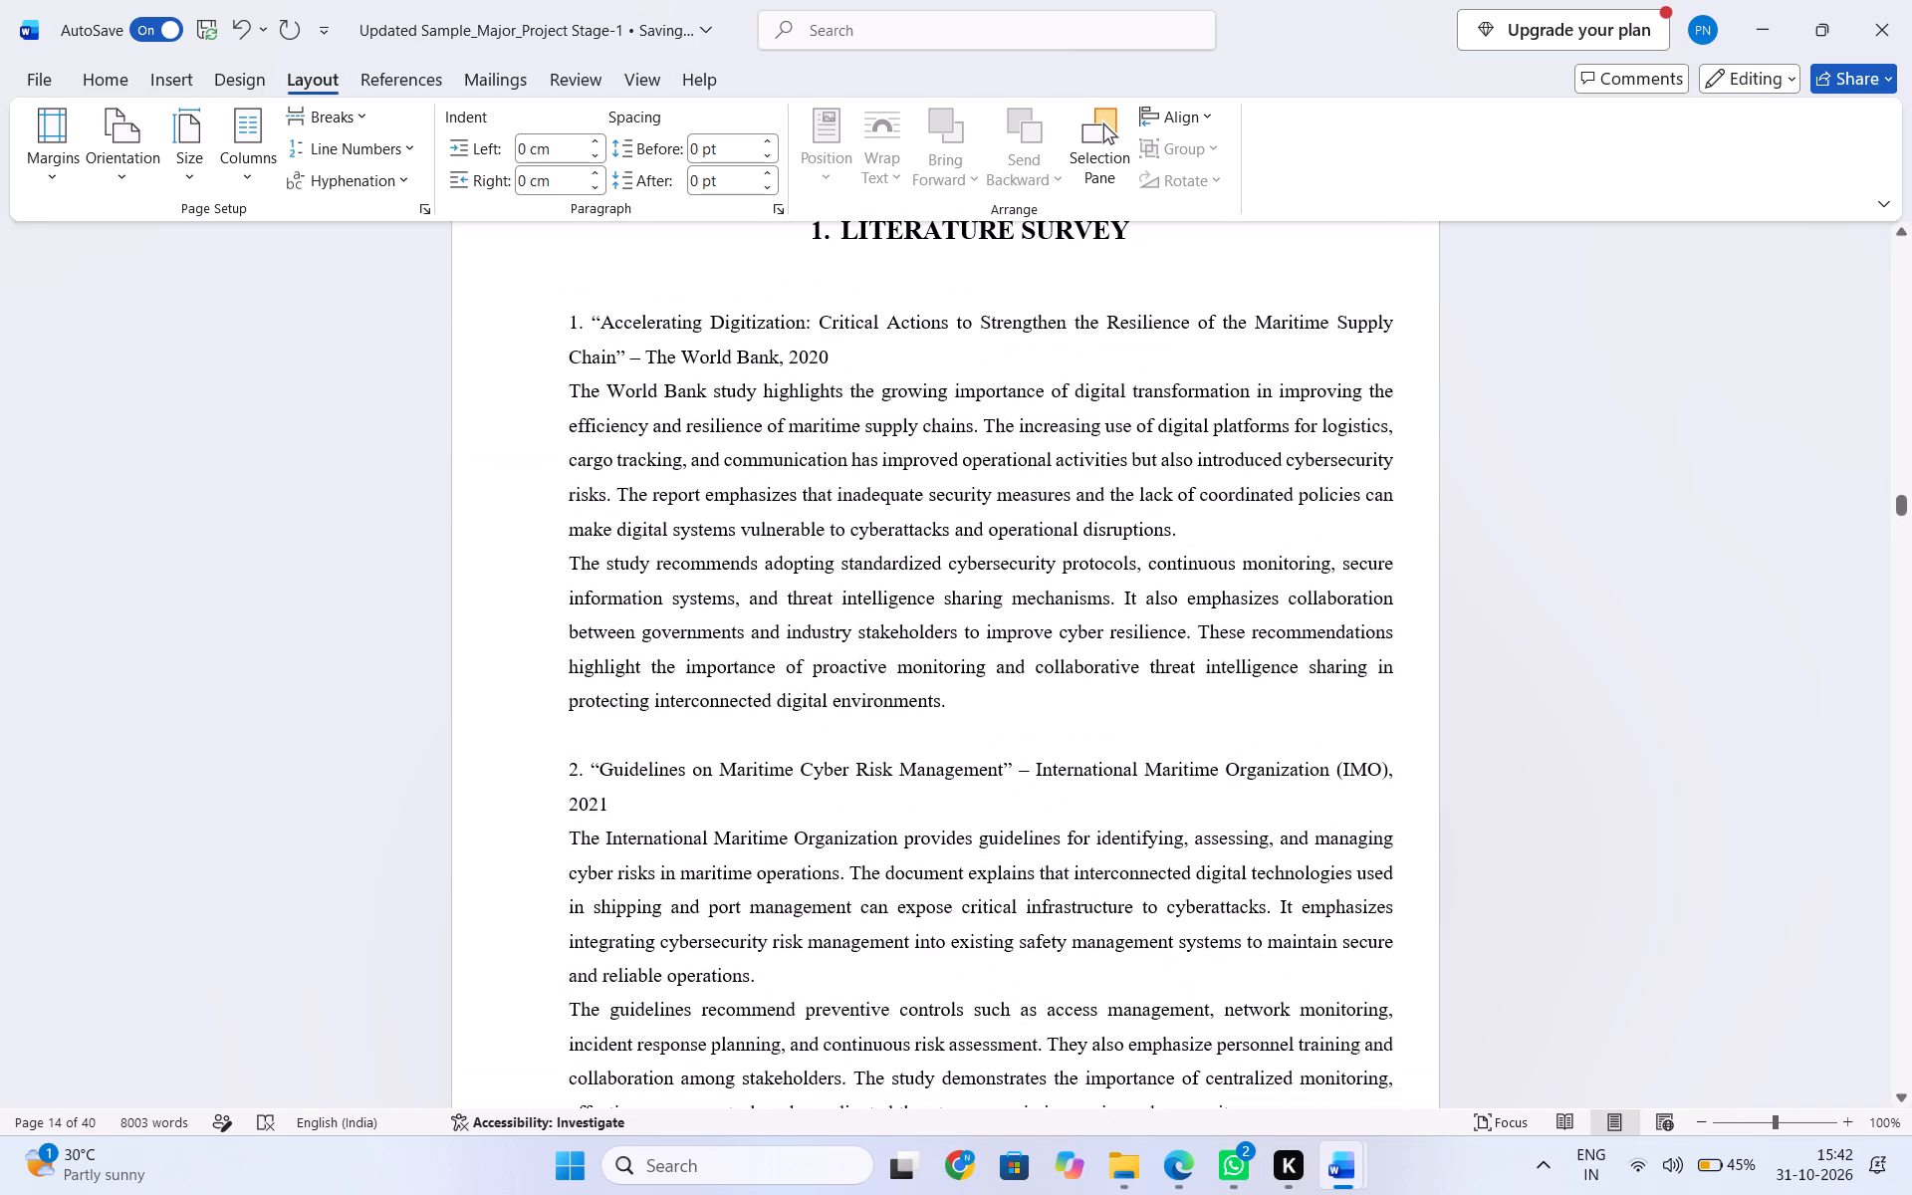
scroll(719, 525, up, 1)
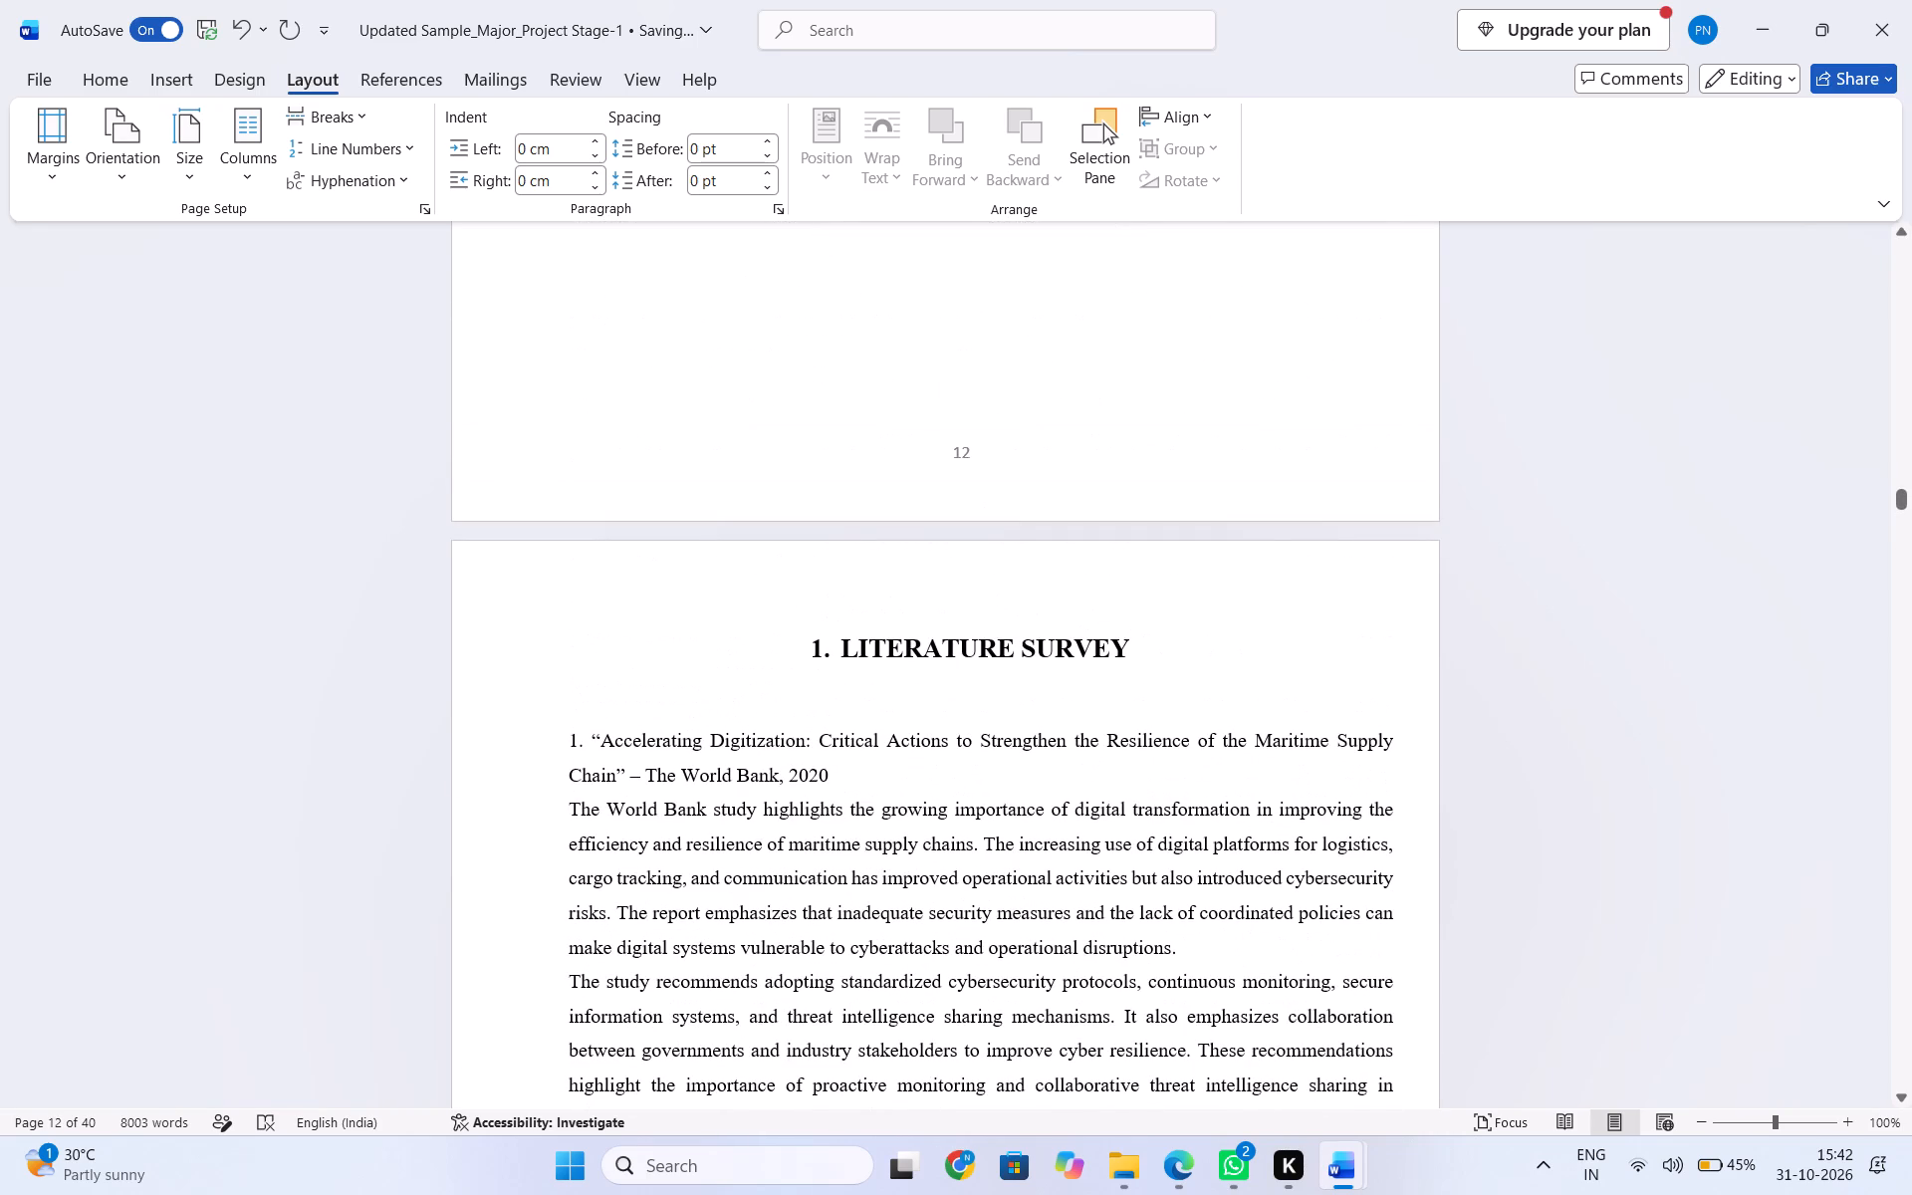
click(592, 743)
key(BackSpace)
key(BackSpace)
key(BackSpace)
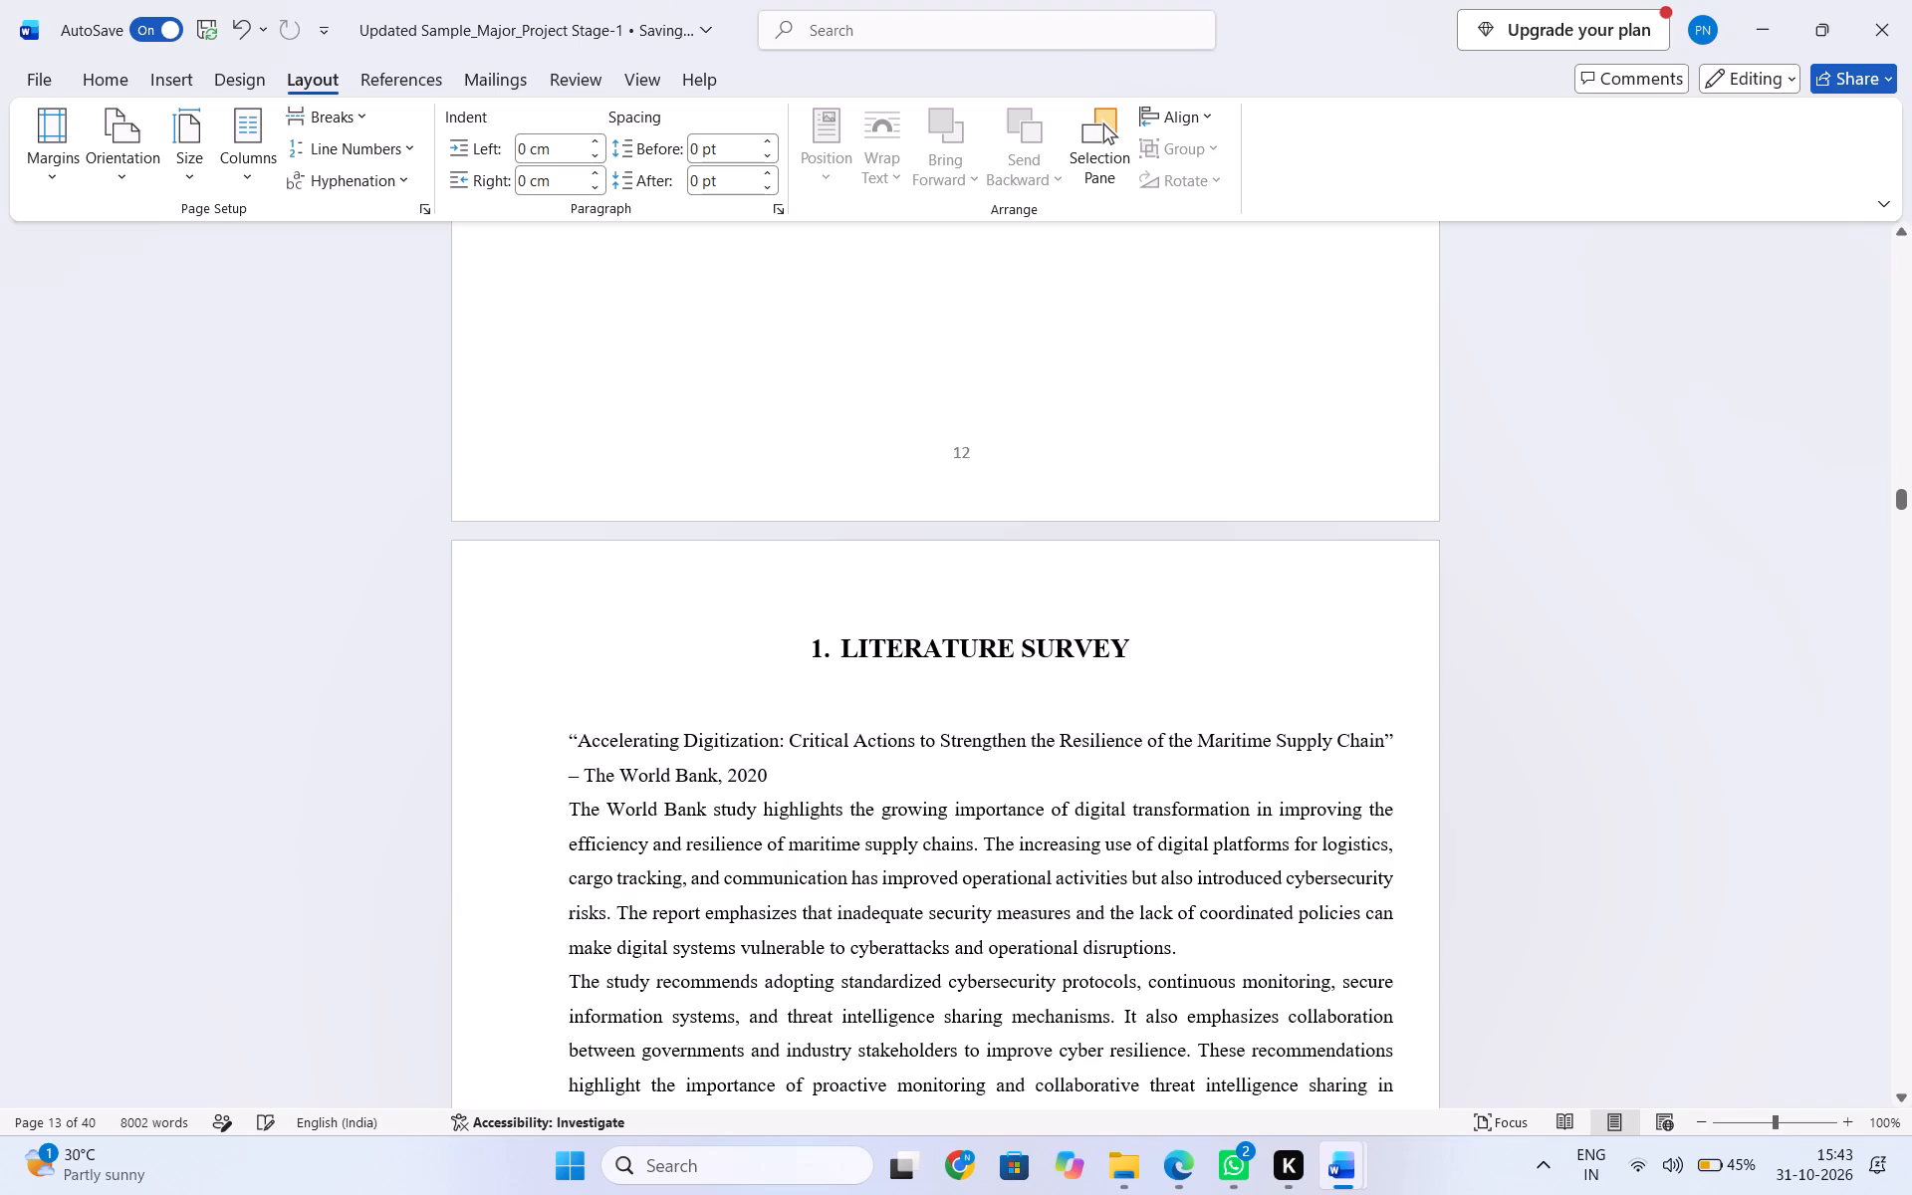
Set the left indent of all eight Literature Survey entries to 0.2 cm.
click(567, 736)
drag(567, 736, 762, 1182)
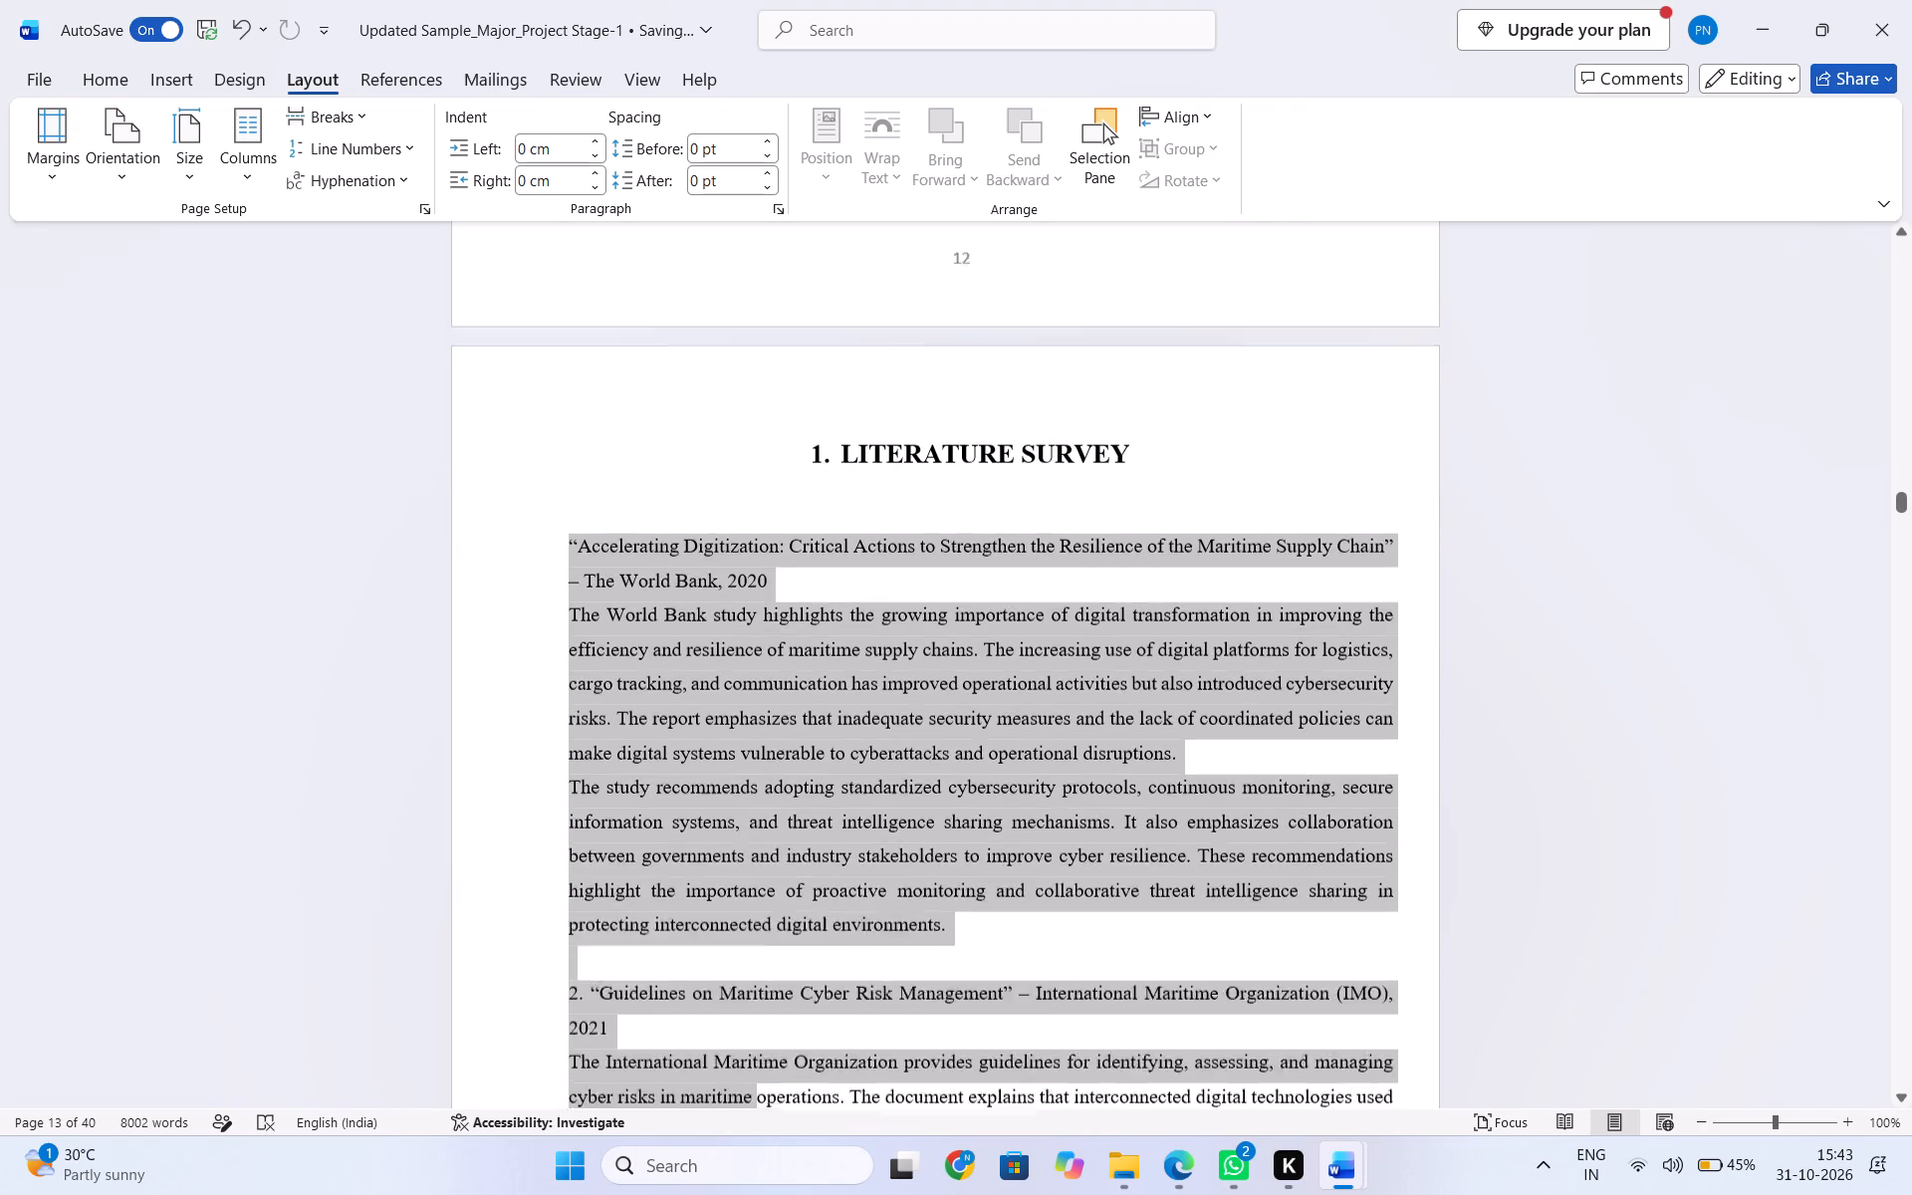
drag(762, 1182, 856, 1153)
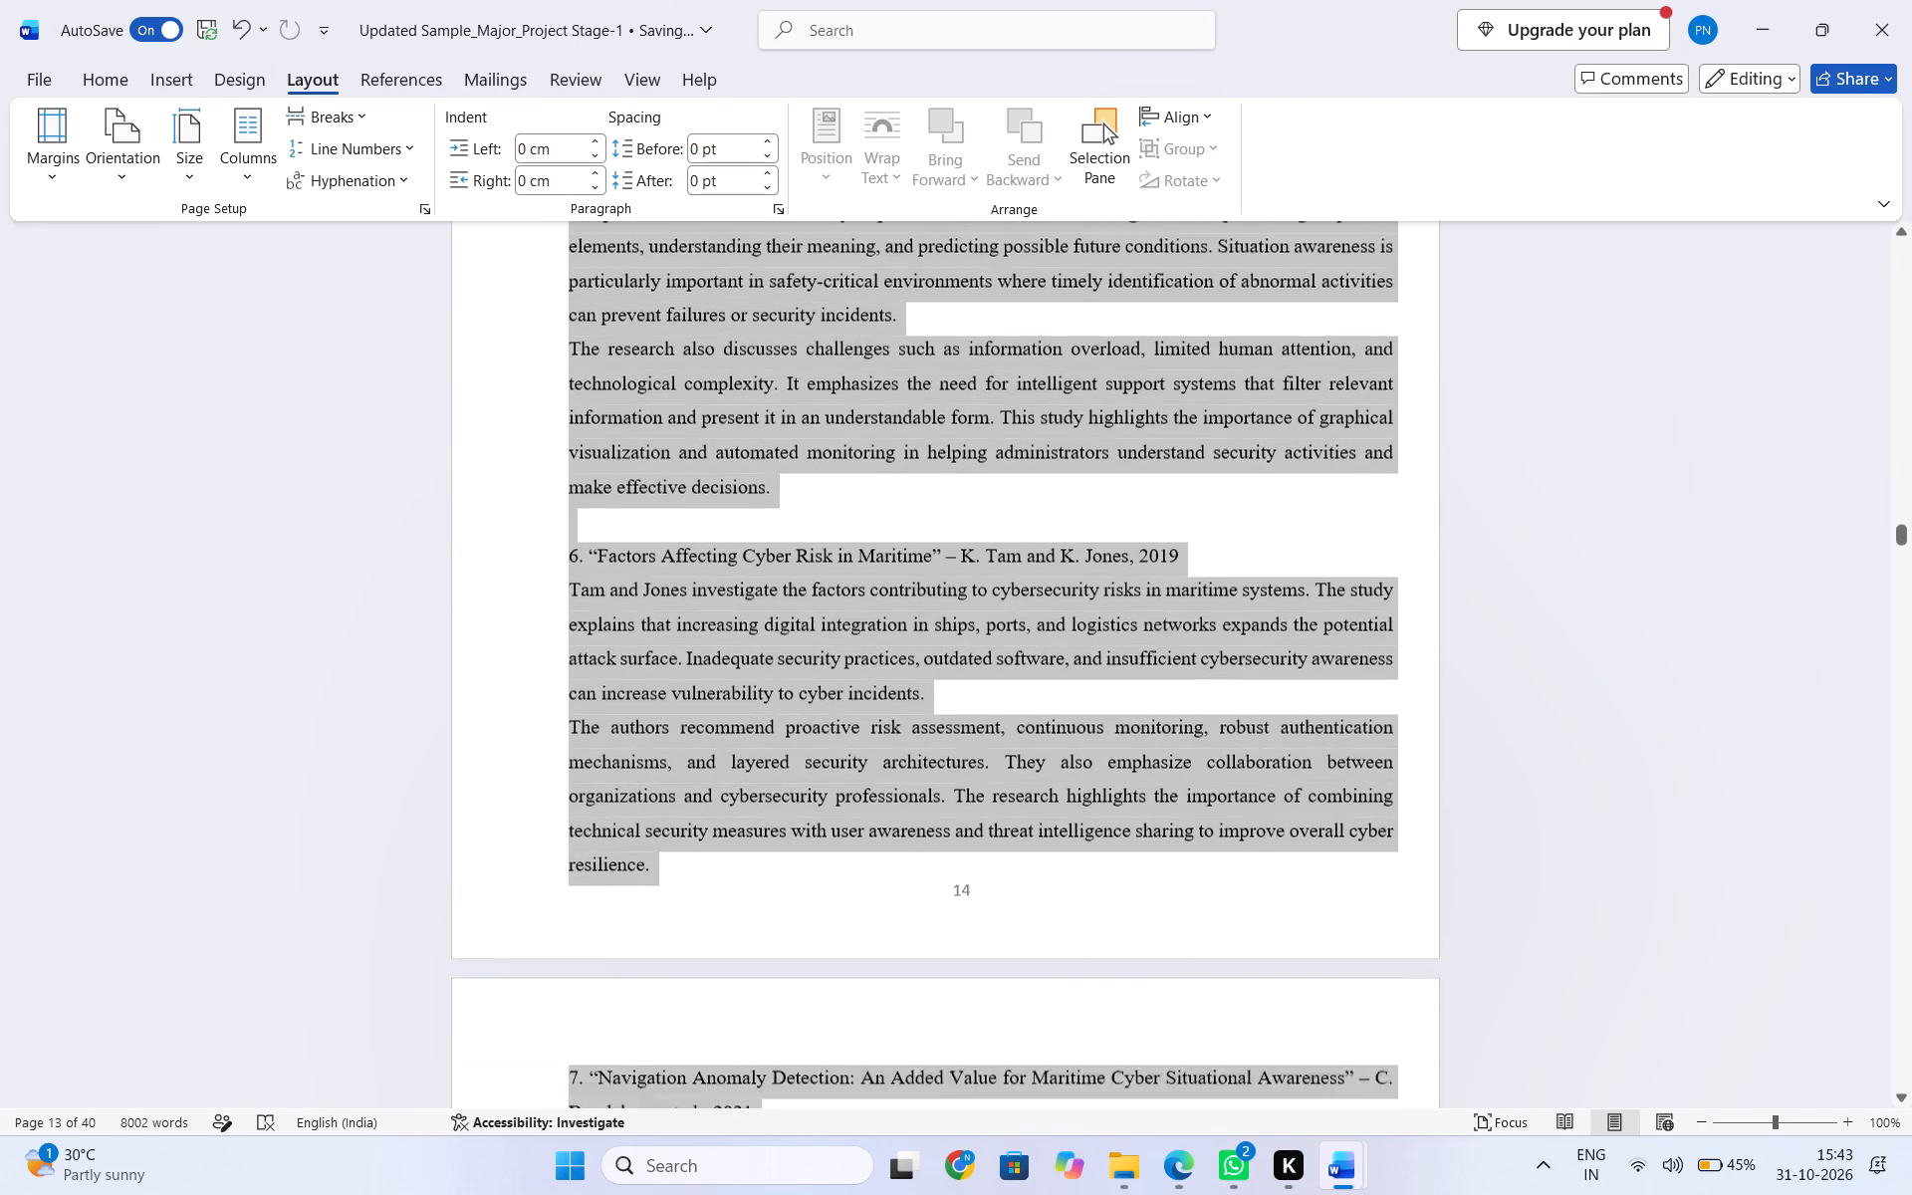
drag(856, 1153, 1078, 1013)
click(547, 146)
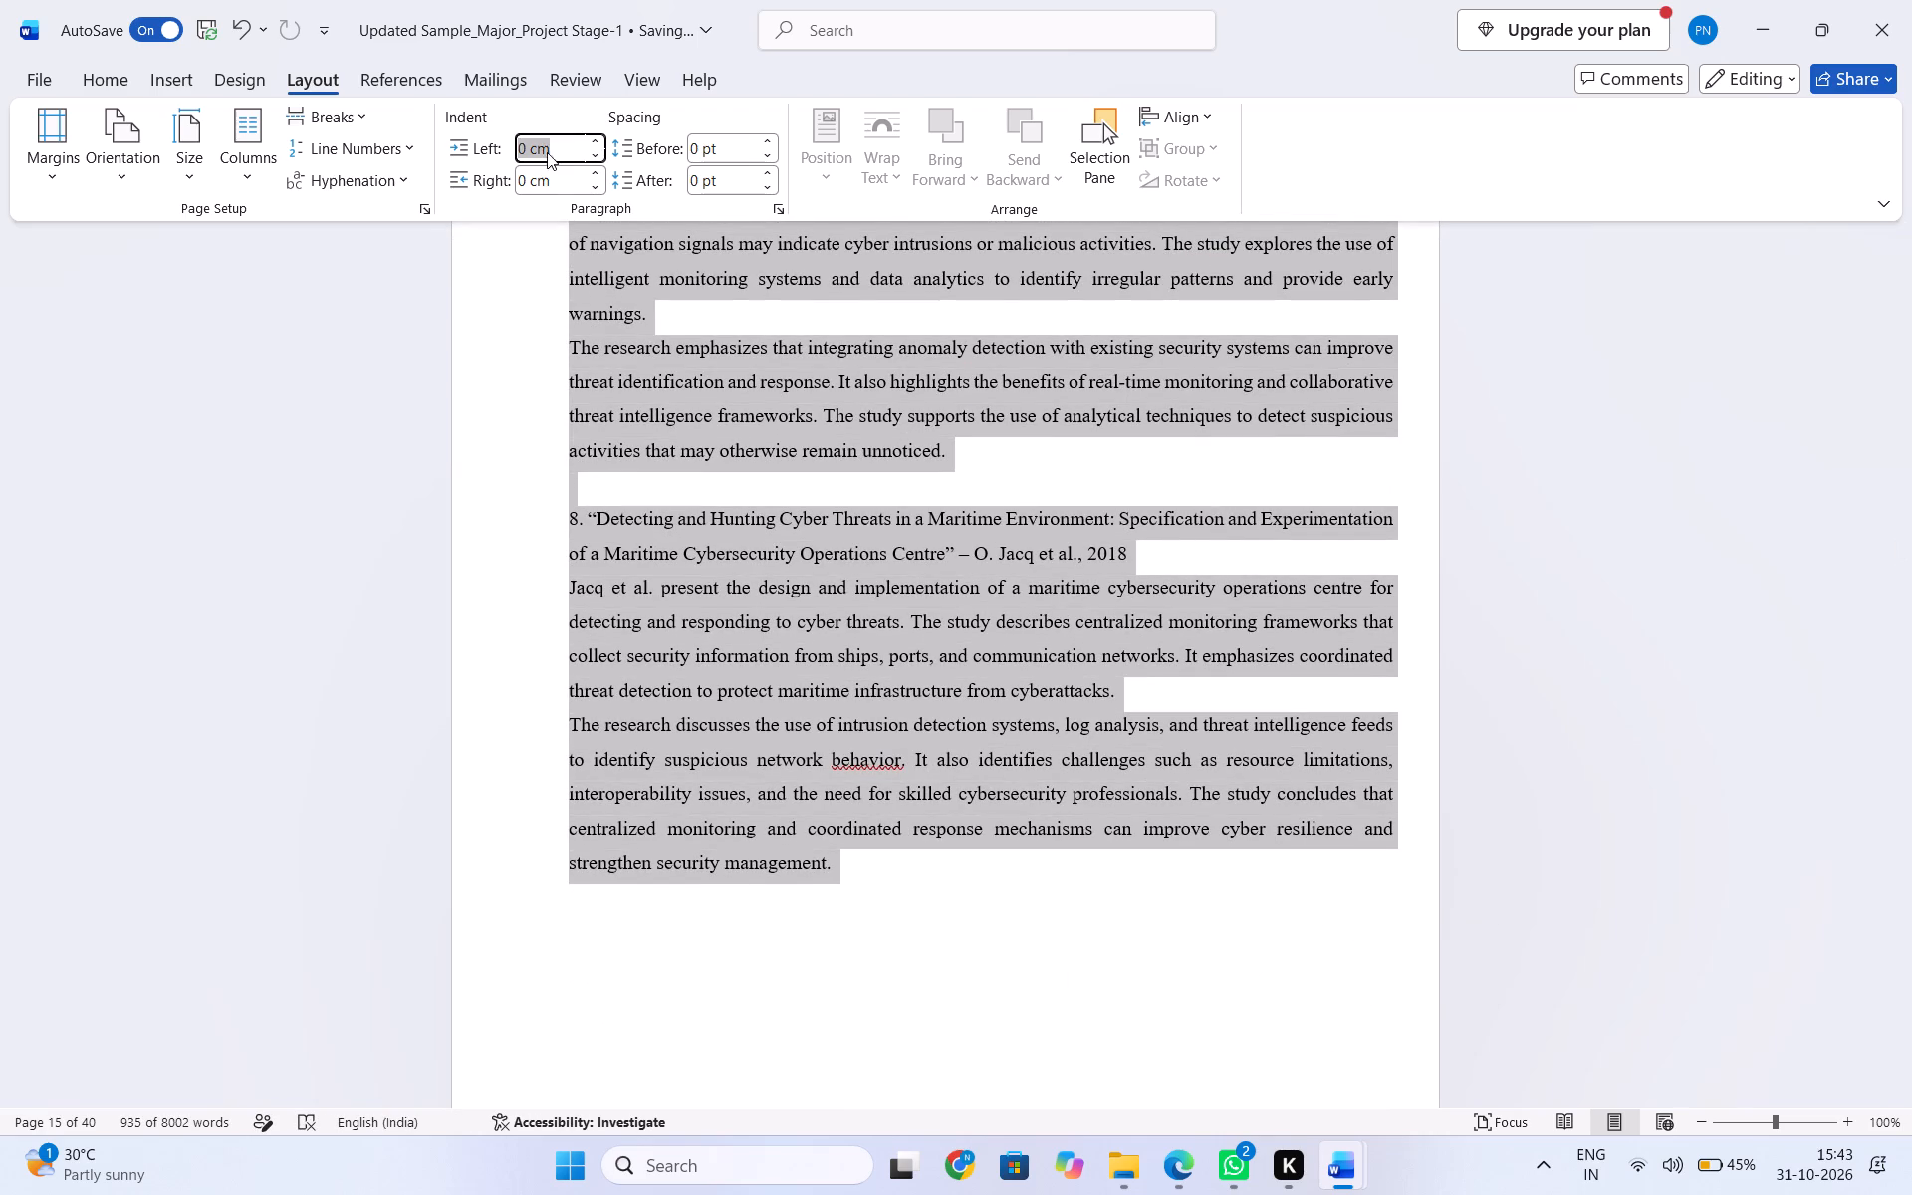
key(BackSpace)
text(0.2)
key(Return)
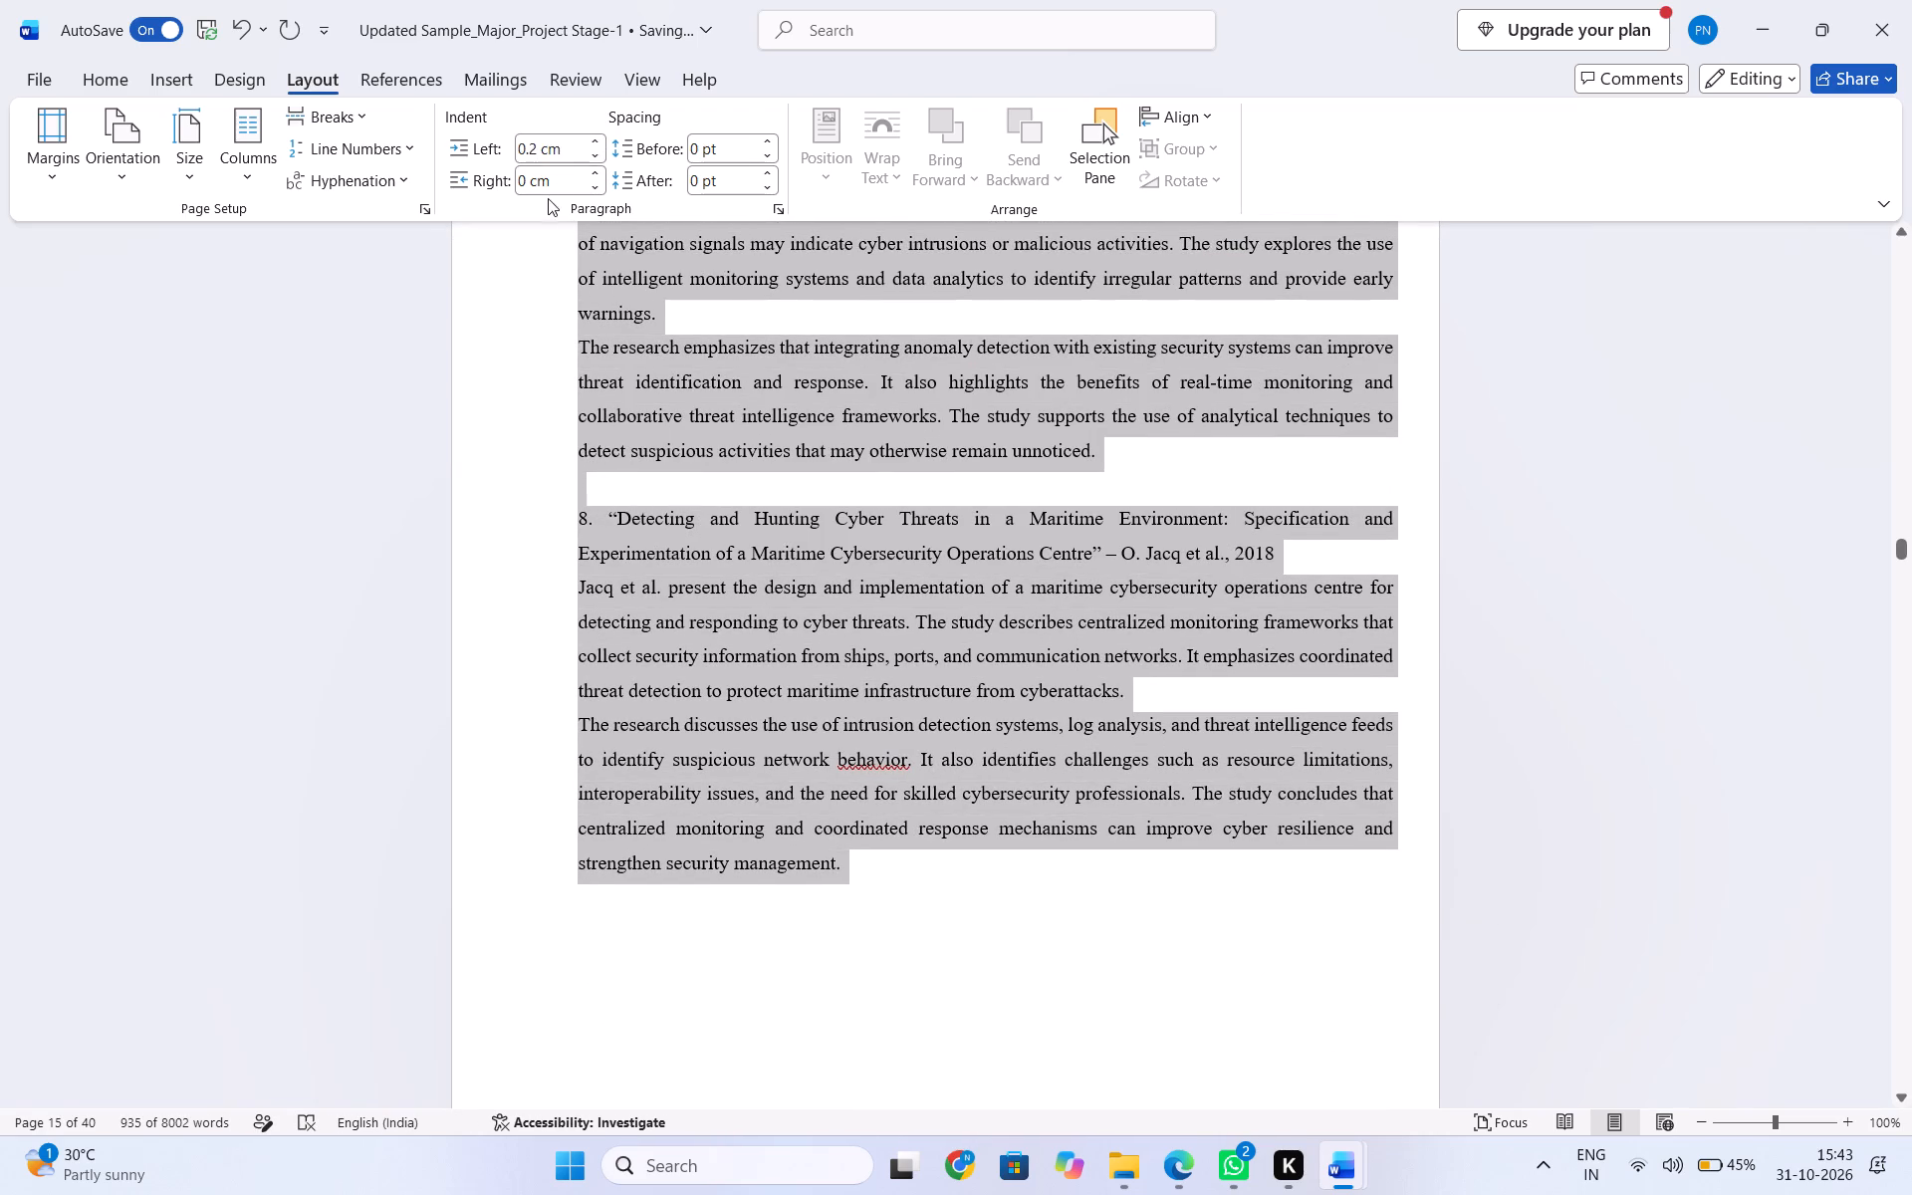
Set the right indent of the selected Literature Survey entries to 0.97 cm.
click(560, 179)
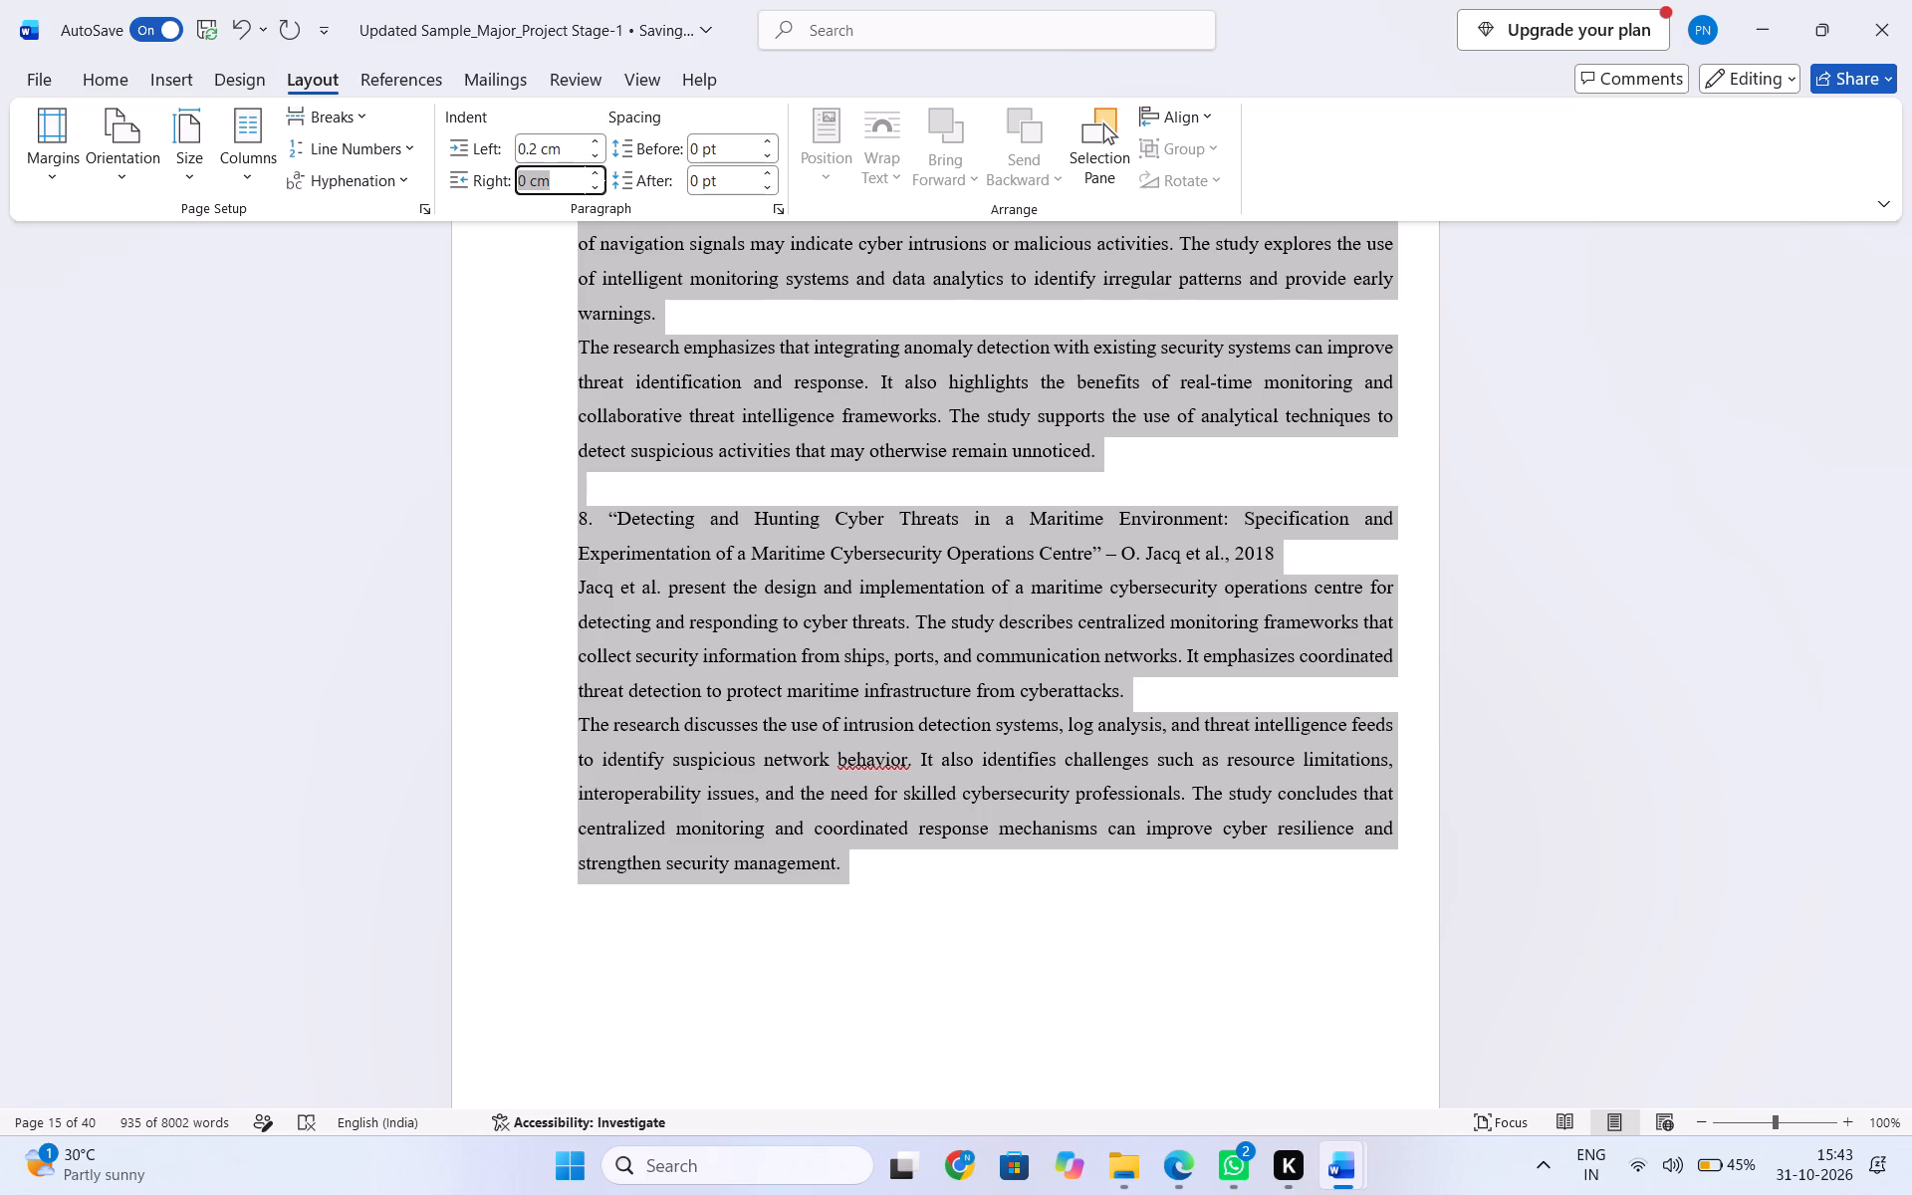
key(BackSpace)
key(0)
key(period)
key(9)
key(7)
key(Return)
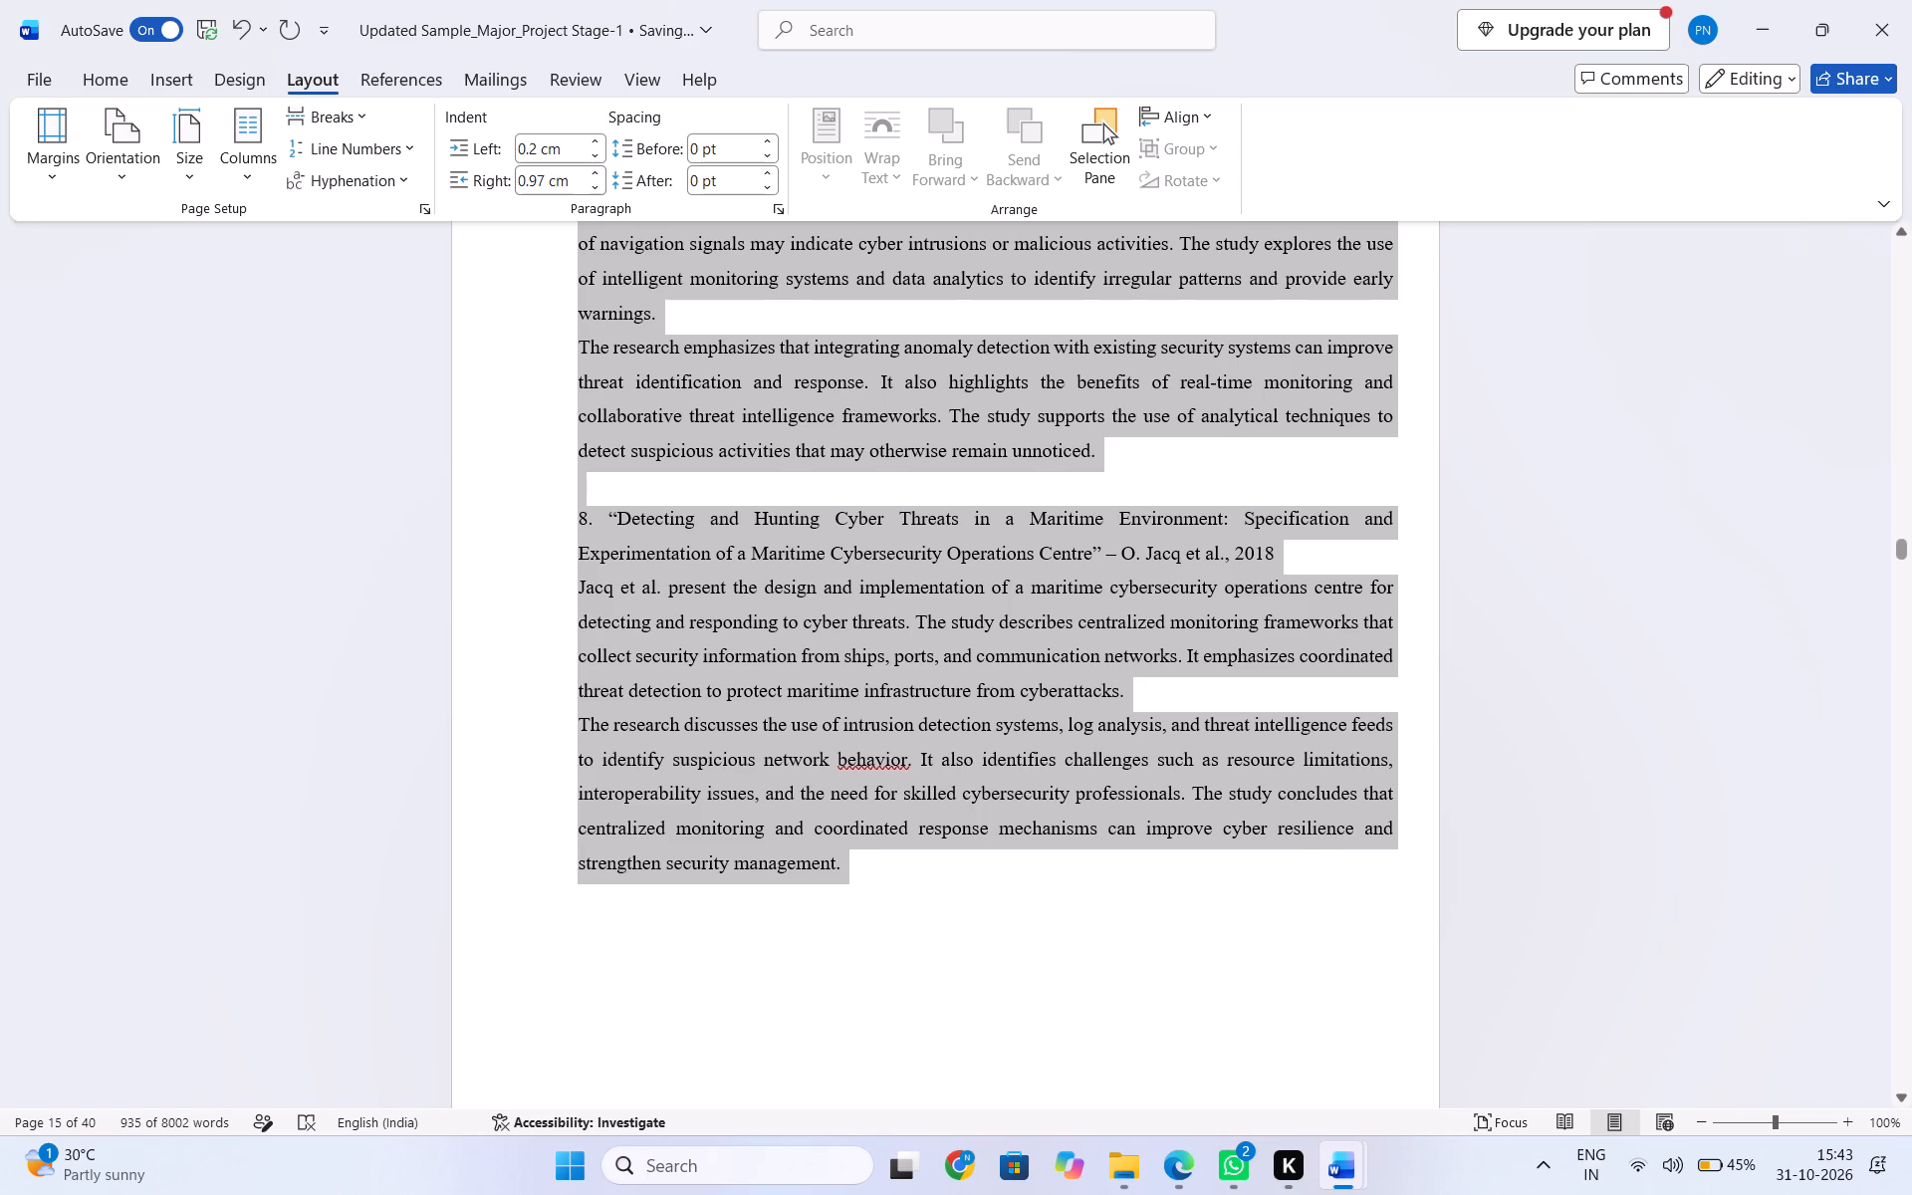
click(786, 628)
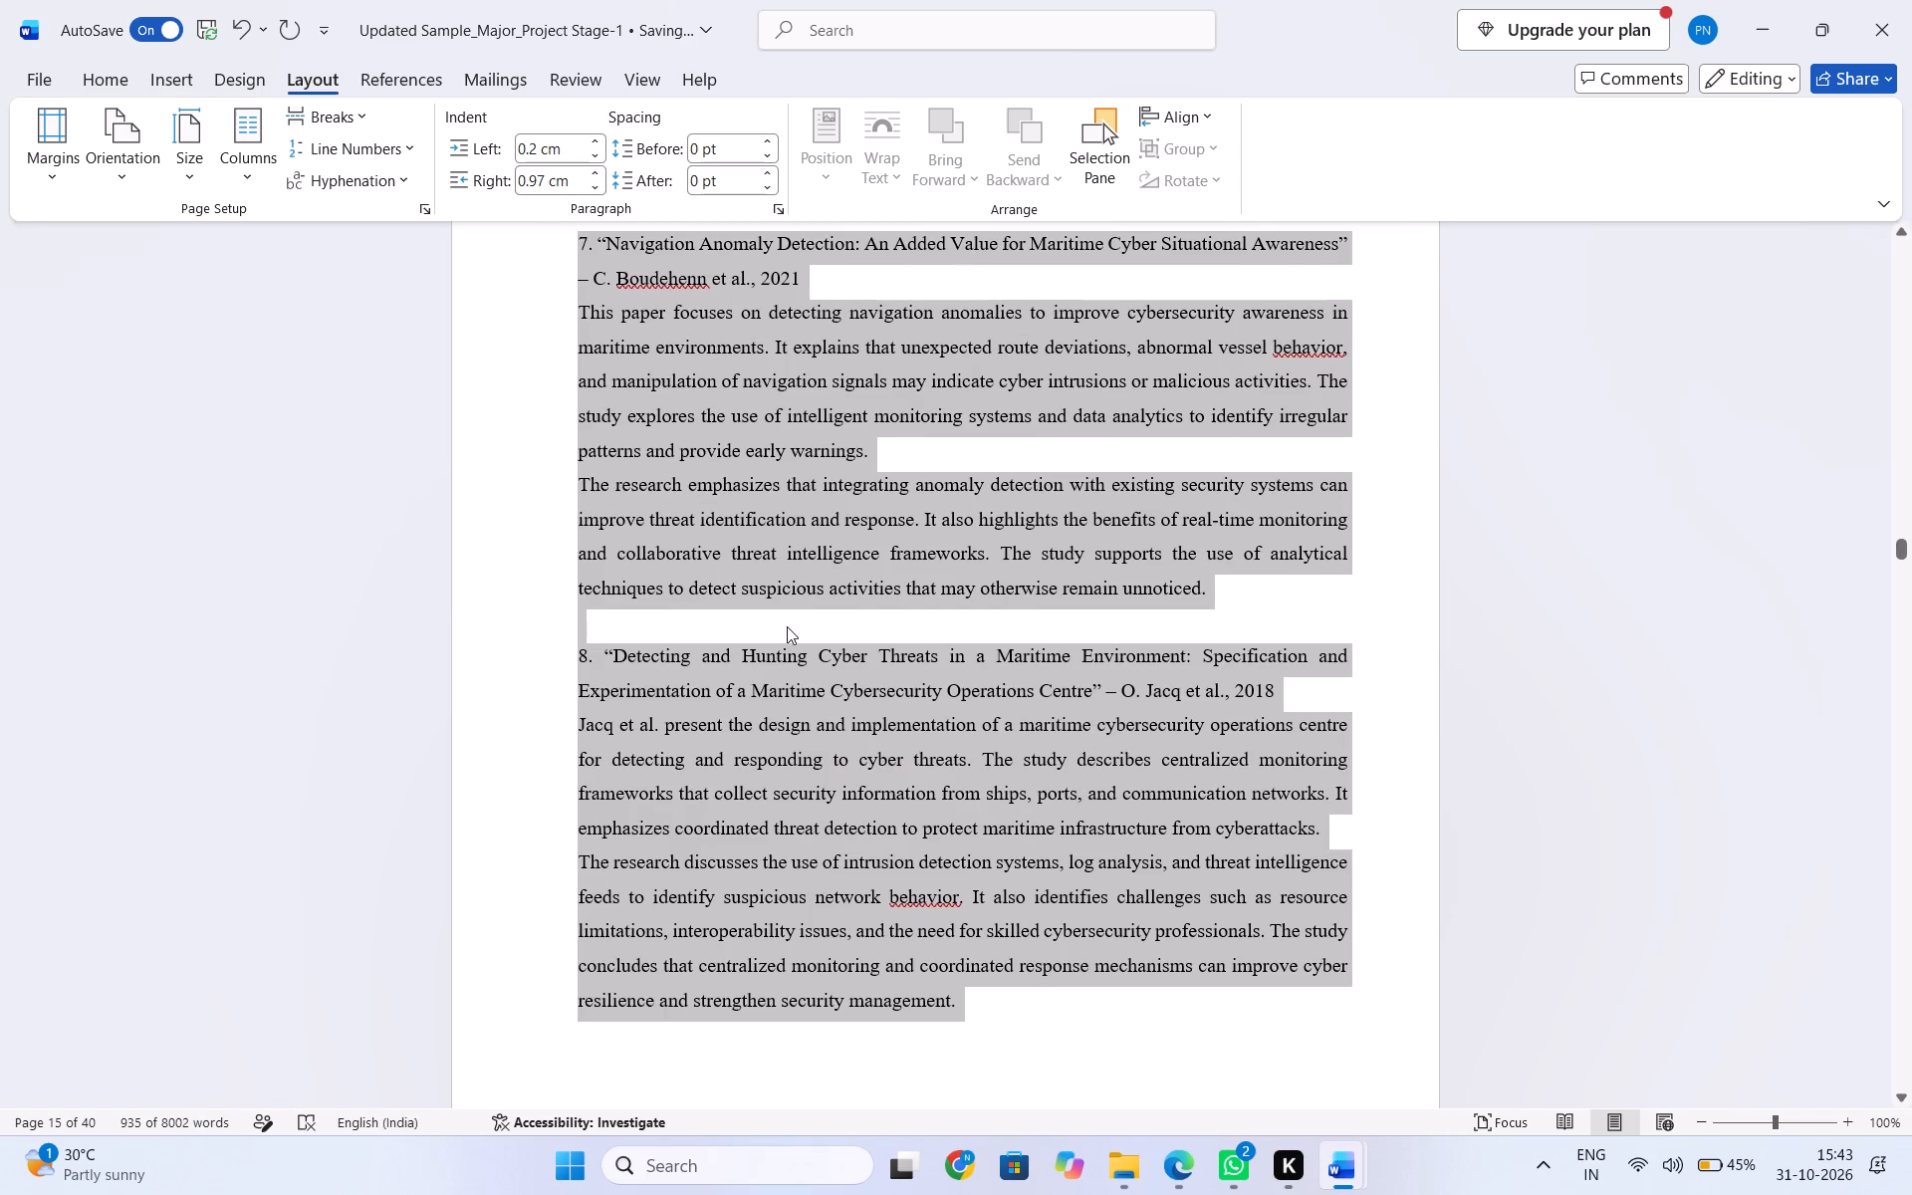
Review the Literature Survey layout in the report, the MajorProject_Document-09 PDF in Edge, and look through the Final Doc Word file for reference.
scroll(784, 621, up, 6)
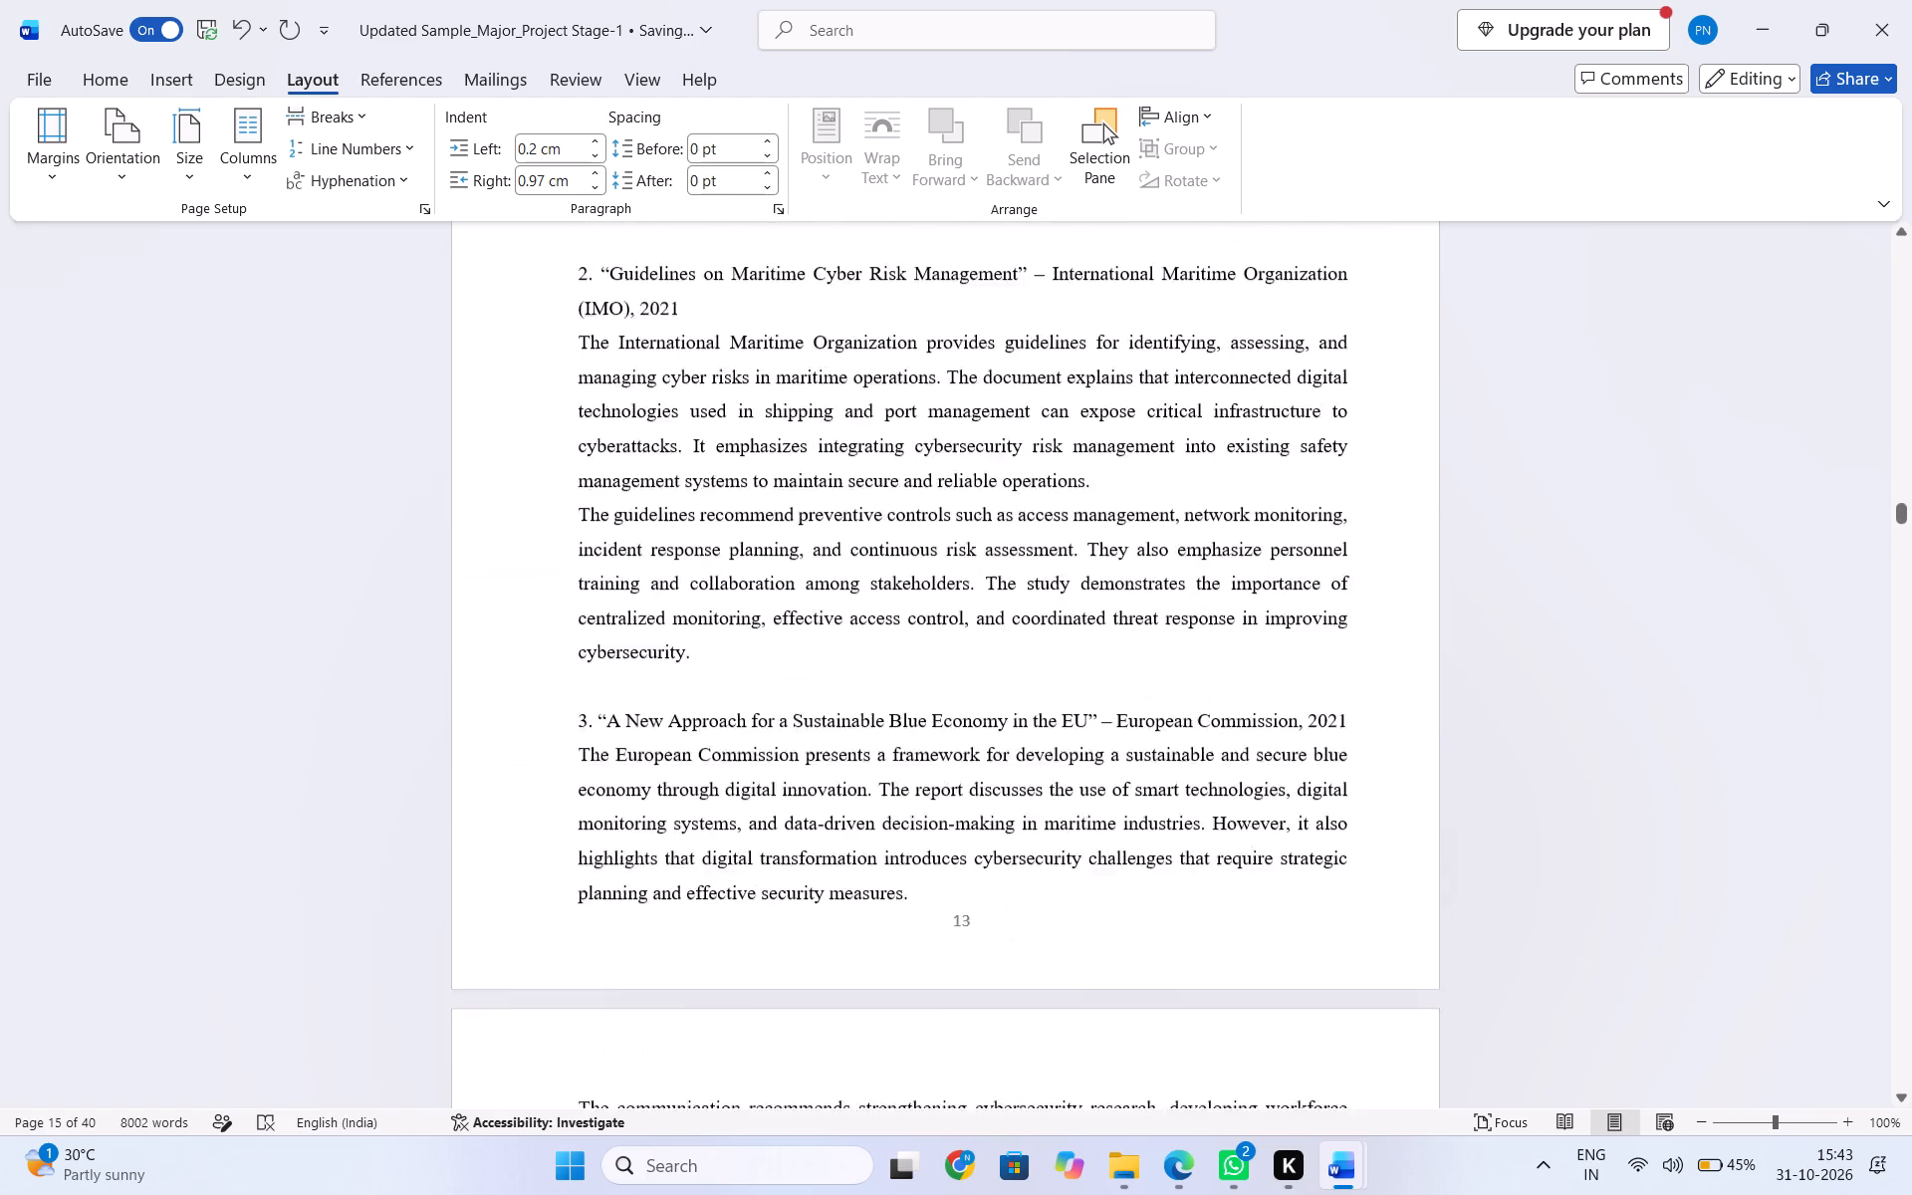
scroll(782, 616, up, 1)
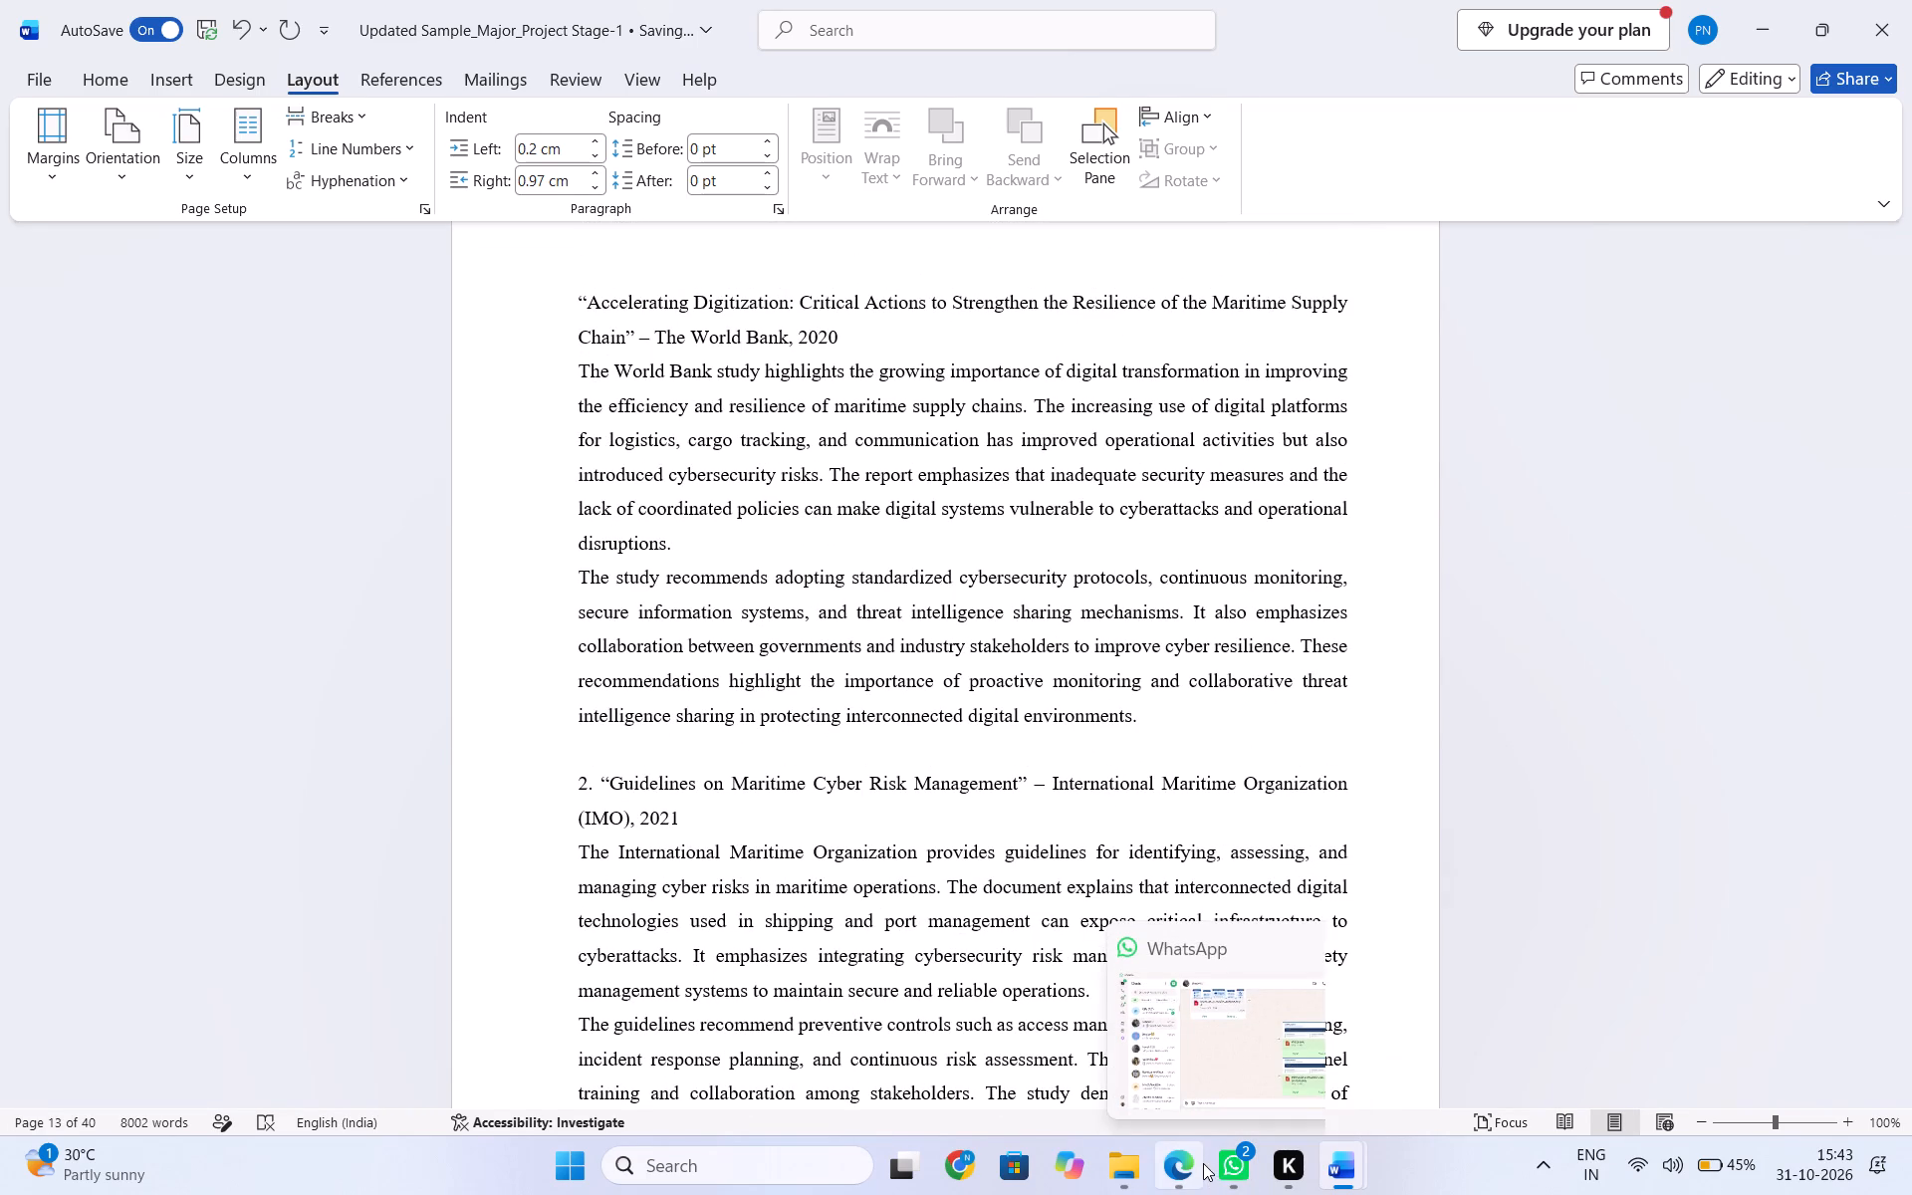
click(1179, 1183)
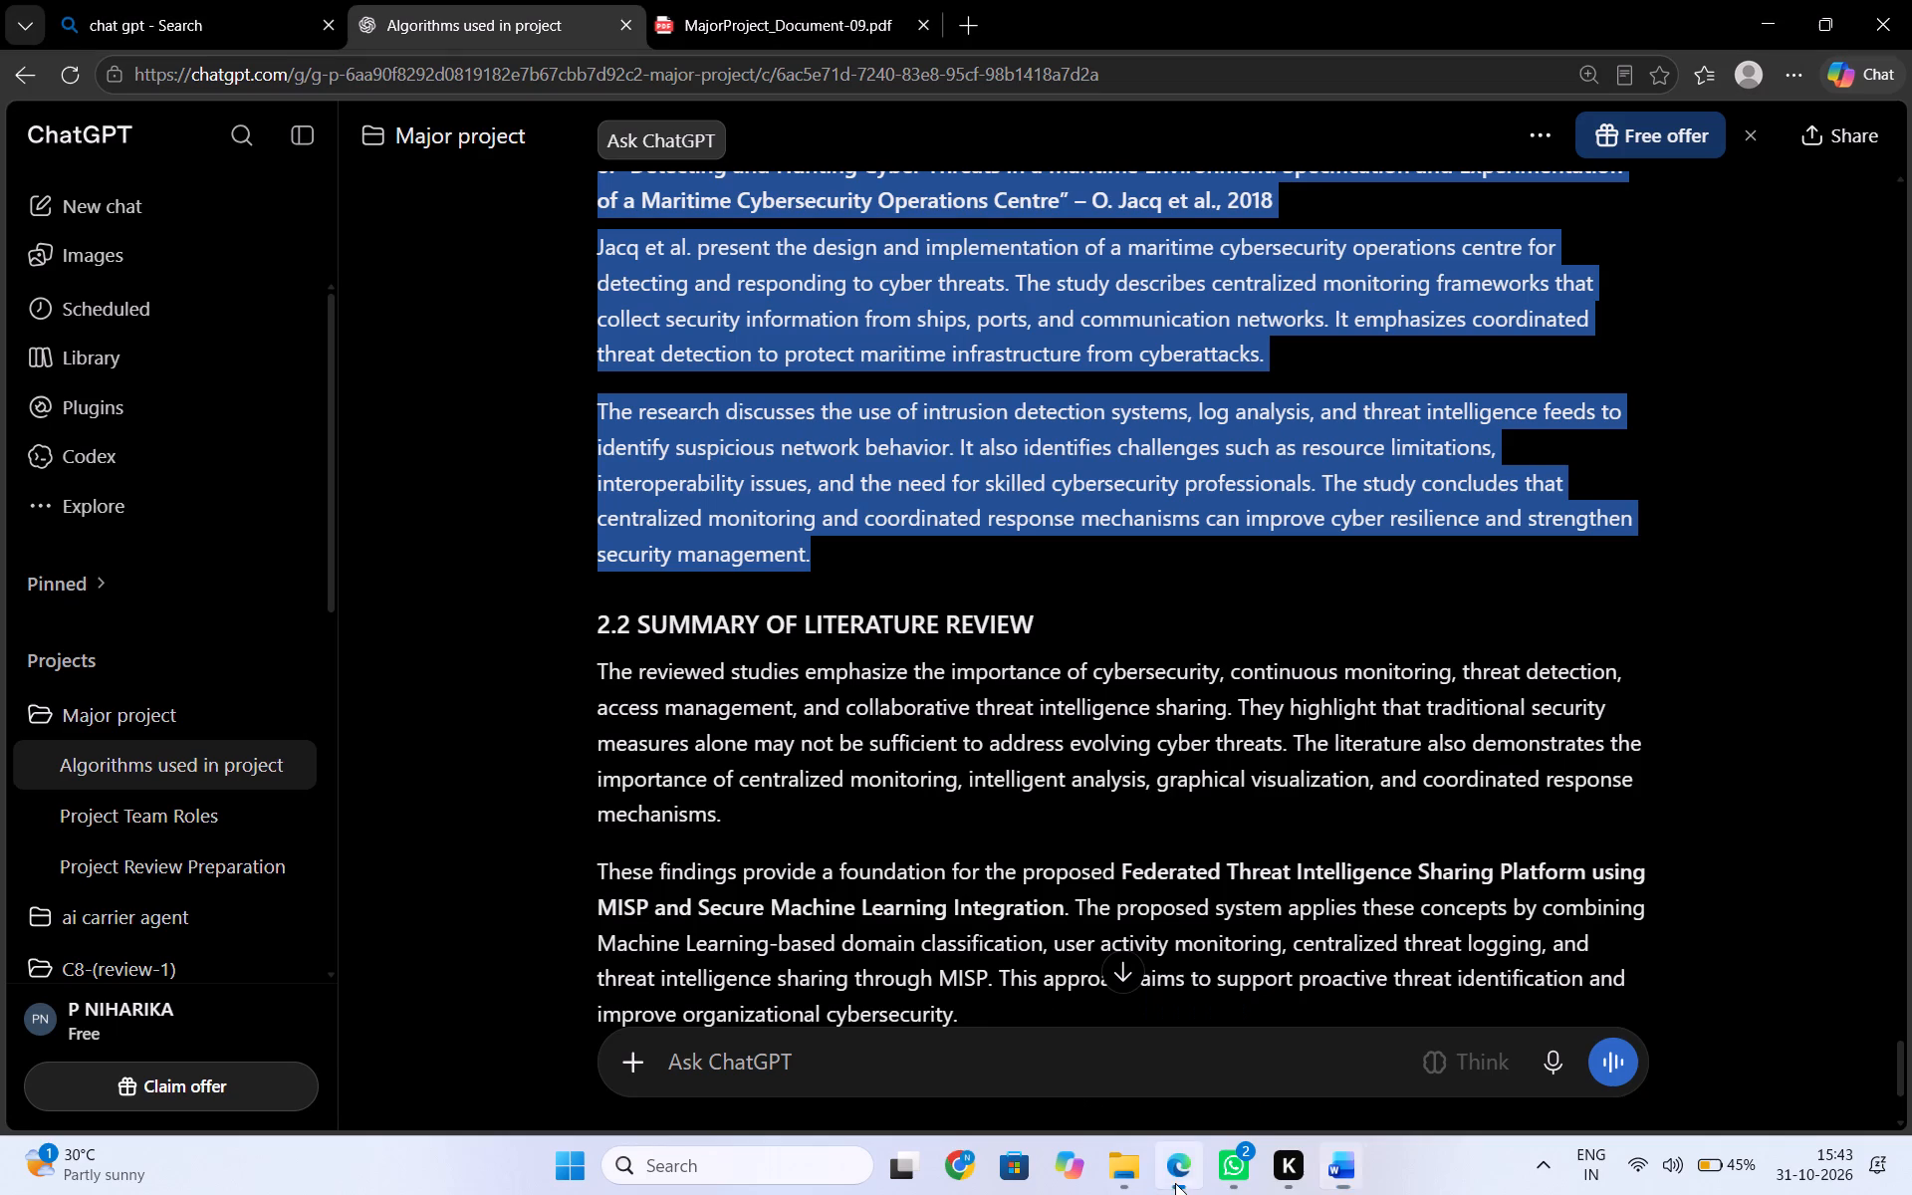
click(719, 10)
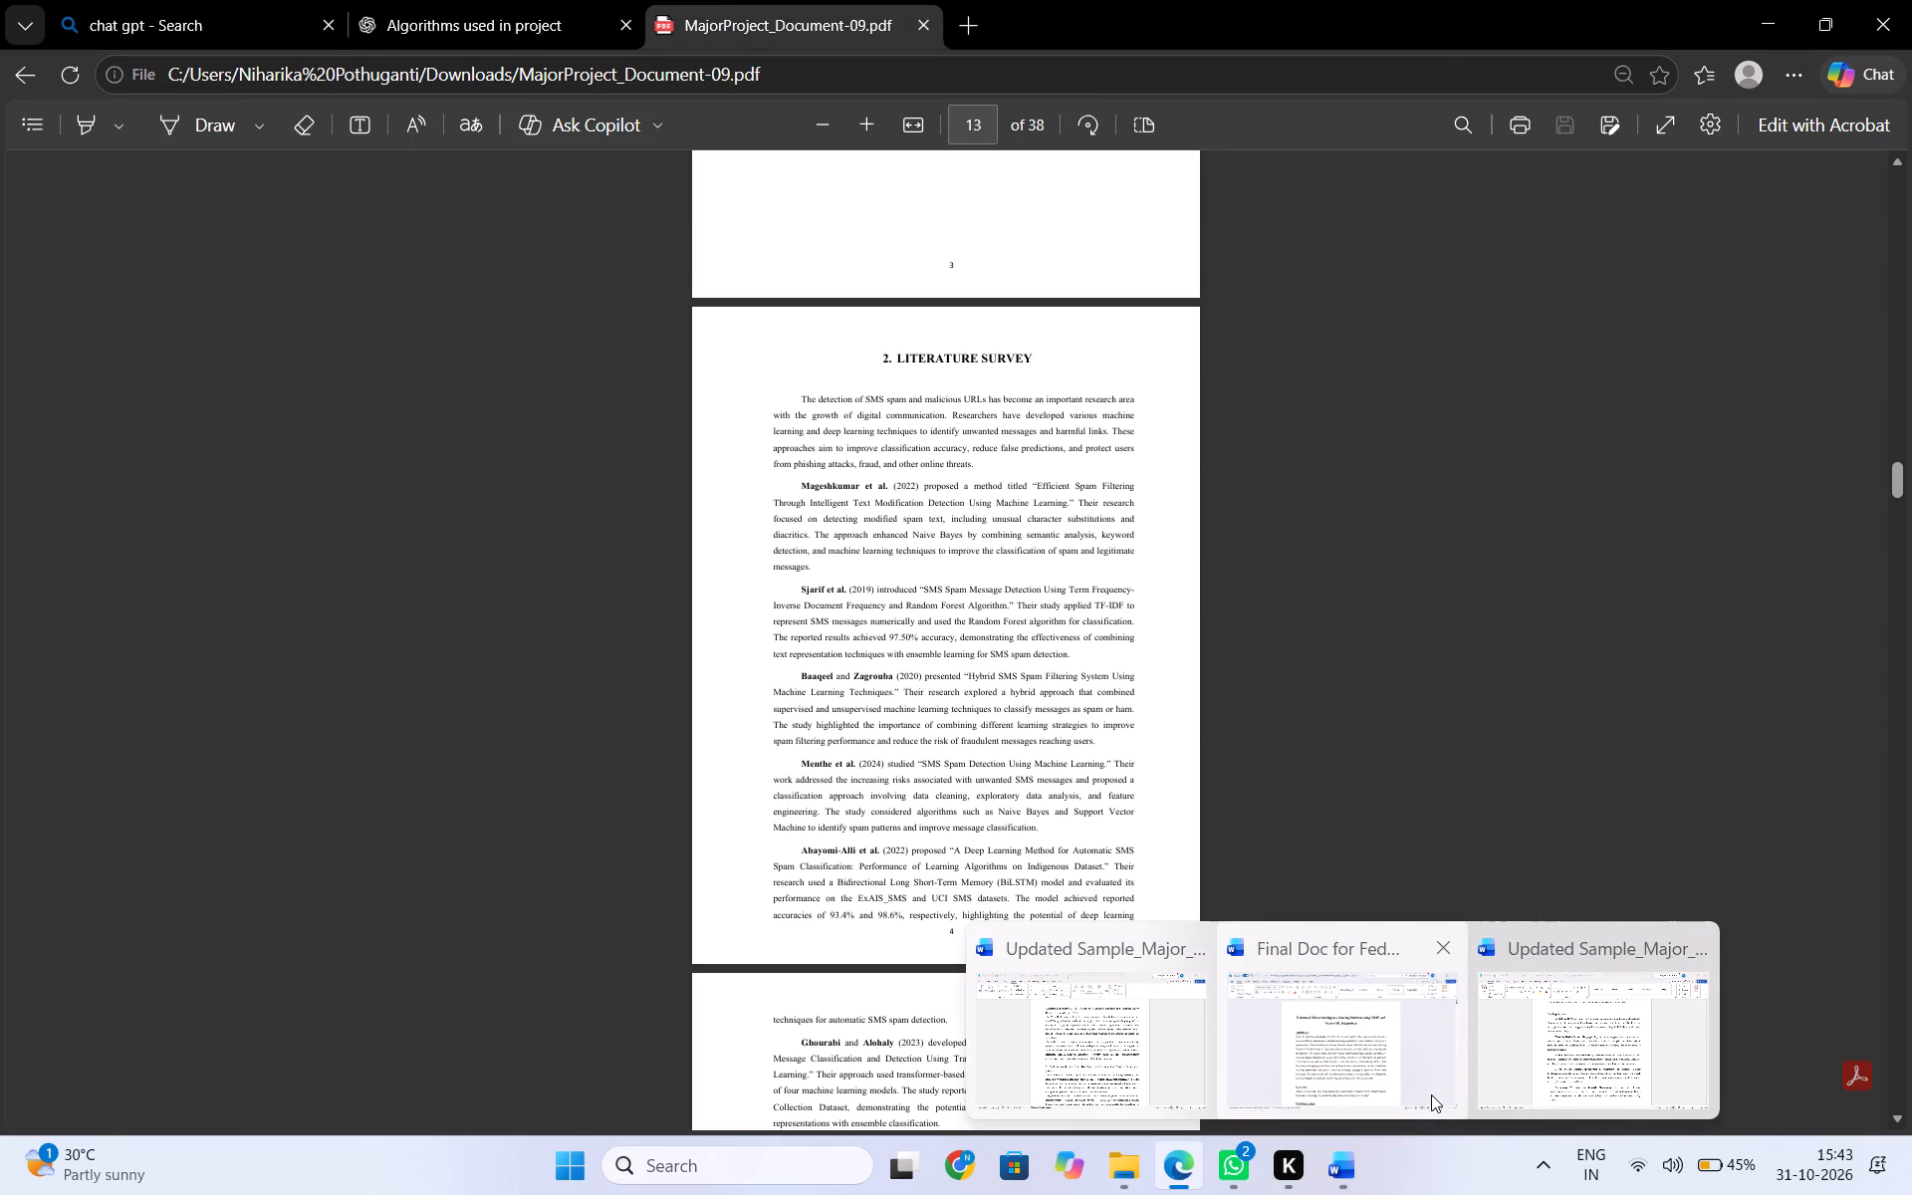
click(1403, 1064)
scroll(878, 847, down, 3)
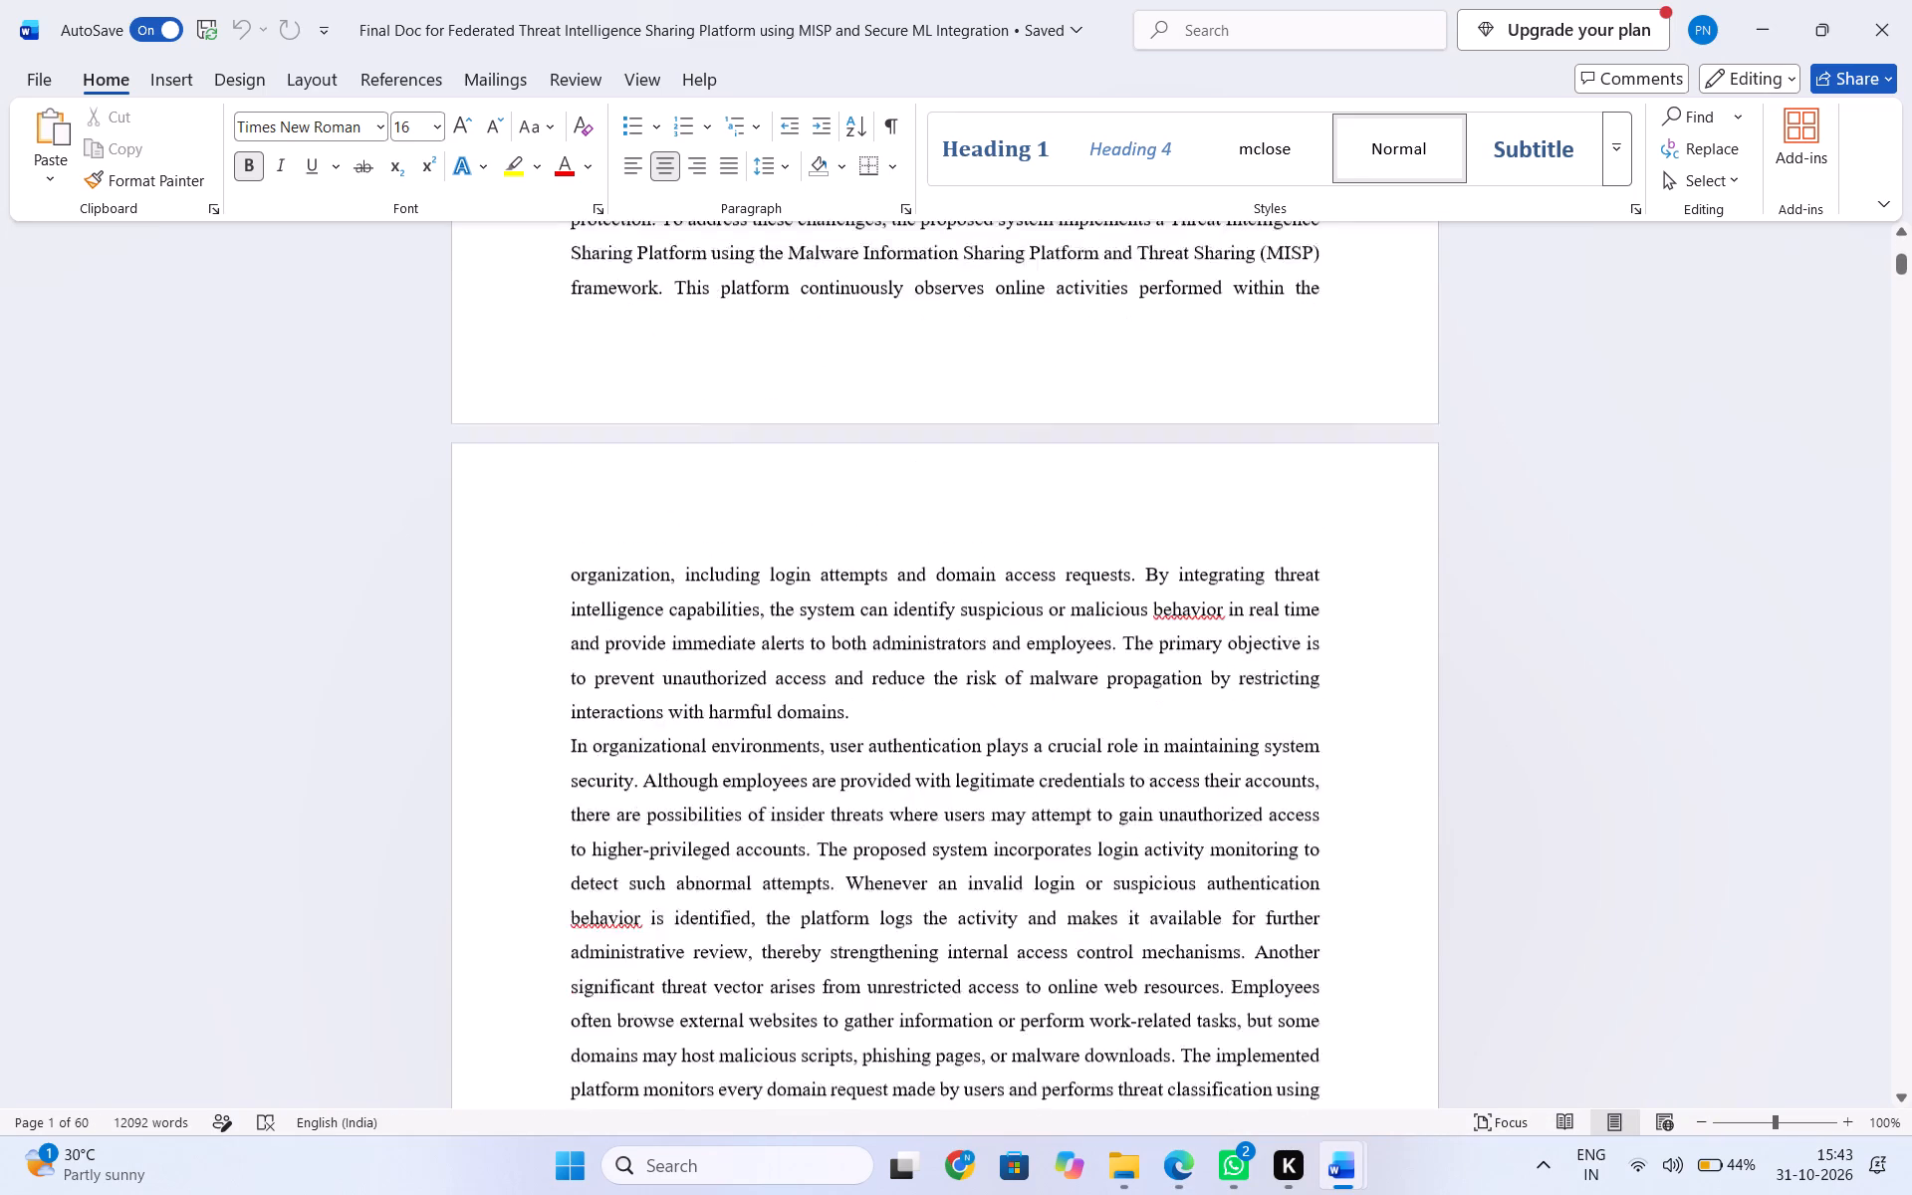
scroll(878, 847, down, 8)
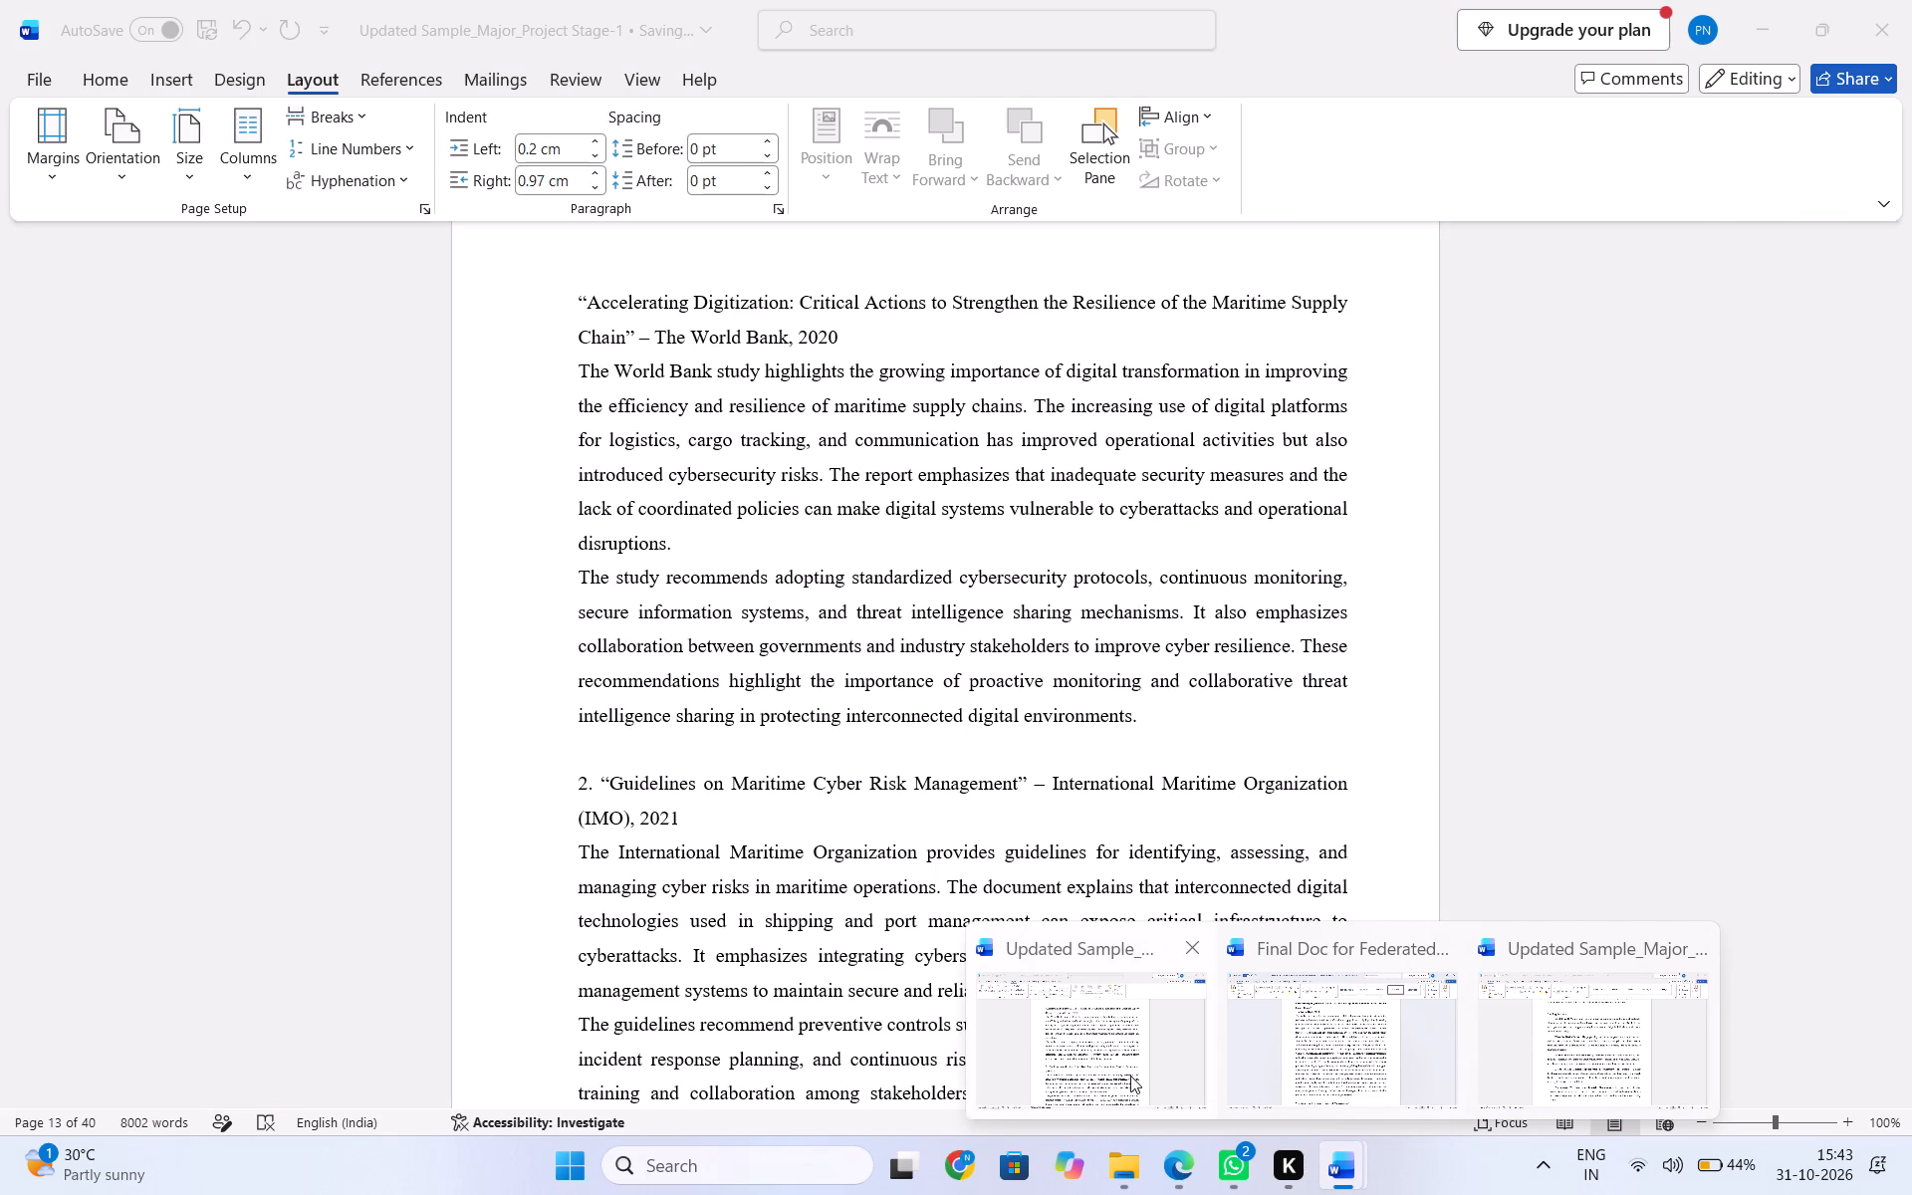
Return to the Updated Sample_Major_Project report and make the "Accelerating Digitization" entry title with its World Bank, 2020 source bold.
click(1130, 1075)
scroll(897, 916, up, 3)
scroll(897, 916, down, 1)
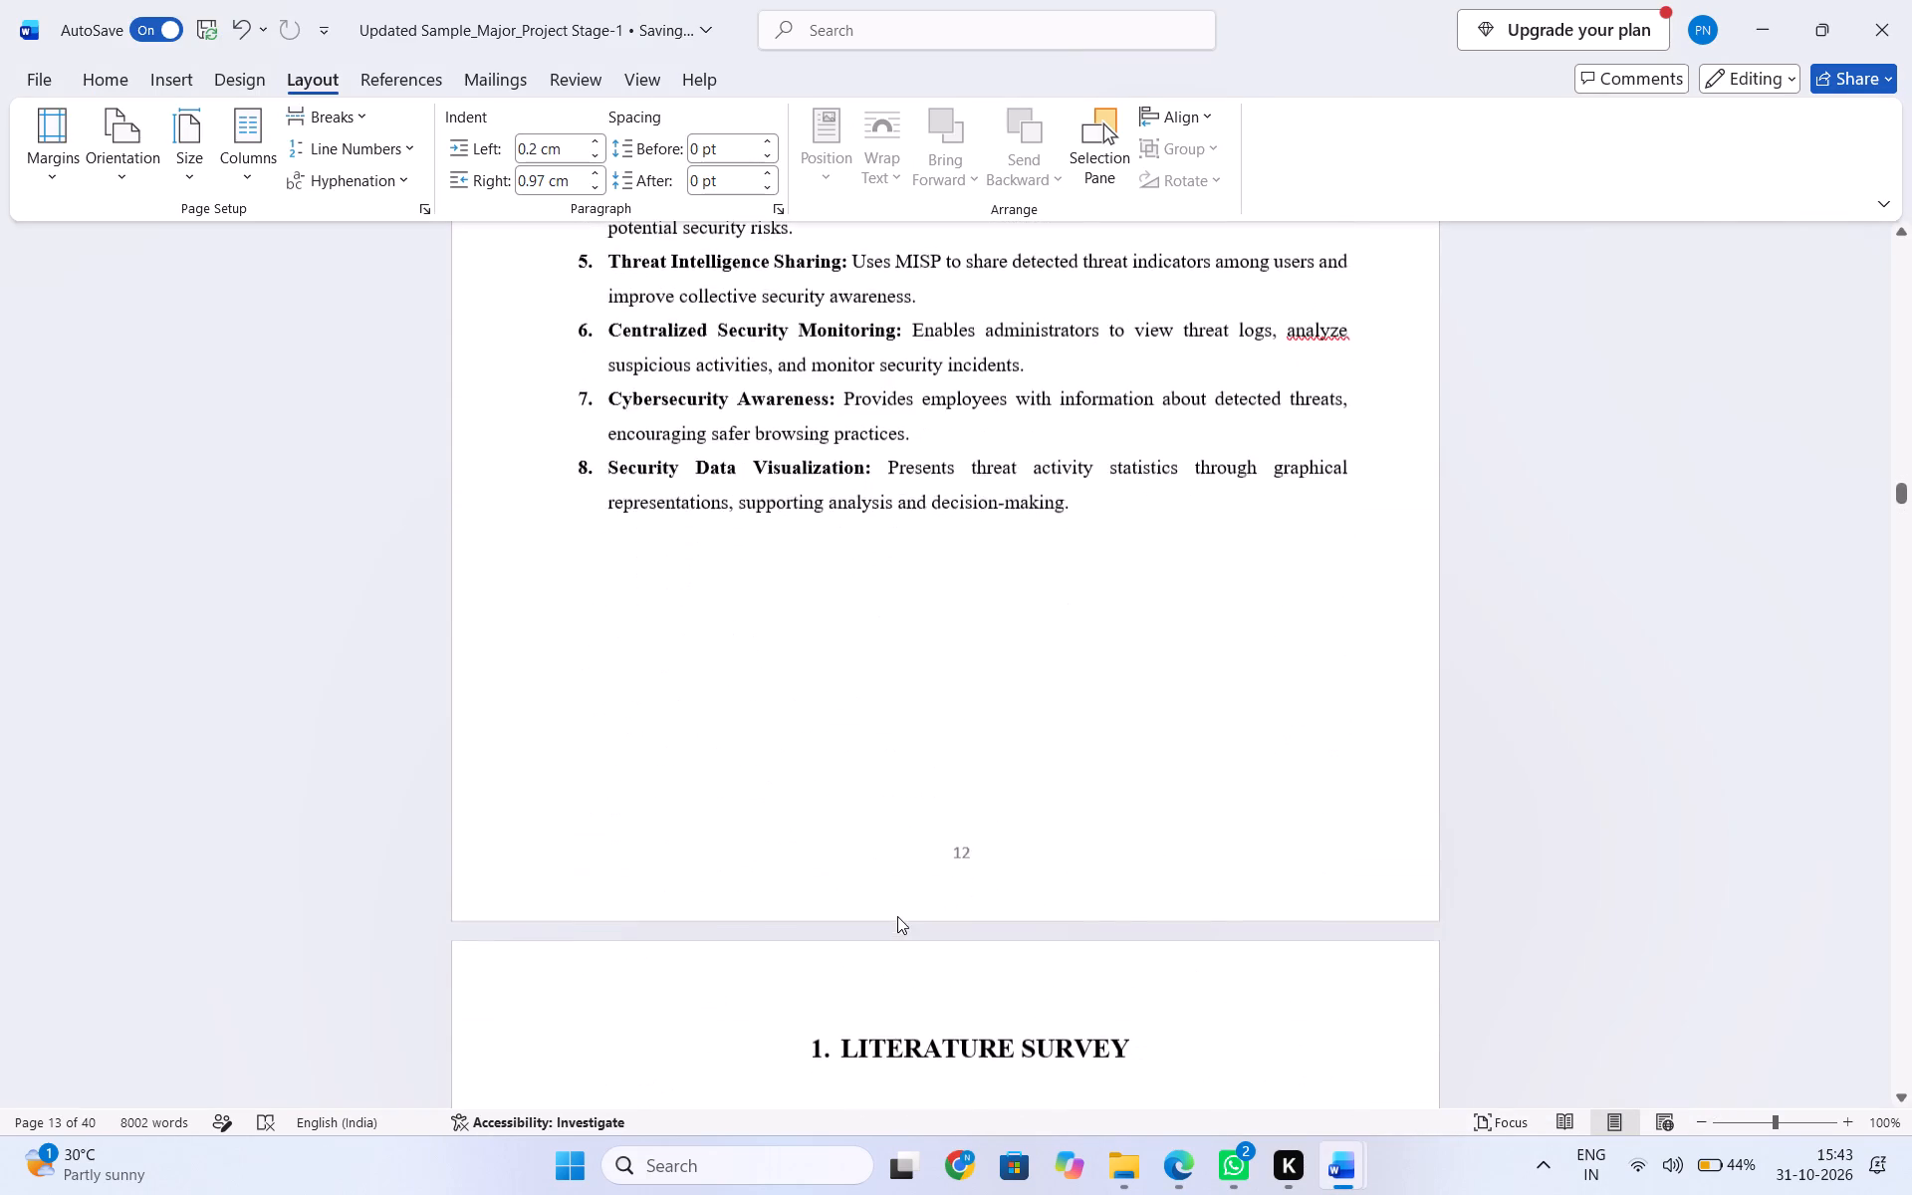
scroll(897, 916, down, 1)
drag(574, 721, 607, 727)
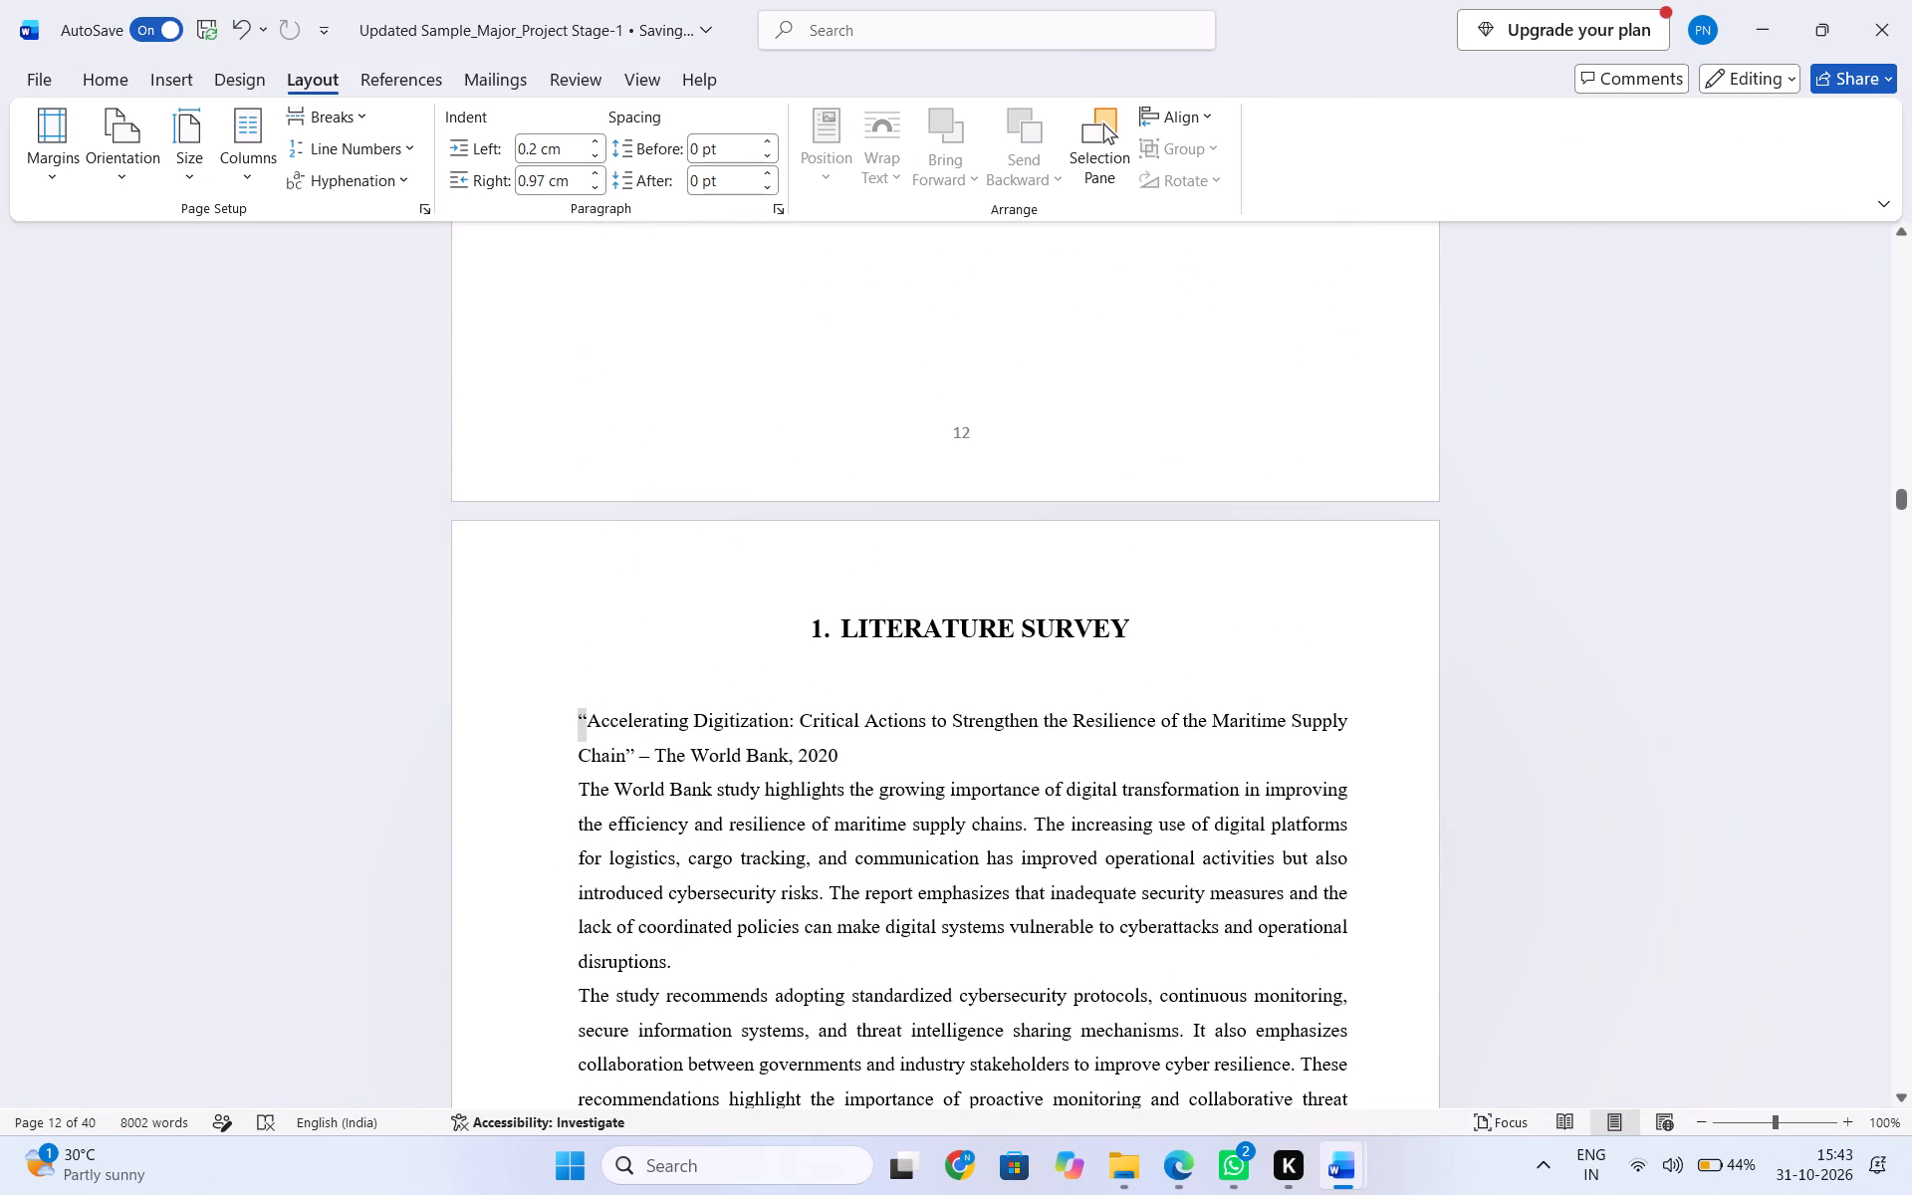
drag(607, 727, 833, 748)
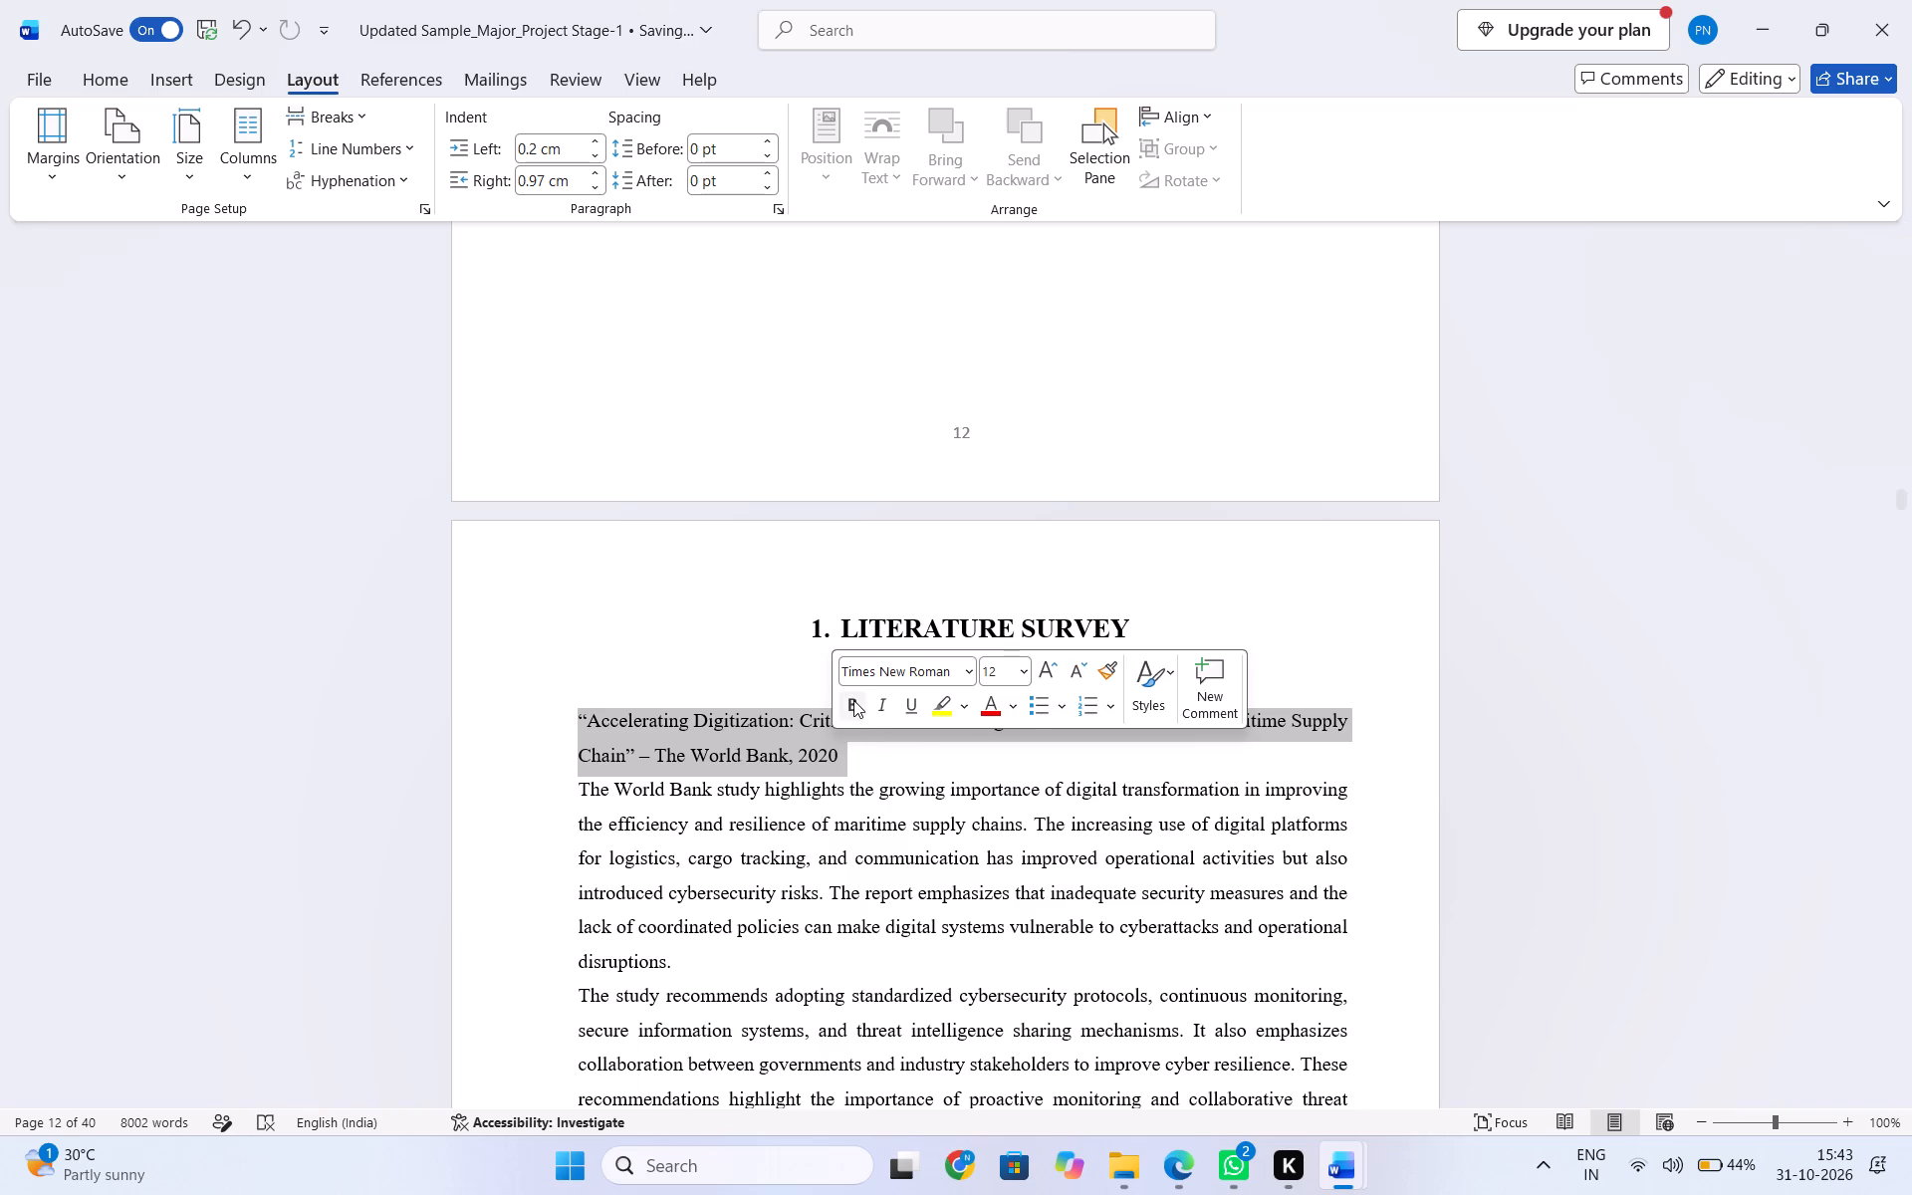
click(853, 700)
click(868, 781)
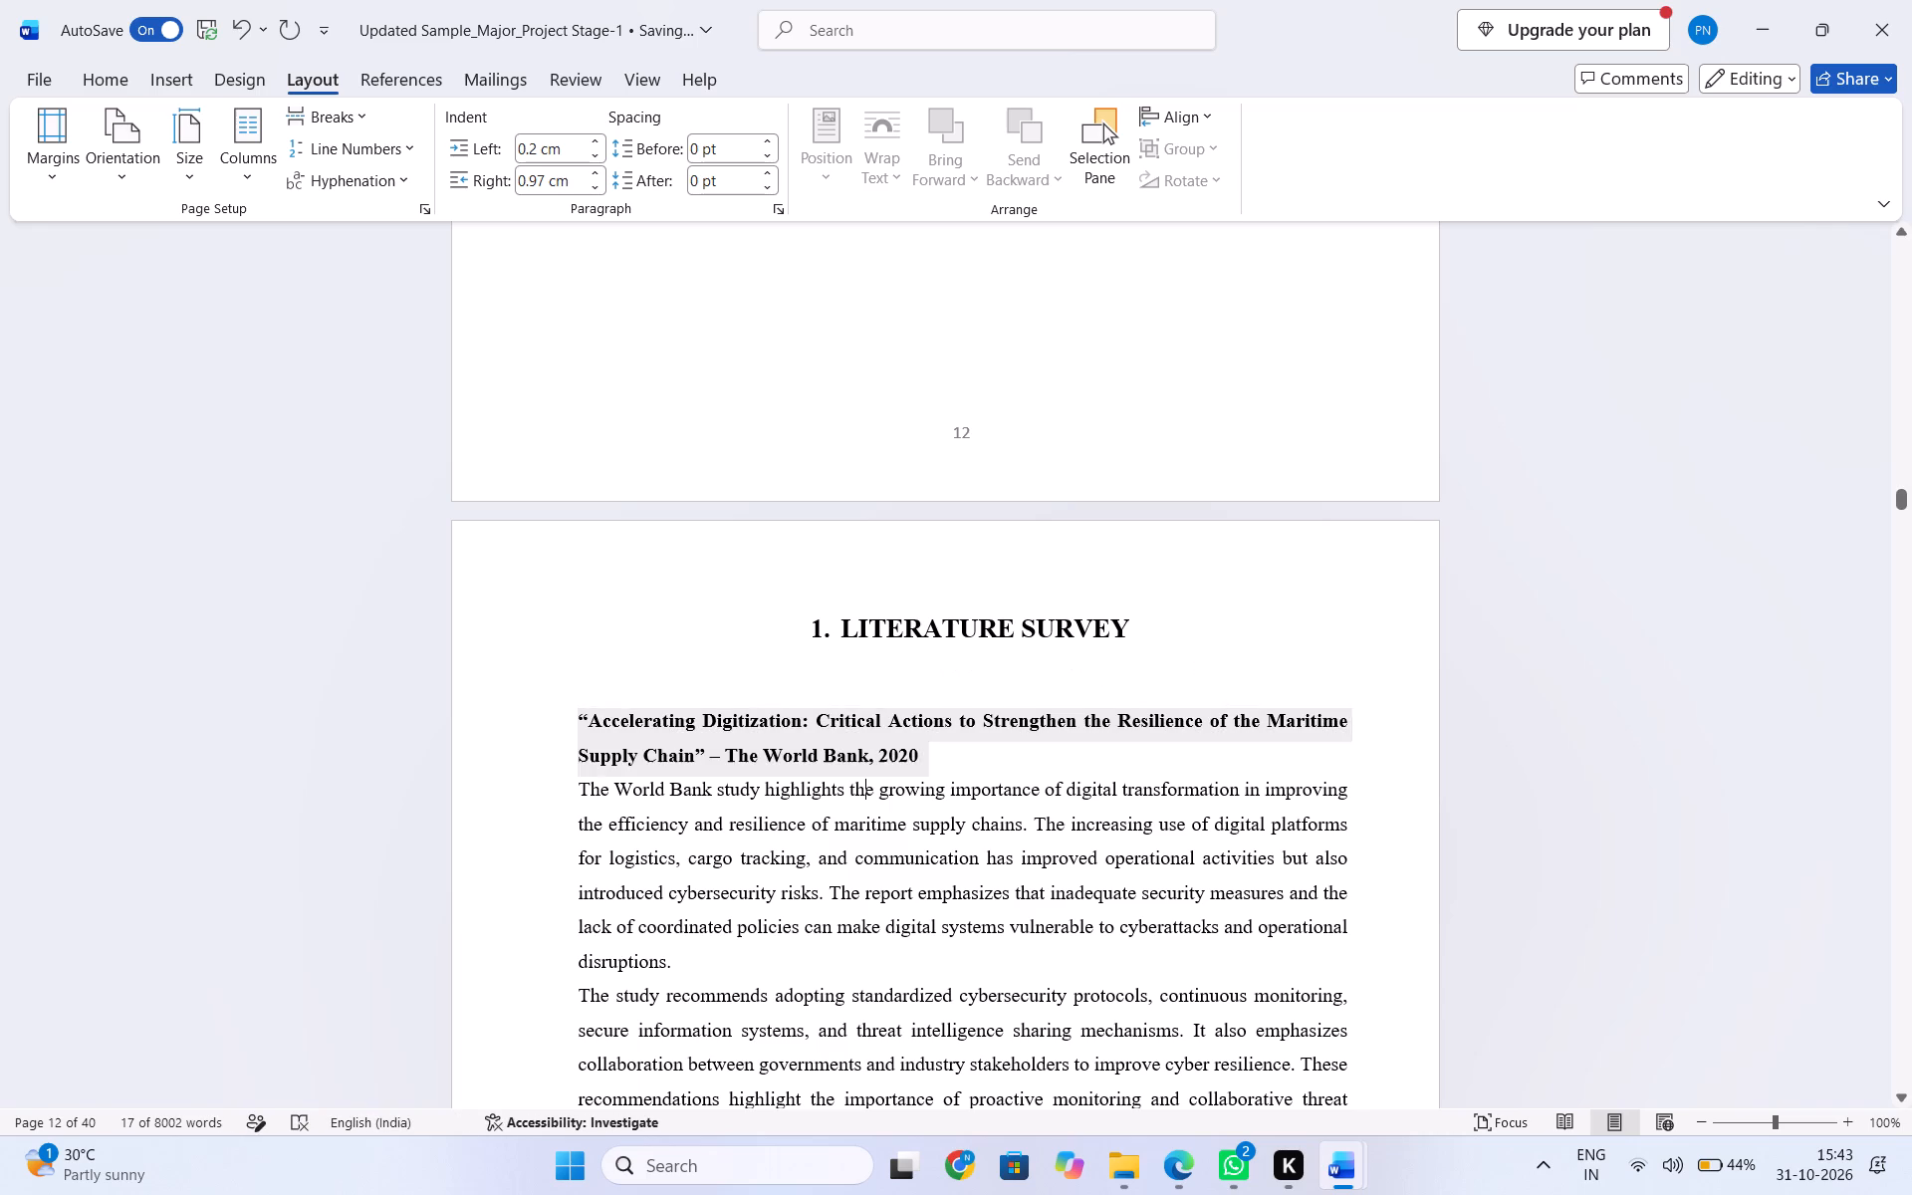
Remove the leading "2." from the "Guidelines on Maritime Cyber Risk Management" entry title and bold the title with its IMO, 2021 source.
scroll(887, 876, down, 1)
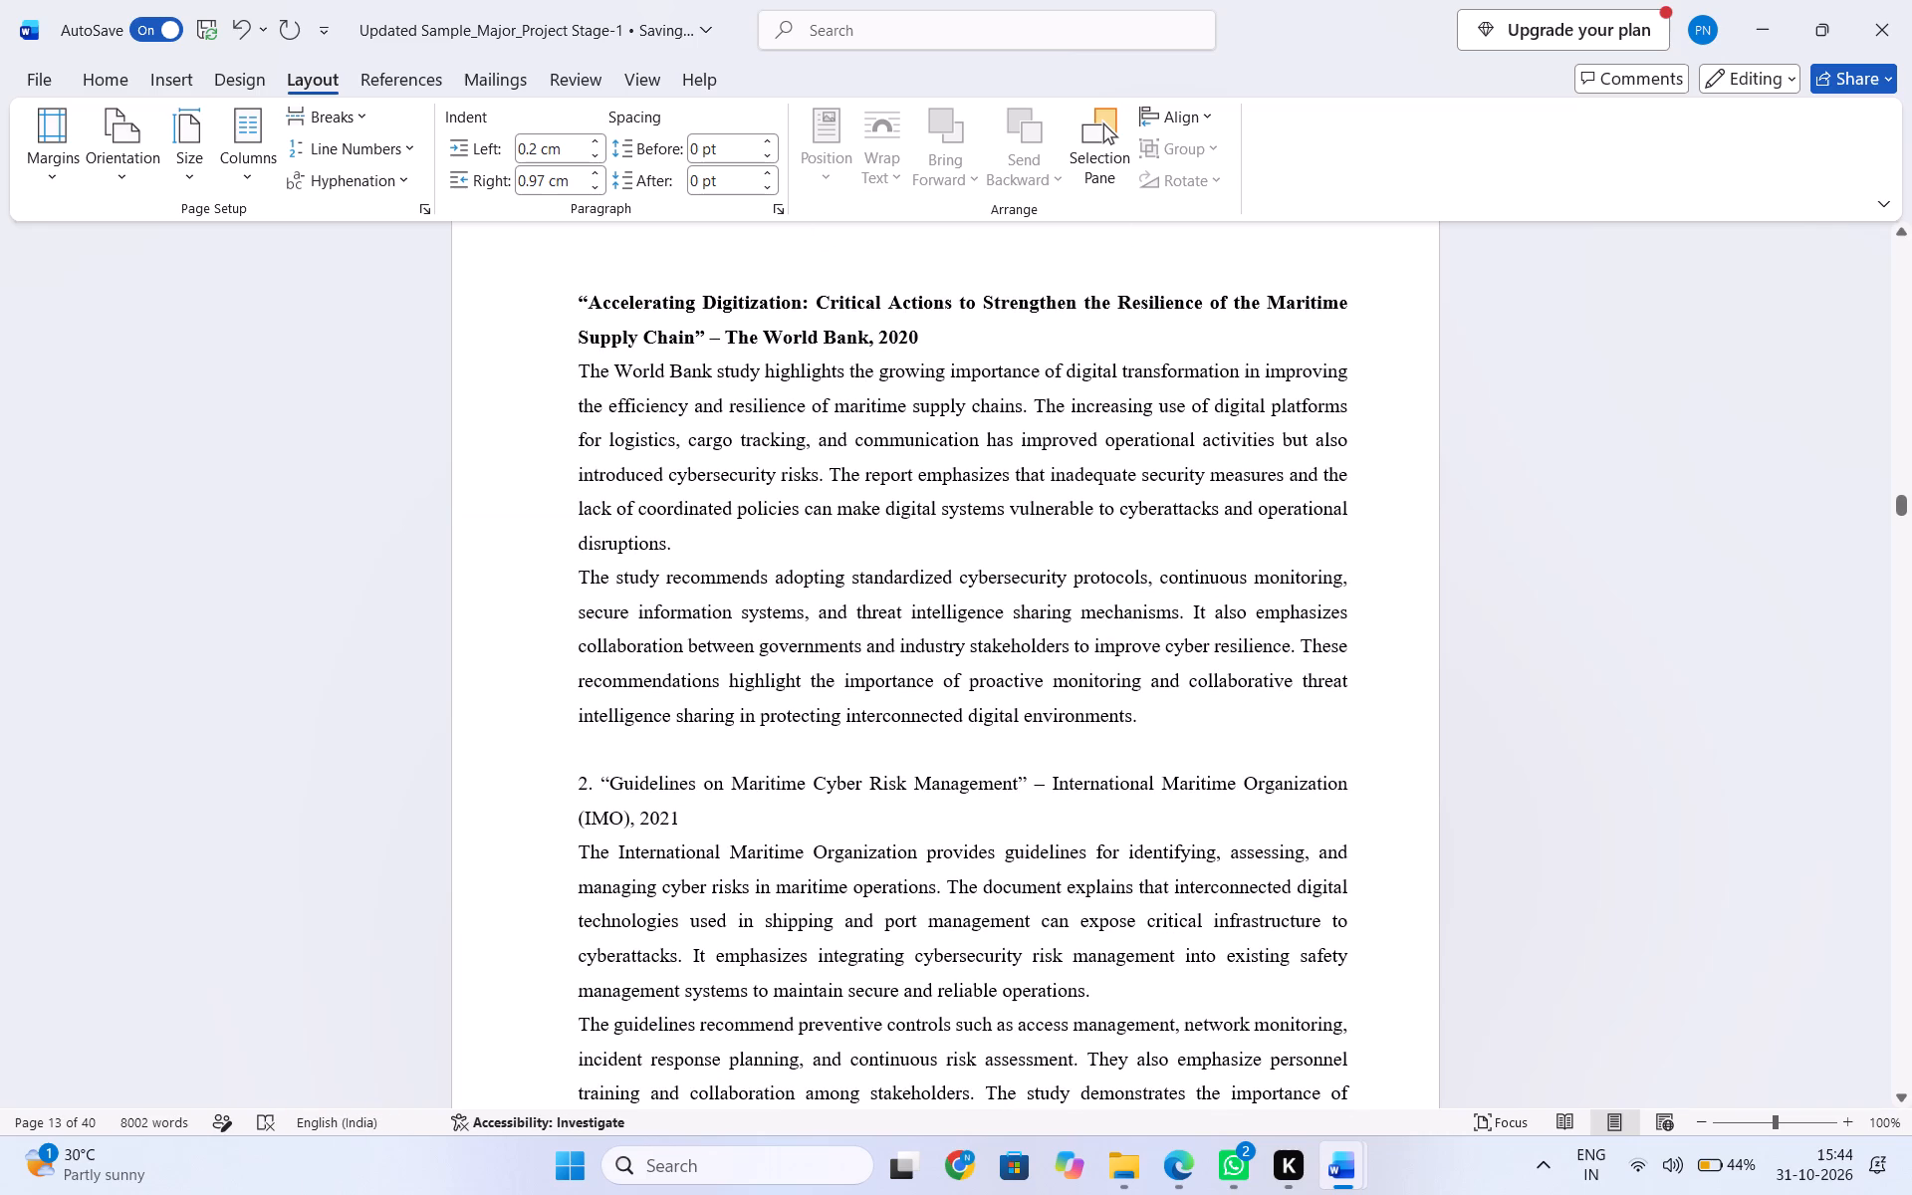
click(598, 782)
key(BackSpace)
key(BackSpace)
key(BackSpace)
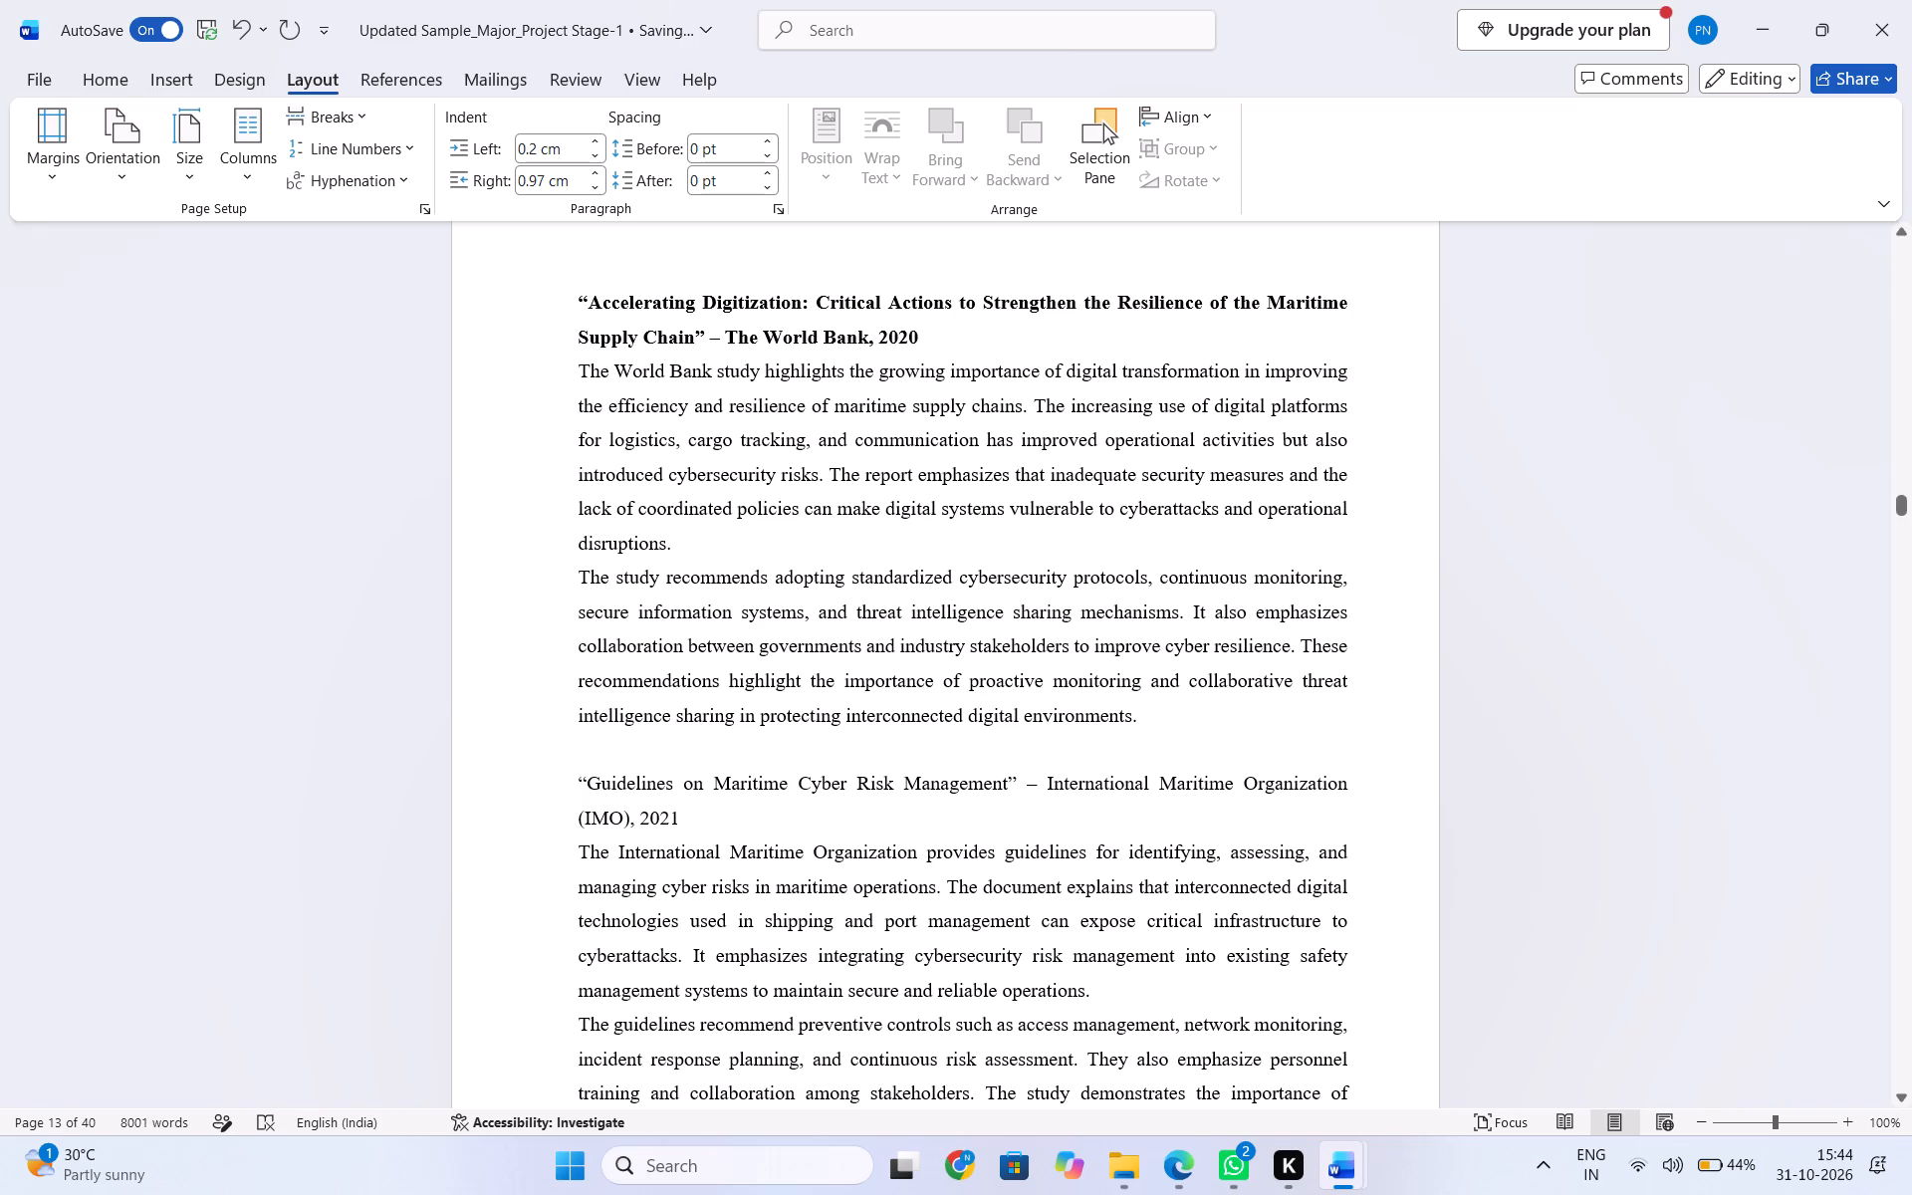
drag(573, 786, 691, 814)
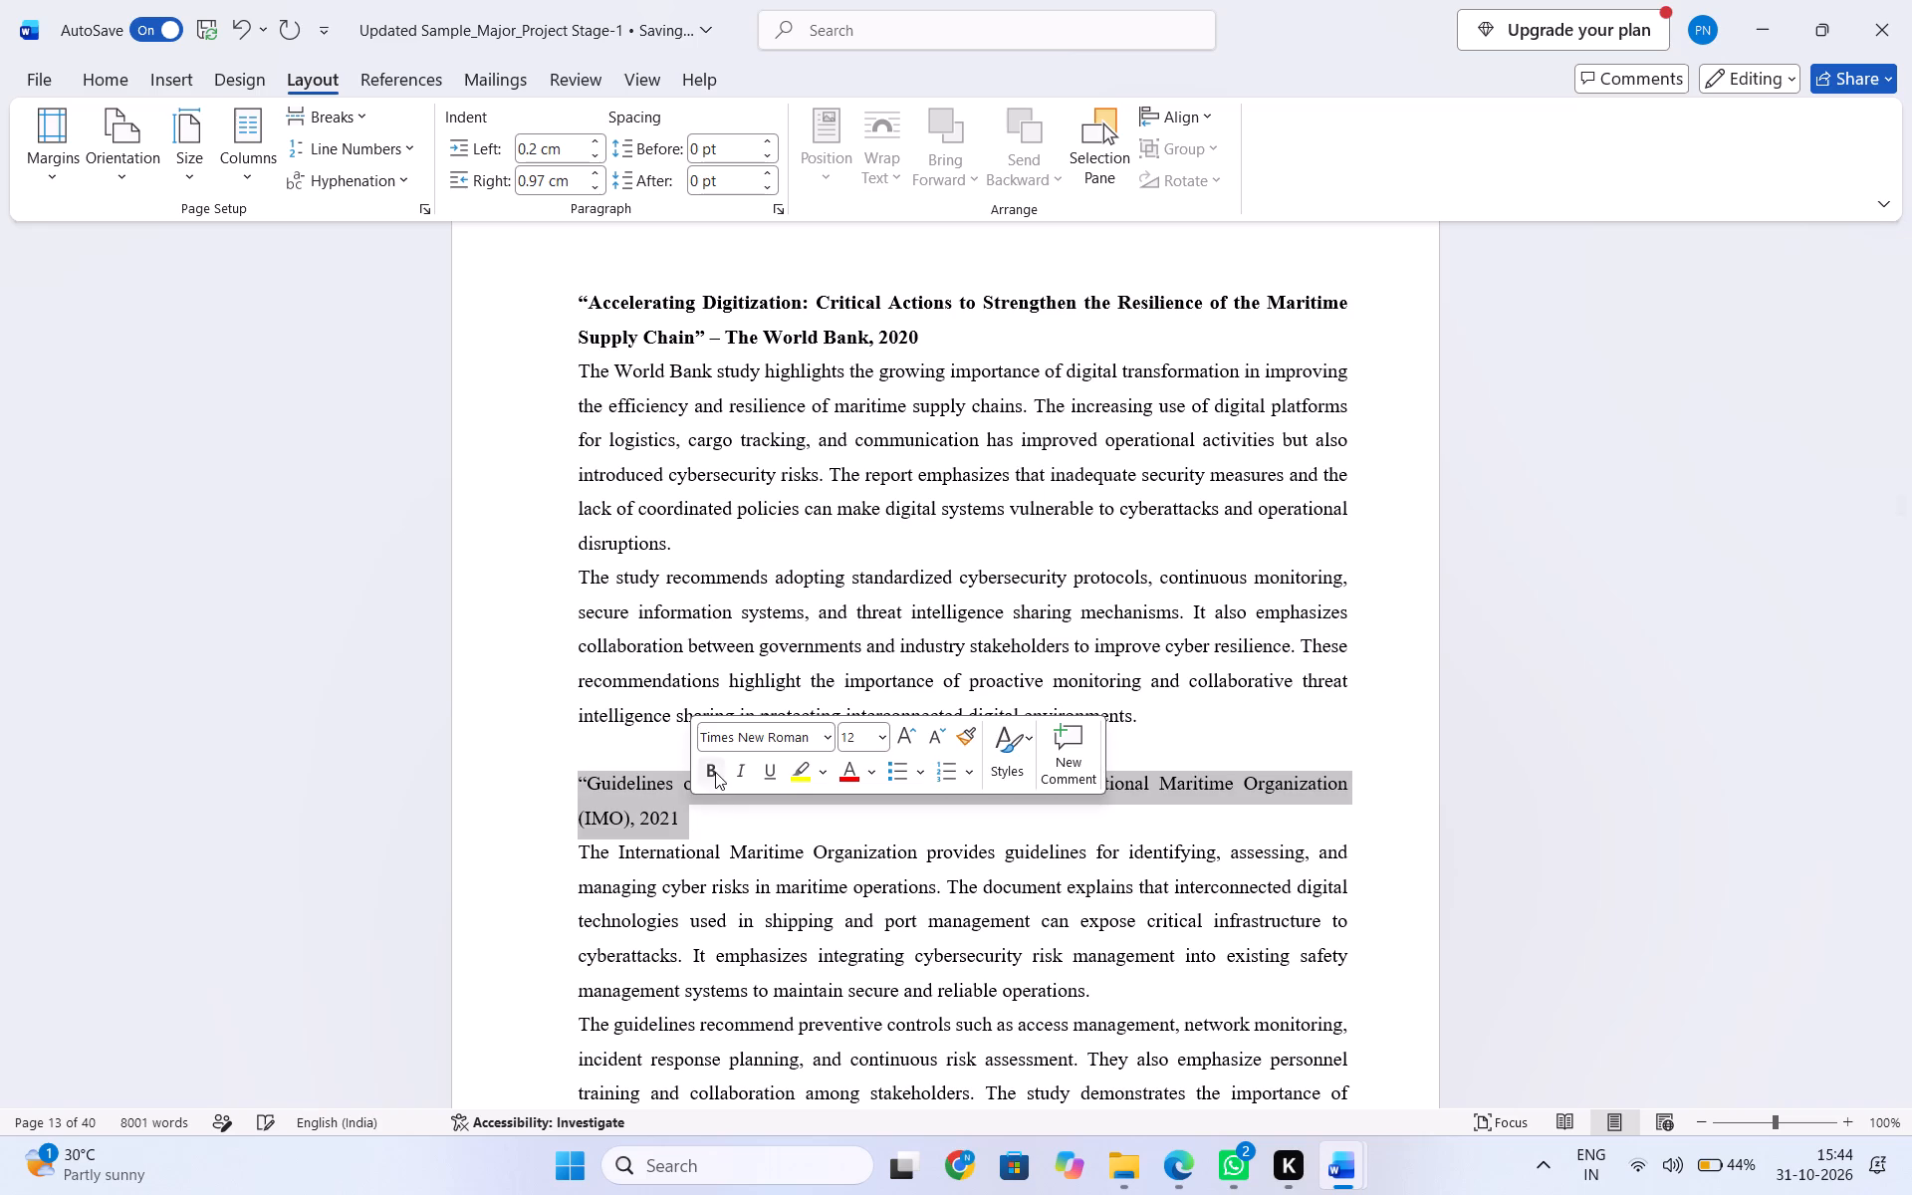
click(715, 771)
Remove the leading "3." from the "A New Approach for a Sustainable Blue Economy in the EU" title and bold the whole title line.
scroll(743, 850, down, 1)
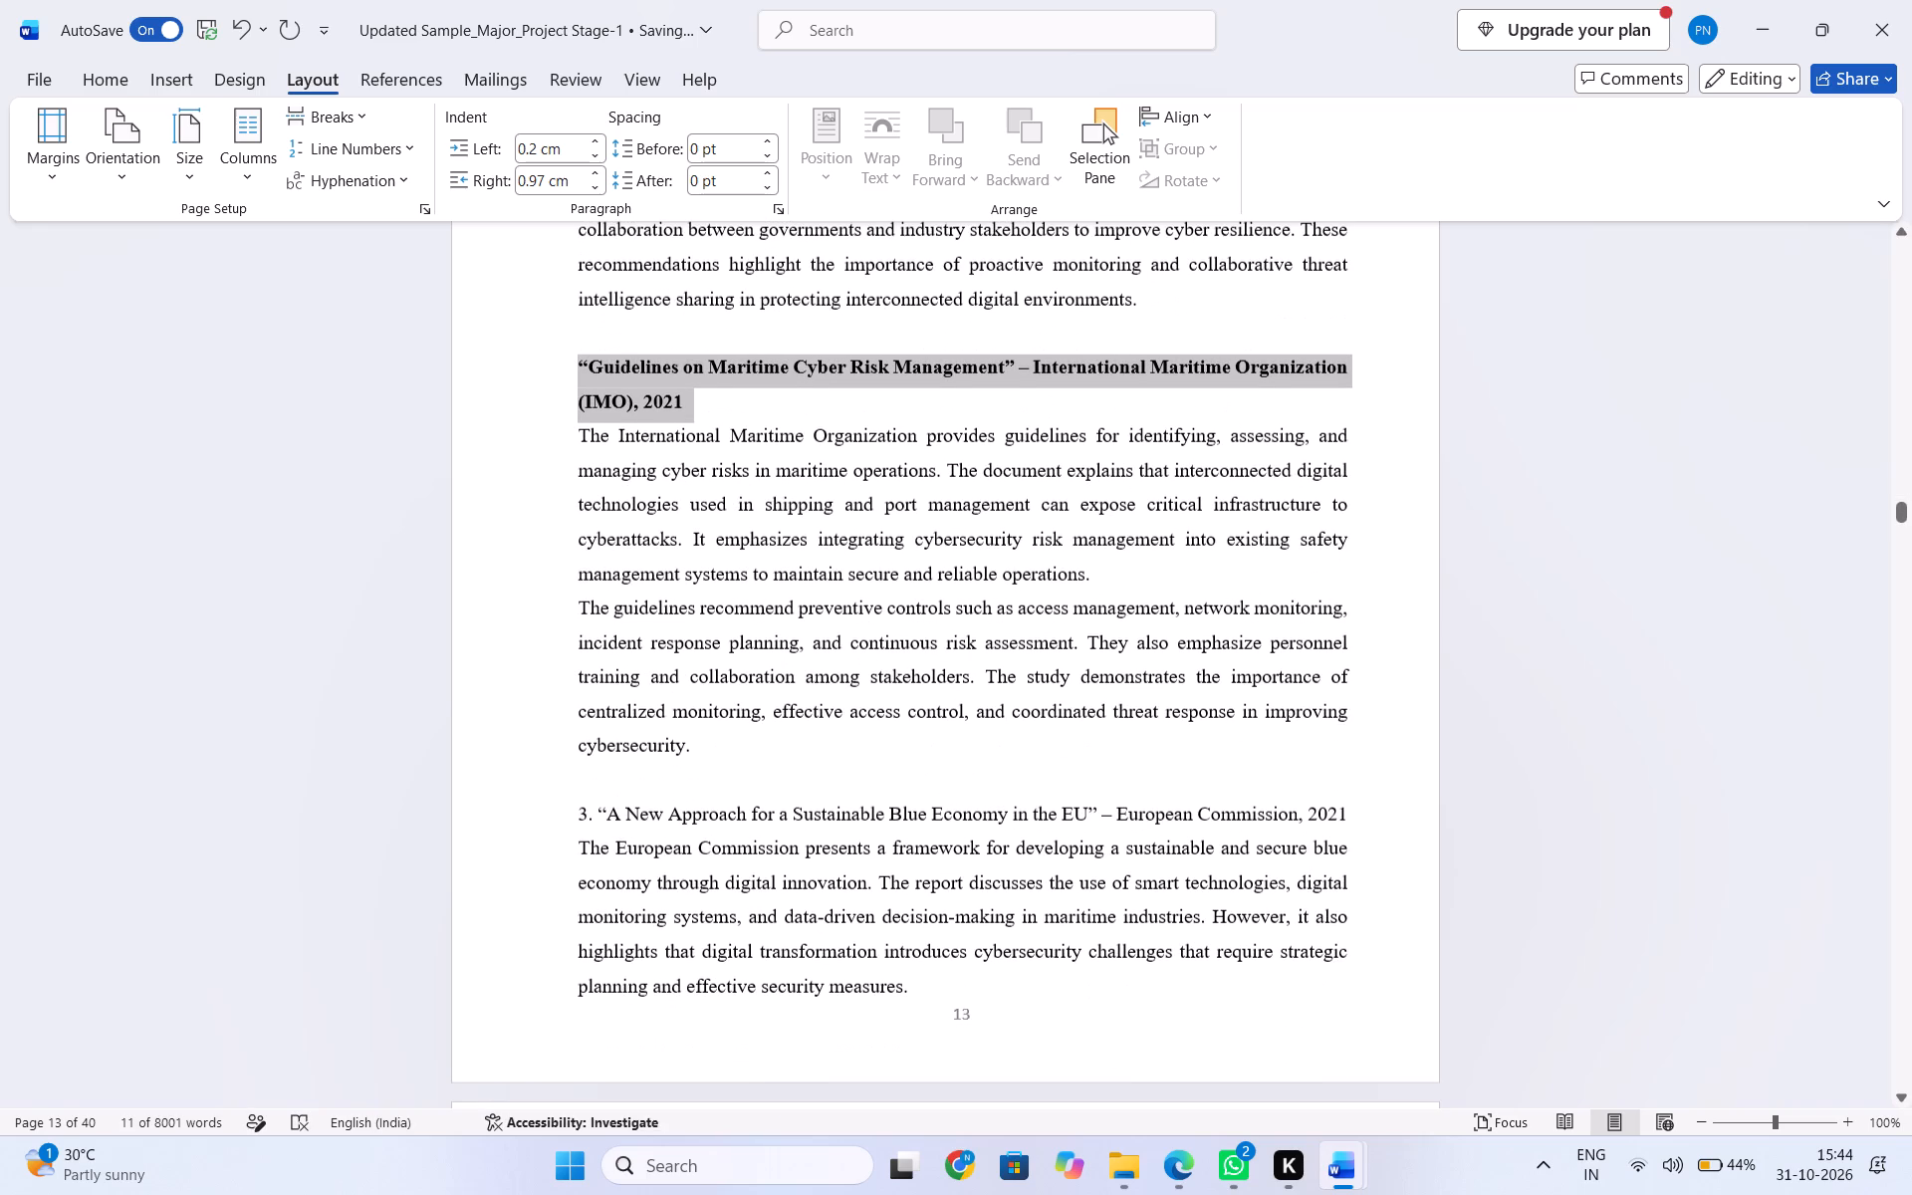
click(597, 813)
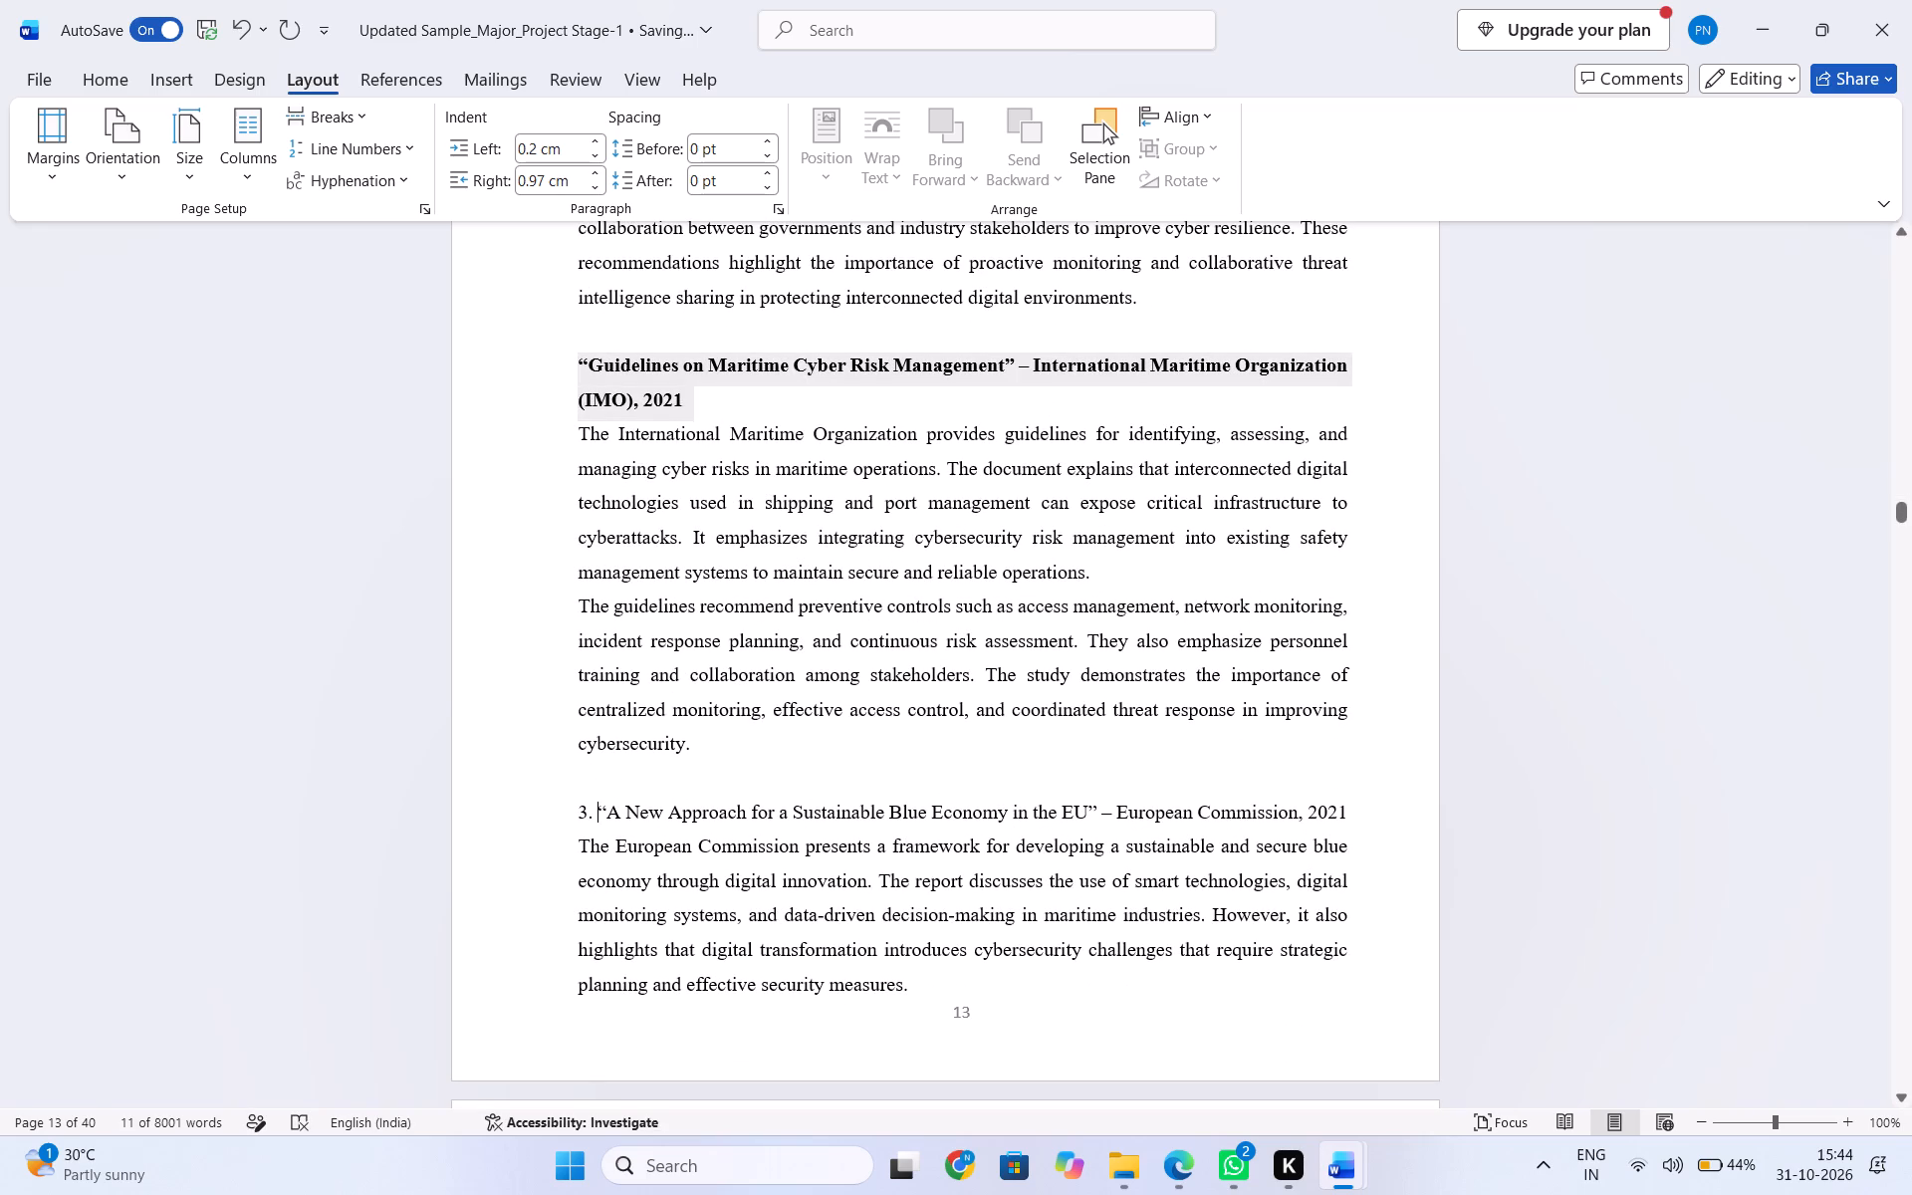
key(BackSpace)
key(BackSpace)
key(BackSpace)
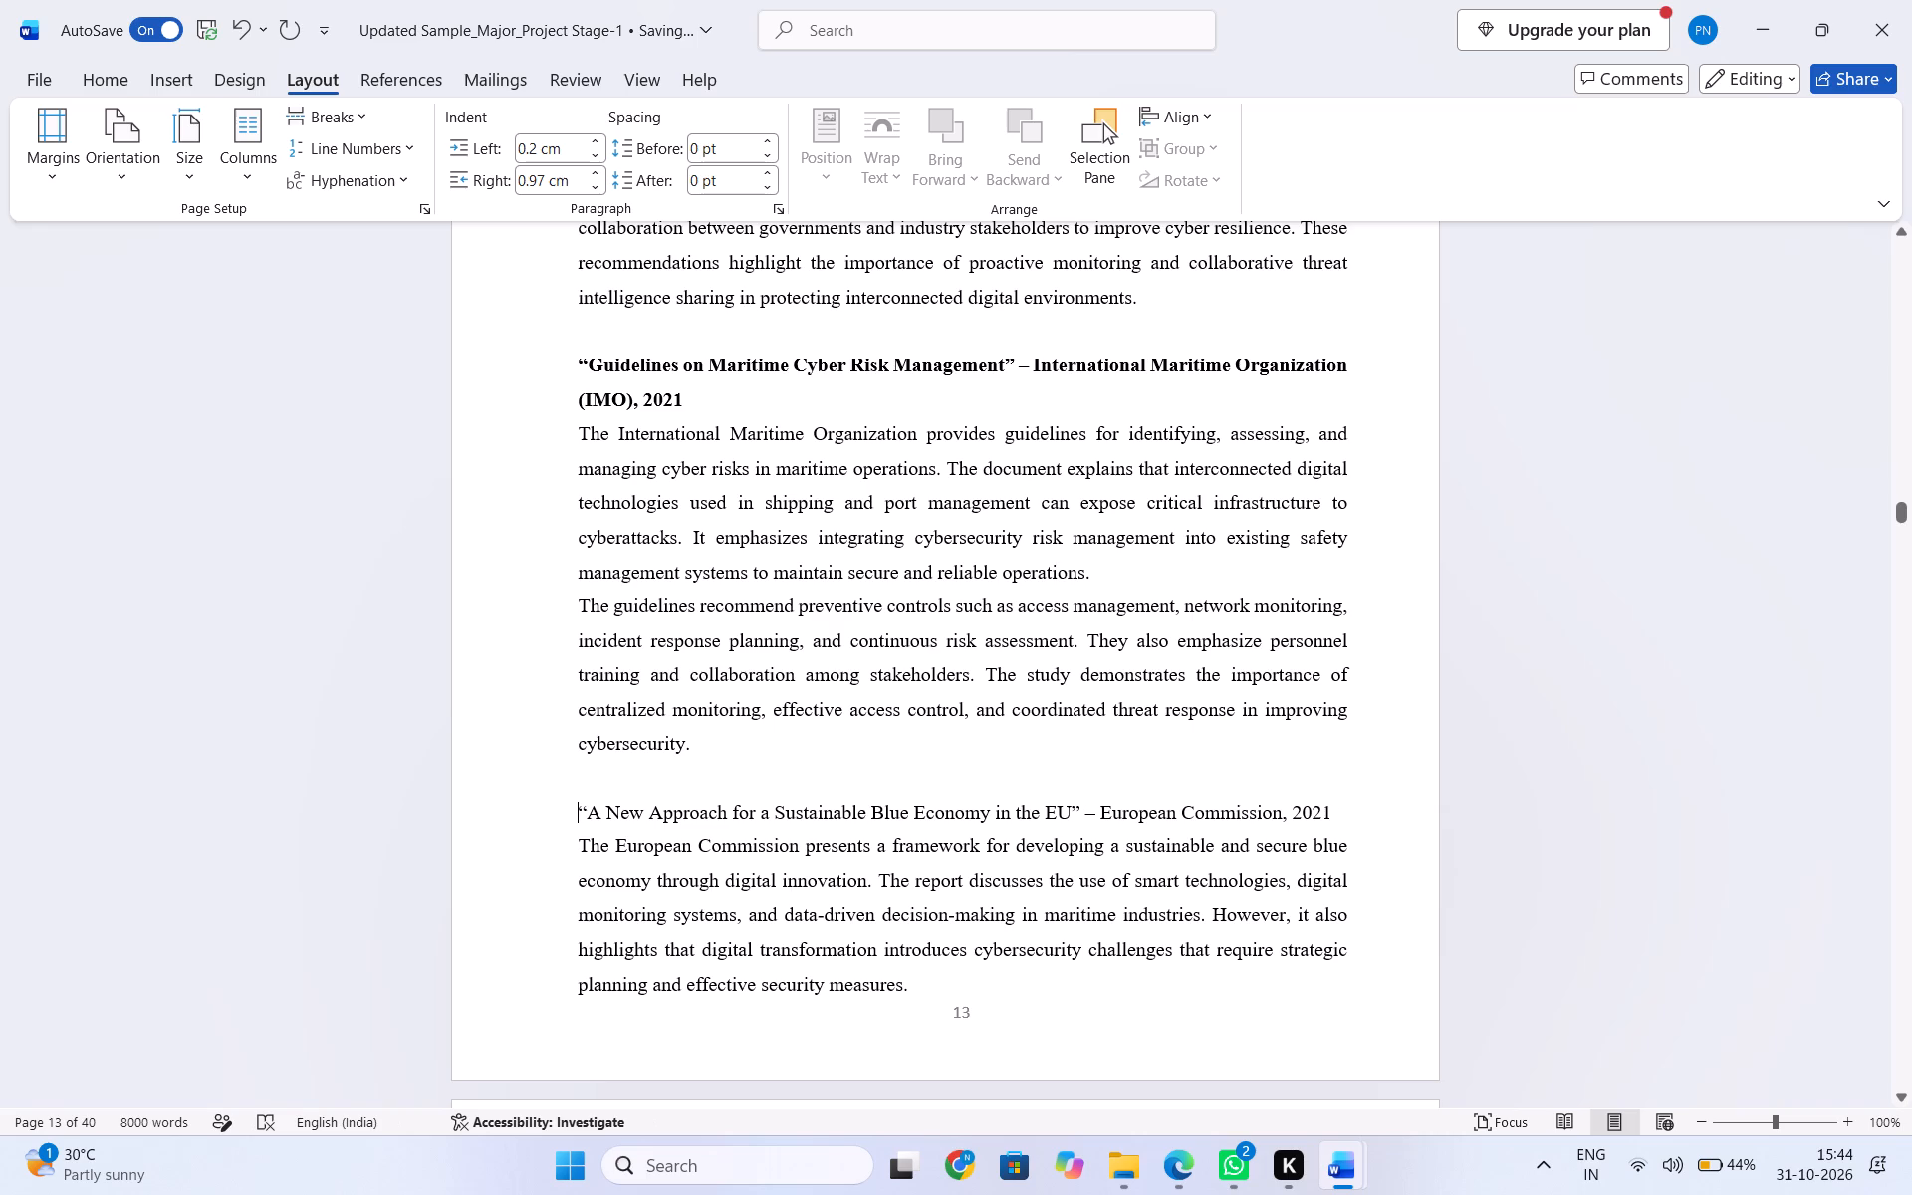
drag(568, 809, 1334, 801)
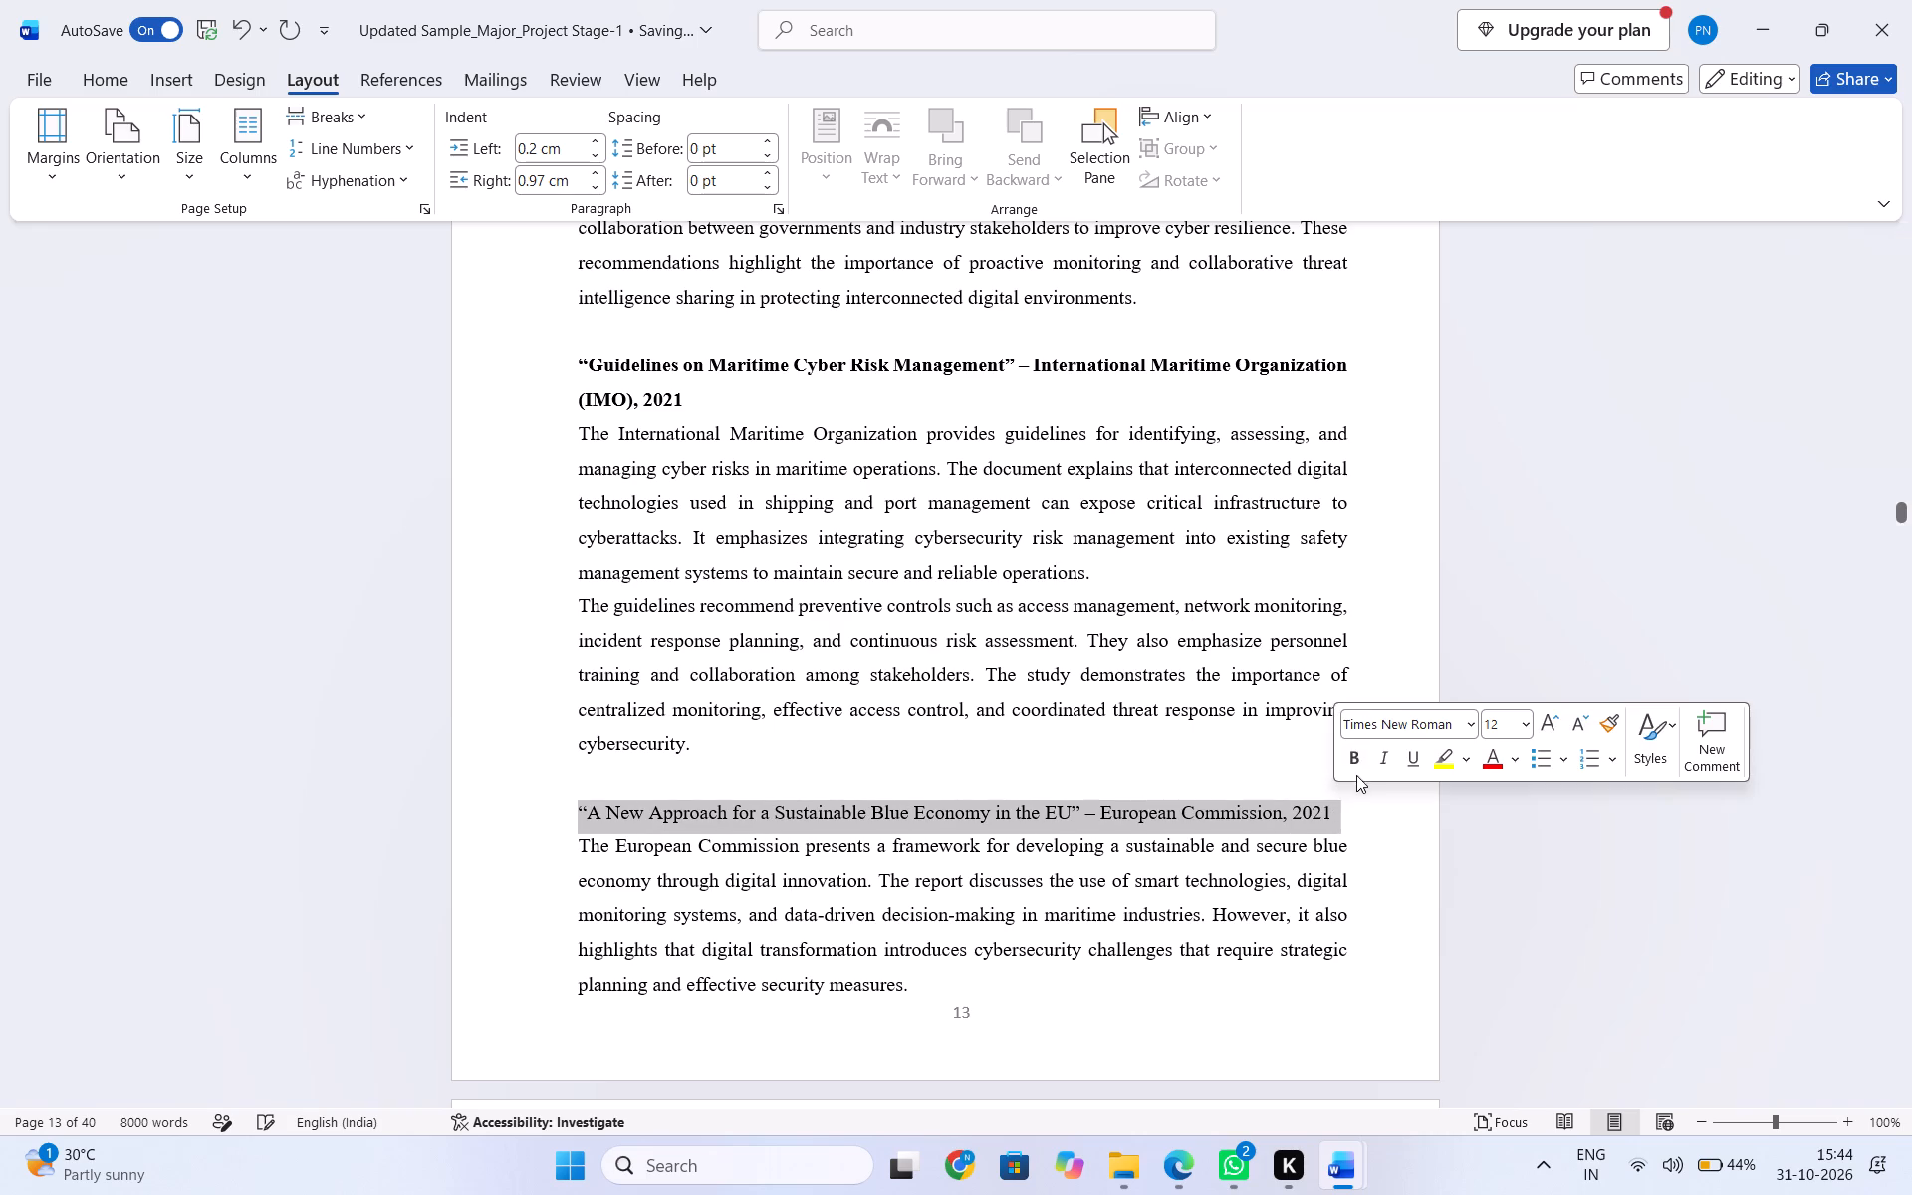
click(1358, 773)
click(867, 939)
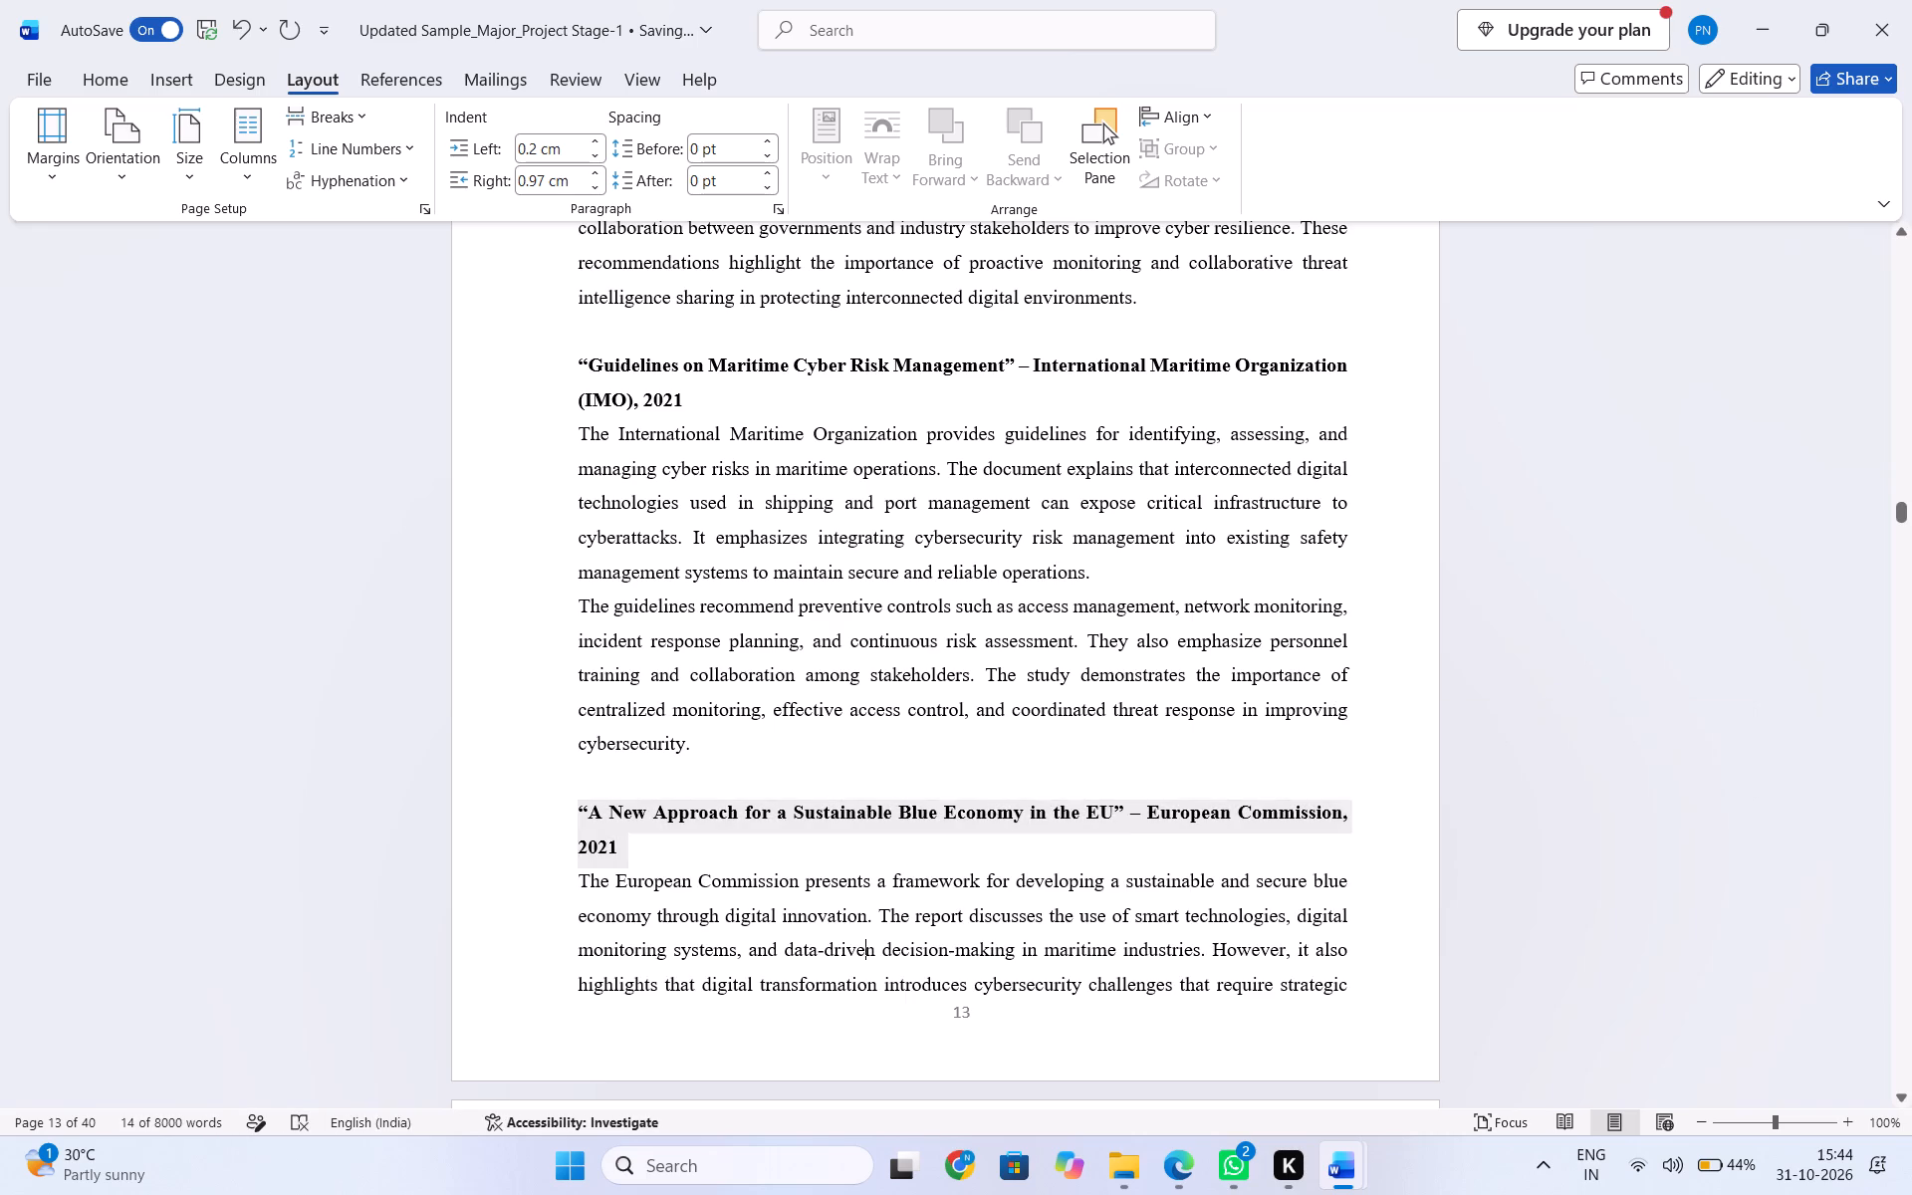
Remove the leading "4." from the "Handbook on Maritime Hybrid Threats" entry title and bold the title with its 2019 source.
scroll(867, 939, down, 1)
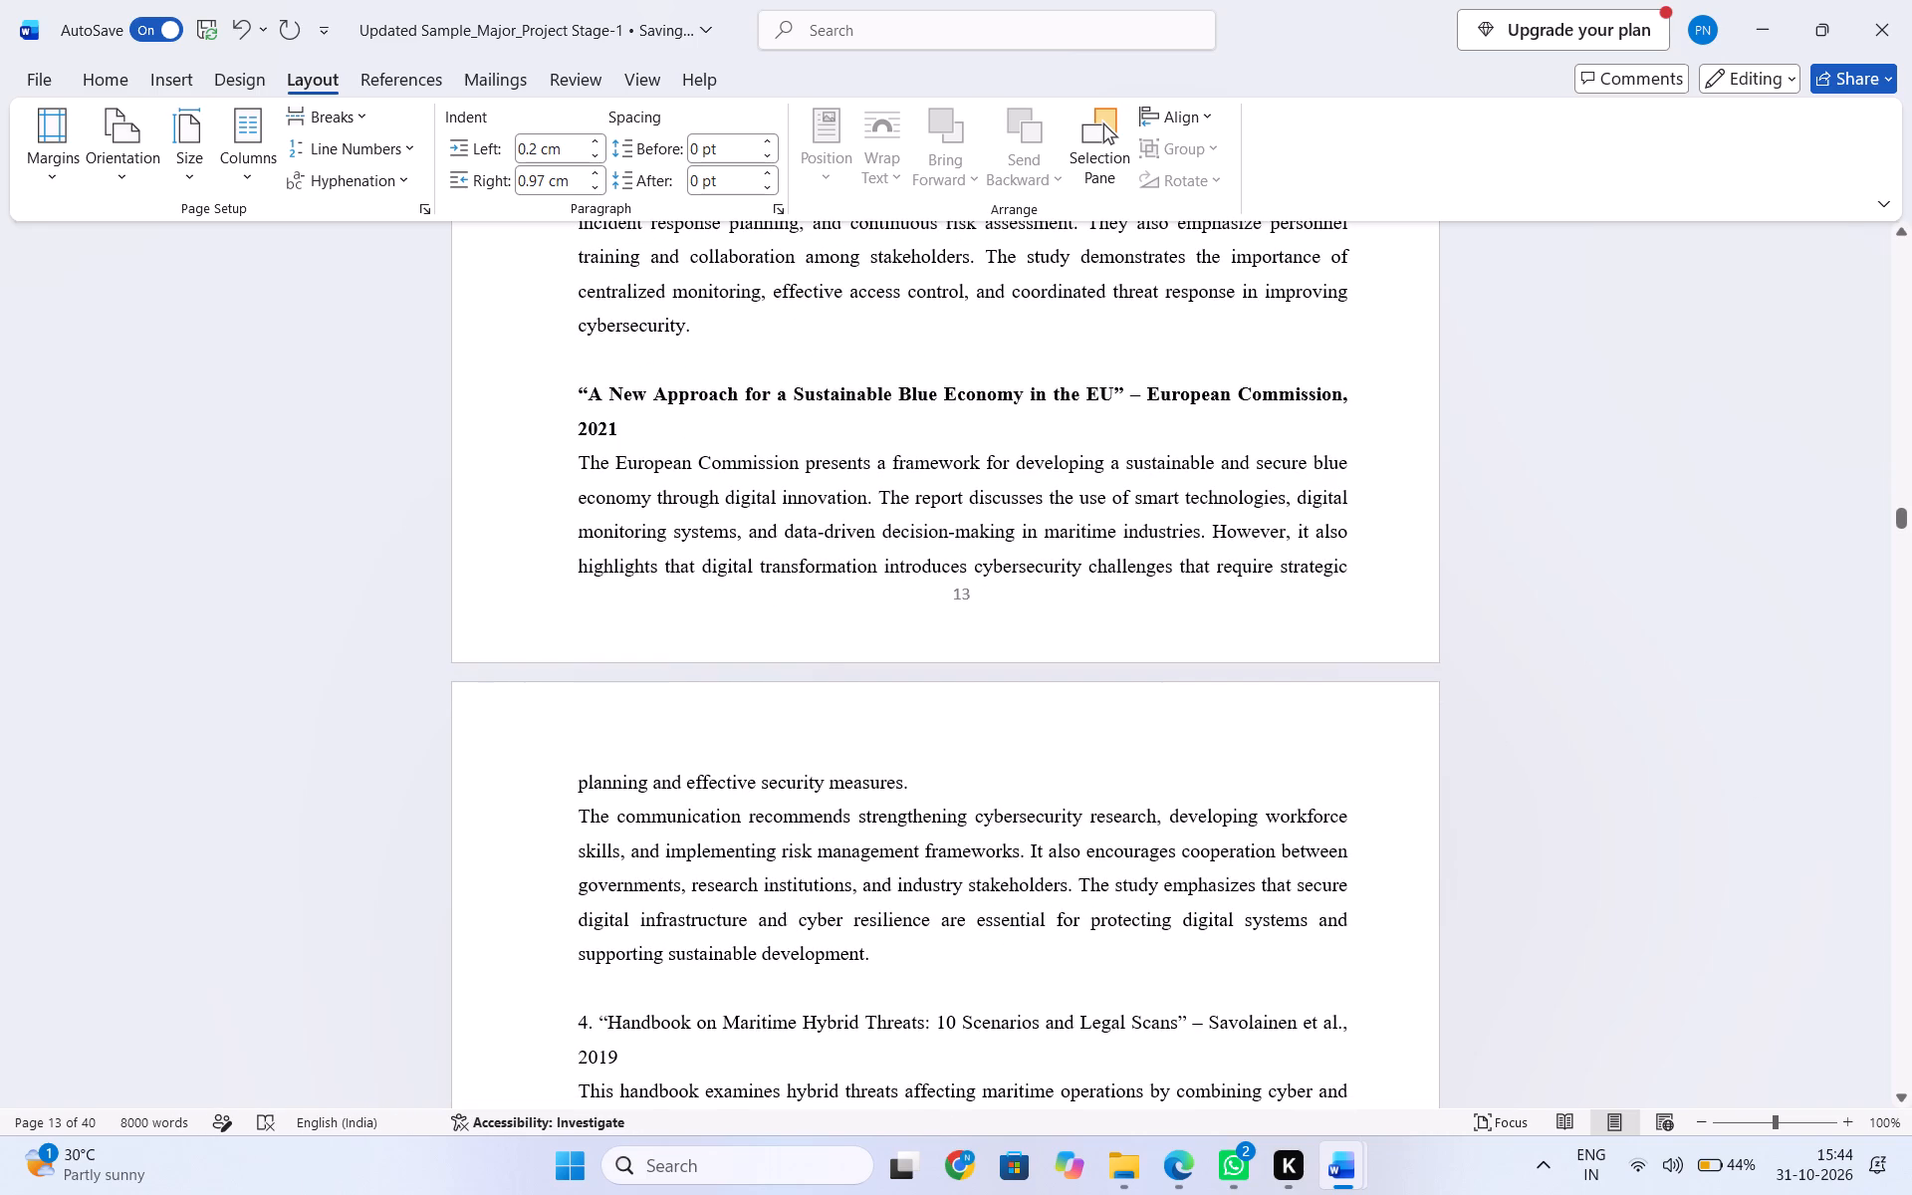
scroll(718, 867, down, 1)
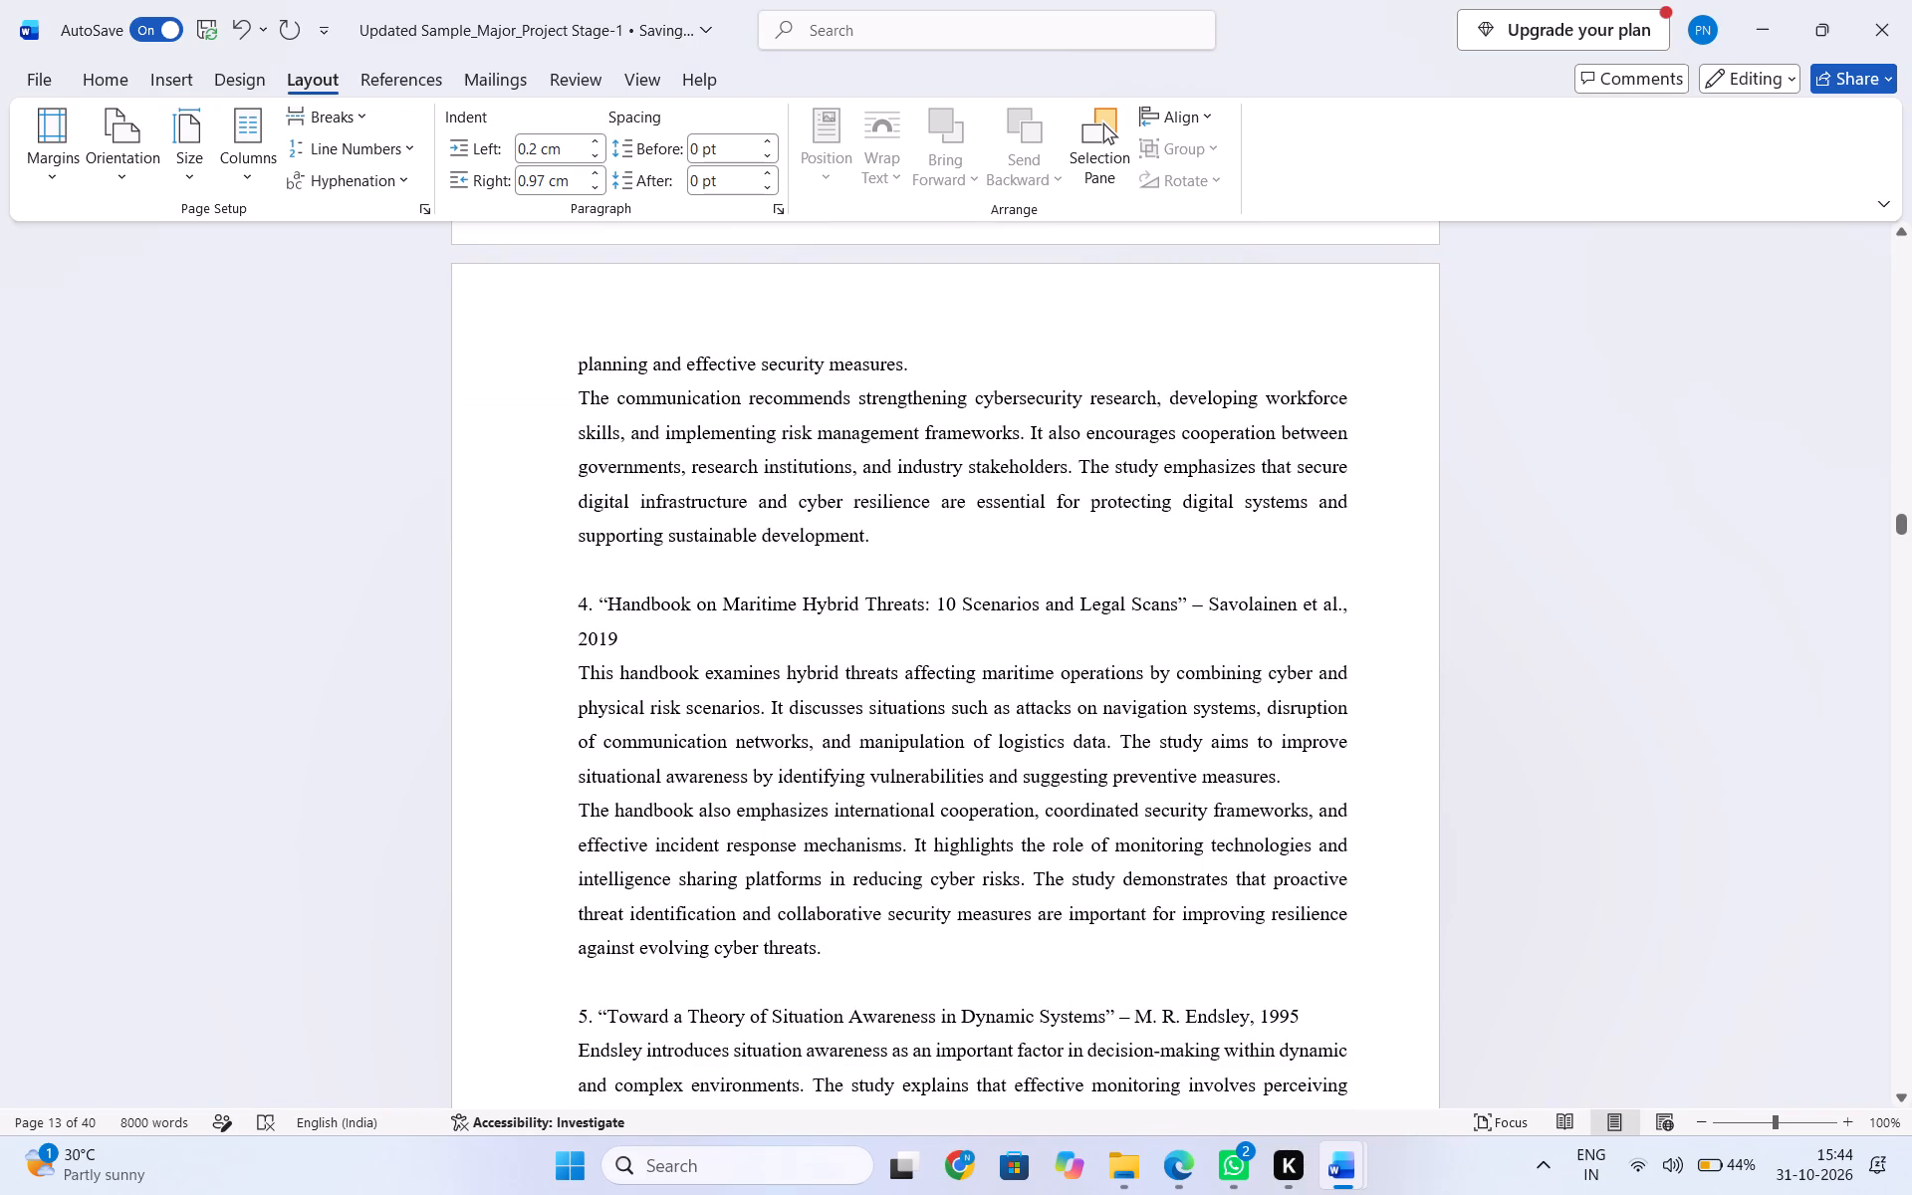
click(598, 605)
key(BackSpace)
key(BackSpace)
key(BackSpace)
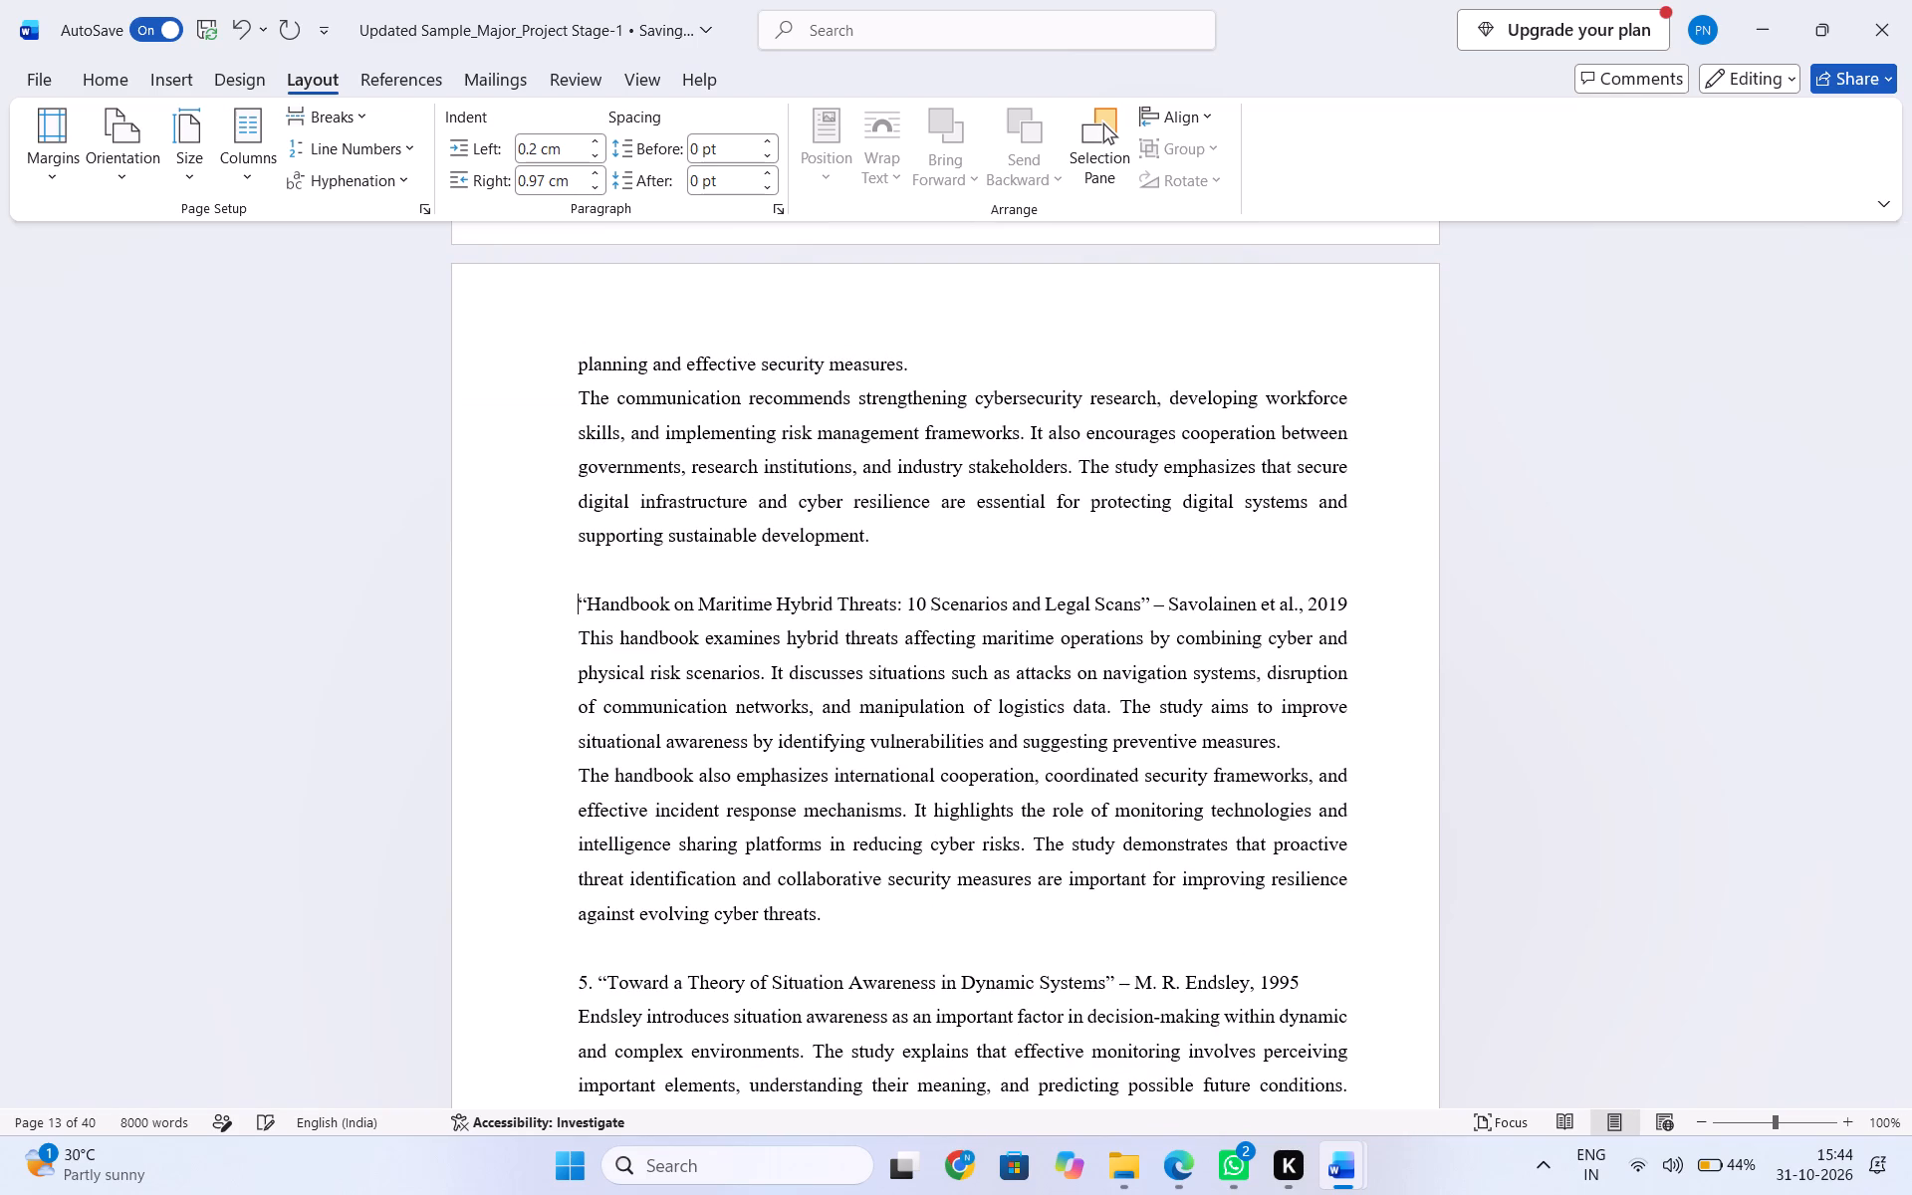
drag(574, 605, 652, 602)
drag(652, 602, 1358, 609)
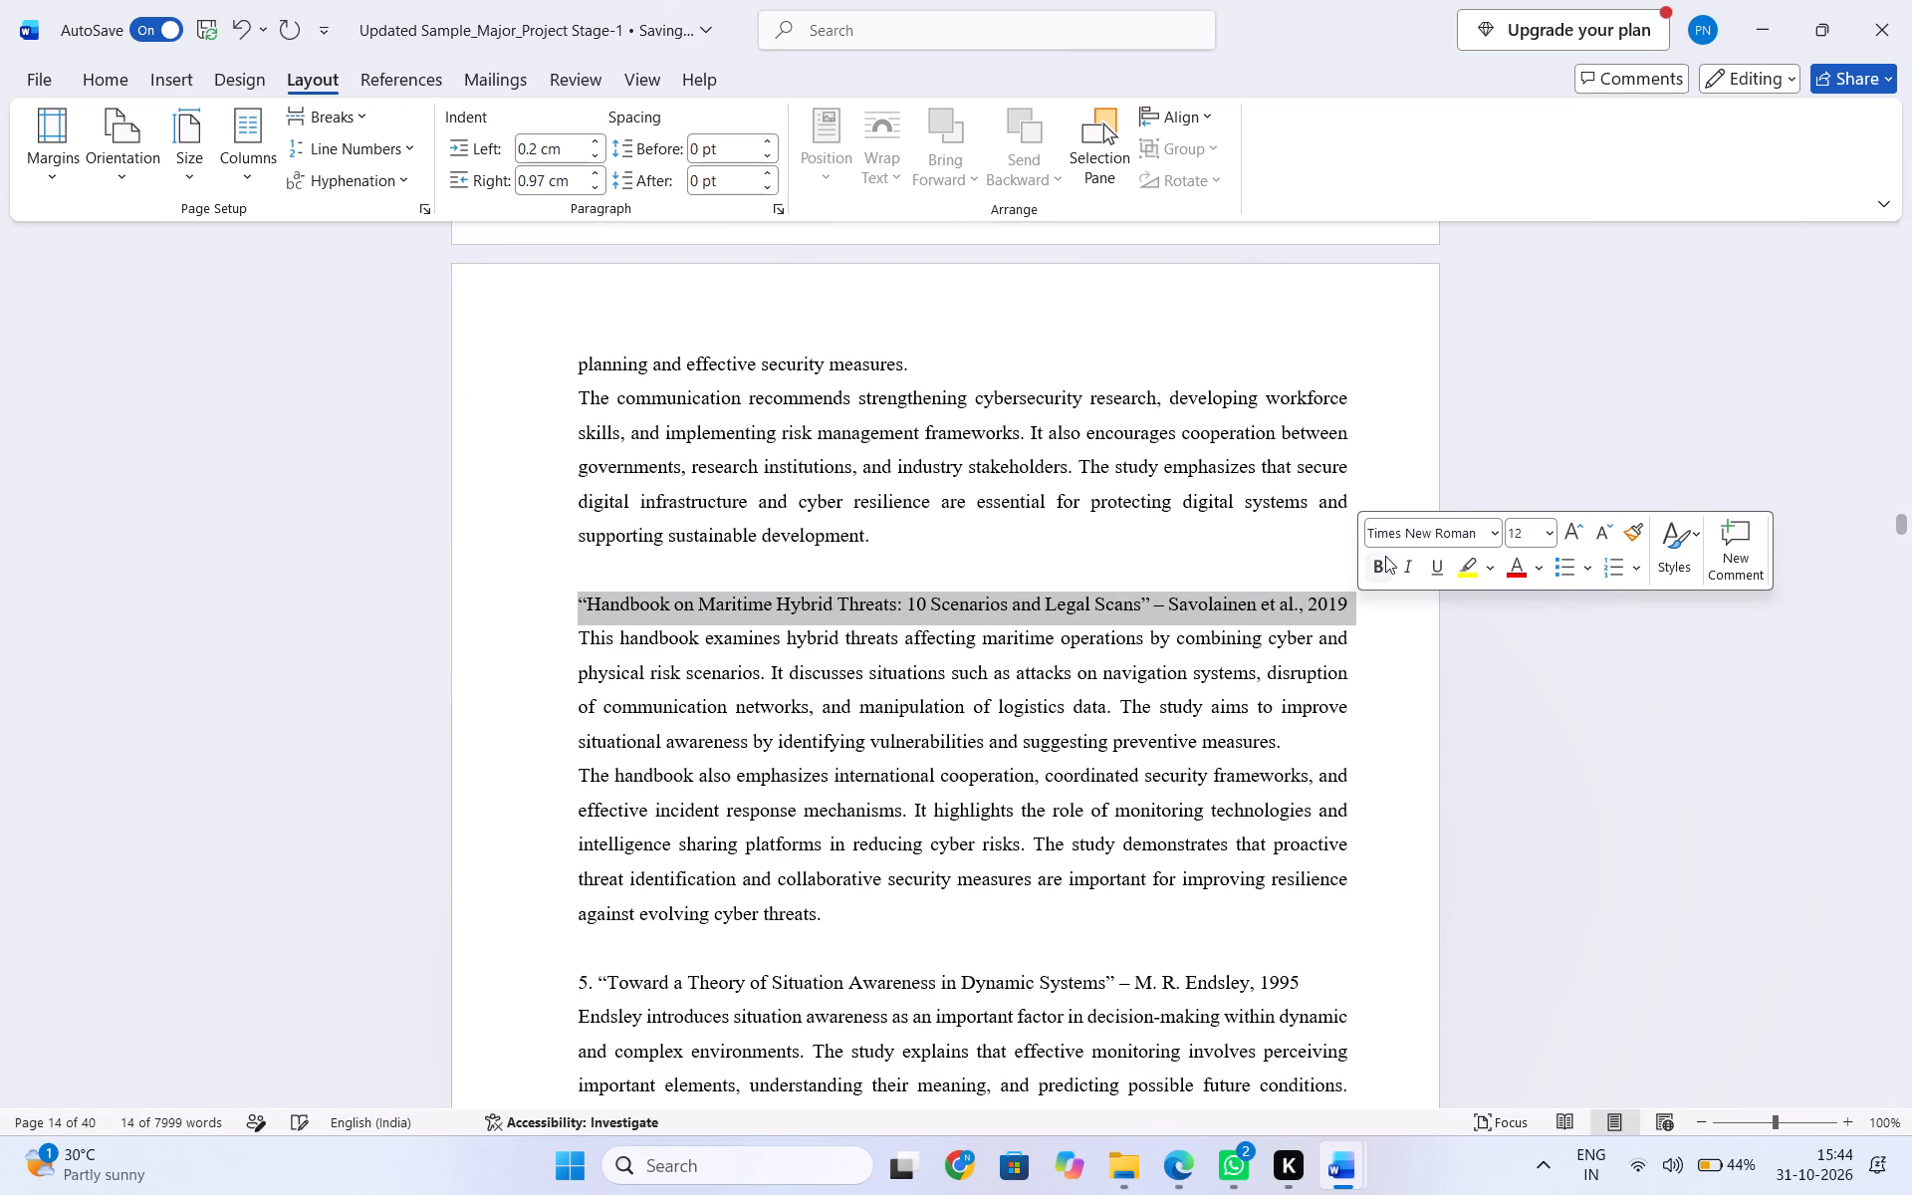
click(1376, 559)
click(1122, 719)
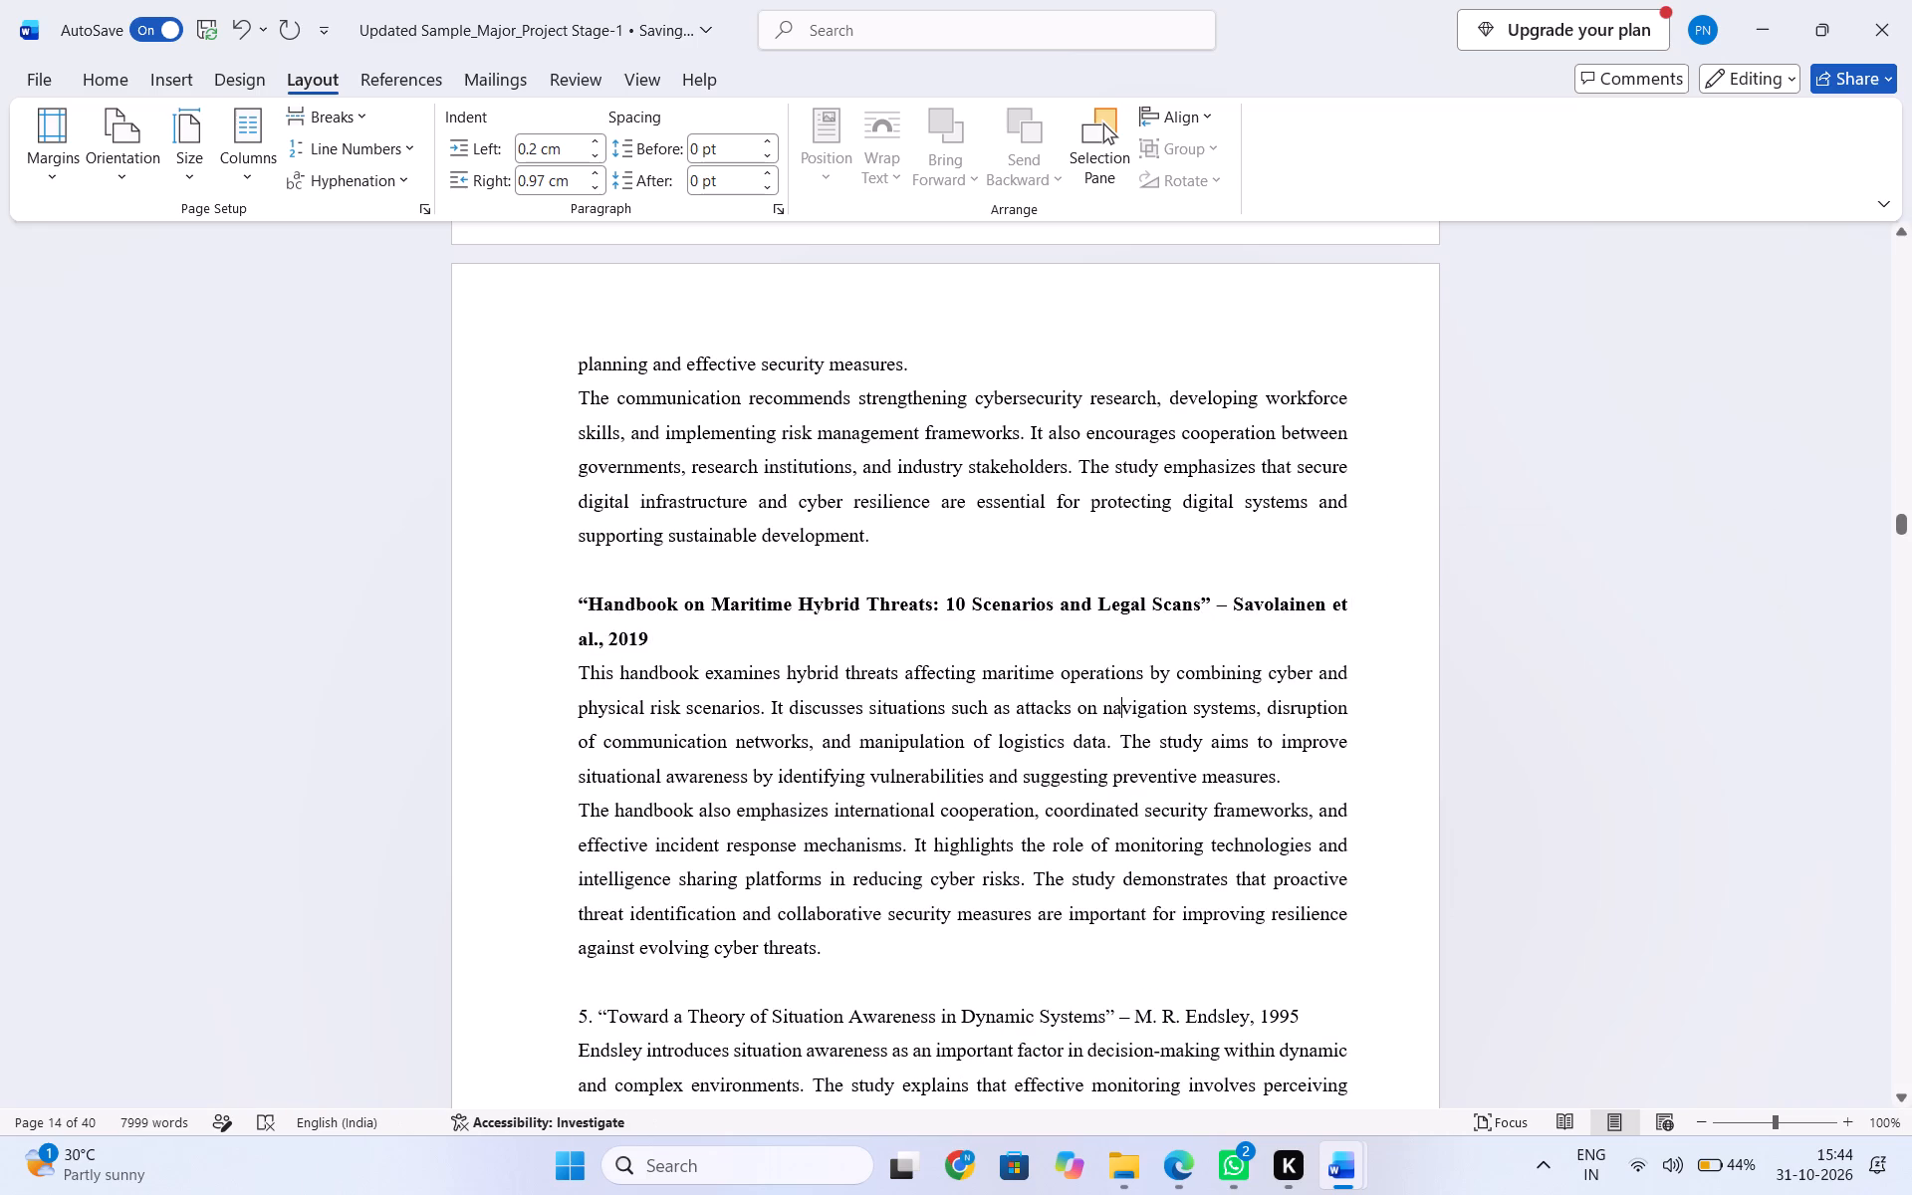
Remove the leading "5." from the "Toward a Theory of Situation Awareness in Dynamic Systems" title and bold the title with its 1995 source.
scroll(1063, 719, down, 1)
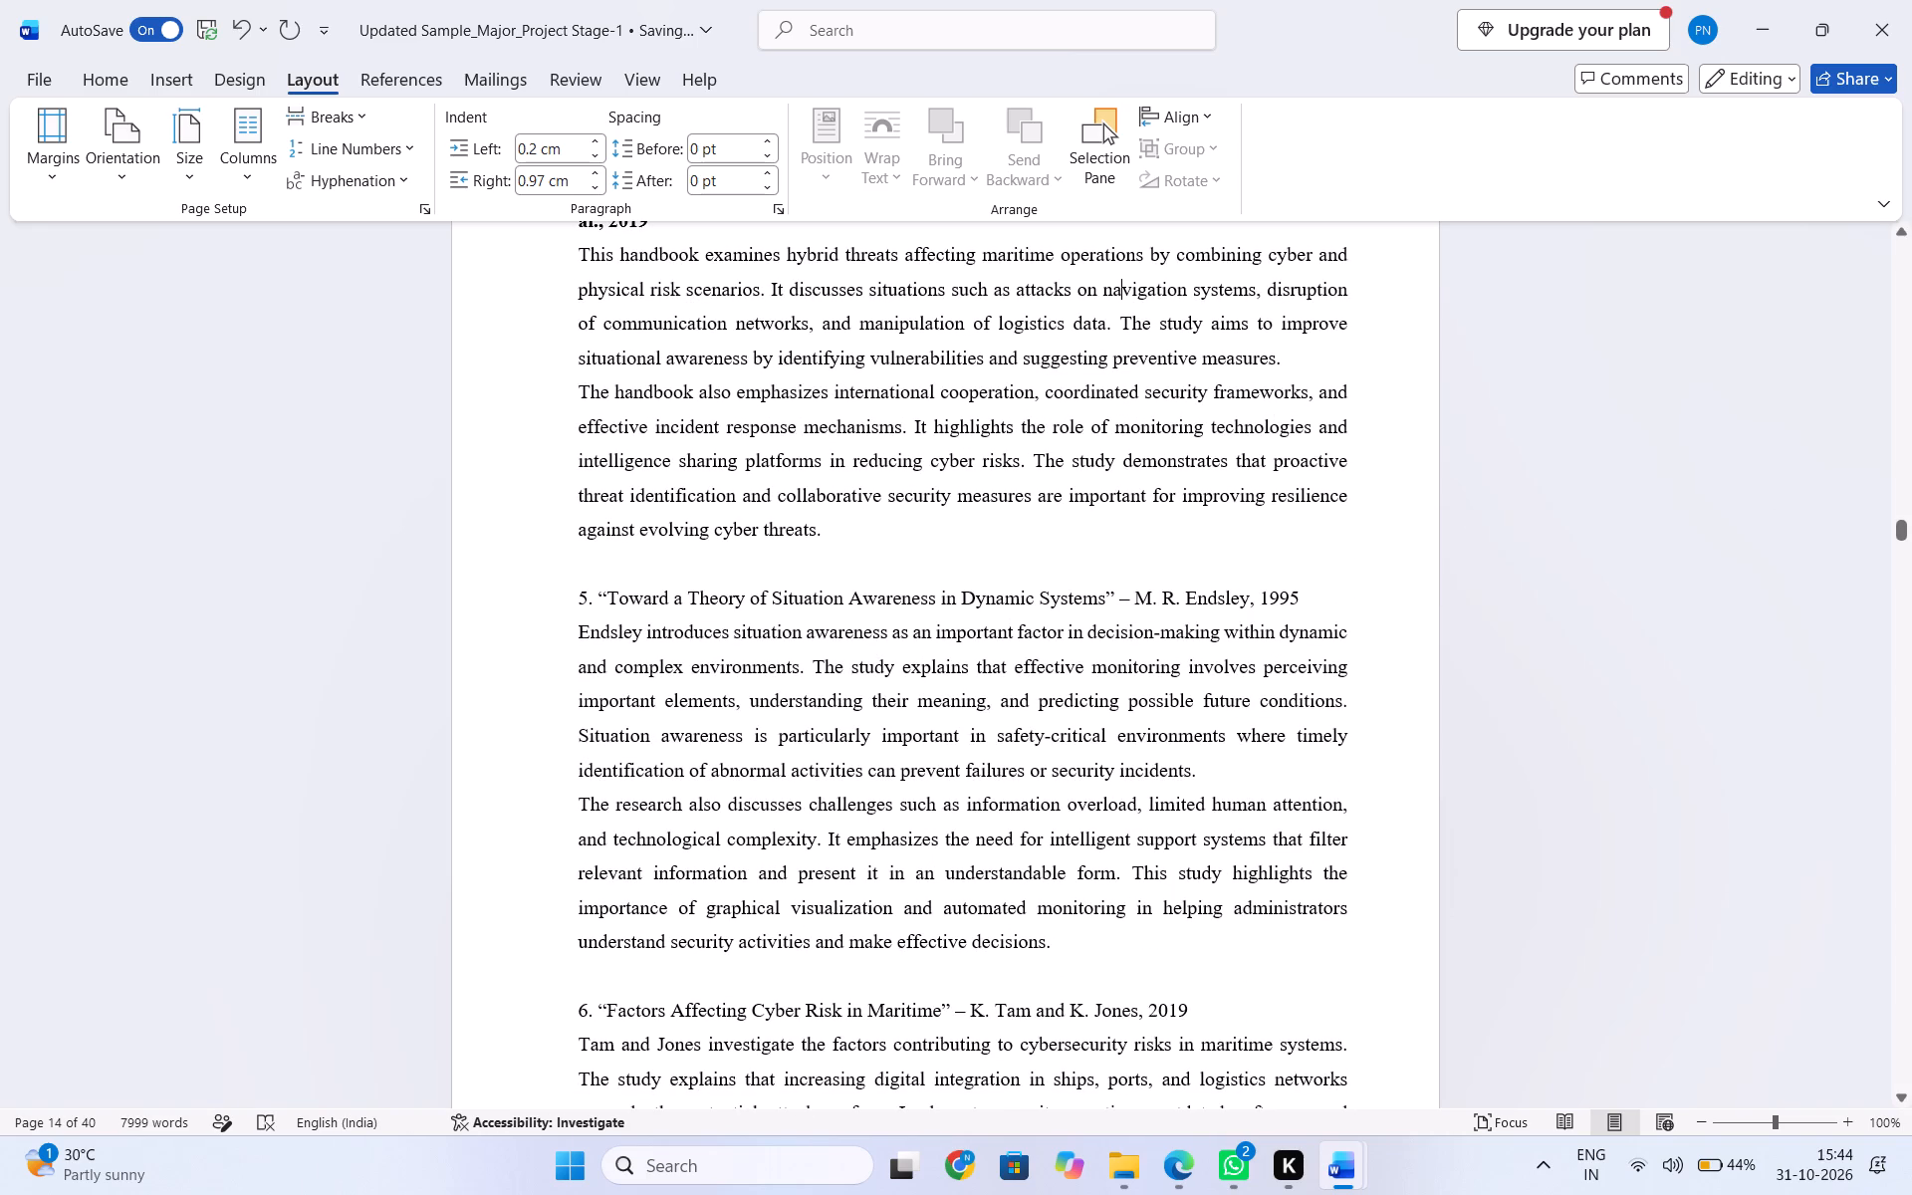
click(599, 597)
key(BackSpace)
key(BackSpace)
key(BackSpace)
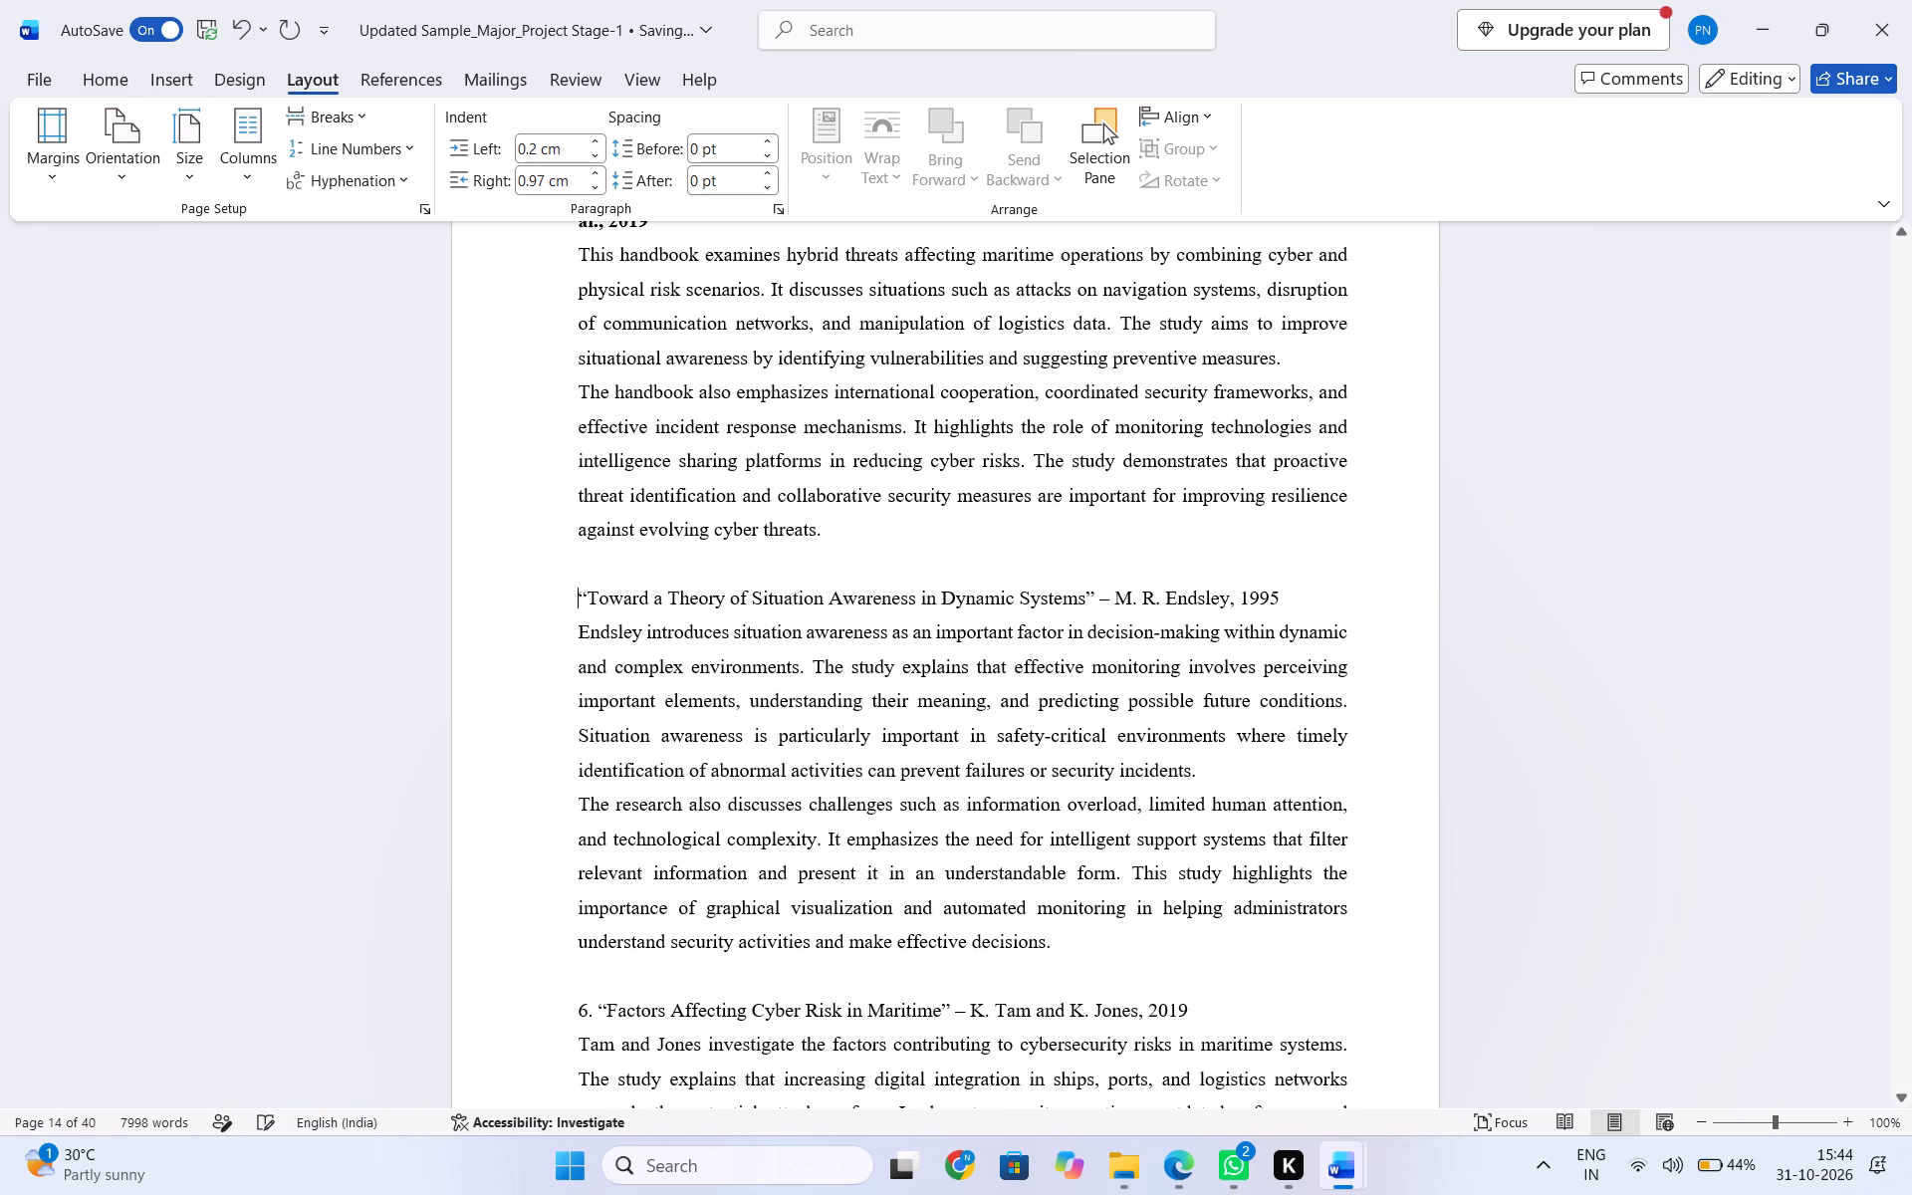
drag(578, 595, 991, 577)
drag(991, 577, 1291, 592)
click(1309, 551)
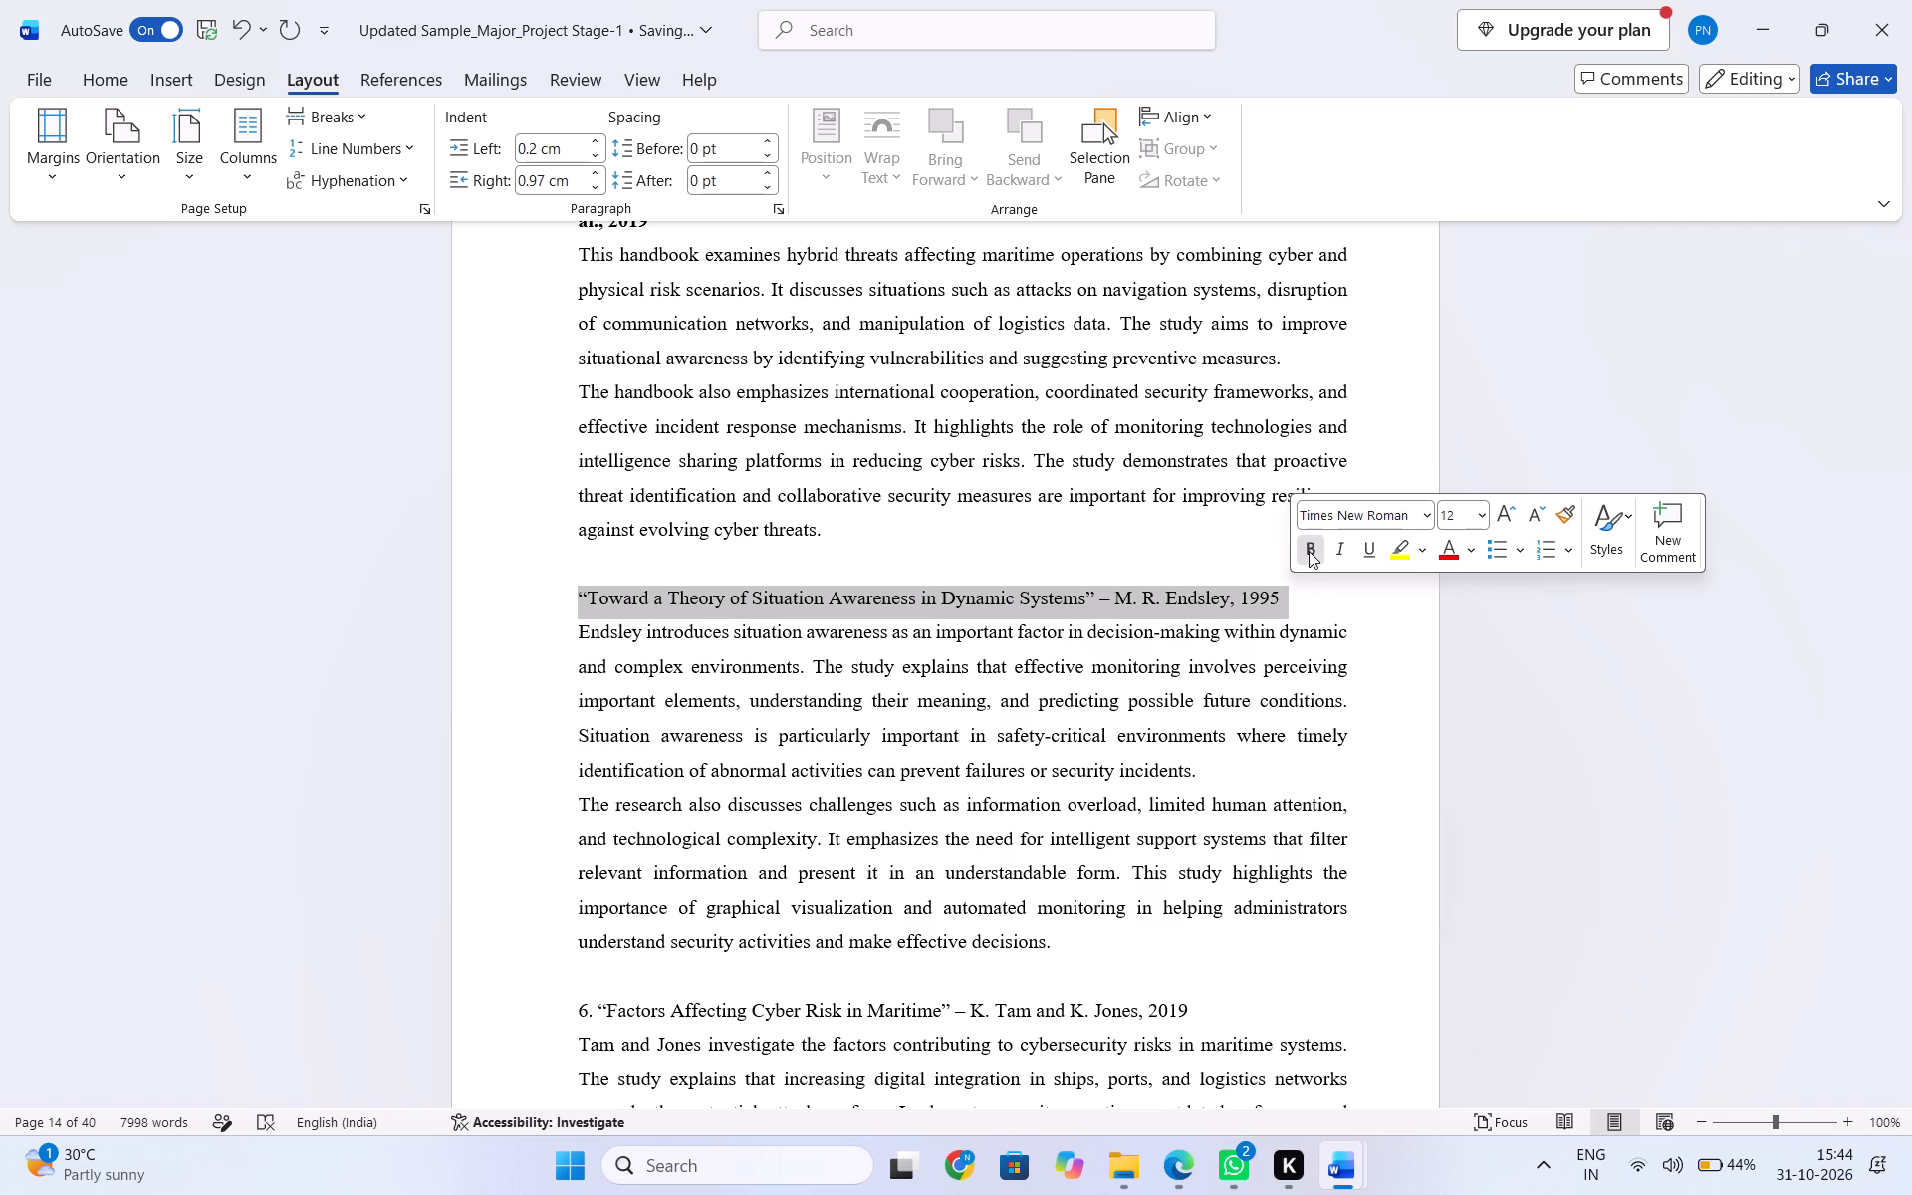
Bold the "Factors Affecting Cyber Risk in Maritime" entry title with its 2019 source and remove its leading "6.".
scroll(1037, 701, down, 1)
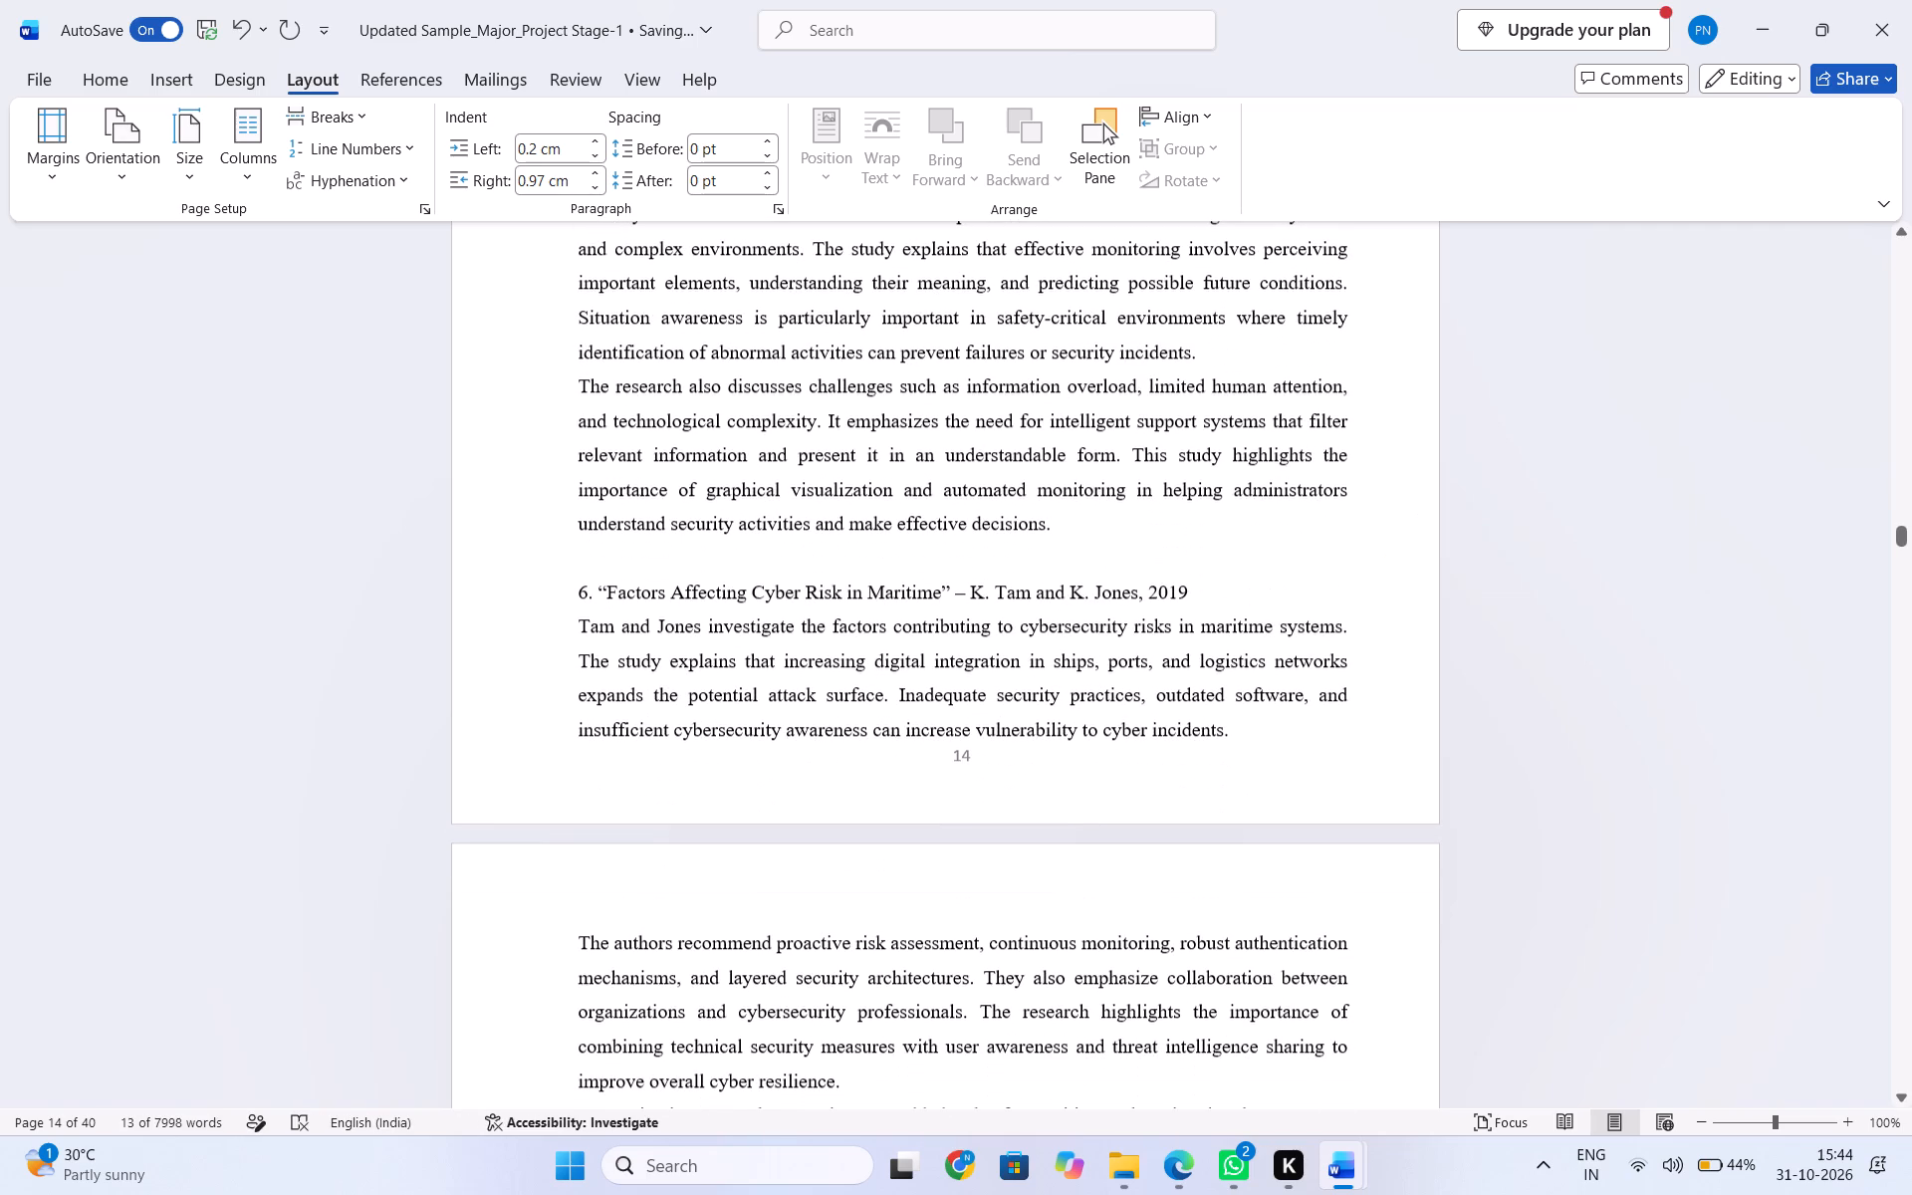
drag(578, 596, 1204, 586)
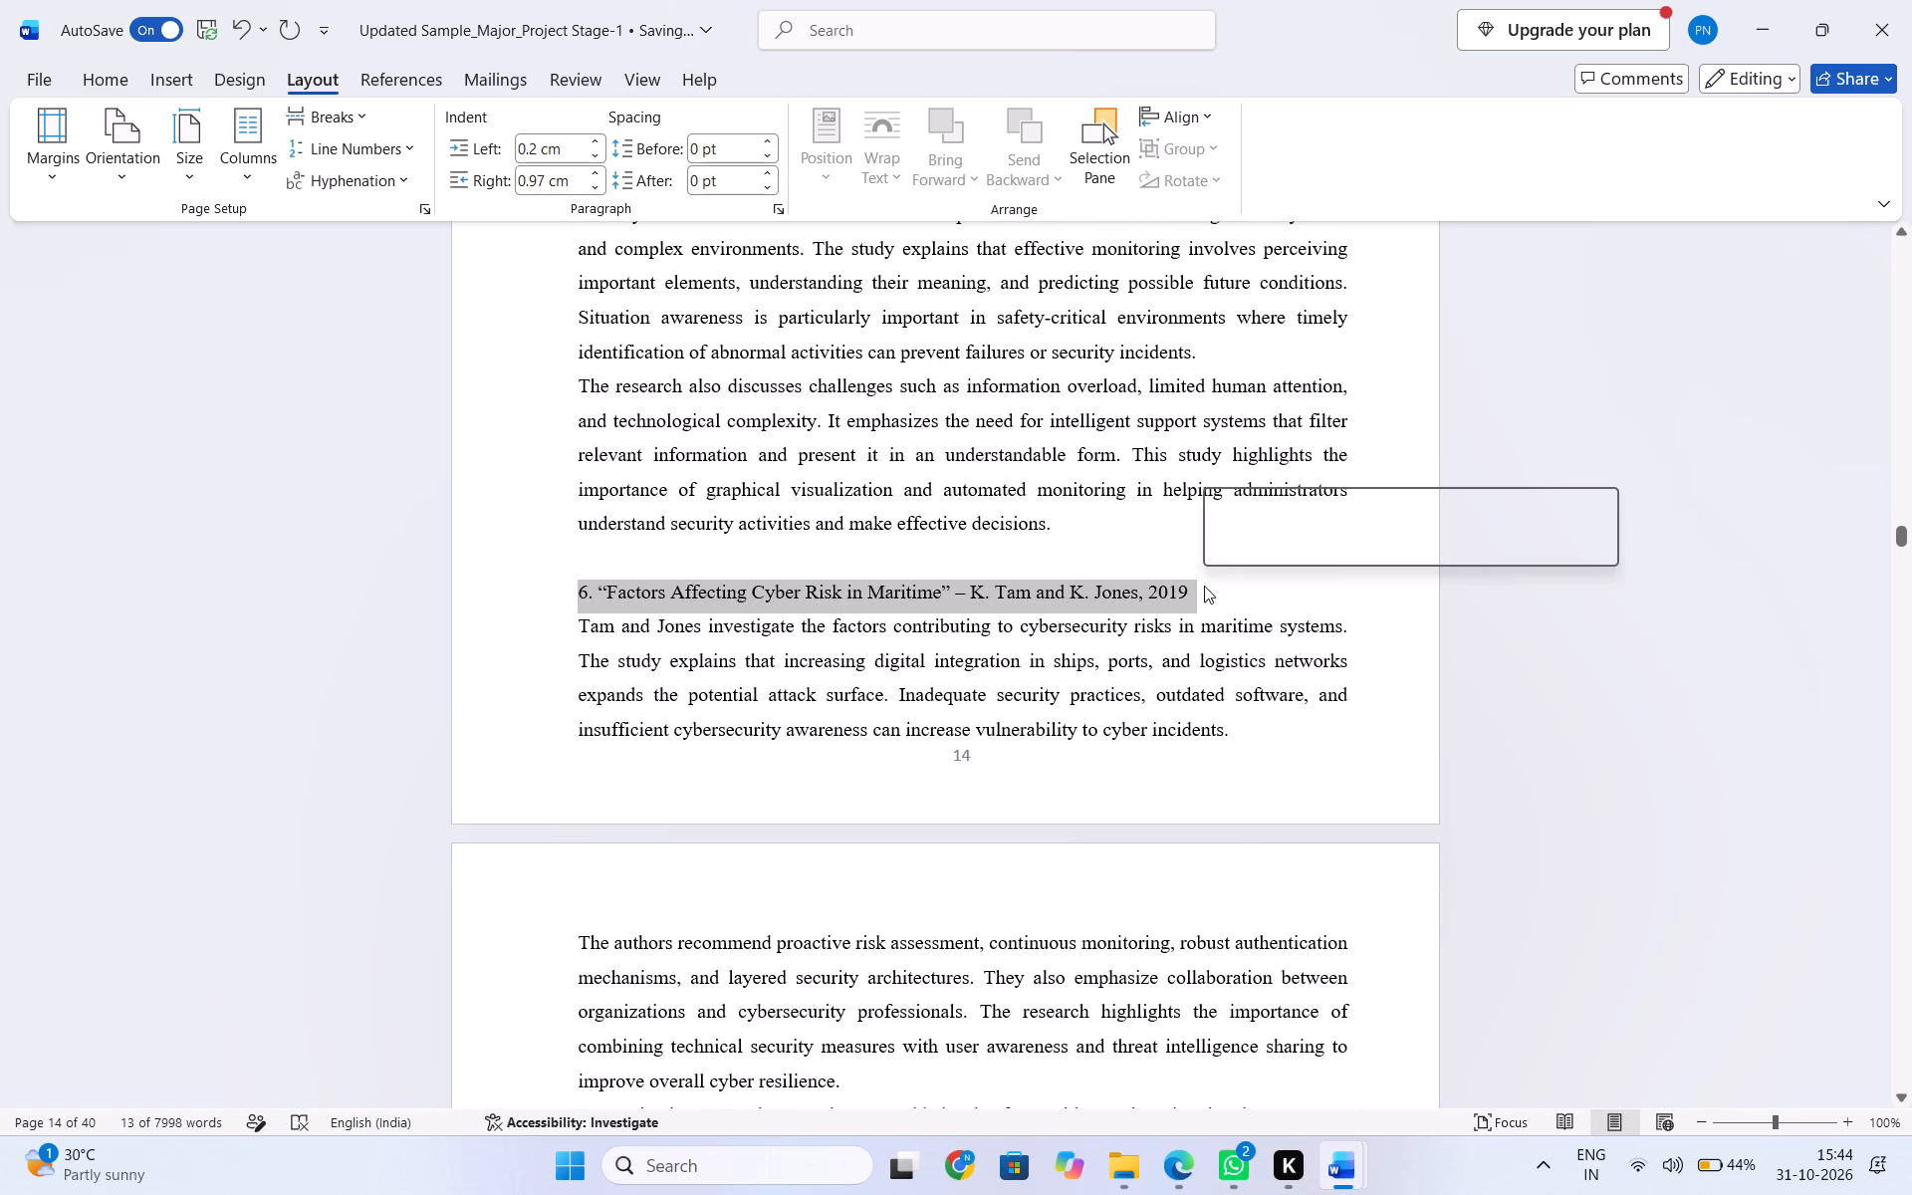
click(1232, 548)
click(595, 597)
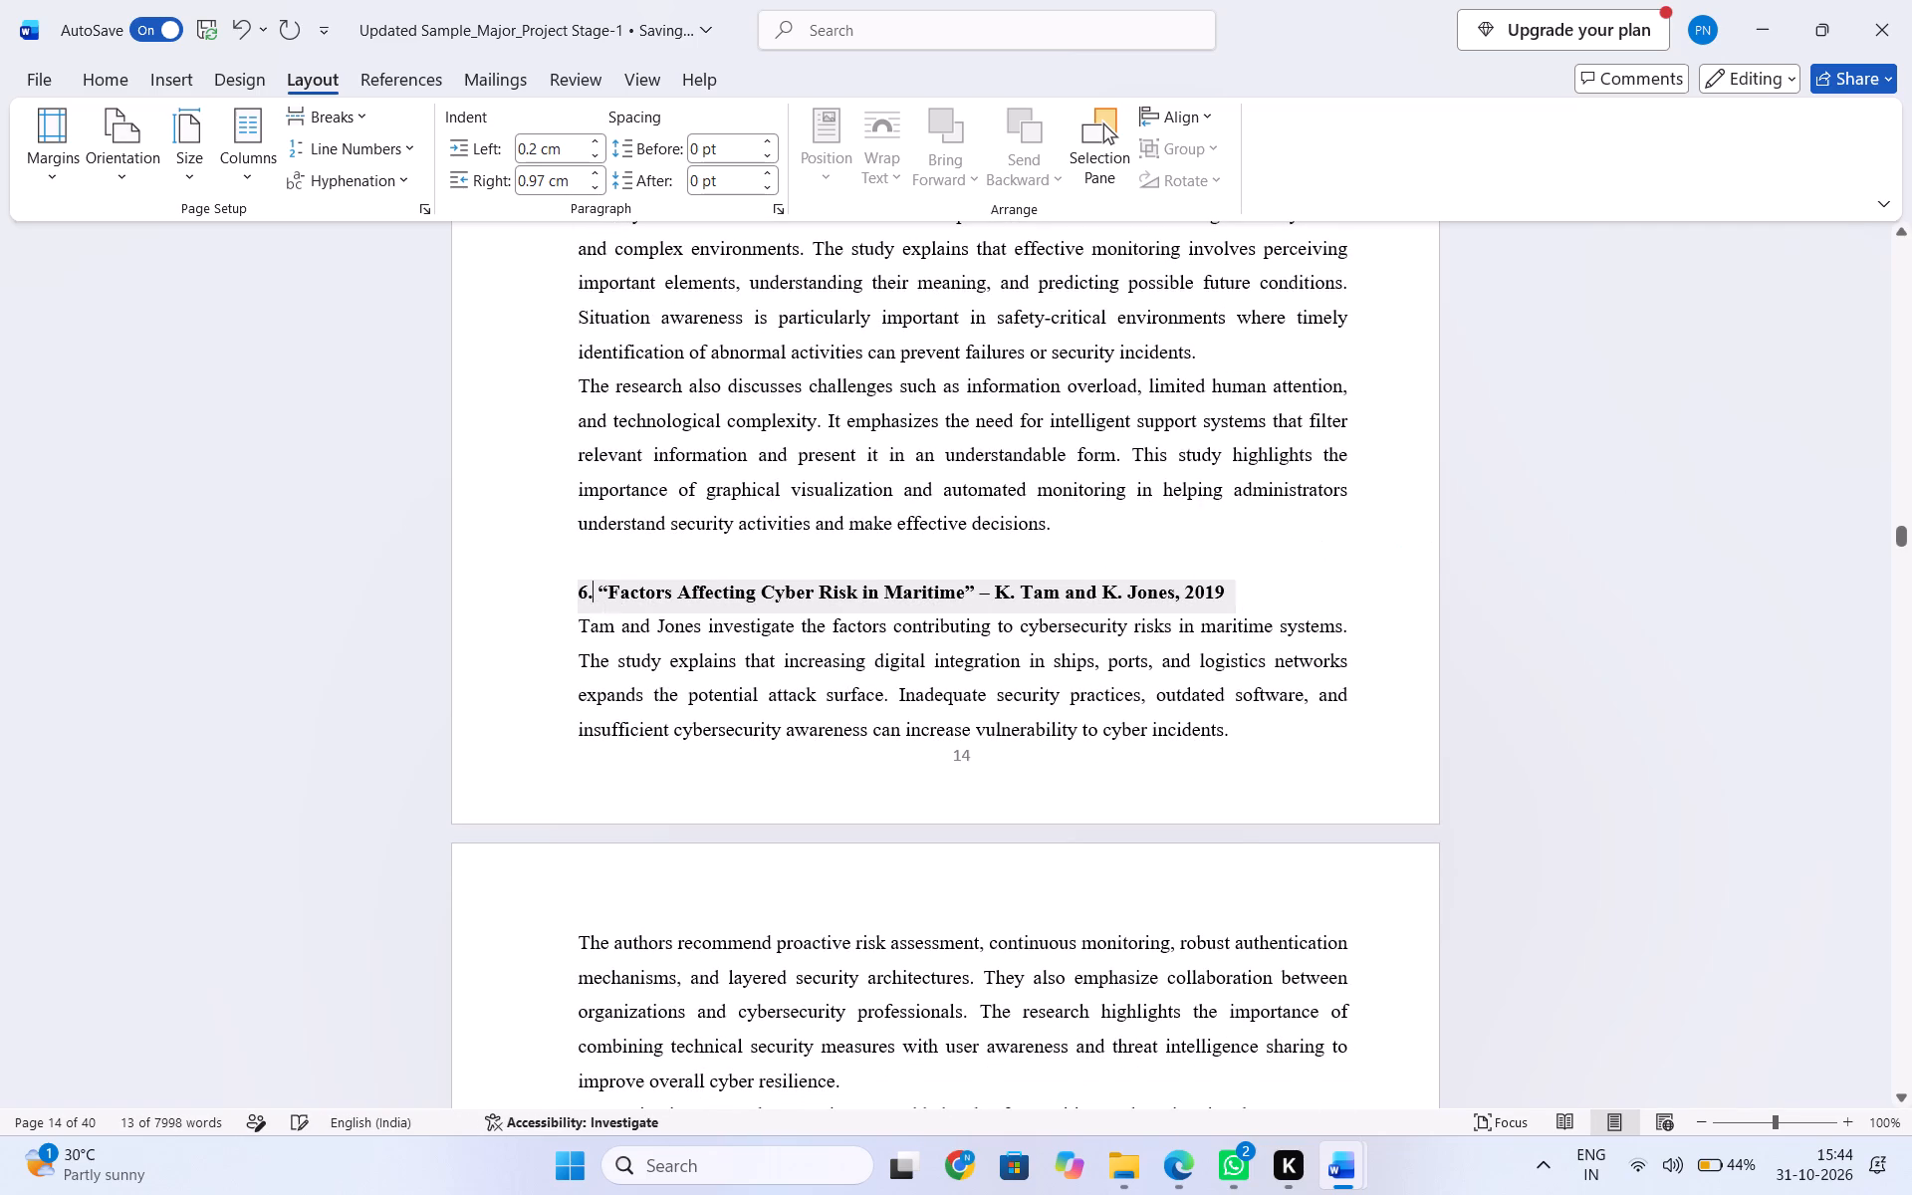
click(594, 592)
key(Right)
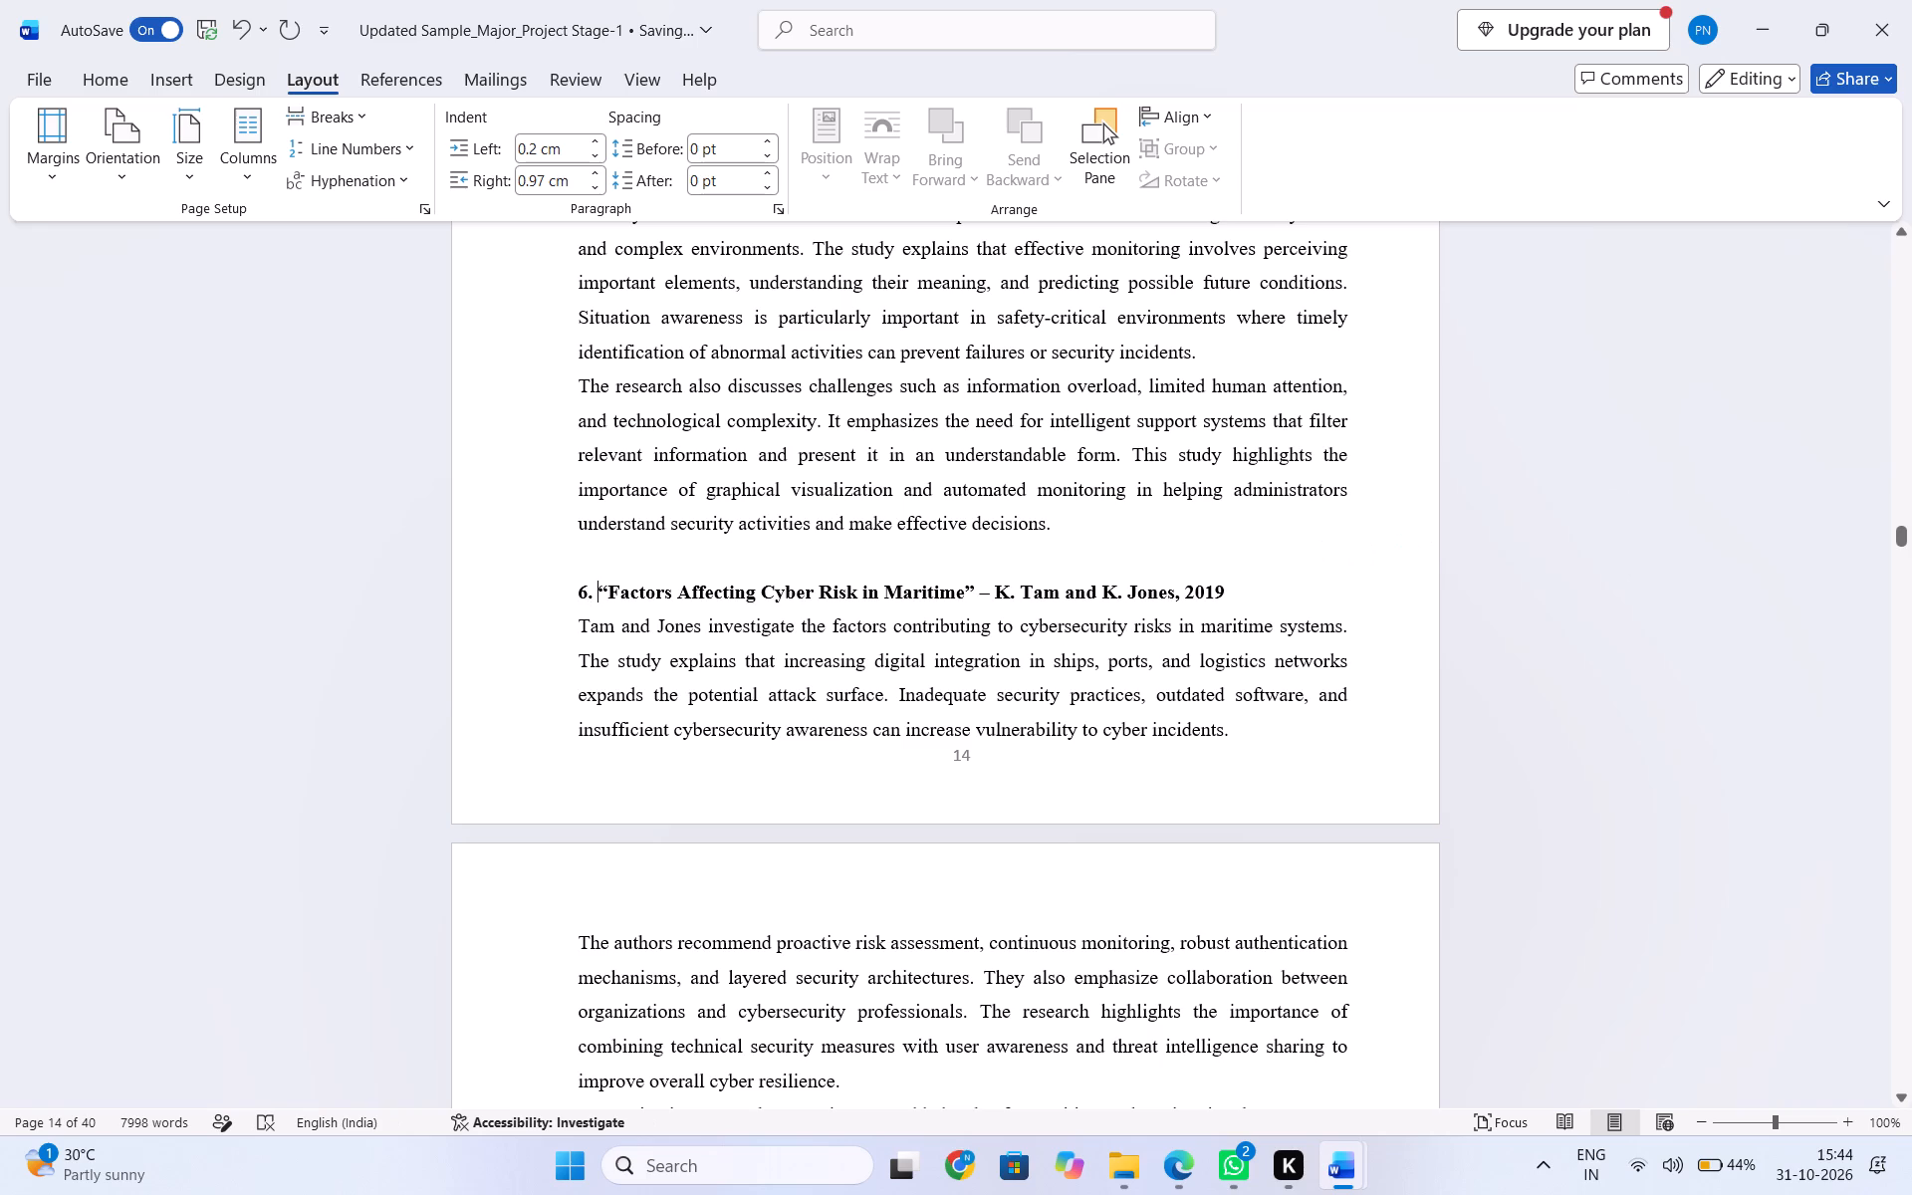
key(BackSpace)
key(BackSpace)
key(BackSpace)
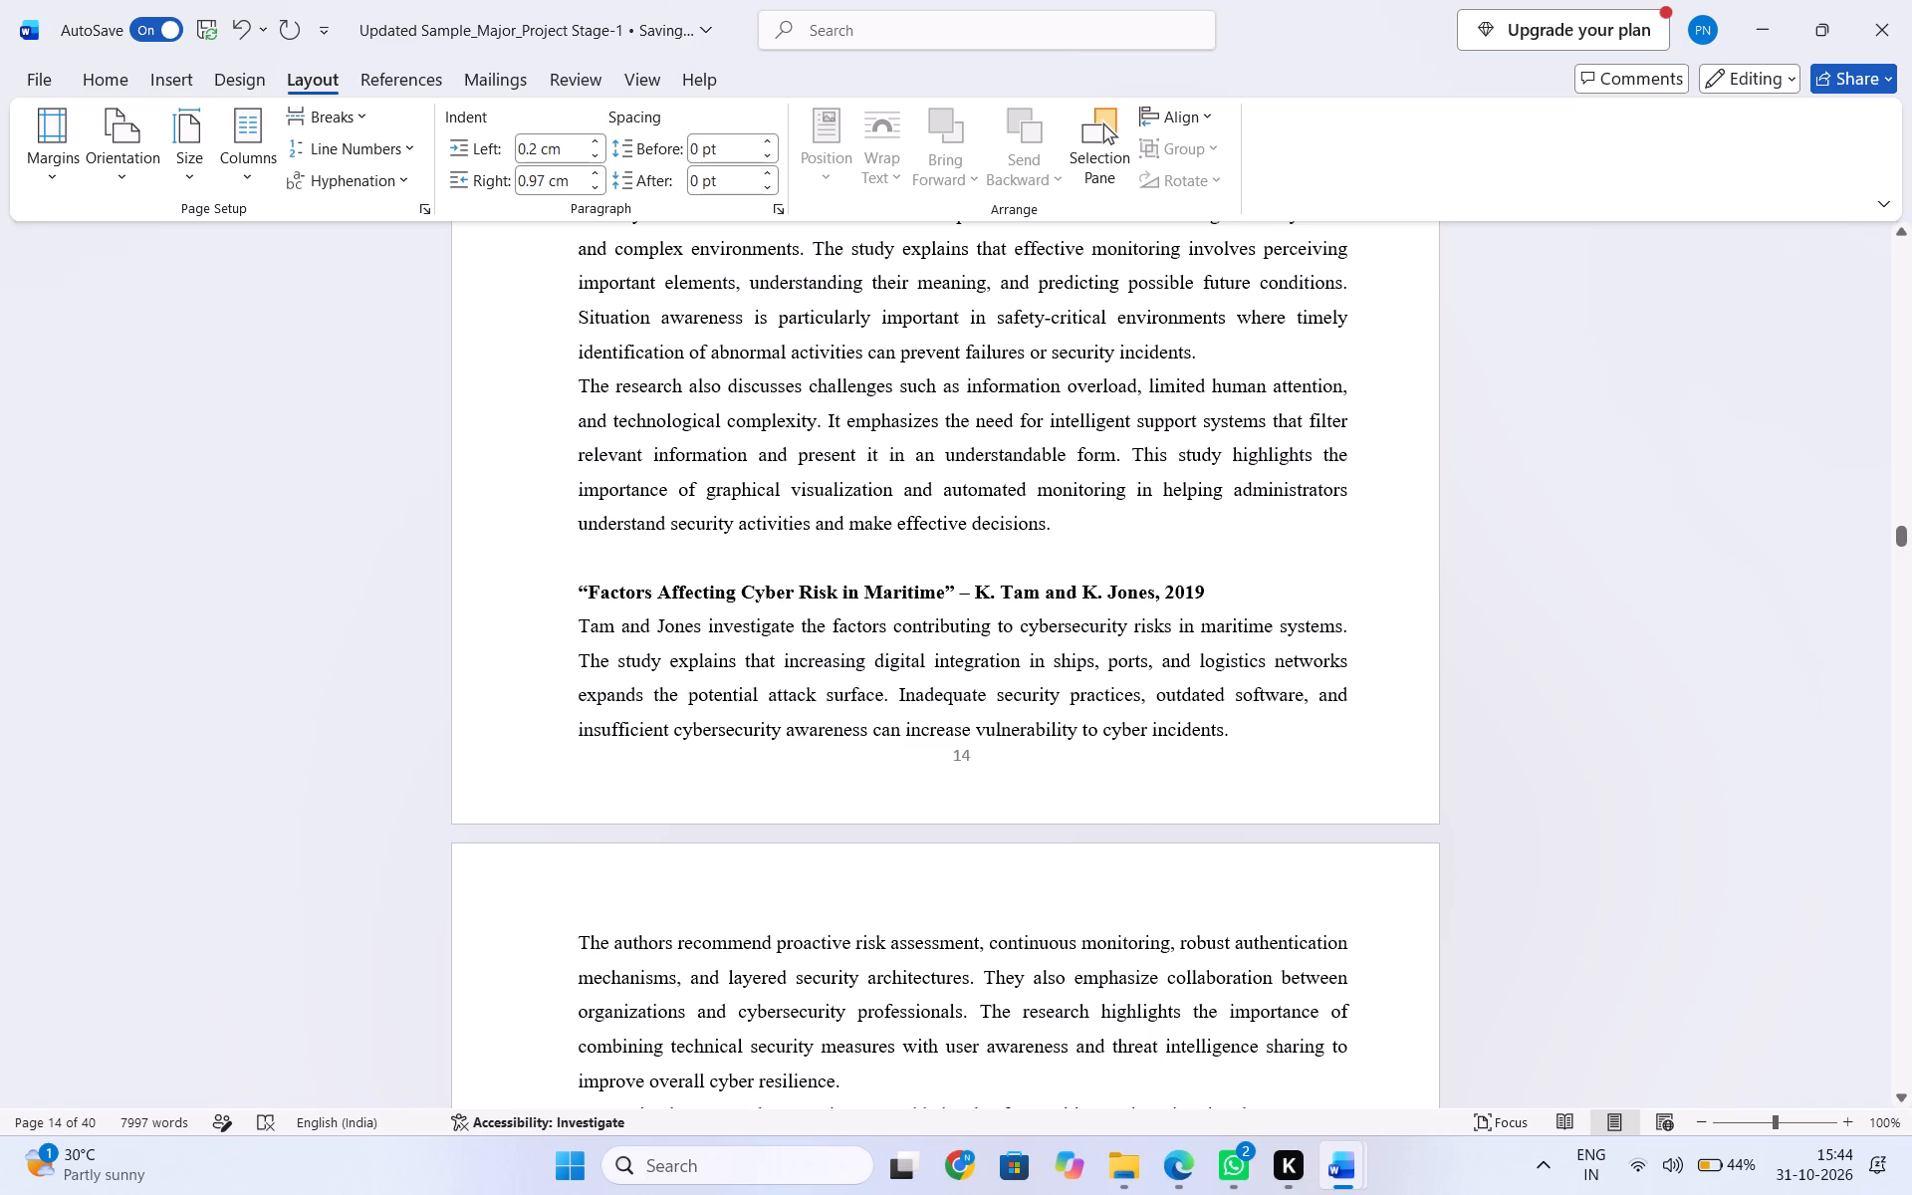
Insert a blank line between the sixth entry's last paragraph and the "Navigation Anomaly Detection" entry title.
scroll(632, 852, down, 1)
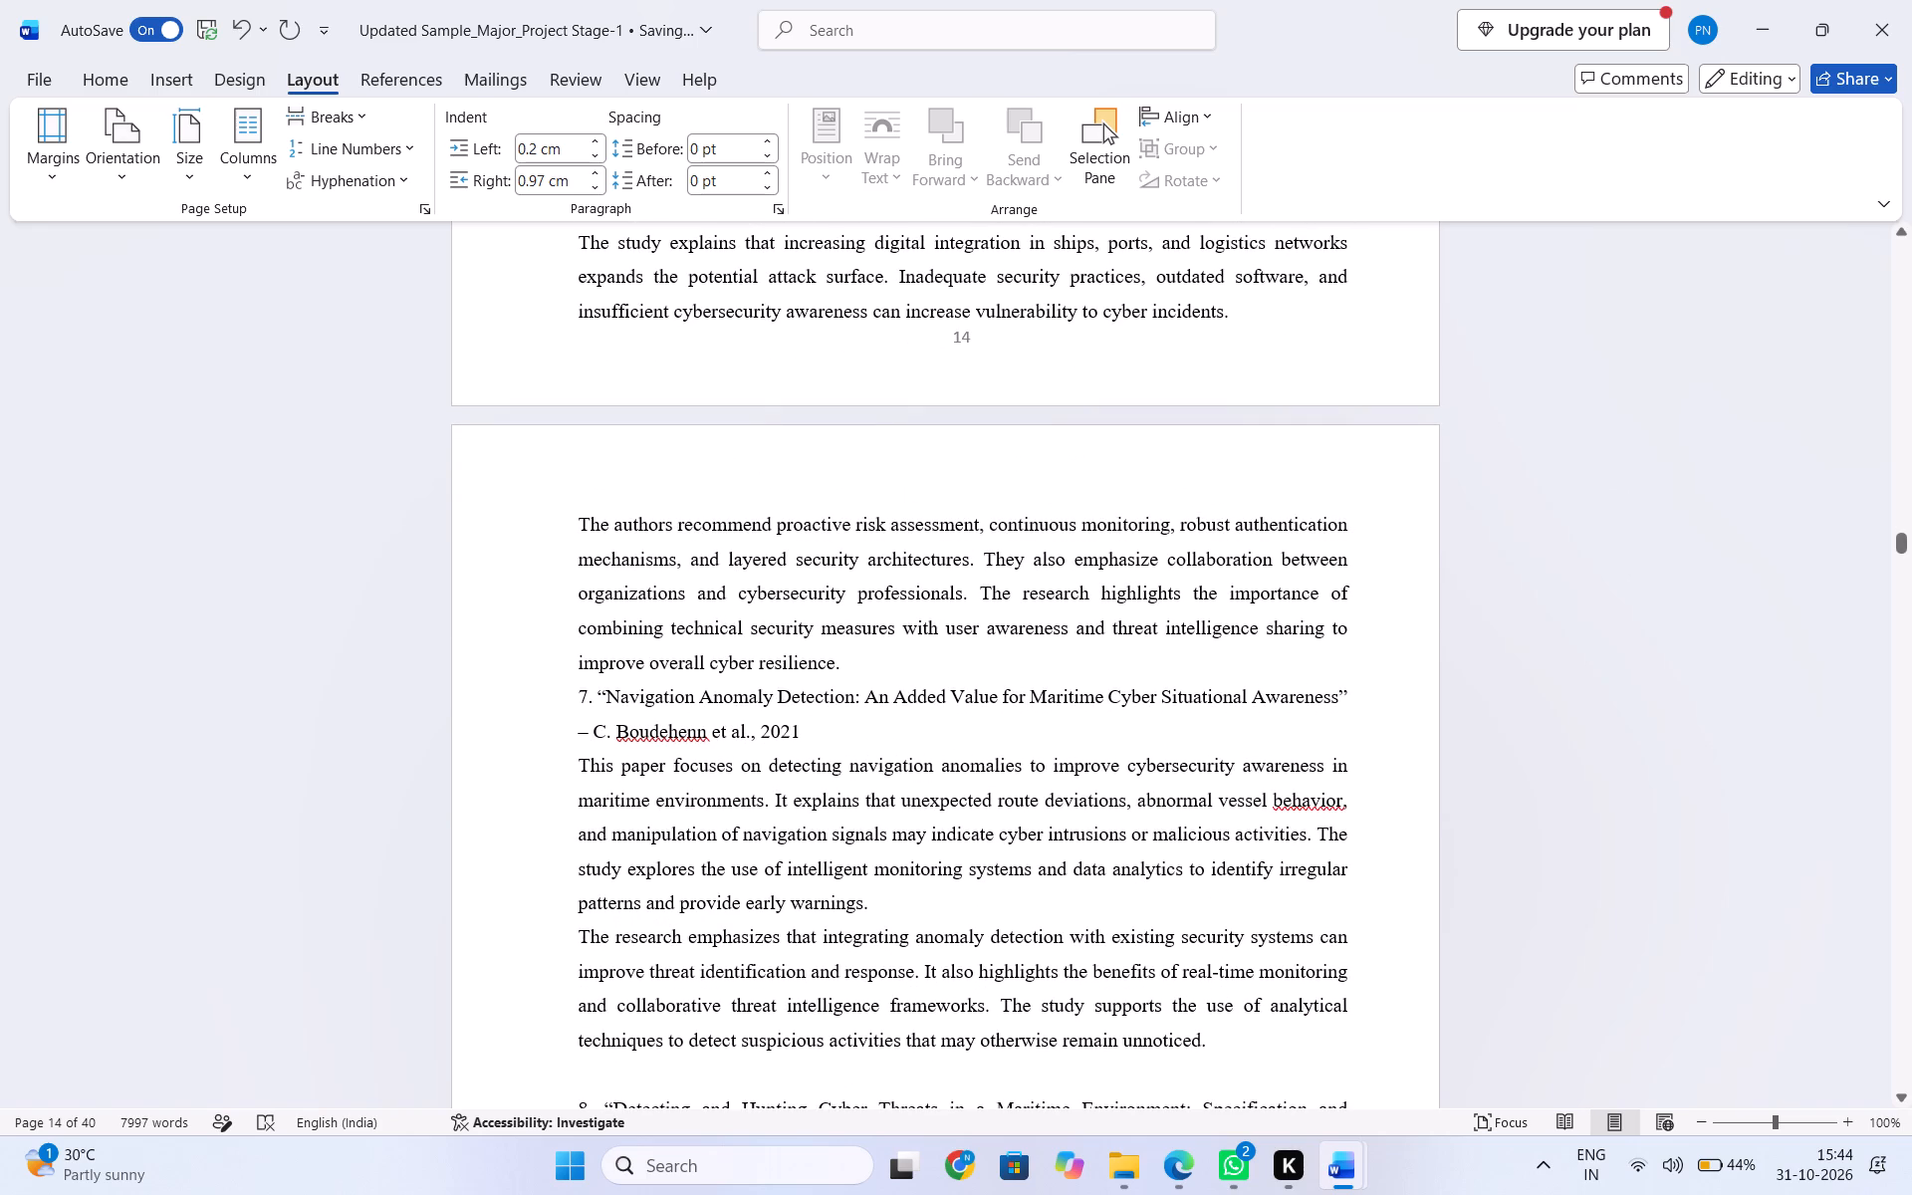
click(861, 660)
key(Return)
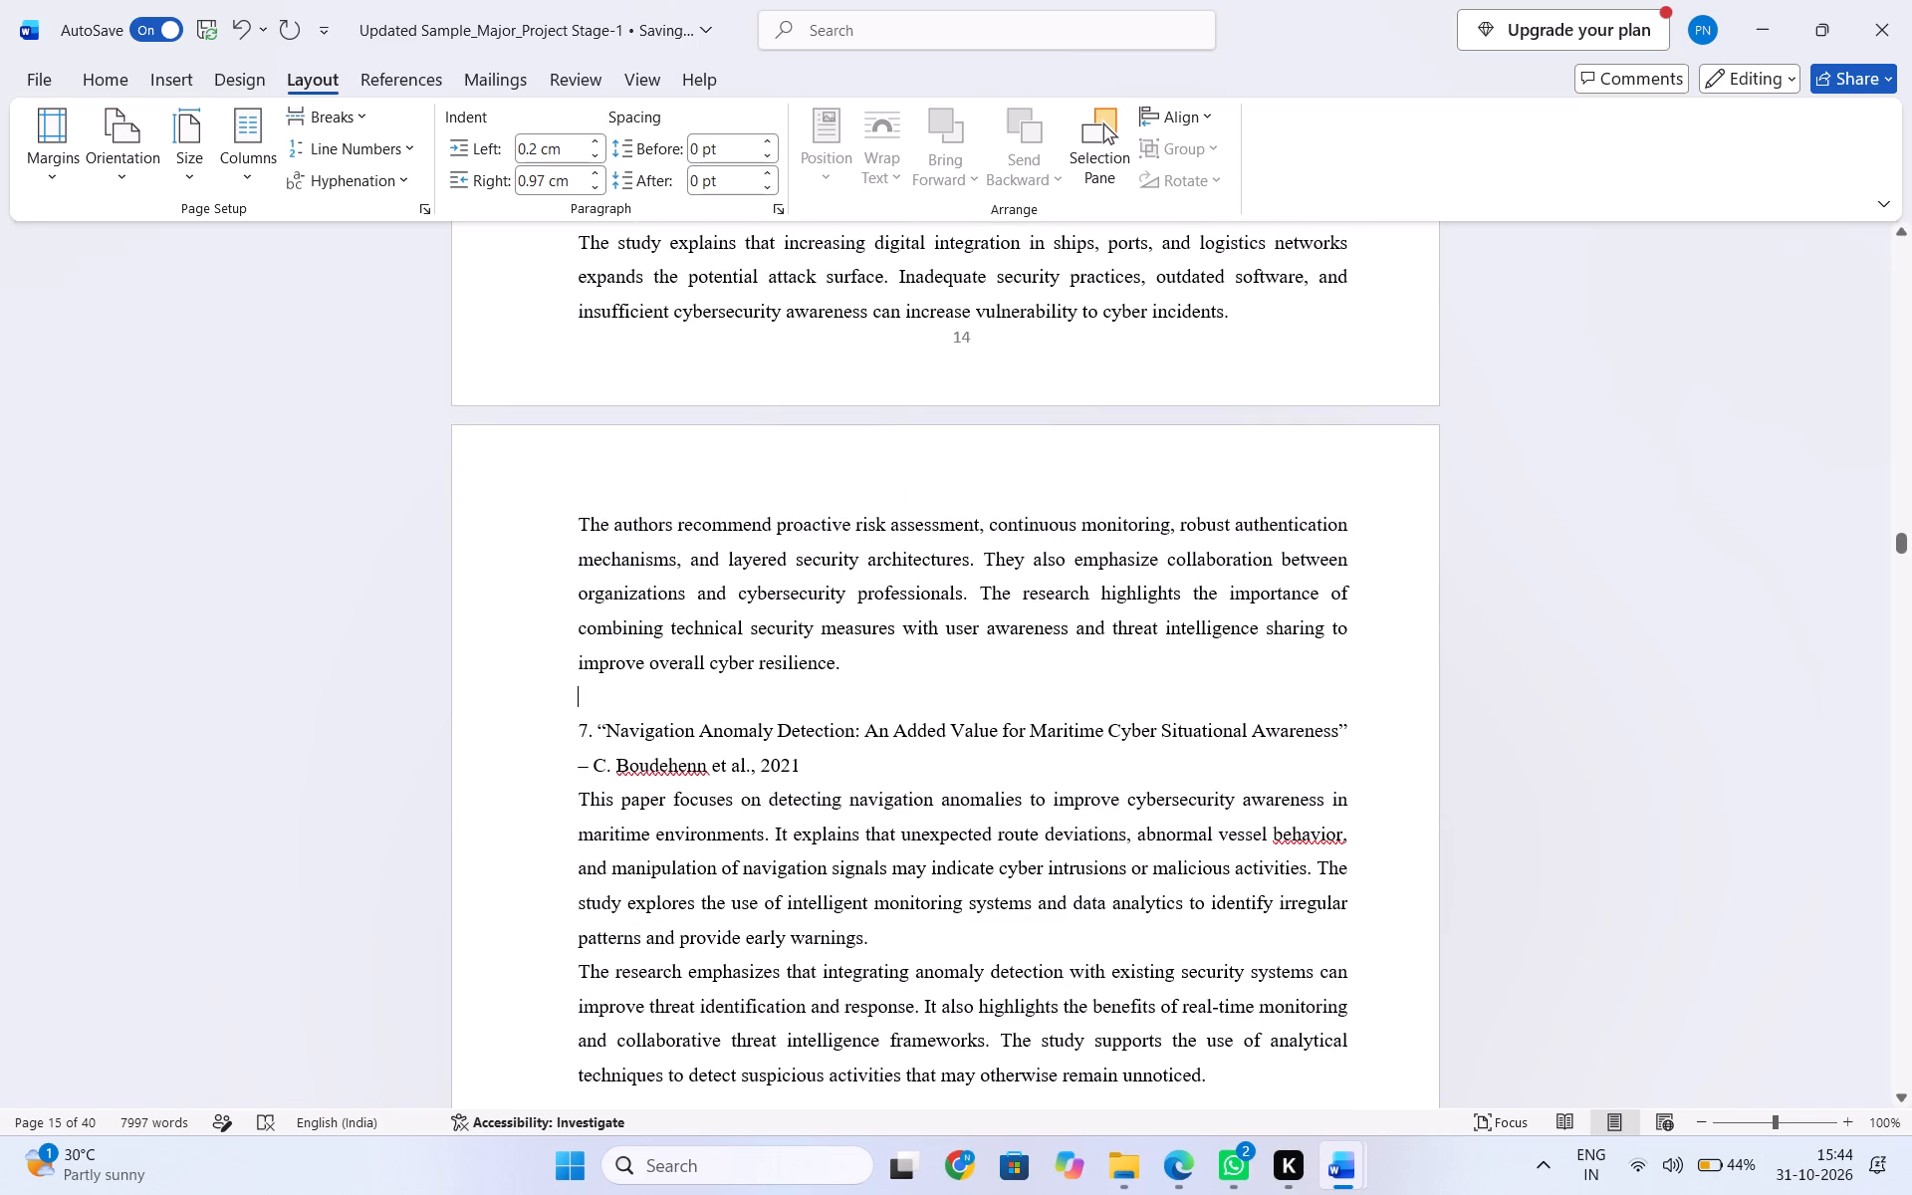
Remove the leading "7." and space from the "Navigation Anomaly Detection" entry title and bold the title with its 2021 source.
drag(578, 733, 602, 732)
click(602, 732)
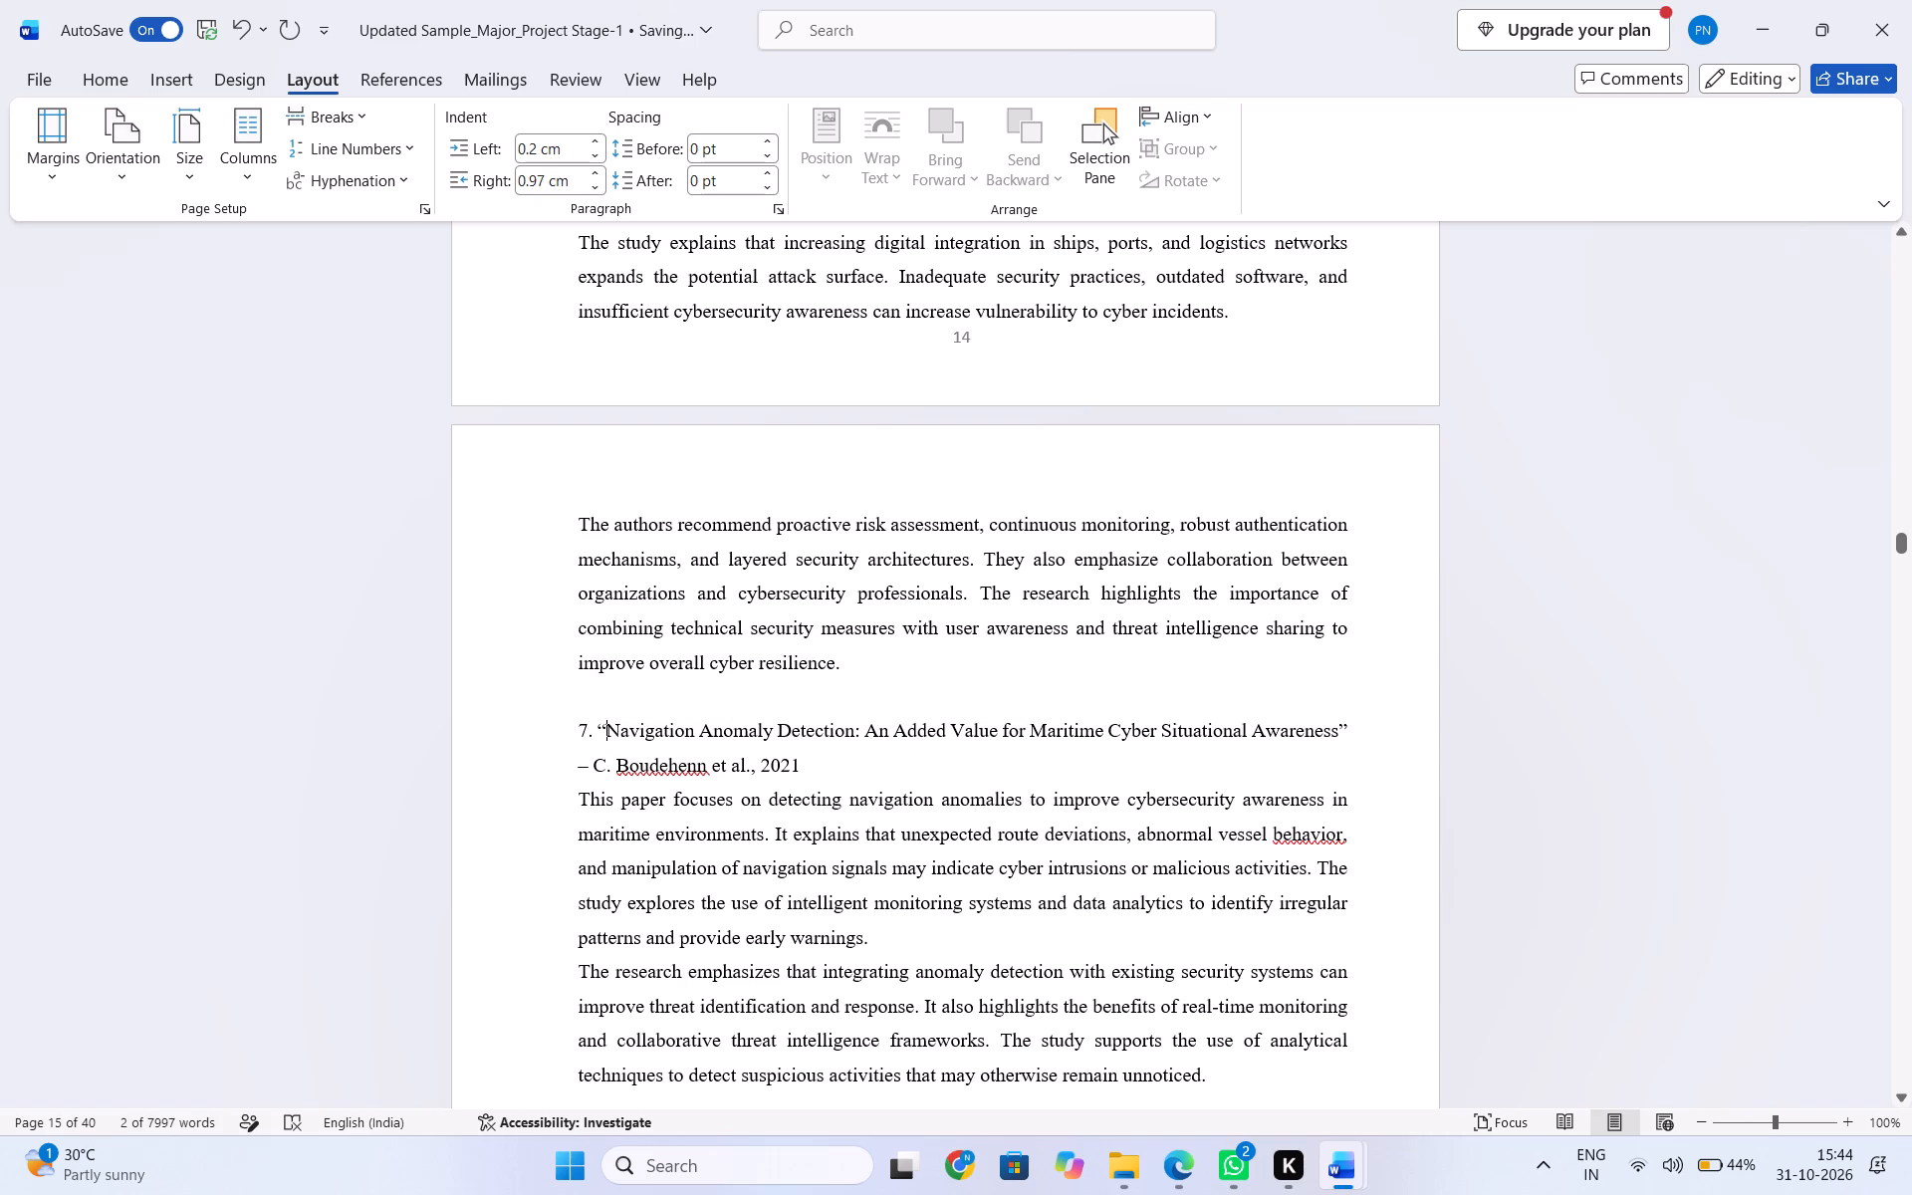
click(593, 735)
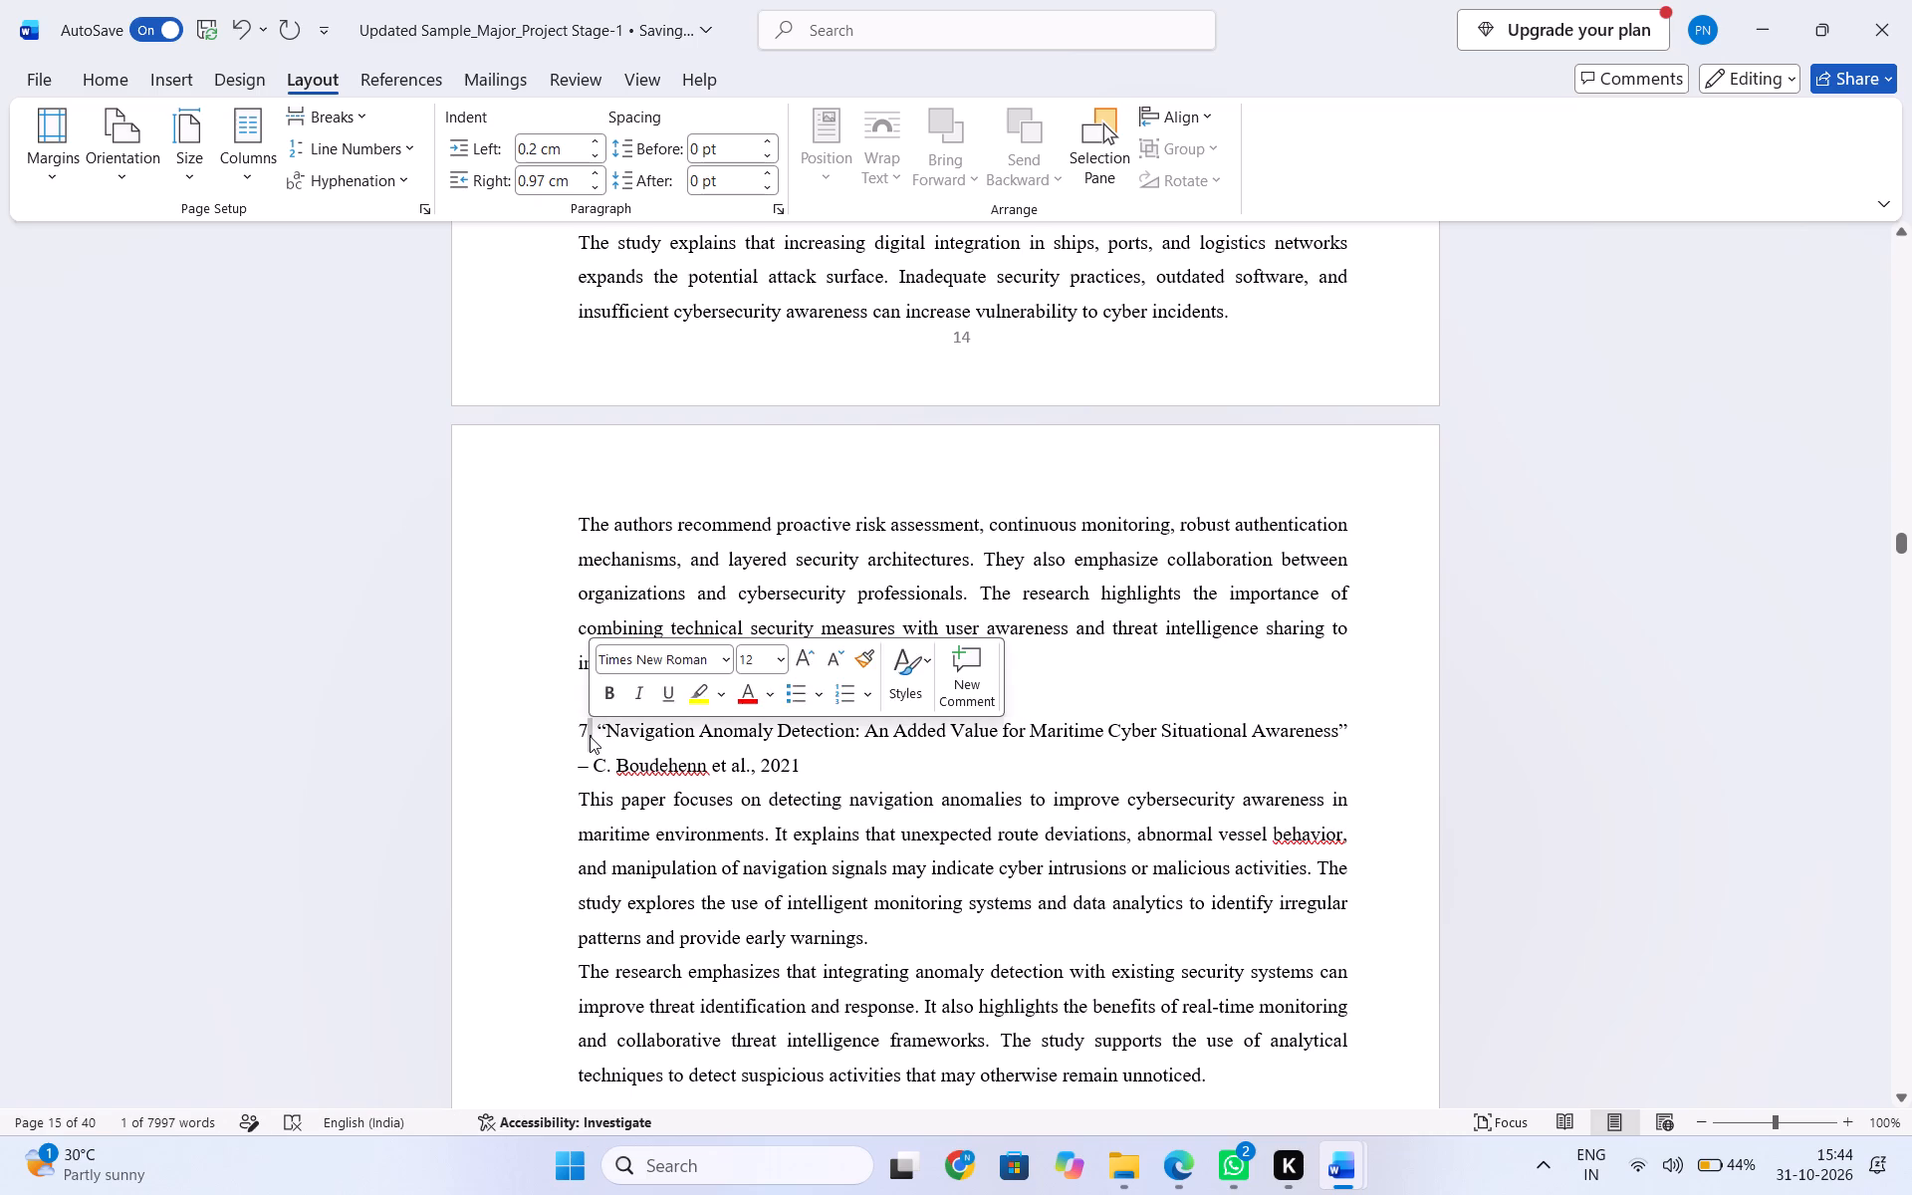
key(BackSpace)
key(BackSpace)
click(590, 736)
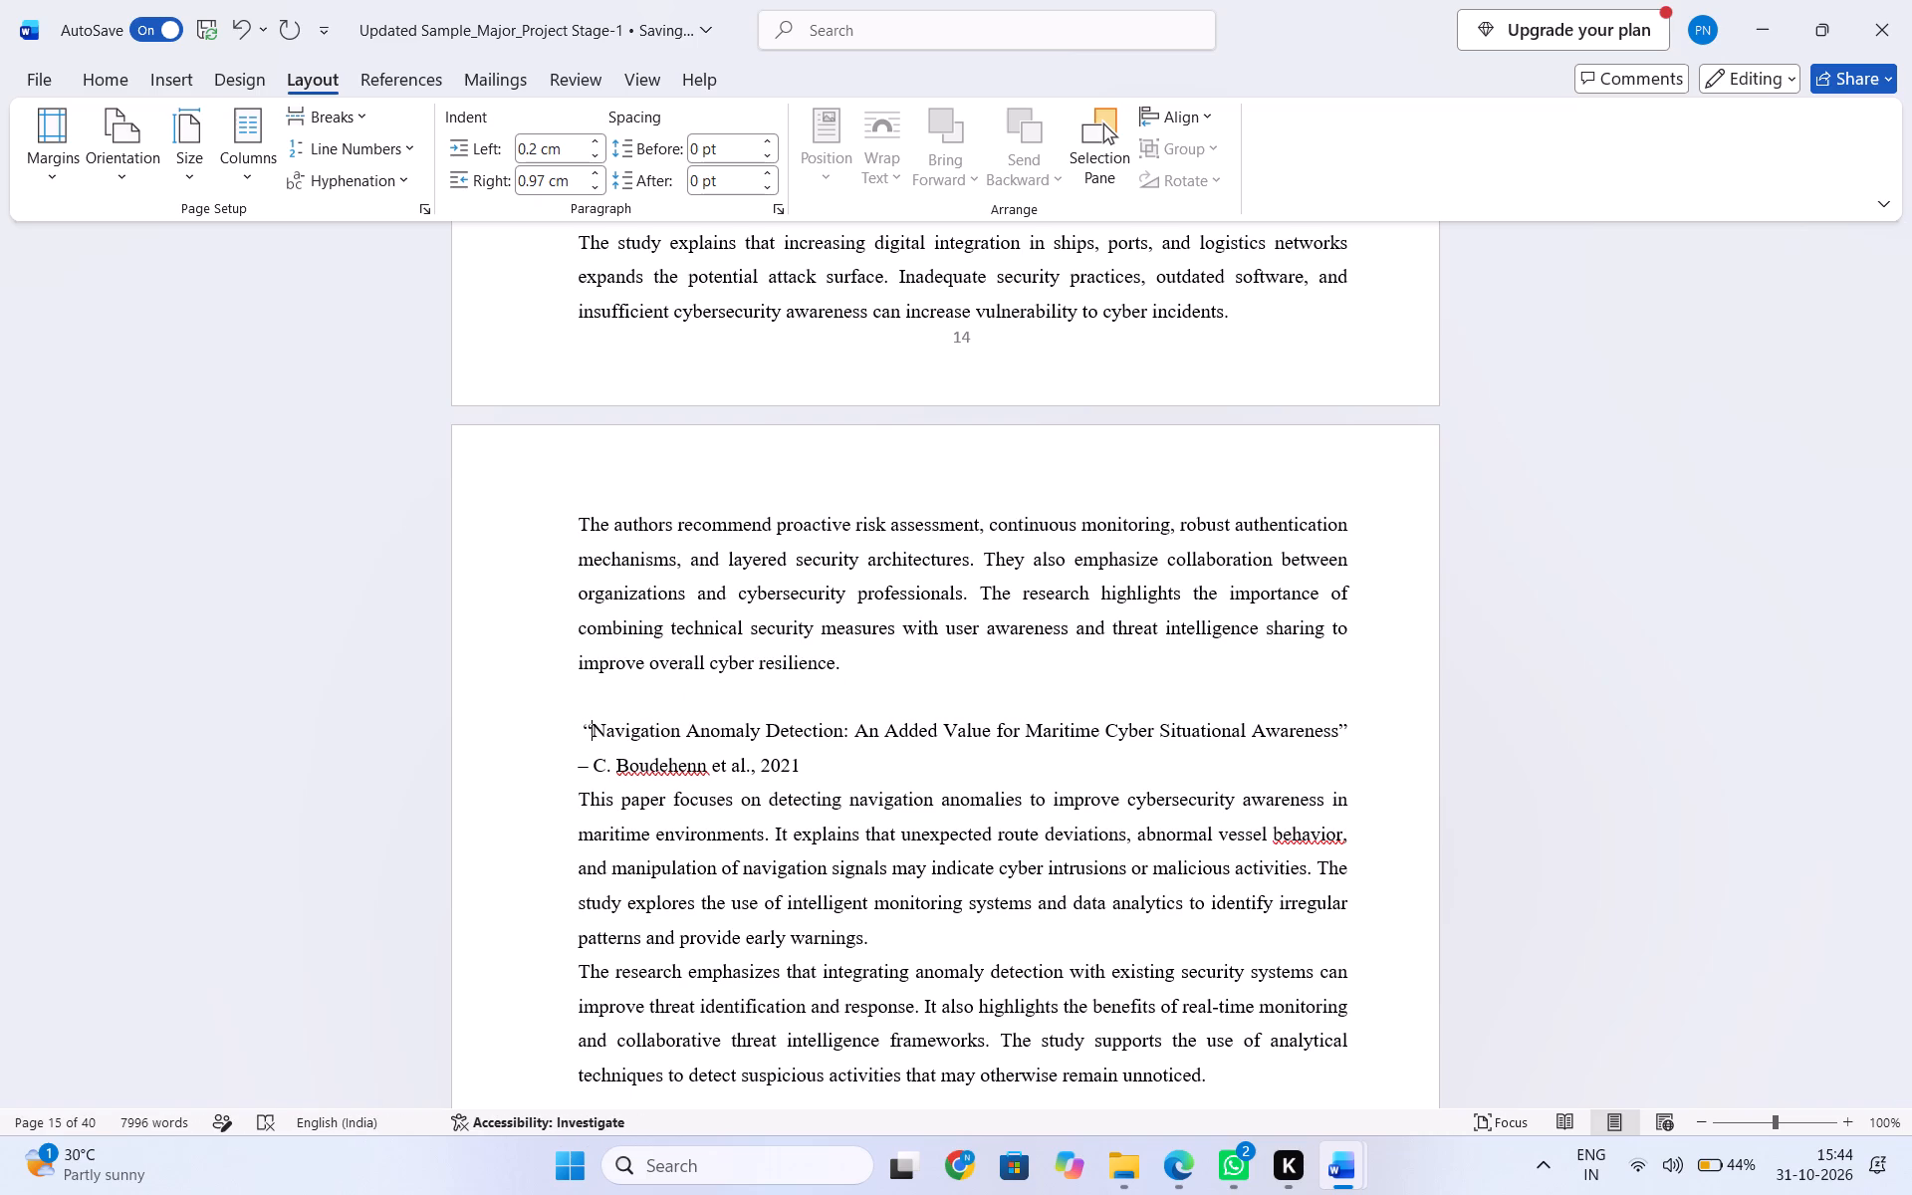
key(Left)
key(BackSpace)
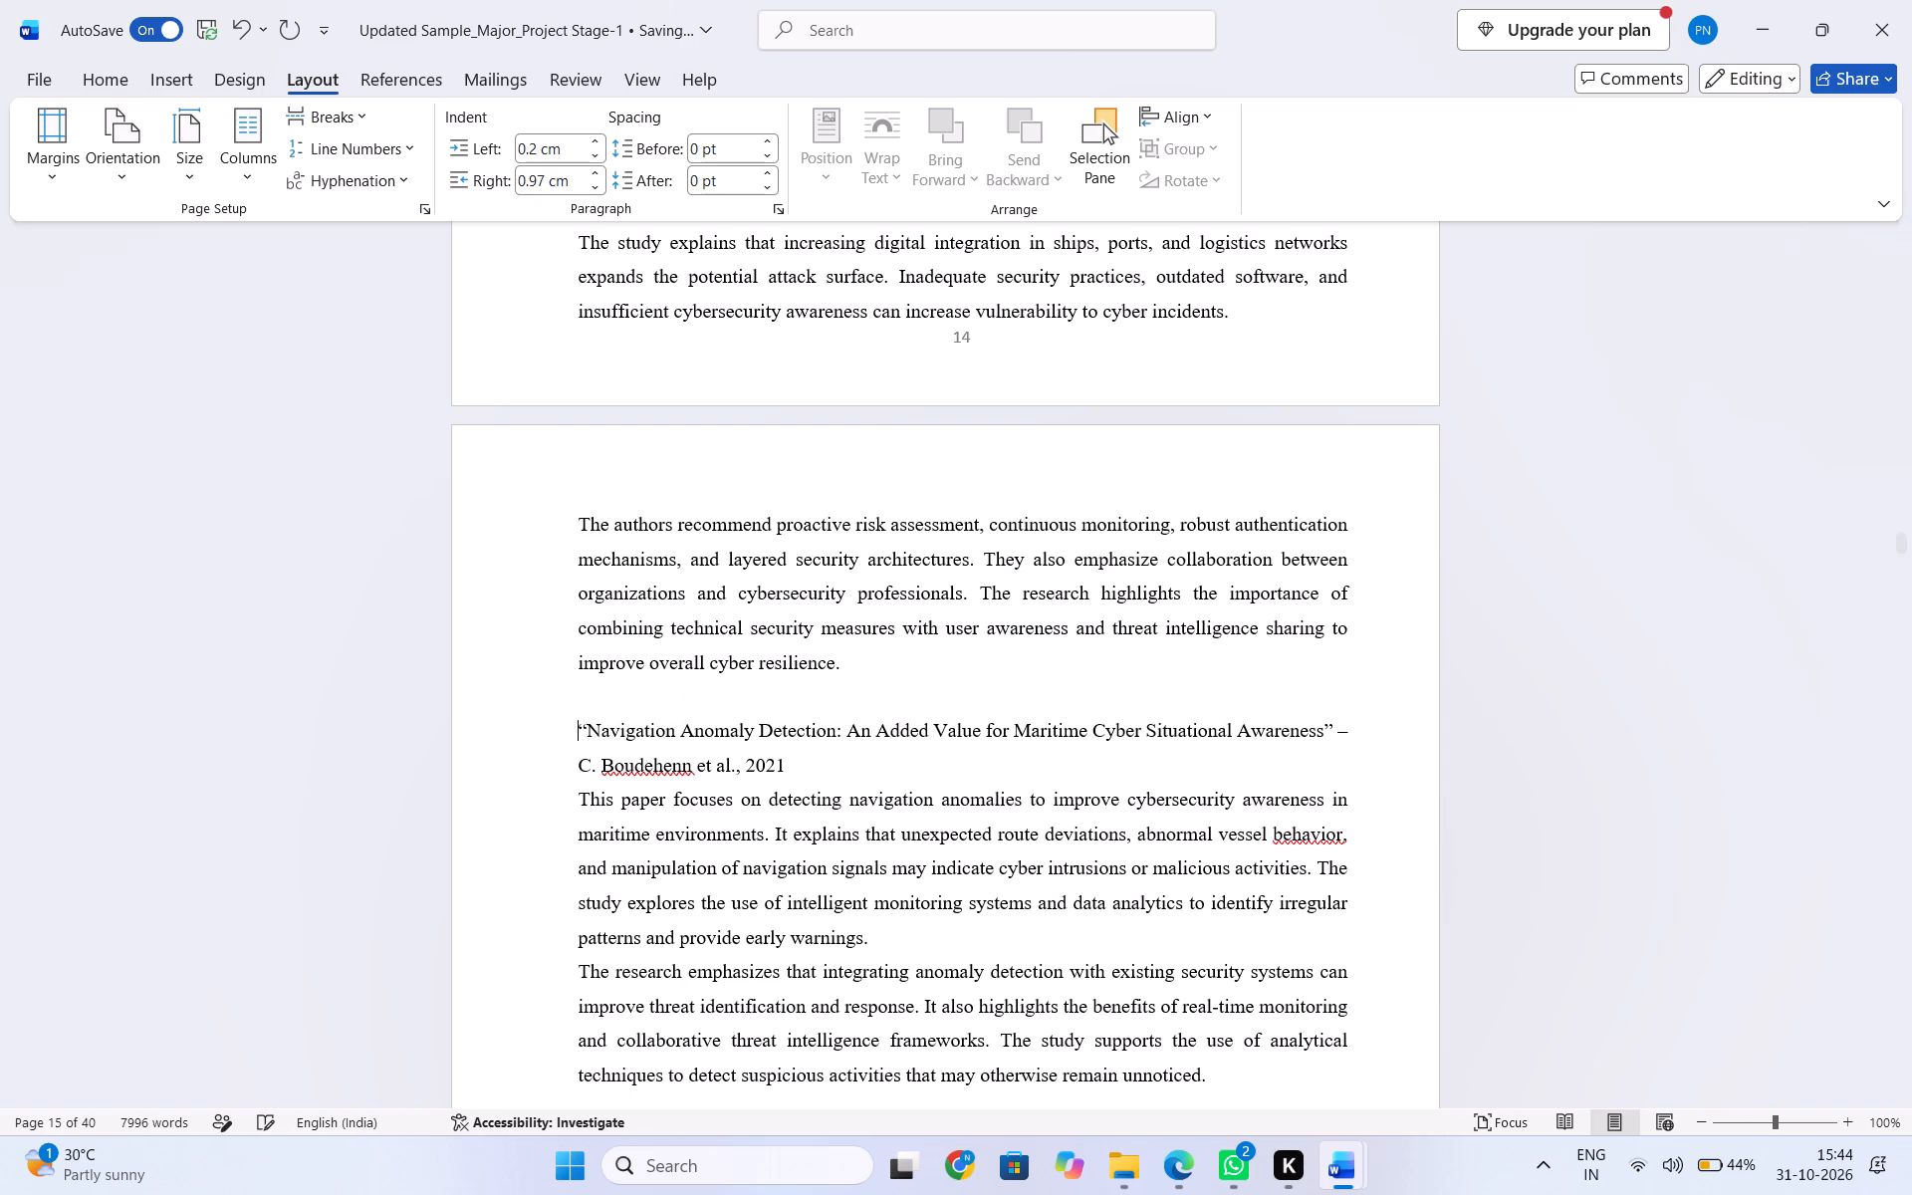
drag(578, 731, 773, 760)
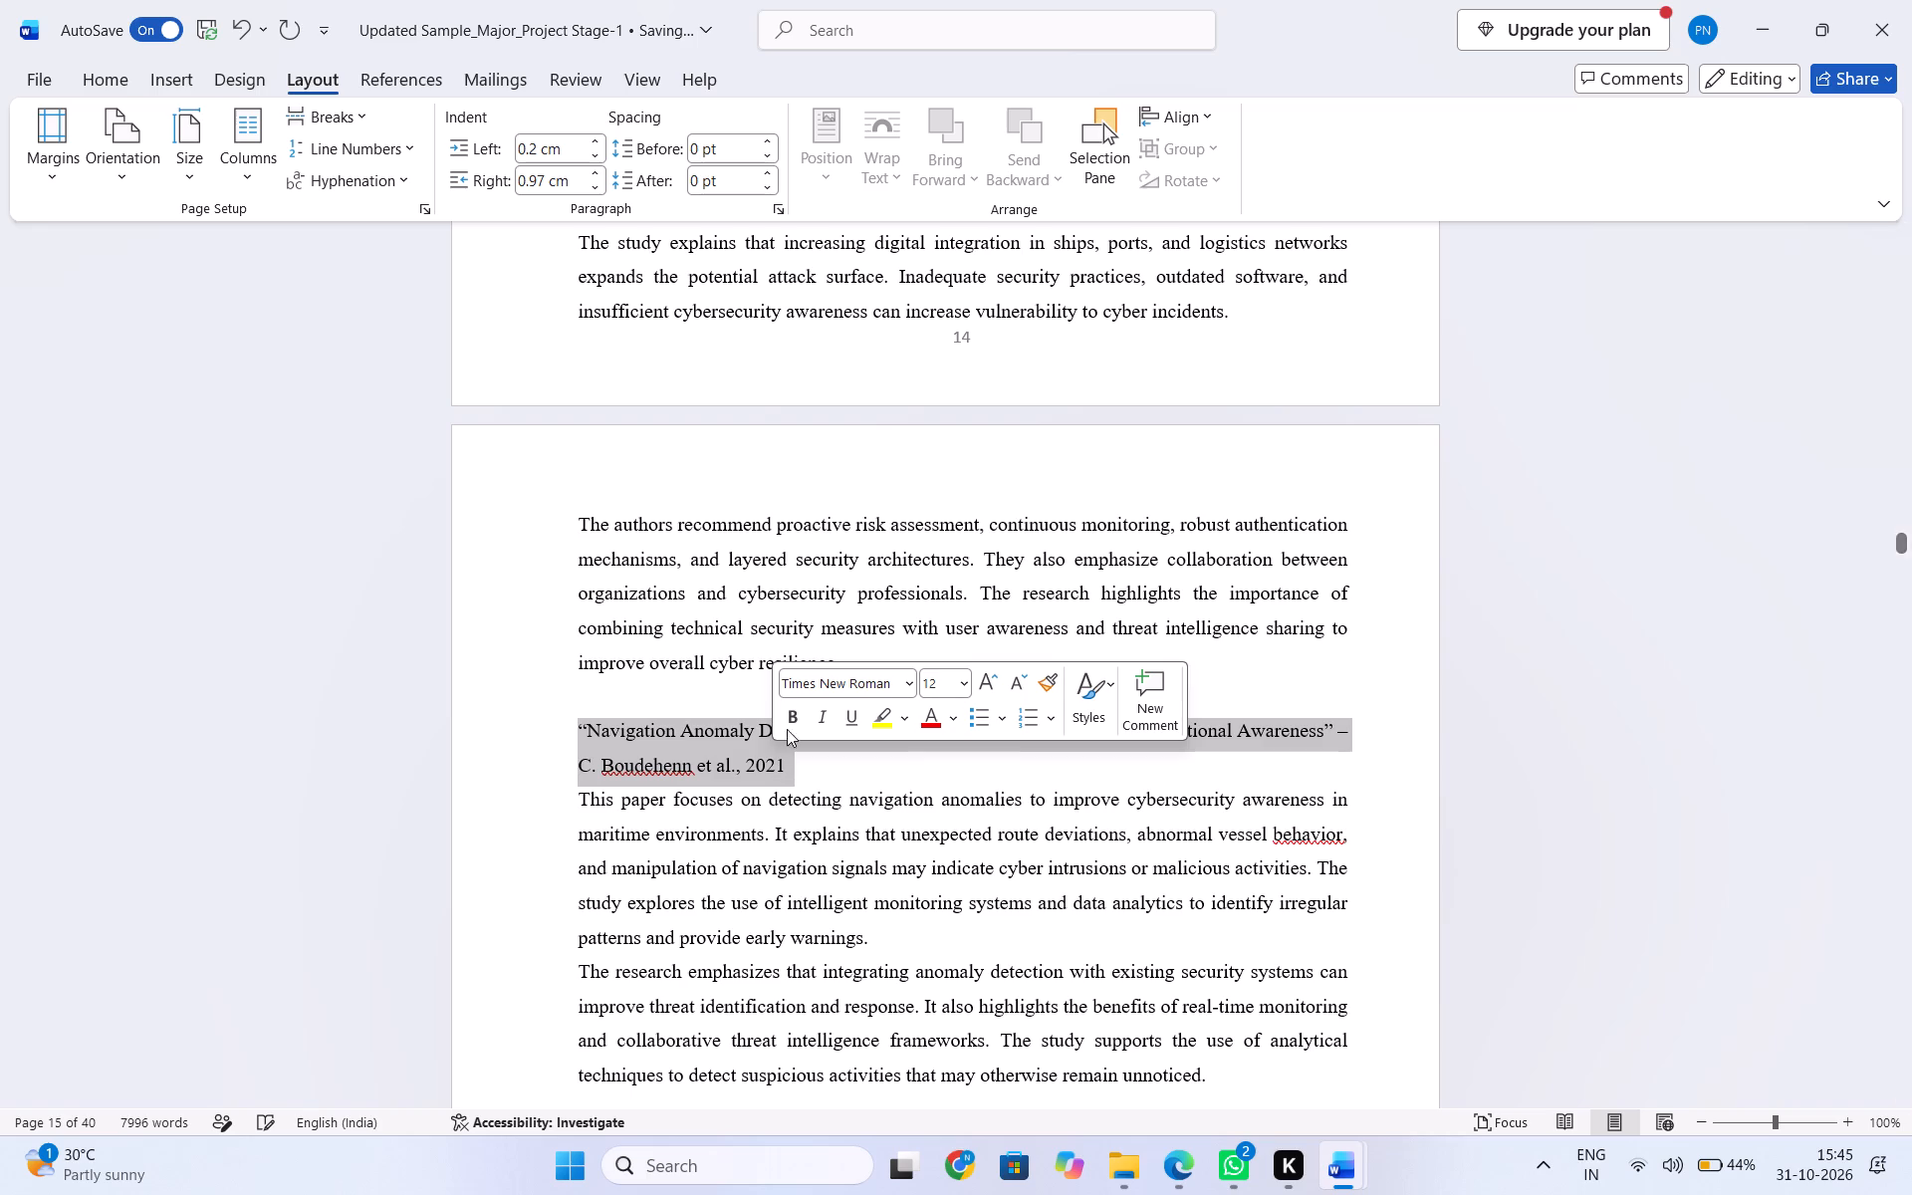
click(790, 721)
Remove the leading "8." from the "Detecting and Hunting Cyber Threats in a Maritime Environment" title and bold the title with its 2018 source.
scroll(768, 803, down, 1)
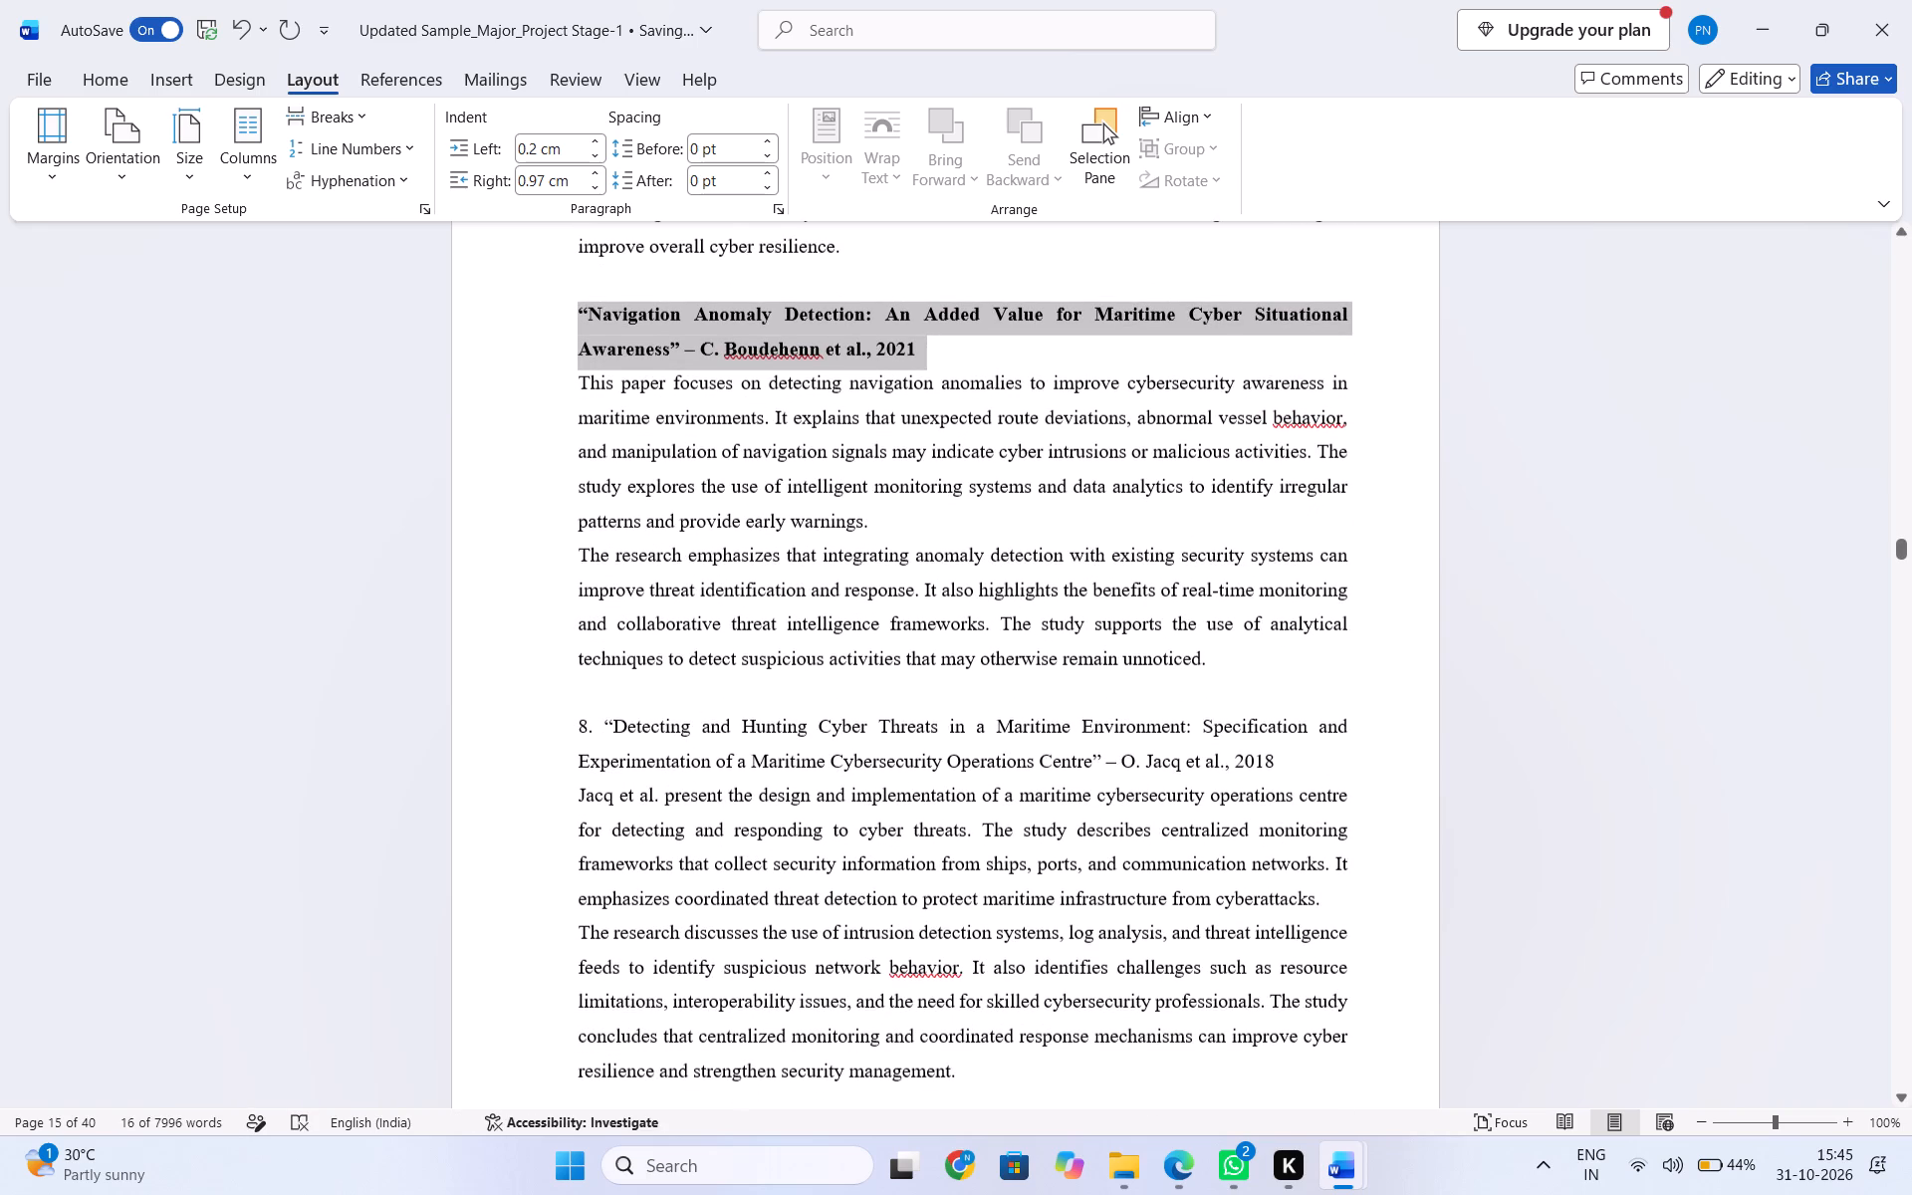
click(603, 726)
key(BackSpace)
key(BackSpace)
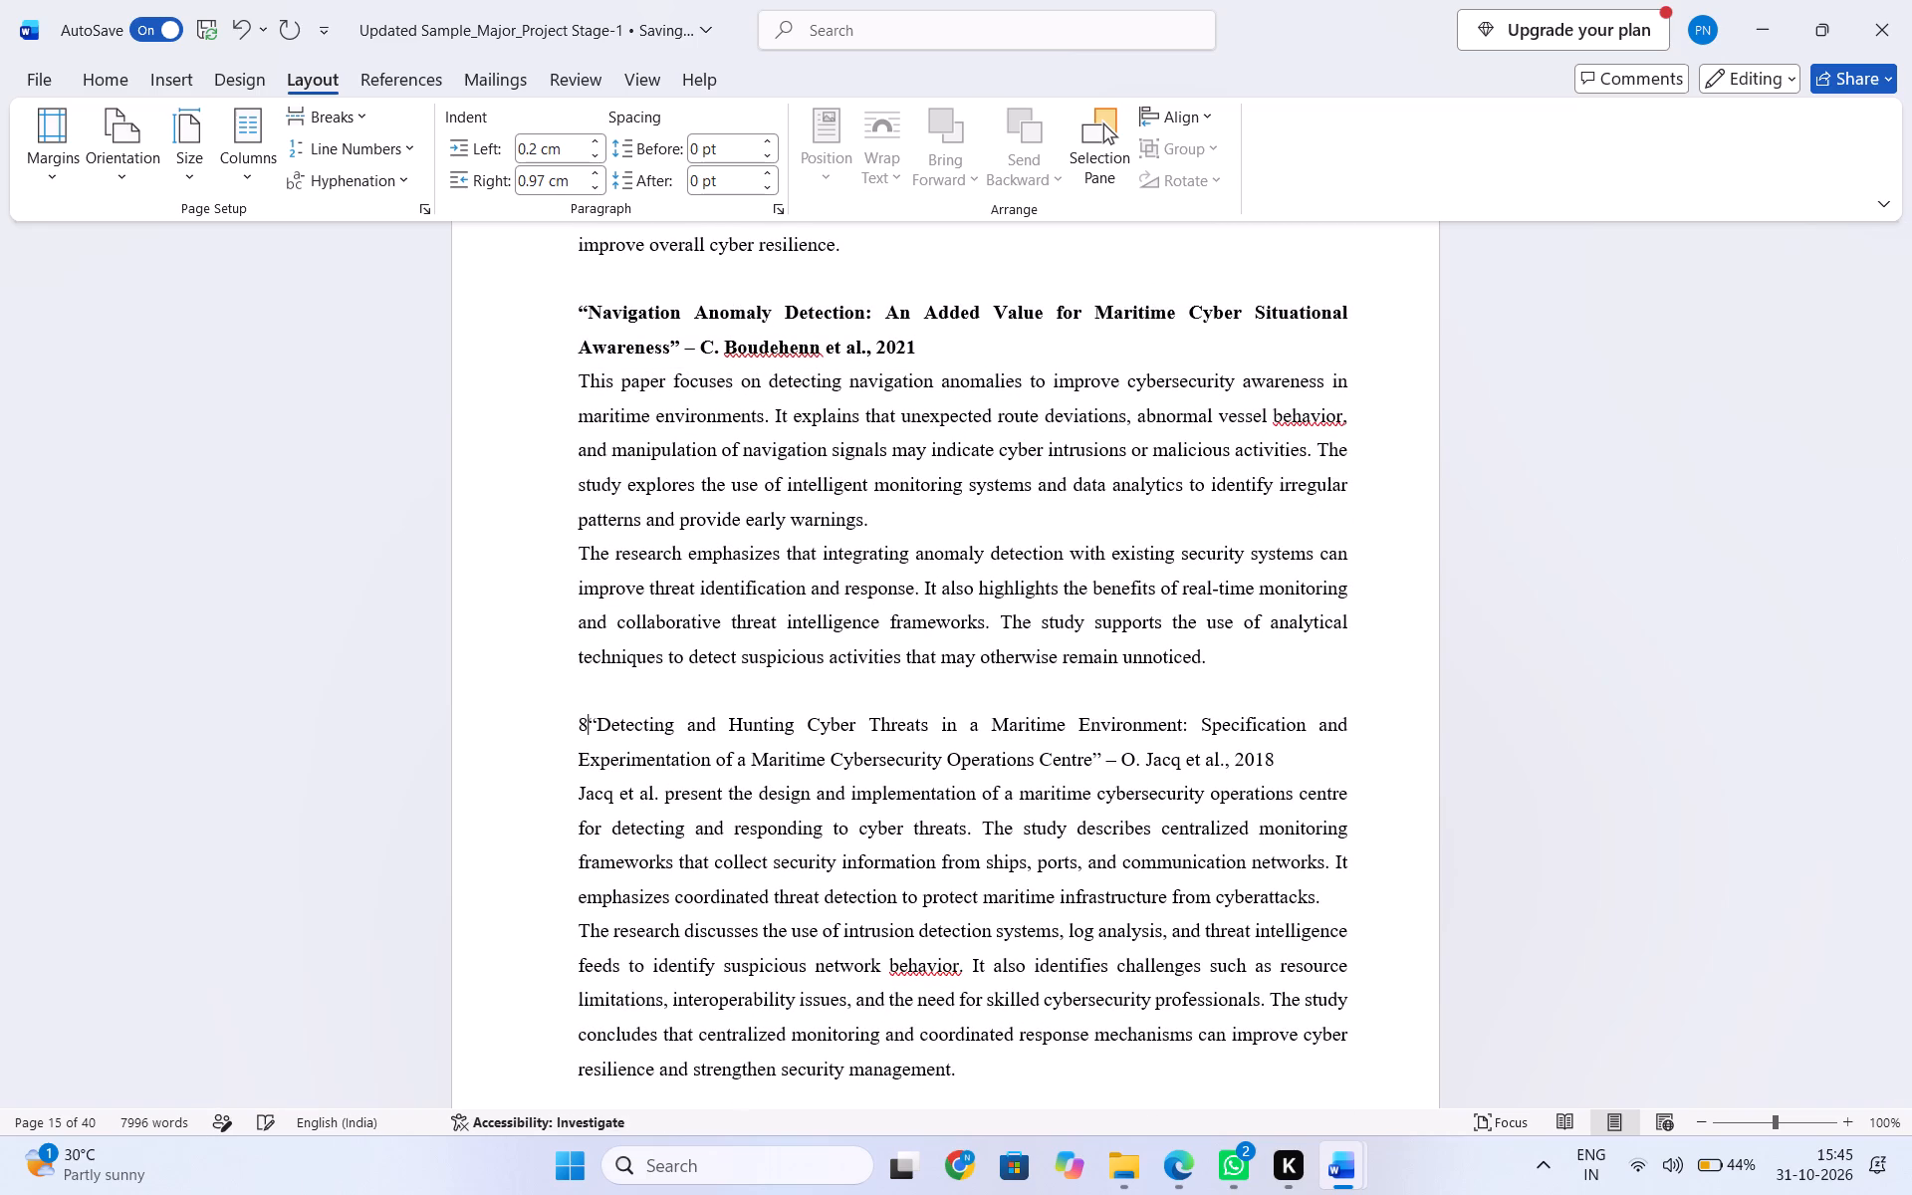
key(BackSpace)
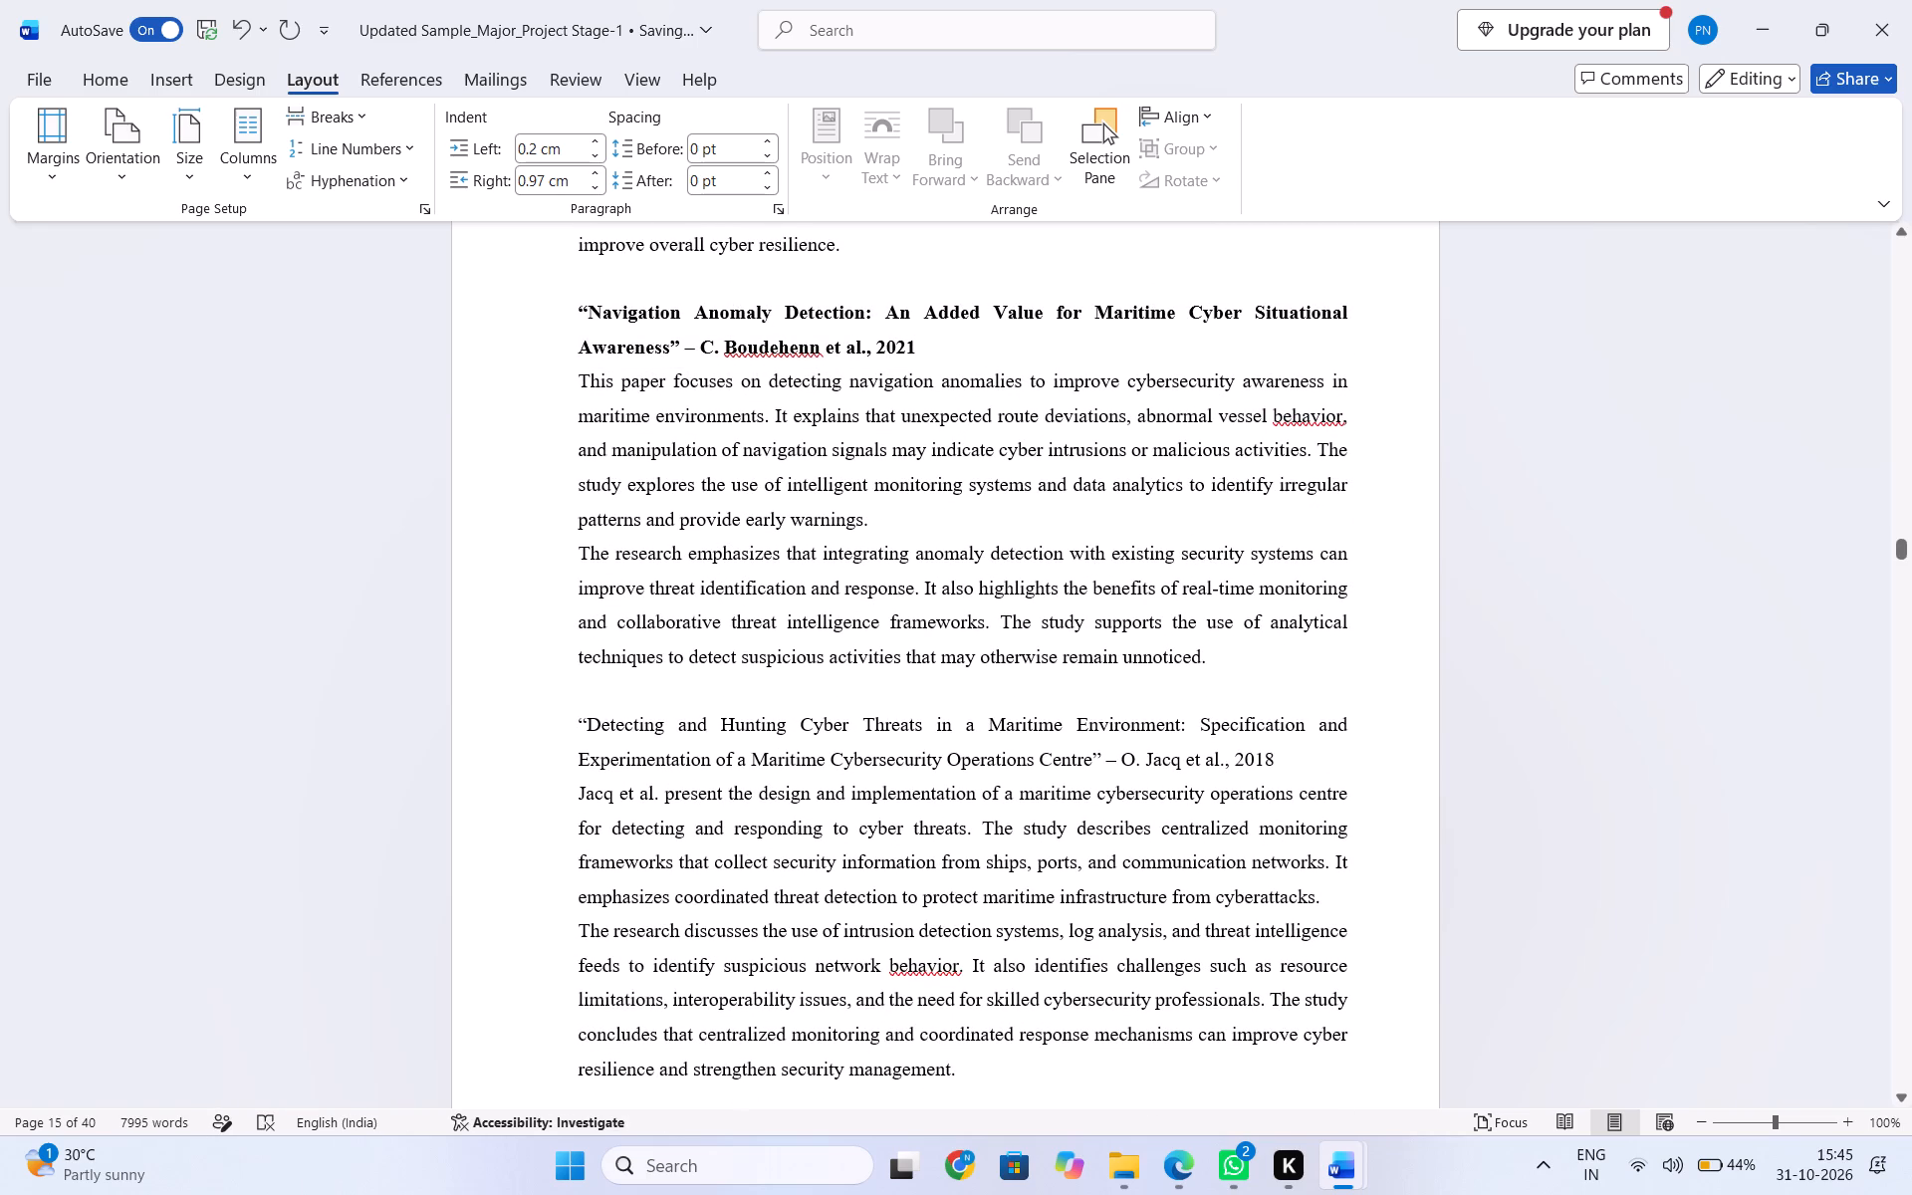
drag(575, 718, 1188, 735)
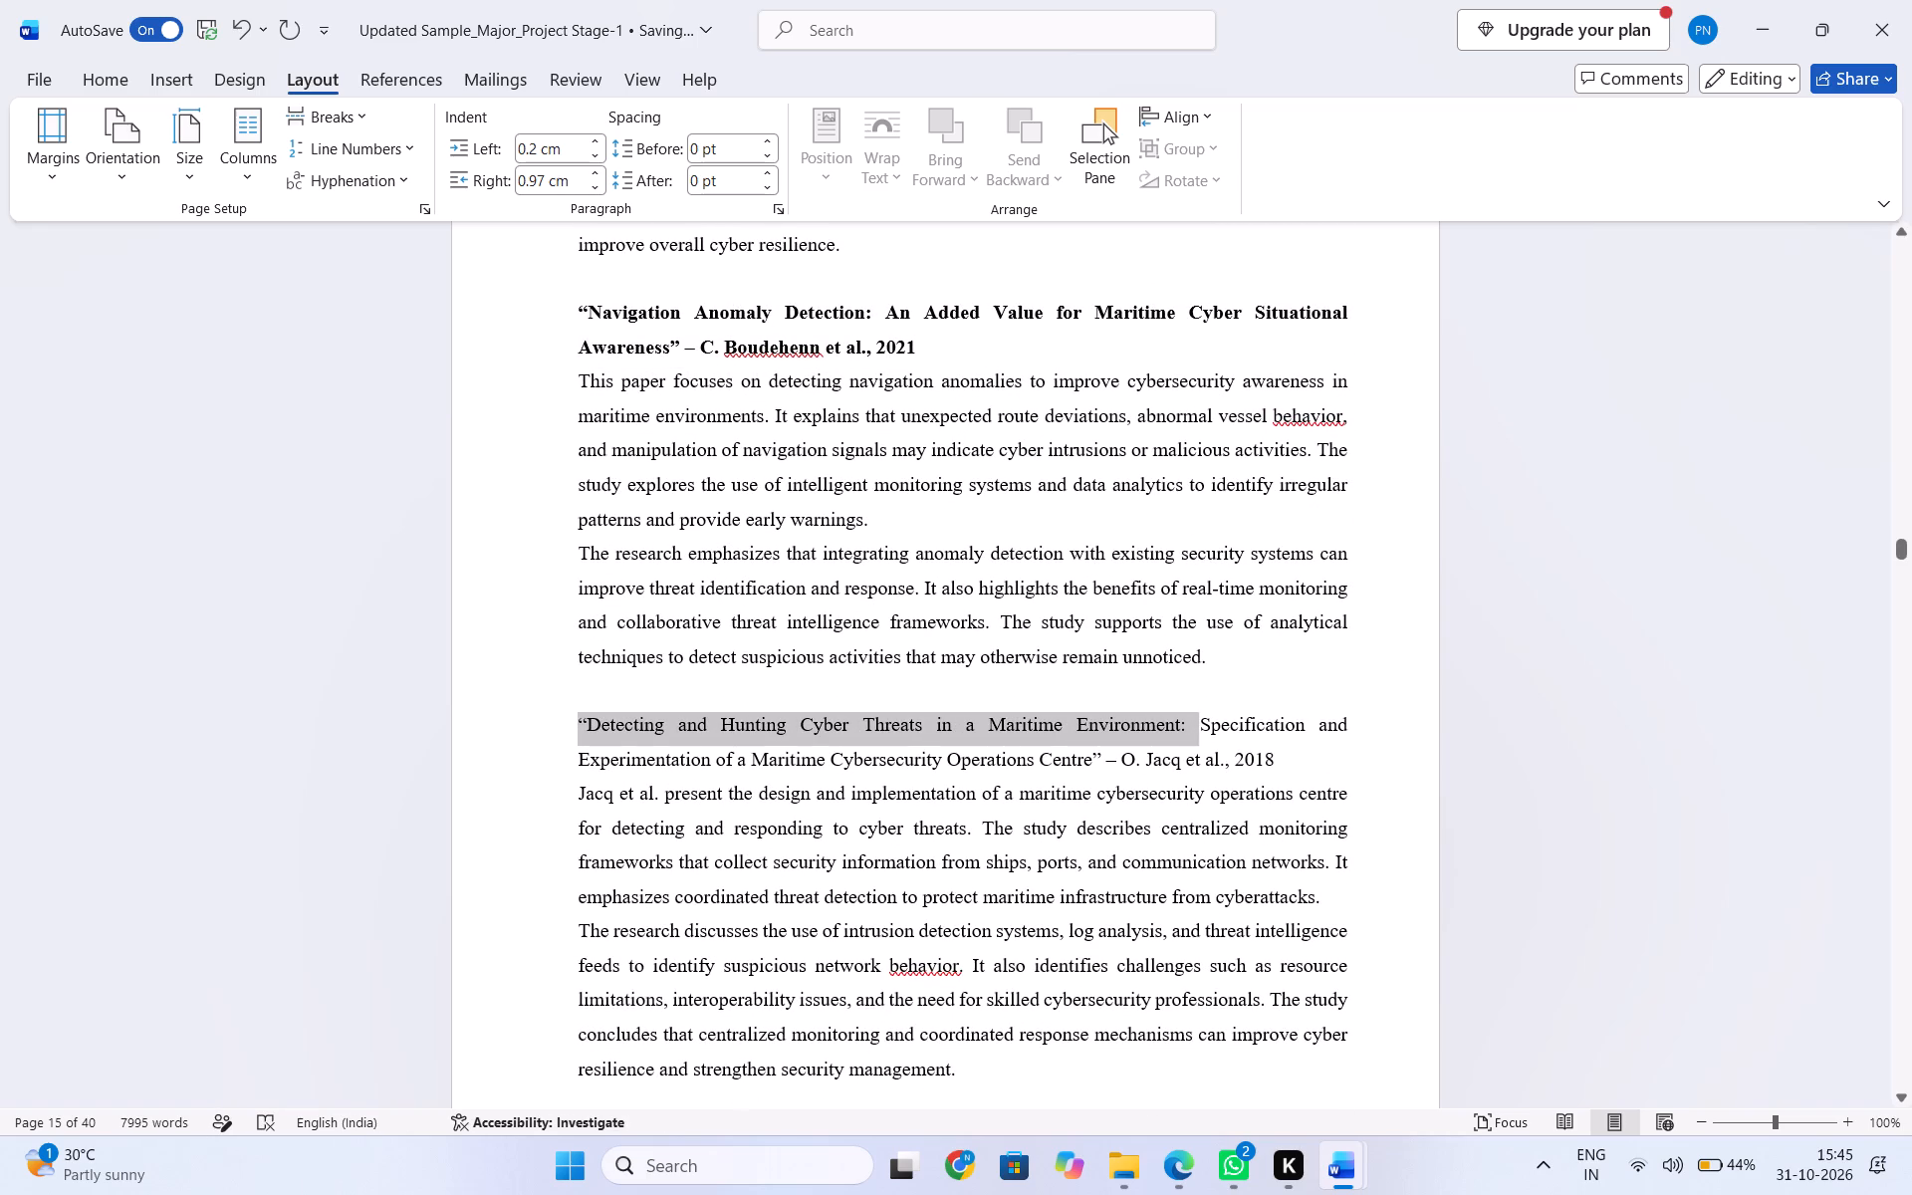
drag(1188, 735, 1271, 757)
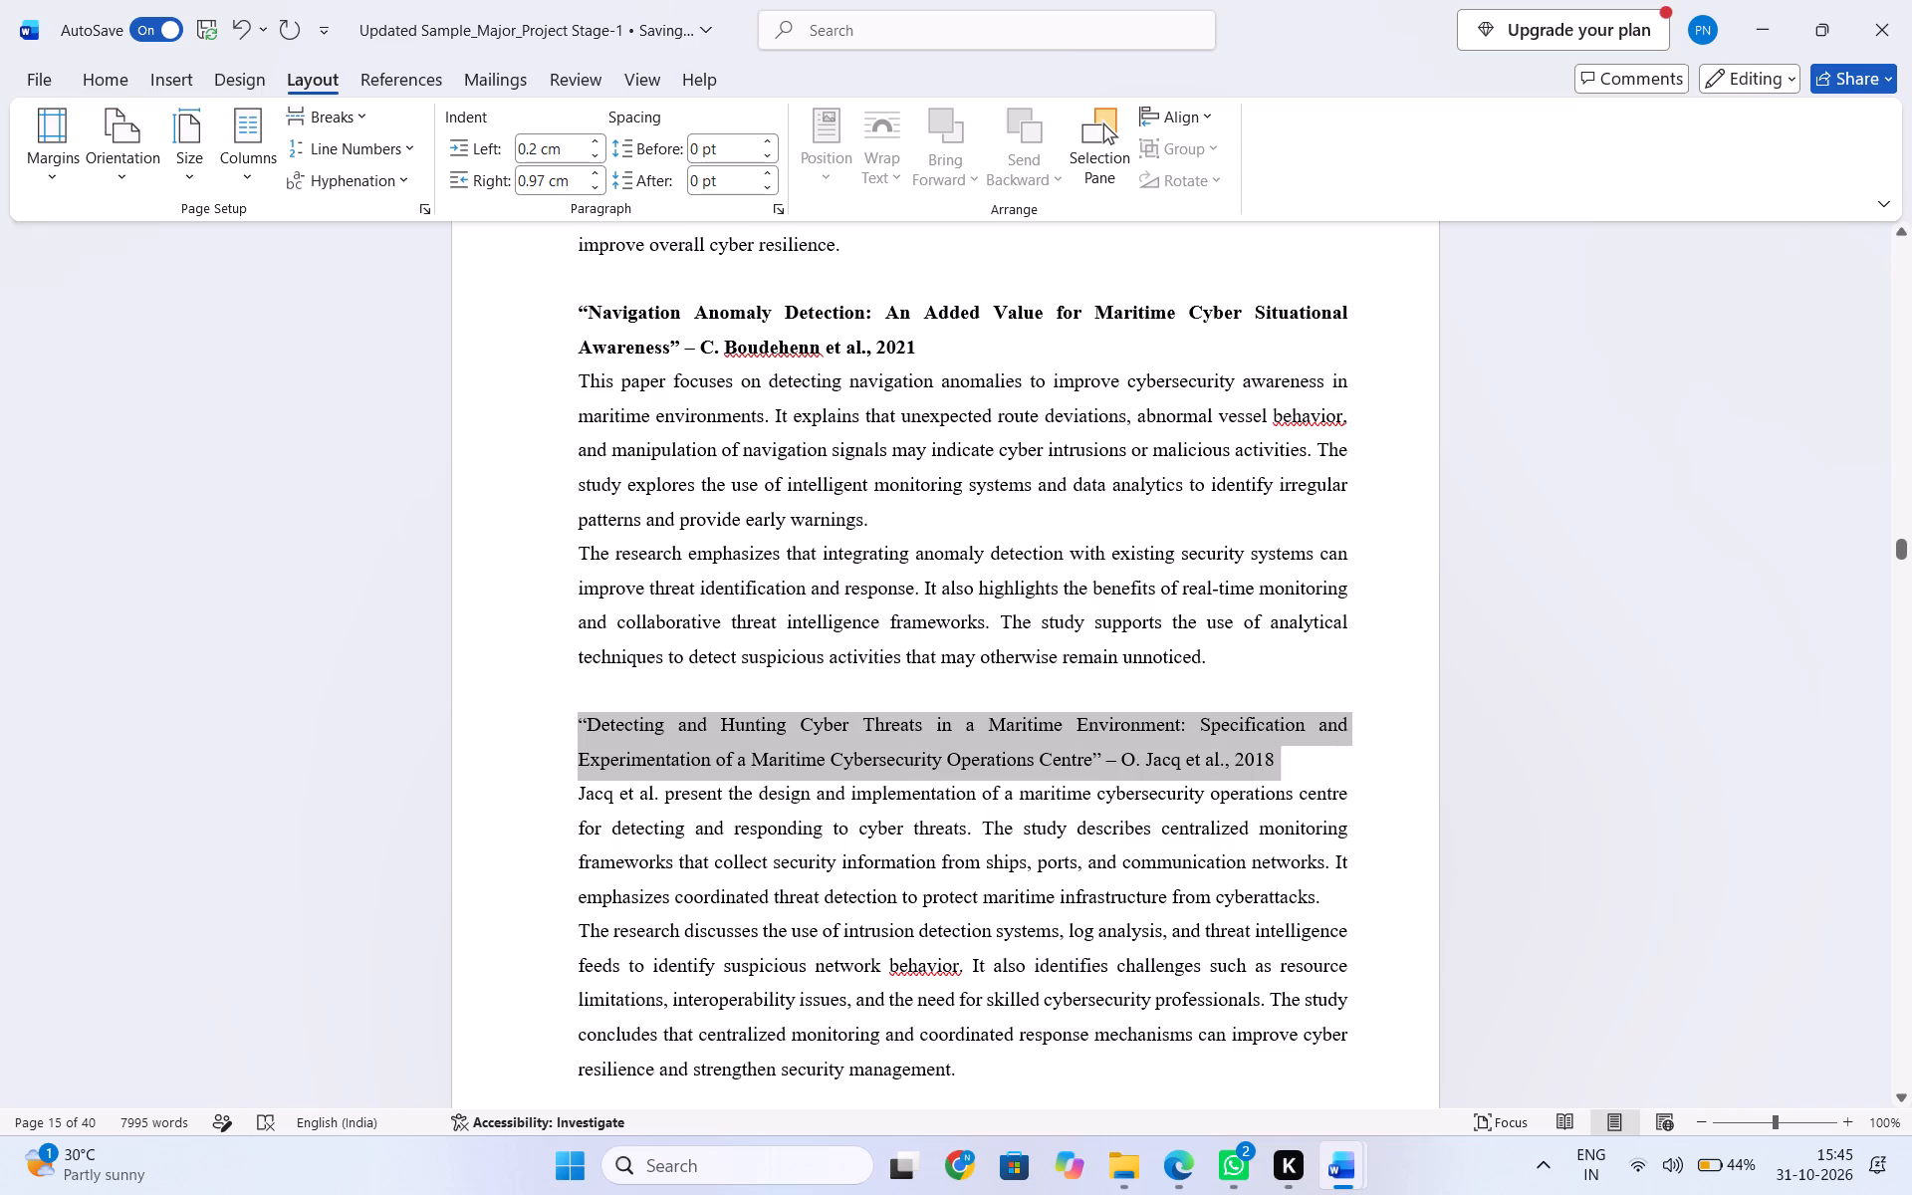
drag(1271, 757, 1277, 757)
click(1293, 707)
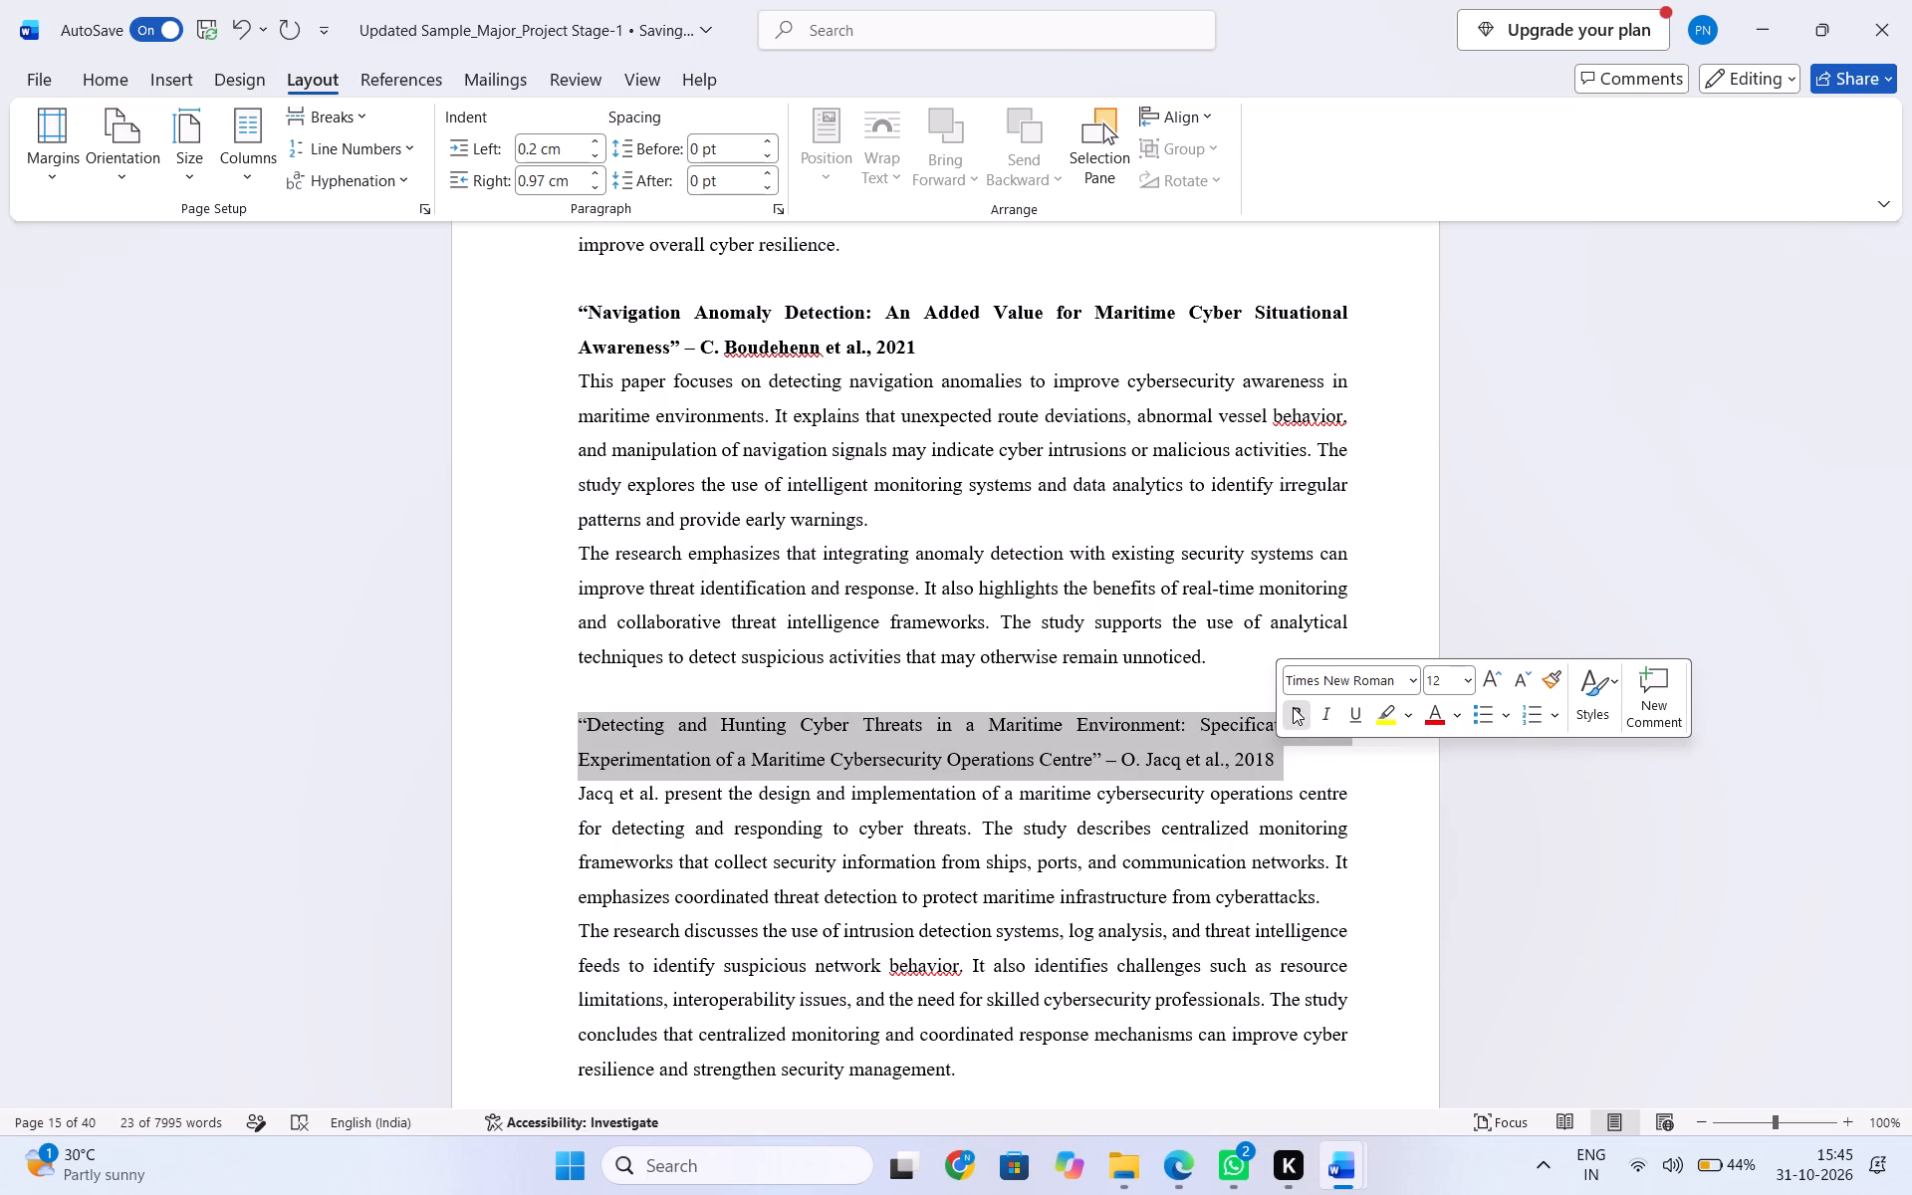
click(1160, 727)
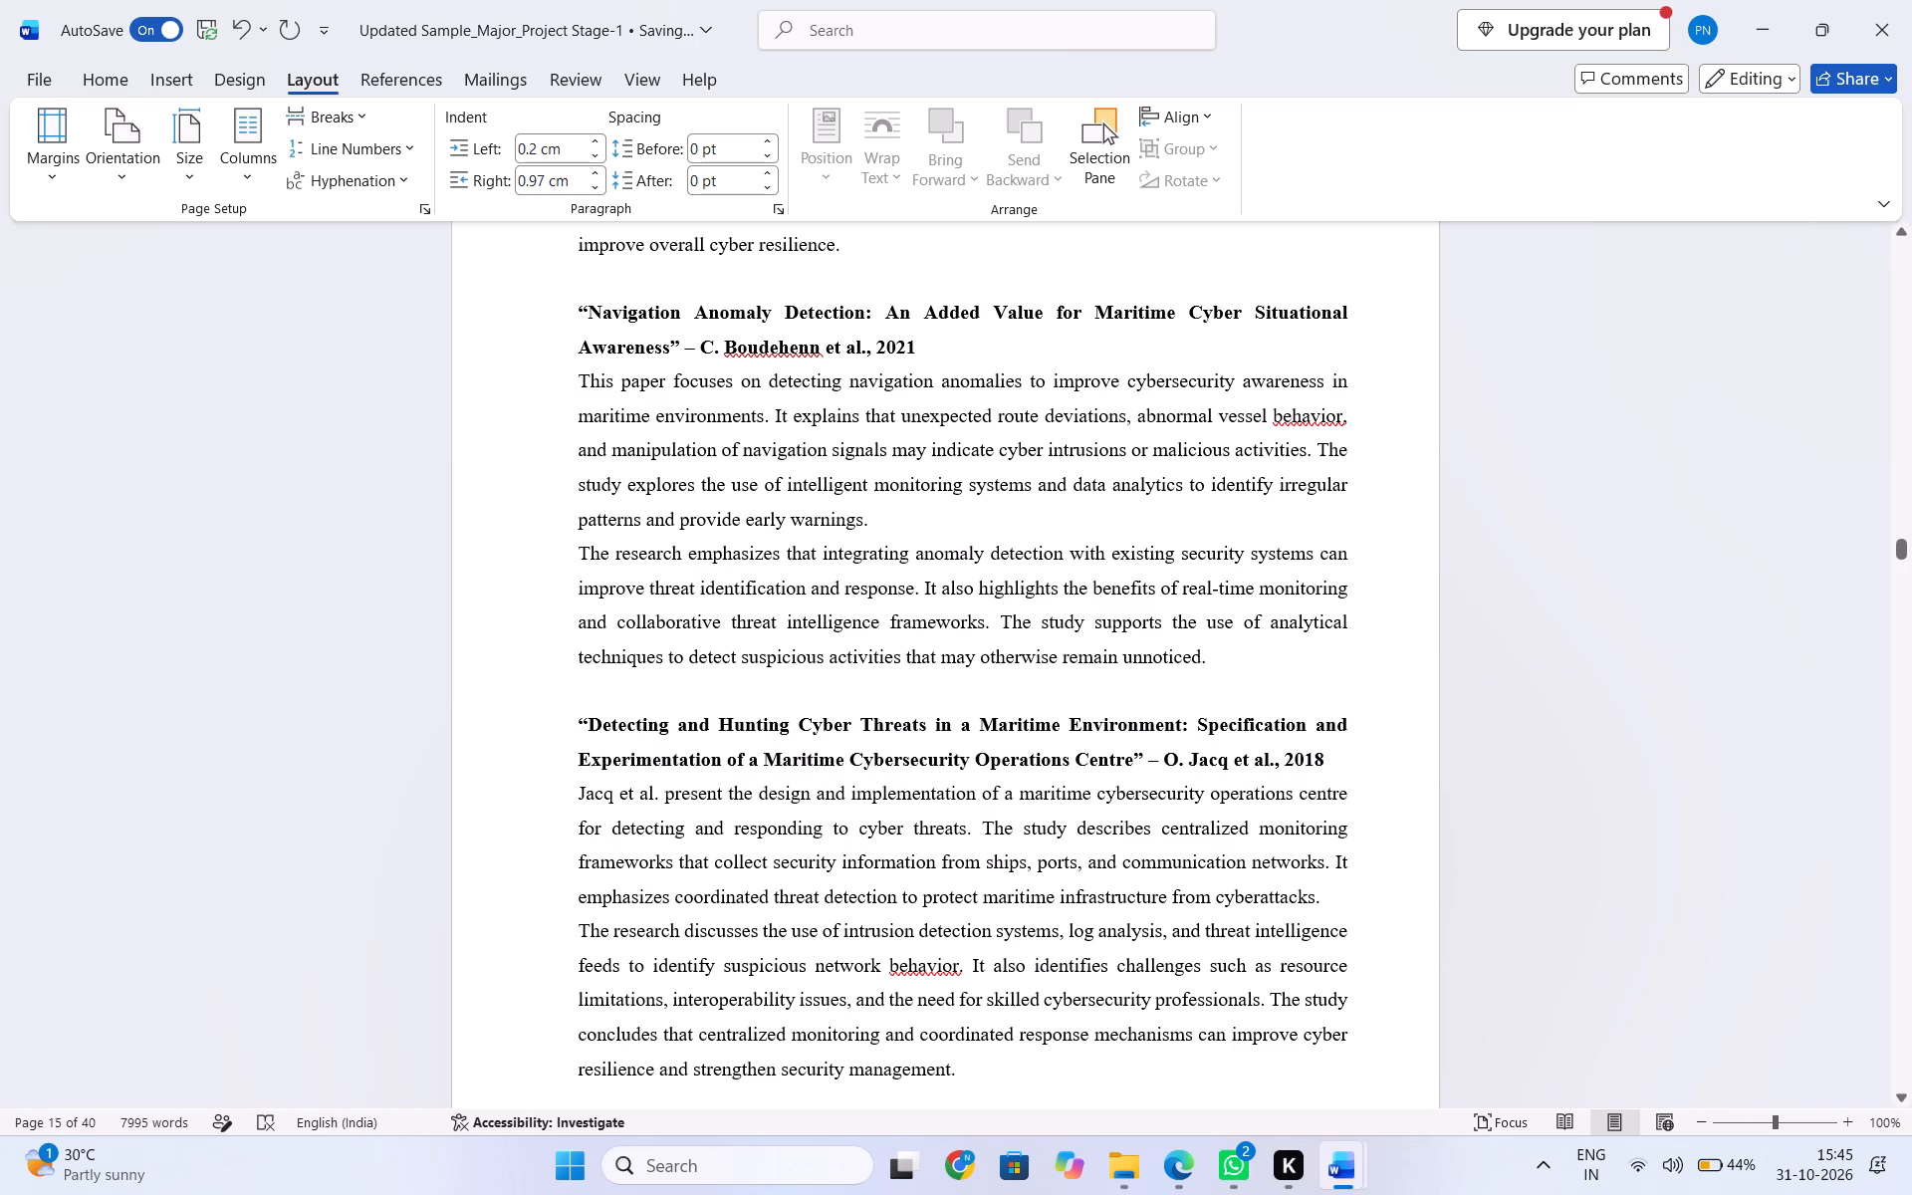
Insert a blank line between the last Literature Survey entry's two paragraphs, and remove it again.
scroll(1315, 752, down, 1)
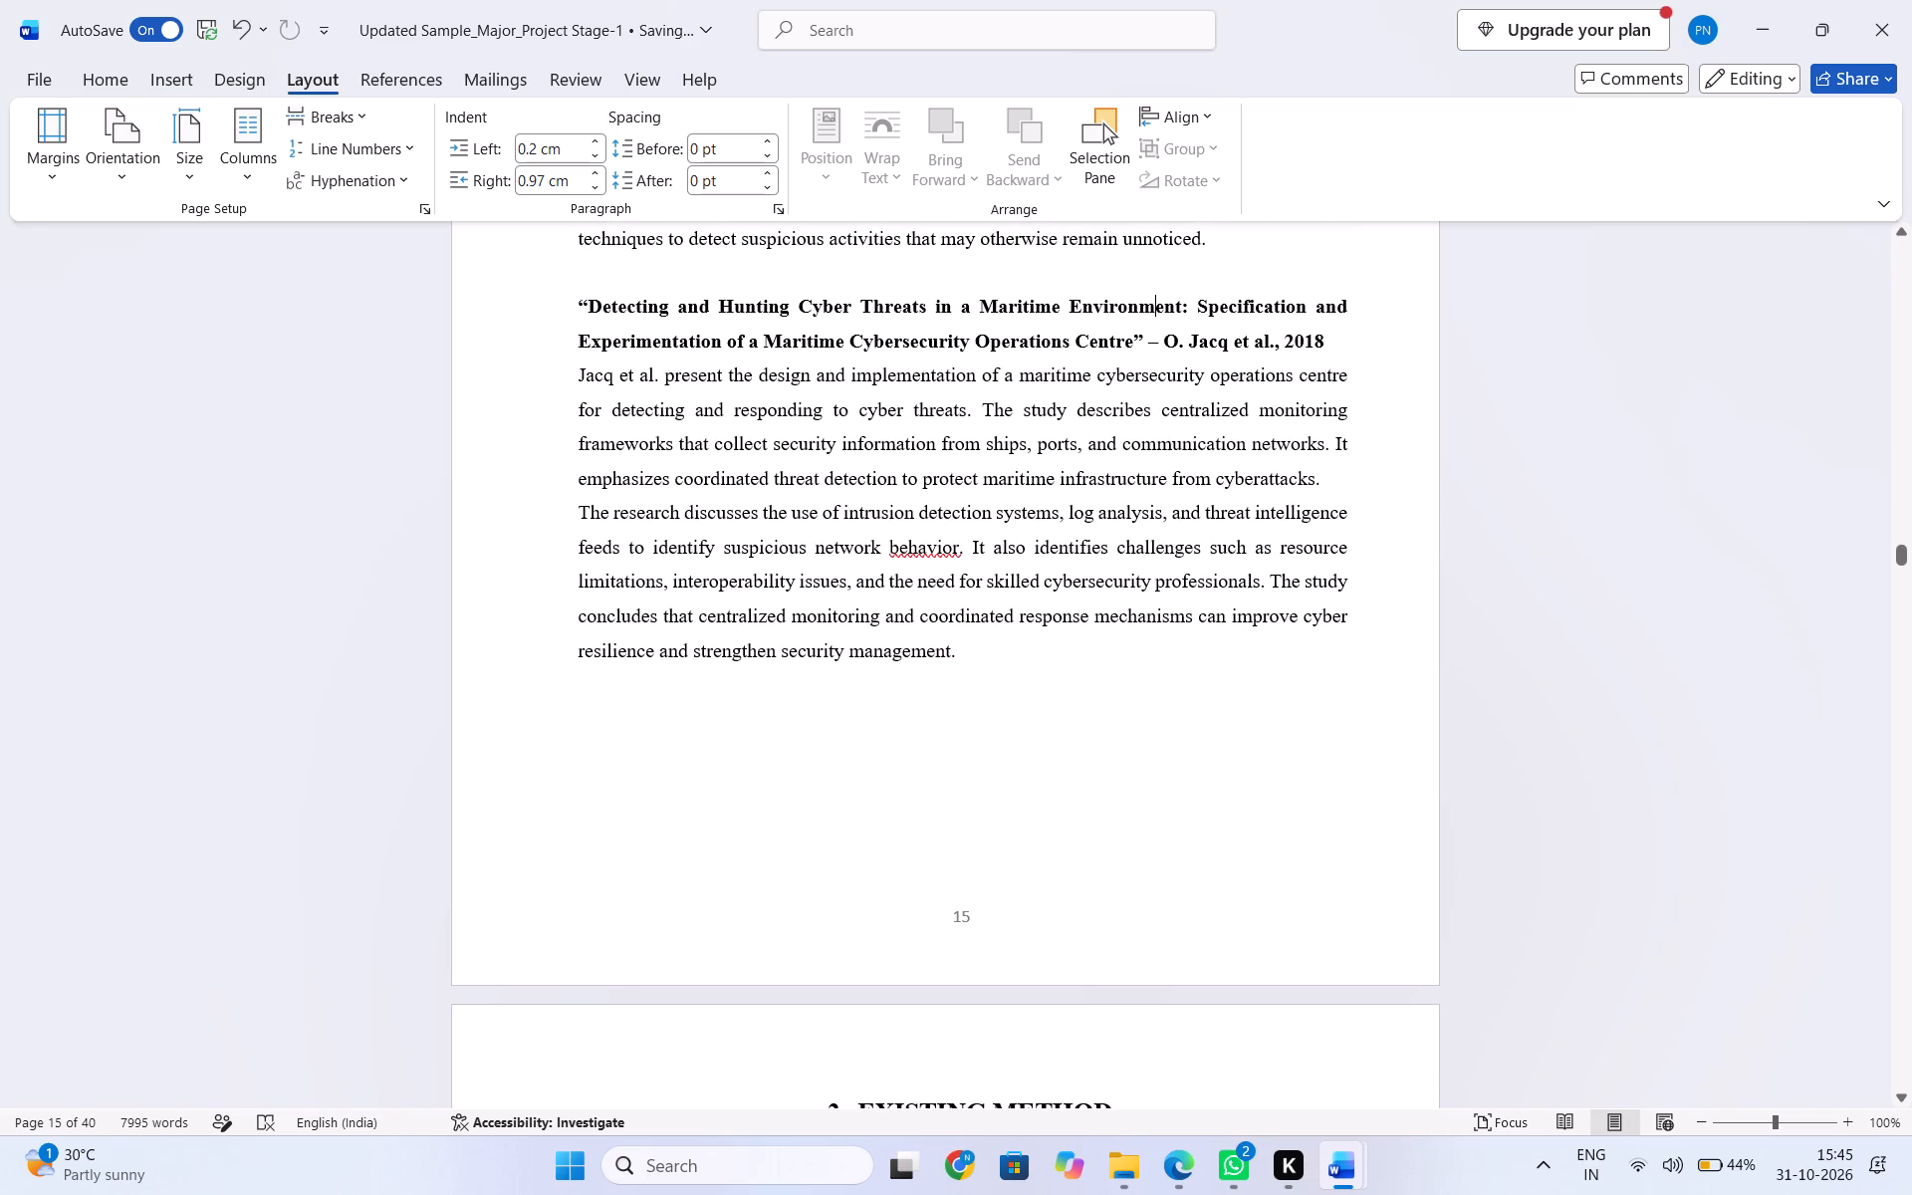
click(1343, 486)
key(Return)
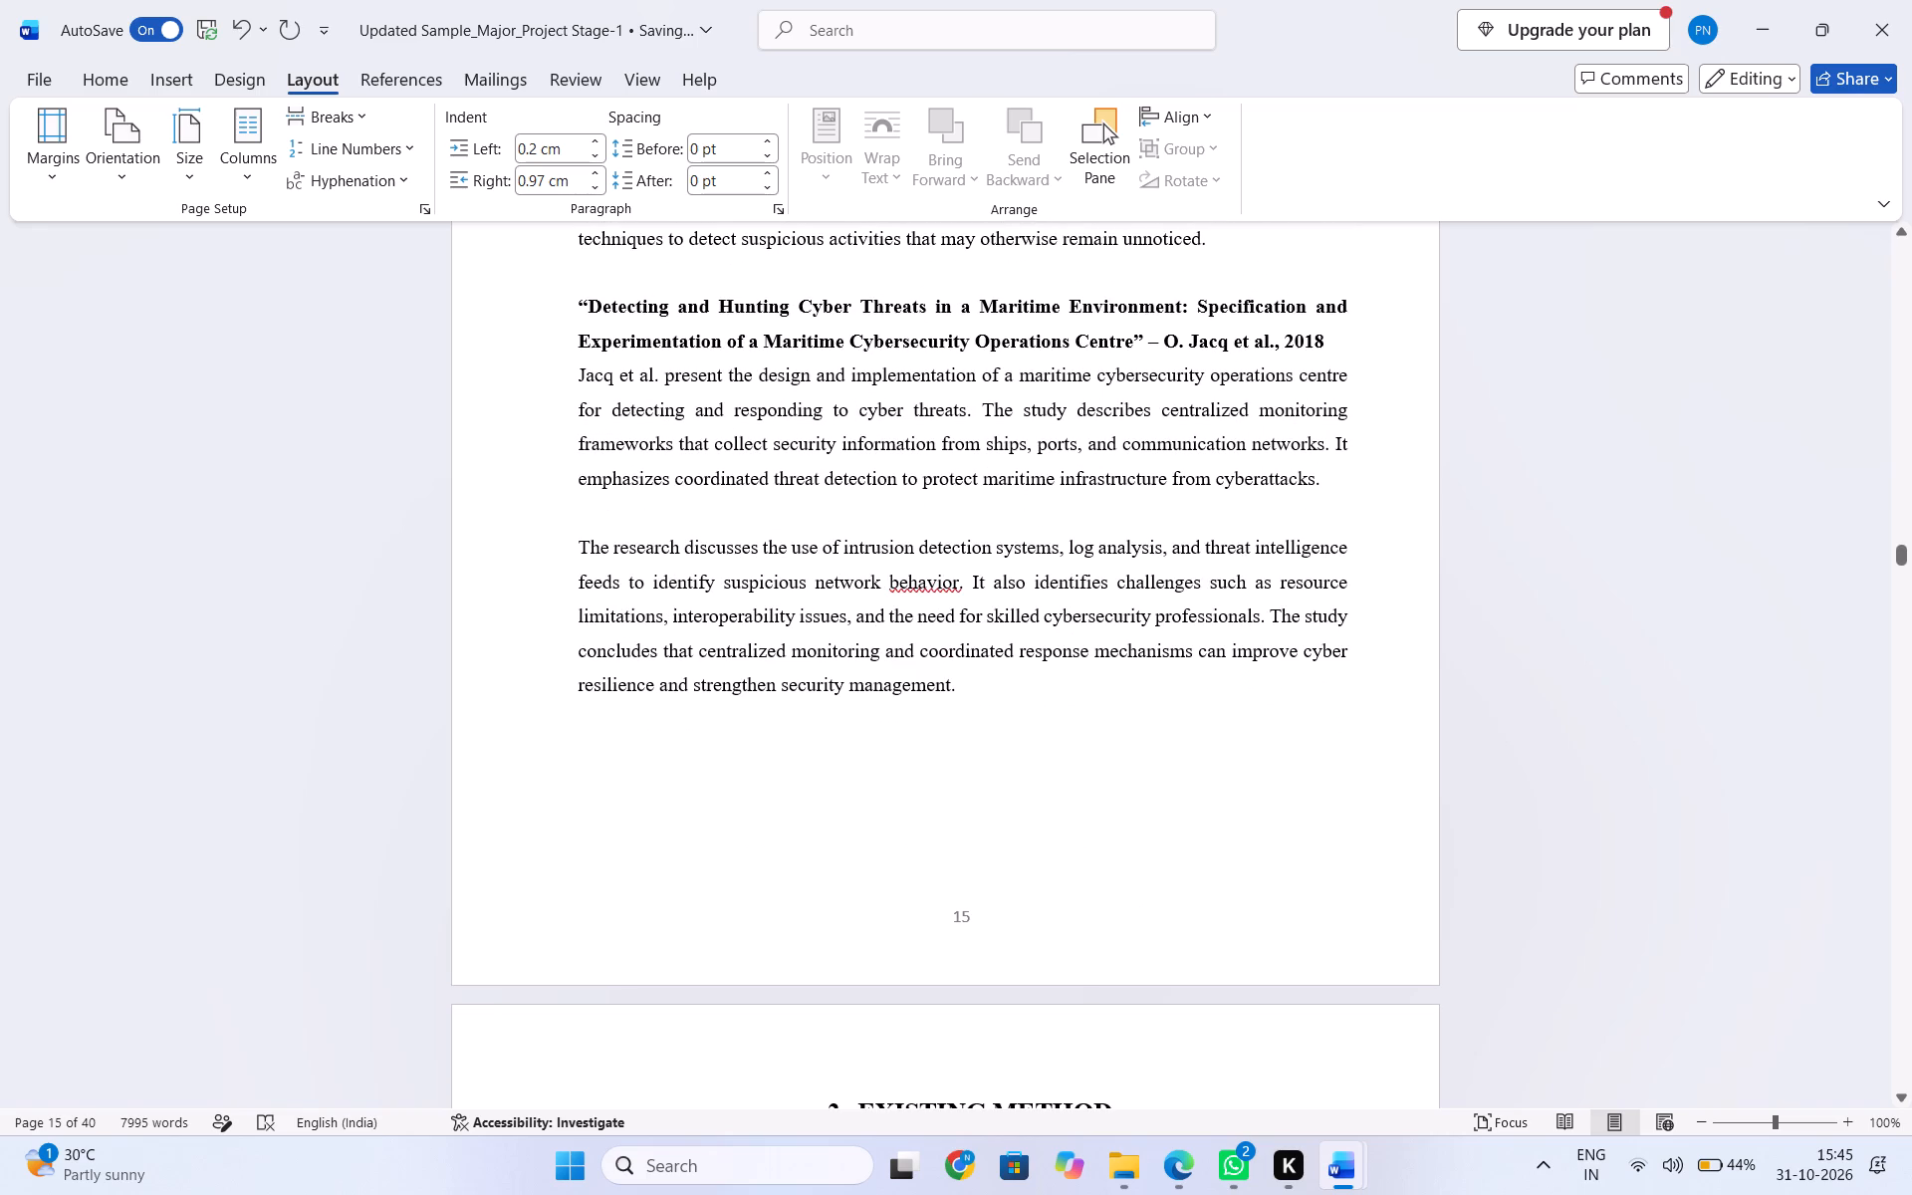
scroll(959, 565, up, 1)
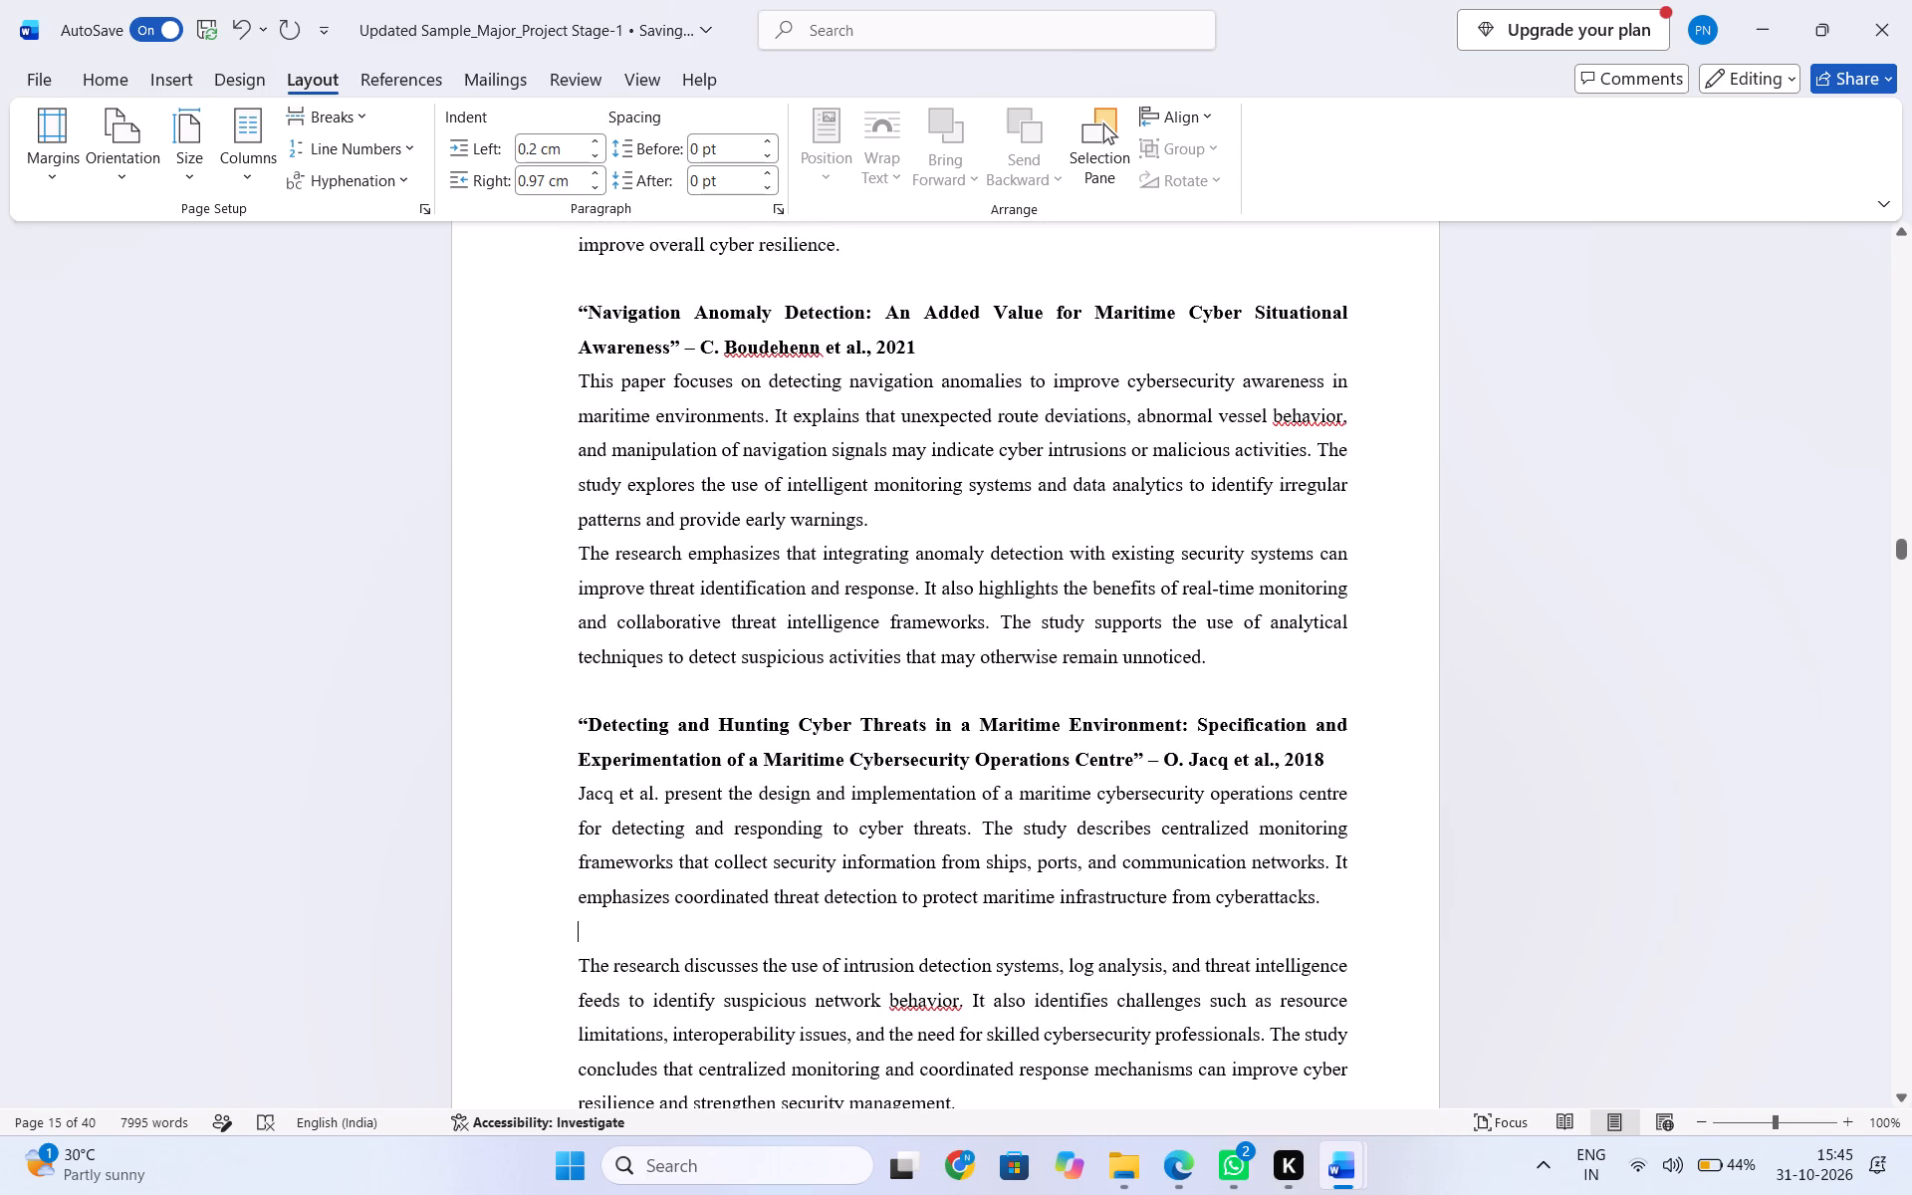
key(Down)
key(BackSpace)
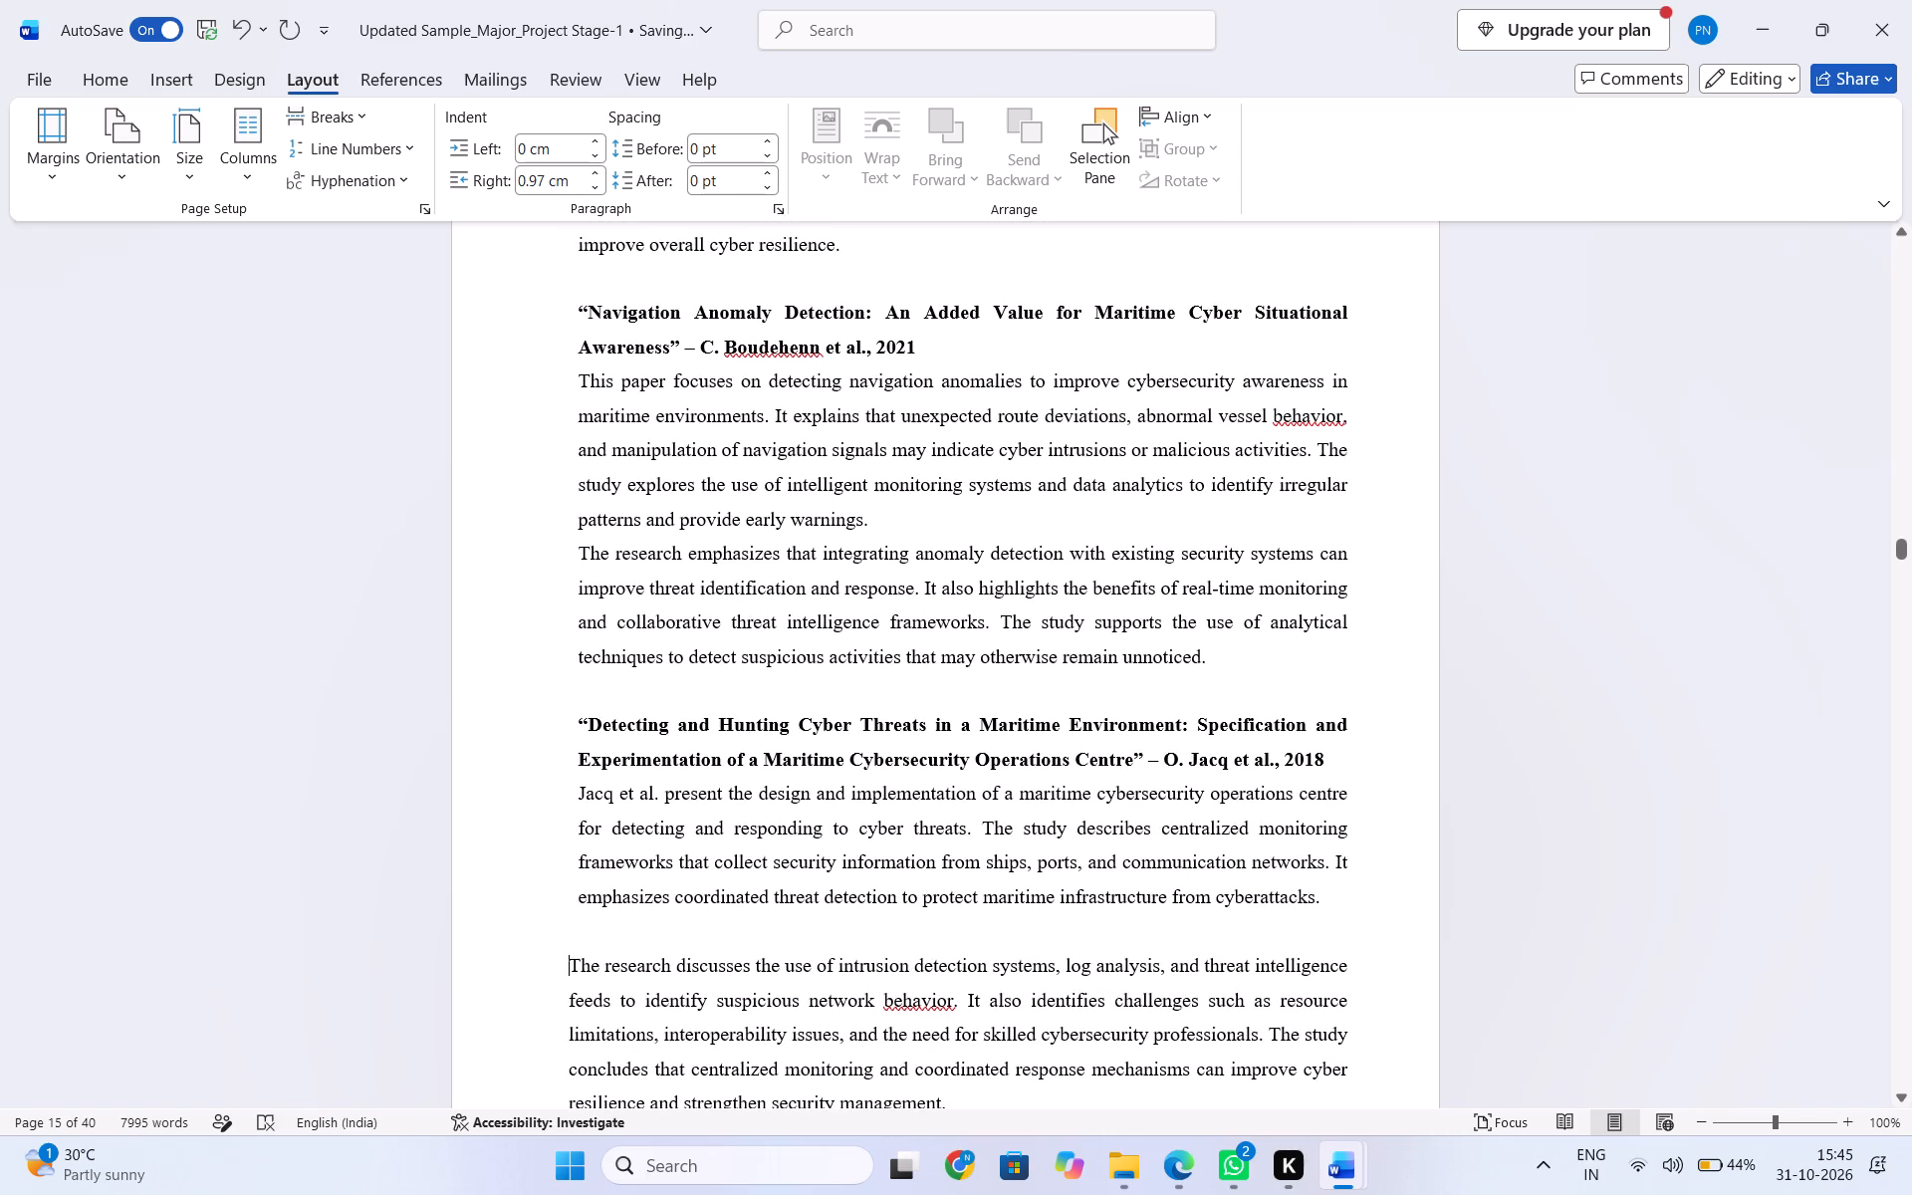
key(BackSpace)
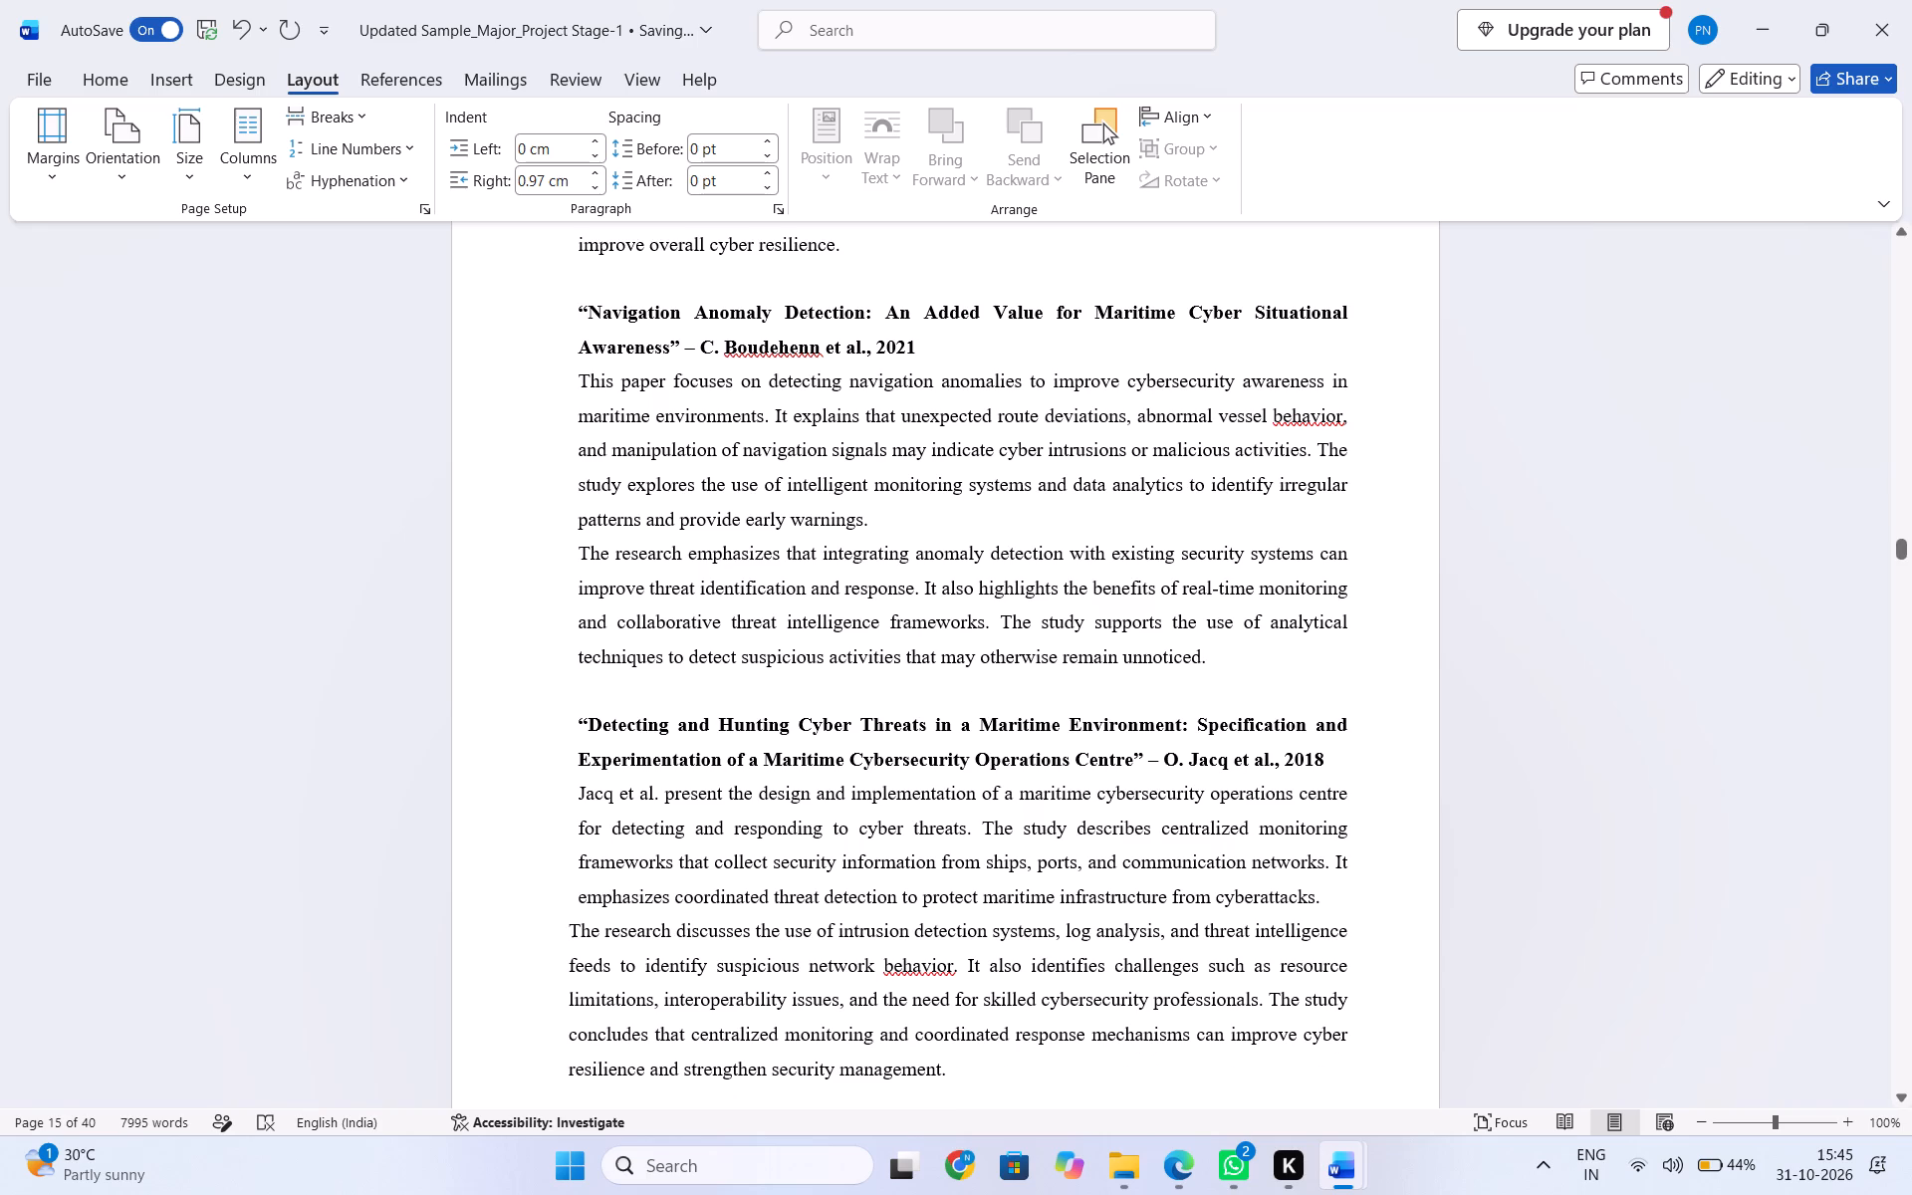
Add spaces at the start of the "The research discusses" paragraph and before "feeds" to shift its first two lines inward.
key(space)
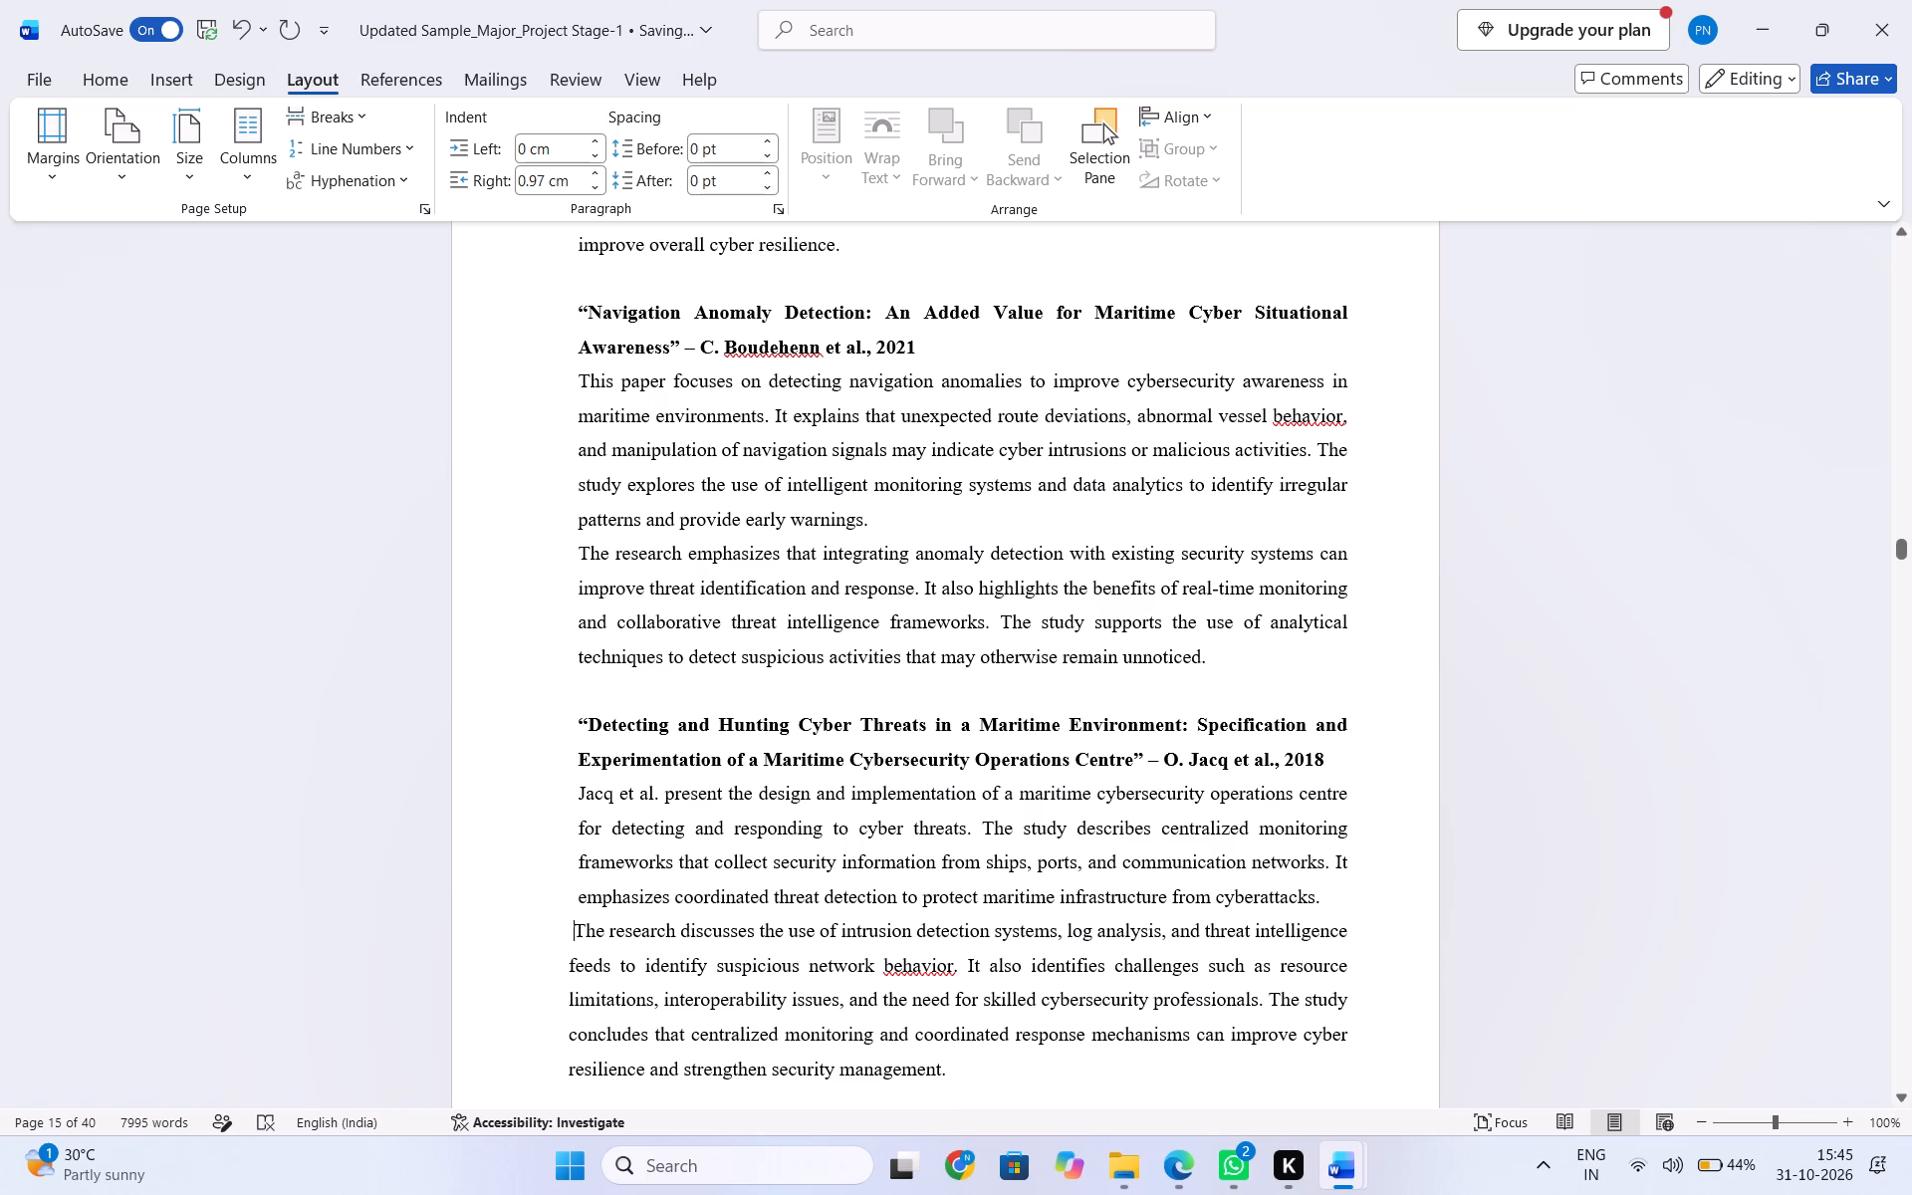
click(562, 965)
key(space)
key(space)
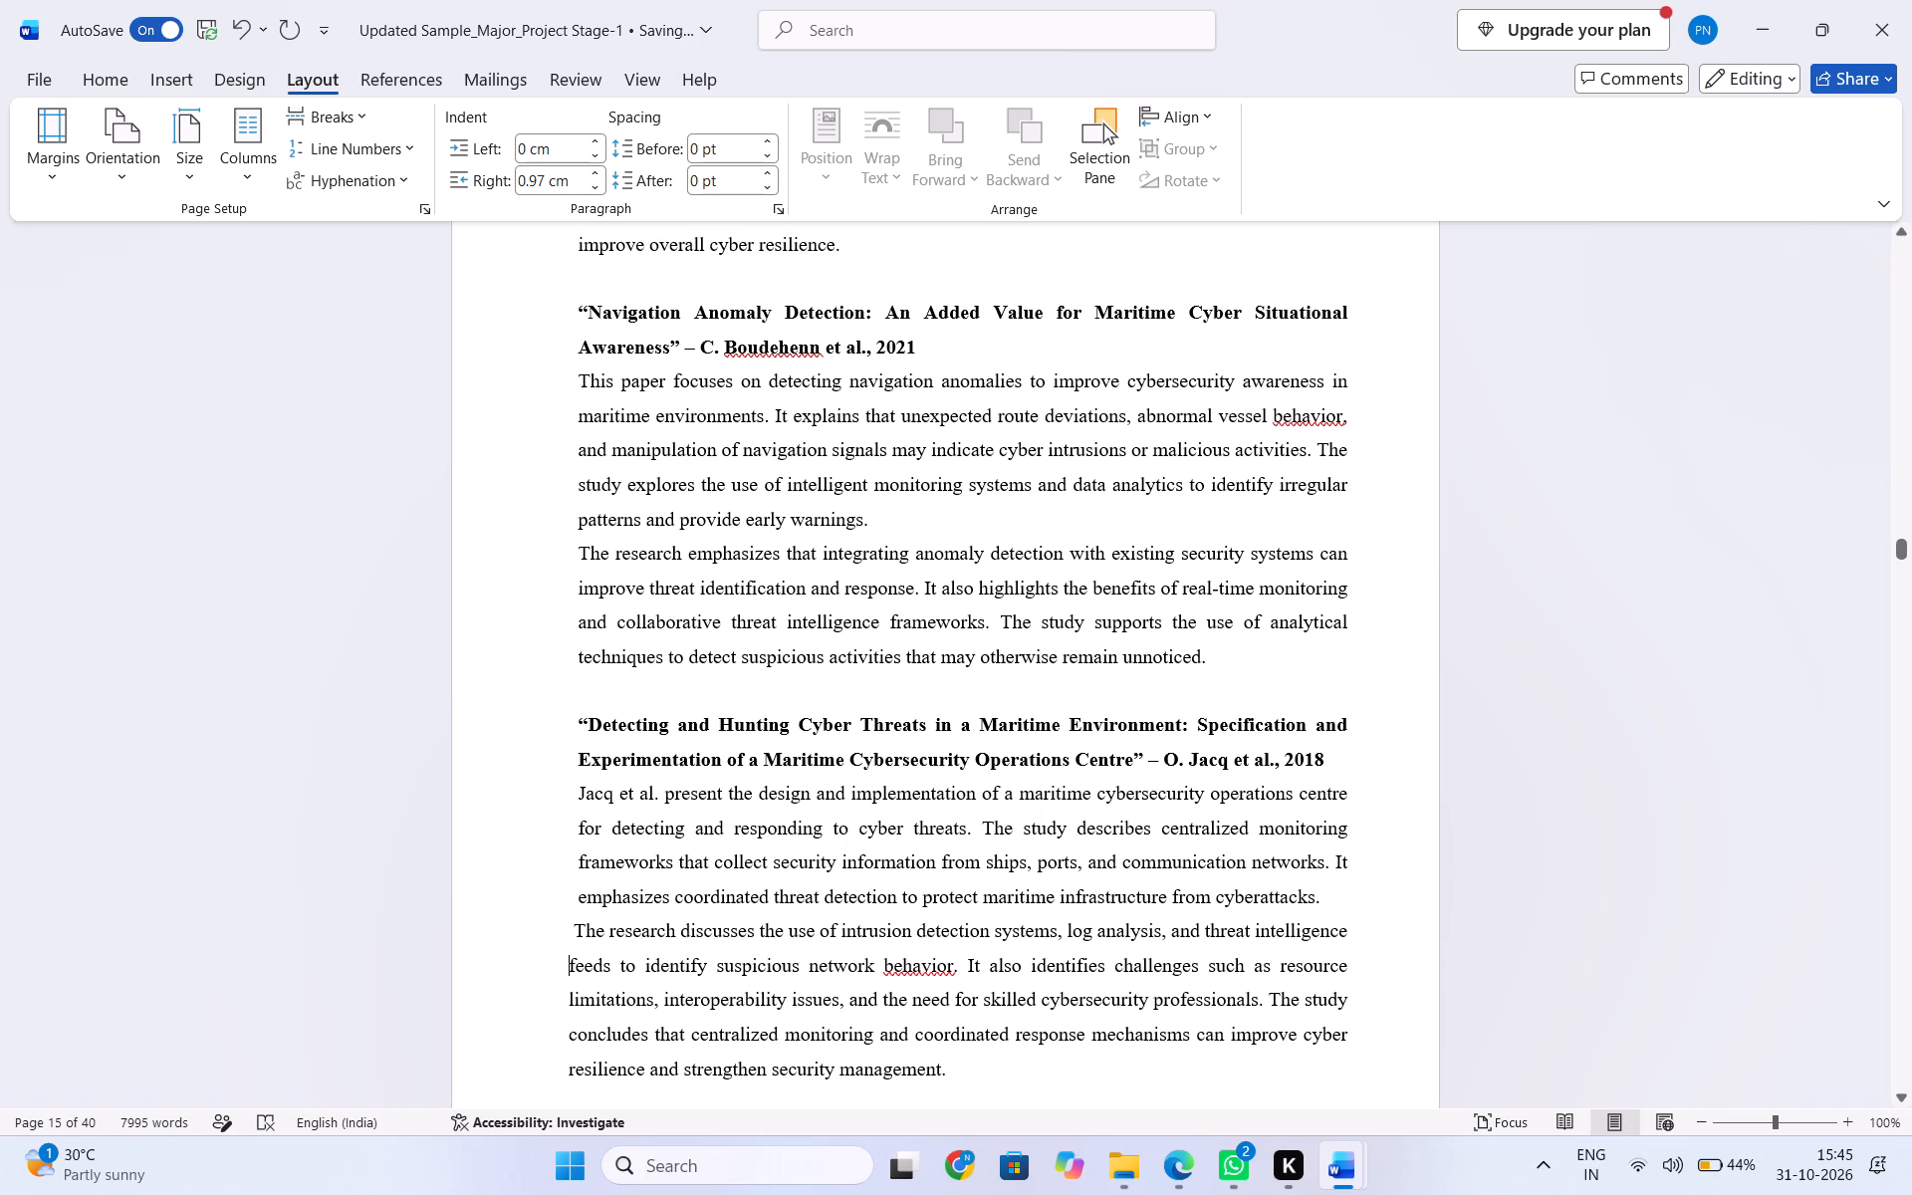
click(579, 926)
key(space)
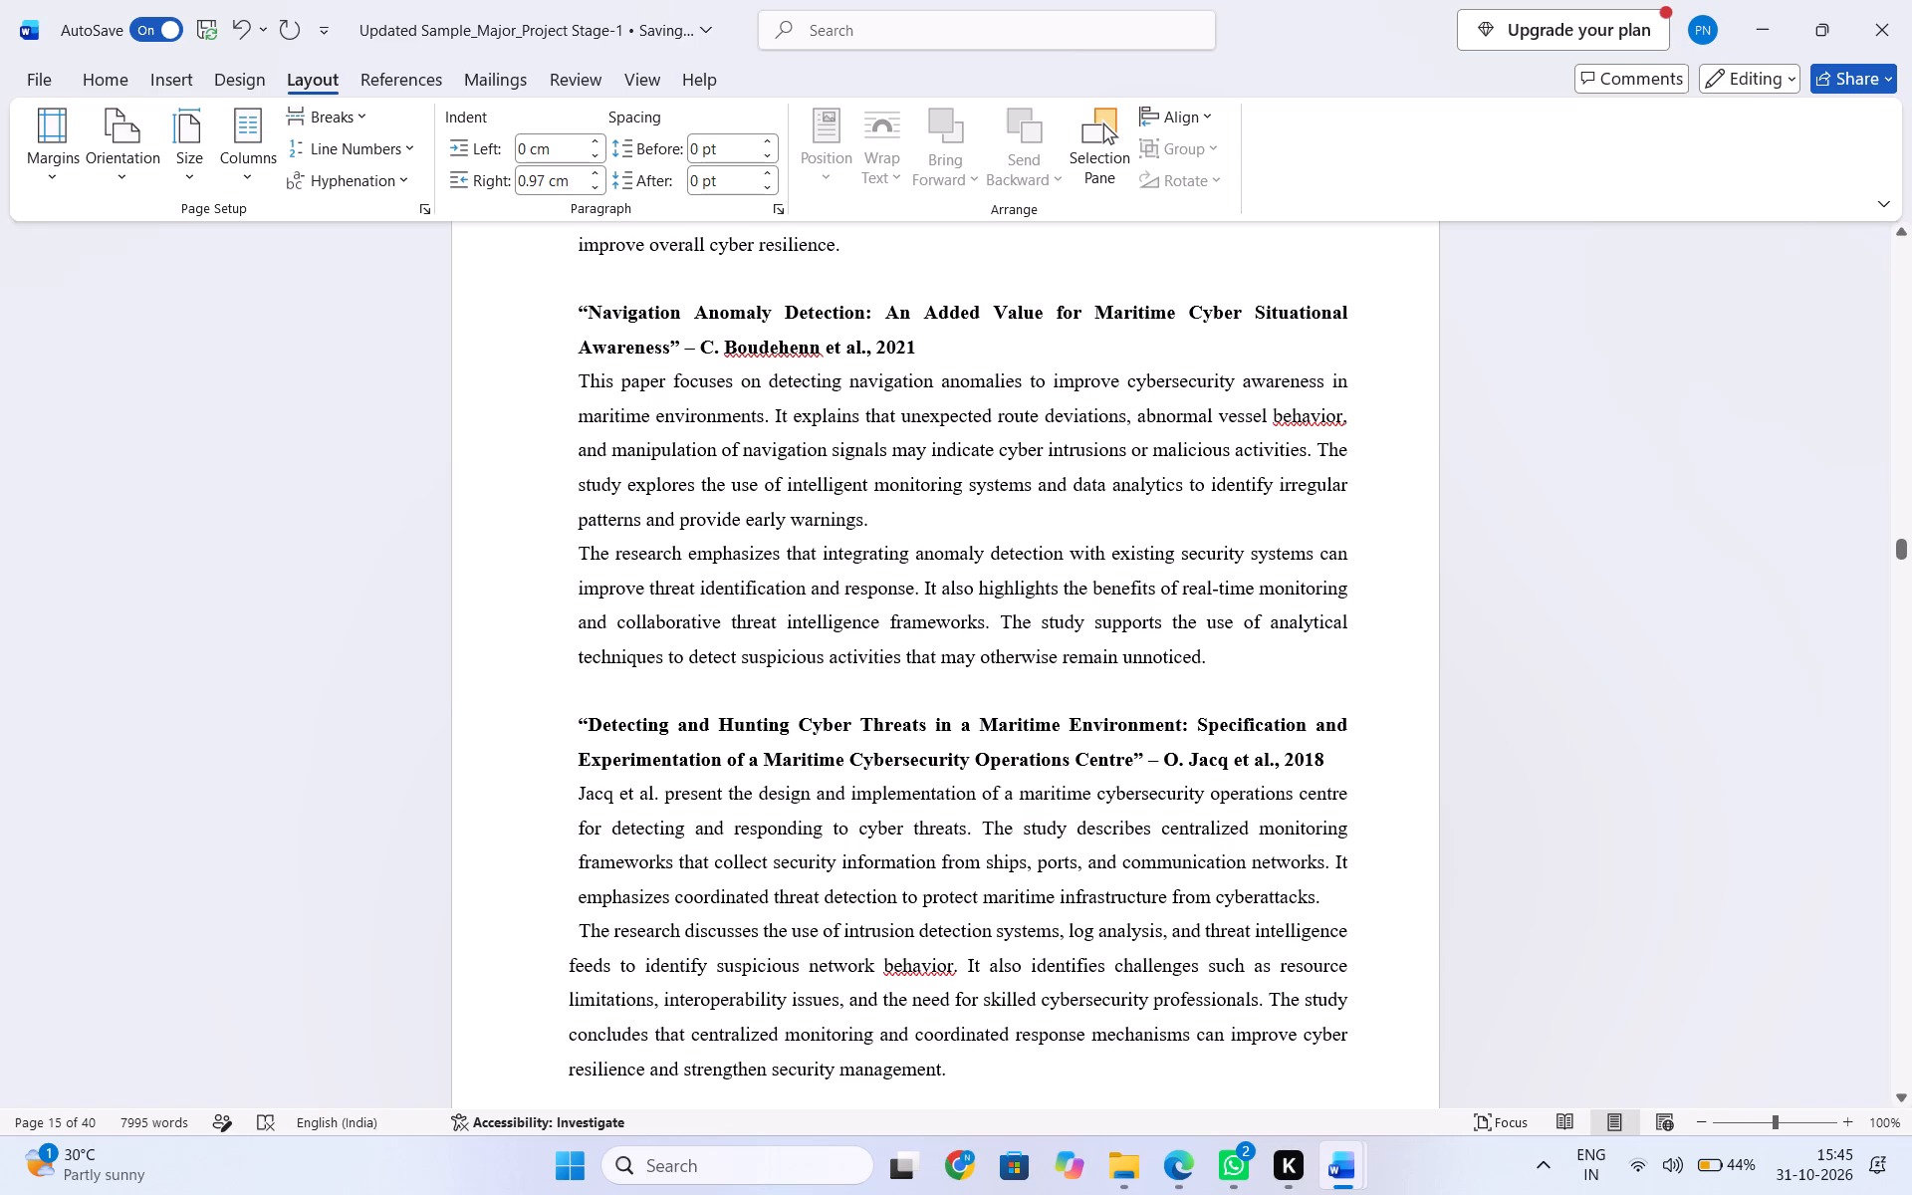
Set the left indent of both body paragraphs in the "Detecting and Hunting Cyber Threats" entry to 0.2 cm.
drag(577, 794, 972, 1073)
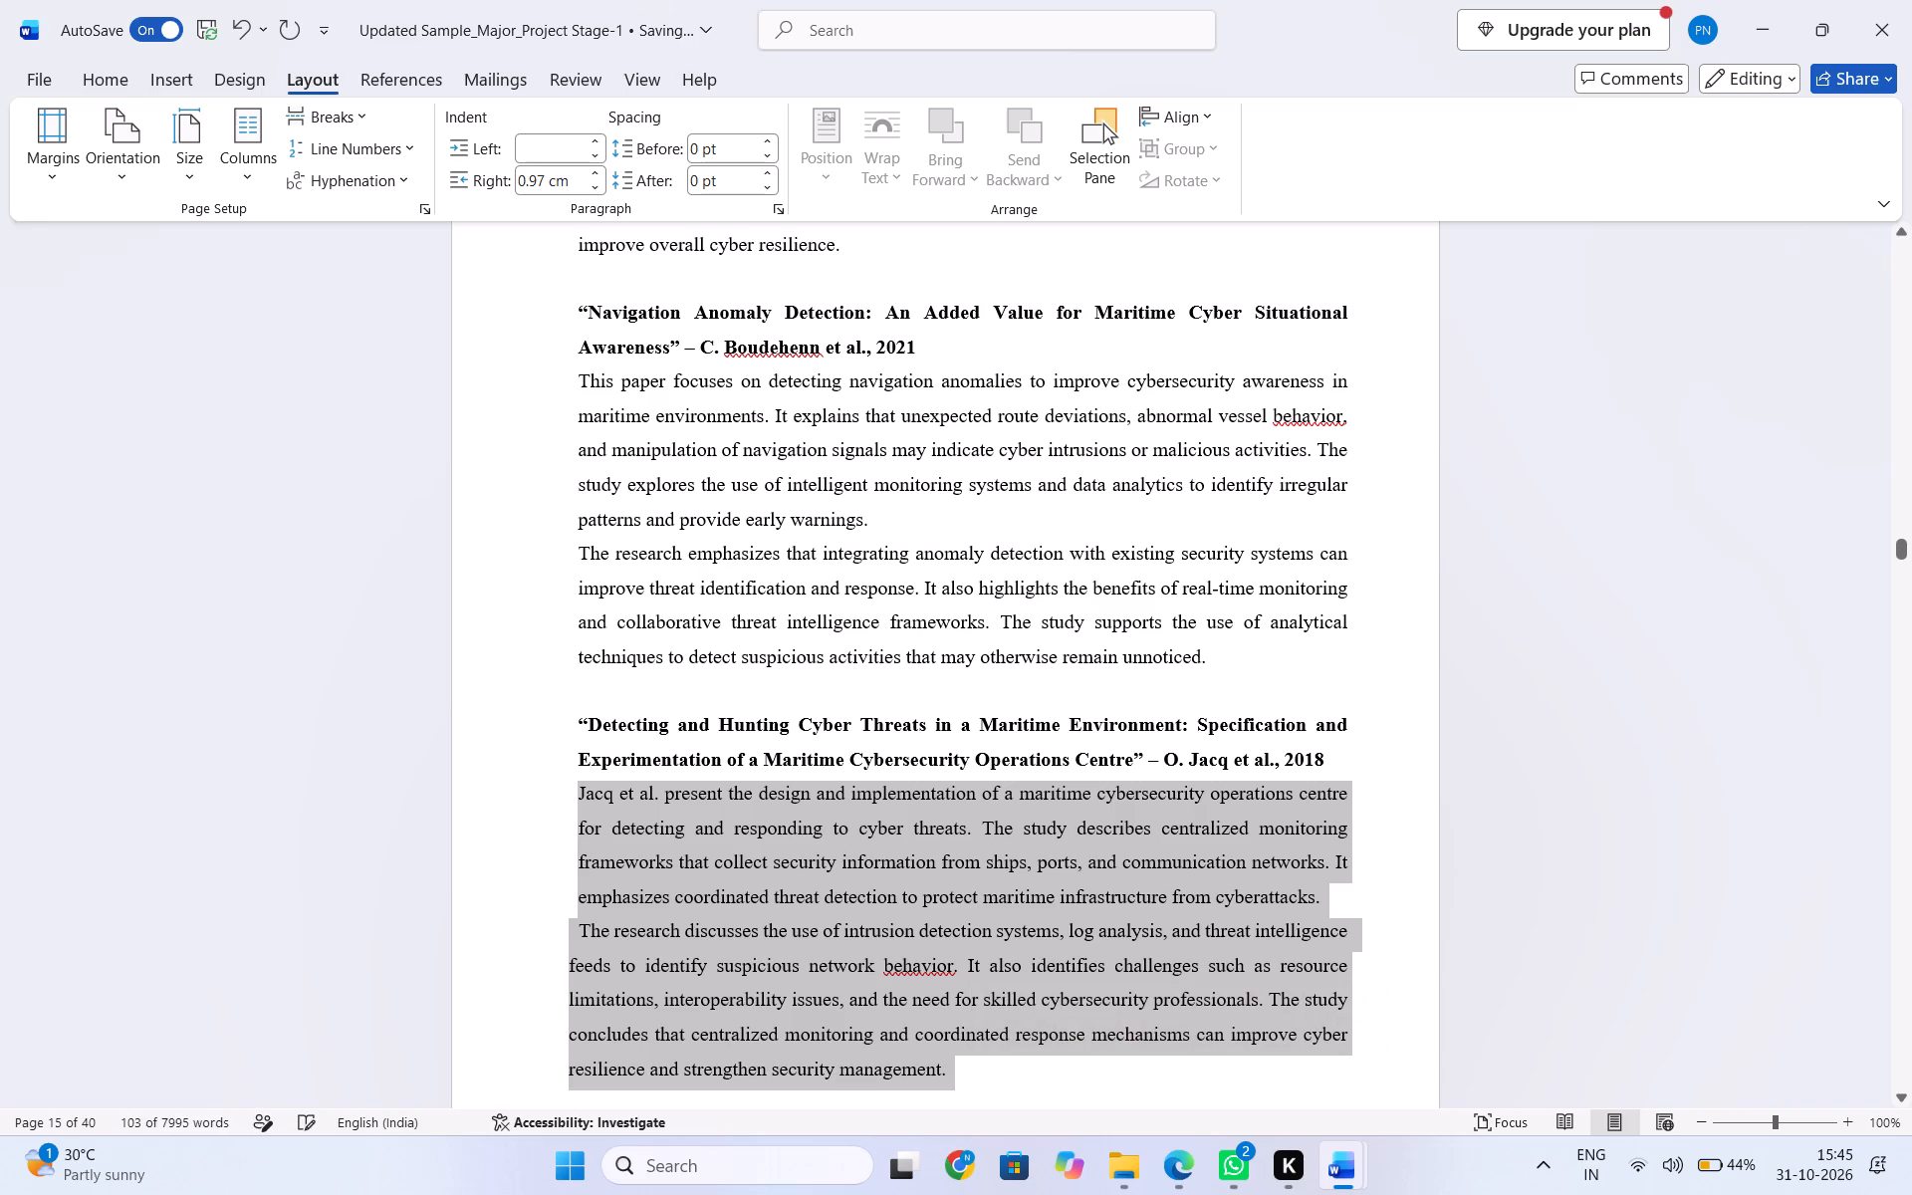
click(549, 142)
text(0.2)
key(Return)
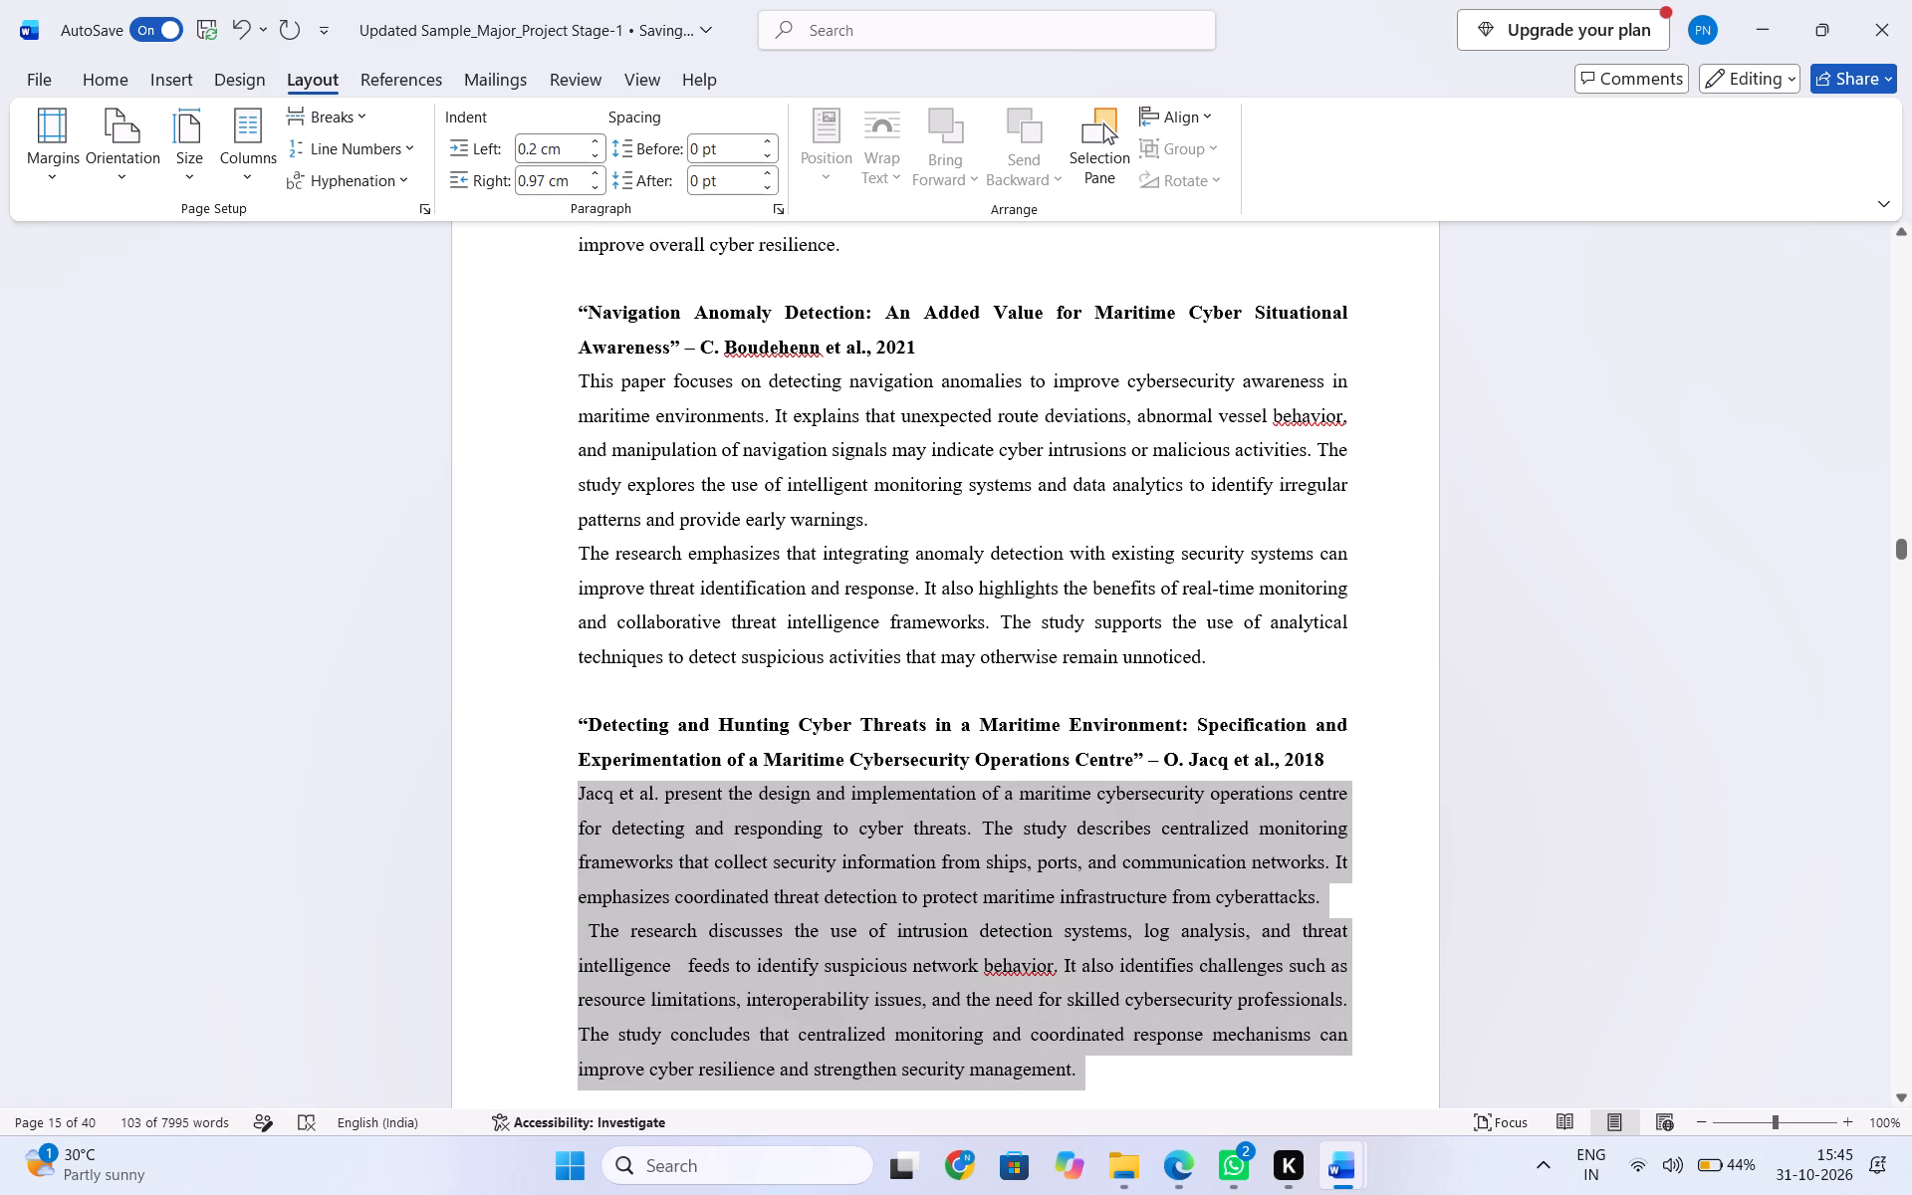
click(880, 989)
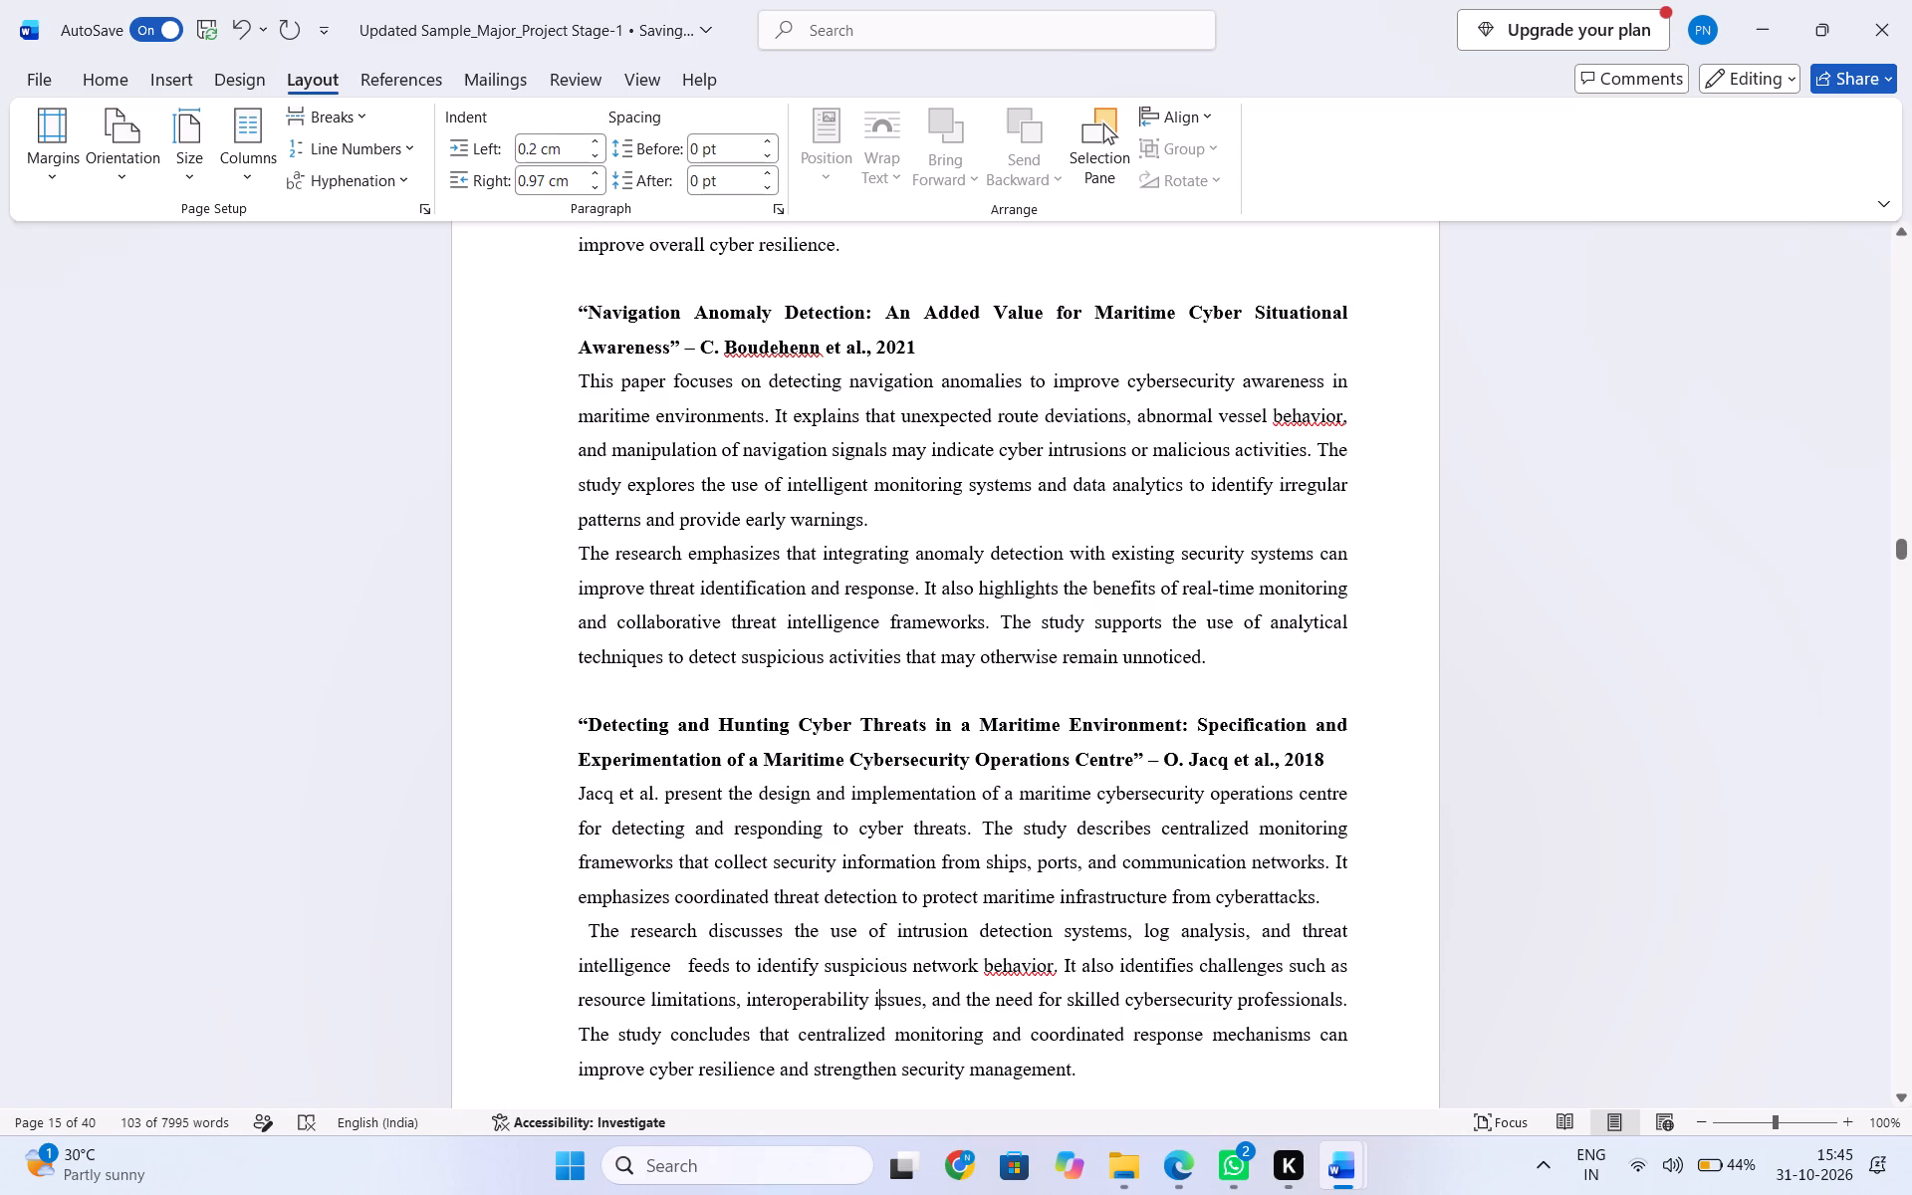
Delete one extra space before "The research discusses" in the last Literature Survey entry.
click(592, 932)
key(BackSpace)
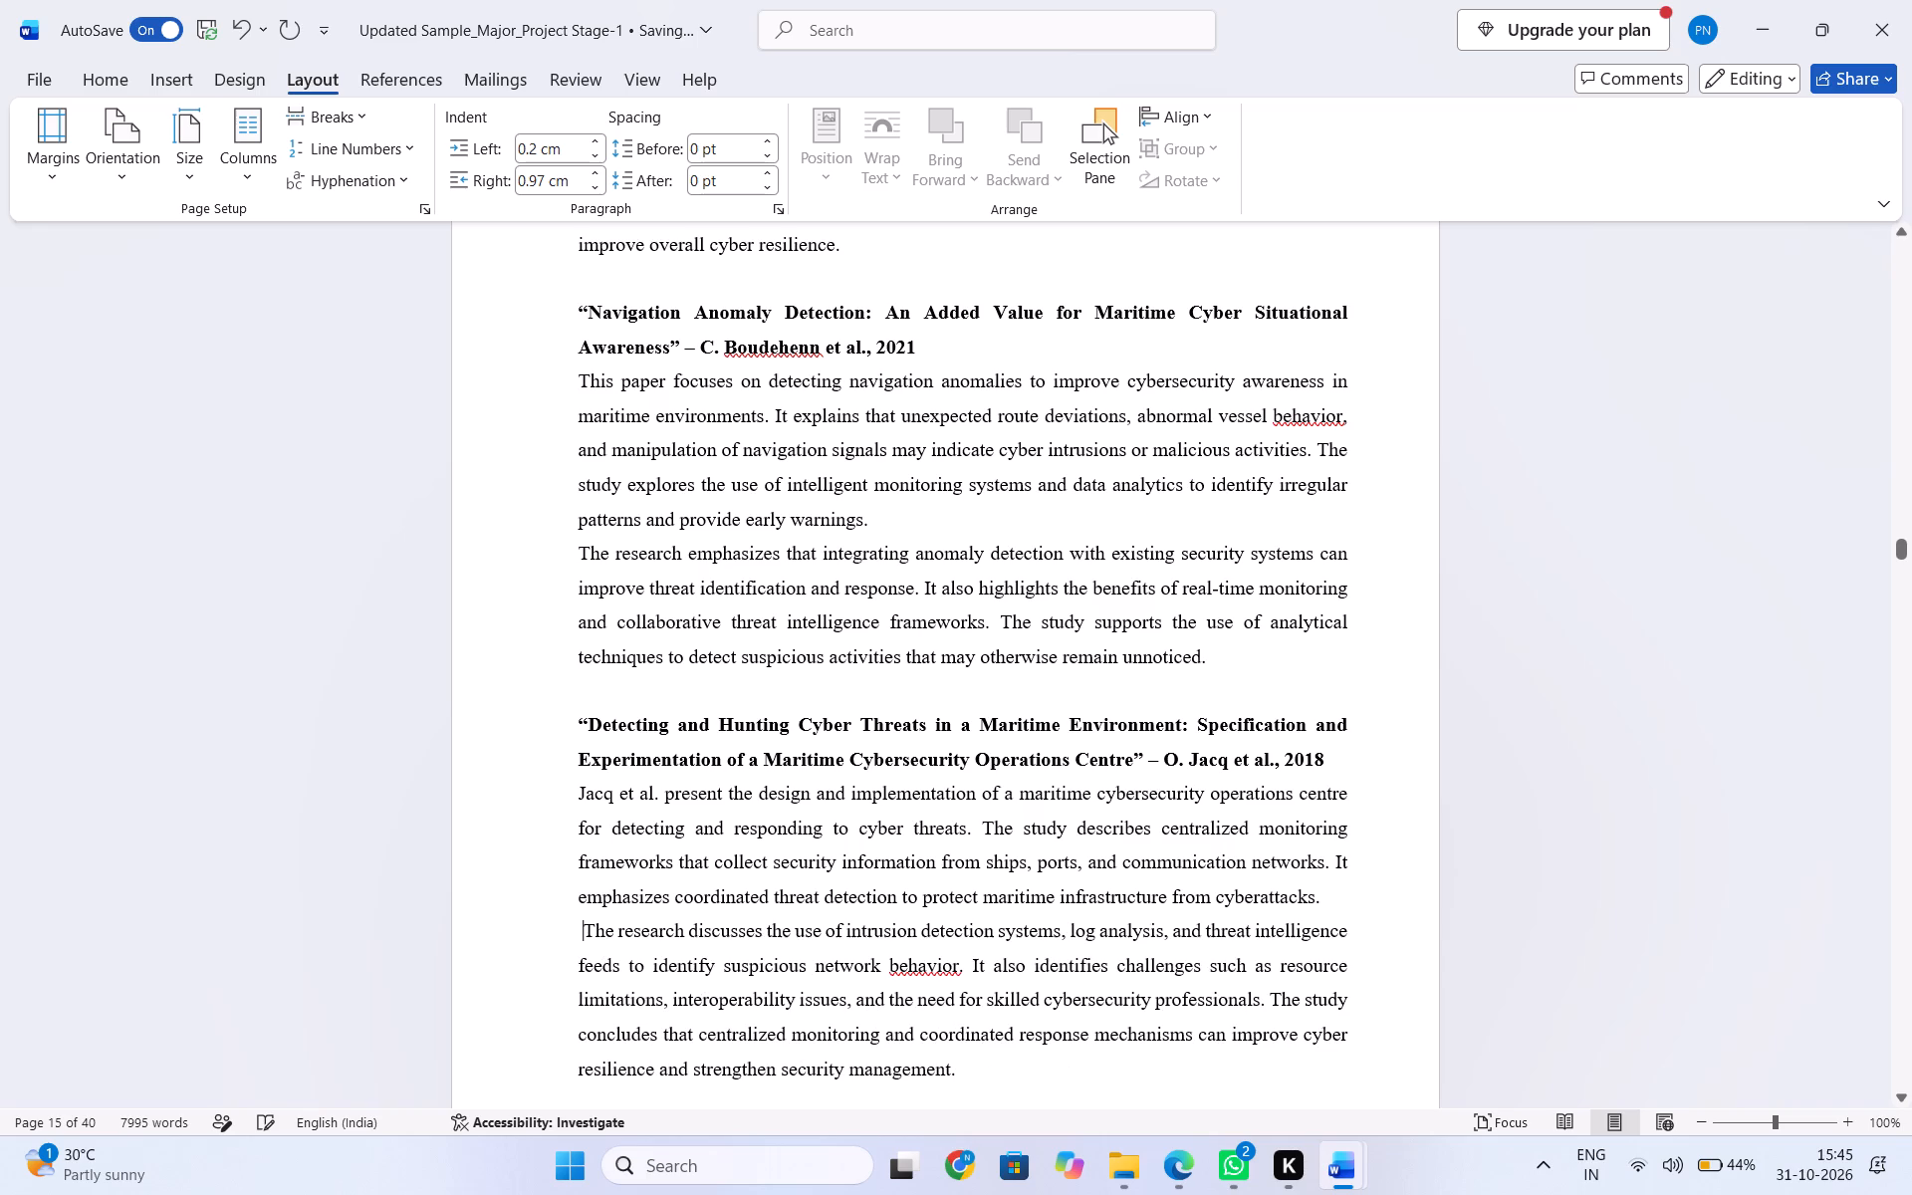
Review the formatting of the Literature Survey entries and read on into the Existing Method section.
scroll(612, 901, down, 1)
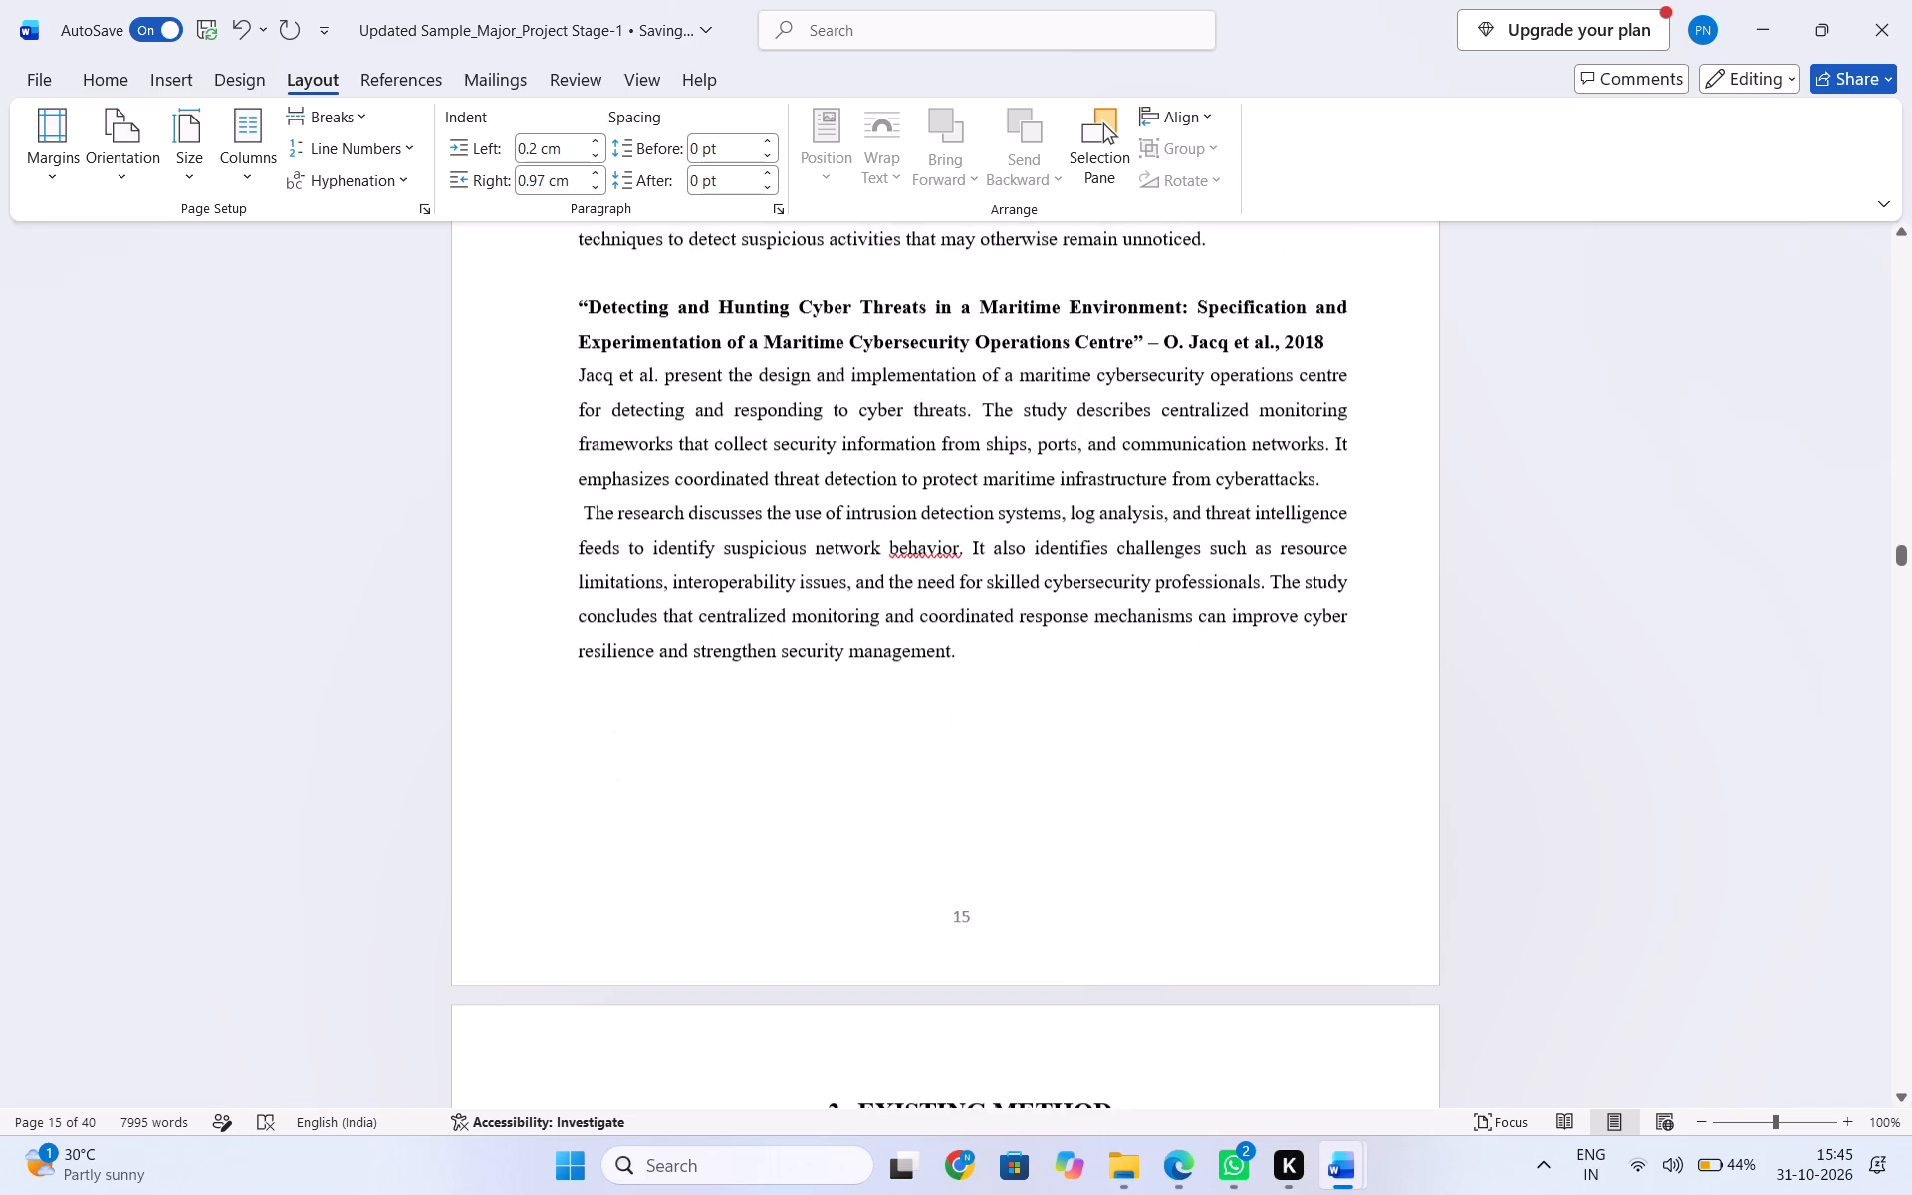
scroll(612, 901, up, 4)
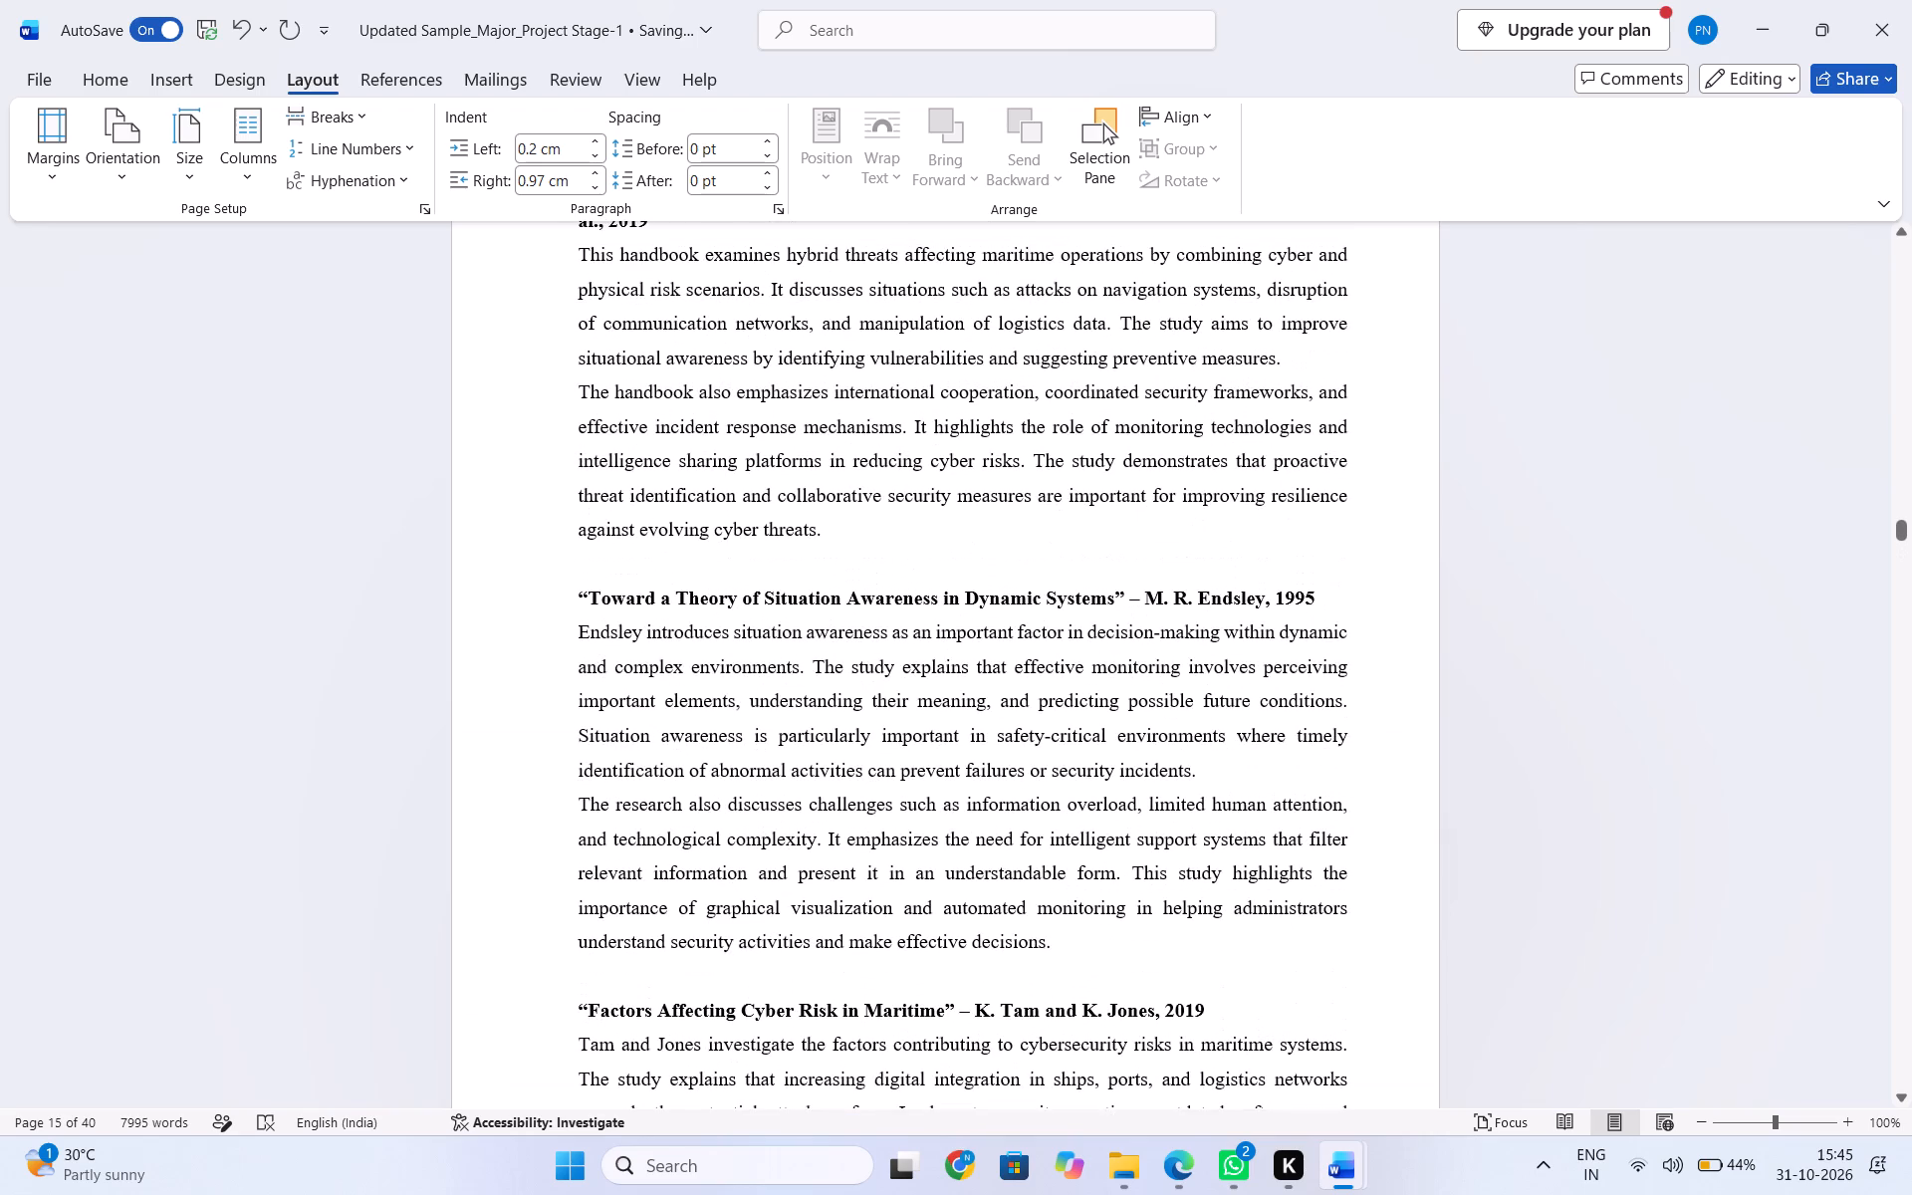
scroll(612, 901, up, 4)
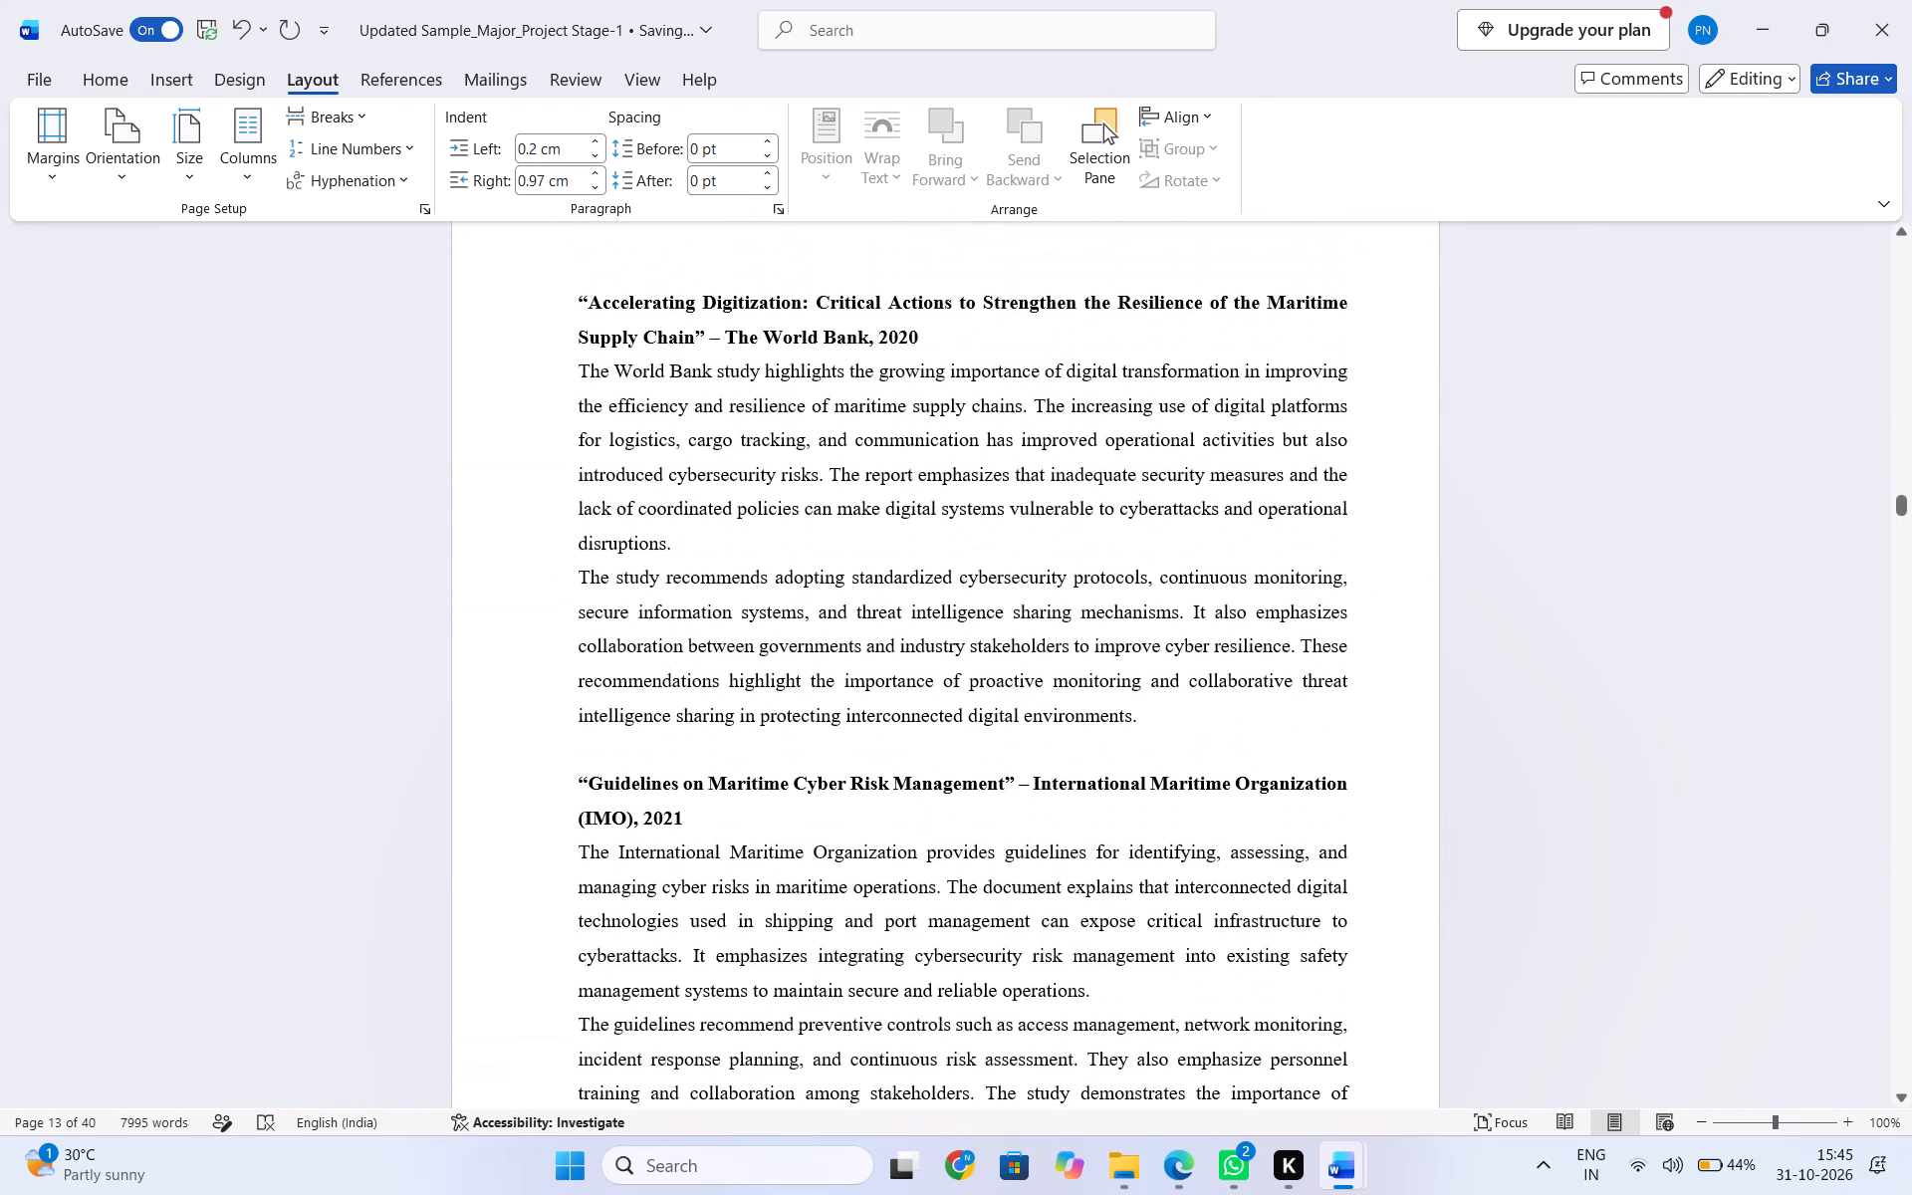
scroll(612, 901, up, 1)
scroll(612, 901, down, 1)
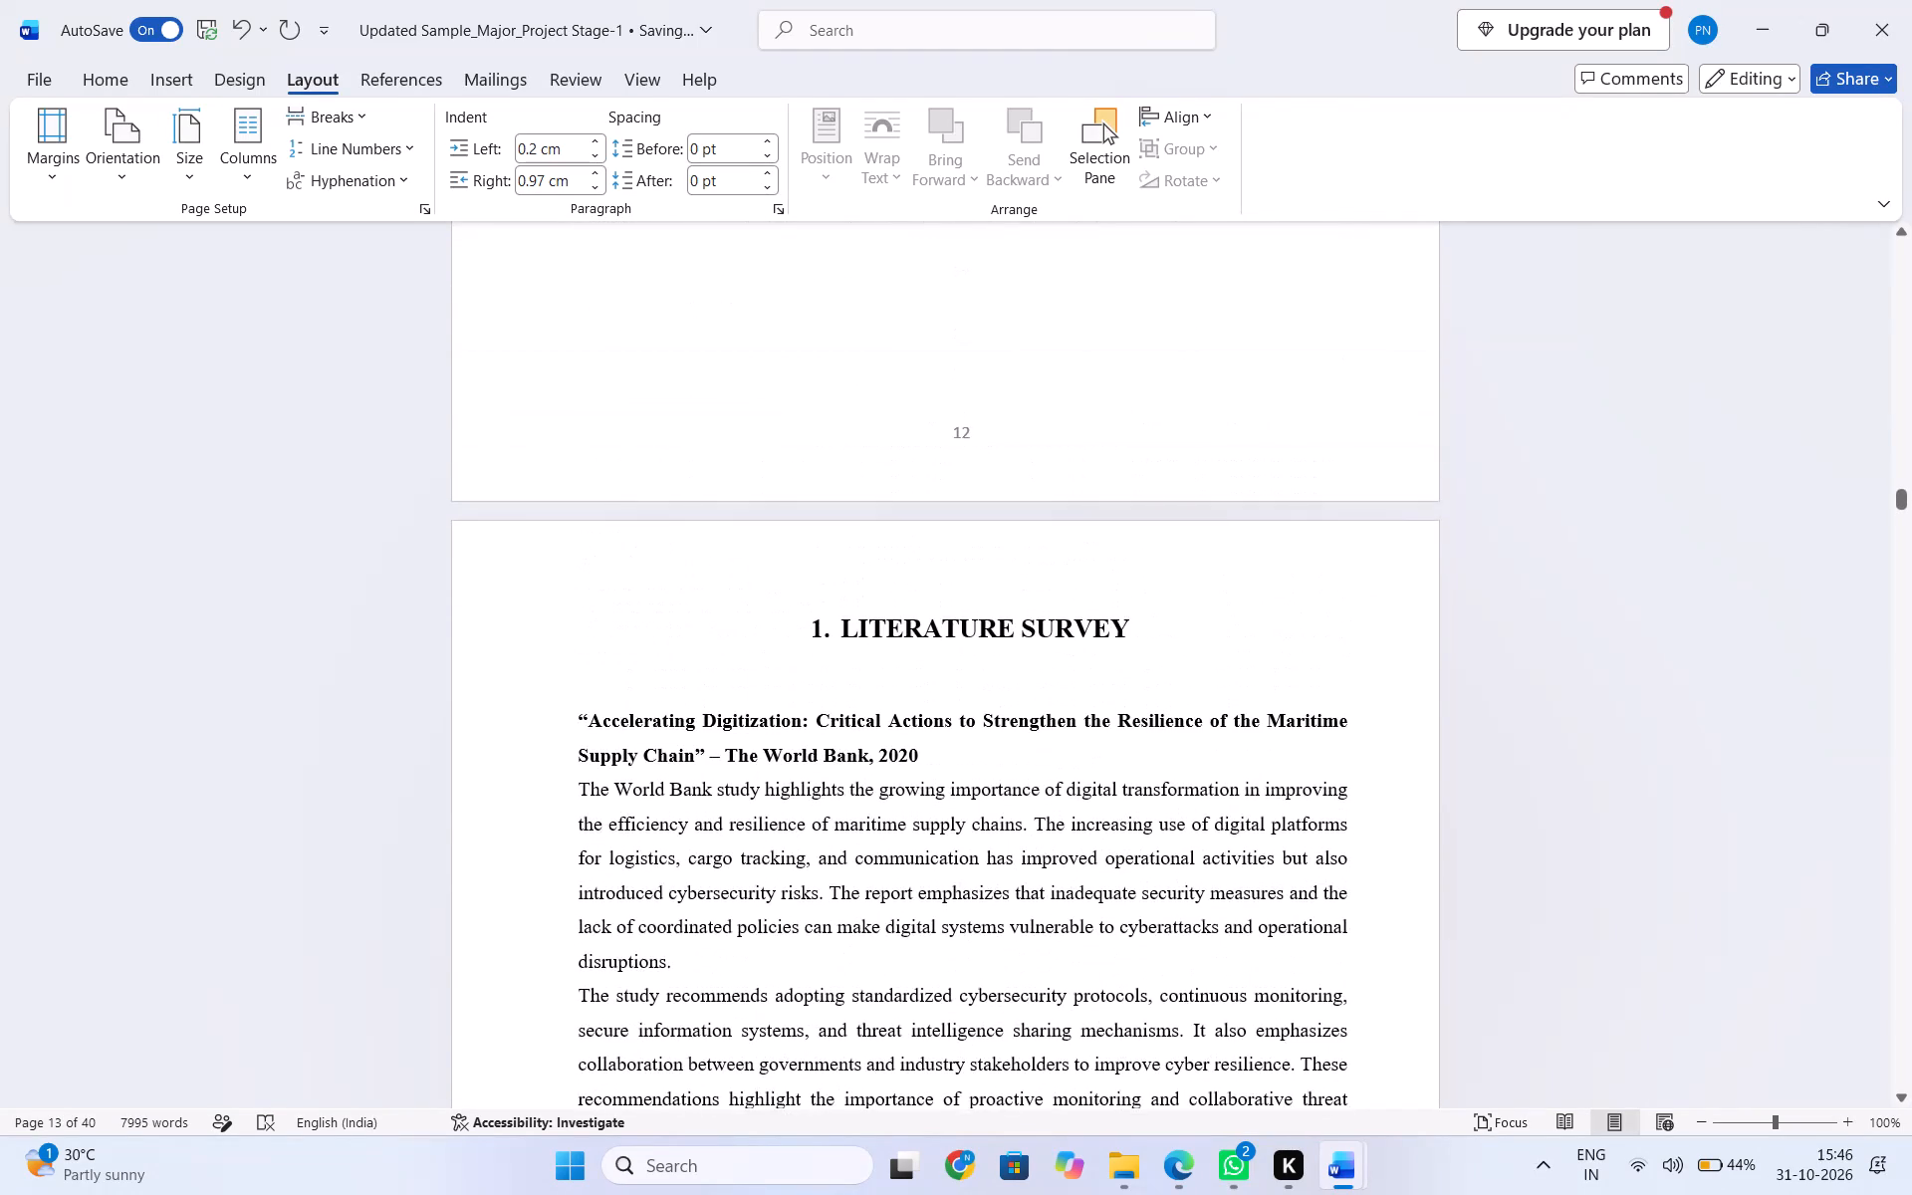
scroll(612, 901, down, 9)
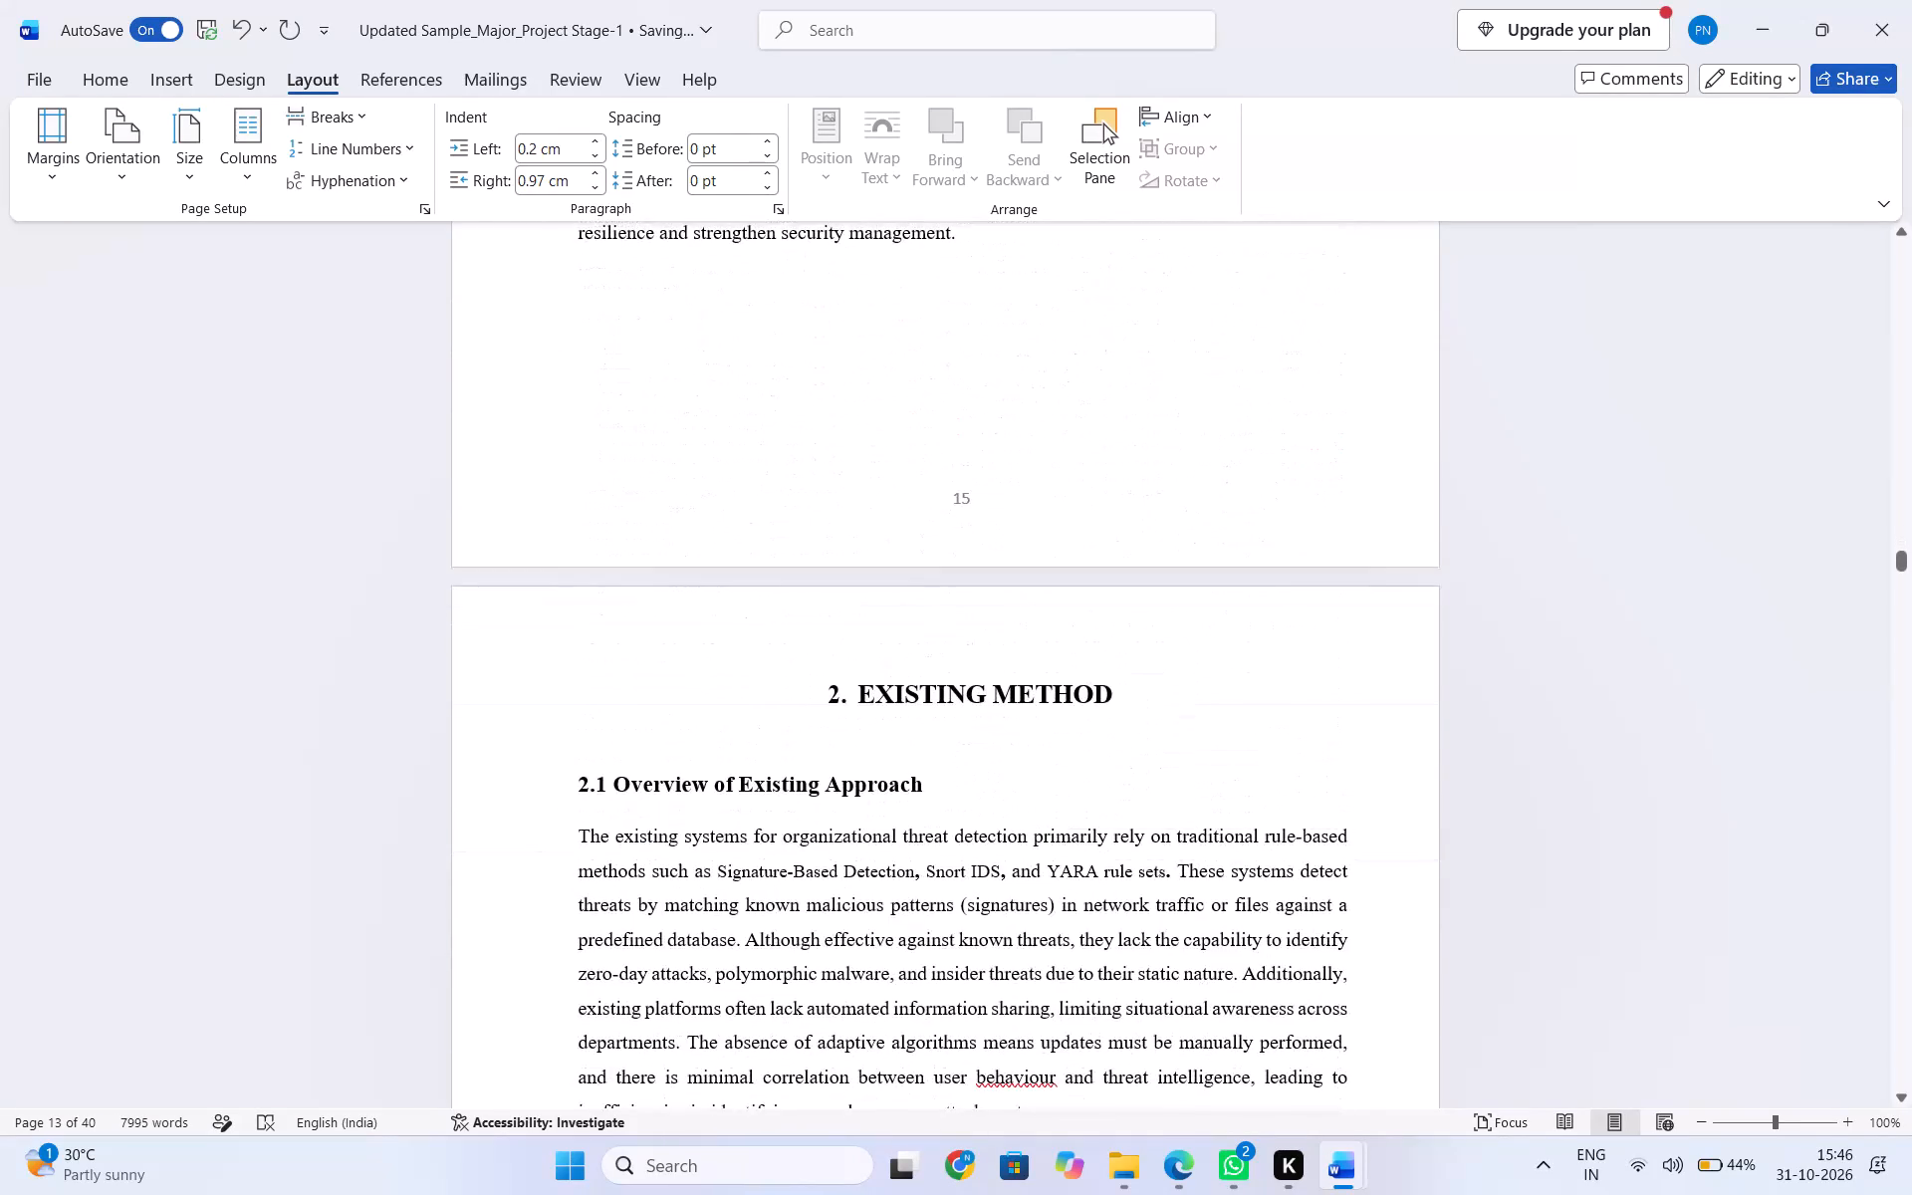
scroll(612, 901, down, 1)
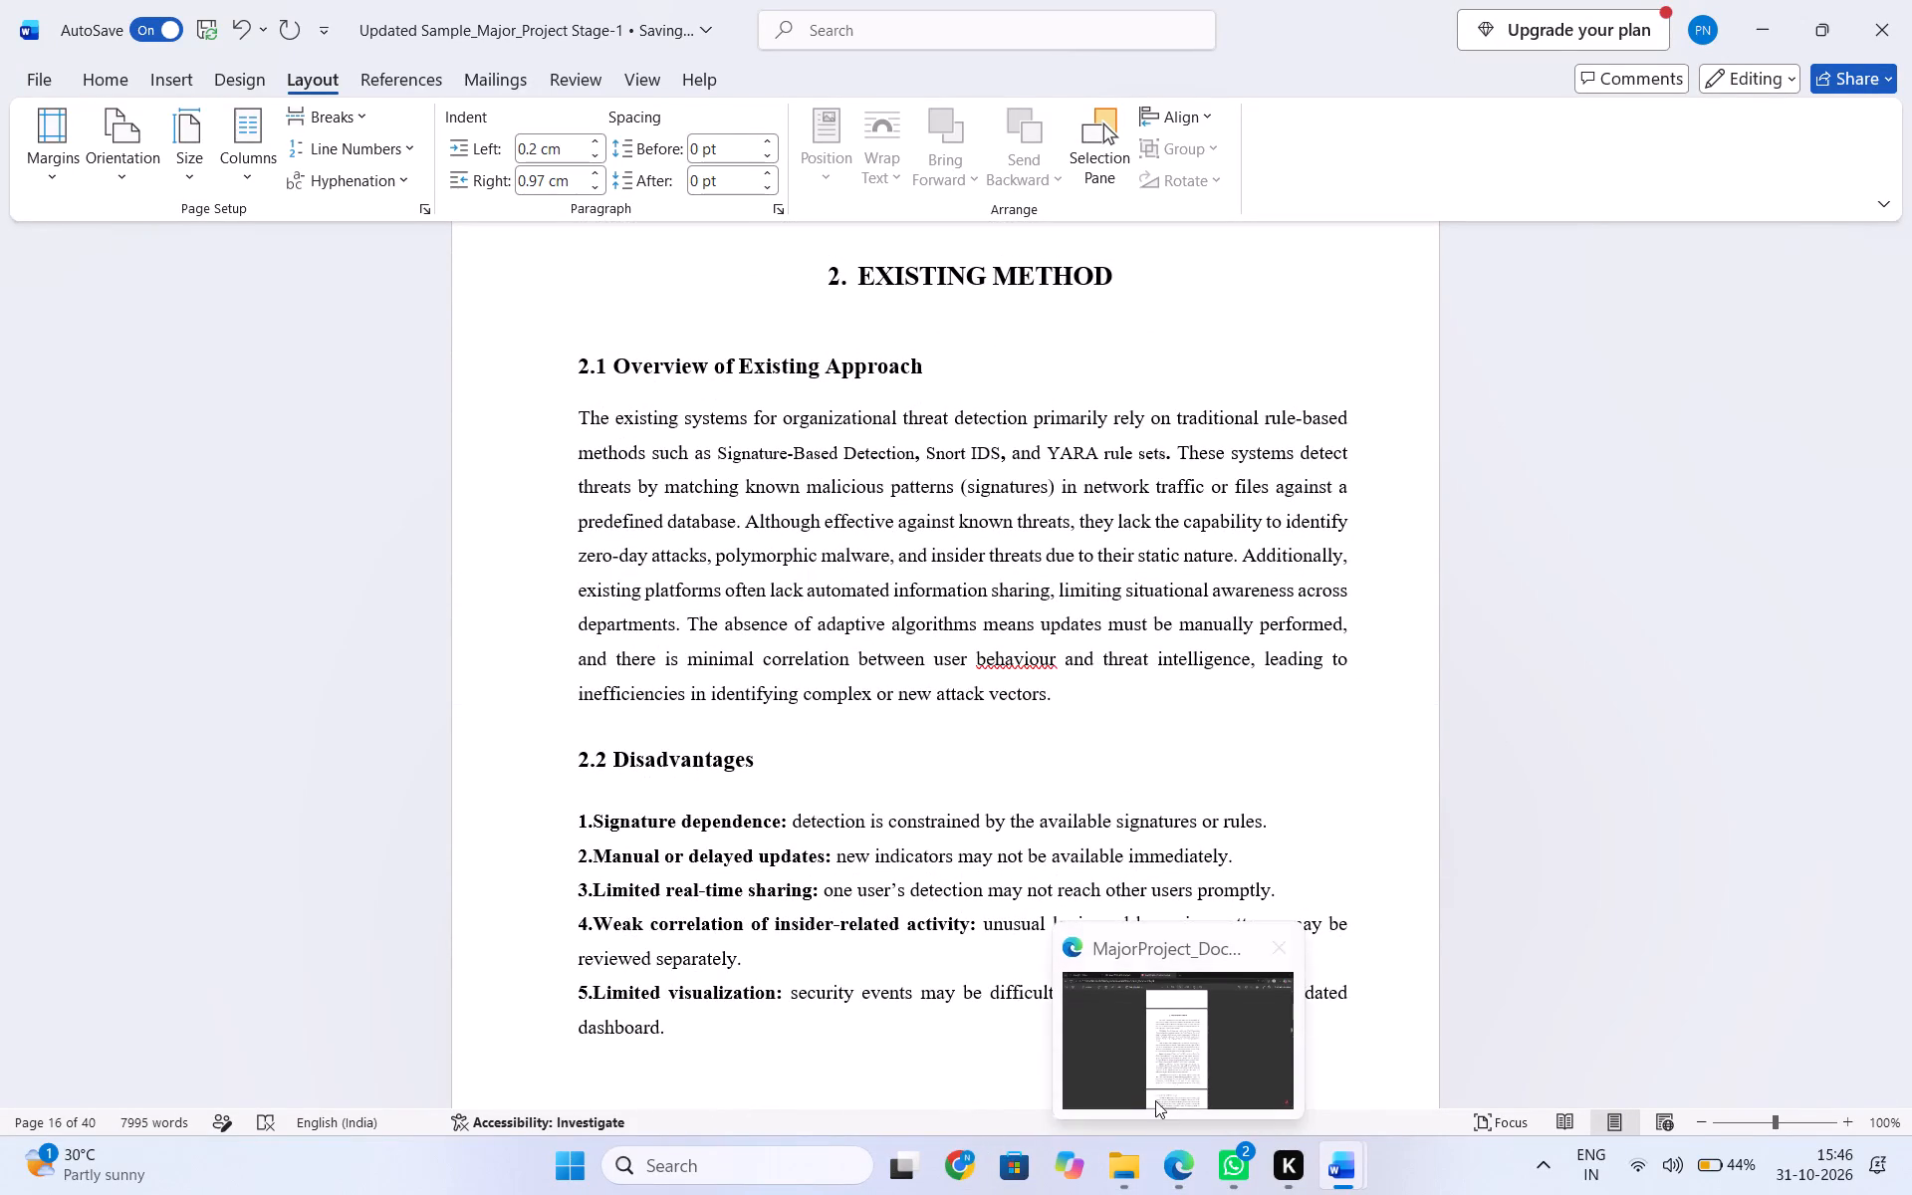
Switch to MajorProject_Document-09.pdf in Edge and examine the Existing Method subsections in its contents list.
click(1144, 1074)
scroll(782, 349, up, 3)
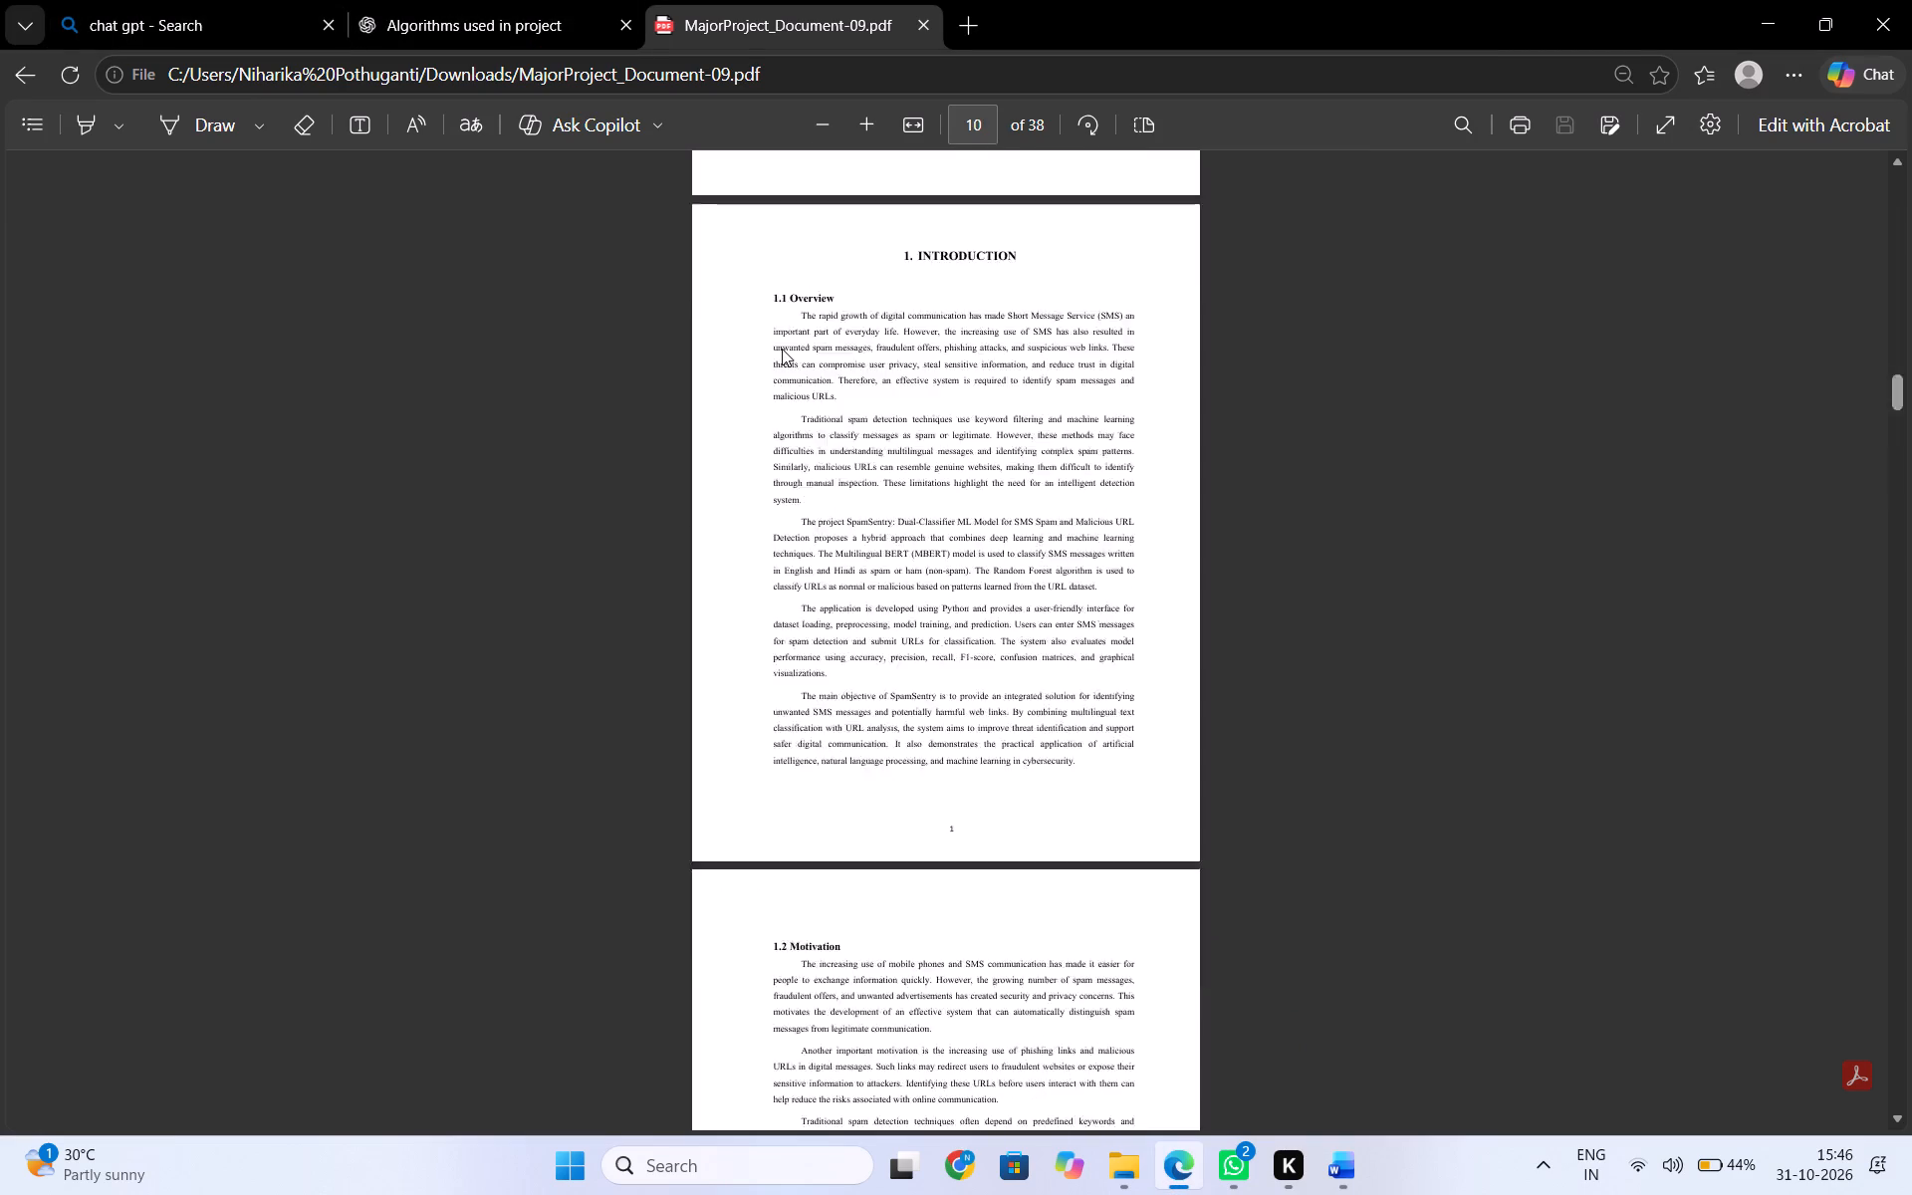
scroll(782, 349, up, 5)
scroll(782, 349, down, 3)
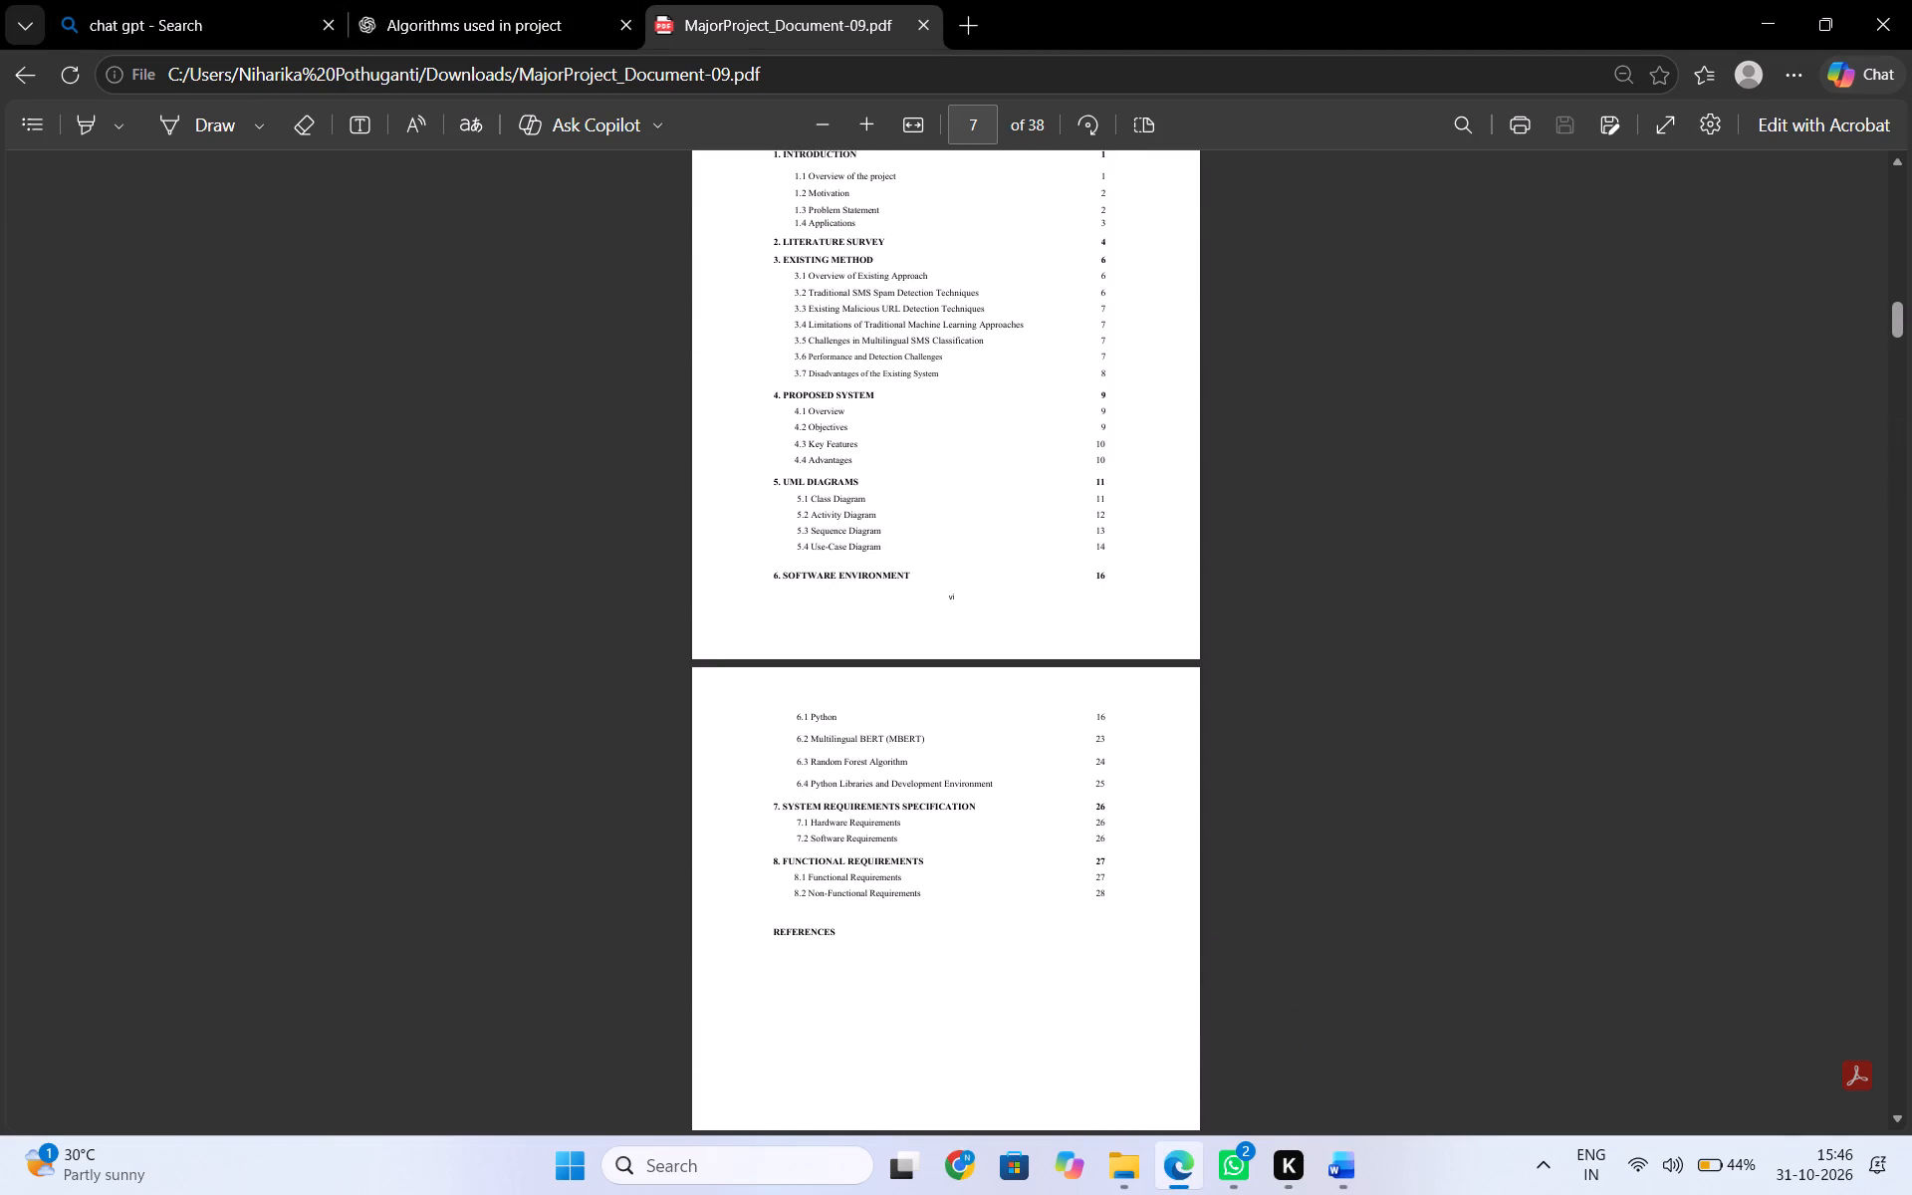
click(762, 261)
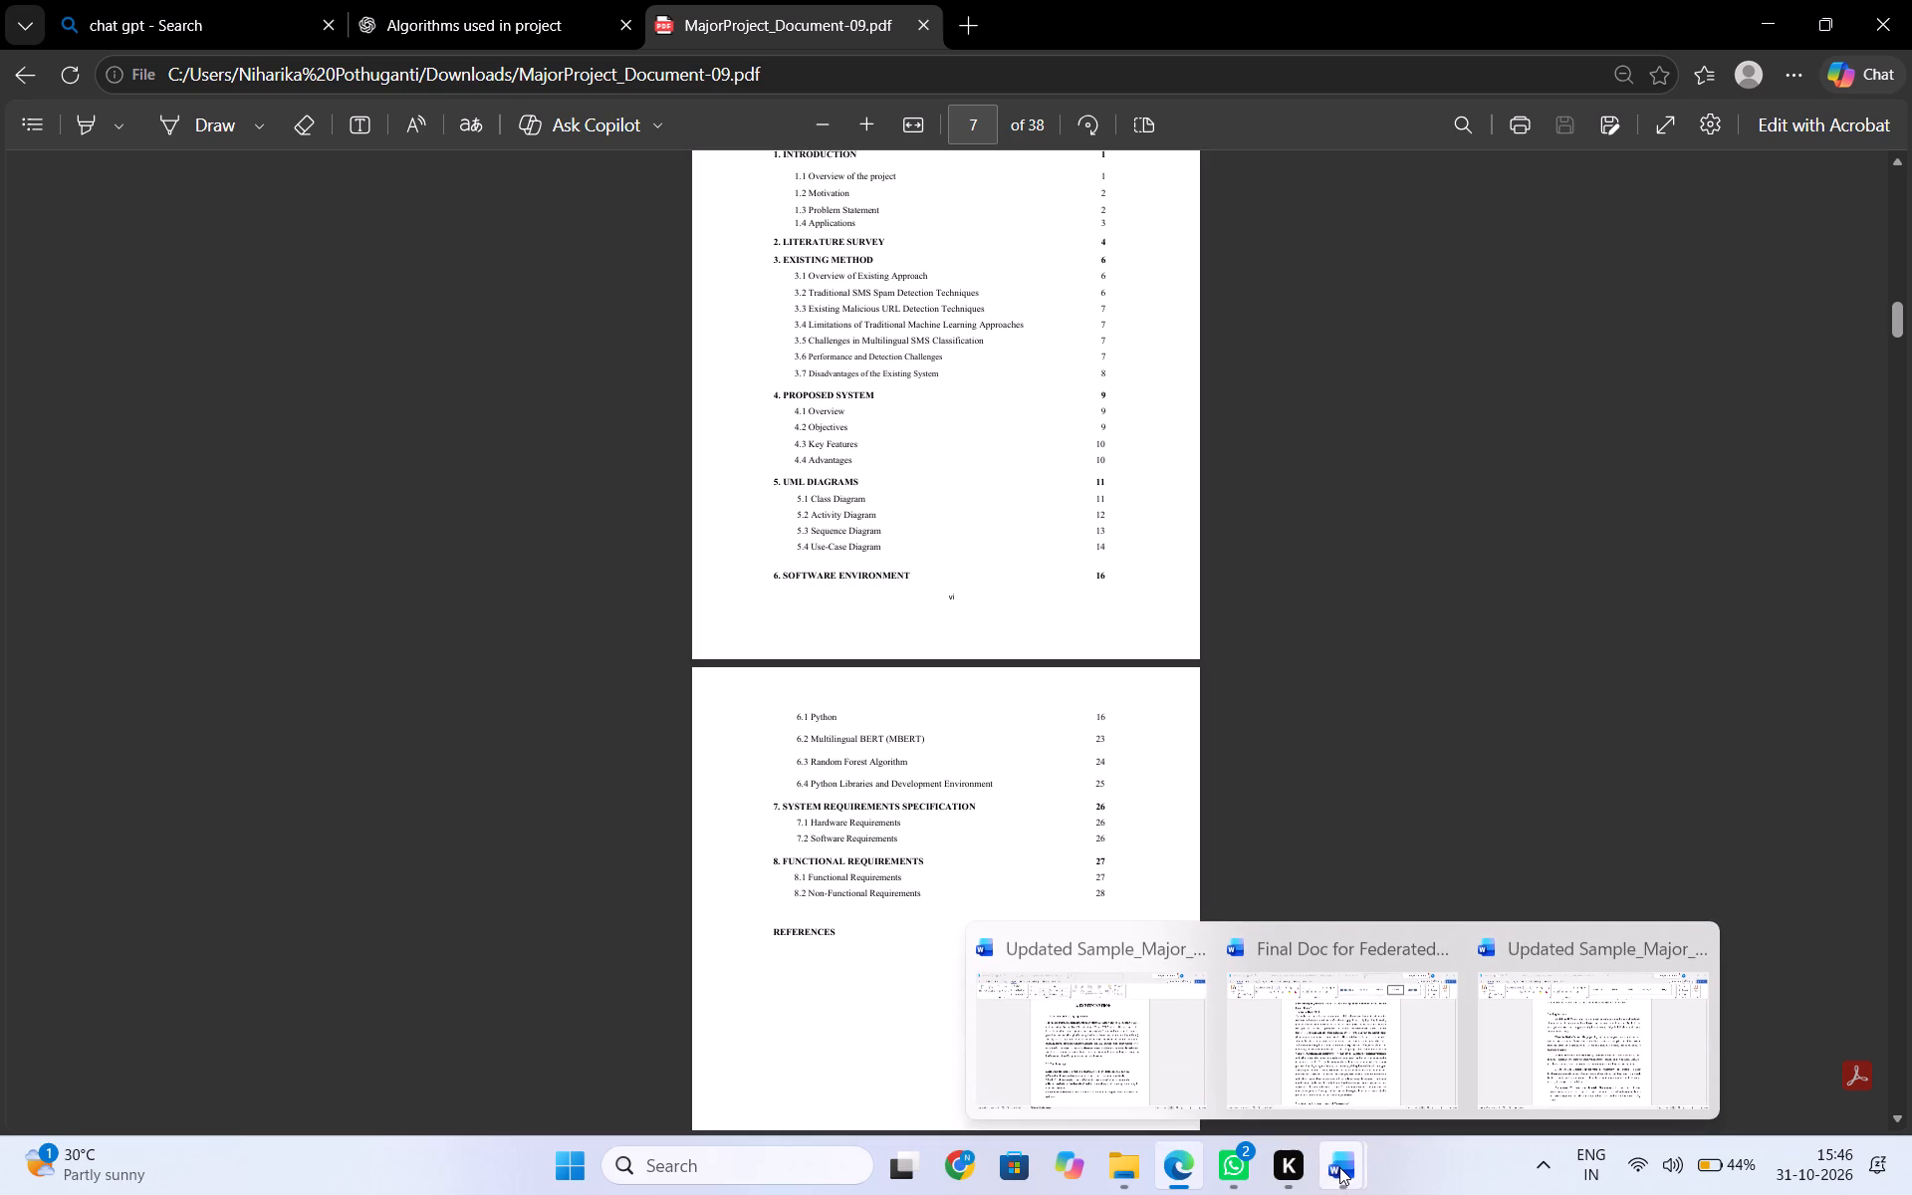
Switch to the Updated Sample_Major_Project Stage-1_Documentation file in Word and examine the sections listed on its Contents page.
click(1395, 1053)
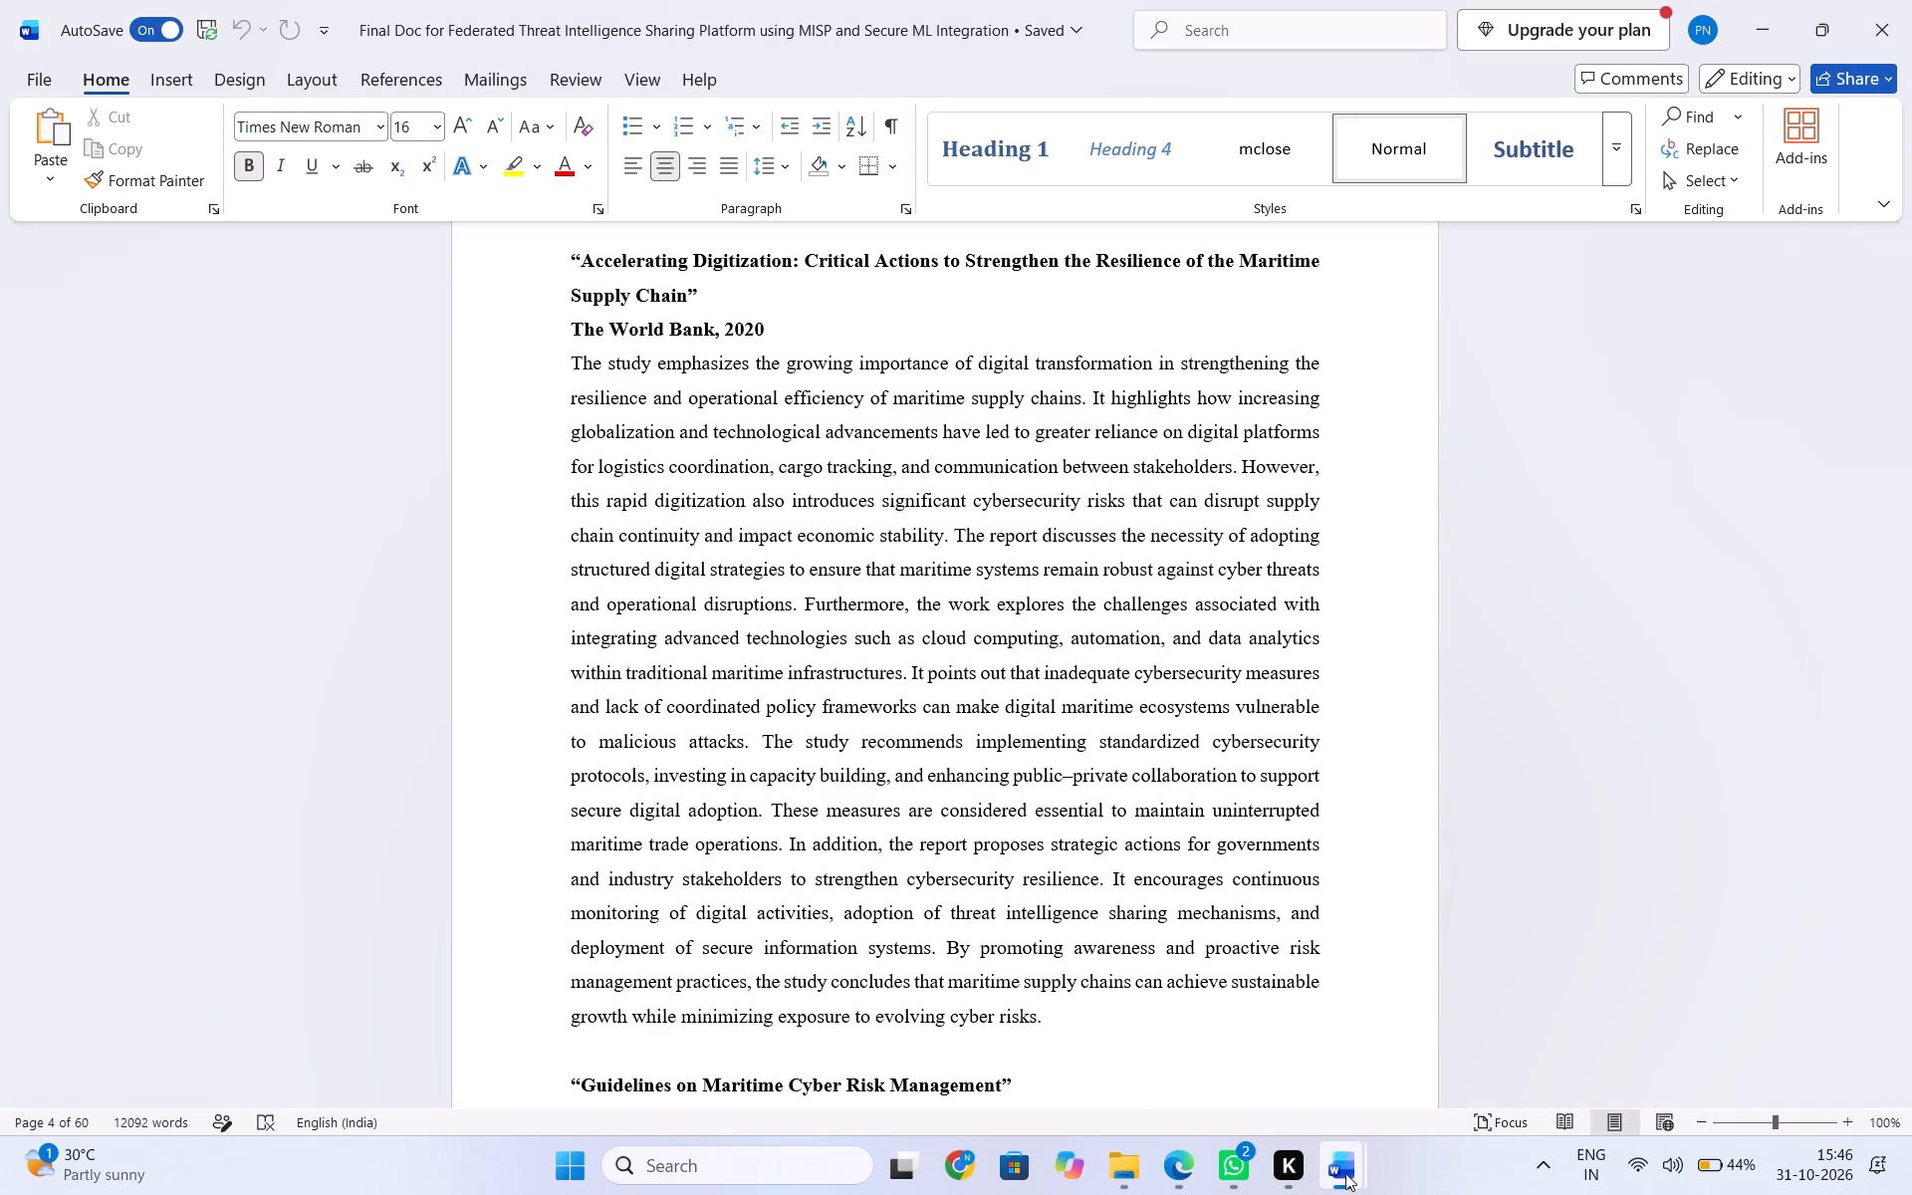
click(1551, 1029)
scroll(1100, 884, up, 4)
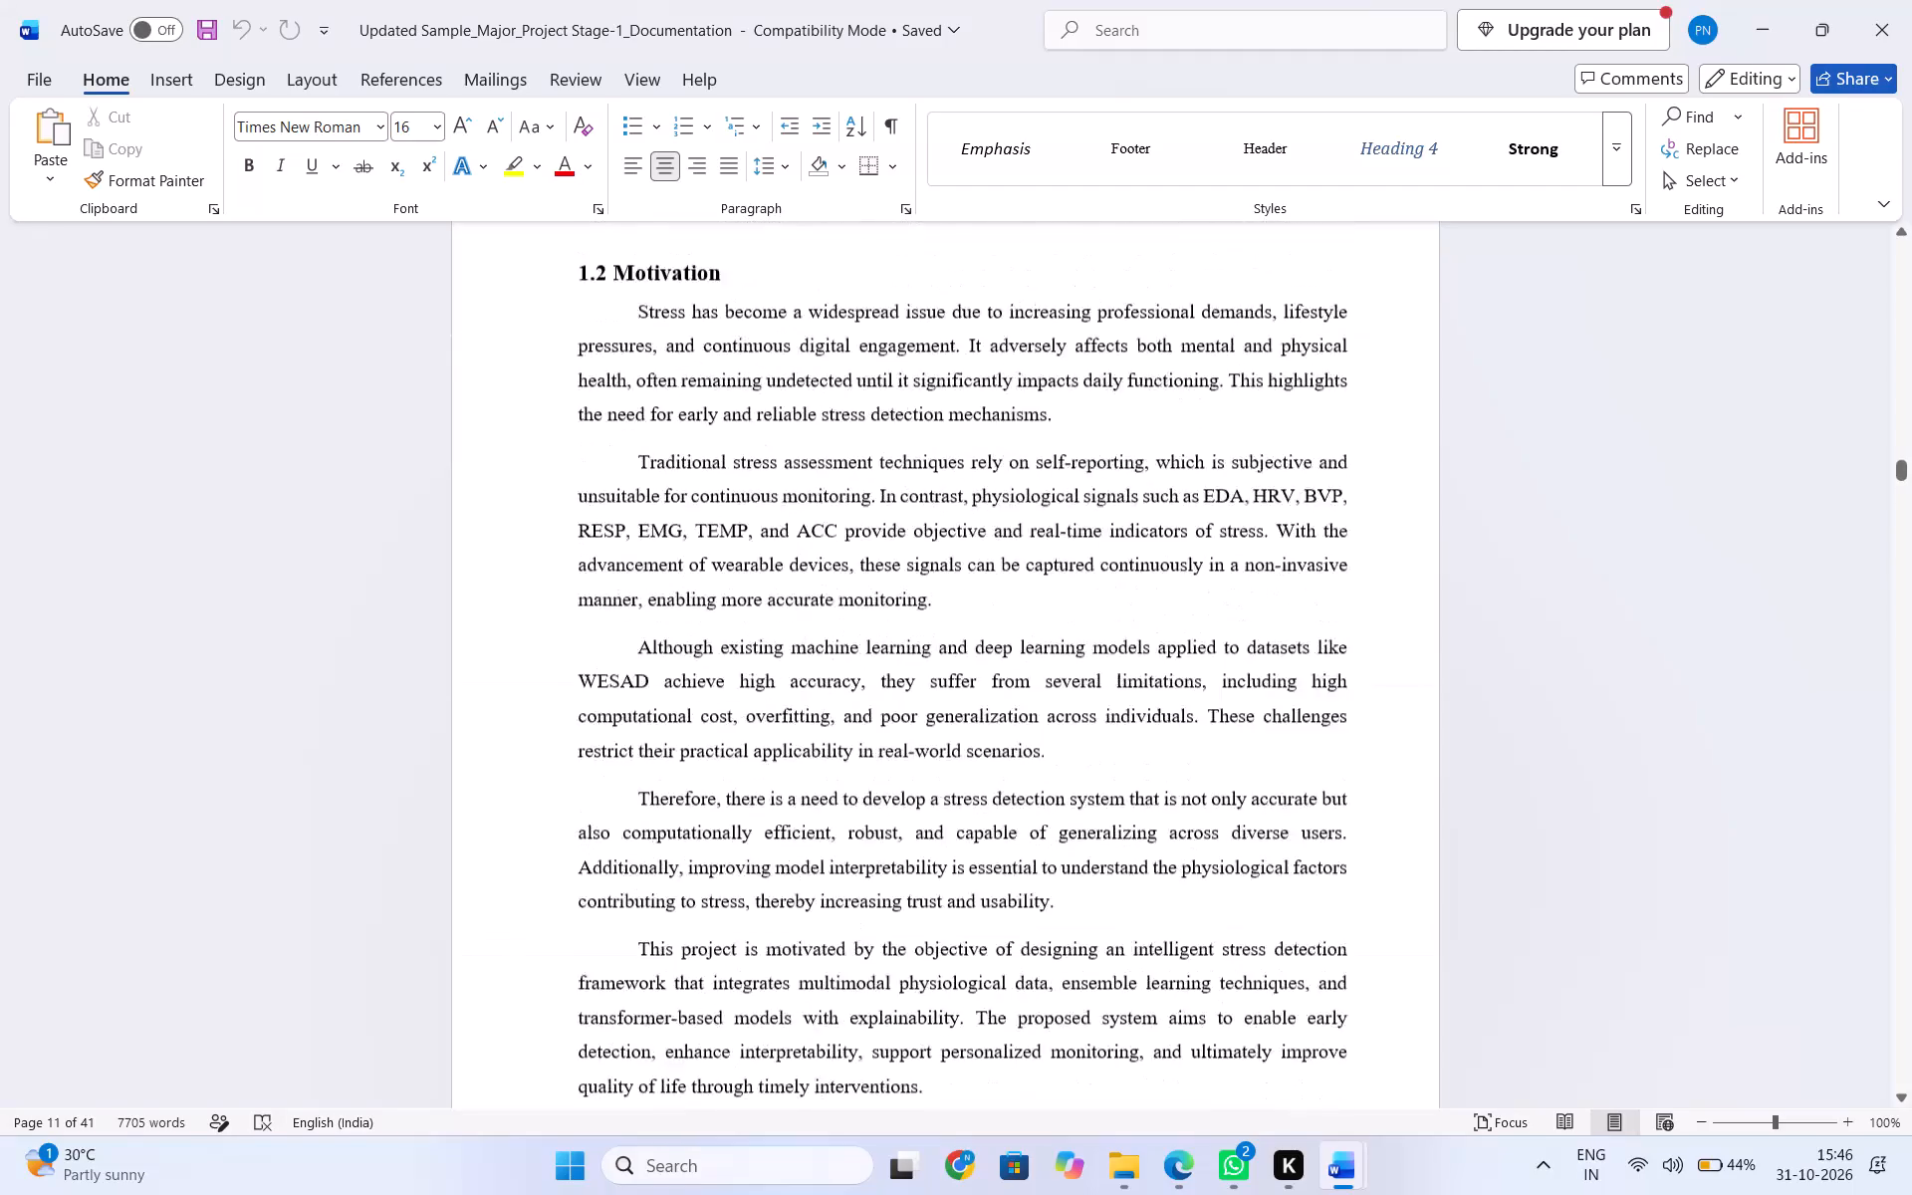
scroll(1100, 852, up, 6)
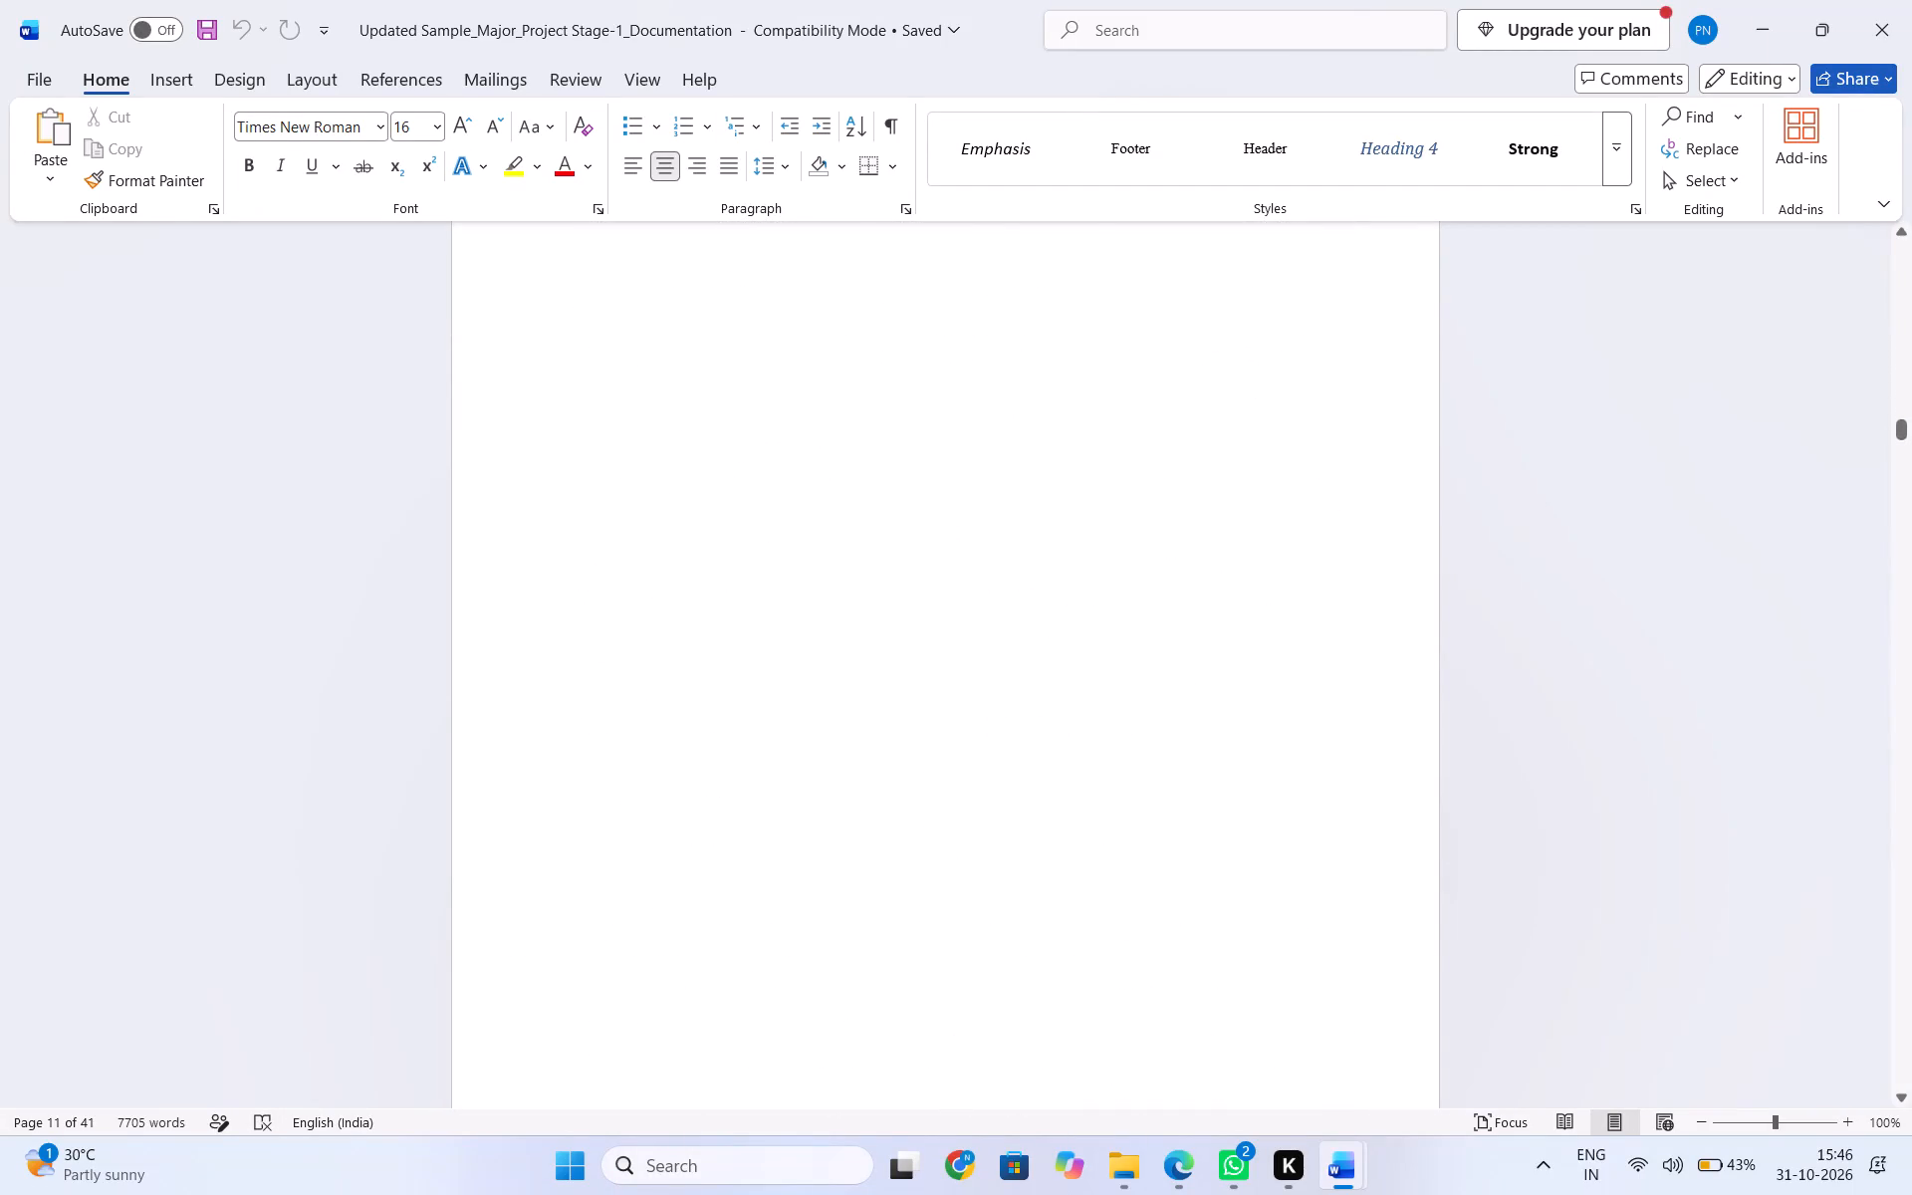
scroll(1103, 833, up, 8)
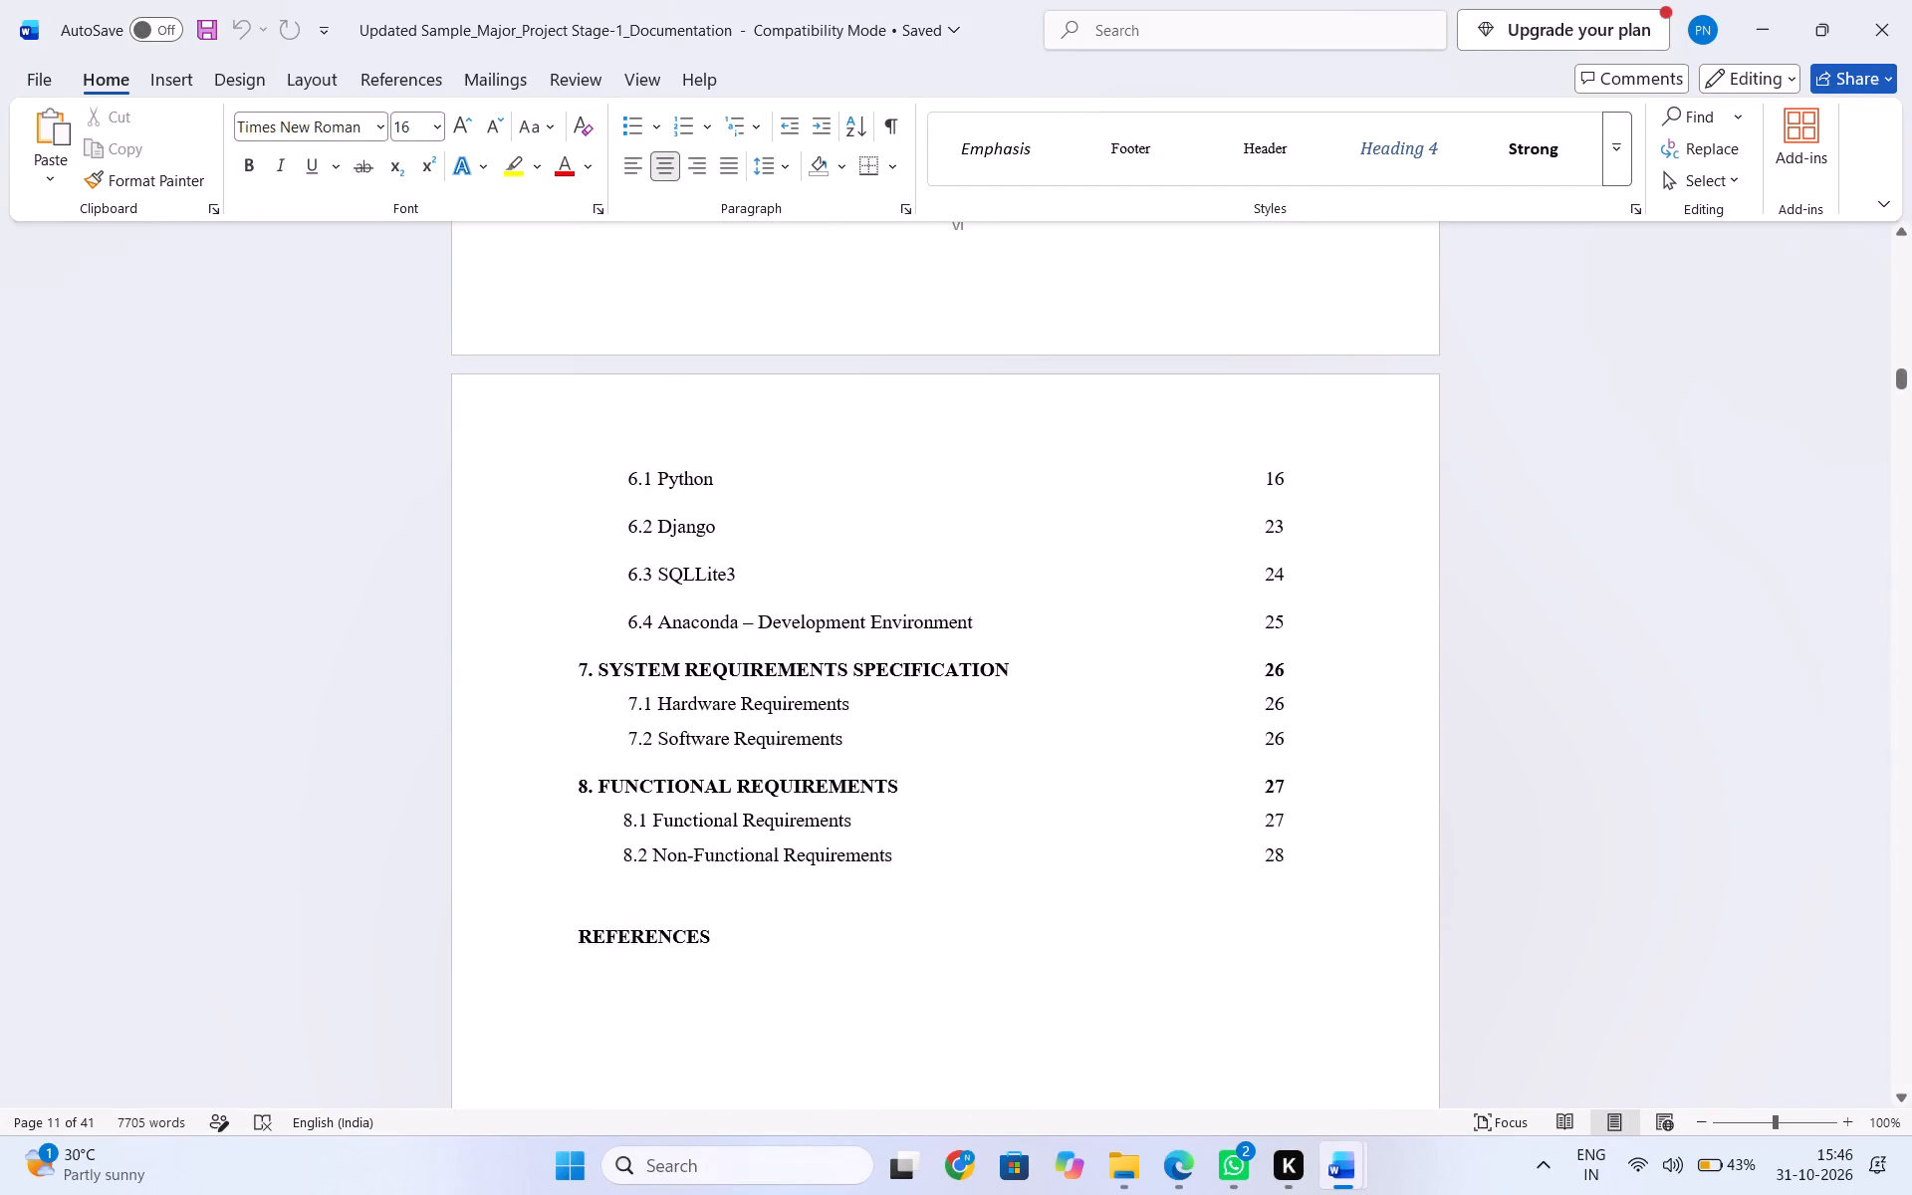
scroll(1103, 833, up, 4)
scroll(1103, 833, down, 1)
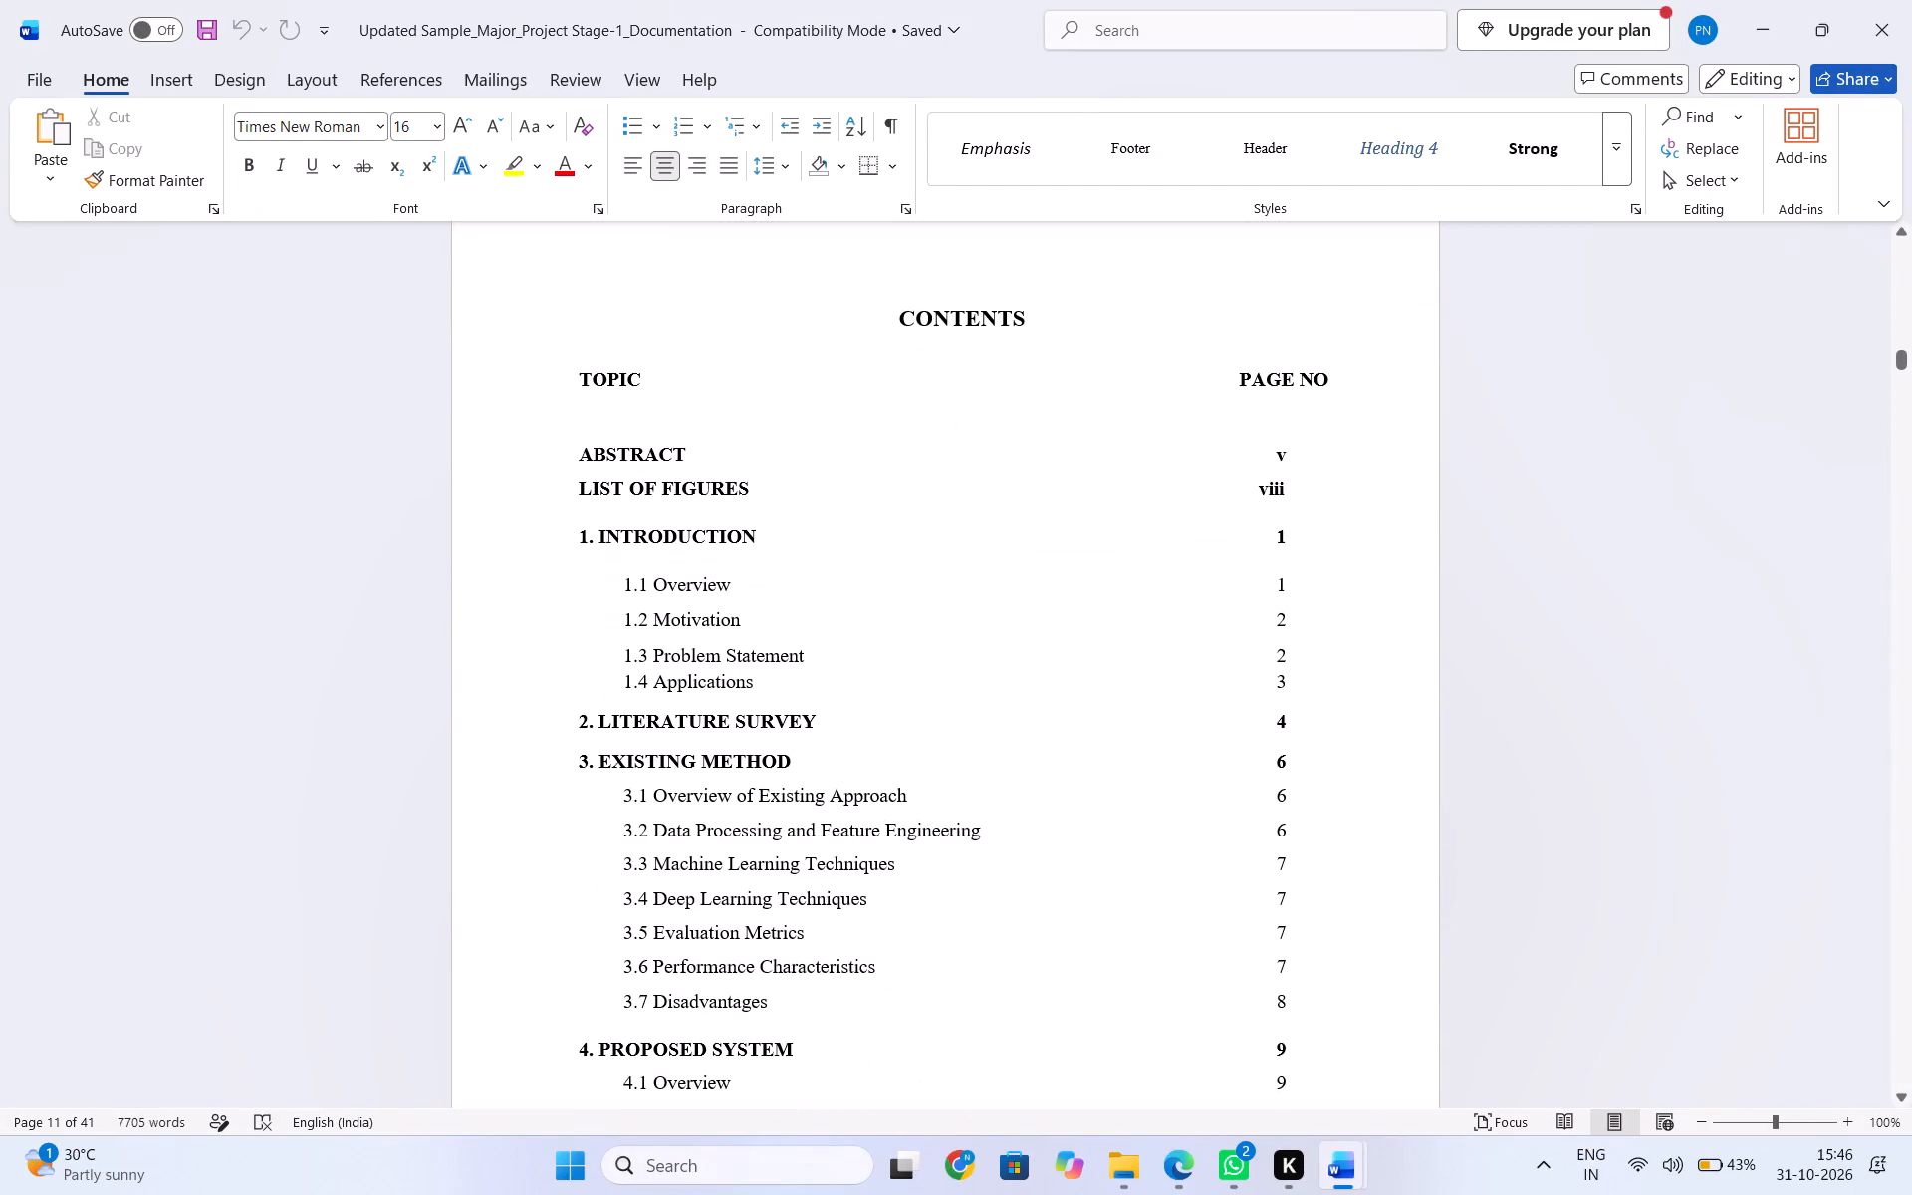
scroll(1103, 833, down, 1)
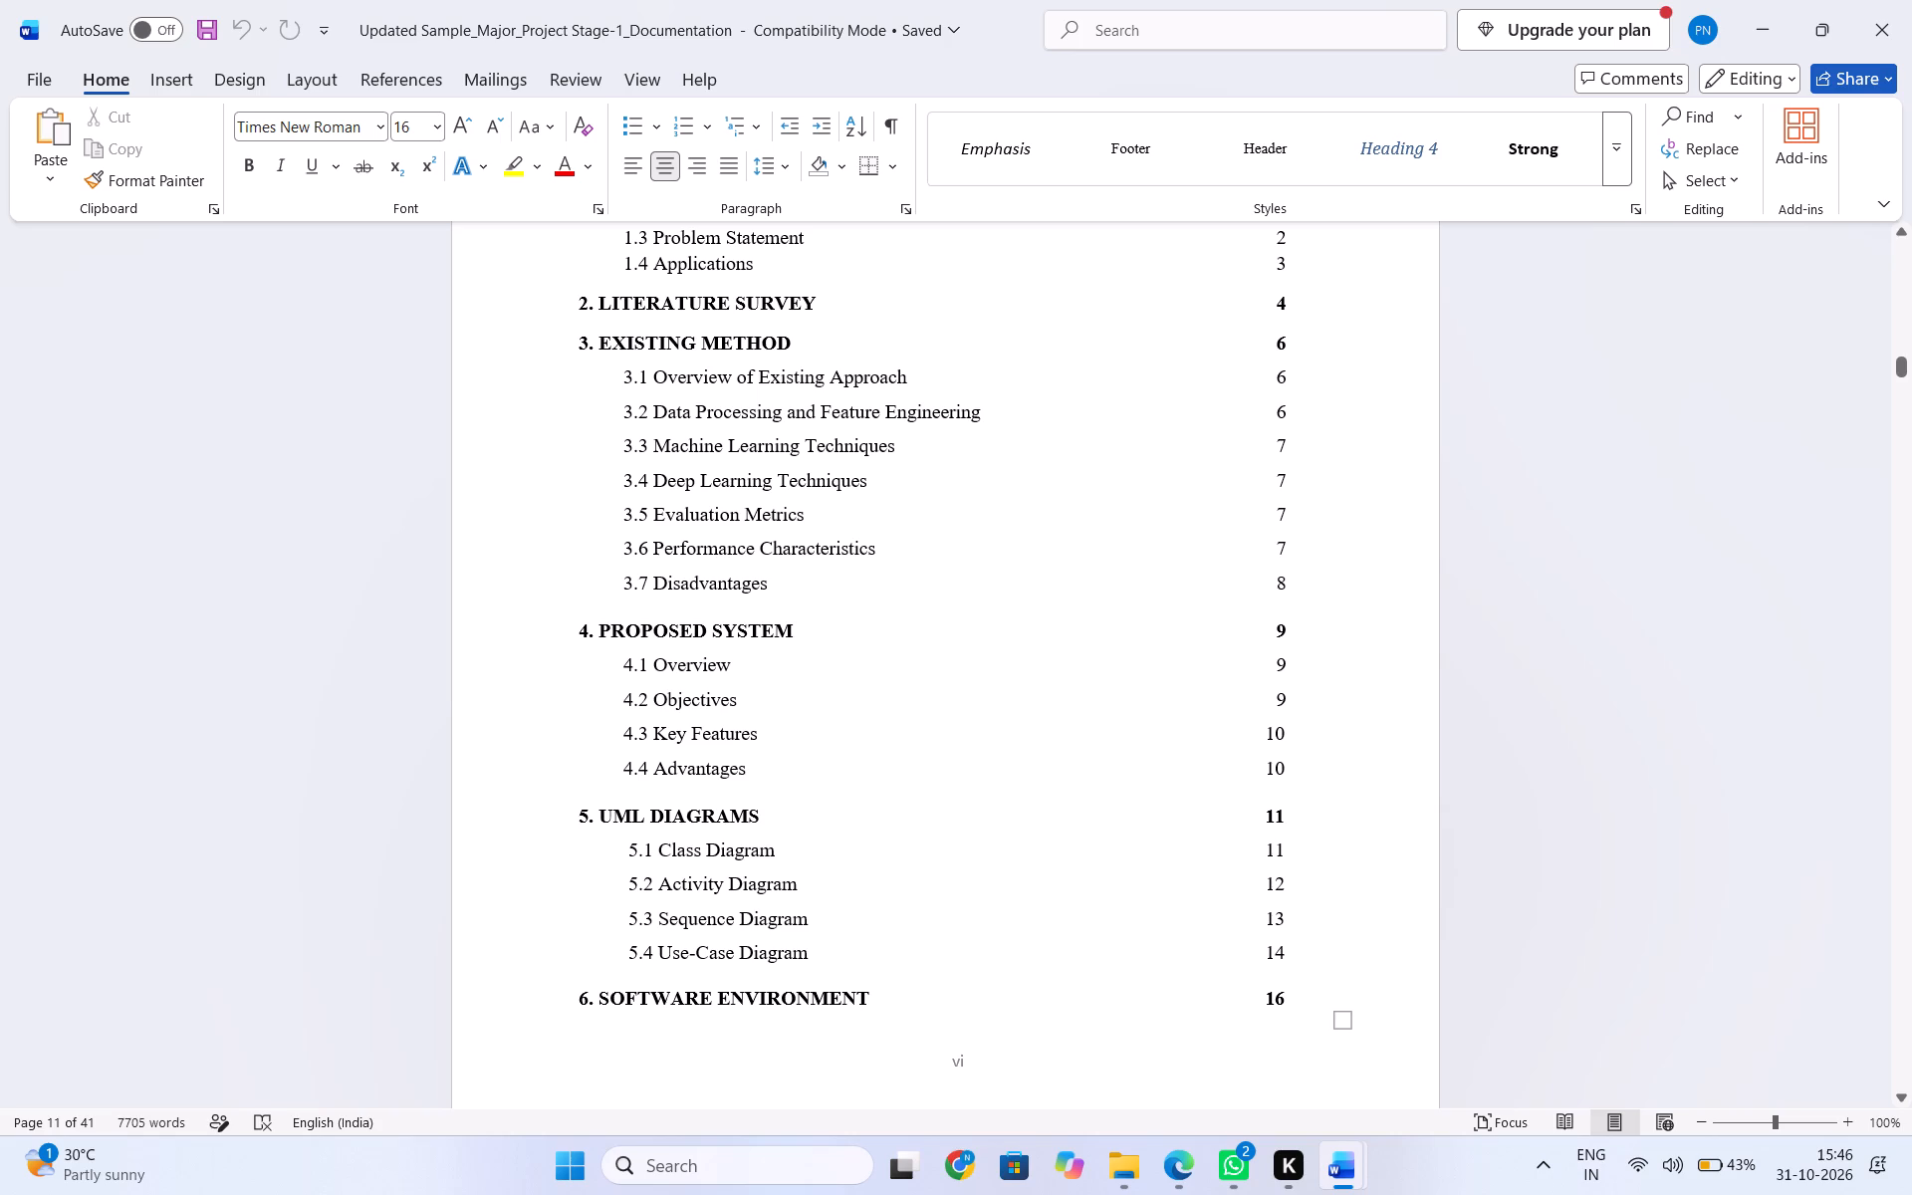
drag(580, 343, 852, 570)
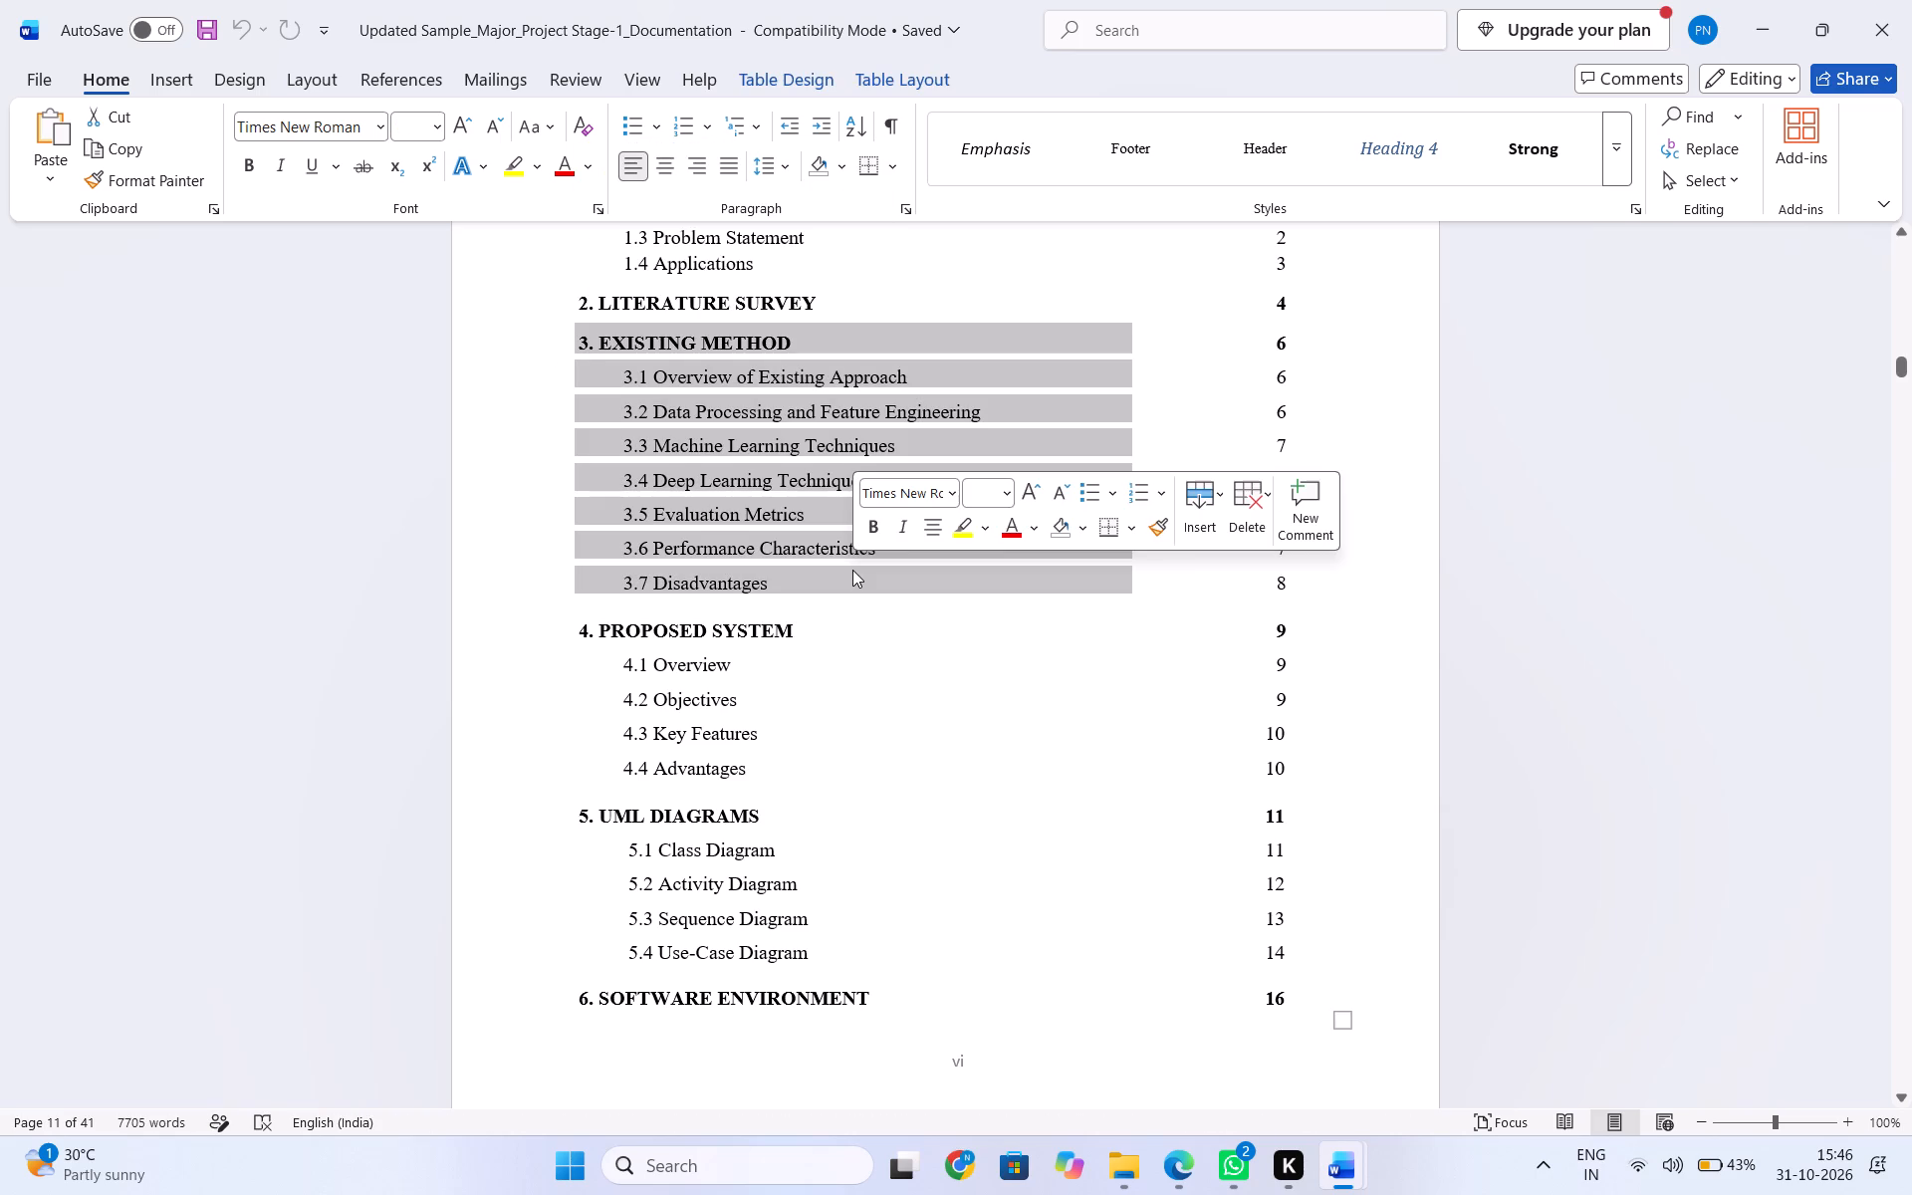
key(ctrl+c)
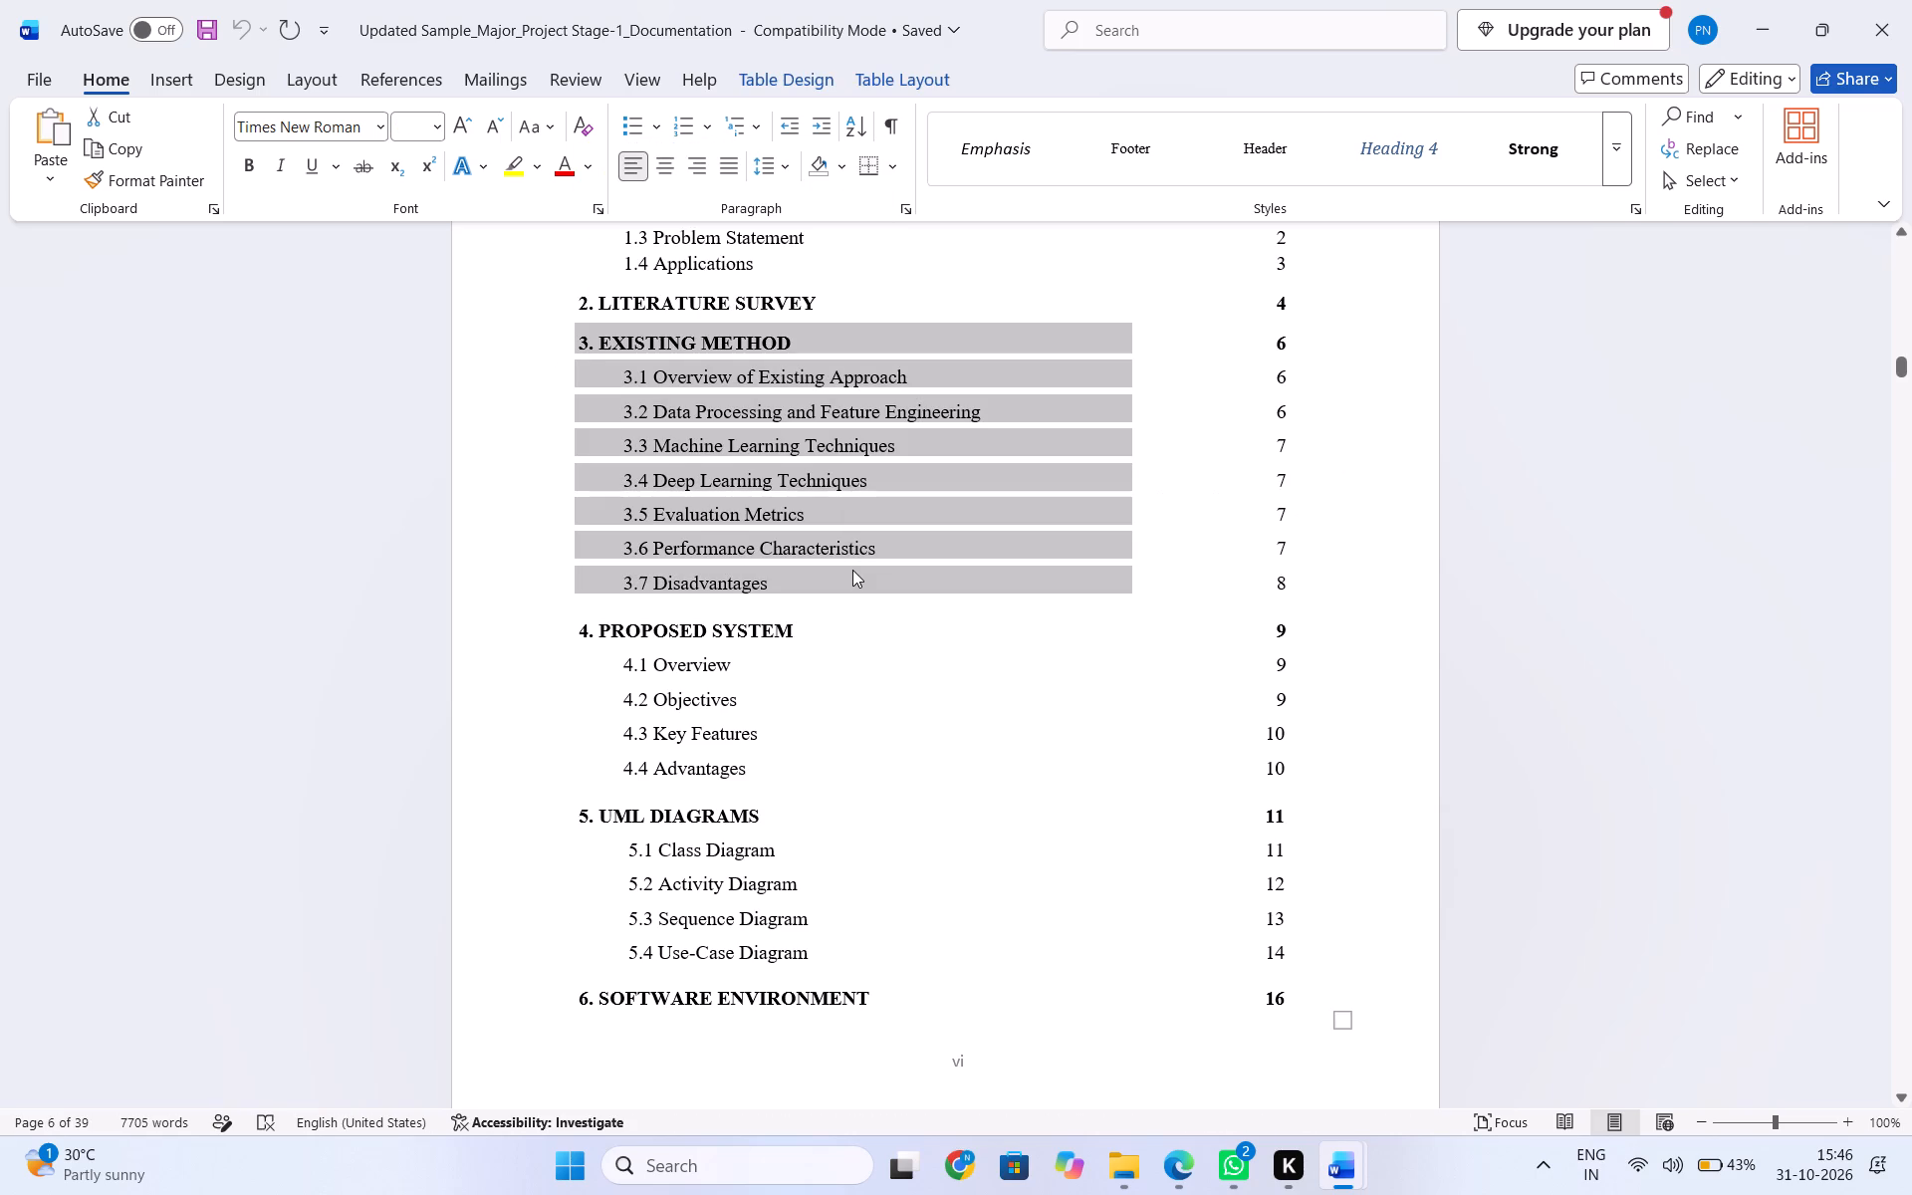
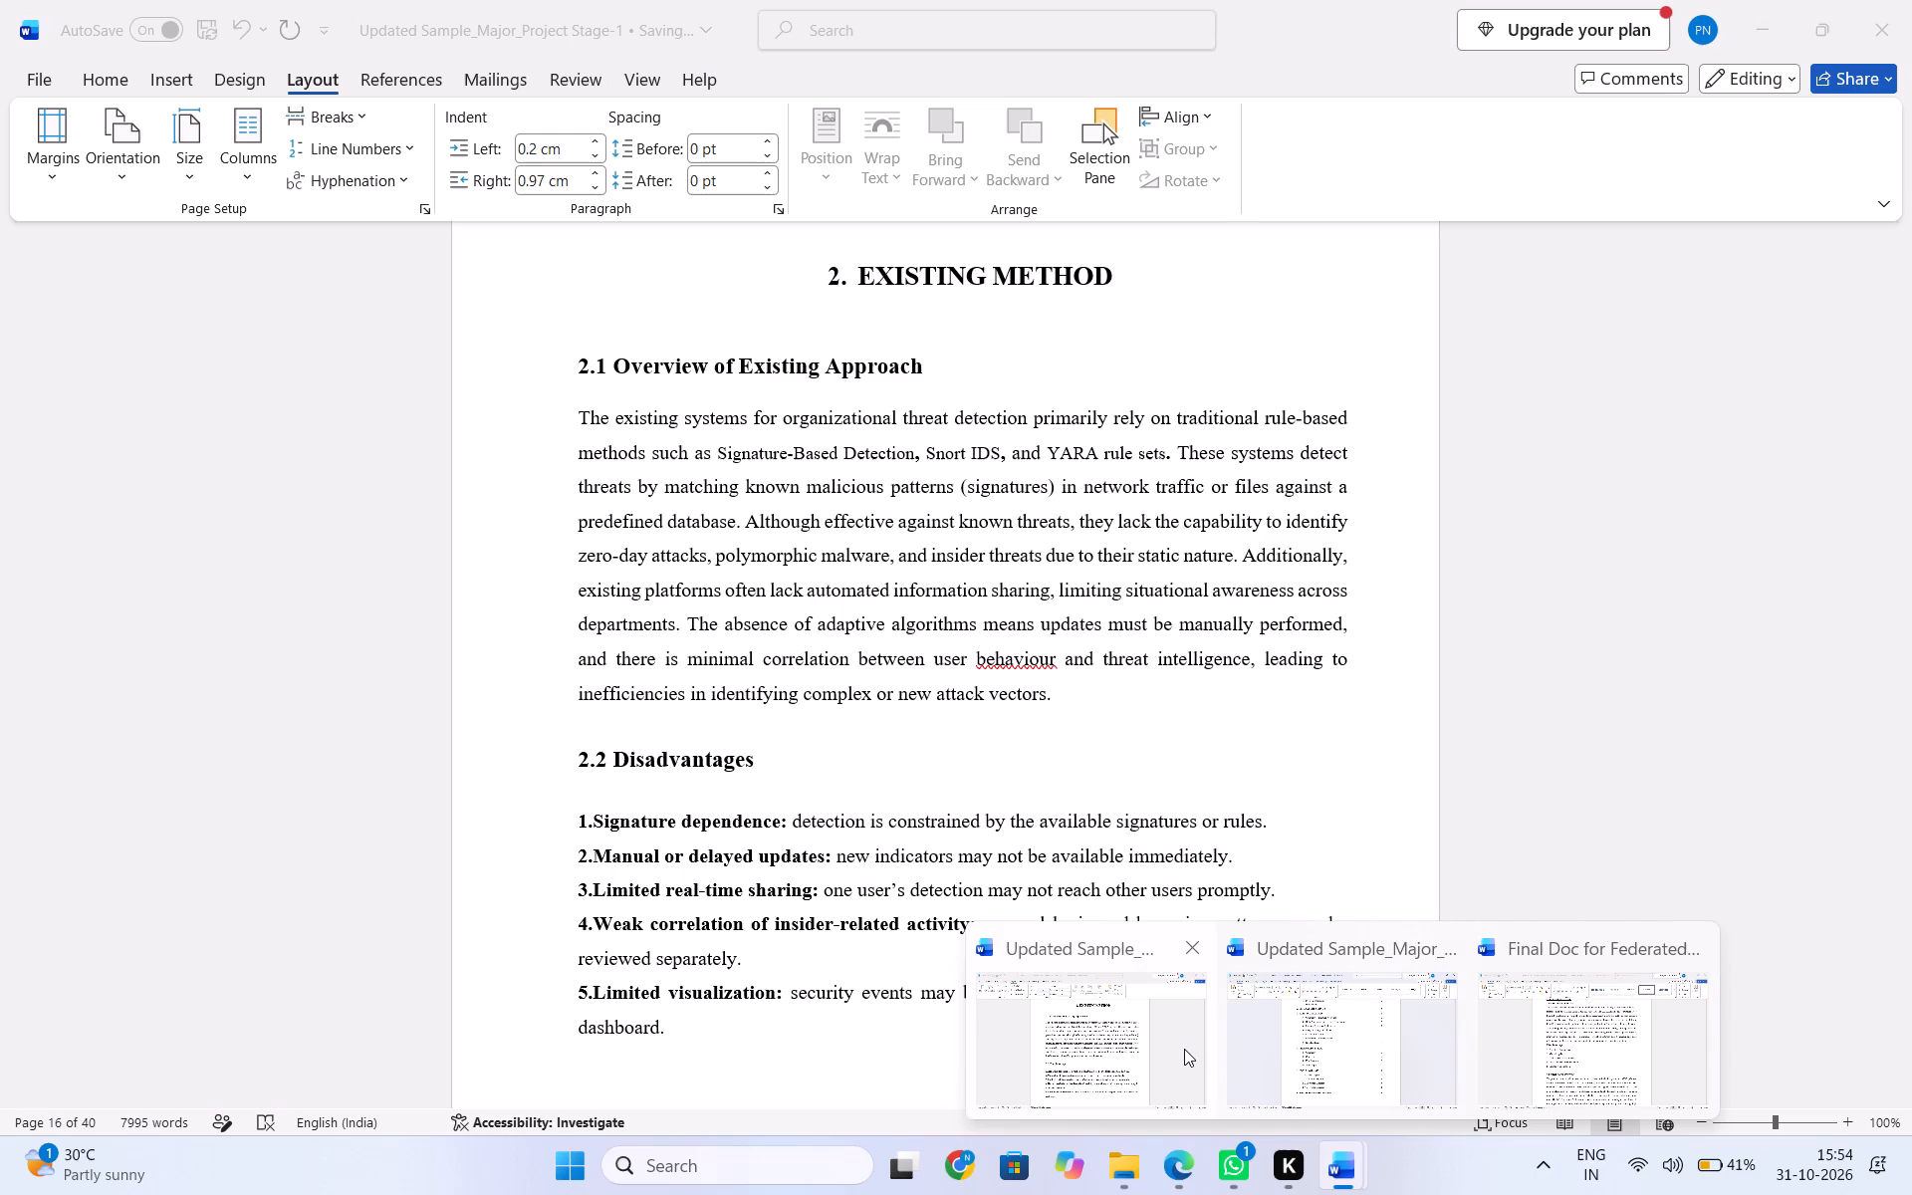
click(1184, 1049)
click(1106, 710)
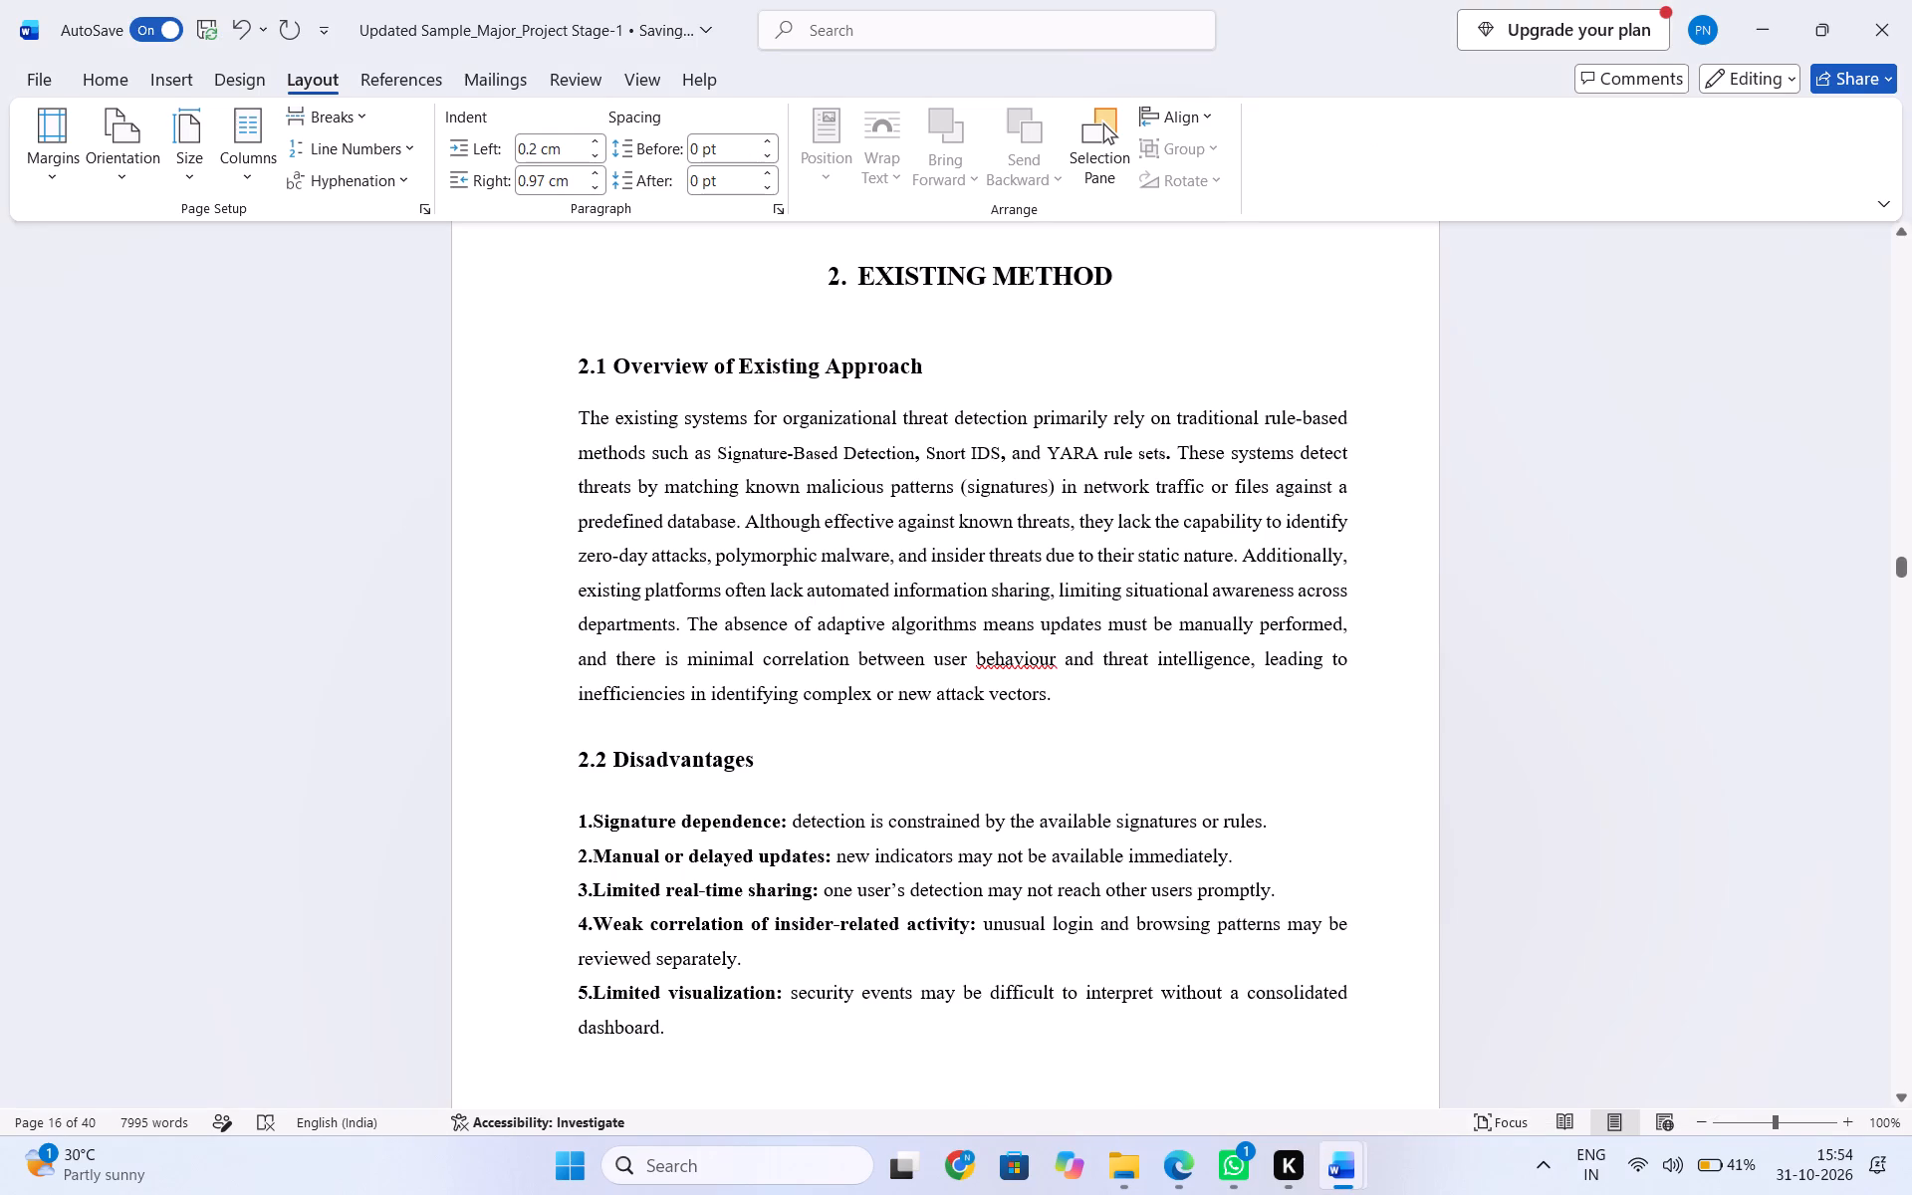
key(Return)
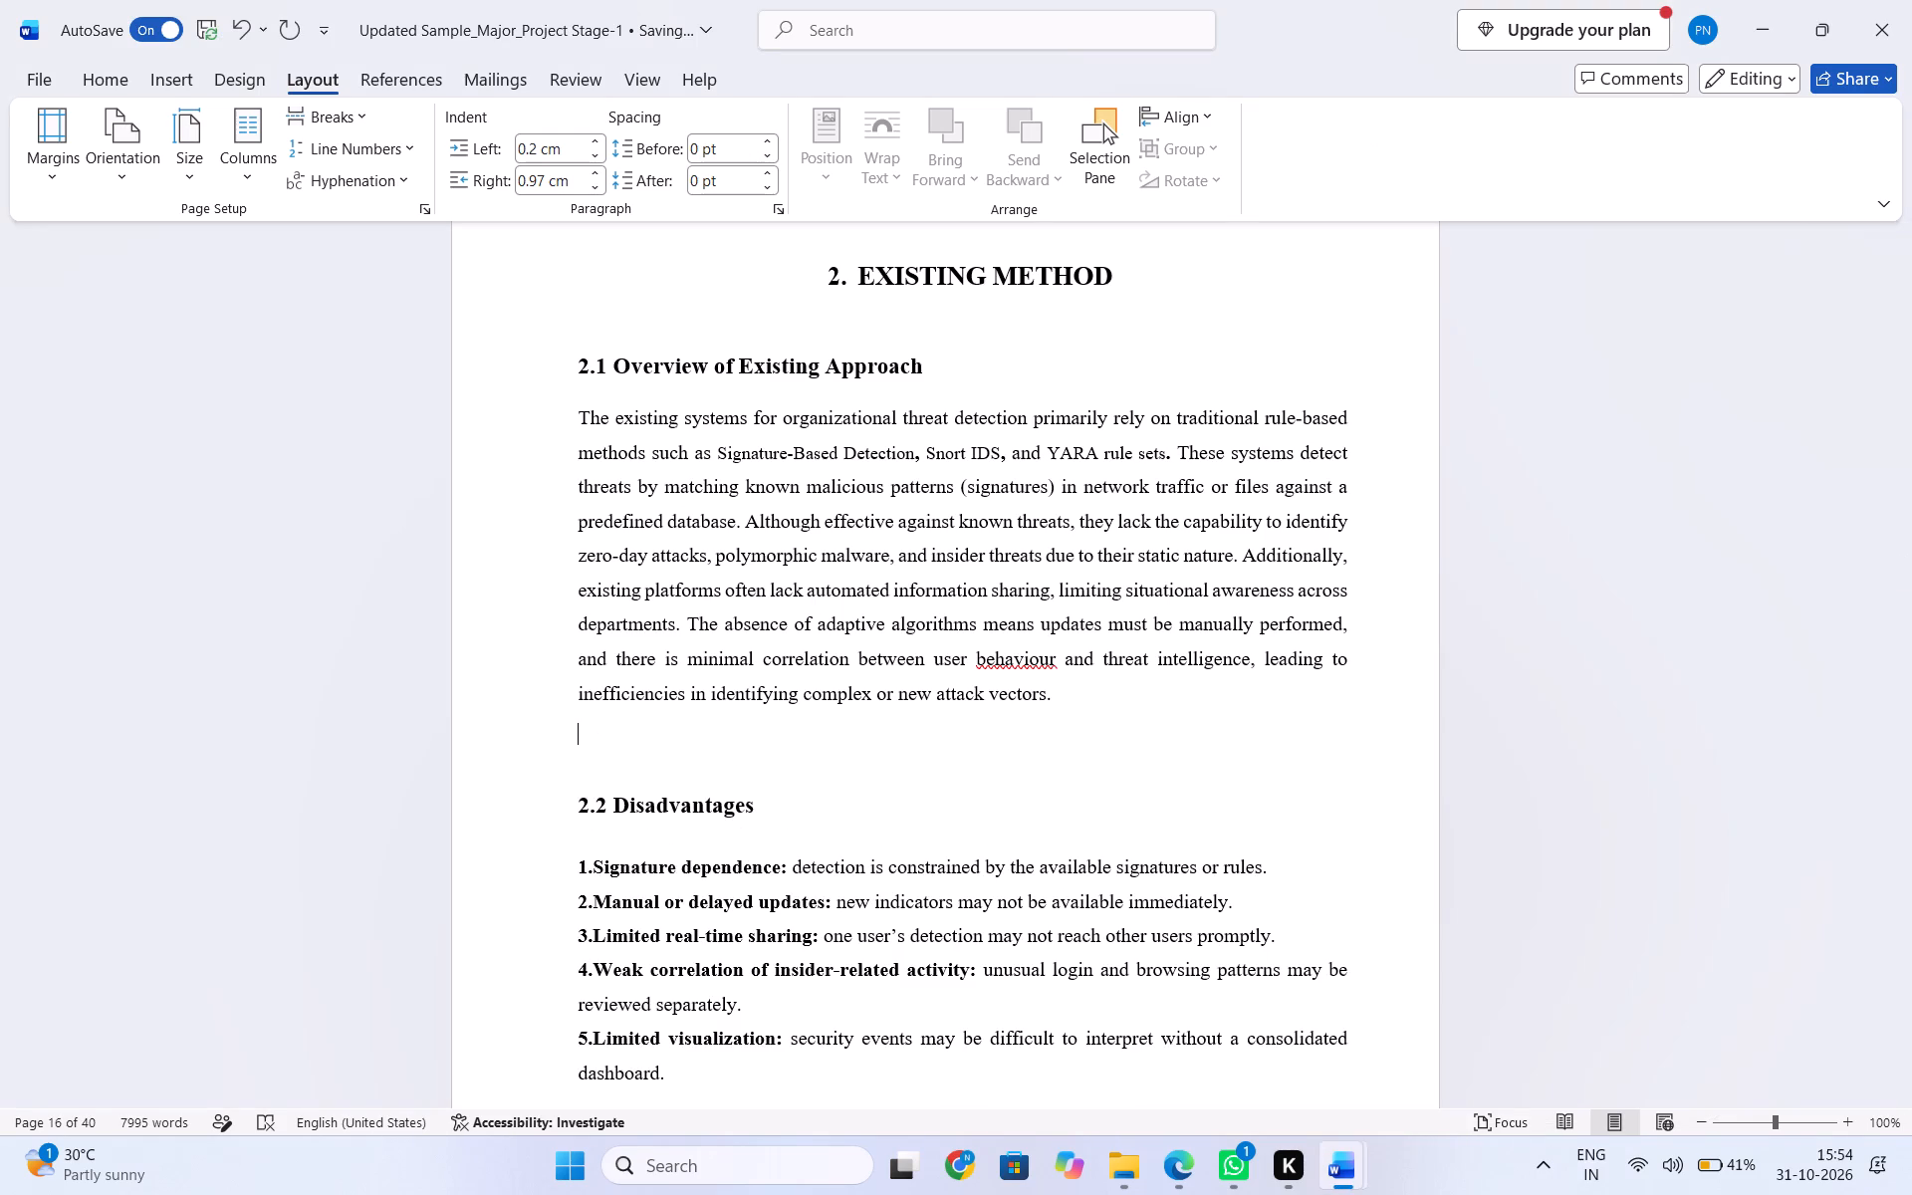
key(Return)
key(2)
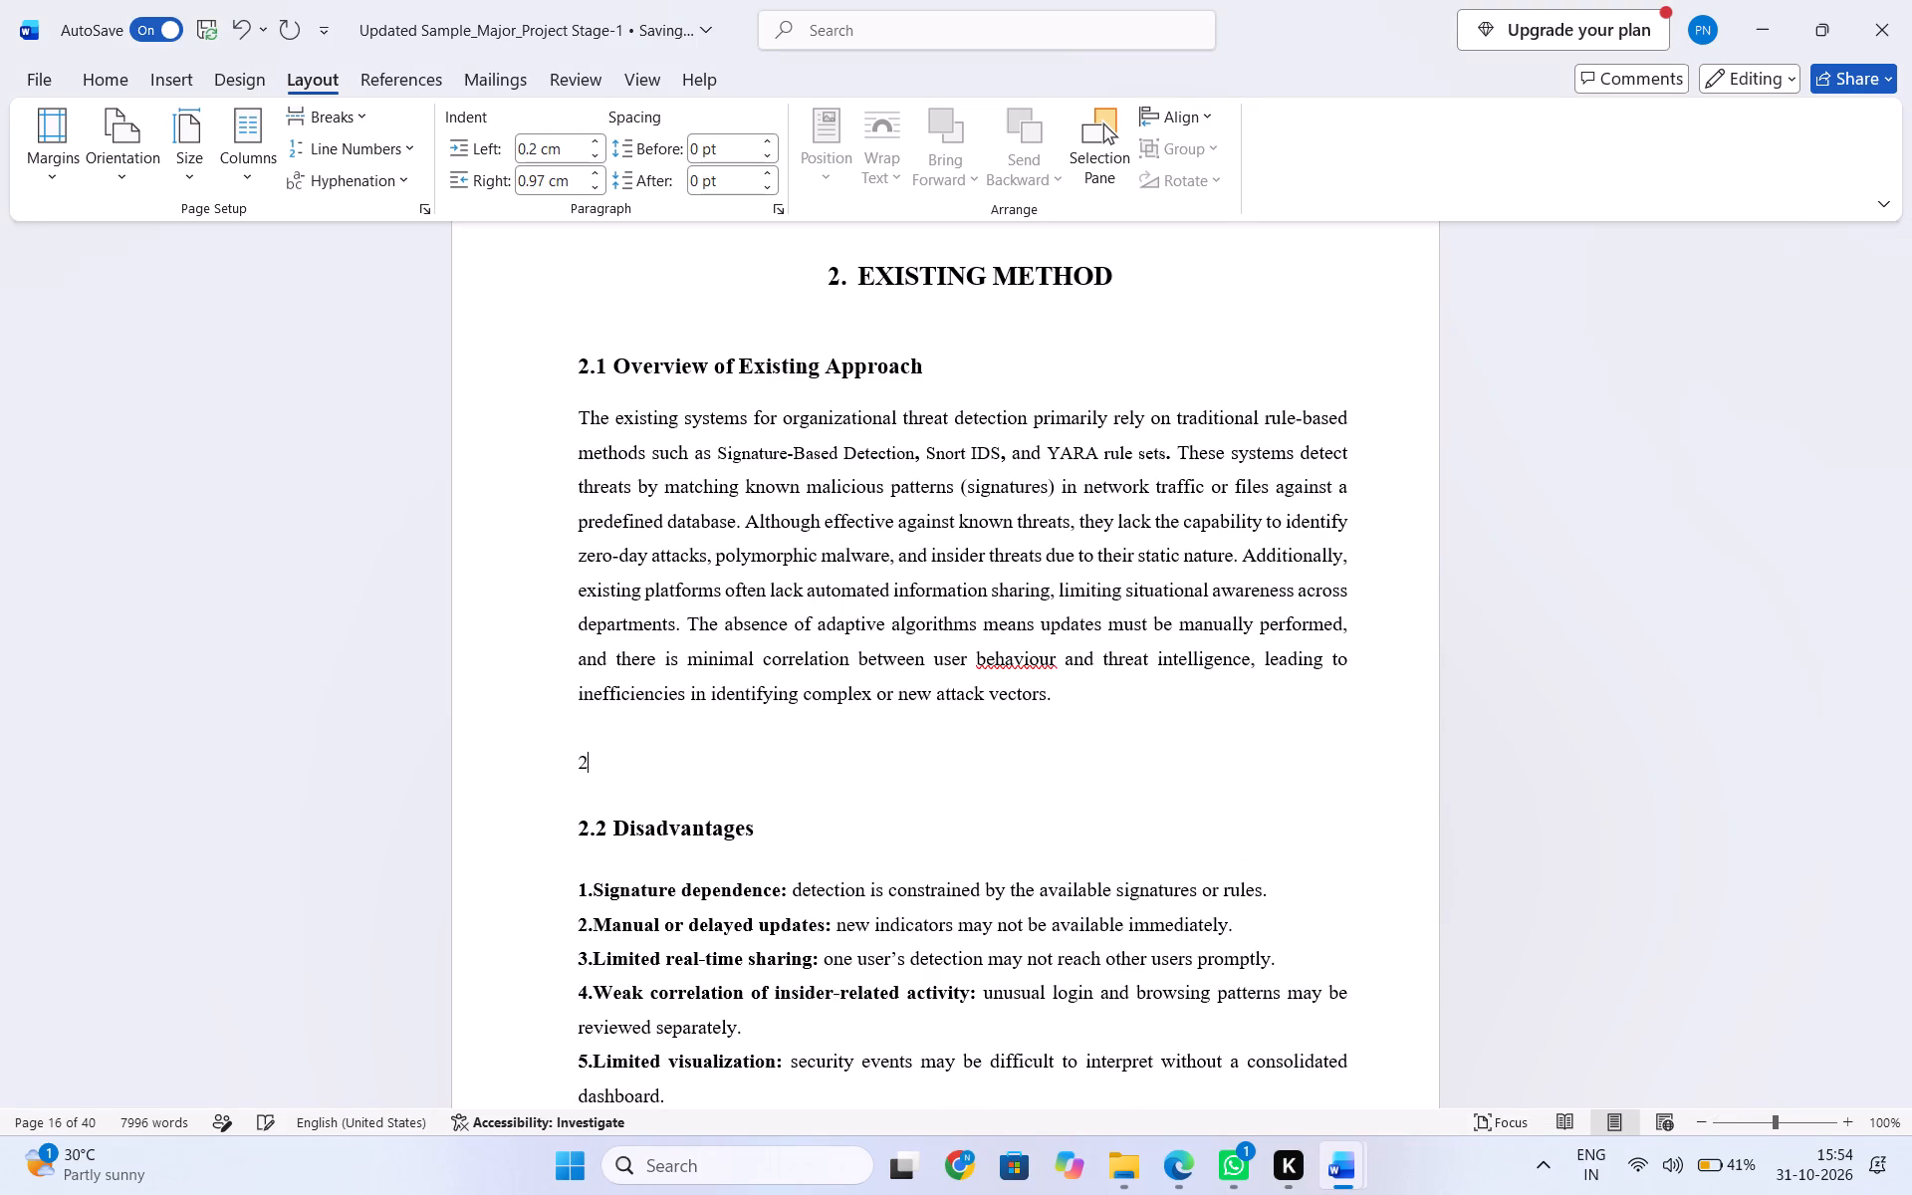
key(BackSpace)
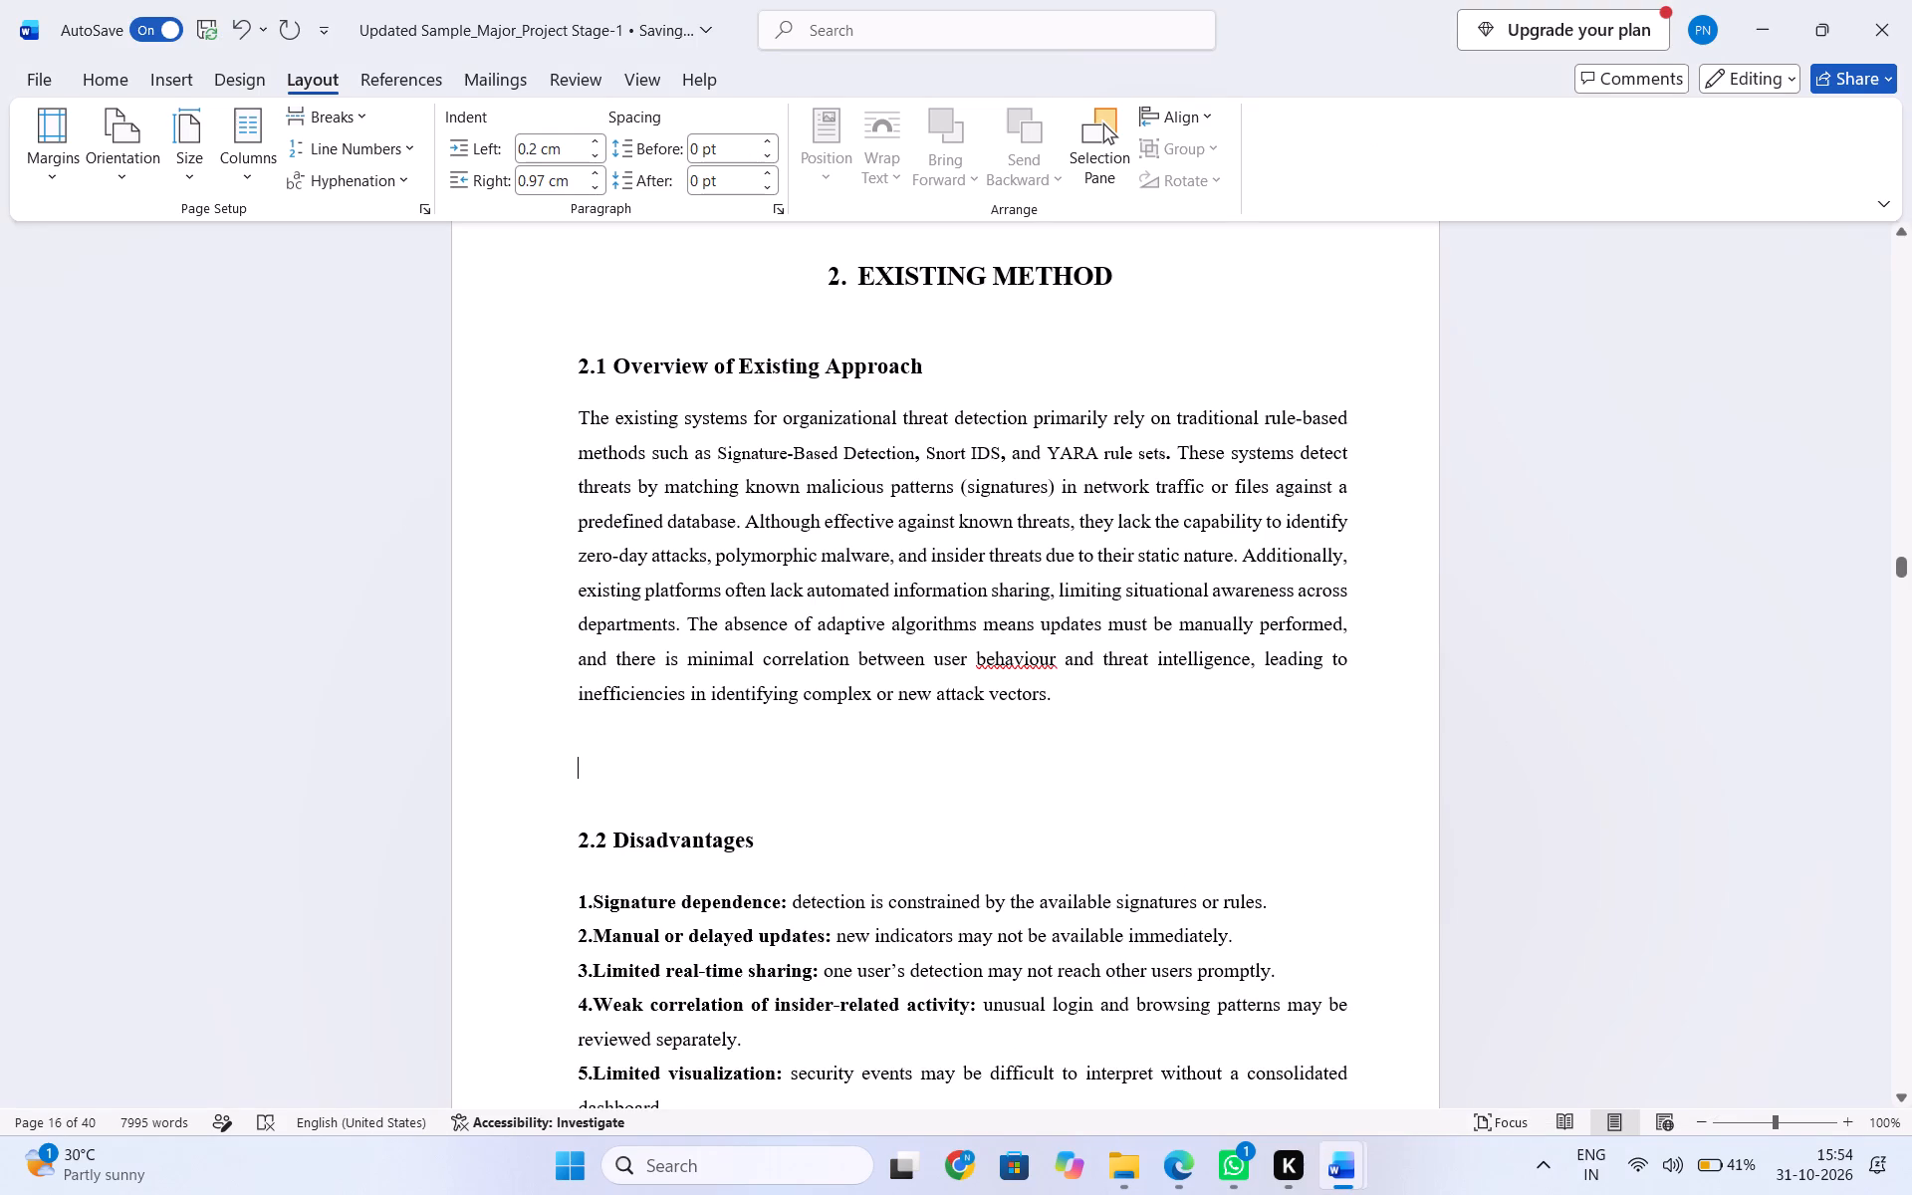
Copy the heading text Overview of Existing Approach and paste it on the blank line above the Disadvantages heading.
drag(580, 362, 810, 376)
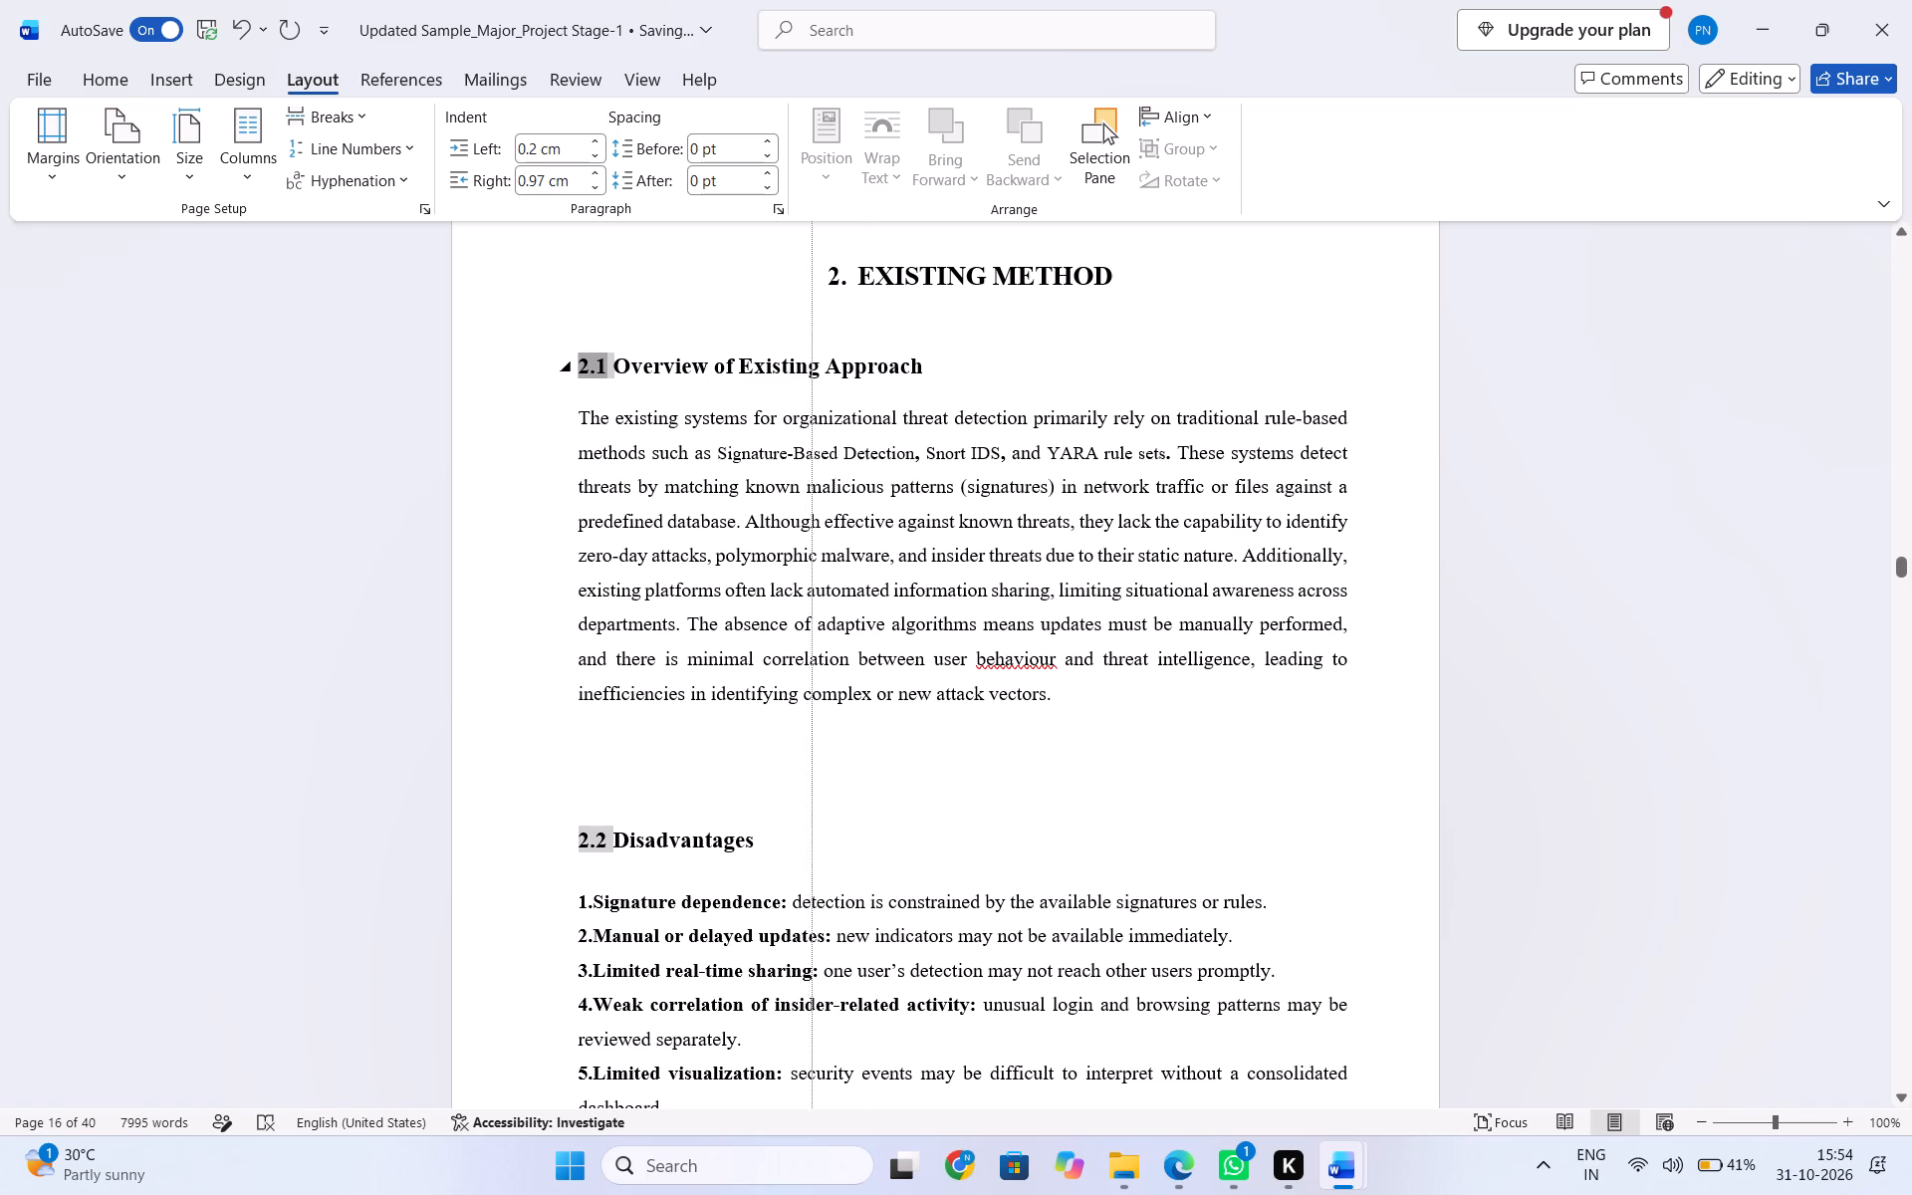
drag(810, 376, 582, 410)
click(574, 357)
drag(615, 361, 921, 365)
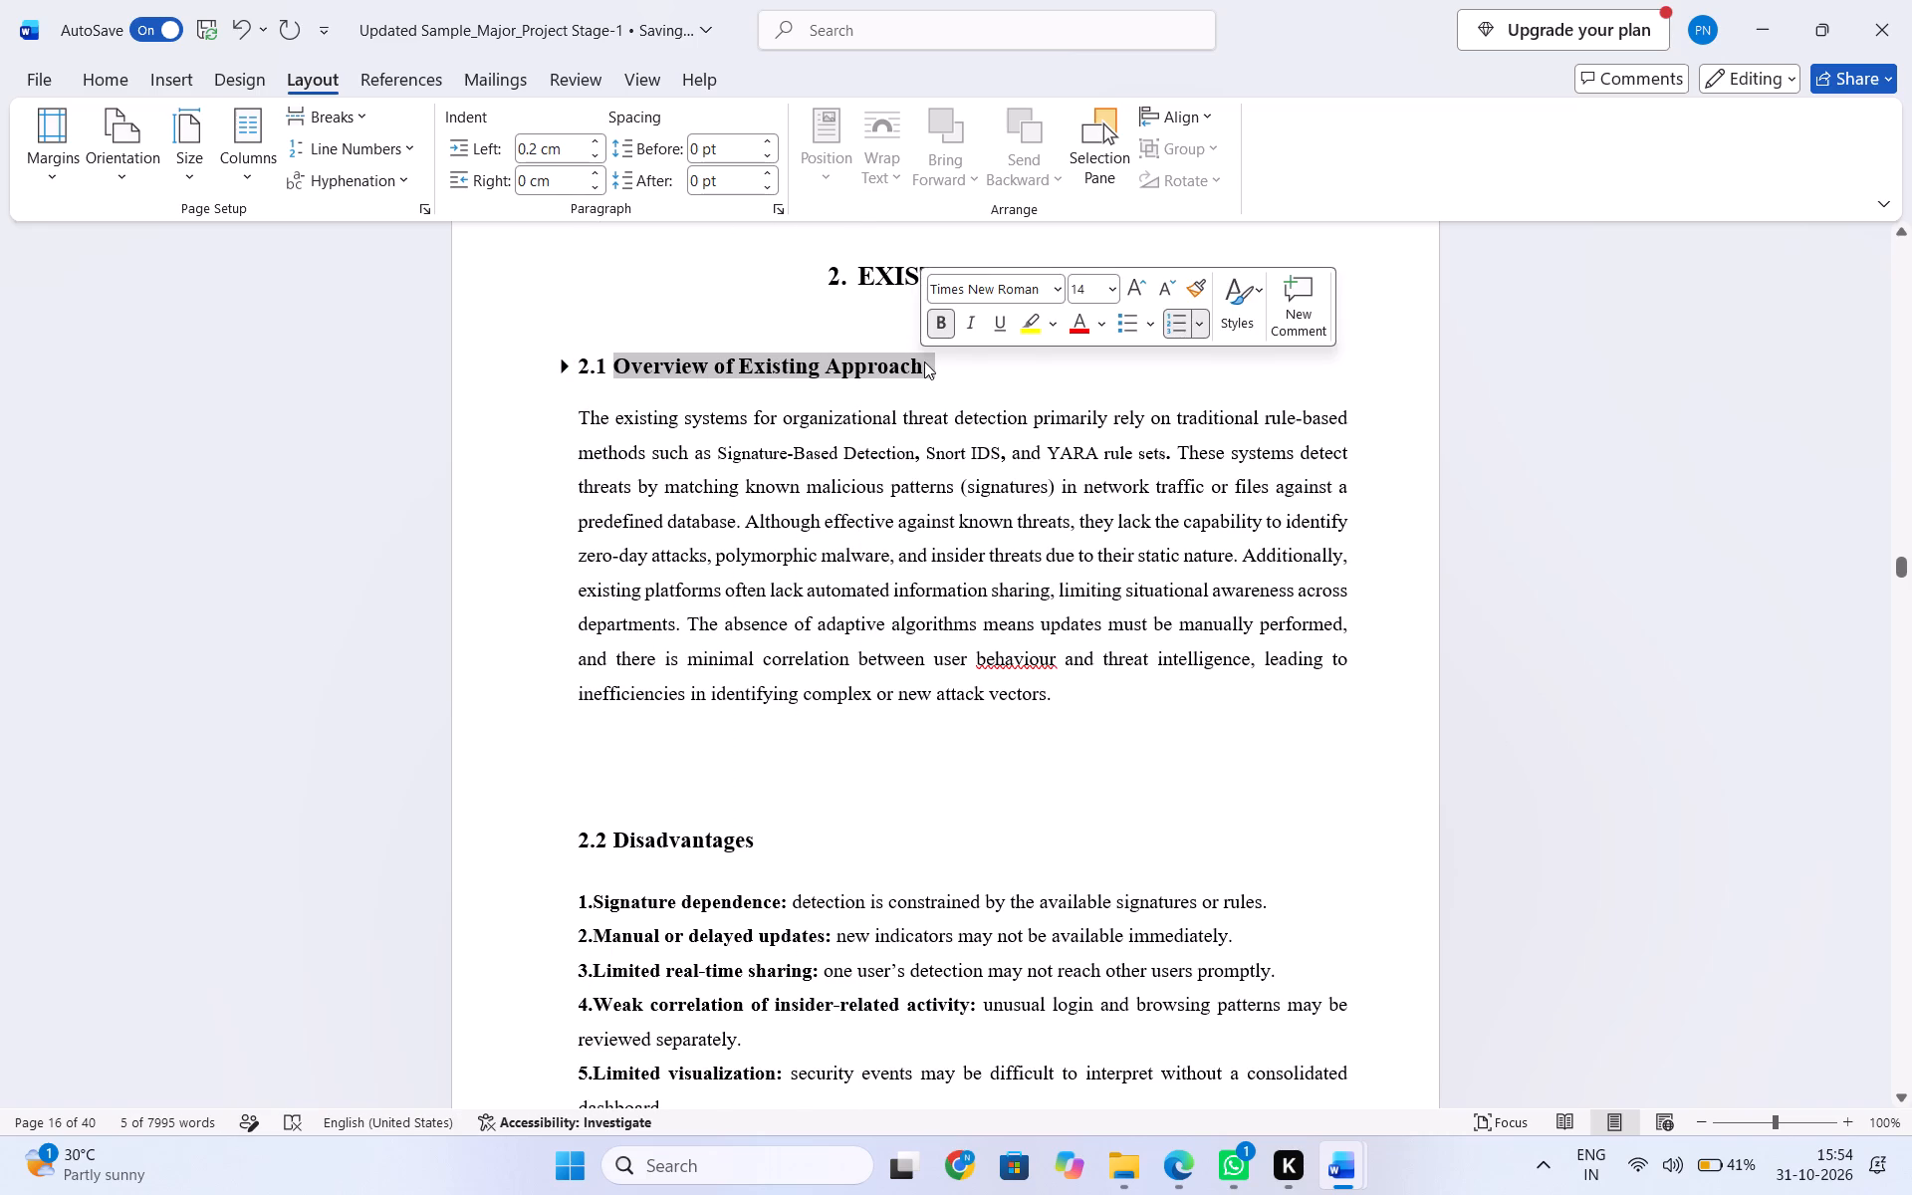
key(ctrl+c)
click(753, 741)
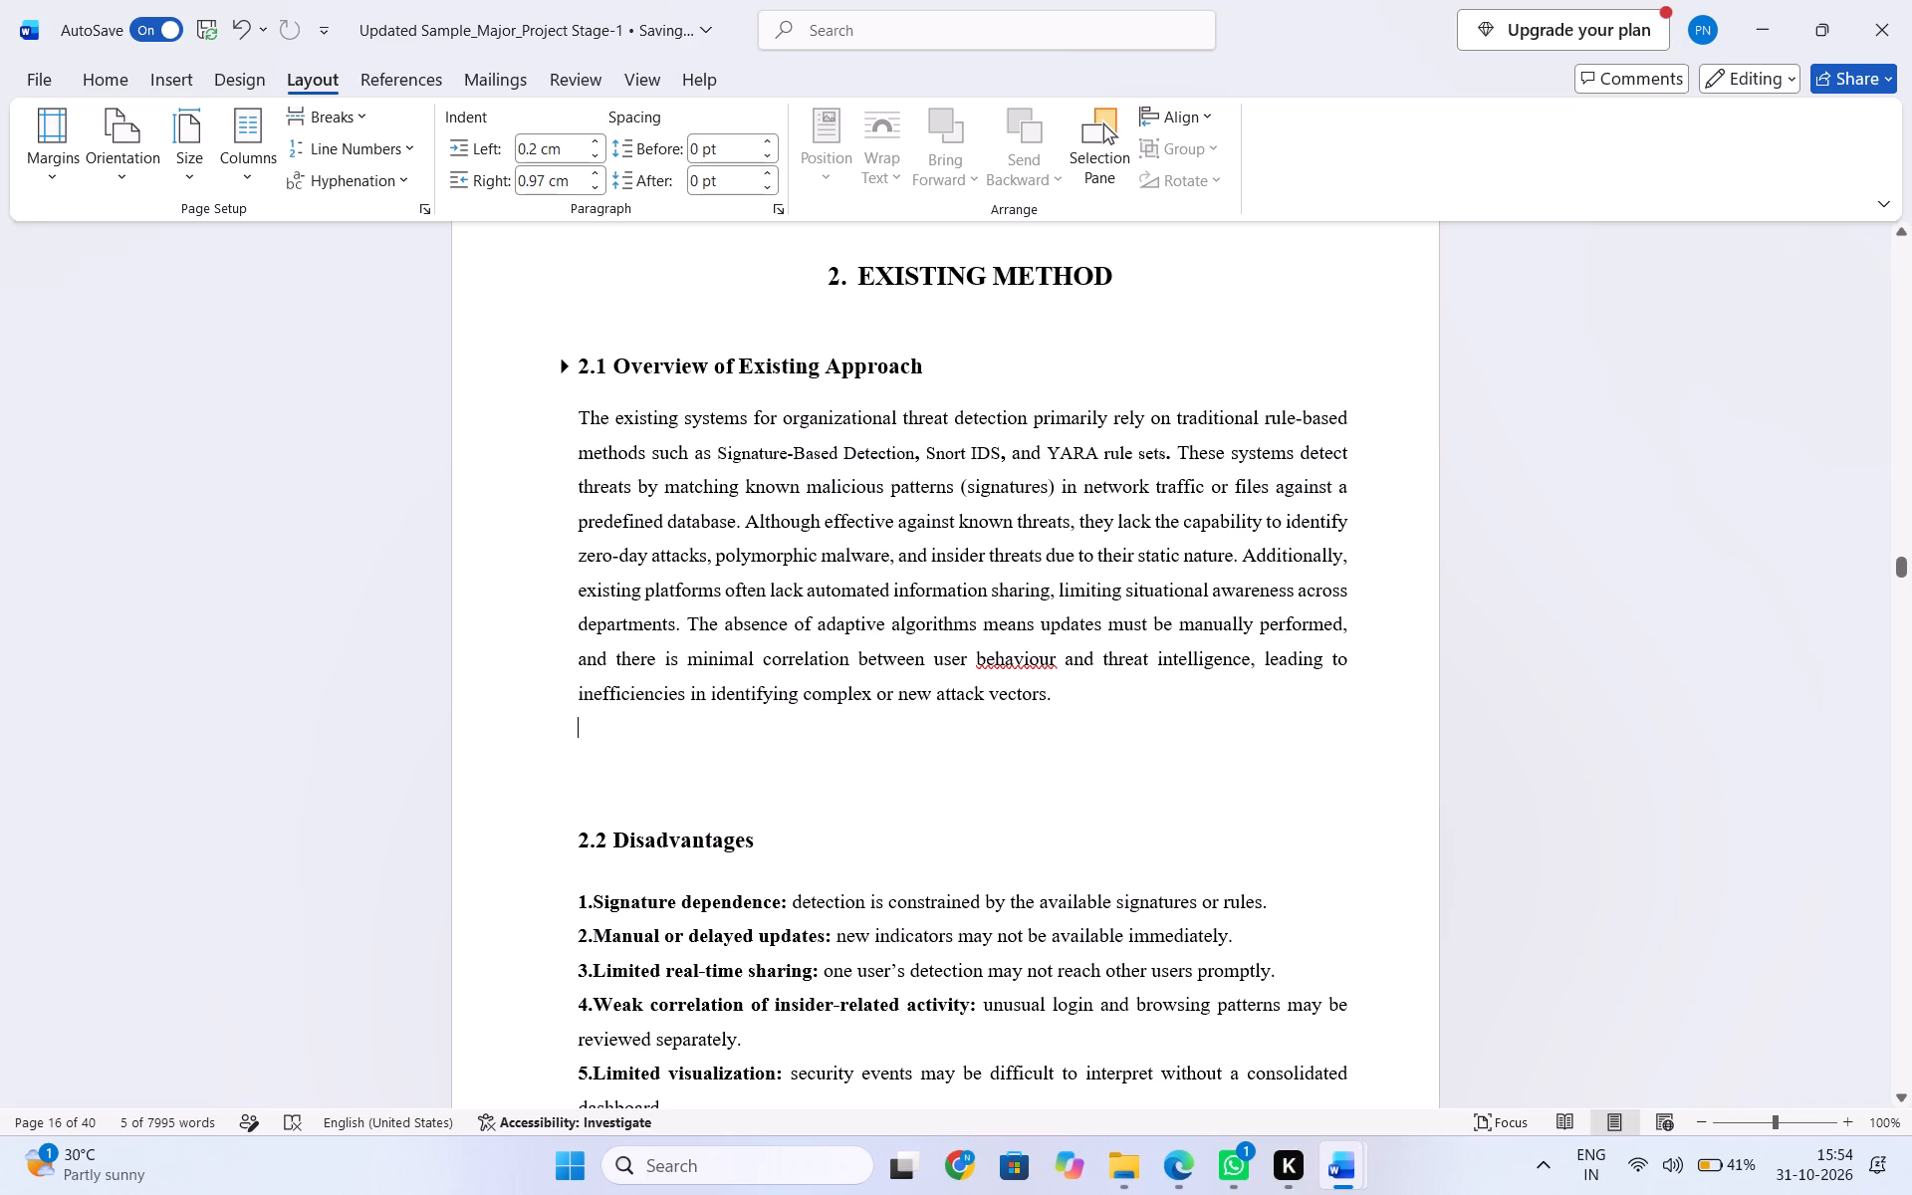
click(756, 764)
key(ctrl+v)
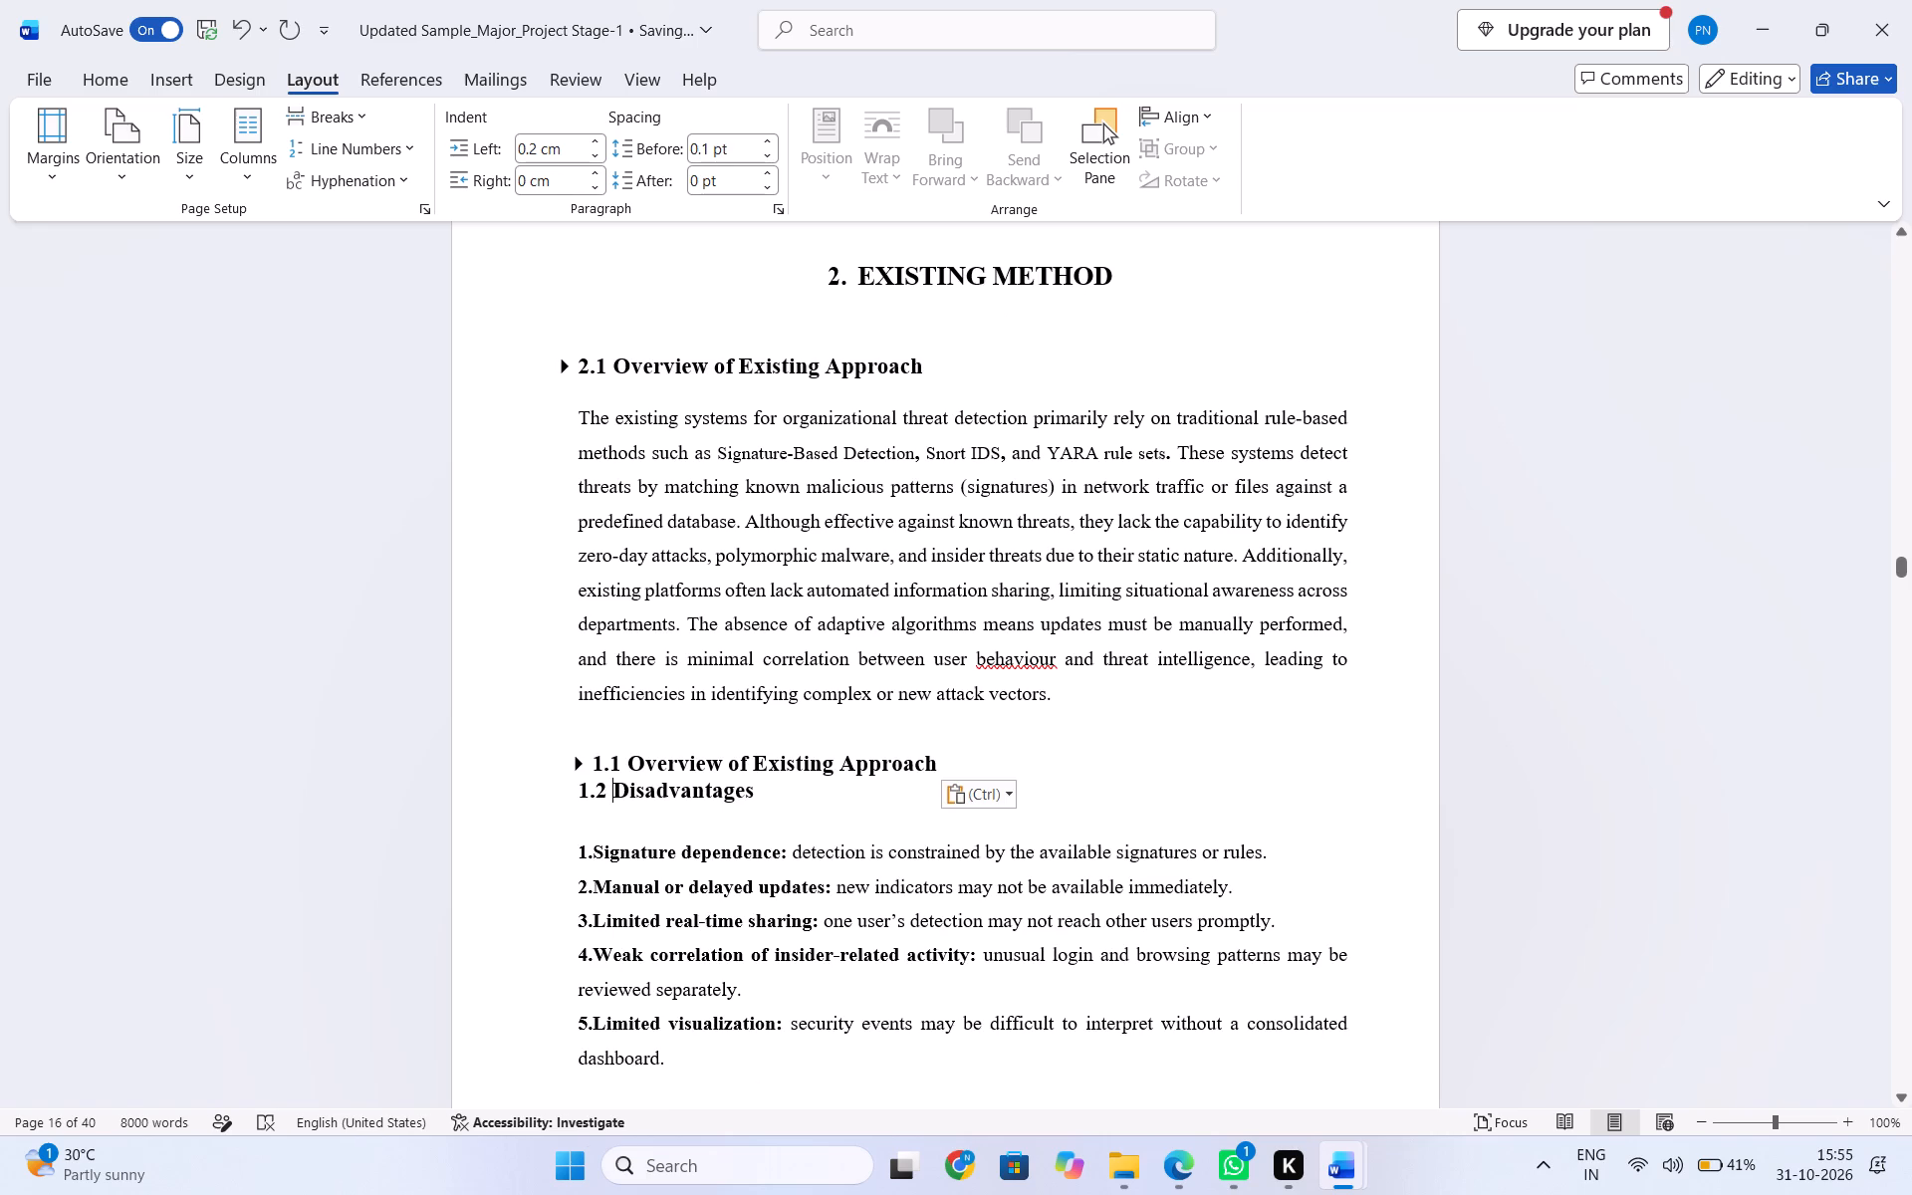
Renumber the pasted heading as 2.2 and reduce its left indent to 0.25 cm.
drag(945, 768, 637, 764)
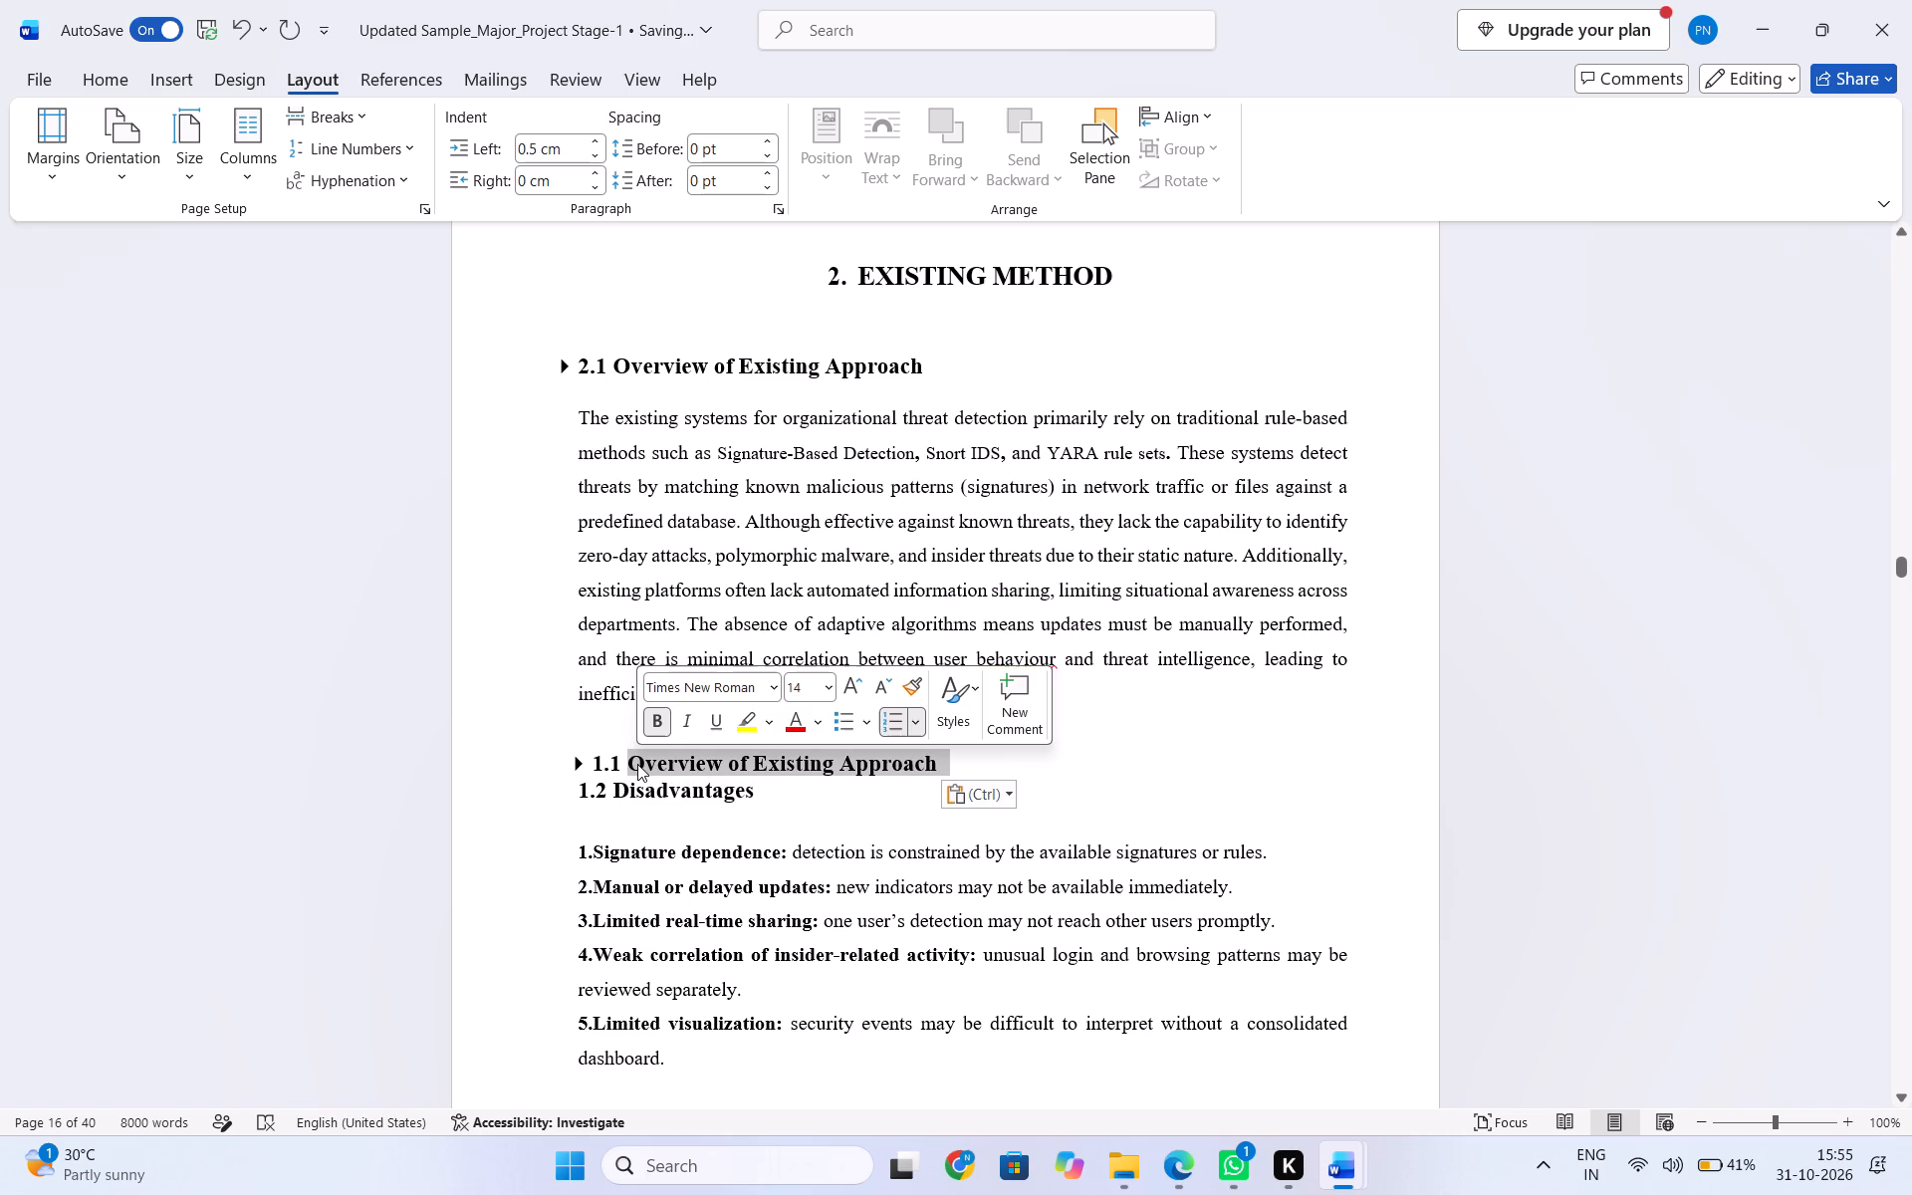
click(637, 764)
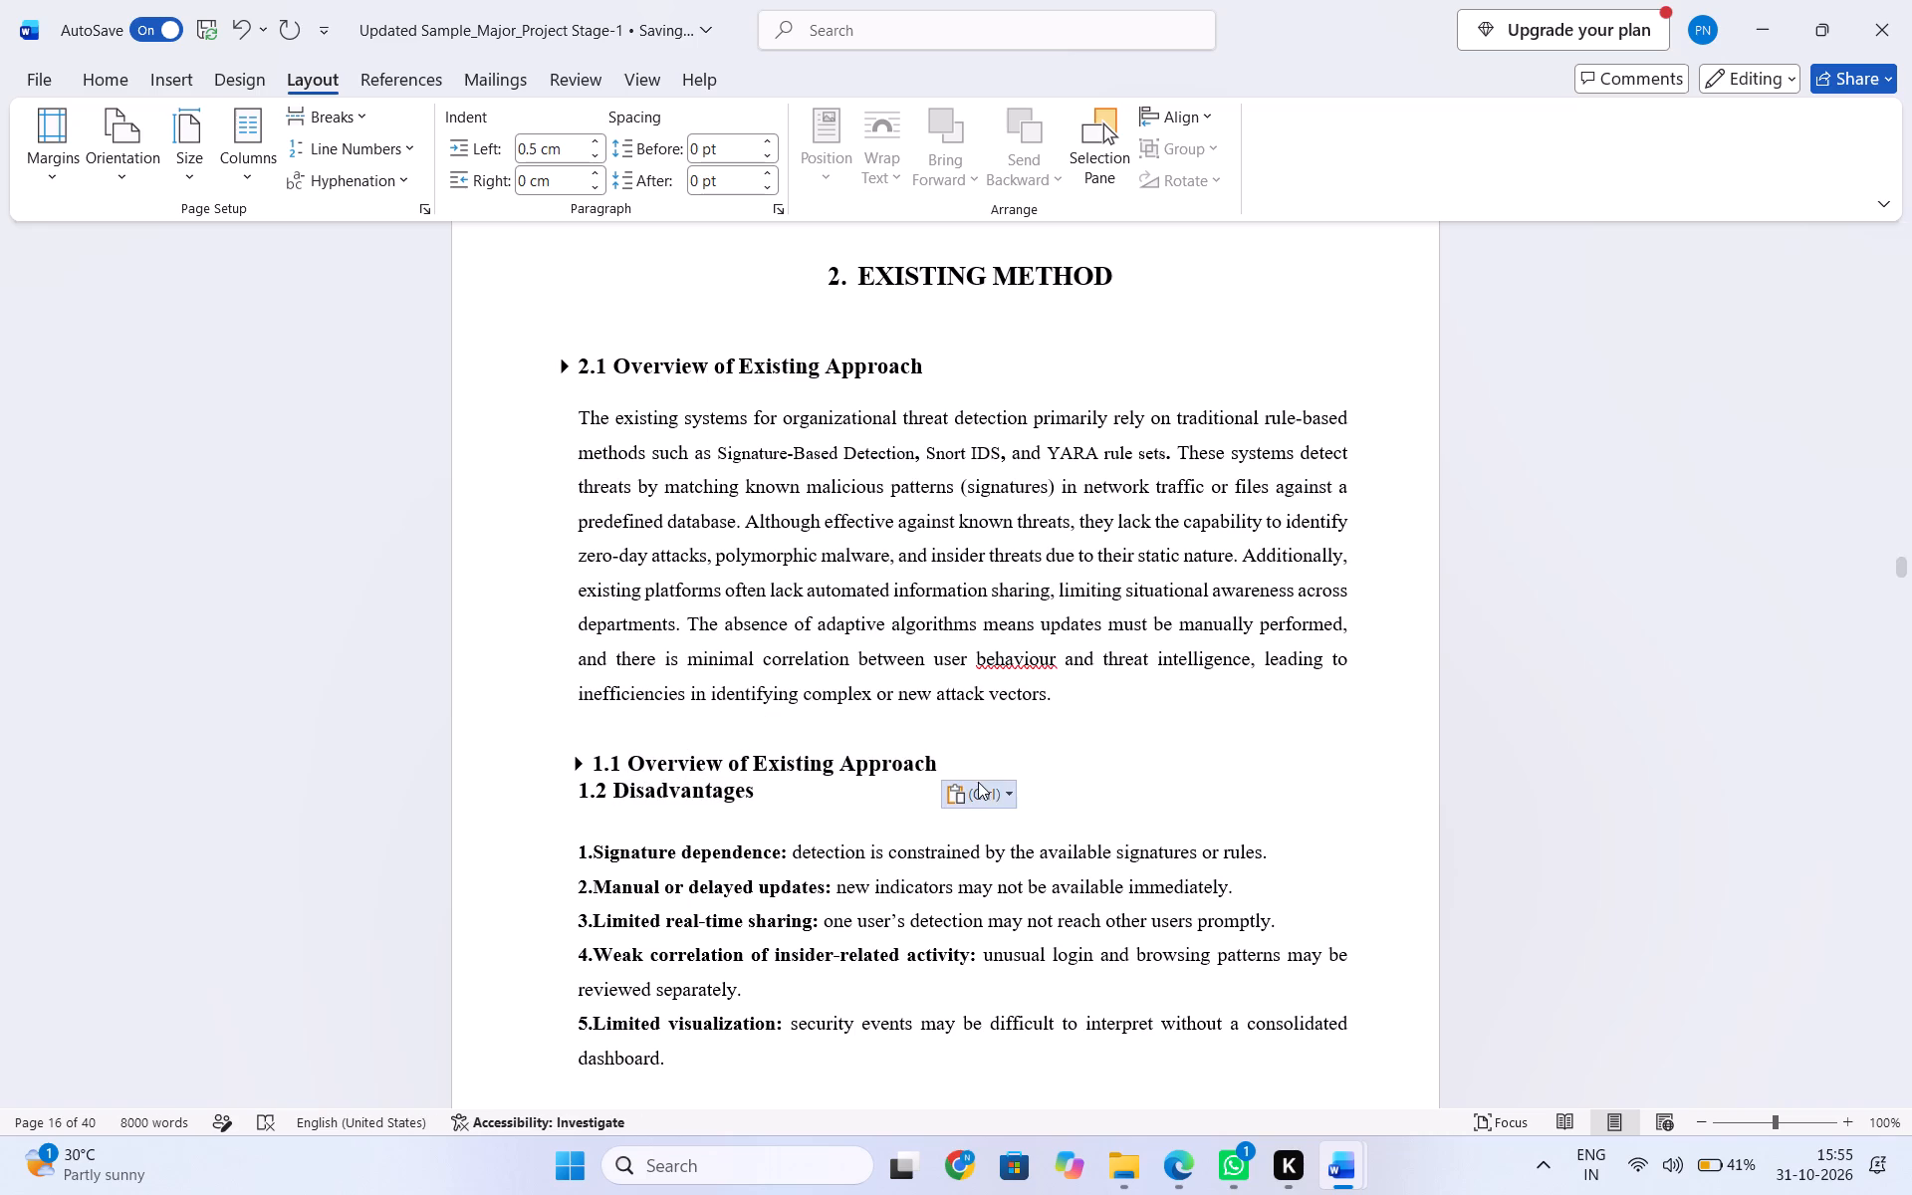
click(629, 757)
key(BackSpace)
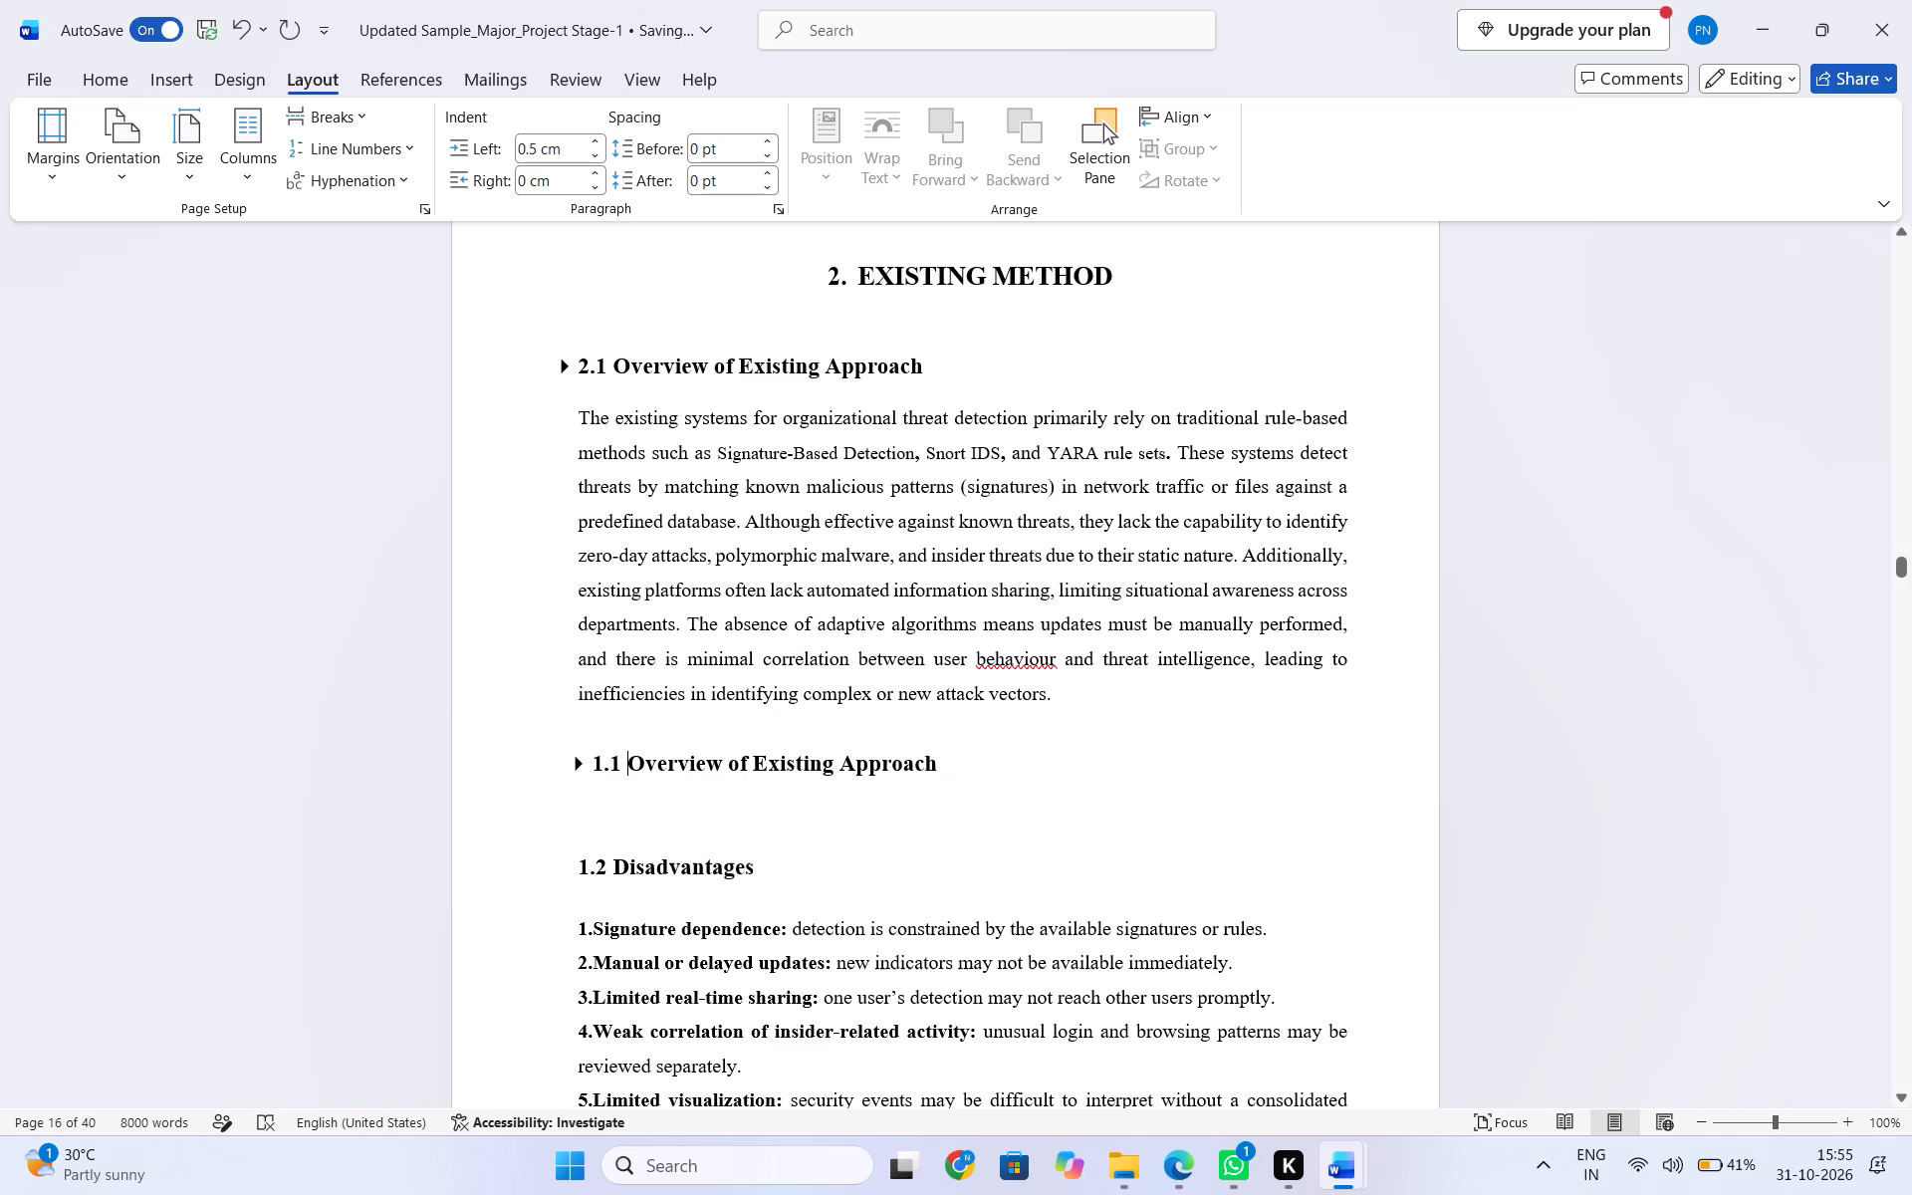
key(BackSpace)
key(BackSpace)
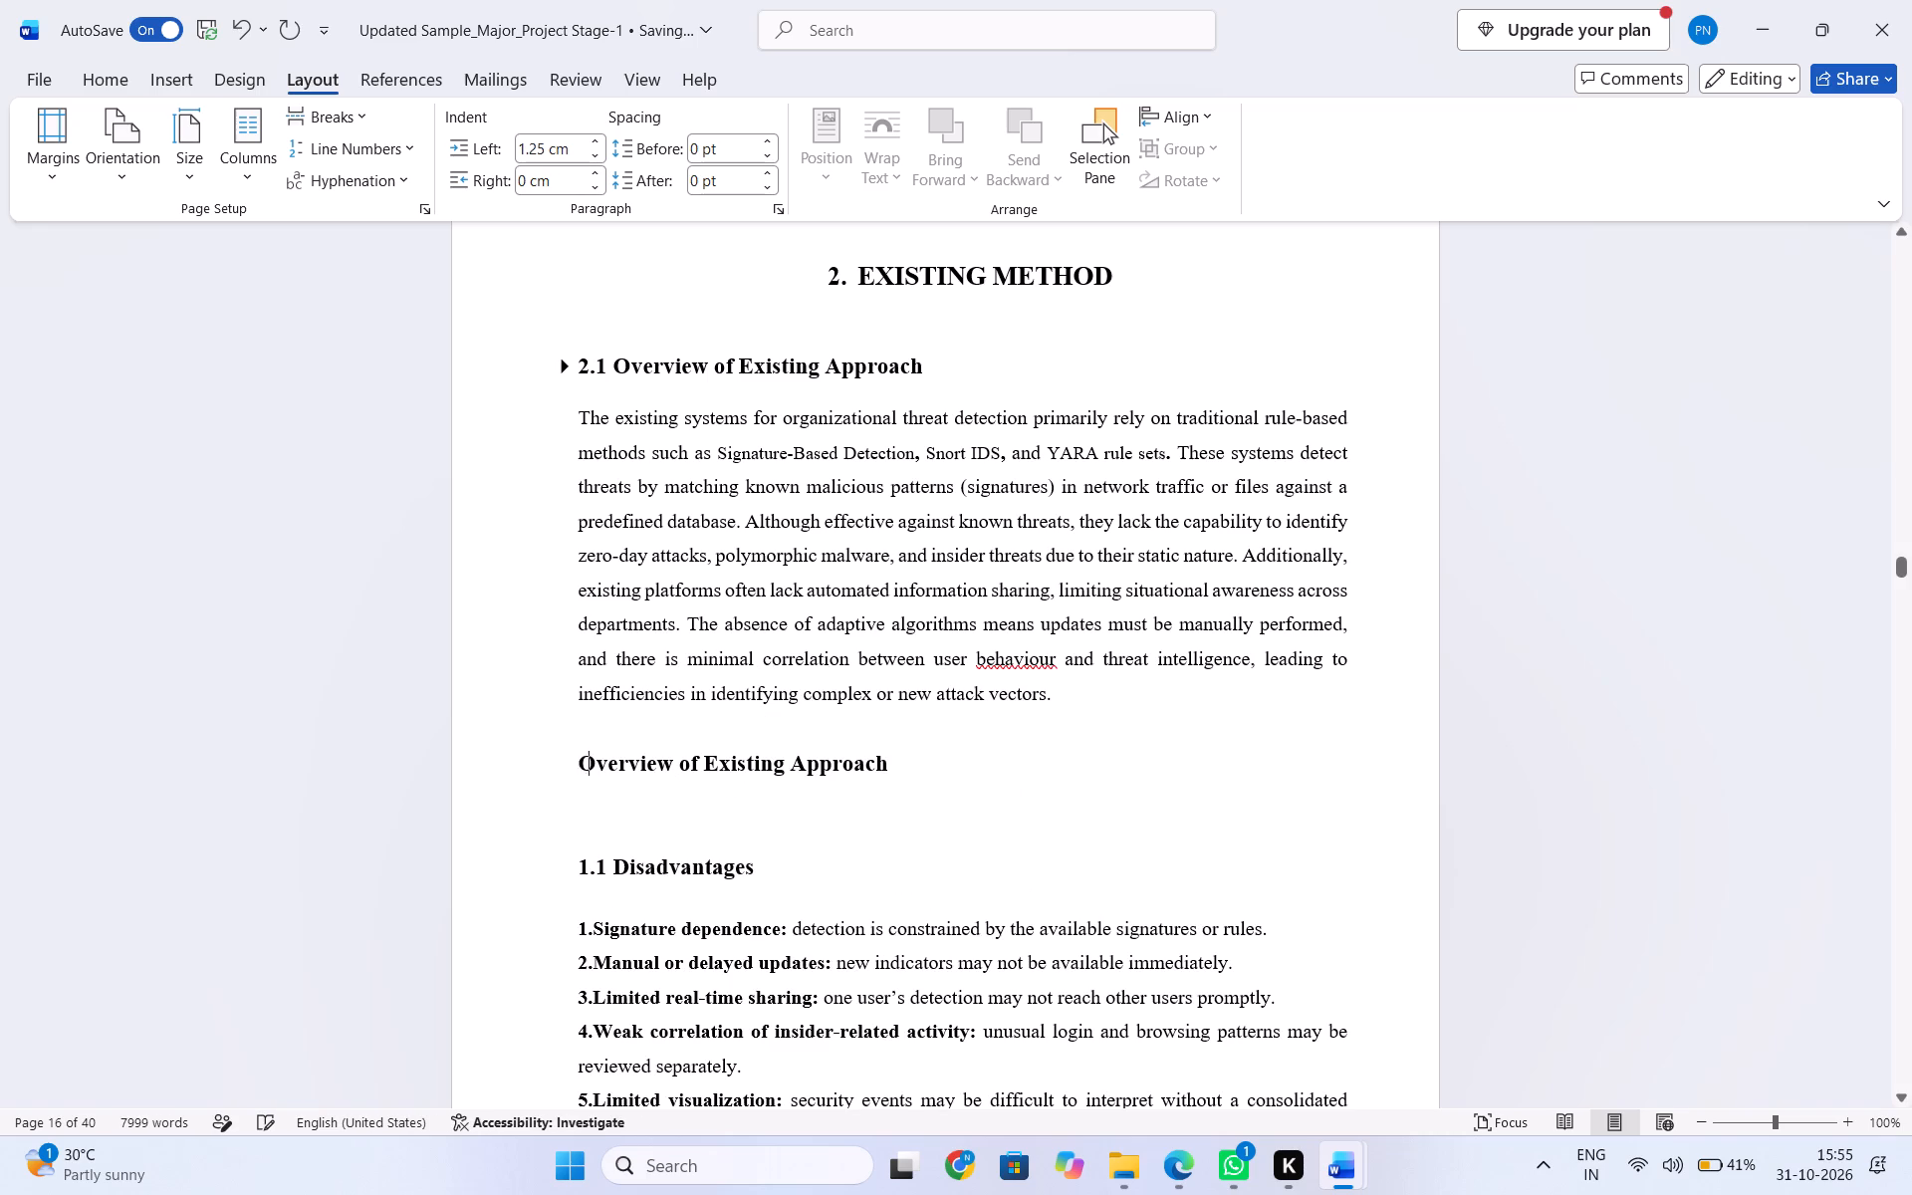
text(2.2)
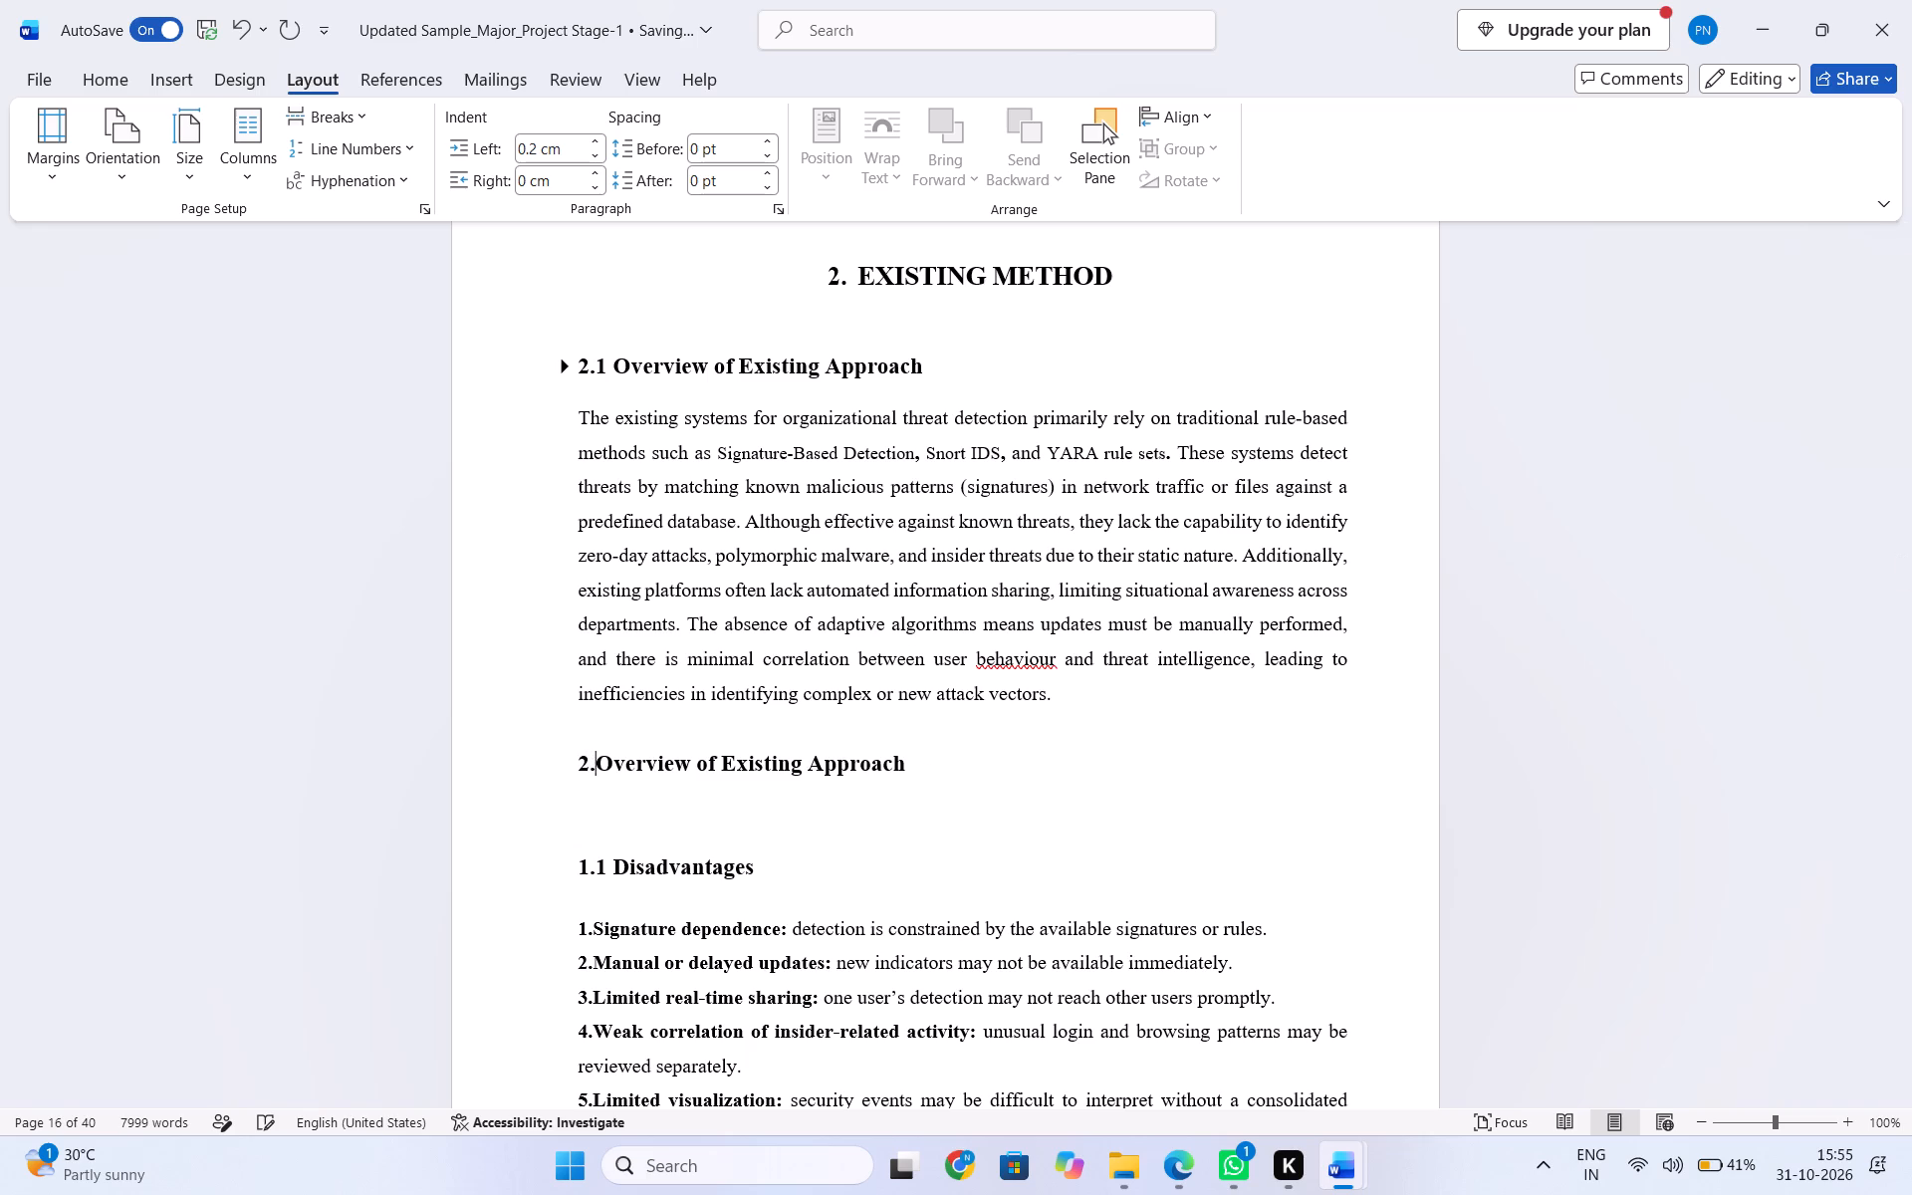
key(space)
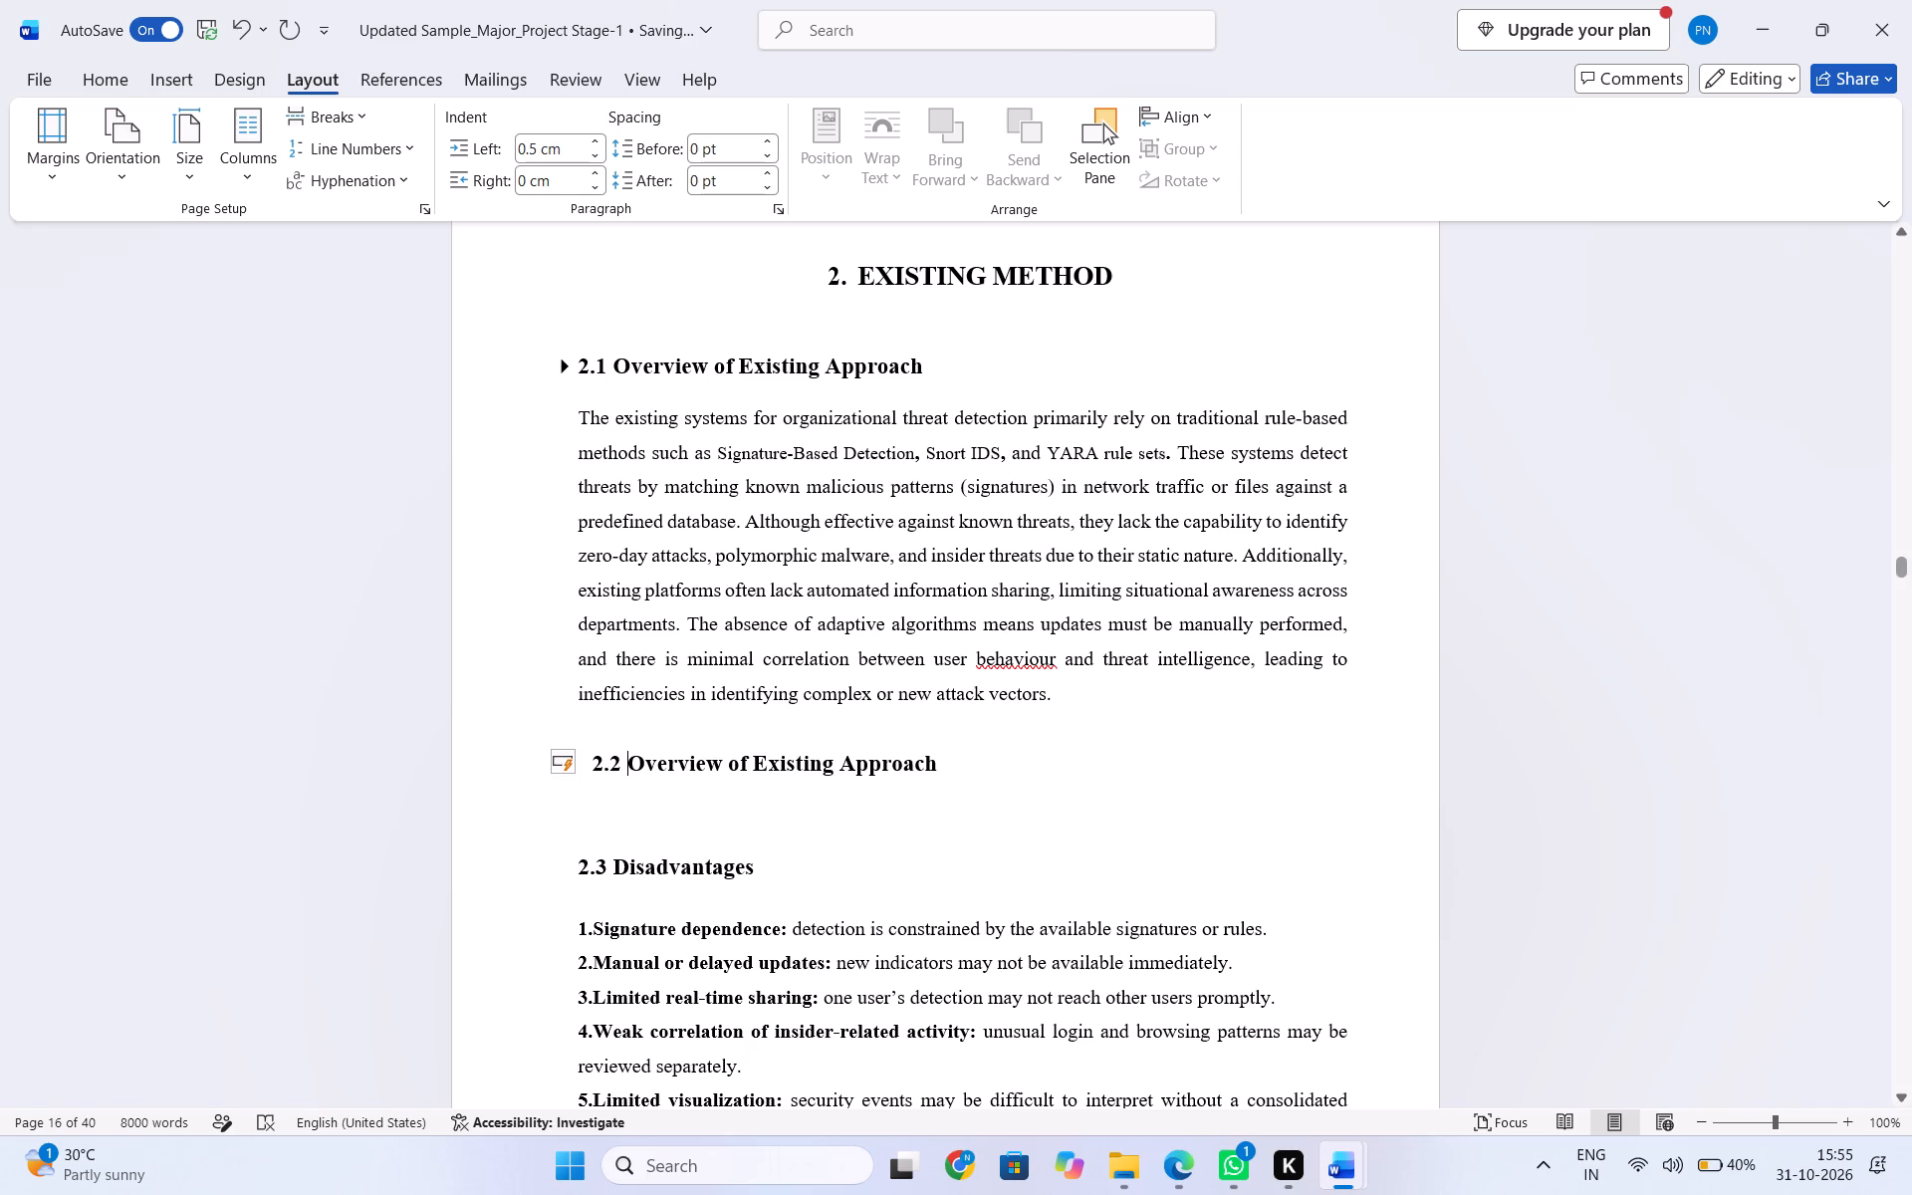
click(599, 774)
drag(596, 772, 580, 772)
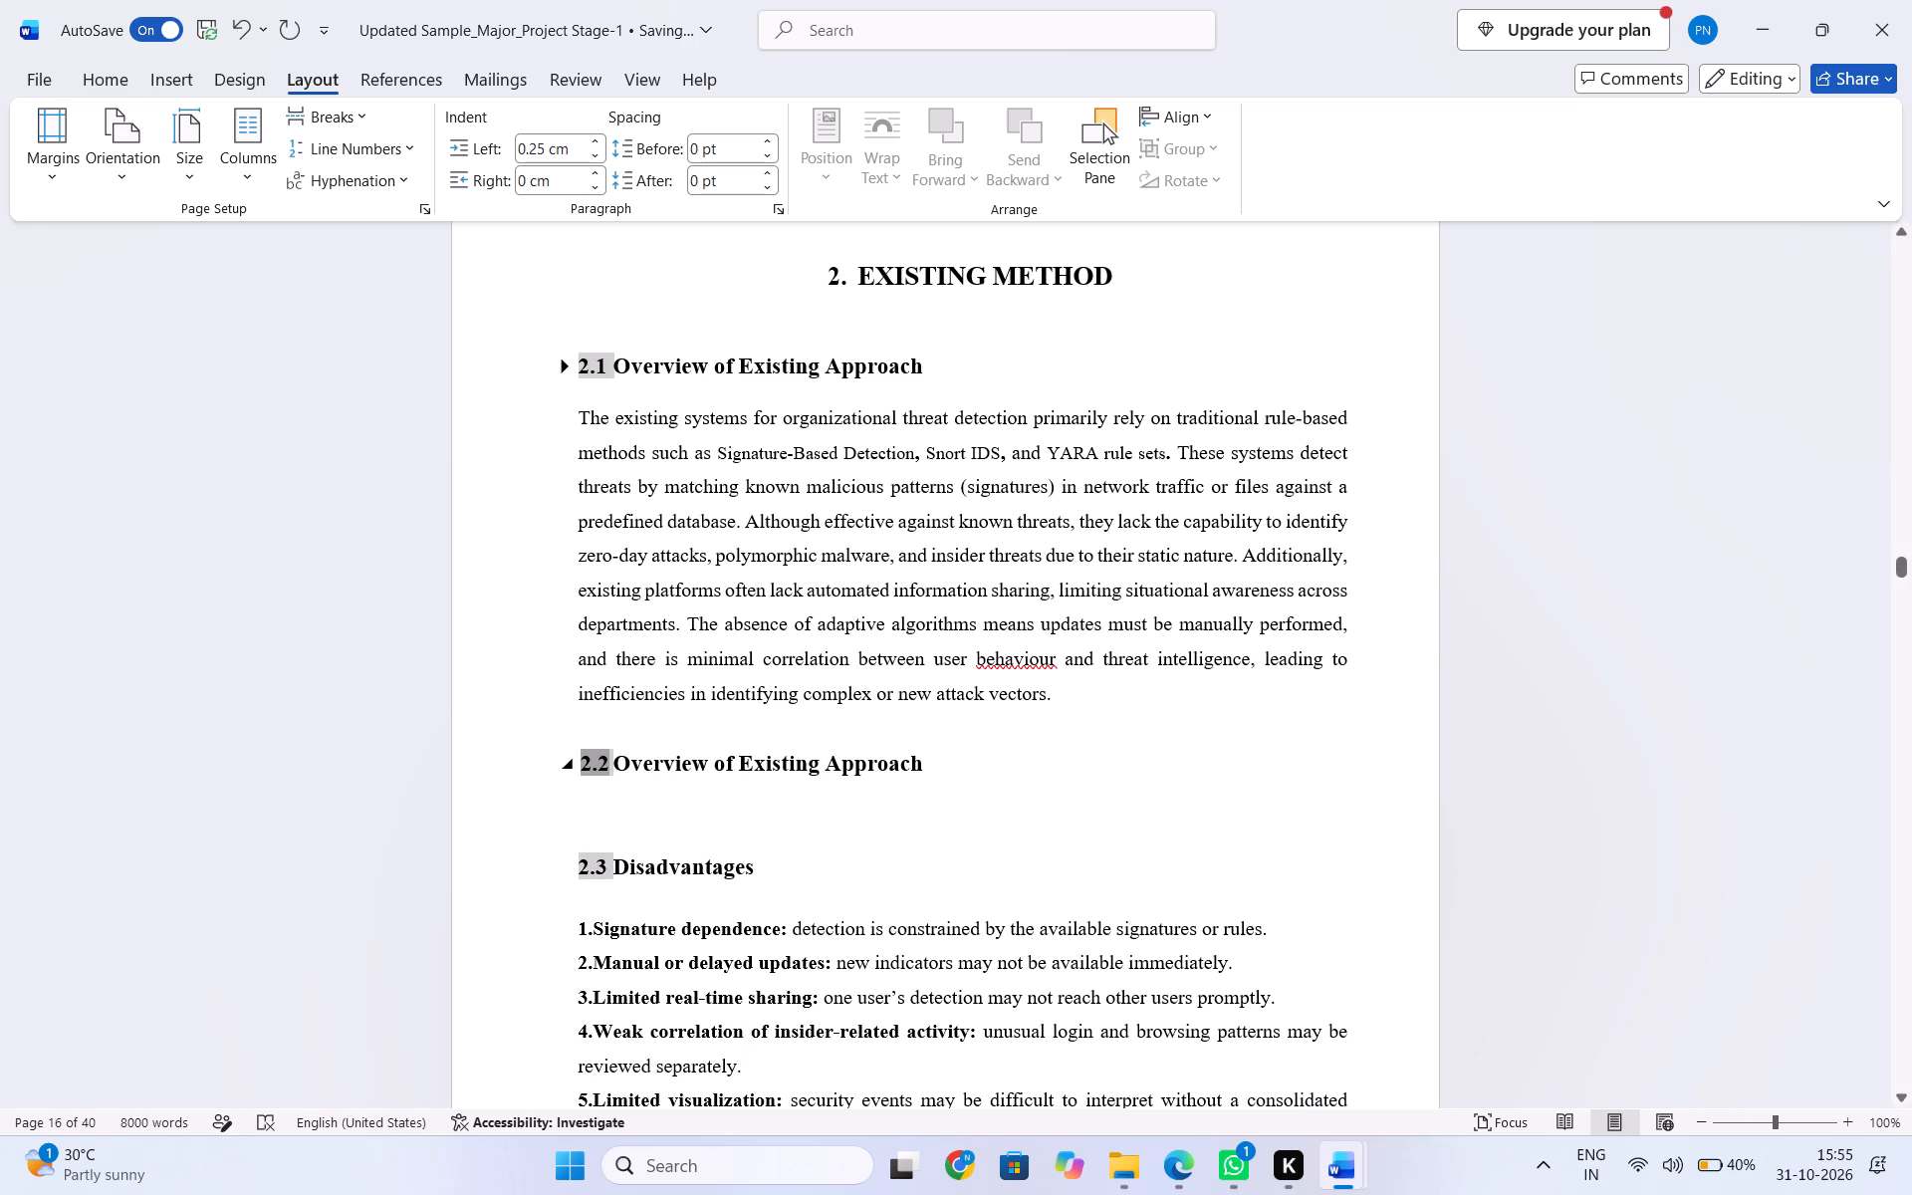
click(619, 777)
drag(618, 764, 778, 785)
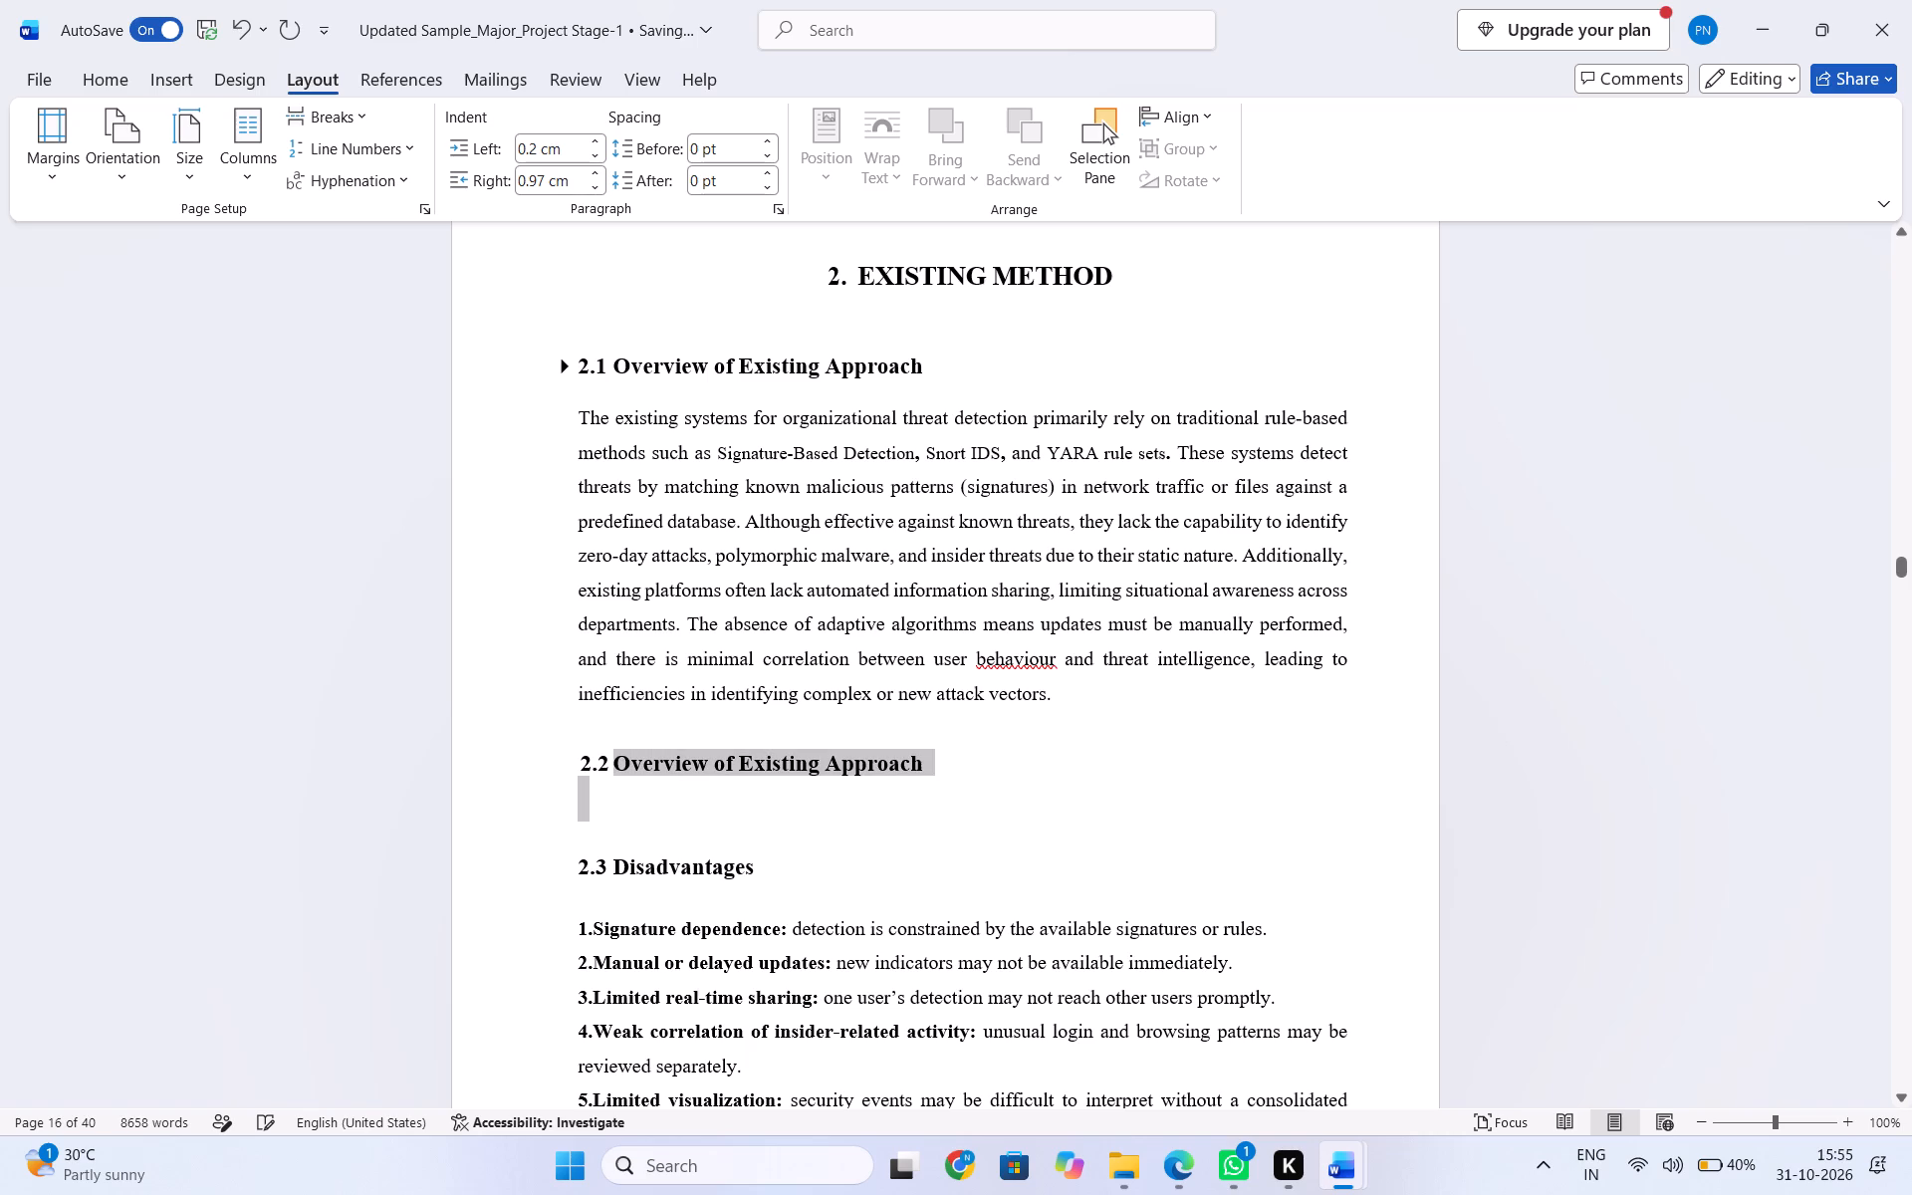
drag(778, 785, 919, 766)
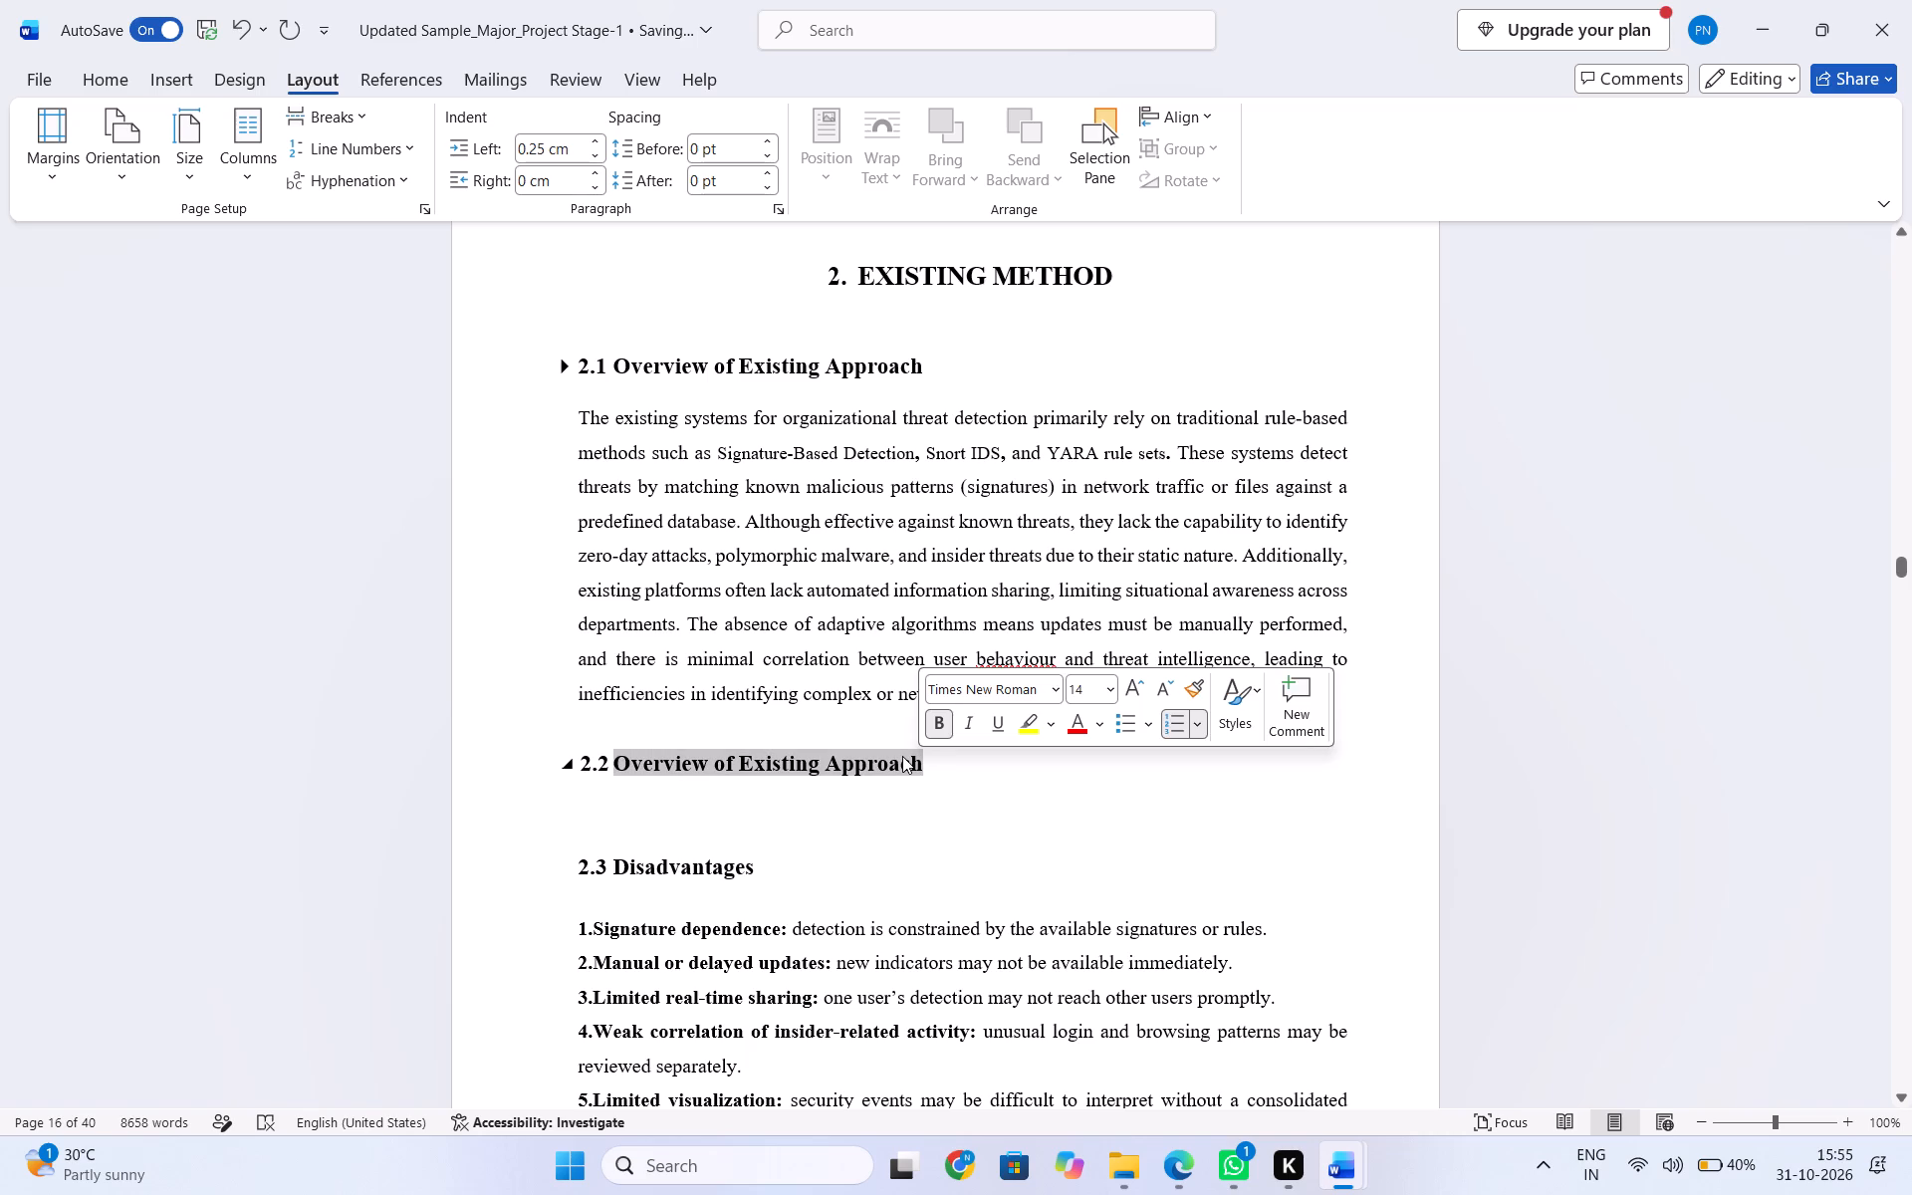
key(BackSpace)
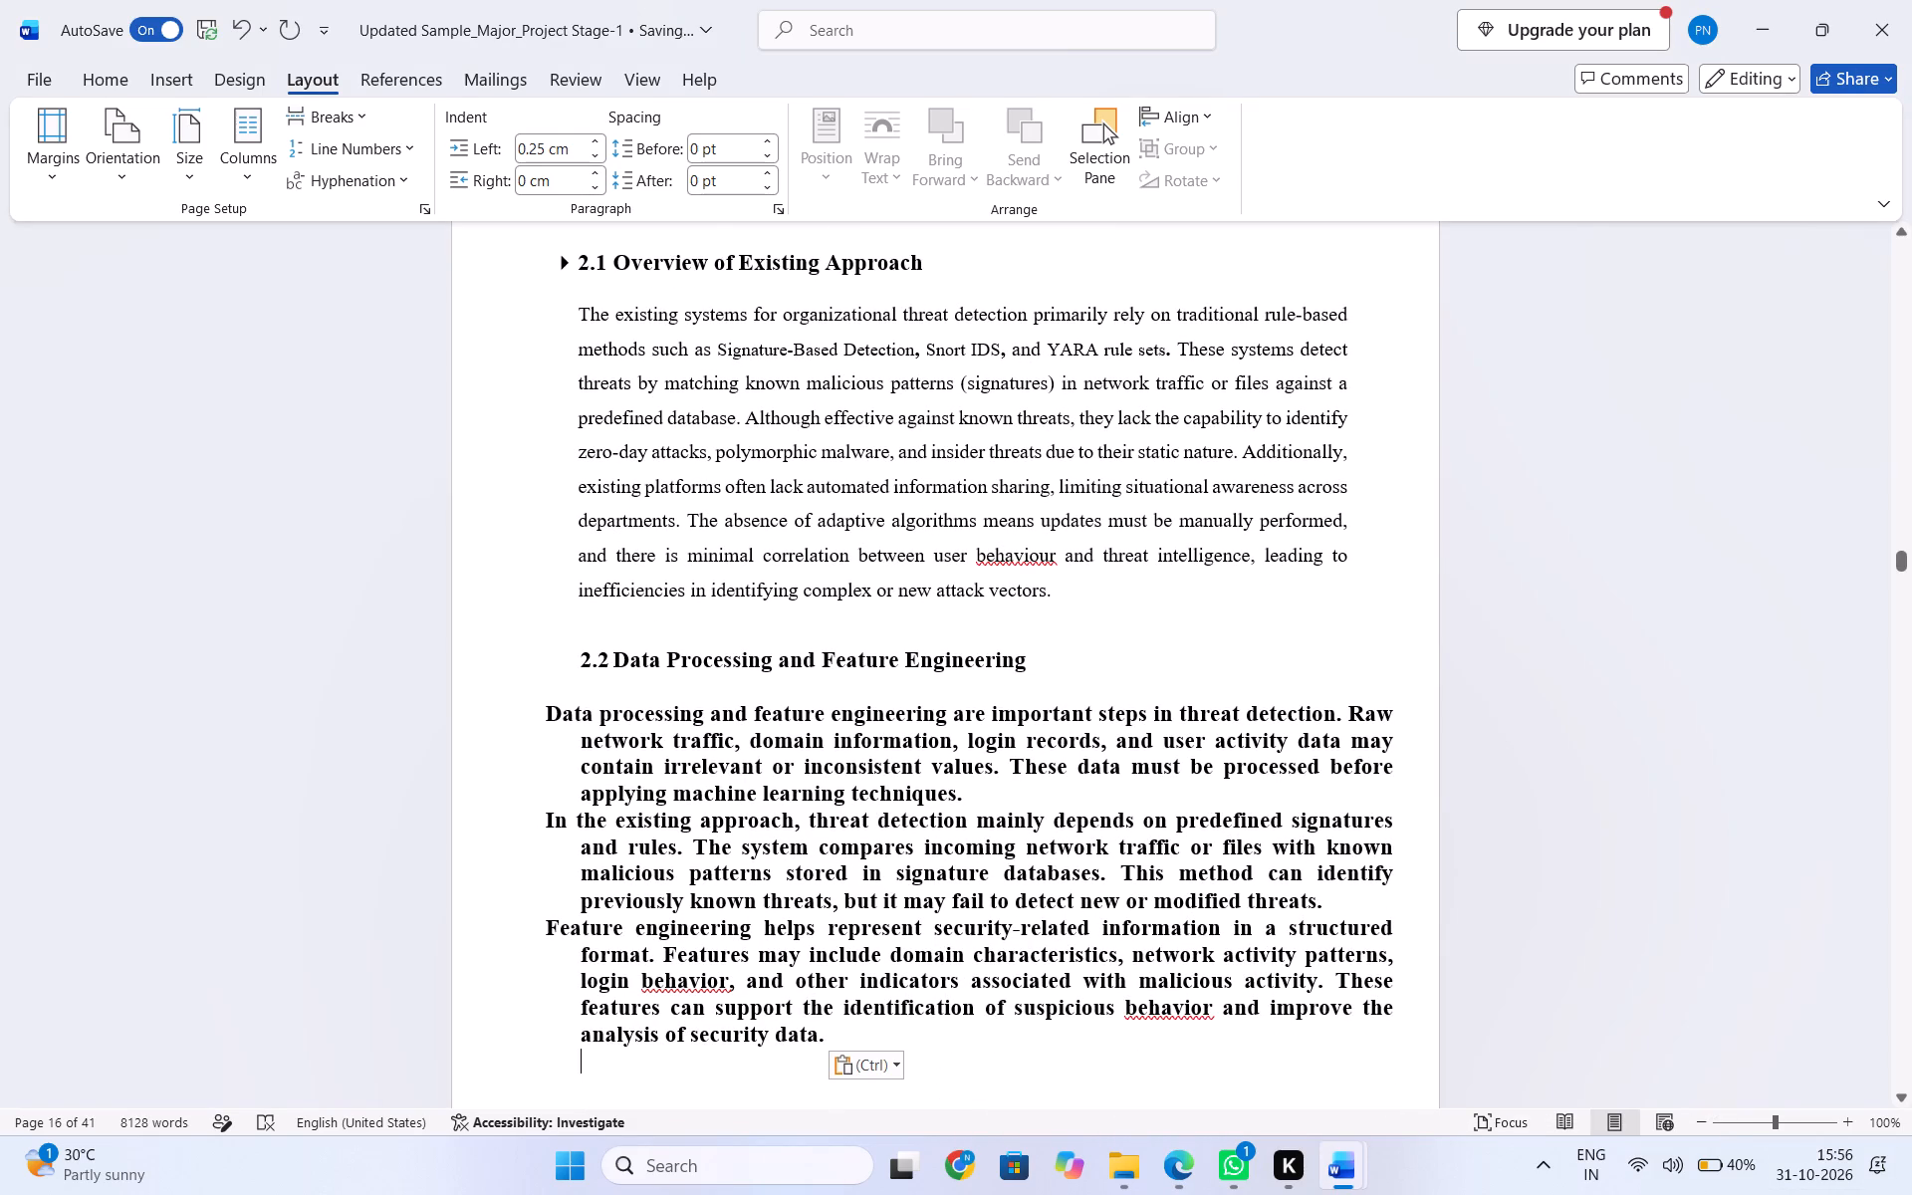
Remove the hanging indent from each of the three pasted paragraphs in section 2.2.
click(550, 715)
key(BackSpace)
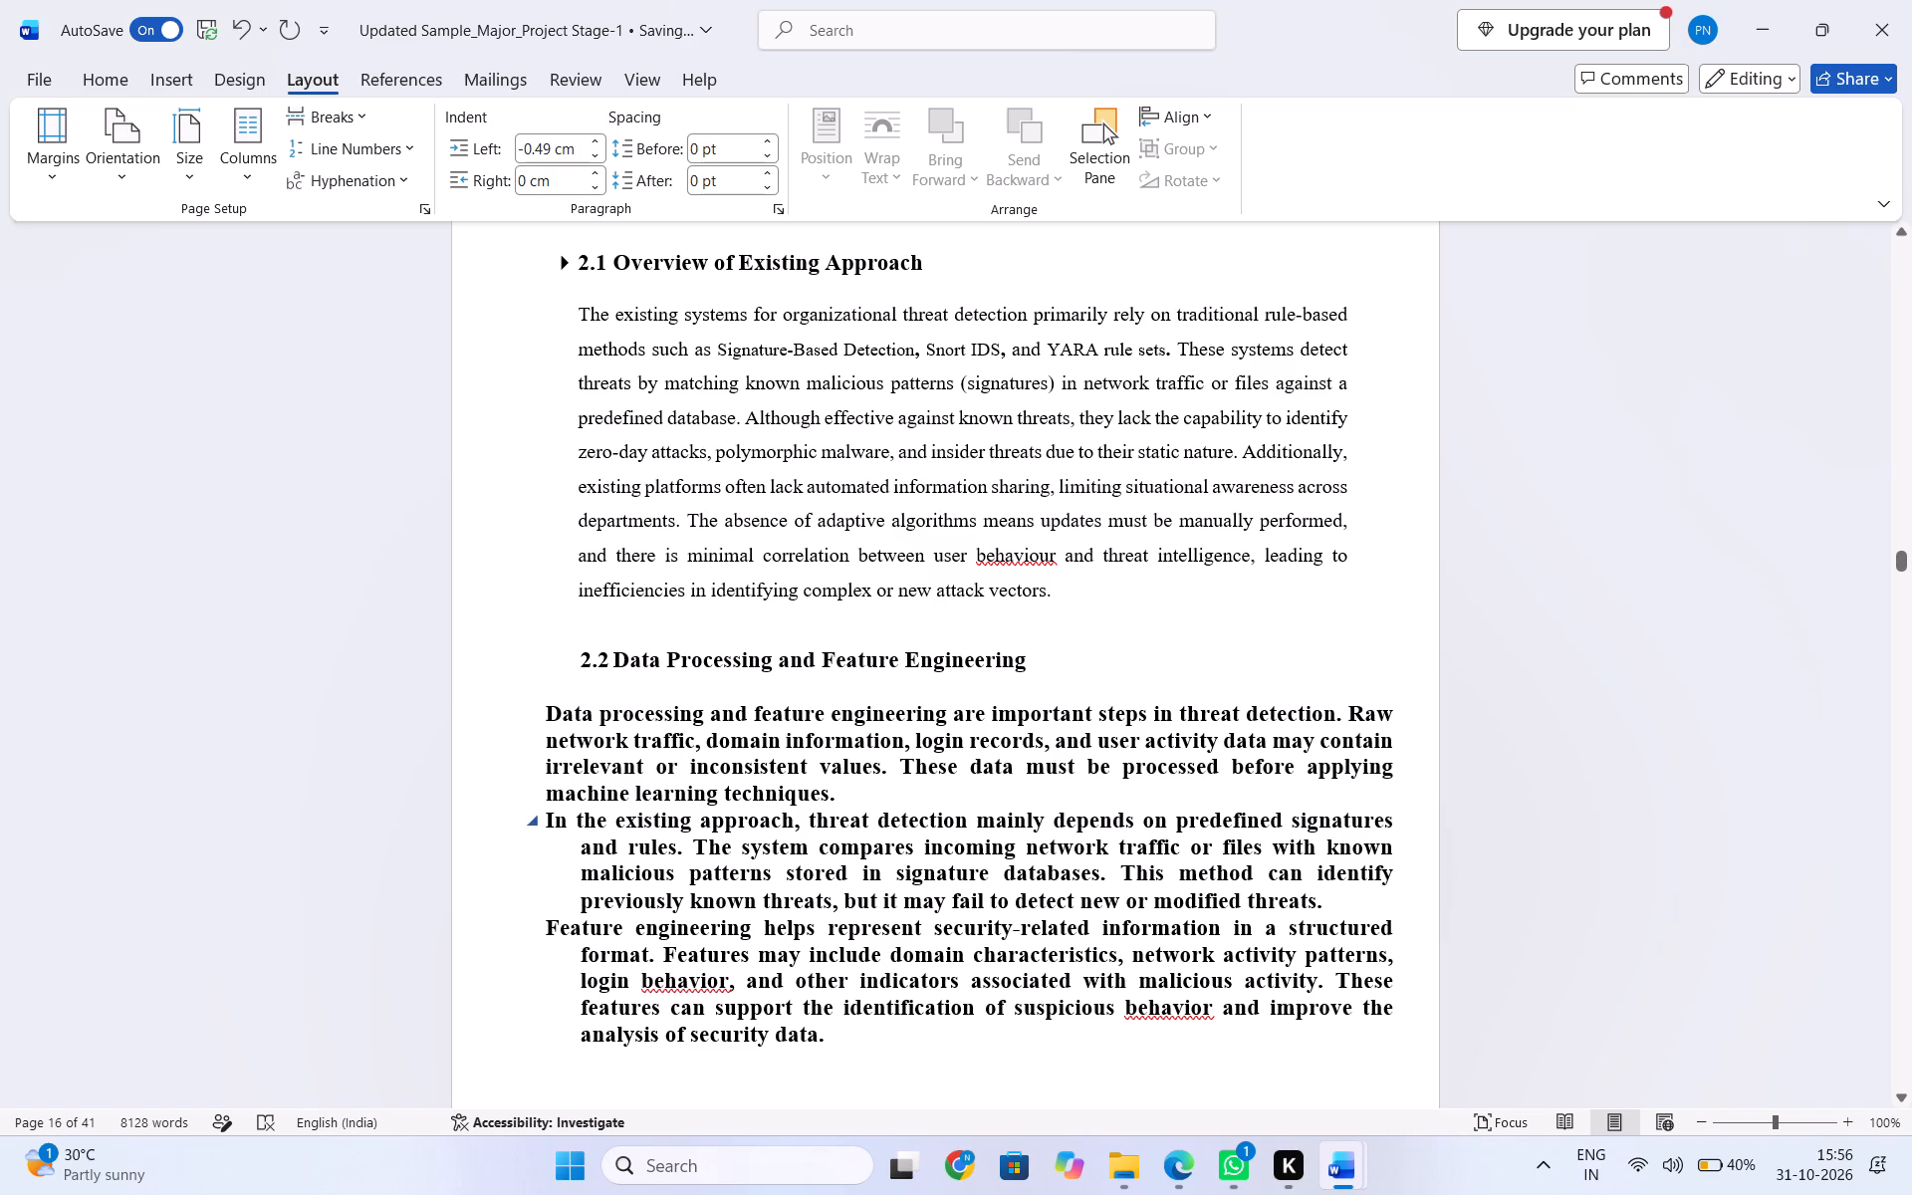
click(549, 826)
key(BackSpace)
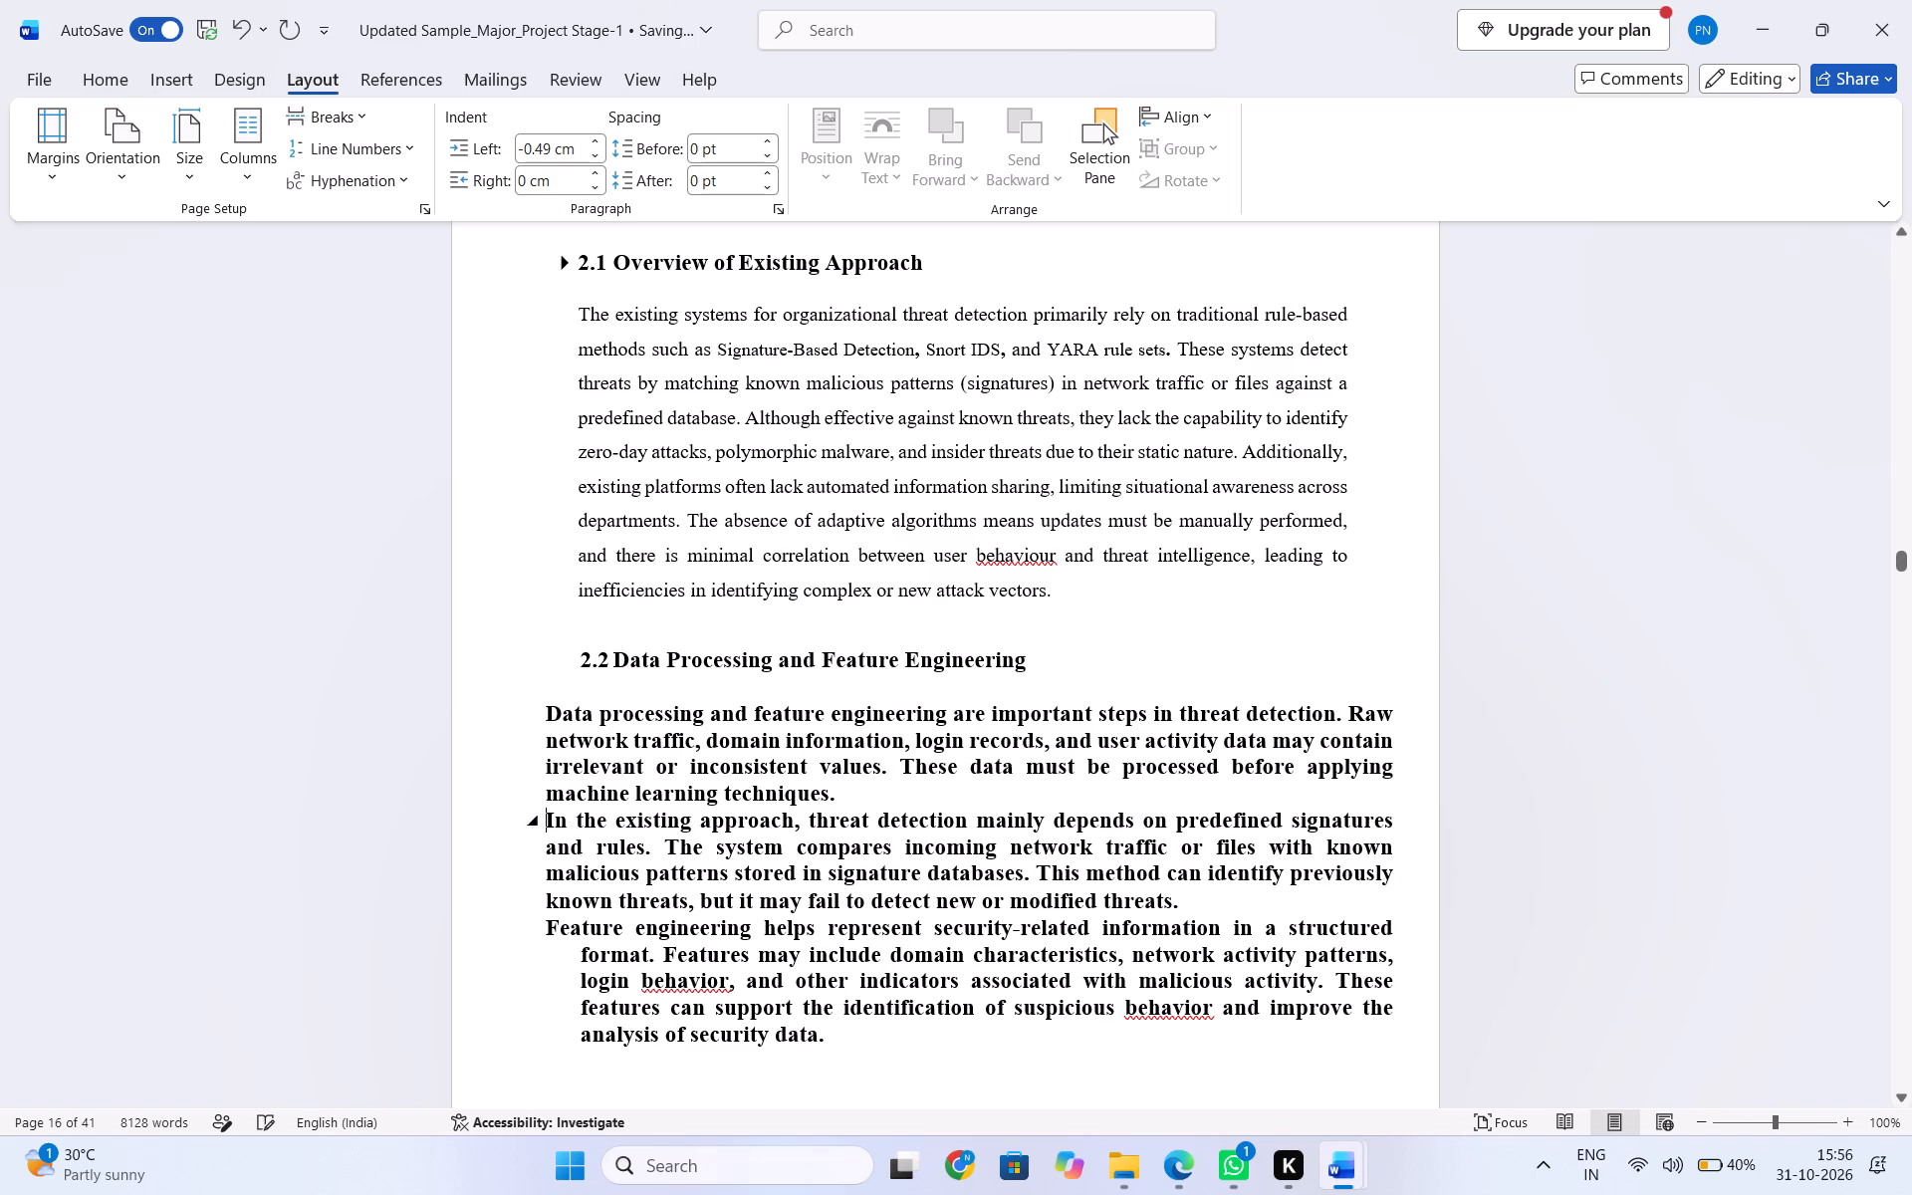
click(568, 953)
key(BackSpace)
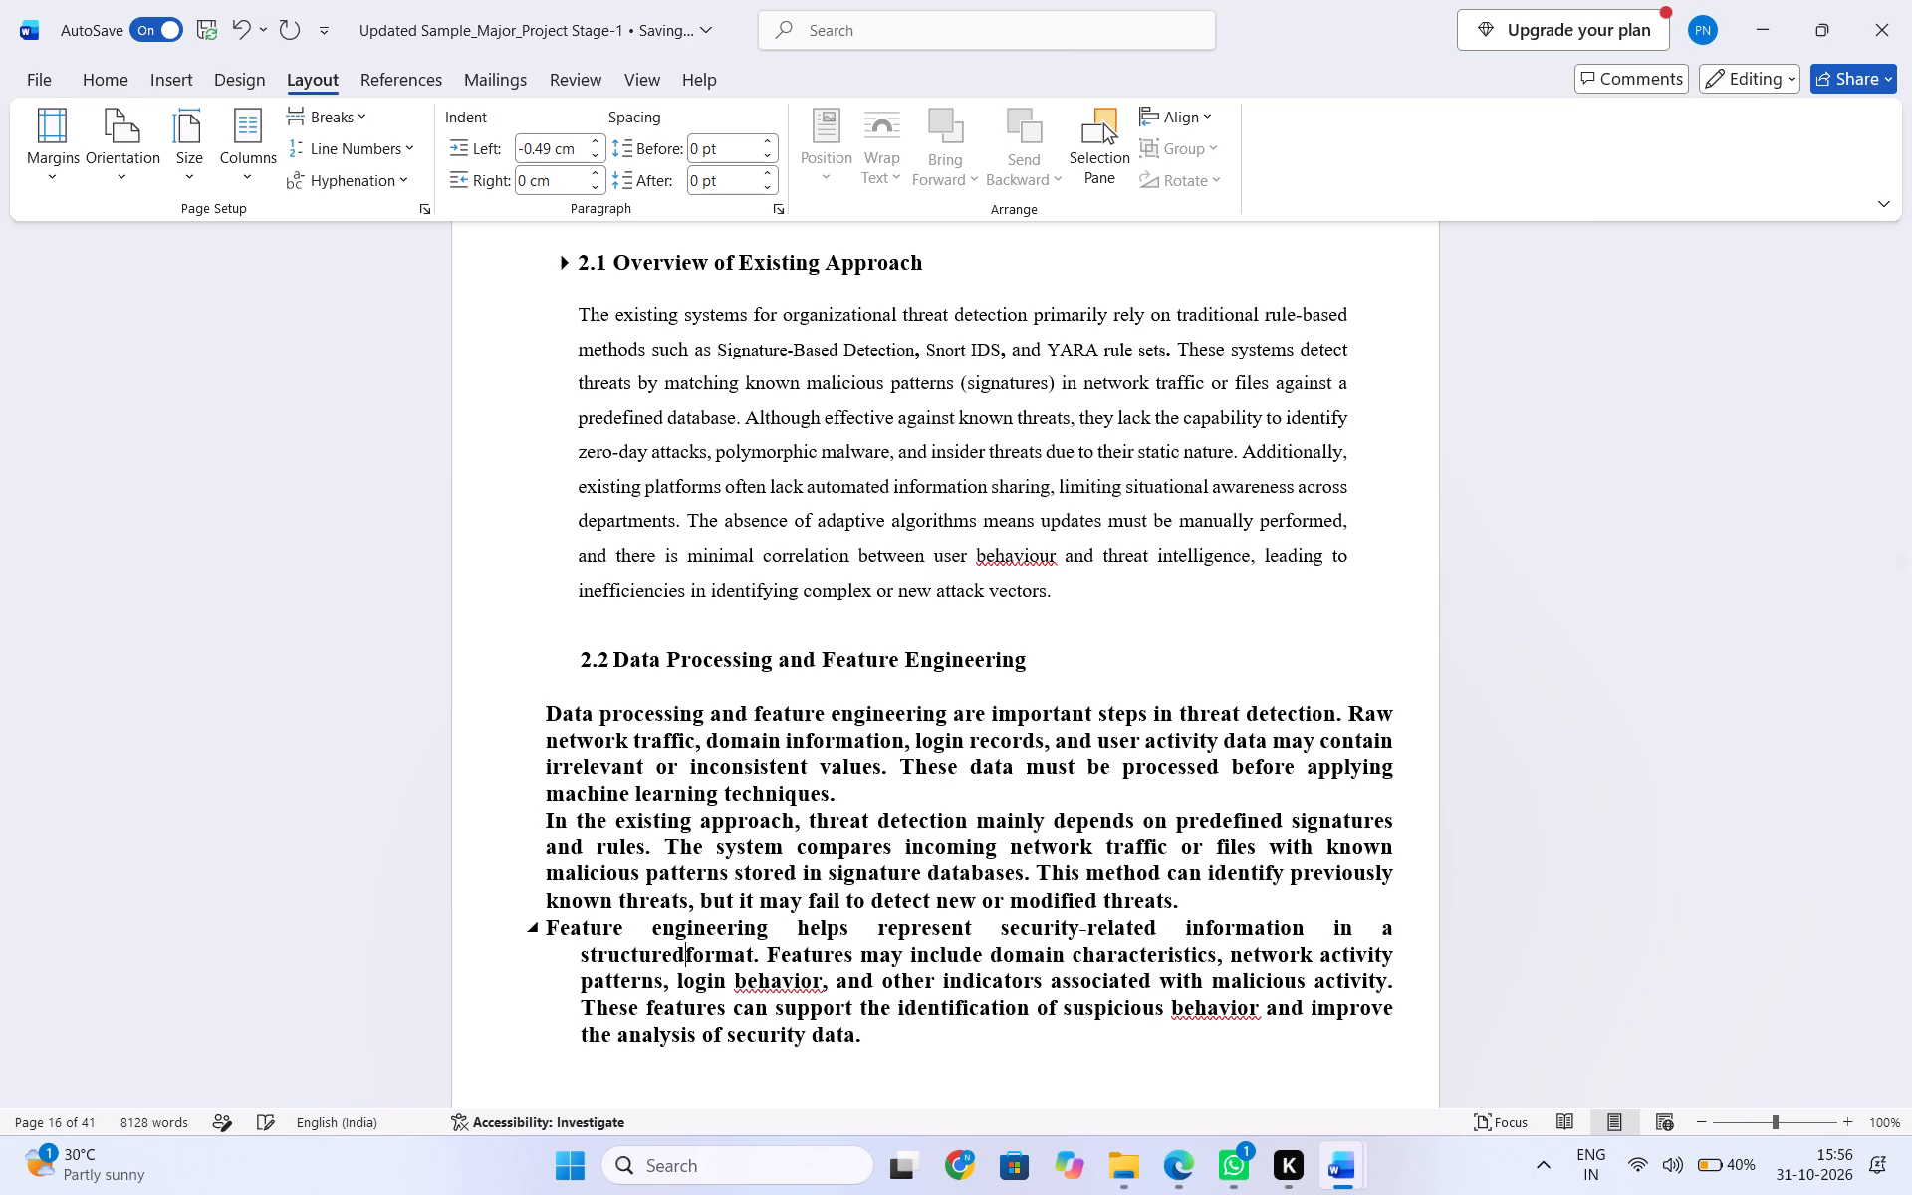
key(ctrl+z)
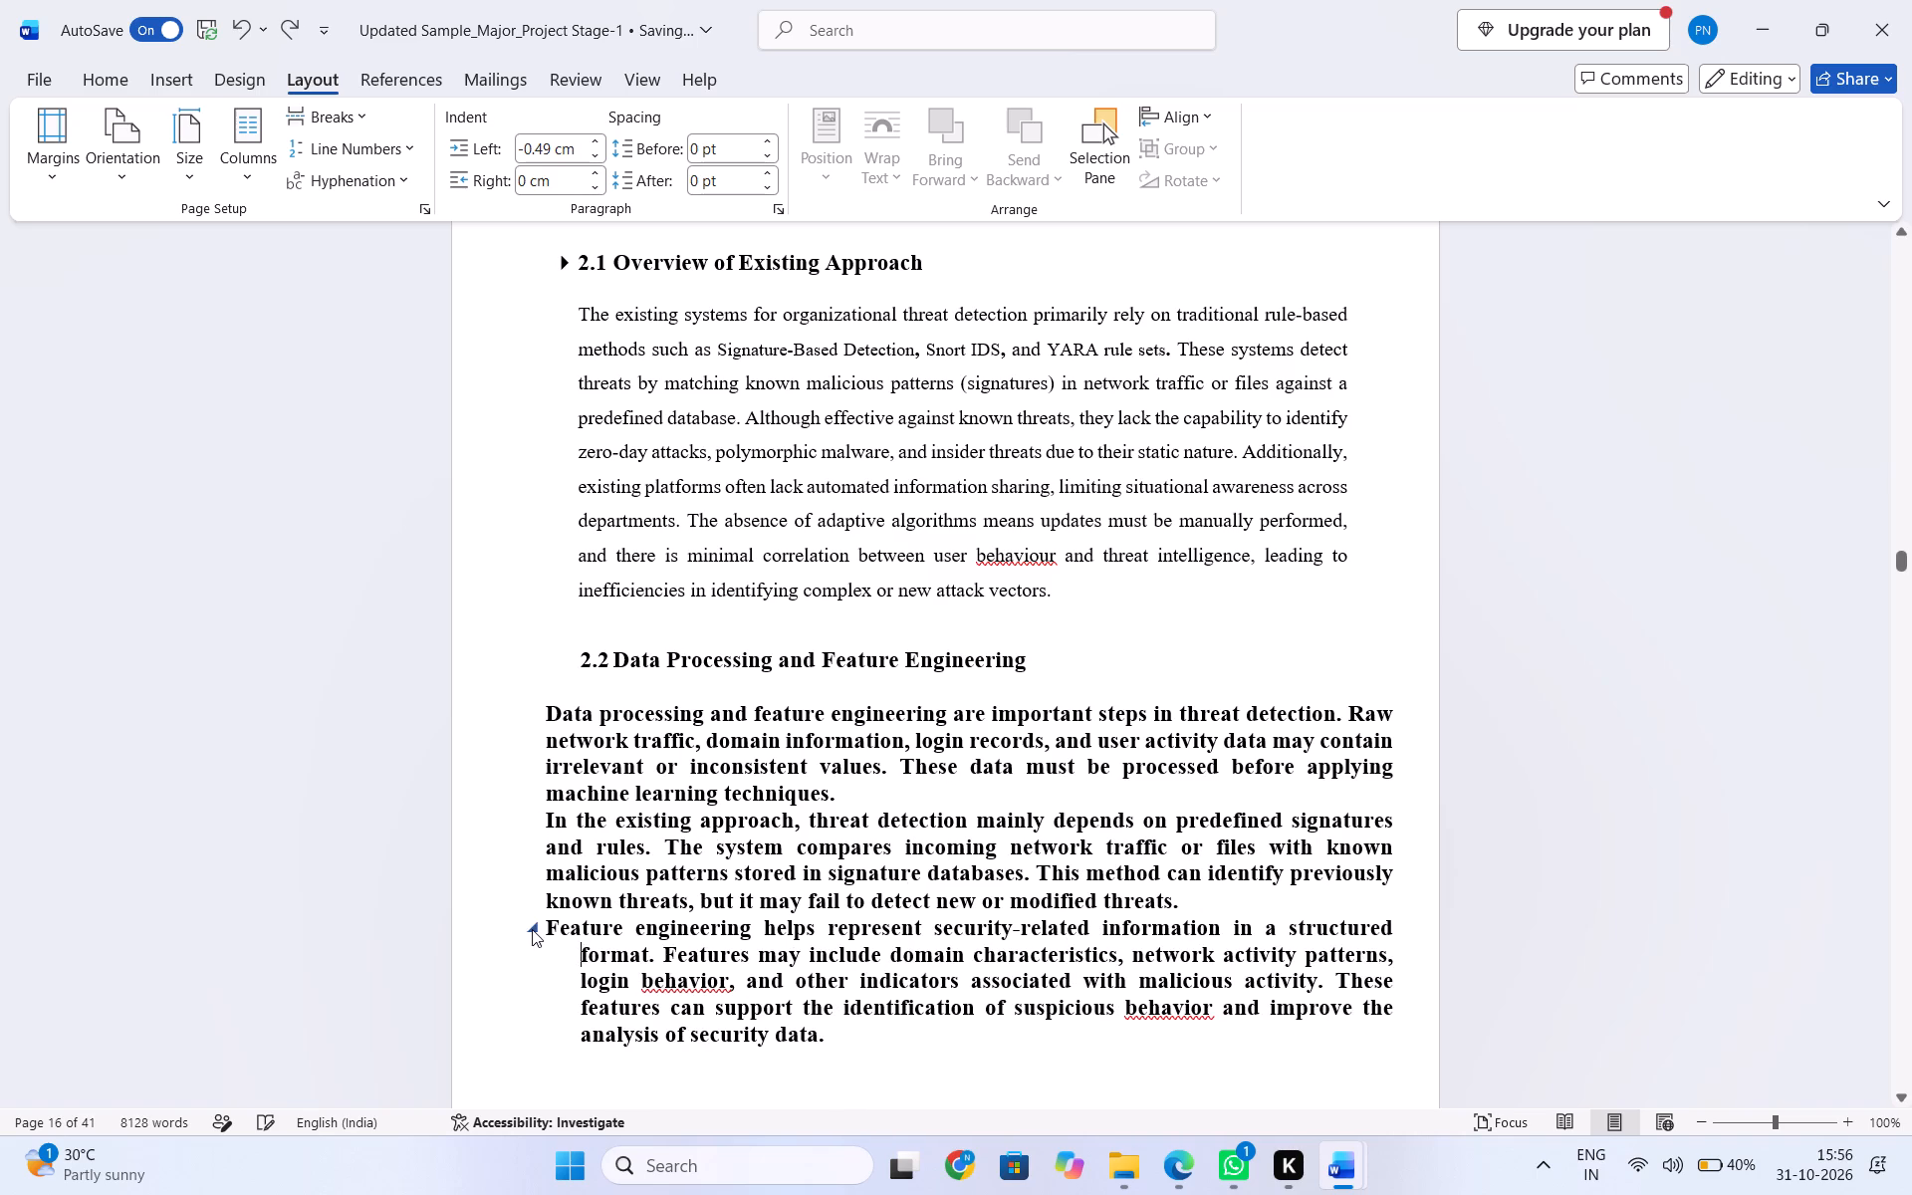
click(550, 929)
key(BackSpace)
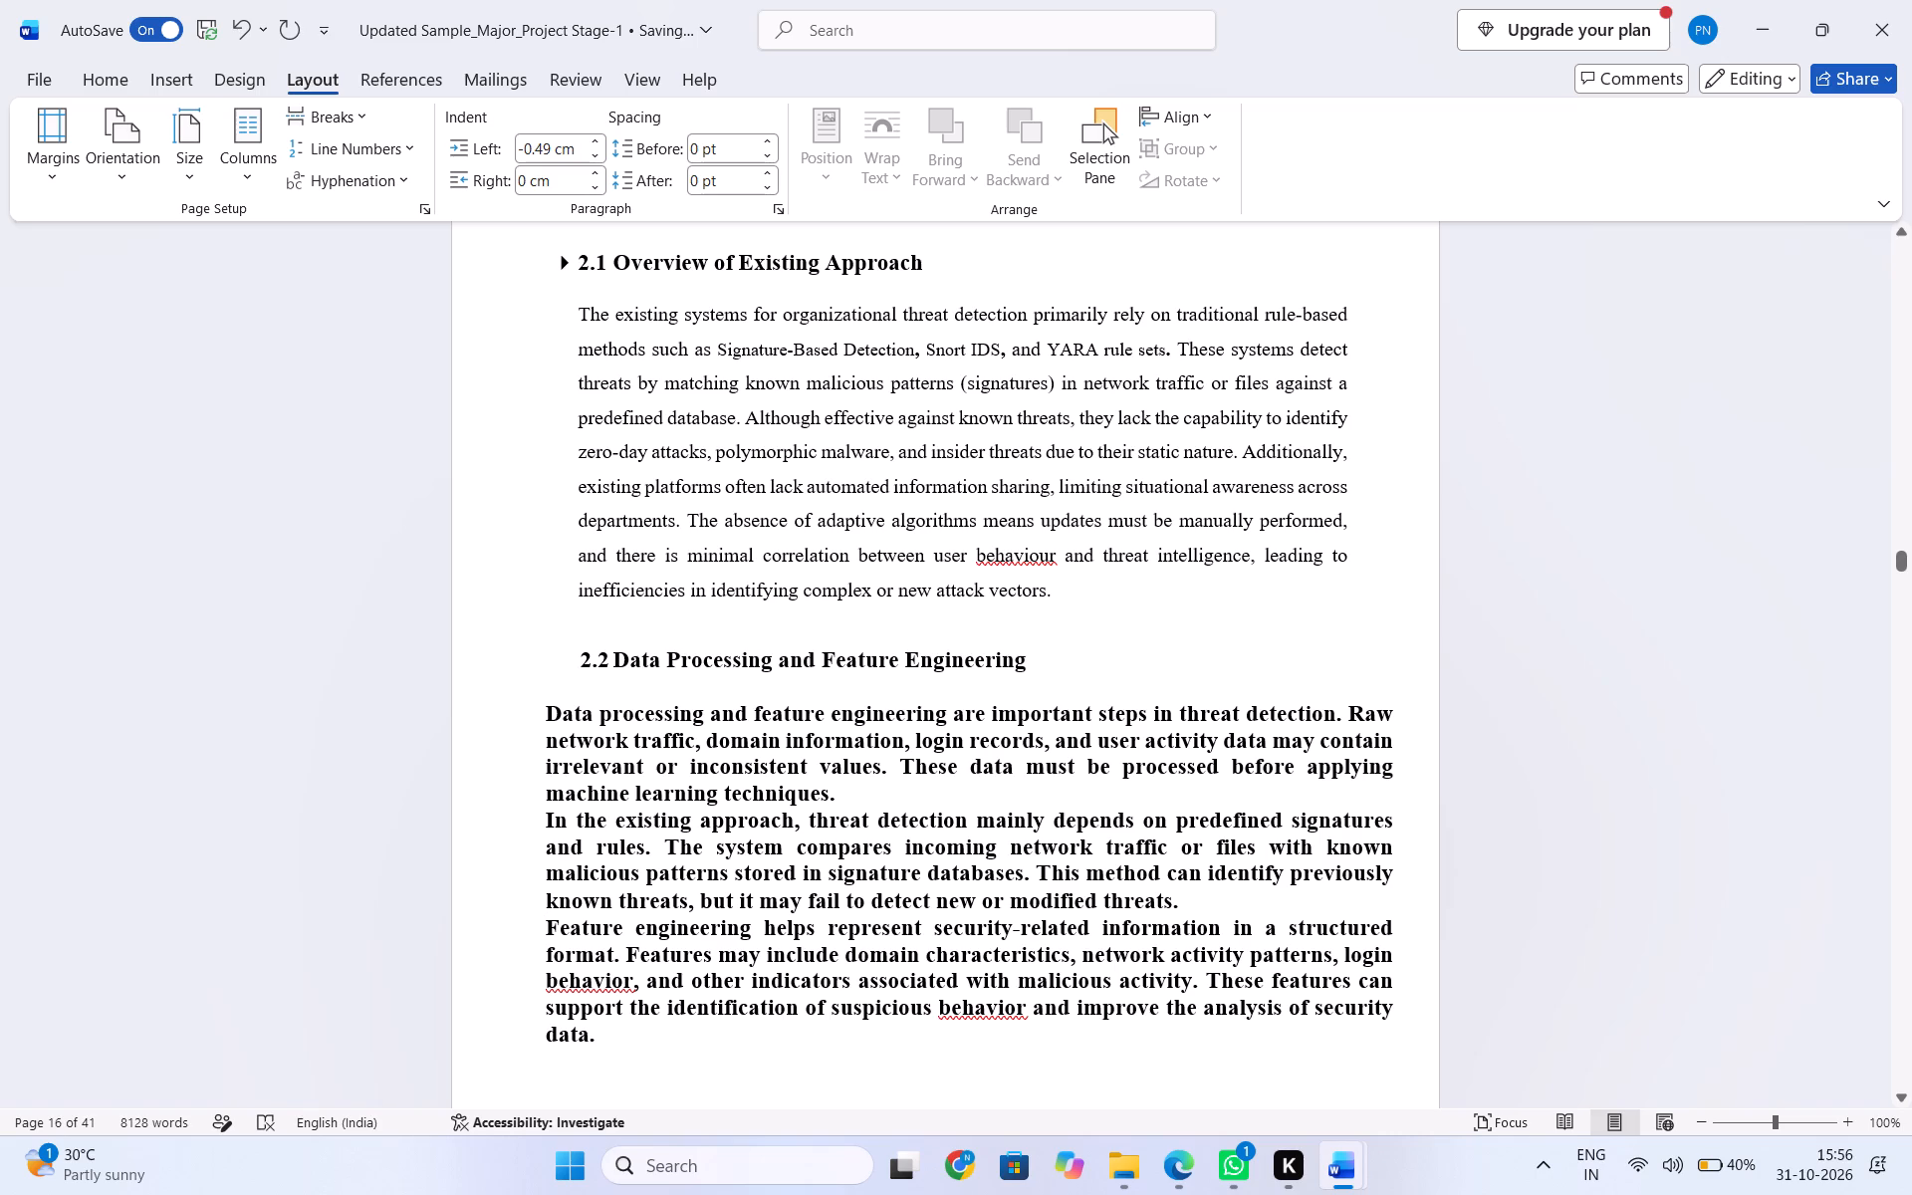
Remove the bold formatting from the three section 2.2 paragraphs and set their font size to 12.
drag(550, 713, 619, 1042)
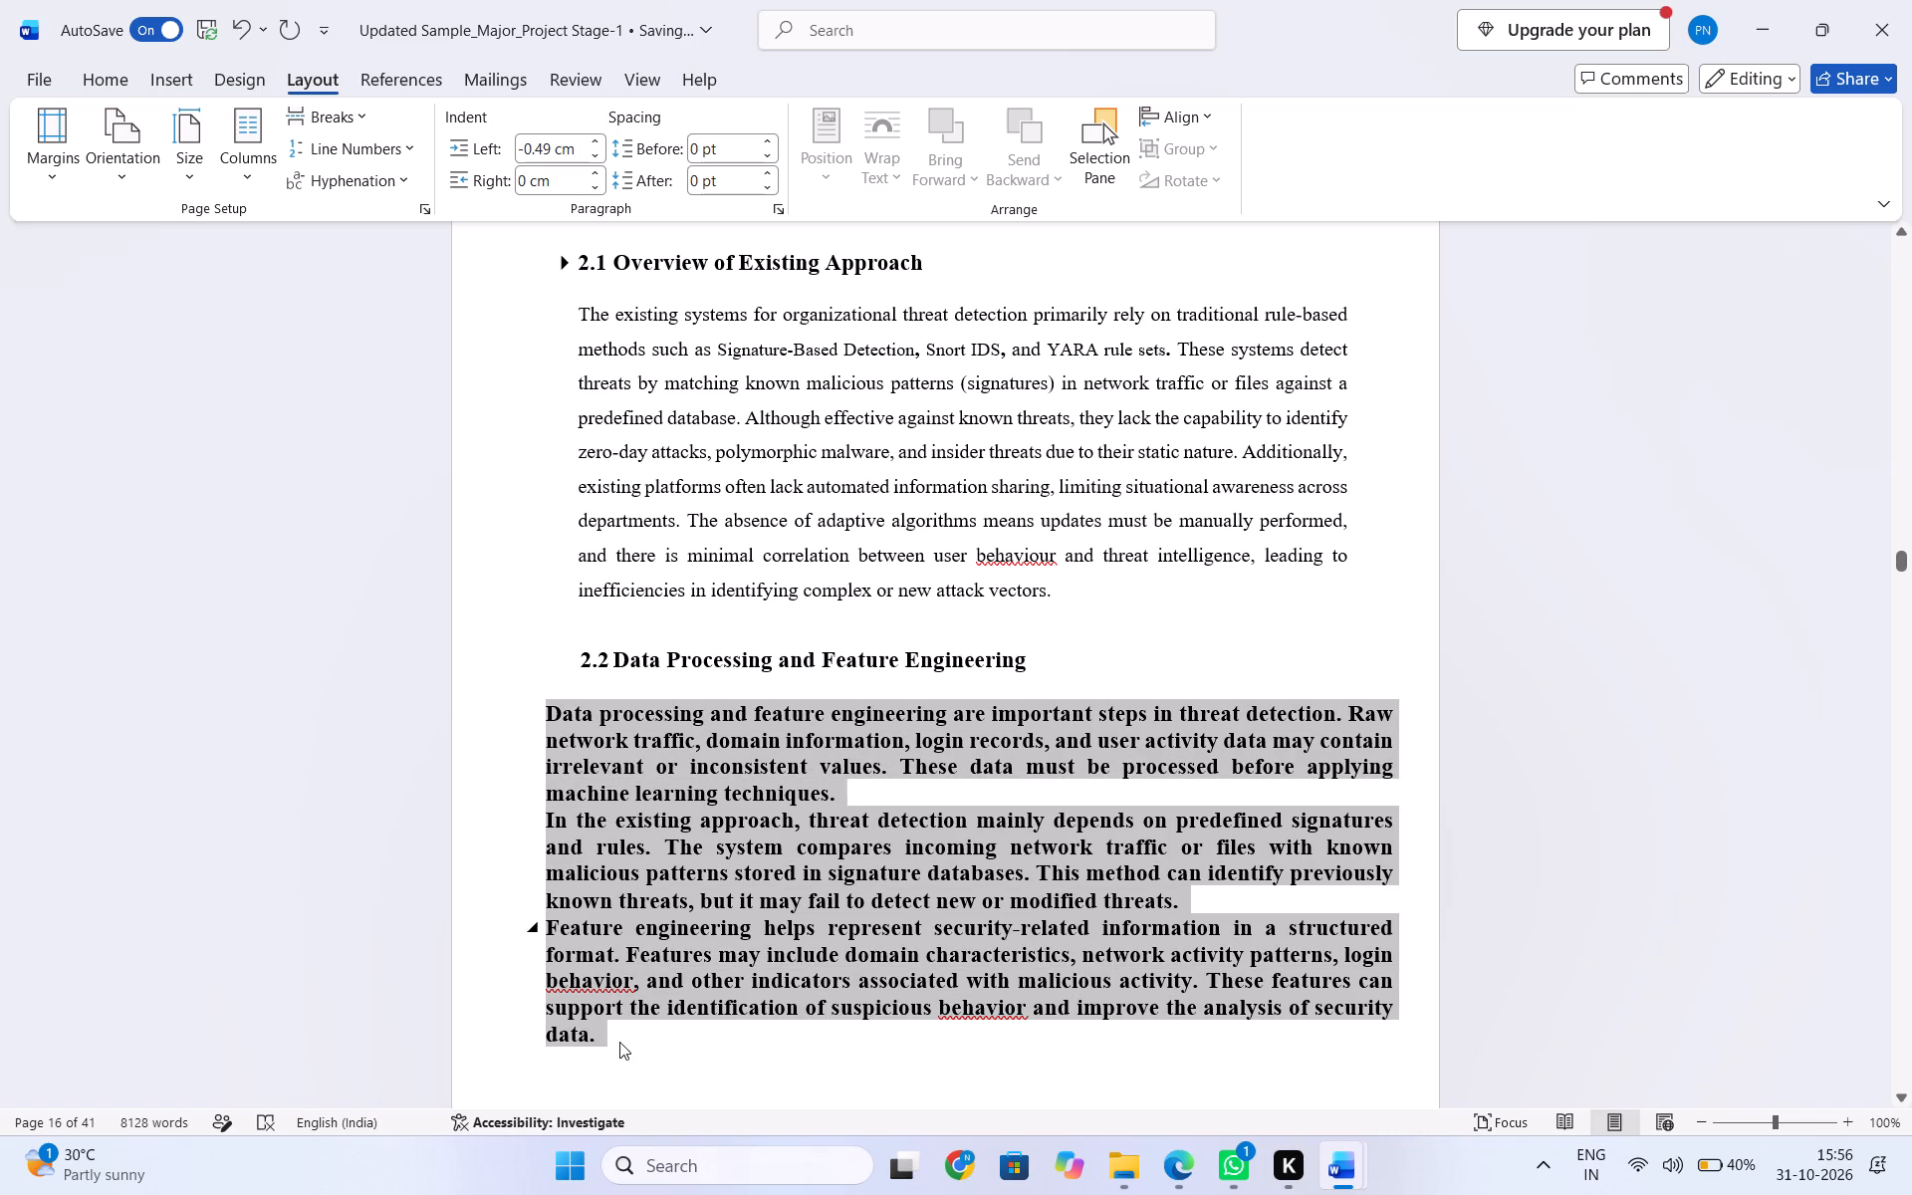
click(648, 990)
click(812, 971)
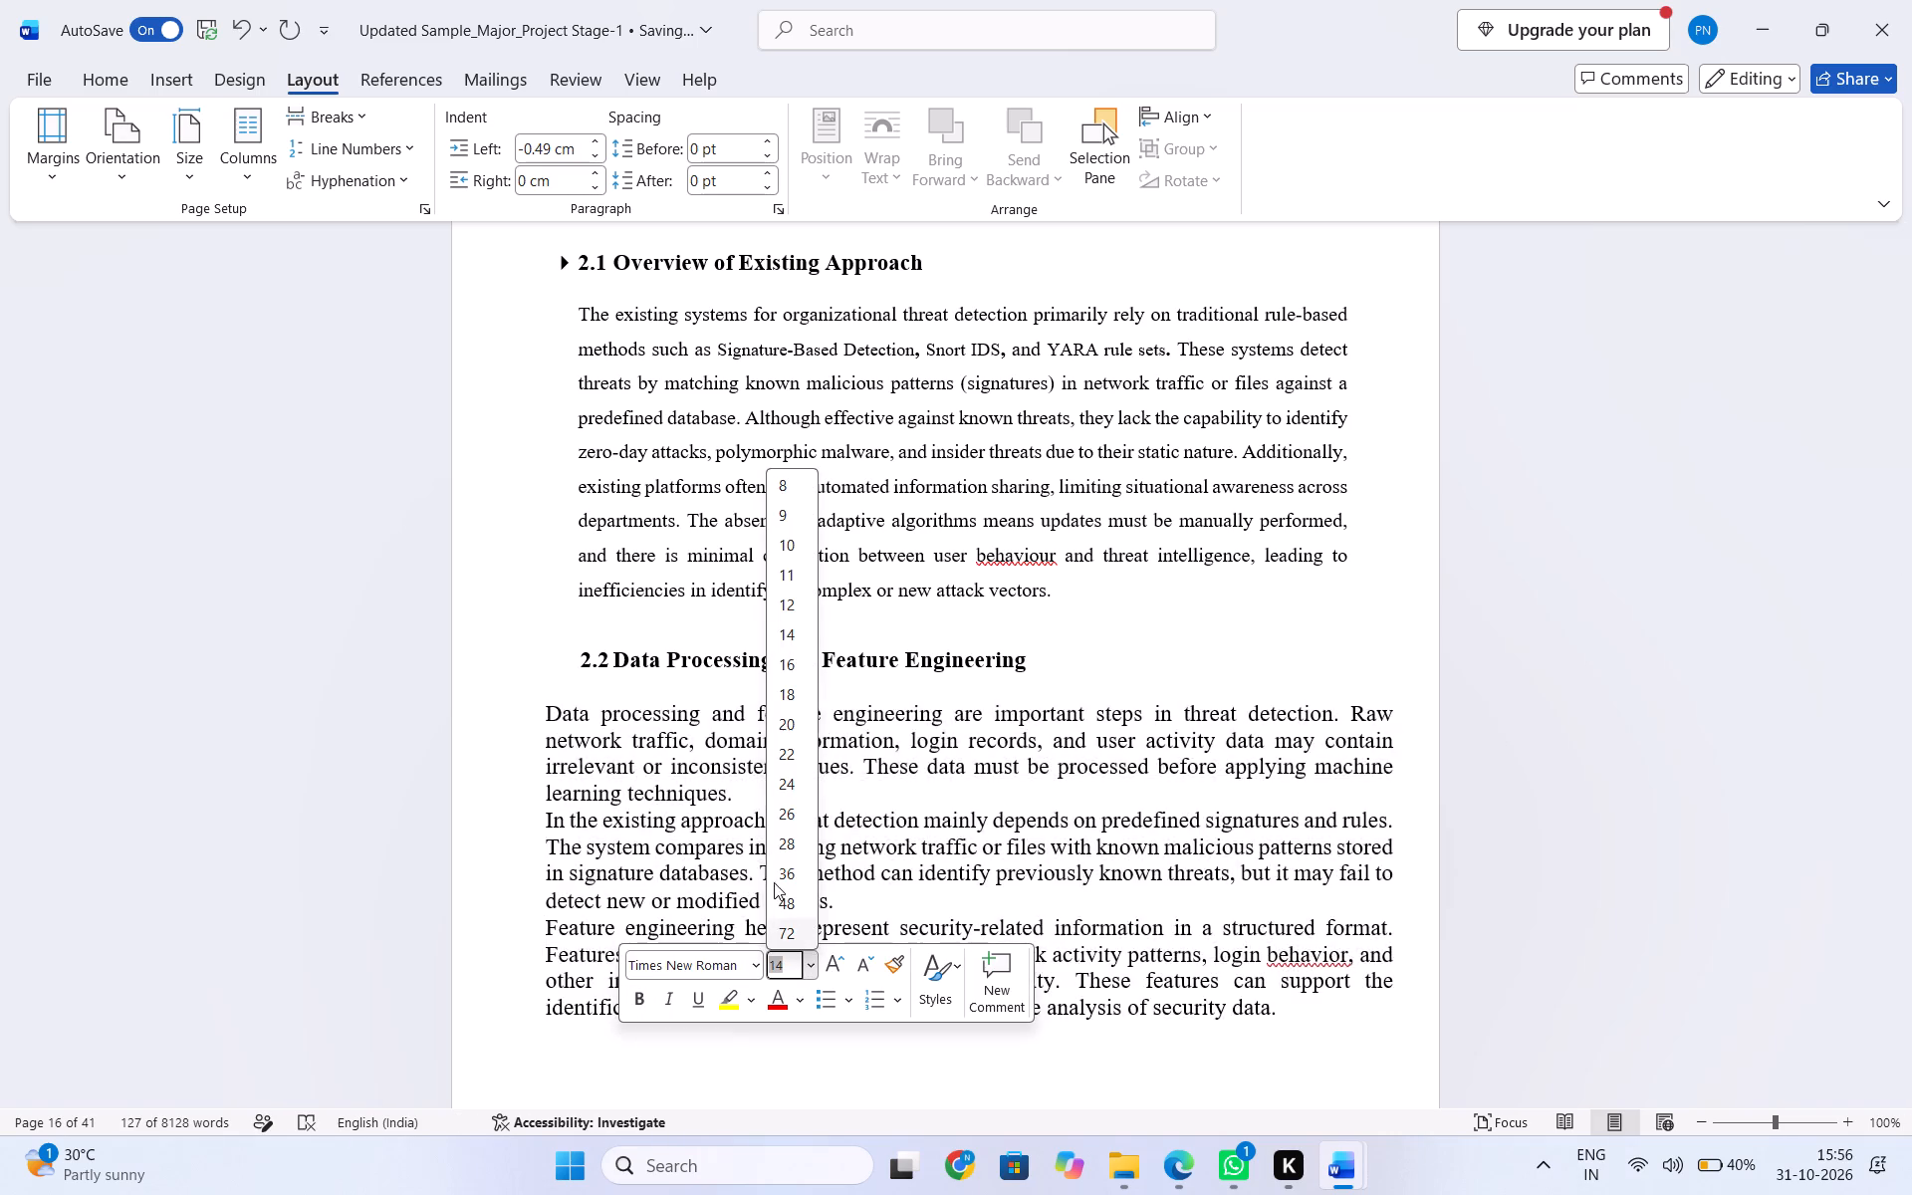
click(793, 606)
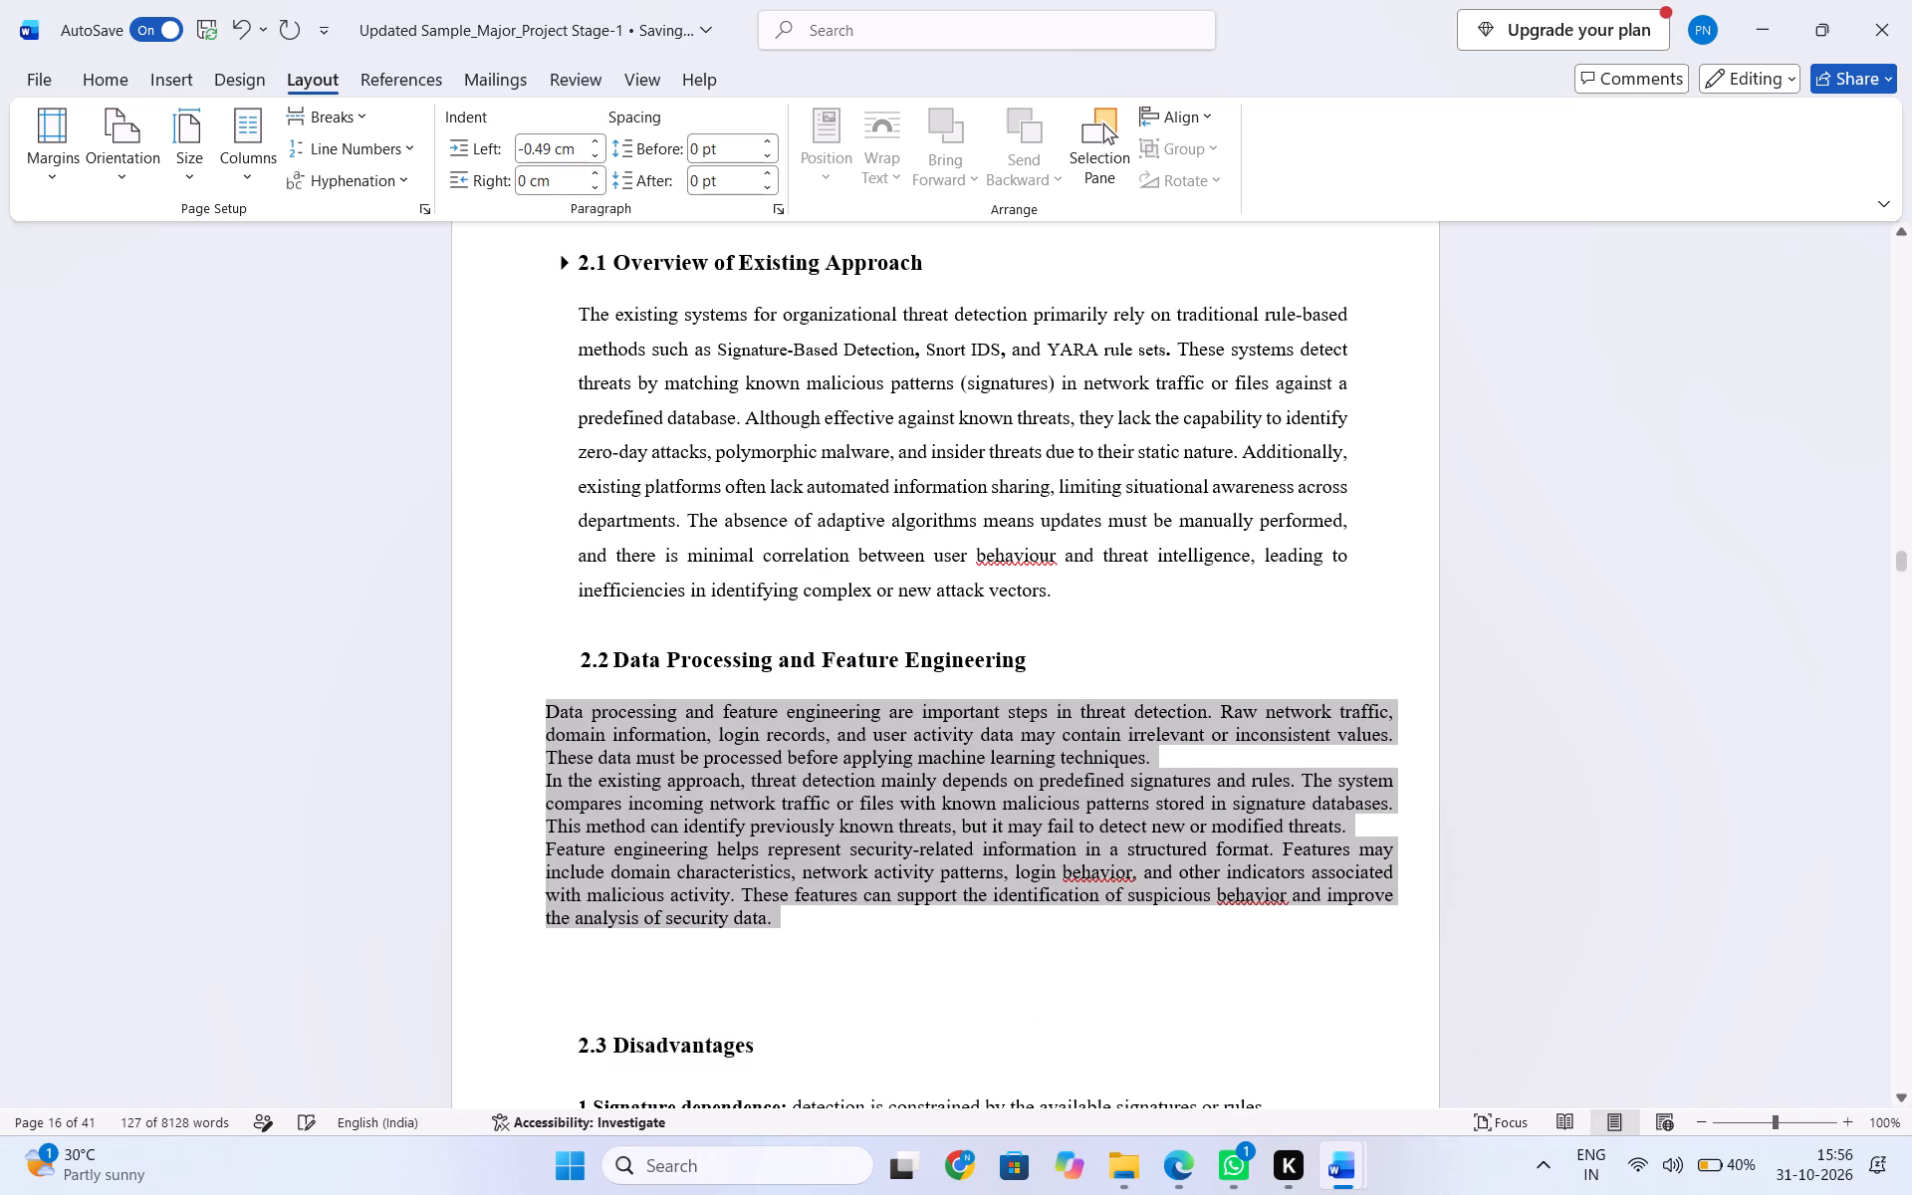
Set the left indent of the three section 2.2 paragraphs to 0.2 cm and the right indent to 0.97 cm.
click(575, 148)
key(BackSpace)
text(0.2)
key(Return)
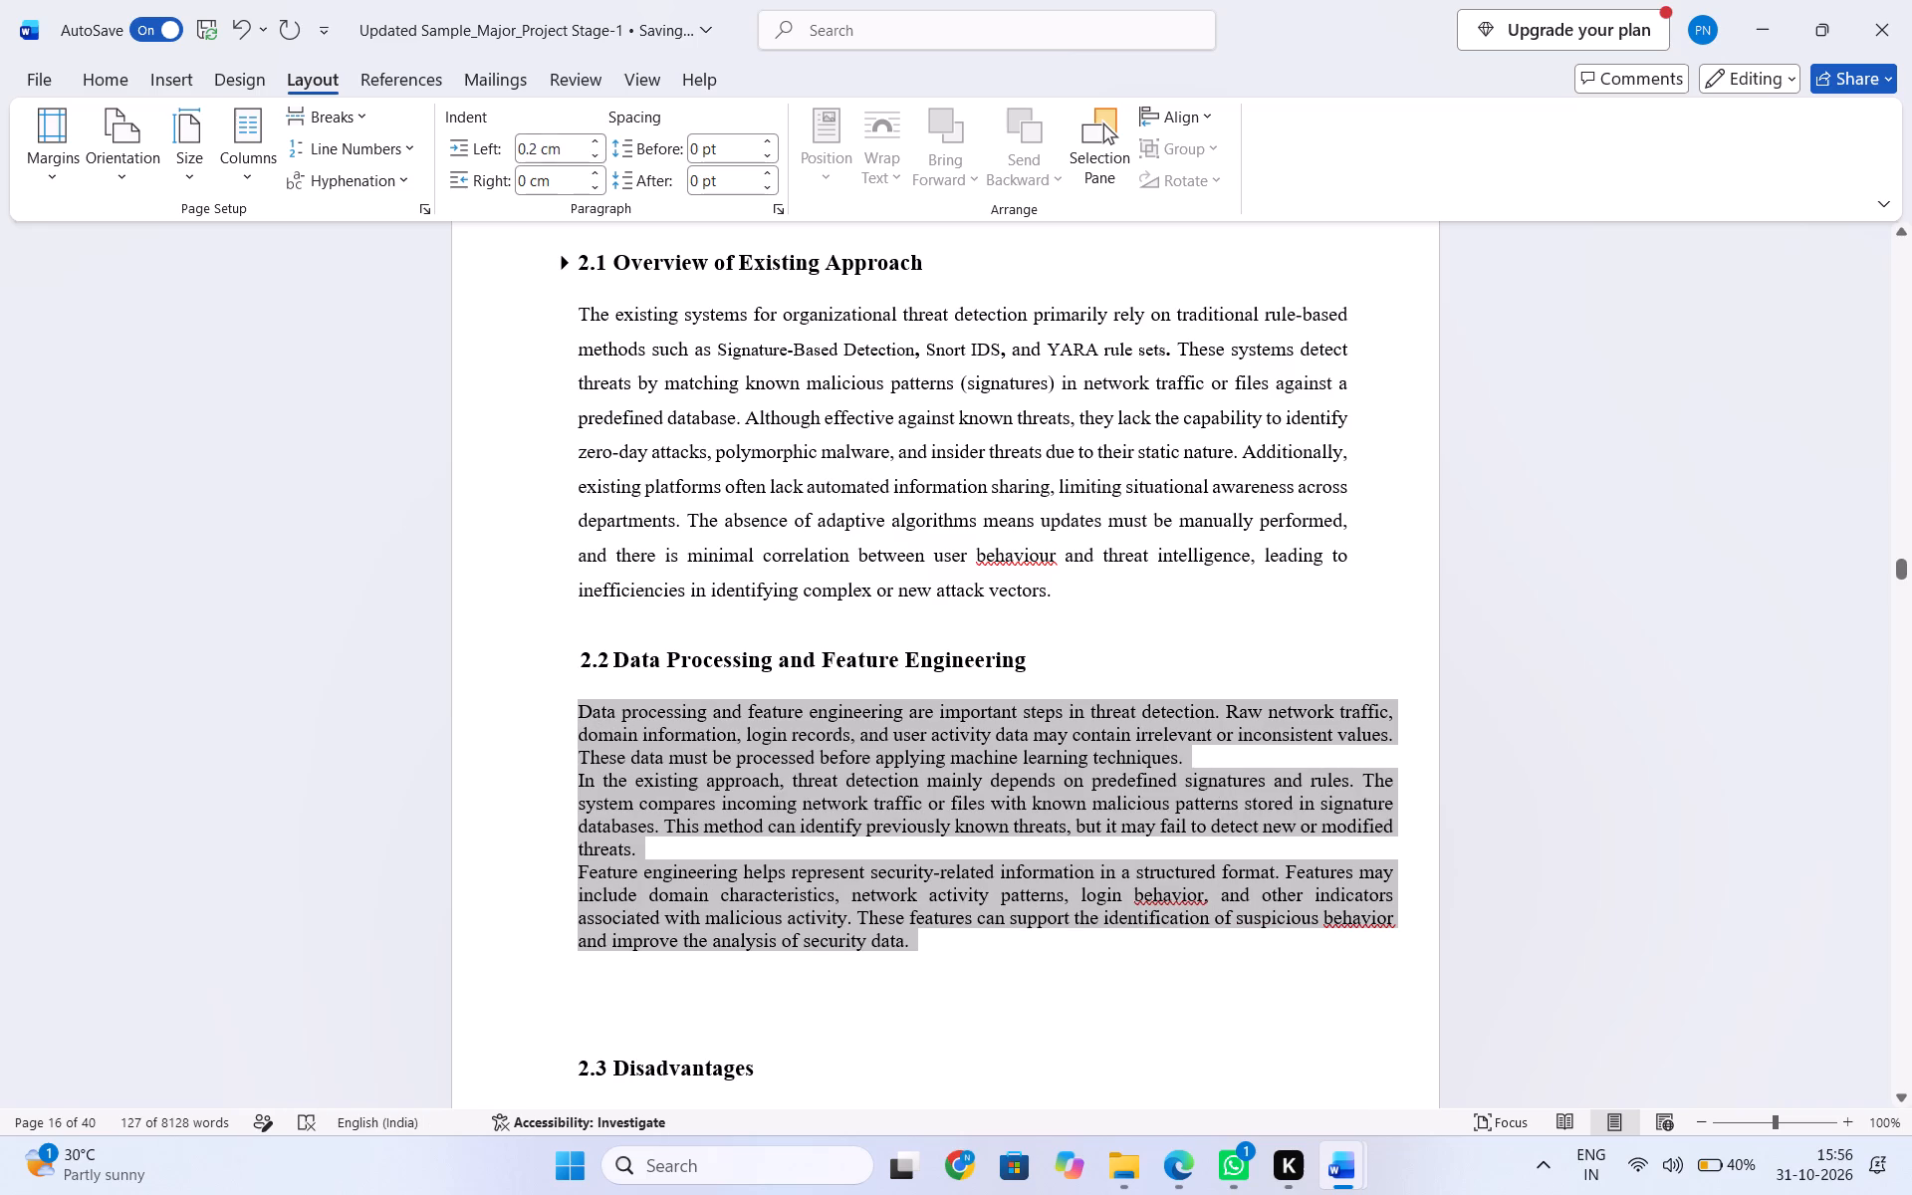
click(565, 174)
key(BackSpace)
text(0.)
text(97)
key(Return)
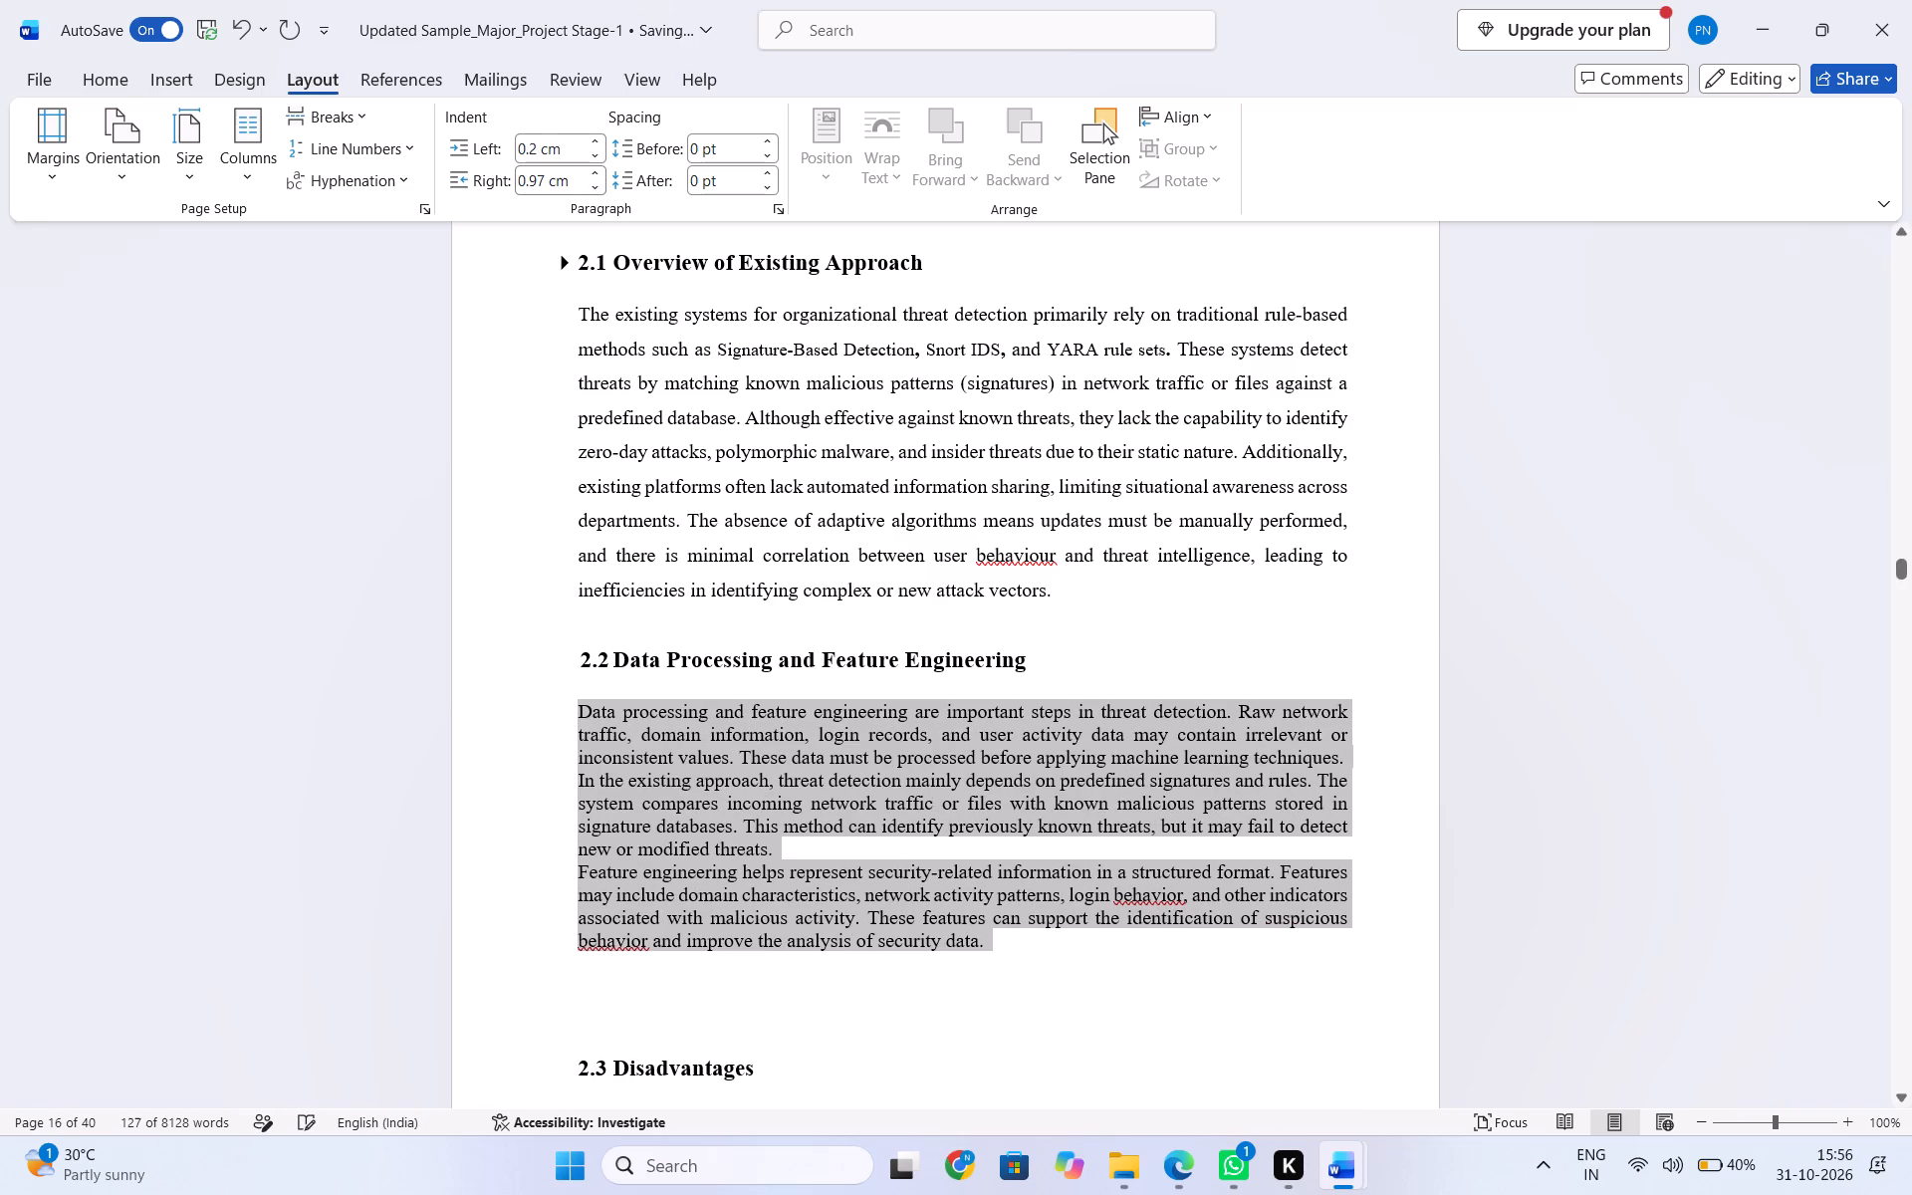
Increase the line spacing of the three section 2.2 paragraphs to match the section 2.1 text.
click(55, 87)
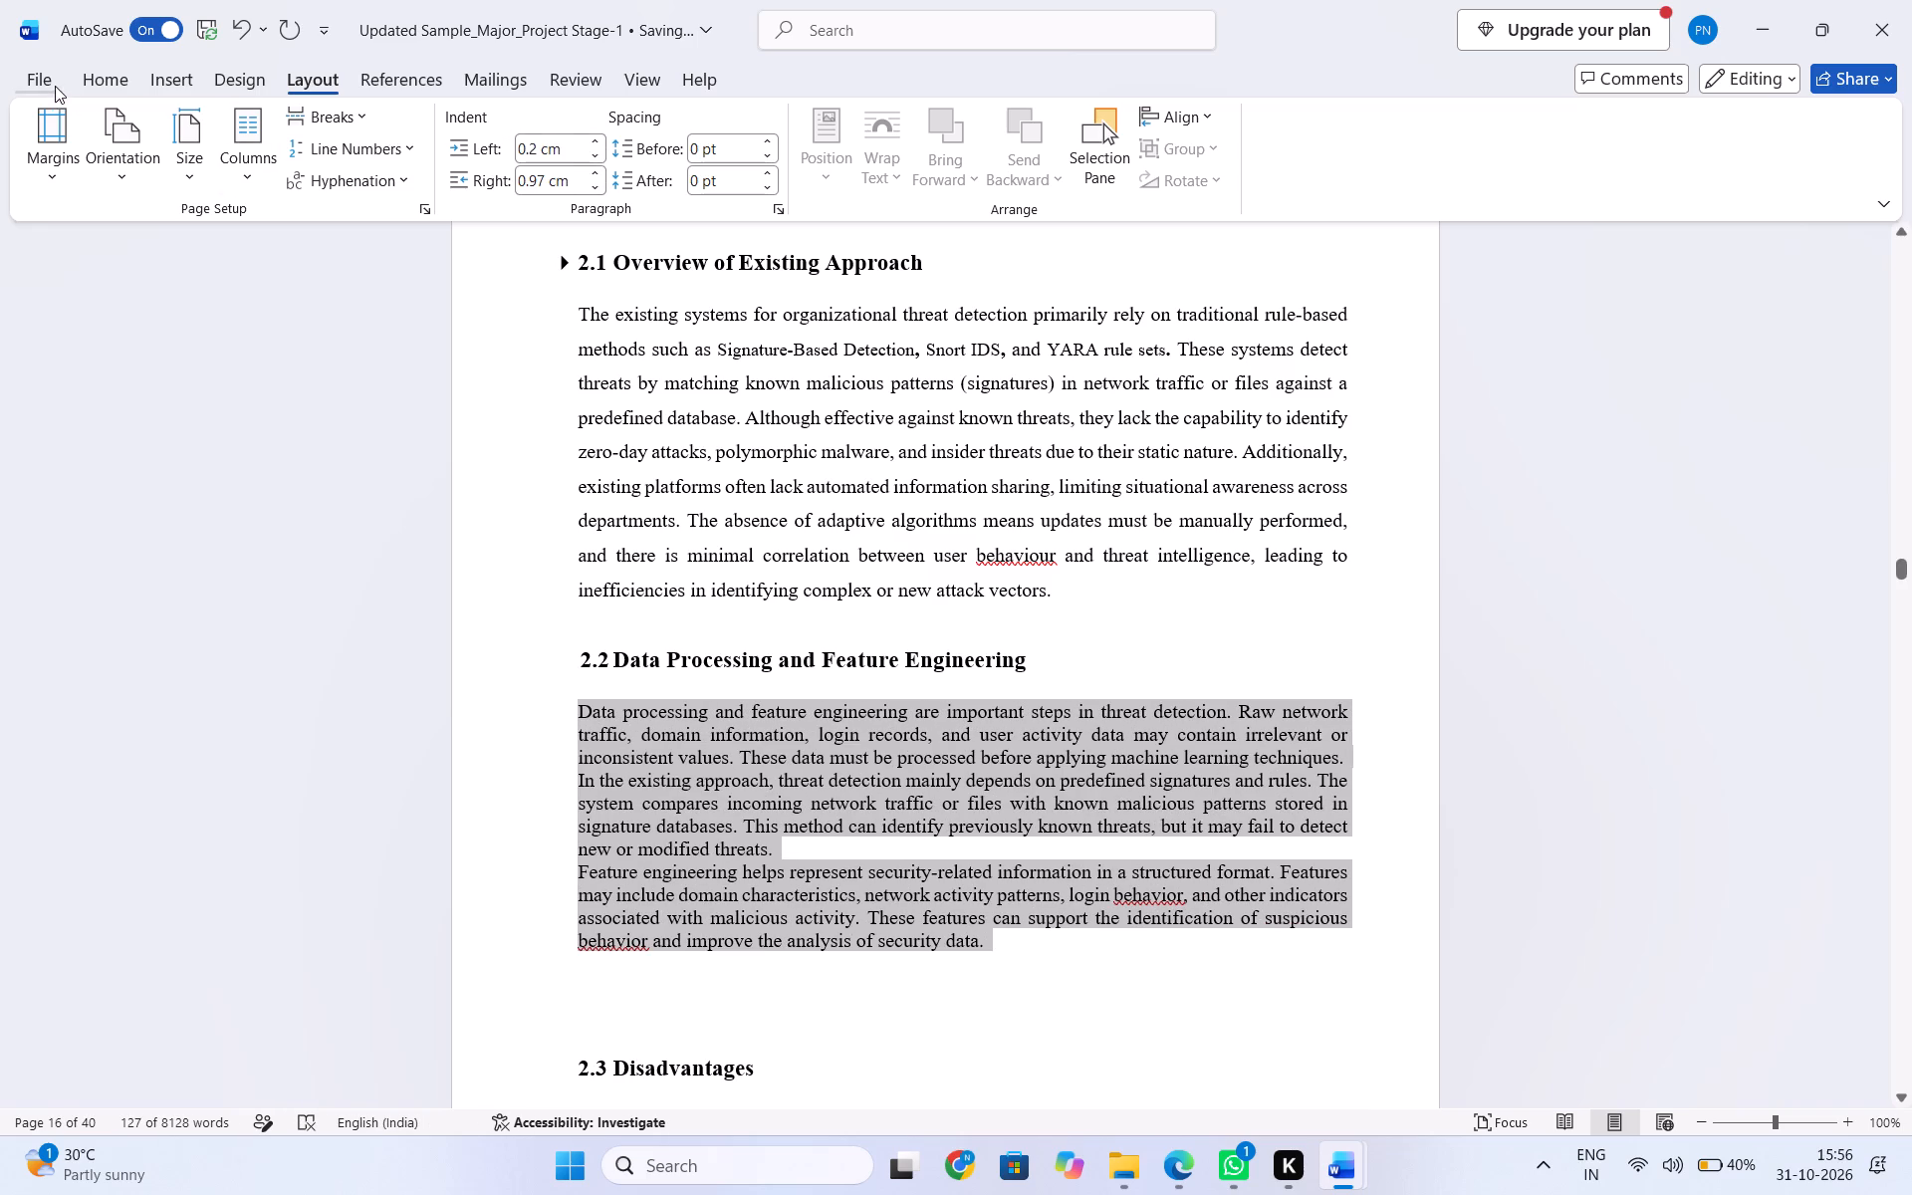
click(41, 88)
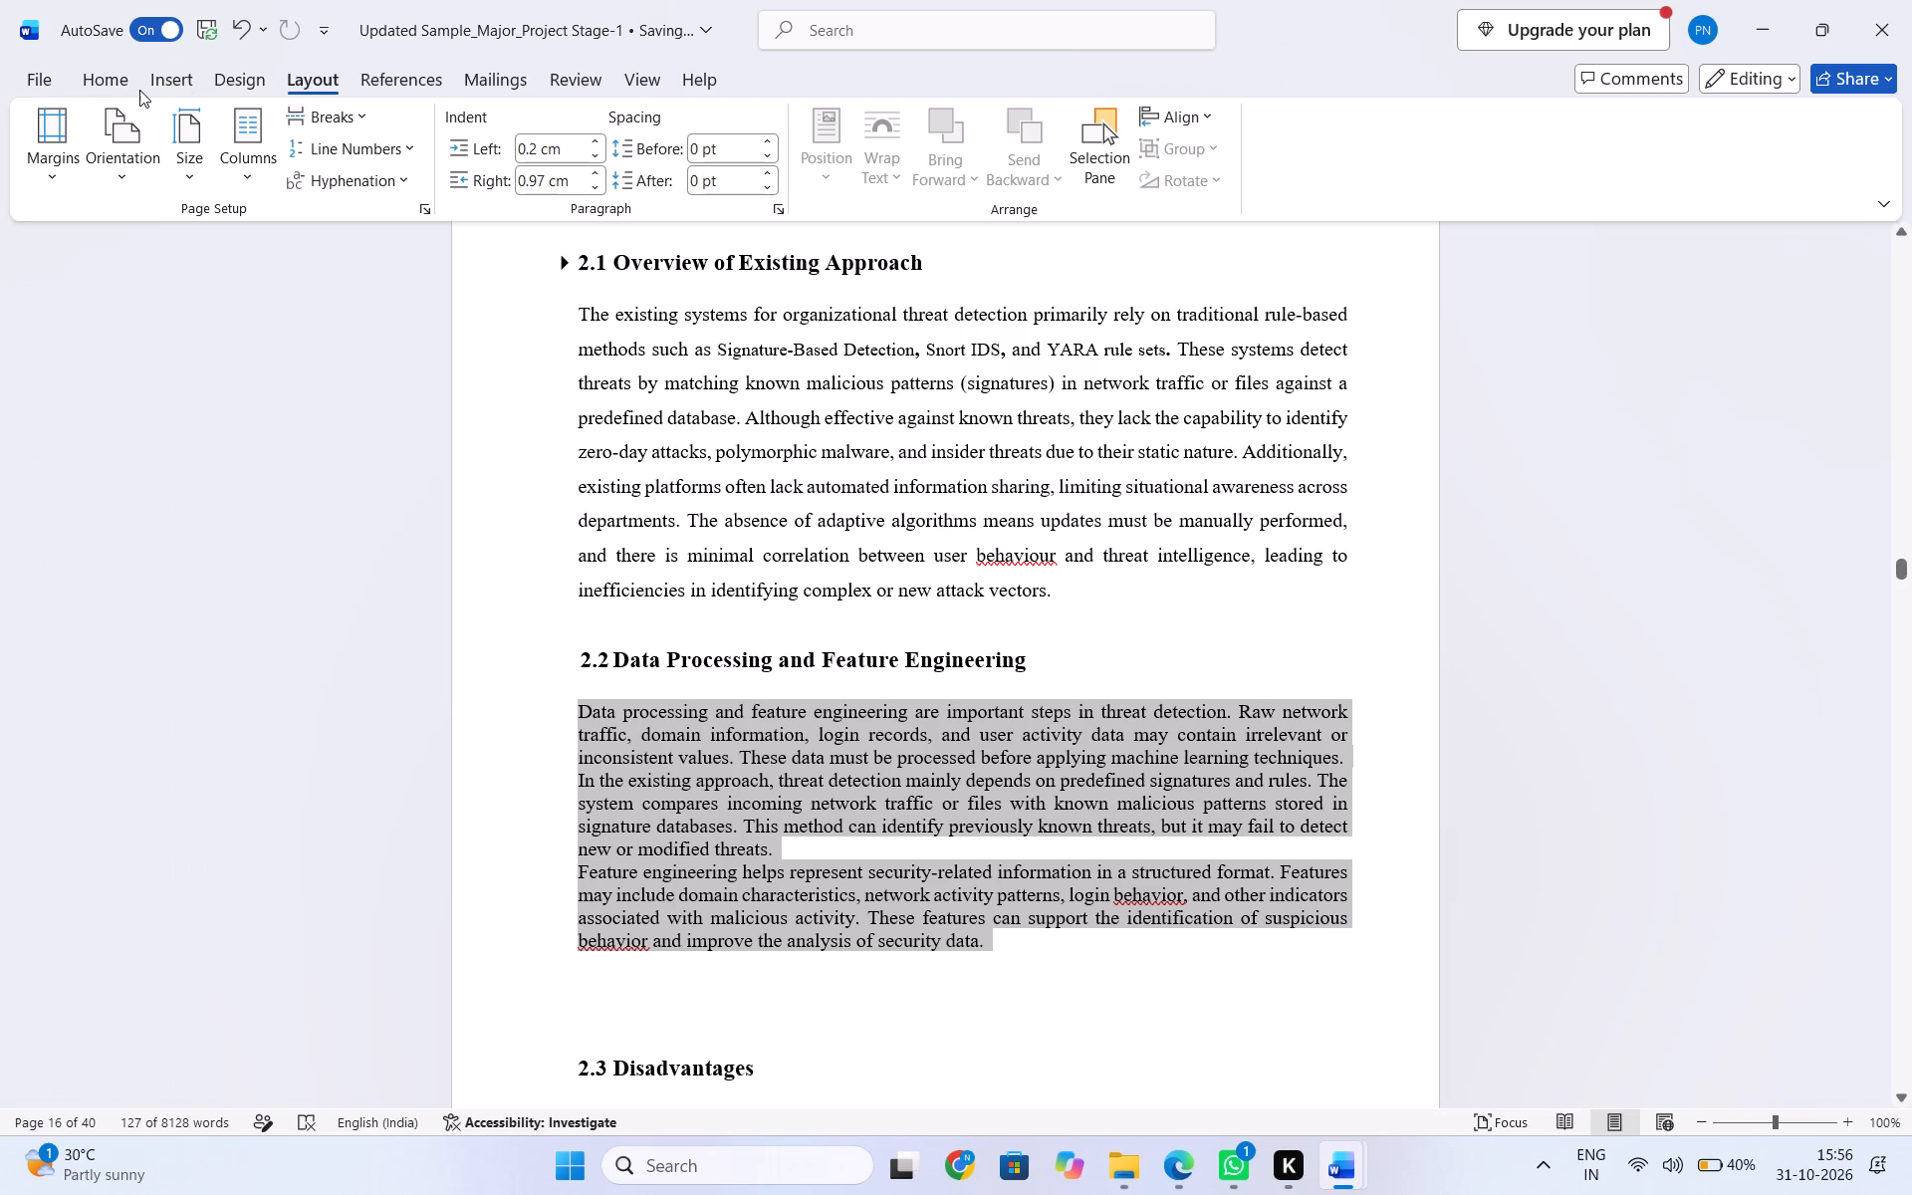
click(164, 77)
click(122, 85)
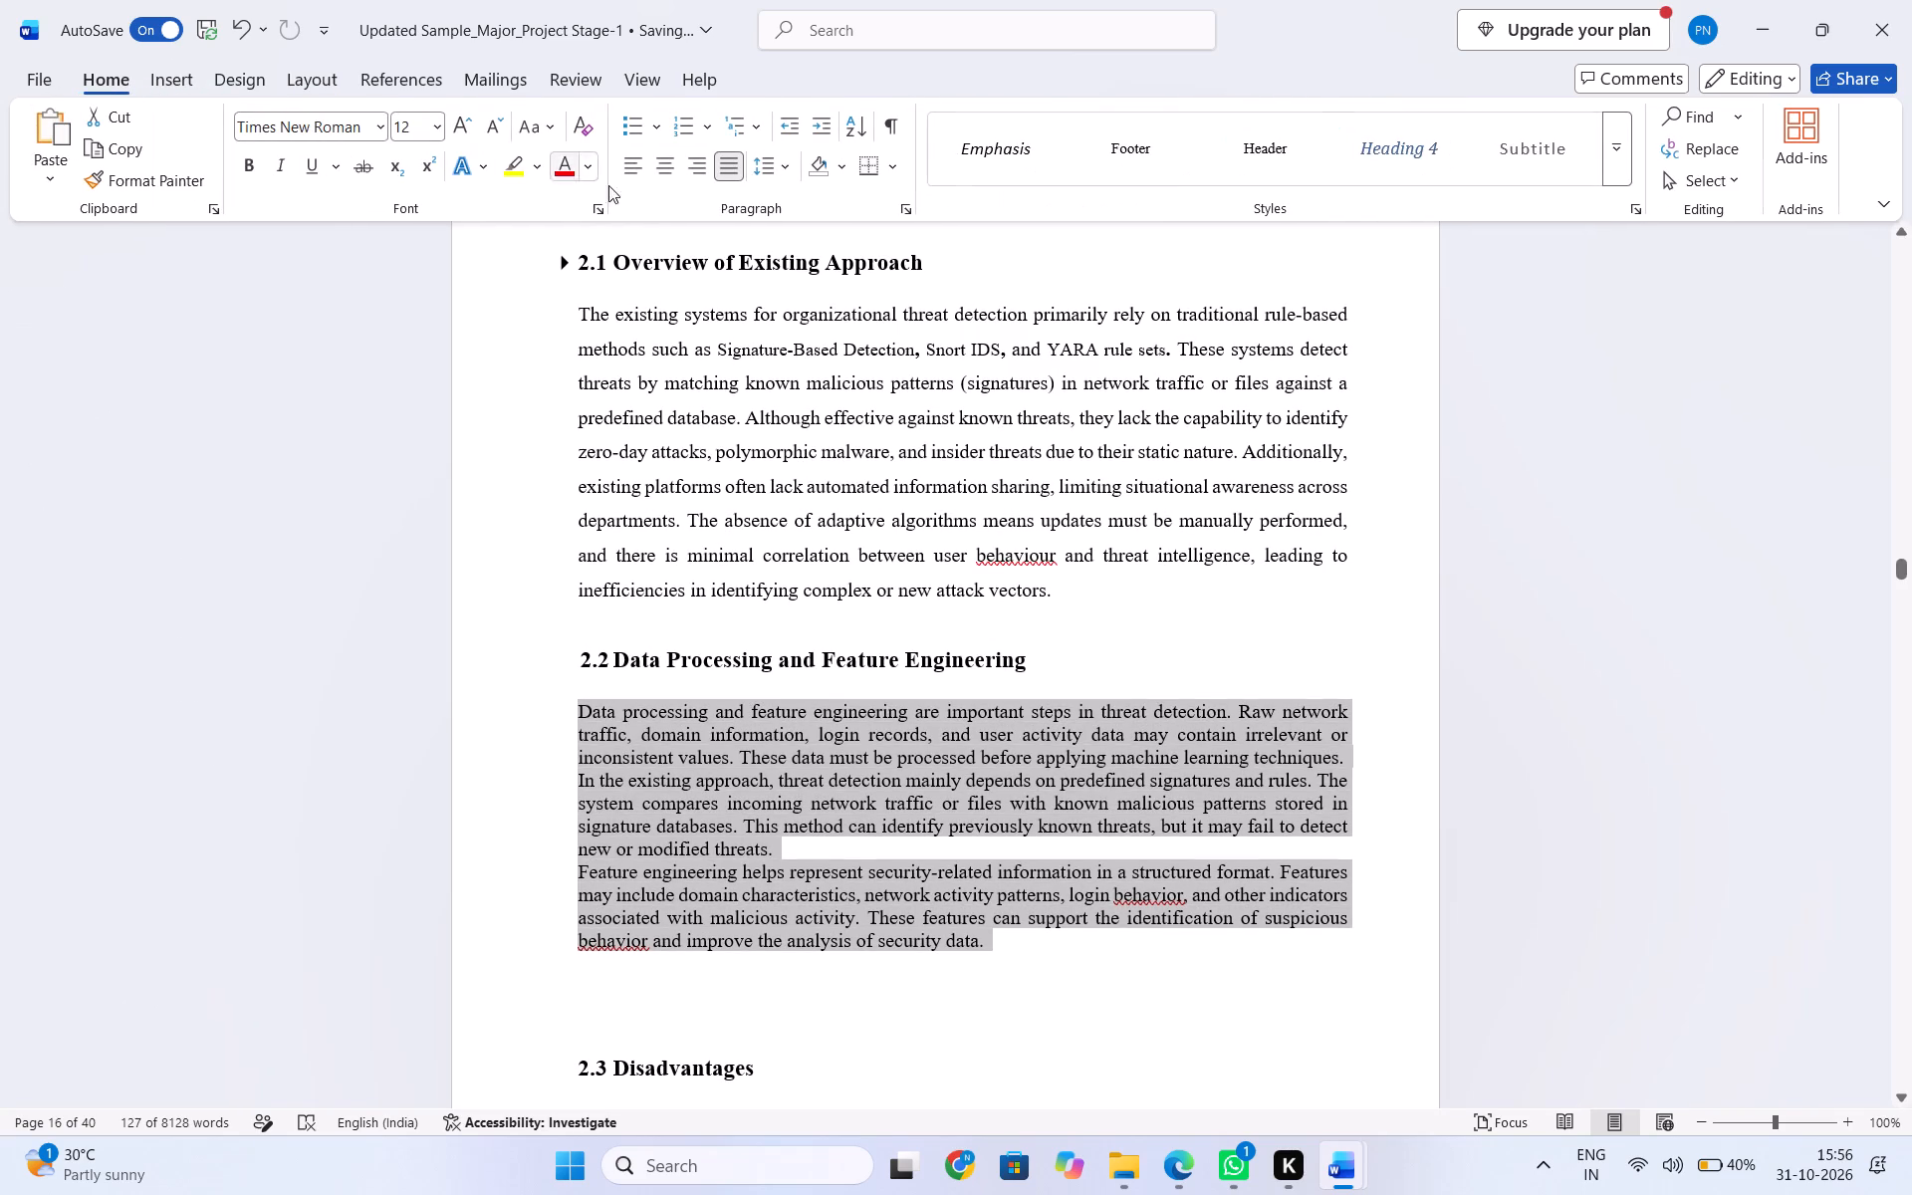
click(782, 163)
click(819, 264)
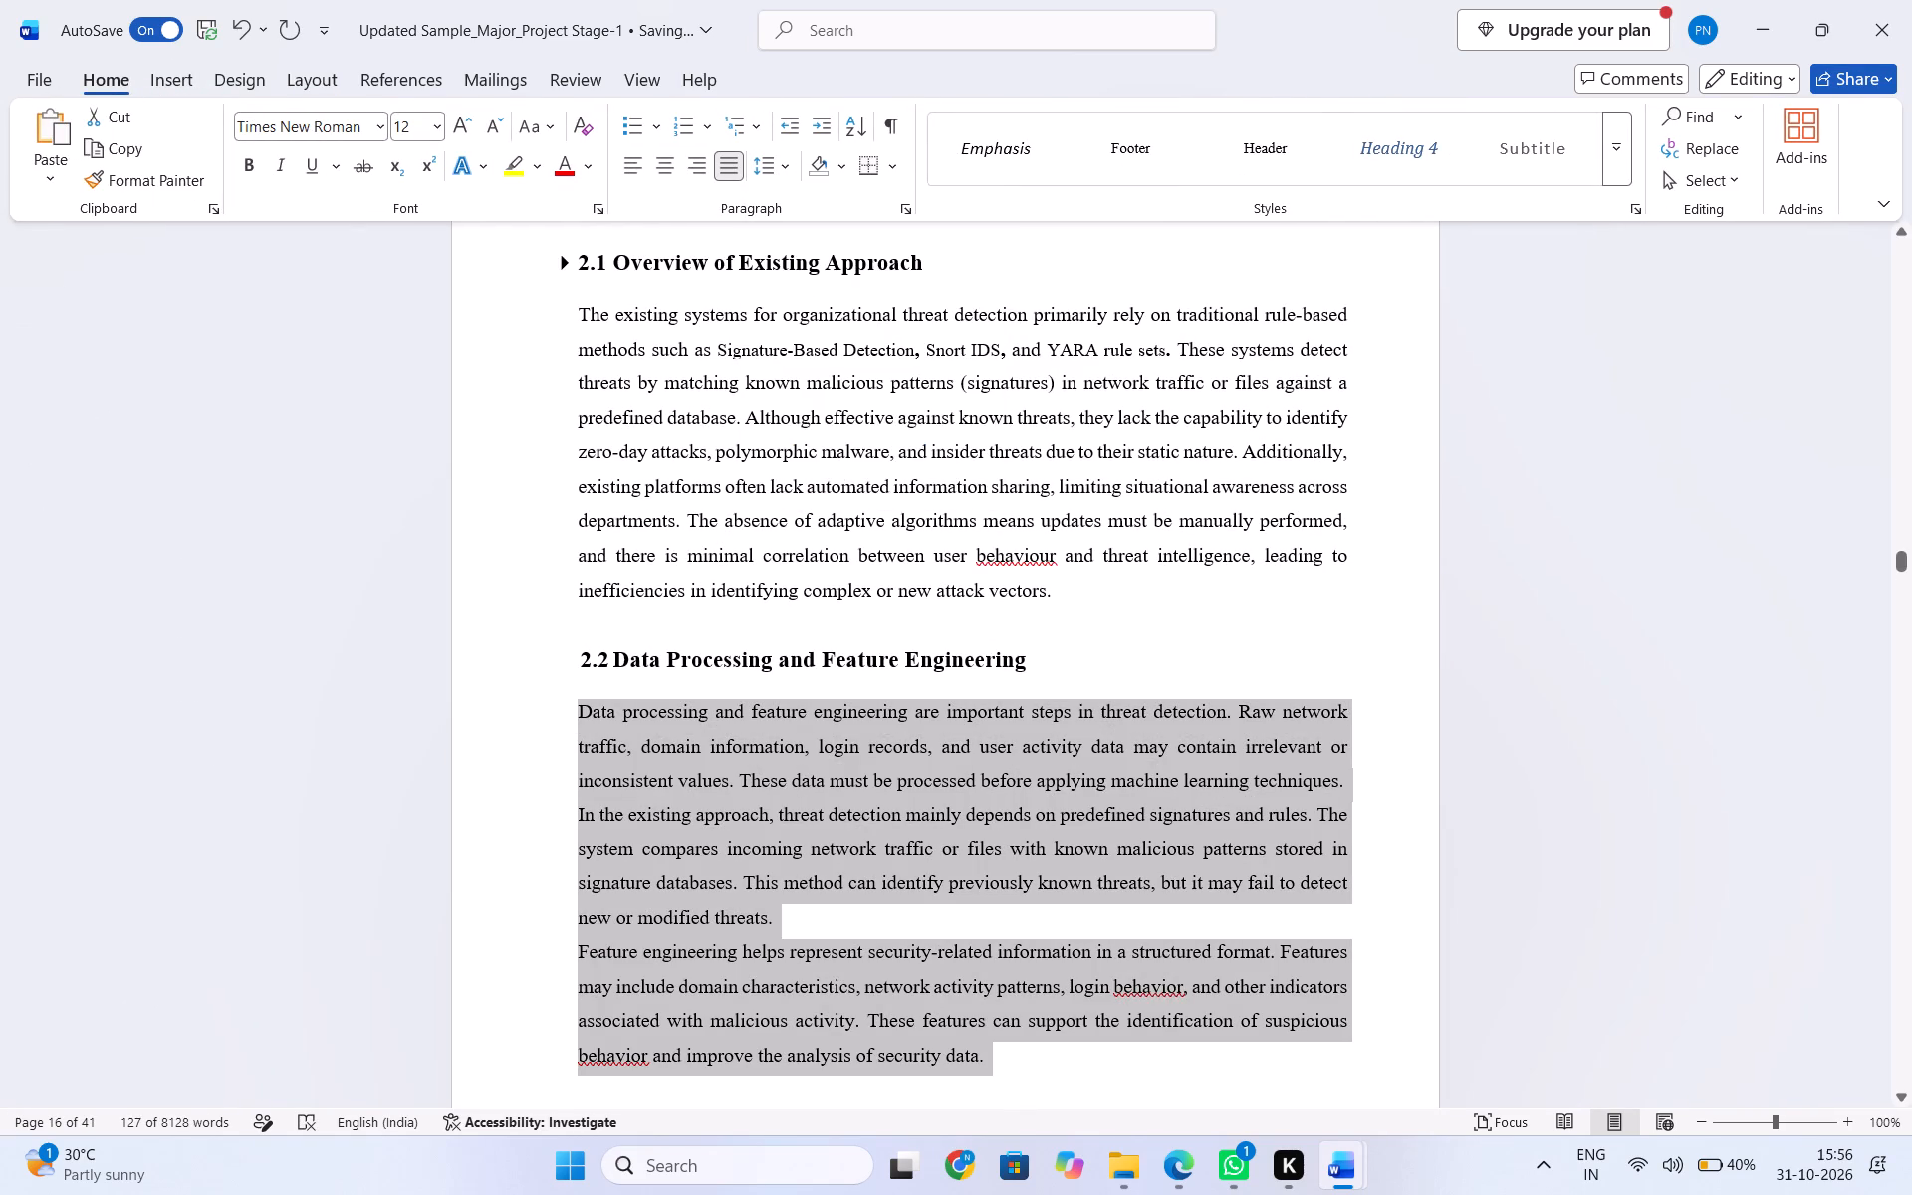
click(850, 901)
Insert a blank line after the first paragraph of section 2.2, which ends with "machine learning techniques.".
scroll(848, 925, down, 1)
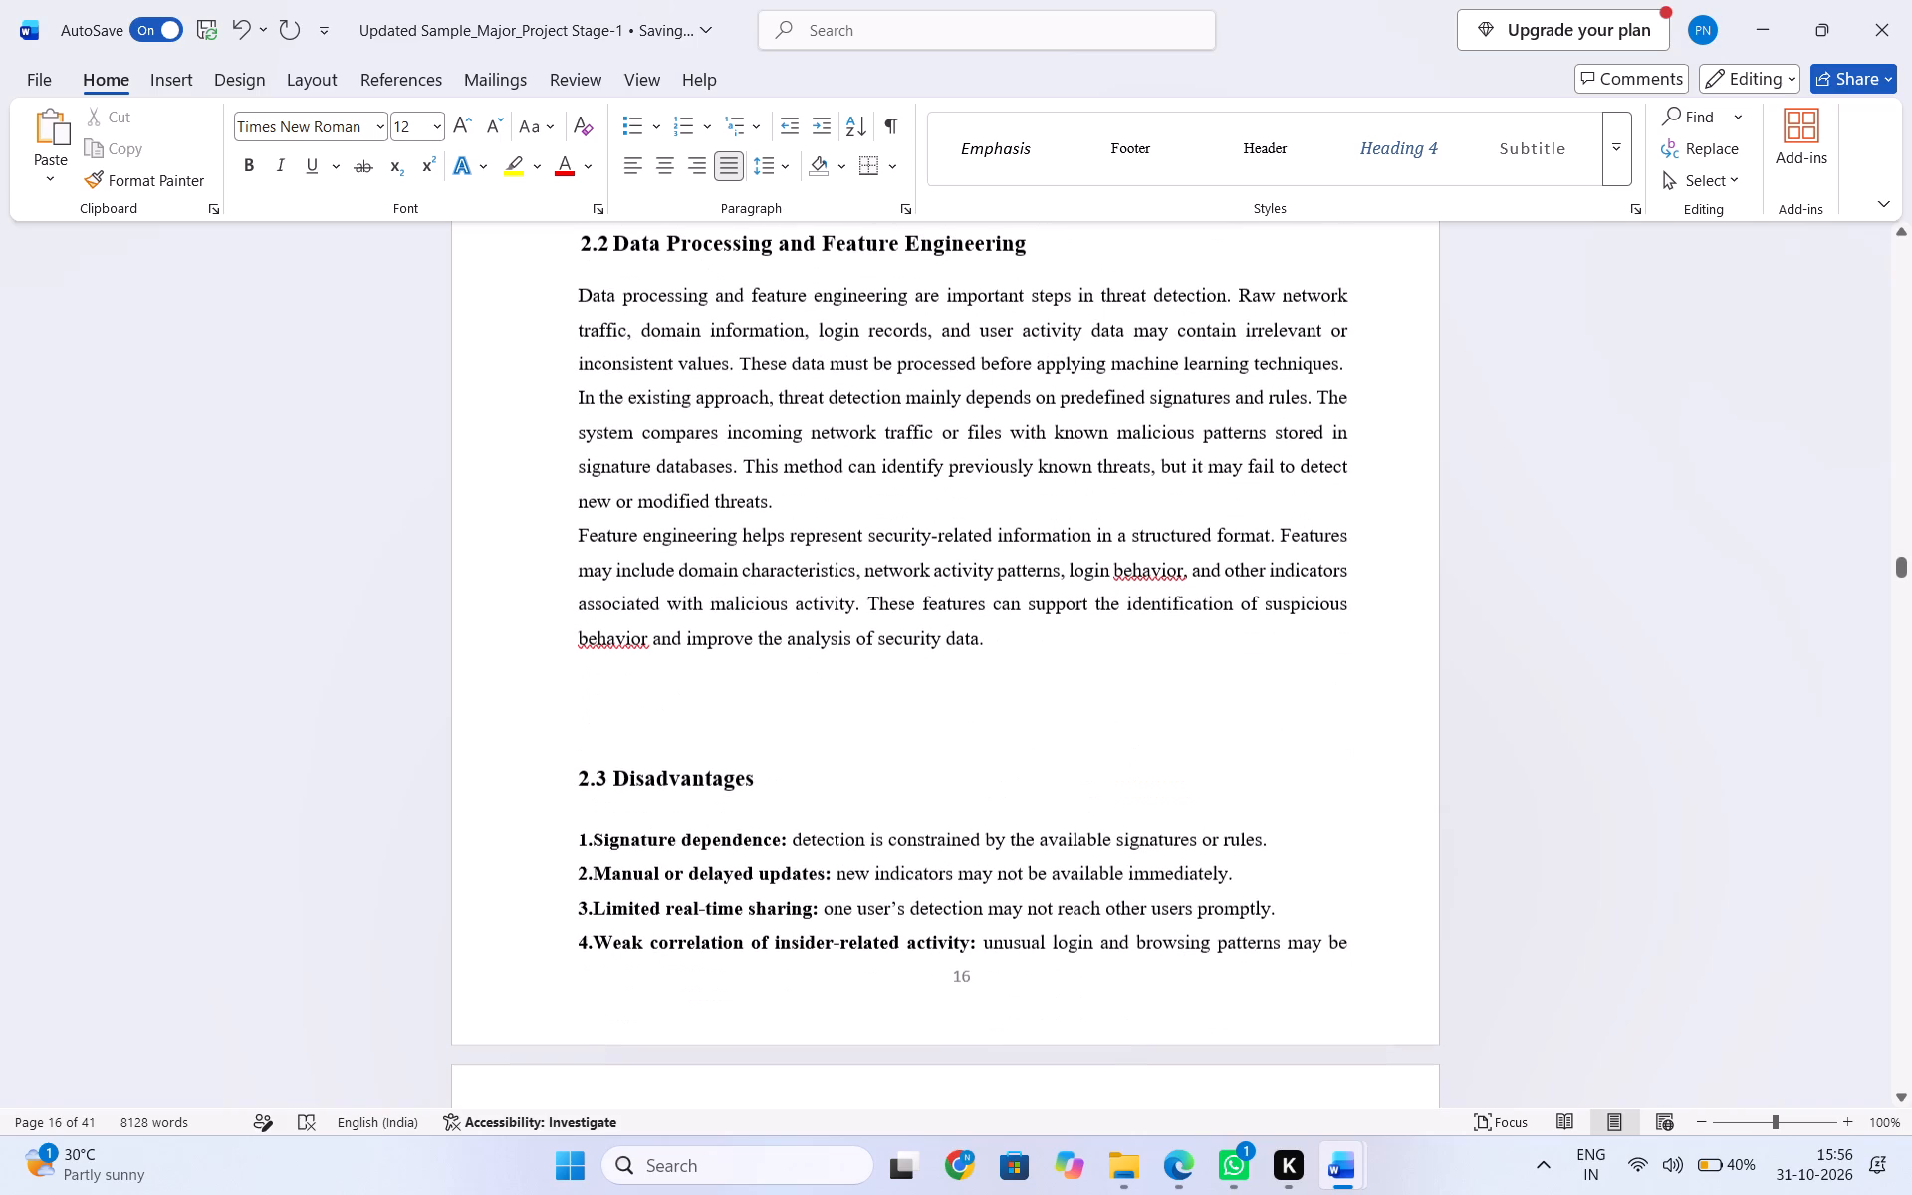
scroll(840, 879, up, 1)
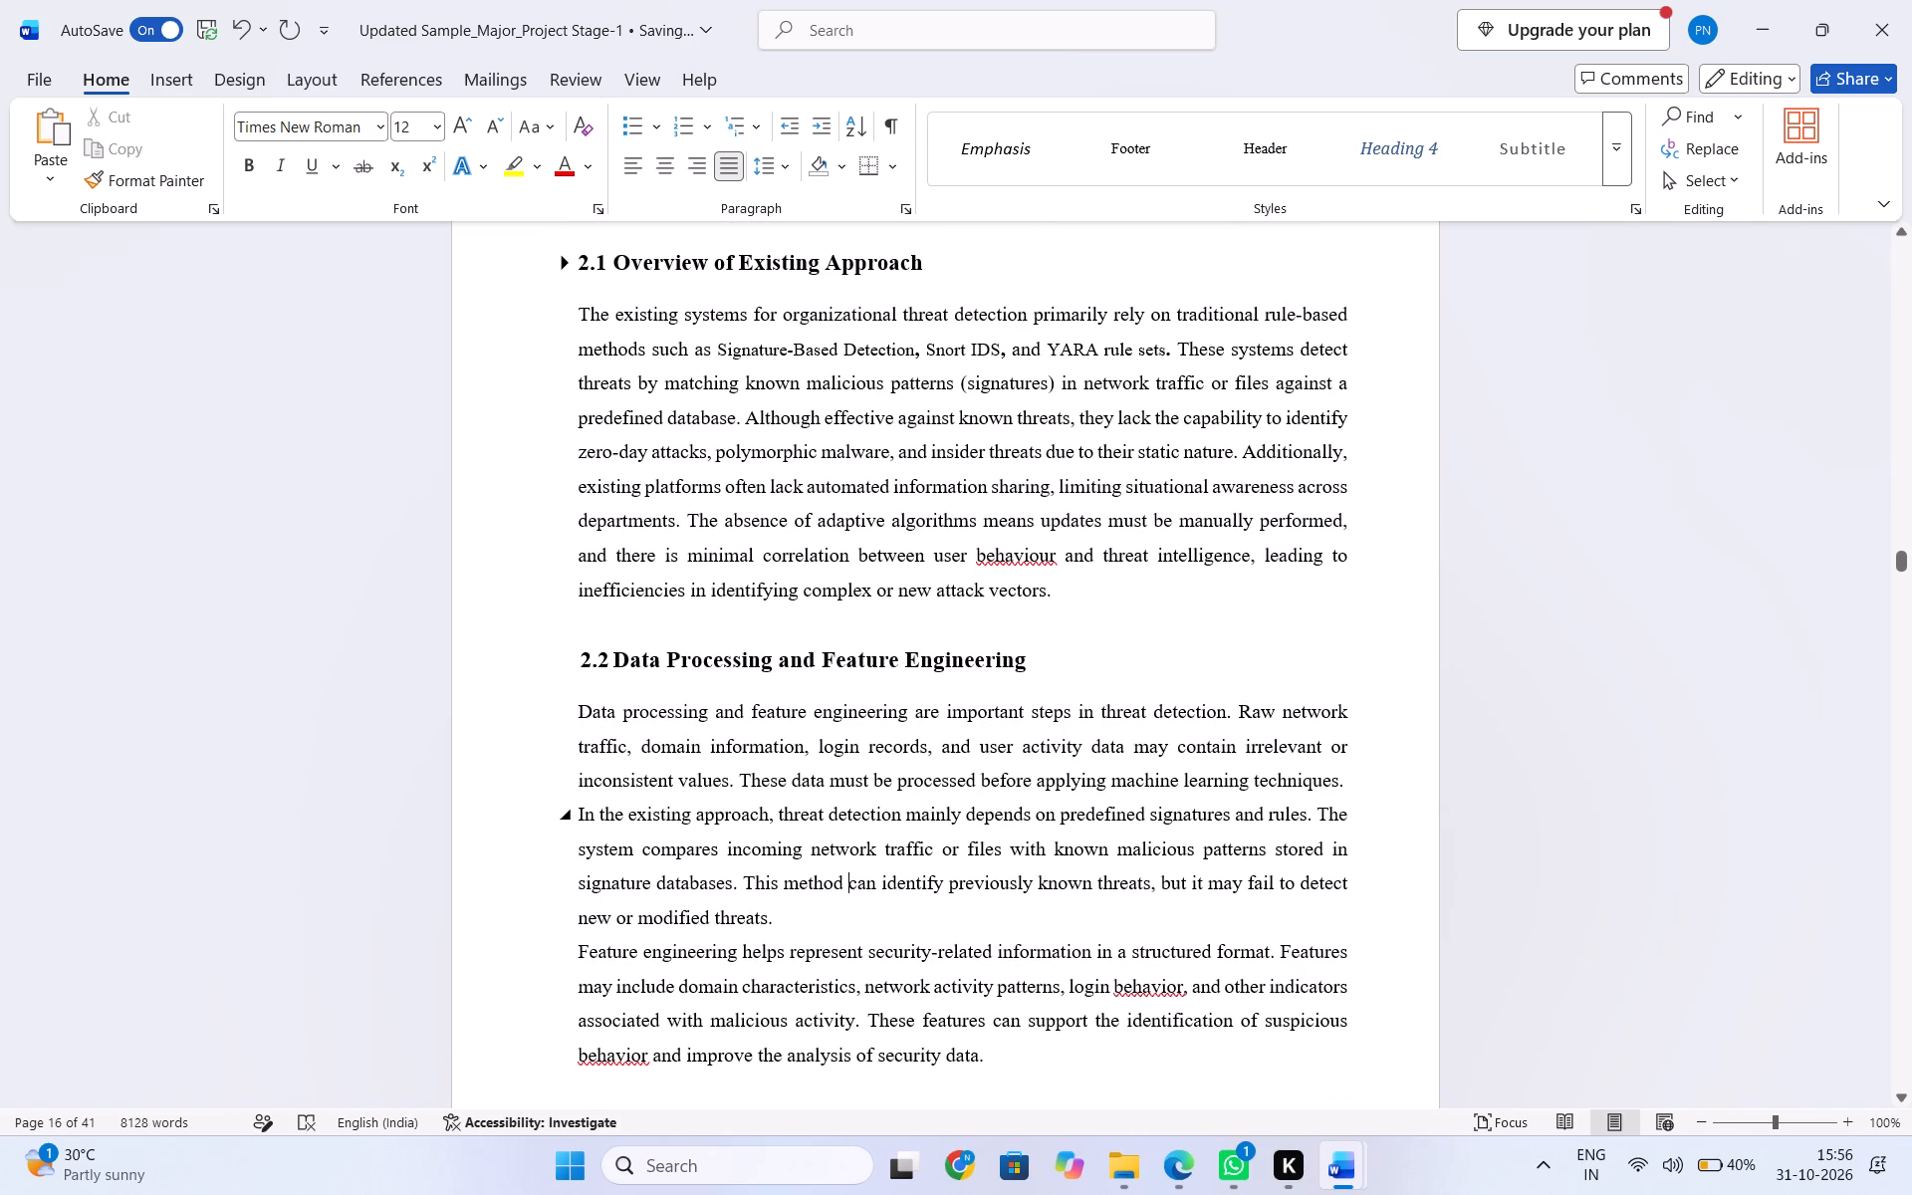
scroll(839, 870, down, 1)
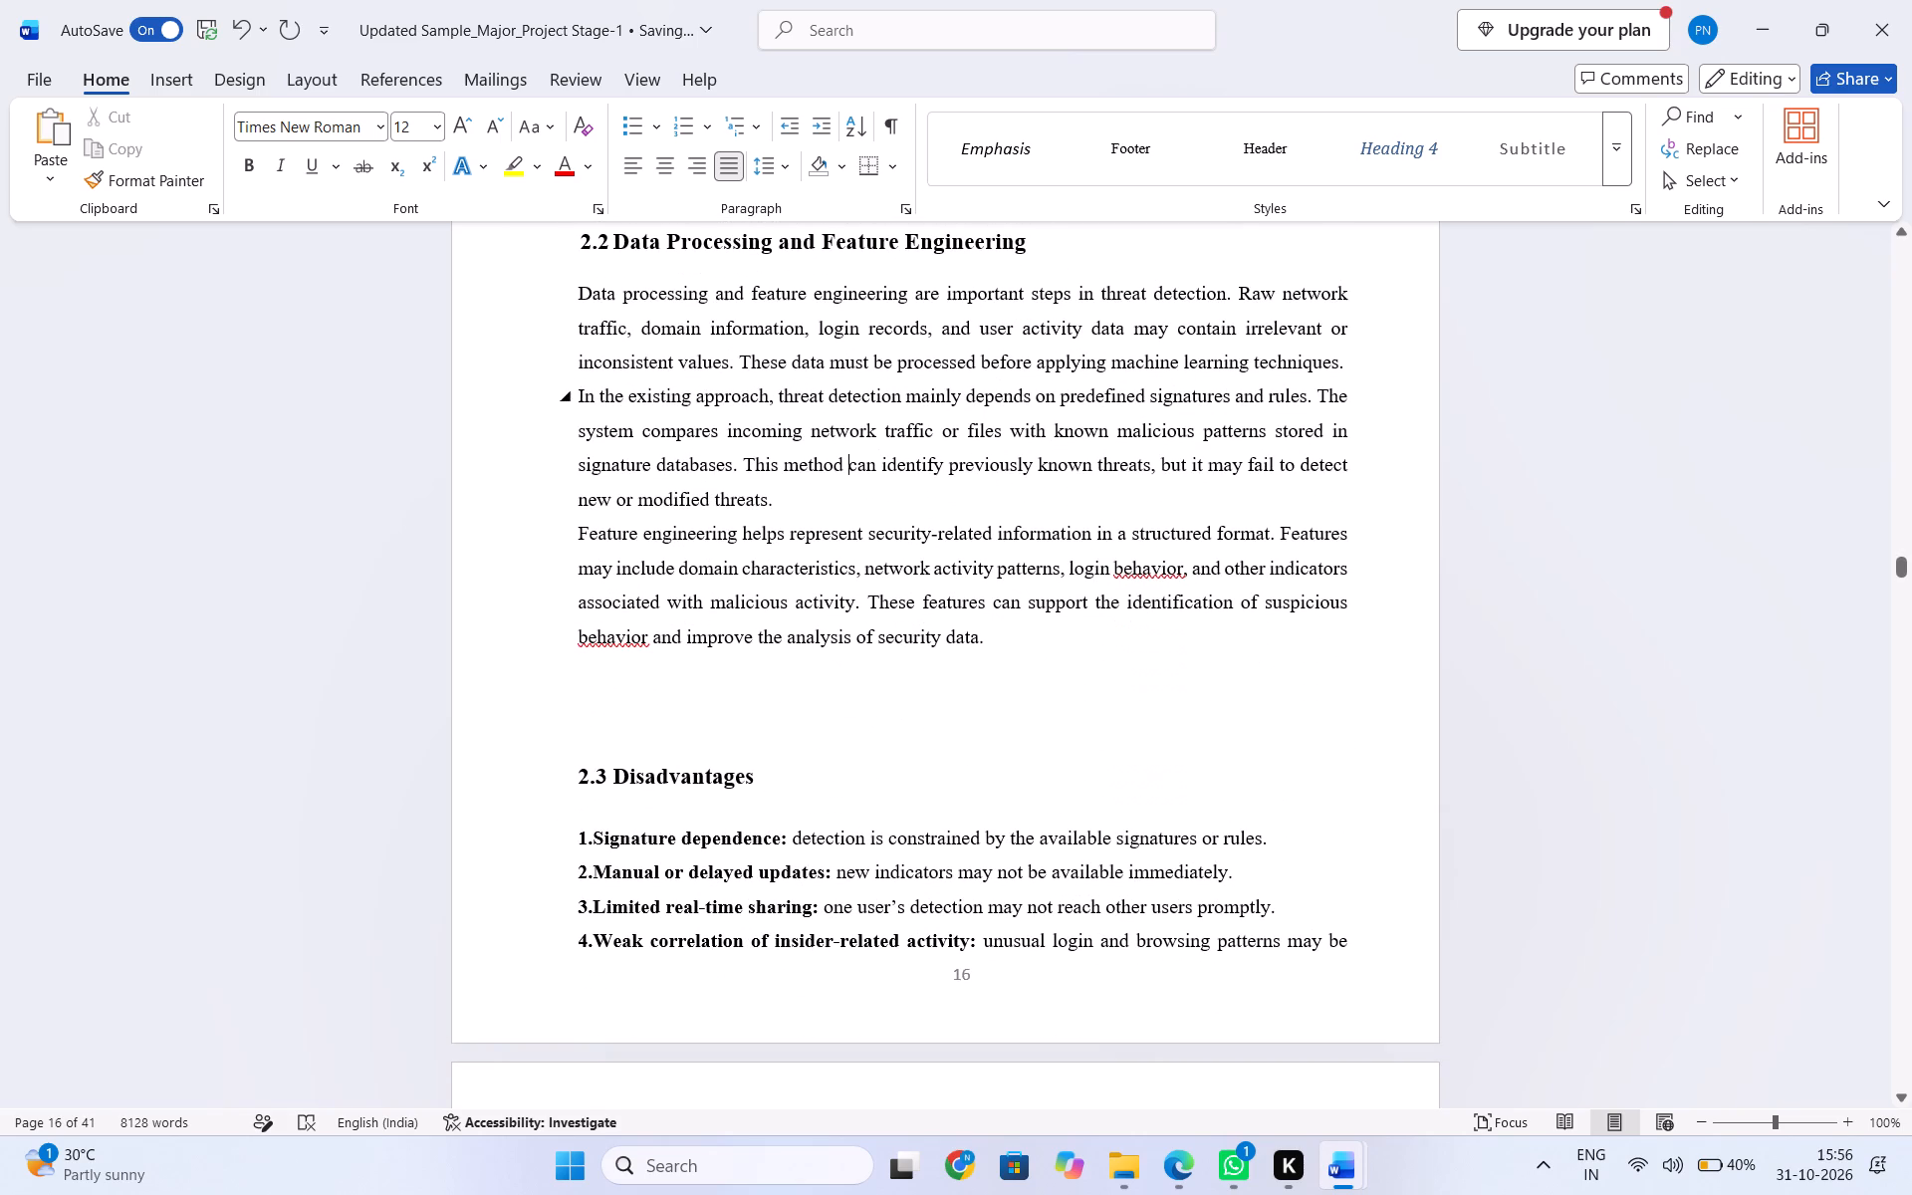
click(1354, 363)
key(Return)
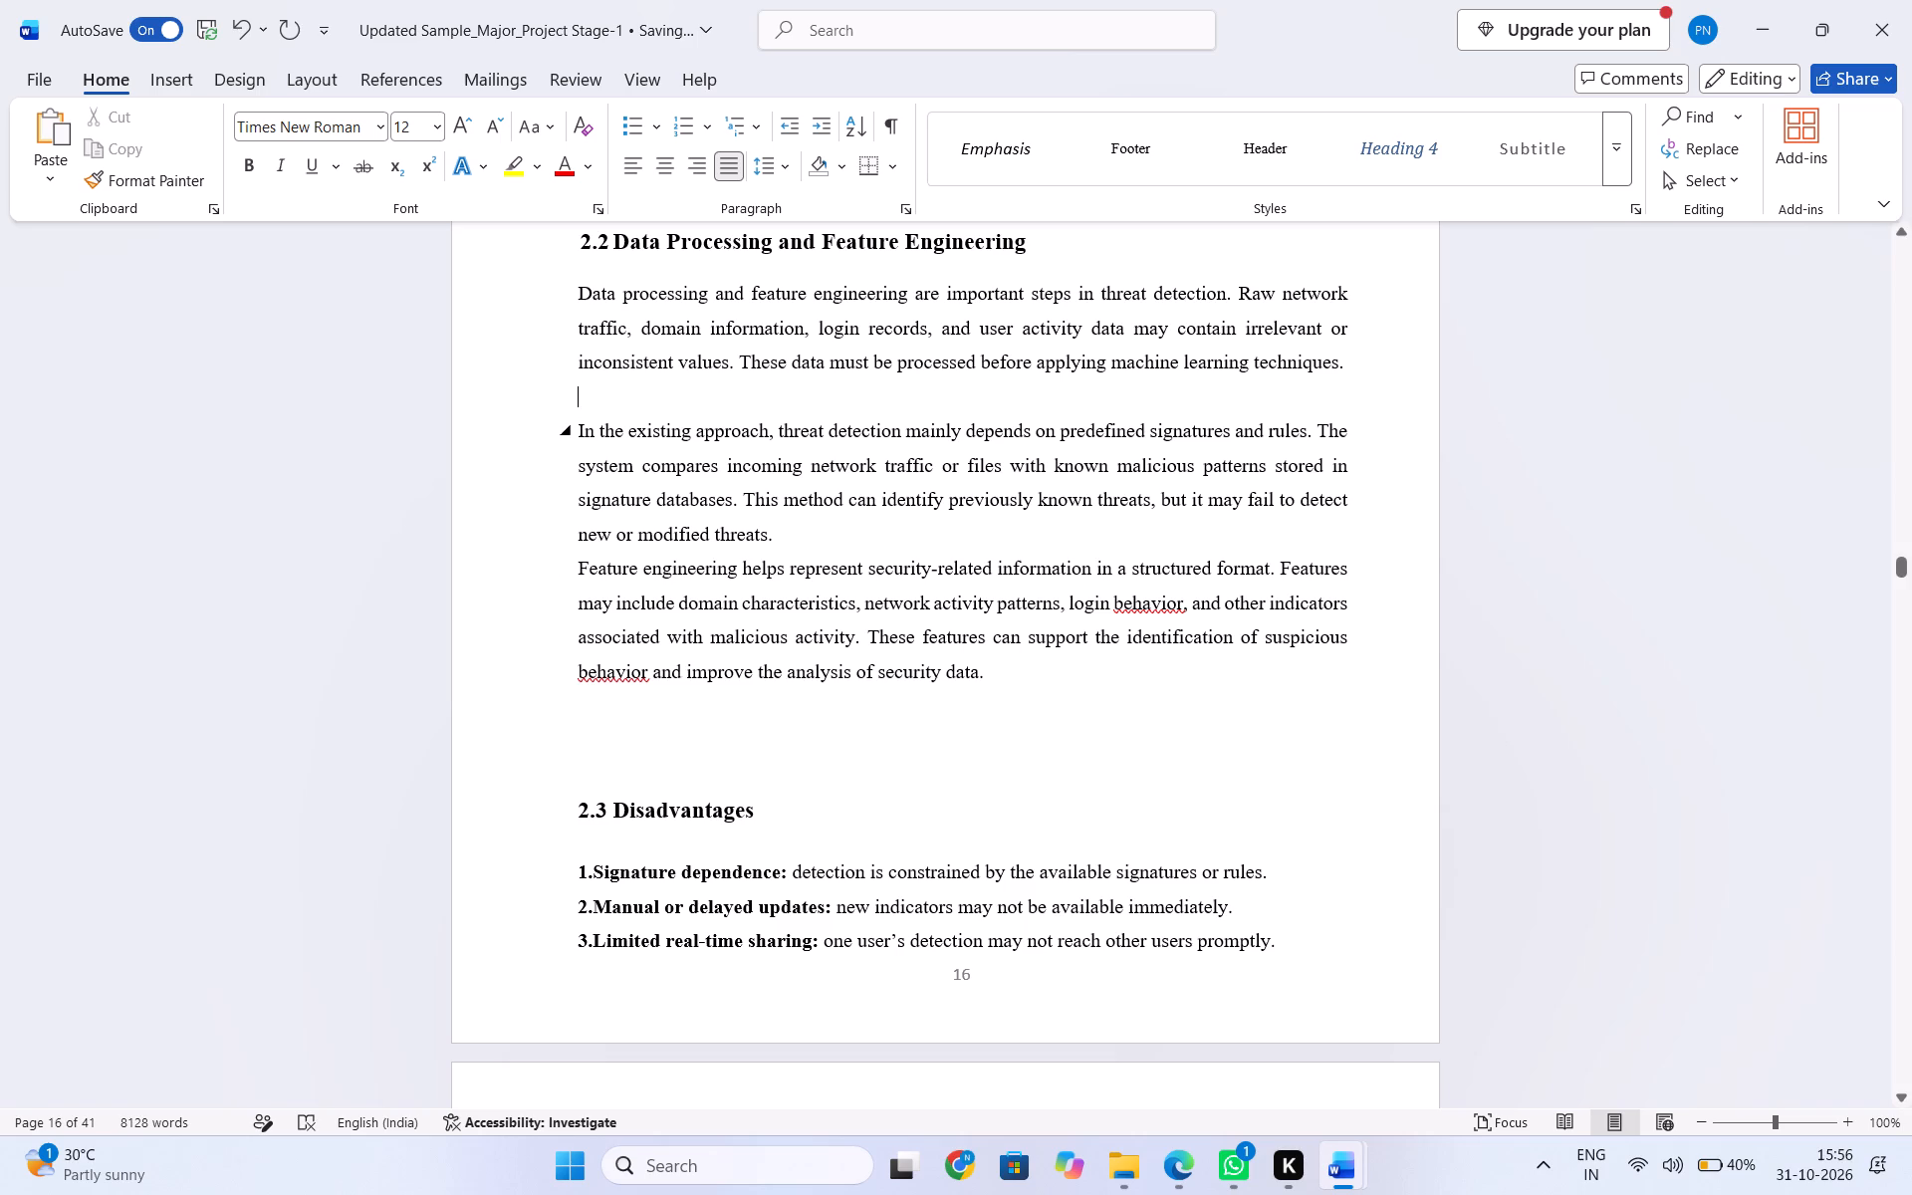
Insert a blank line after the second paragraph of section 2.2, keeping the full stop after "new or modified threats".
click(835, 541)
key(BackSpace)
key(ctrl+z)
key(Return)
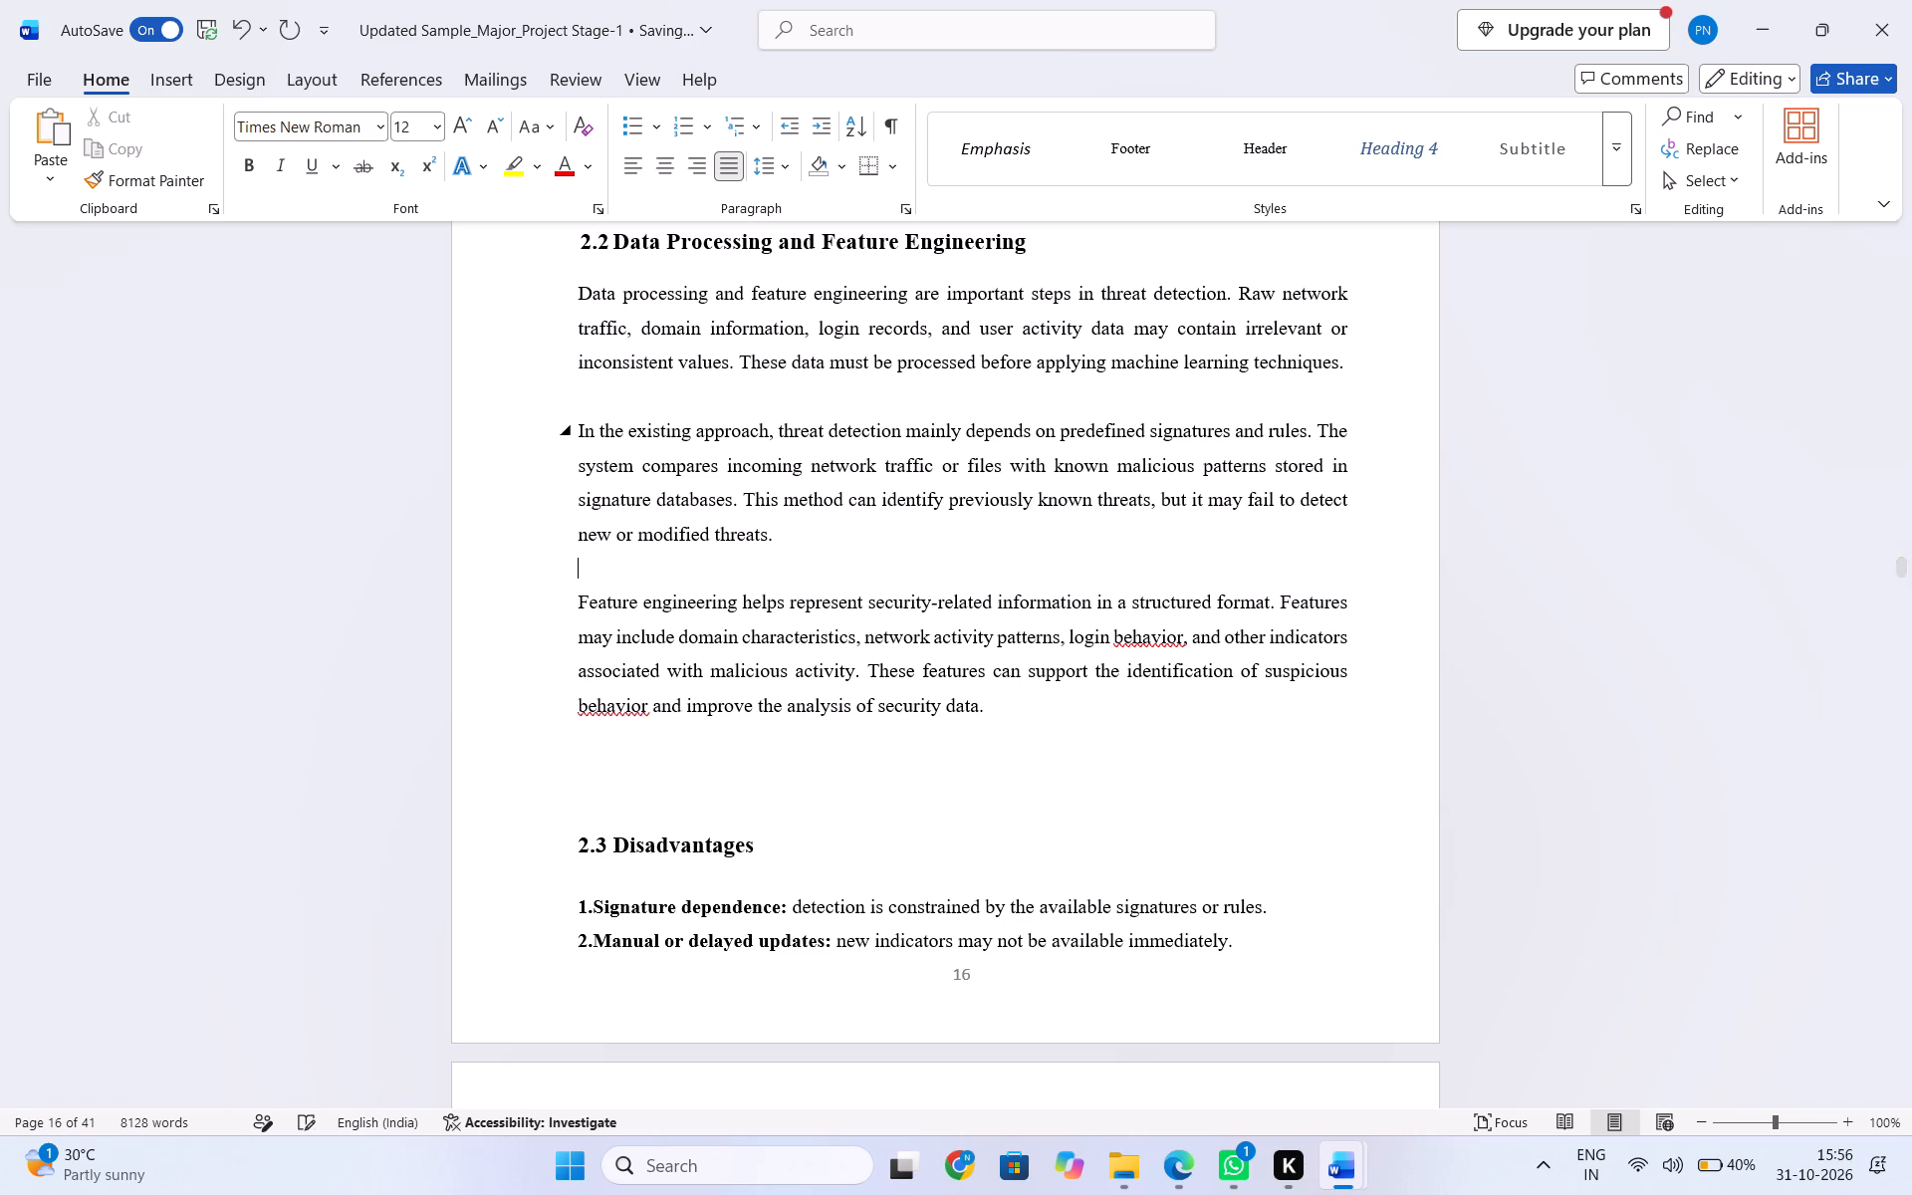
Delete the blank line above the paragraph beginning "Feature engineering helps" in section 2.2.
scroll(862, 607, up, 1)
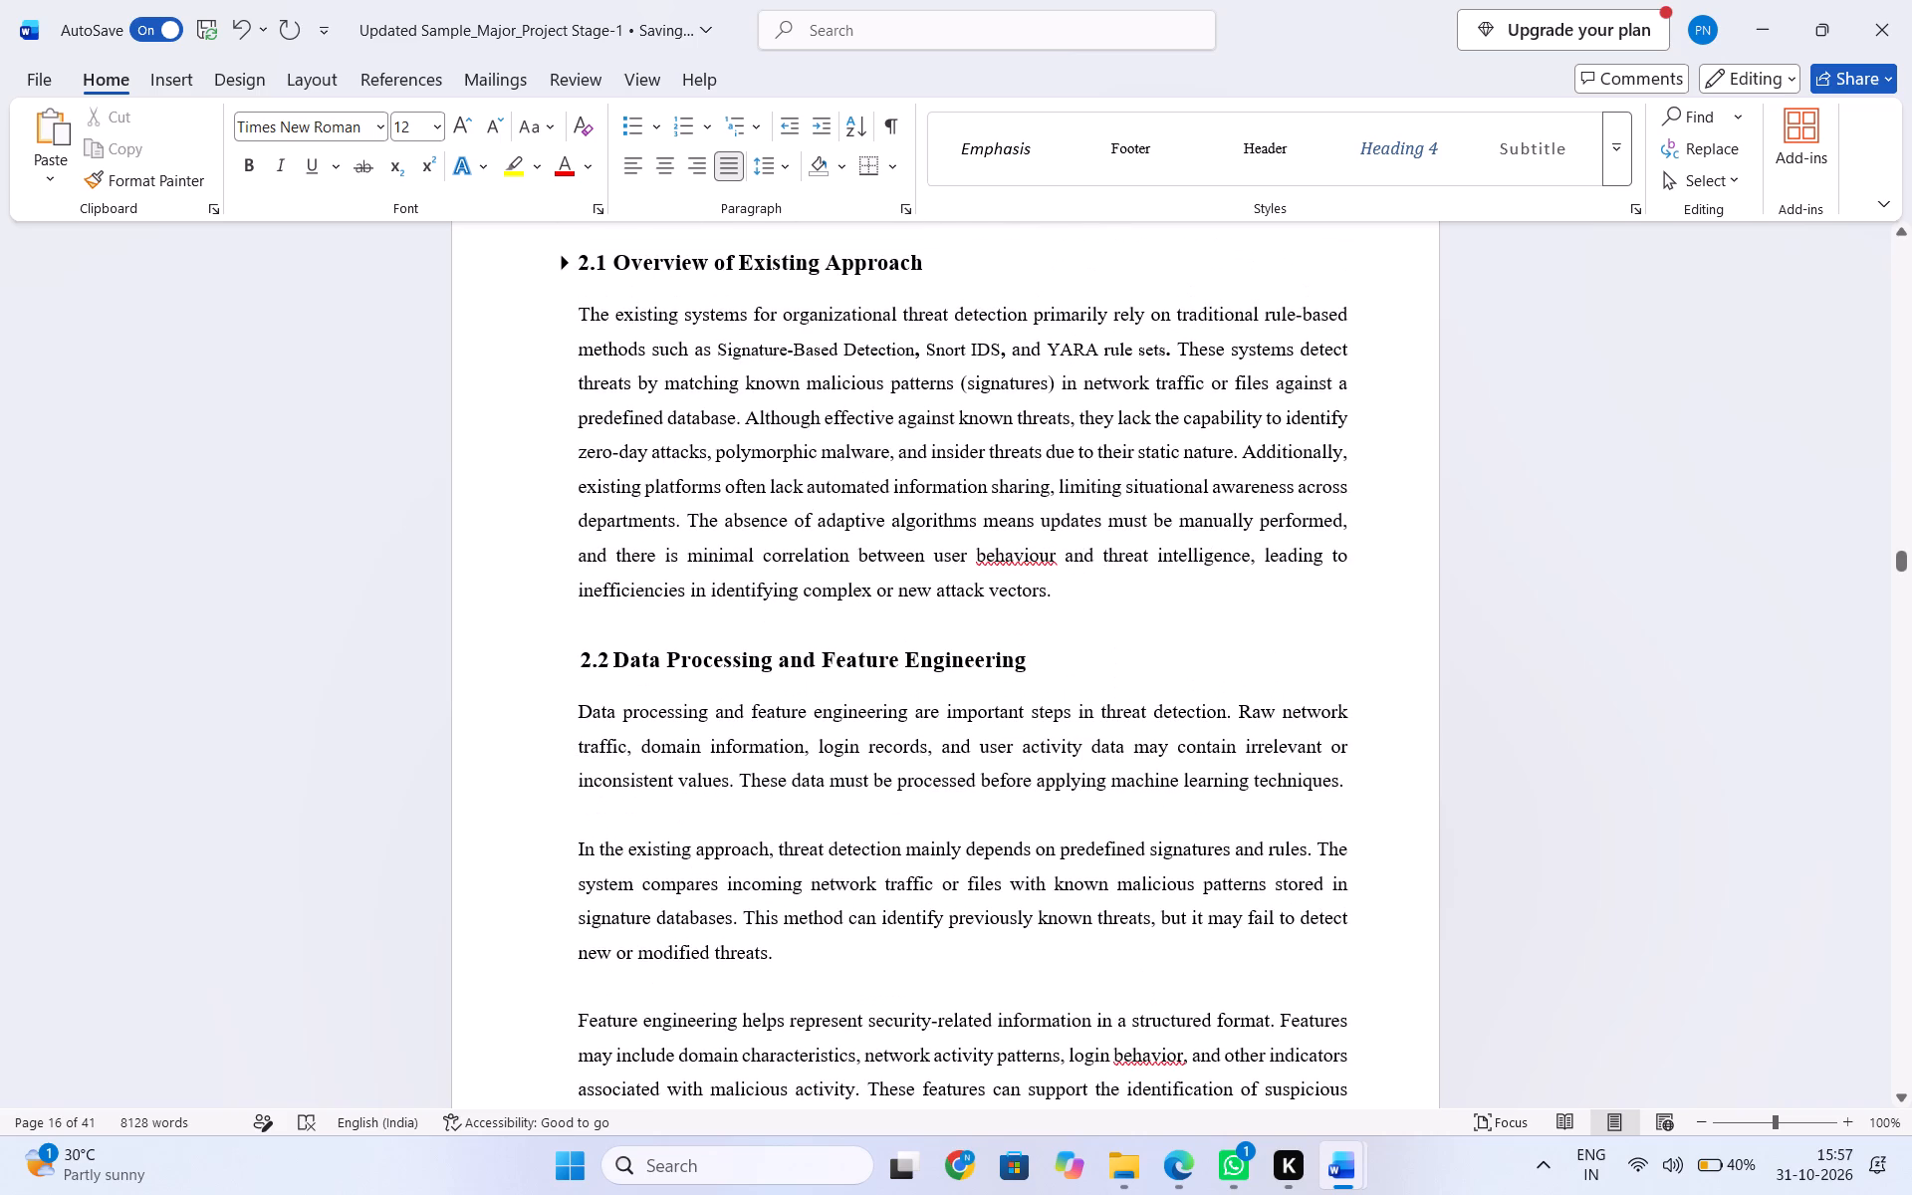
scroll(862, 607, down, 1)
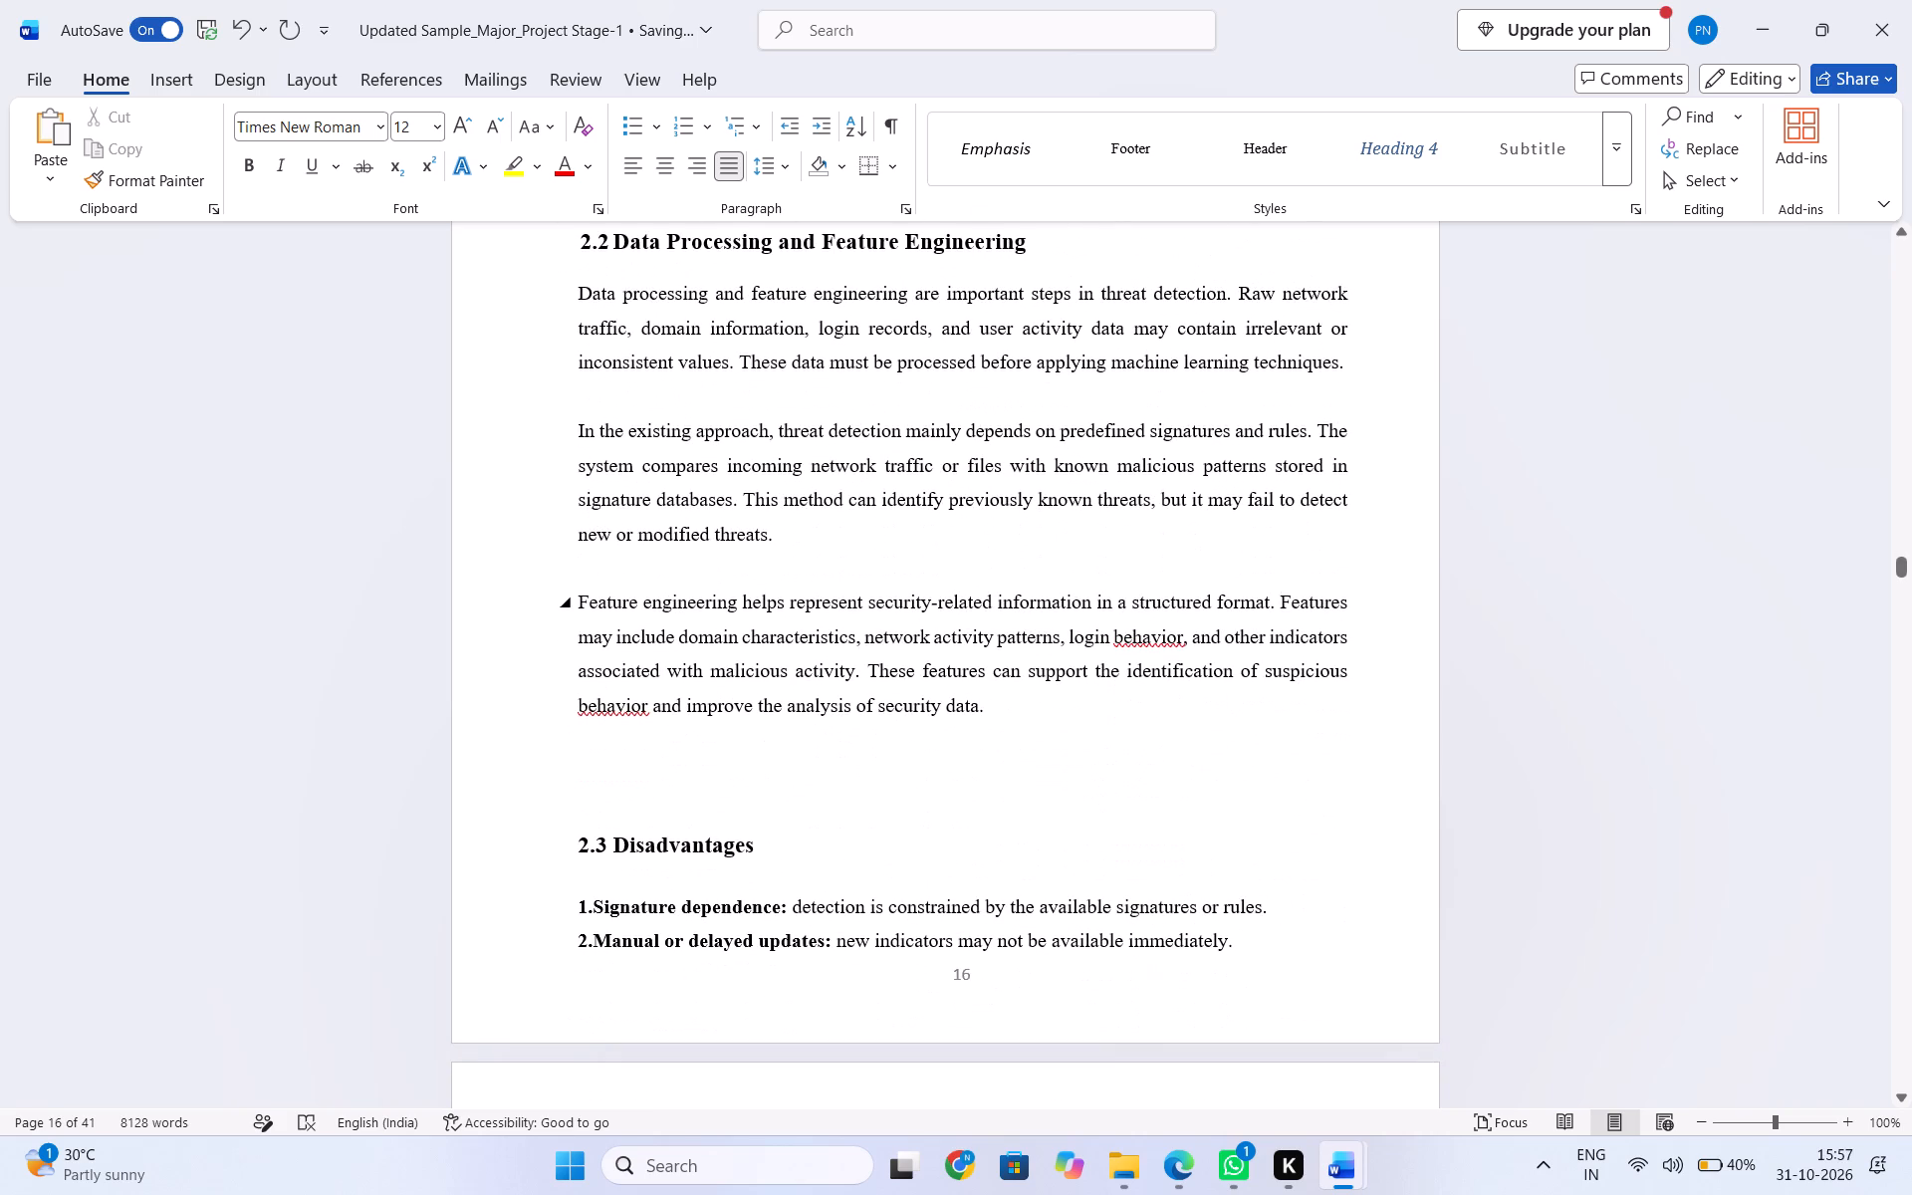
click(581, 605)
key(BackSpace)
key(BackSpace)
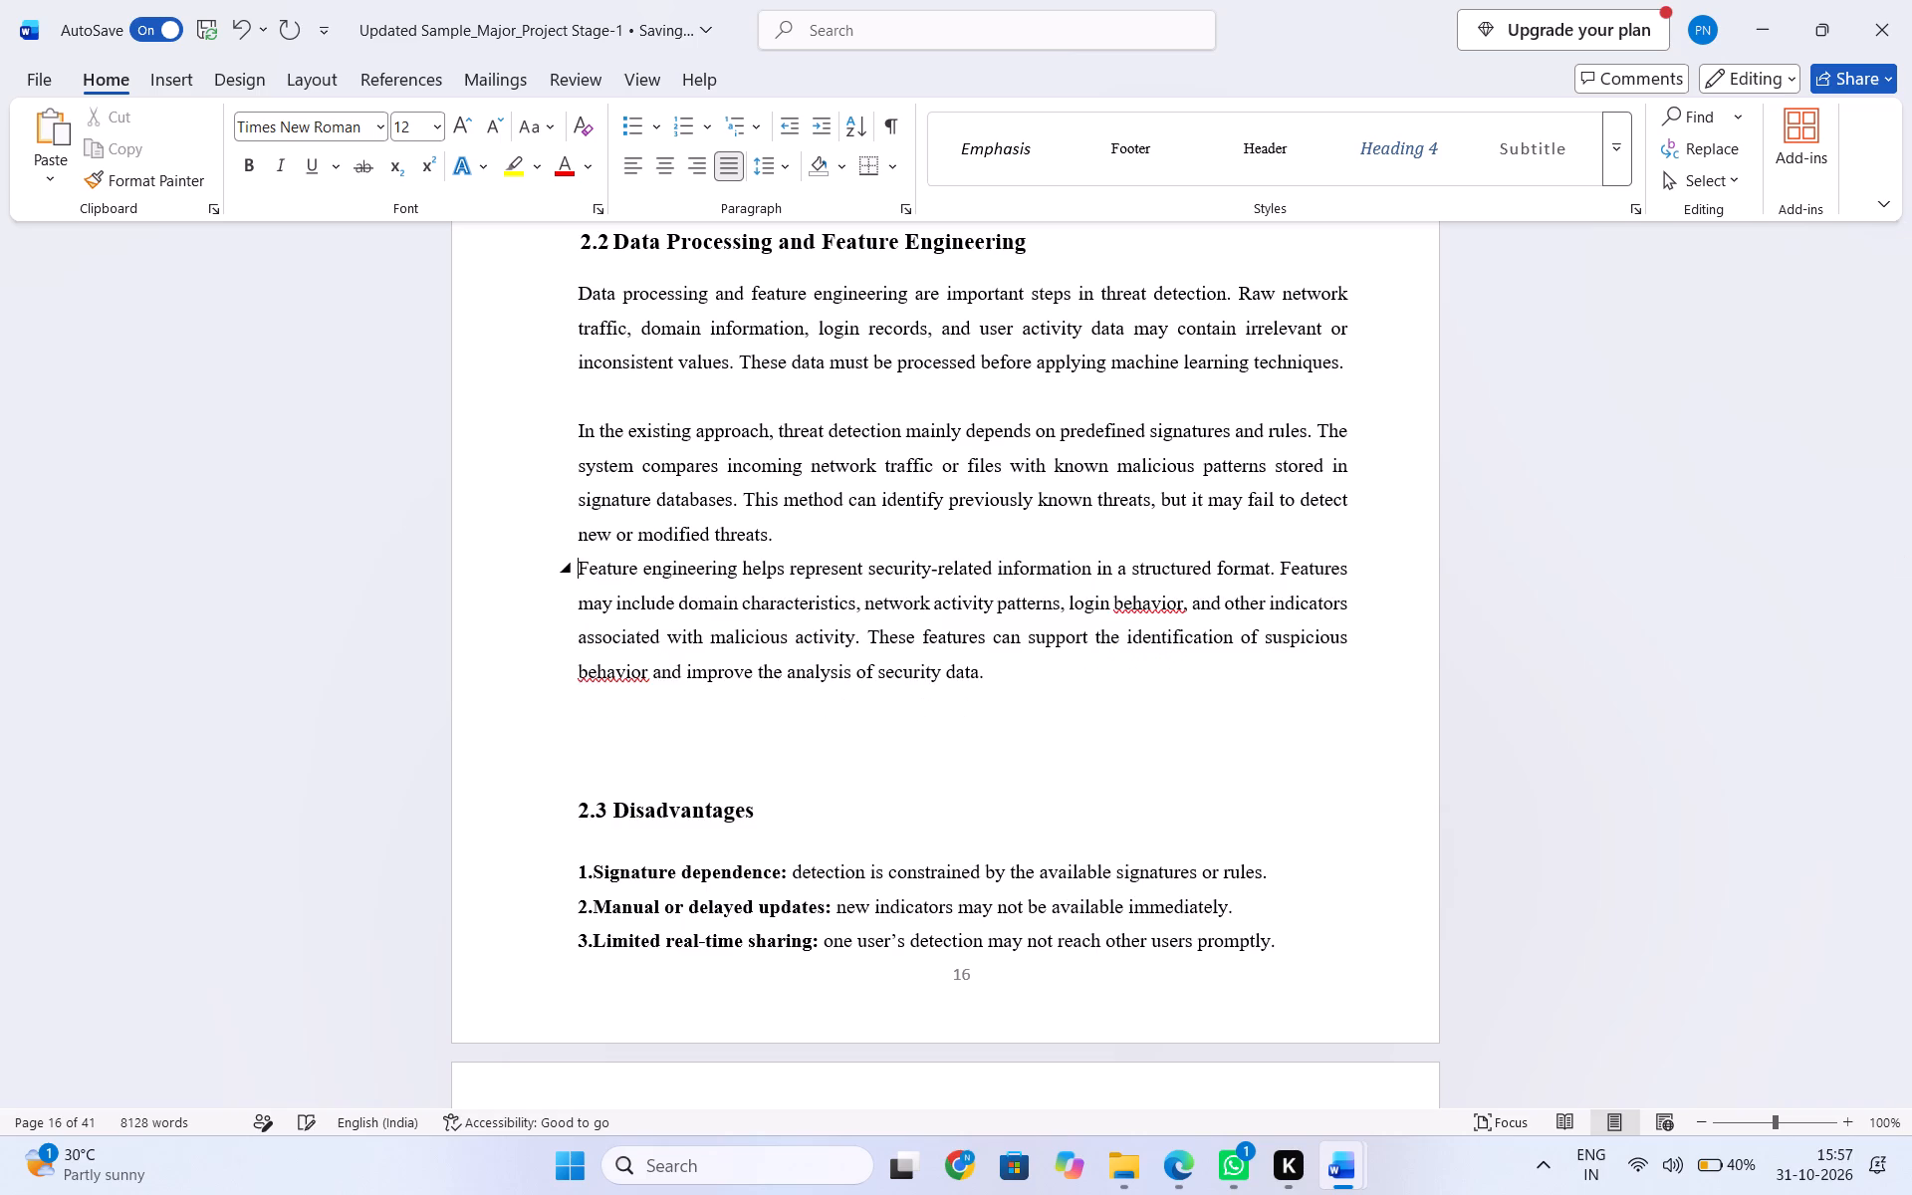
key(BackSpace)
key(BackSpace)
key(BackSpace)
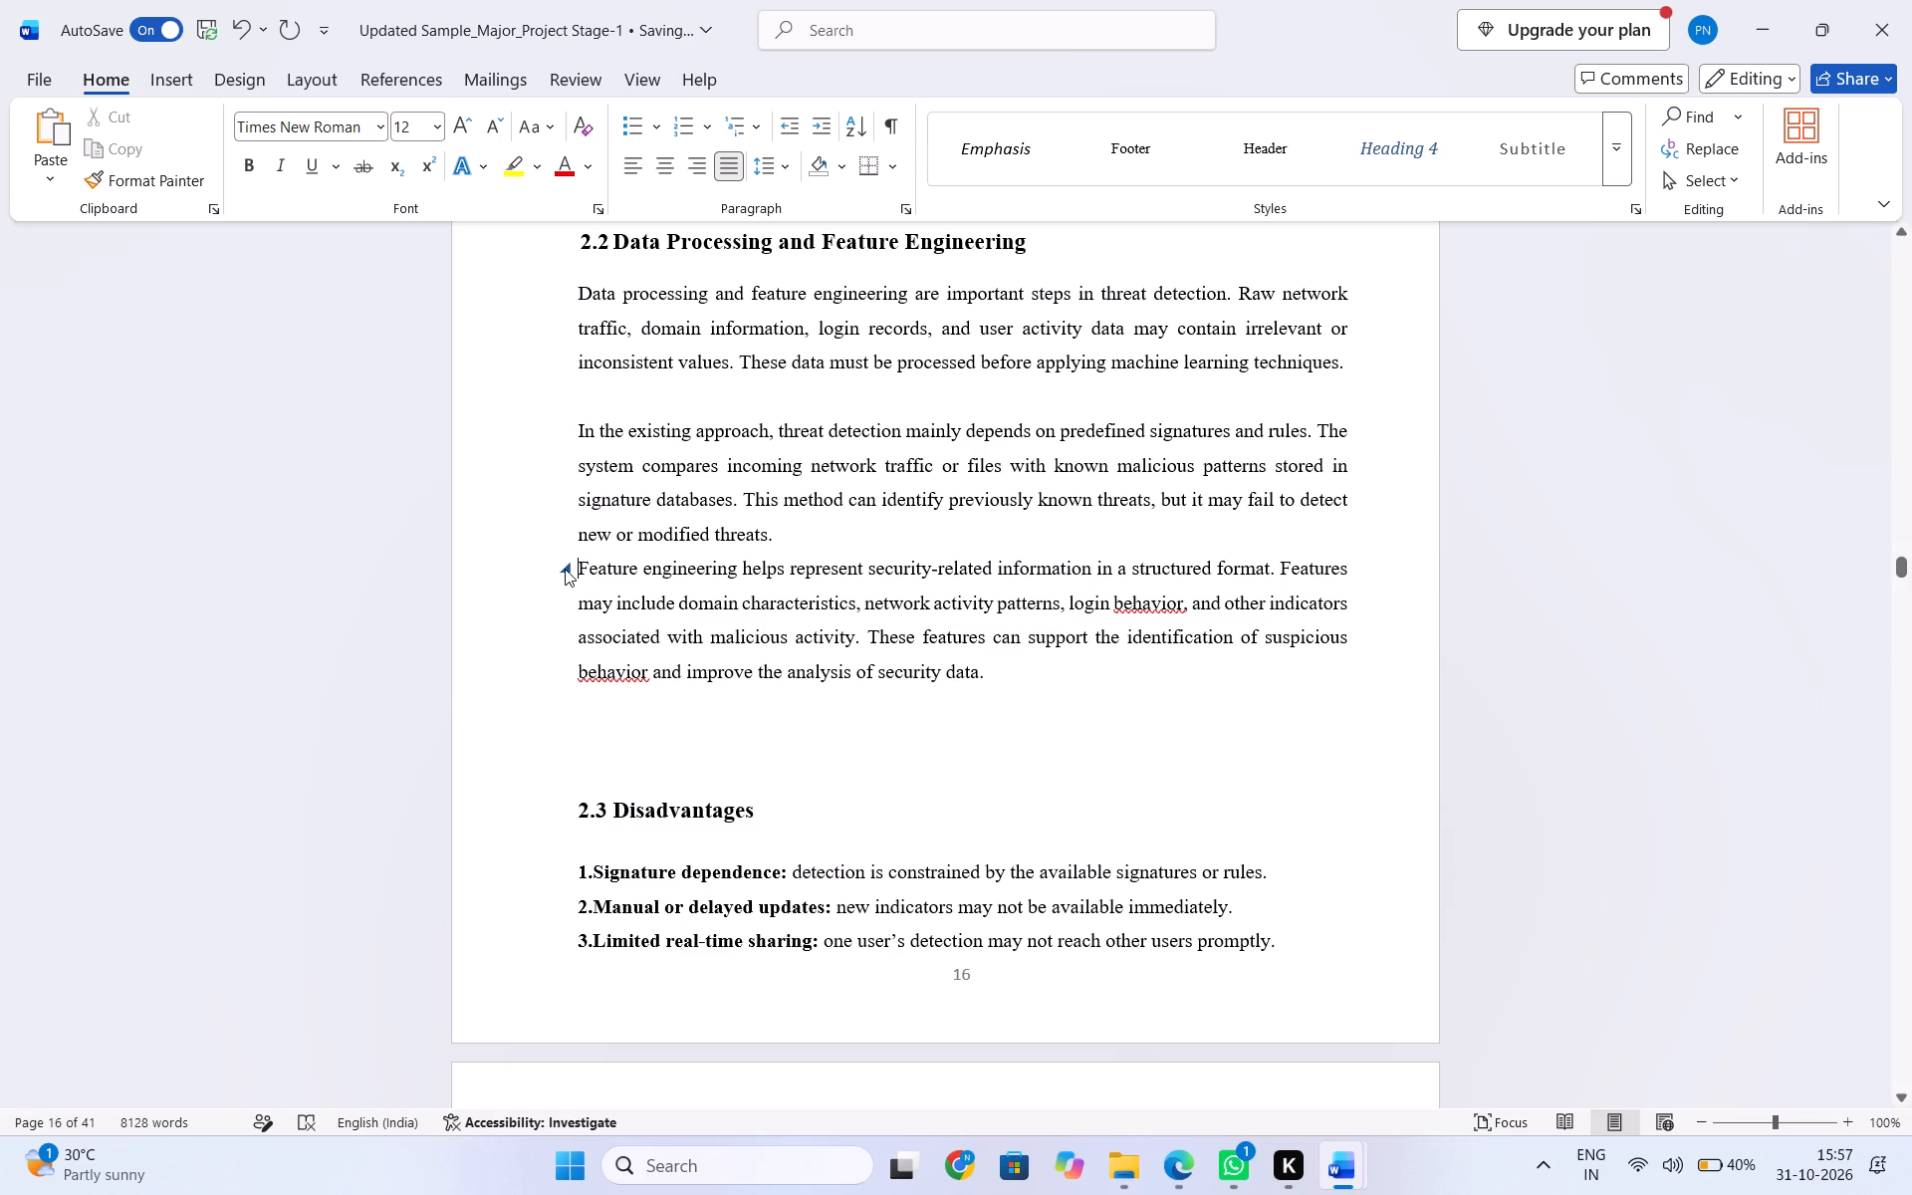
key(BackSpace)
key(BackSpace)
Move the "Feature engineering helps" paragraph of section 2.2 so it continues directly after the sentence ending "new or modified threats.".
click(839, 541)
drag(581, 574, 716, 613)
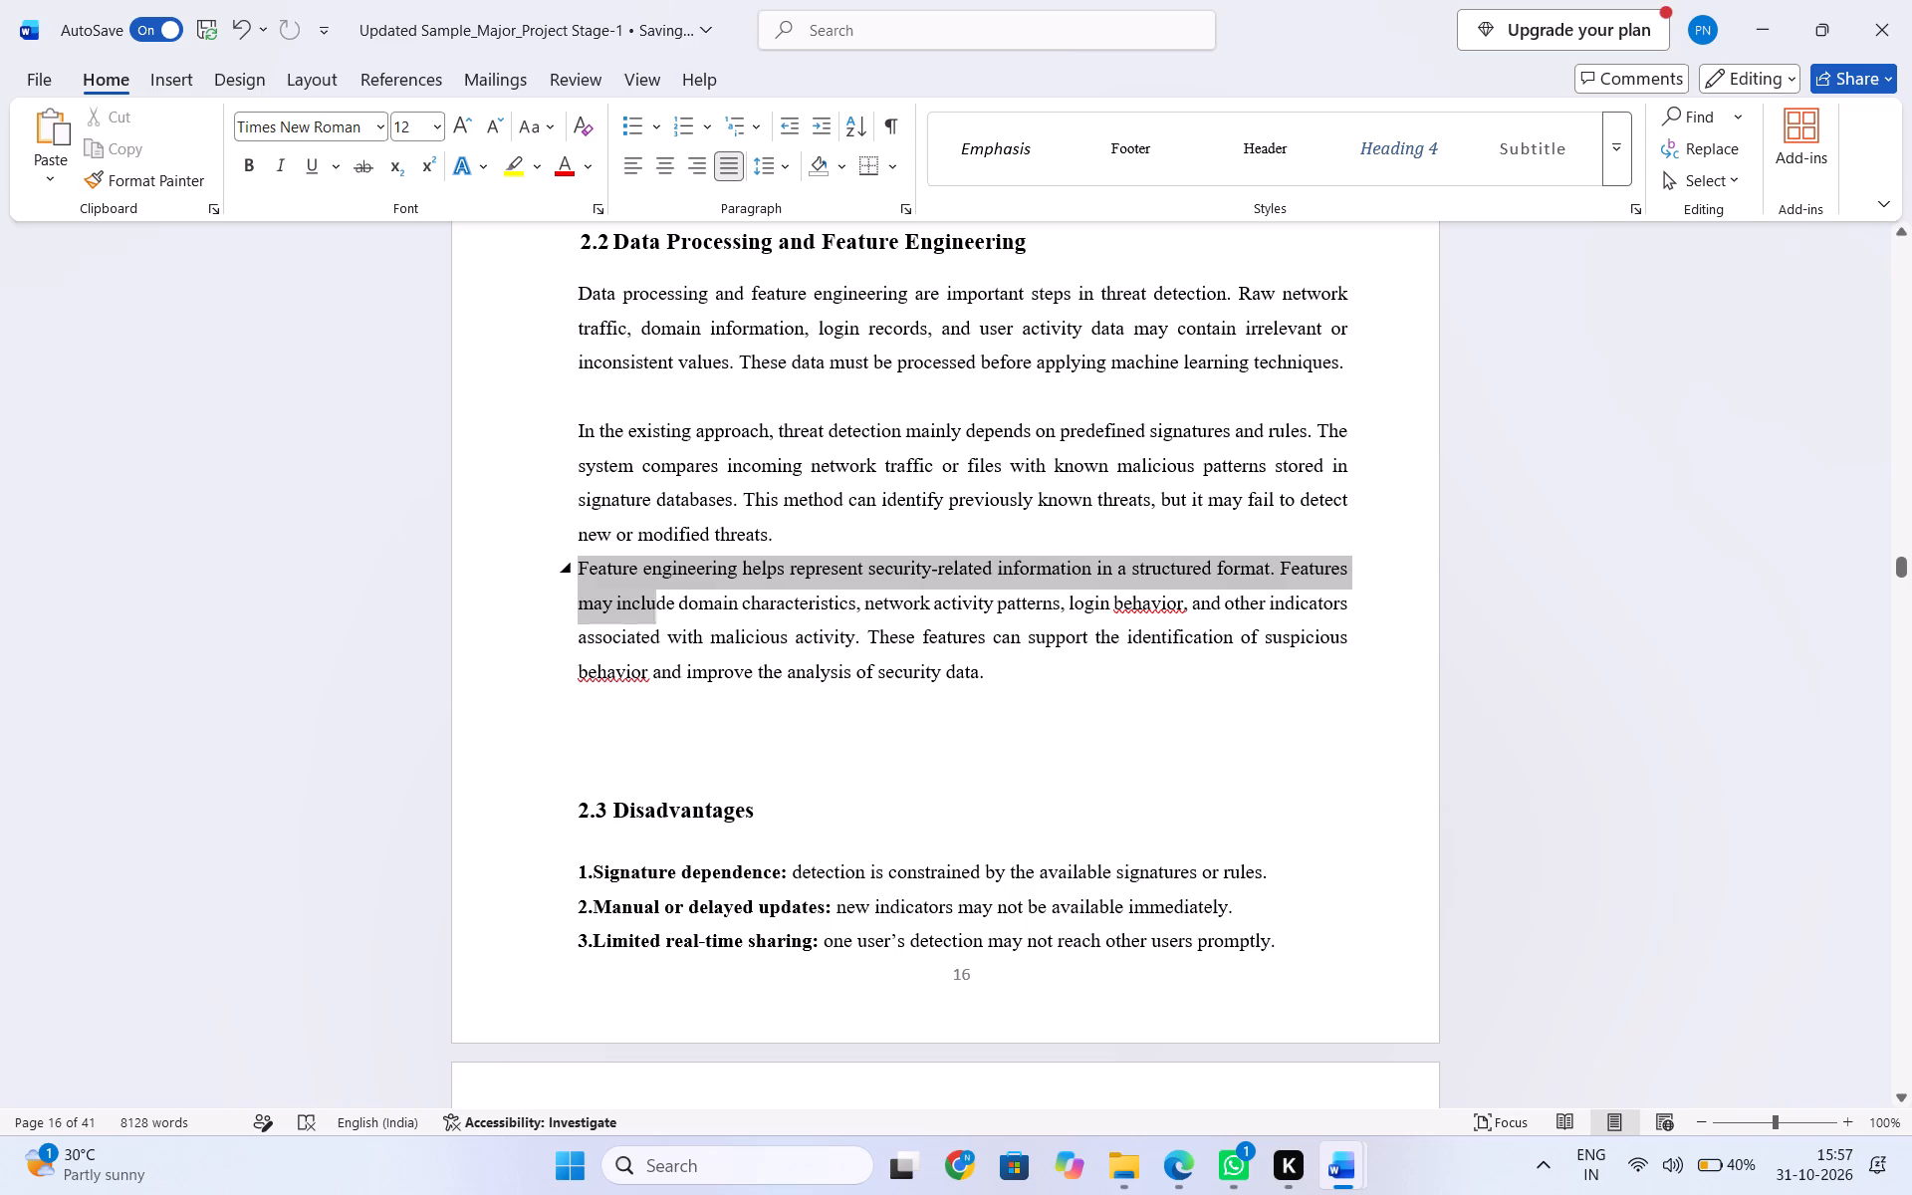
drag(716, 613, 981, 680)
click(981, 680)
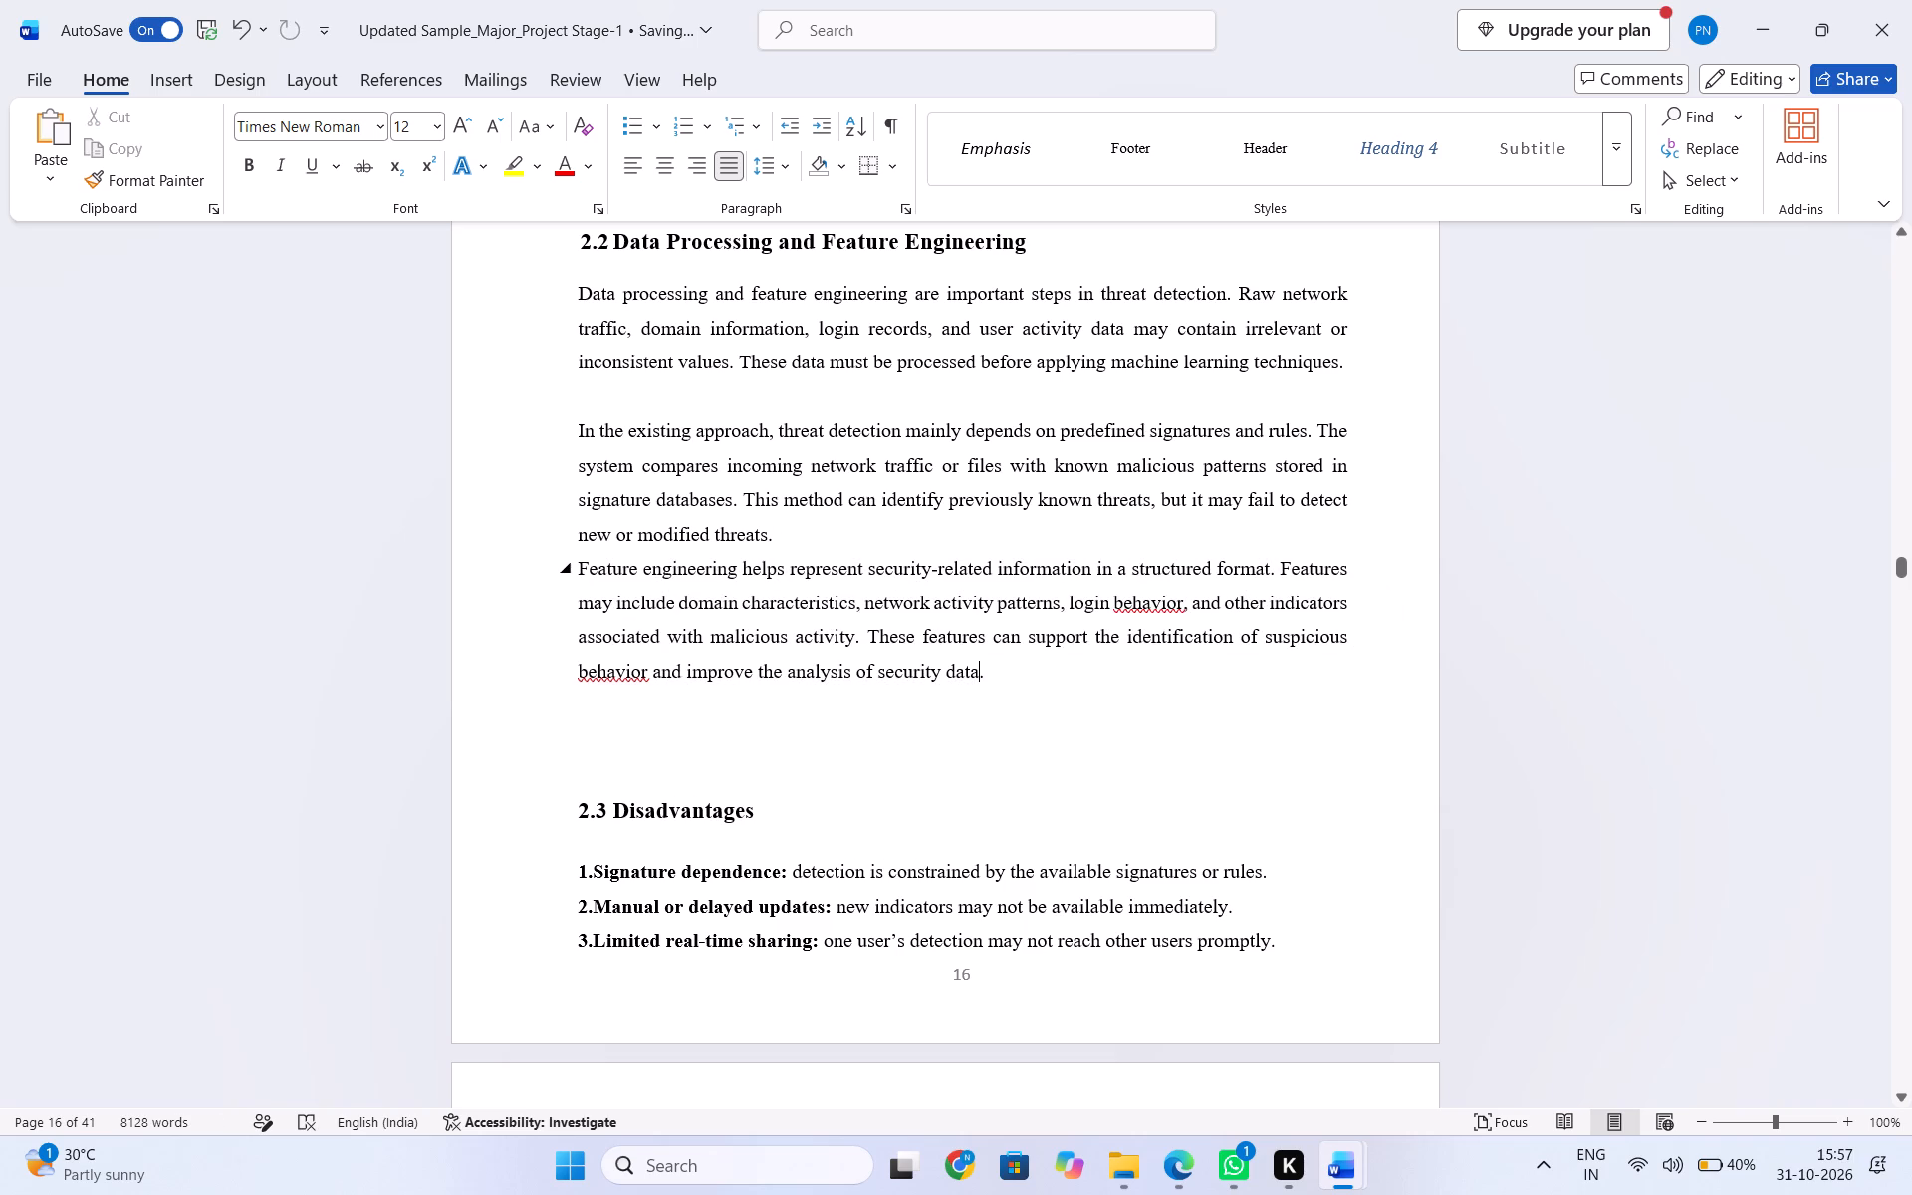
drag(985, 682, 614, 578)
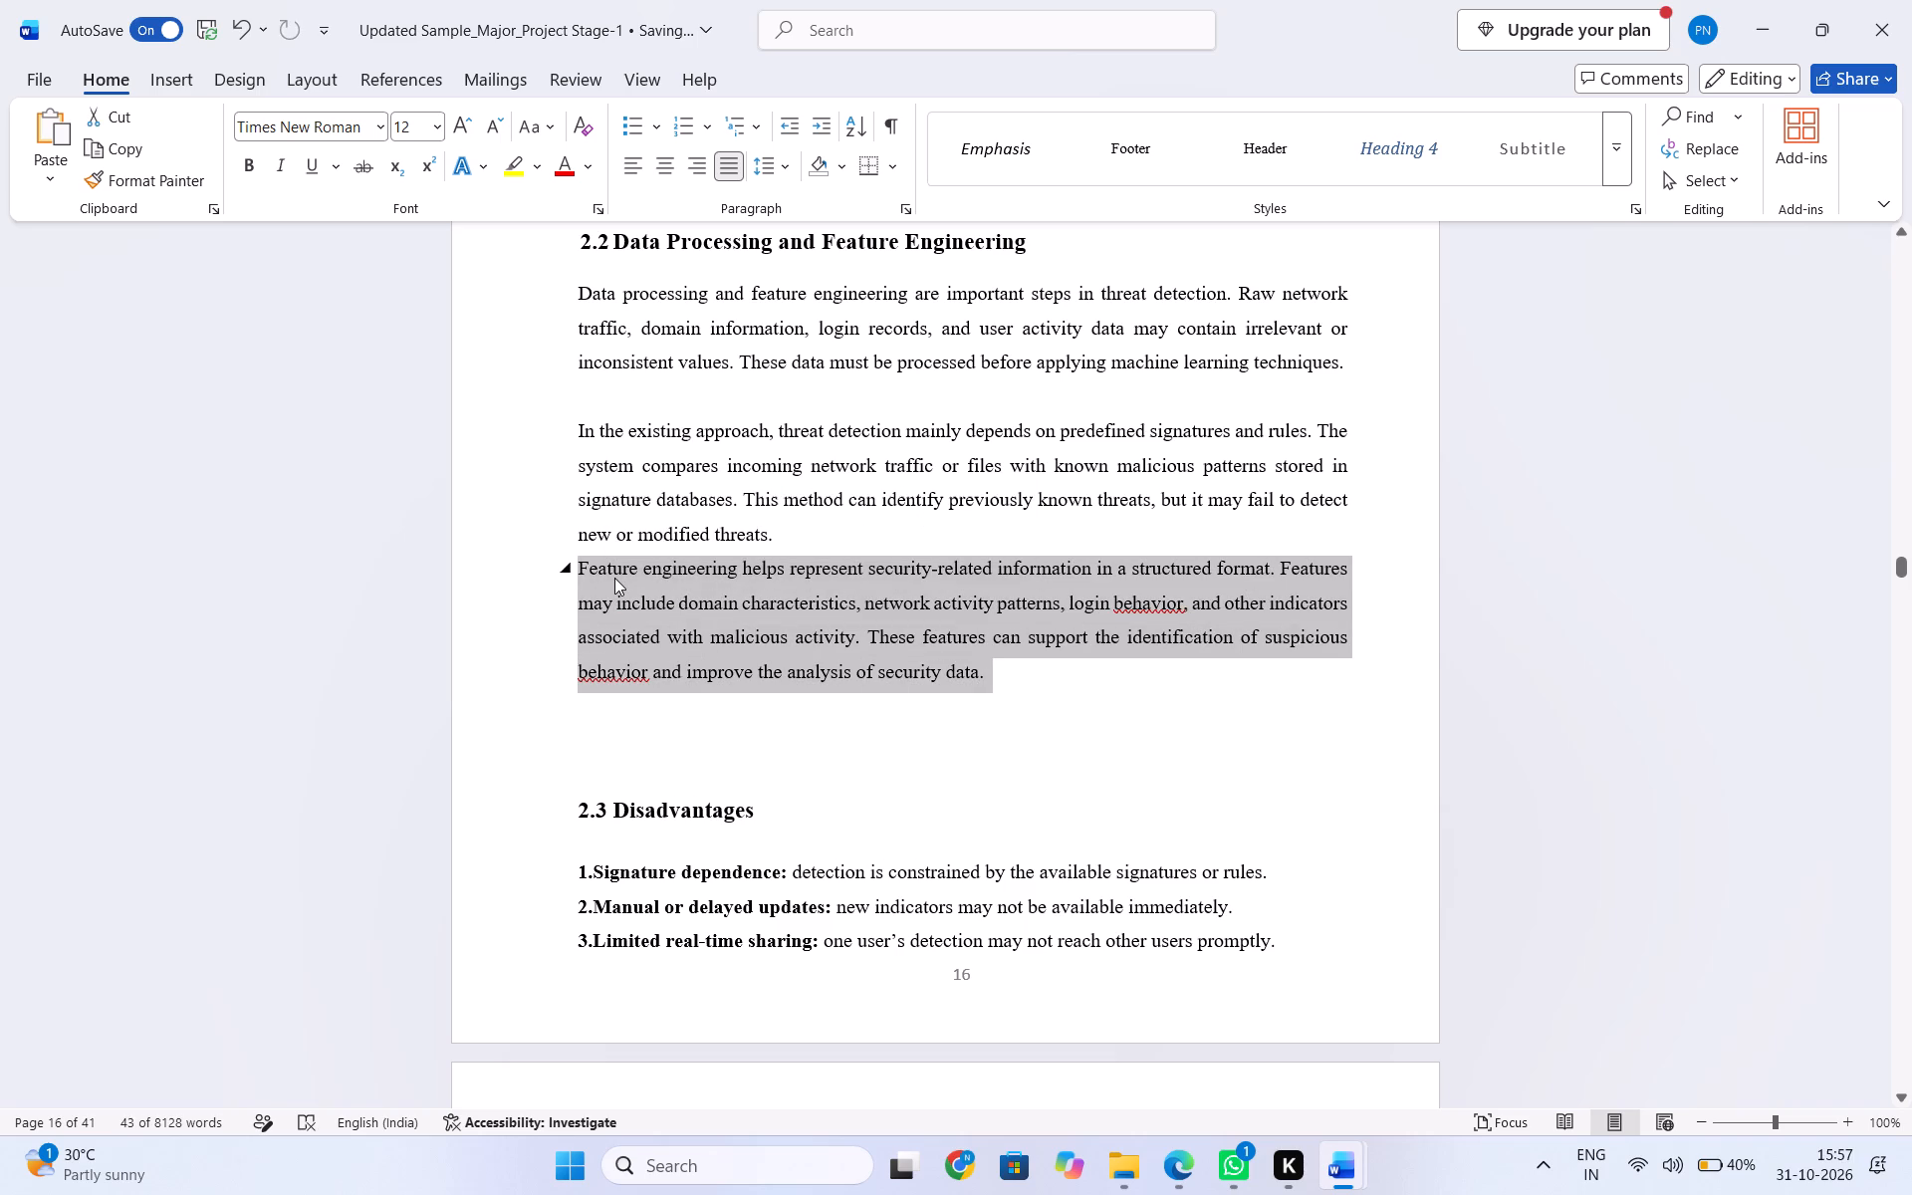
key(ctrl+c)
key(BackSpace)
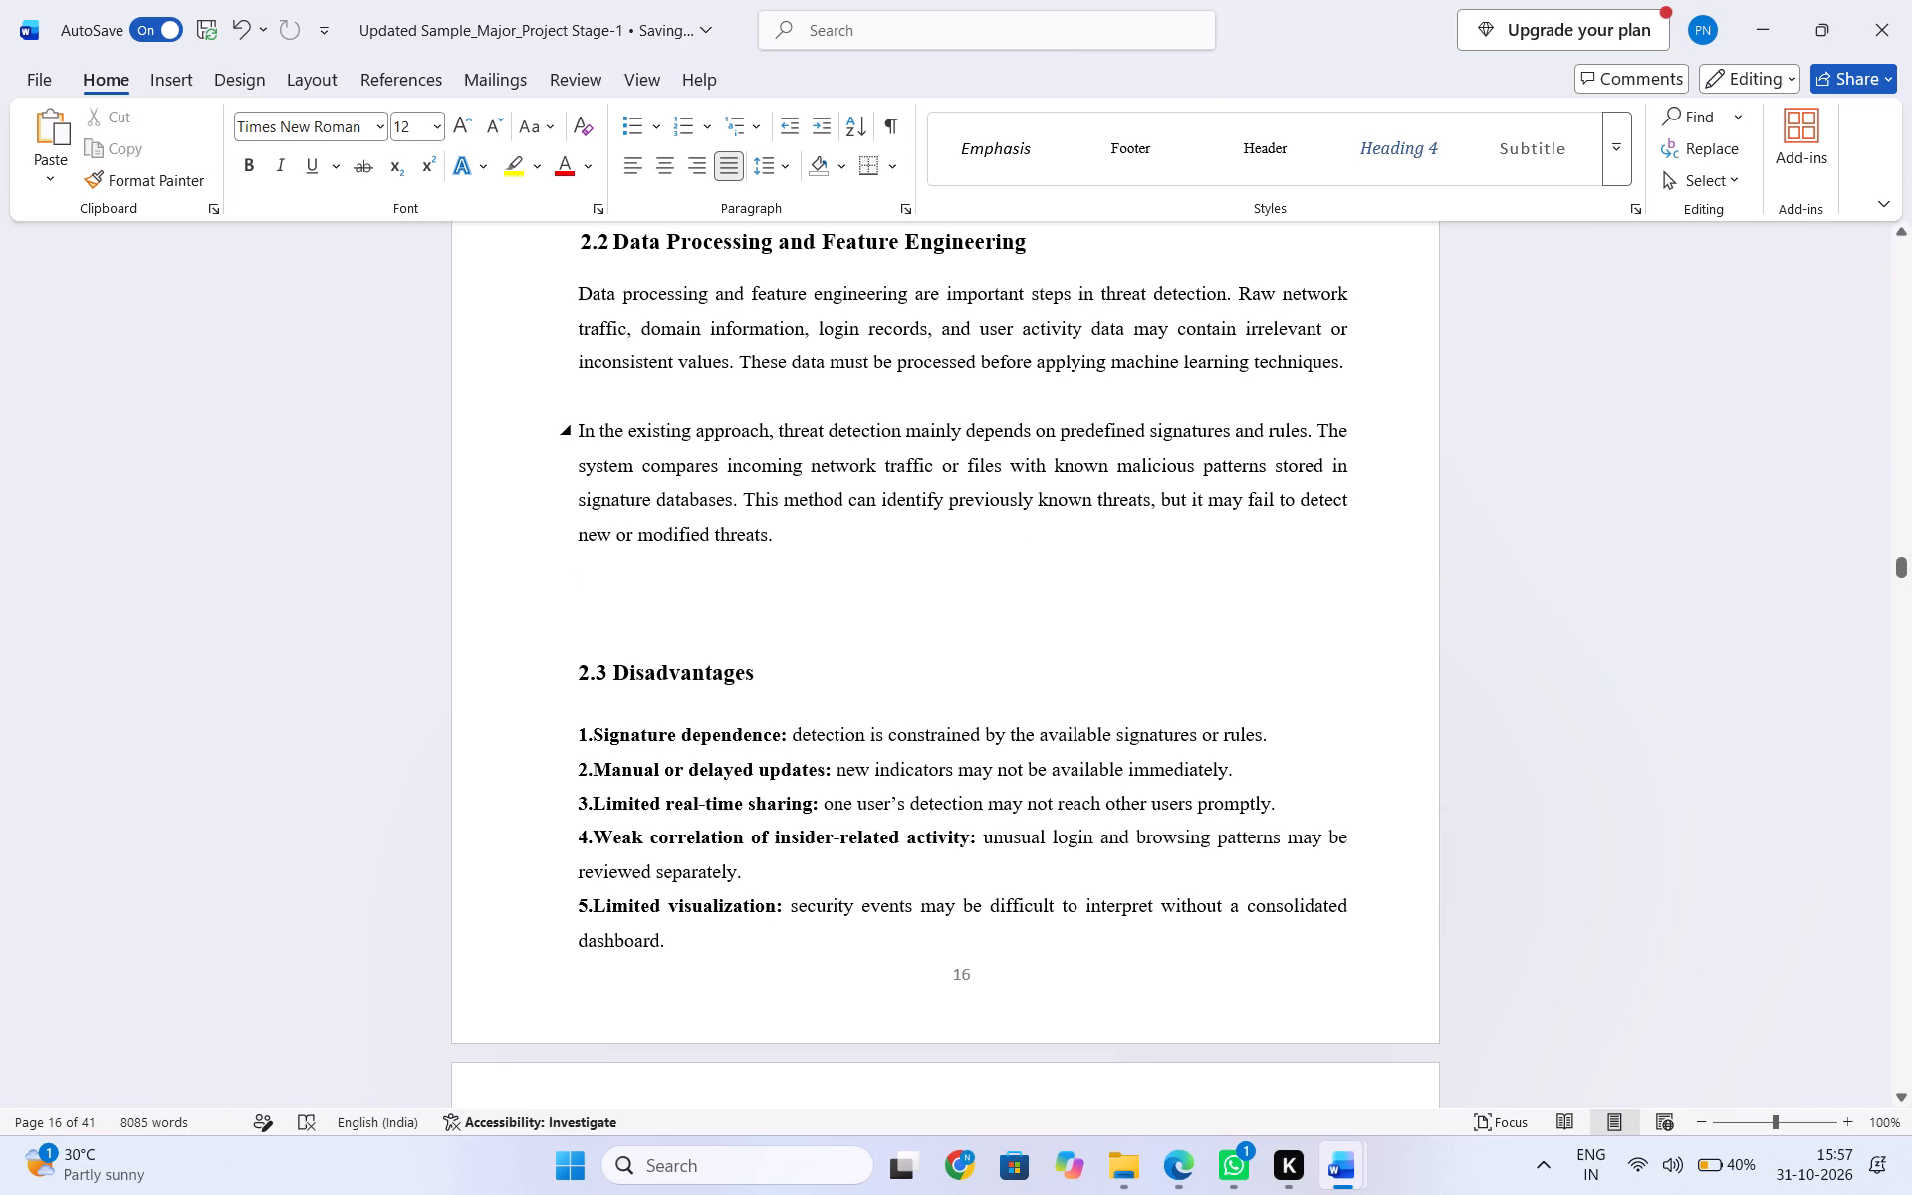
click(785, 540)
key(ctrl+v)
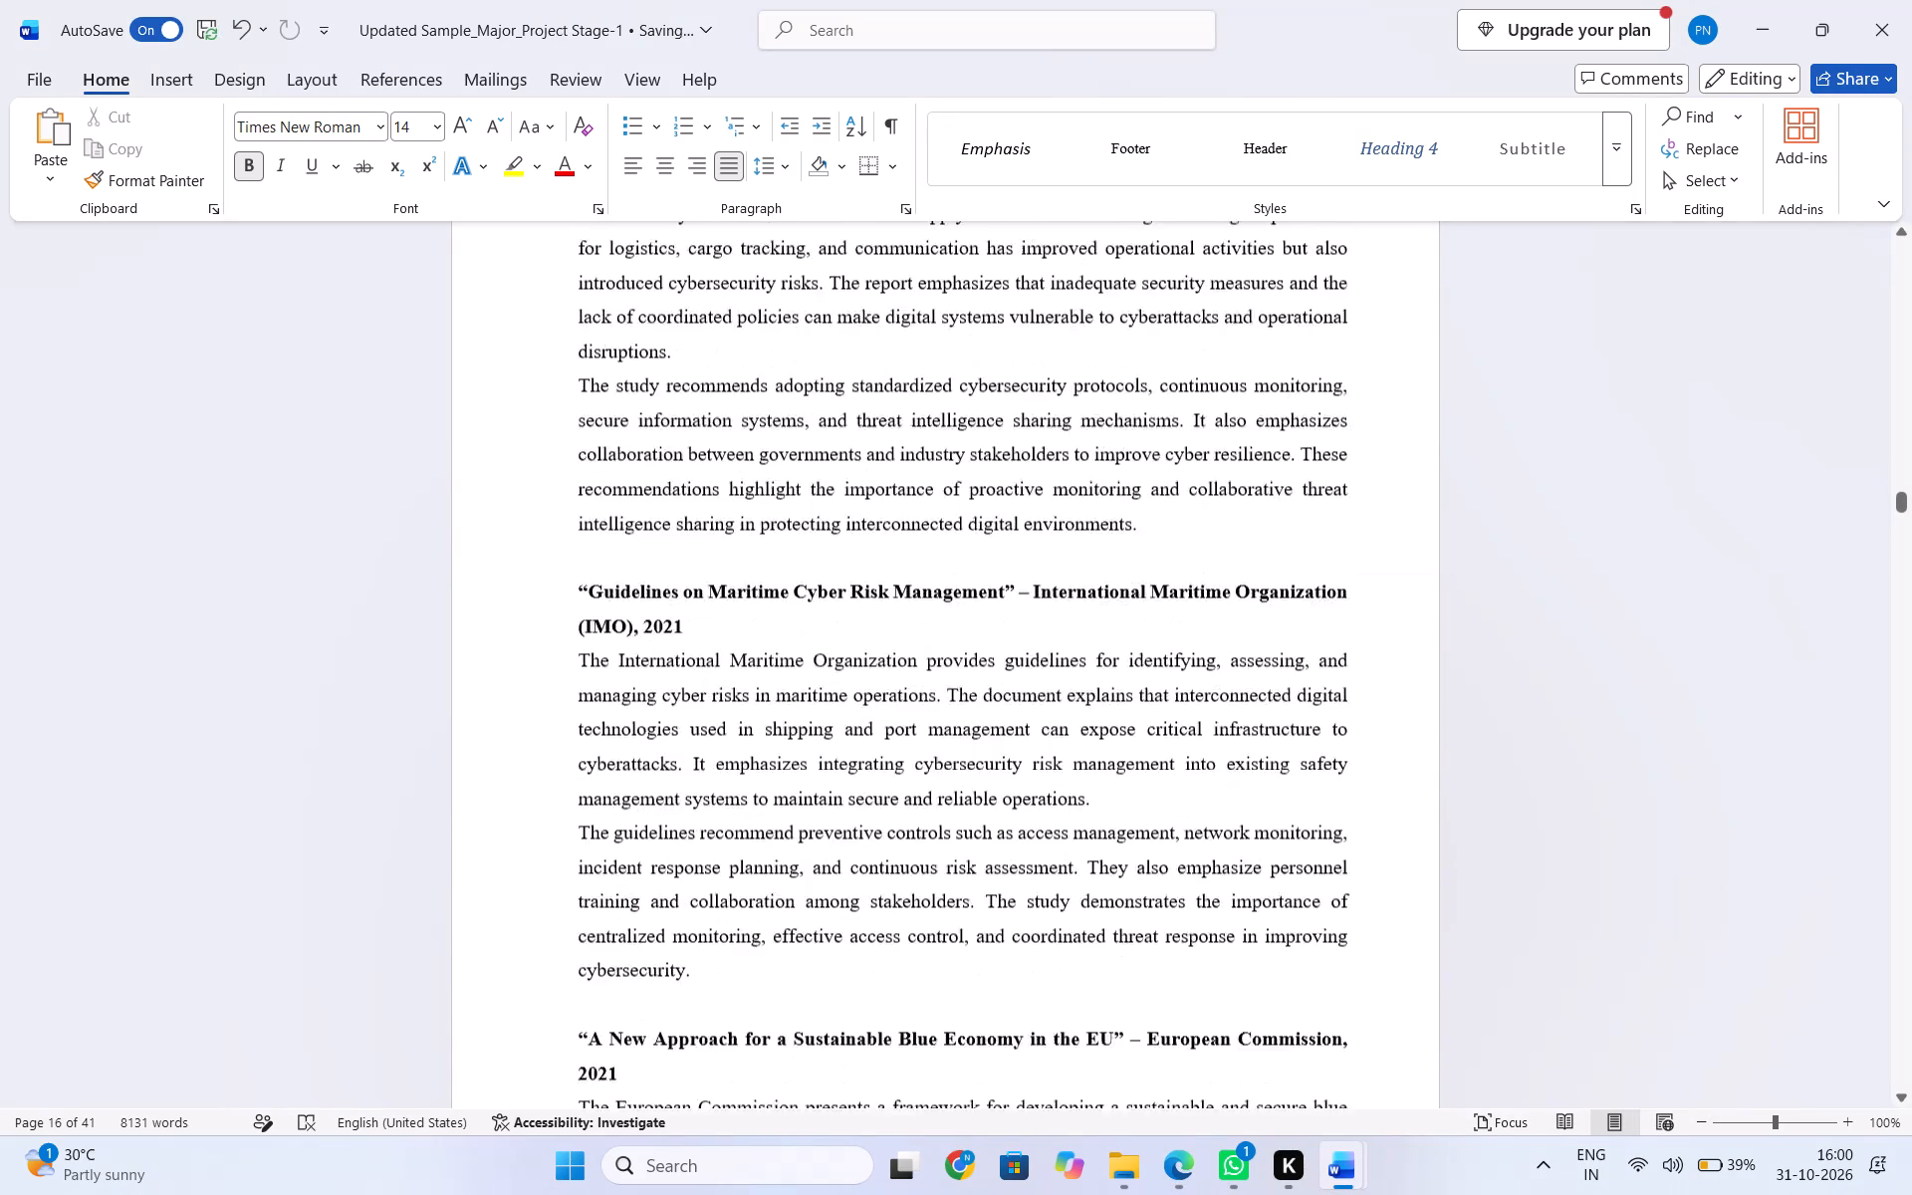
scroll(1024, 942, up, 3)
scroll(1024, 941, down, 2)
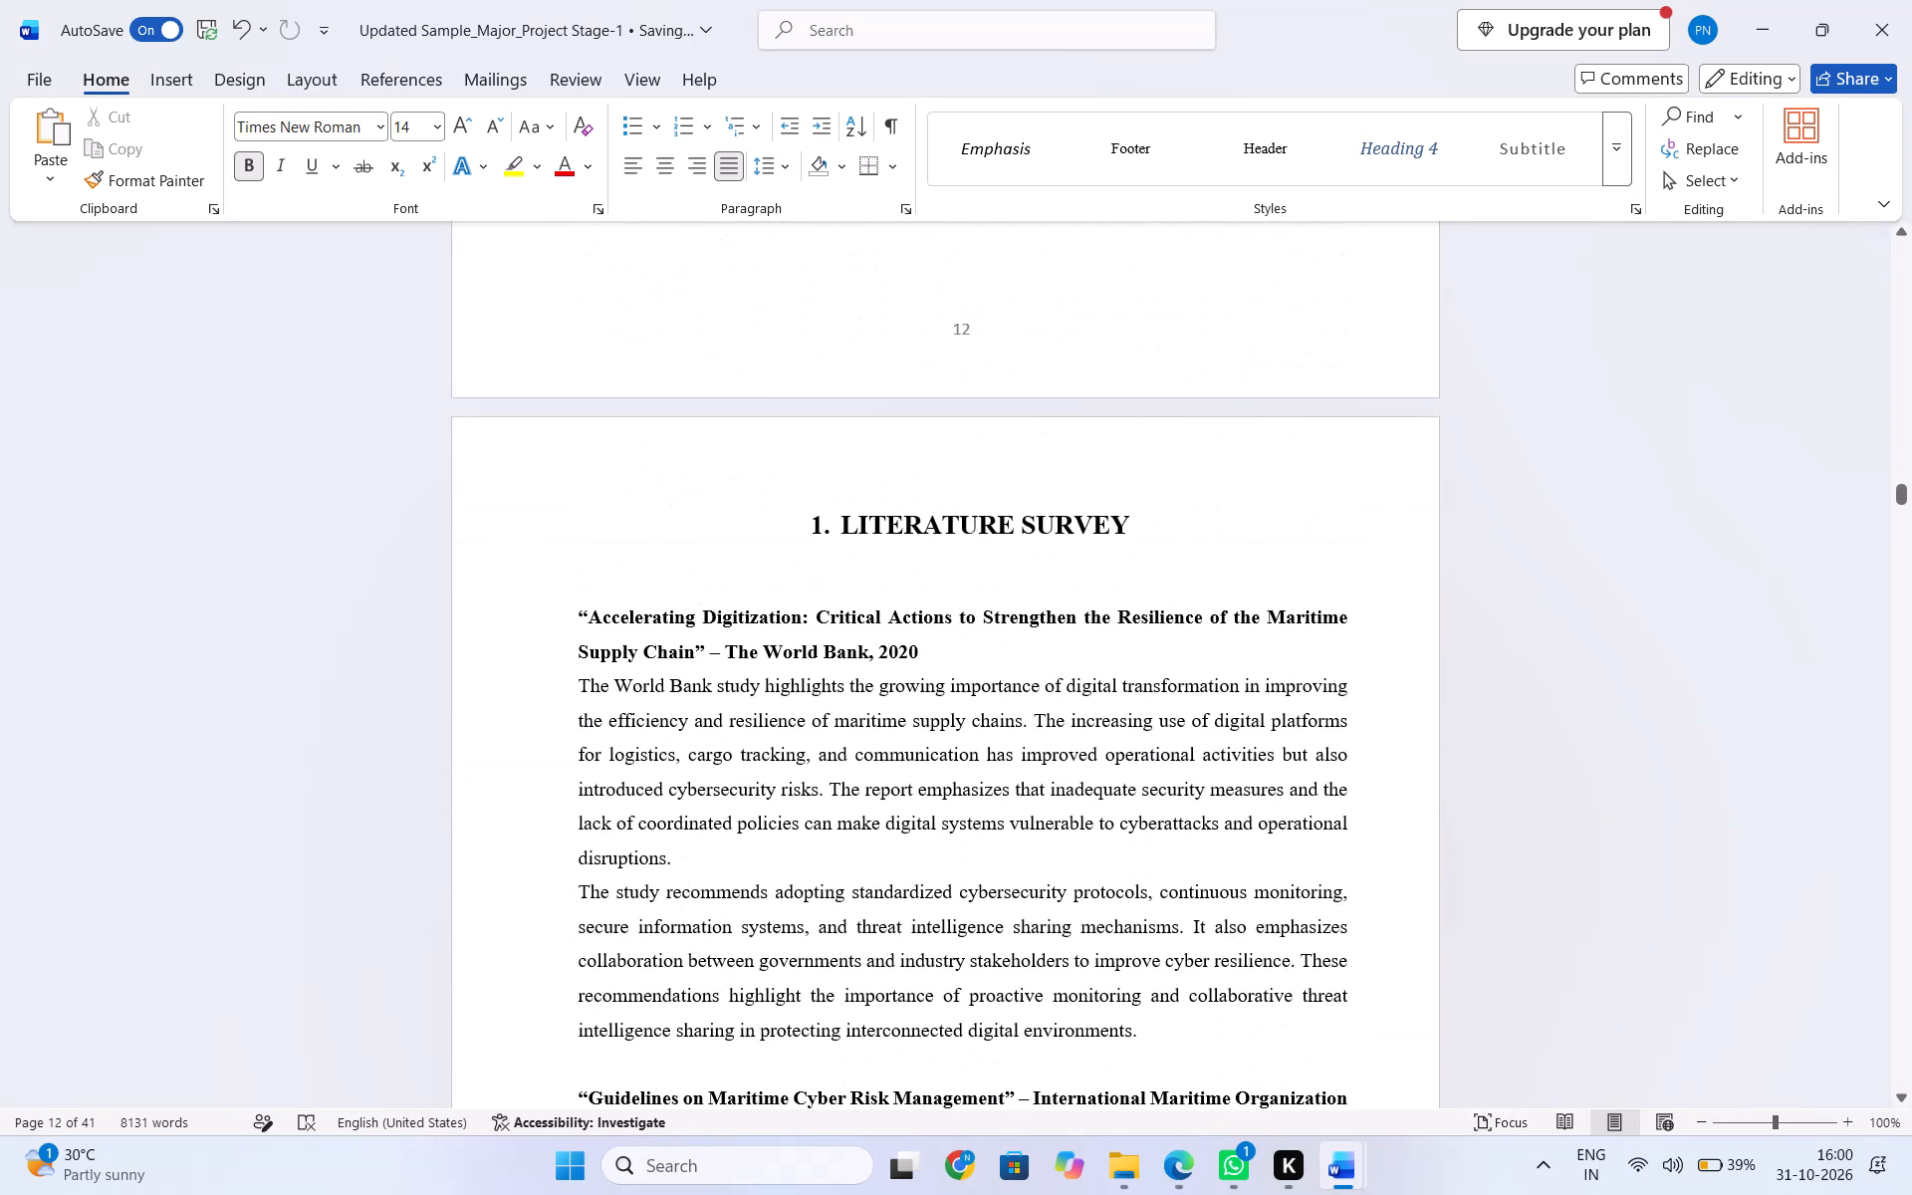
scroll(1024, 941, up, 11)
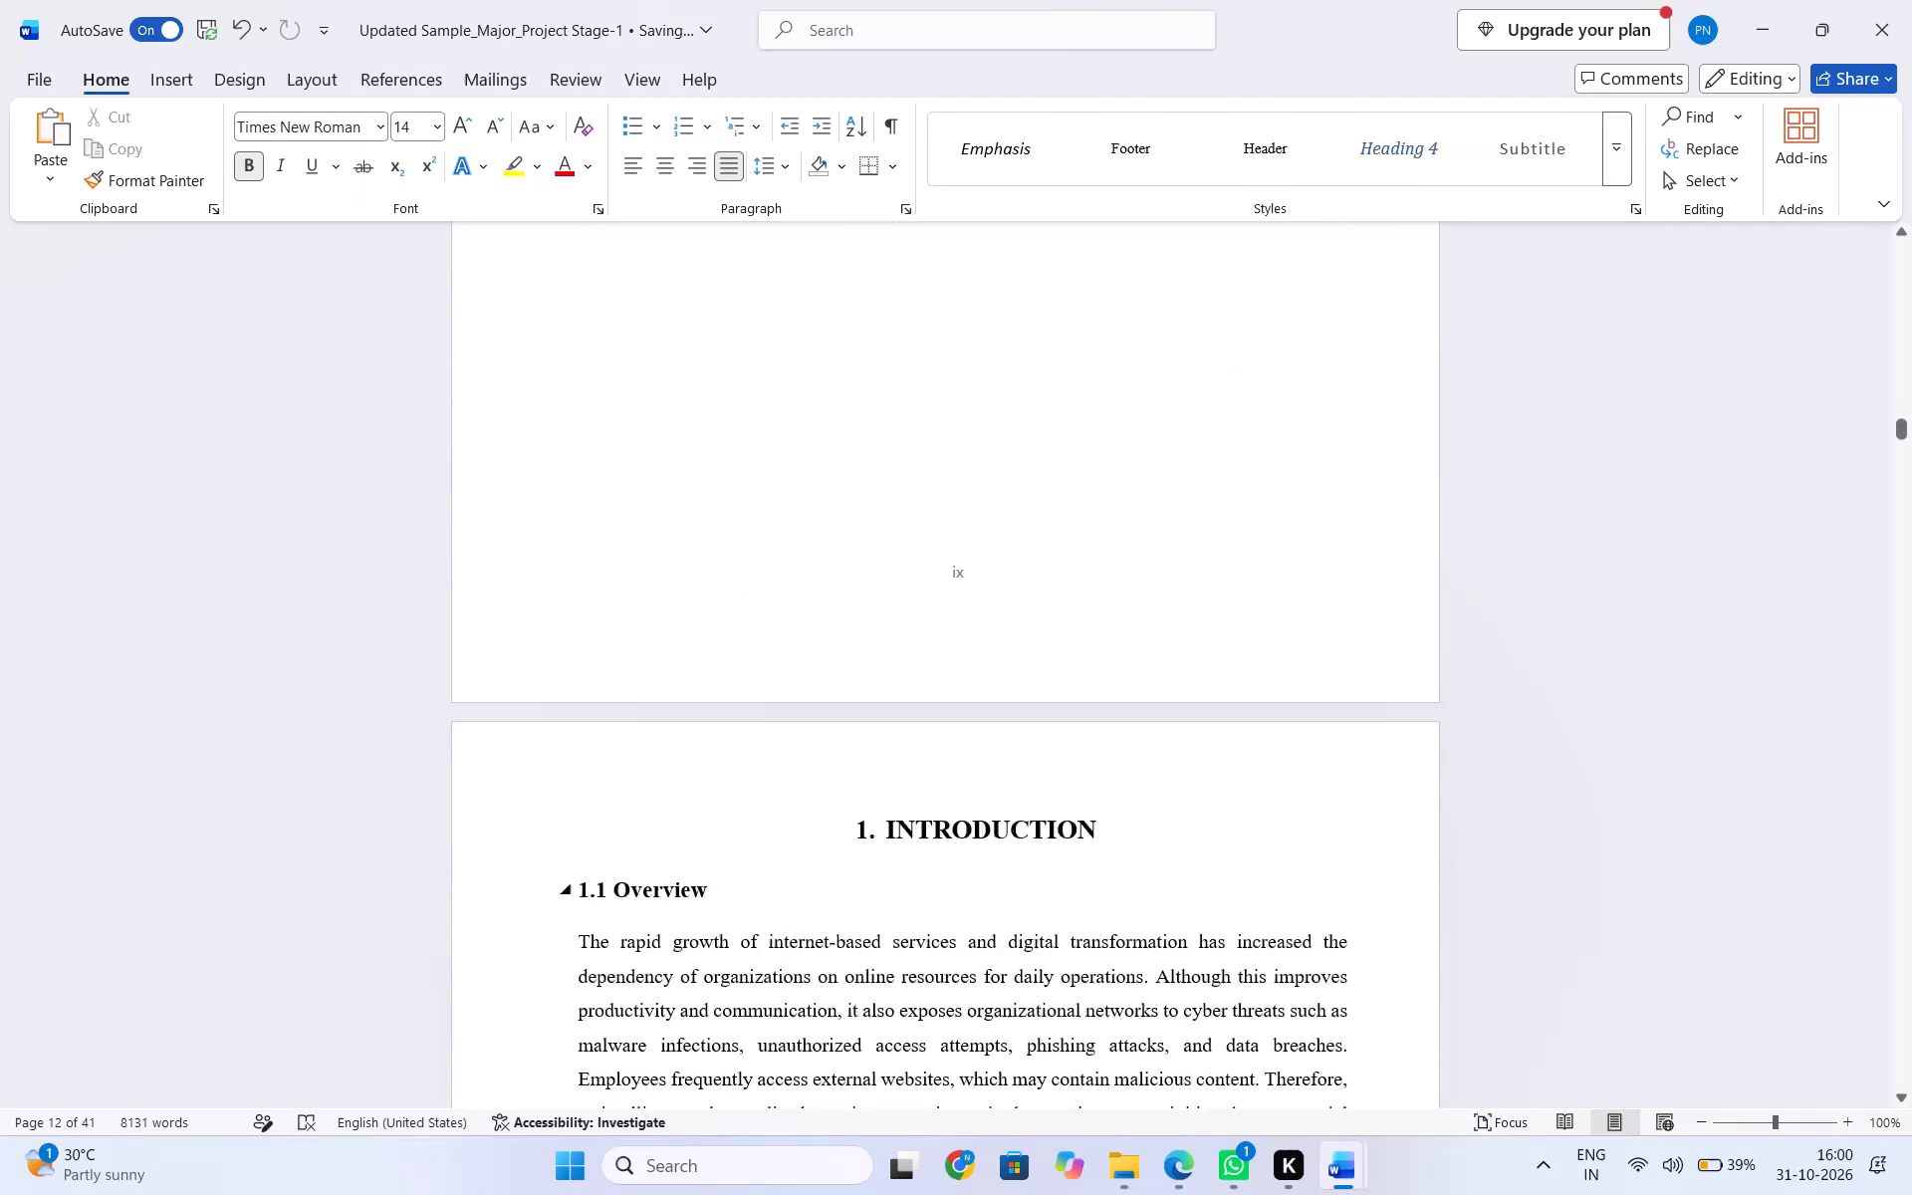
Replace the automatic number of the LITERATURE SURVEY chapter heading with "2.".
scroll(1024, 939, down, 10)
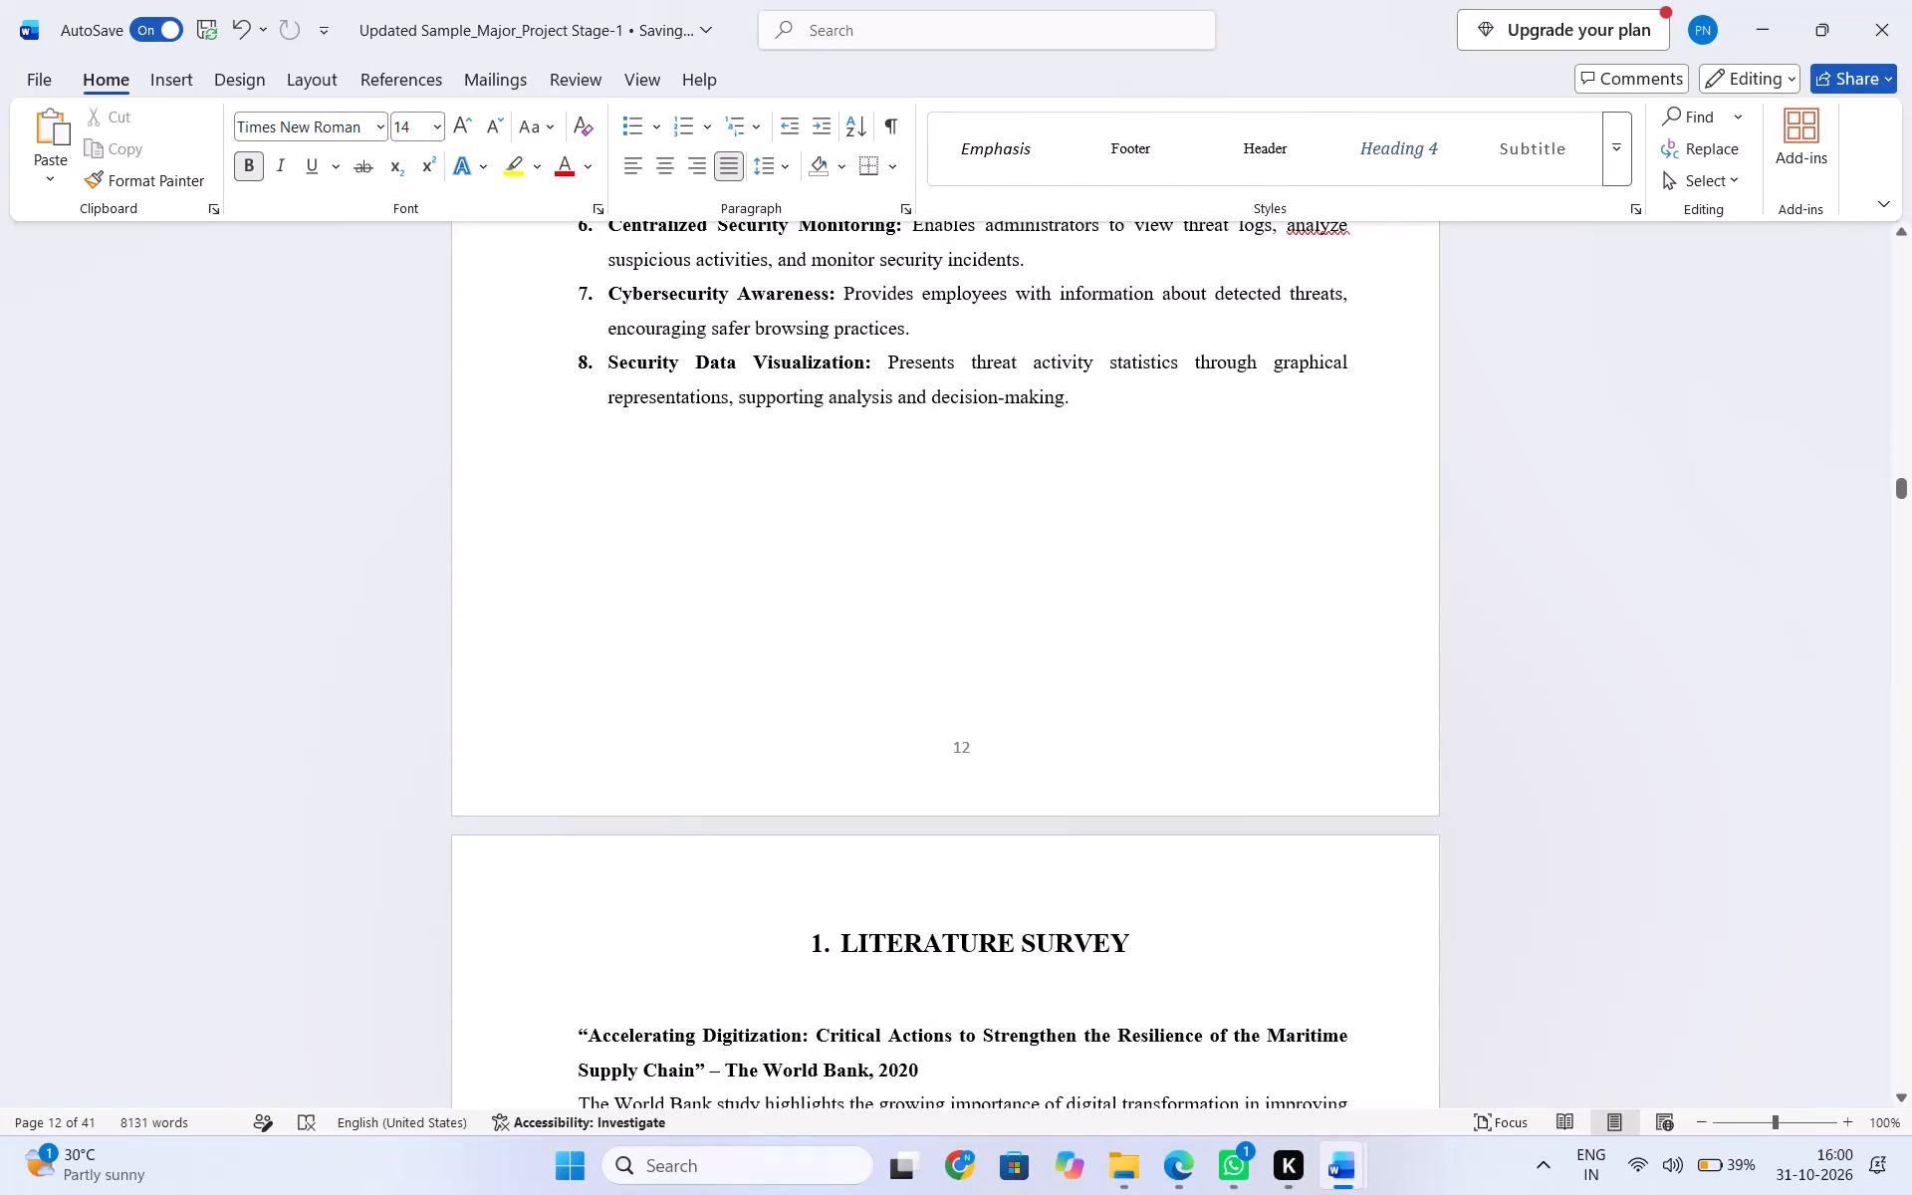
click(825, 962)
click(830, 954)
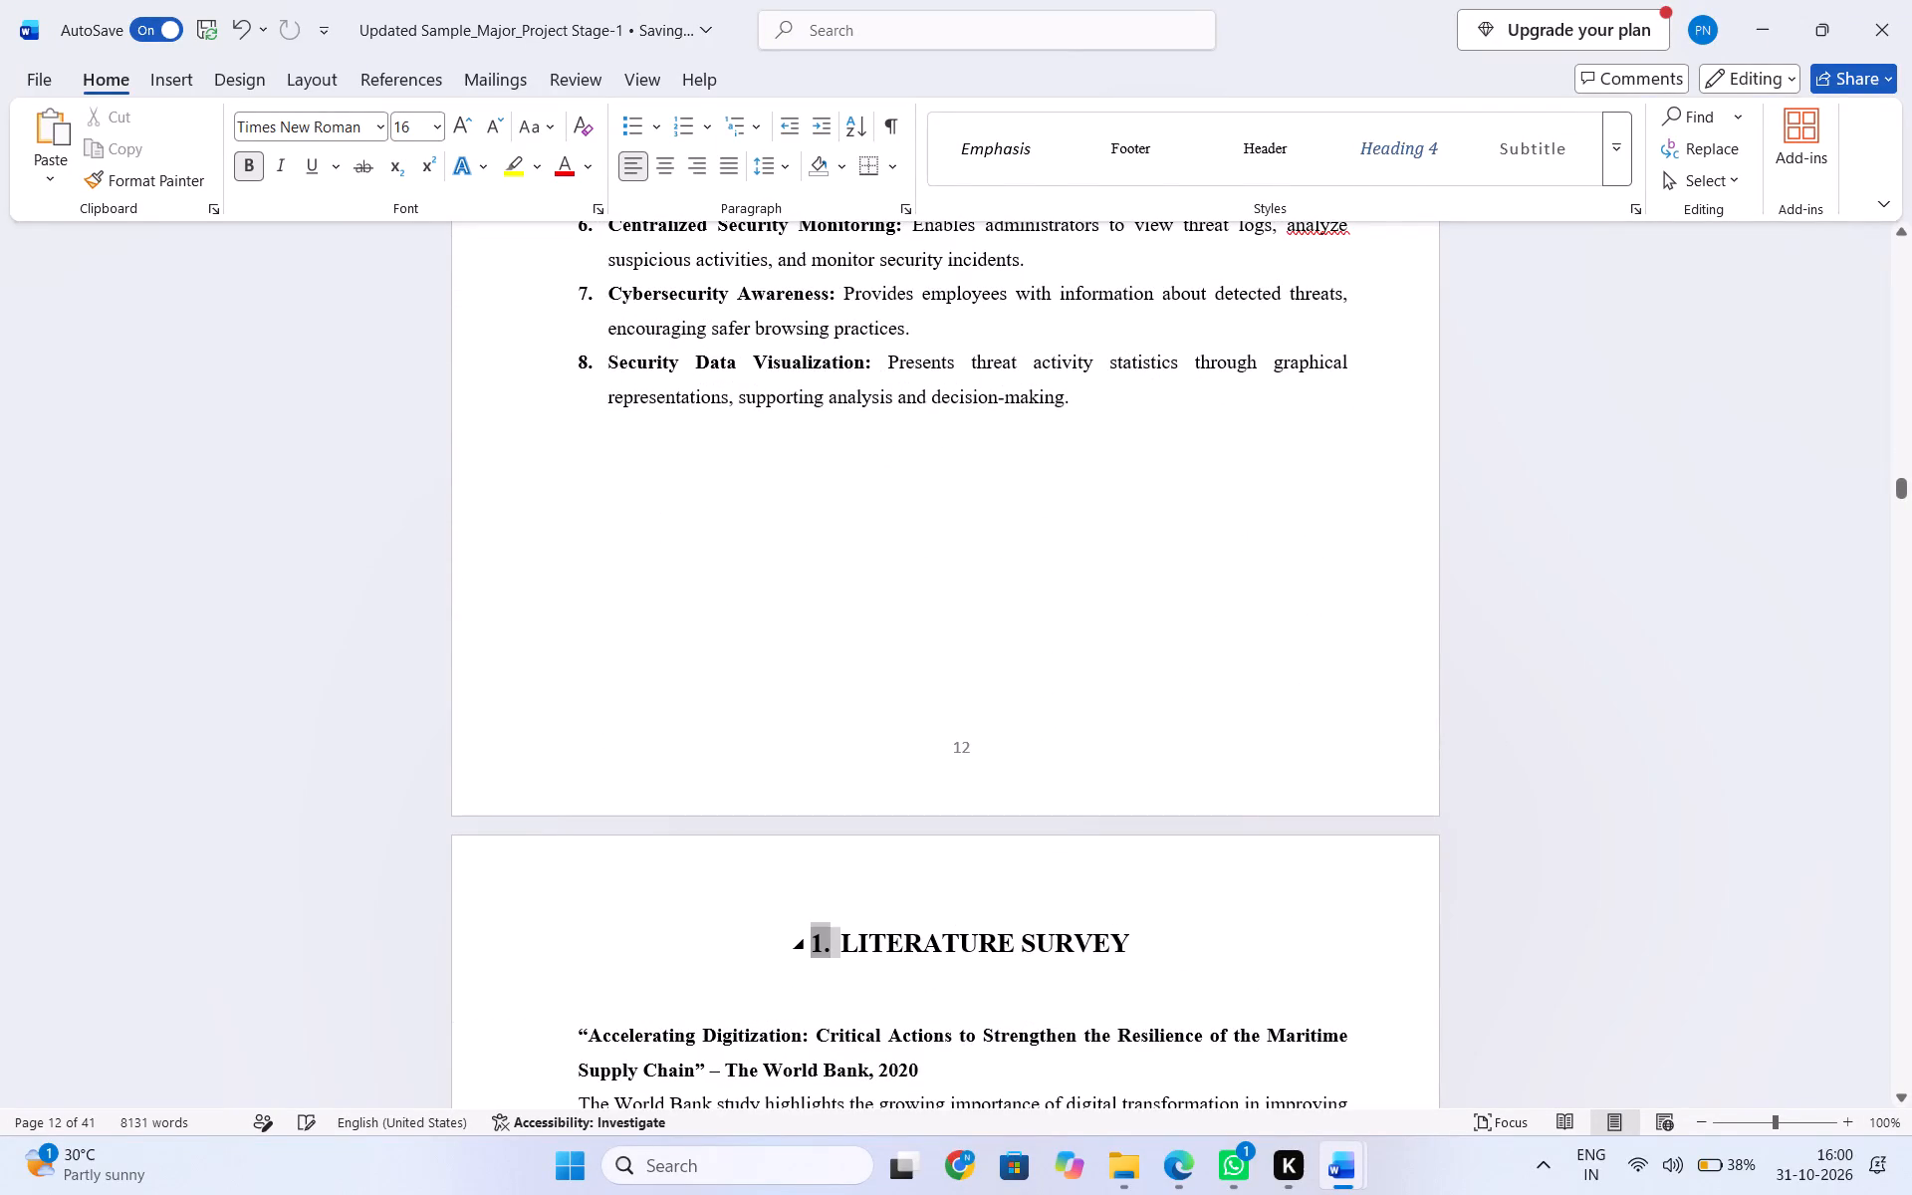
key(BackSpace)
key(2)
key(period)
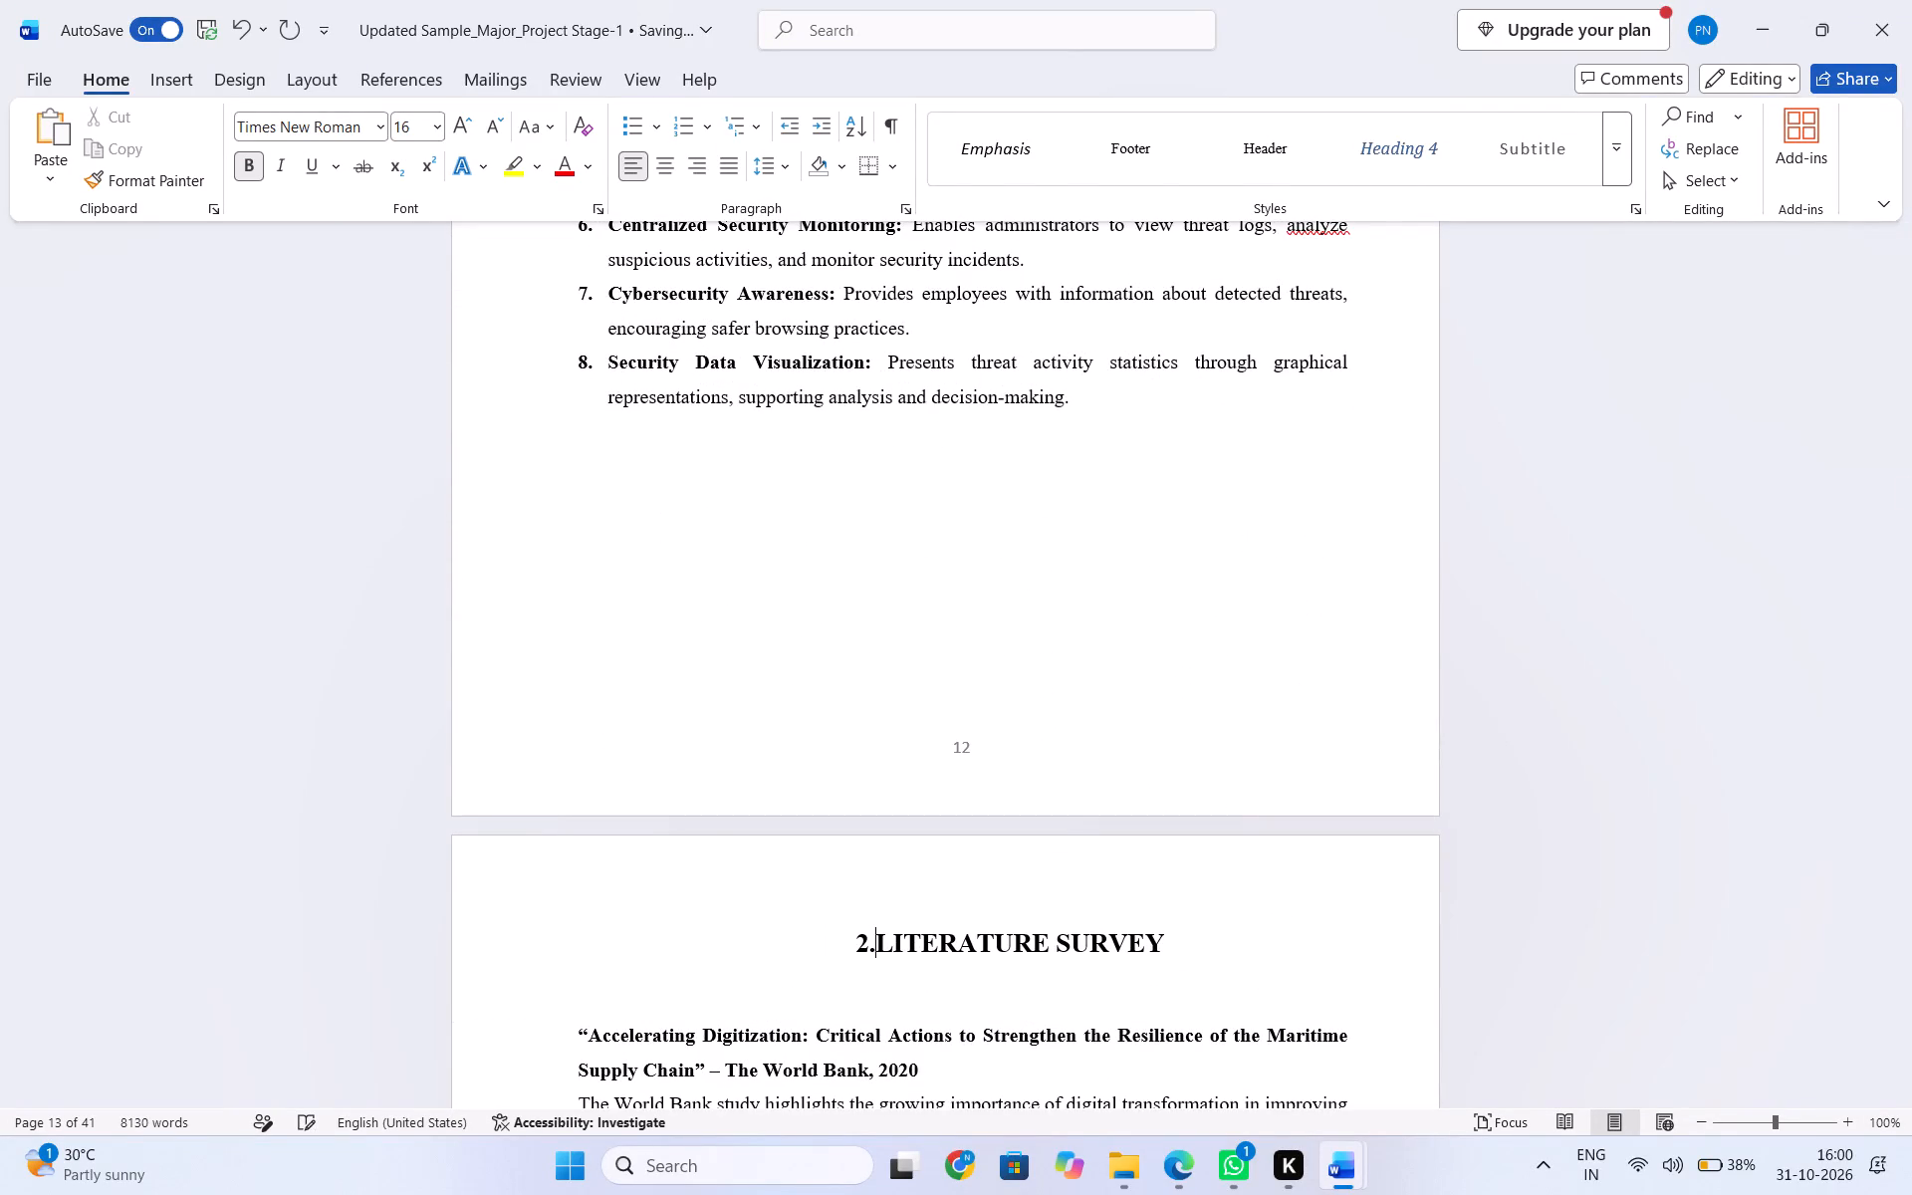
key(space)
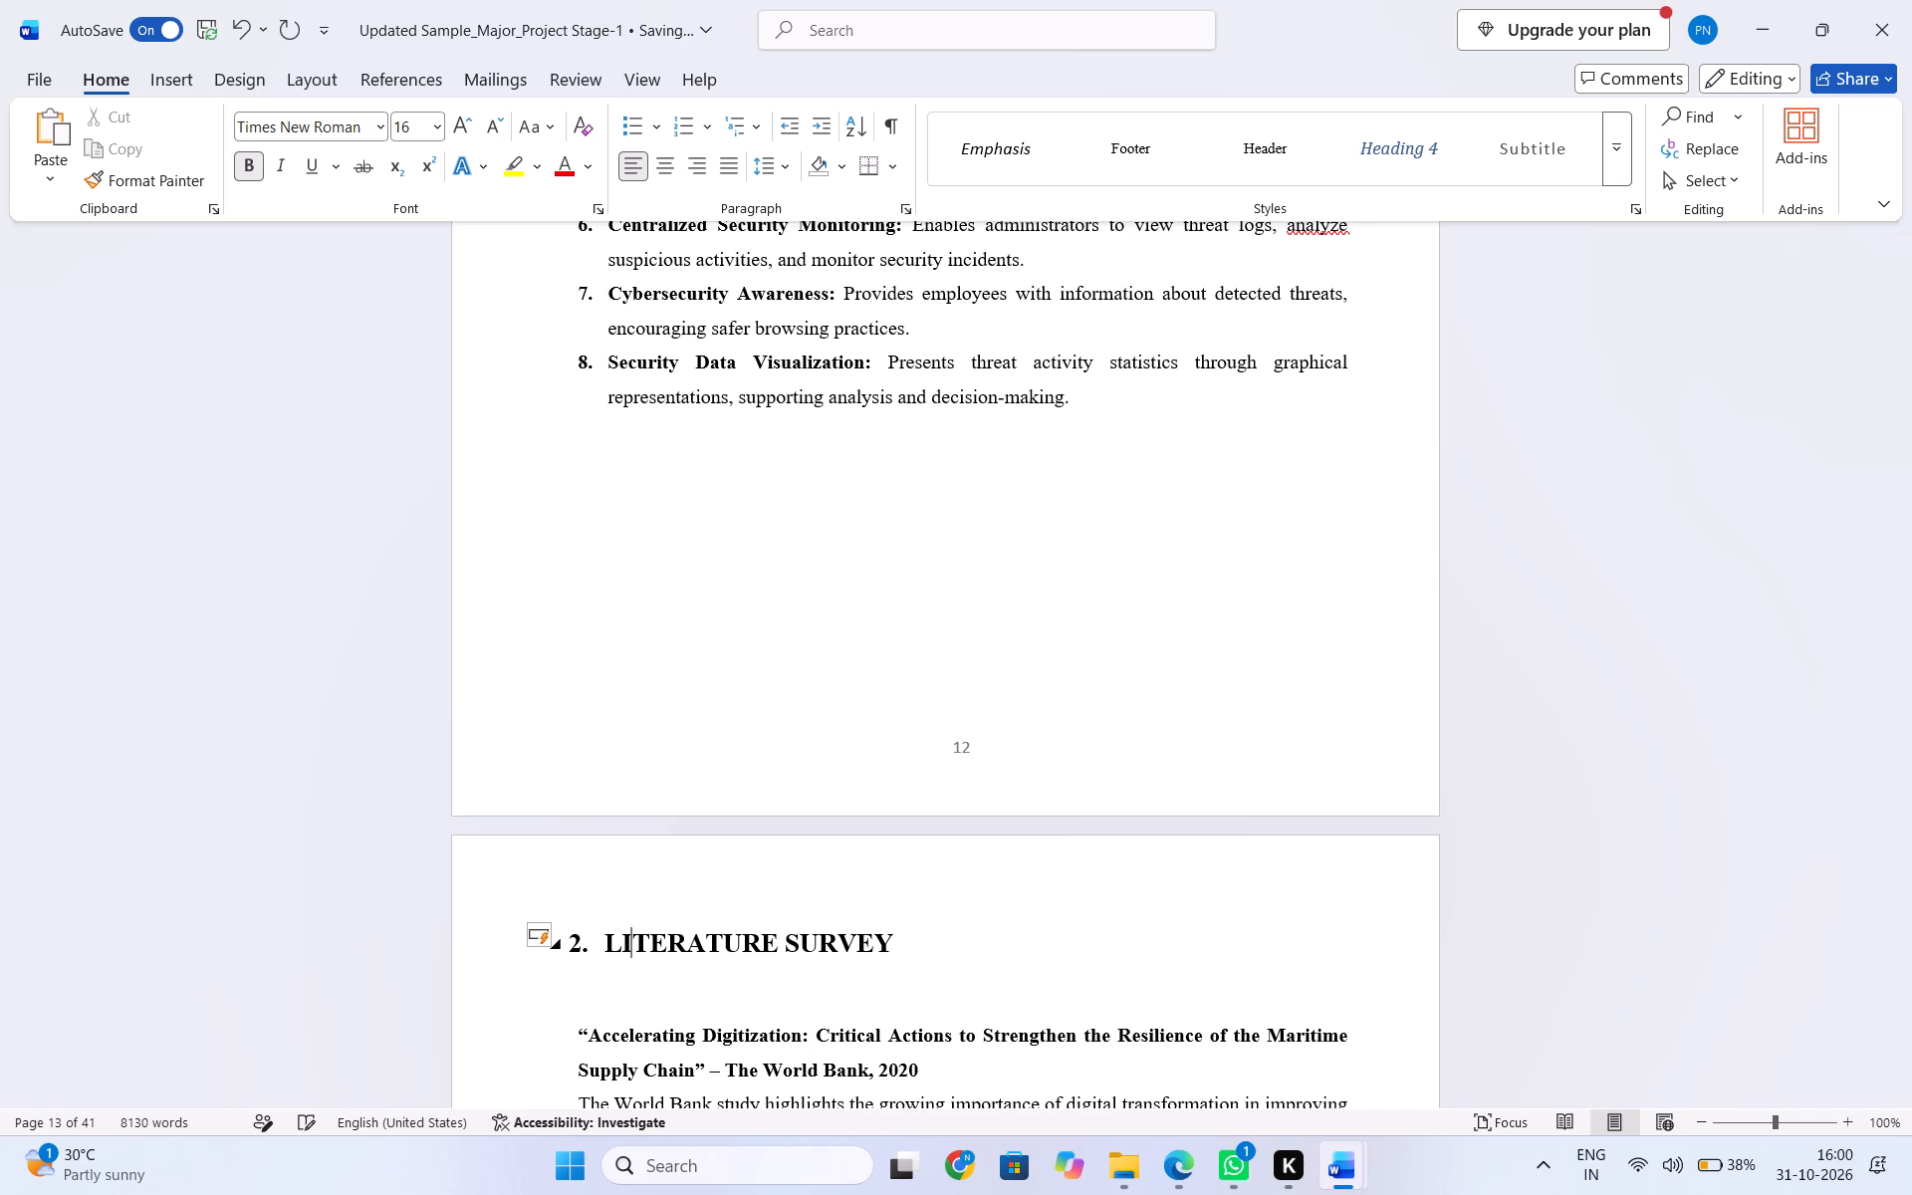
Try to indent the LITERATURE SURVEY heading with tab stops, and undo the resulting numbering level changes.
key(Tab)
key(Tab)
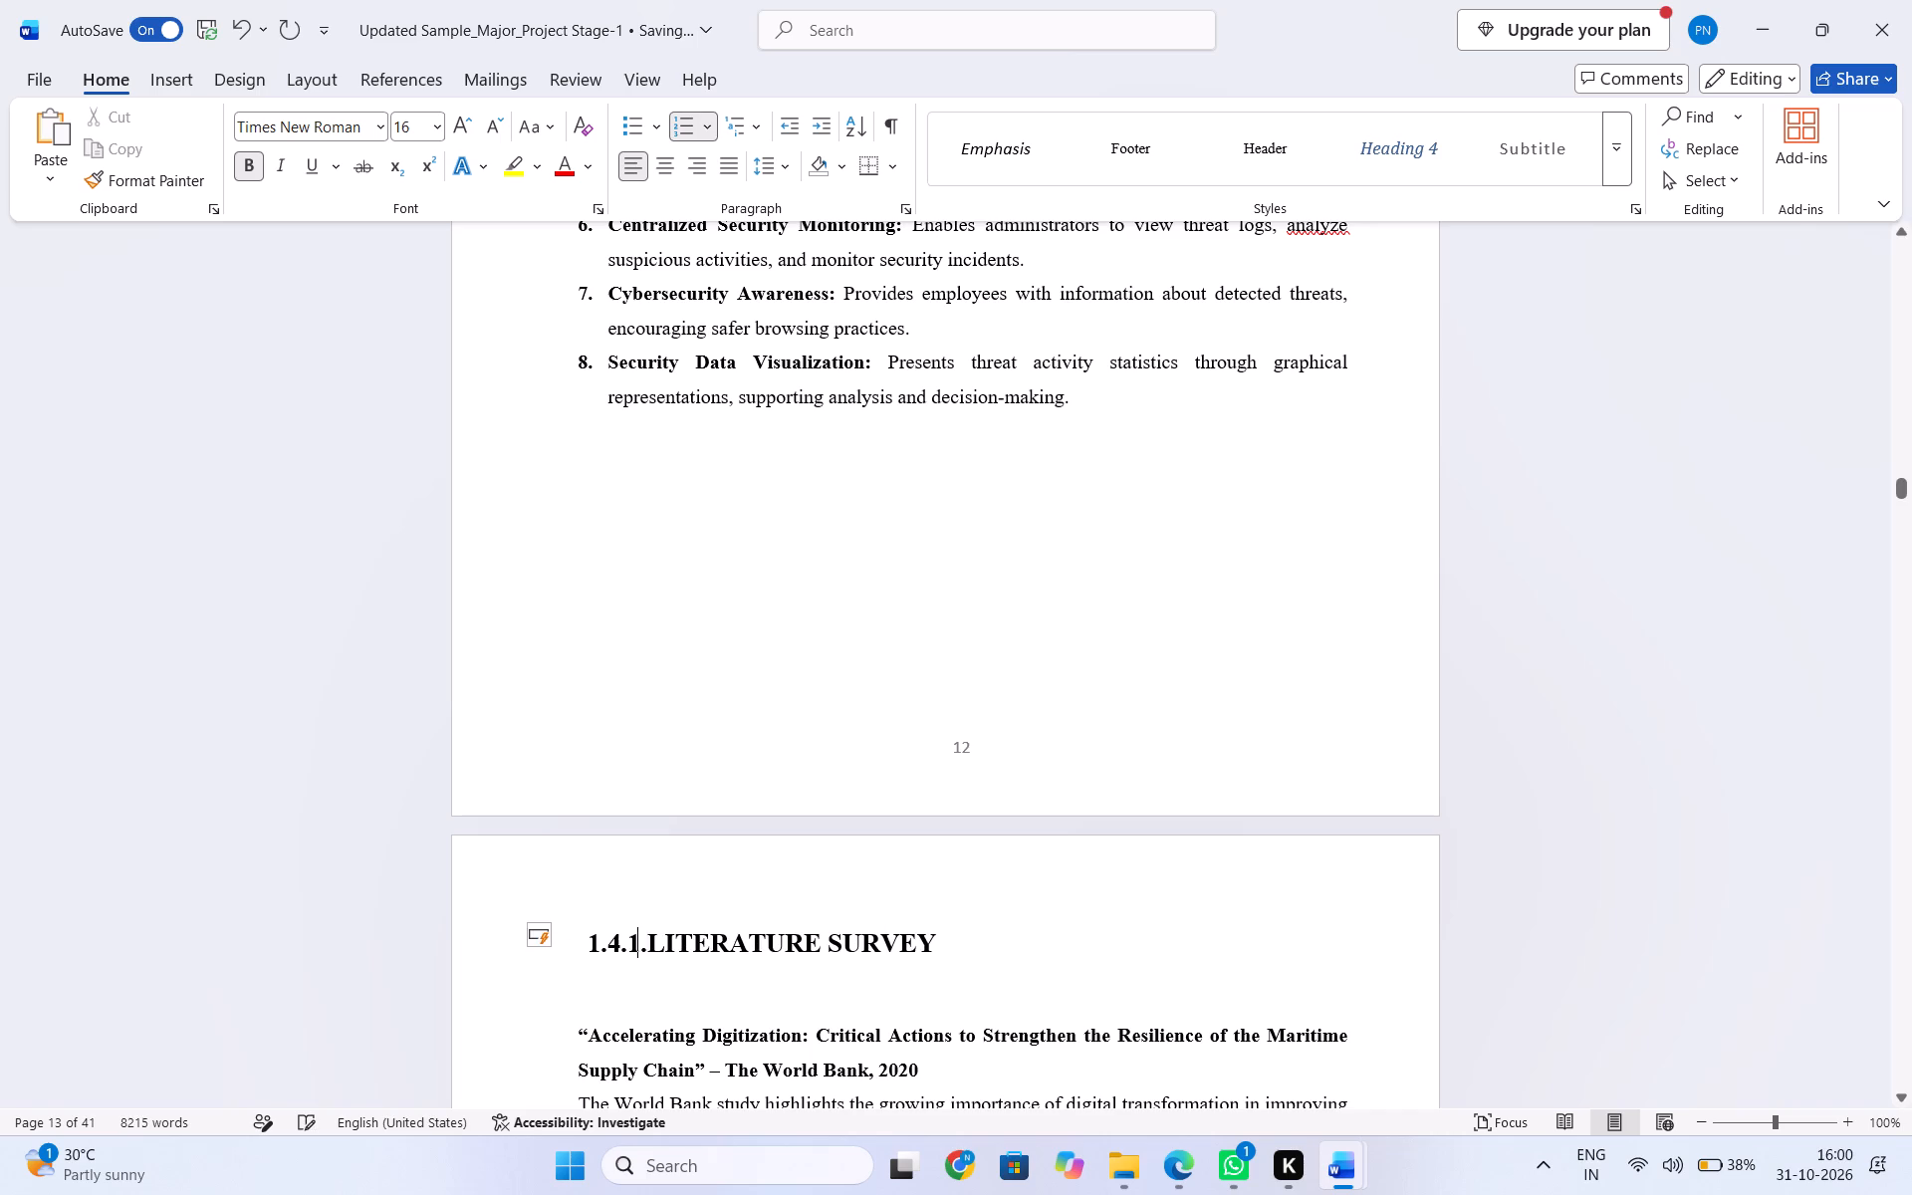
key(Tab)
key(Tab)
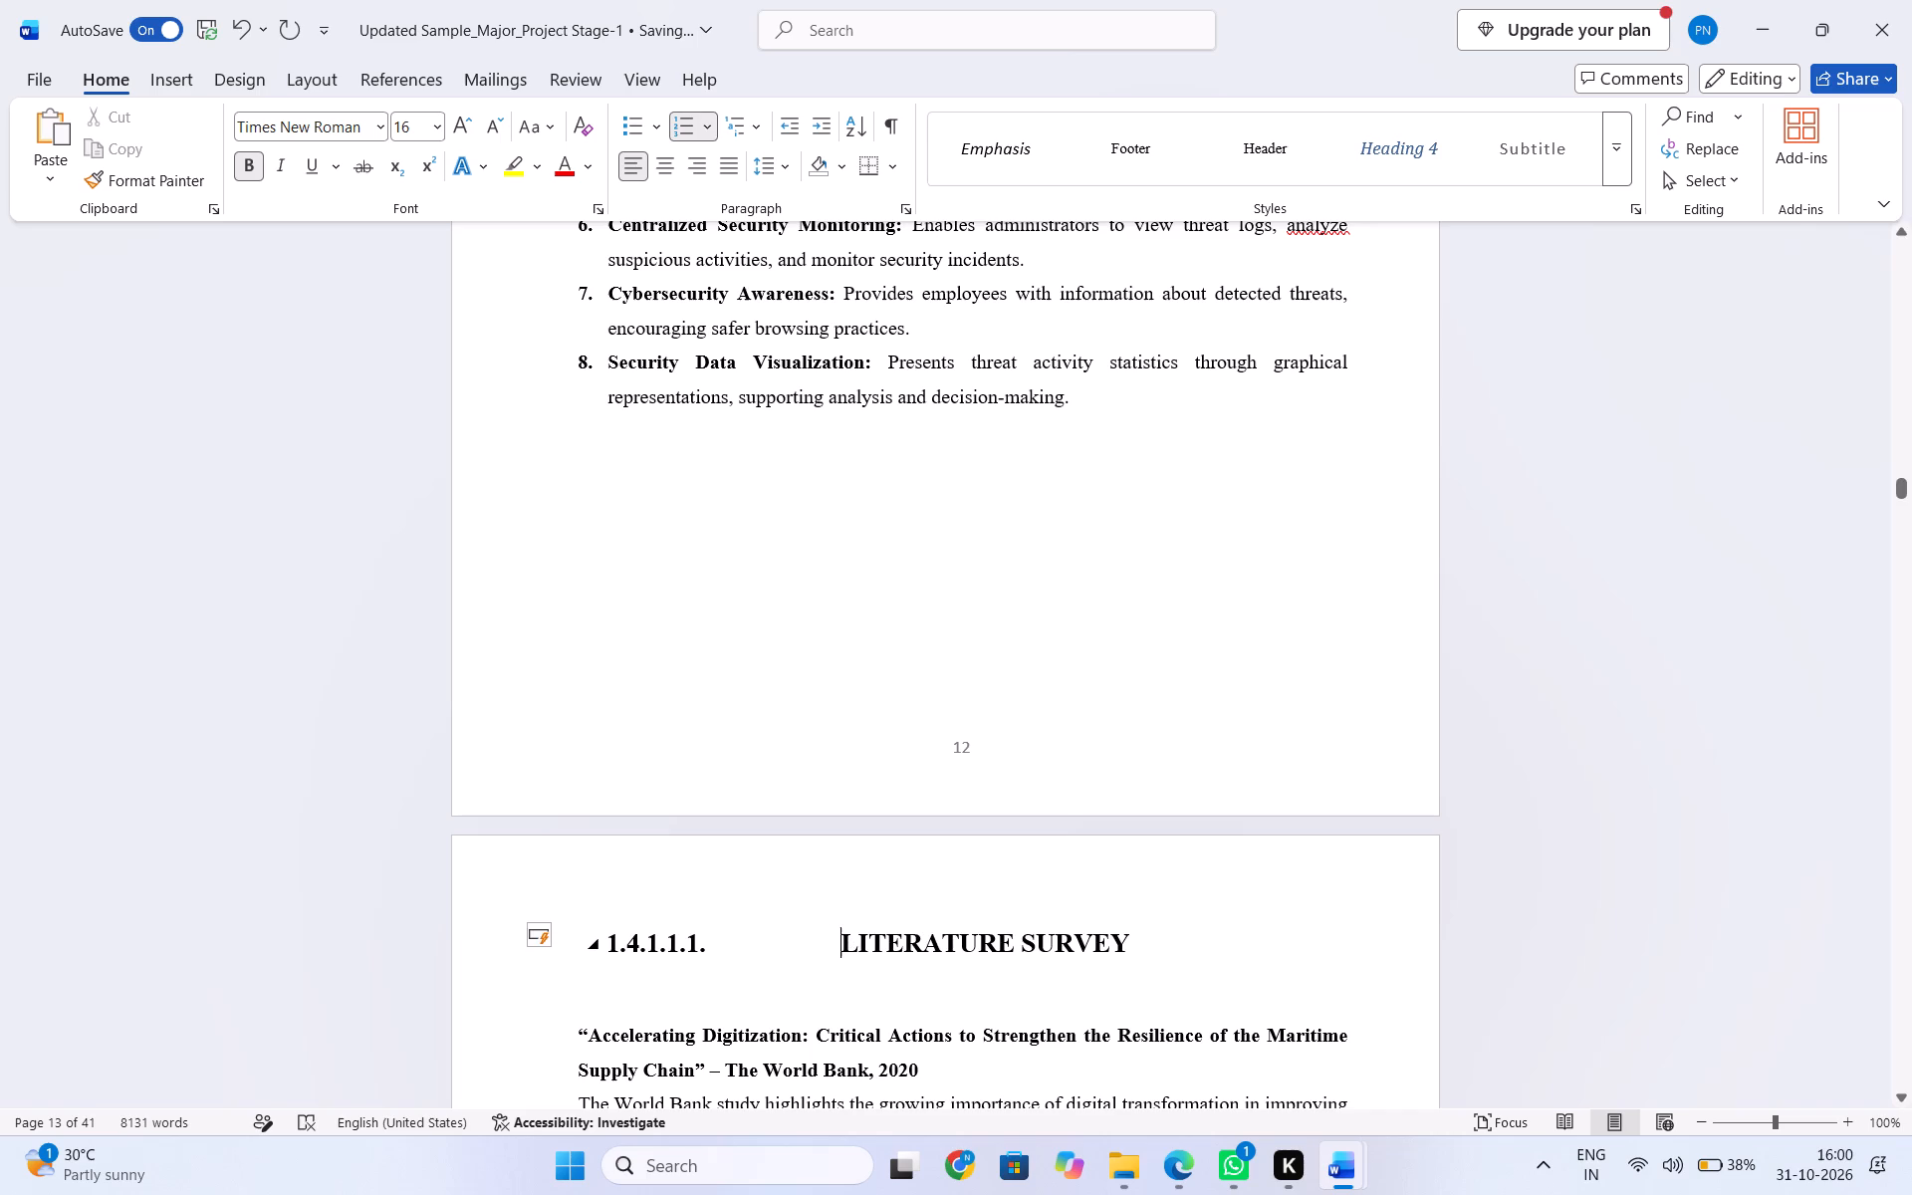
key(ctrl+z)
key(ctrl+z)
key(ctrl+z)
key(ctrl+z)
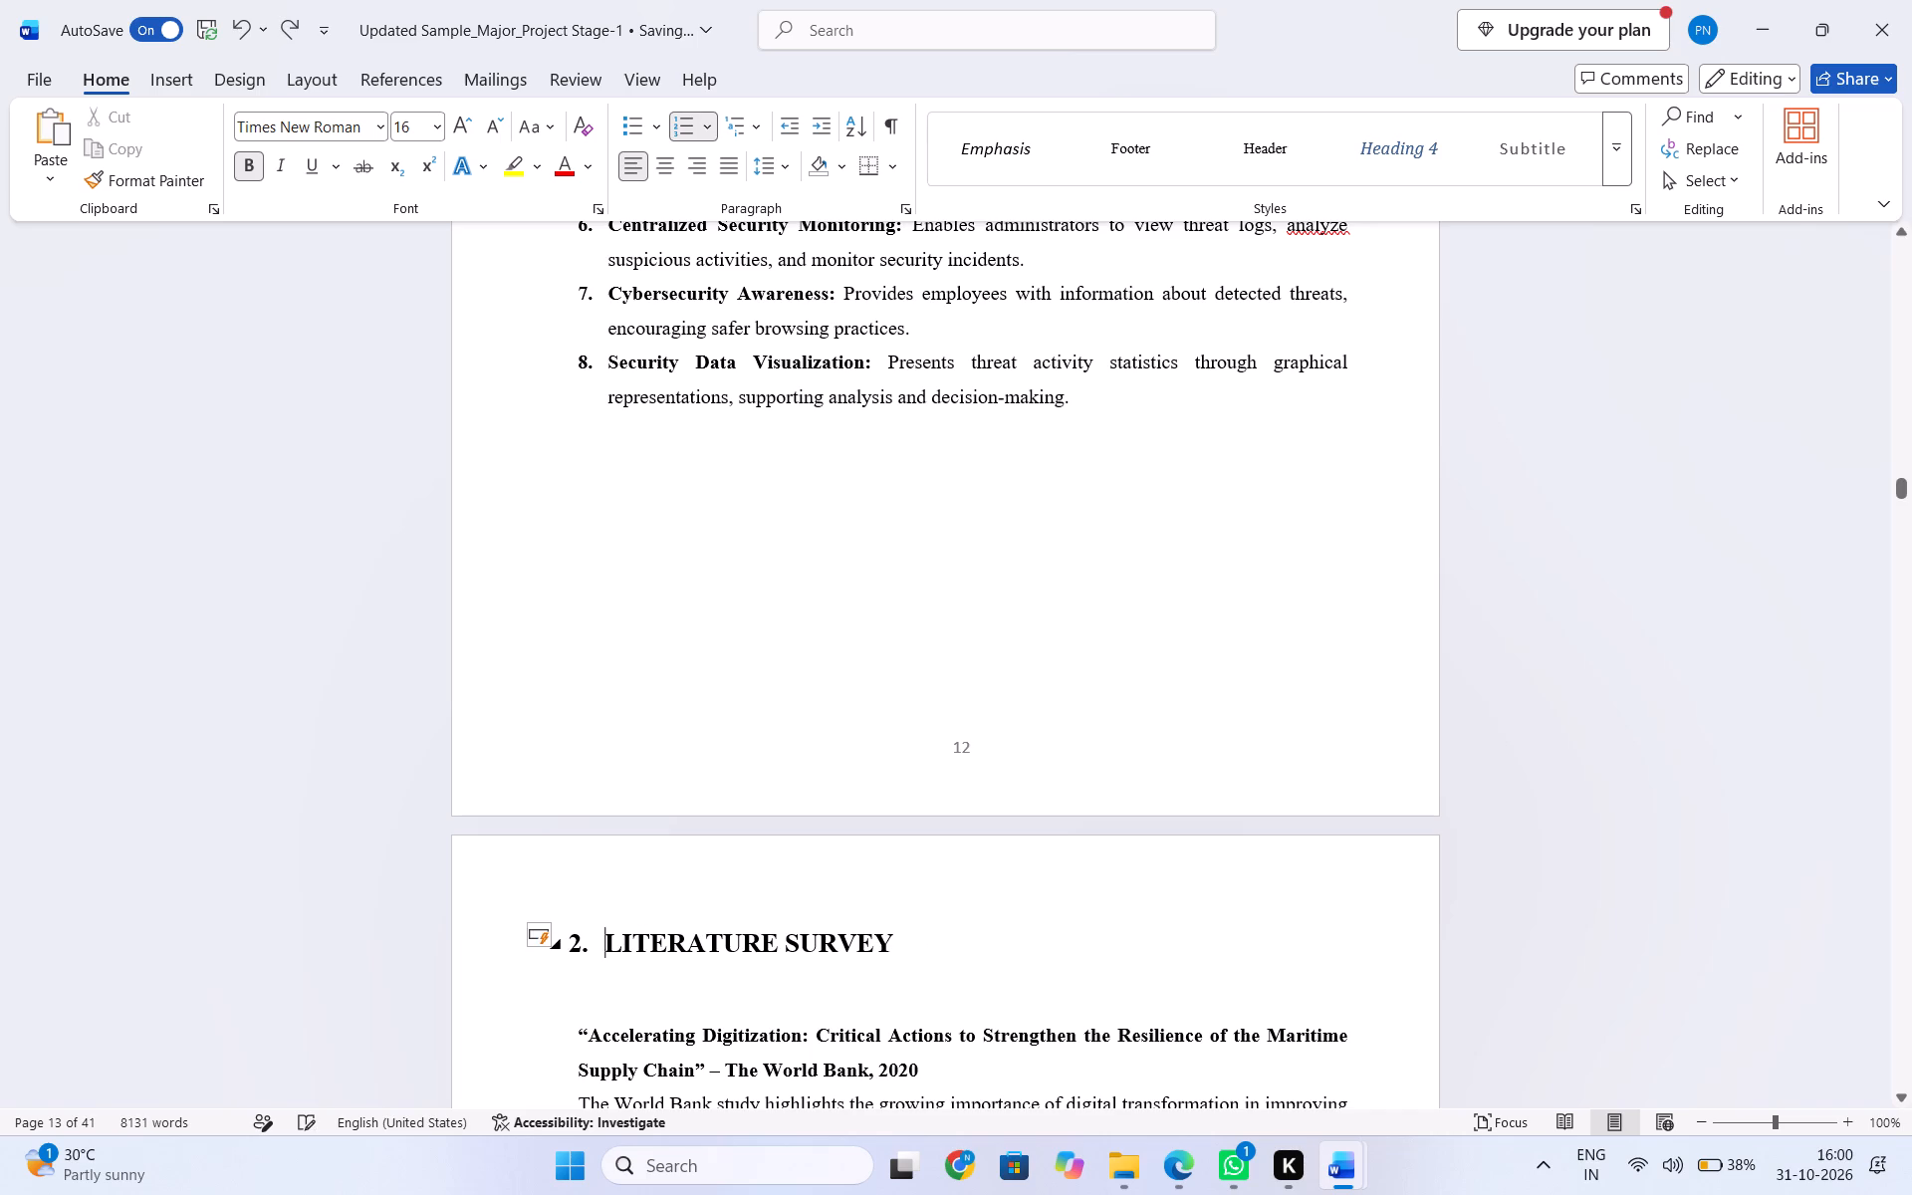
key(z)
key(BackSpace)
Replace the automatic number of the LITERATURE SURVEY heading with leading spaces that centre it and a plain "2.".
key(BackSpace)
key(space)
key(space)
key(space)
key(space)
key(space)
key(space)
key(space)
key(space)
key(space)
key(space)
key(space)
key(space)
key(space)
key(space)
key(space)
key(space)
key(space)
key(space)
key(space)
key(space)
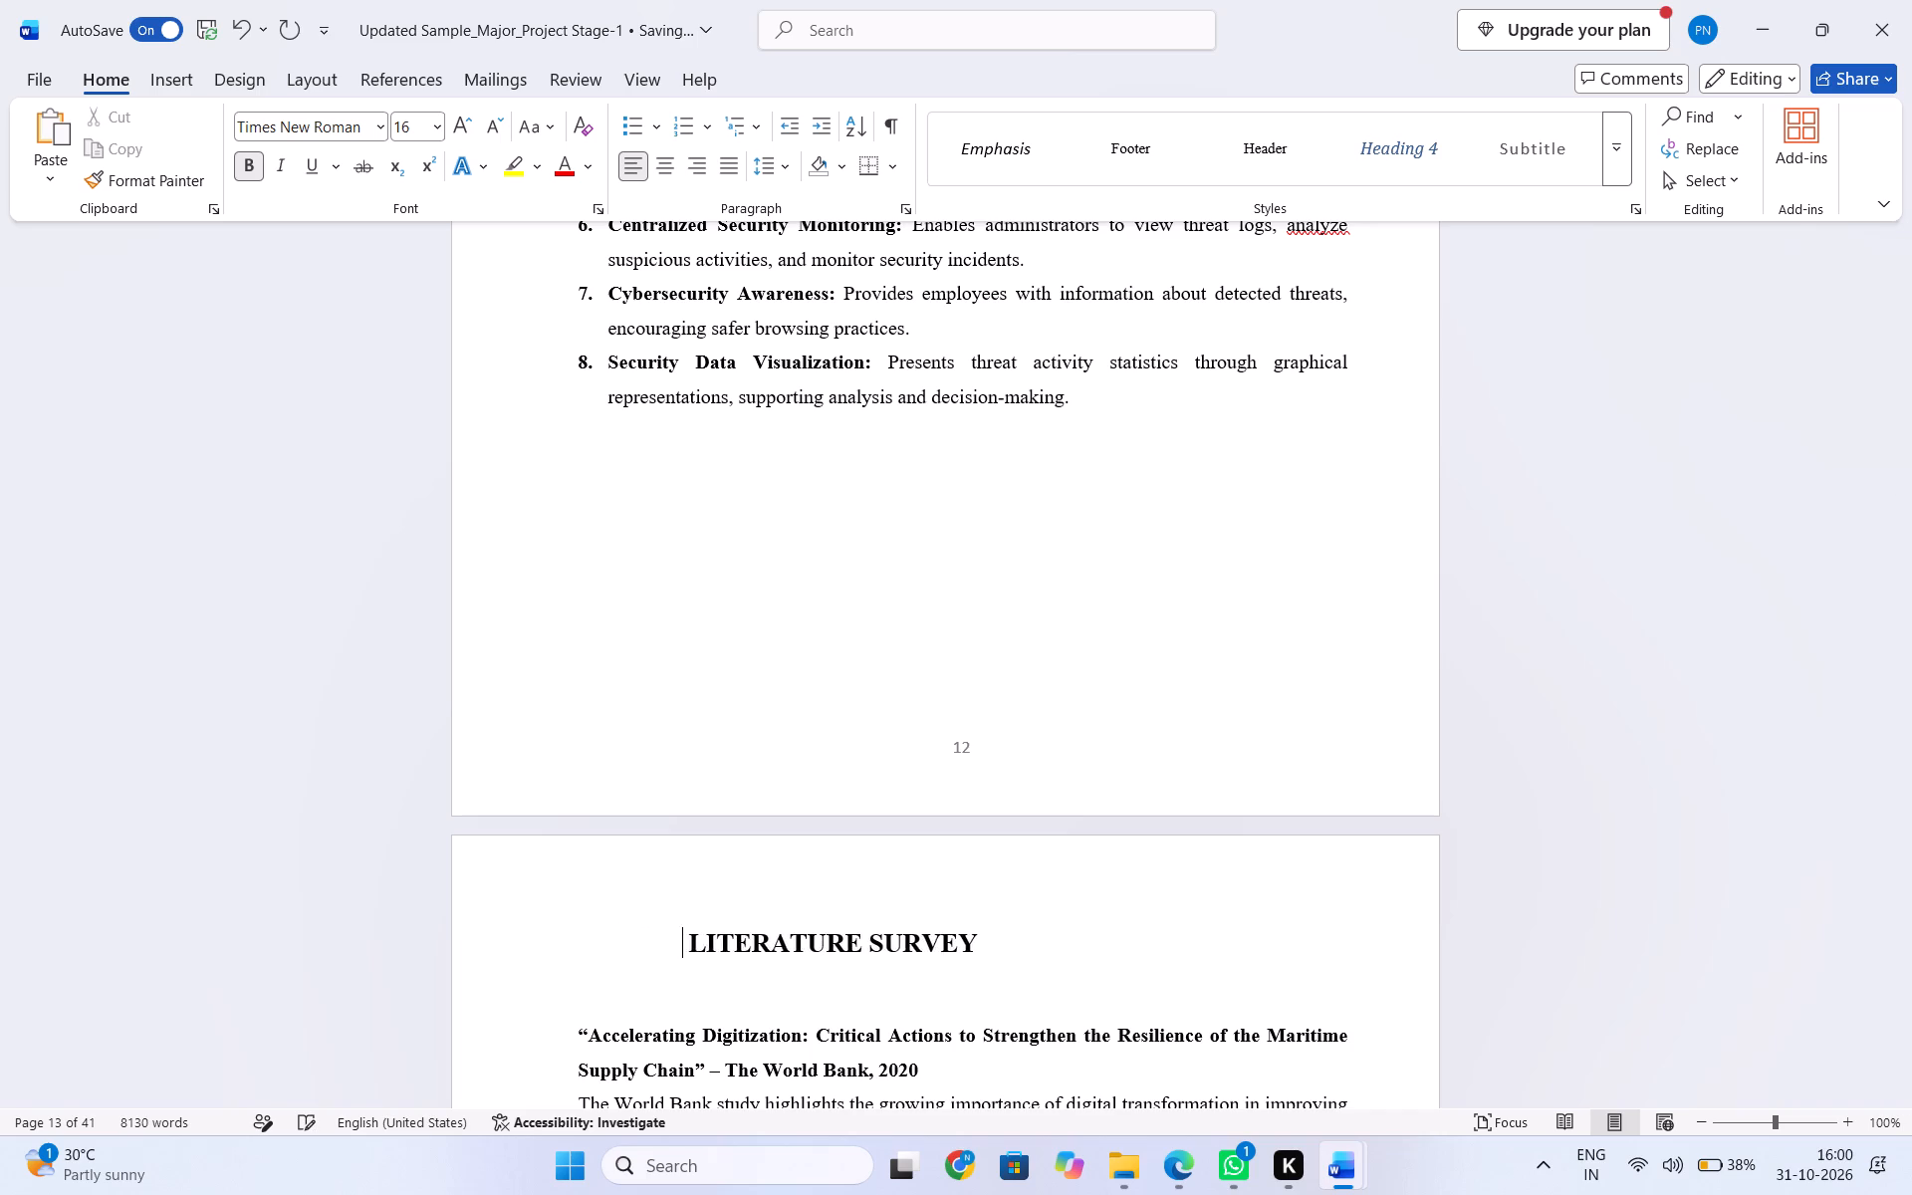
key(Left)
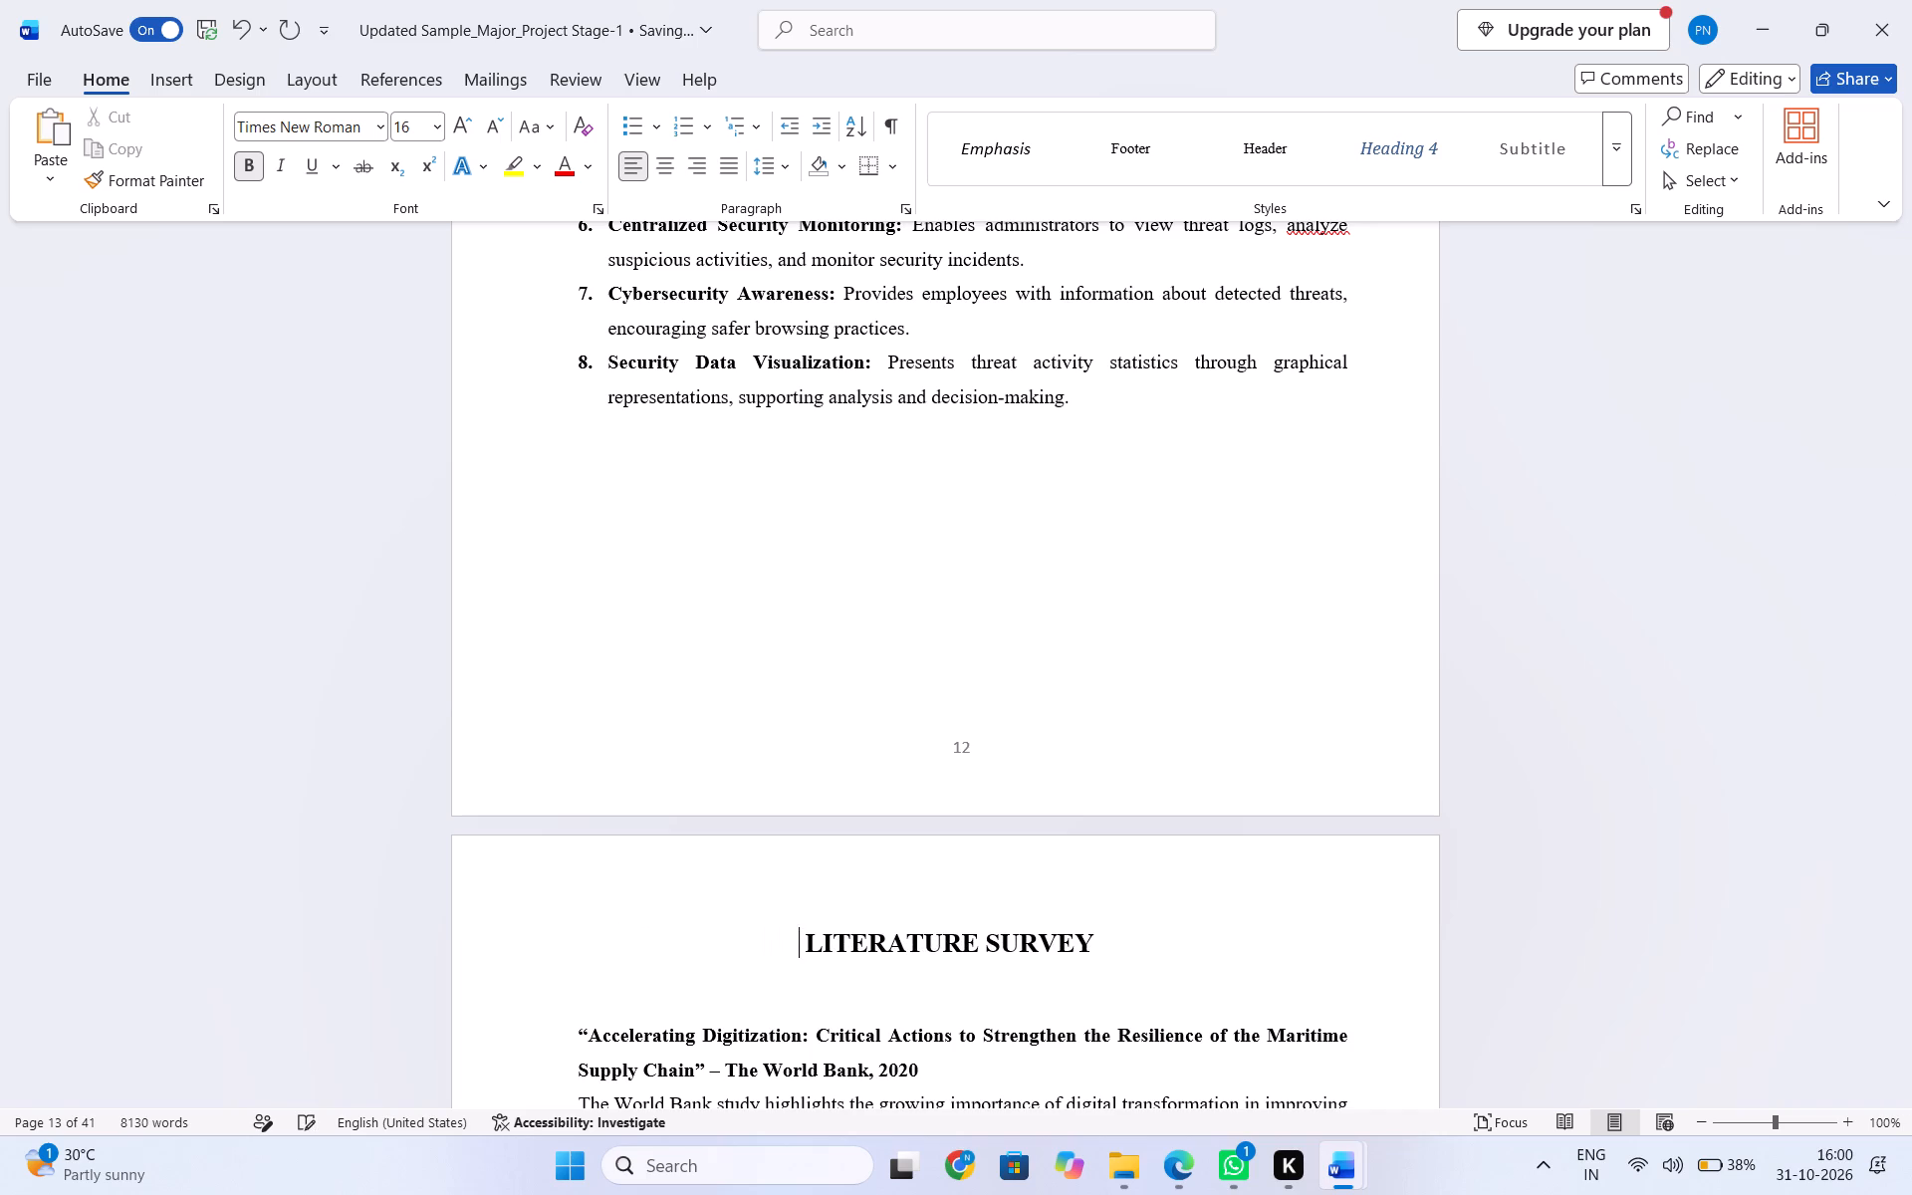
text(2.)
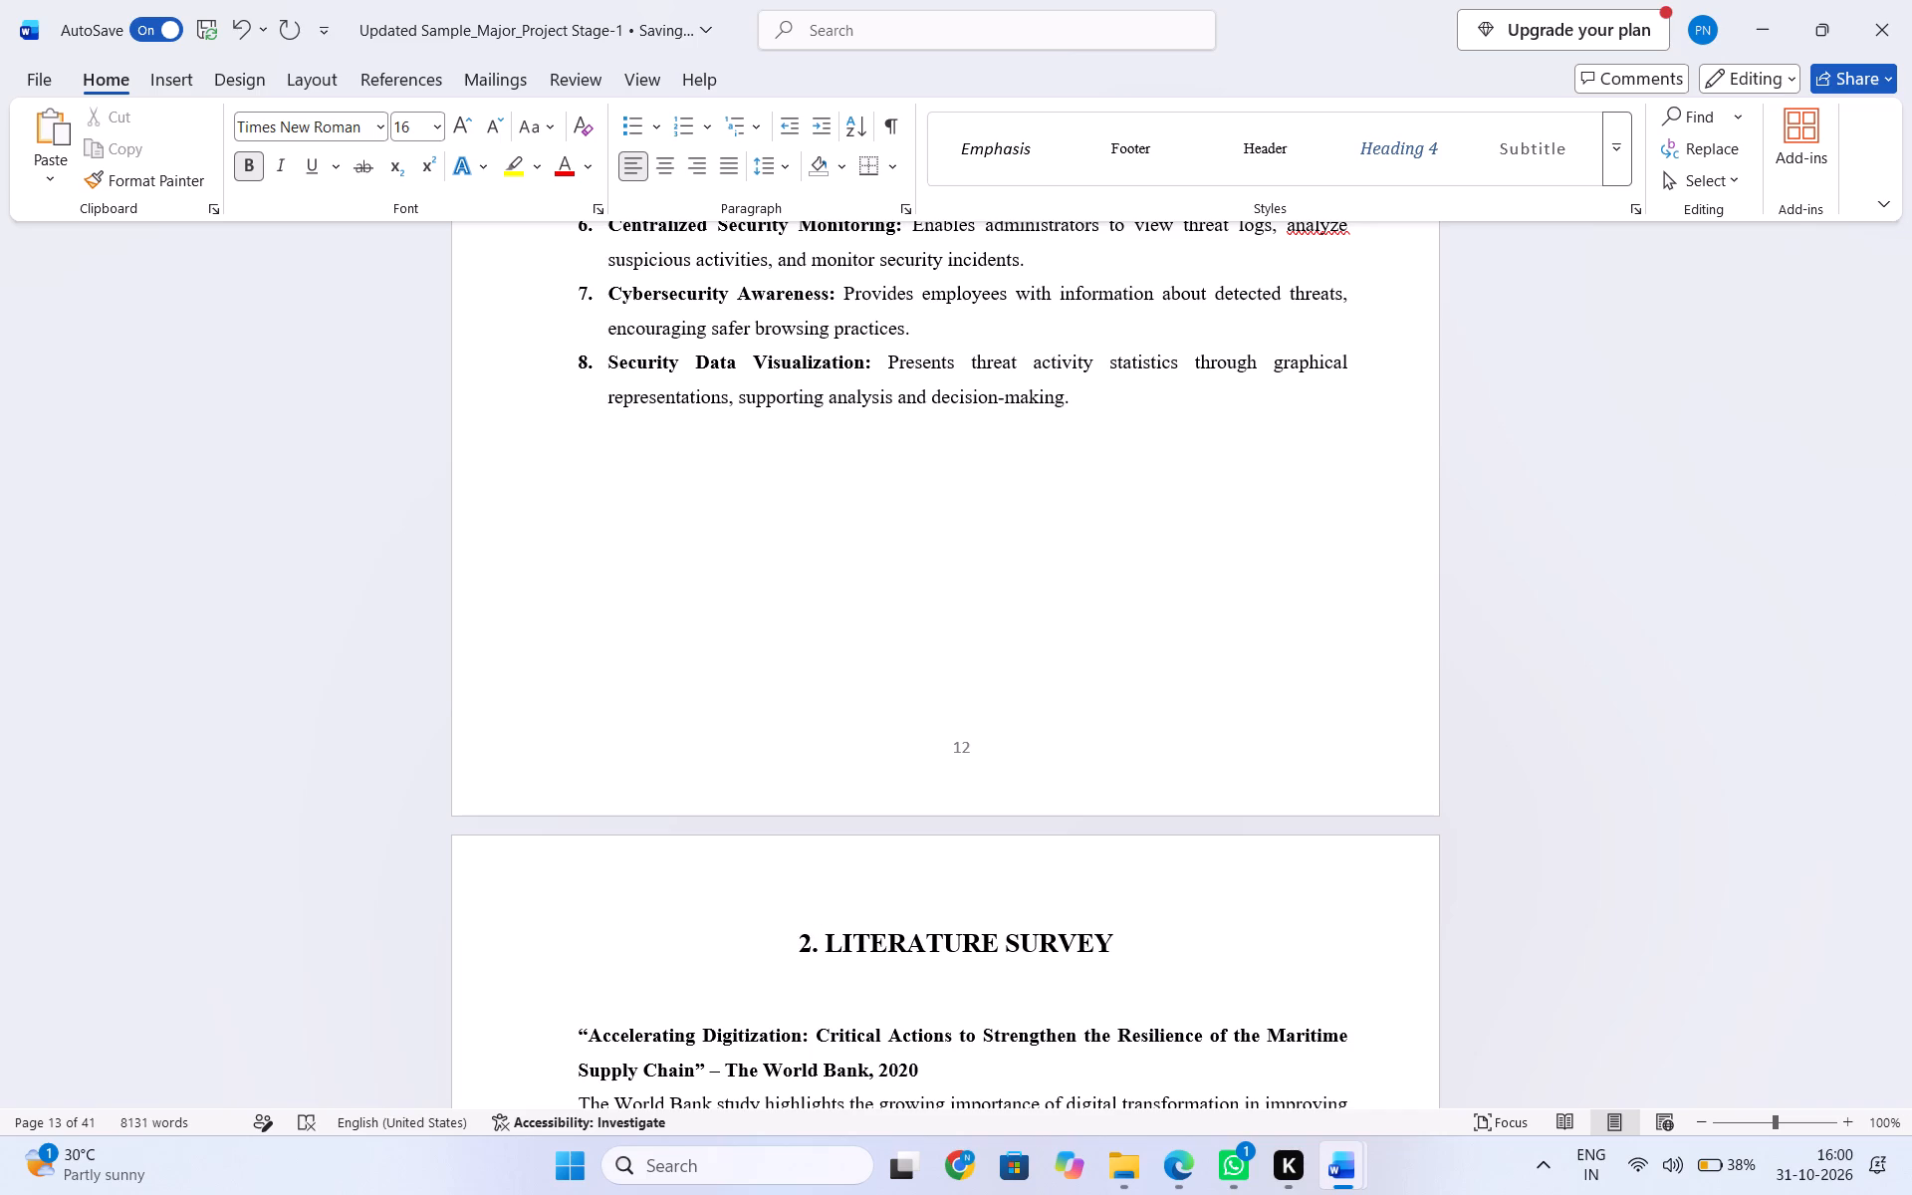
Compare the LITERATURE SURVEY heading's alignment with the INTRODUCTION heading and shift it by one more leading space.
scroll(948, 701, up, 4)
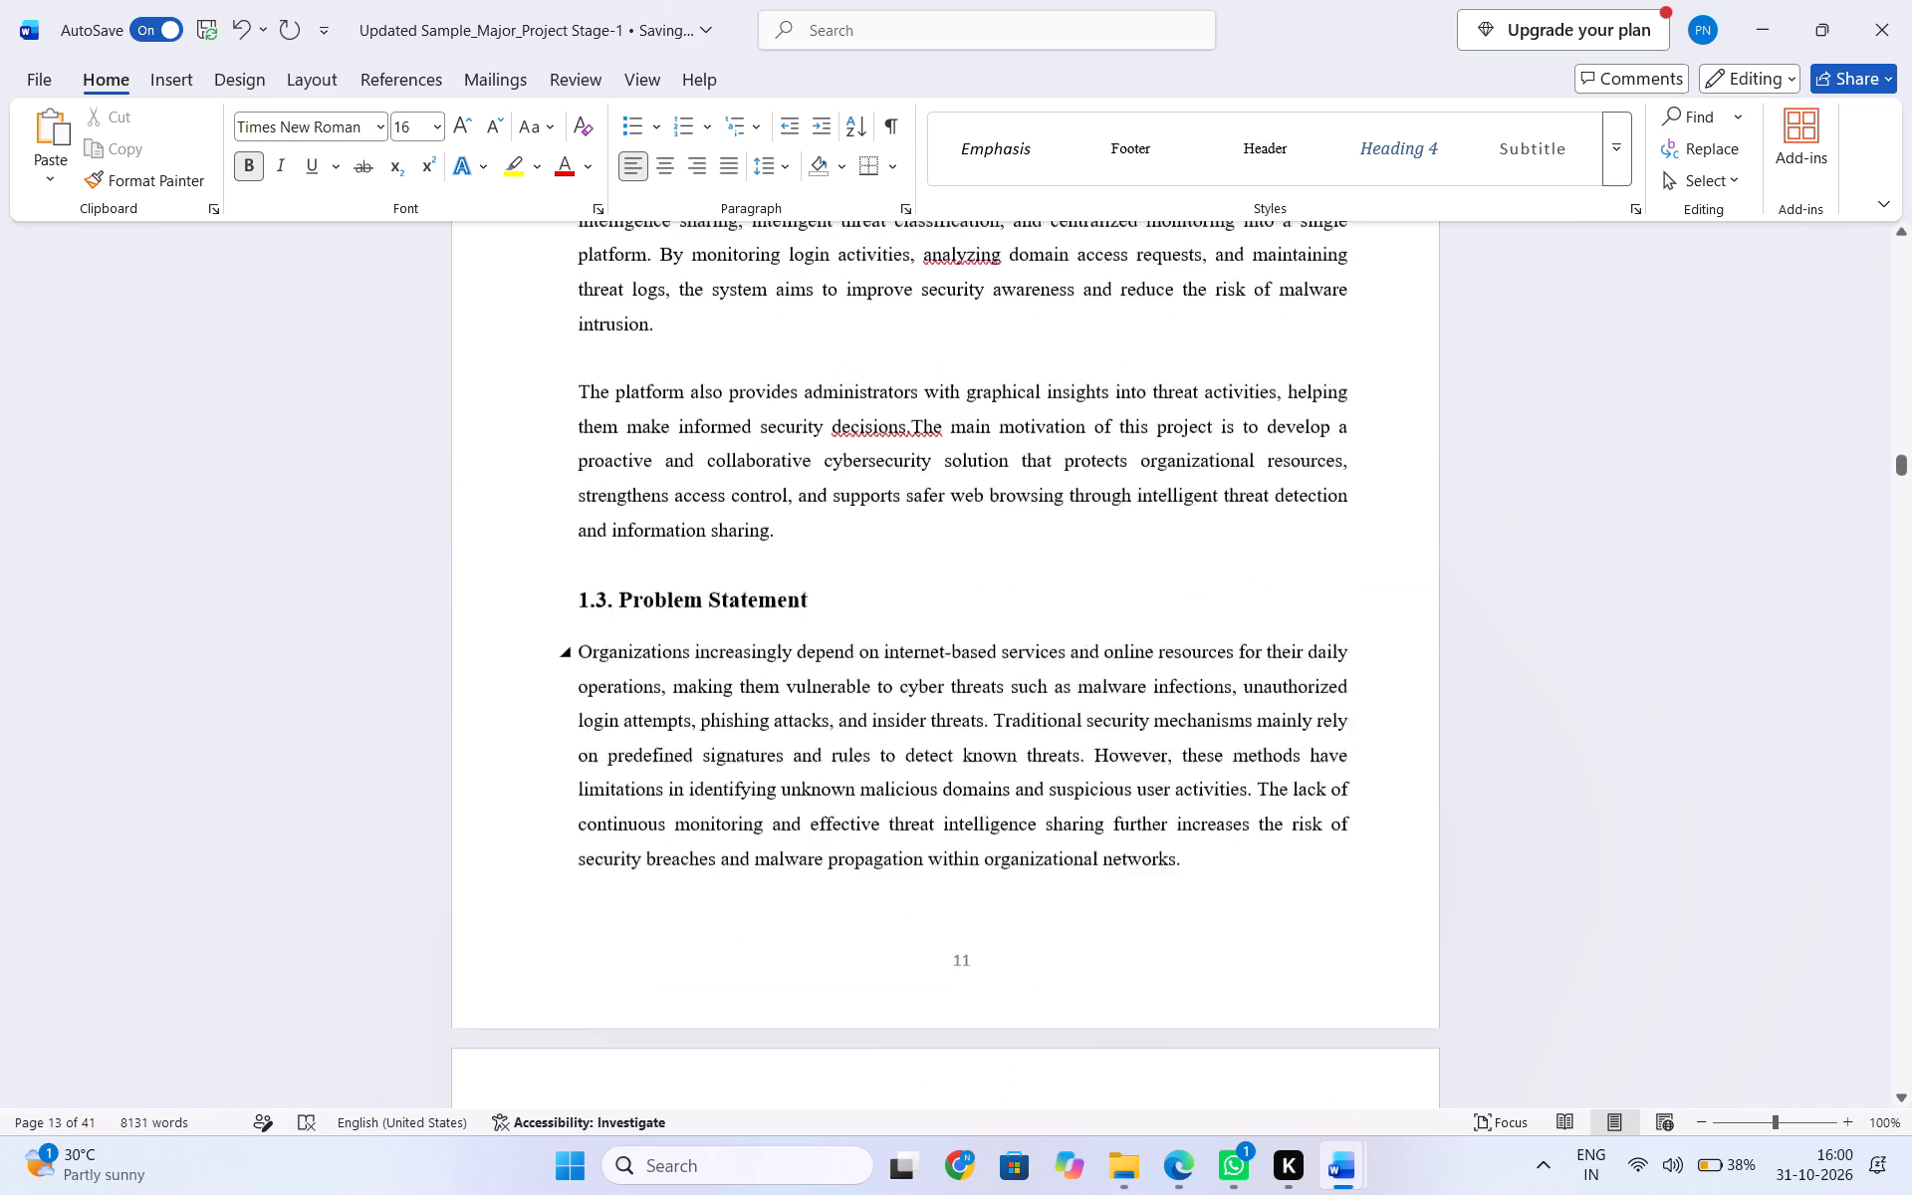
scroll(948, 701, up, 5)
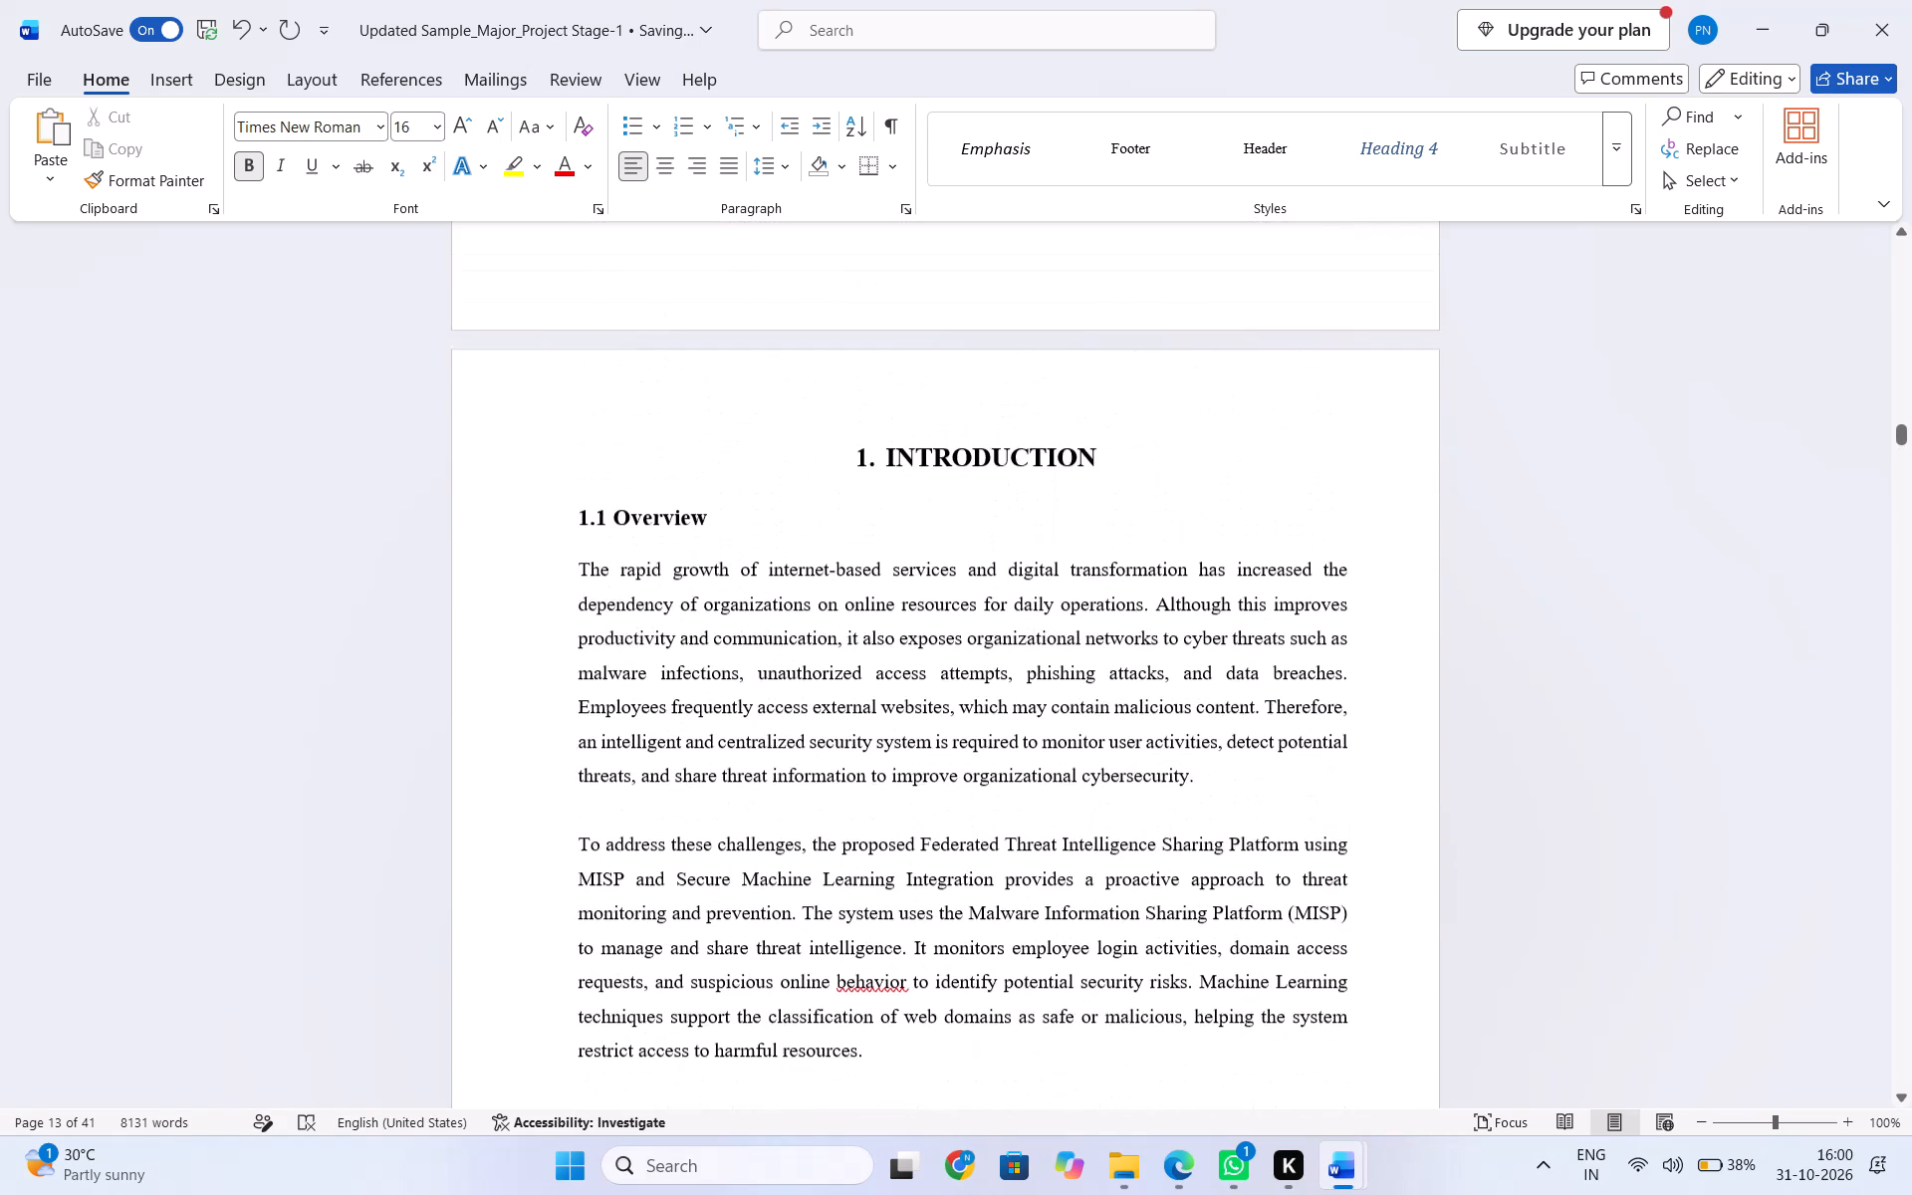
scroll(948, 701, down, 9)
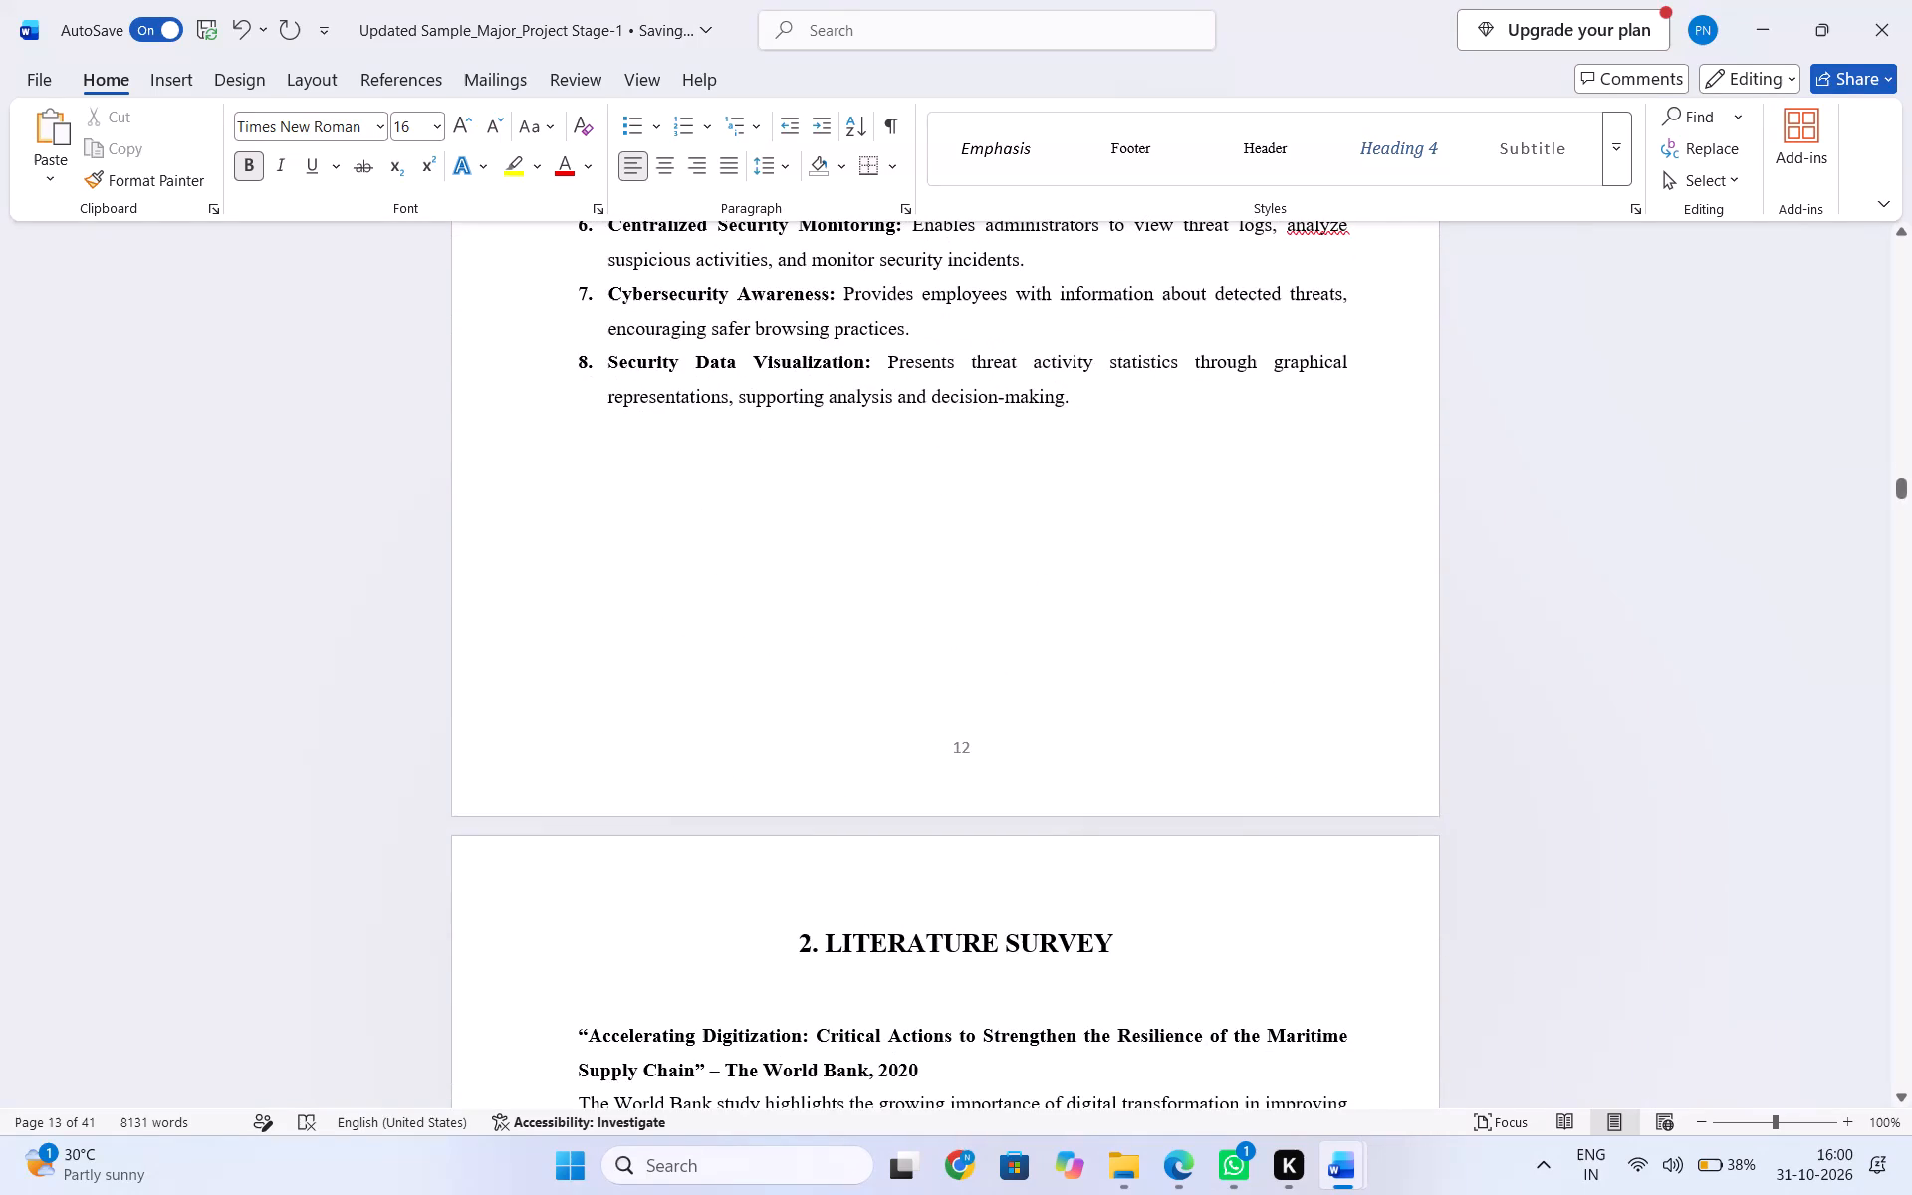
click(785, 948)
key(space)
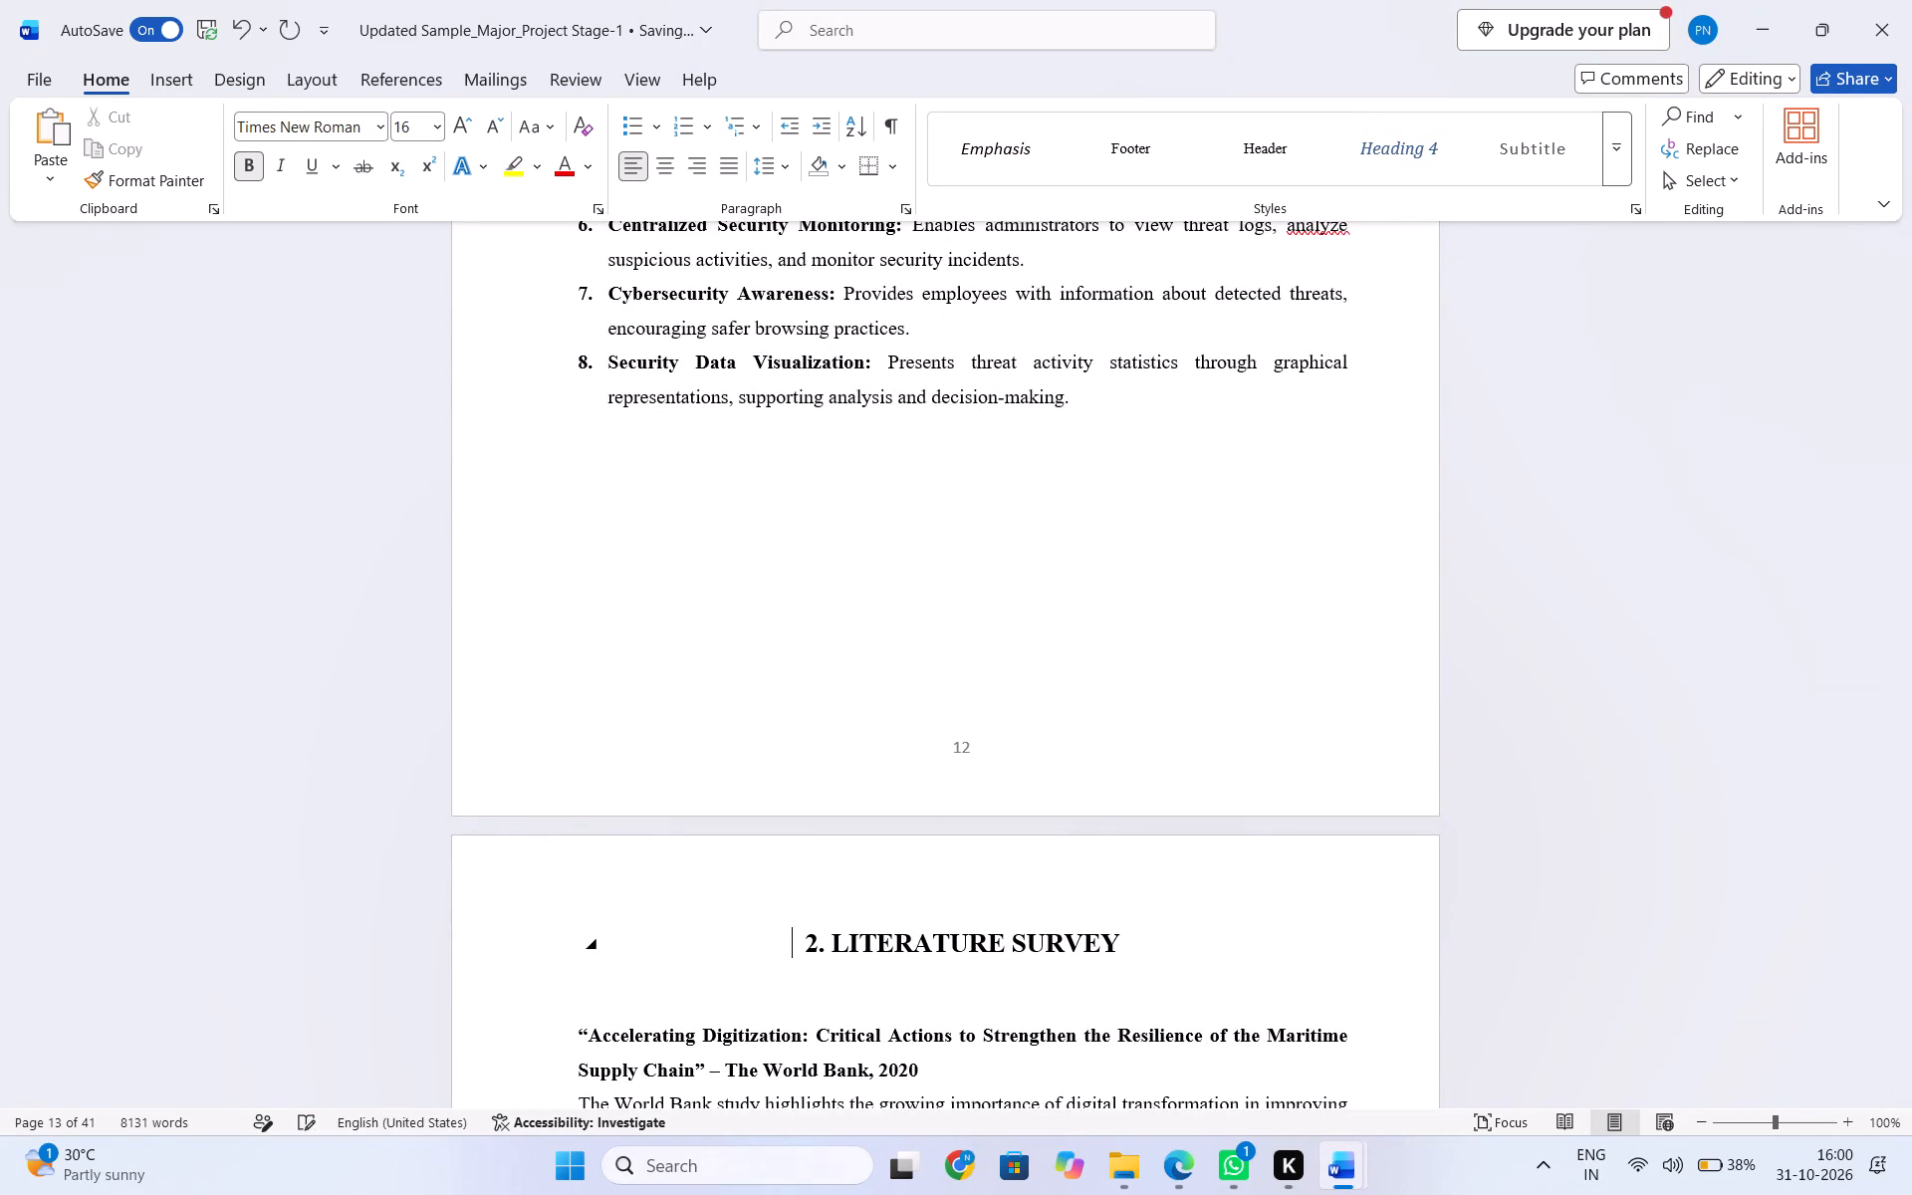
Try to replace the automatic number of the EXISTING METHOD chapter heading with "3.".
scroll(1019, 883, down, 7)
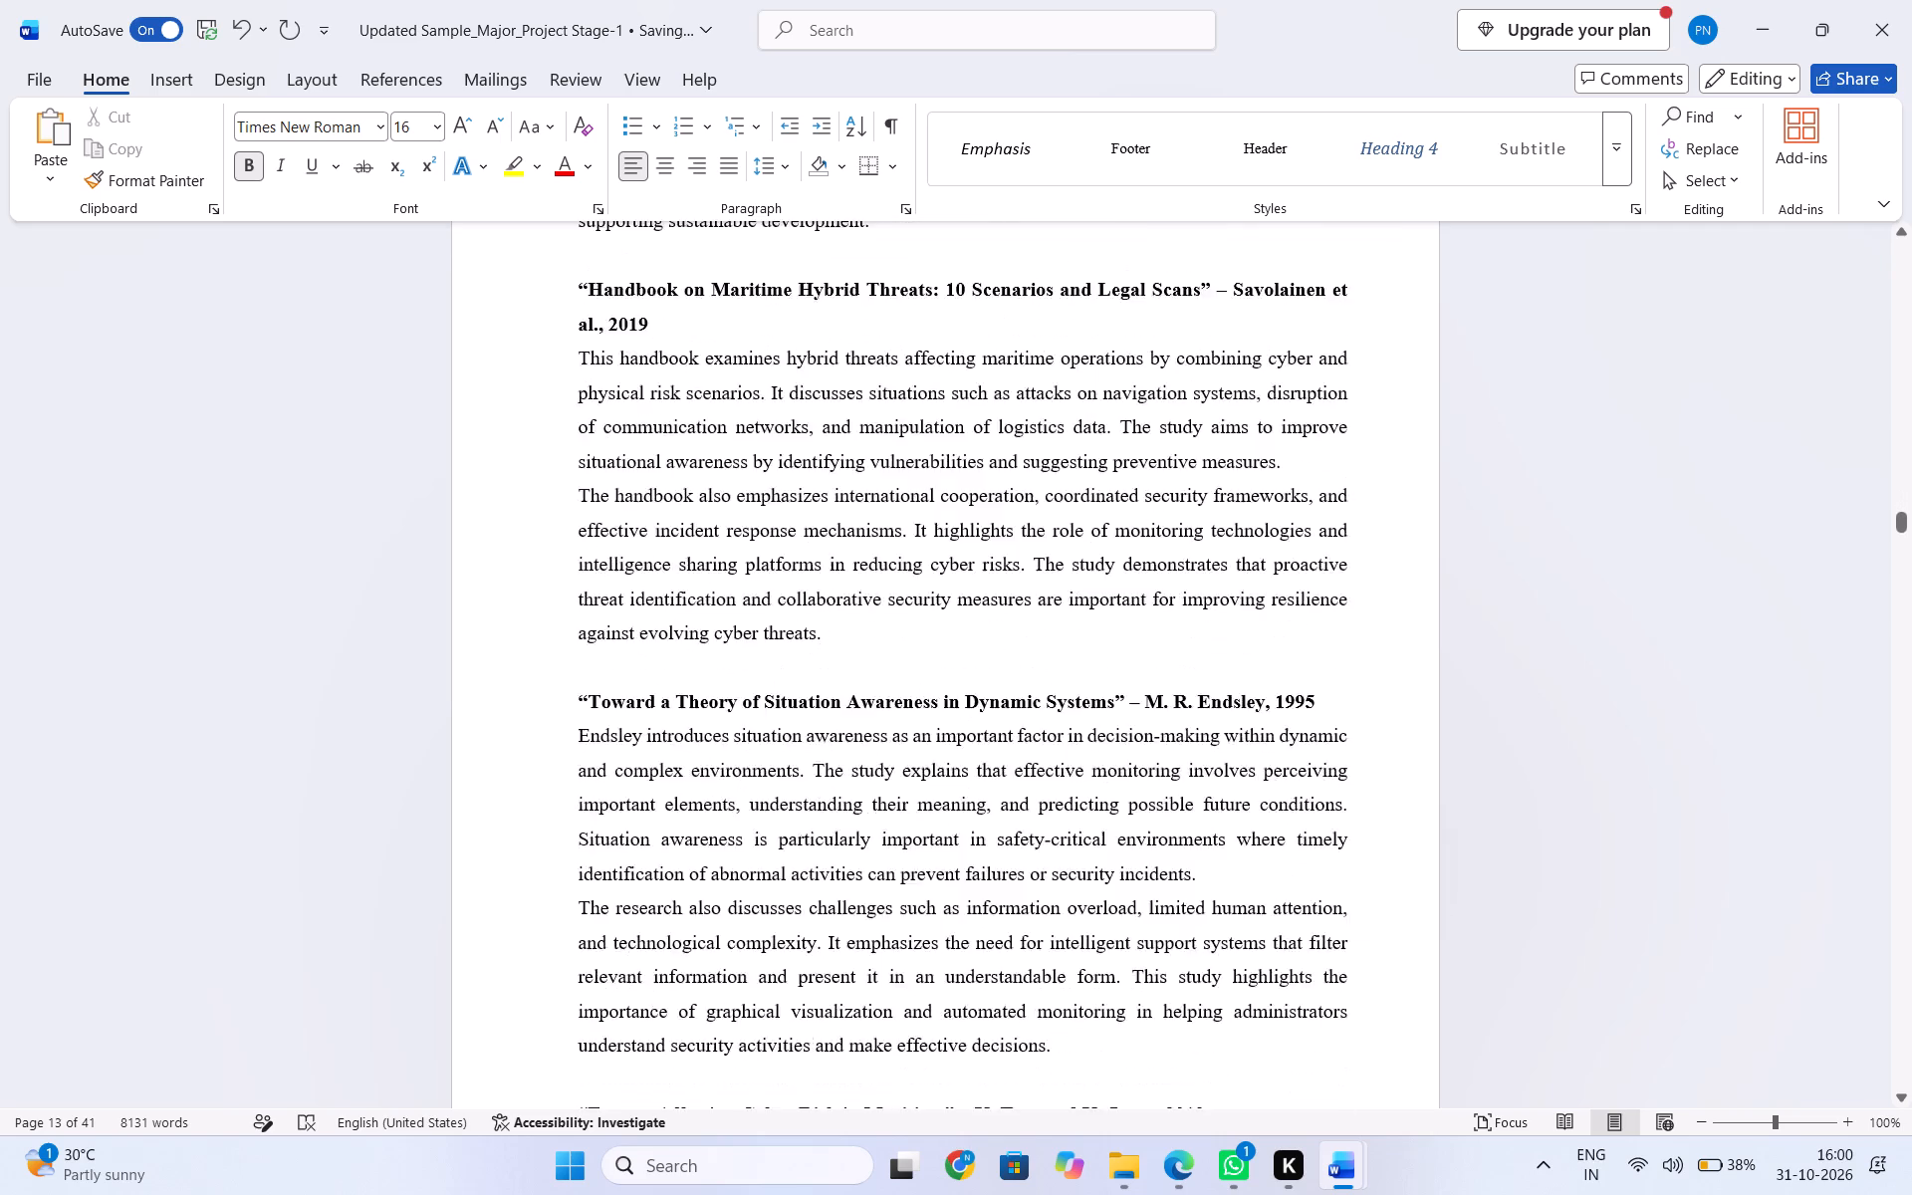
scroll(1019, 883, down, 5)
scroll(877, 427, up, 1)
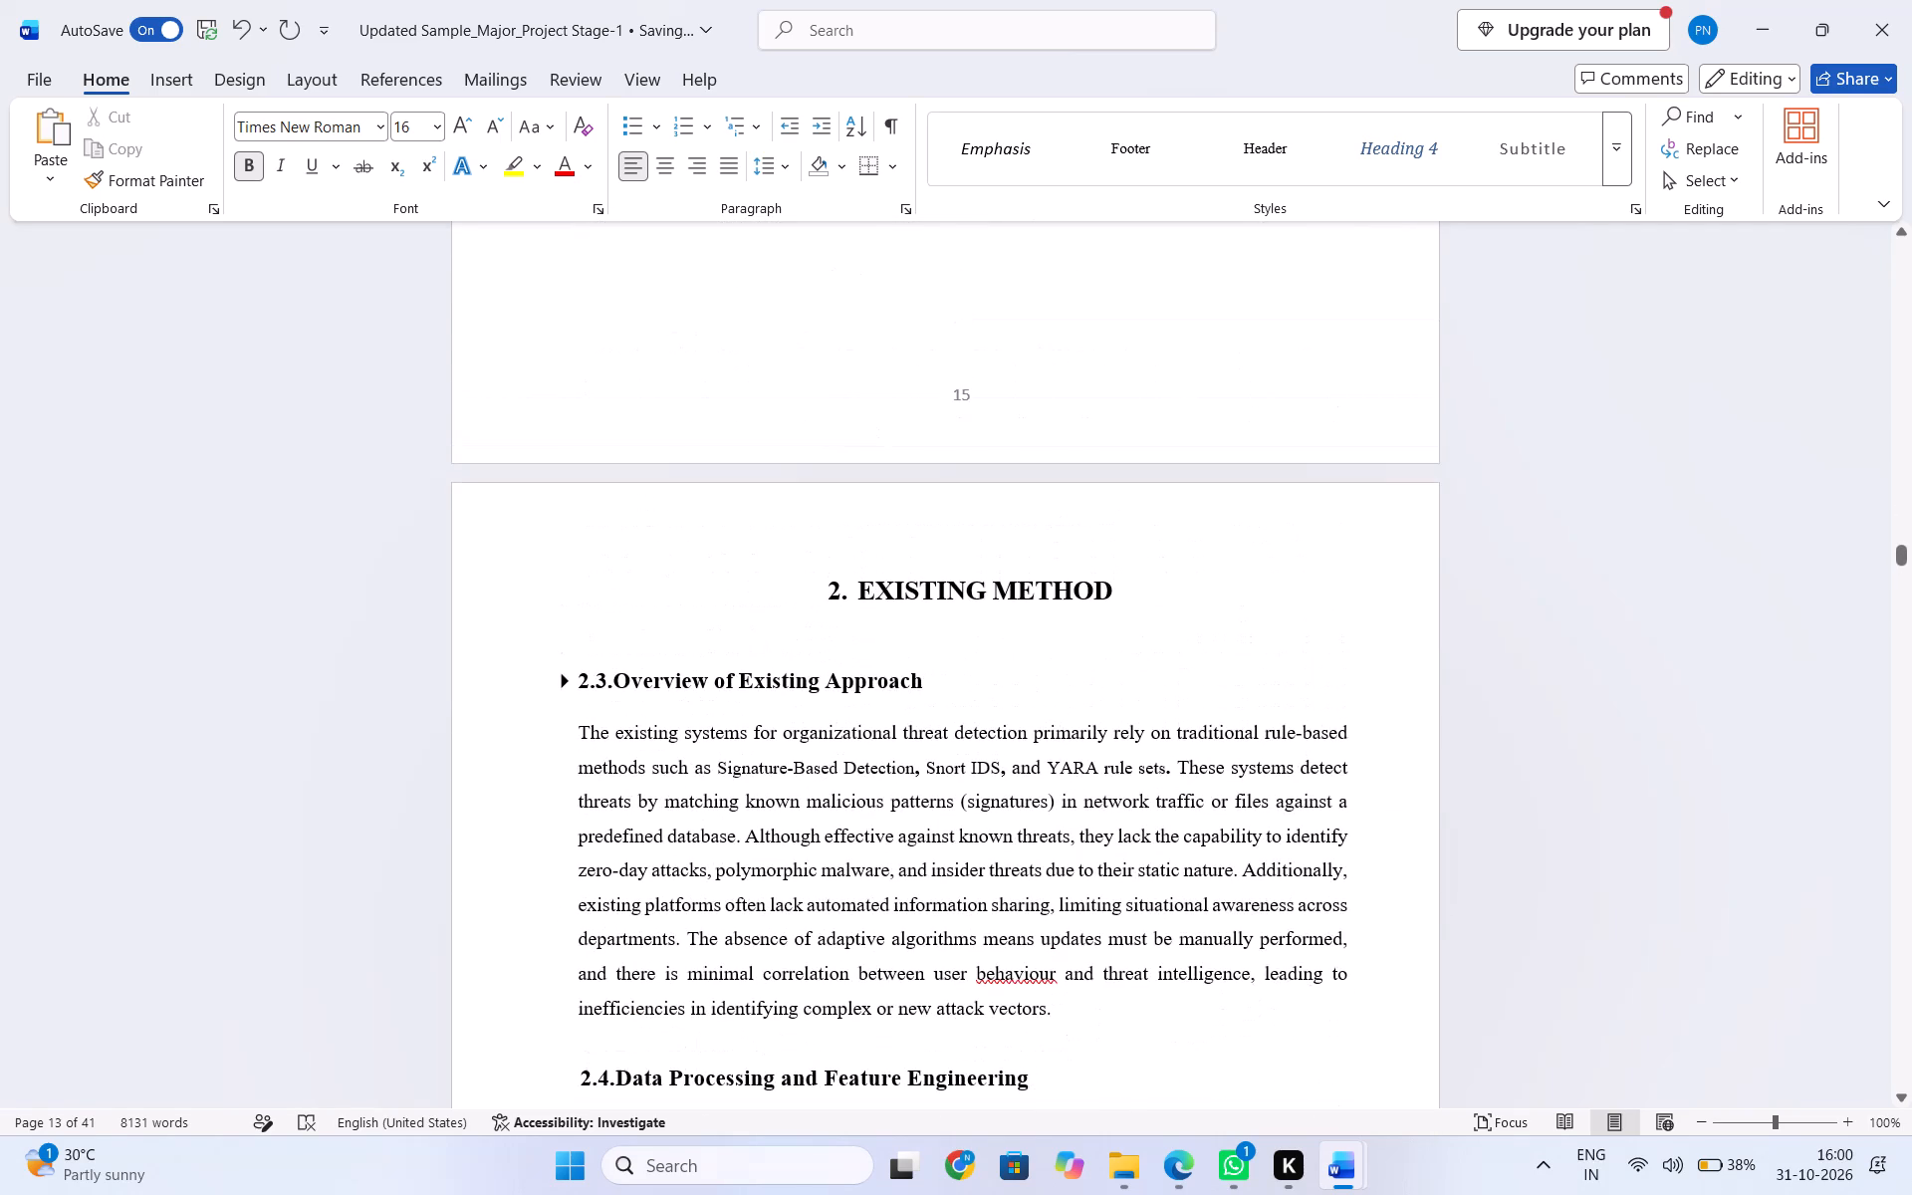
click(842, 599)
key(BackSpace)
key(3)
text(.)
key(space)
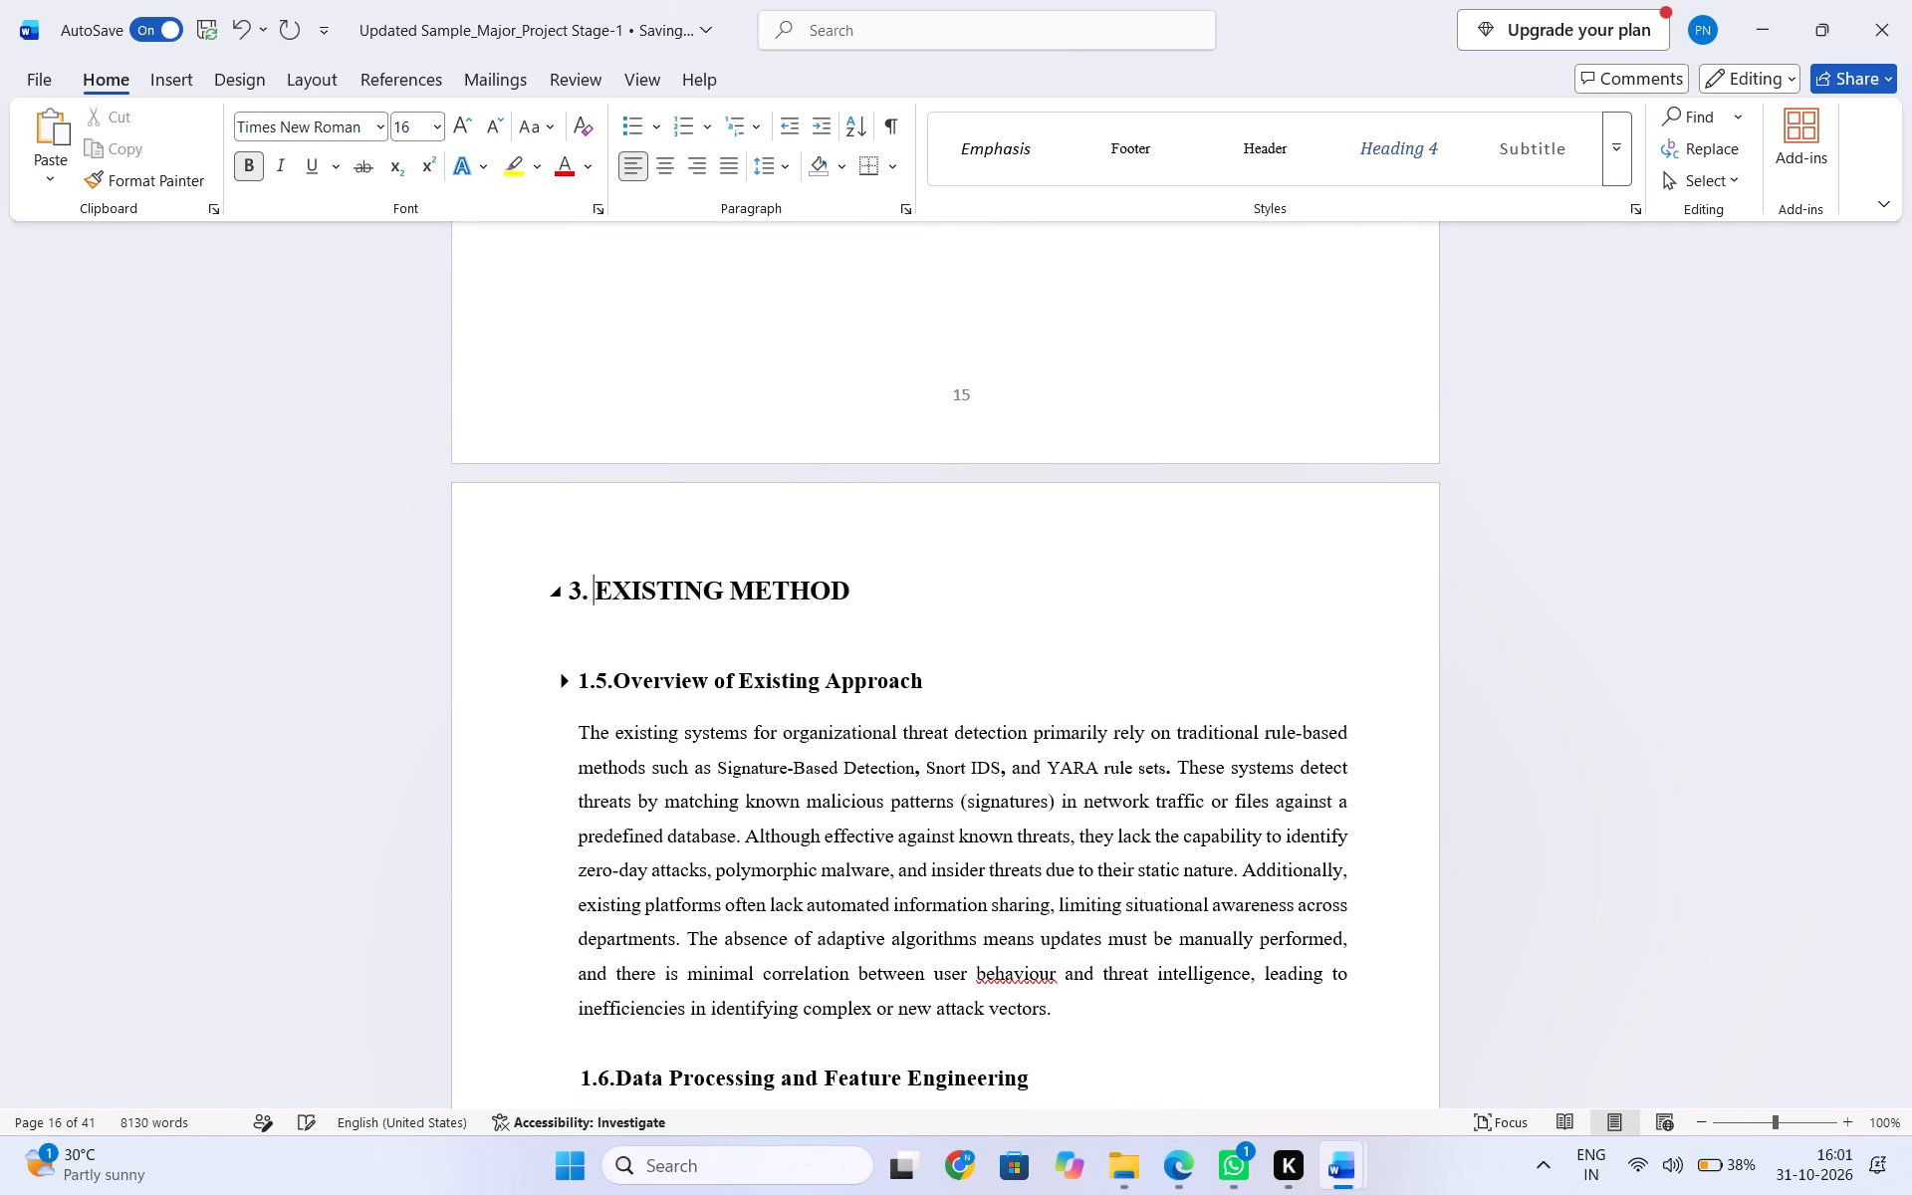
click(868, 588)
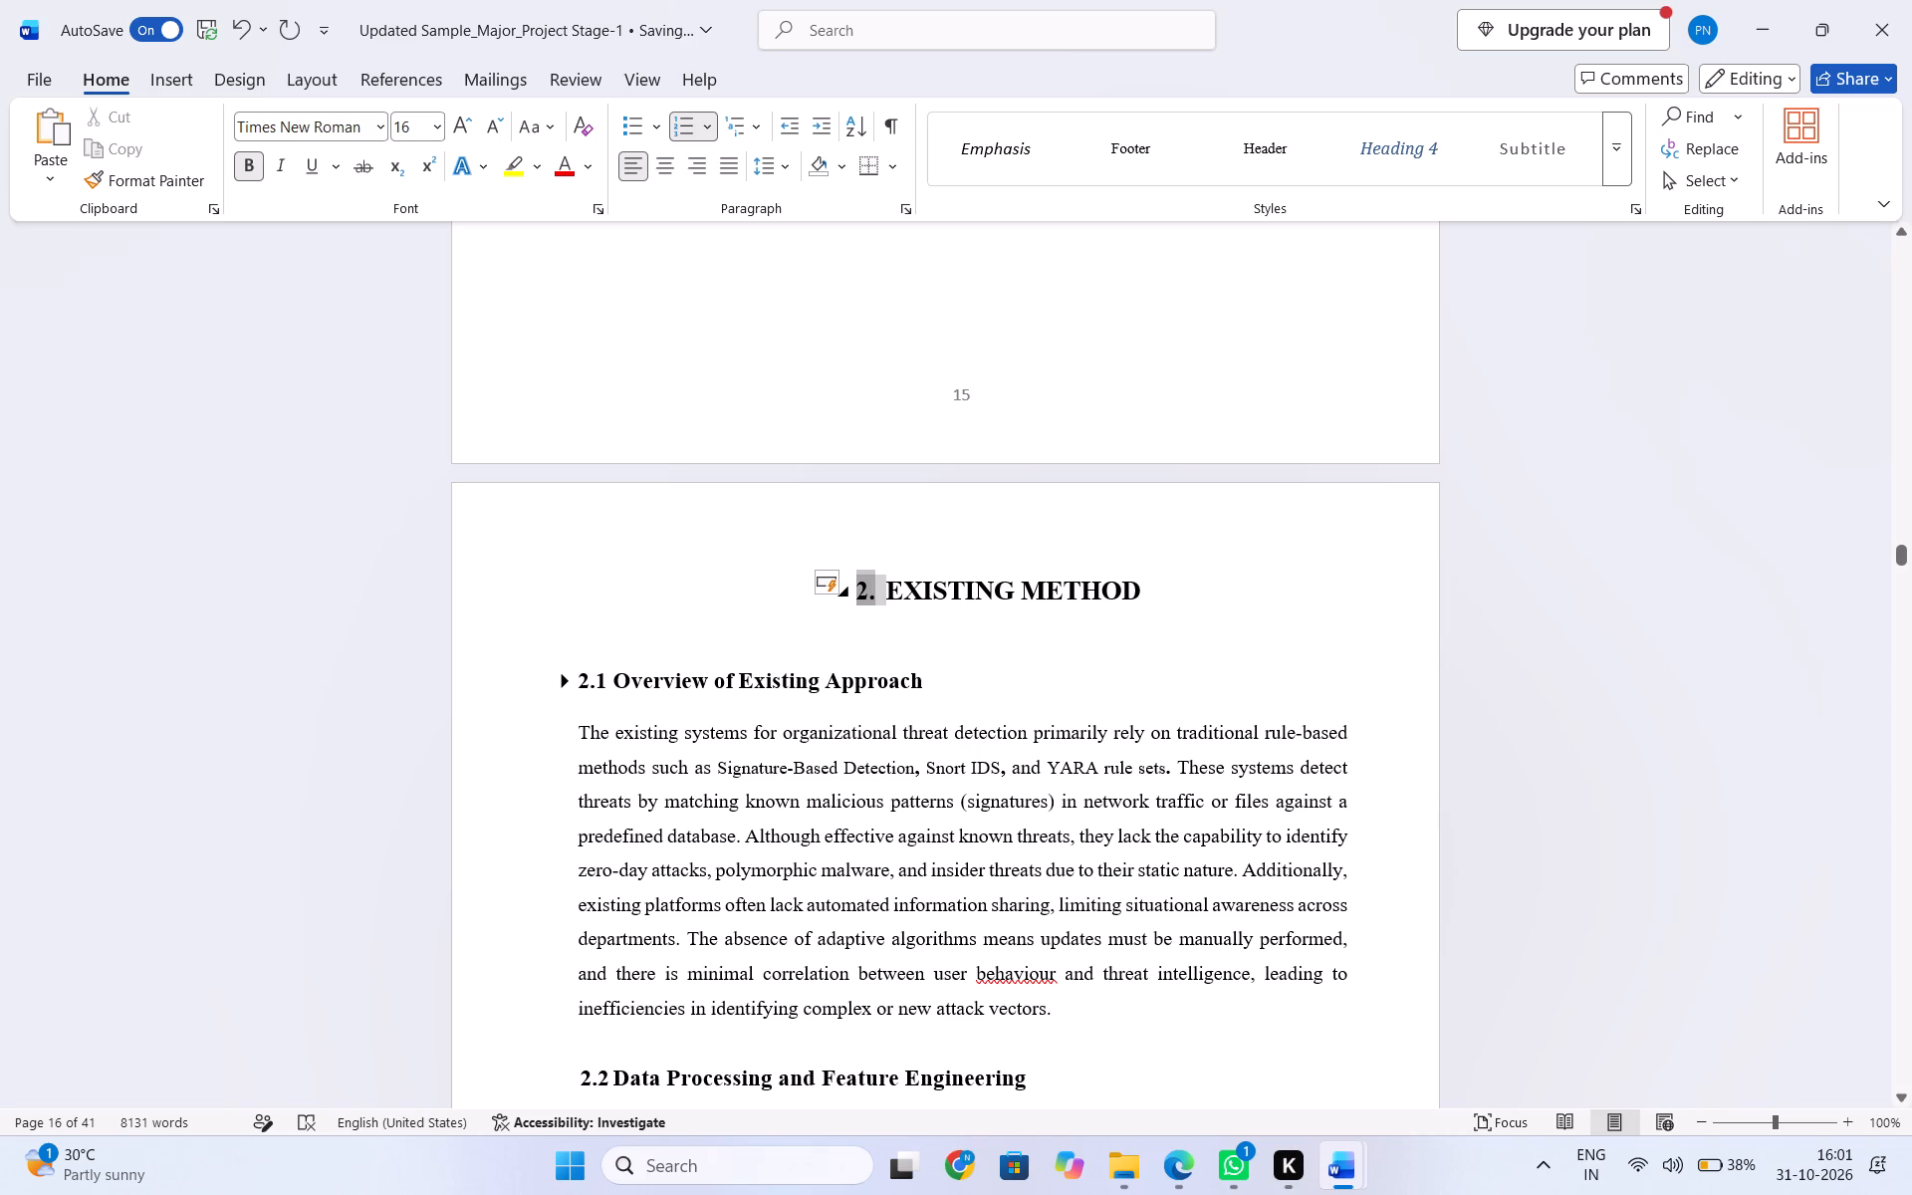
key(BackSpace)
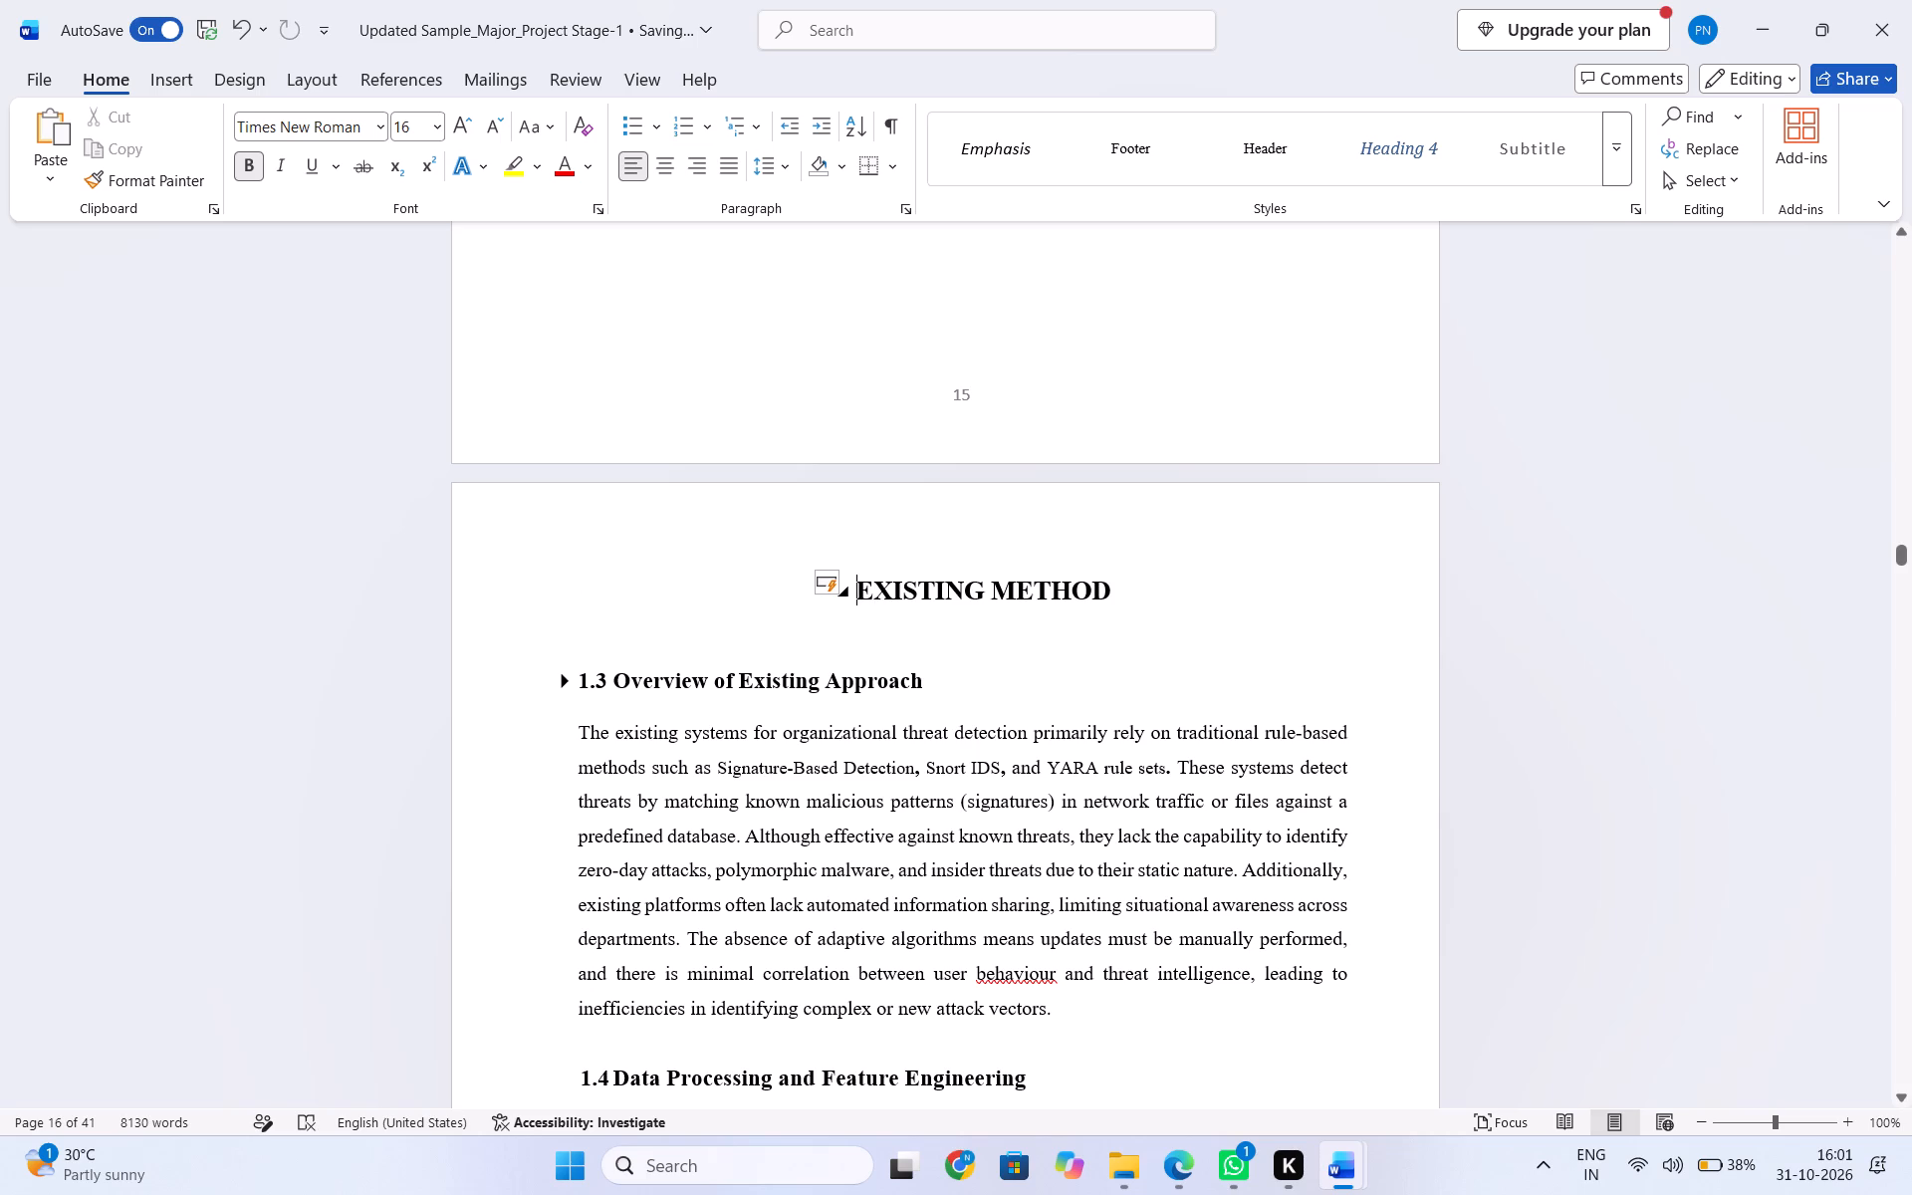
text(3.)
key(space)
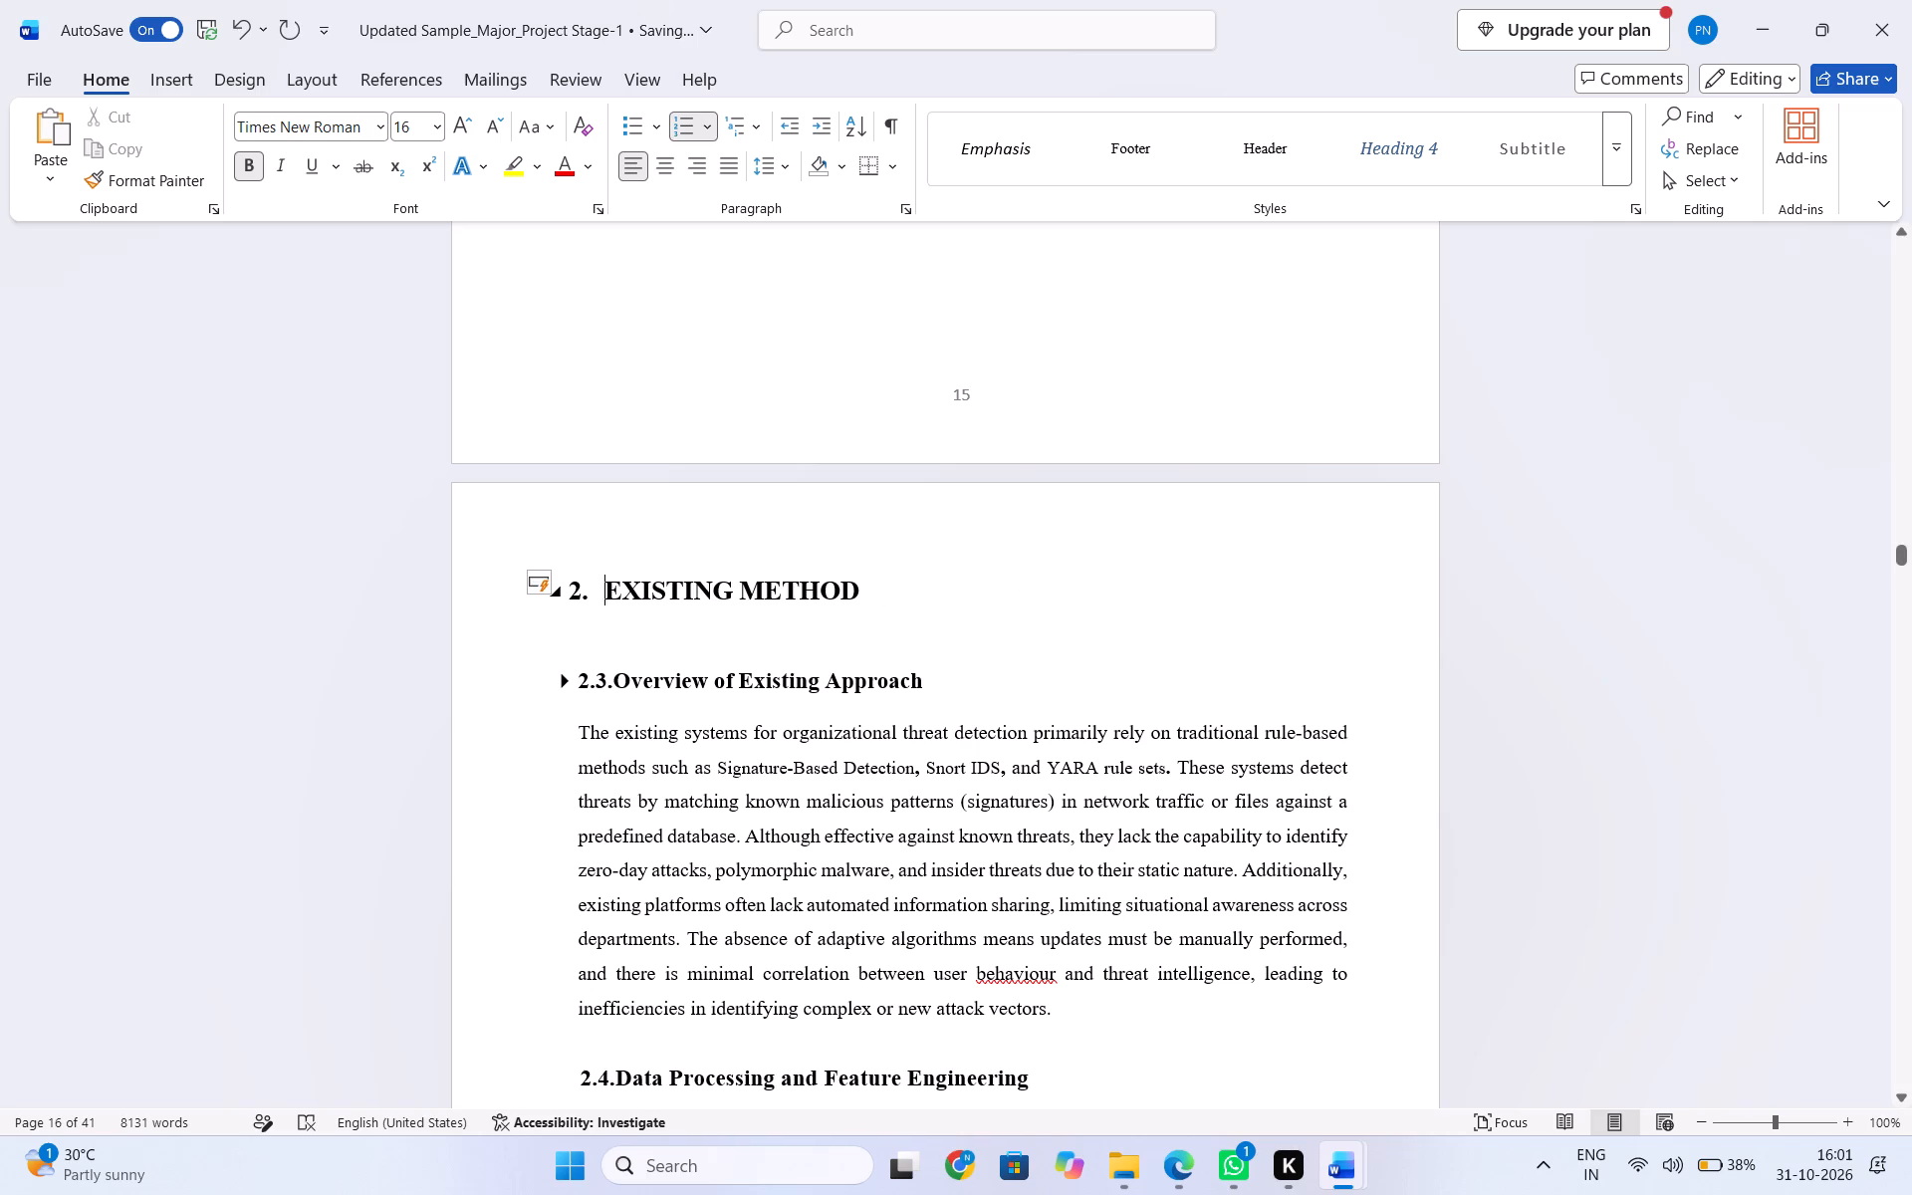
Remove the EXISTING METHOD heading's automatic number, centre the heading with leading spaces and number it "3.".
key(BackSpace)
key(space)
key(space)
key(space)
key(space)
key(space)
key(space)
key(space)
key(space)
key(space)
key(space)
key(space)
key(space)
key(space)
key(space)
key(space)
key(space)
key(space)
key(space)
key(space)
key(space)
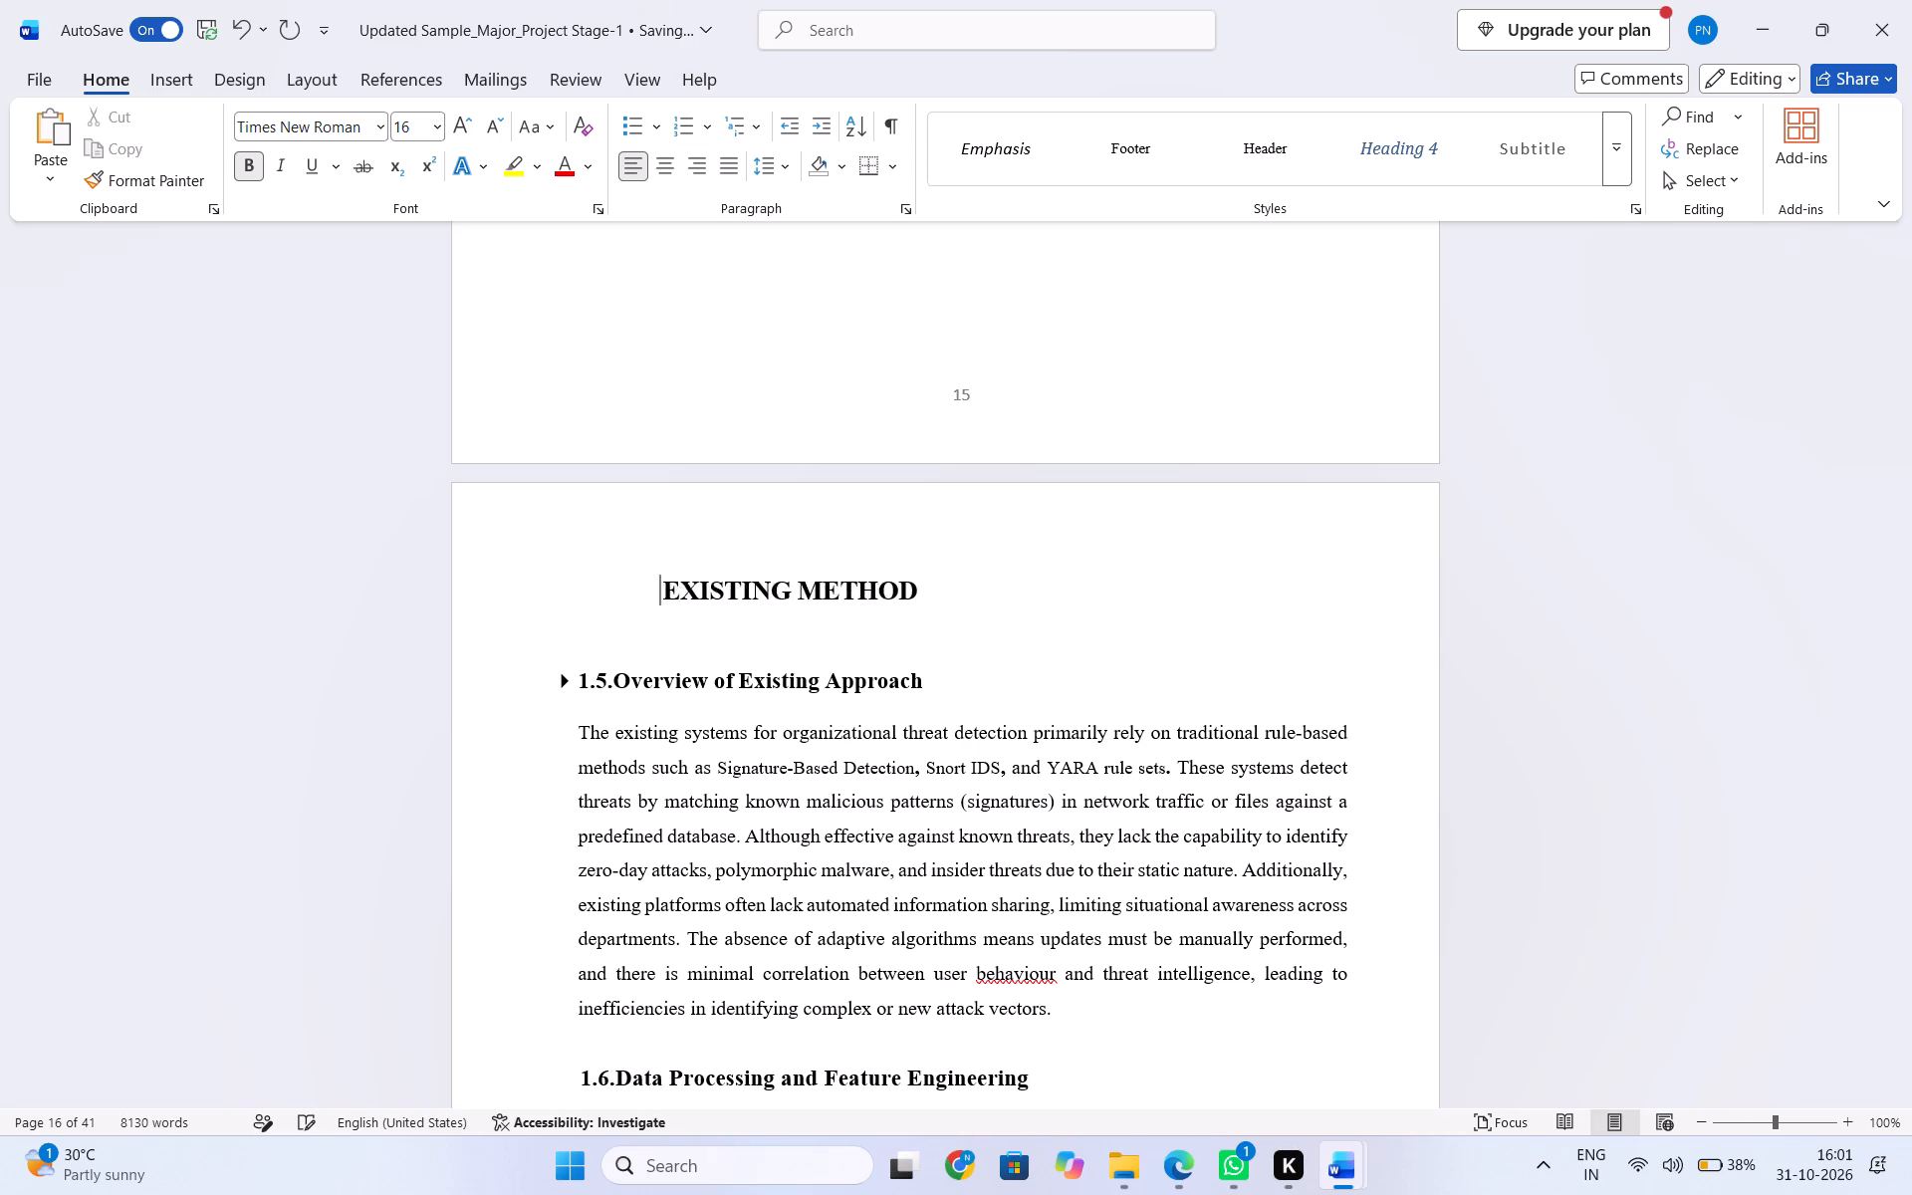
key(space)
key(space)
key(space)
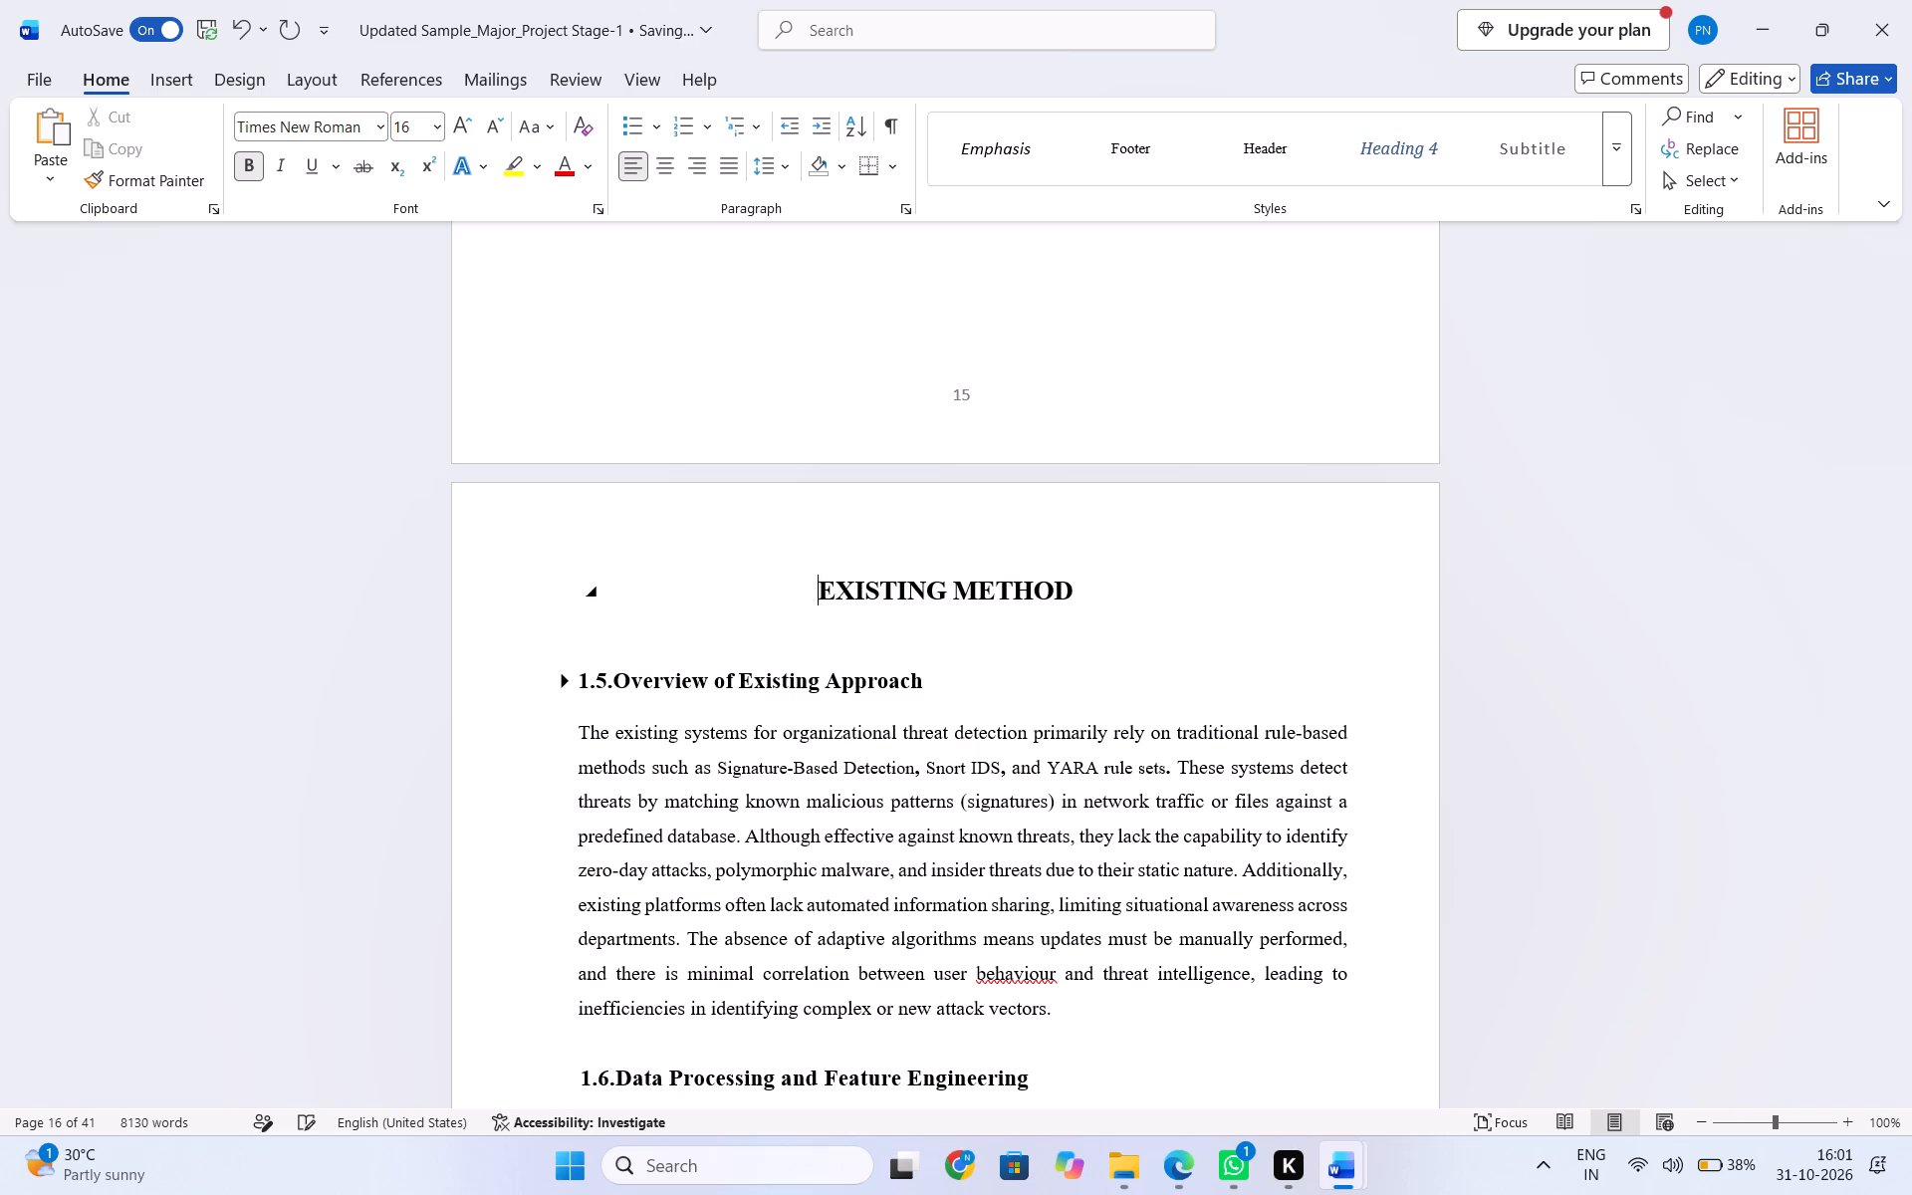
key(space)
key(space)
key(space)
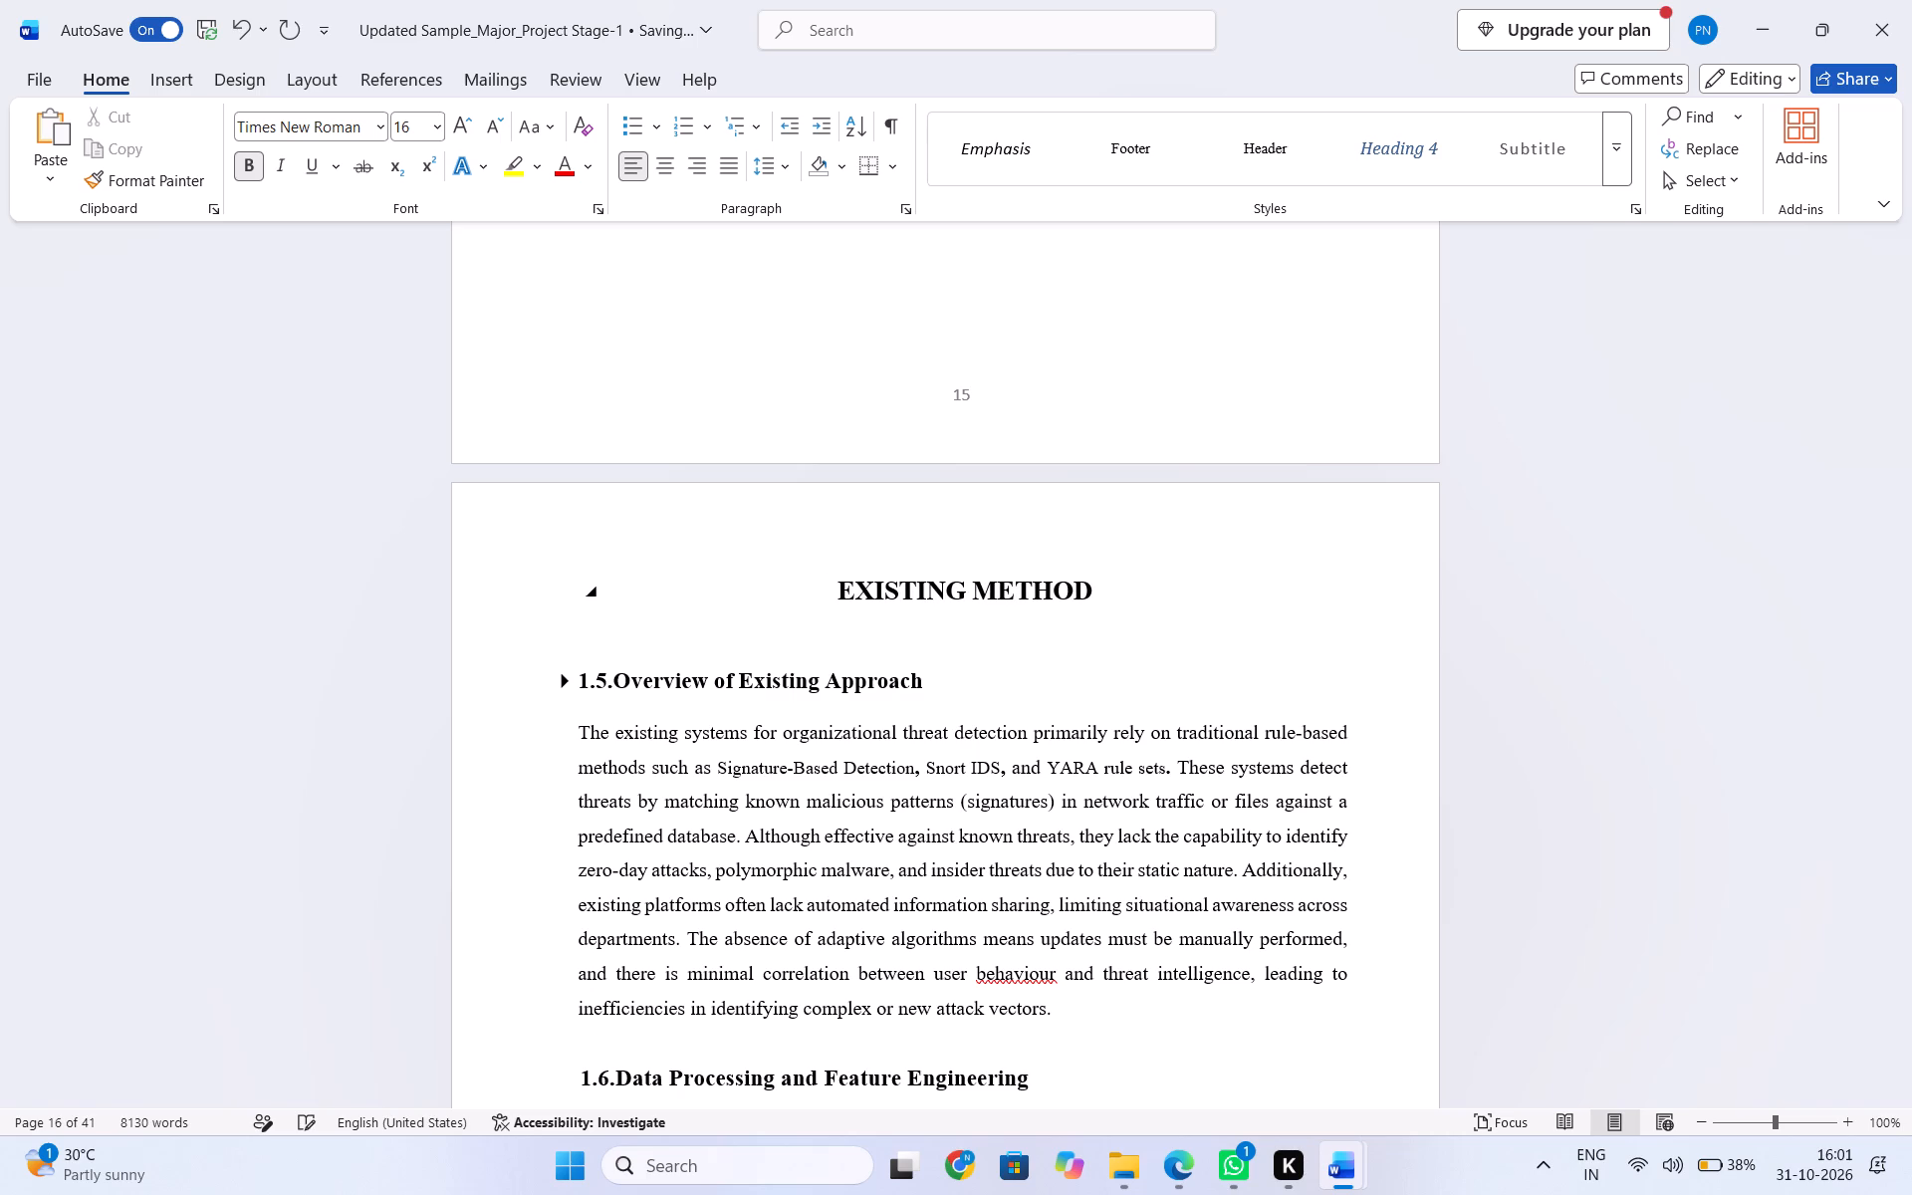
key(Left)
text(3.)
key(Left)
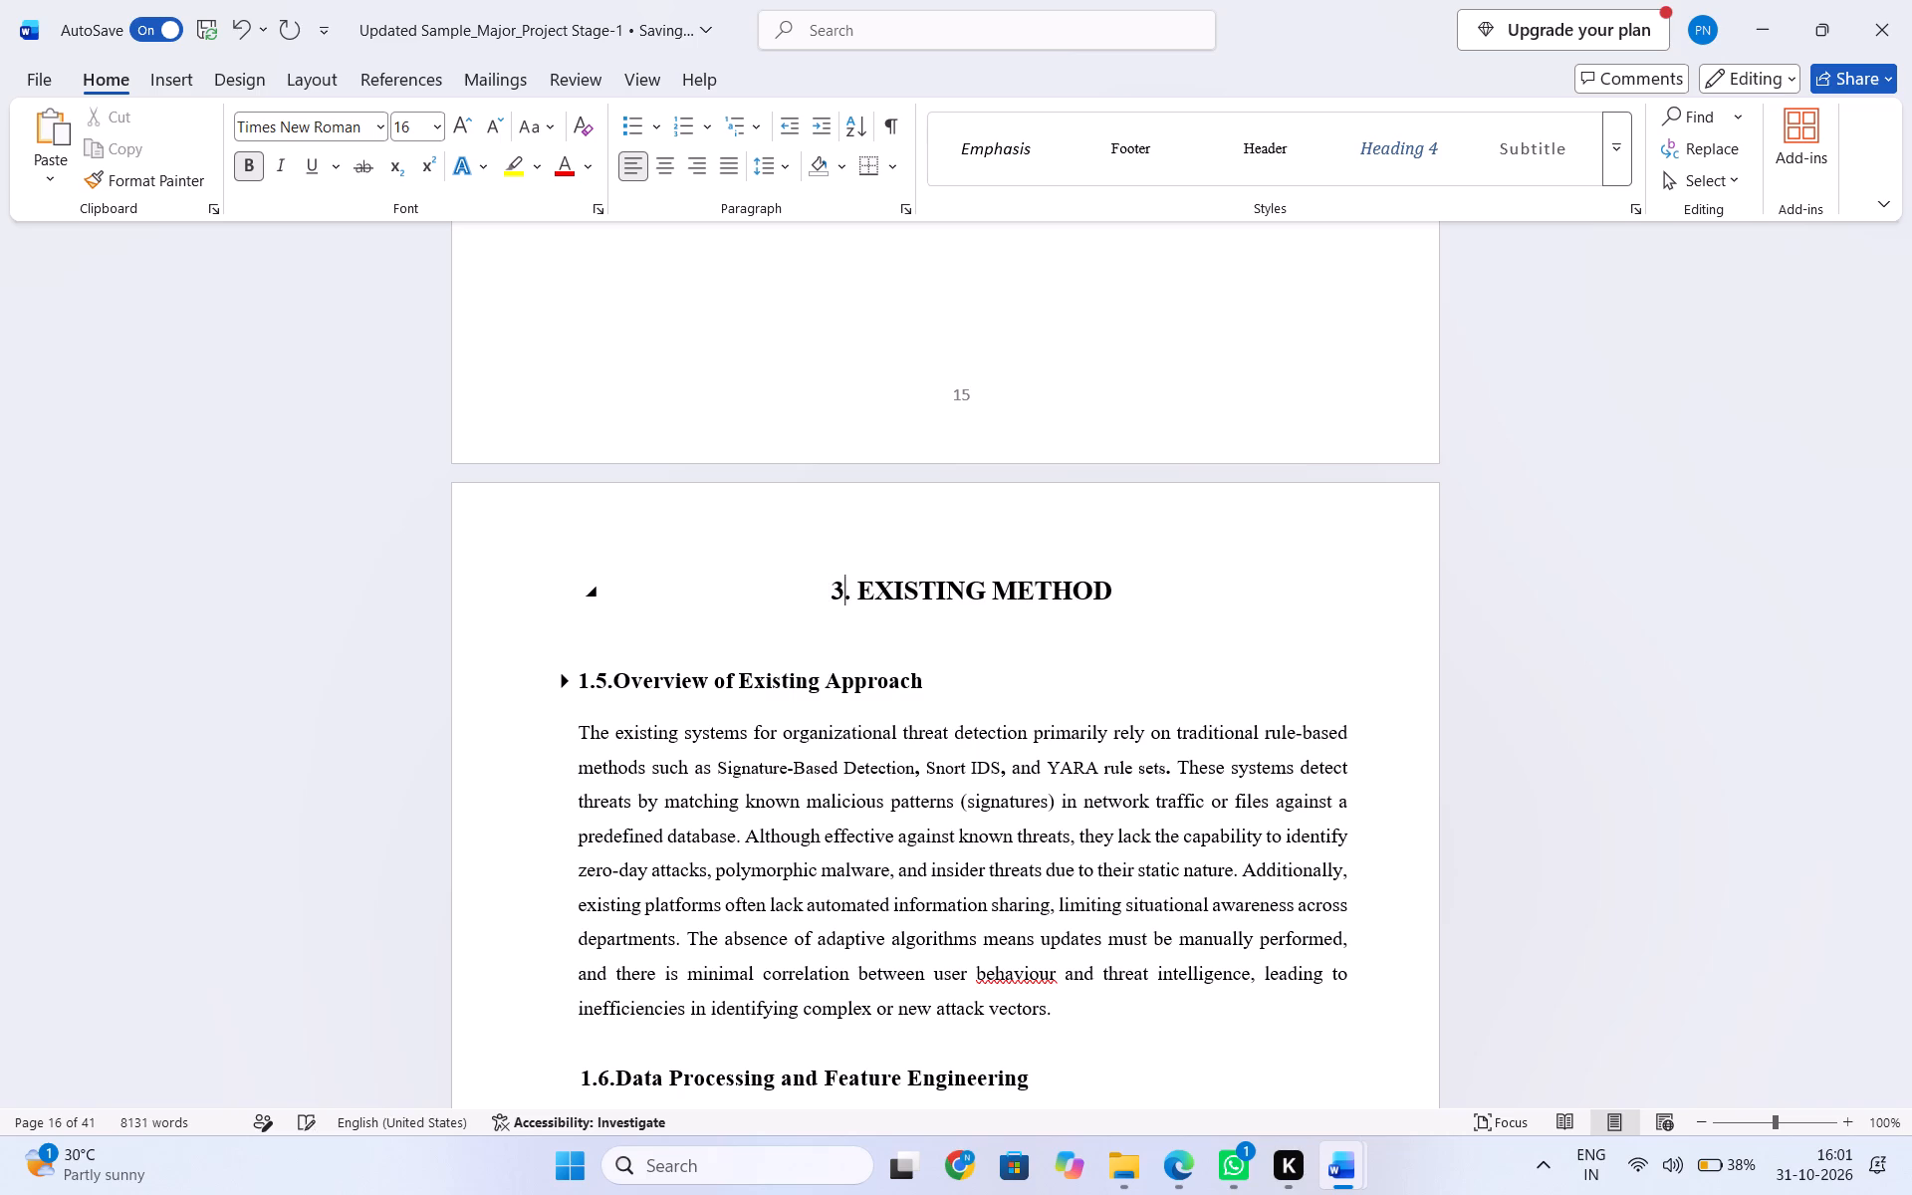
Renumber the Overview of Existing Approach section heading as "3.1.".
click(600, 678)
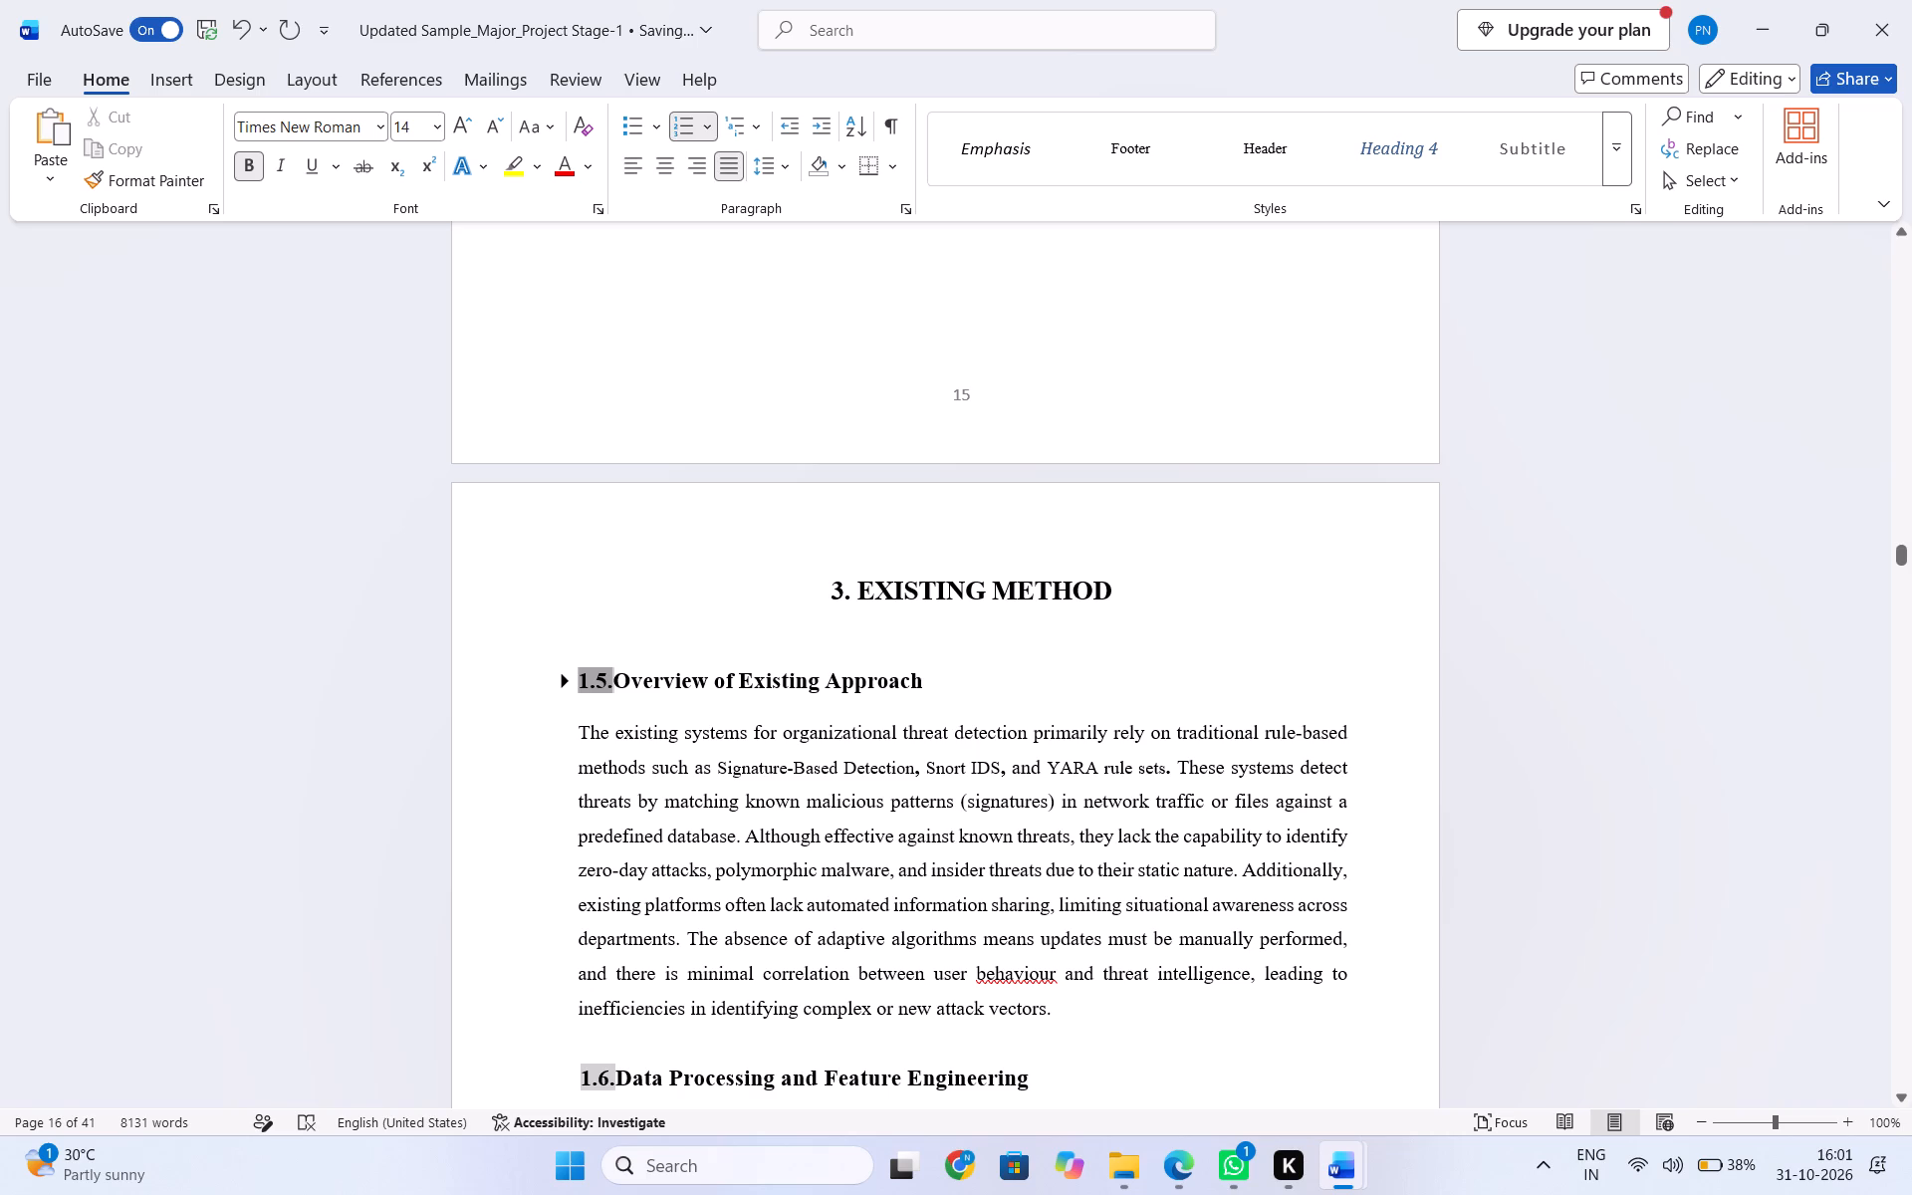
key(BackSpace)
text(3.4)
key(BackSpace)
text(1.)
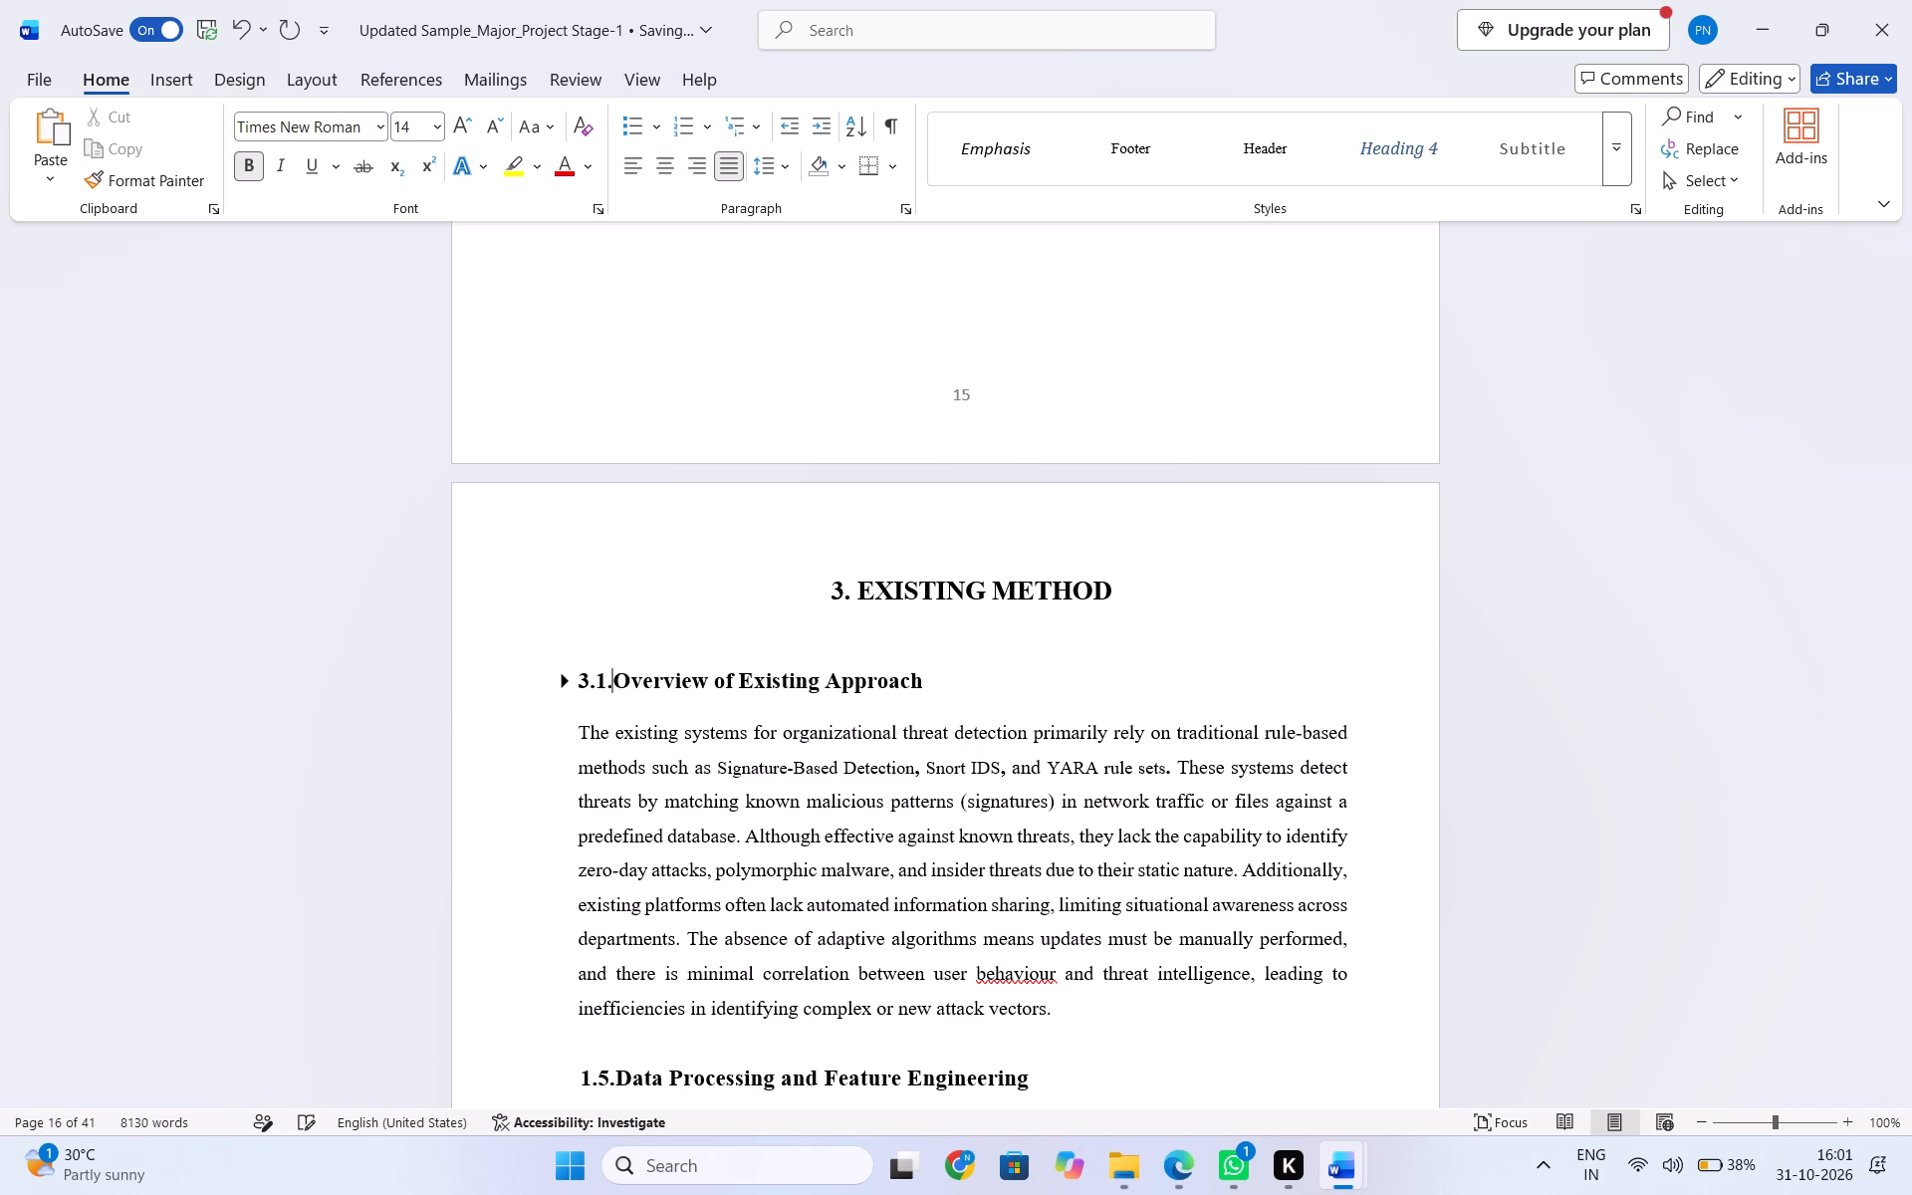
key(space)
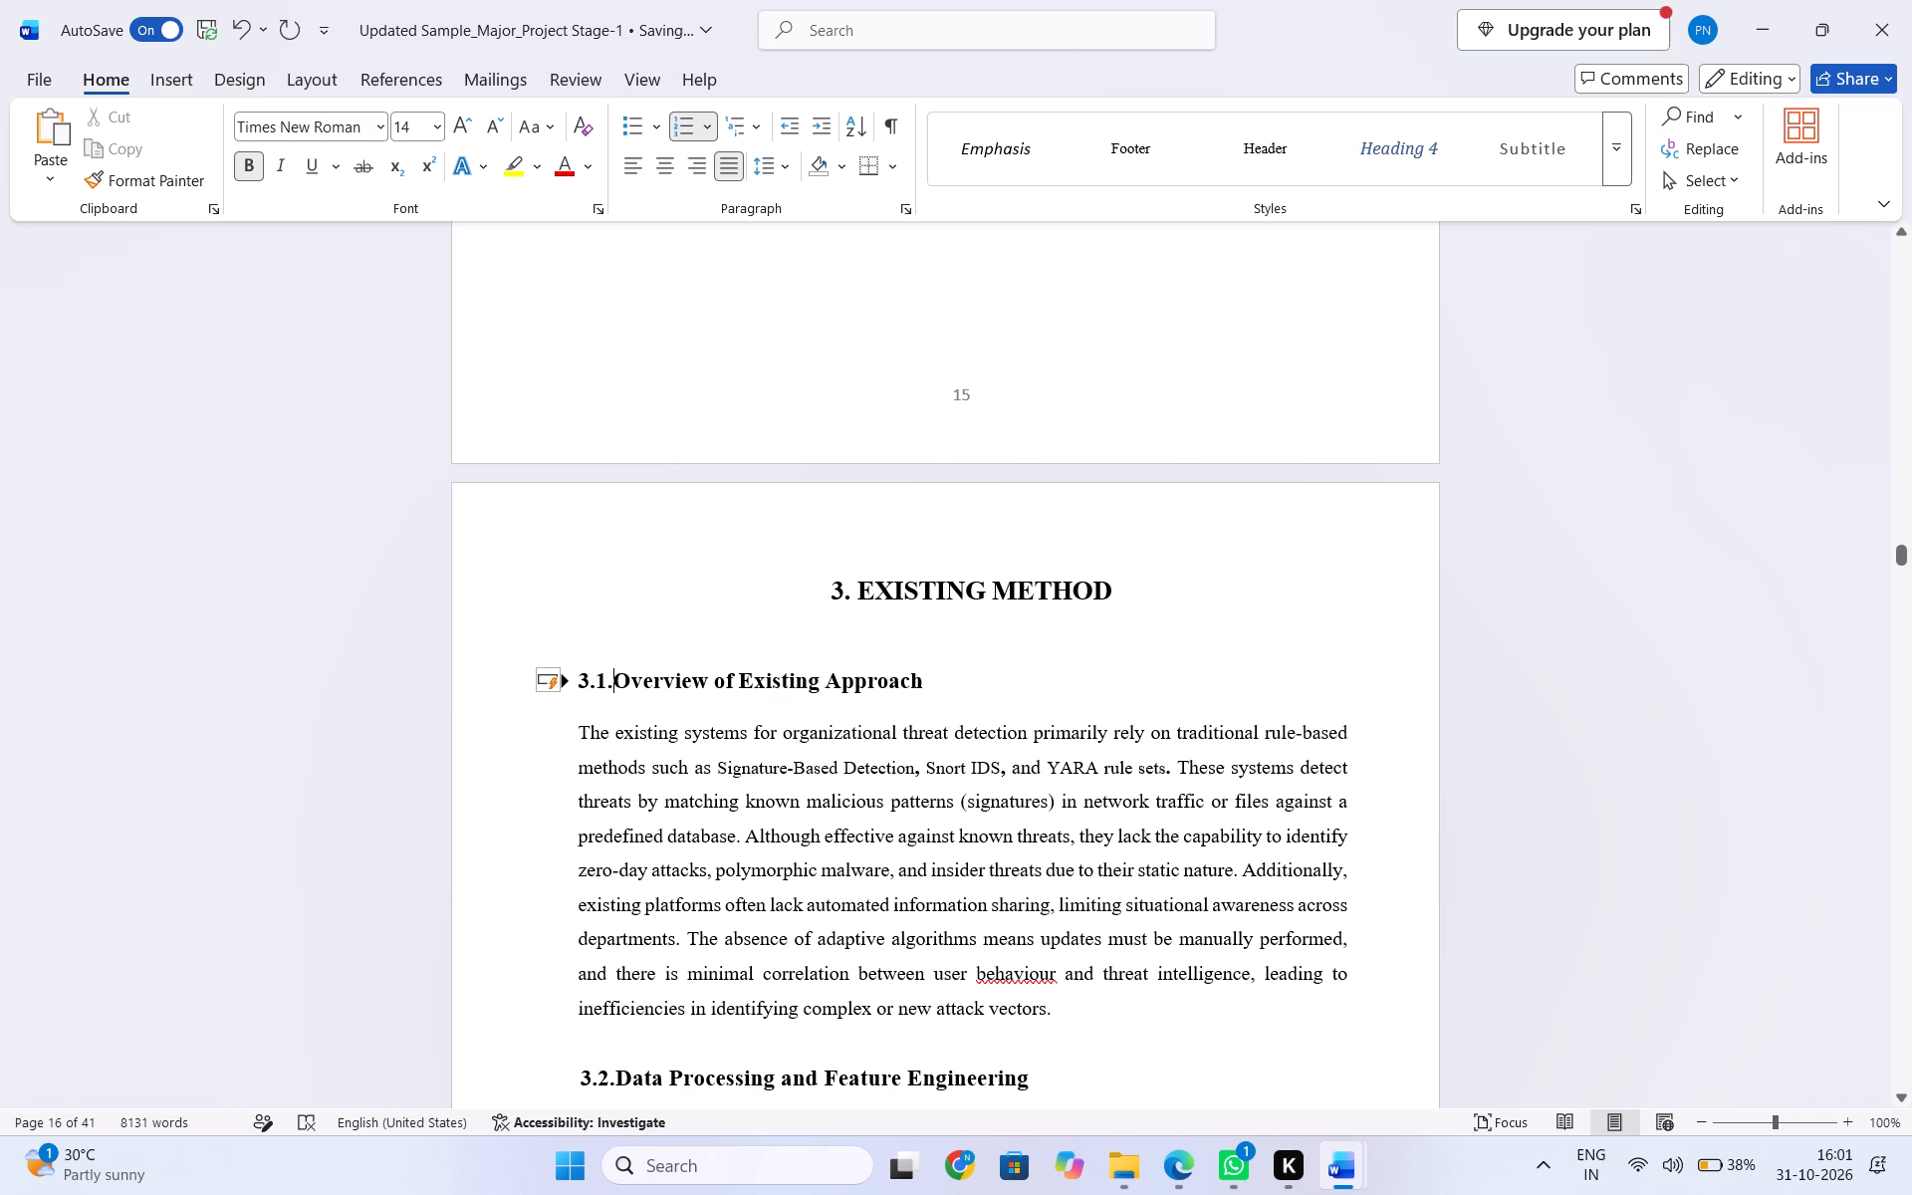
Remove the indent before the Machine Learning Techniques heading and number it "3.3." followed by a space.
scroll(716, 1003, down, 2)
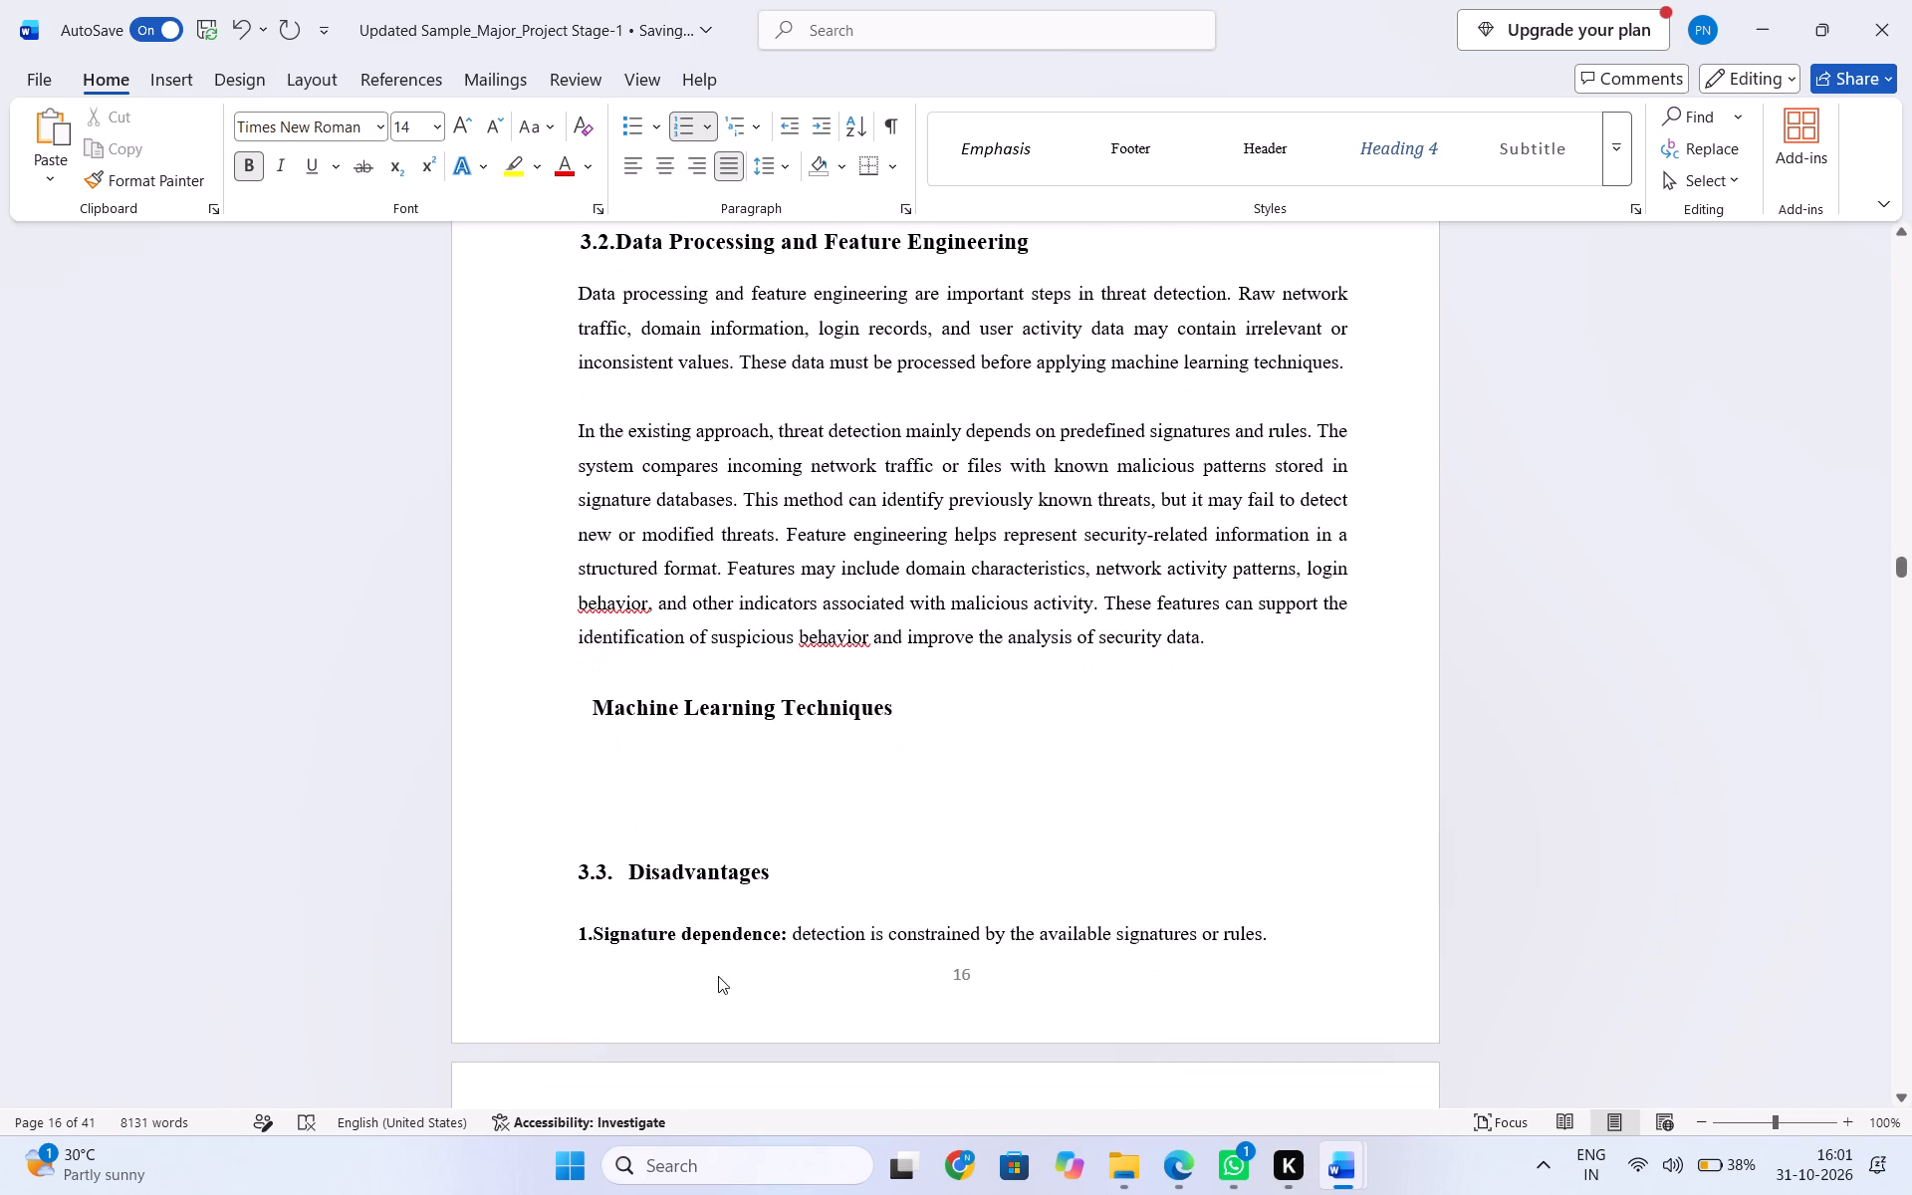
click(595, 714)
key(BackSpace)
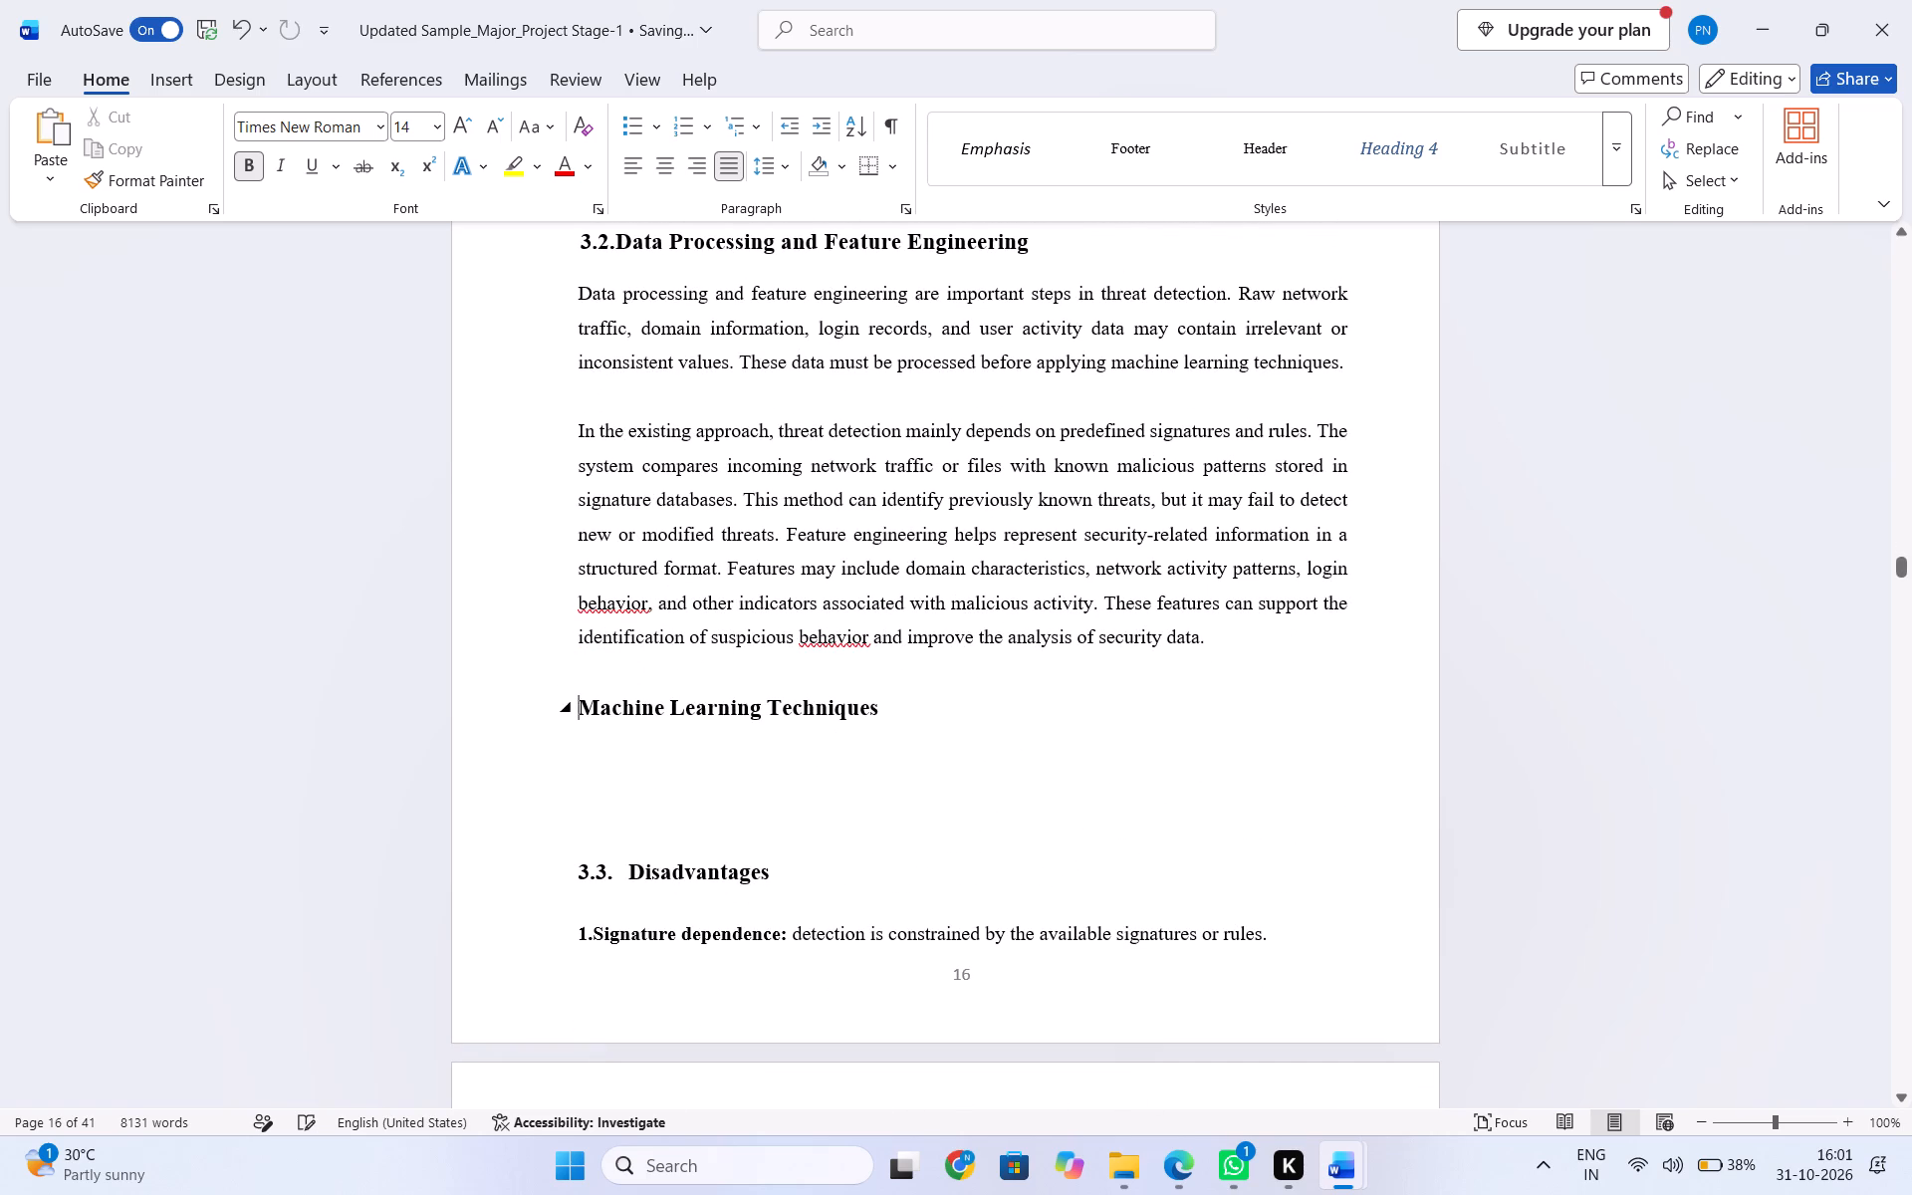
key(3)
text(.3)
key(space)
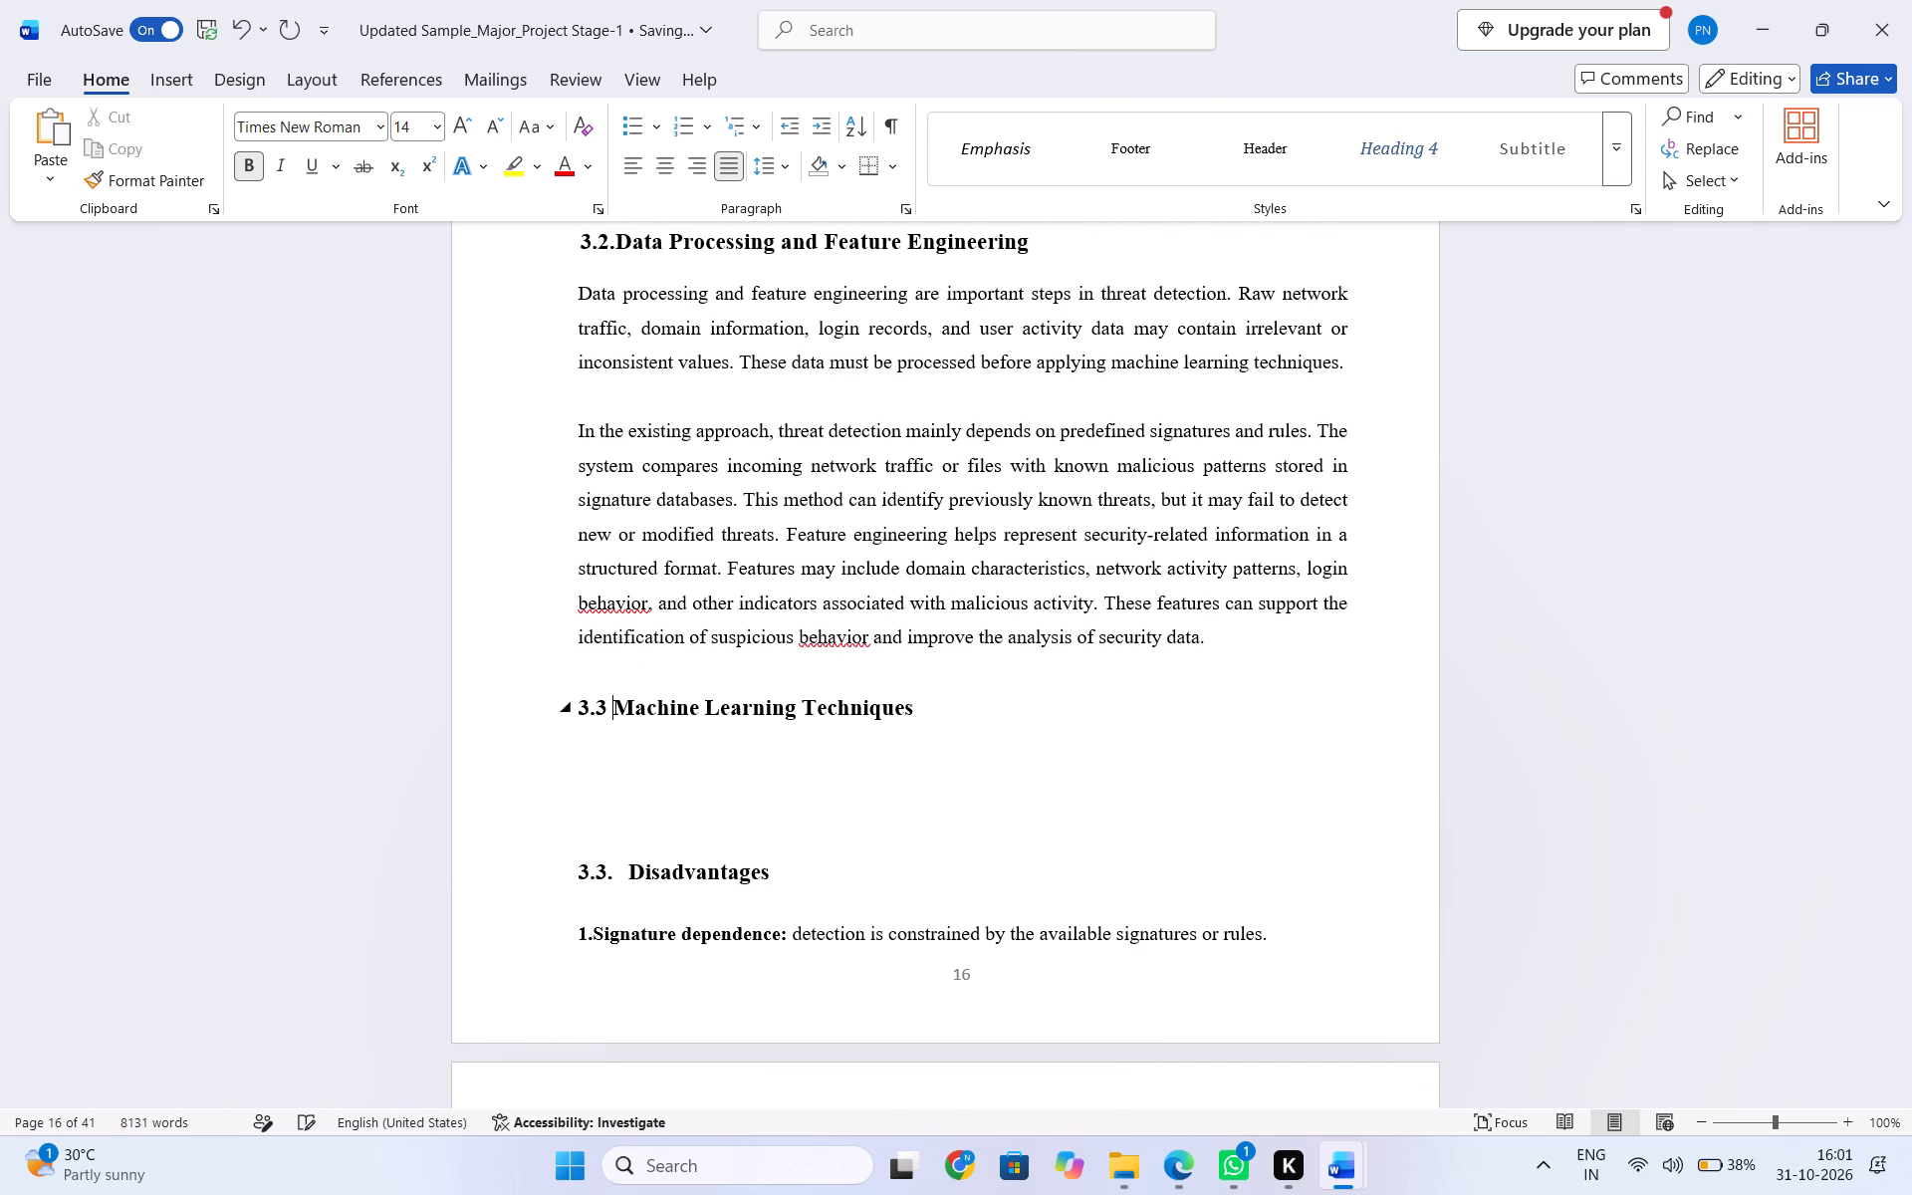
key(BackSpace)
text(.)
key(space)
key(space)
click(740, 760)
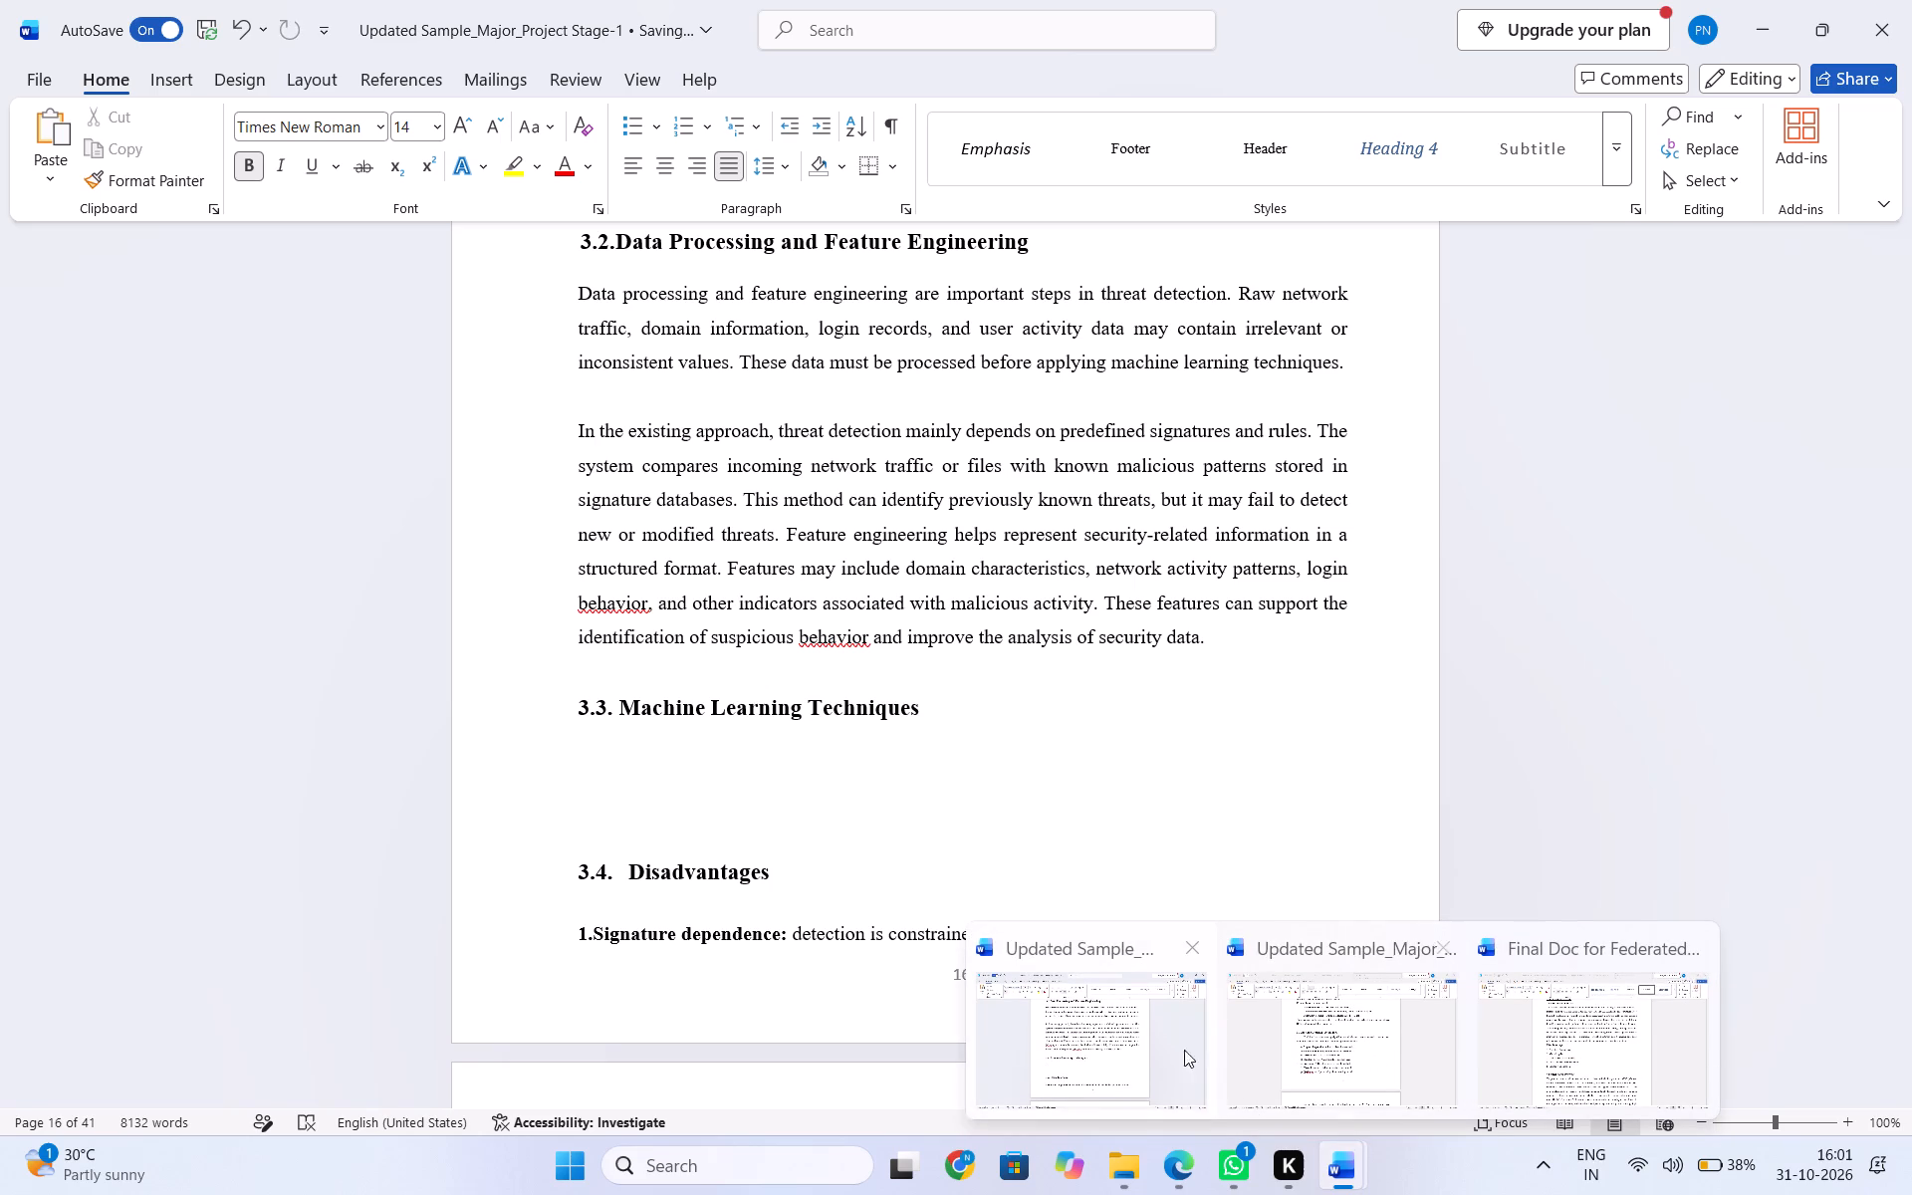
Switch to the Updated Sample_Major_Project Stage-1_Documentation file and copy the body text of section 3.2 Data Preprocessing and Feature Engineering.
click(1337, 1040)
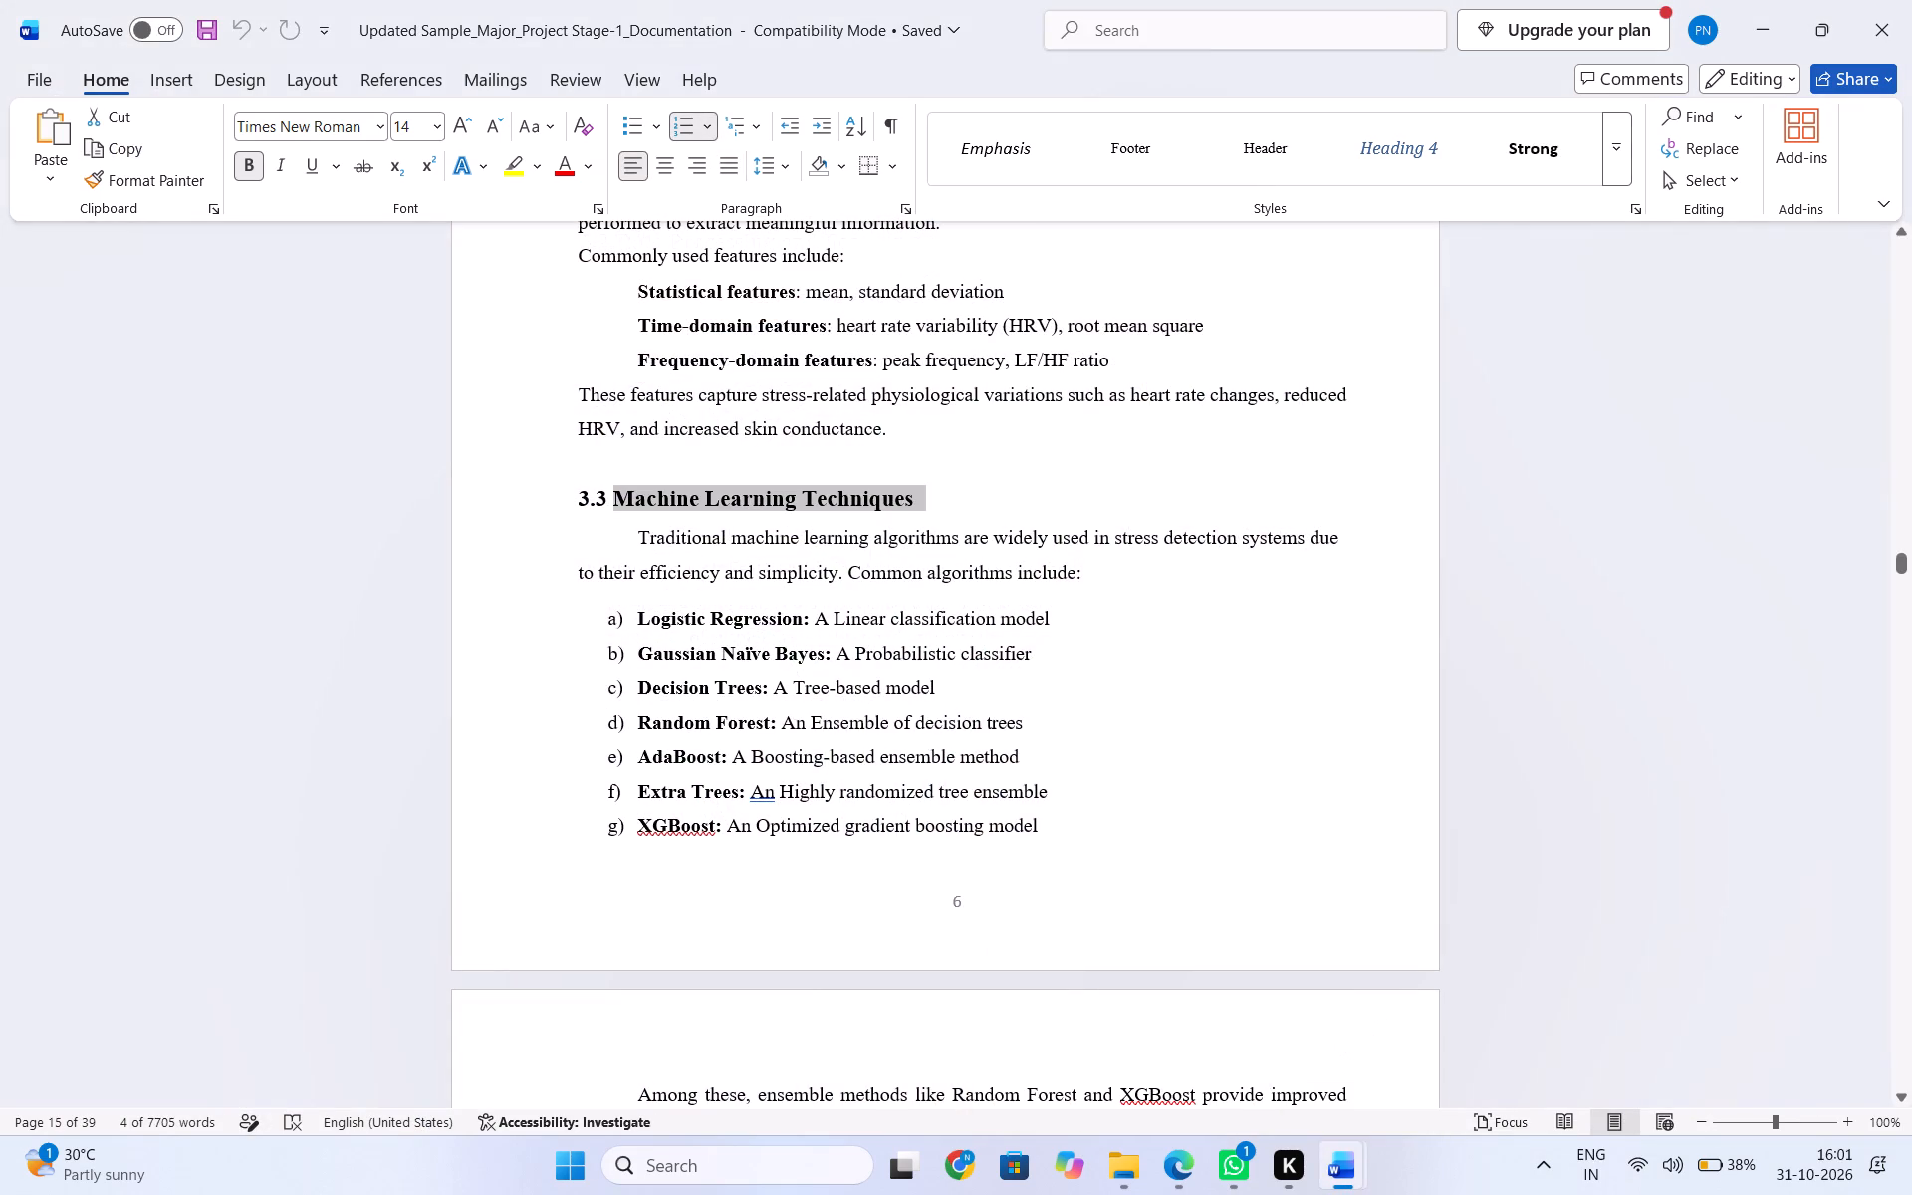
scroll(1095, 702, up, 1)
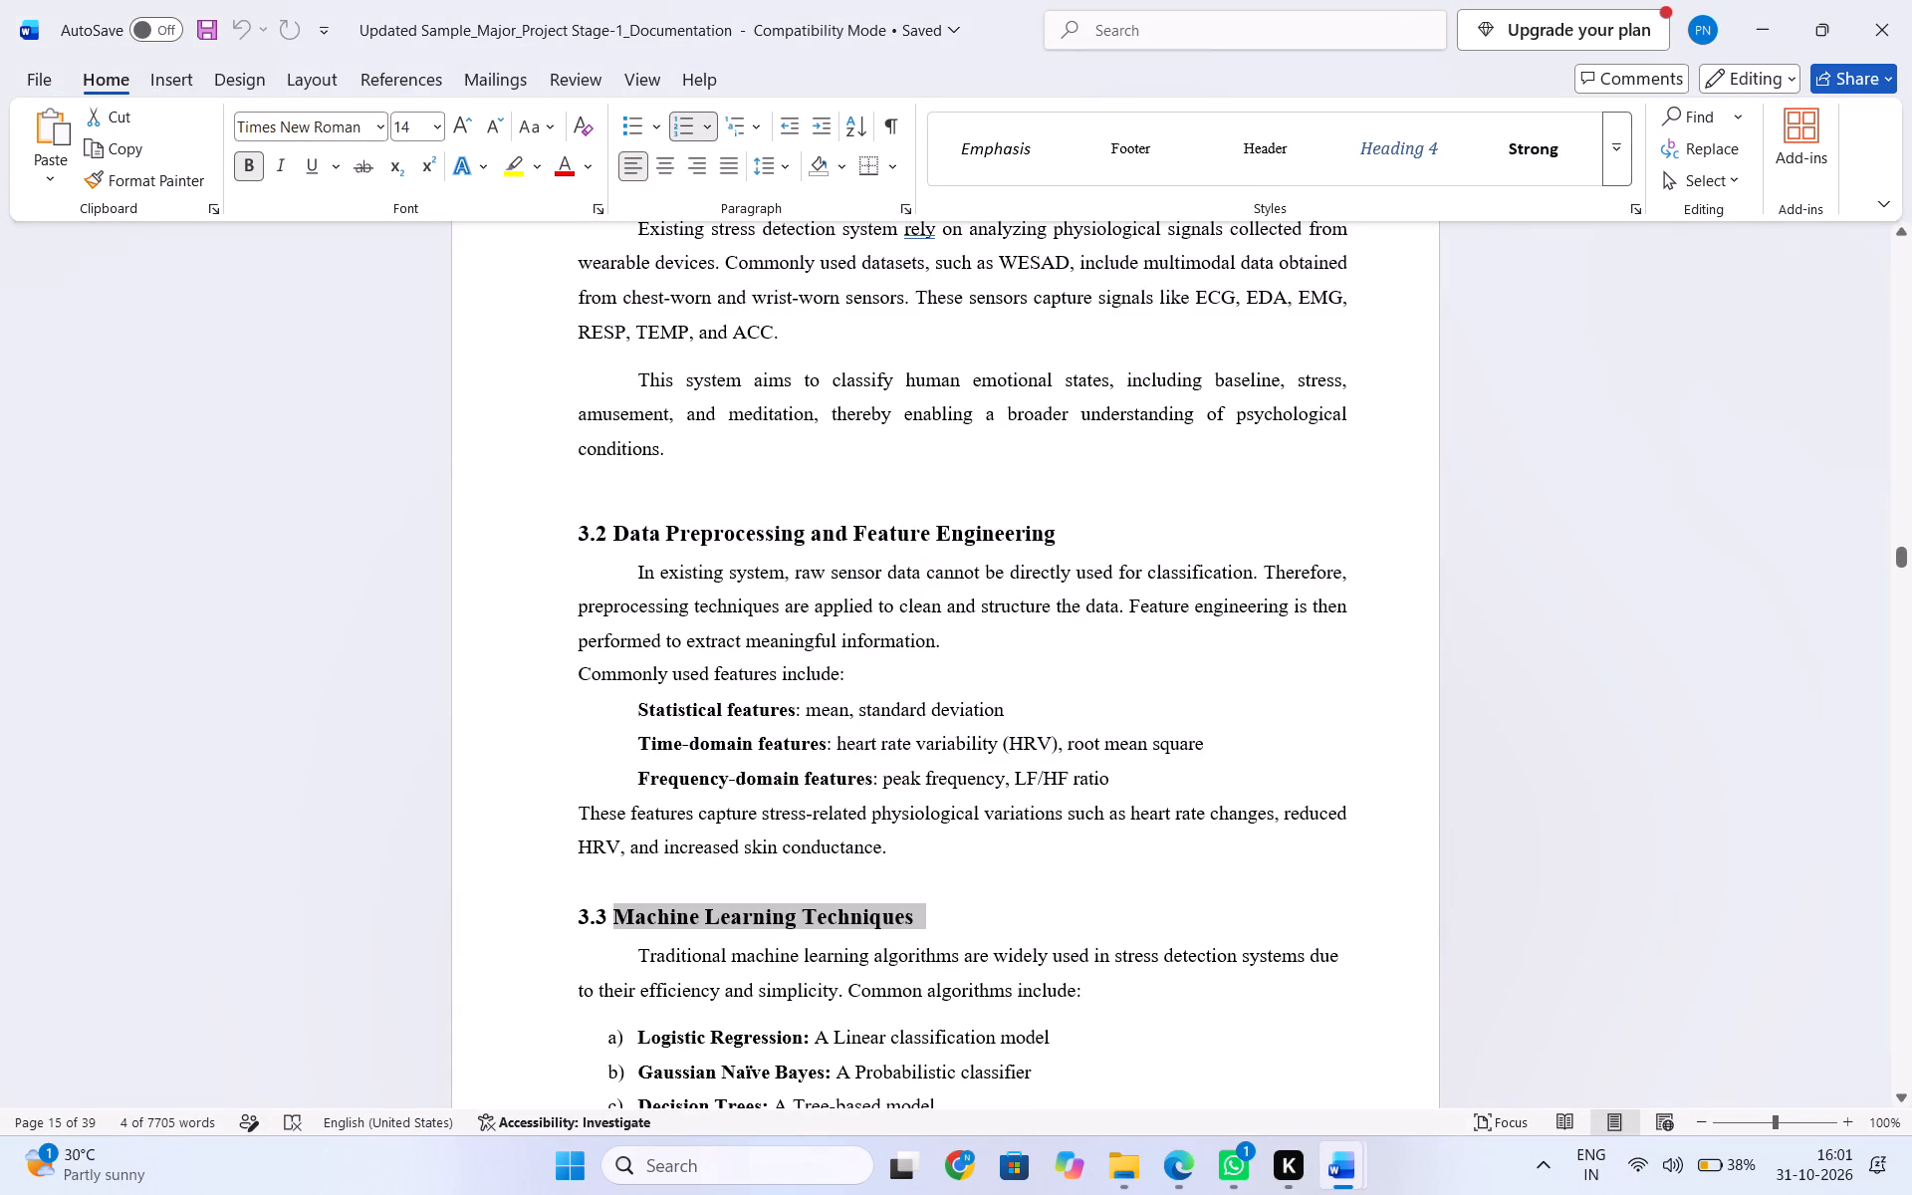
drag(624, 570, 971, 852)
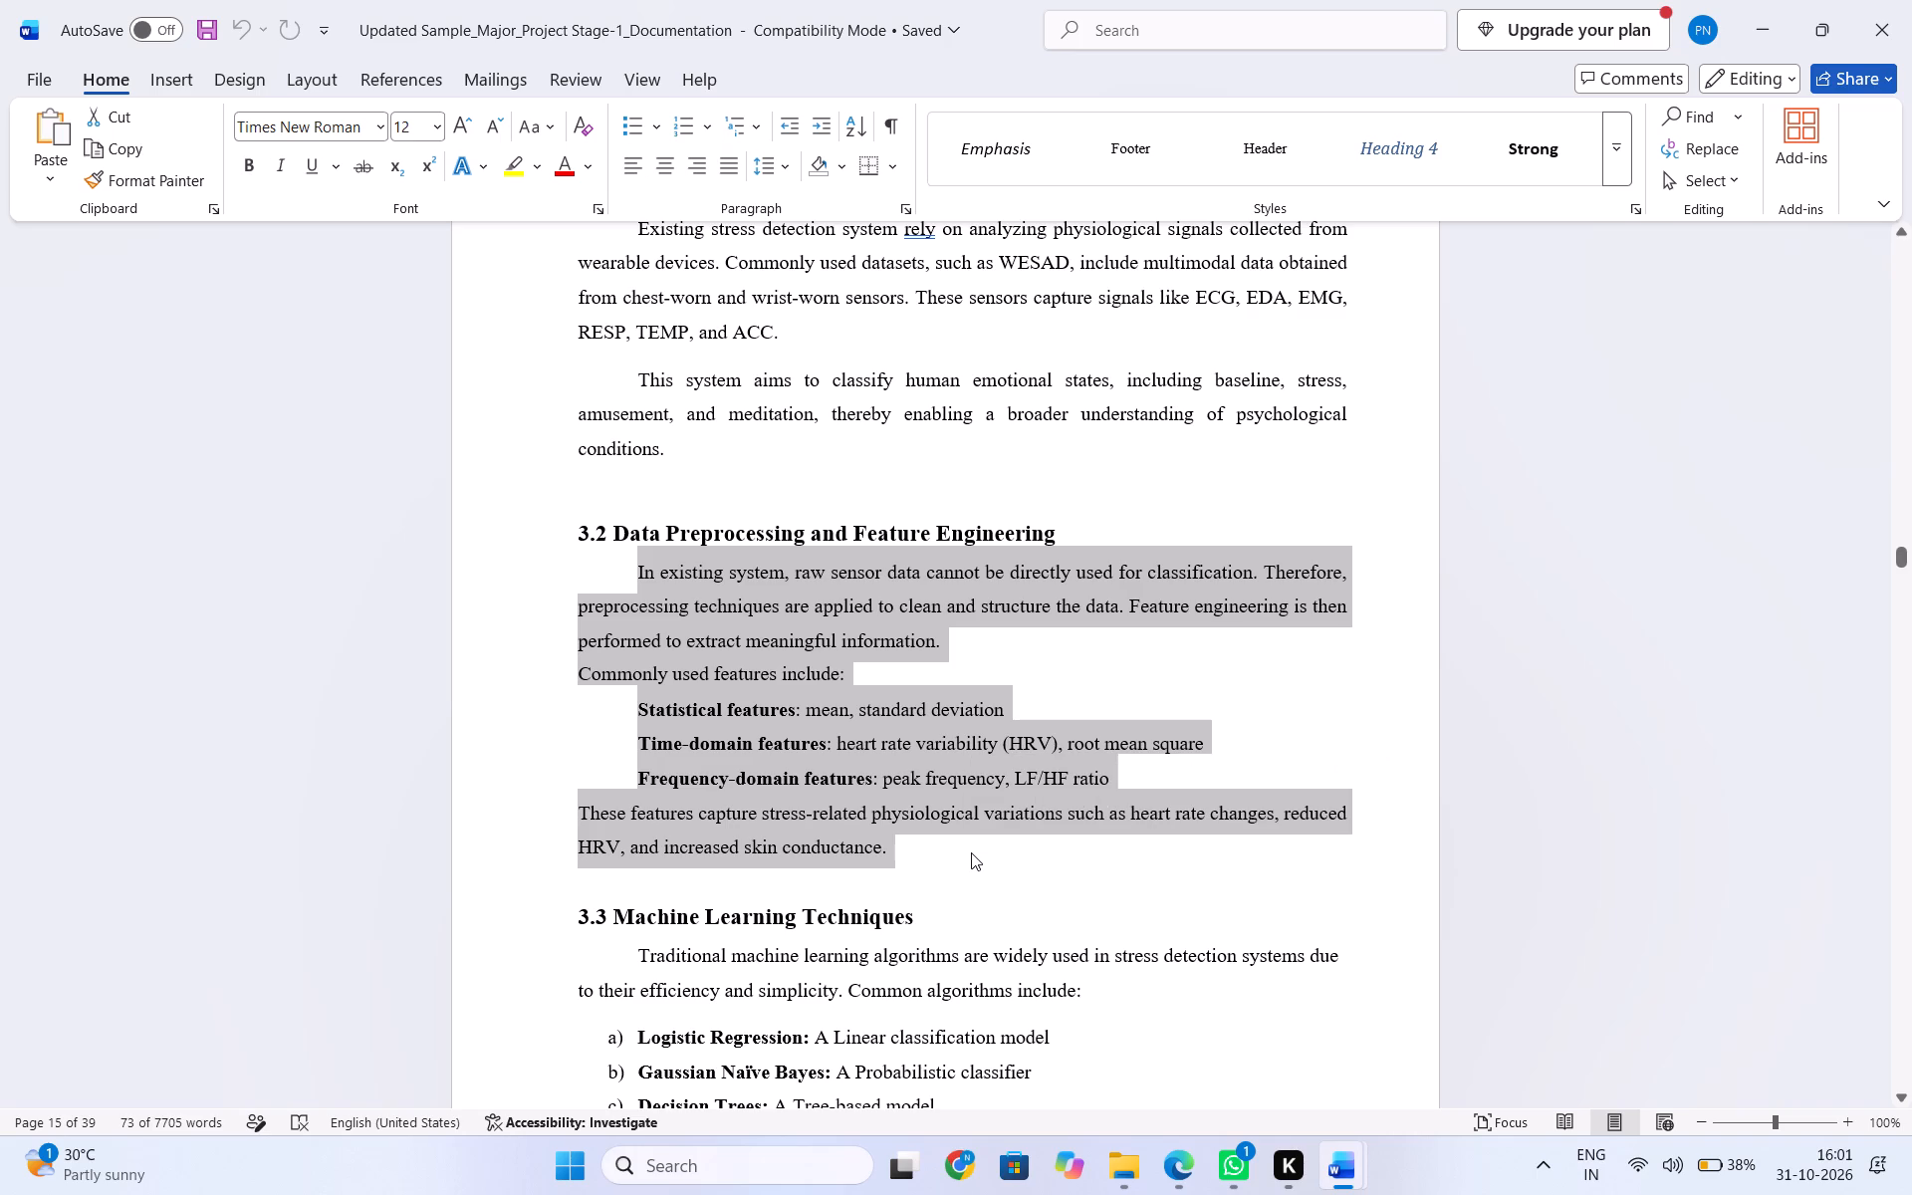
key(ctrl+c)
click(1185, 1164)
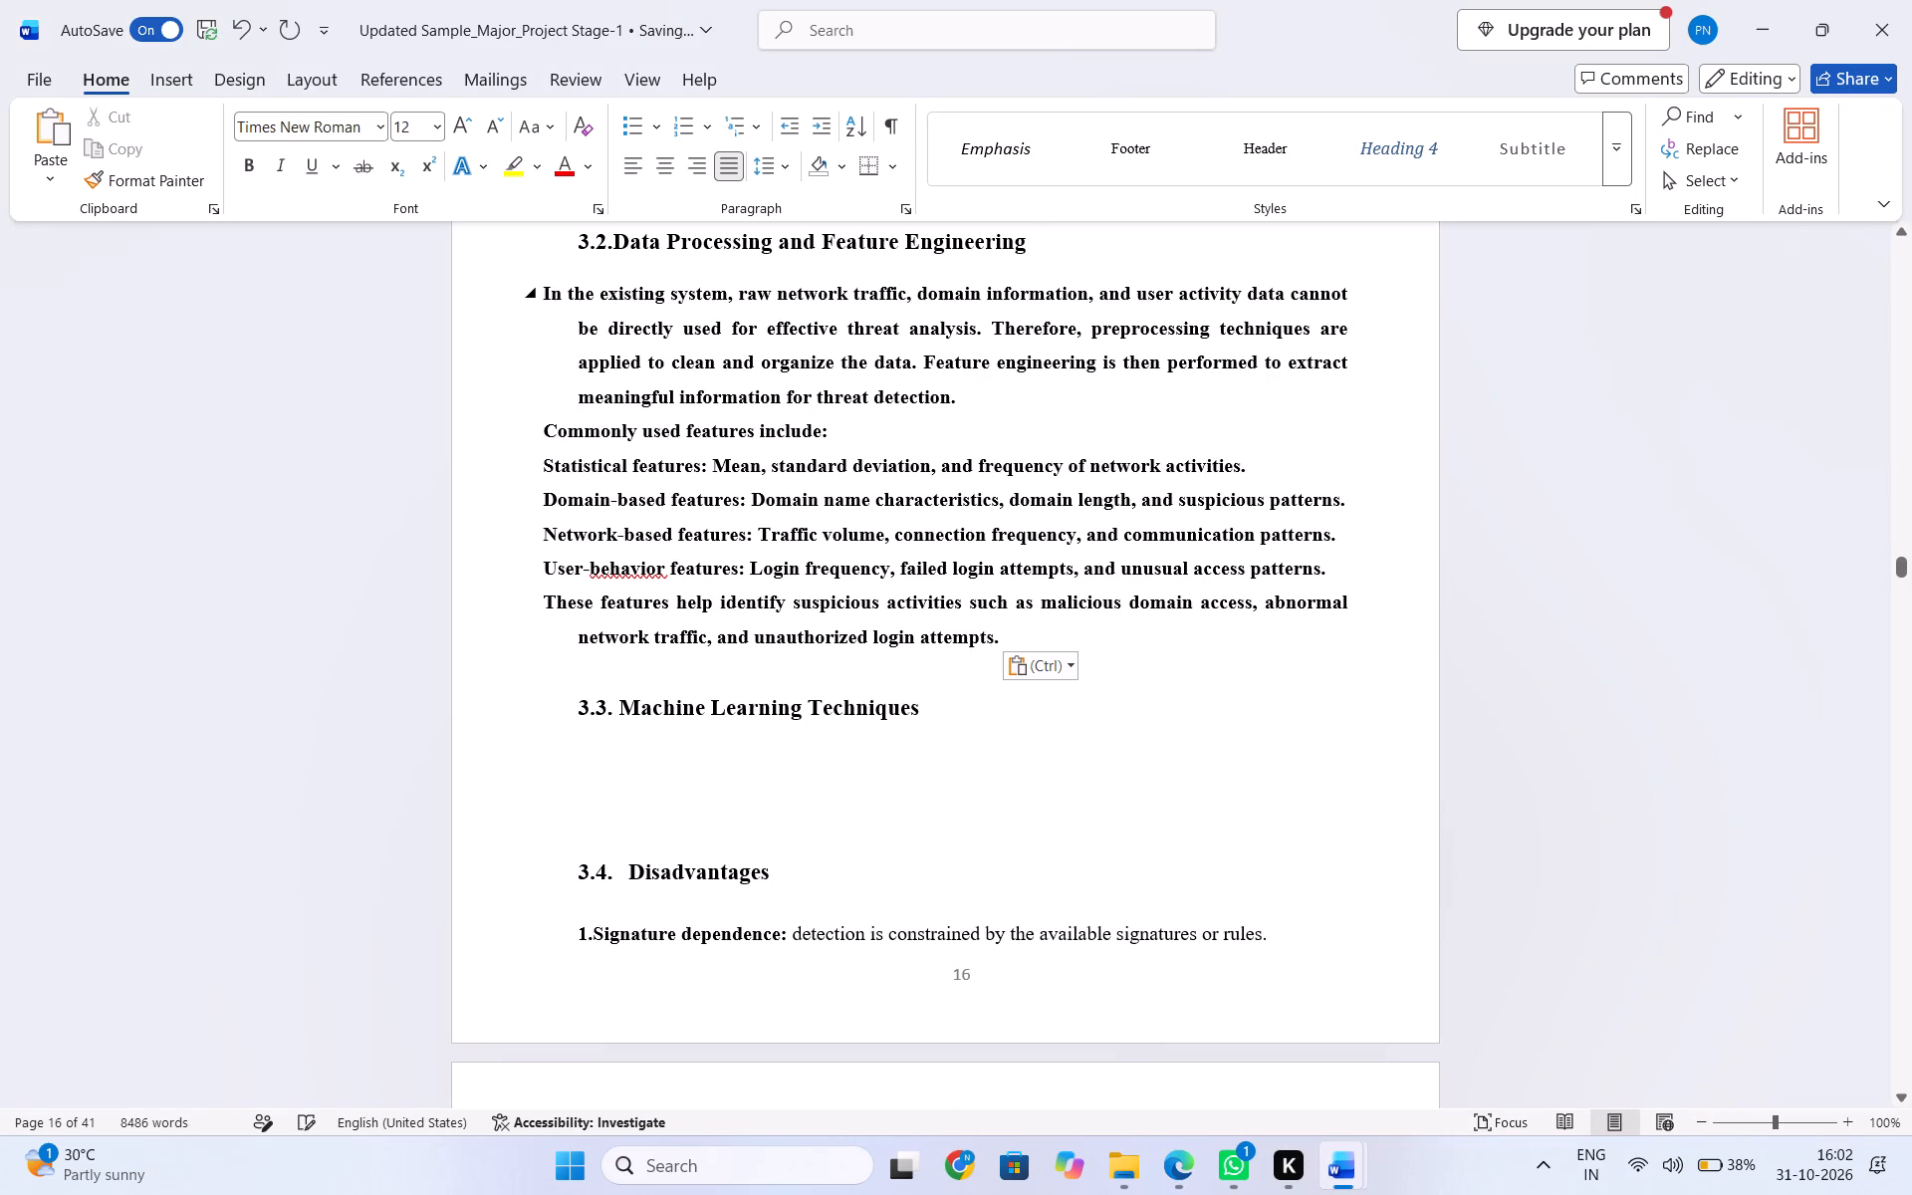
Remove the hanging indent from the first and last paragraphs of the section 3.2 body.
click(542, 291)
key(BackSpace)
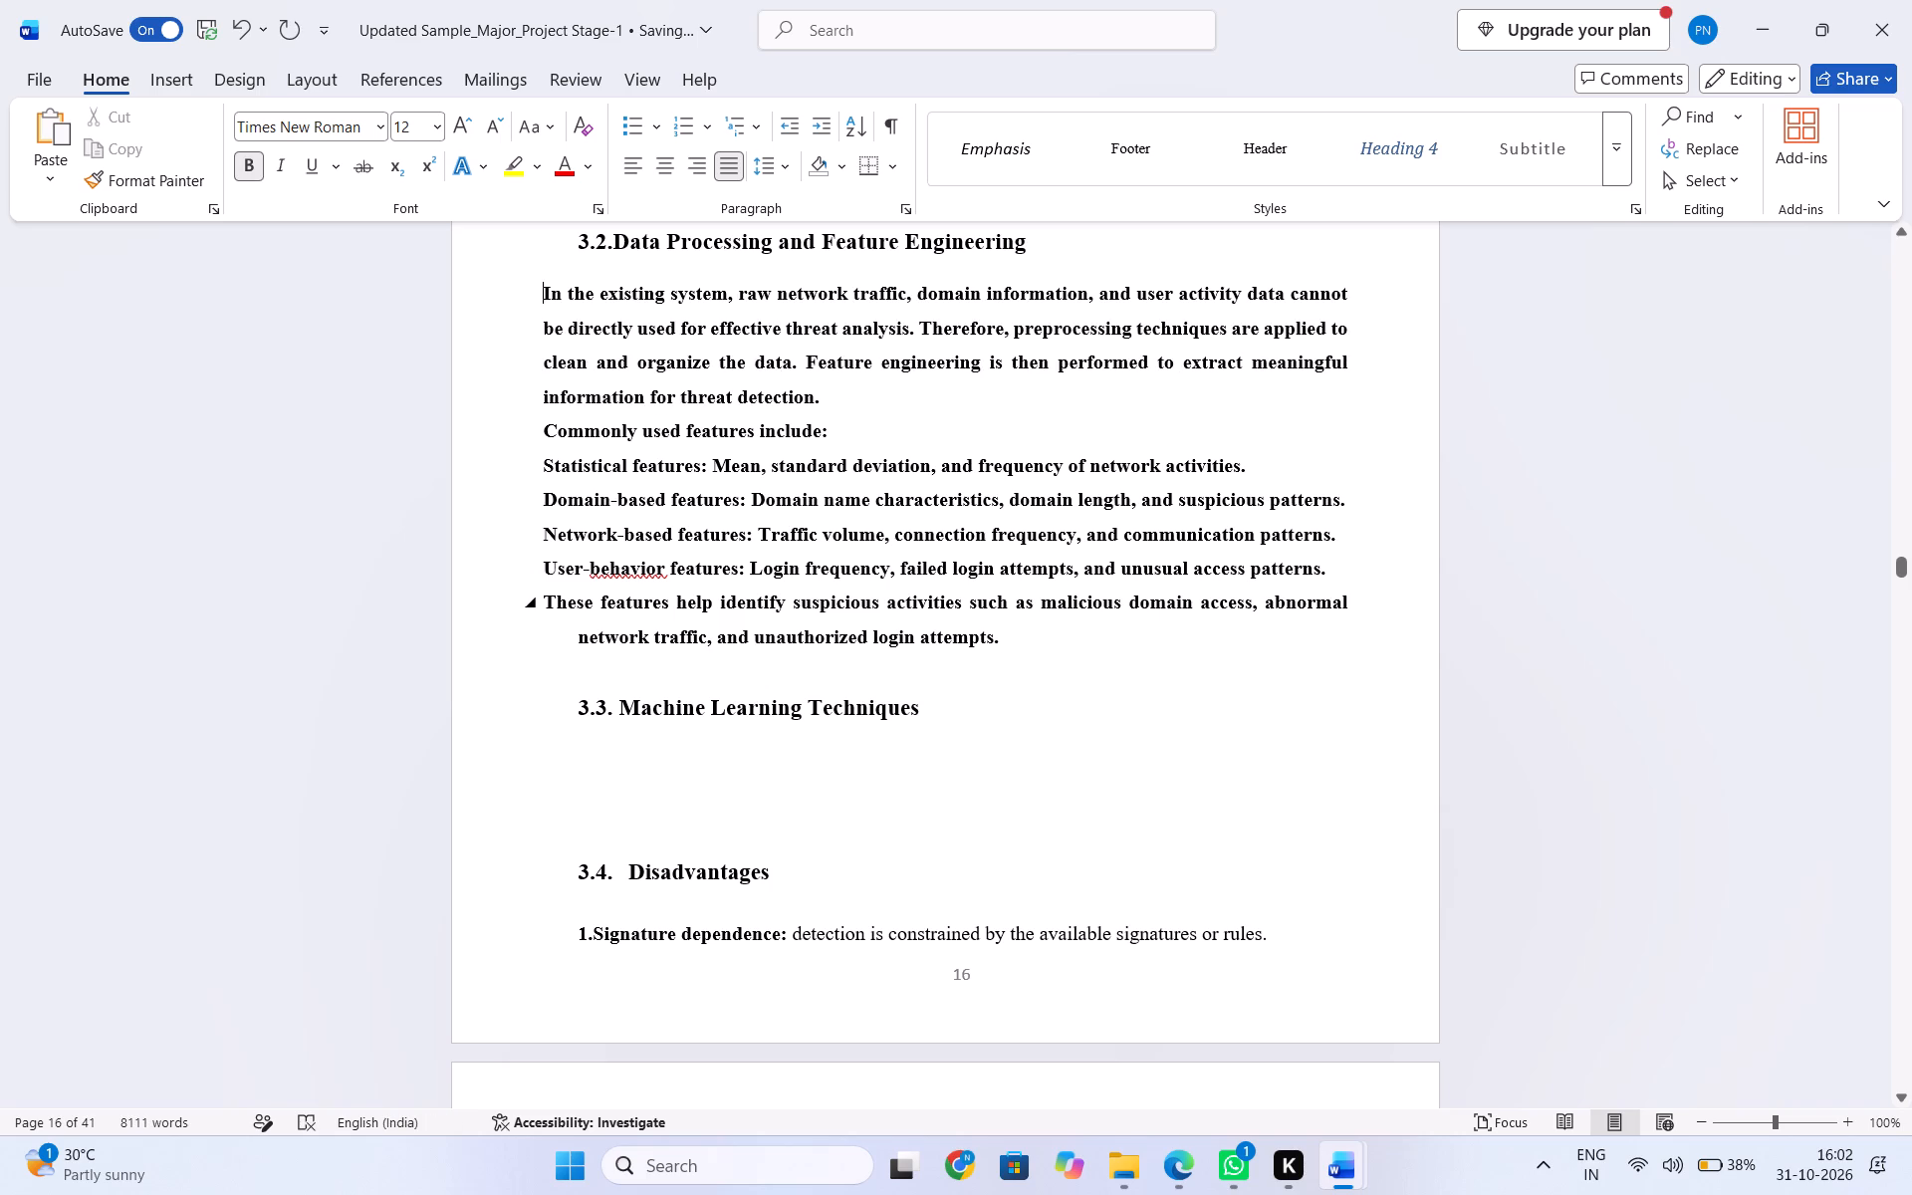
click(548, 604)
key(BackSpace)
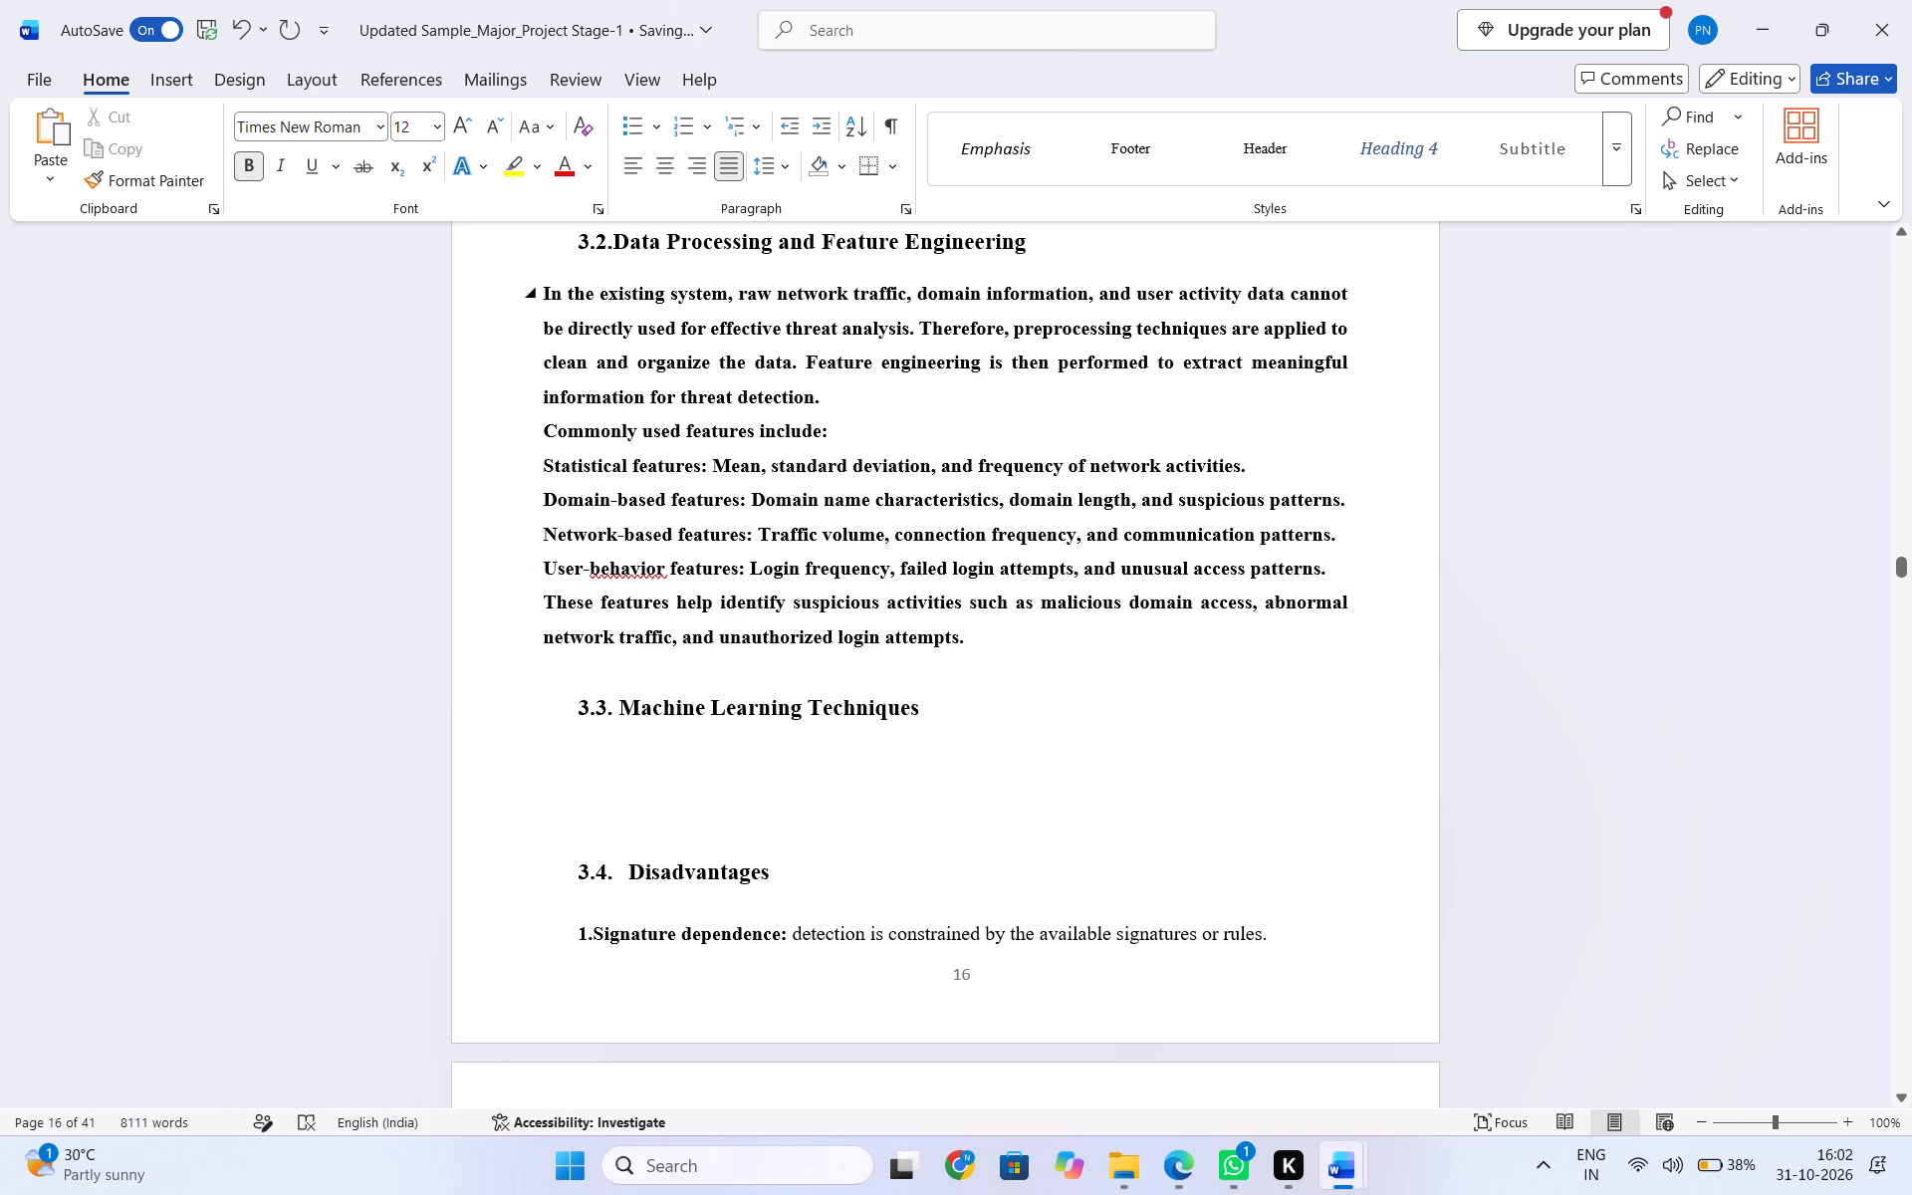
Remove bold from the whole section 3.2 body and apply 1.5 line spacing and a 0.2 cm left indent.
drag(543, 294, 980, 639)
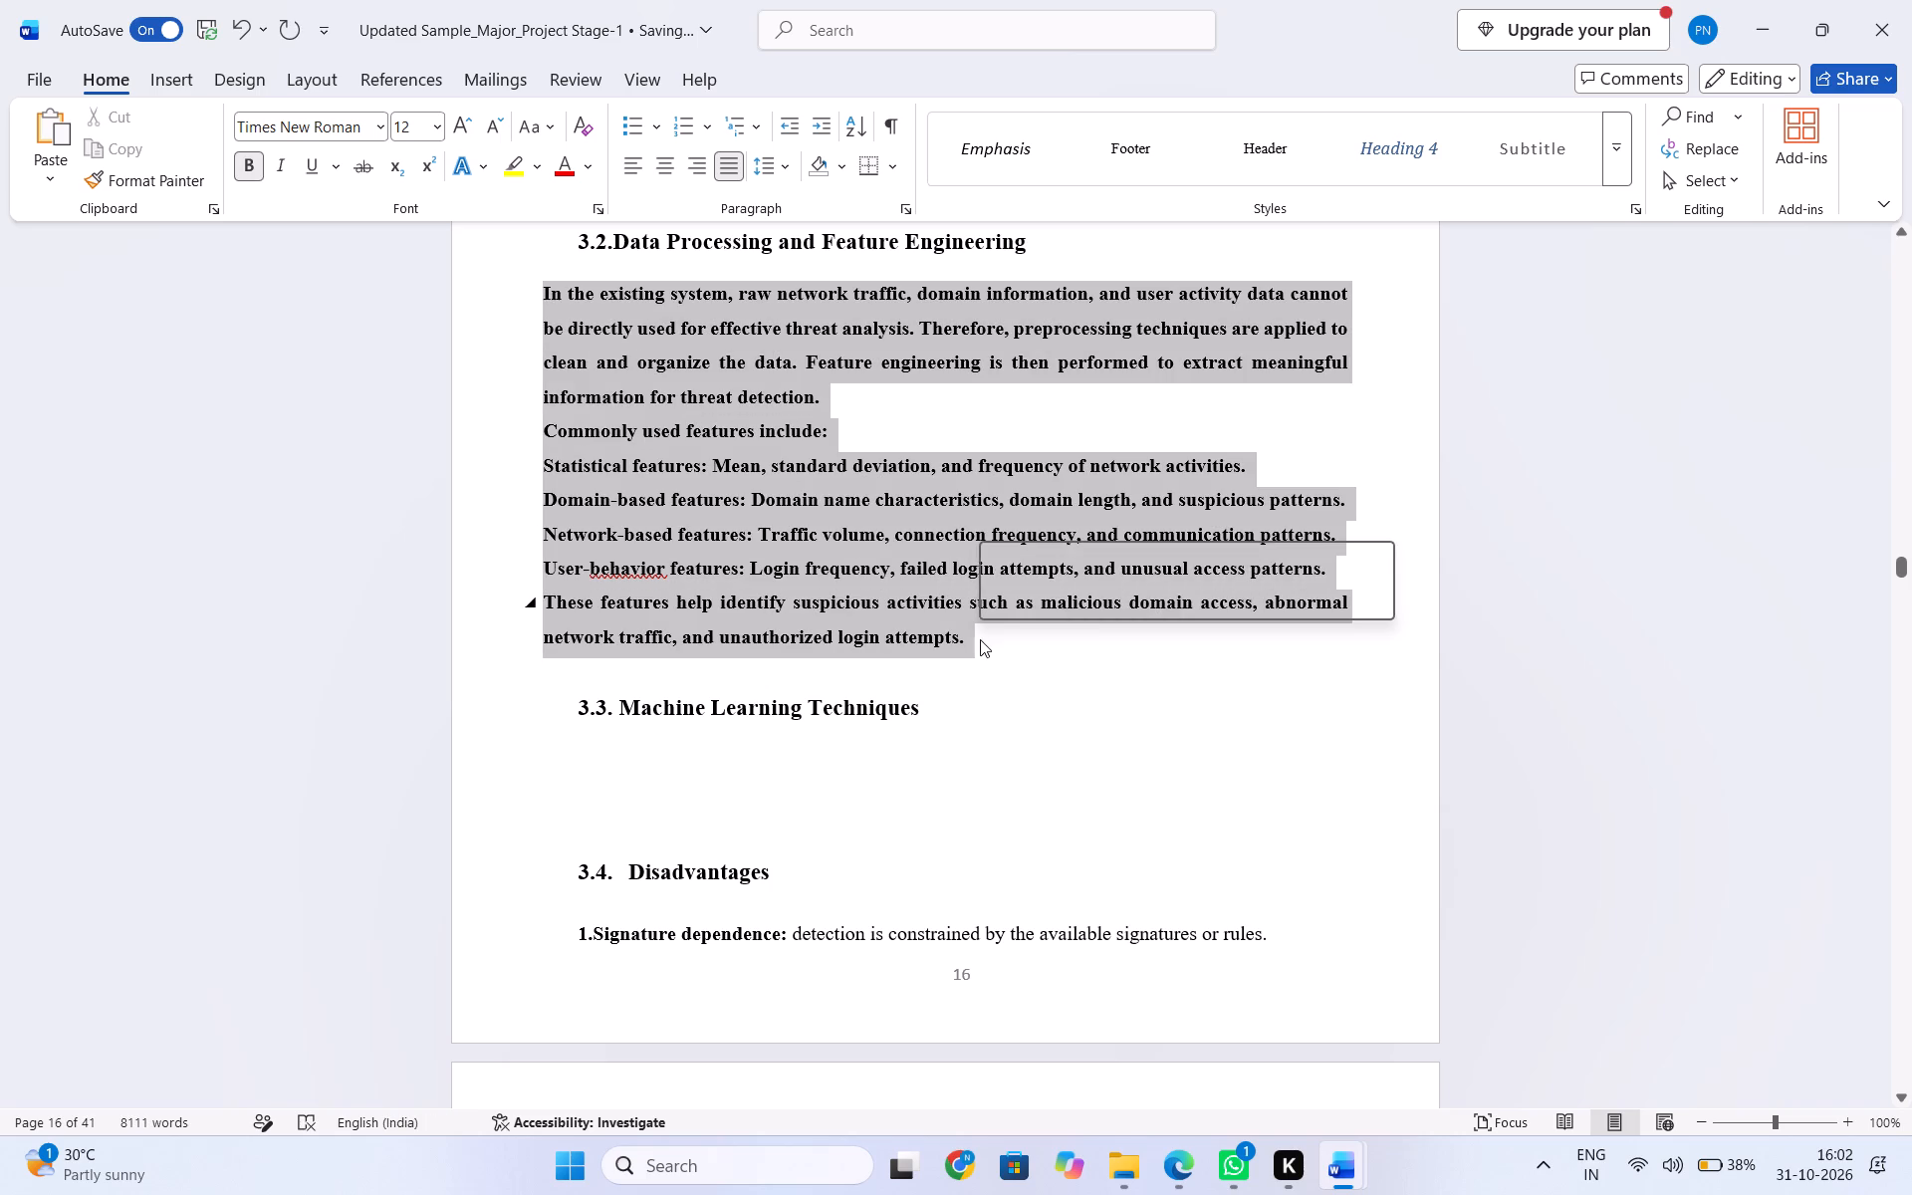
click(1007, 593)
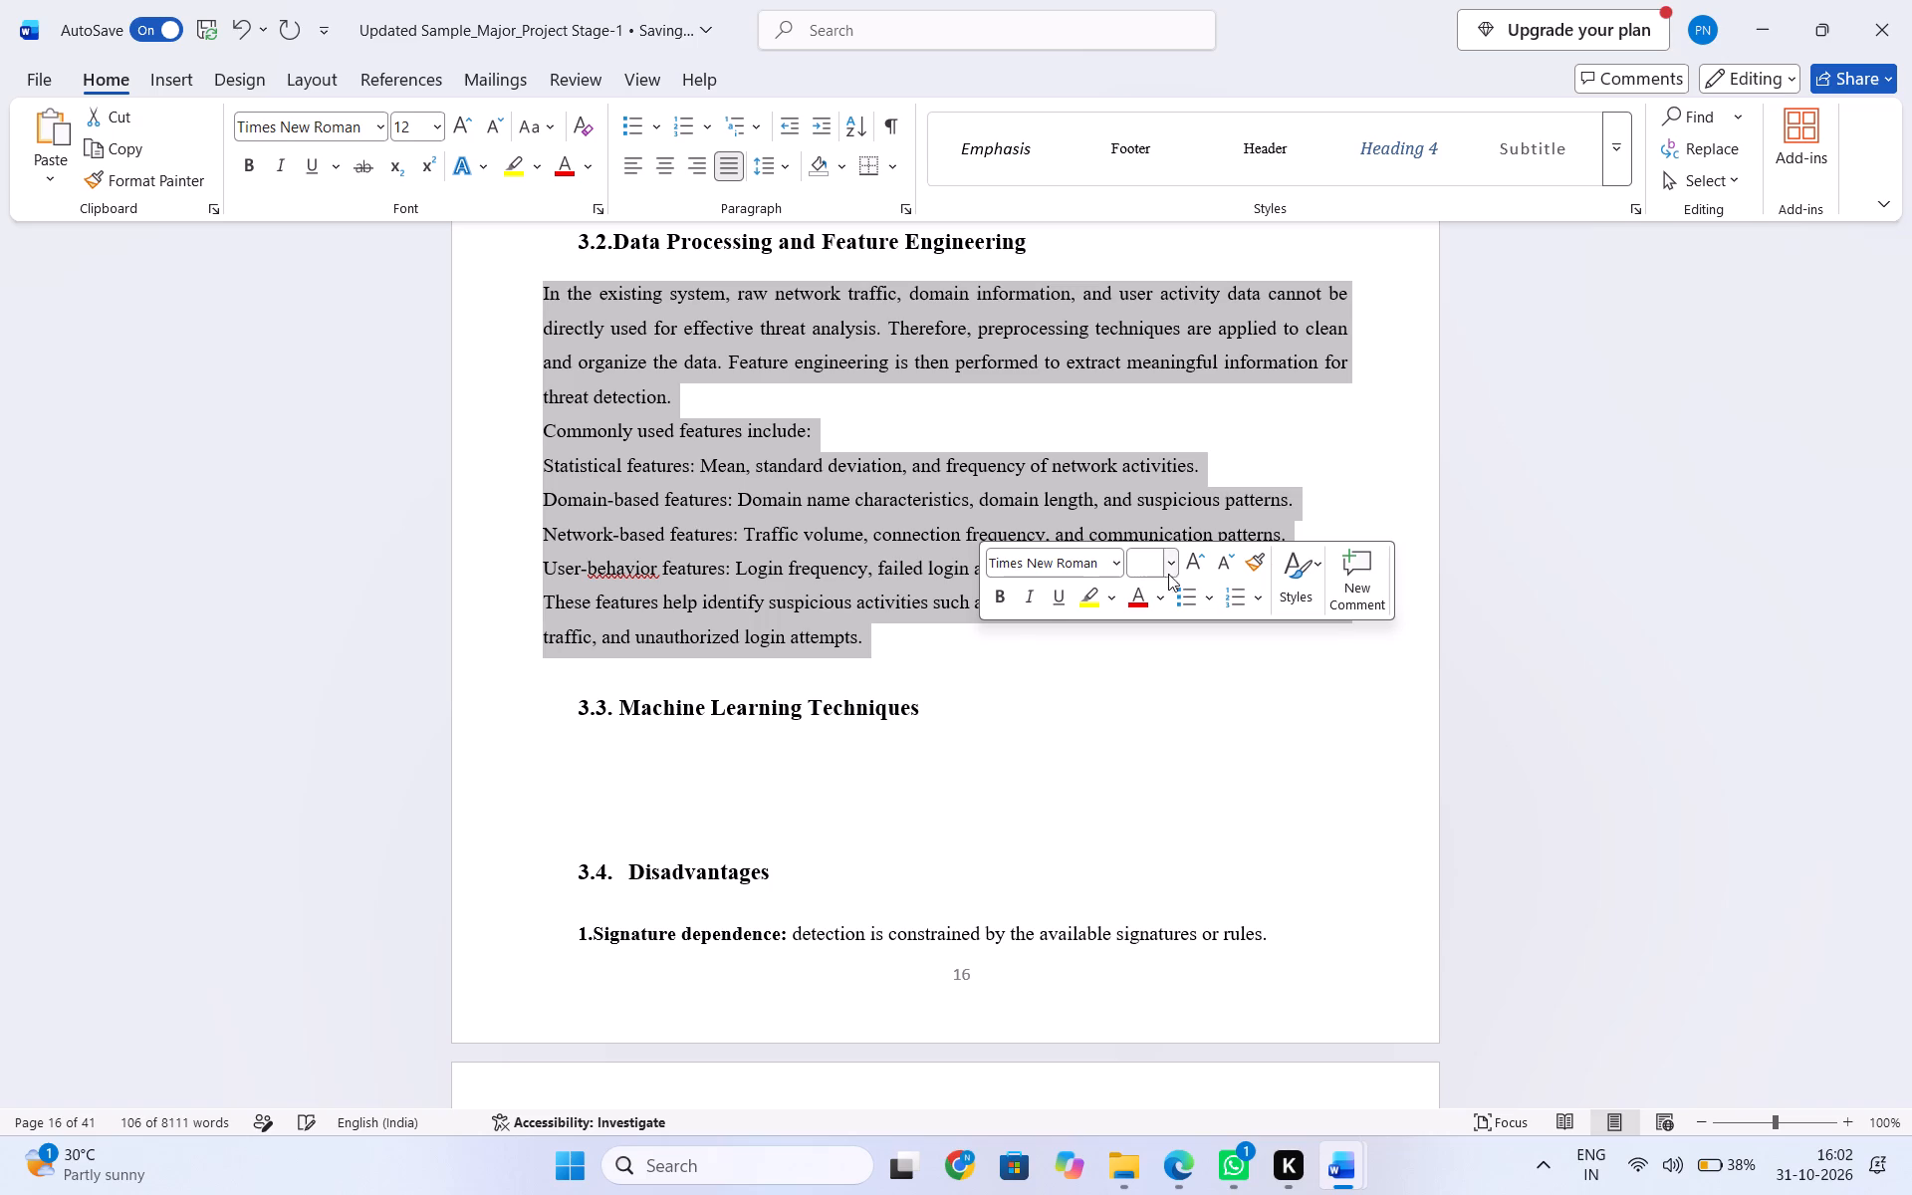
click(786, 165)
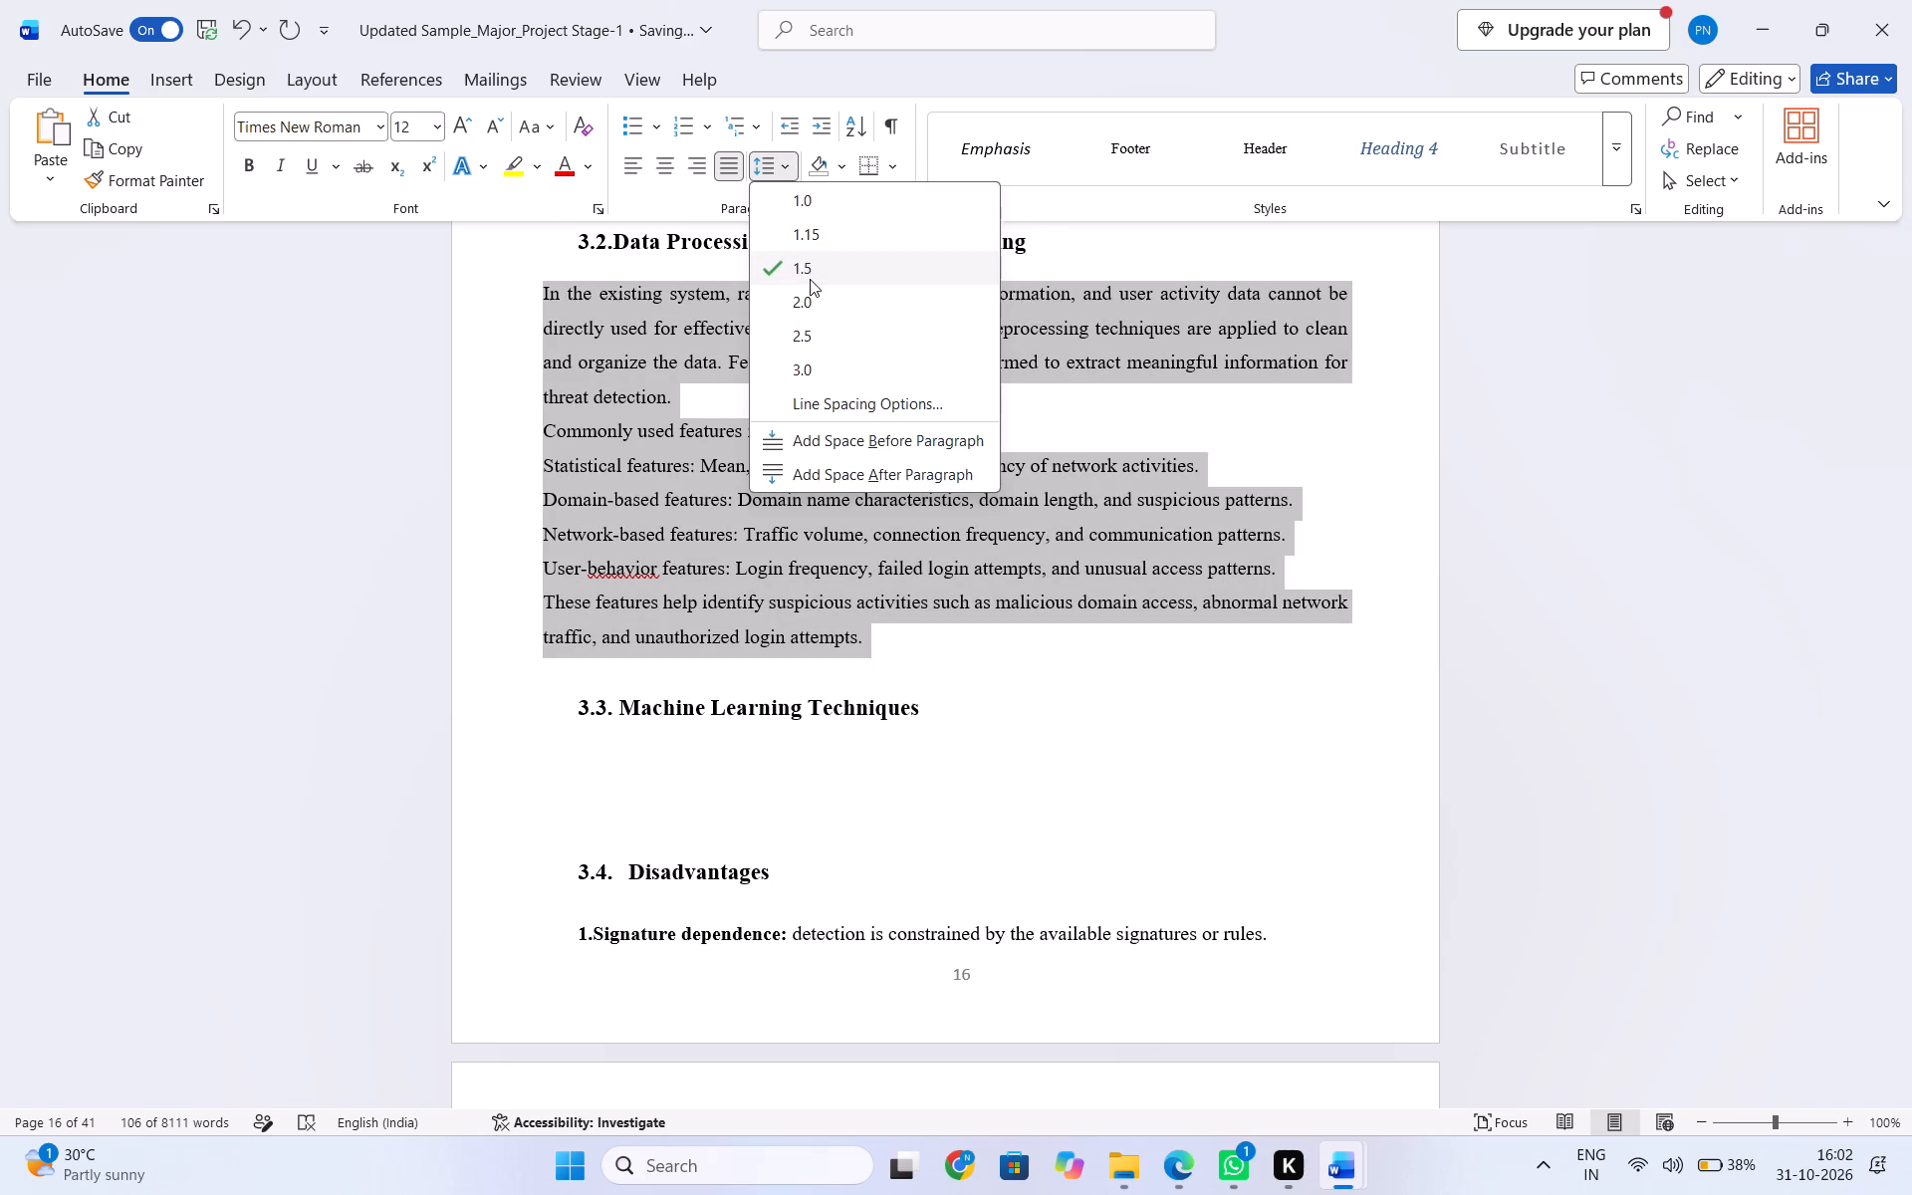
click(808, 268)
click(329, 78)
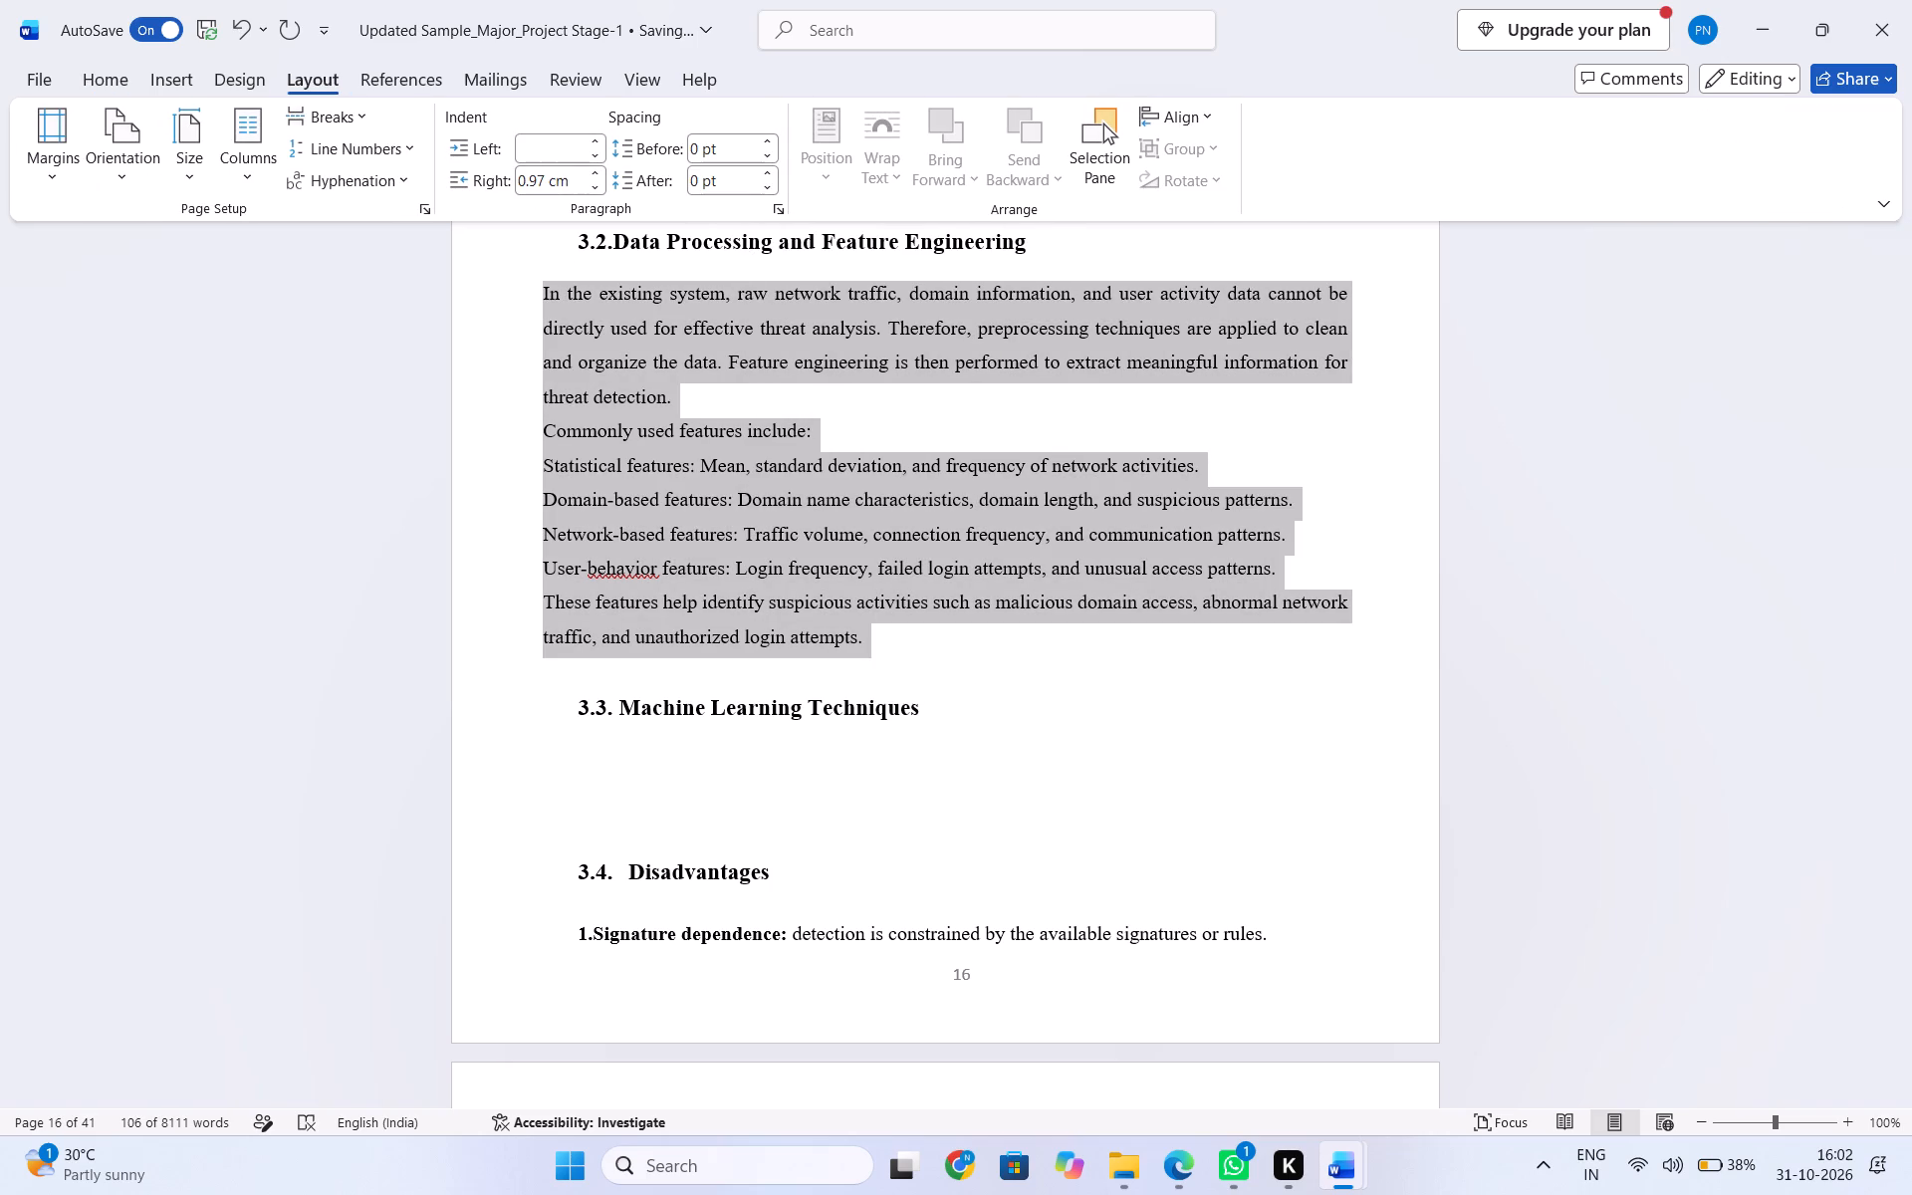
click(549, 154)
text(0.)
key(2)
key(Return)
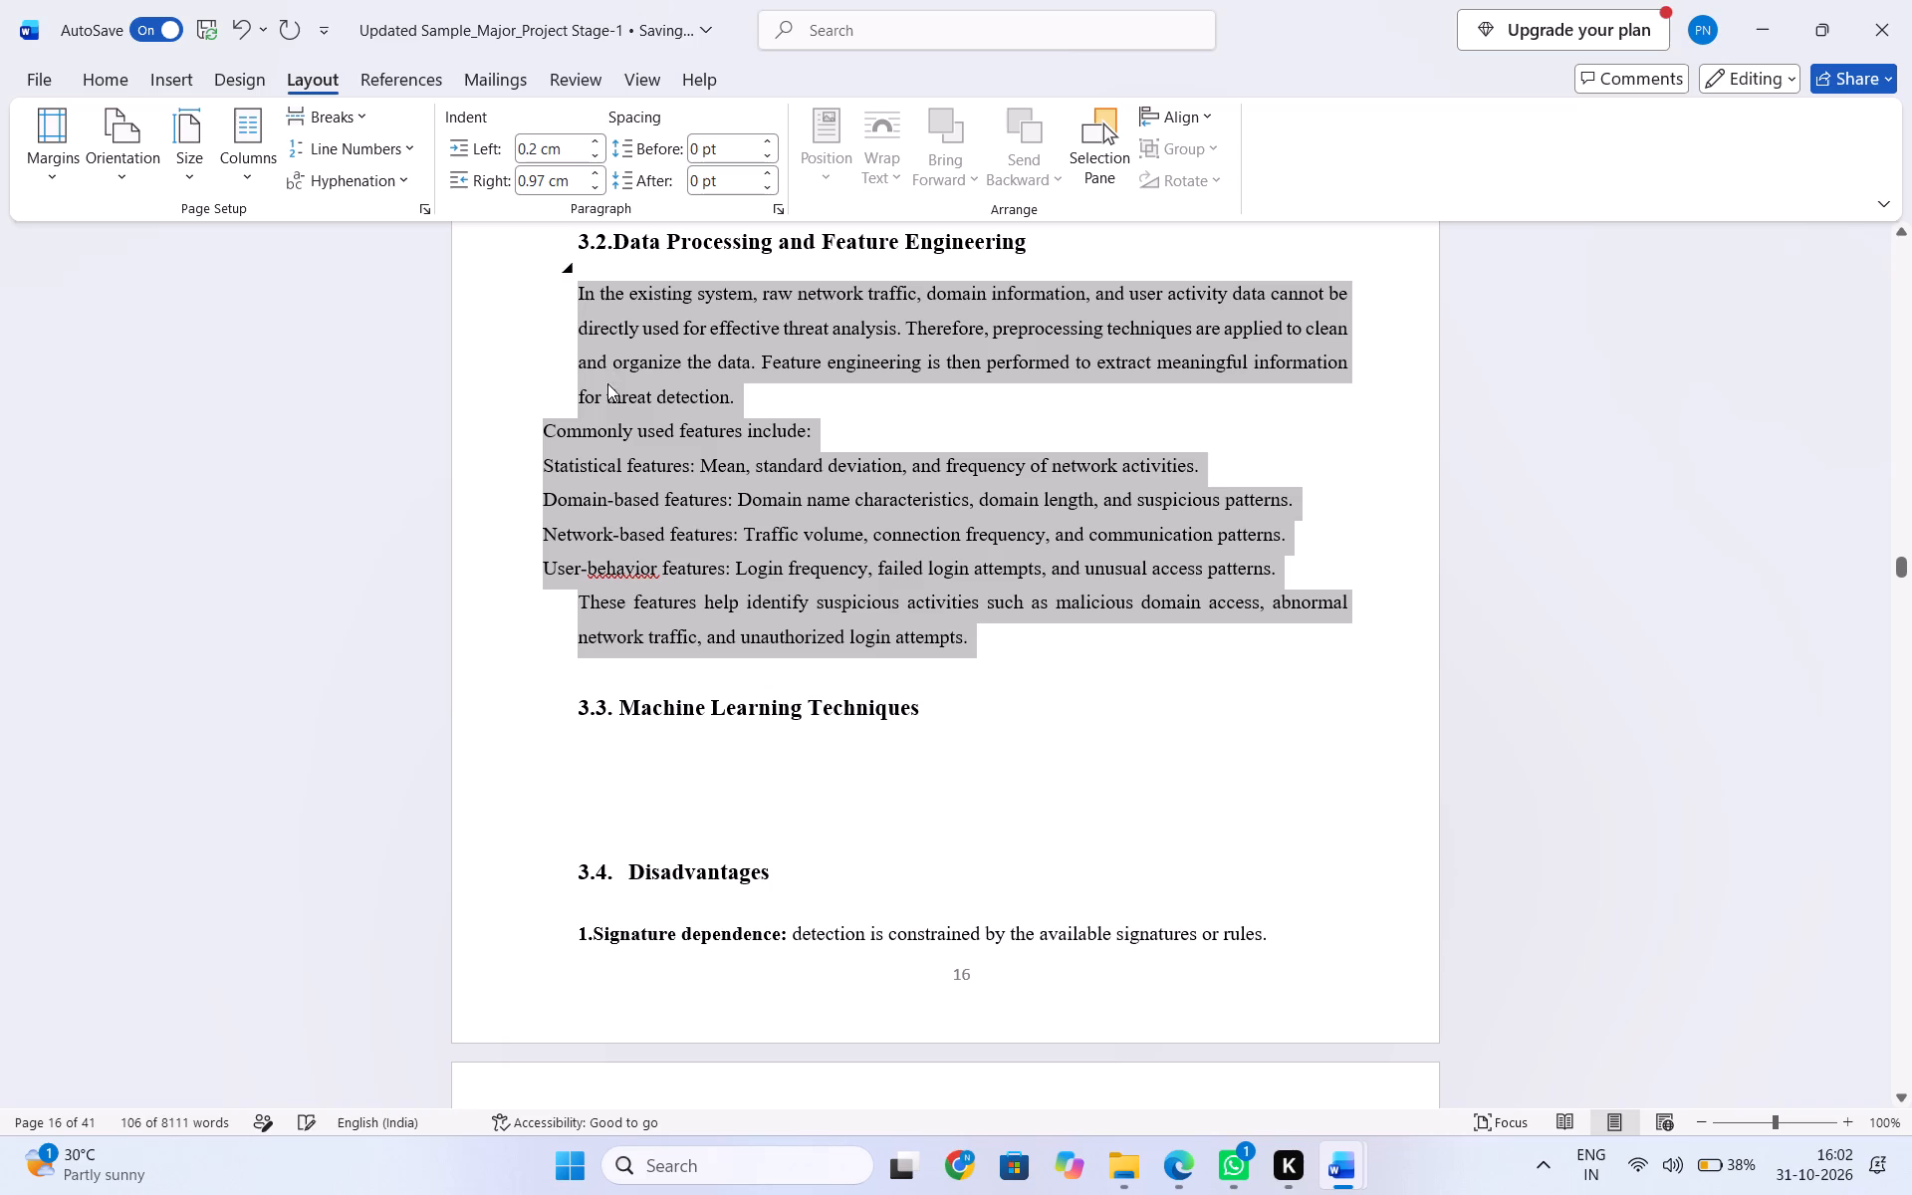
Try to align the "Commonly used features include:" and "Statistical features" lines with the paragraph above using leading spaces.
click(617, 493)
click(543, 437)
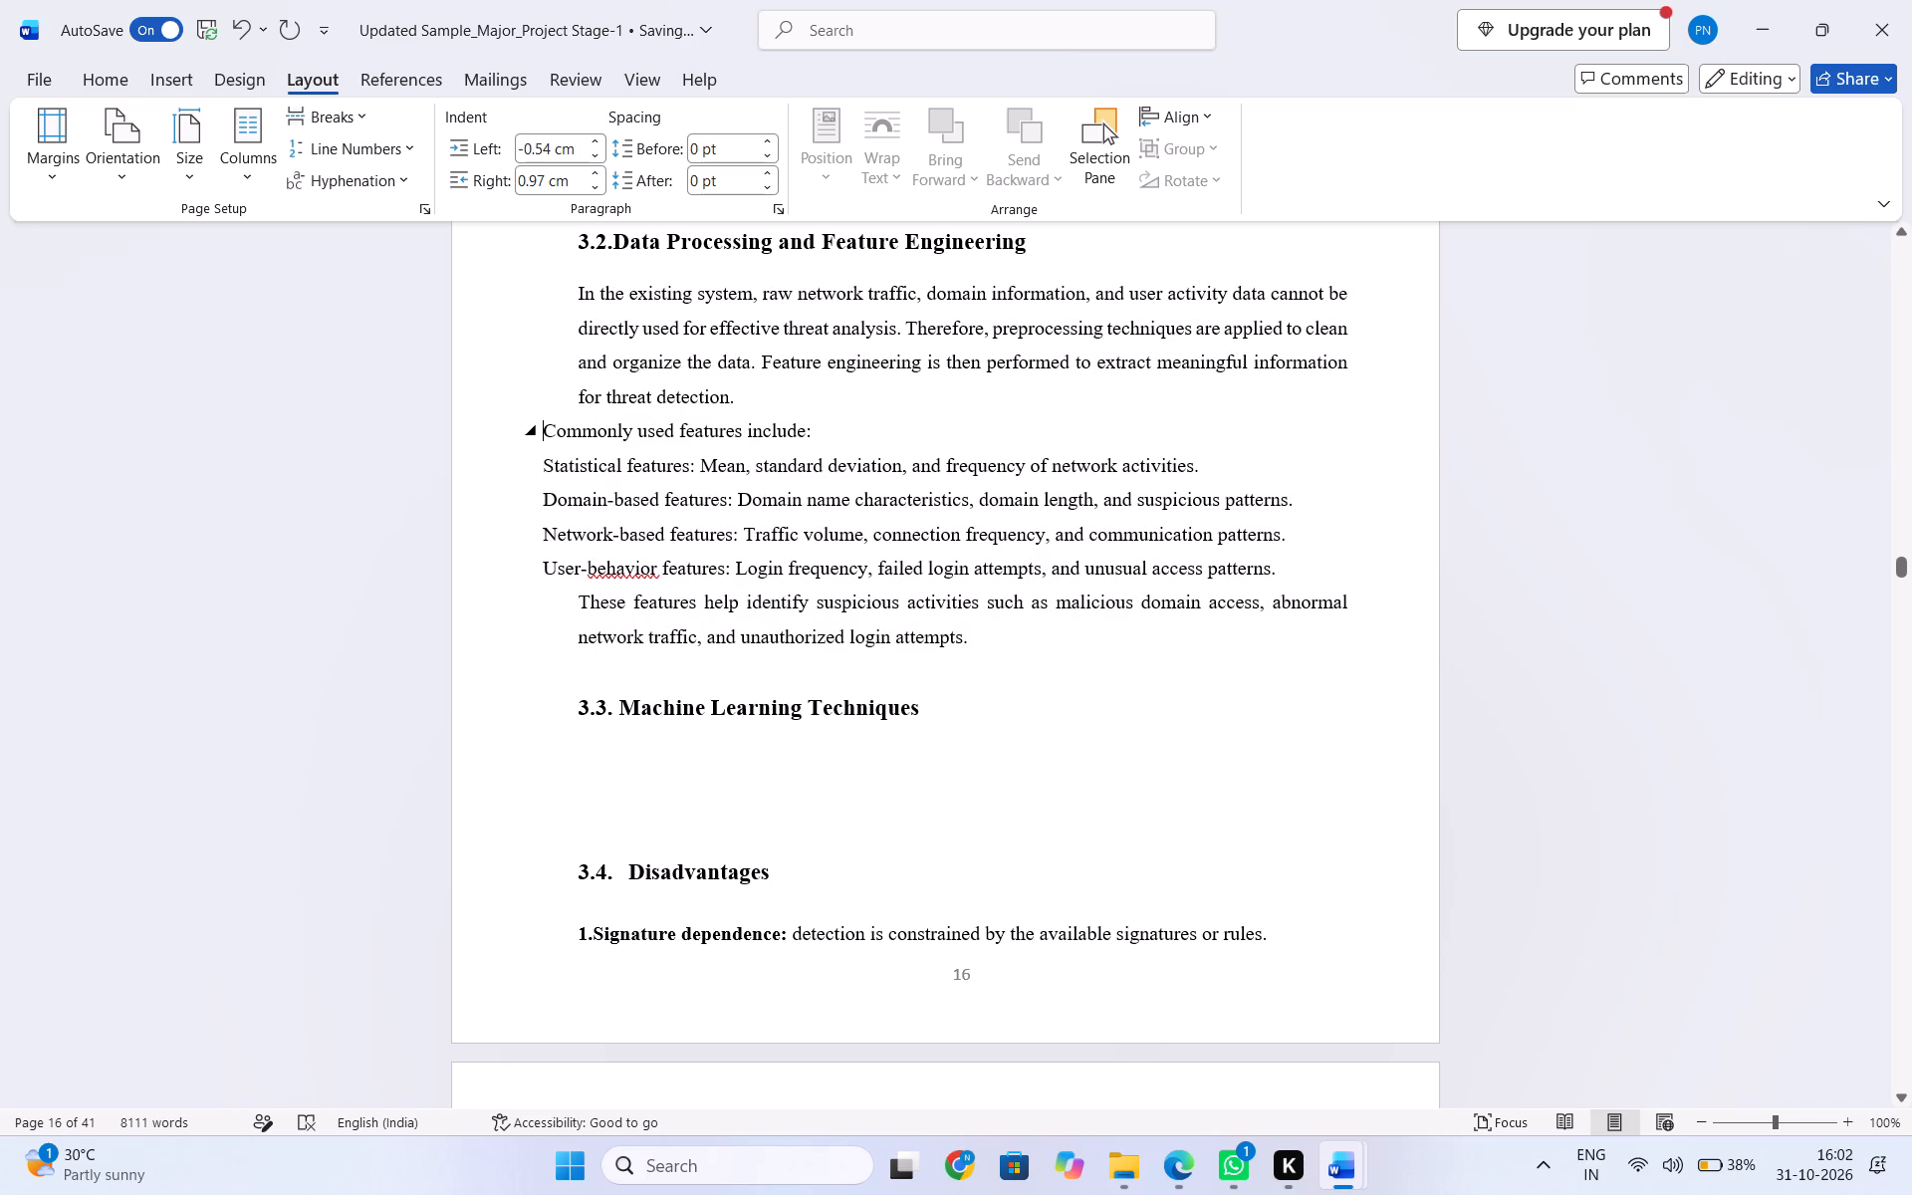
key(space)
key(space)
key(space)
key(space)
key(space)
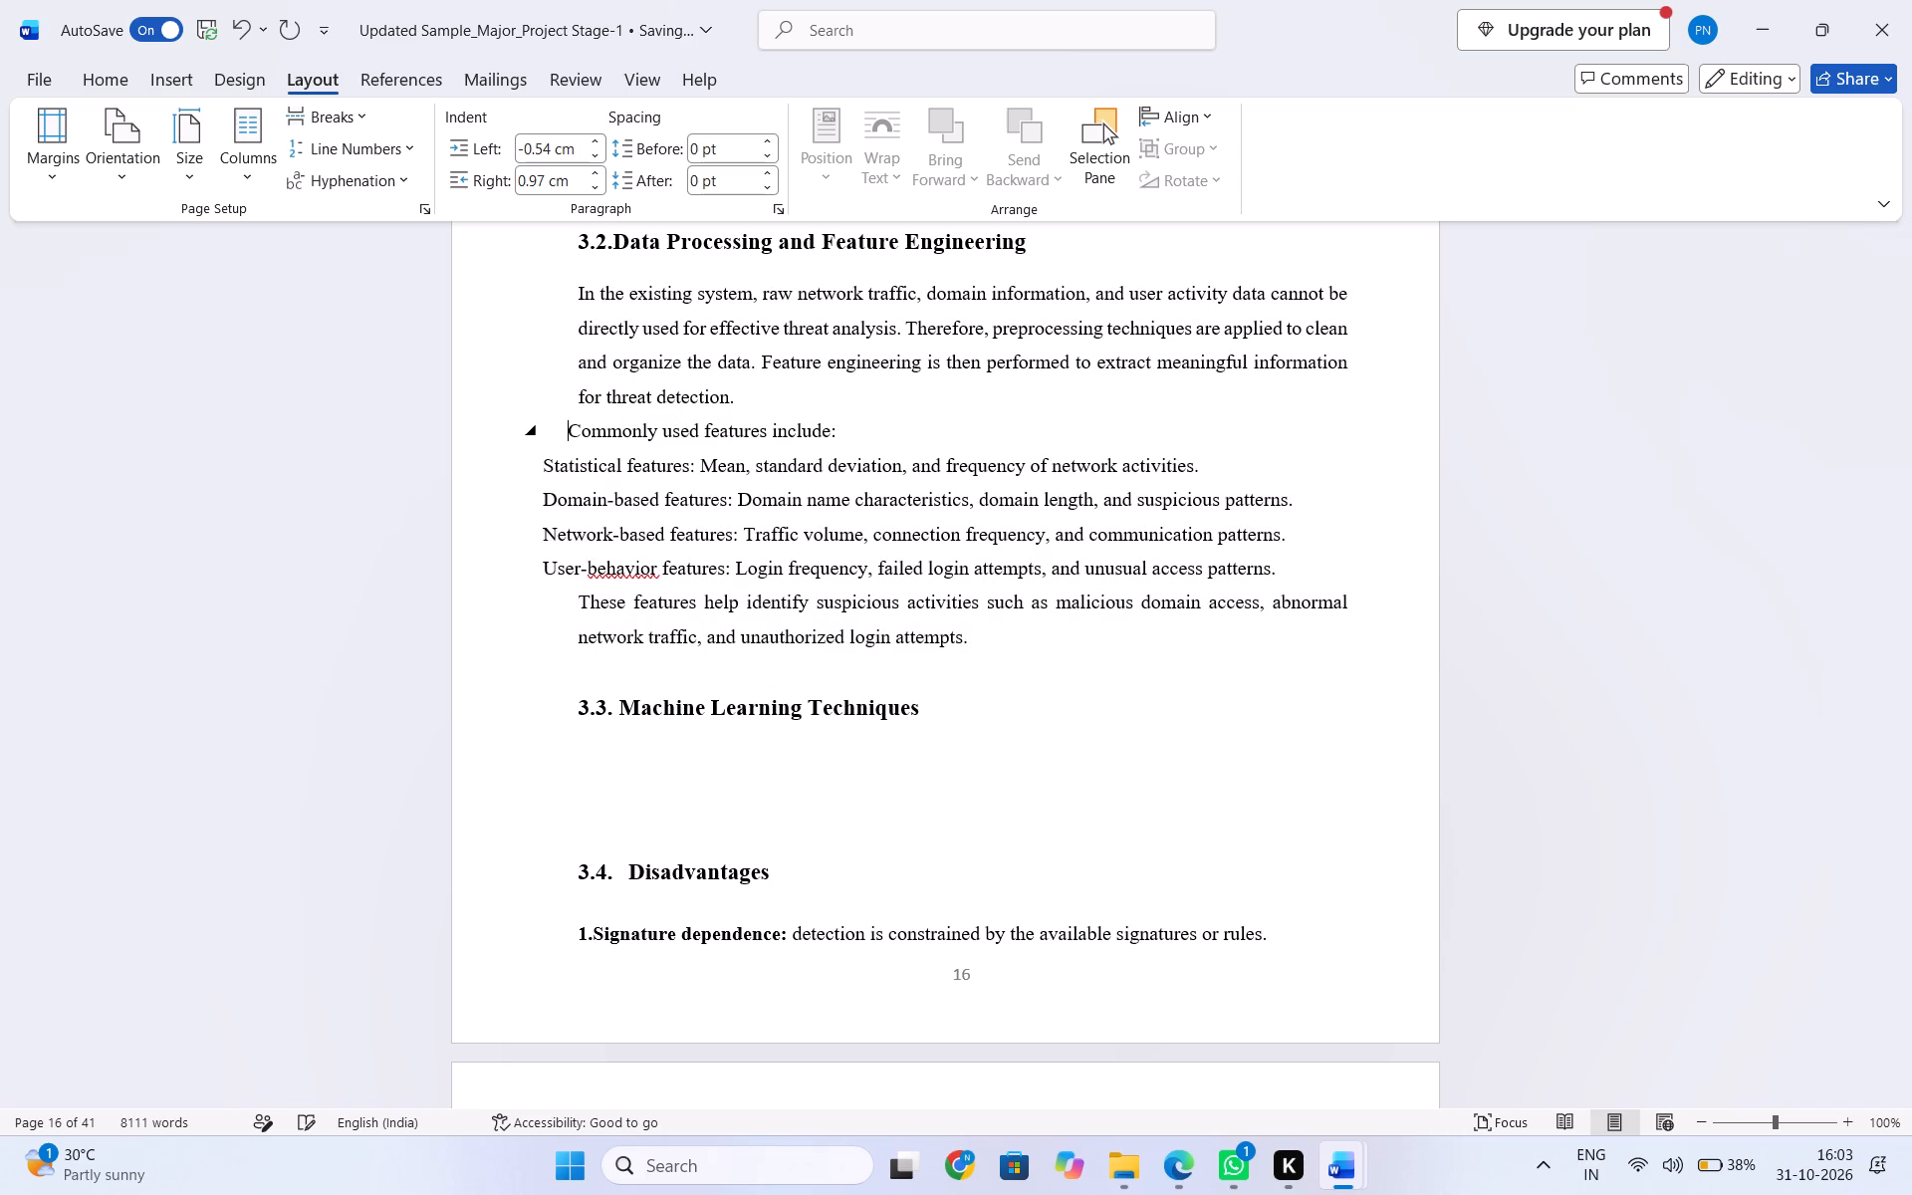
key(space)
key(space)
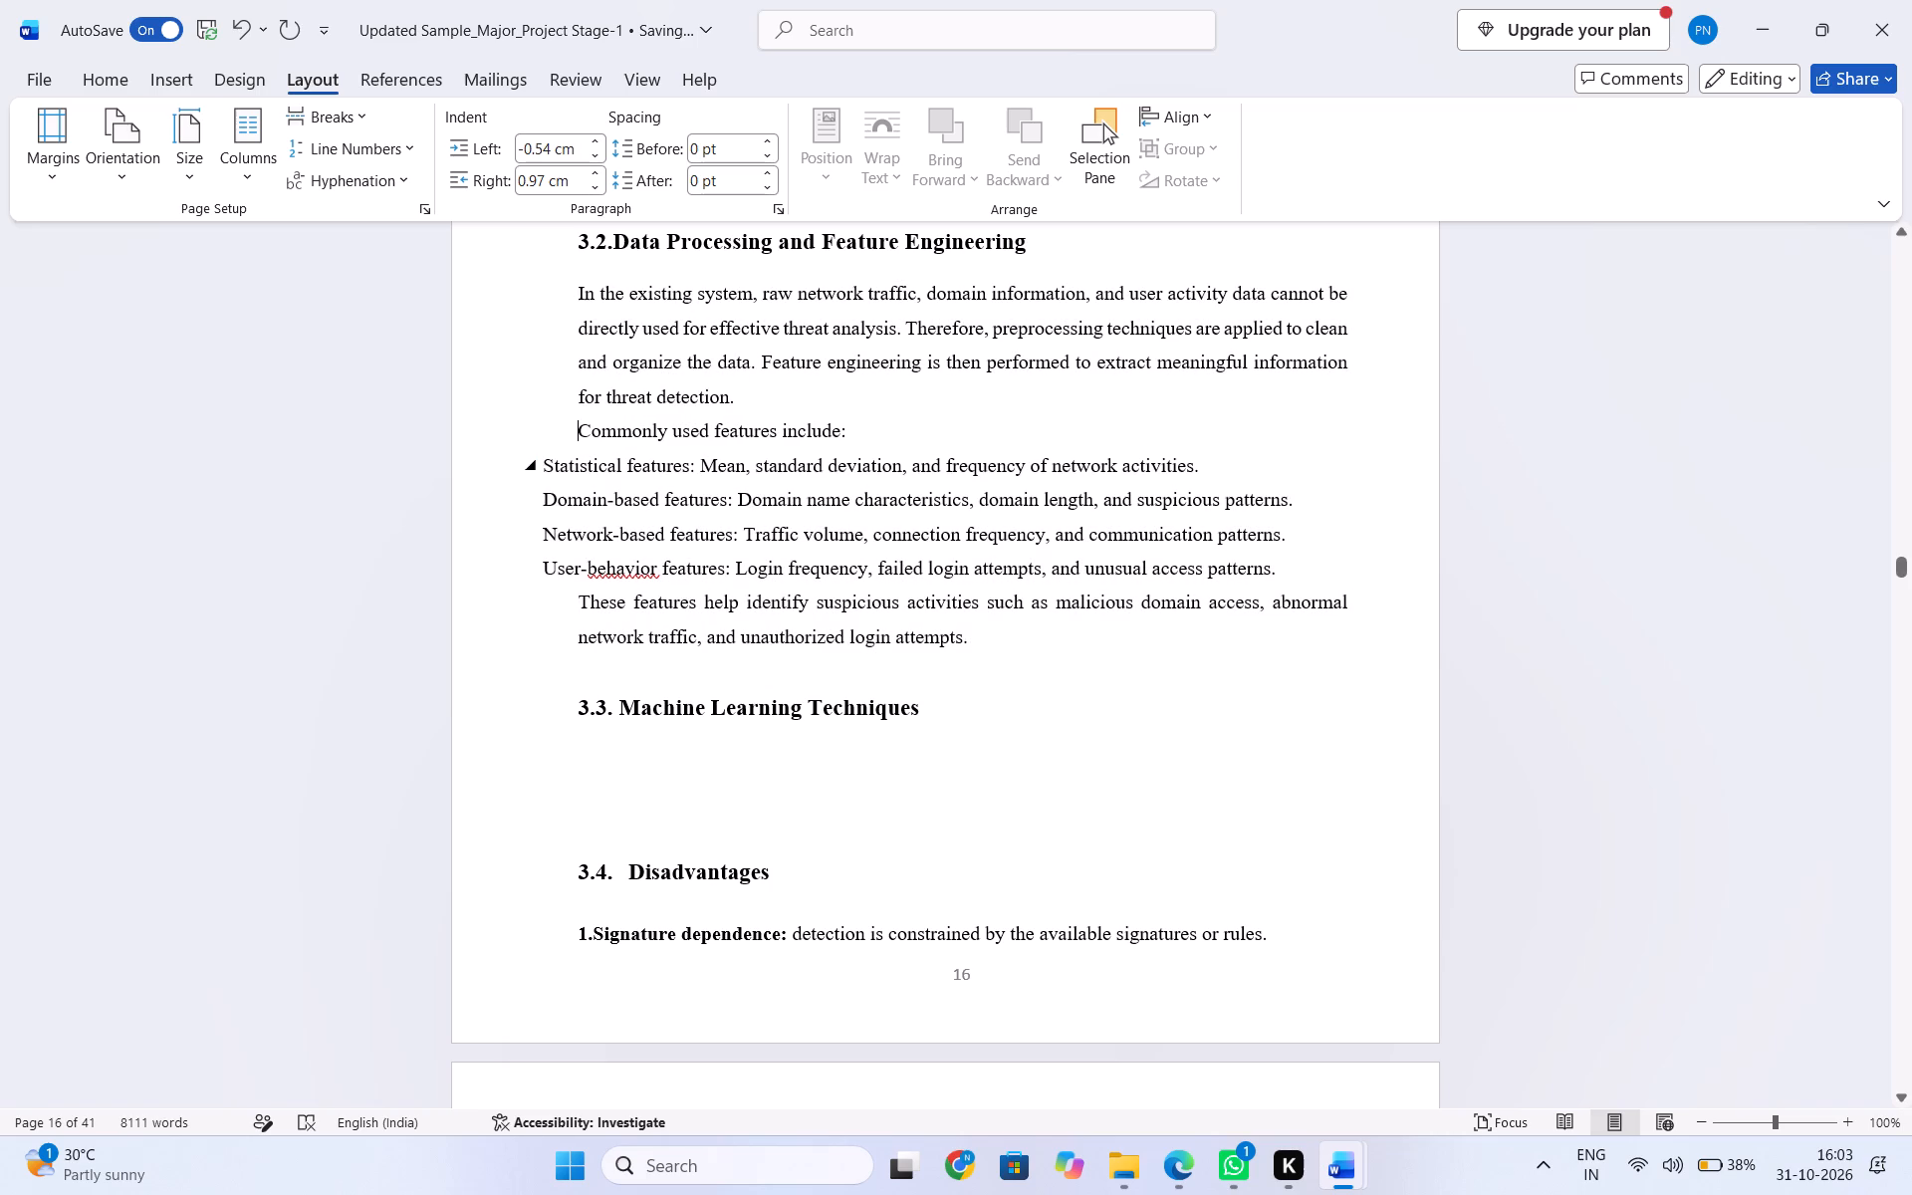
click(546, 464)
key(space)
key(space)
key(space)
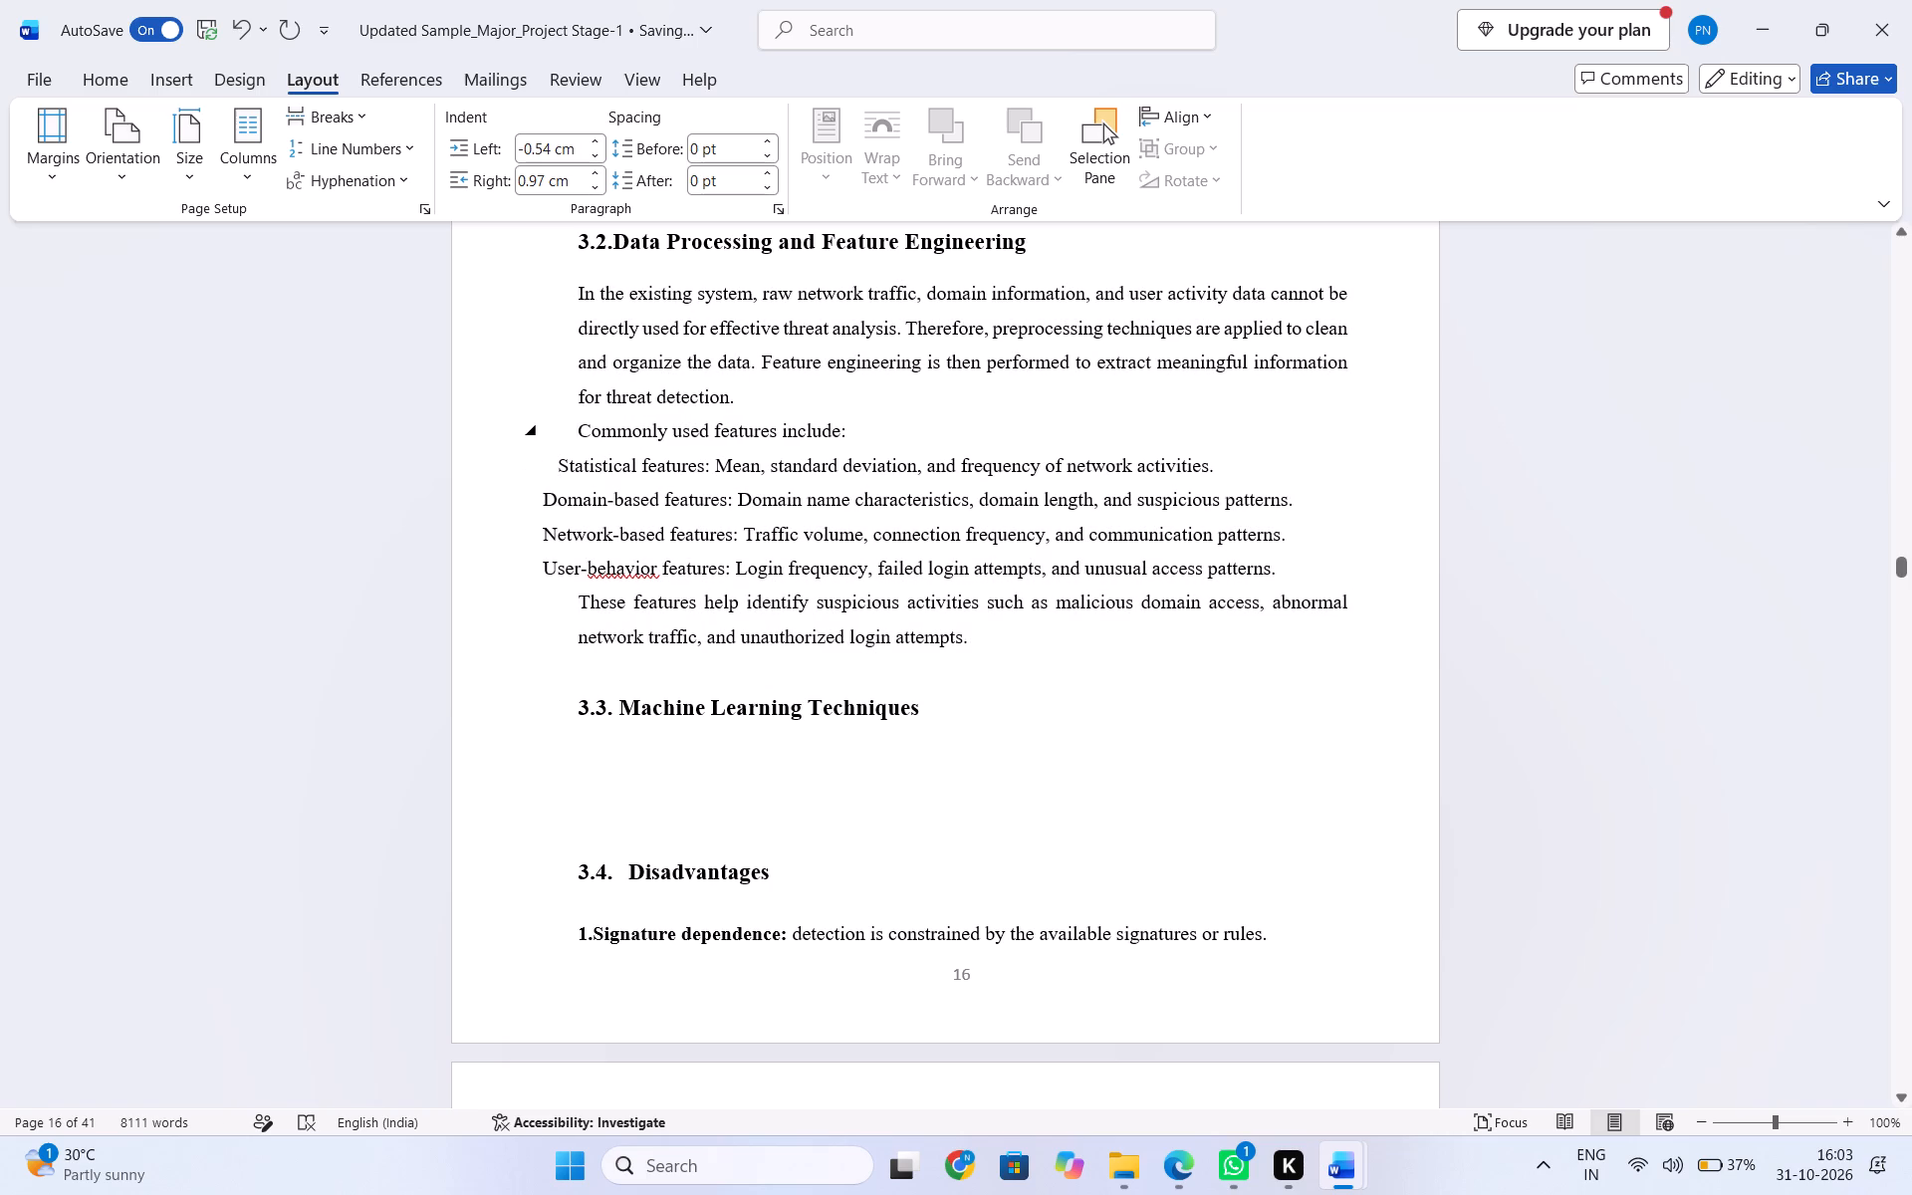
Set the left indent of the lines from "Commonly used features include:" through "User-behavior features" to 0.2 cm.
click(578, 421)
drag(579, 421, 1366, 597)
click(1366, 590)
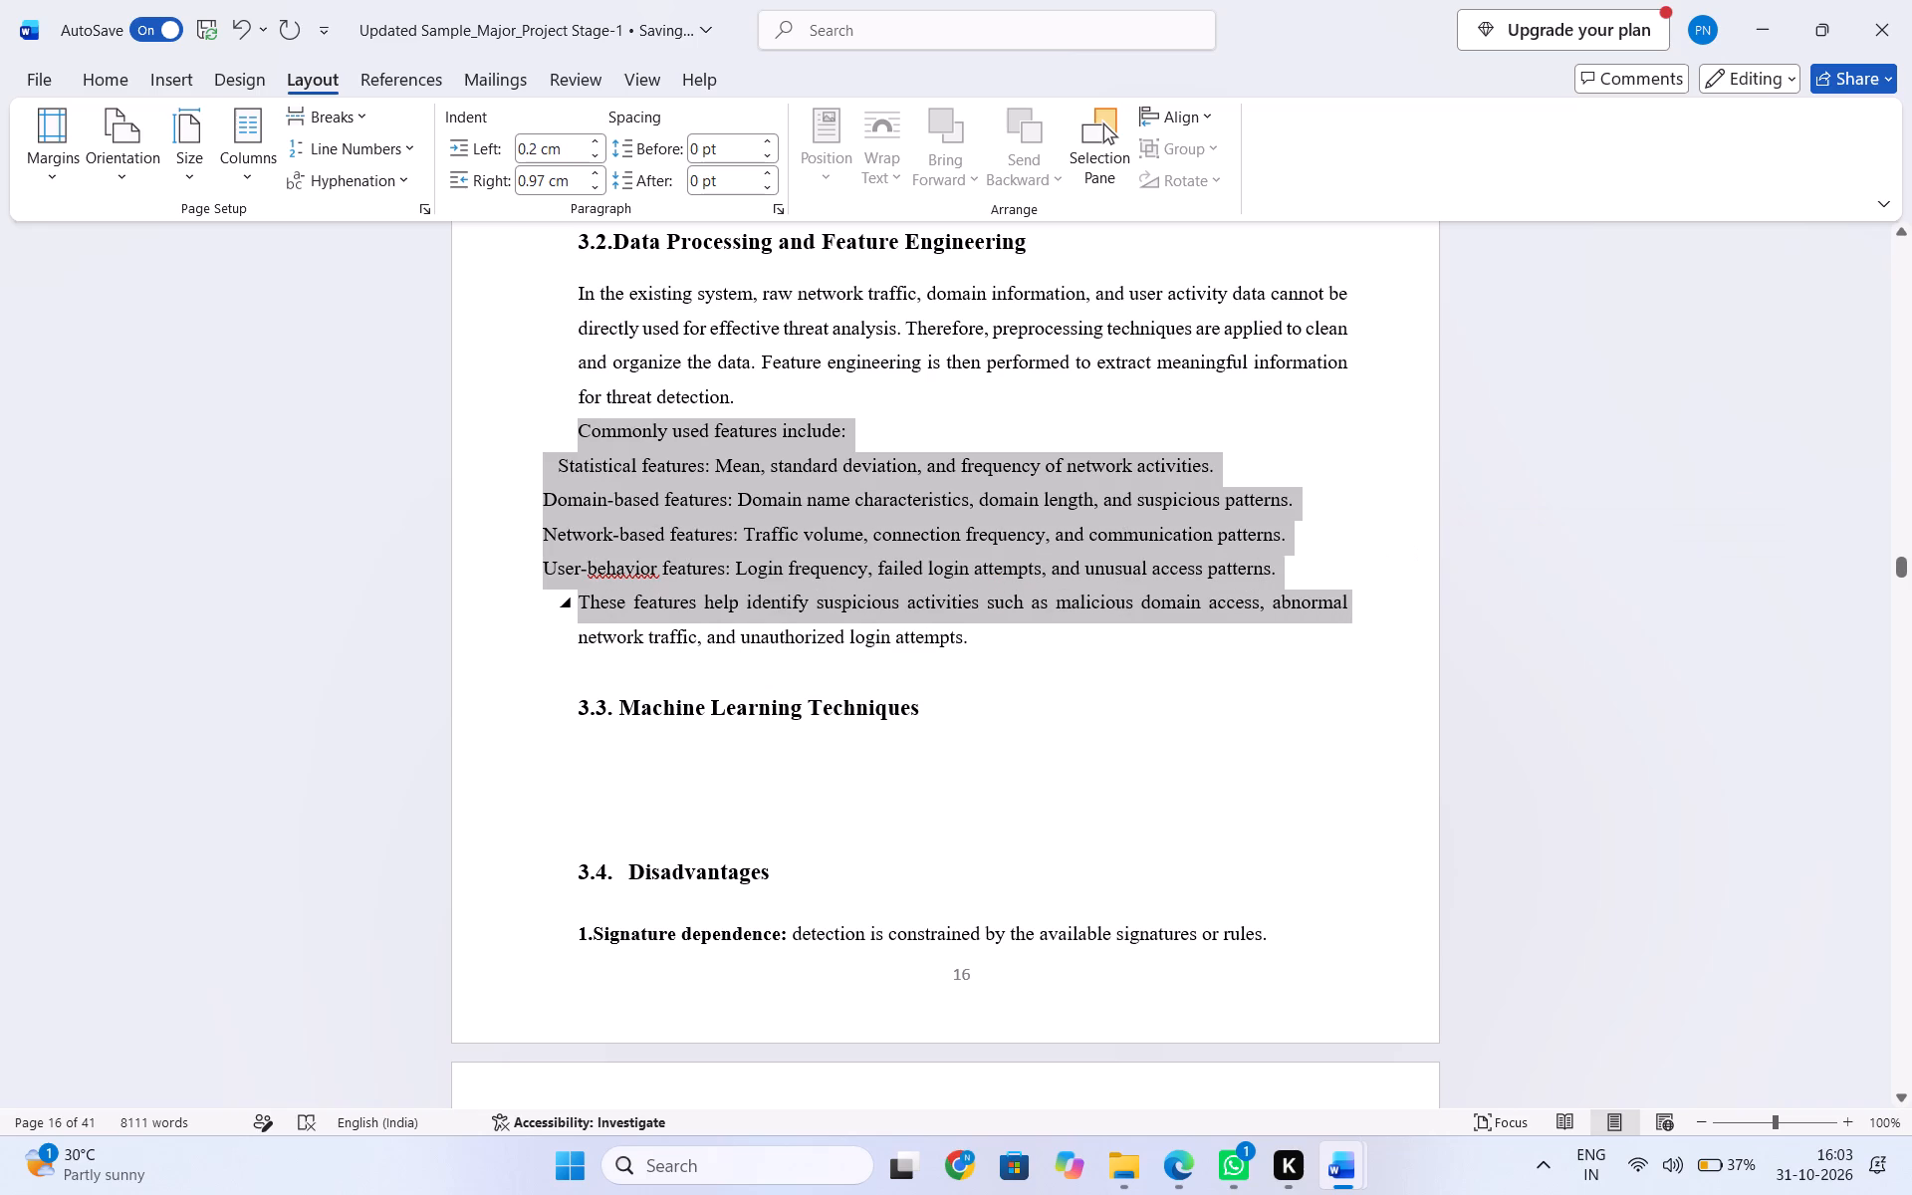
drag(1300, 563, 673, 529)
click(607, 440)
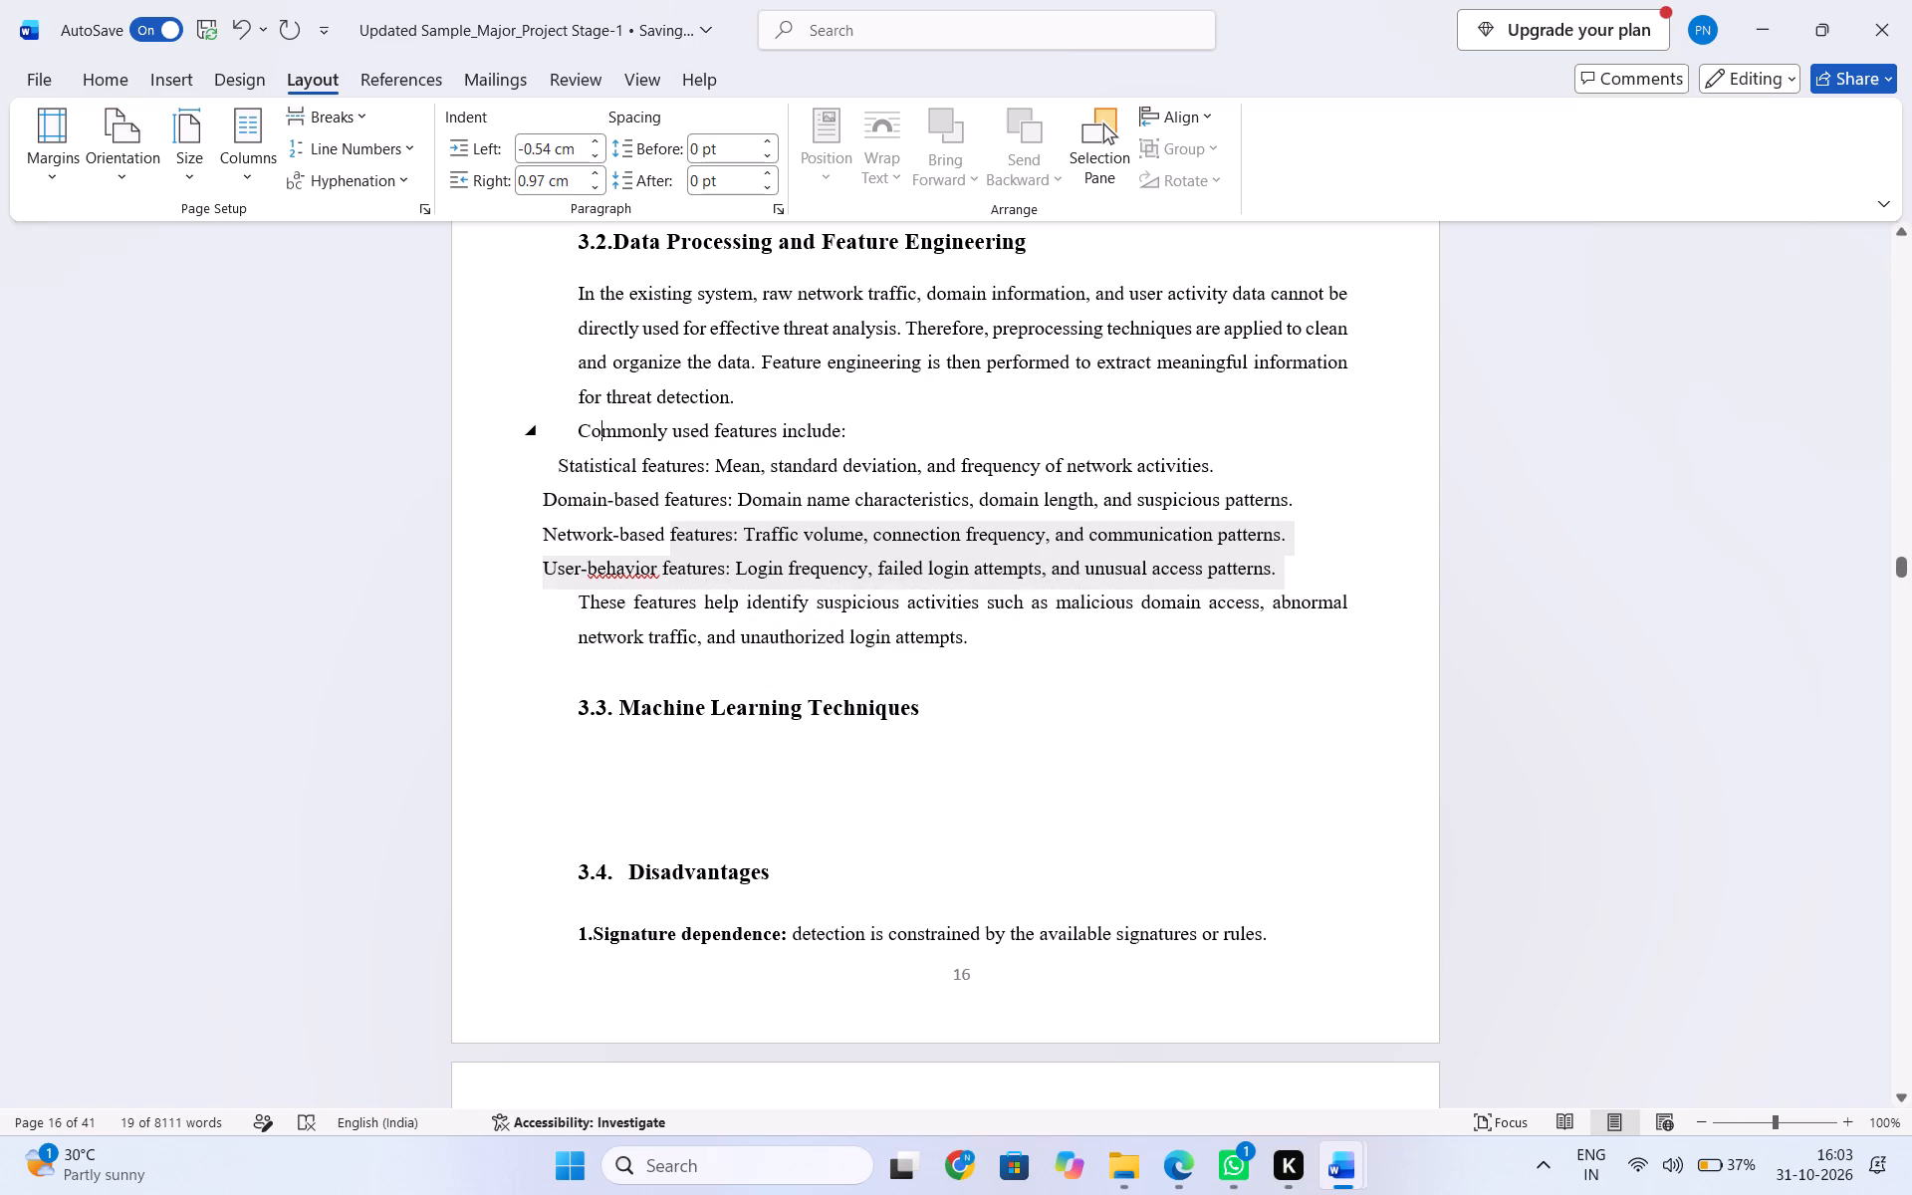
drag(579, 428, 1302, 562)
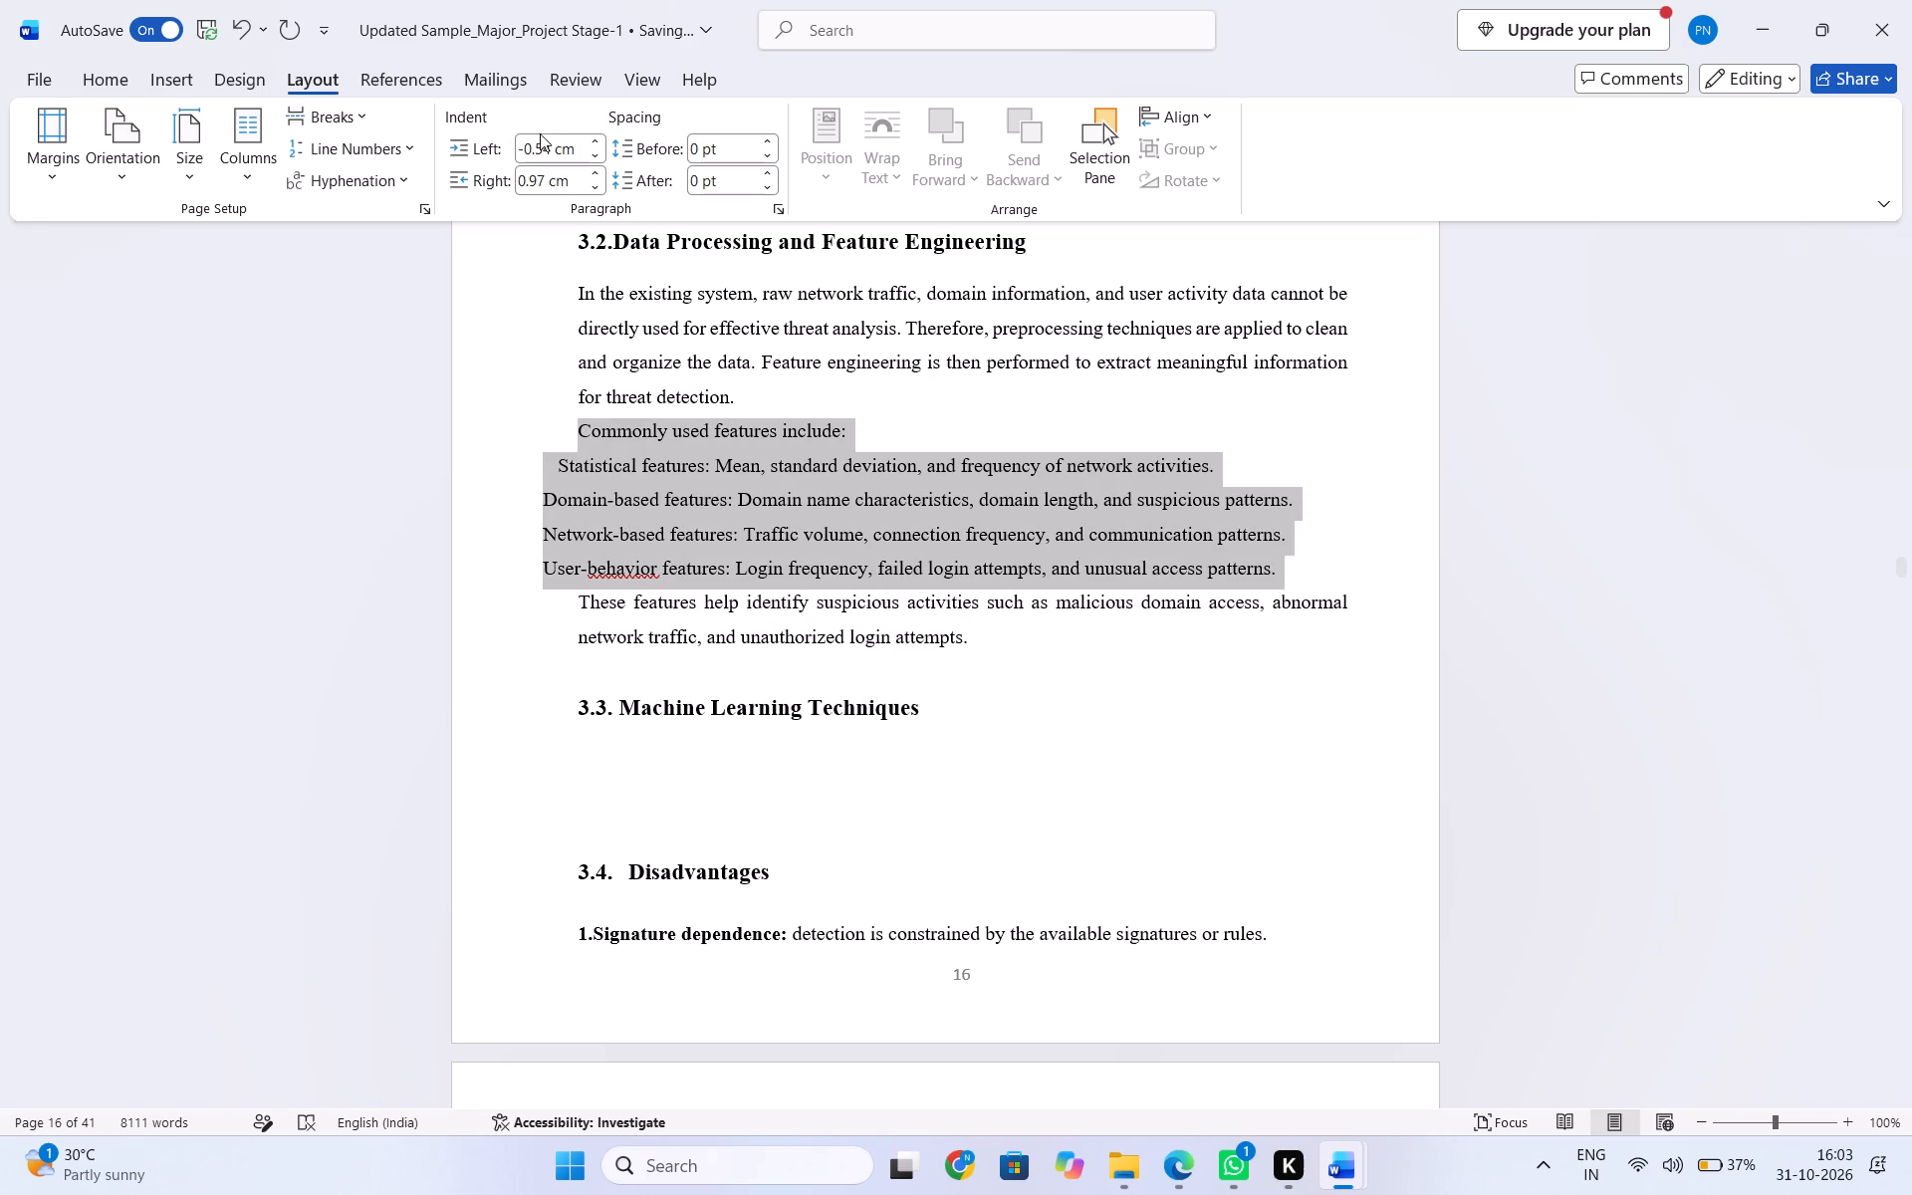
click(549, 134)
click(557, 153)
key(BackSpace)
text(0.2)
key(Return)
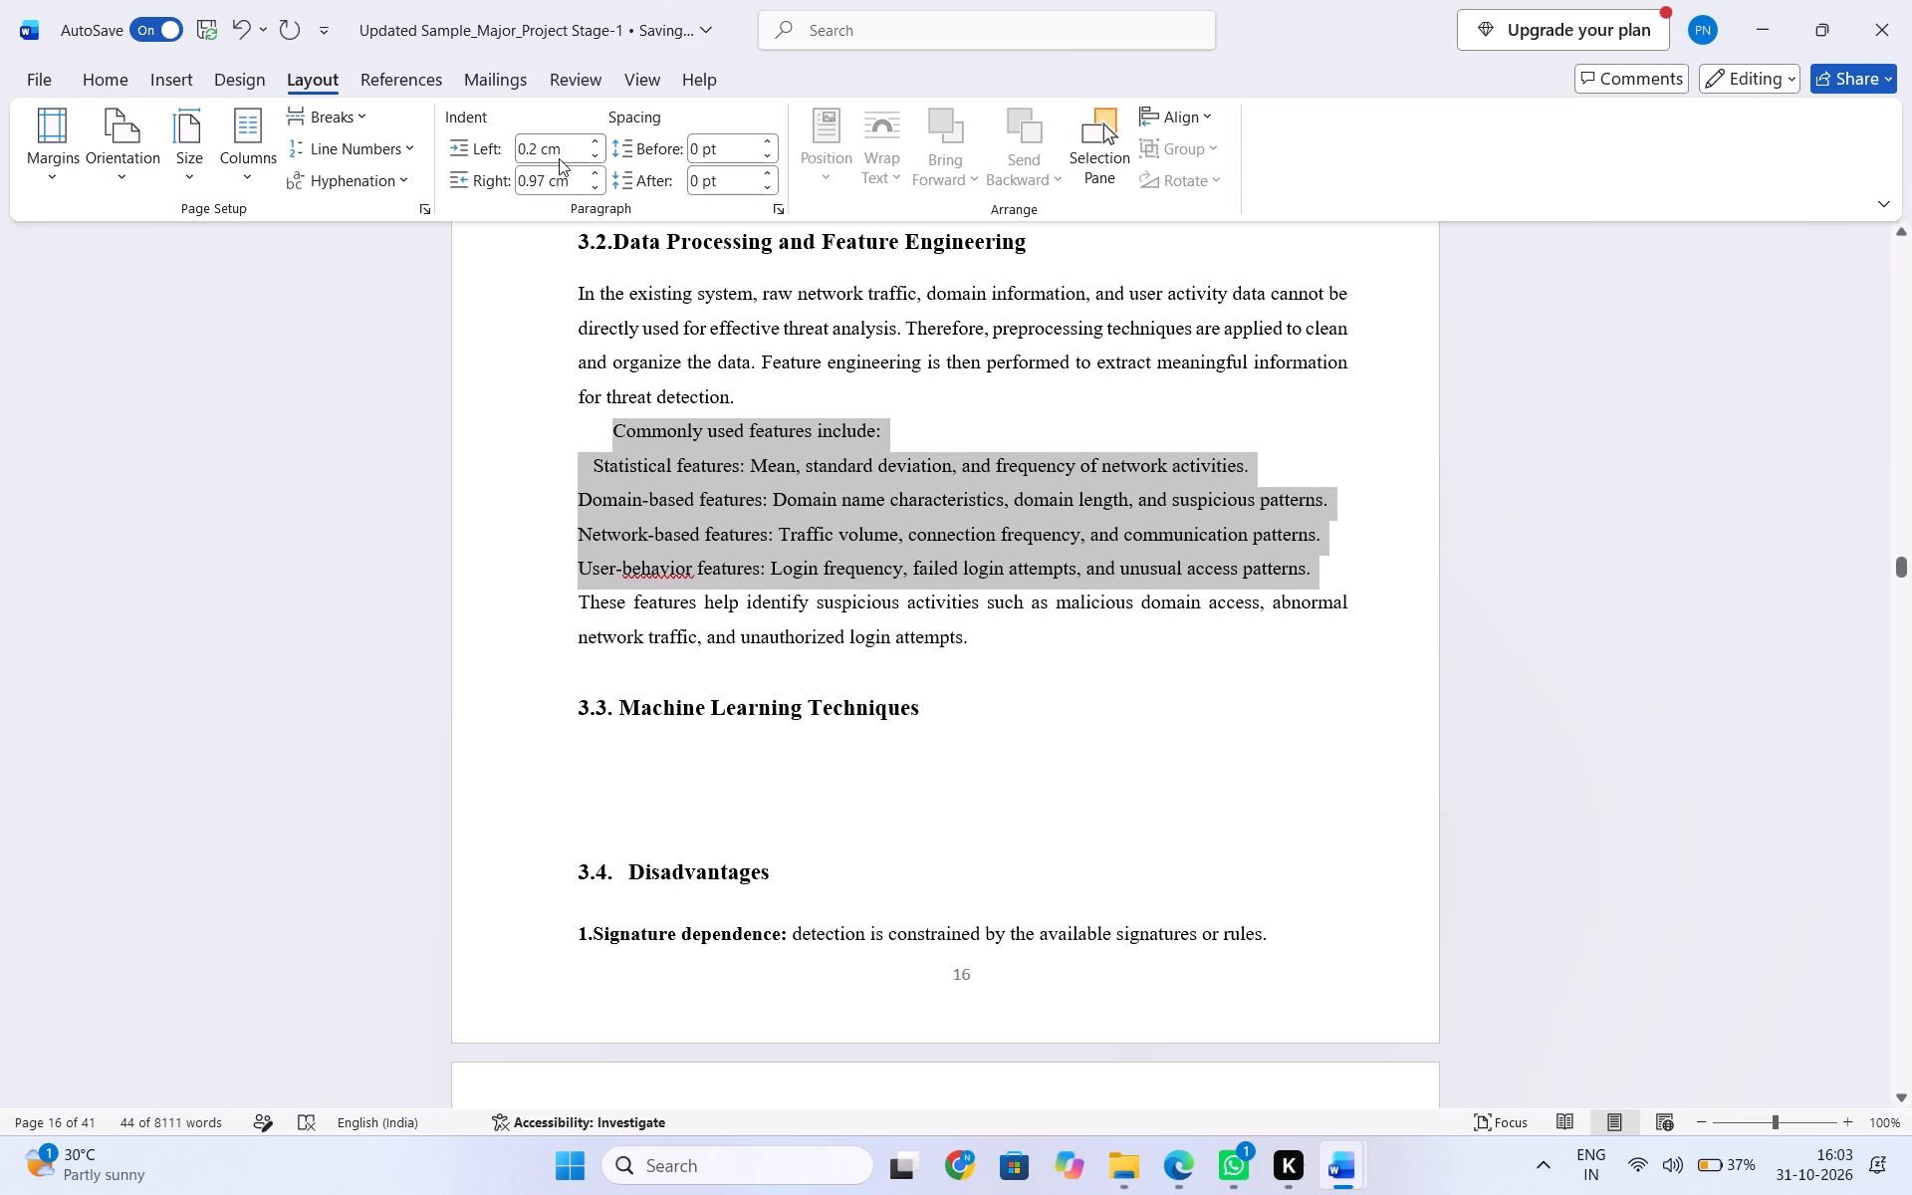
Delete the leading spaces before the "Commonly used features include:" and "Statistical features" lines.
click(728, 496)
click(592, 482)
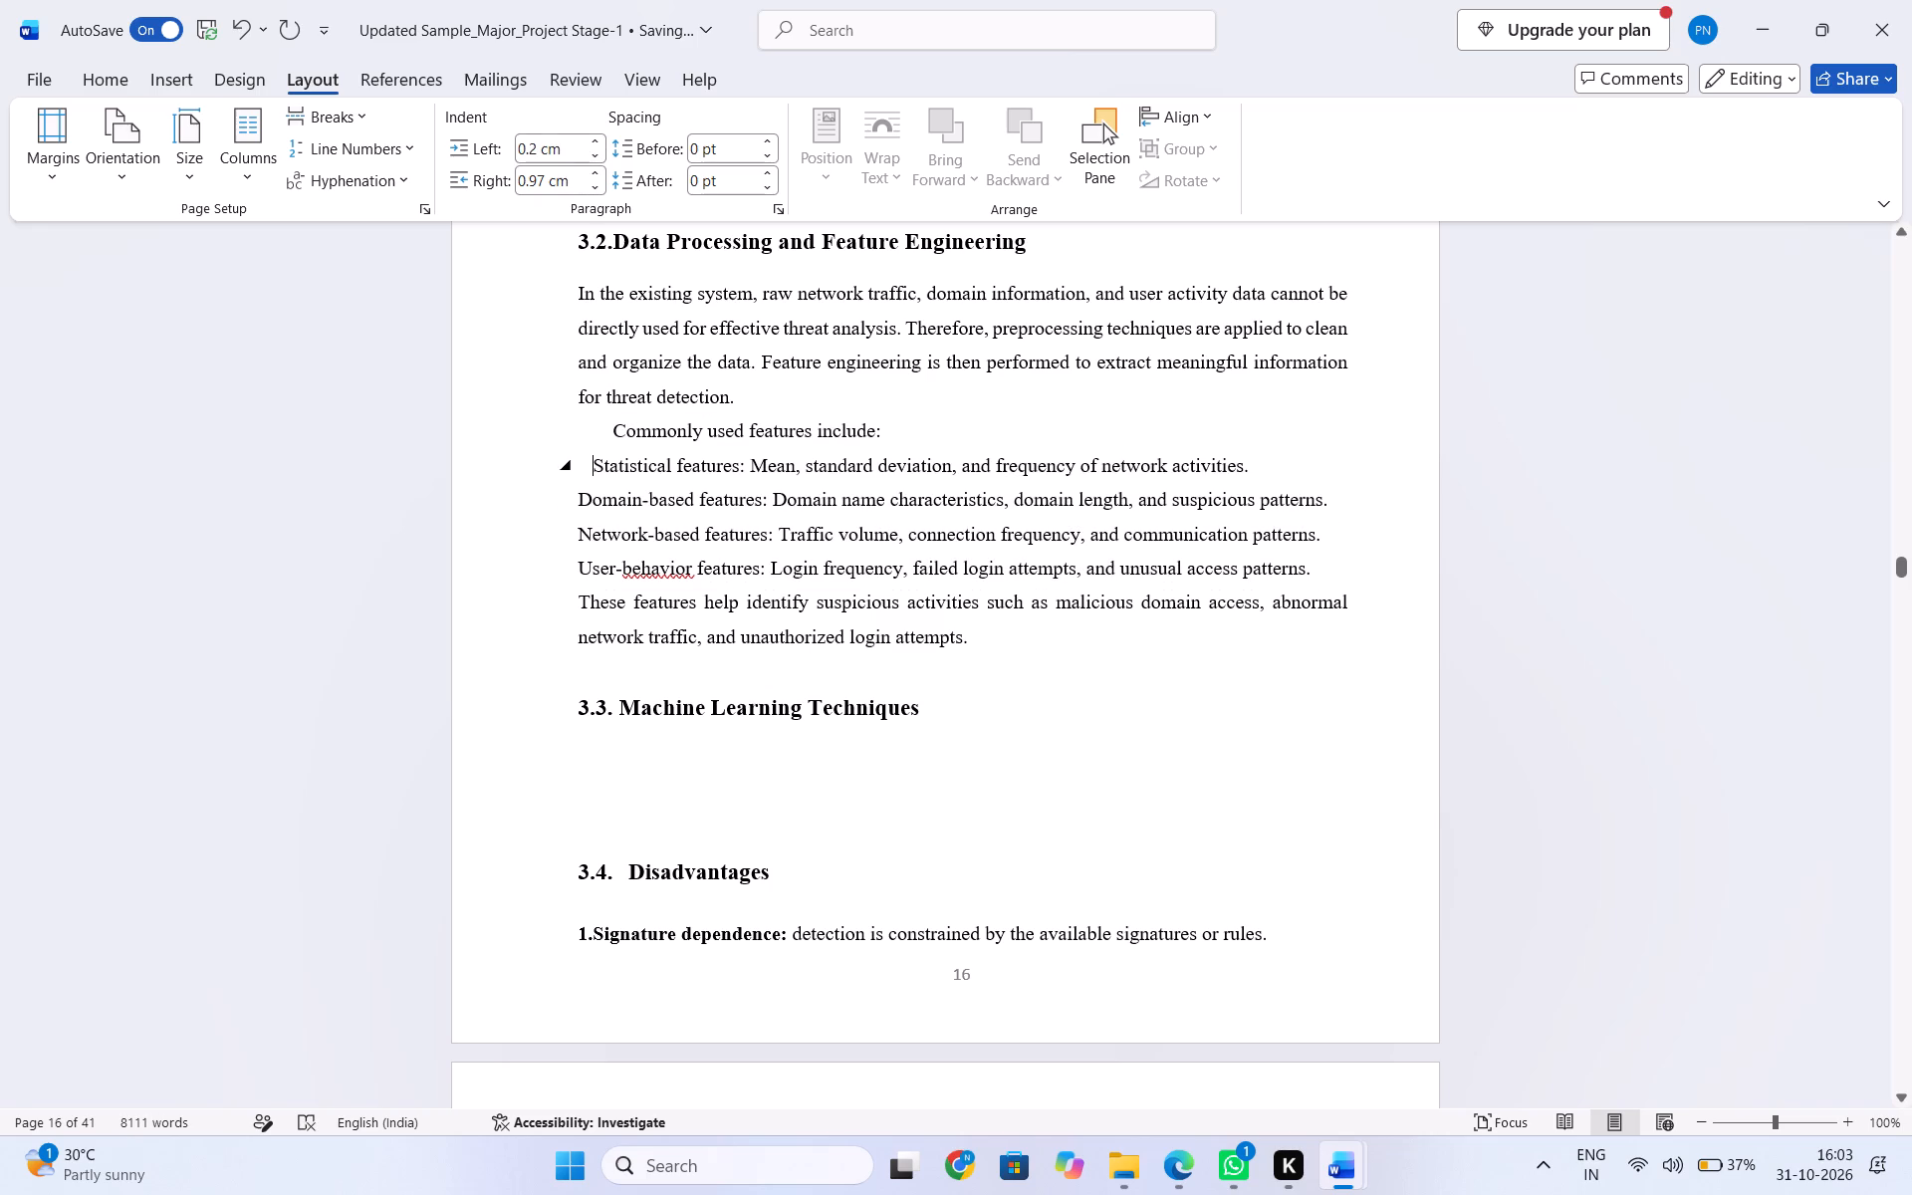
key(BackSpace)
key(BackSpace)
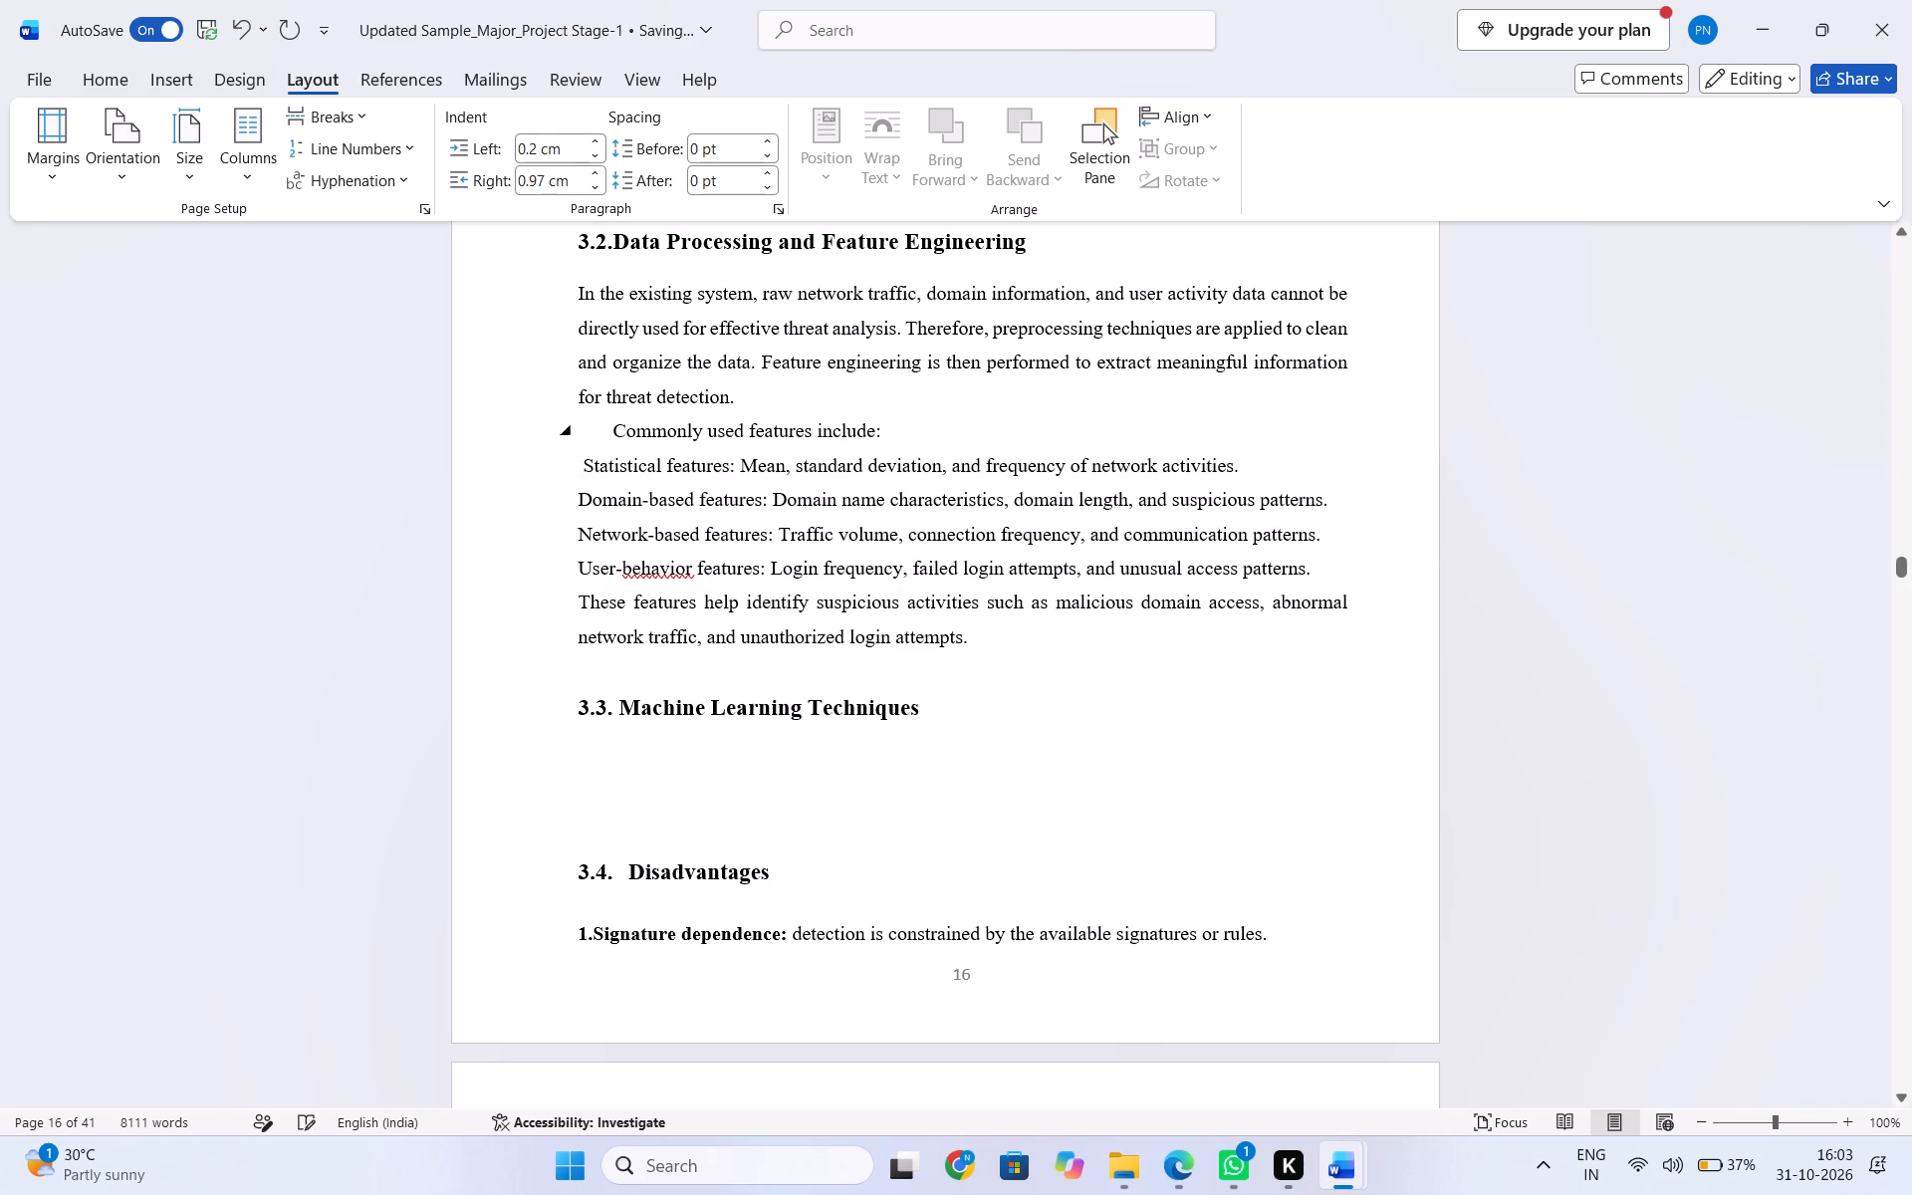
click(612, 435)
key(BackSpace)
key(BackSpace)
key(BackSpace)
key(BackSpace)
key(BackSpace)
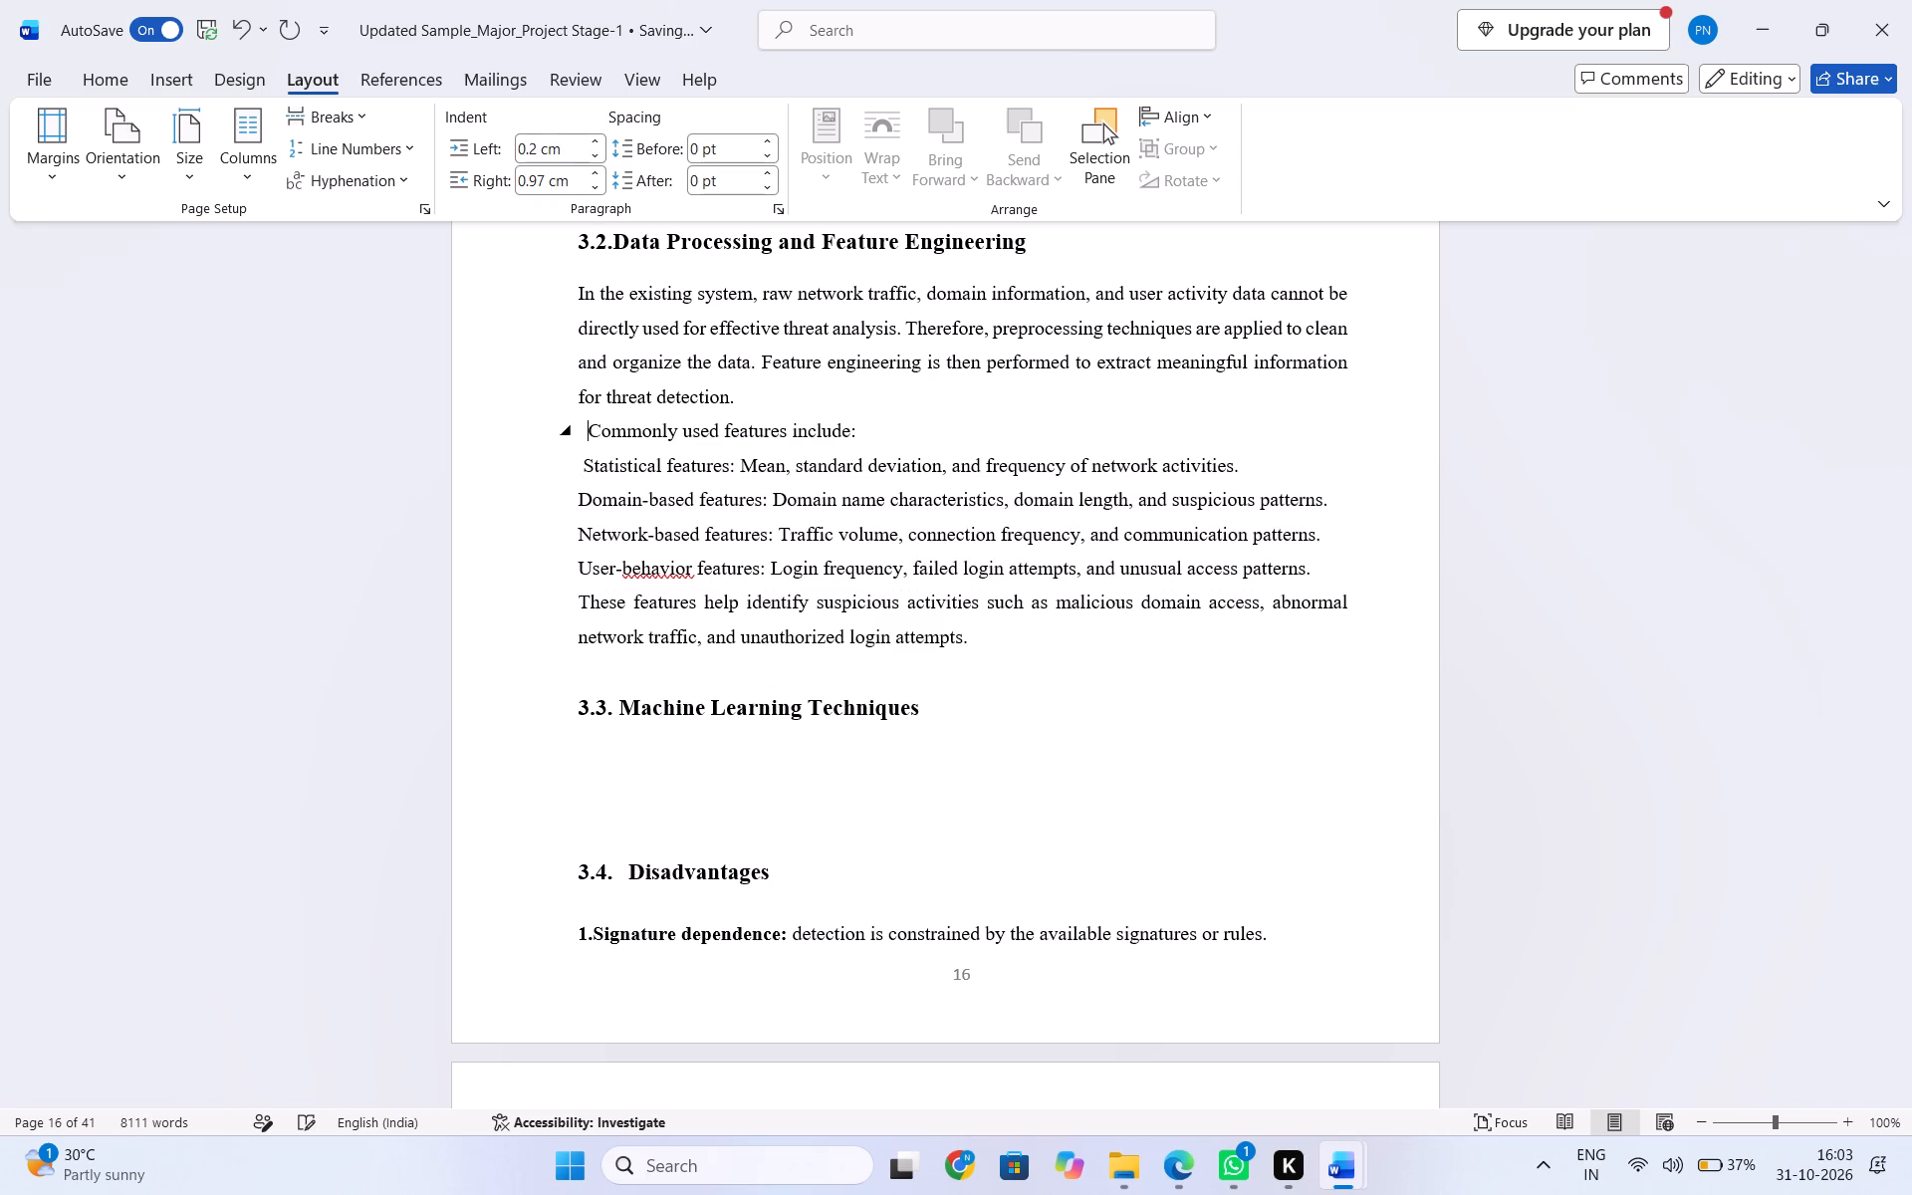
key(BackSpace)
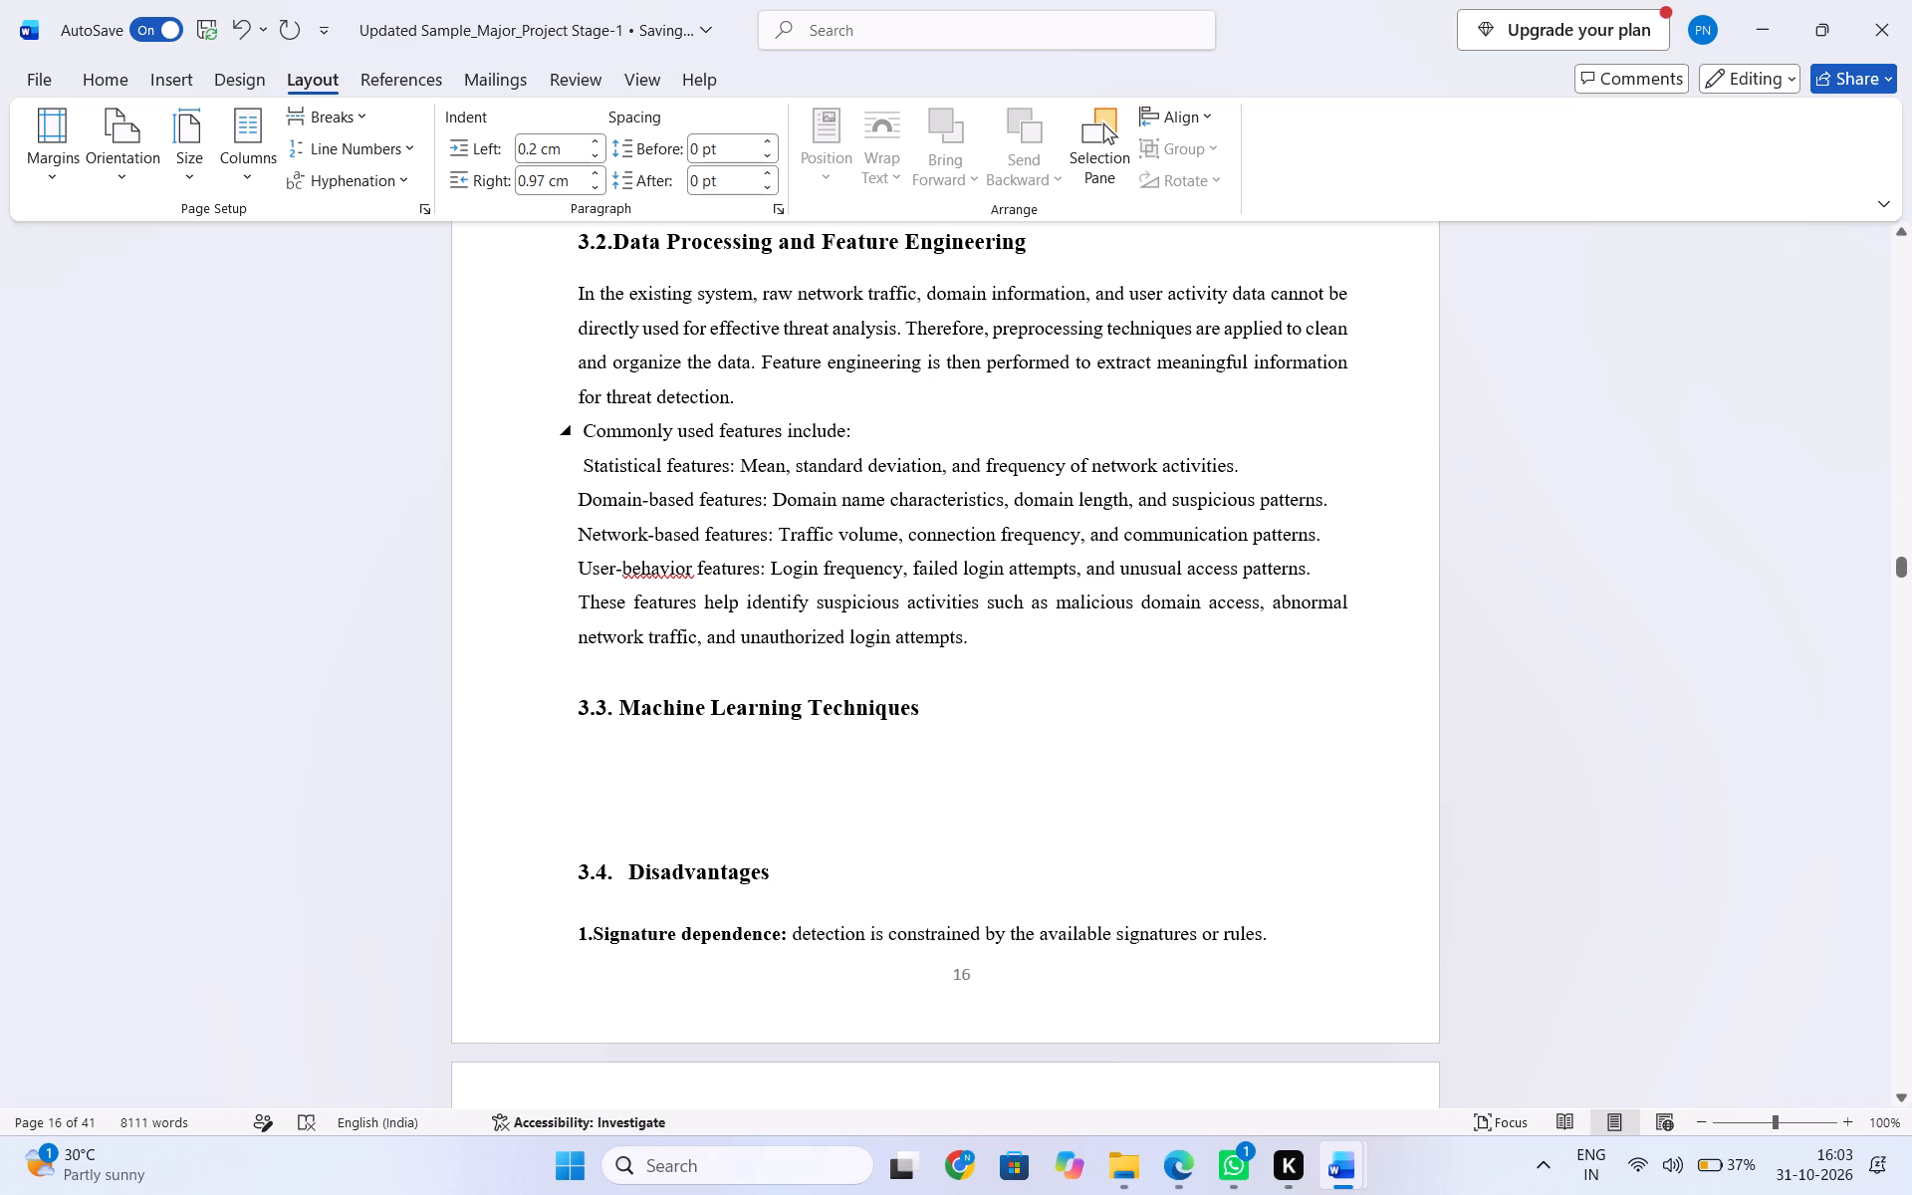
key(BackSpace)
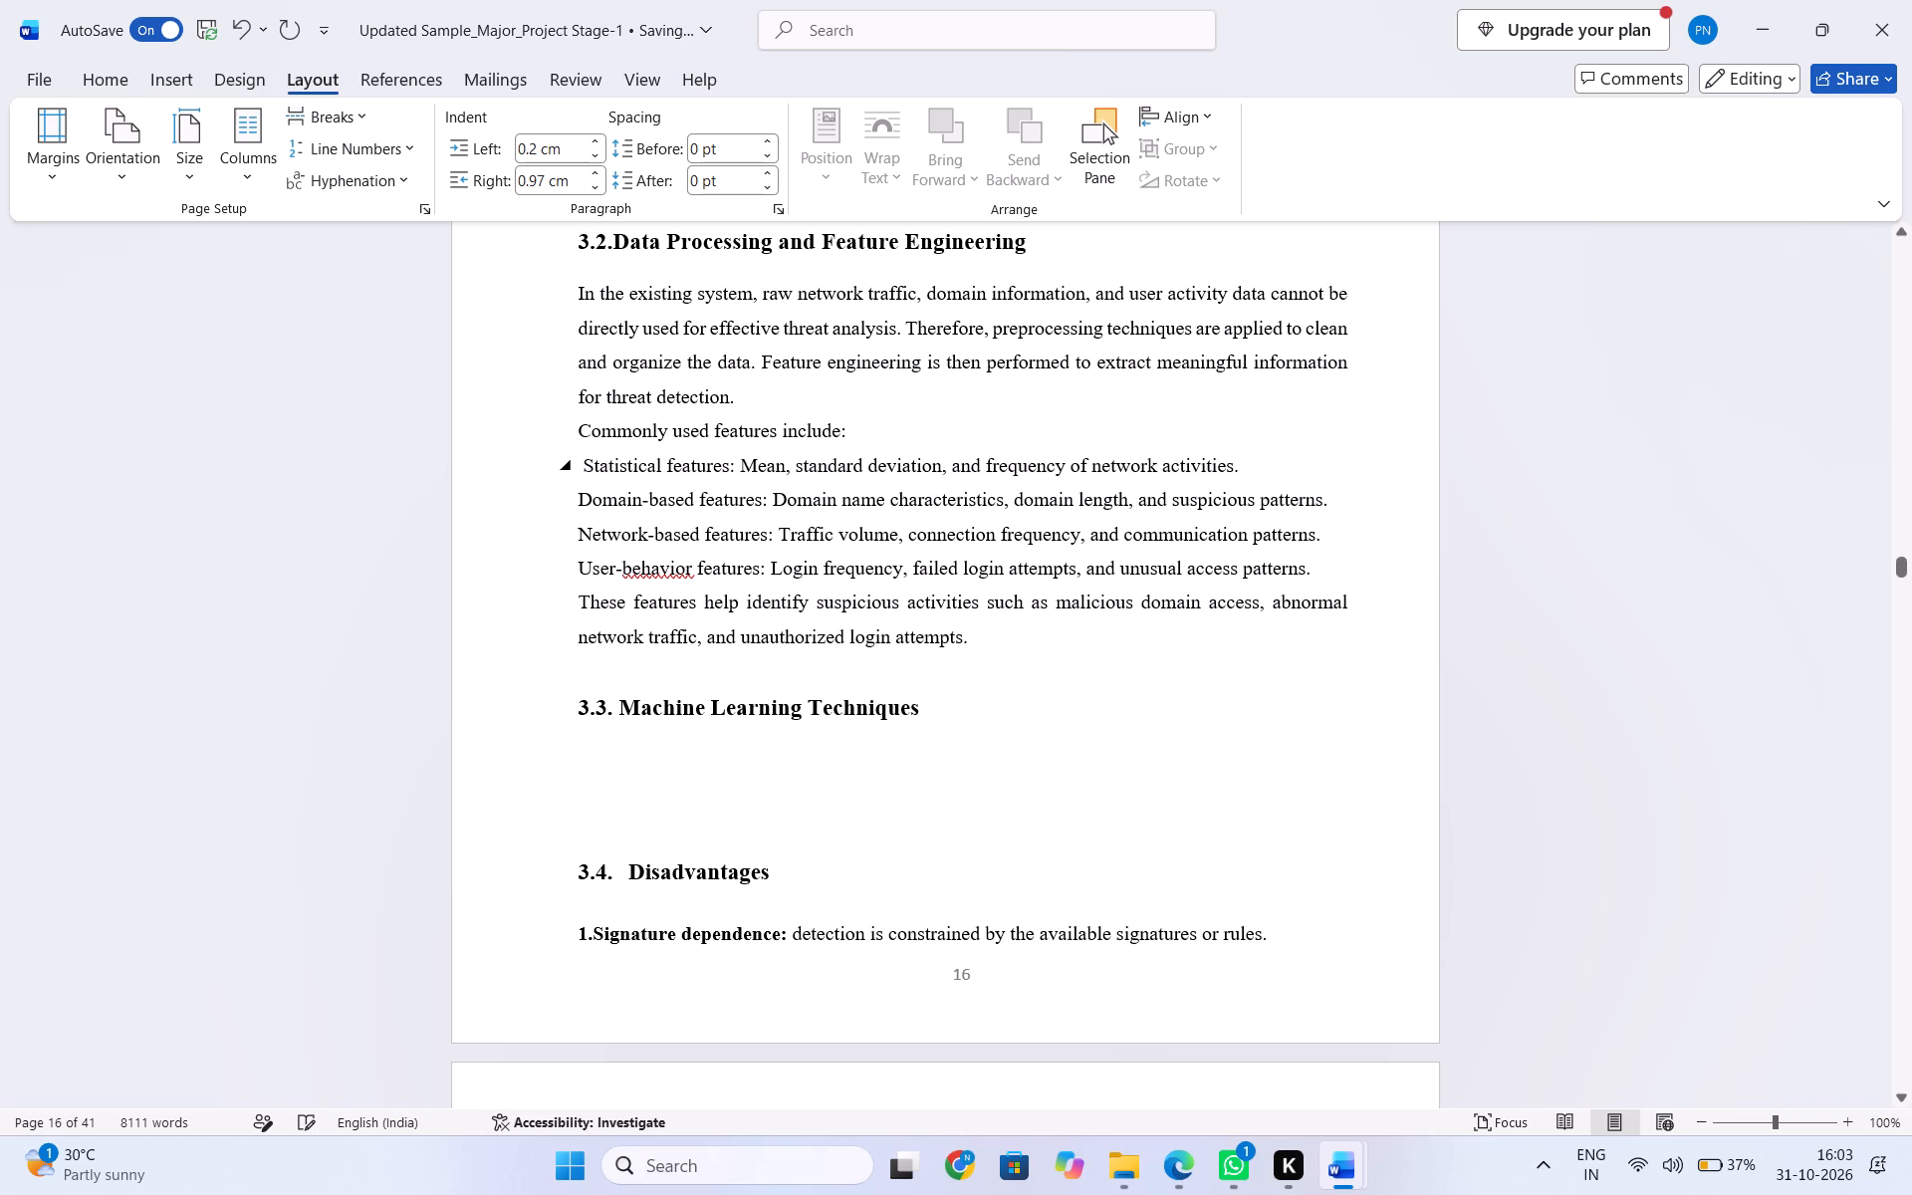
click(585, 467)
key(BackSpace)
Turn the four lines from "Statistical features" through "User-behavior features" into a list with solid round bullets.
drag(576, 466, 718, 476)
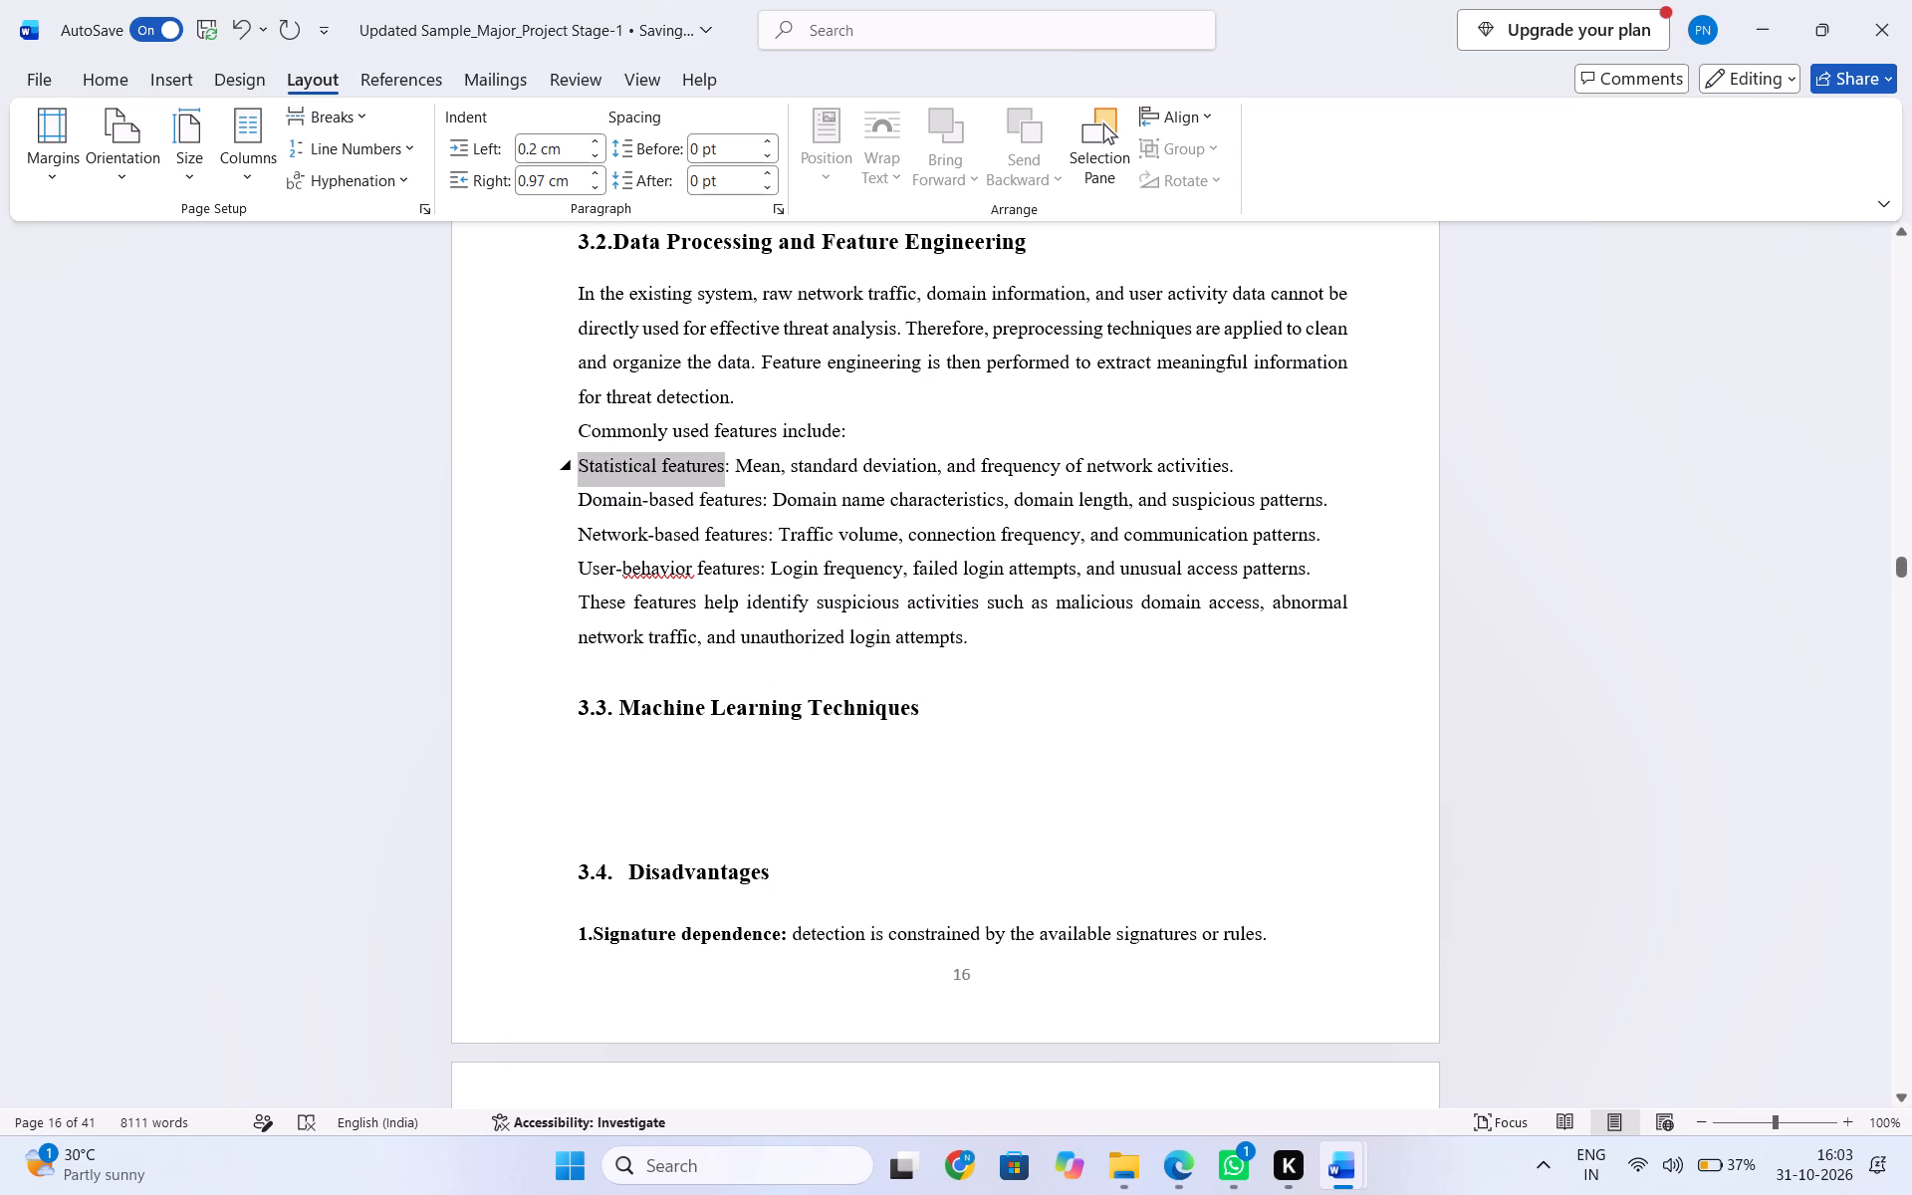
drag(718, 476, 1319, 585)
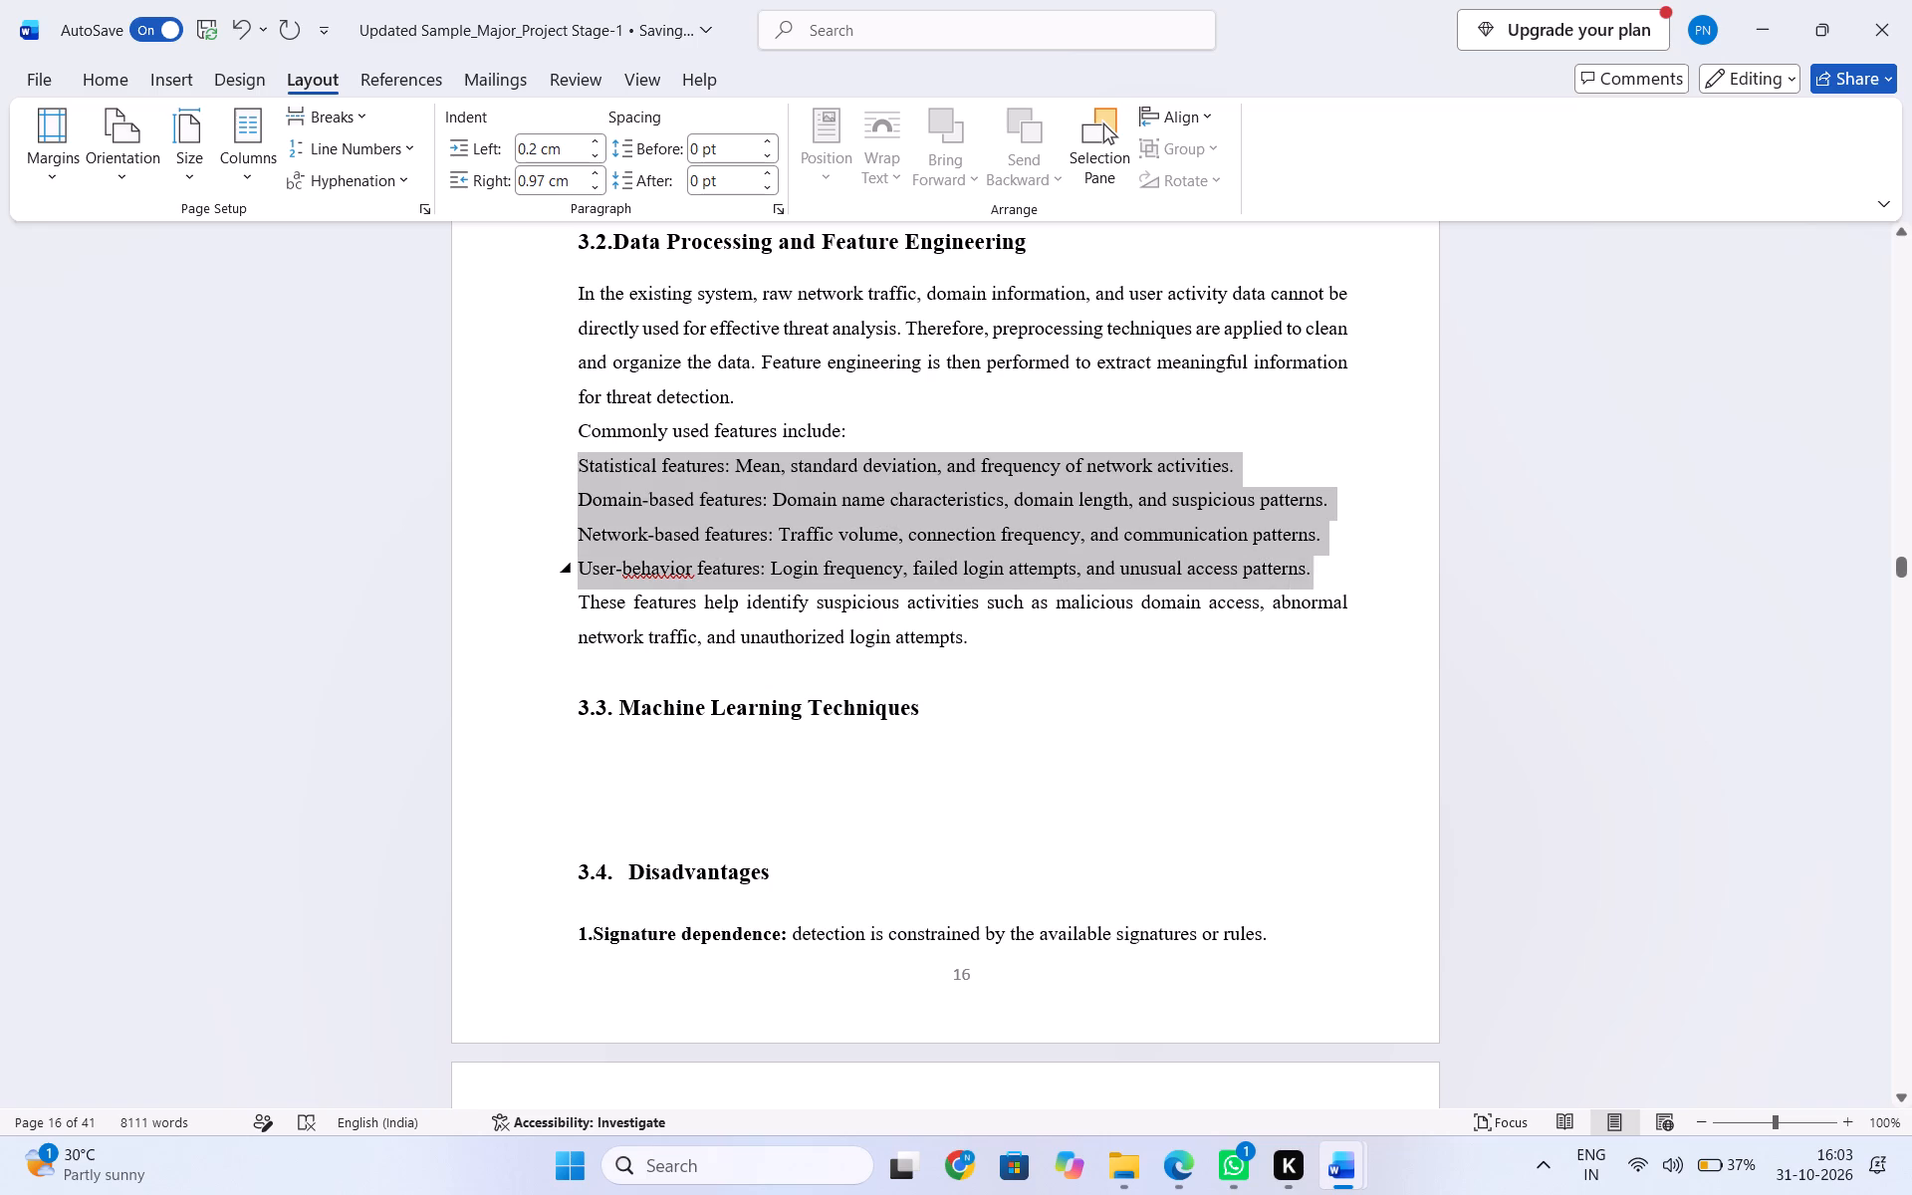
drag(1319, 585, 1323, 584)
click(177, 83)
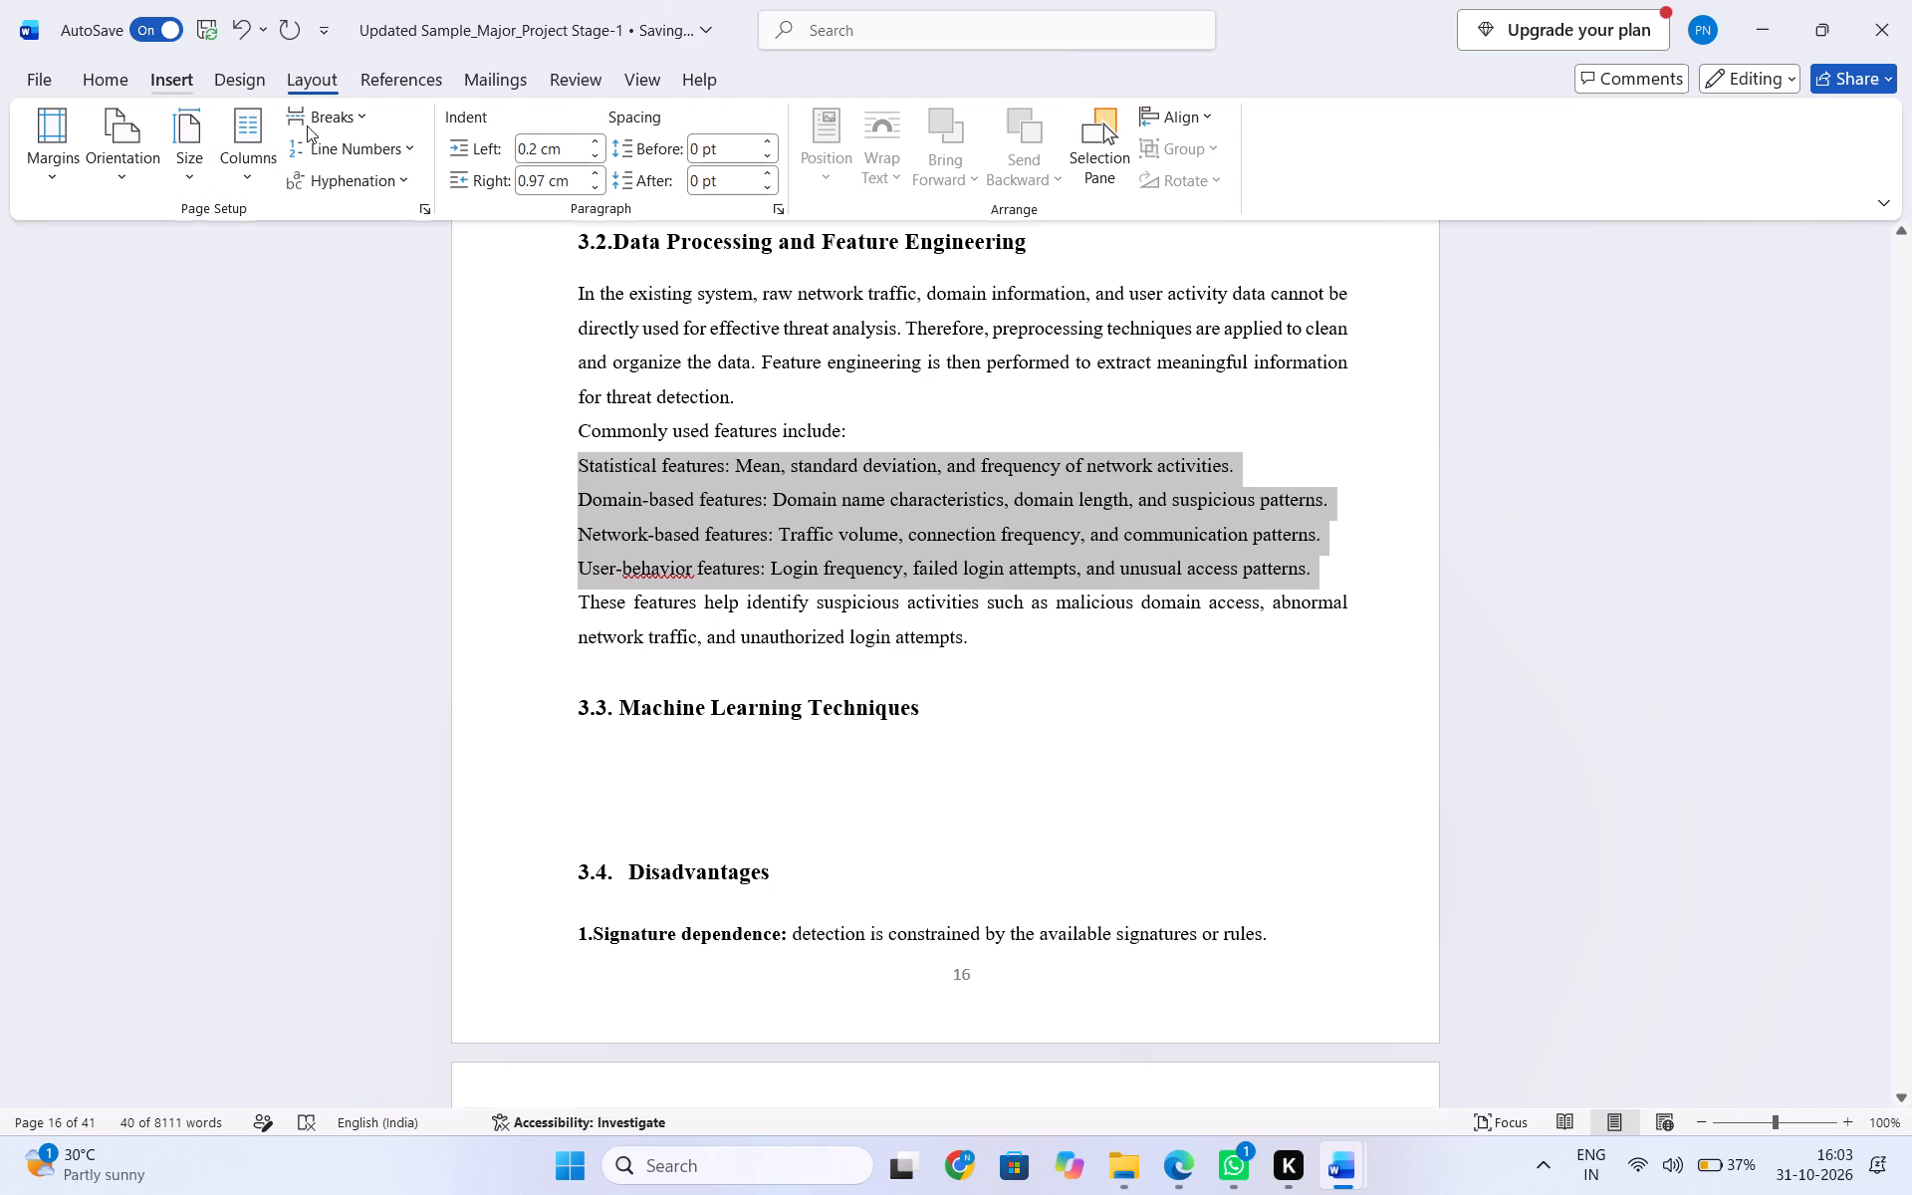
click(104, 76)
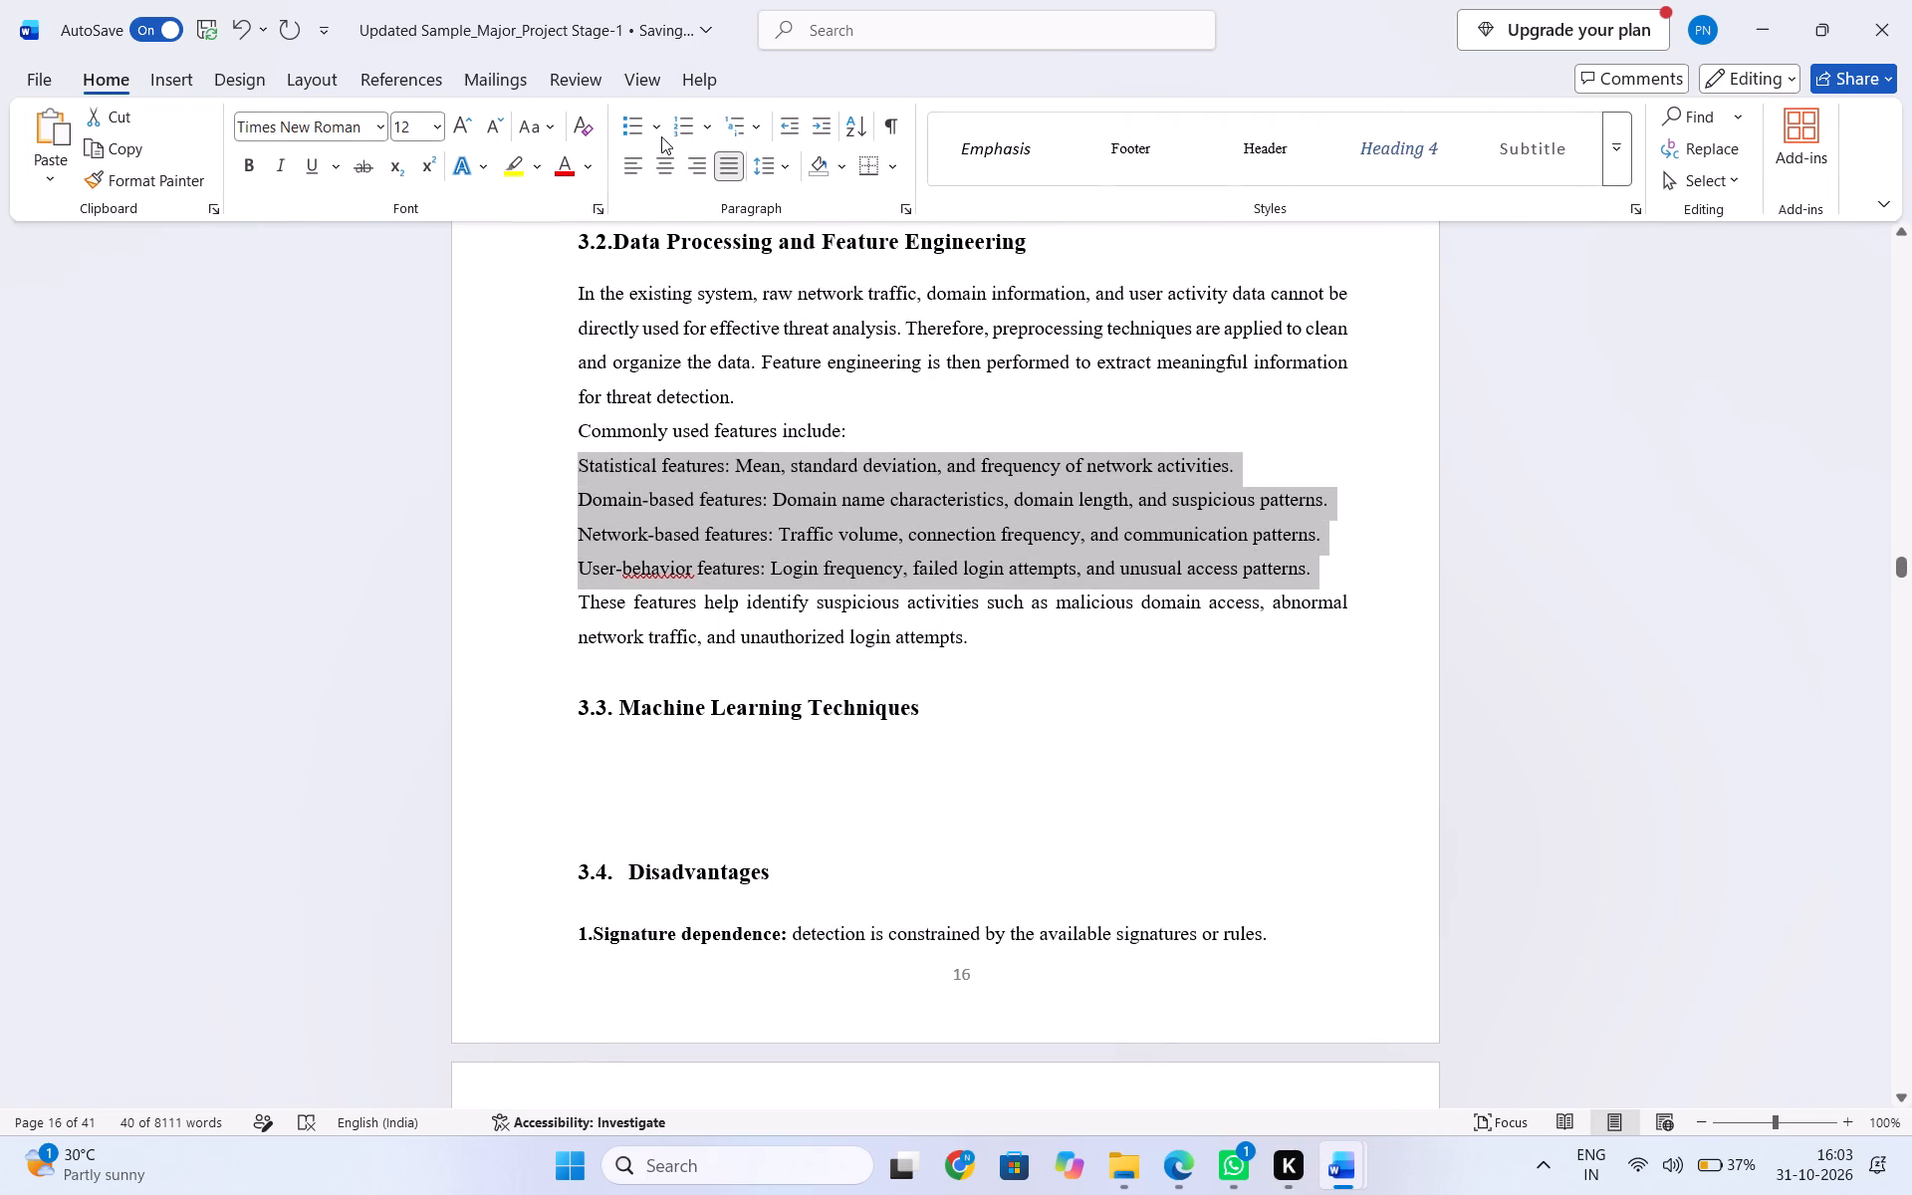
click(661, 122)
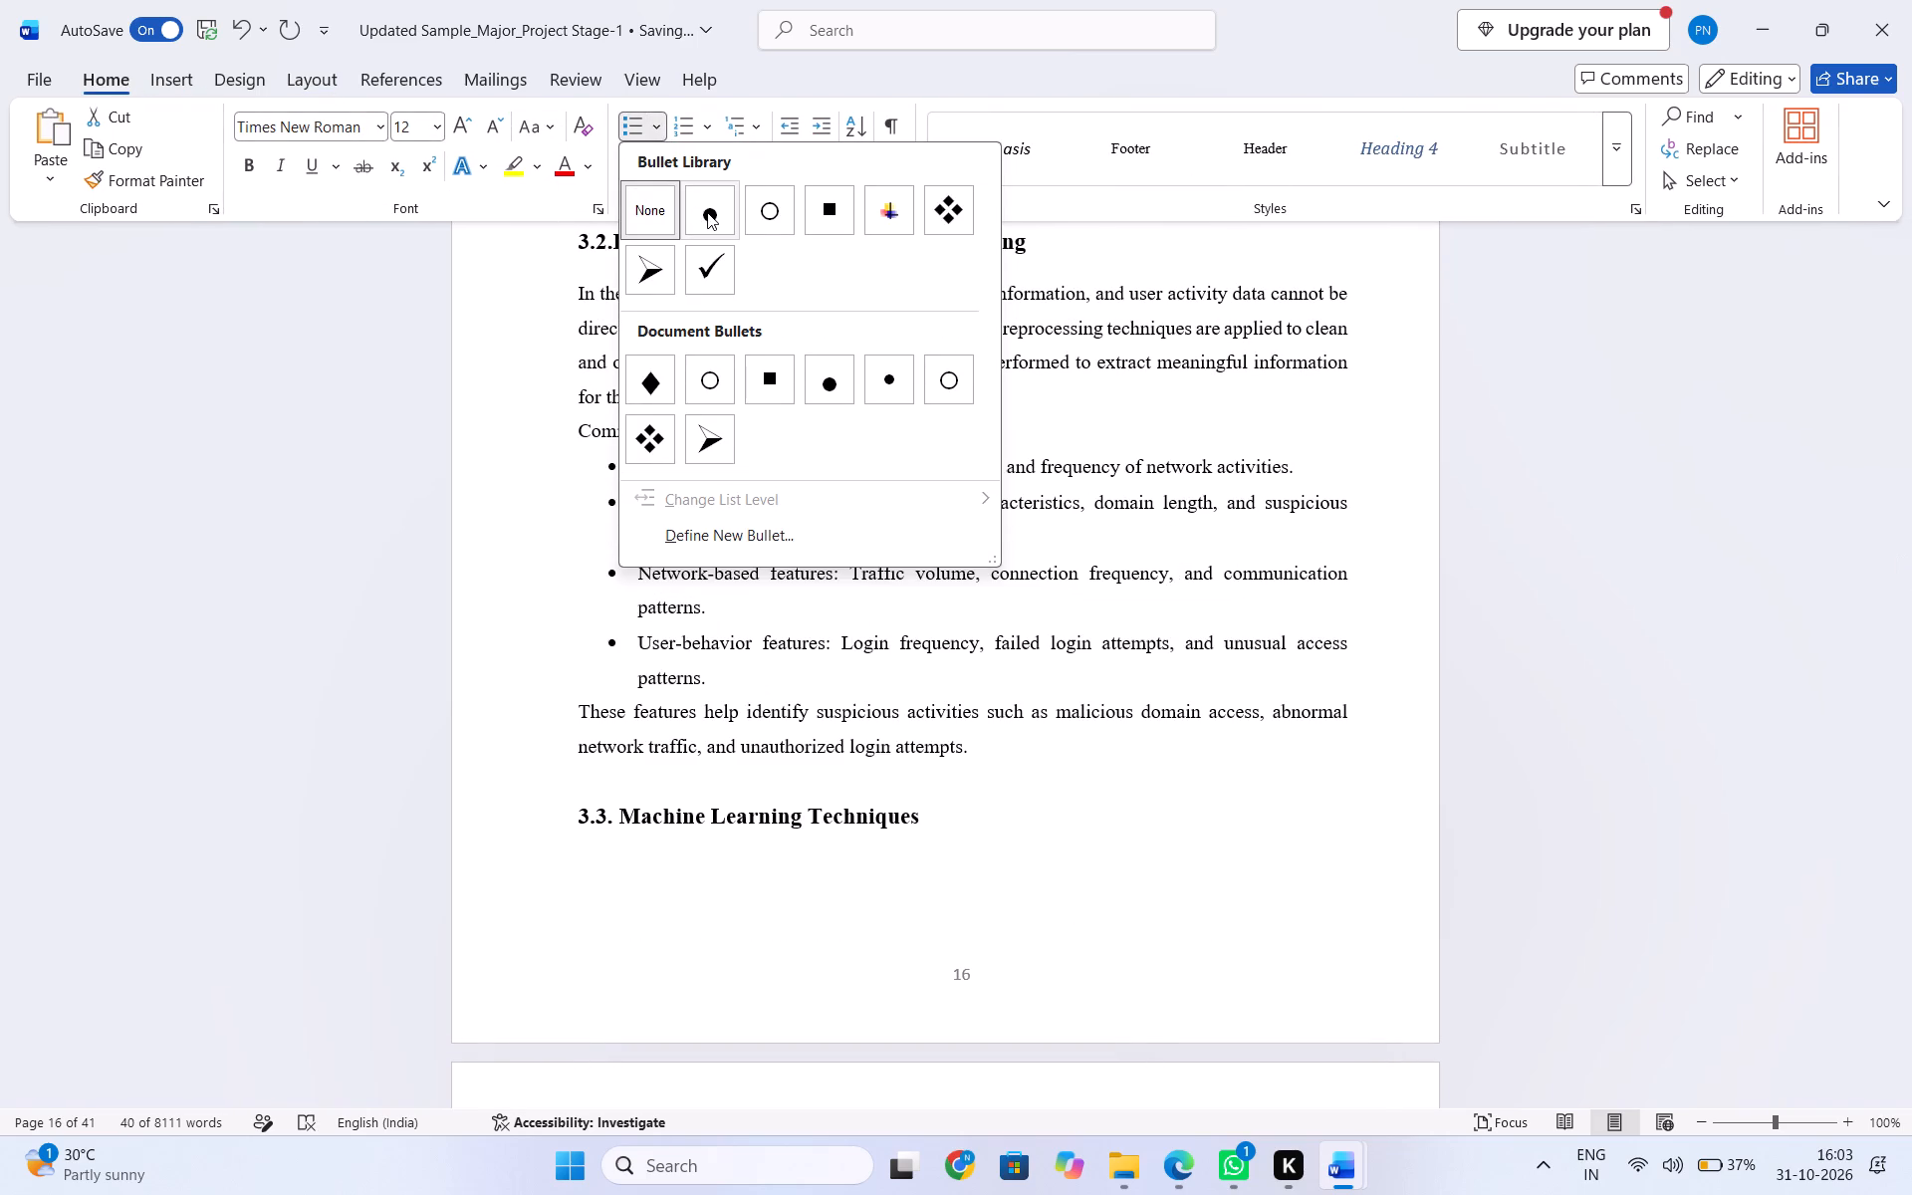
click(712, 216)
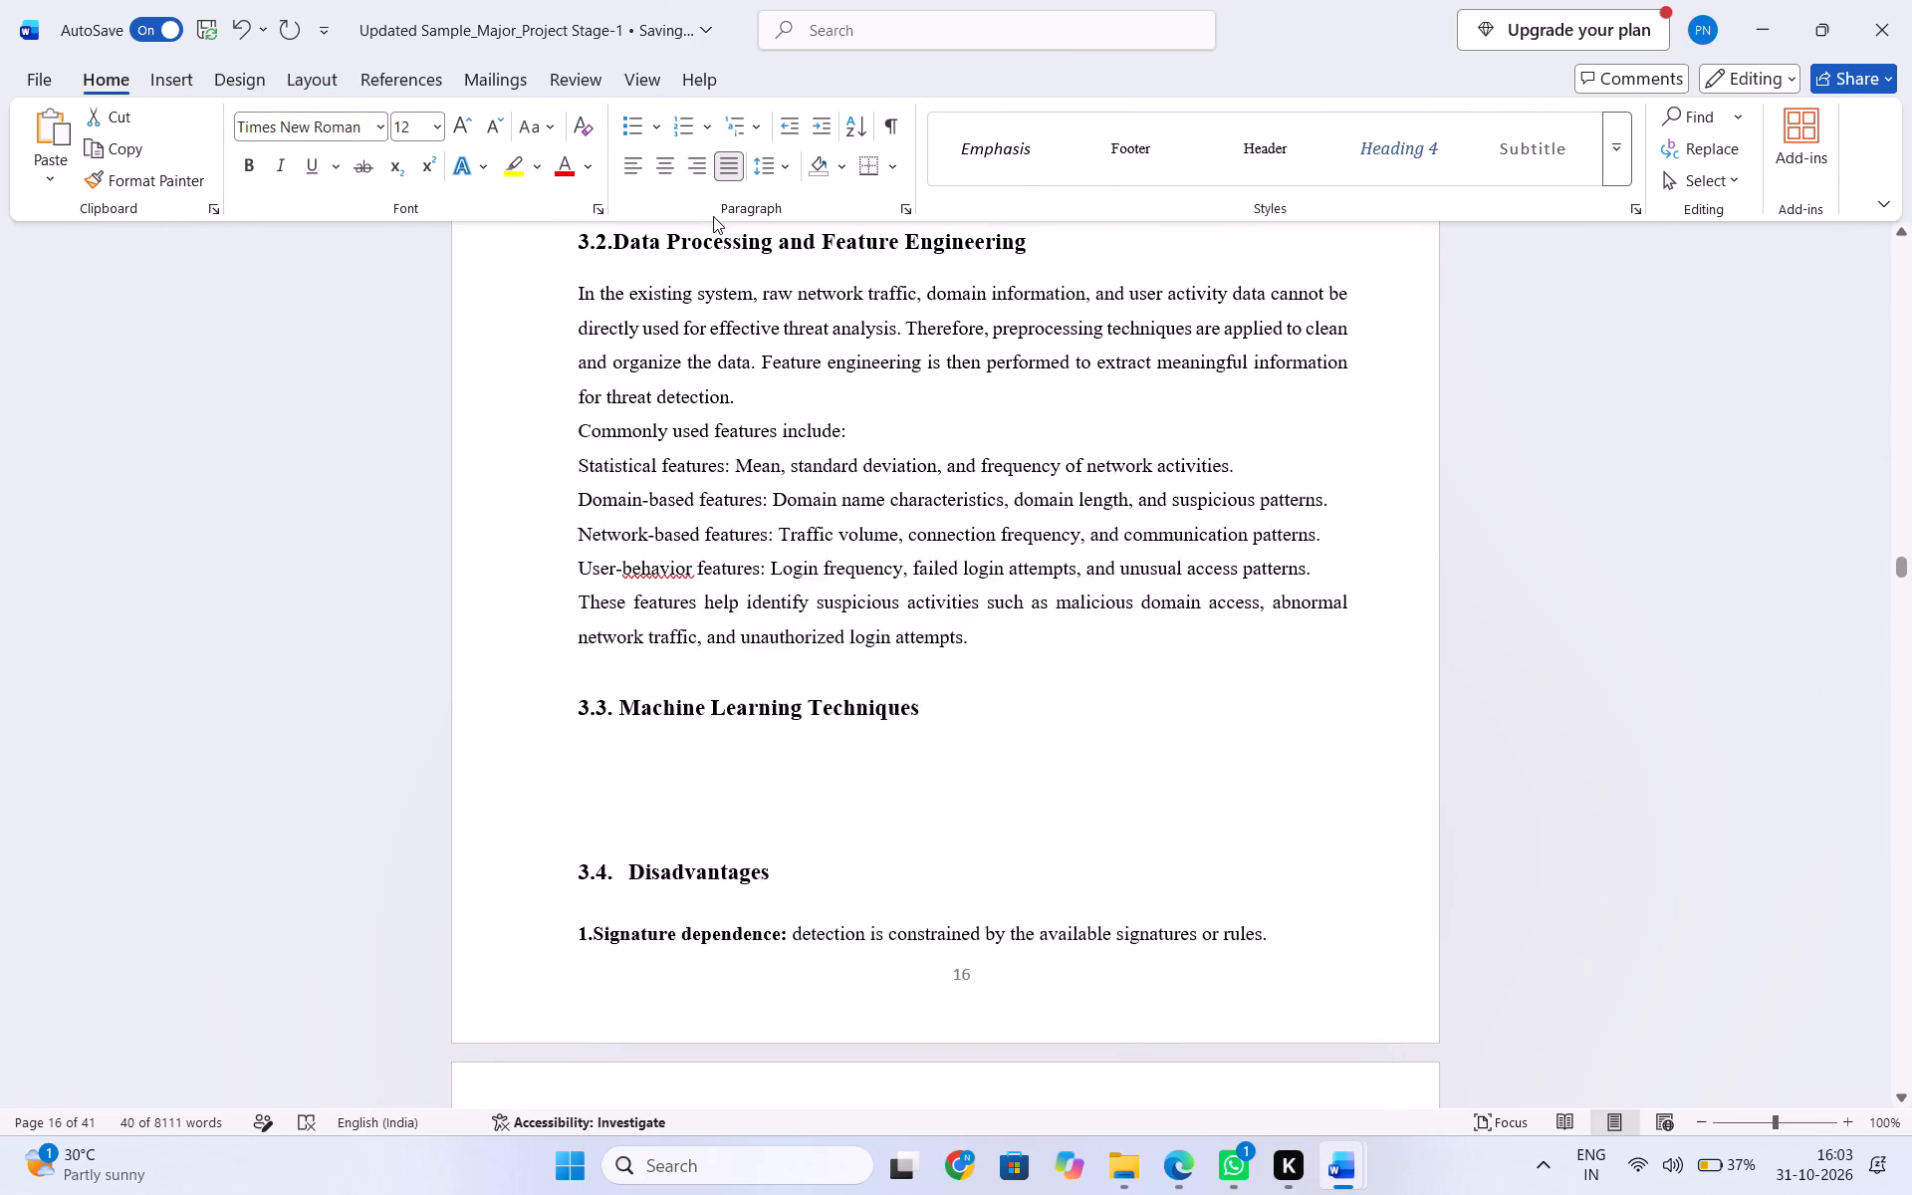
click(823, 681)
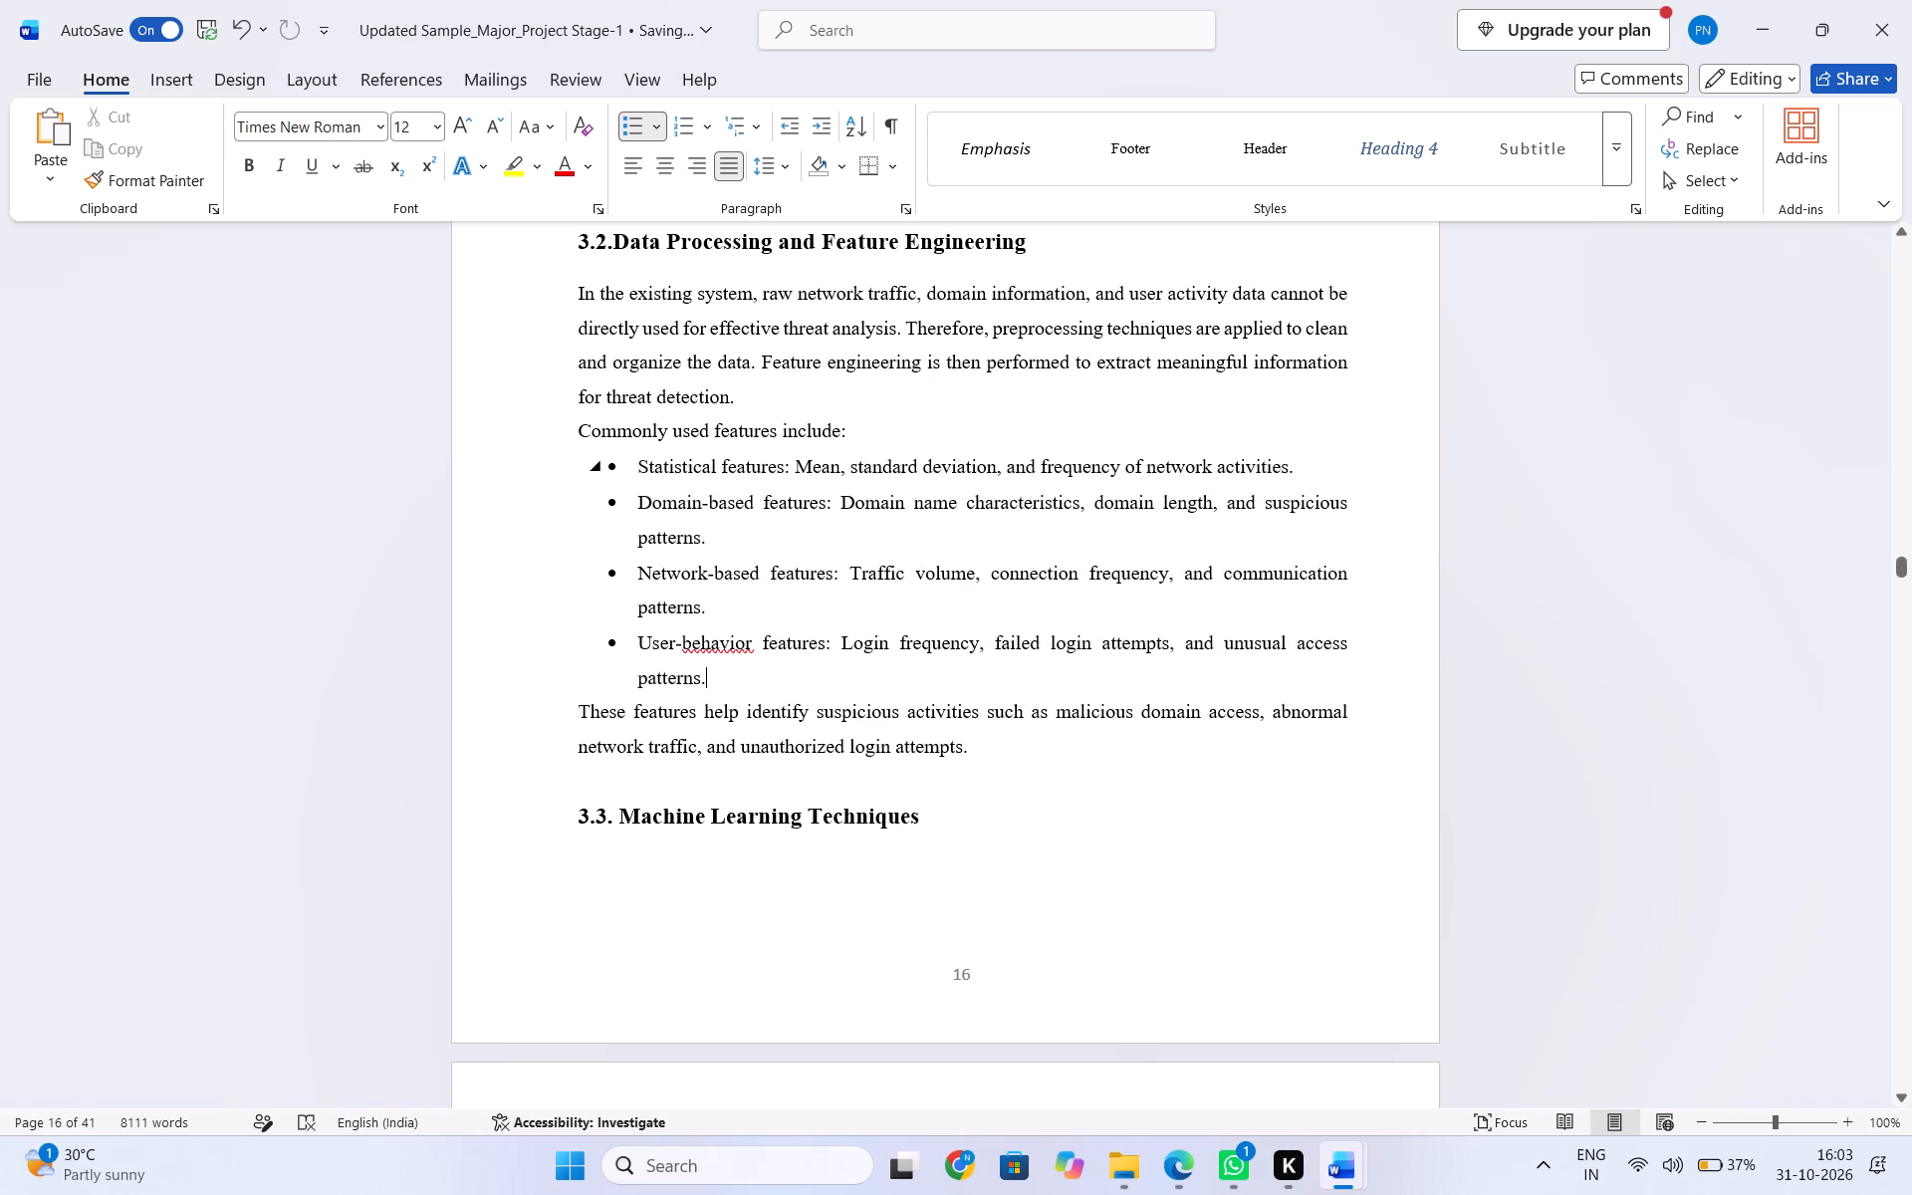
Bold the four bullet labels: "Statistical features:", "Domain-based features:", "Network-based features:" and "User-behavior features:".
drag(786, 470, 617, 482)
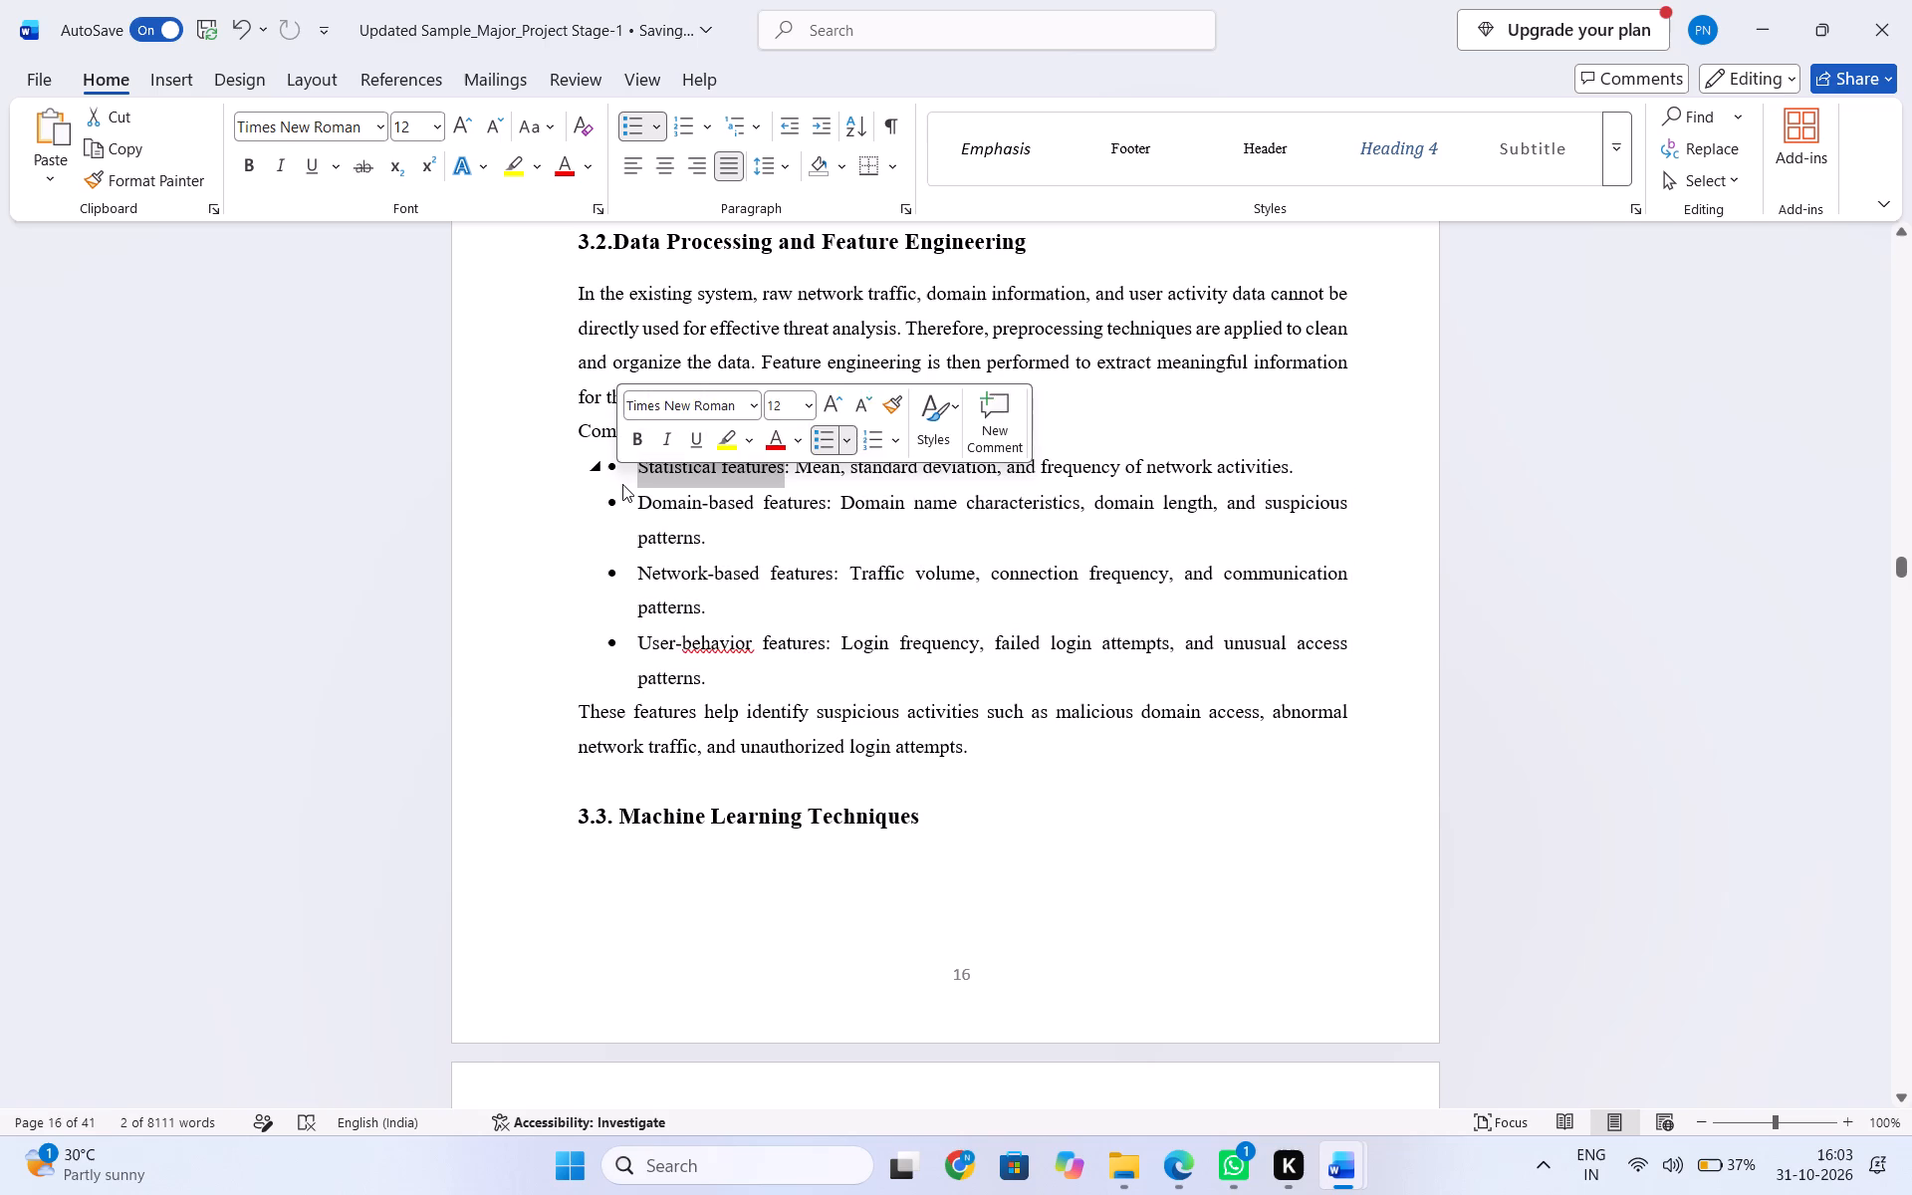
click(622, 484)
drag(633, 470, 786, 475)
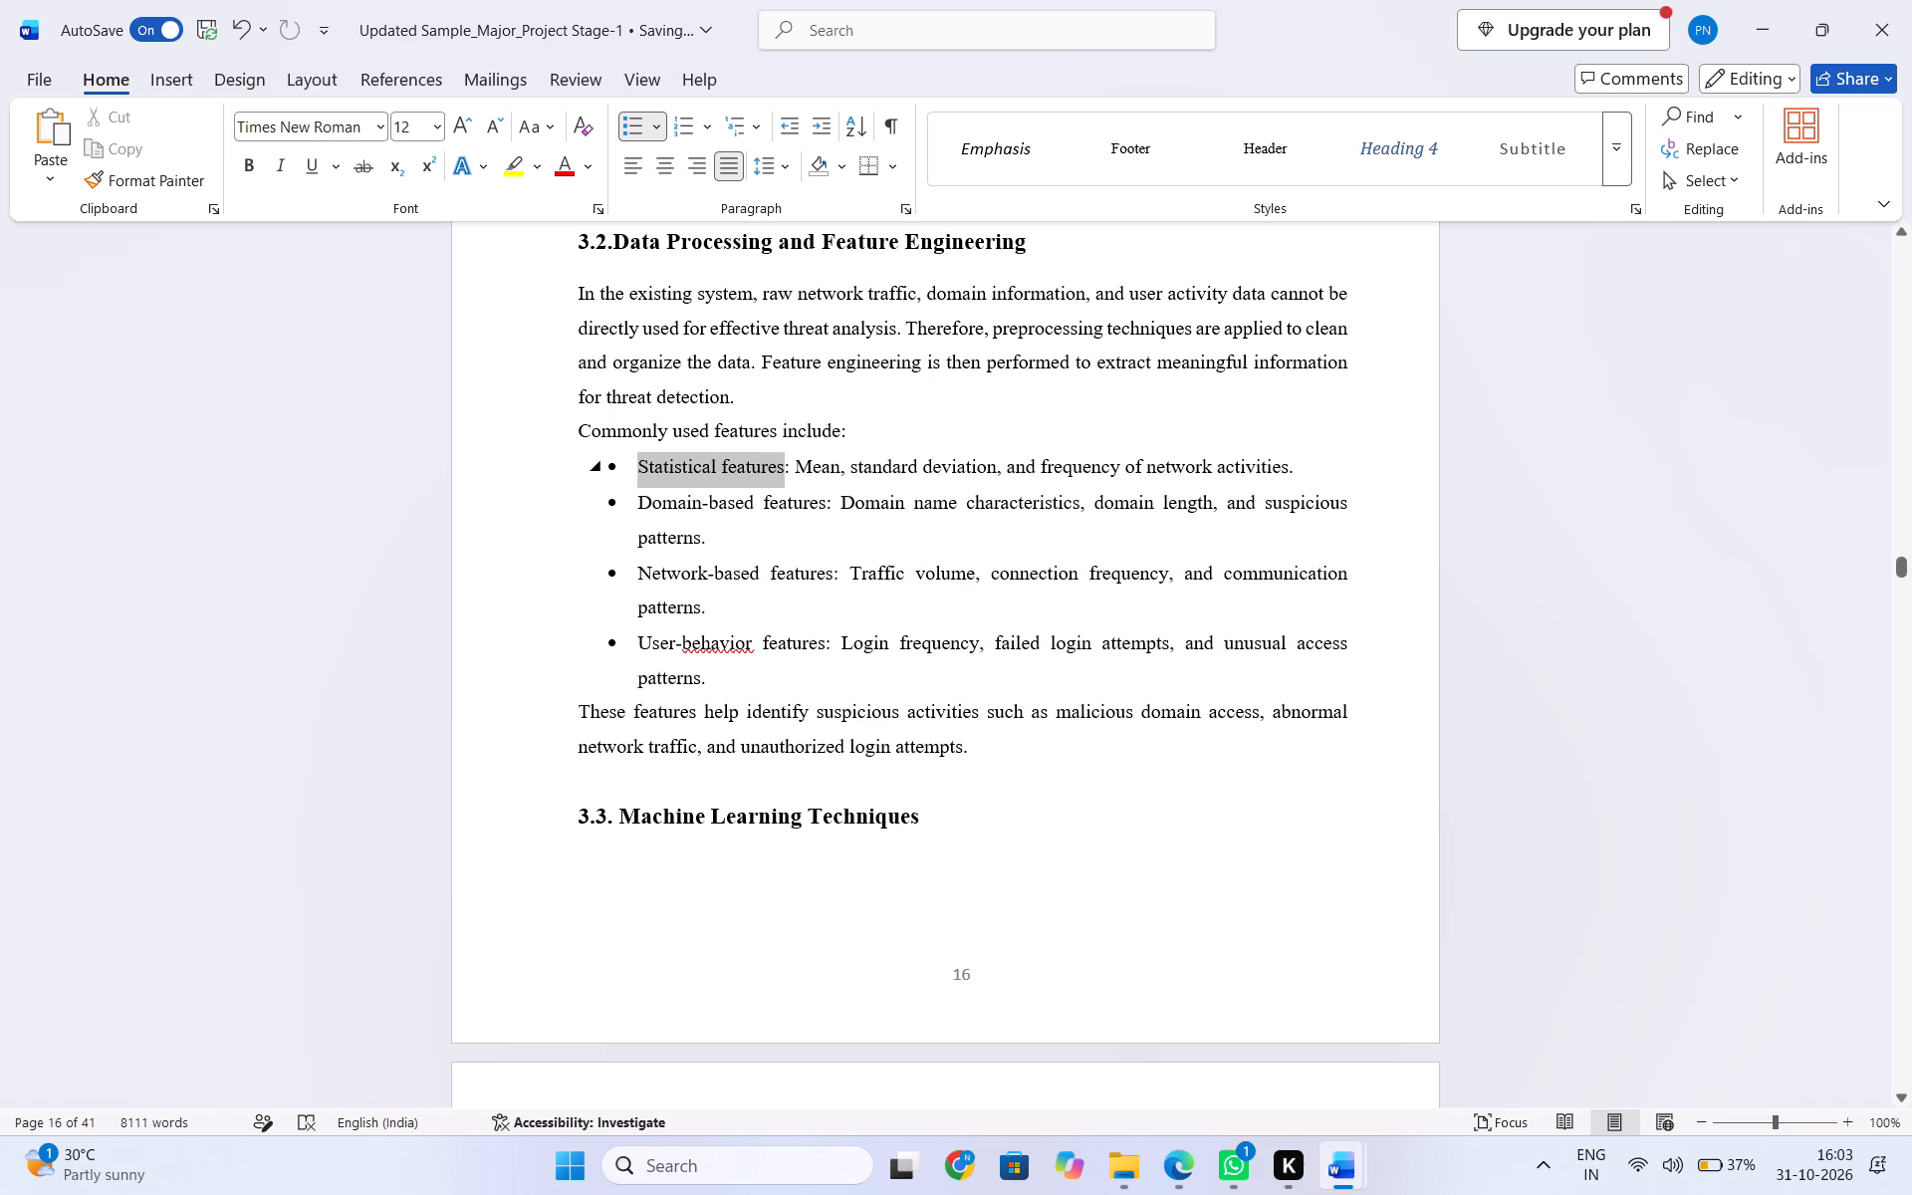
drag(786, 475, 793, 475)
key(ctrl+b)
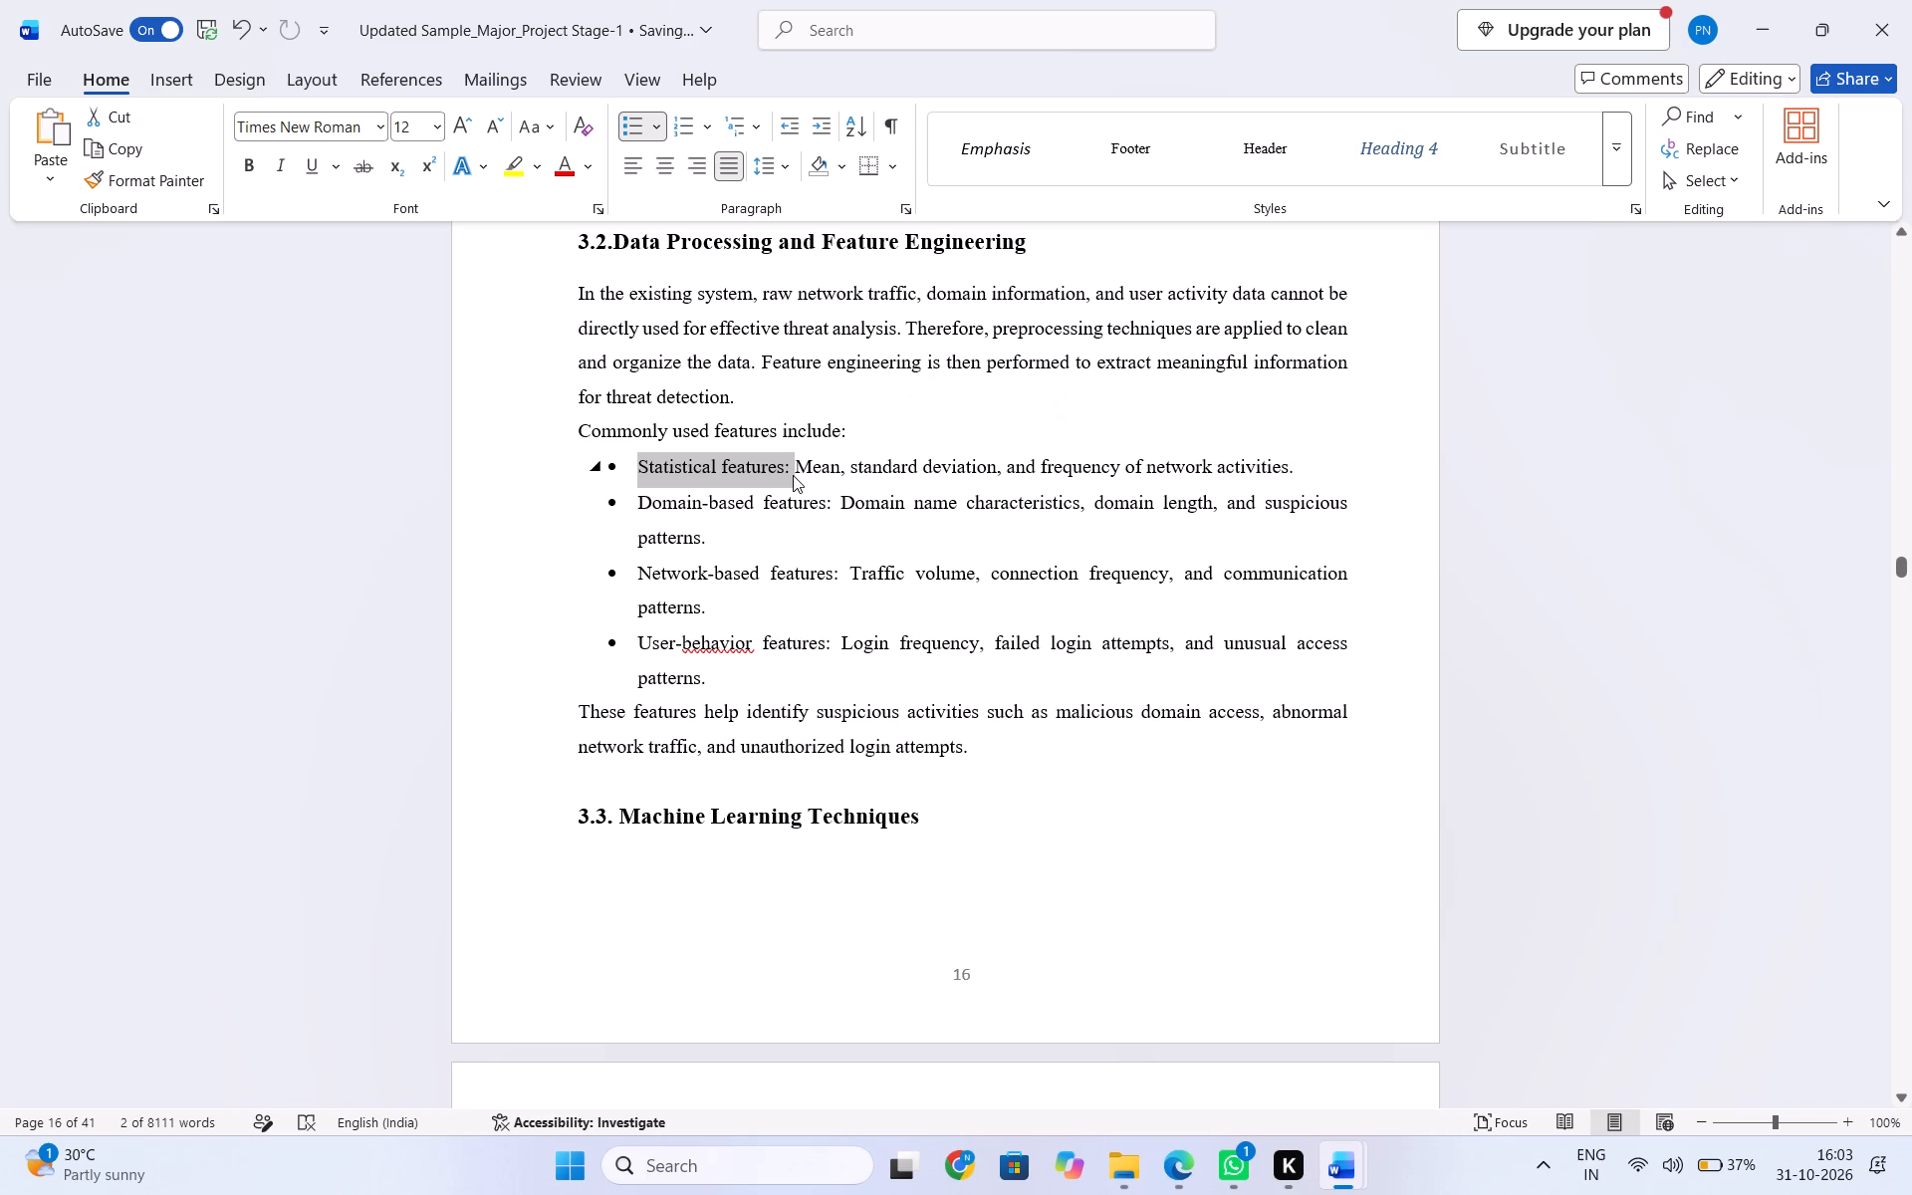
drag(831, 503, 655, 502)
key(ctrl+b)
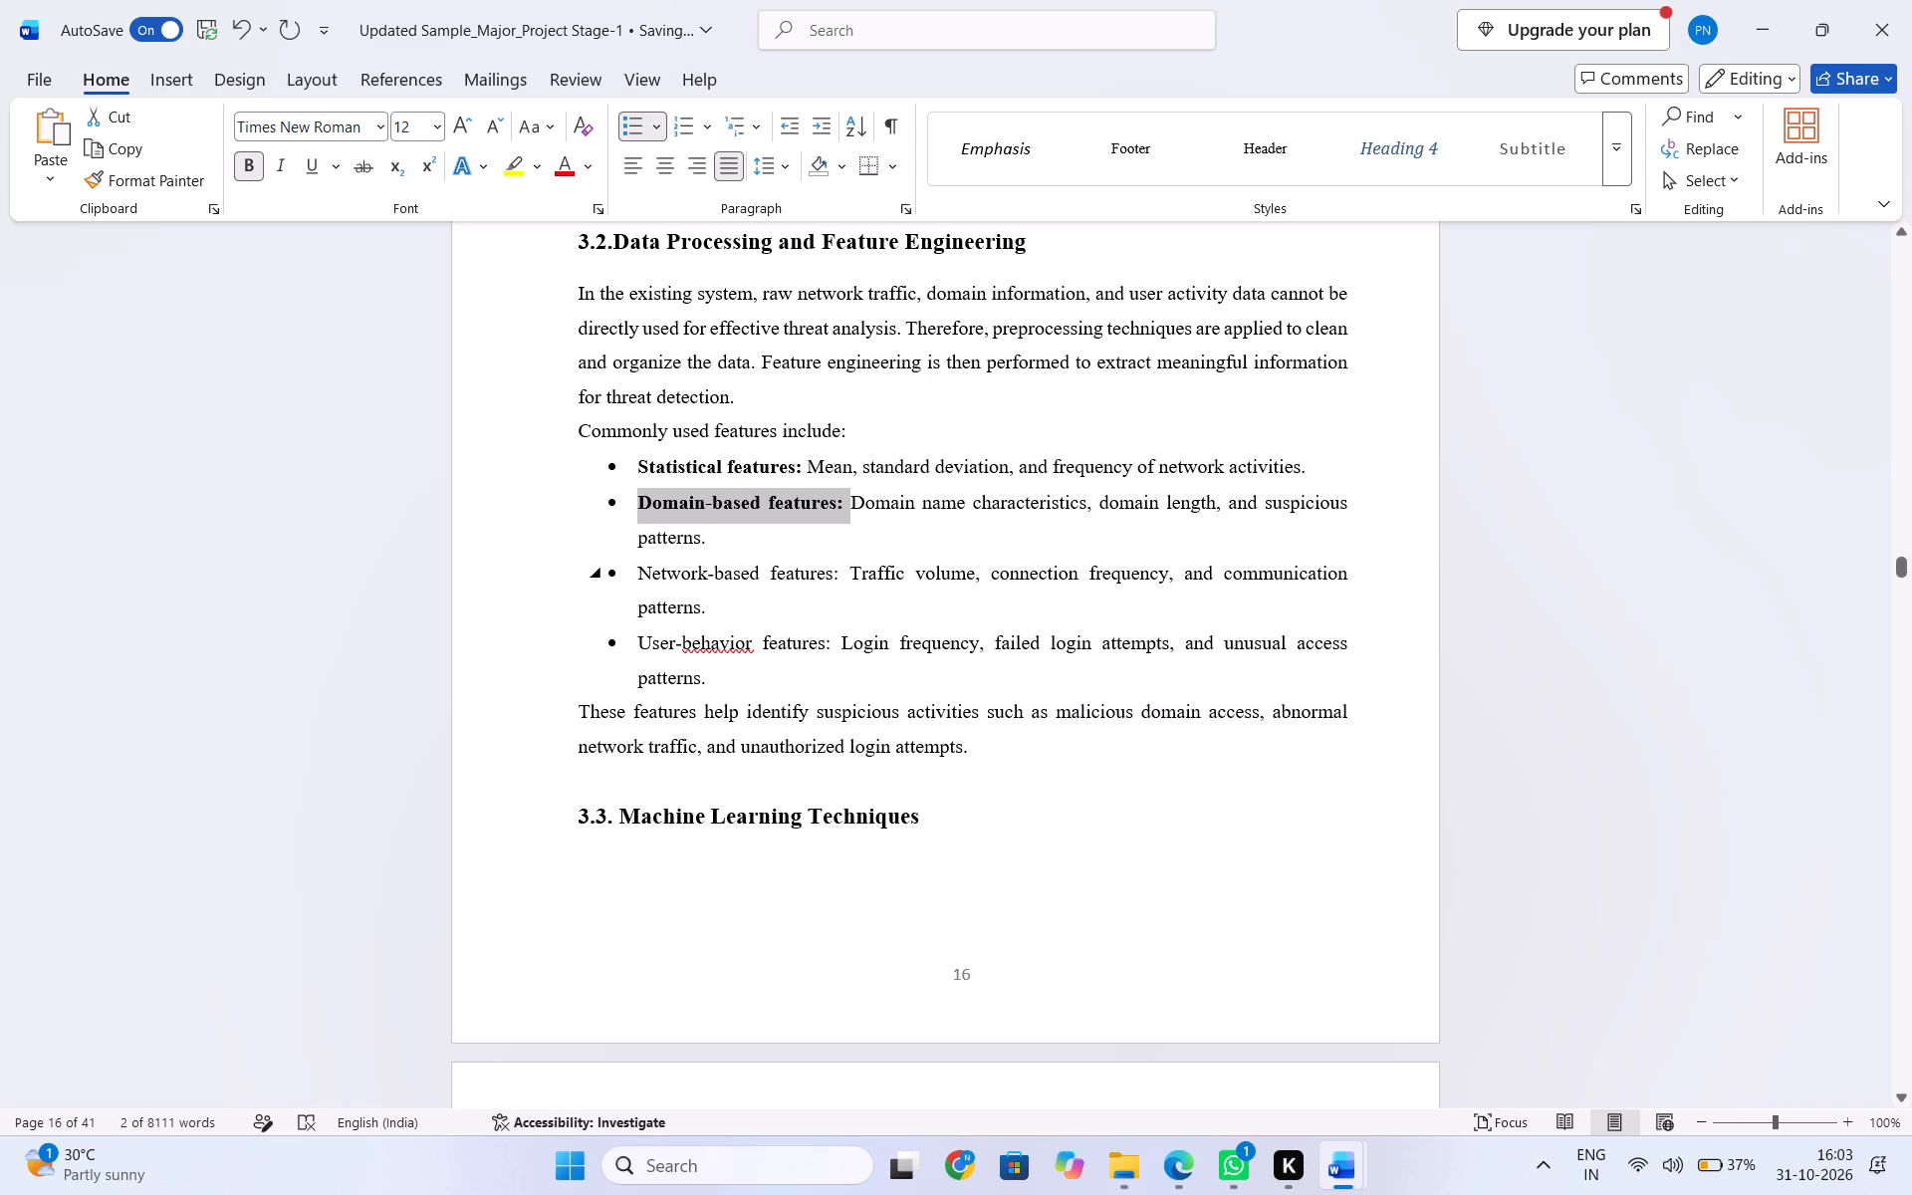
drag(839, 573, 644, 589)
key(ctrl+b)
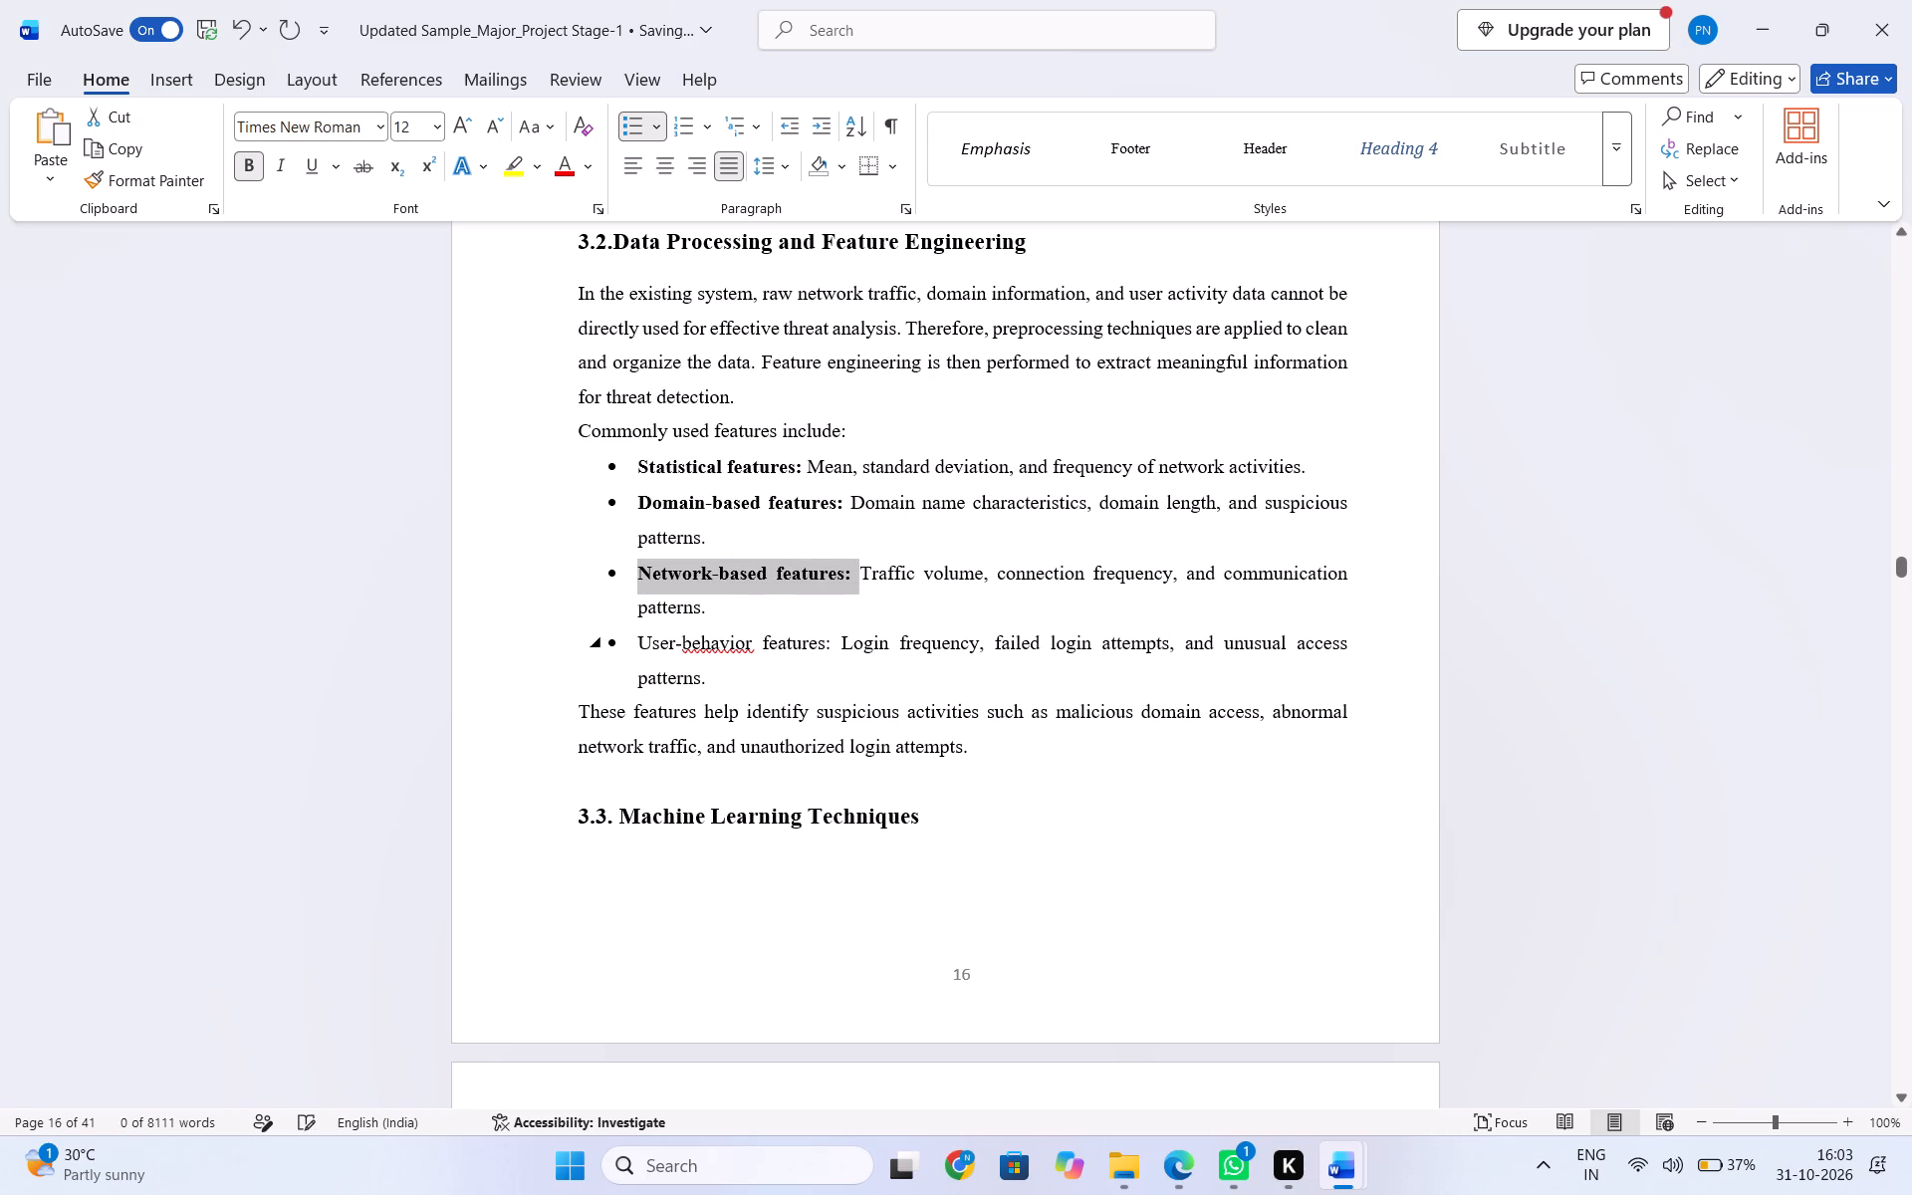
drag(833, 644, 642, 642)
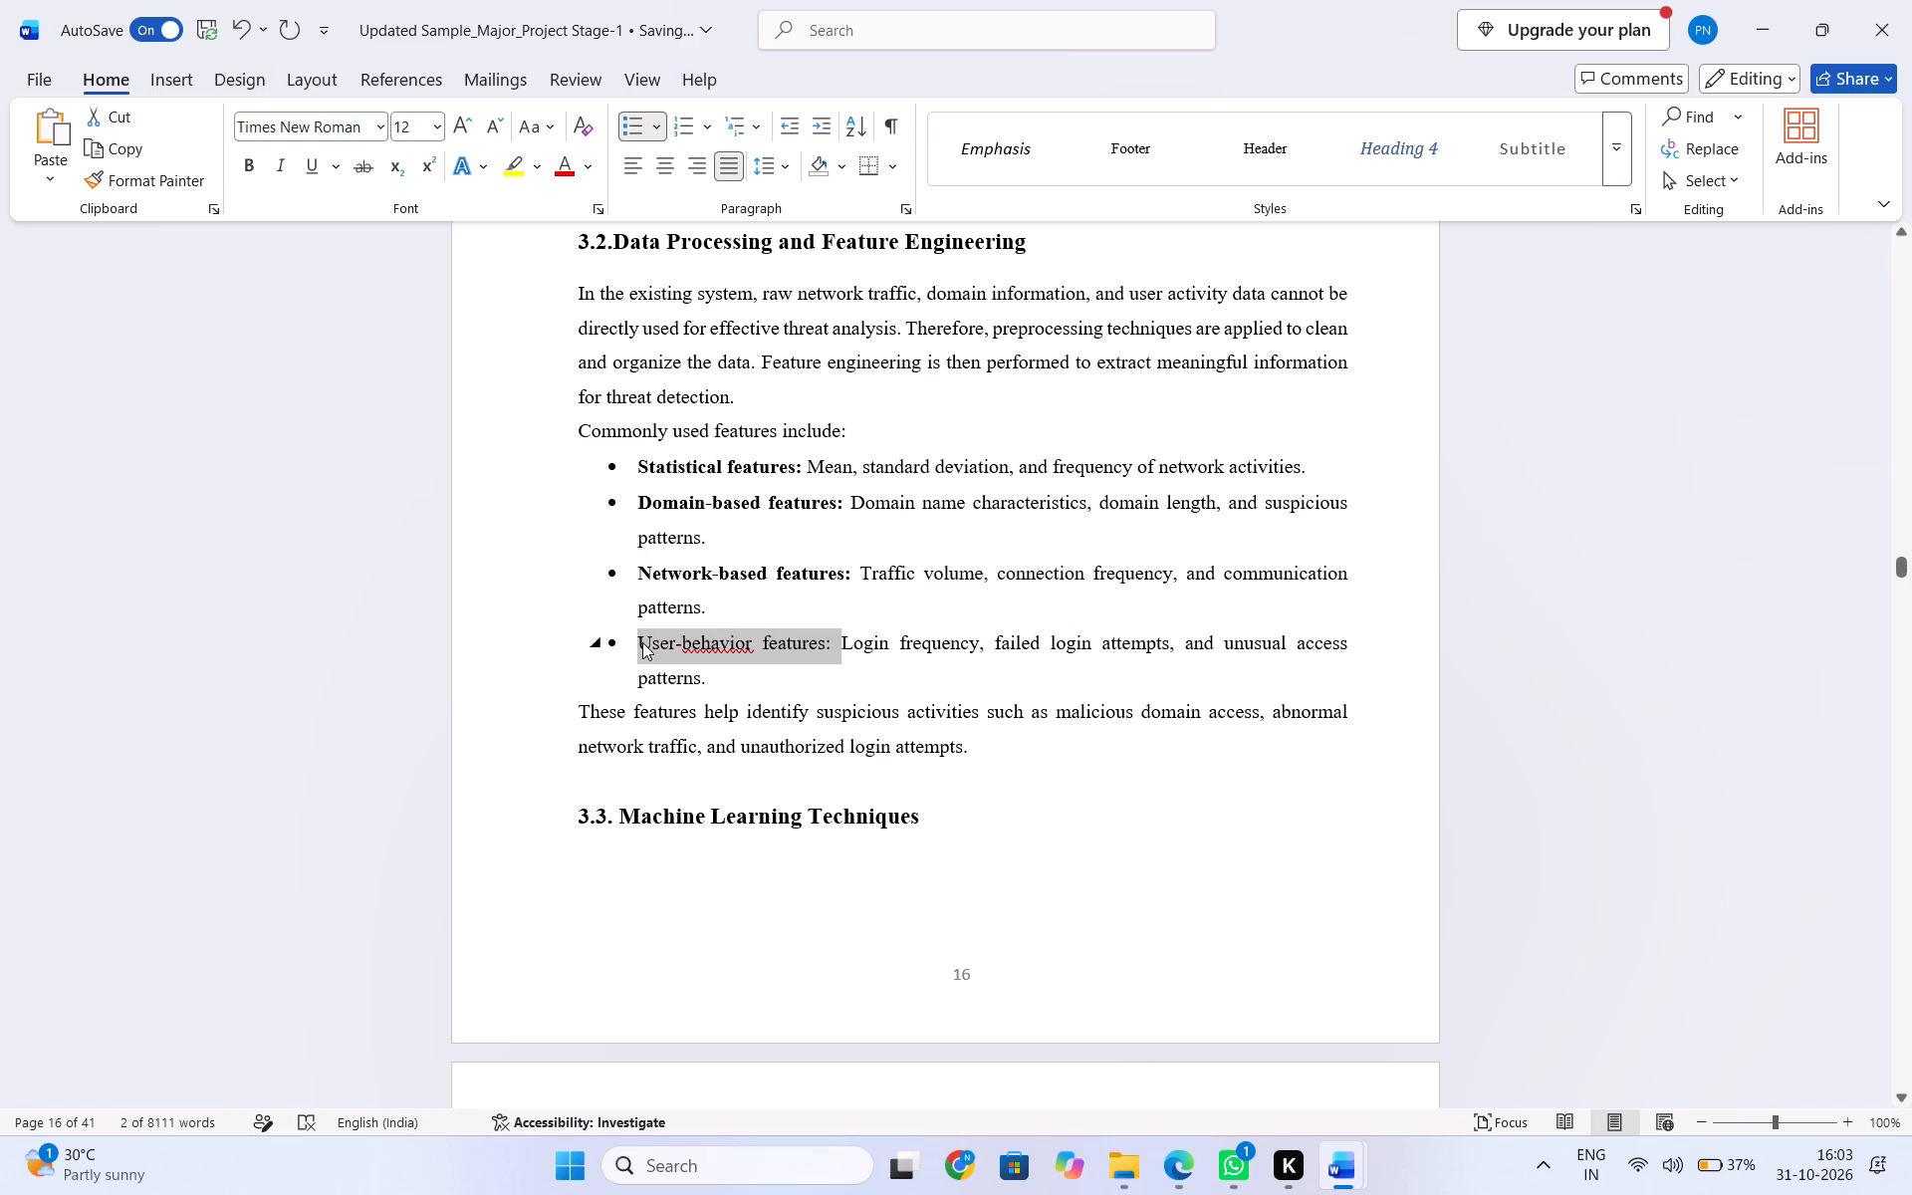
key(ctrl+b)
click(769, 764)
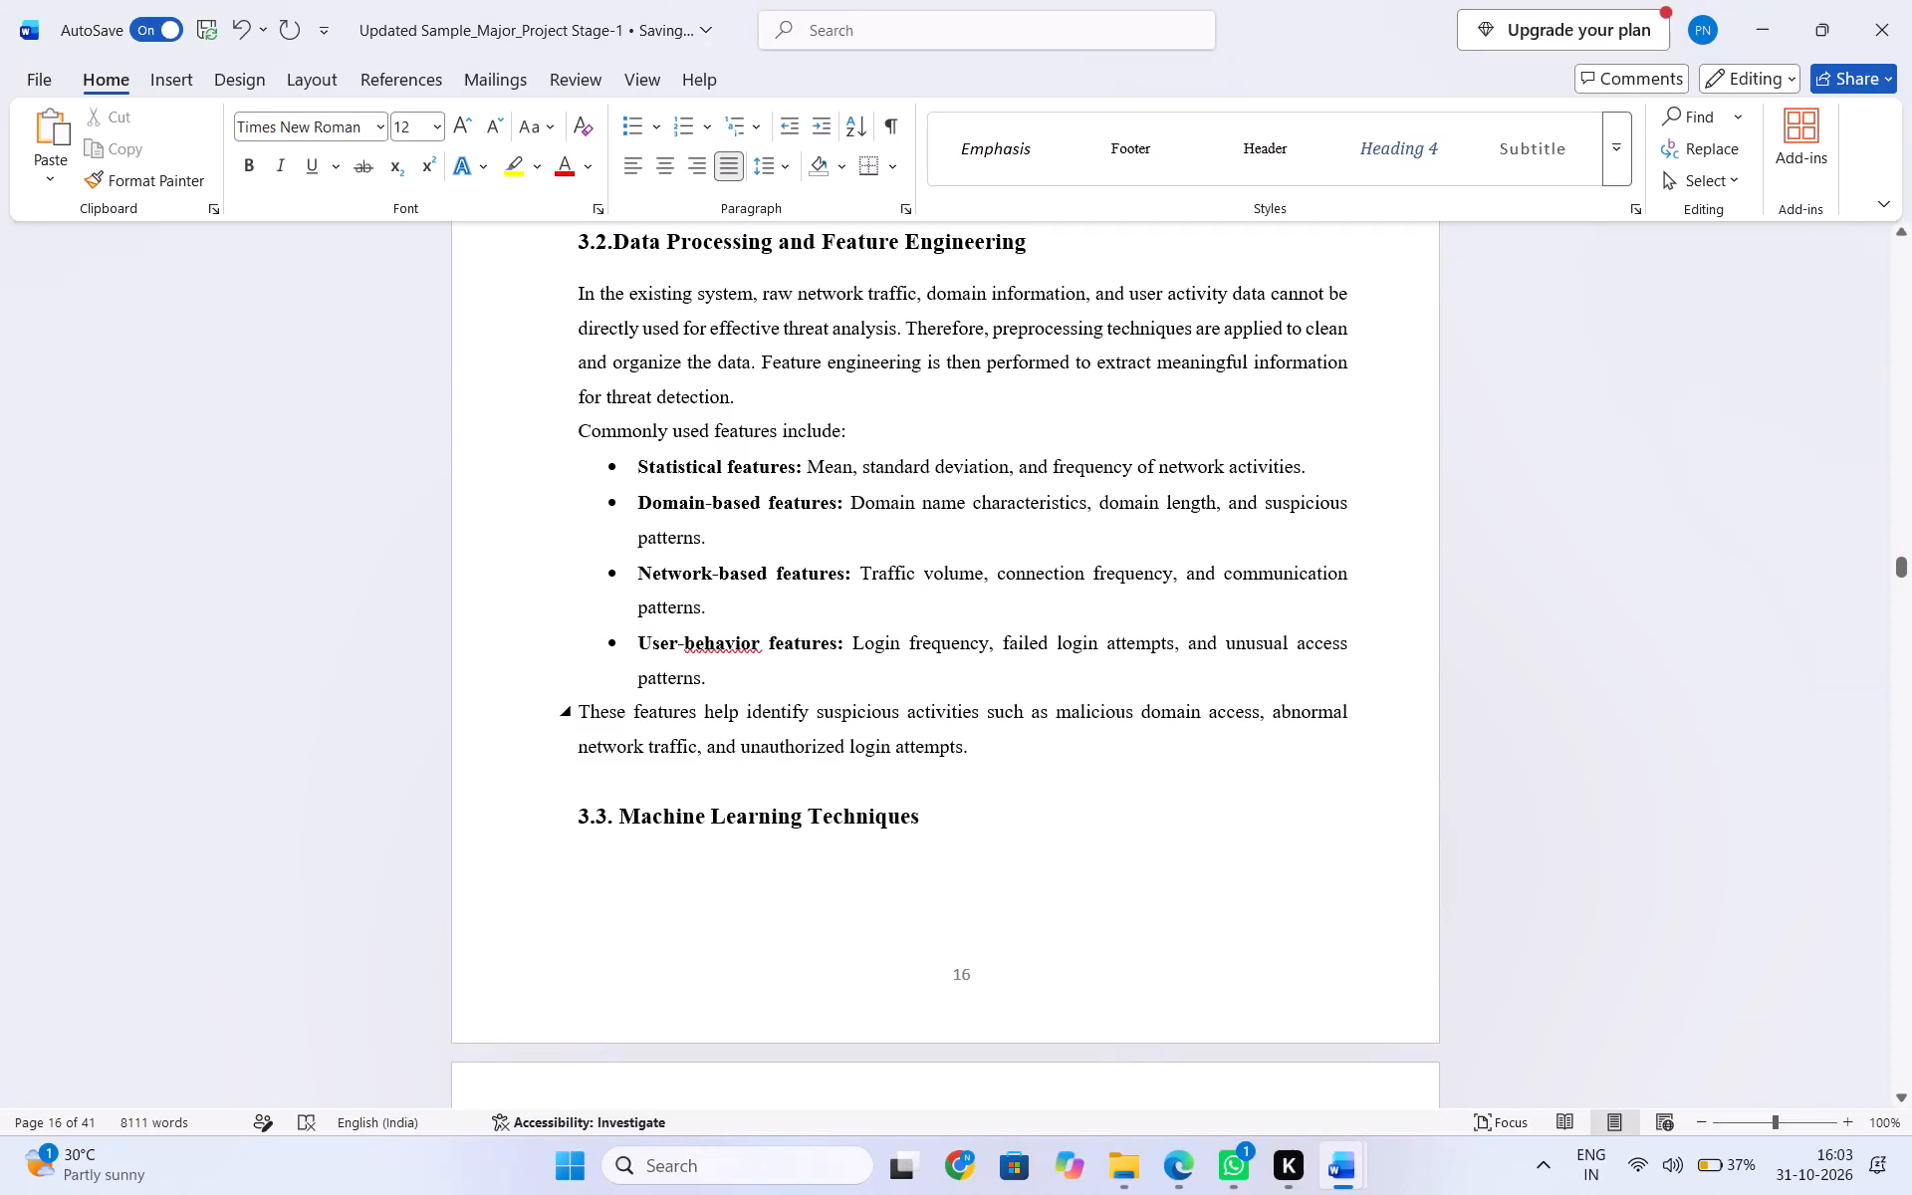
Insert a blank line between the introductory paragraph of section 3.2 and "Commonly used features include:".
click(760, 679)
click(779, 401)
key(Return)
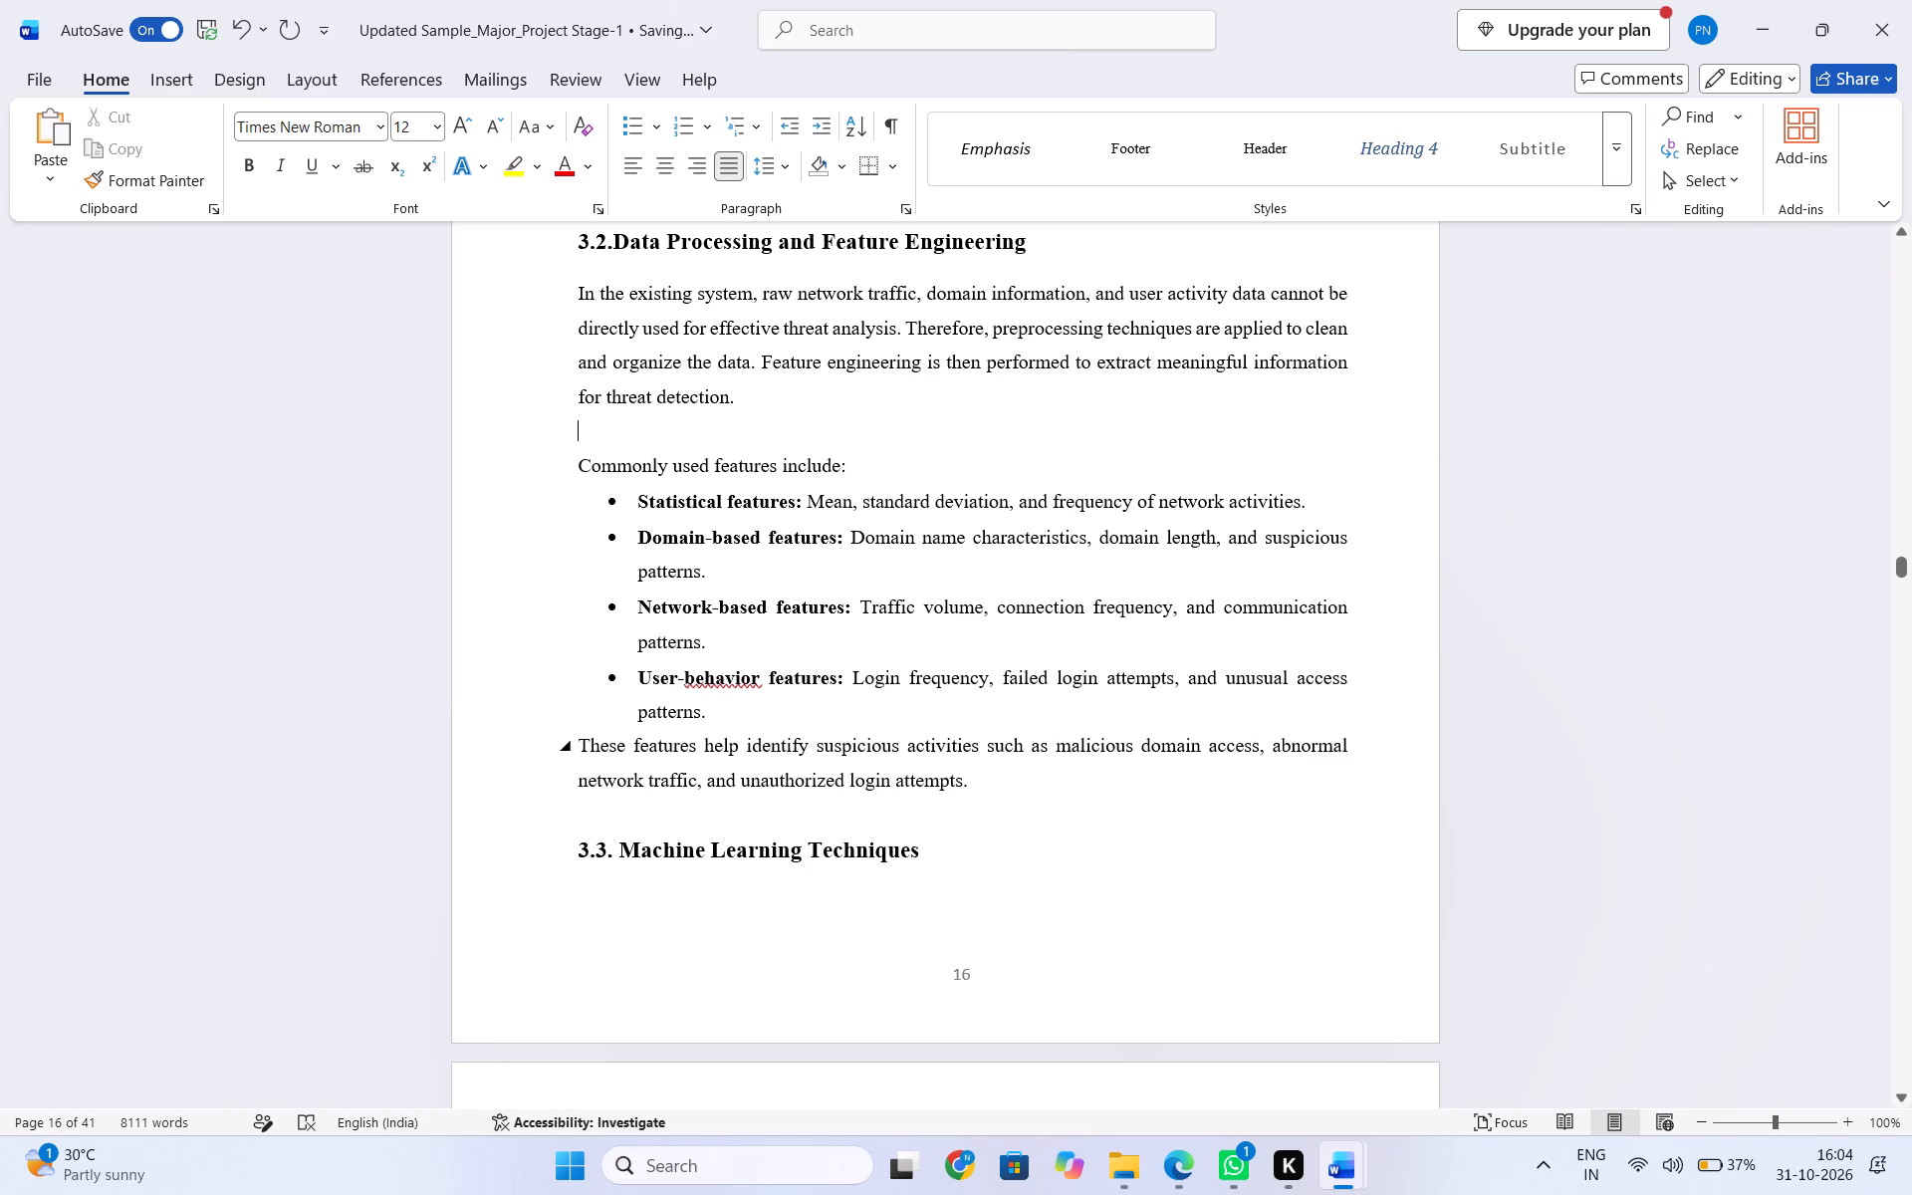
Insert three blank lines before the "3.3. Machine Learning Techniques" heading to move it to the next page.
click(937, 822)
key(Return)
key(Return)
key(Return)
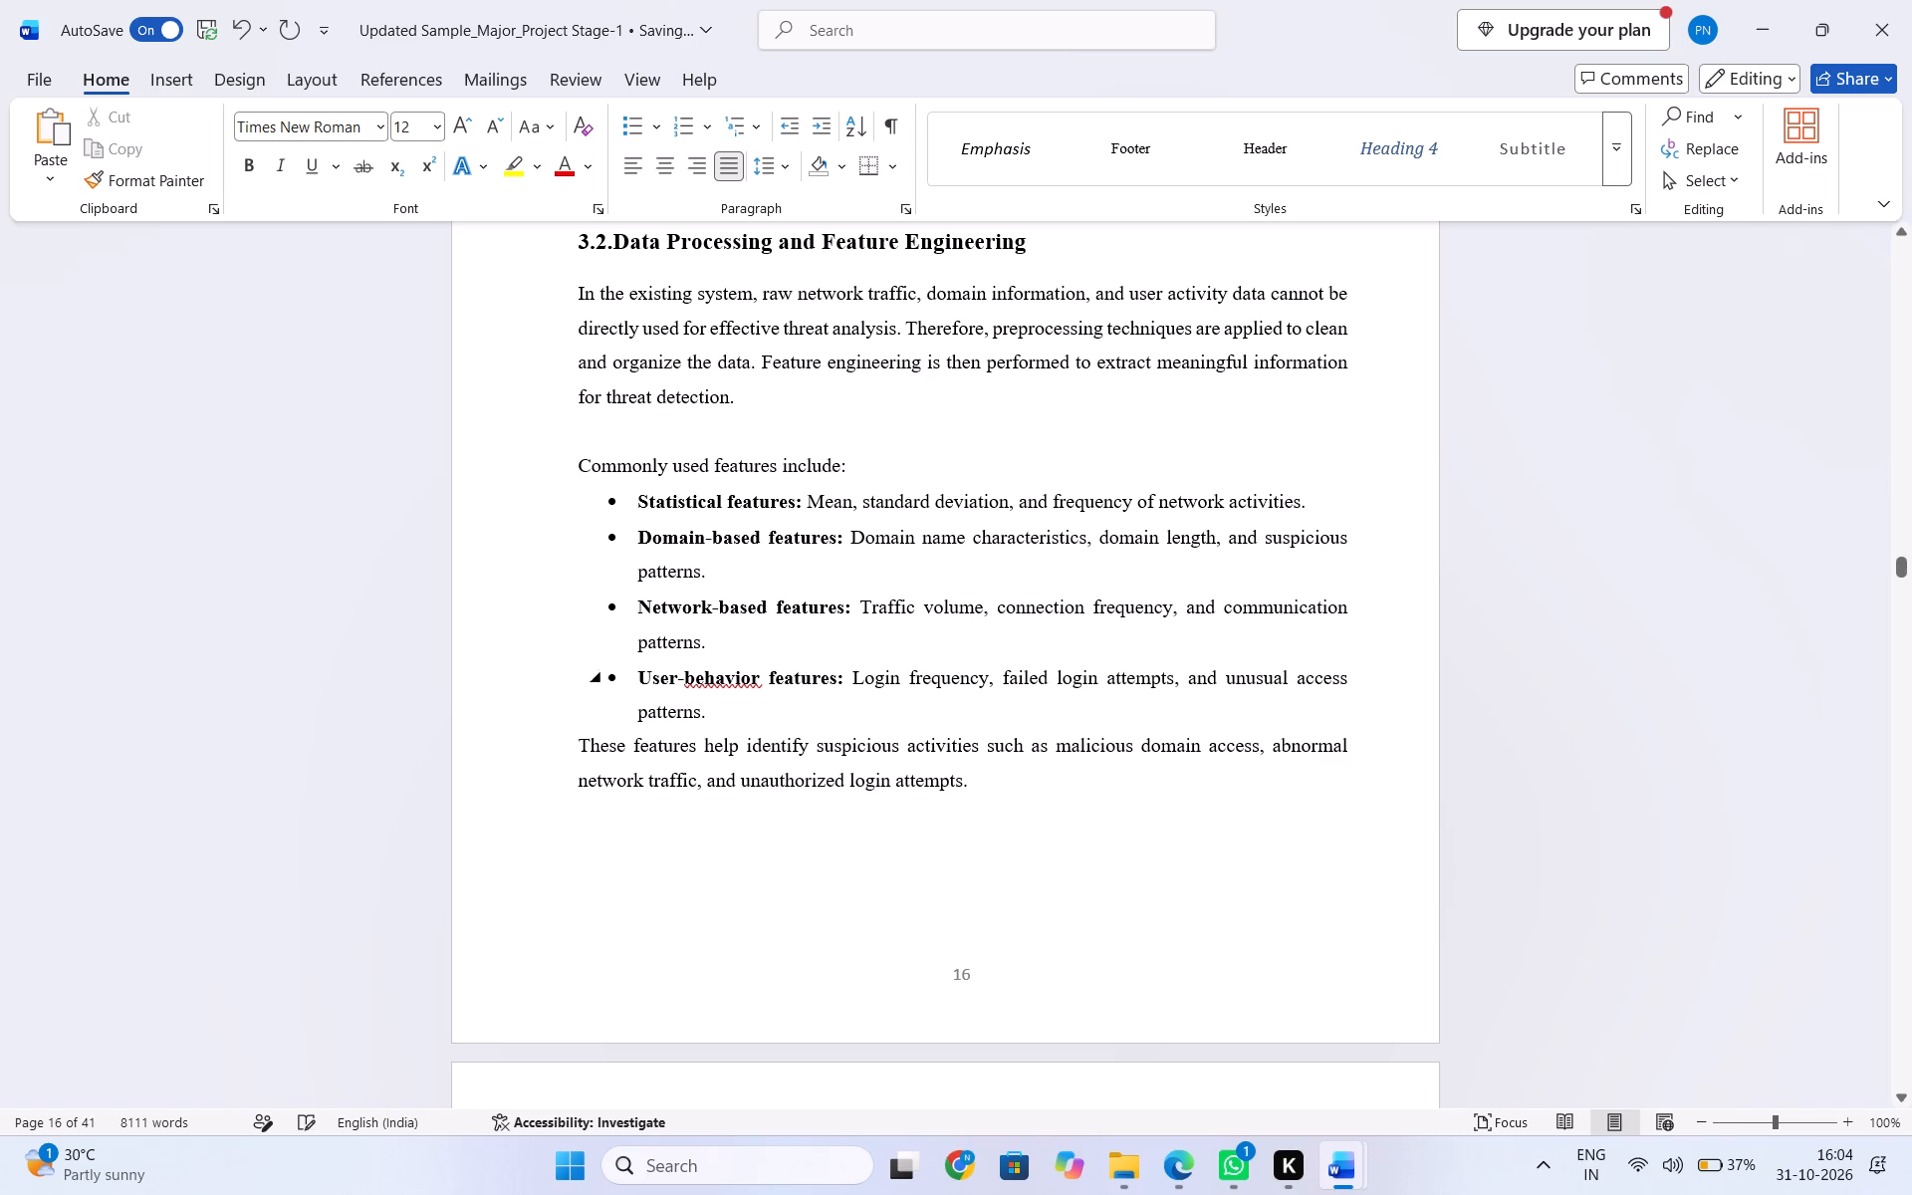
Insert an unbulleted blank line between the "User-behavior features" bullet and the "These features help identify" paragraph.
click(800, 708)
key(Return)
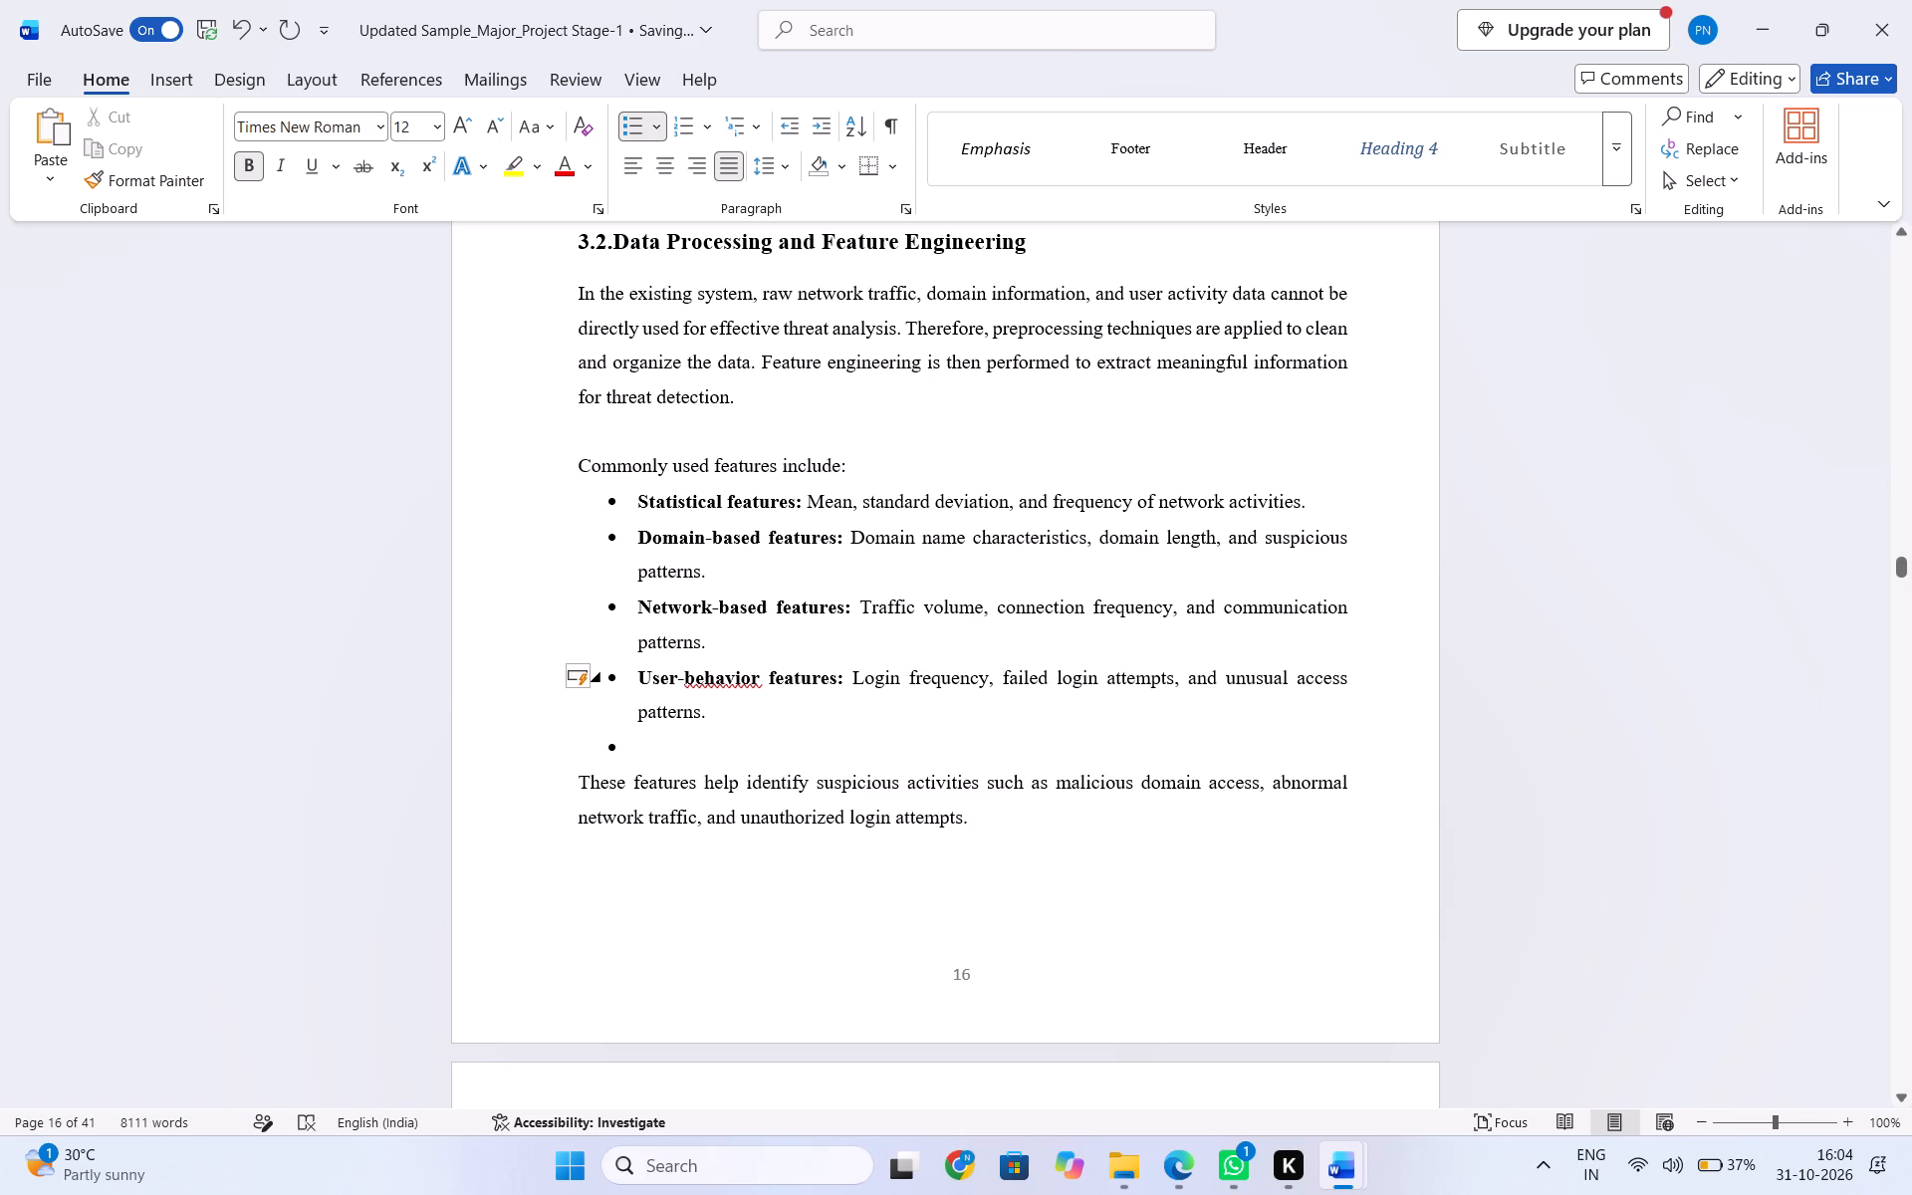
key(BackSpace)
Add two unnumbered empty lines below the "3.3. Machine Learning Techniques" heading.
scroll(797, 697, up, 1)
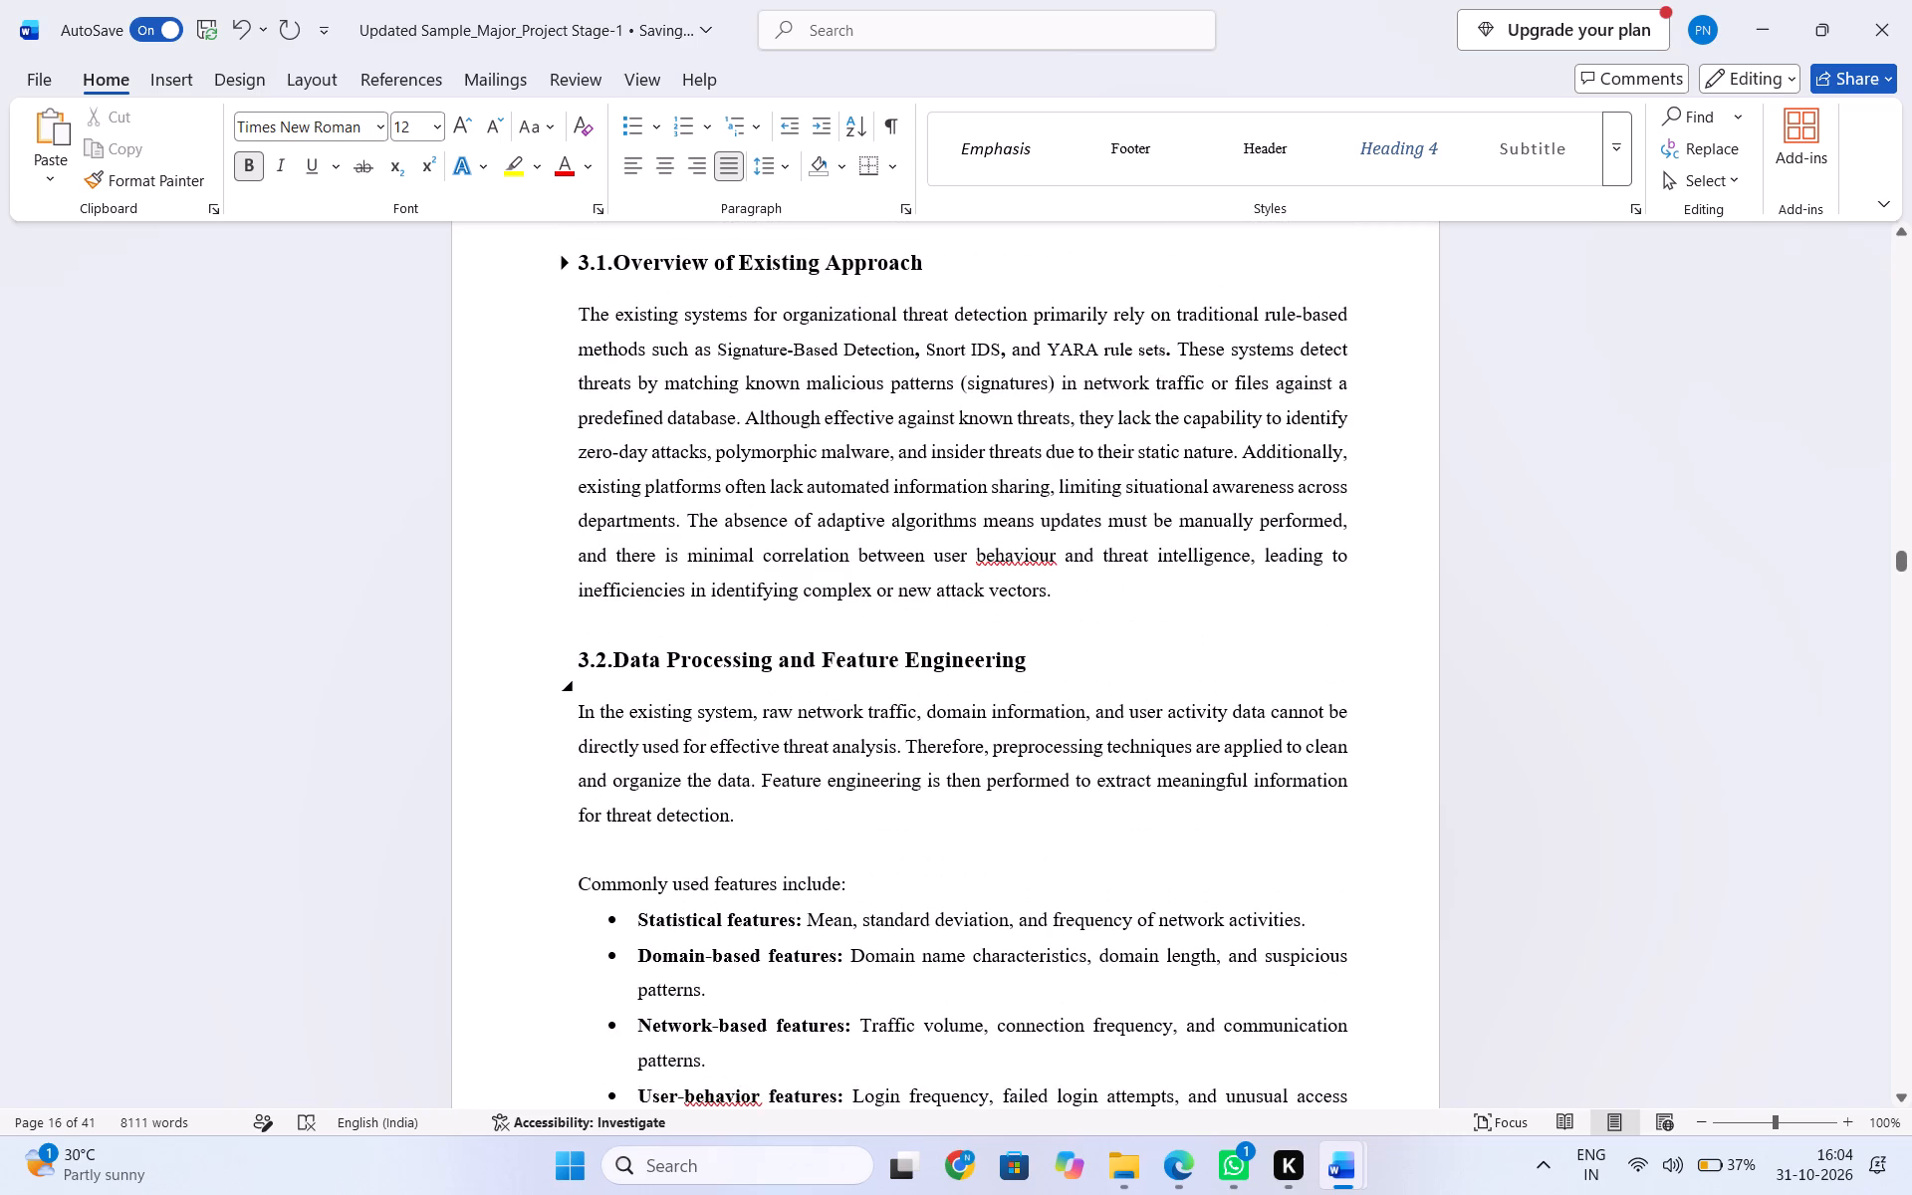
scroll(797, 689, down, 2)
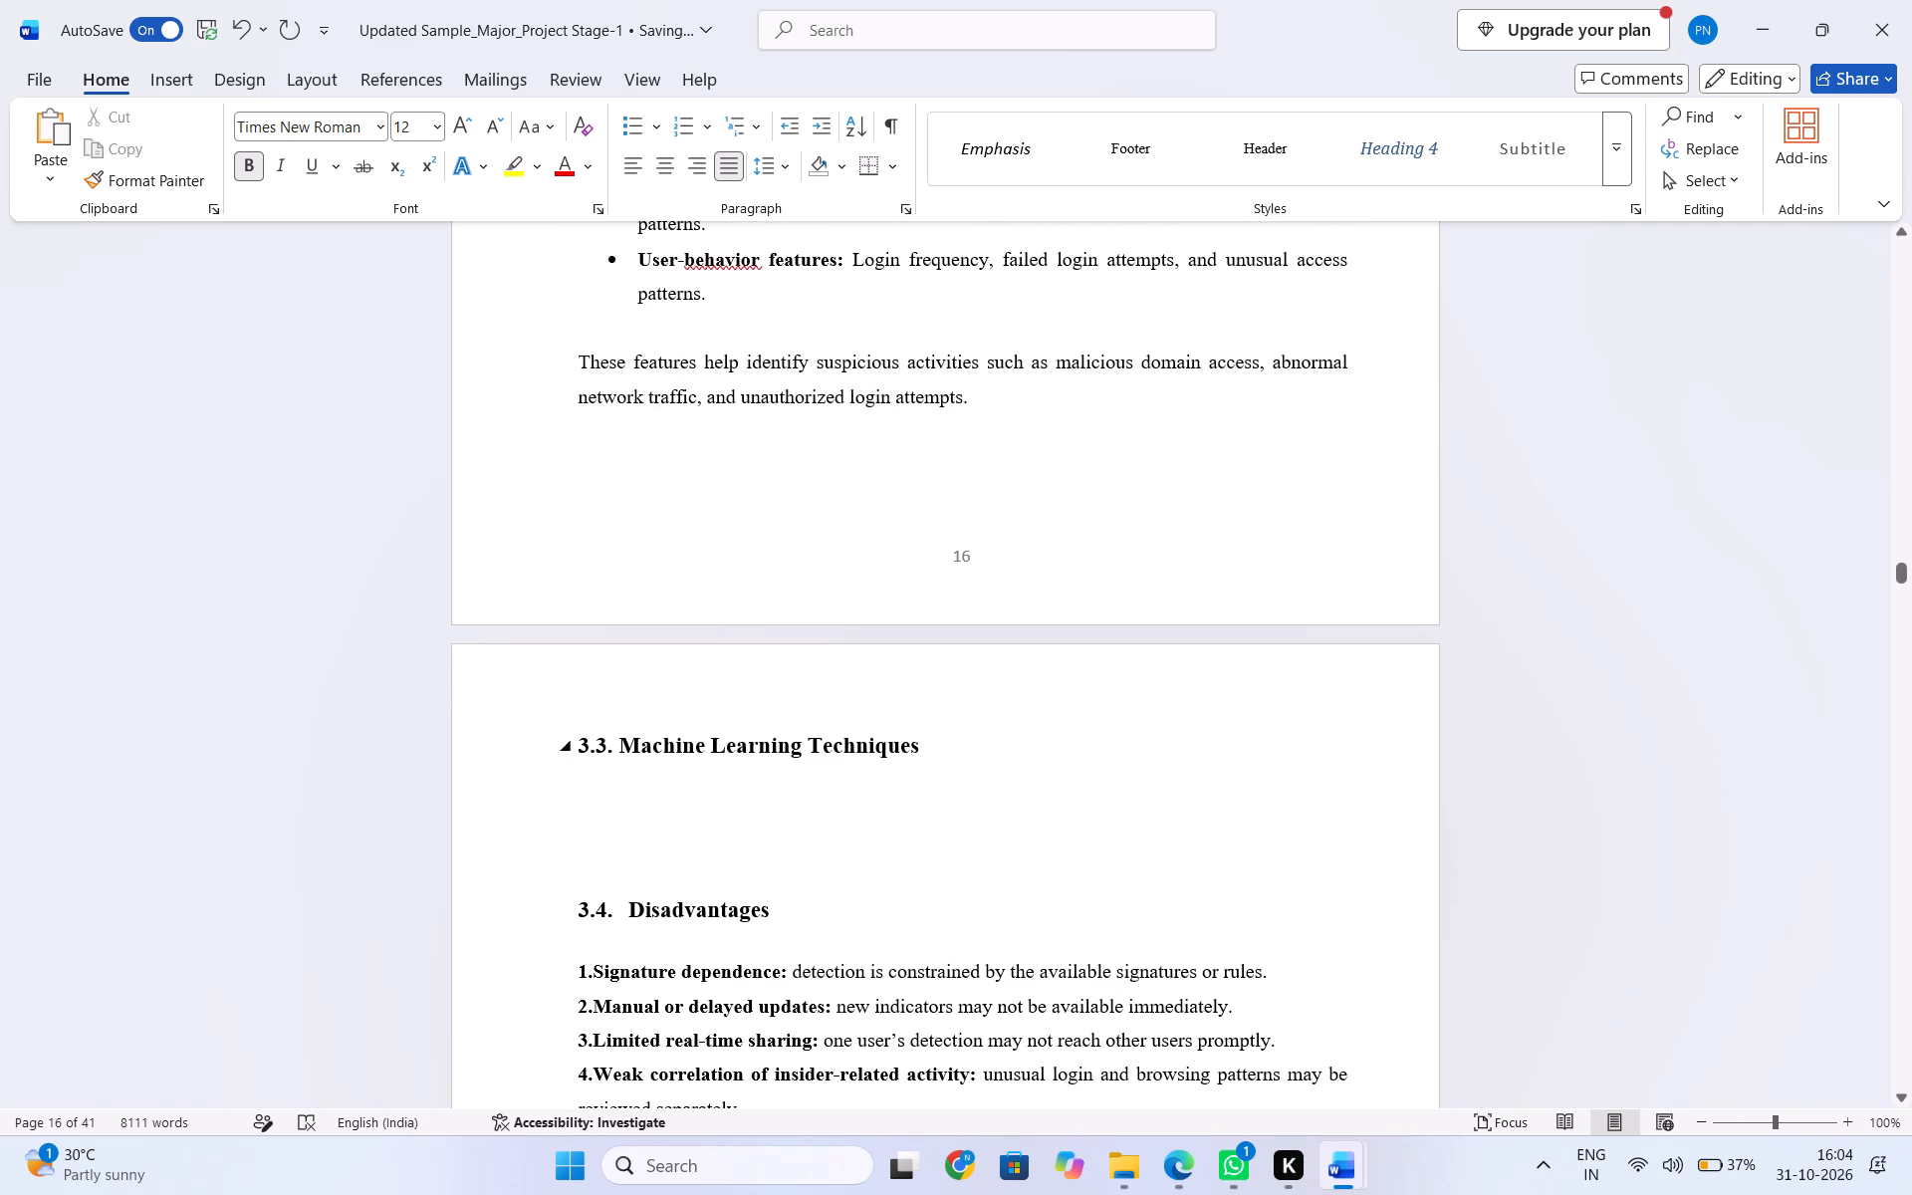
click(958, 751)
key(Return)
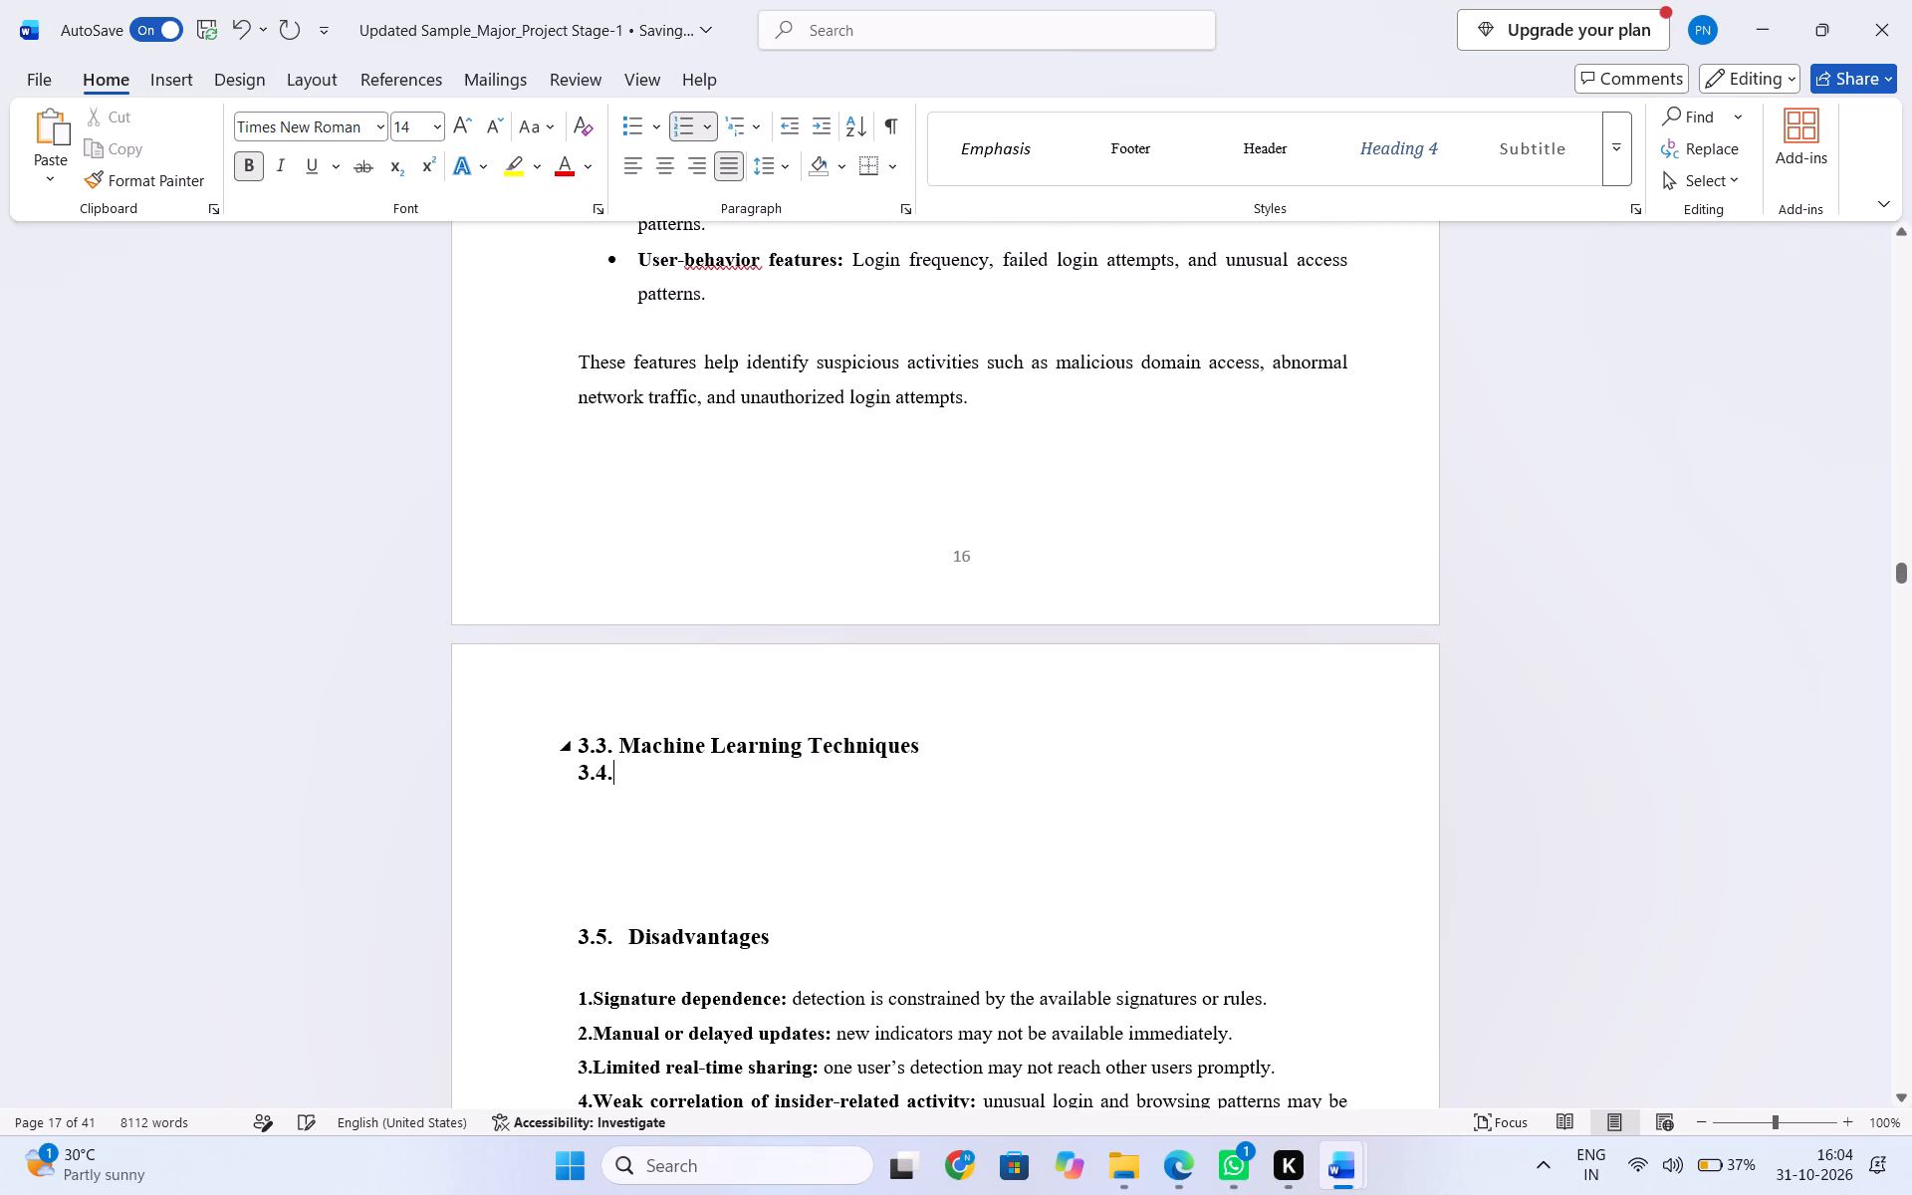
key(BackSpace)
key(BackSpace)
key(Return)
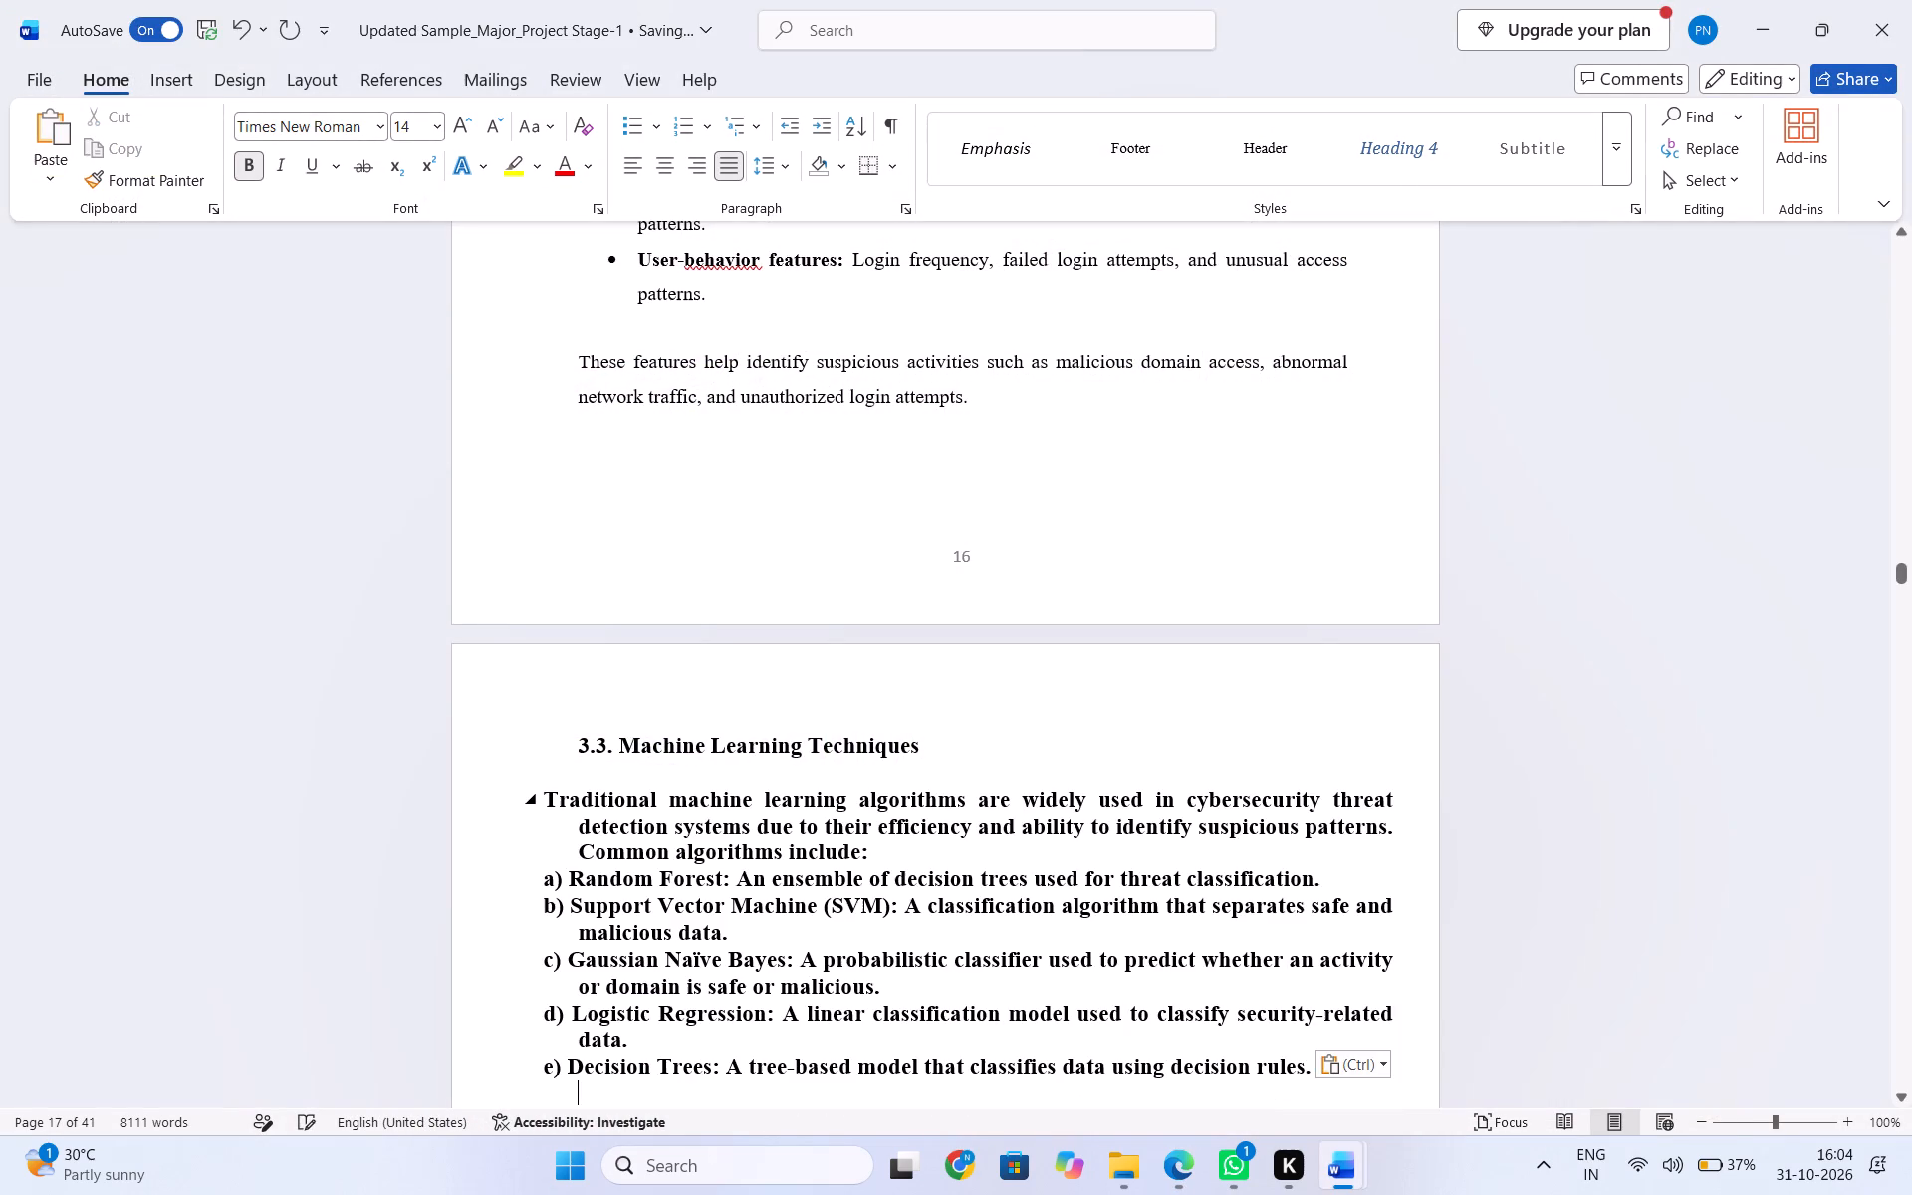
Remove the hanging indent from the pasted "Traditional machine learning algorithms" paragraph.
click(544, 799)
key(BackSpace)
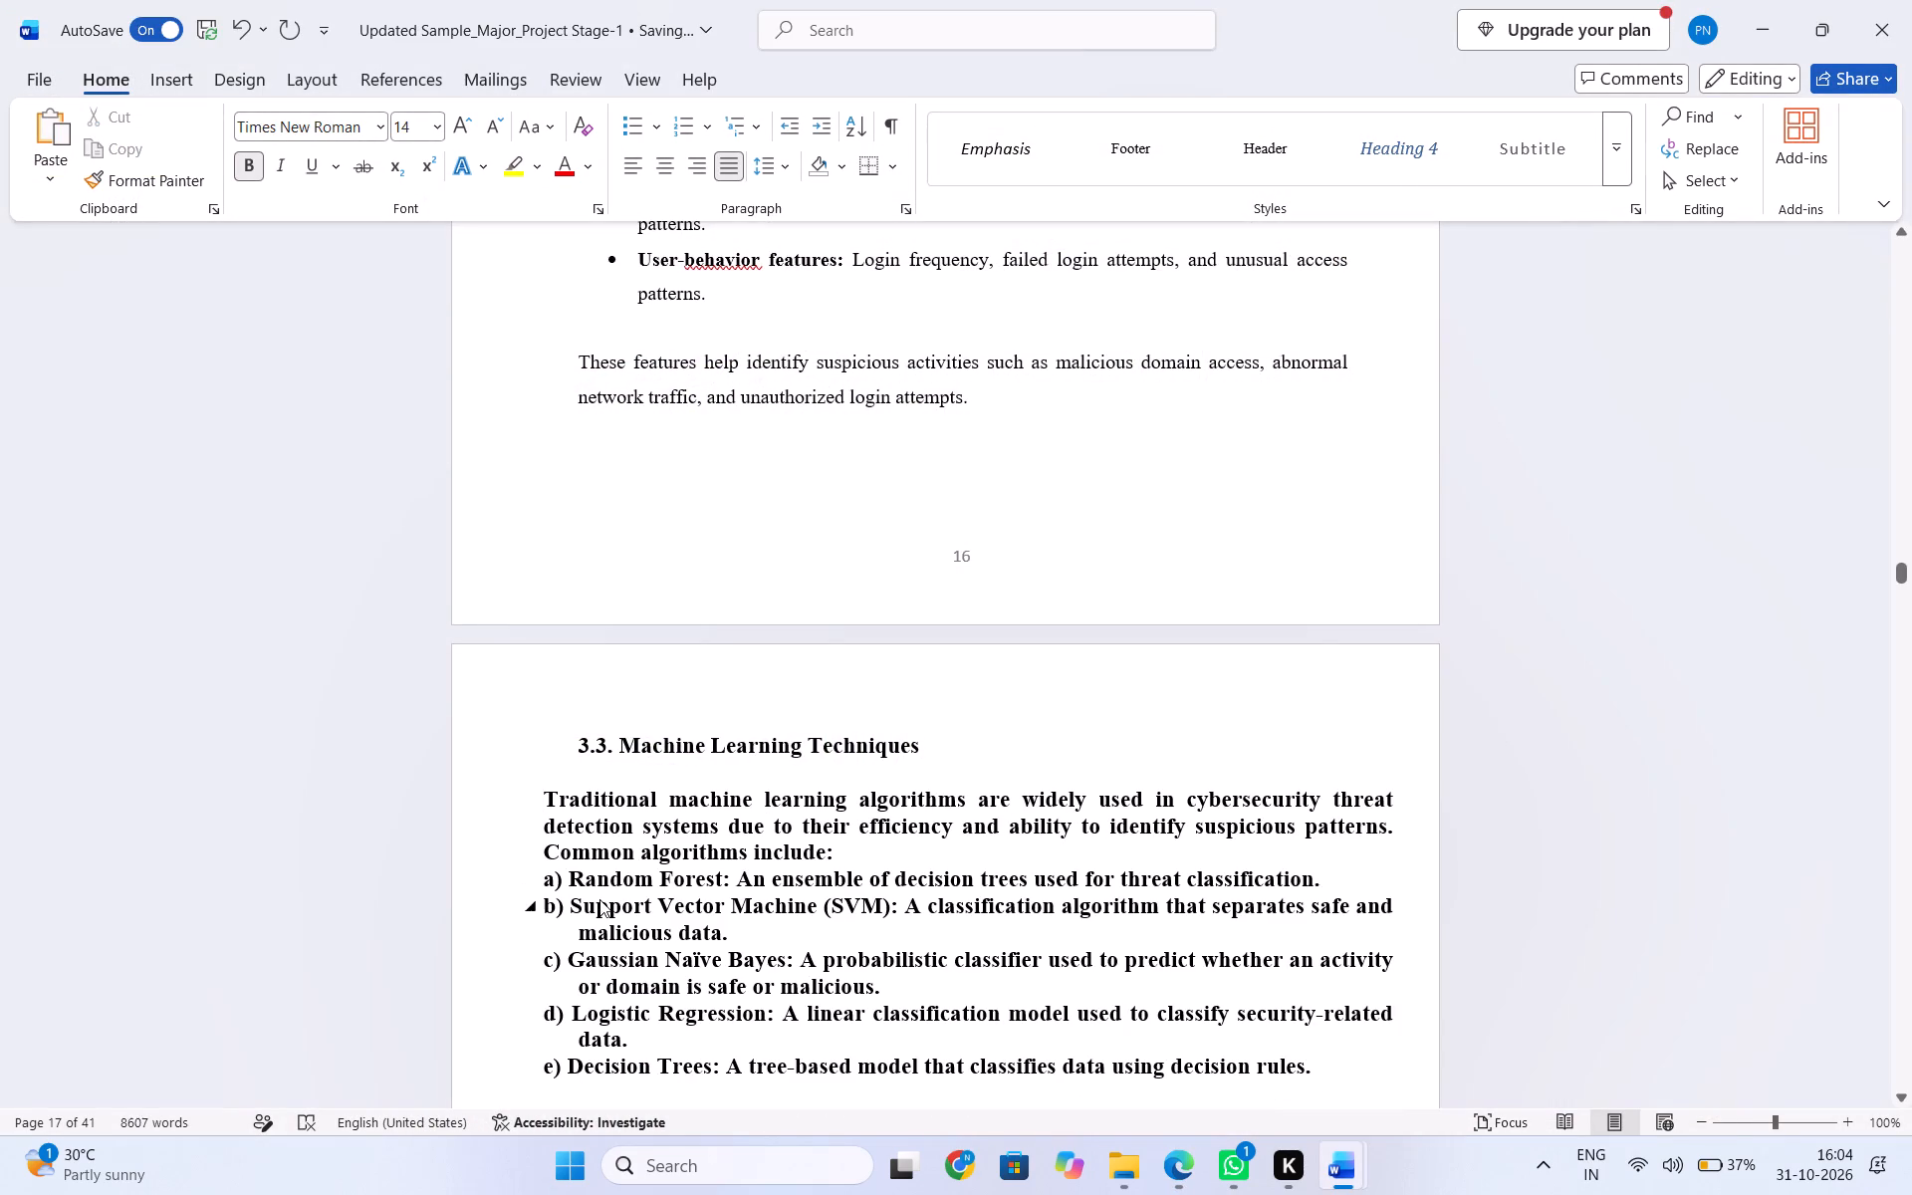
Remove bold from the whole pasted section 3.3 text and set its font size to 12.
scroll(715, 868, down, 1)
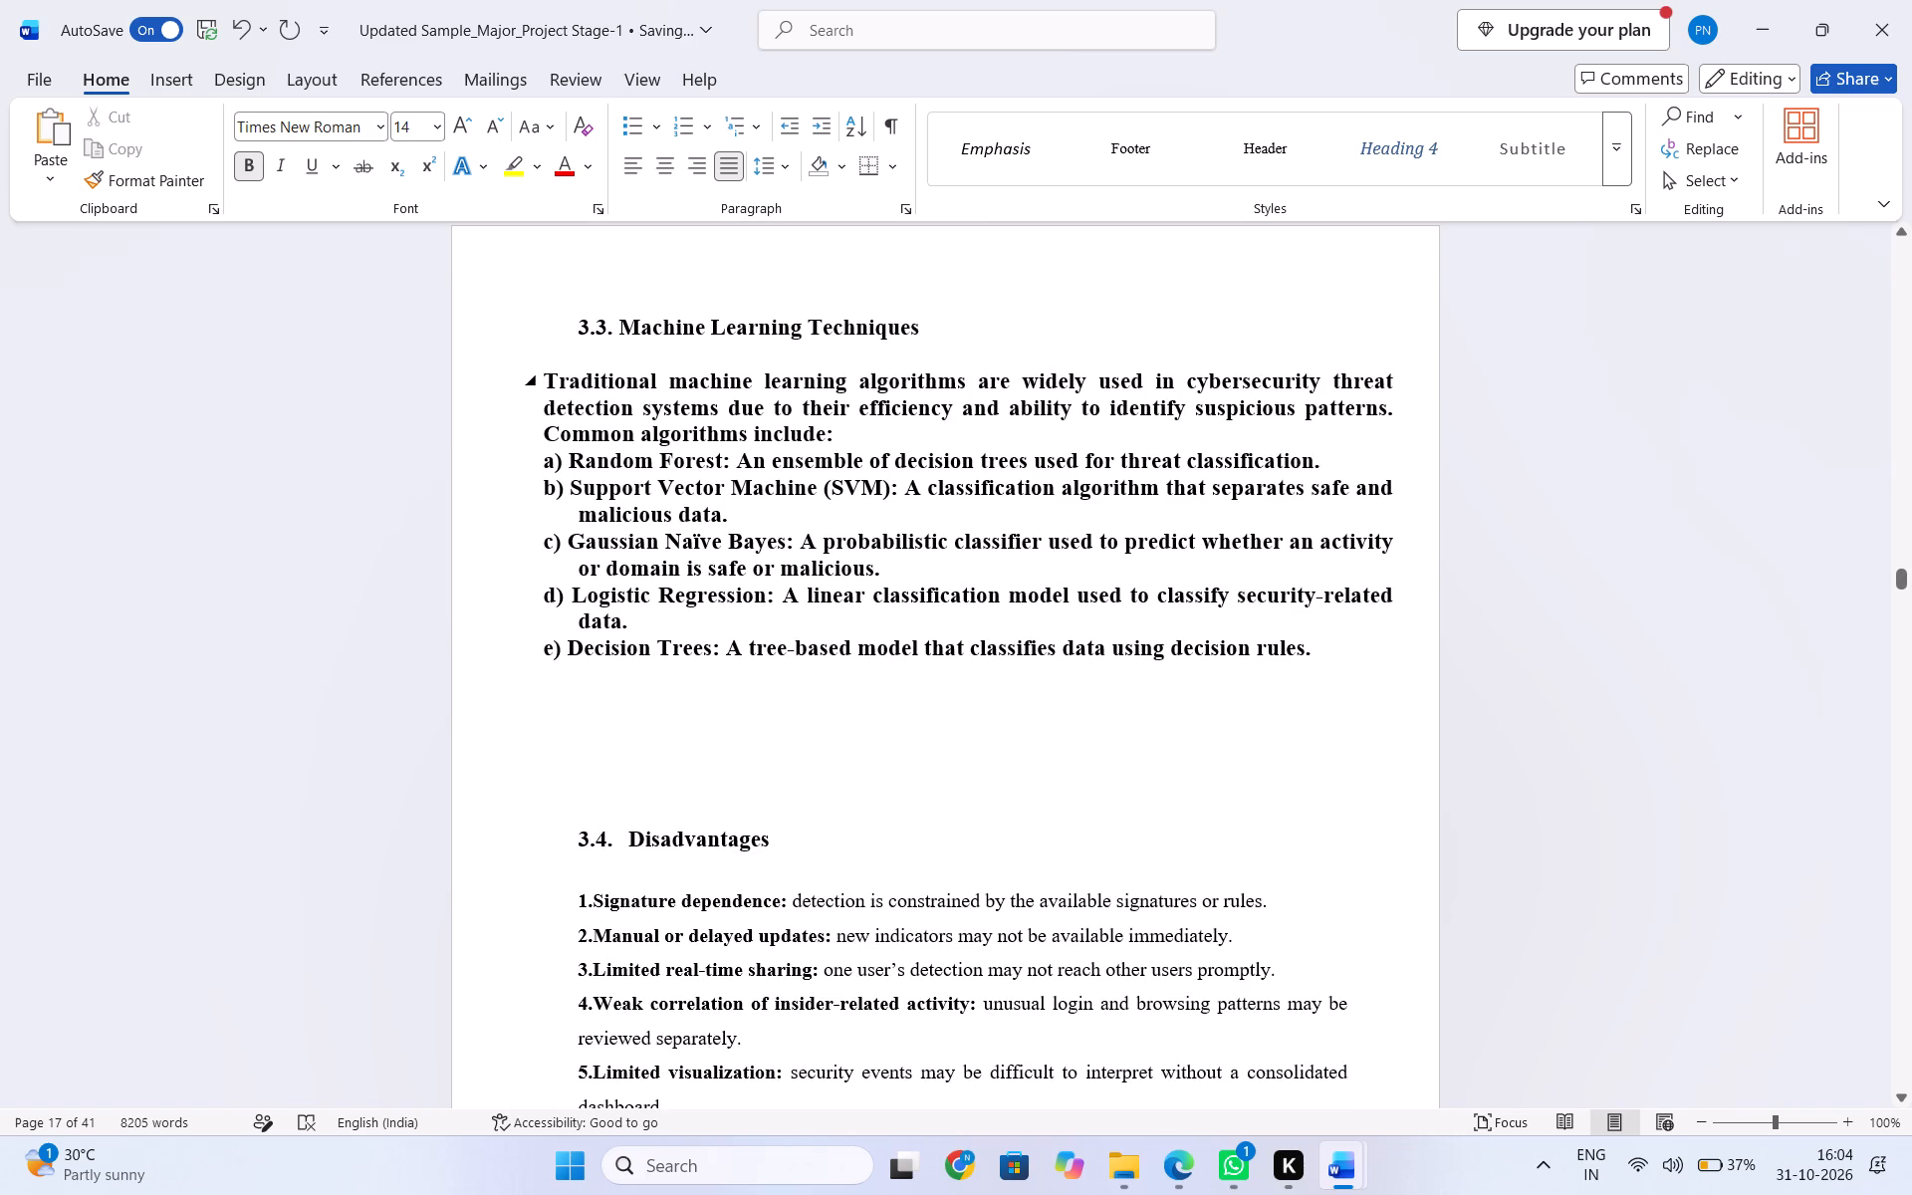
drag(544, 380, 1352, 659)
click(1369, 614)
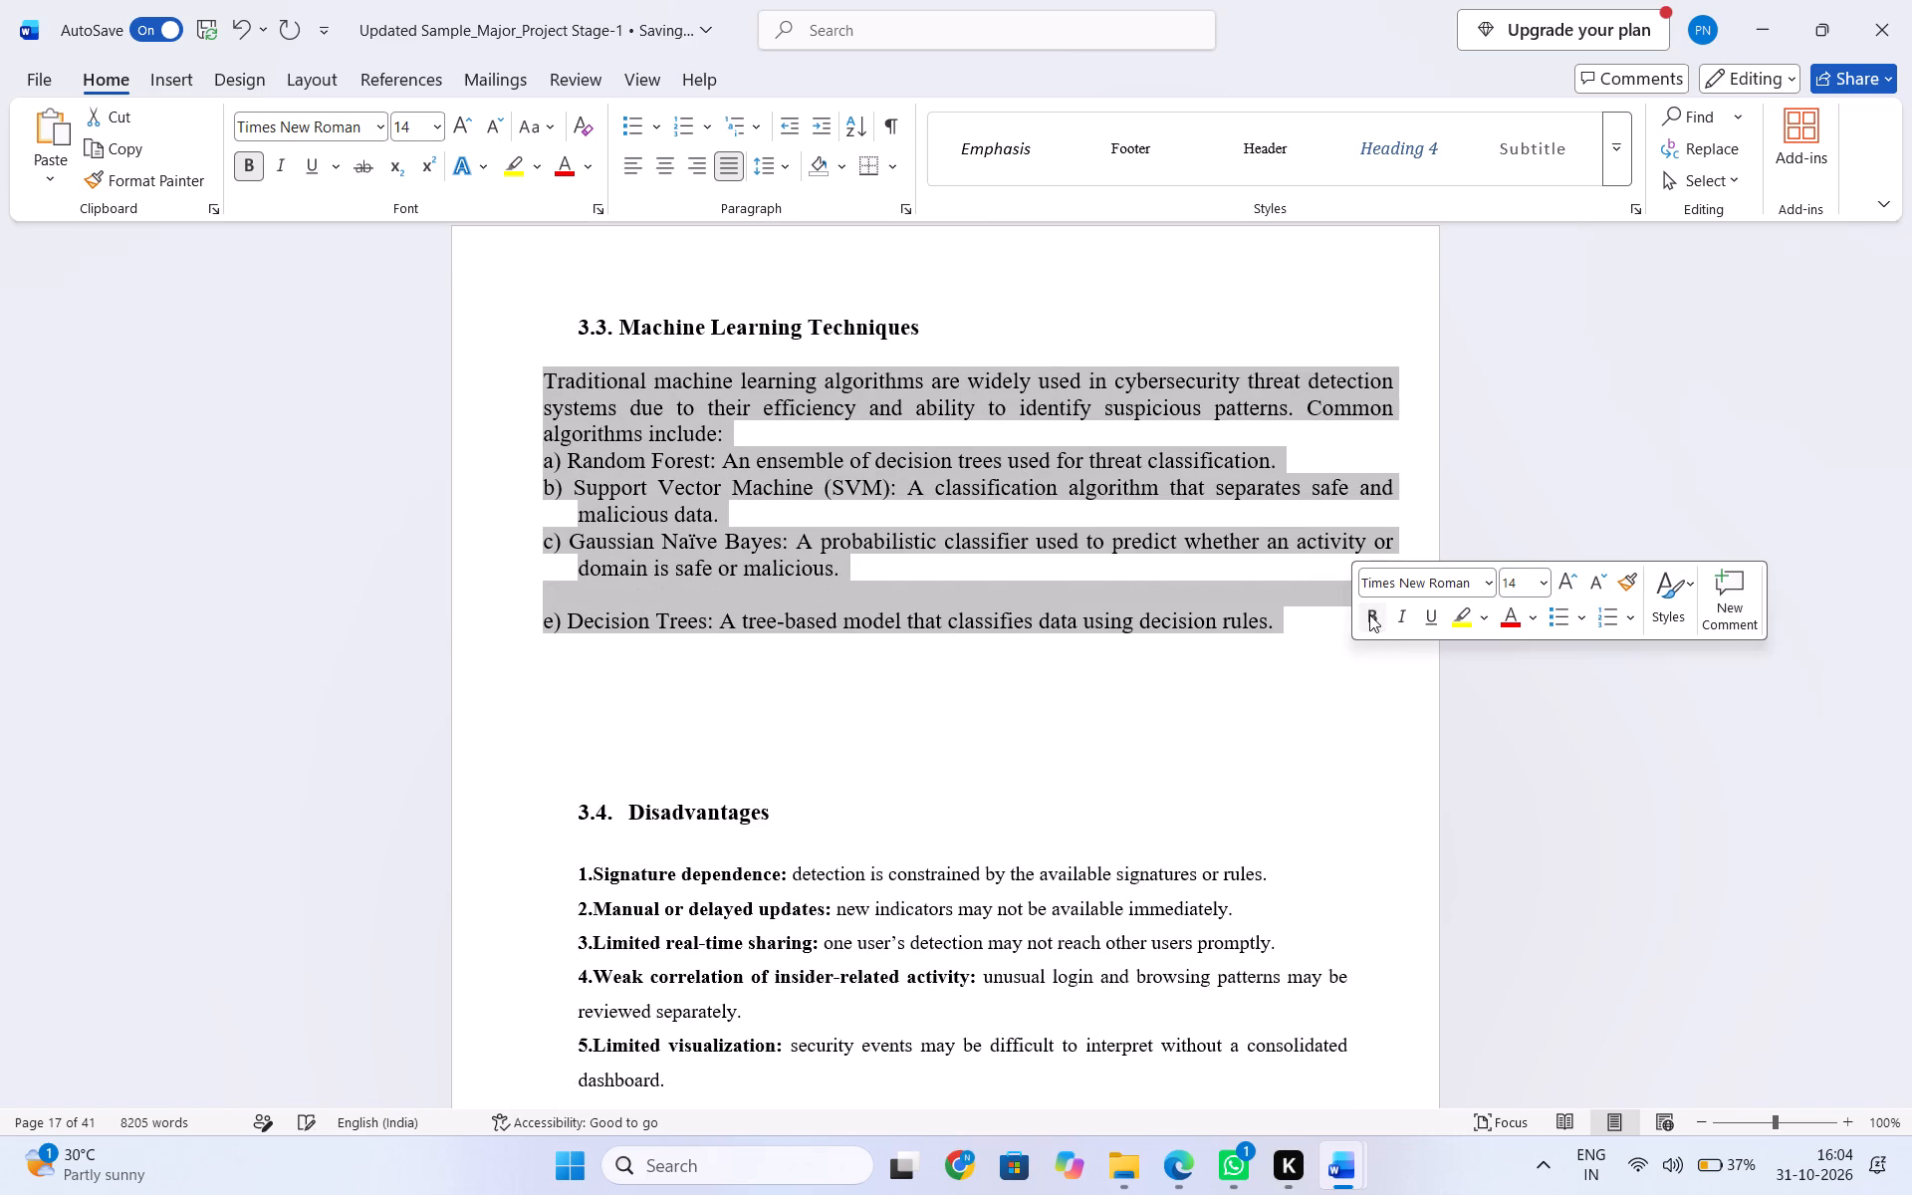
click(1548, 585)
click(1531, 738)
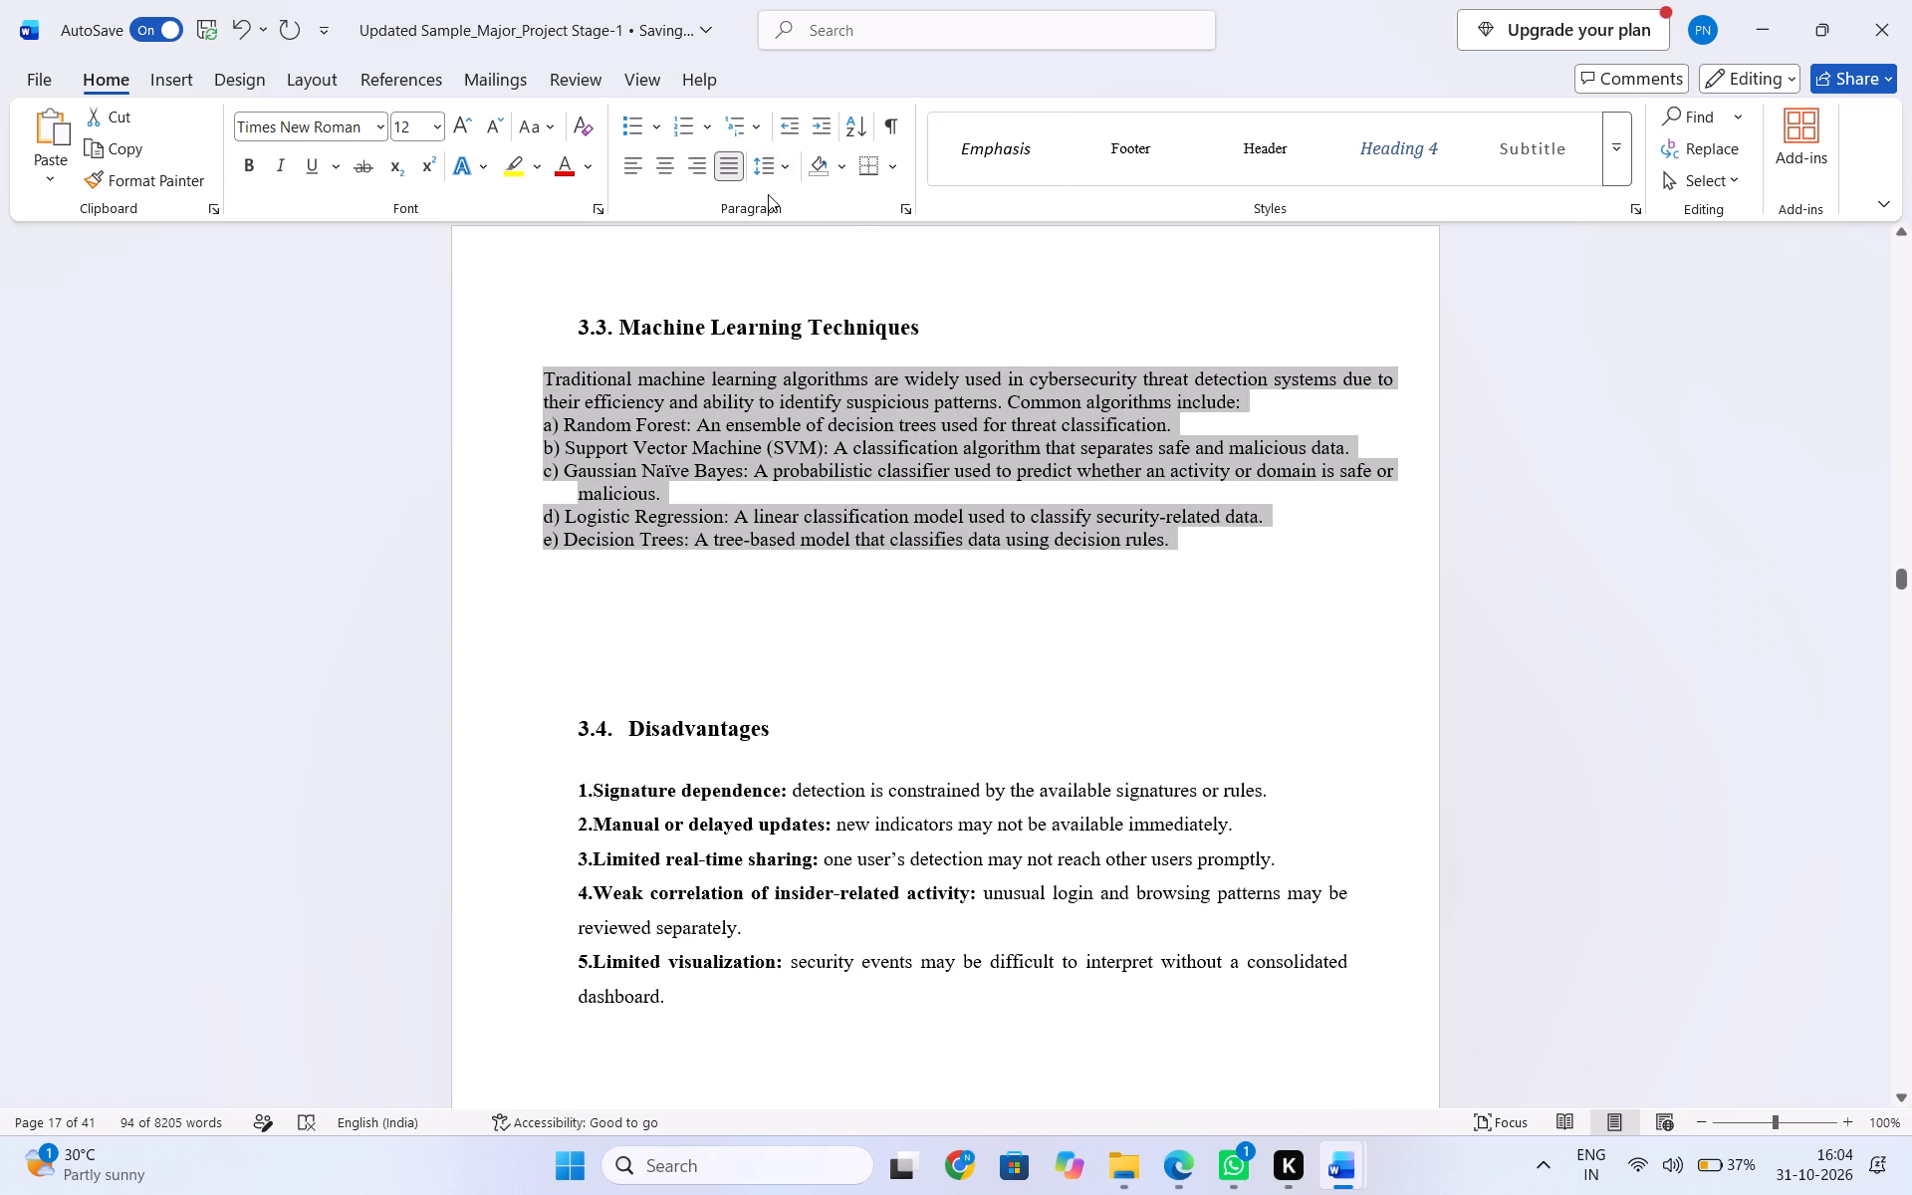
Increase the line spacing of the pasted section 3.3 text to match the section 3.4 body text.
click(781, 168)
click(810, 281)
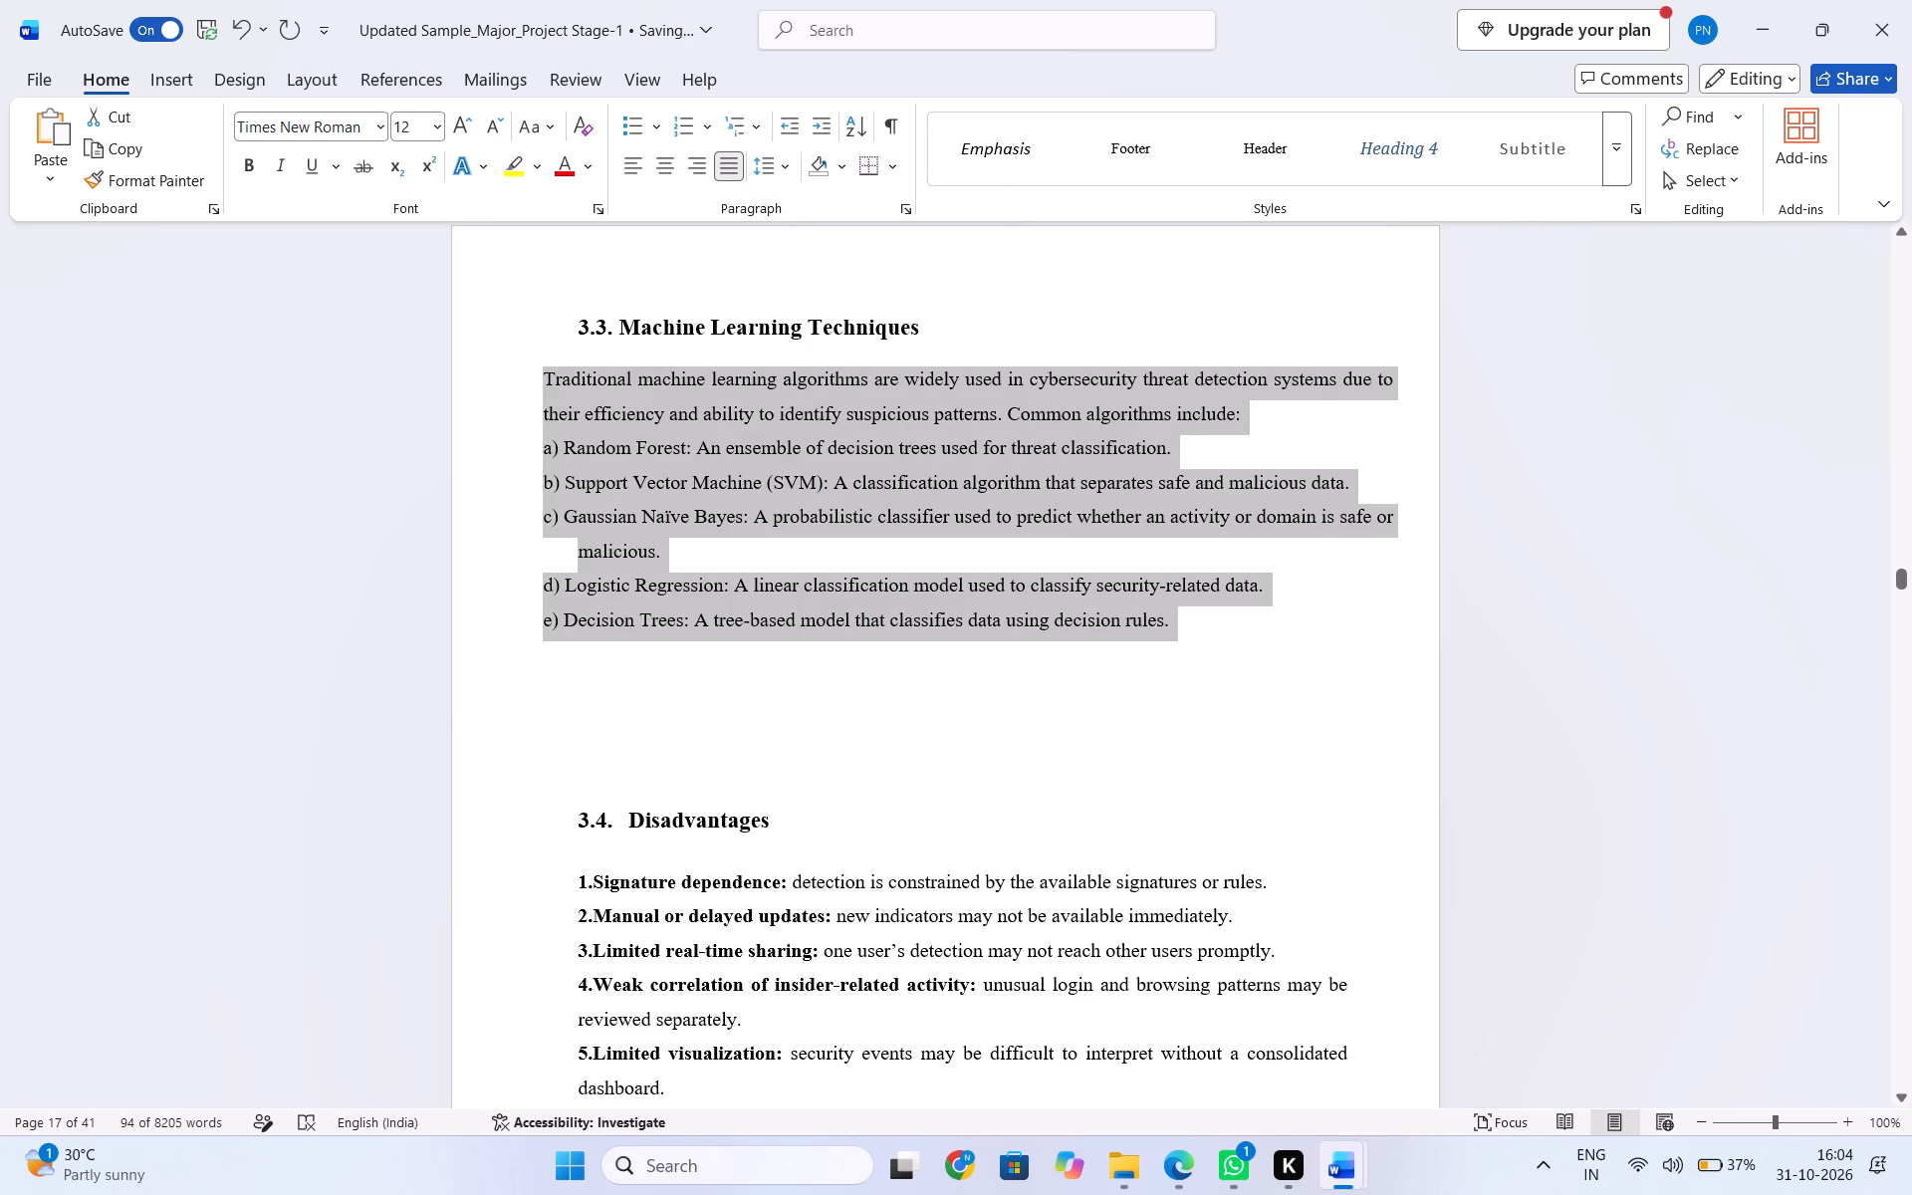
Set the paragraph indents of the pasted section 3.3 text to 0.2 cm left and 0.97 cm right.
click(303, 88)
click(541, 151)
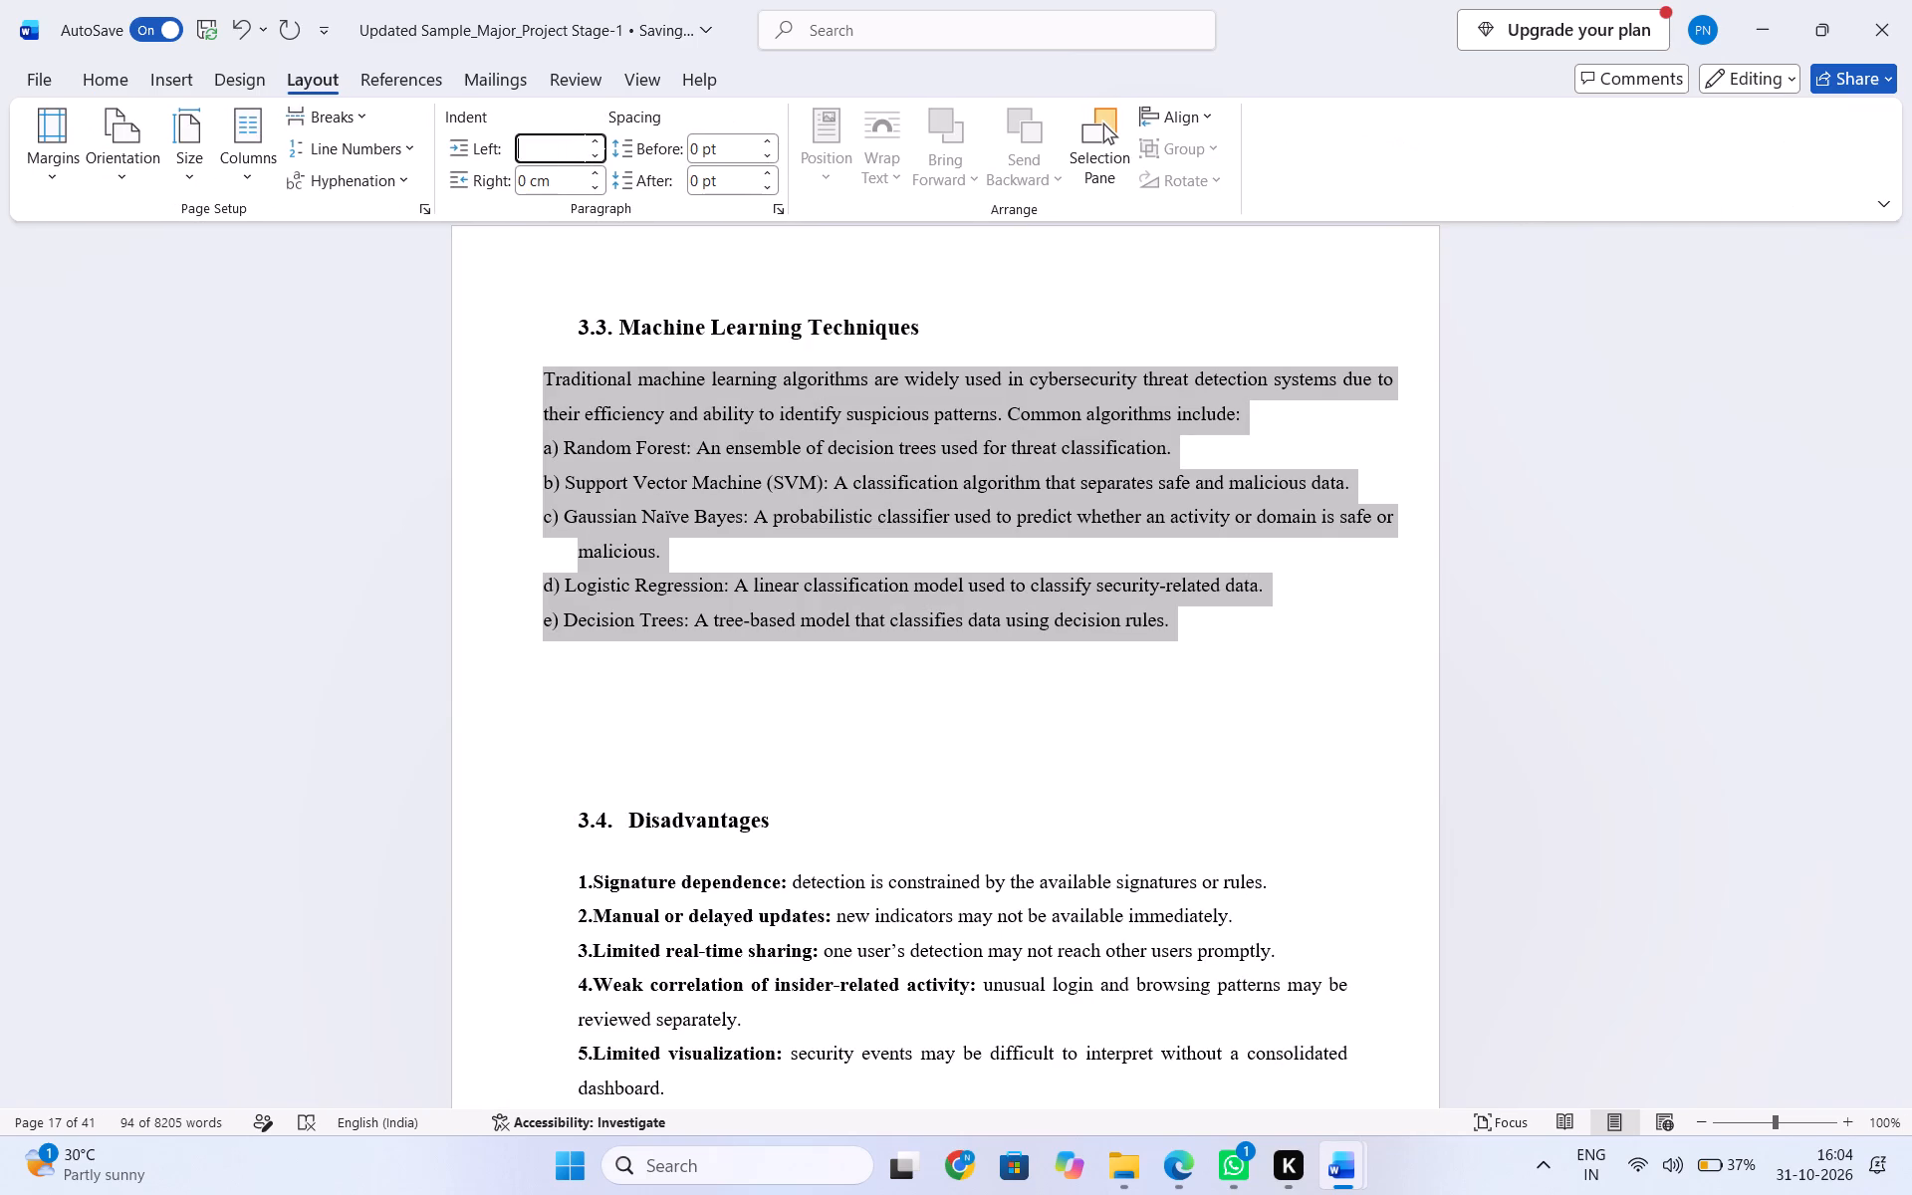
text(0.2)
key(Return)
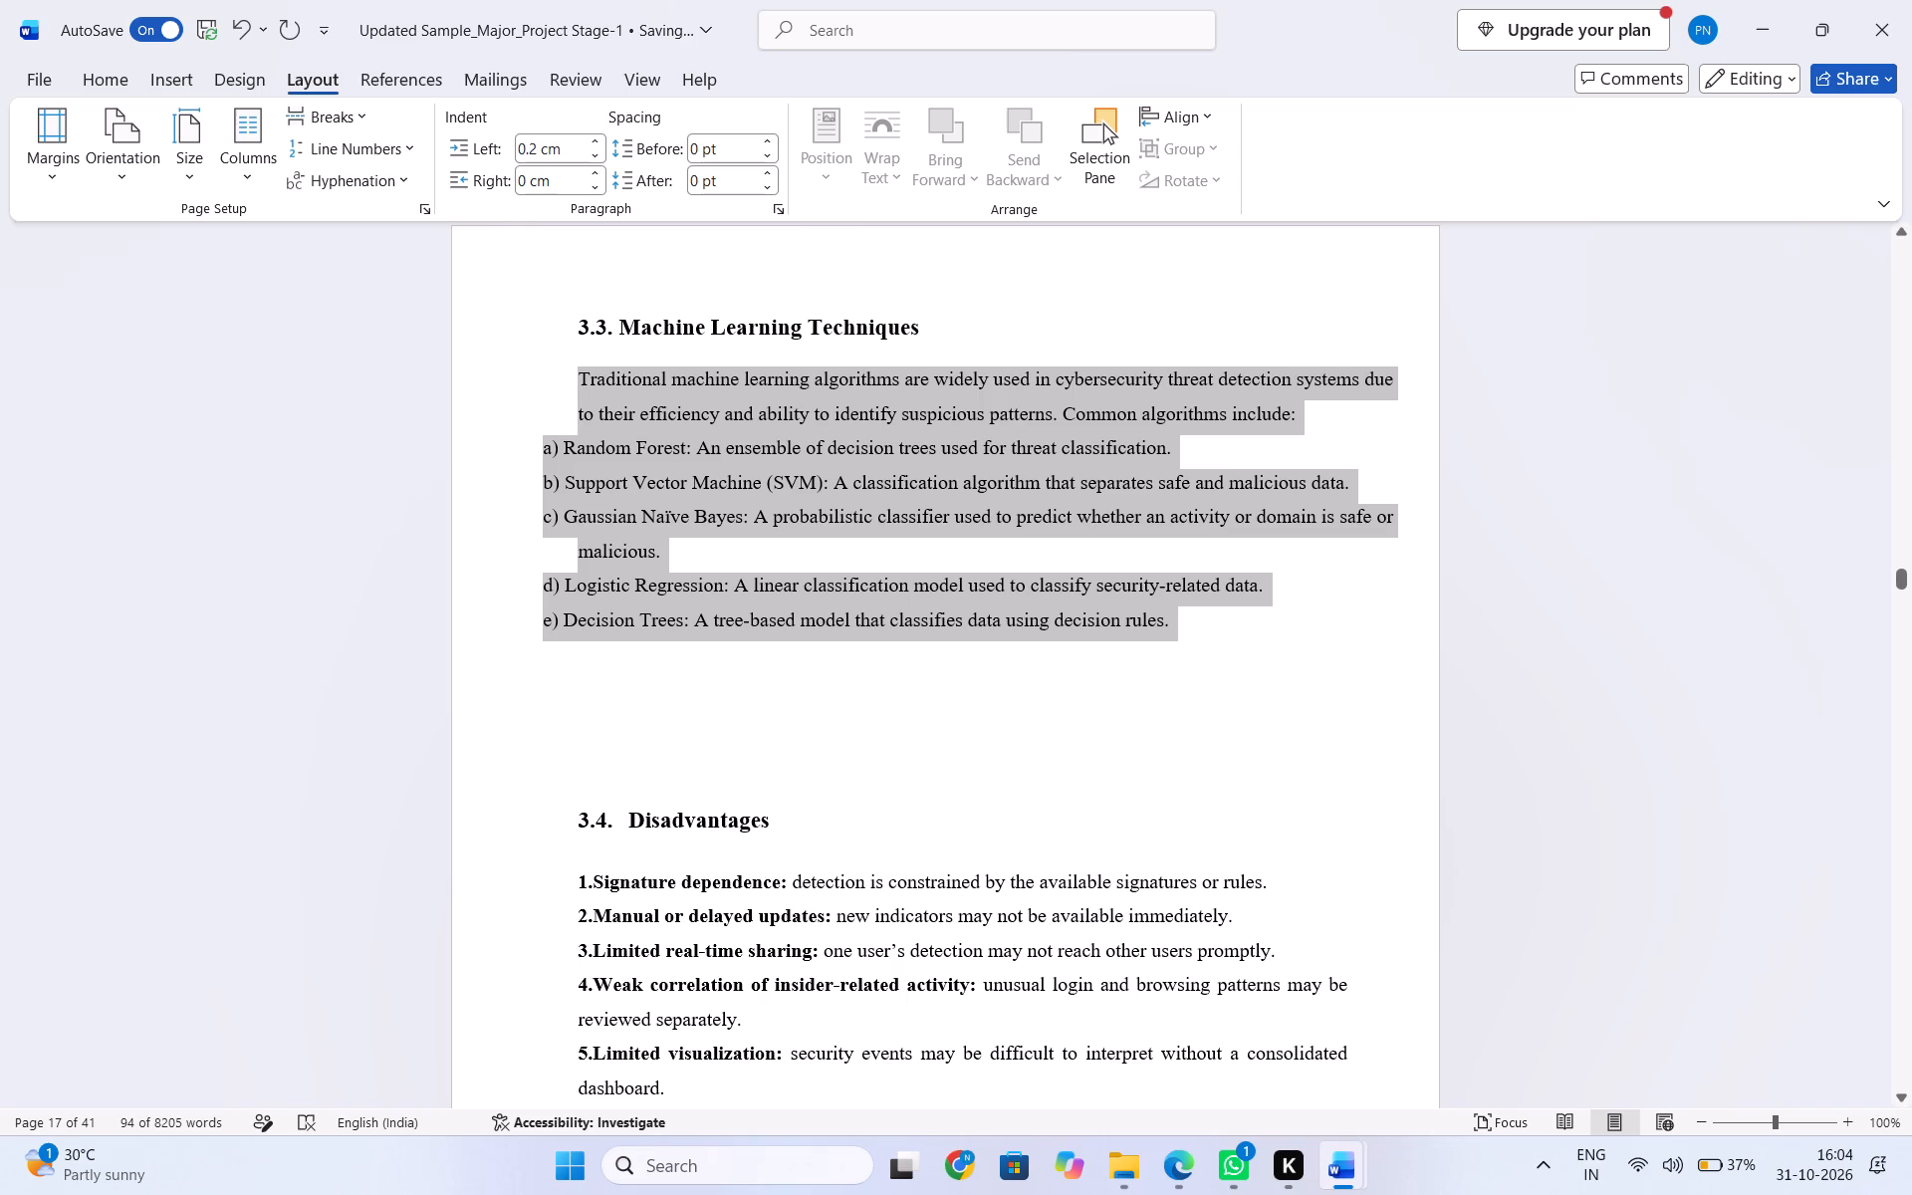
click(535, 184)
key(BackSpace)
text(0.97)
key(Return)
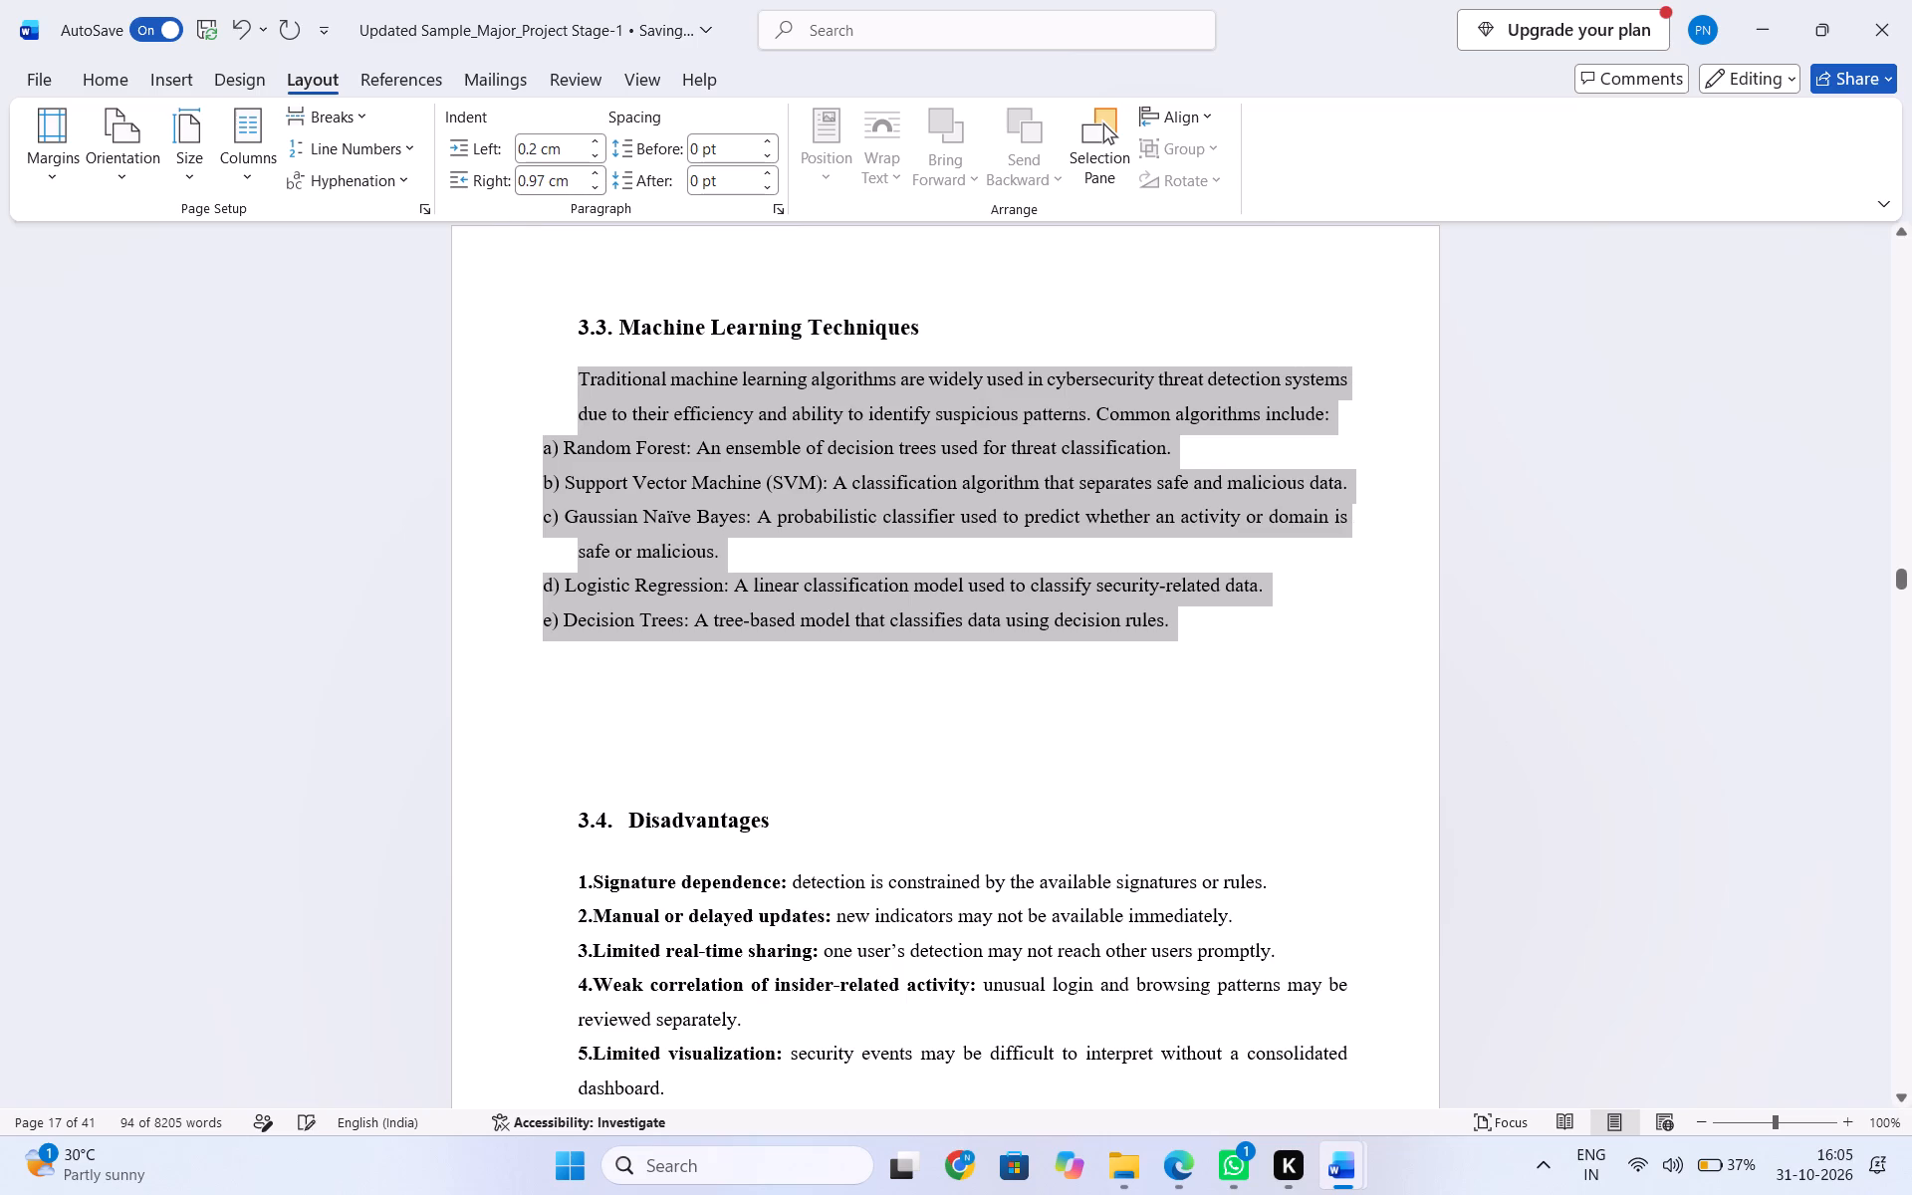
click(741, 715)
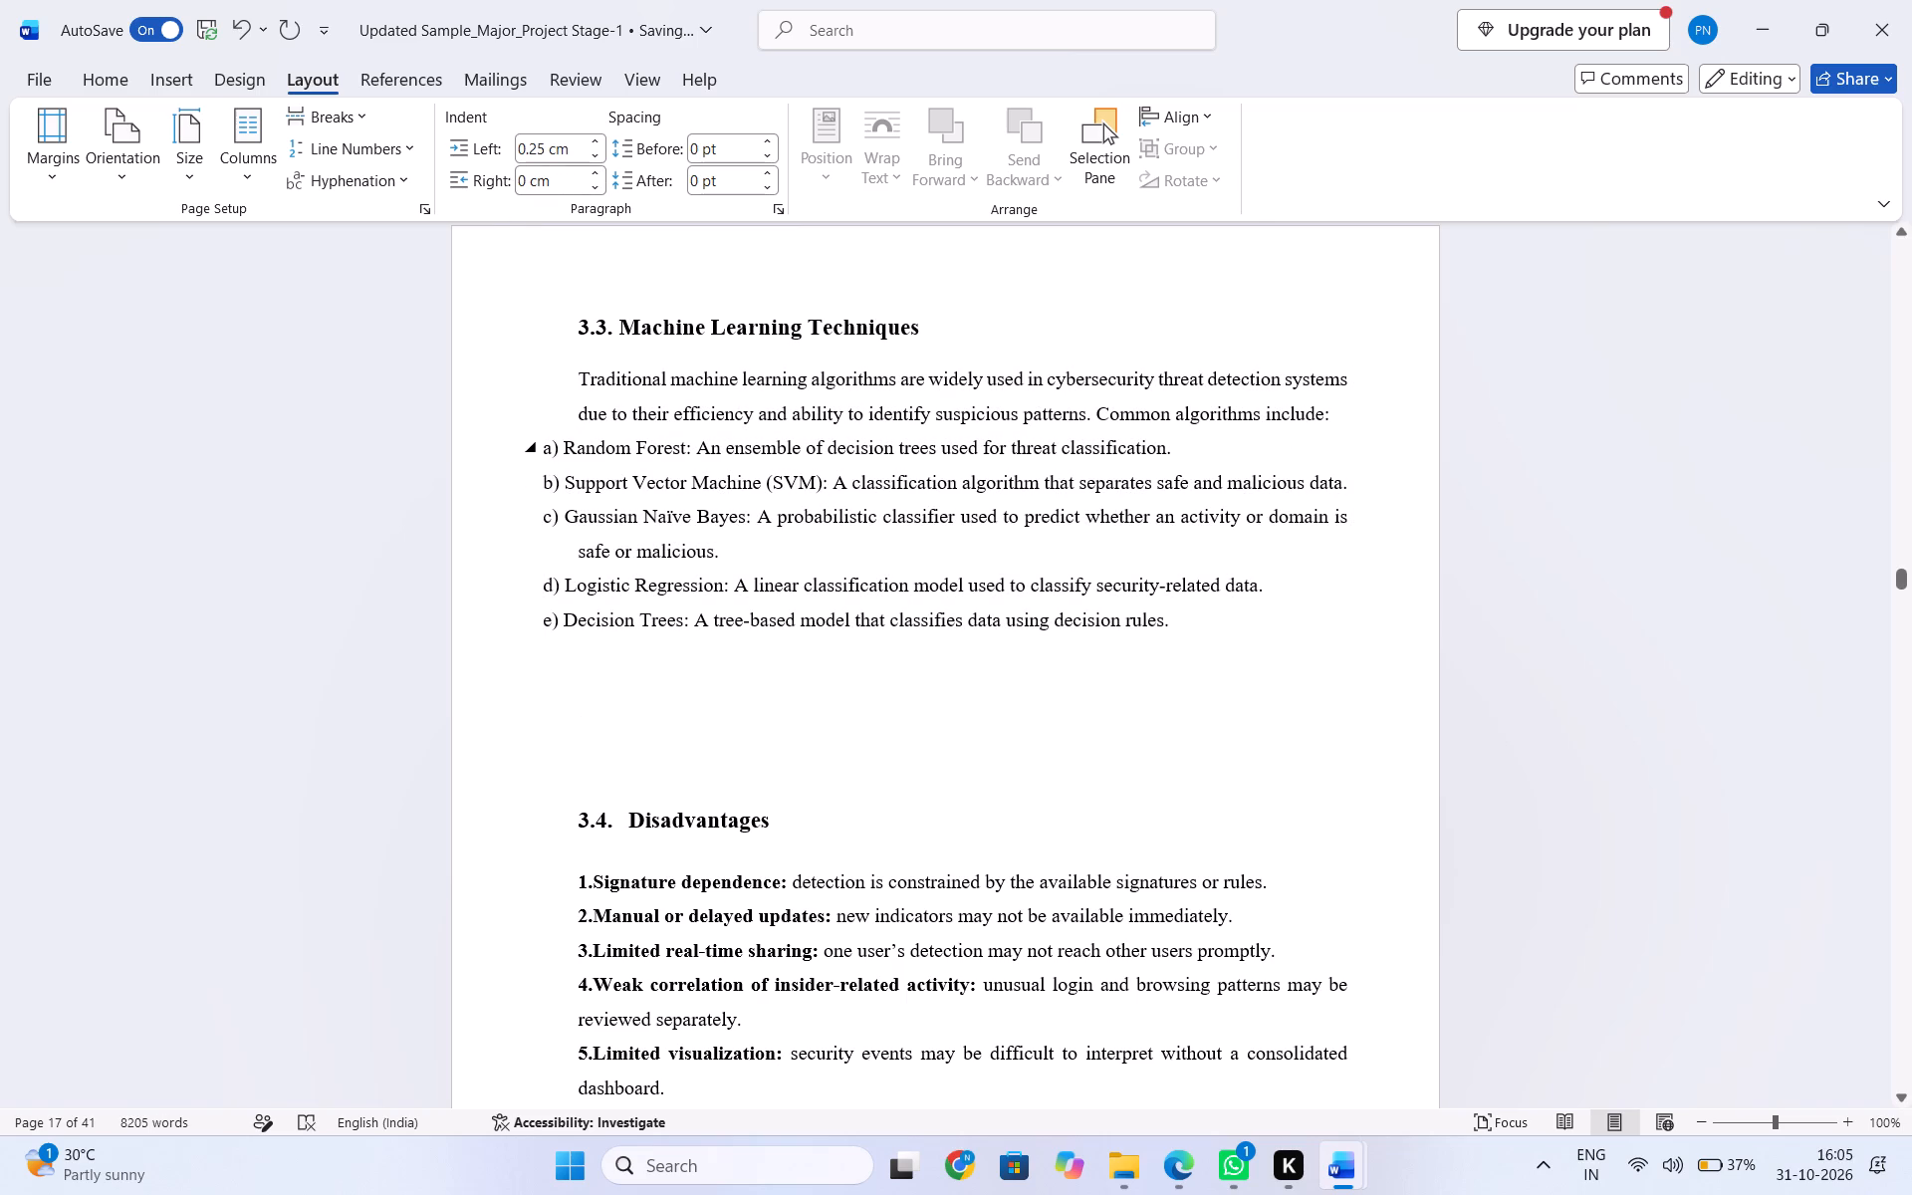
Set the left indent of algorithm items a) to e) in section 3.3 to 0.2 cm.
drag(543, 446, 1202, 615)
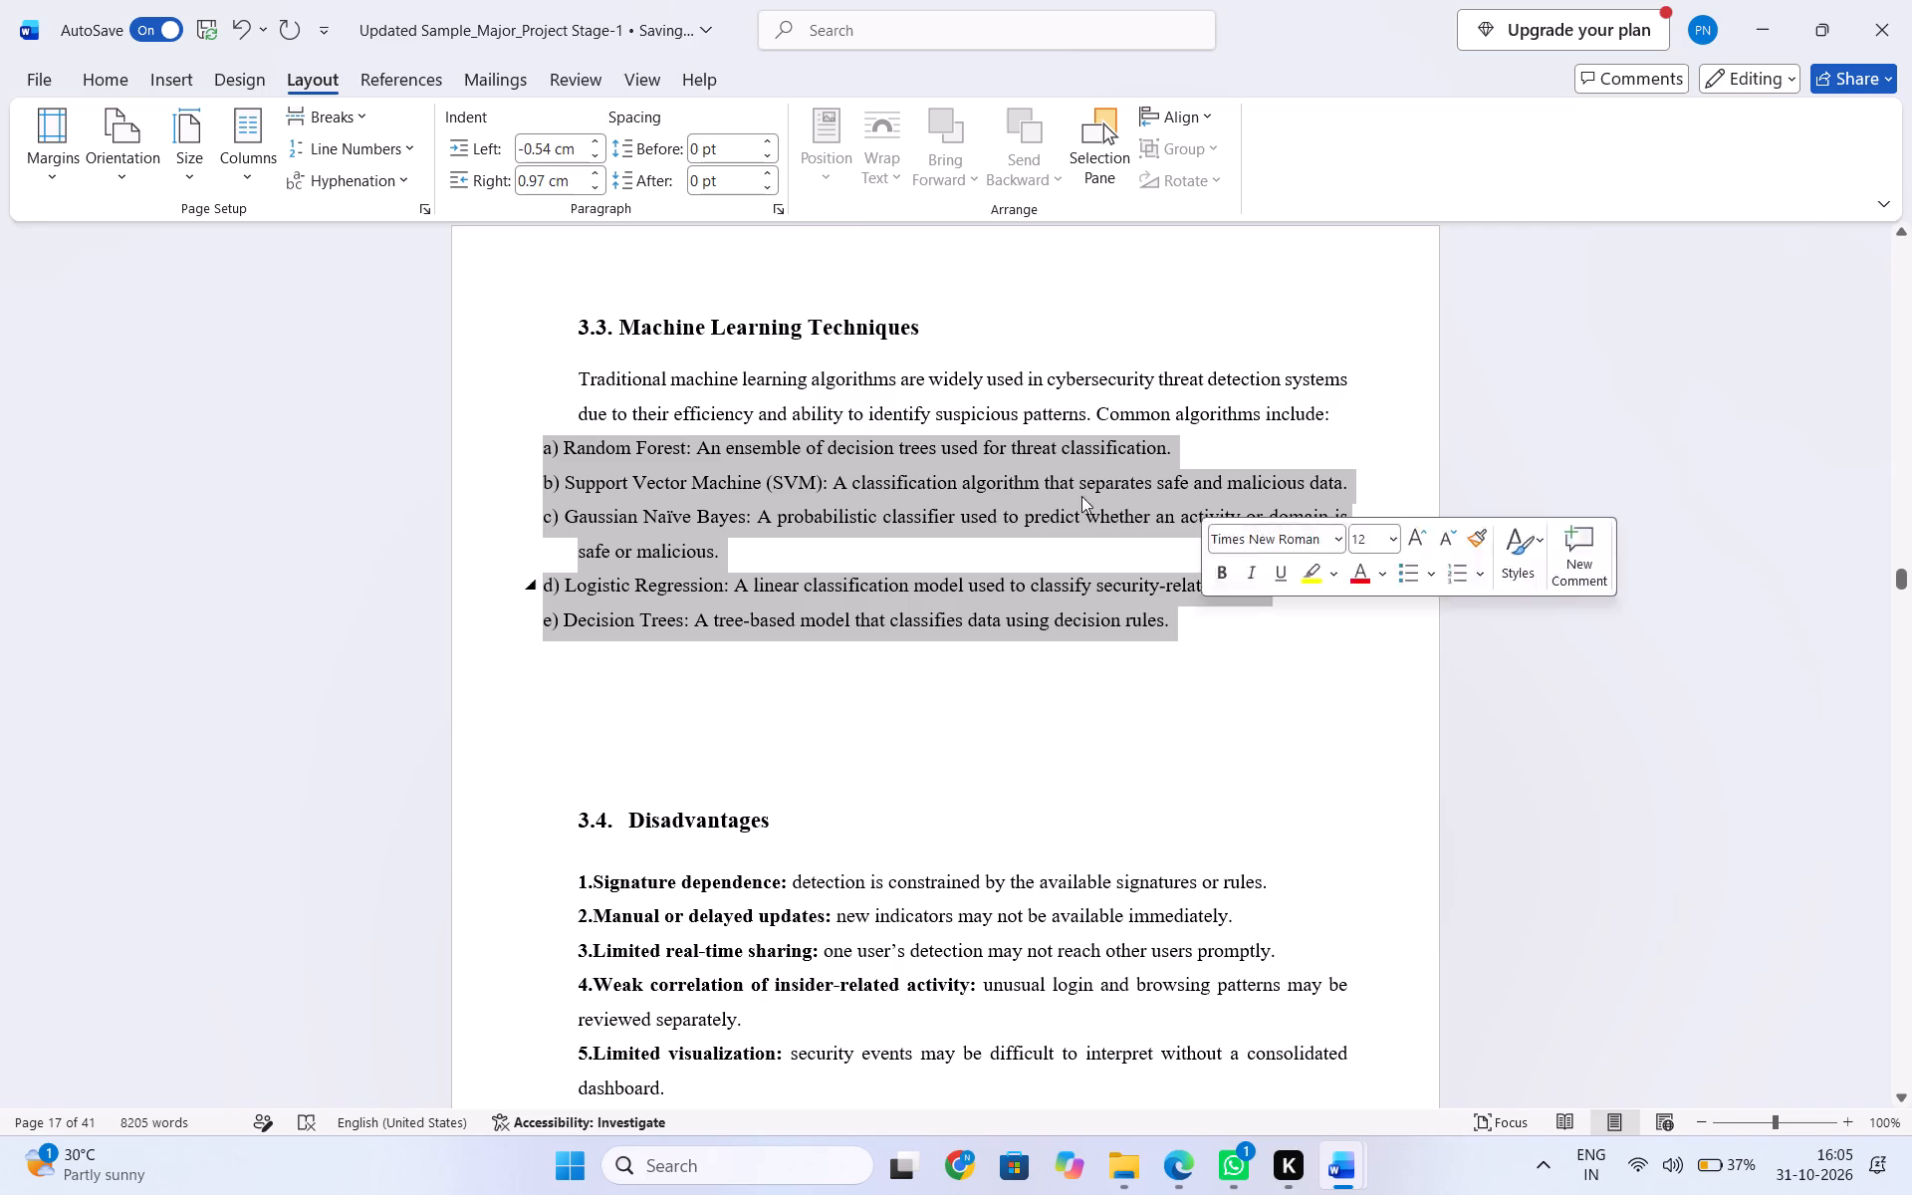
click(566, 164)
click(567, 153)
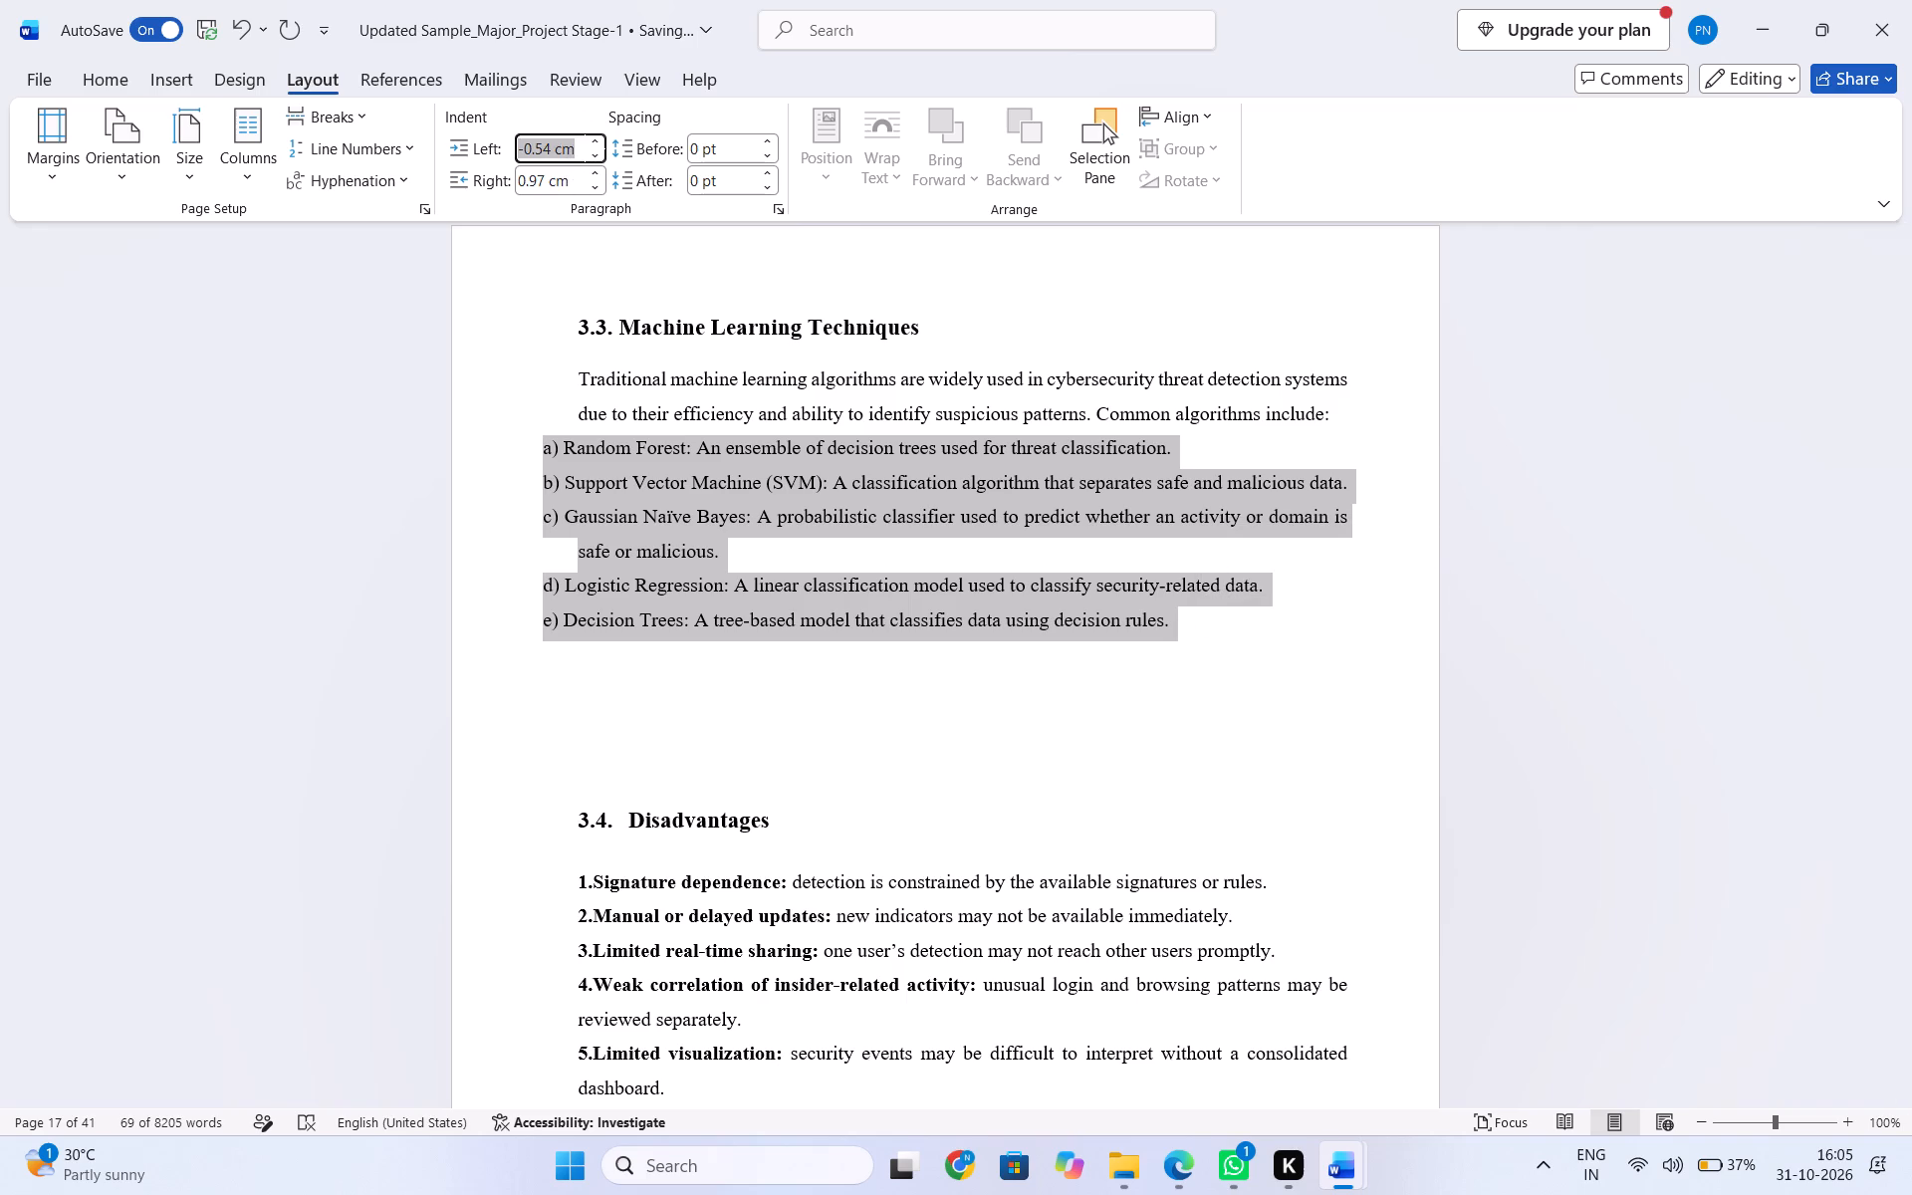
key(BackSpace)
text(0.2)
key(Return)
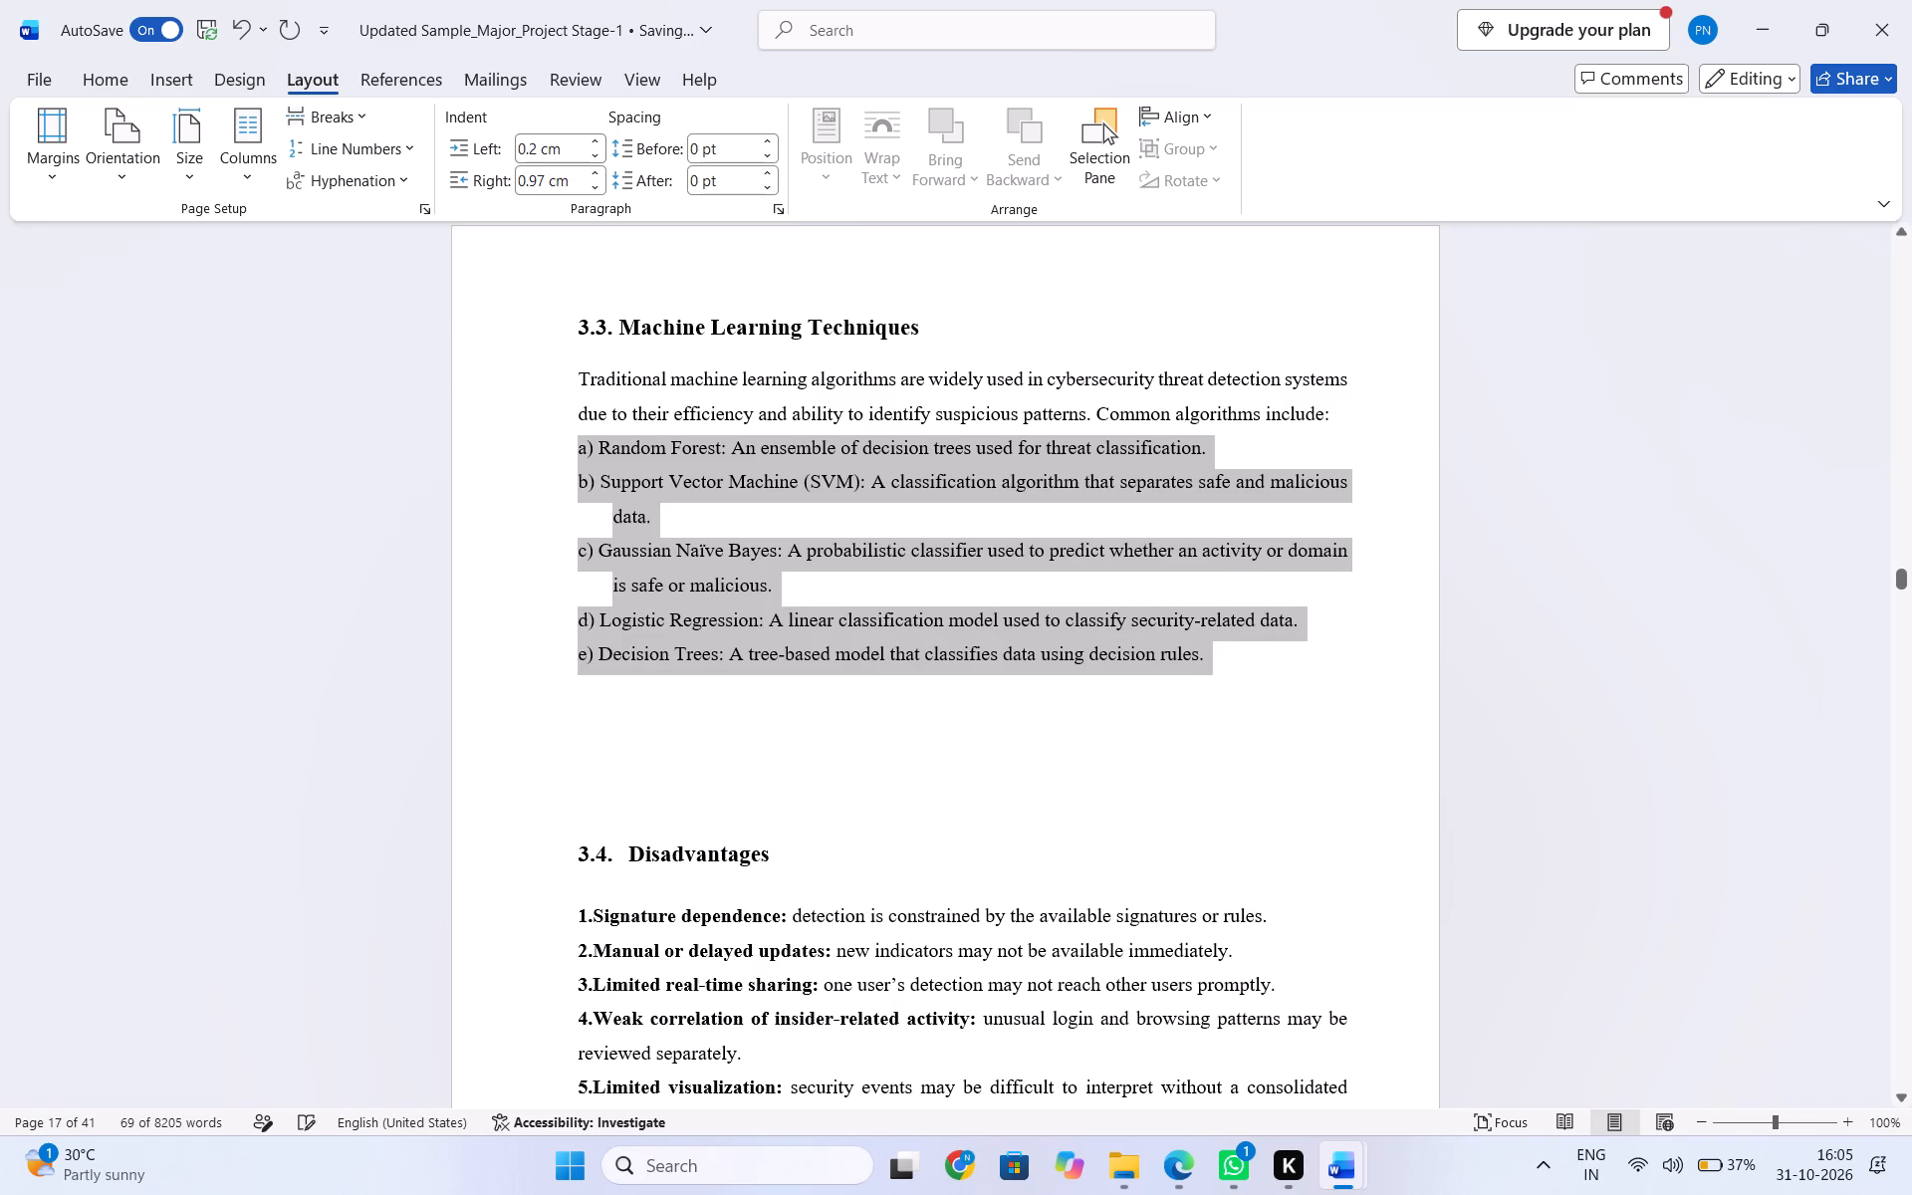
click(682, 503)
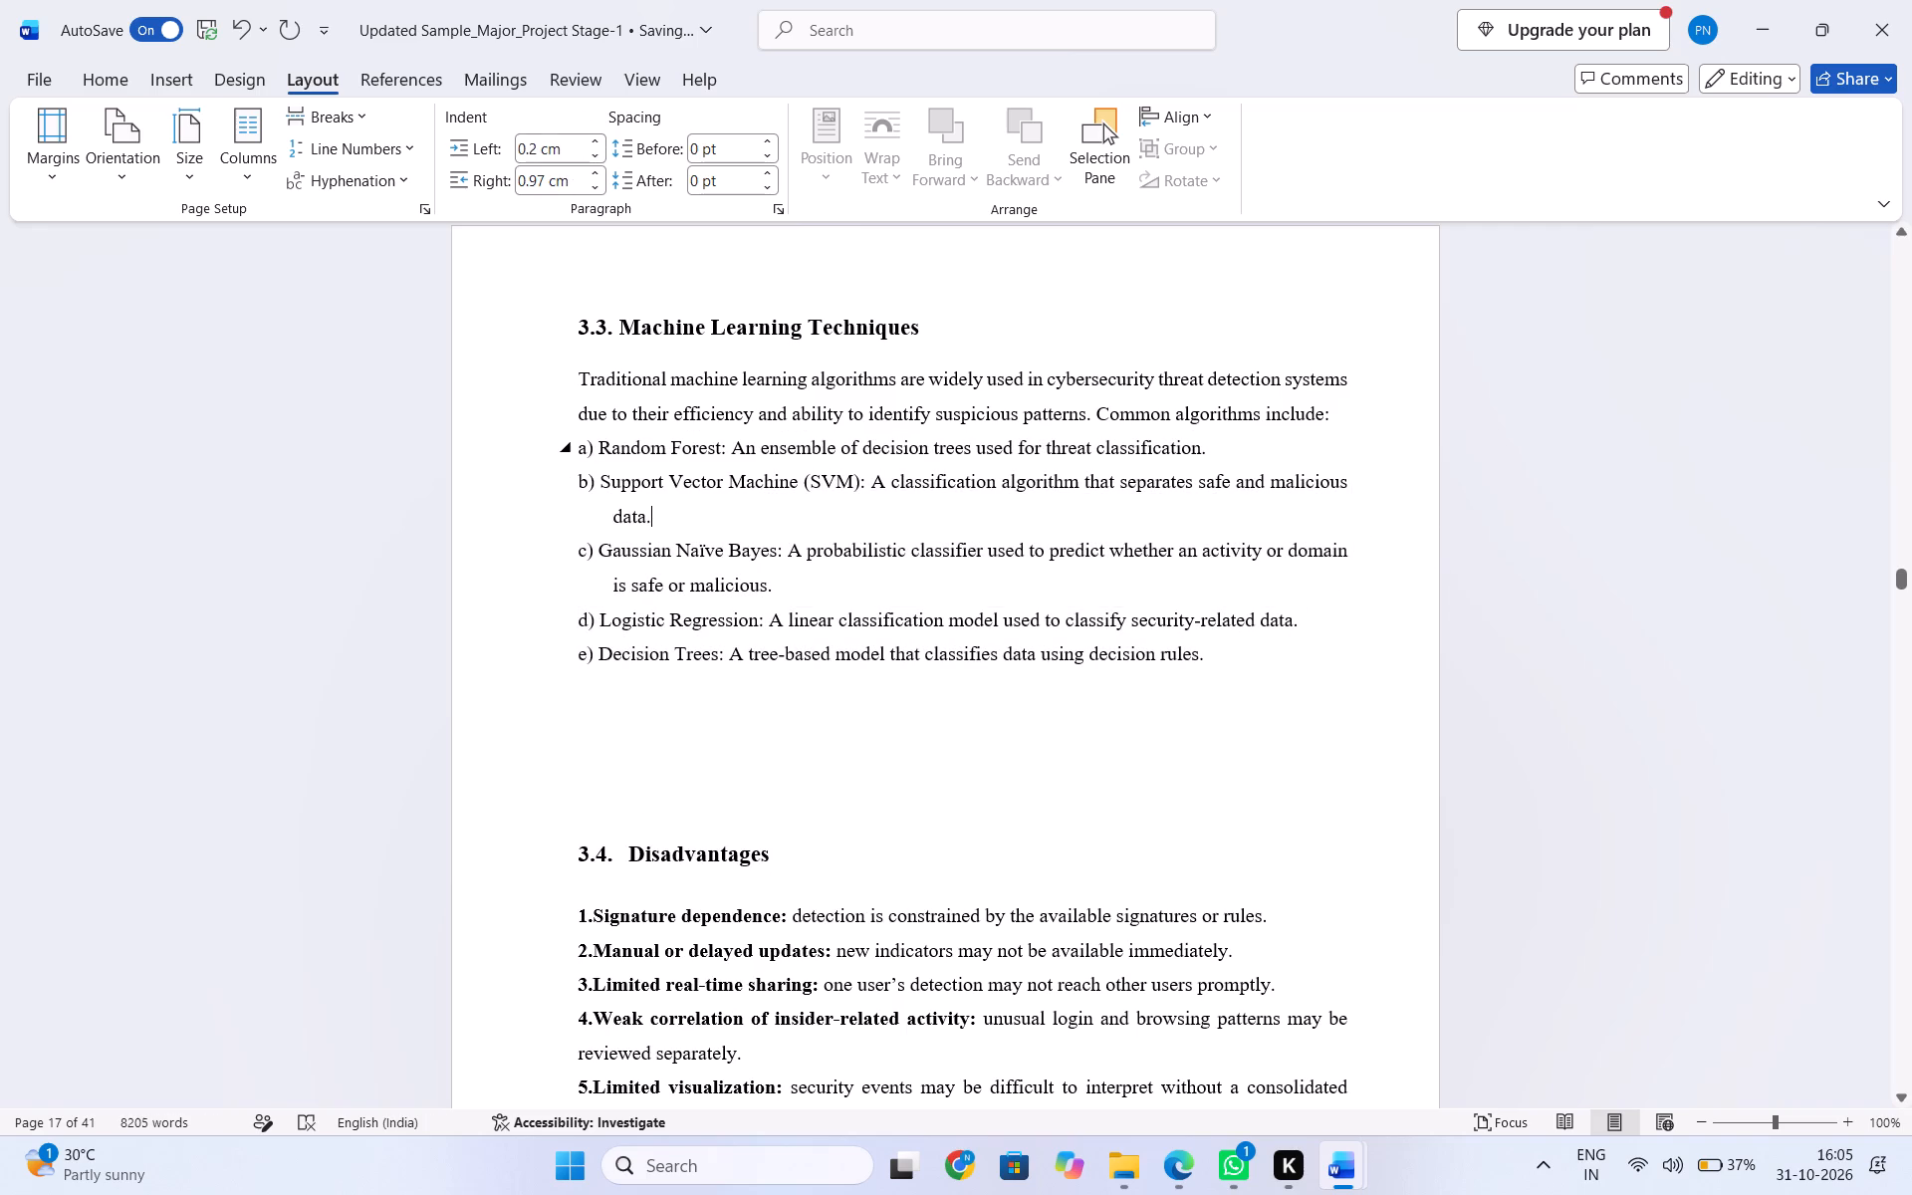
Bold the letter and algorithm name, through the colon, of each section 3.3 item from "a) Random Forest:" to "e) Decision Trees:".
drag(730, 447, 586, 455)
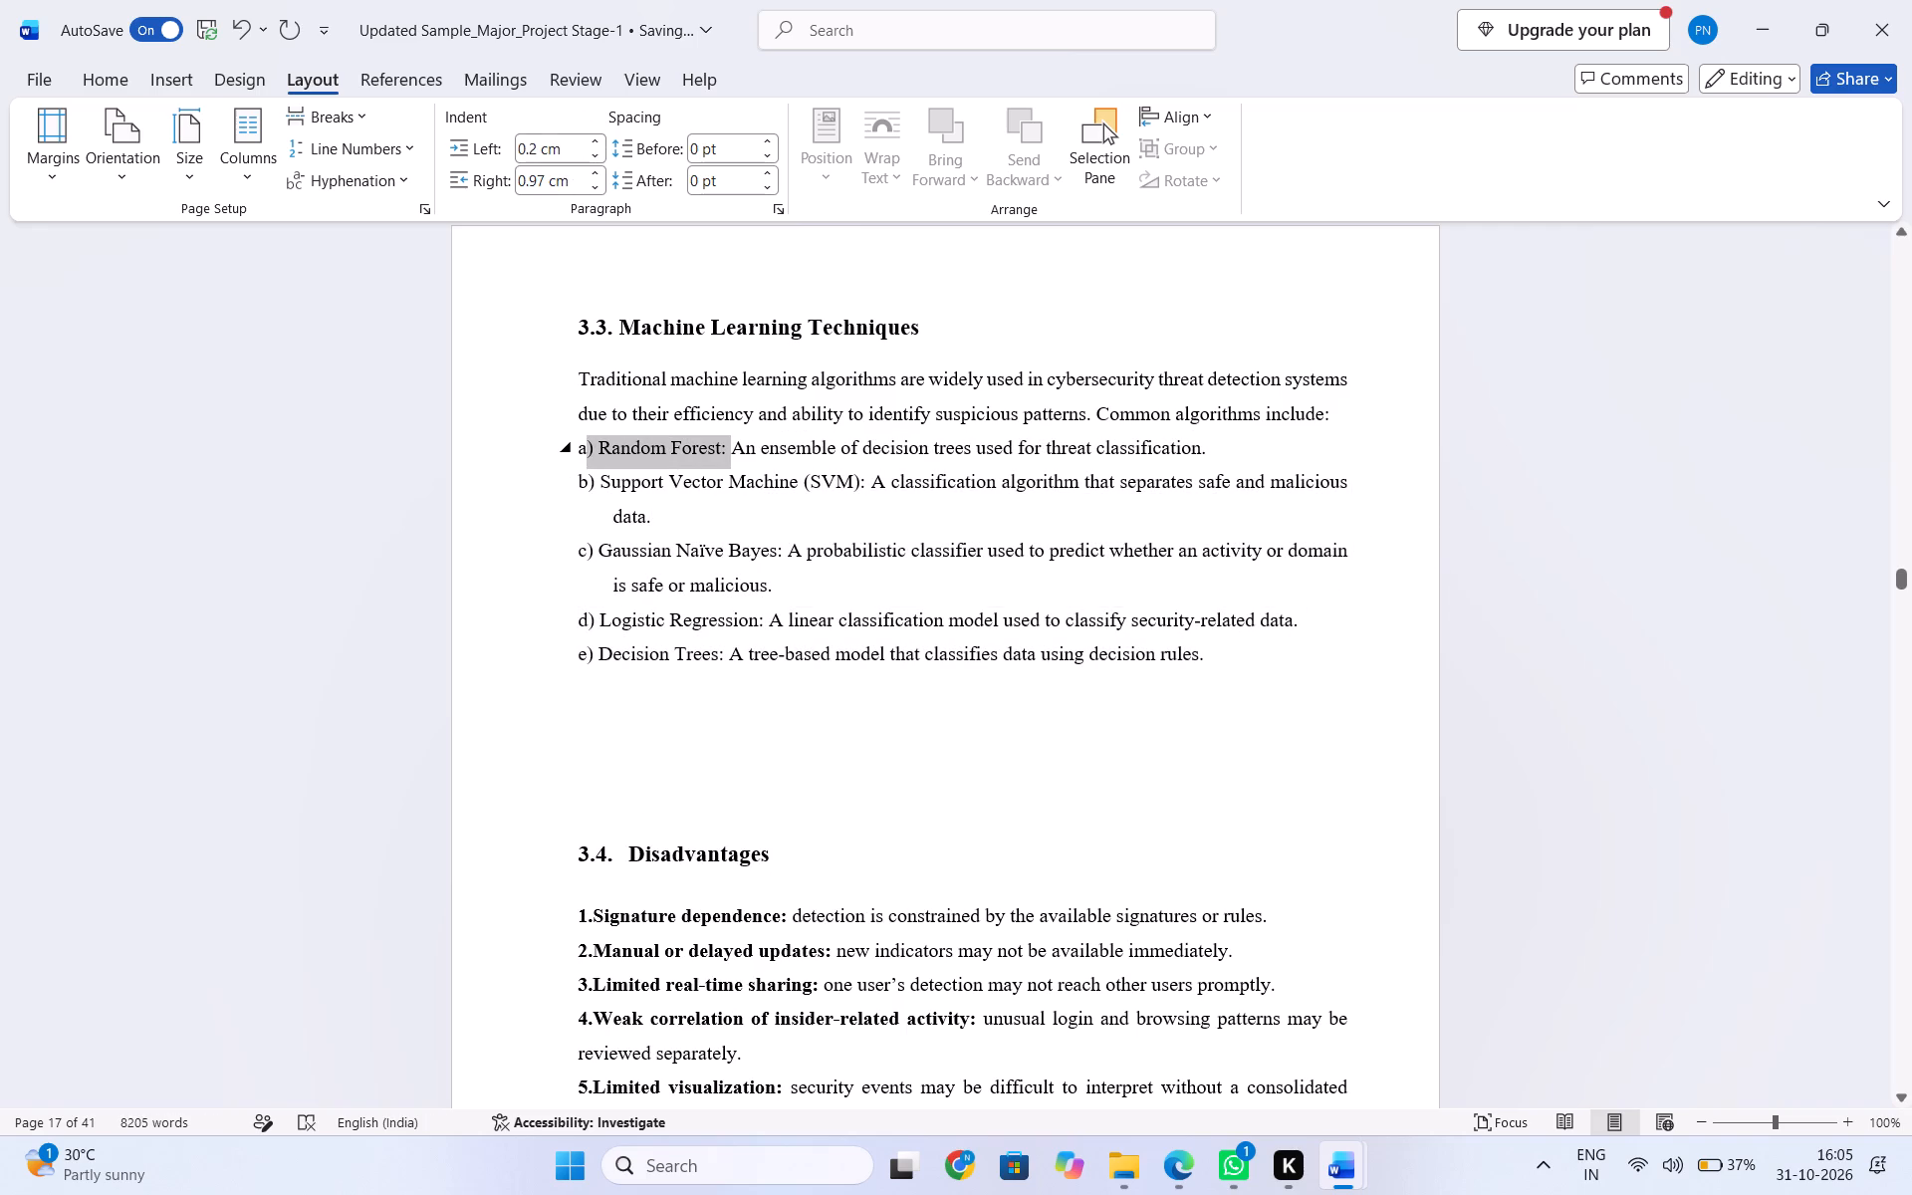
drag(586, 455, 577, 455)
click(601, 415)
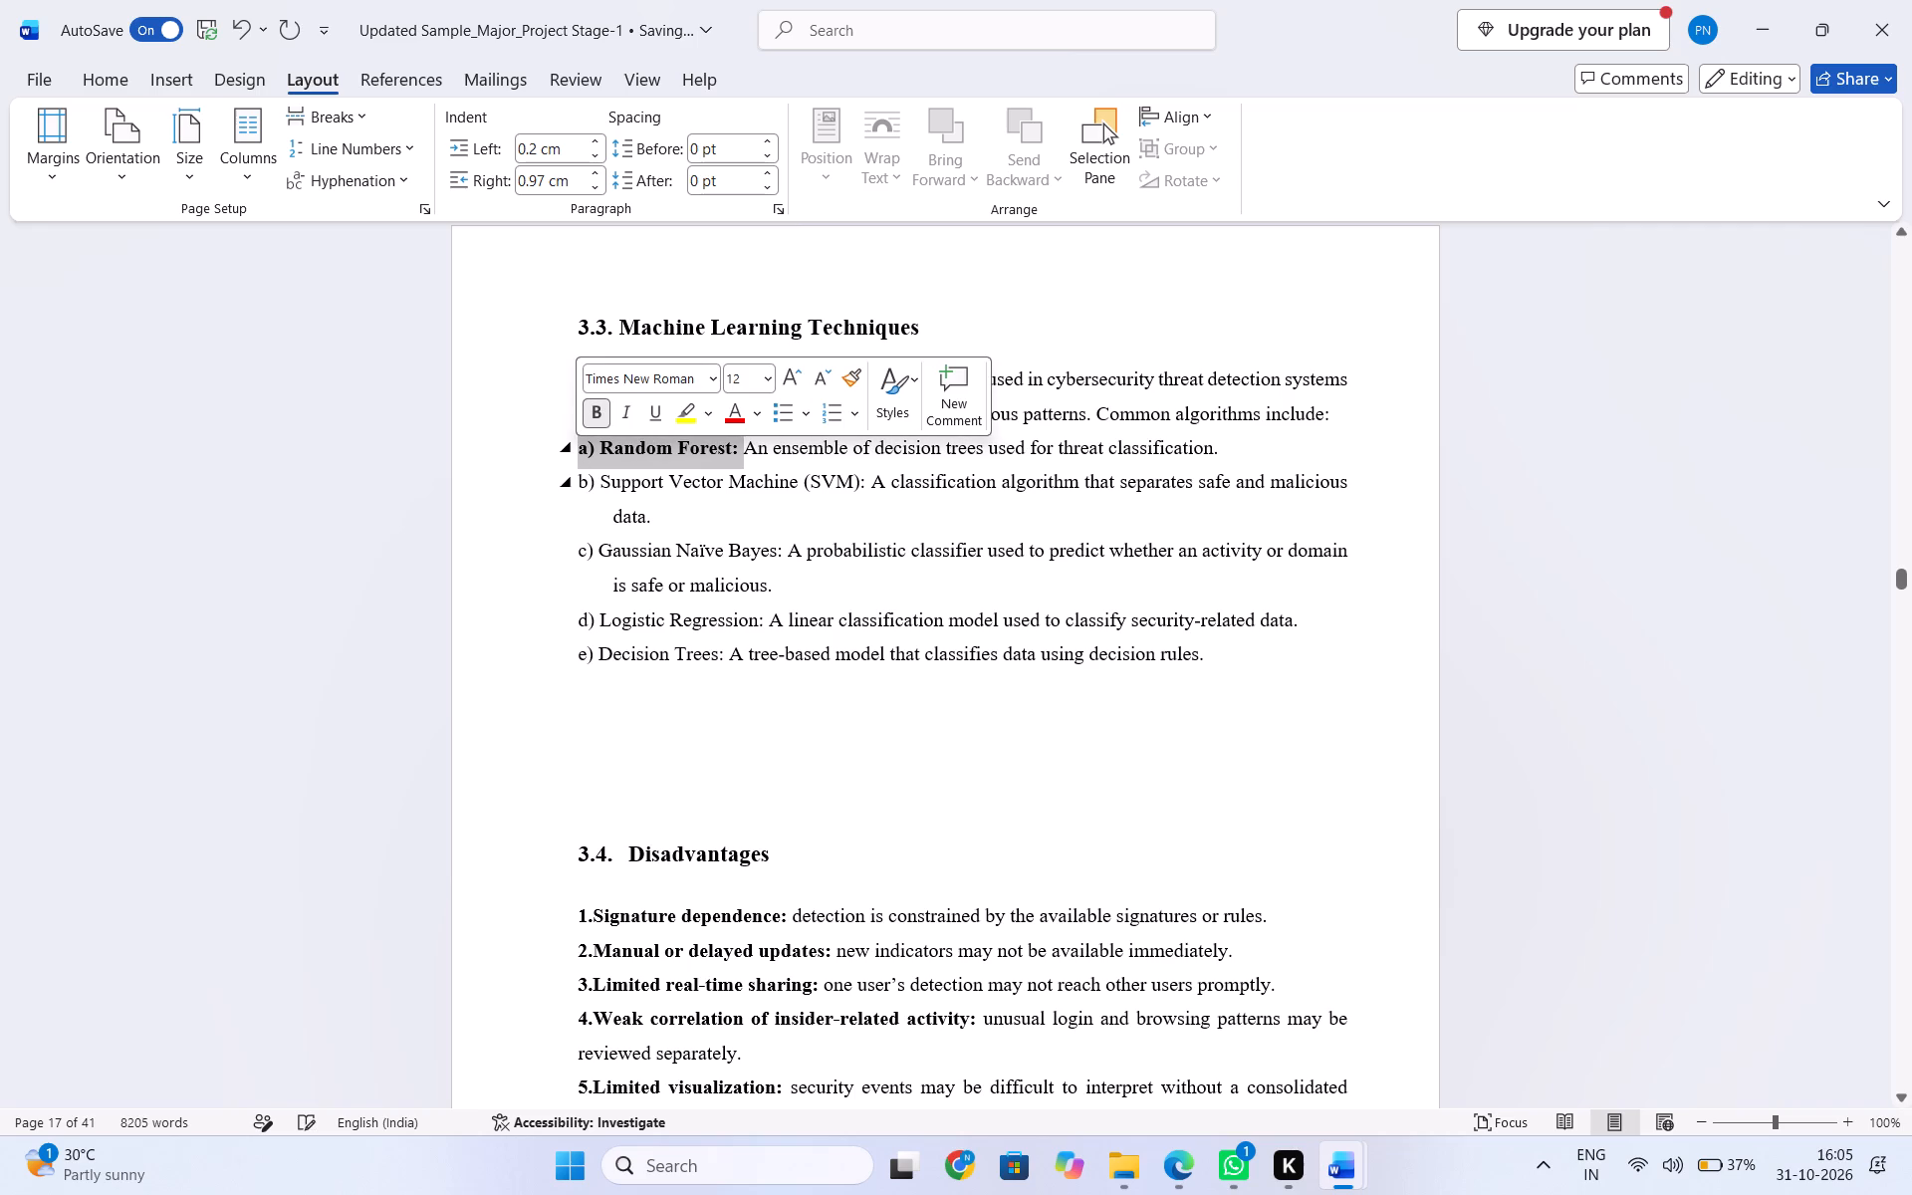
drag(863, 486, 547, 481)
click(575, 435)
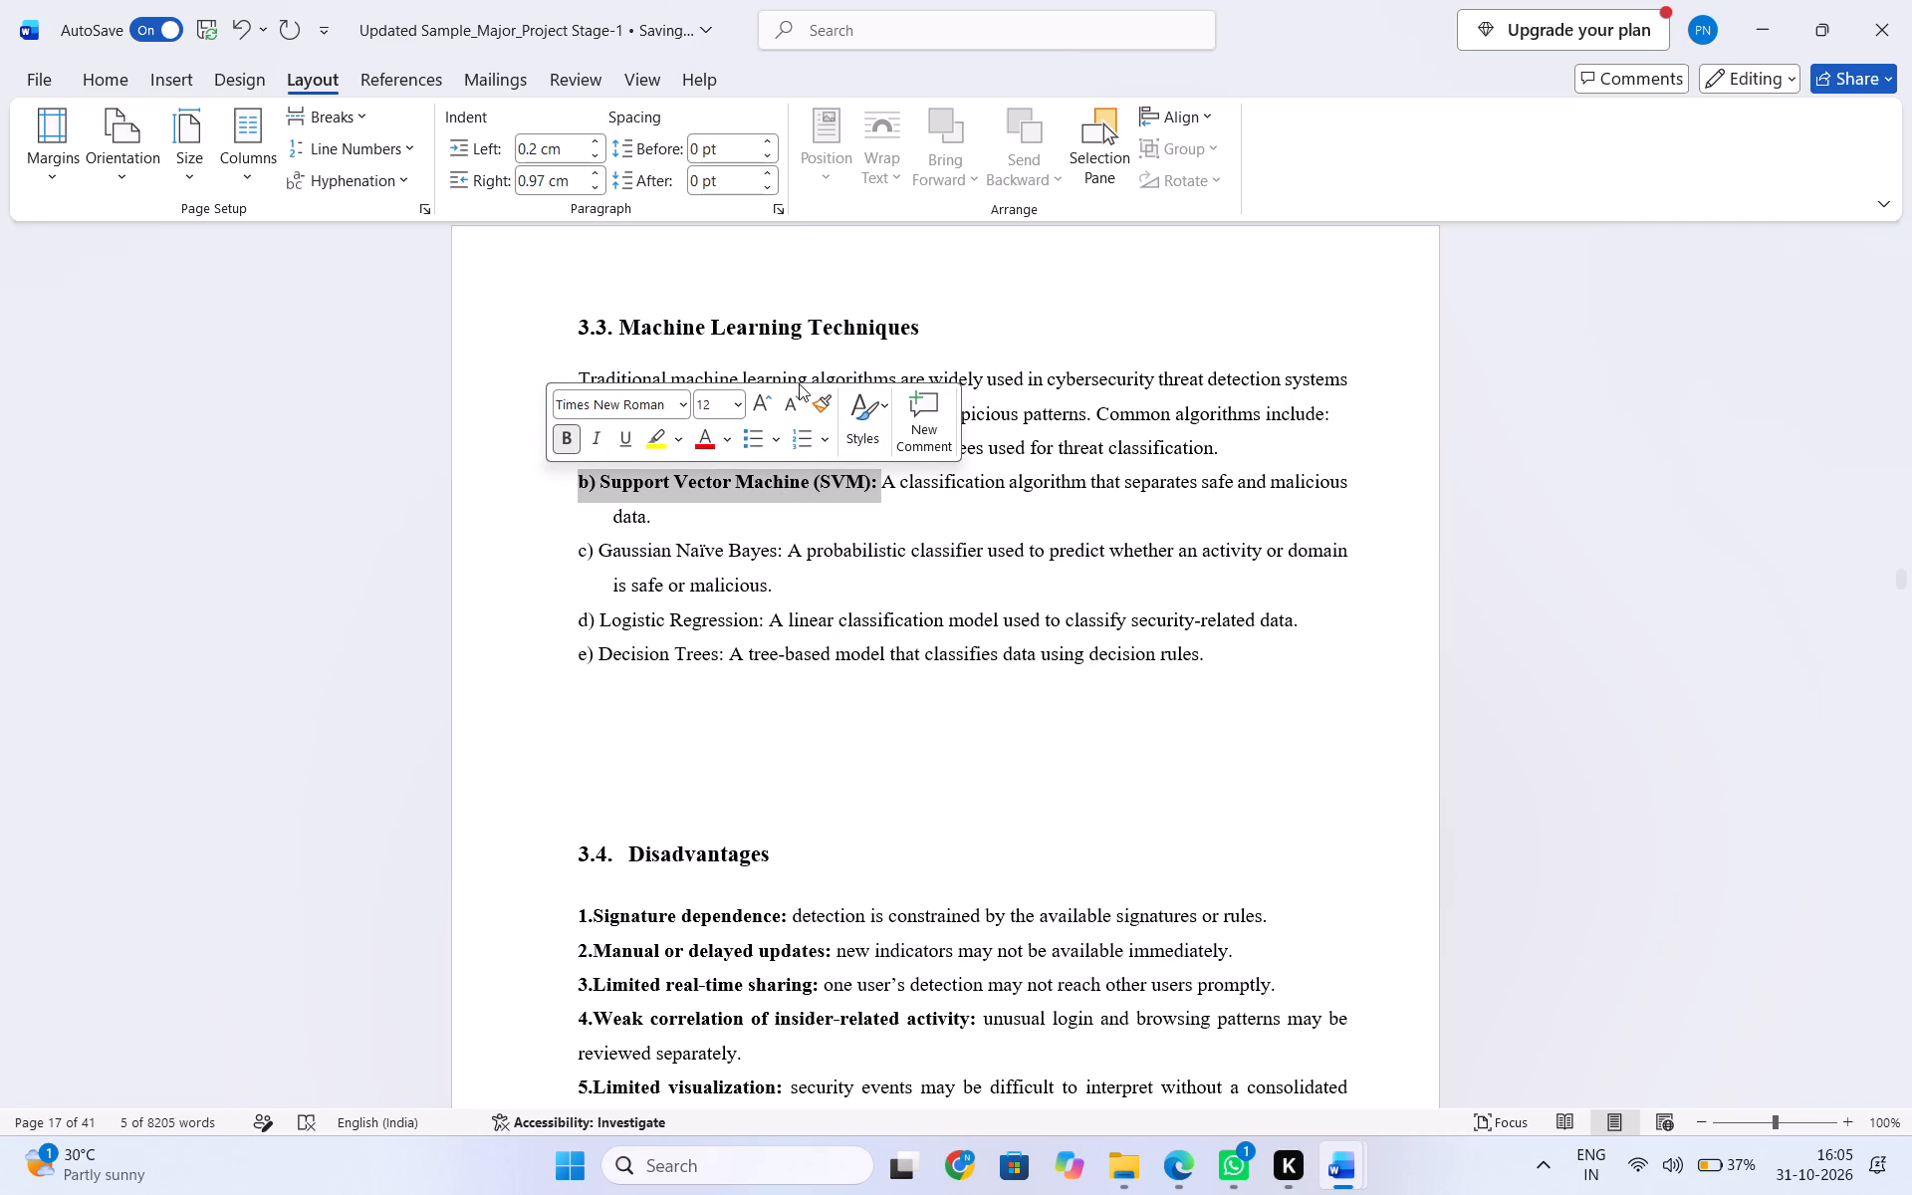
drag(784, 552, 761, 557)
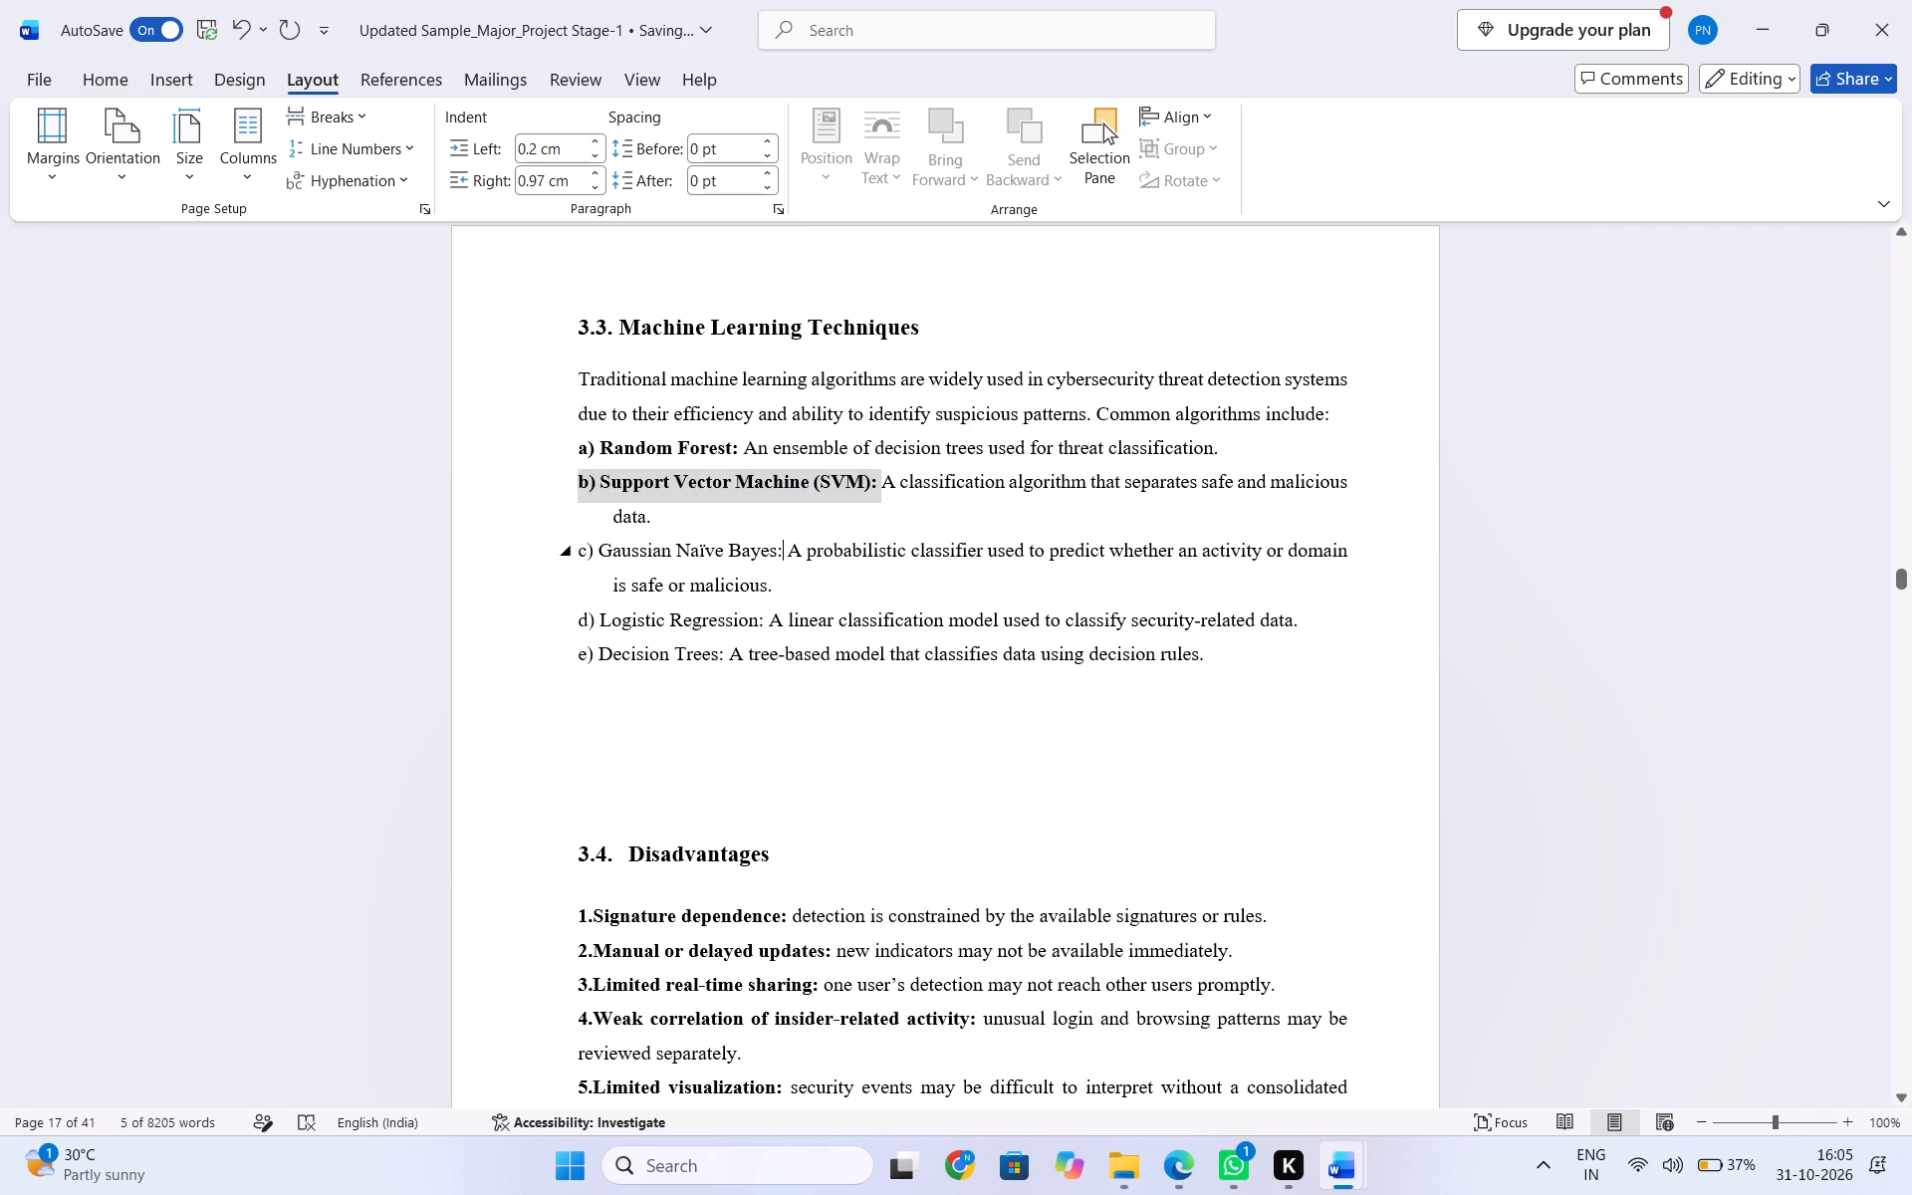
drag(761, 557, 460, 548)
click(473, 498)
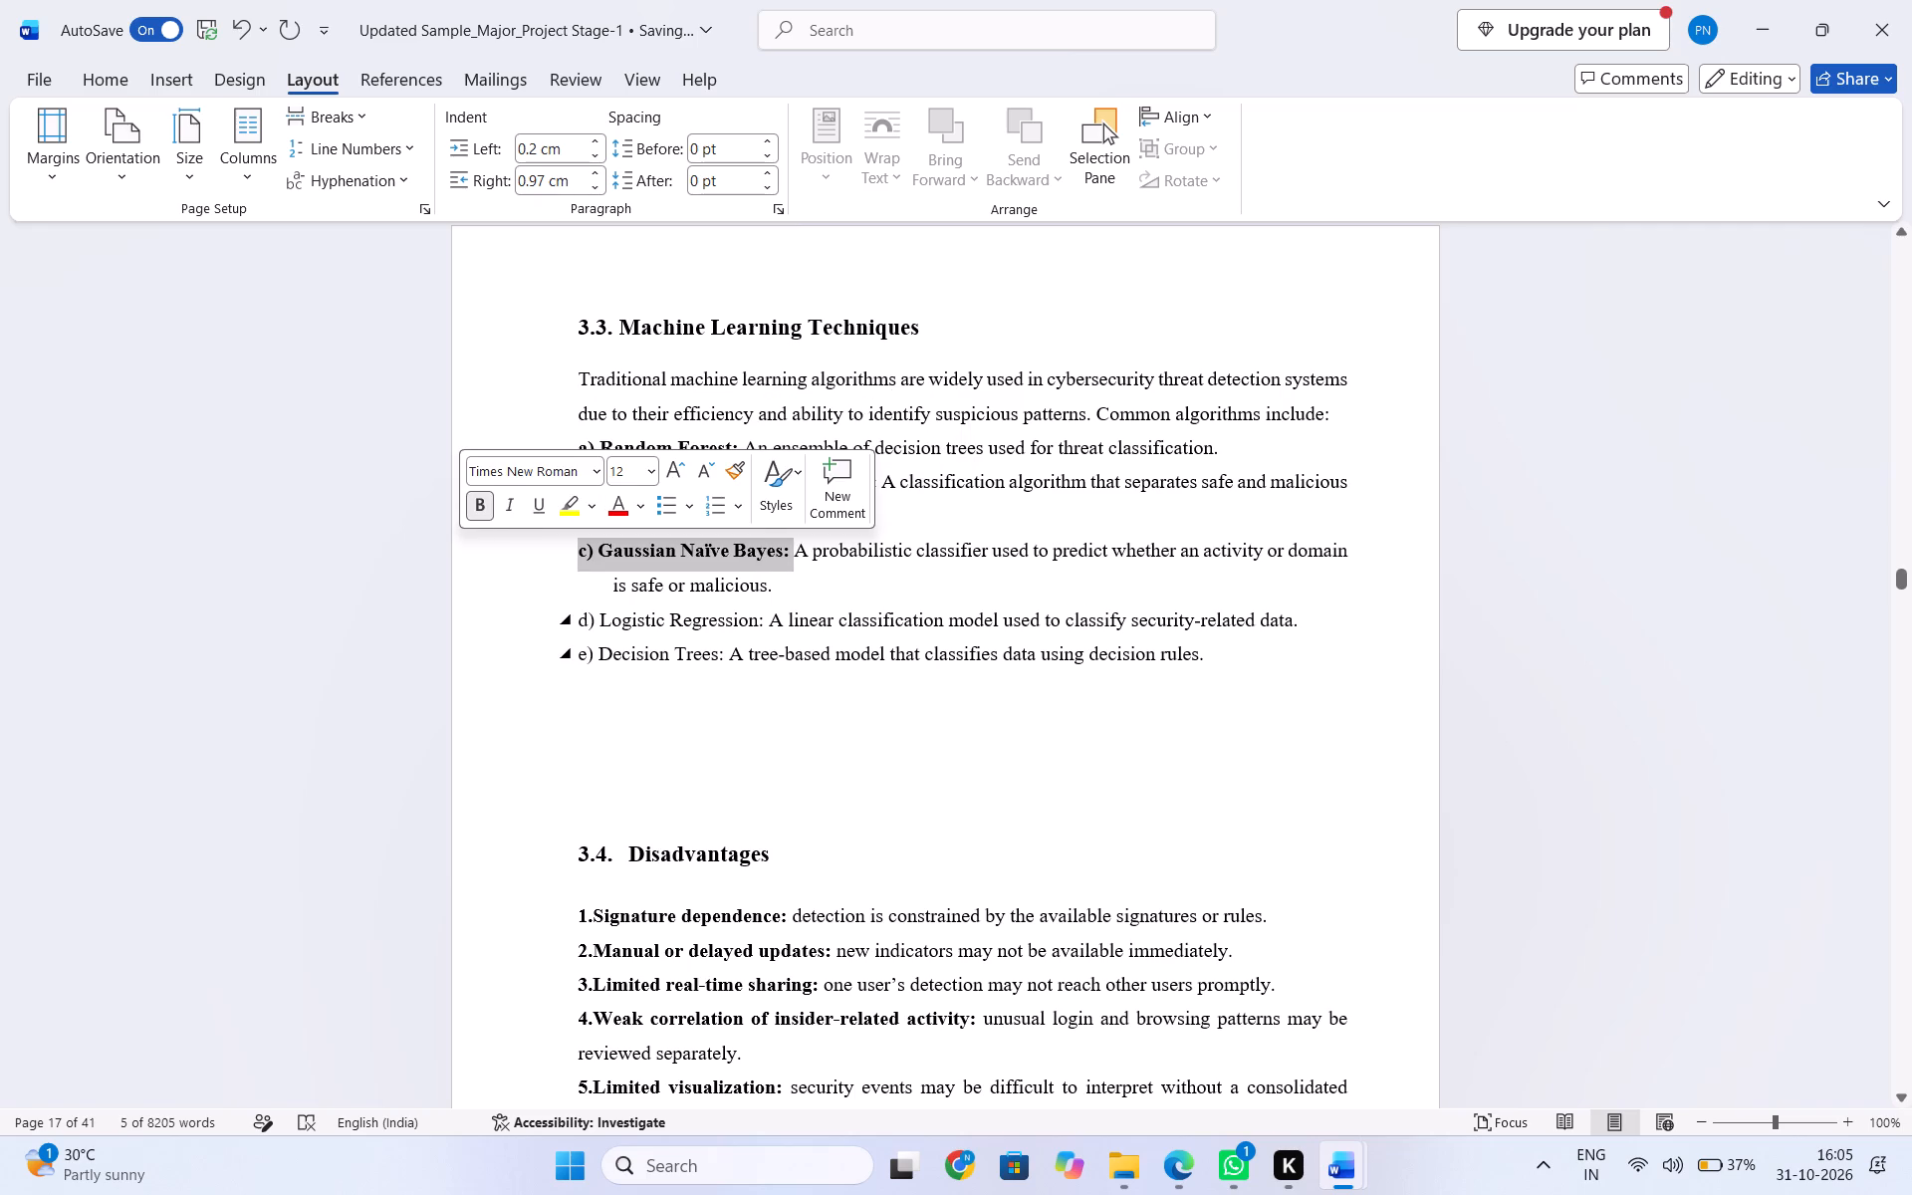
drag(763, 626, 579, 606)
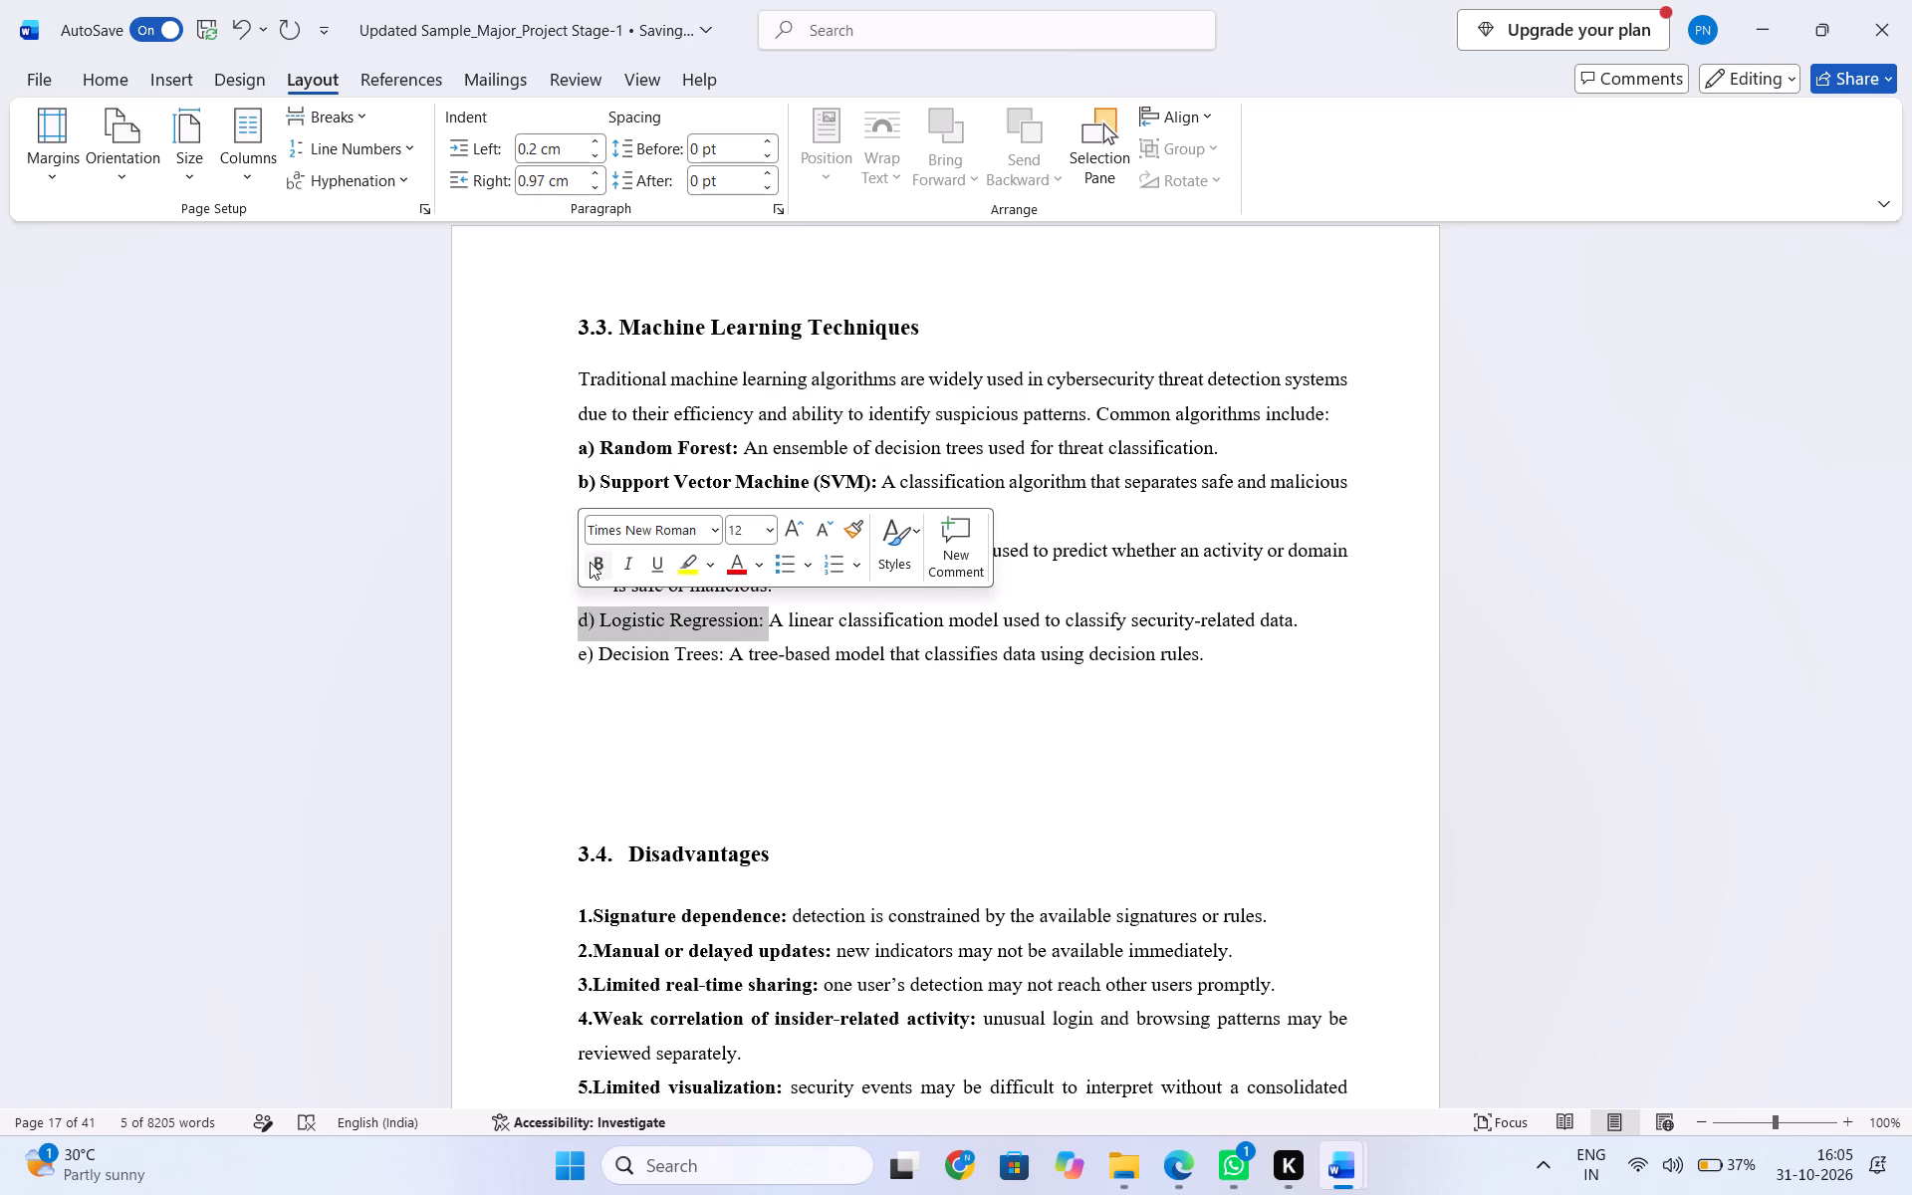
click(590, 562)
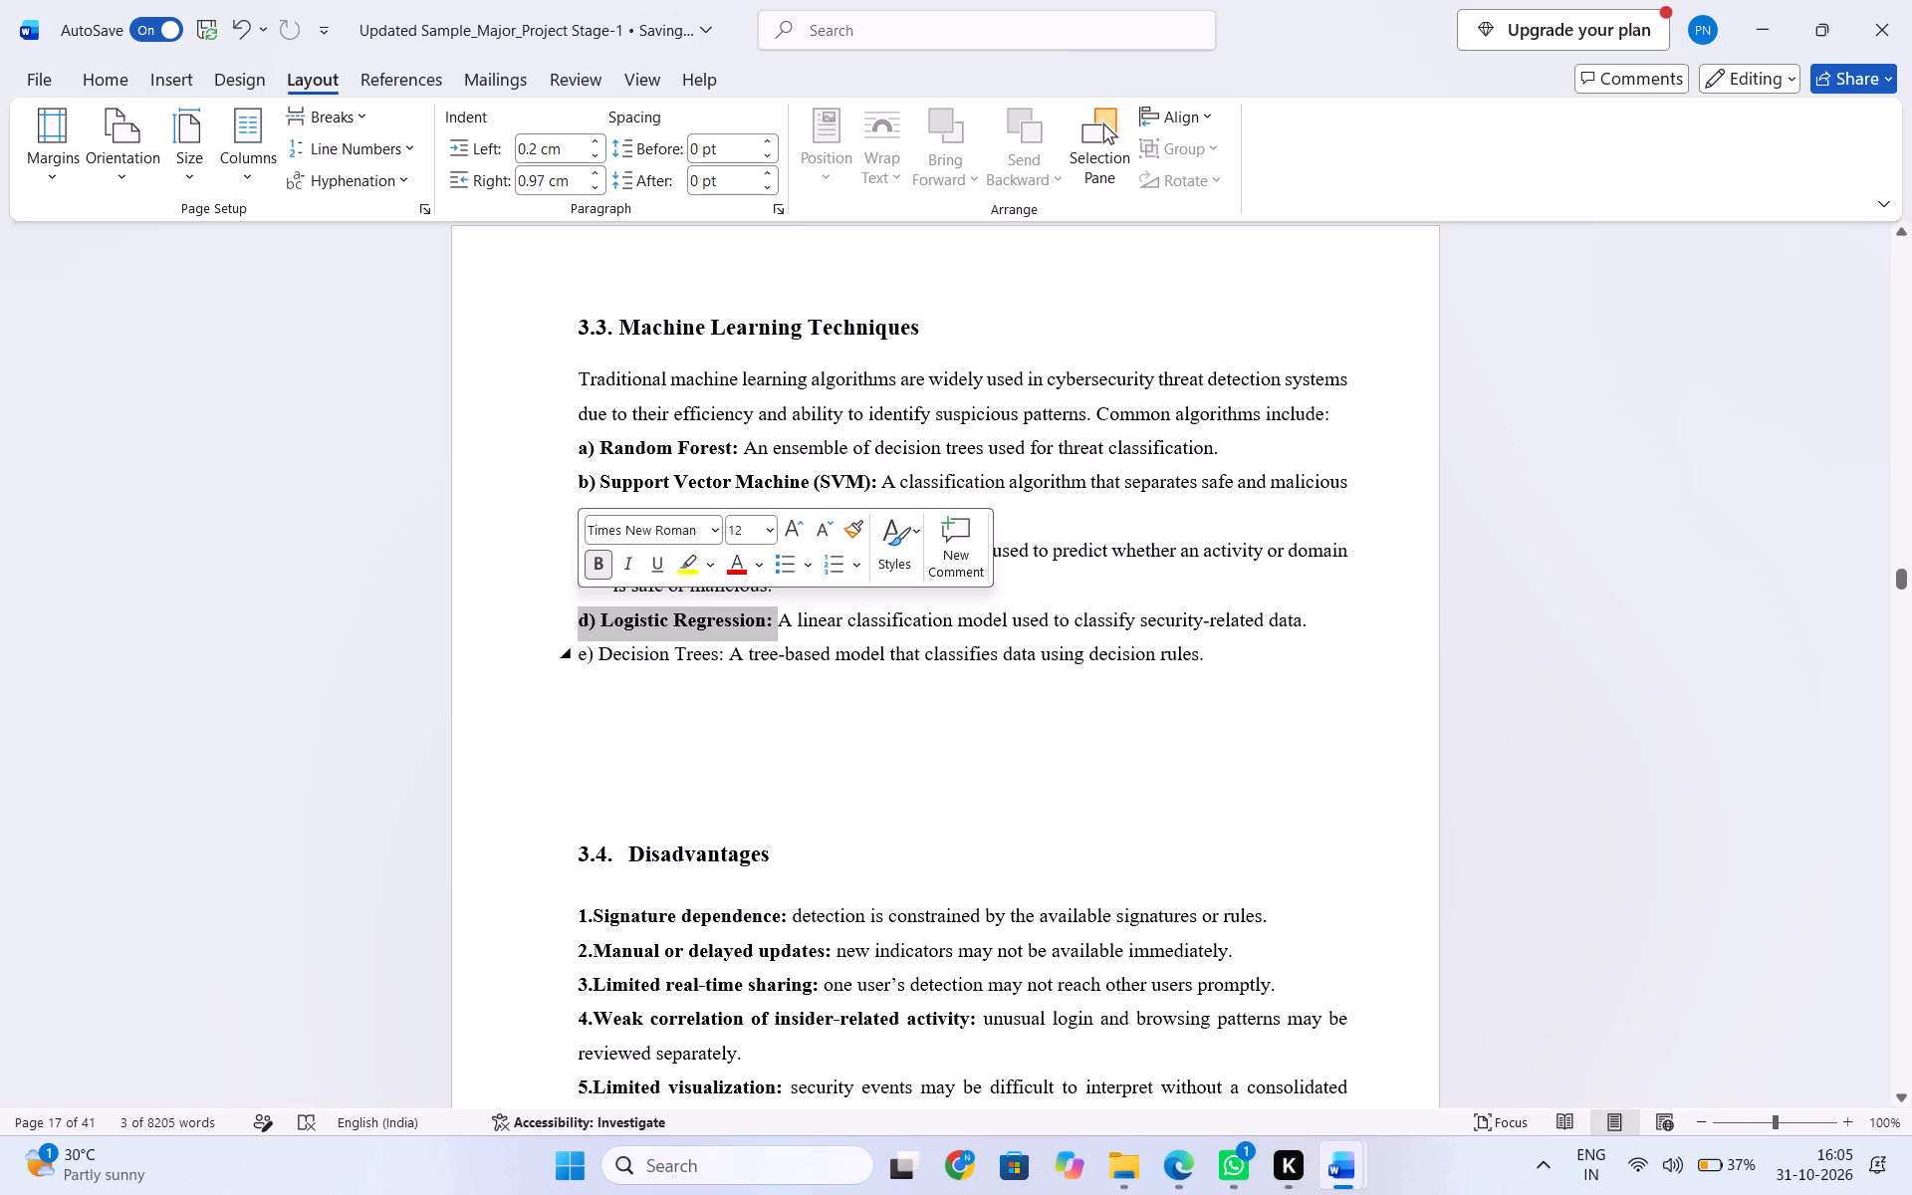
drag(721, 651, 563, 658)
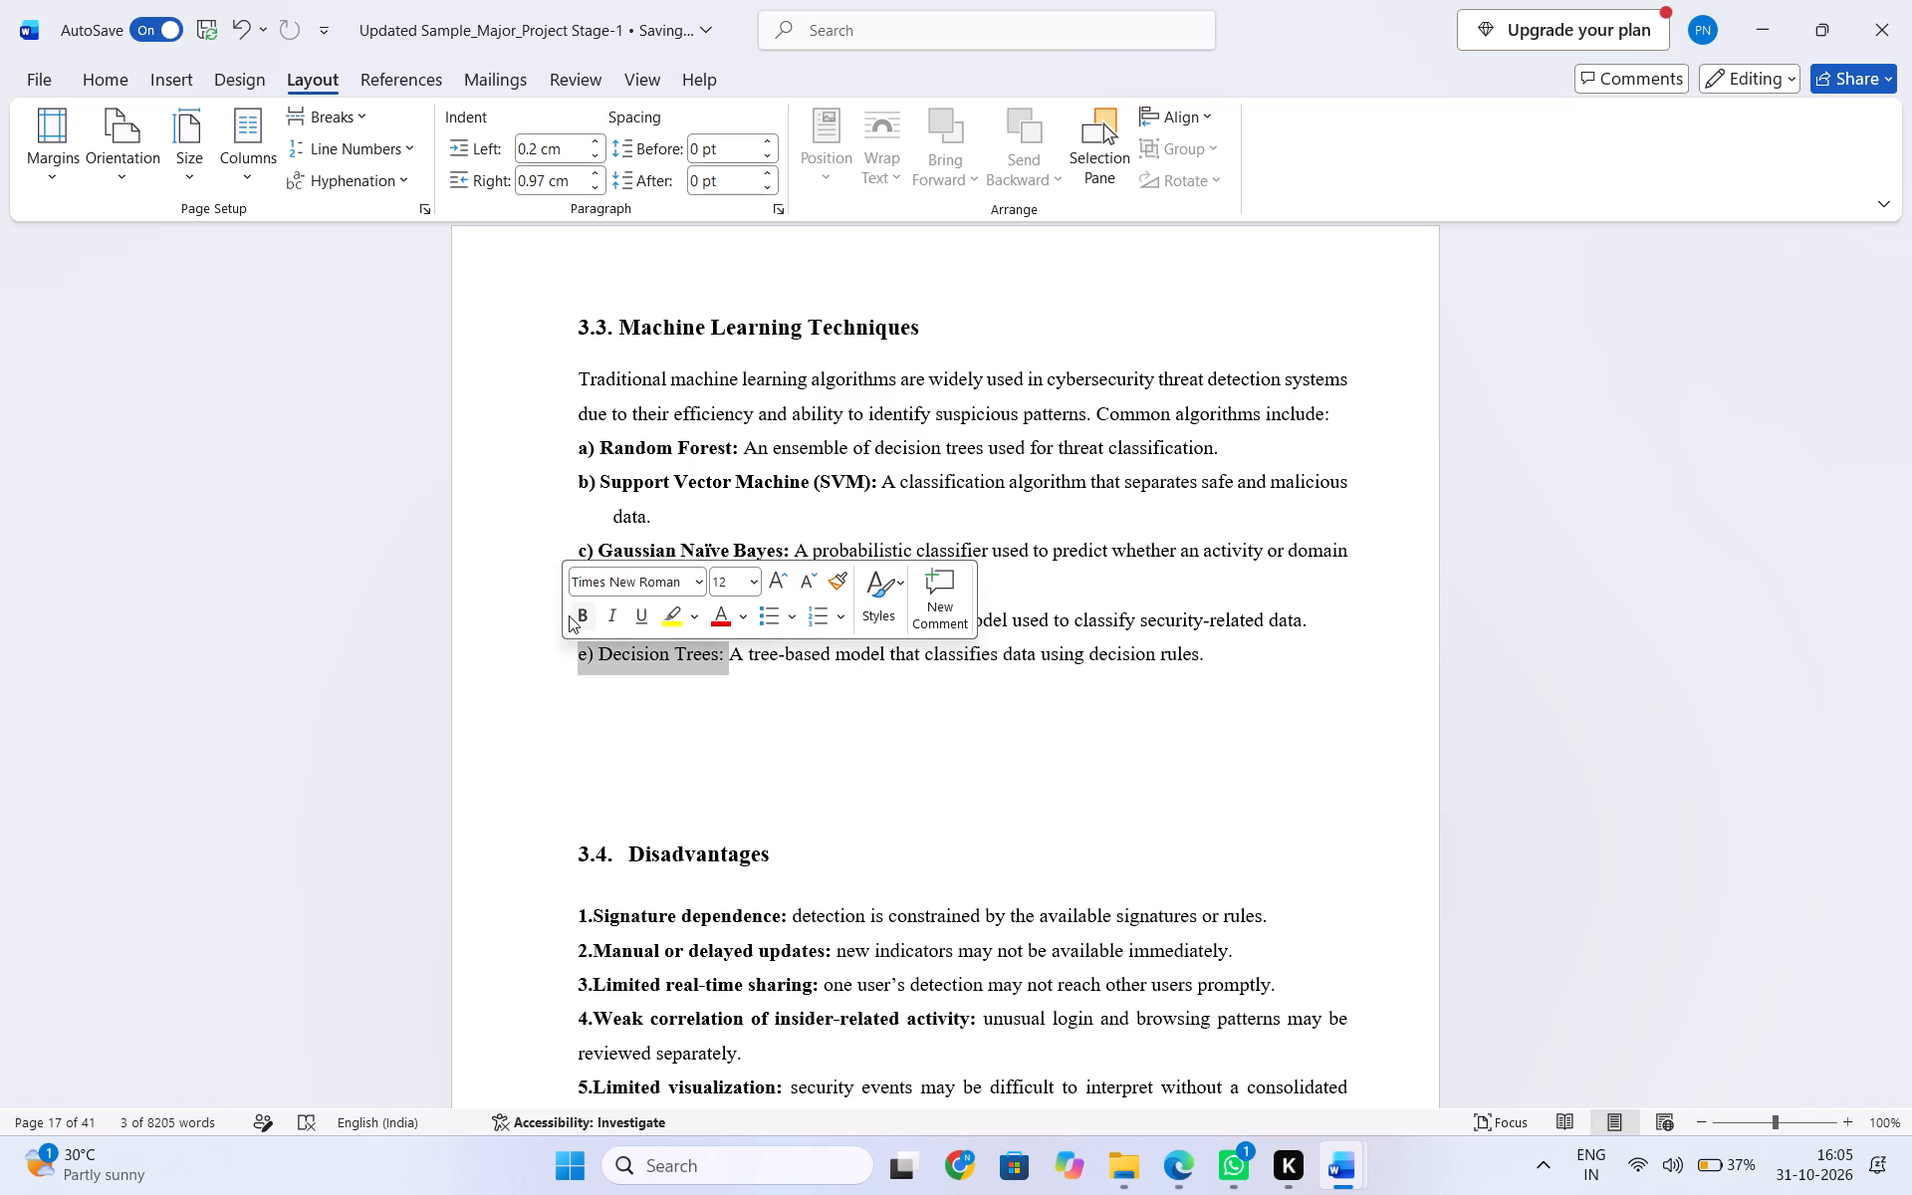
click(569, 615)
click(619, 808)
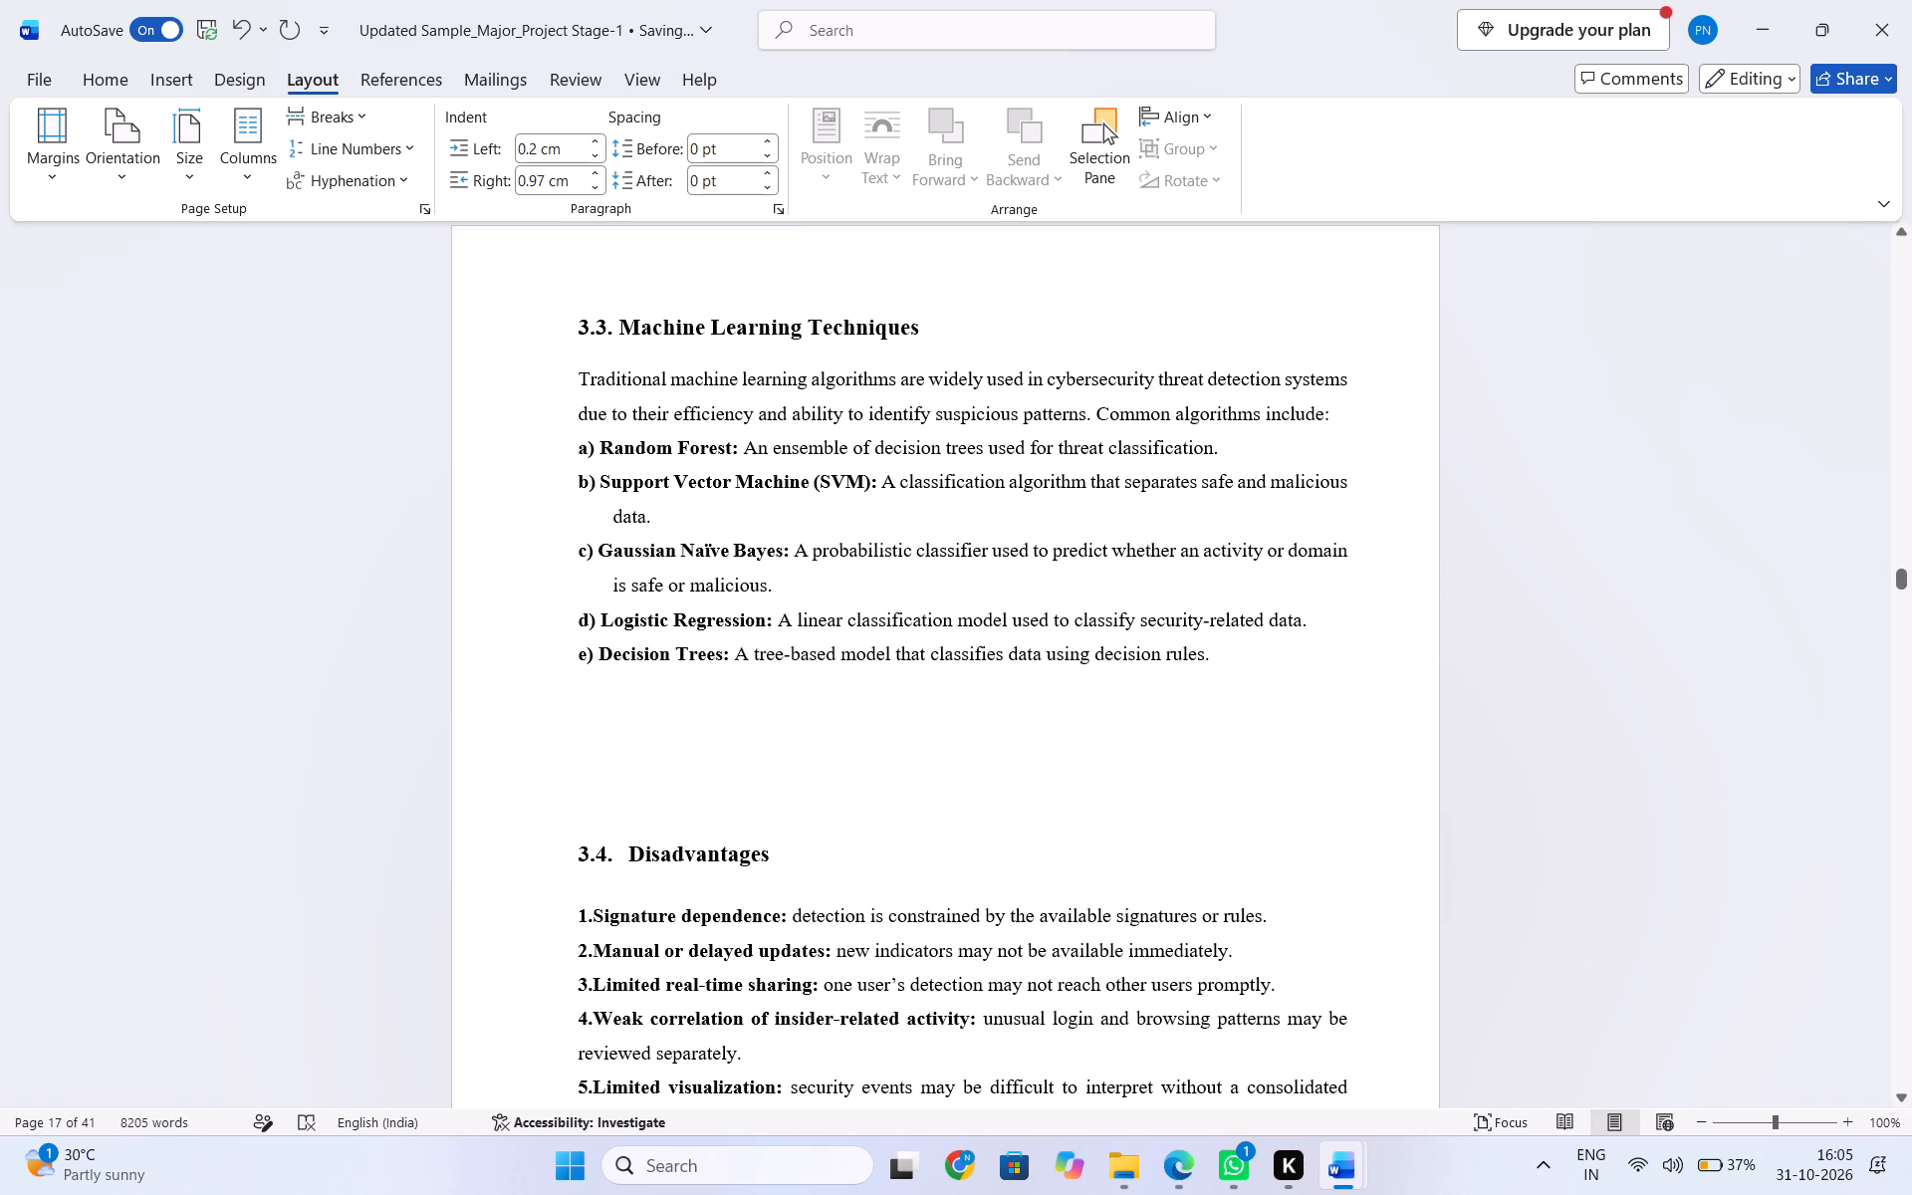
Delete the surplus empty lines above the "3.4. Disadvantages" heading, leaving a single one.
click(630, 831)
key(BackSpace)
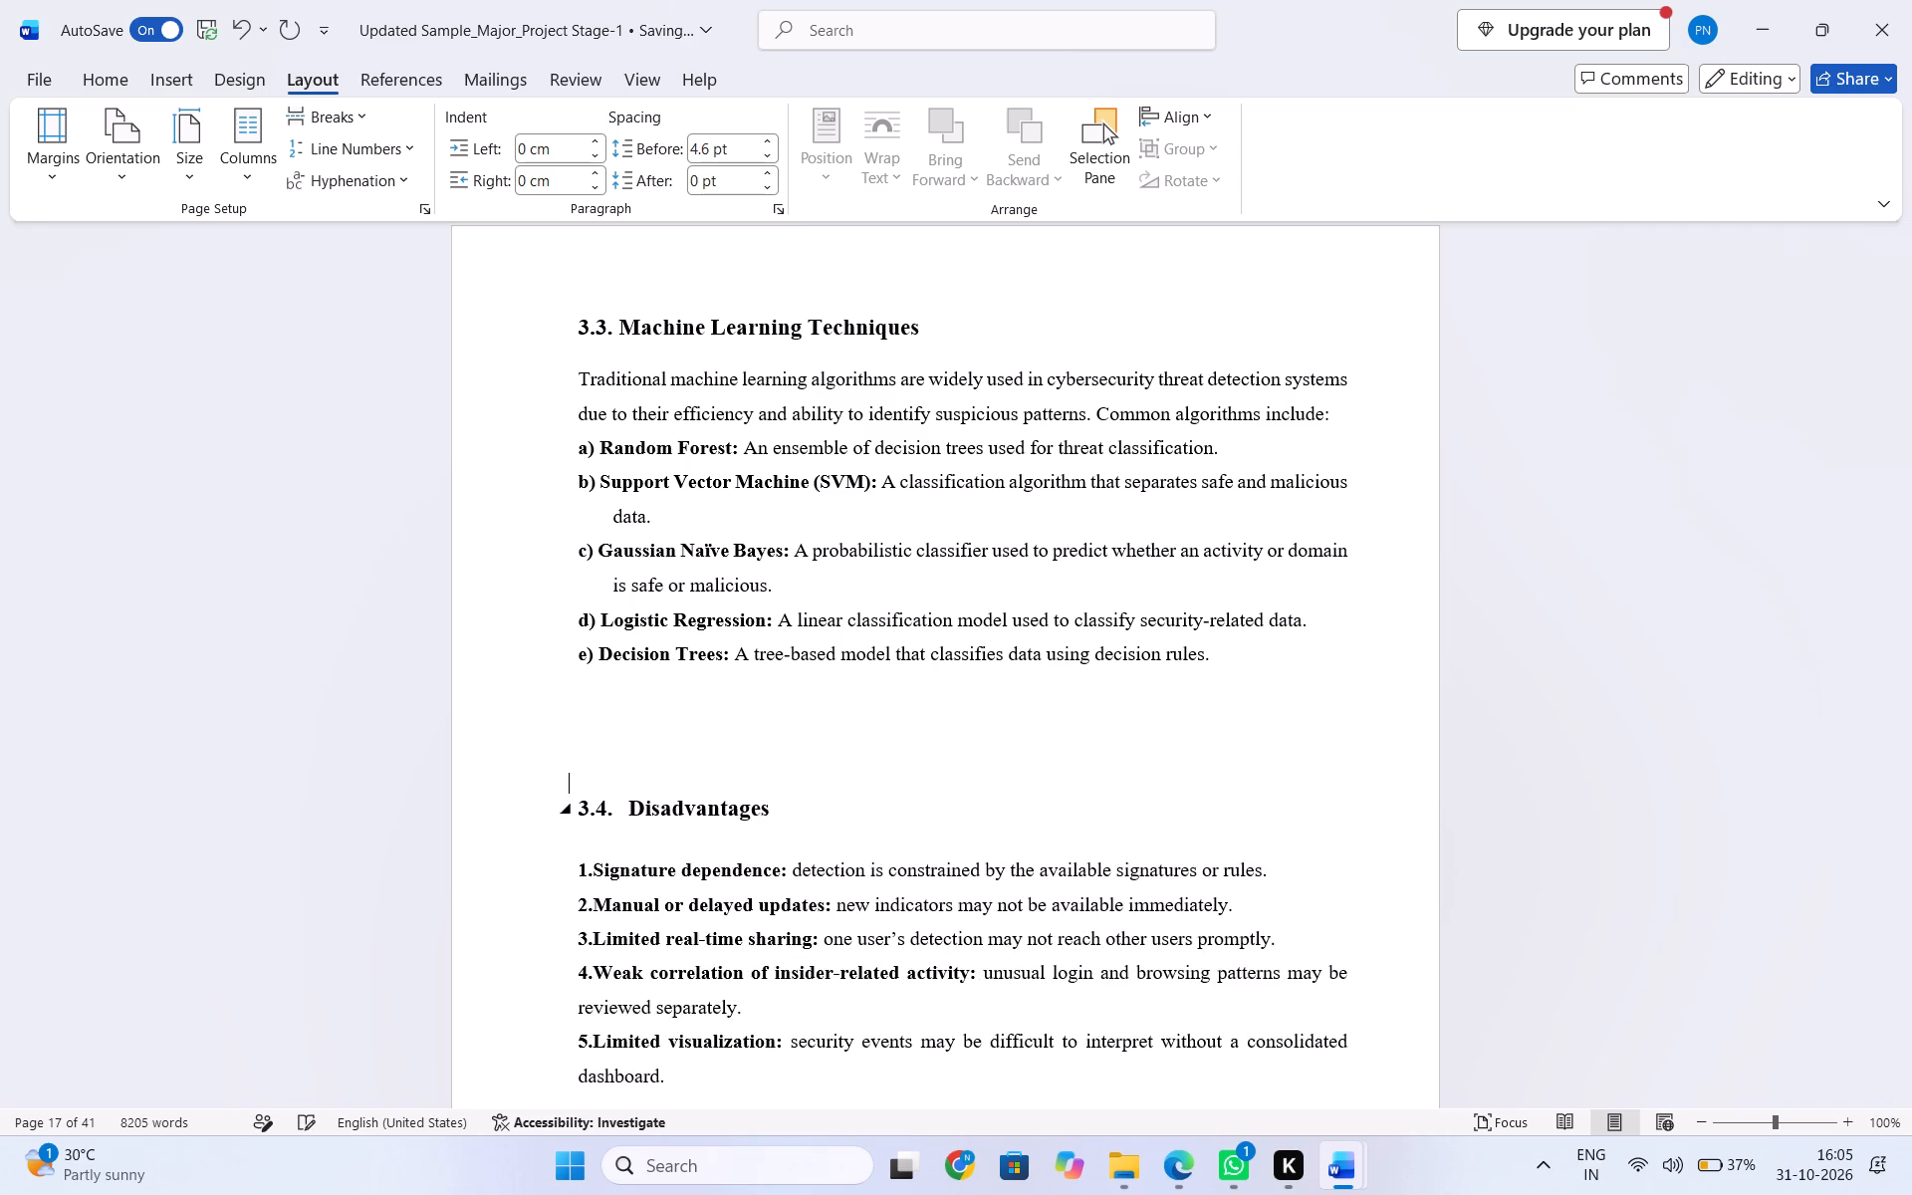
key(BackSpace)
key(BackSpace)
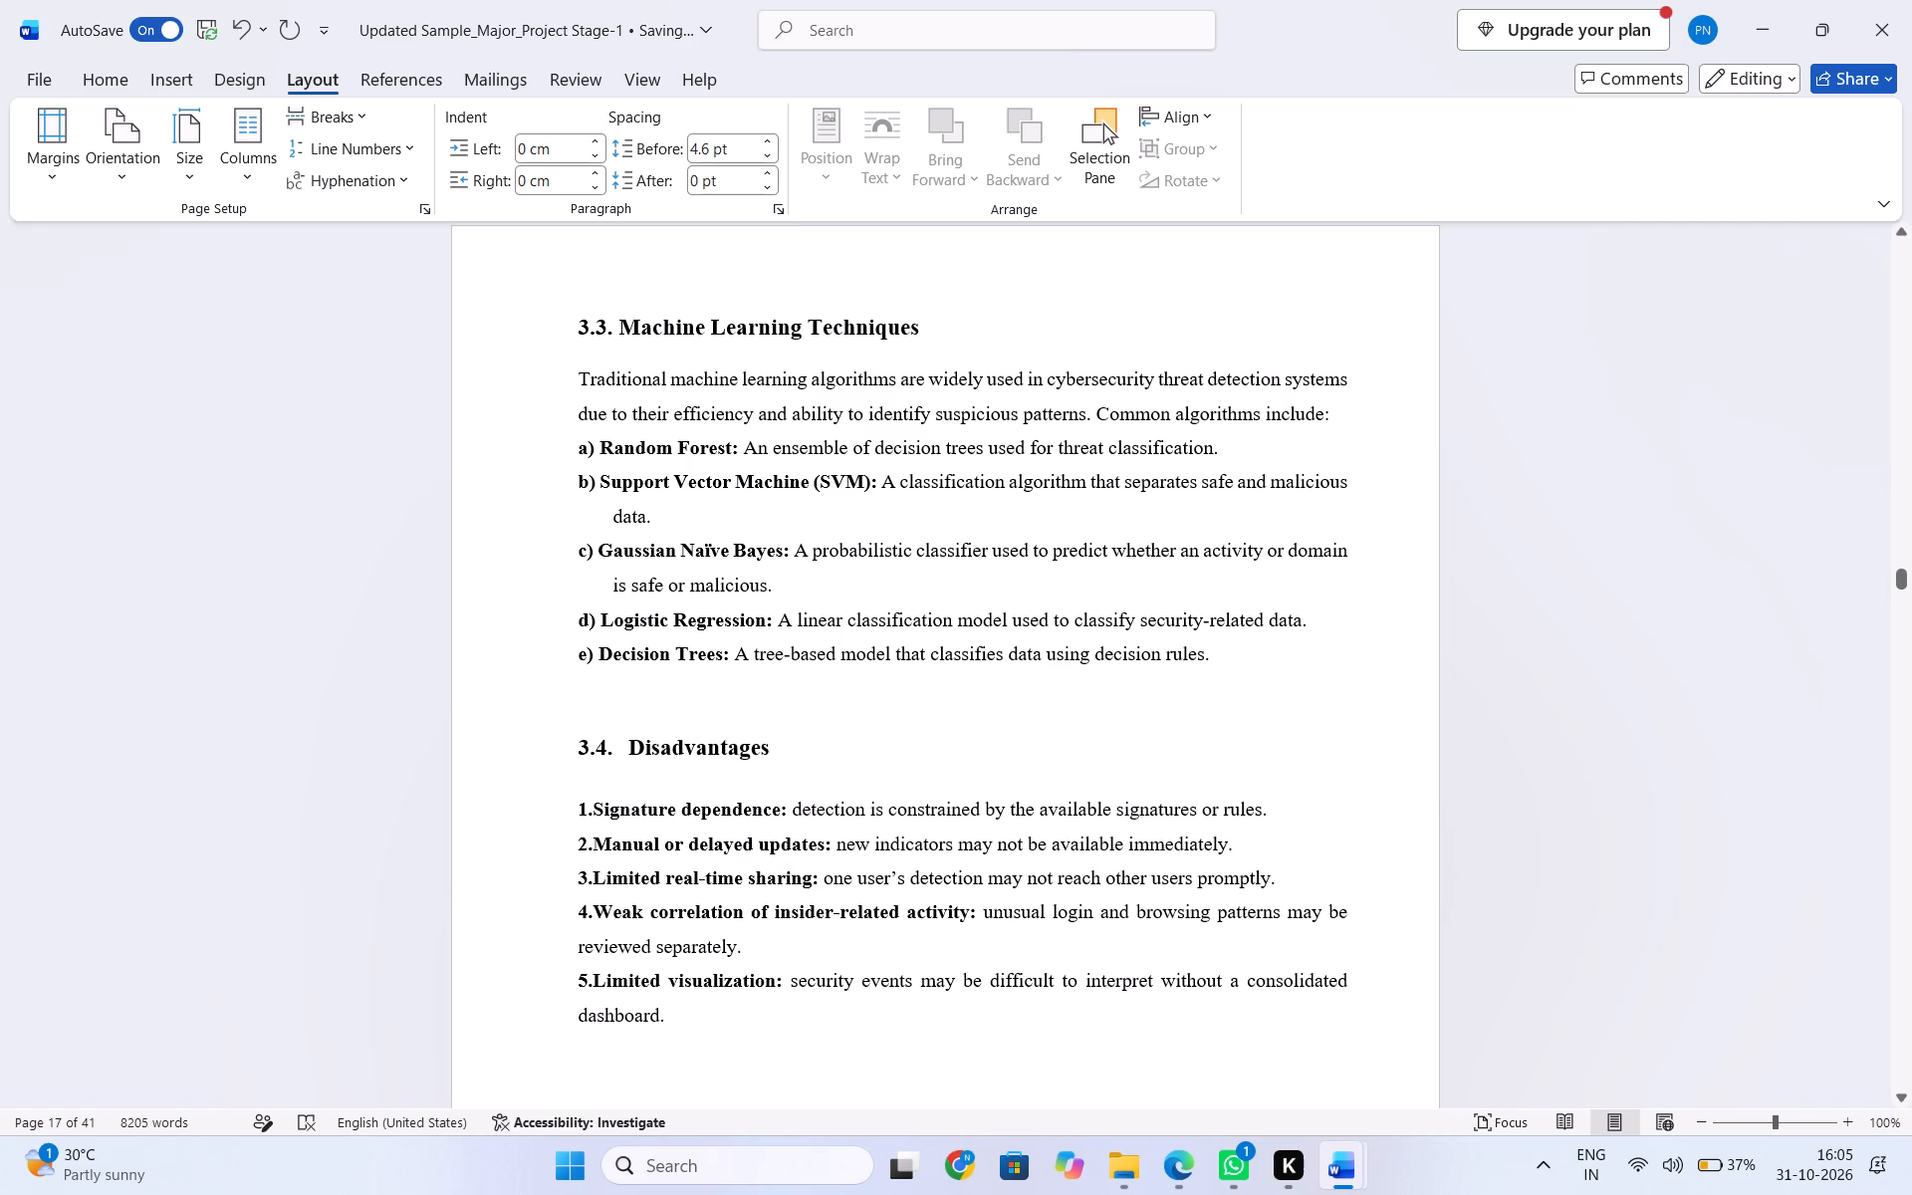
key(BackSpace)
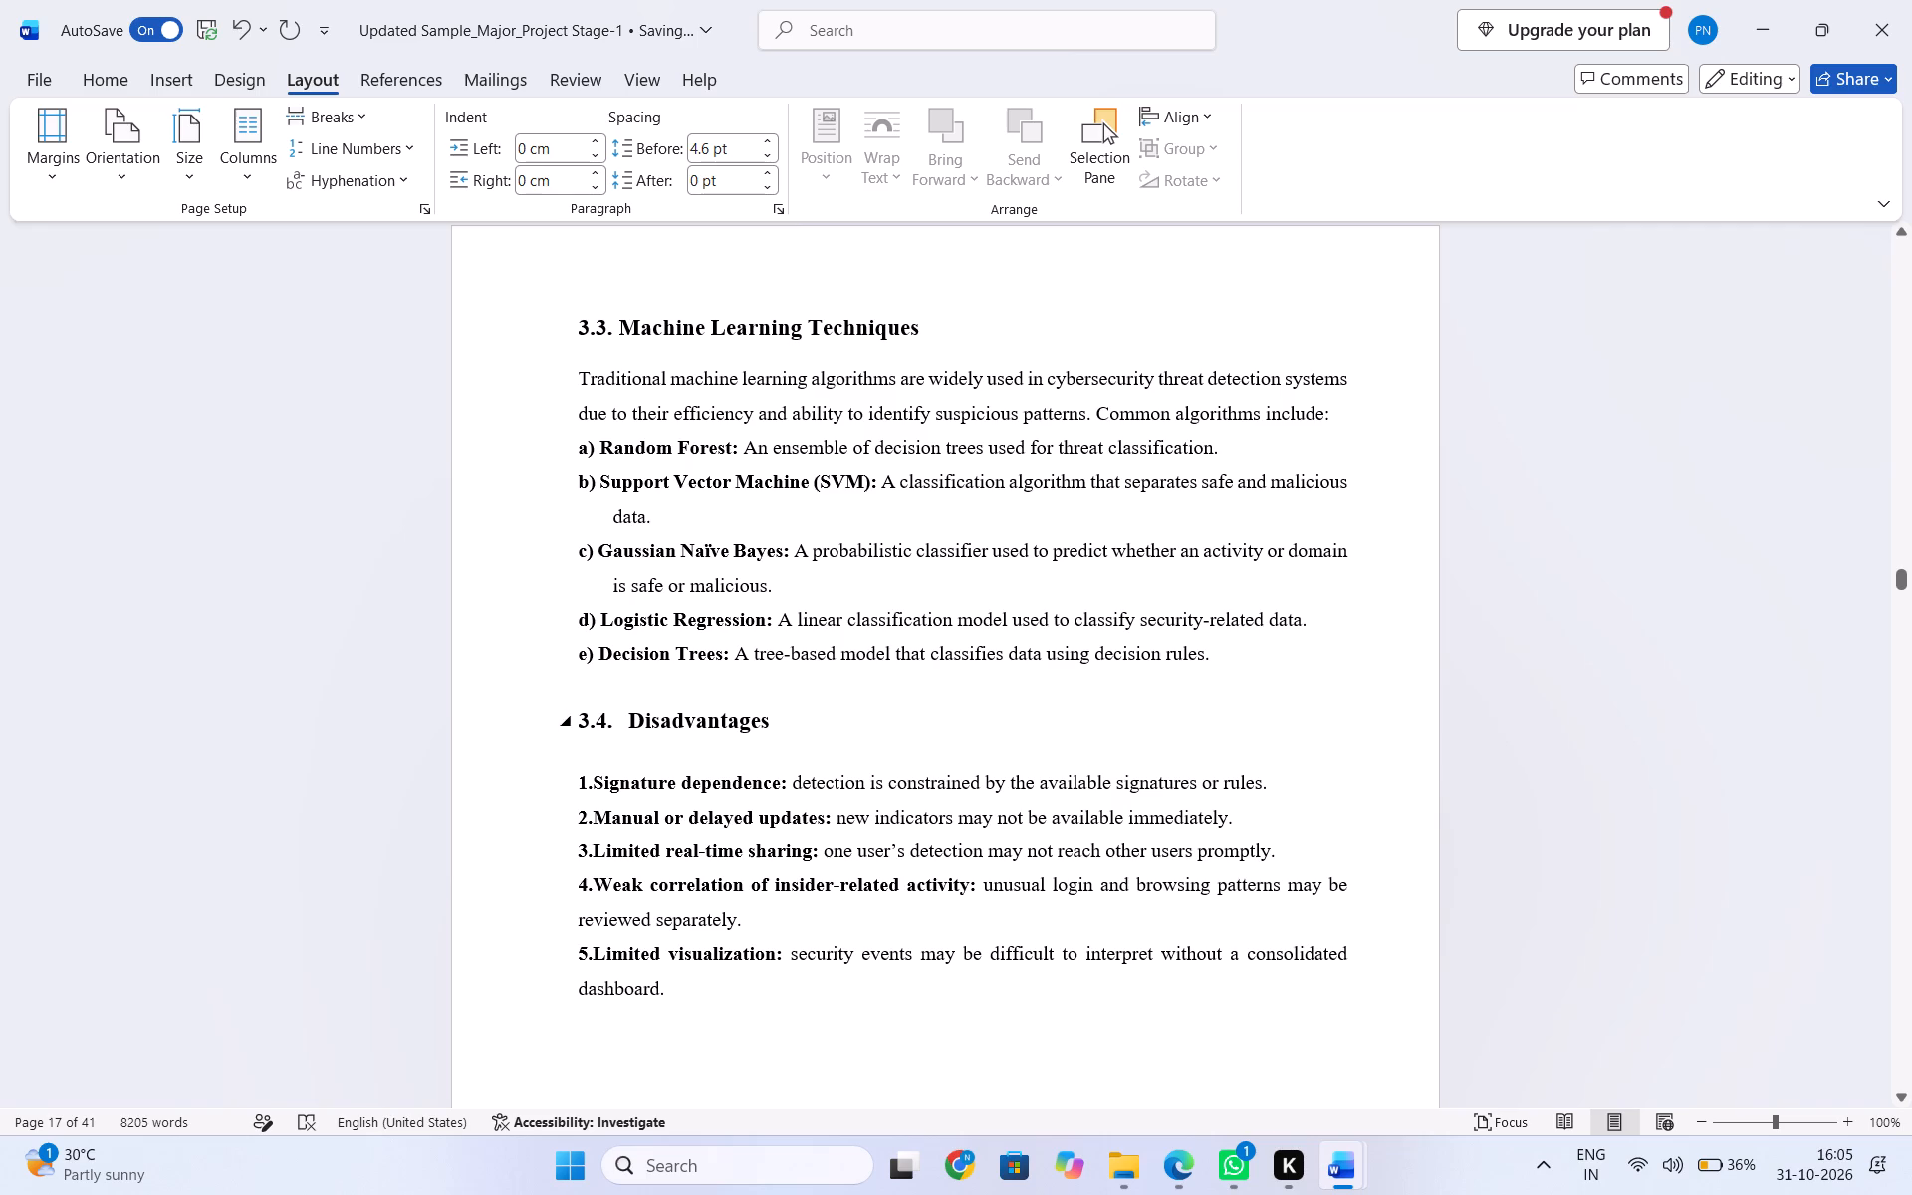
Move "Common algorithms include:" onto its own line below the introductory sentence of section 3.3.
click(1099, 417)
key(Return)
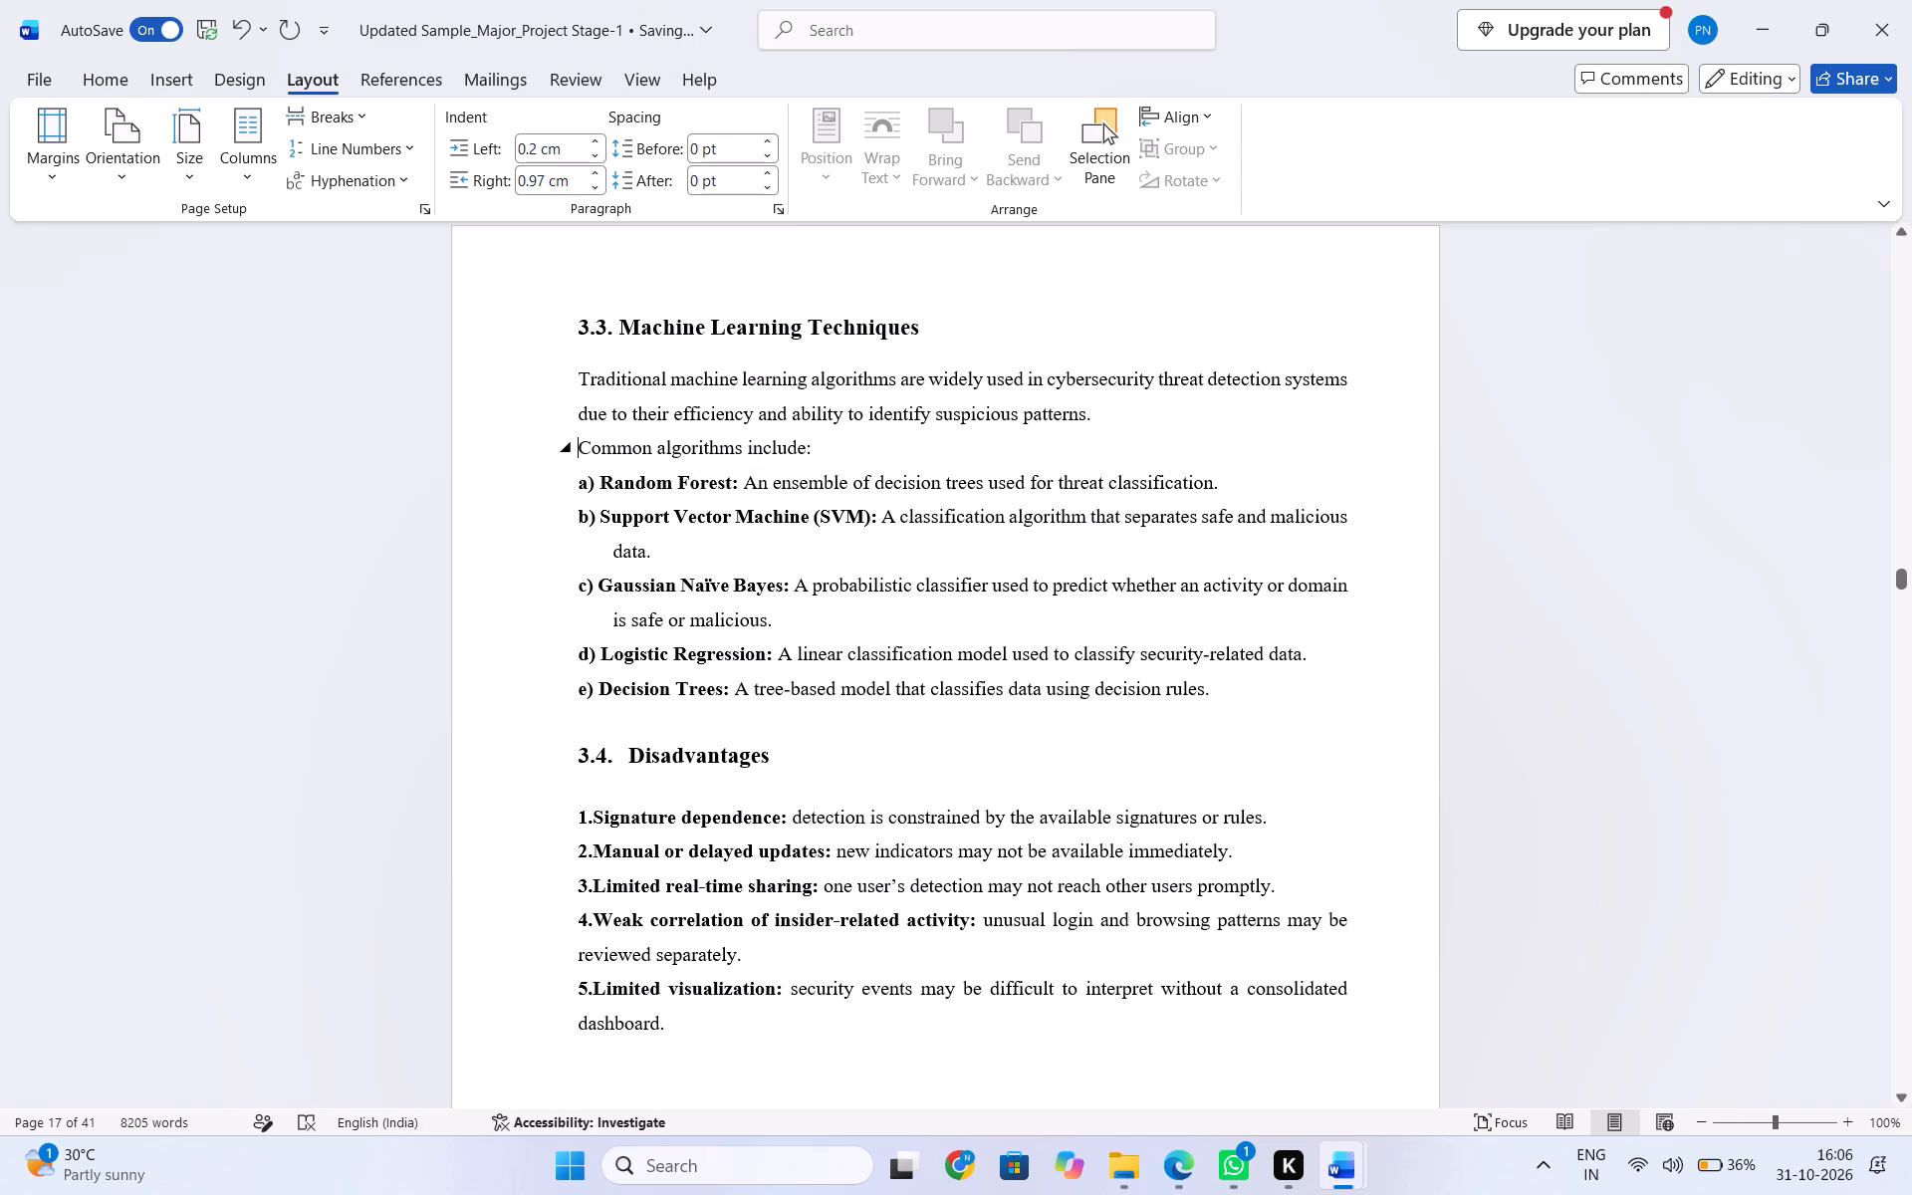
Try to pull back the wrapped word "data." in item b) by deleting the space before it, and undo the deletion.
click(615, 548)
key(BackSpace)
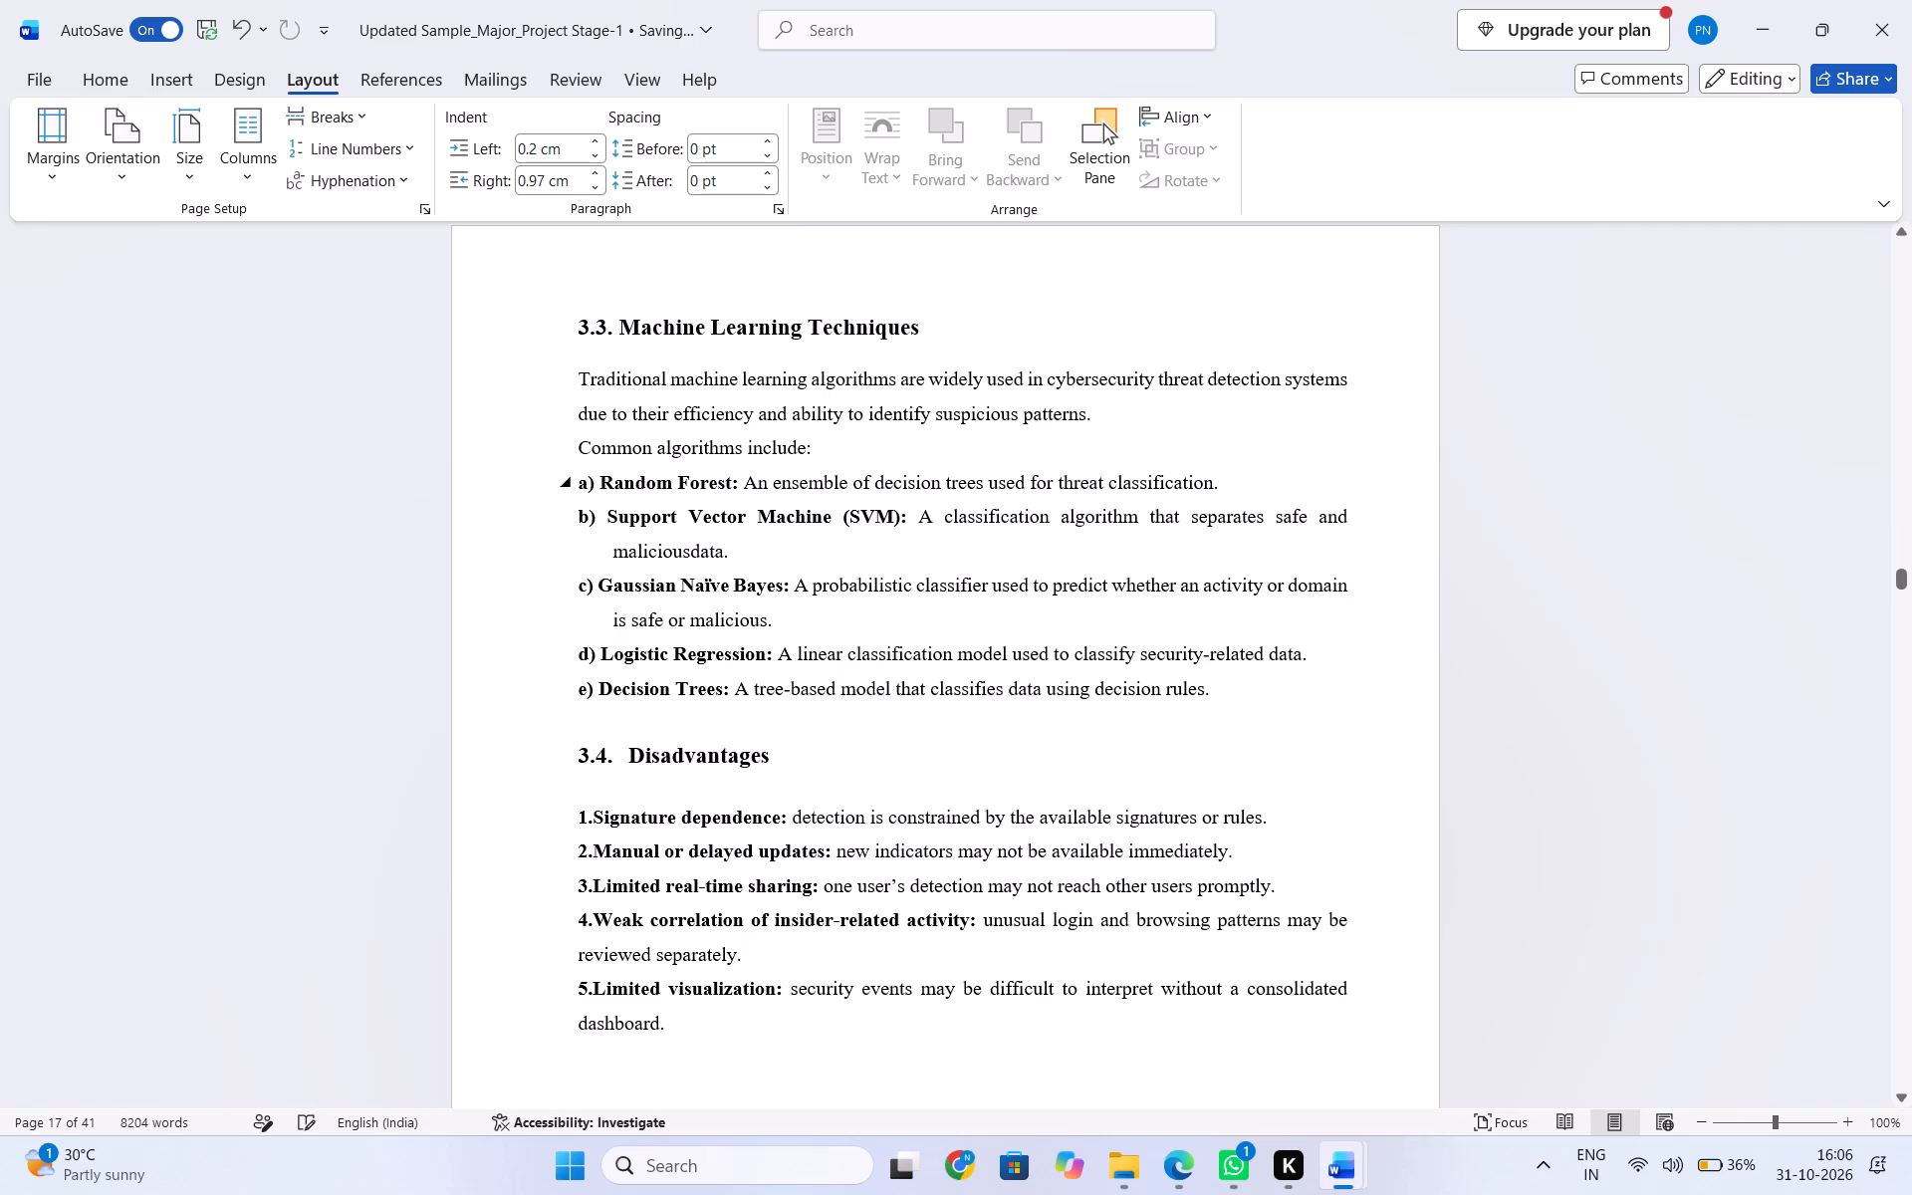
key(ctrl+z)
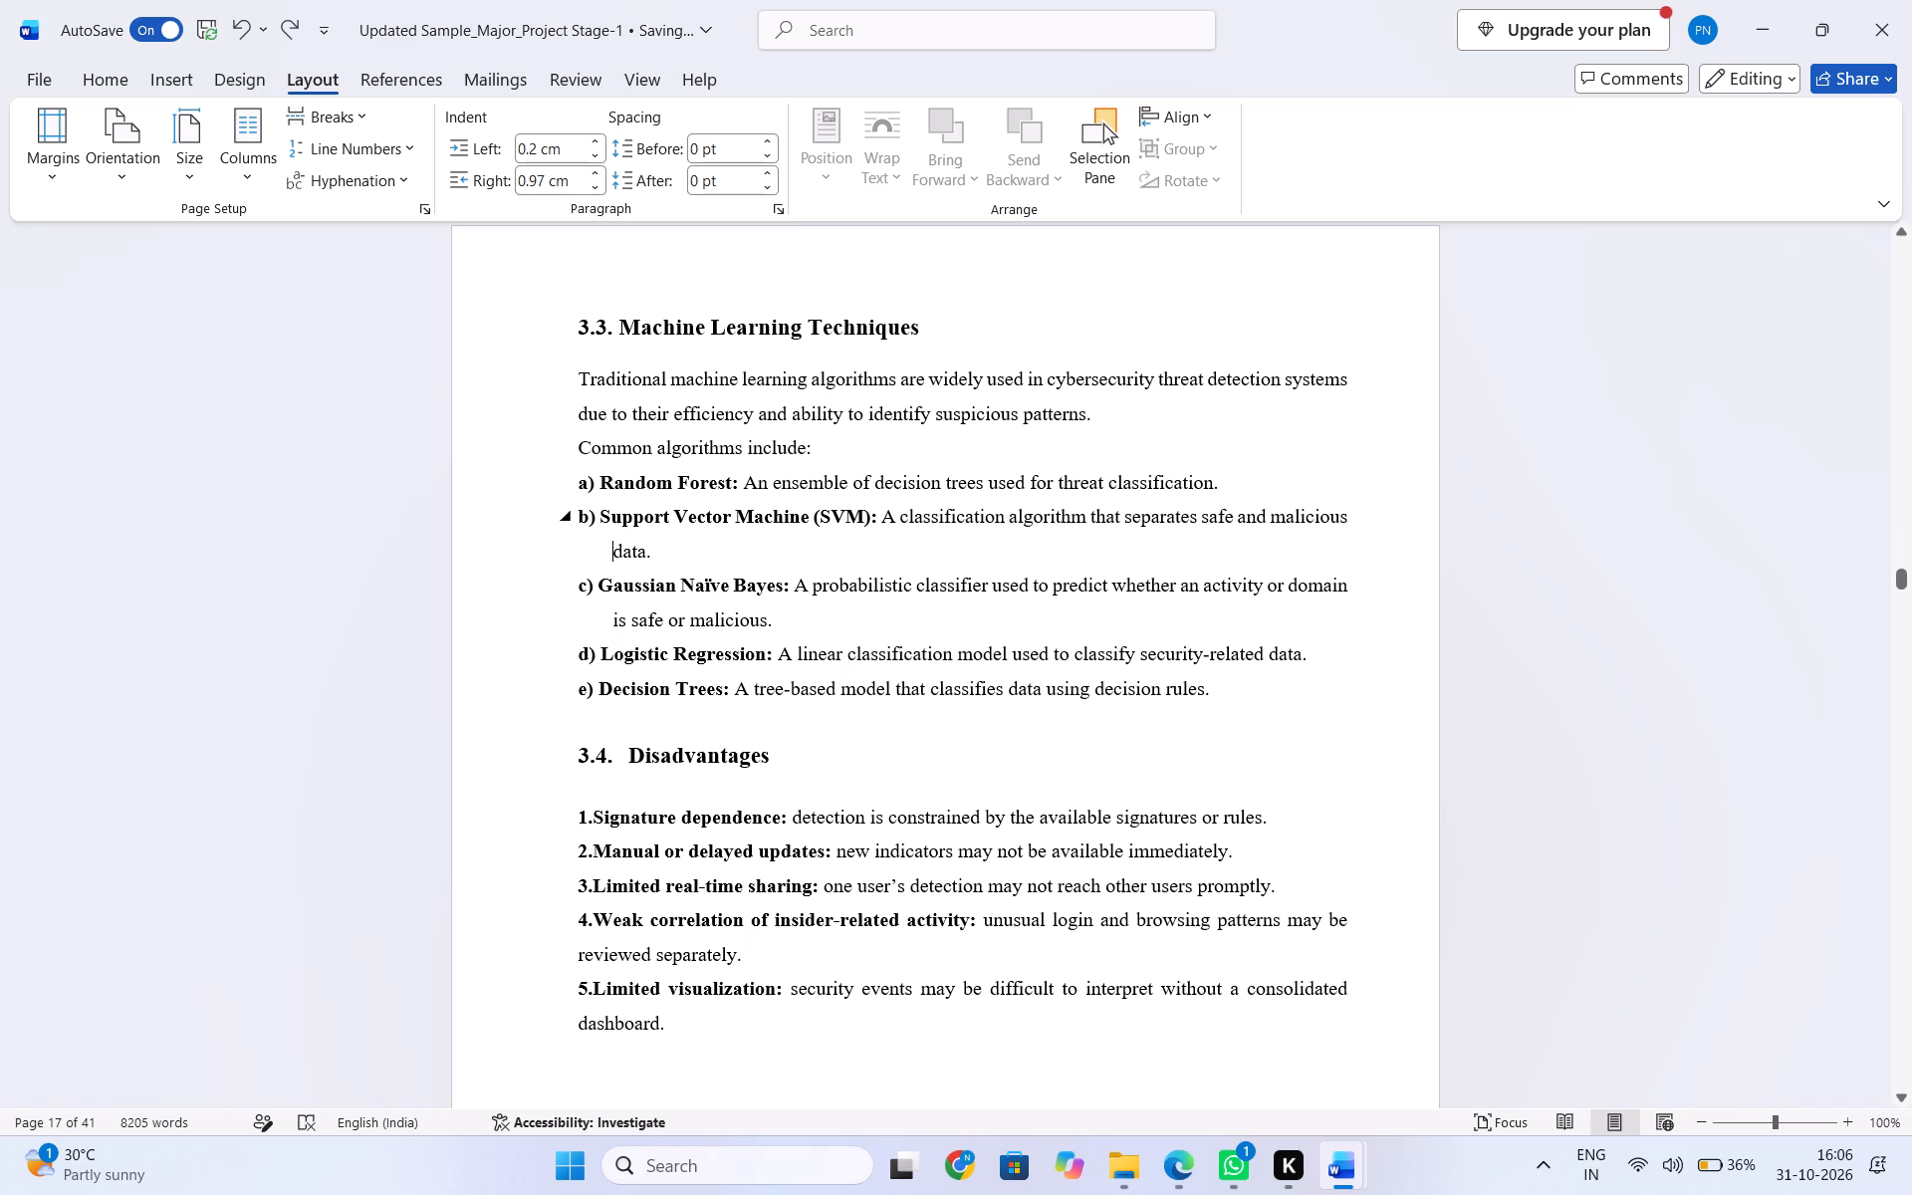
Remove the space between "b)" and "Support Vector Machine (SVM):", undoing the further deletion of the "b)" label.
click(595, 518)
click(609, 517)
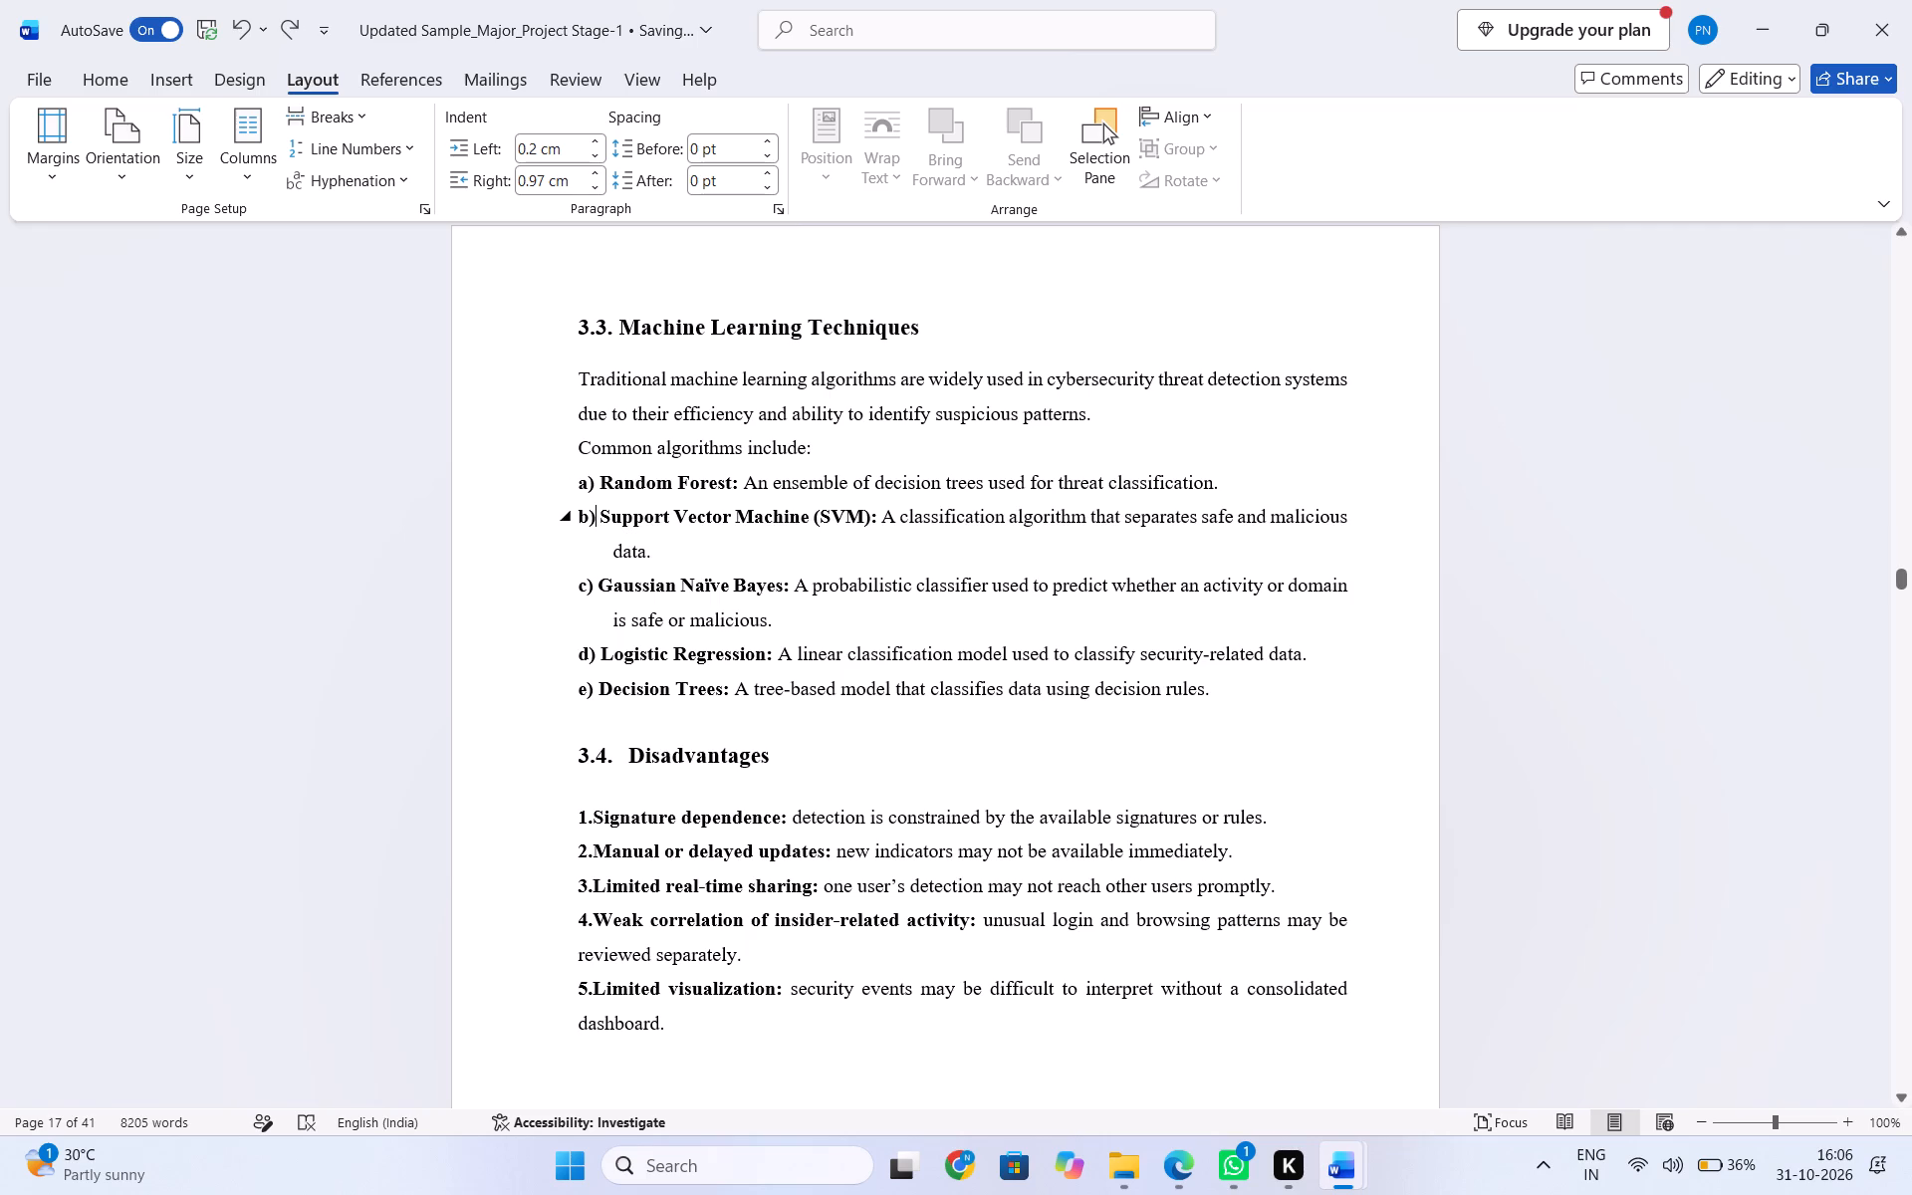
click(605, 516)
click(602, 513)
key(BackSpace)
key(BackSpace)
key(BackSpace)
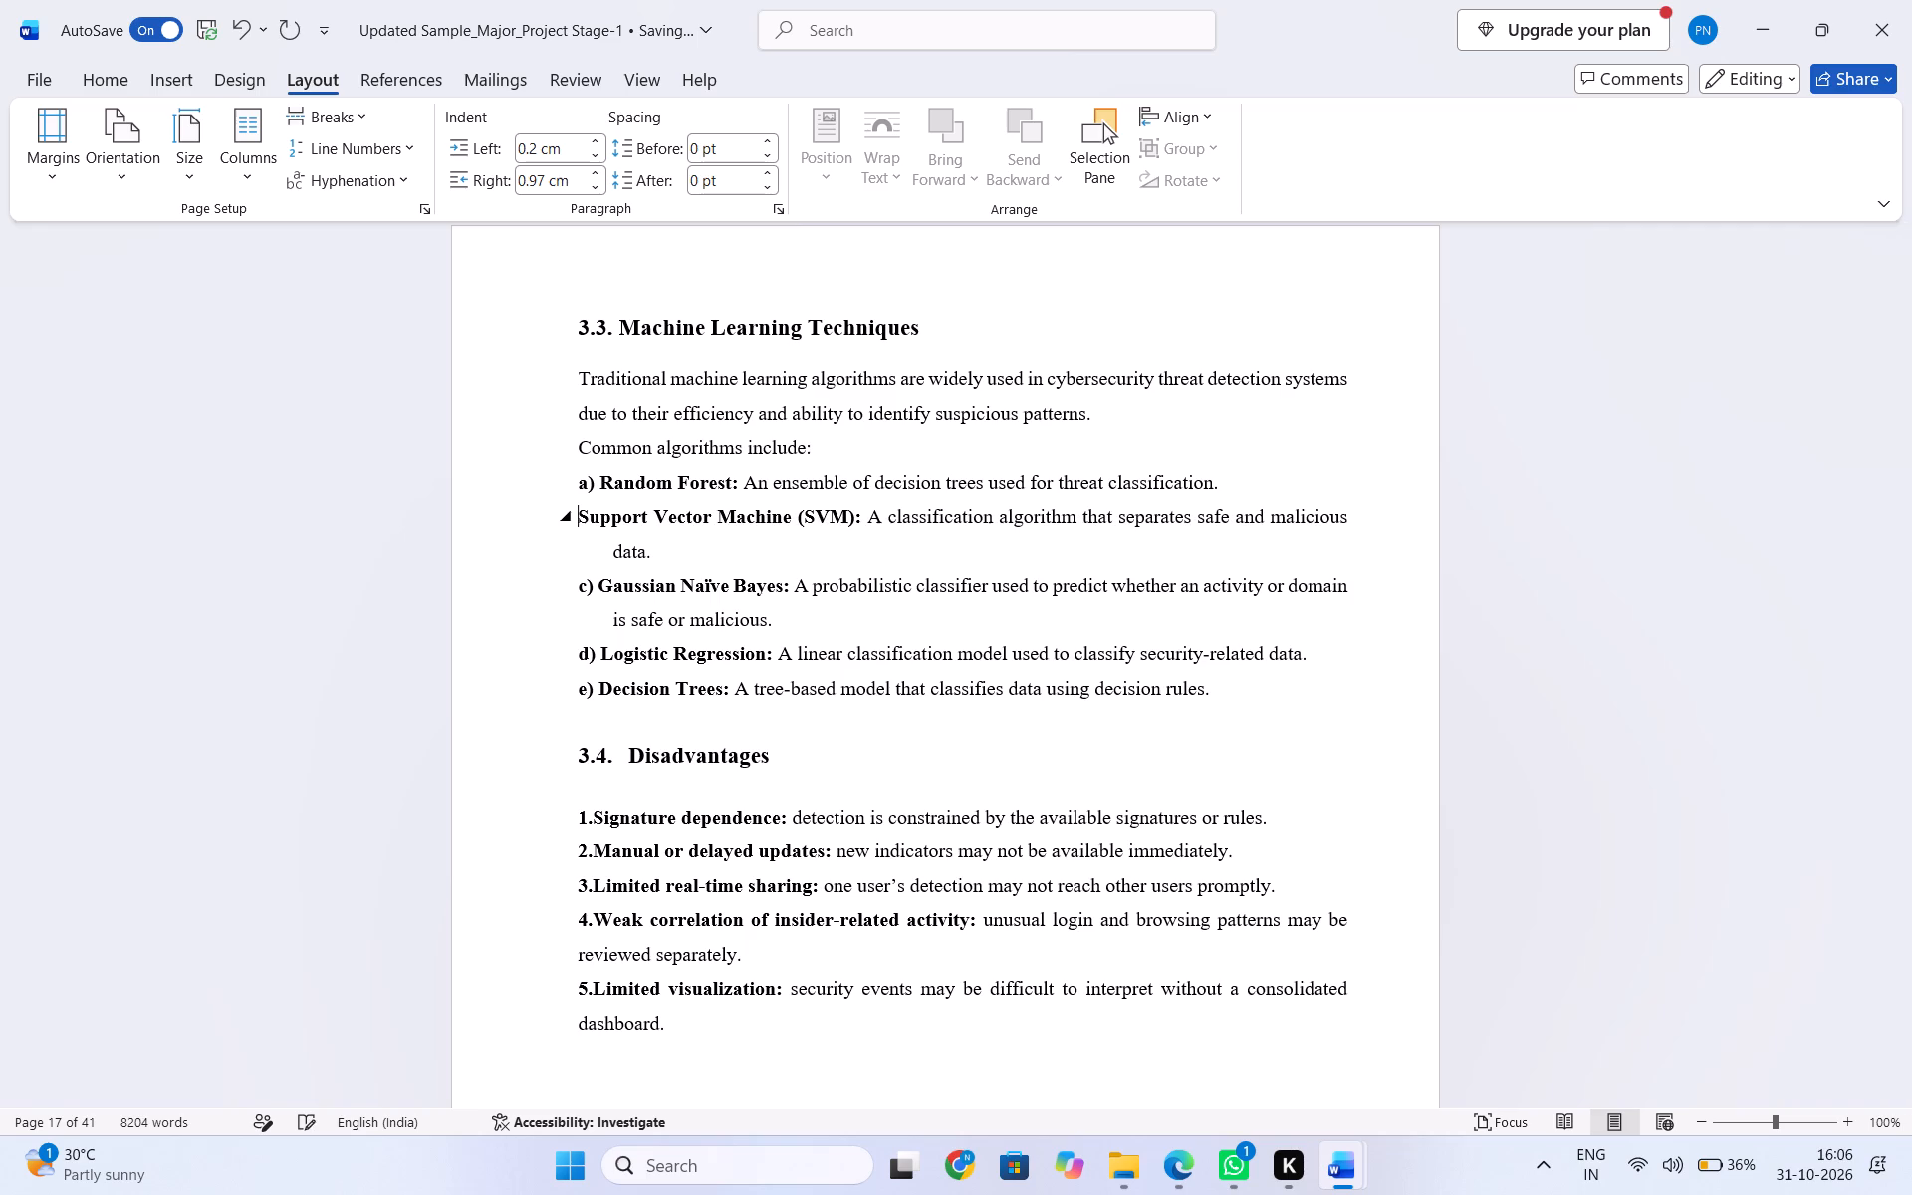
key(ctrl+z)
key(ctrl+z)
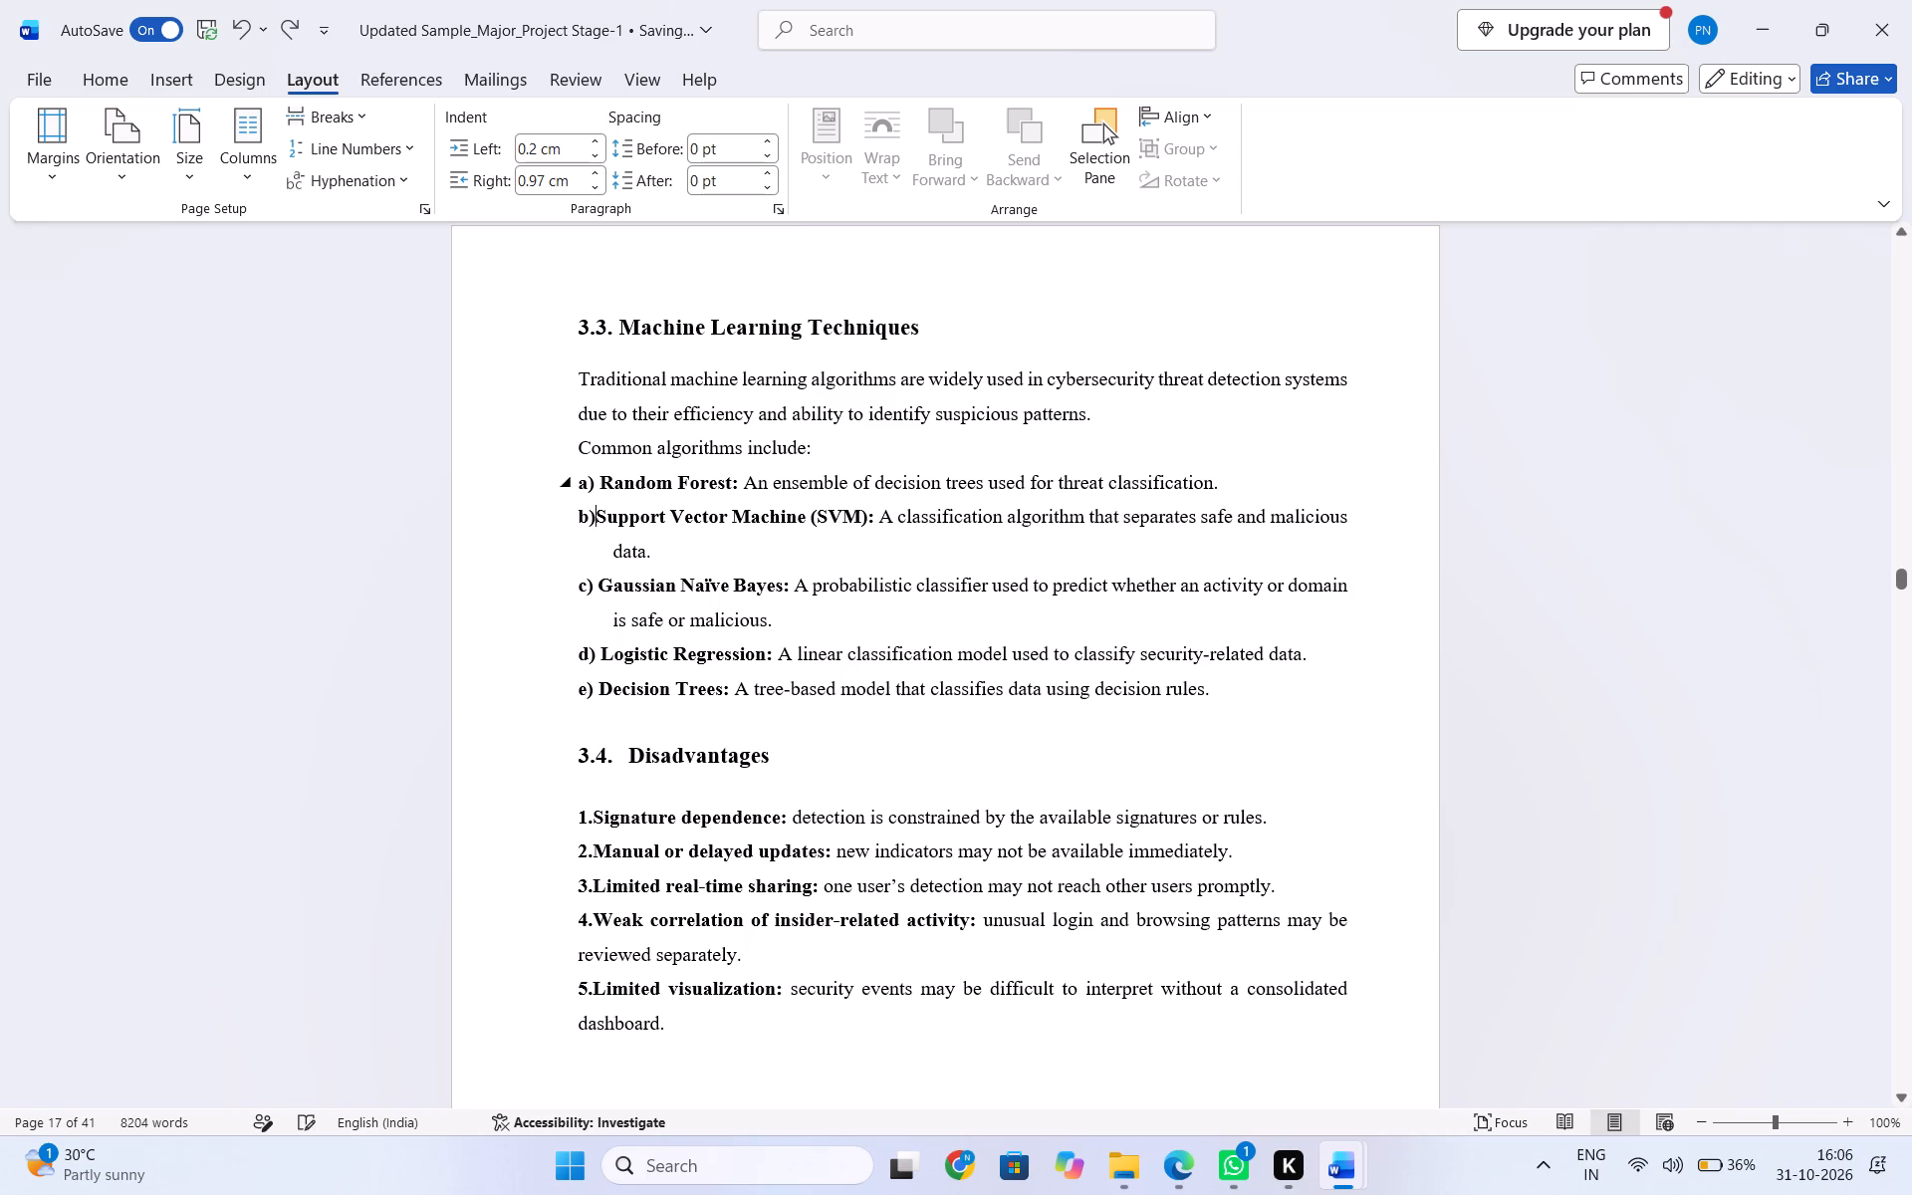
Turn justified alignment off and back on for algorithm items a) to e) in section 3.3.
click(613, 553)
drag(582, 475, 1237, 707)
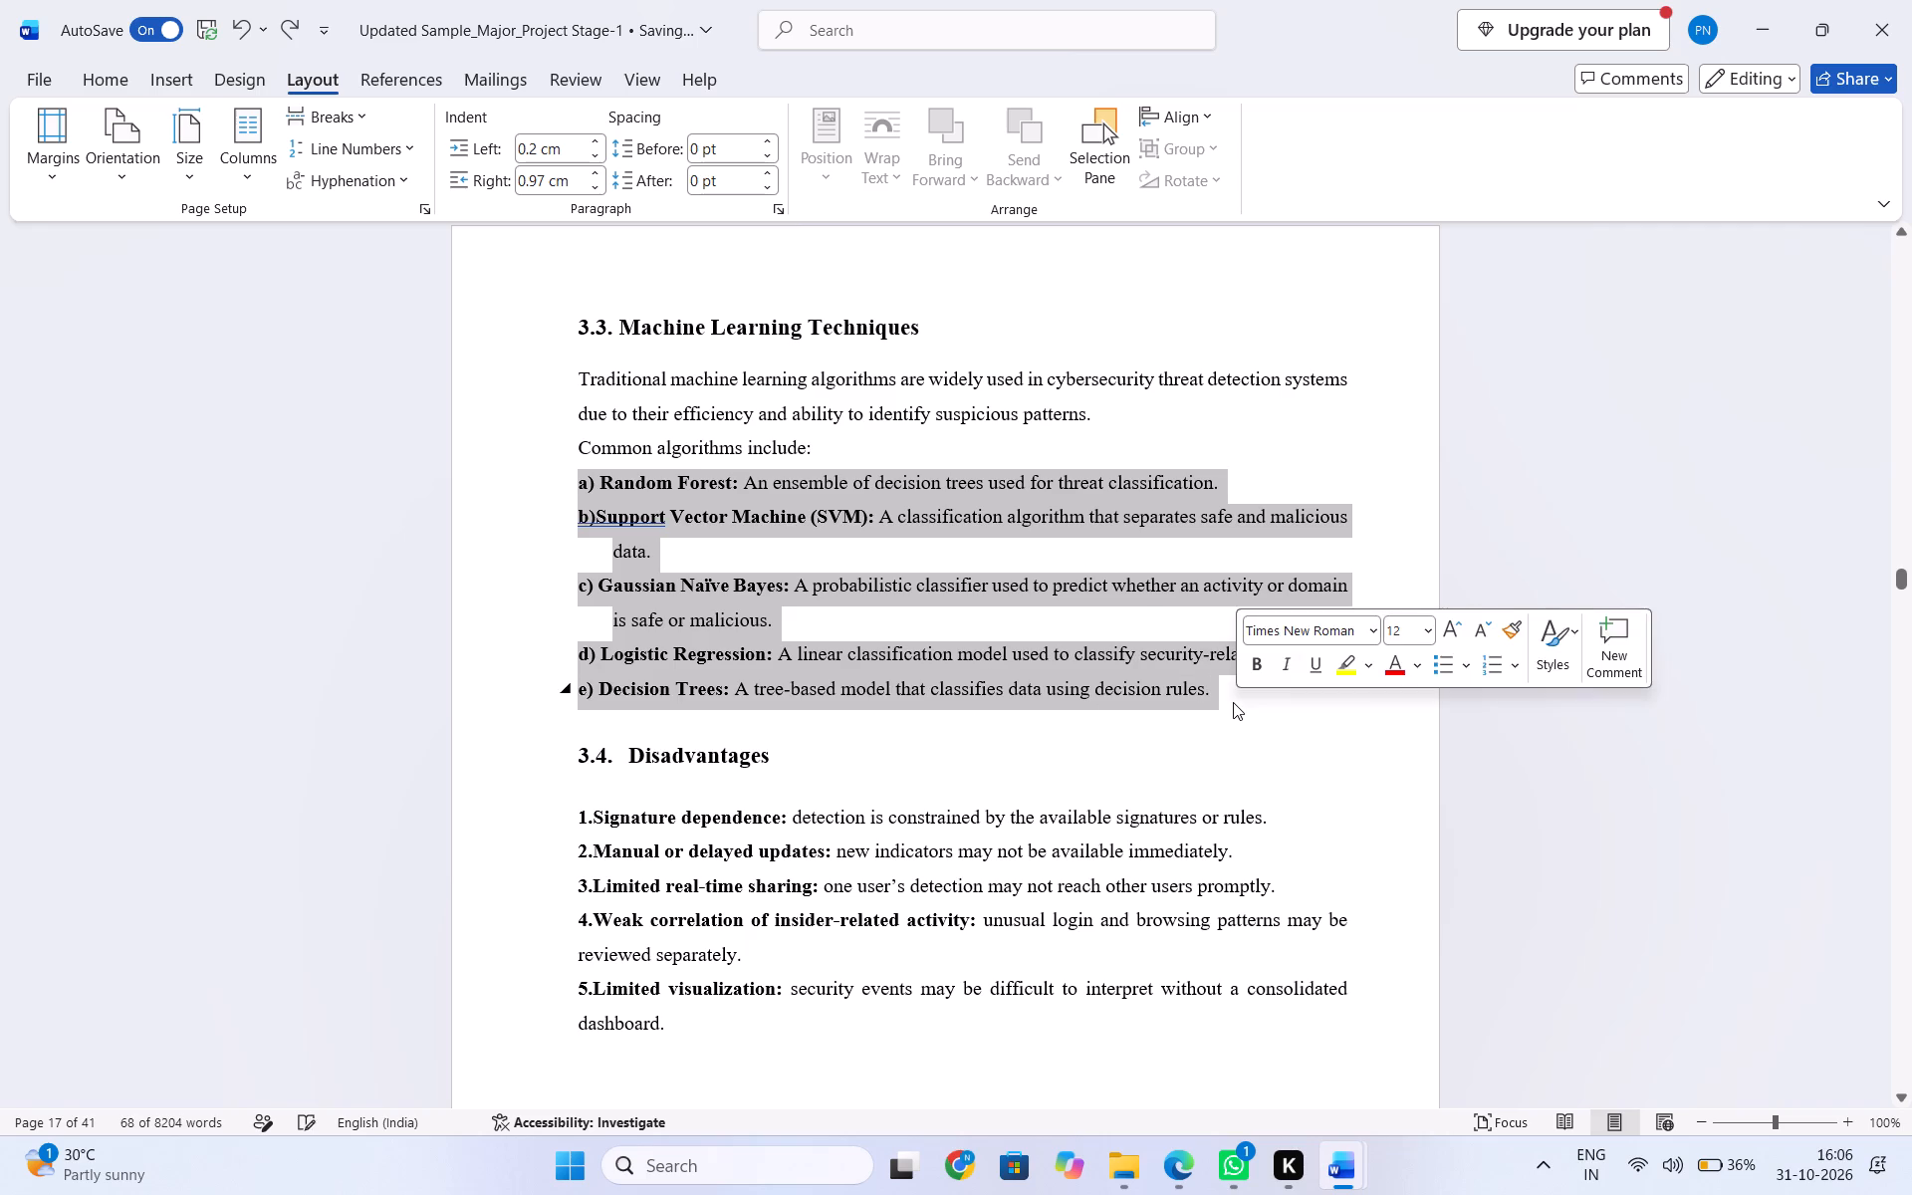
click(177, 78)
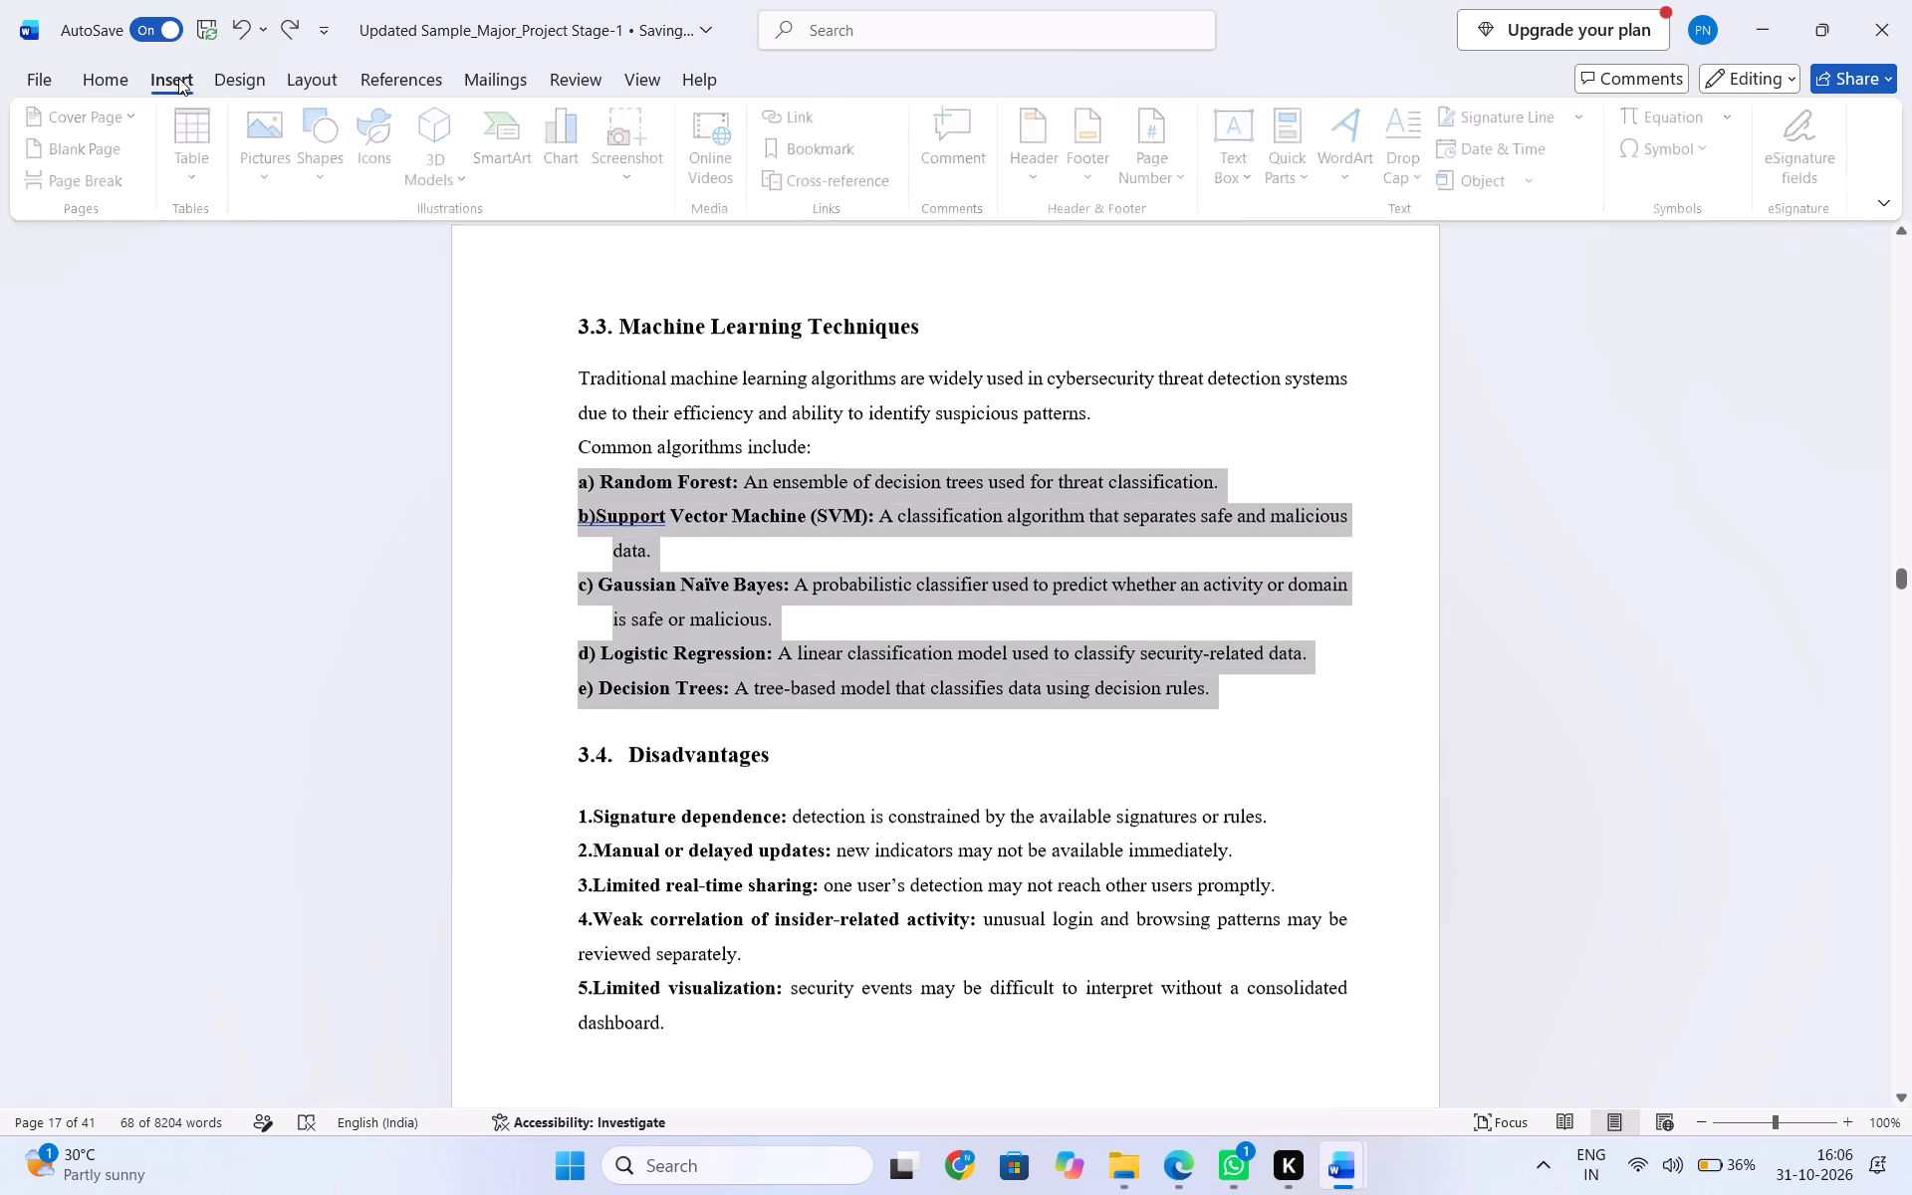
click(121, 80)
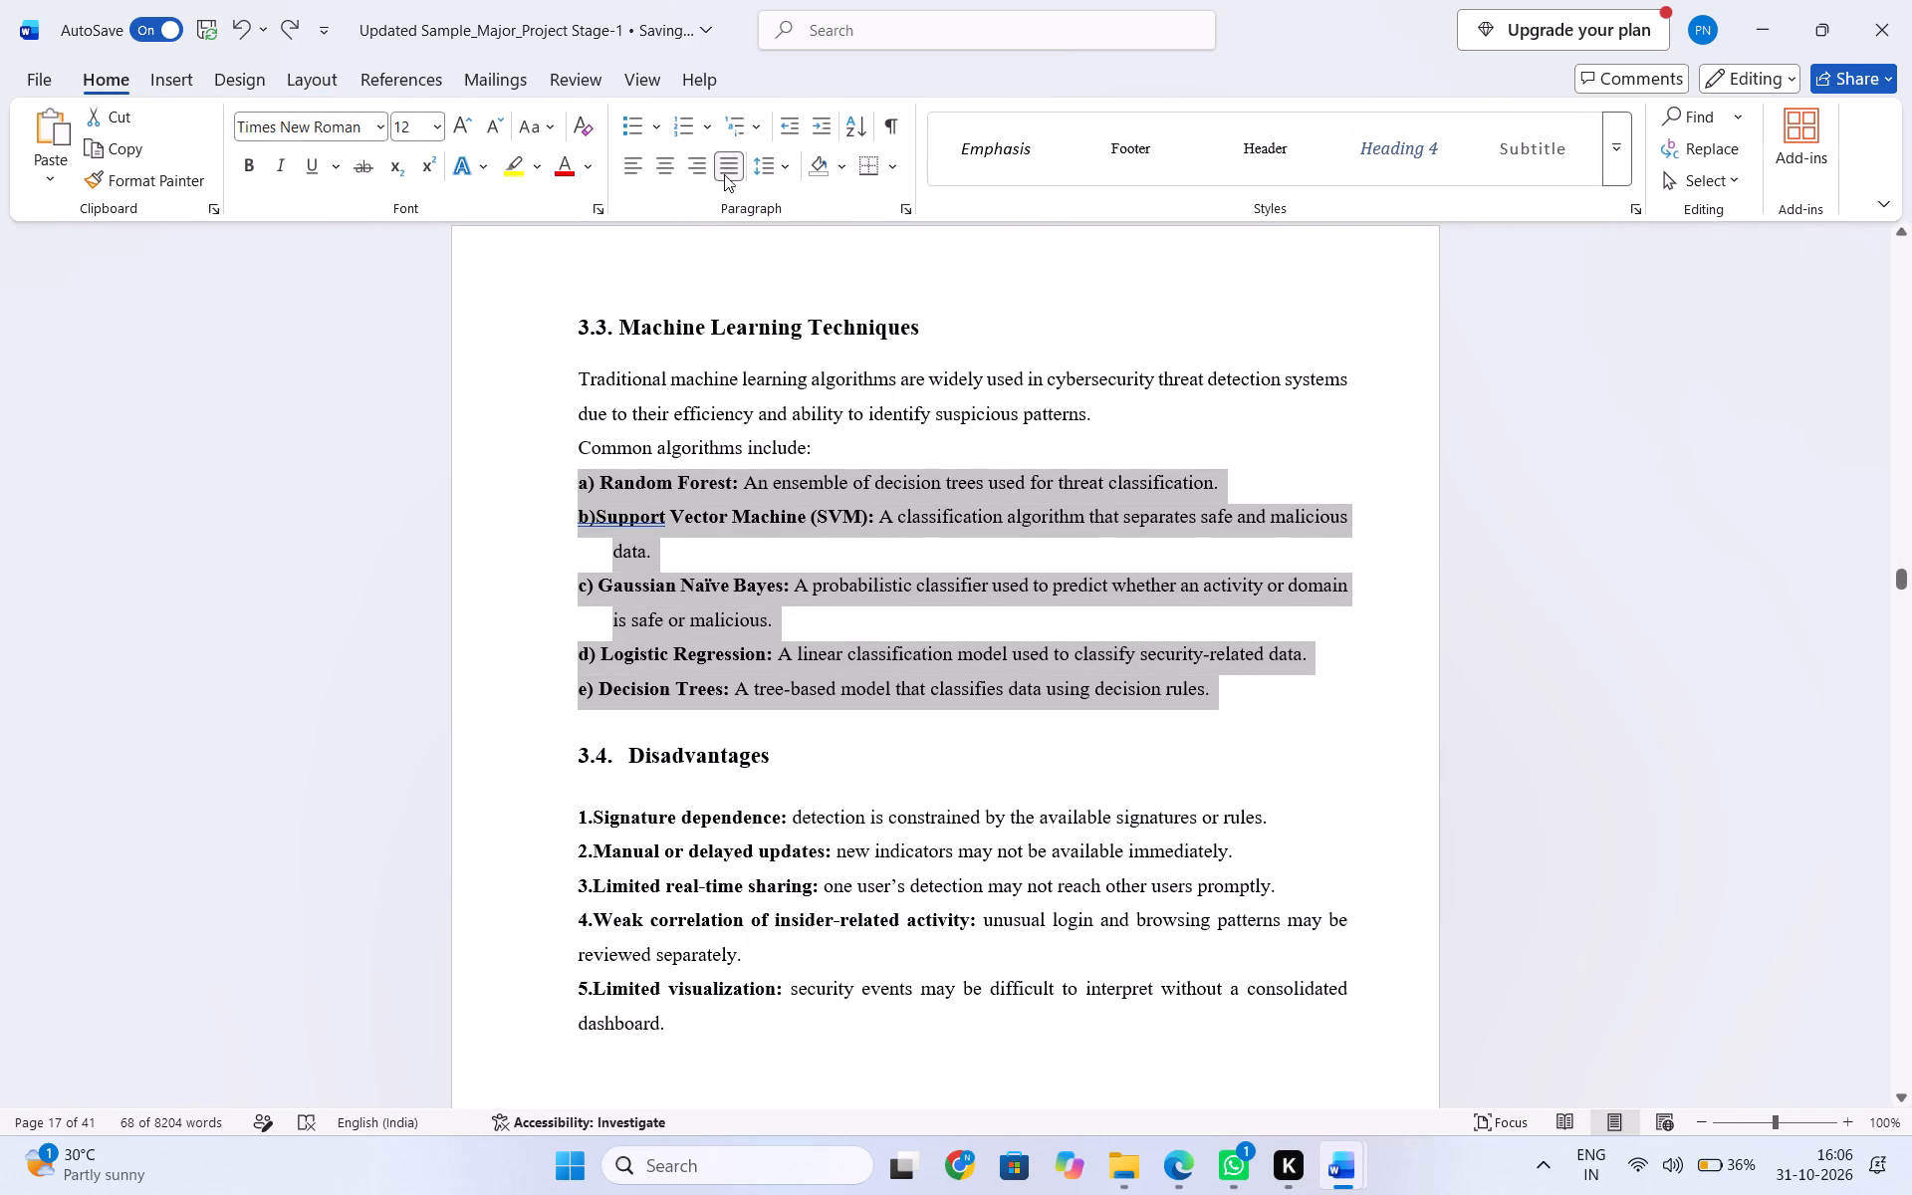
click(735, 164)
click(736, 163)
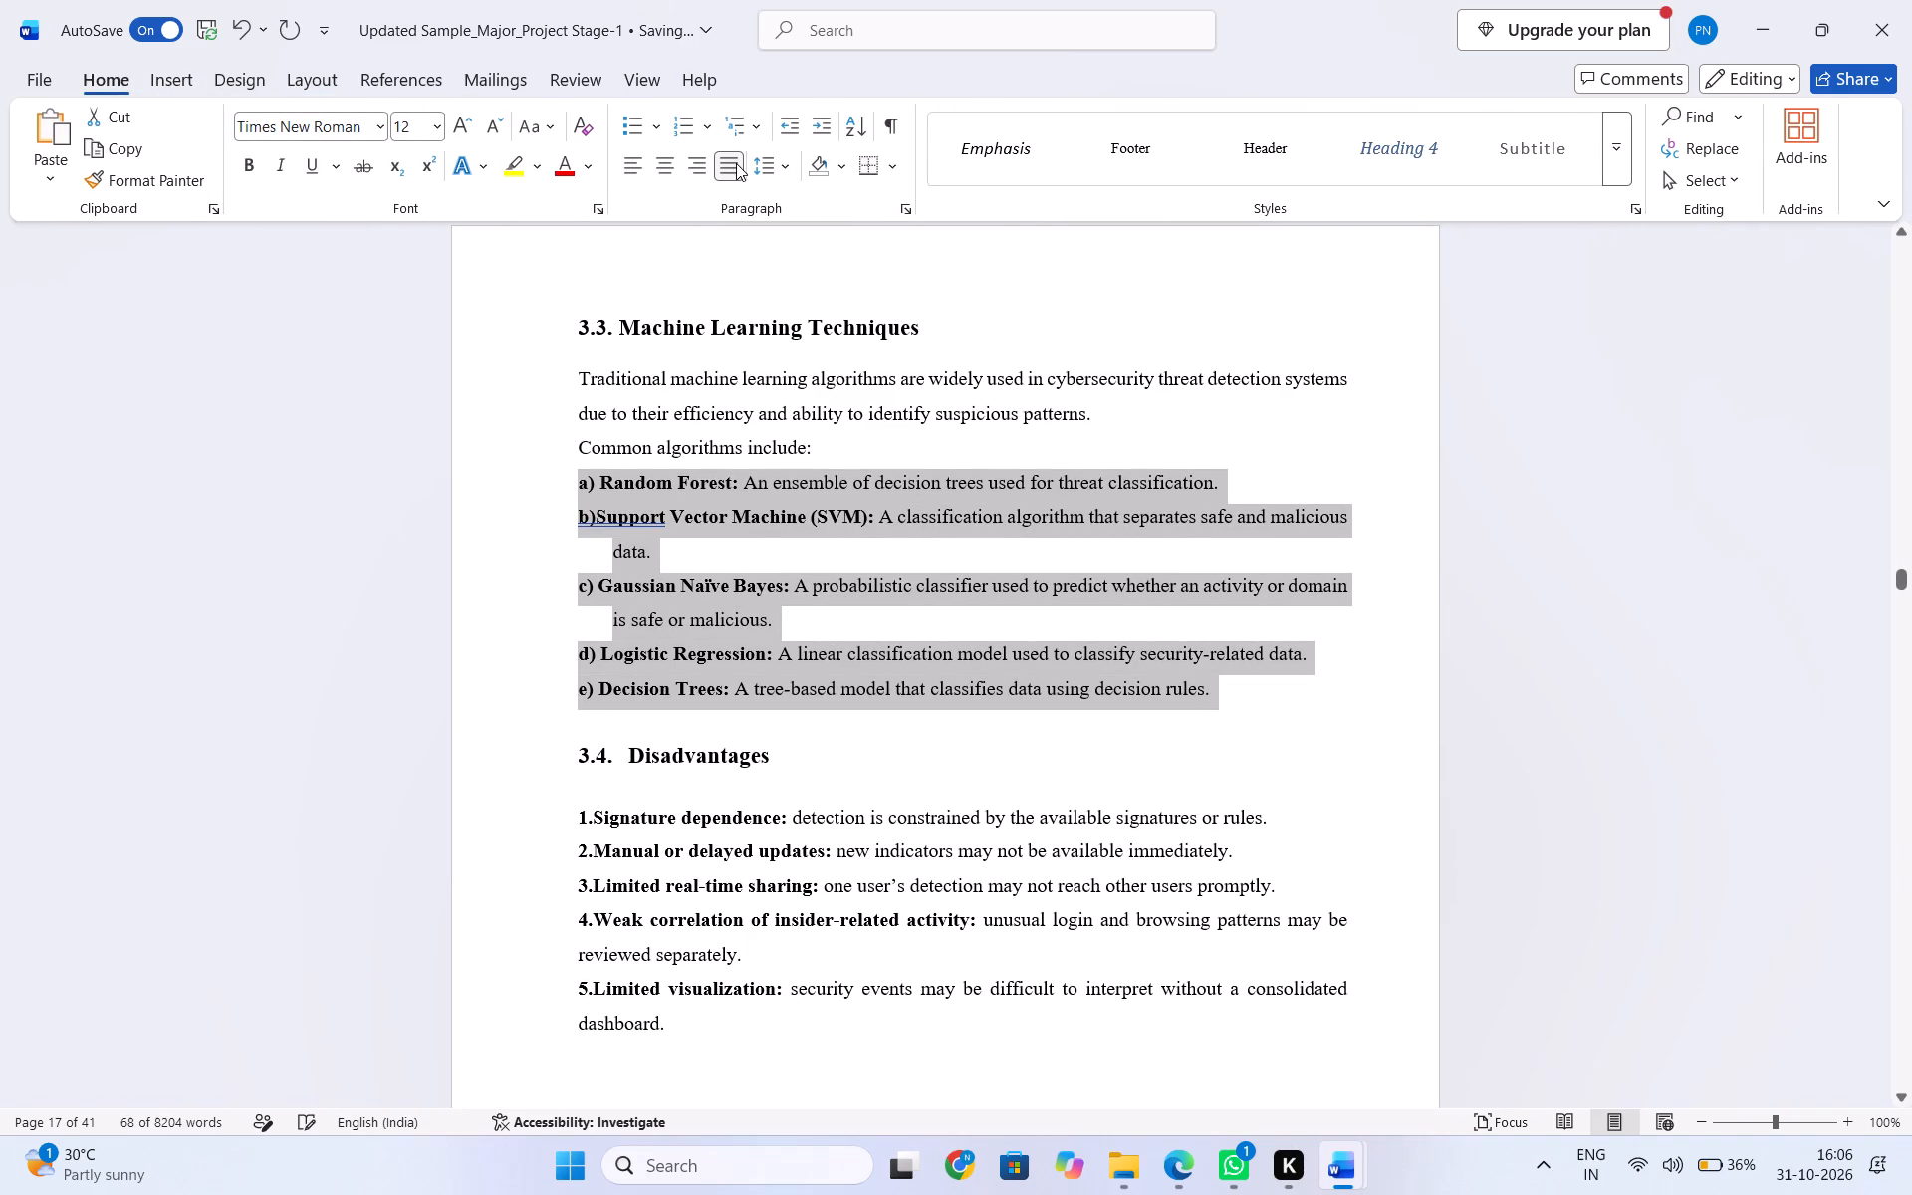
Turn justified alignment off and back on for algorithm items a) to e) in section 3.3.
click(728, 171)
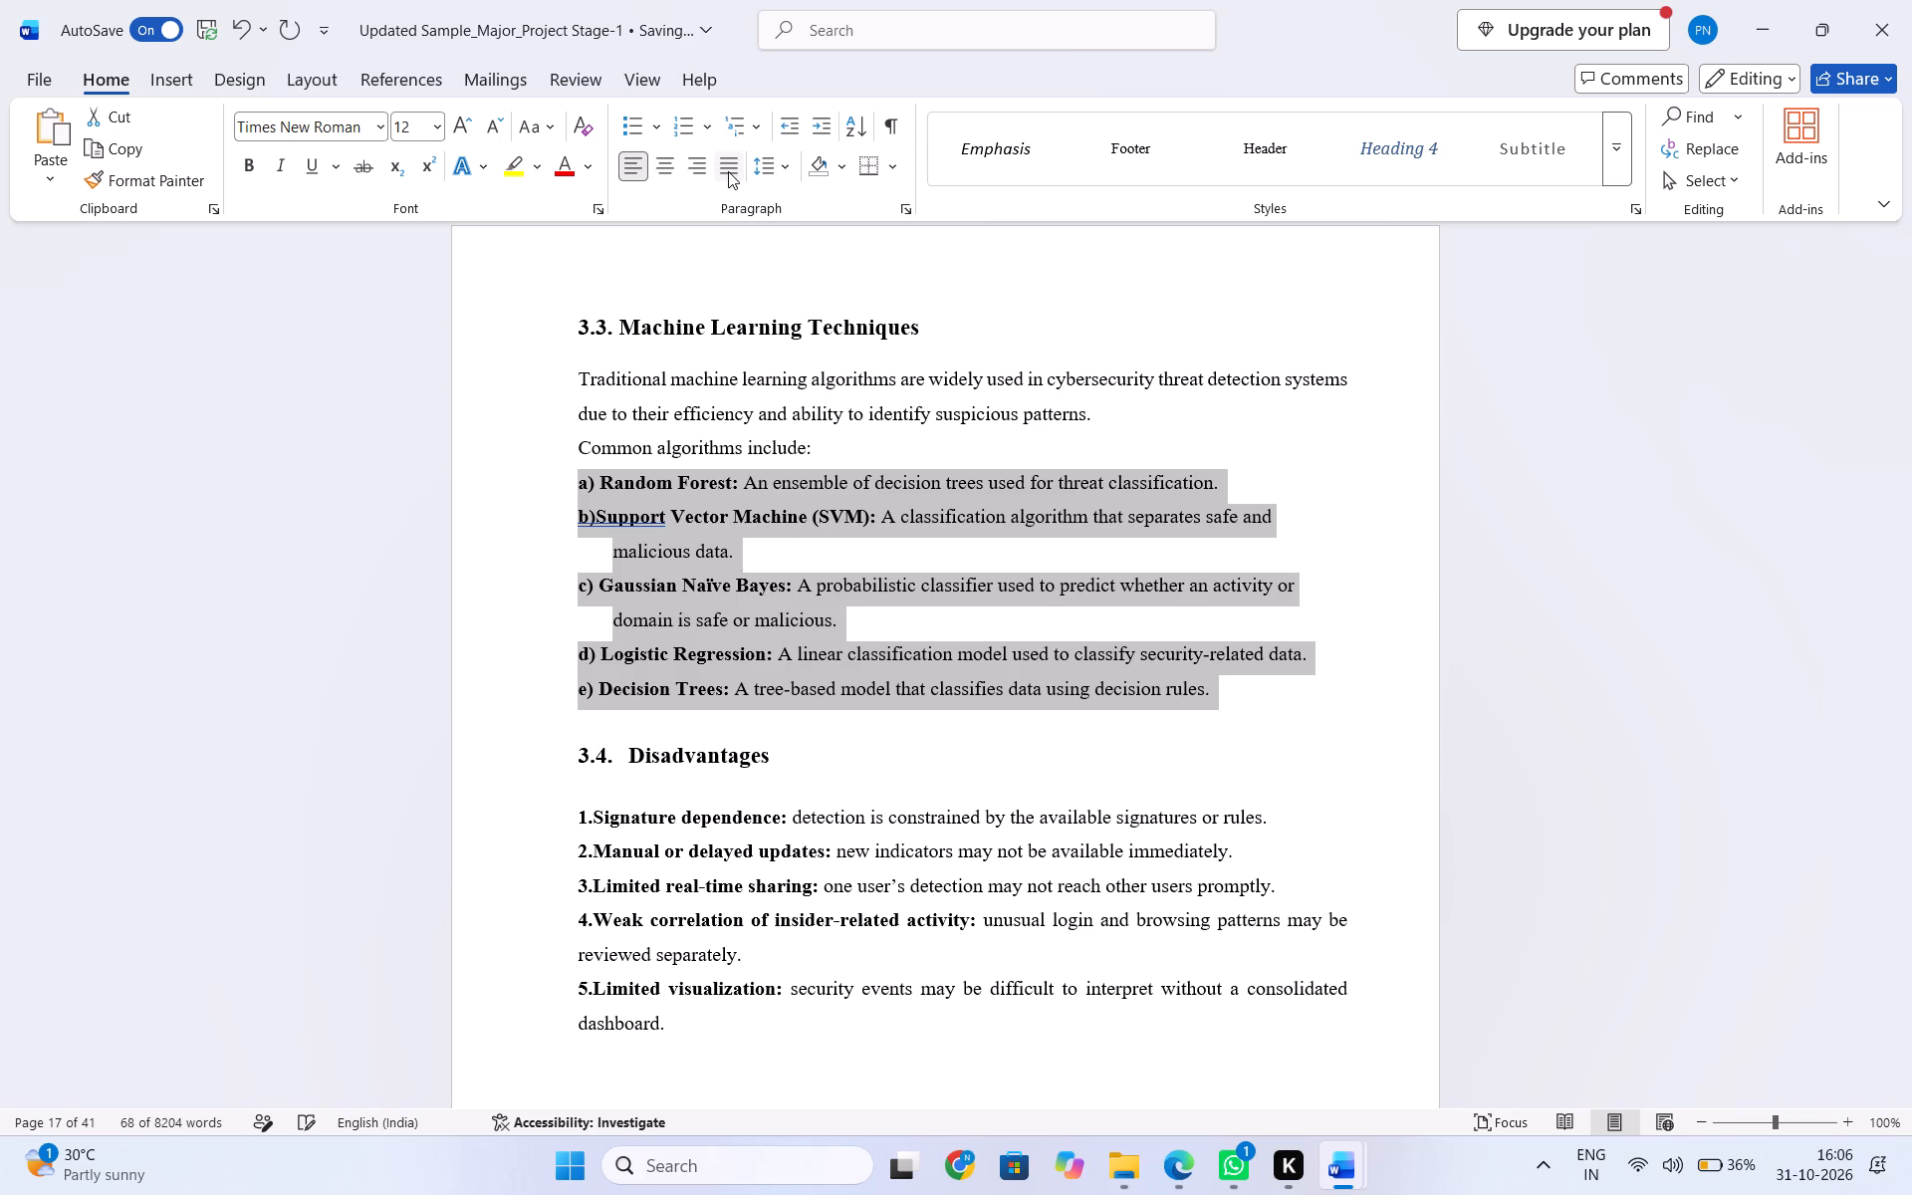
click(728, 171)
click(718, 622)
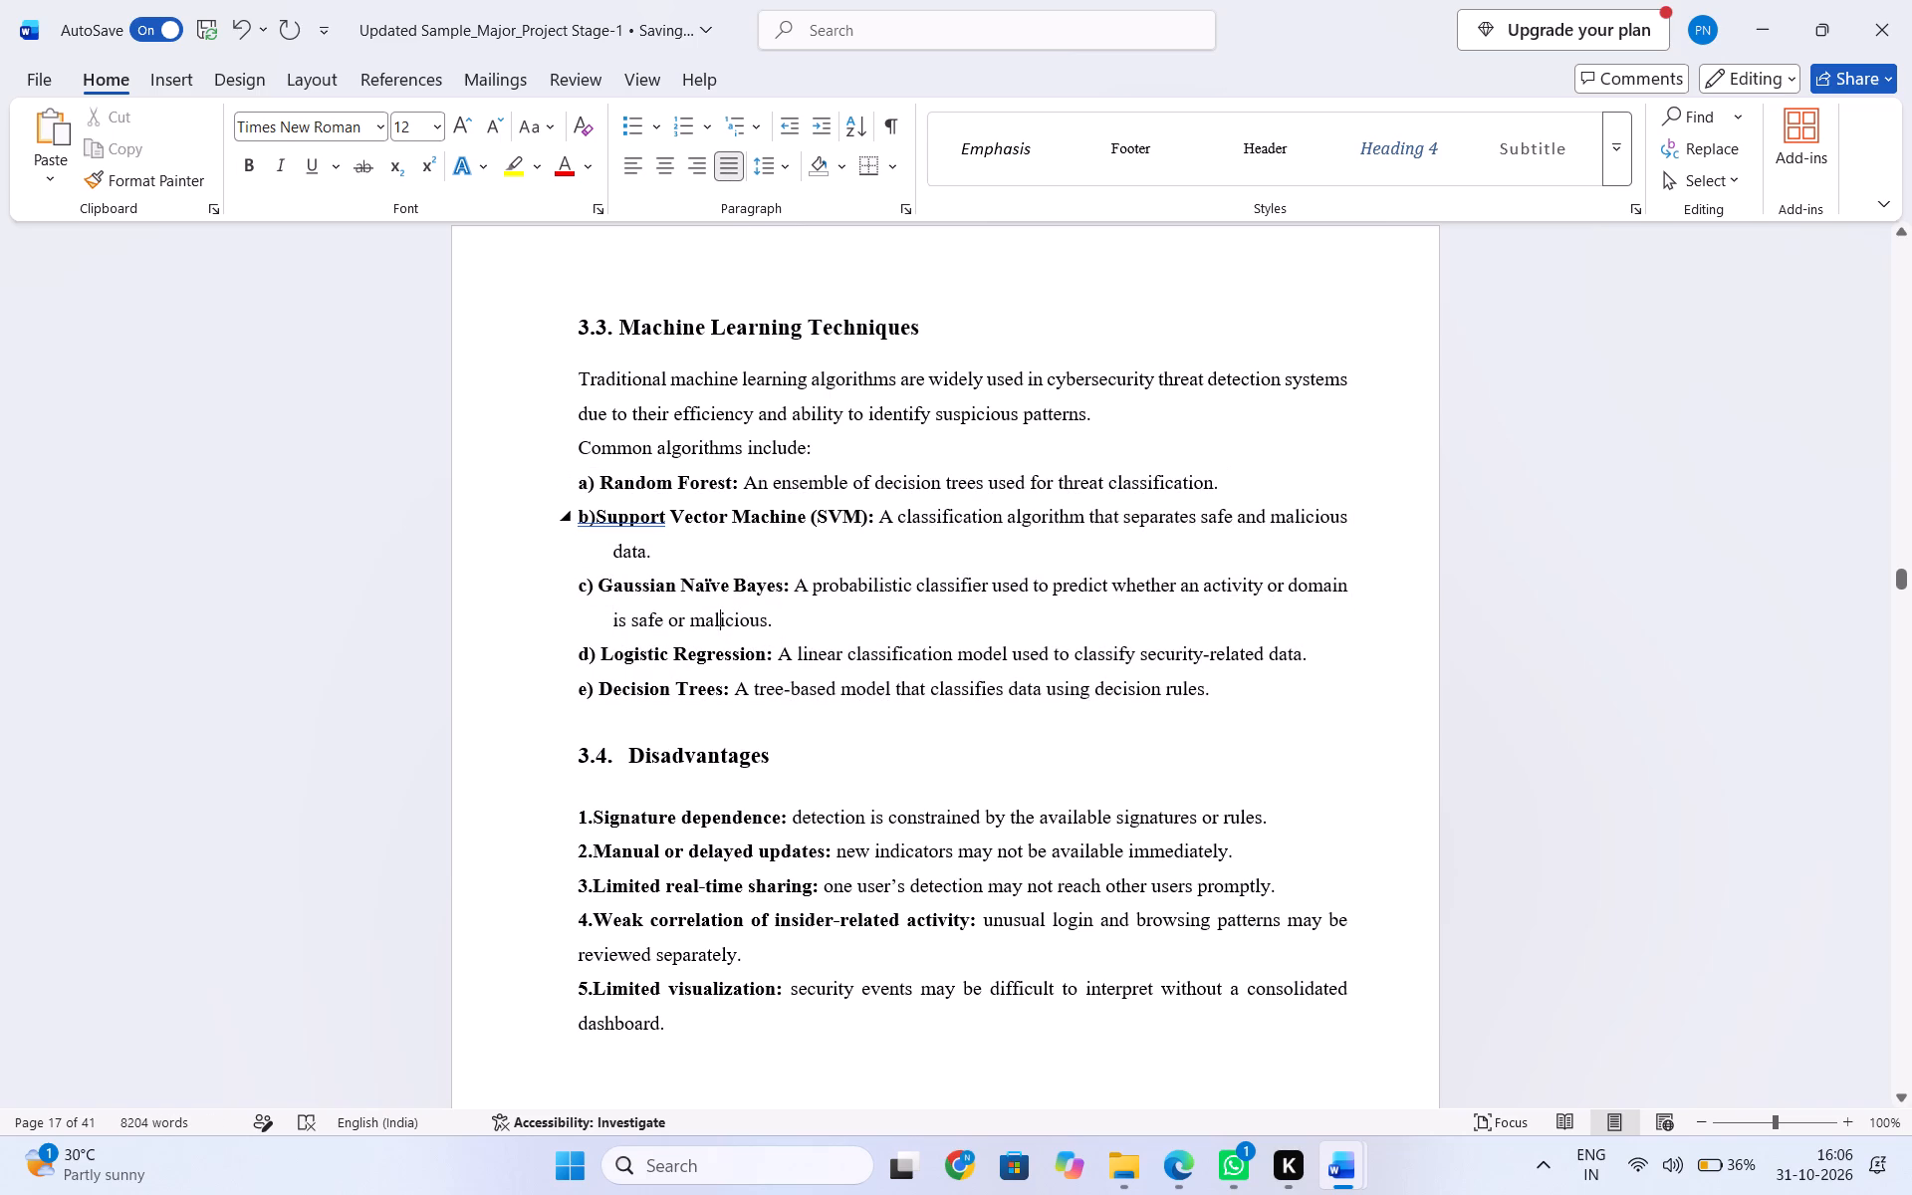
Insert a space between "b)" and "Support Vector Machine (SVM):" in the section 3.3 algorithm list.
click(602, 520)
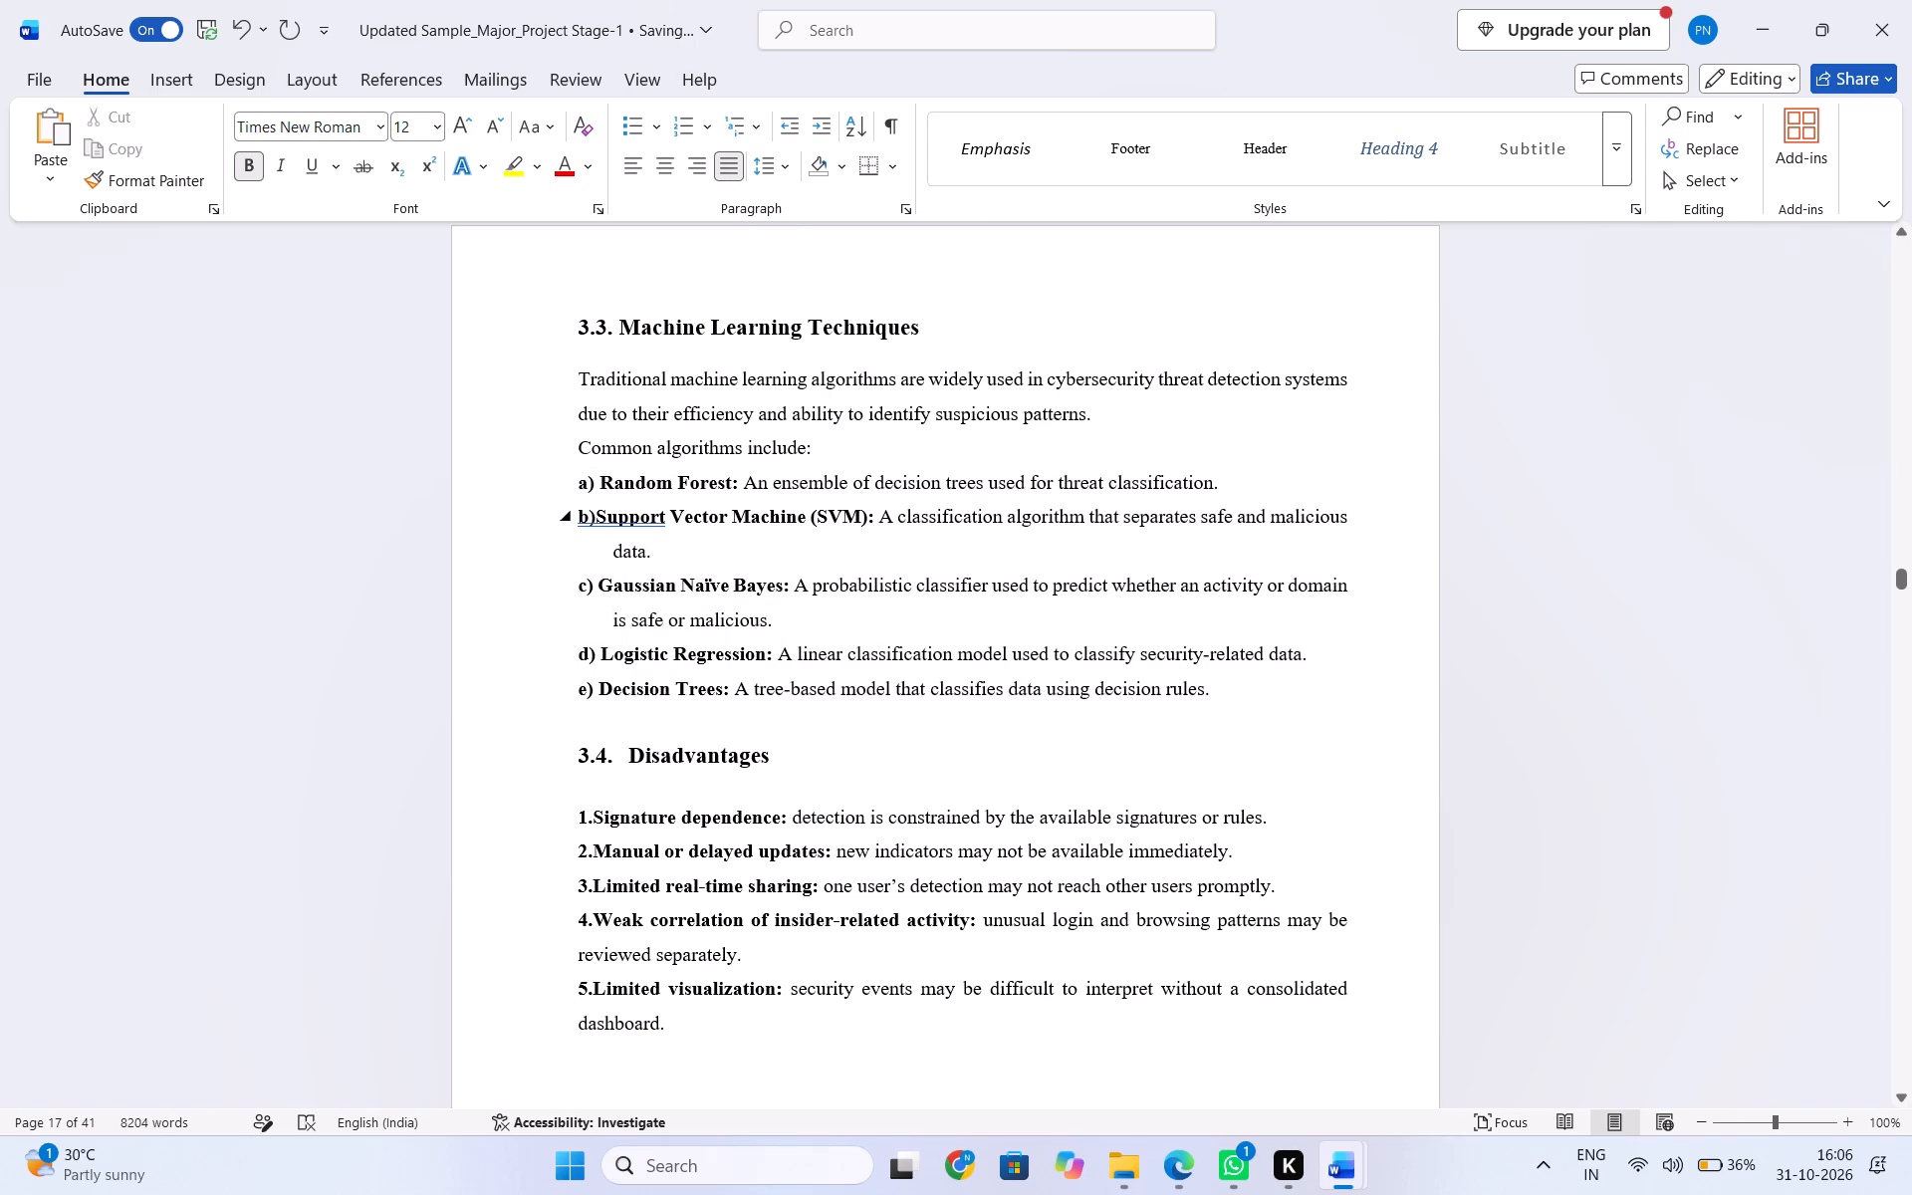
click(597, 518)
key(space)
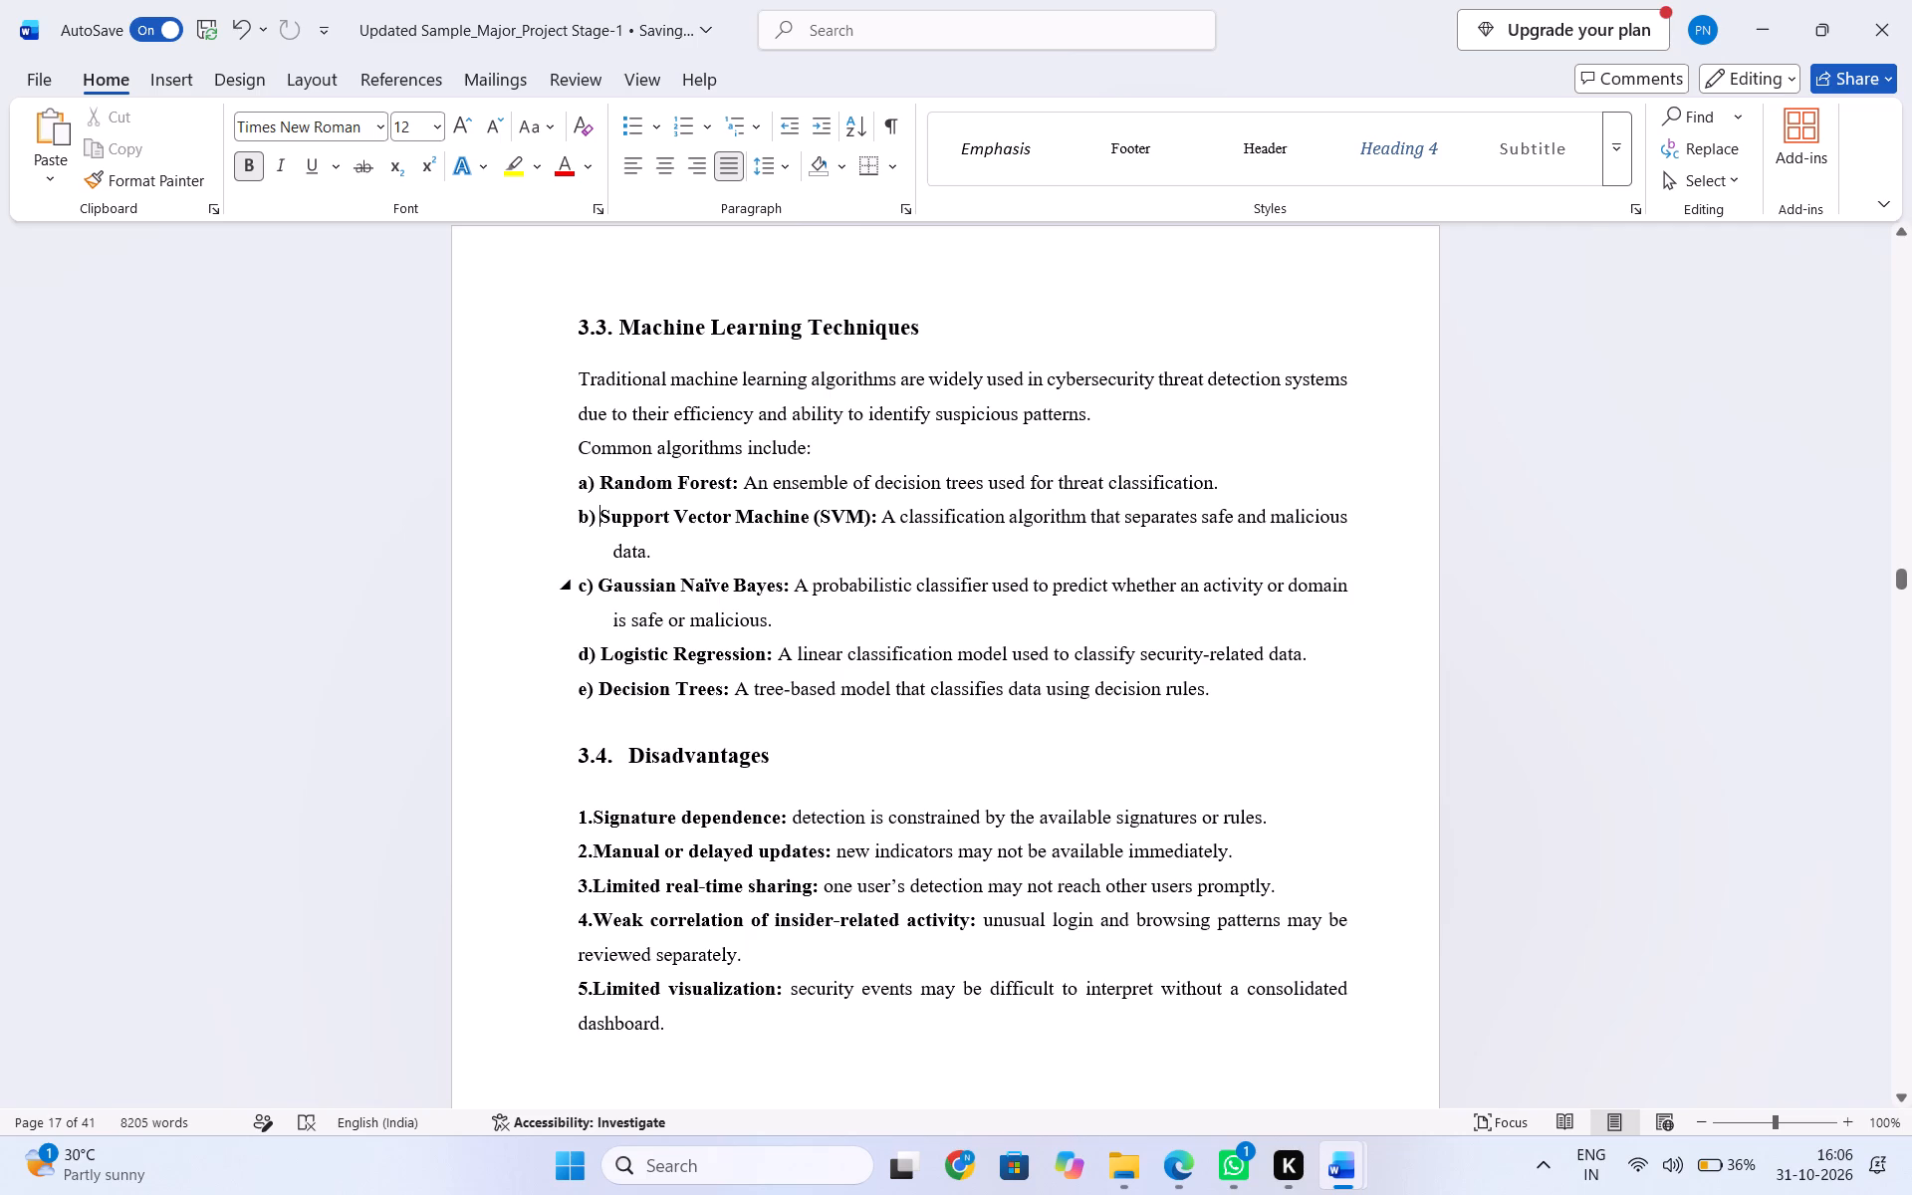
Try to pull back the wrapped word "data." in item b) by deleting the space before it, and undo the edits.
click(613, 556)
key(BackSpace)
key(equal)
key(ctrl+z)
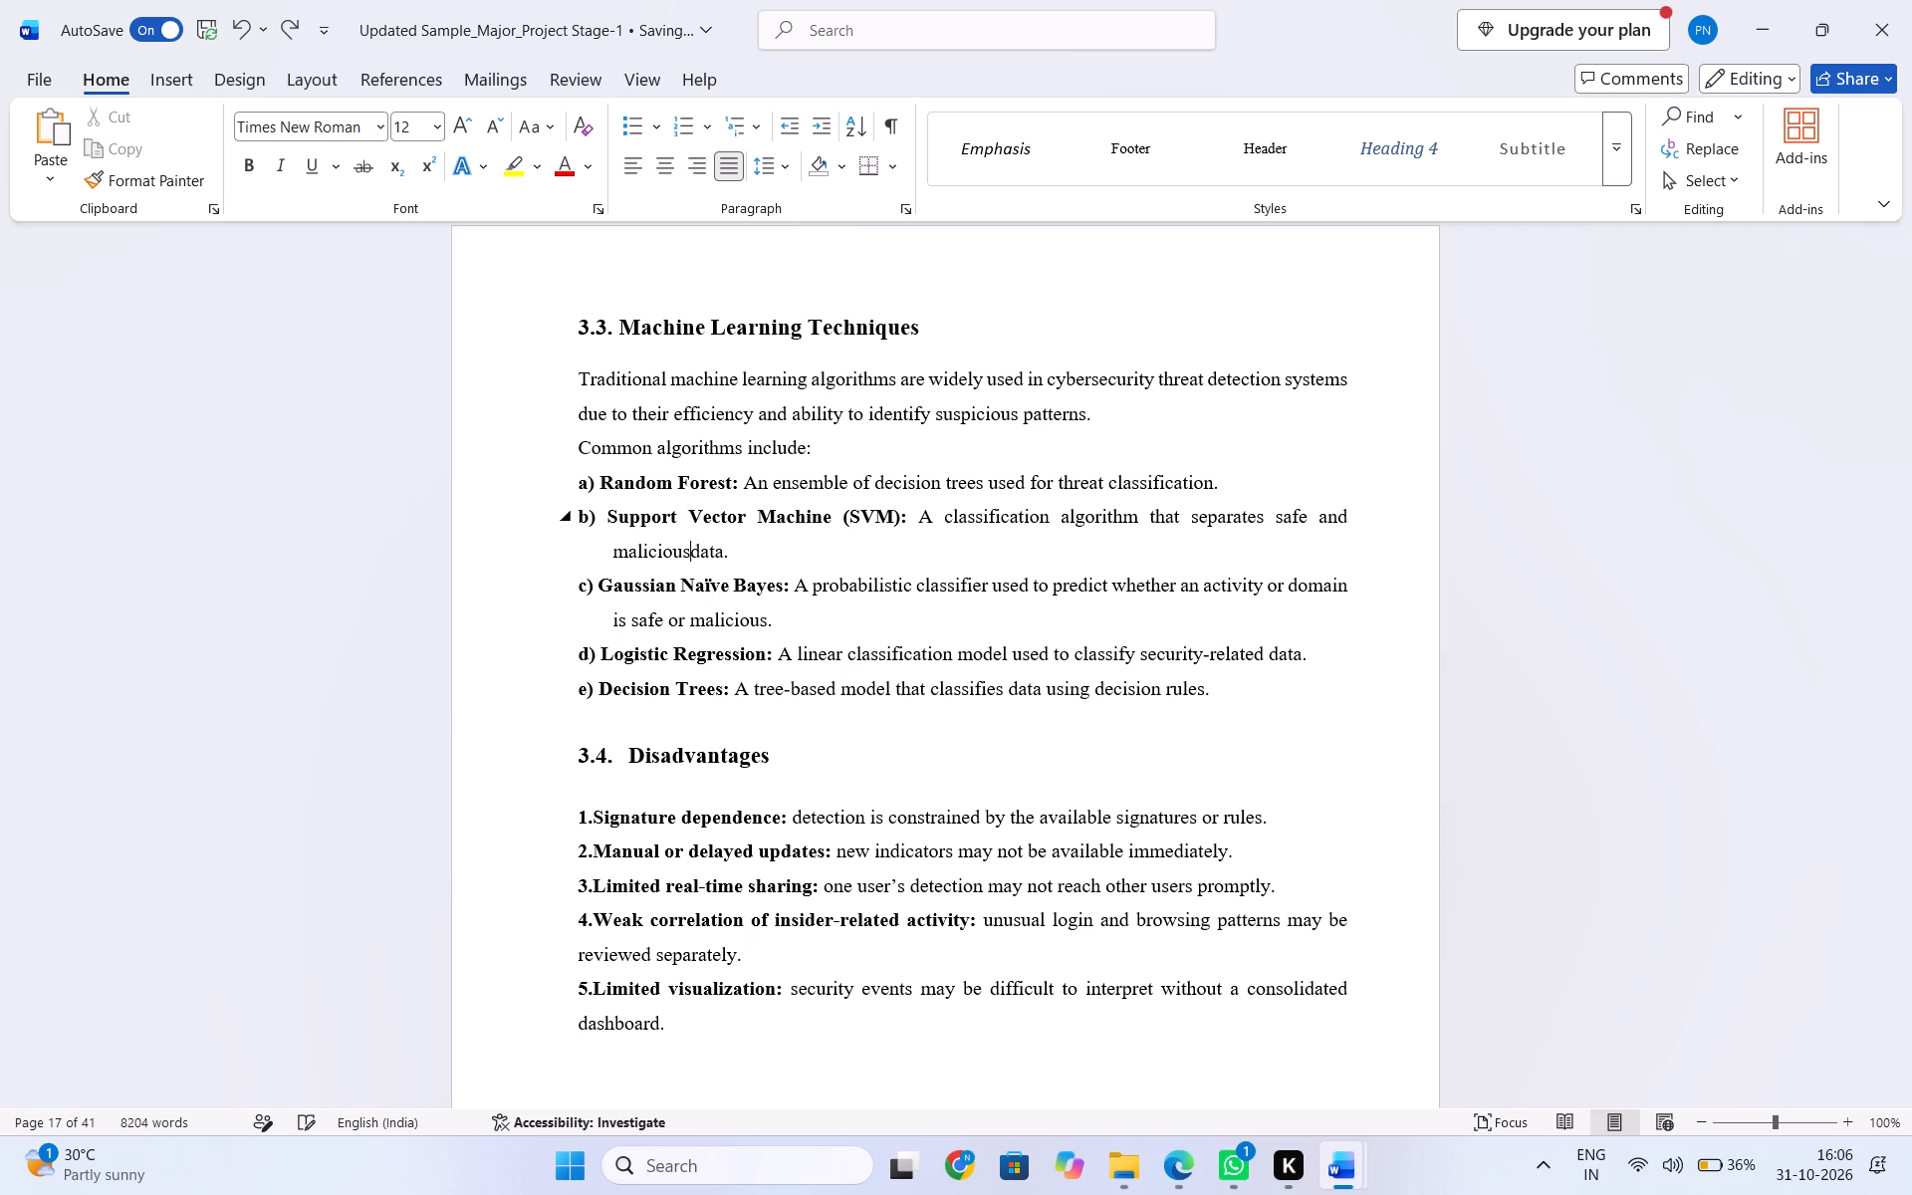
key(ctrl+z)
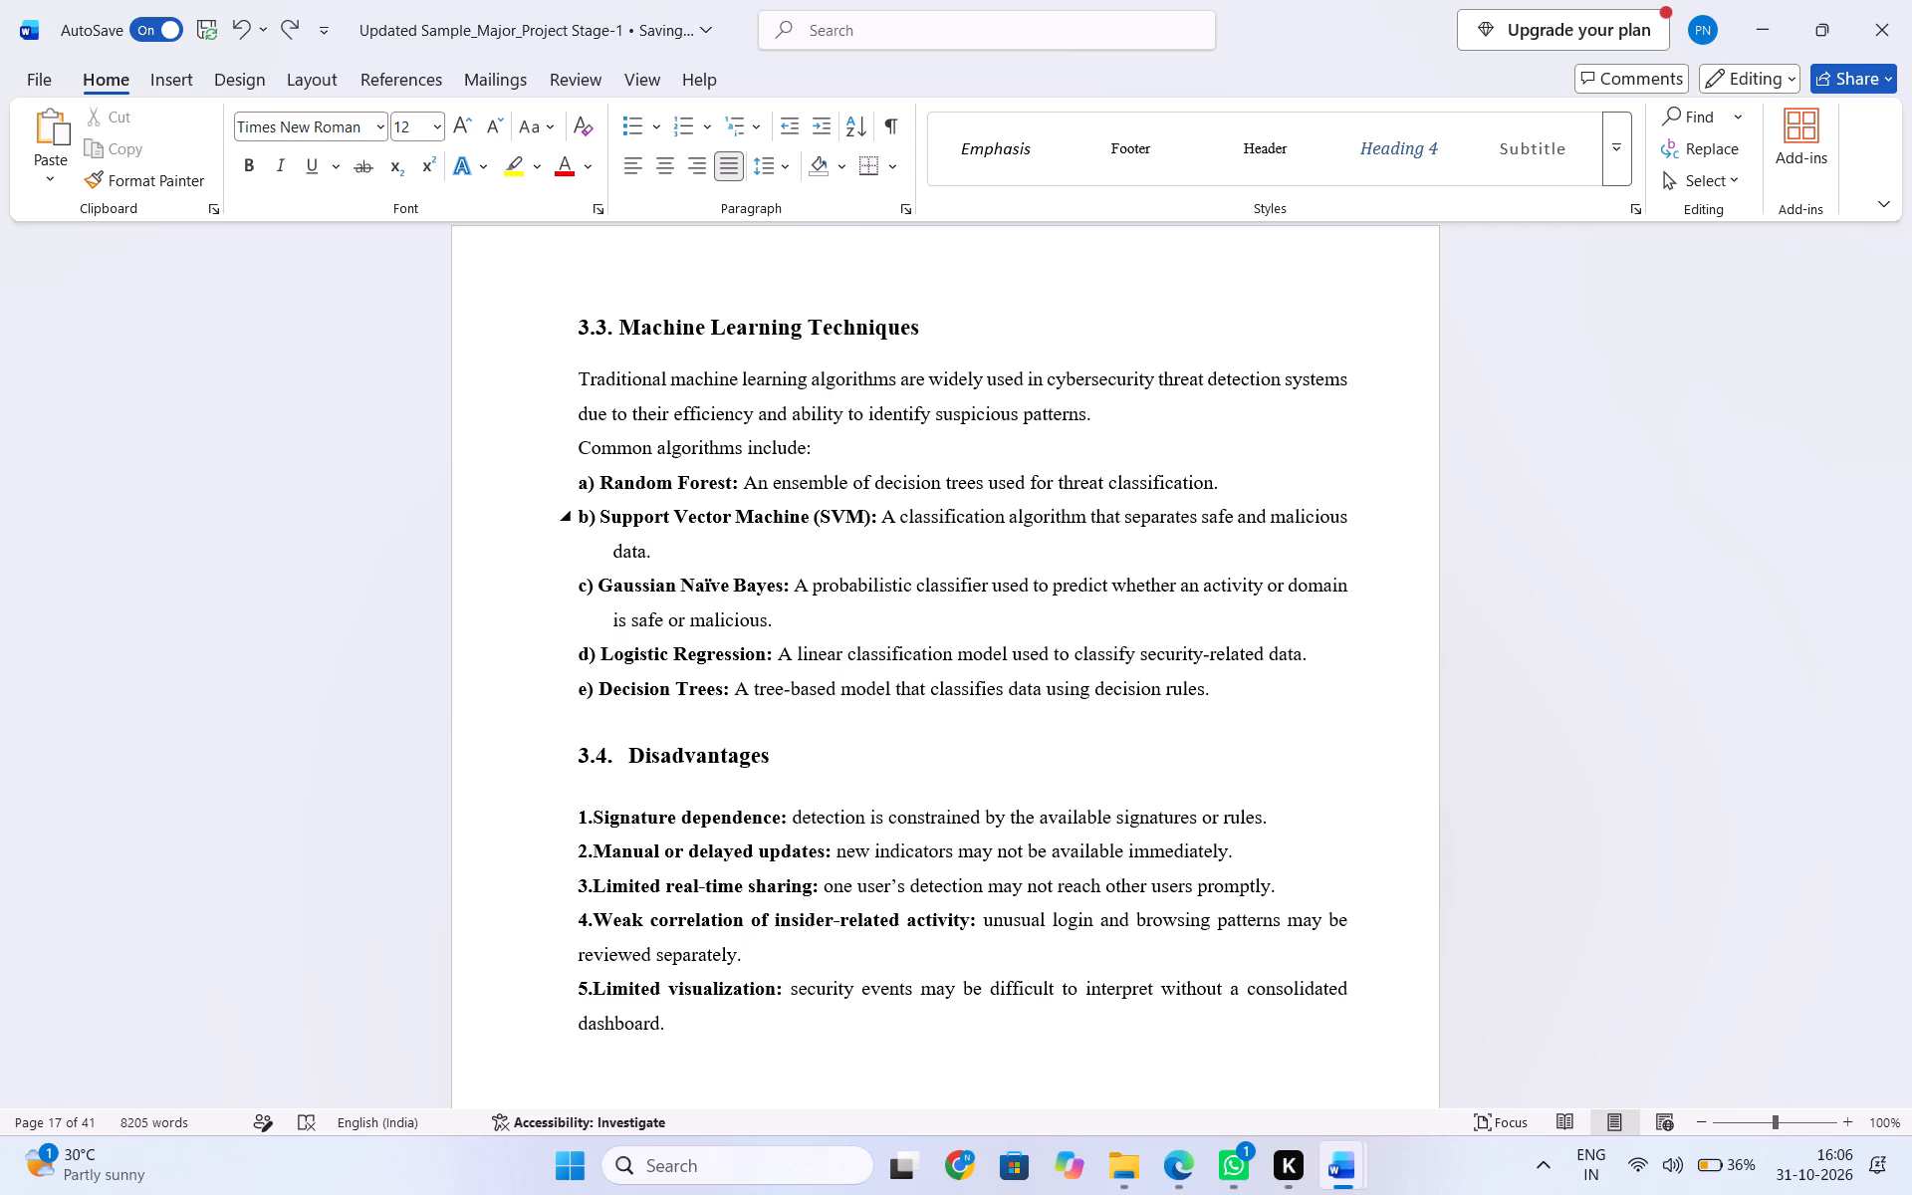
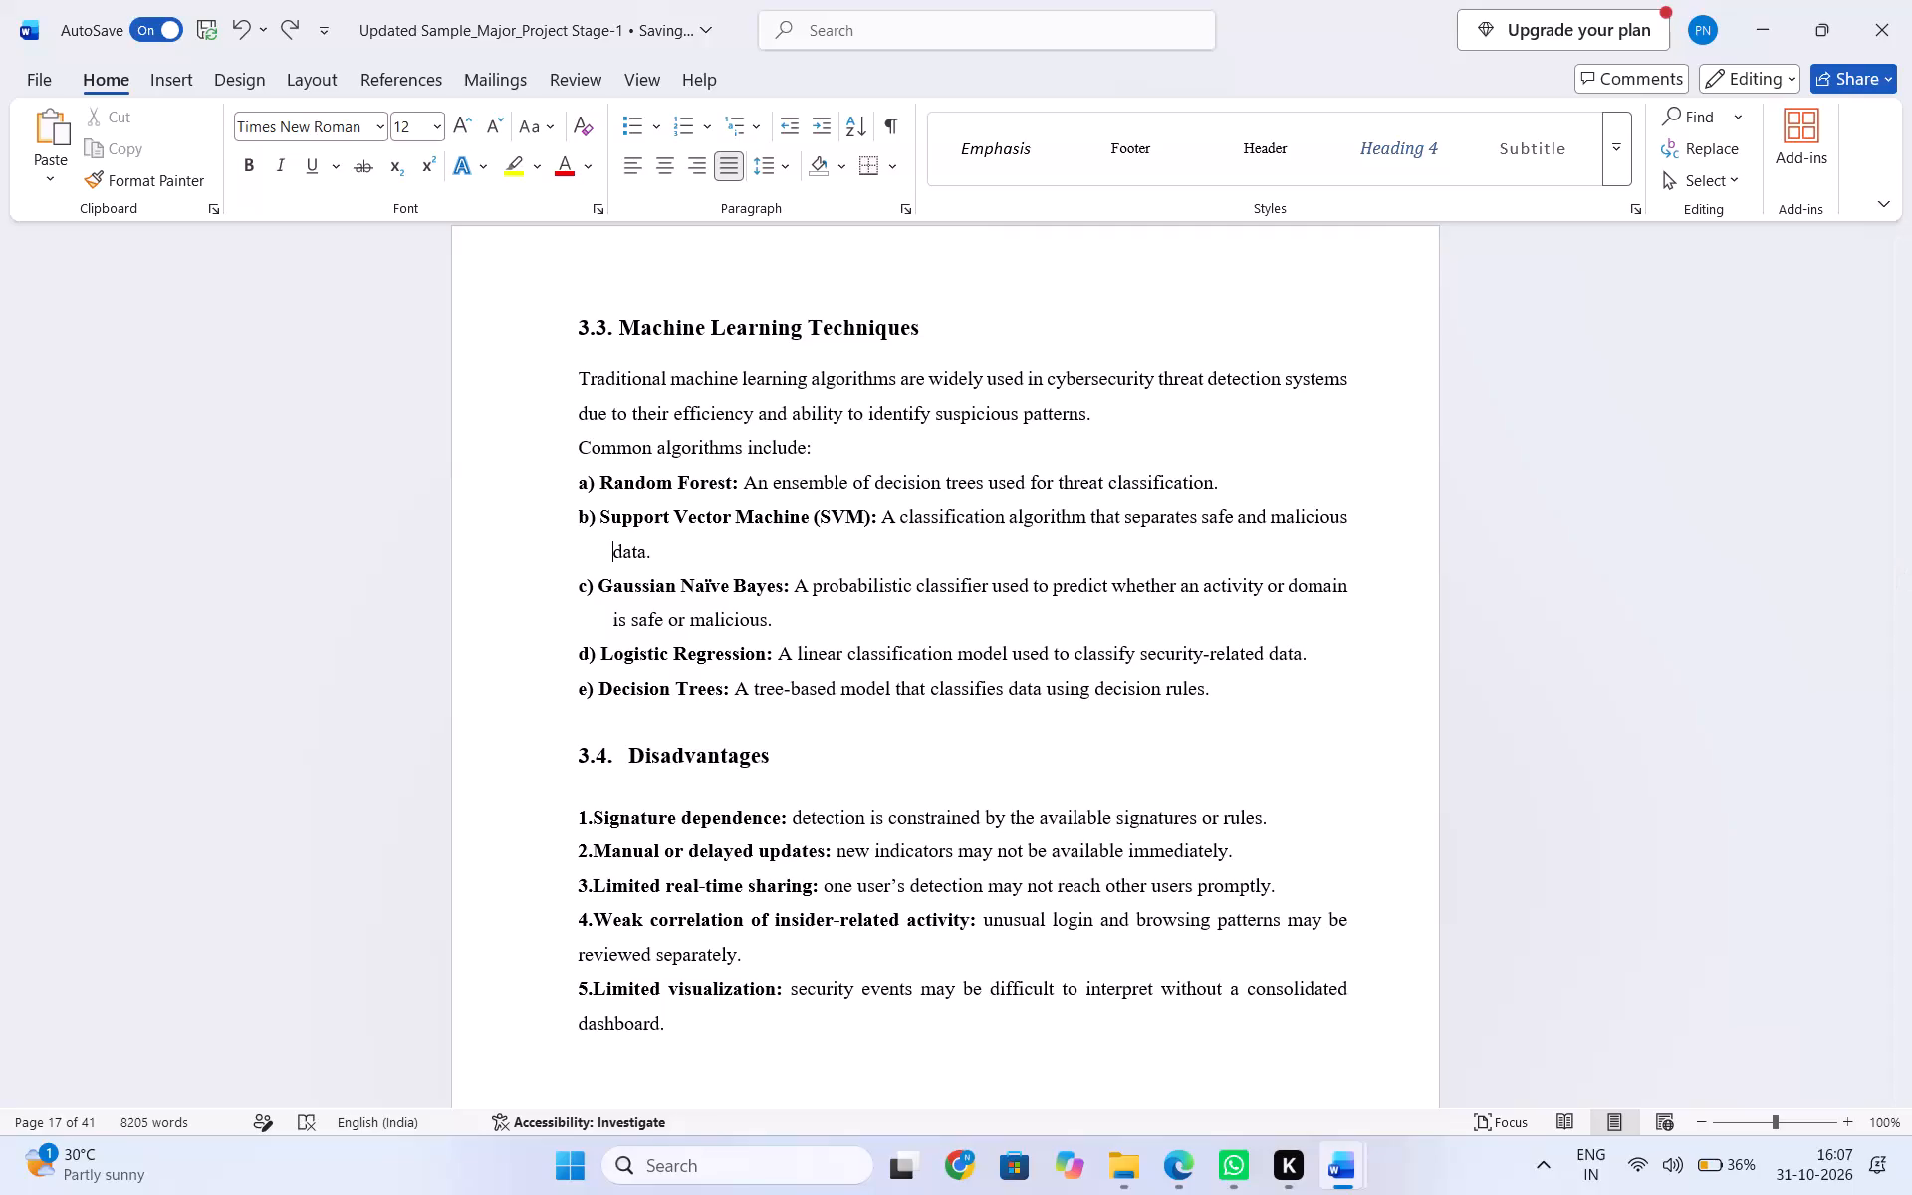
Break items b) and c) in section 3.3 into new paragraphs after "malicious" and "domain" so the wrapped text loses its indent.
click(1347, 518)
key(Return)
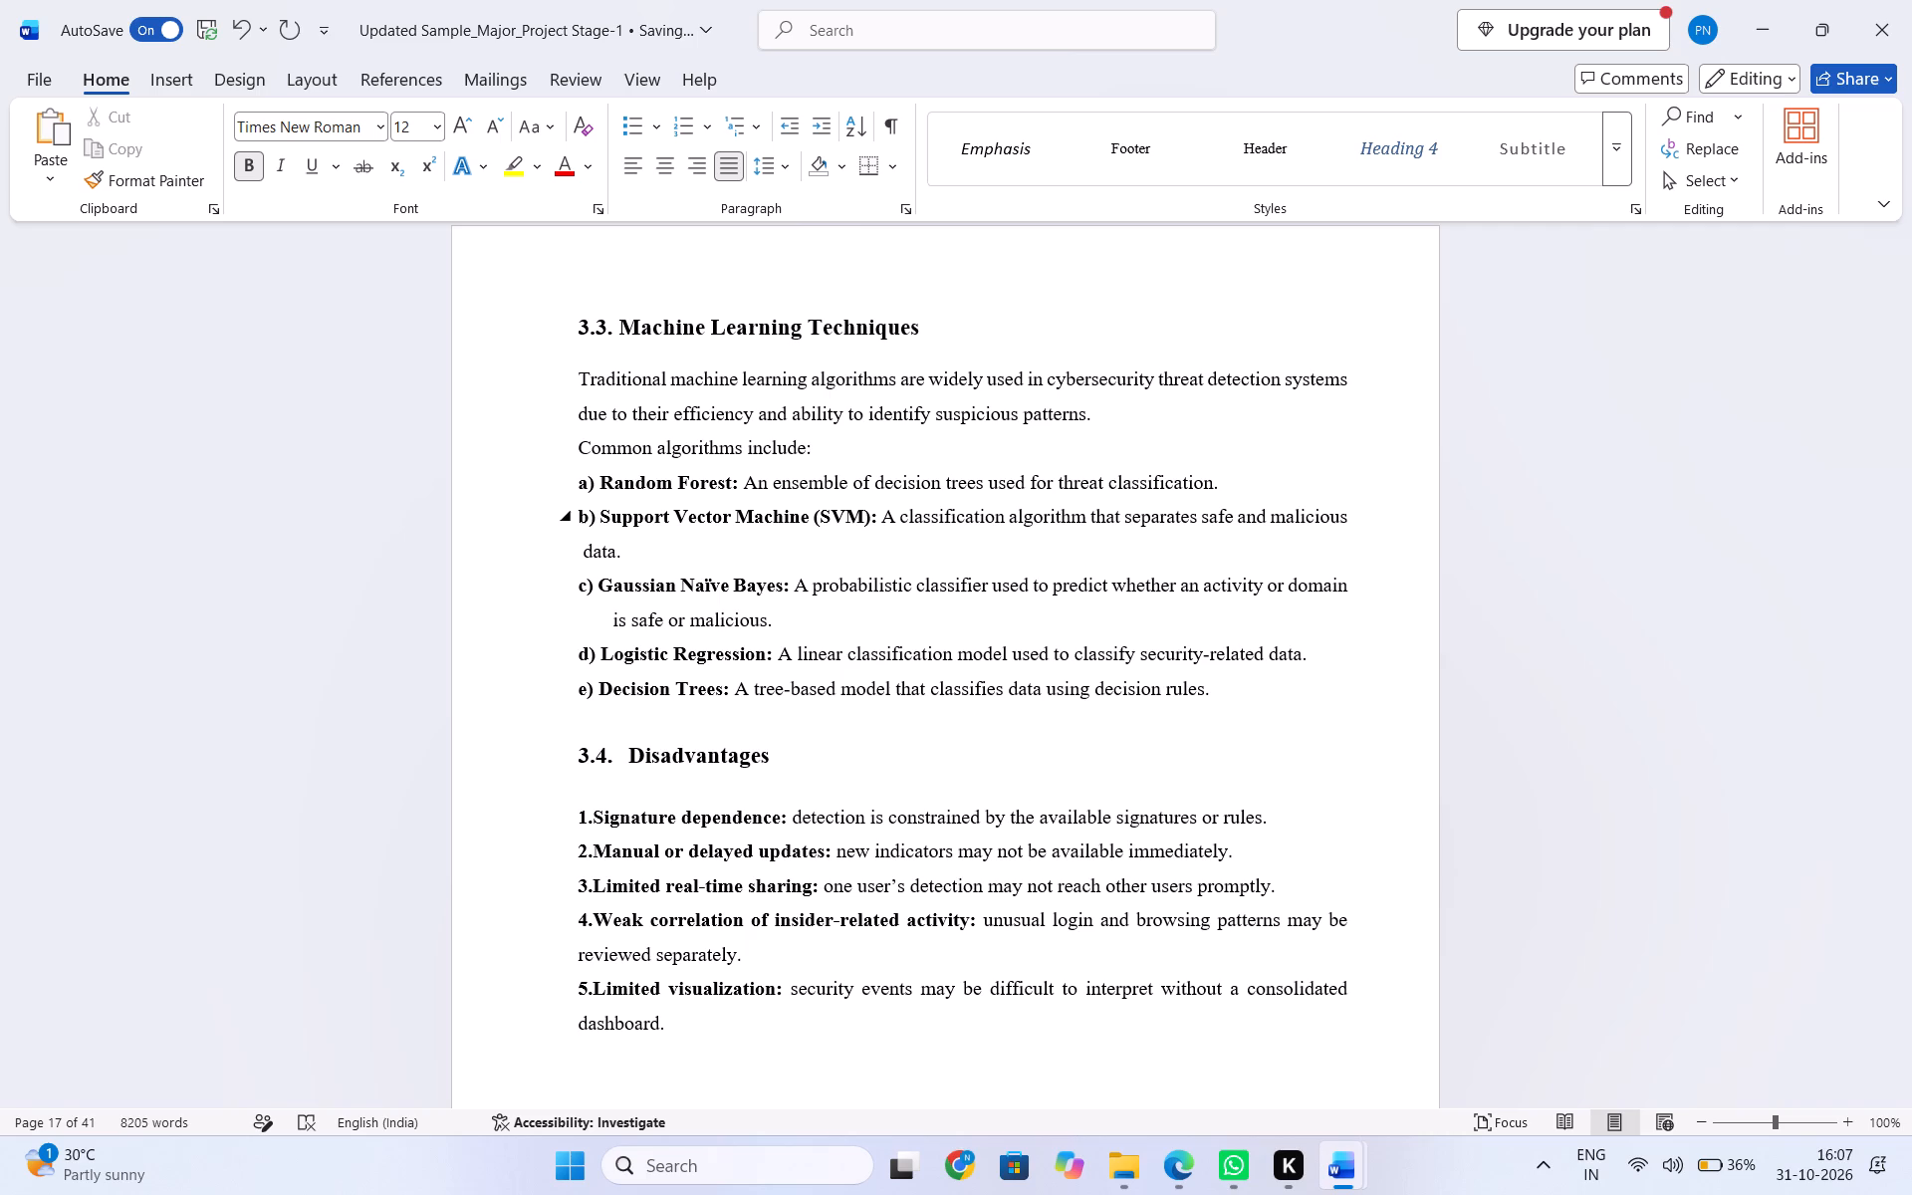
click(1361, 593)
key(Return)
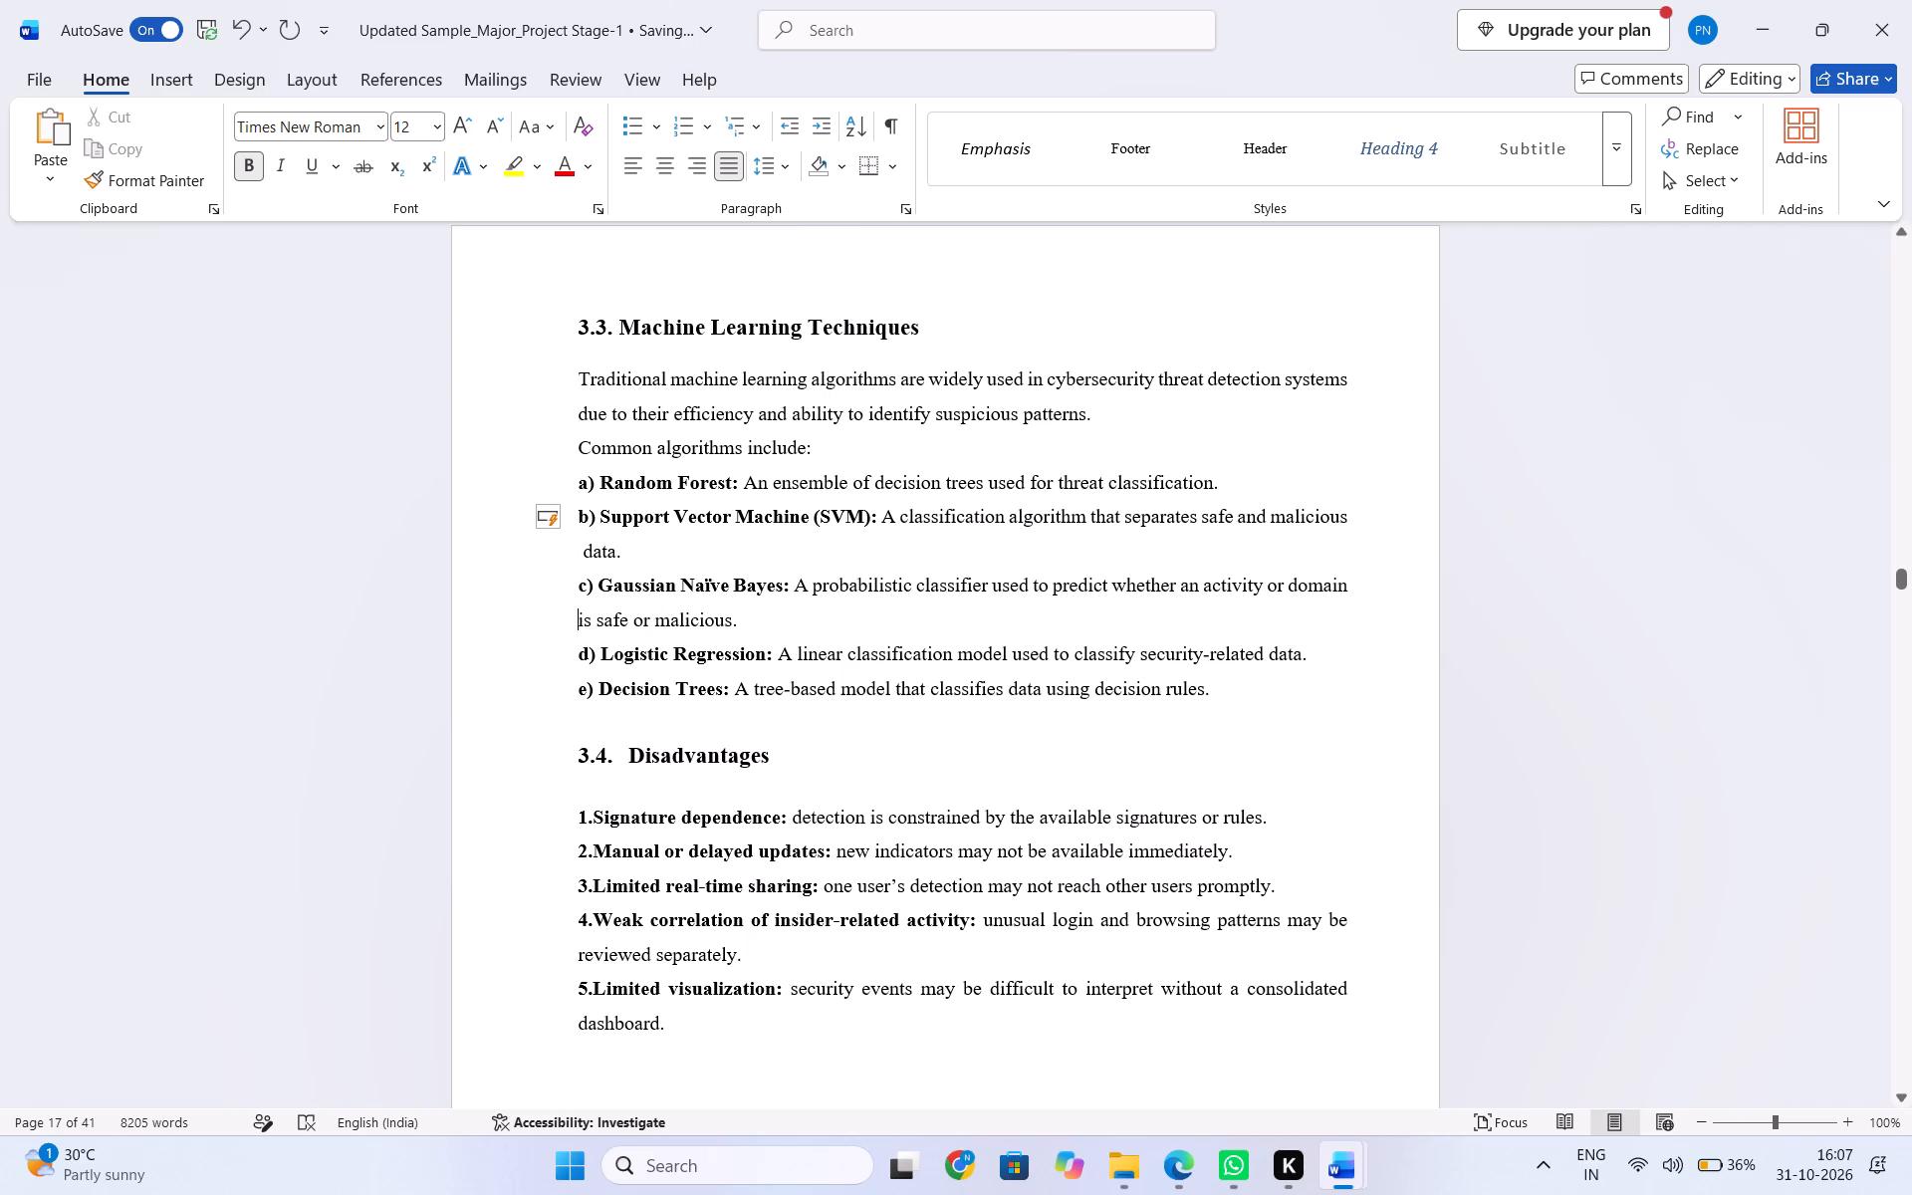
scroll(921, 836, down, 1)
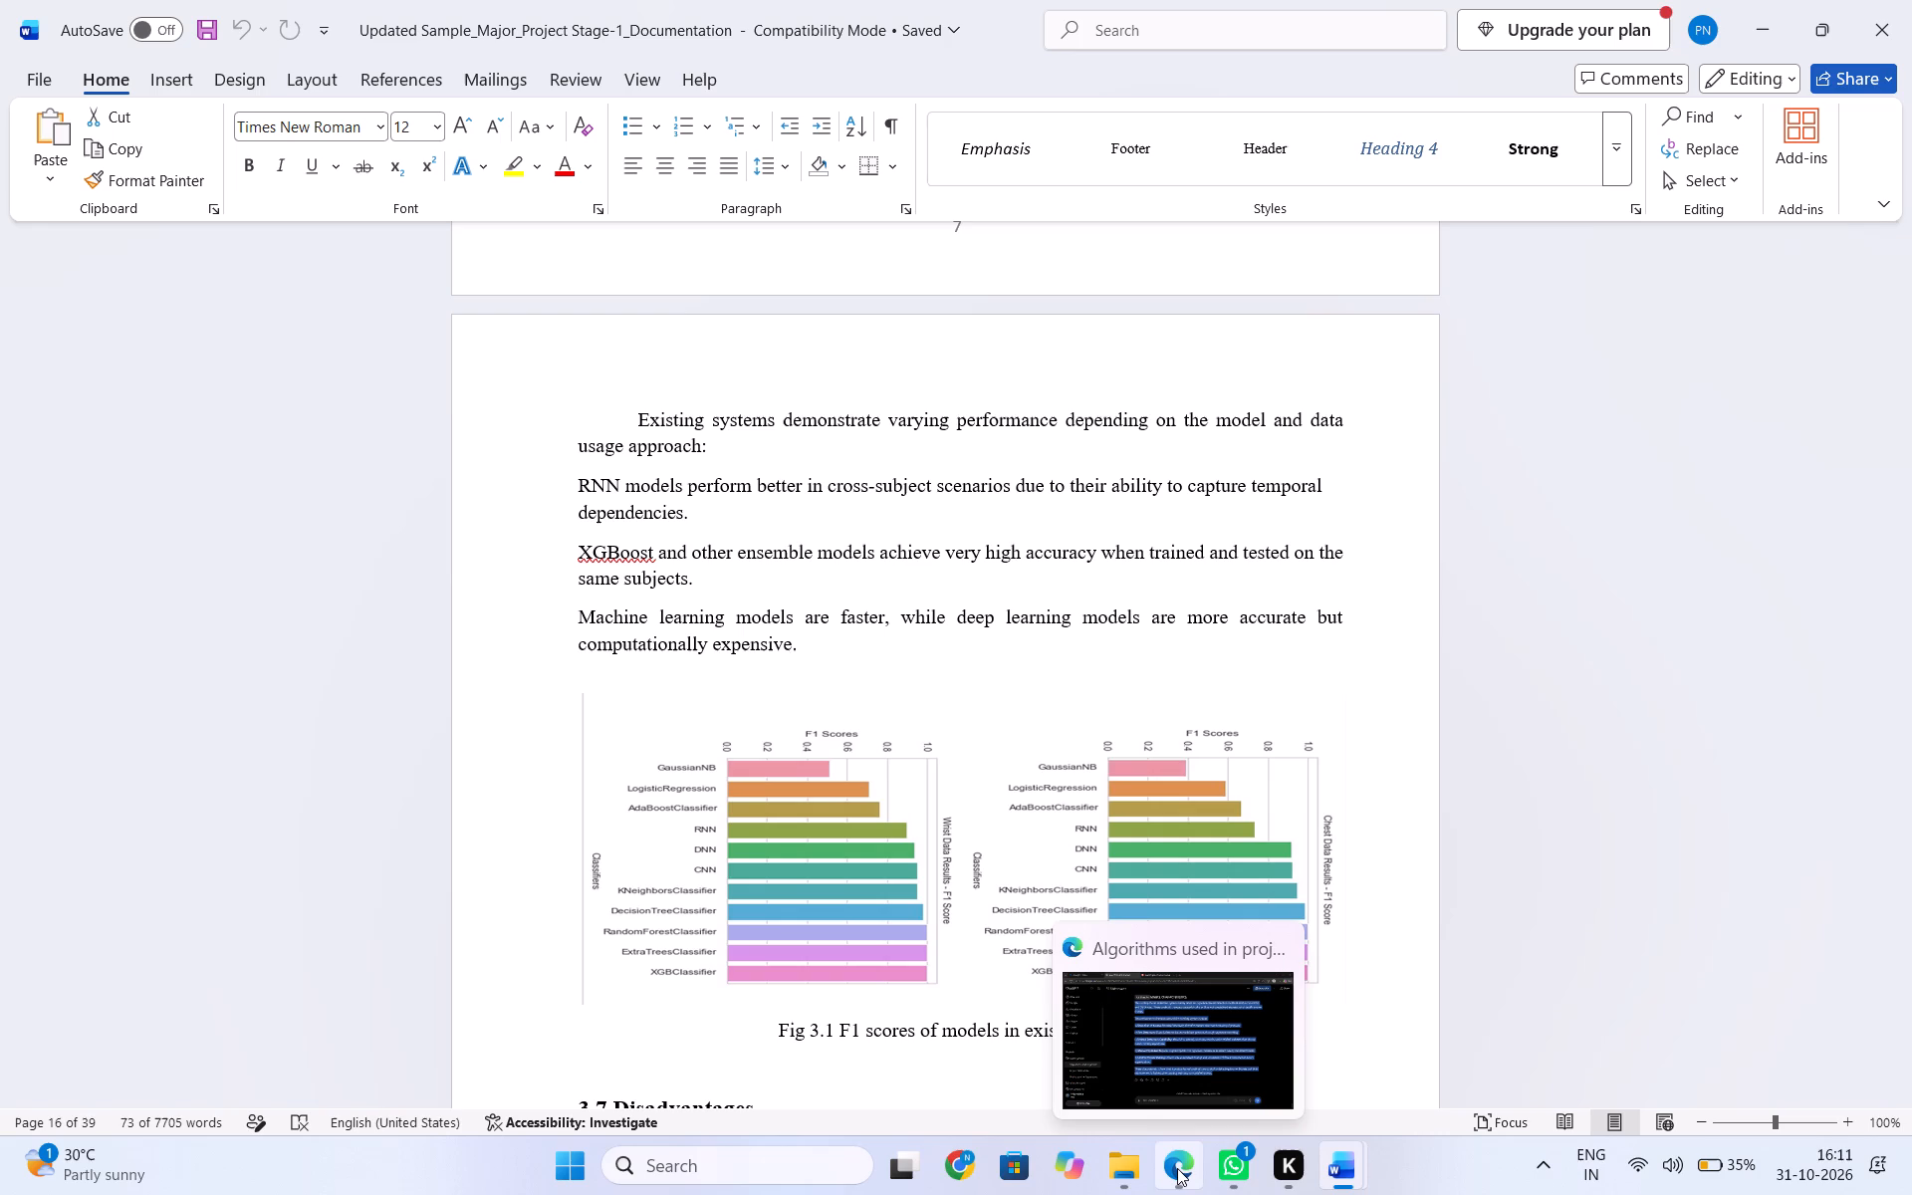
click(1189, 1045)
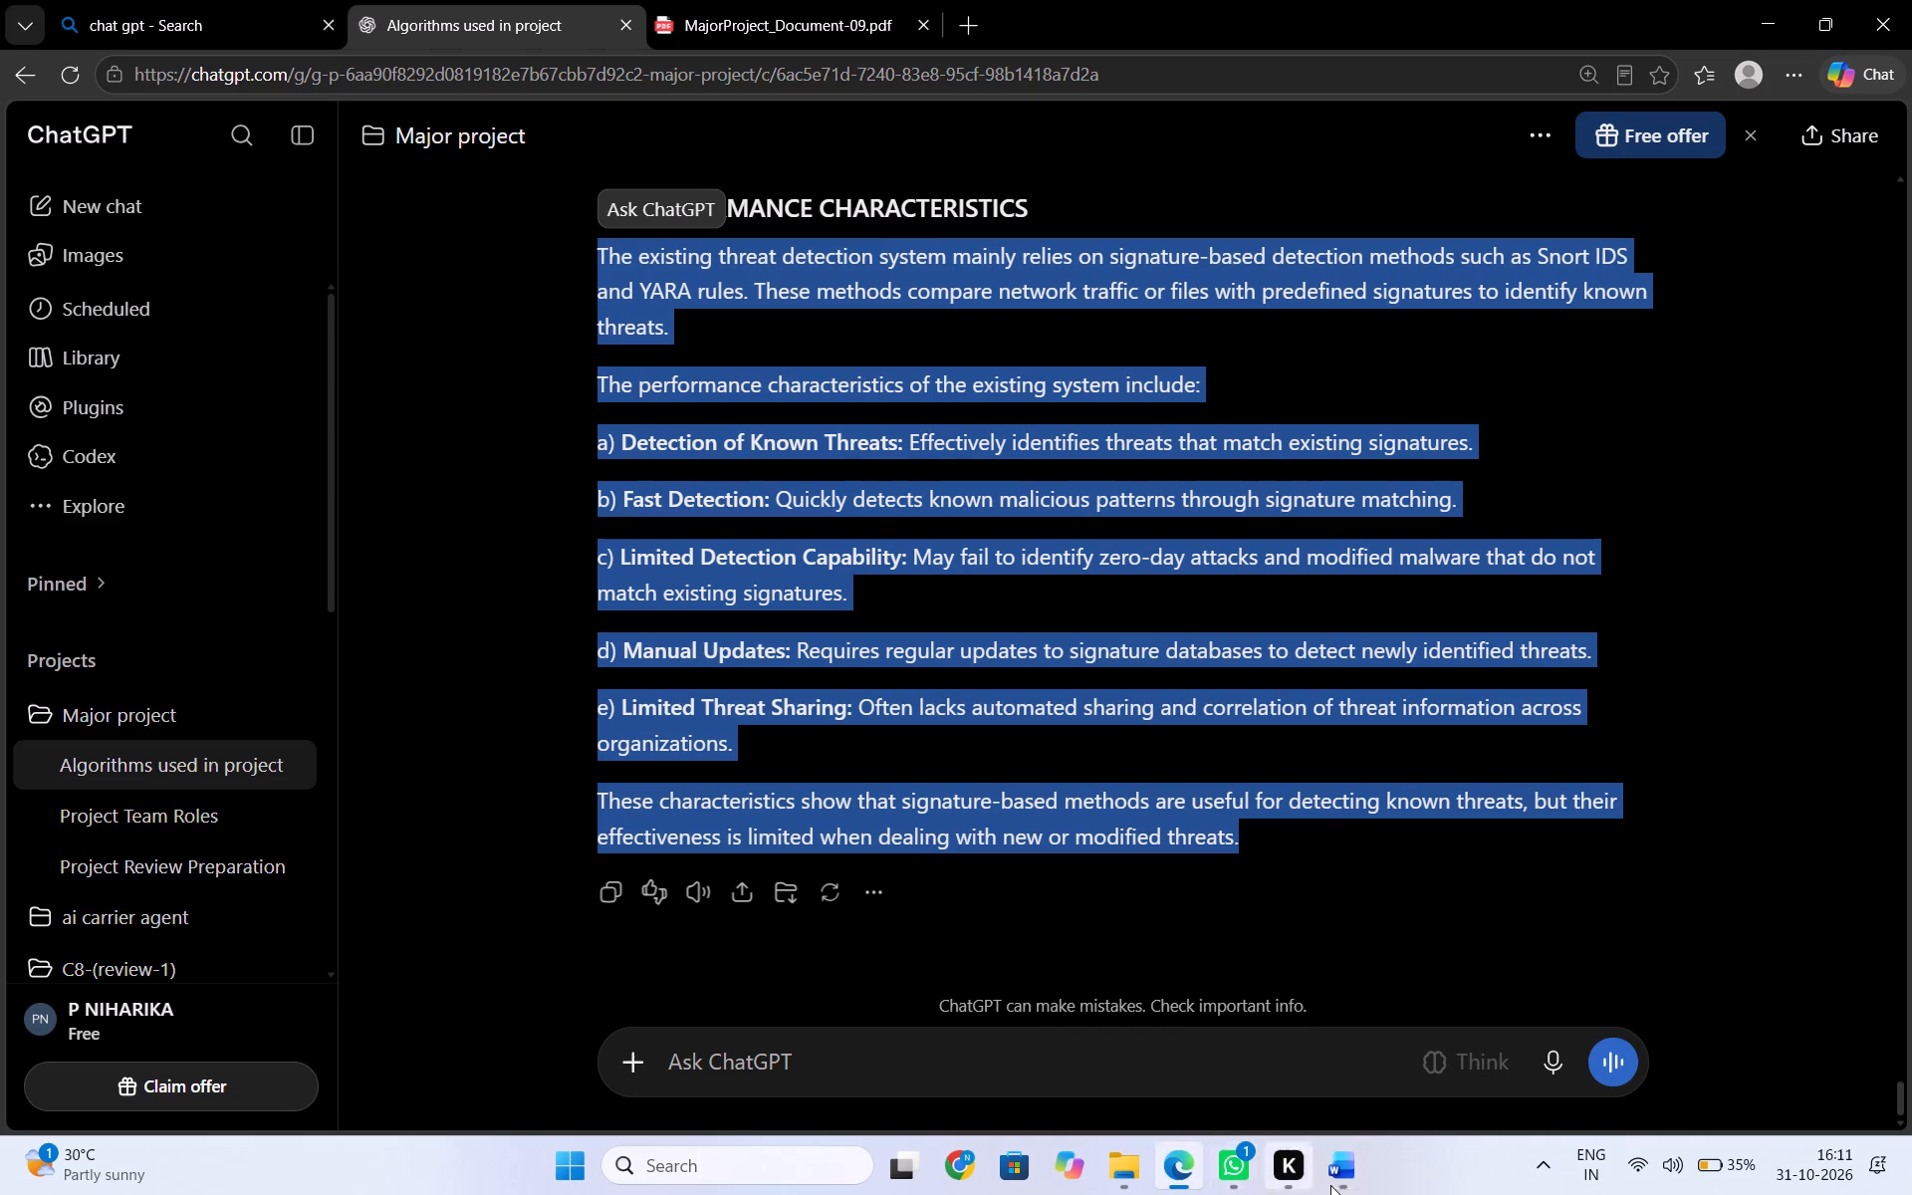
click(987, 1018)
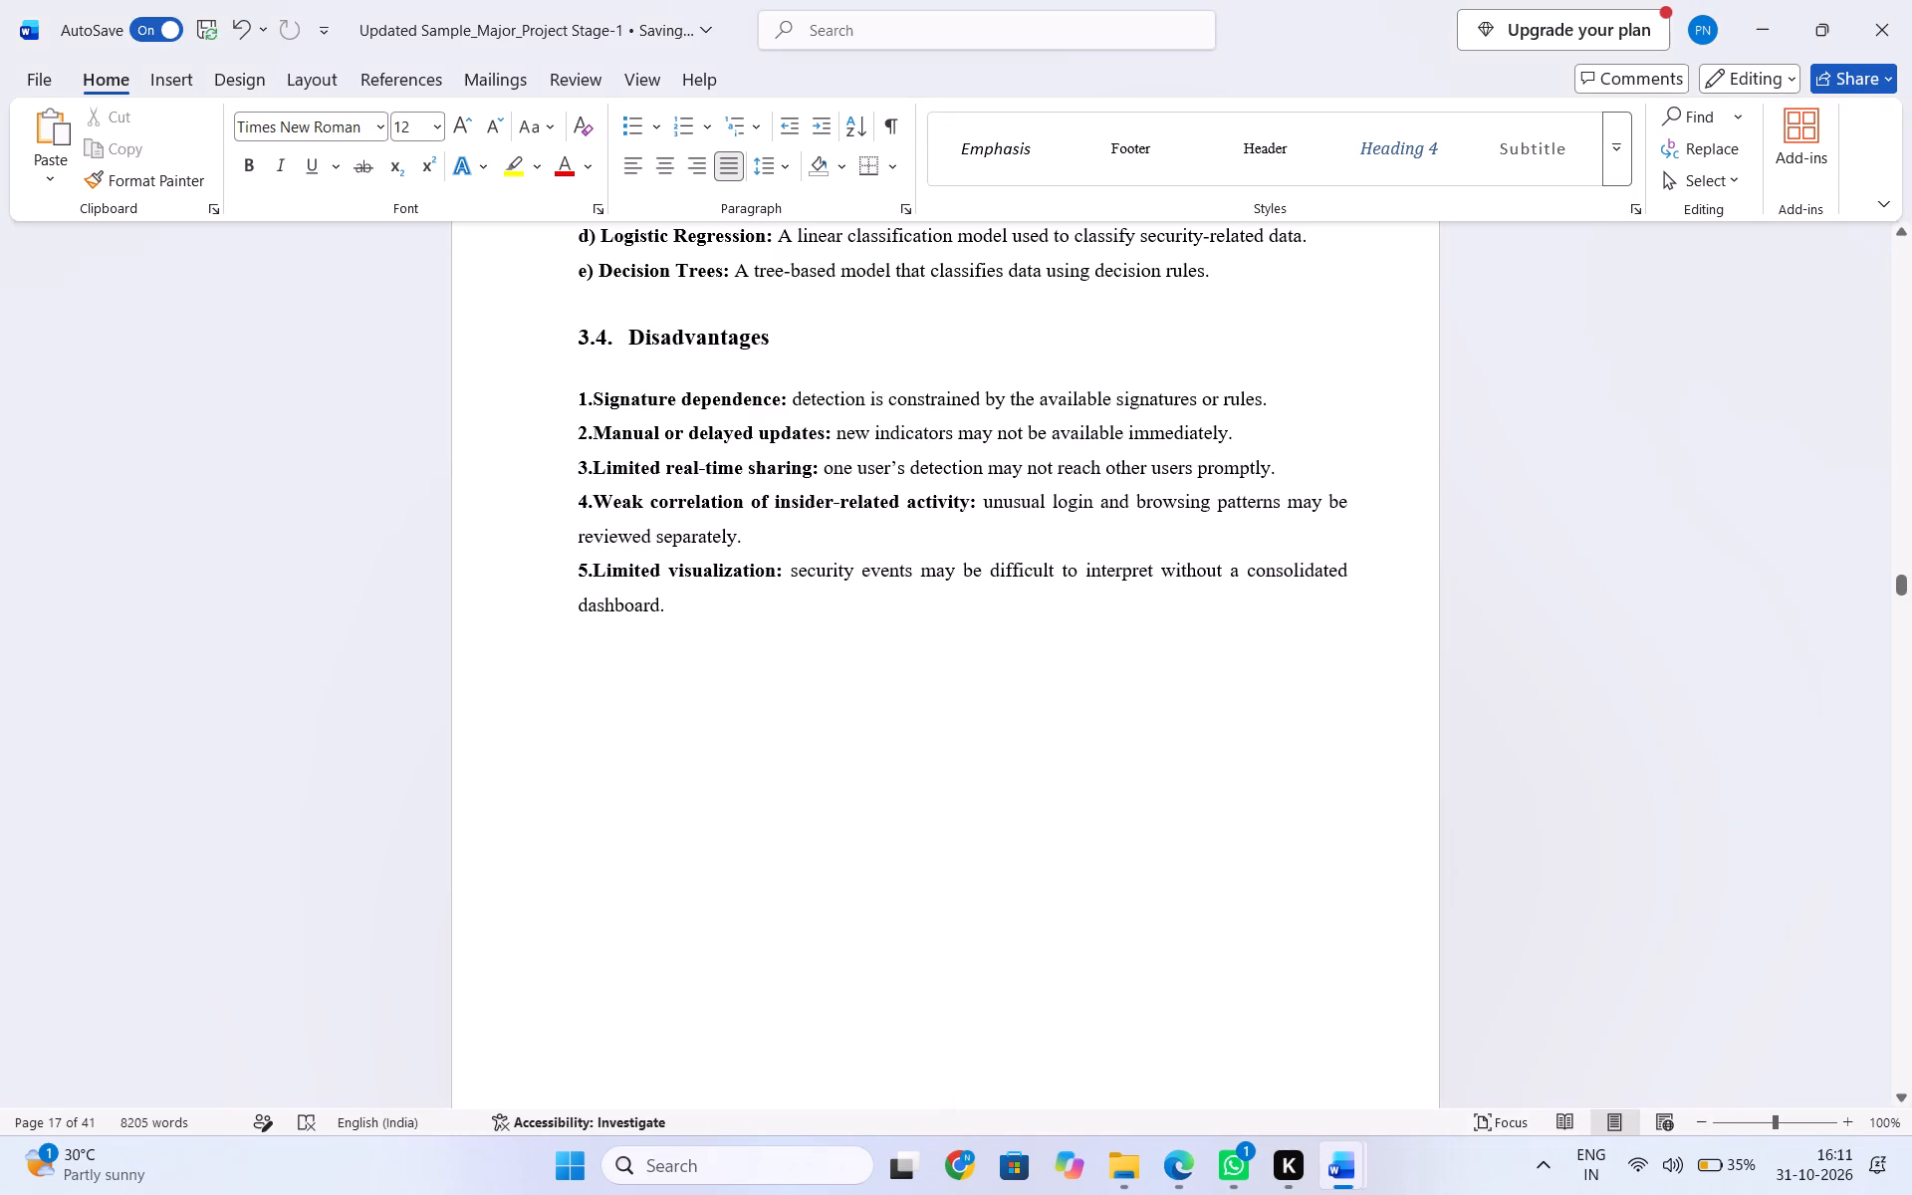
click(1268, 285)
key(Return)
key(Return)
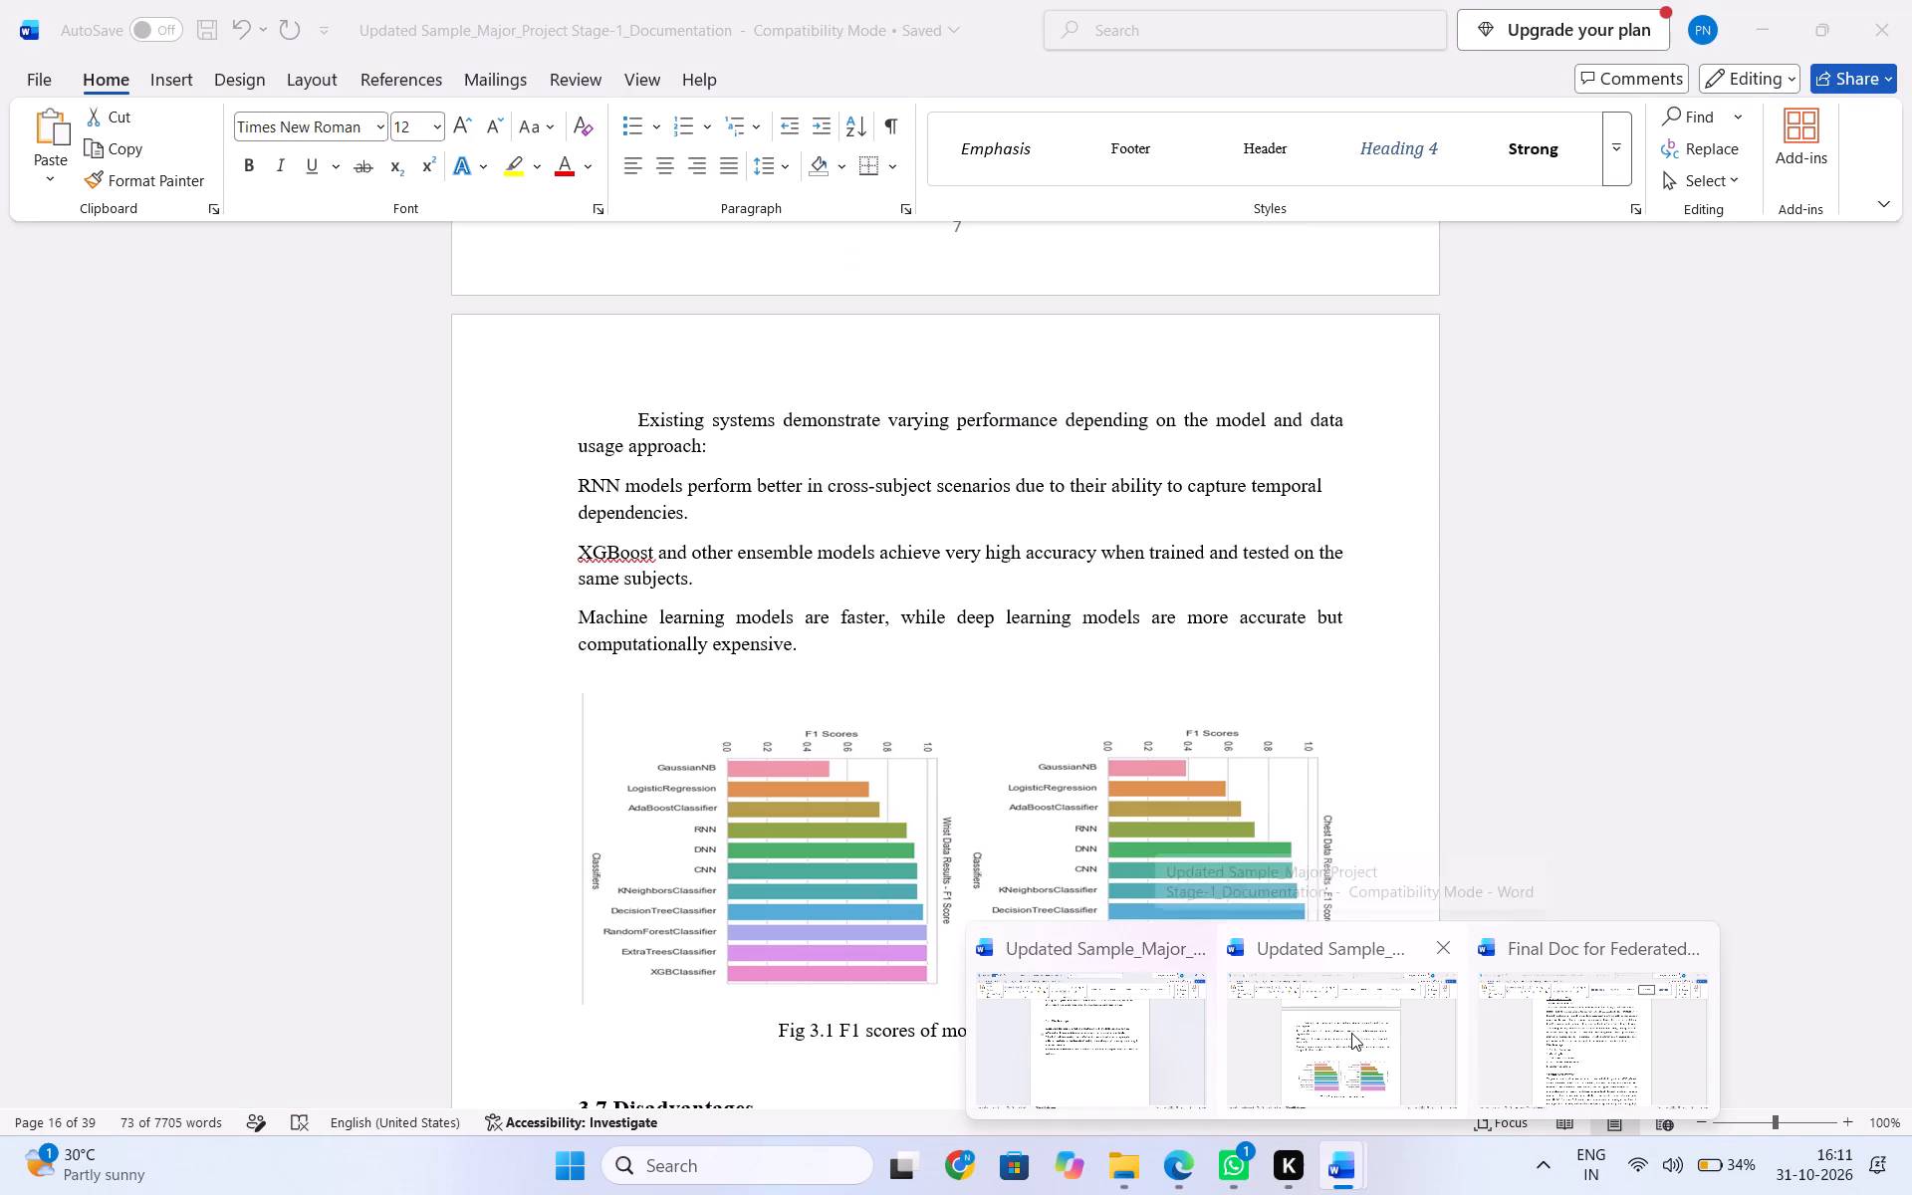
Copy the heading text "Performance Characteristics" from section 3.6 of the Stage-1_Documentation file and paste it above Disadvantages in the report.
click(1351, 1033)
scroll(883, 850, up, 1)
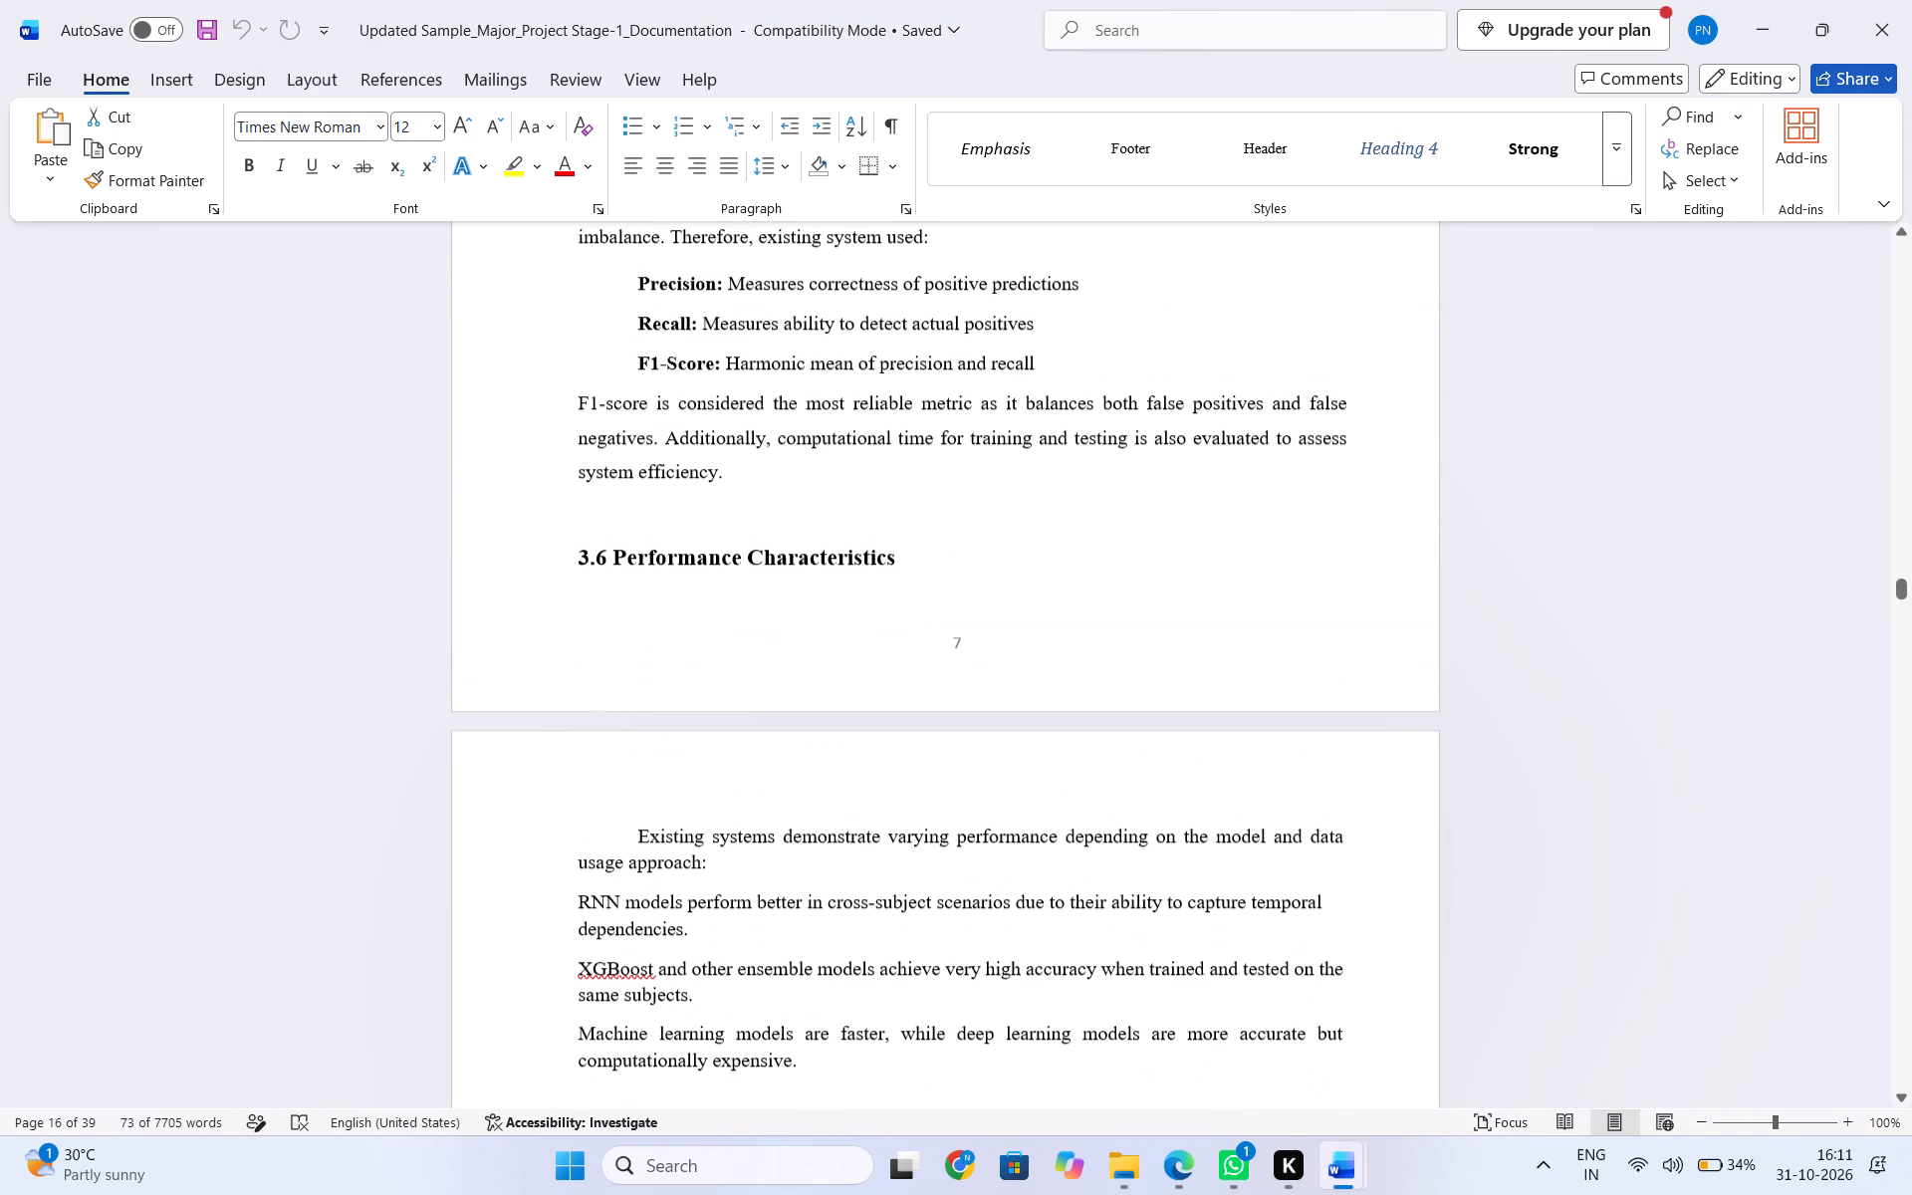
drag(581, 564, 883, 571)
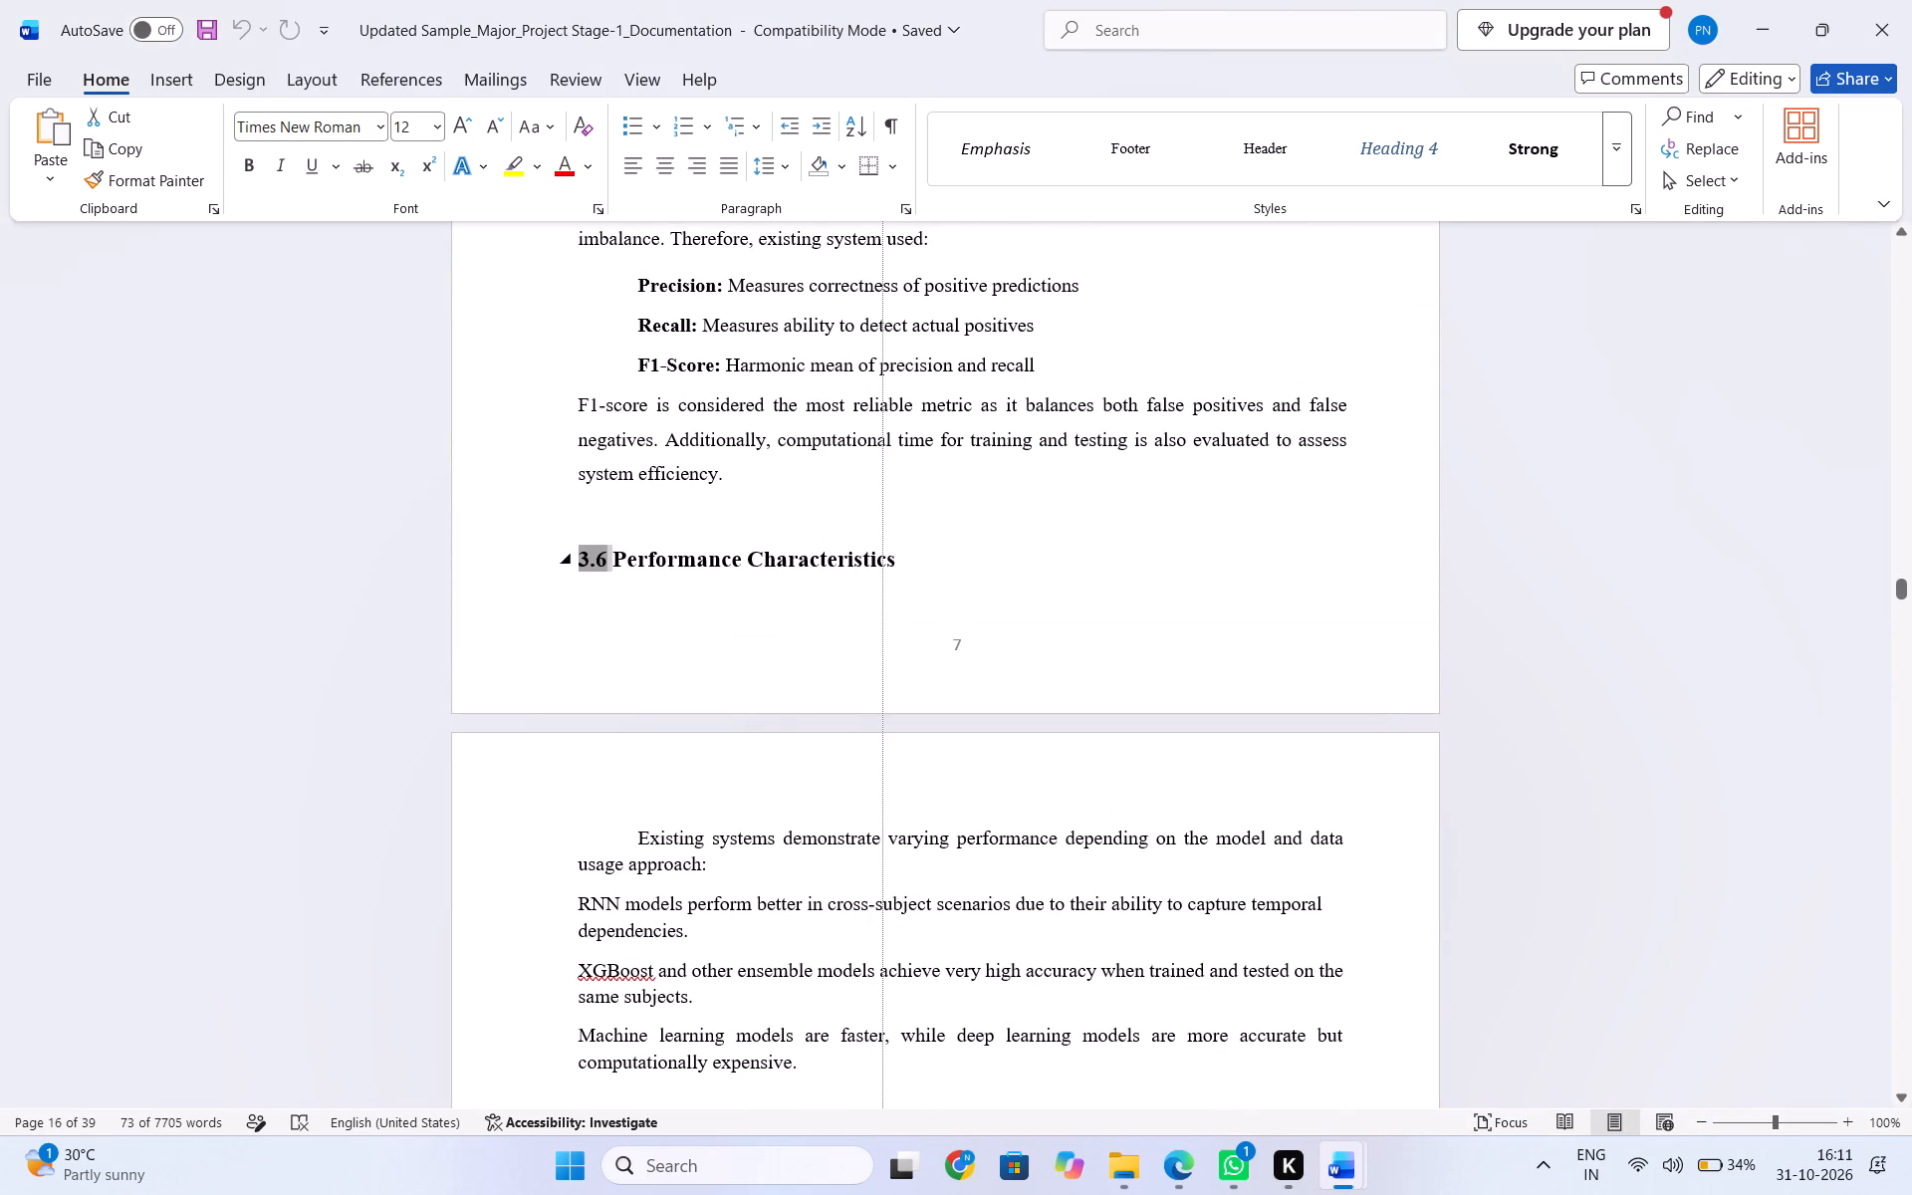
drag(883, 571, 581, 581)
click(594, 562)
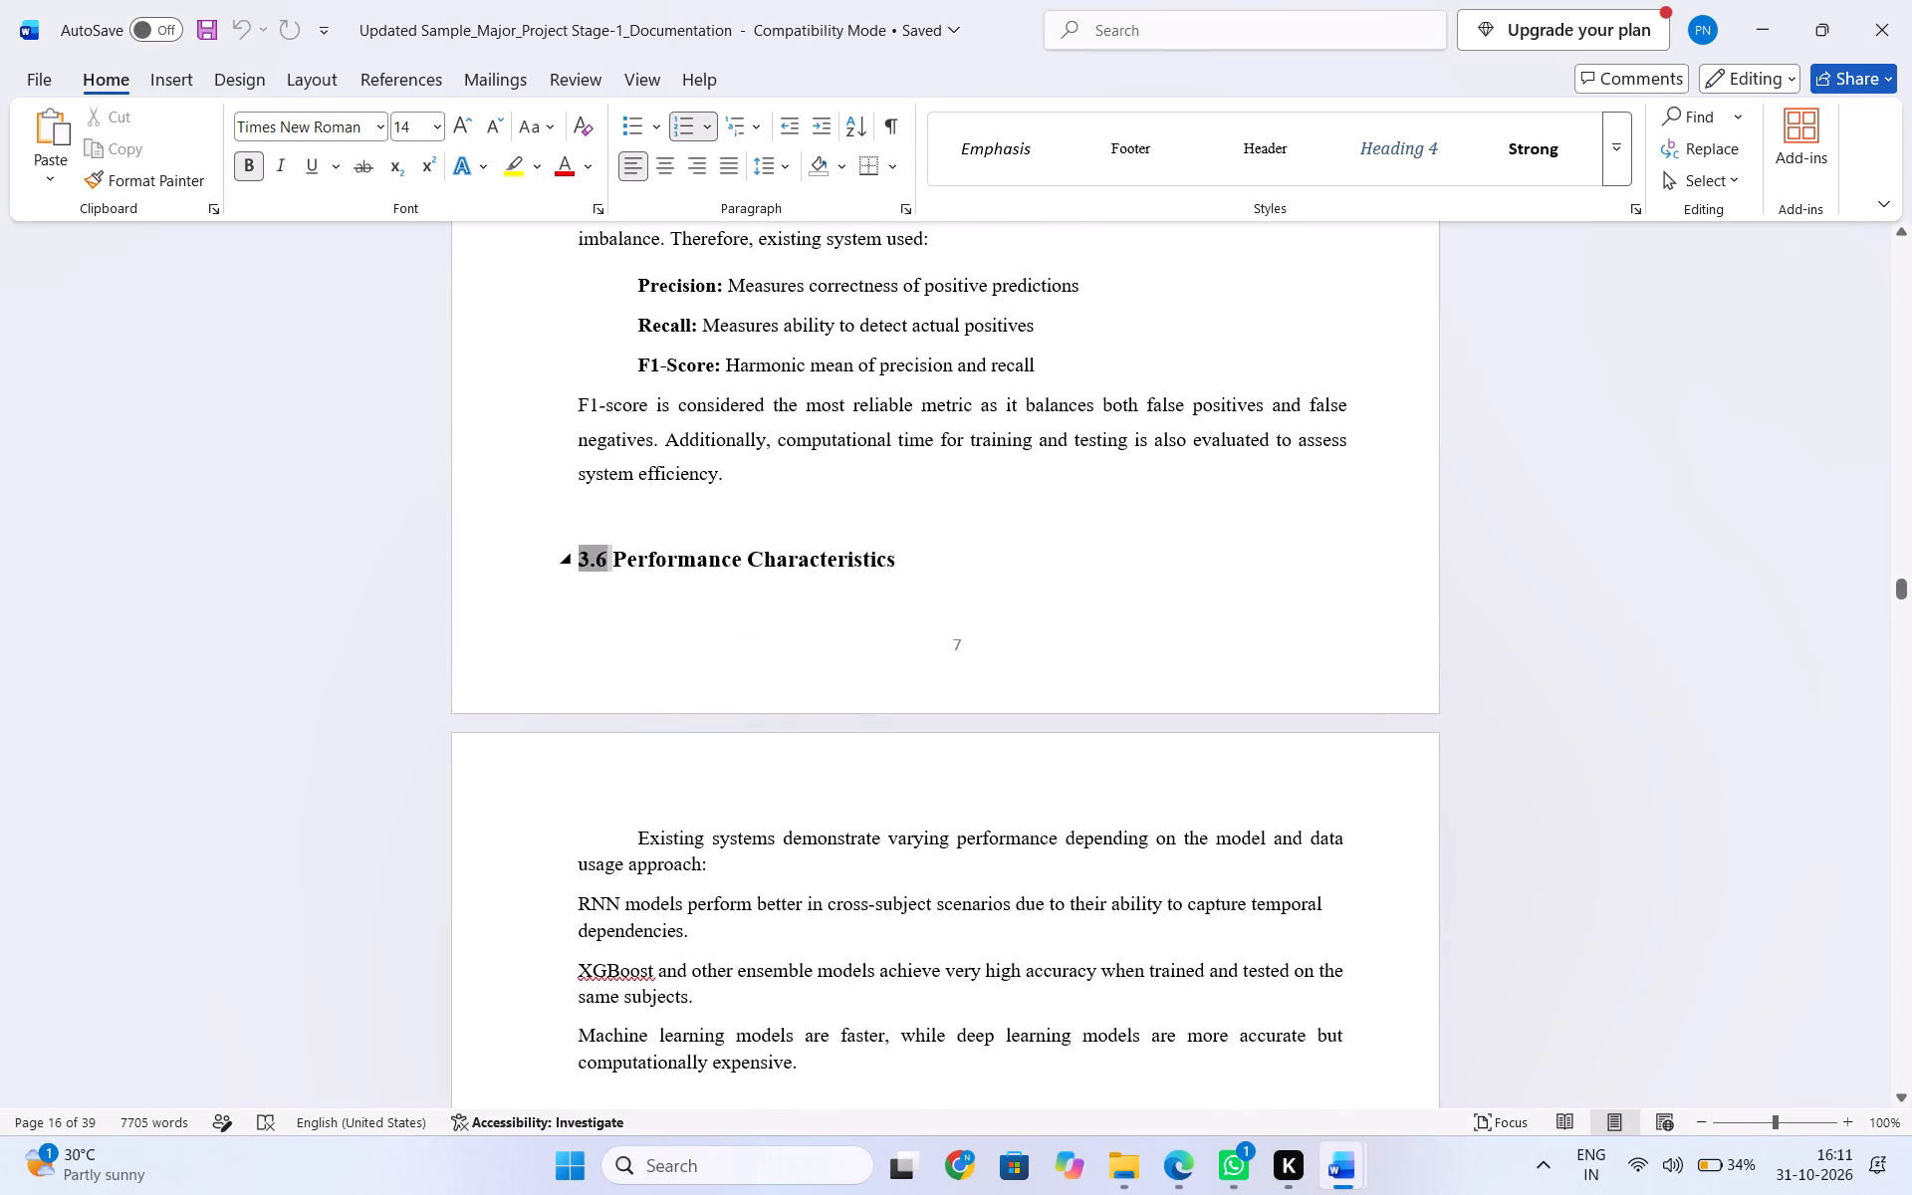
drag(615, 558, 932, 569)
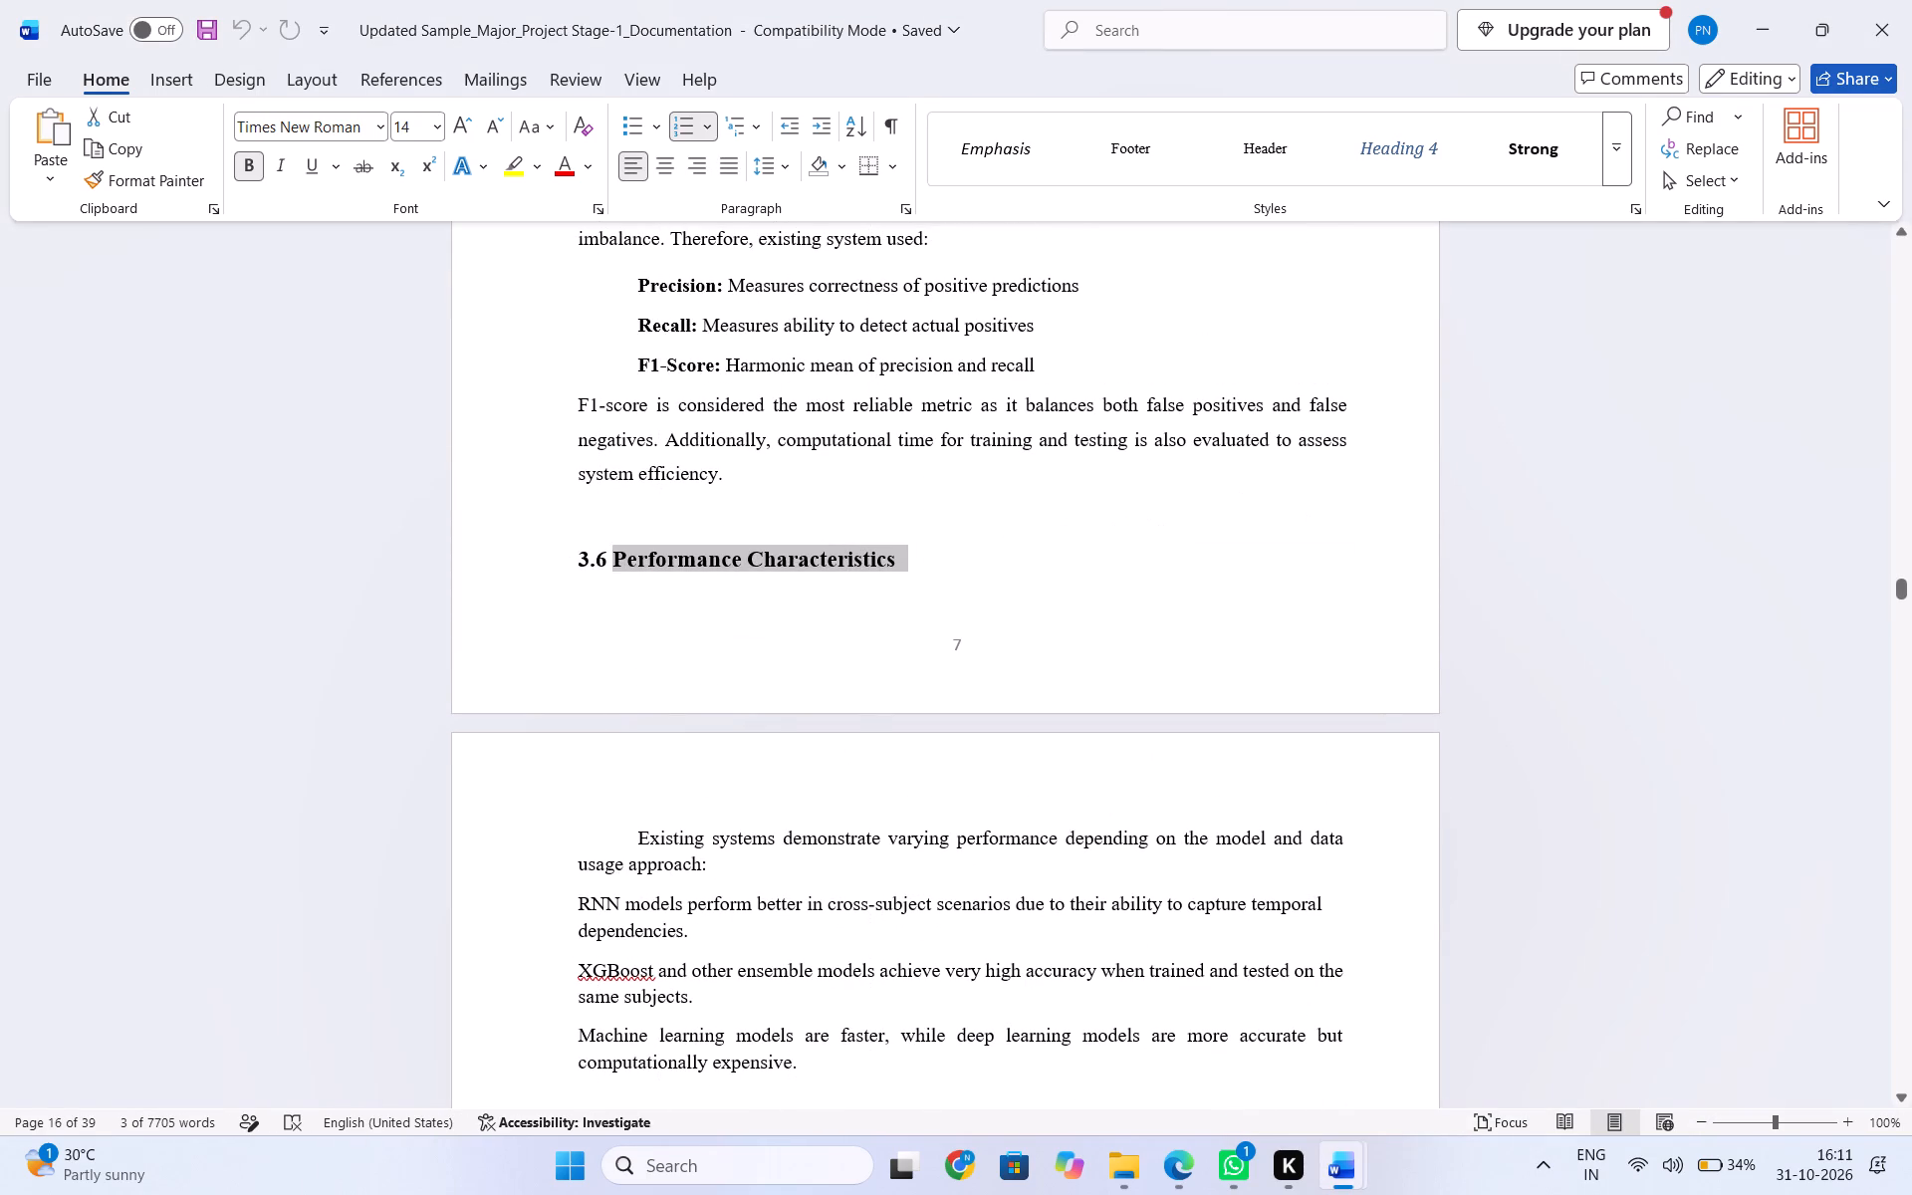
key(ctrl+c)
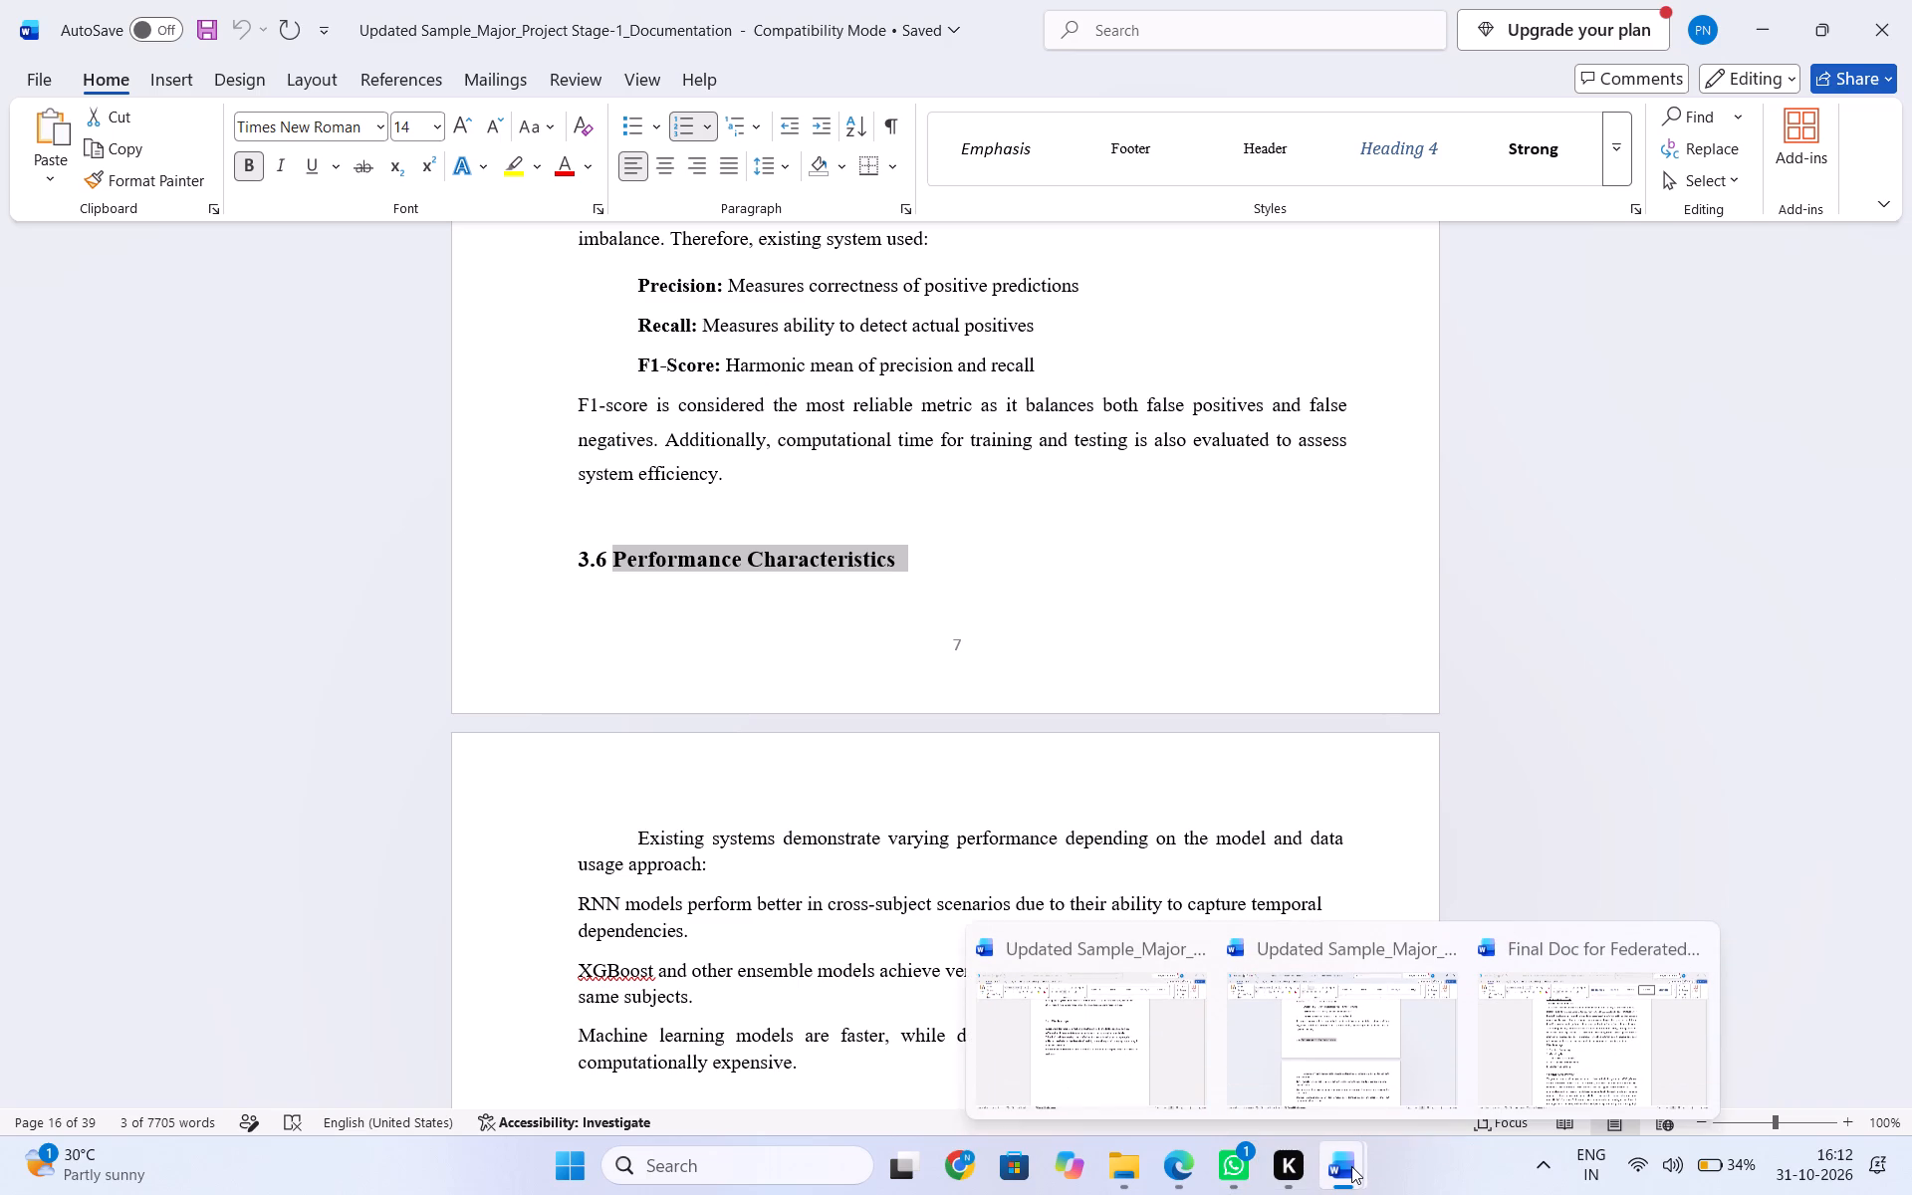
click(1120, 1041)
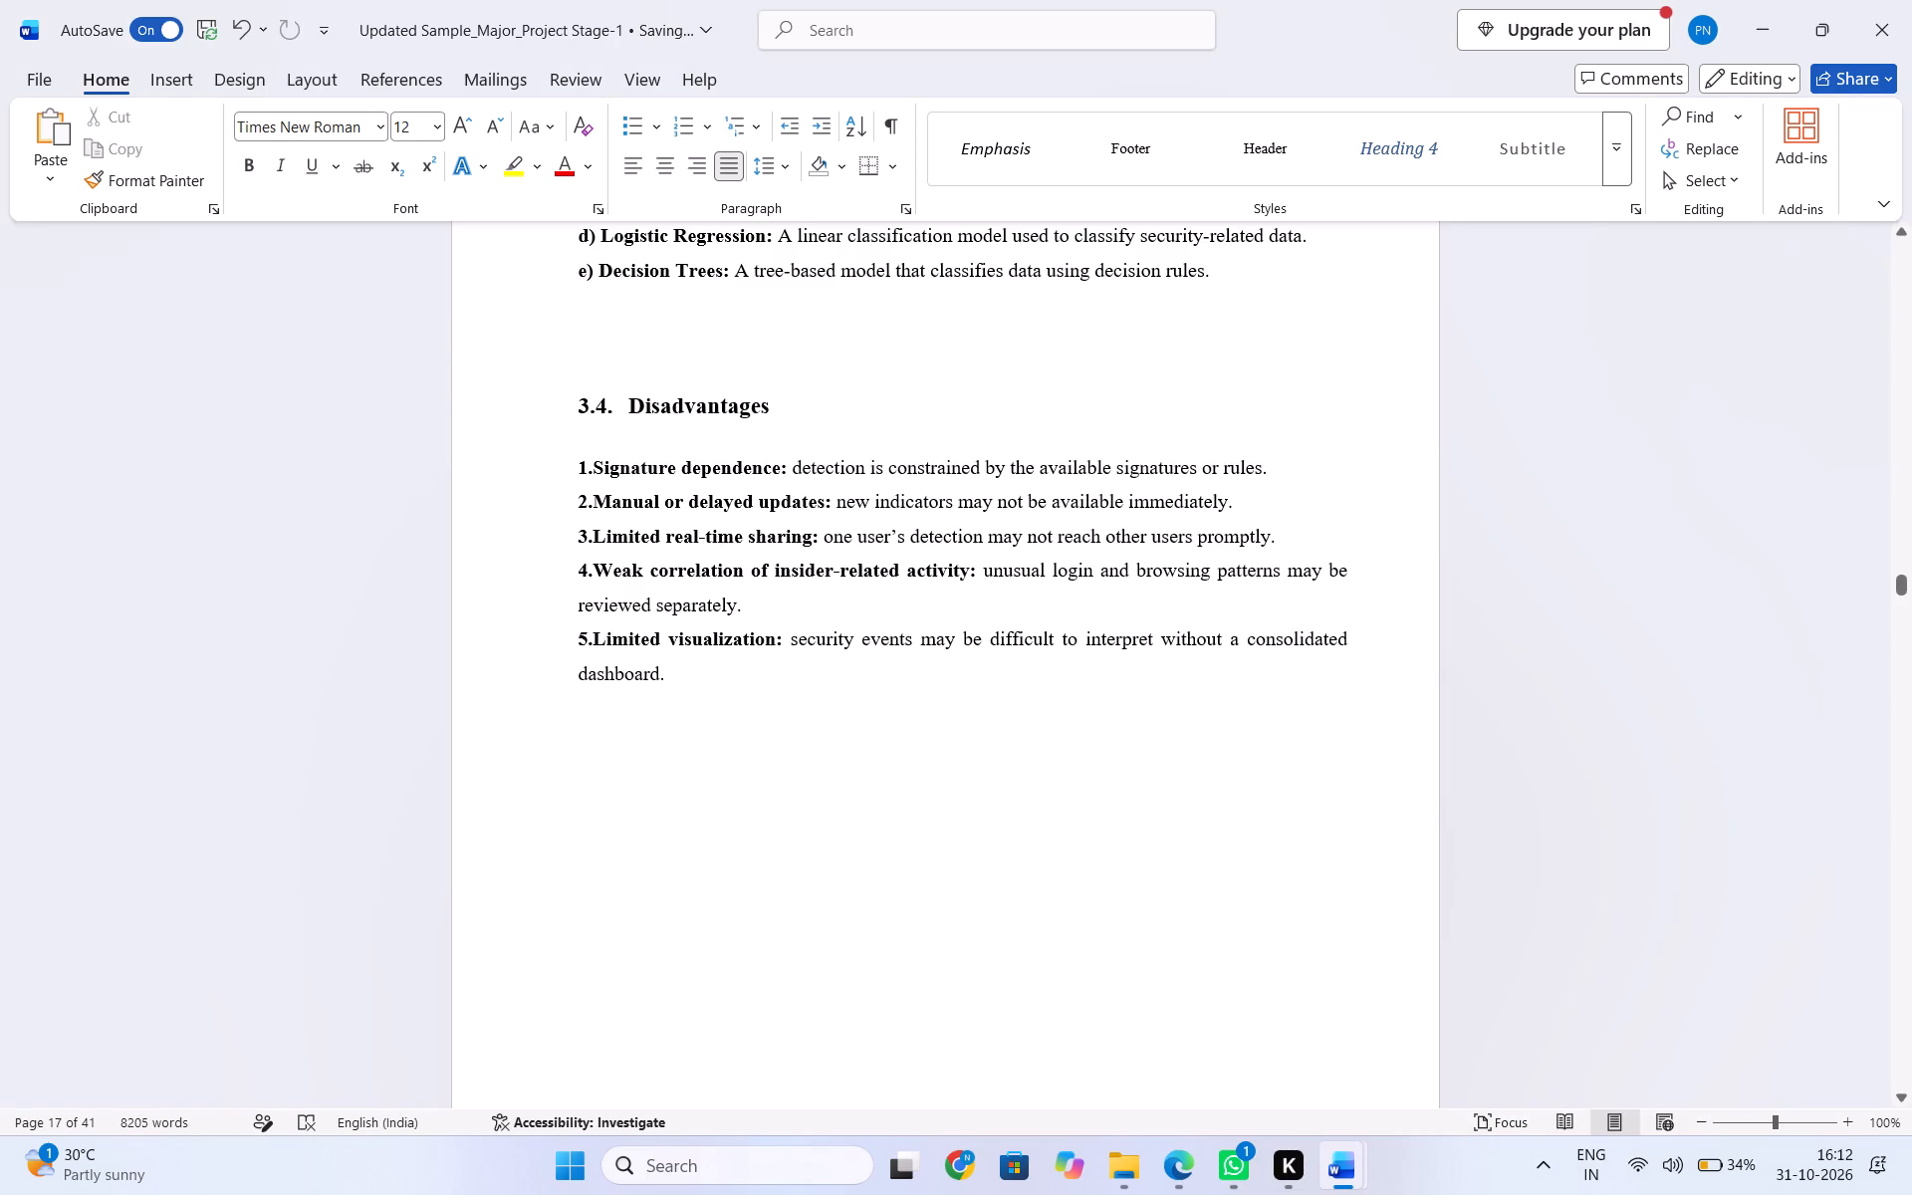
key(ctrl+v)
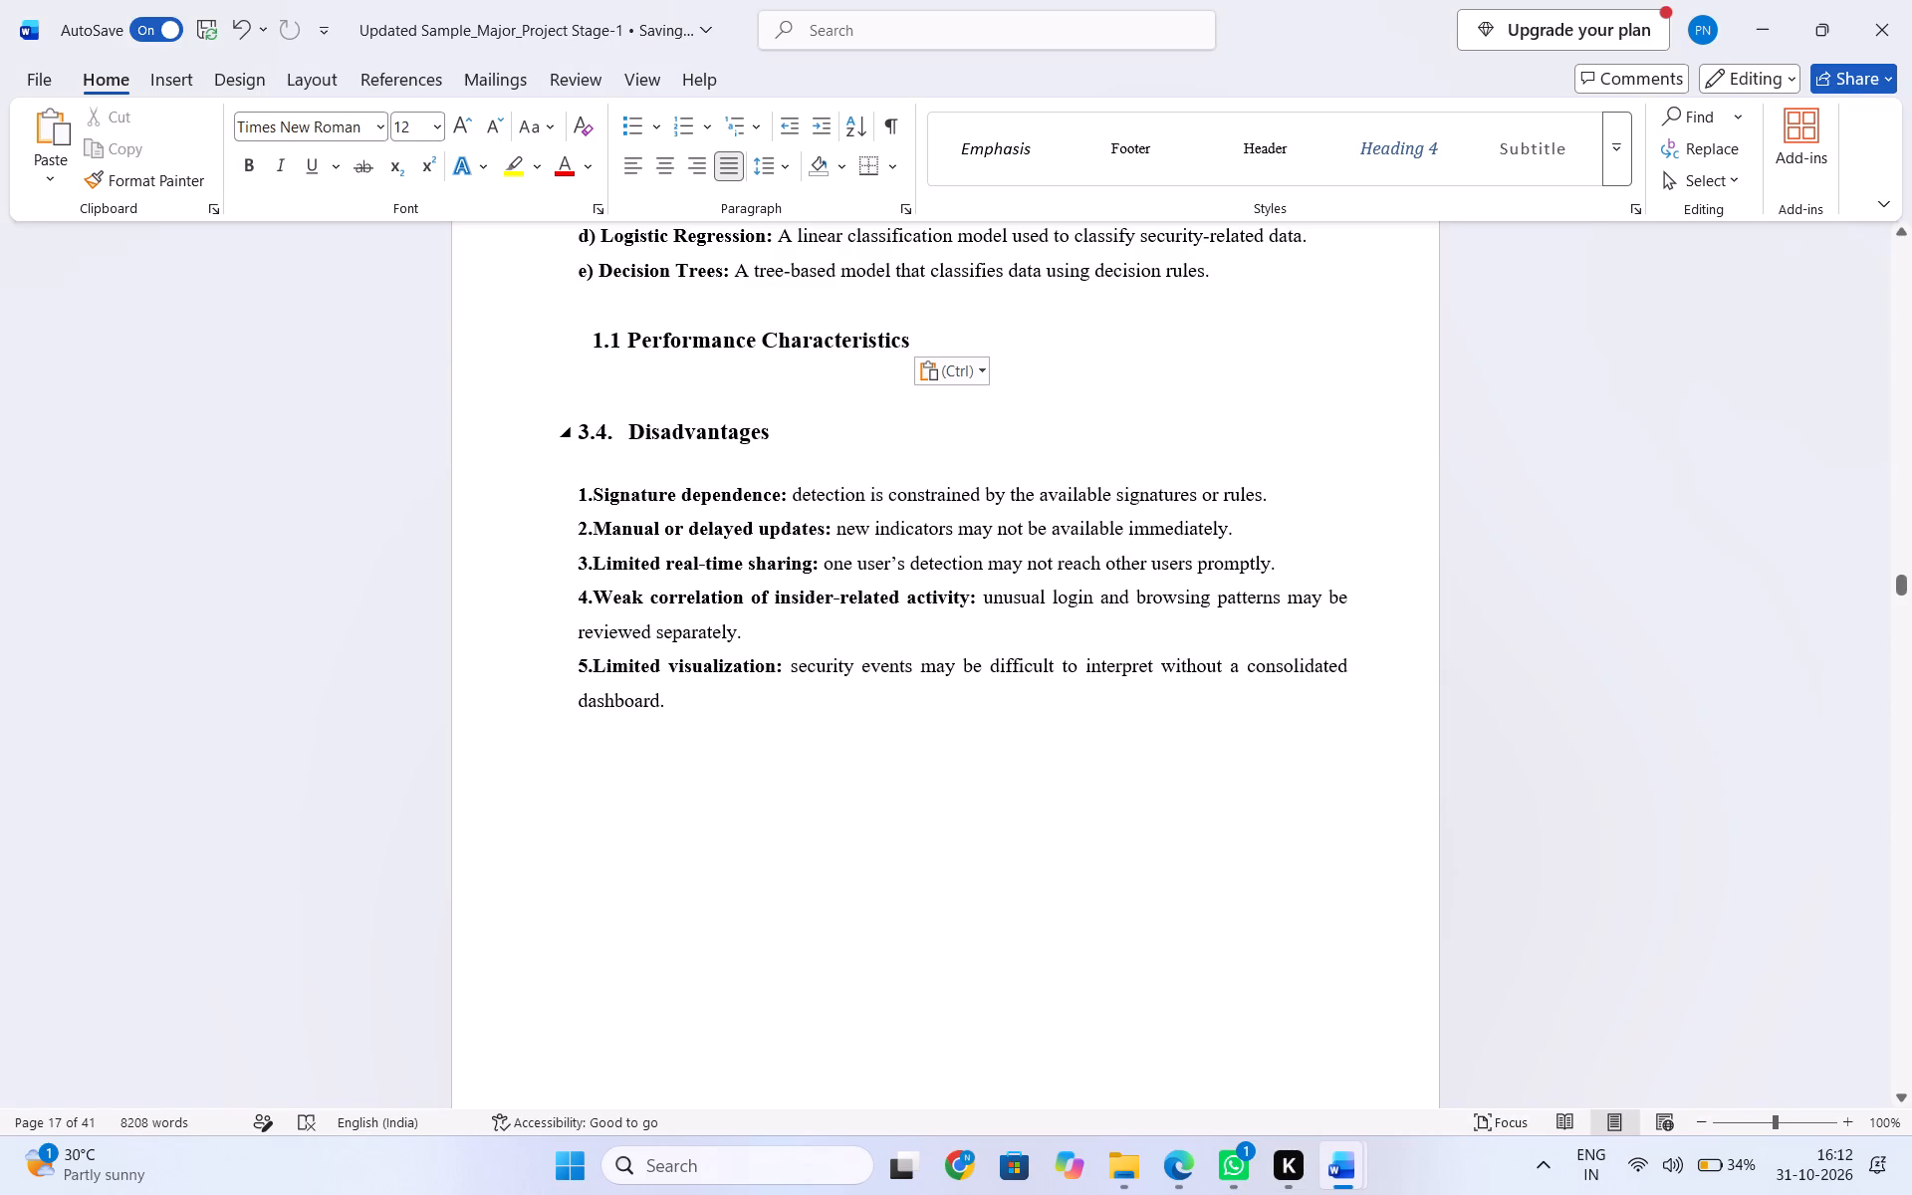
Replace the 1.1 number of the pasted Performance Characteristics heading with "3.4." followed by a space.
click(591, 350)
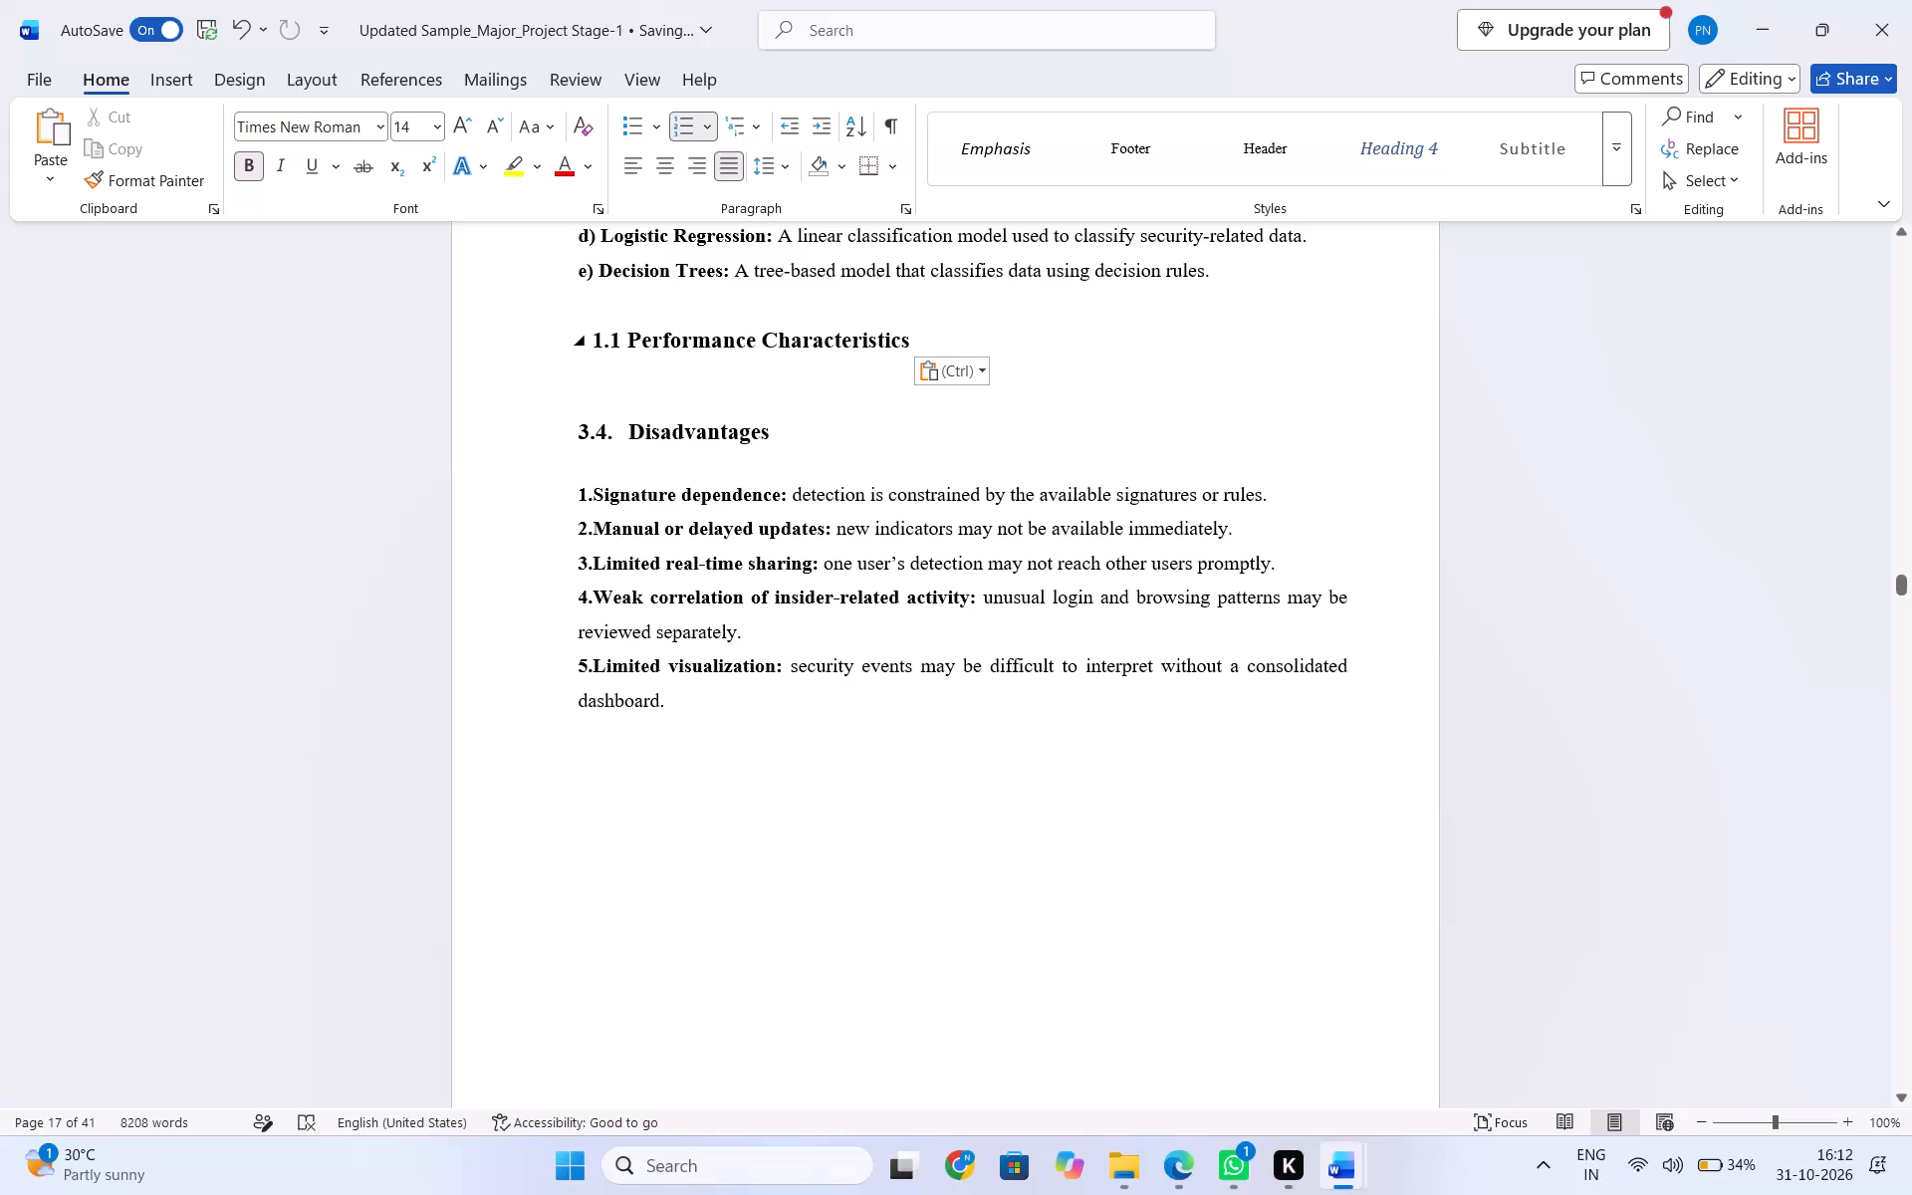
key(BackSpace)
key(BackSpace)
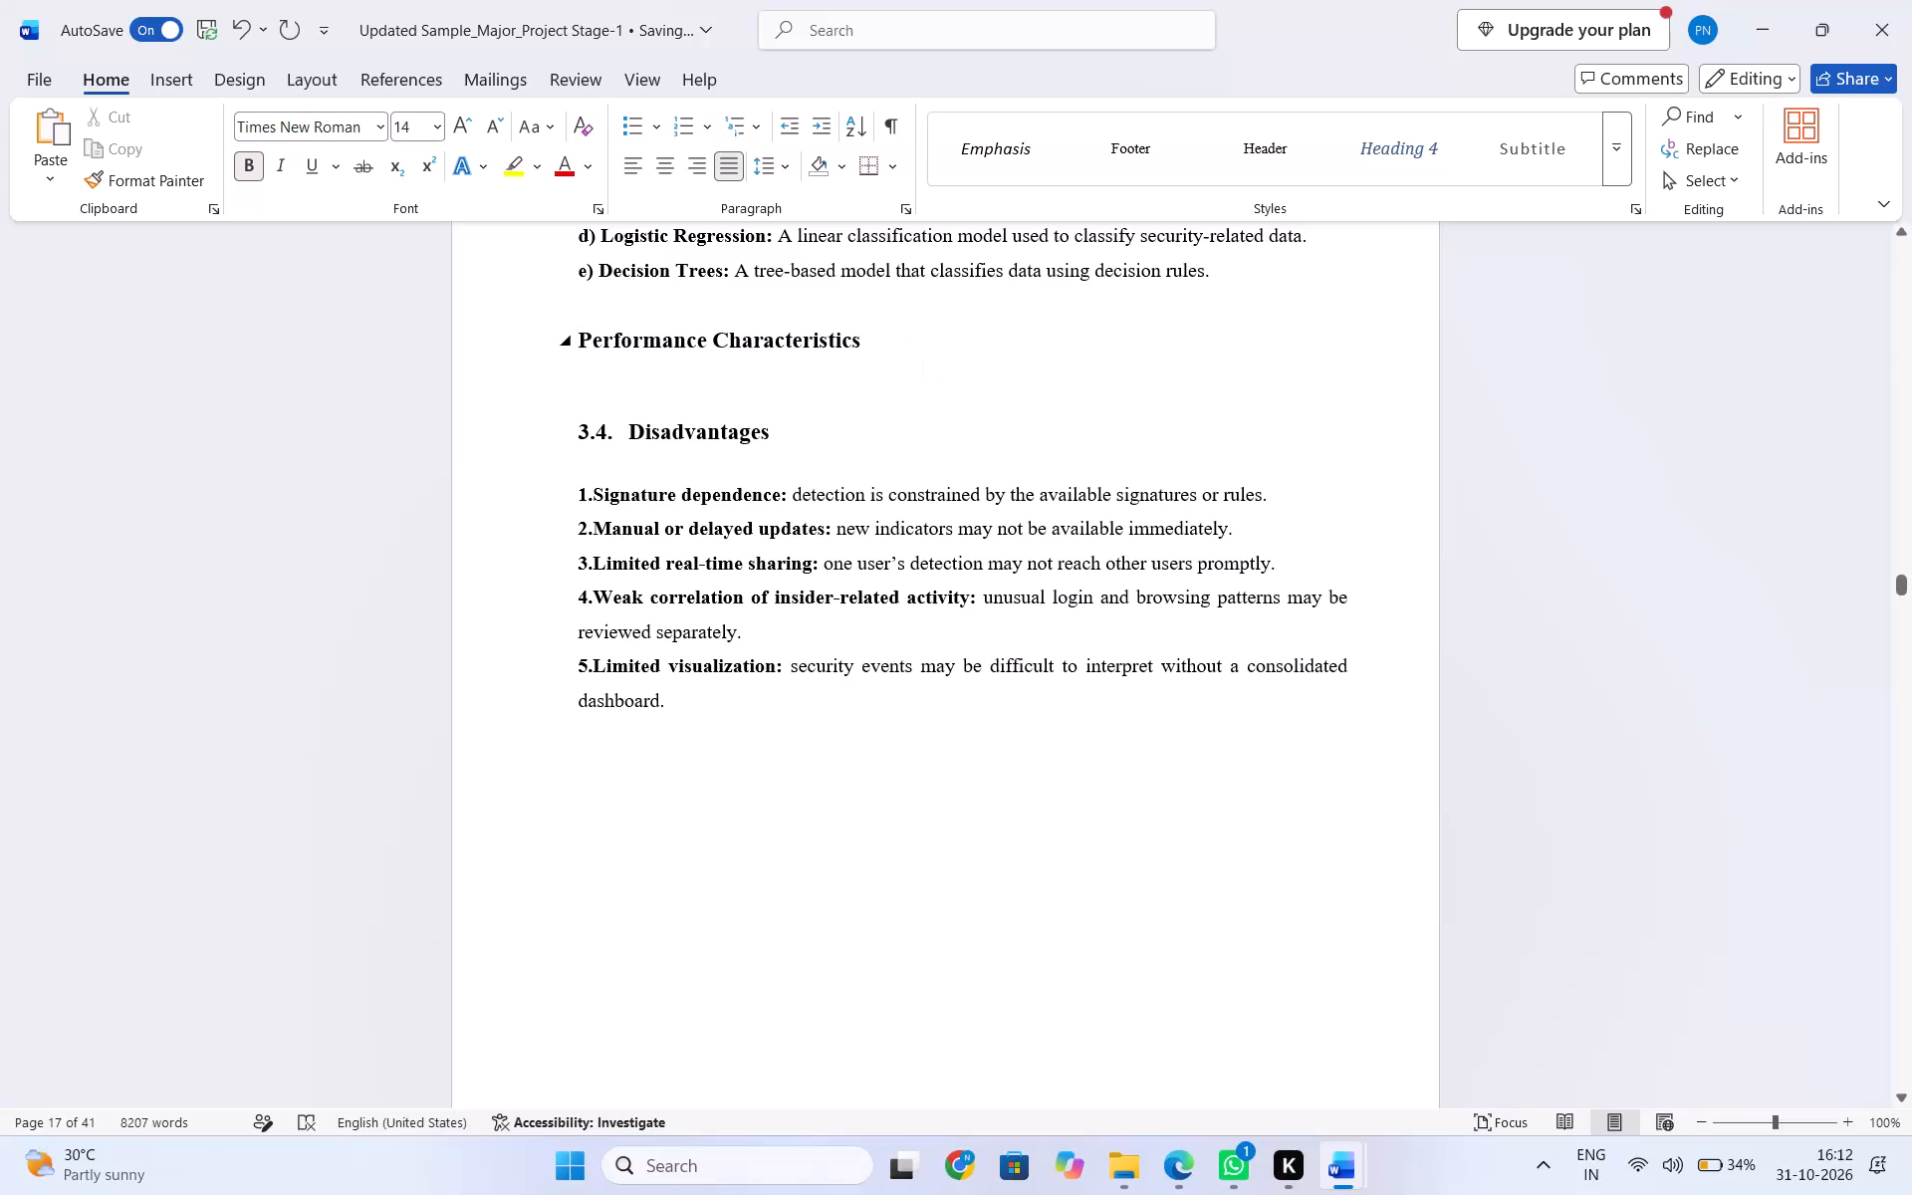
text(3.)
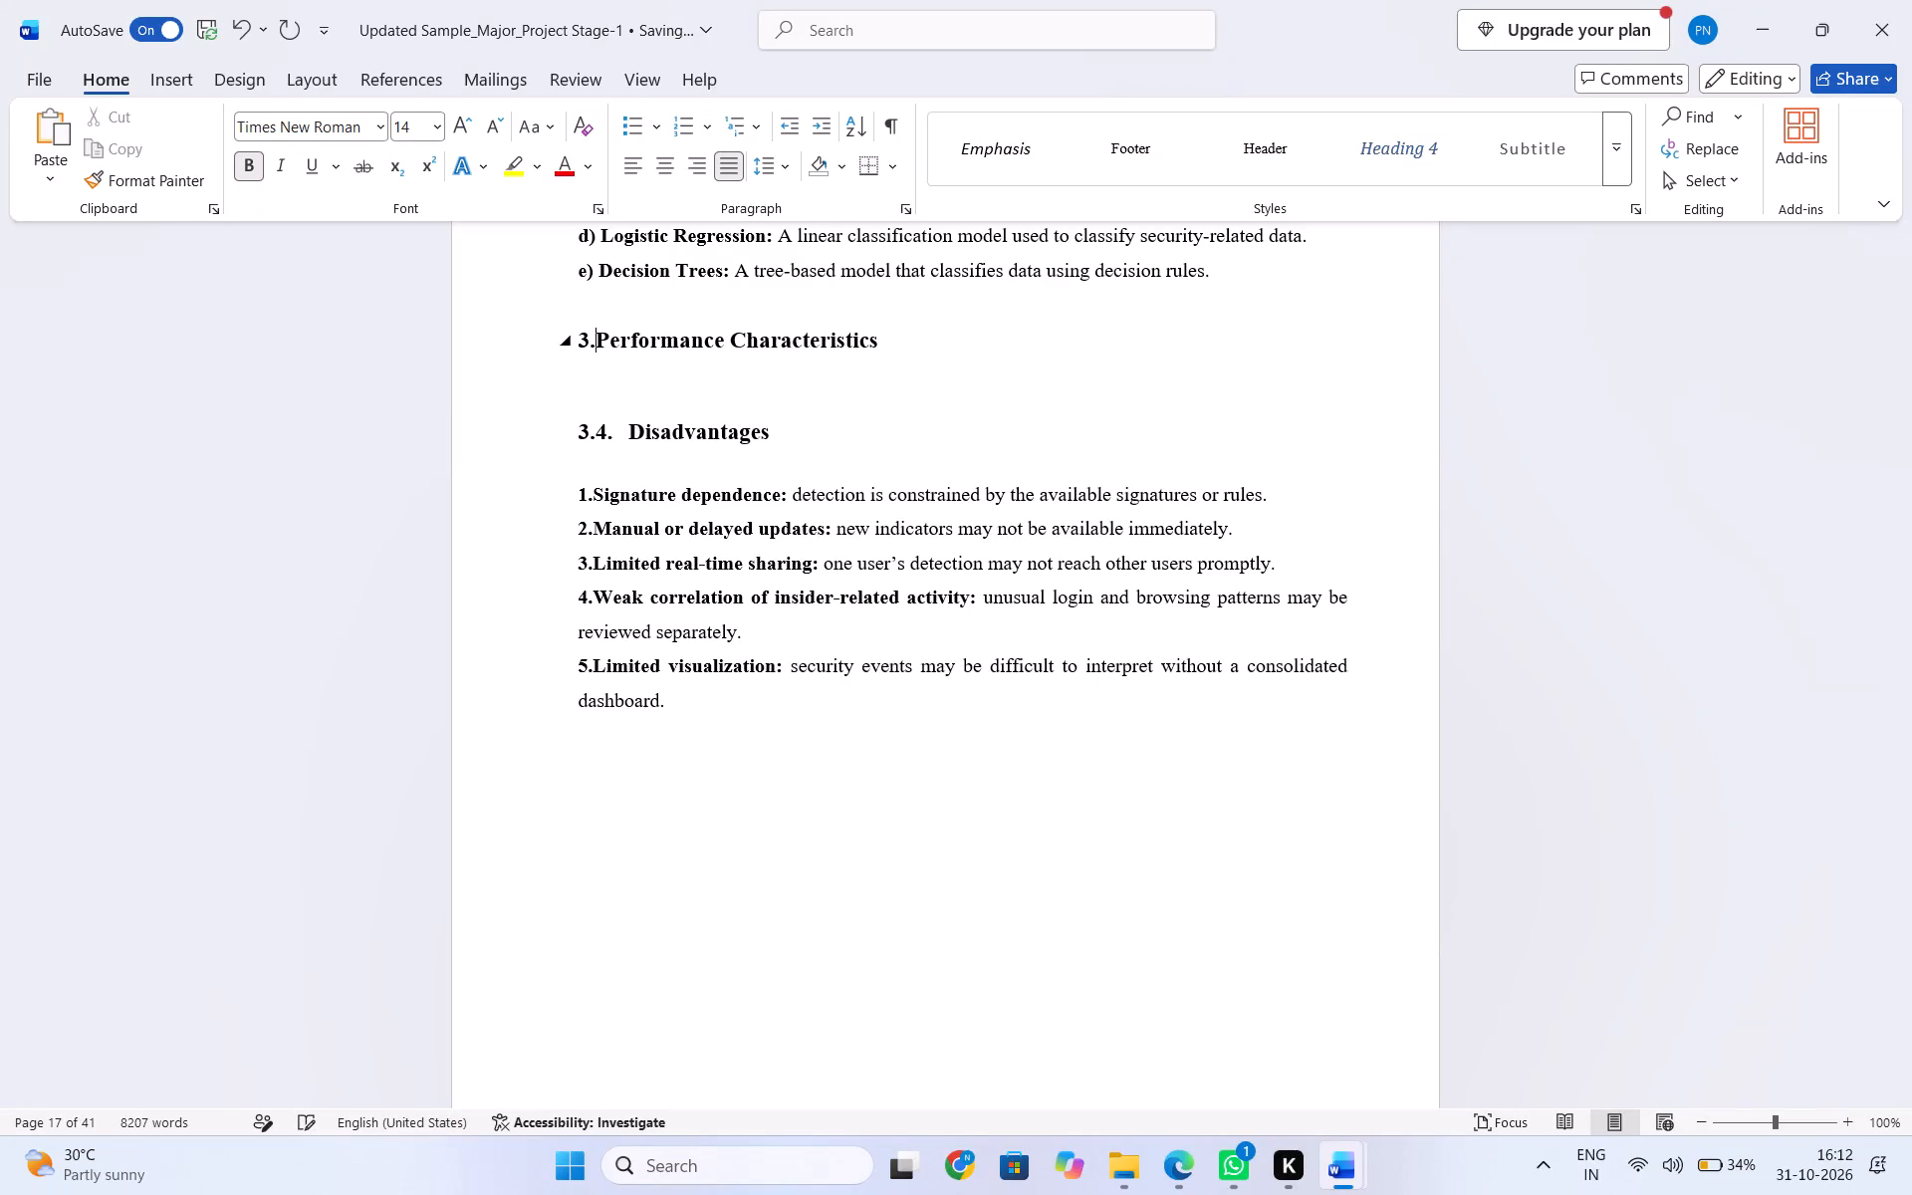
scroll(766, 529, up, 1)
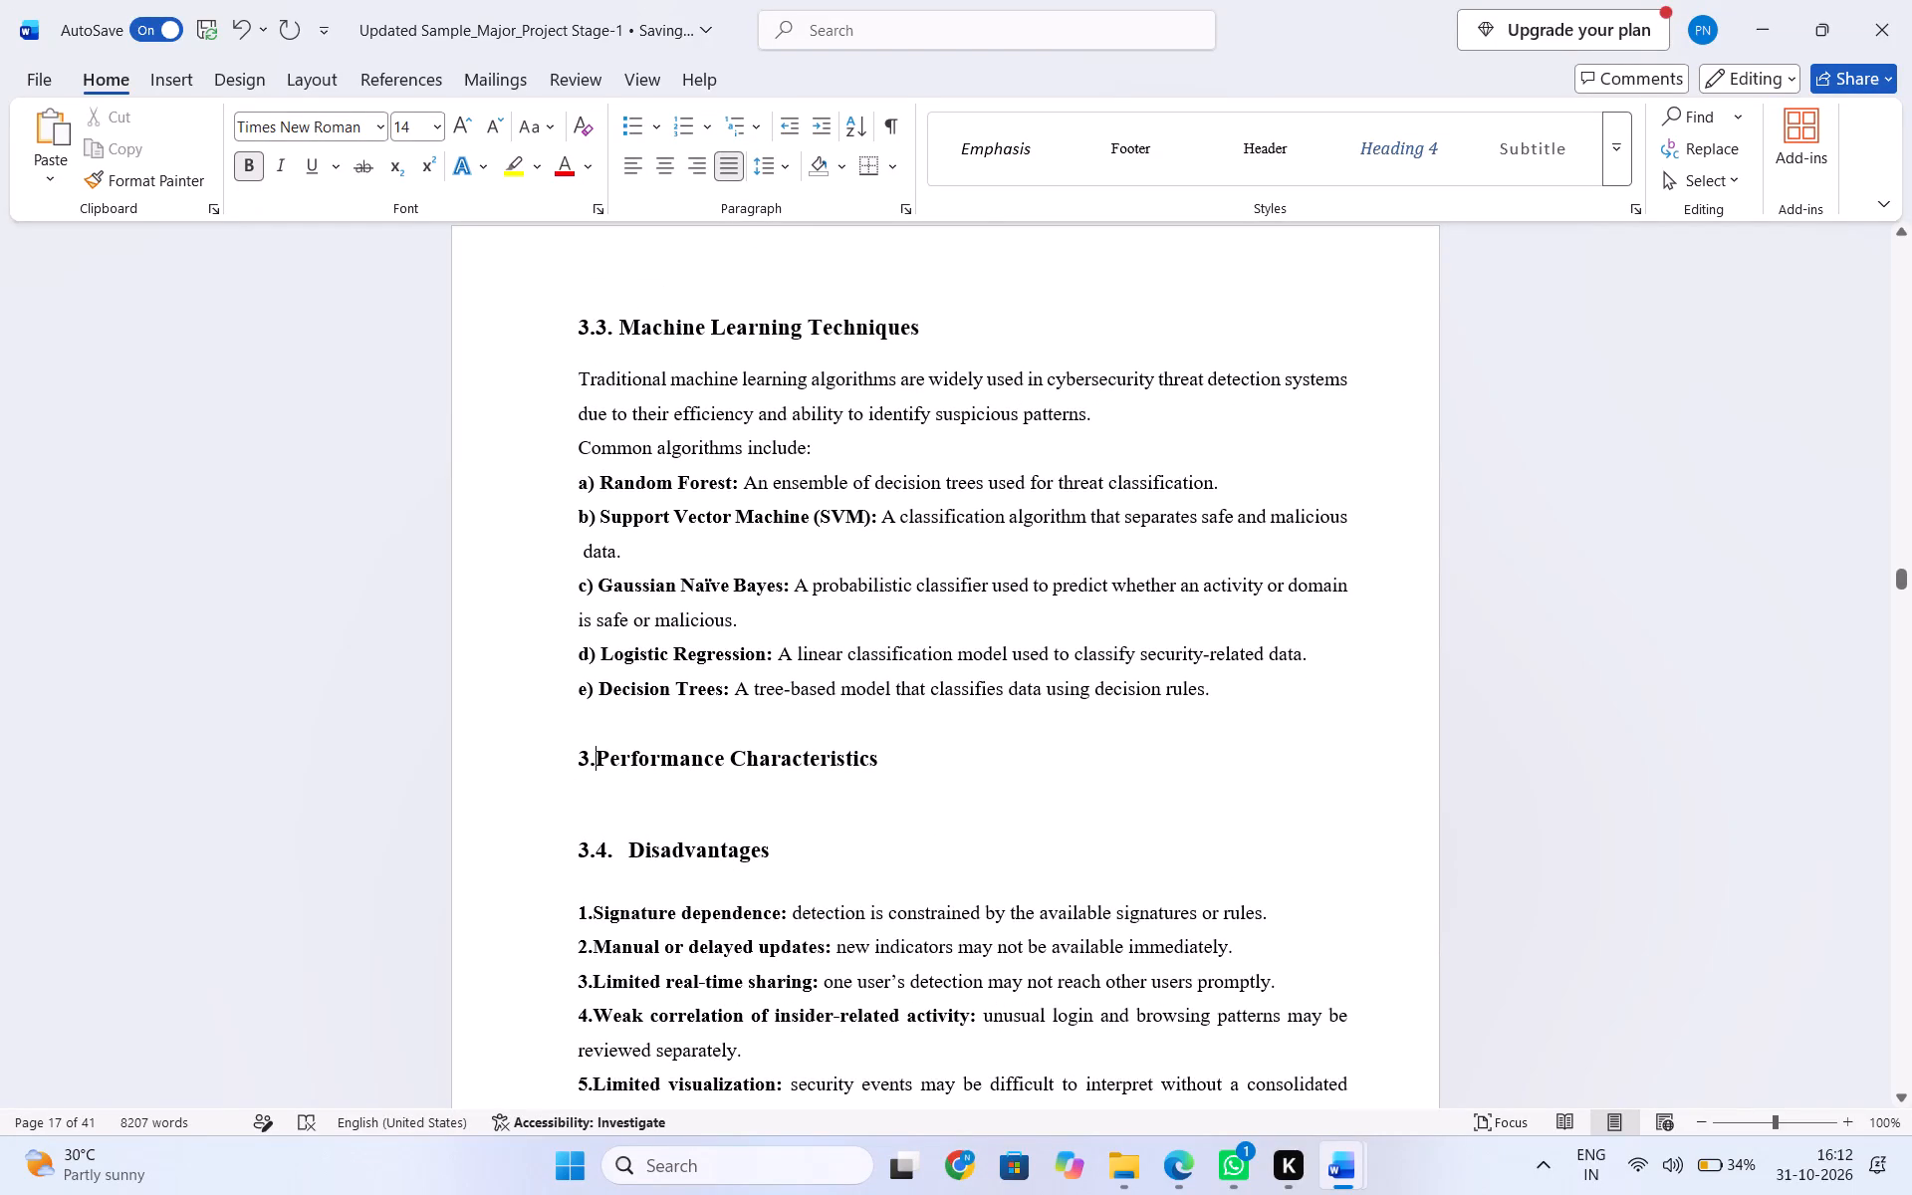
key(4)
text(.)
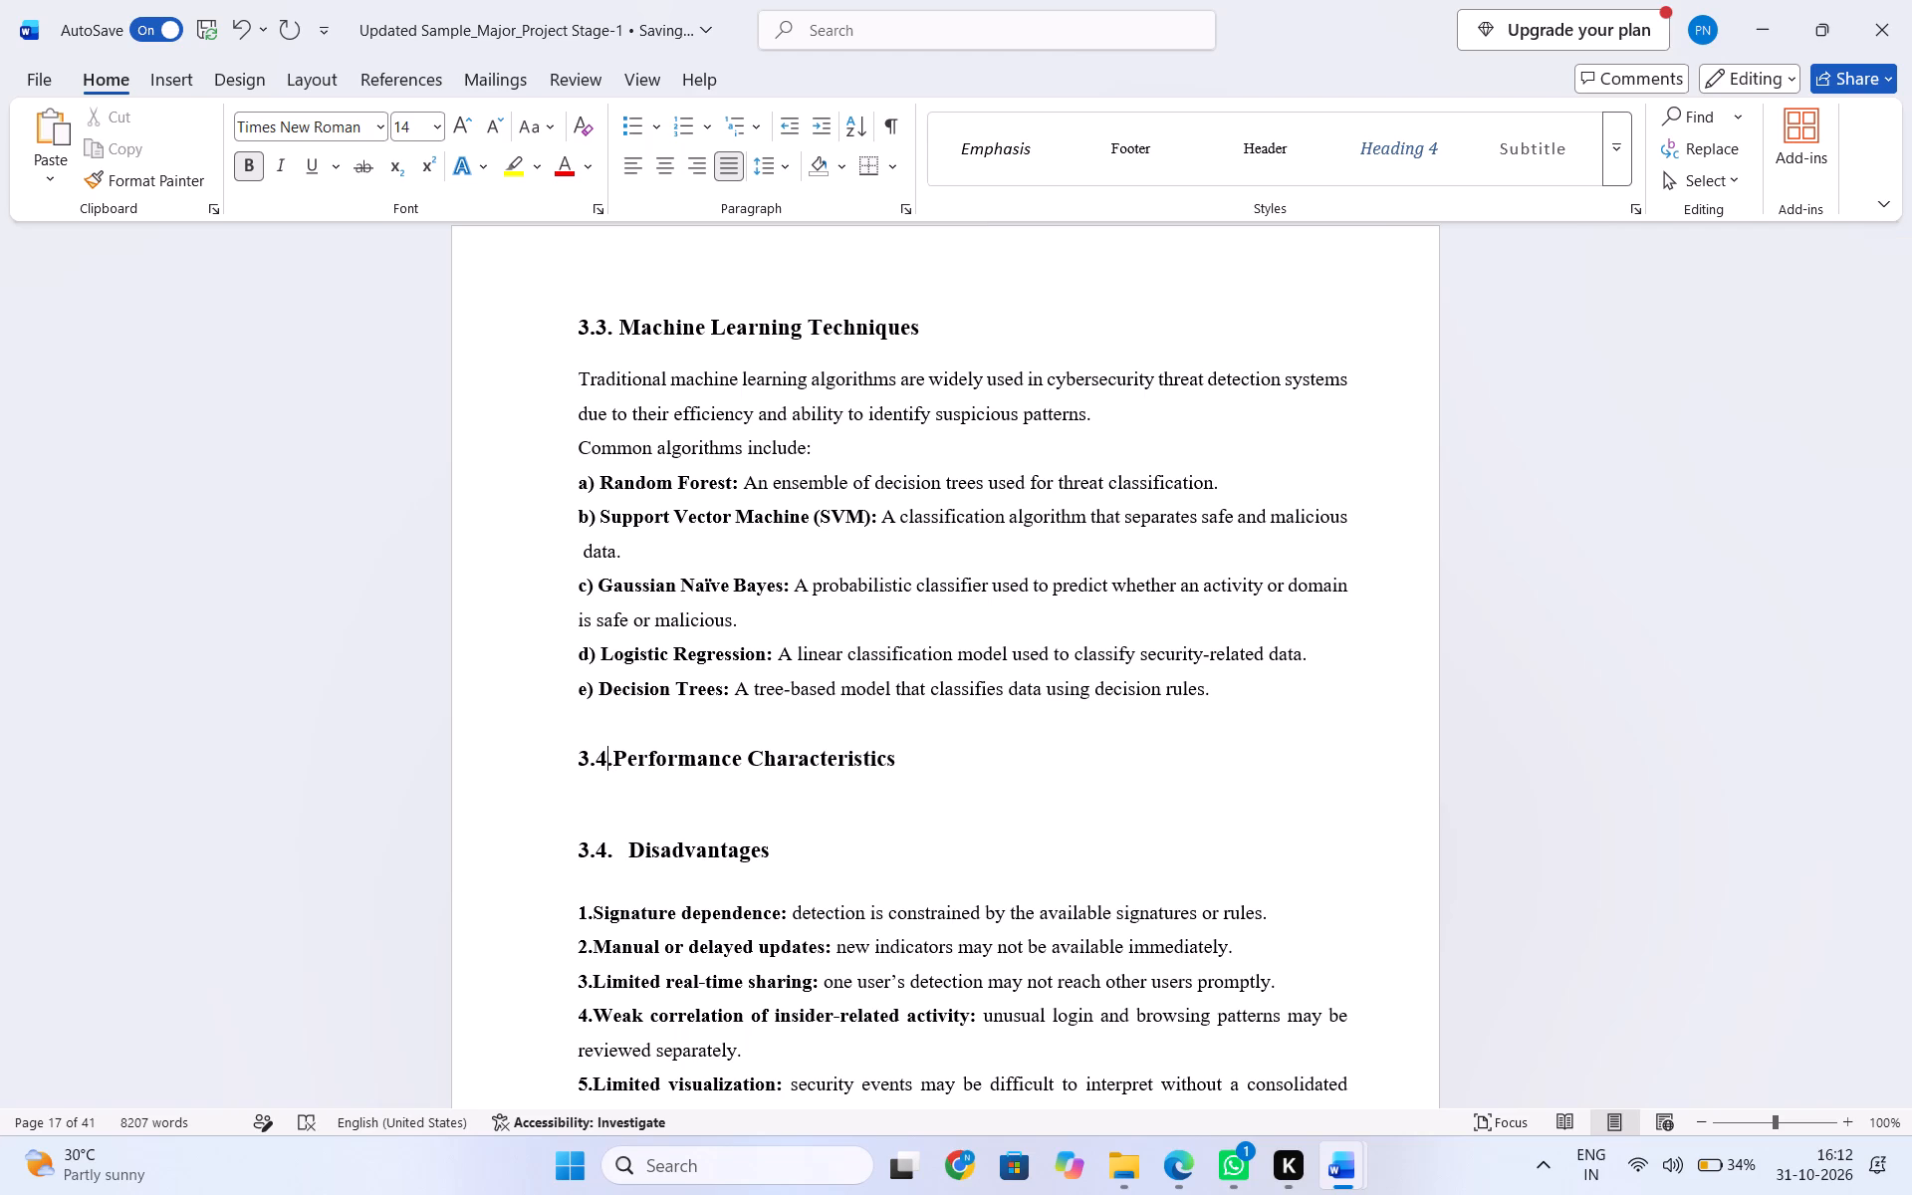
key(space)
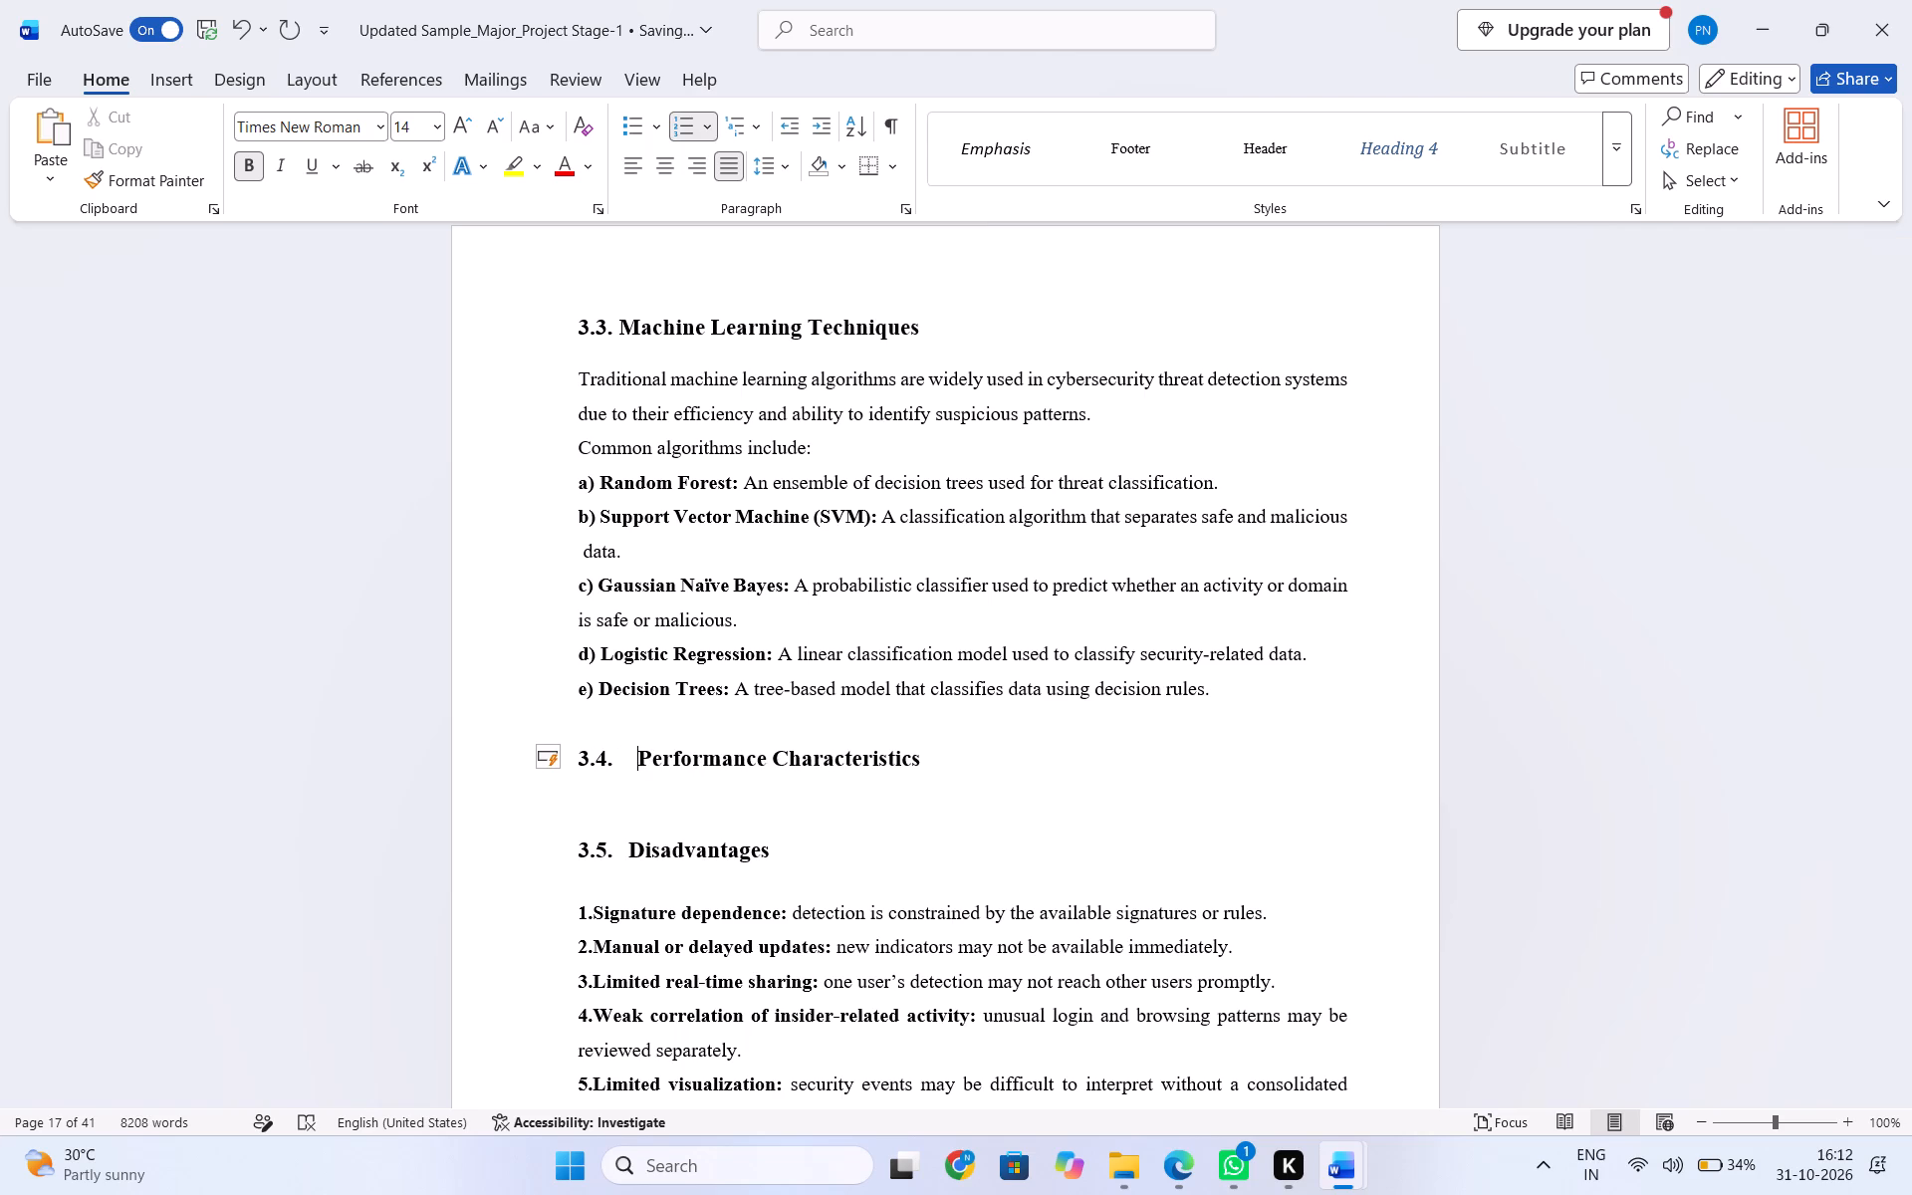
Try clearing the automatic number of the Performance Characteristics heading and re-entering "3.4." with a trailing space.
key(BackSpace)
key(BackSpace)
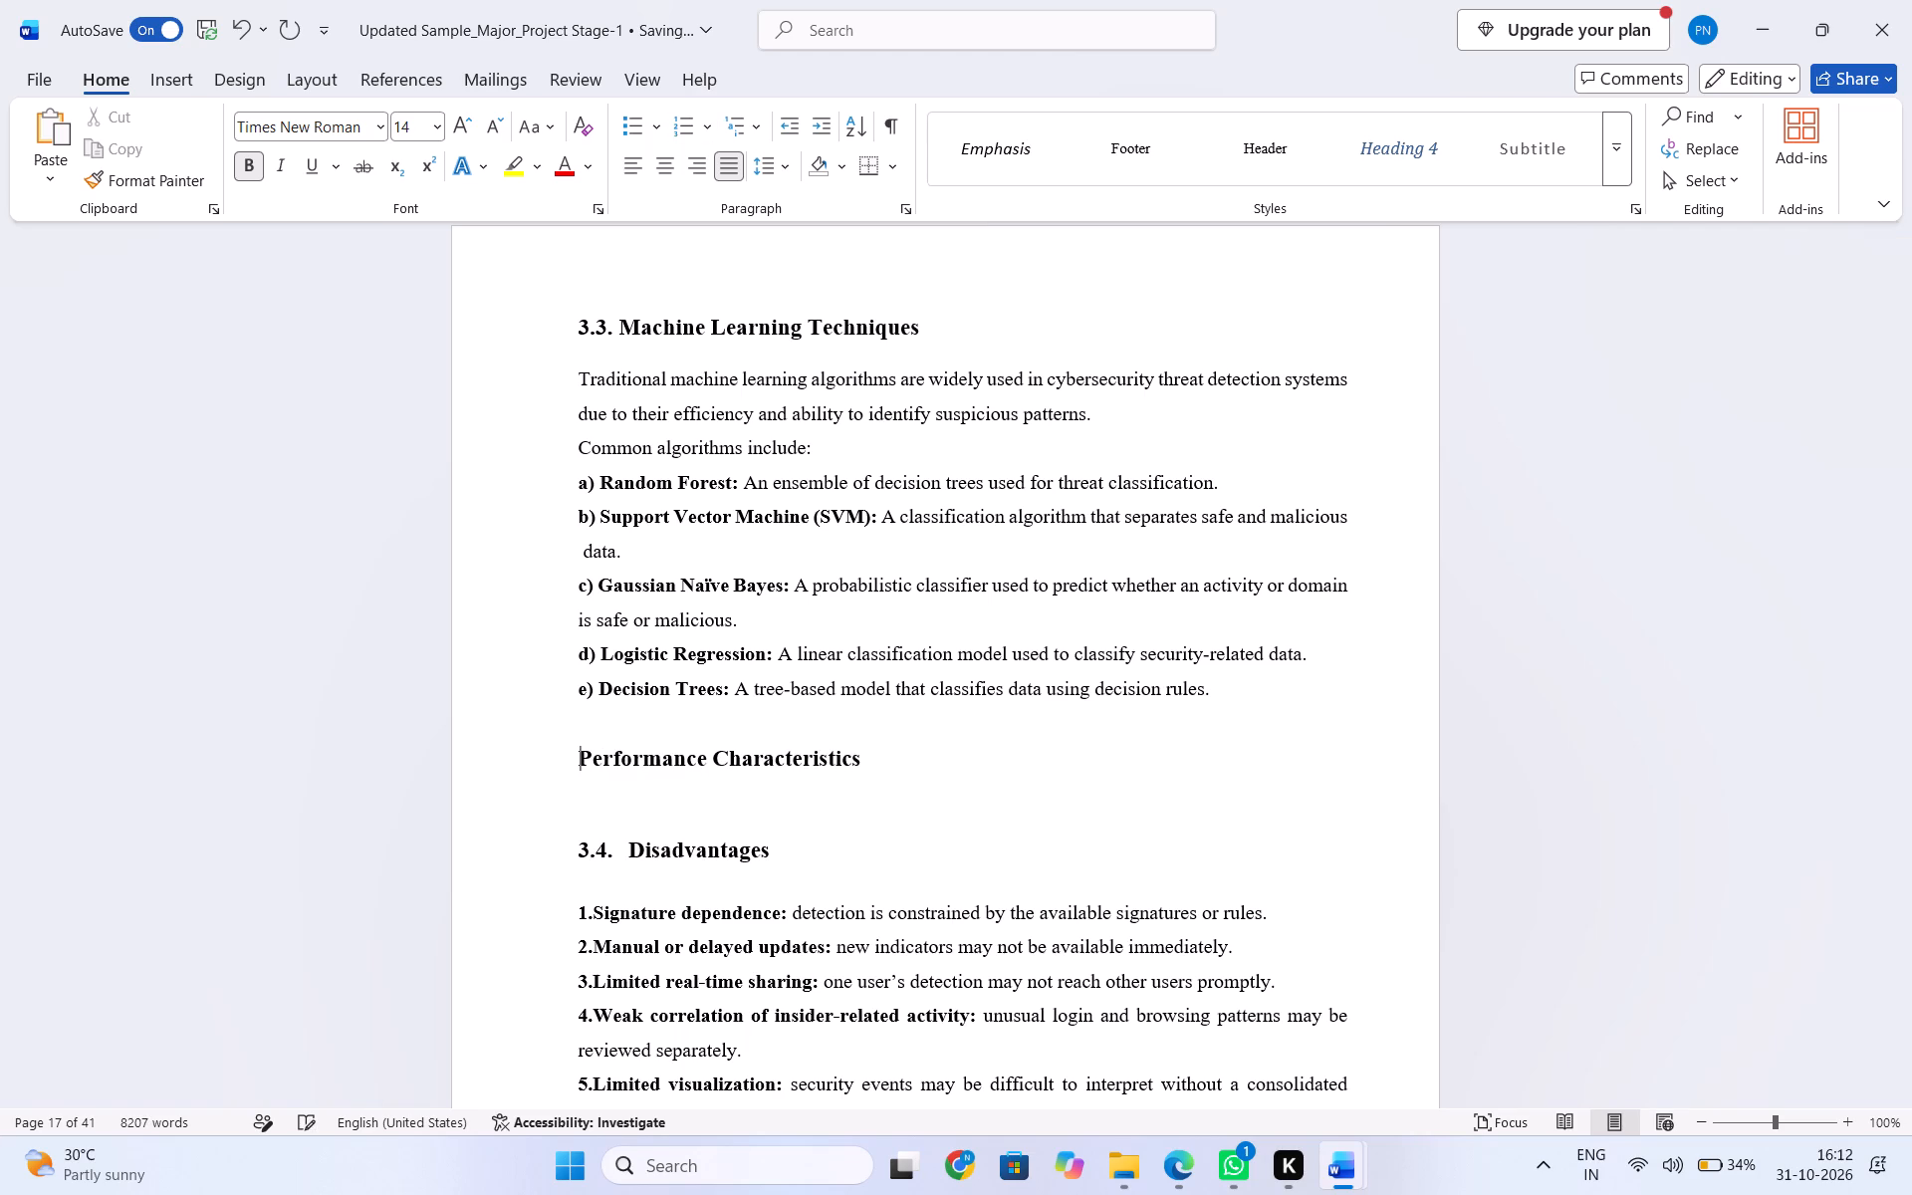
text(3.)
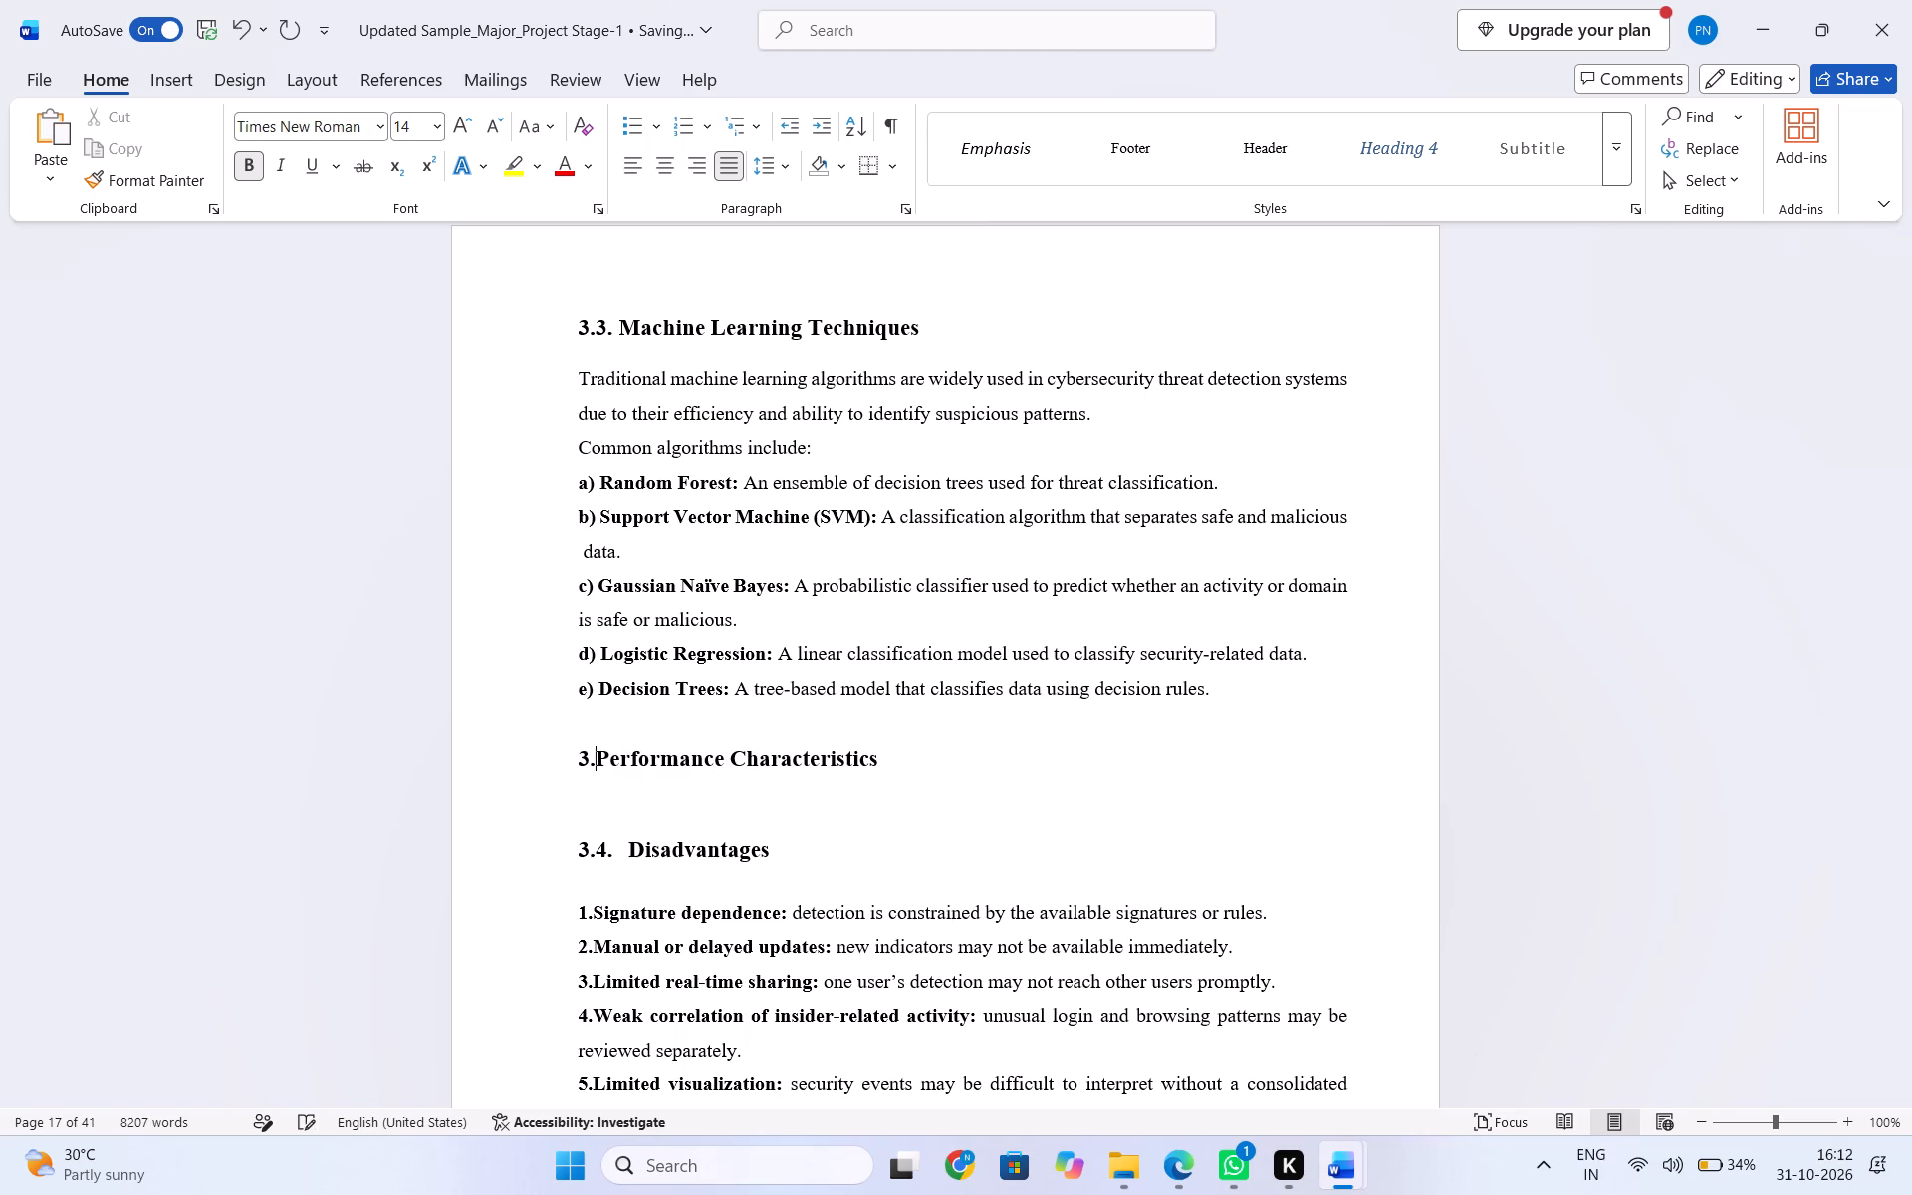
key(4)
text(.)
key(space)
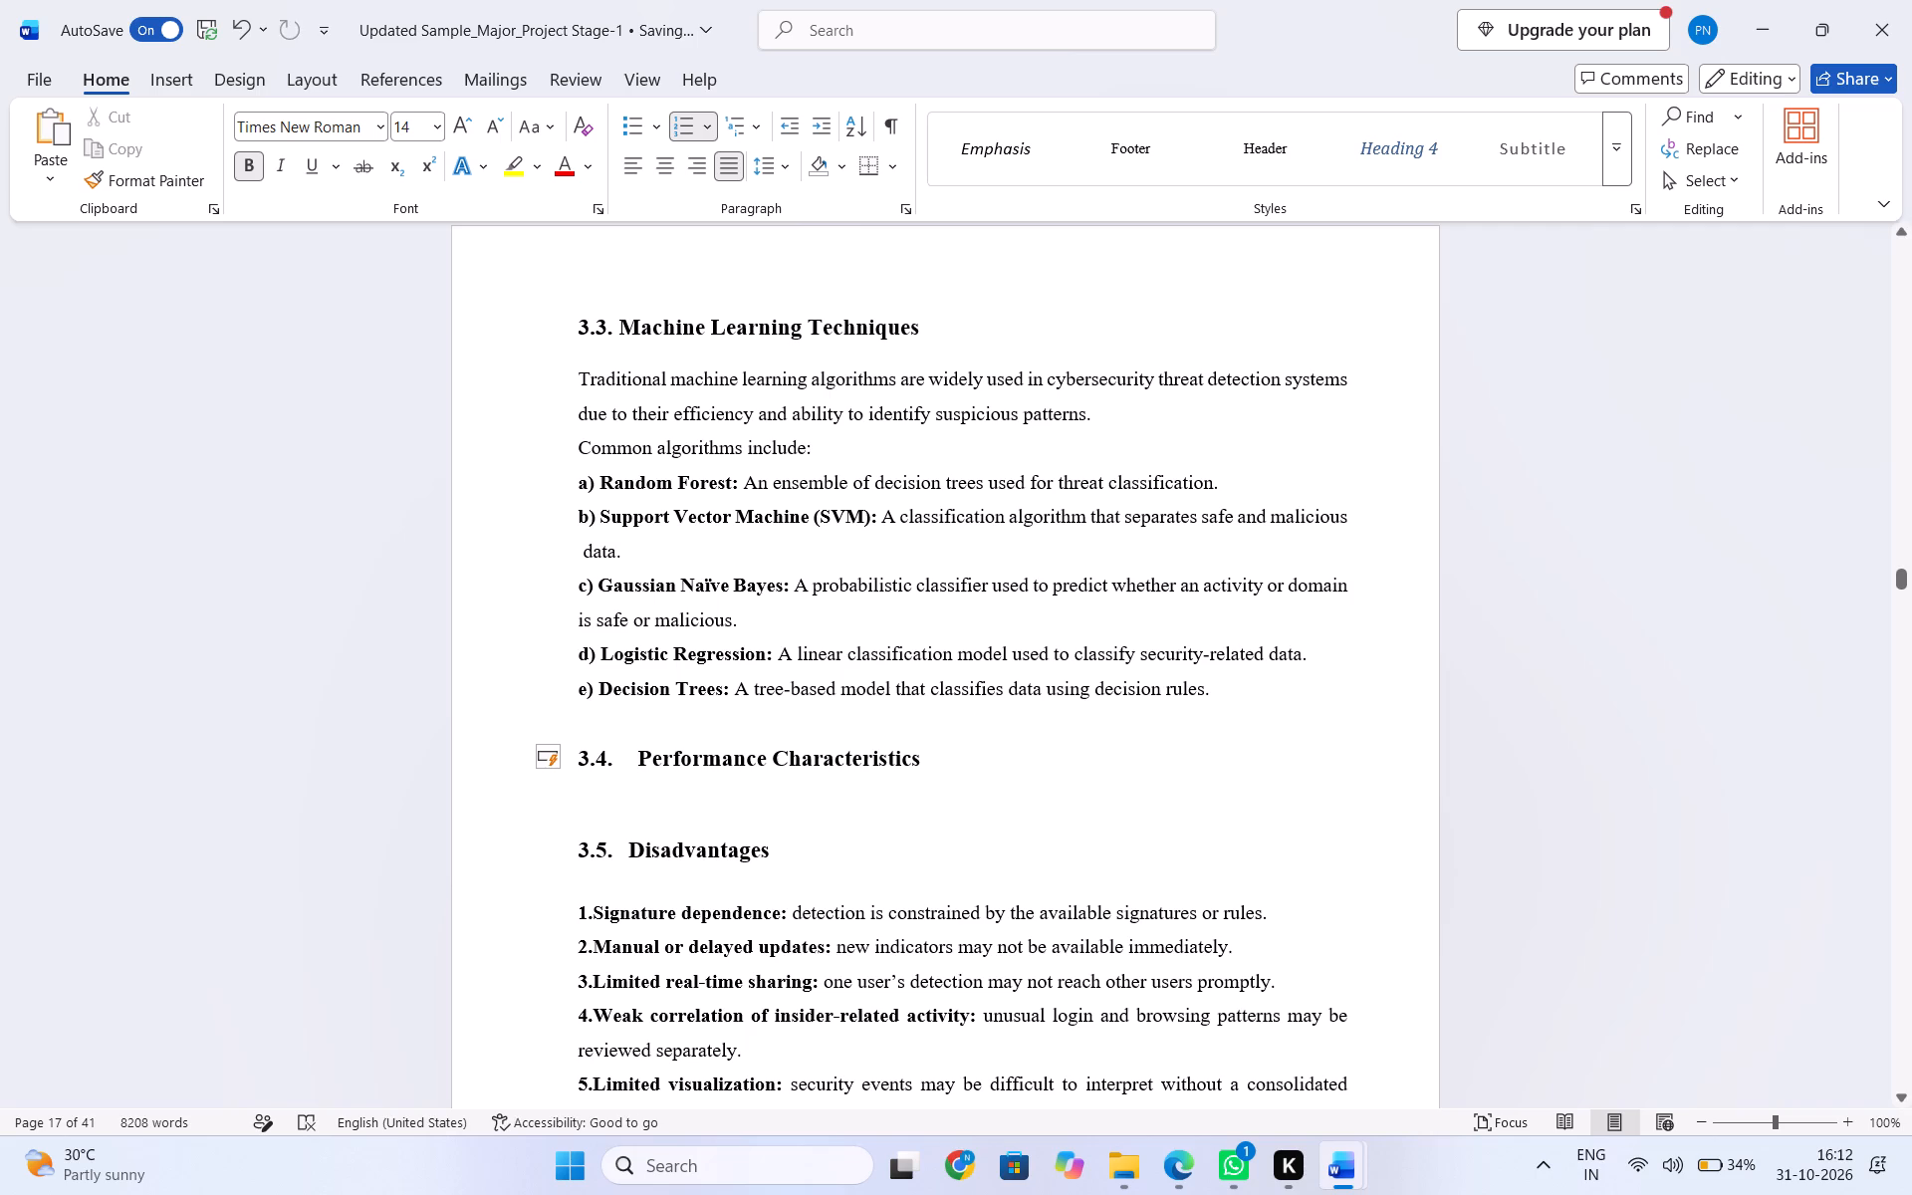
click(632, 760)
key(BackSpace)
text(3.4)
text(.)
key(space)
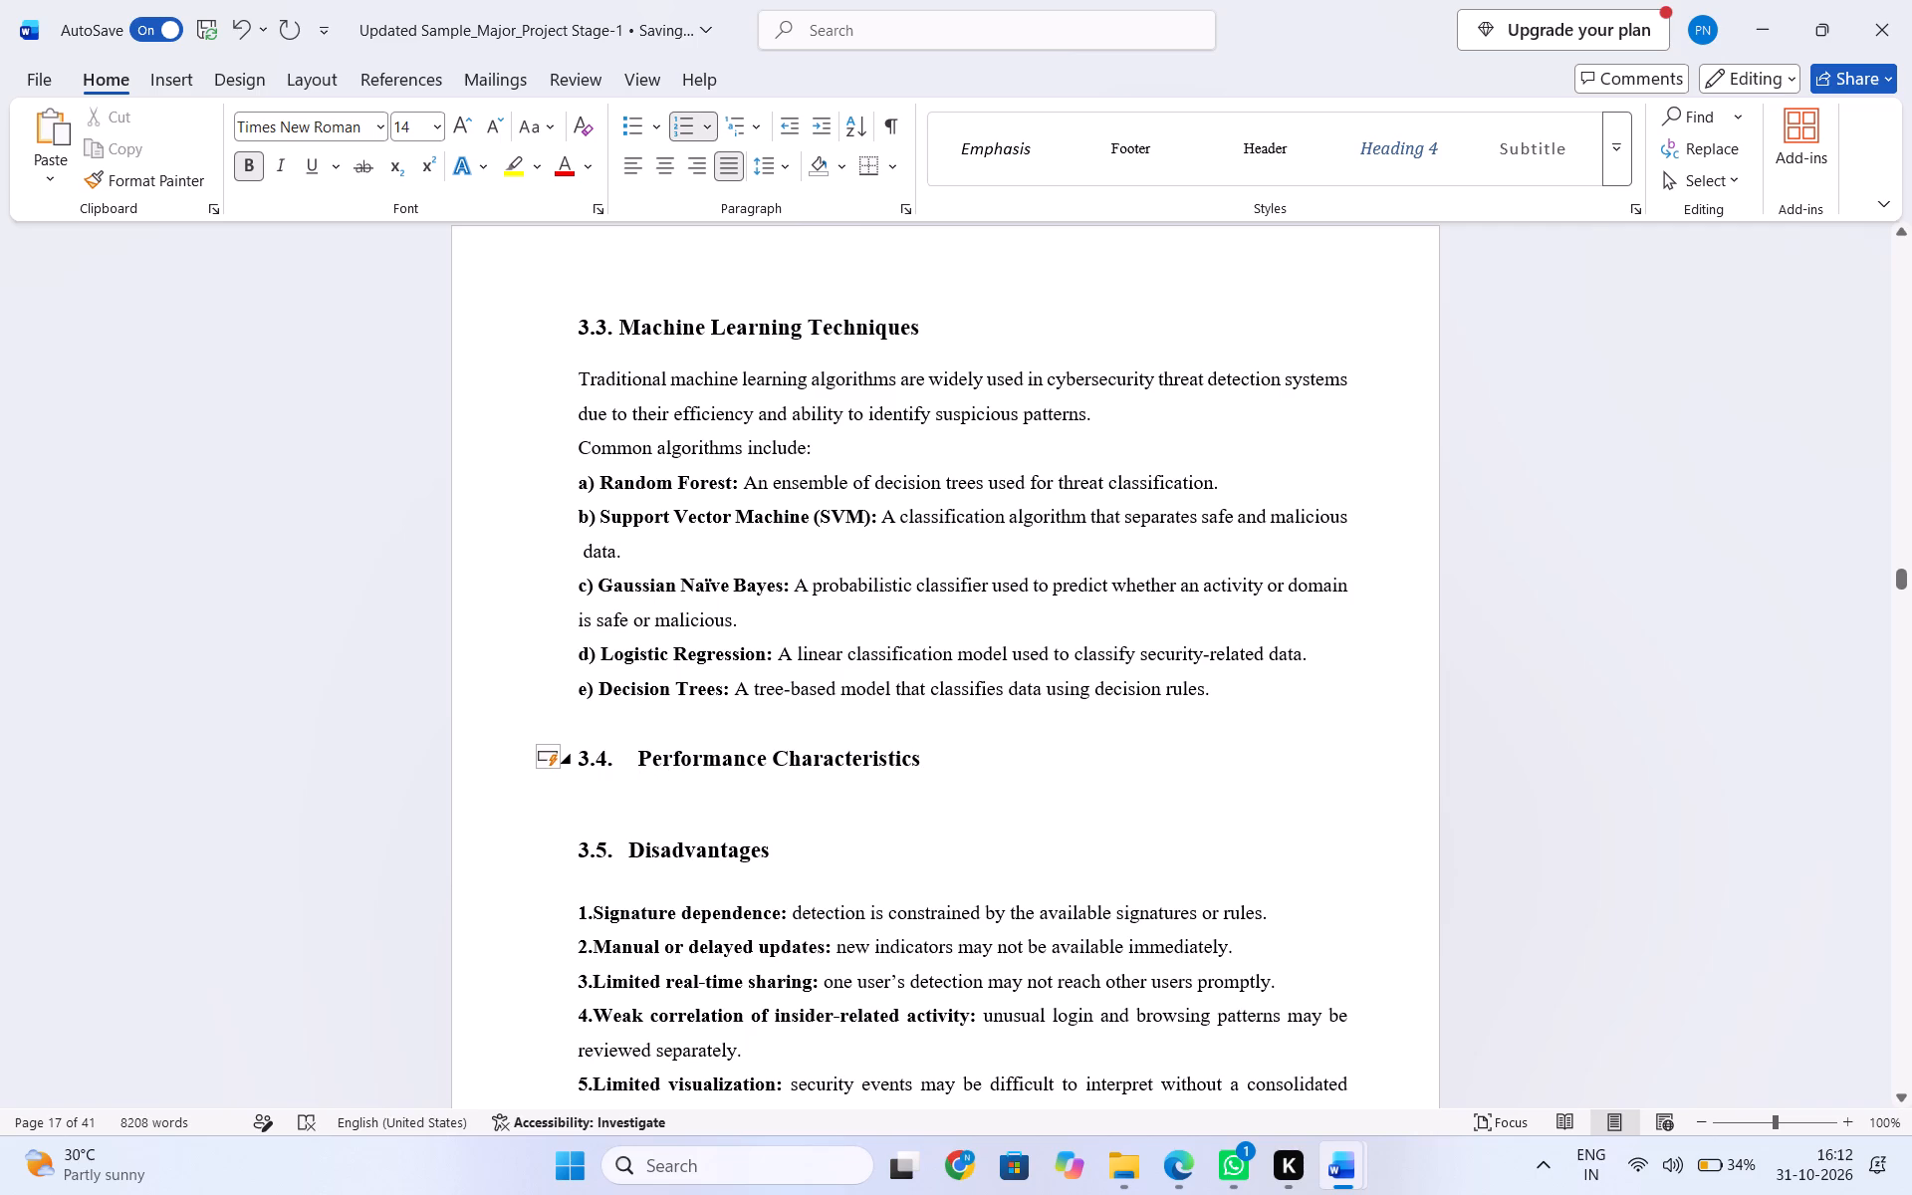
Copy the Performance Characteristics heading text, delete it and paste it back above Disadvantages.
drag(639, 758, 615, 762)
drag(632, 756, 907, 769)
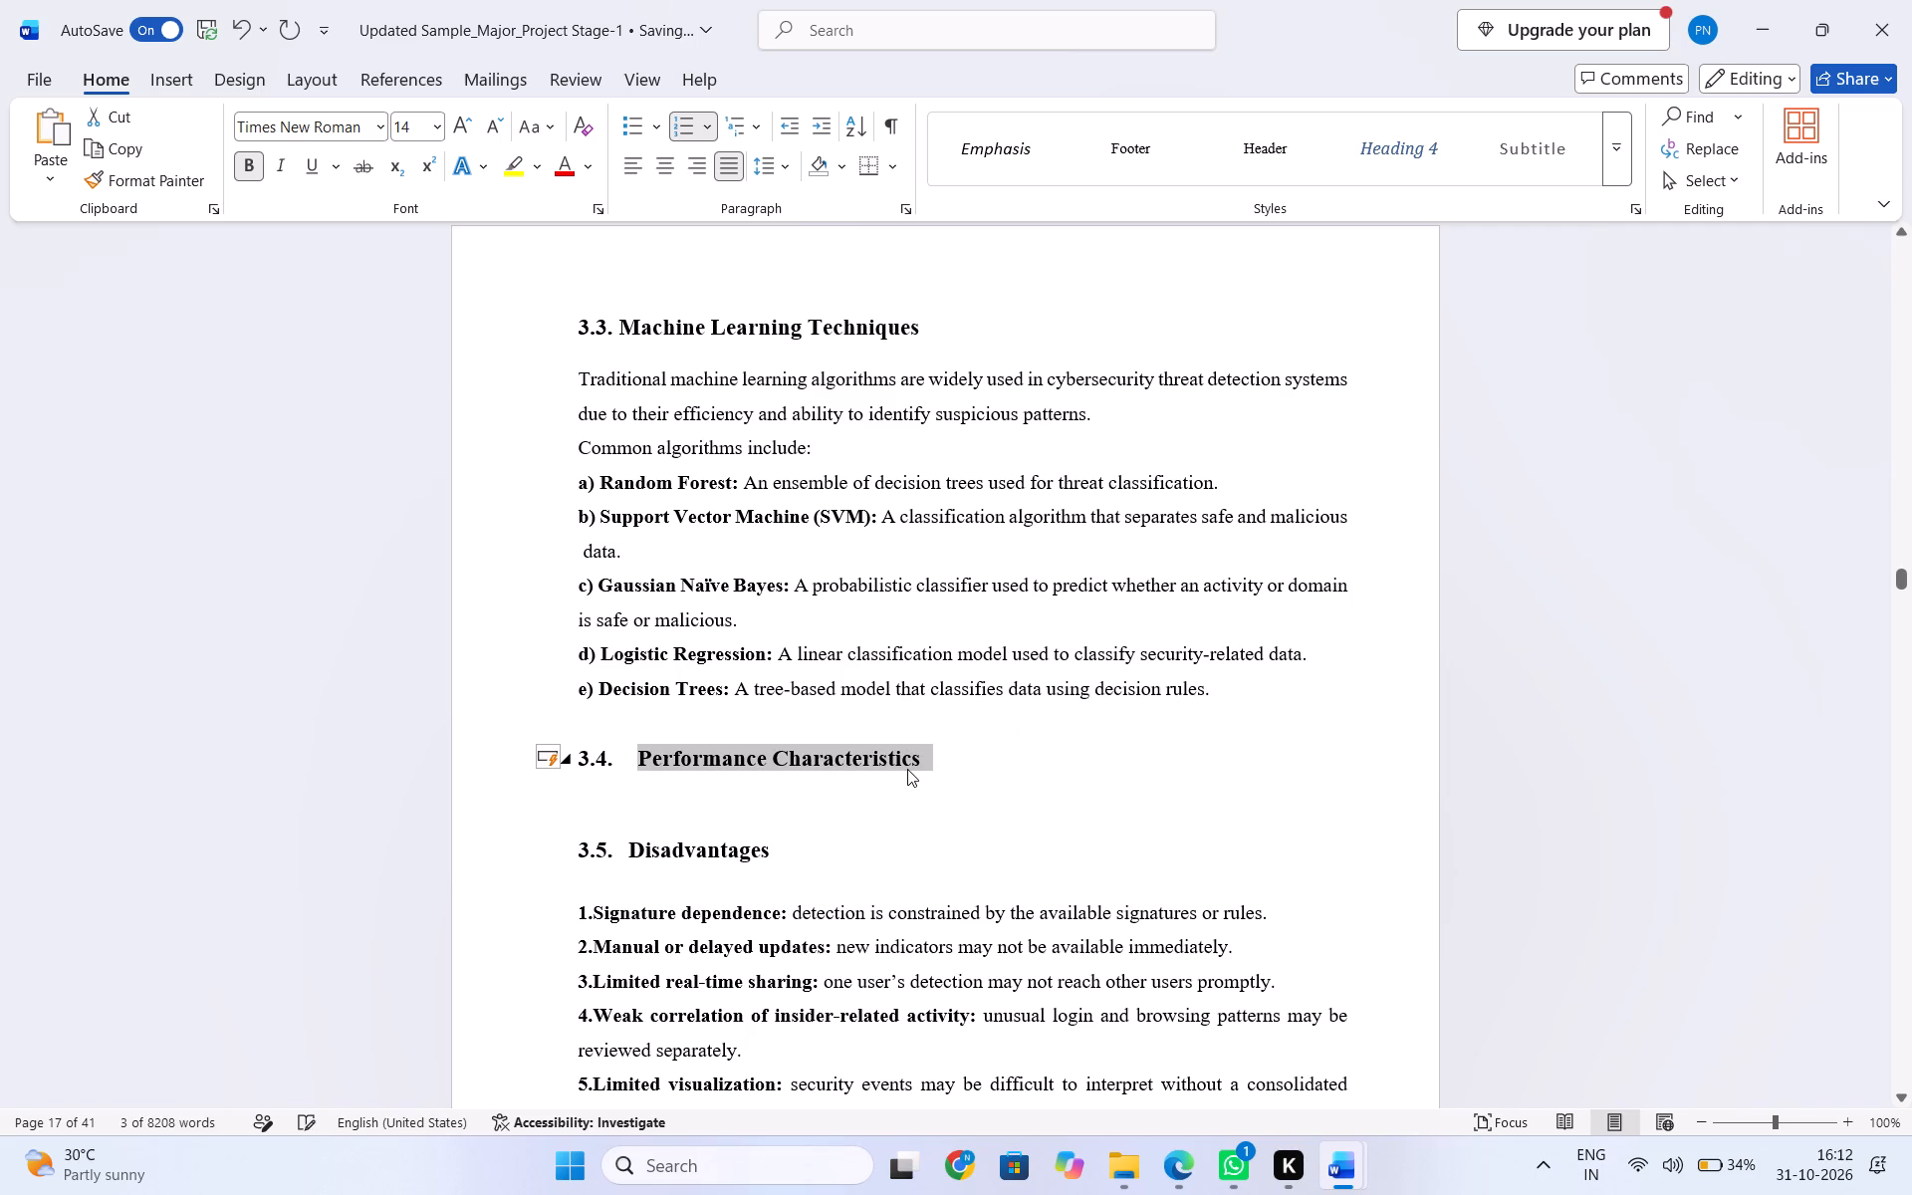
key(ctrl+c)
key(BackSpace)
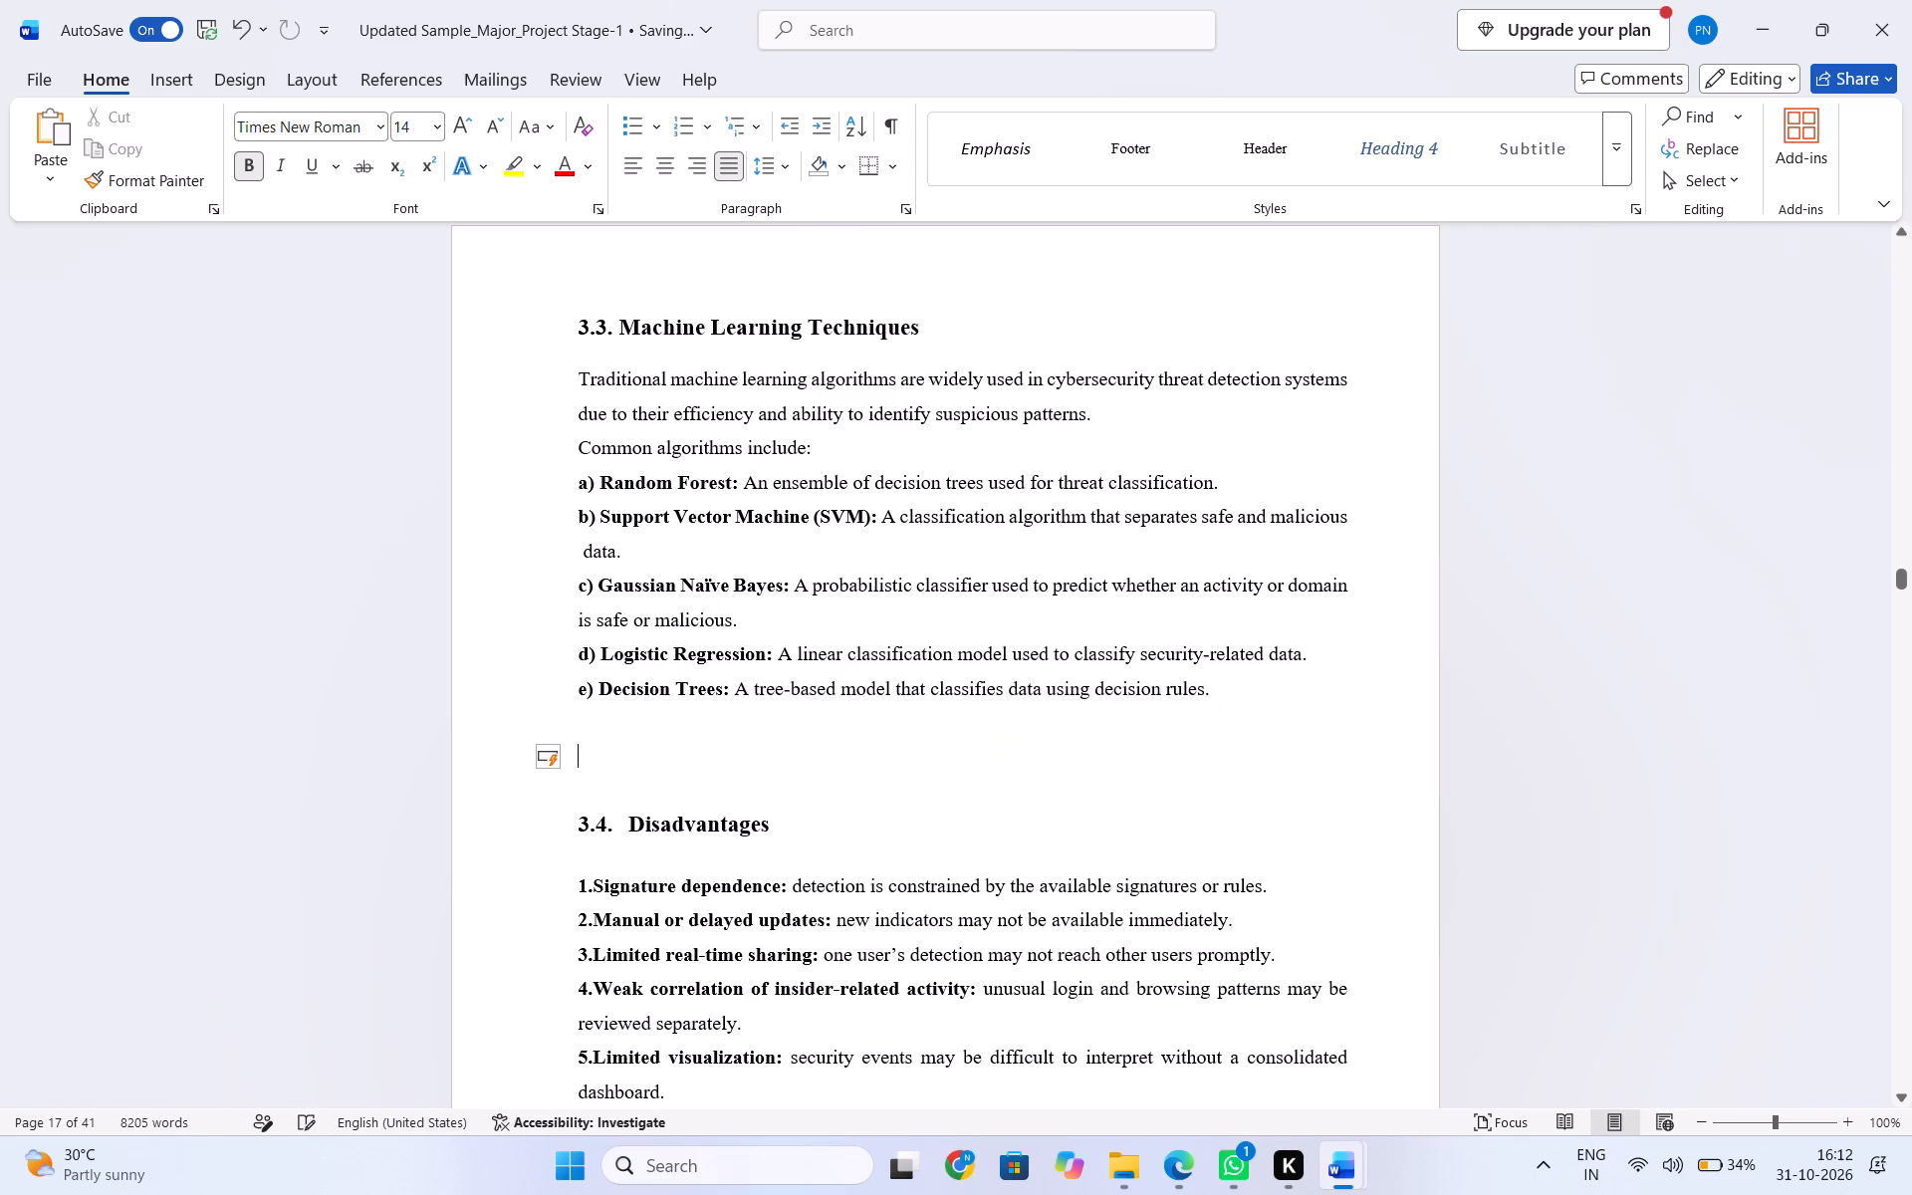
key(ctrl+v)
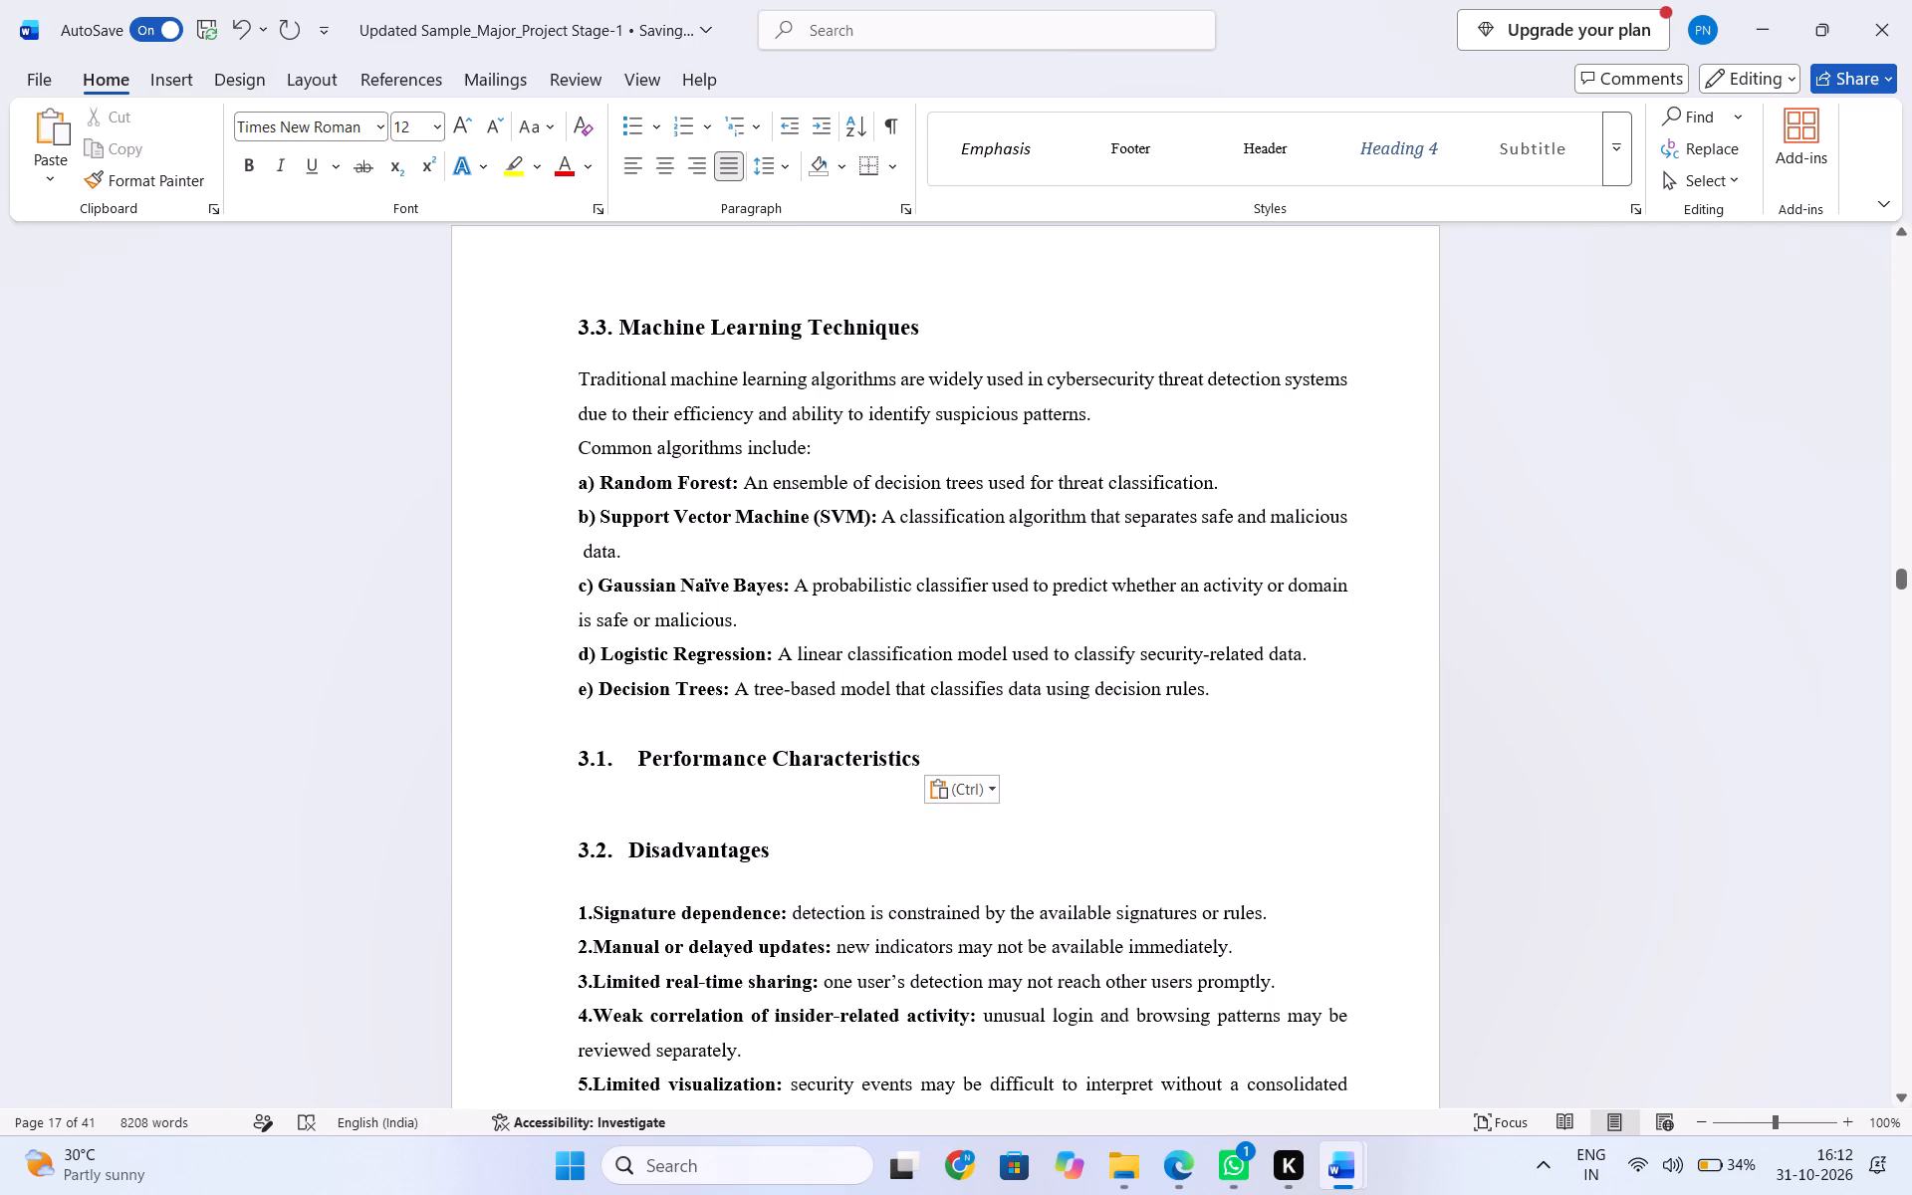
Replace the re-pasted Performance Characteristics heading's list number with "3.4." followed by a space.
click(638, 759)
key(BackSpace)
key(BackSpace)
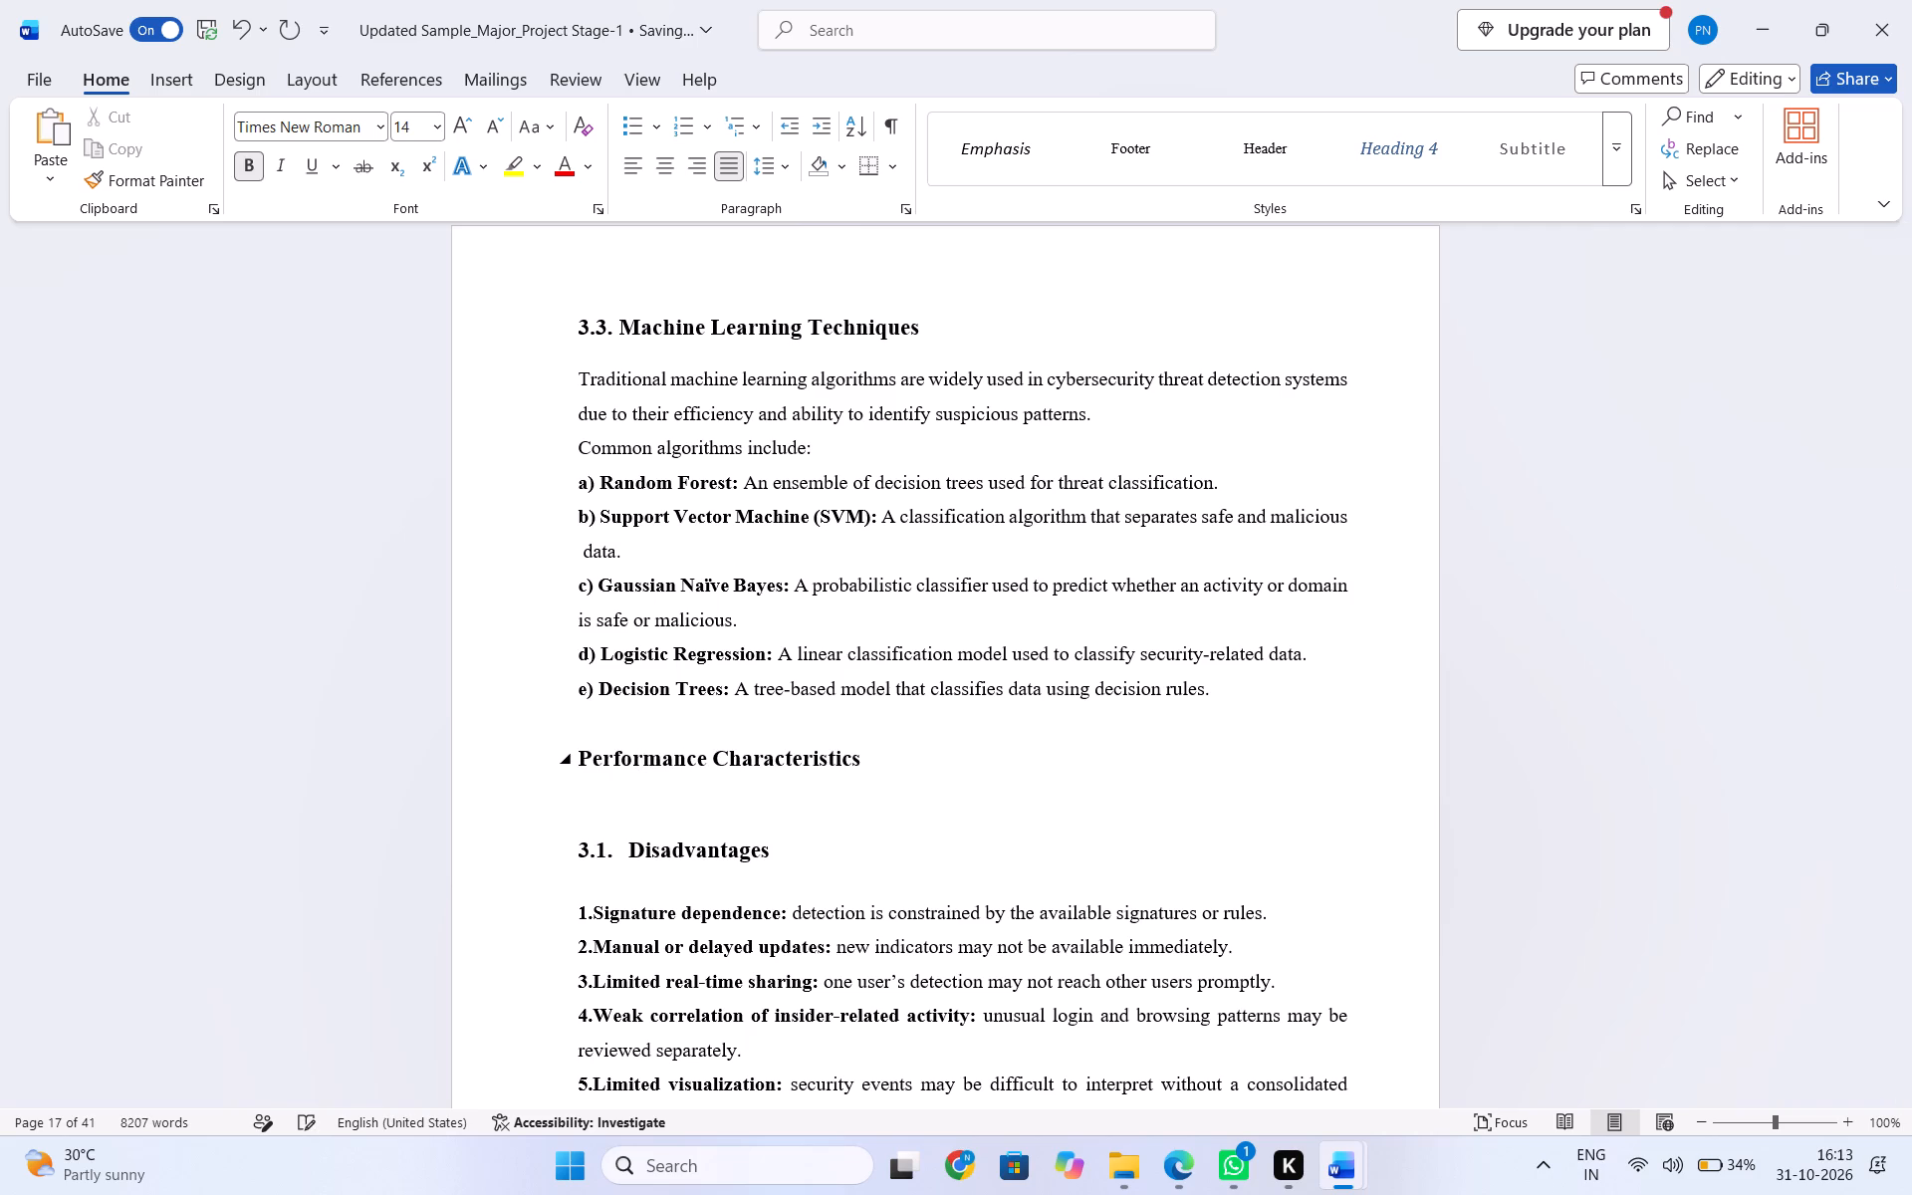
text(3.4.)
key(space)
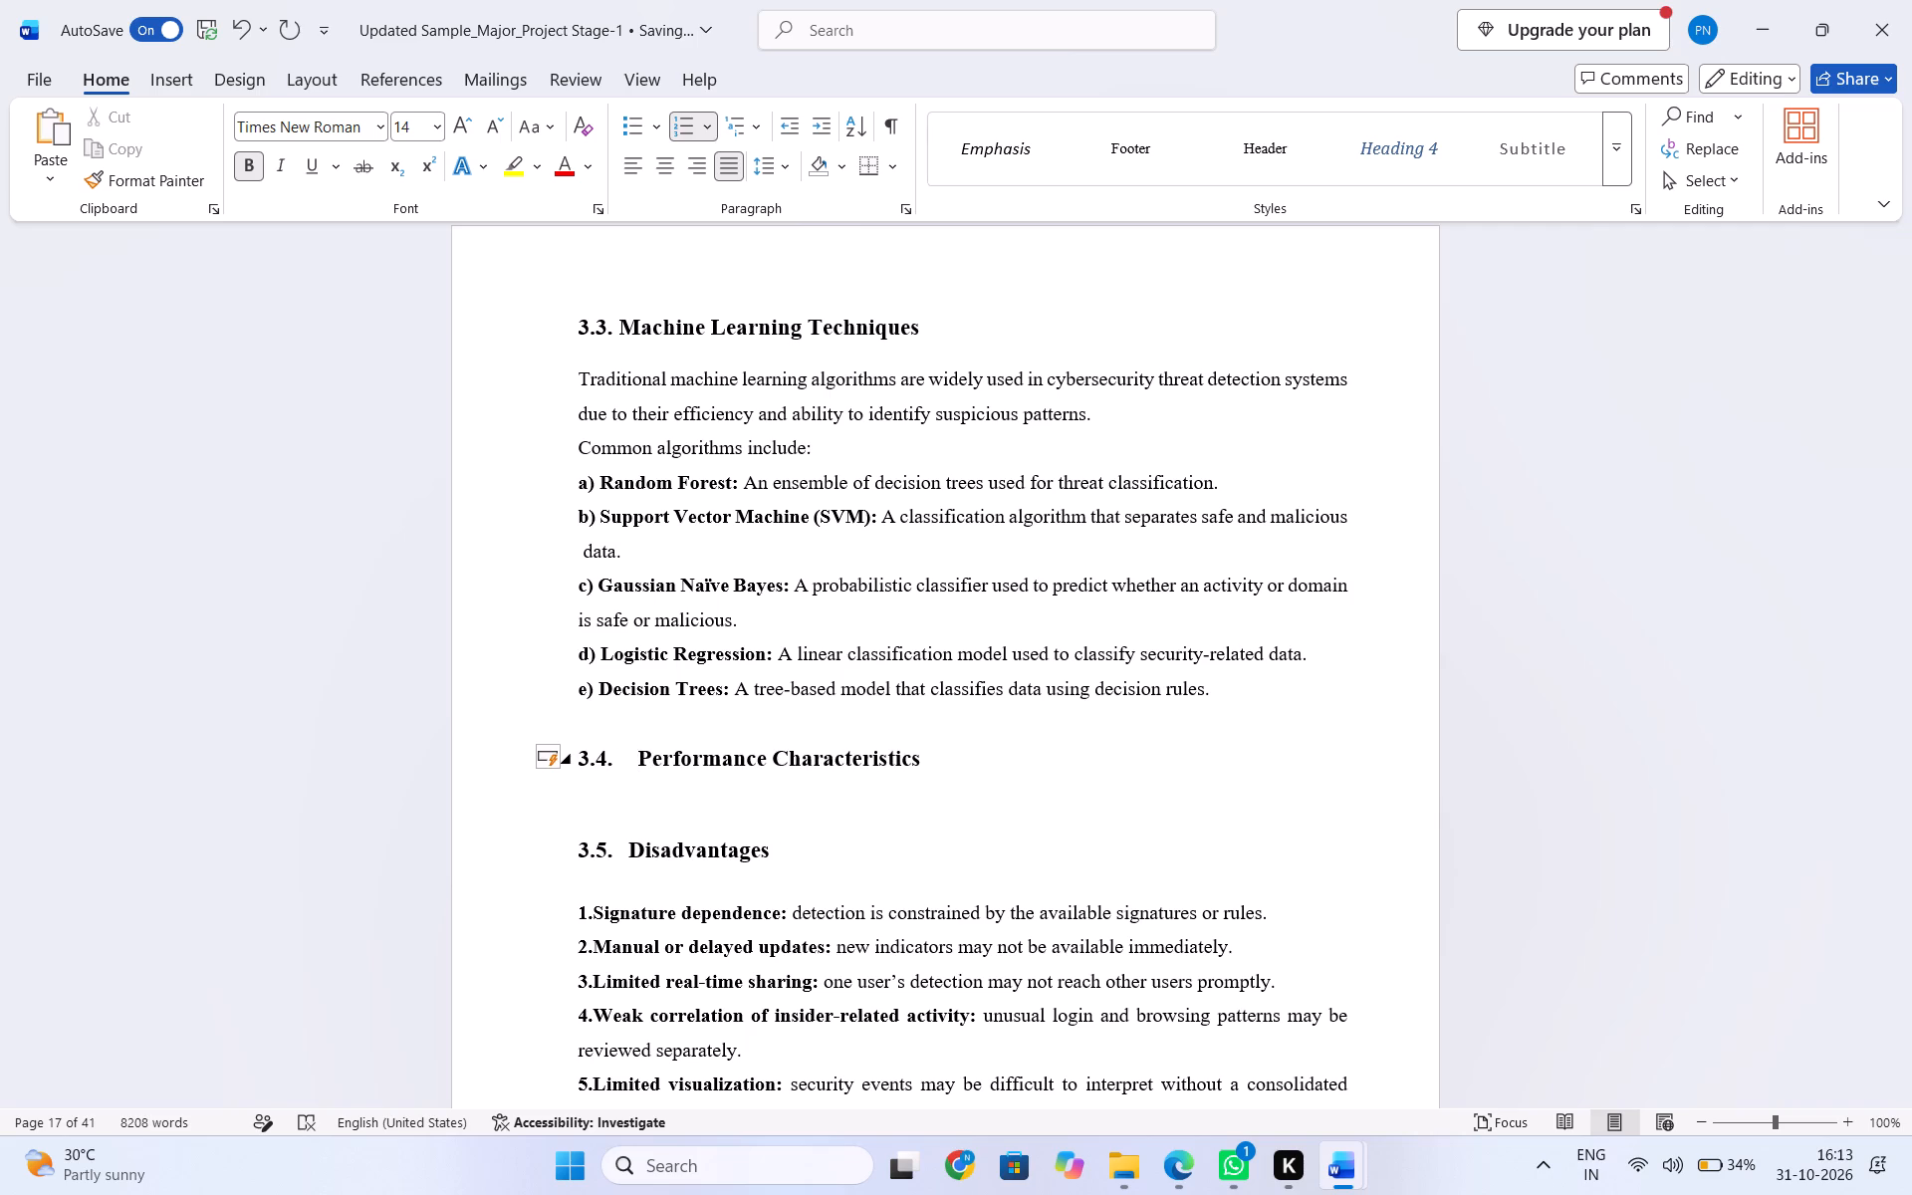
Replace the automatic number of the Performance Characteristics heading with plain text "3.4." and no space after it.
scroll(663, 769, up, 2)
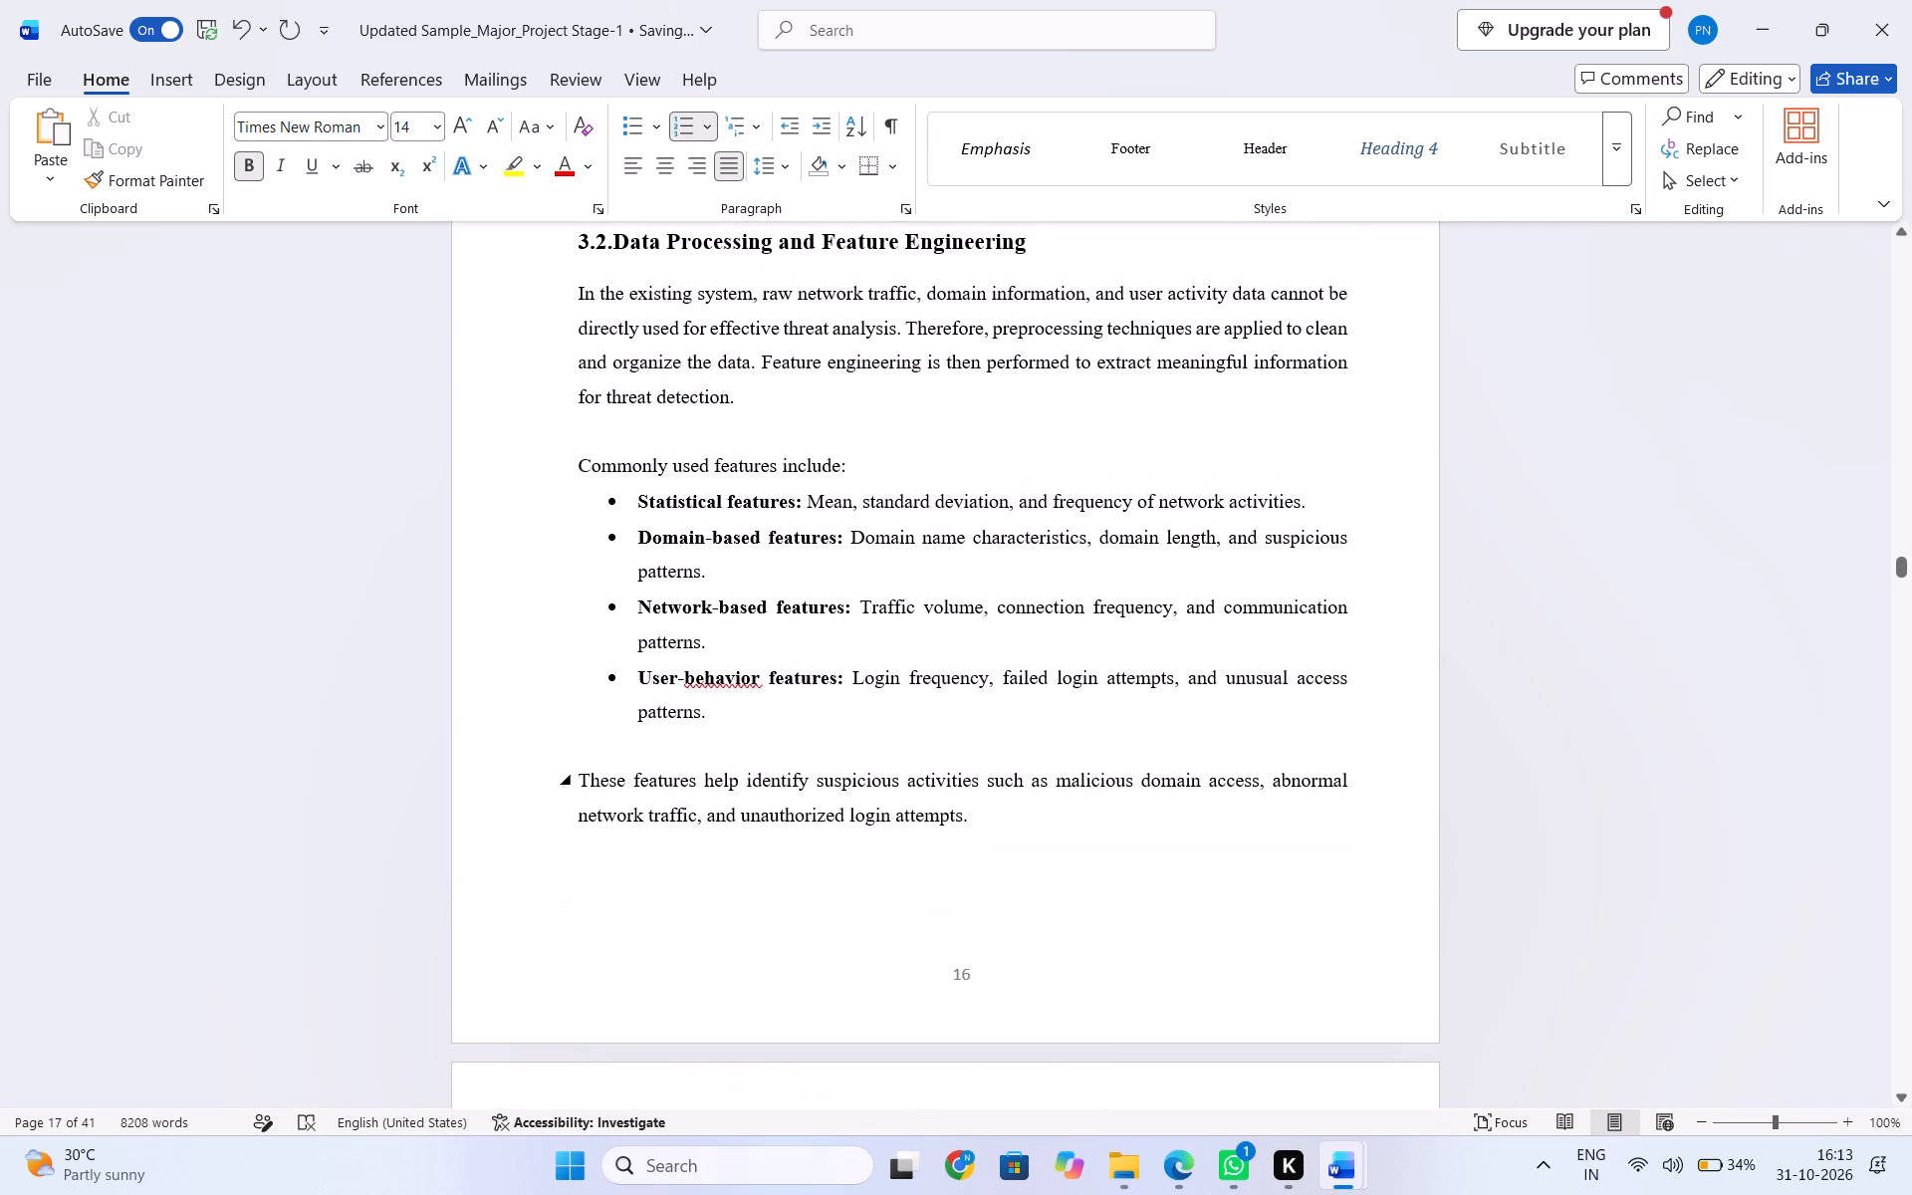
scroll(664, 769, down, 2)
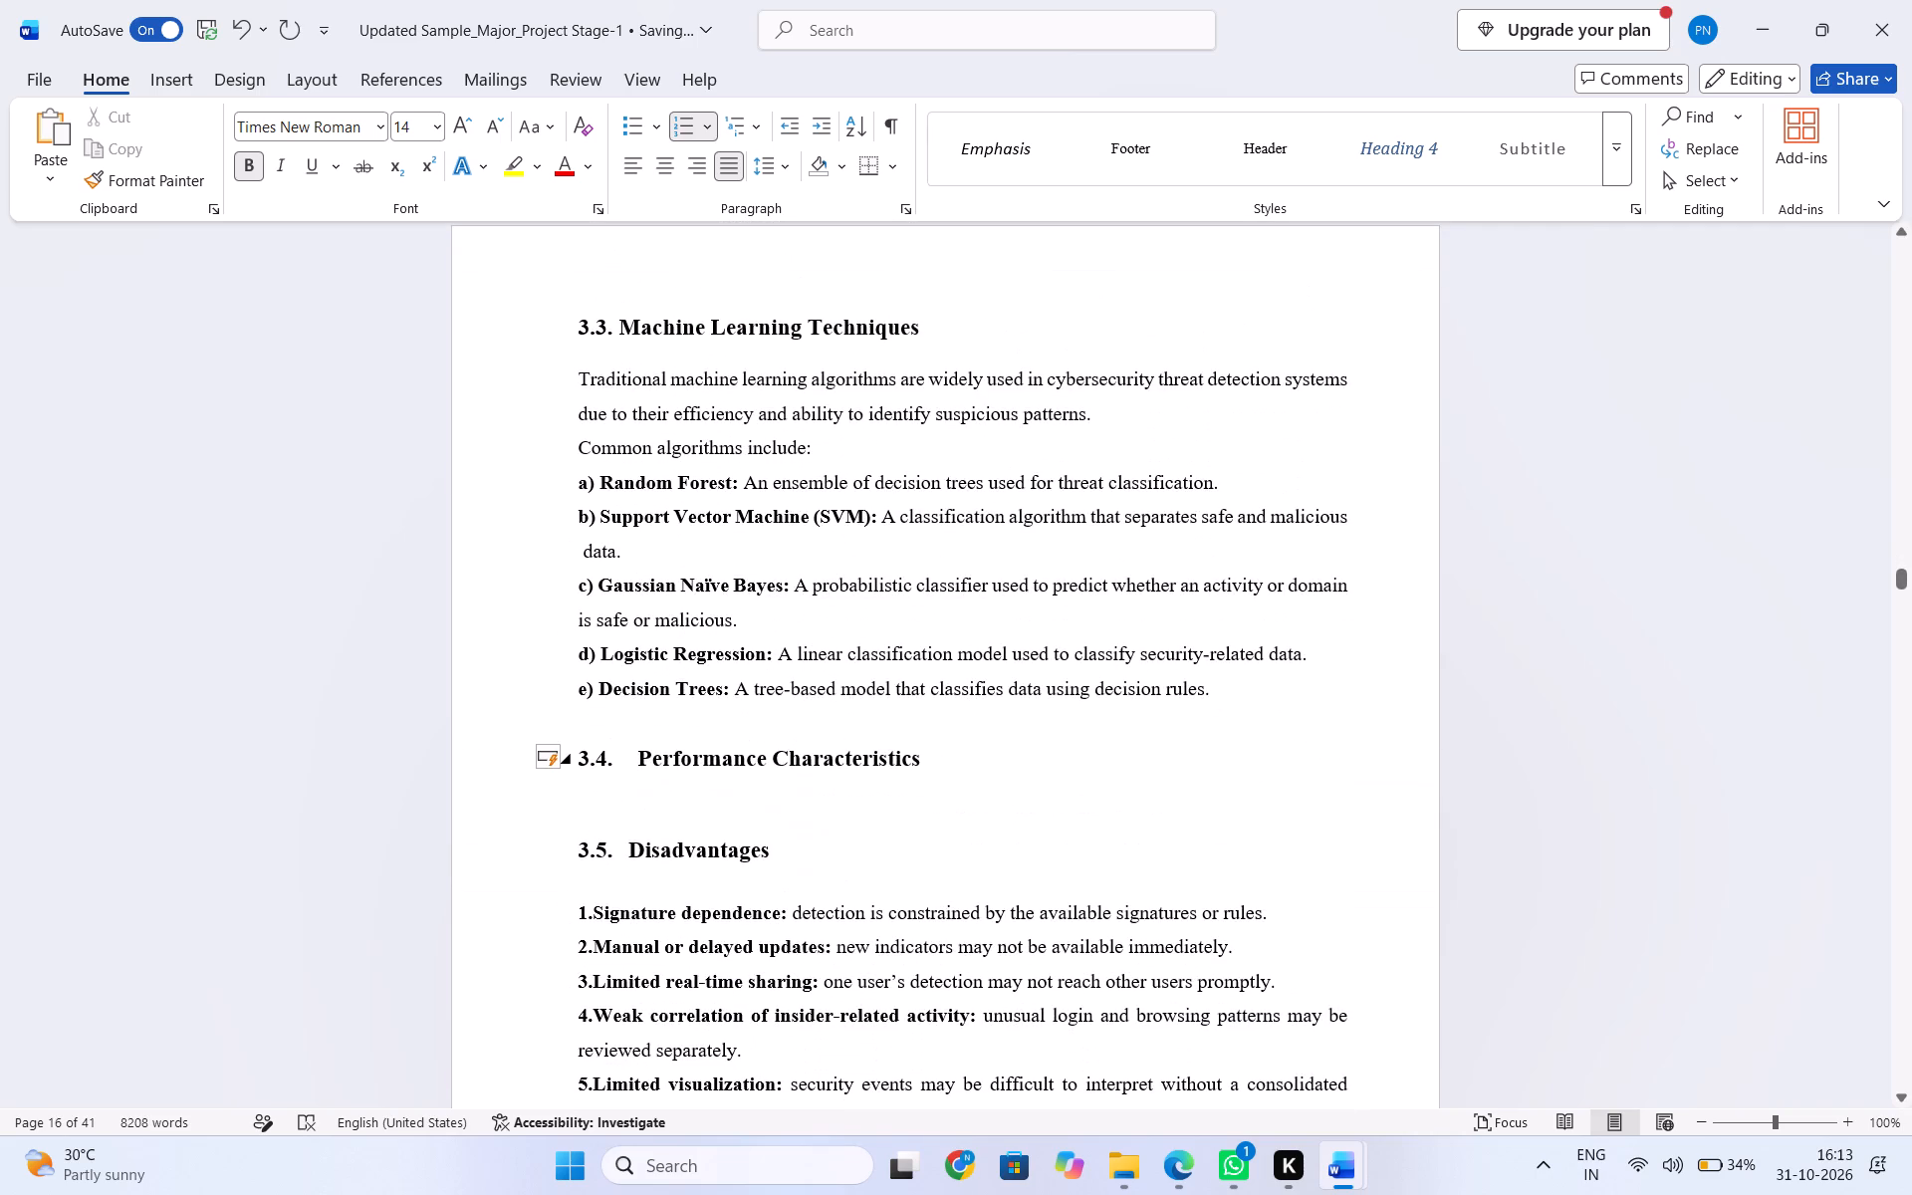
key(BackSpace)
key(BackSpace)
text(3.4)
key(period)
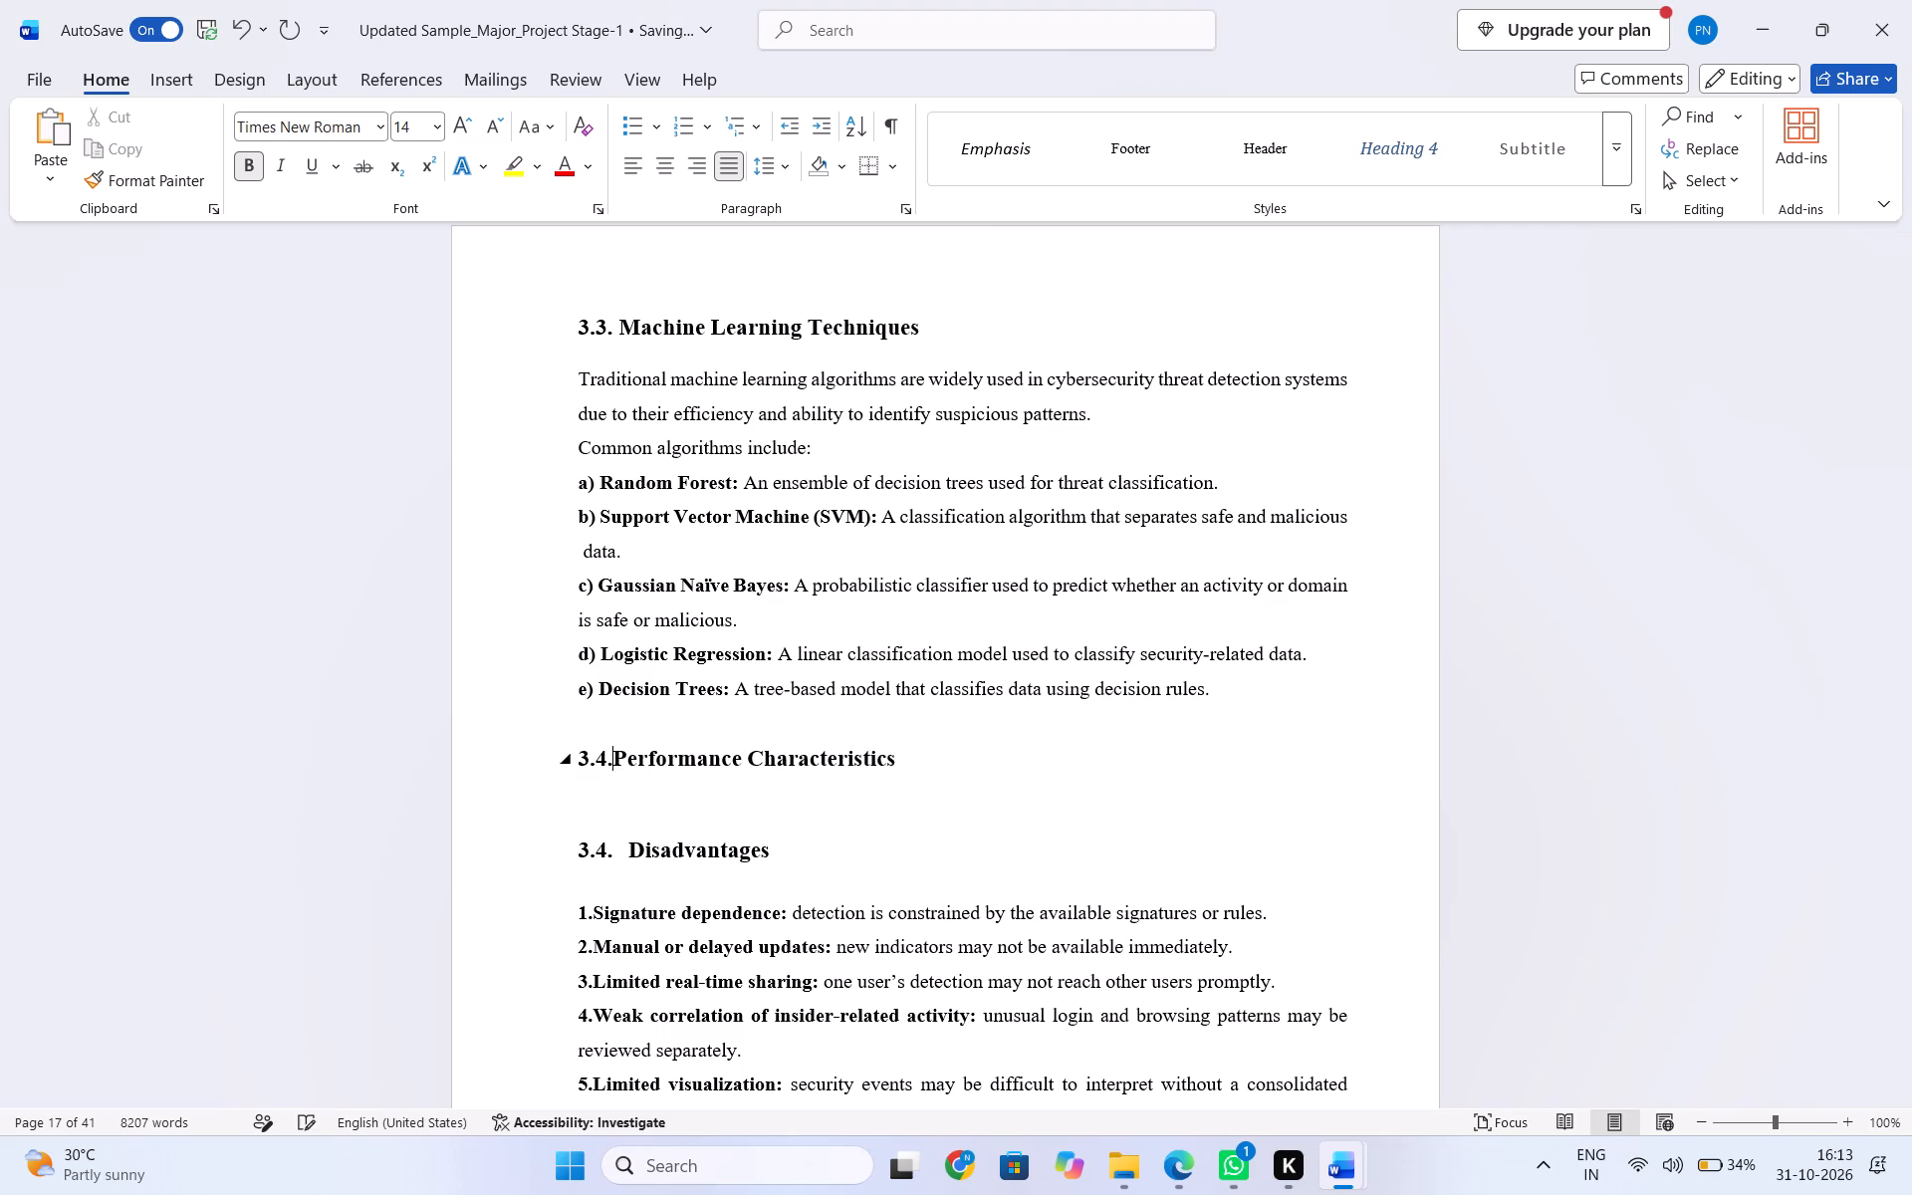
click(688, 801)
key(Return)
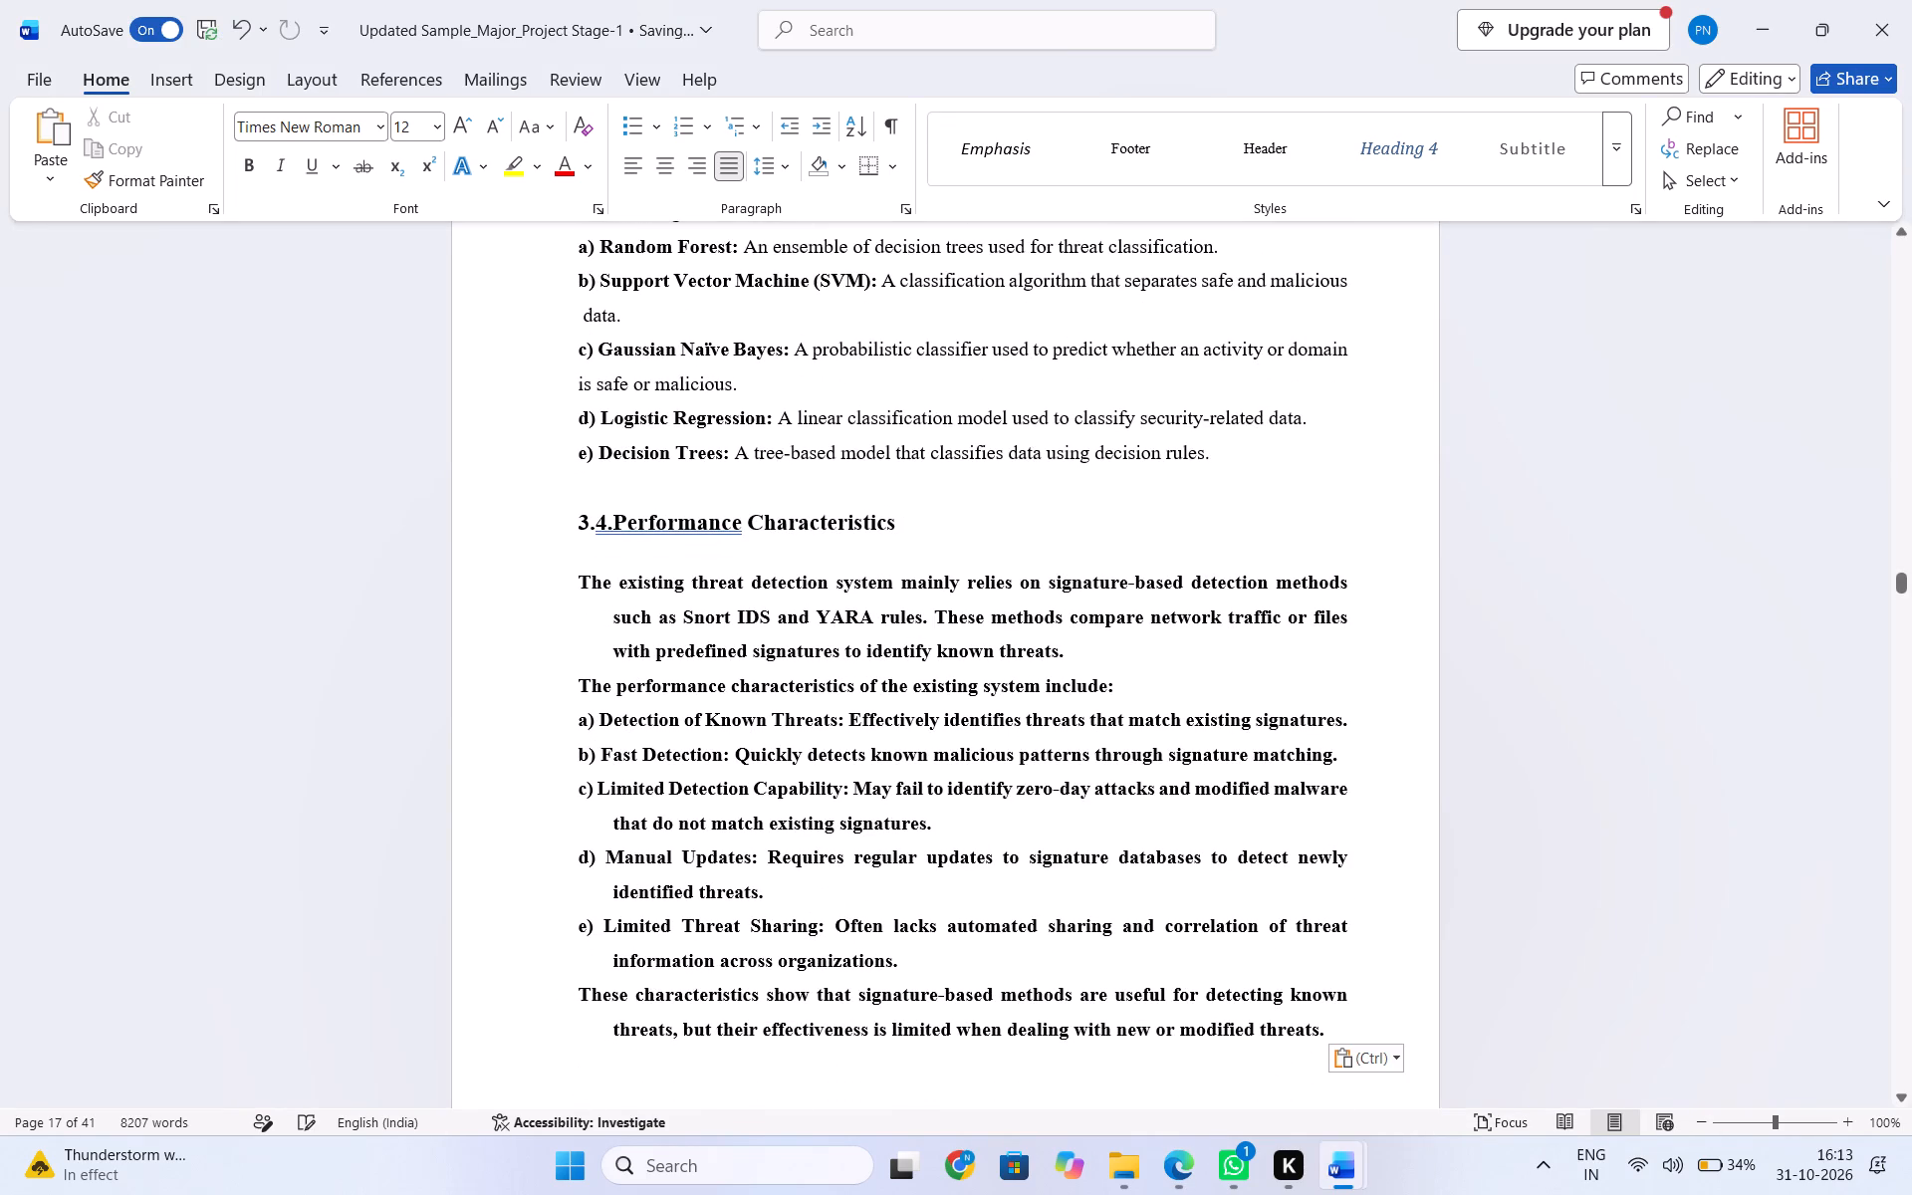
Remove the hanging indent from the first paragraph under heading 3.4.
click(580, 581)
key(BackSpace)
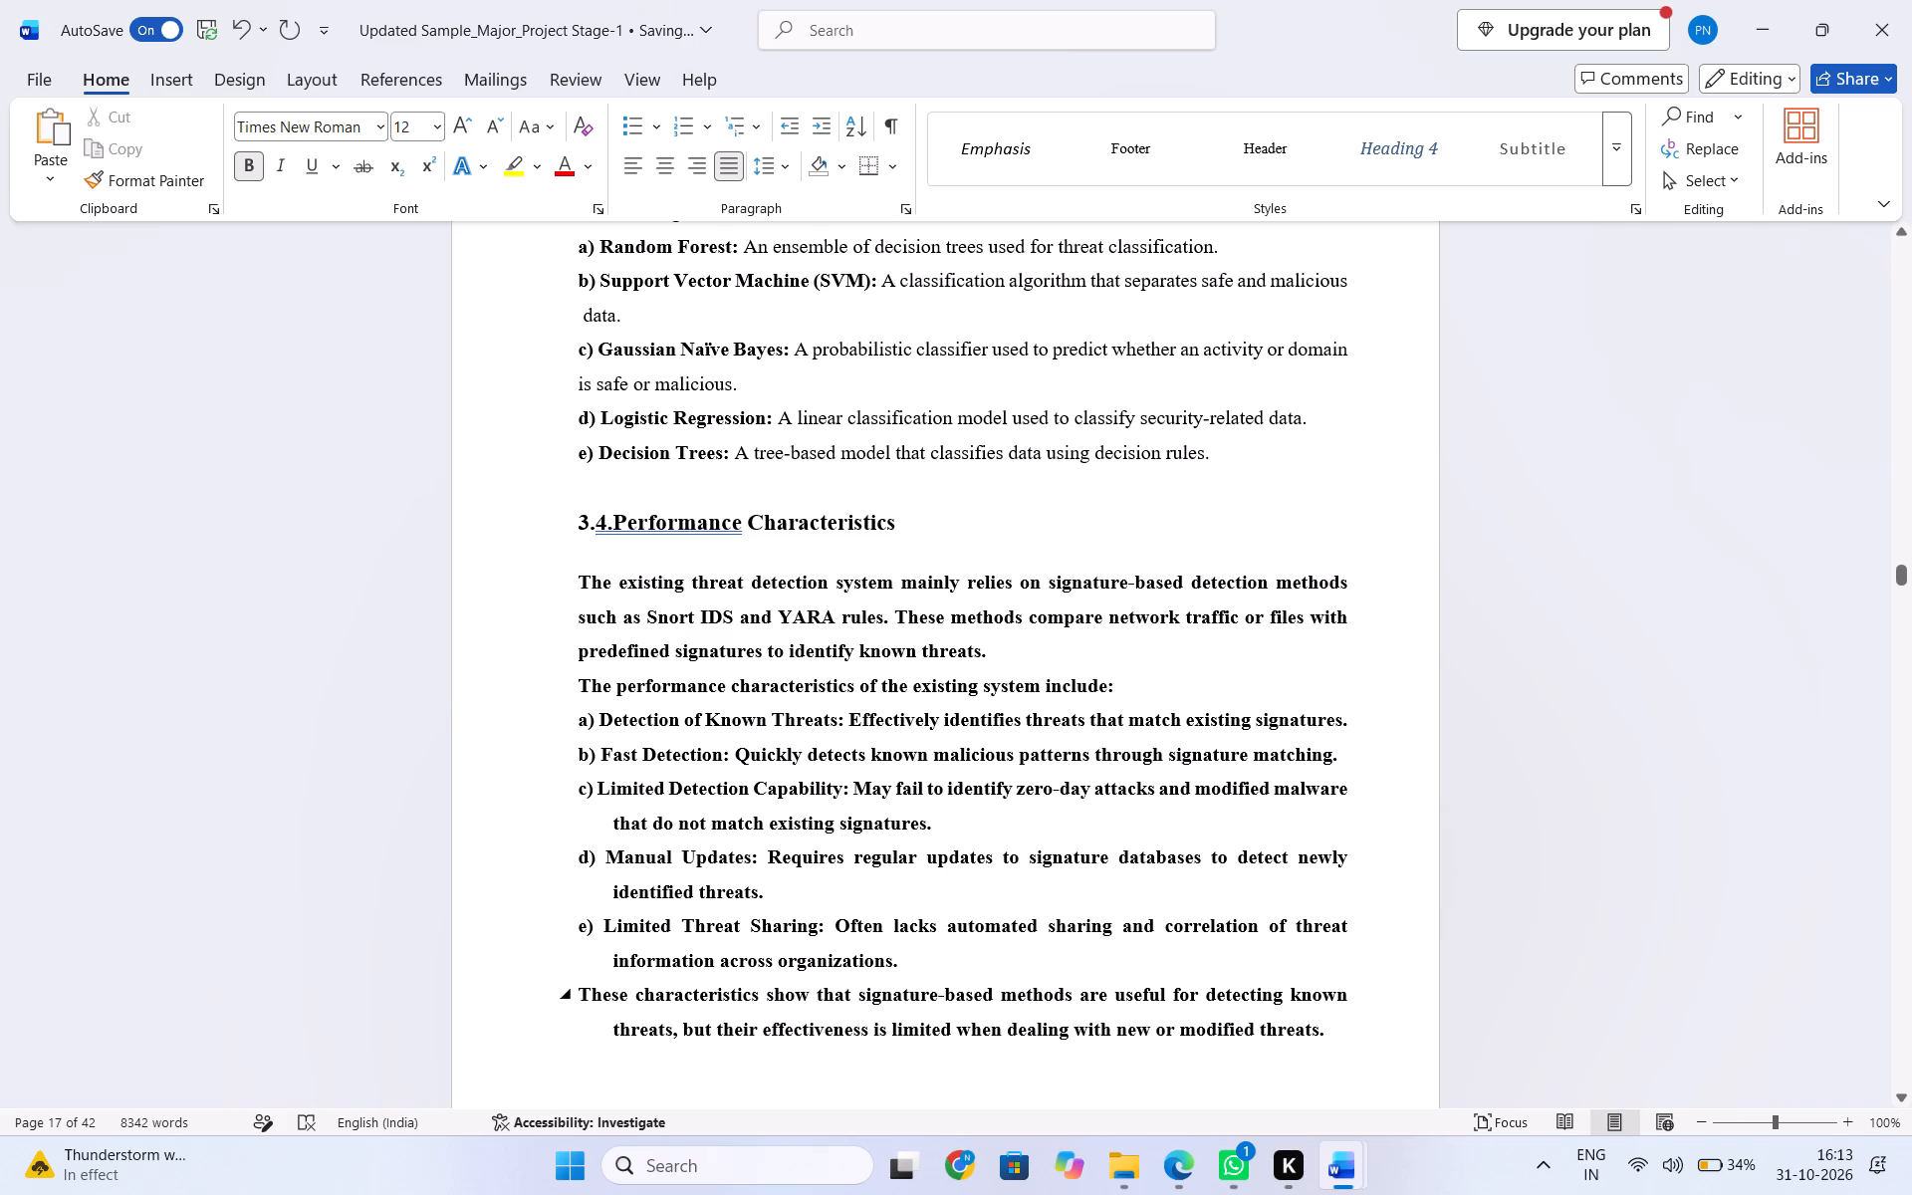
Delete the closing paragraph of section 3.4 that begins "These characteristics show that signature-based methods".
drag(580, 989, 1287, 1047)
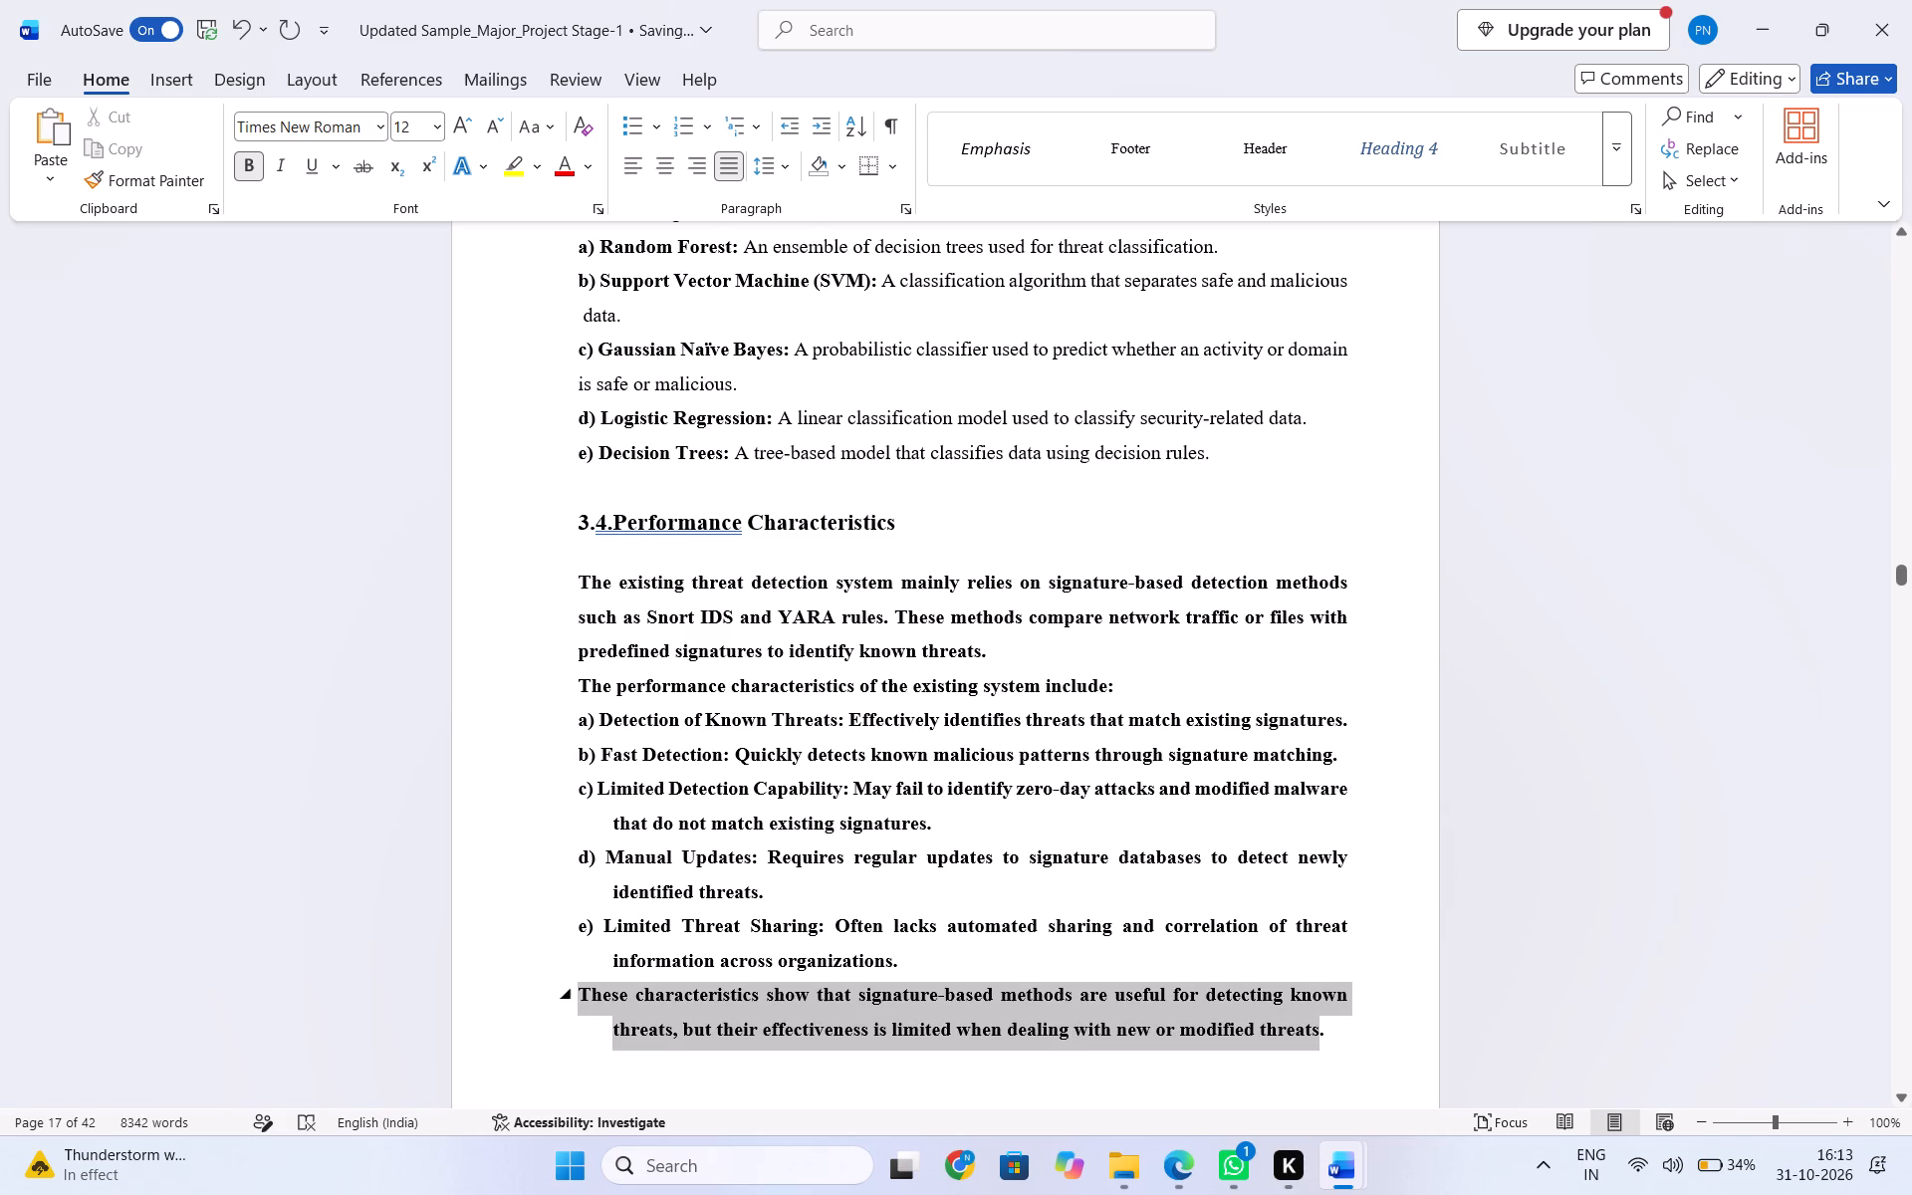
drag(1287, 1047, 1333, 1037)
key(BackSpace)
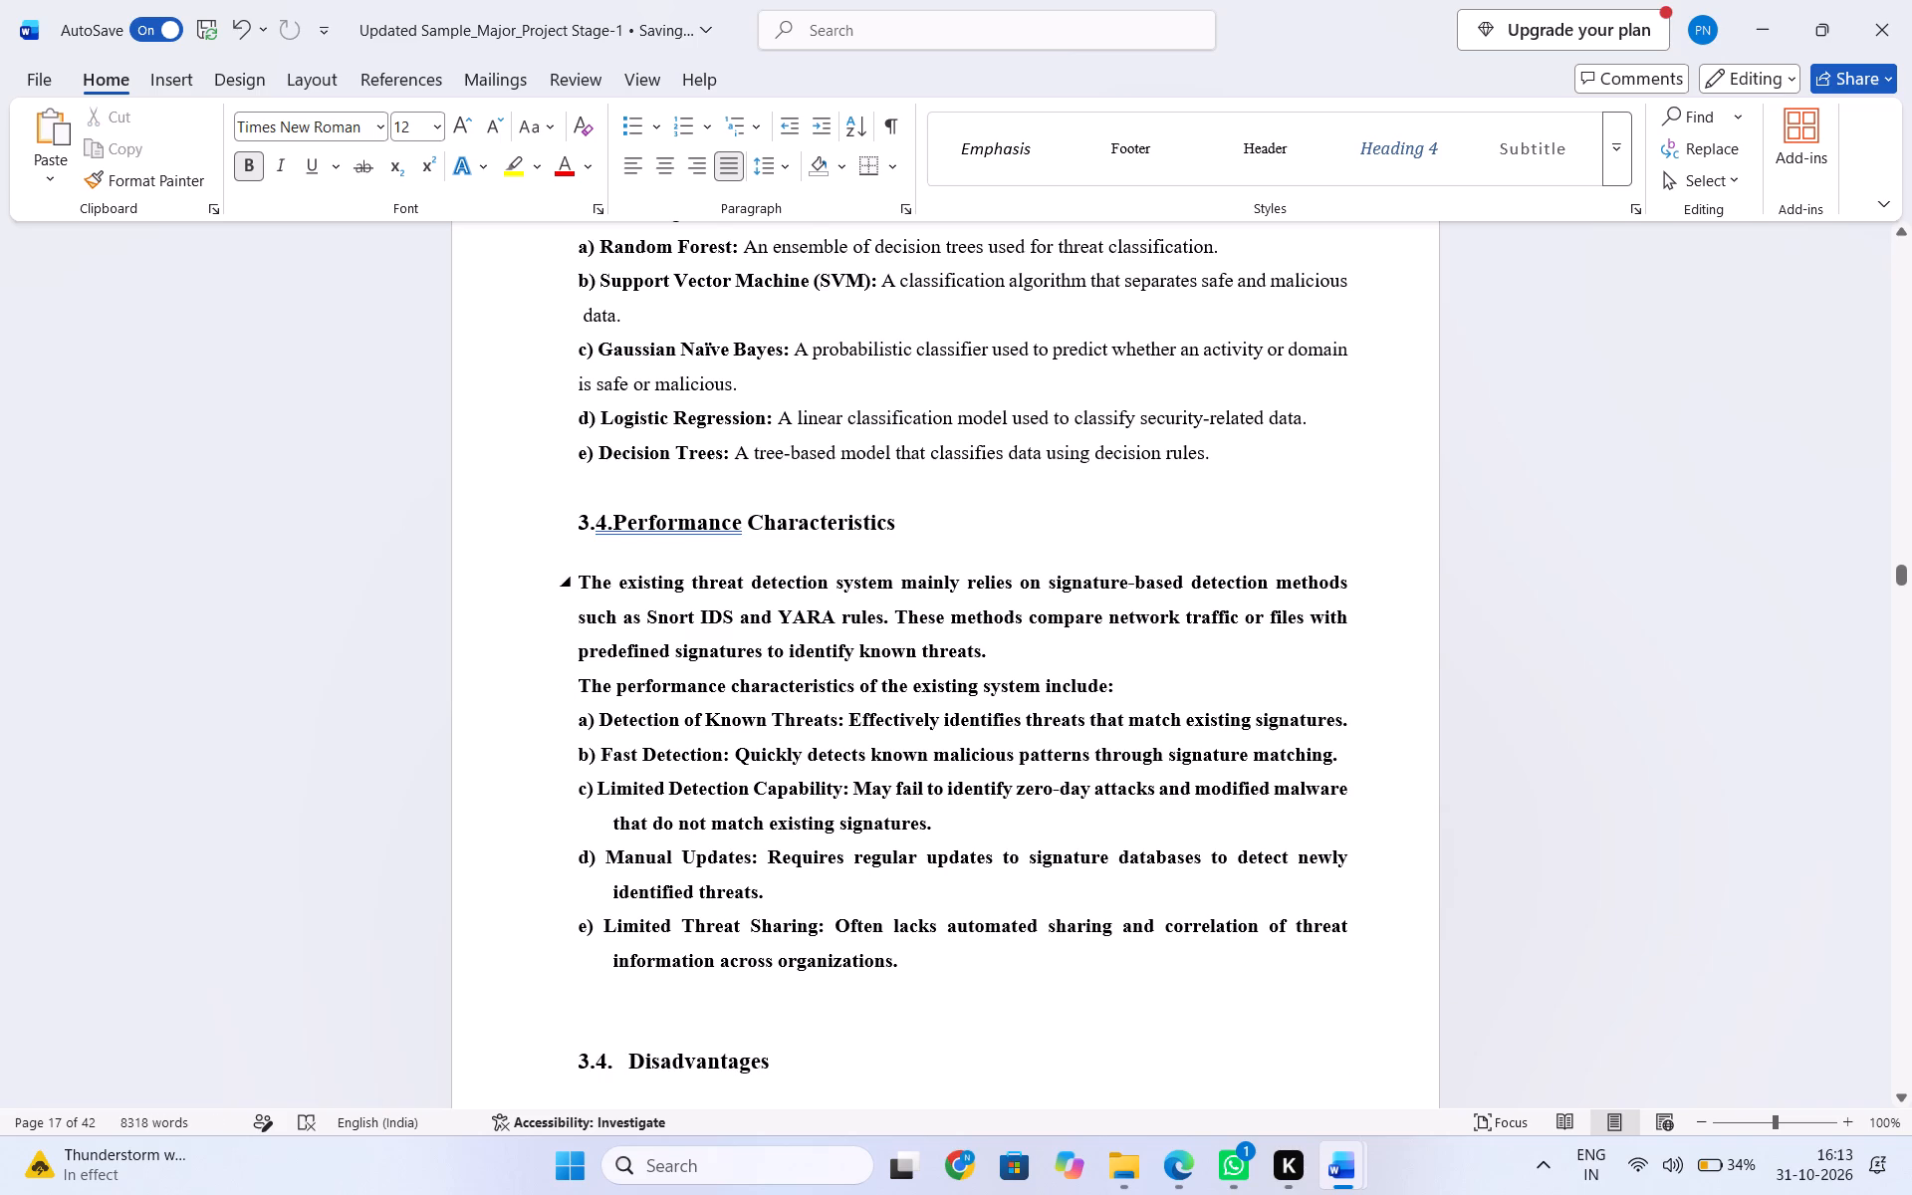
Remove bold from section 3.4's body text, from the opening paragraph through item e) Limited Threat Sharing.
drag(582, 587, 929, 977)
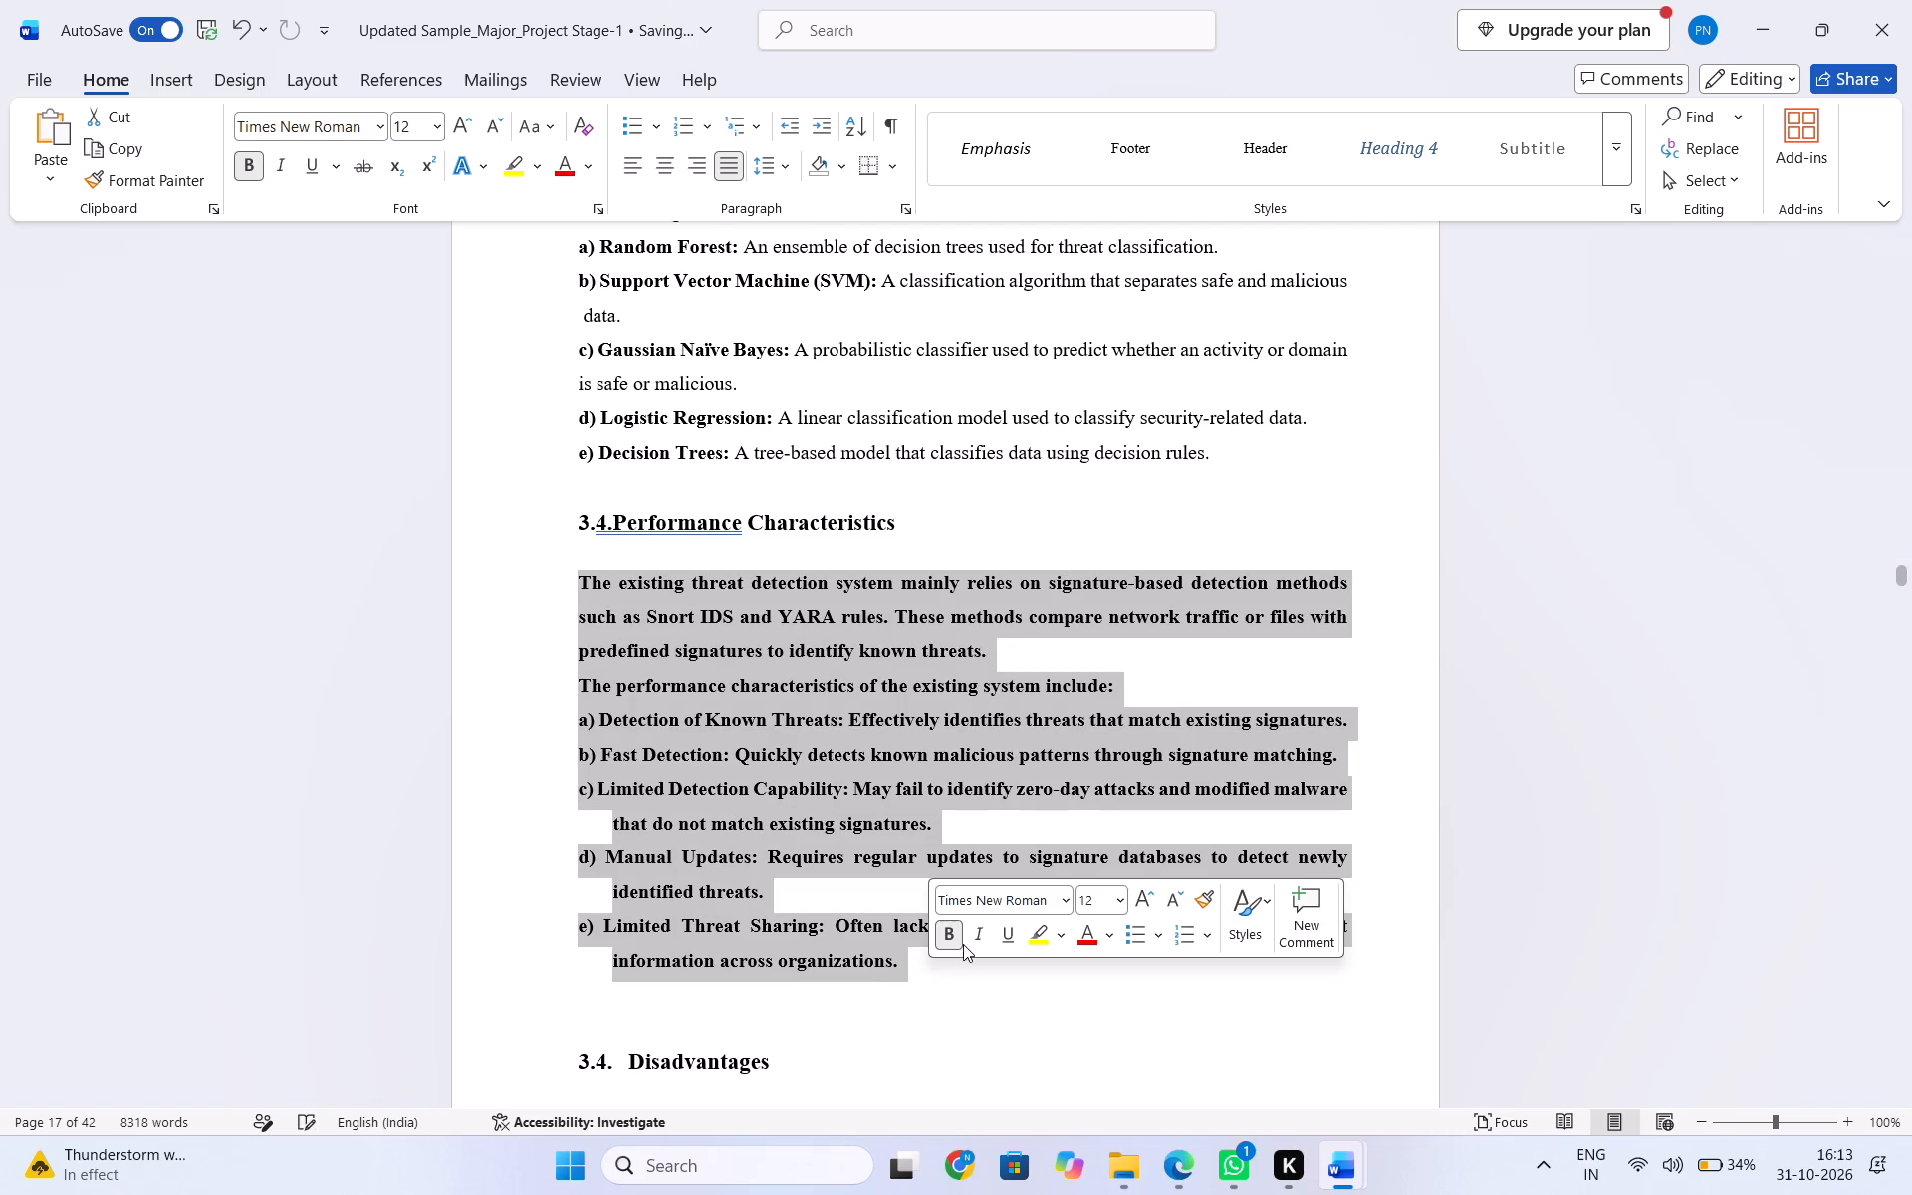
click(956, 938)
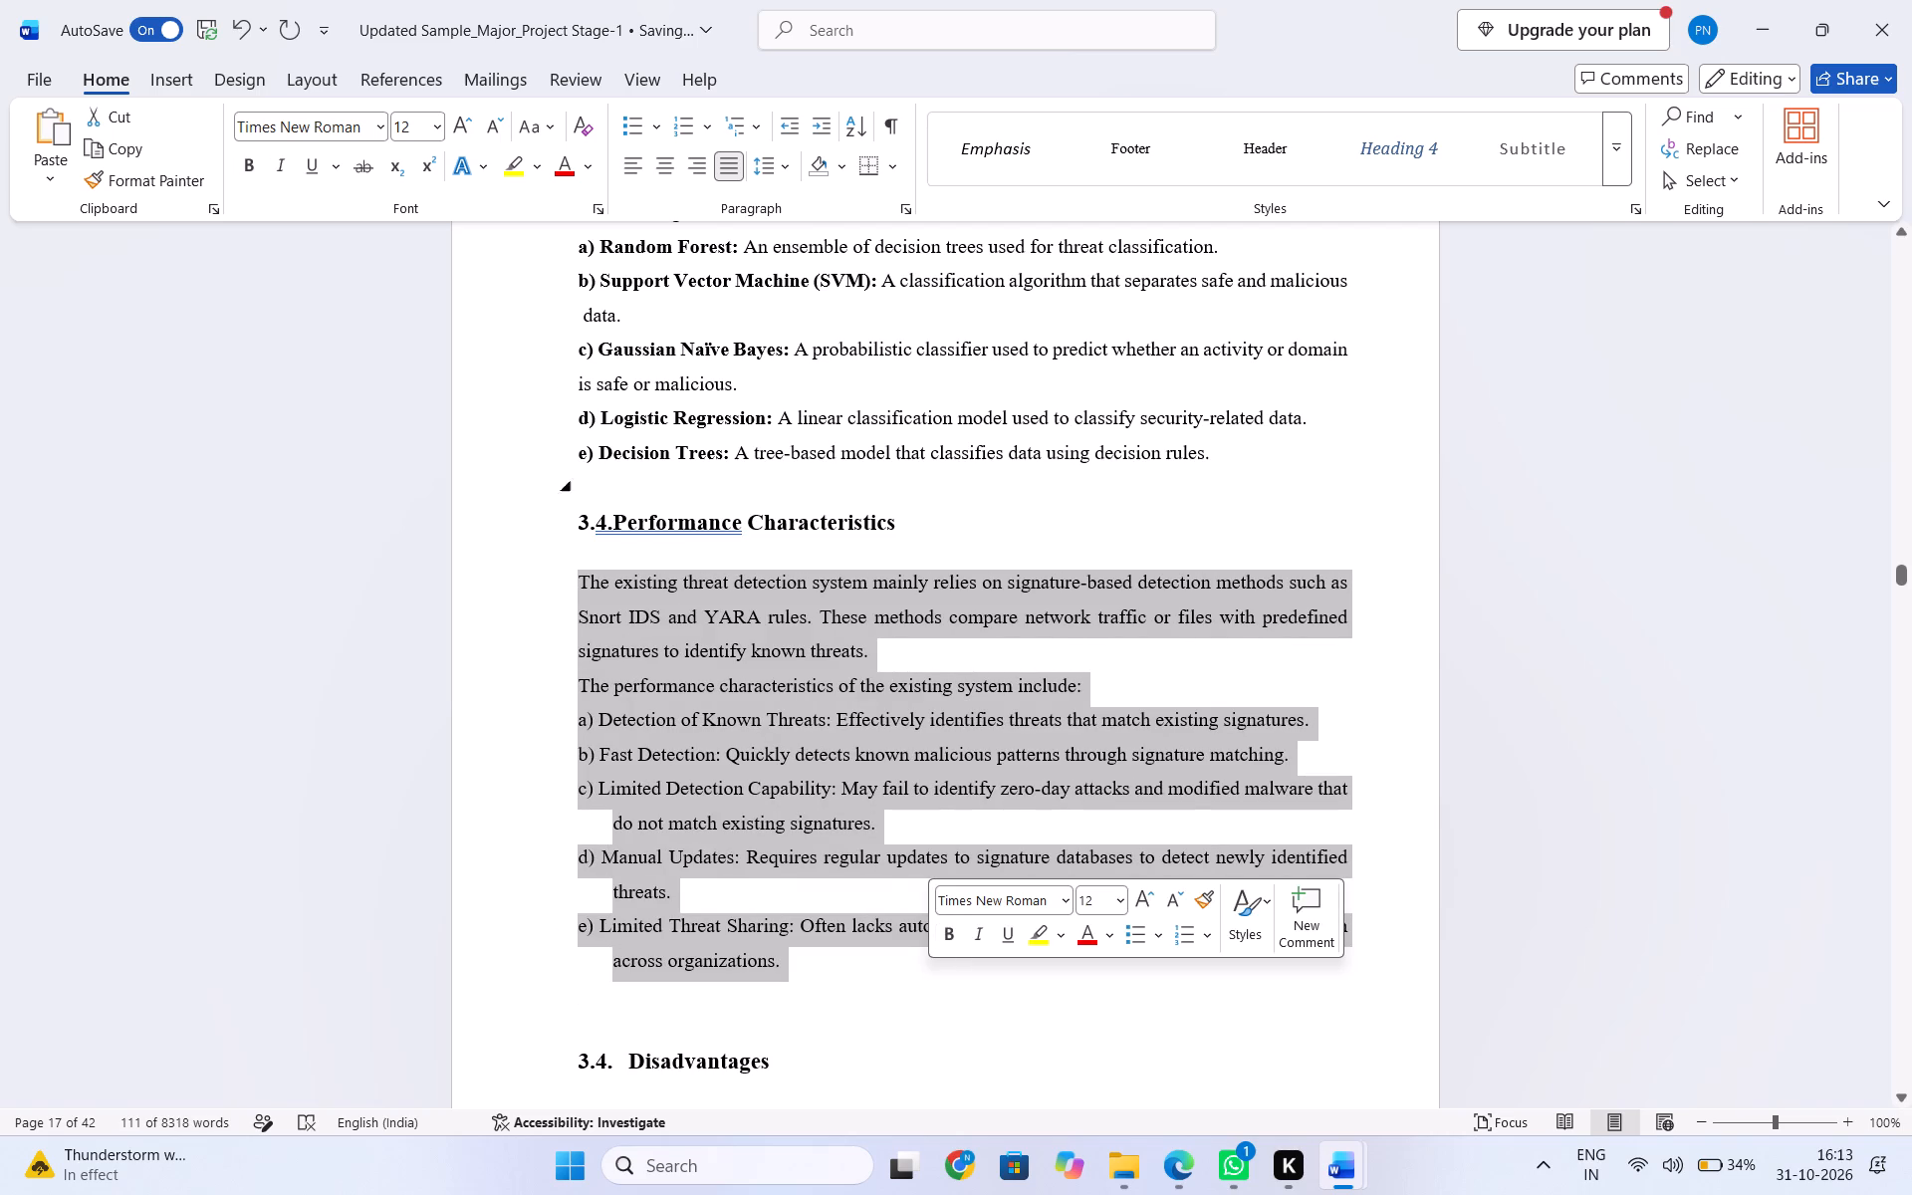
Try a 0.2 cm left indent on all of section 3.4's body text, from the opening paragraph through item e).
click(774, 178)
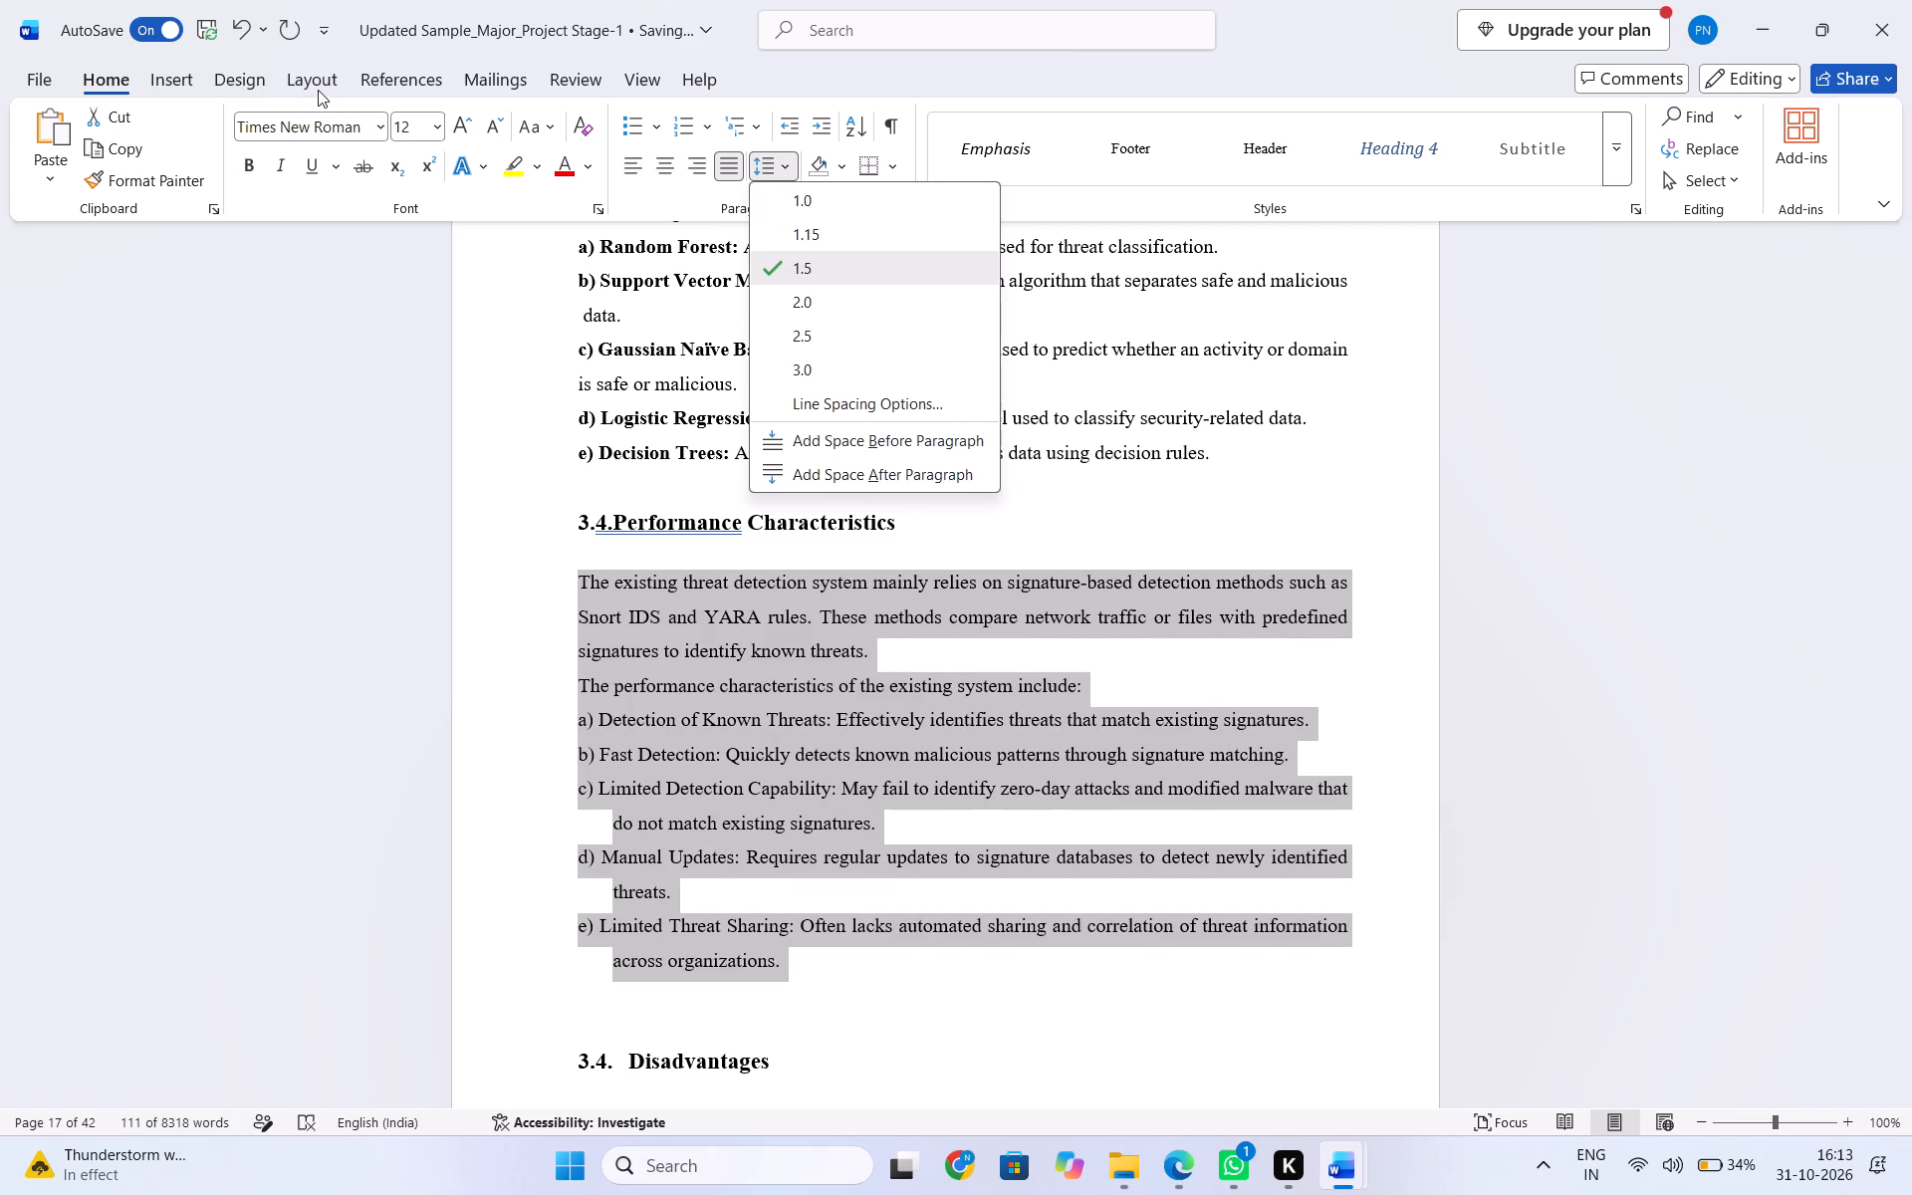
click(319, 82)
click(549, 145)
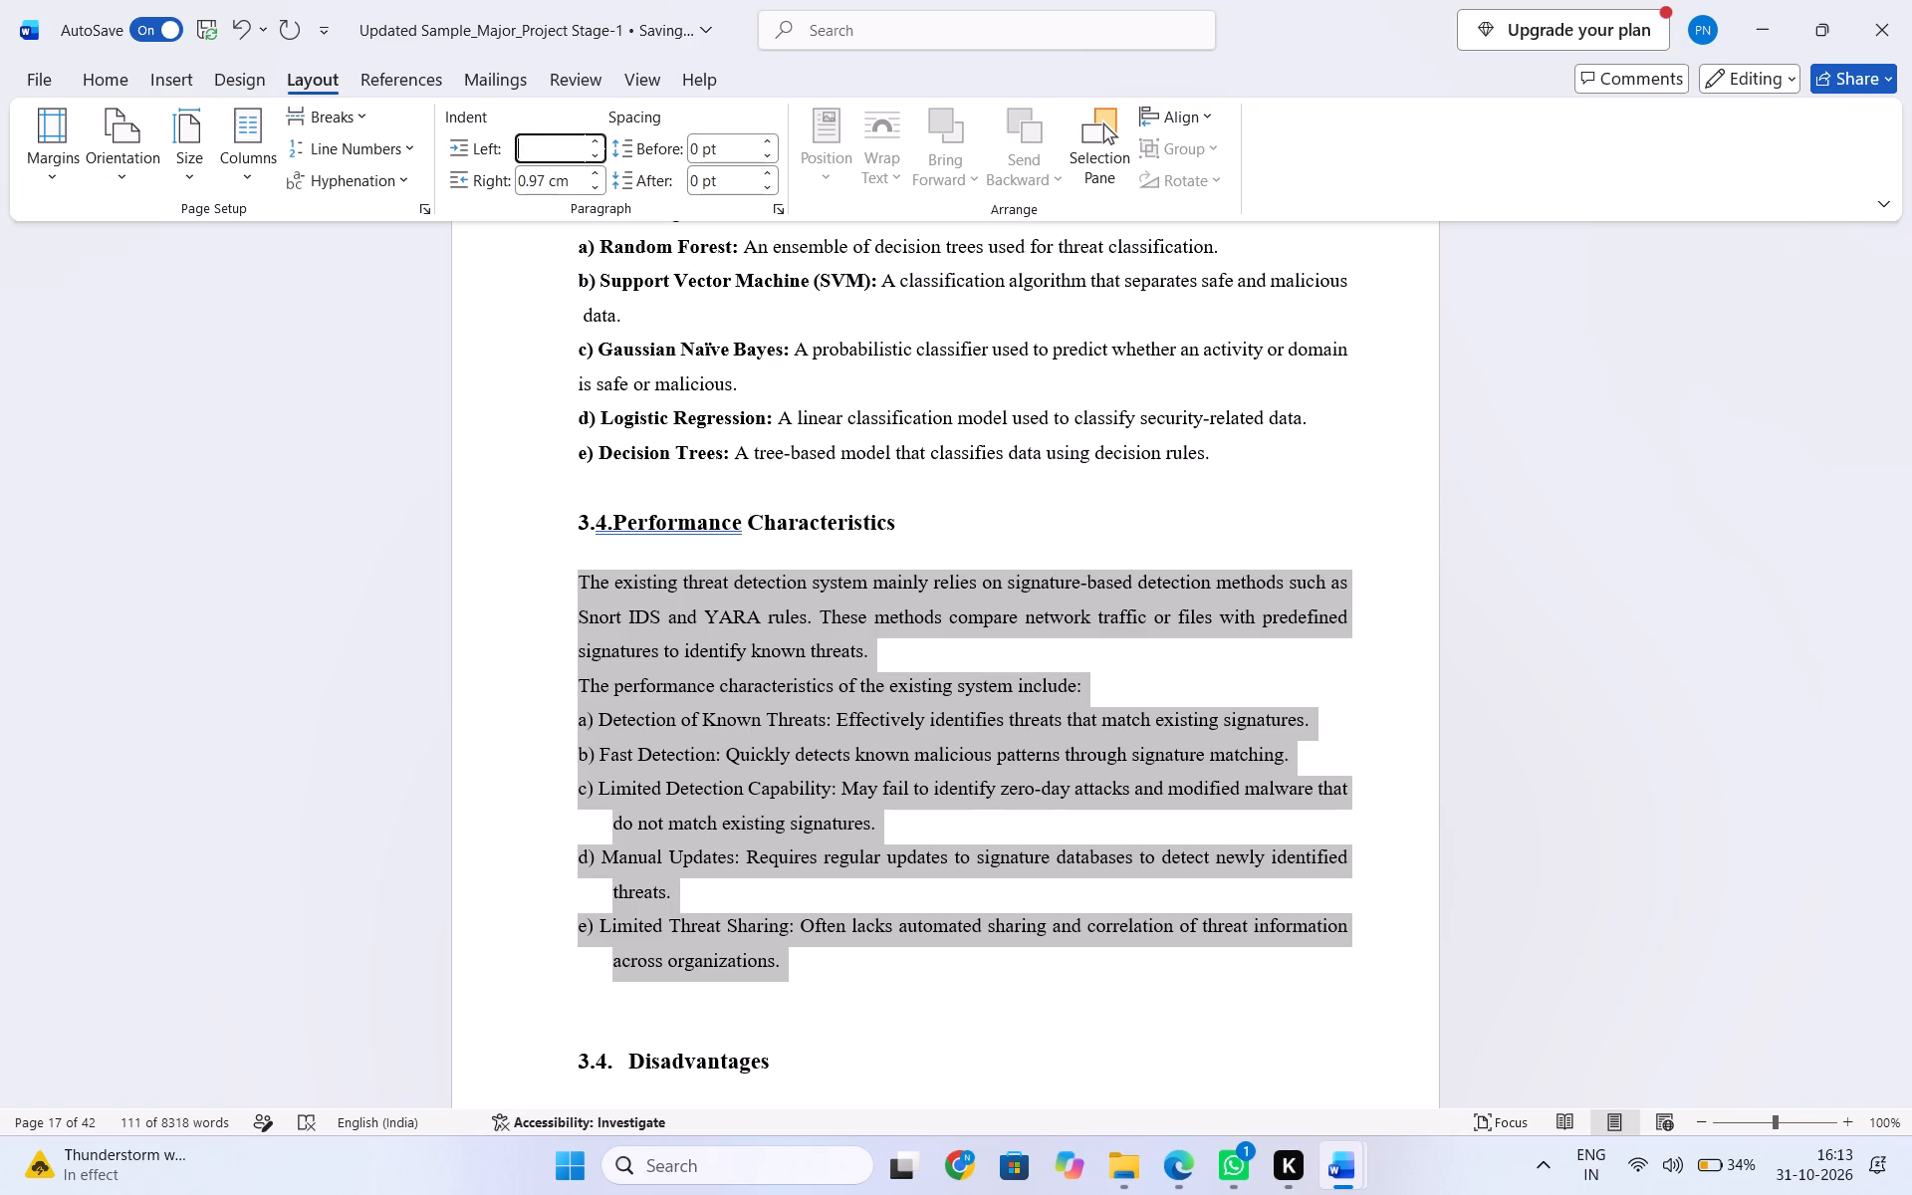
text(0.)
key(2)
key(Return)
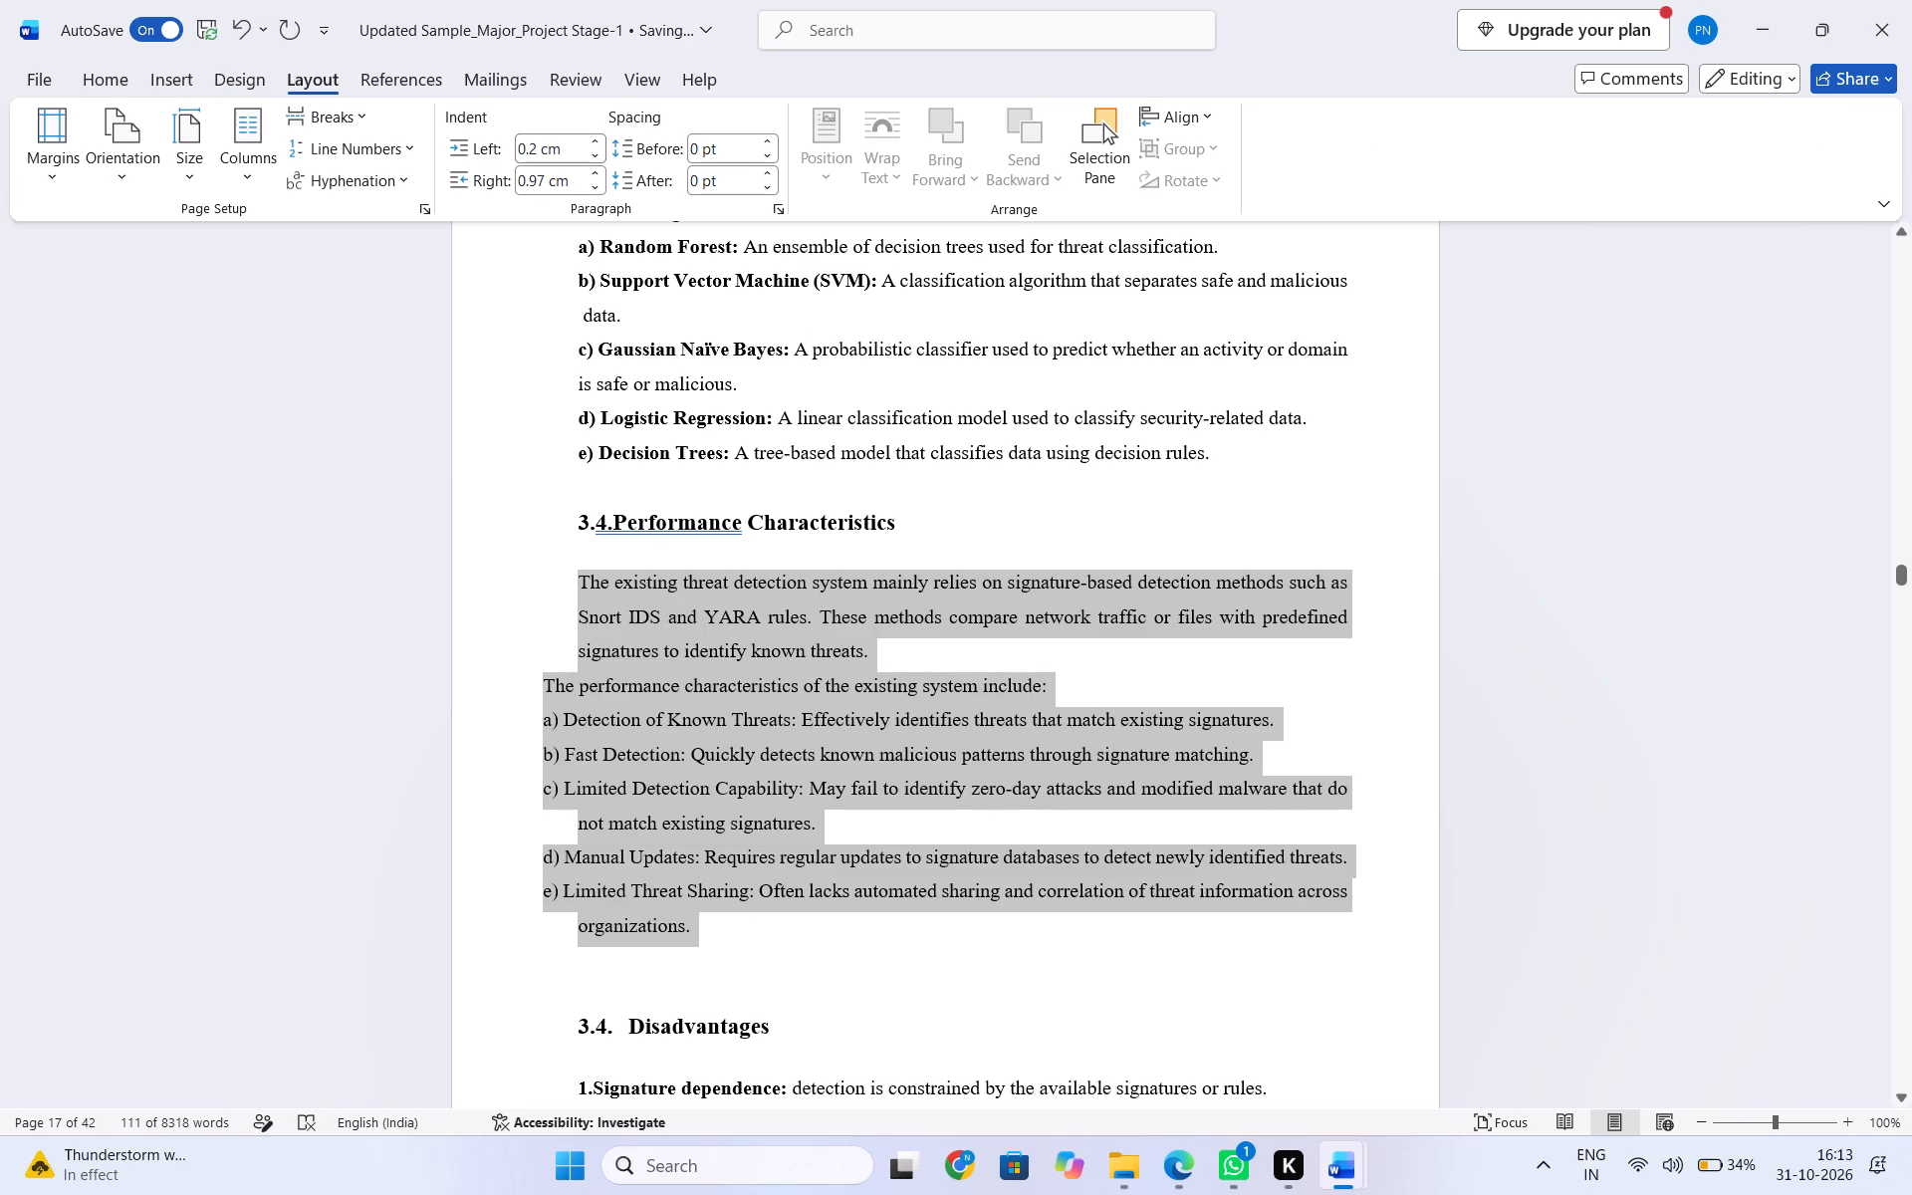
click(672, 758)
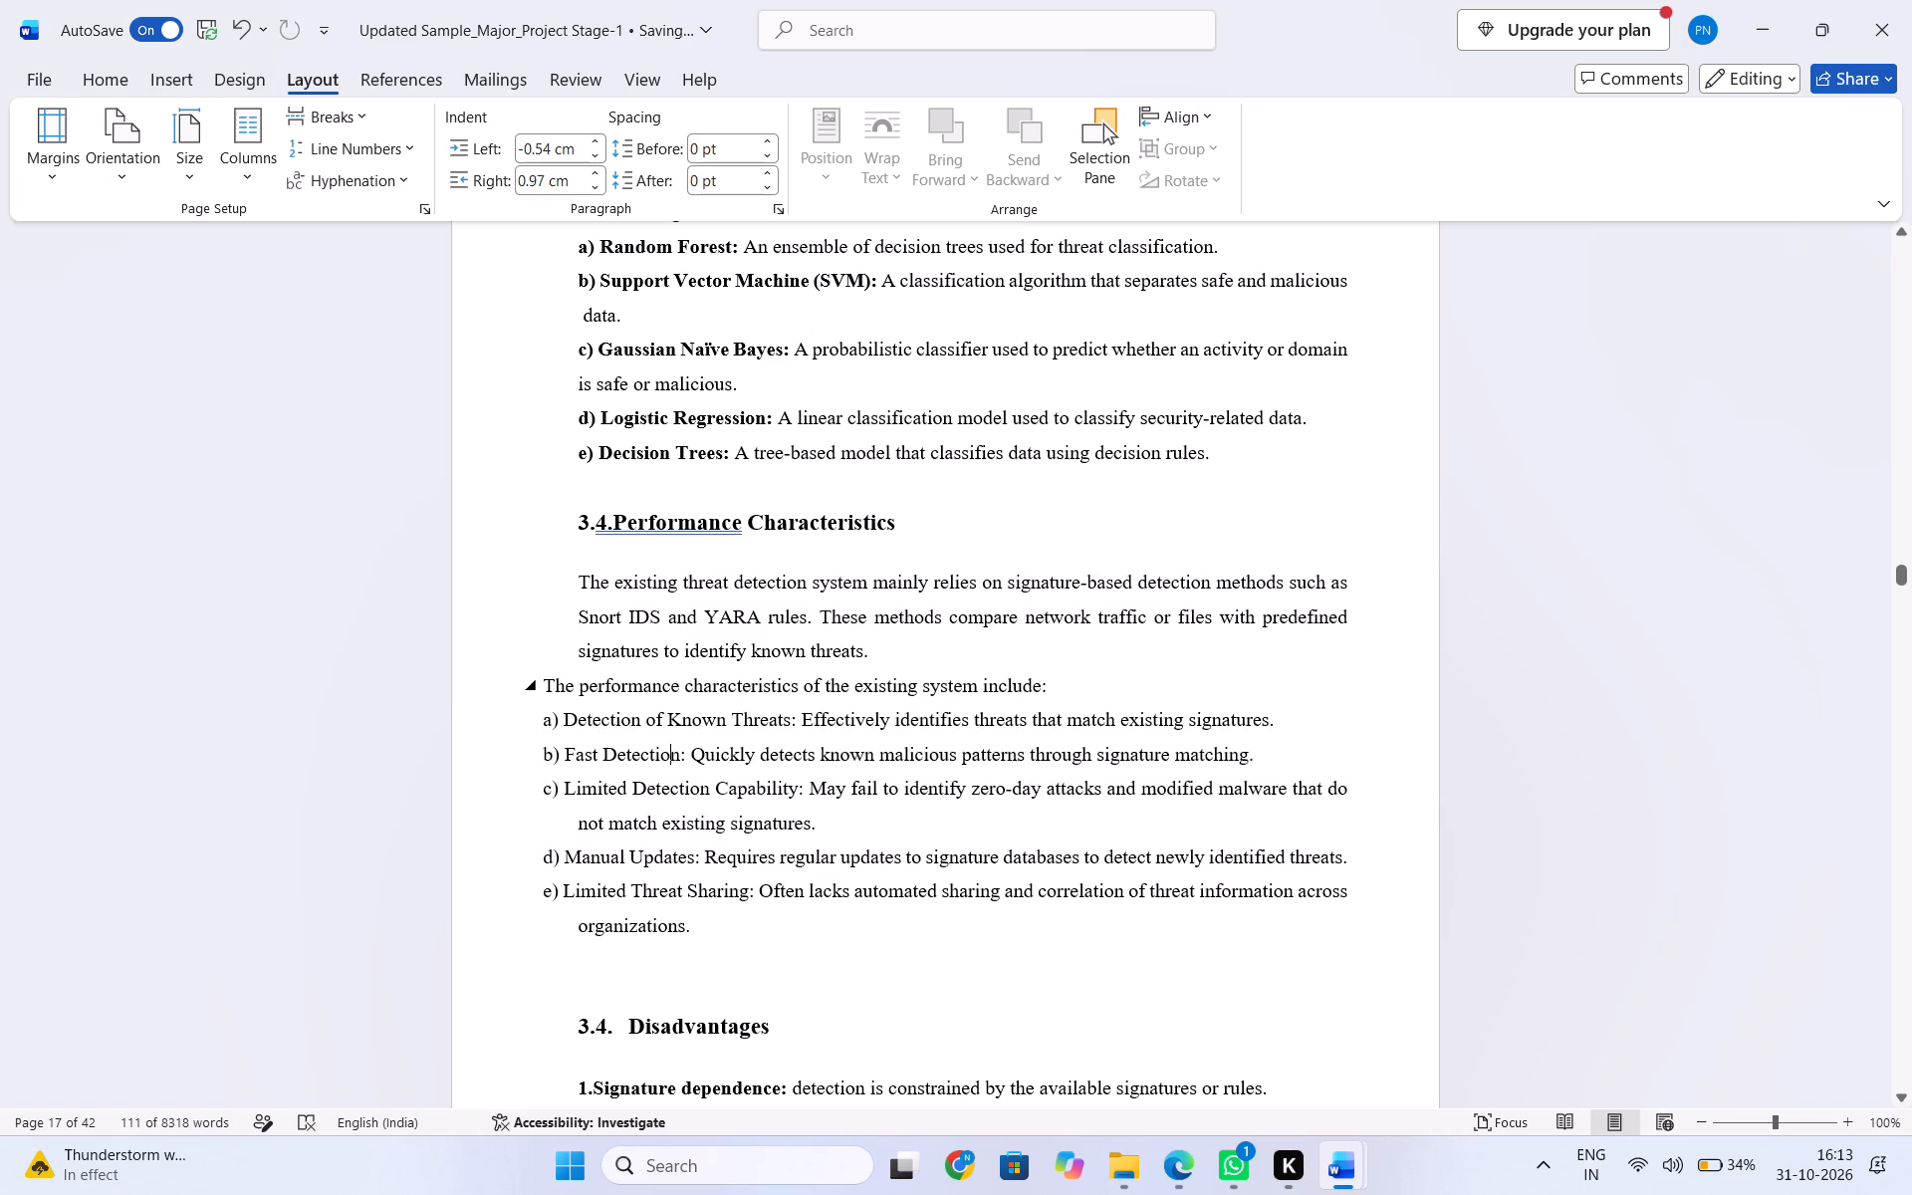
Set a 0.2 cm left indent on section 3.4's text from "The performance characteristics" through item e) Limited Threat Sharing.
drag(543, 689, 710, 938)
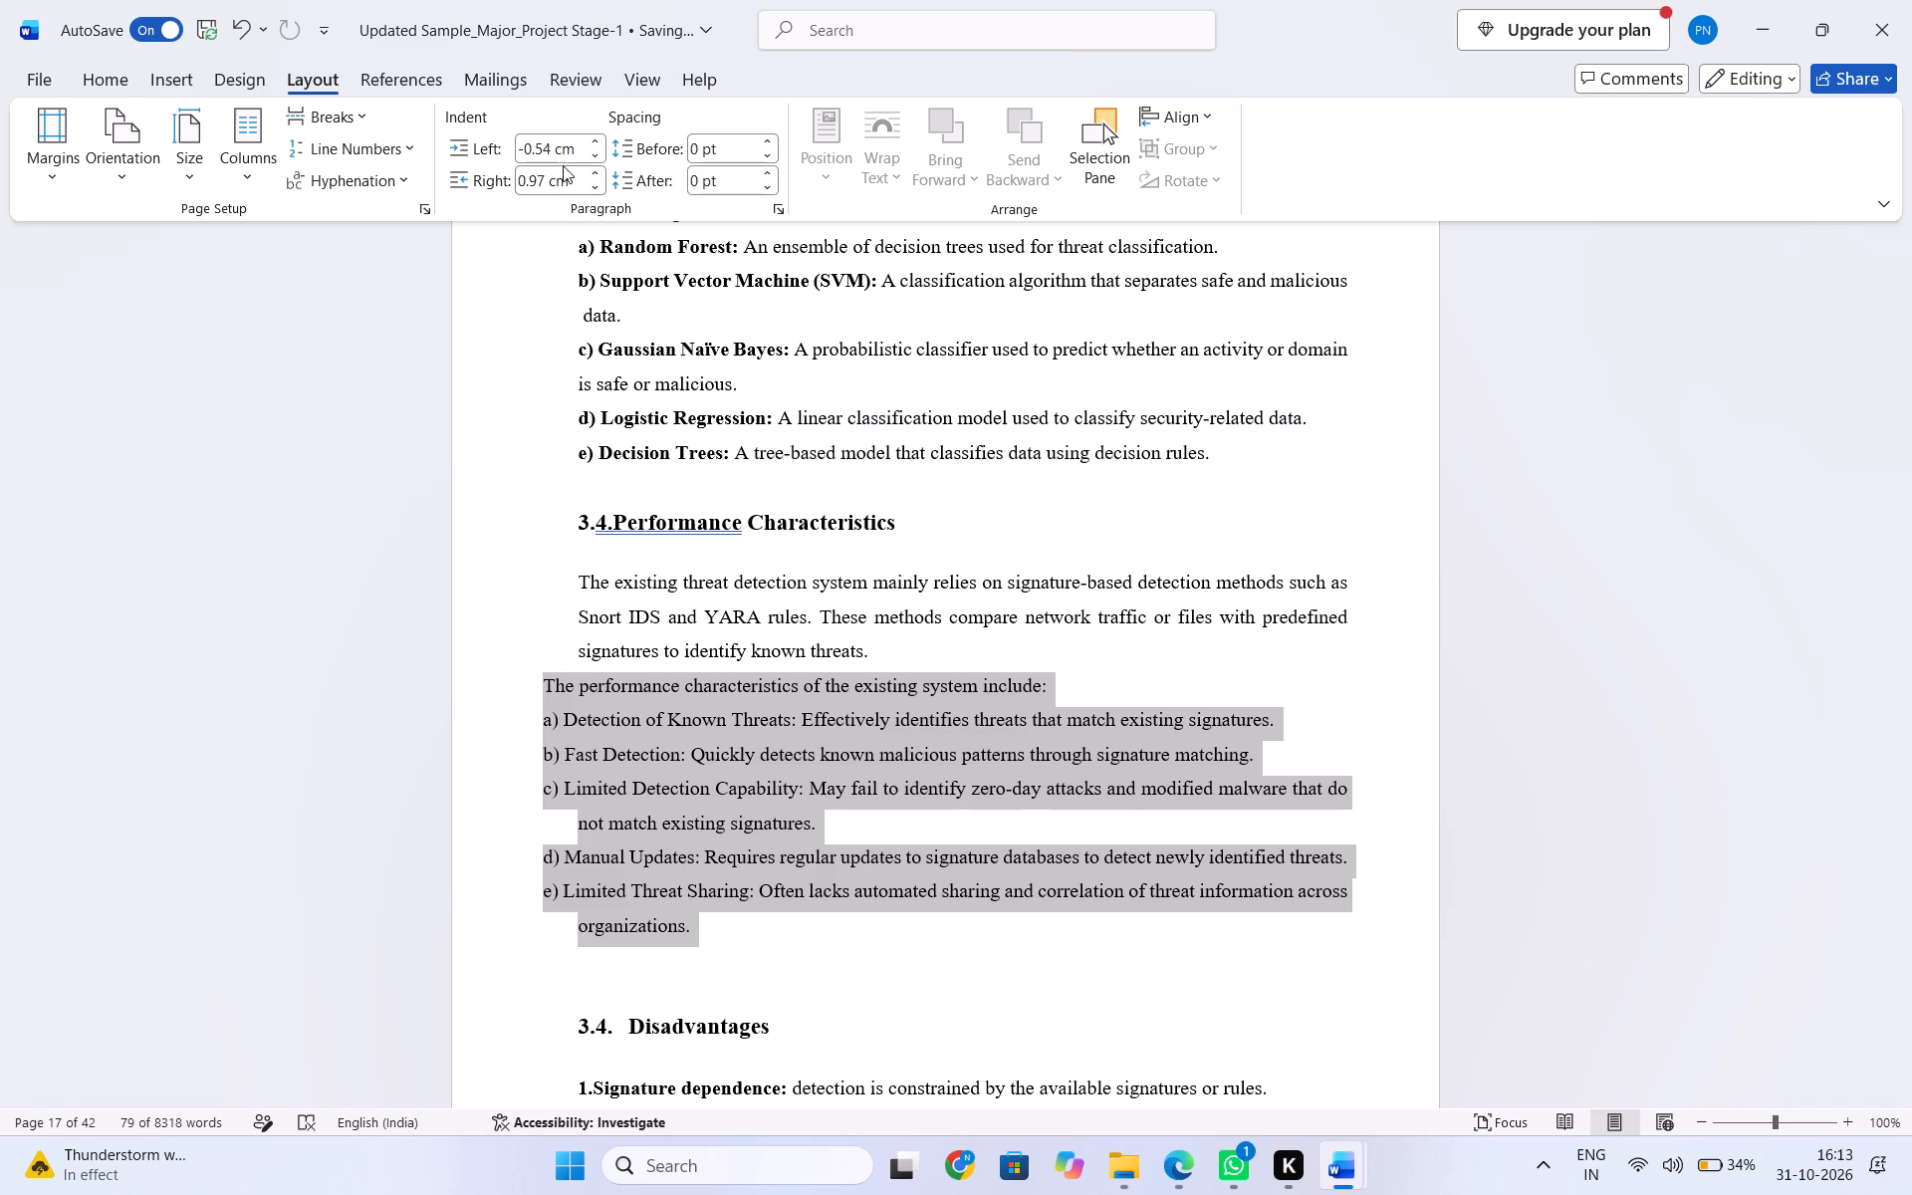
click(563, 151)
key(BackSpace)
text(0.2)
key(Return)
key(backslash)
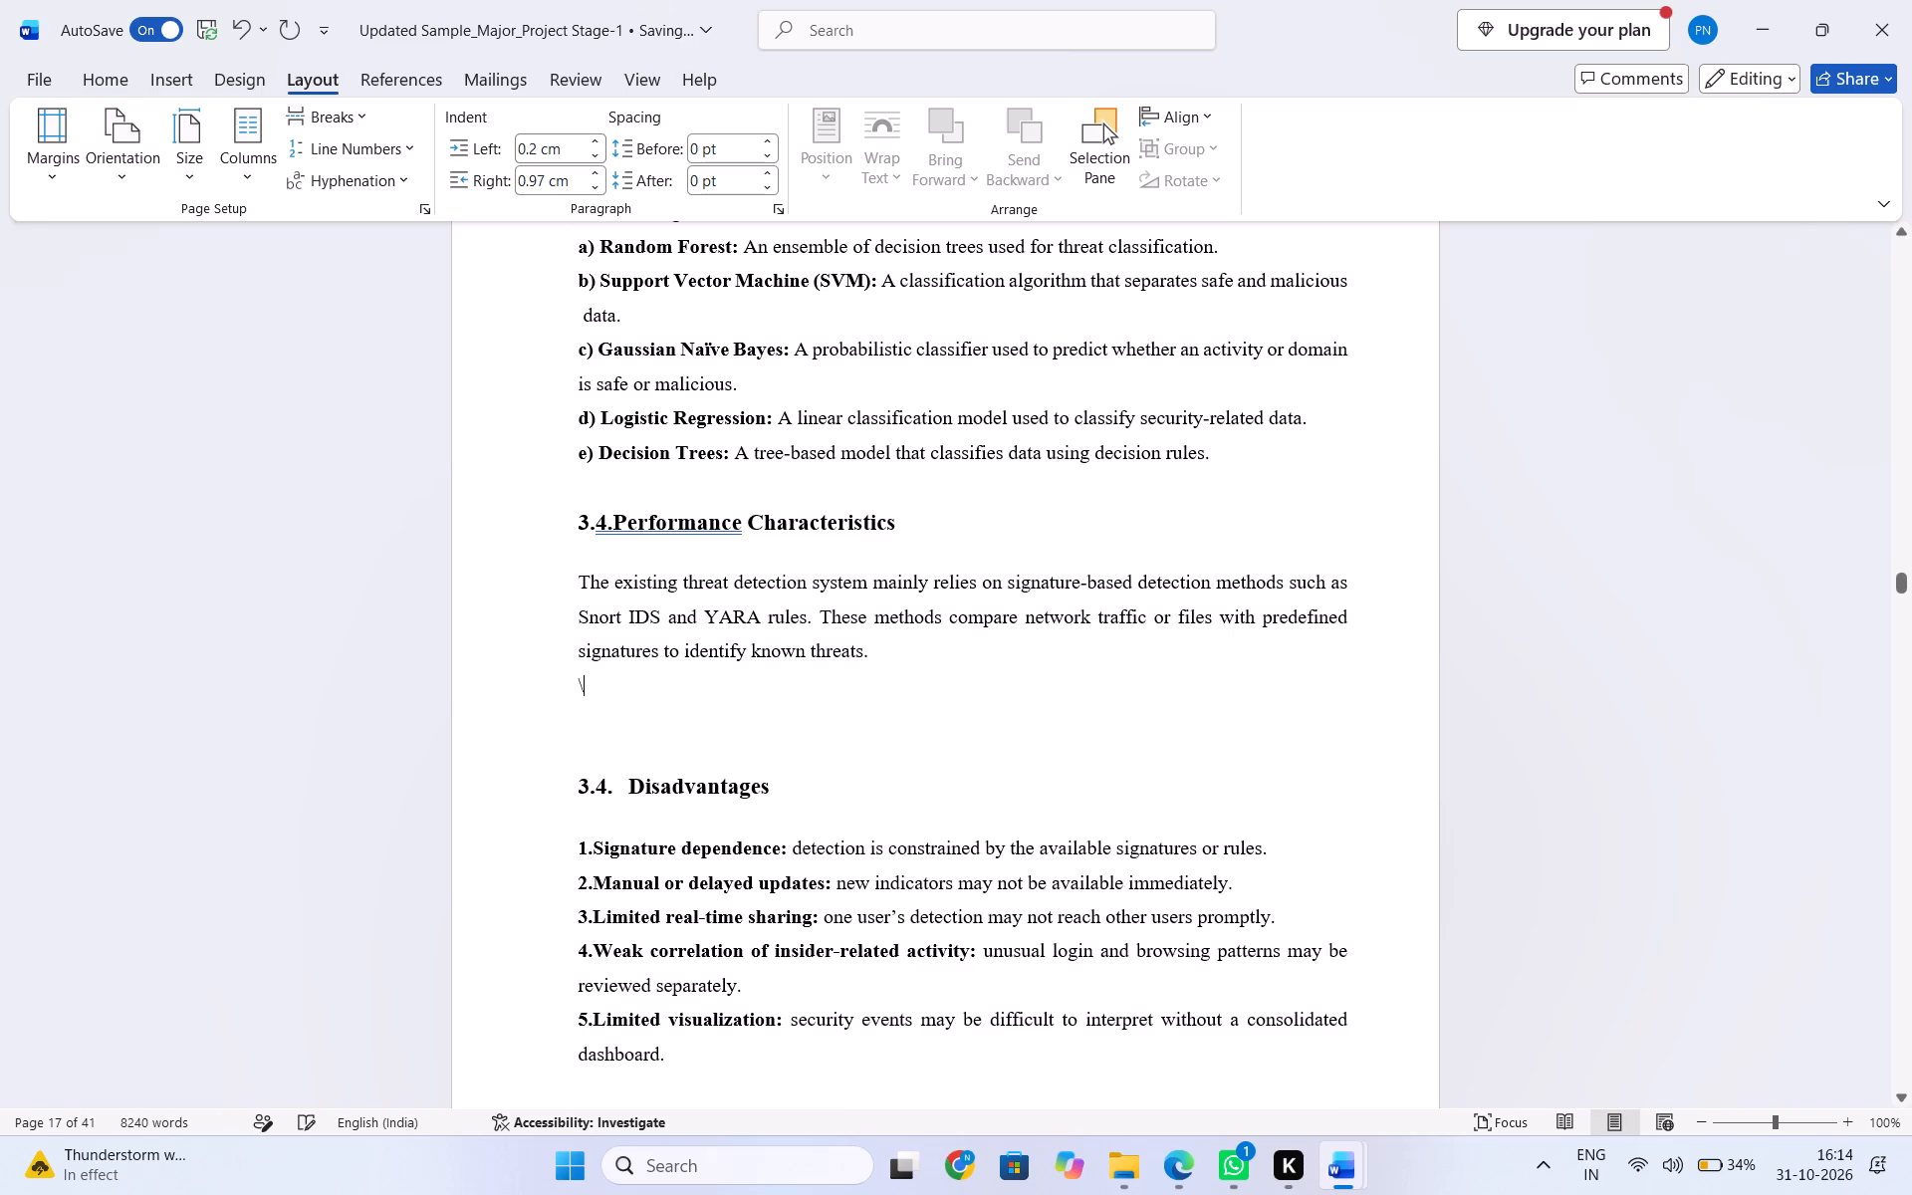
key(ctrl+z)
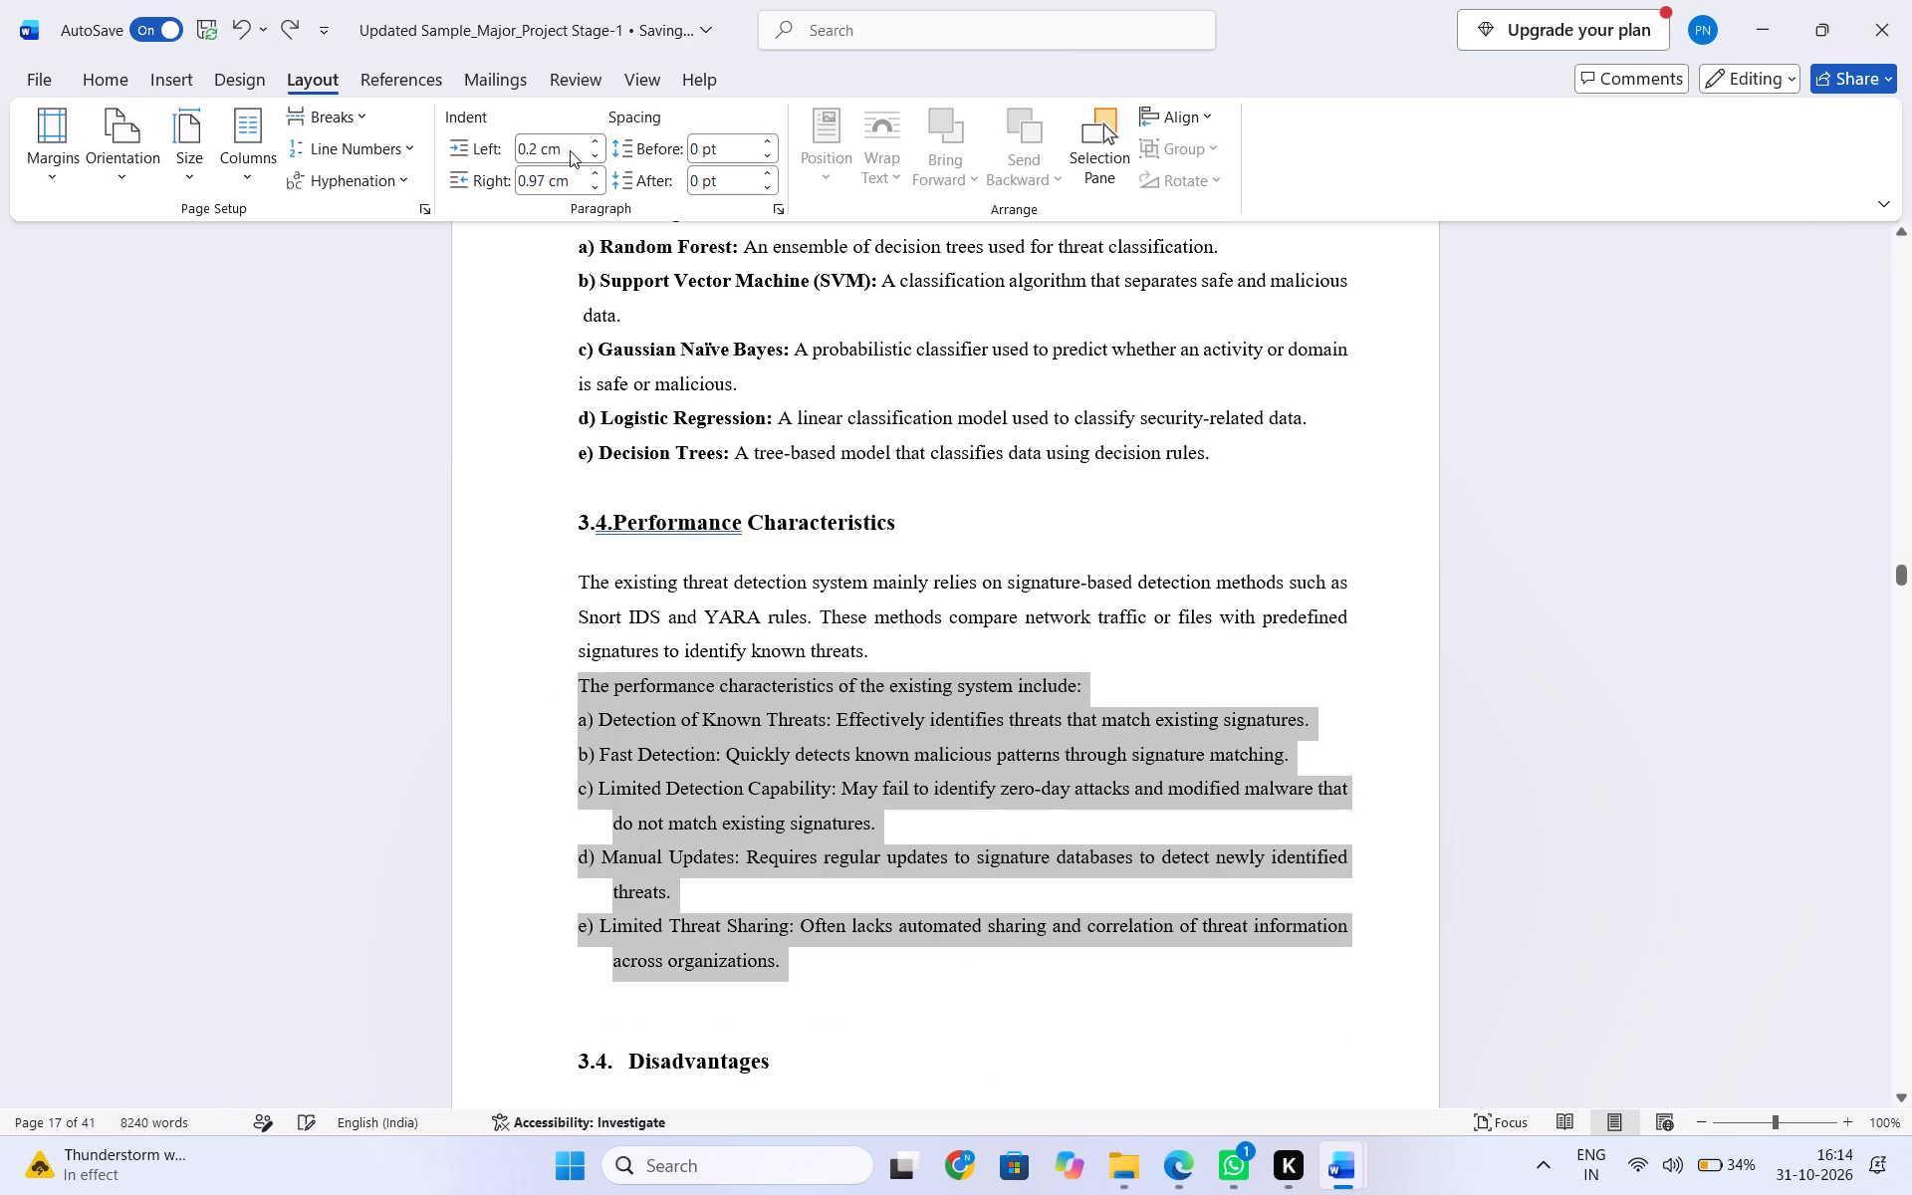
click(570, 149)
click(843, 999)
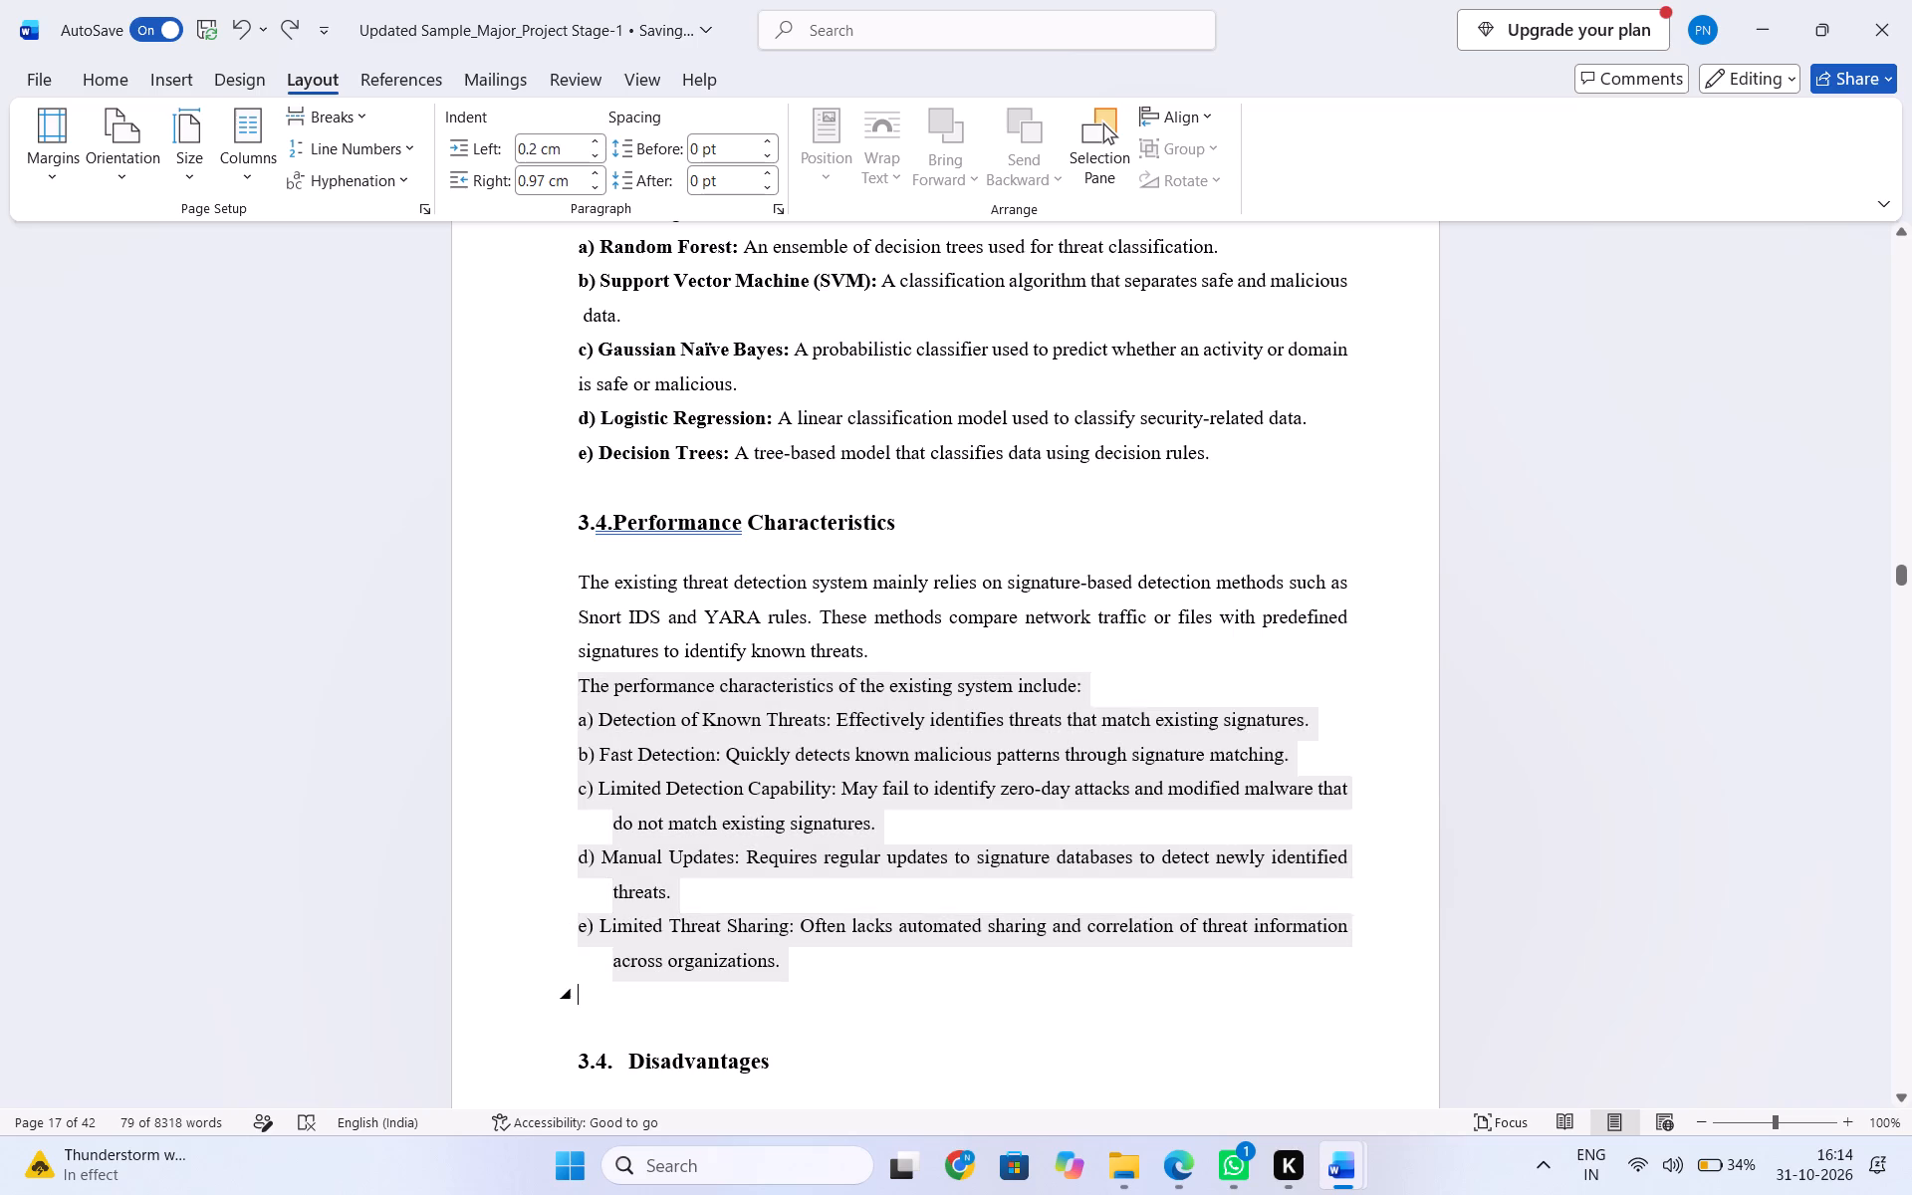
Break items c), d) and e) of section 3.4 at their line ends so the continuation lines align with the item labels.
click(1383, 789)
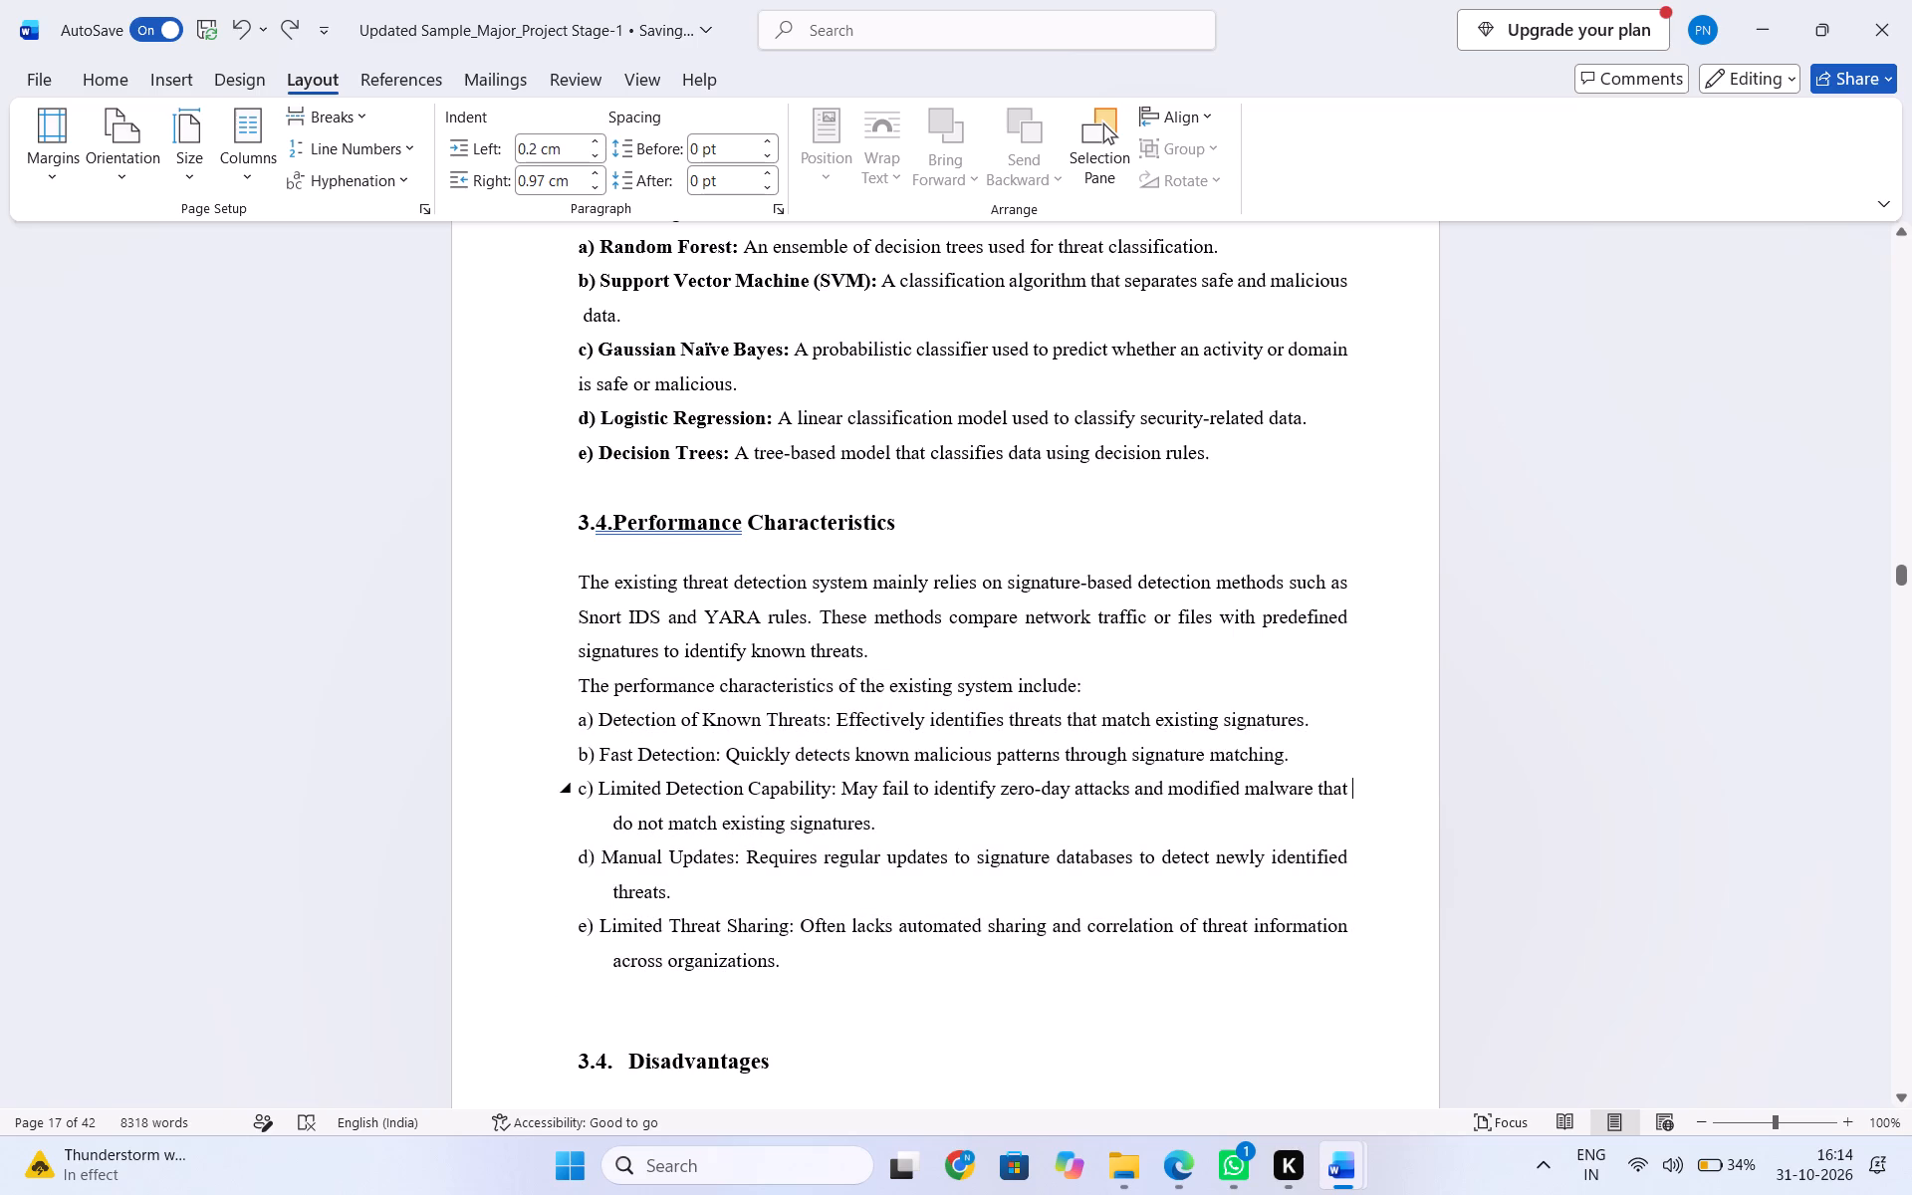
key(Return)
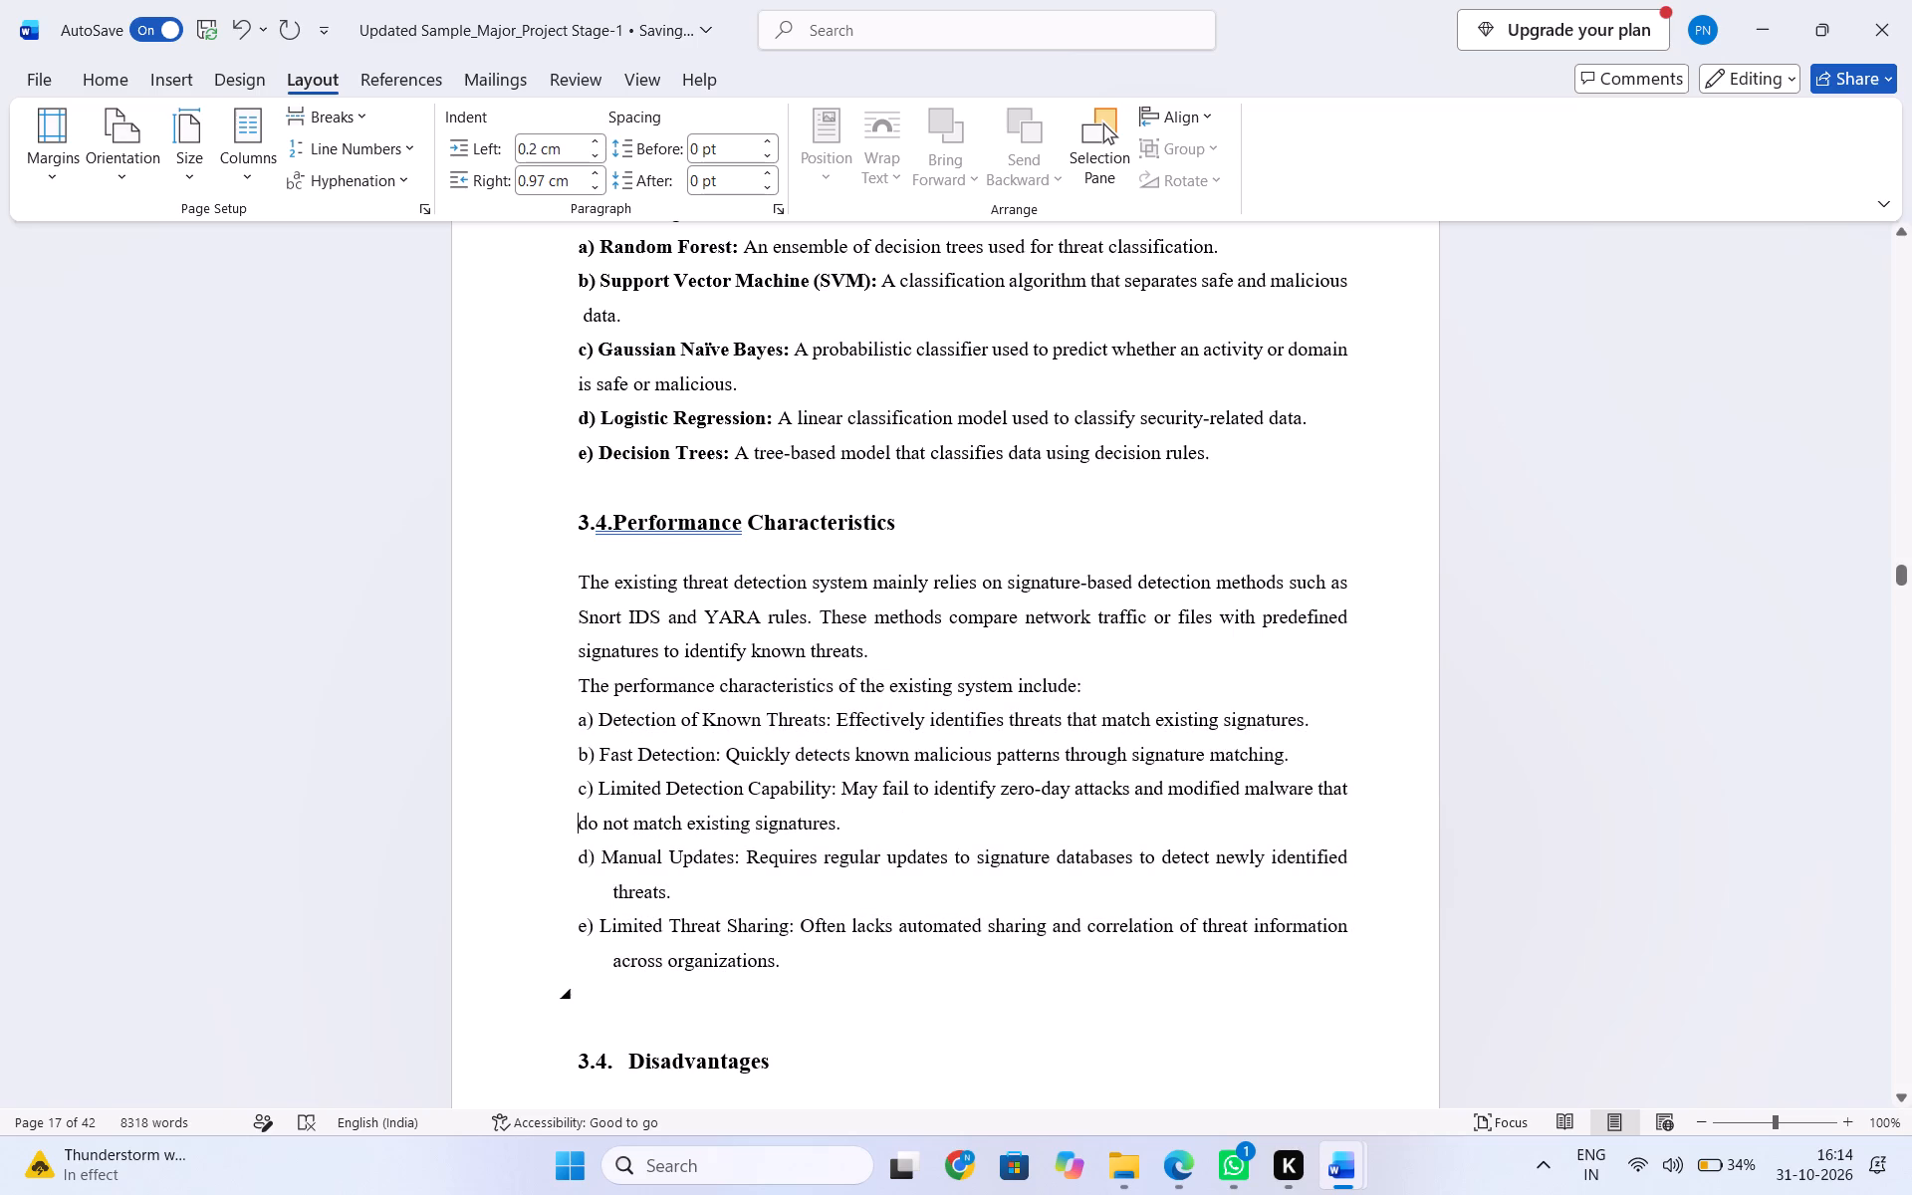
click(1374, 850)
key(Return)
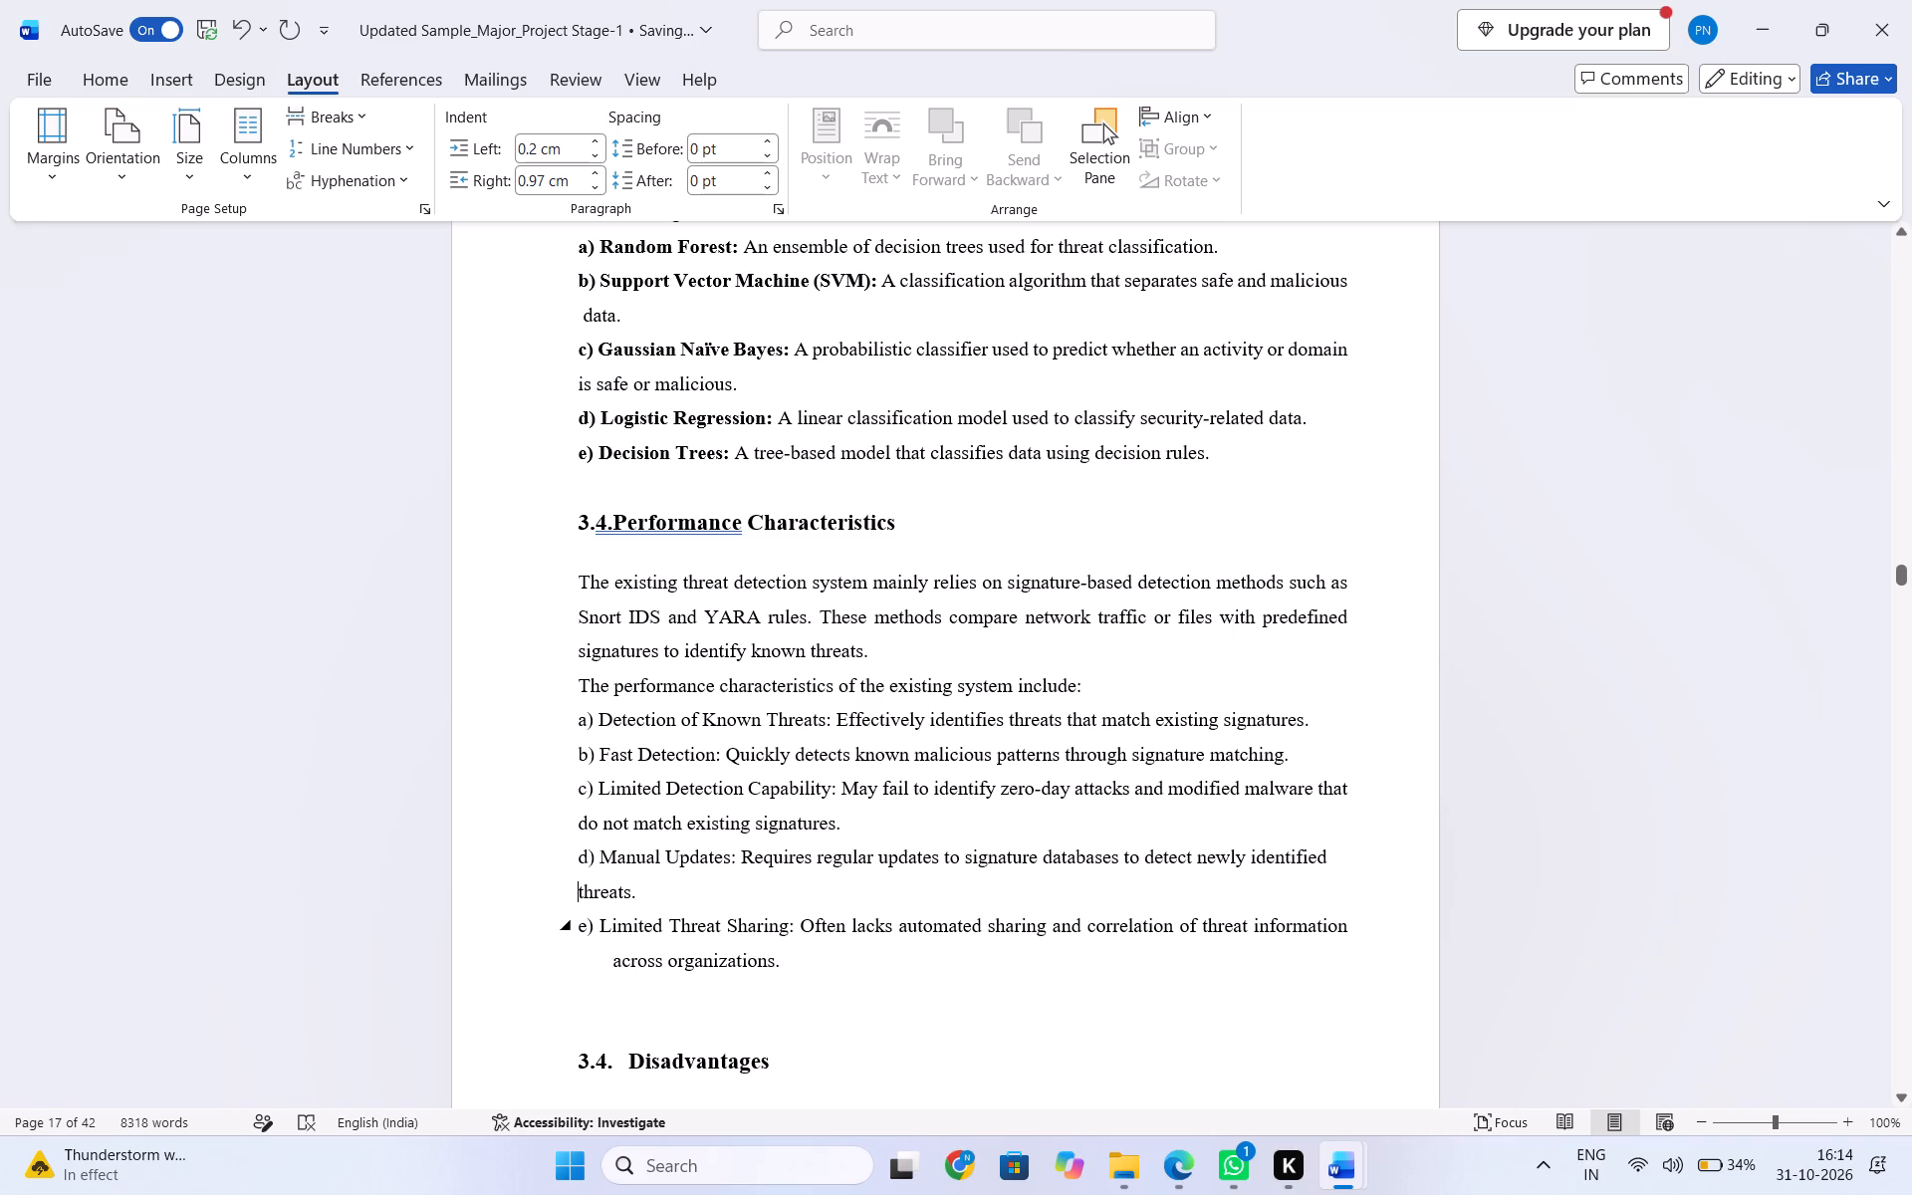
click(1356, 919)
key(Return)
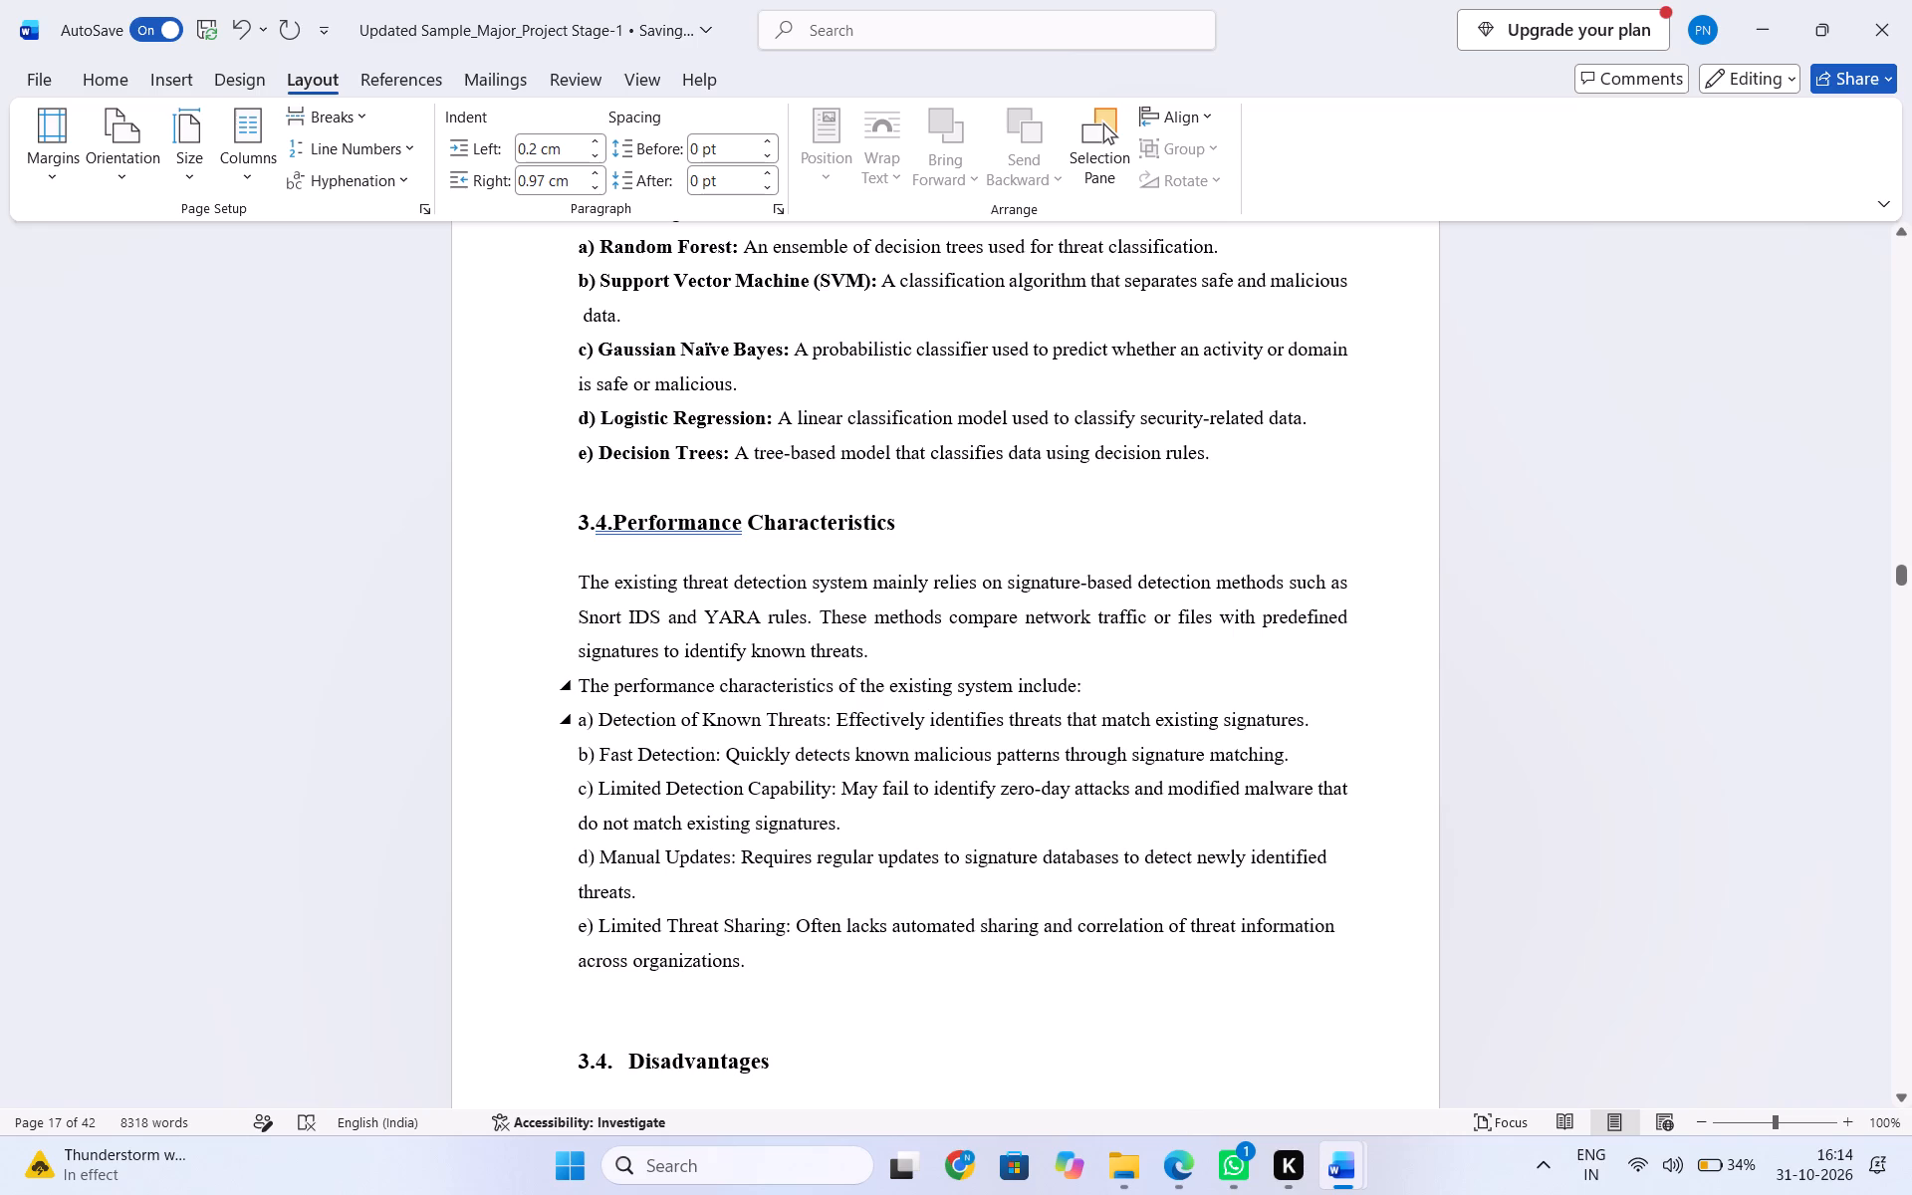
scroll(922, 650, down, 1)
scroll(922, 650, up, 1)
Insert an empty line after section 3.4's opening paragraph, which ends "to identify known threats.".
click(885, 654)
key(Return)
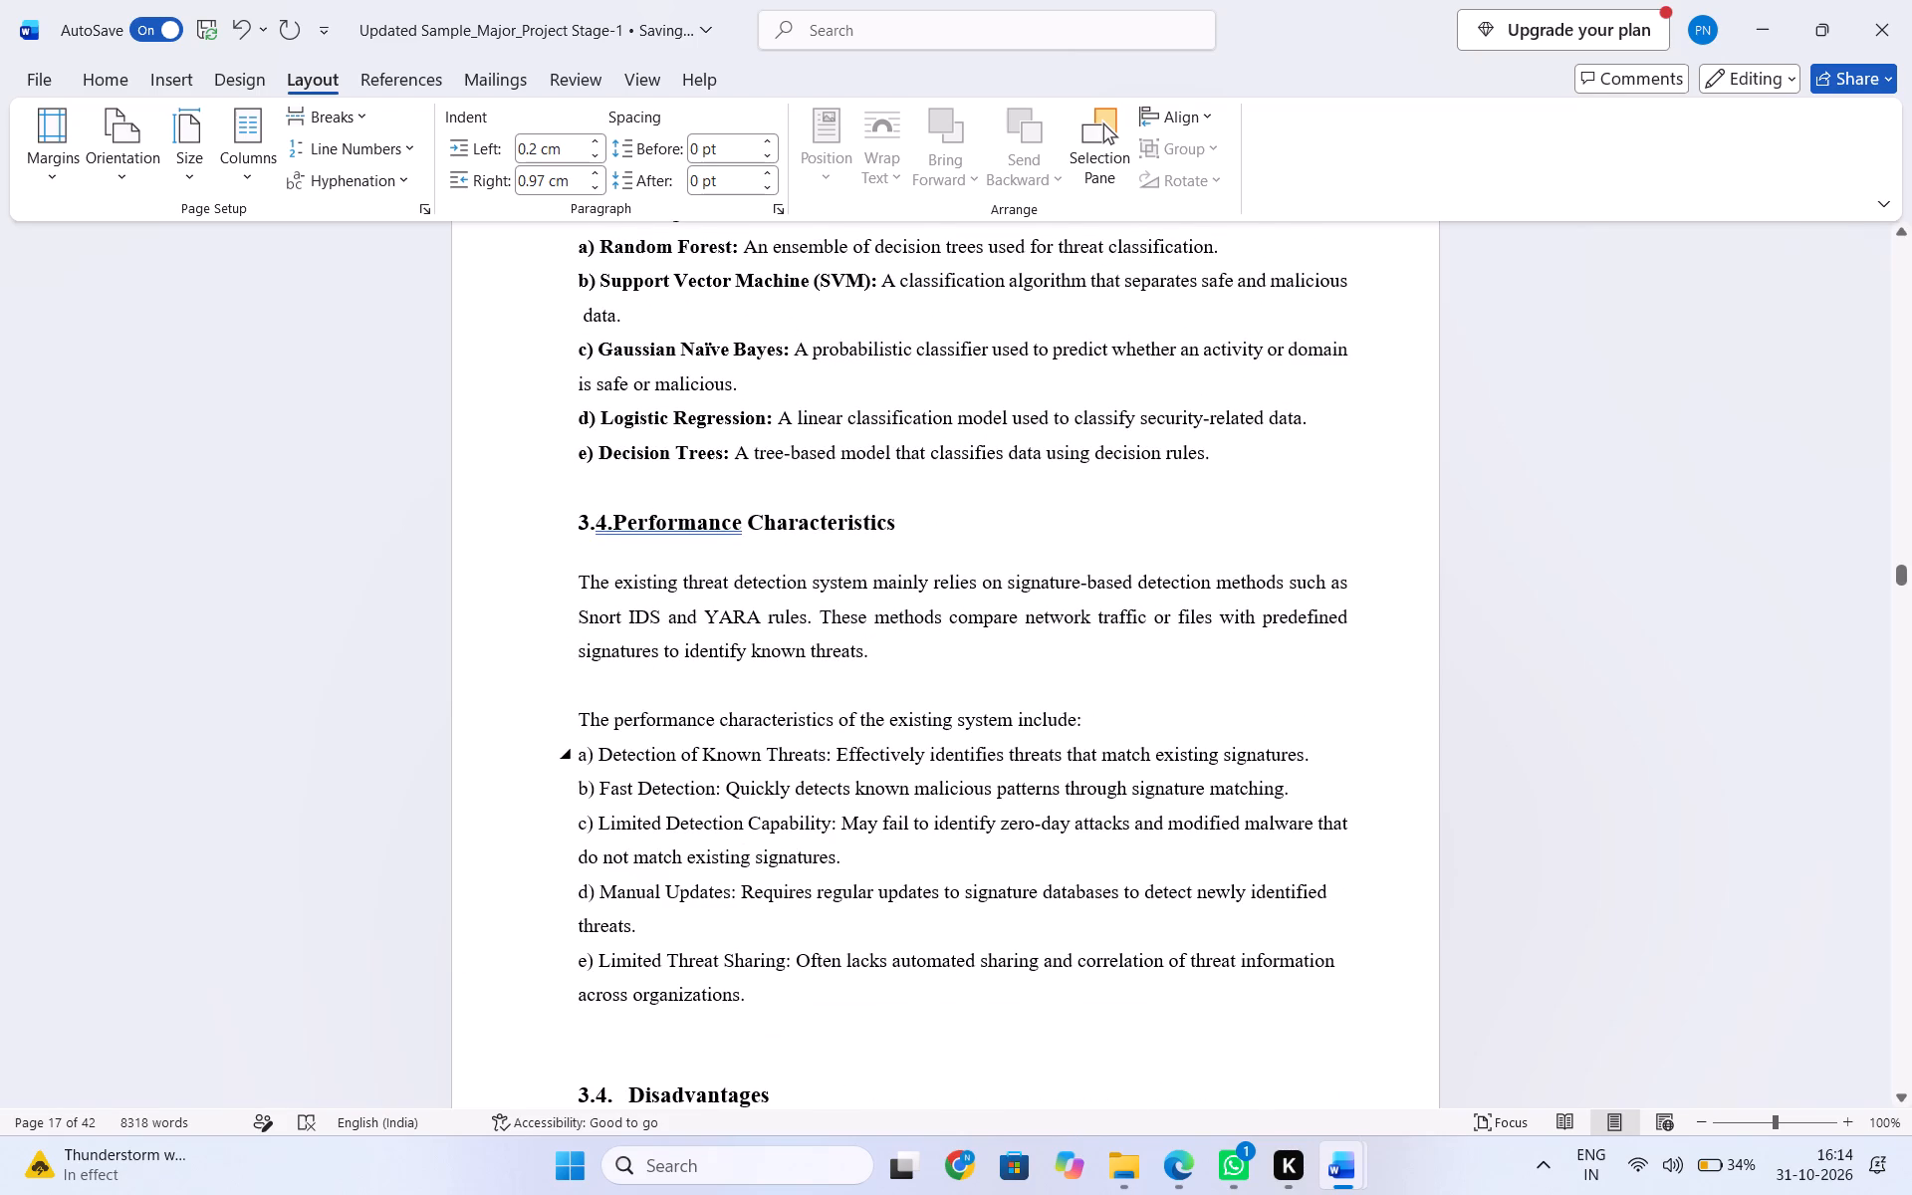
Bold the labels a) Detection of Known Threats:, b) Fast Detection: and c) Limited Detection Capability: in section 3.4.
drag(580, 752, 833, 753)
click(844, 712)
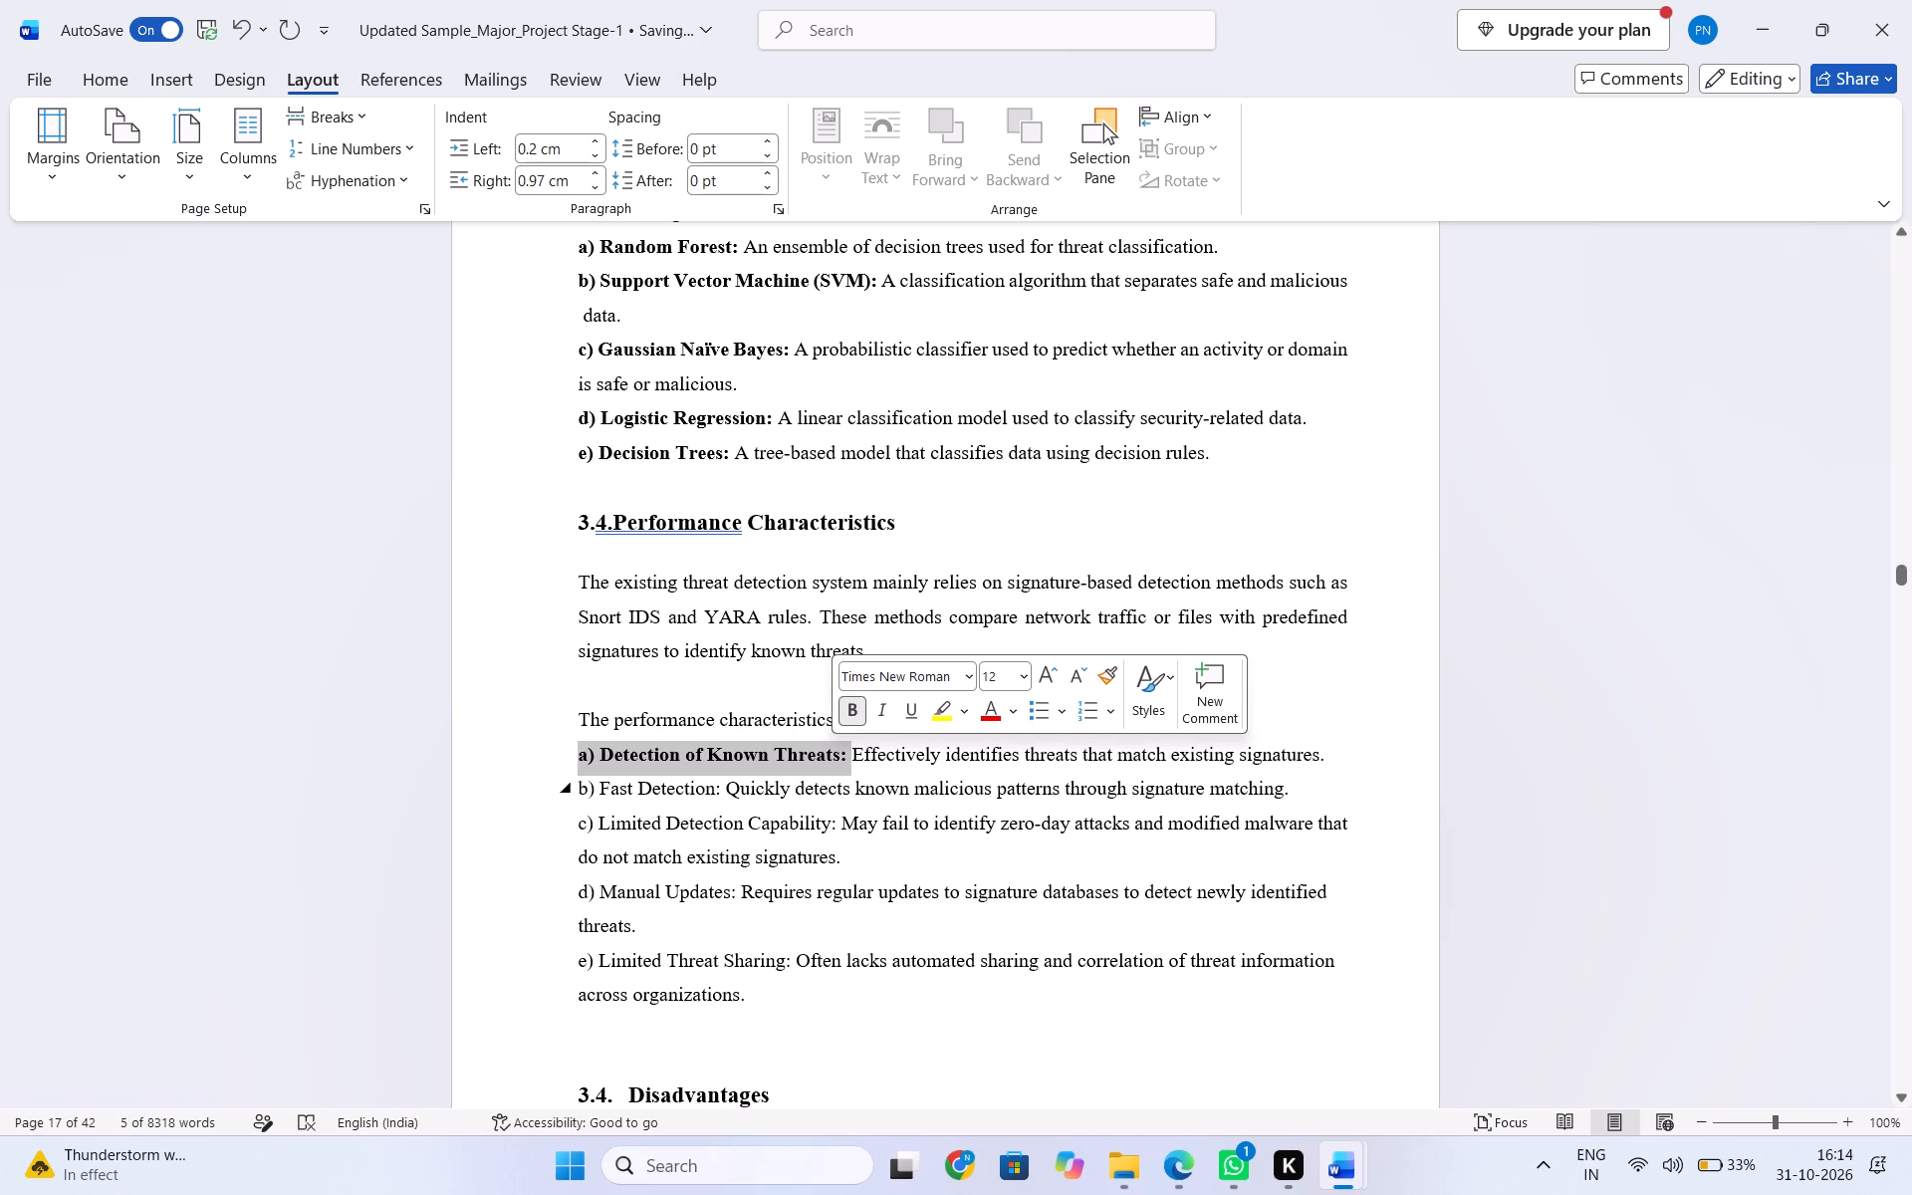
drag(719, 794, 536, 789)
click(559, 748)
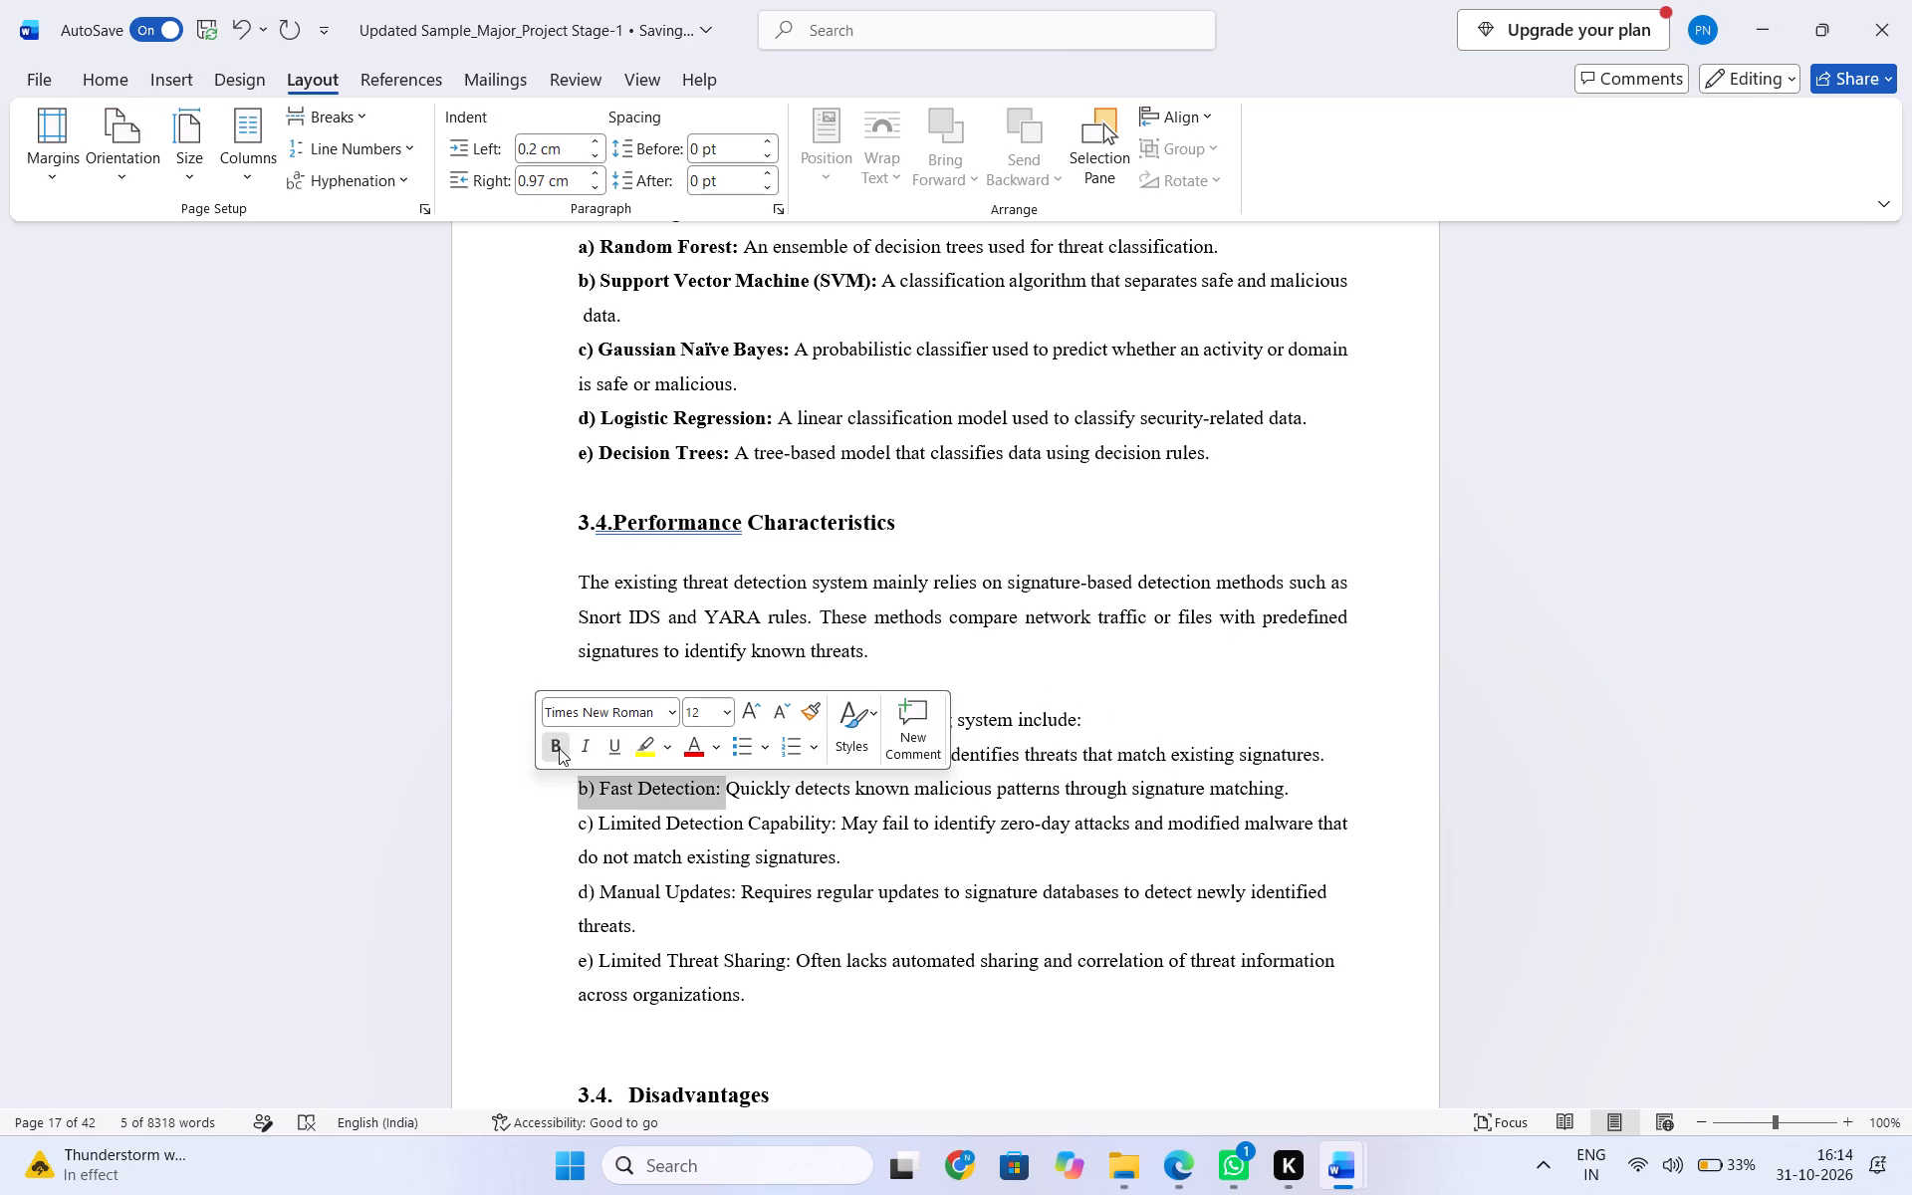
drag(837, 822, 577, 816)
click(600, 770)
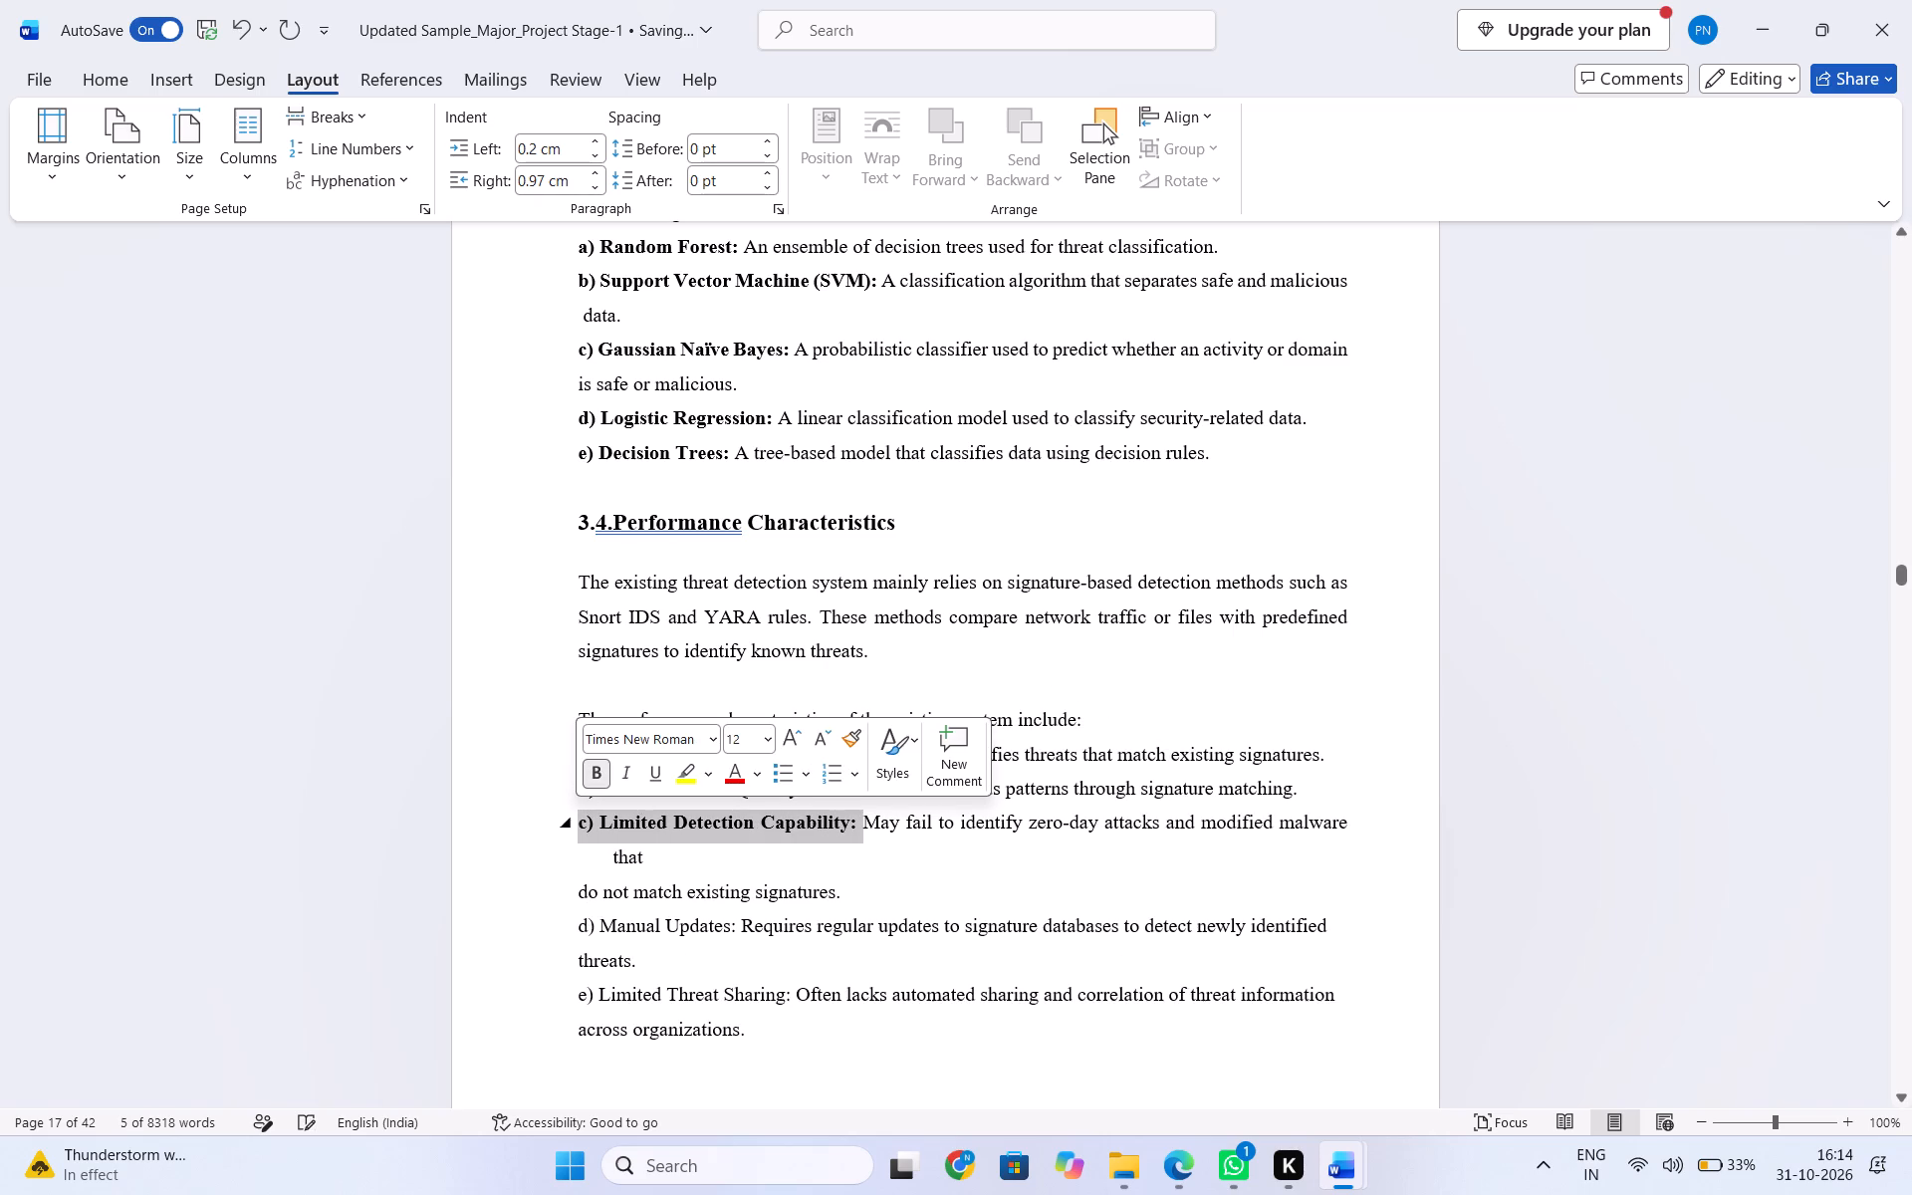
Rebreak item c) after "malware" so its second line reads "that do not match existing signatures." without a hanging indent.
click(610, 863)
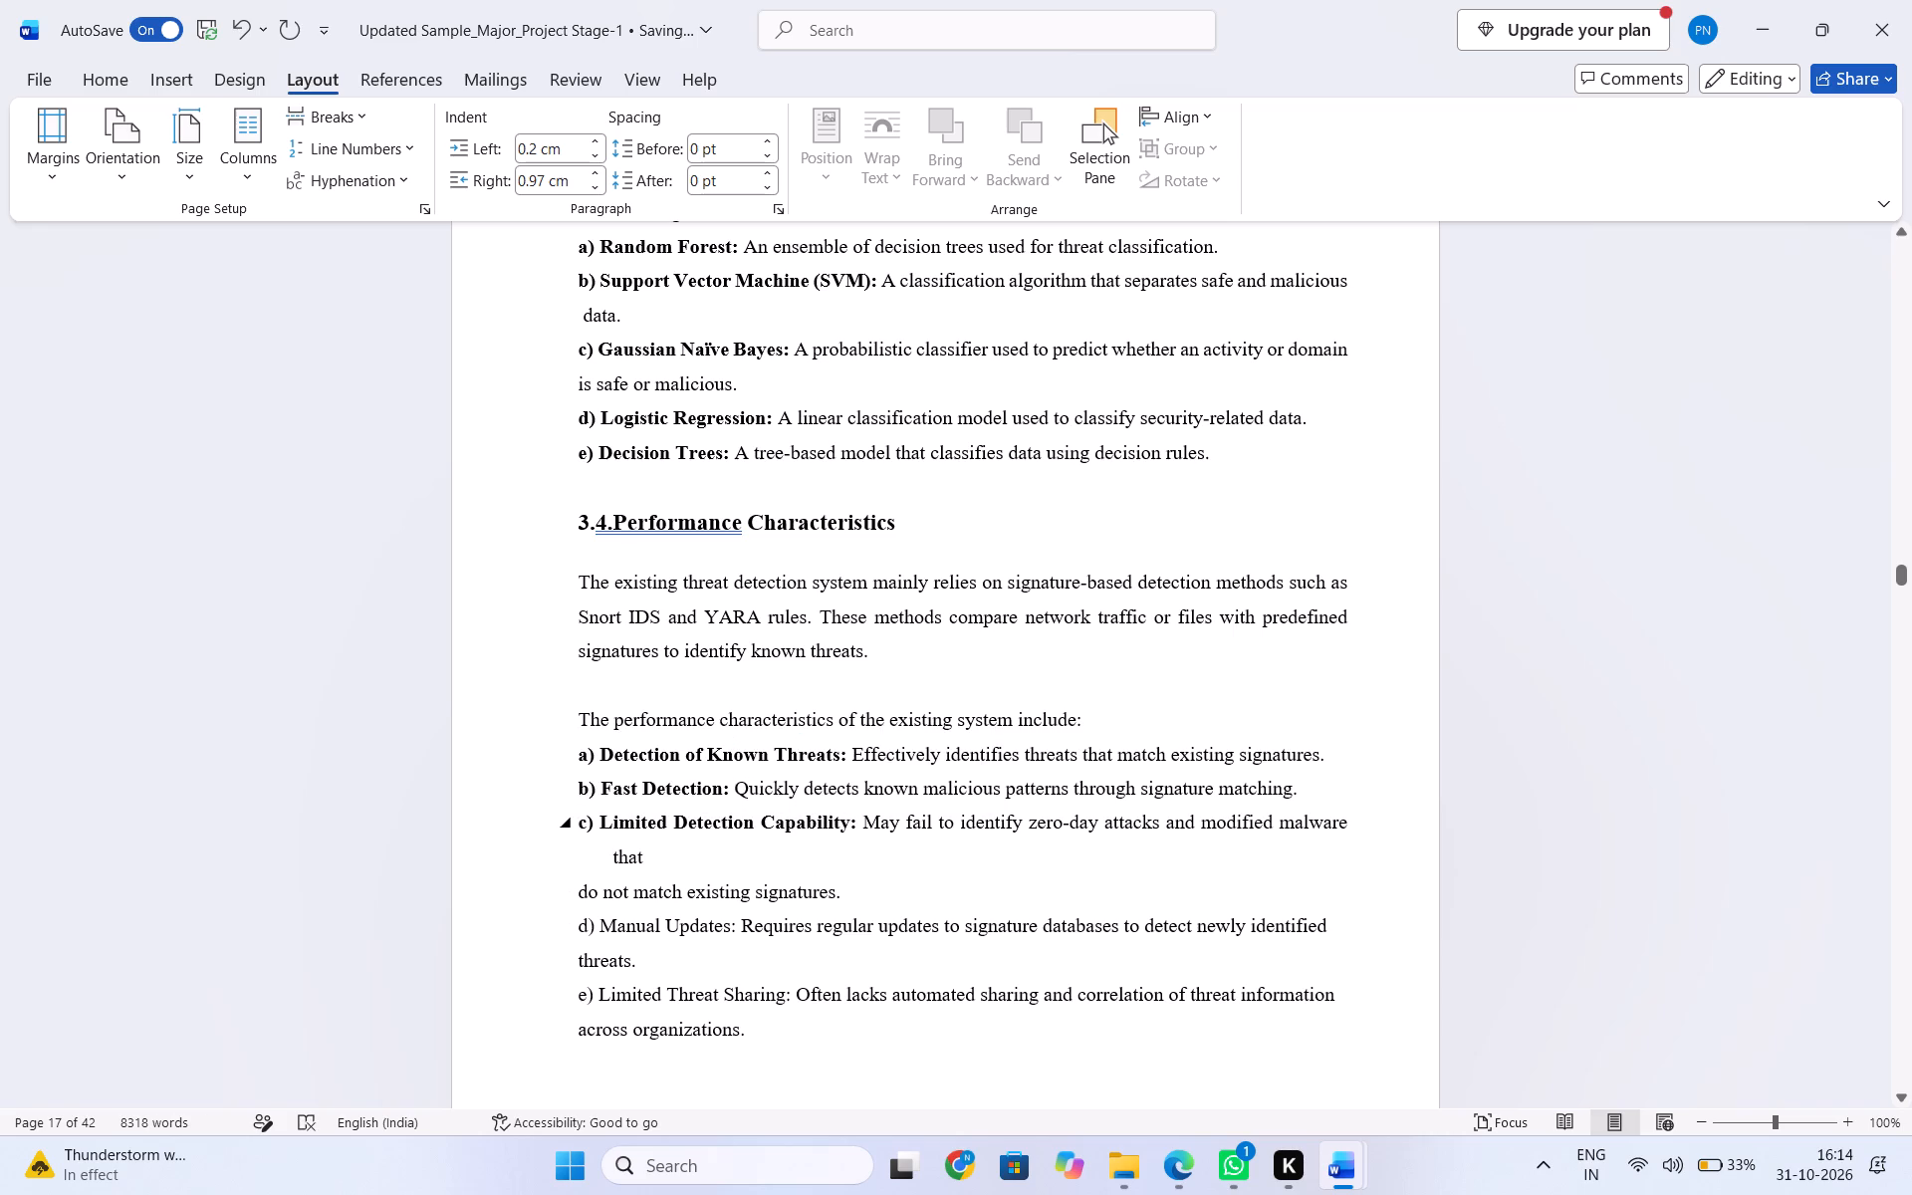
click(1350, 828)
key(Return)
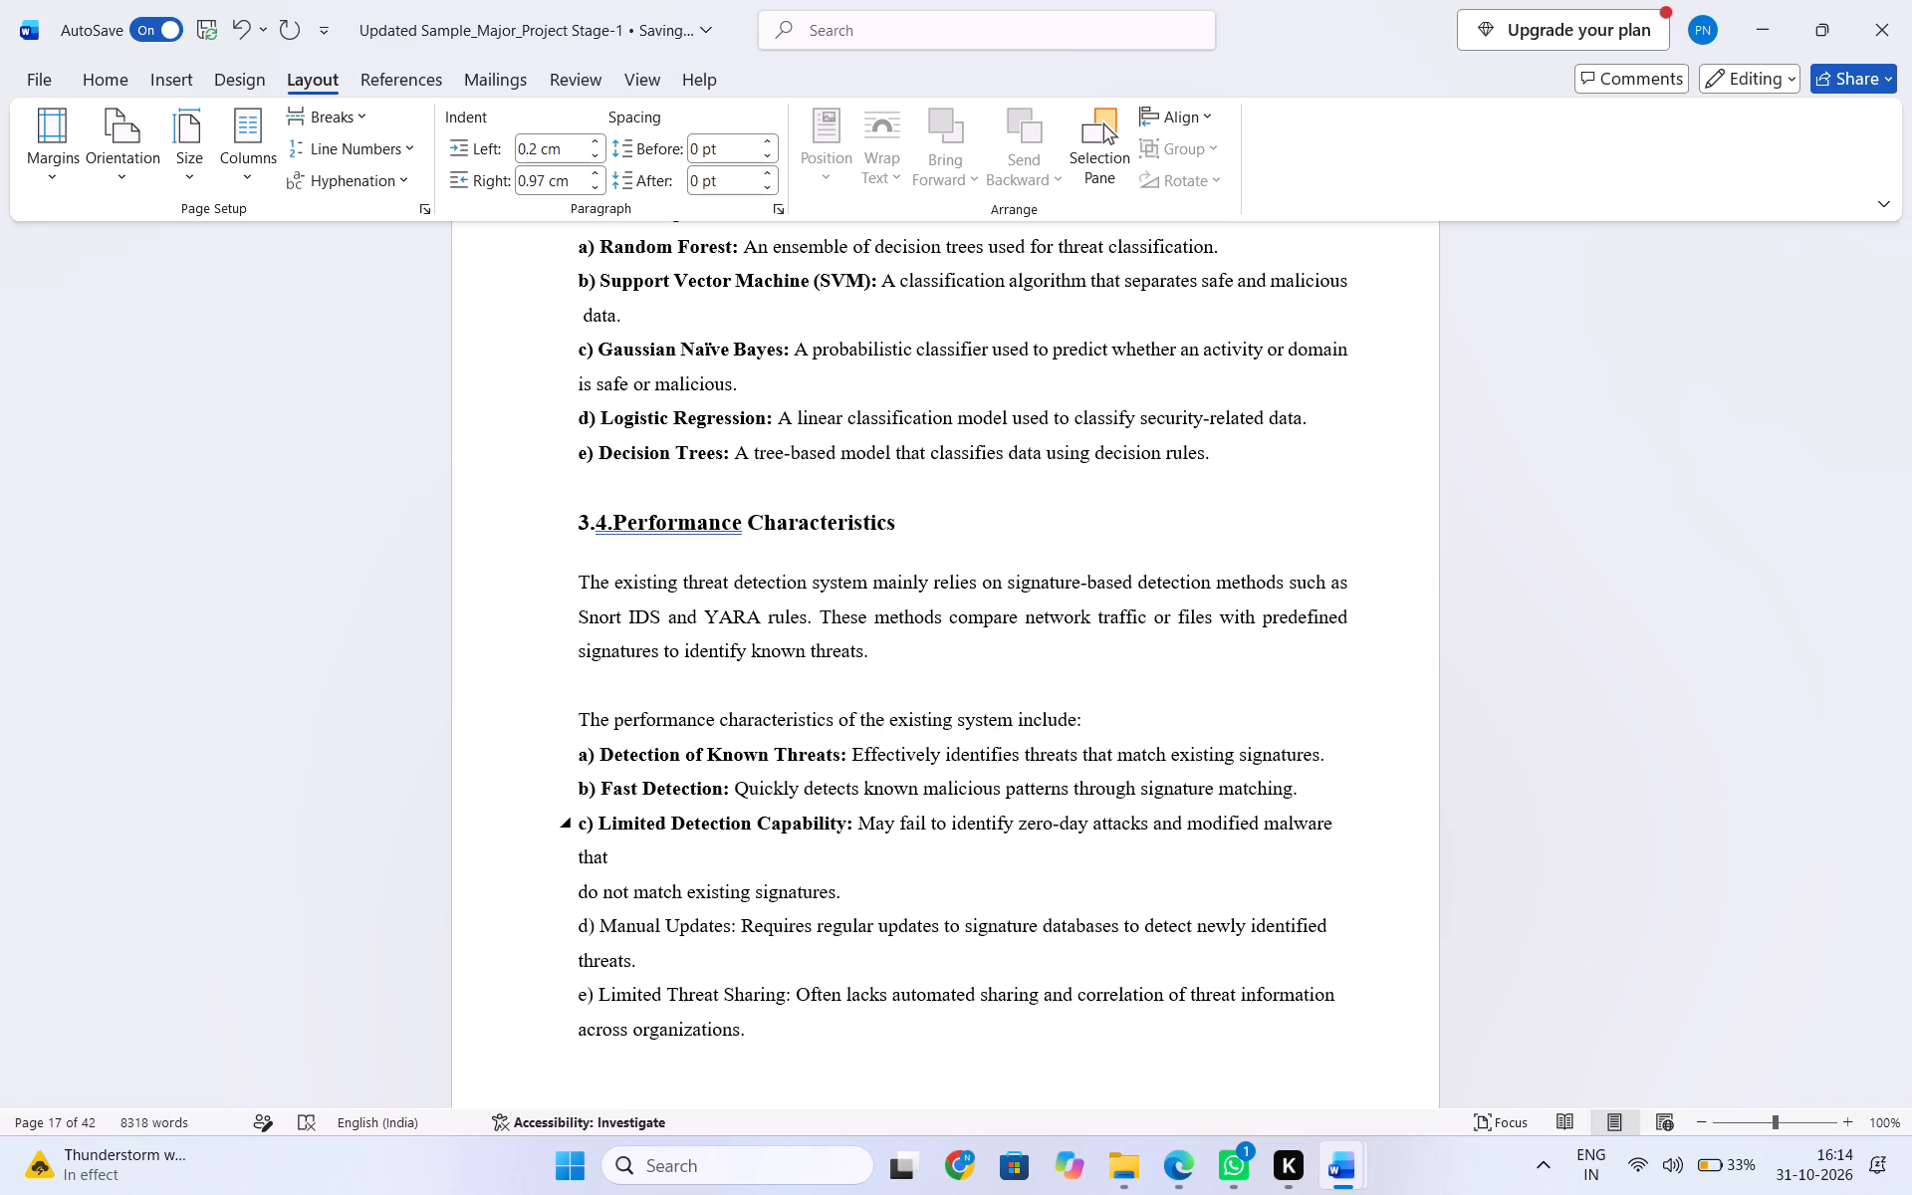
click(951, 856)
key(Return)
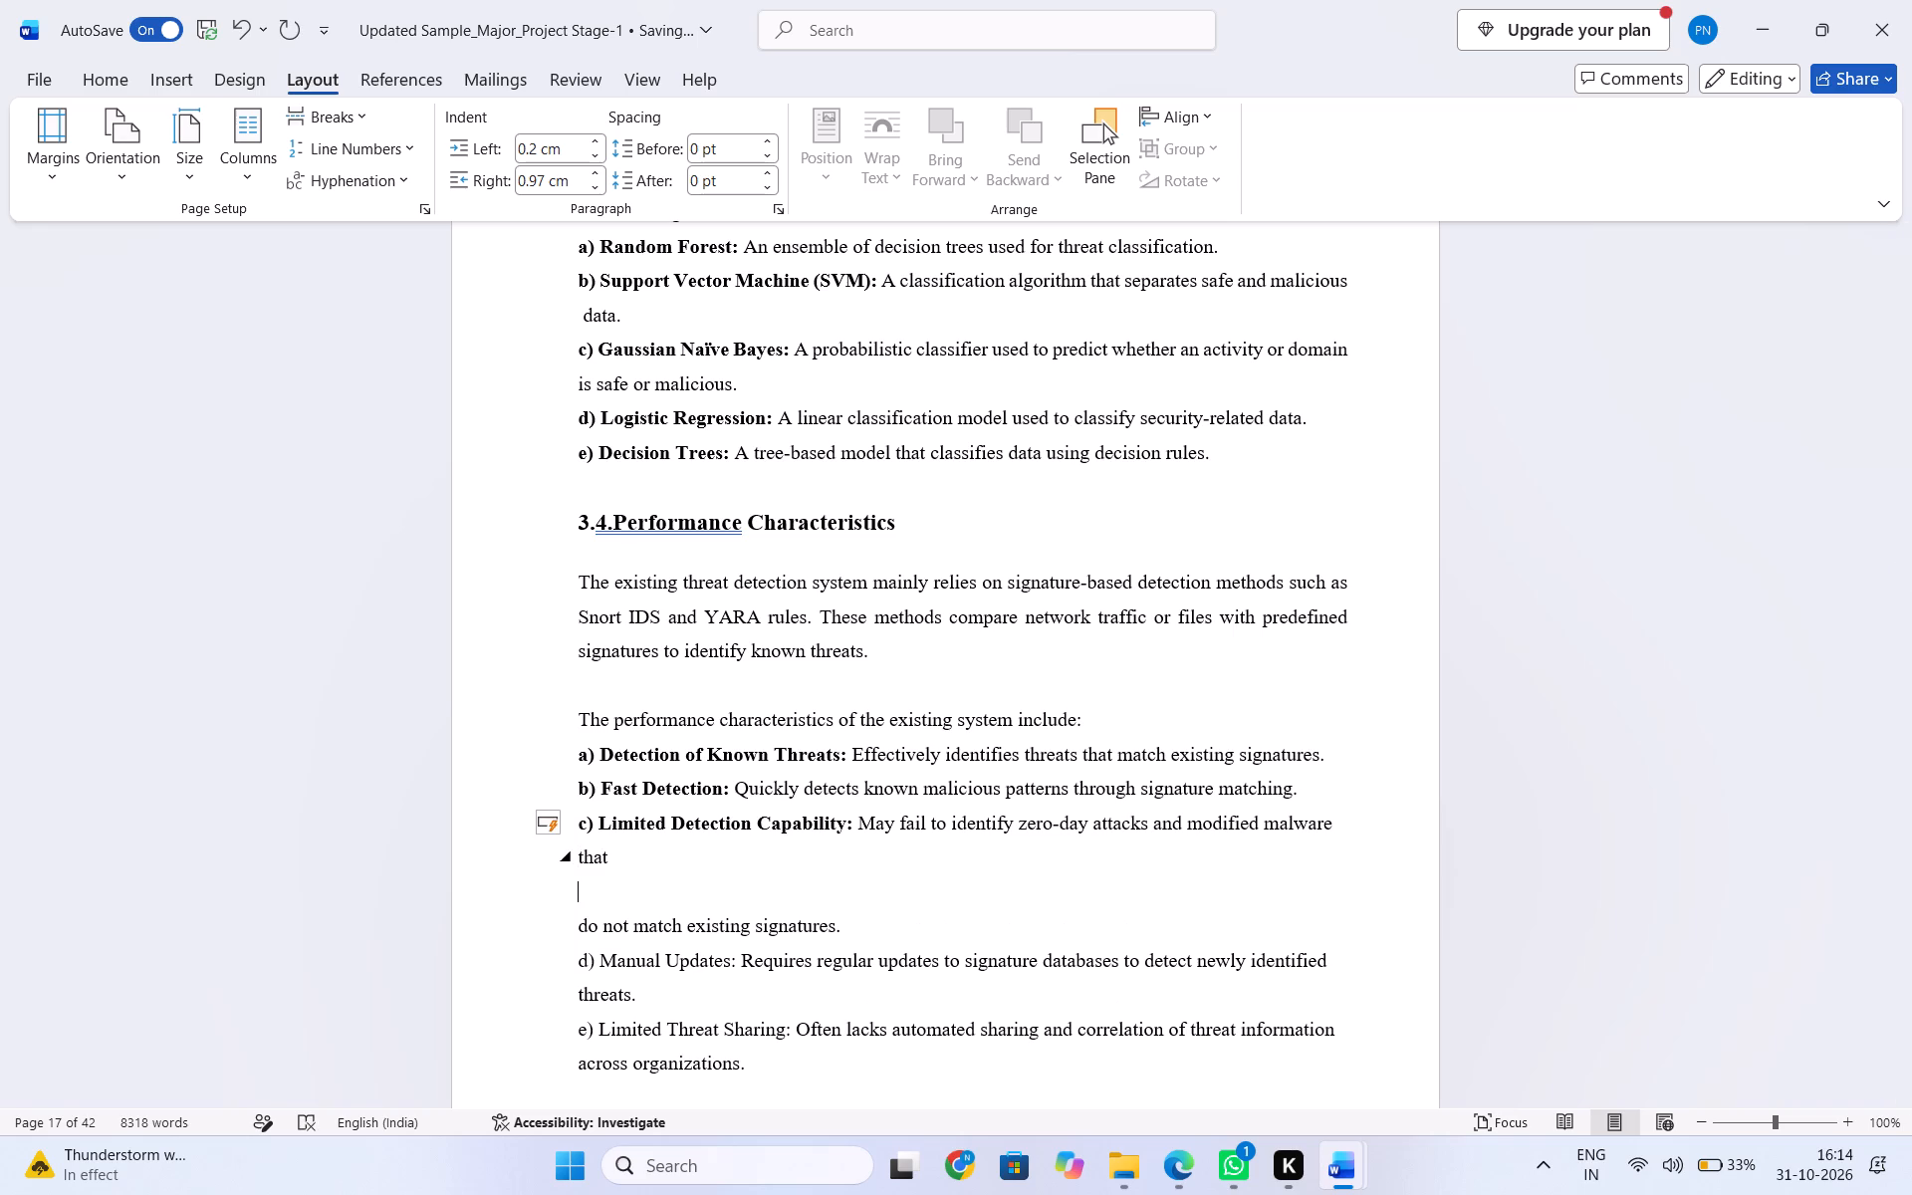
key(BackSpace)
key(BackSpace)
key(BackSpace)
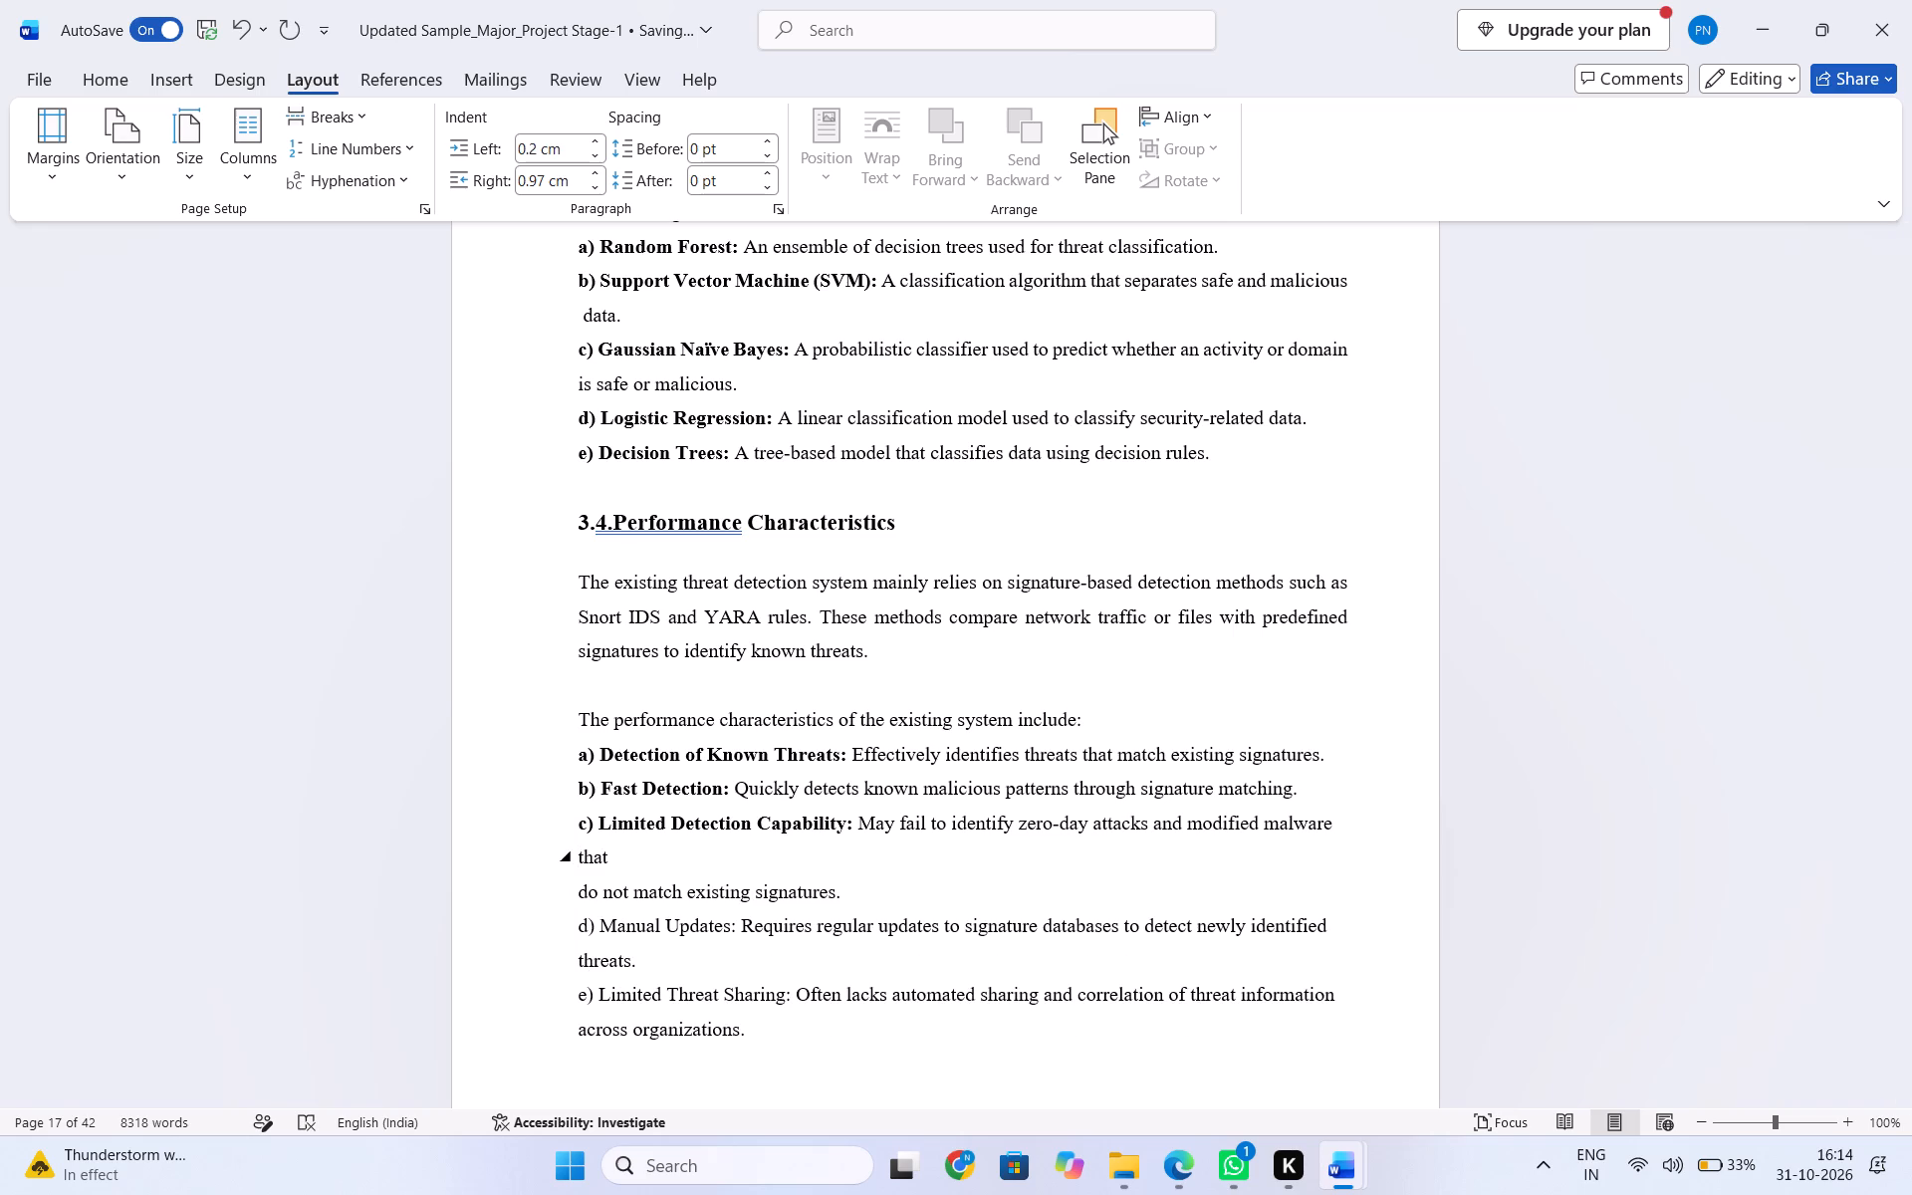
click(581, 894)
key(BackSpace)
key(BackSpace)
key(space)
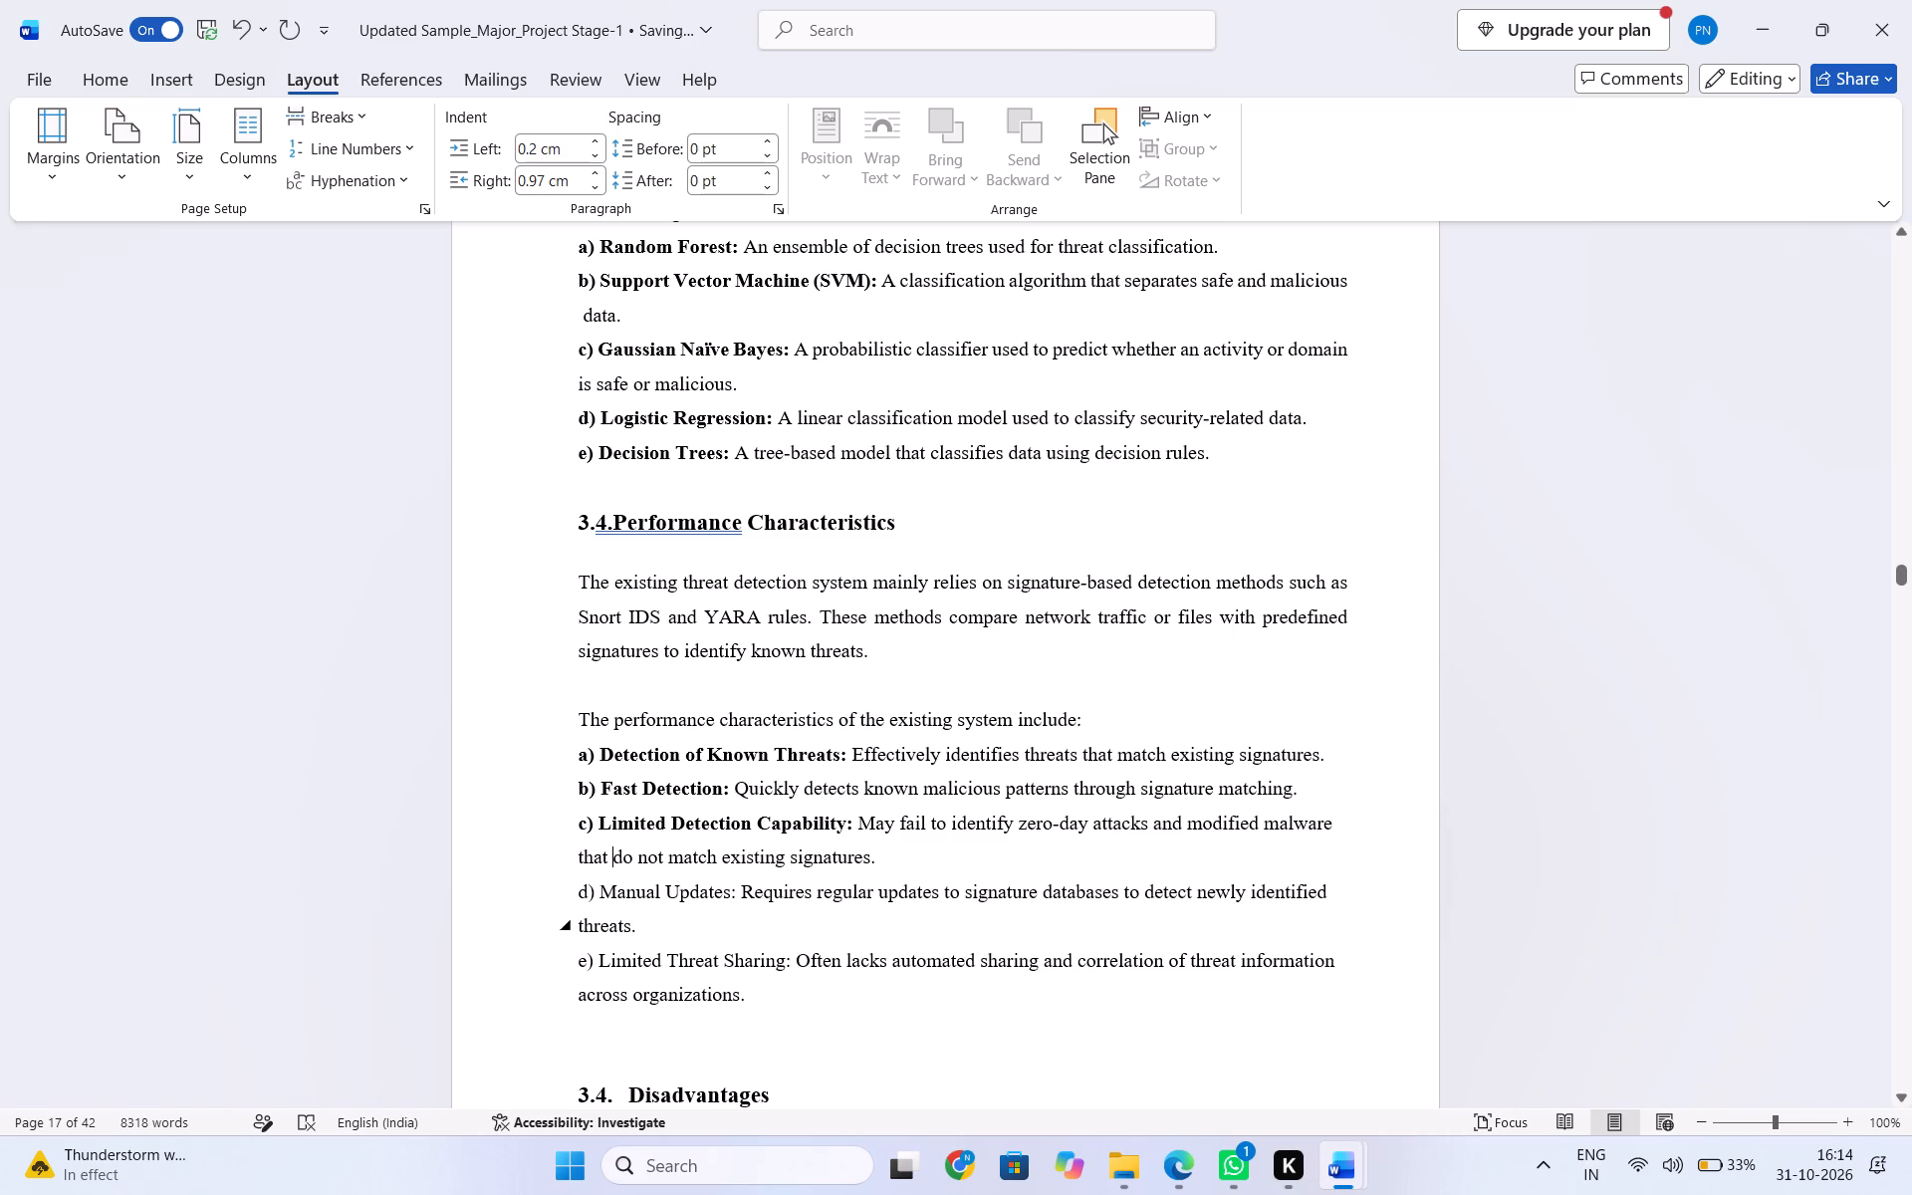
Bold the labels d) Manual Updates: and e) Limited Threat Sharing: in section 3.4.
drag(737, 894, 550, 909)
click(559, 875)
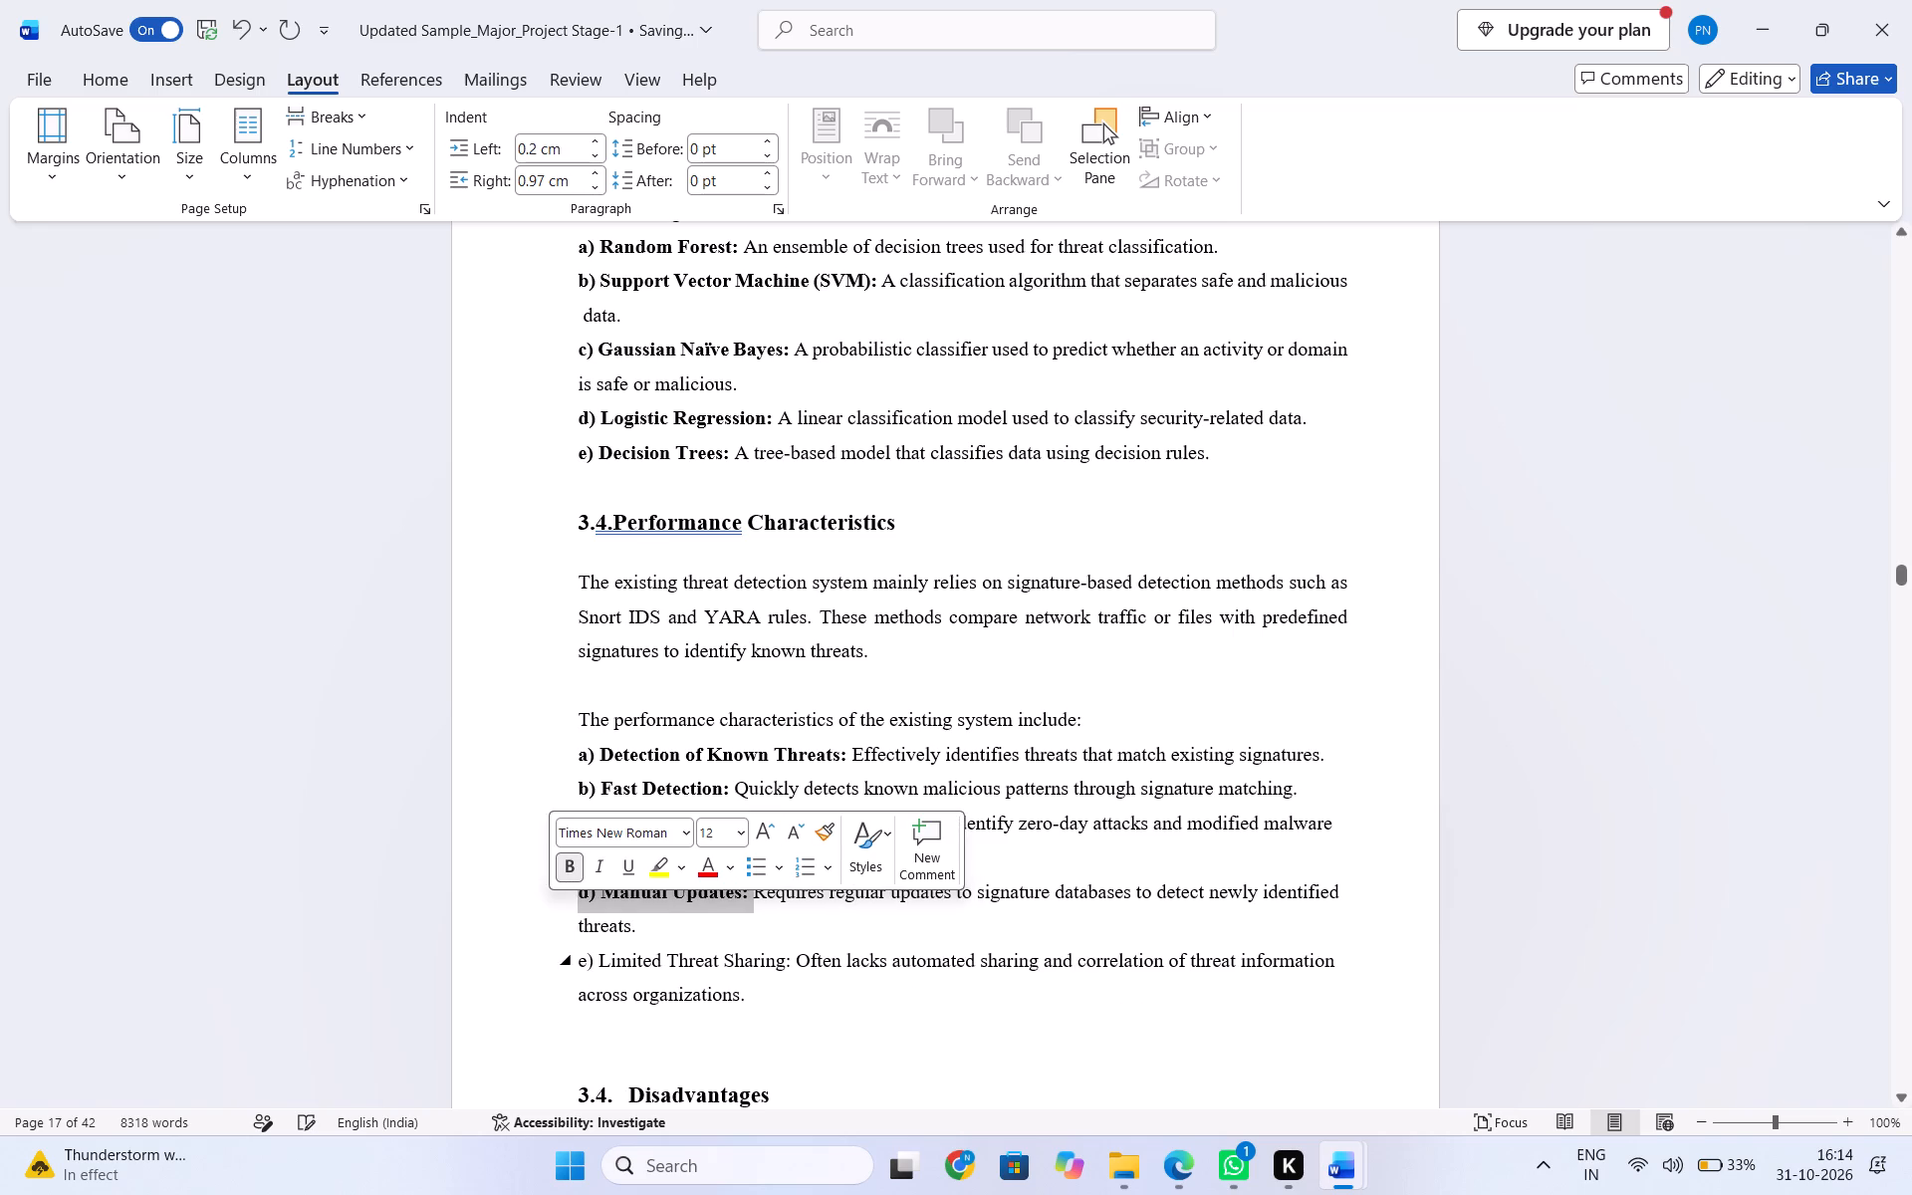
drag(787, 964, 588, 964)
click(587, 963)
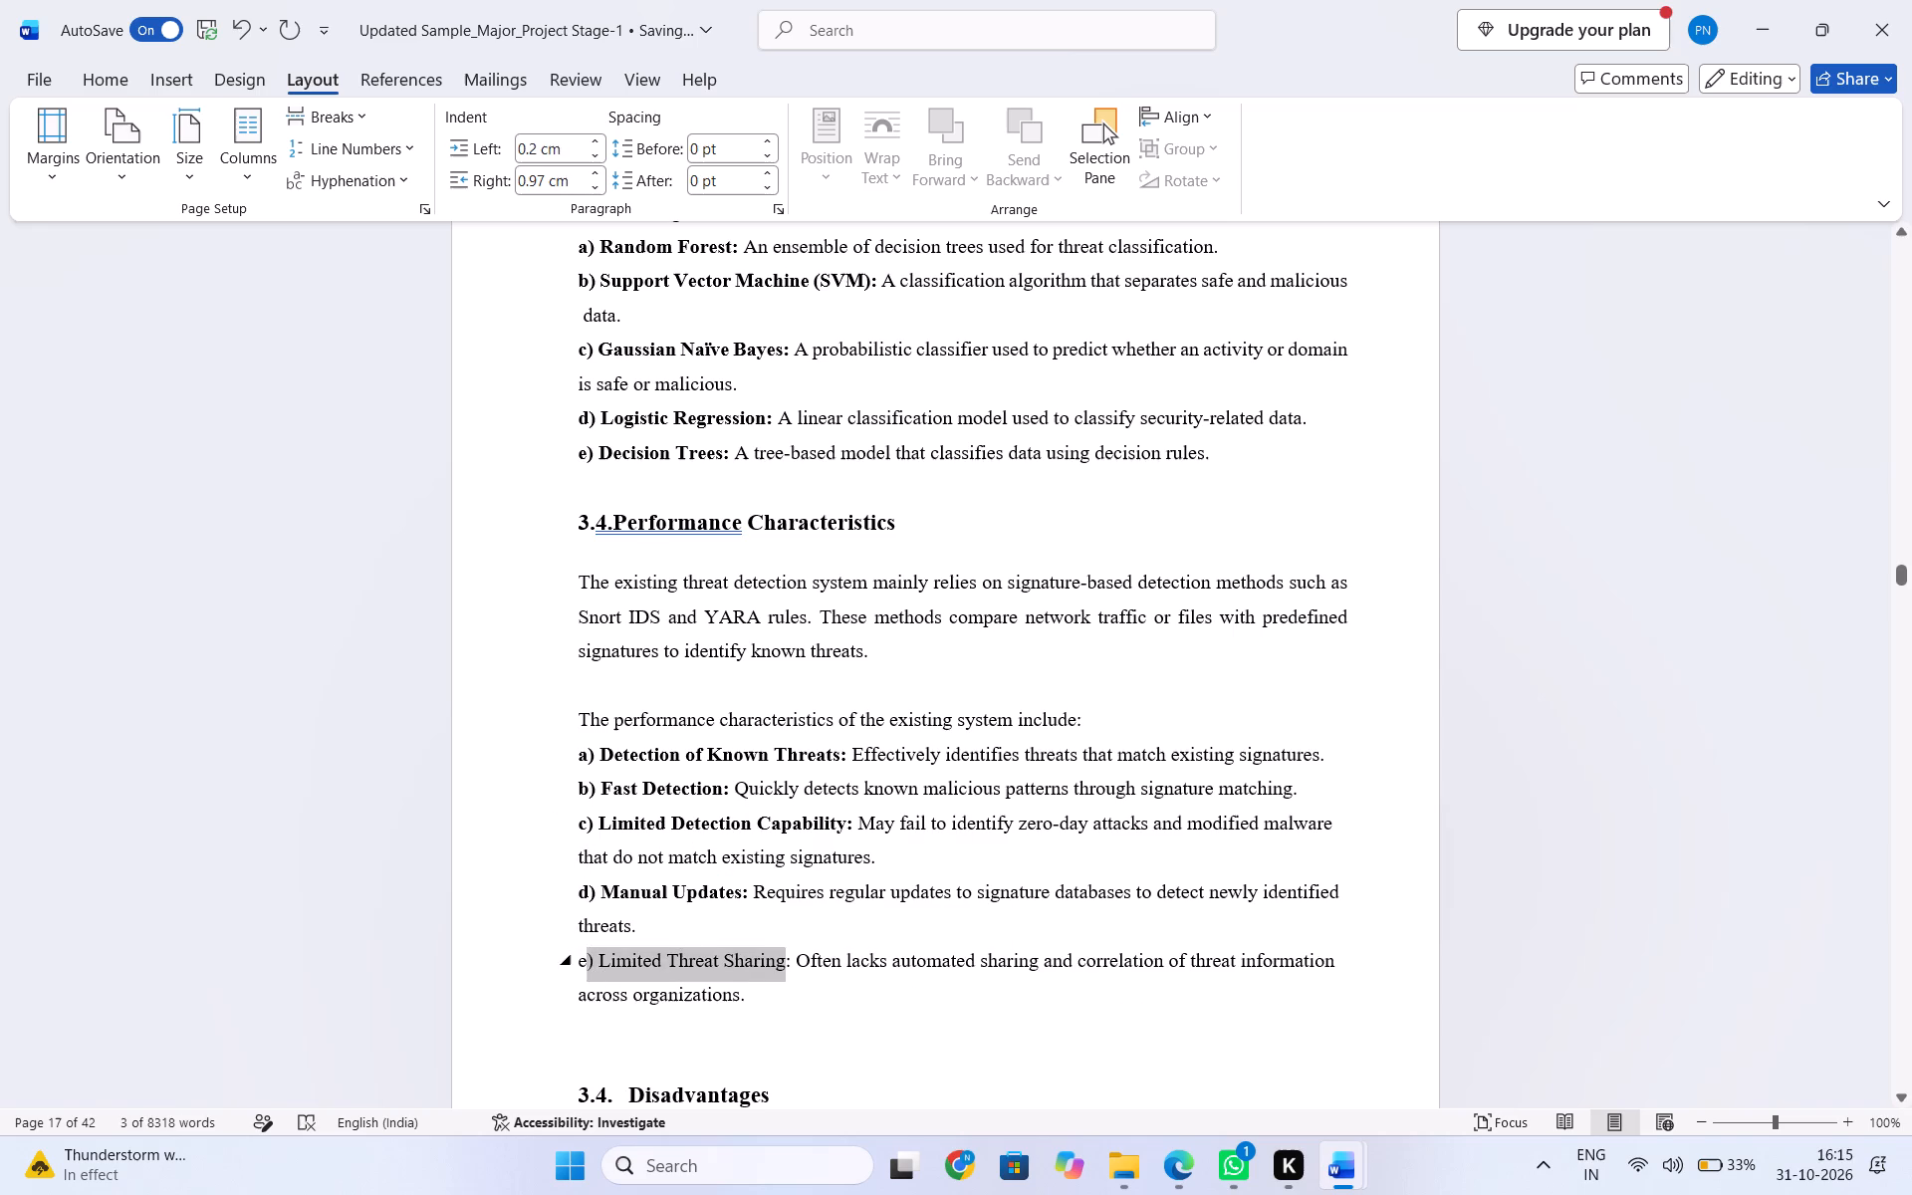
drag(577, 962, 775, 967)
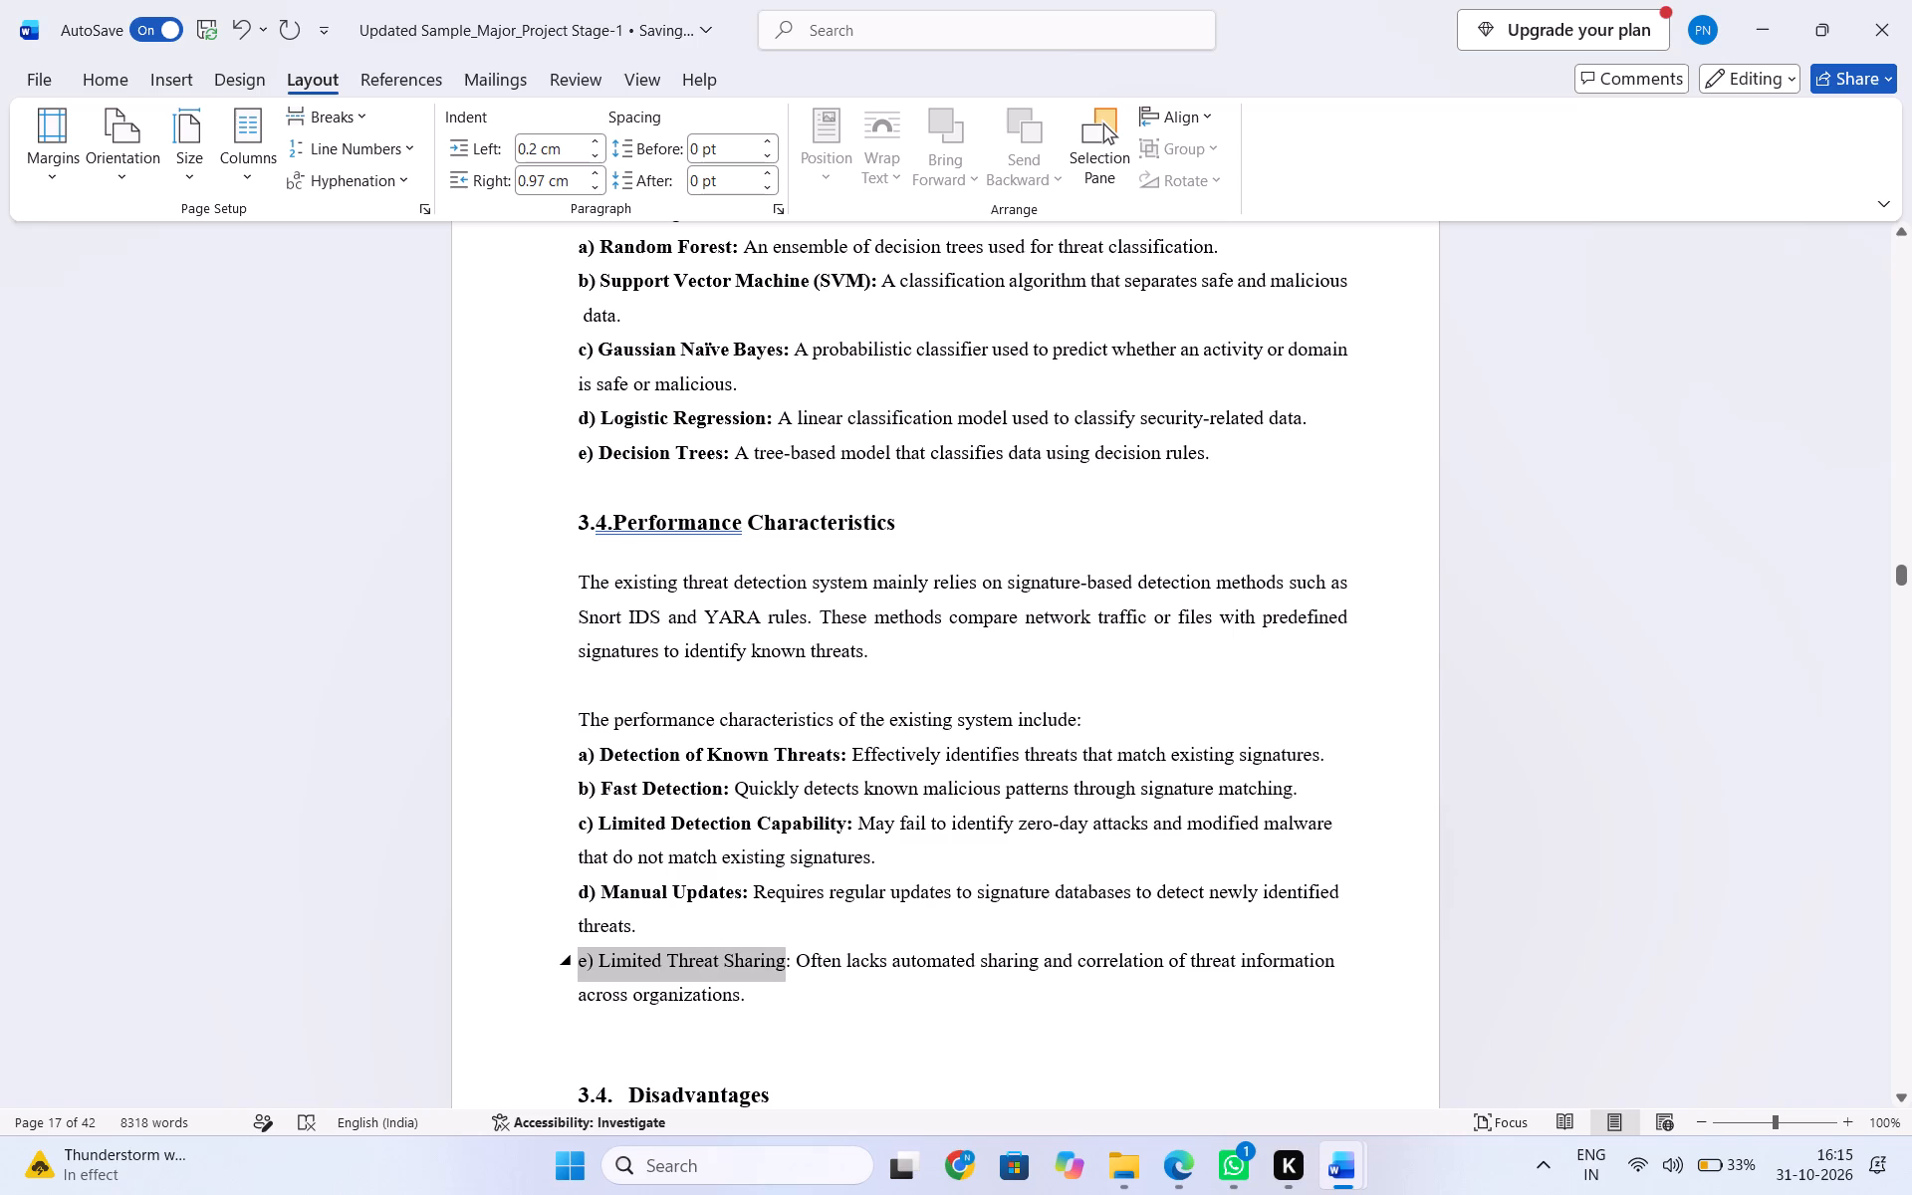
drag(775, 967, 789, 966)
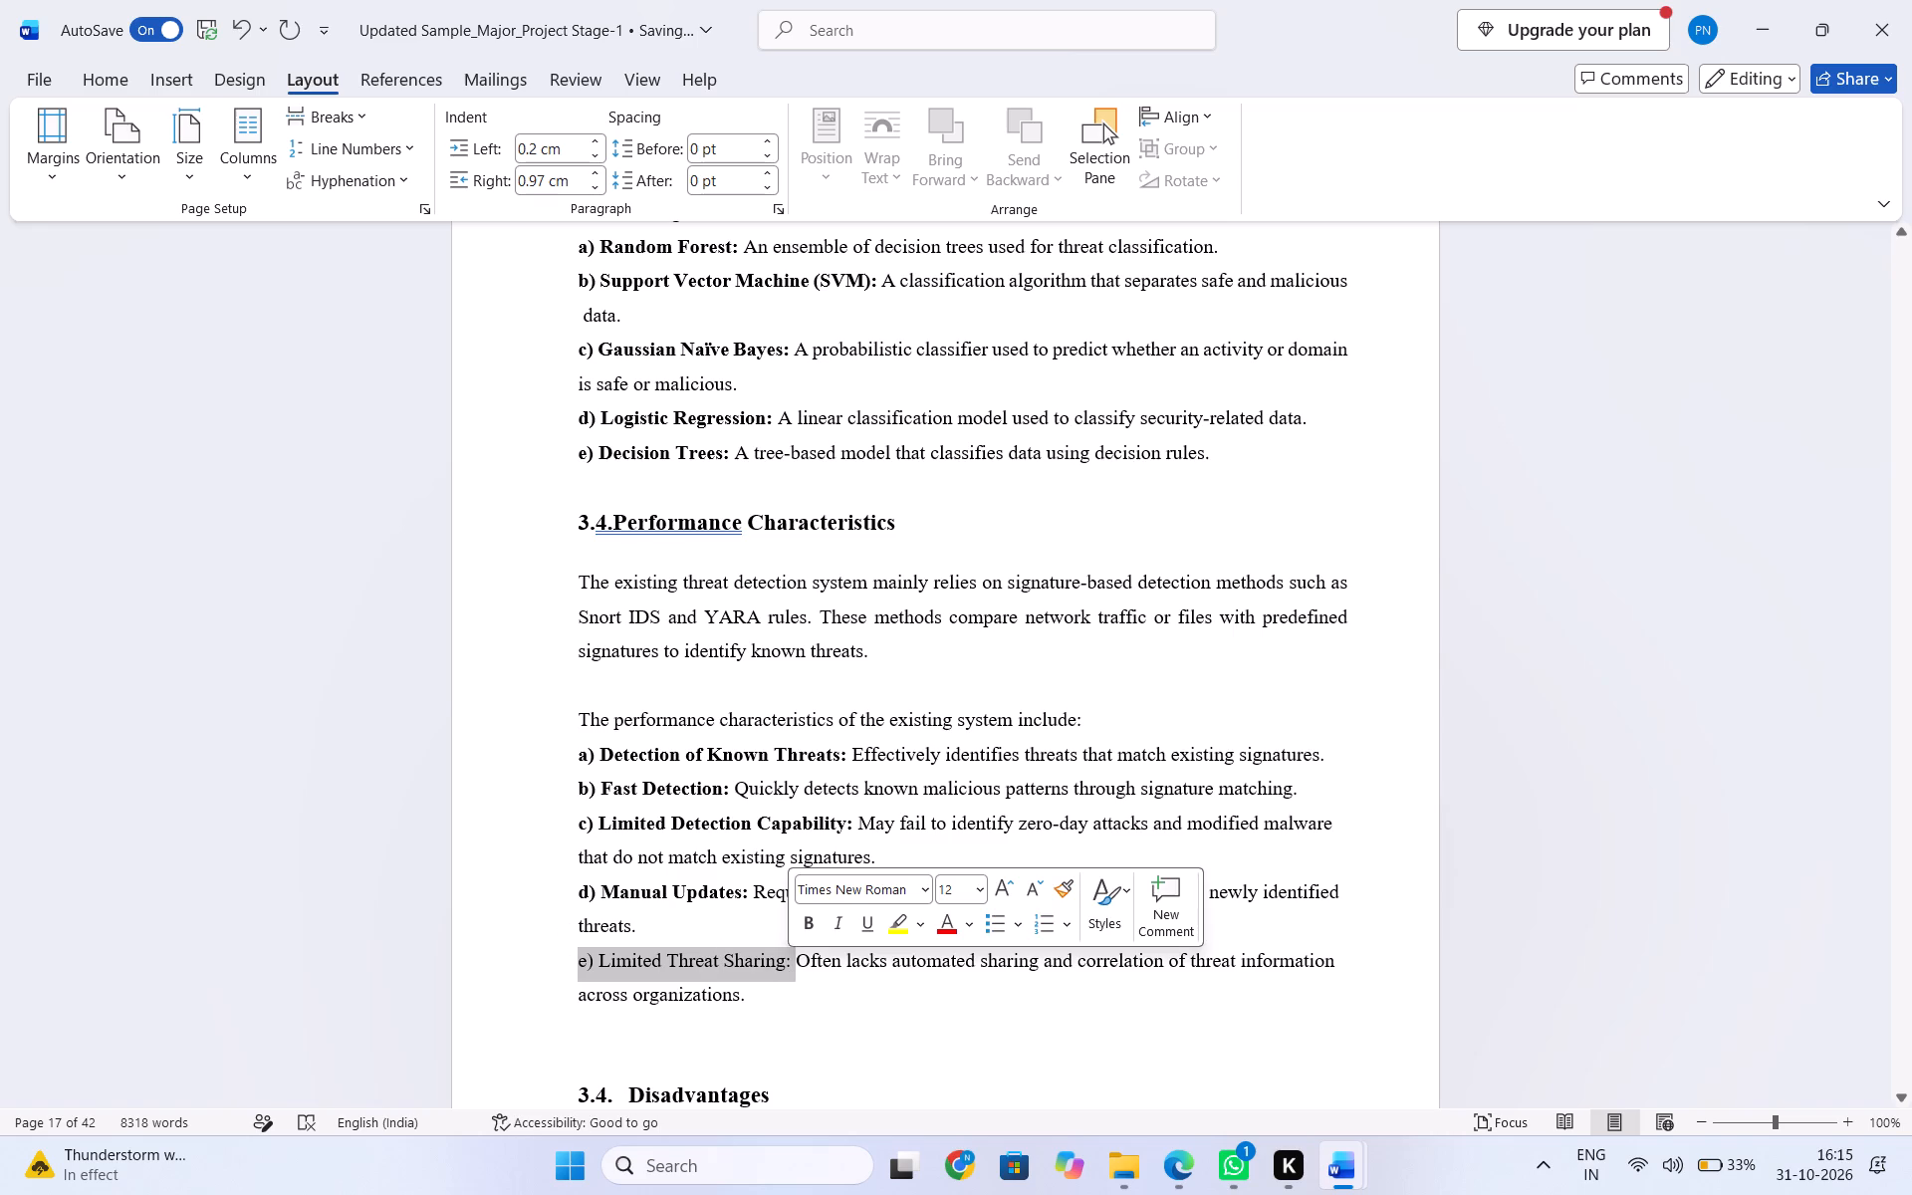
click(805, 923)
click(818, 973)
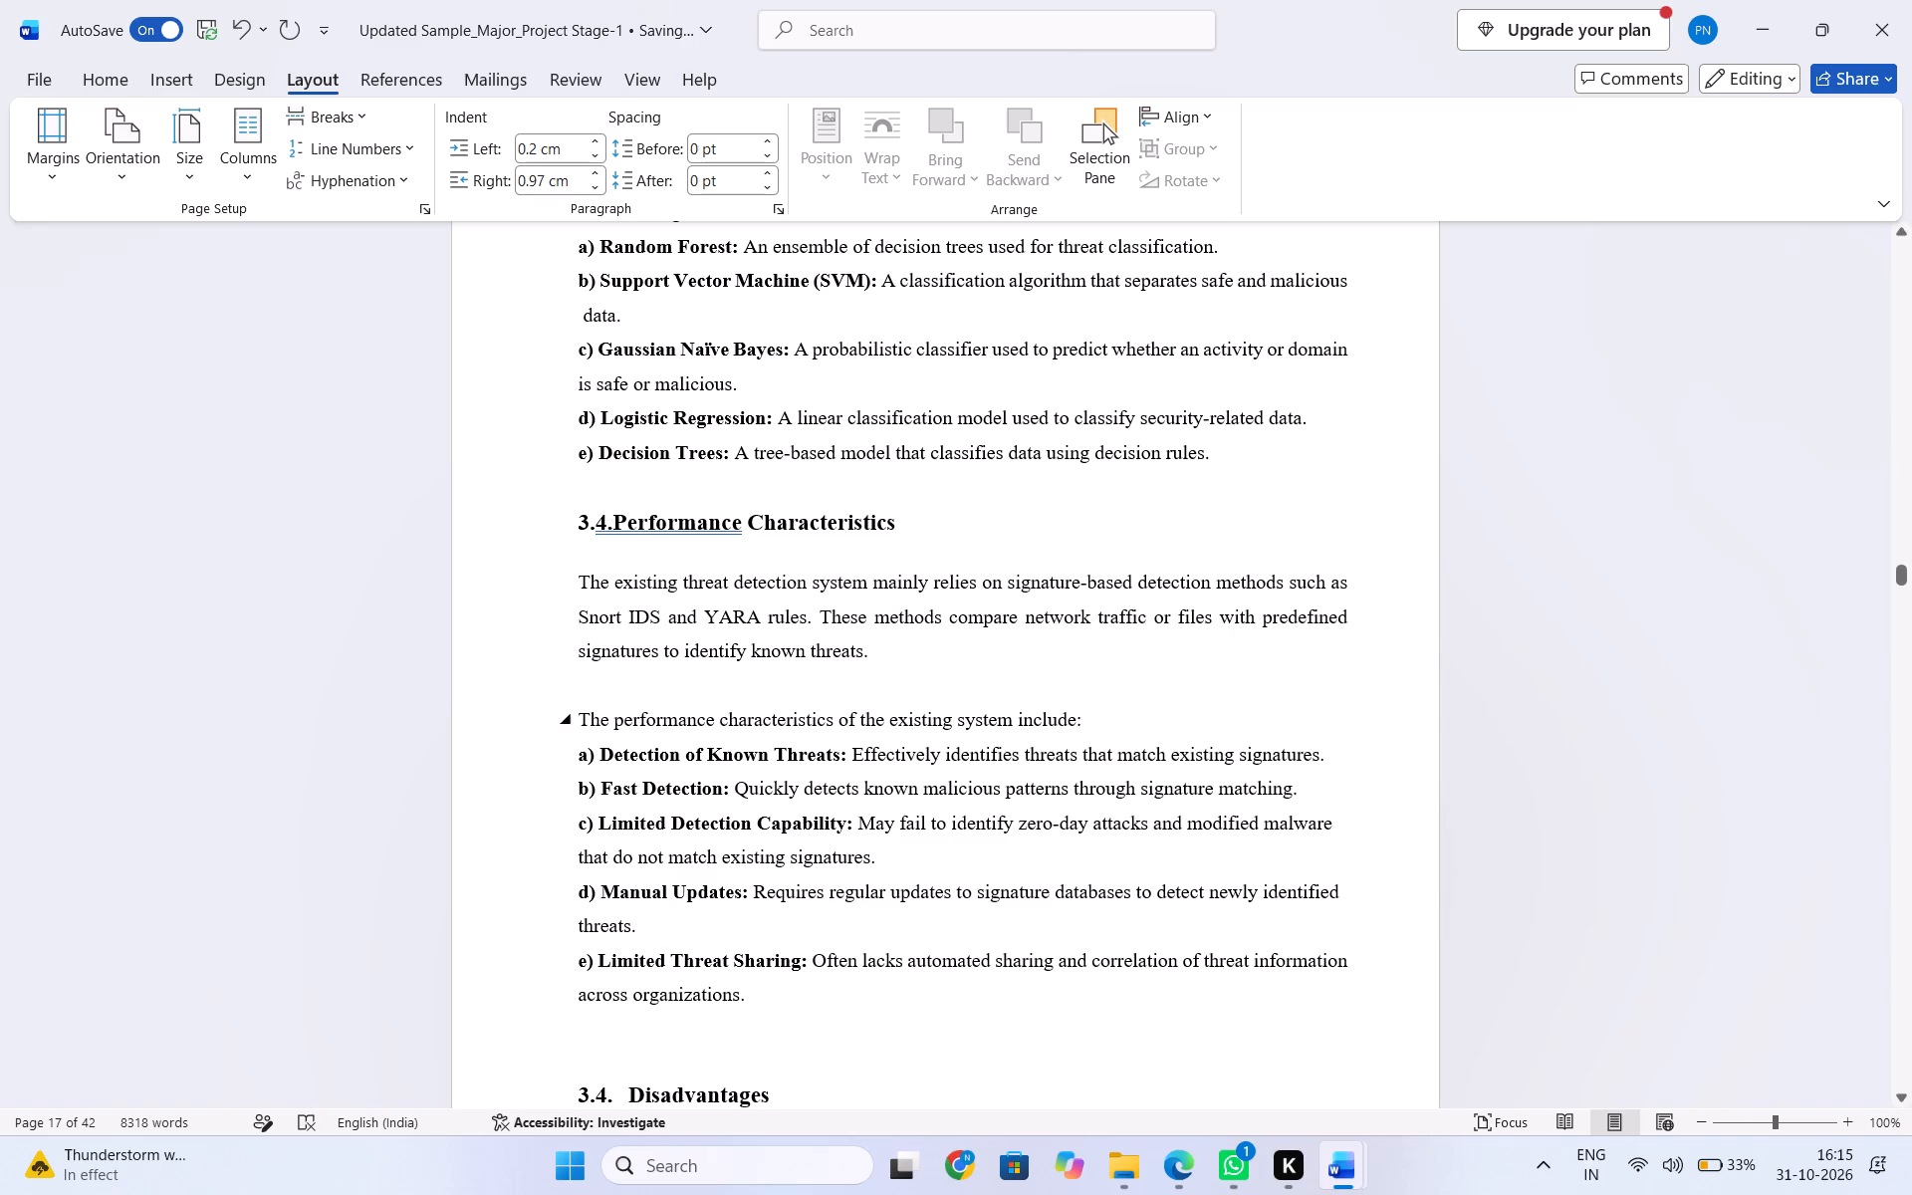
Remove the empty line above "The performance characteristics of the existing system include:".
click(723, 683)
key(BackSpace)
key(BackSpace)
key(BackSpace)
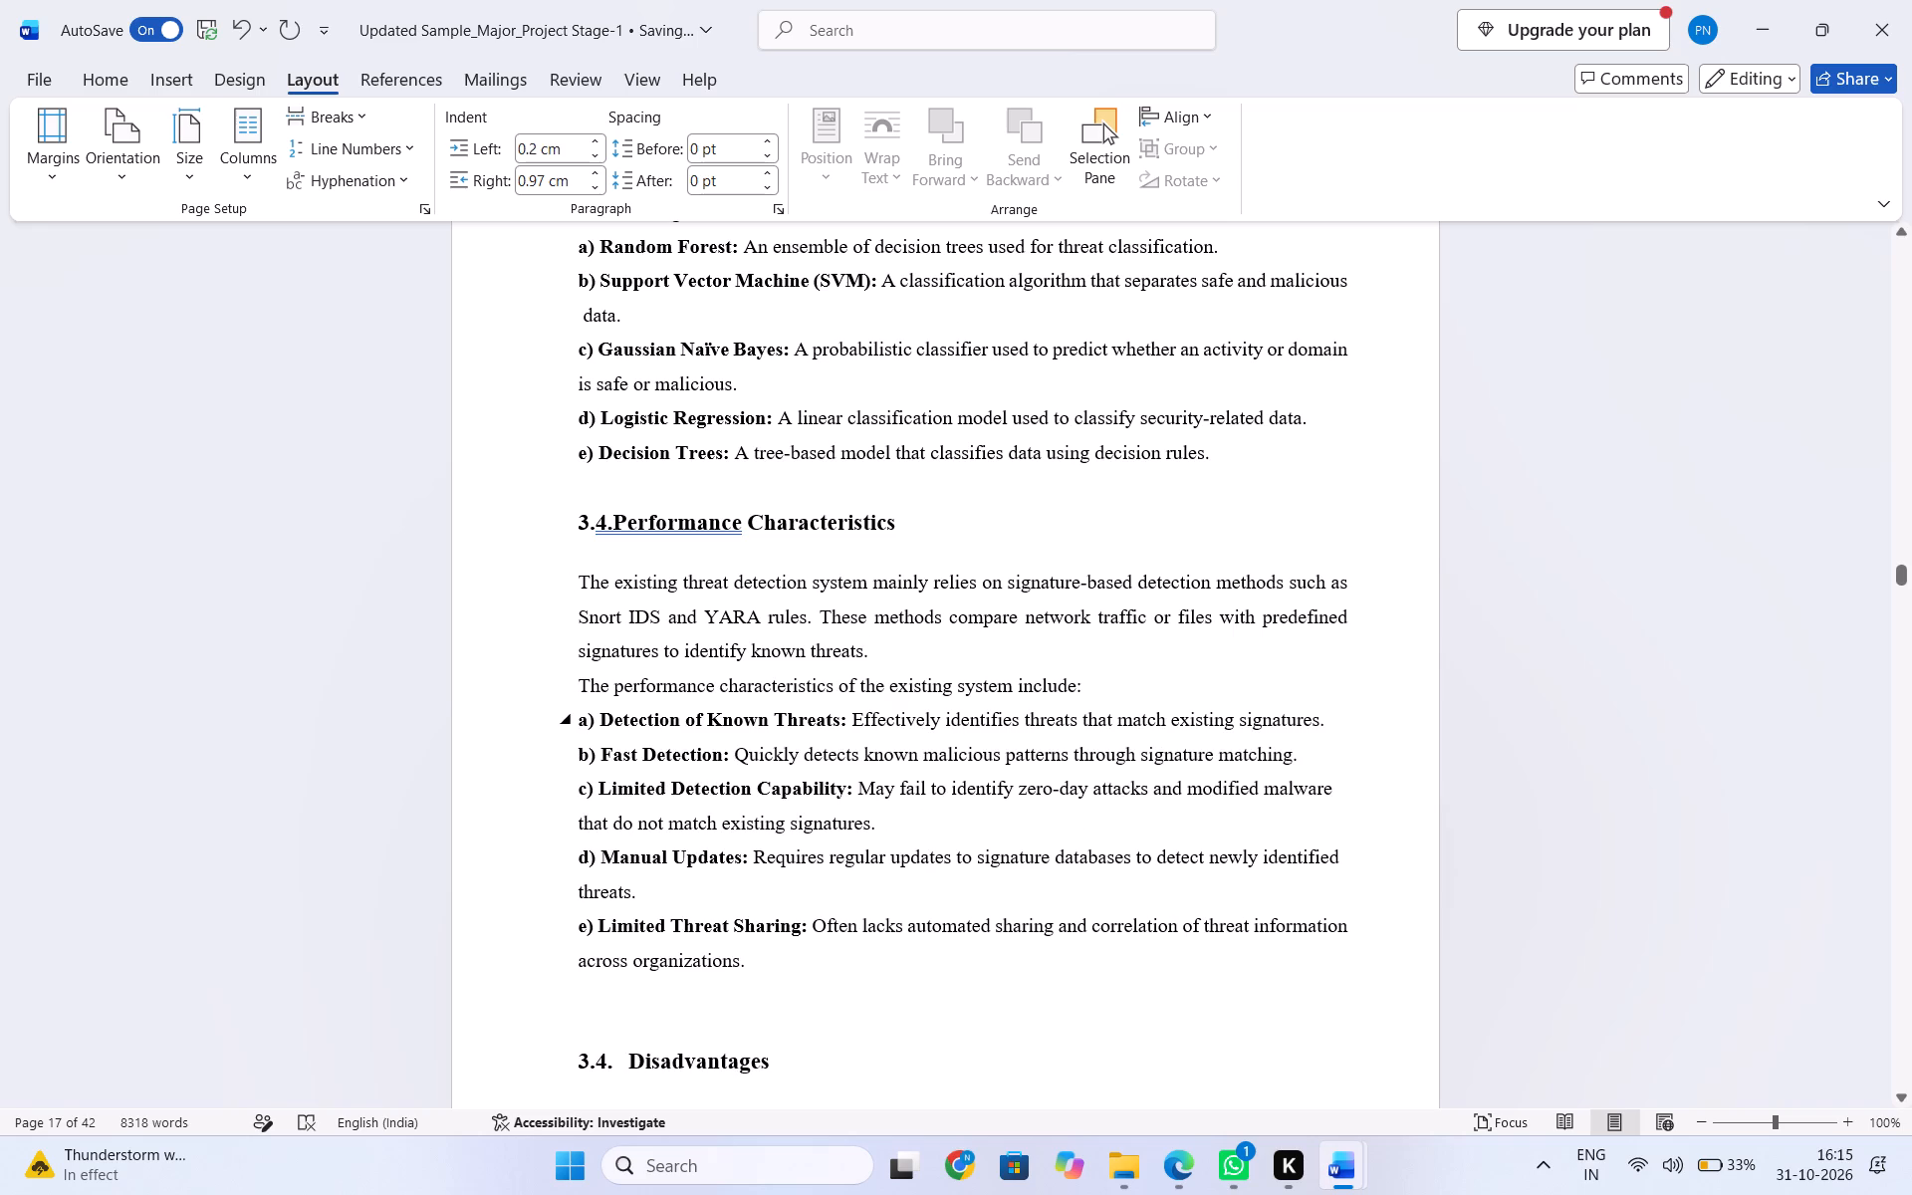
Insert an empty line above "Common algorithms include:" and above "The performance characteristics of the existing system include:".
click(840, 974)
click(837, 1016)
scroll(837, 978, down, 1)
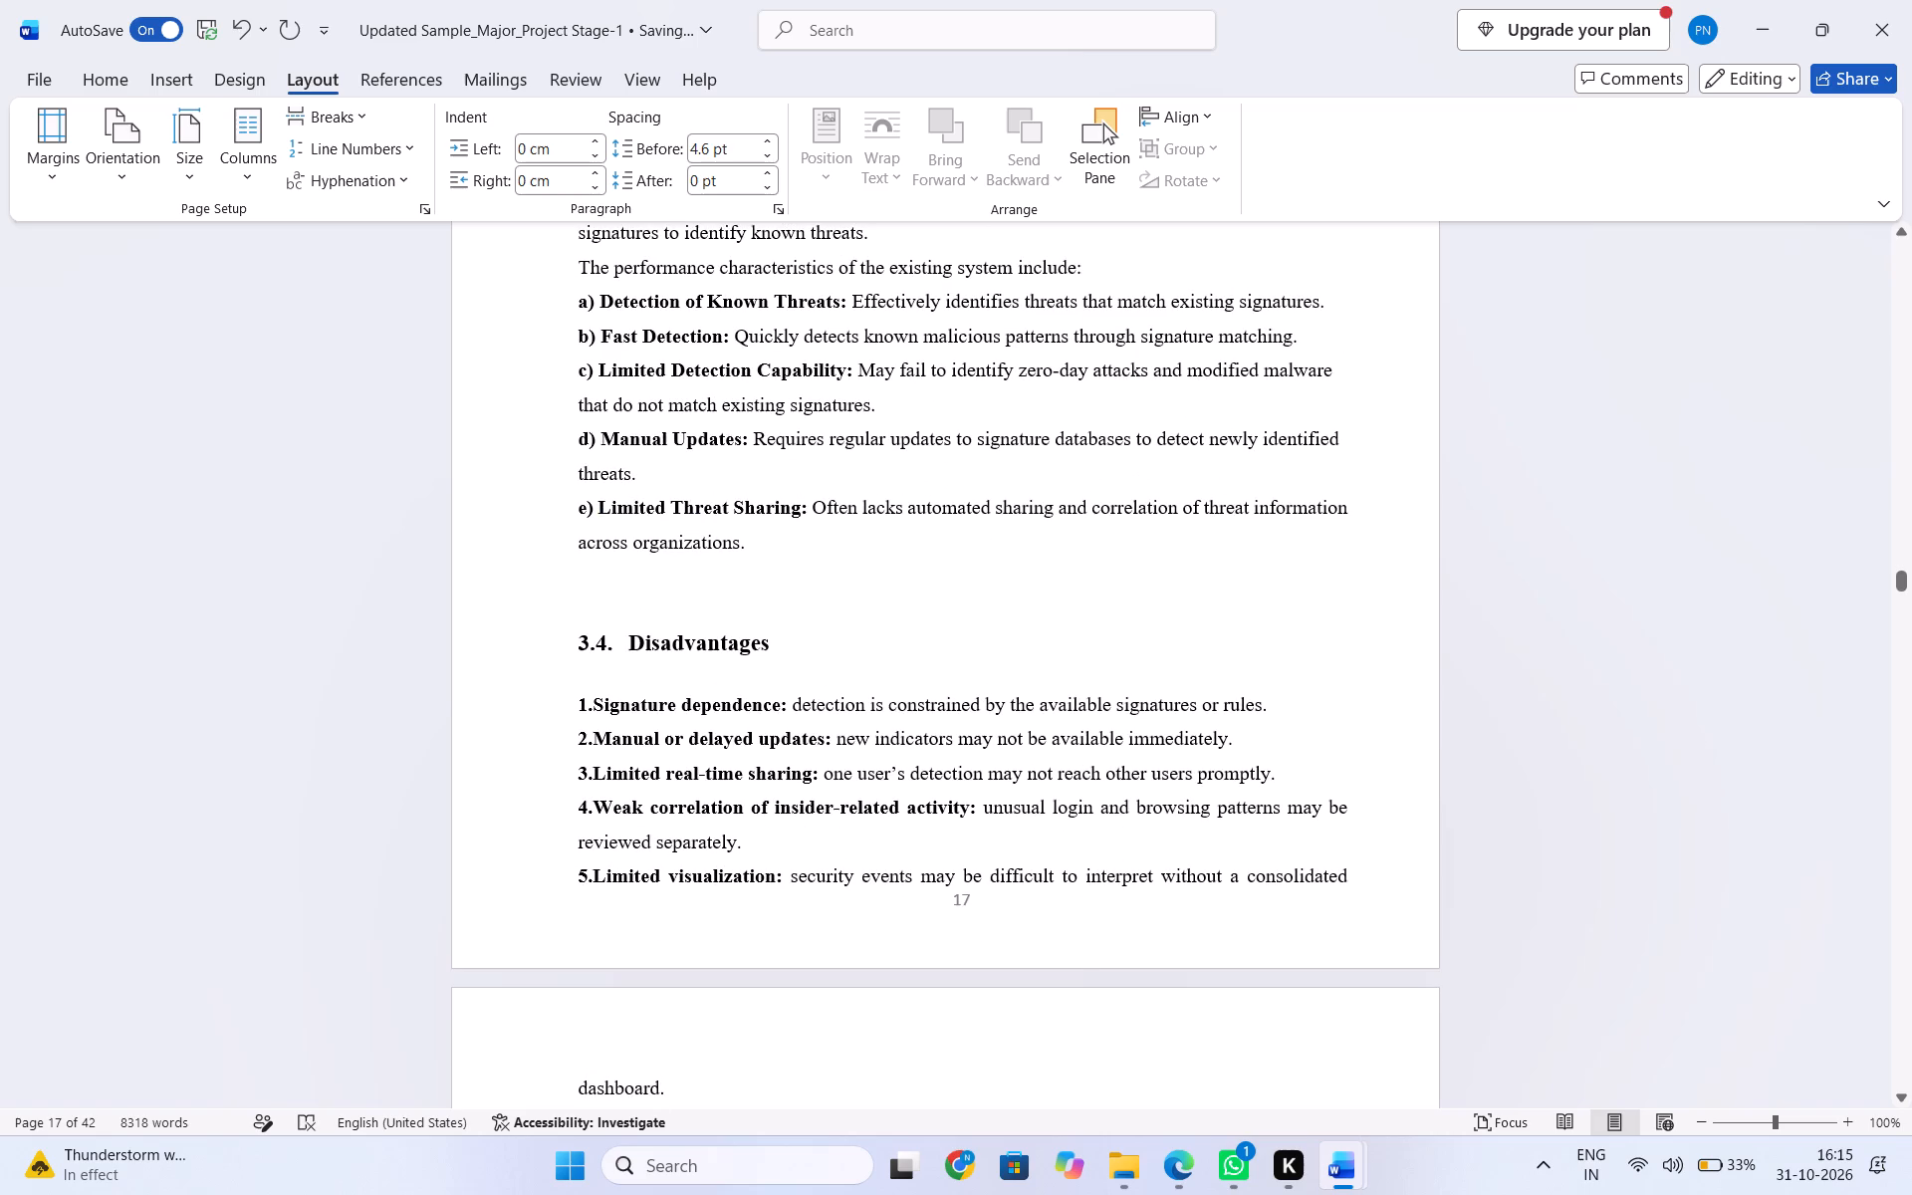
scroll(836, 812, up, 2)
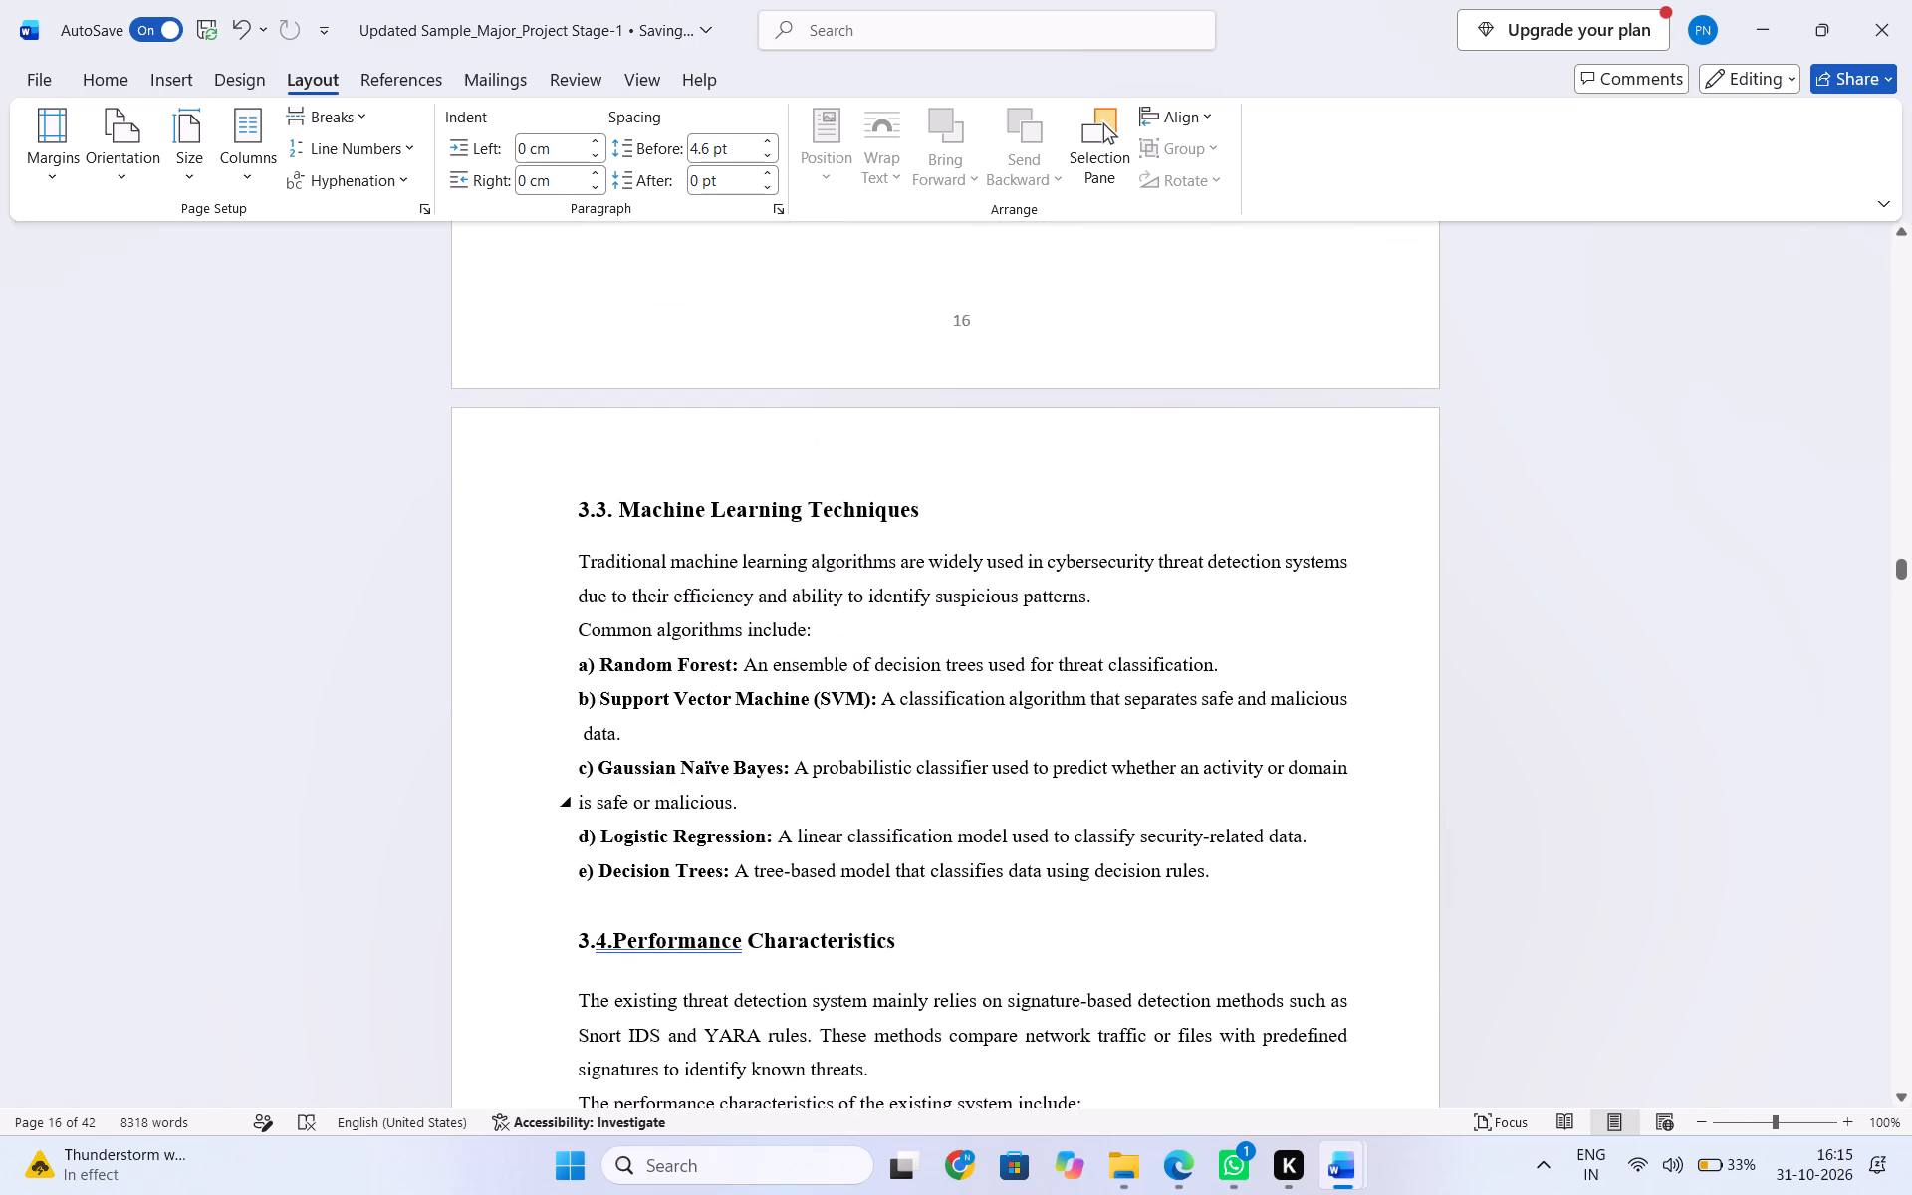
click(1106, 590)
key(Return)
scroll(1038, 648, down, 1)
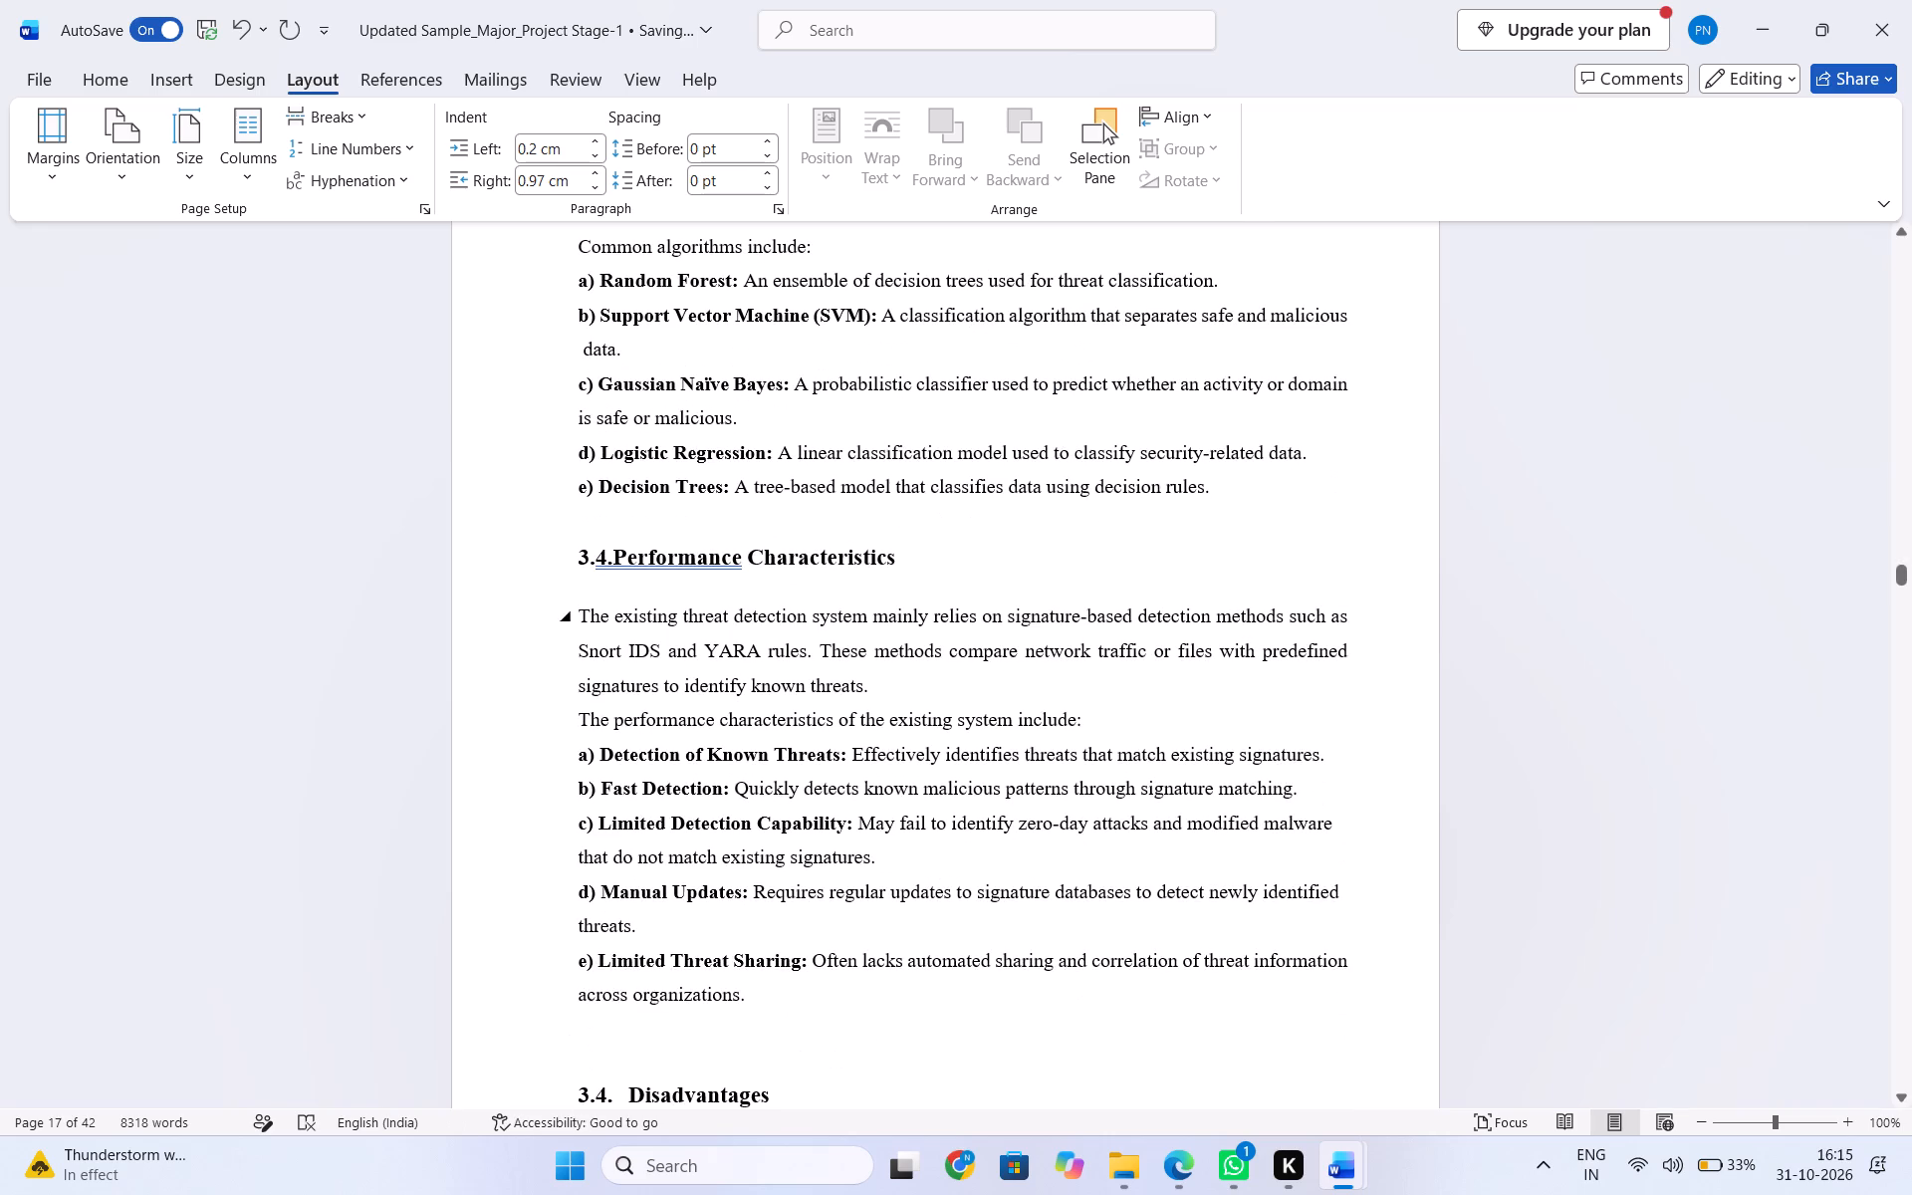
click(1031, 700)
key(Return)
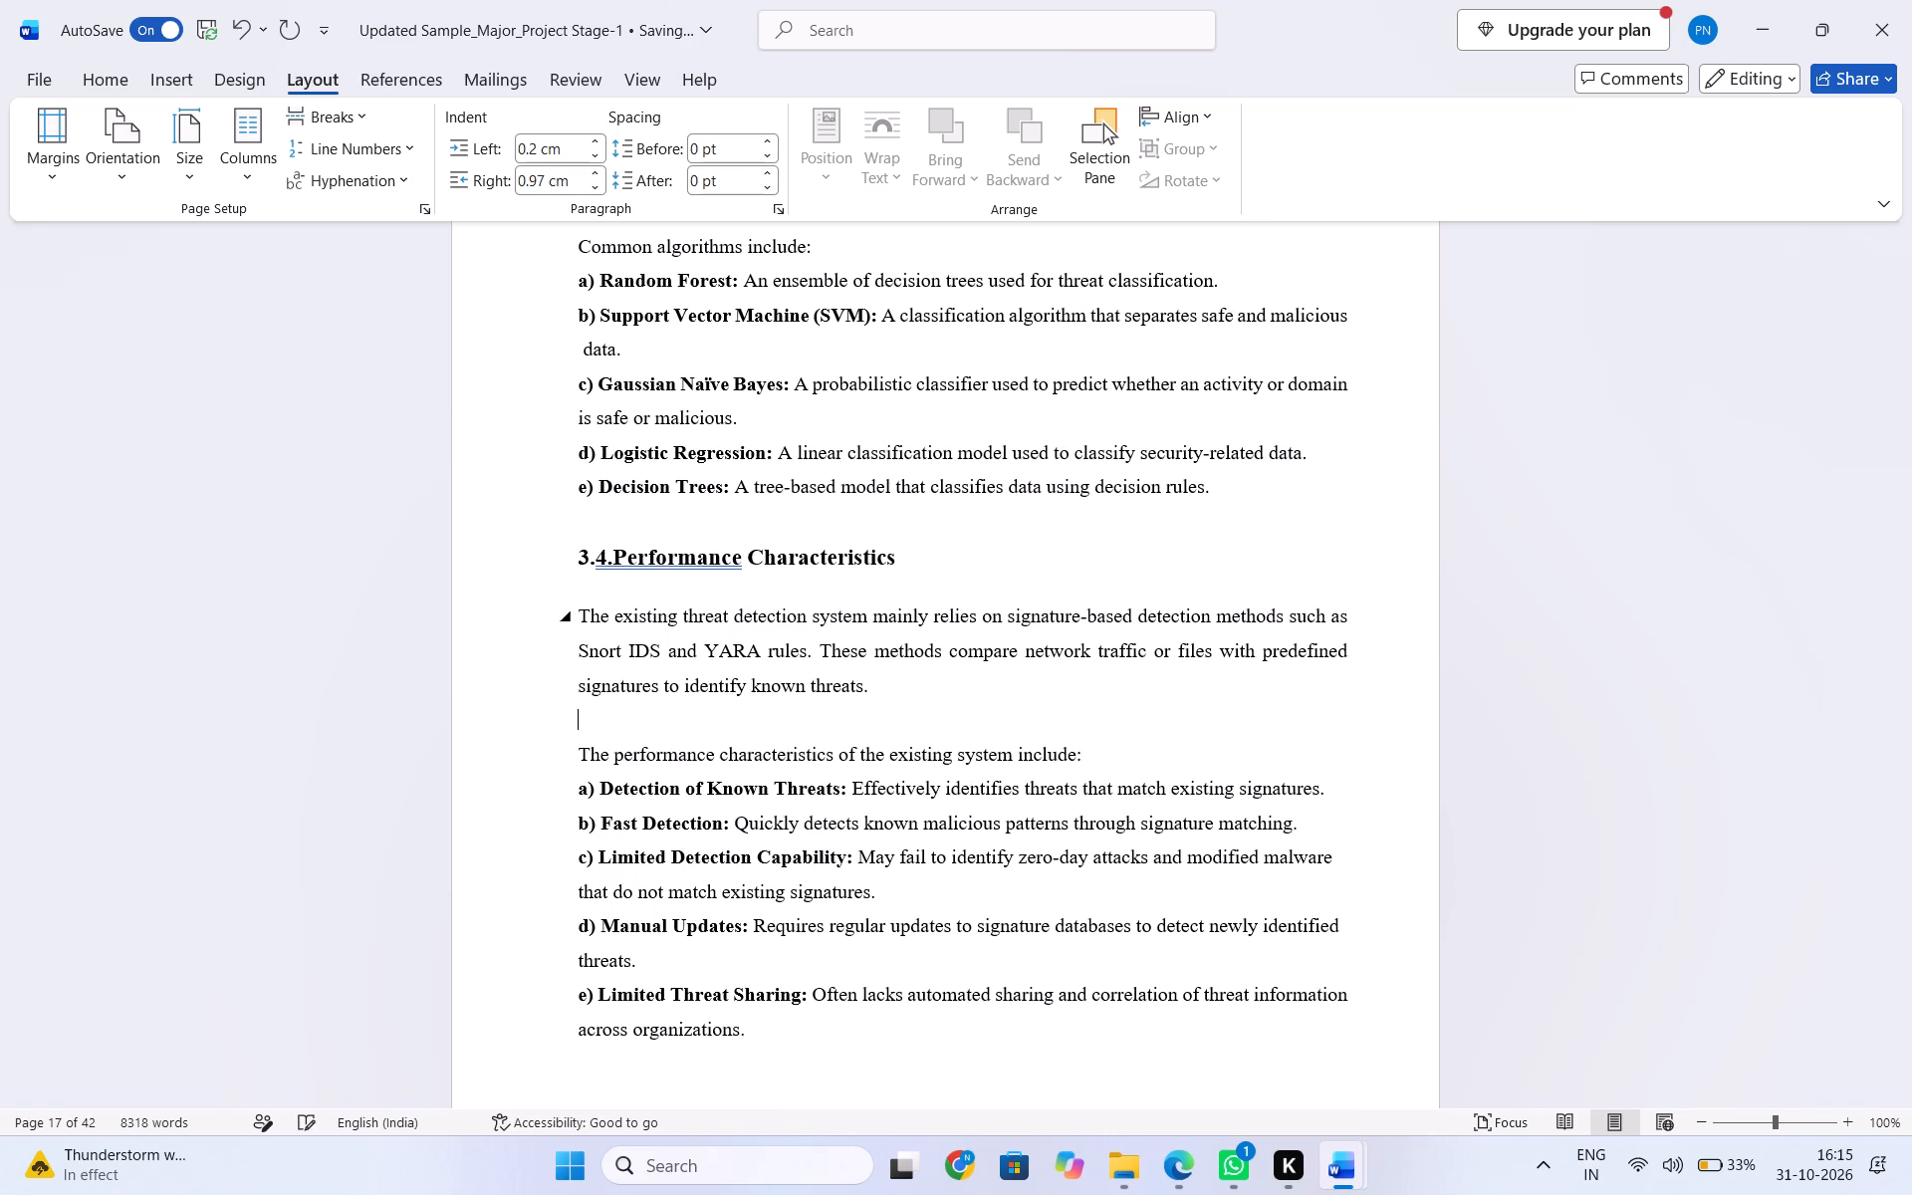
Remove the empty line between the "3. EXISTING METHOD" title and the 3.1 Overview of Existing Approach heading.
scroll(1031, 700, down, 1)
scroll(890, 706, up, 2)
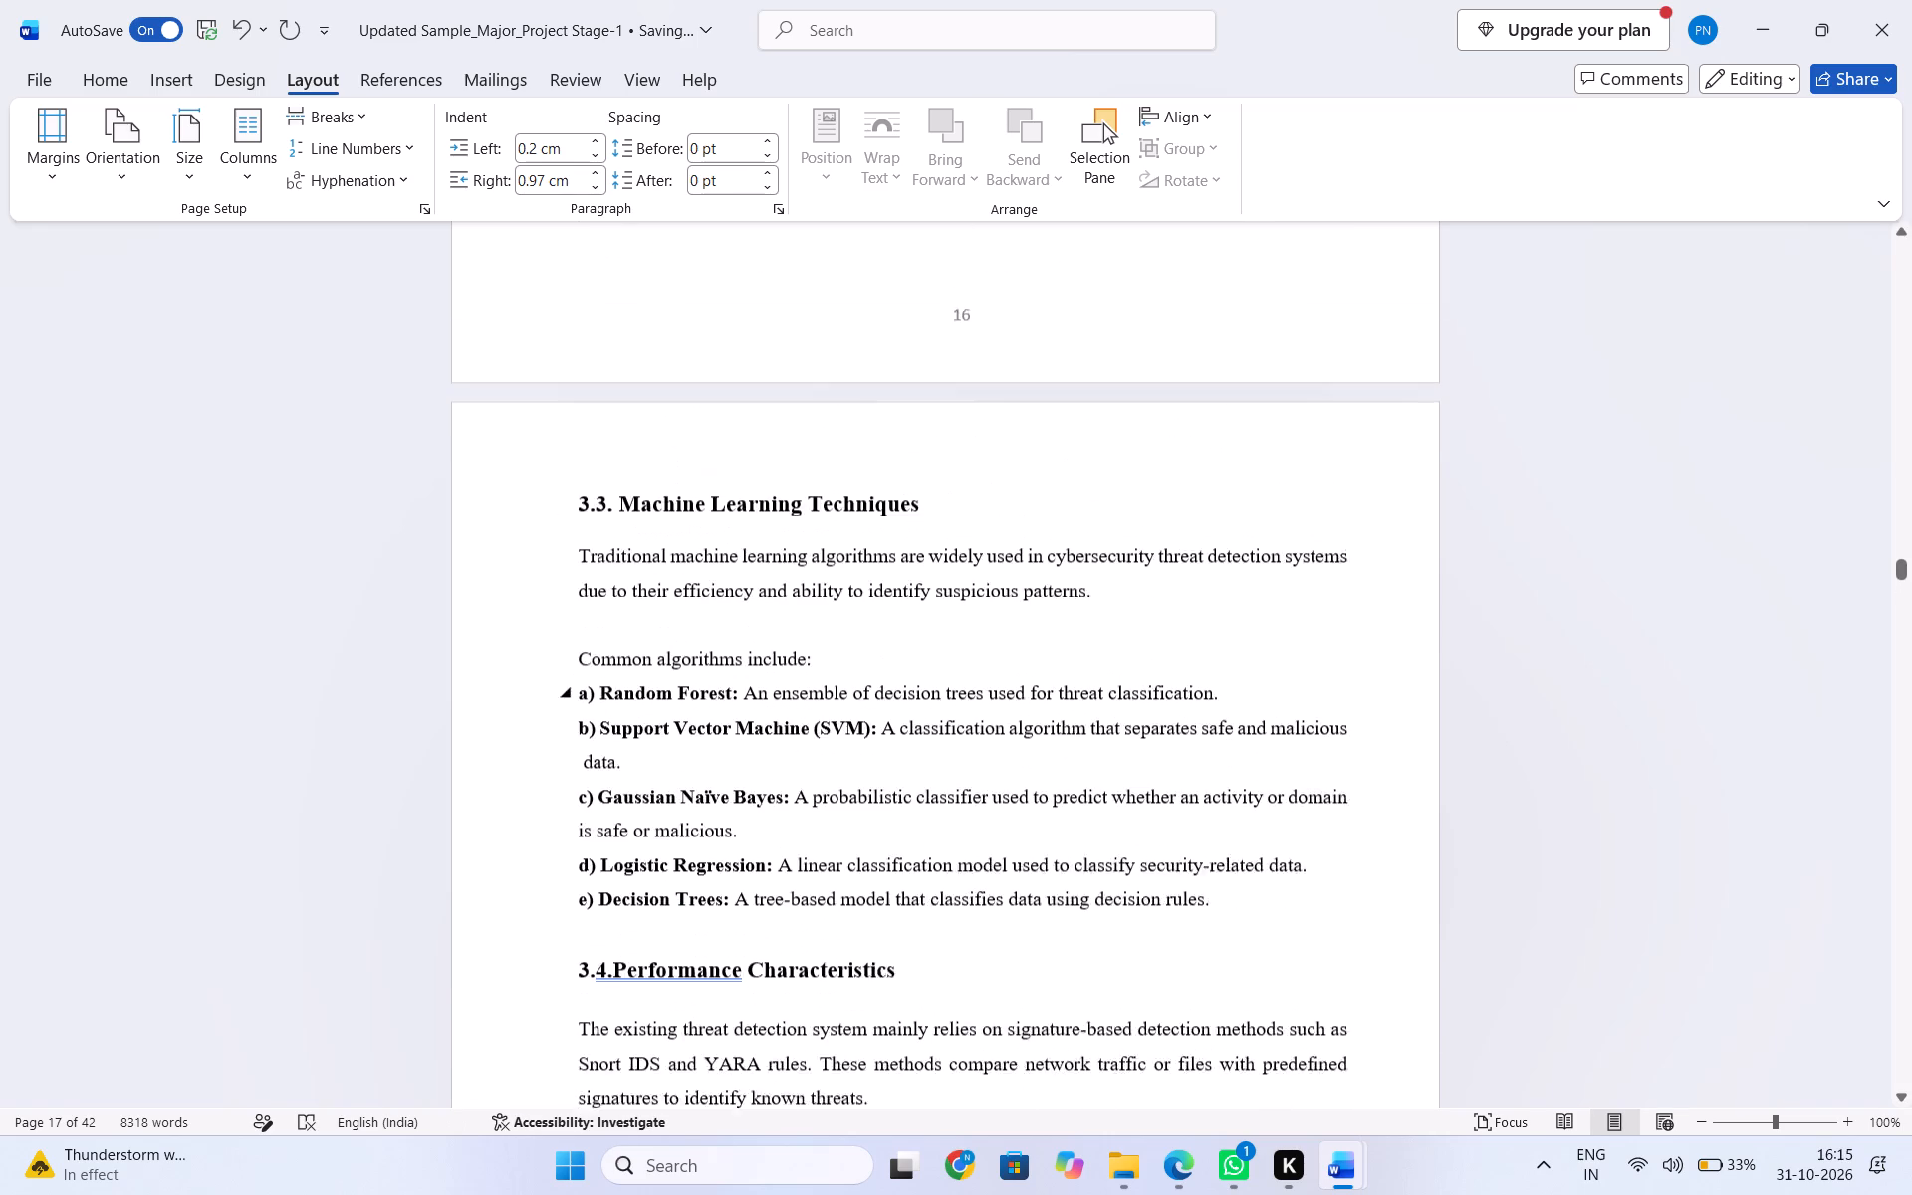
scroll(890, 706, up, 2)
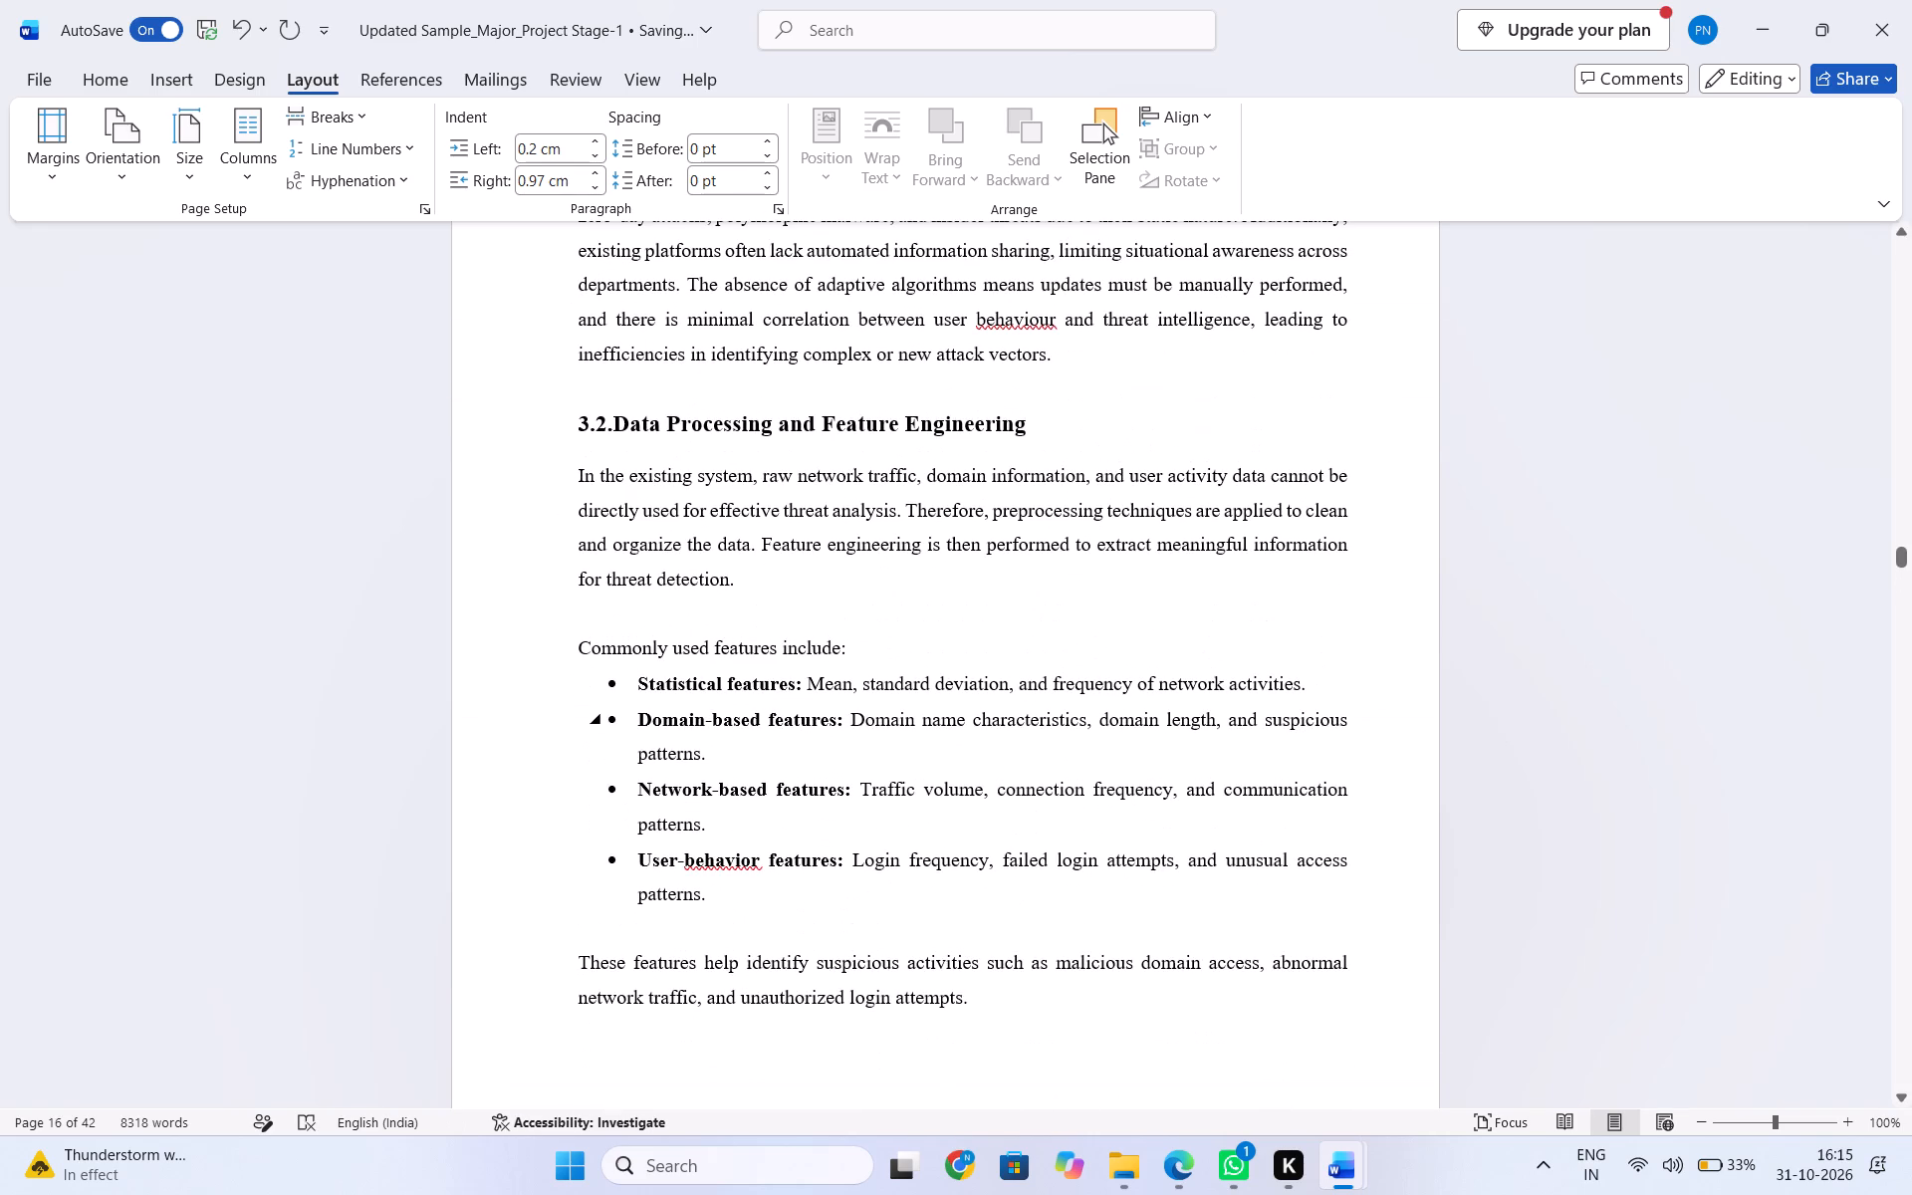
scroll(894, 702, up, 1)
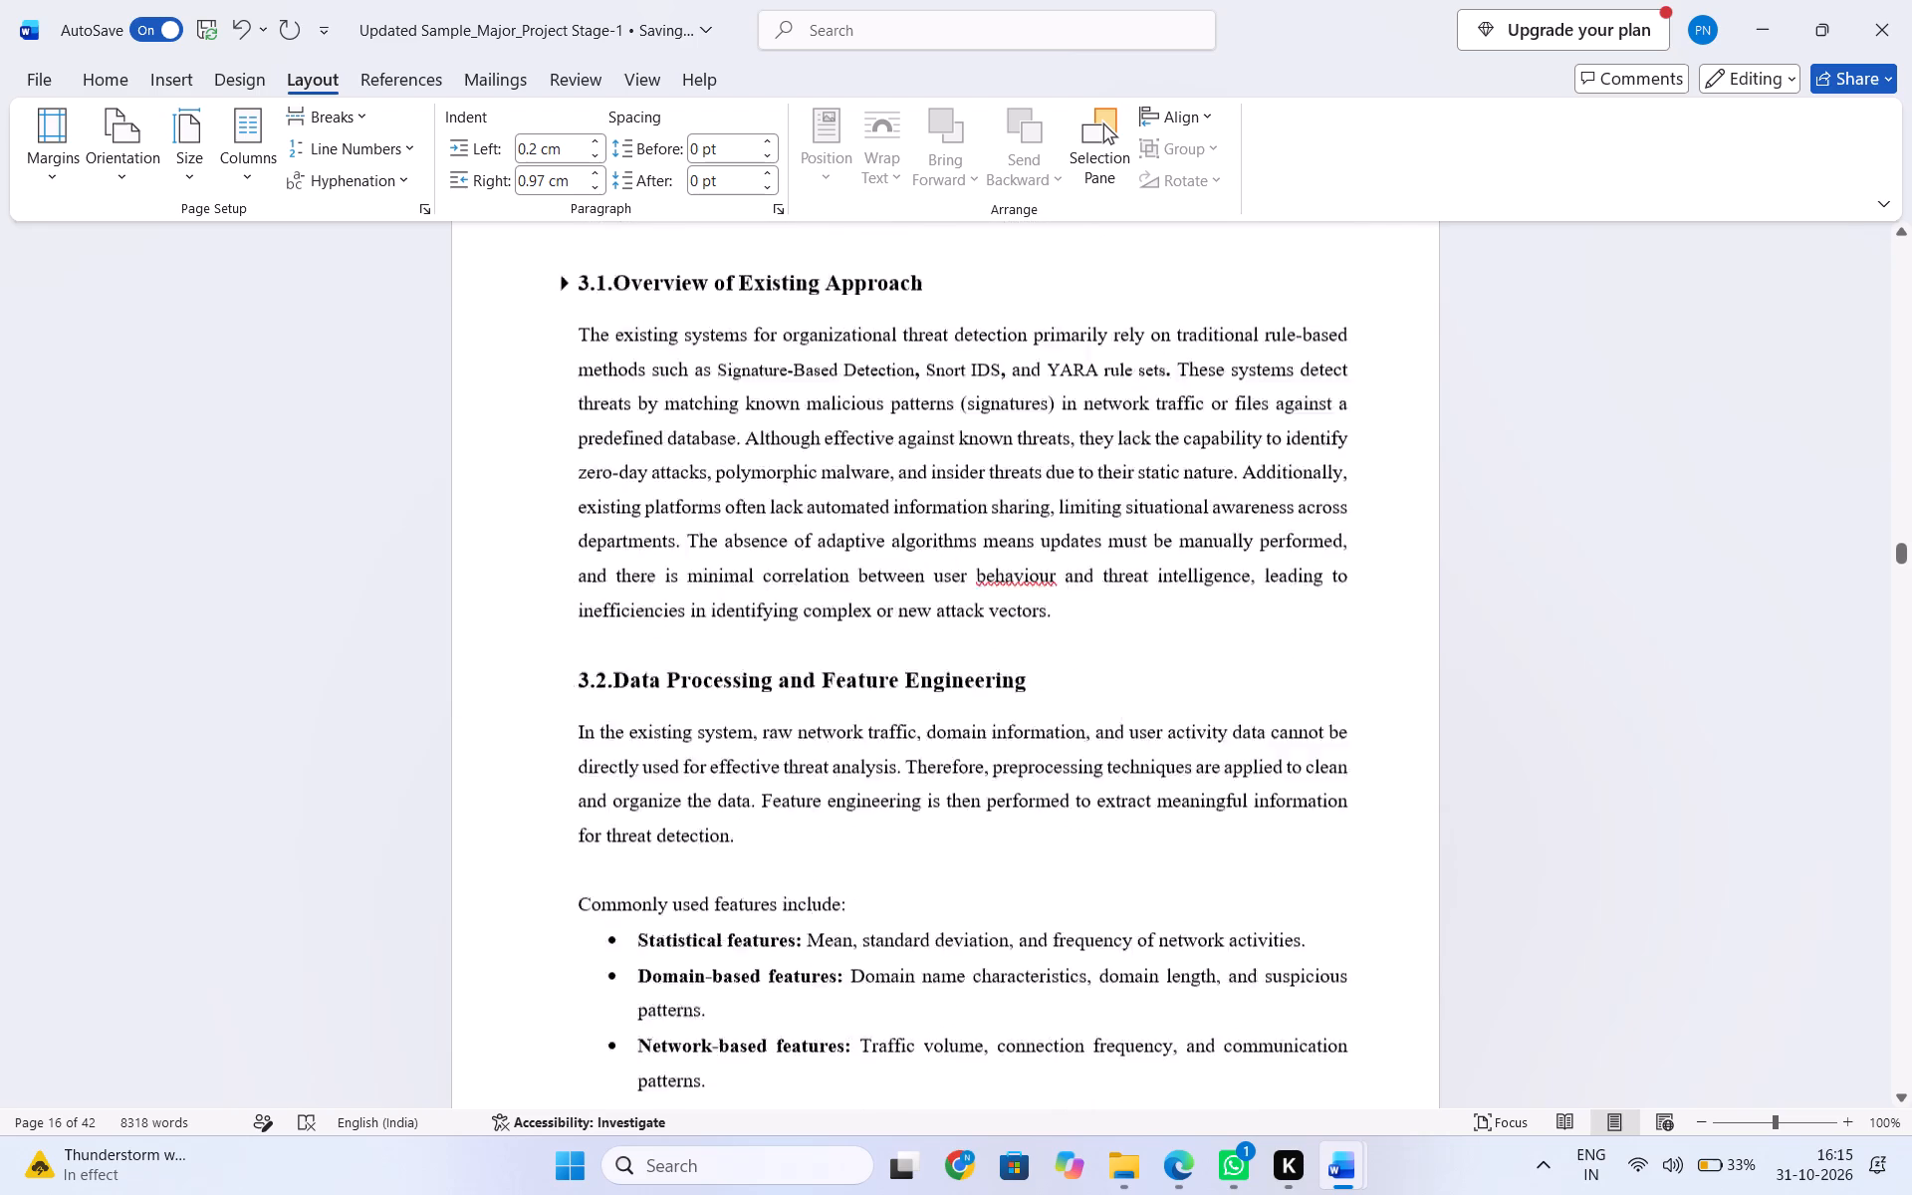
scroll(894, 702, up, 1)
click(898, 834)
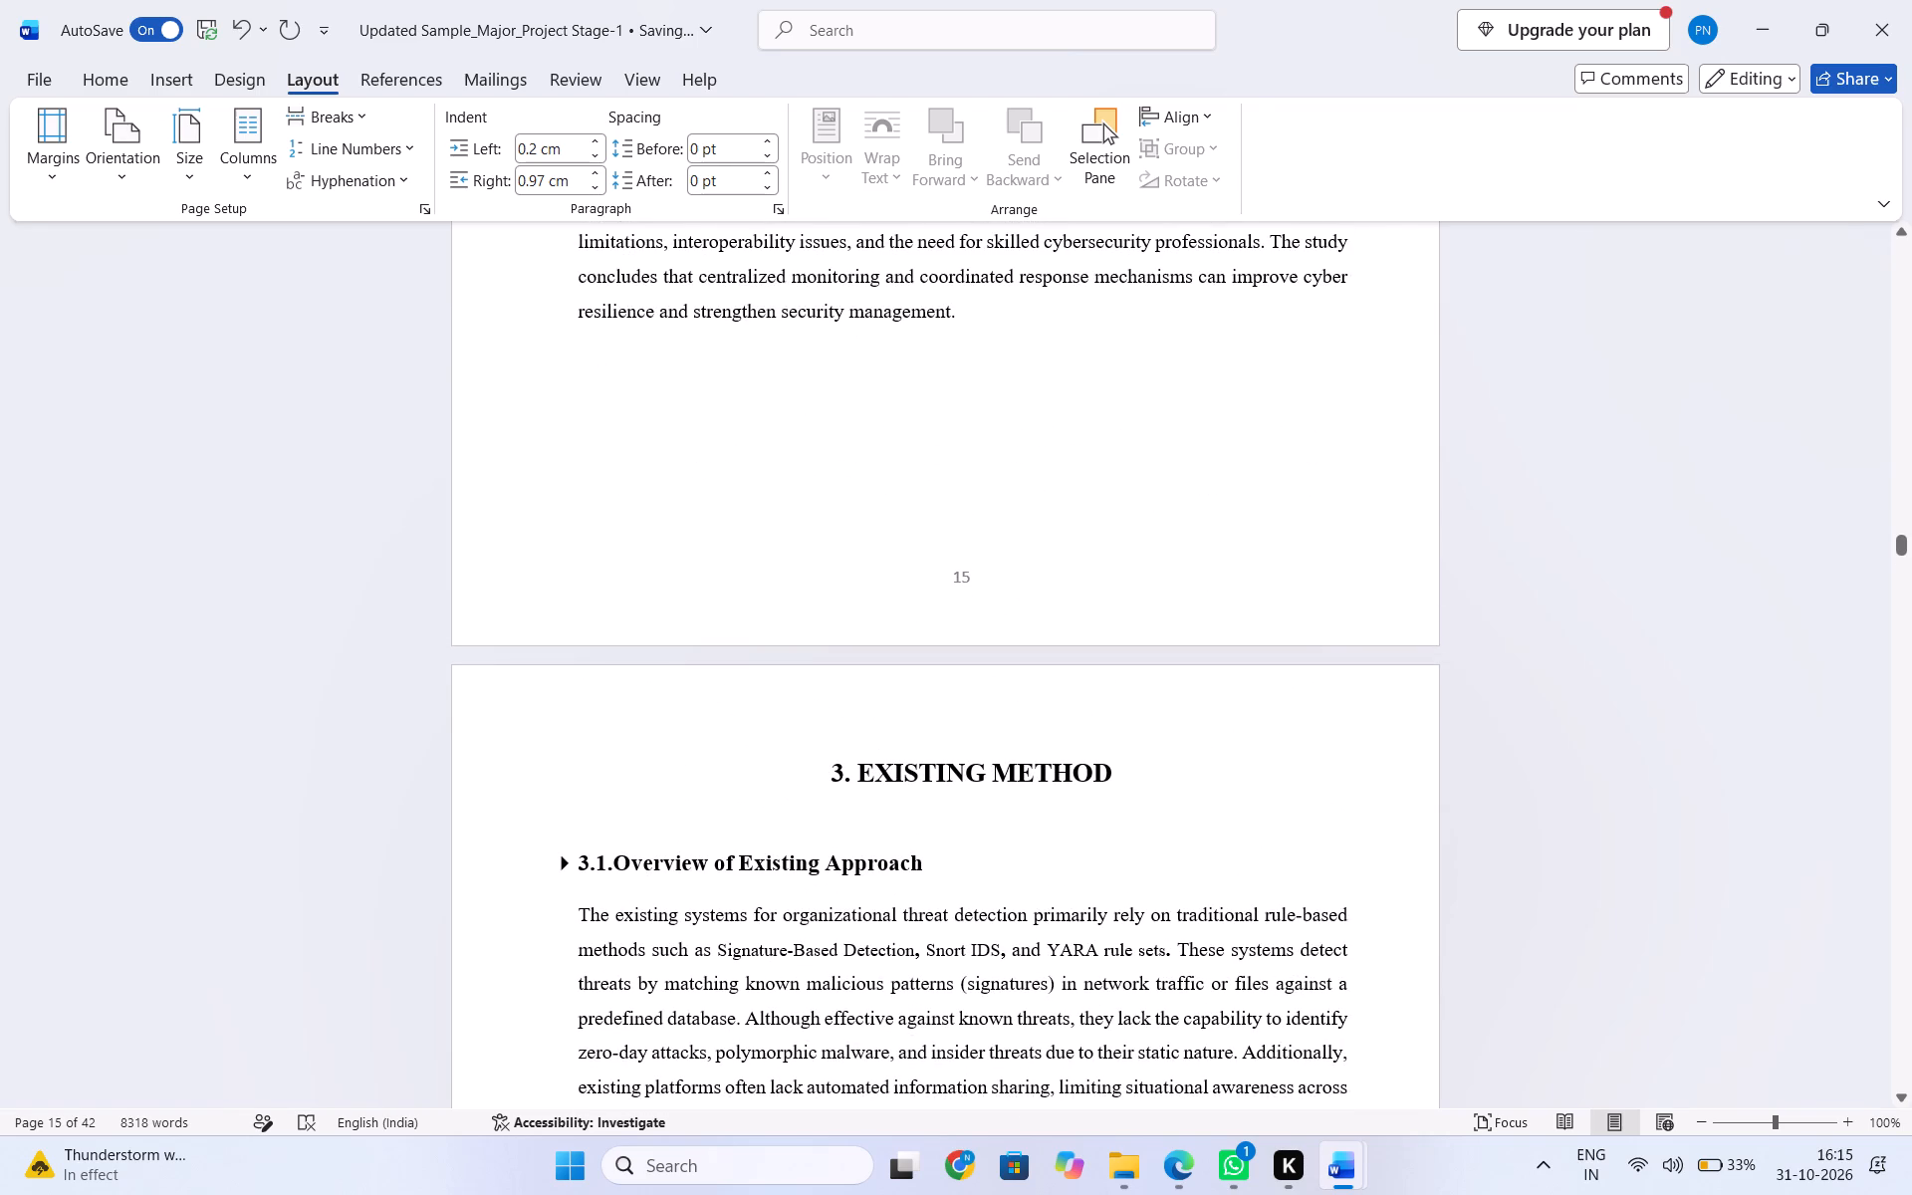
key(BackSpace)
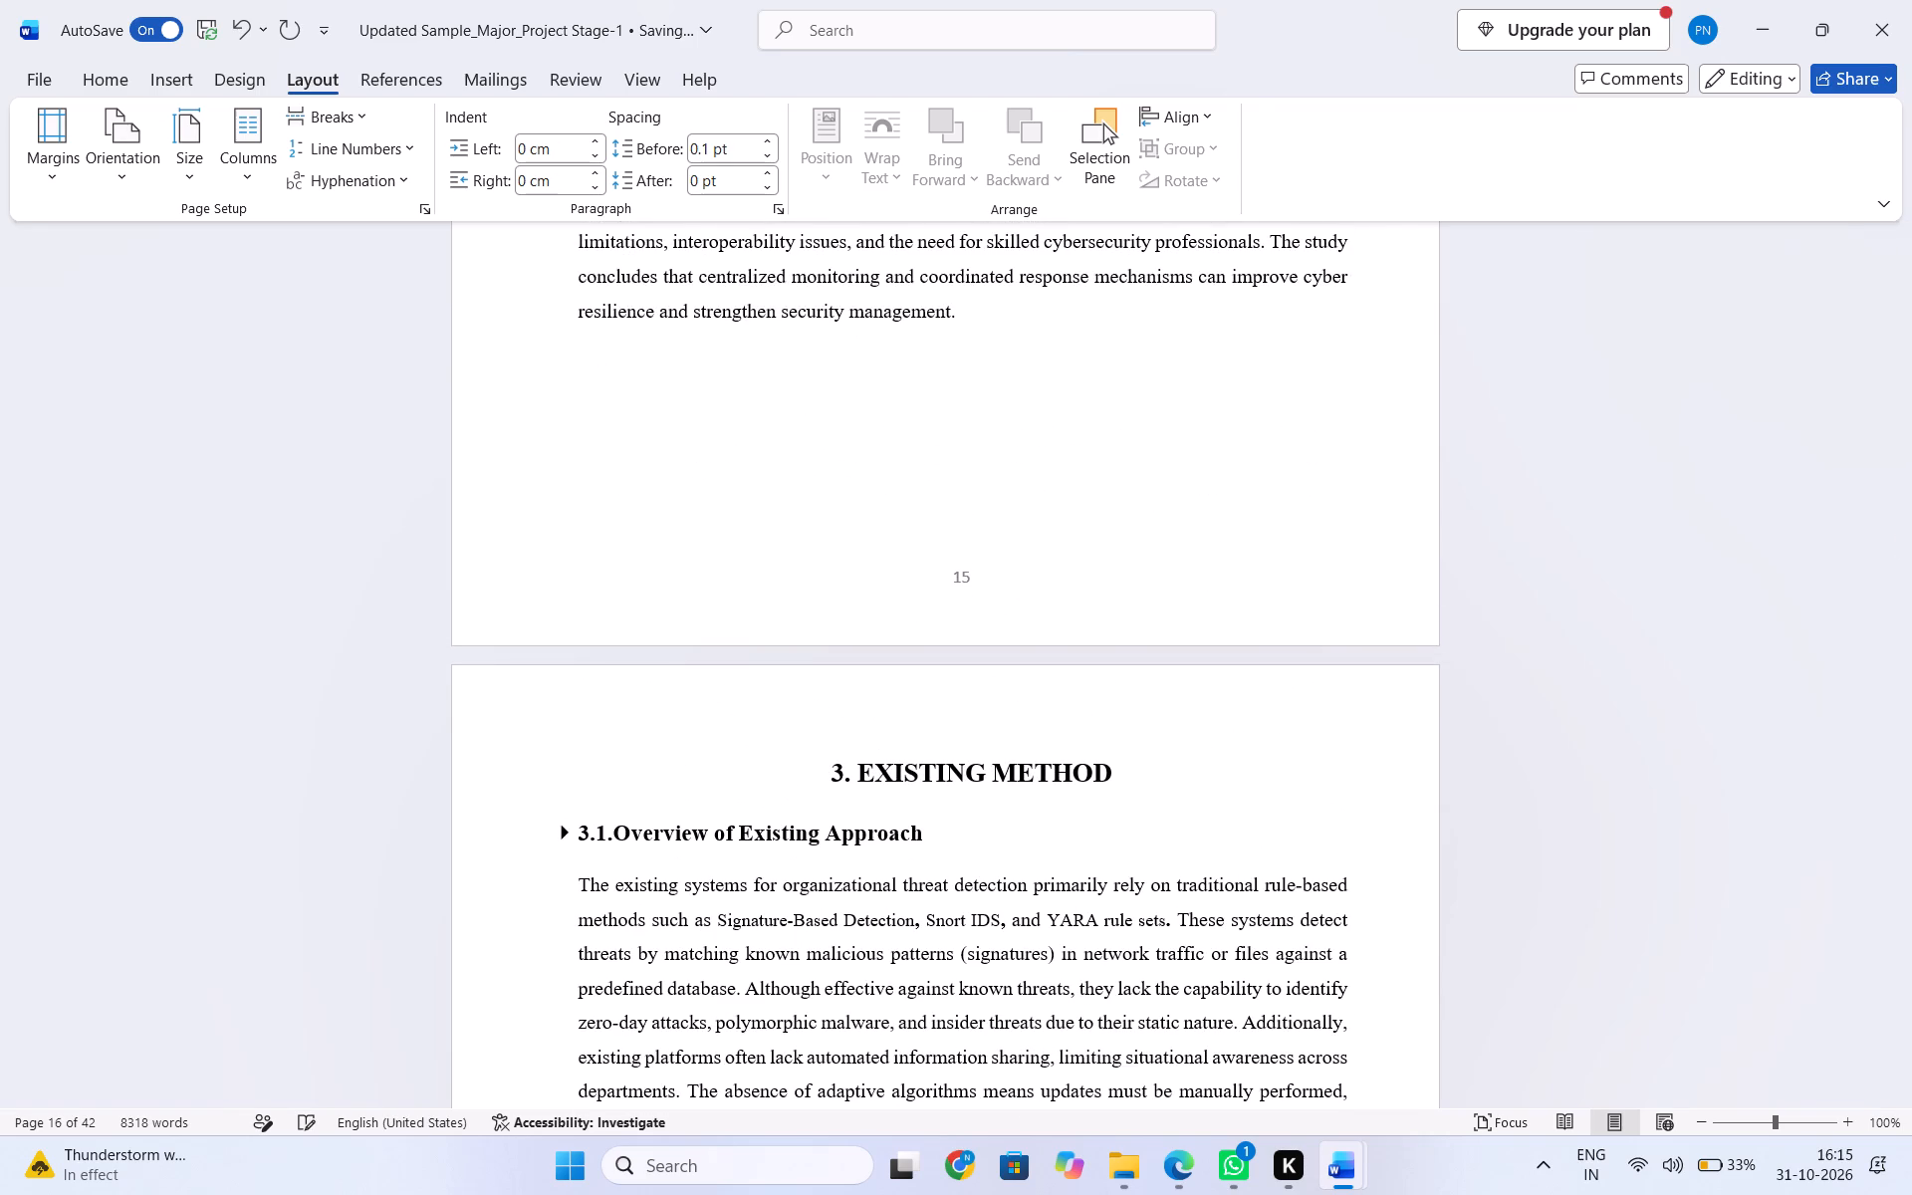
Delete the line "Common algorithms include:" and the empty line above it in section 3.3.
scroll(898, 834, down, 3)
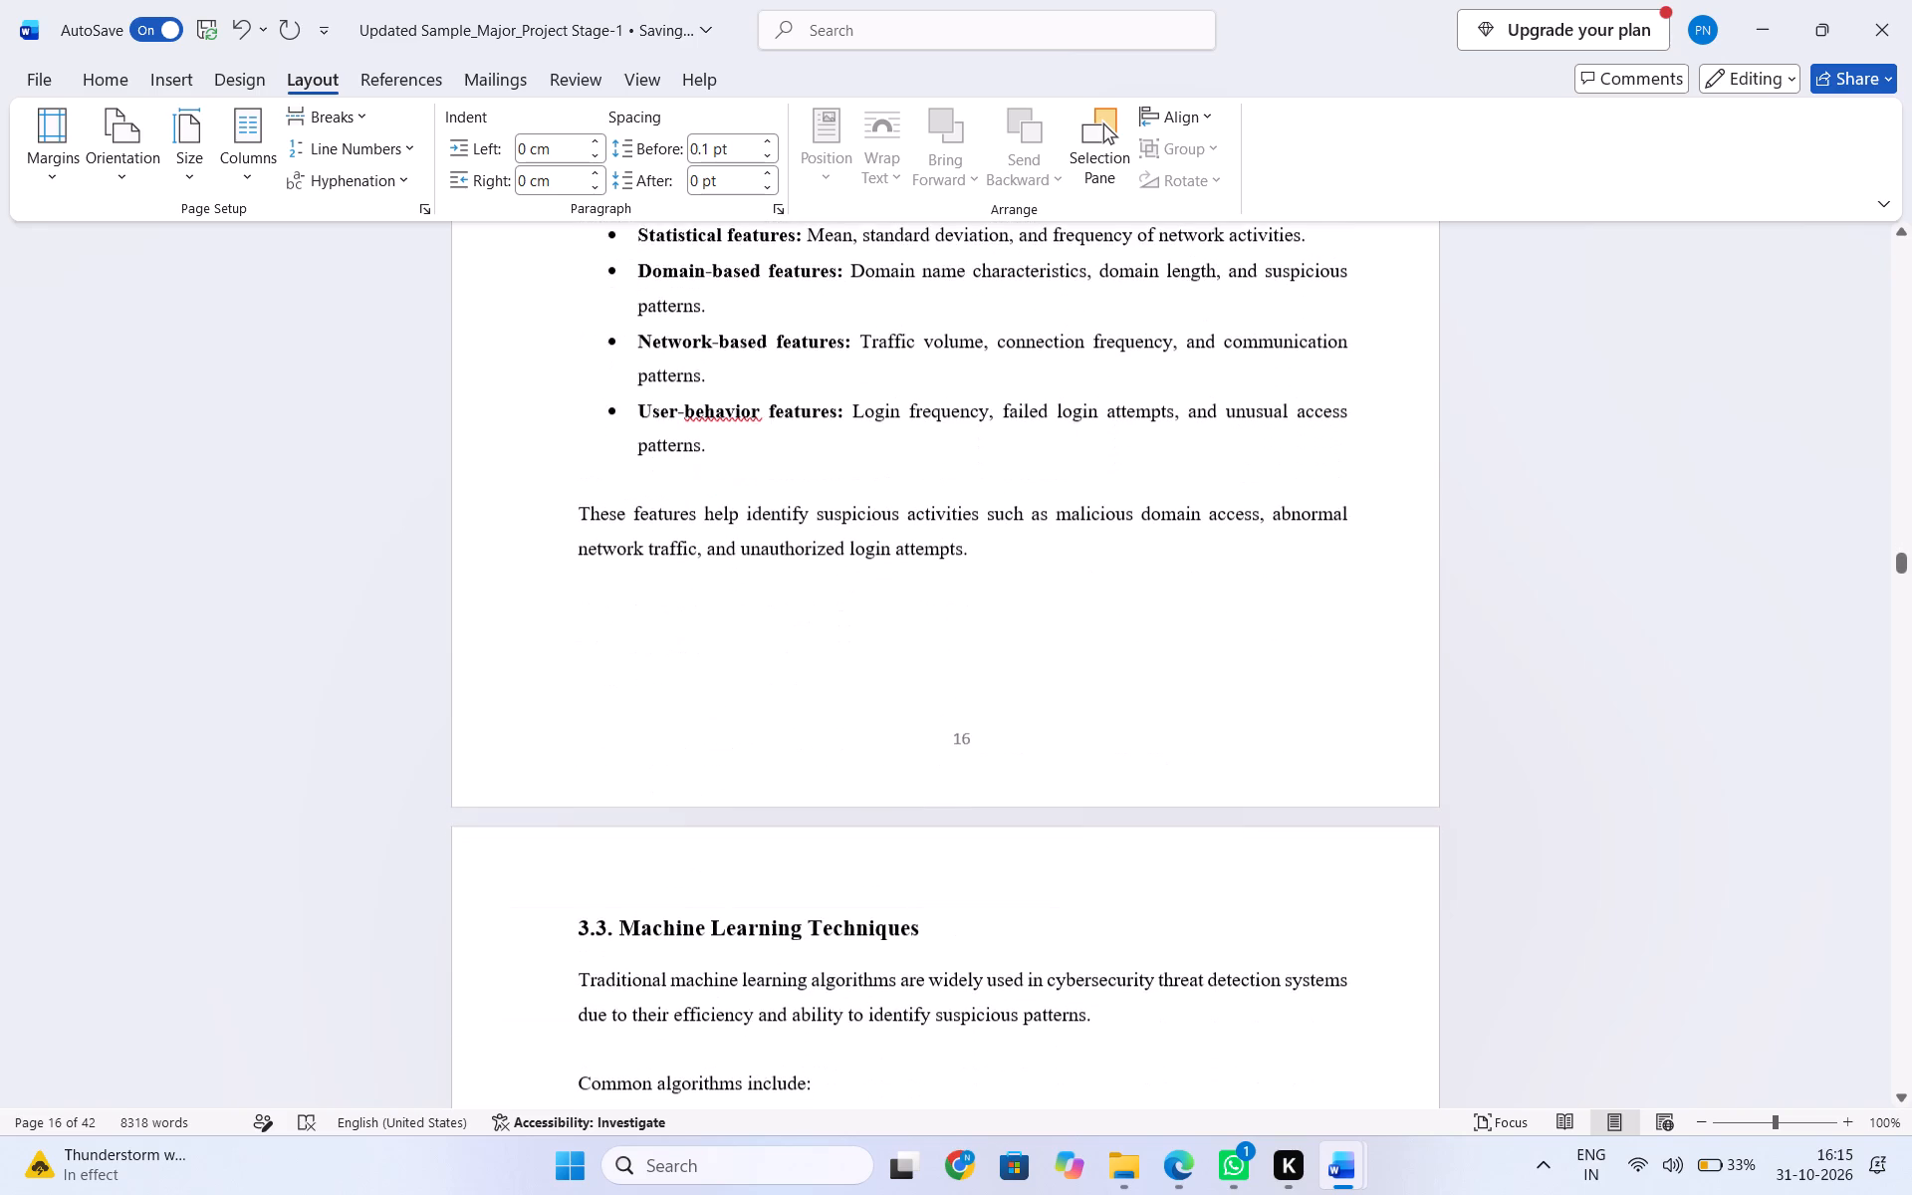
scroll(898, 834, down, 1)
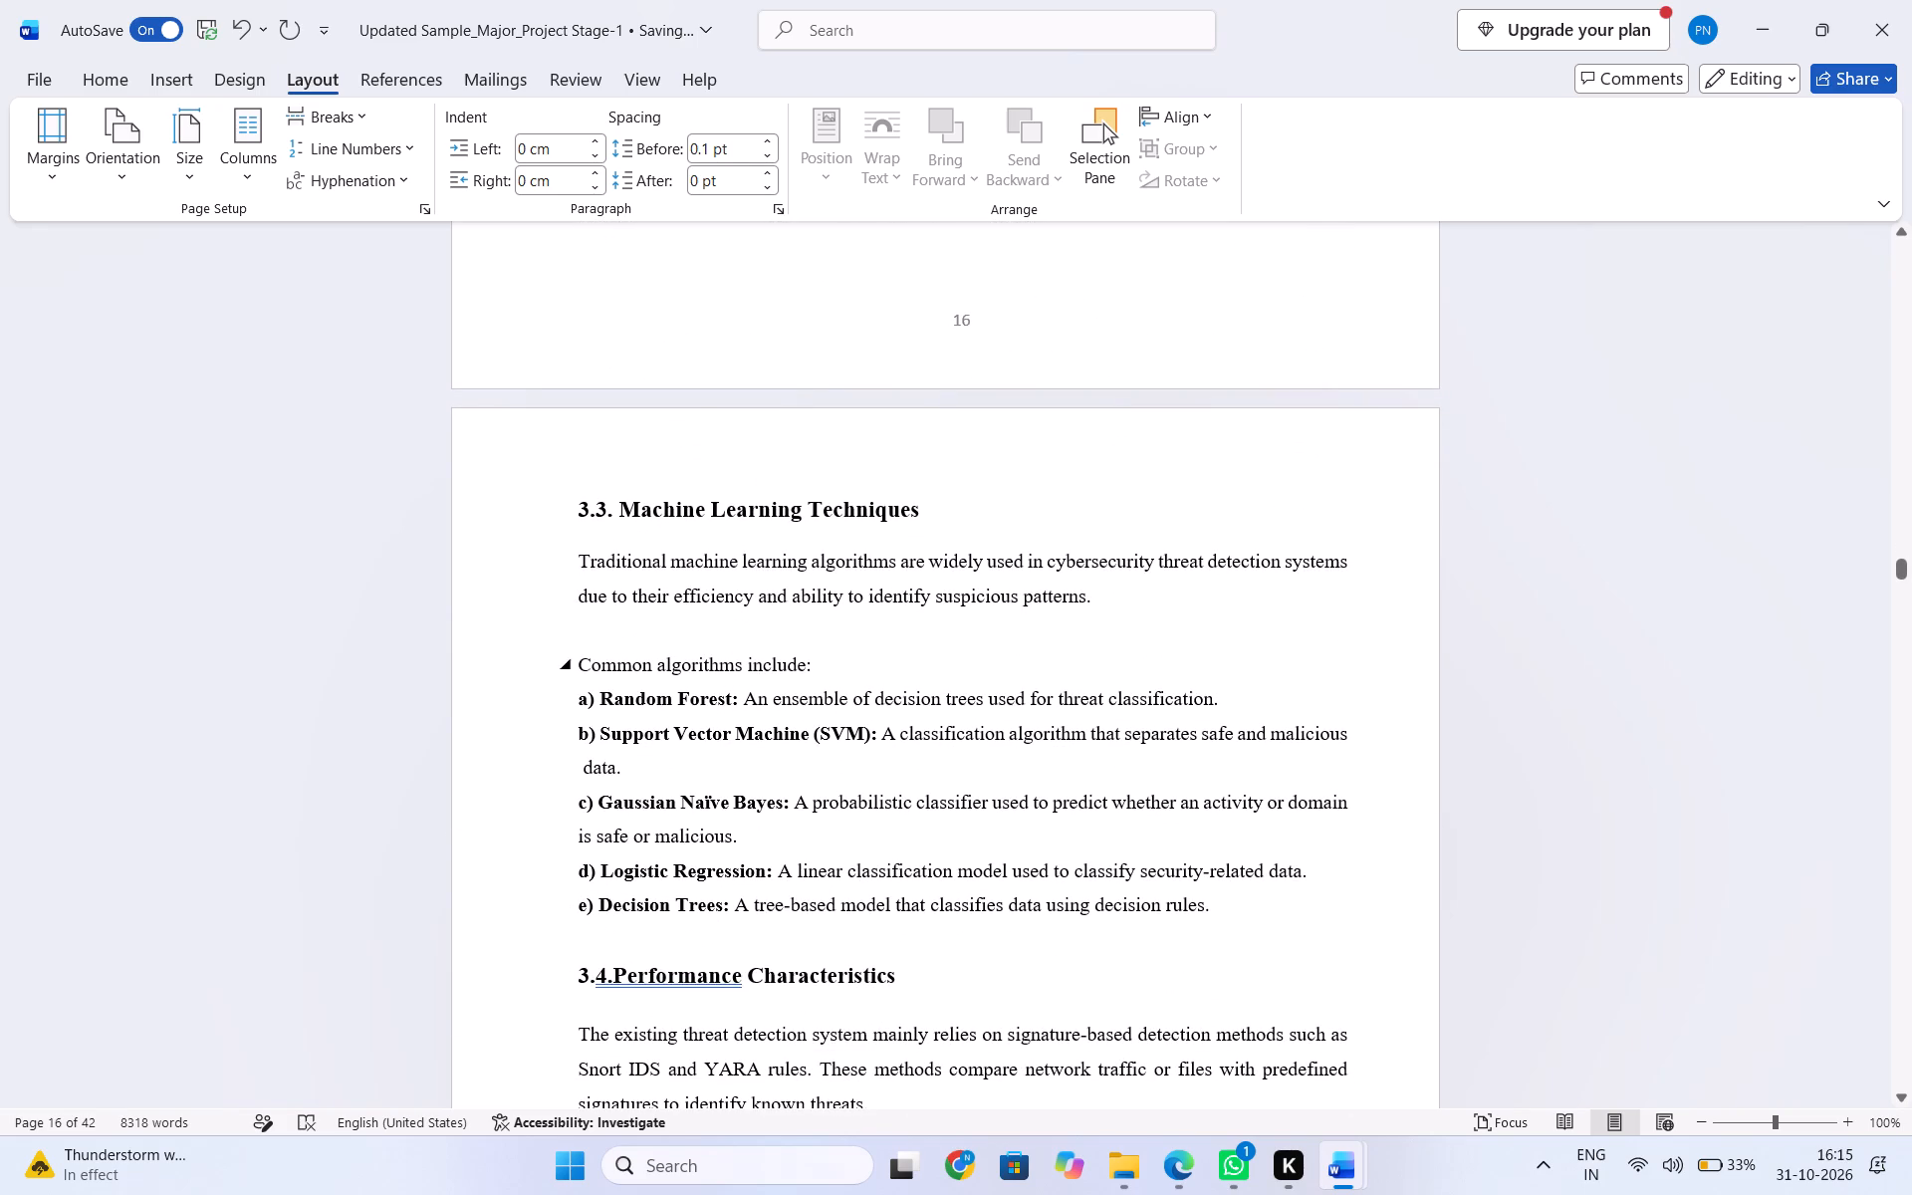
click(734, 643)
key(BackSpace)
key(BackSpace)
key(BackSpace)
key(BackSpace)
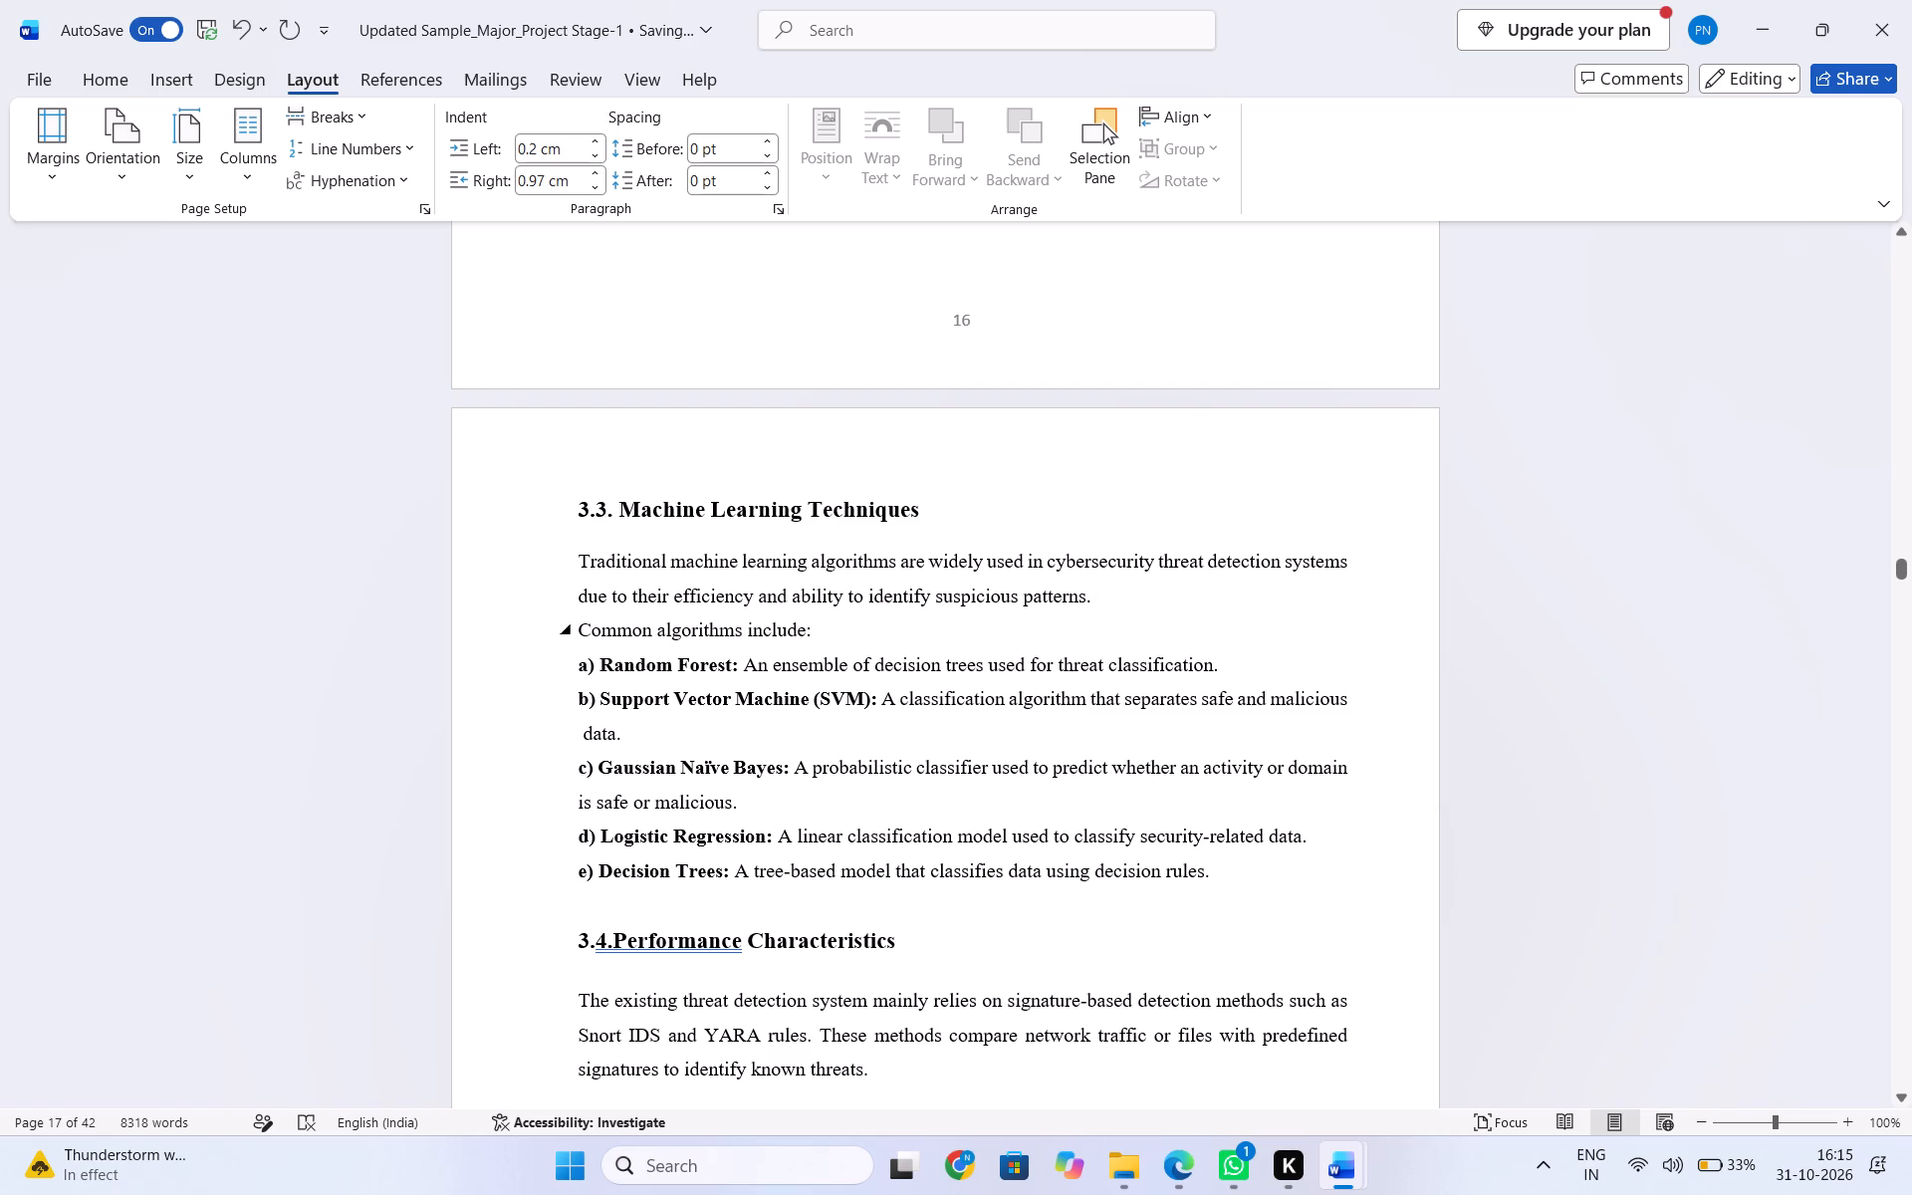
drag(829, 628, 576, 639)
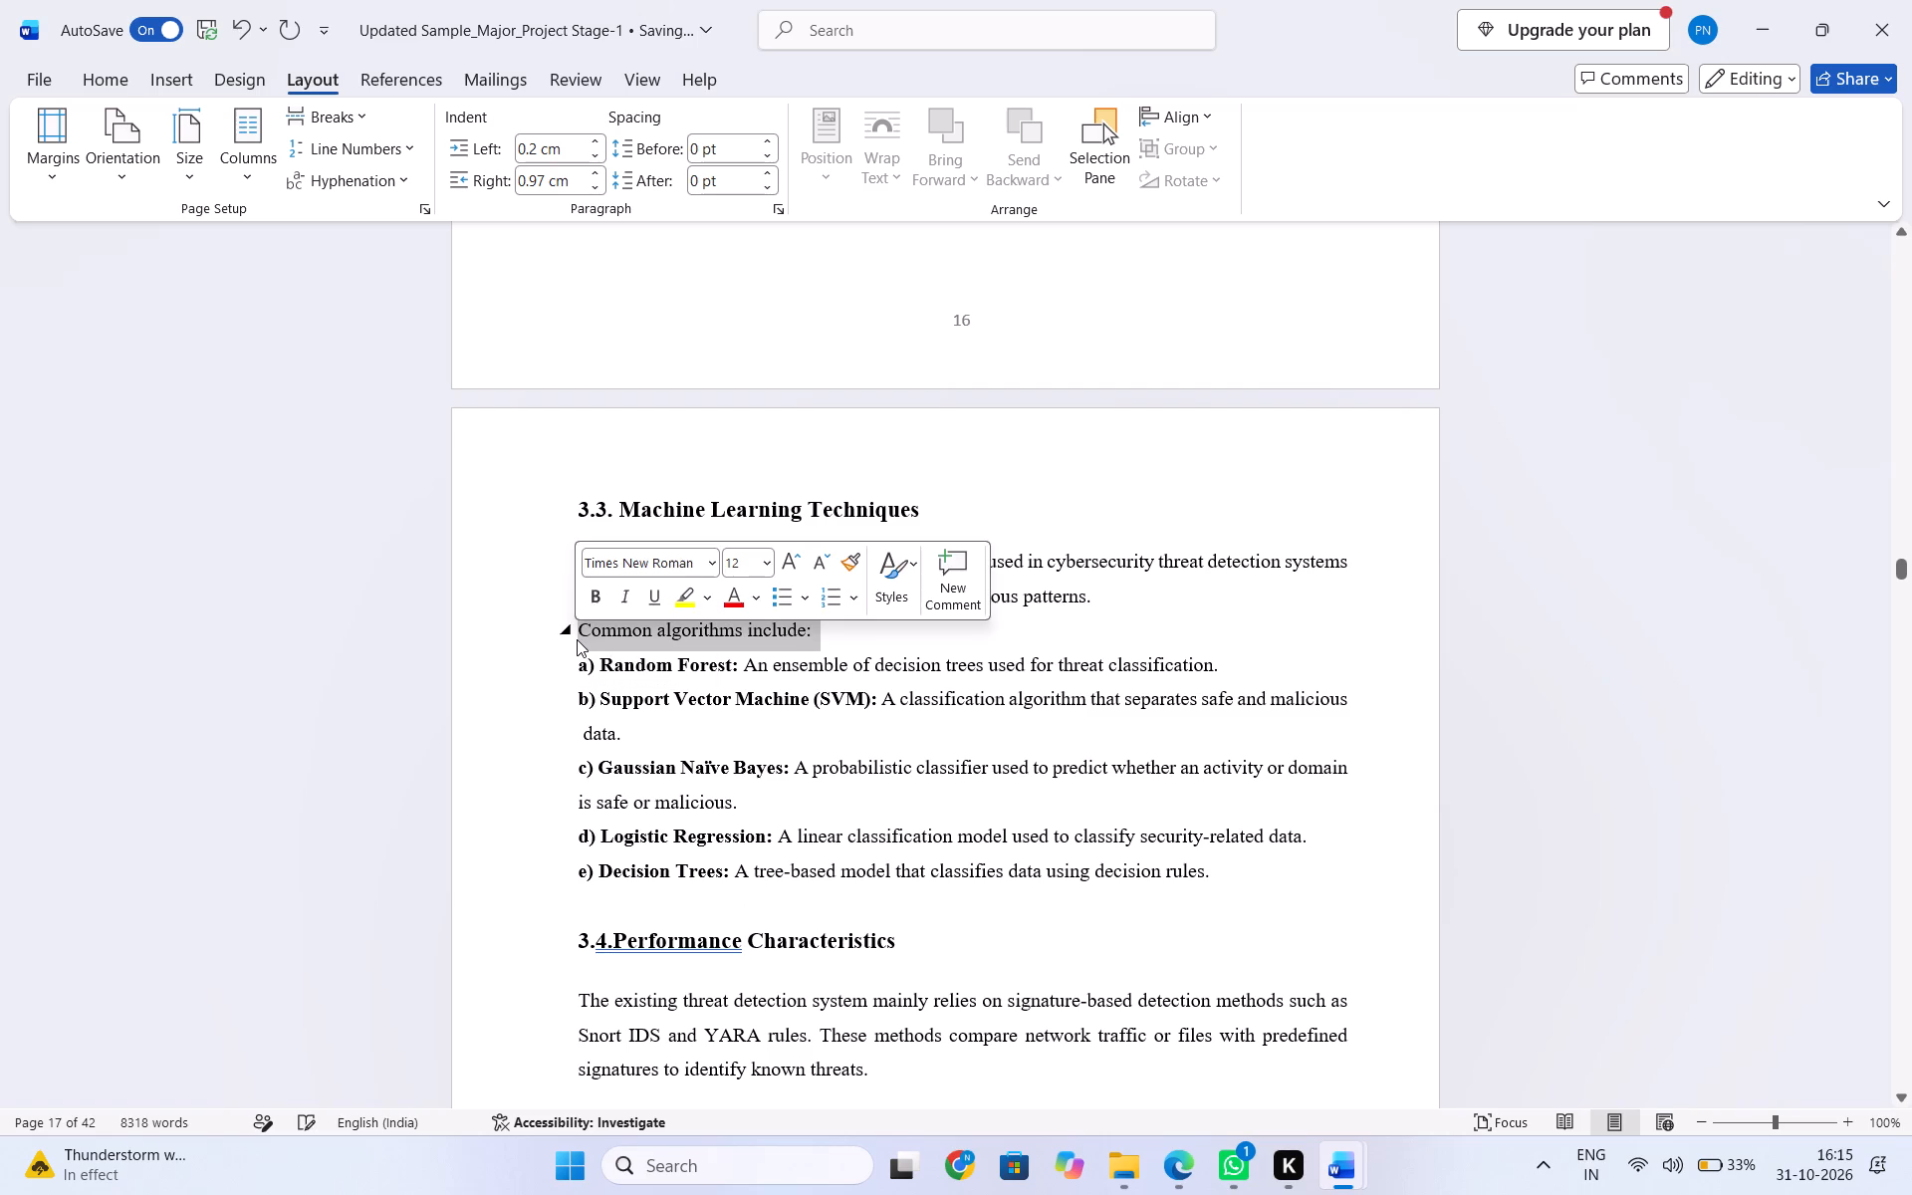
key(BackSpace)
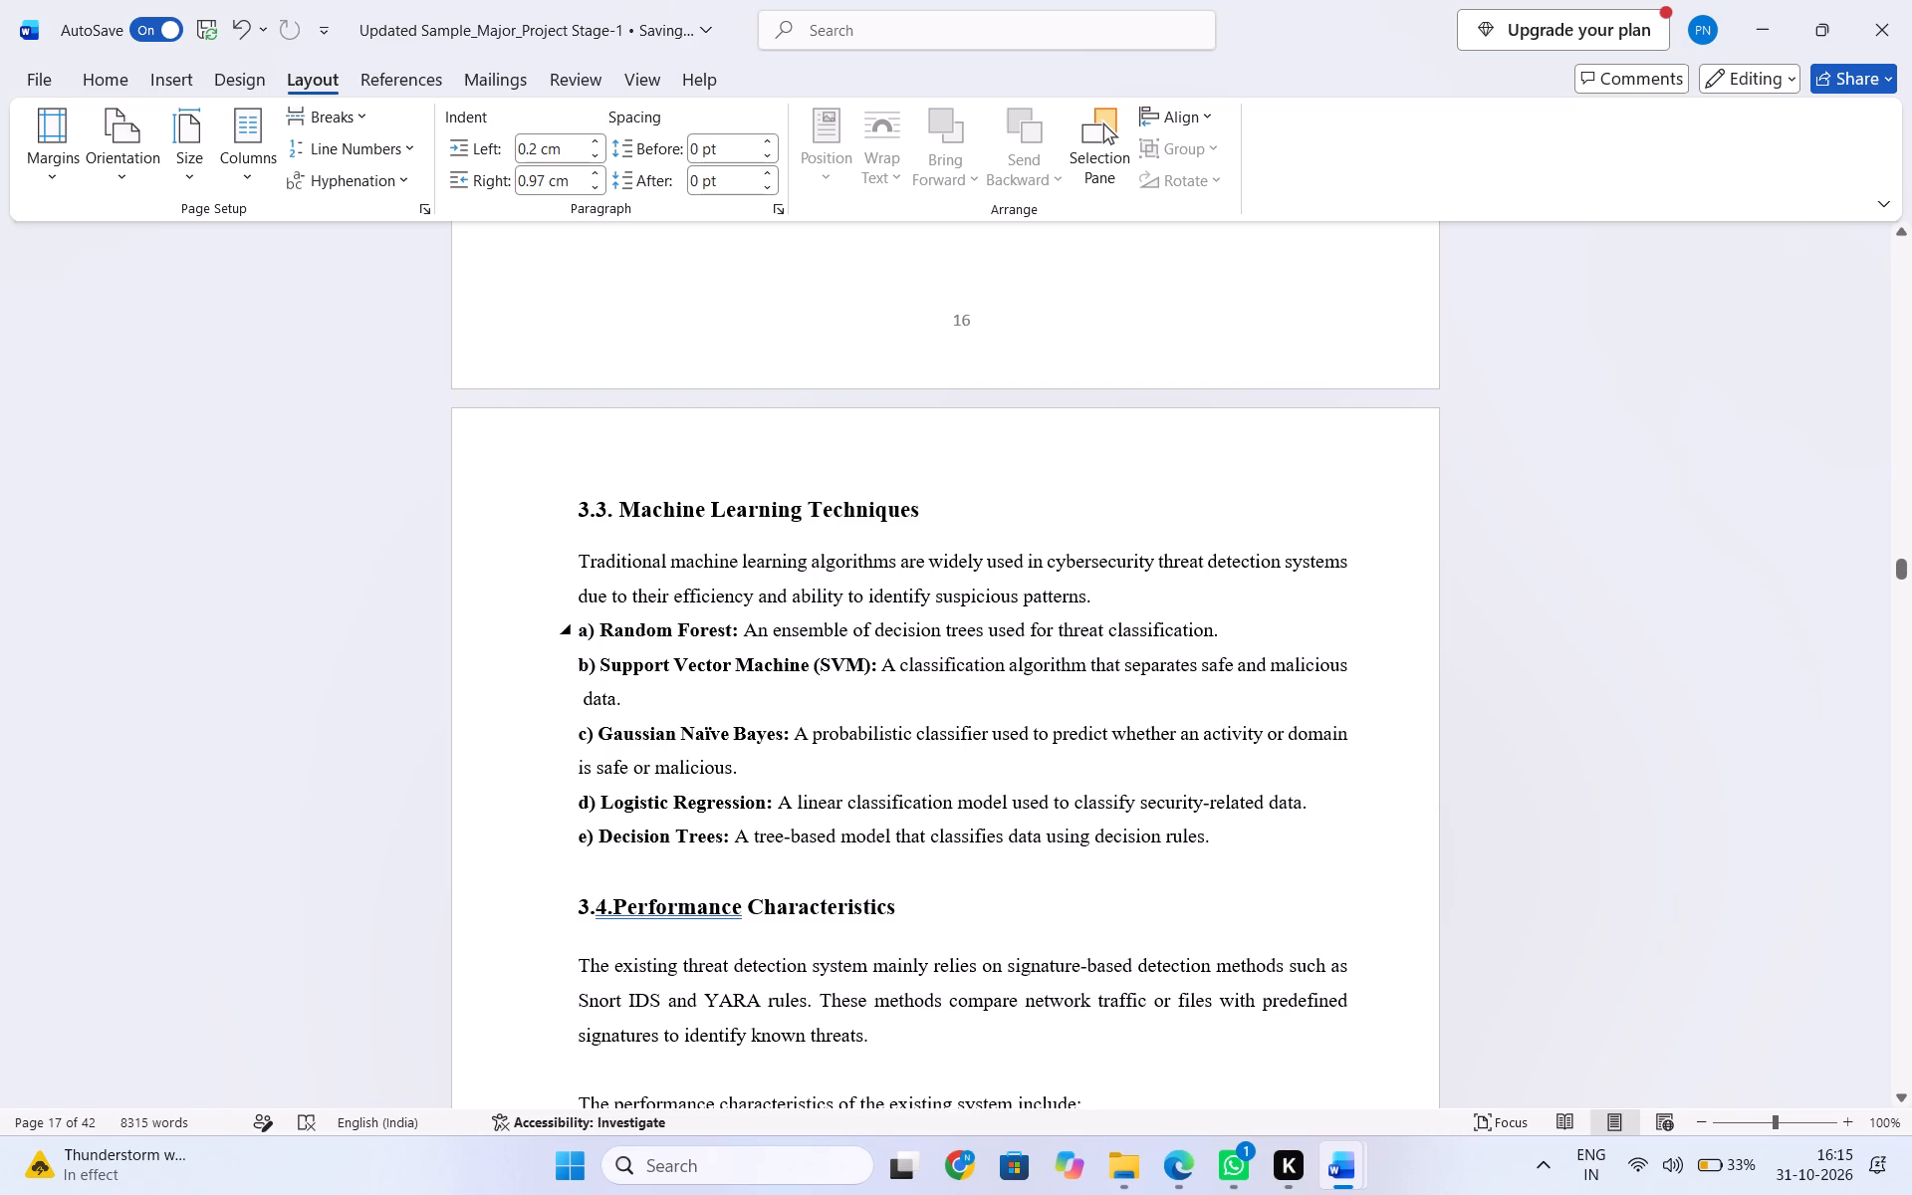
Delete the line "The performance characteristics of the existing system include:" and the empty line above it in section 3.4.
scroll(750, 880, down, 1)
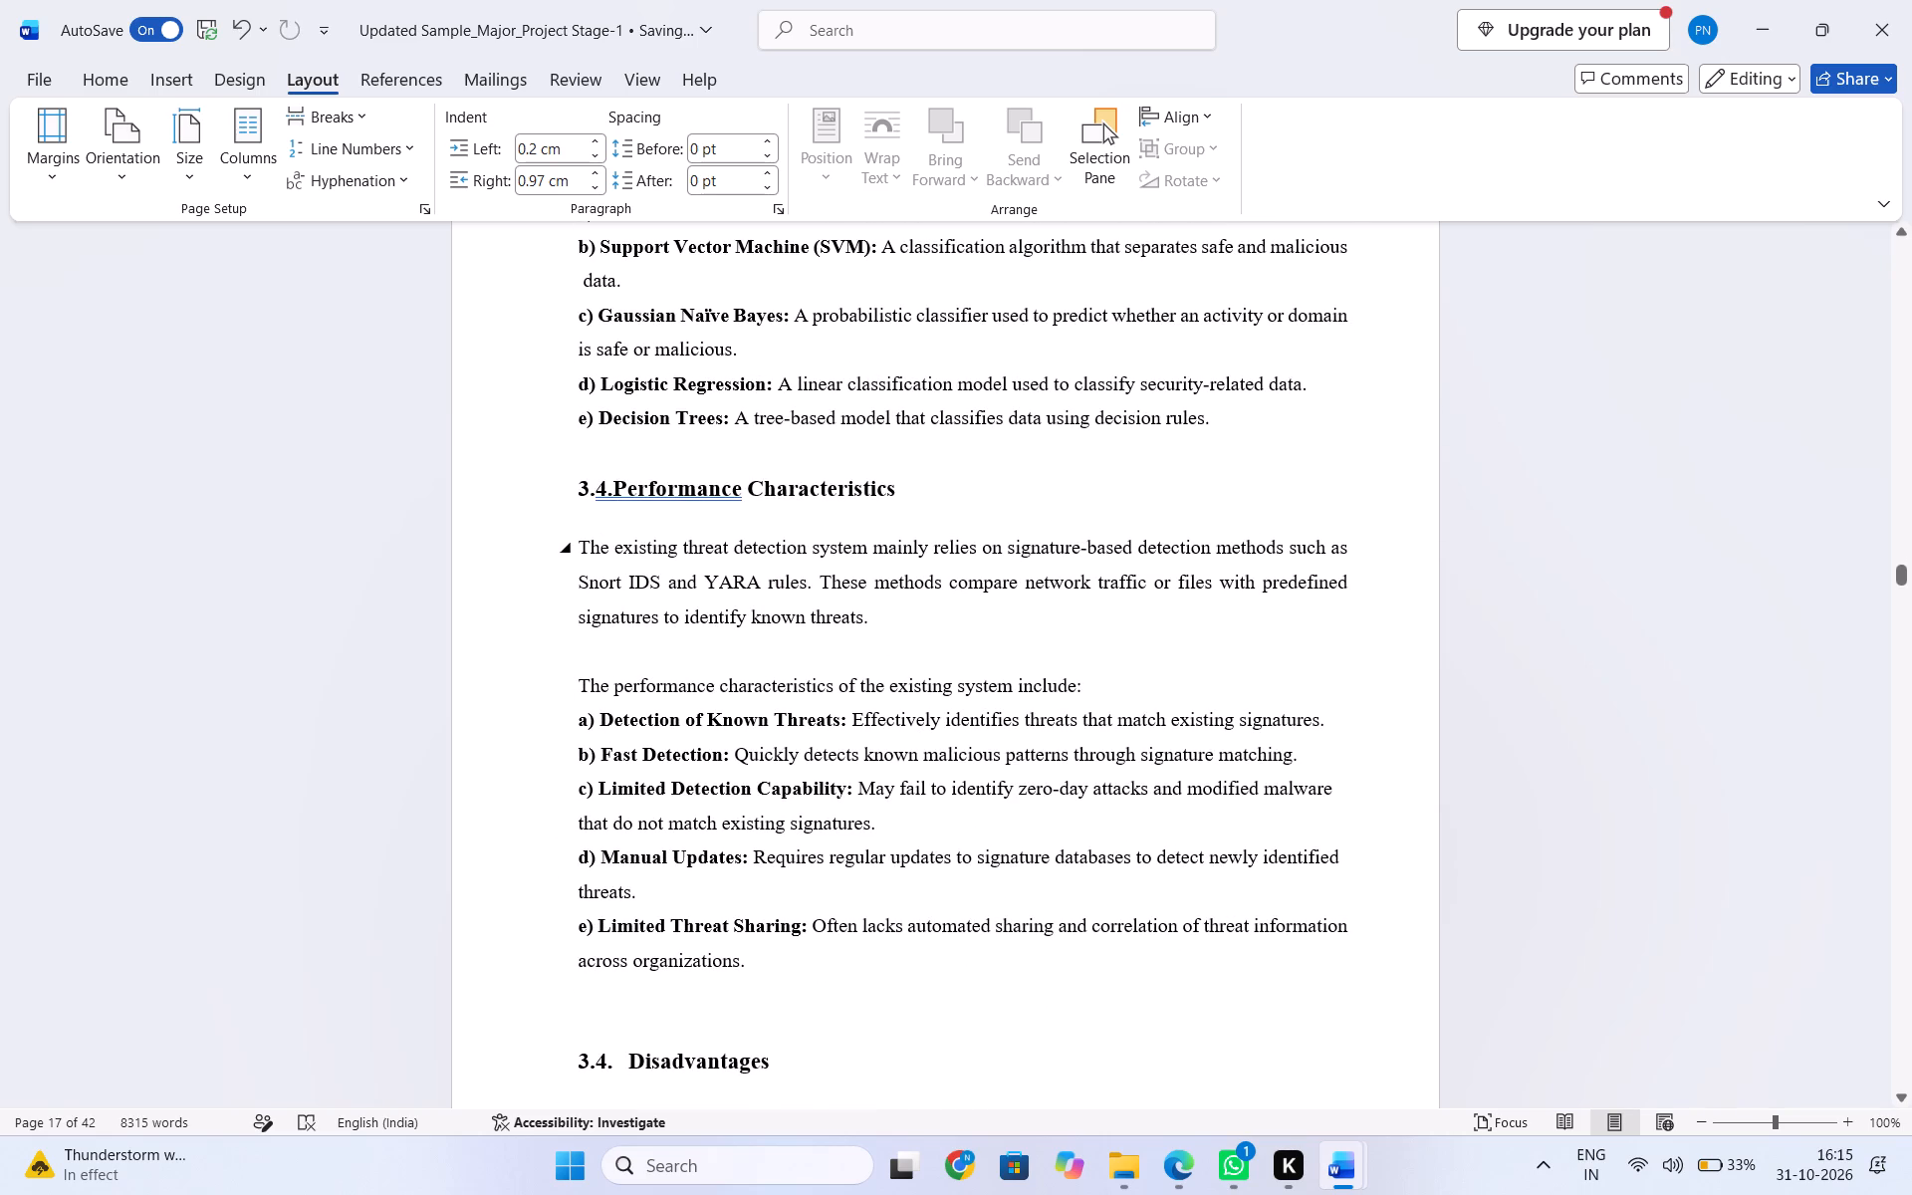
scroll(867, 606, up, 1)
scroll(867, 606, down, 1)
drag(1101, 682, 603, 657)
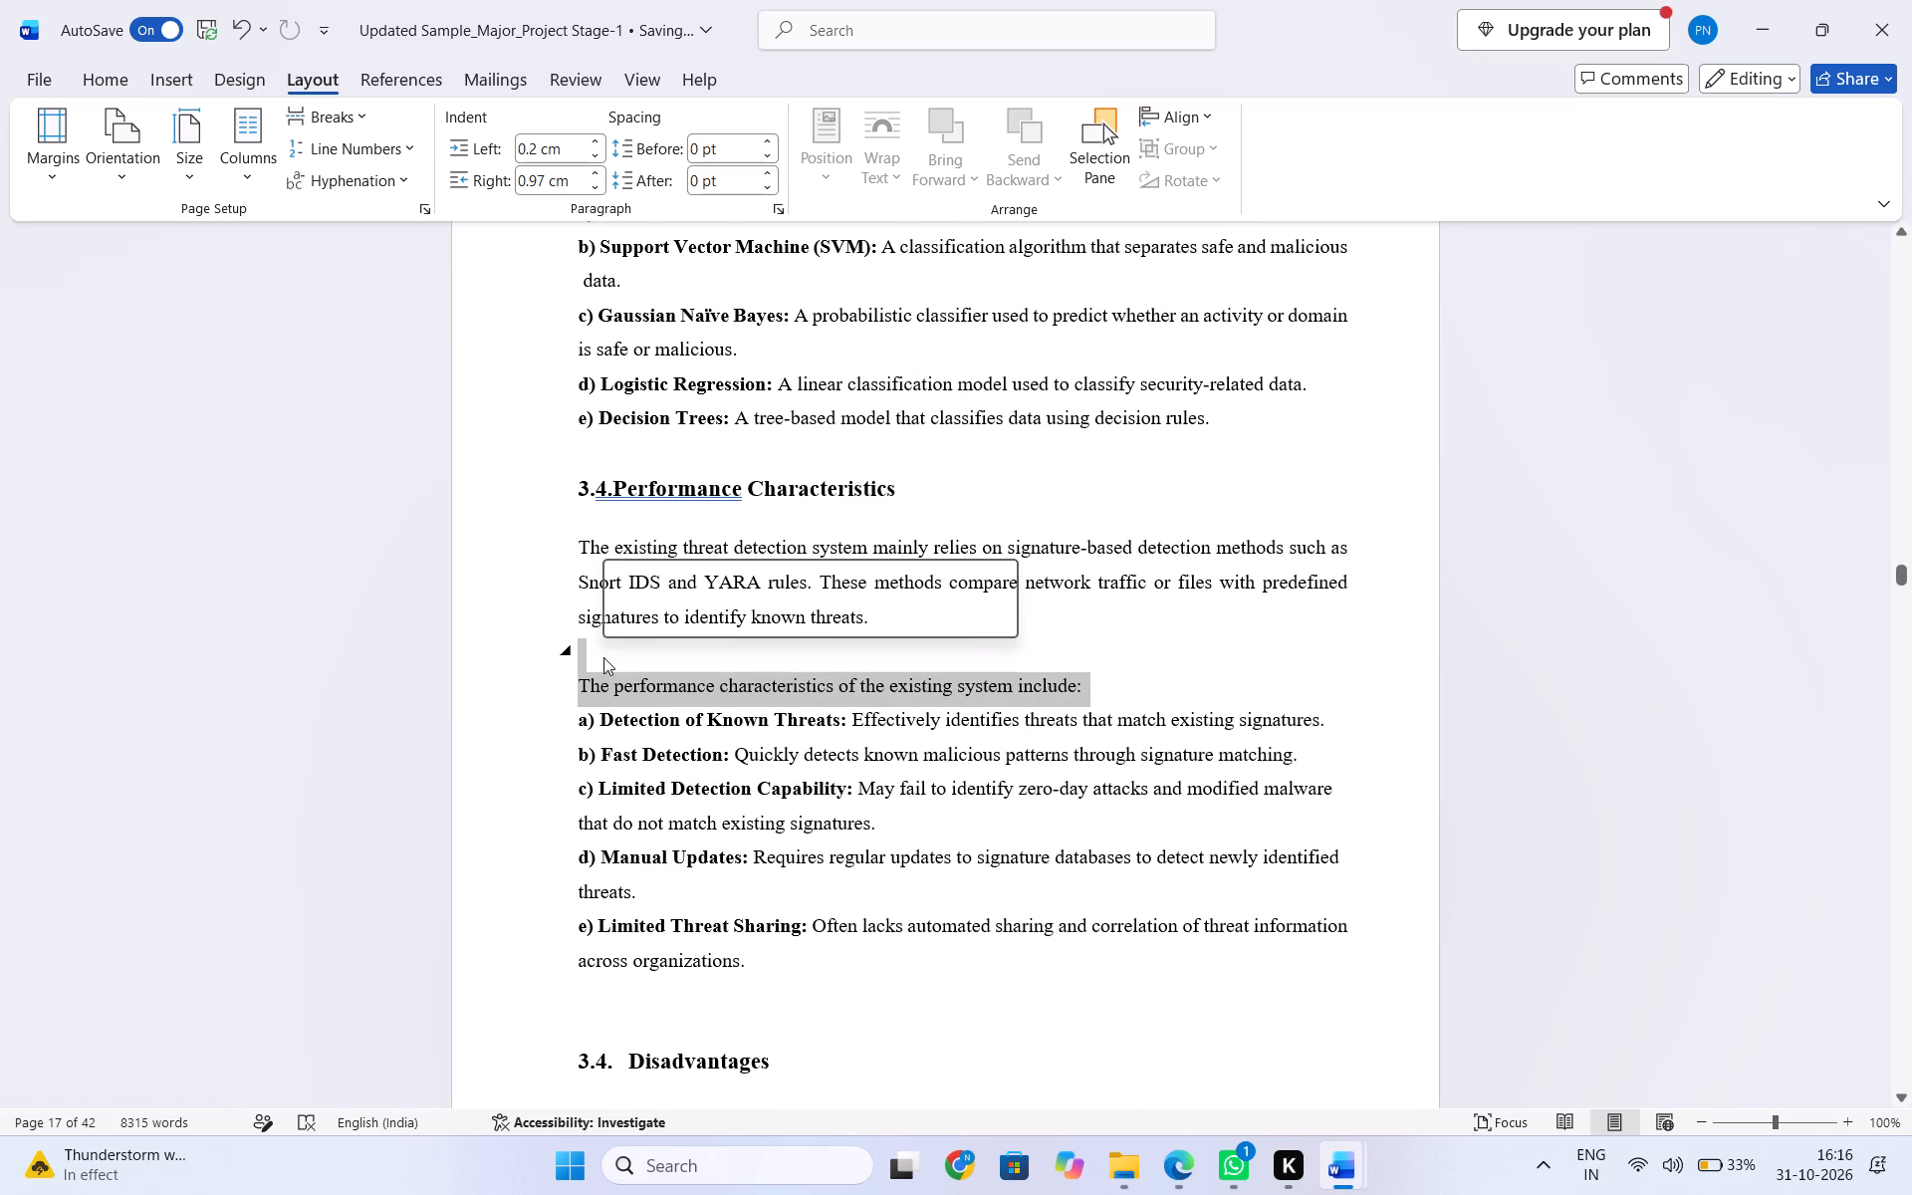
key(BackSpace)
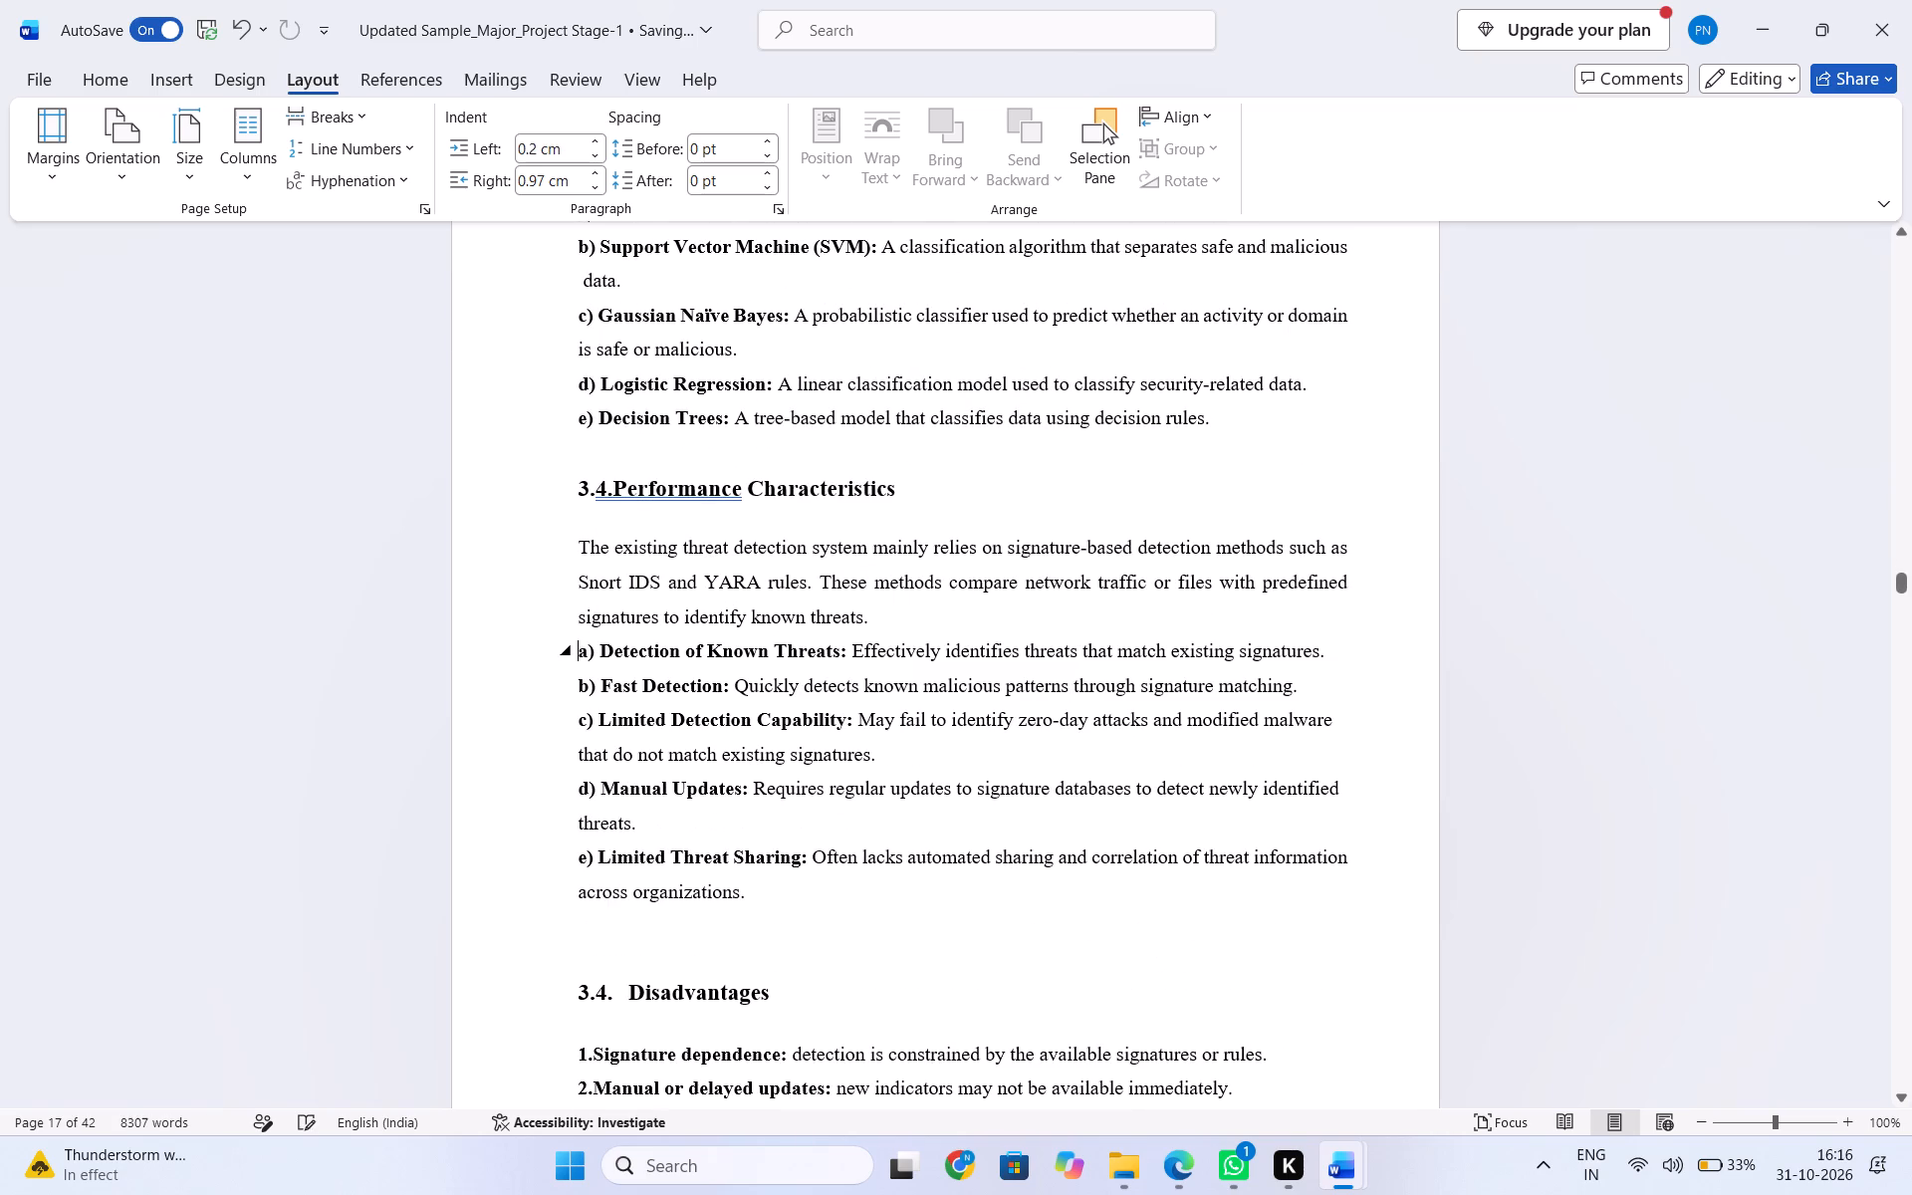
Remove one empty line above the Disadvantages heading.
click(696, 960)
key(BackSpace)
scroll(696, 960, down, 1)
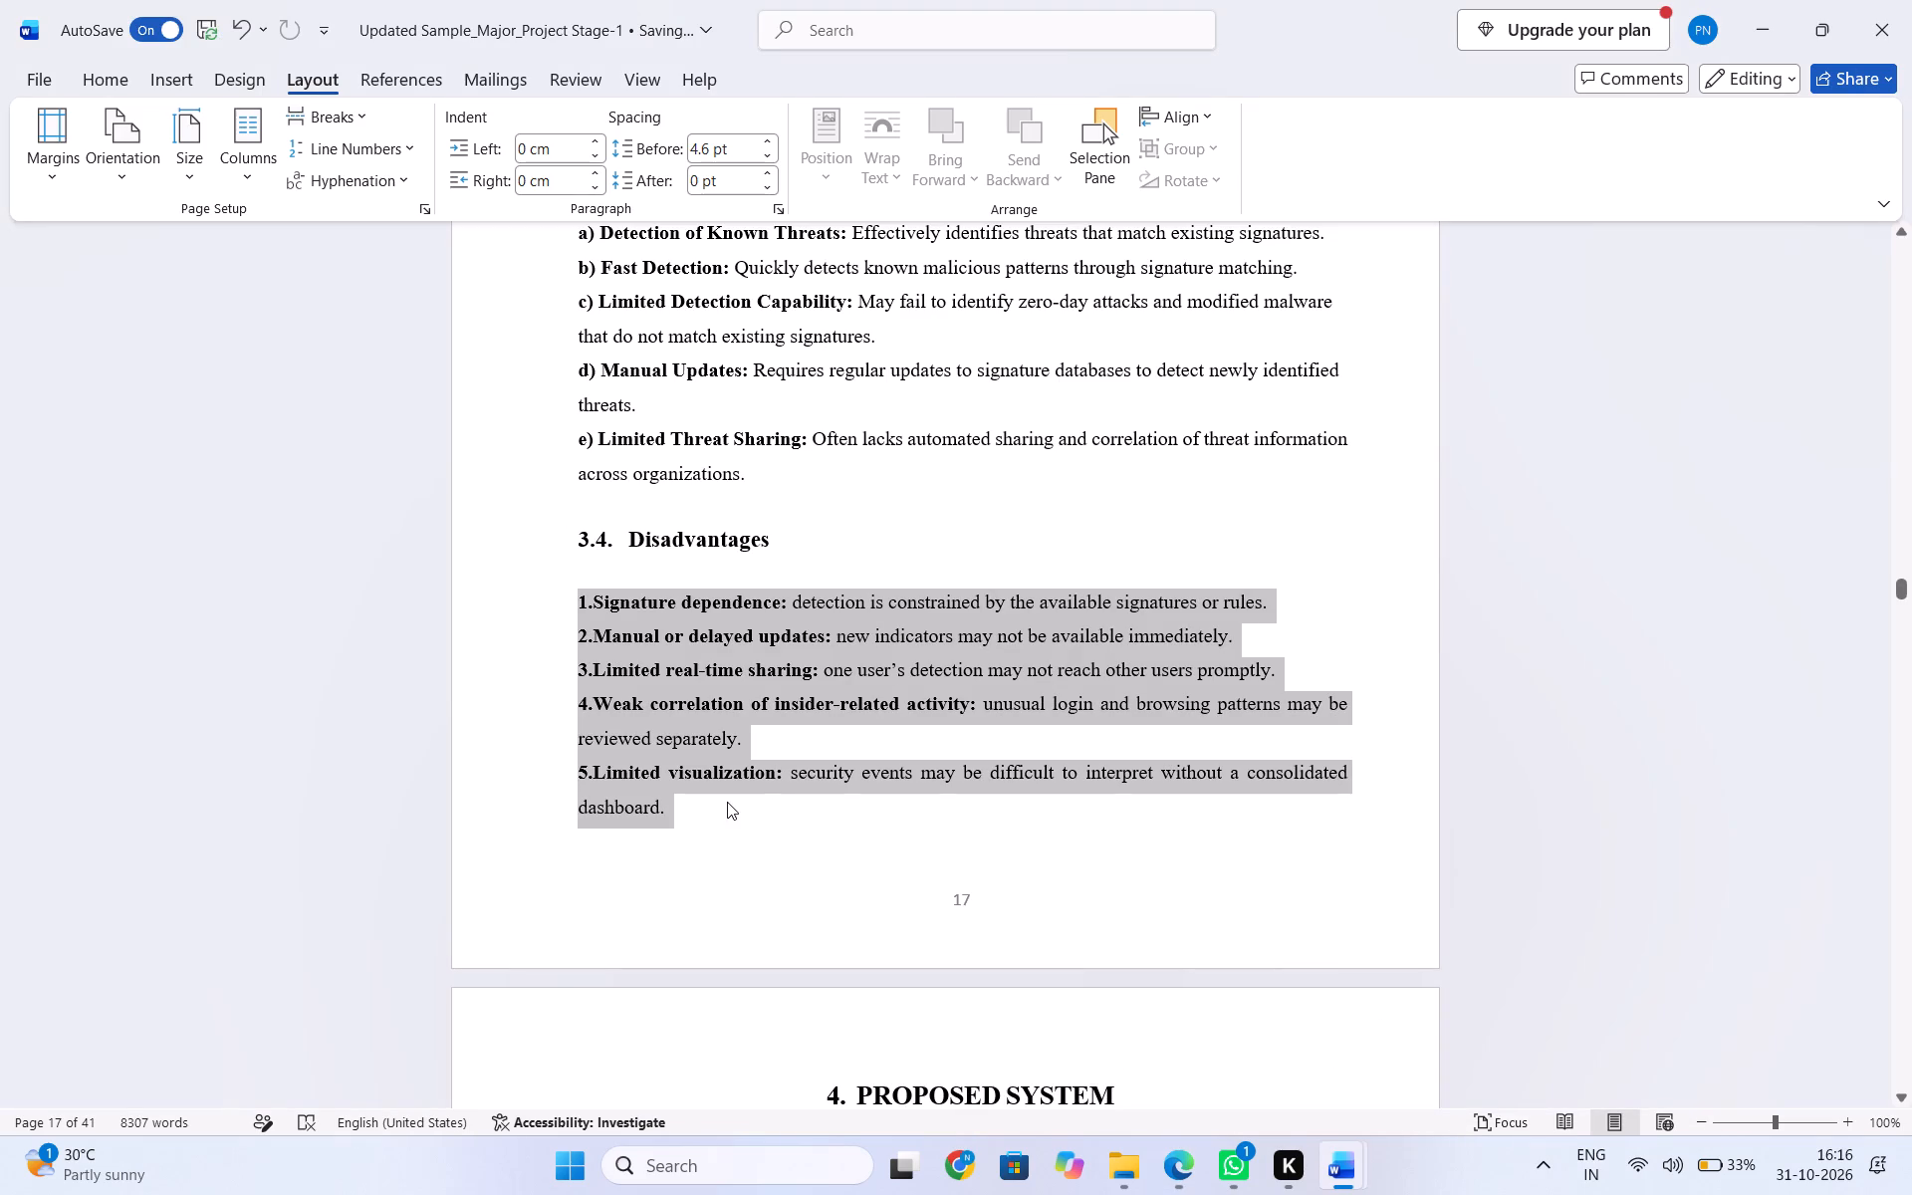
key(ctrl+v)
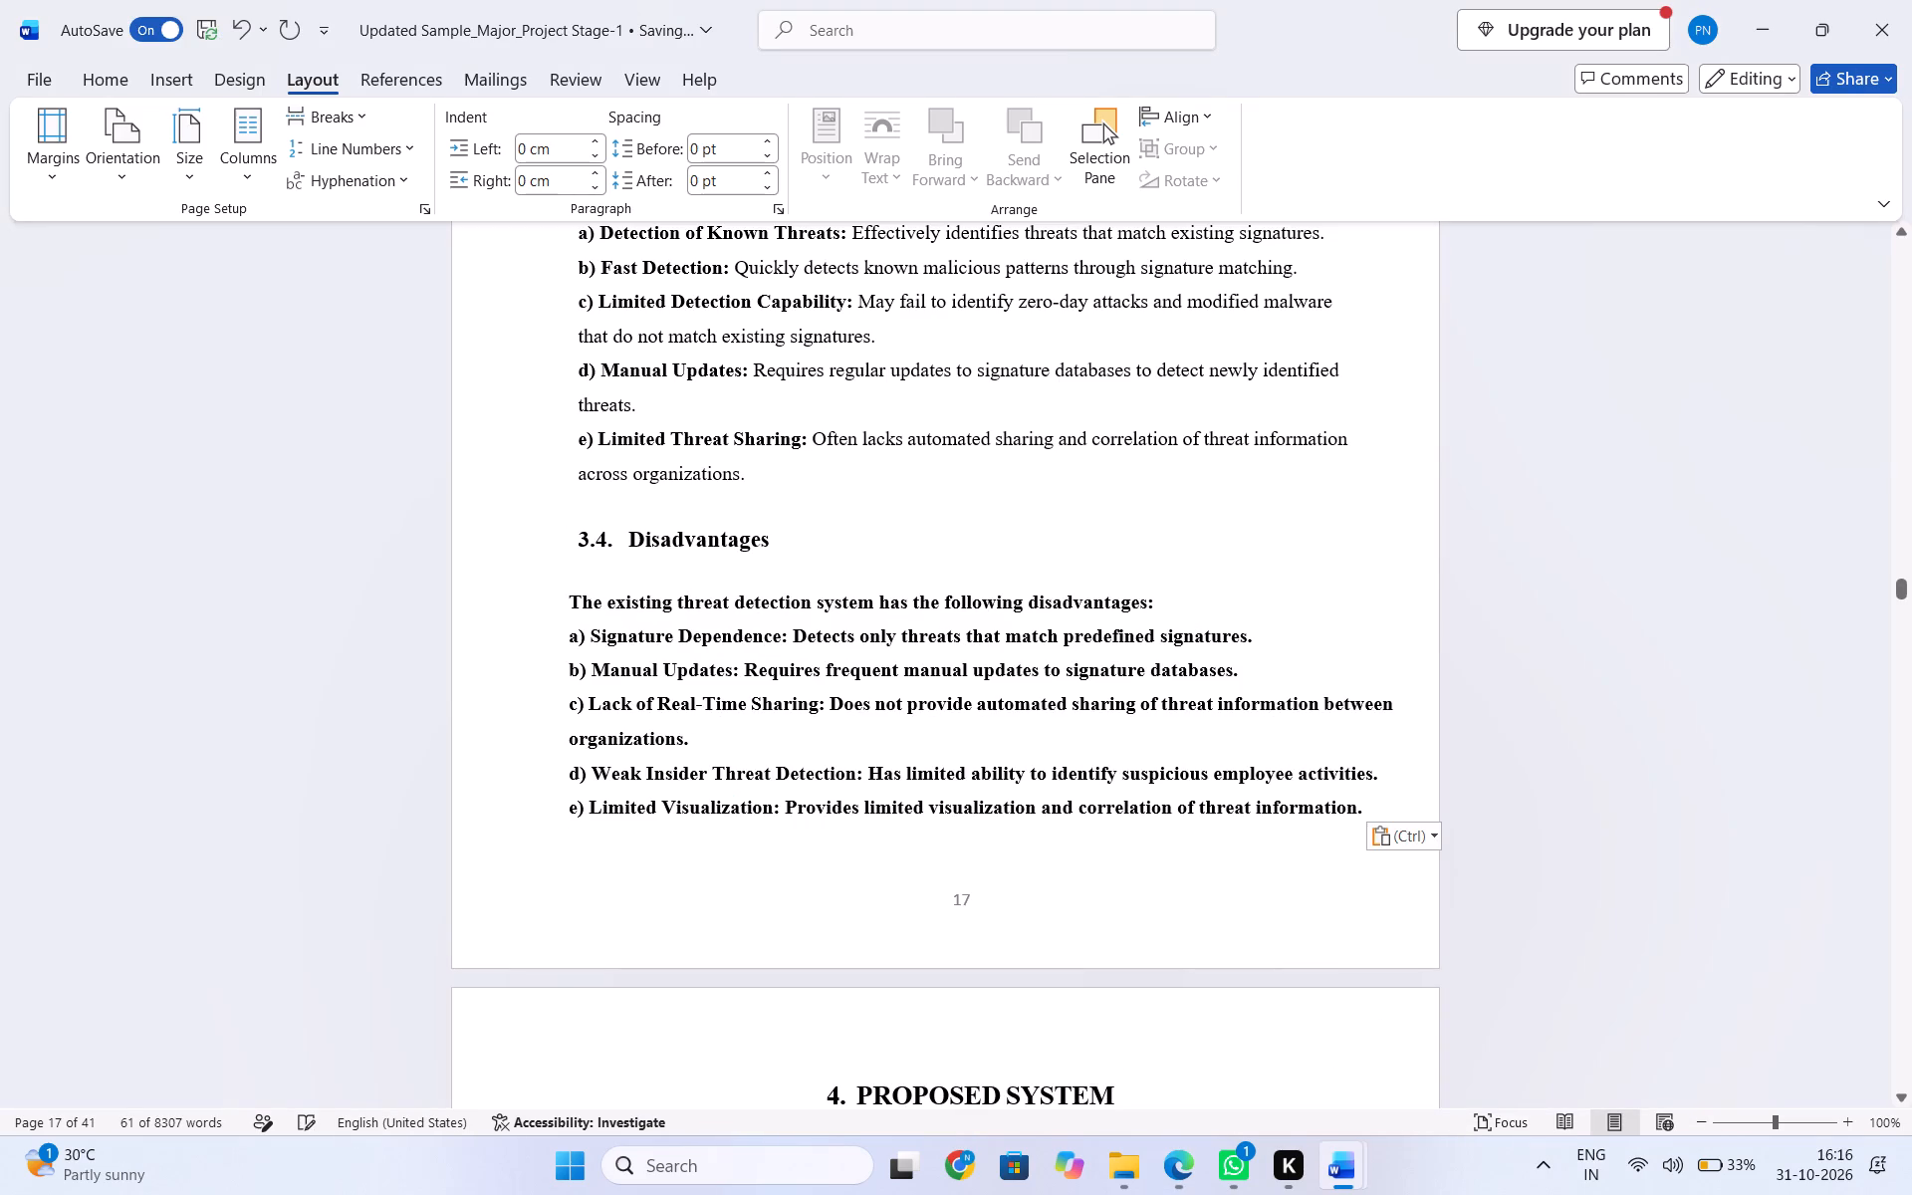
Remove the bold formatting from the whole pasted Disadvantages text.
drag(569, 601, 1316, 816)
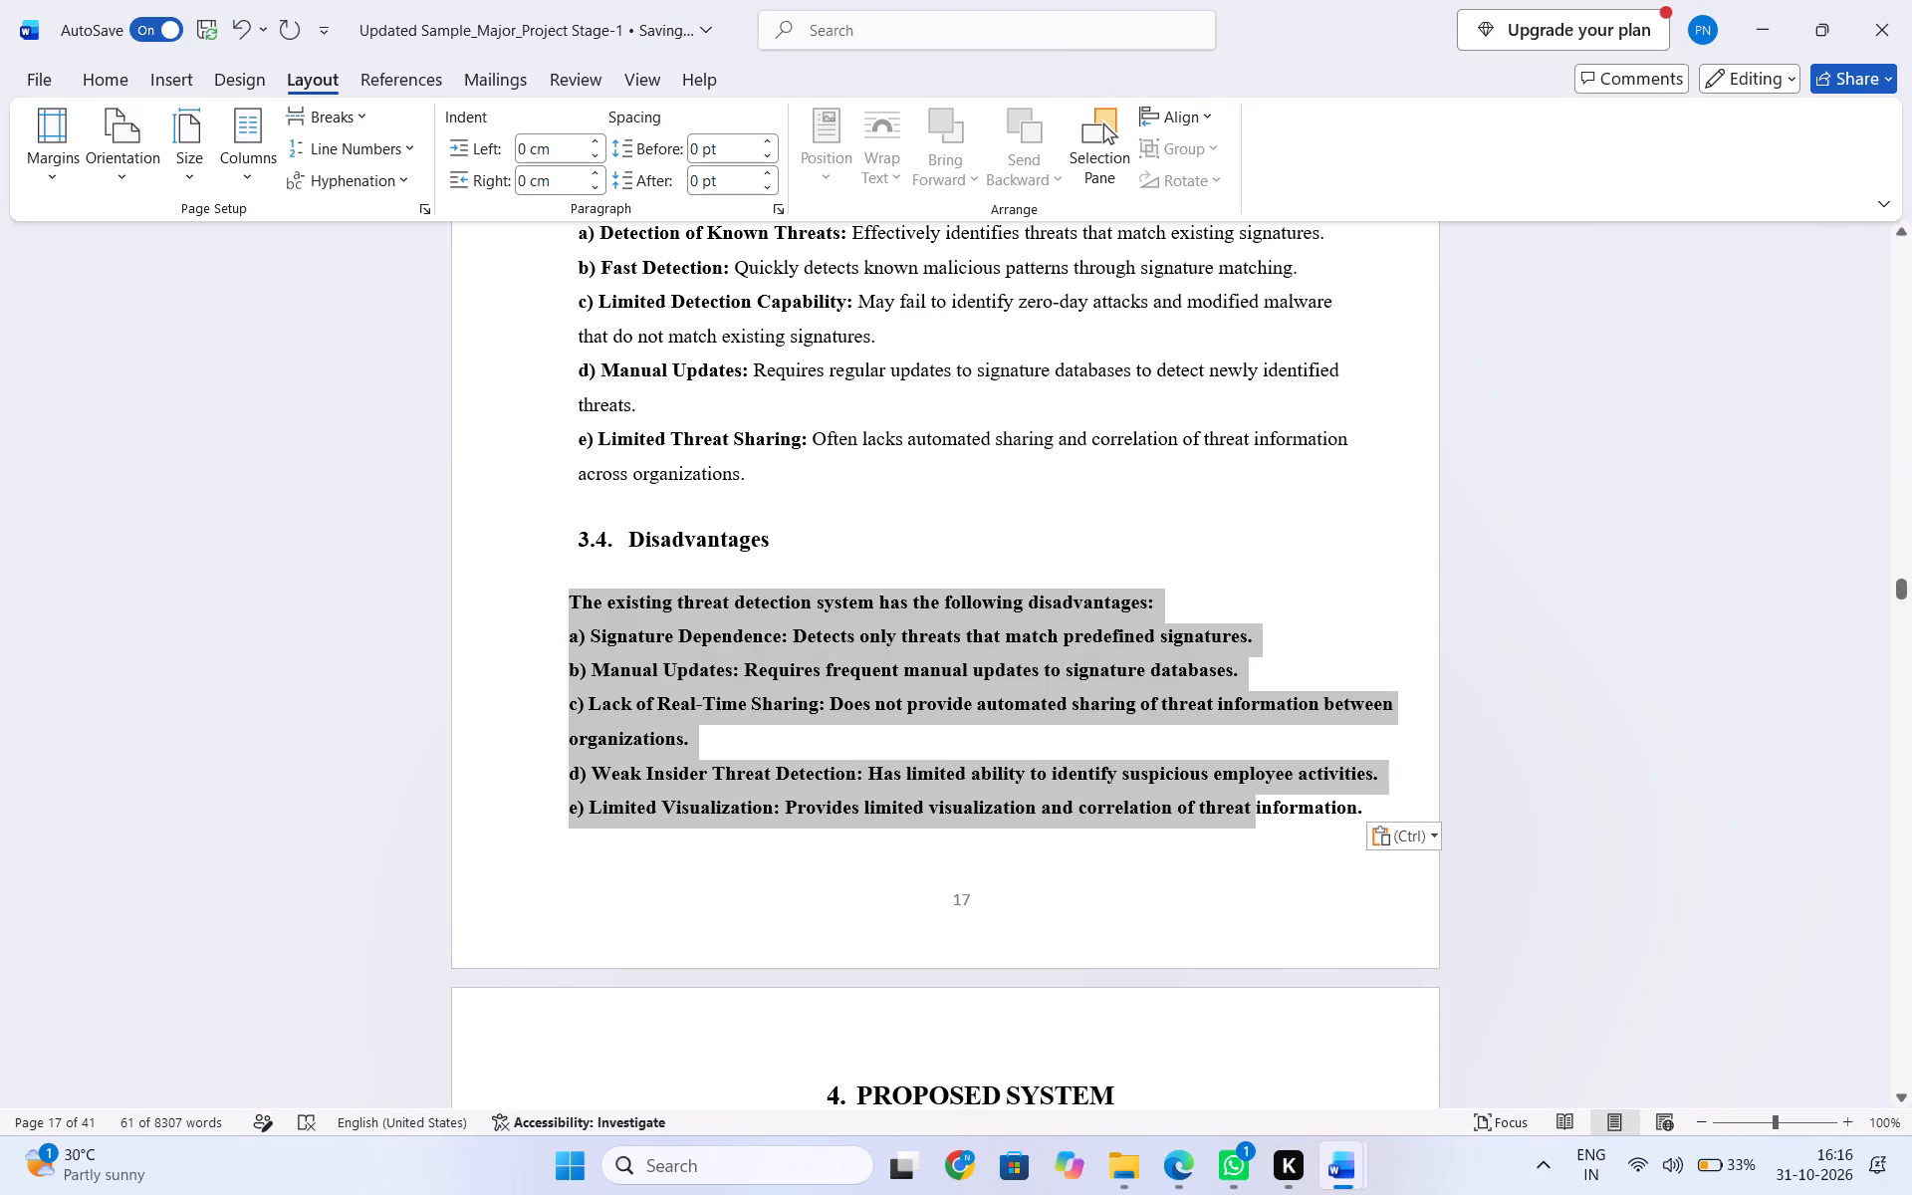
drag(1316, 816, 1433, 832)
click(1452, 775)
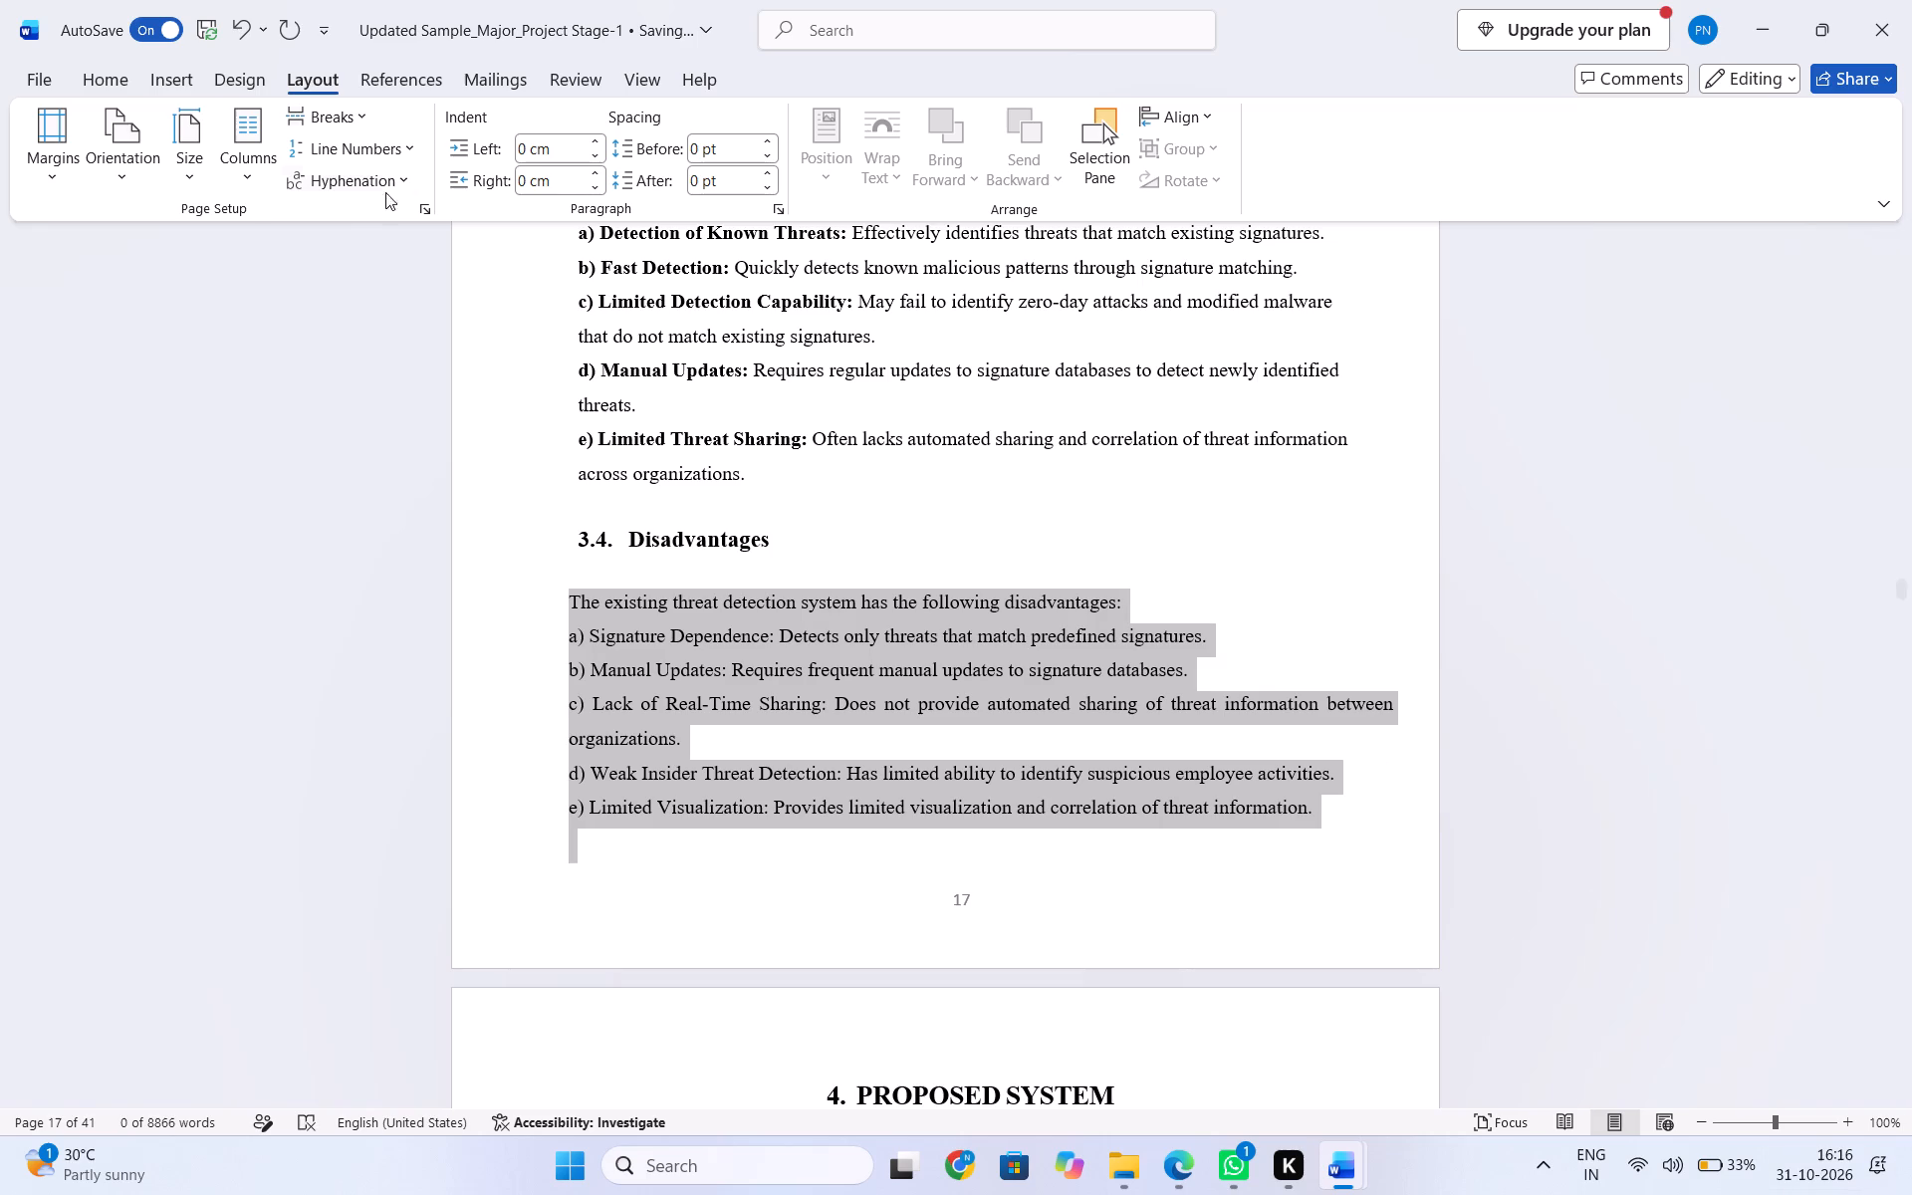
Set the pasted Disadvantages text's left indent to 0.2 cm and right indent to 0.97 cm.
click(571, 145)
key(BackSpace)
text(0.2)
key(Return)
click(556, 183)
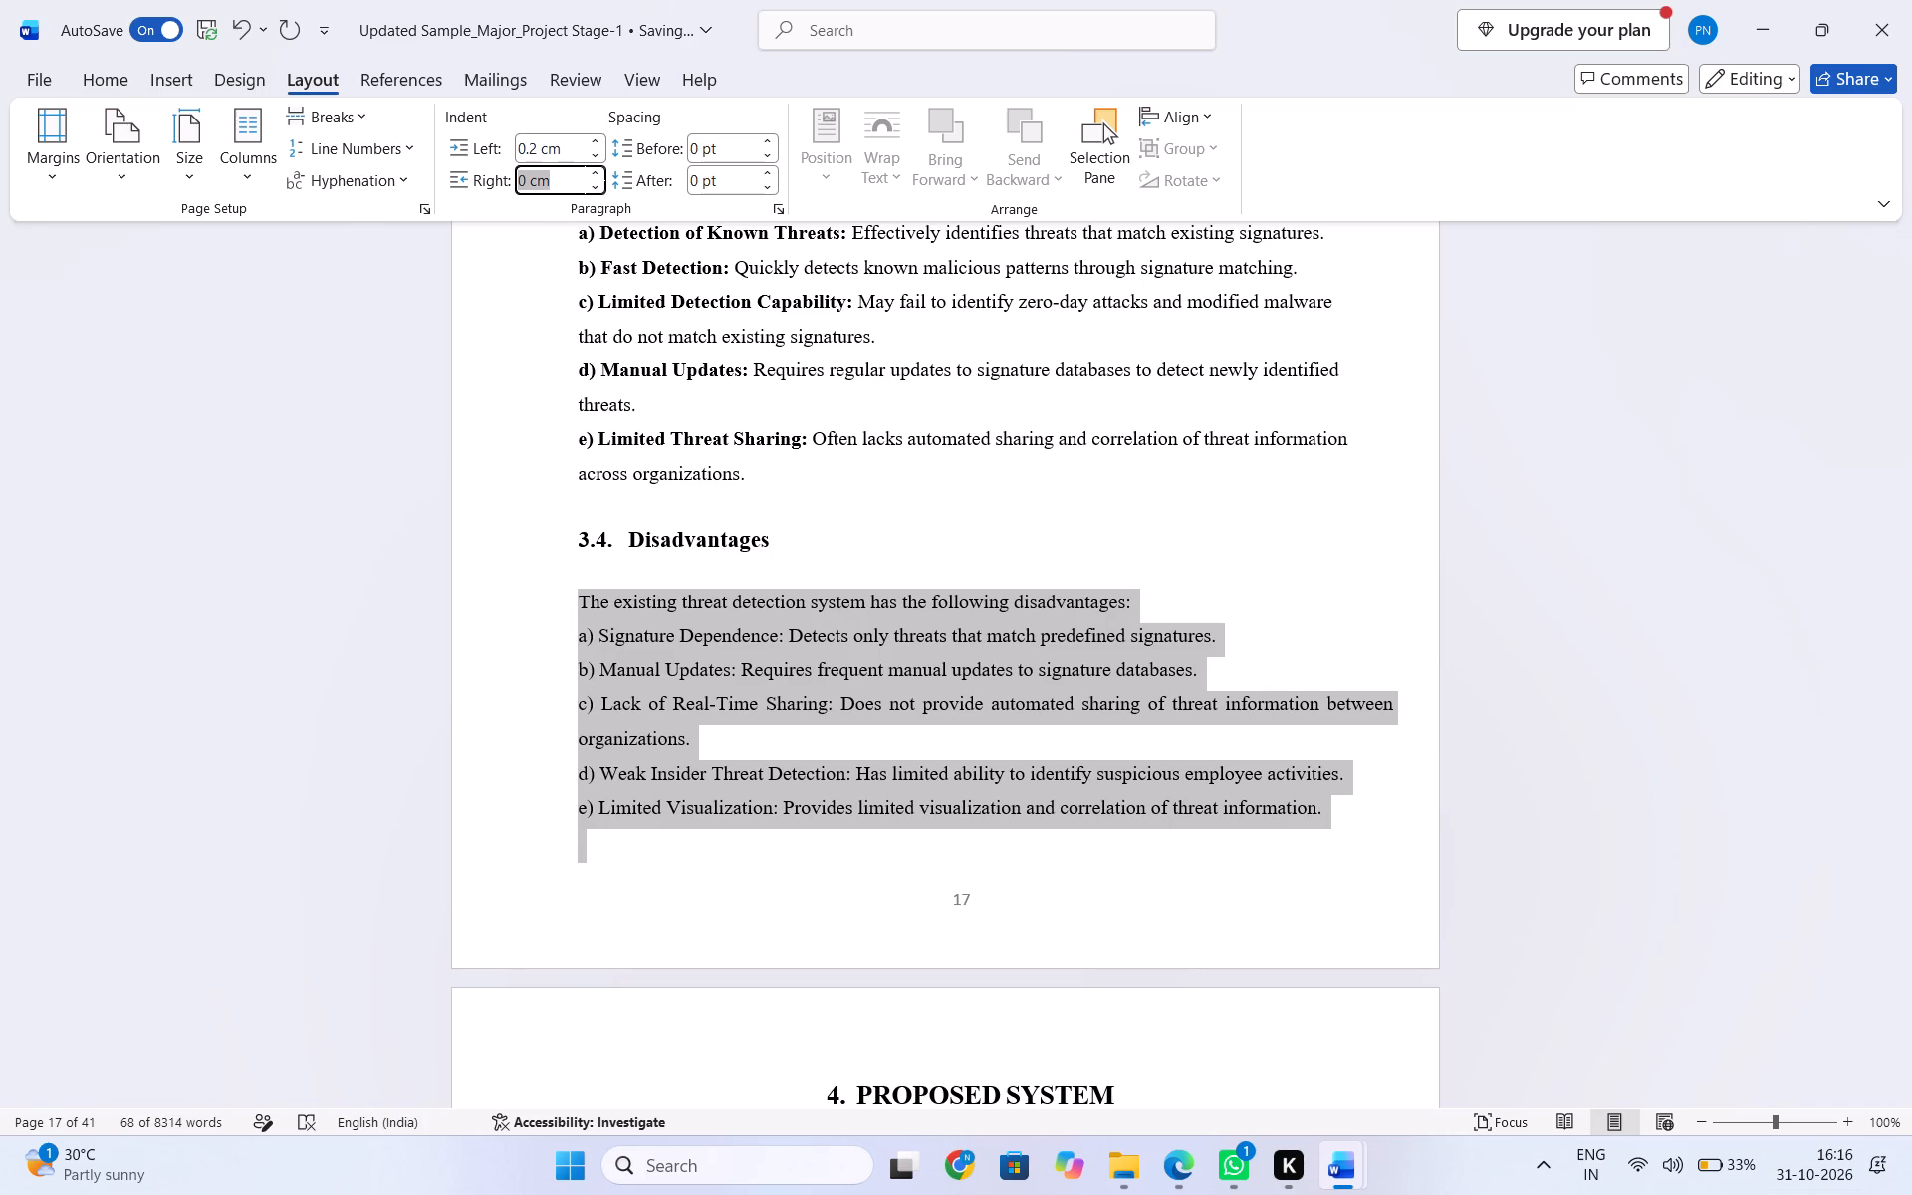
key(BackSpace)
text(0.97)
key(Return)
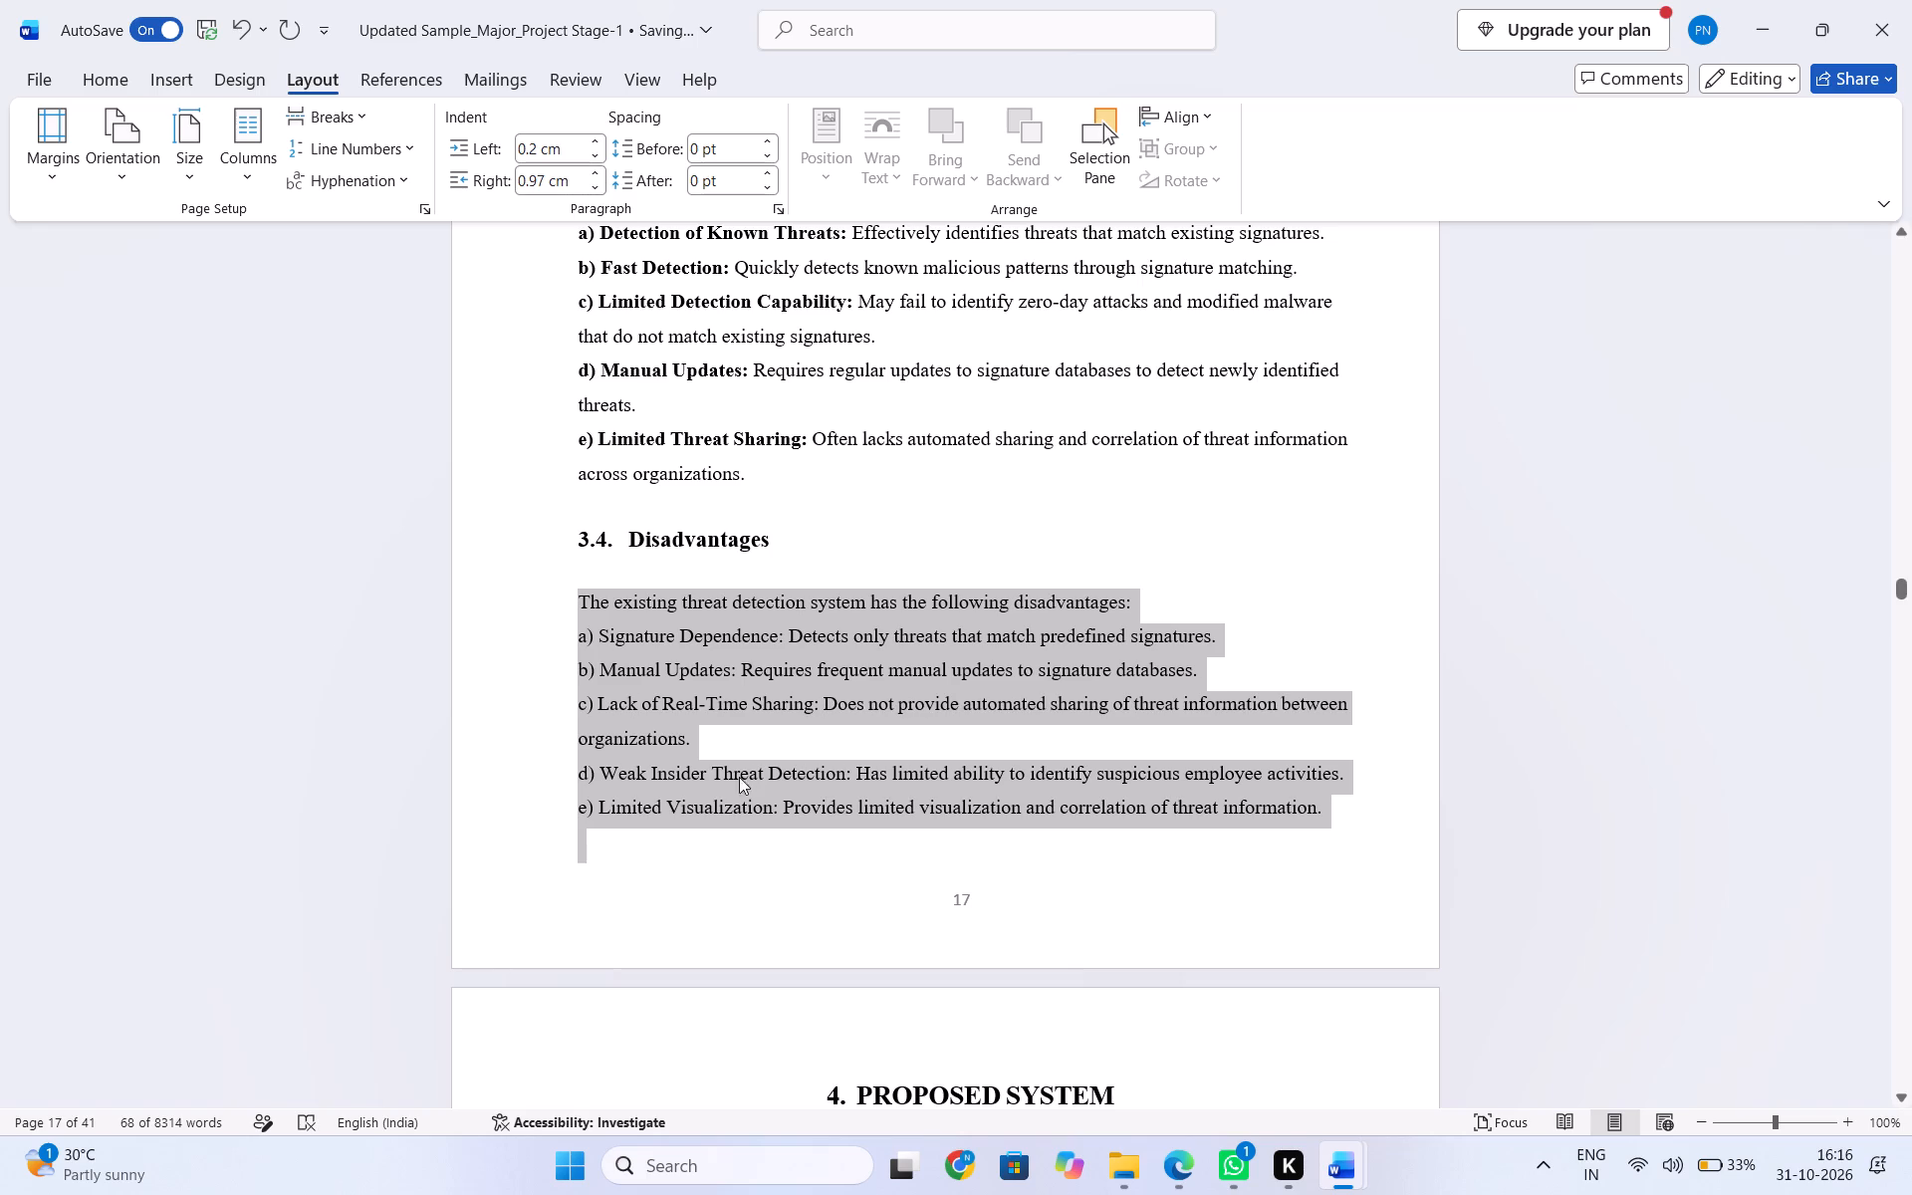
click(744, 823)
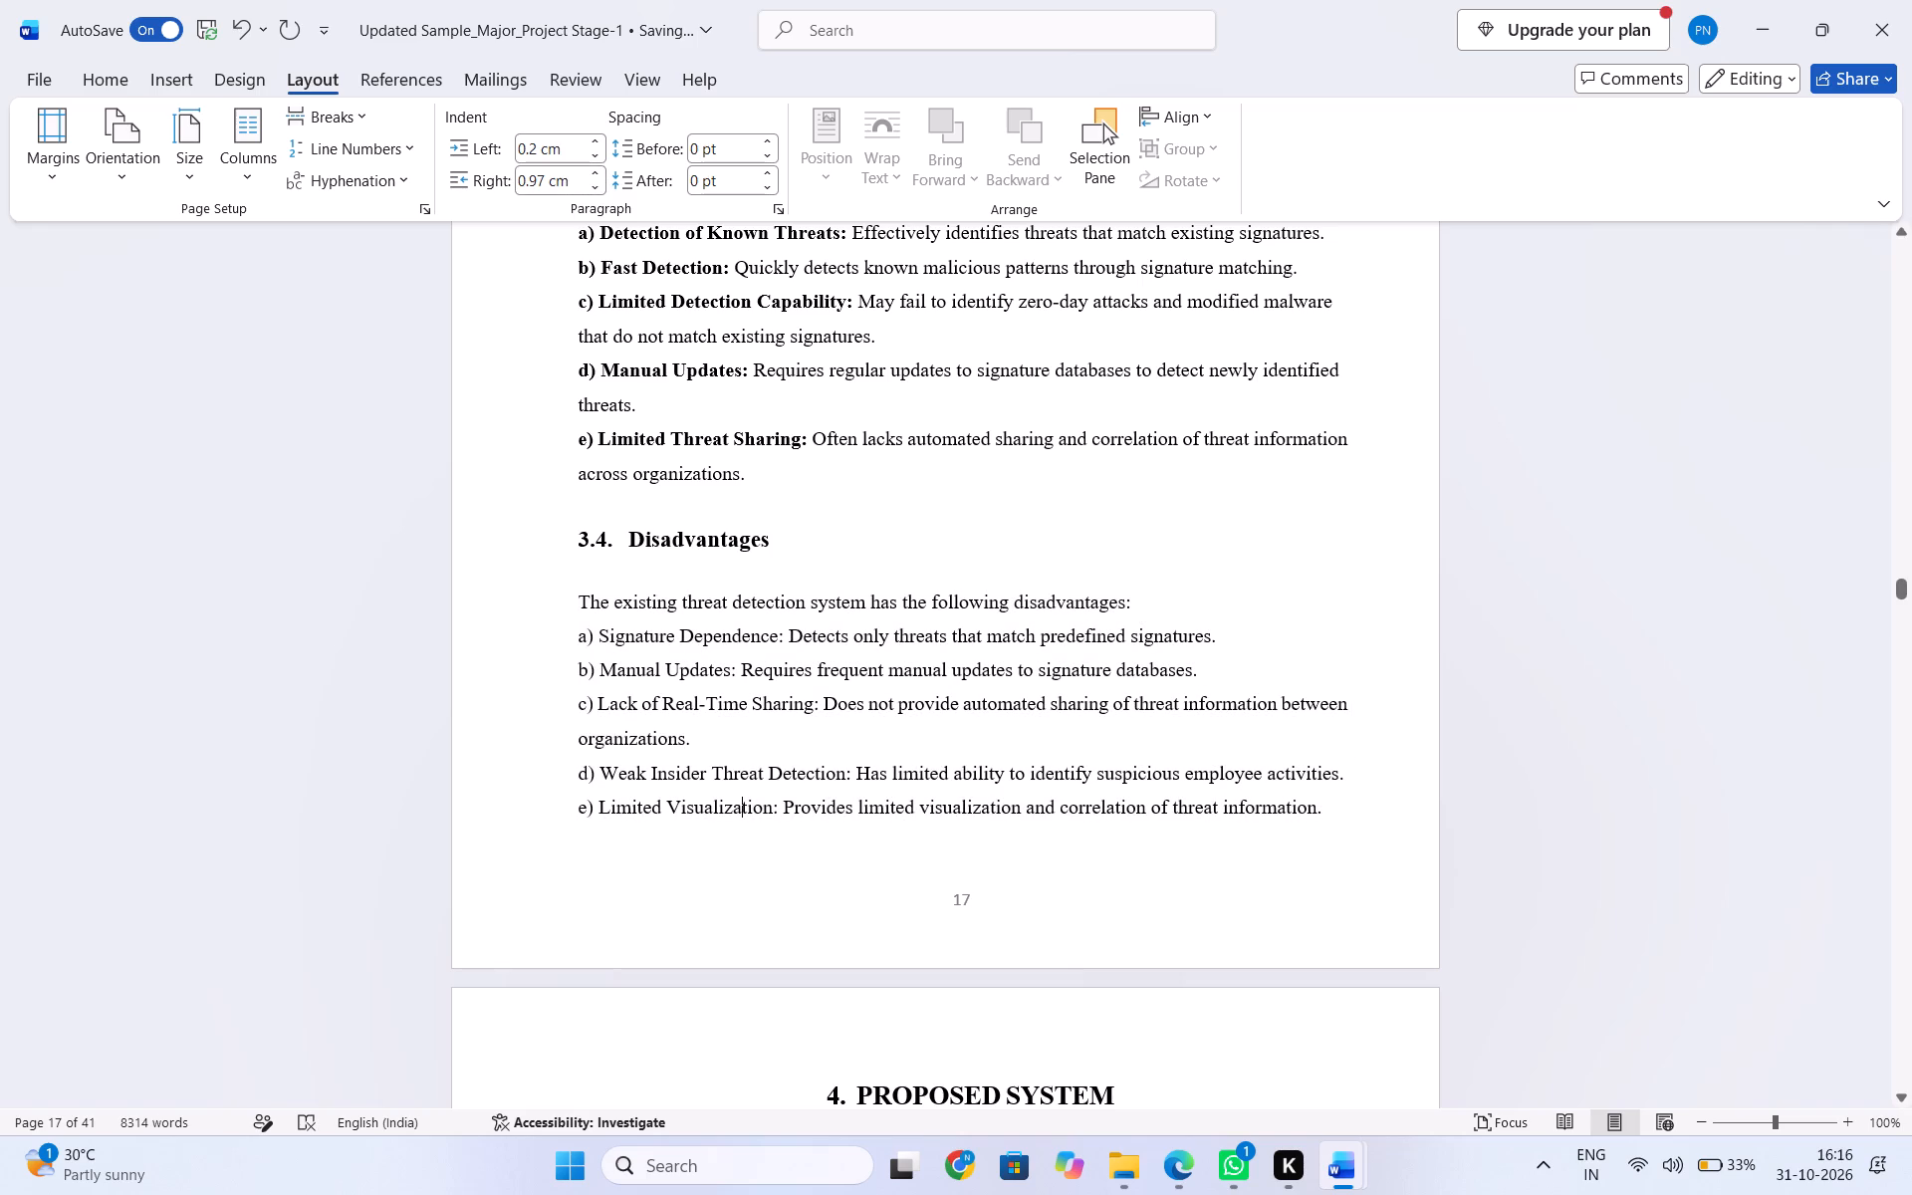
Bold the lead-in labels of Disadvantages items a) to e), from "Signature Dependence:" through "Limited Visualization:", leaving their descriptions in regular weight.
drag(572, 639, 786, 635)
click(806, 604)
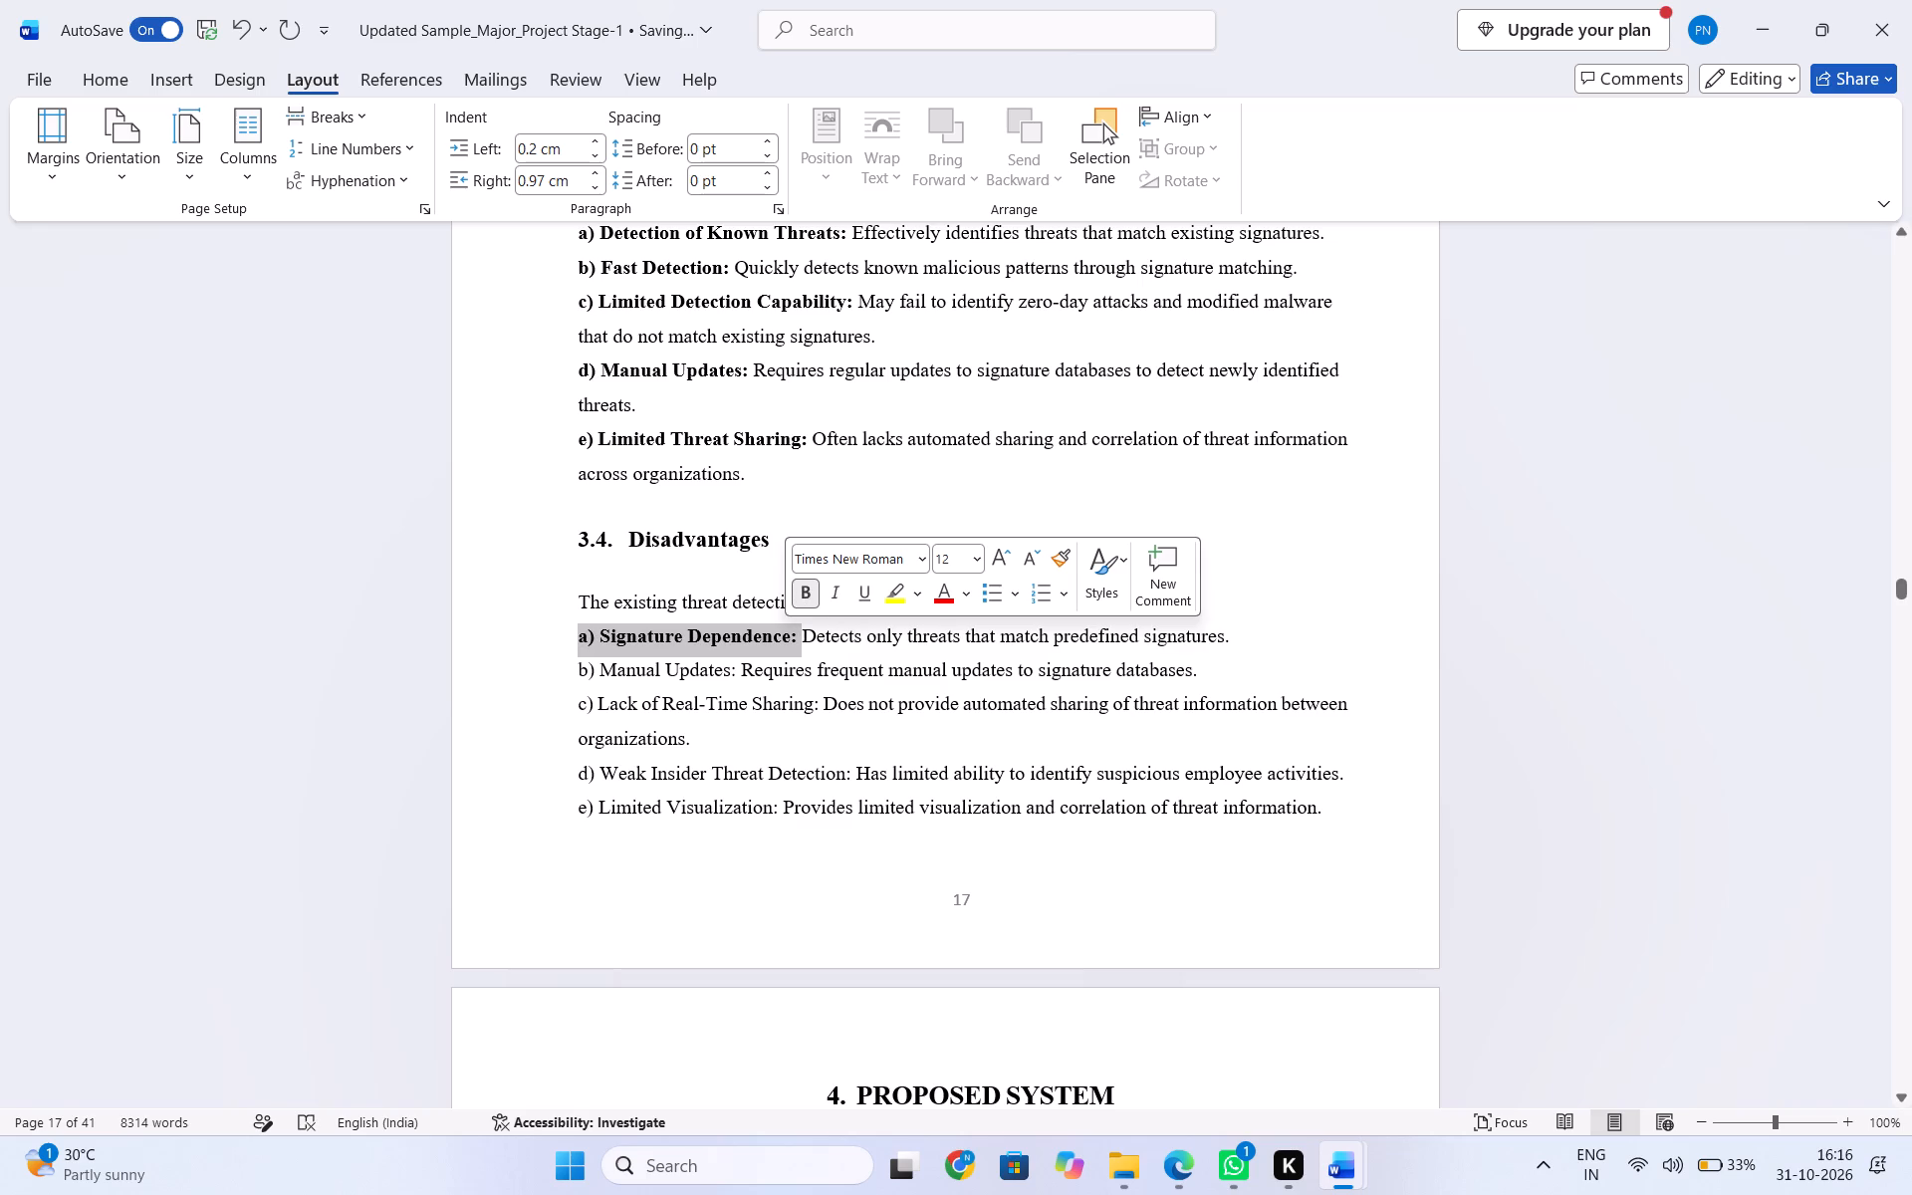
drag(570, 666, 717, 660)
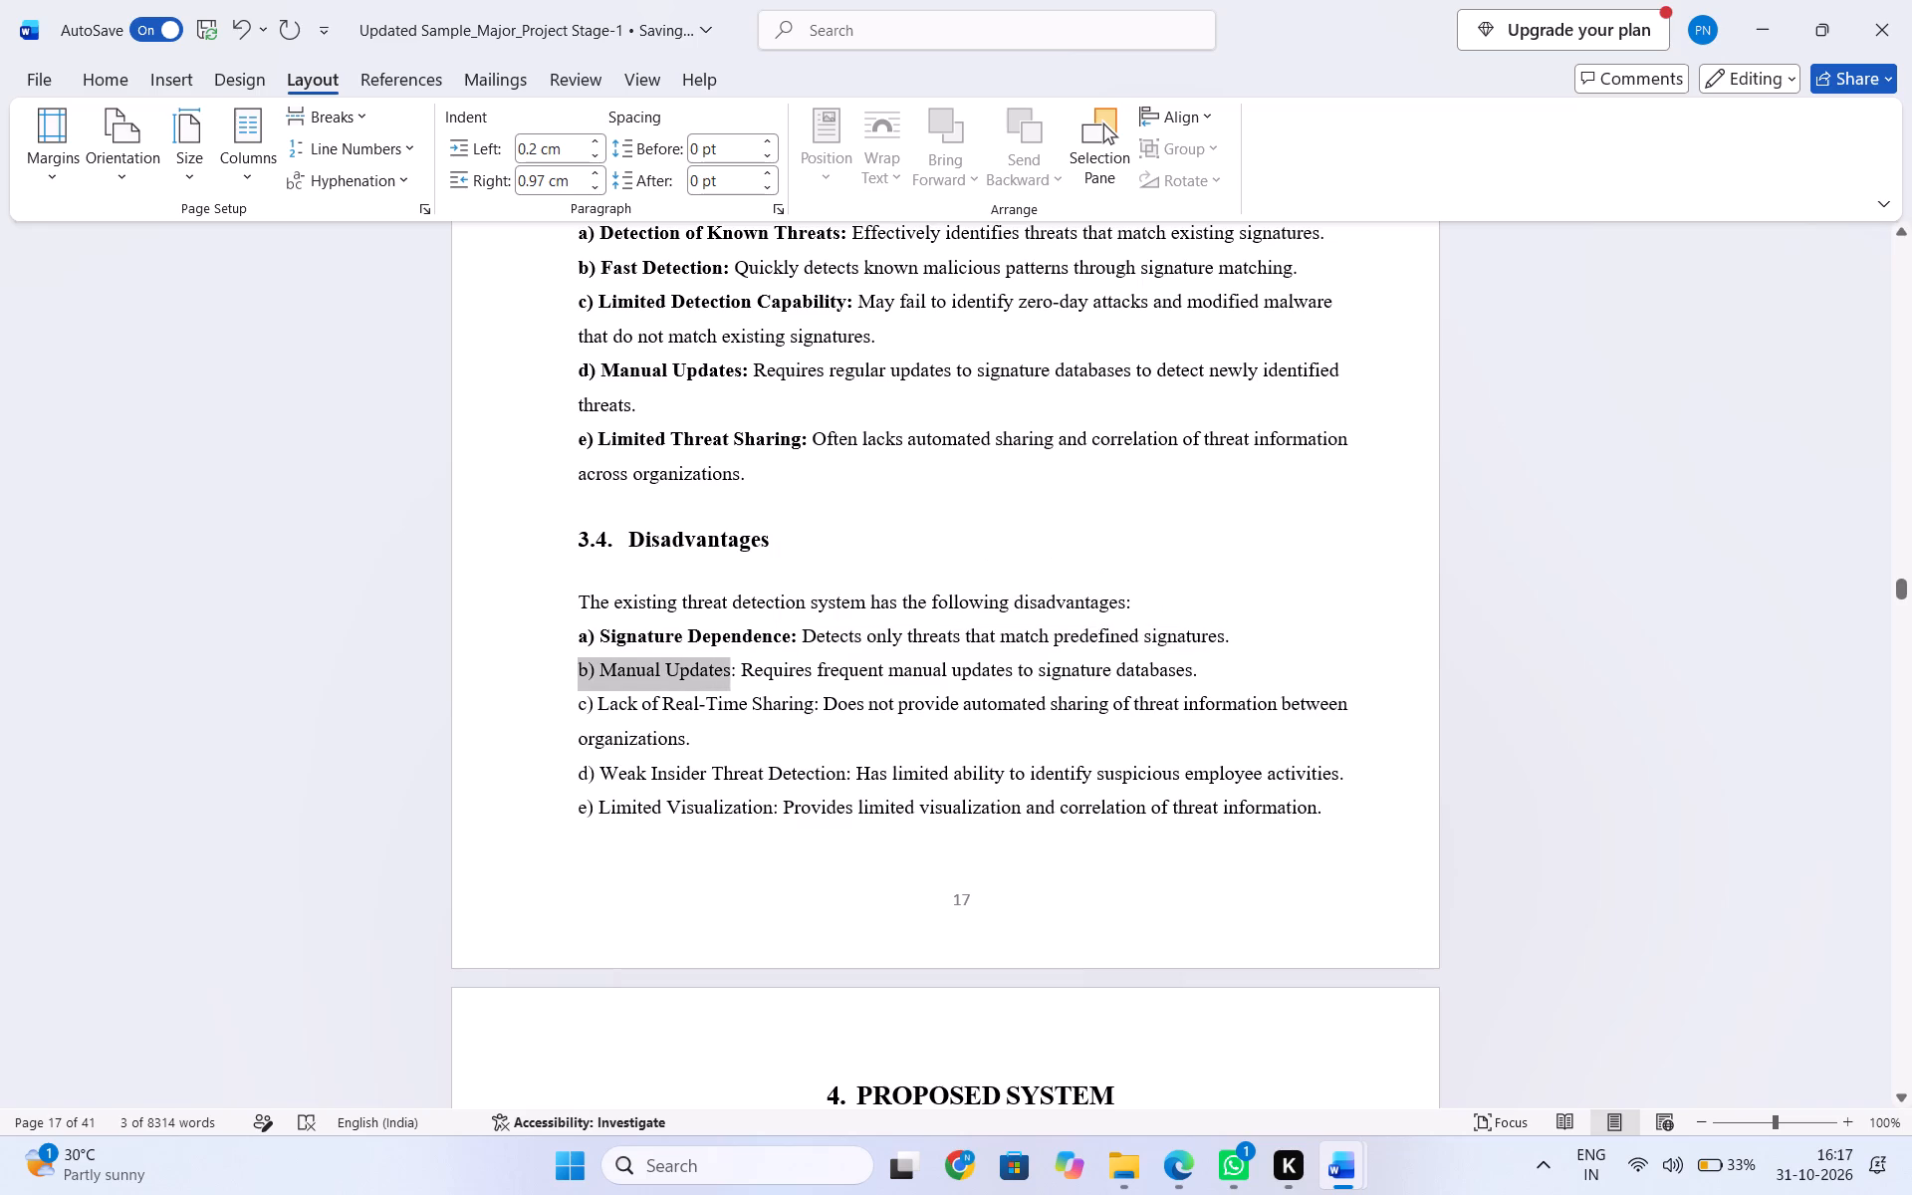
drag(717, 660, 743, 661)
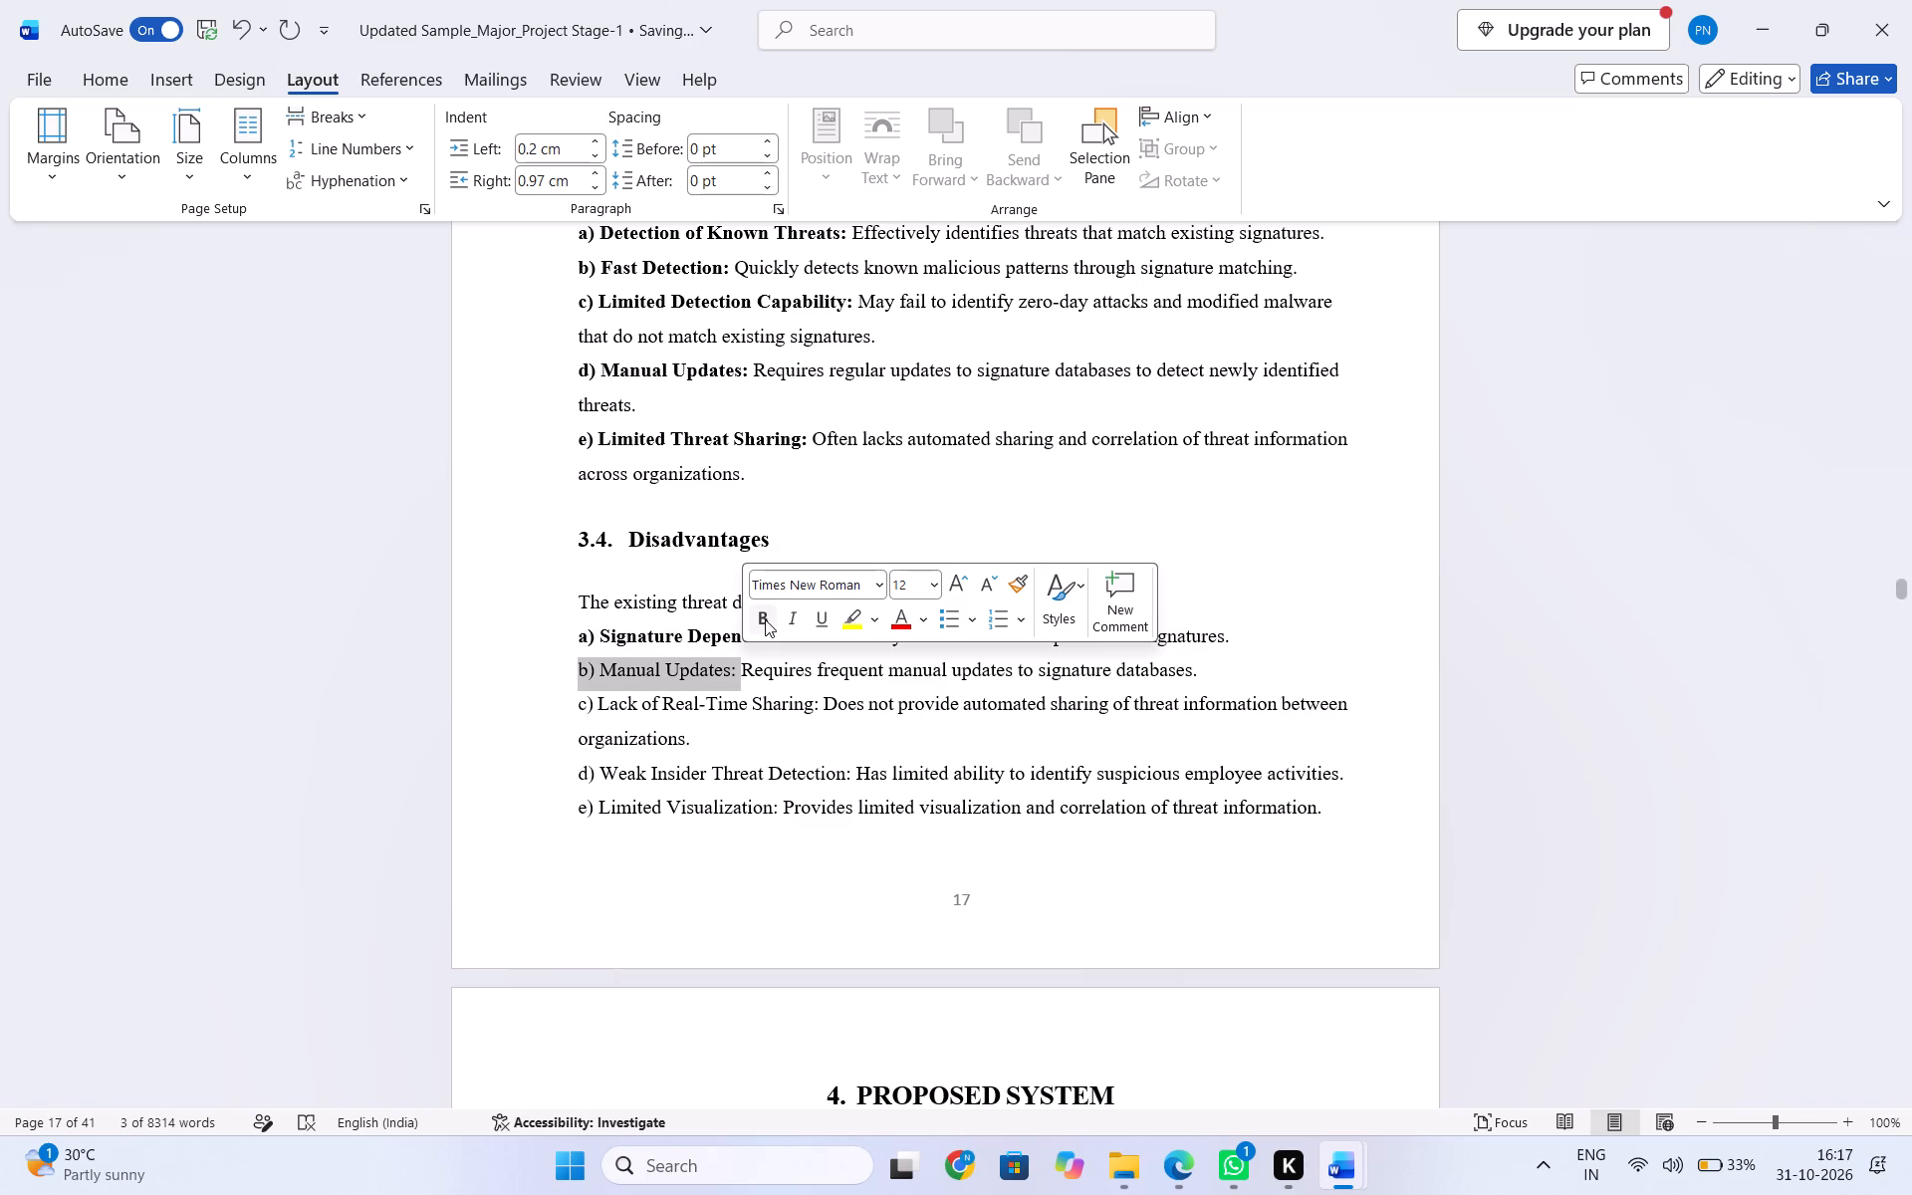
click(765, 619)
drag(574, 711, 817, 708)
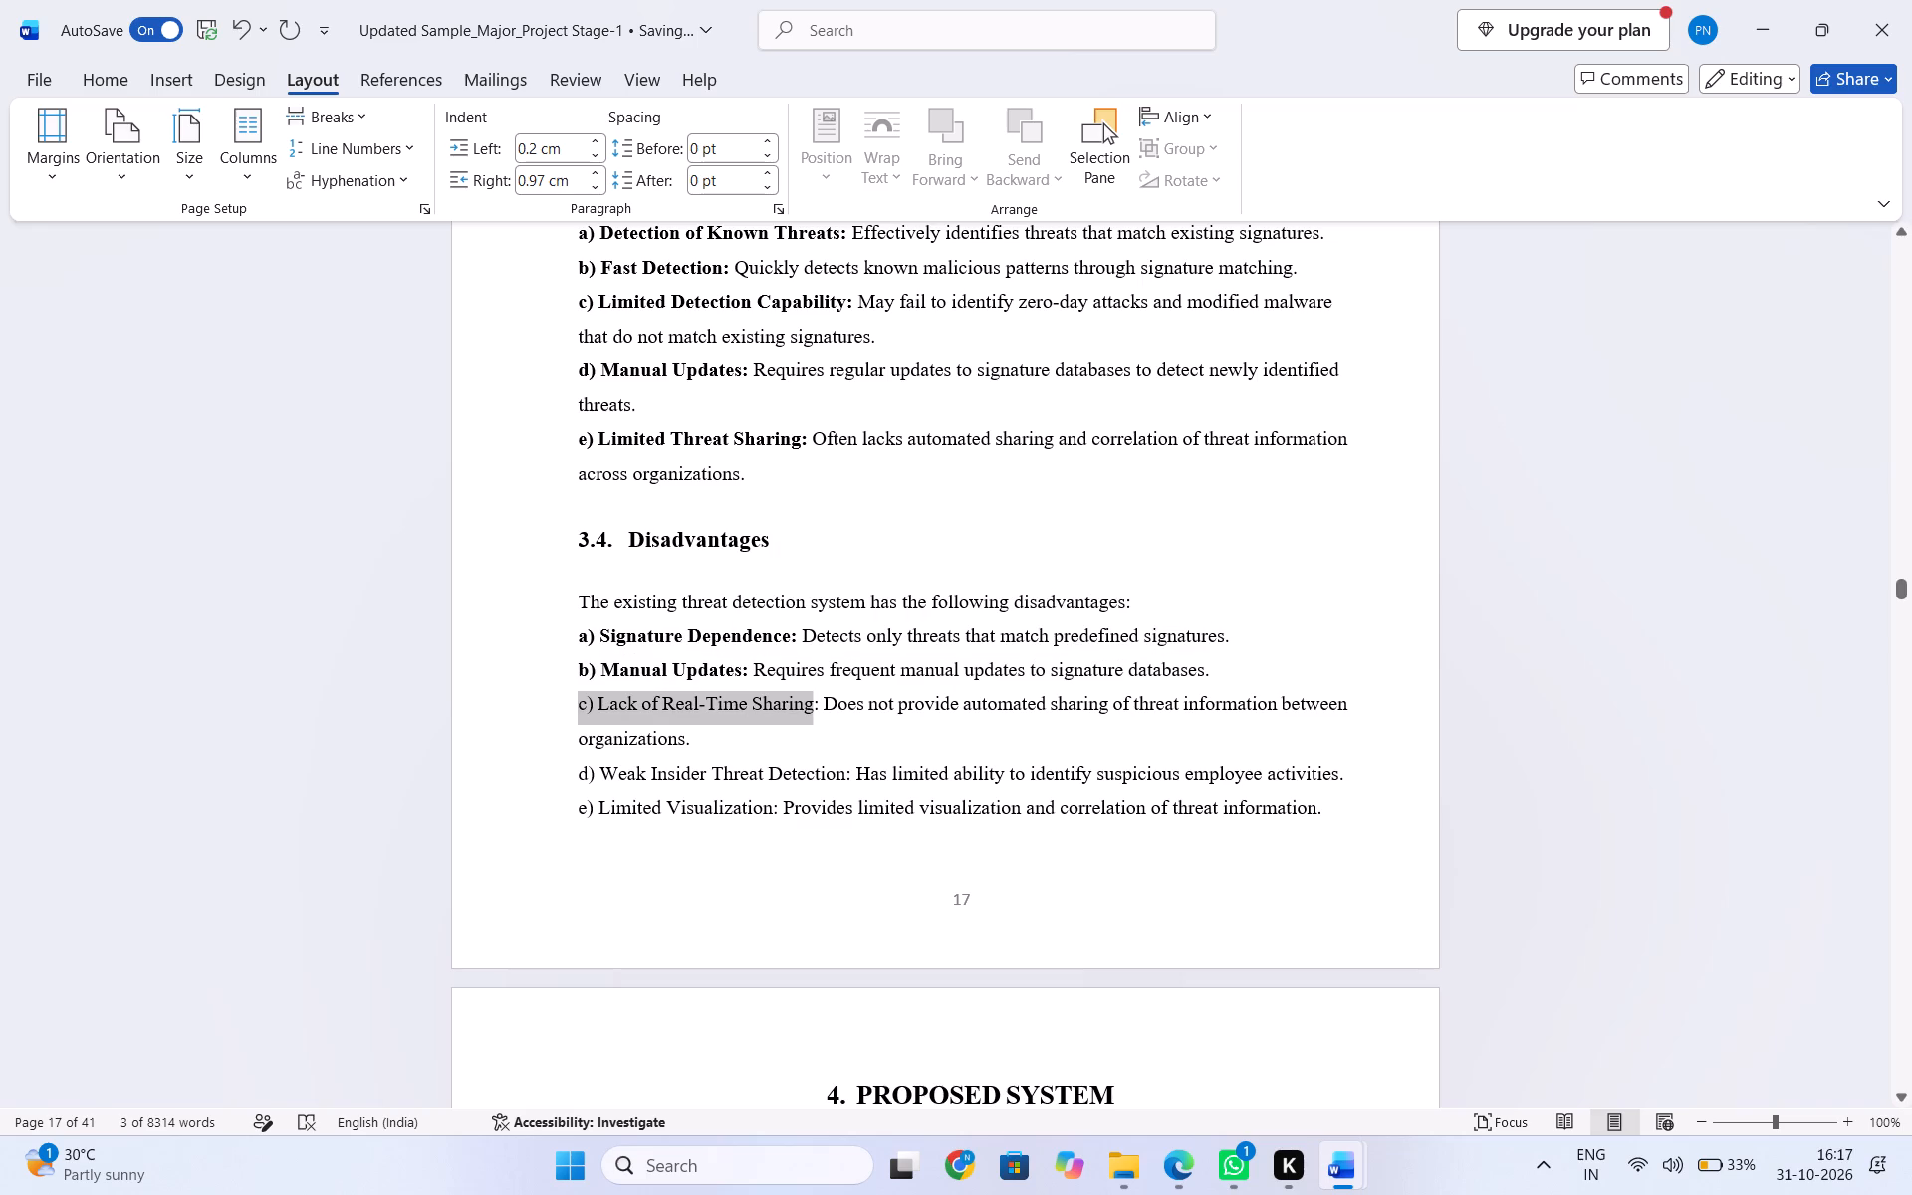
drag(817, 708, 822, 708)
click(836, 667)
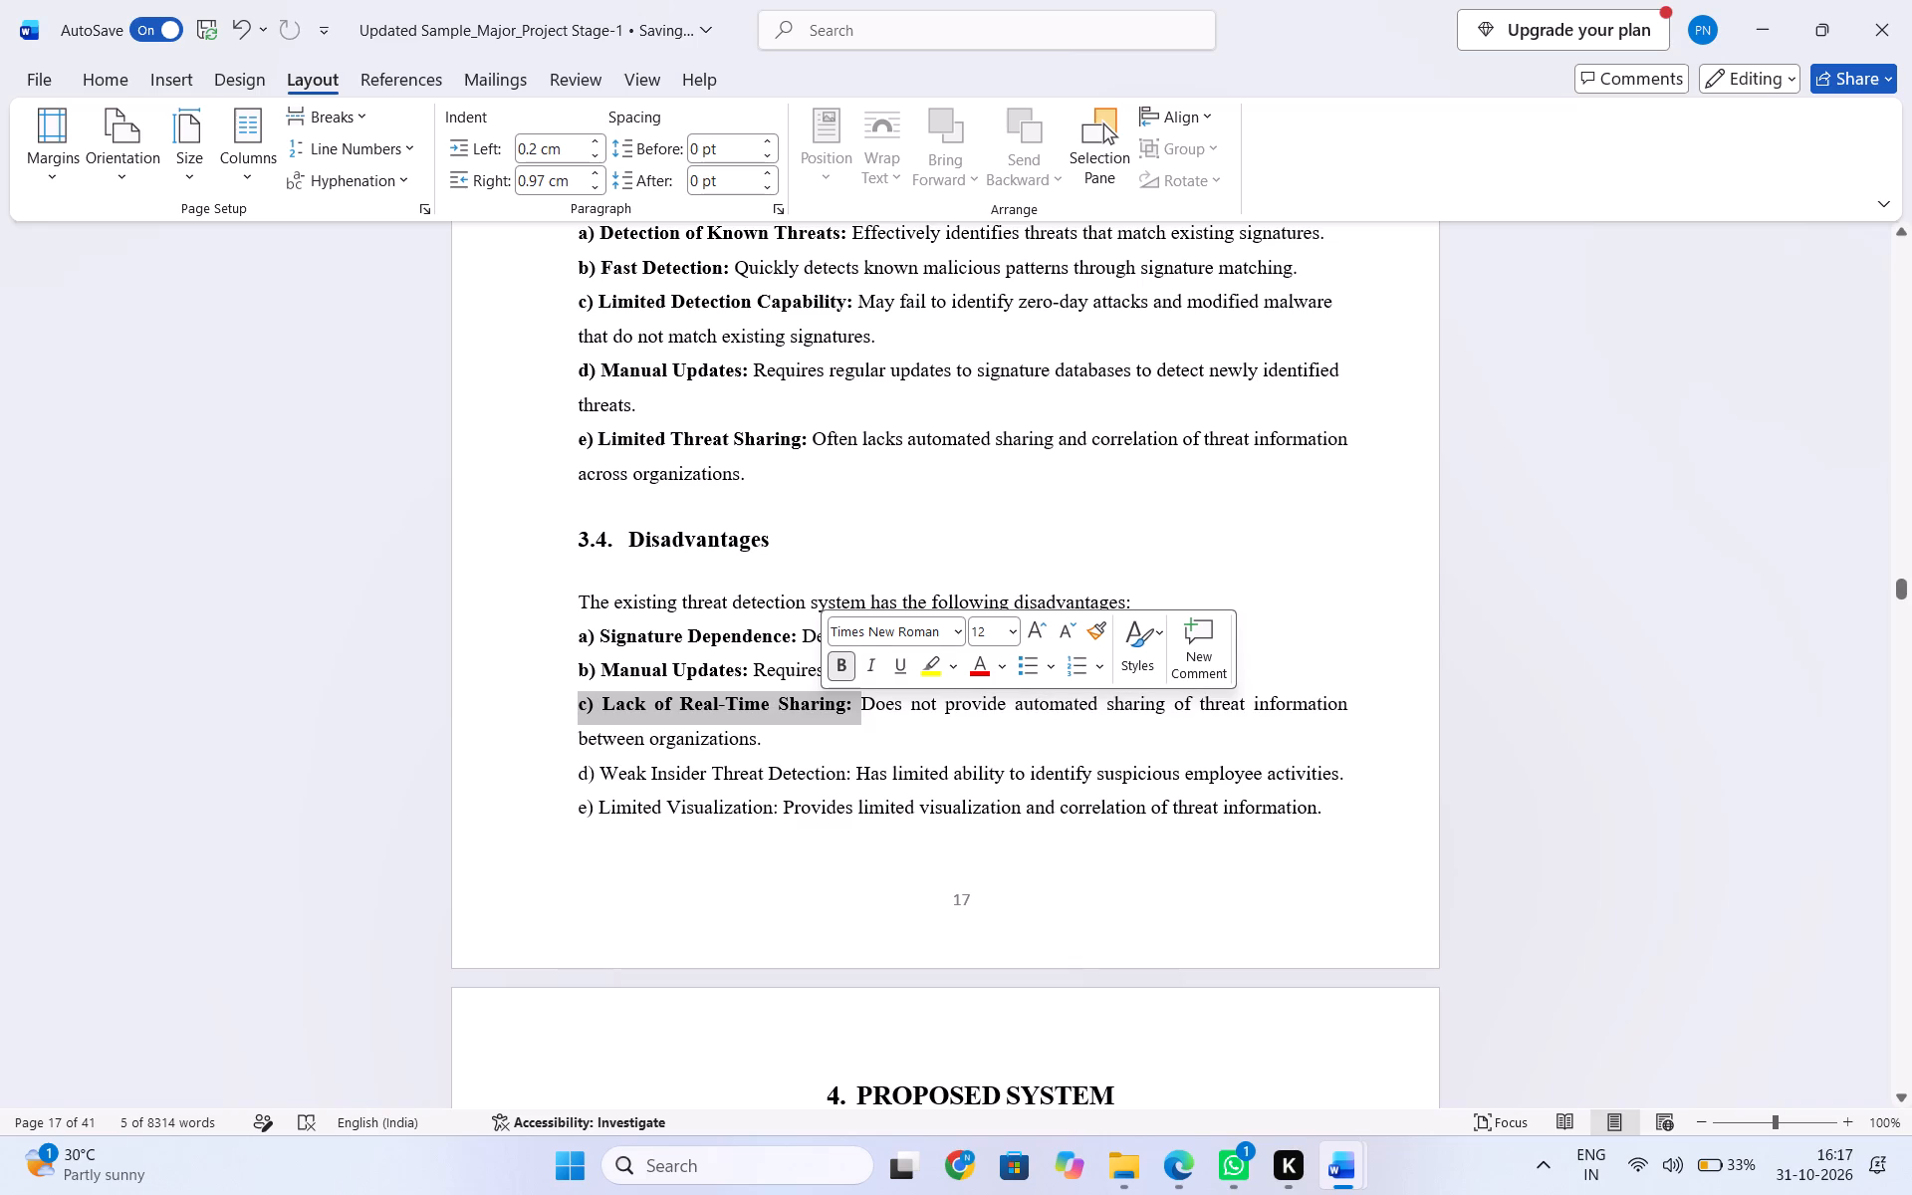
drag(578, 770, 850, 780)
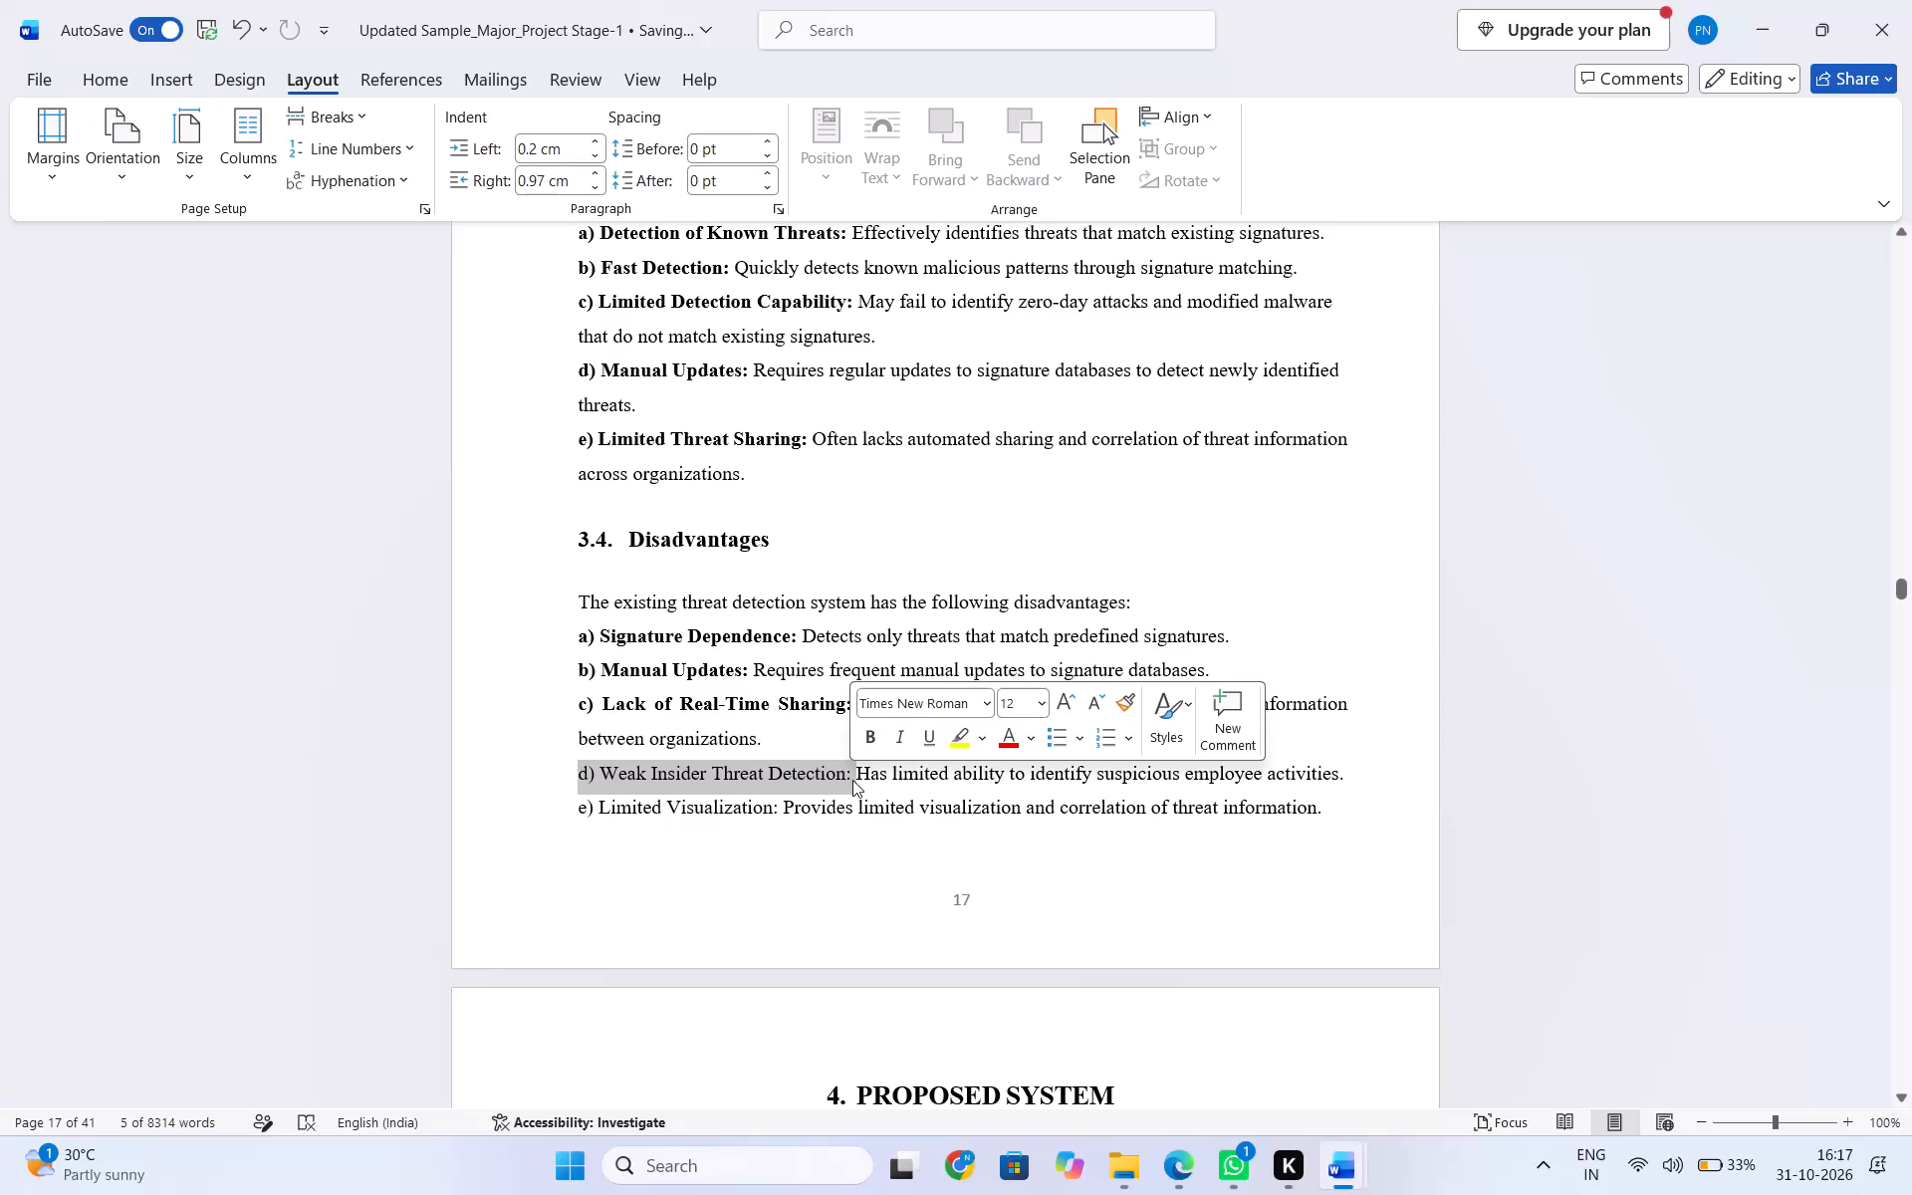
click(867, 750)
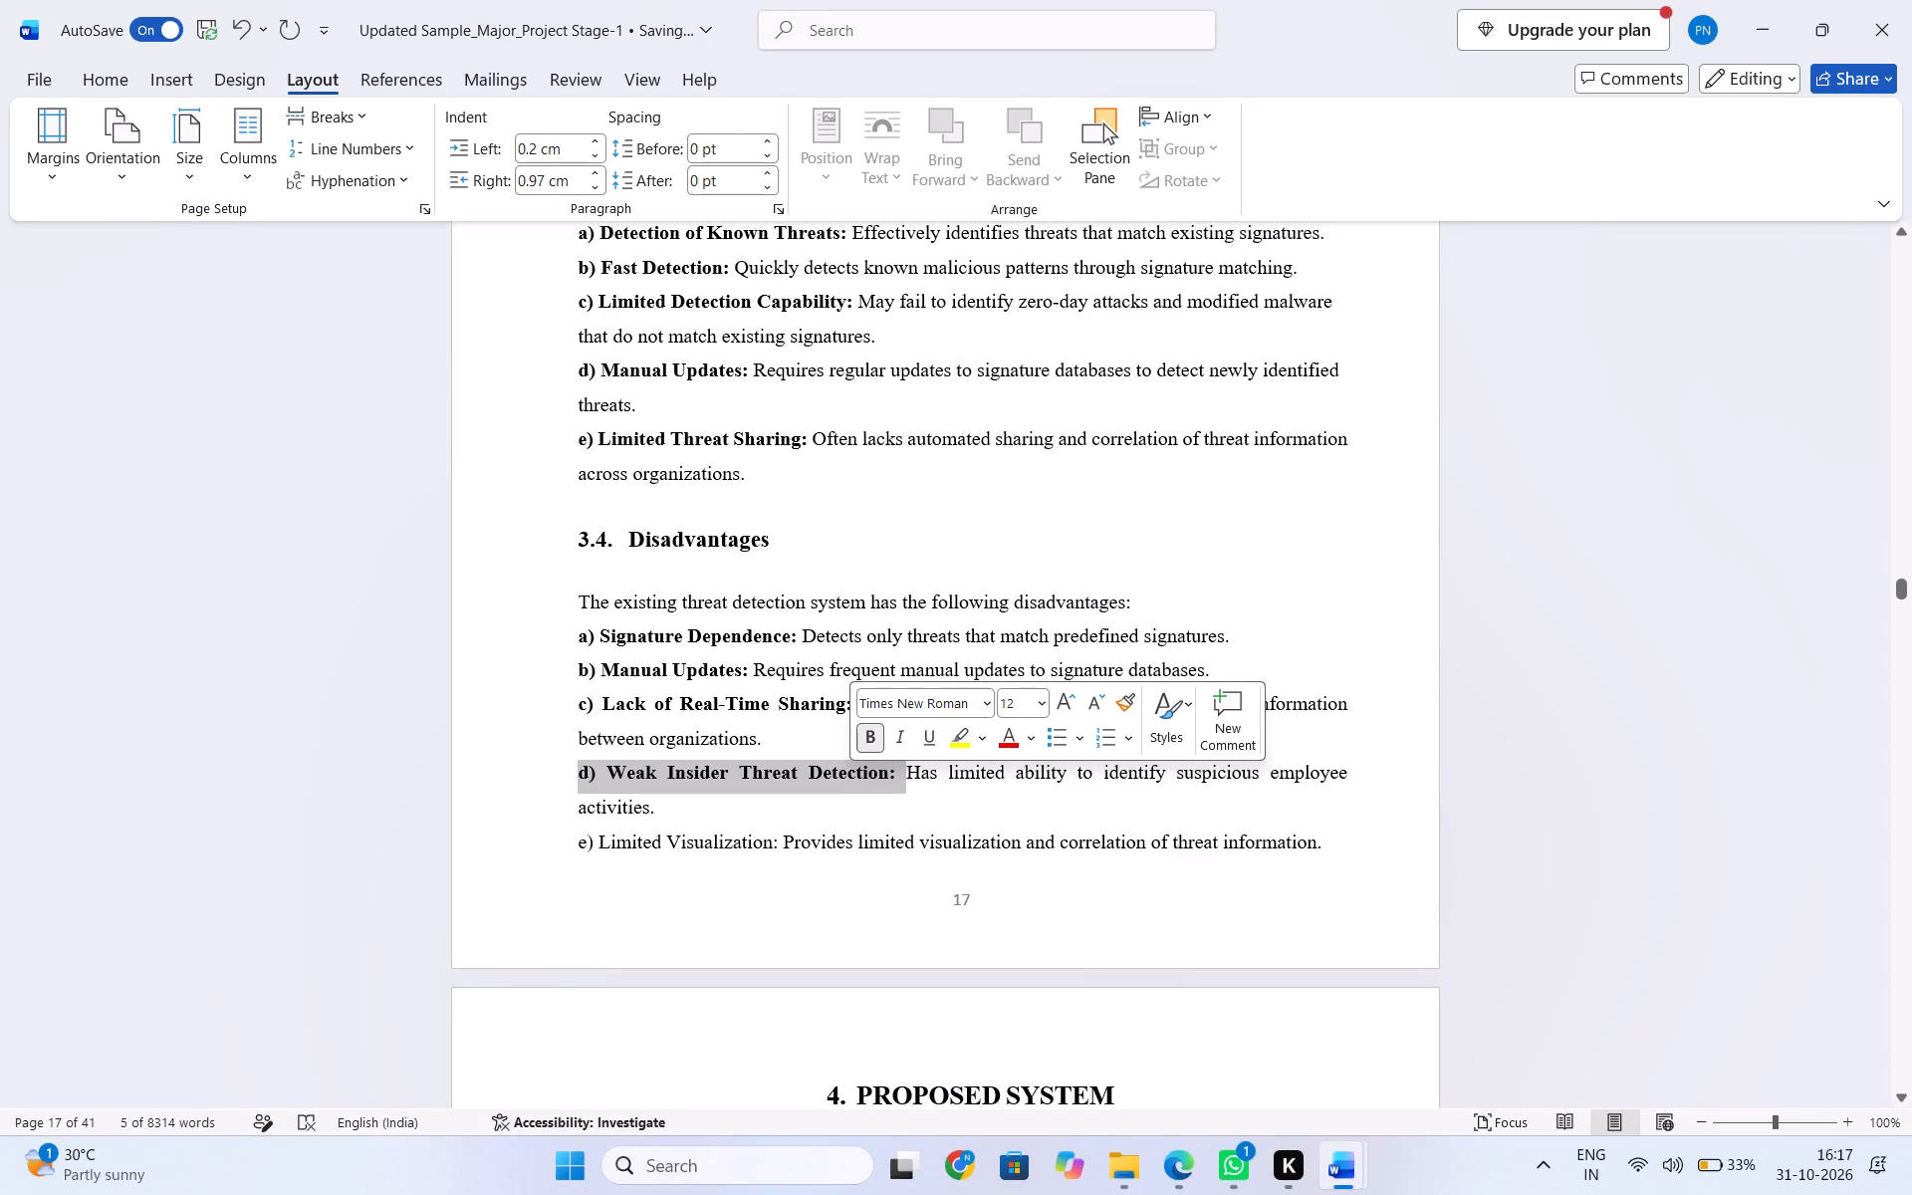
drag(779, 845, 578, 829)
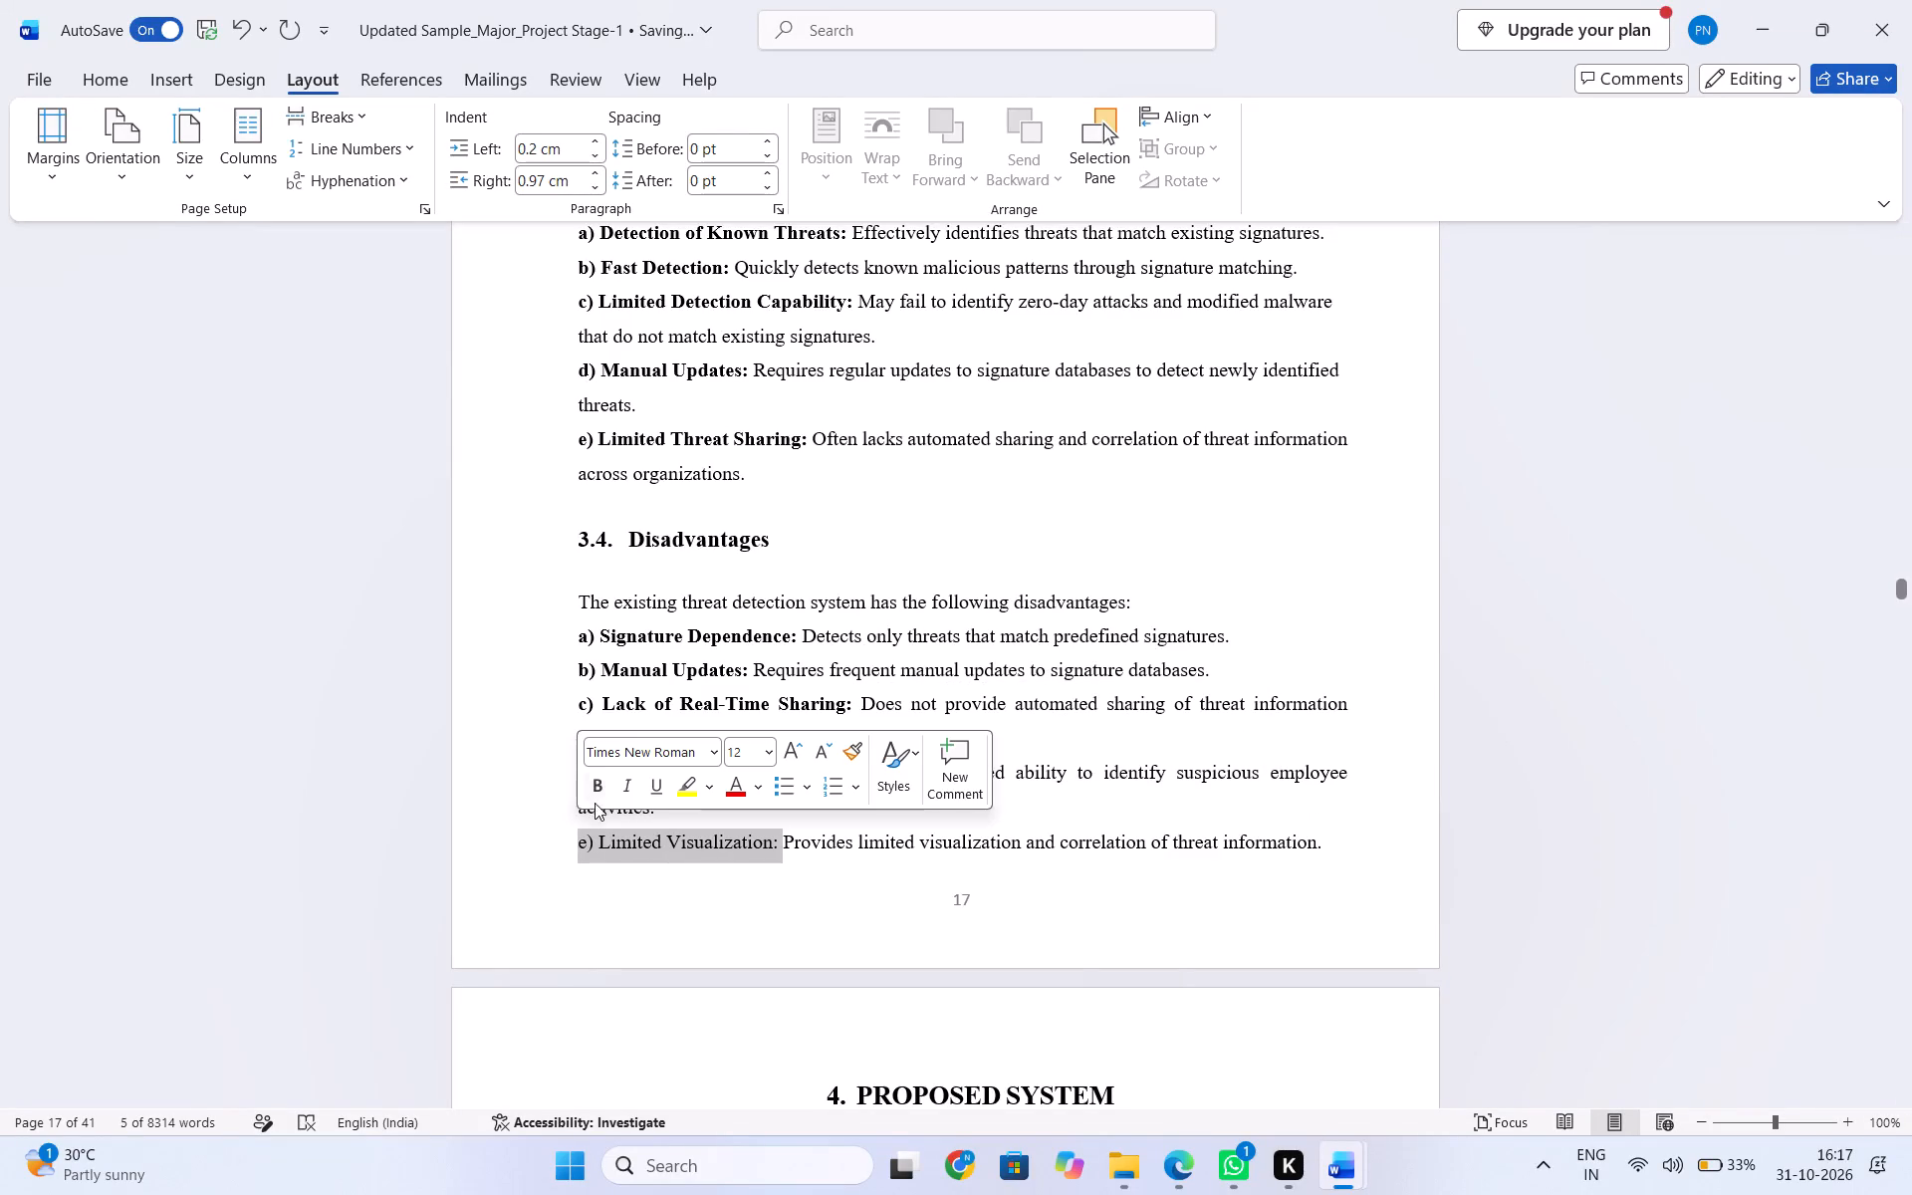
click(599, 799)
click(697, 902)
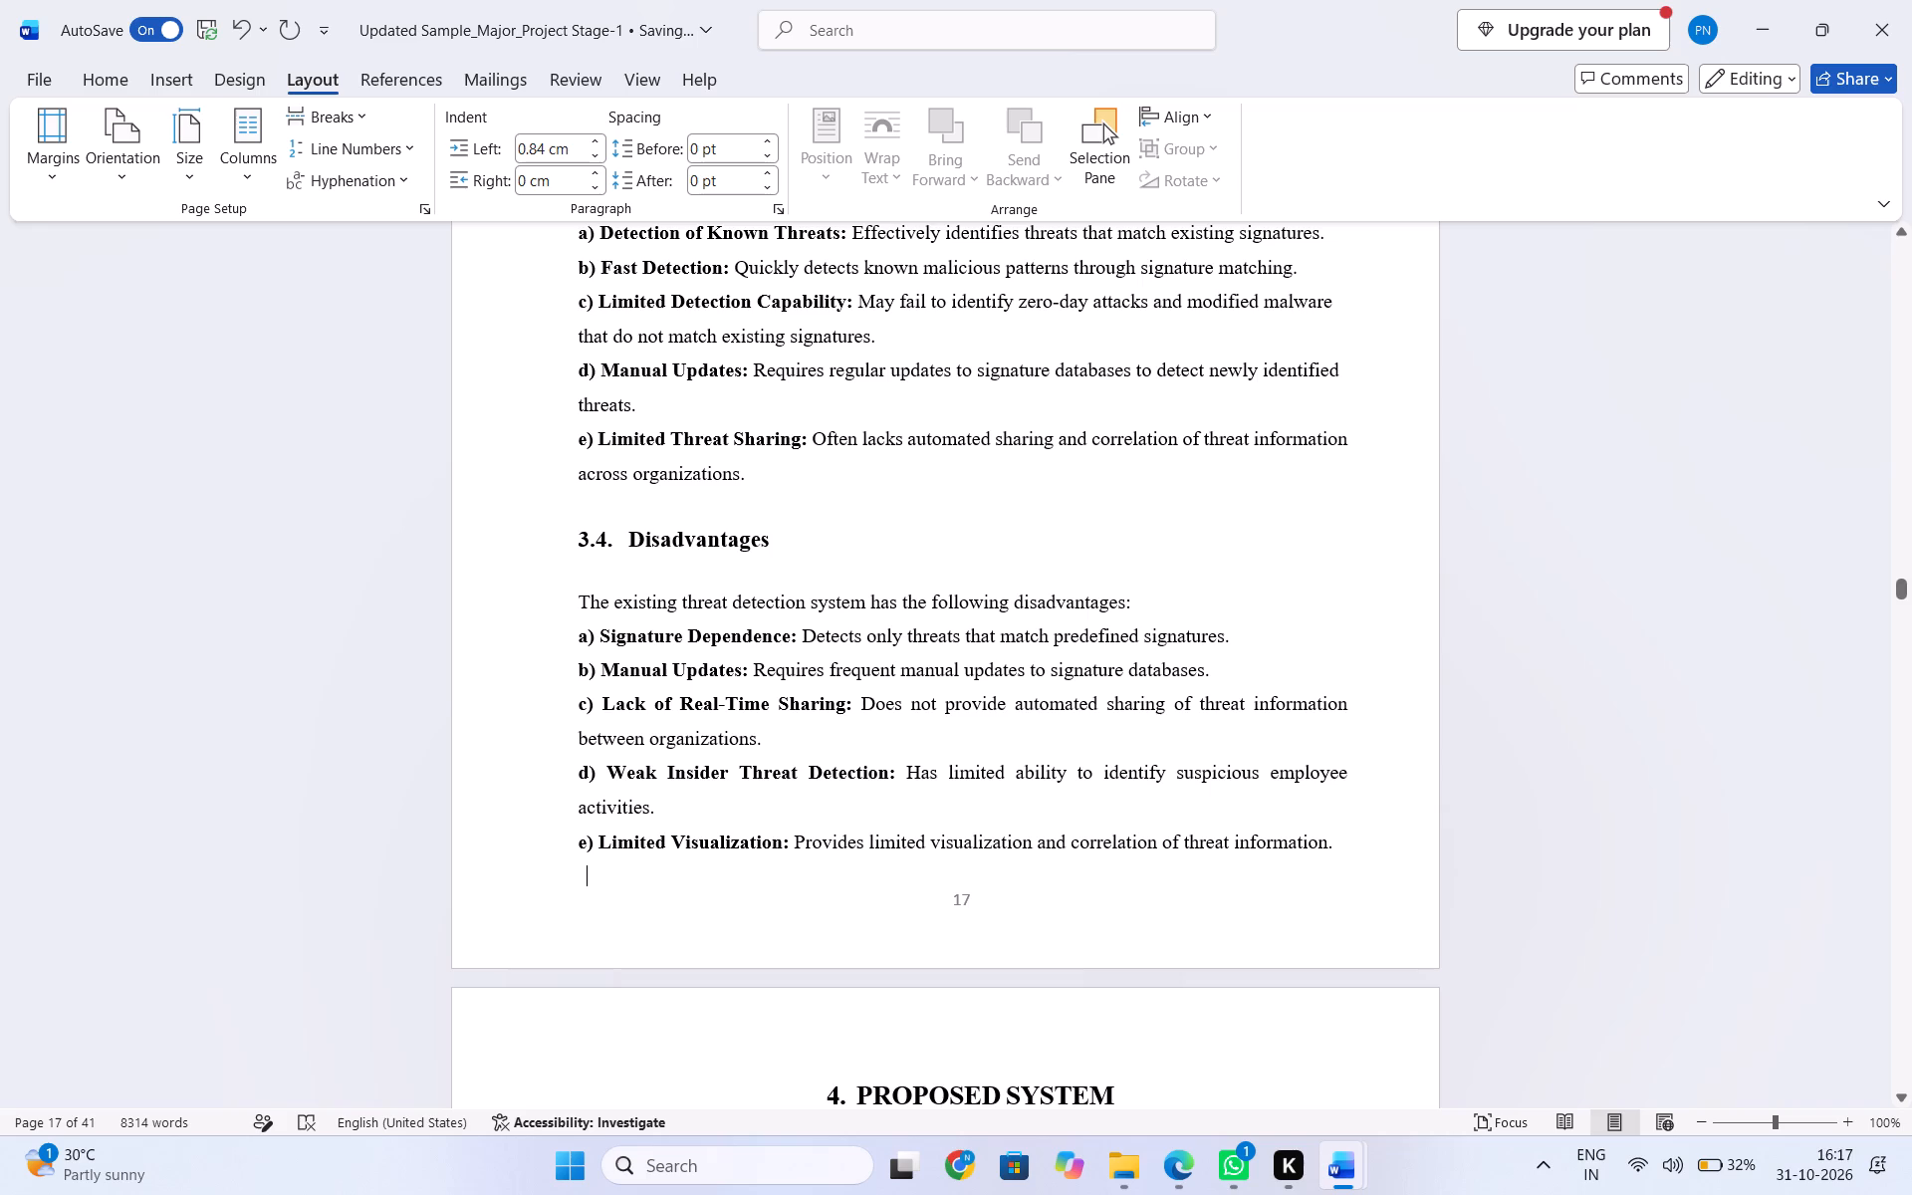
scroll(773, 759, down, 1)
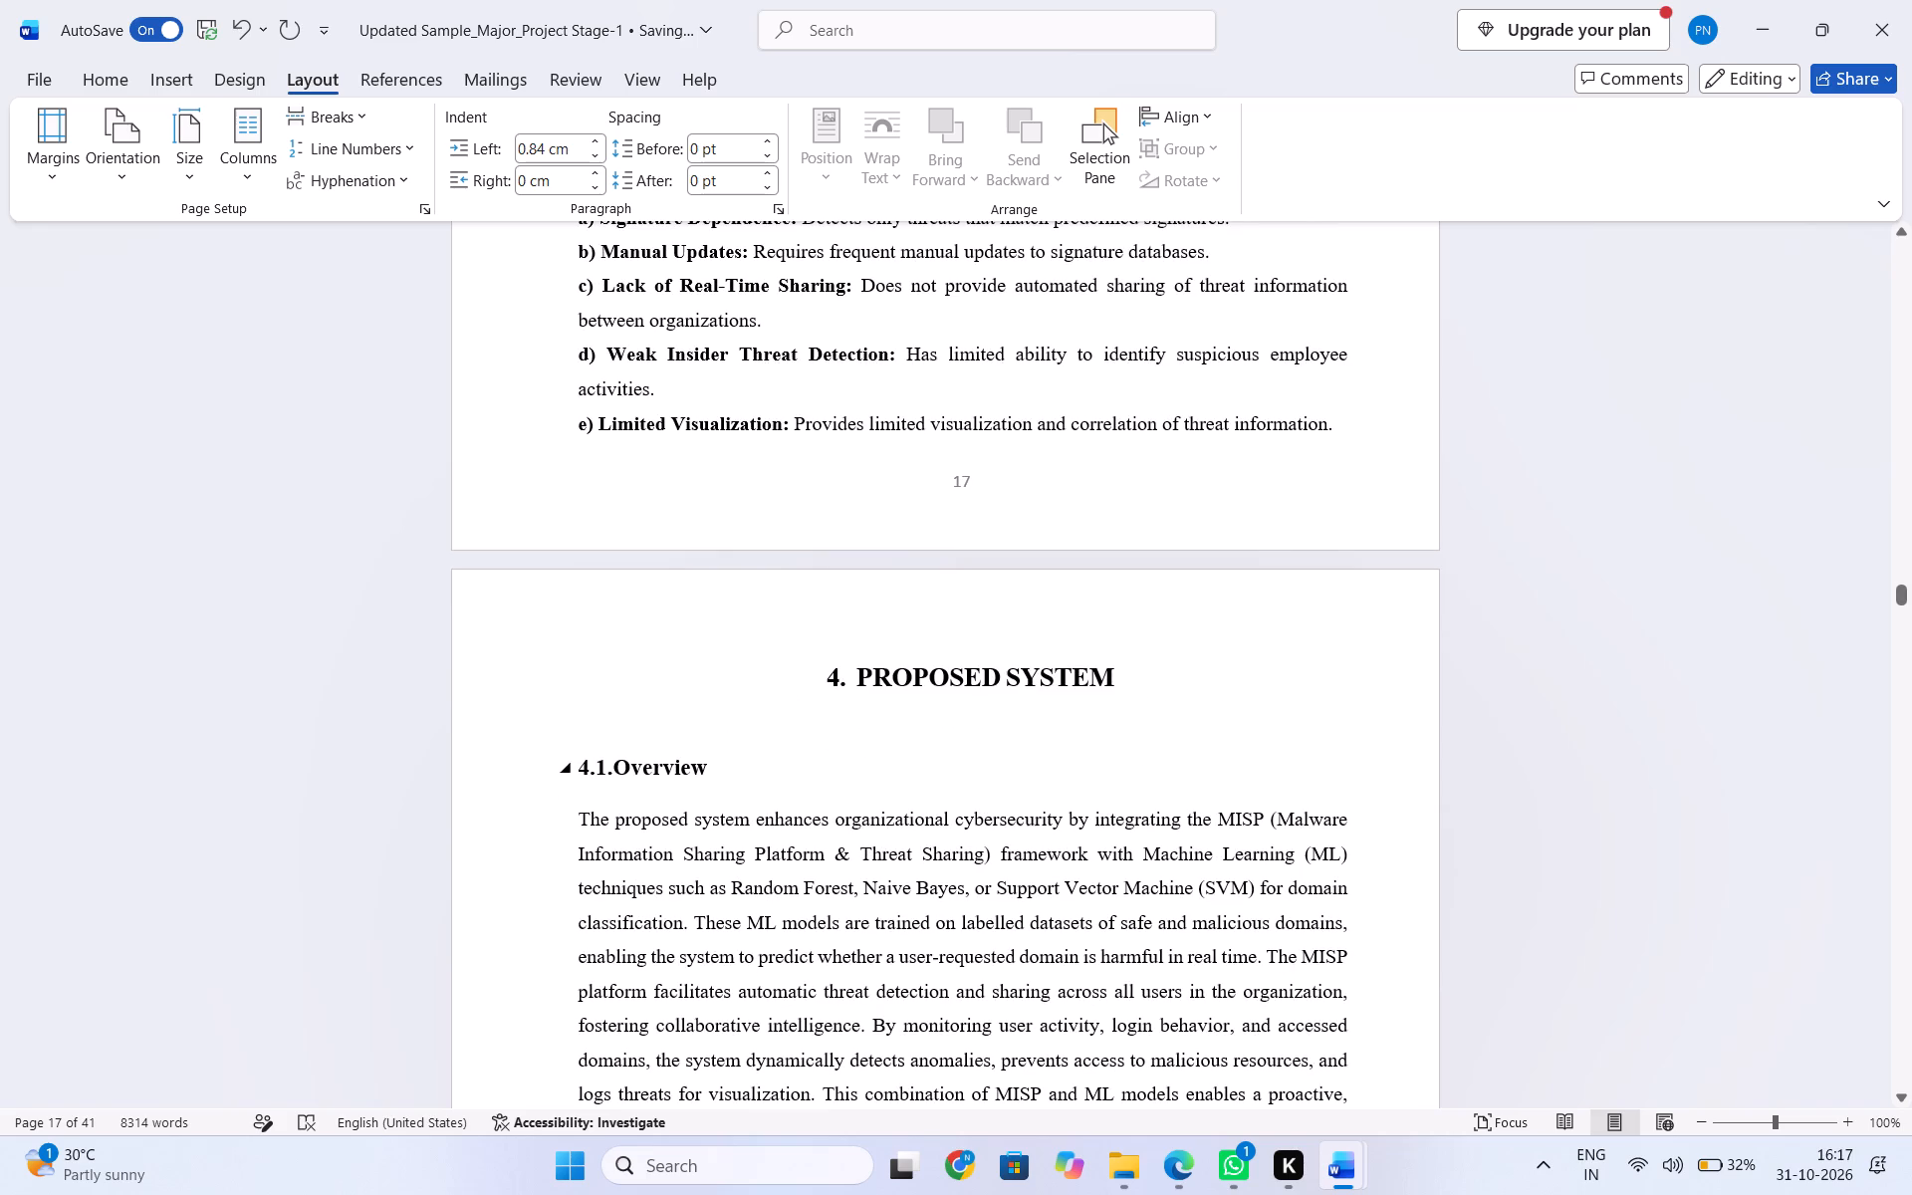
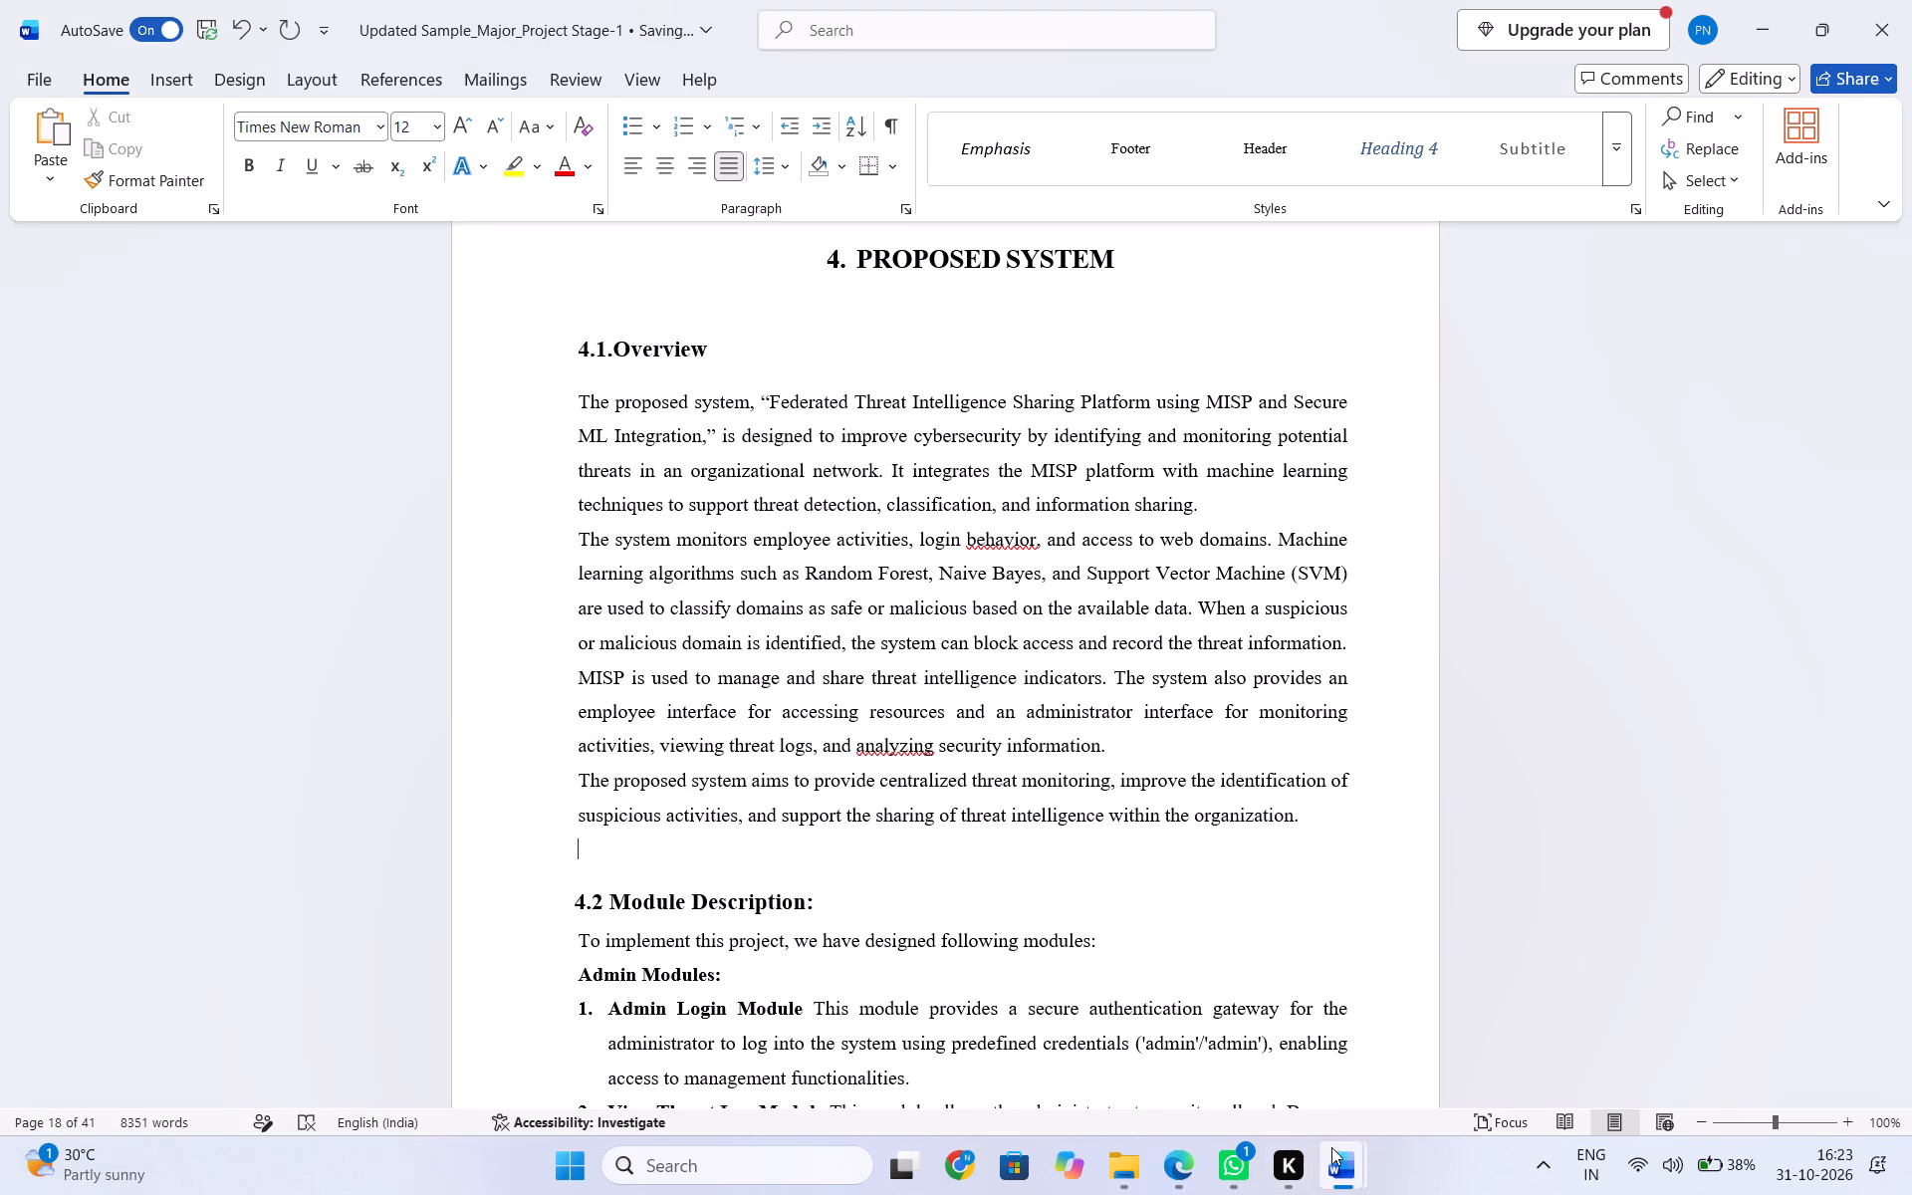
Switch to the sample project document and copy the "Objectives" heading text from its section 4.2.
click(1303, 1060)
scroll(1057, 964, down, 5)
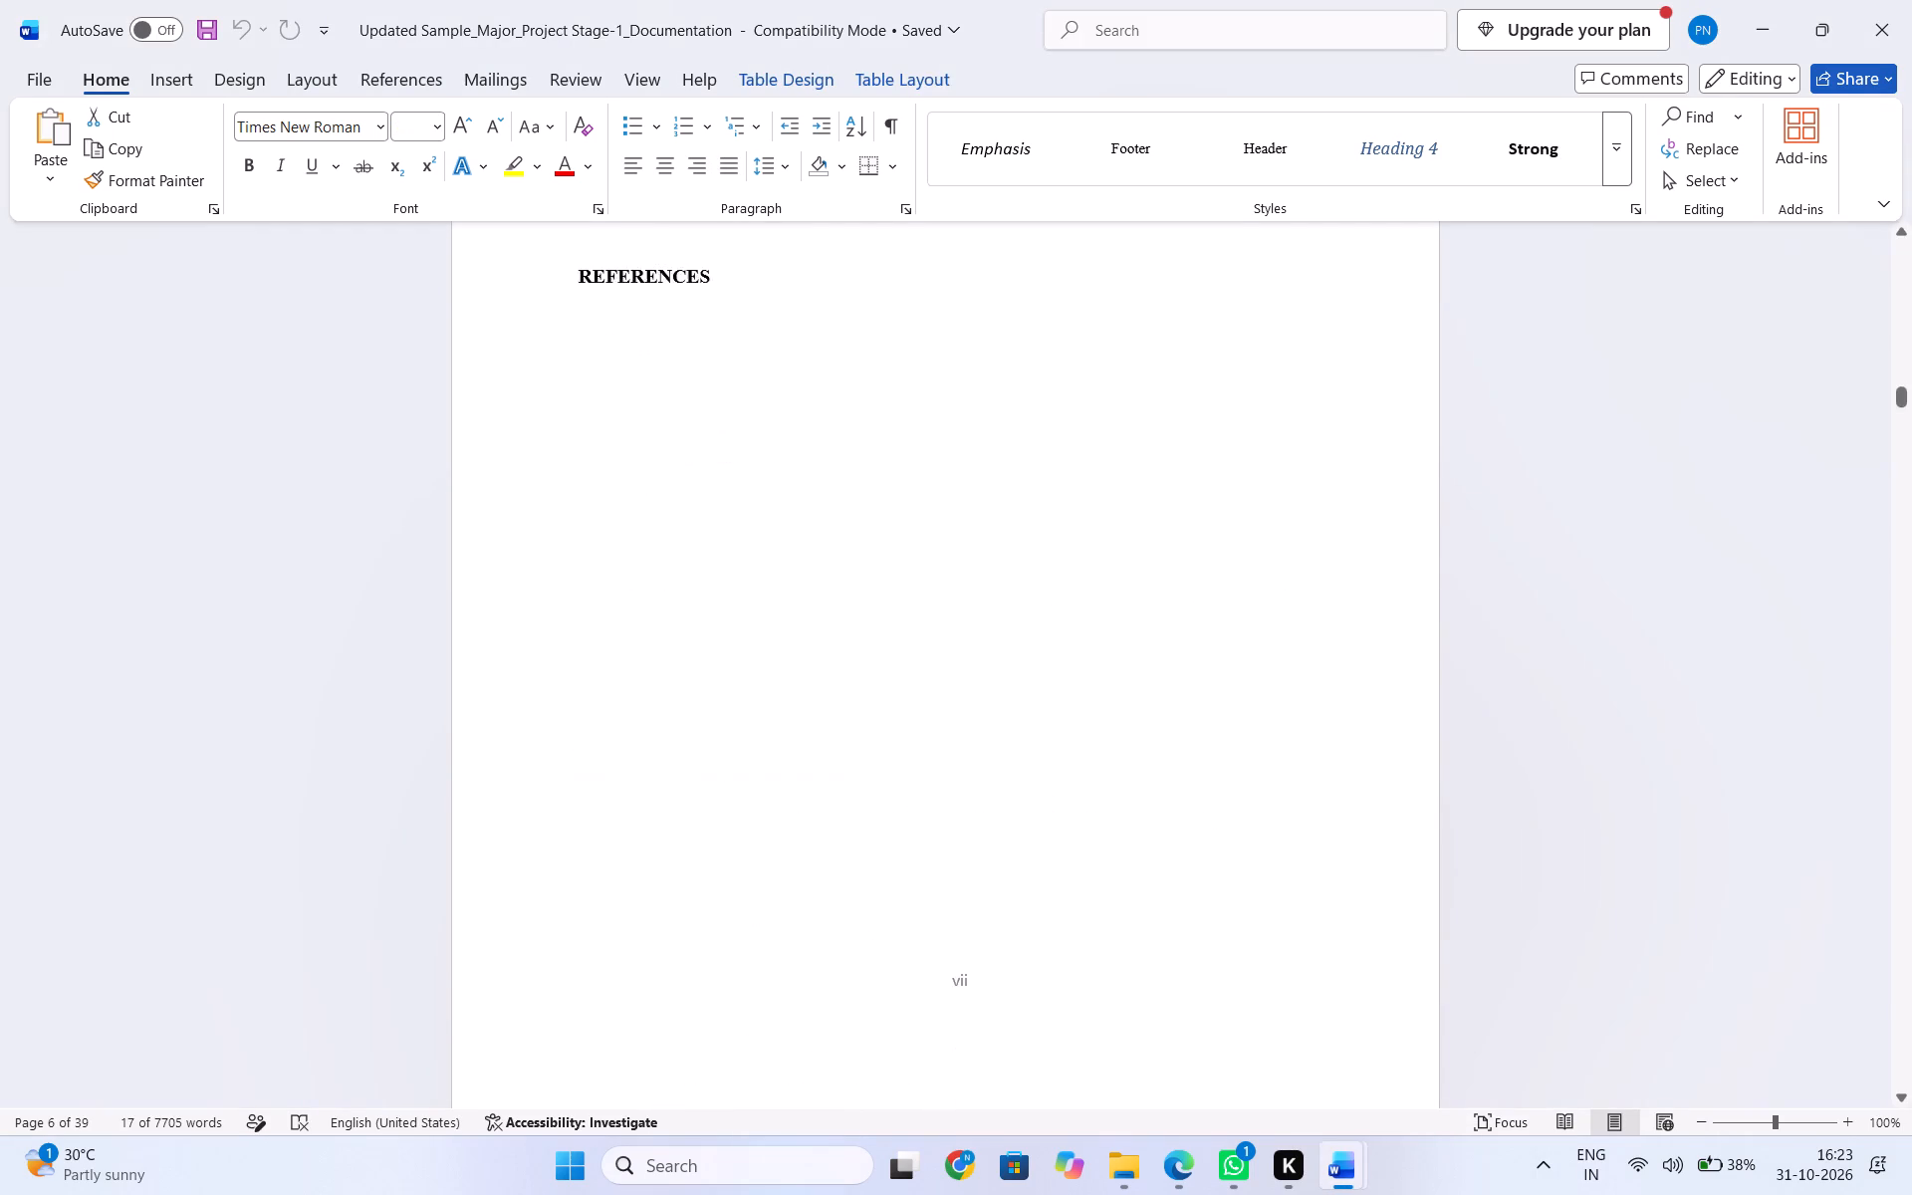
scroll(1056, 899, down, 14)
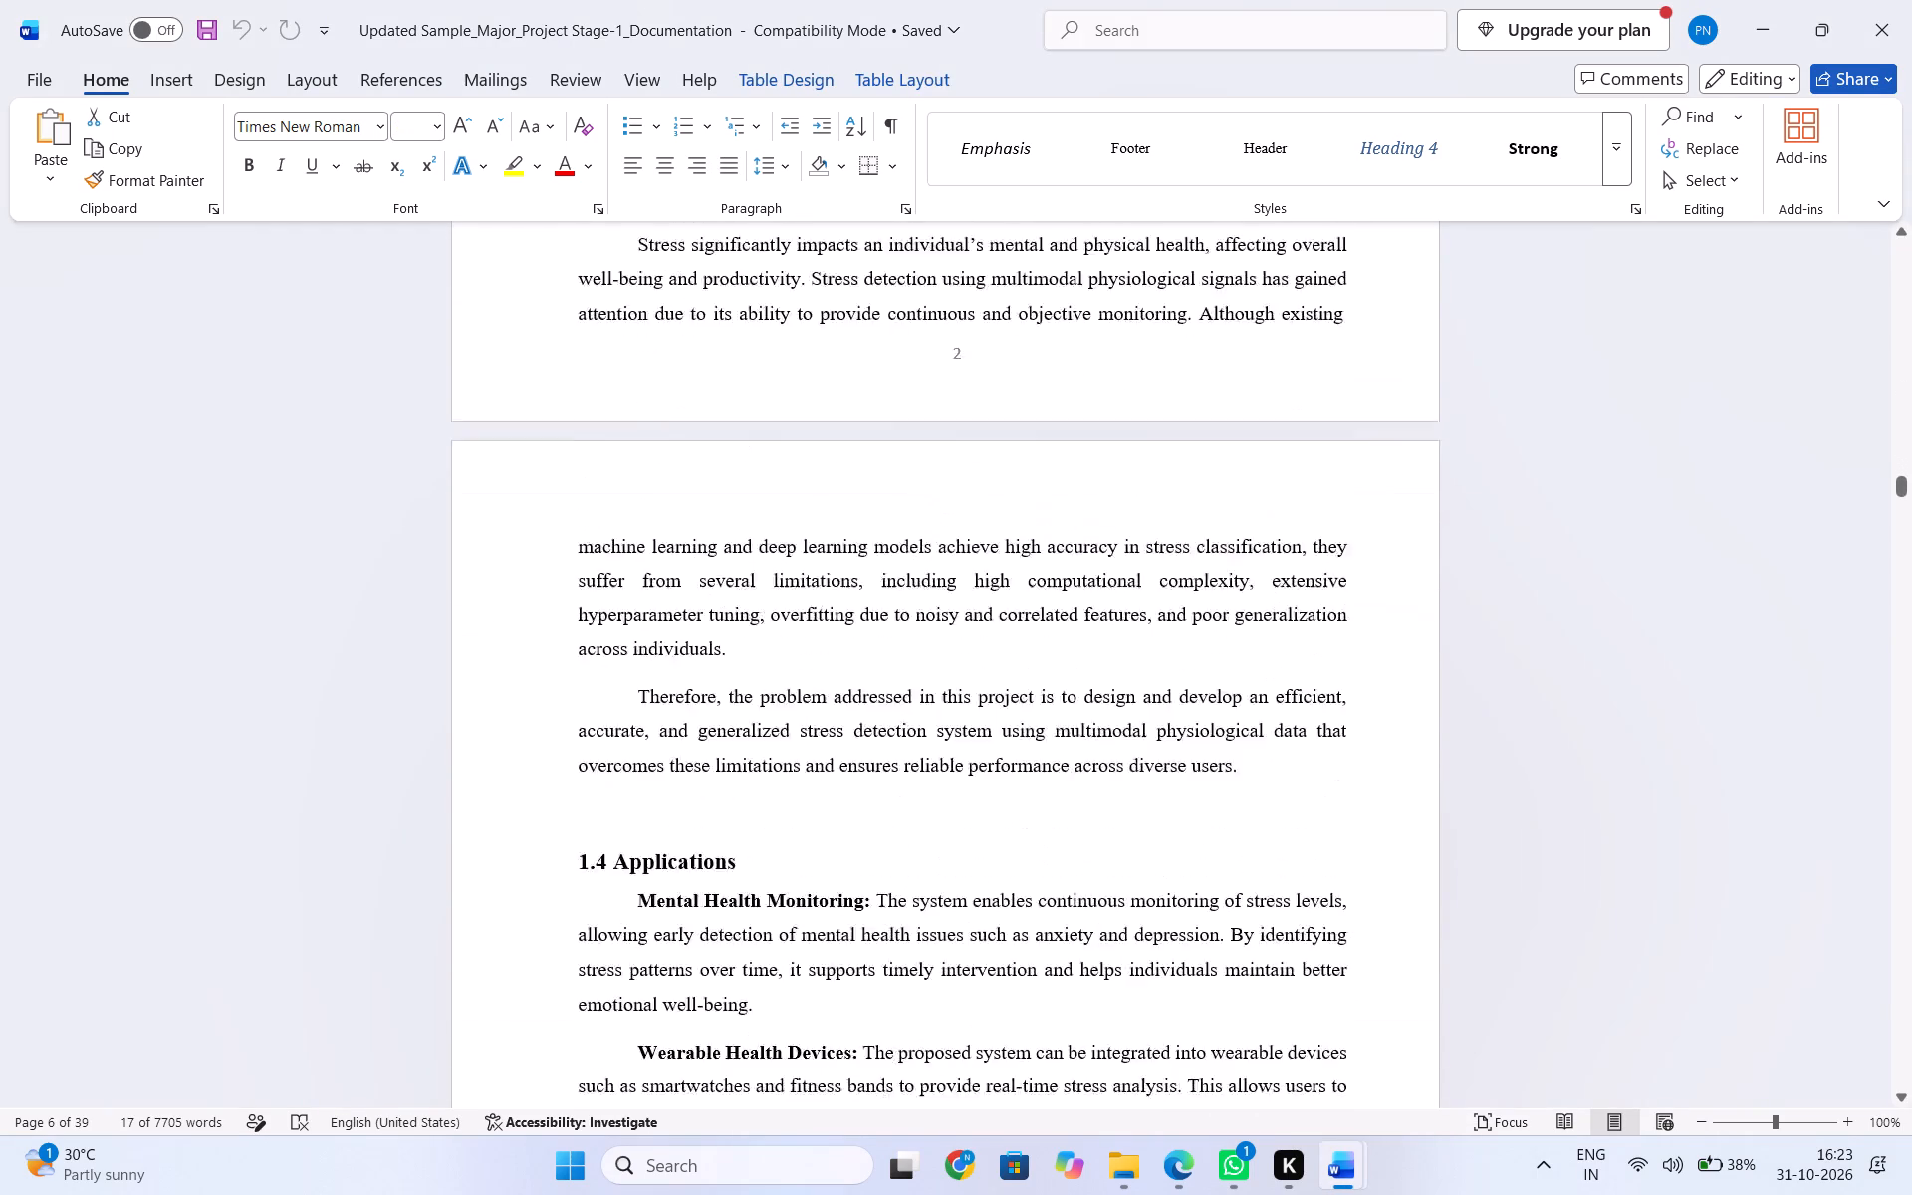
scroll(1056, 898, down, 8)
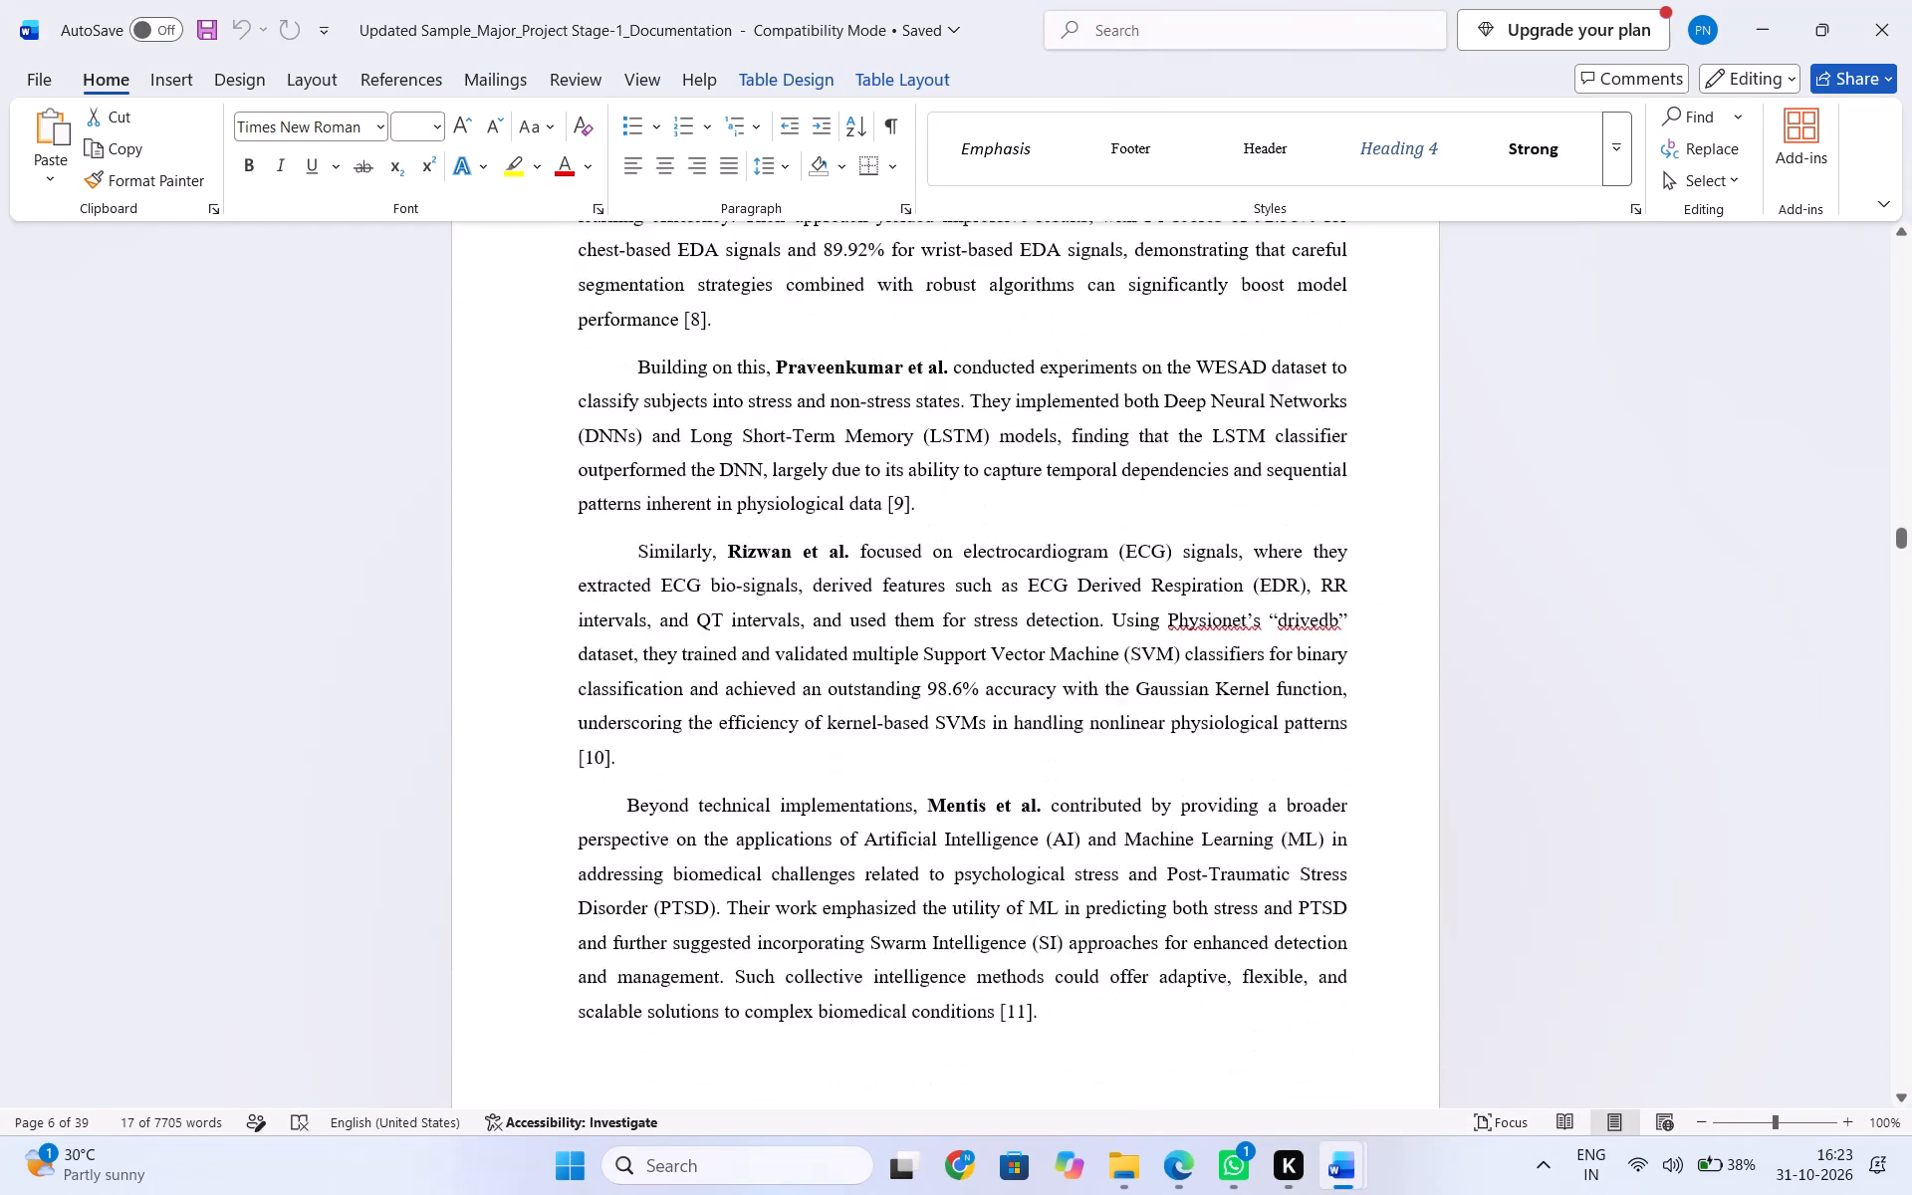
scroll(1056, 898, down, 8)
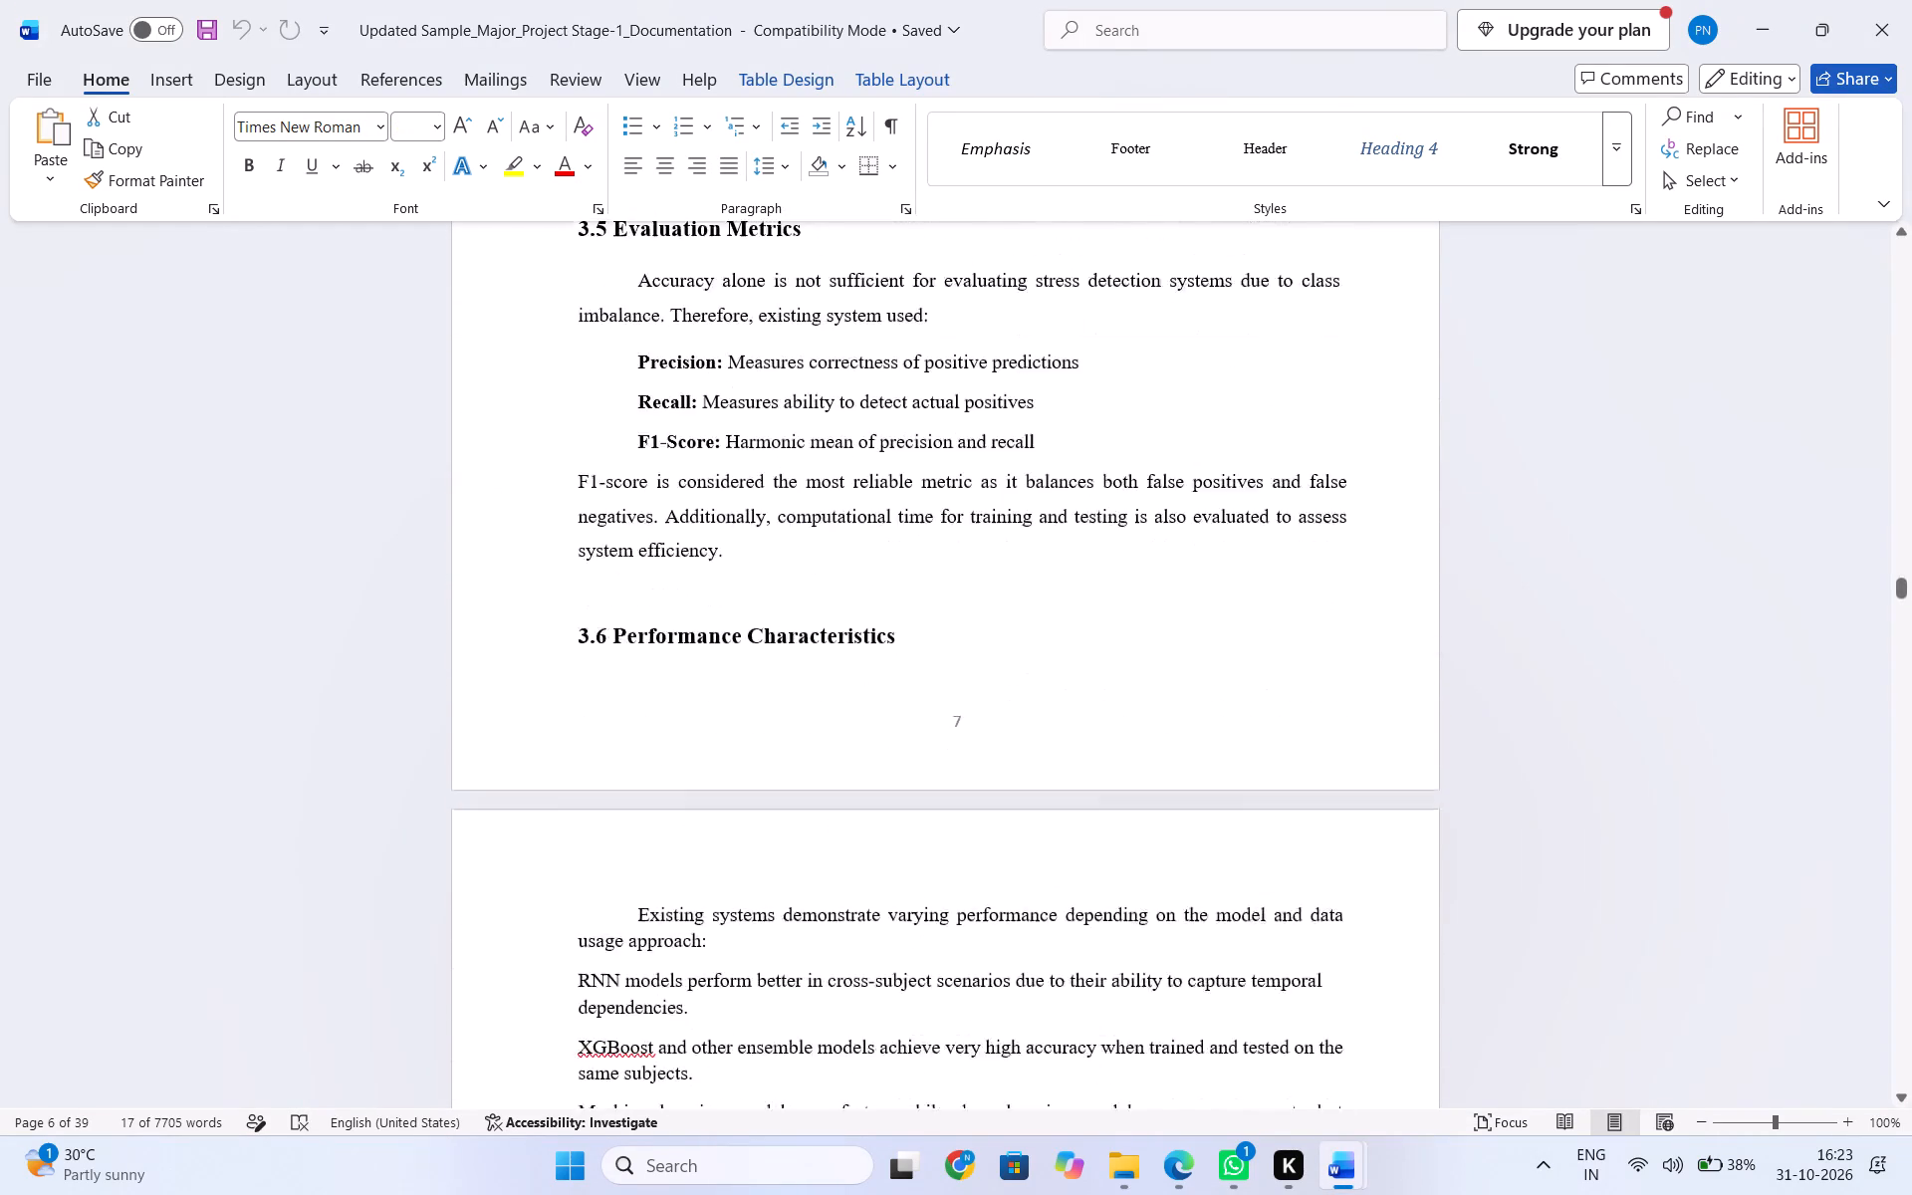
scroll(1048, 898, down, 6)
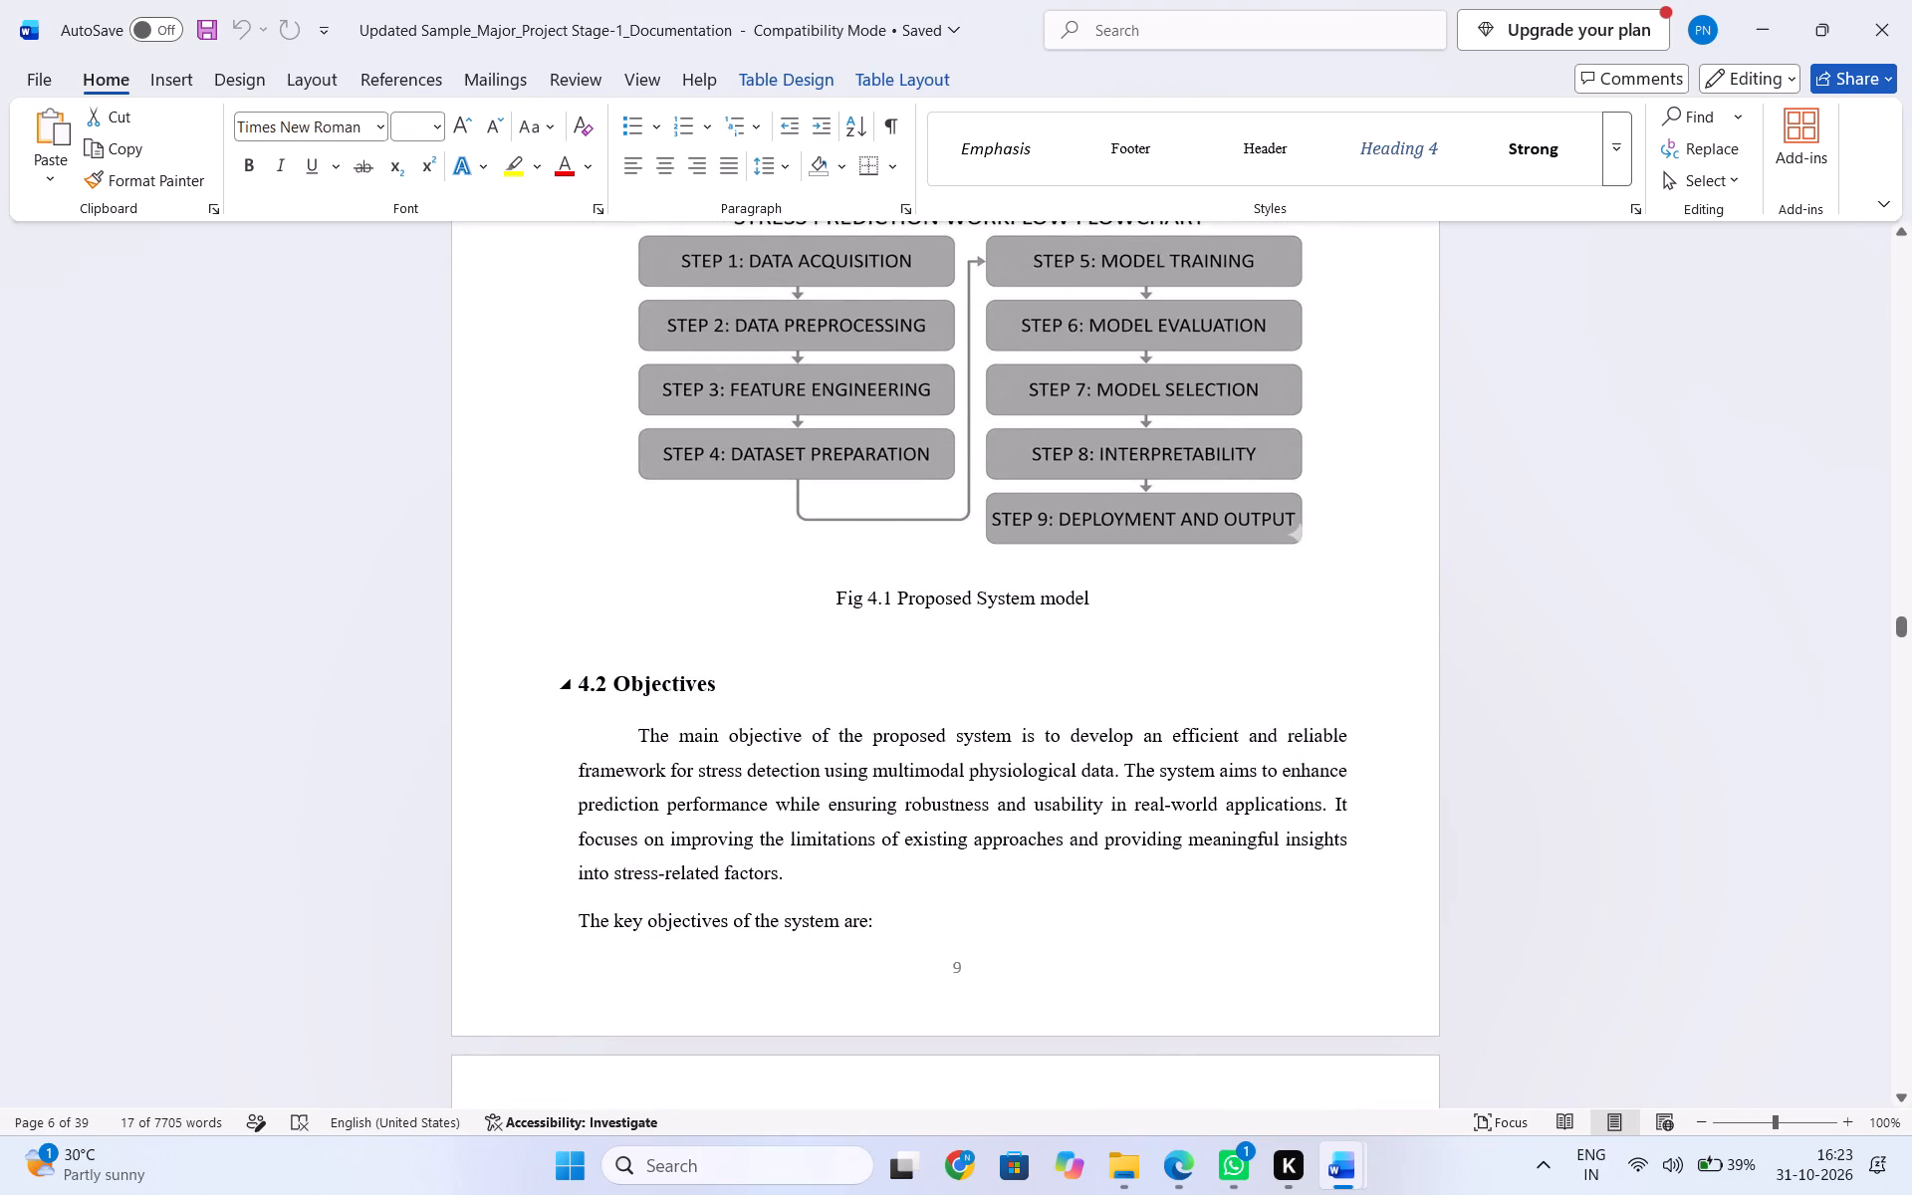
drag(578, 689, 880, 1037)
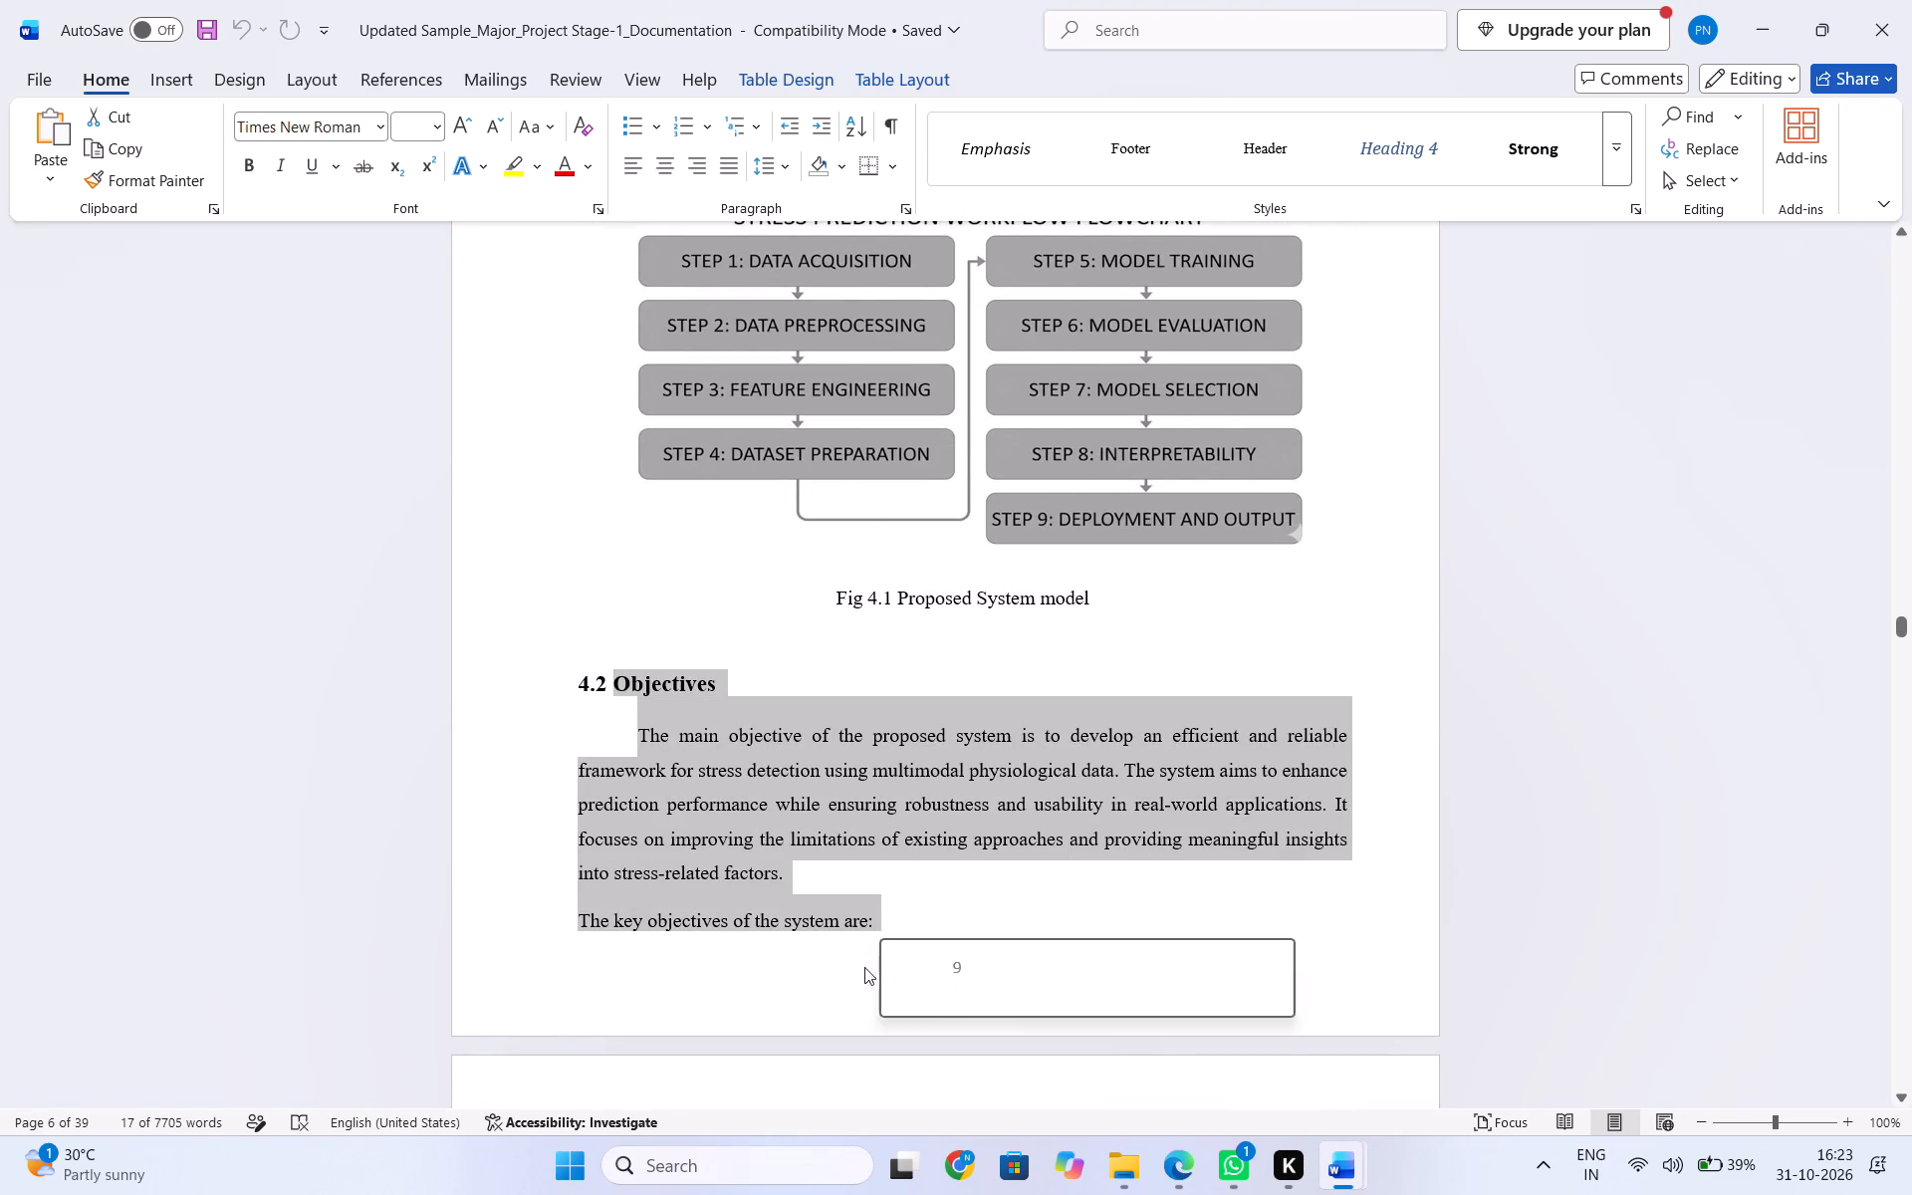
click(856, 942)
drag(745, 694, 505, 711)
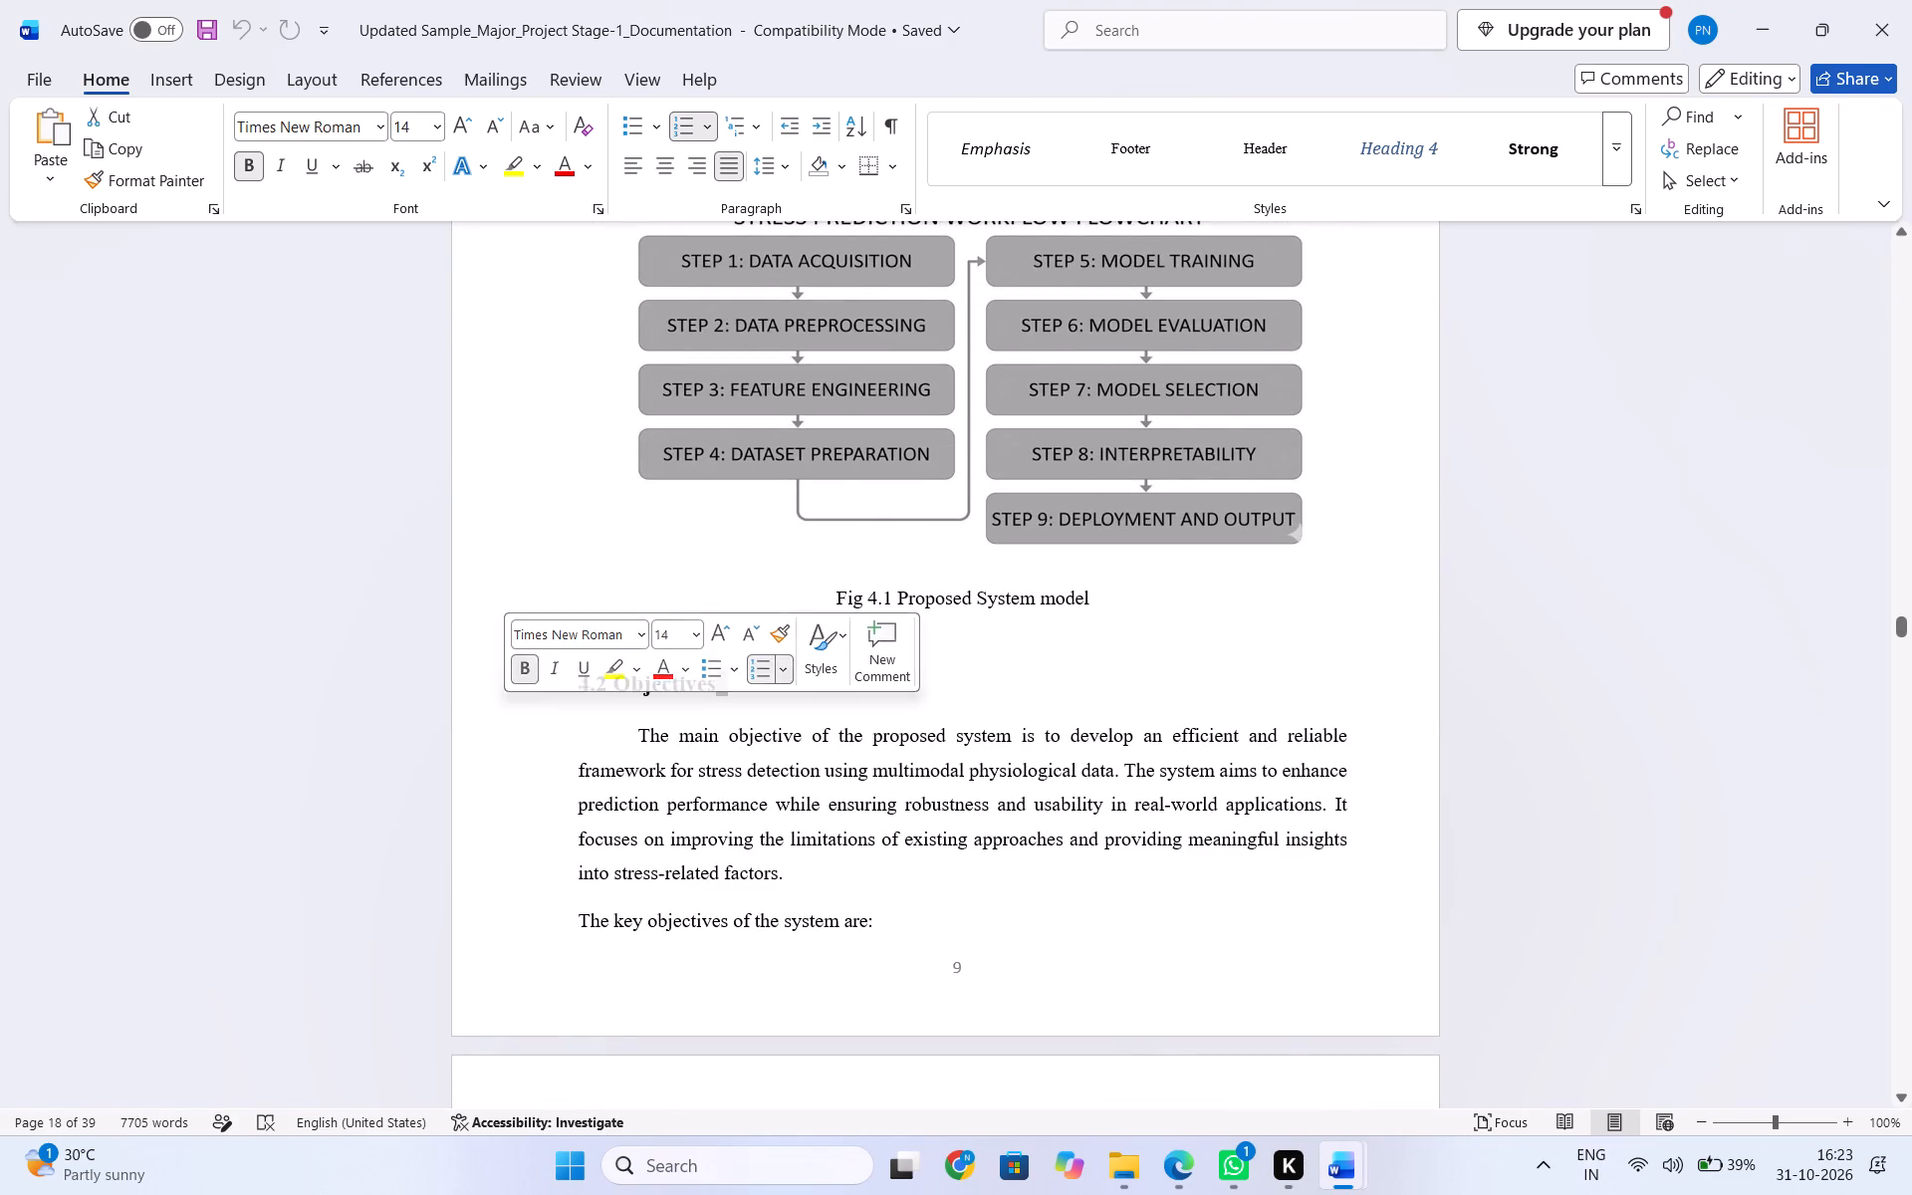
click(633, 759)
drag(606, 679, 643, 711)
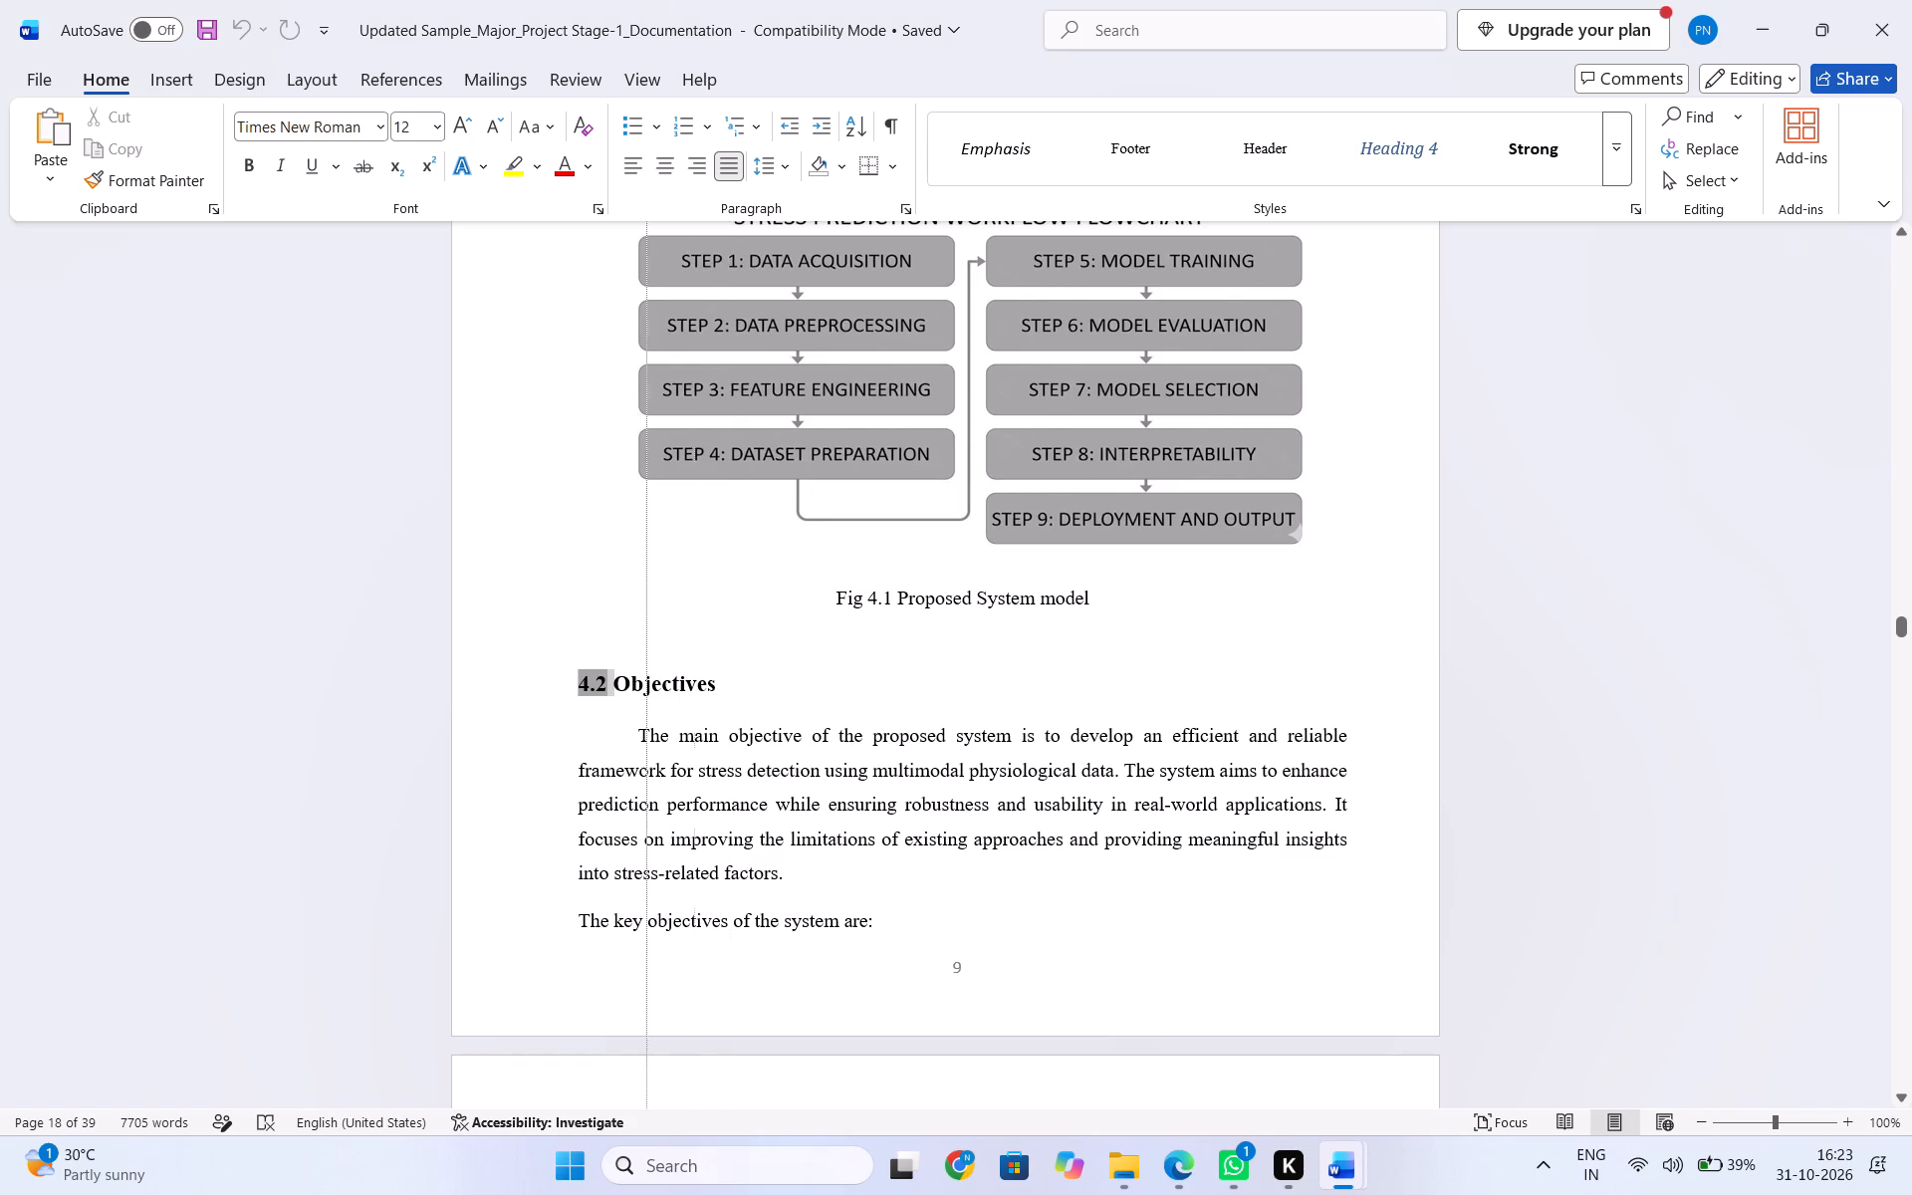
drag(643, 711, 577, 733)
click(617, 692)
drag(616, 689, 730, 687)
key(ctrl+c)
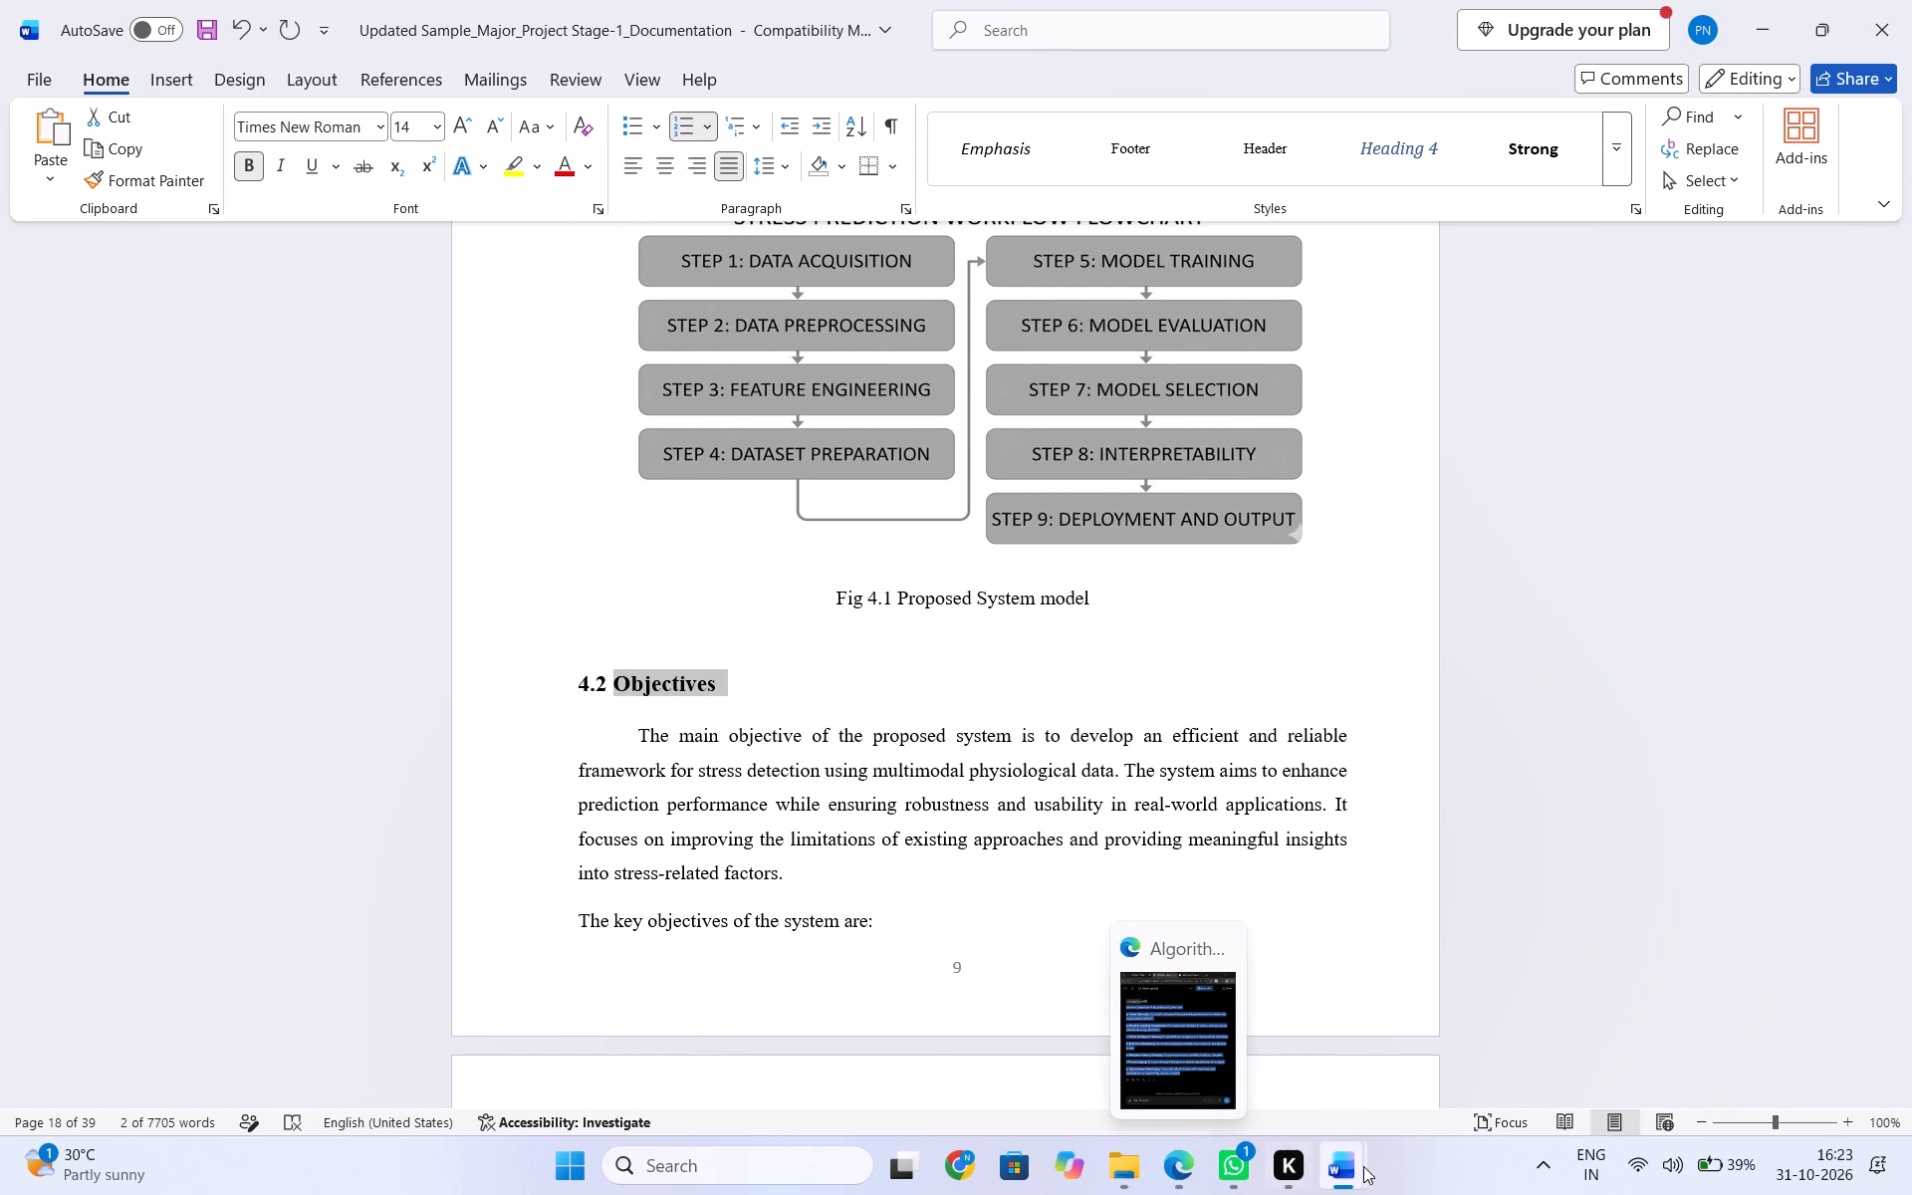
Paste the Objectives heading into the report above 4.2 Module Description, with an empty line separating it from the overview.
click(1182, 1055)
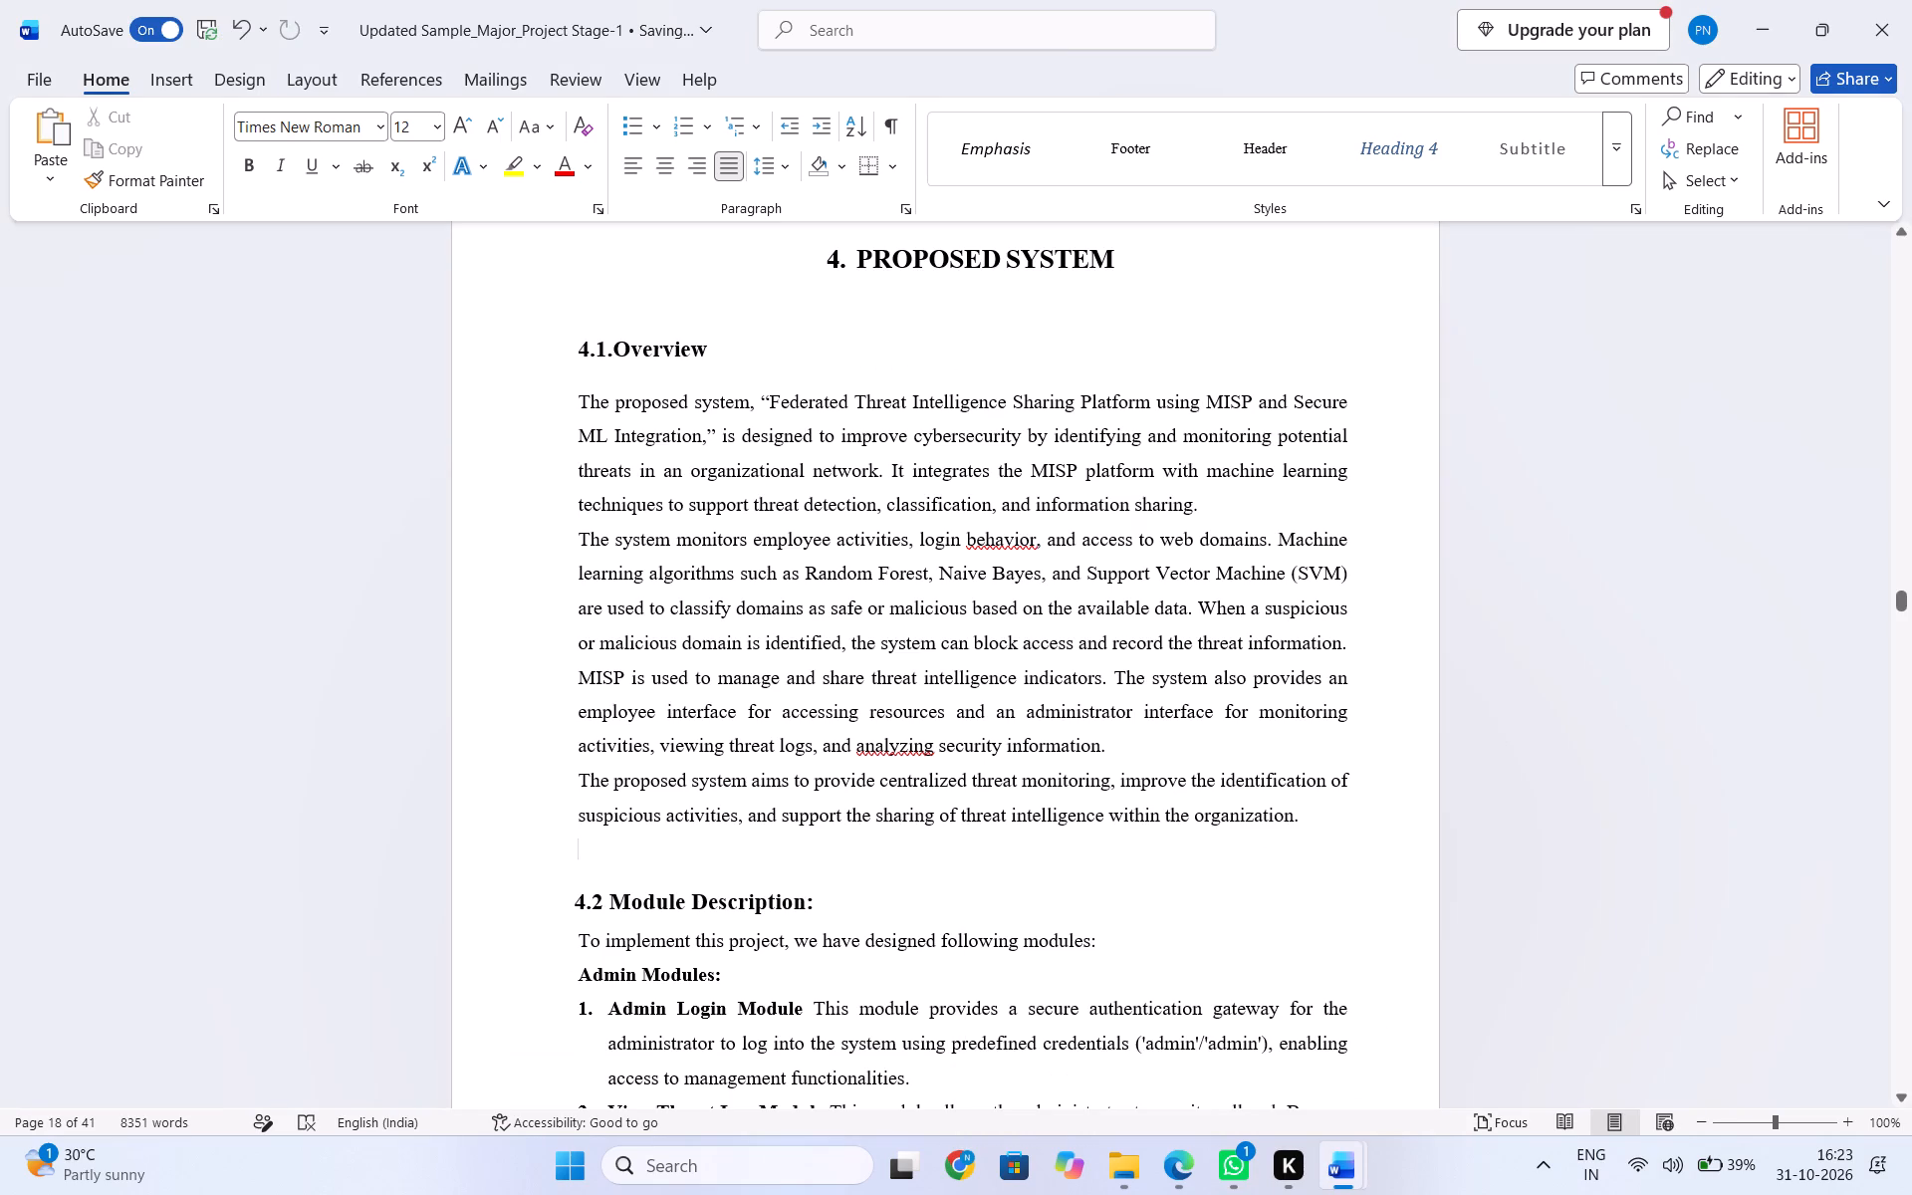
key(ctrl+v)
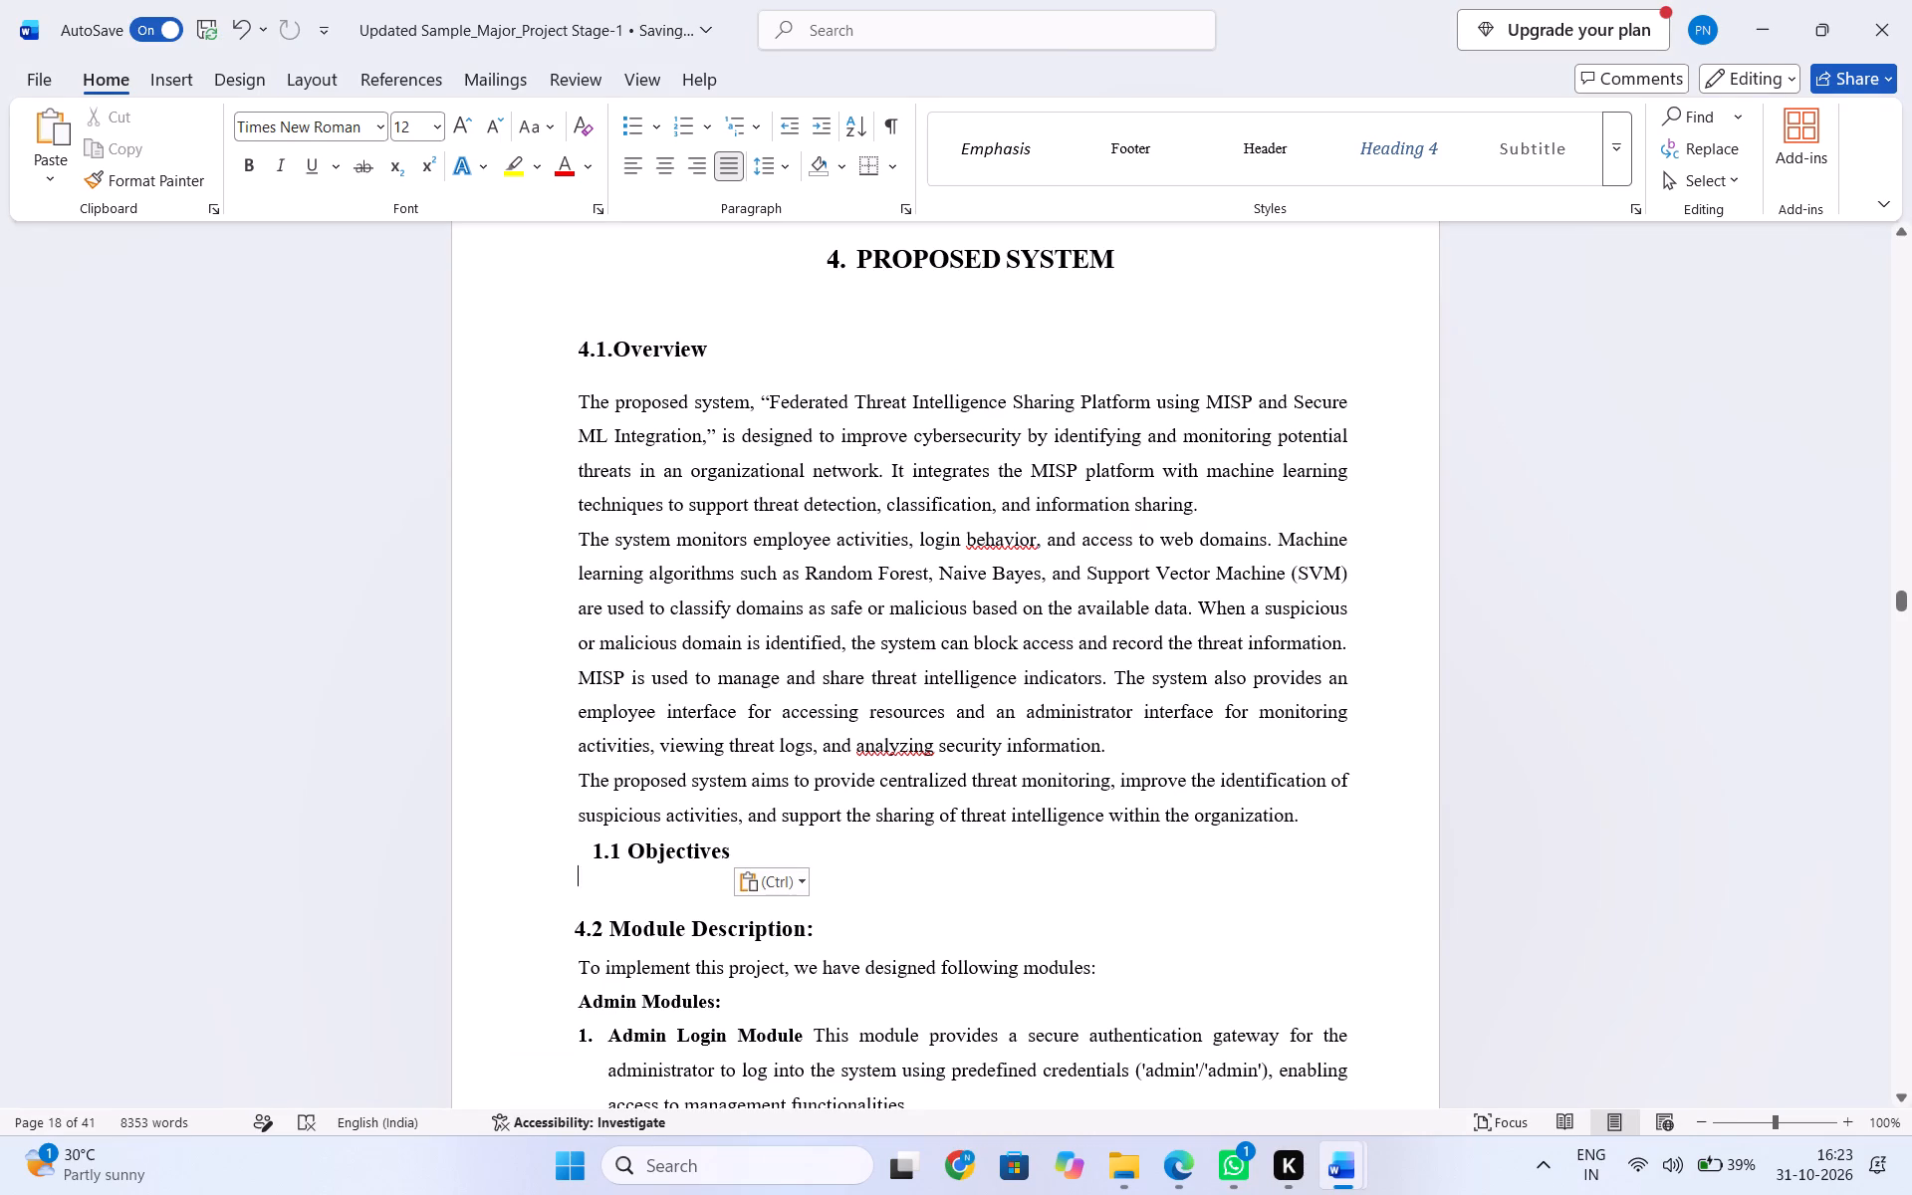
click(1311, 818)
key(Return)
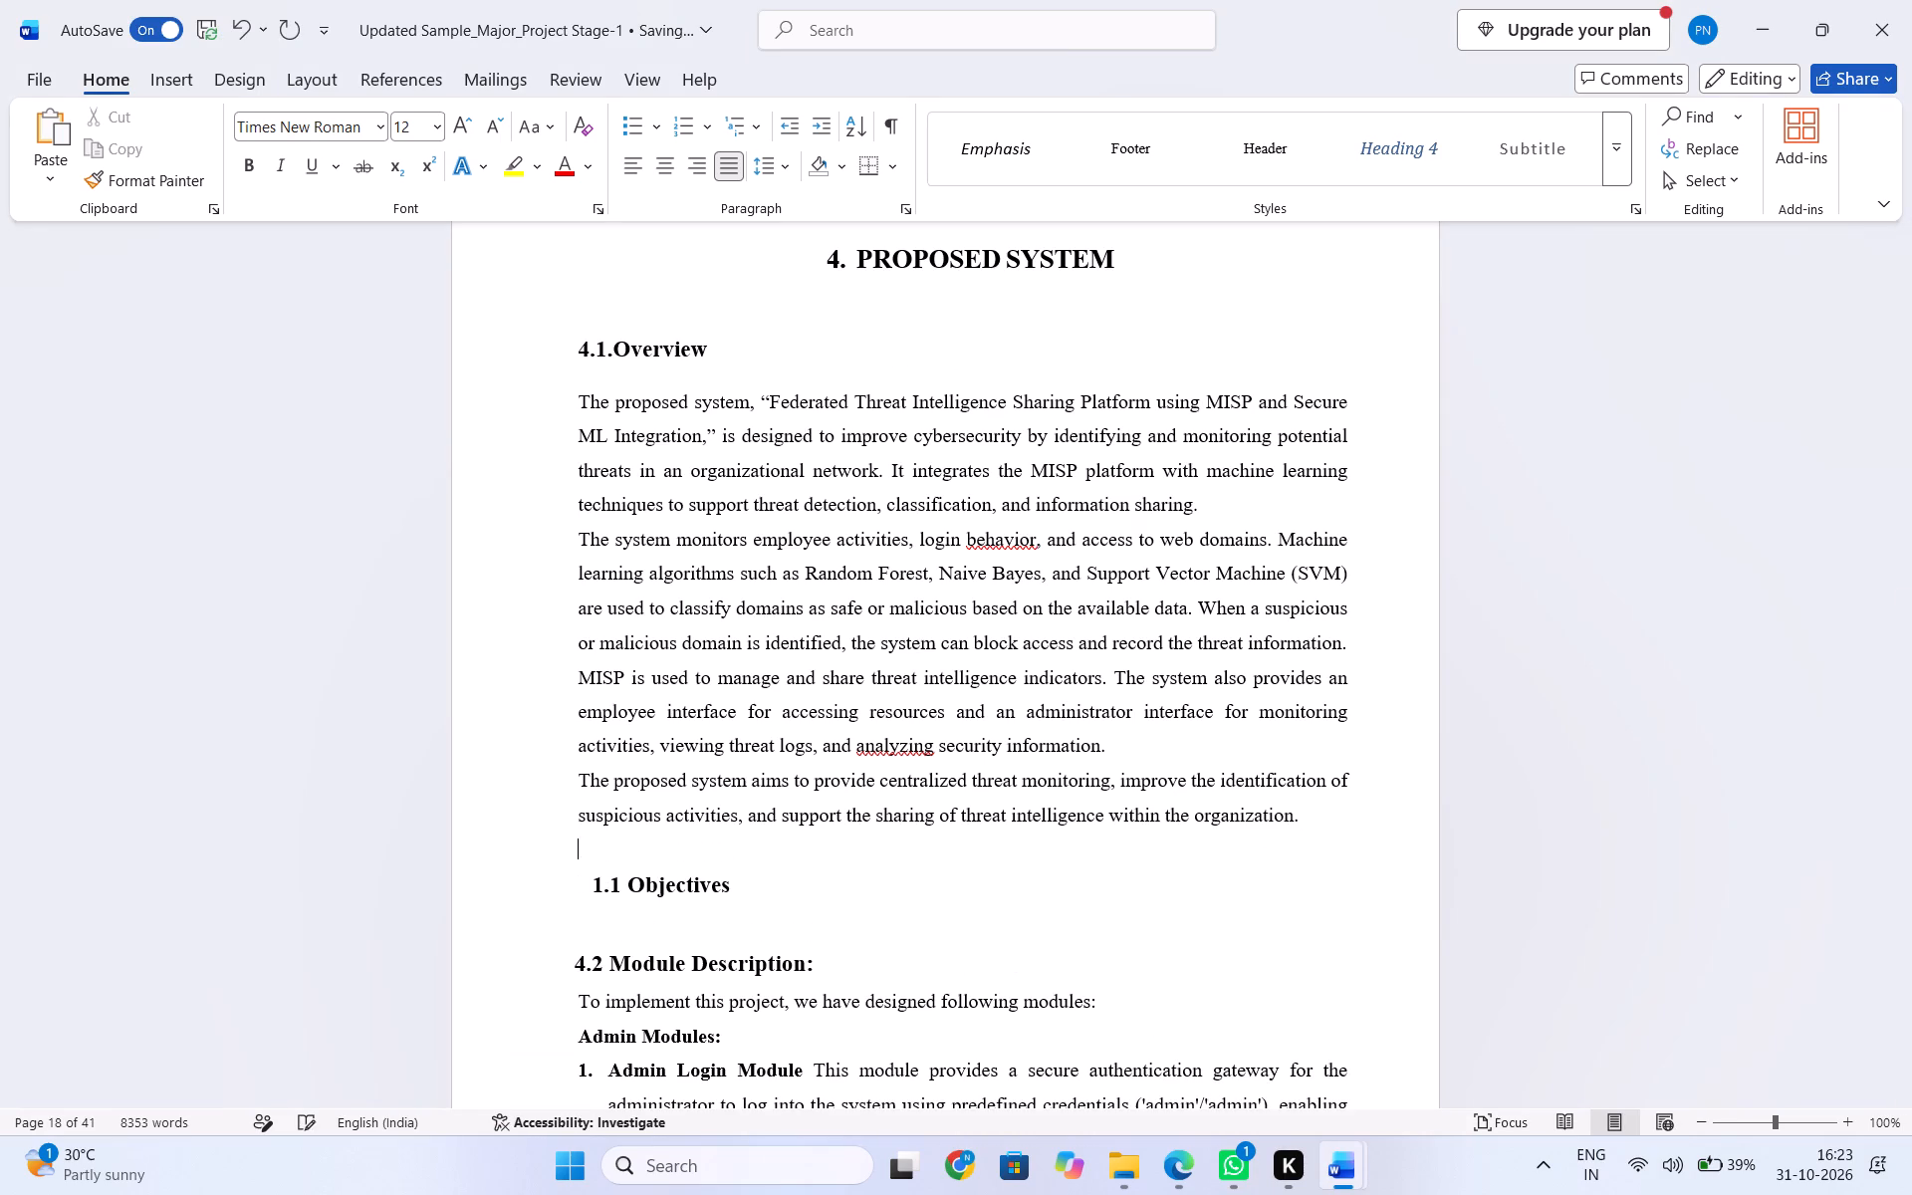
Replace the pasted Objectives heading's automatic number with a manually entered "4.2".
click(617, 887)
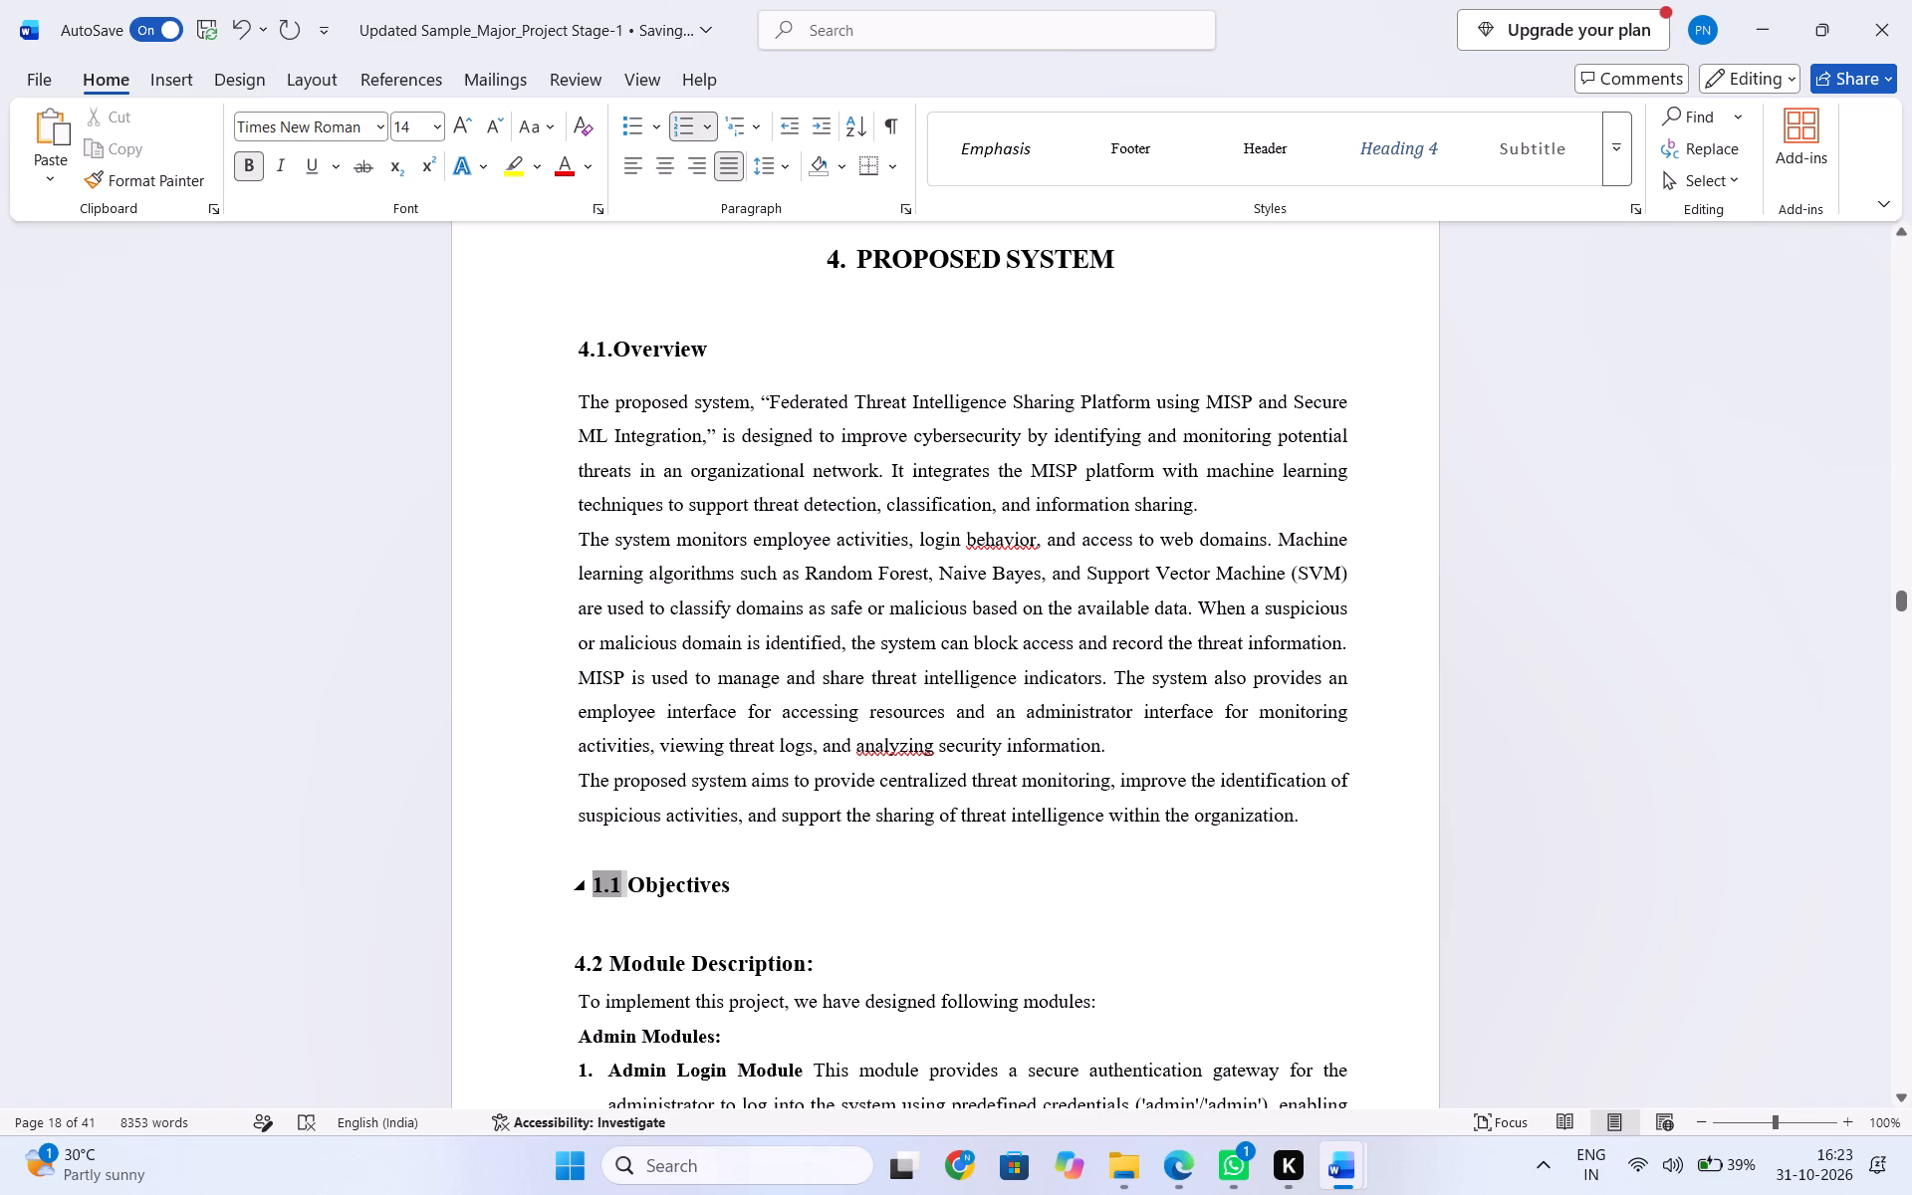
key(BackSpace)
key(BackSpace)
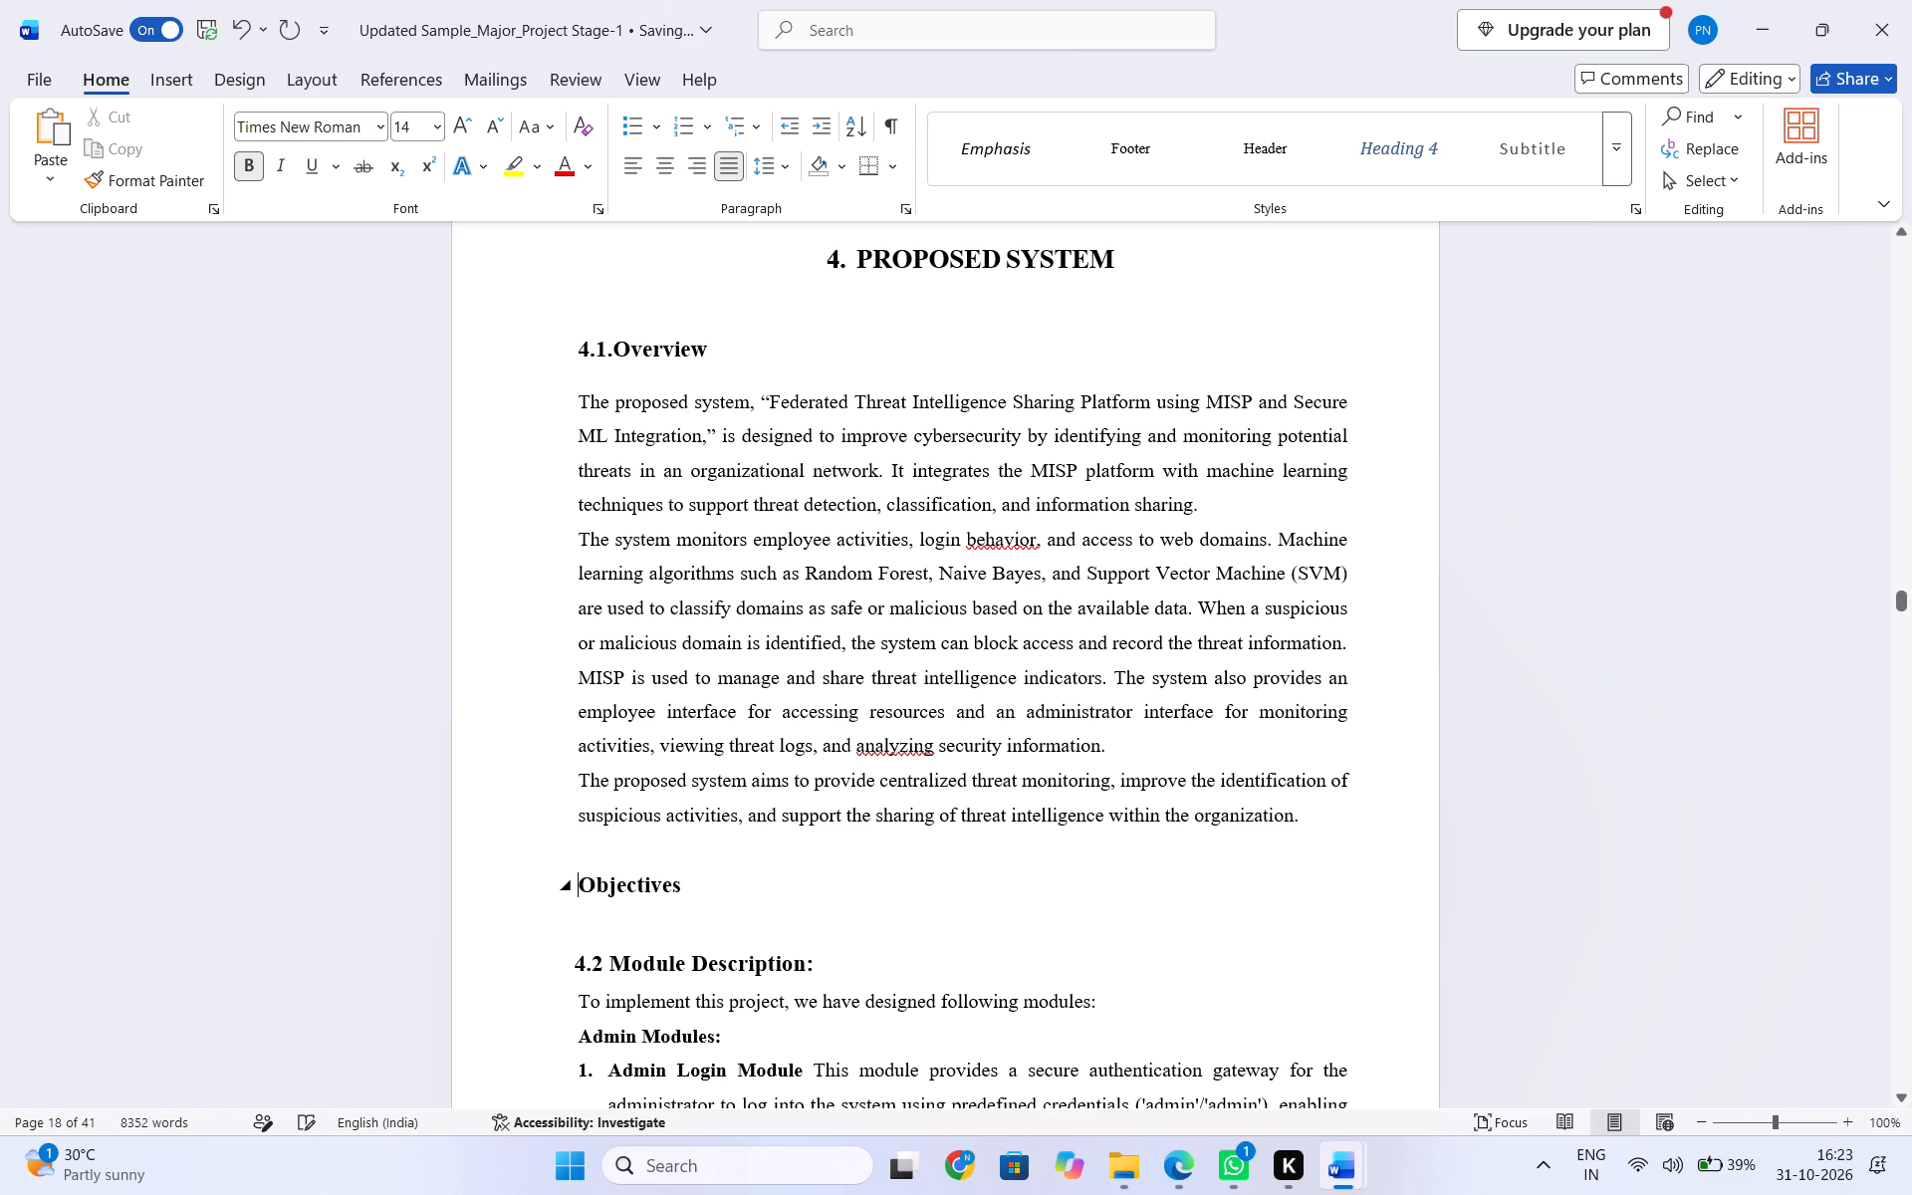
text(4.)
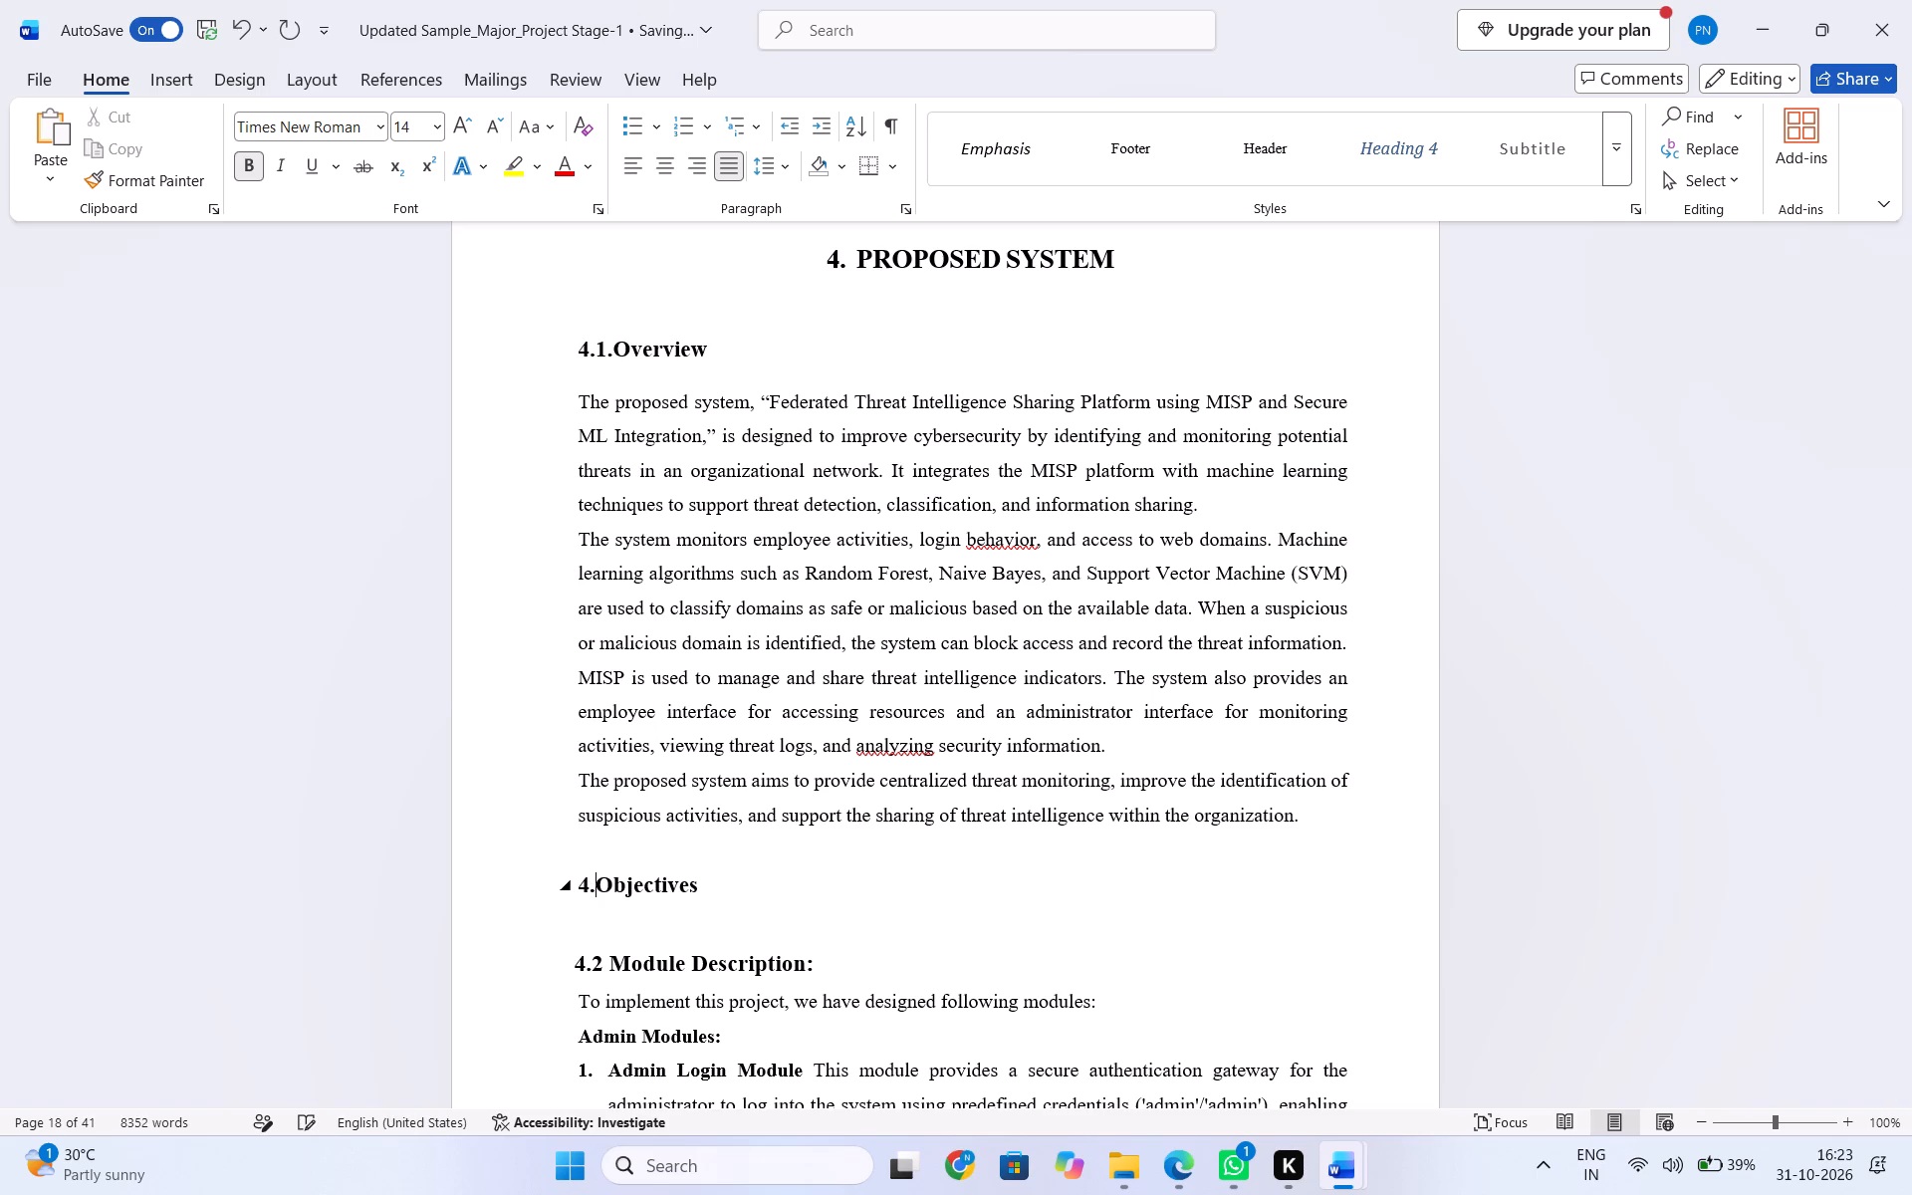
text(2)
key(space)
key(space)
Replace the Overview heading's automatic number with a manually entered "4.1" without a trailing period.
click(616, 339)
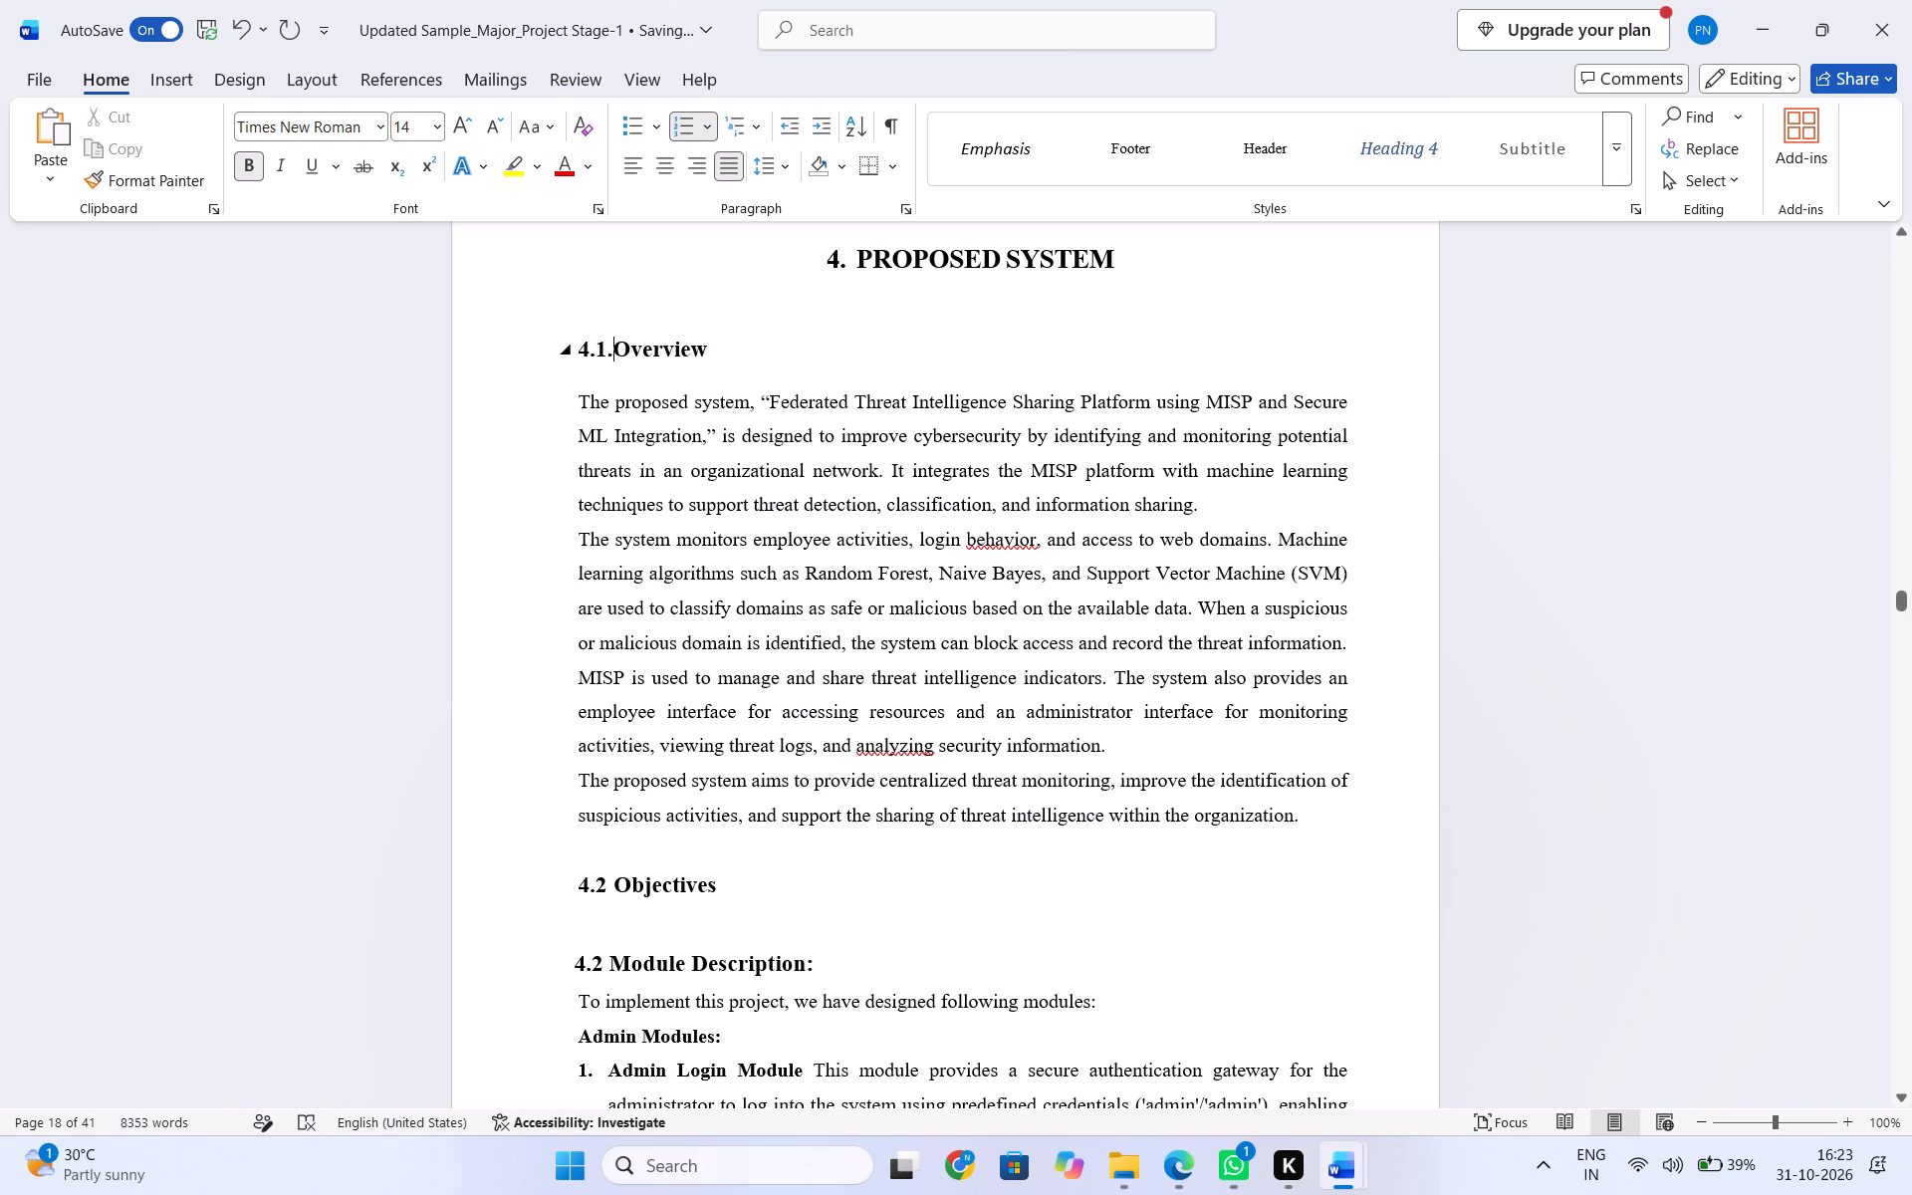
key(BackSpace)
key(ctrl+z)
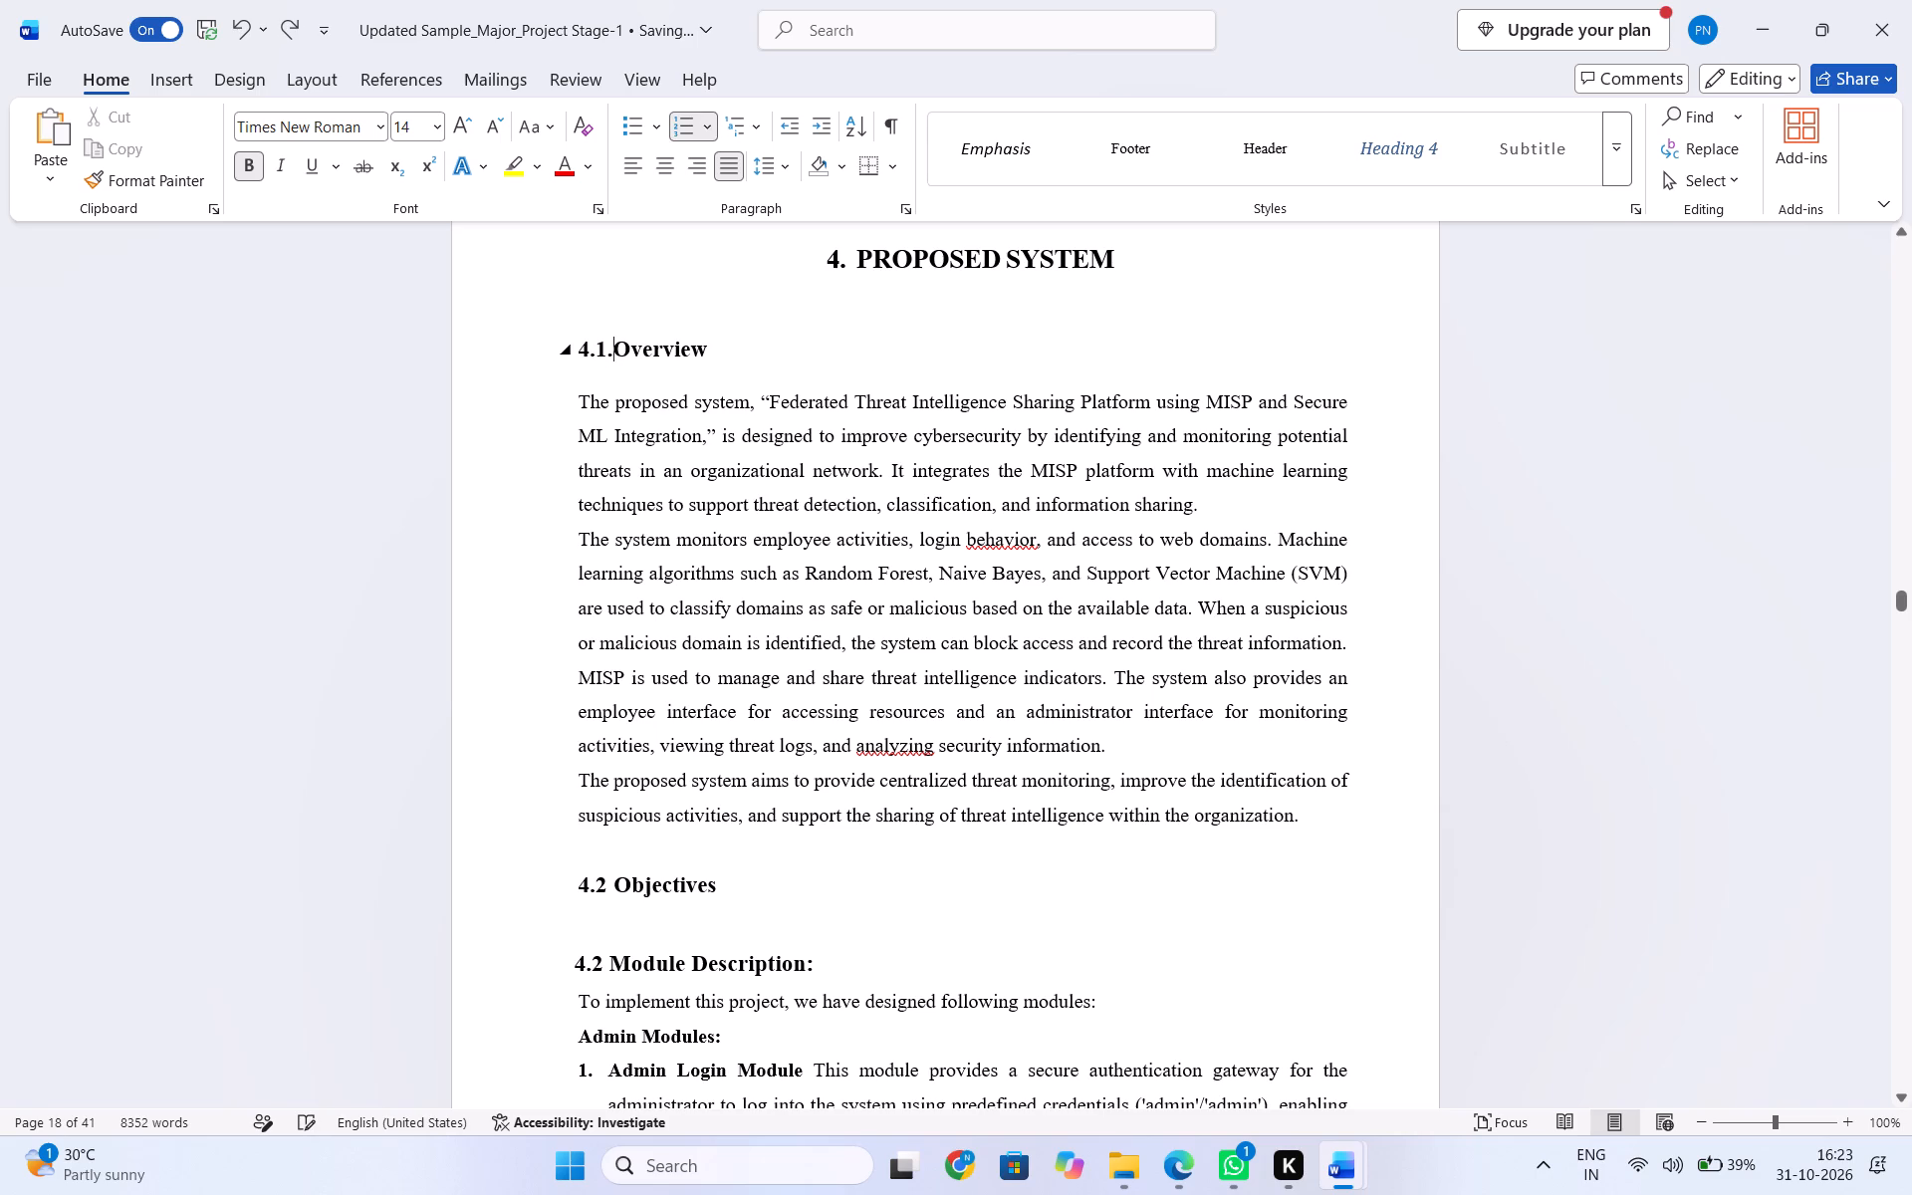
key(BackSpace)
key(BackSpace)
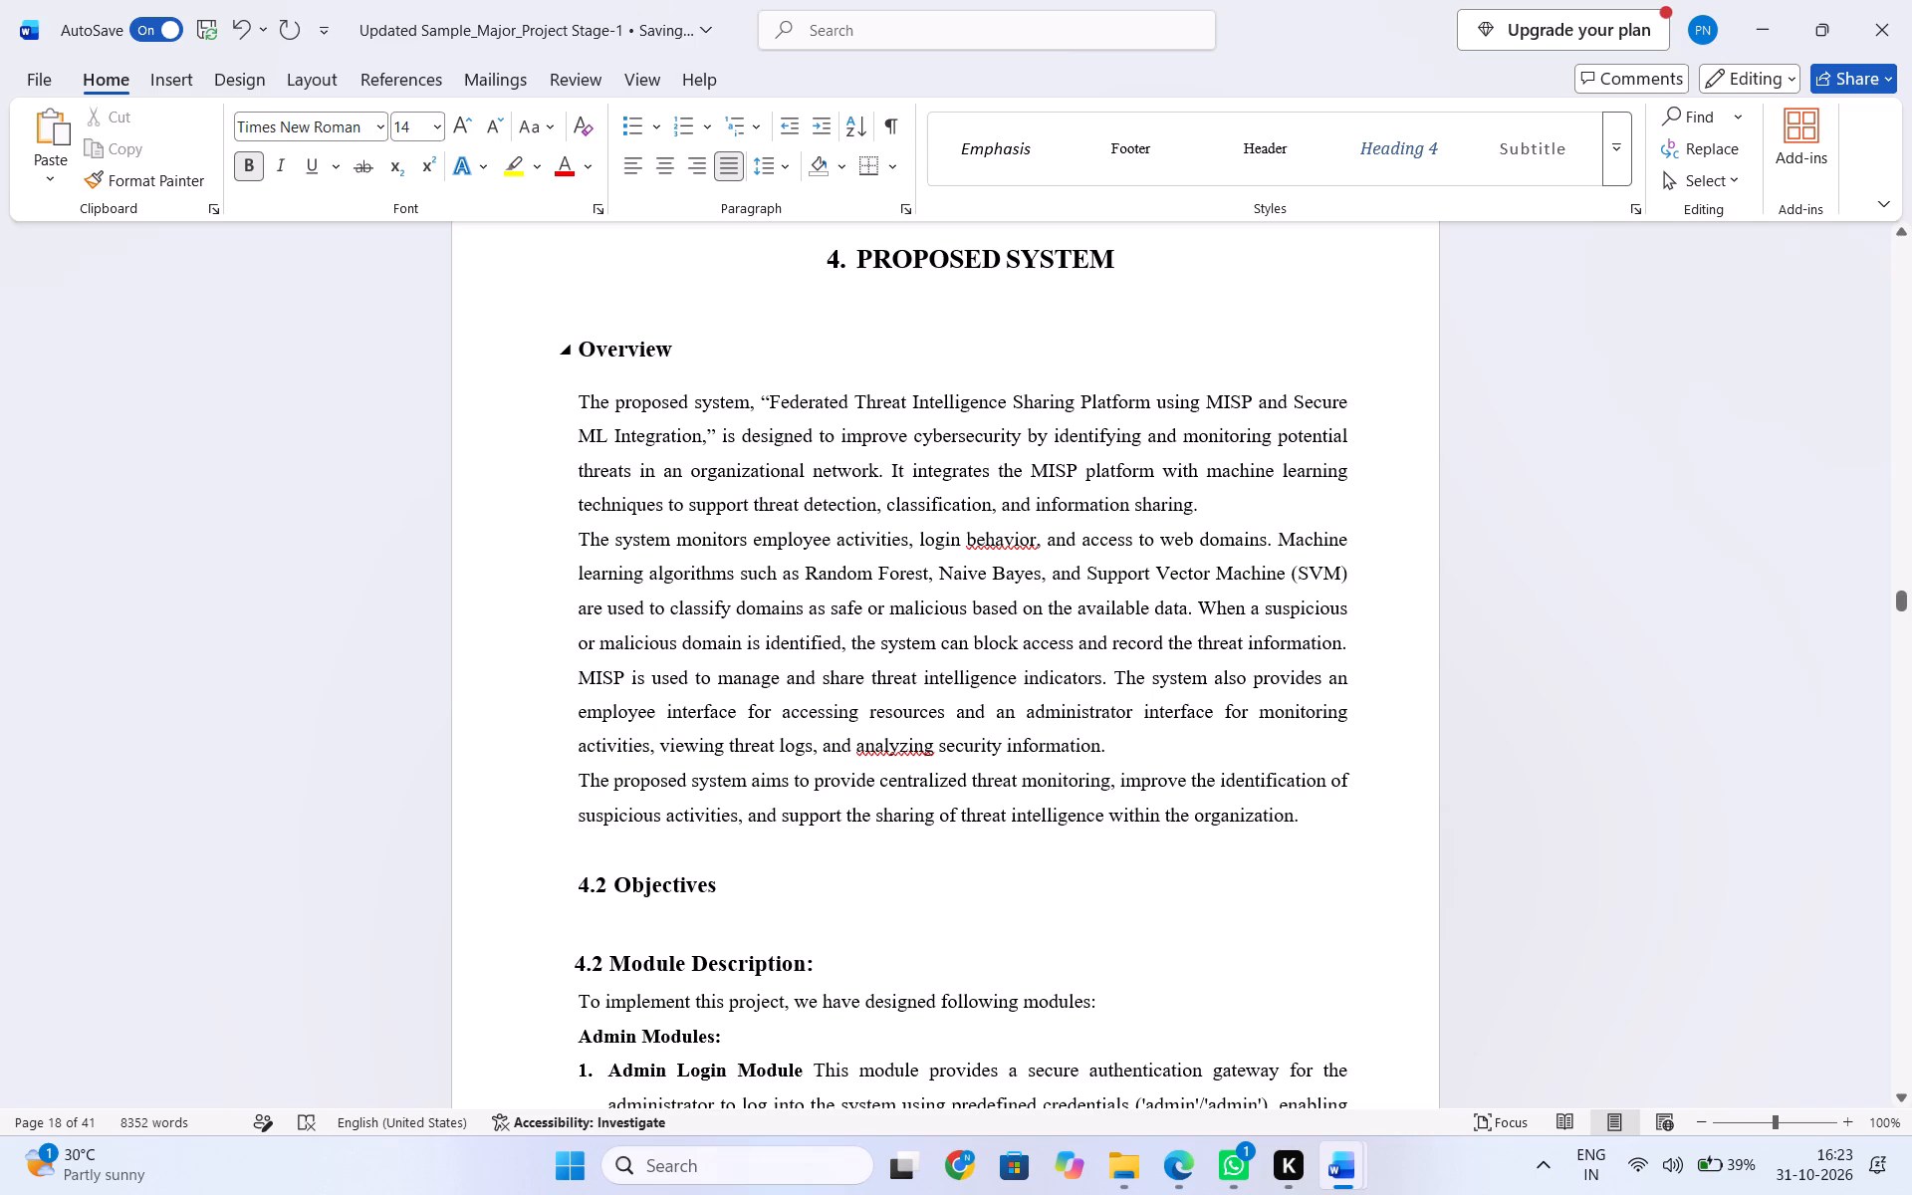
key(4)
key(period)
key(1)
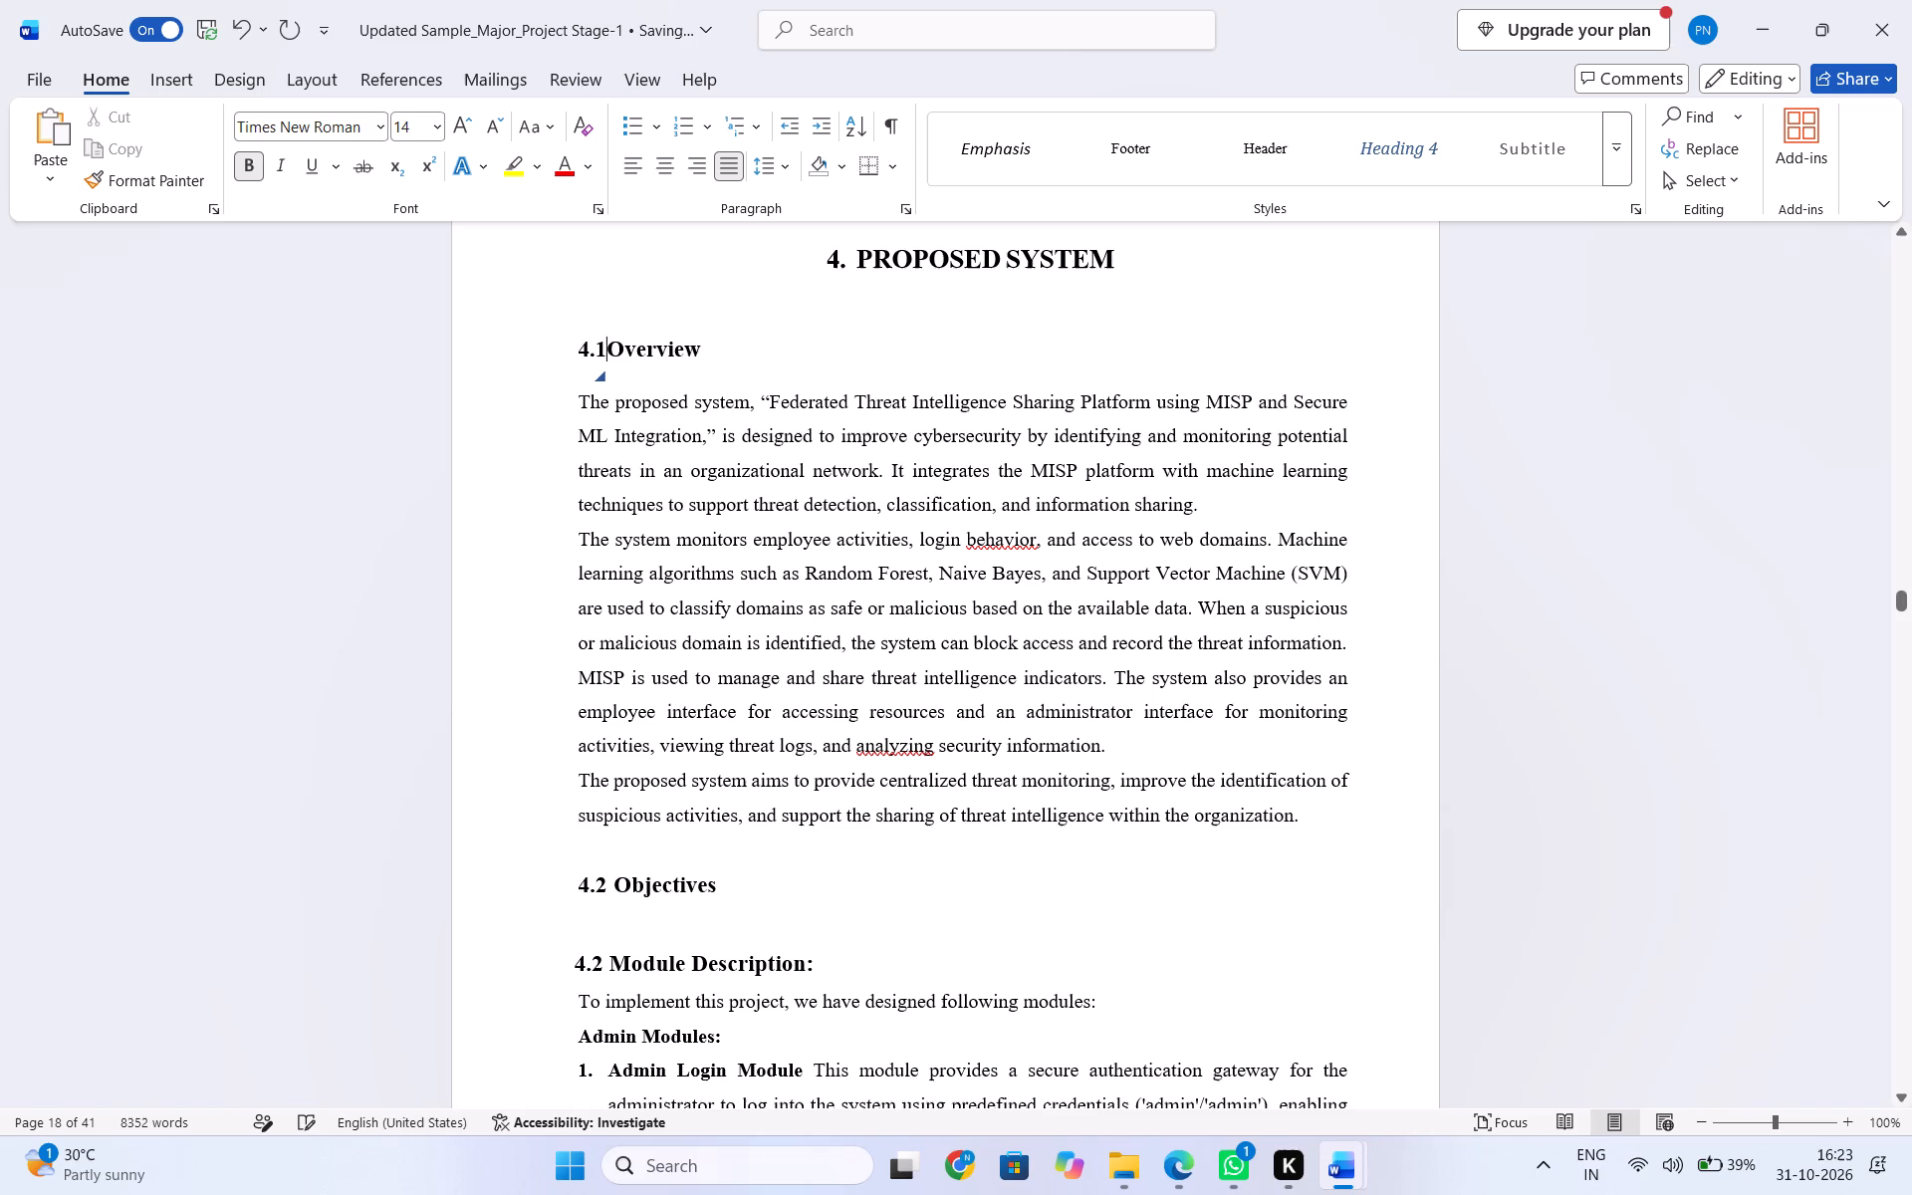
key(space)
key(space)
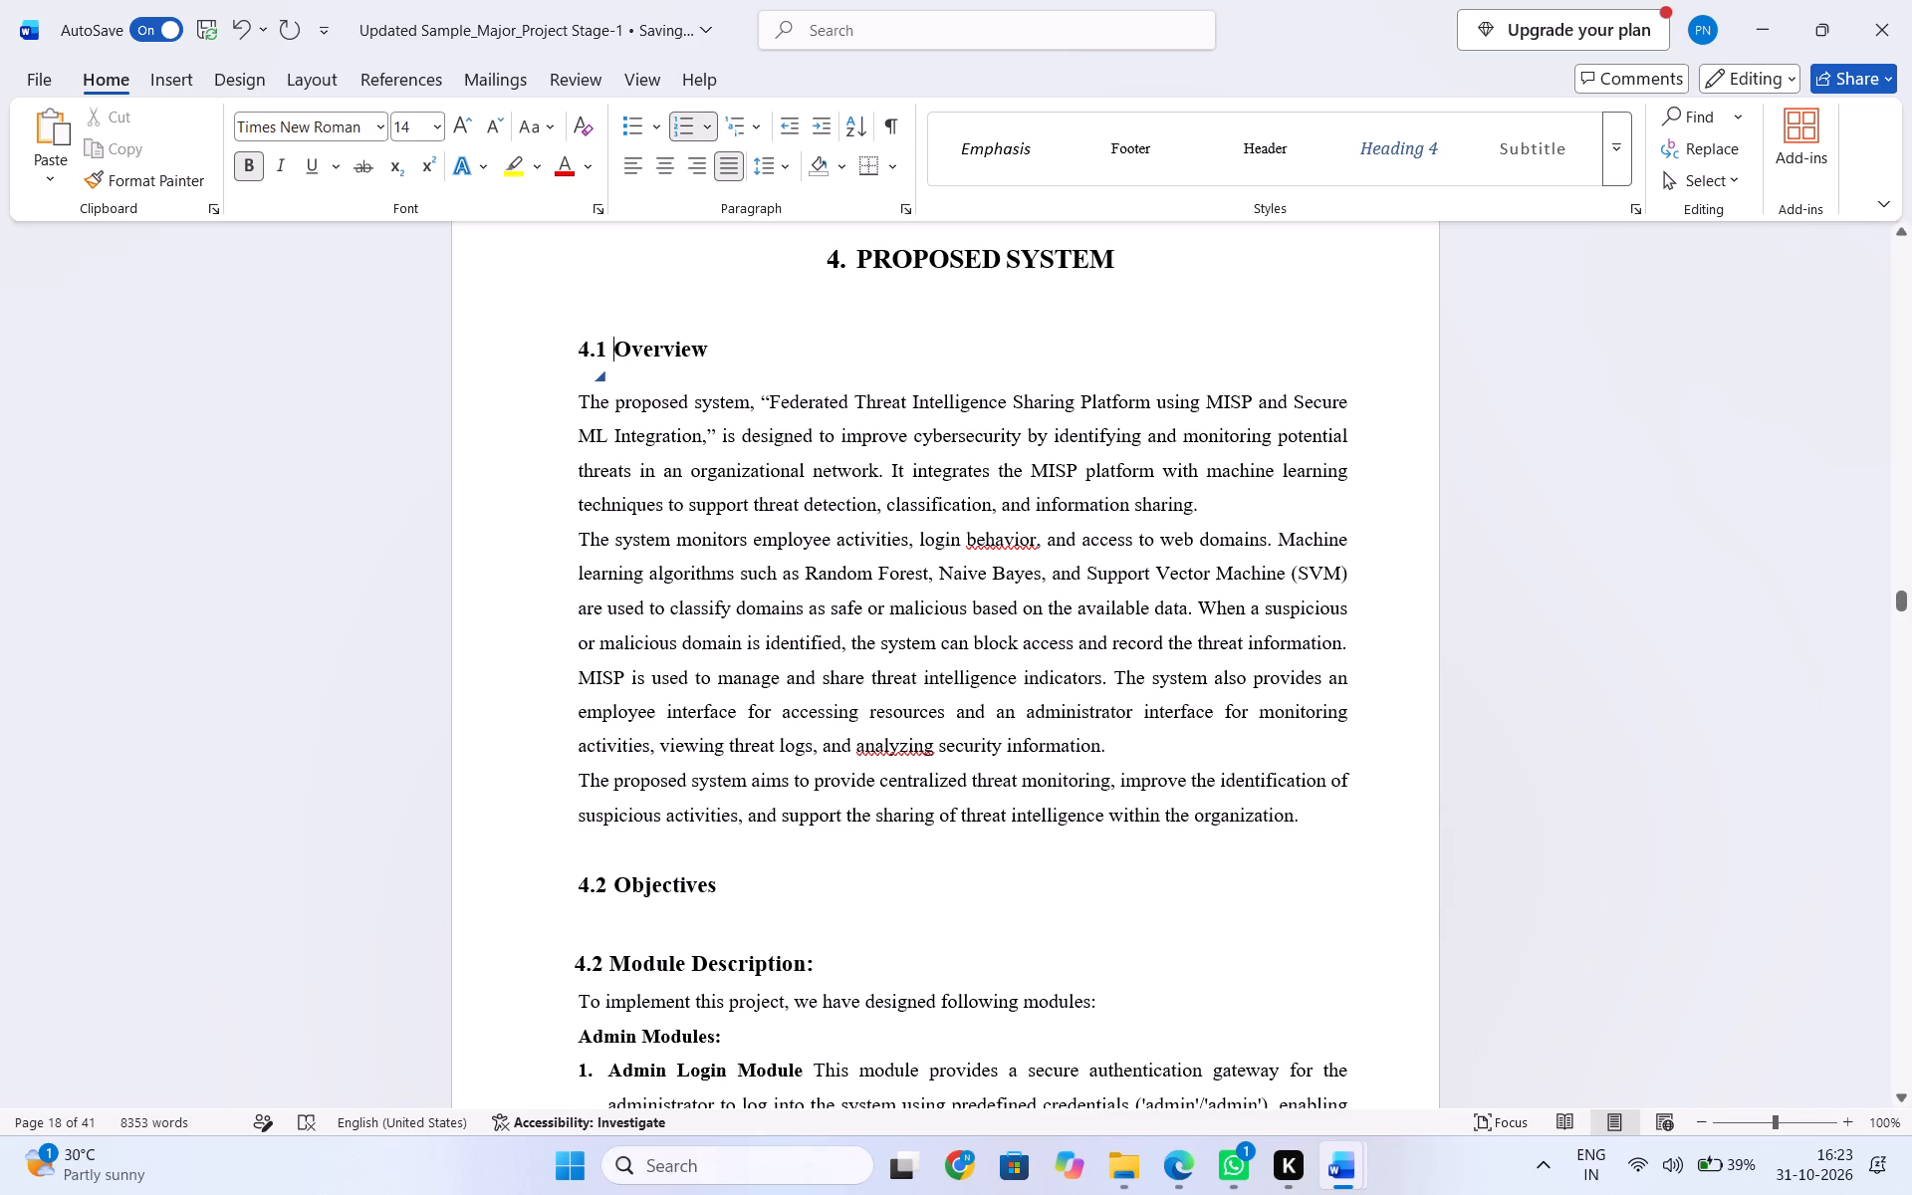
click(728, 927)
click(737, 875)
key(Return)
key(BackSpace)
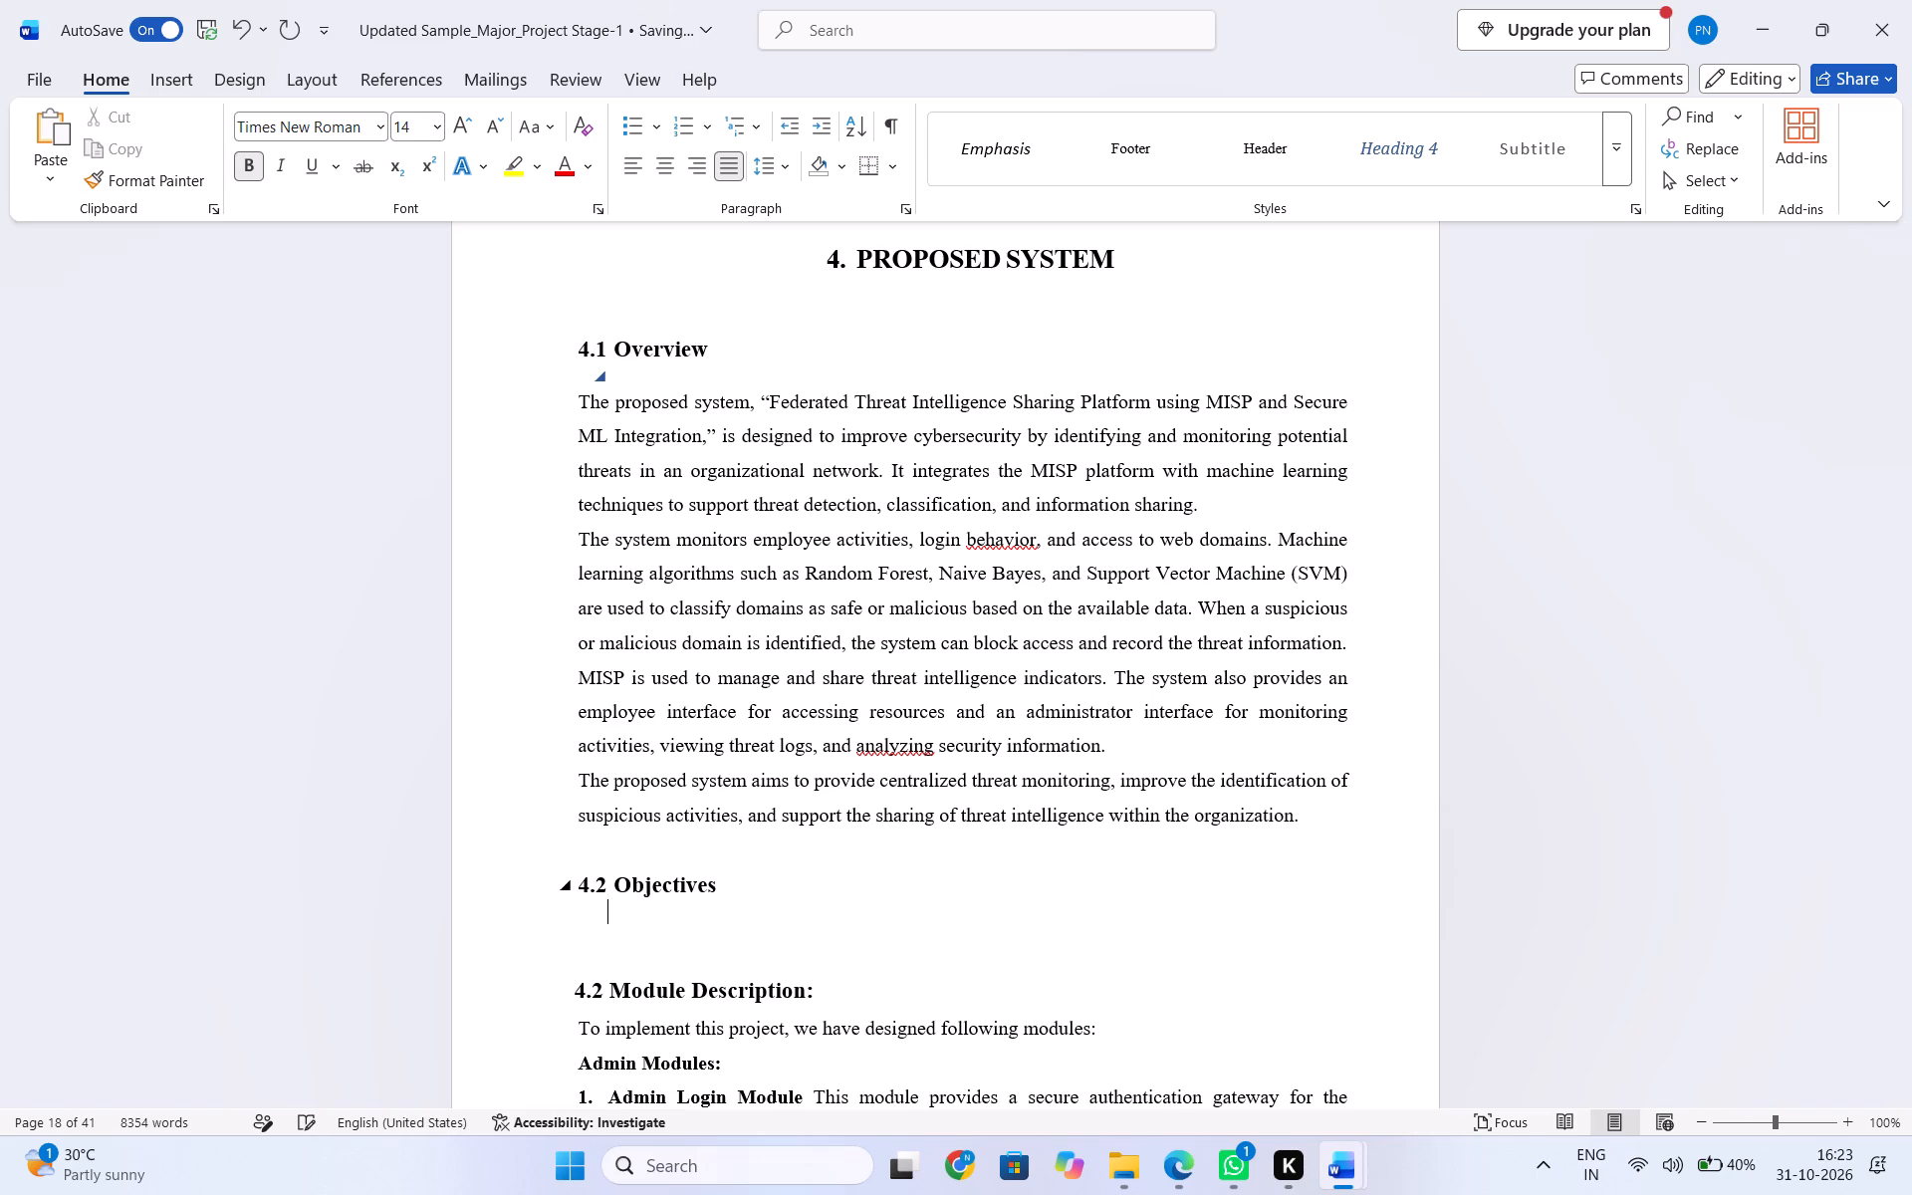
key(Return)
key(equal)
key(BackSpace)
key(BackSpace)
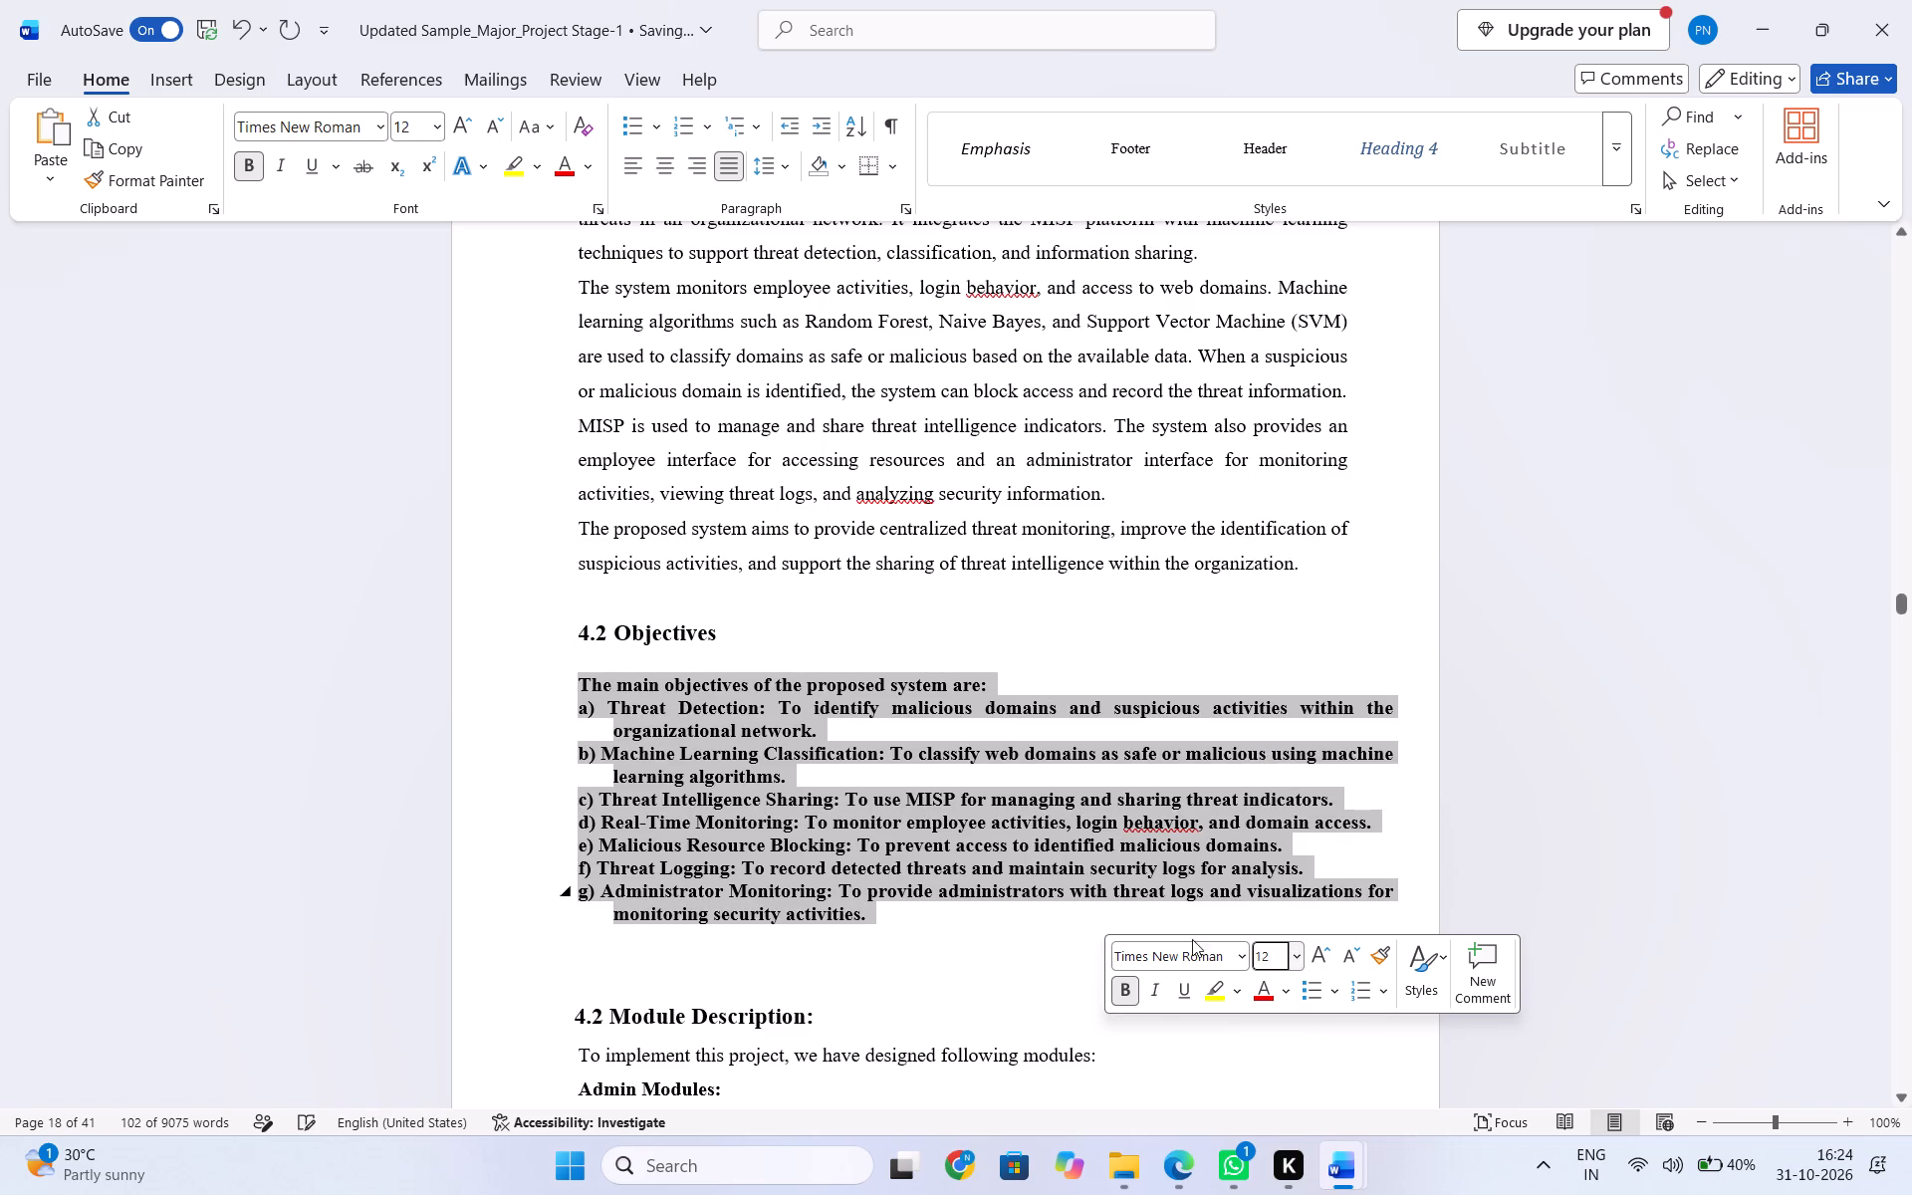
click(1130, 993)
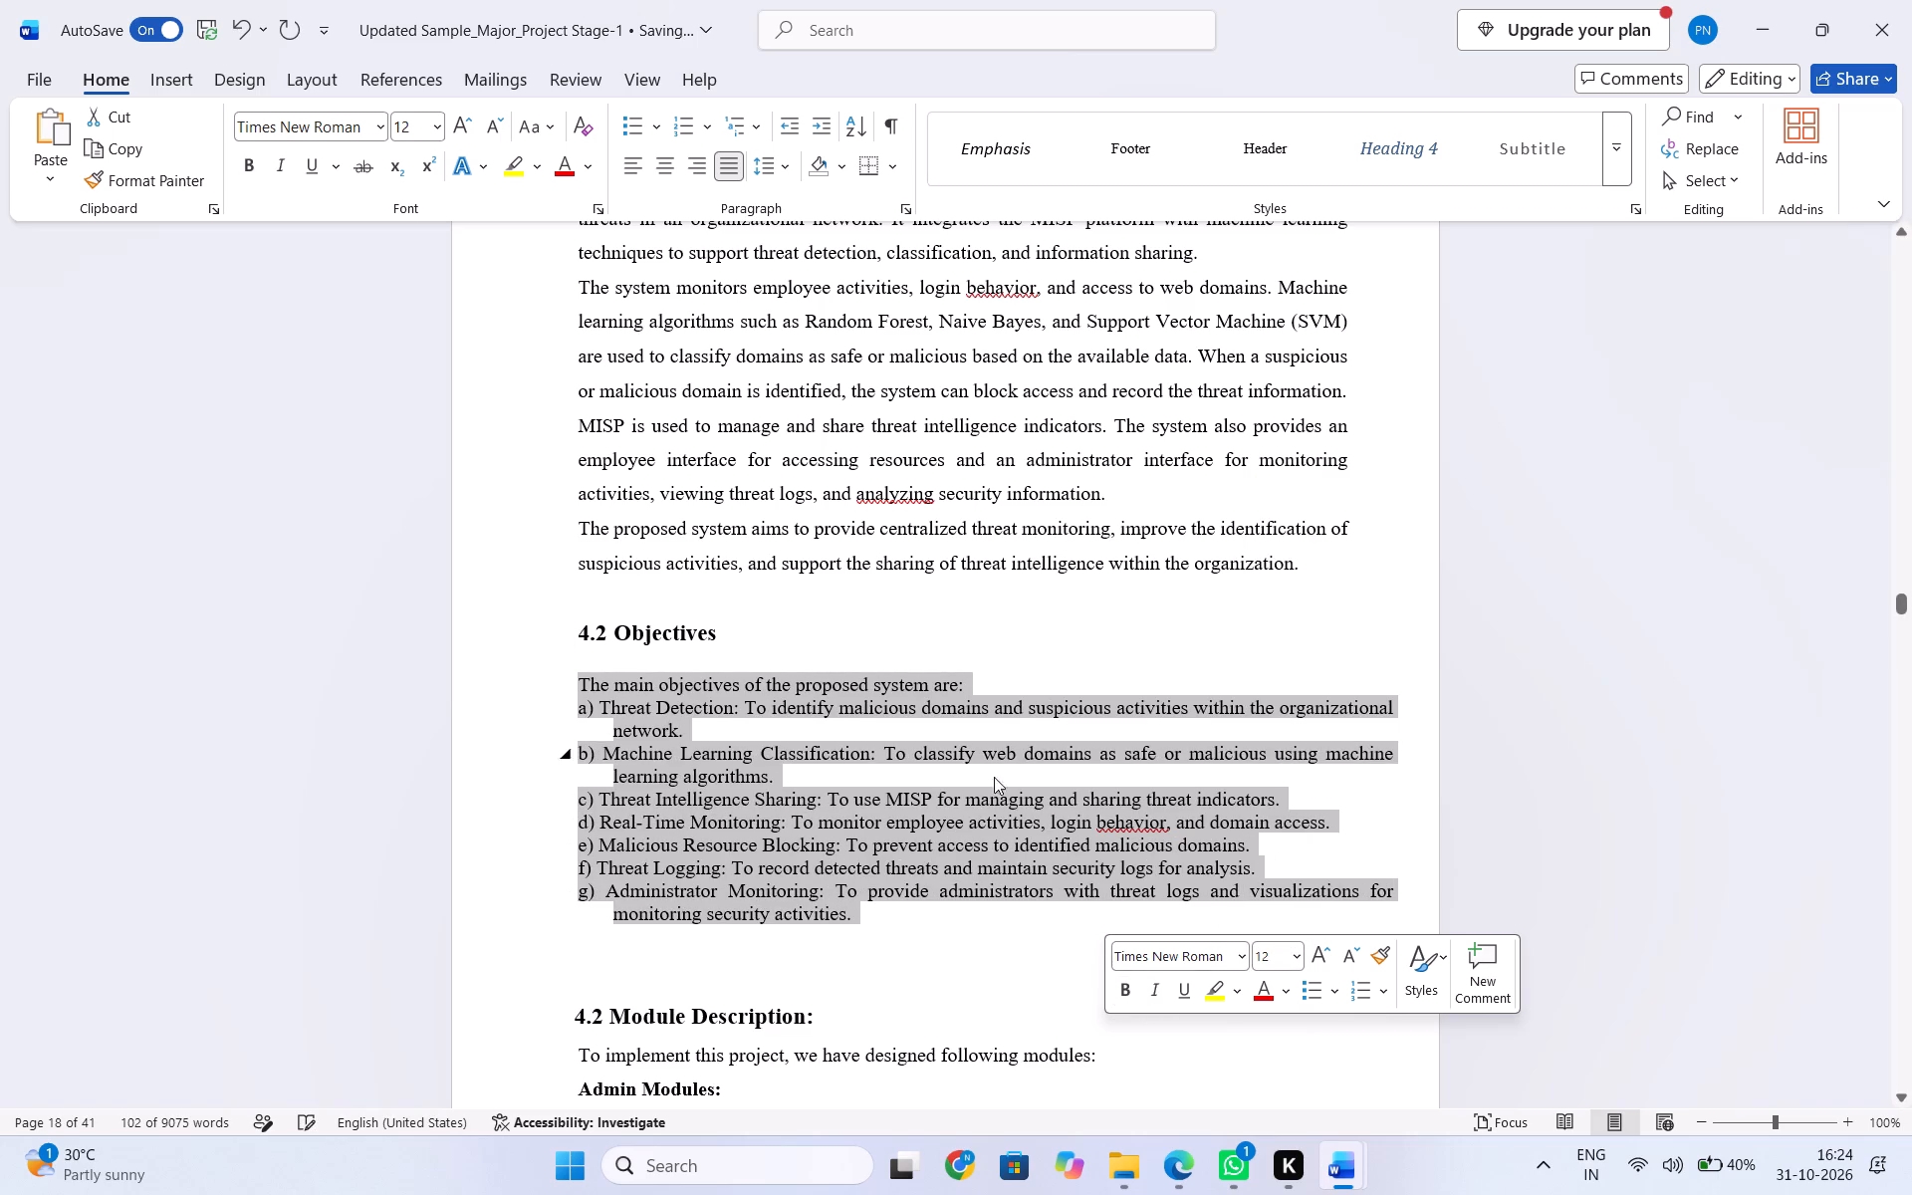
click(796, 168)
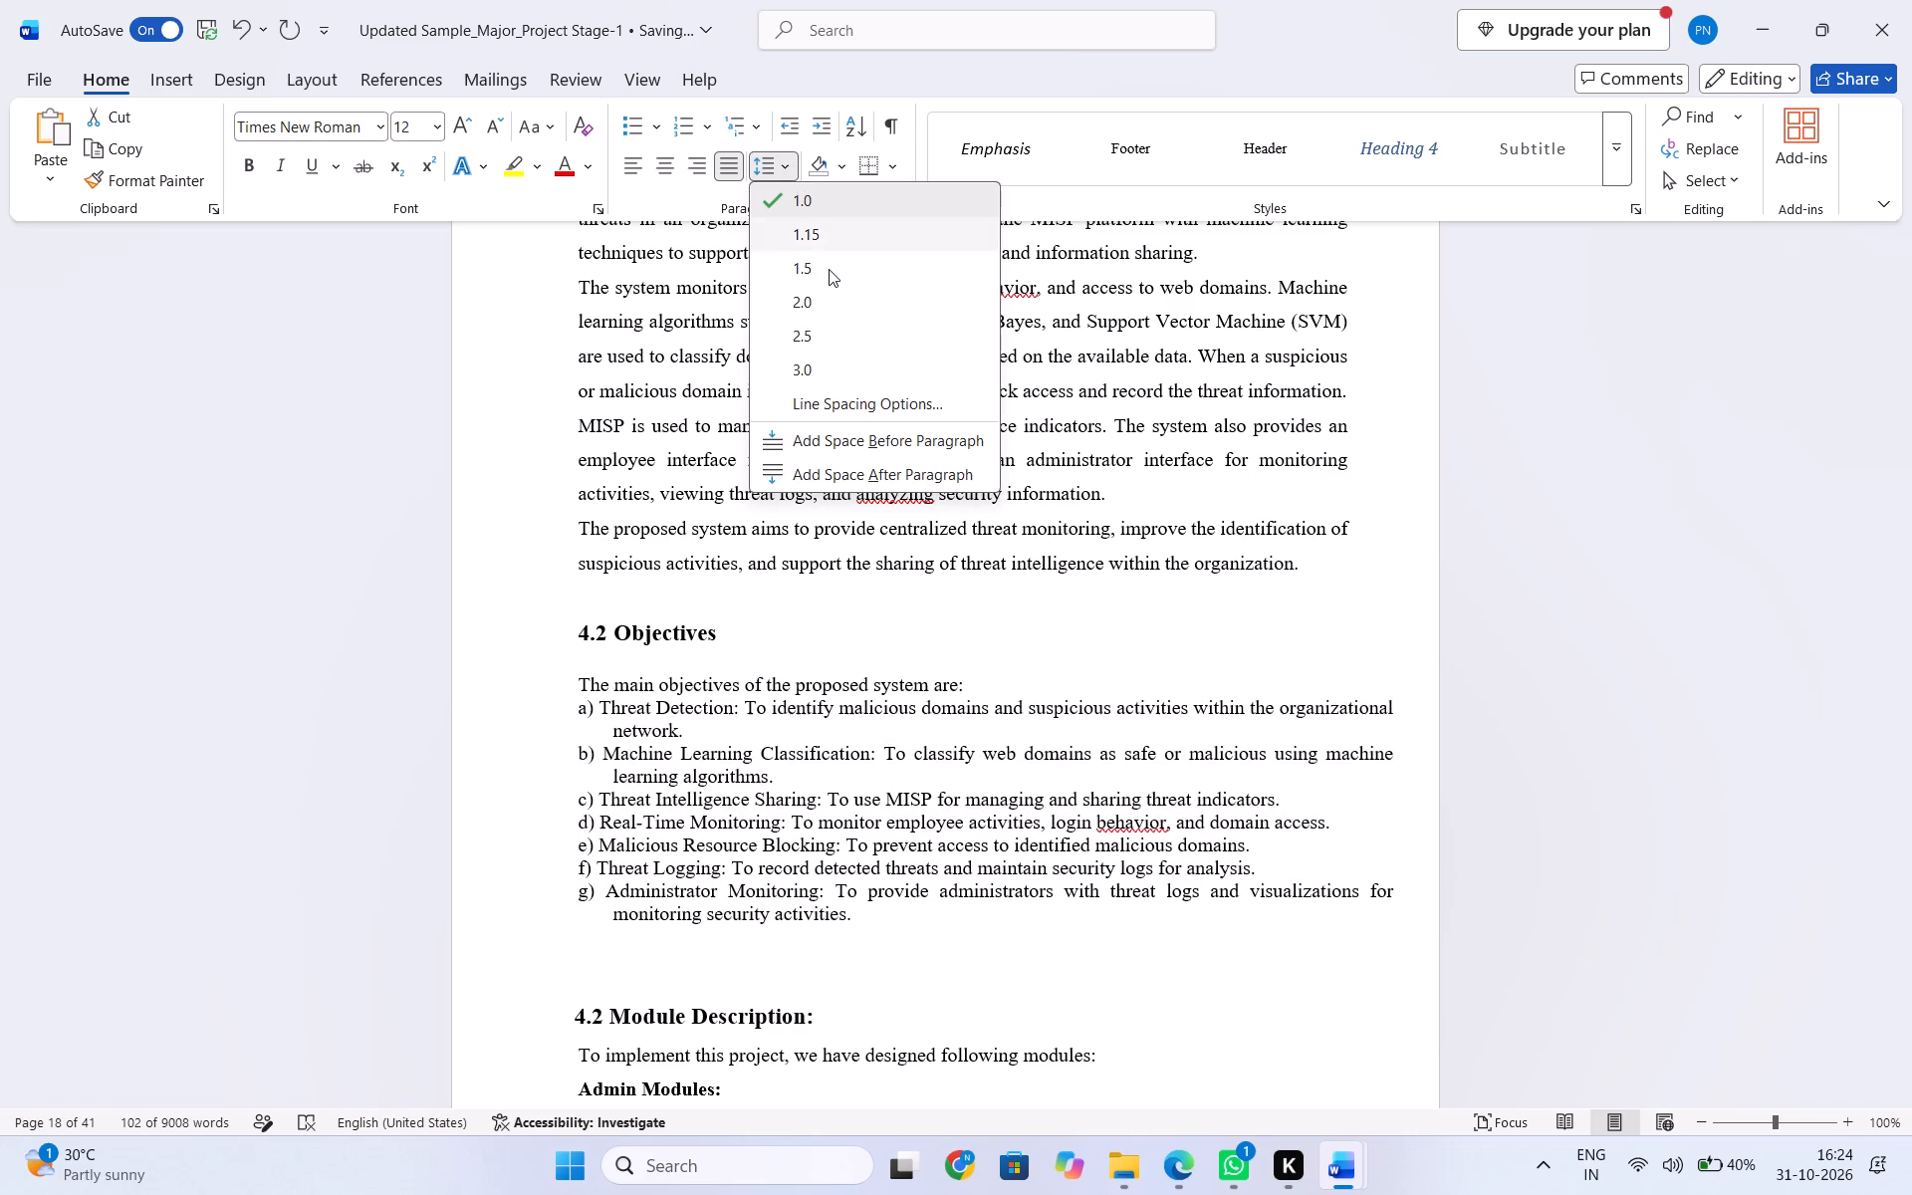
click(829, 269)
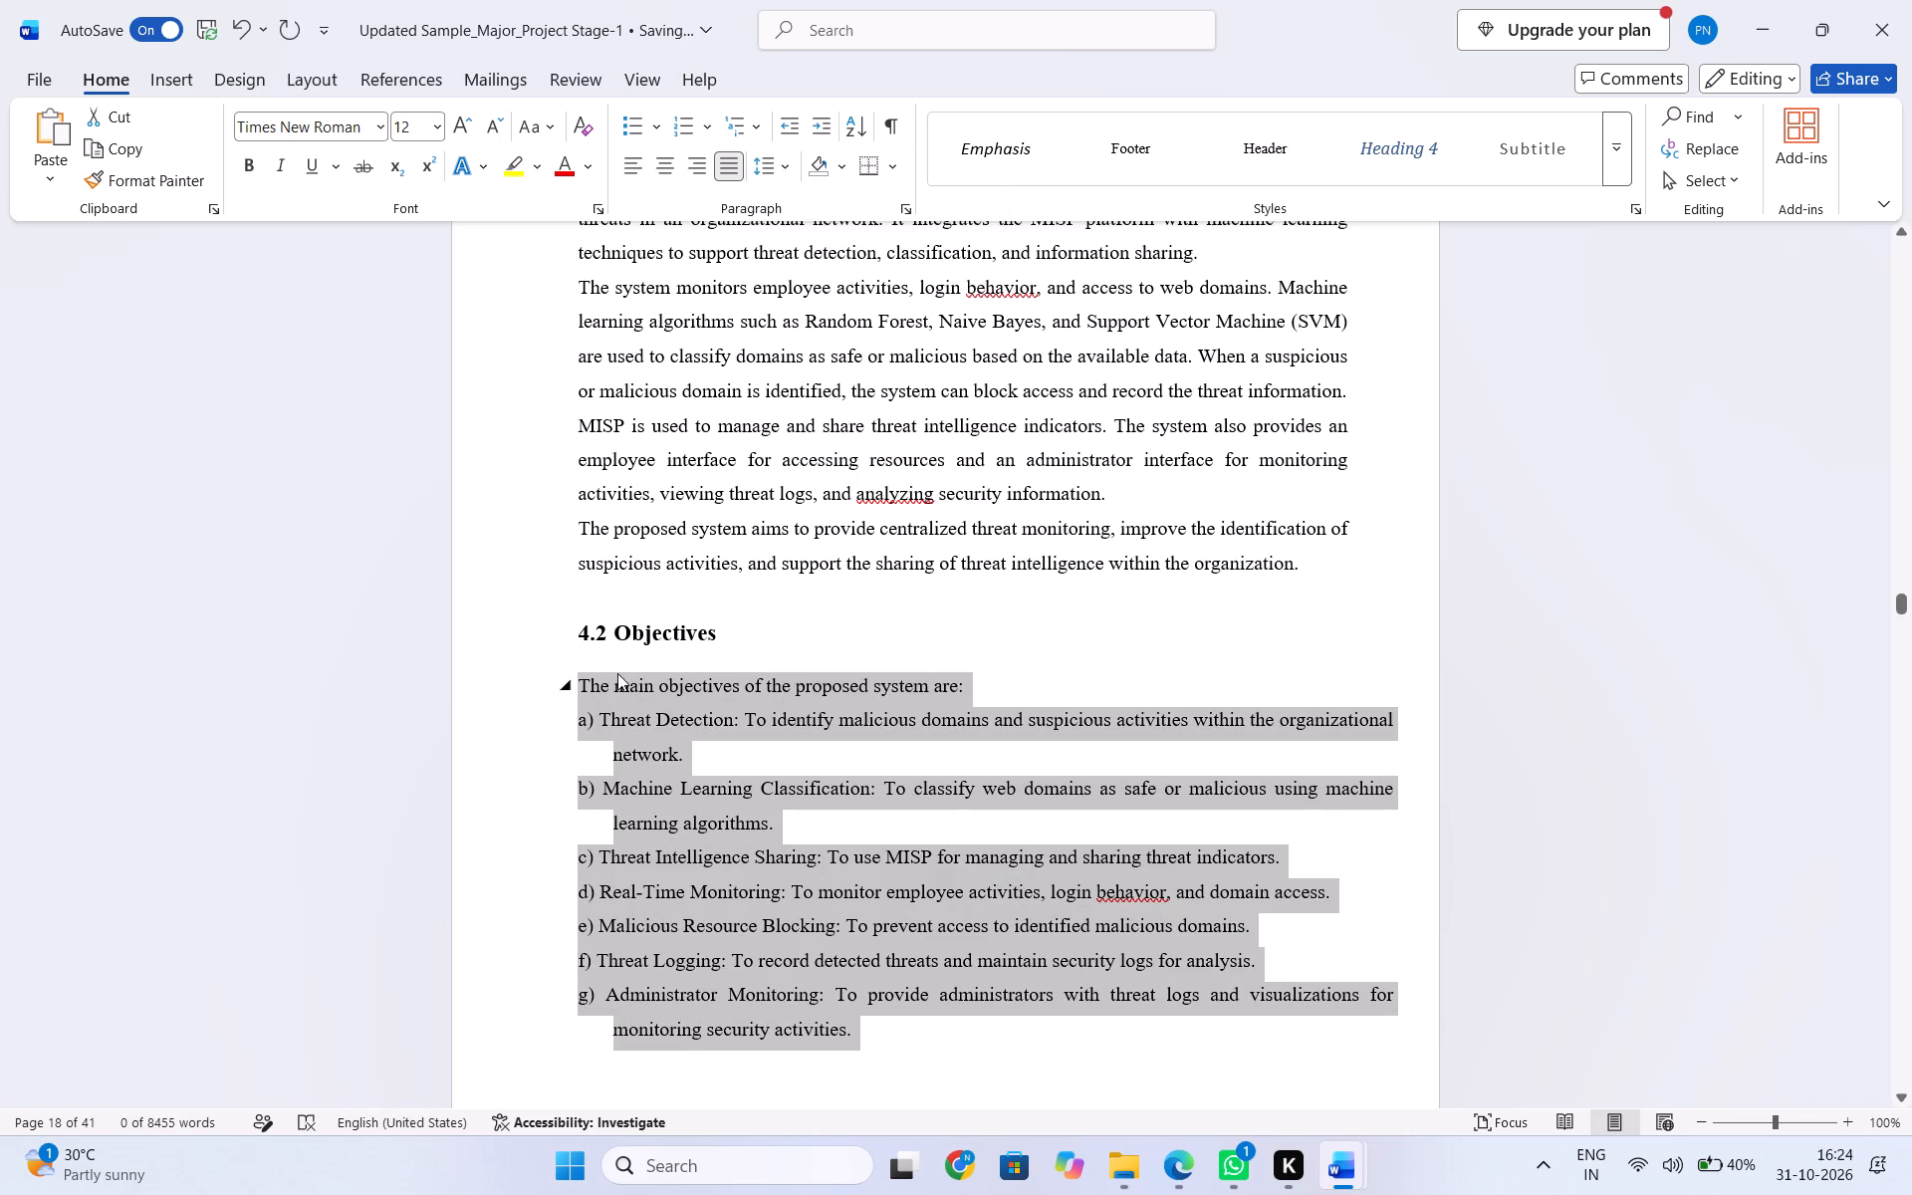
Make the labels "a) Threat Detection:" and "b) Machine Learning Classification:" bold in the objectives list.
click(620, 754)
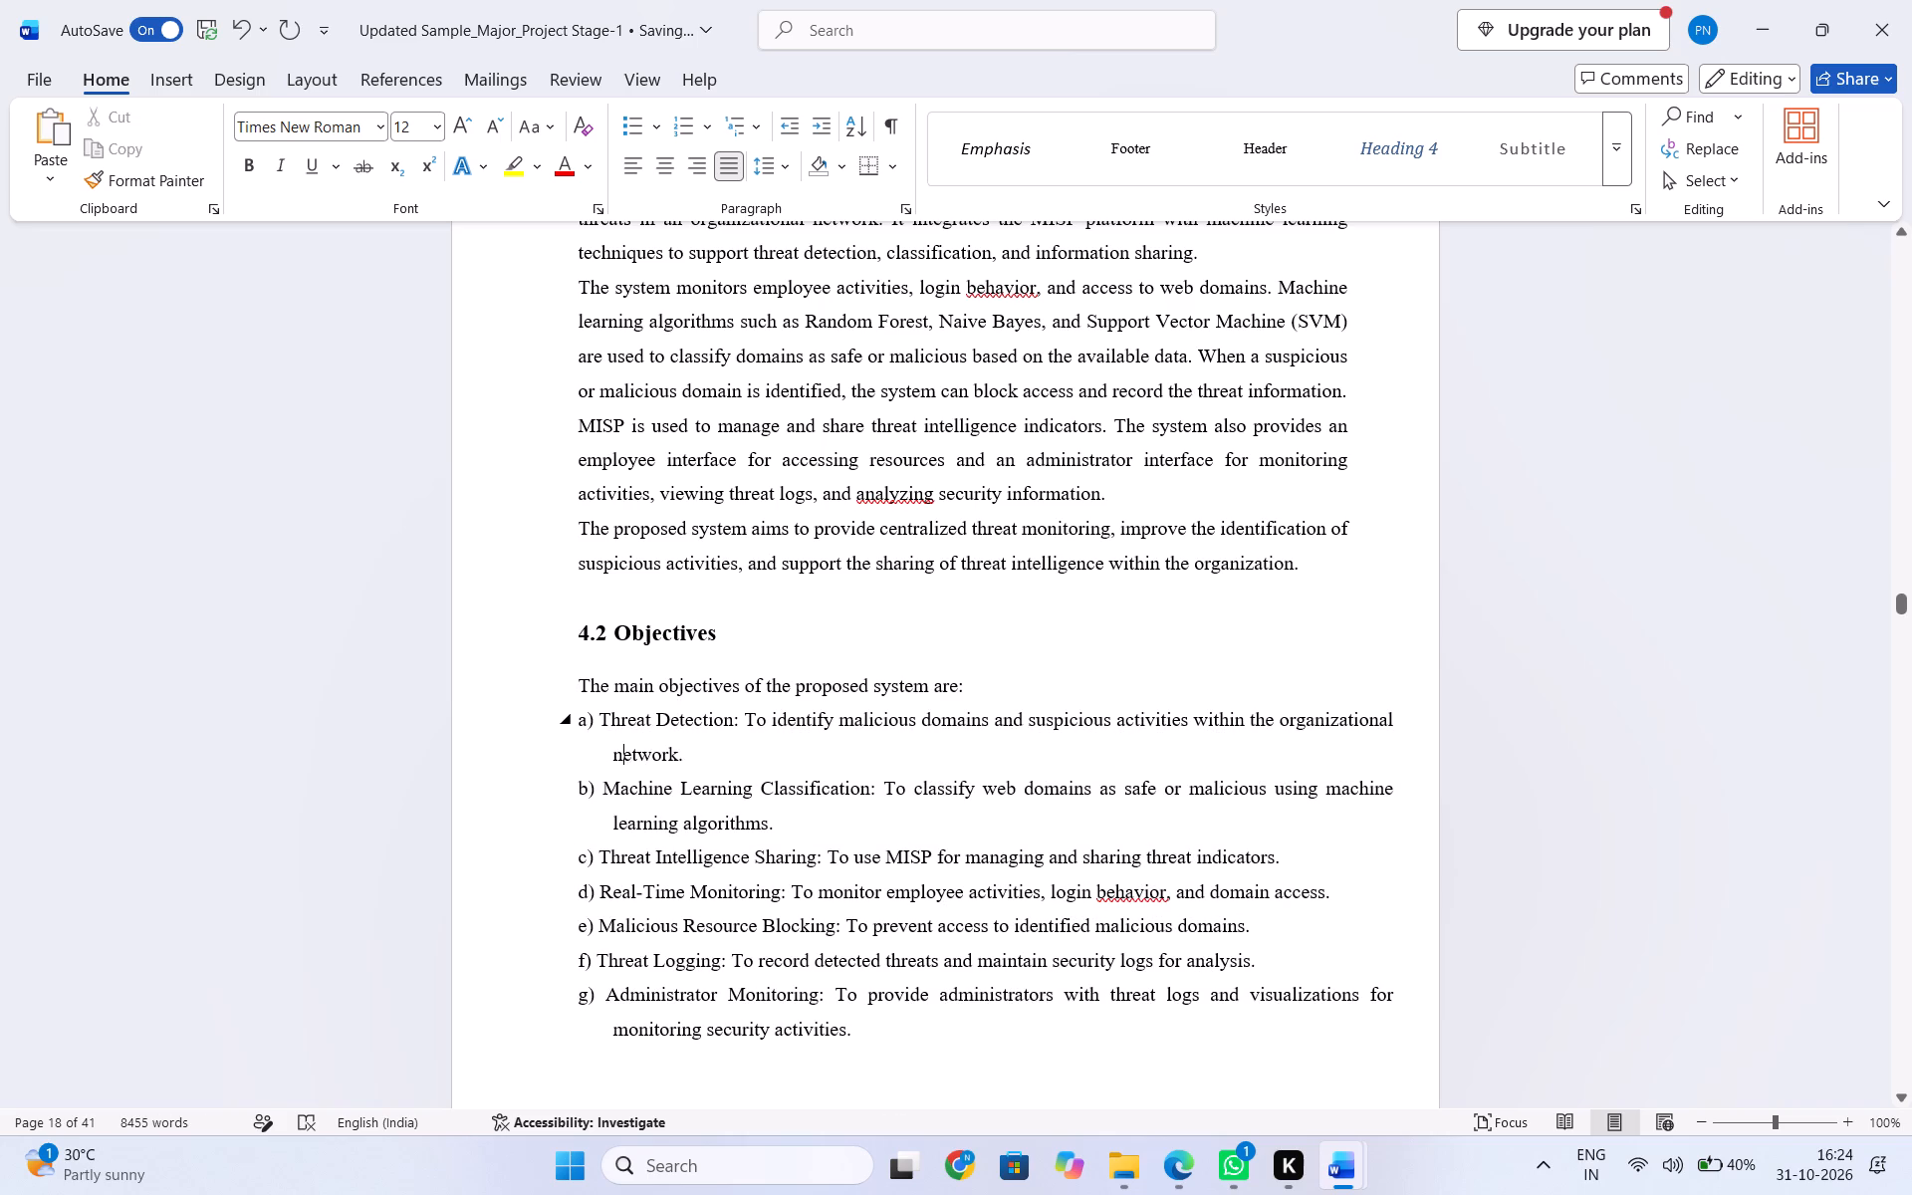
drag(599, 721, 751, 718)
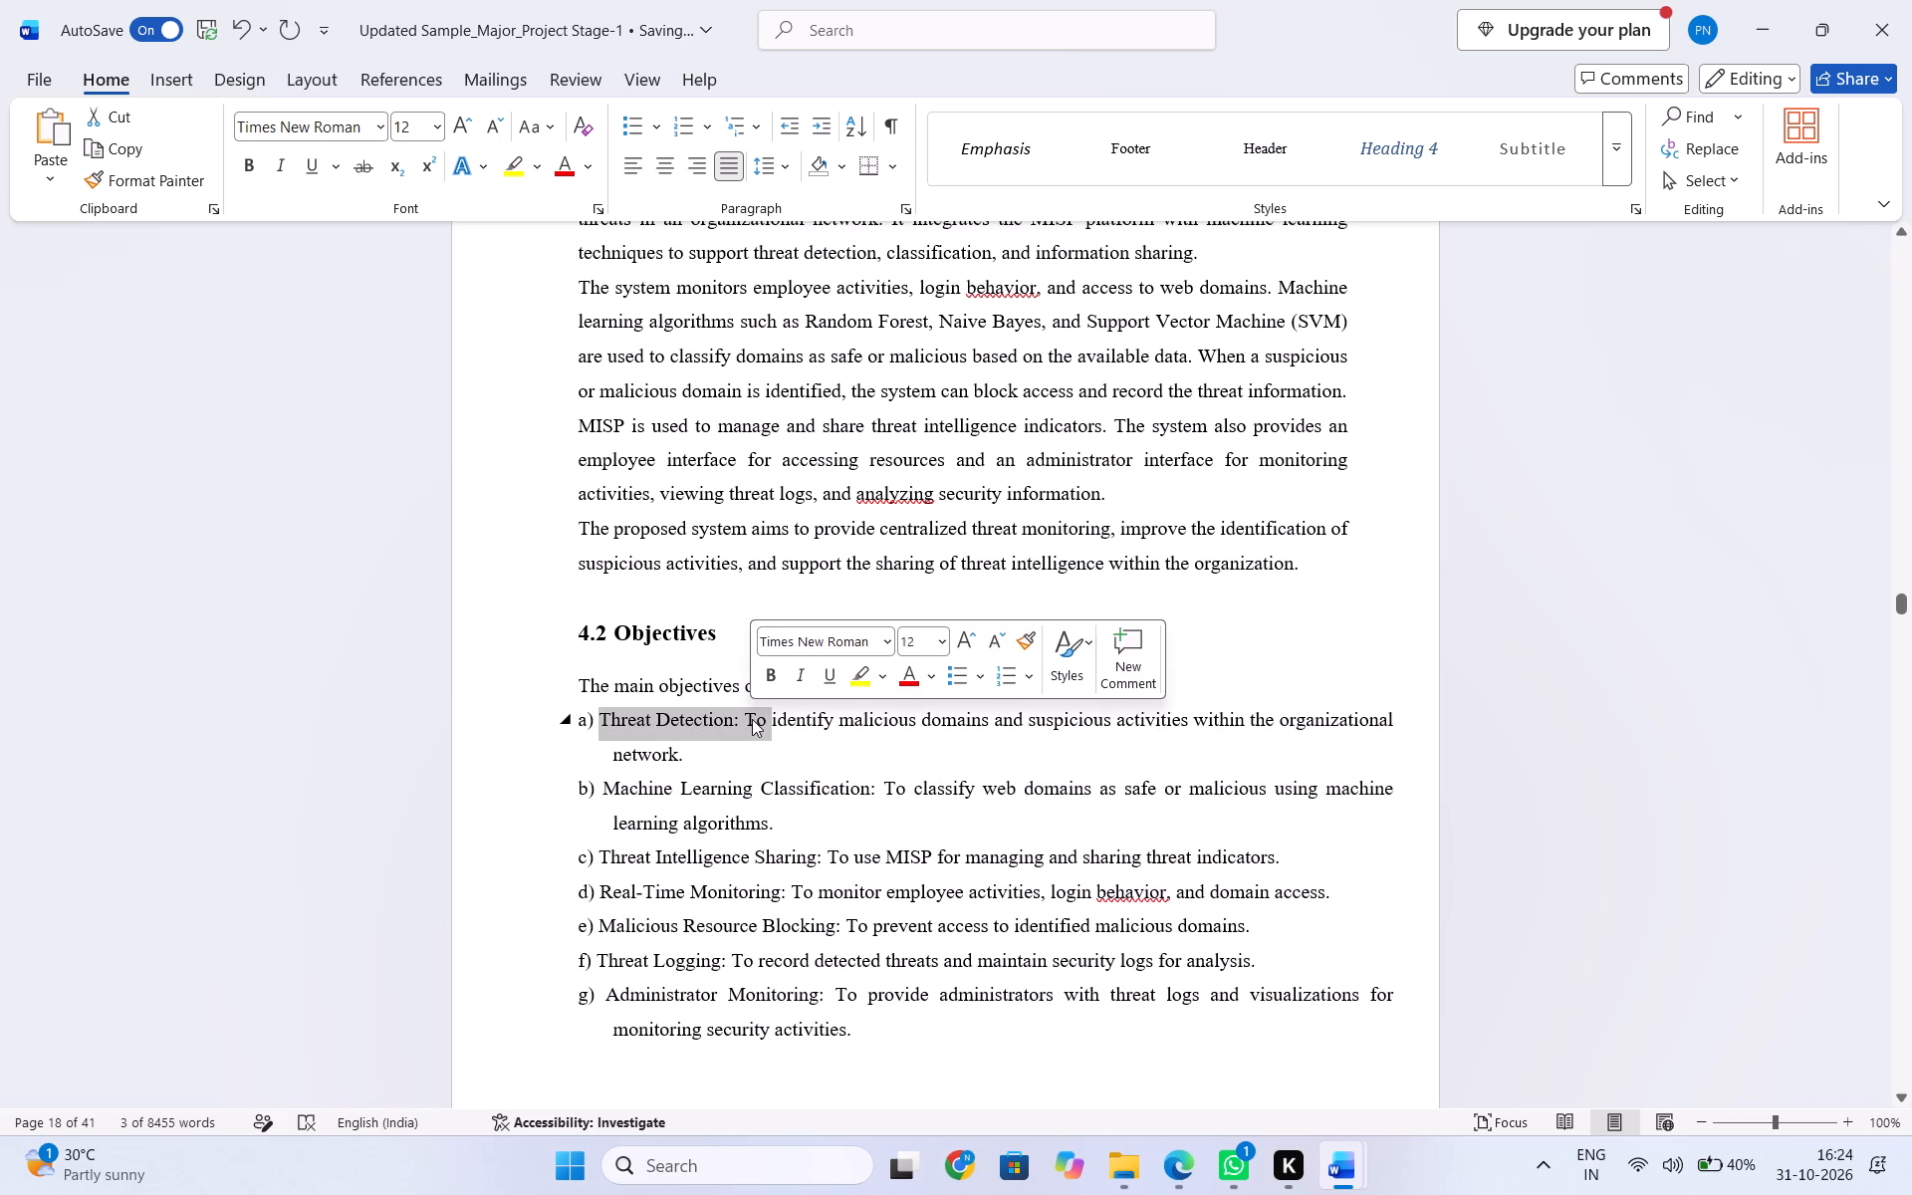
click(752, 720)
drag(742, 721, 619, 728)
click(619, 728)
drag(581, 727, 666, 724)
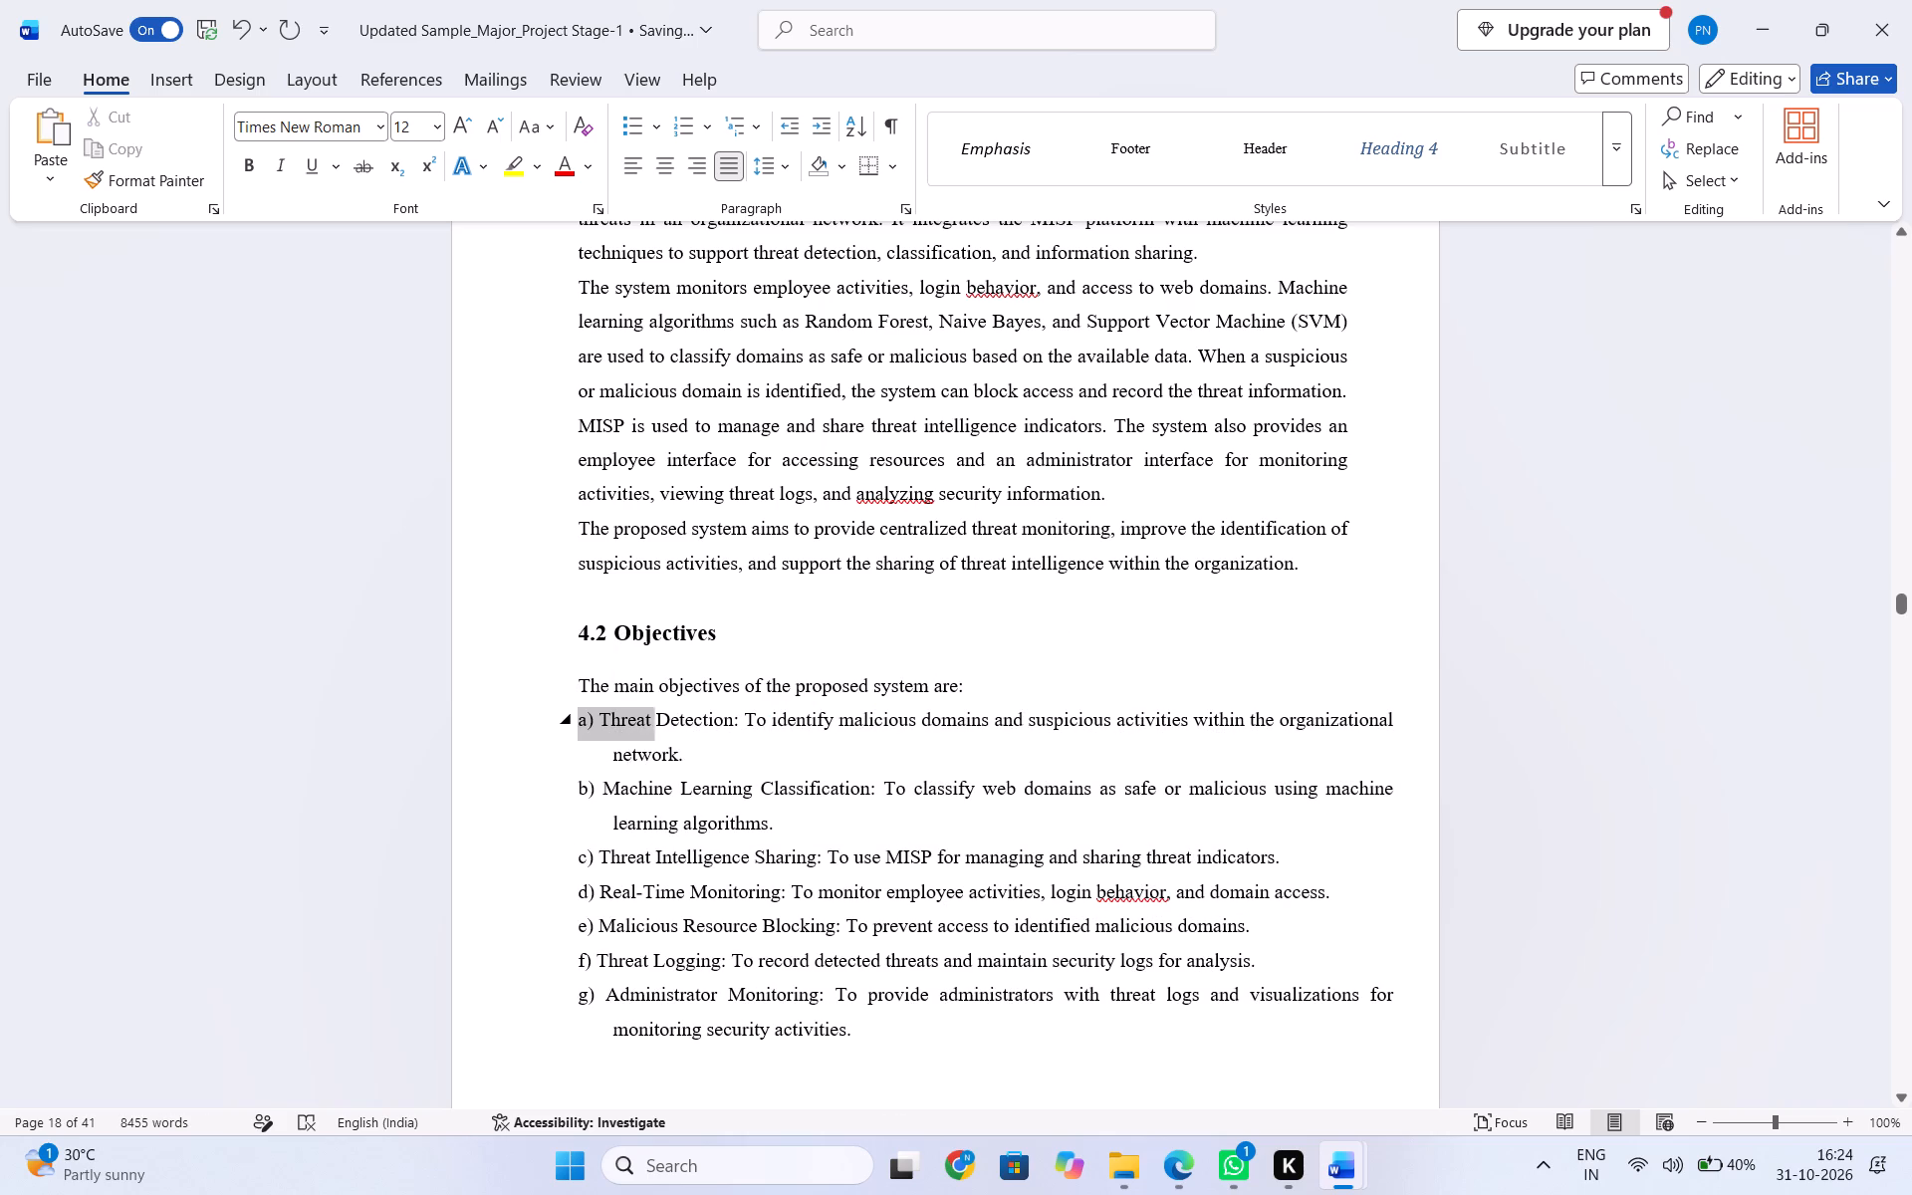
drag(666, 724, 741, 716)
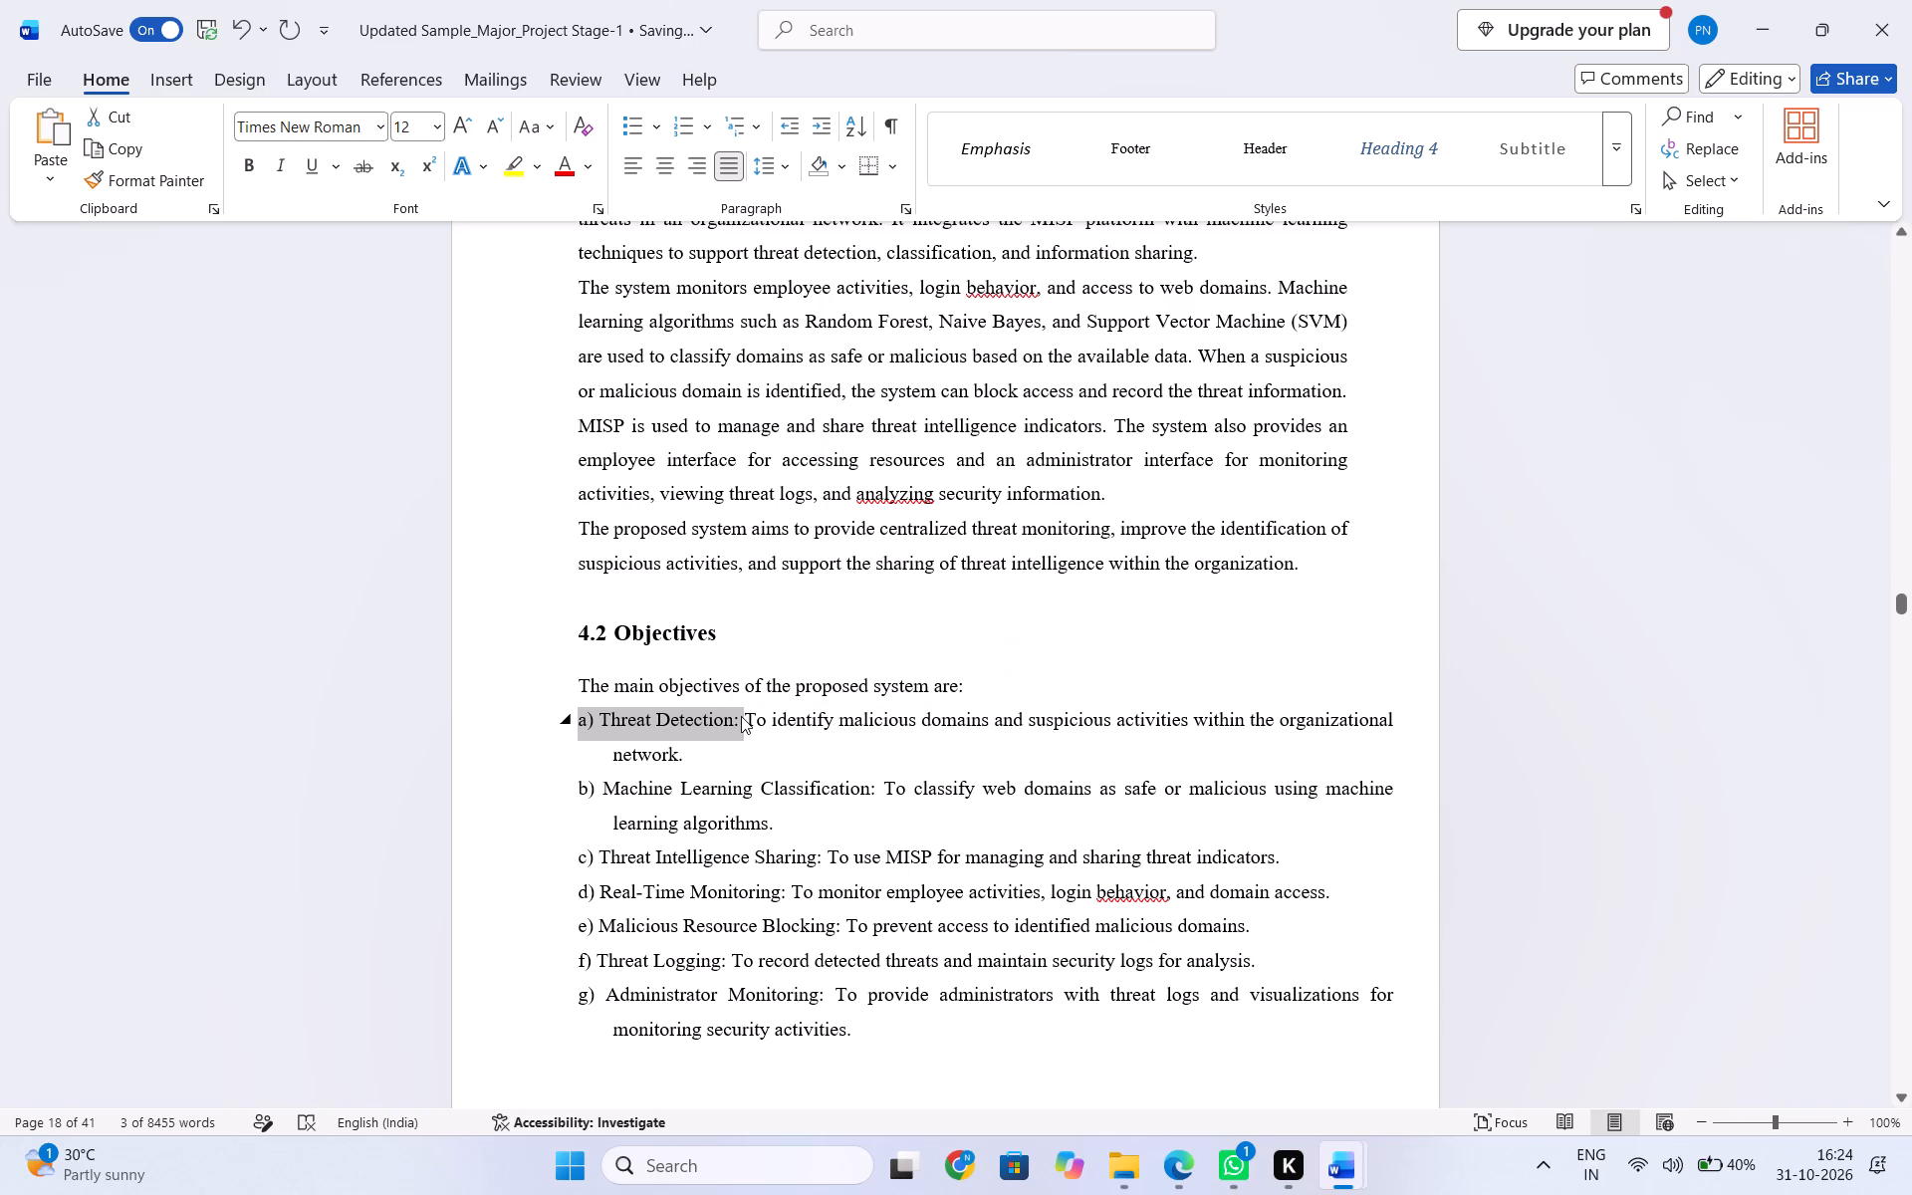
key(ctrl+b)
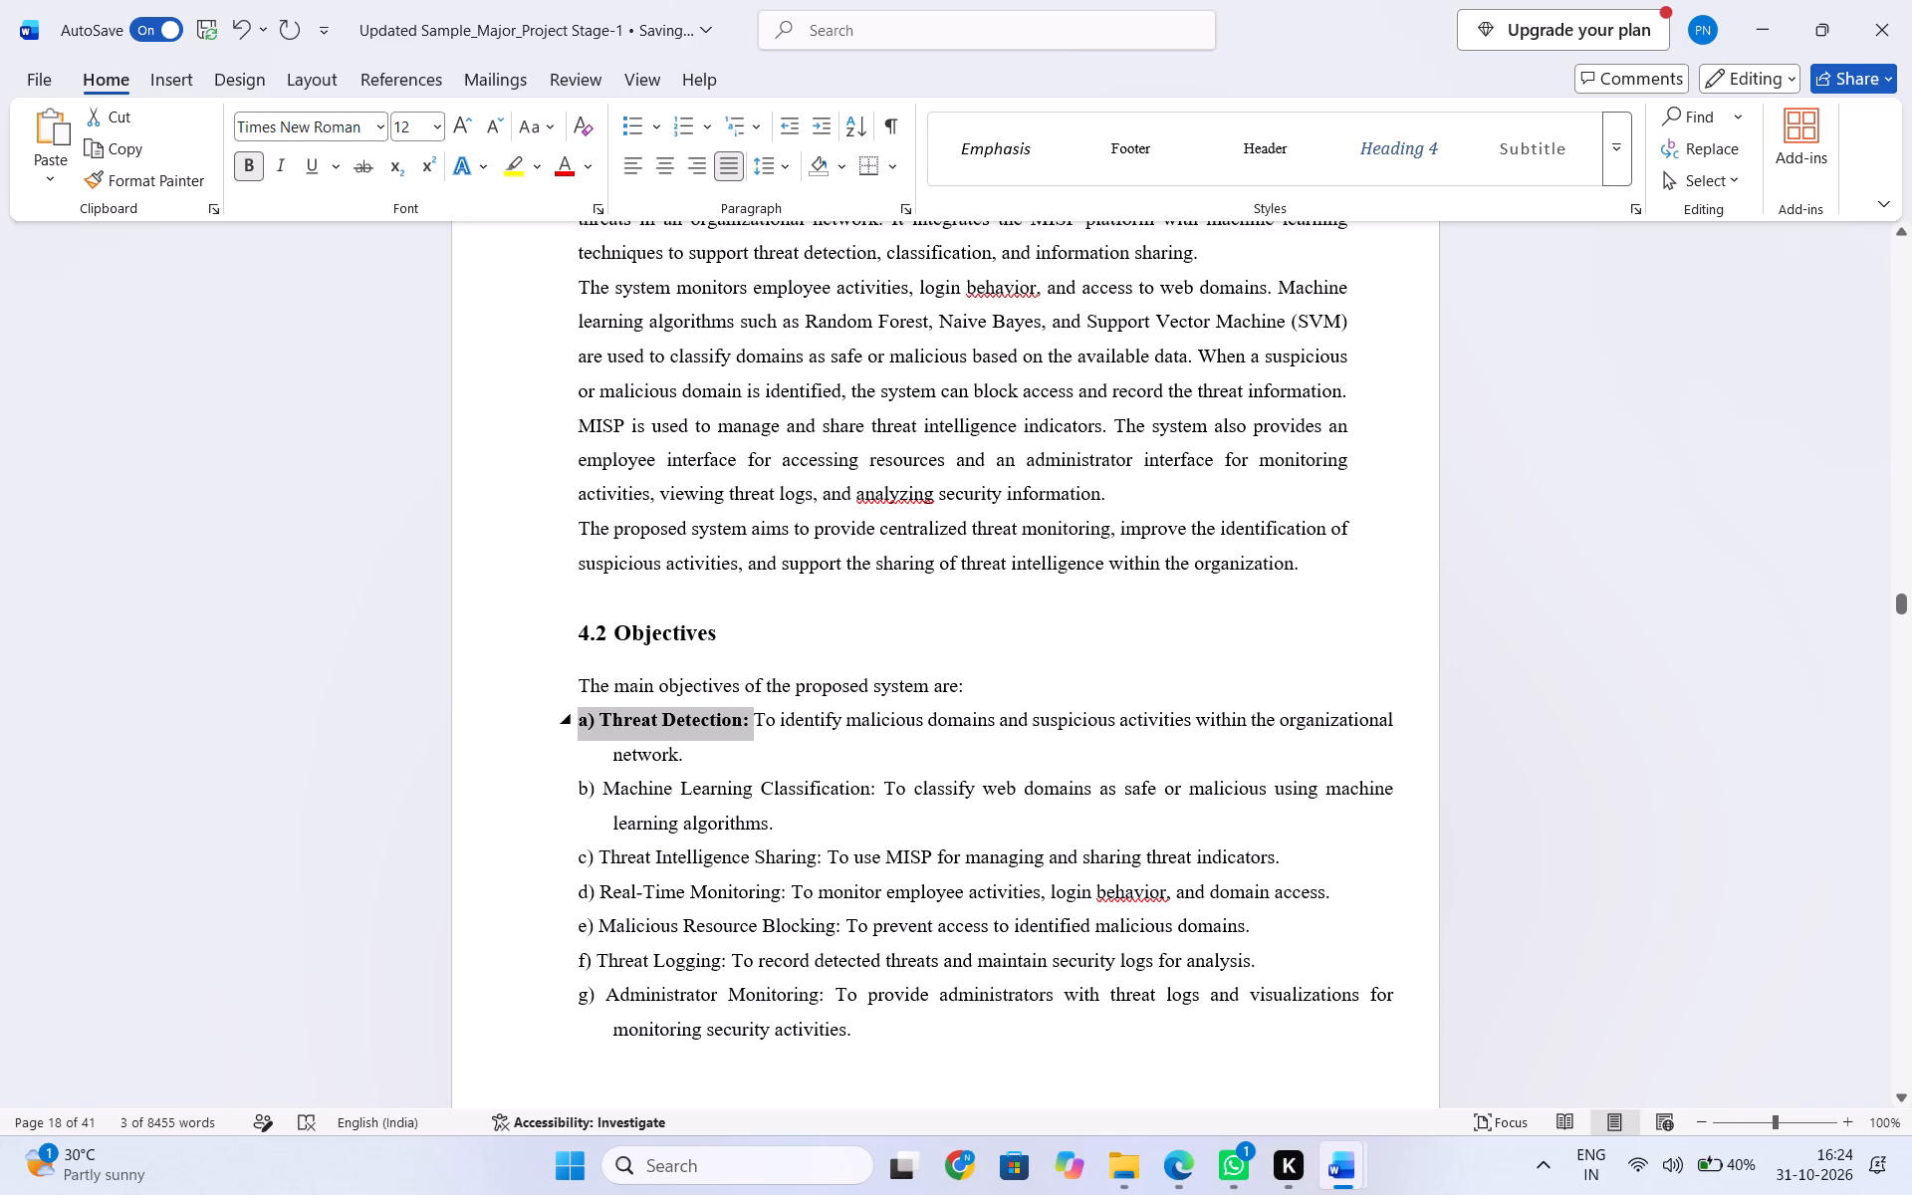
drag(878, 792, 601, 797)
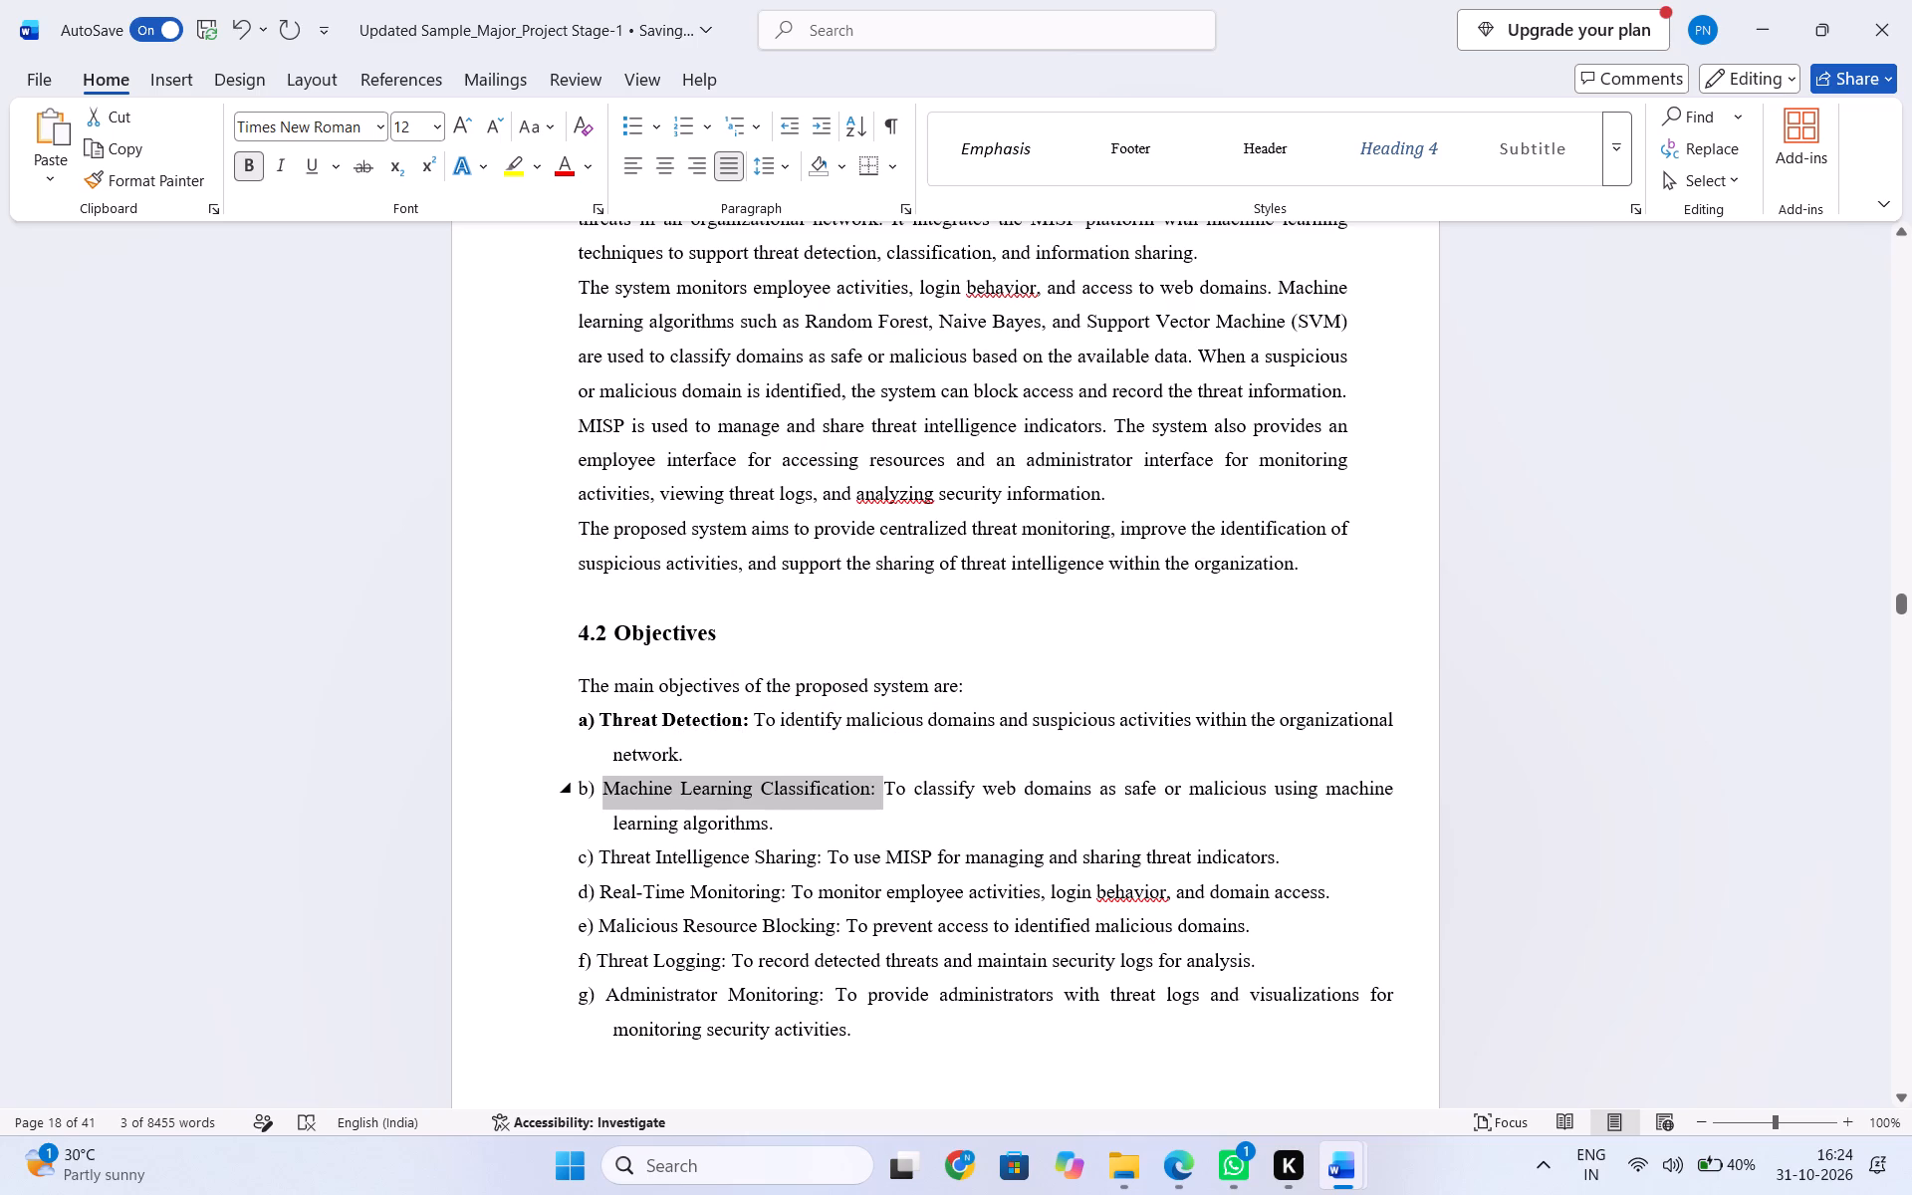
drag(601, 797, 575, 798)
key(ctrl+b)
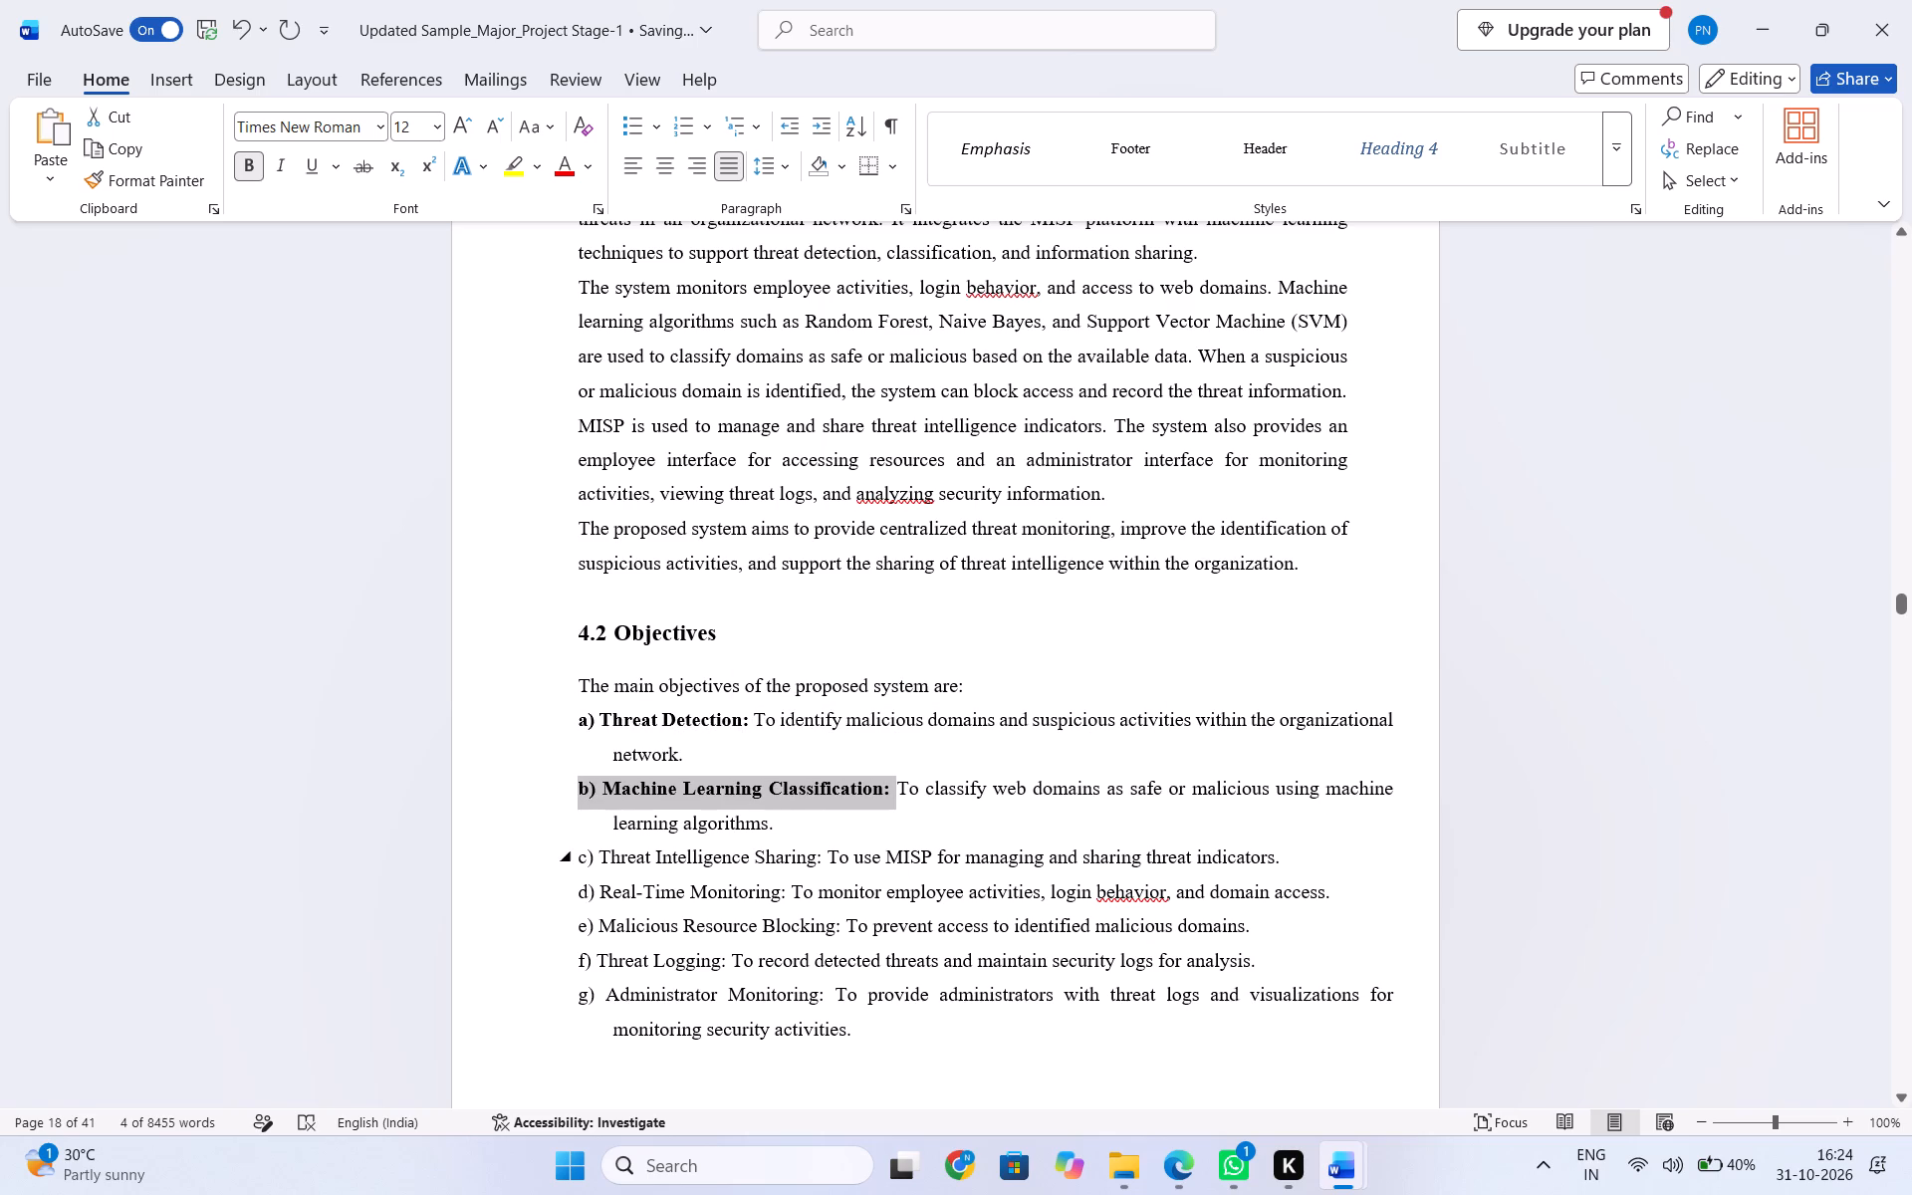
Make the labels "c) Threat Intelligence Sharing:", "d) Real-Time Monitoring:" and "e) Malicious Resource Blocking:" bold.
drag(825, 859, 584, 853)
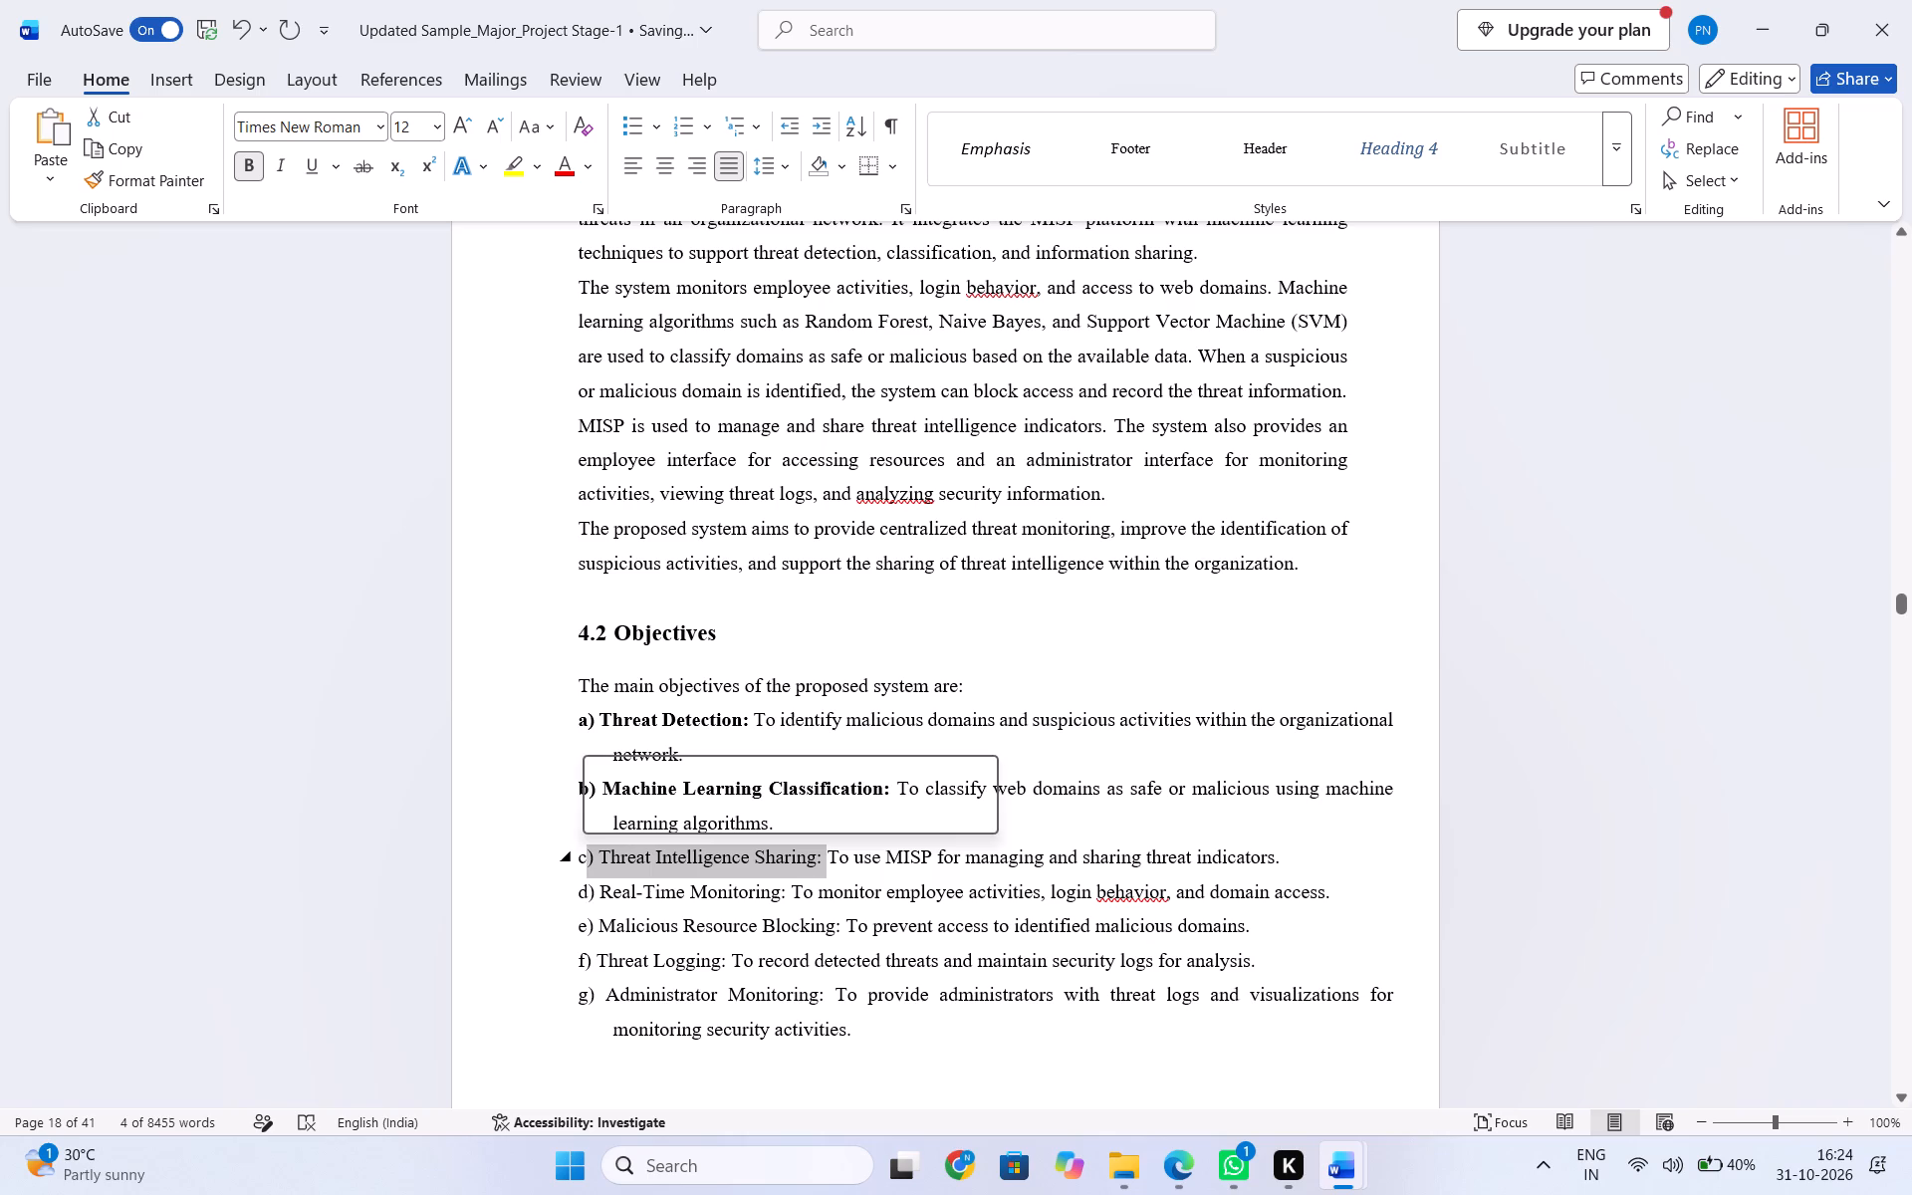
click(584, 853)
drag(581, 855, 785, 852)
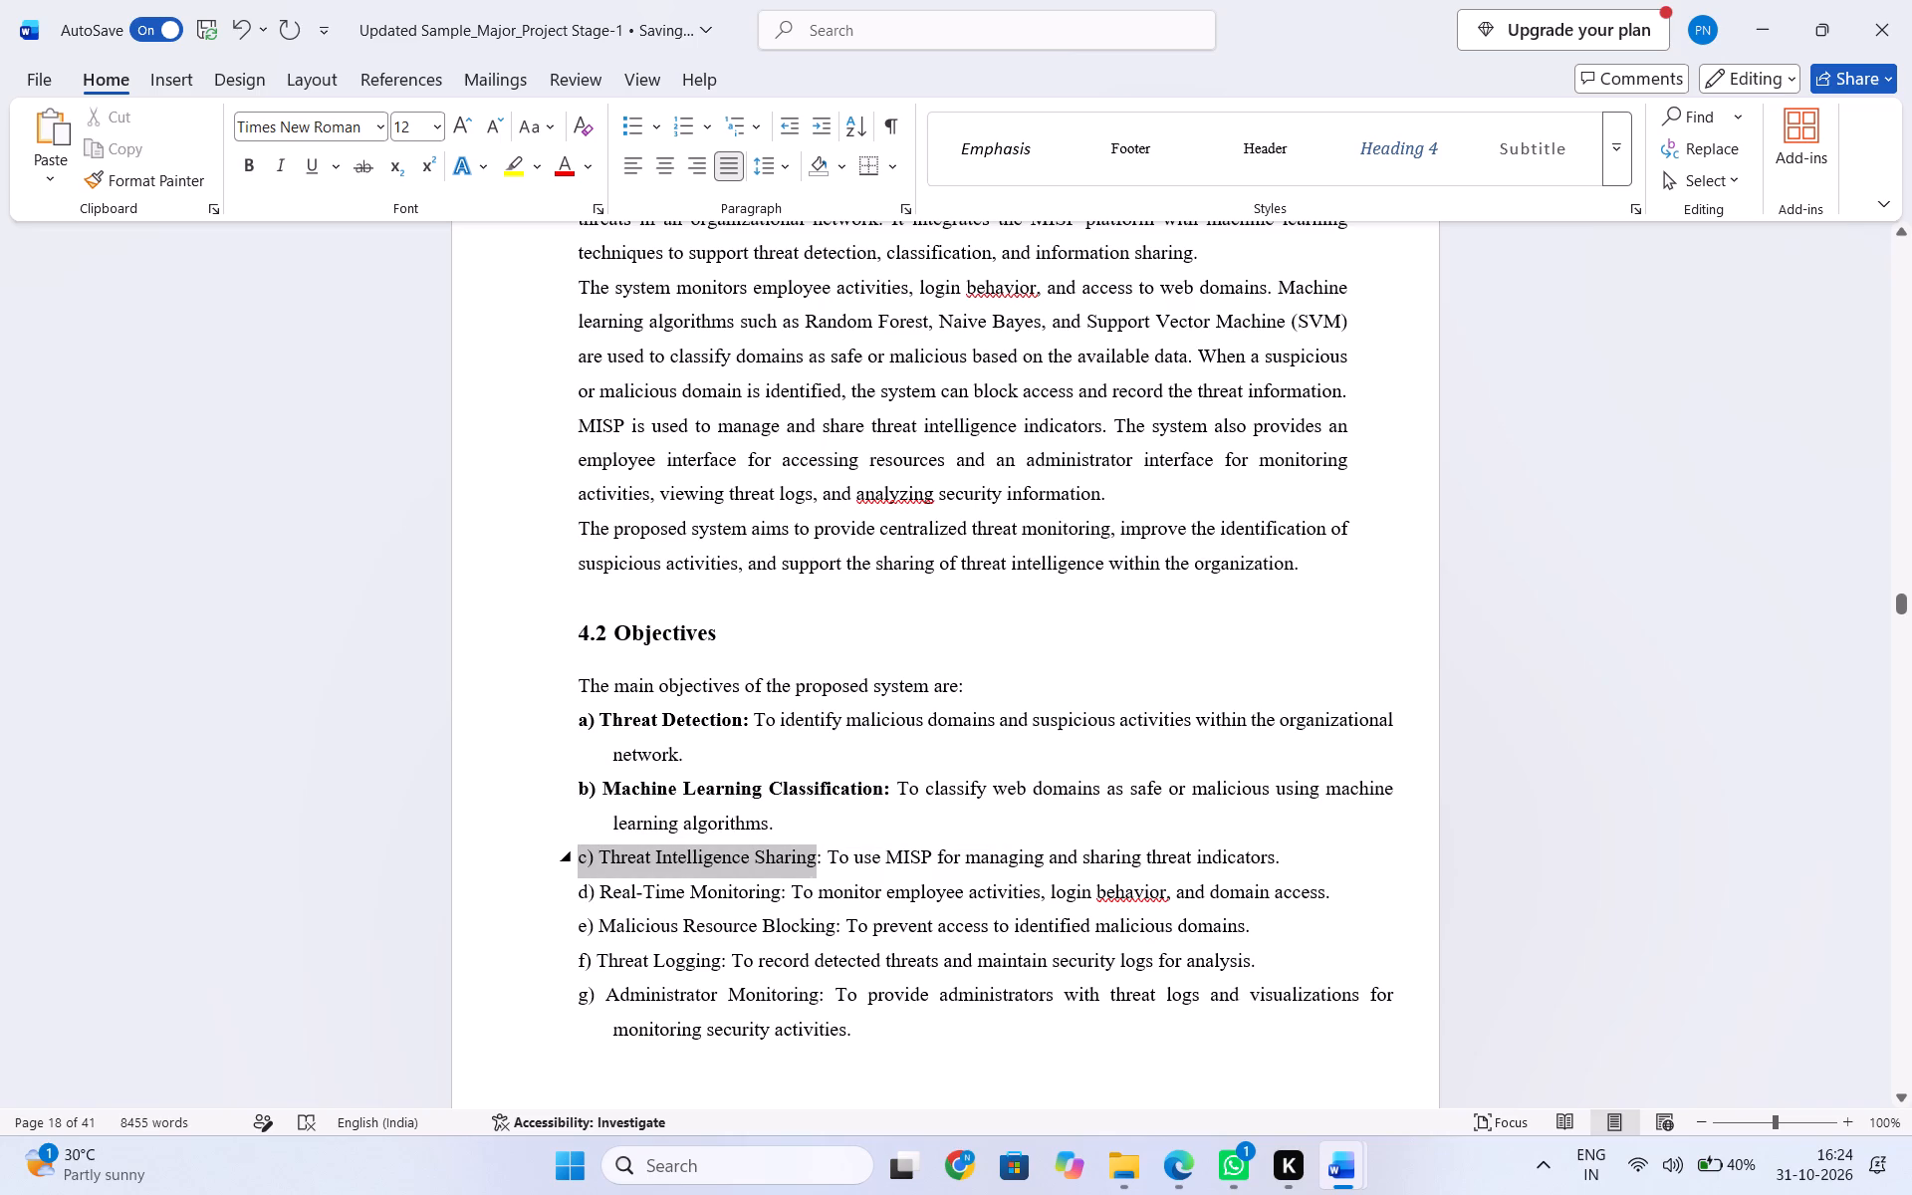
drag(785, 852, 823, 862)
key(ctrl+b)
drag(786, 896, 682, 896)
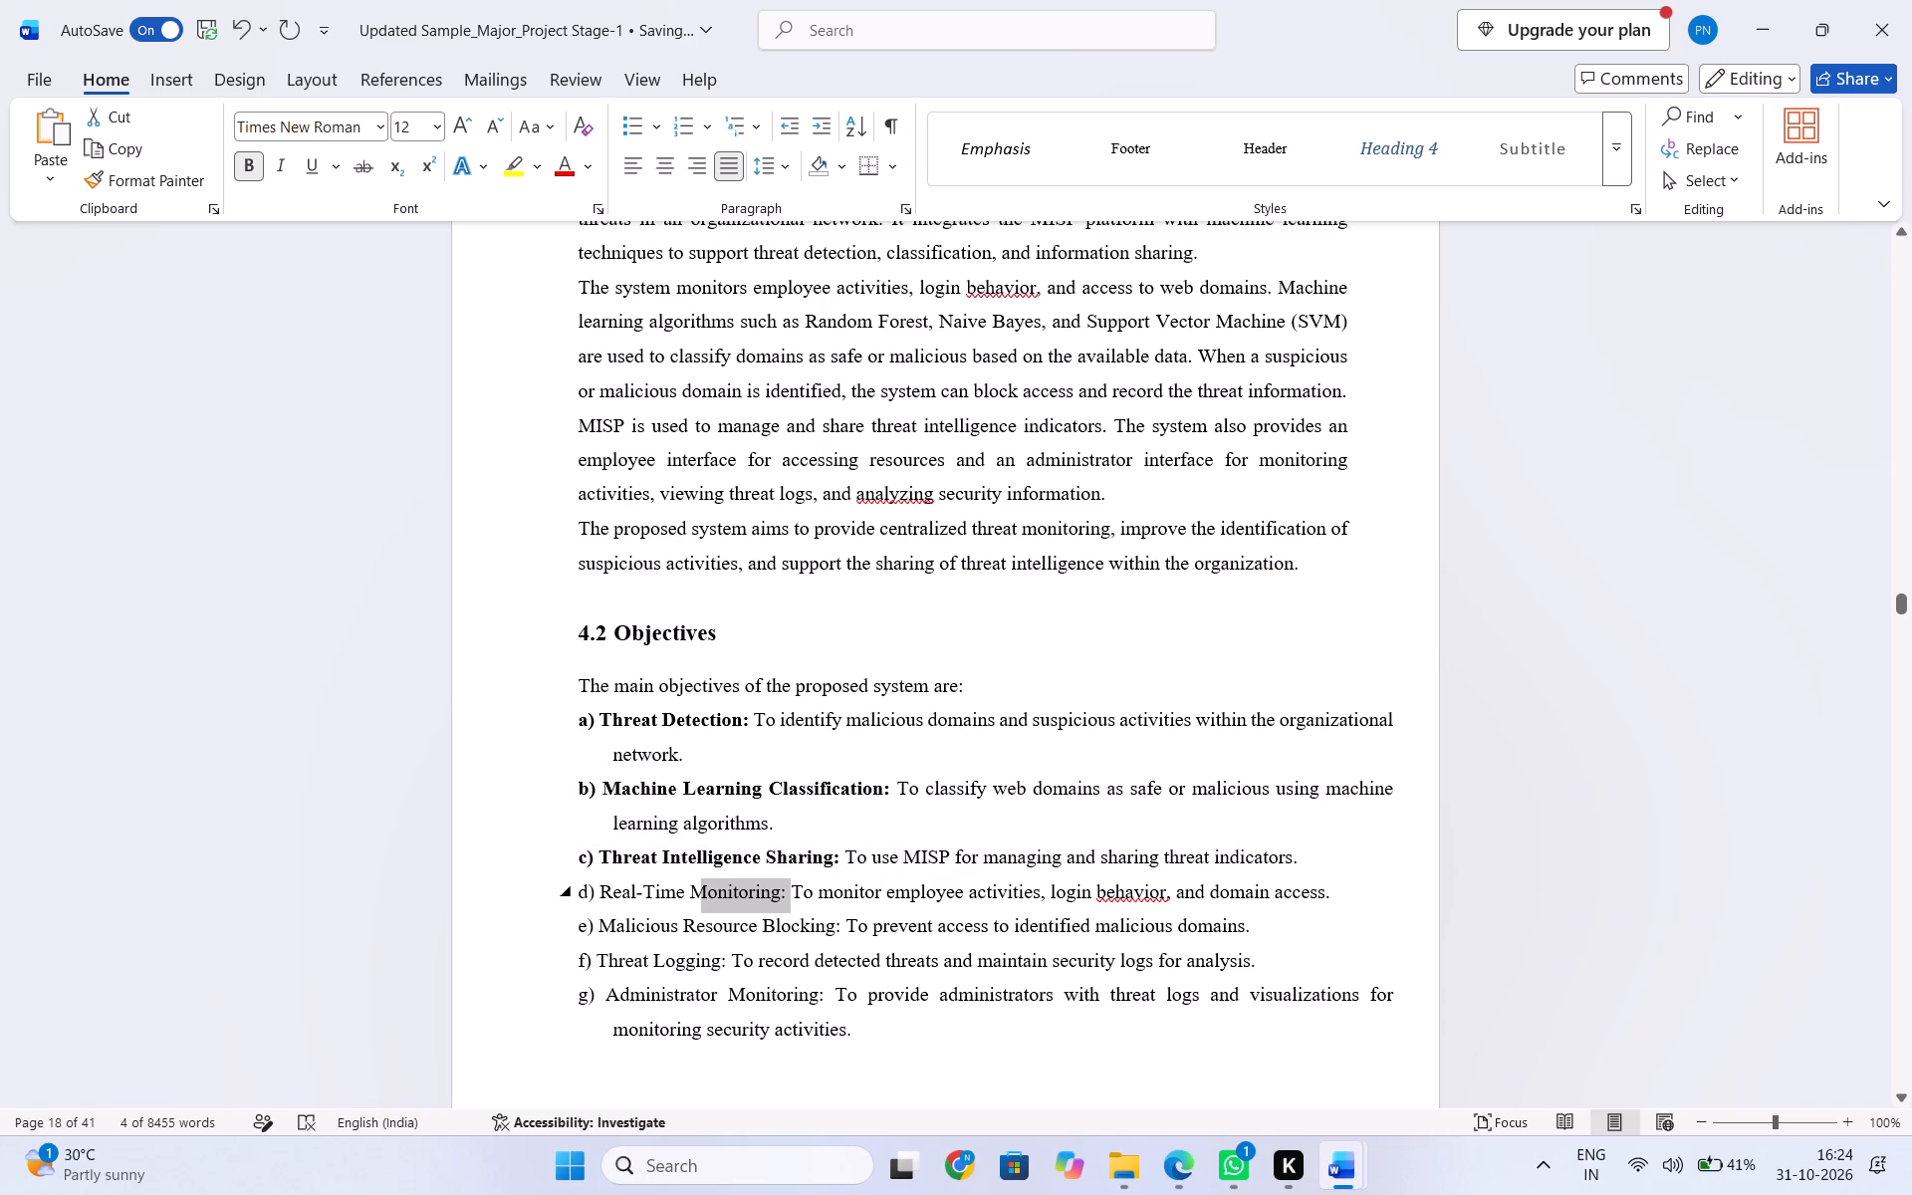
drag(682, 896, 579, 899)
key(ctrl+b)
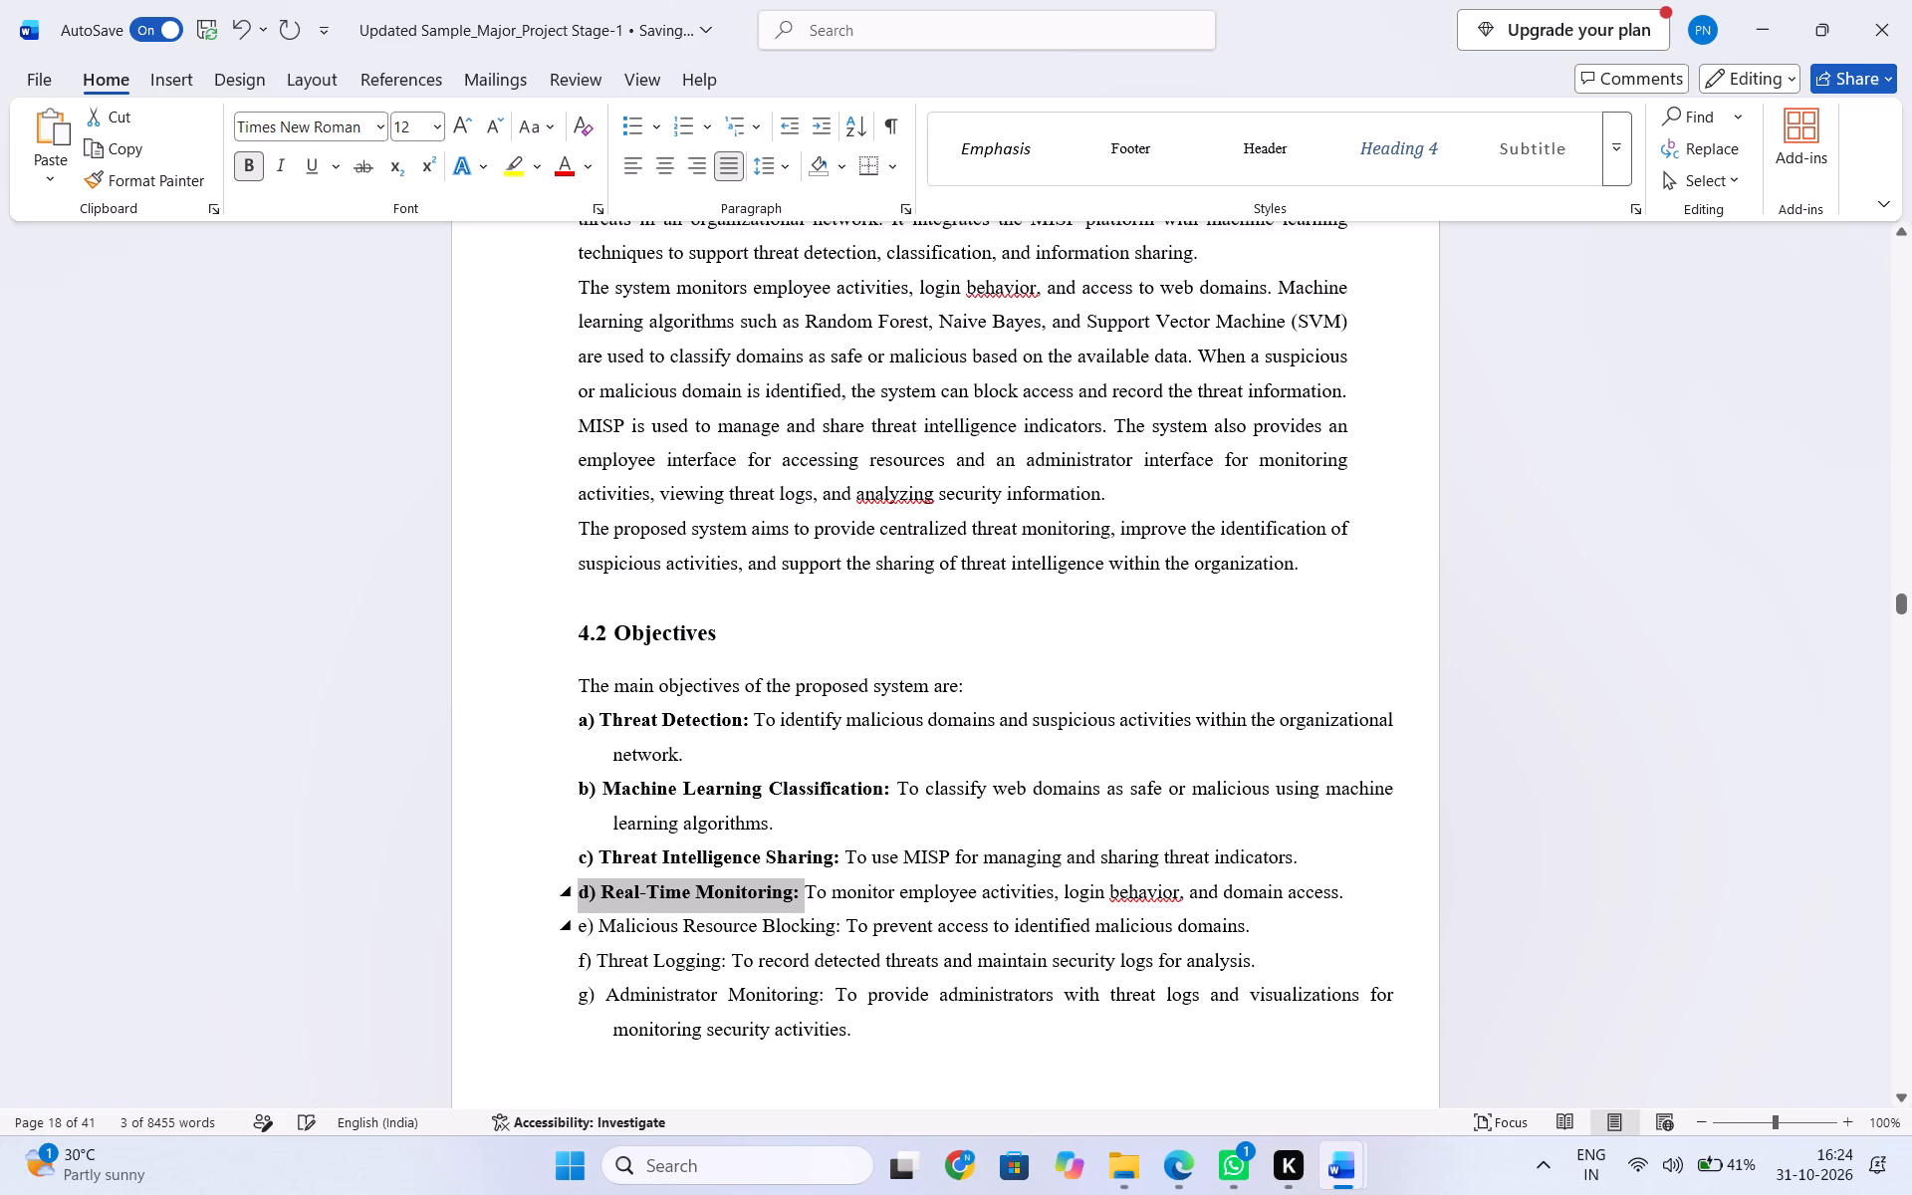
drag(844, 922, 561, 924)
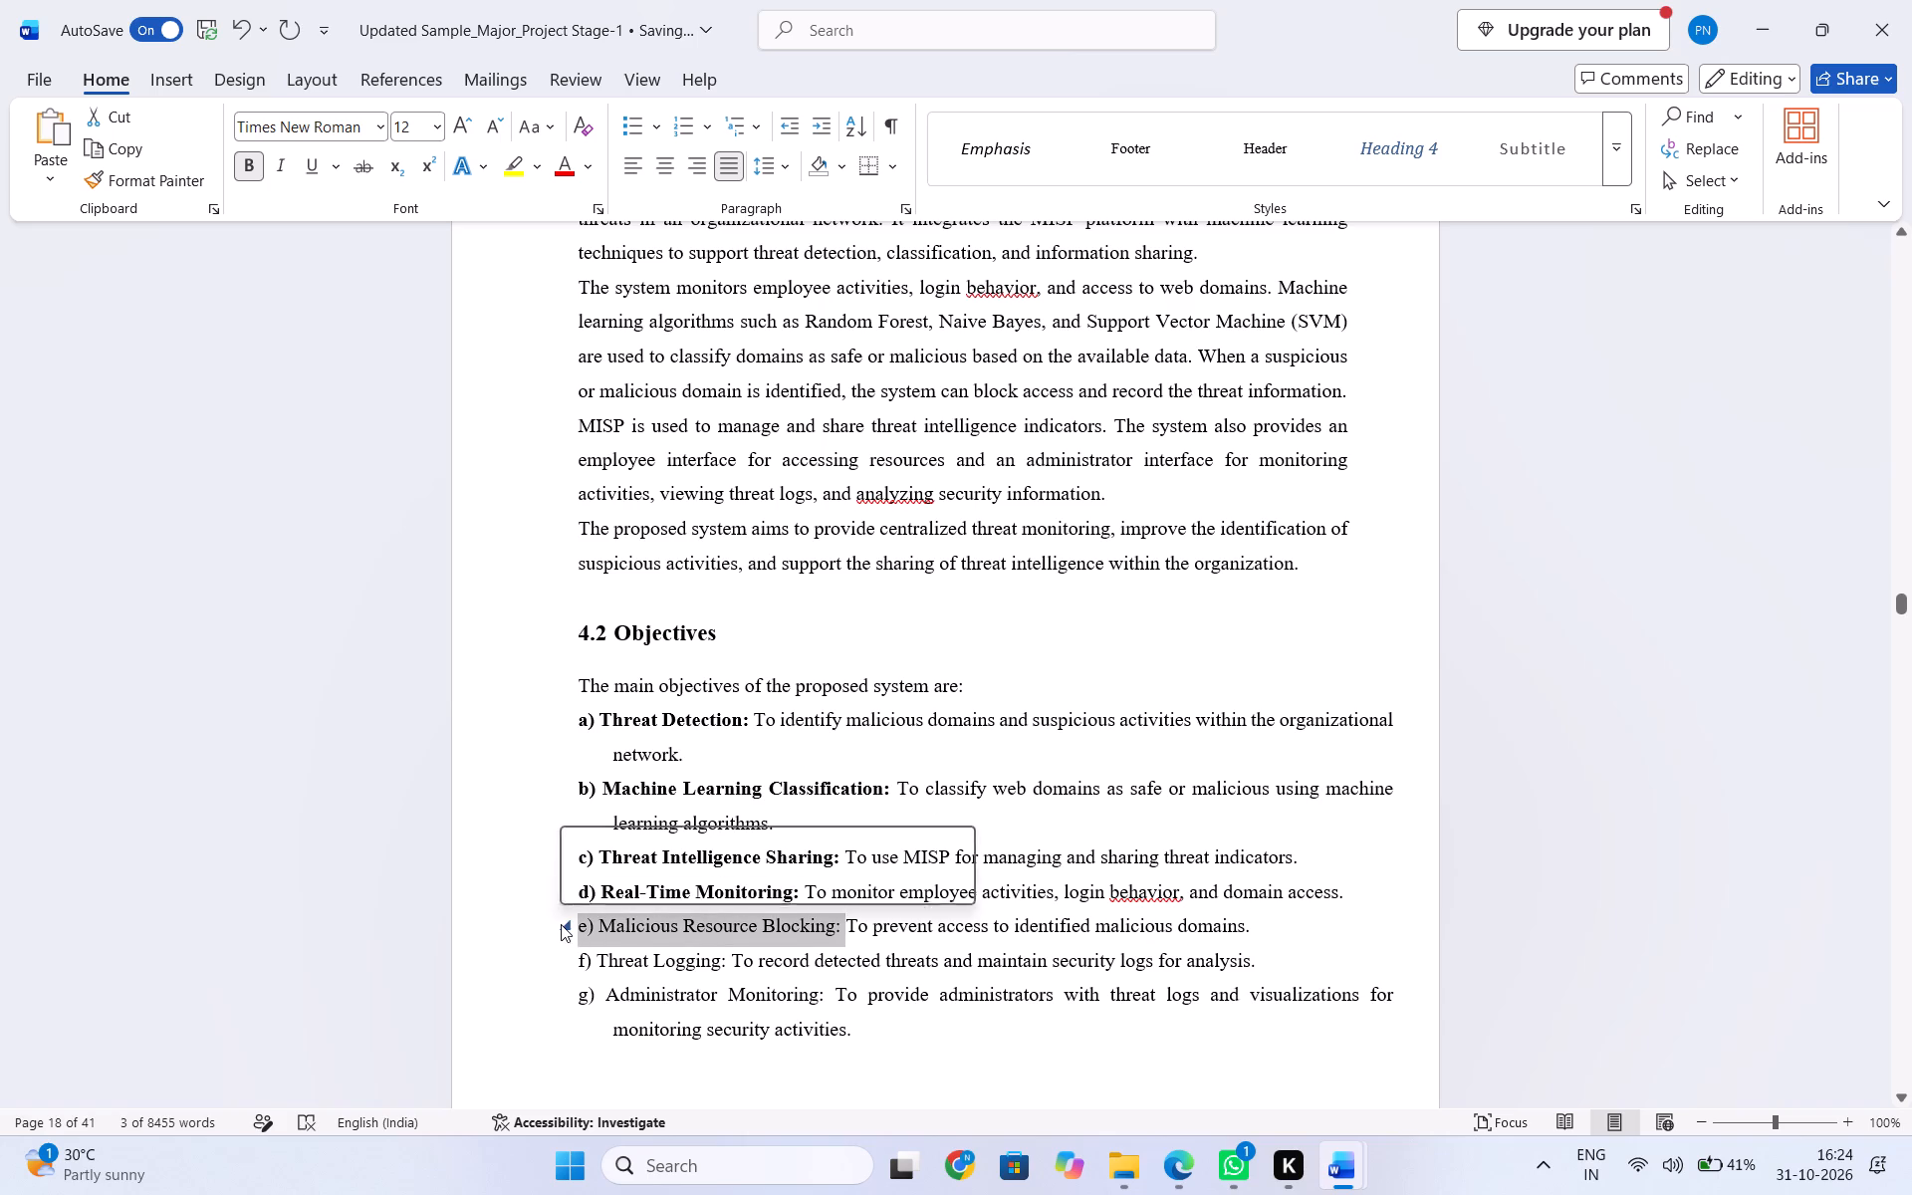
key(ctrl+b)
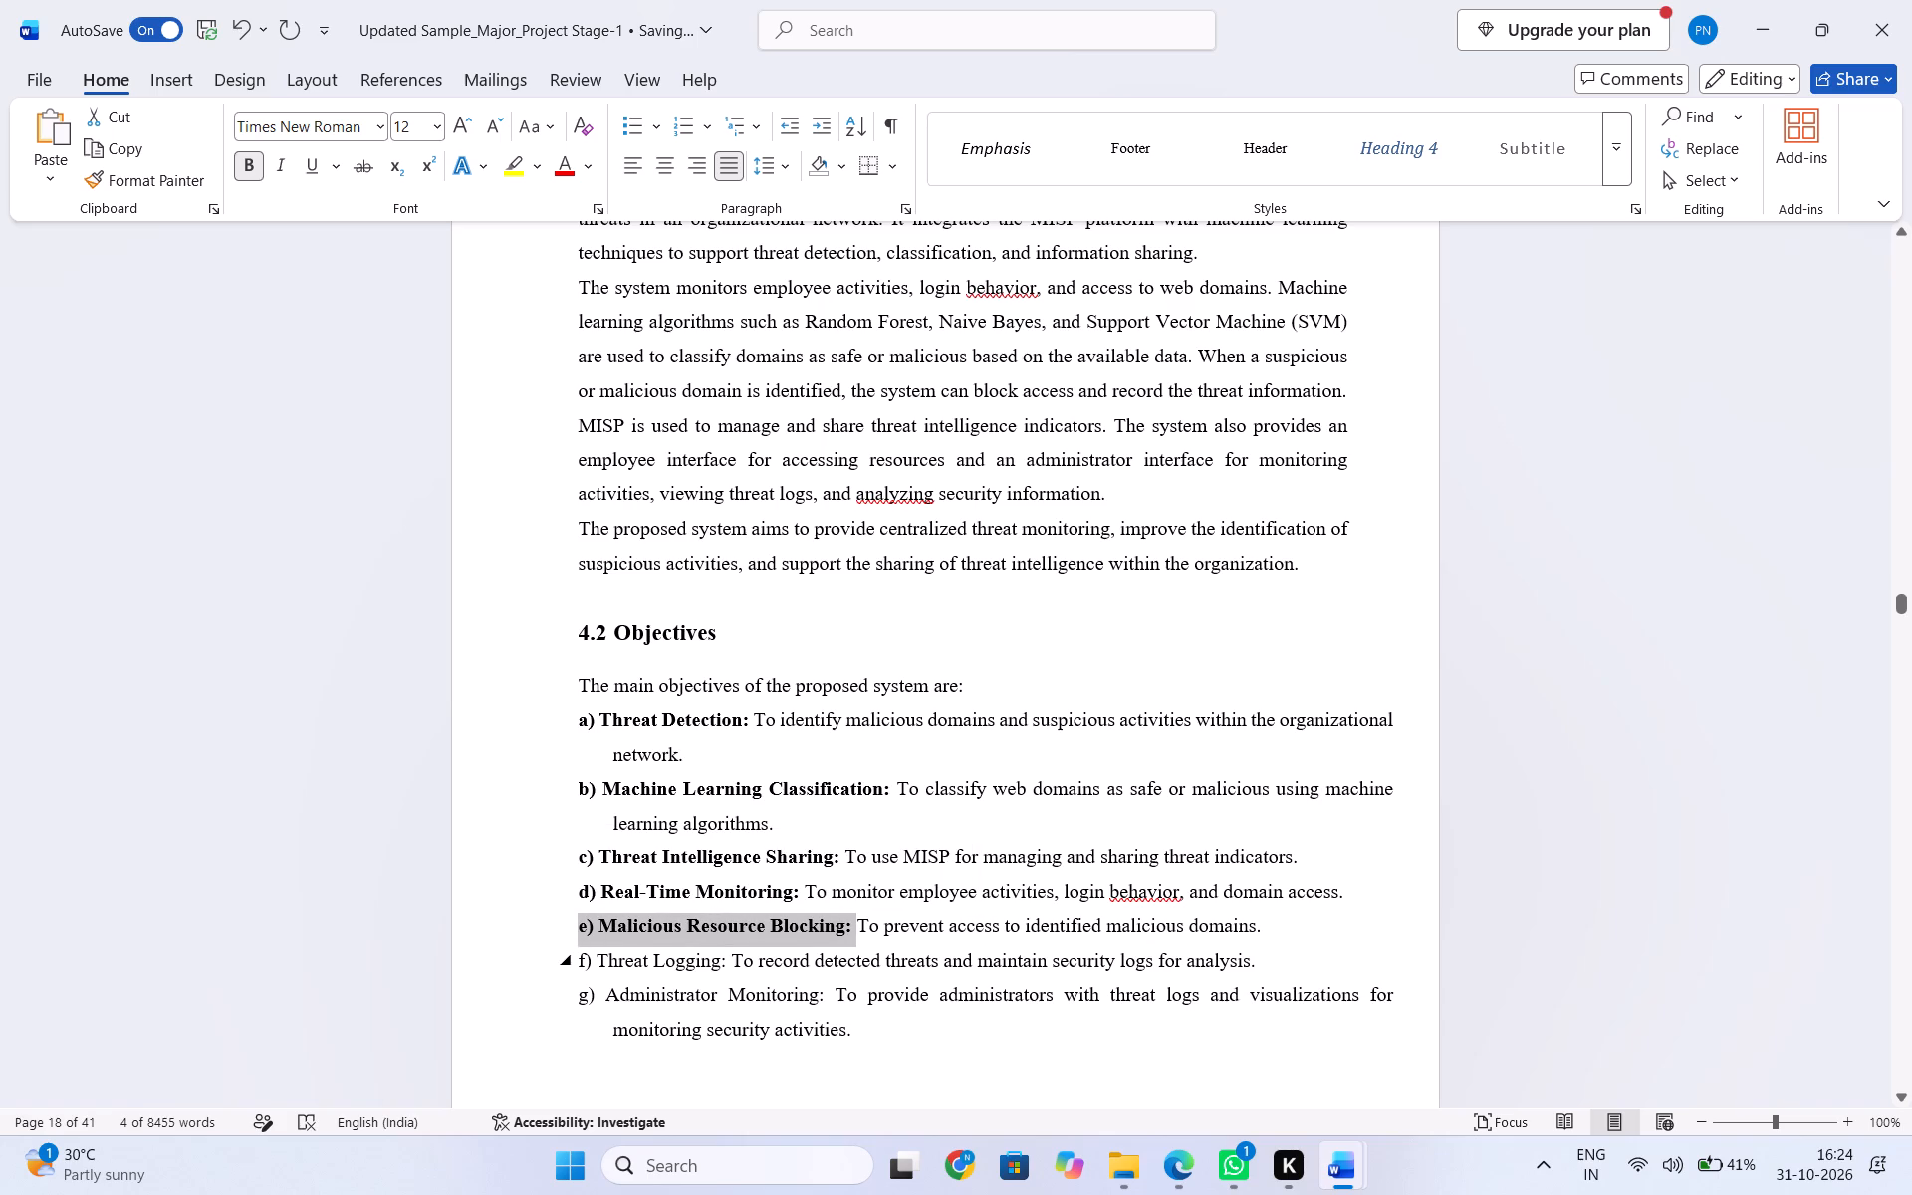
Make the labels "f) Threat Logging:" and "g) Administrator Monitoring:" bold in the objectives list.
drag(722, 966, 591, 958)
click(591, 958)
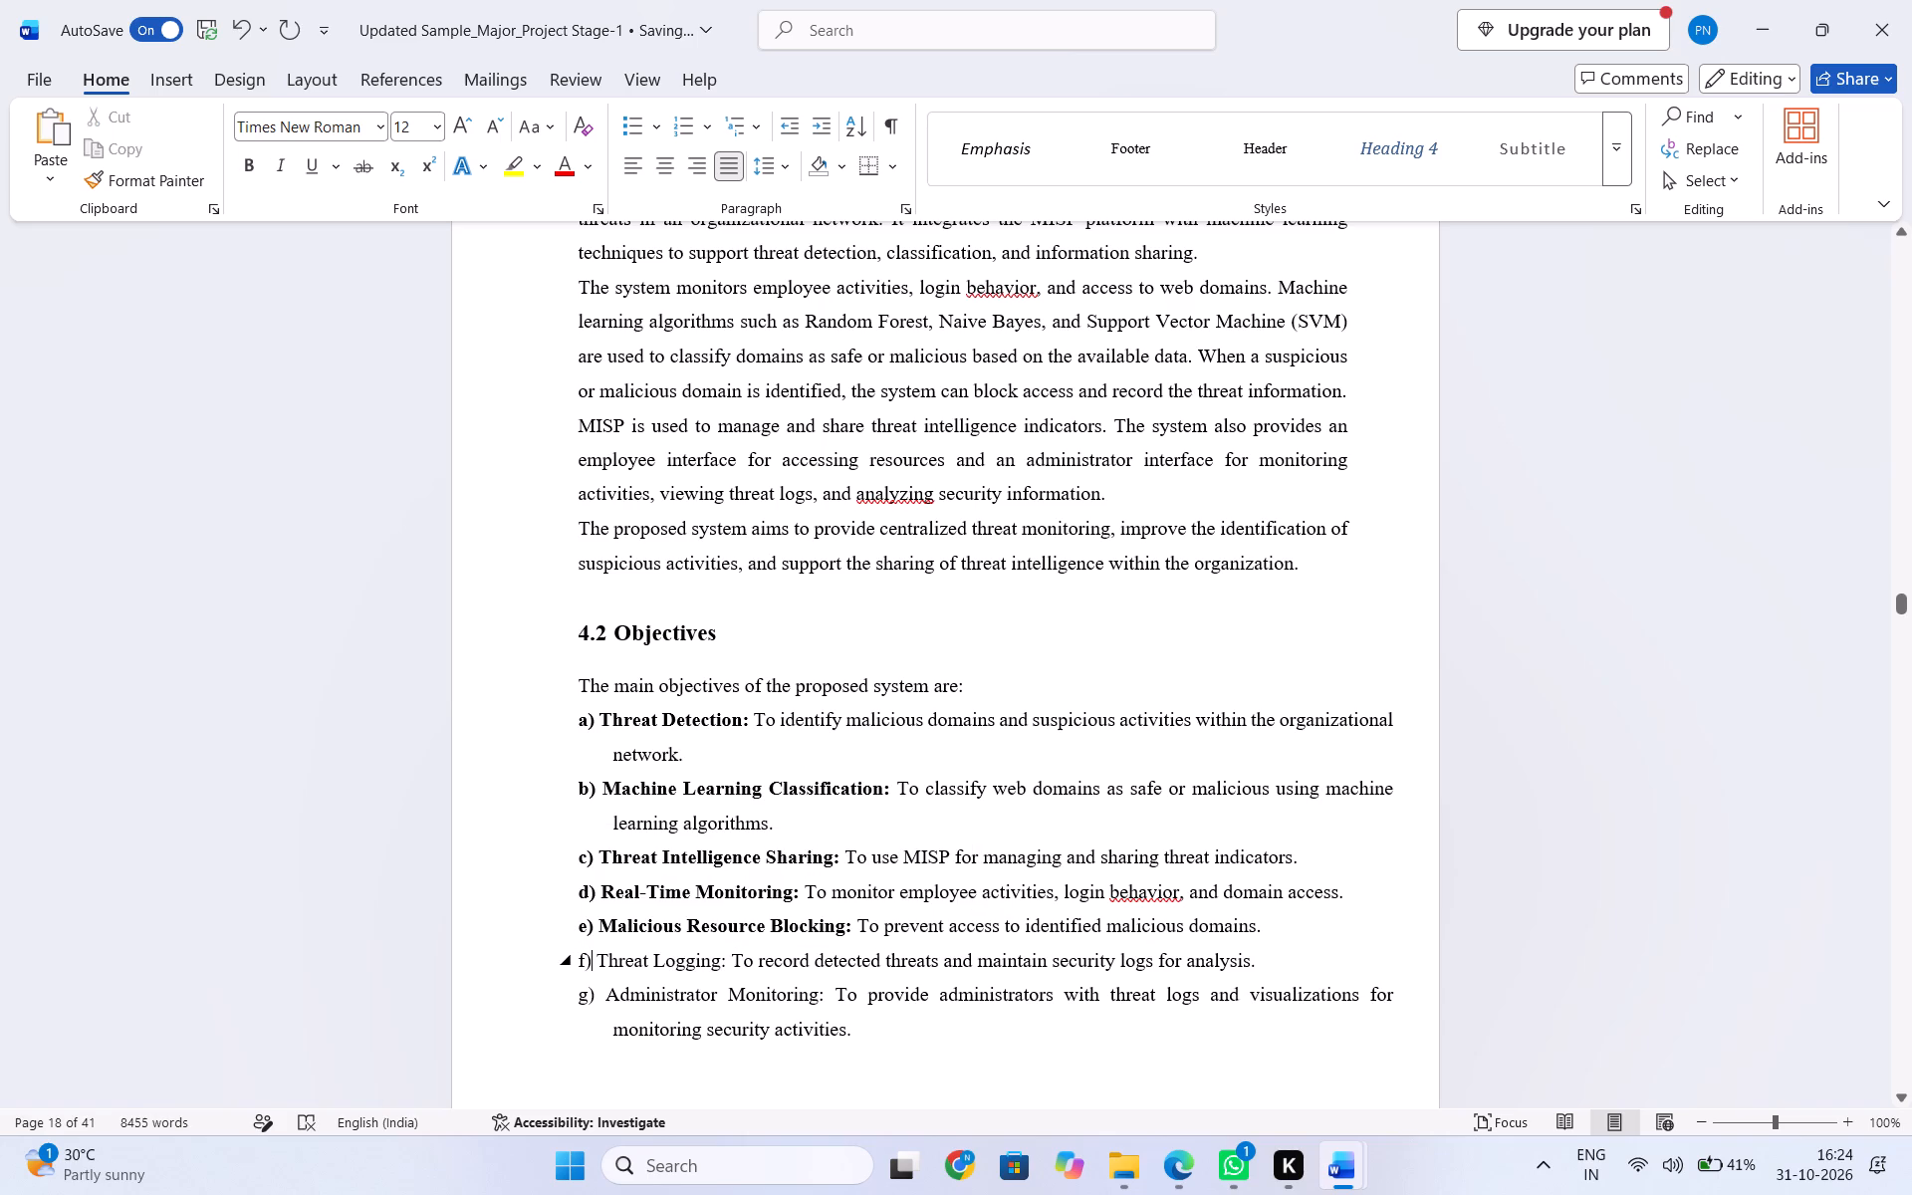
click(585, 956)
drag(582, 959, 728, 958)
click(728, 958)
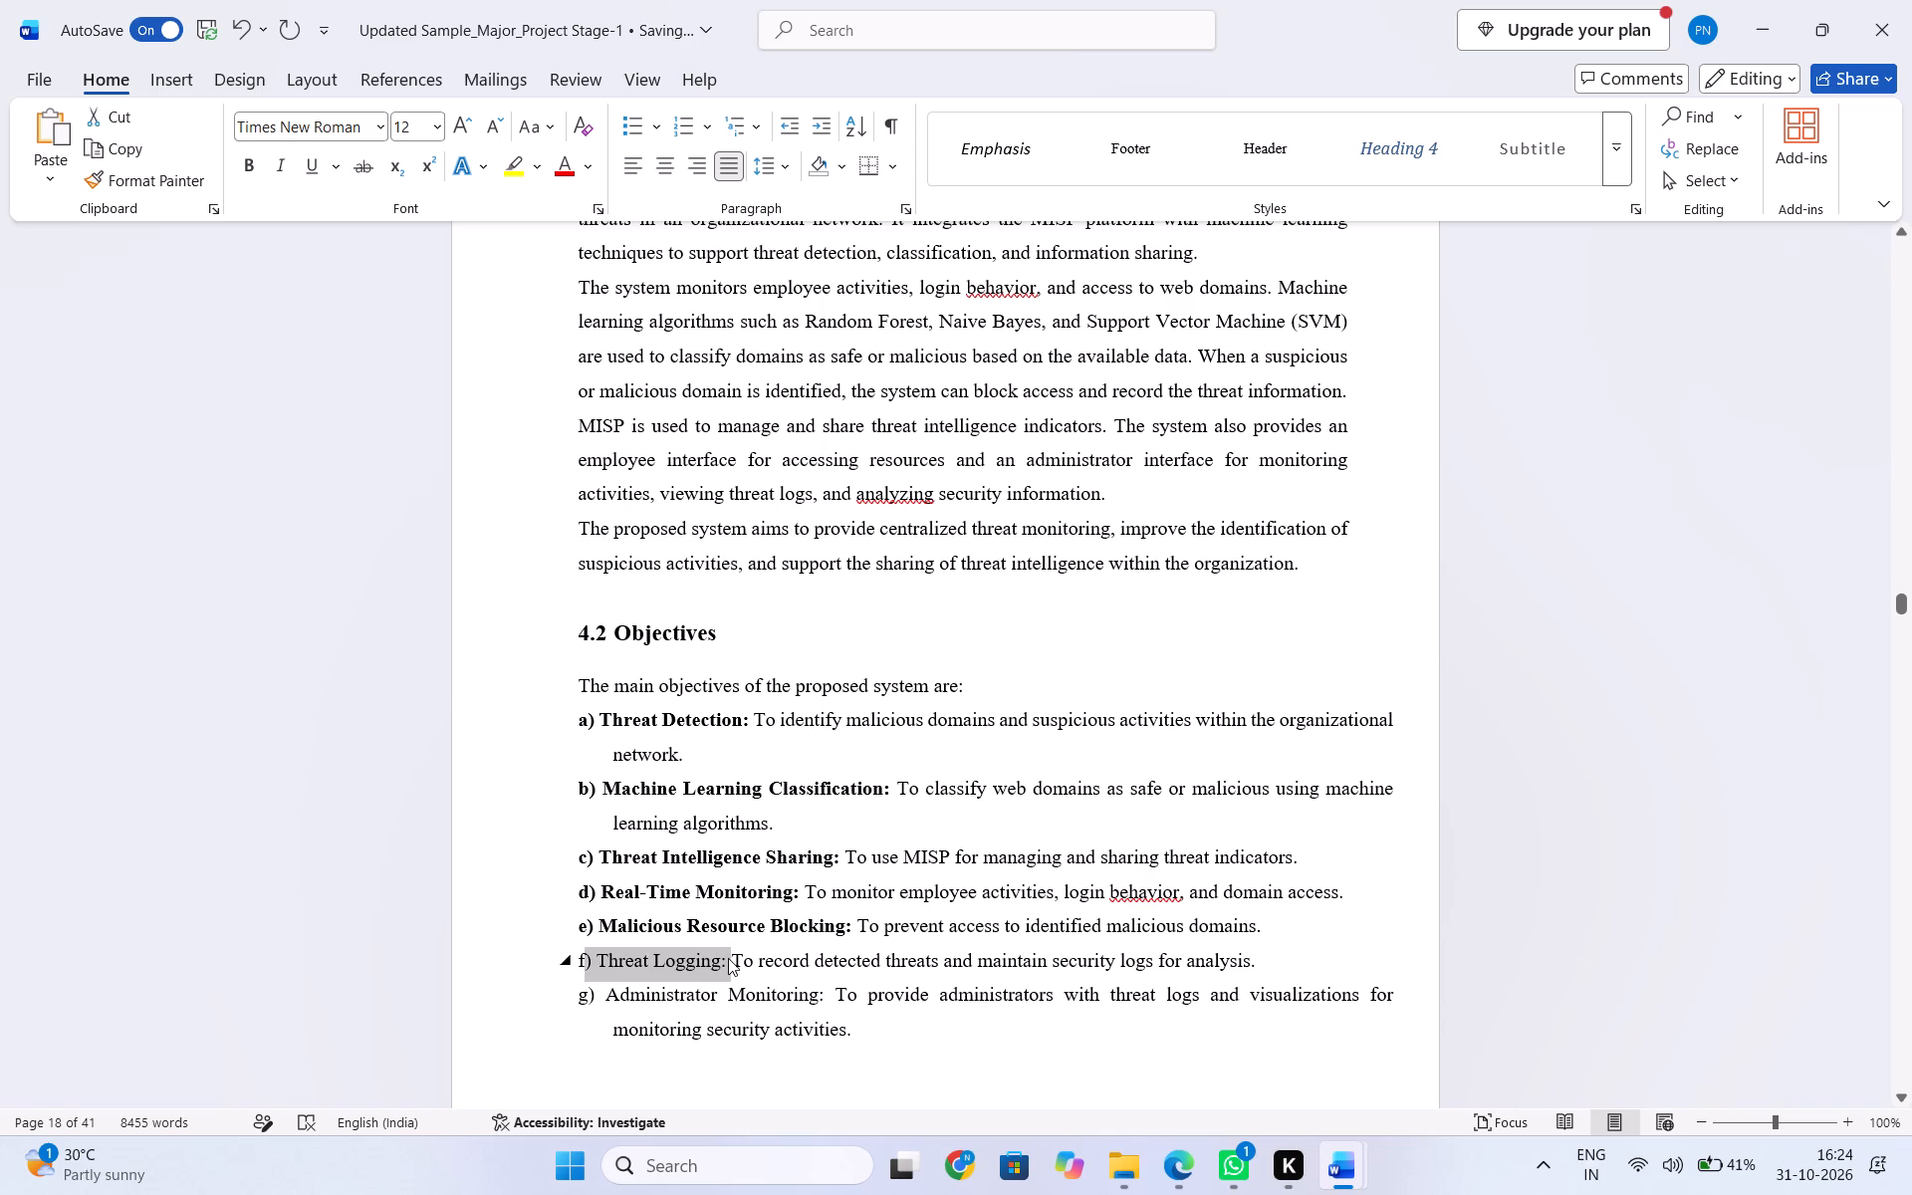
drag(728, 958, 570, 953)
key(ctrl+b)
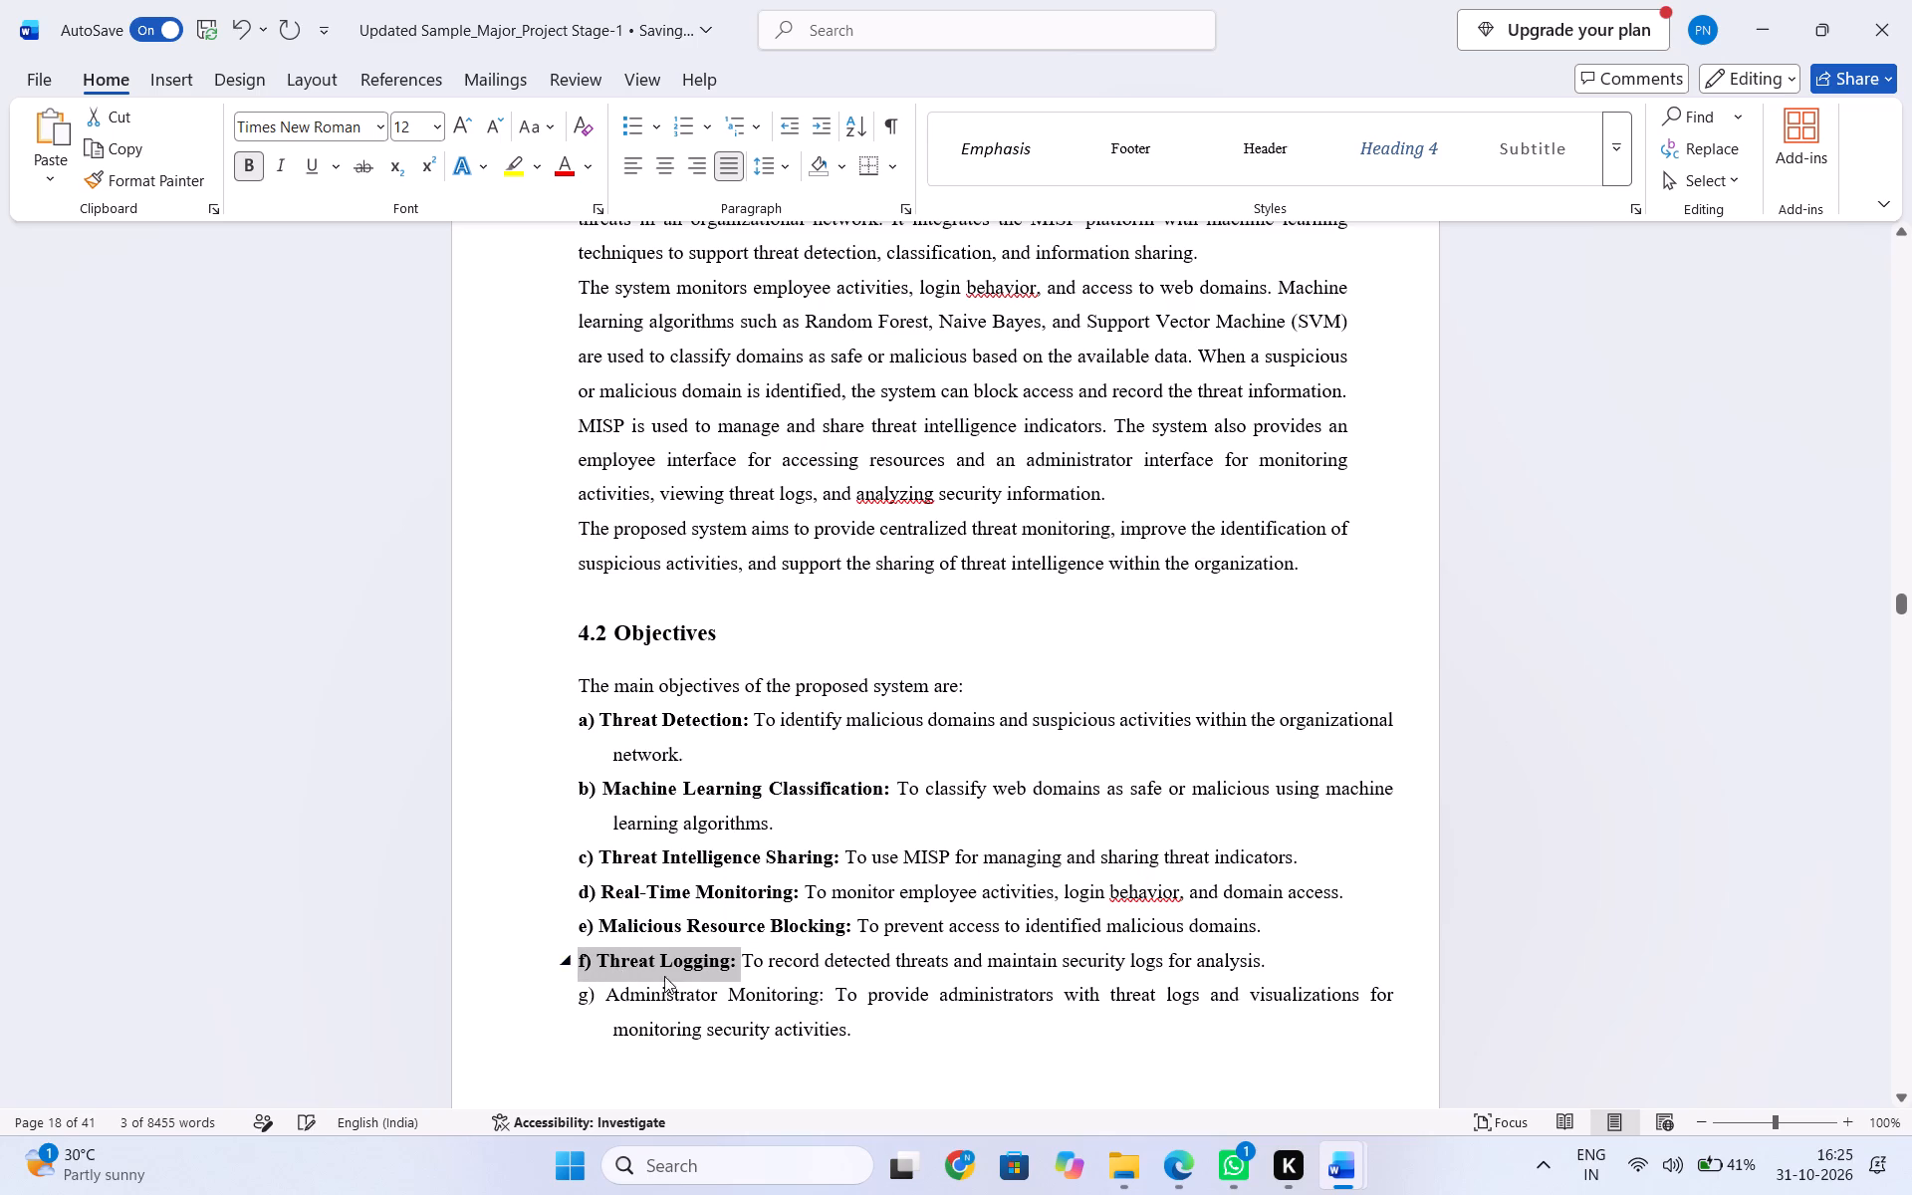
drag(818, 994, 676, 992)
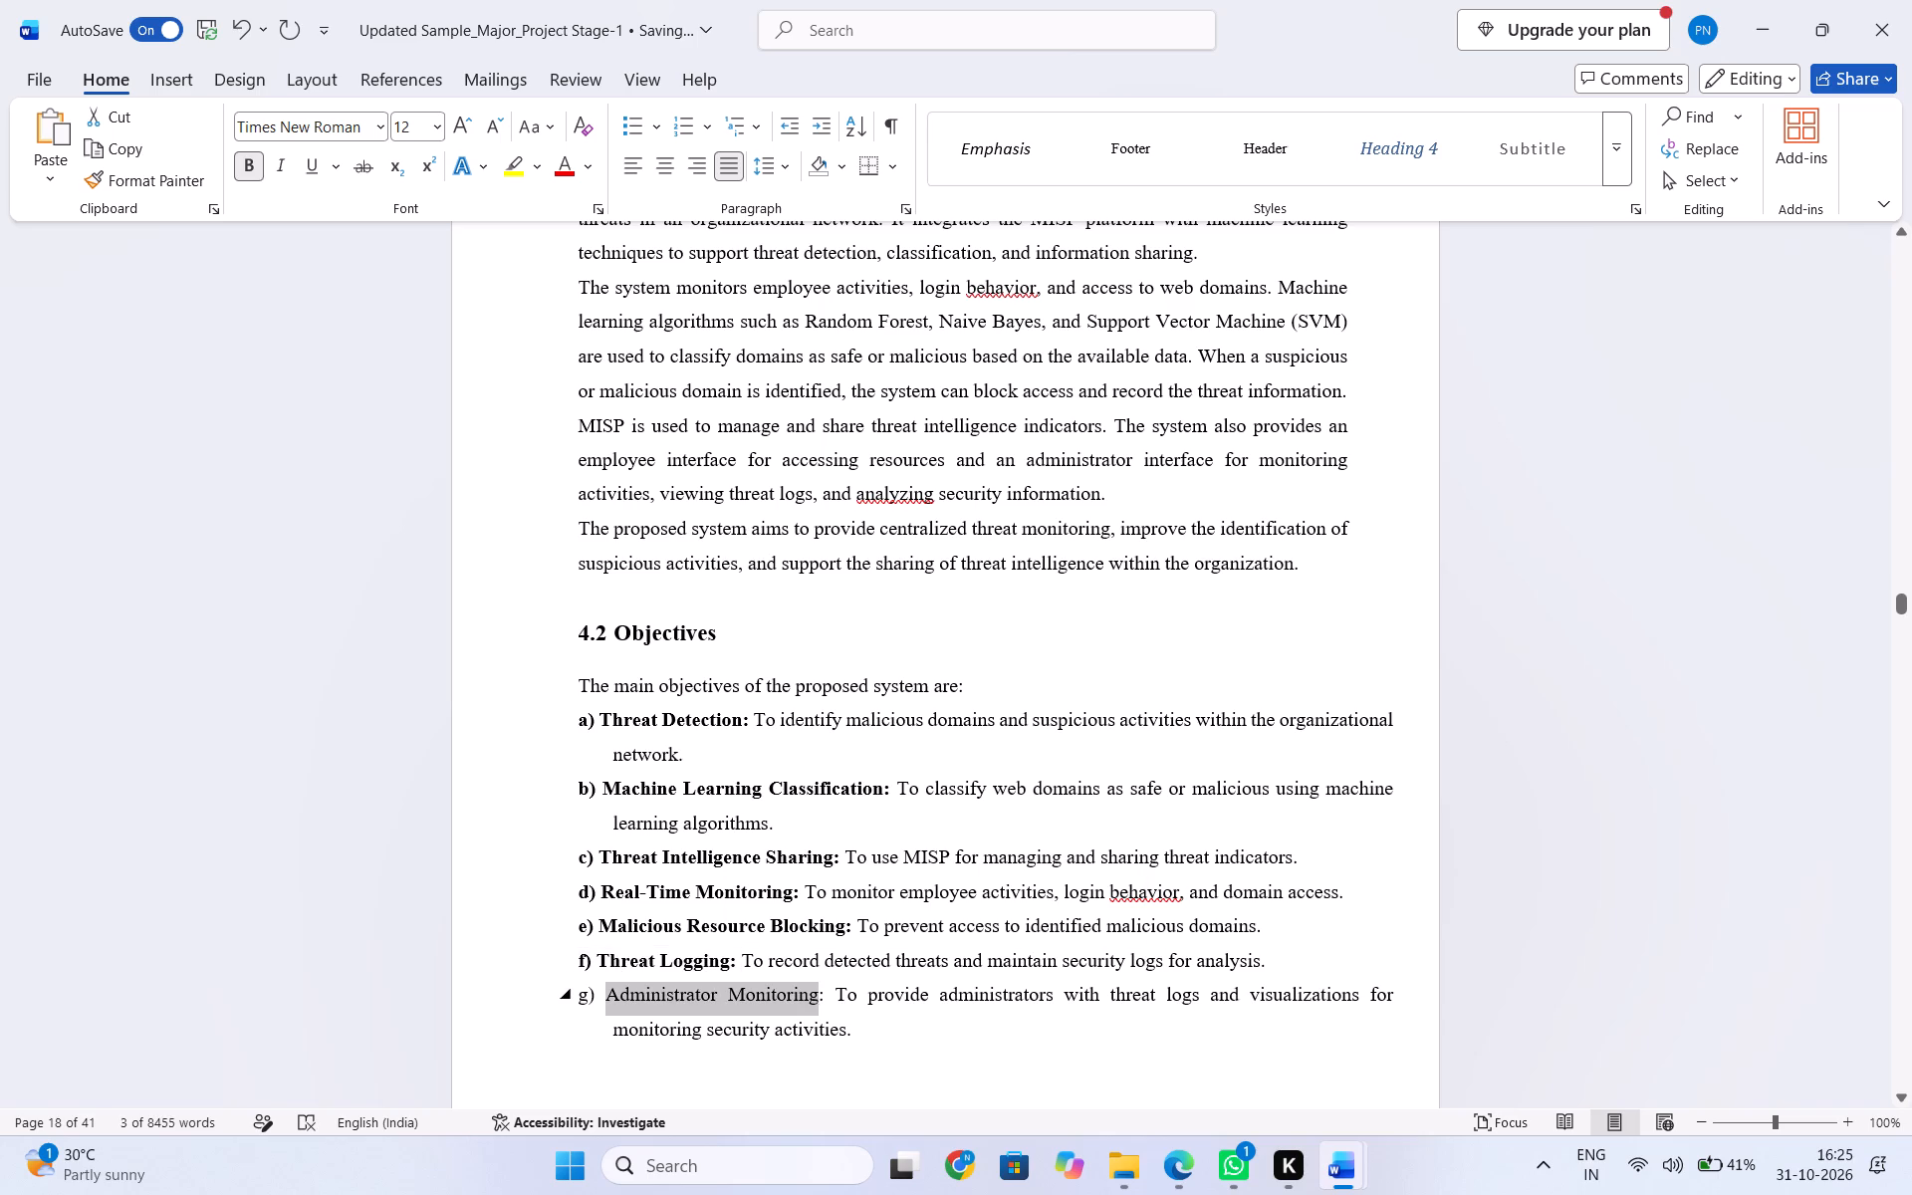
click(676, 992)
drag(831, 995, 583, 1009)
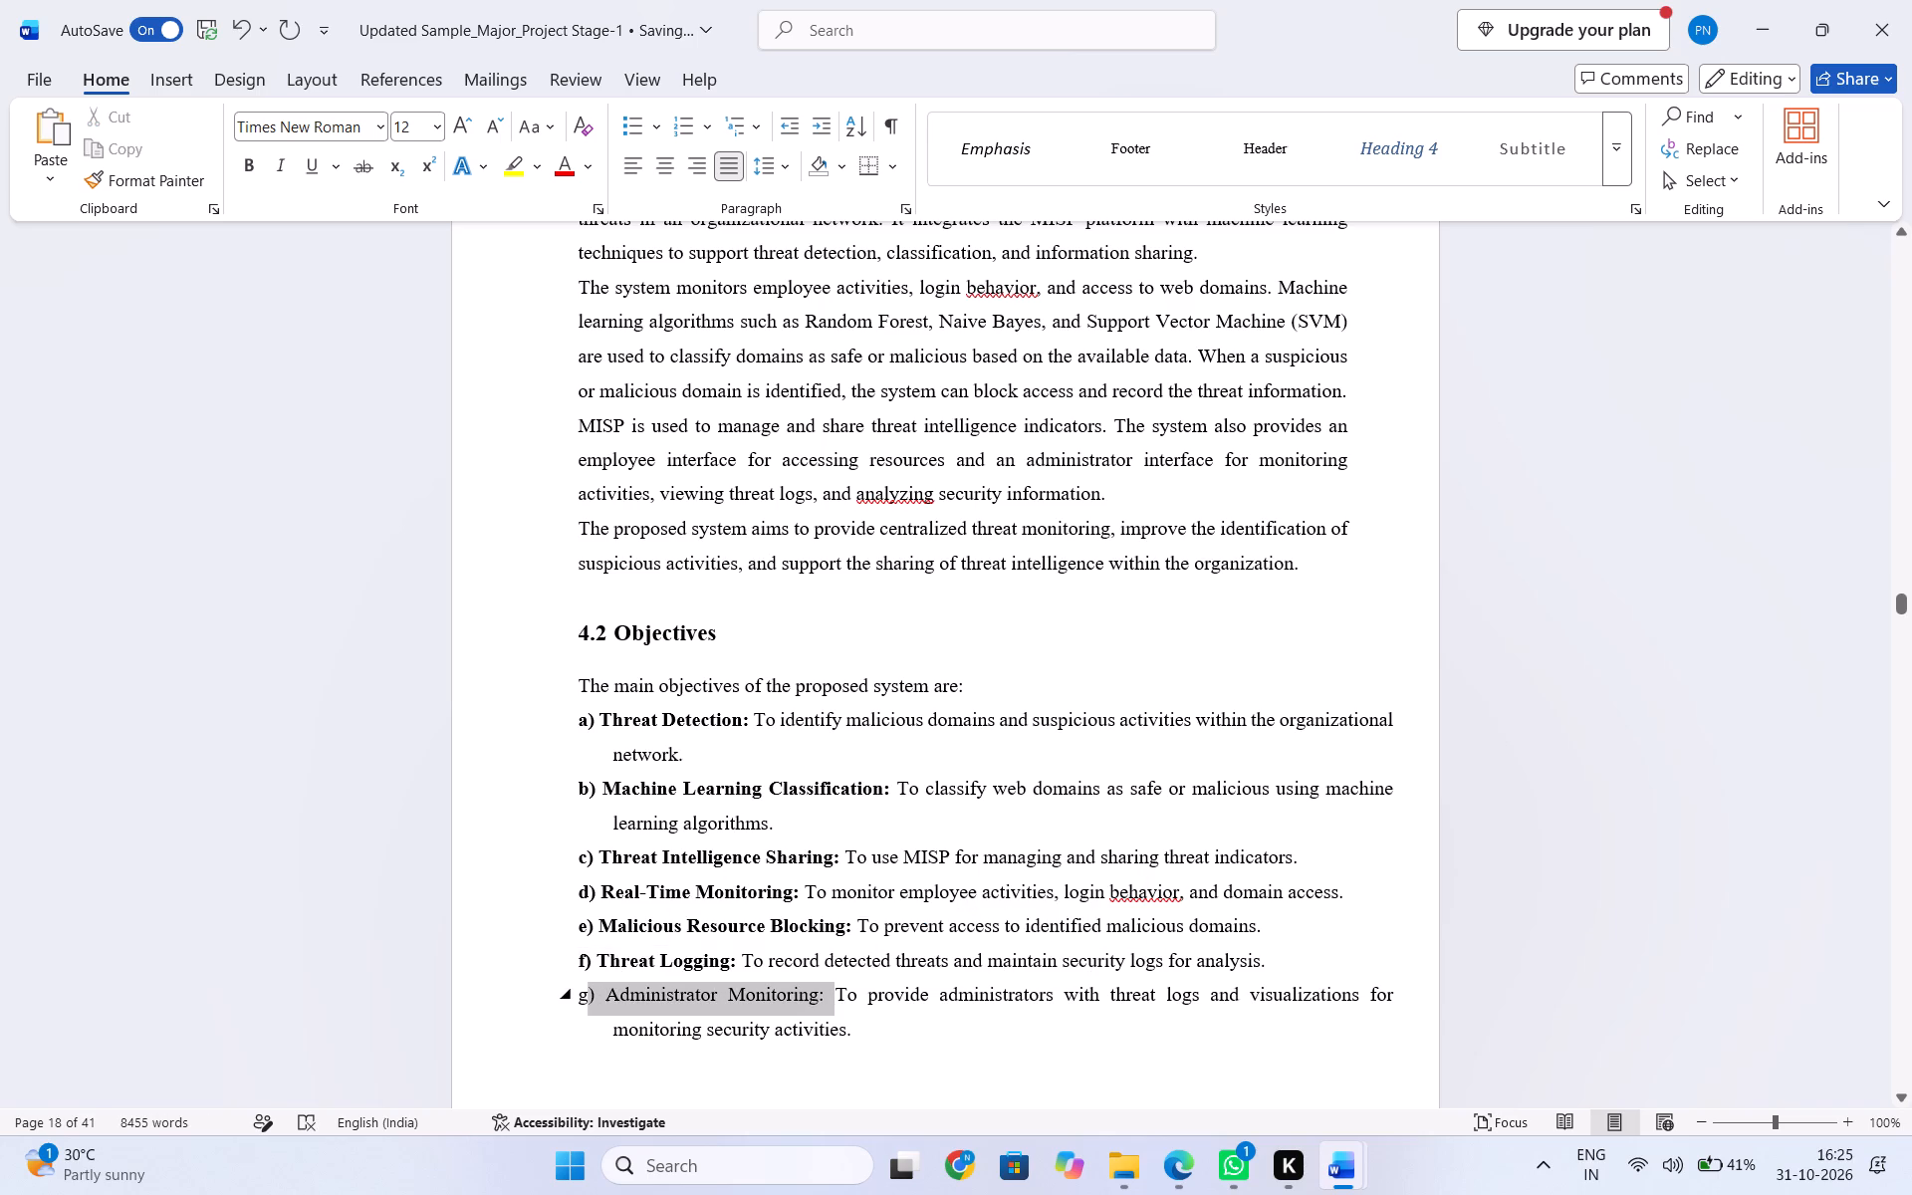
drag(583, 1009, 576, 1009)
key(ctrl+b)
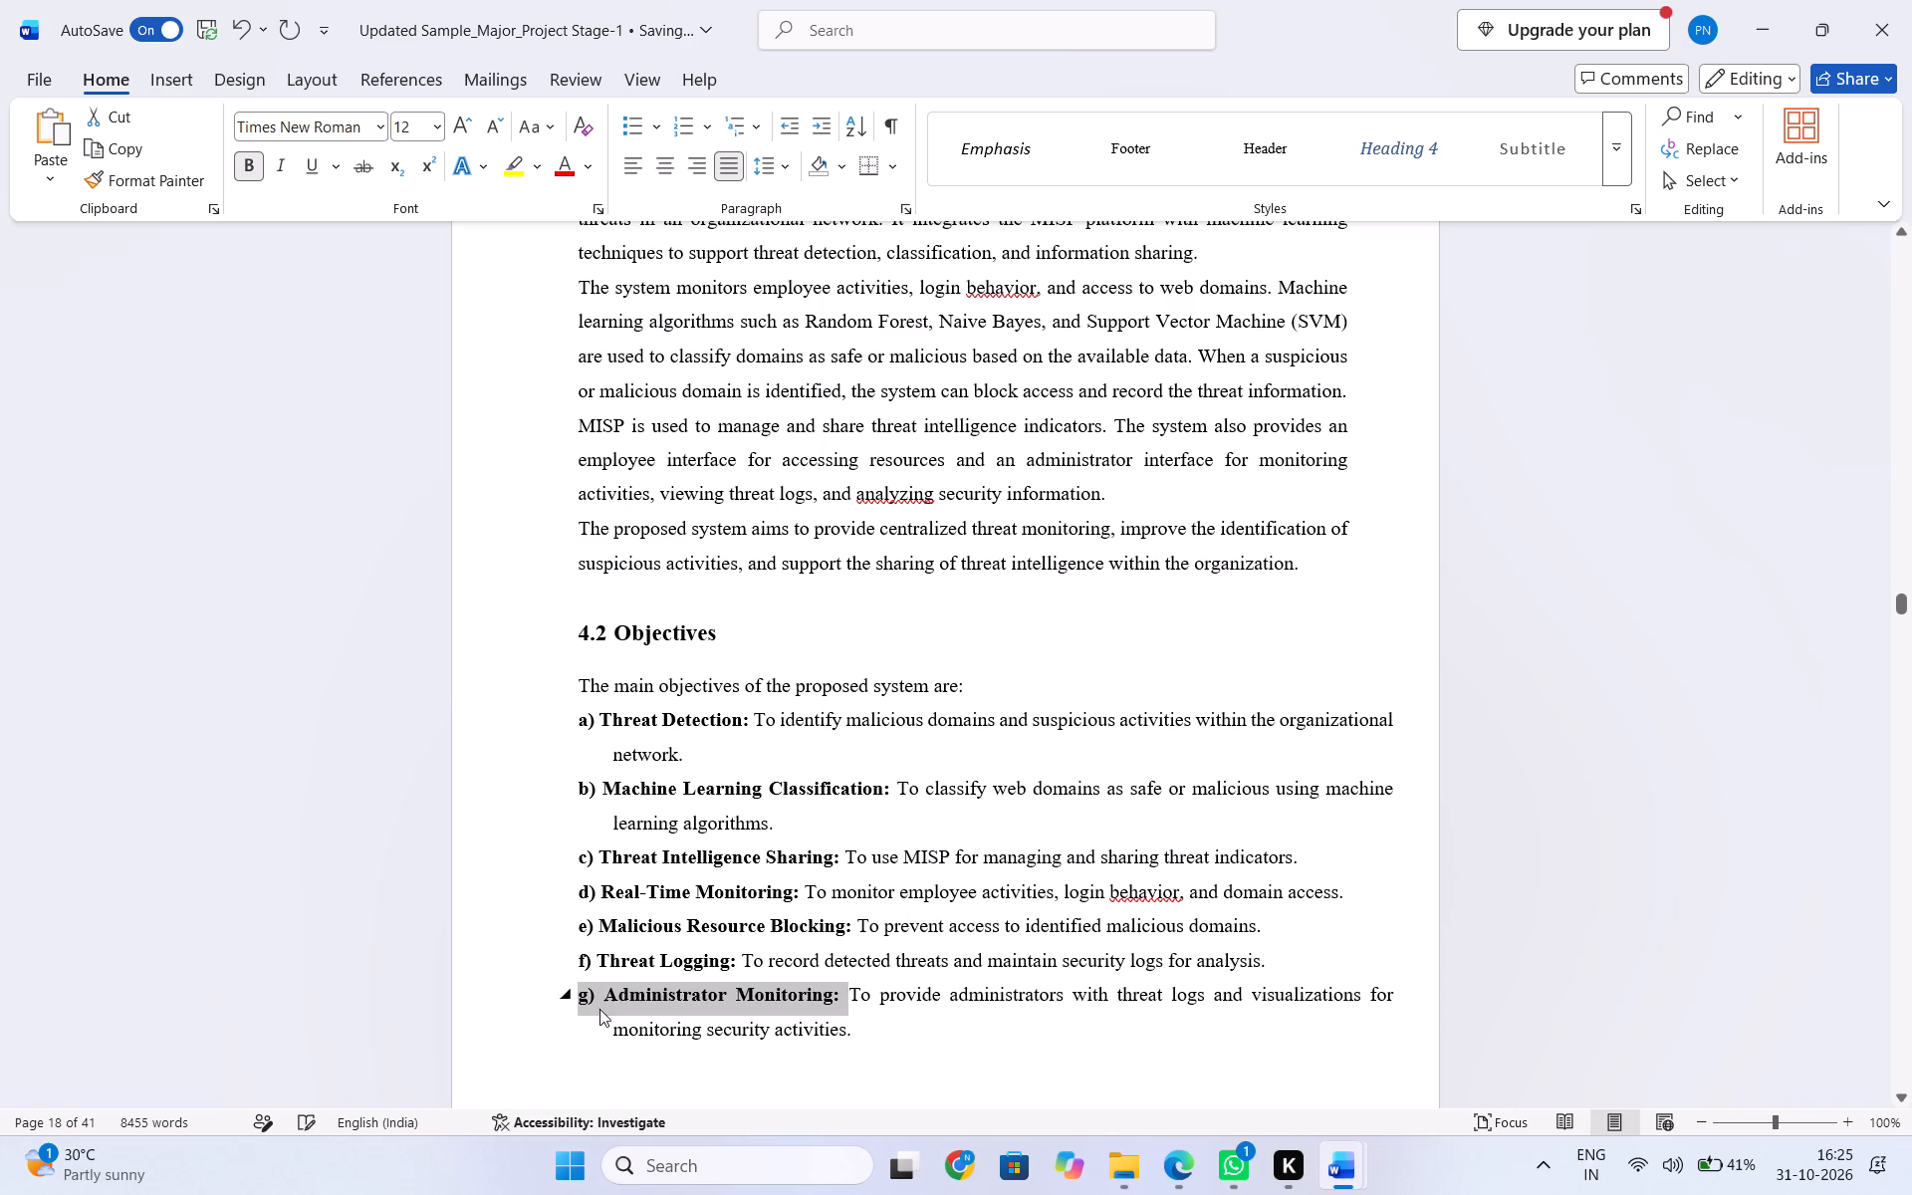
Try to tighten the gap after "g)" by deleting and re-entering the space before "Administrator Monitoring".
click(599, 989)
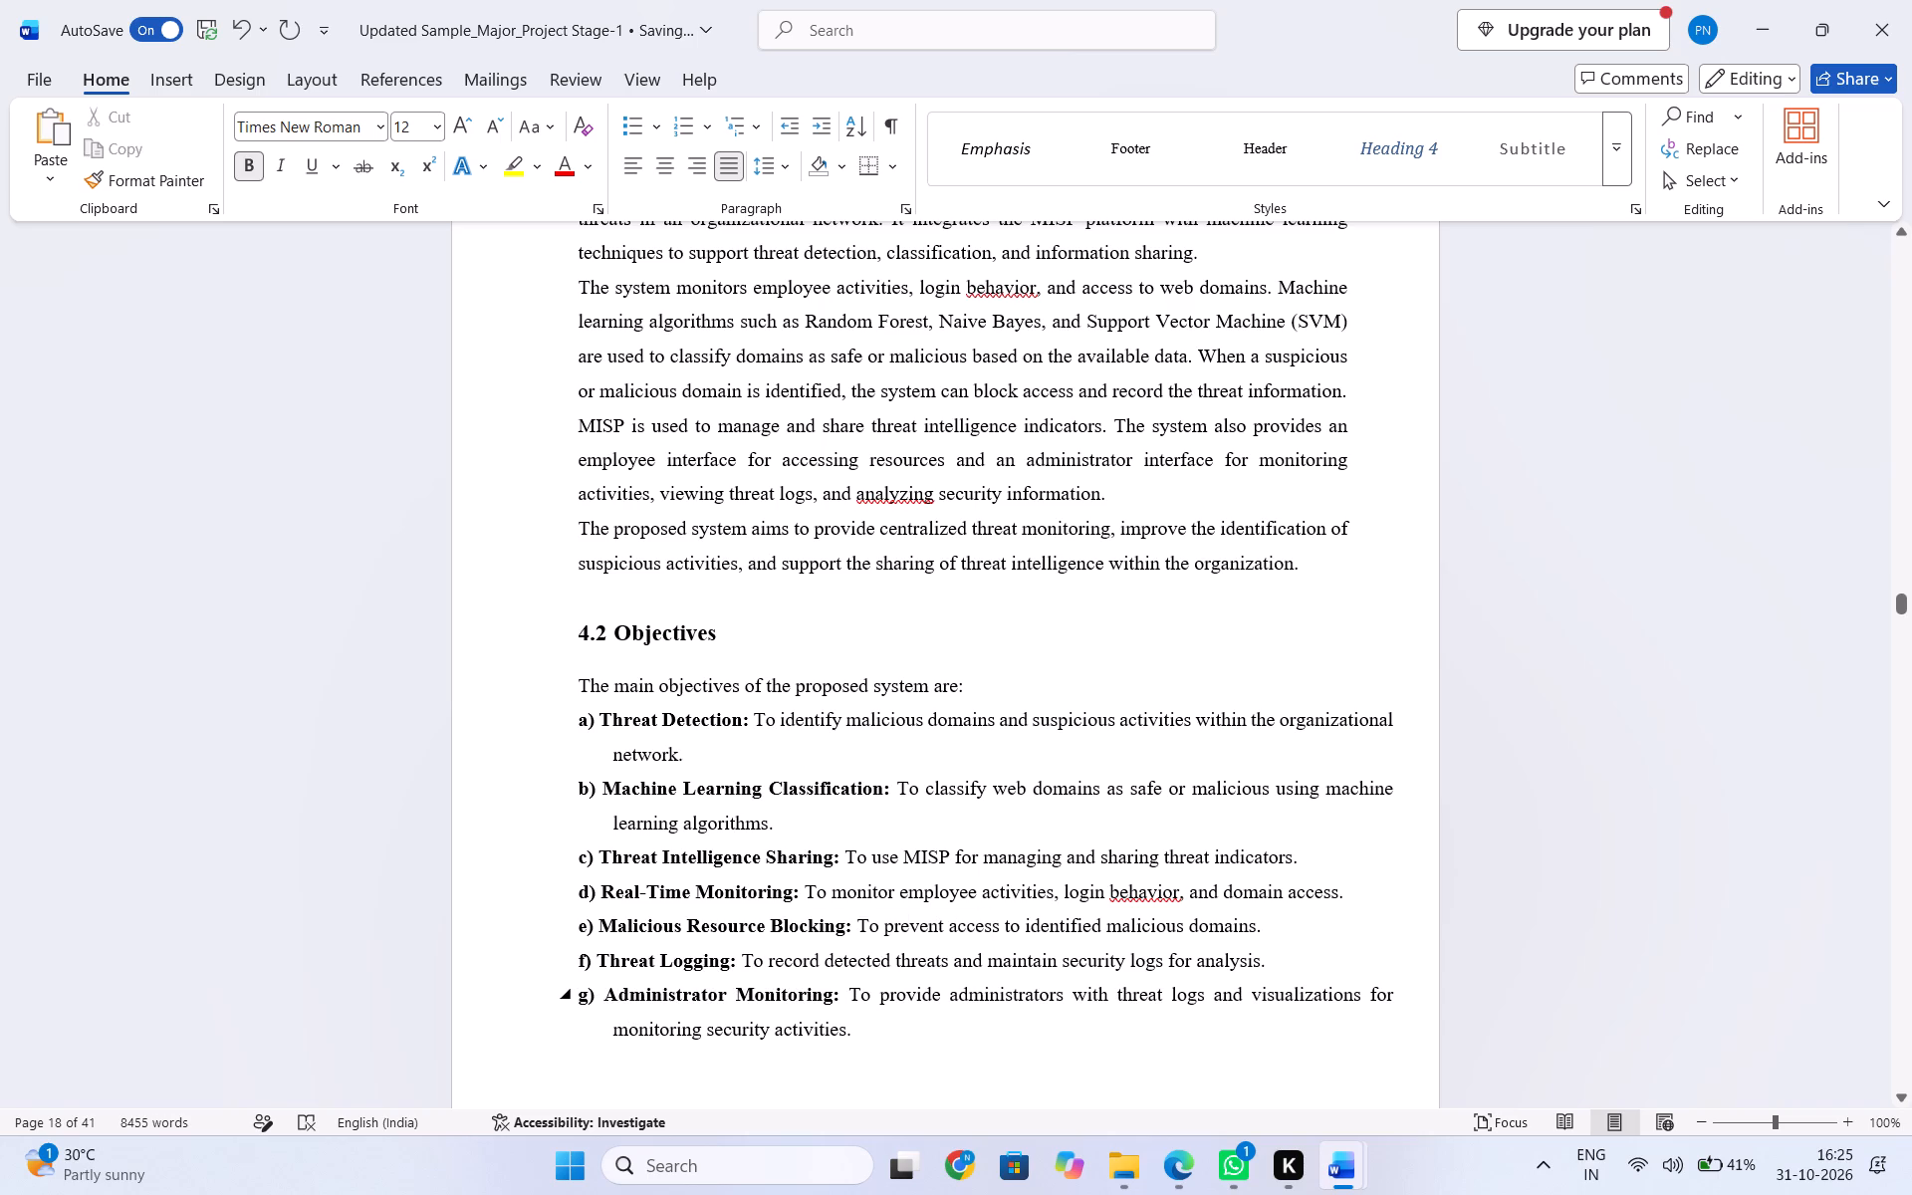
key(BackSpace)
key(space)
Insert paragraph breaks before "learning algorithms", "monitoring security activities" and "network" in objectives b, g and a, undoing the automatic list formatting on a.
click(1408, 797)
key(Return)
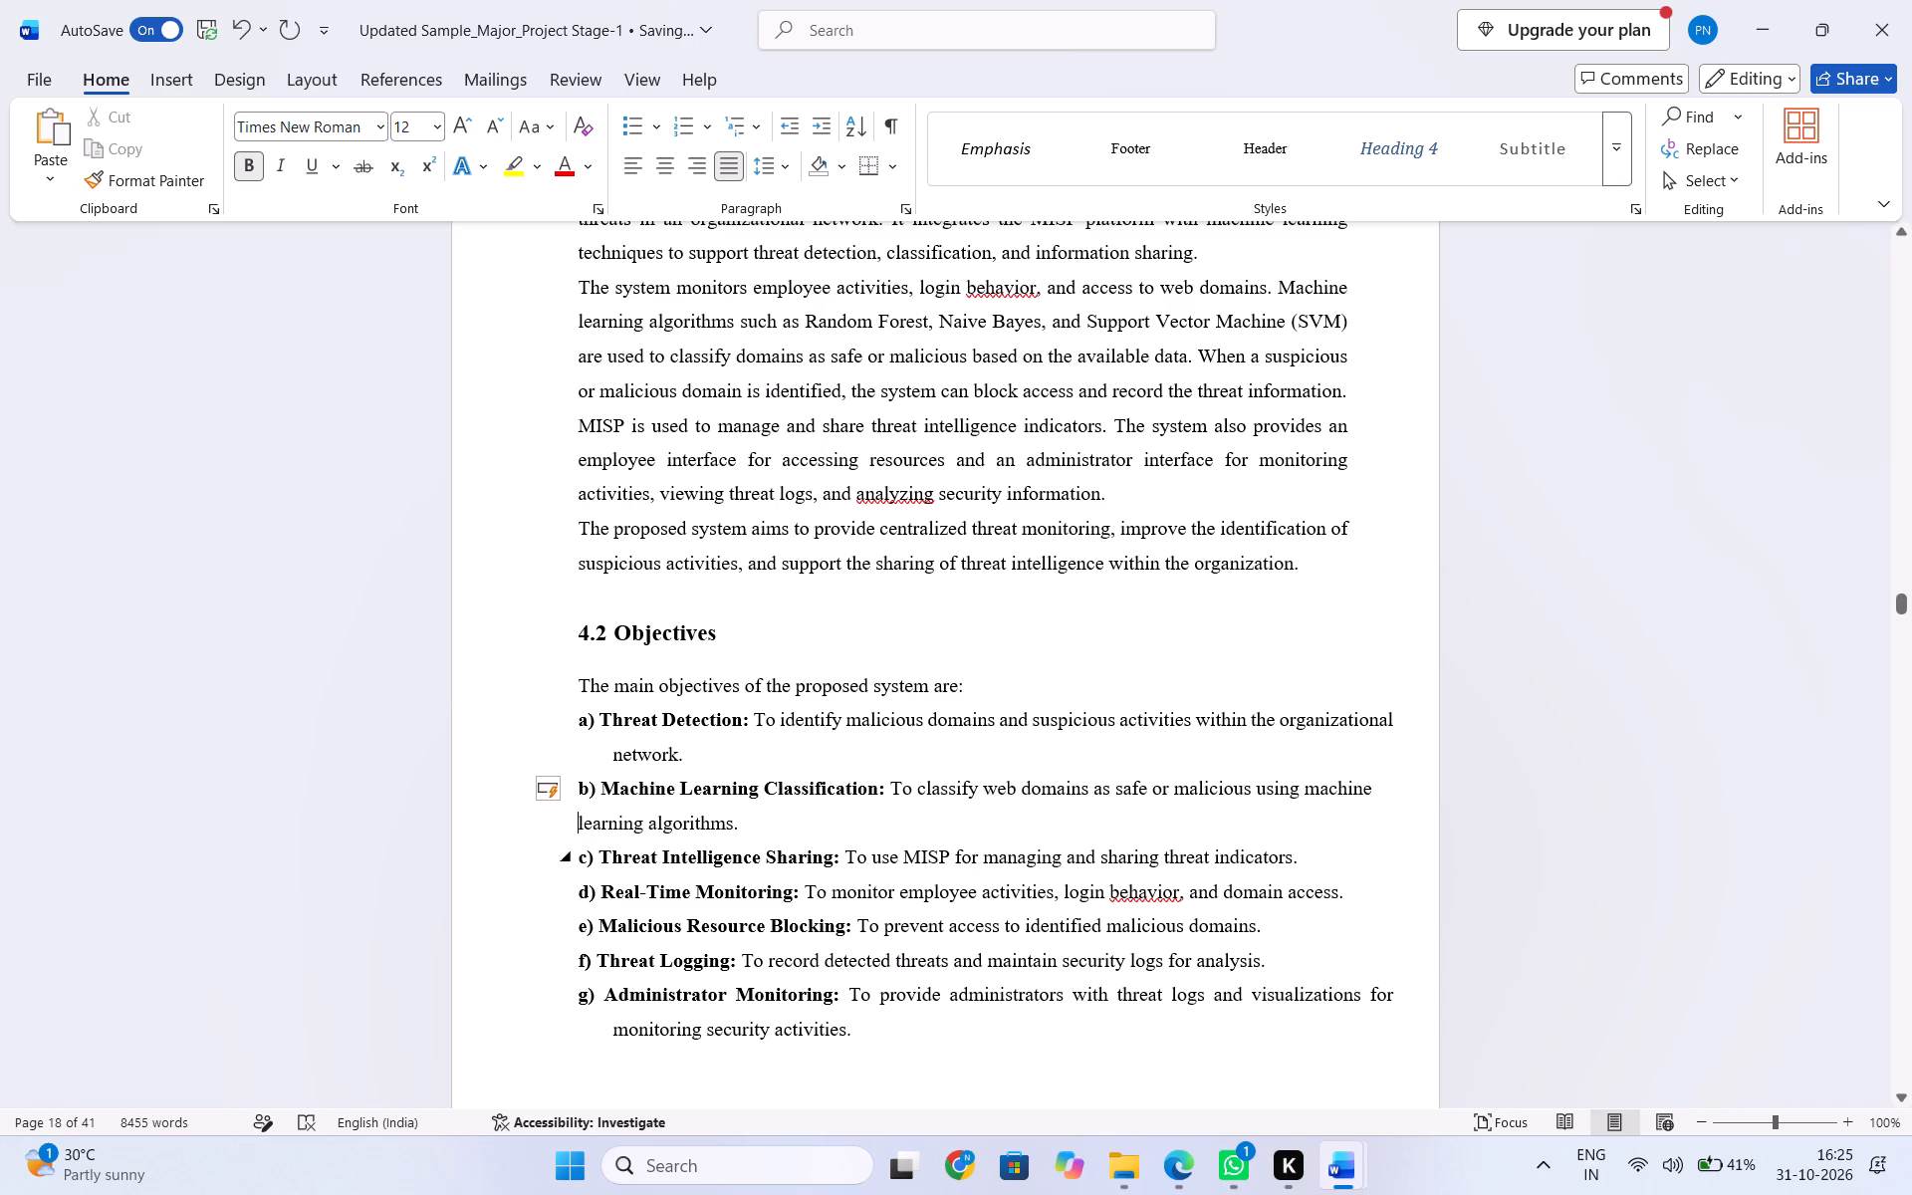
click(1408, 979)
click(1401, 995)
key(Return)
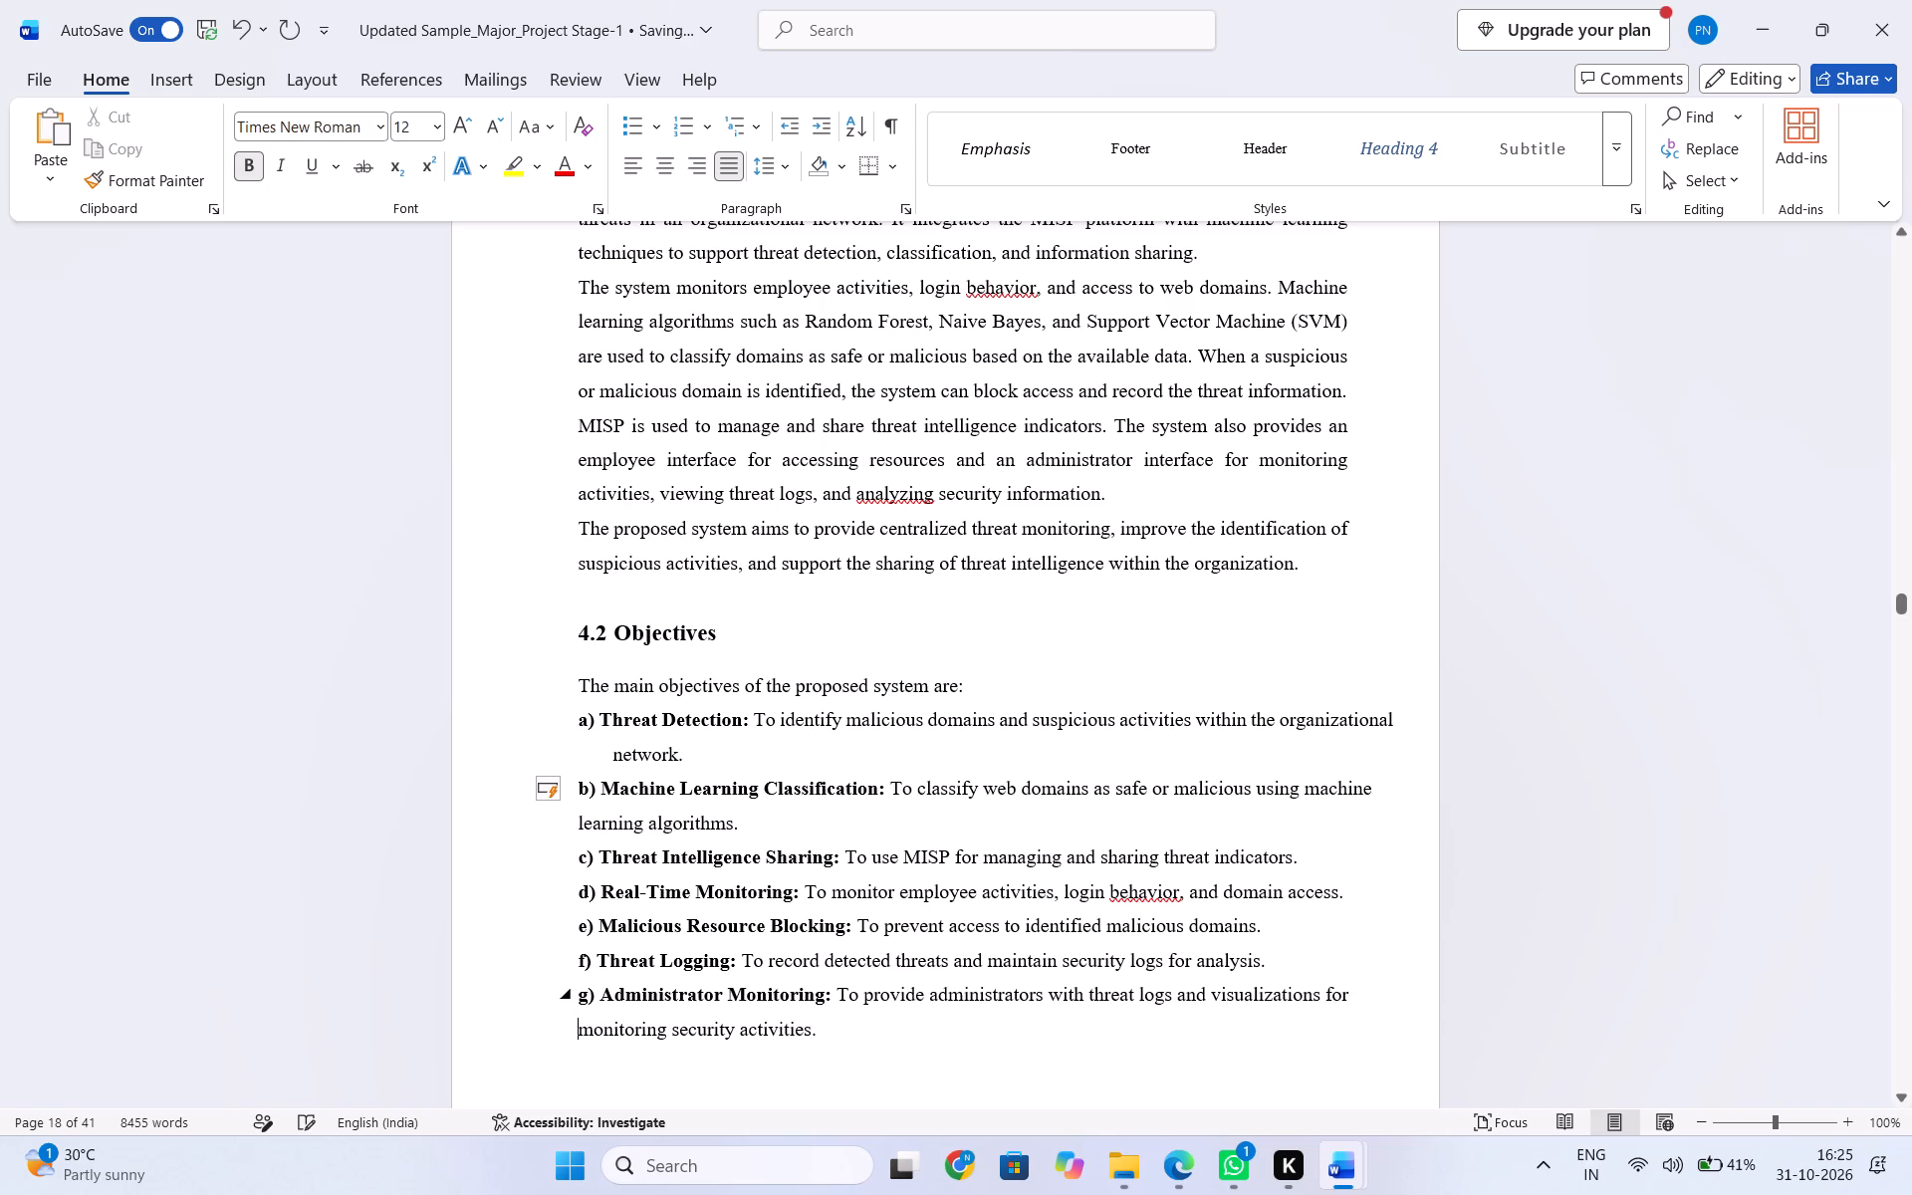
click(1396, 729)
key(Return)
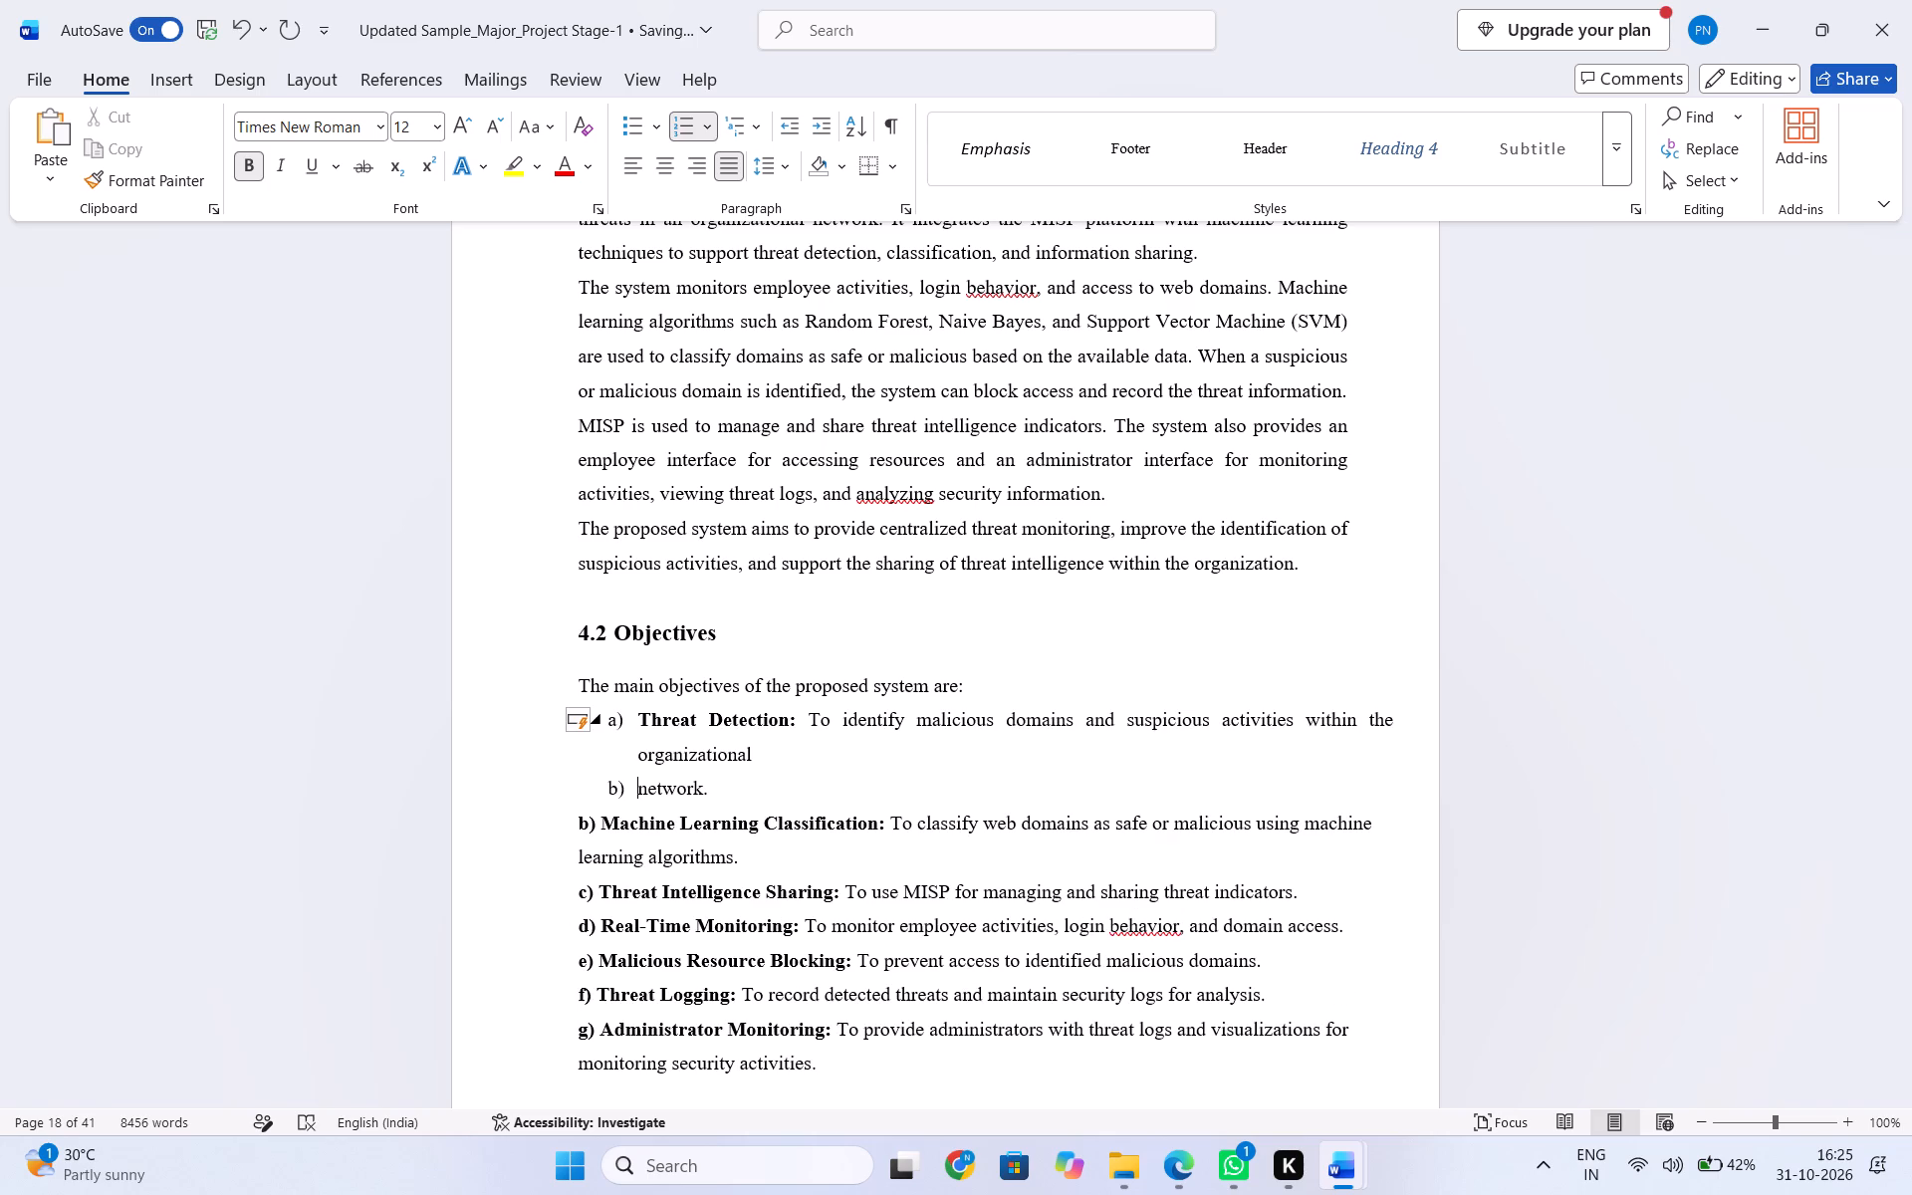
key(ctrl+z)
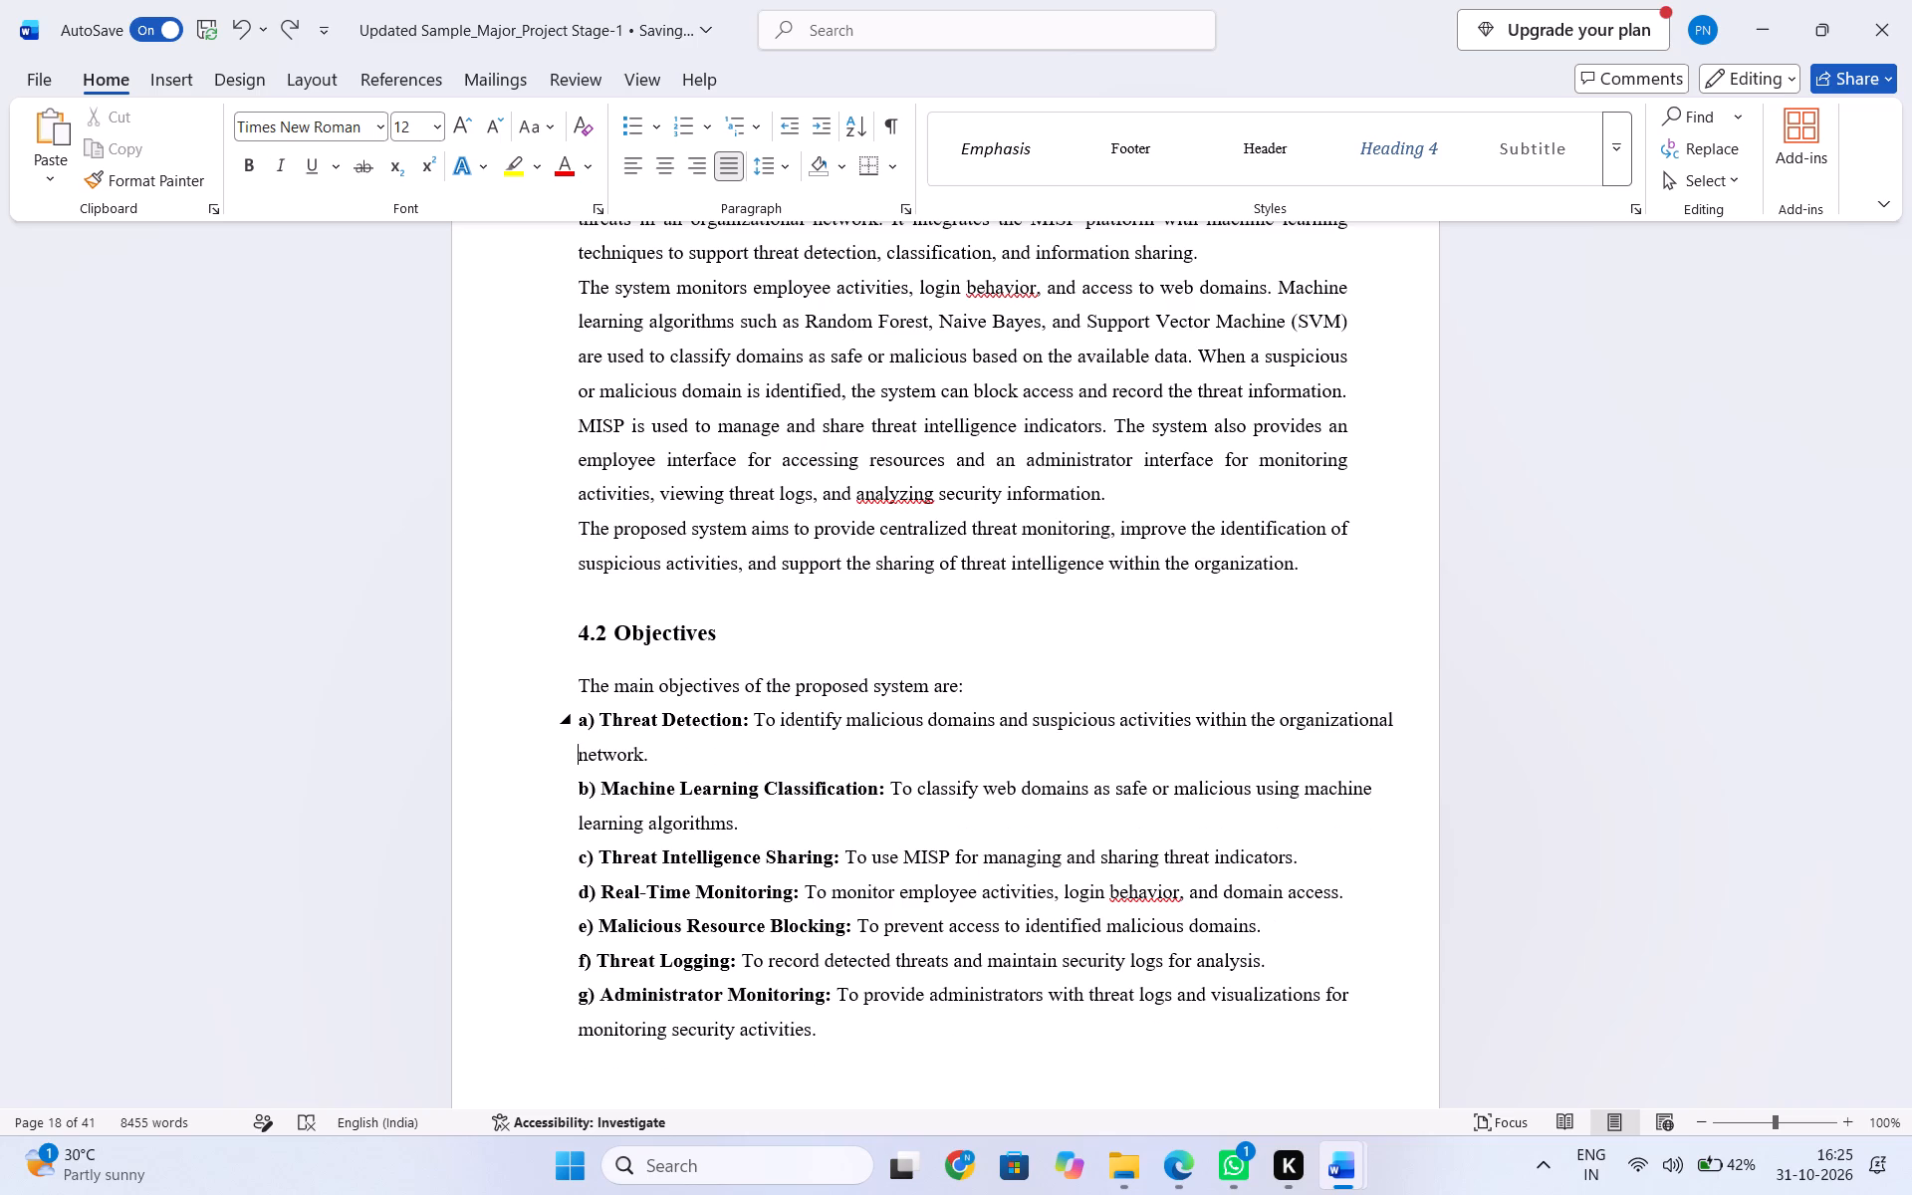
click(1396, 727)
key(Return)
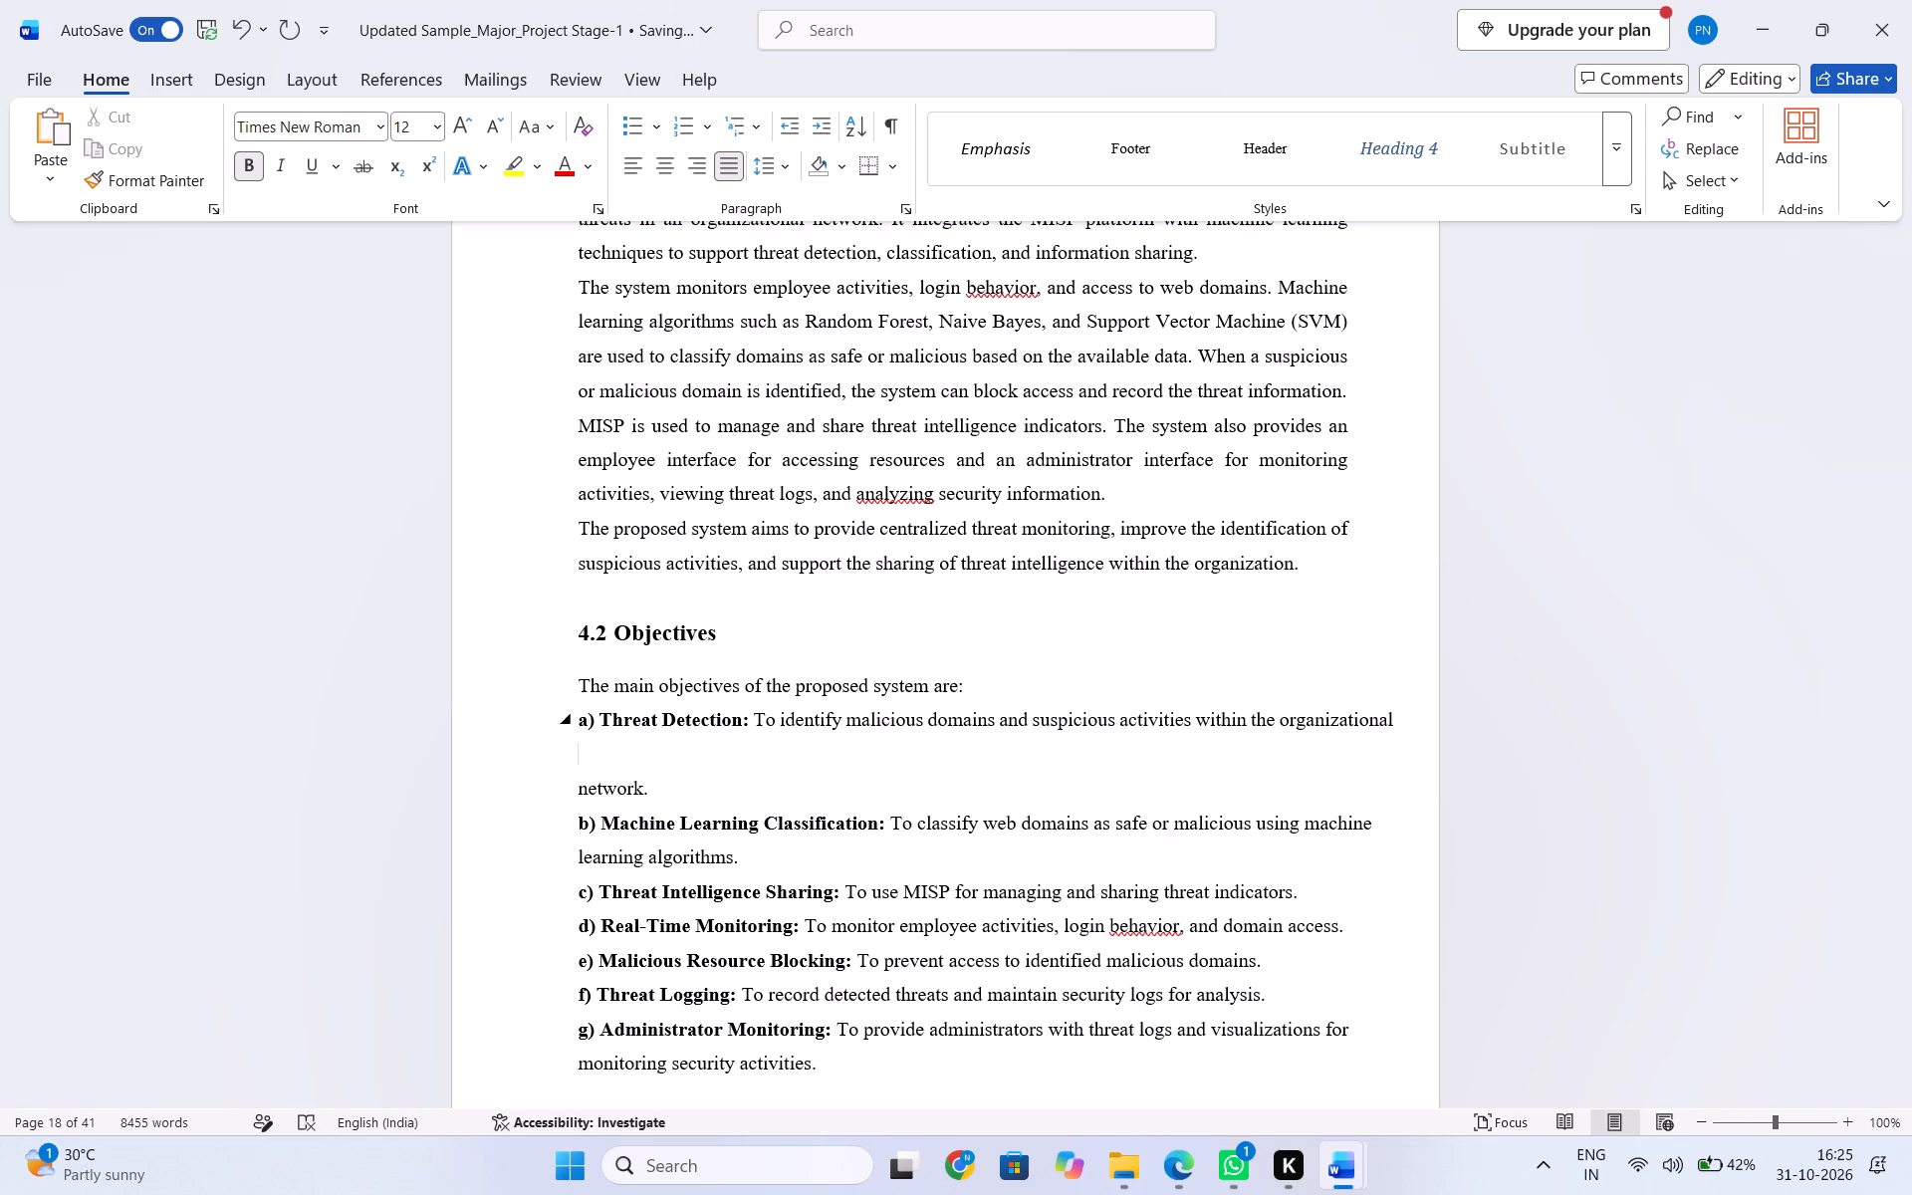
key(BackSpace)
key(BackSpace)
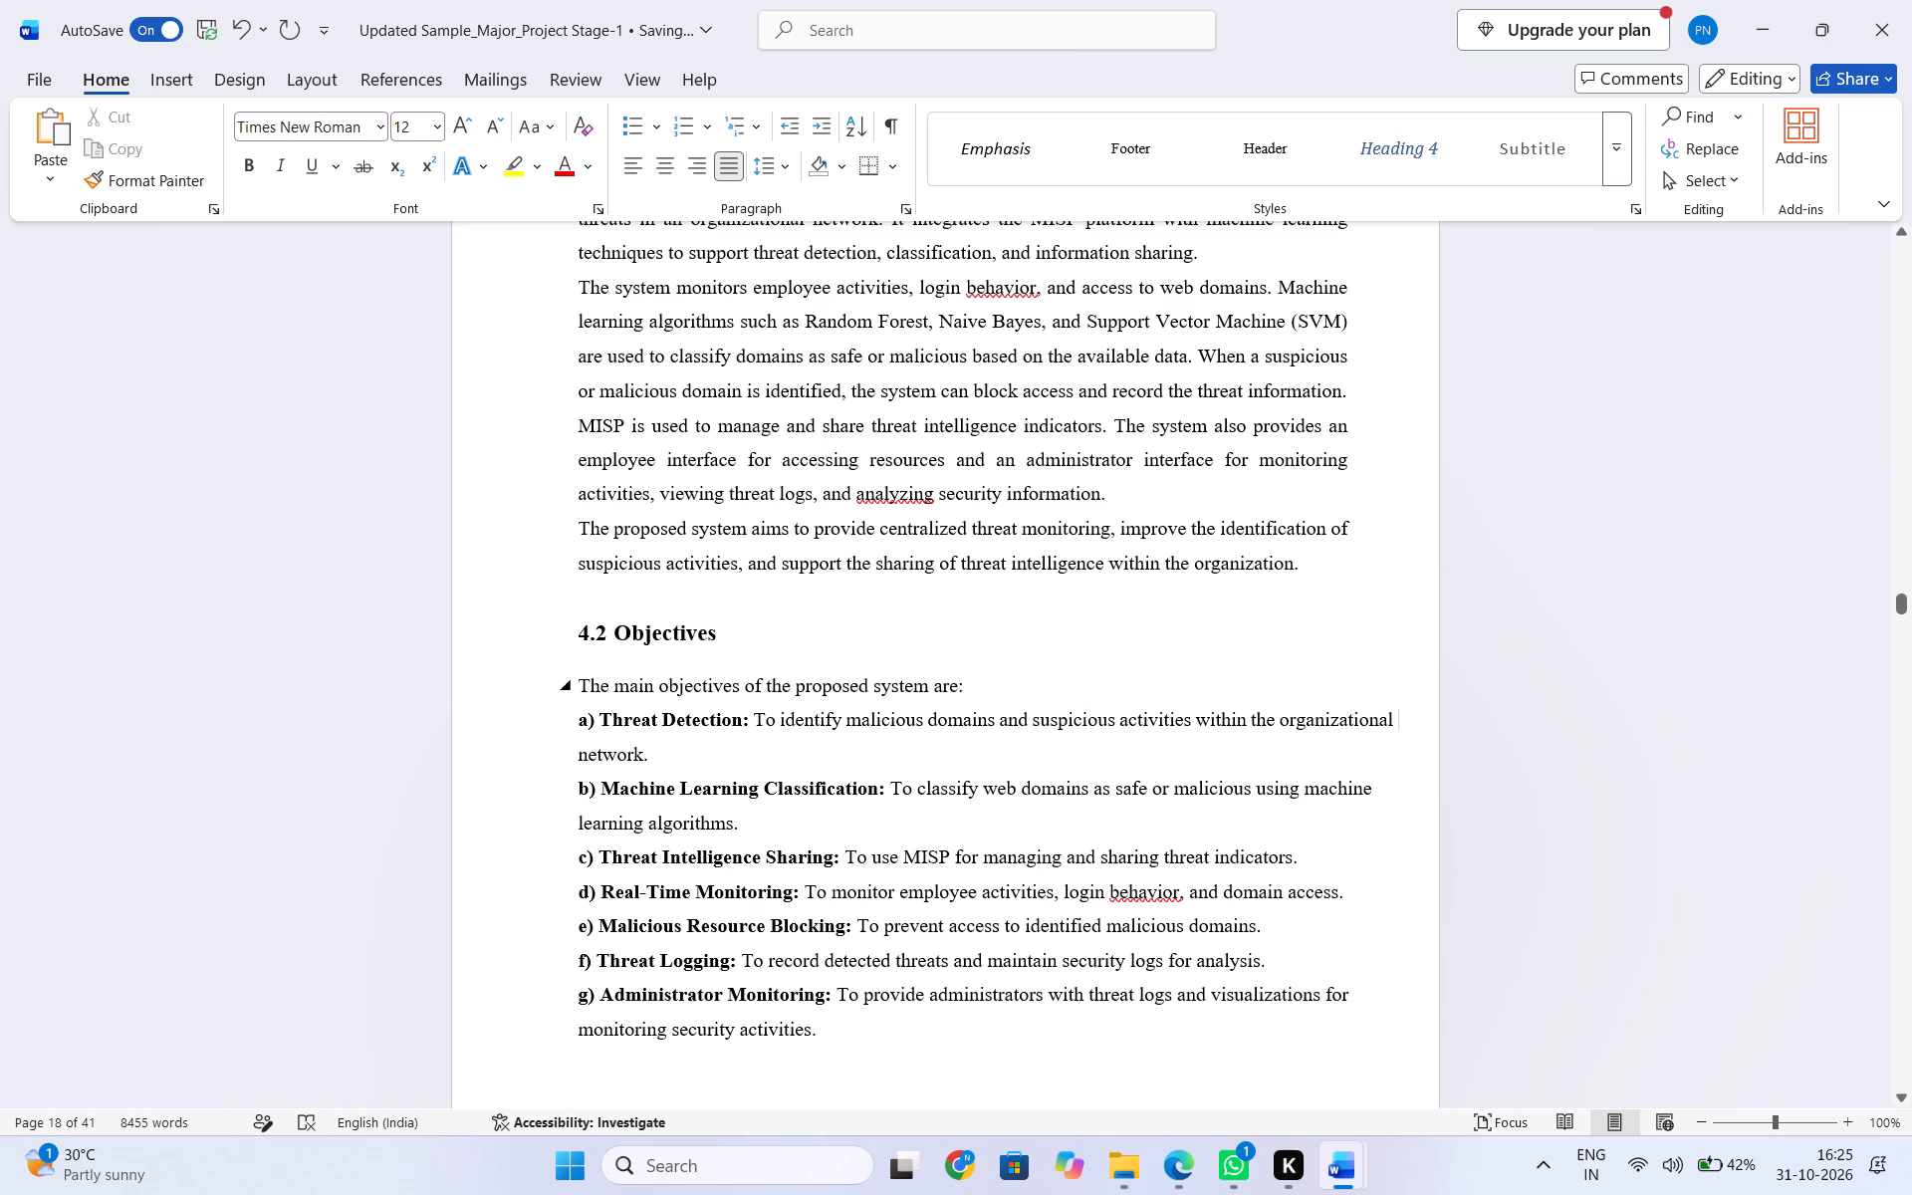
Set the right indent of the whole 4.2 Objectives text, from the introductory sentence through objective g, to 0.97 cm.
drag(585, 687, 830, 1025)
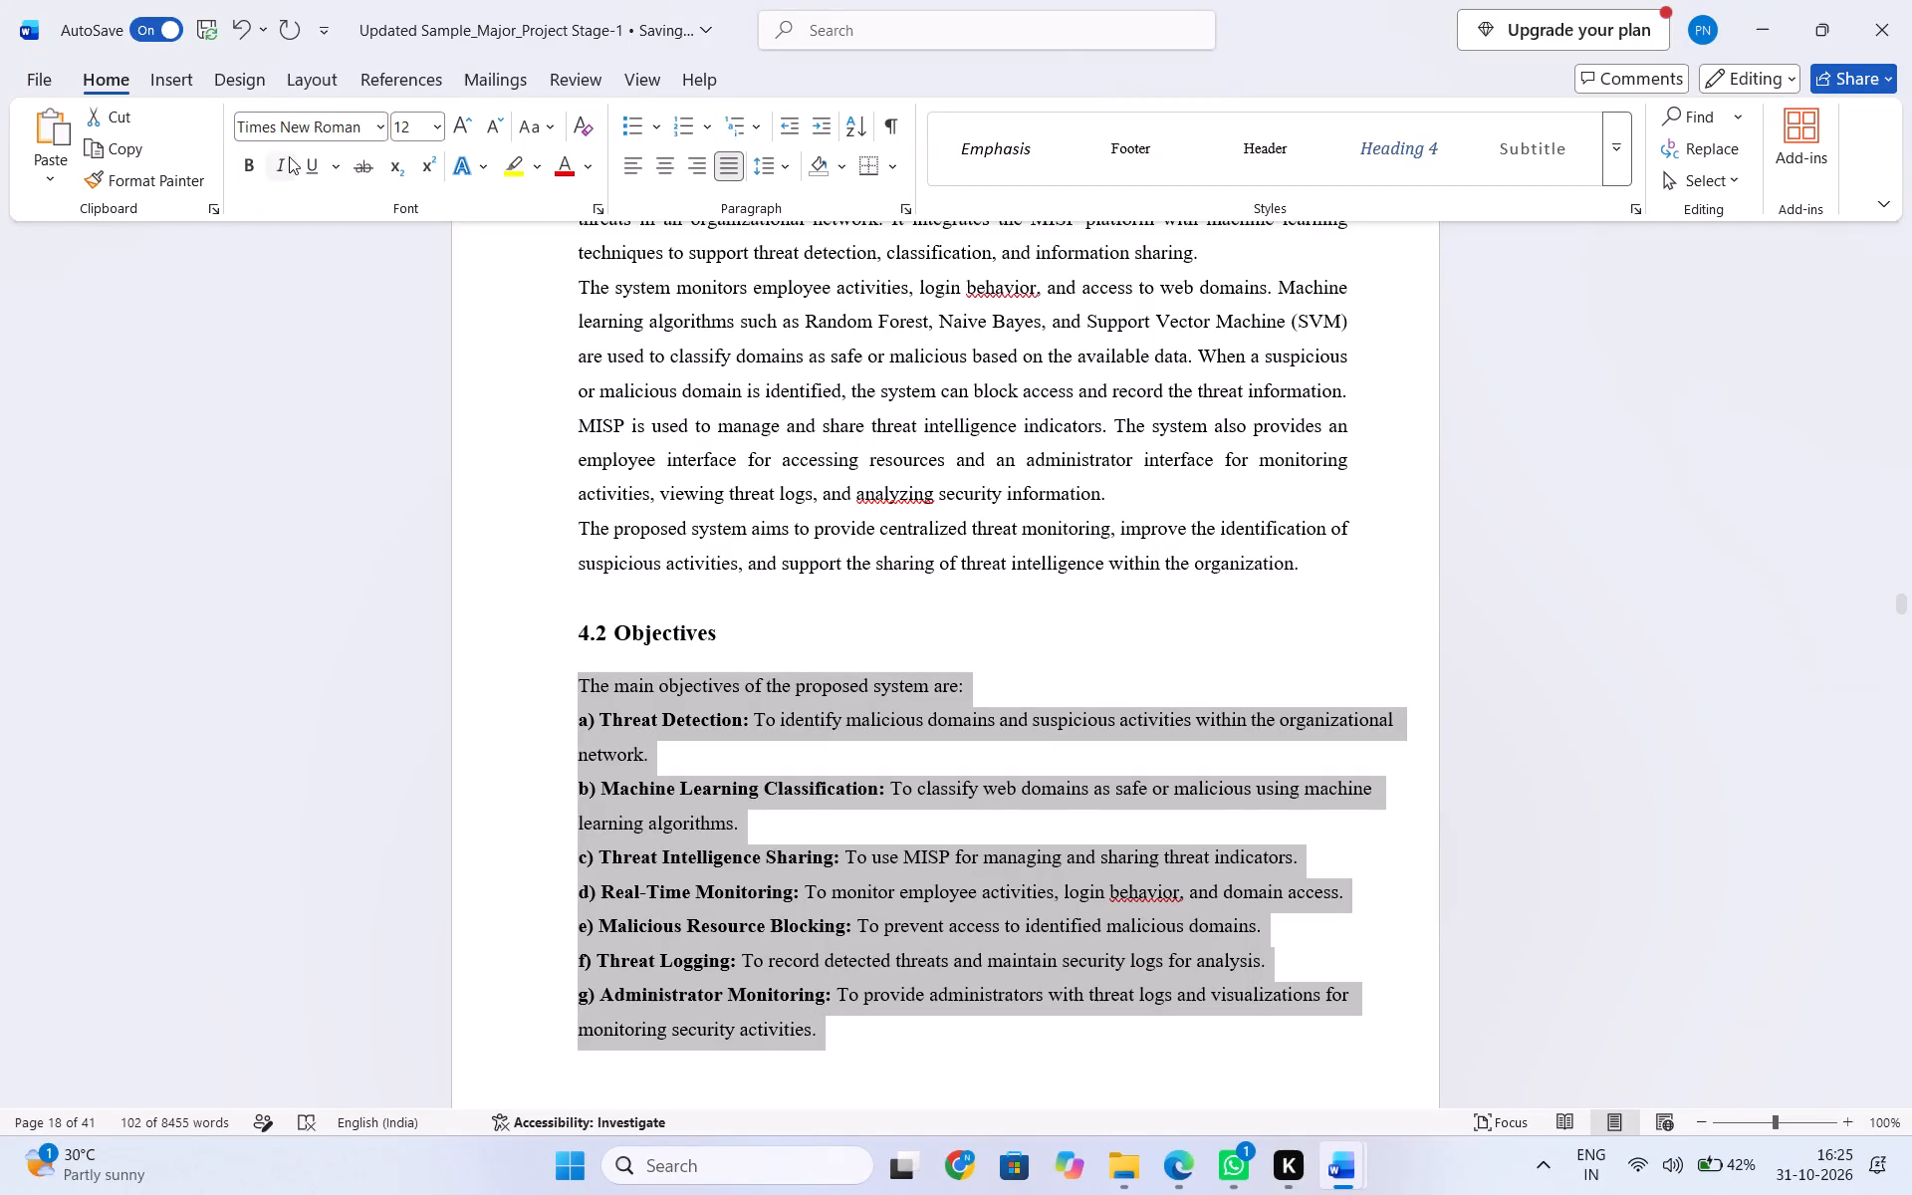
click(308, 83)
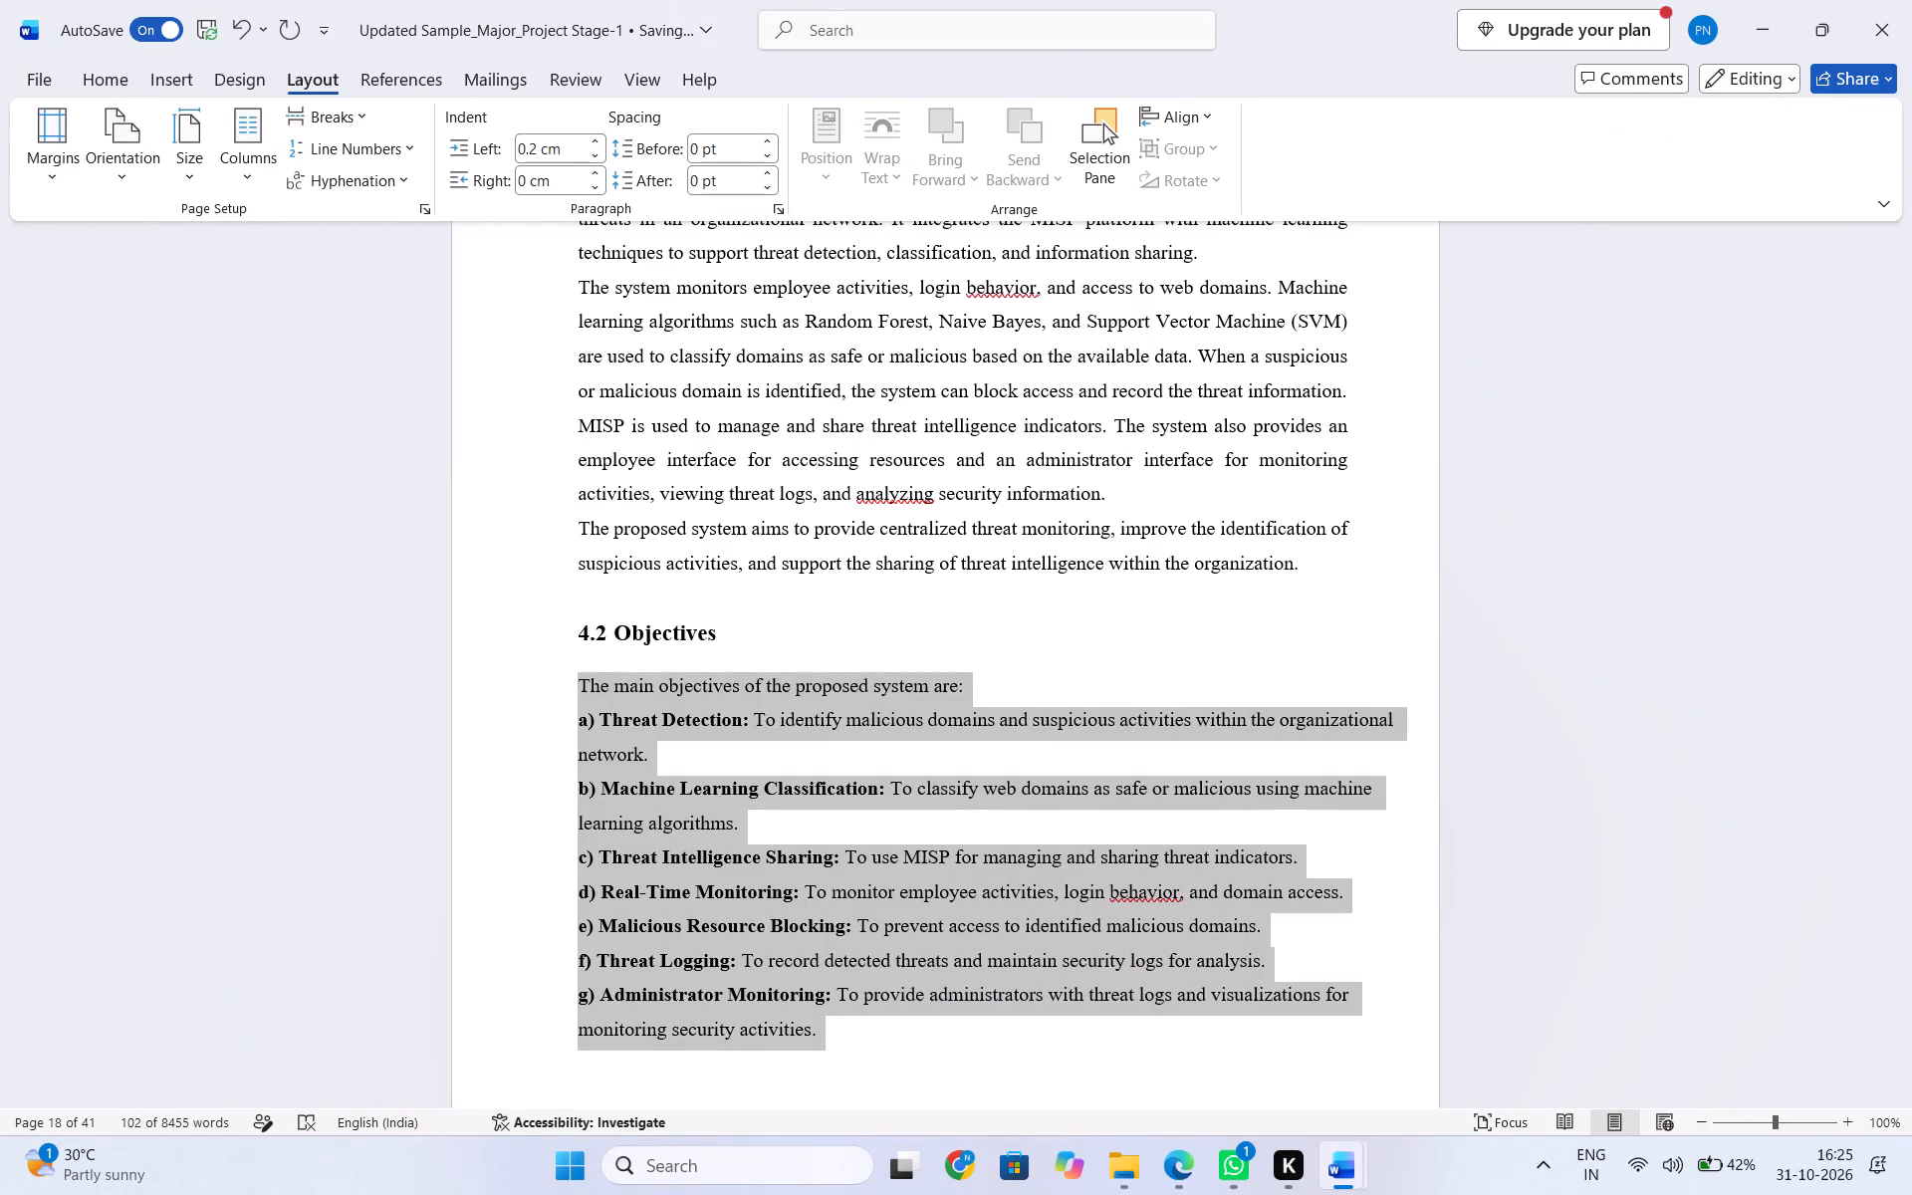
click(538, 184)
key(BackSpace)
text(0.97)
key(Return)
click(760, 802)
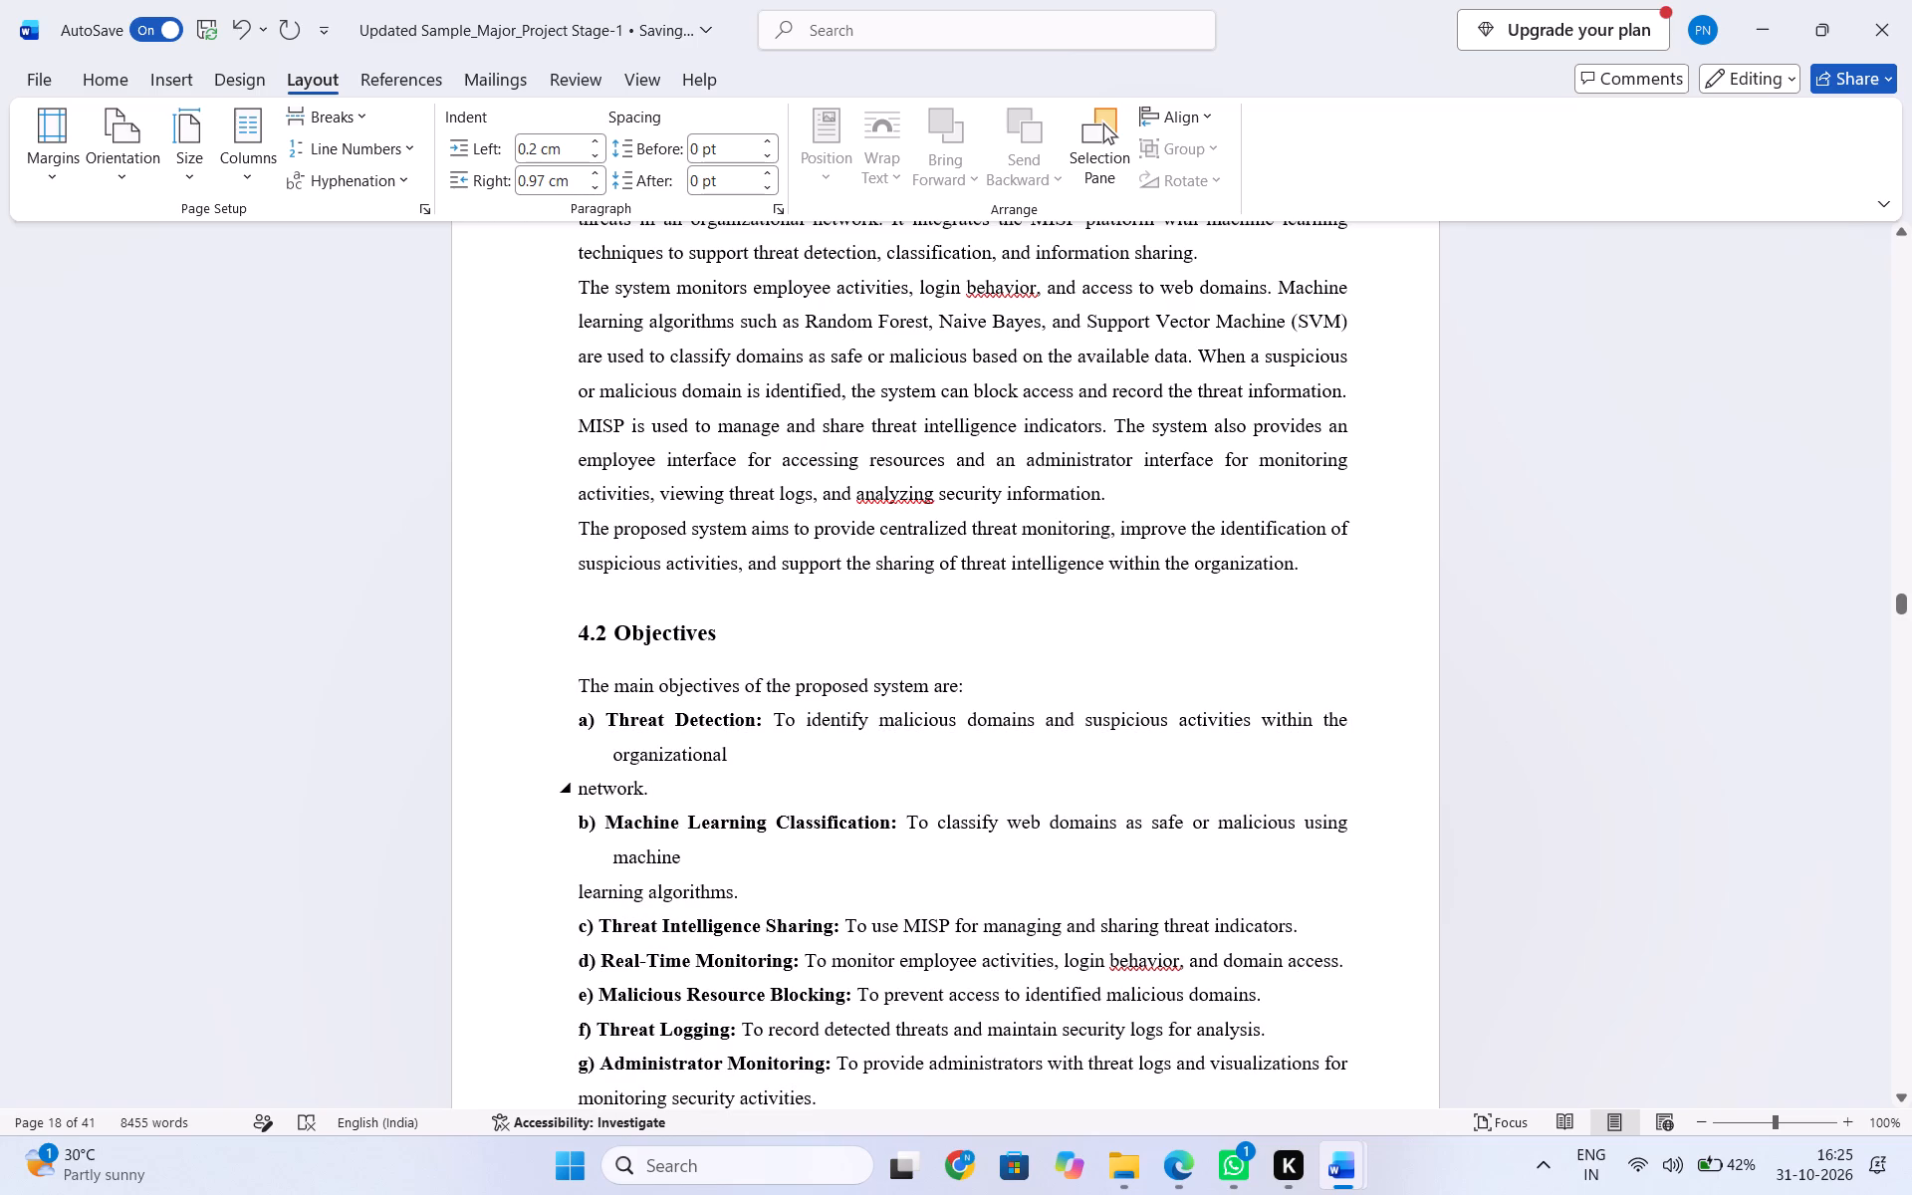
Rejoin "network." and "learning algorithms." with the preceding lines of objectives a and b by removing their paragraph breaks.
click(581, 788)
key(BackSpace)
key(BackSpace)
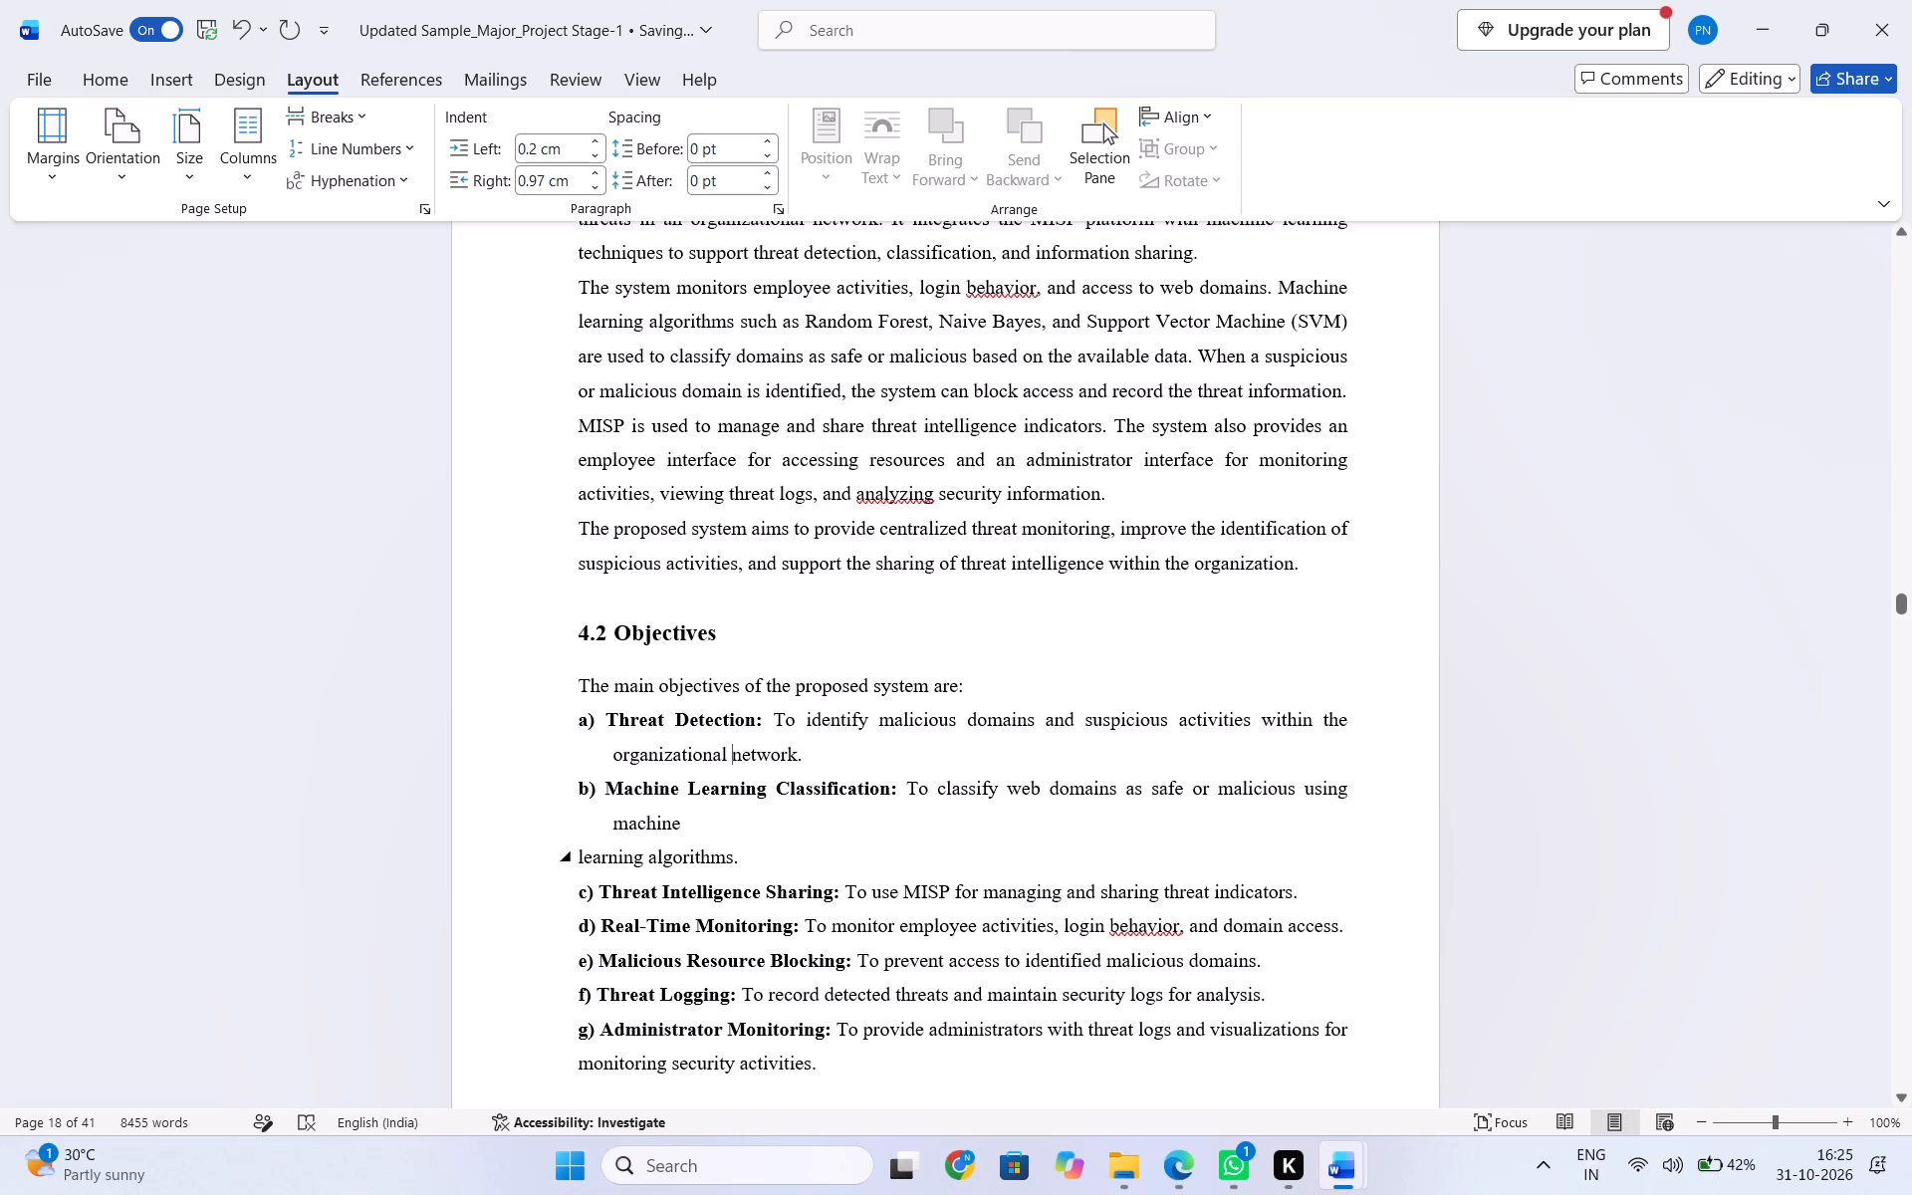
click(579, 860)
key(BackSpace)
key(BackSpace)
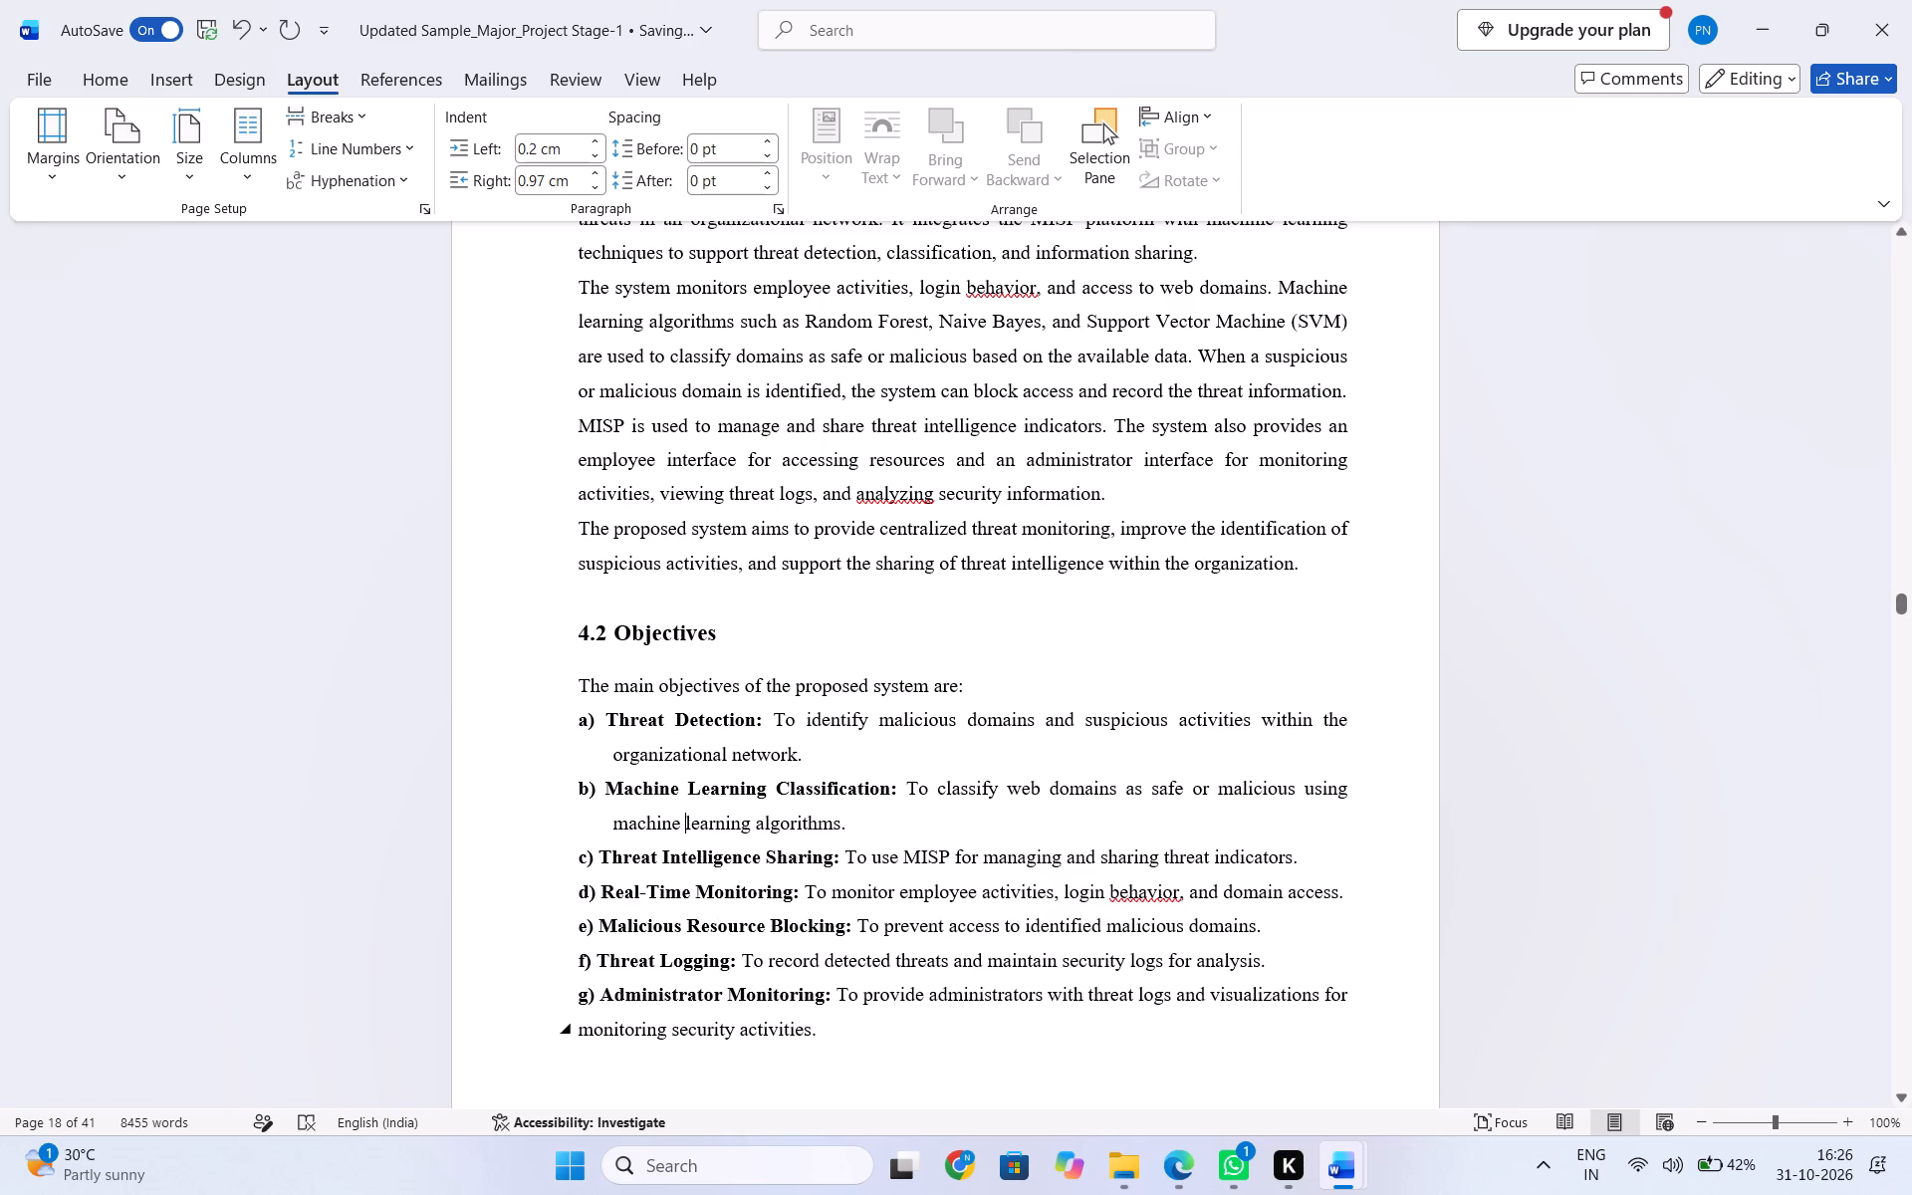
Indent the line "monitoring security activities." under objective g with five spaces.
click(580, 1025)
key(space)
key(space)
key(space)
key(space)
key(space)
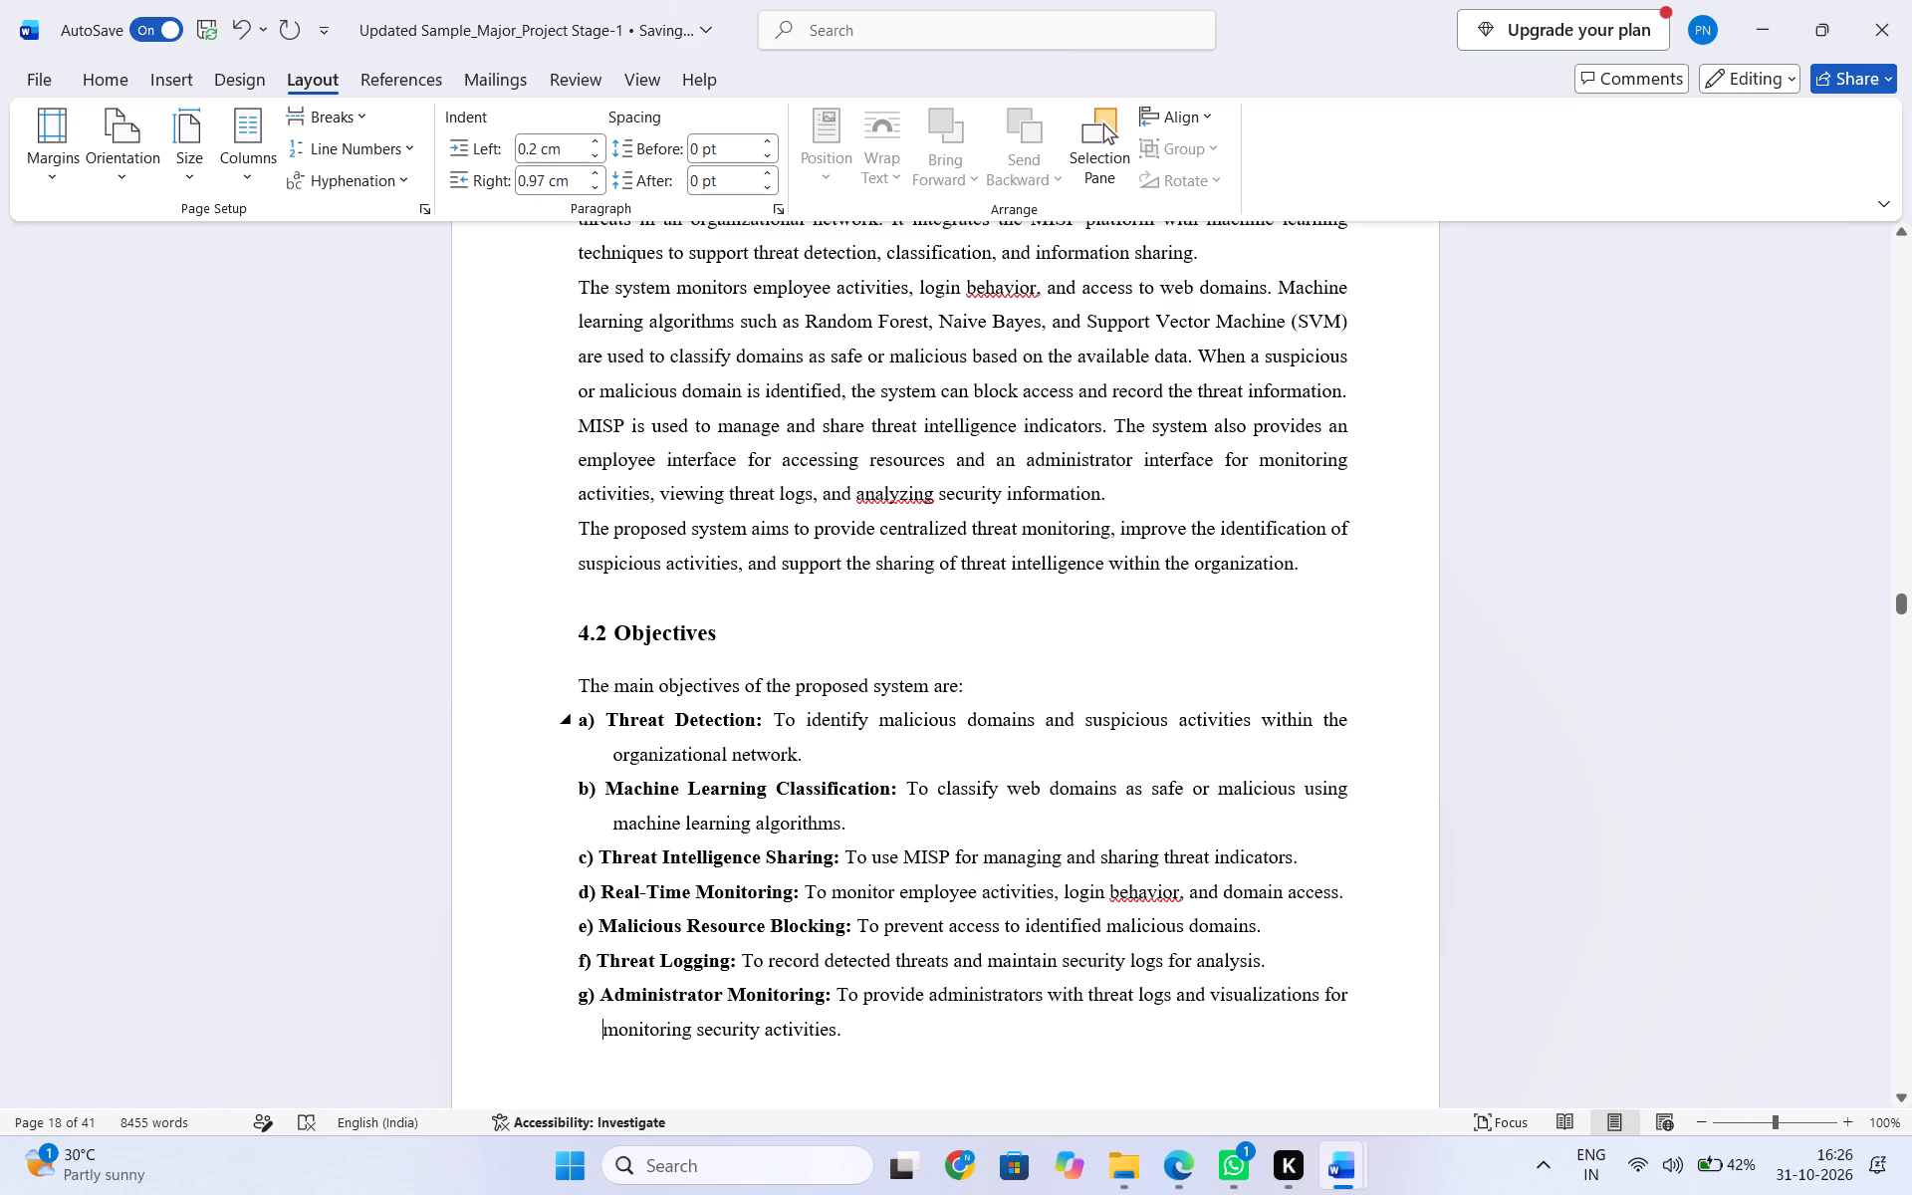
Add four blank paragraphs above the "4.2 Module Description:" heading to push it onto the following page.
scroll(1054, 716, down, 1)
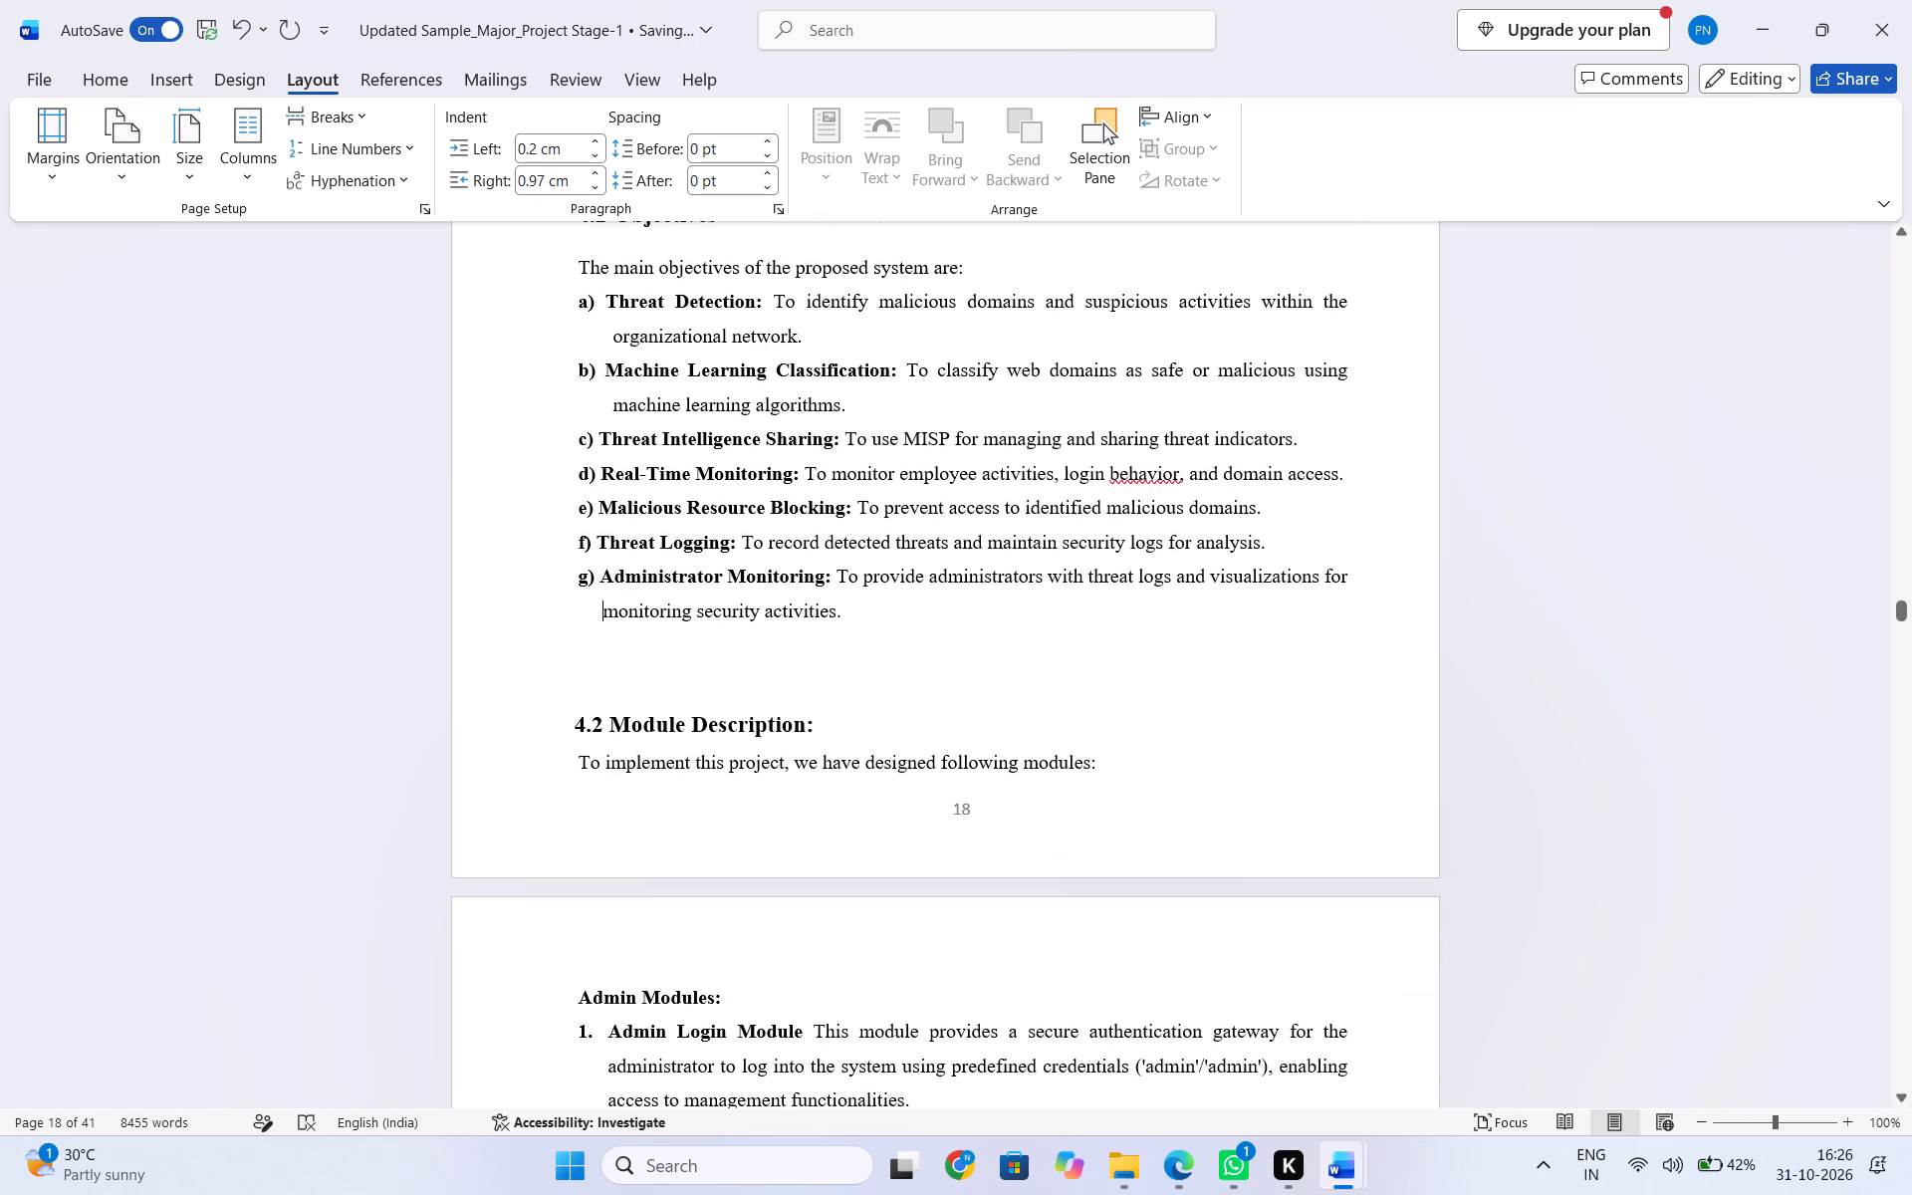
click(924, 706)
key(Return)
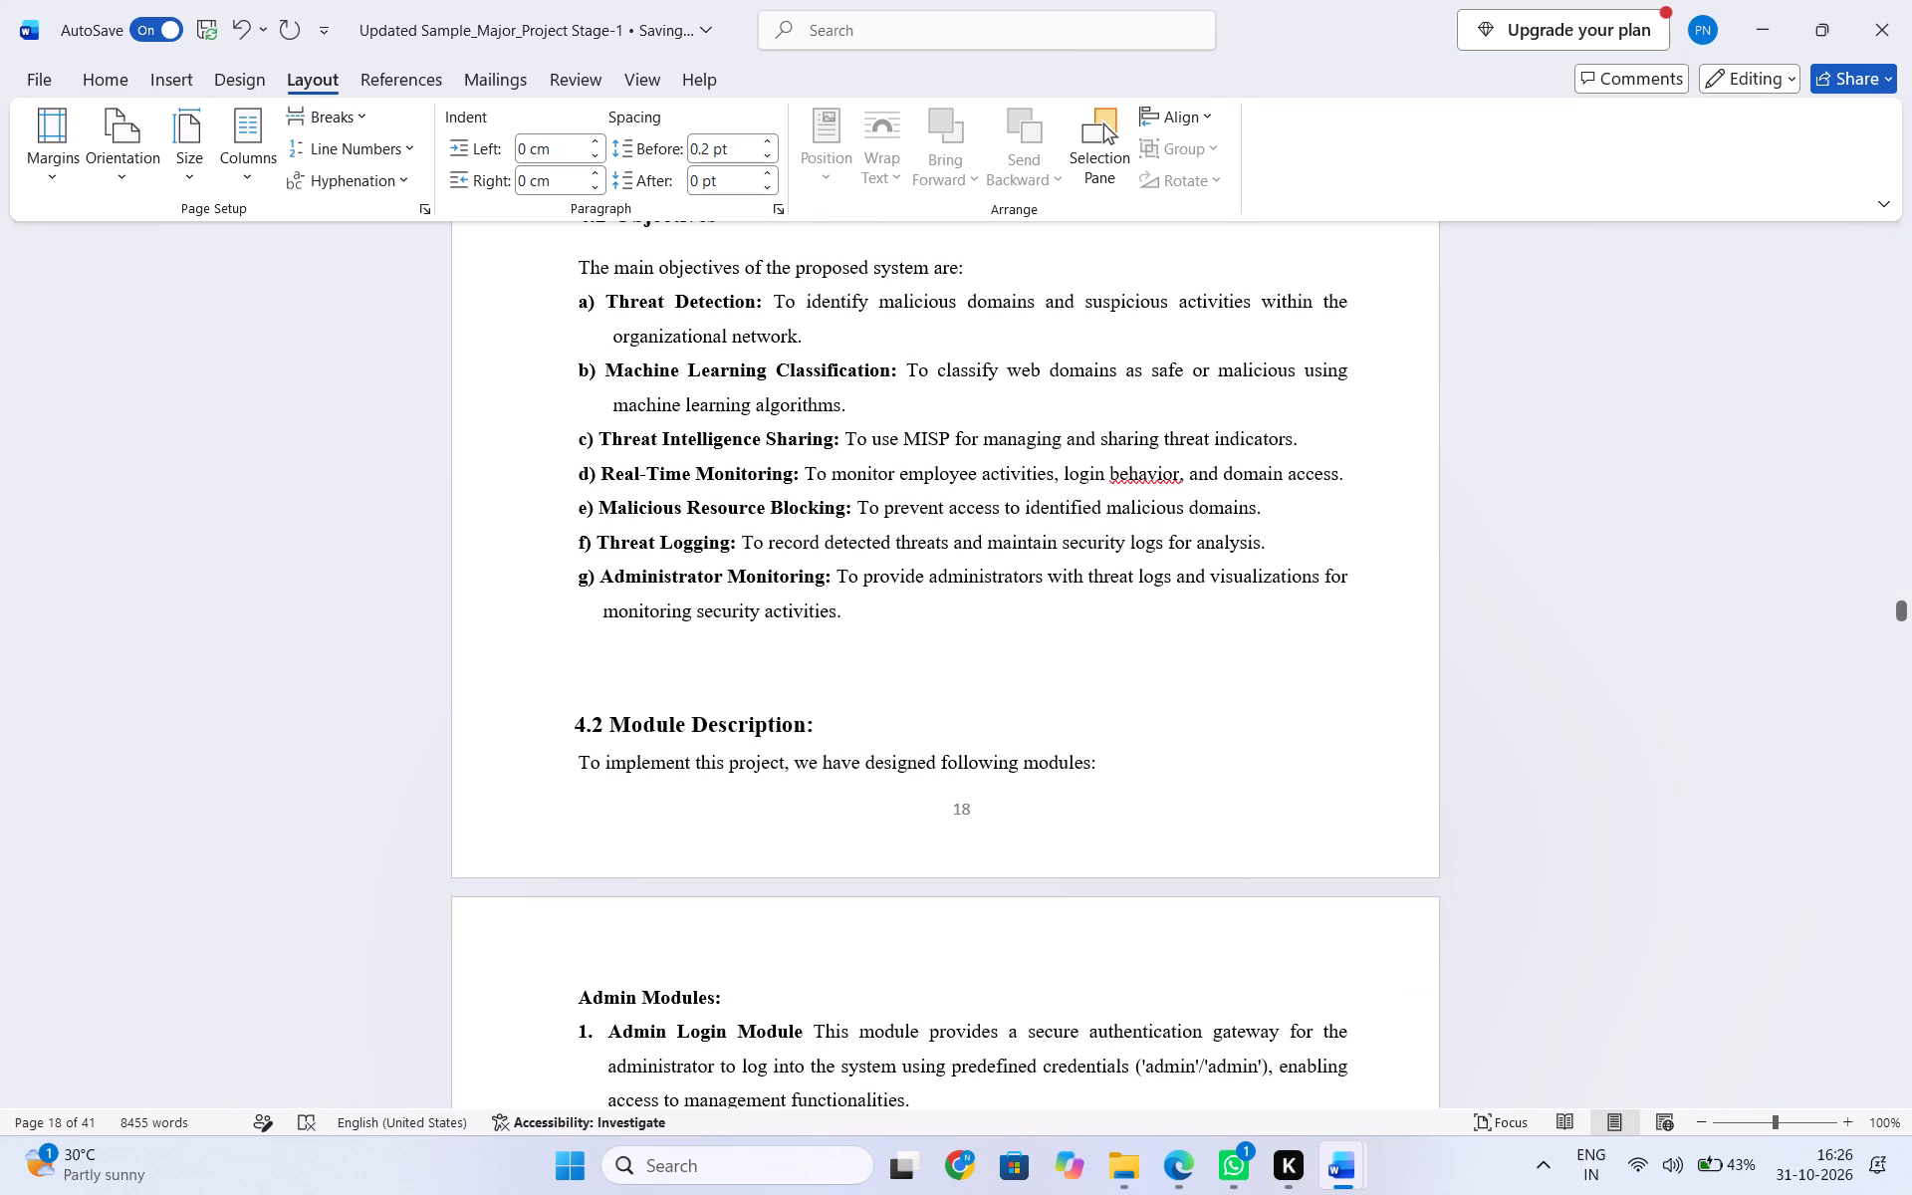
key(Return)
key(Return)
key(Return)
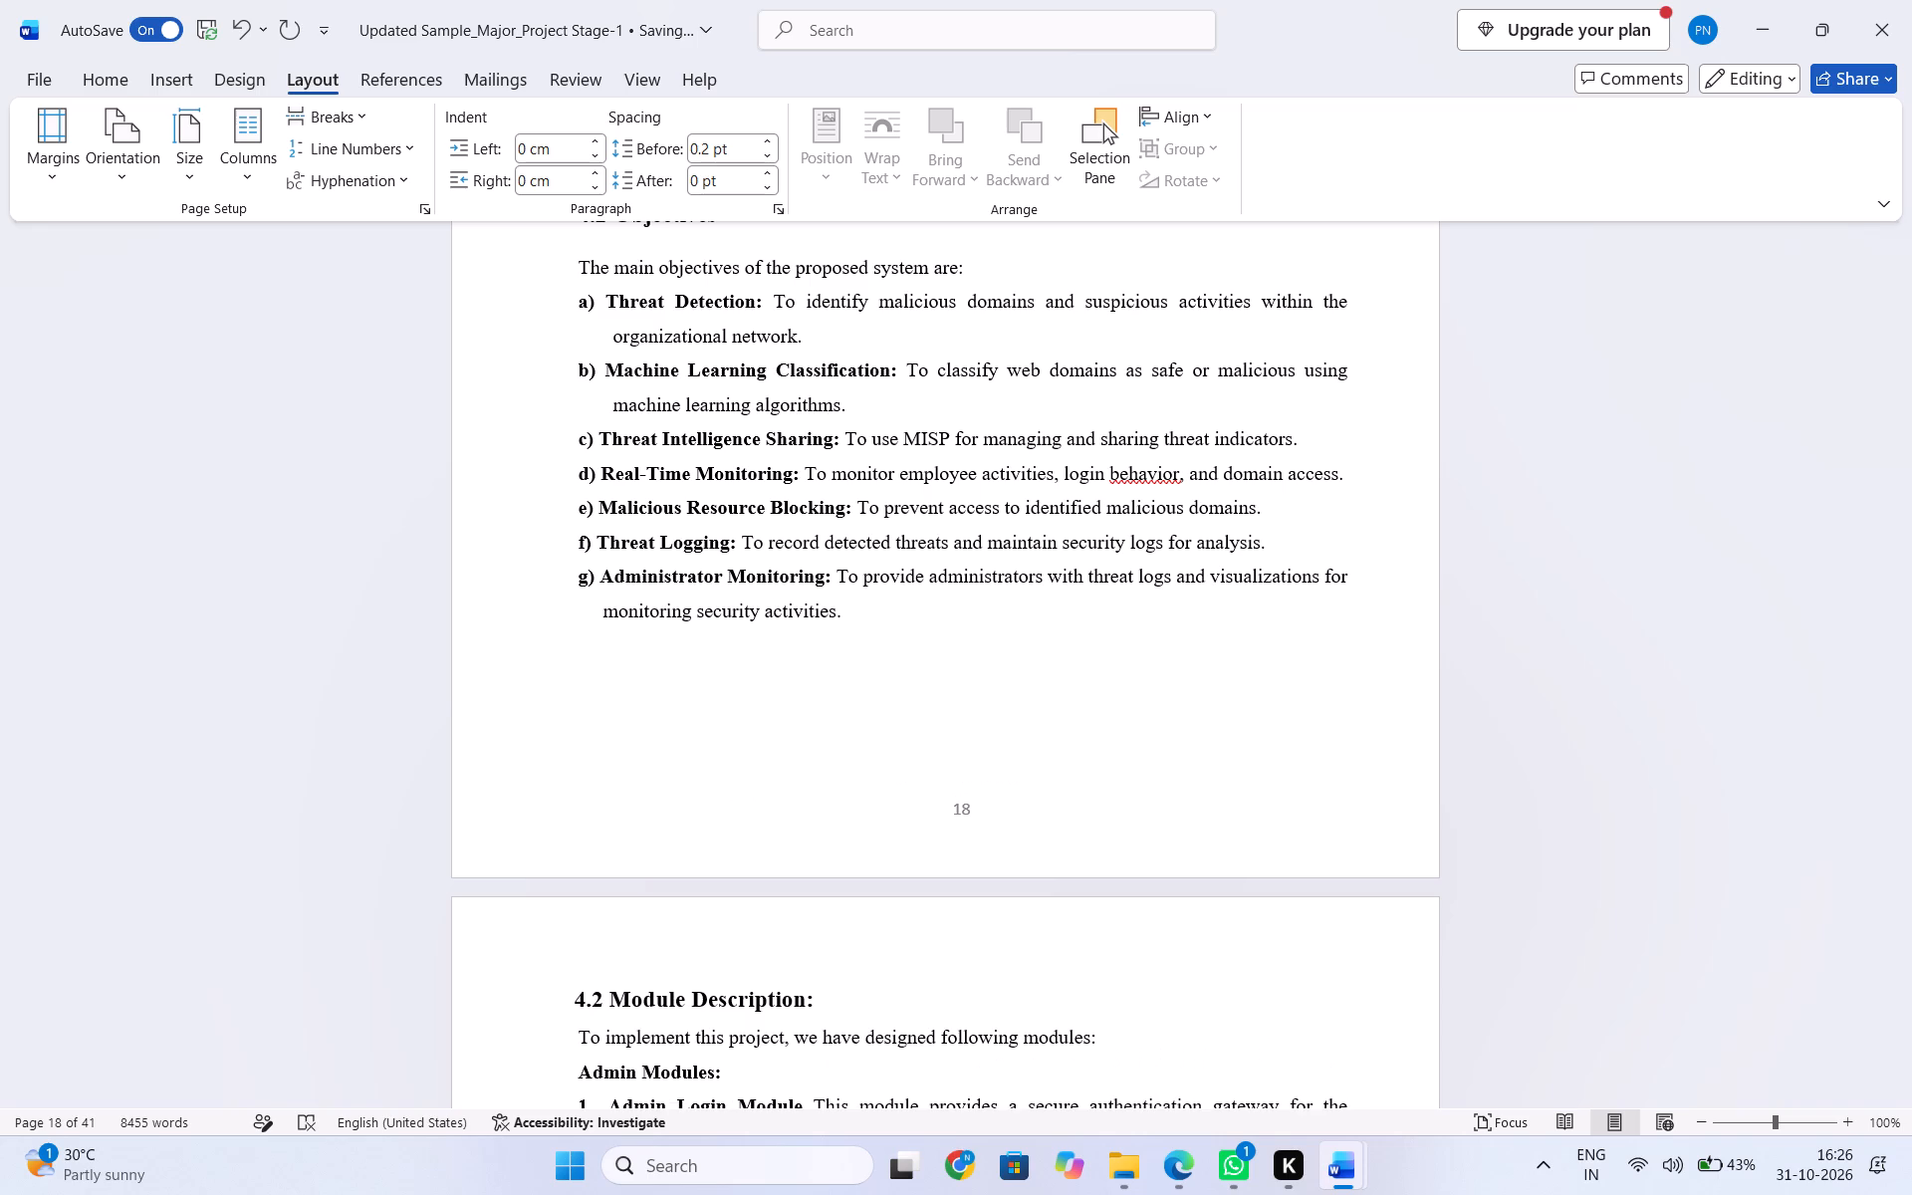
scroll(946, 696, up, 1)
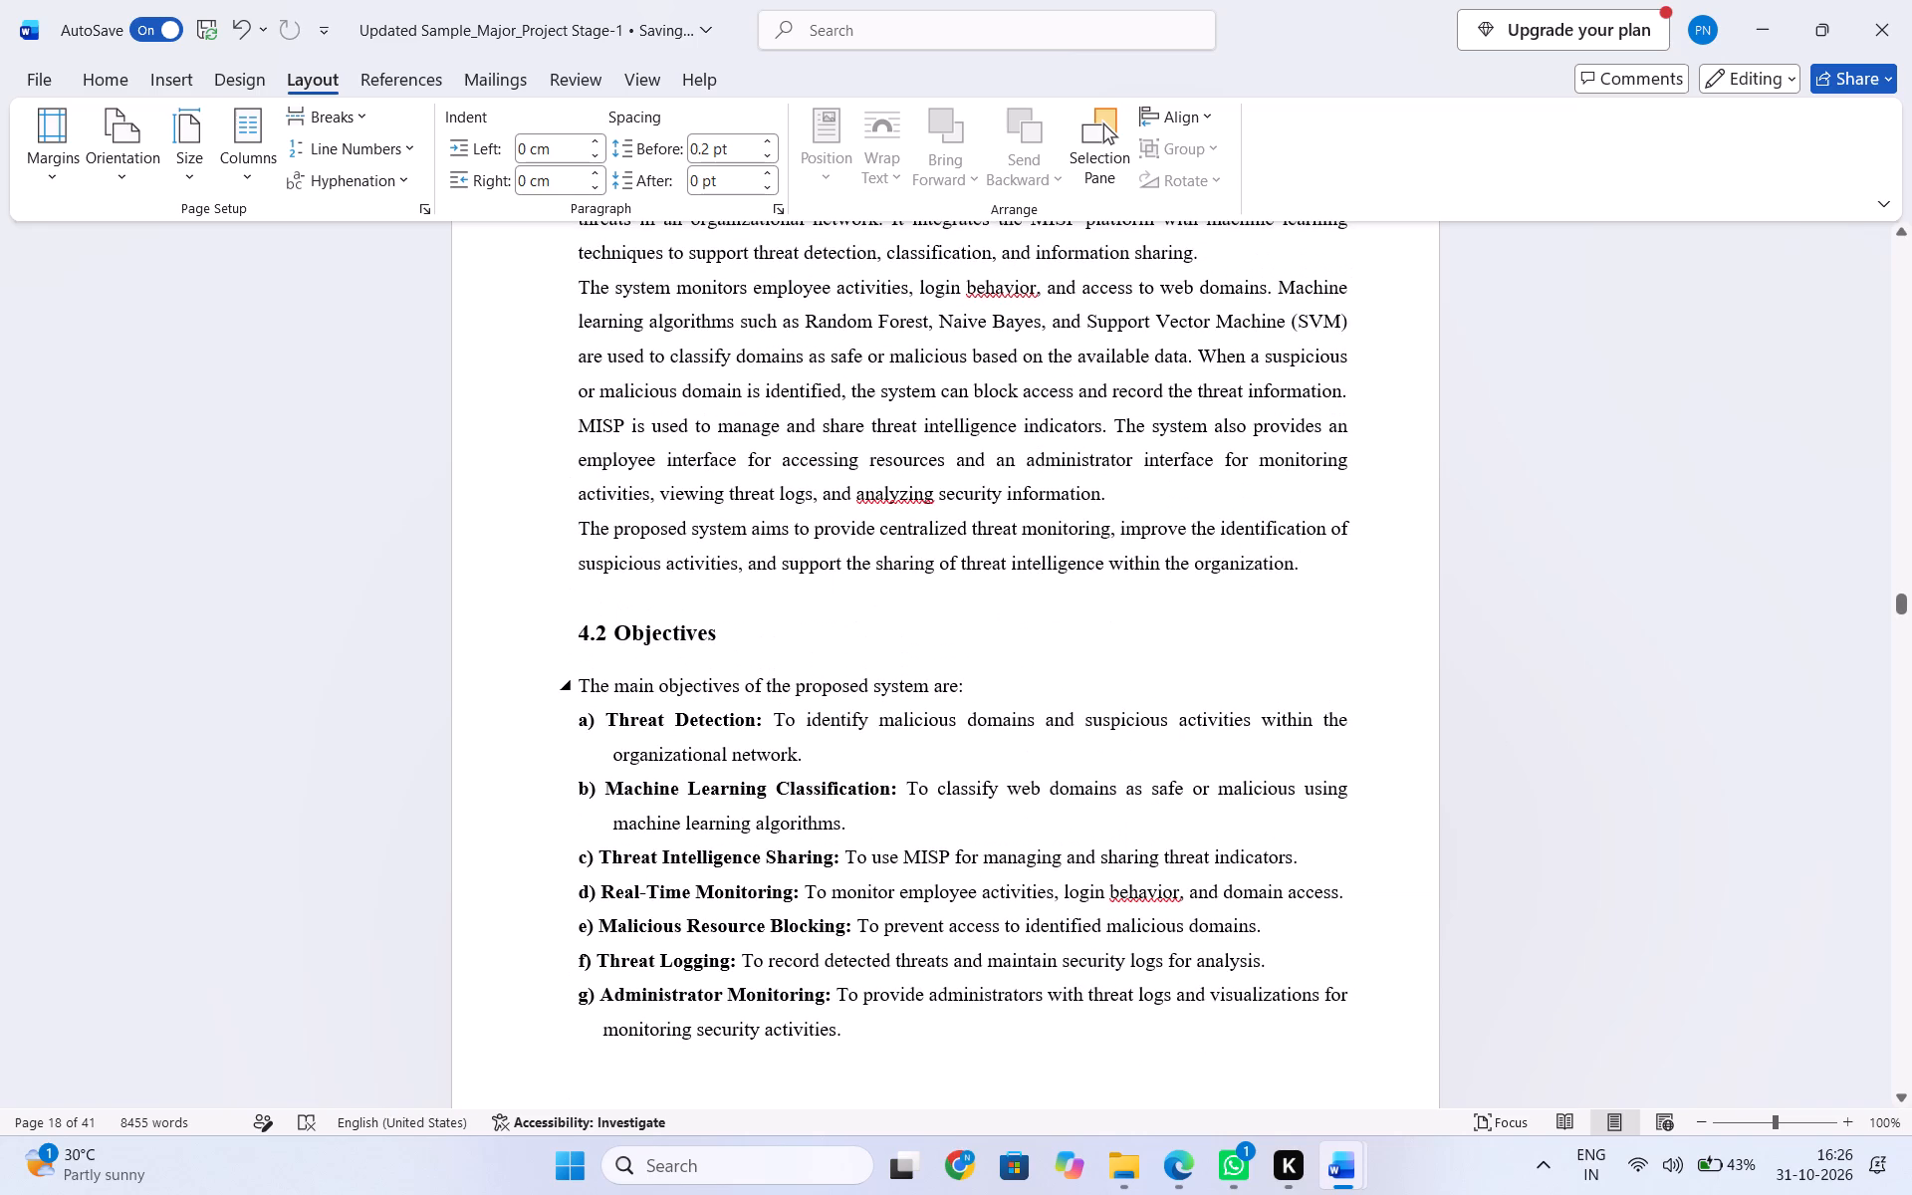
scroll(947, 695, up, 1)
scroll(949, 694, down, 3)
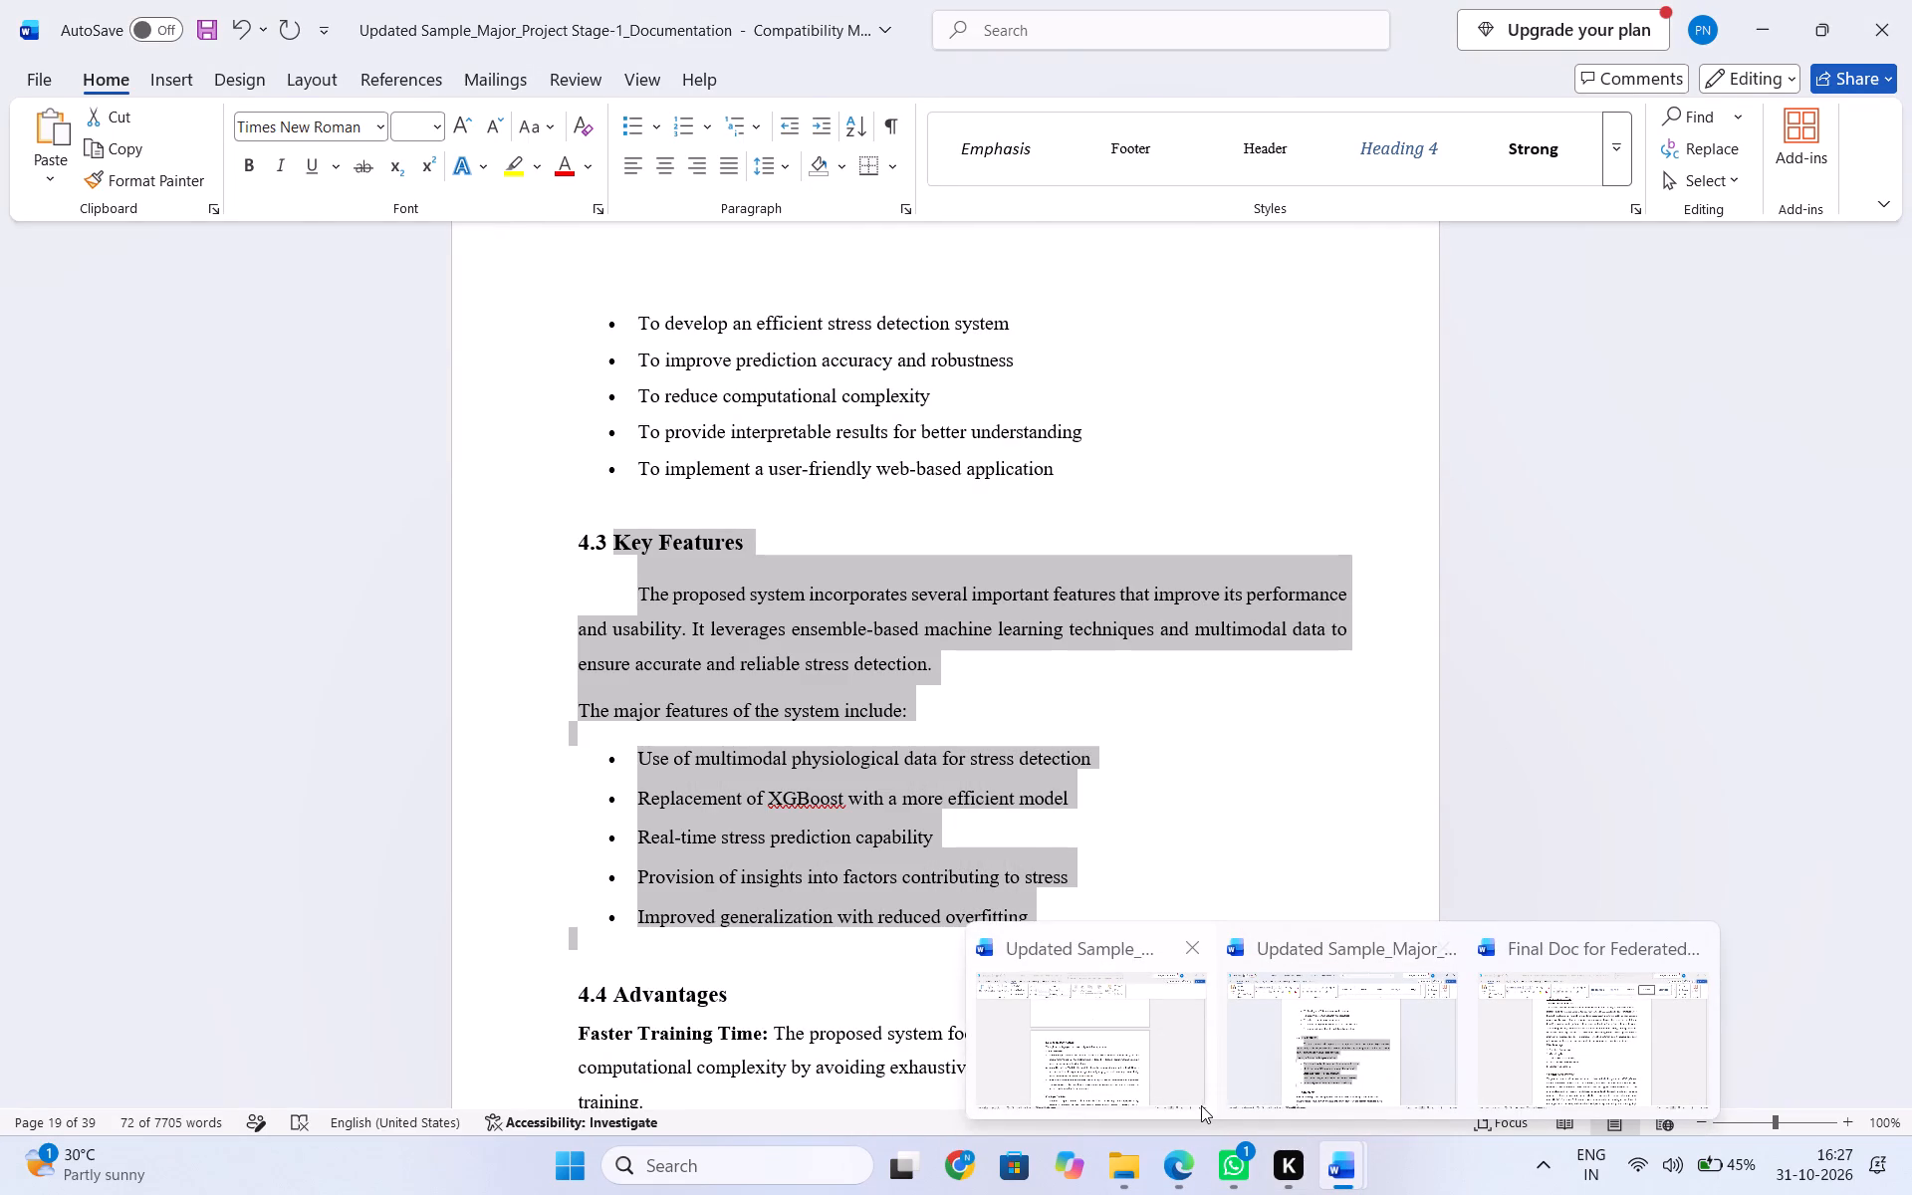
click(1124, 1041)
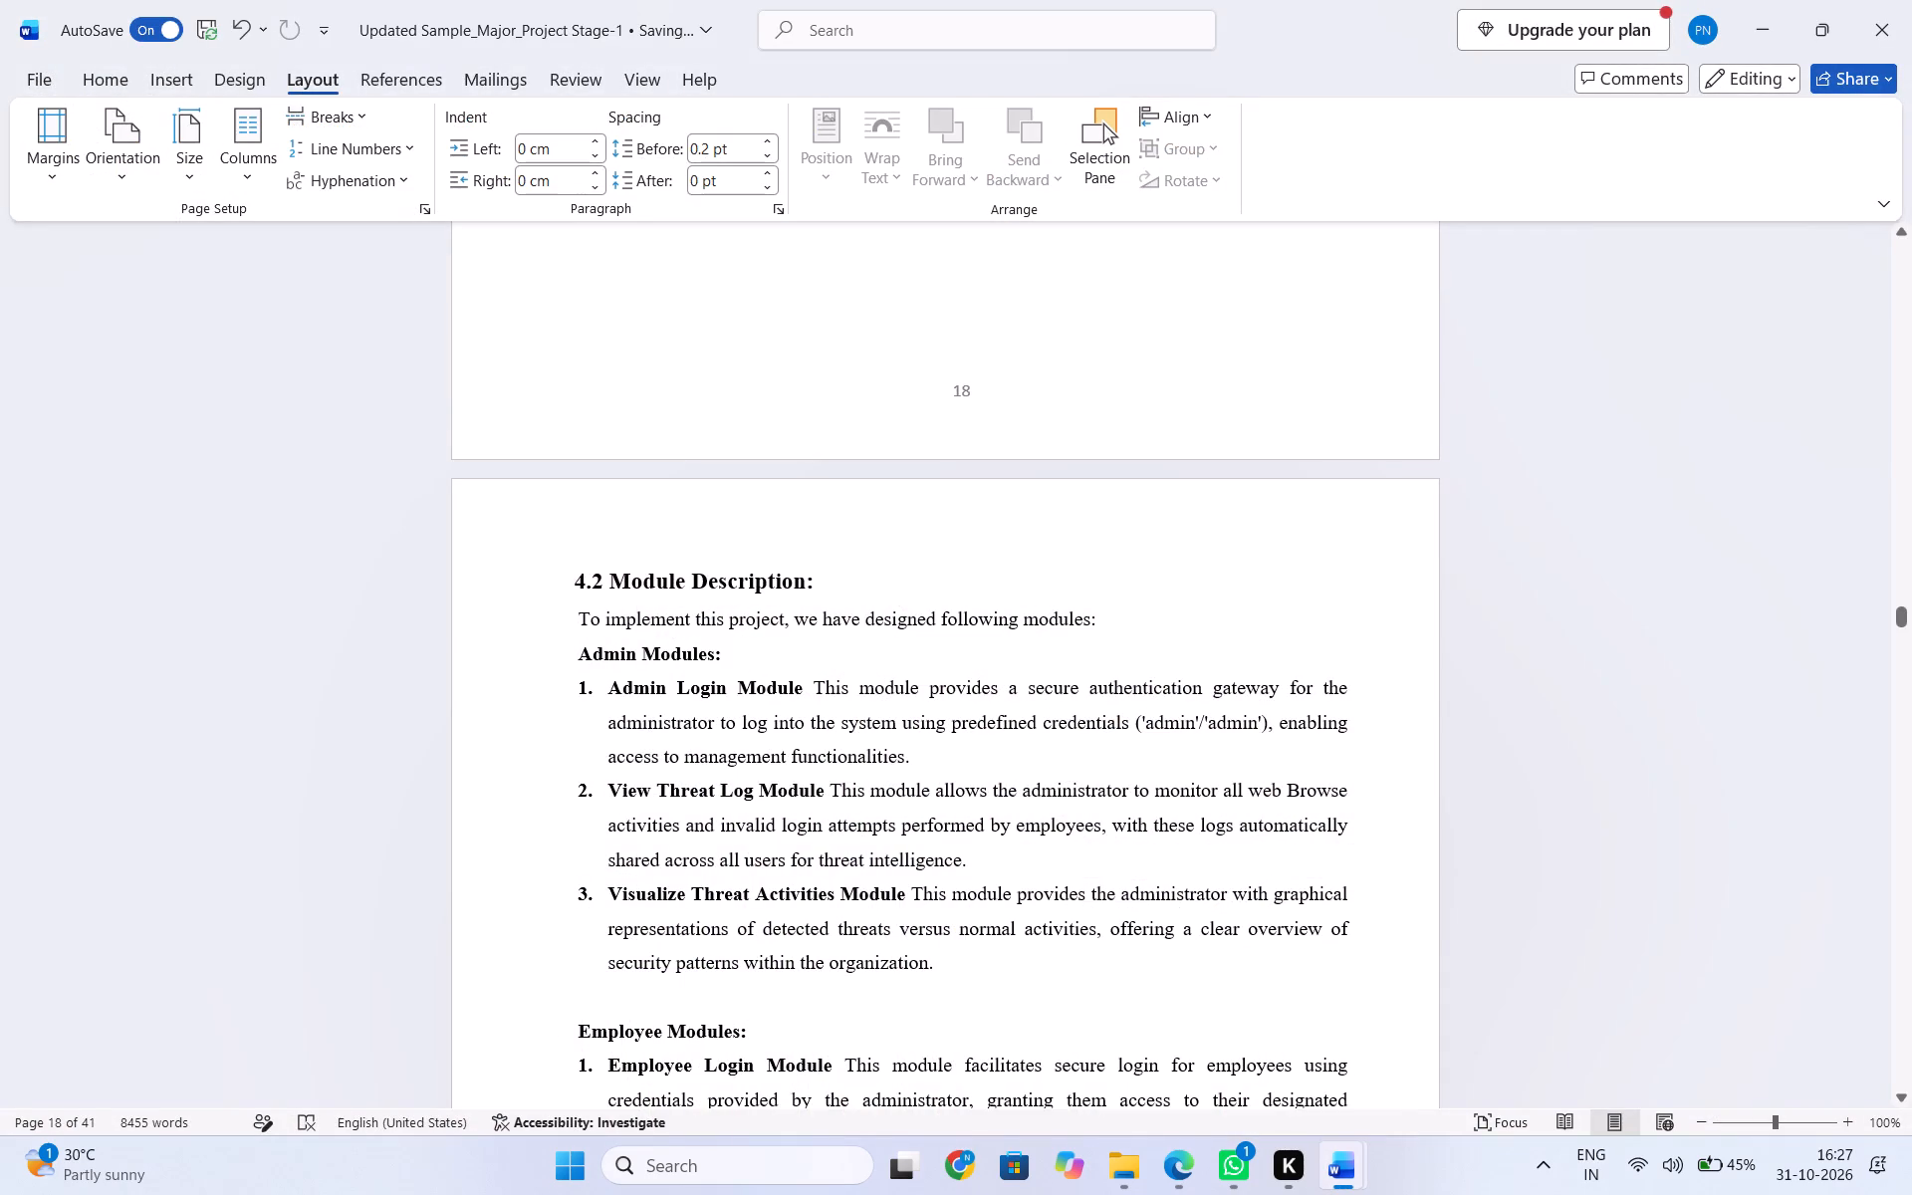
click(817, 591)
key(BackSpace)
key(BackSpace)
key(BackSpace)
key(BackSpace)
key(BackSpace)
key(BackSpace)
key(BackSpace)
key(BackSpace)
key(BackSpace)
key(BackSpace)
key(BackSpace)
key(BackSpace)
key(BackSpace)
key(BackSpace)
key(BackSpace)
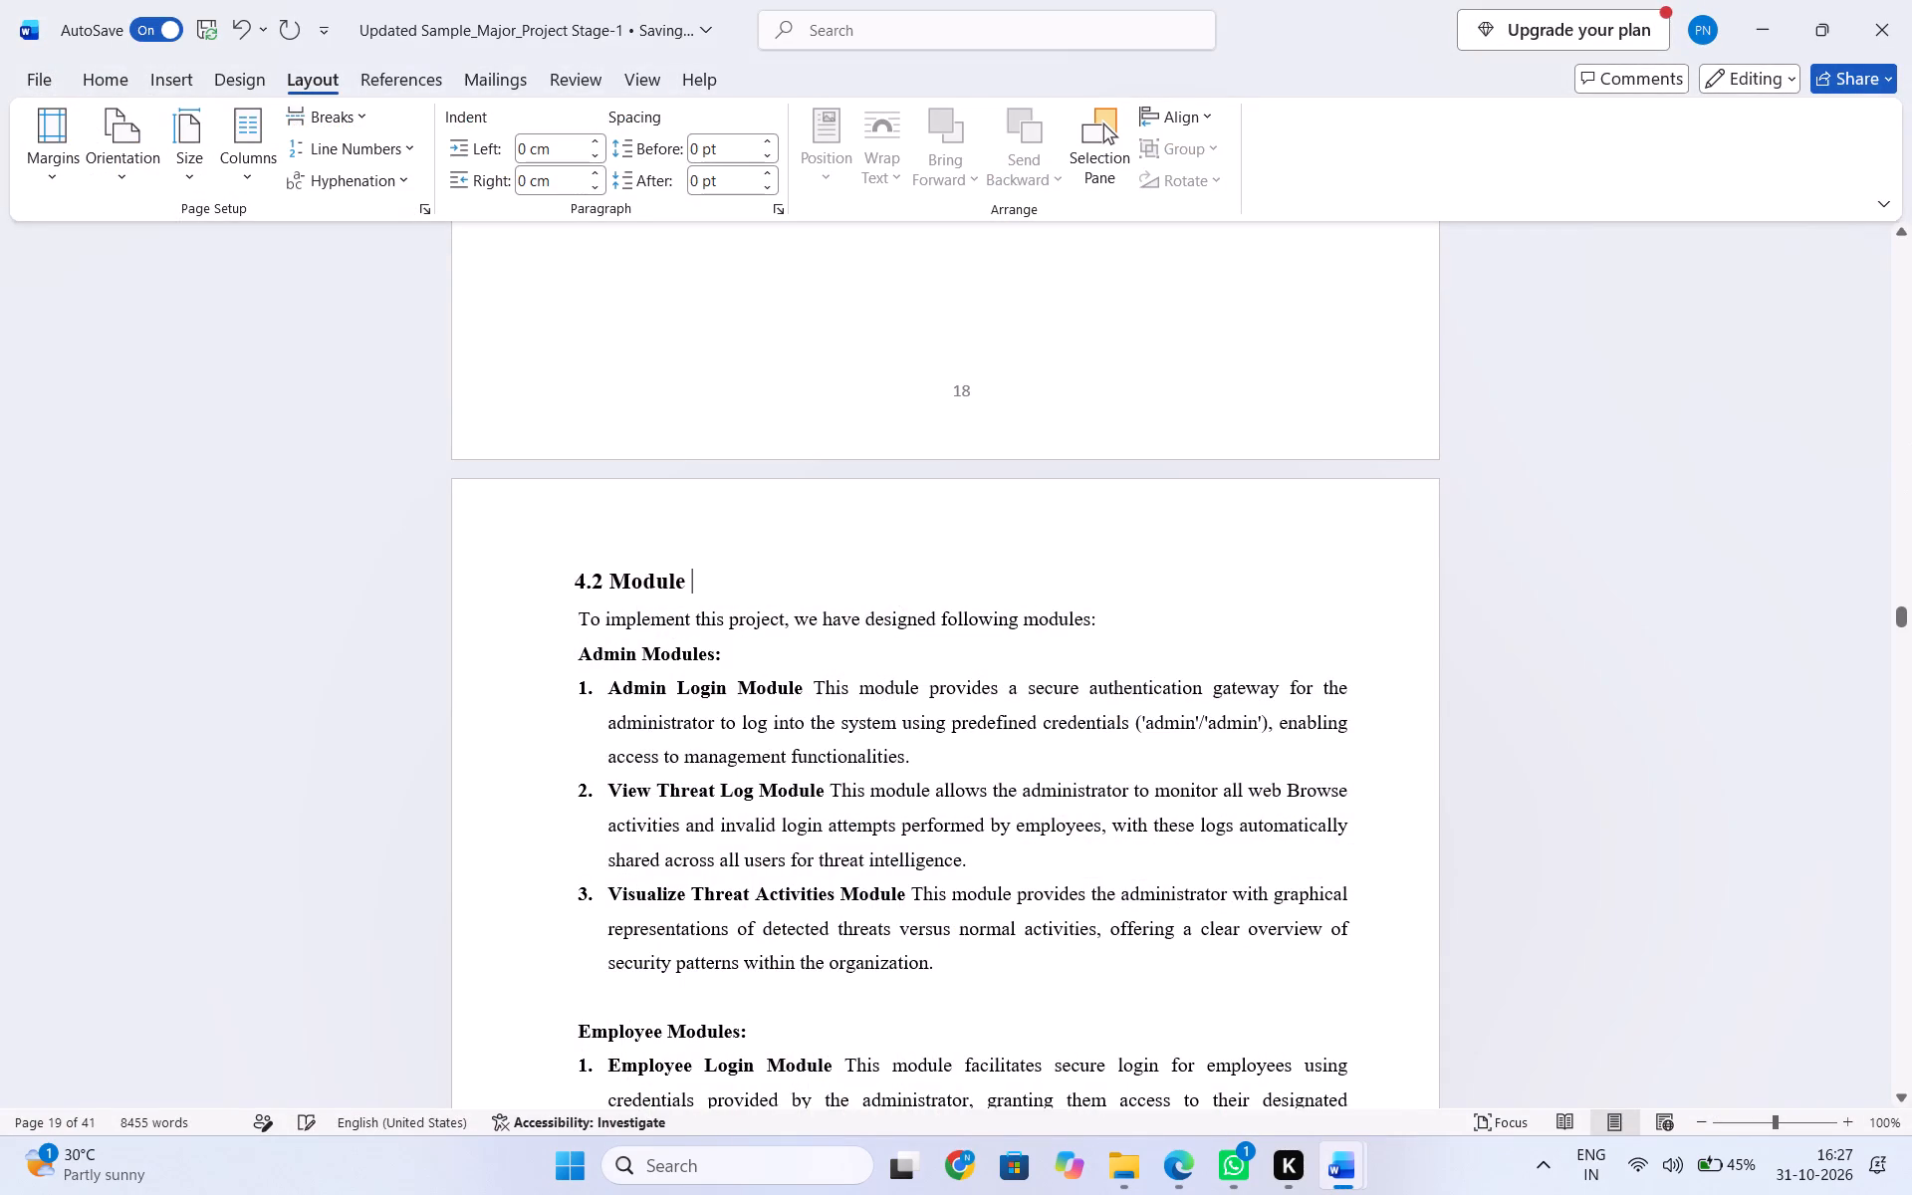
key(BackSpace)
key(BackSpace)
key(BackSpace)
key(BackSpace)
key(BackSpace)
key(BackSpace)
text(Key Fea)
text(tures)
key(Left)
key(Left)
key(Left)
key(Left)
key(Left)
key(Left)
key(Left)
key(Left)
key(Left)
key(Left)
key(Left)
key(Left)
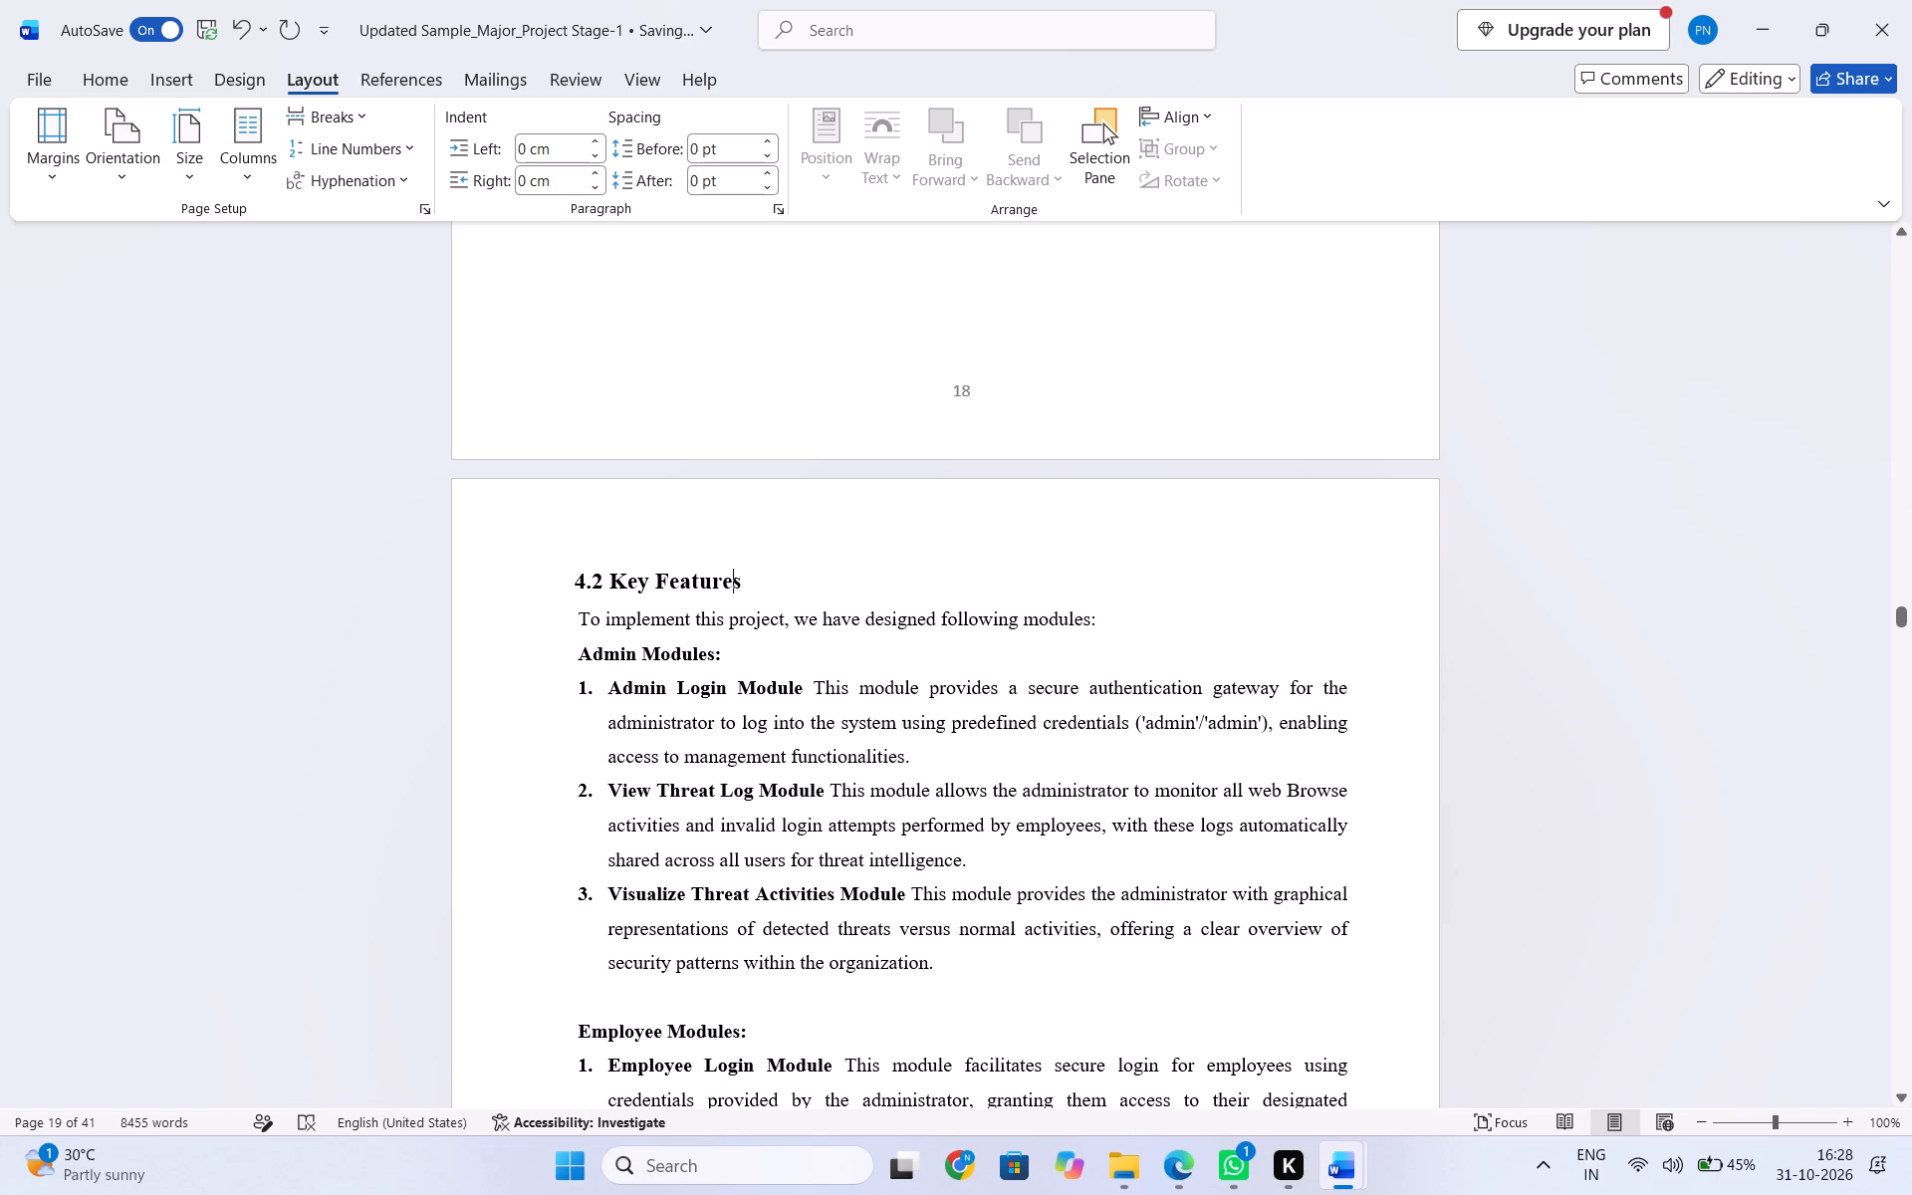
key(Left)
key(BackSpace)
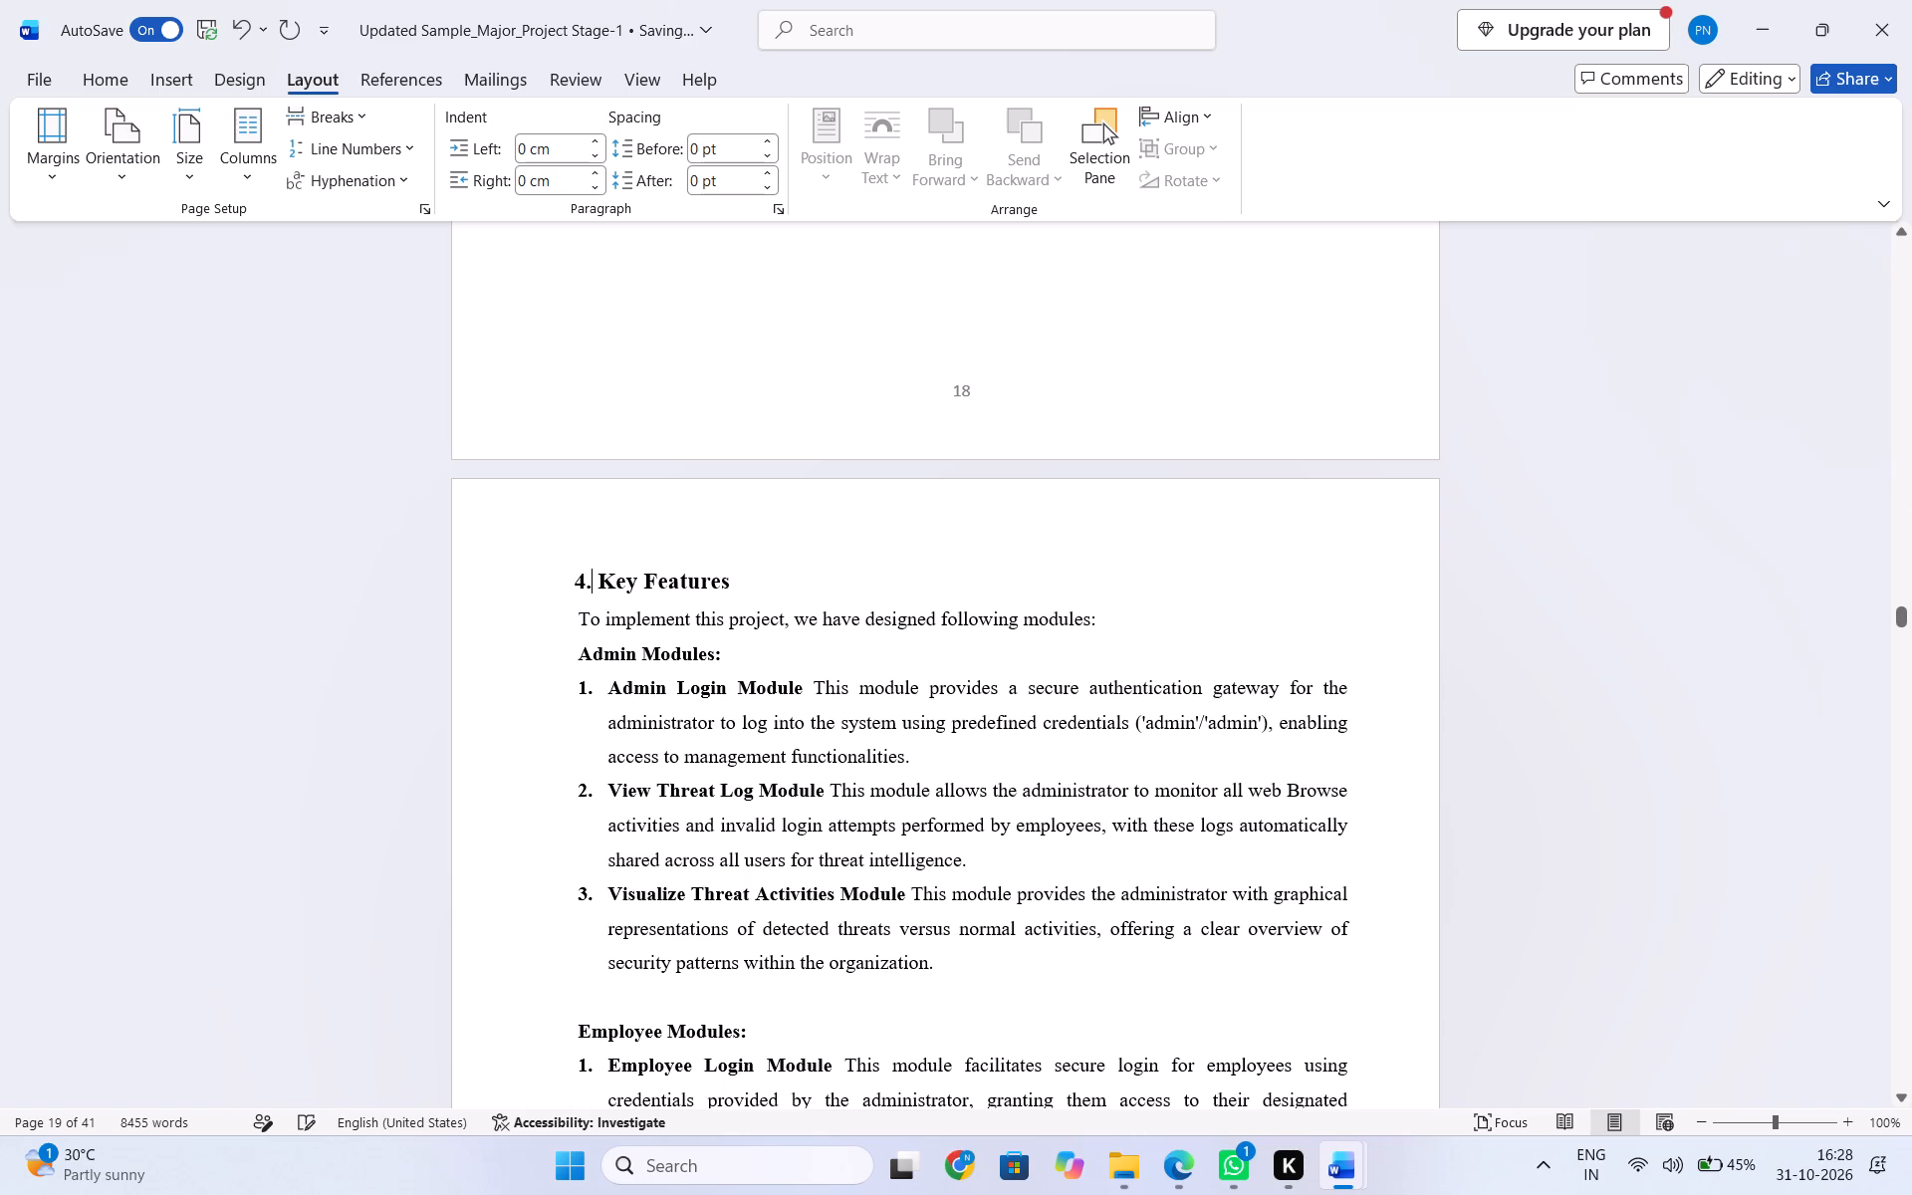
key(3)
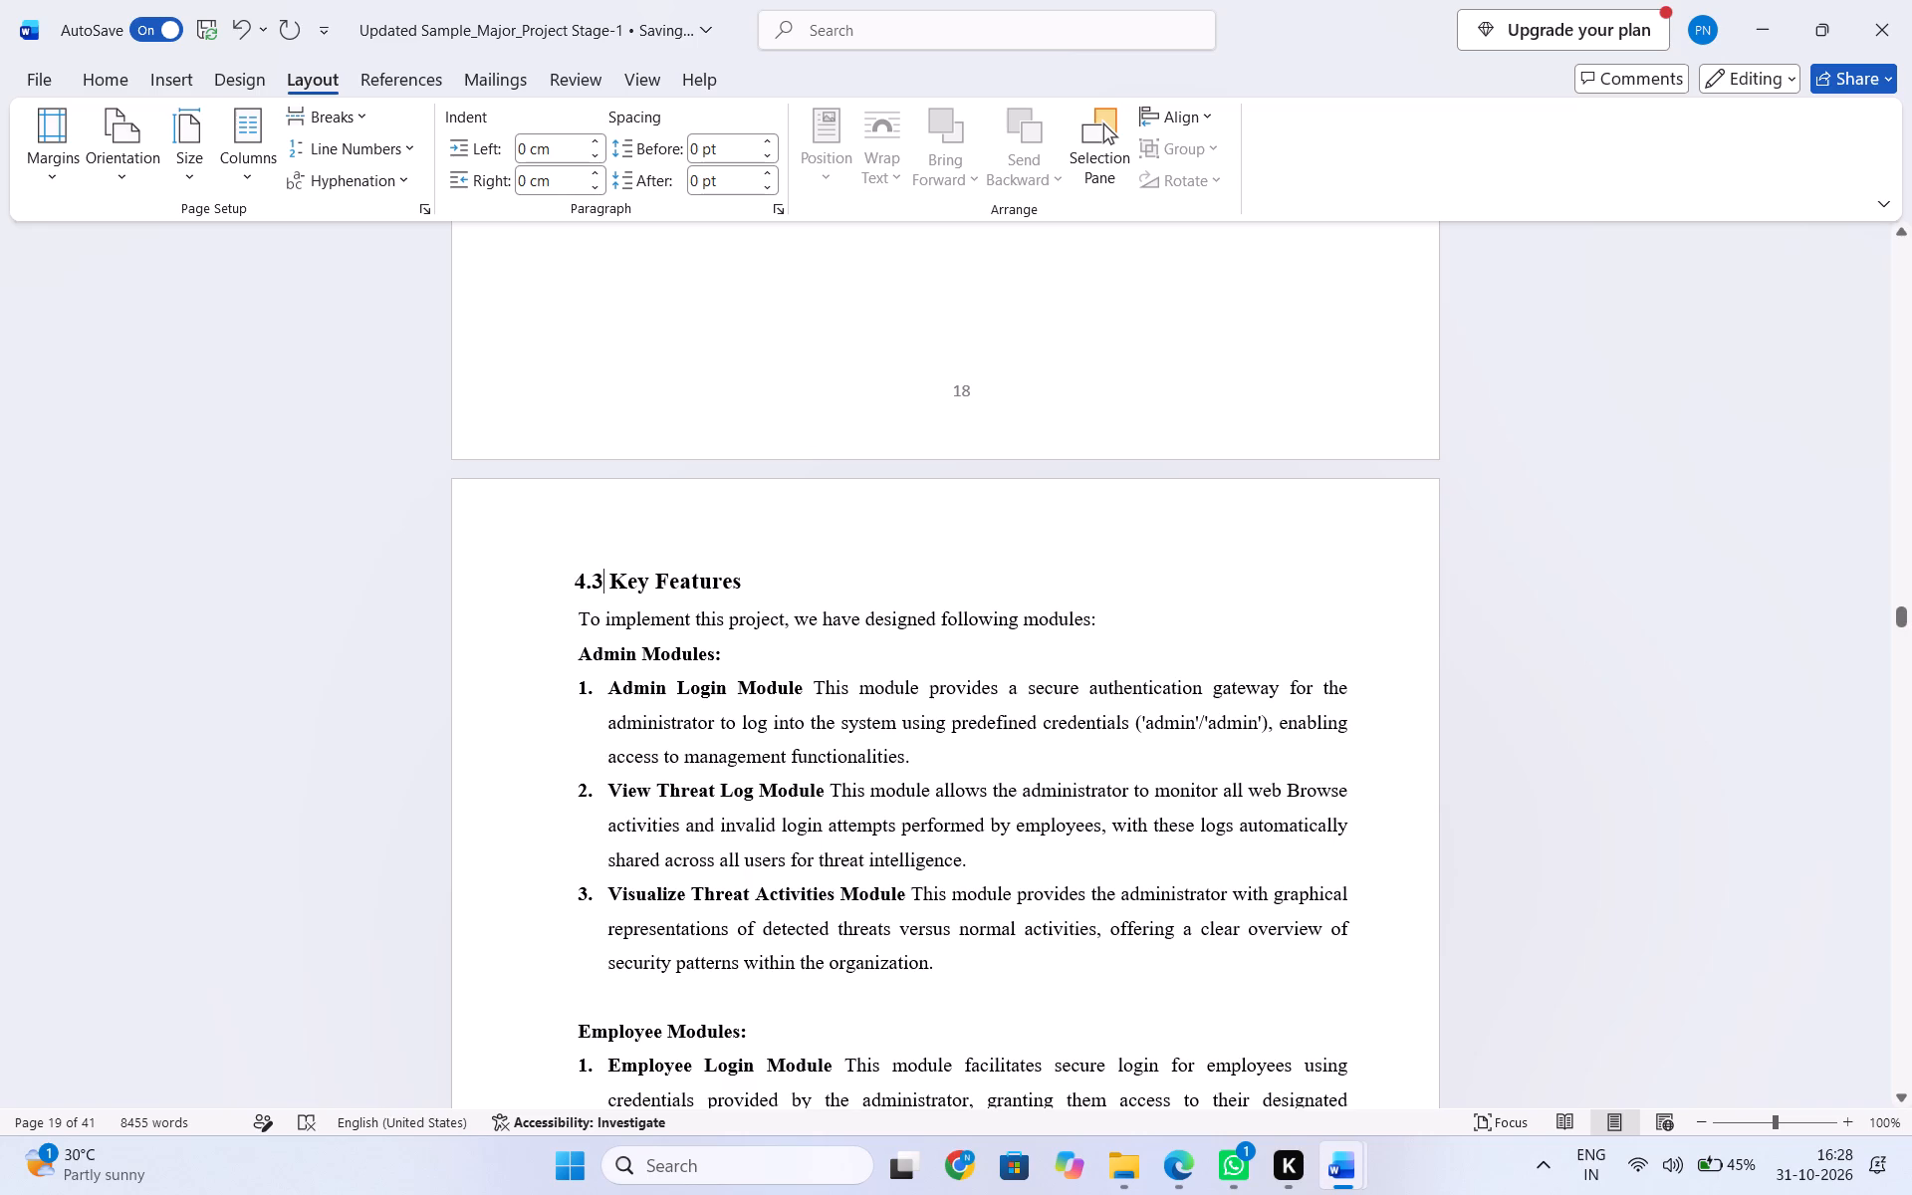
Replace the admin and employee module descriptions under 4.3 with the copied Key Features text, adding a blank line before the Advantages heading.
drag(582, 615, 868, 1162)
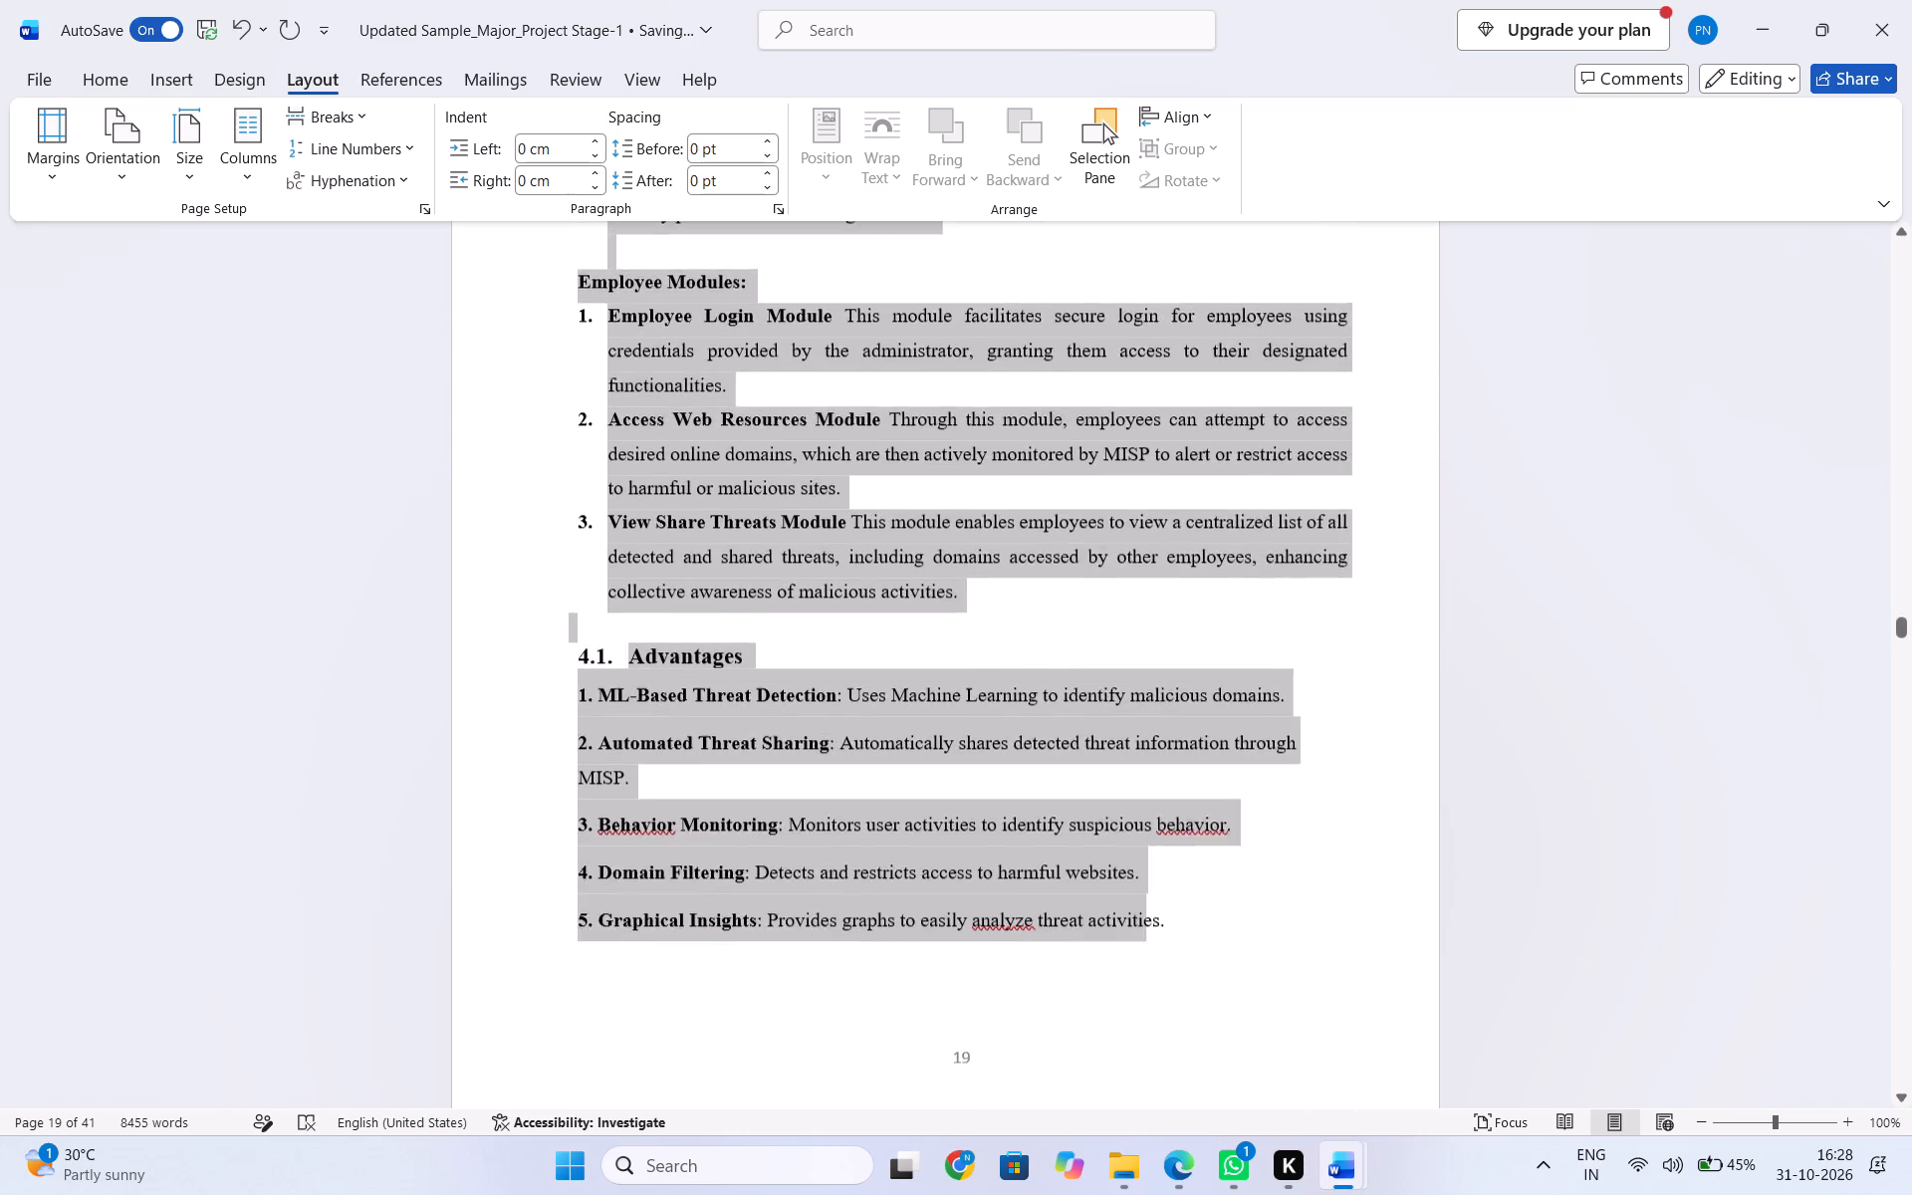
drag(868, 1162, 1074, 330)
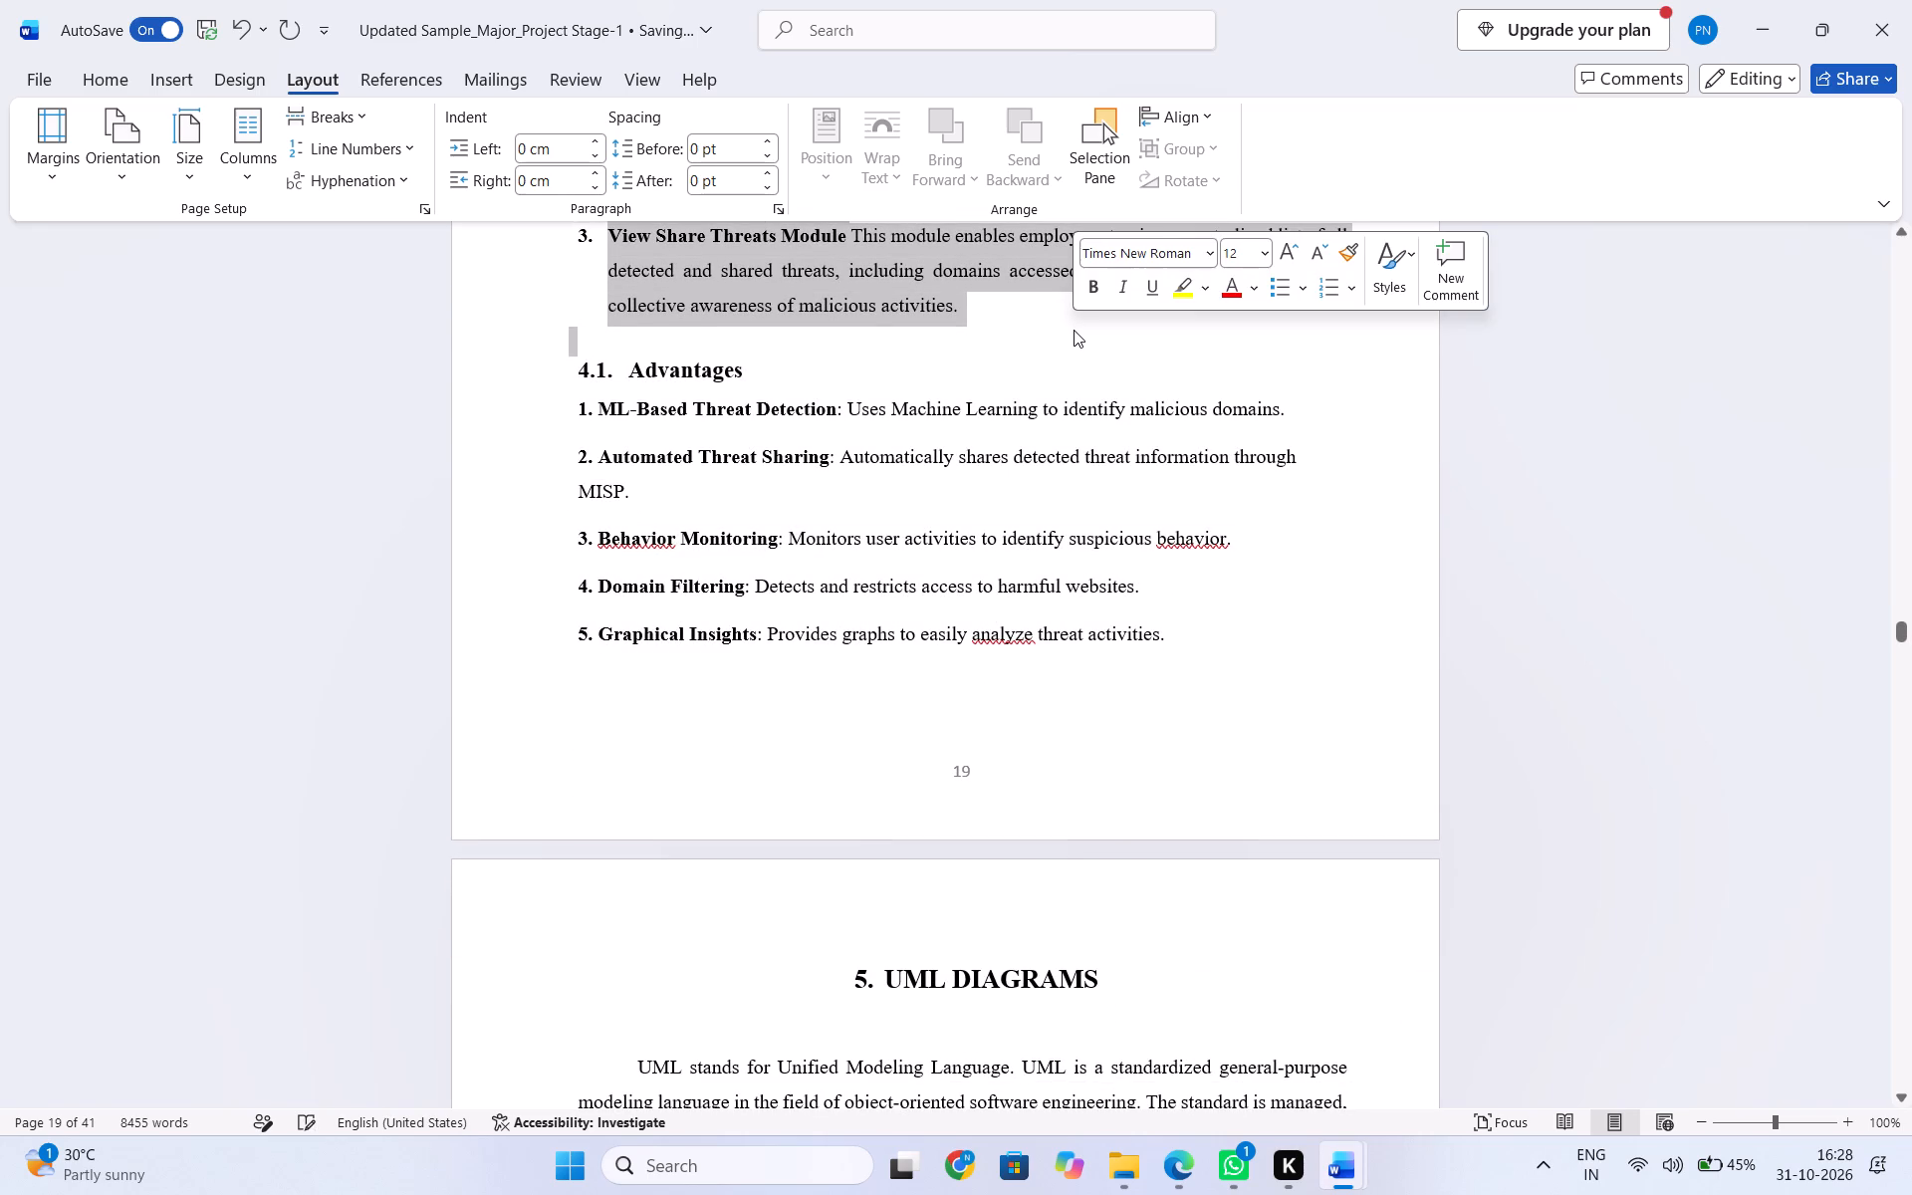
key(ctrl+v)
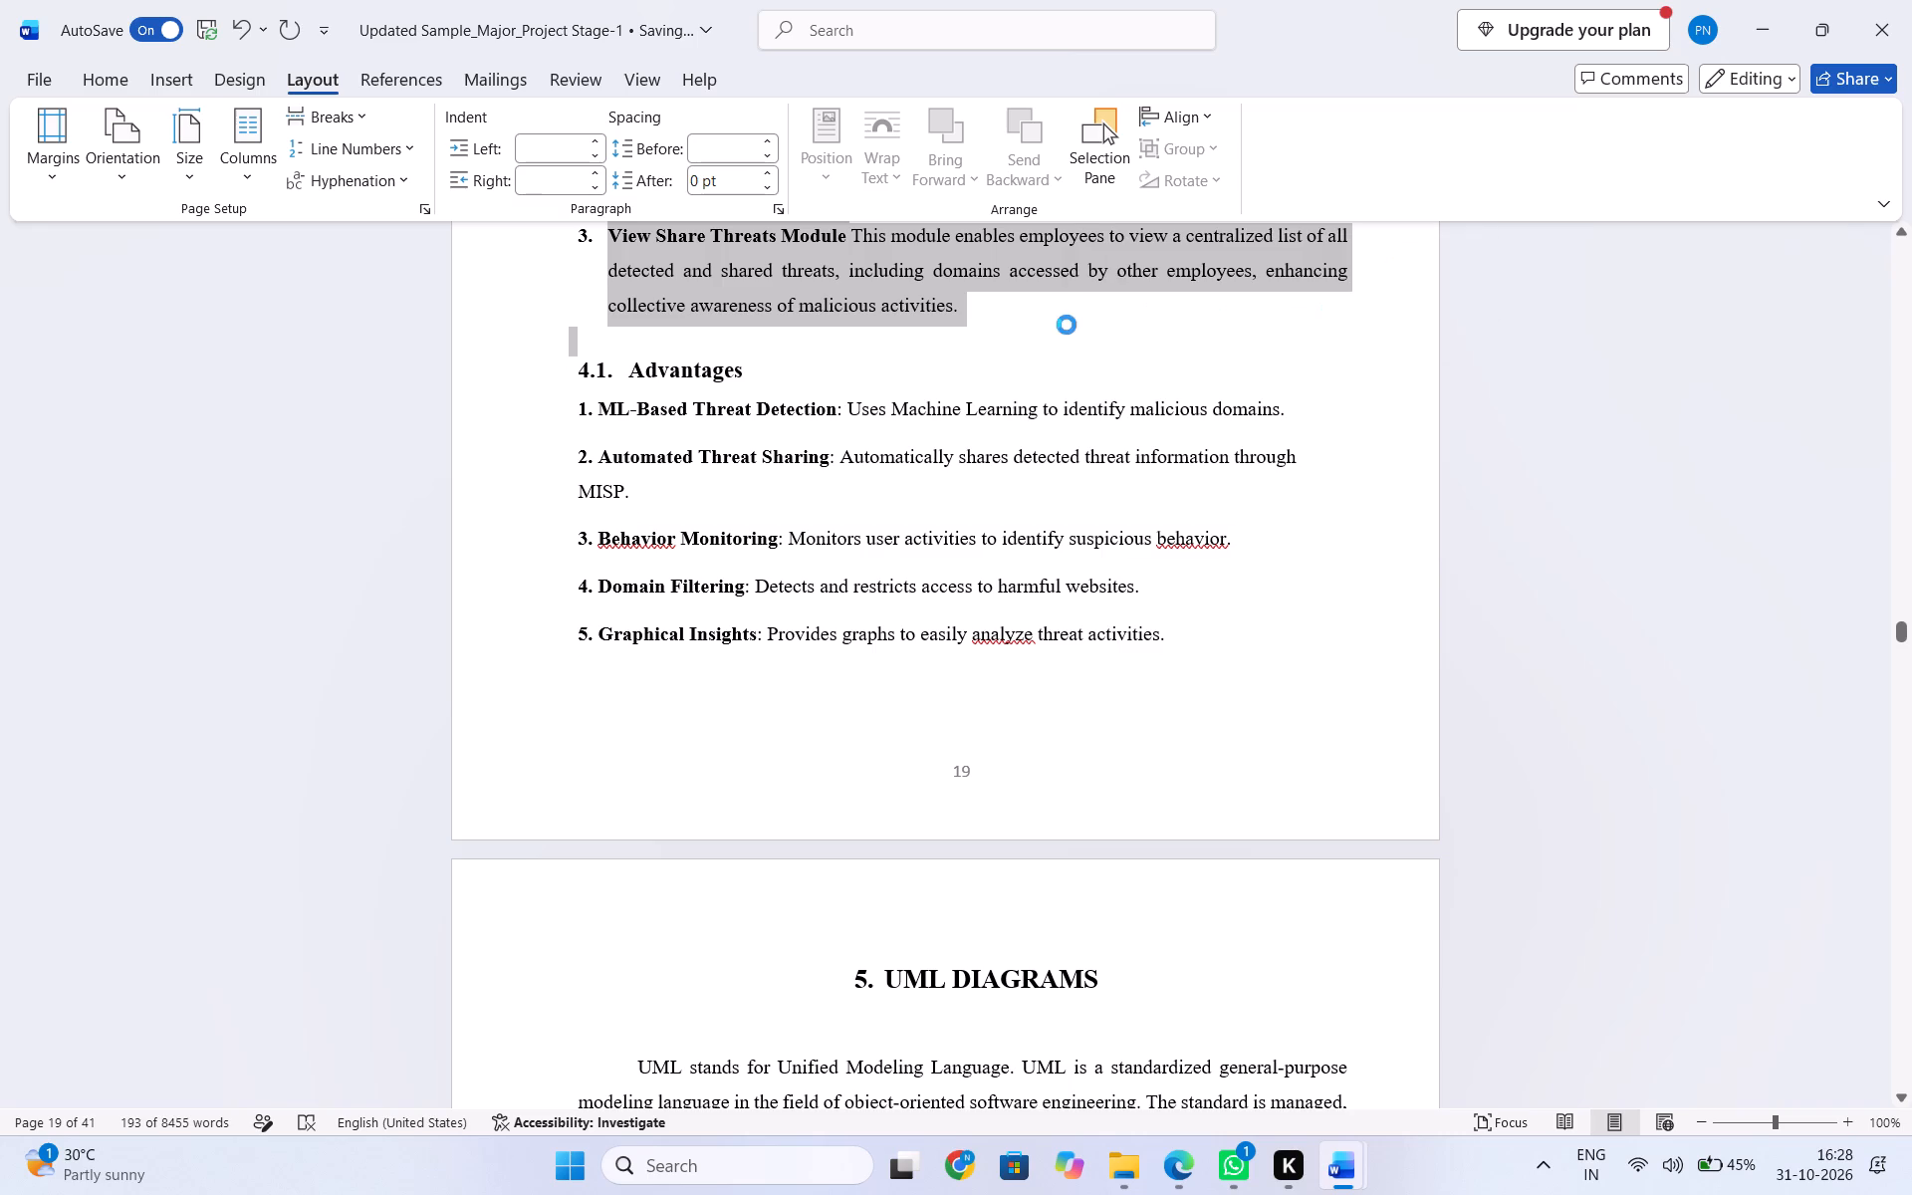
scroll(1034, 582, up, 1)
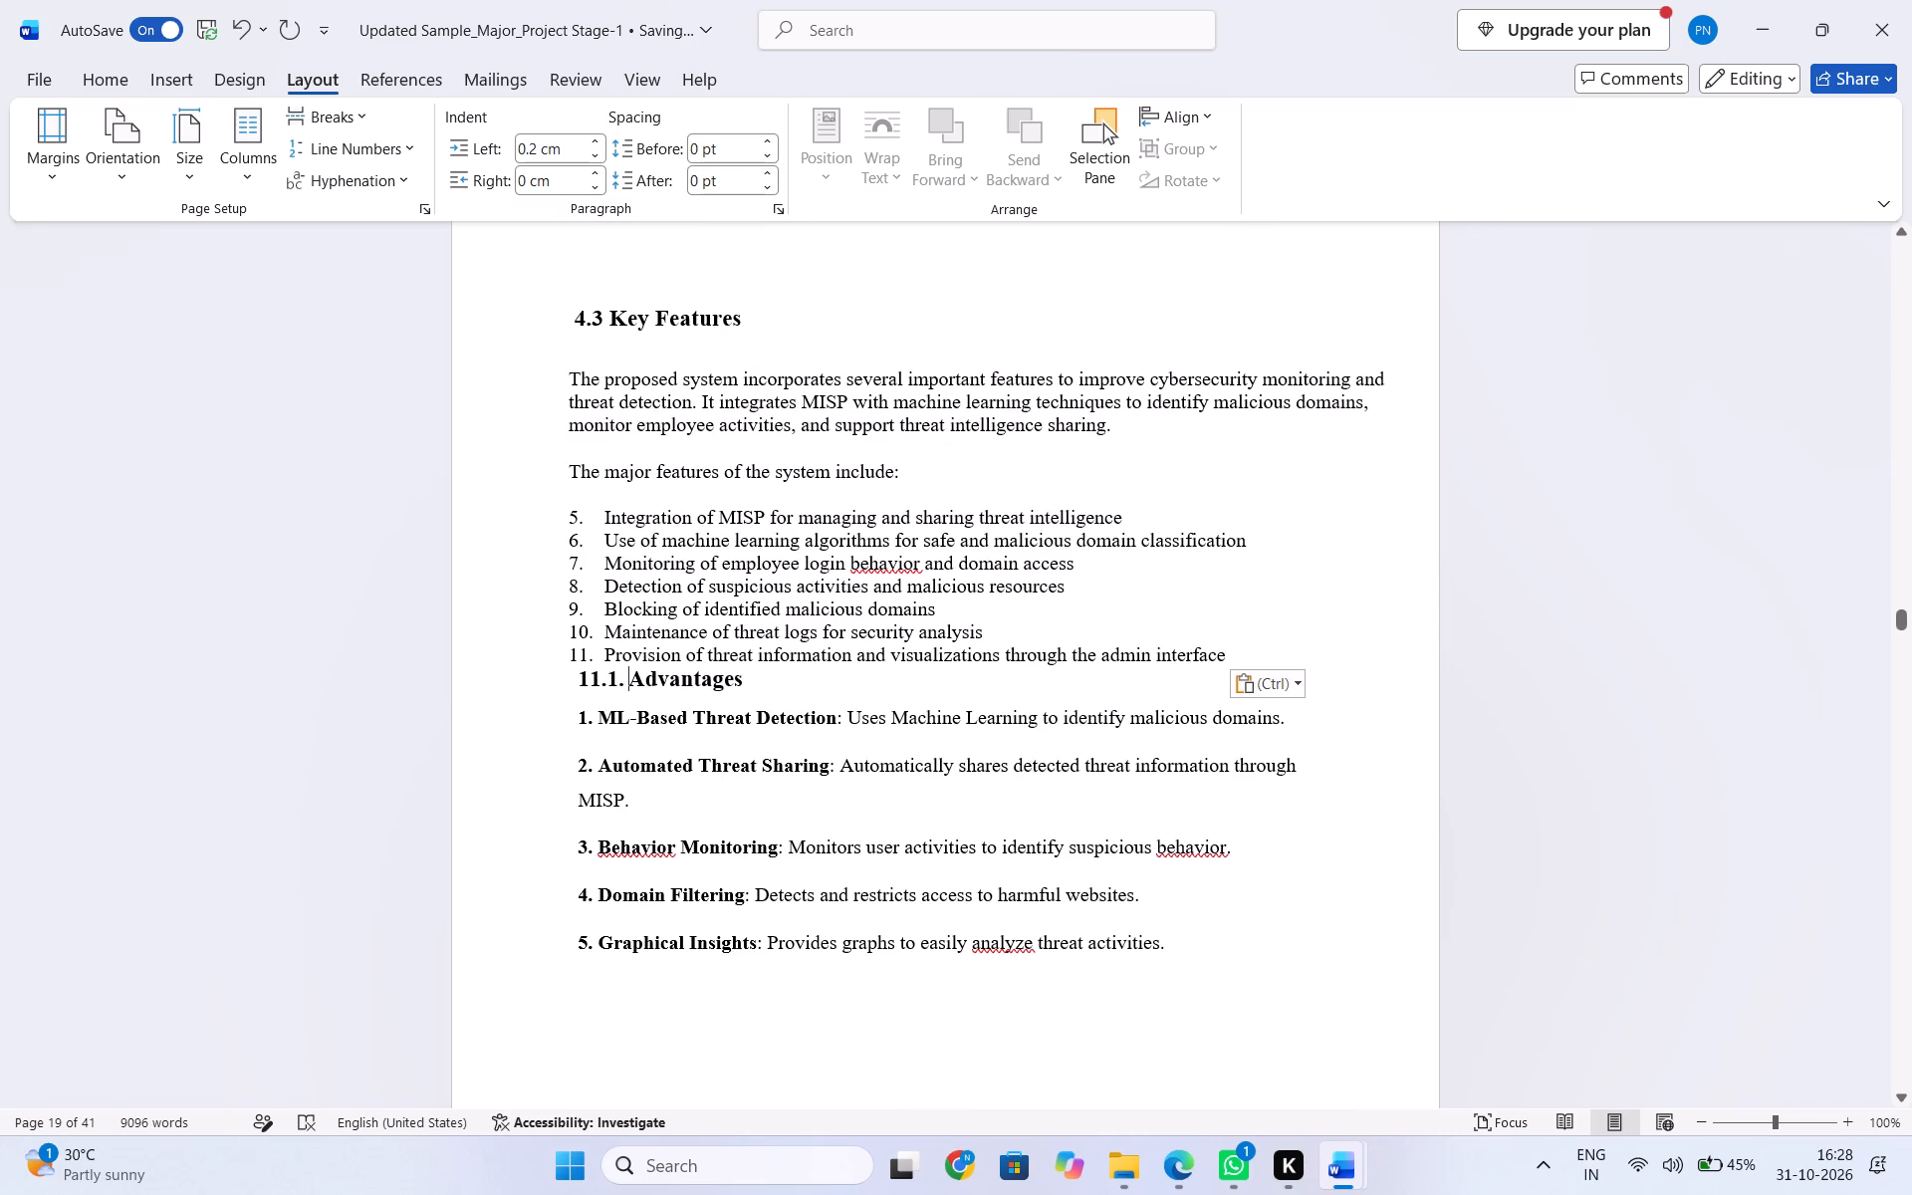
click(1238, 654)
key(Return)
key(Return)
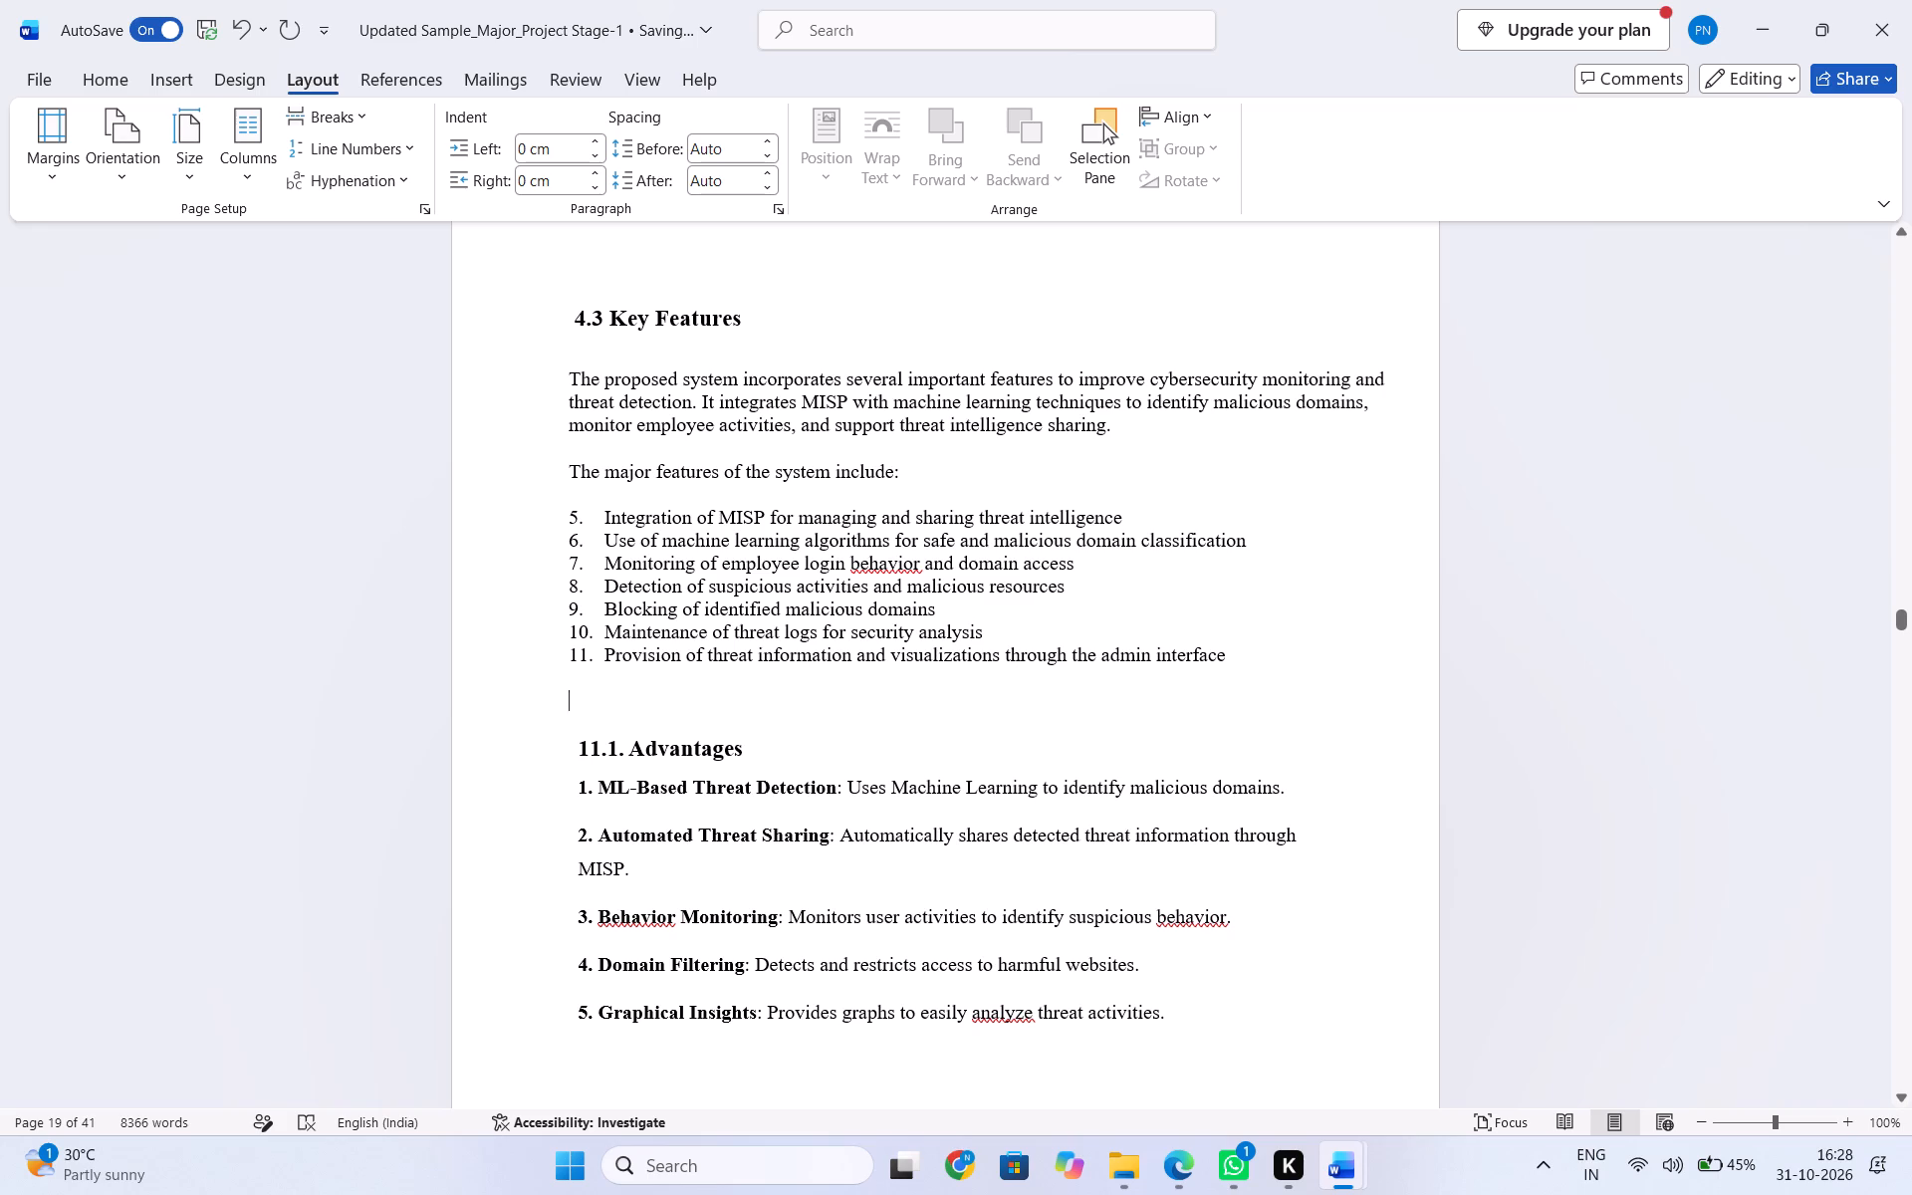
Set the Key Features text's left indent to 0.2 cm and right indent to 0.97 cm.
drag(573, 375, 1249, 653)
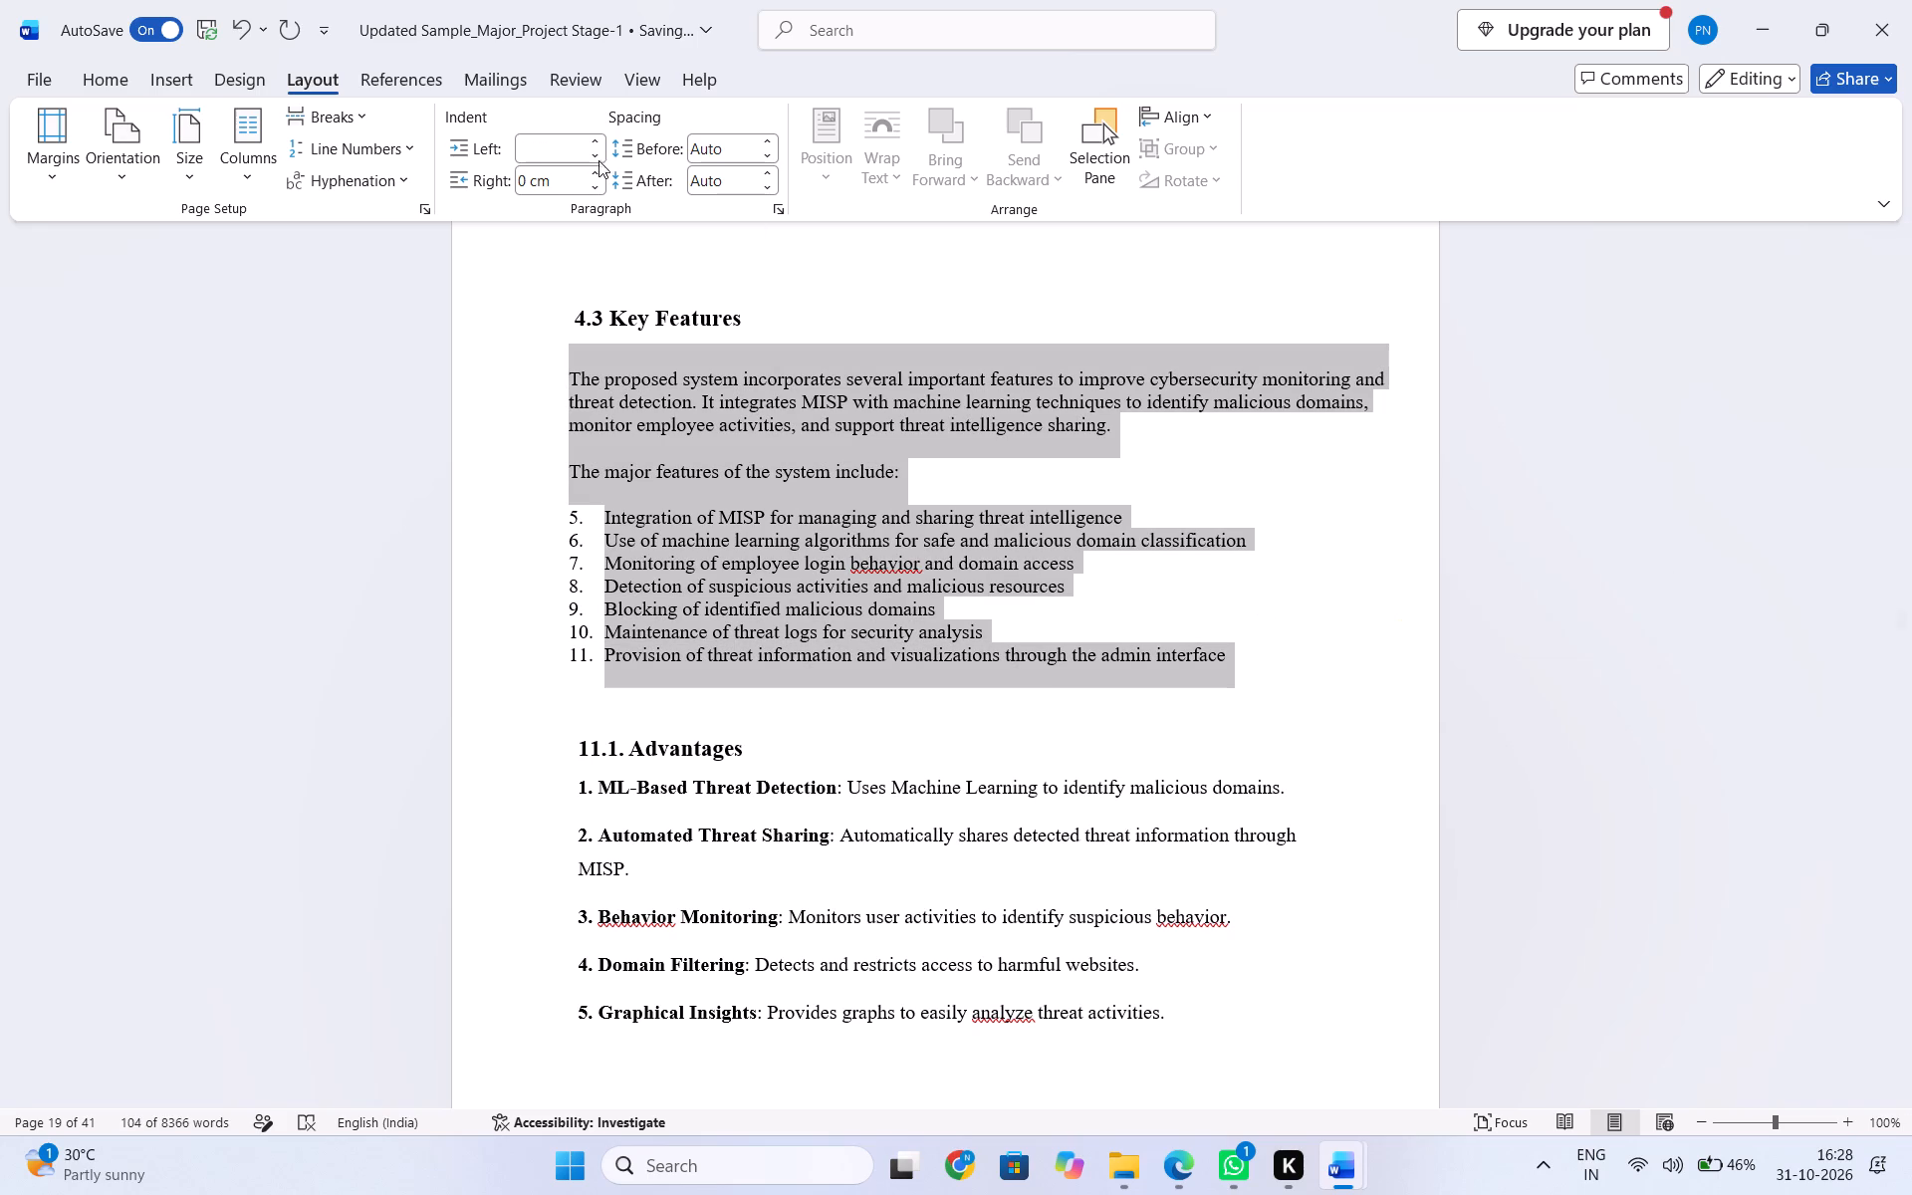
click(560, 158)
click(560, 153)
key(0)
text(.2)
key(Return)
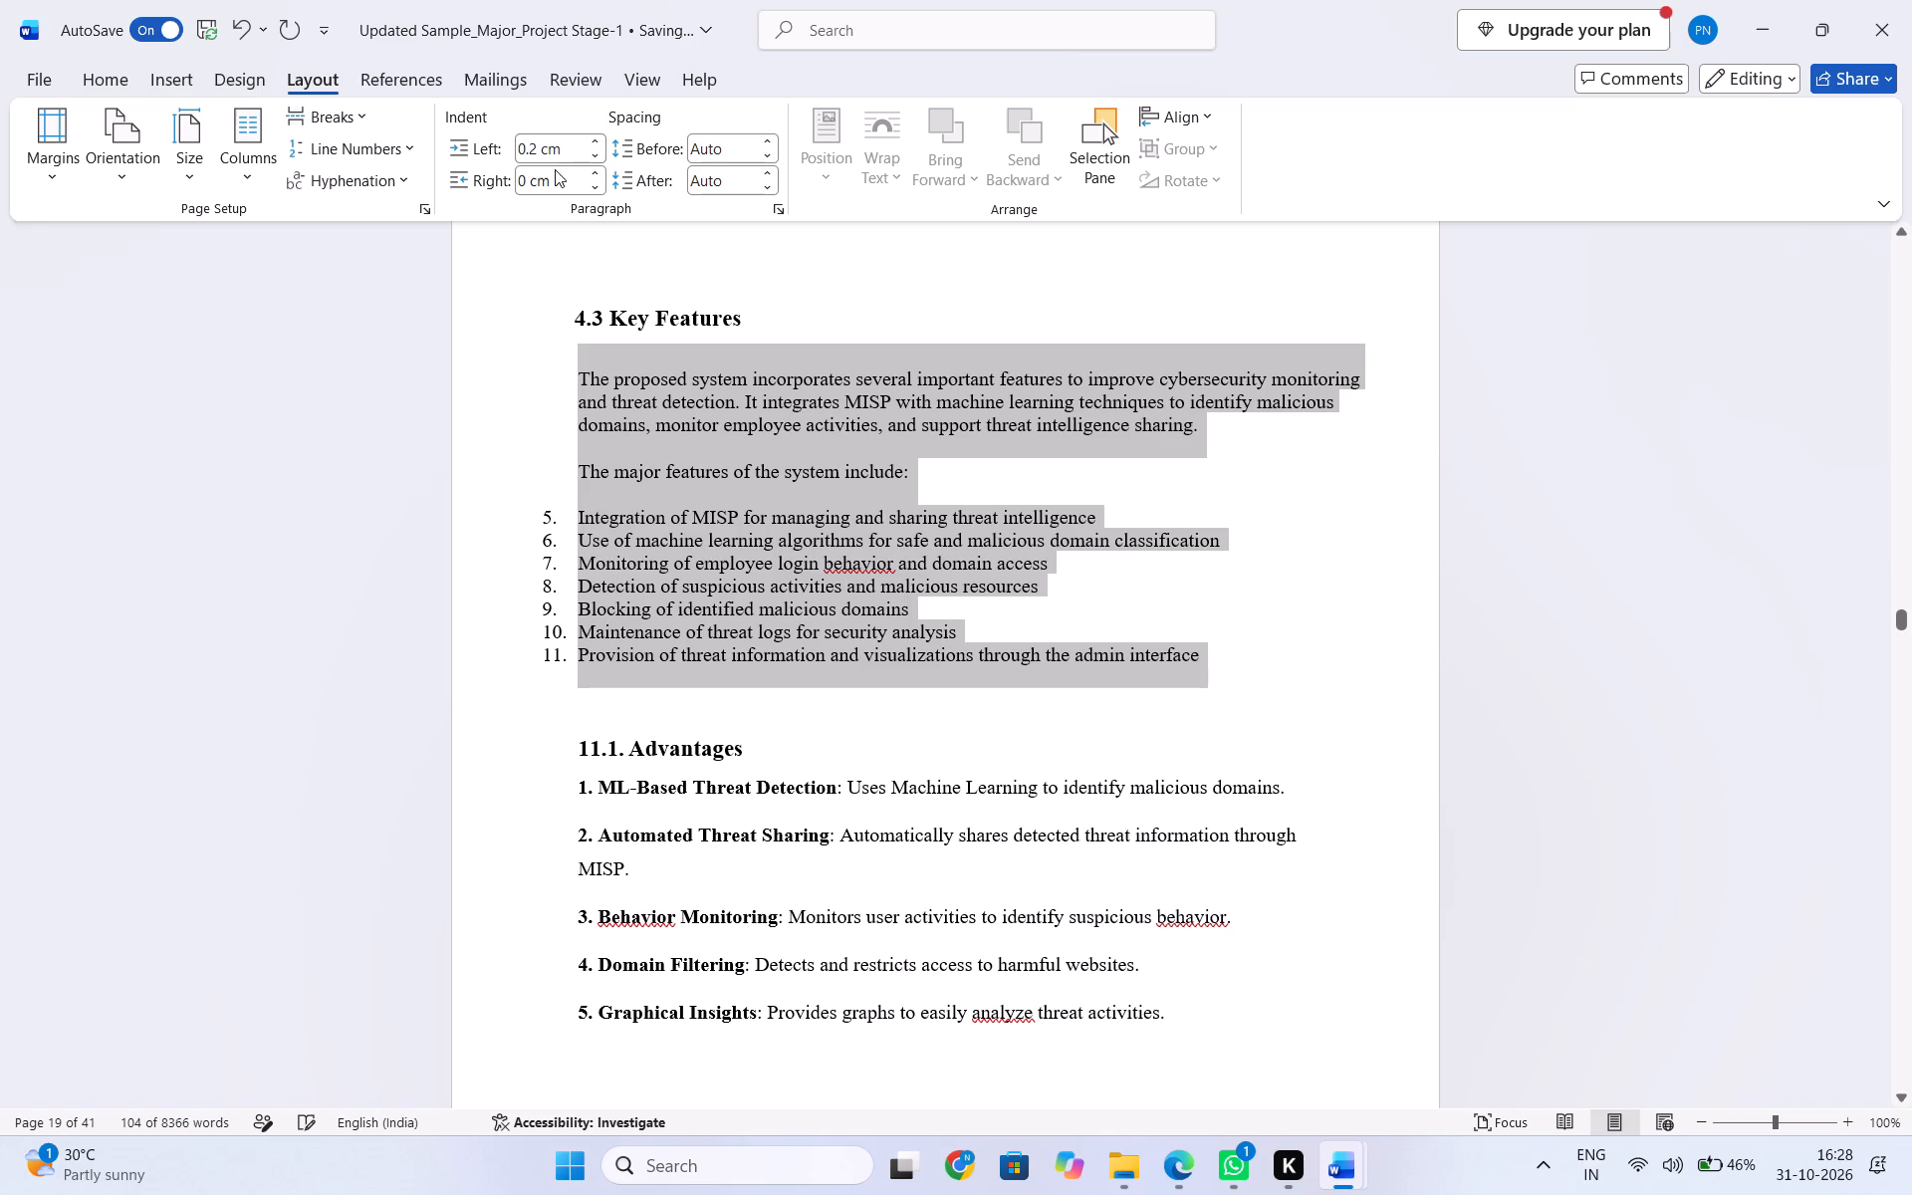
click(555, 170)
key(BackSpace)
text(0.)
key(9)
key(7)
key(Return)
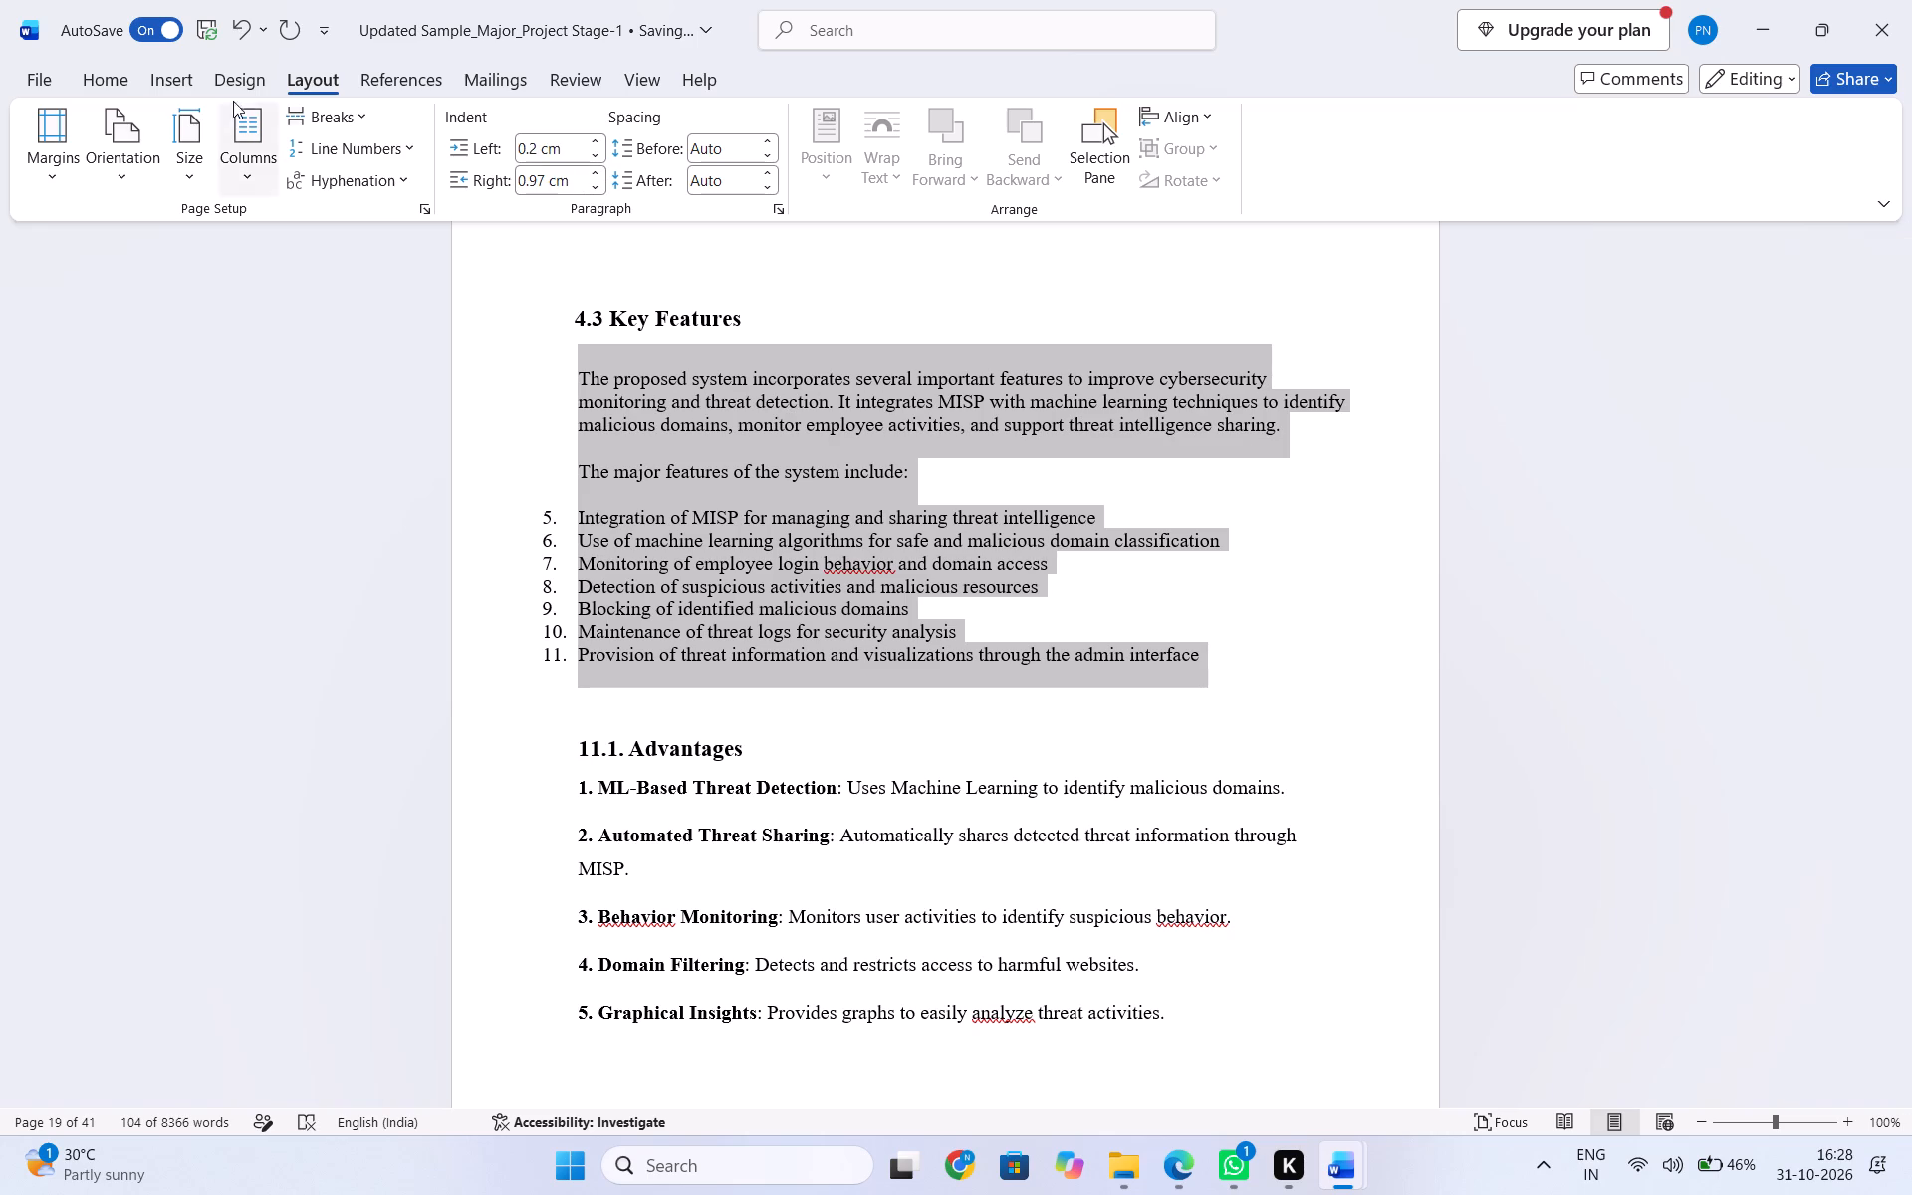
Set the Key Features text to 1.5 line spacing and justified alignment.
click(171, 90)
click(95, 79)
click(774, 162)
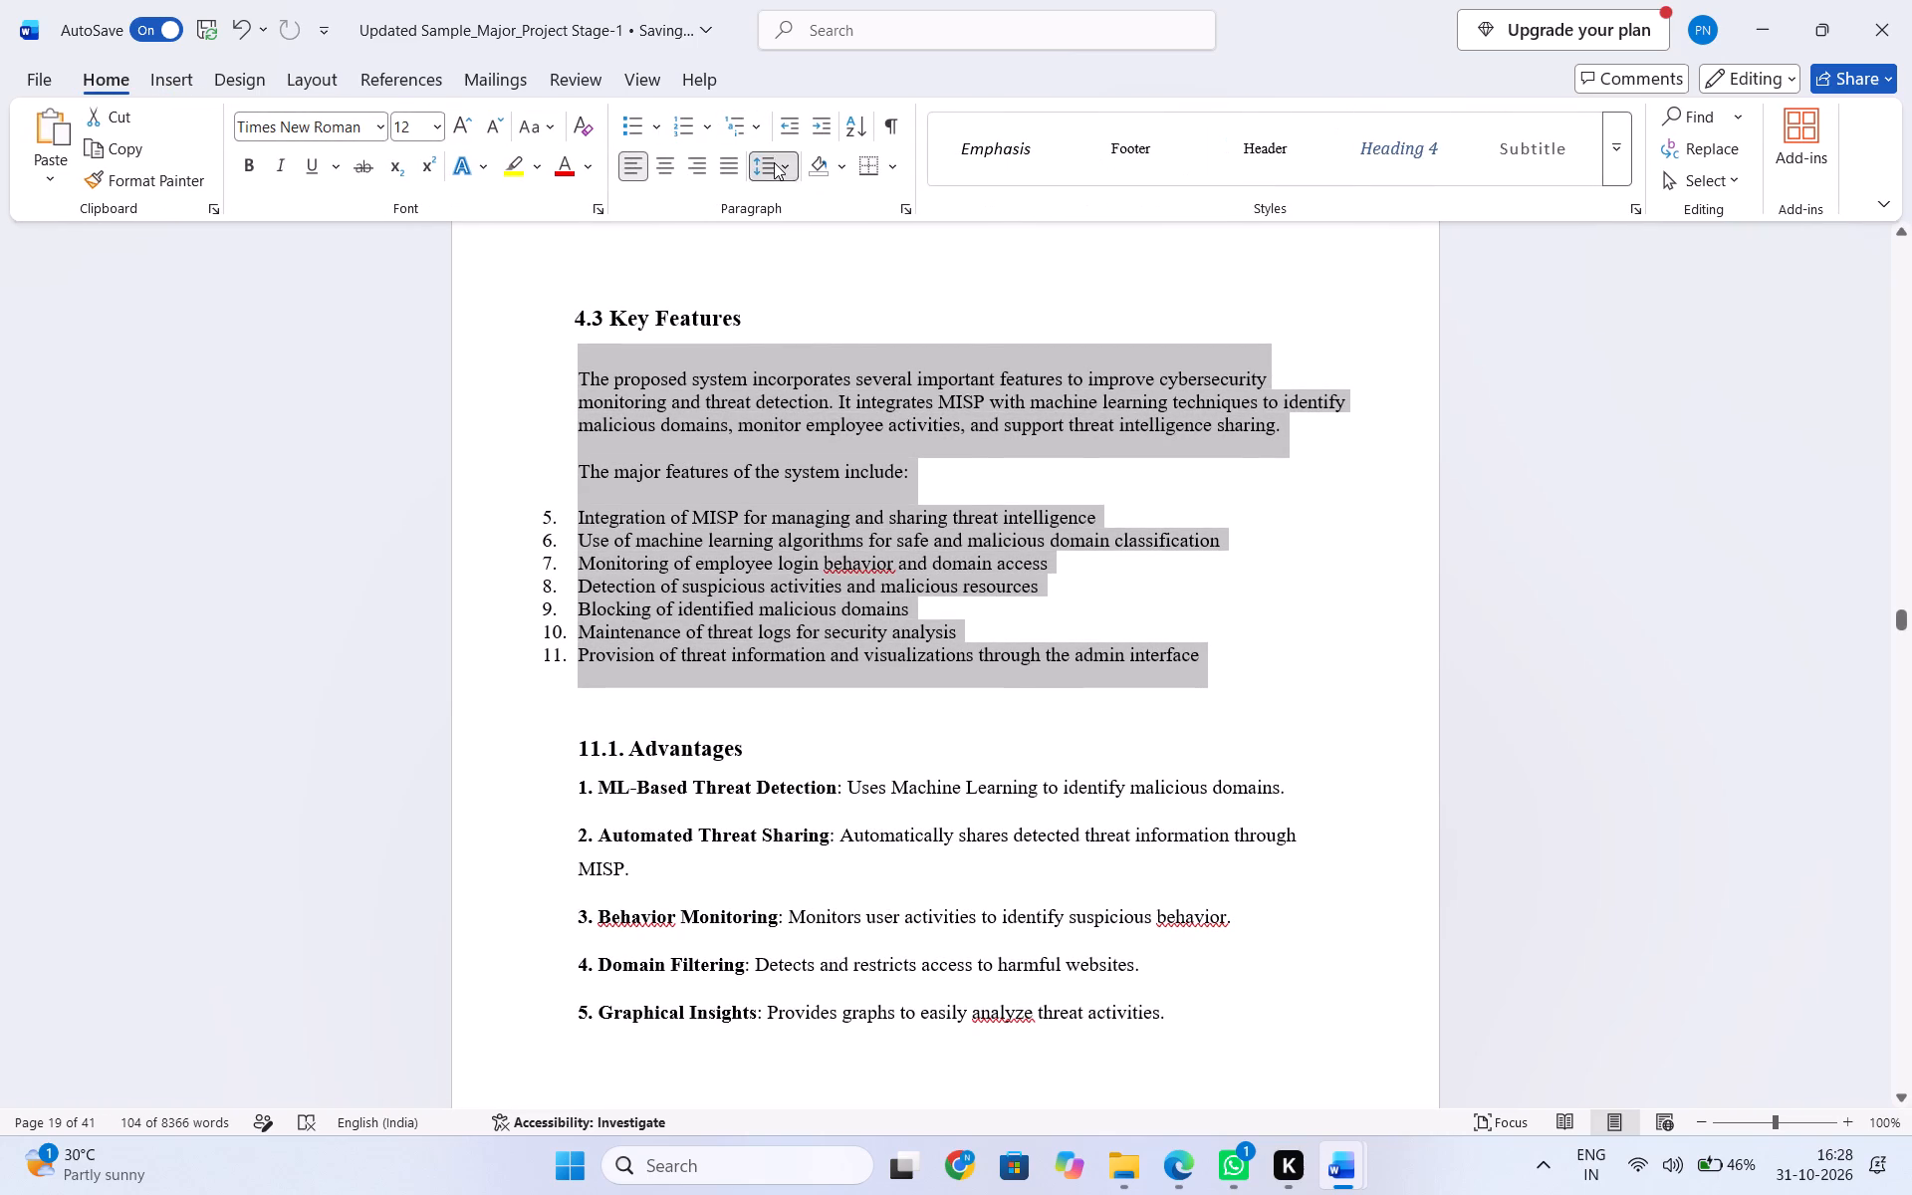
click(810, 261)
click(744, 167)
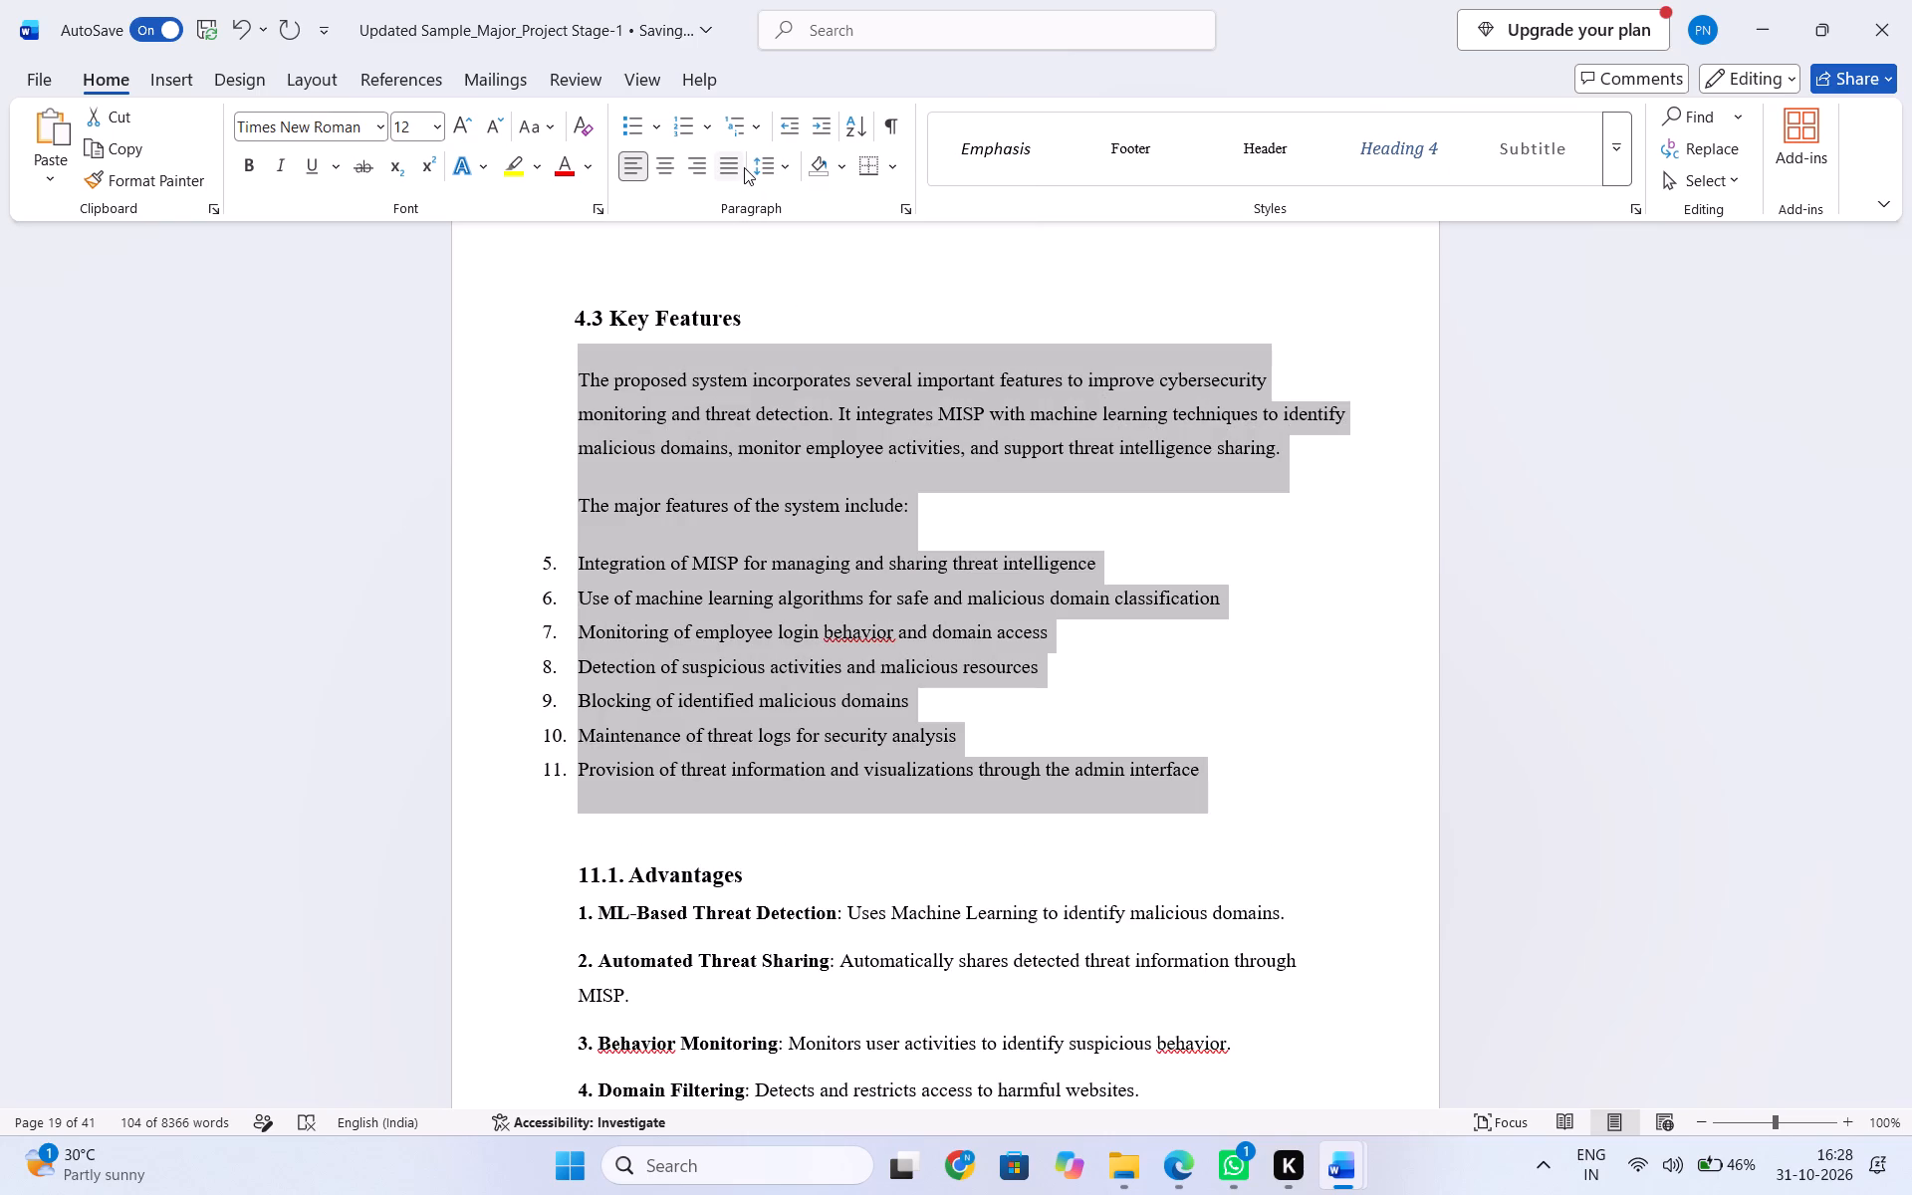
click(736, 170)
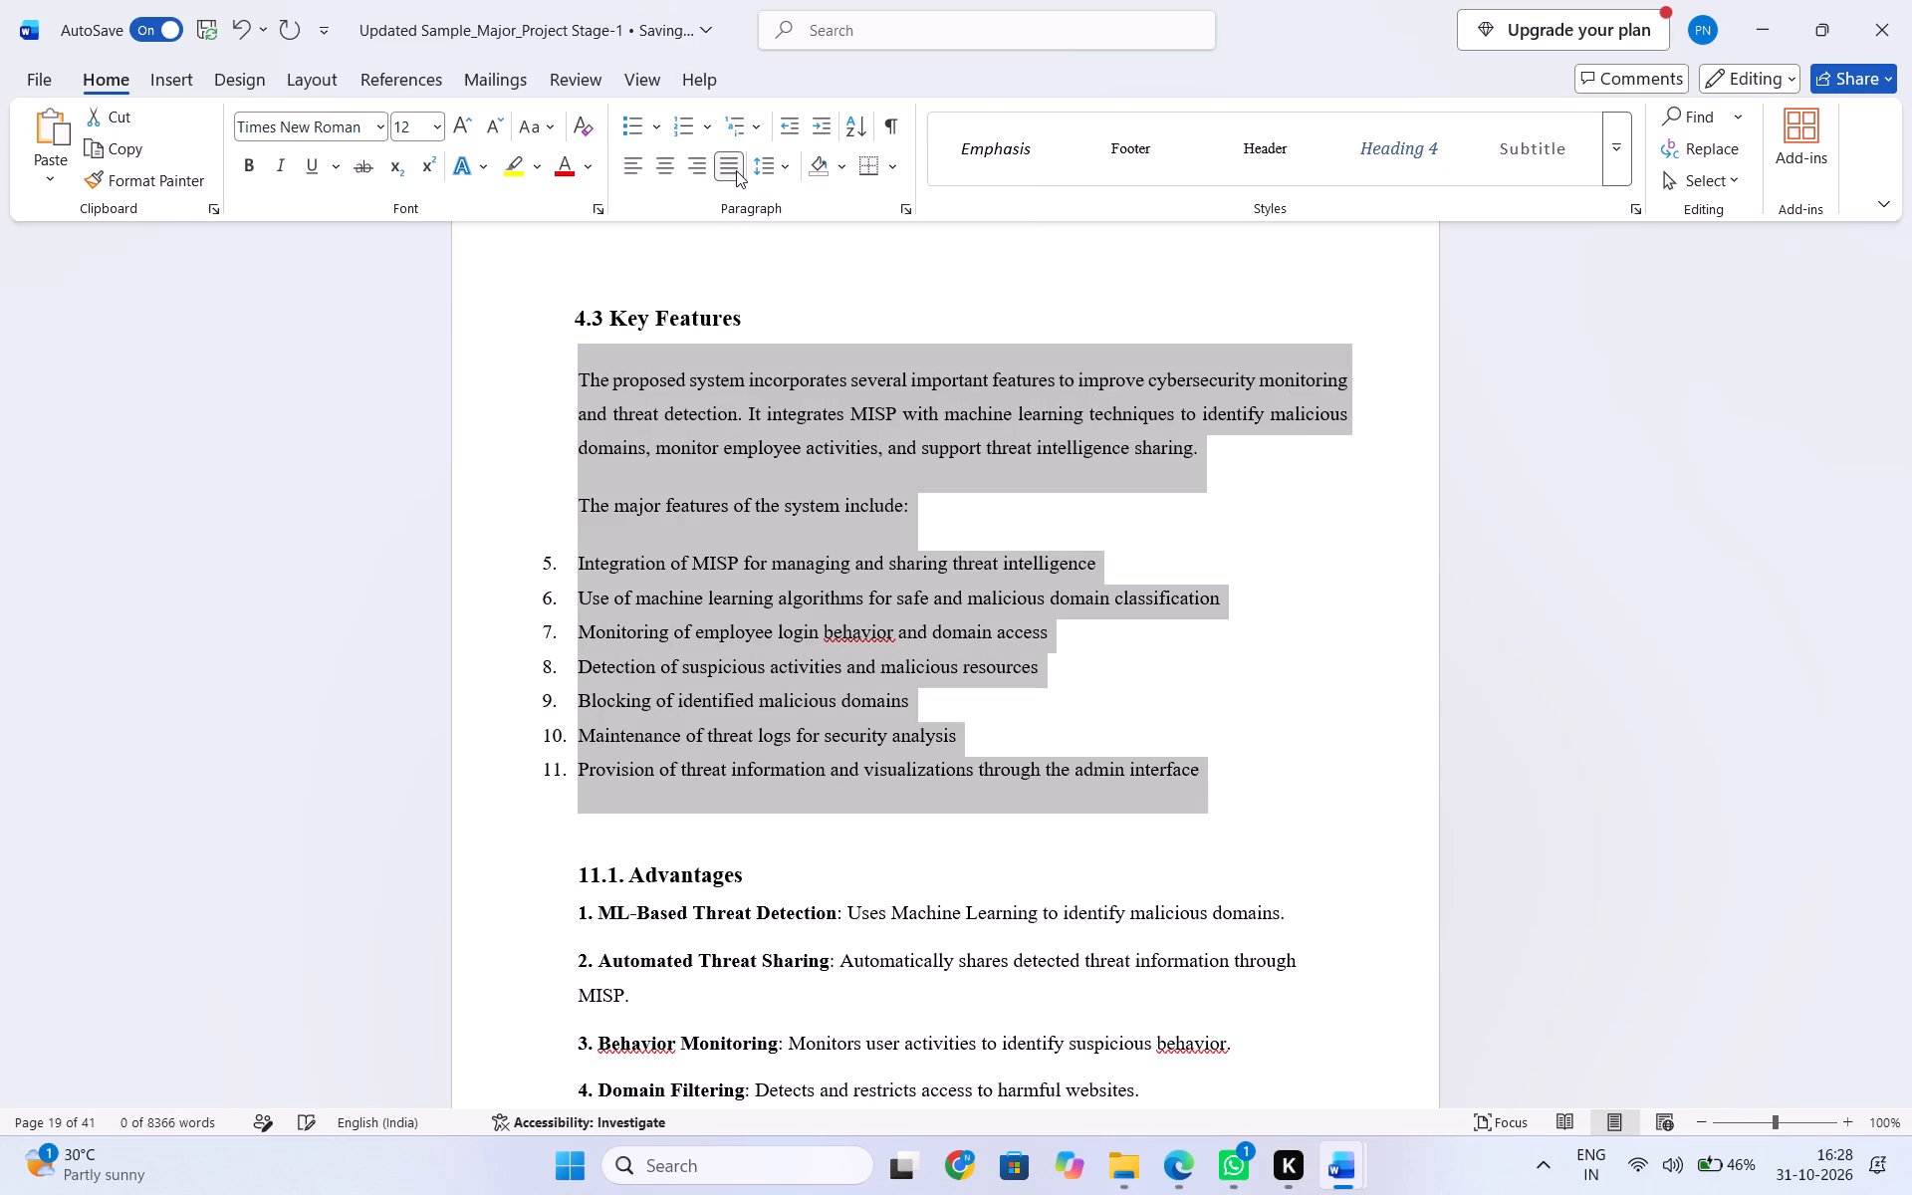
click(802, 538)
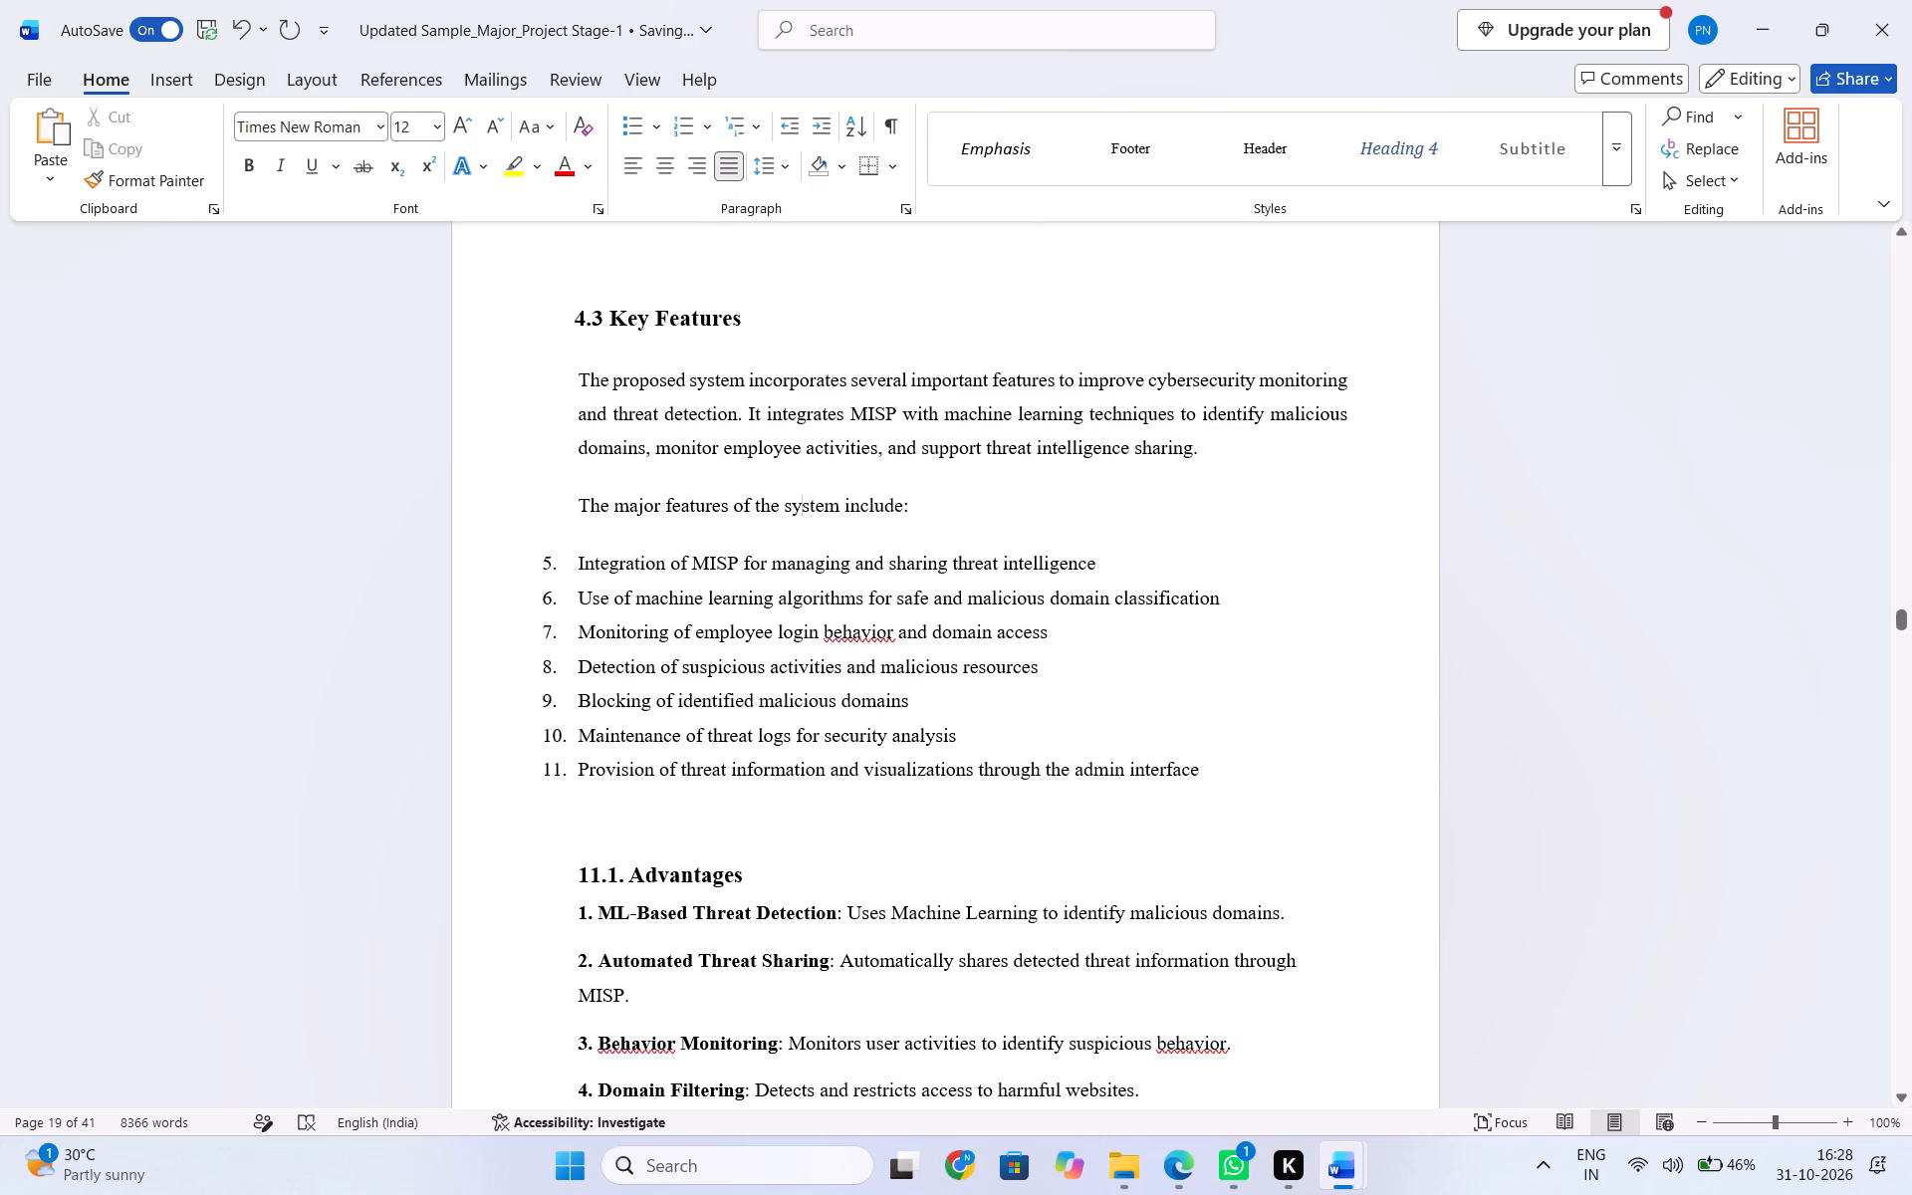
Remove the automatic numbering from all seven feature lines, from MISP integration to the admin interface visualizations.
click(622, 476)
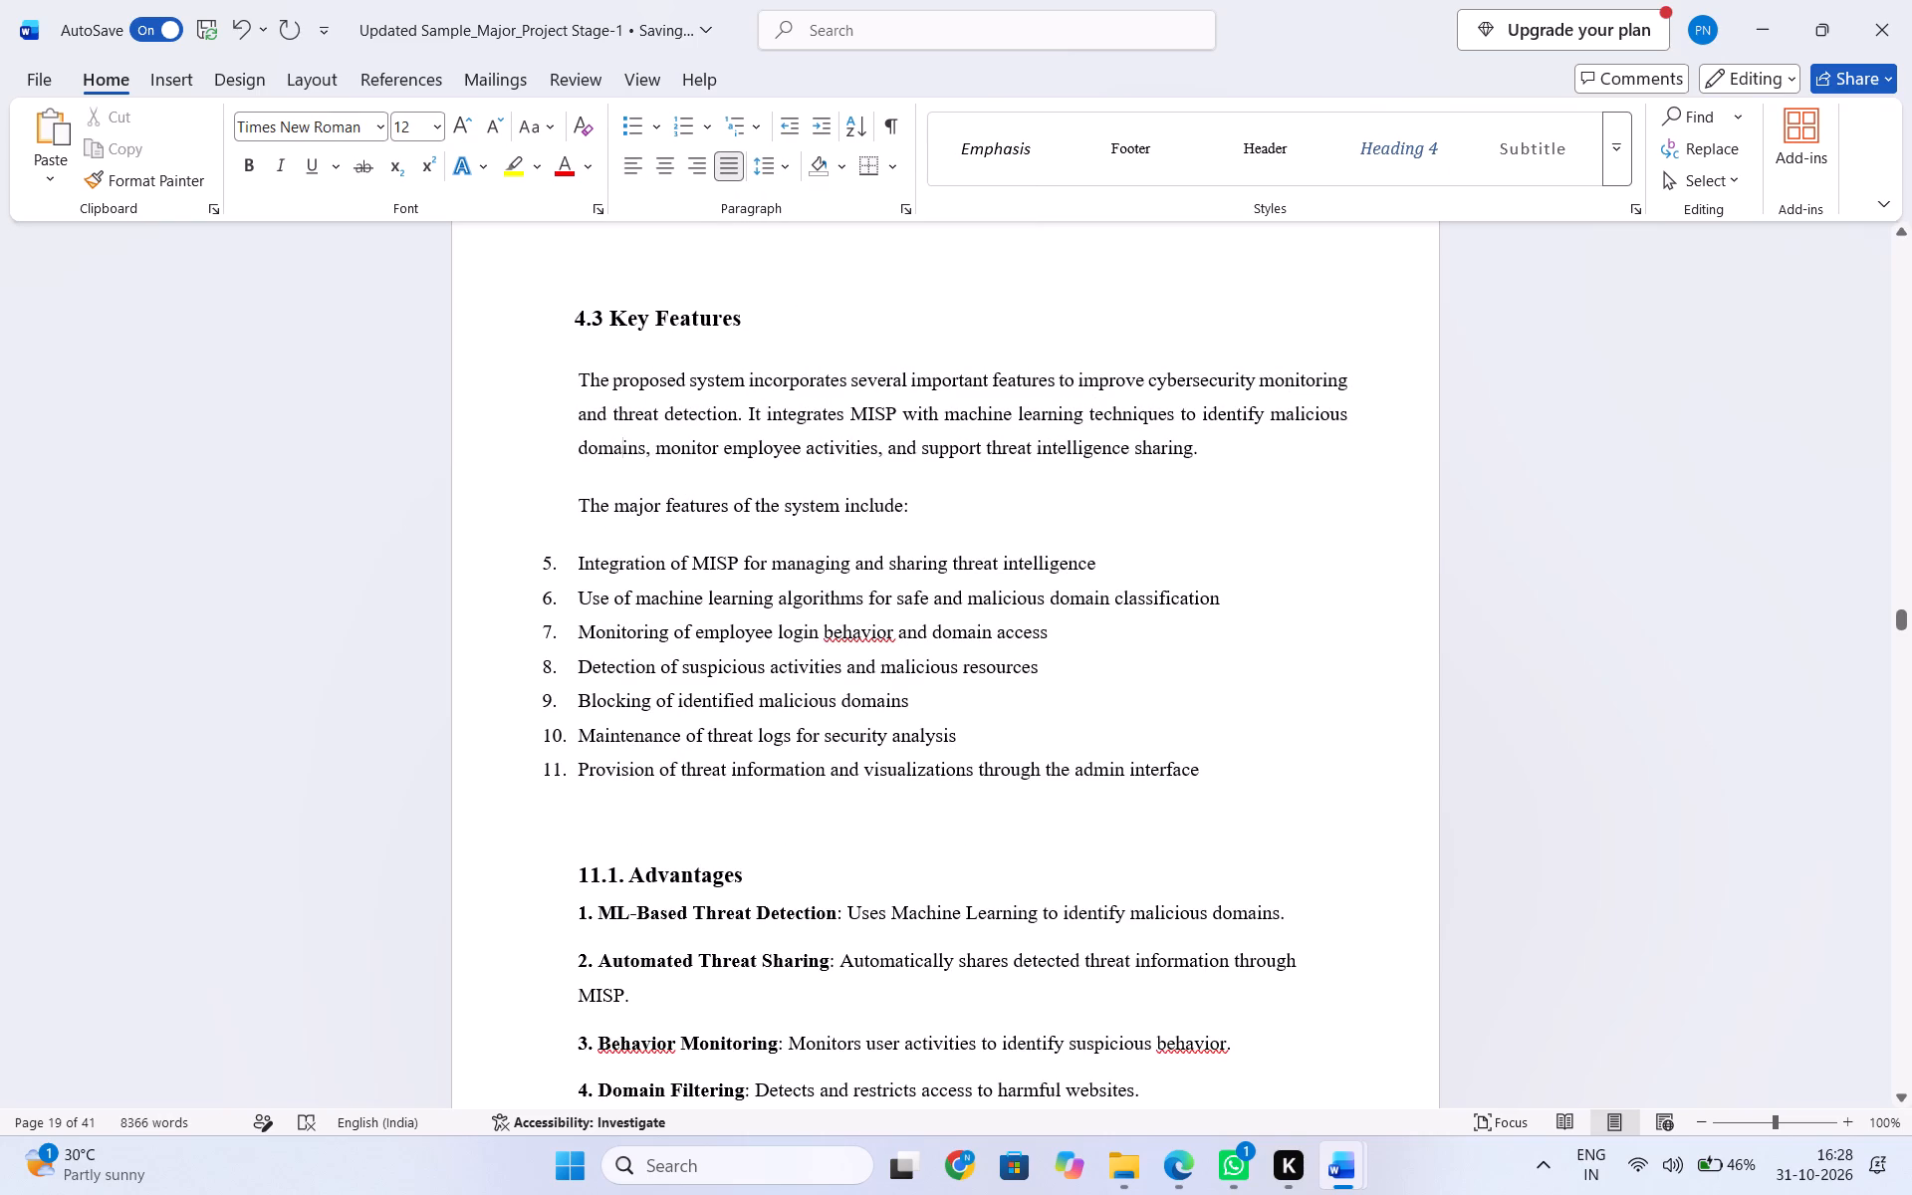
click(606, 528)
click(577, 565)
key(BackSpace)
click(579, 624)
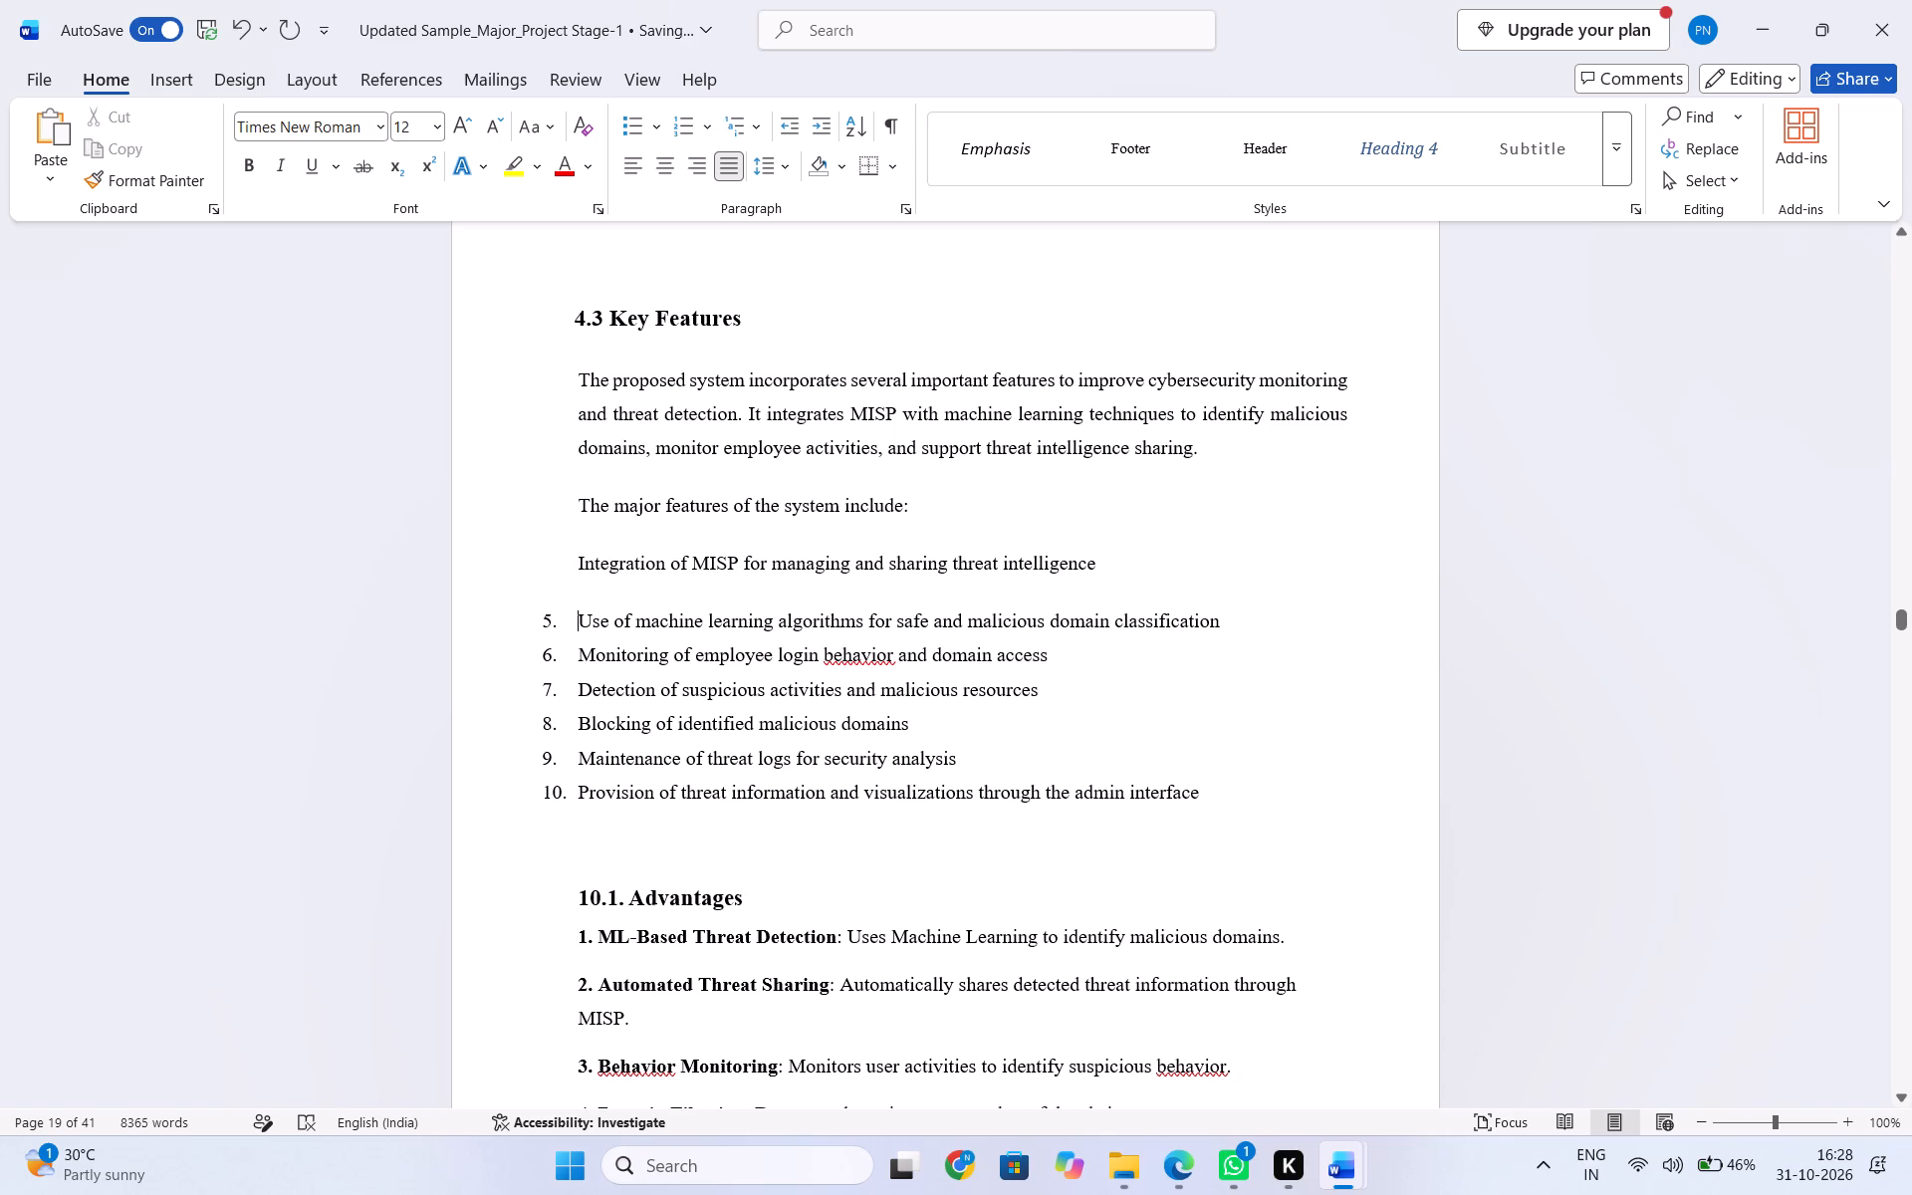
key(BackSpace)
click(582, 677)
key(BackSpace)
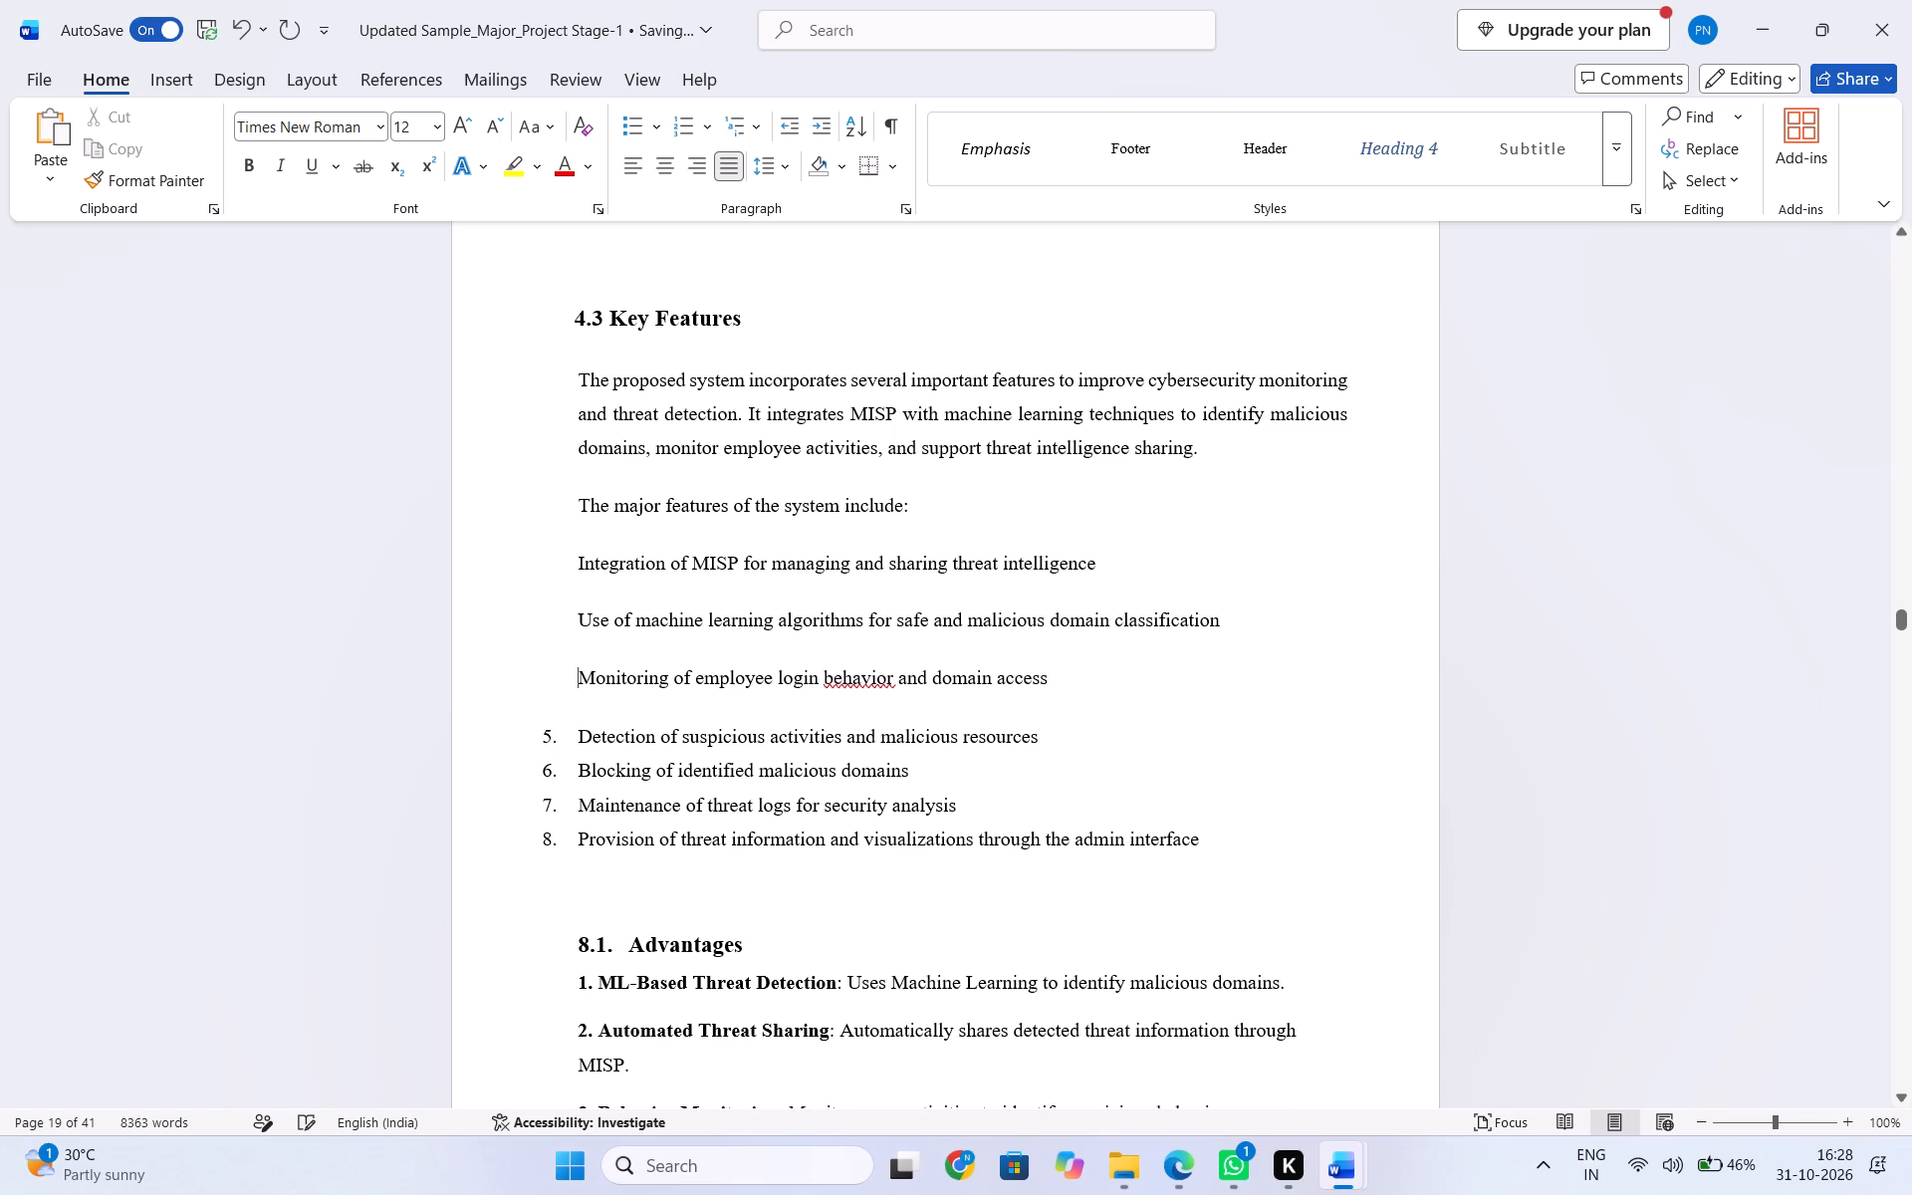
click(588, 734)
click(583, 734)
key(BackSpace)
click(580, 791)
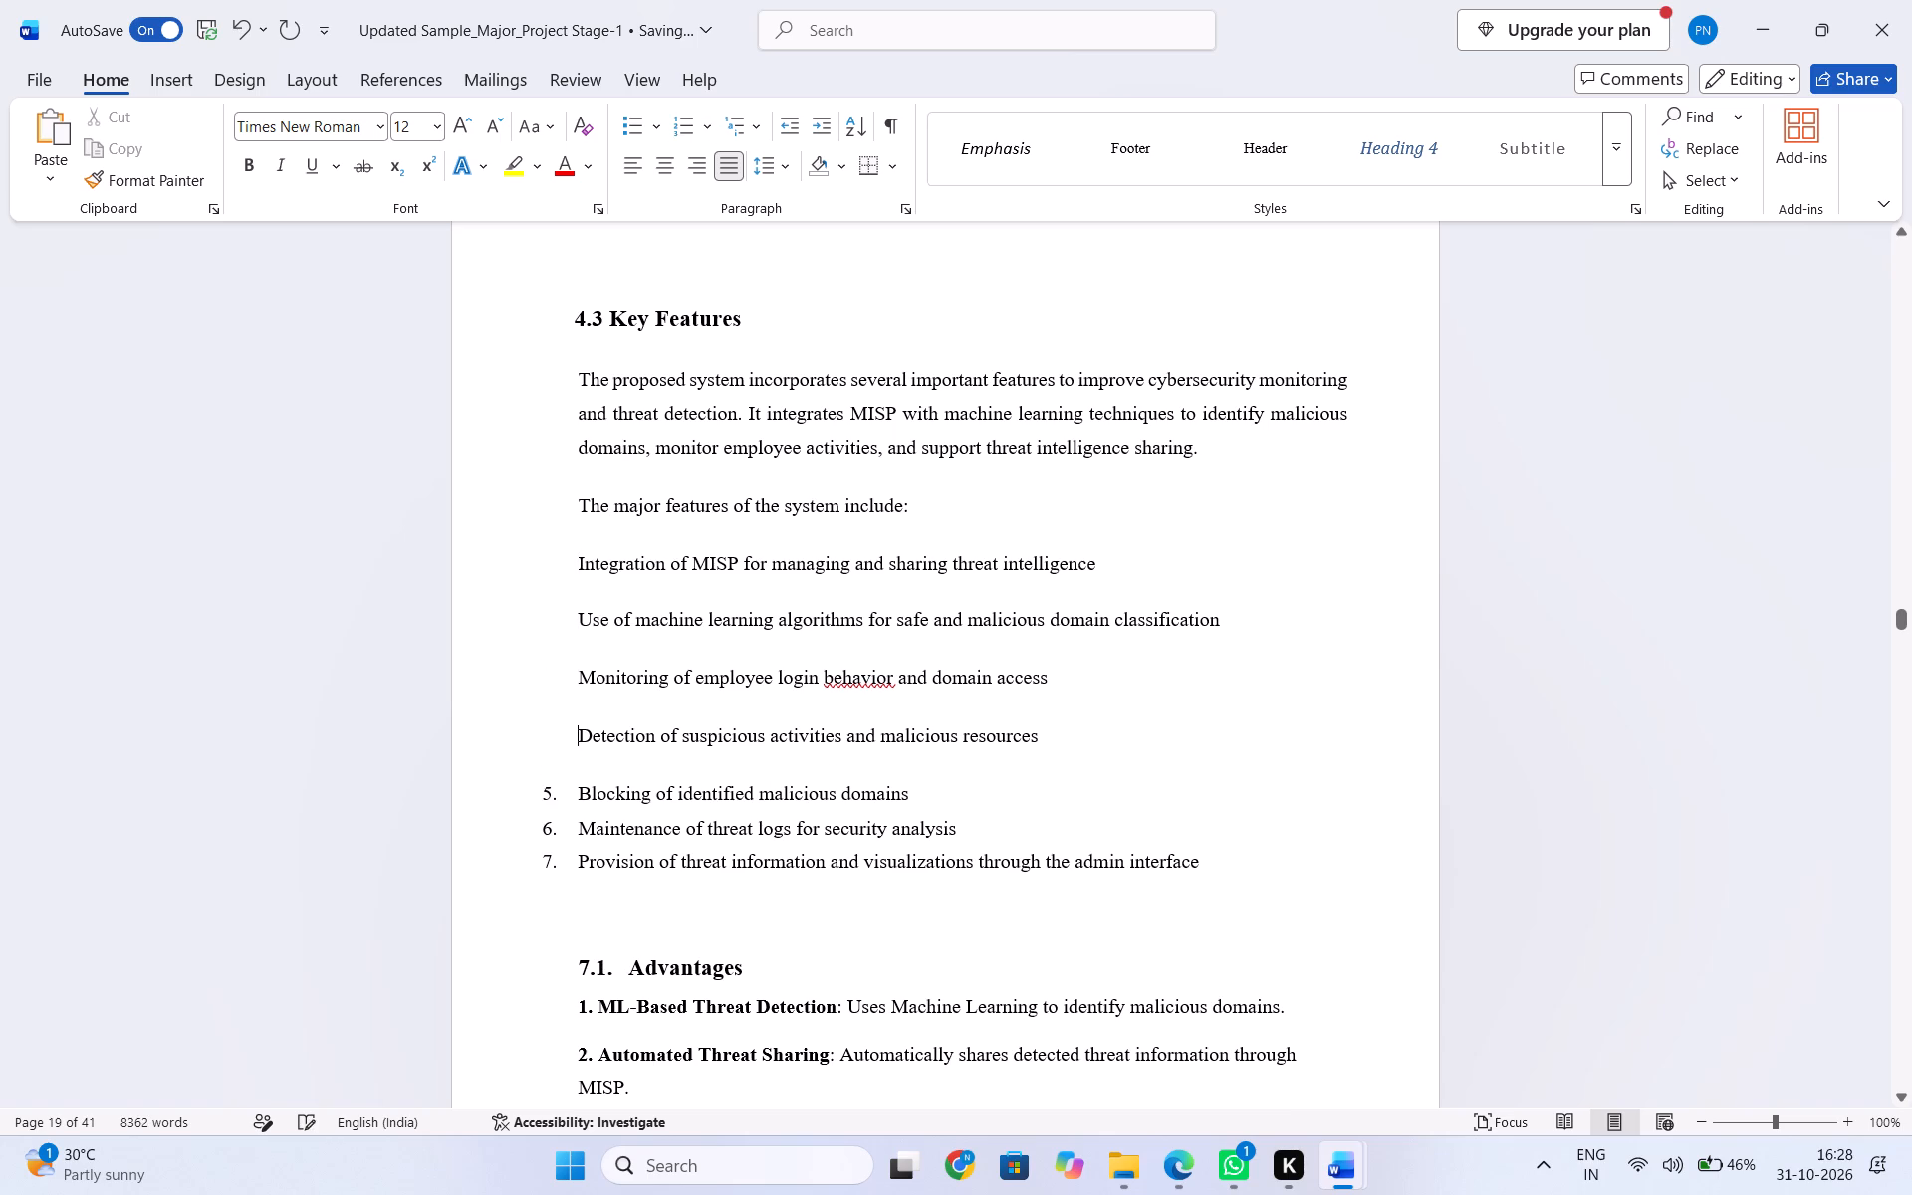
key(BackSpace)
click(578, 856)
key(BackSpace)
click(582, 894)
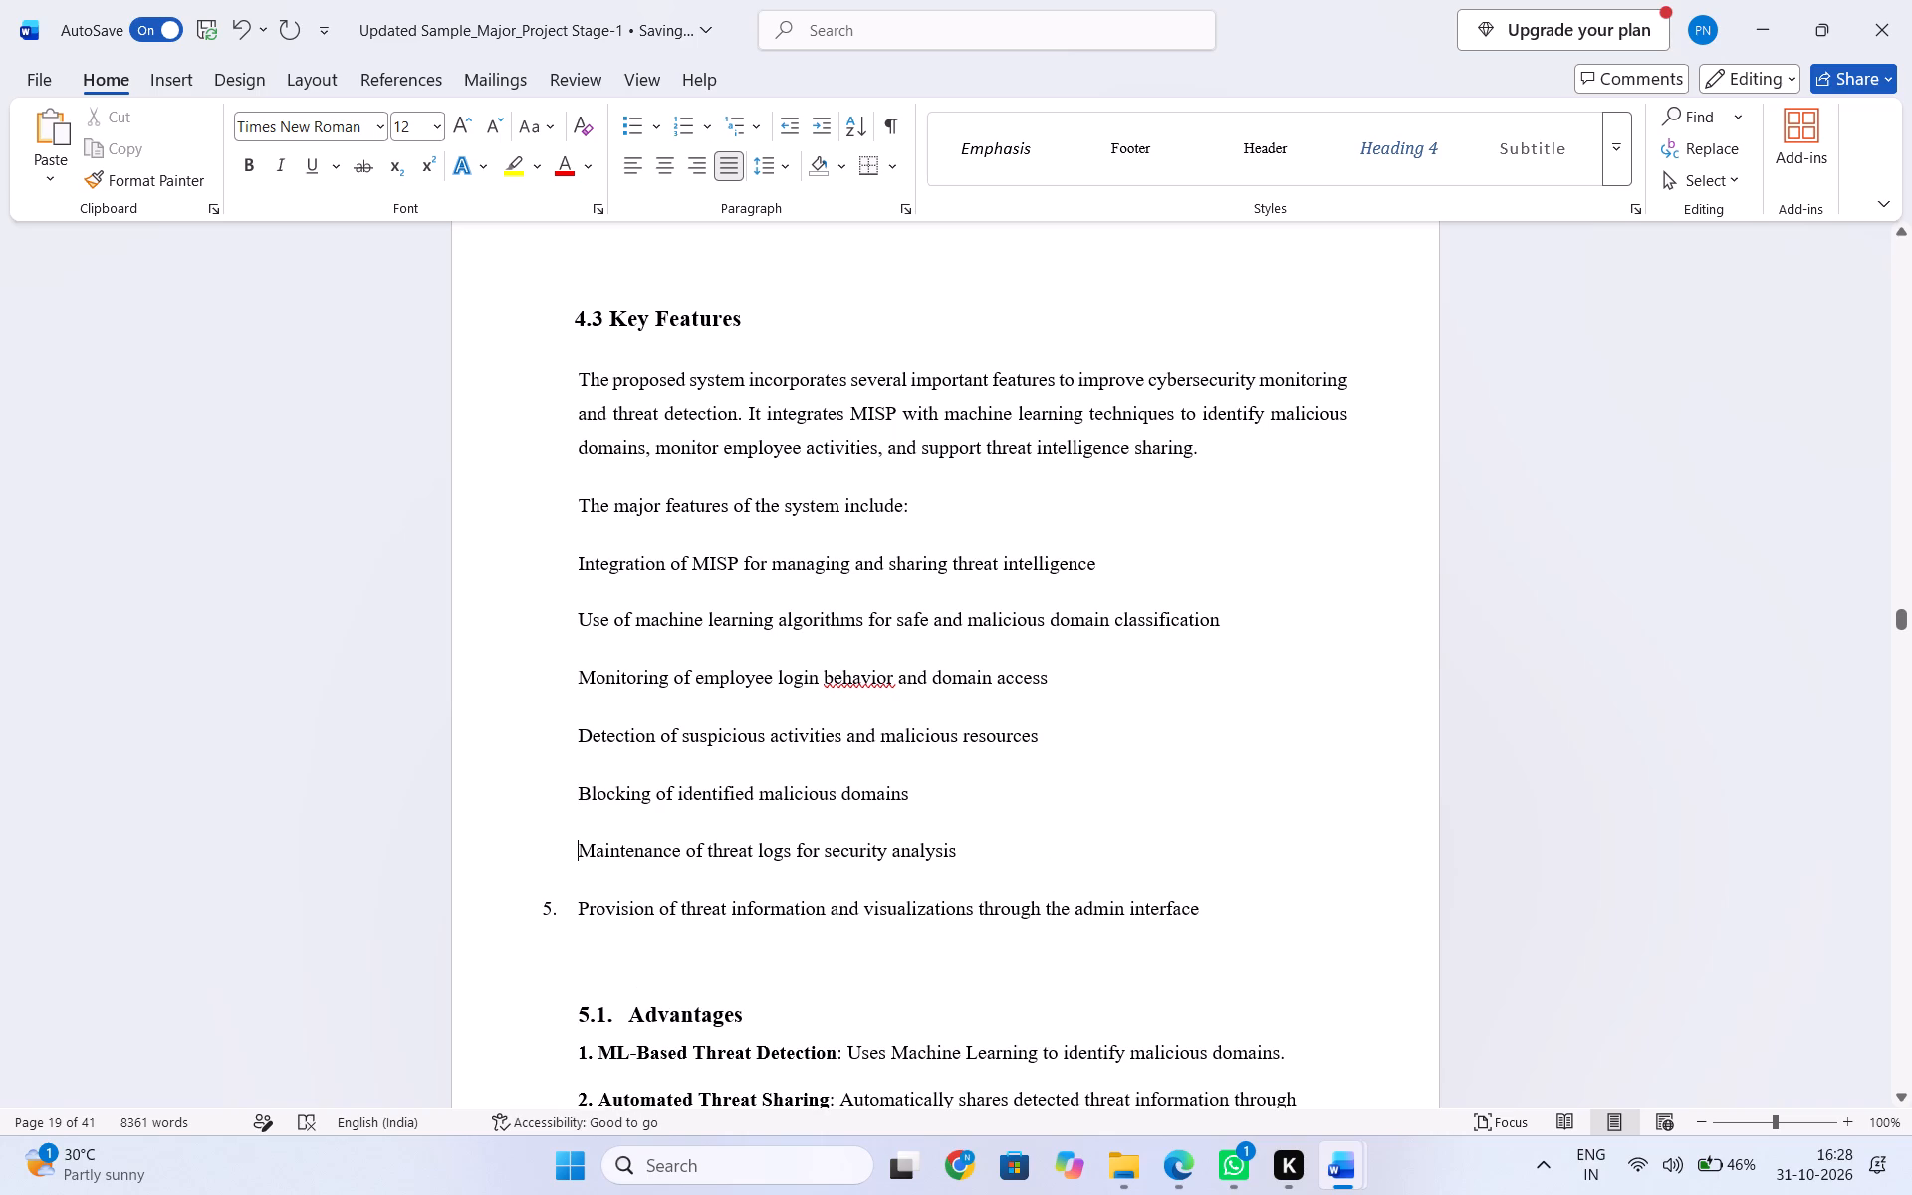
click(576, 906)
key(BackSpace)
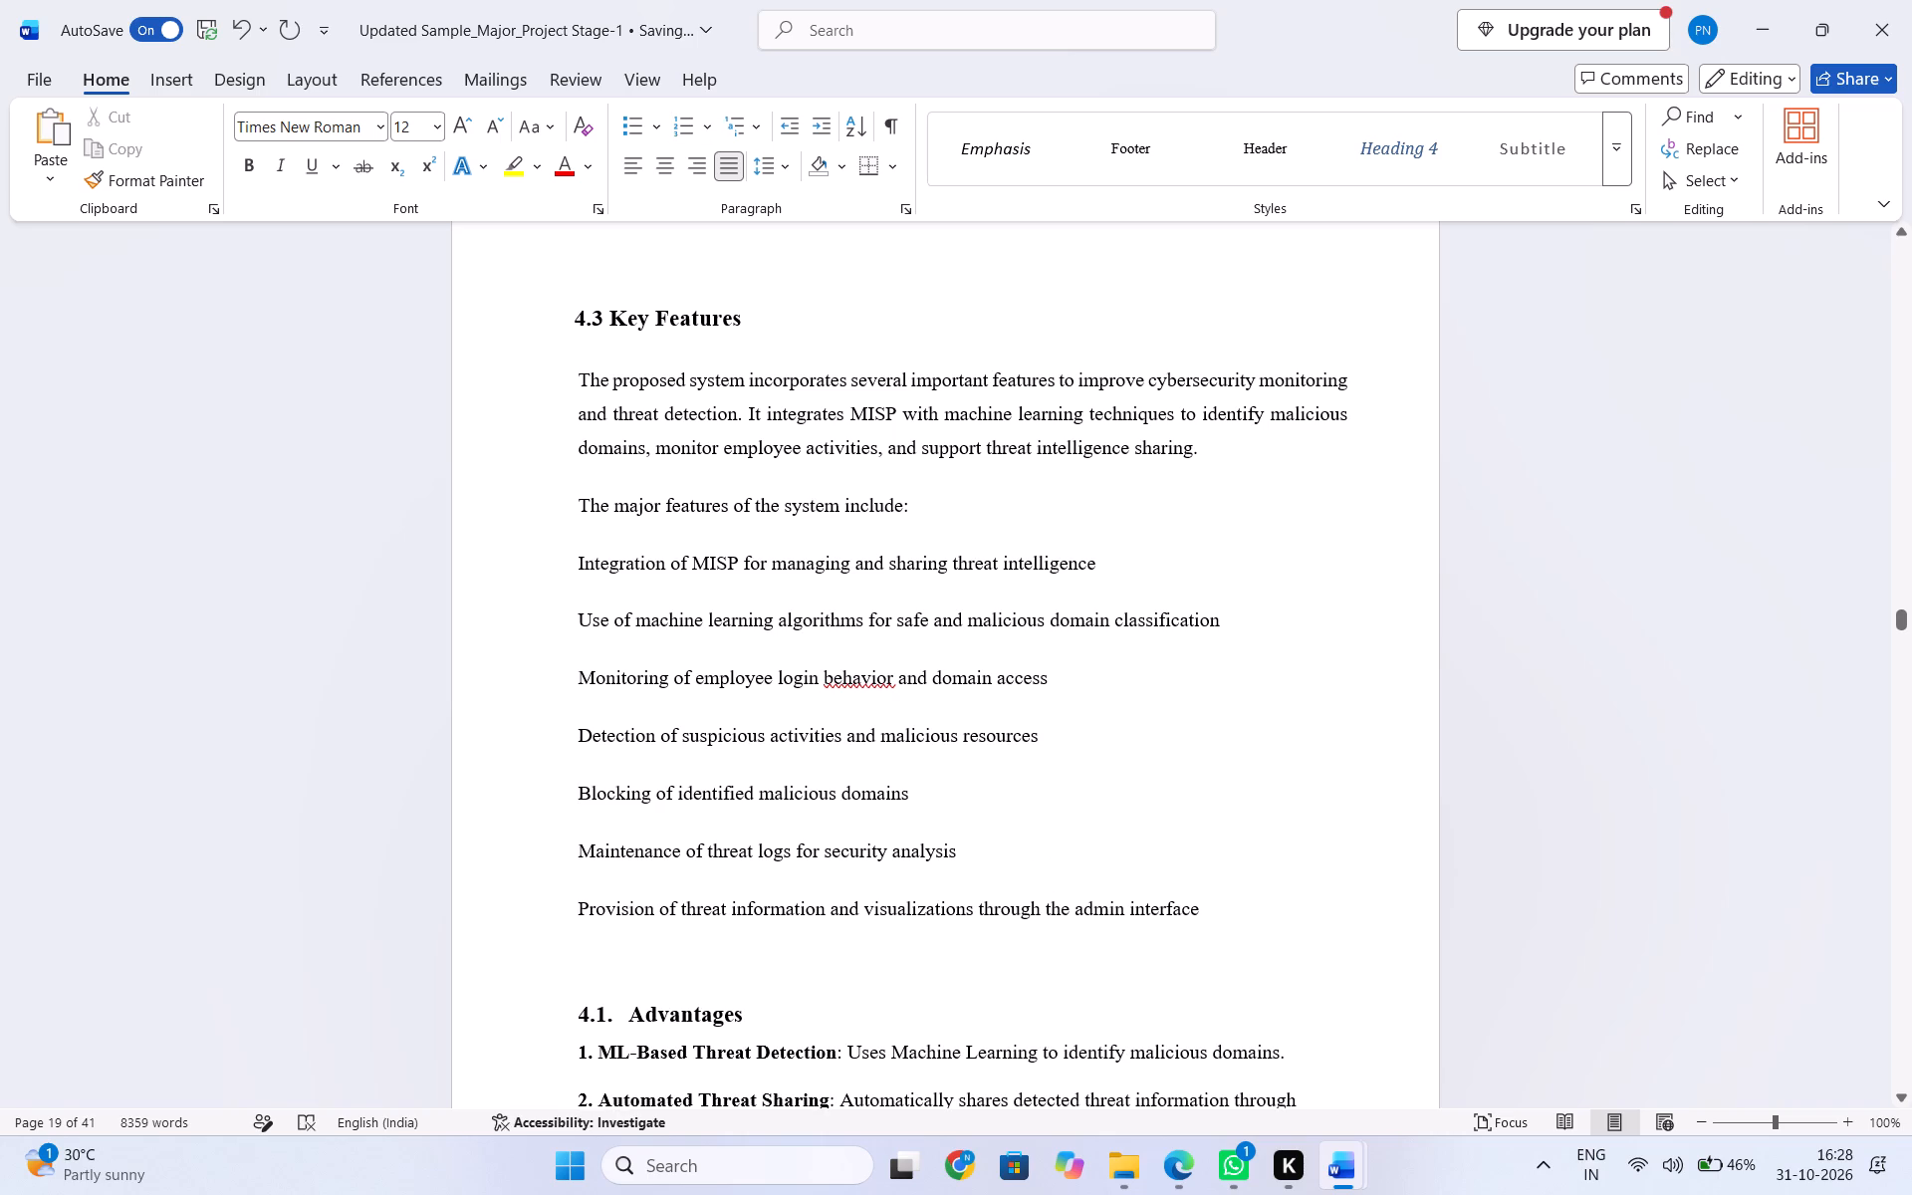
Apply 1.5 line spacing and round bullets to the Key Features lines, from "The major features of the system include:" through the admin interface feature.
drag(573, 506, 1214, 914)
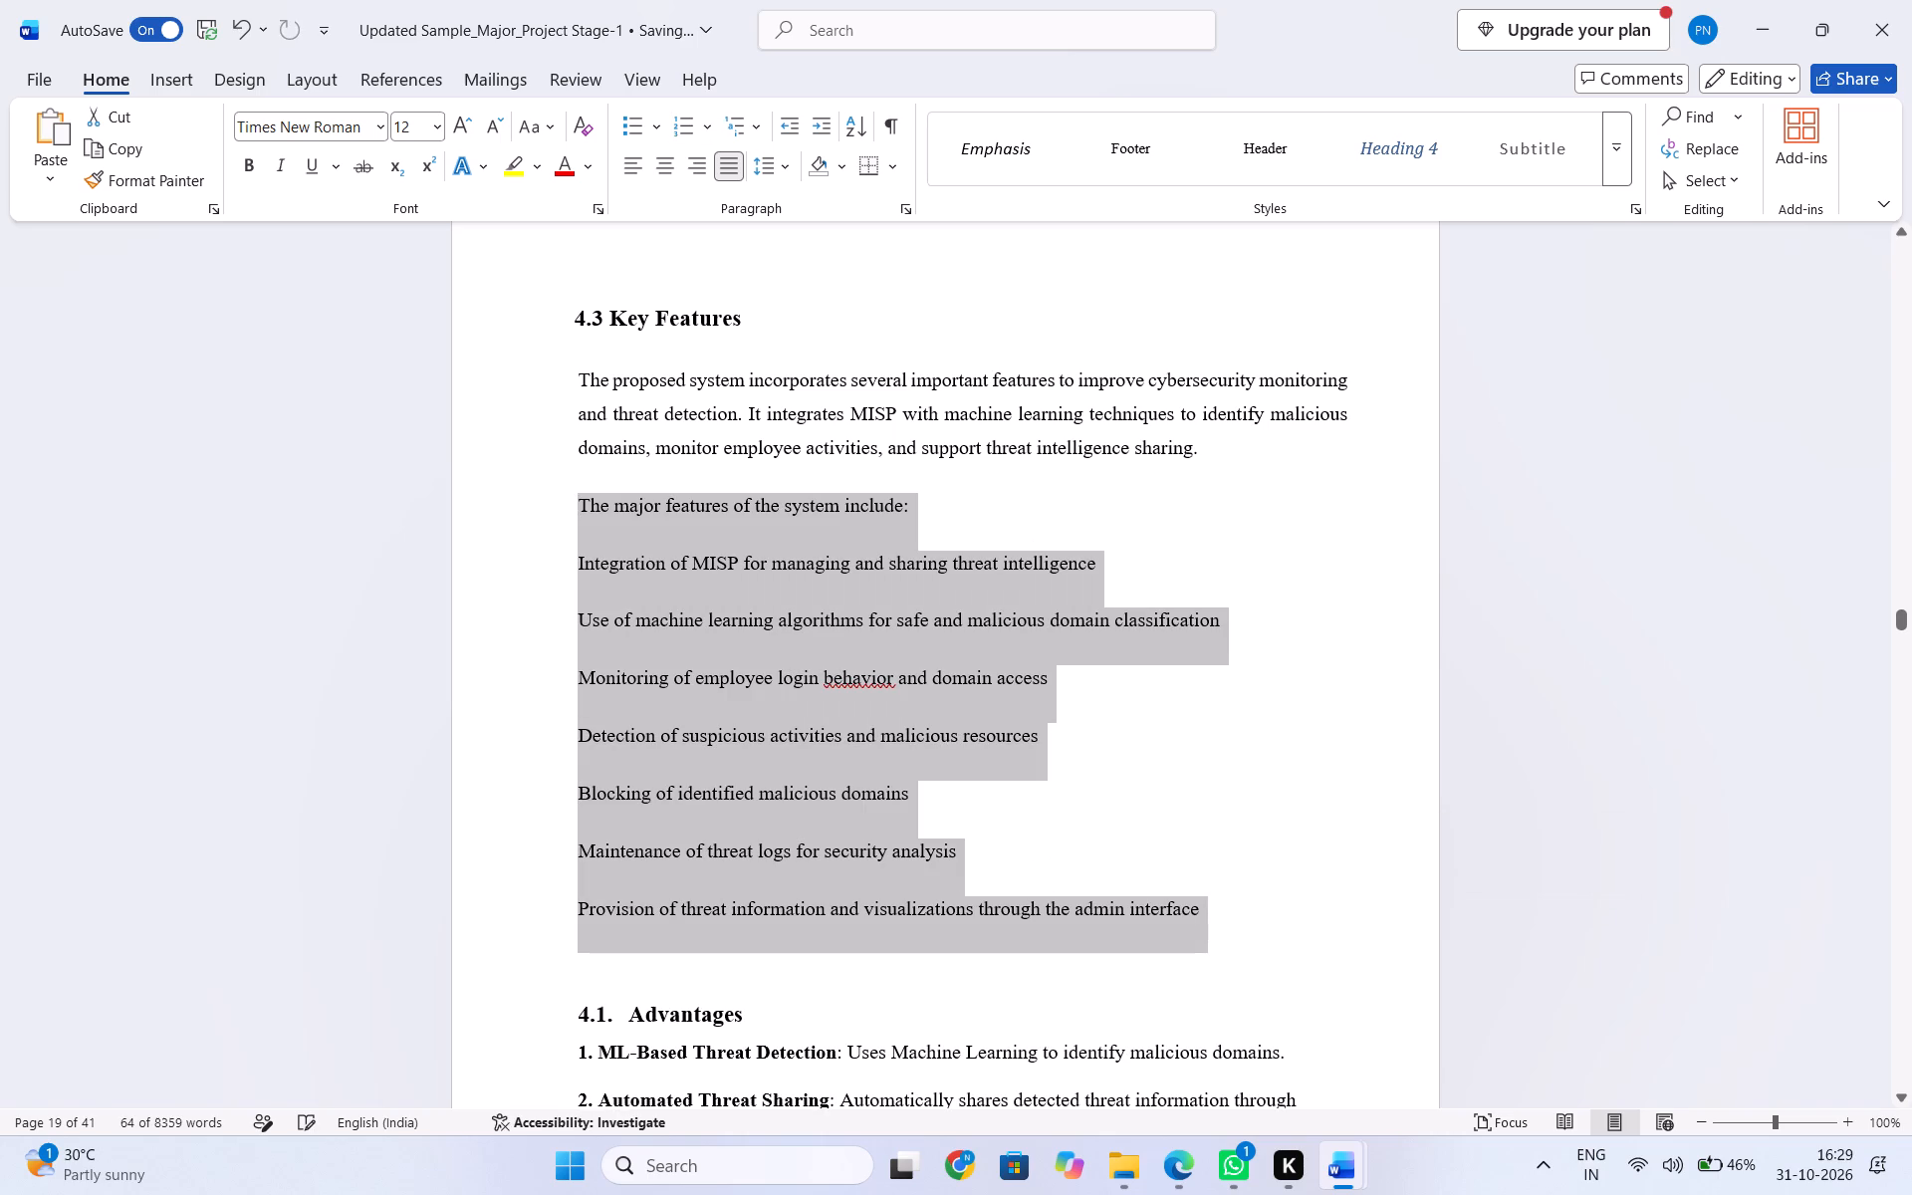
click(784, 177)
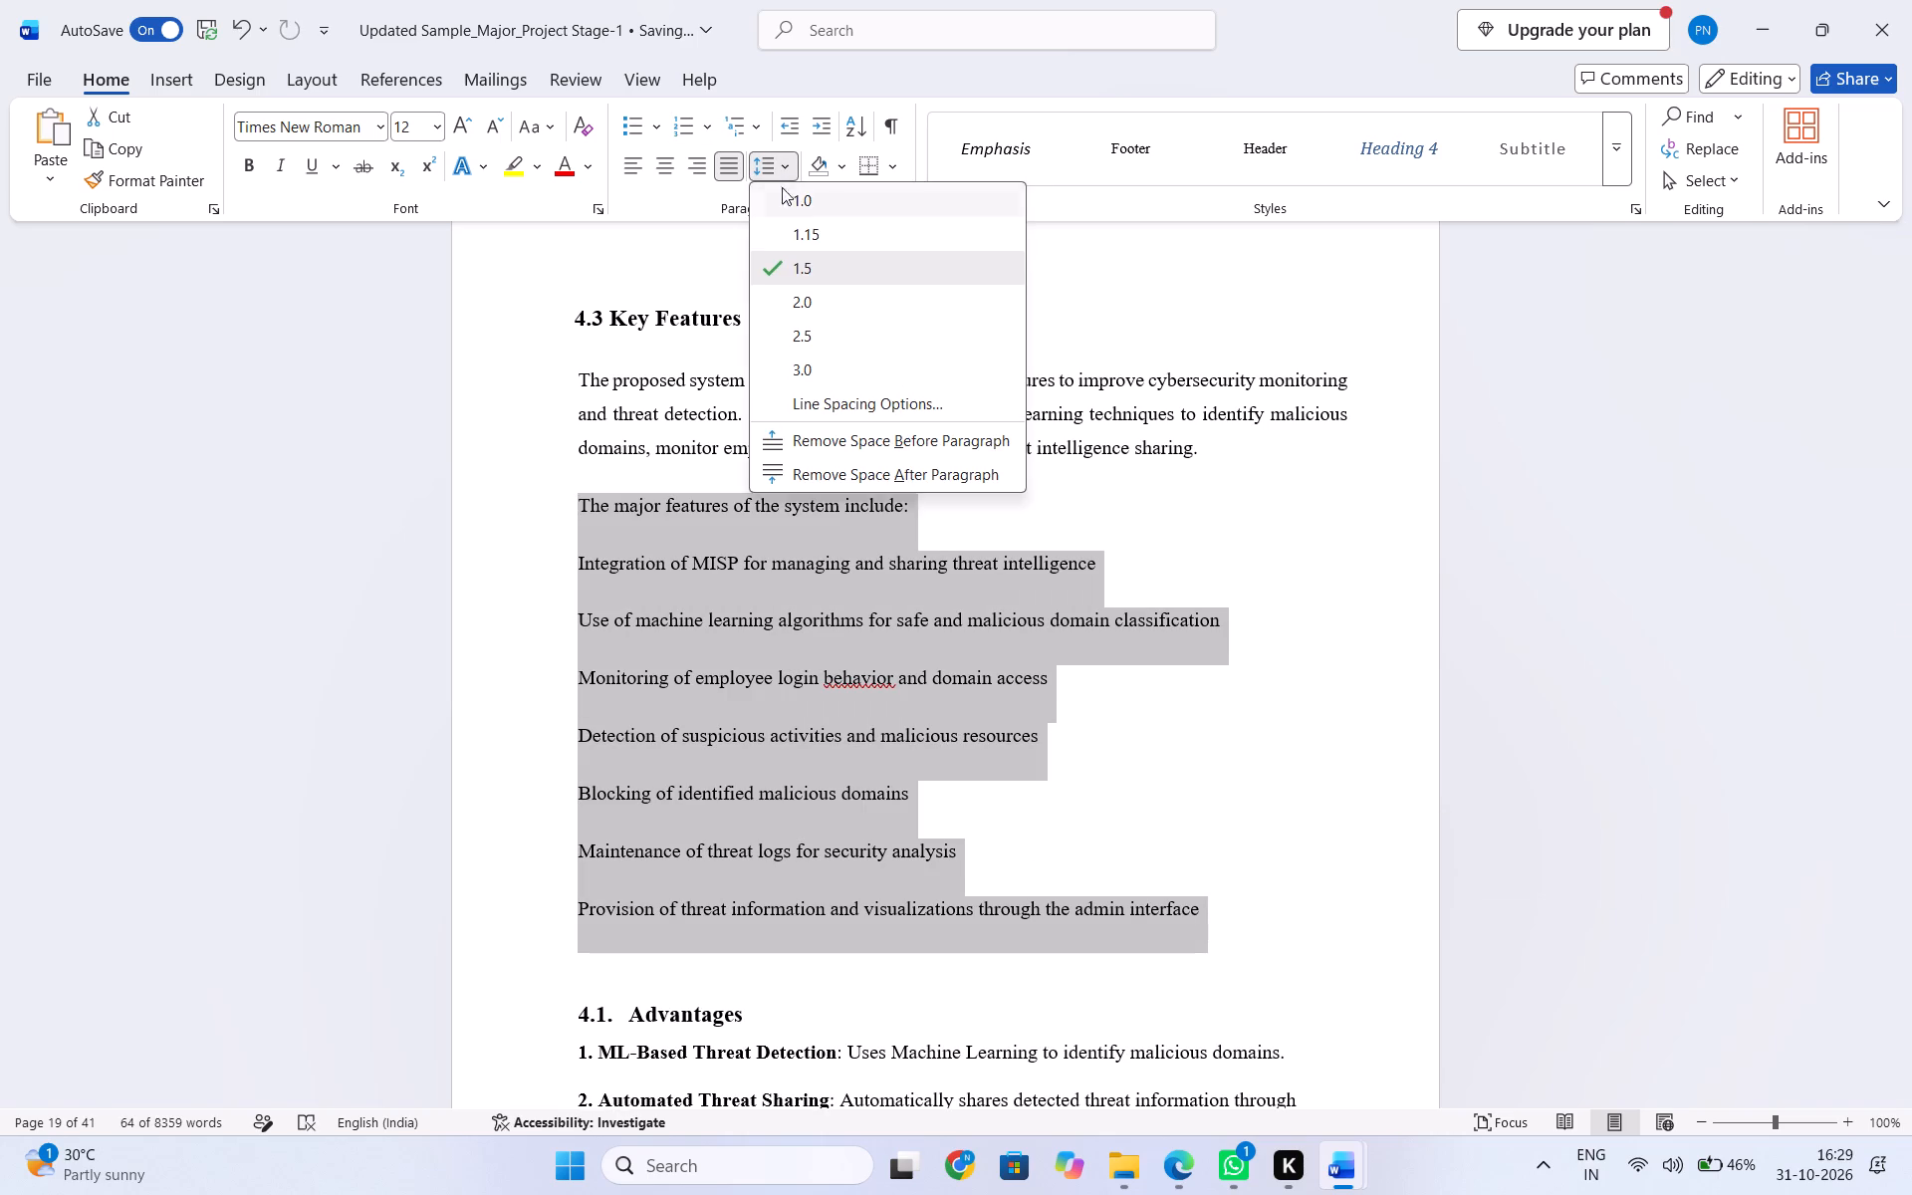
click(813, 272)
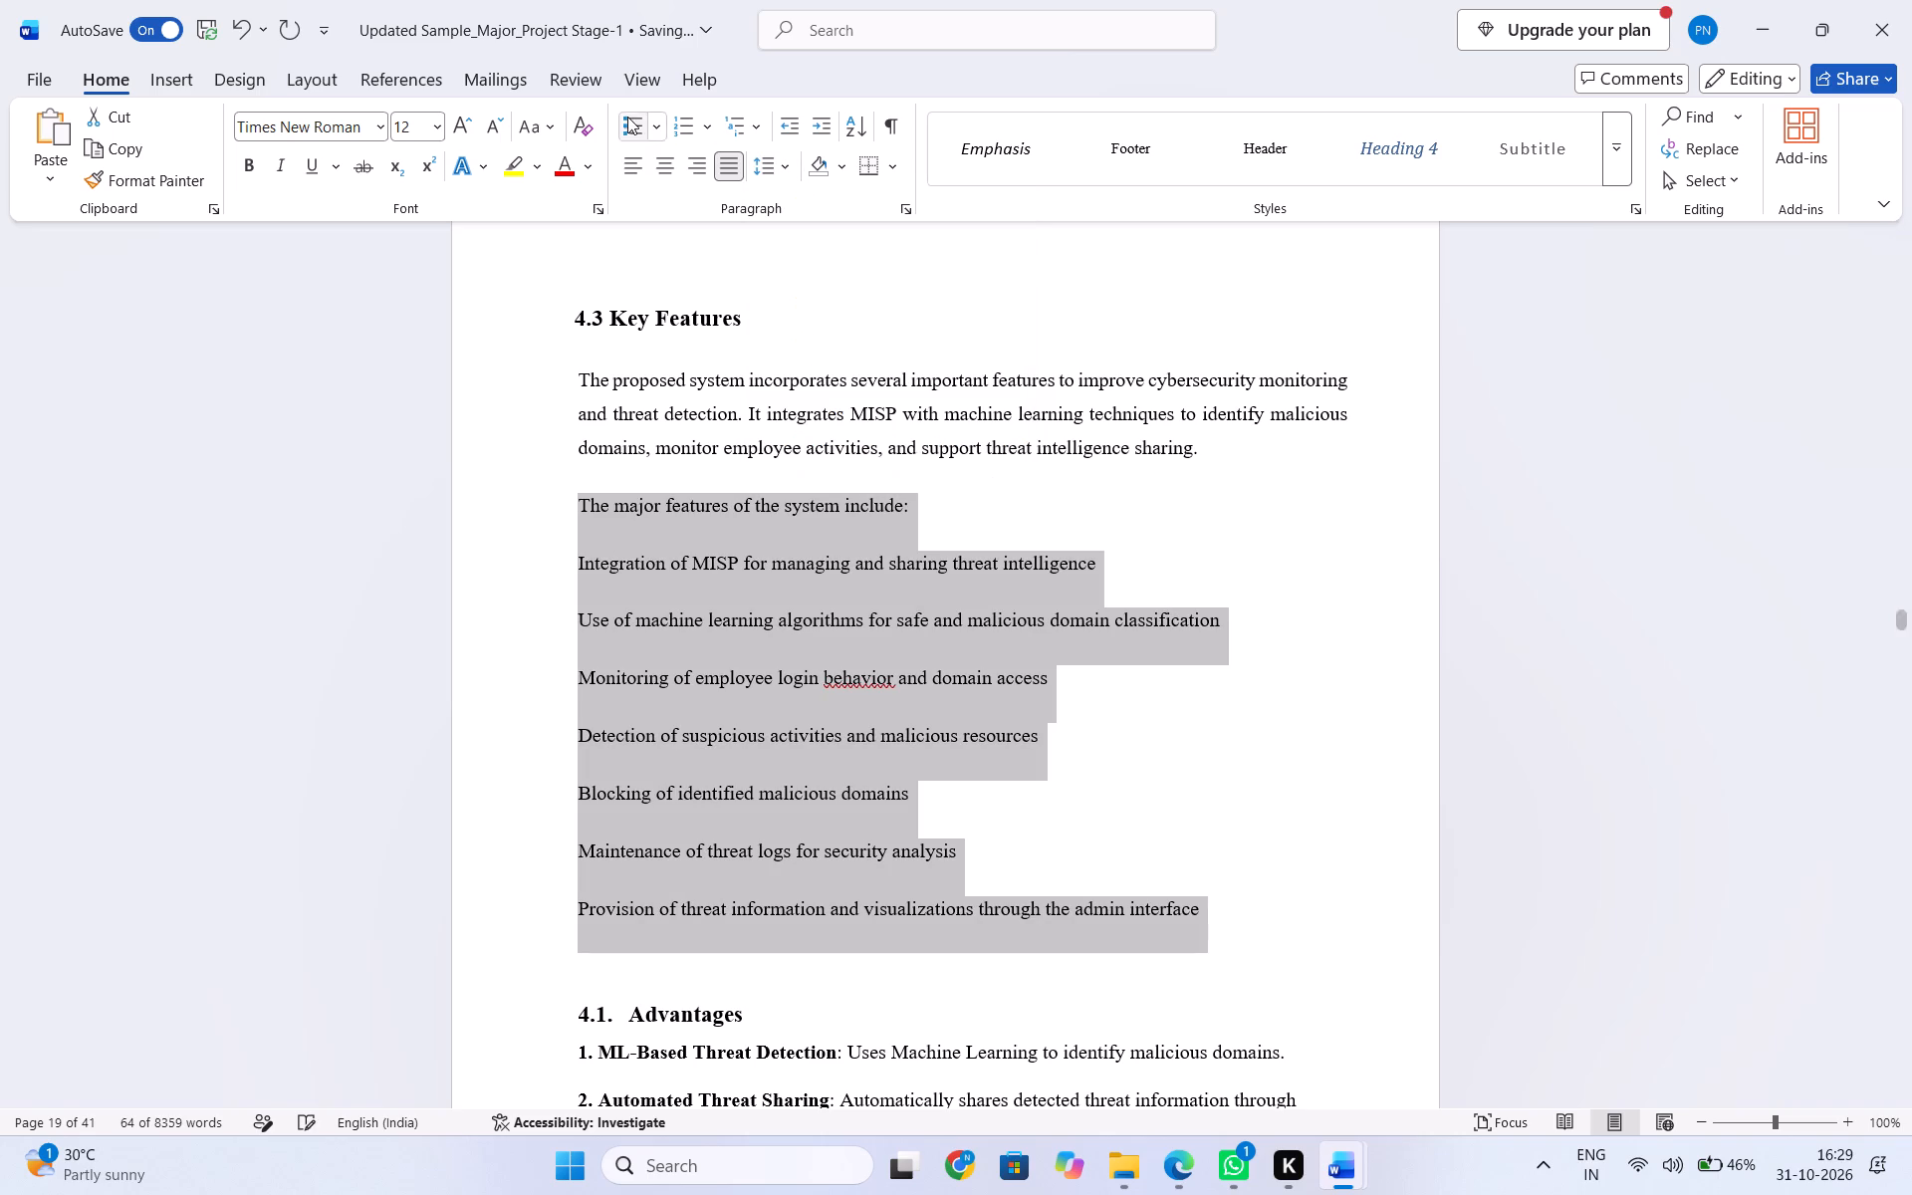
click(700, 135)
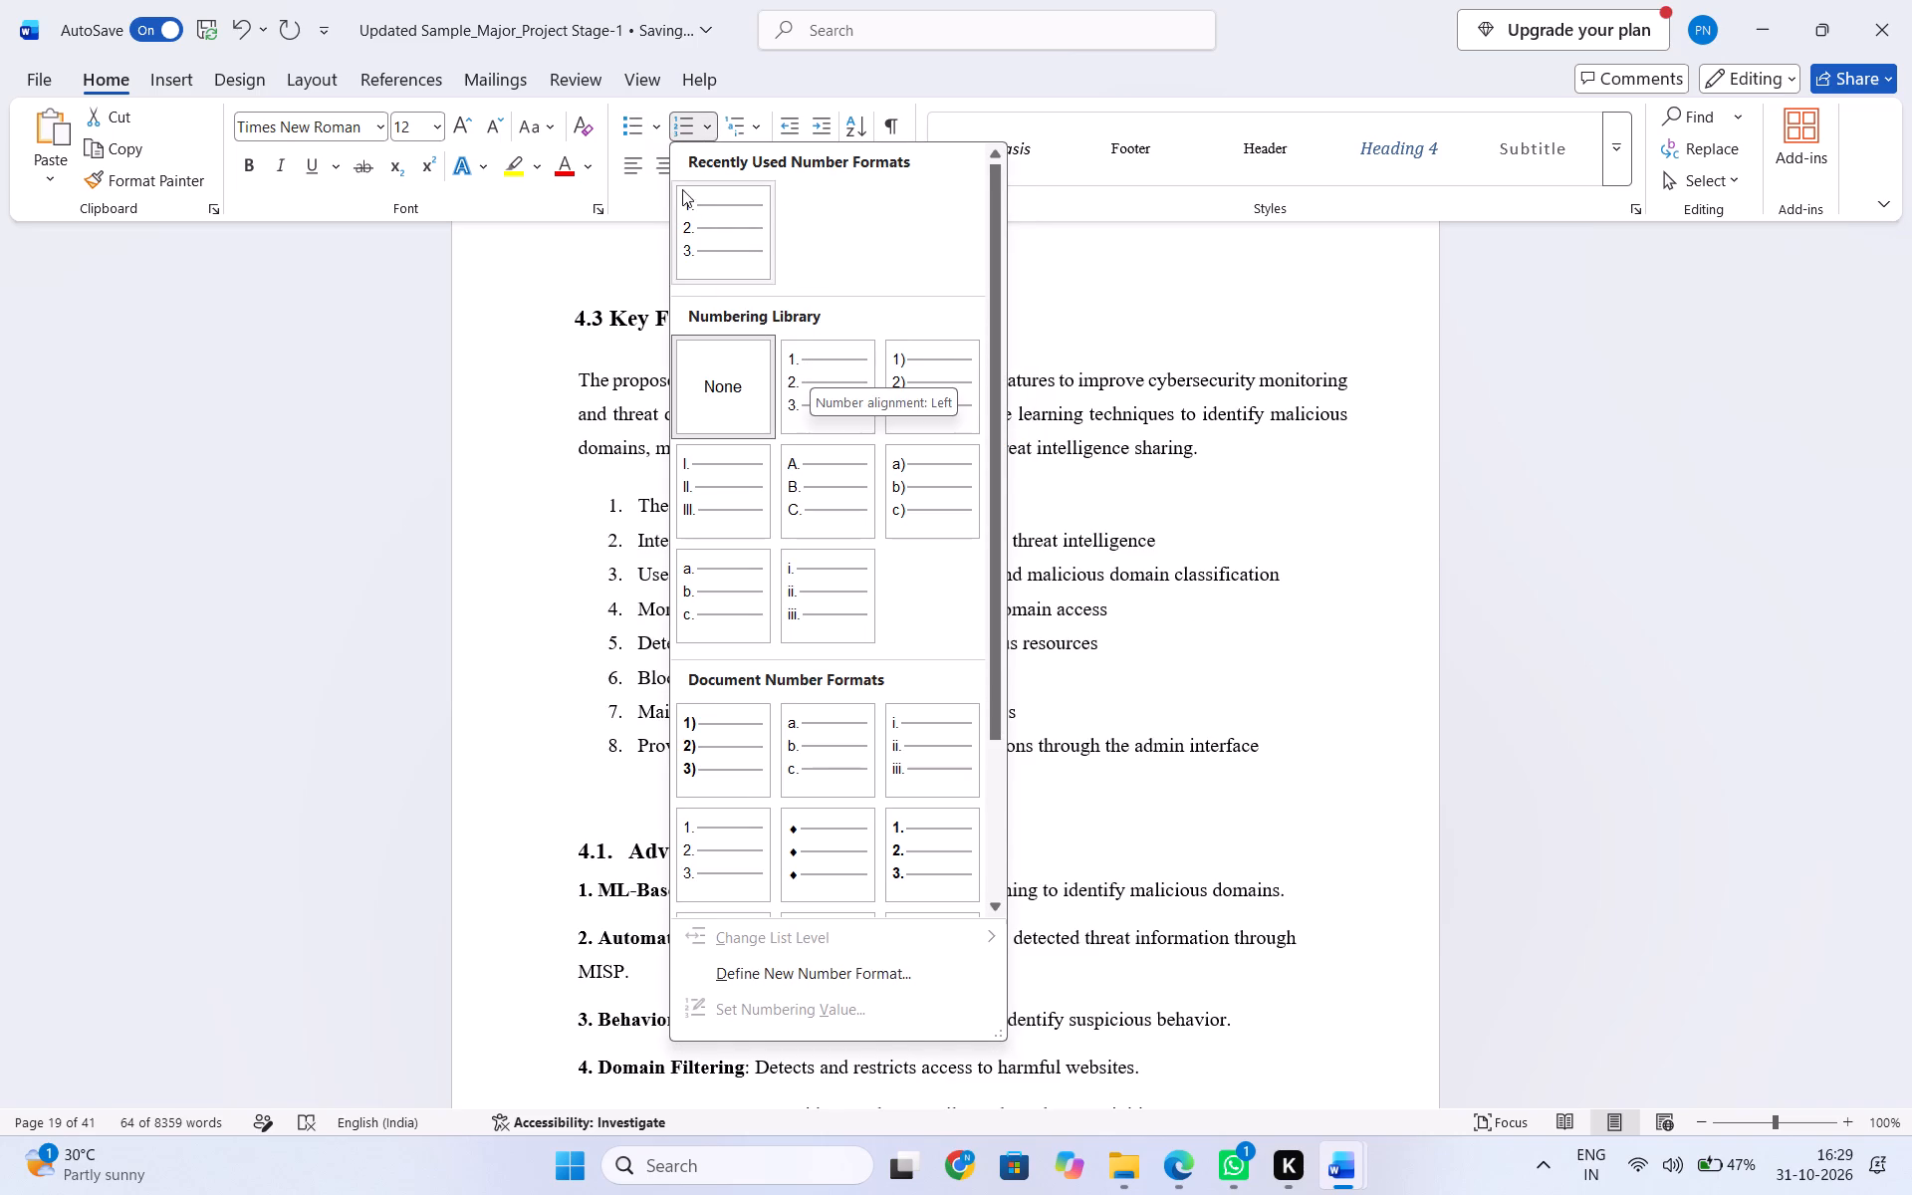
click(661, 130)
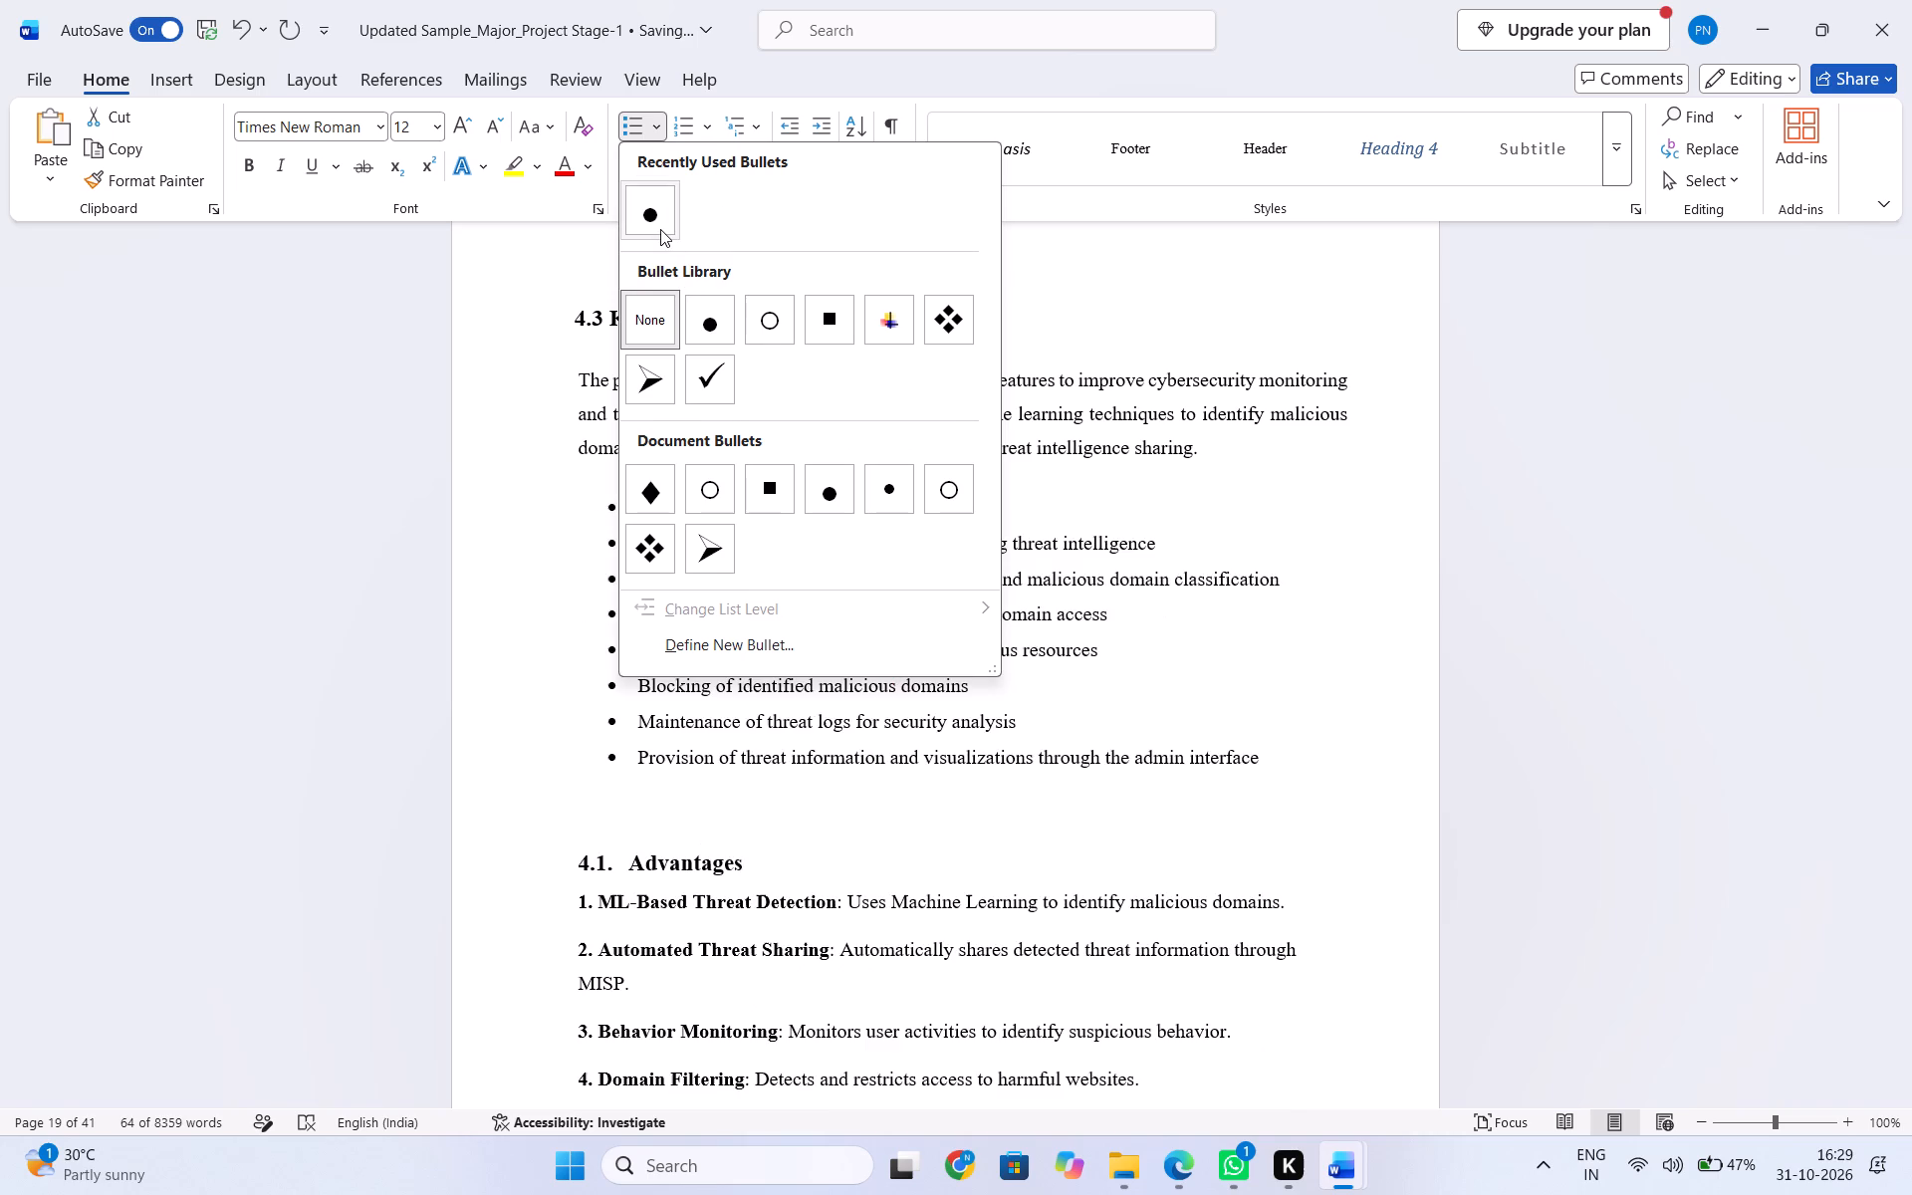
click(660, 229)
click(763, 701)
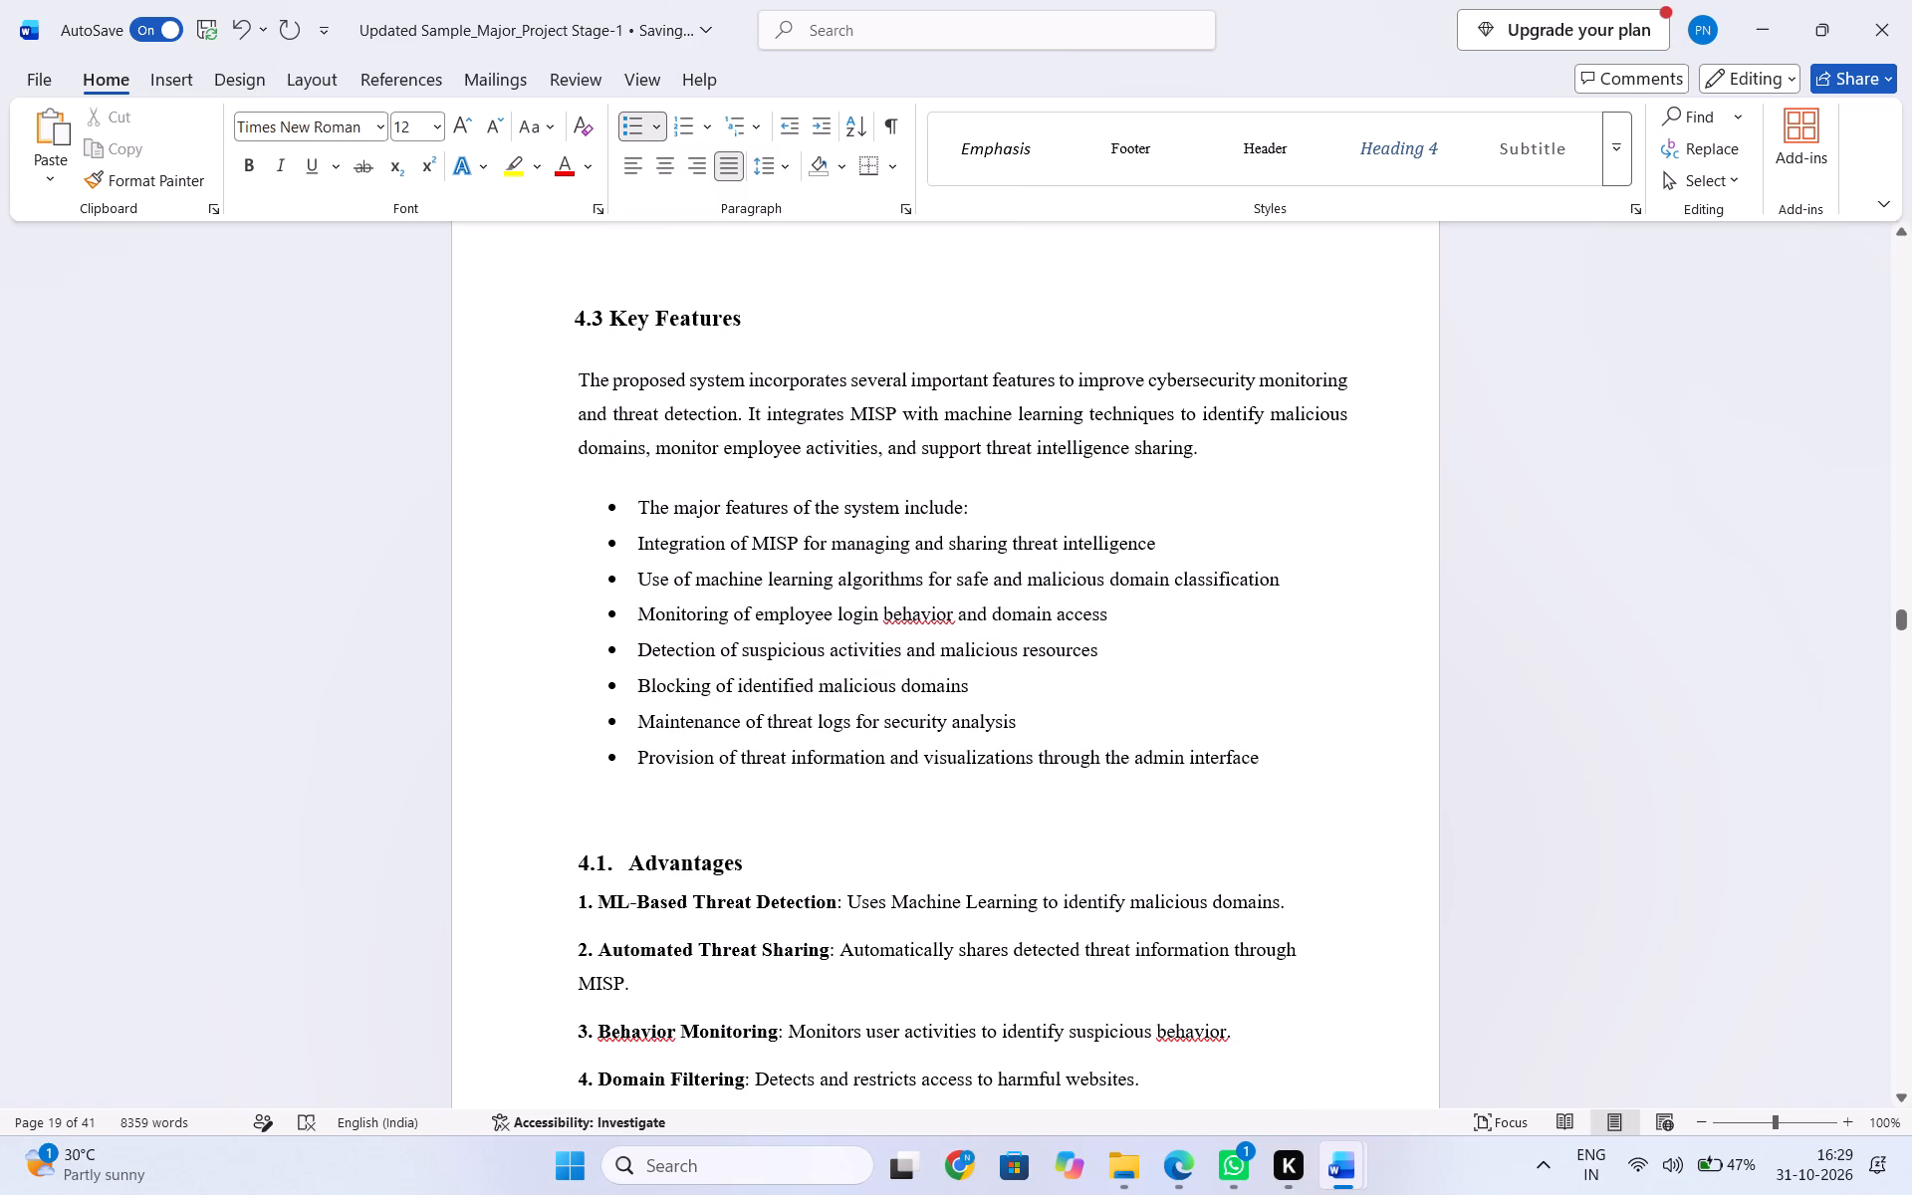
Remove the bullet and indent from "The major features of the system include:", keeping it as a separate paragraph above the list.
click(639, 510)
key(BackSpace)
key(BackSpace)
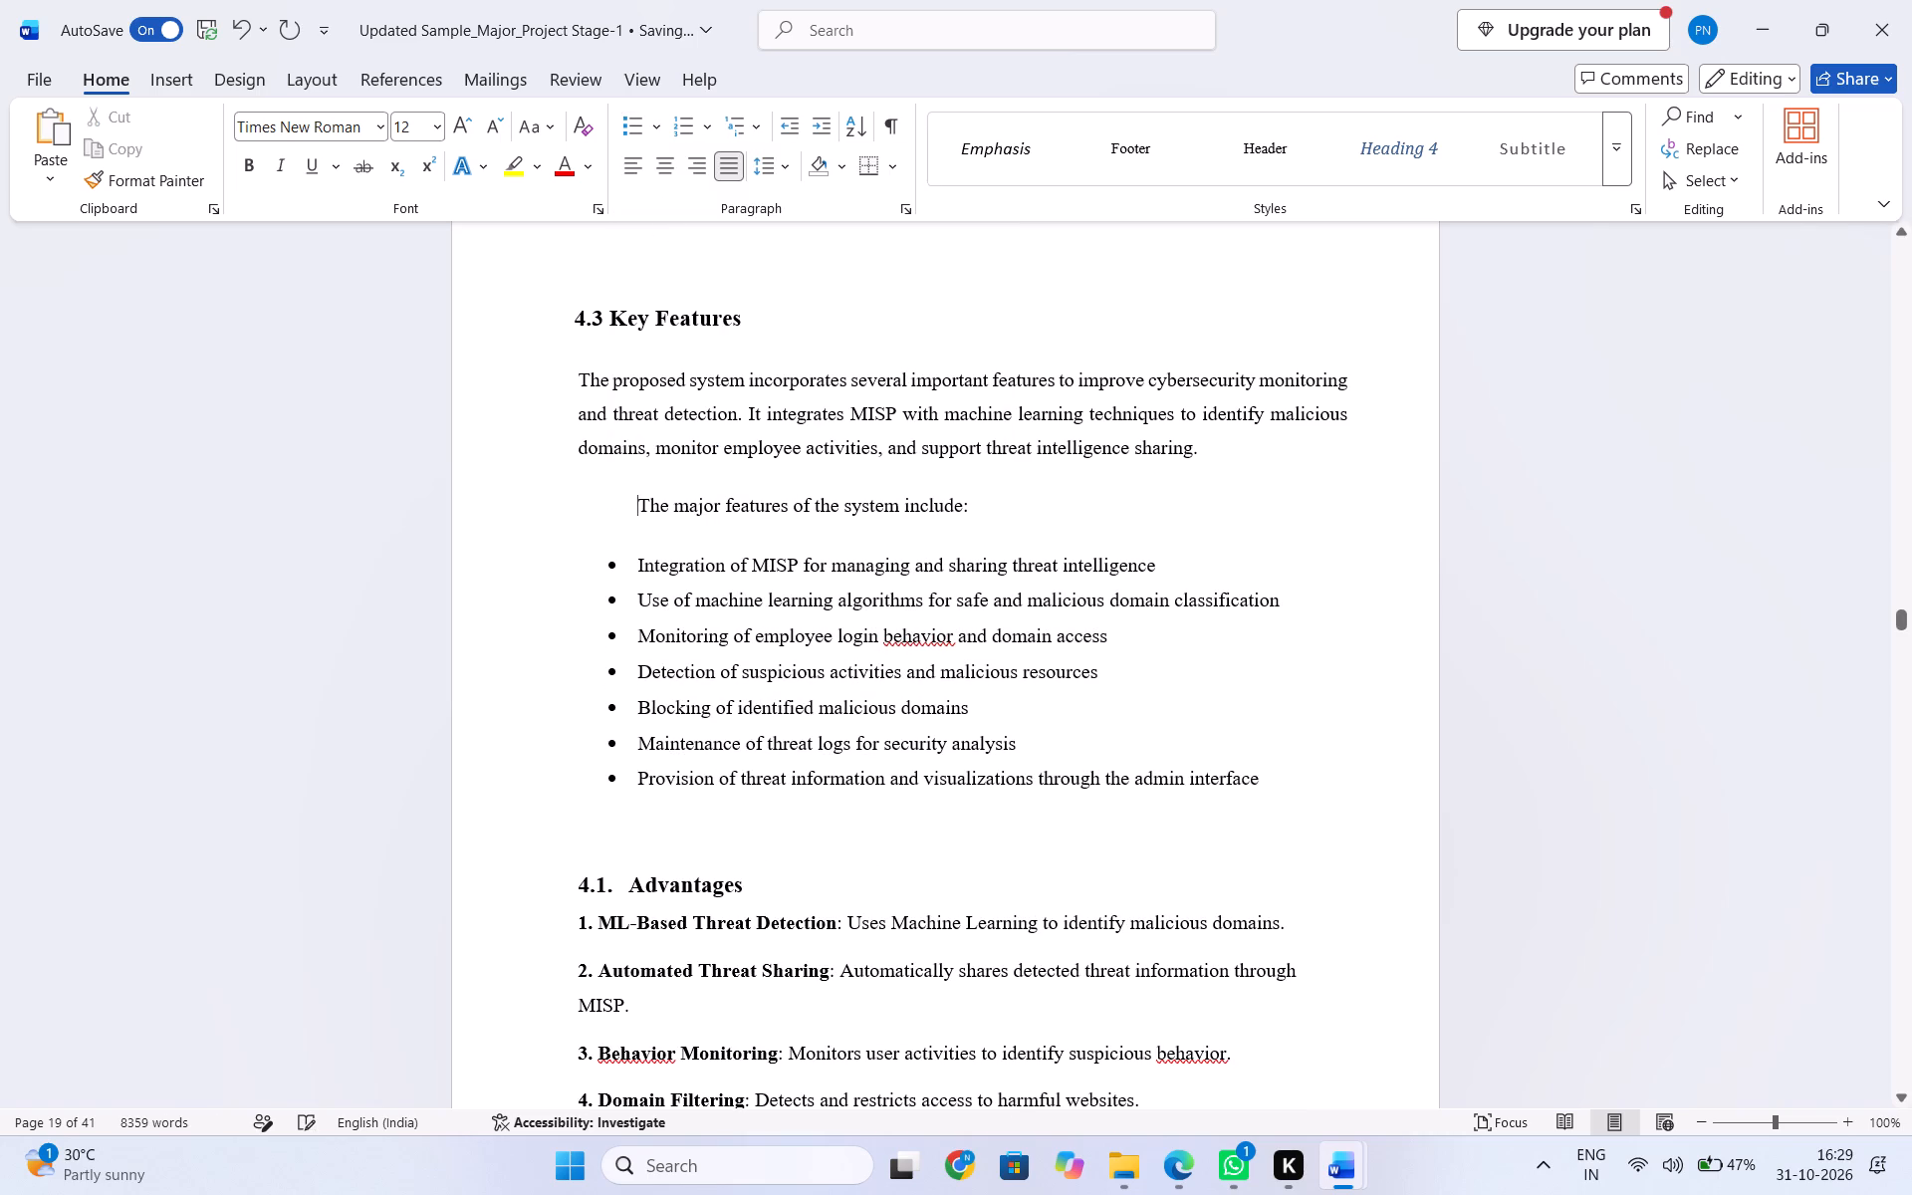
key(BackSpace)
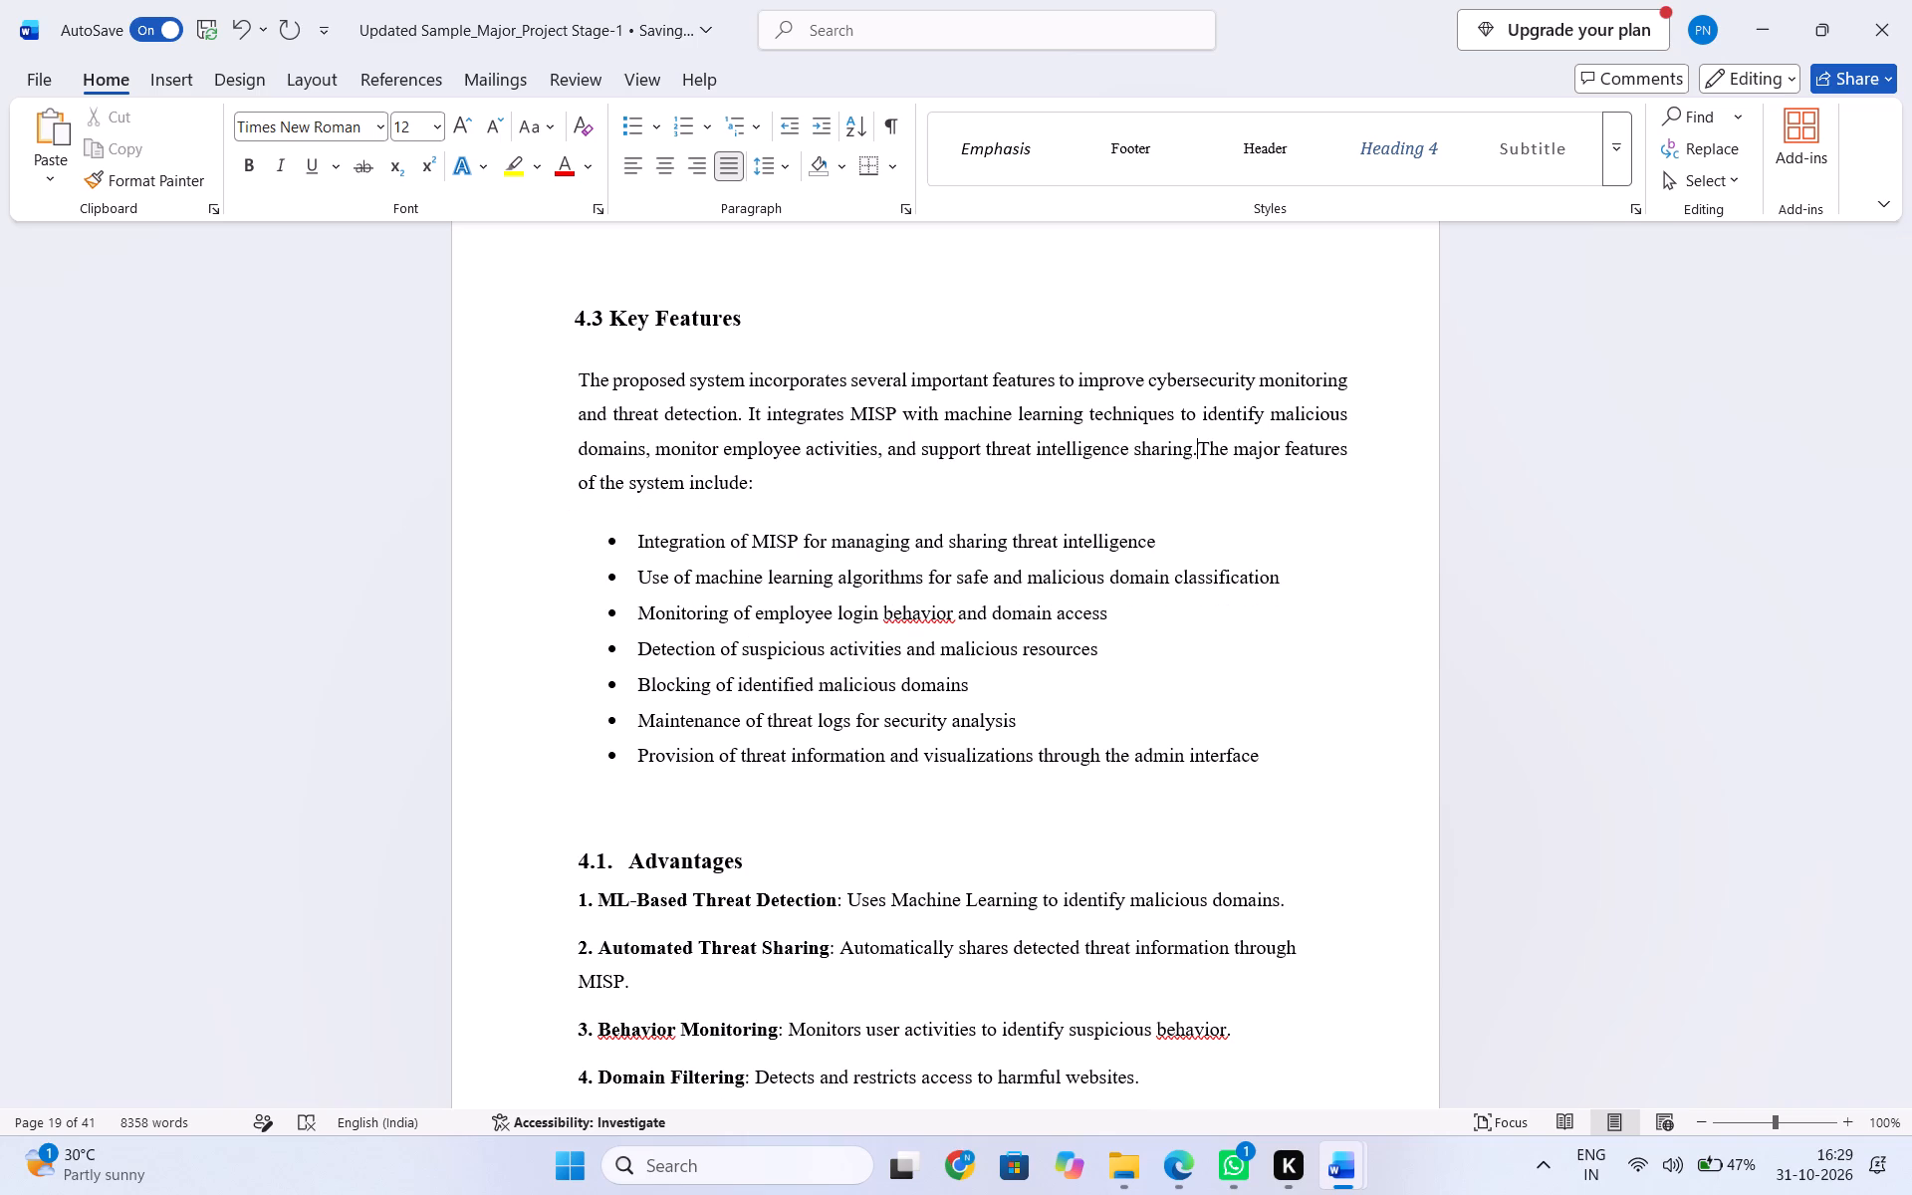
key(Return)
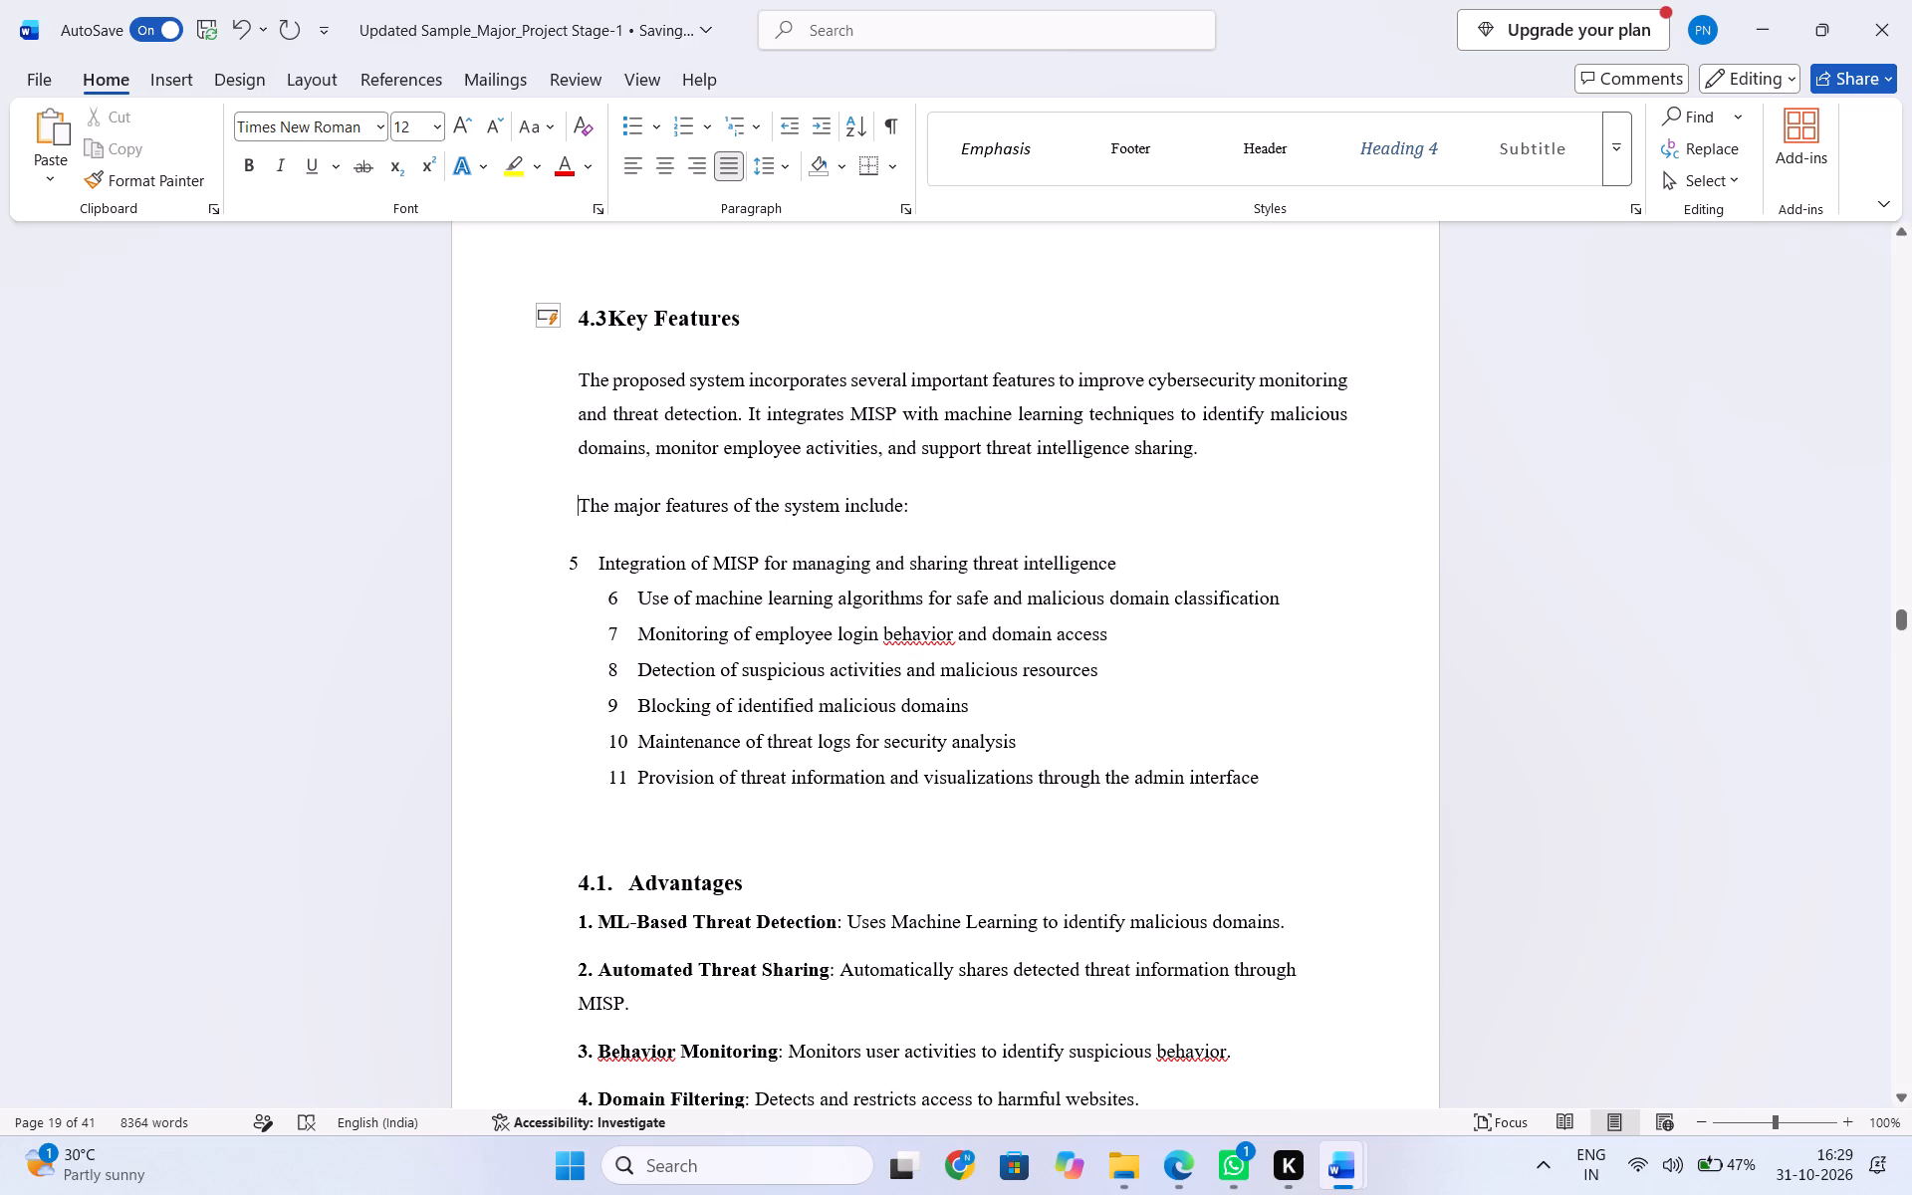
Replace the numbering on the seven feature lines, from MISP integration to the admin interface visualizations, with round bullets.
drag(595, 555, 911, 664)
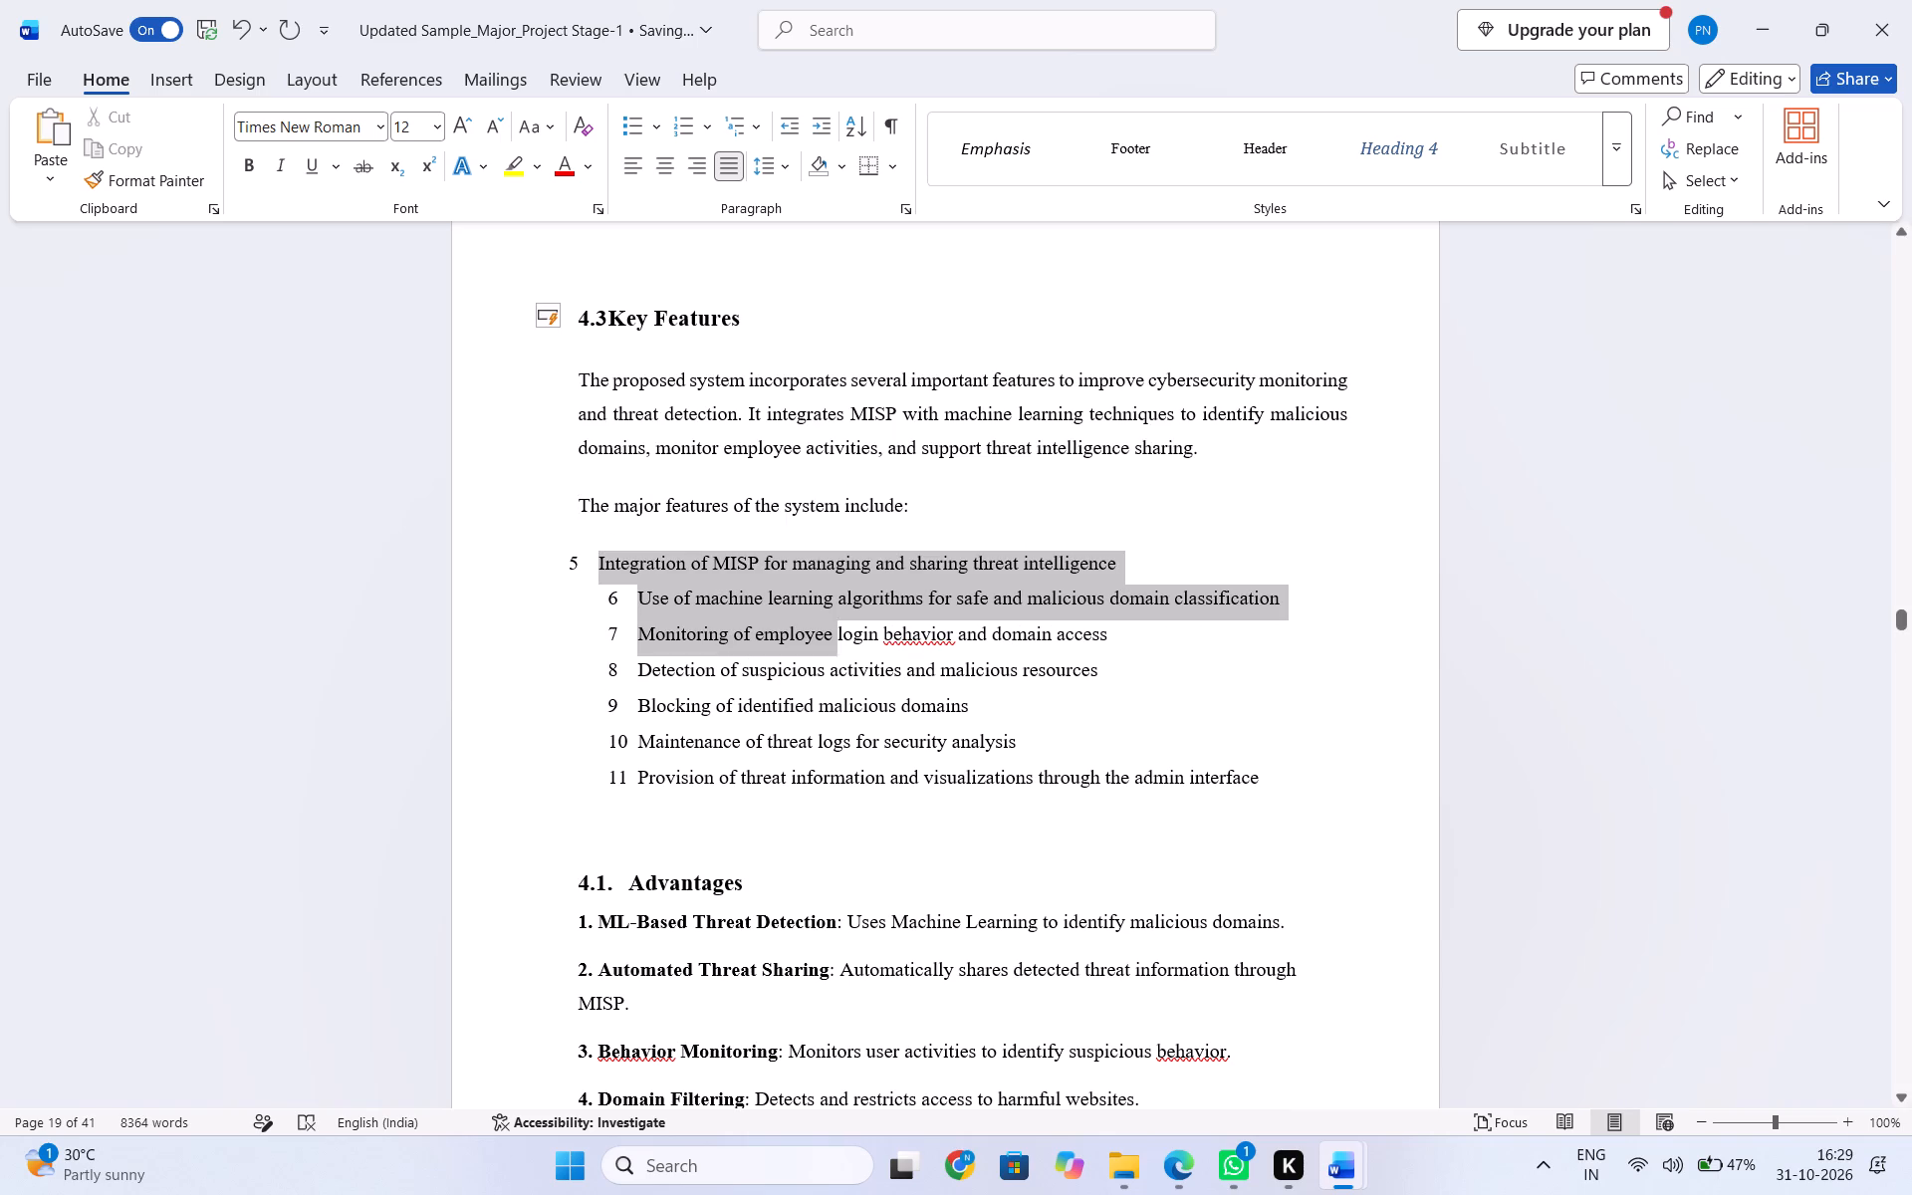
drag(911, 664, 1280, 772)
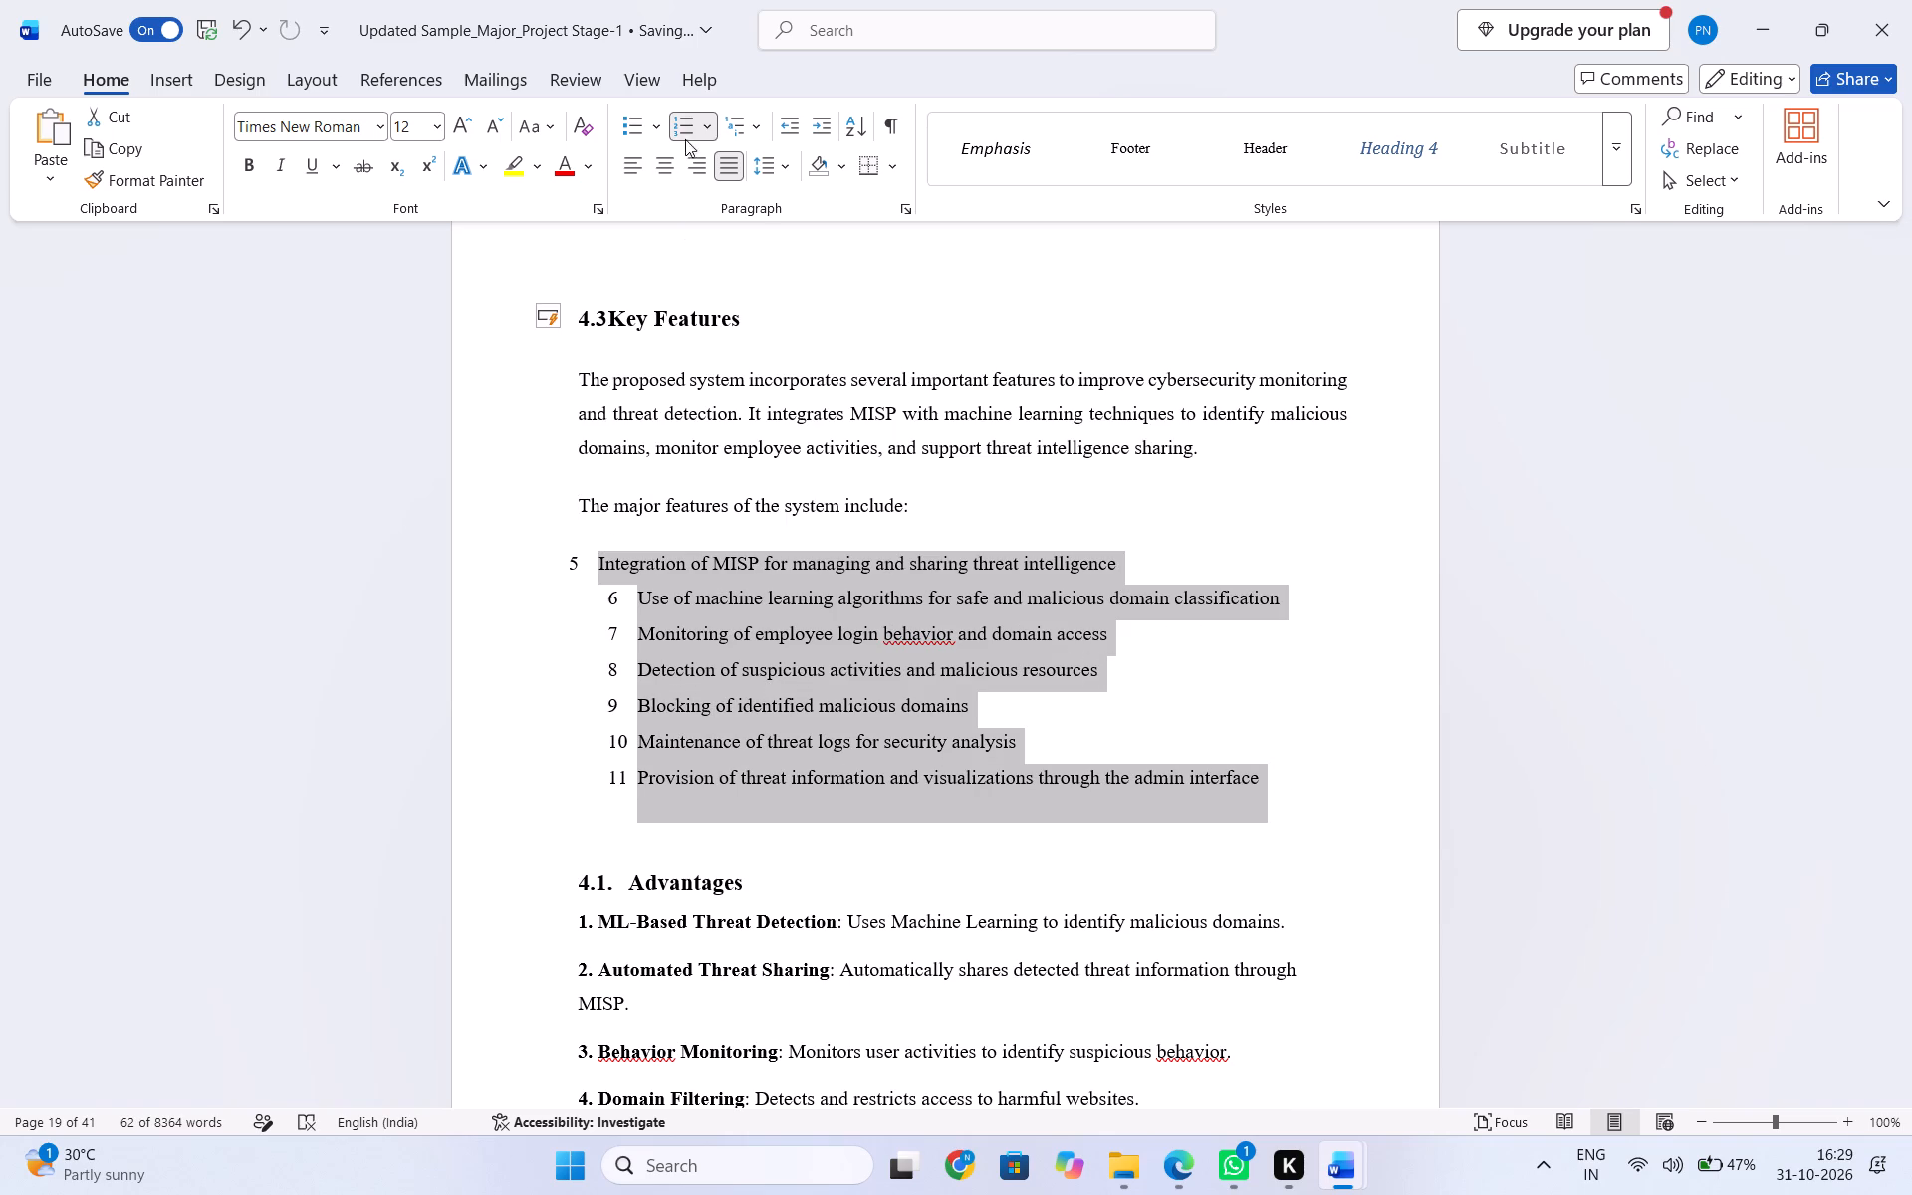
click(660, 128)
click(662, 217)
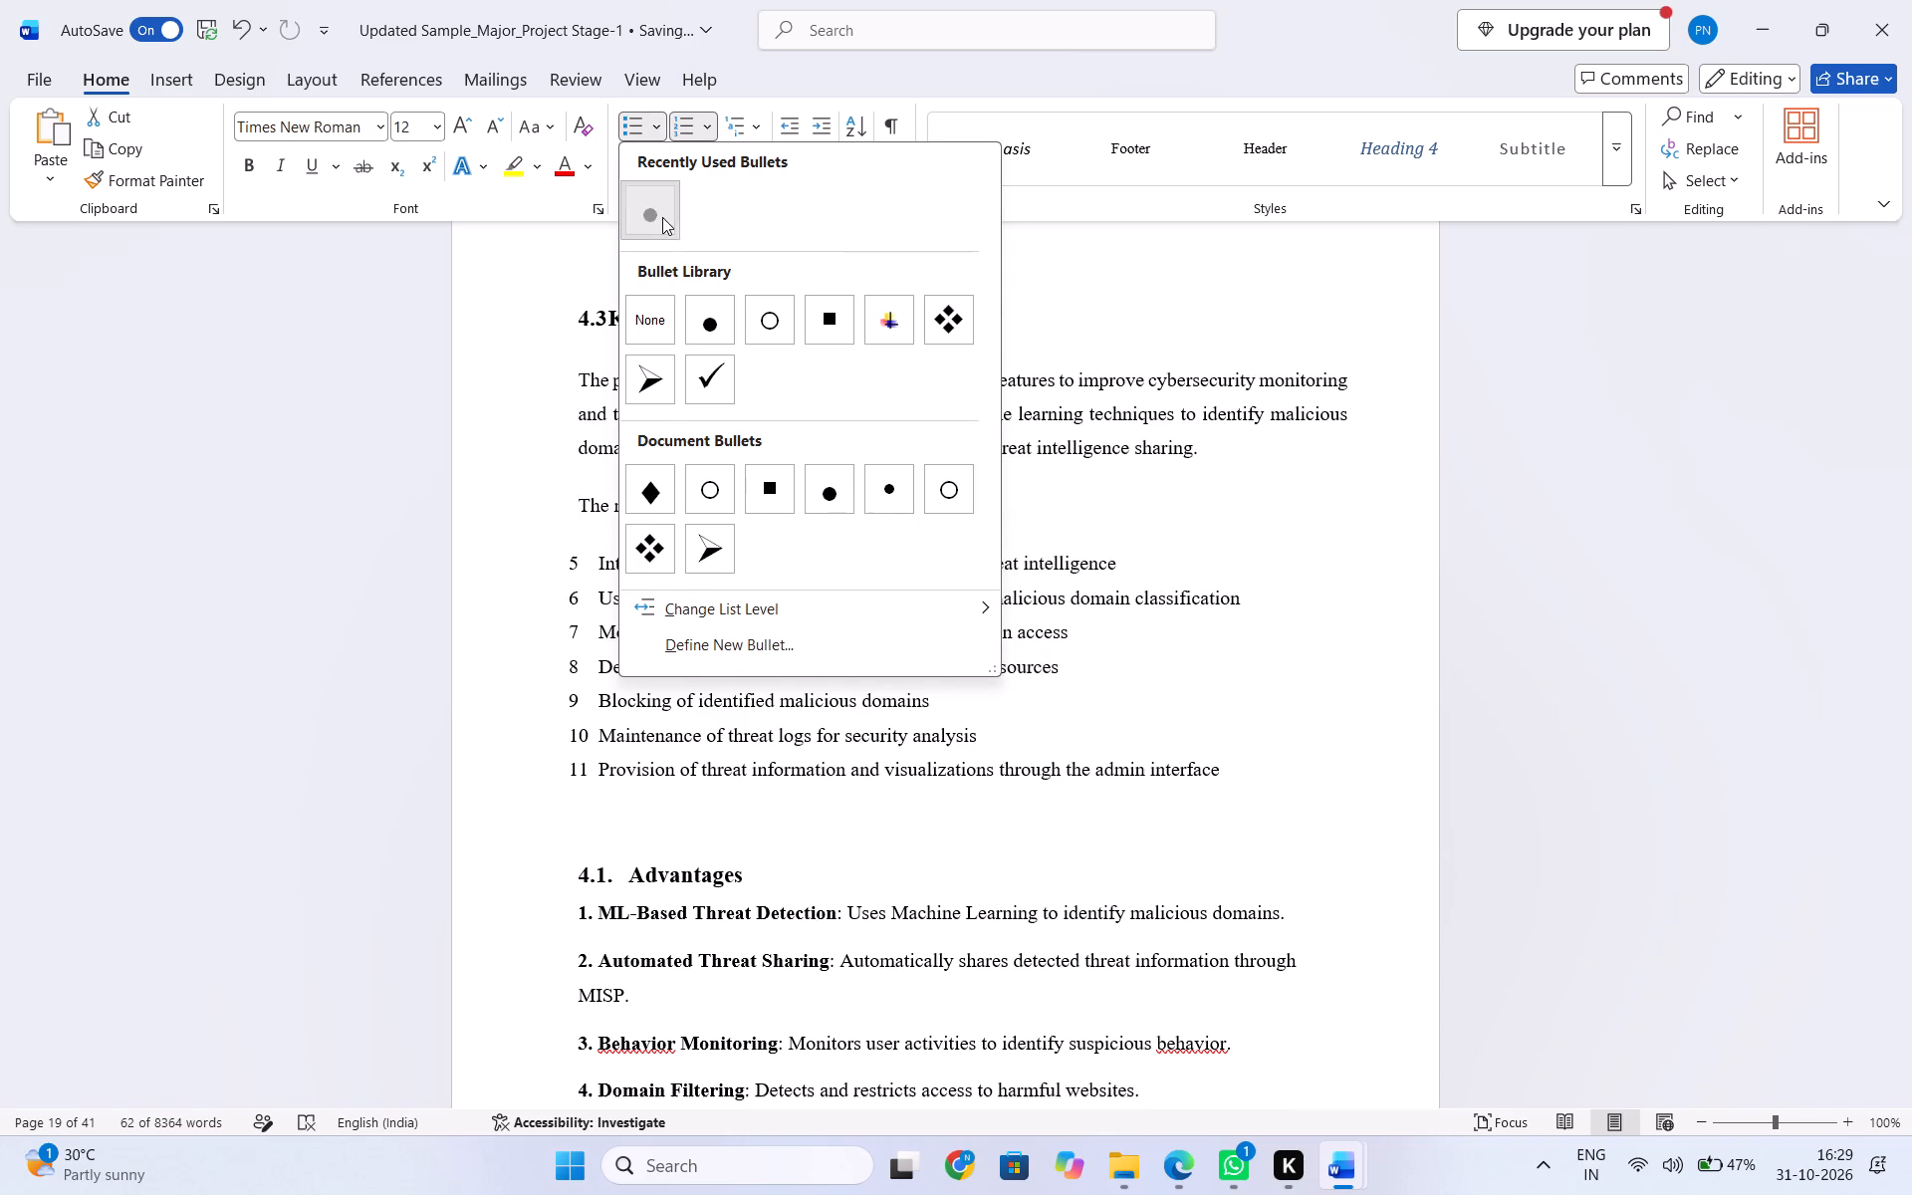
click(748, 630)
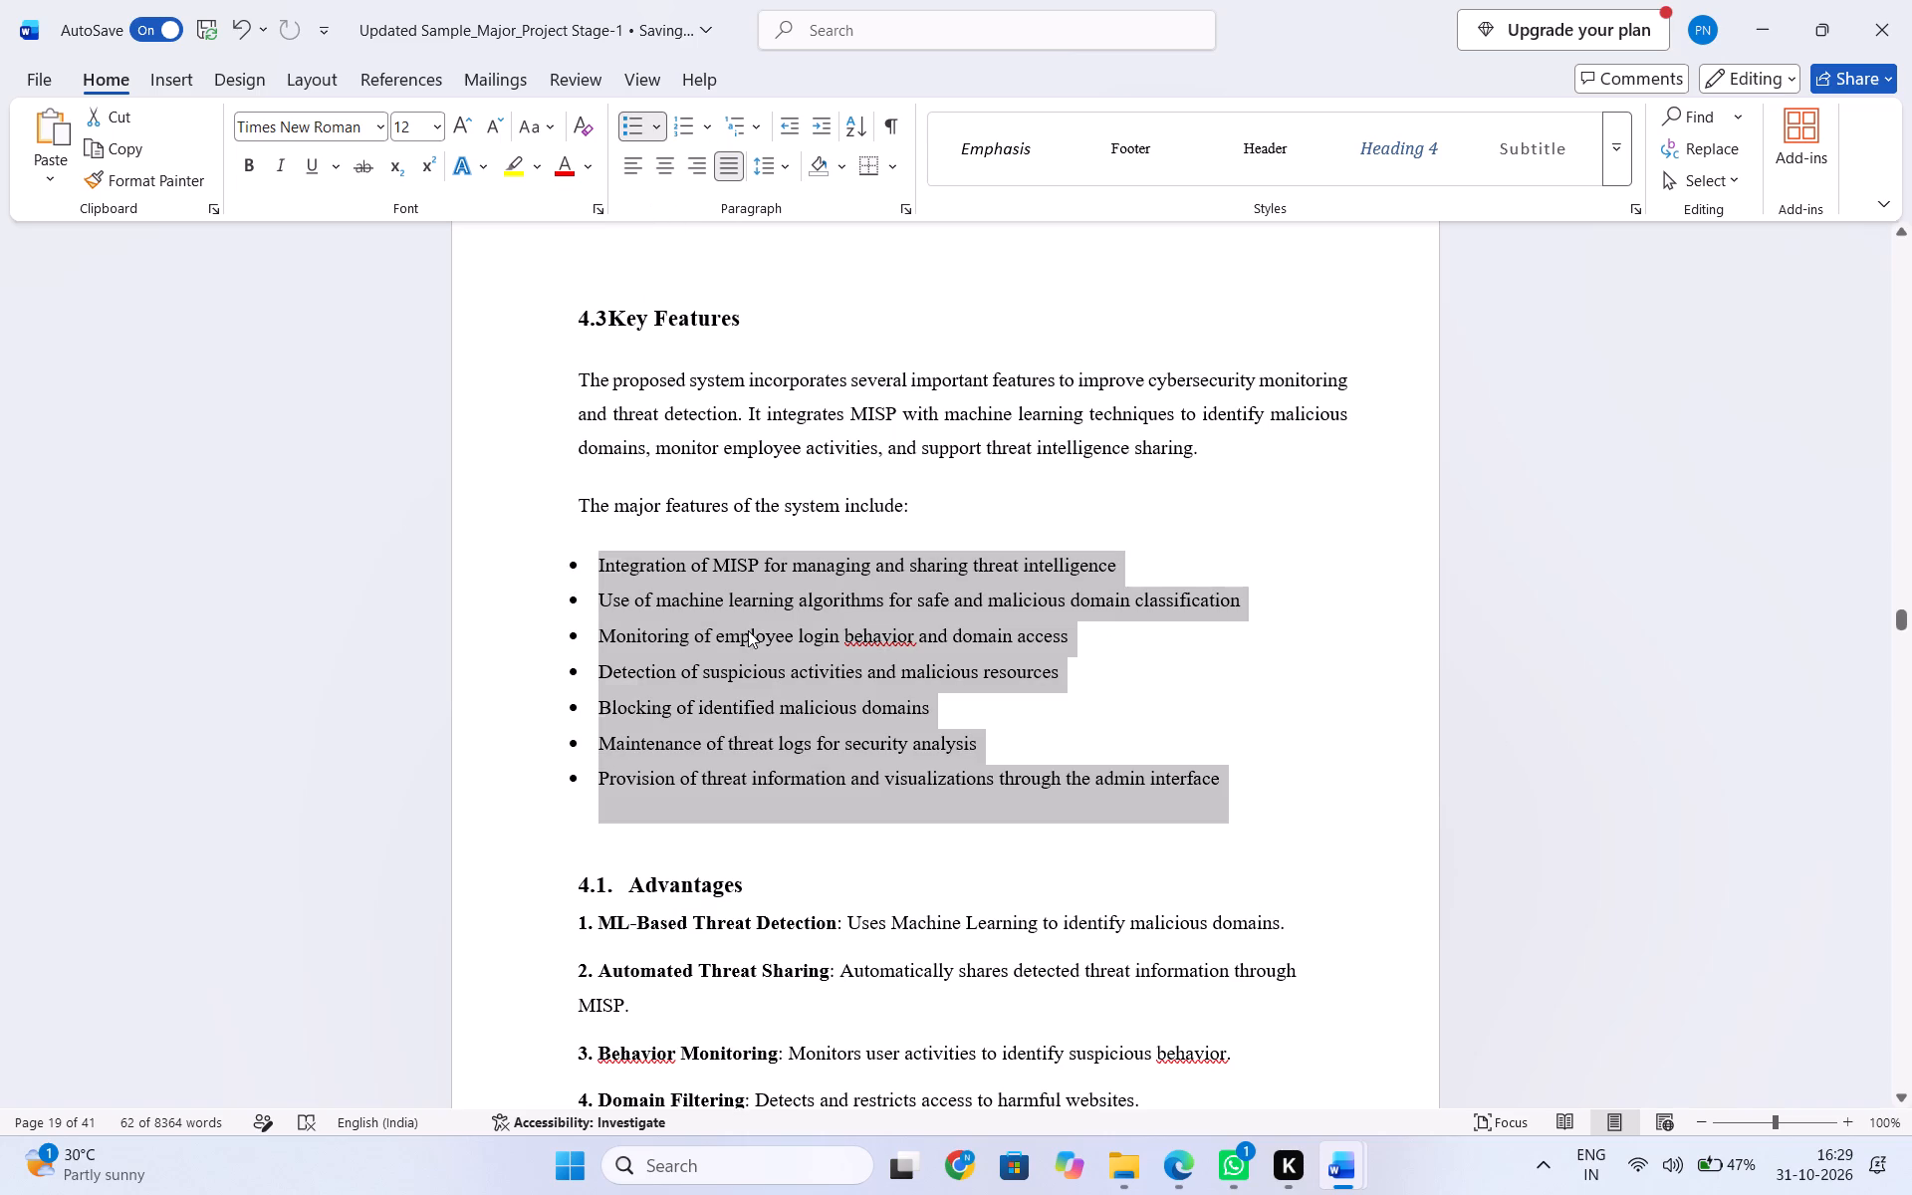
Shift the whole seven-item bulleted feature list inward so its bullets are indented from the paragraph text above.
drag(575, 604, 617, 609)
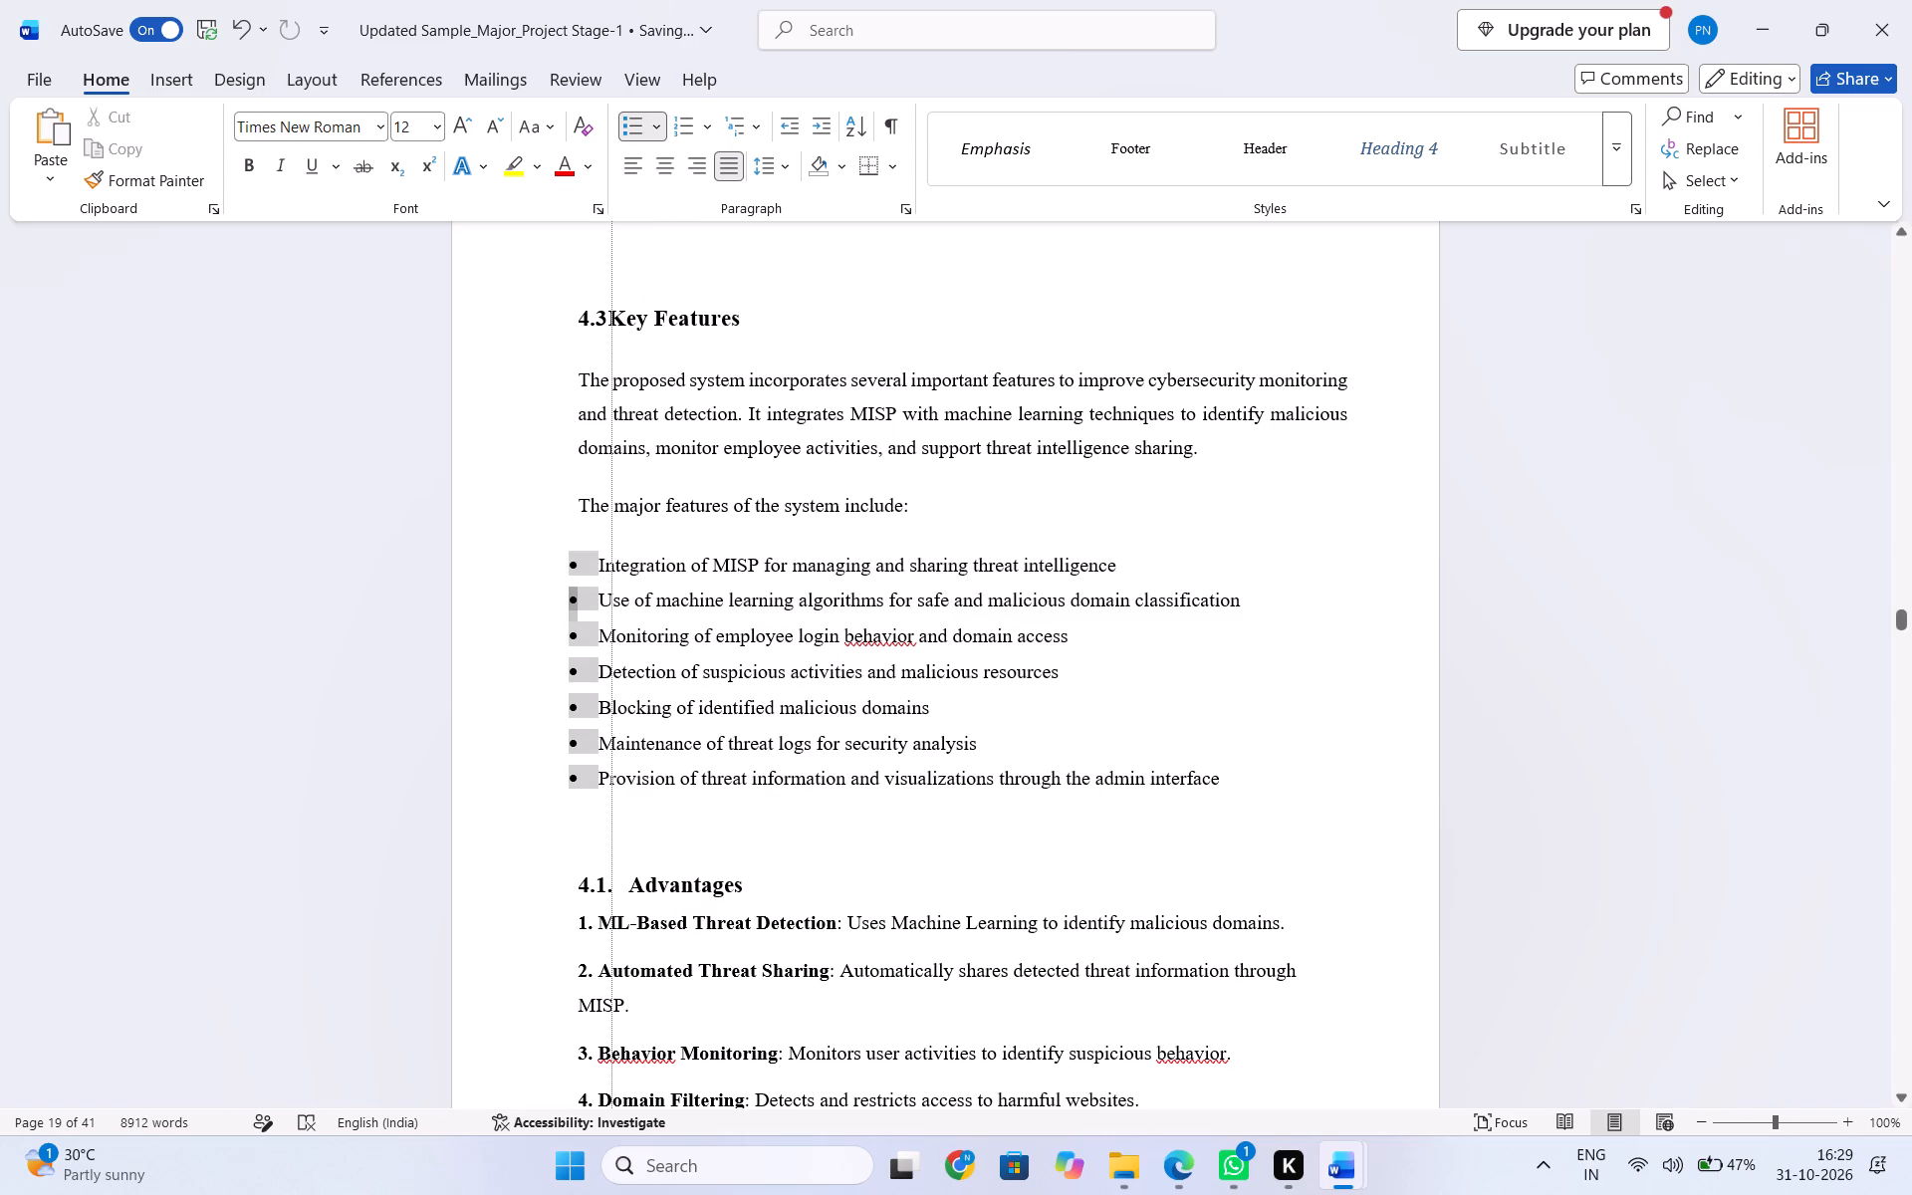
drag(617, 609, 618, 609)
click(607, 598)
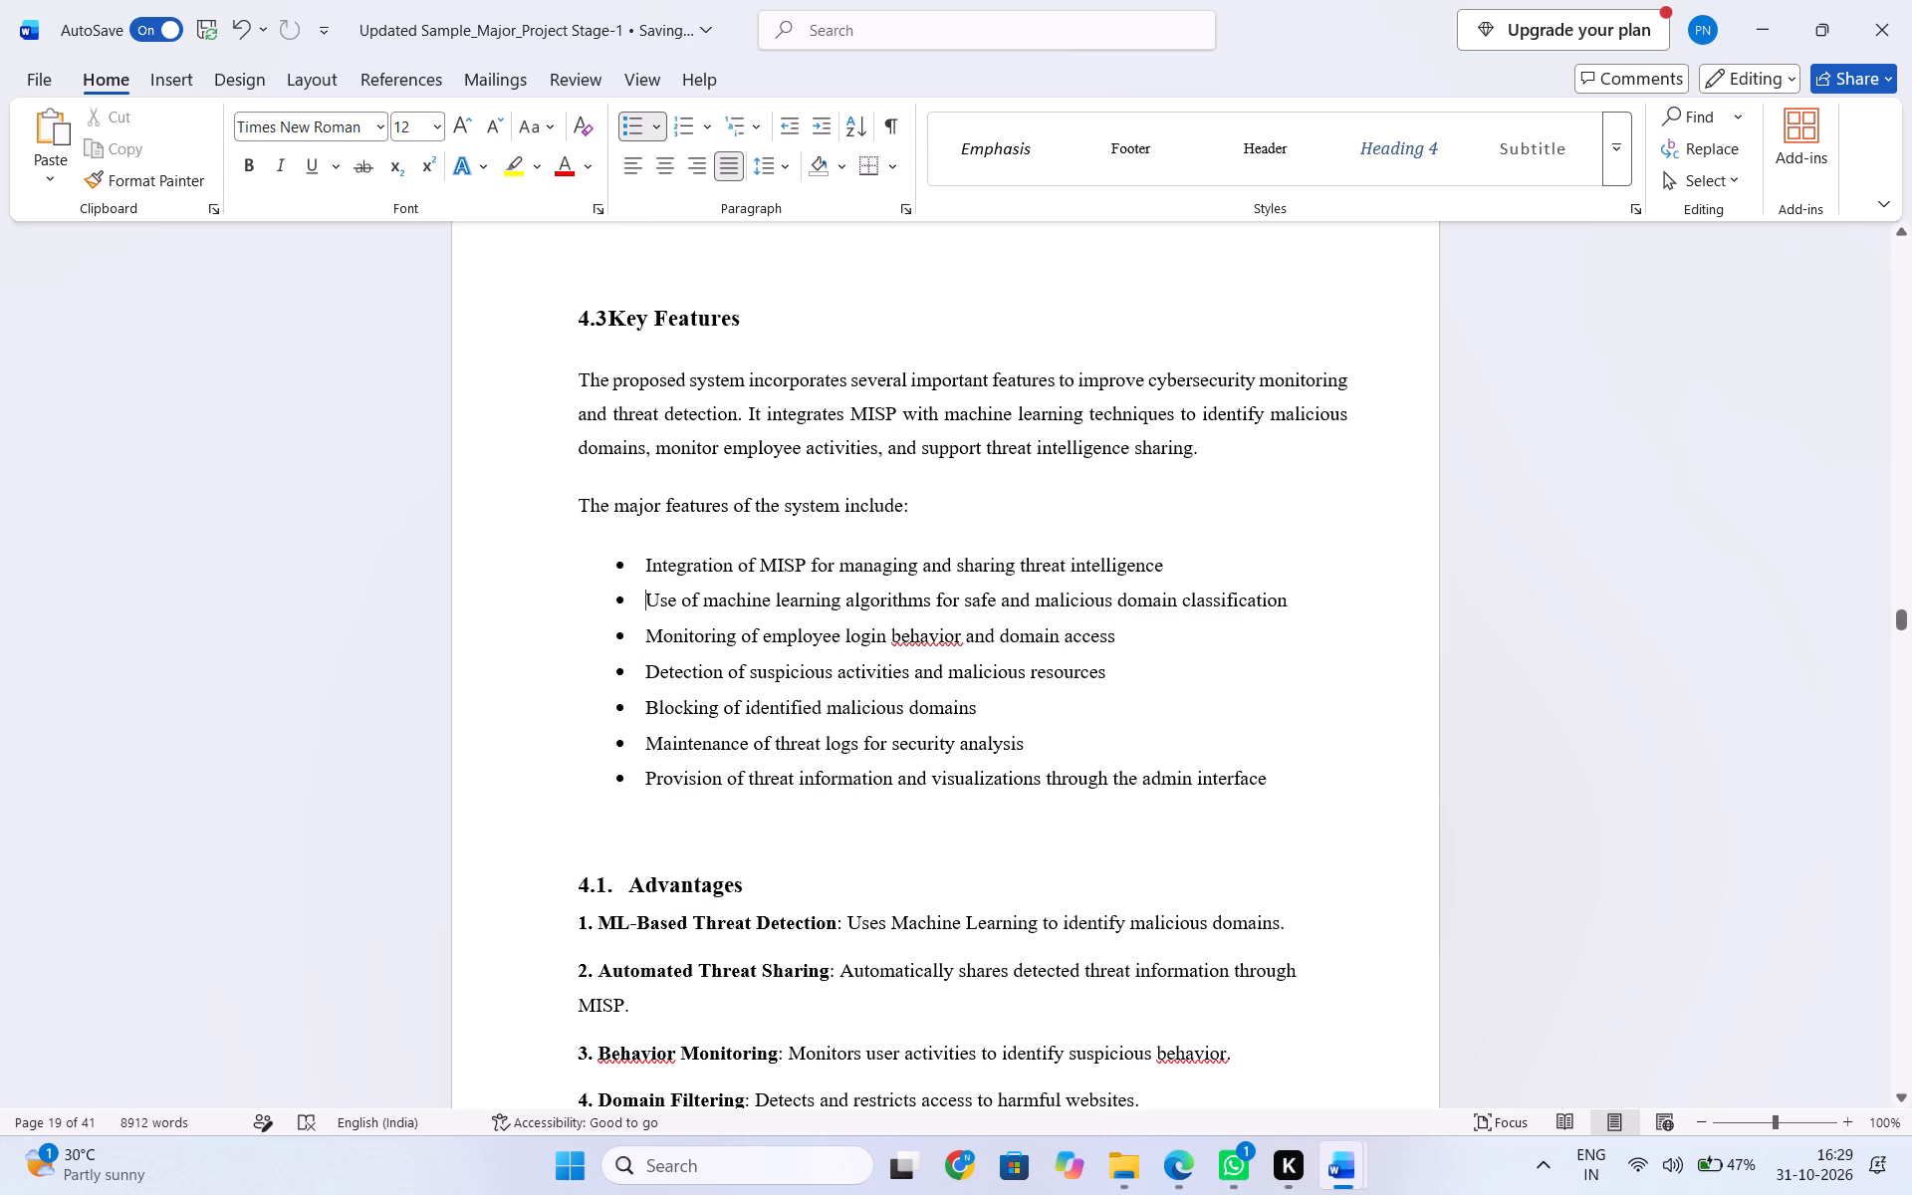
Shift the whole seven-item bulleted feature list outward so its bullets nearly align with the left edge of the paragraph text above.
drag(620, 602, 597, 599)
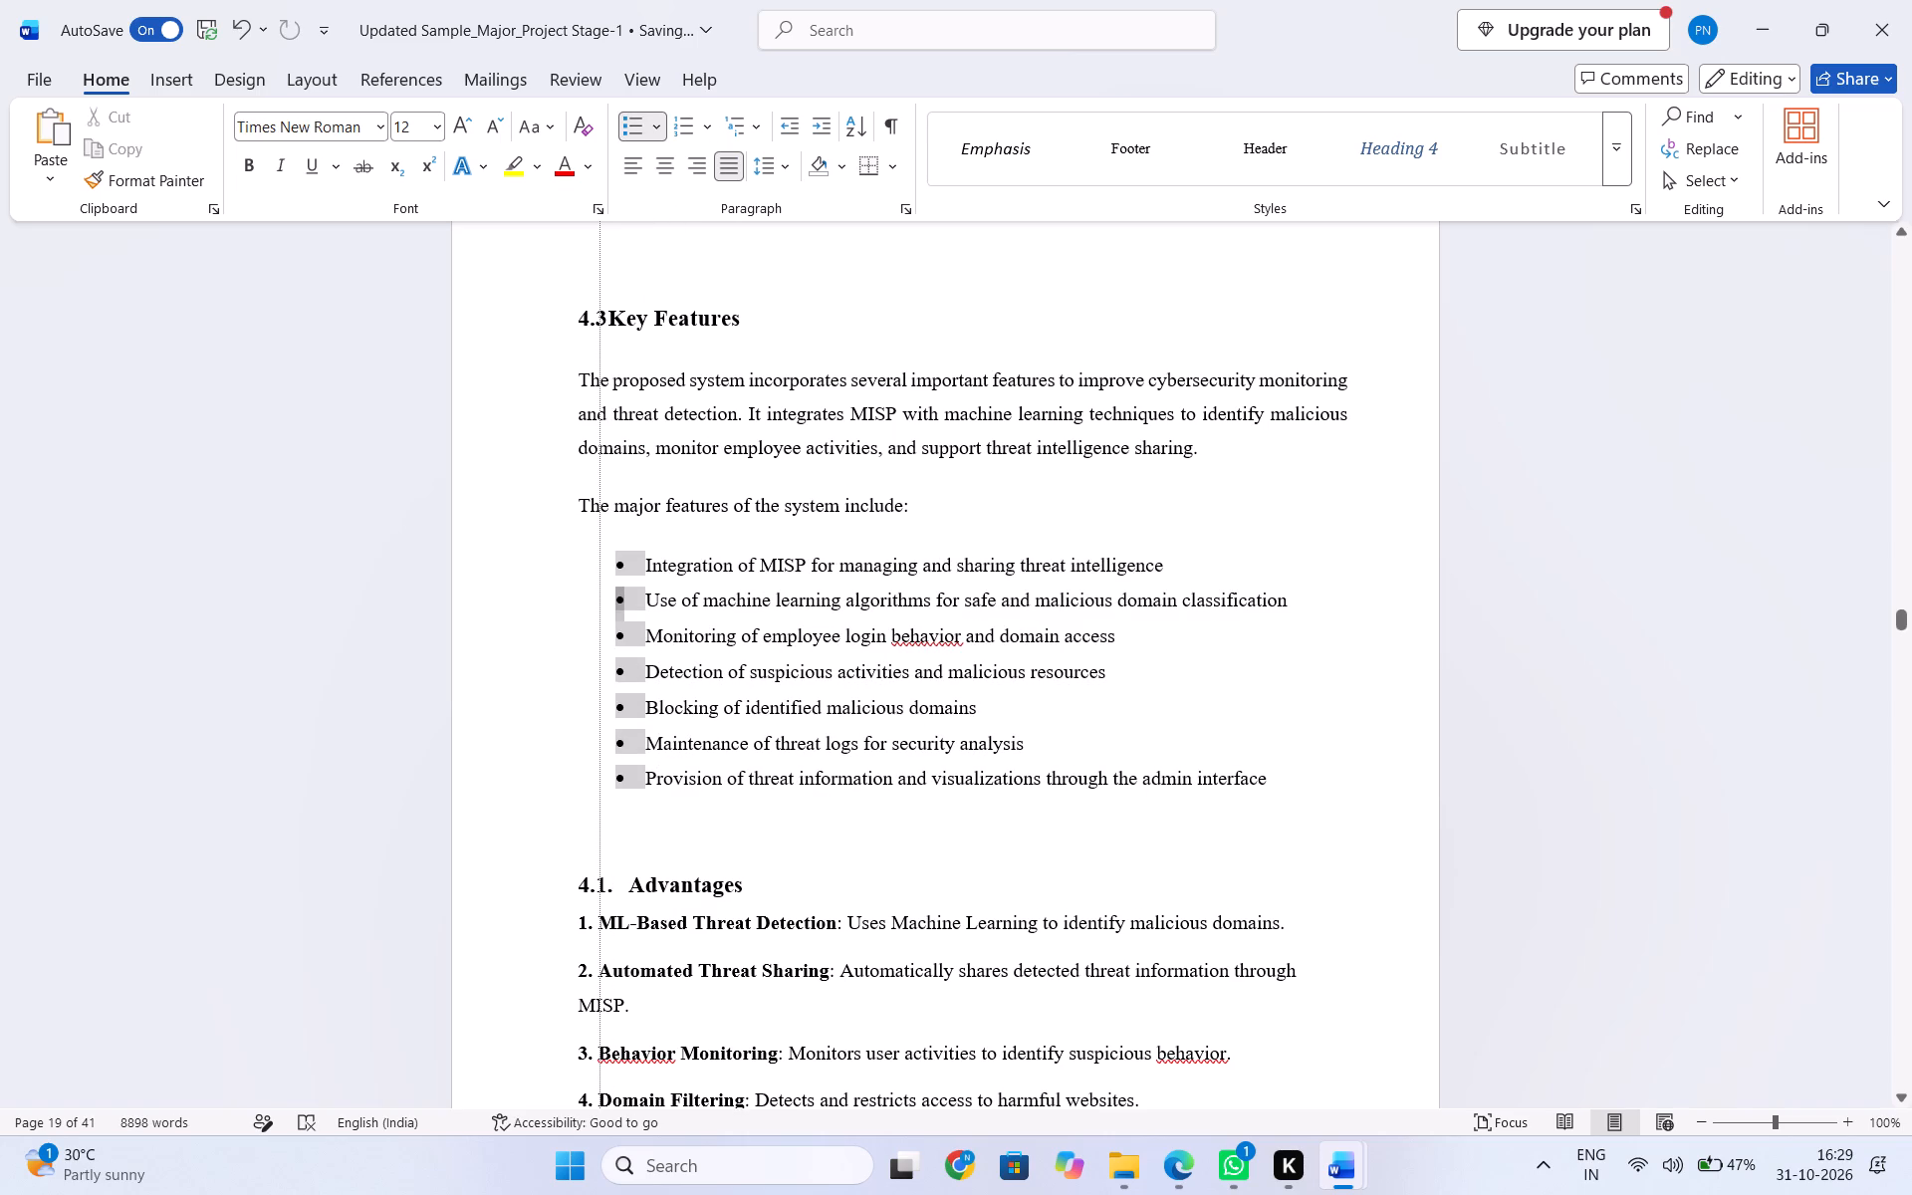
drag(597, 599, 587, 595)
click(728, 537)
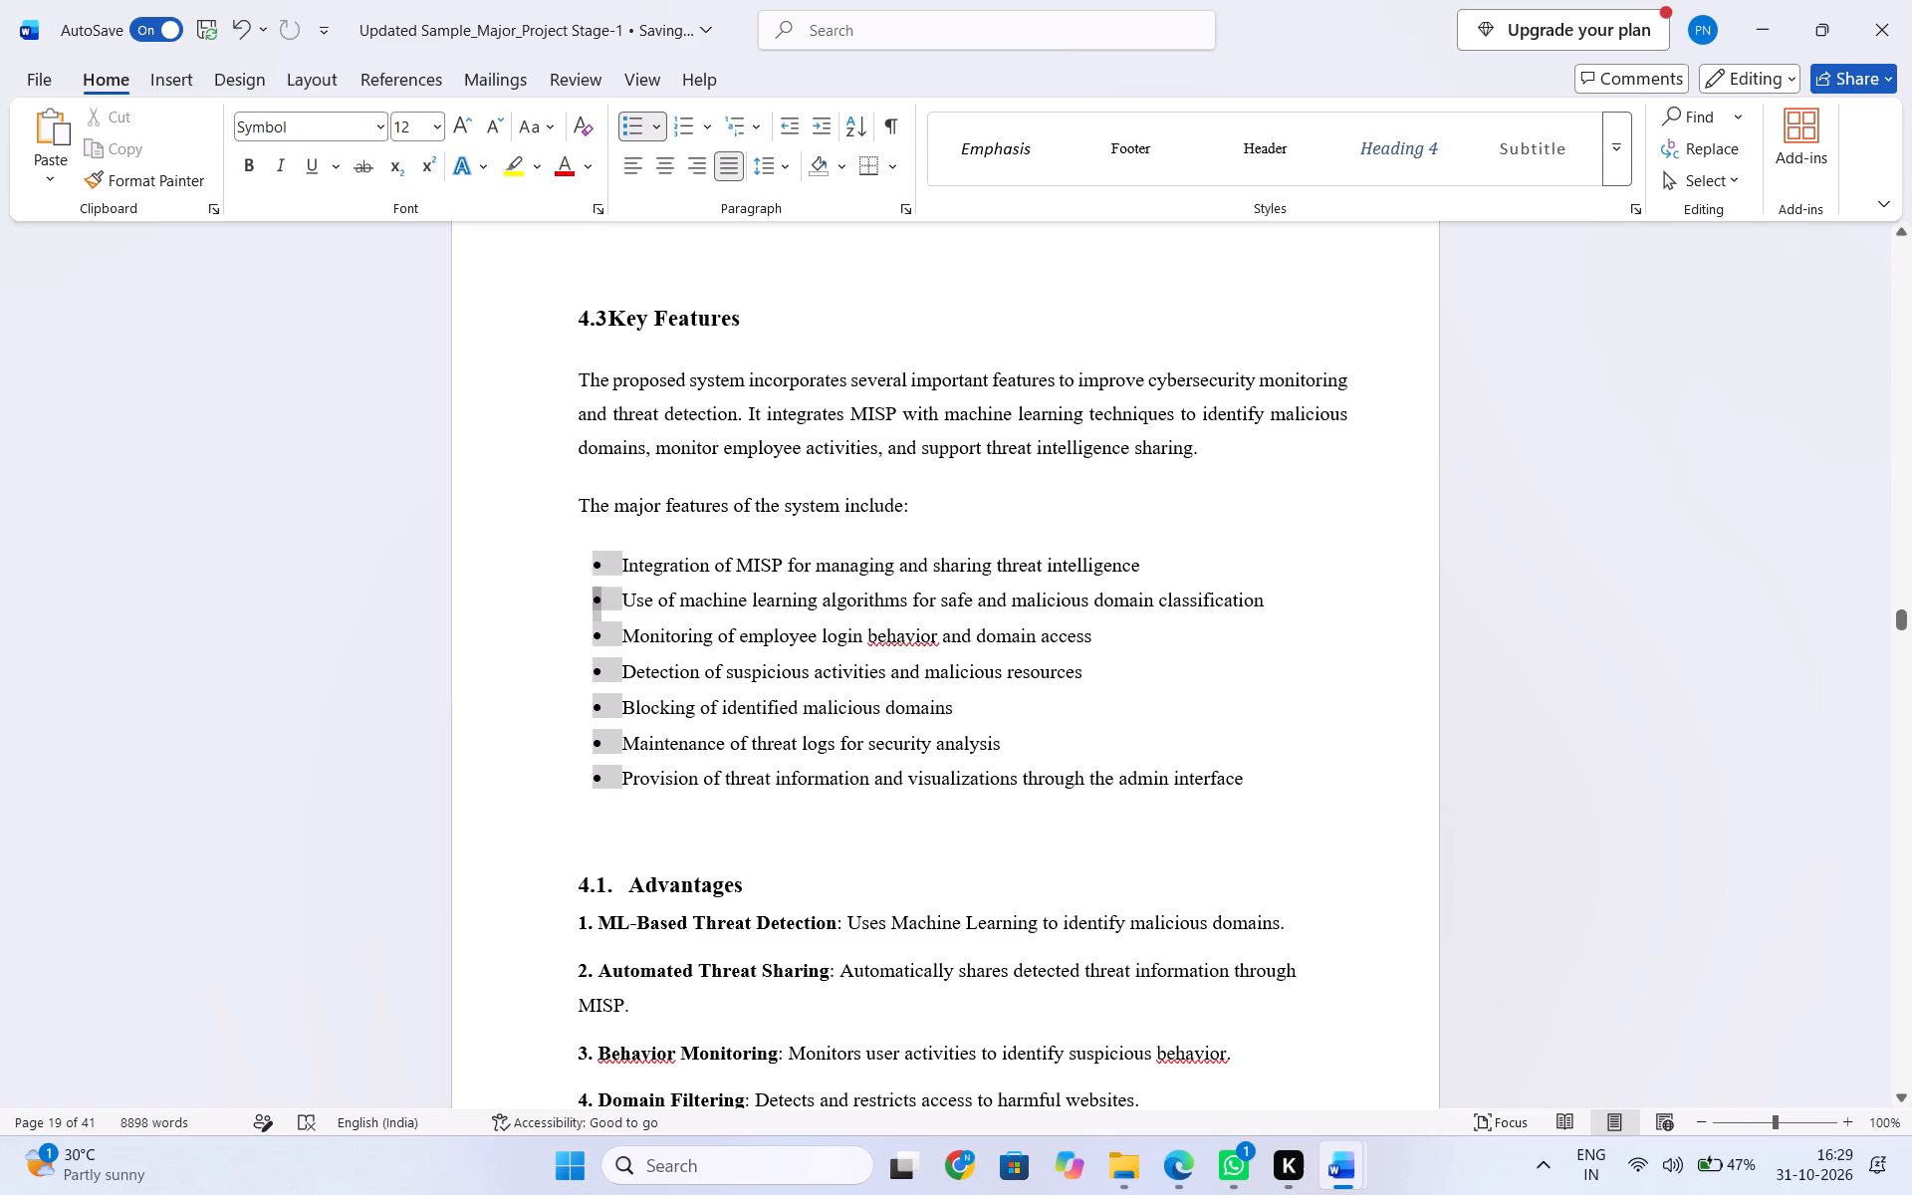
click(701, 545)
double_click(701, 545)
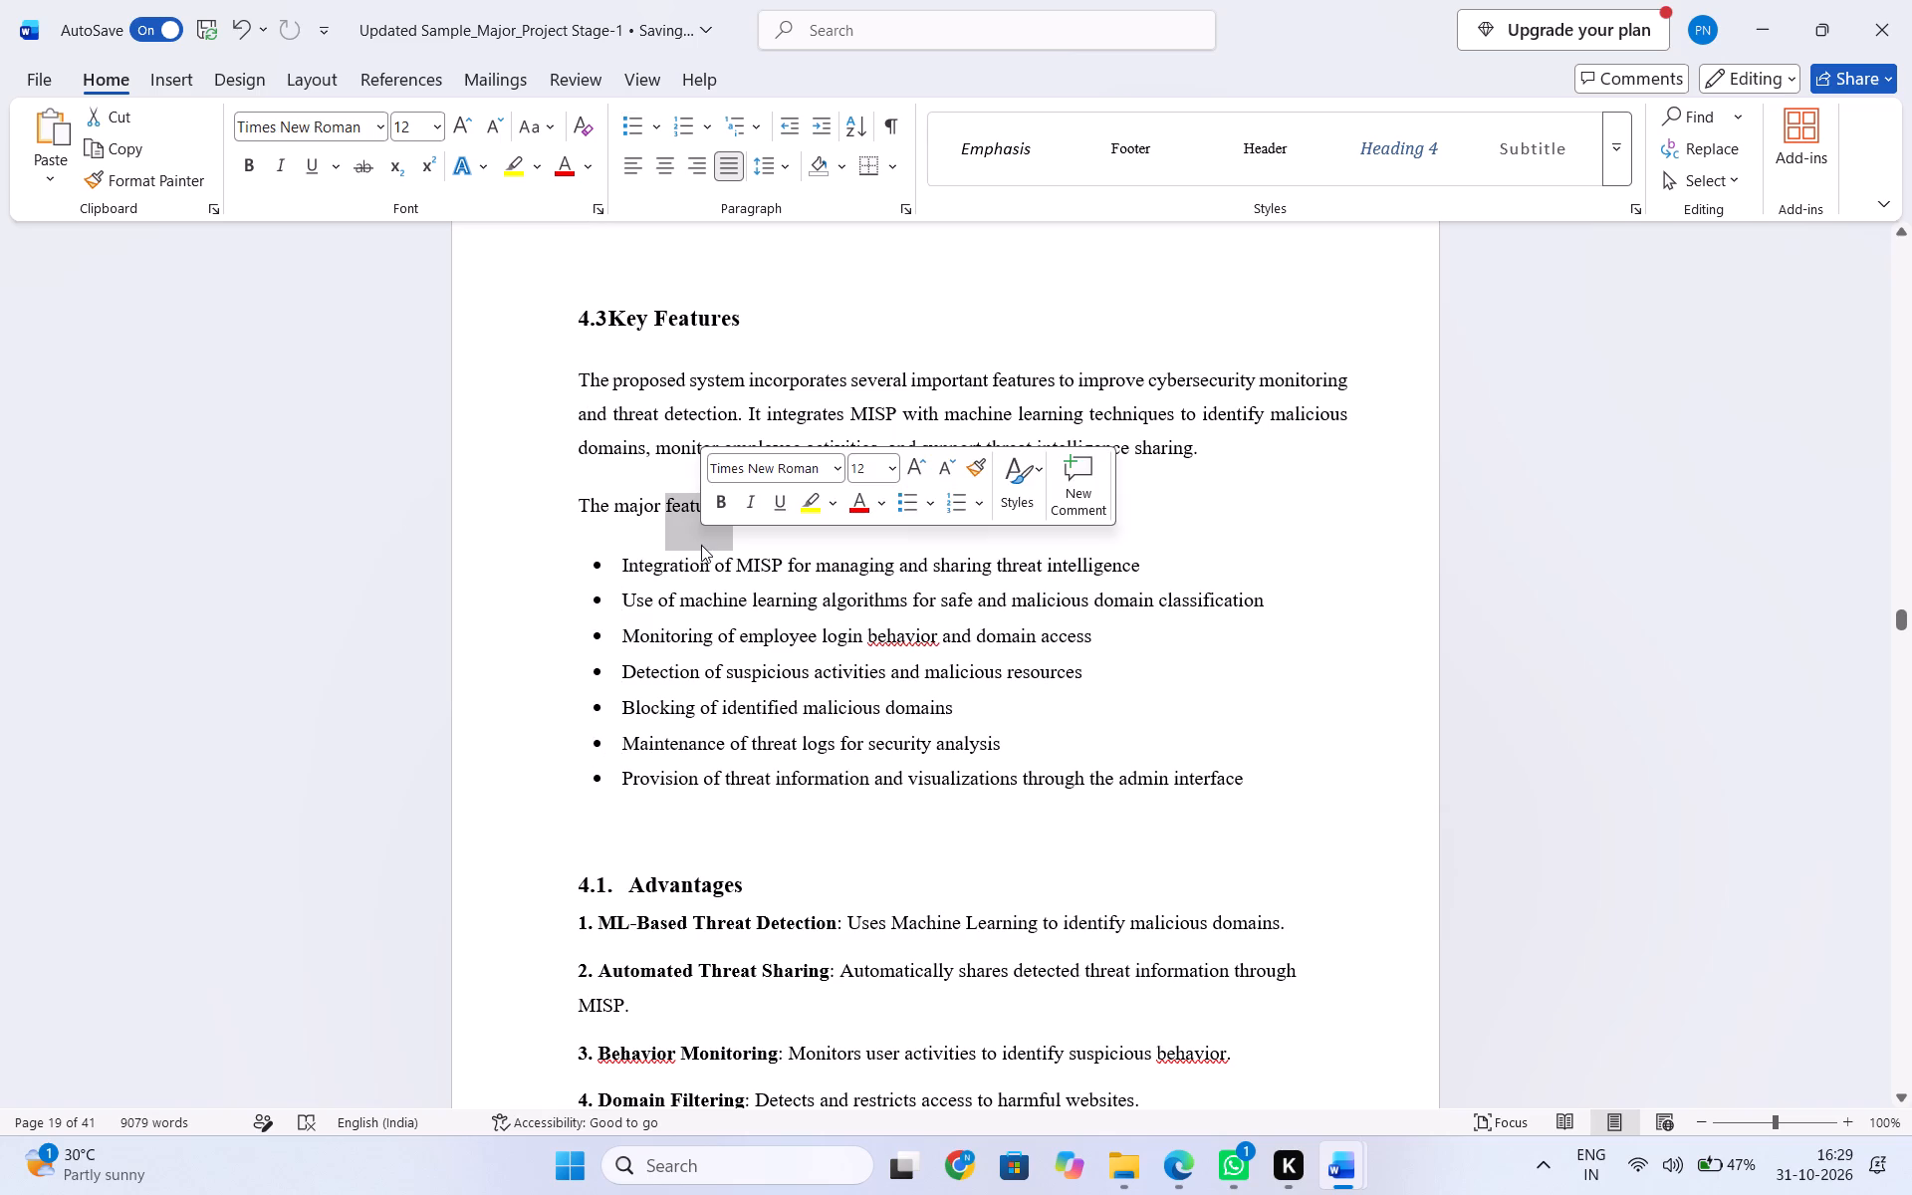
click(701, 545)
drag(598, 569, 594, 569)
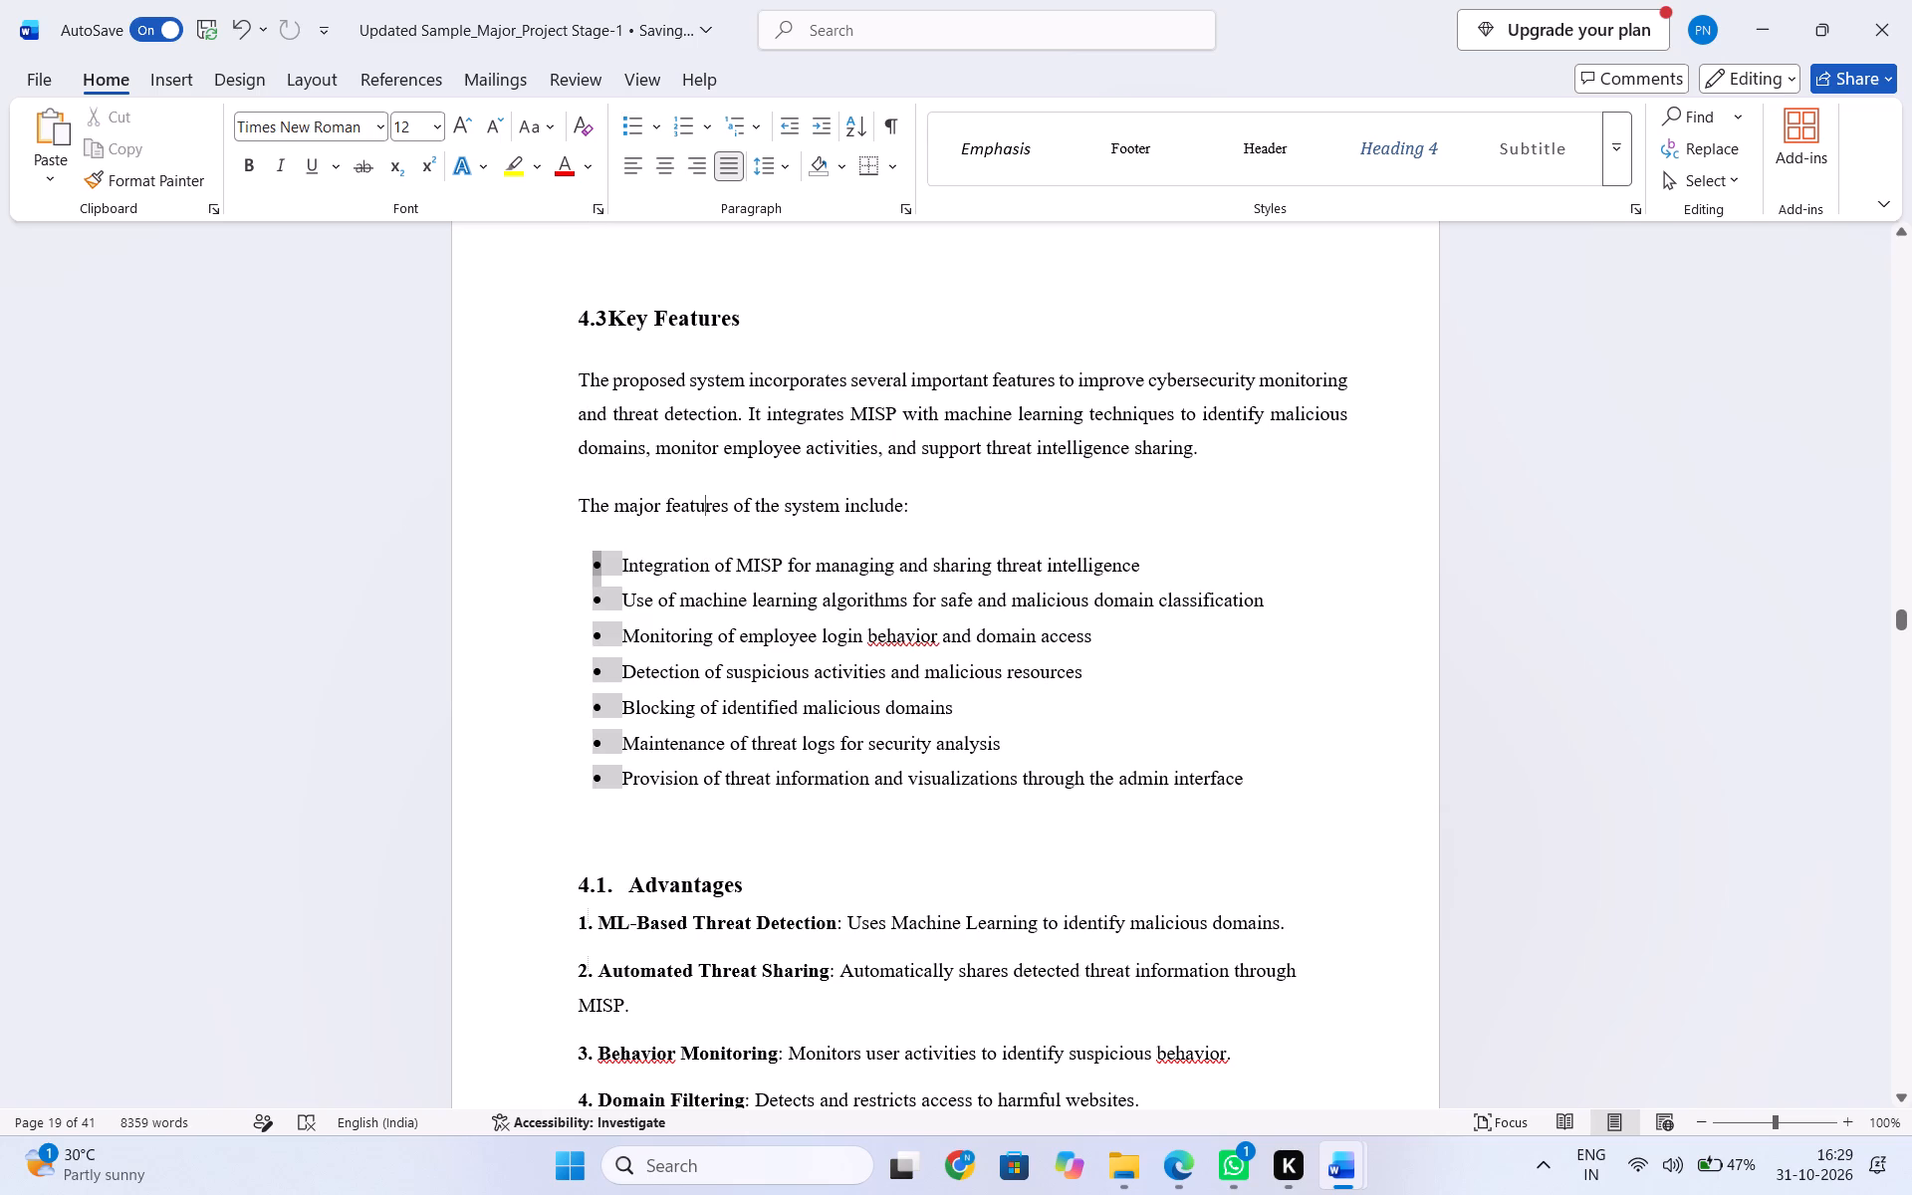
drag(594, 569, 581, 568)
click(813, 622)
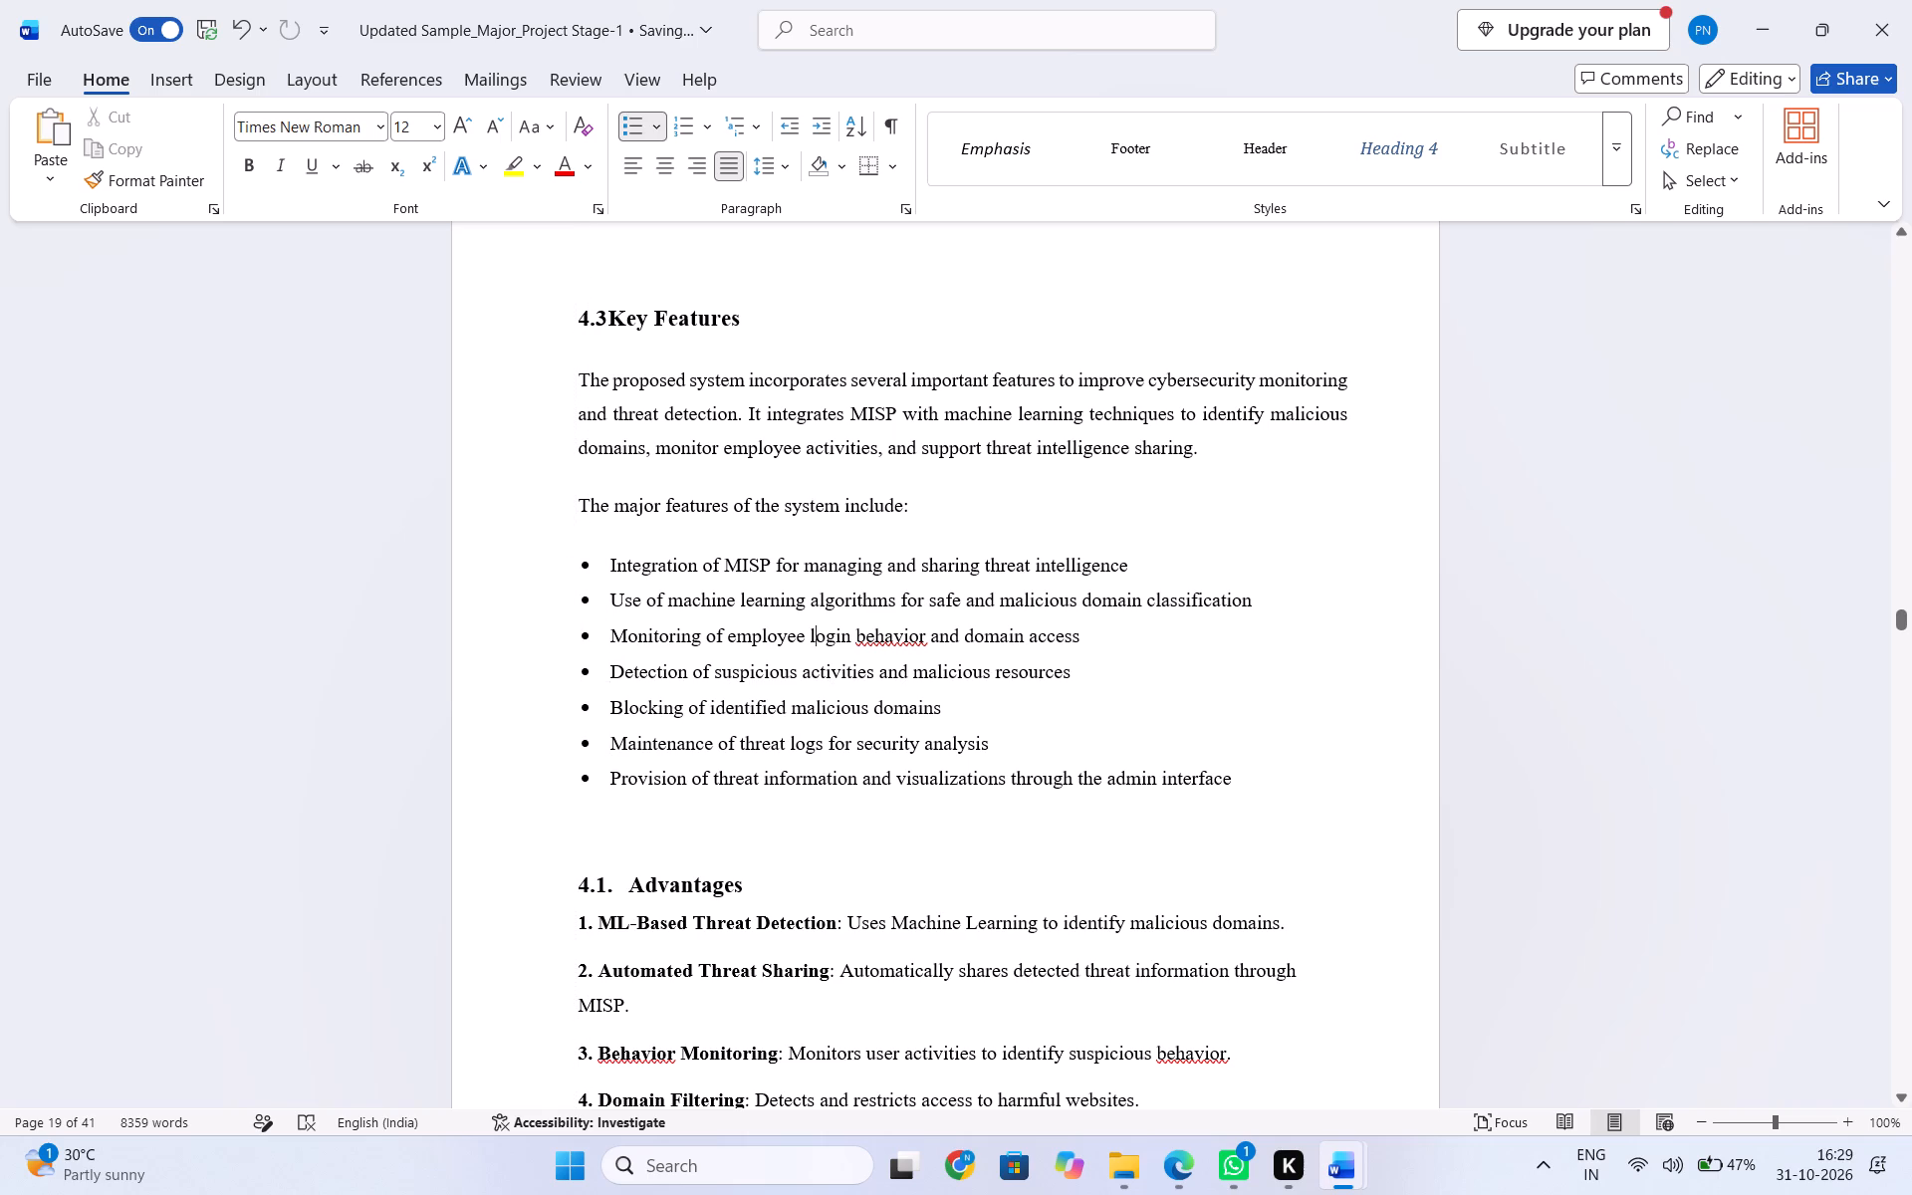
Switch to the Updated Sample_Major_Project Stage-1_Documentation document to examine the formatting of its Key Features section.
click(1319, 1042)
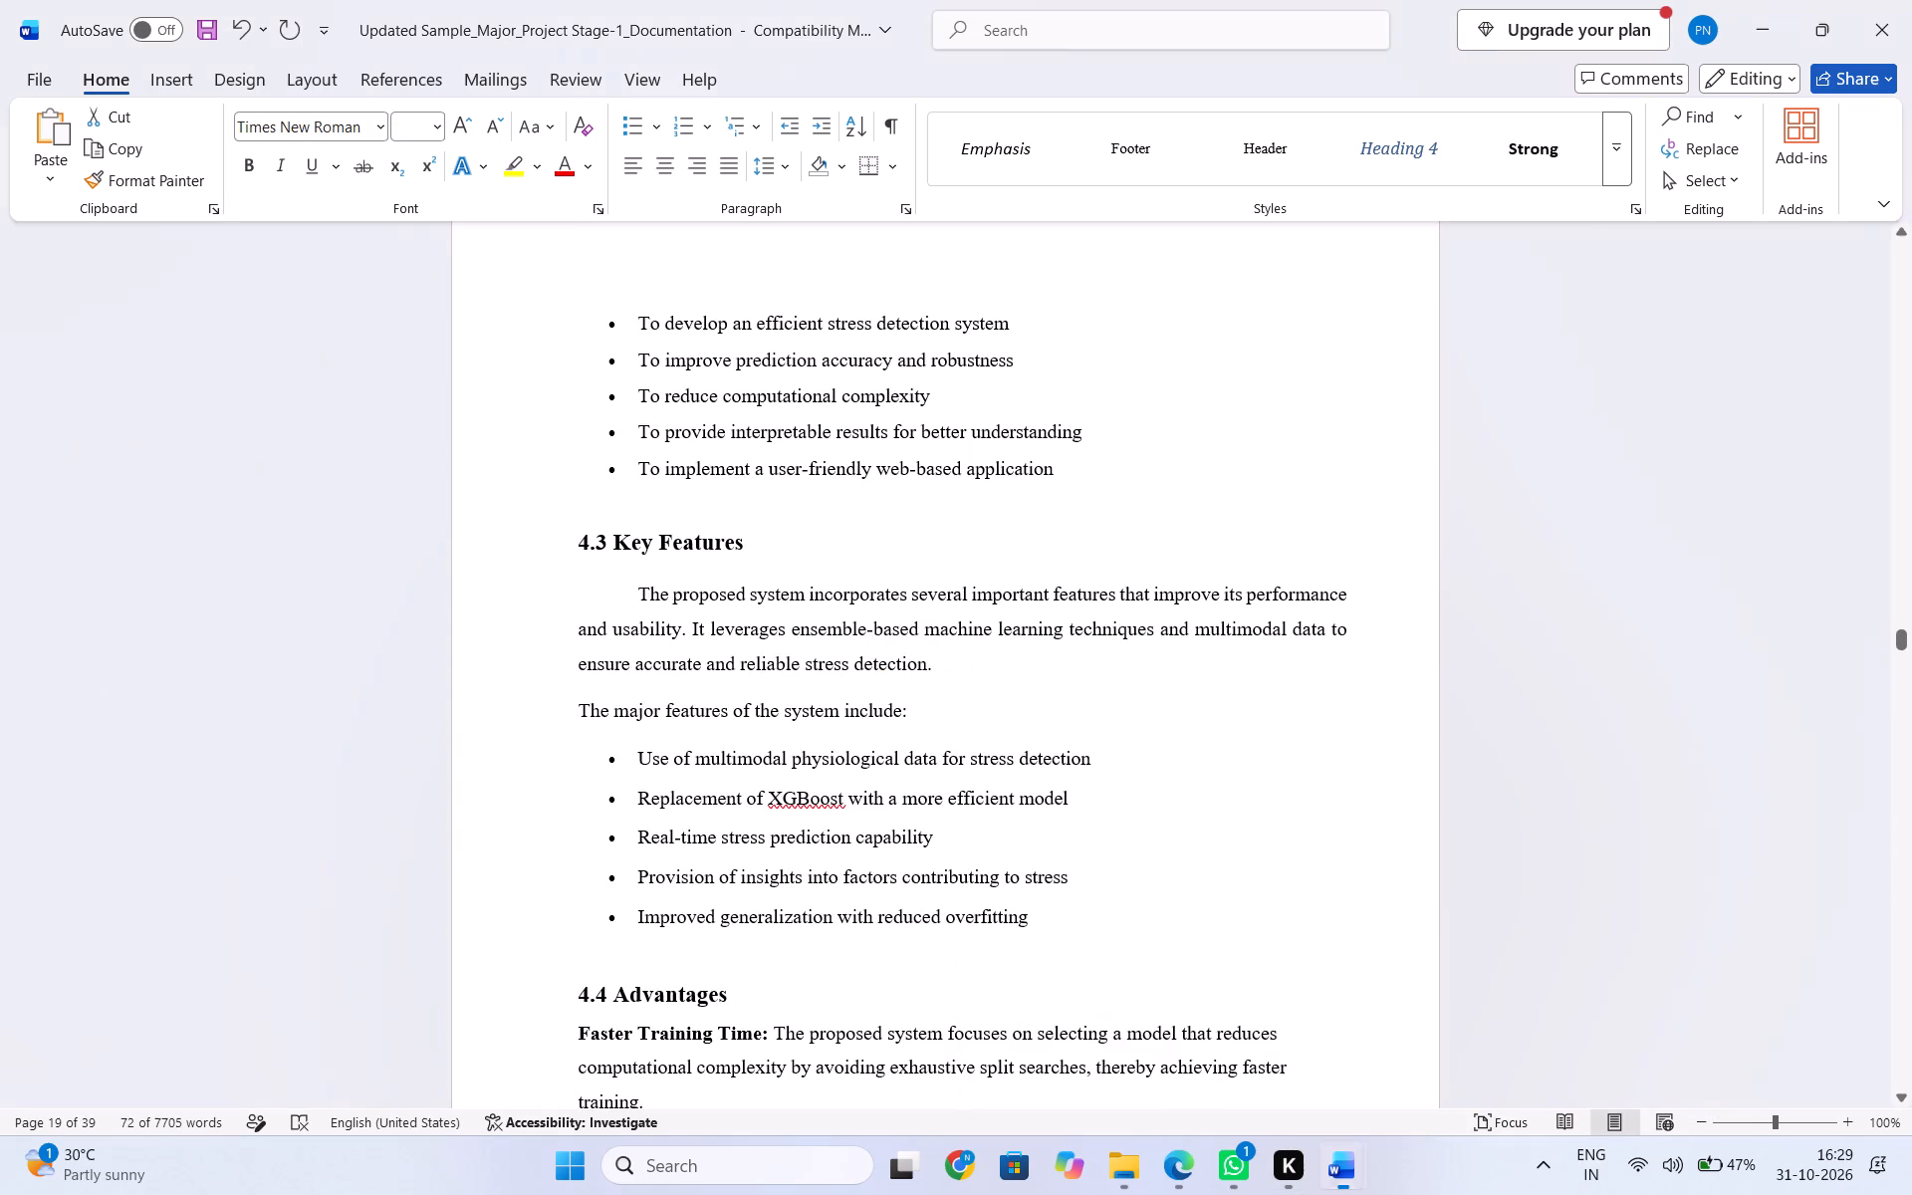
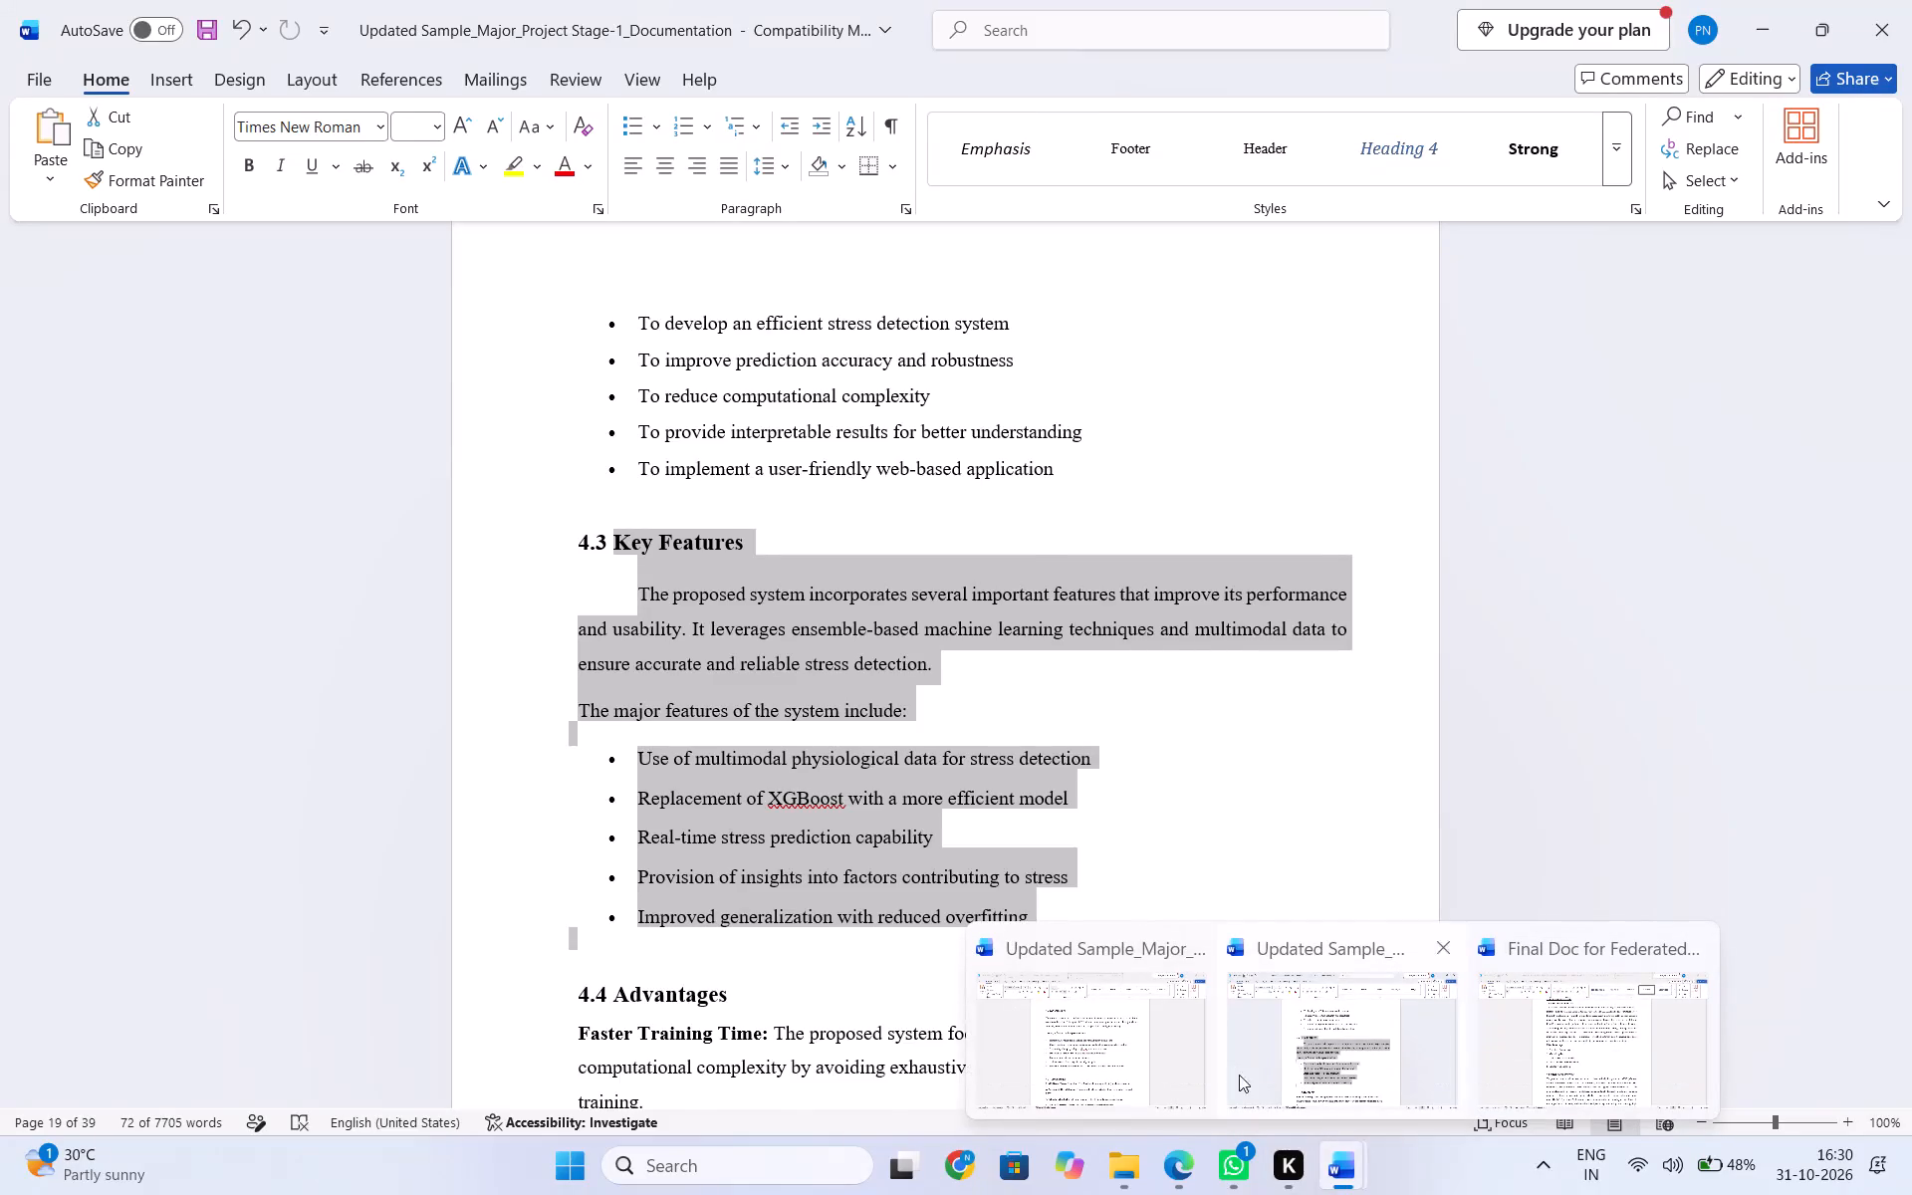
Return to the MISP threat-detection report and delete the empty paragraph between the Key Features bullet list and the Advantages heading.
click(1200, 1067)
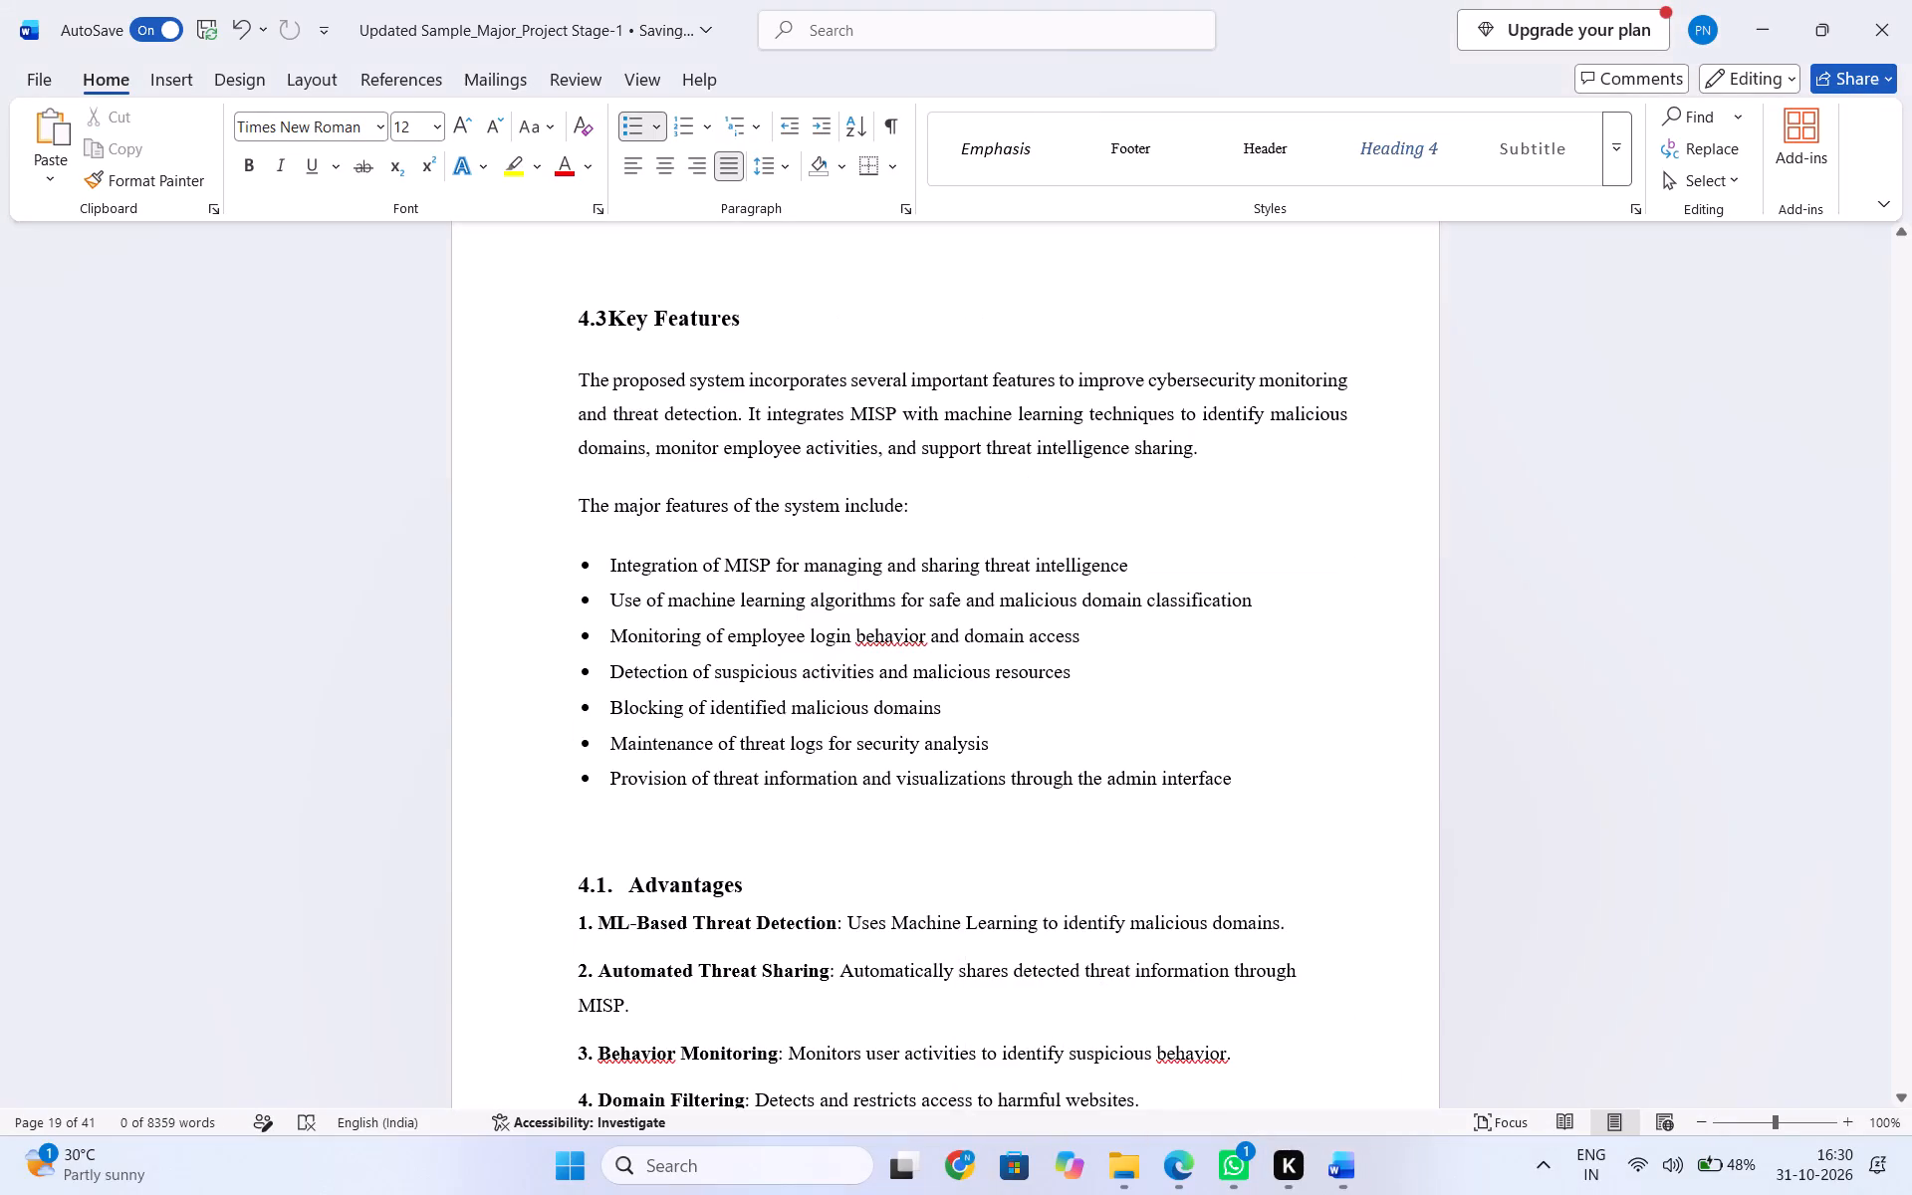
scroll(836, 894, down, 1)
click(742, 418)
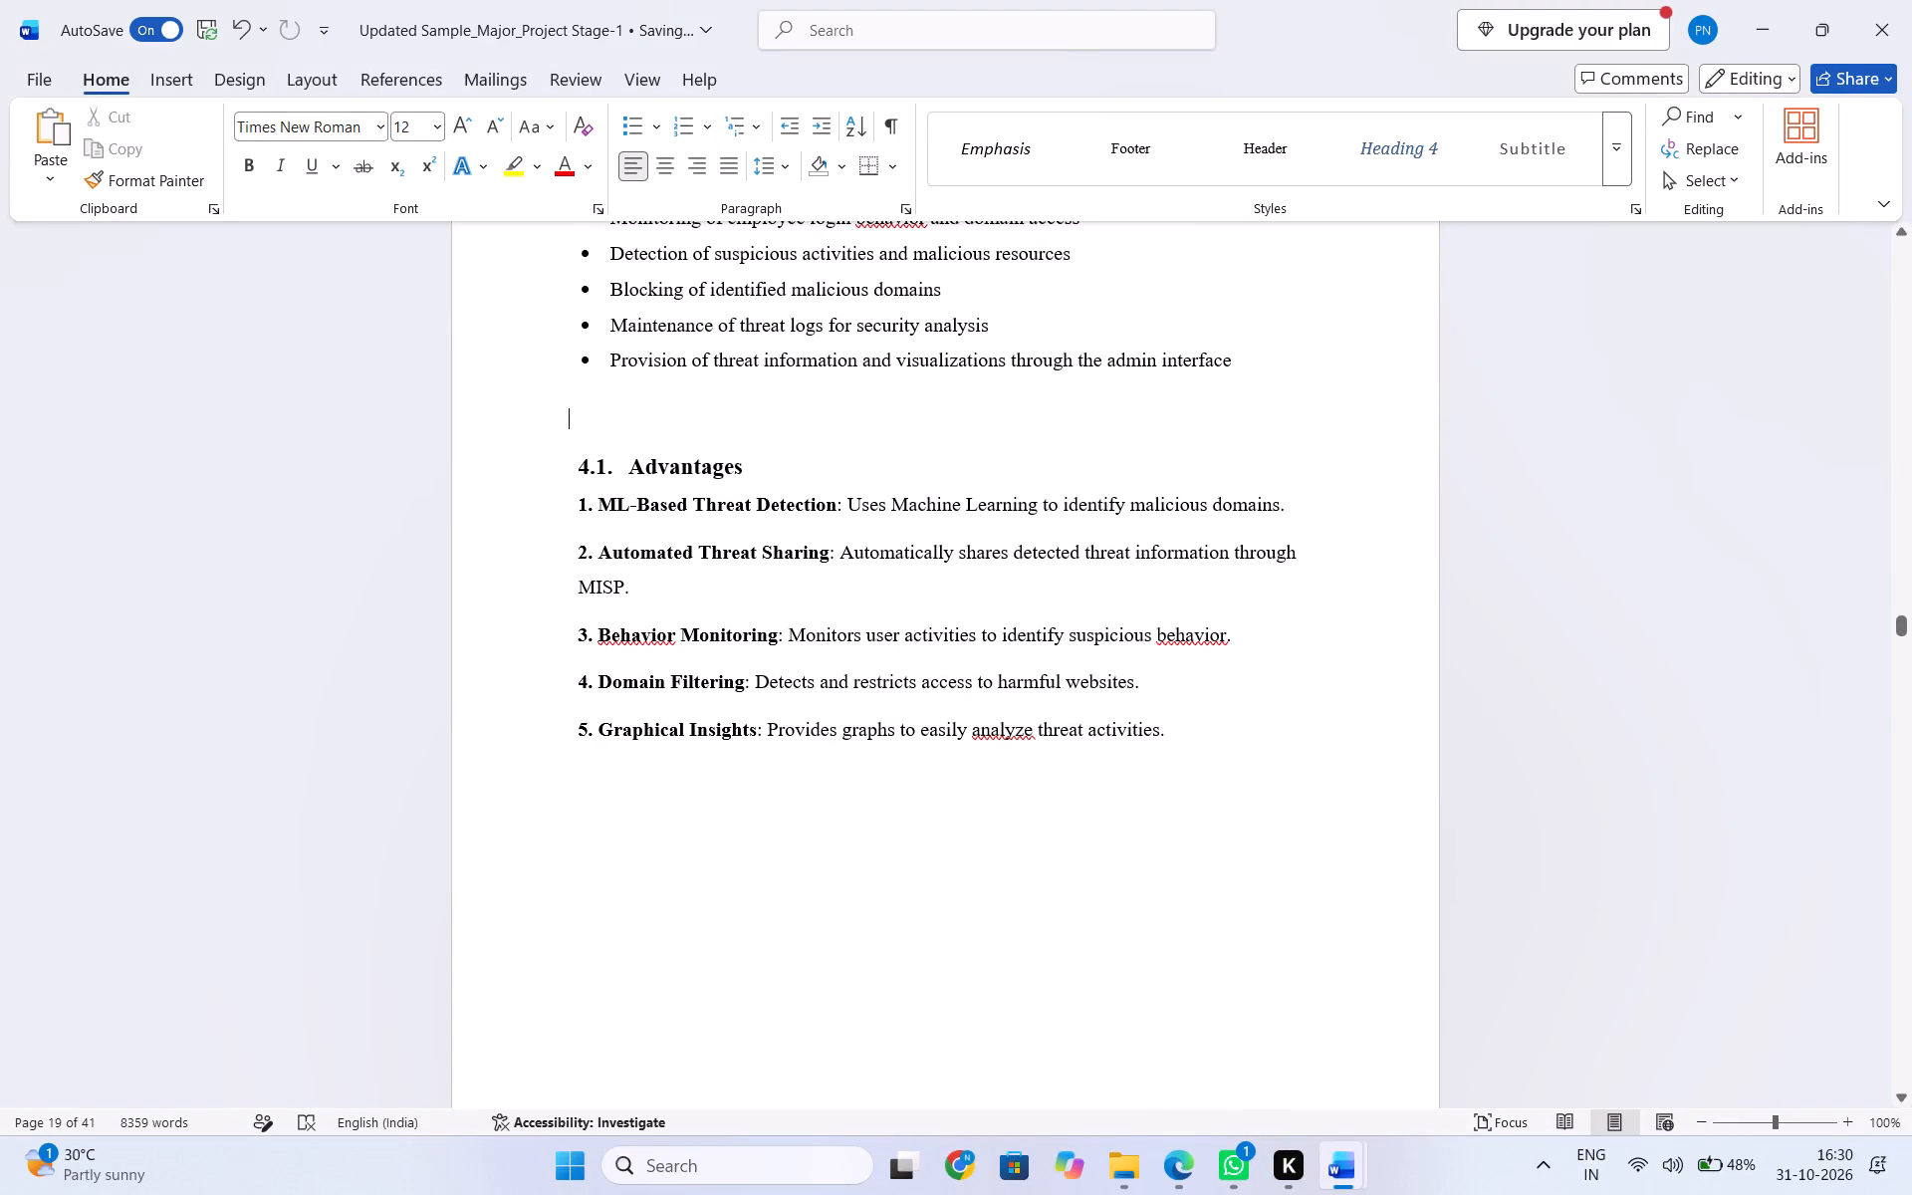
key(BackSpace)
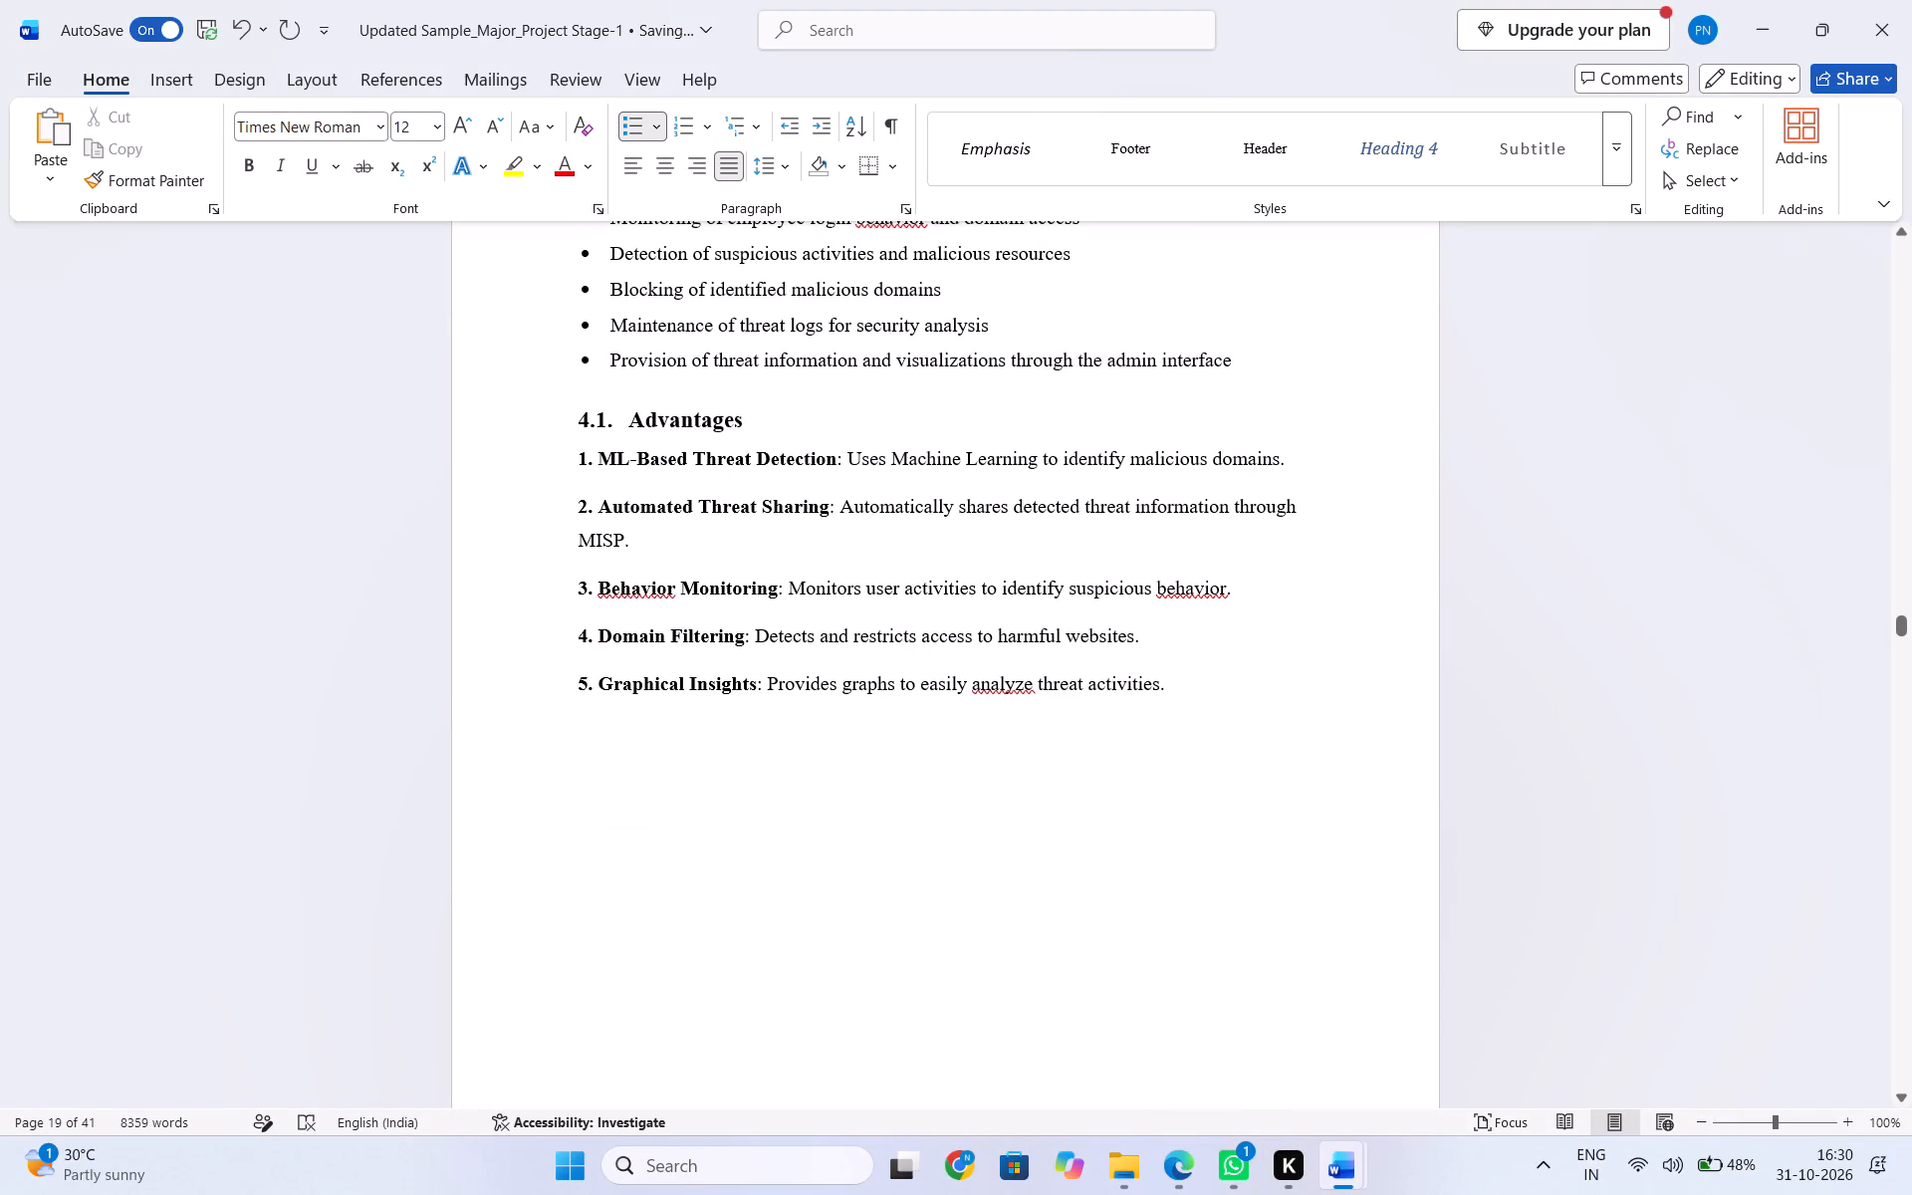
Replace the automatic numbering of the Advantages heading with the manually entered section number 4.4, followed by spacing before the title.
click(626, 431)
key(BackSpace)
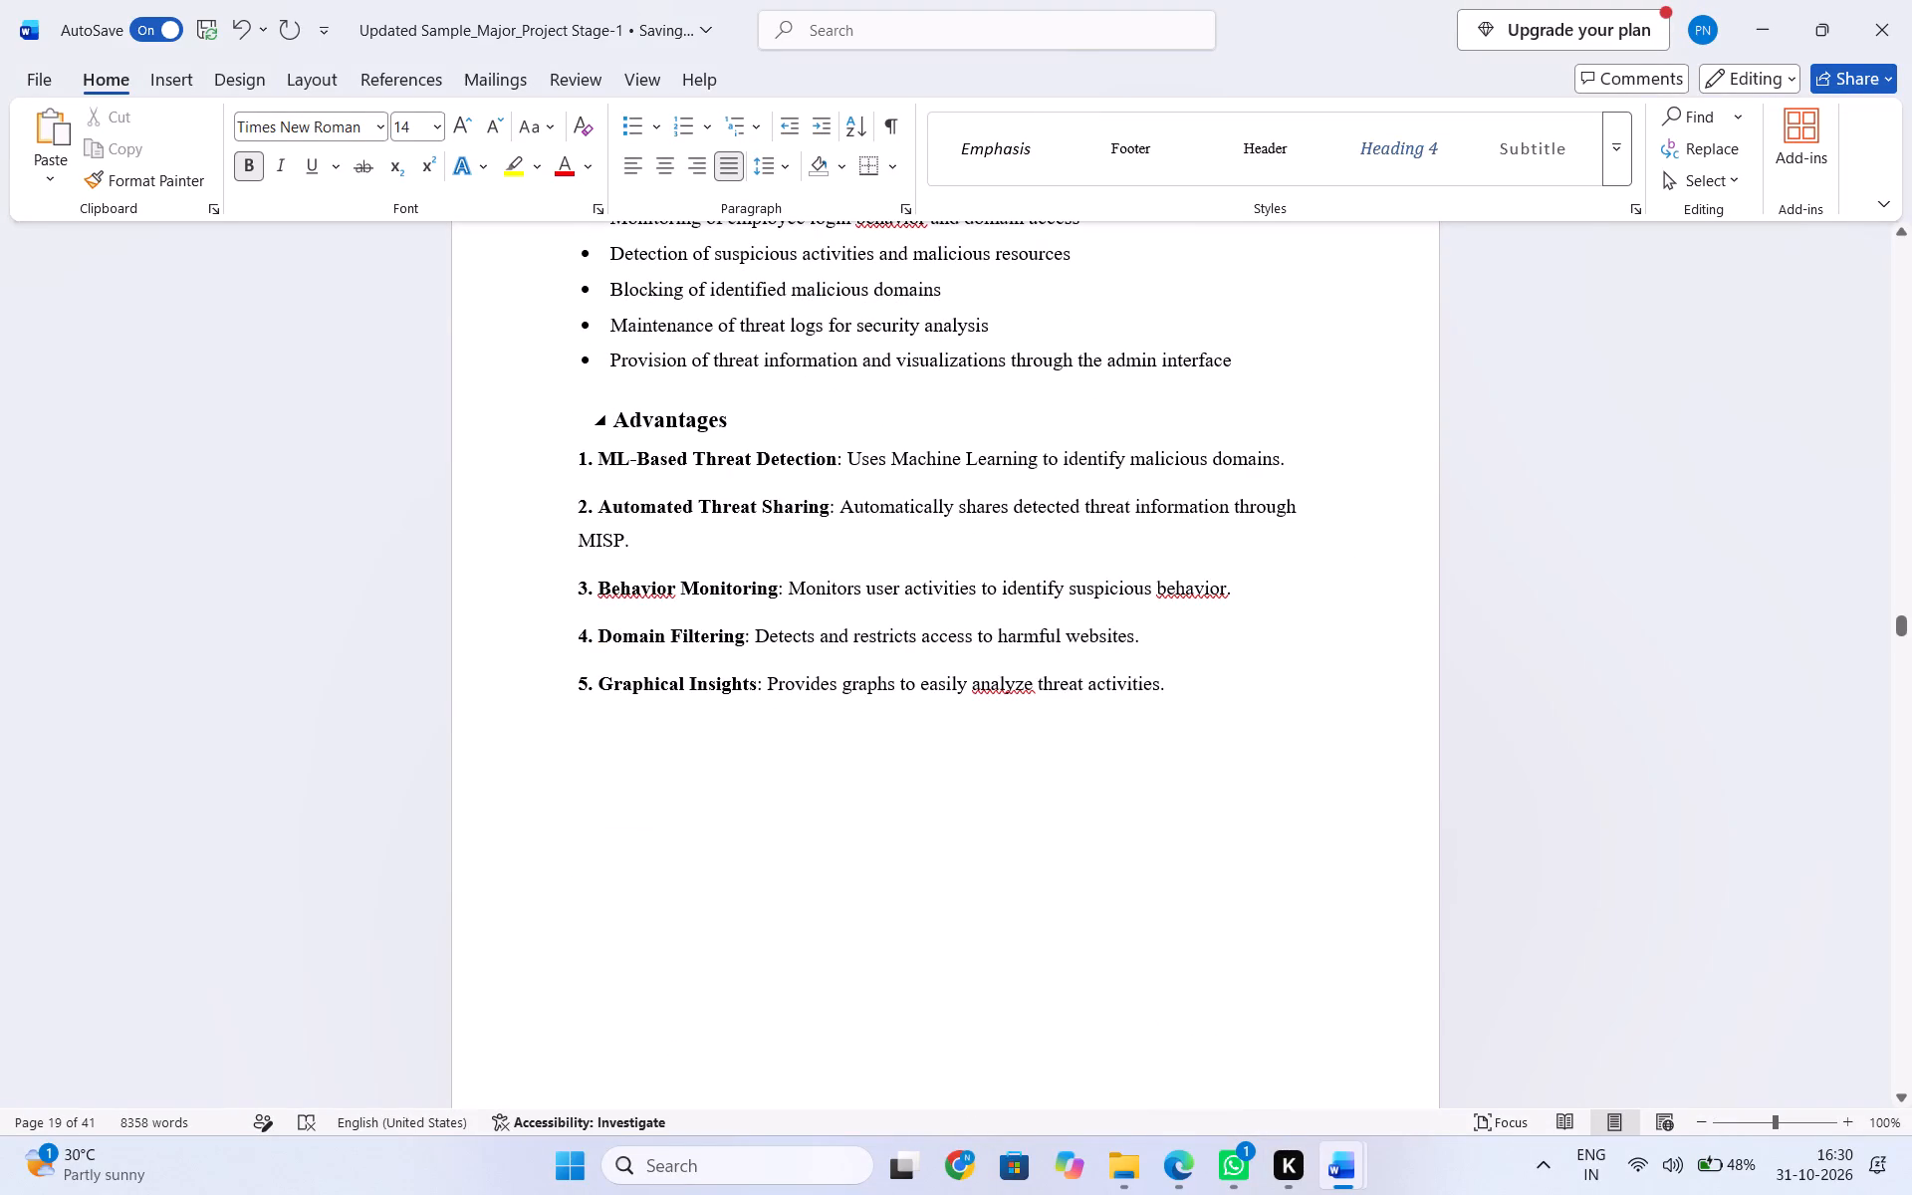
key(BackSpace)
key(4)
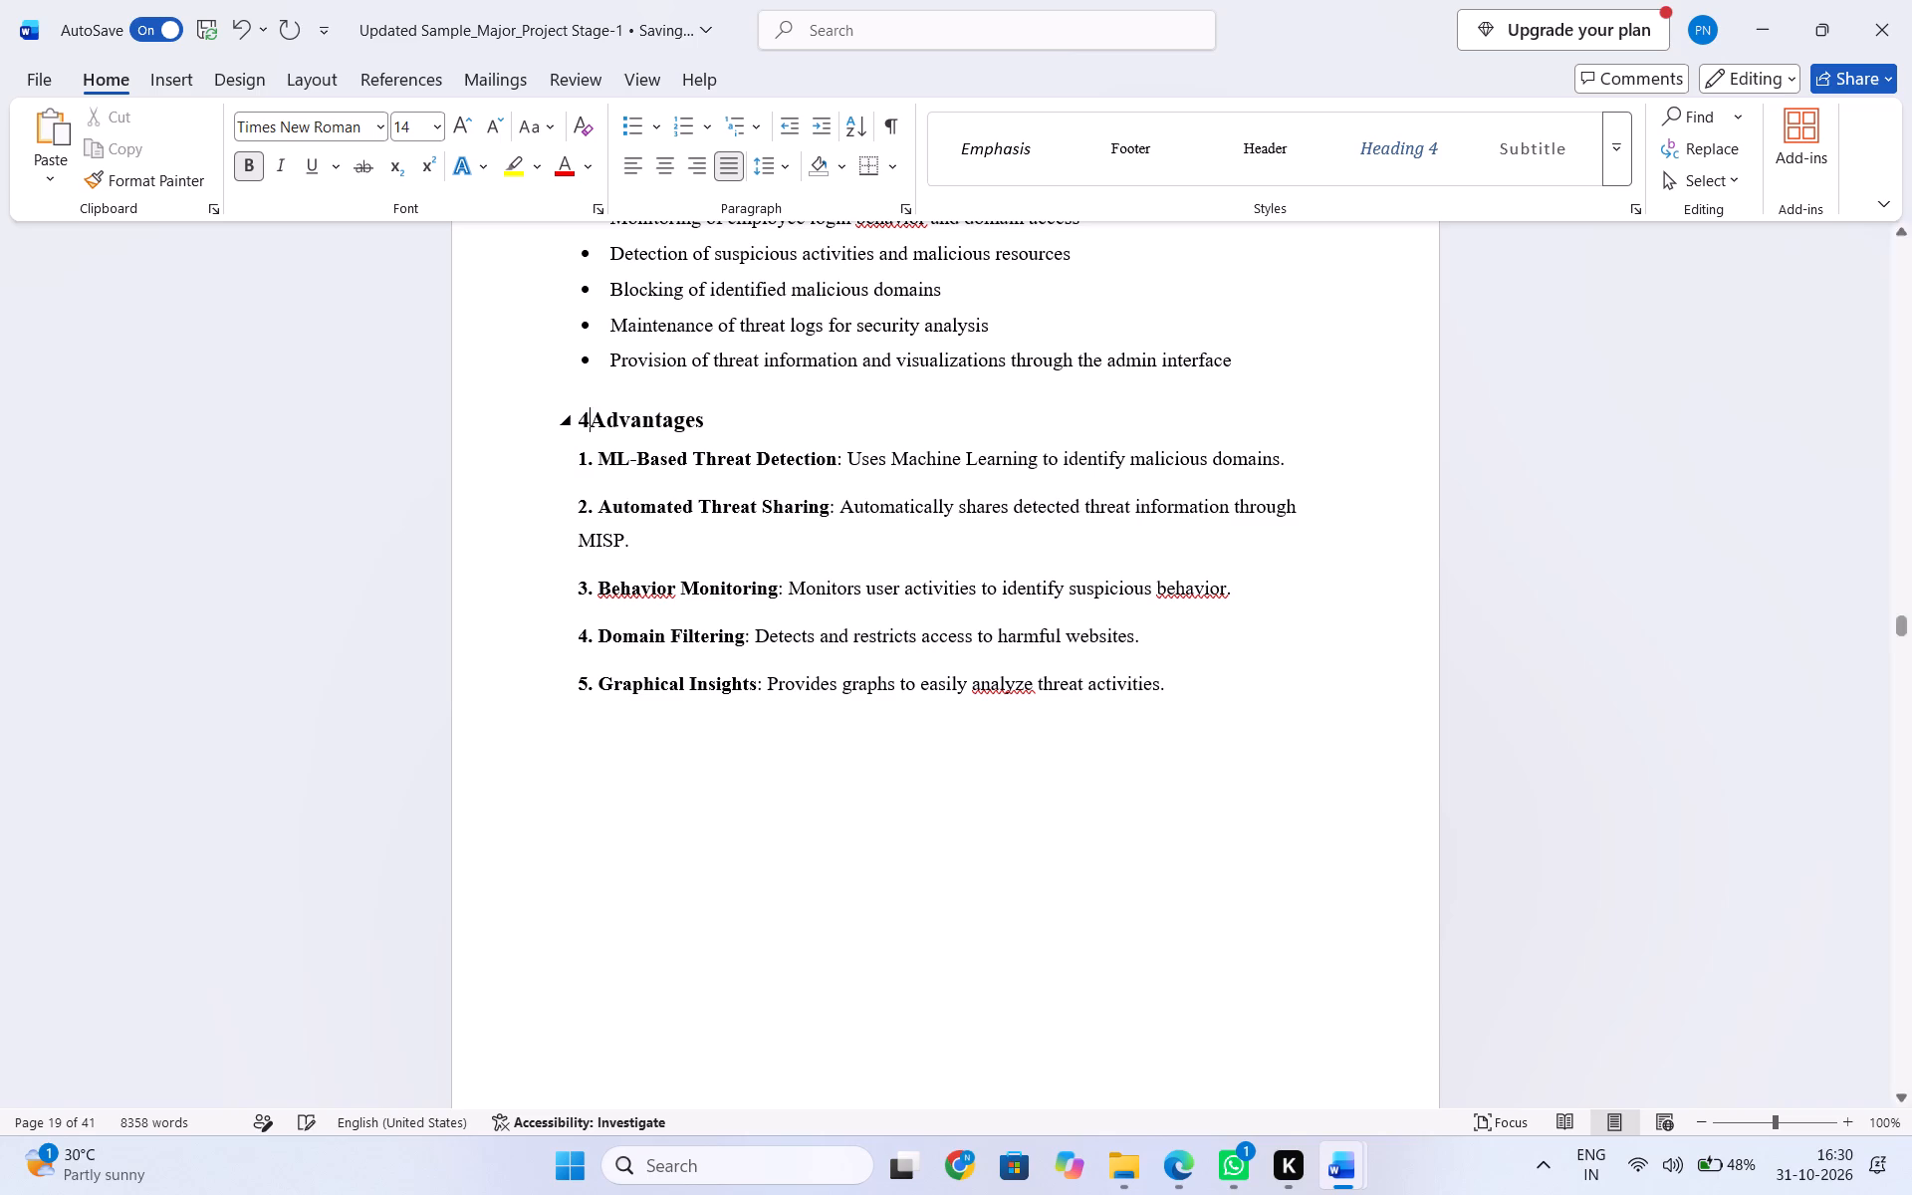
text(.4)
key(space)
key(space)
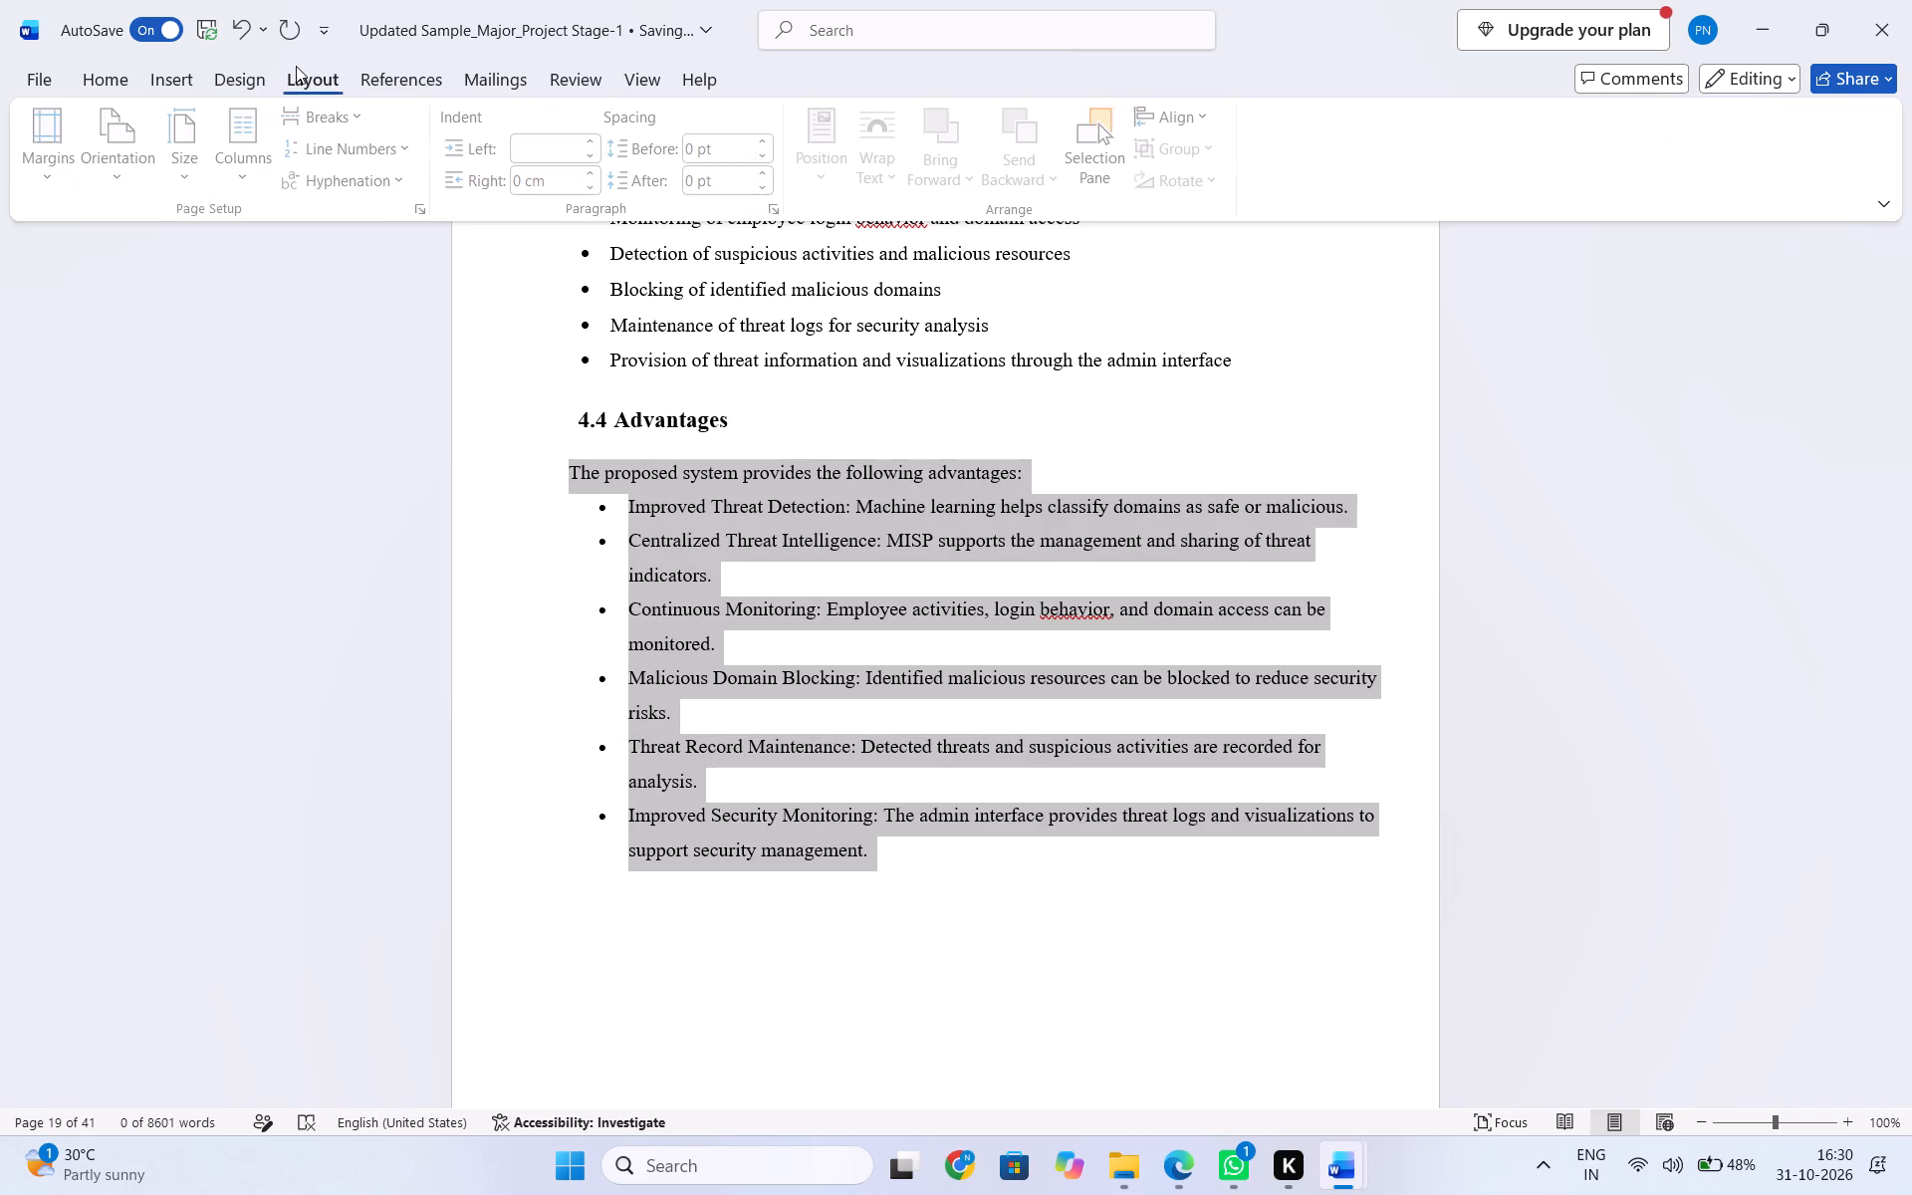
click(537, 156)
text(0.)
key(2)
key(Return)
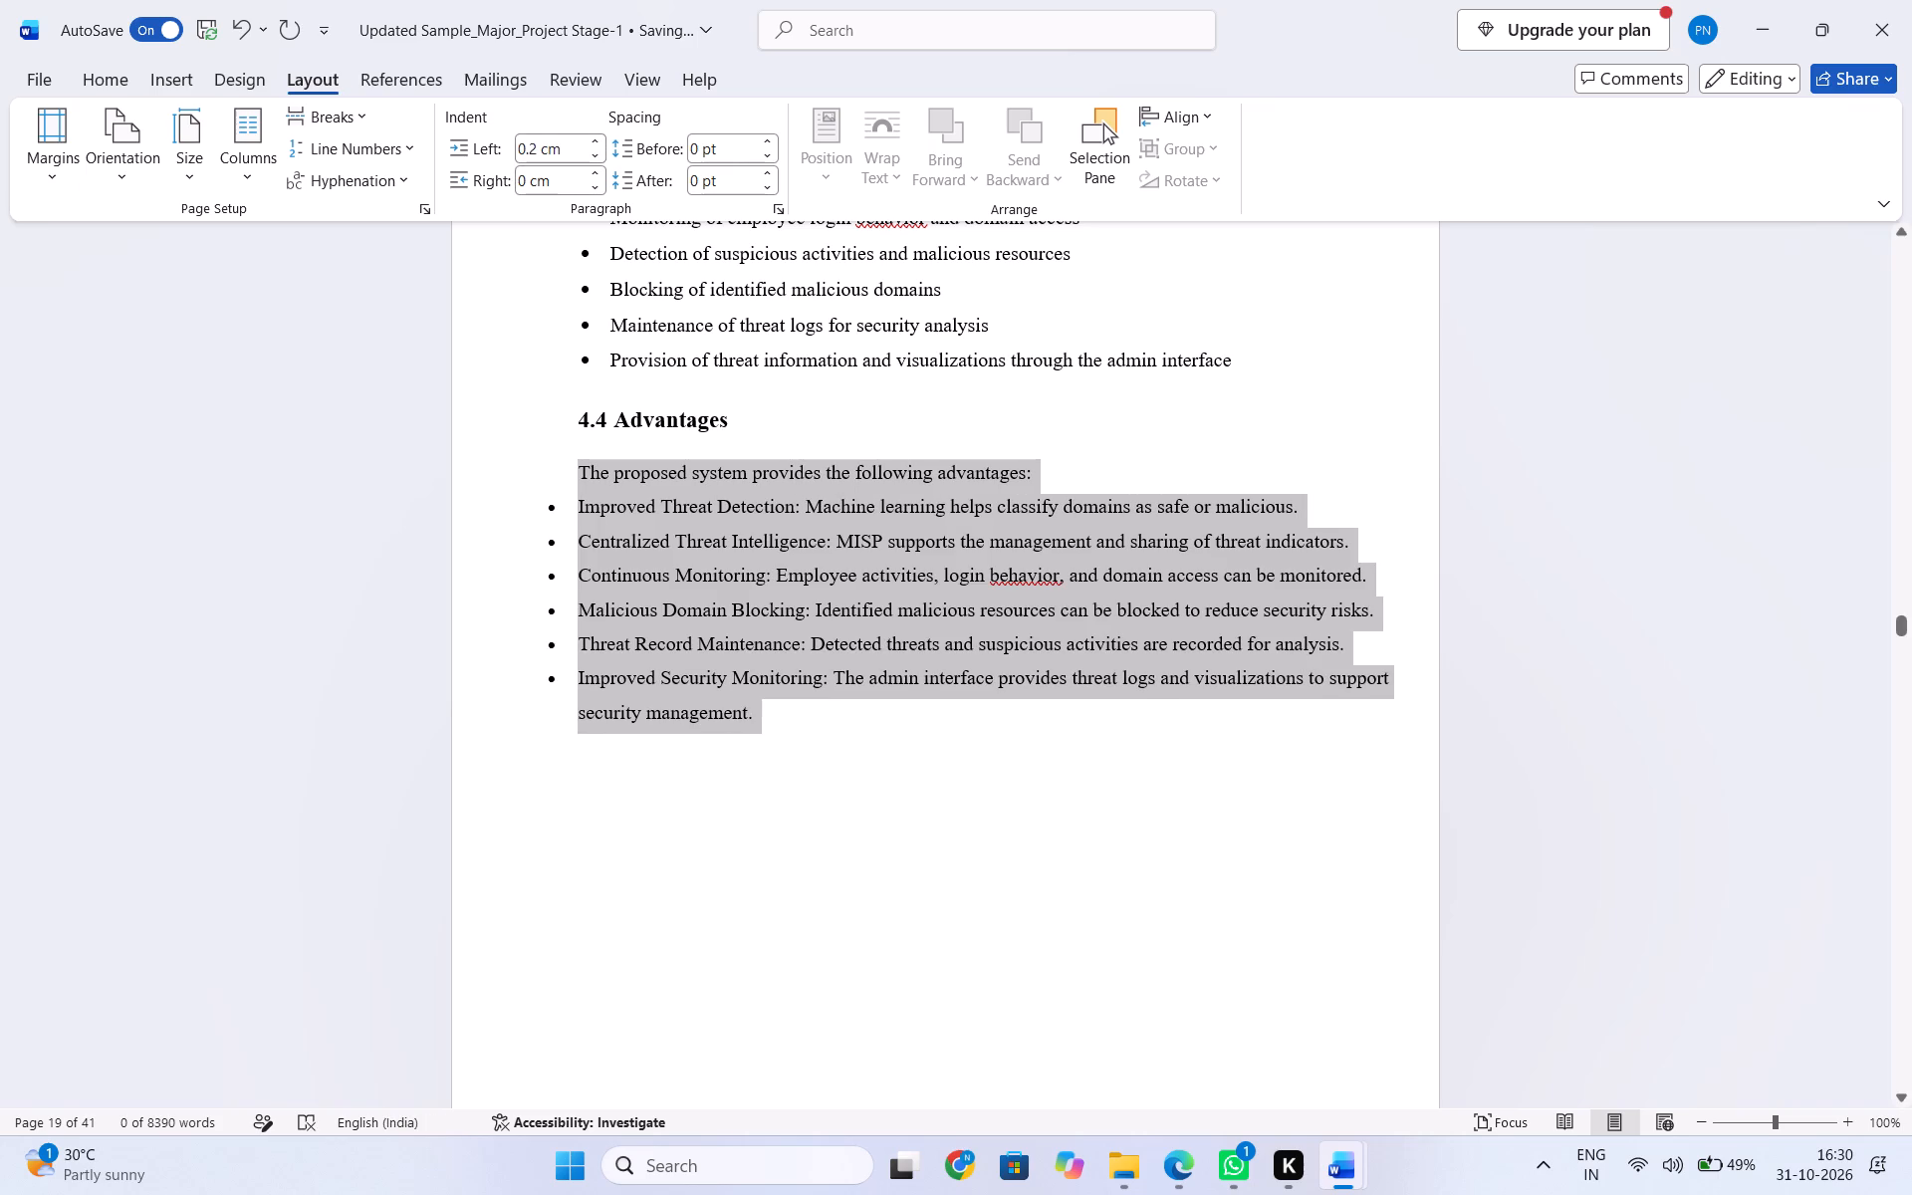
click(540, 186)
key(BackSpace)
text(0.)
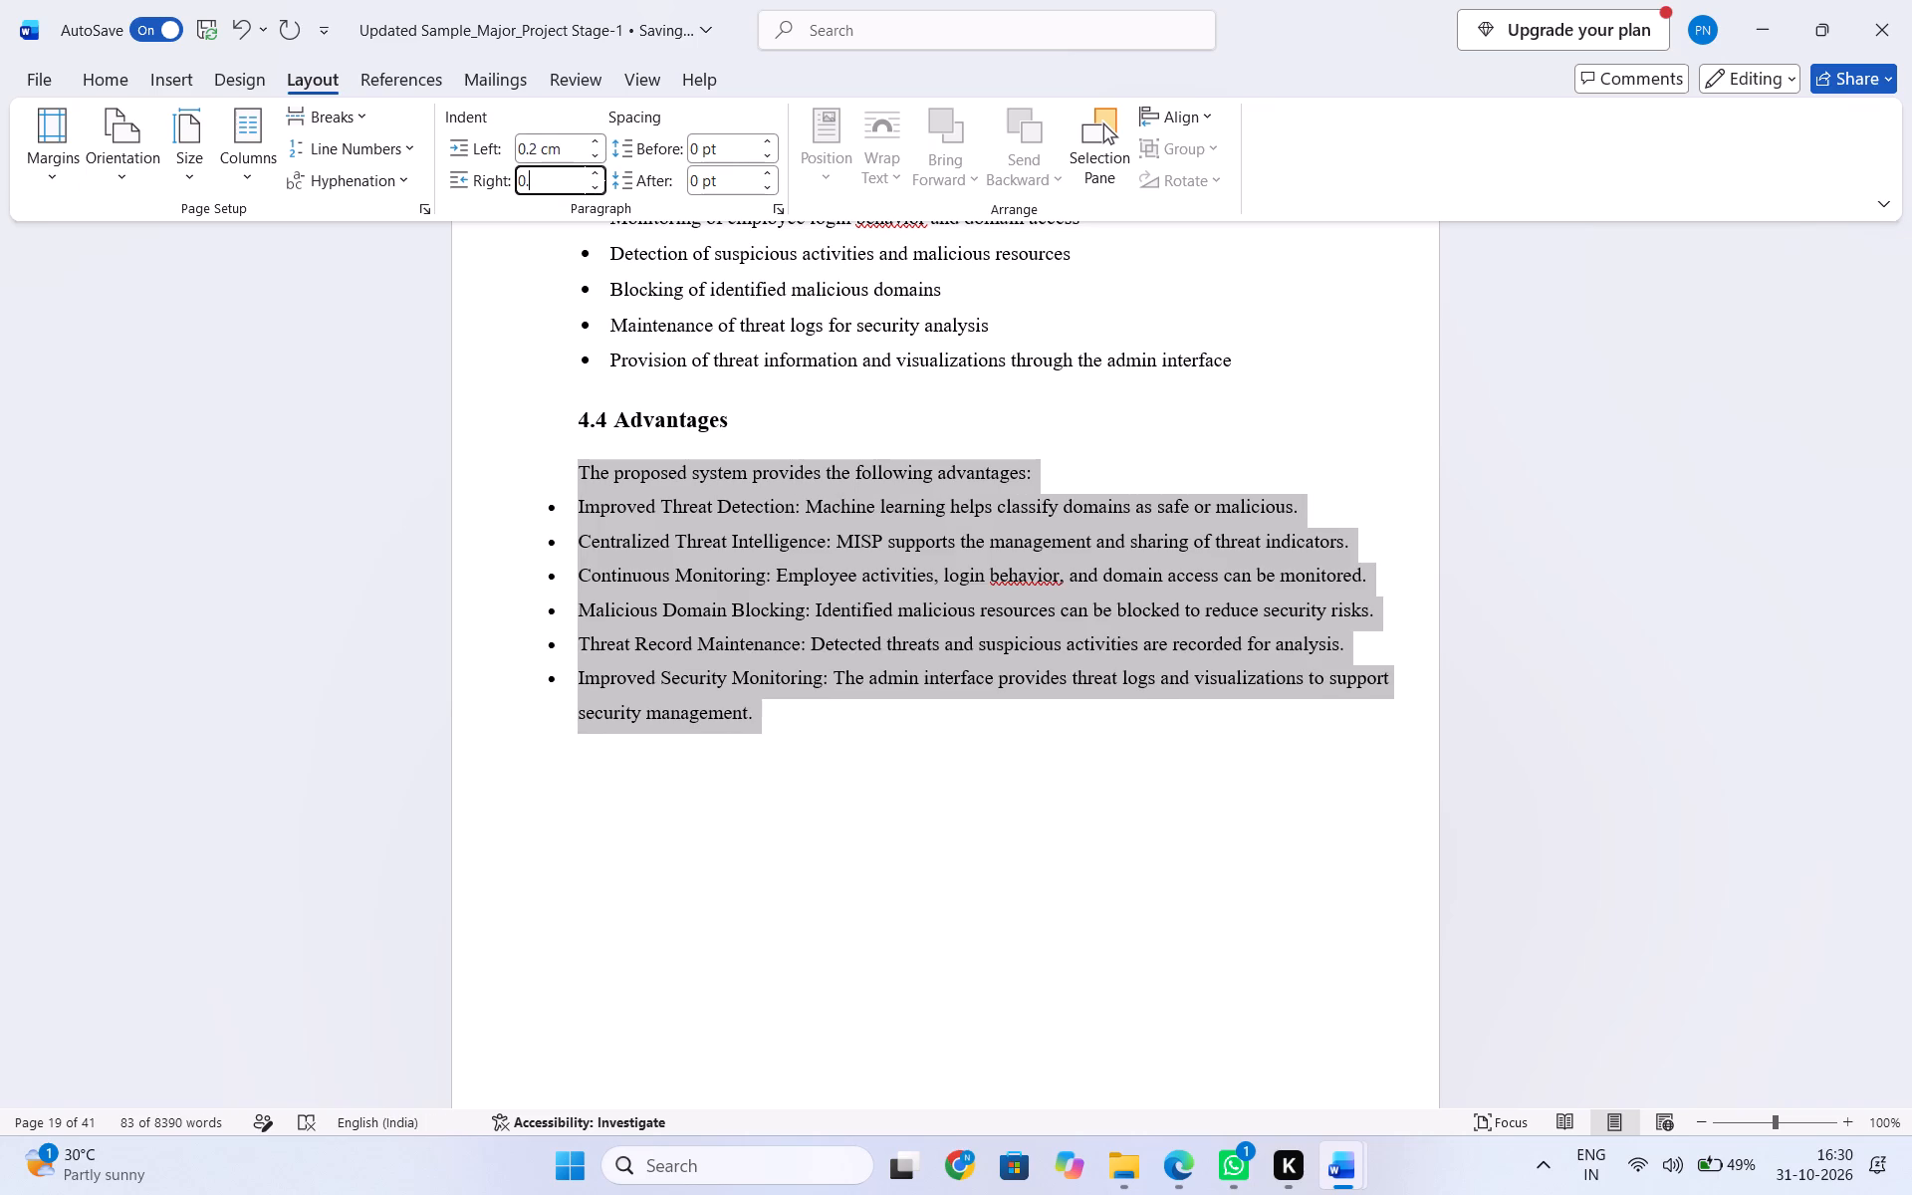
text(97)
key(Return)
click(765, 624)
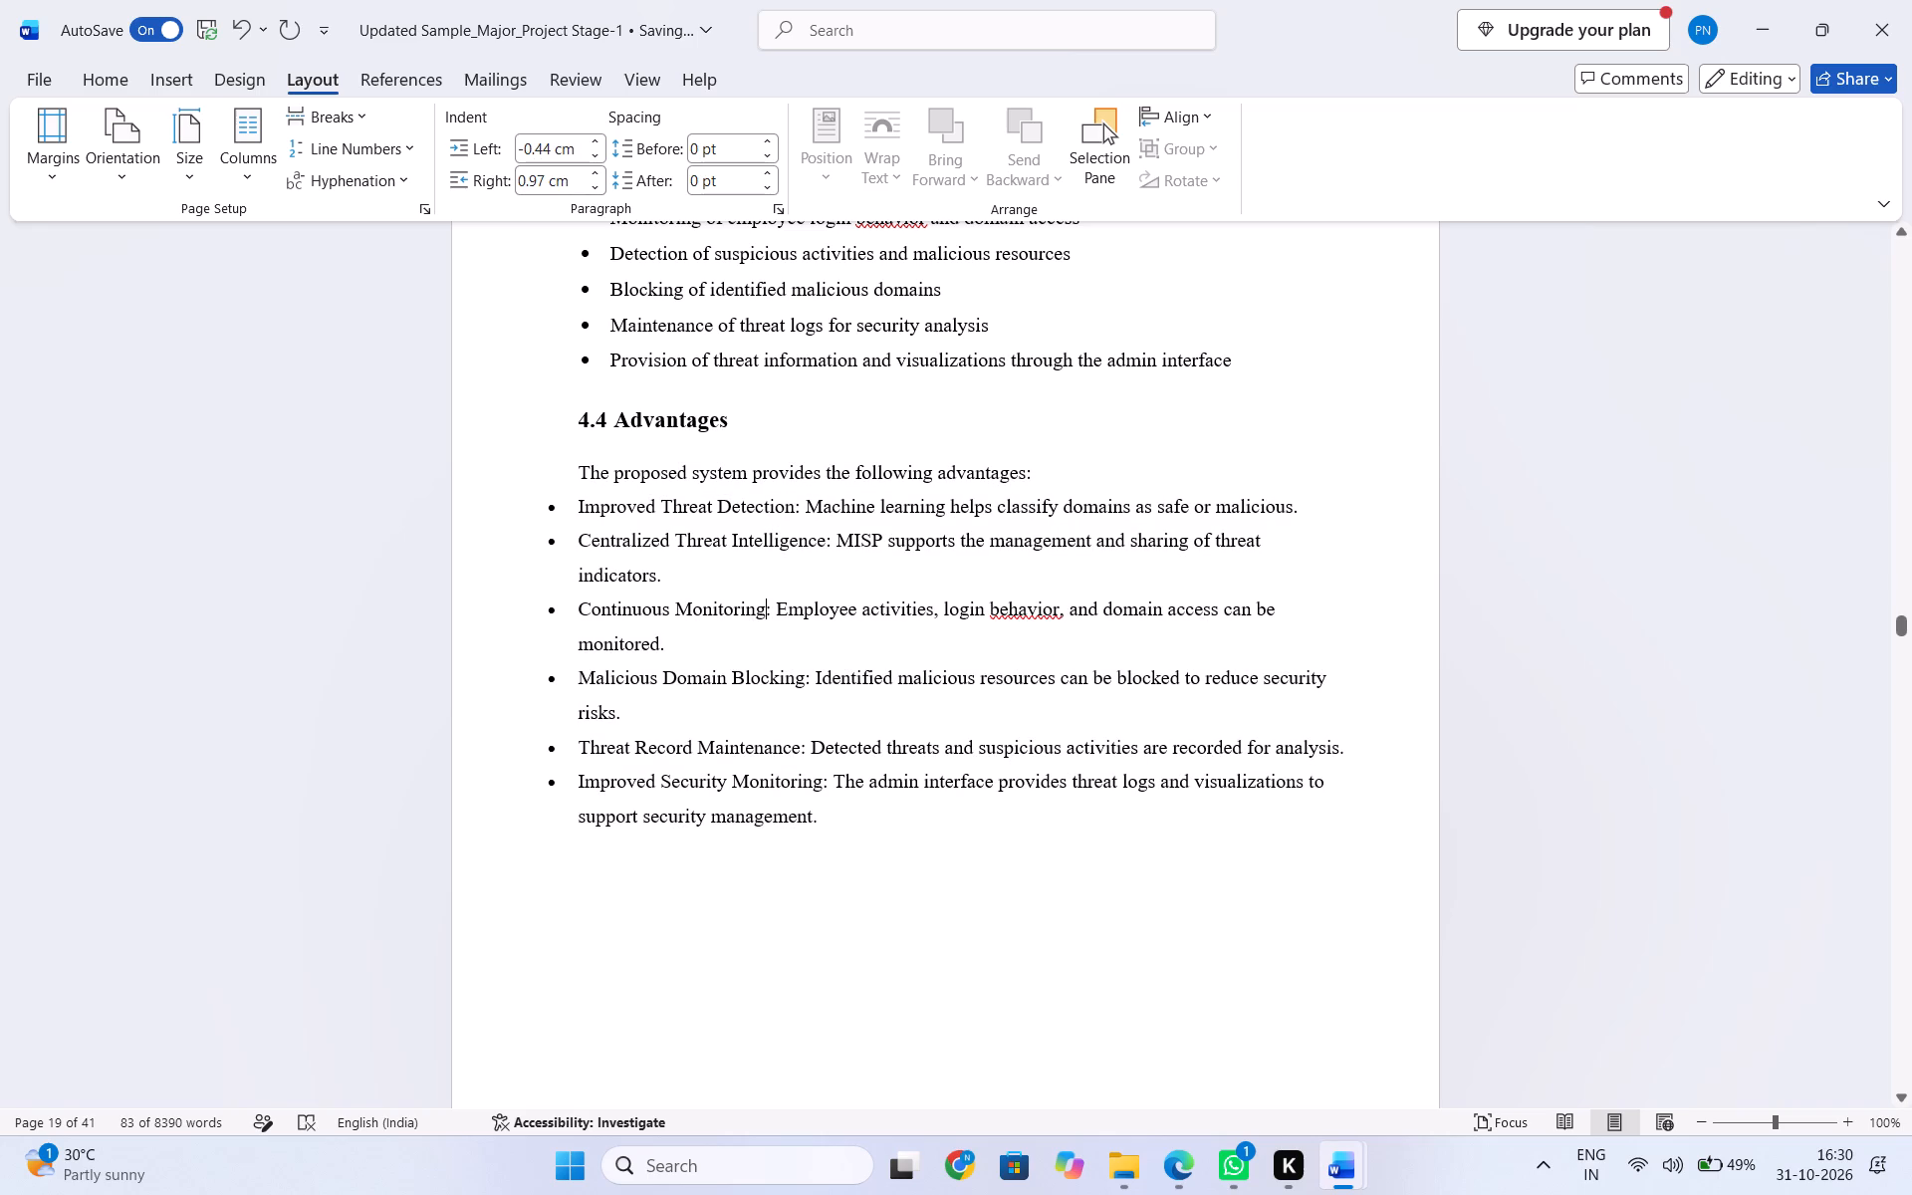
Set the left indent of the Improved Threat Detection bullet under 4.4 Advantages to 0.2 cm.
drag(549, 507, 586, 531)
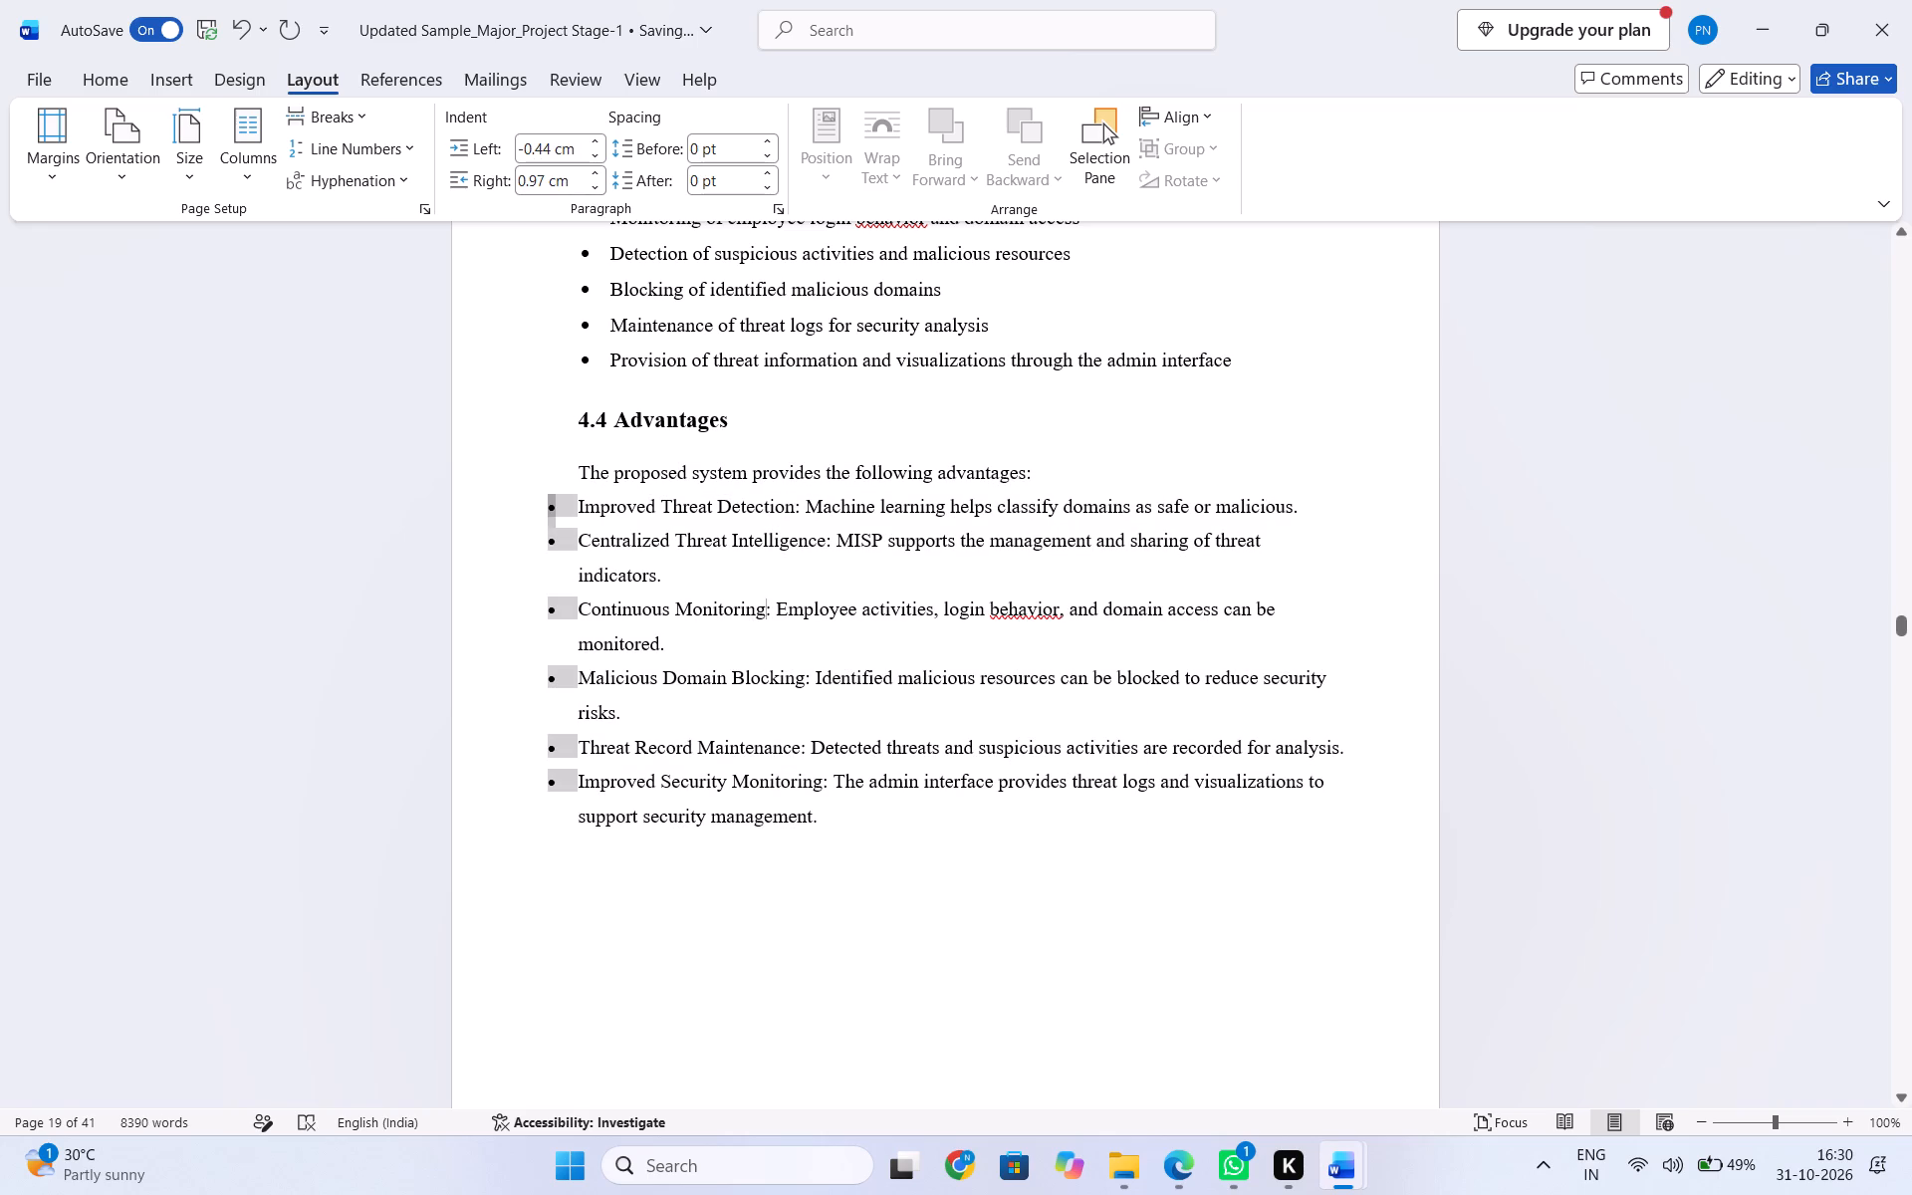
drag(586, 531, 594, 534)
drag(548, 512, 588, 520)
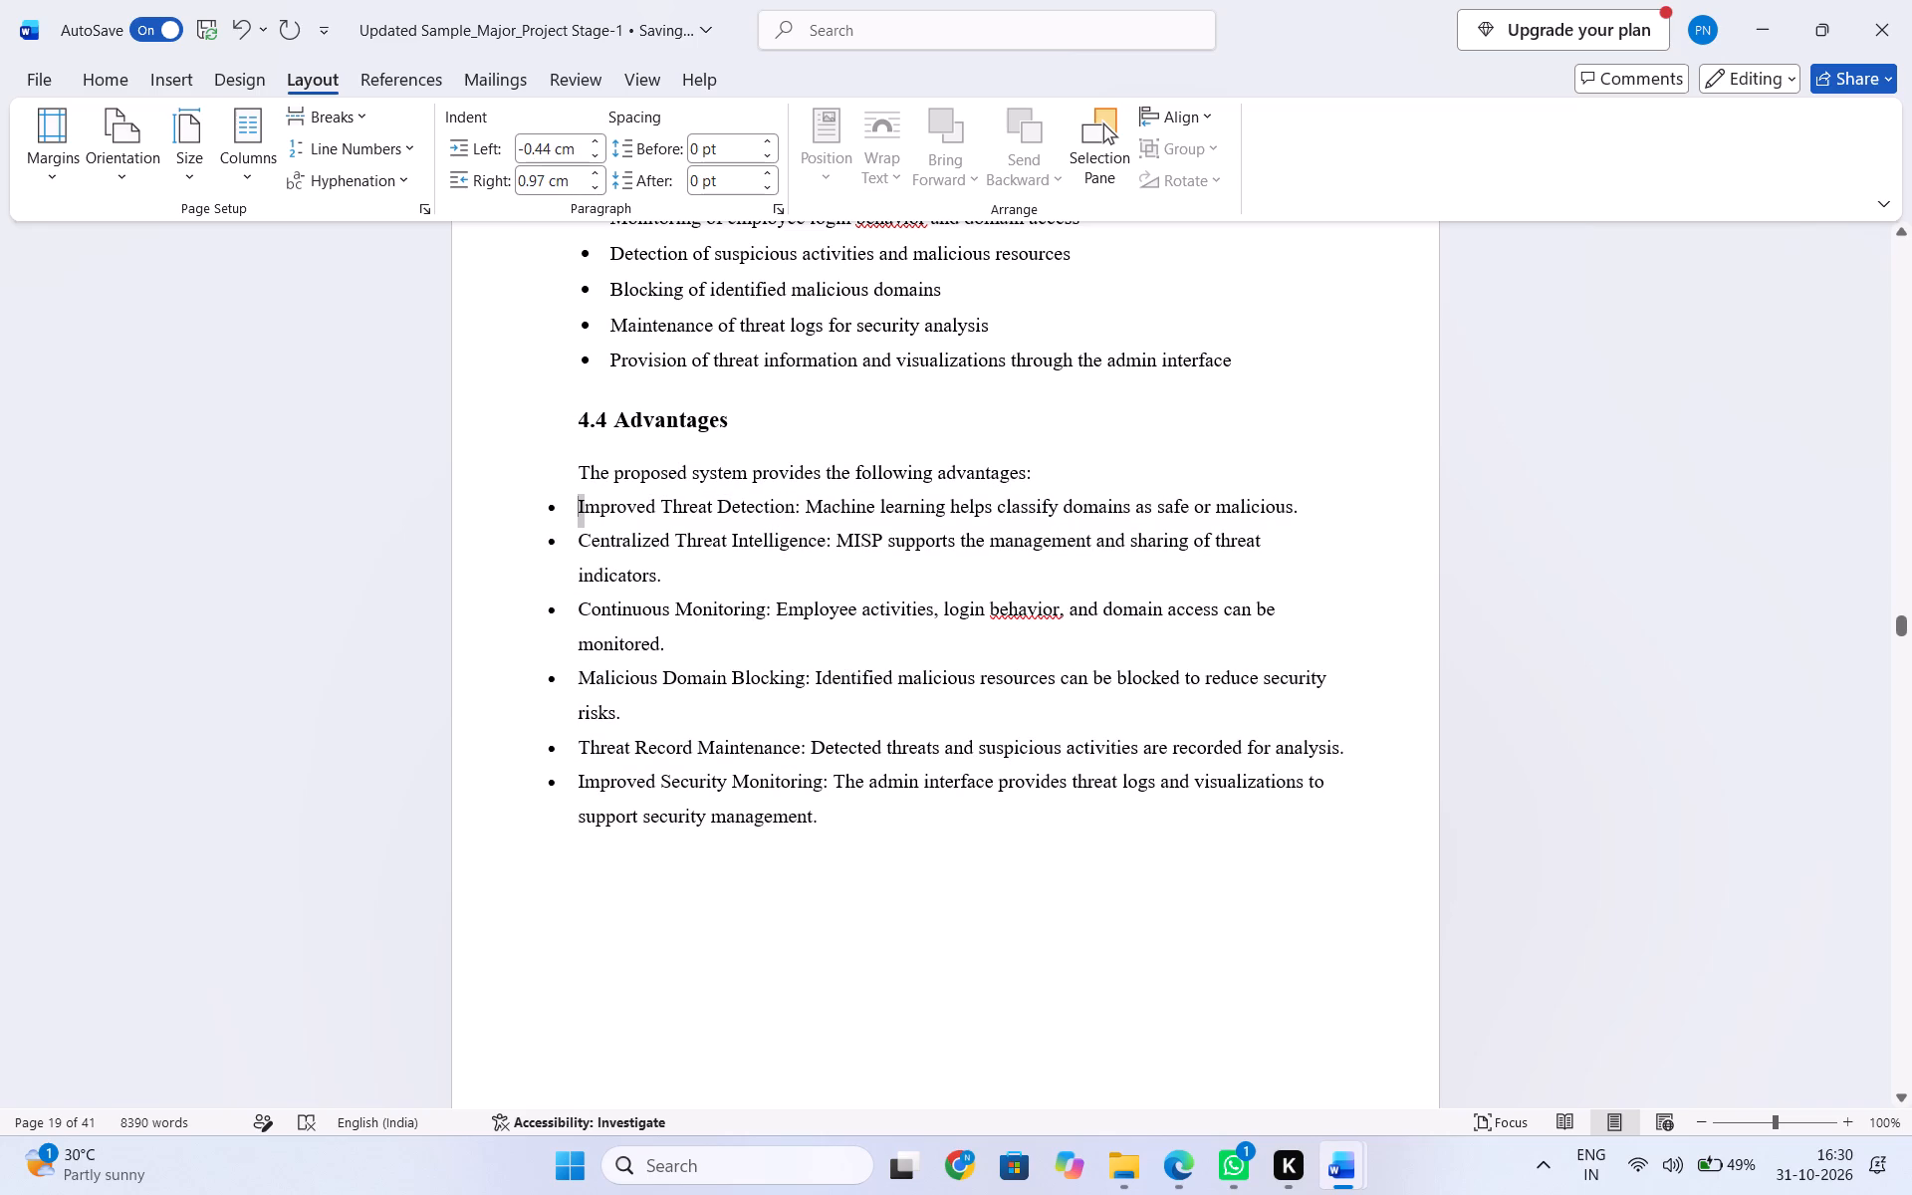
drag(588, 520, 591, 520)
click(552, 507)
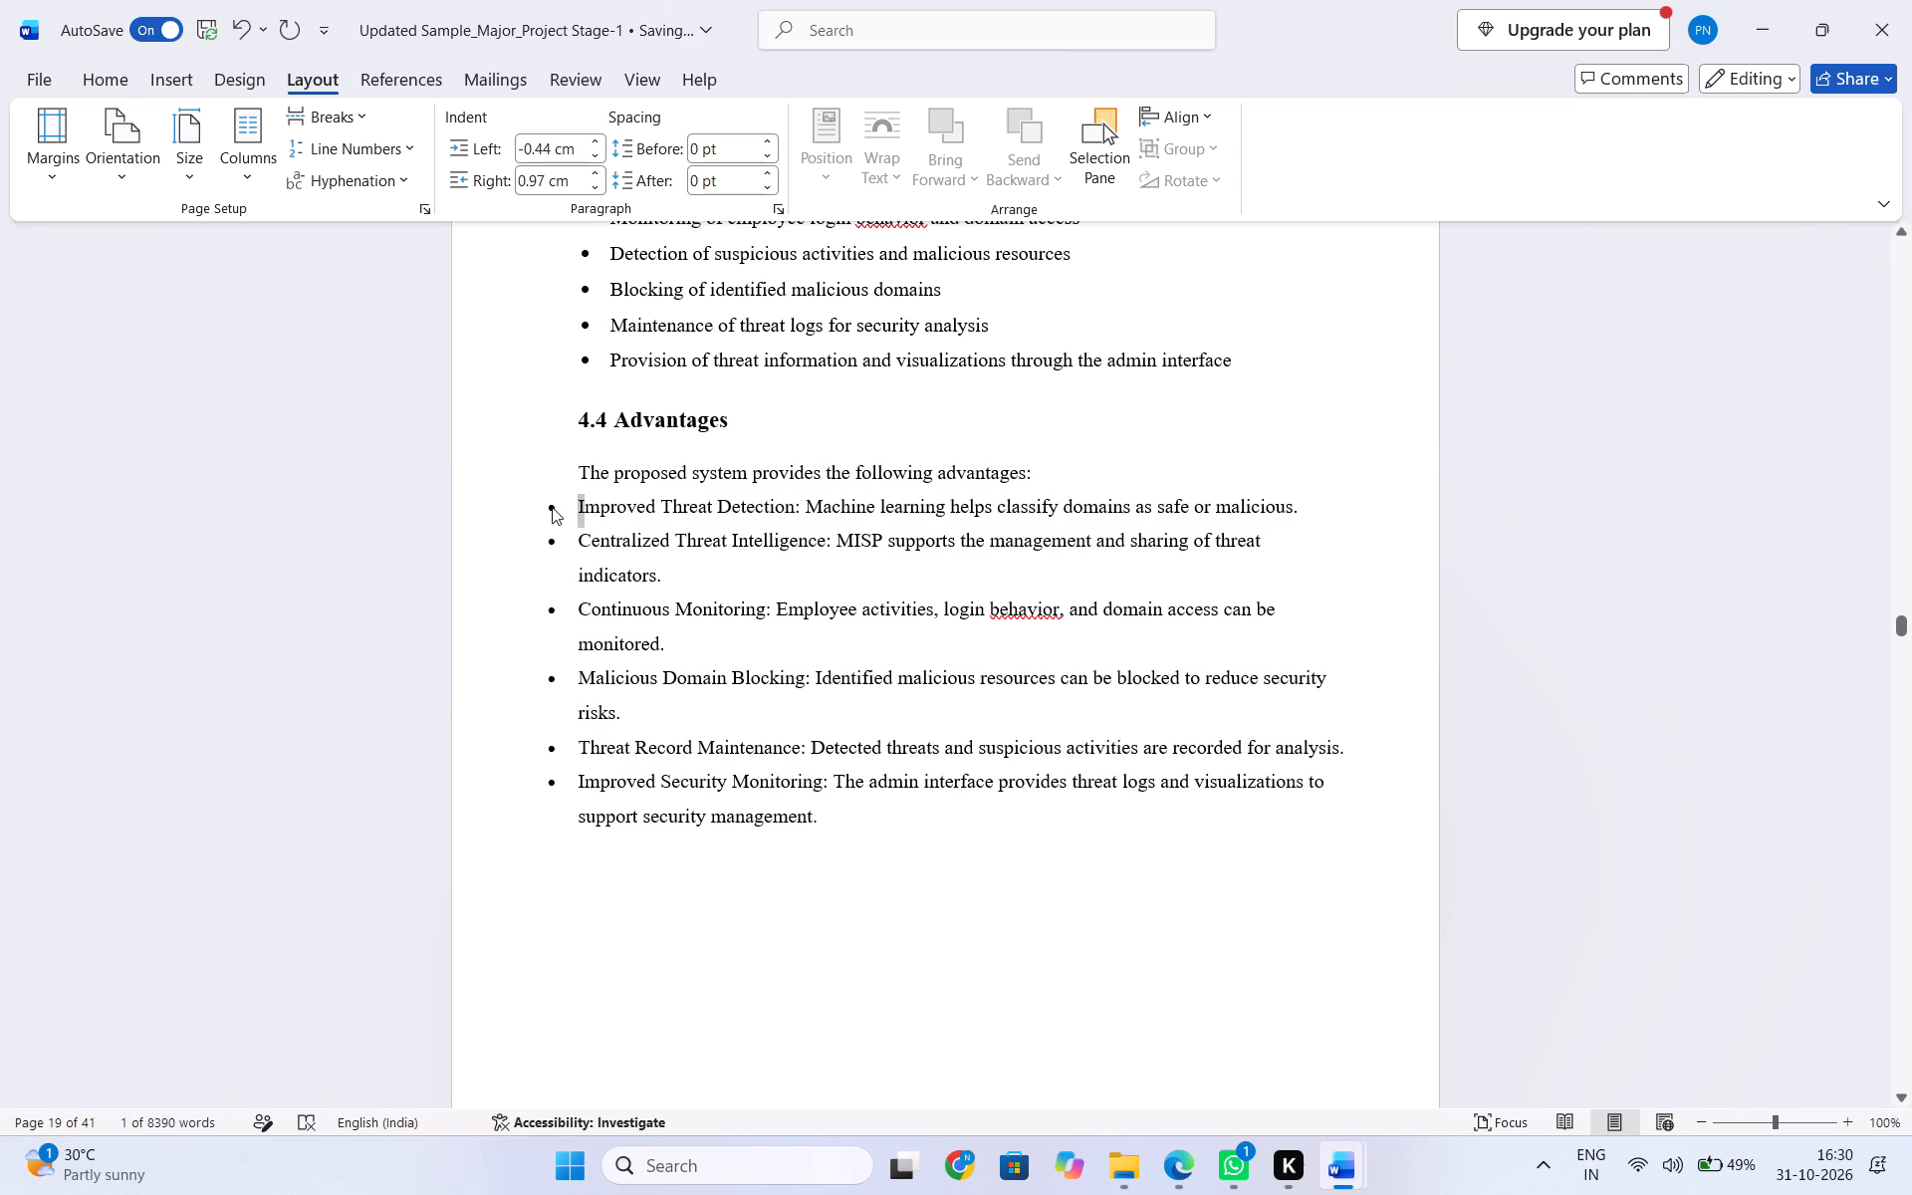
click(547, 507)
drag(547, 507, 585, 516)
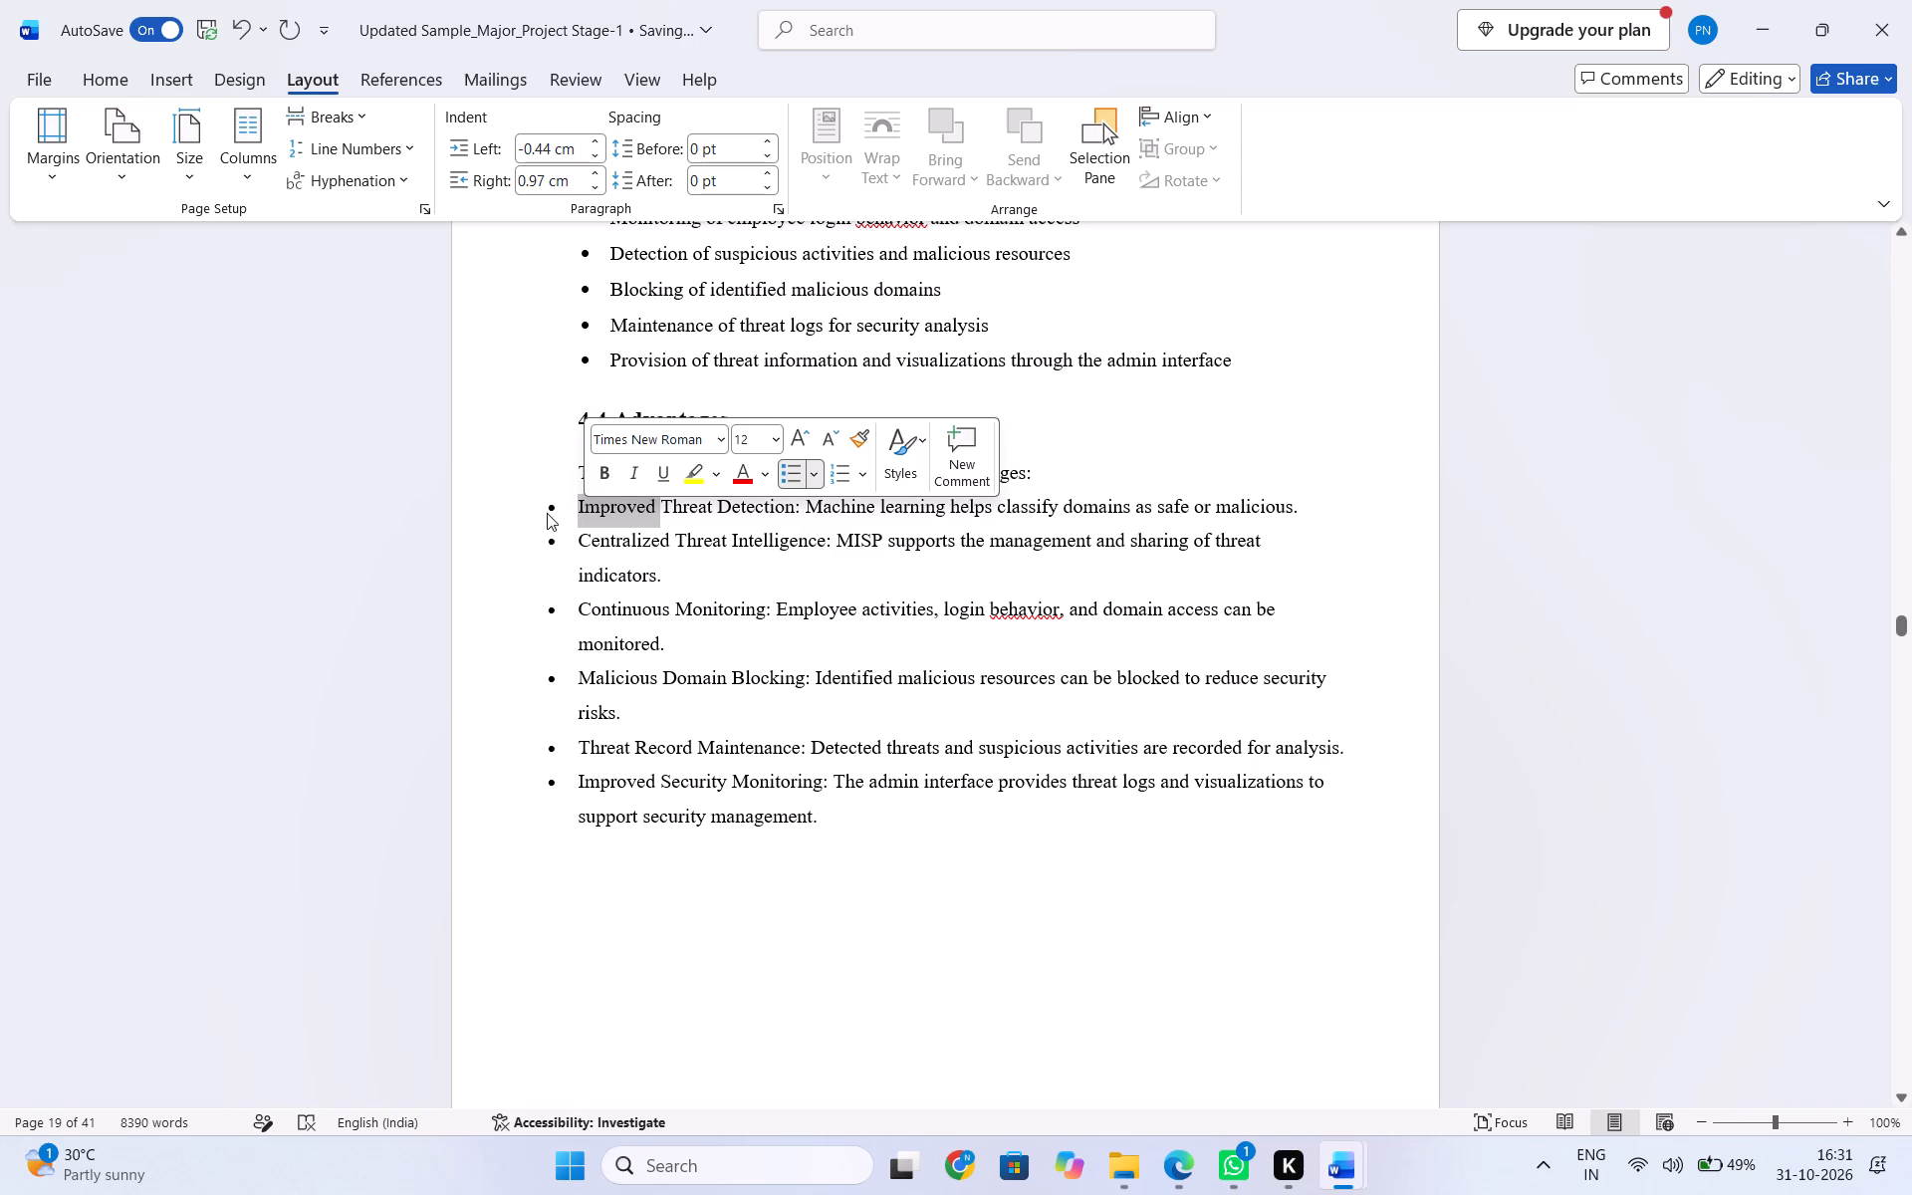
click(546, 512)
click(554, 504)
click(550, 507)
drag(550, 507, 549, 509)
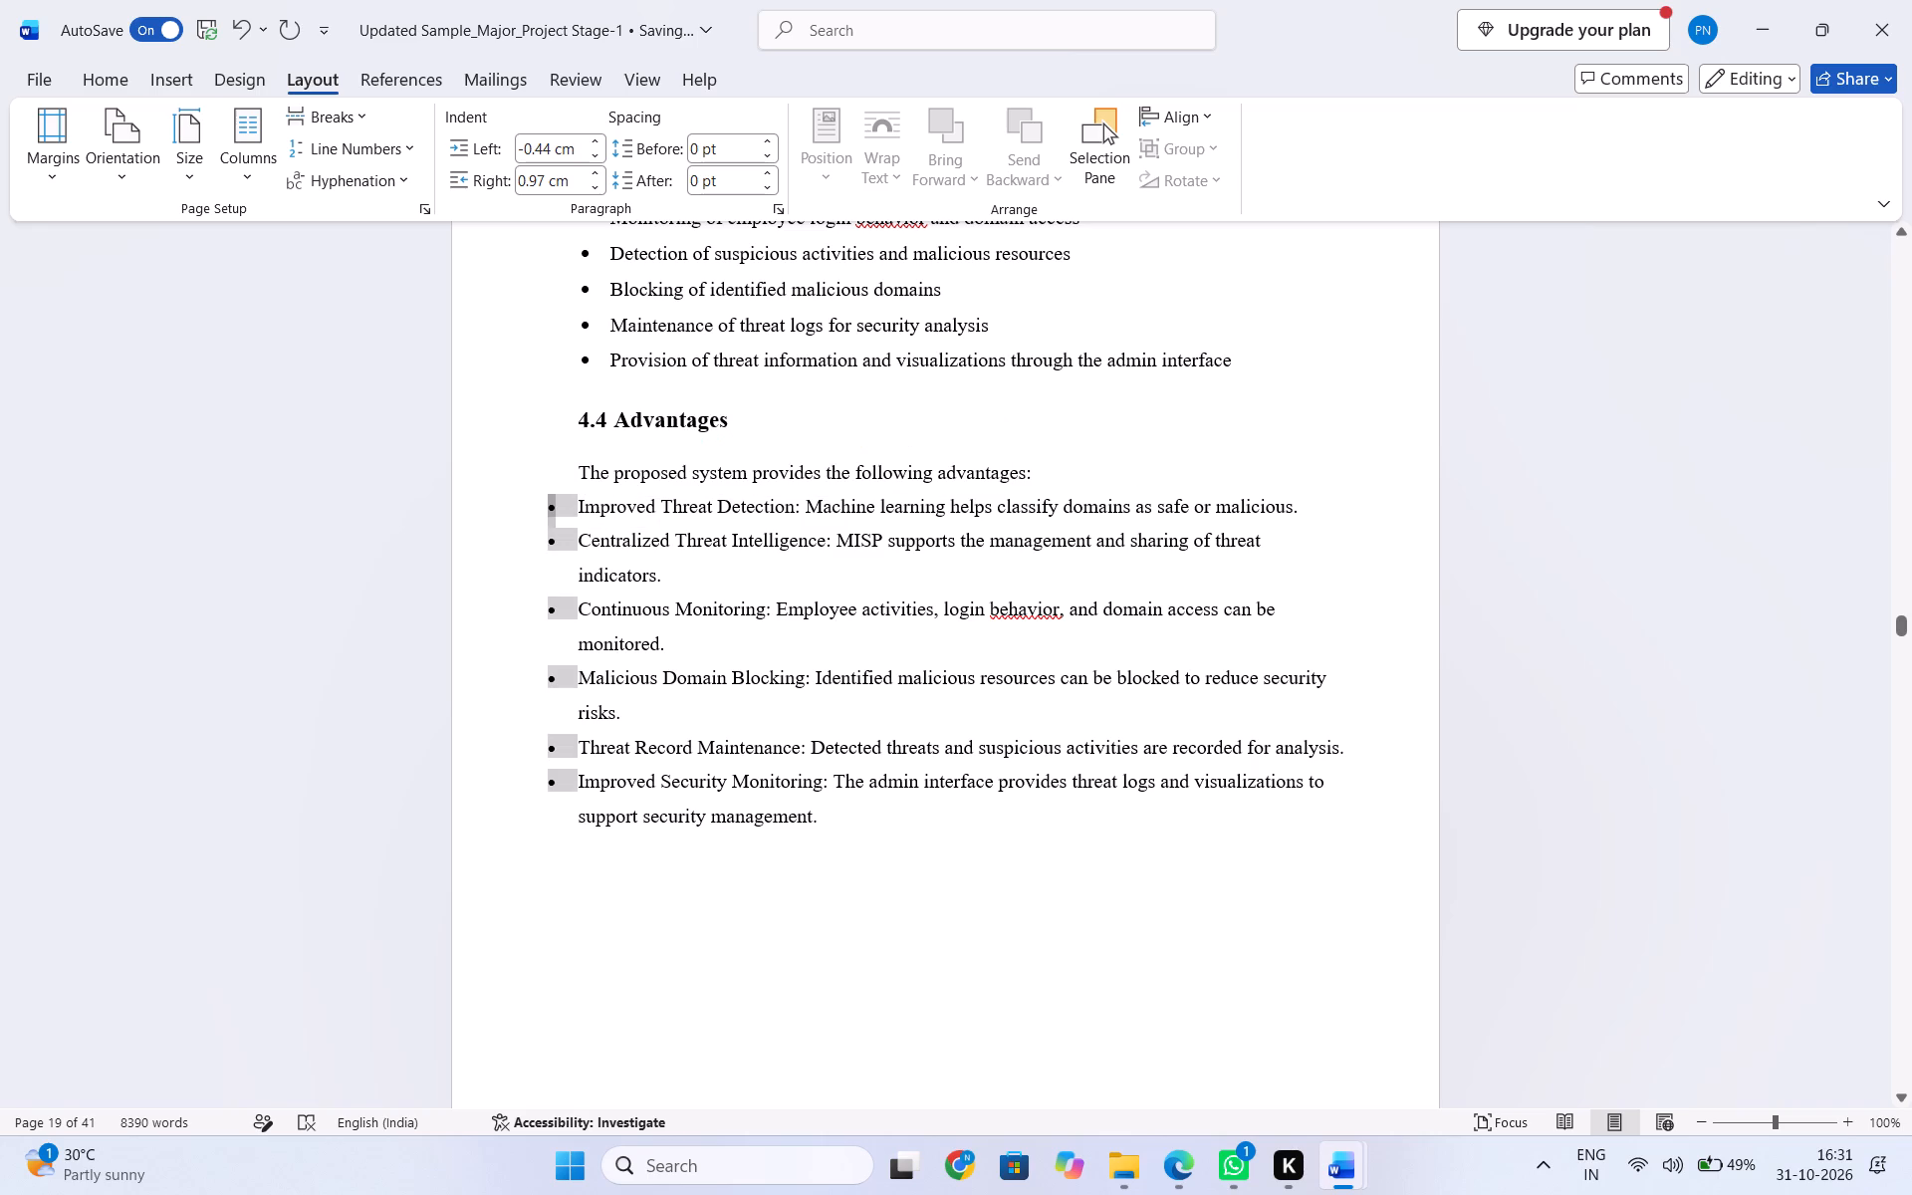
drag(549, 509, 595, 514)
click(561, 511)
click(535, 511)
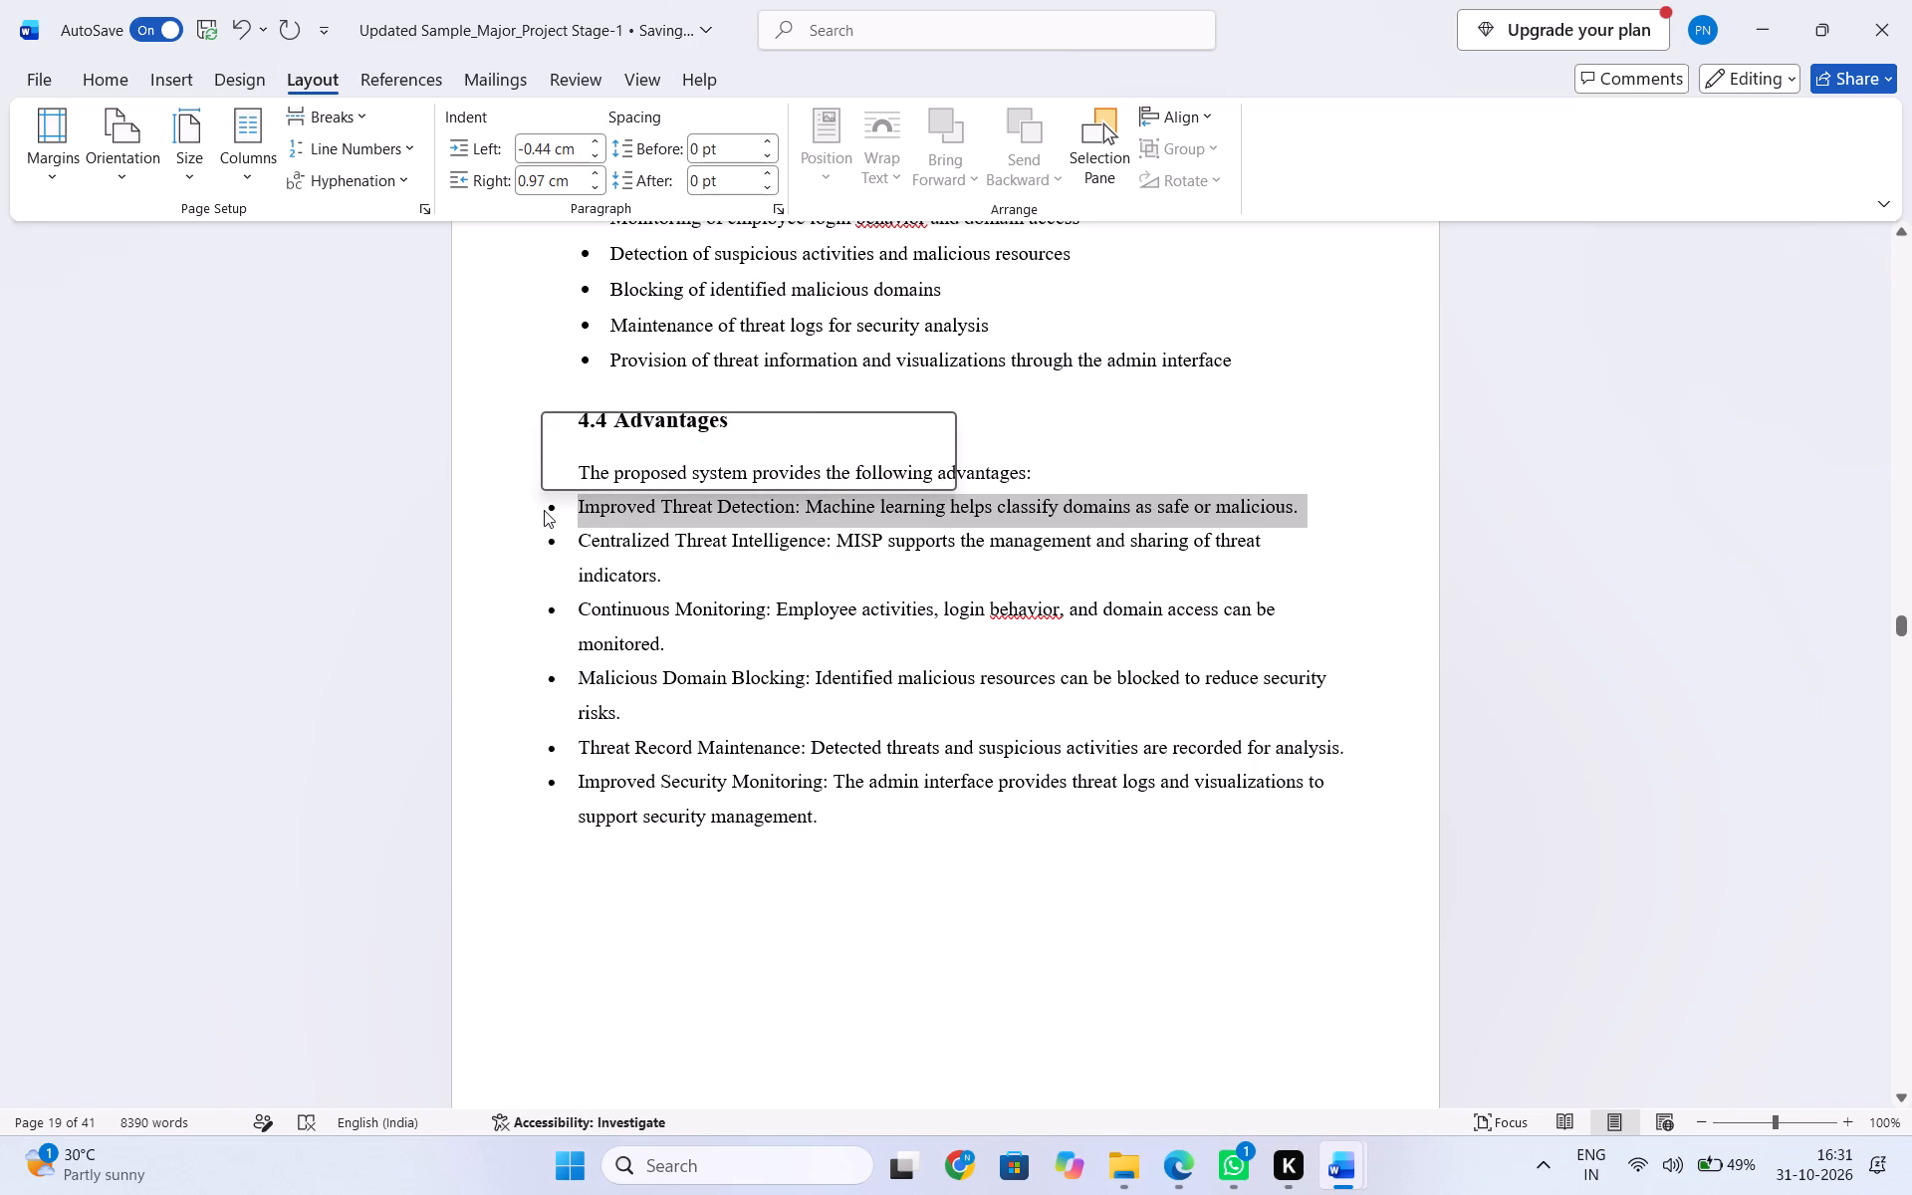
click(550, 508)
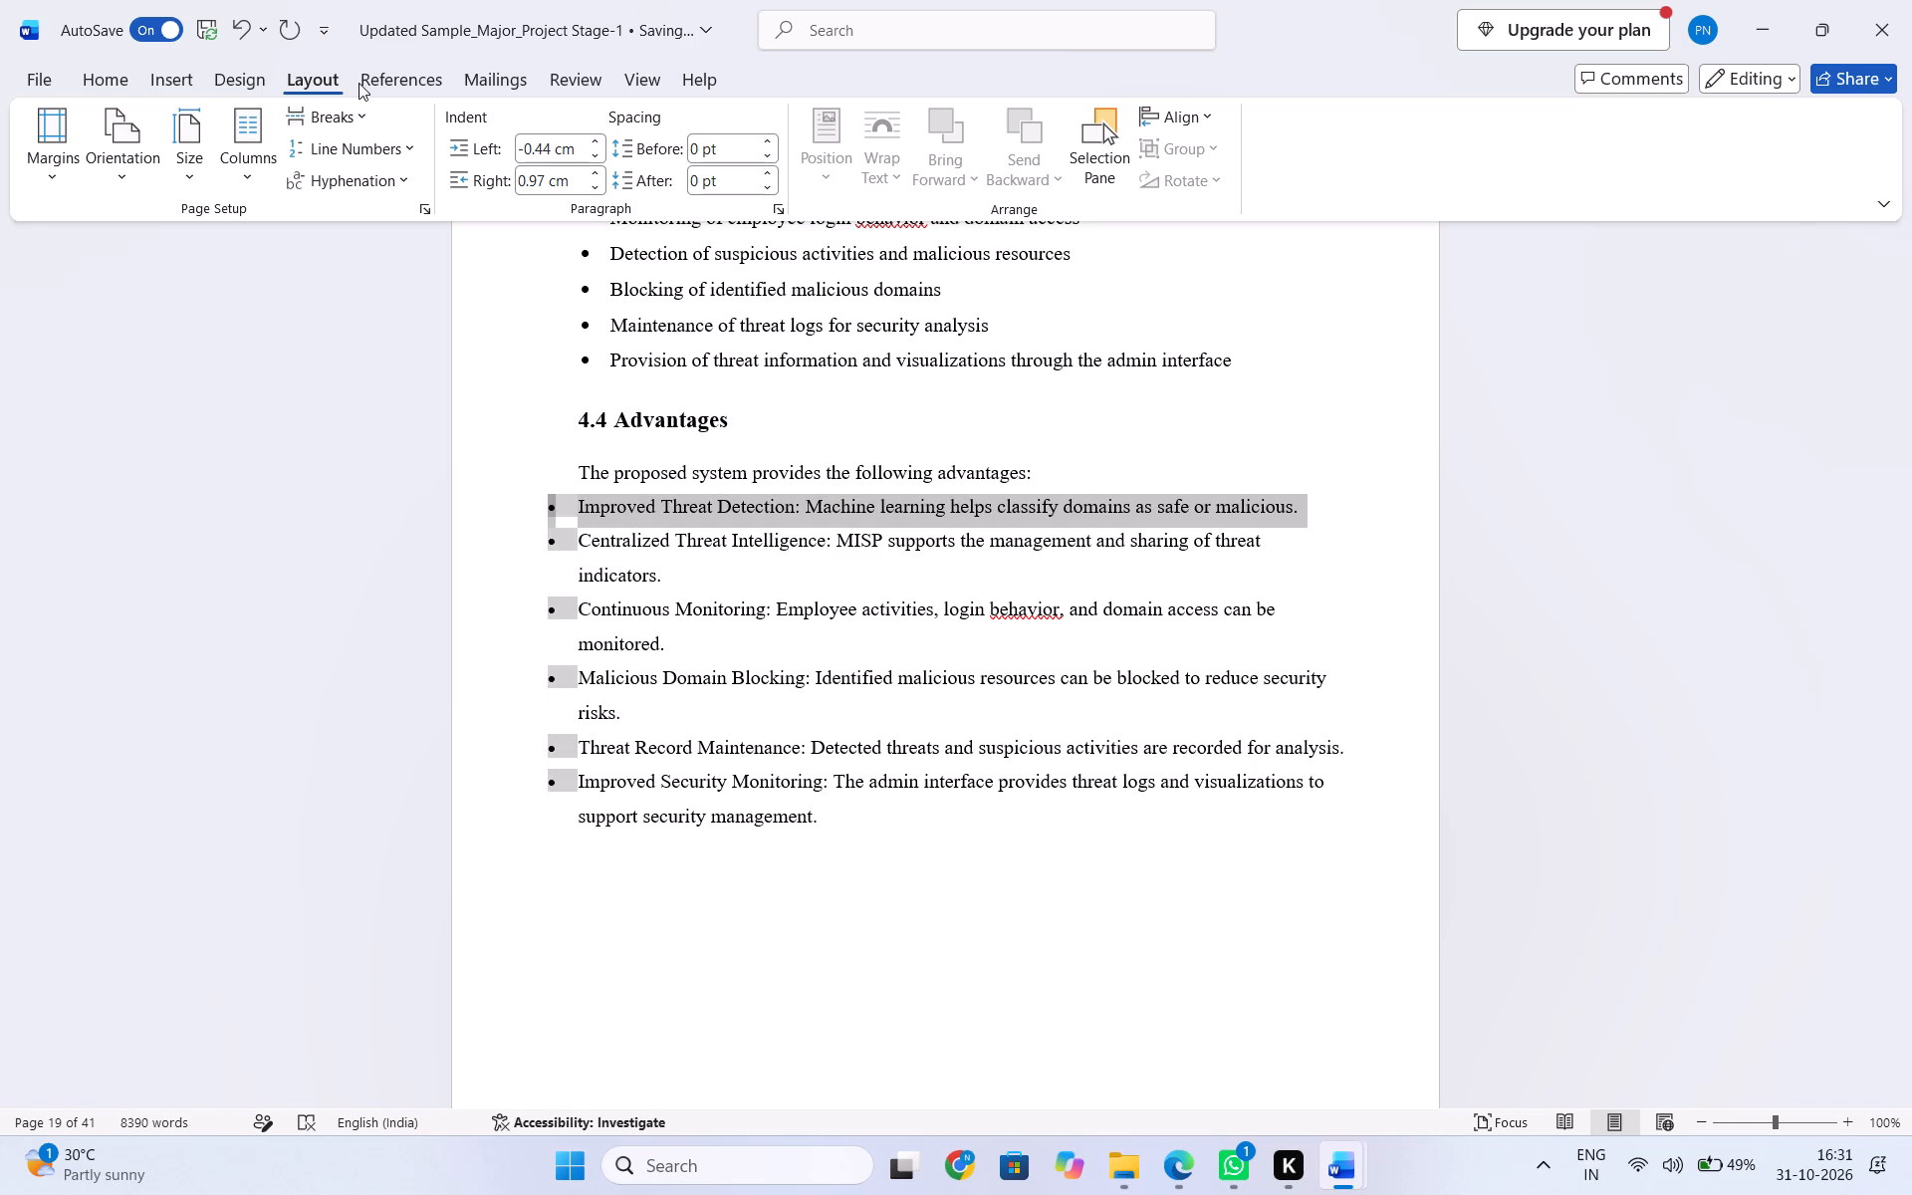
click(538, 146)
key(BackSpace)
text(0.2)
key(Return)
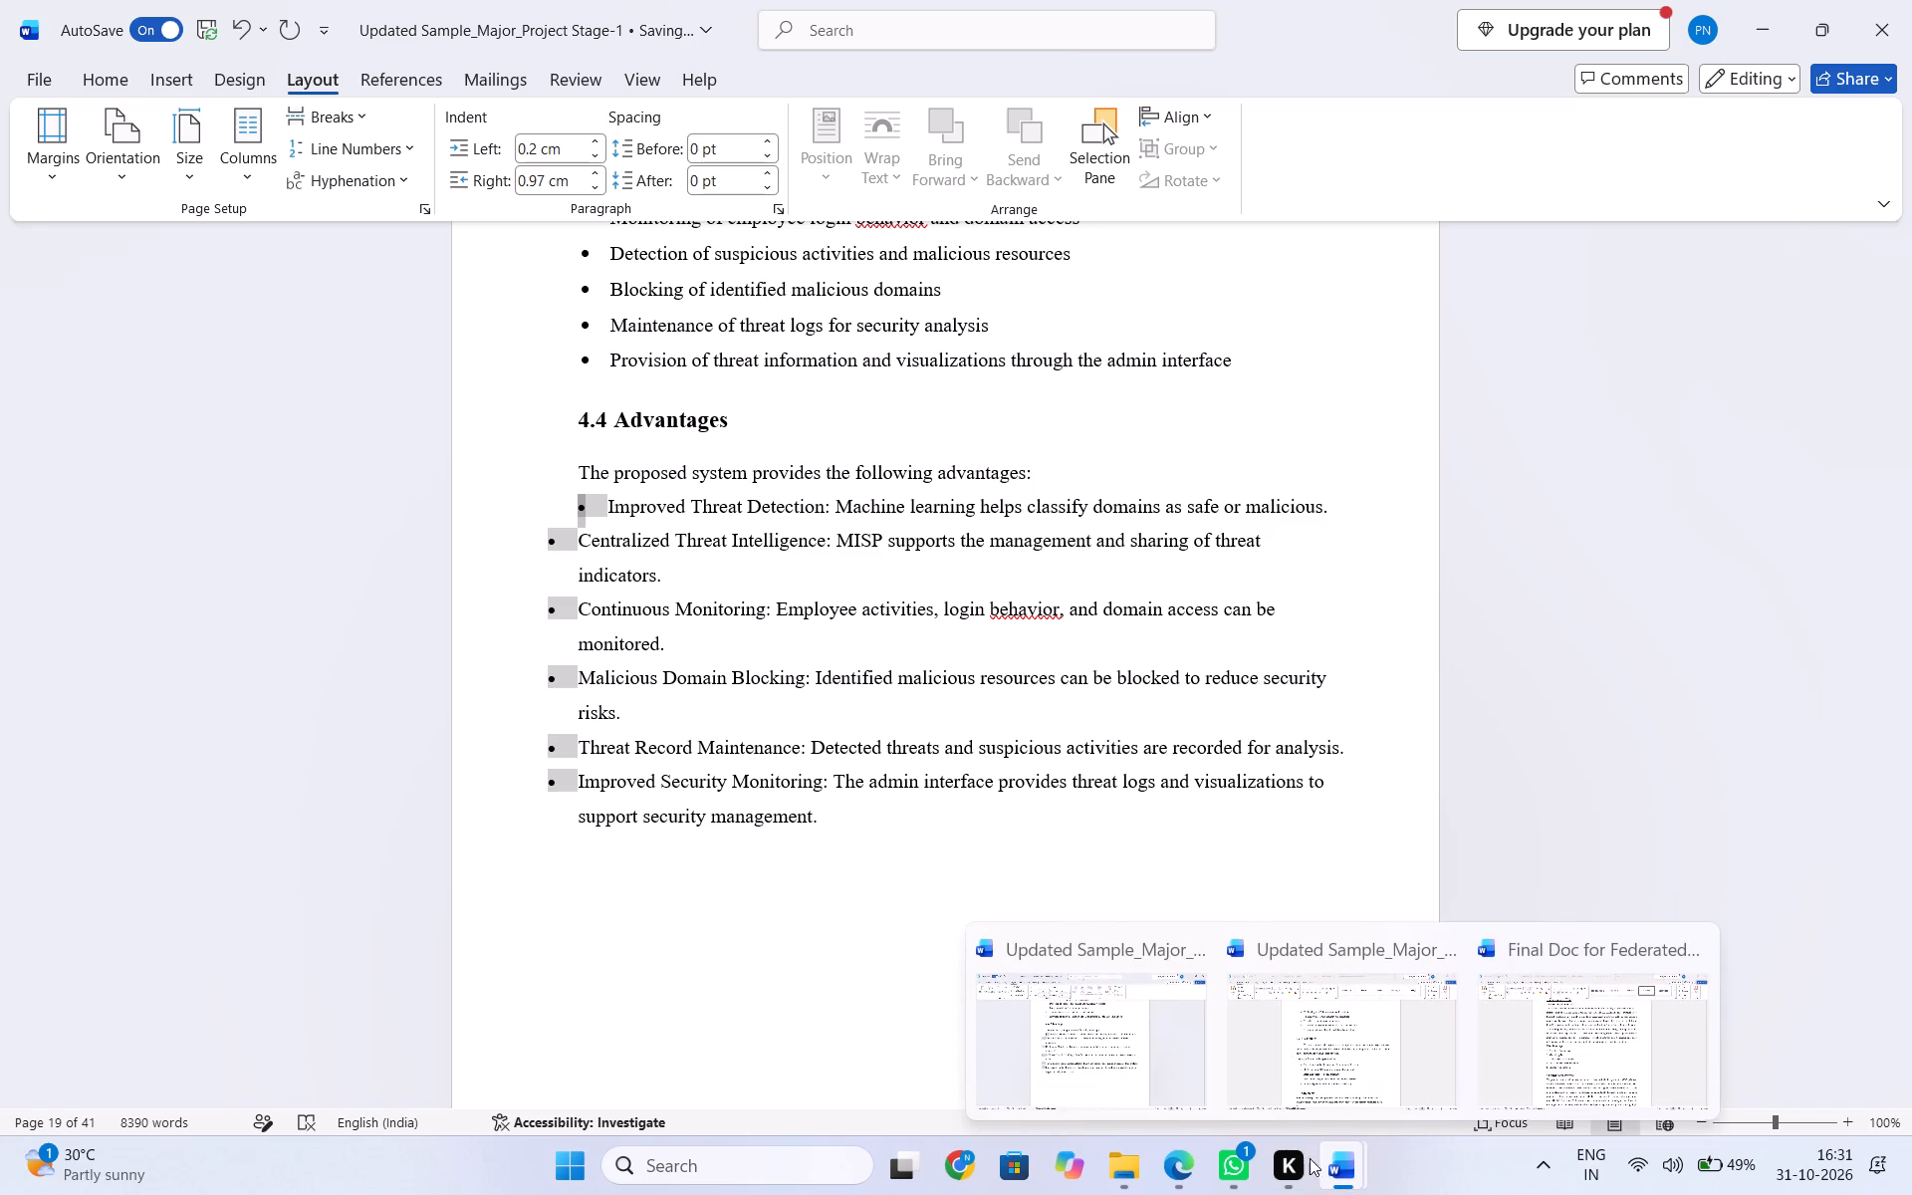
Replace the a) to e) lettering of the five items under 3.4 Disadvantages, Signature Dependence through Limited Visualization, with round bullets.
scroll(840, 742, up, 6)
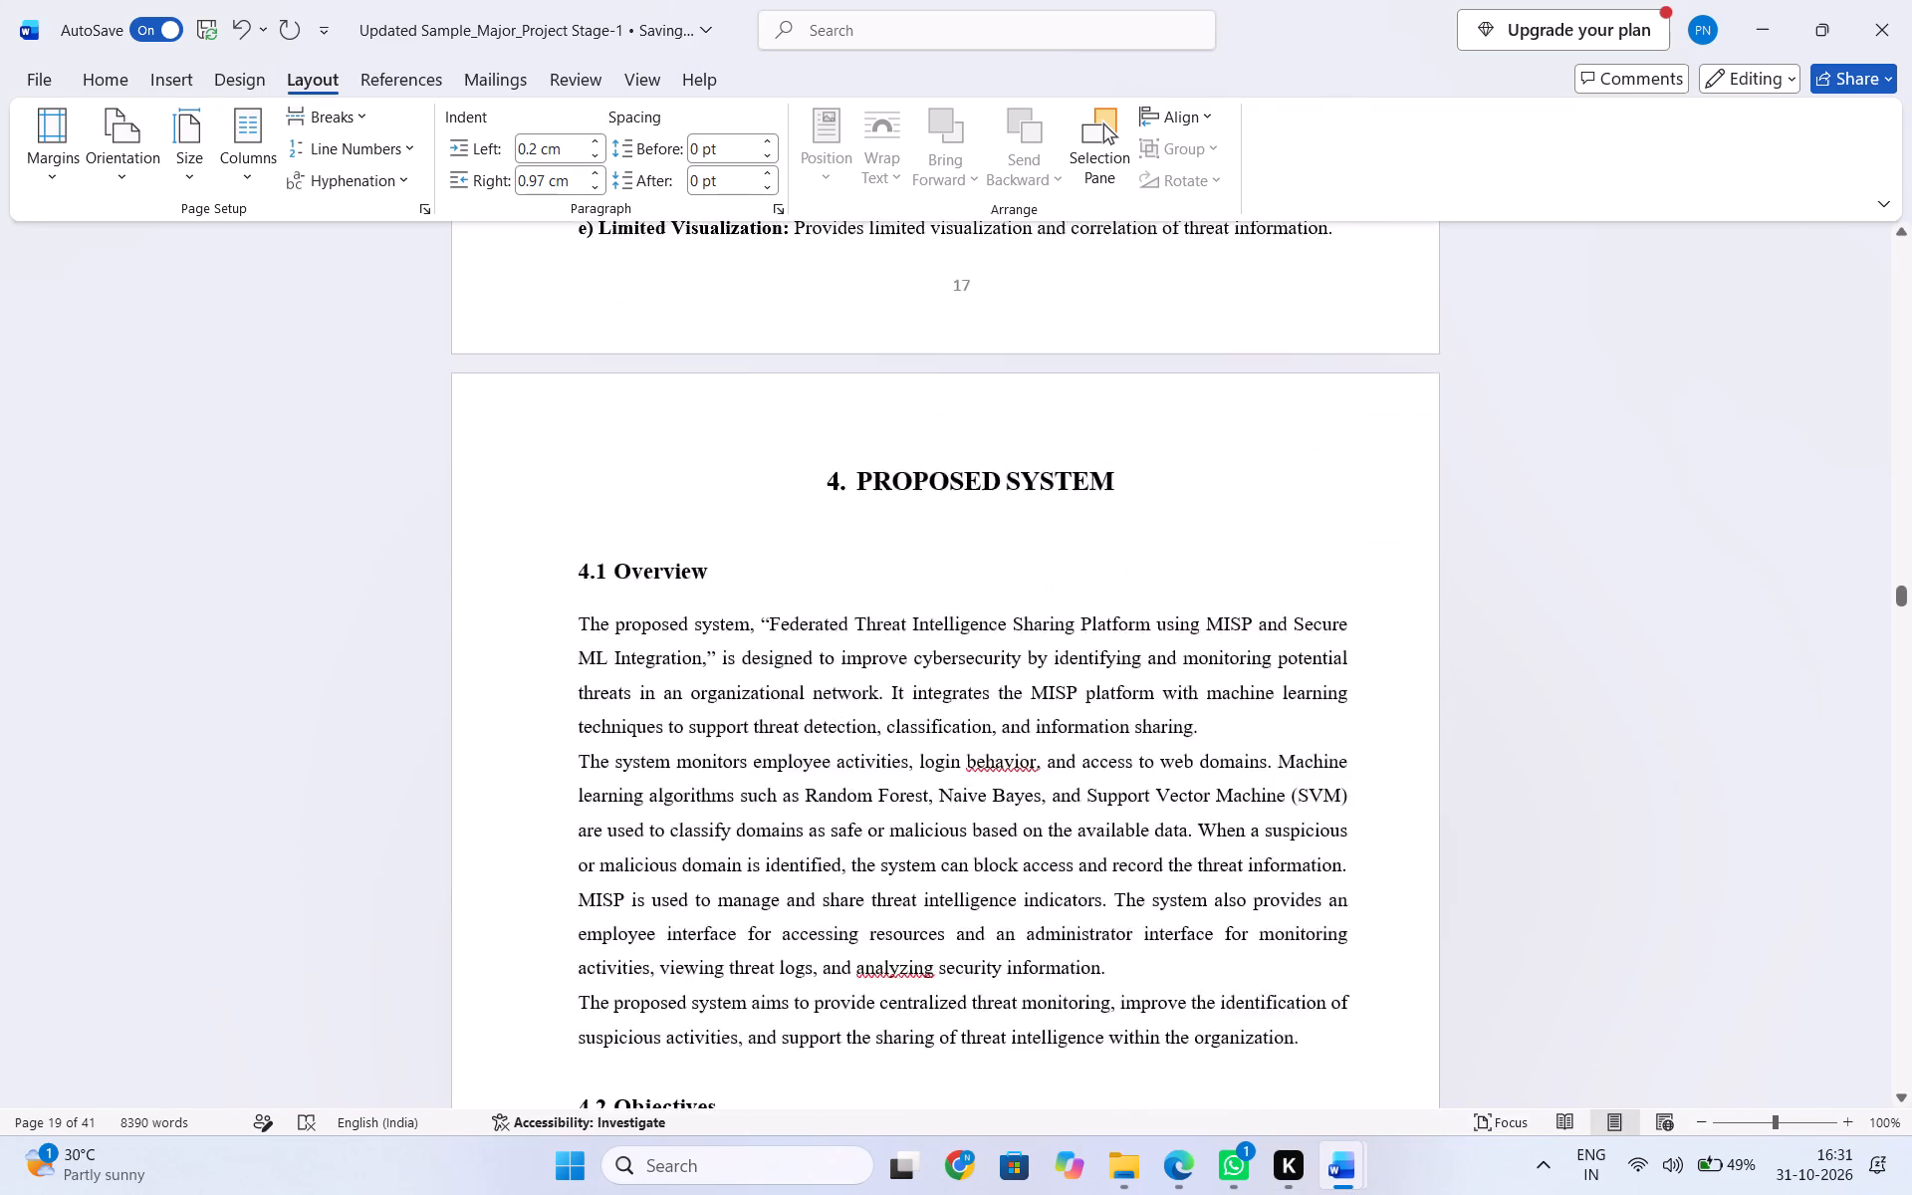
scroll(840, 744, up, 1)
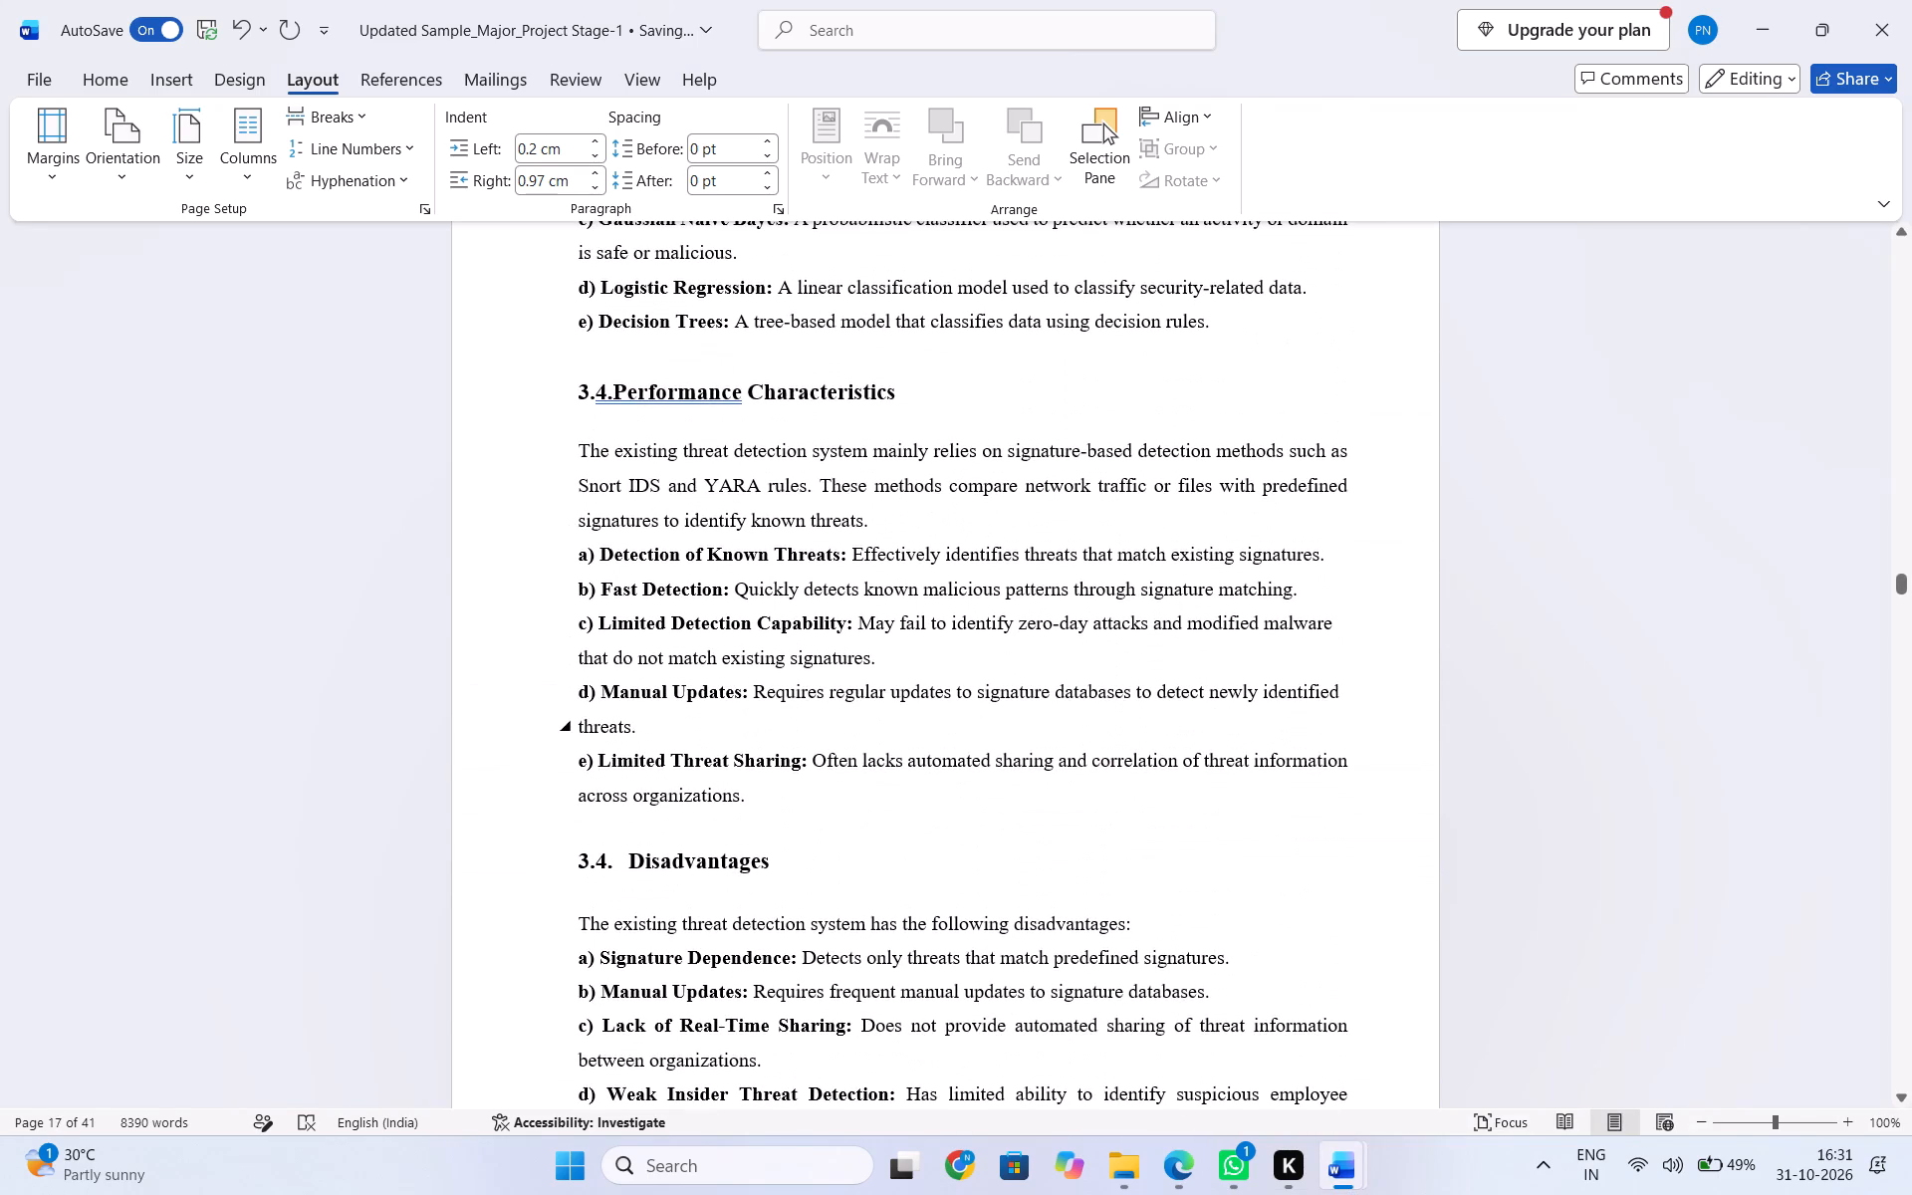
scroll(840, 744, down, 2)
scroll(716, 617, up, 1)
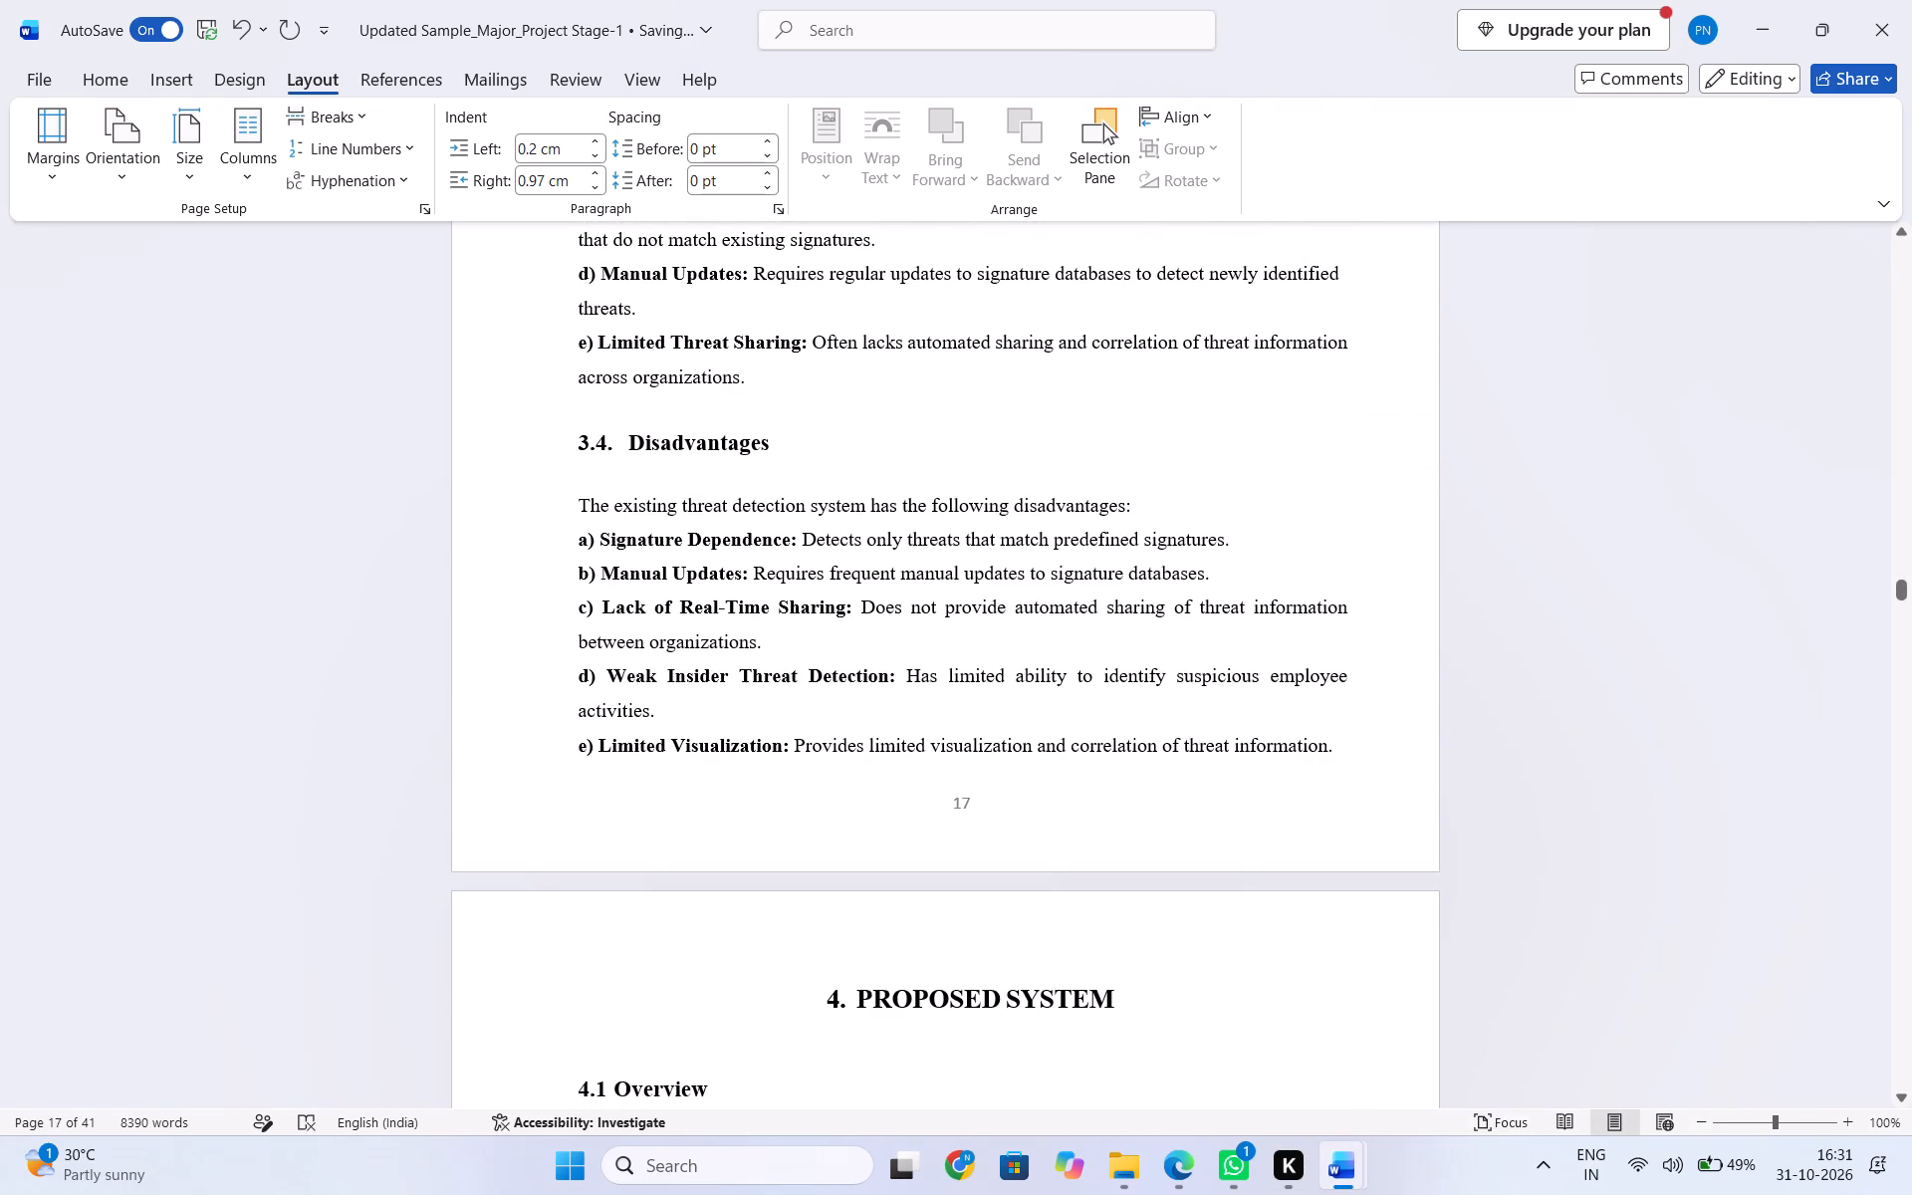
drag(581, 540, 1103, 746)
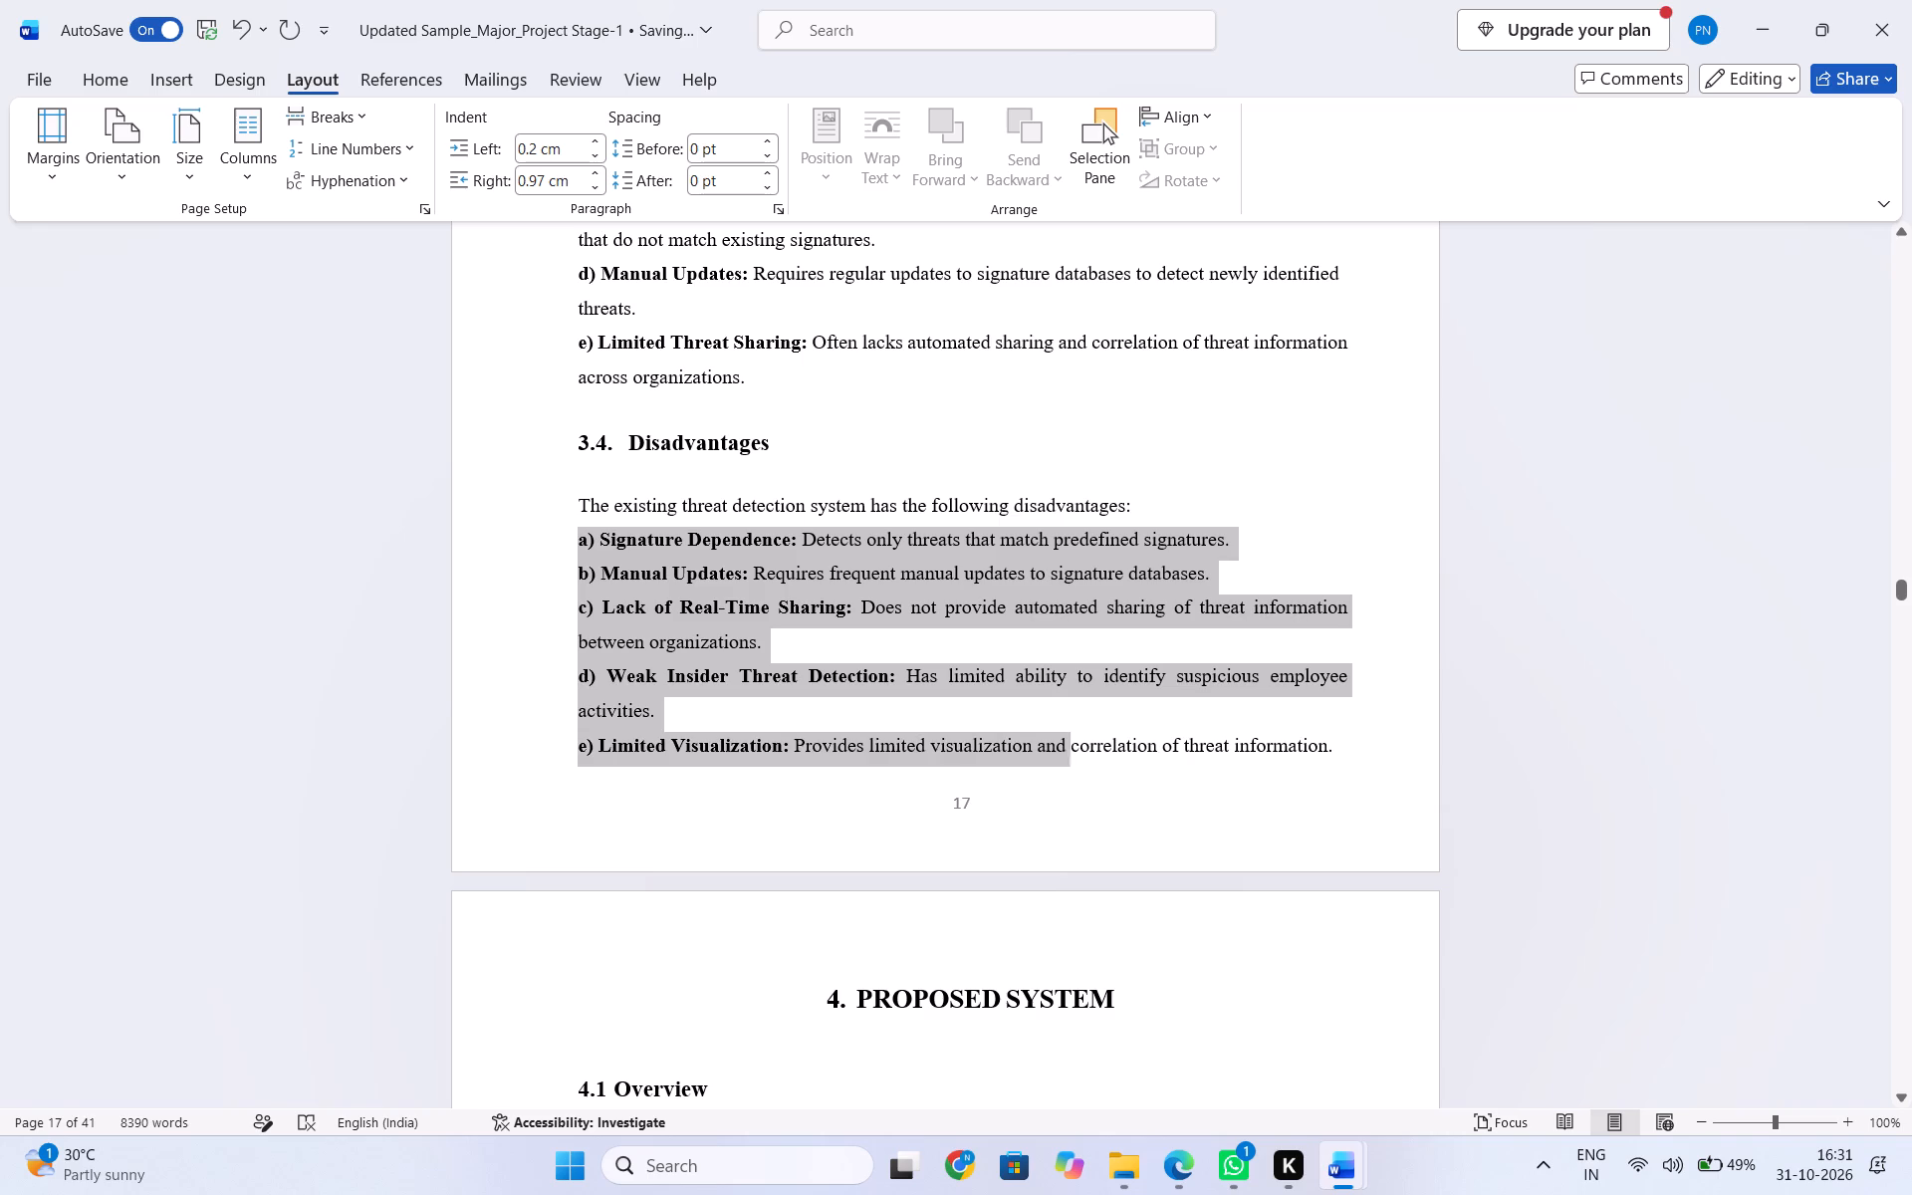
drag(1103, 746, 1365, 750)
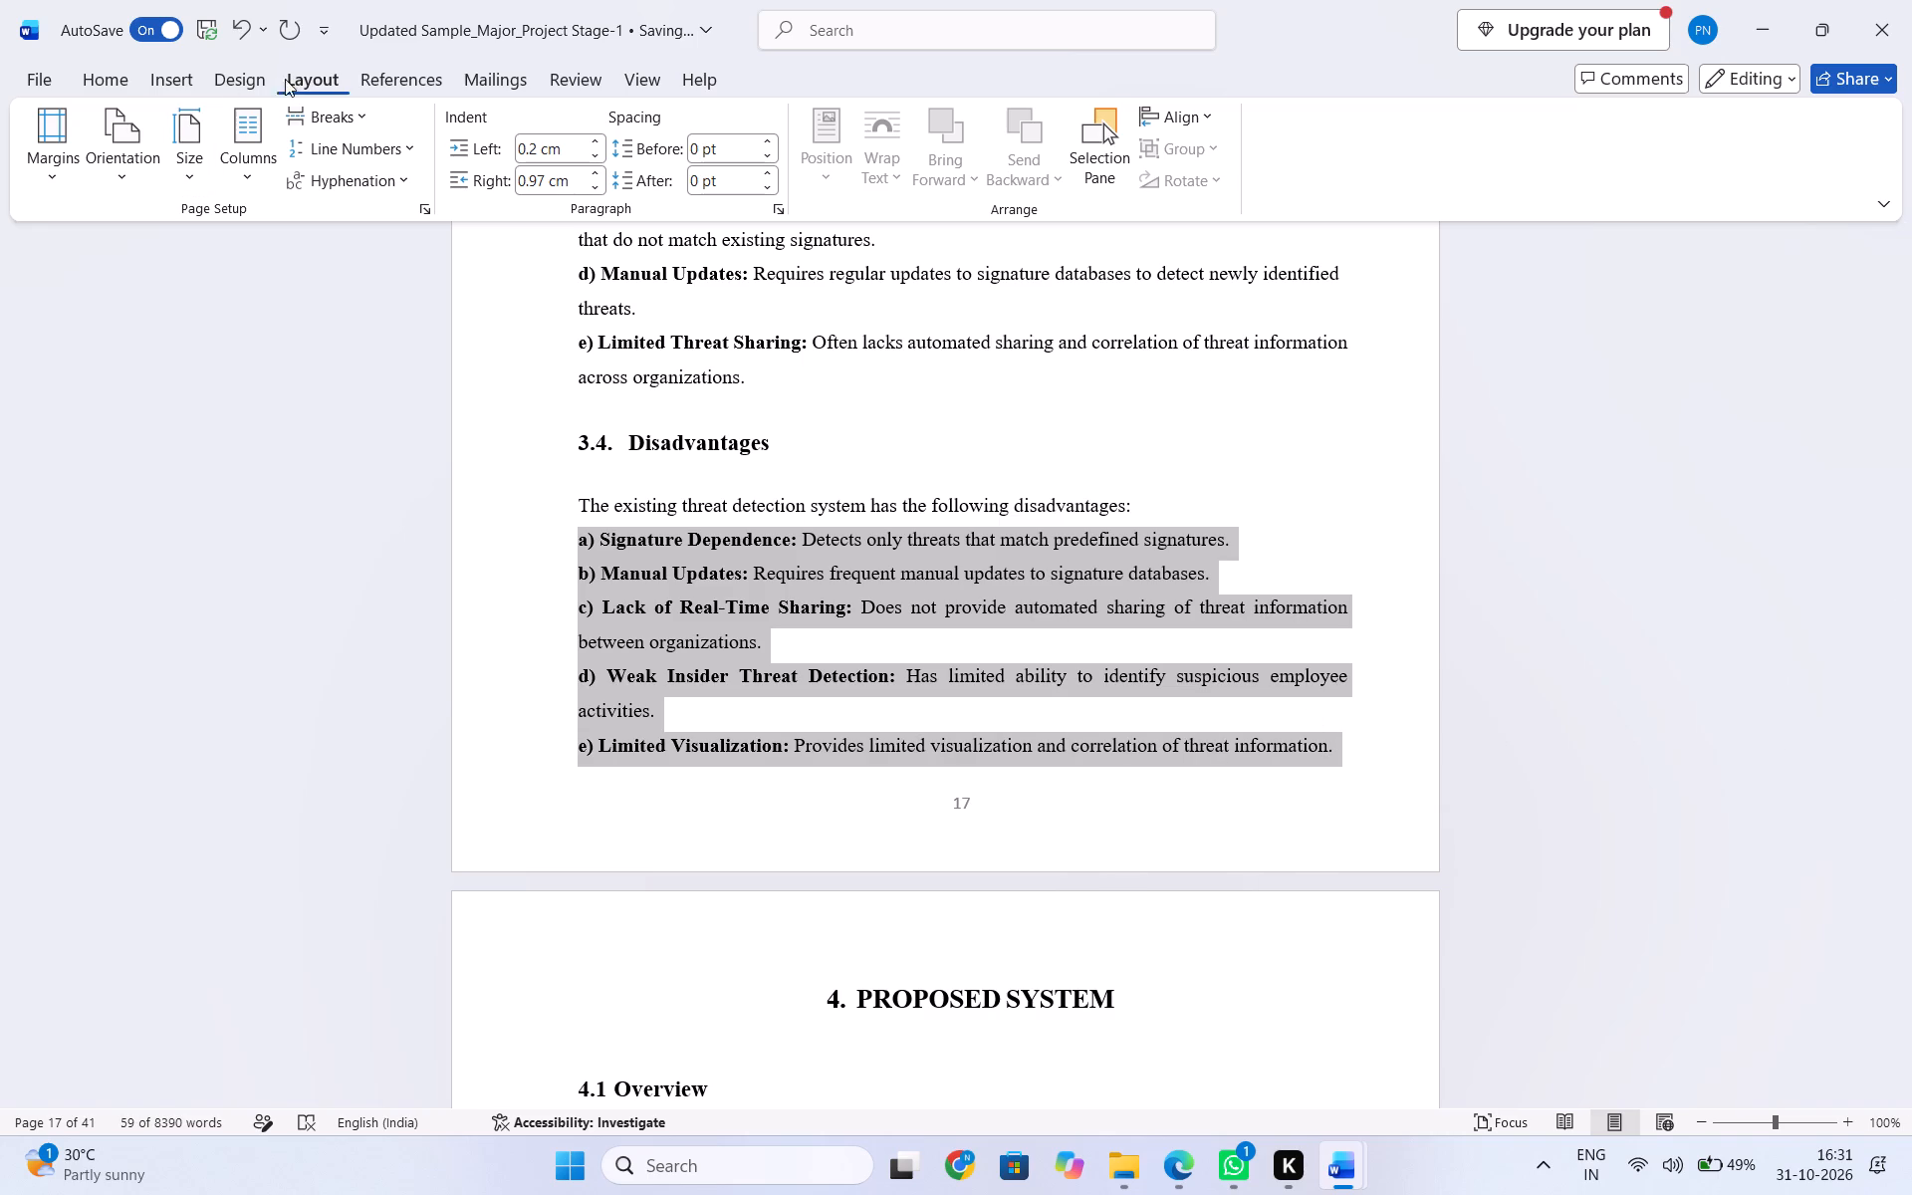
click(249, 87)
click(115, 85)
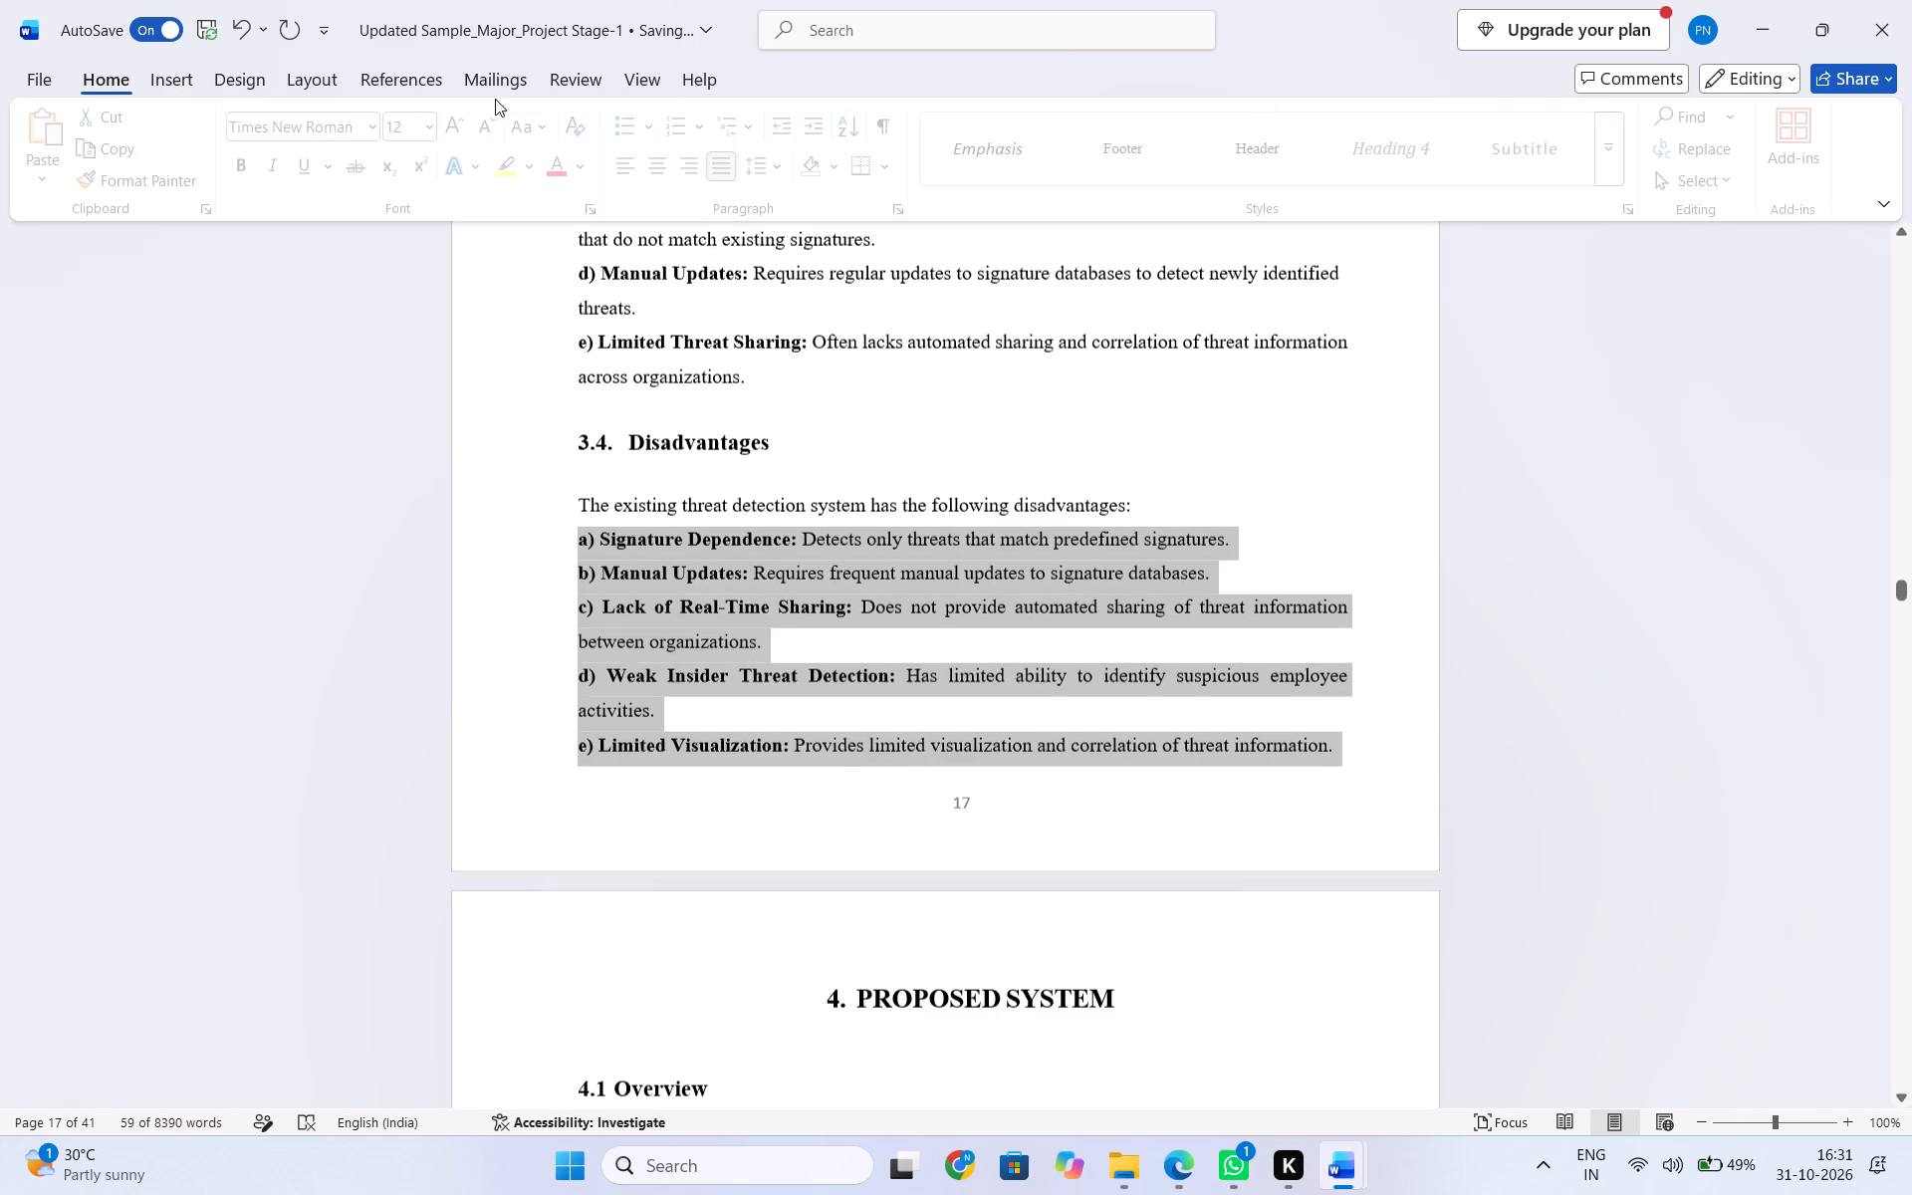
click(662, 123)
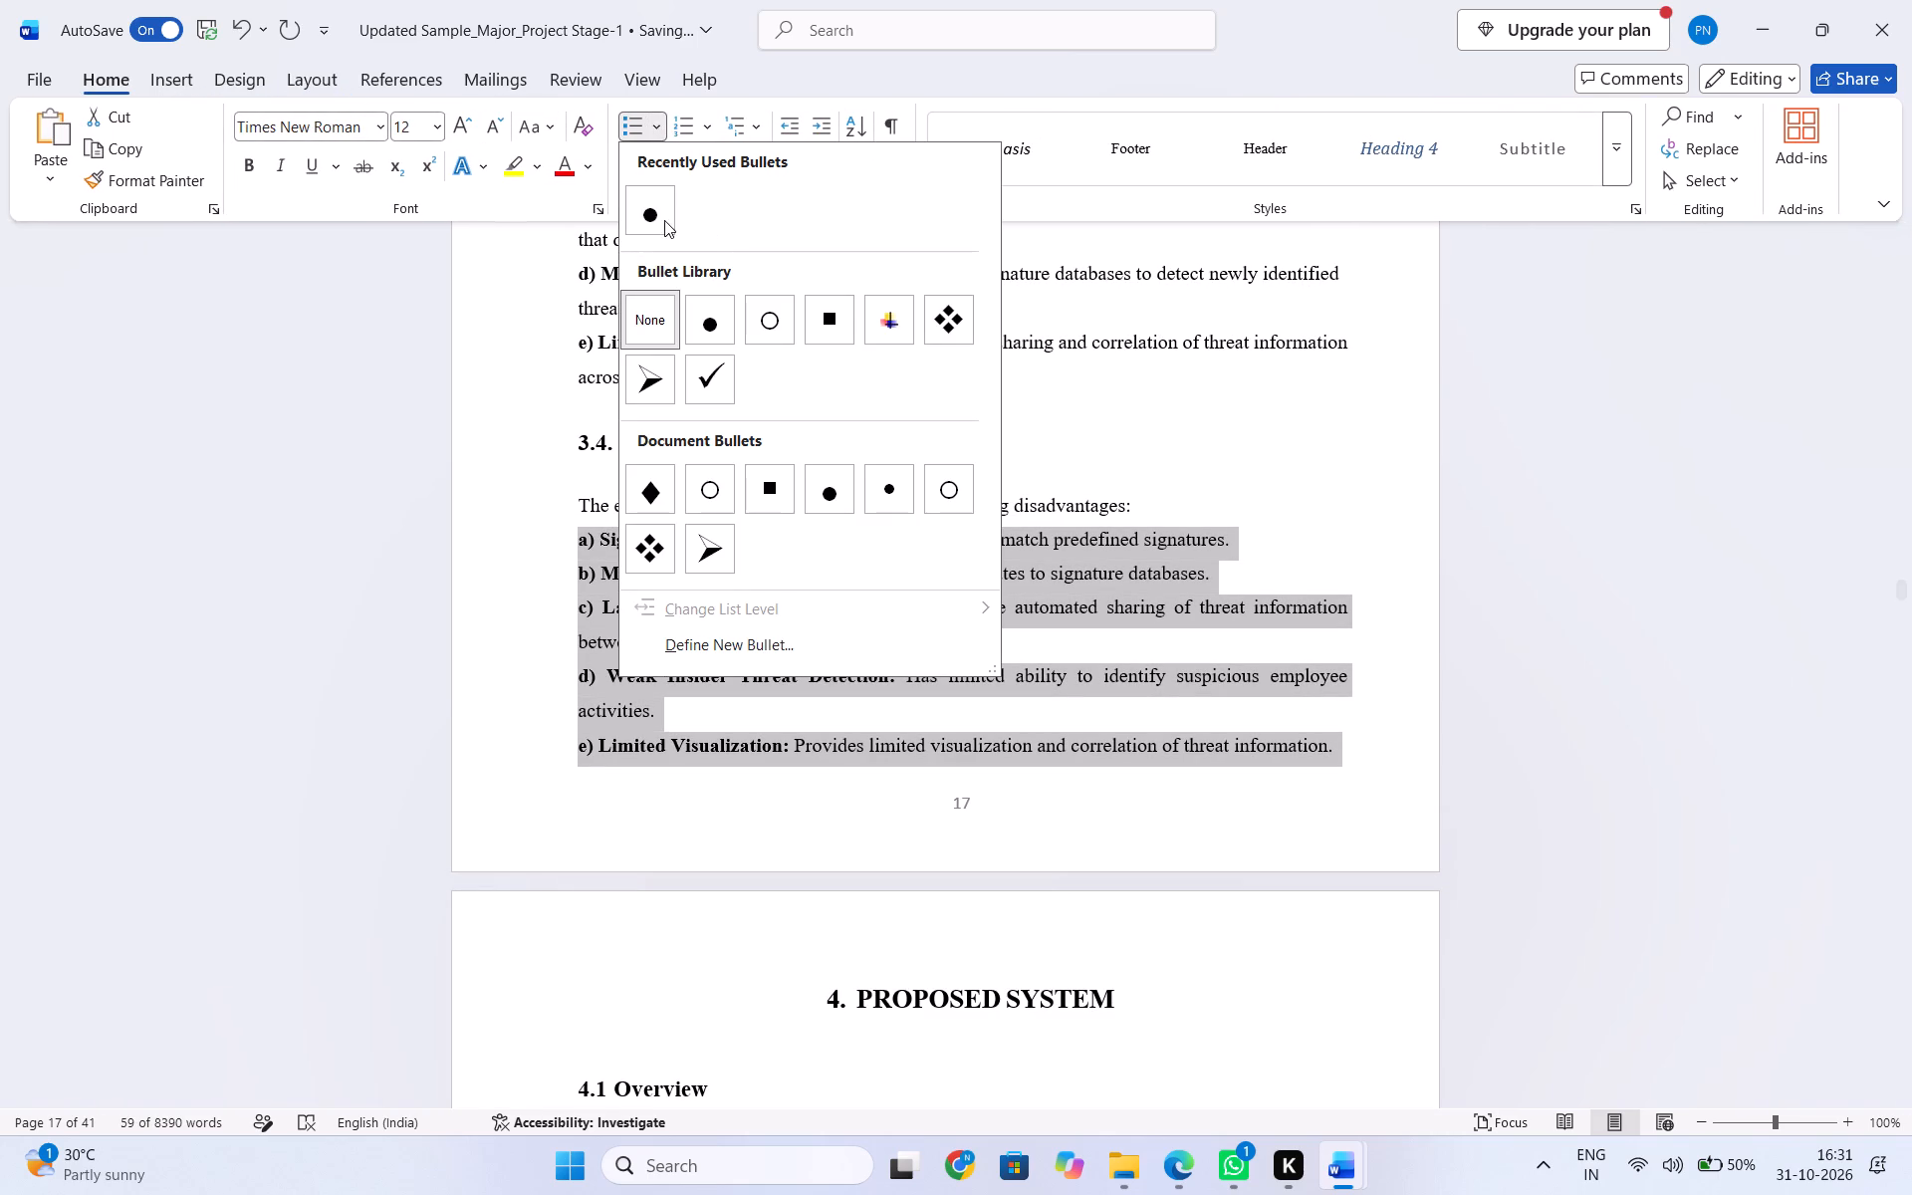
click(662, 217)
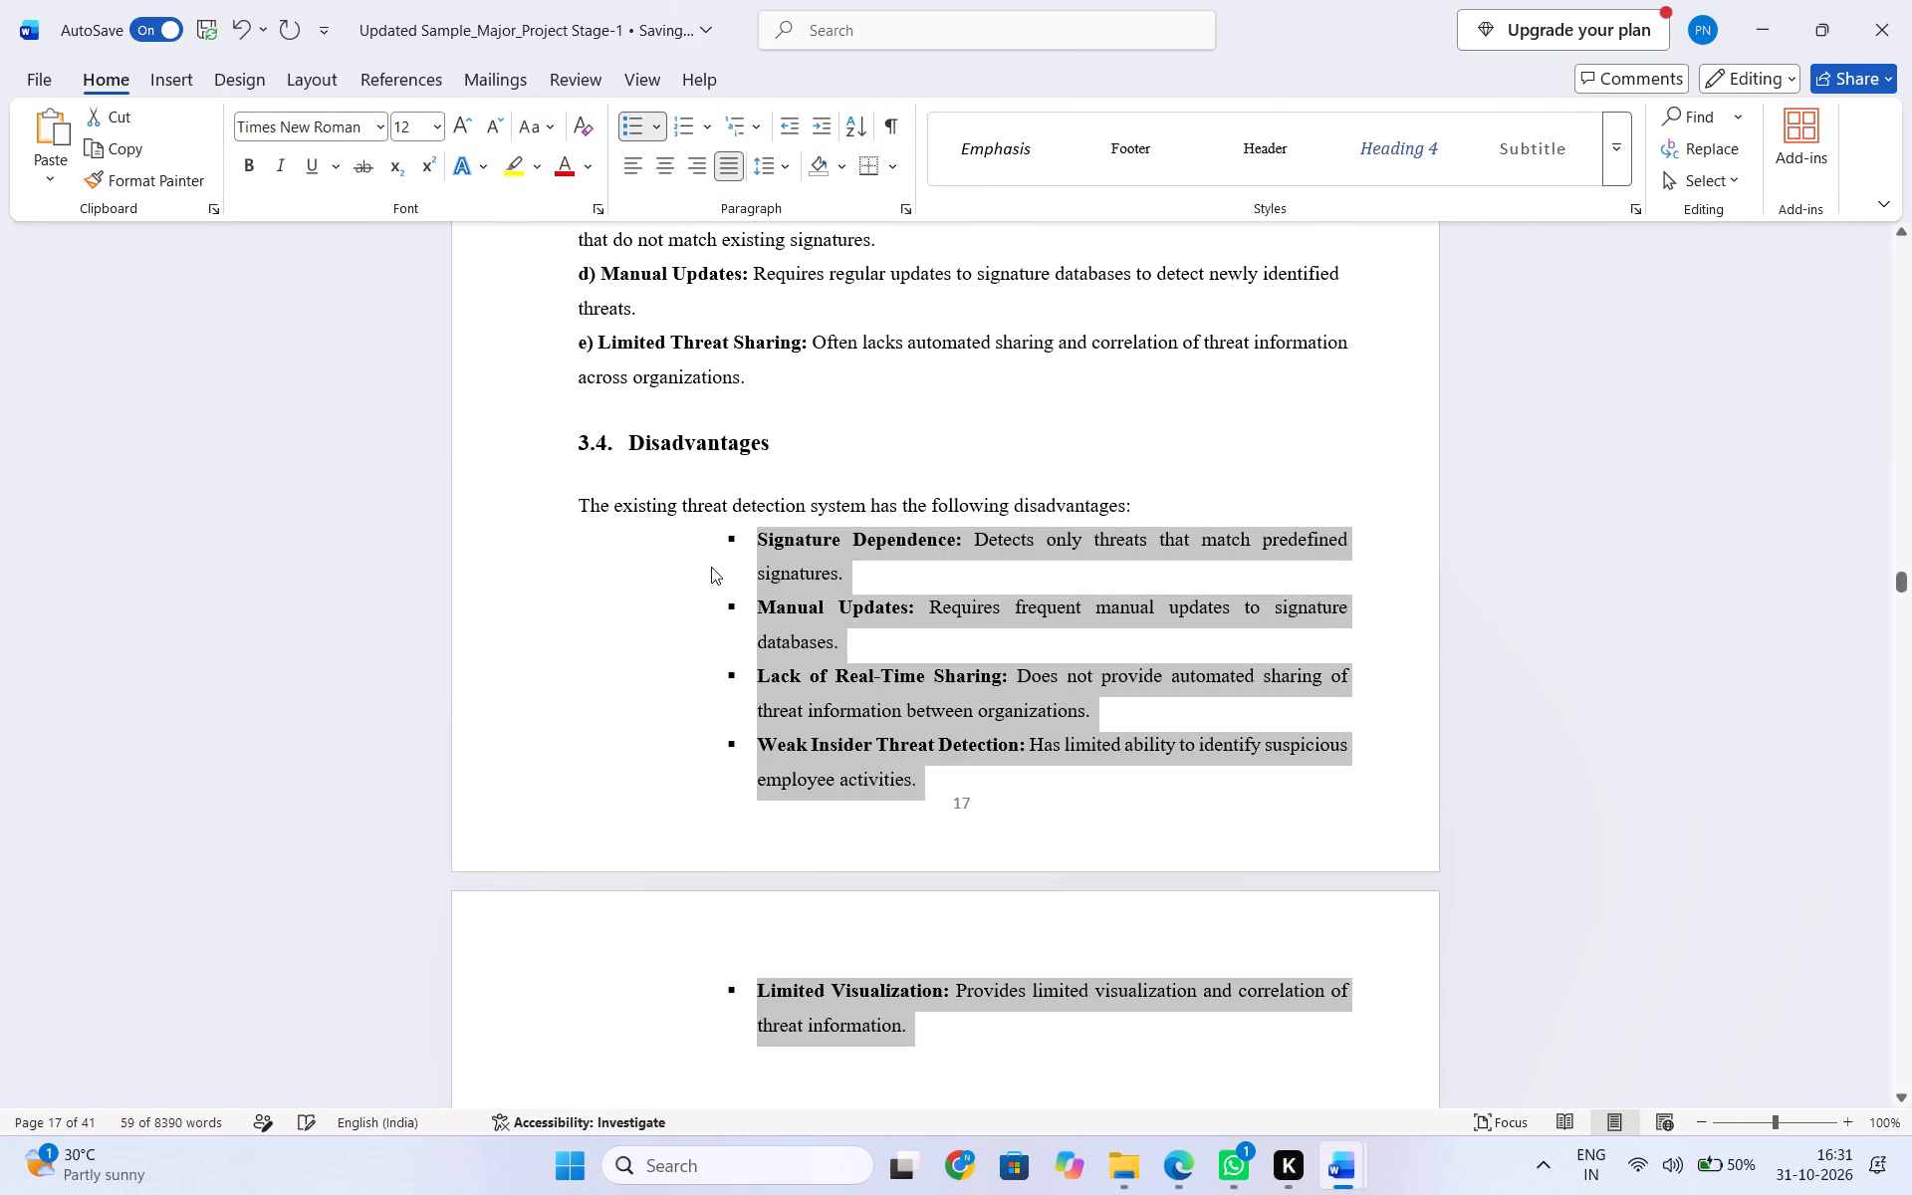
click(642, 115)
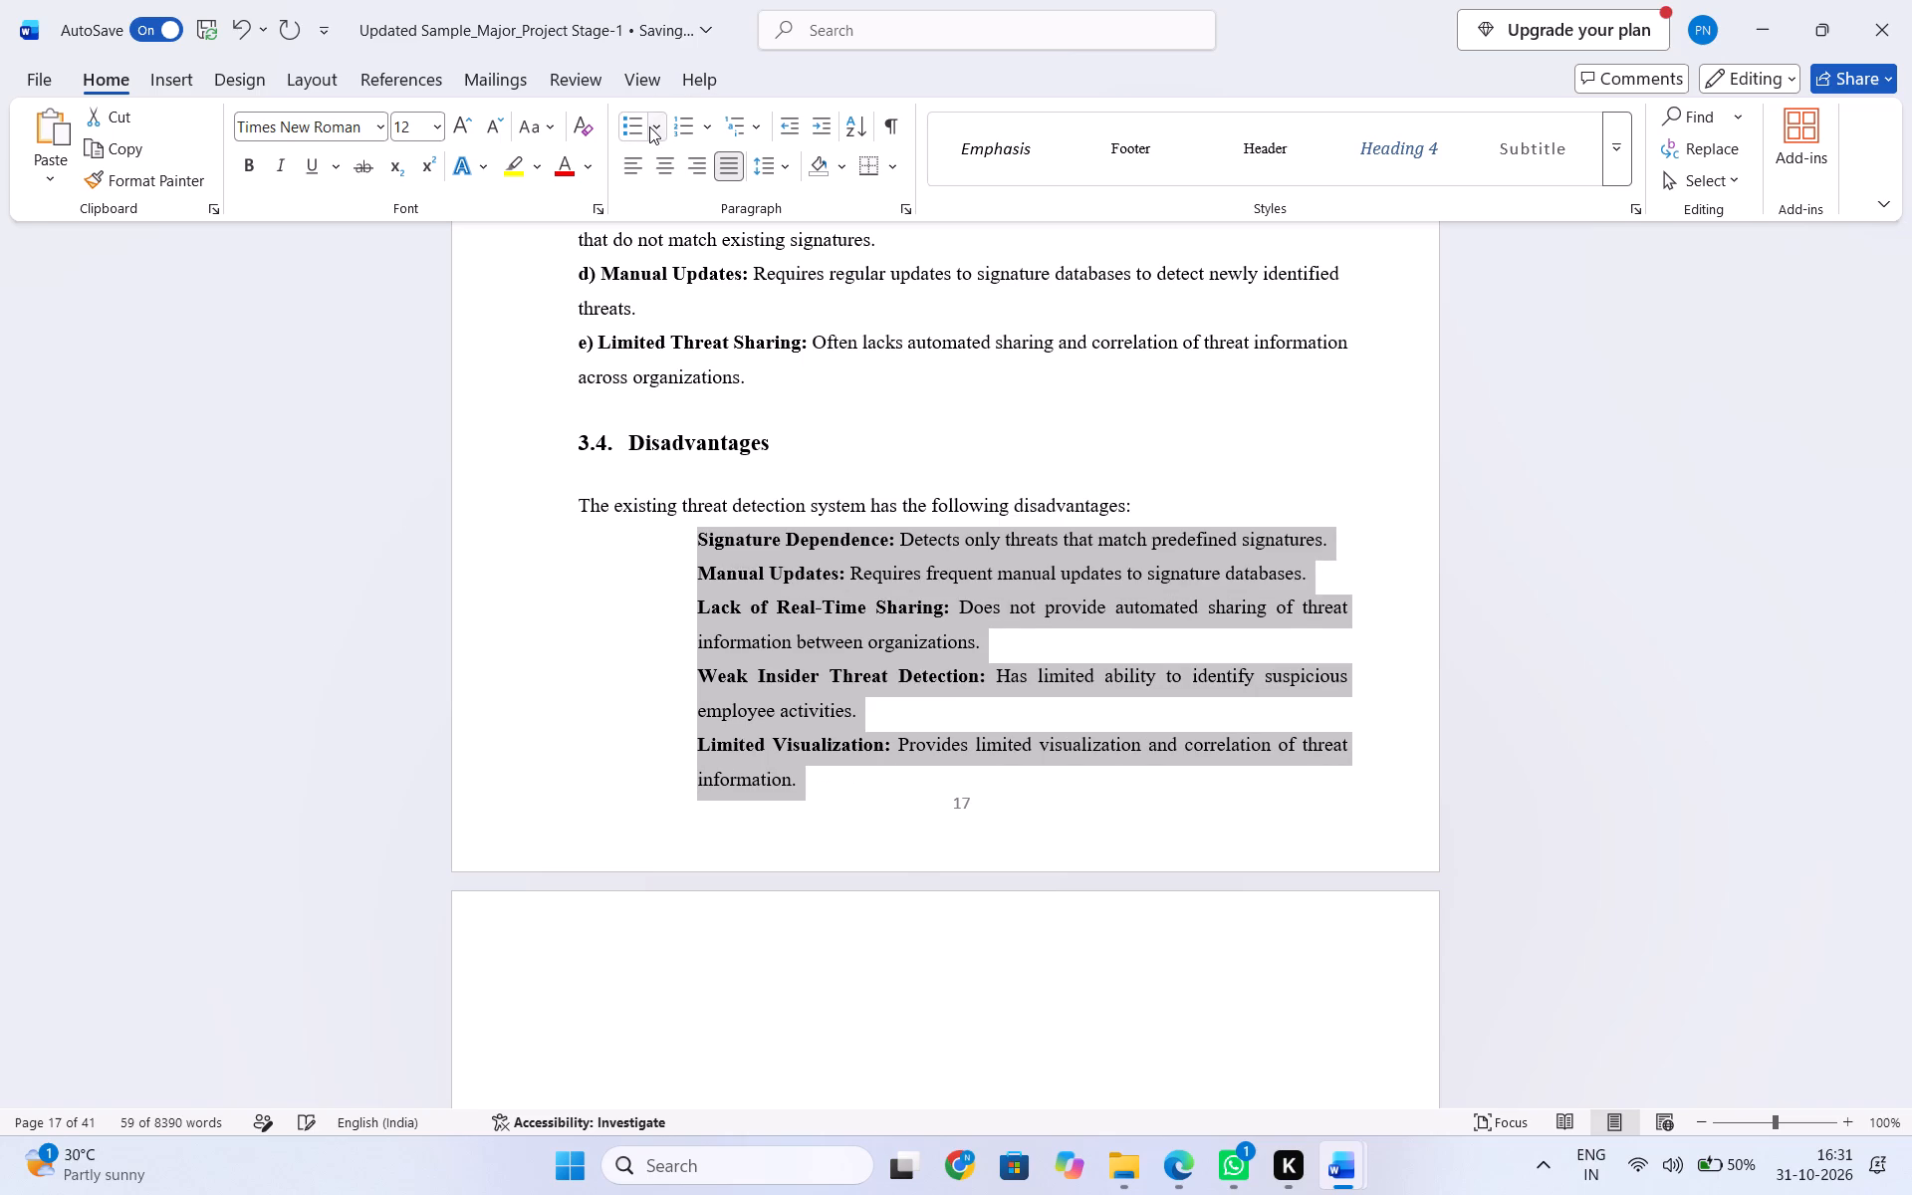
click(649, 126)
click(648, 201)
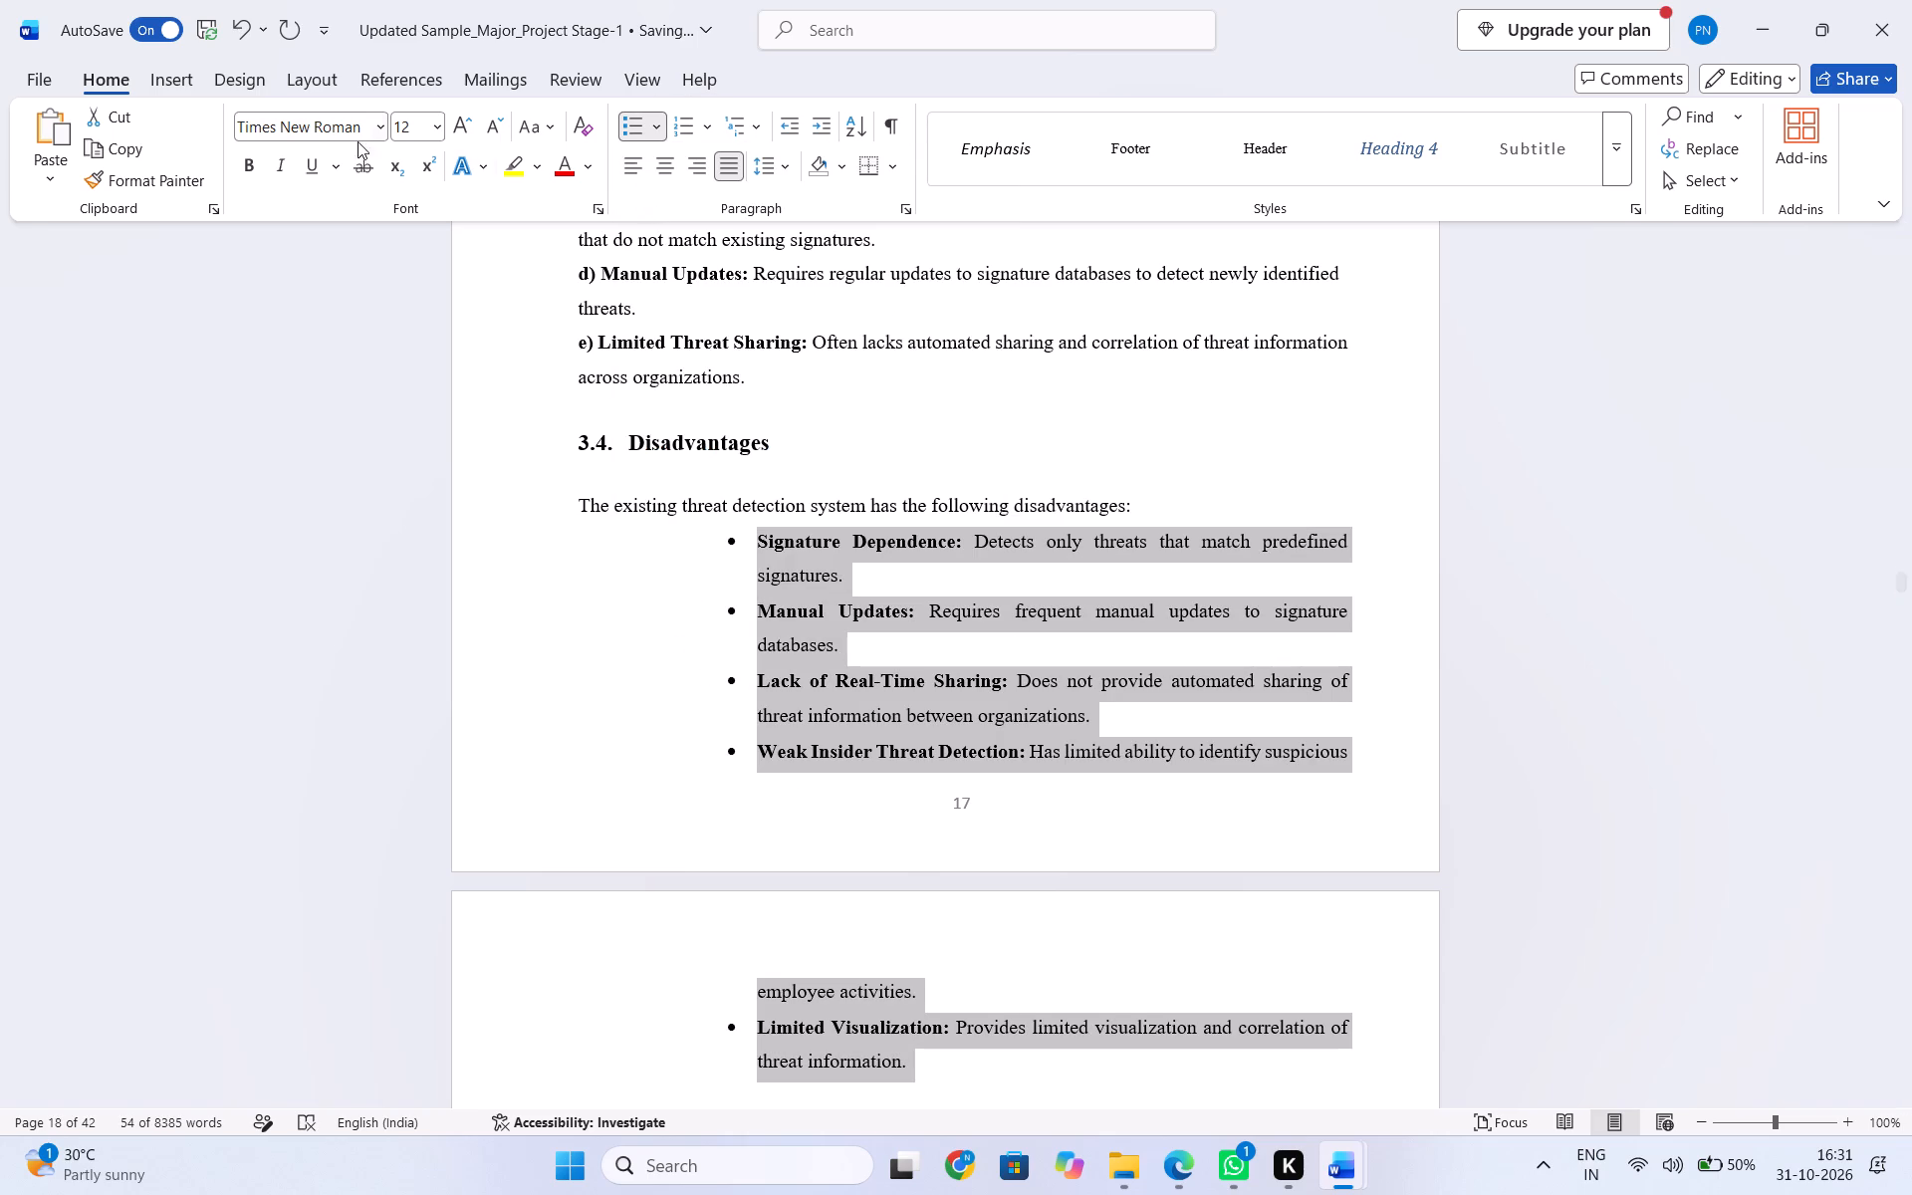
Set the left indent of the five bullets under 3.4 Disadvantages to 0.2 cm.
click(328, 86)
click(559, 152)
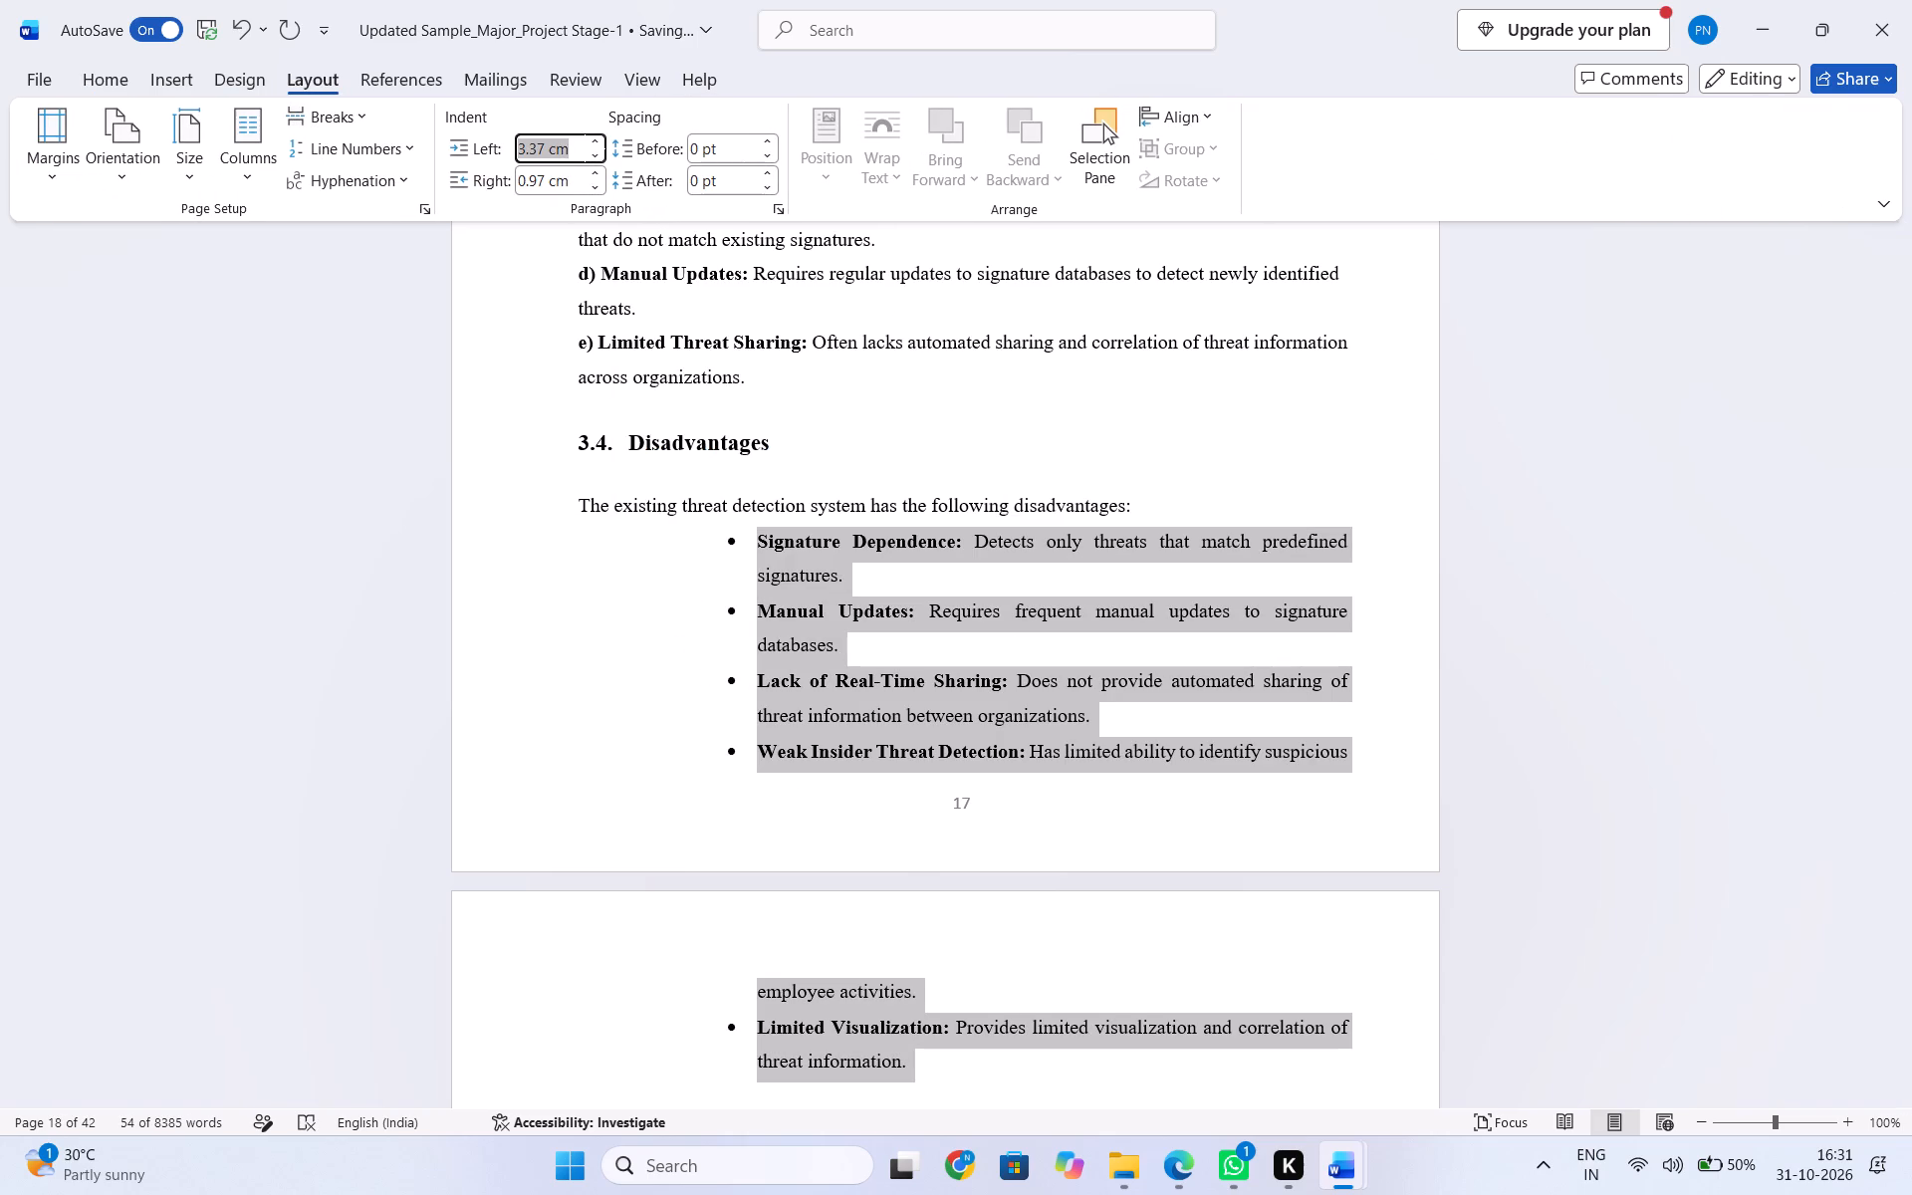
key(BackSpace)
text(0.2)
key(Return)
click(934, 724)
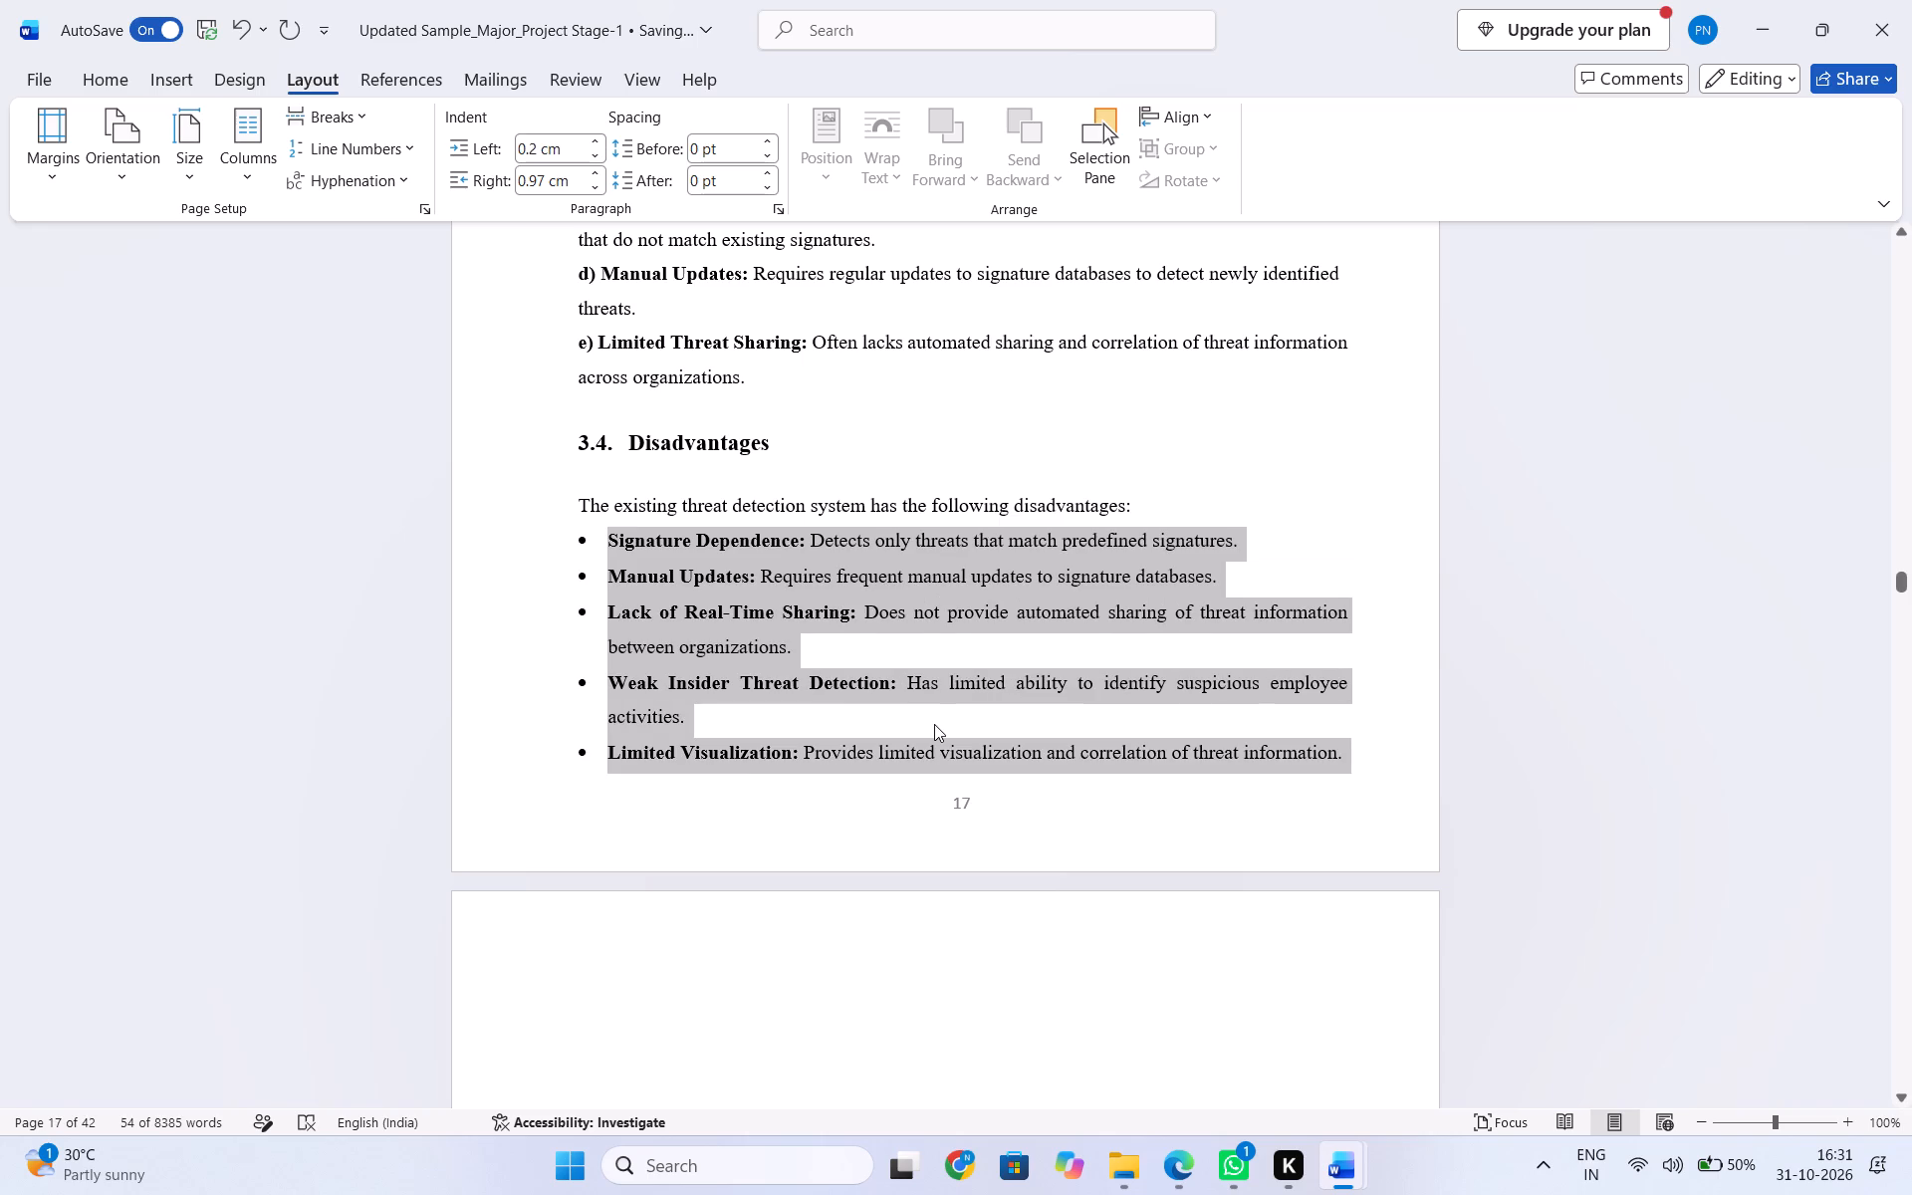
Delete the blank page between the Disadvantages list and the chapter 4 PROPOSED SYSTEM heading.
scroll(932, 724, down, 4)
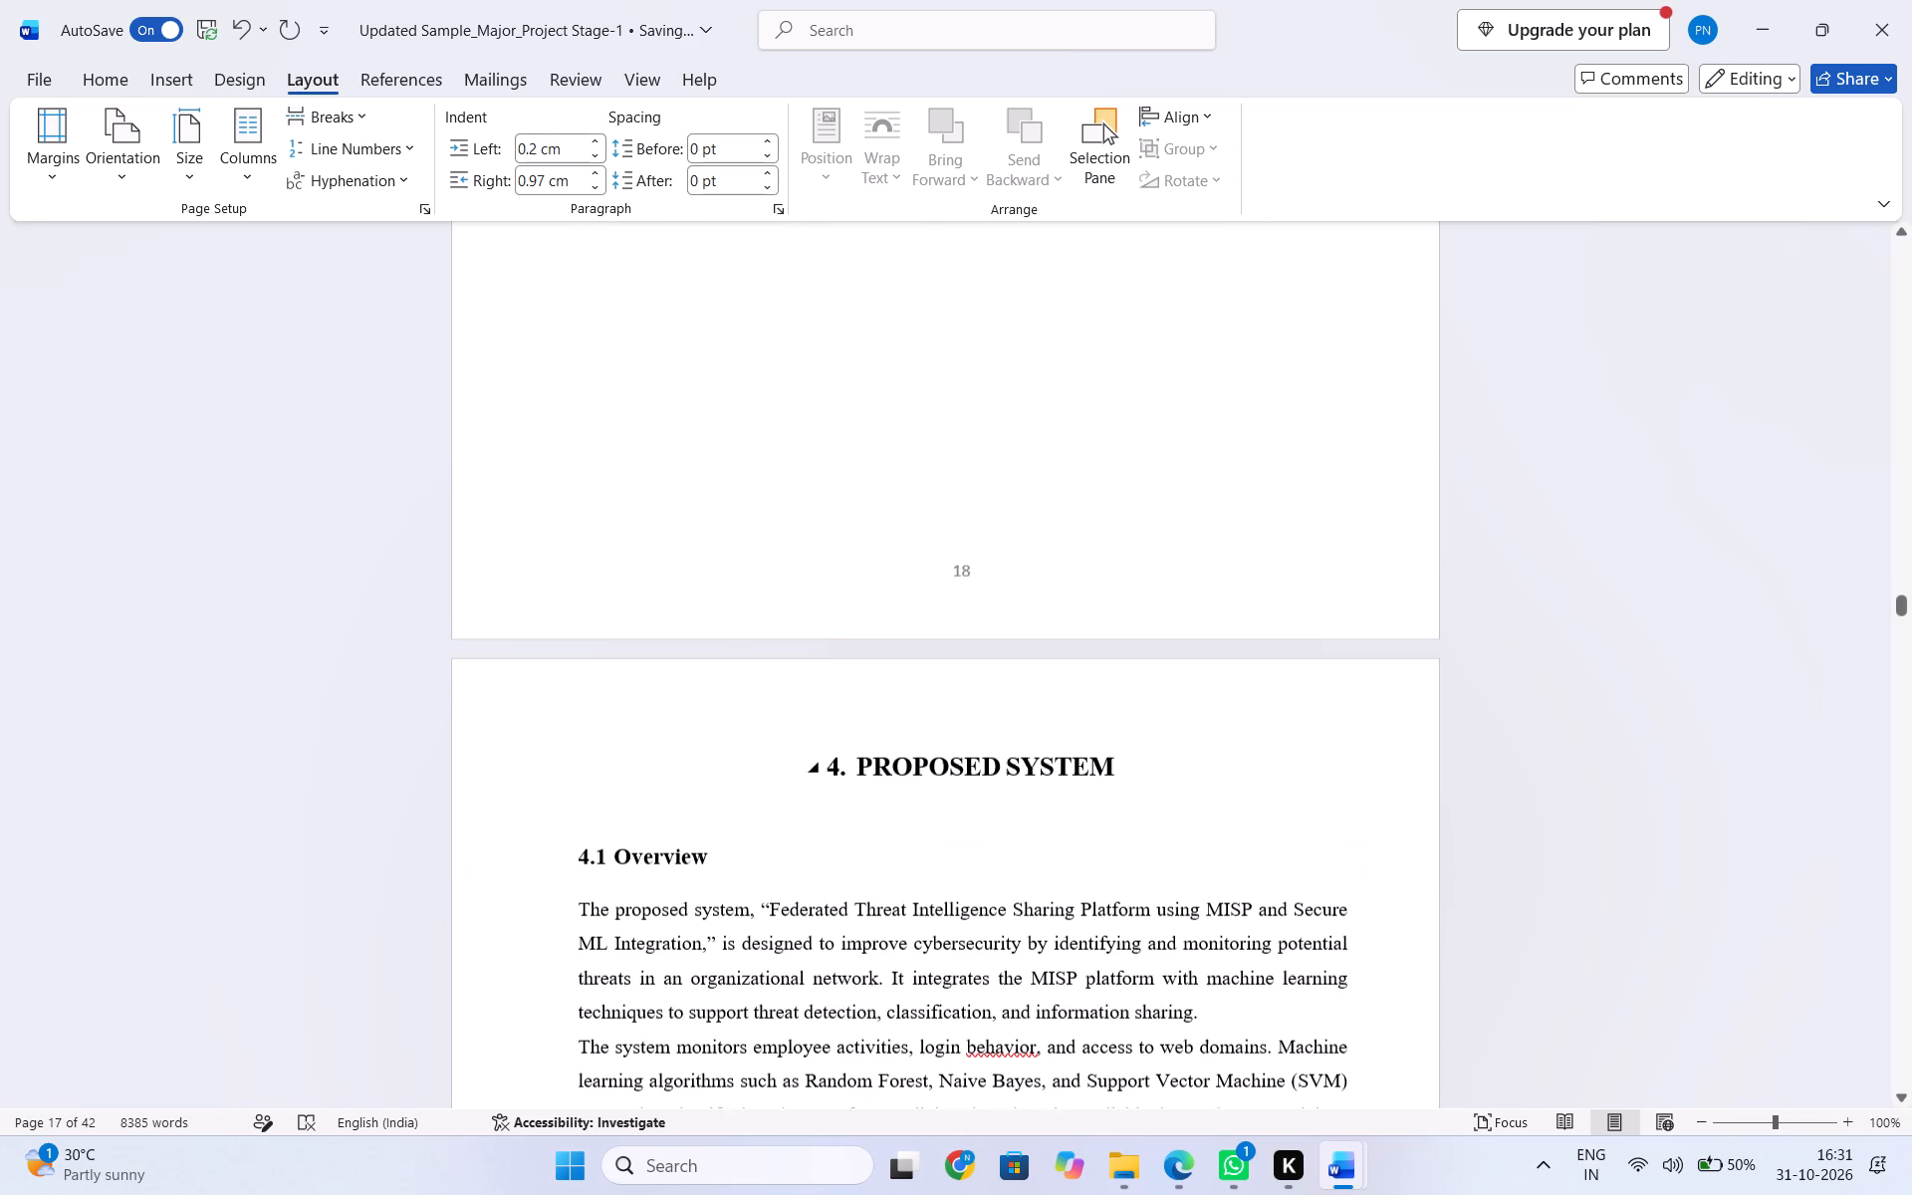
click(875, 526)
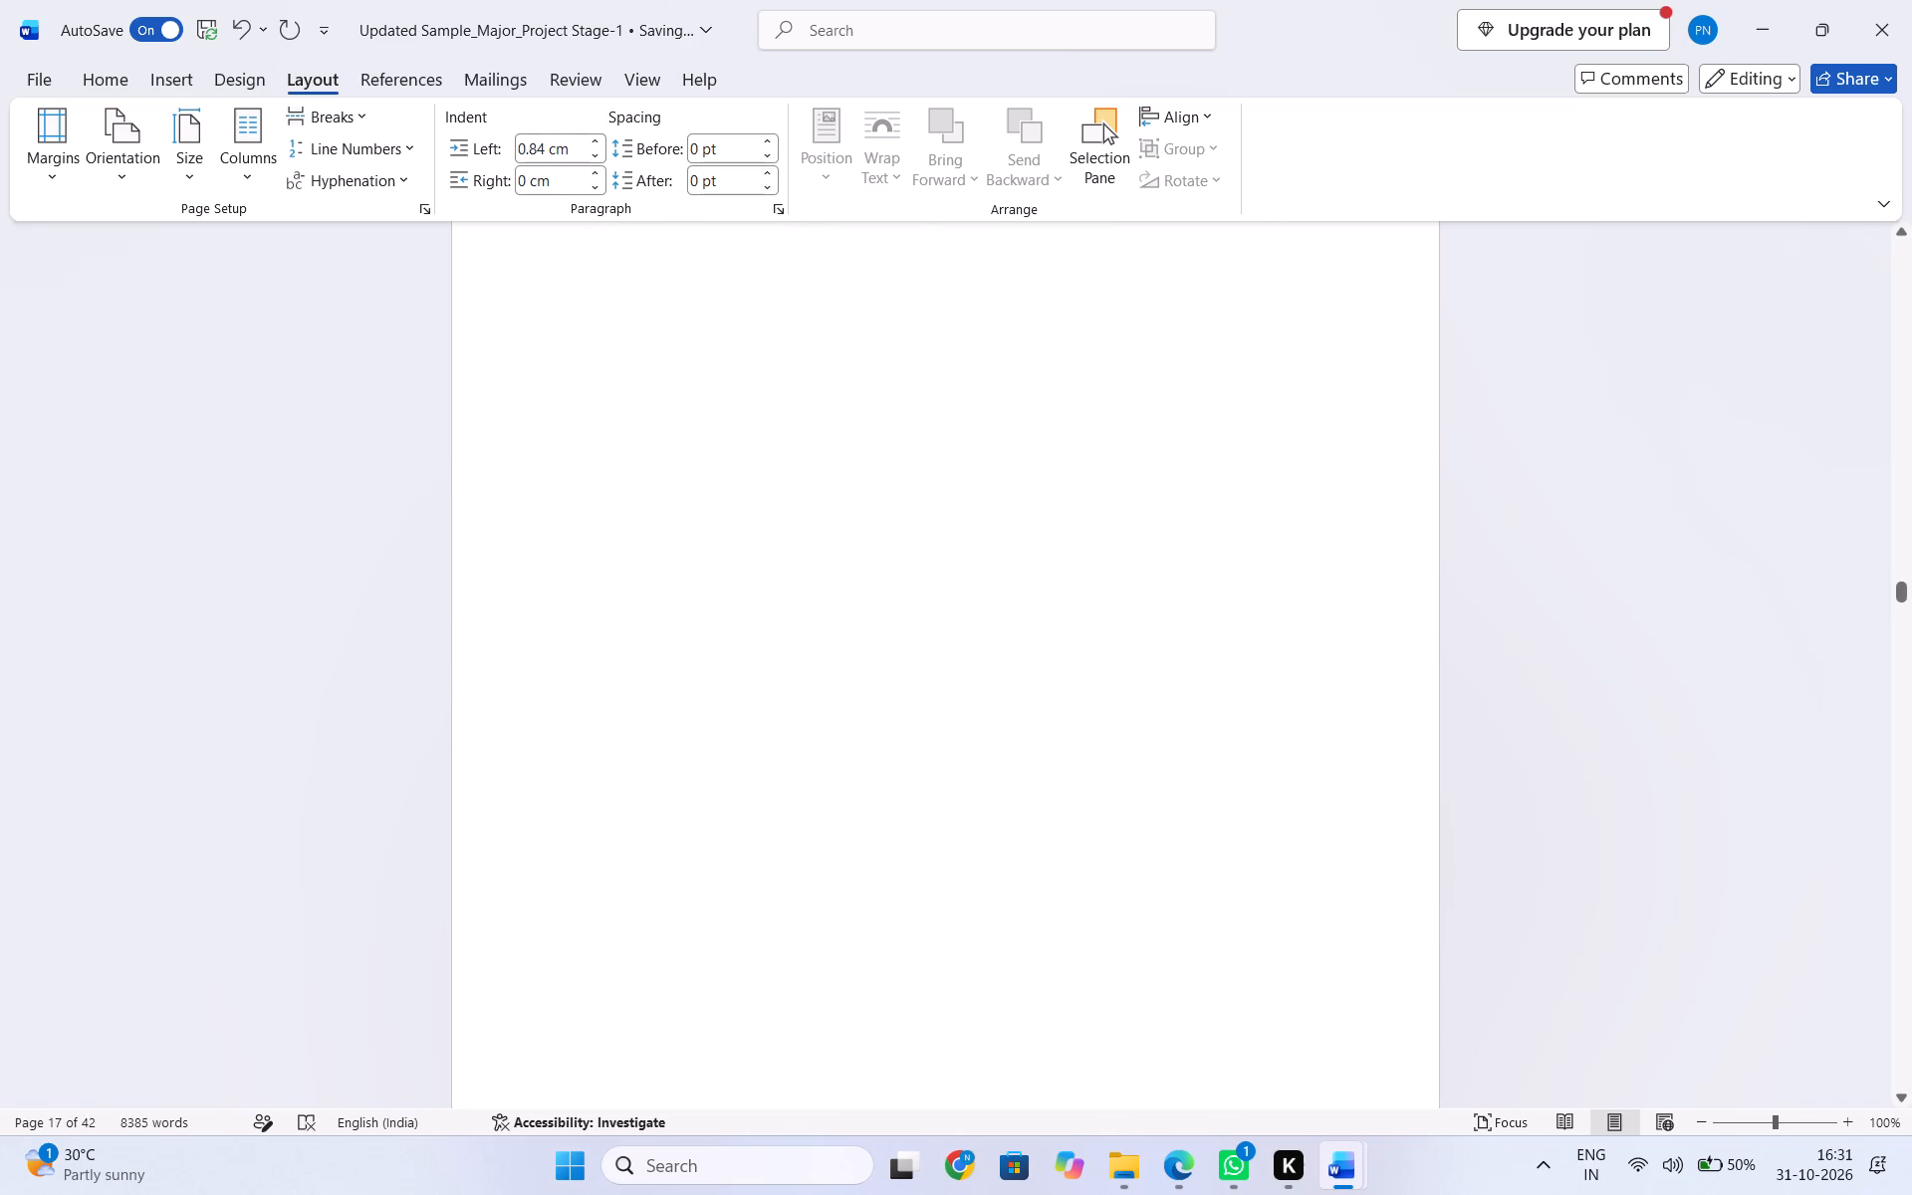
key(Delete)
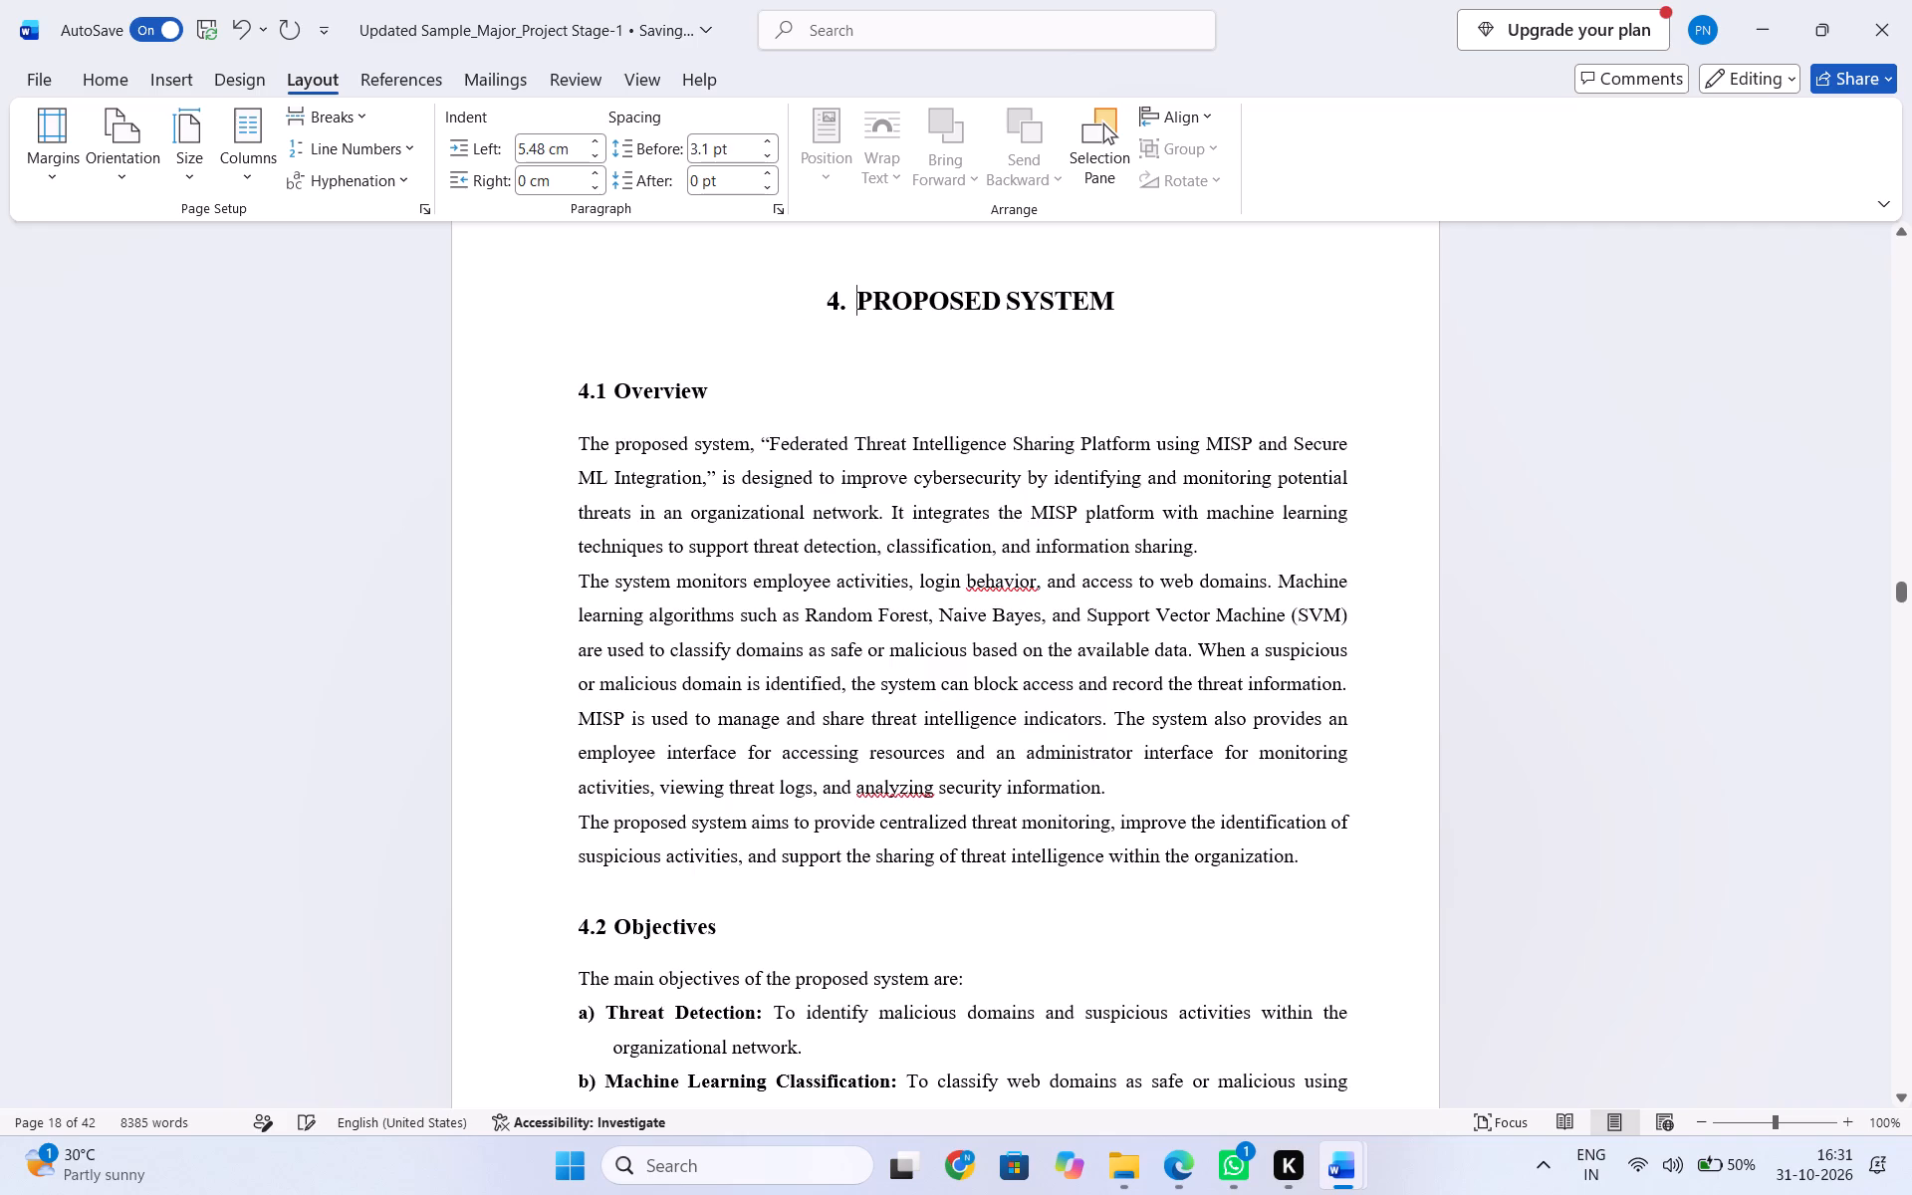
Review the pages of chapters 3 and 4 for page layout, list formatting and section heading numbering.
scroll(876, 526, down, 5)
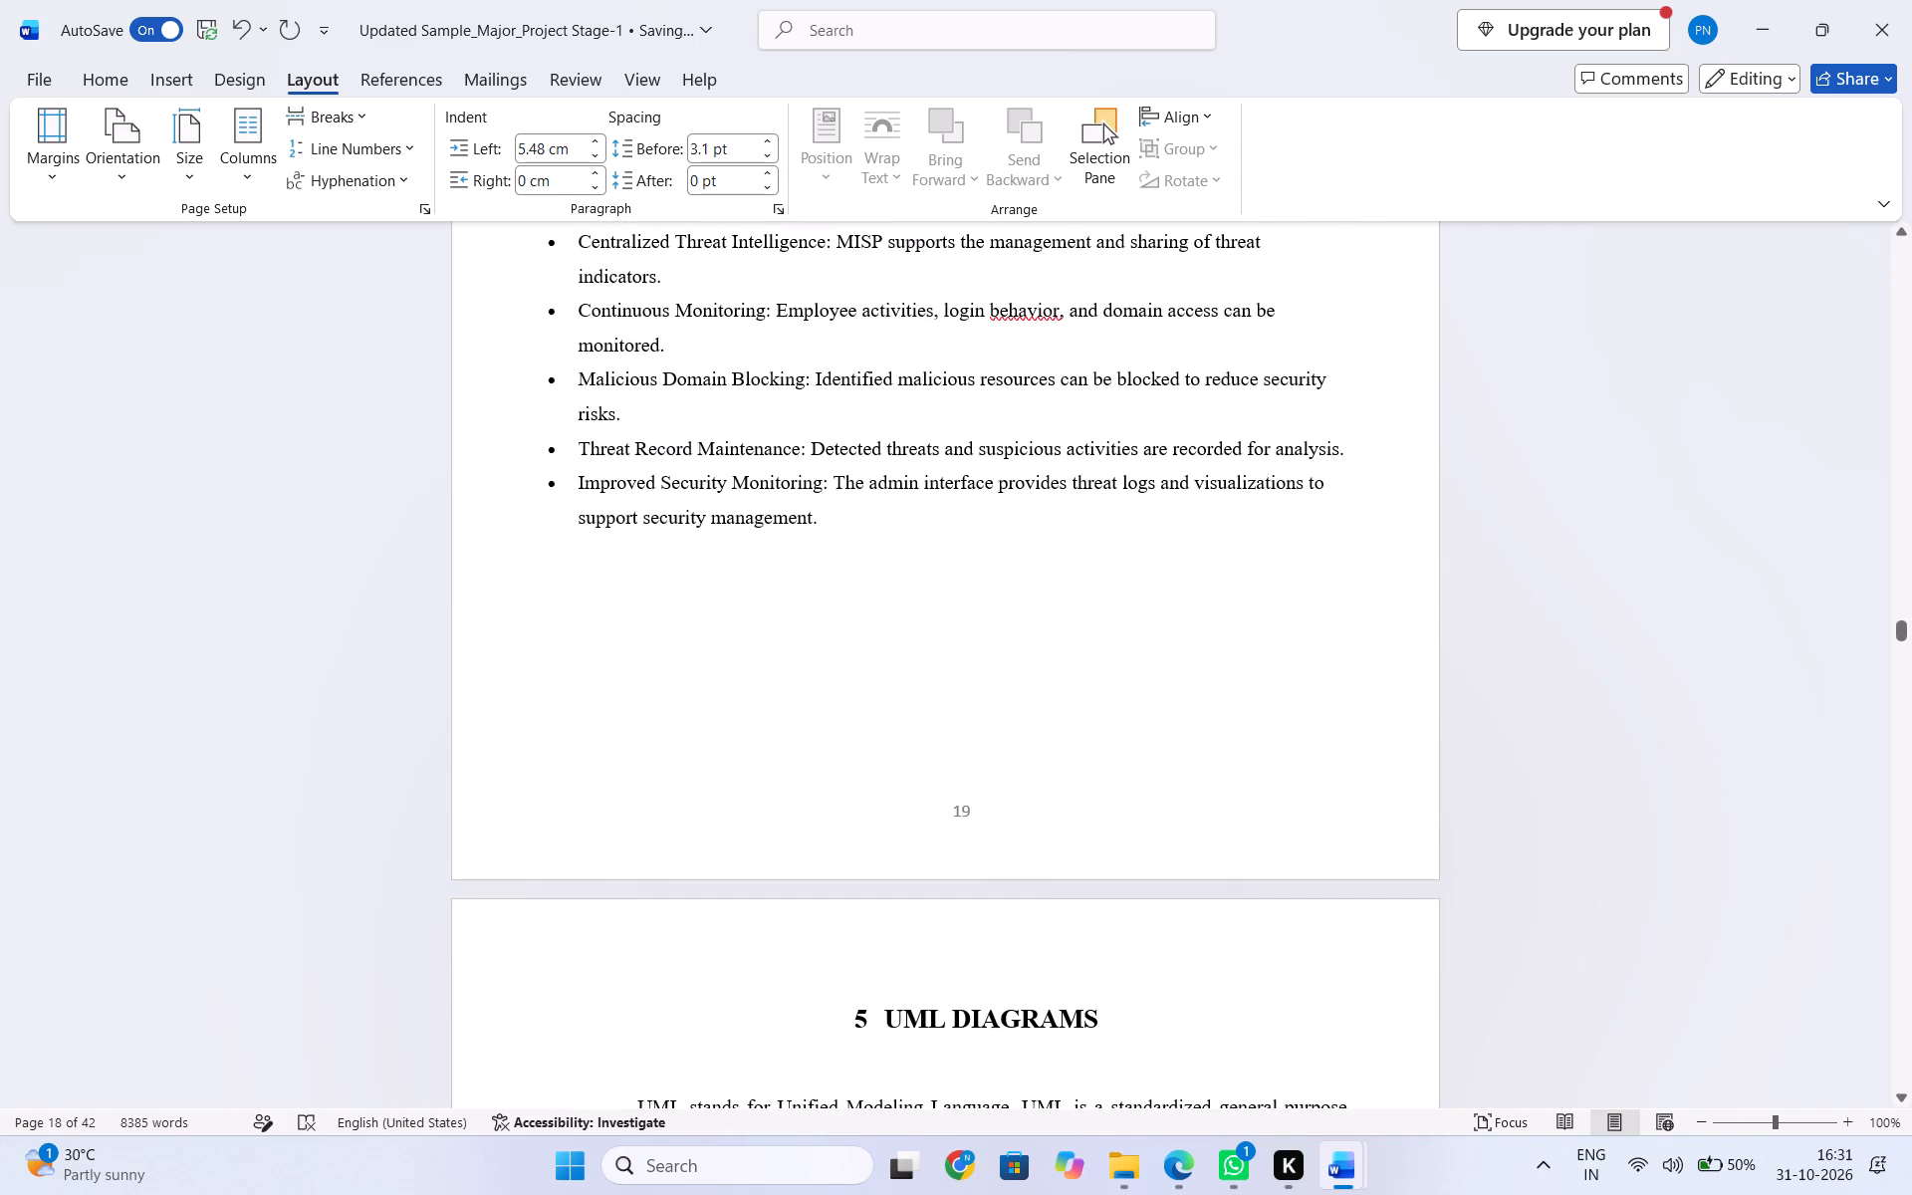
scroll(876, 526, up, 6)
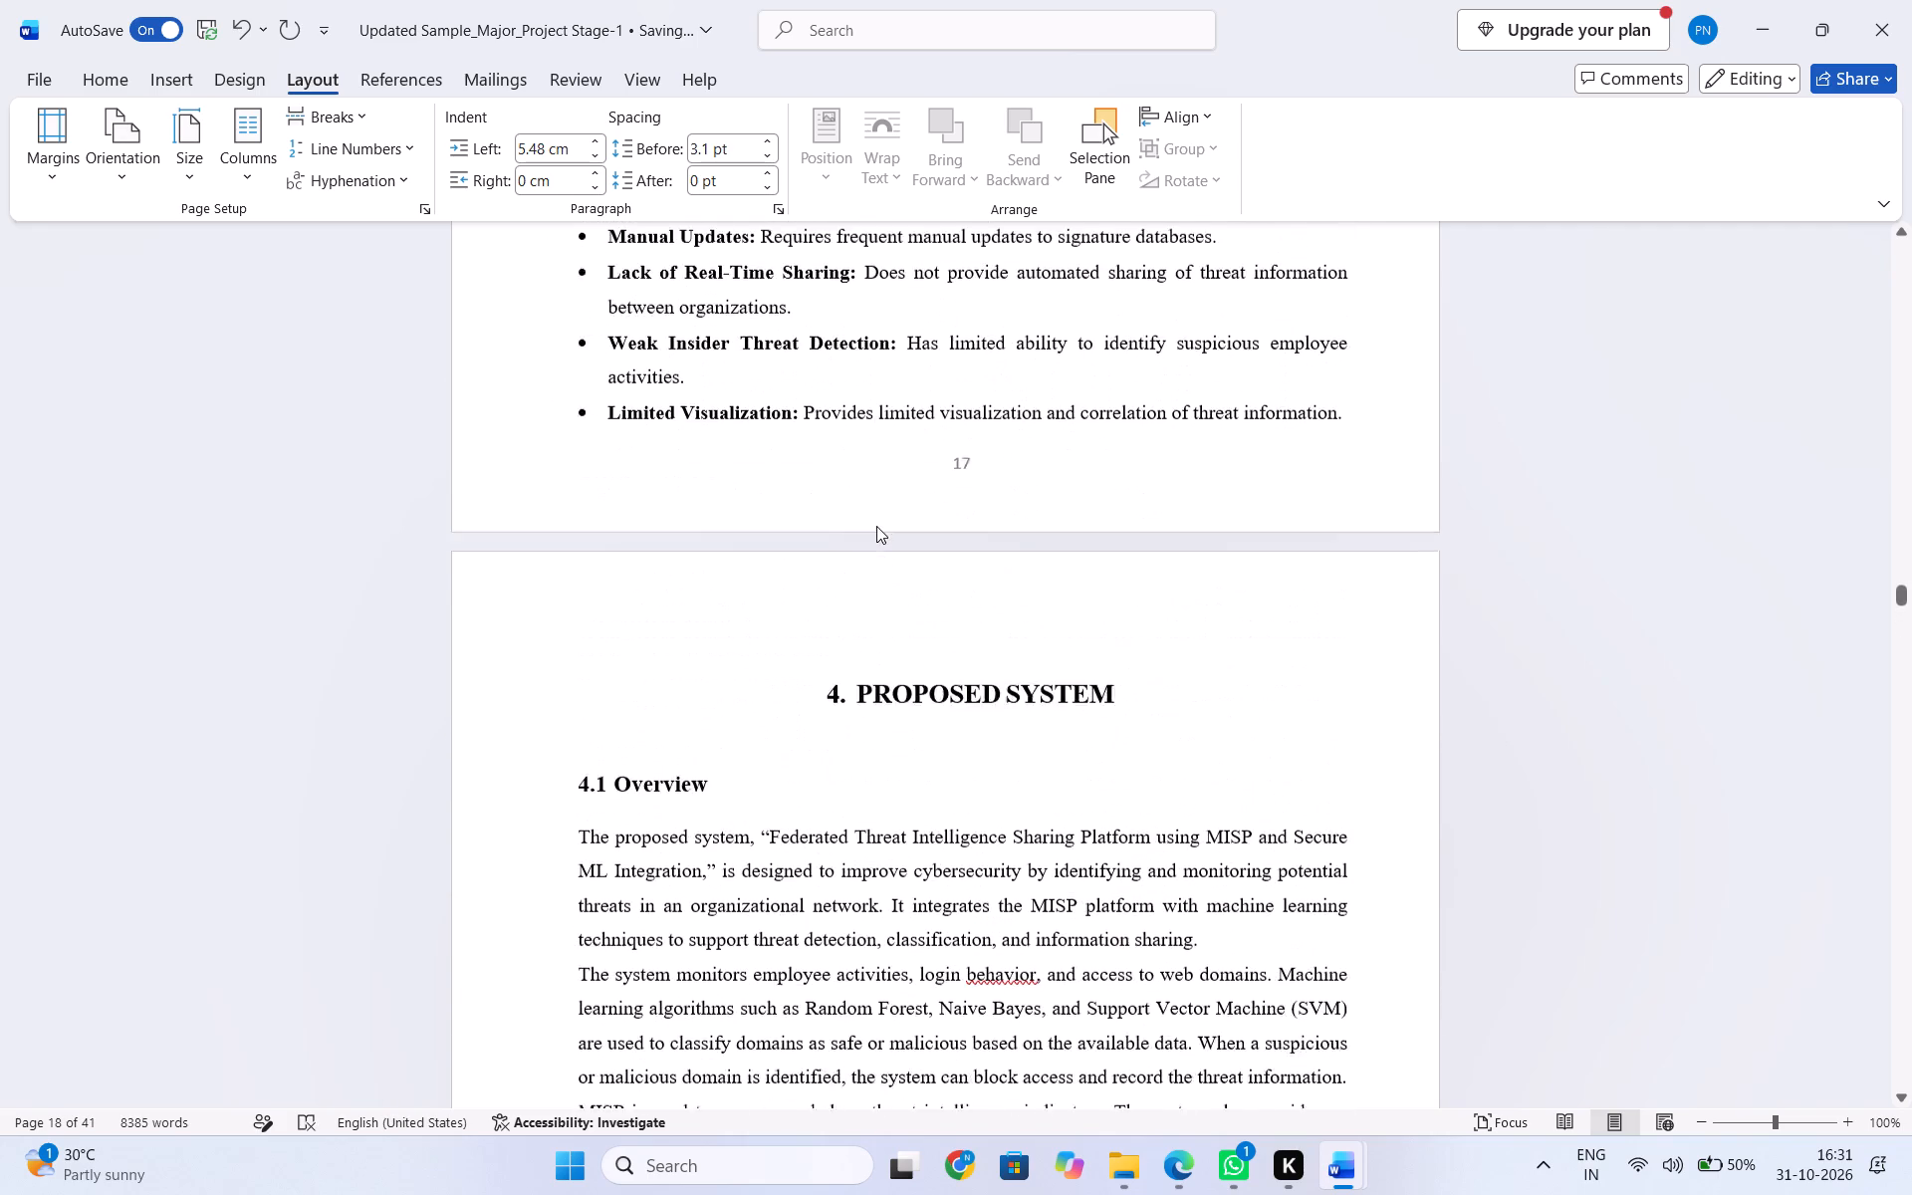
scroll(876, 526, up, 2)
scroll(876, 526, down, 1)
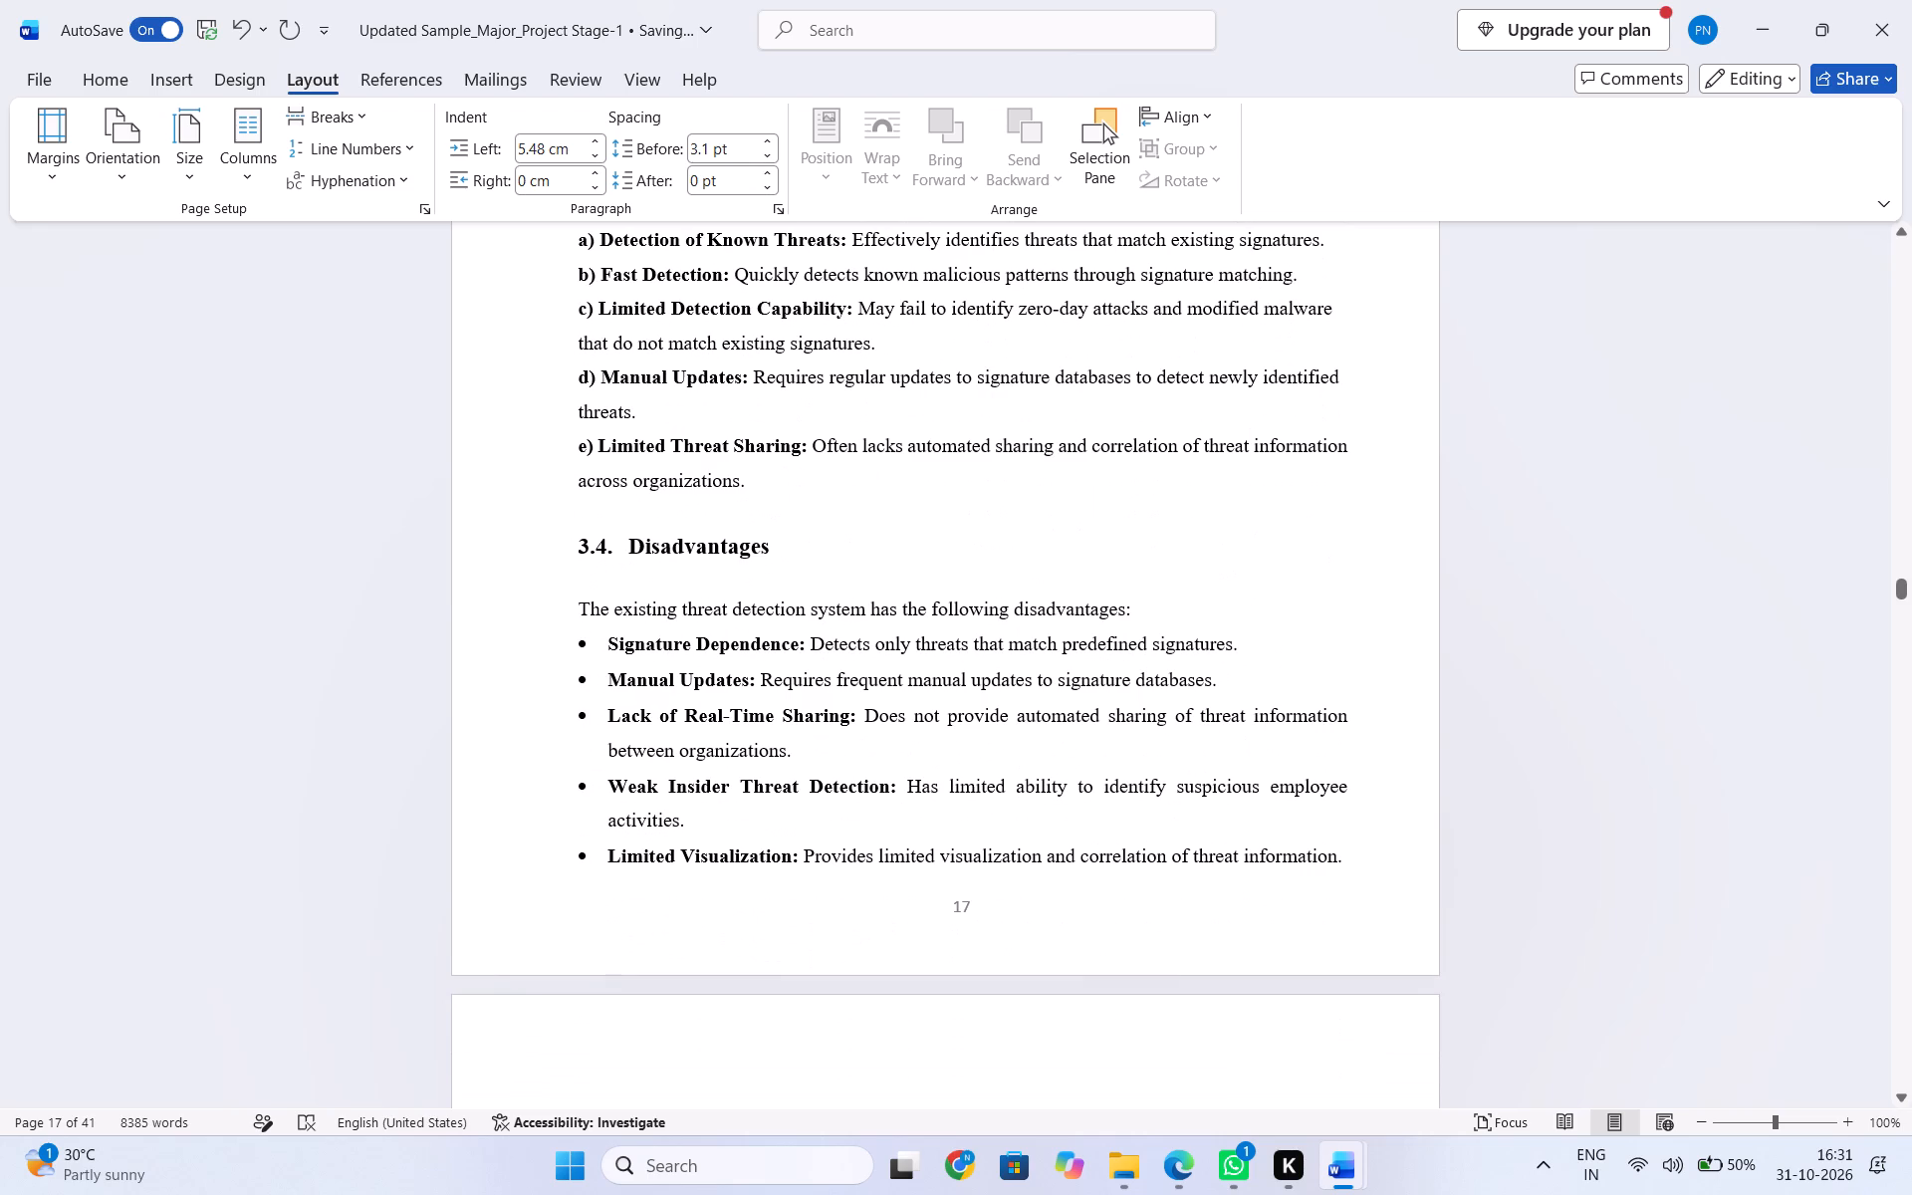
scroll(796, 567, up, 2)
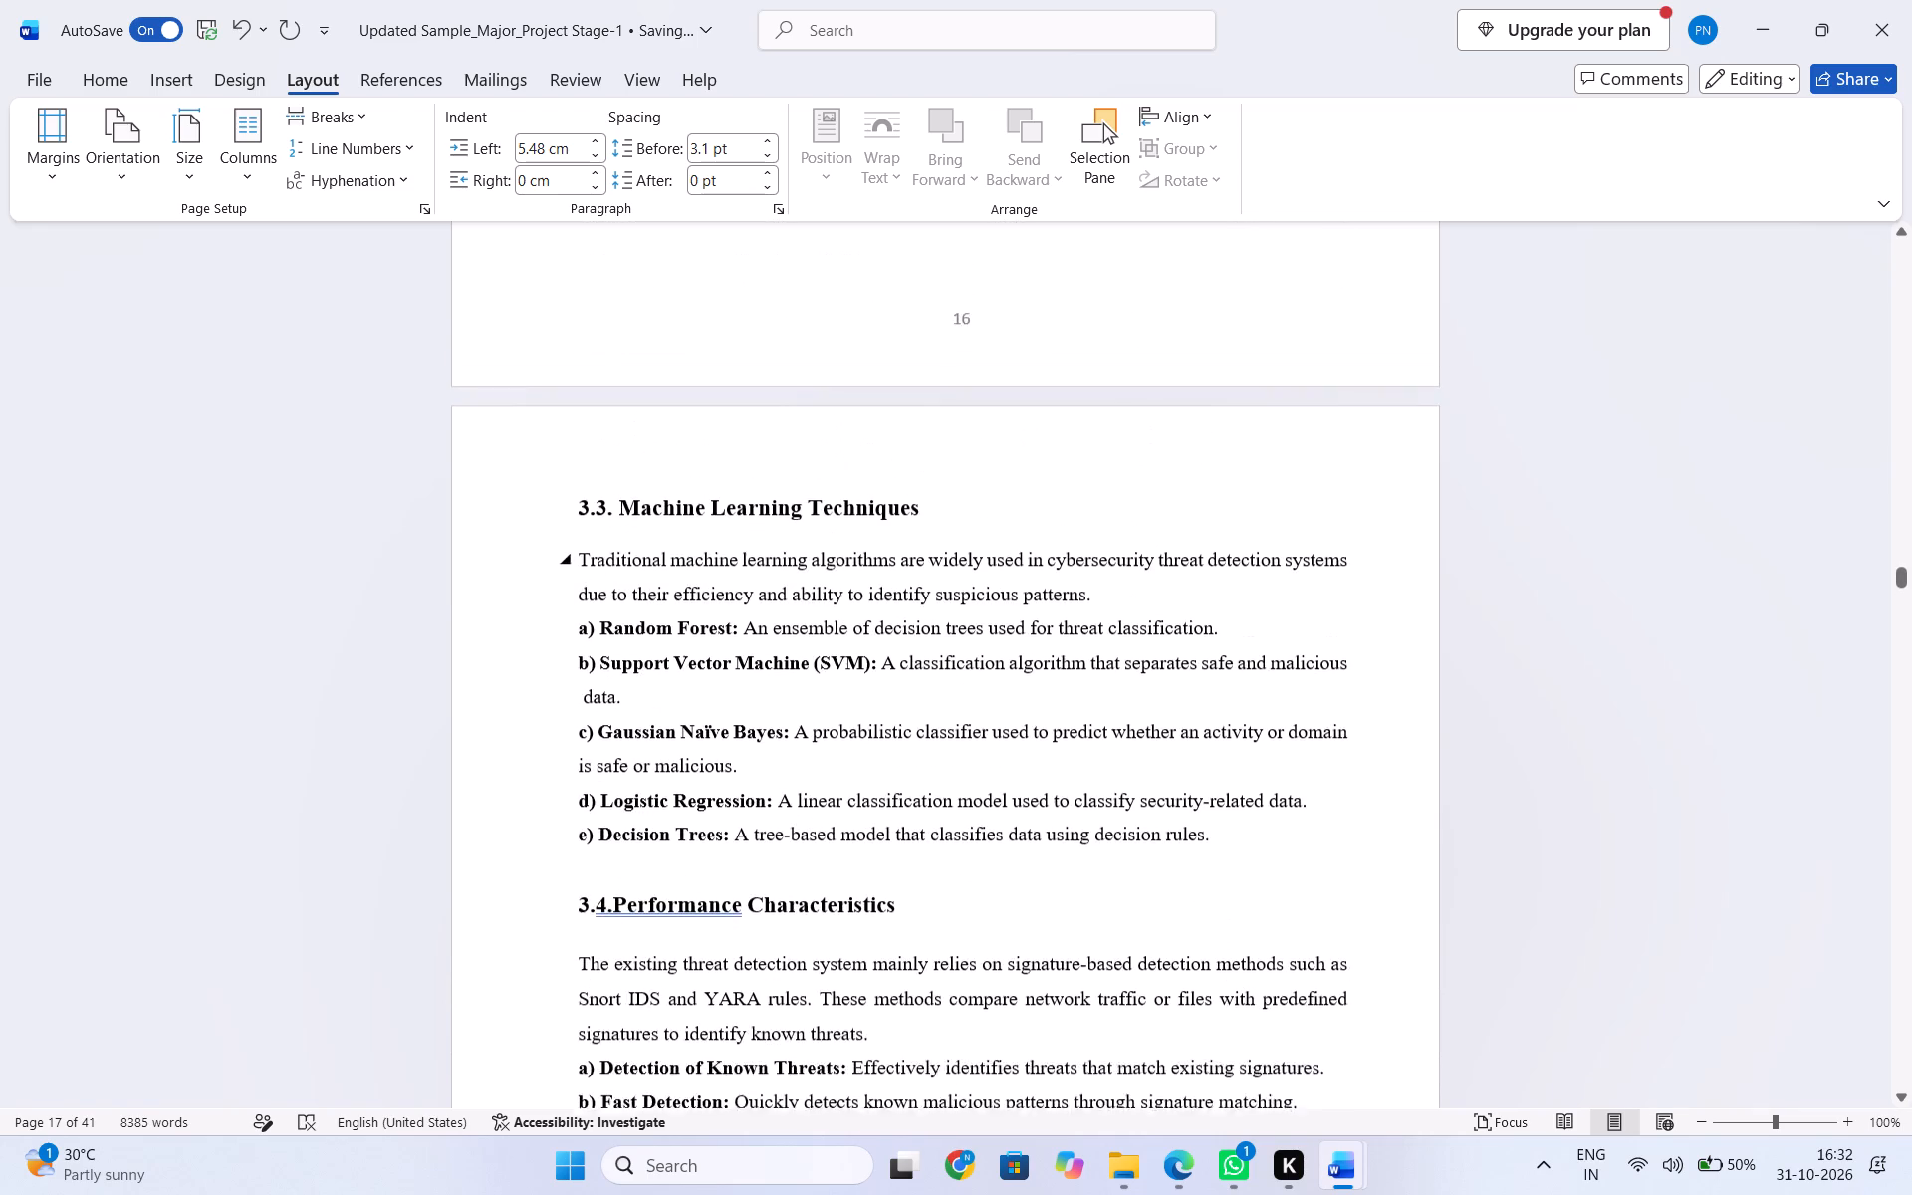
scroll(796, 567, up, 1)
scroll(802, 566, down, 2)
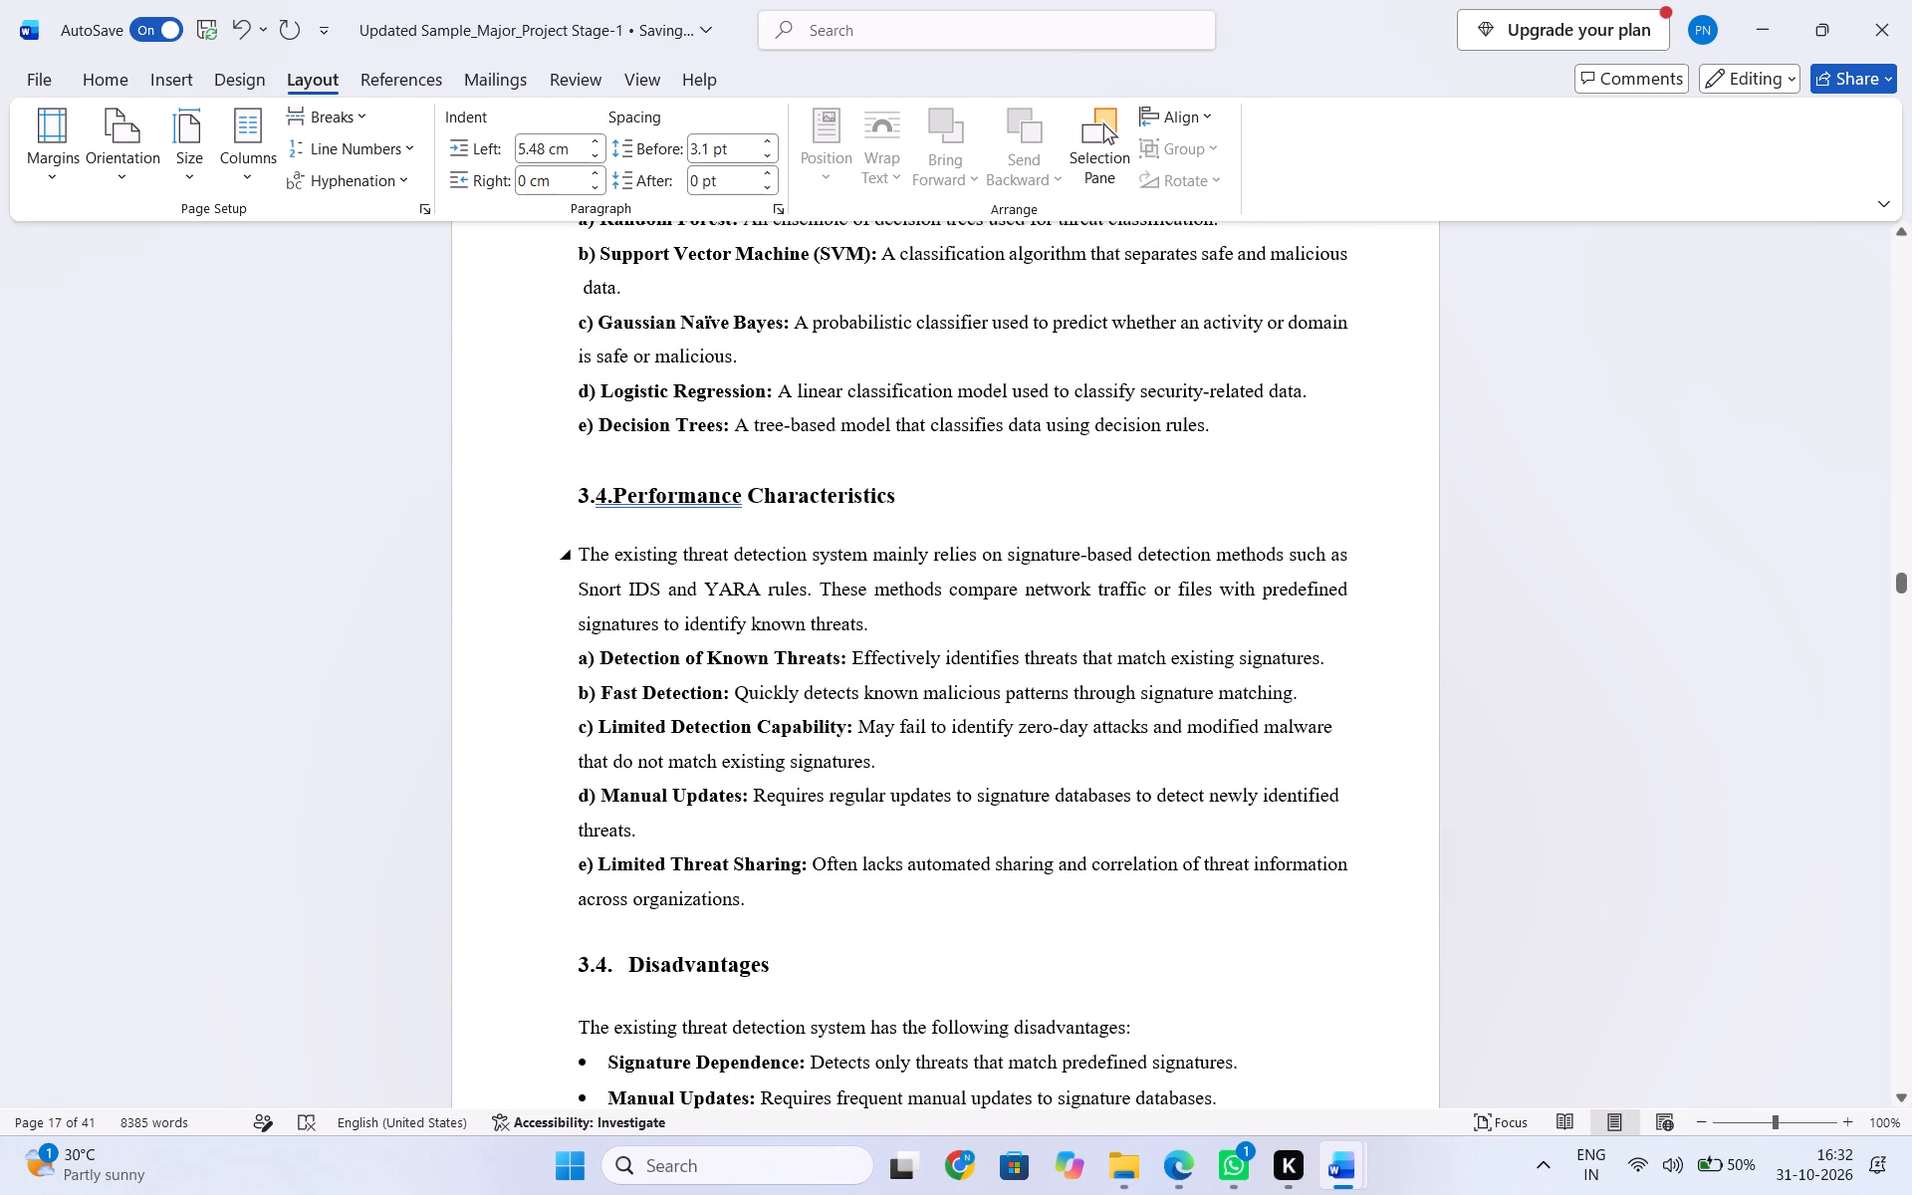
scroll(802, 566, down, 5)
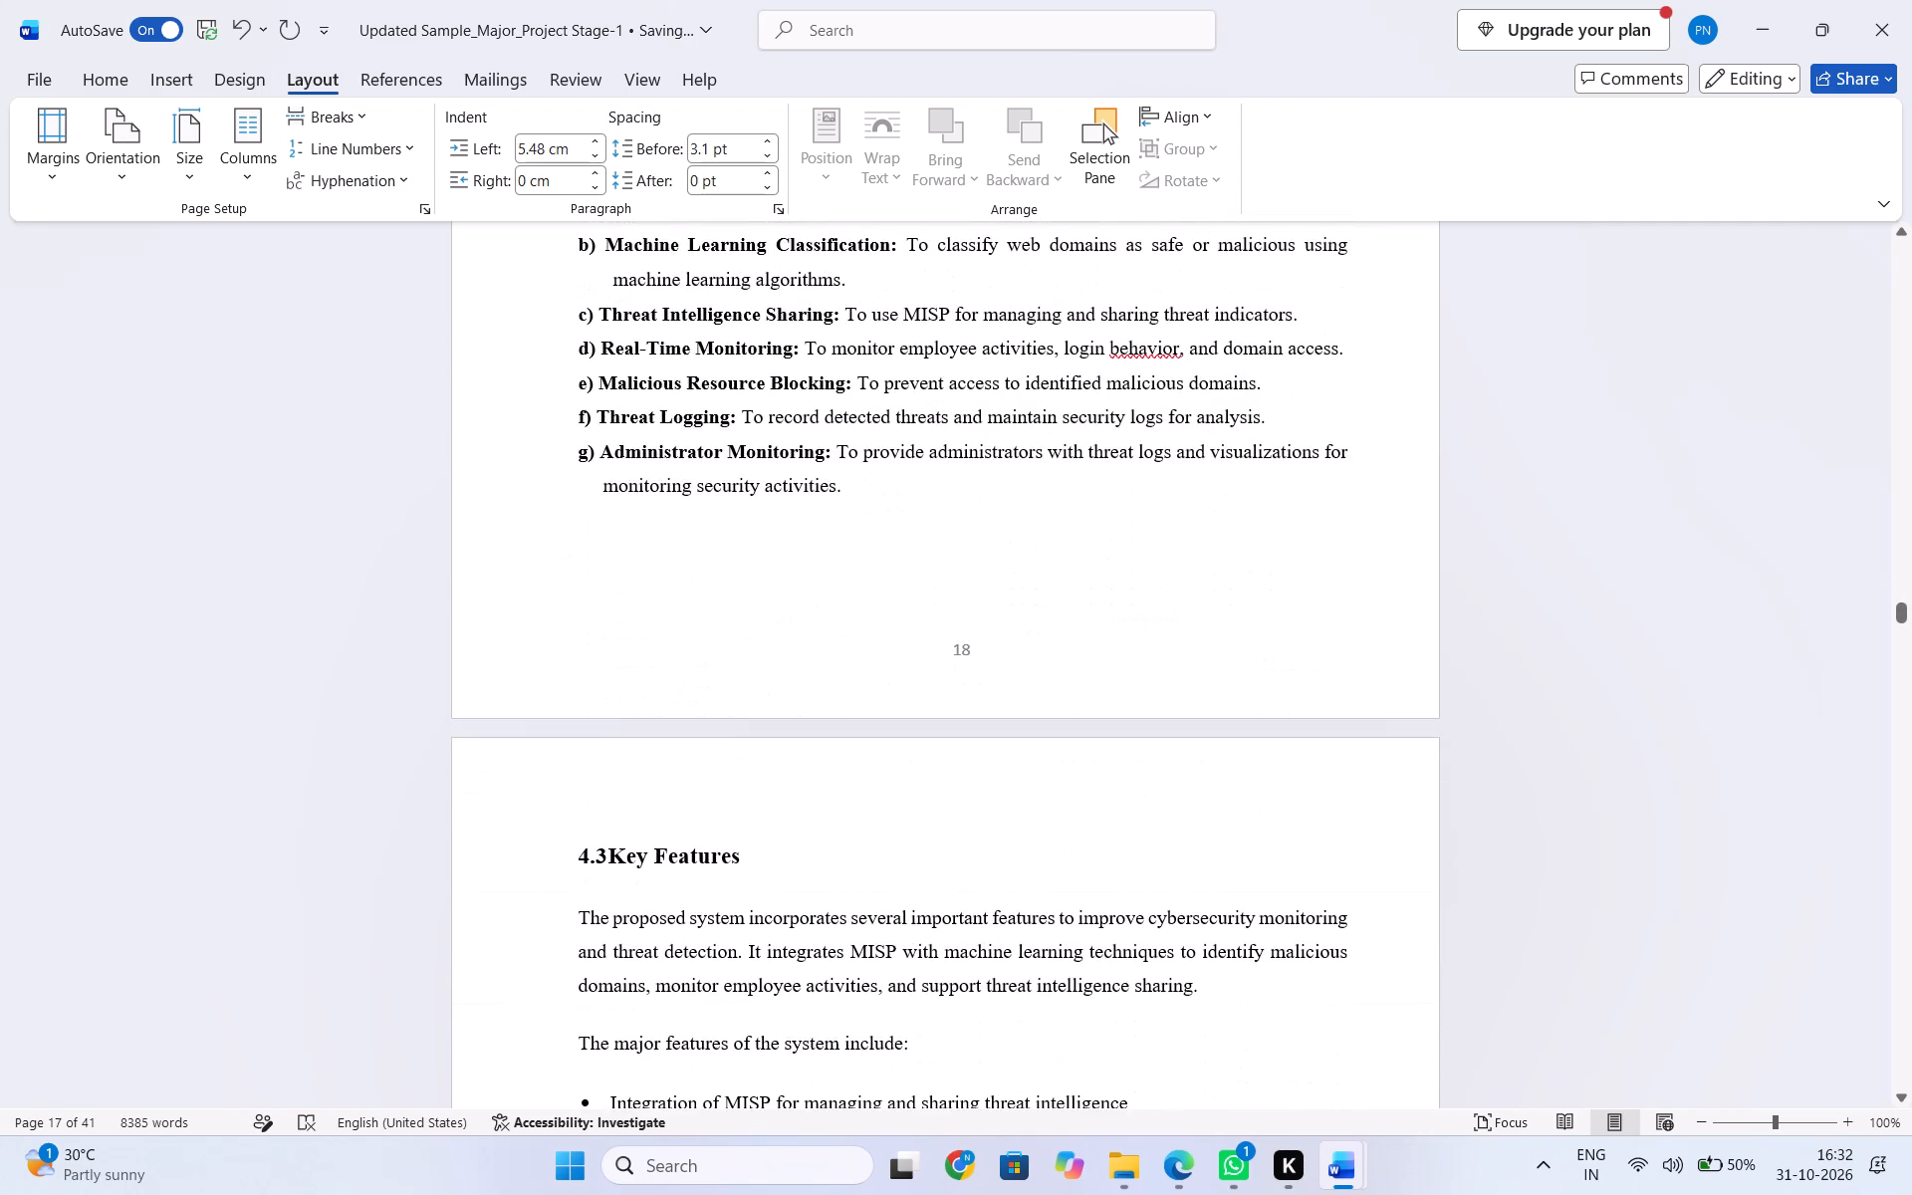
Insert a space between the number 4.3 and the words Key Features in the section heading.
scroll(802, 566, down, 1)
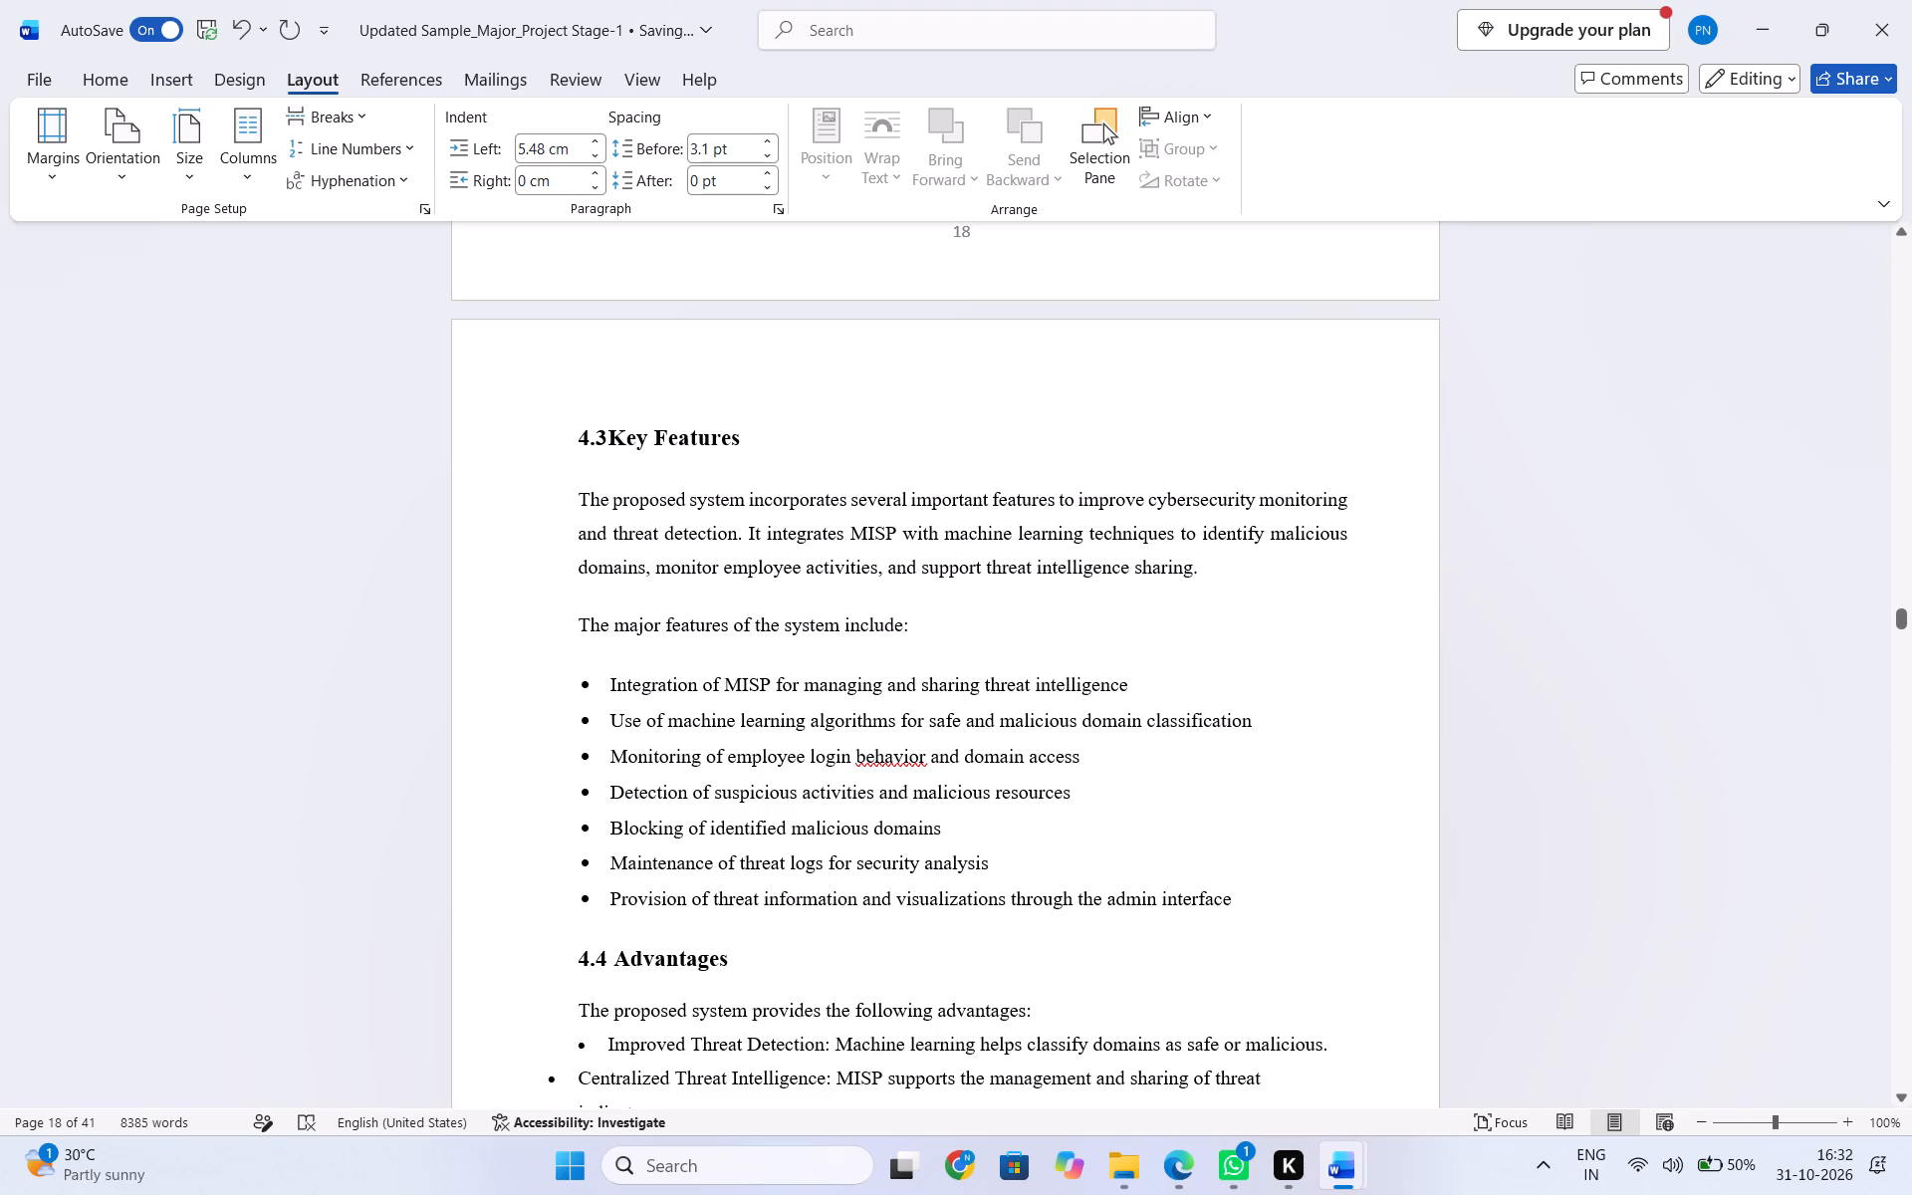
click(611, 442)
key(space)
Replace the automatic number of the Disadvantages heading in chapter 3 with 3.5.
scroll(725, 466, up, 3)
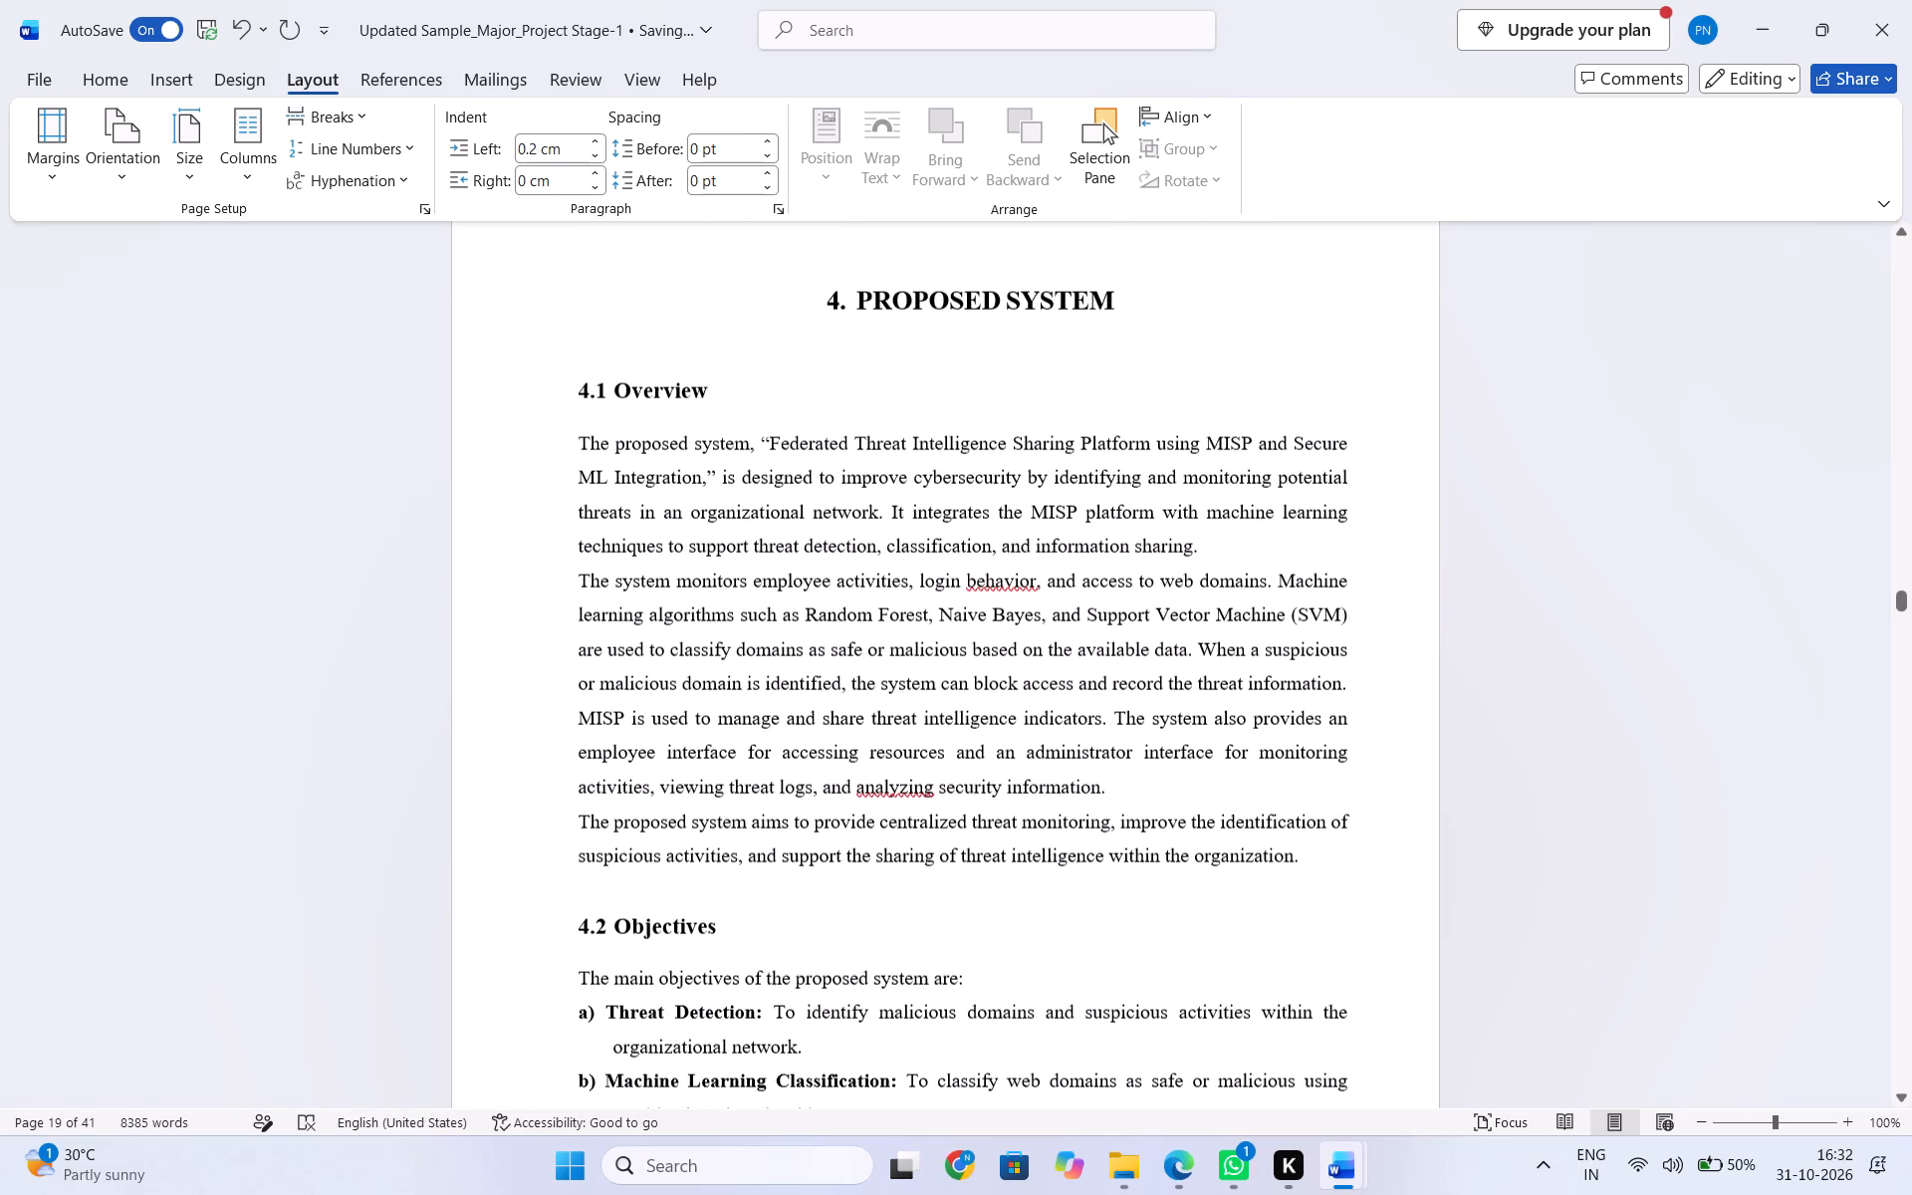
scroll(728, 468, up, 3)
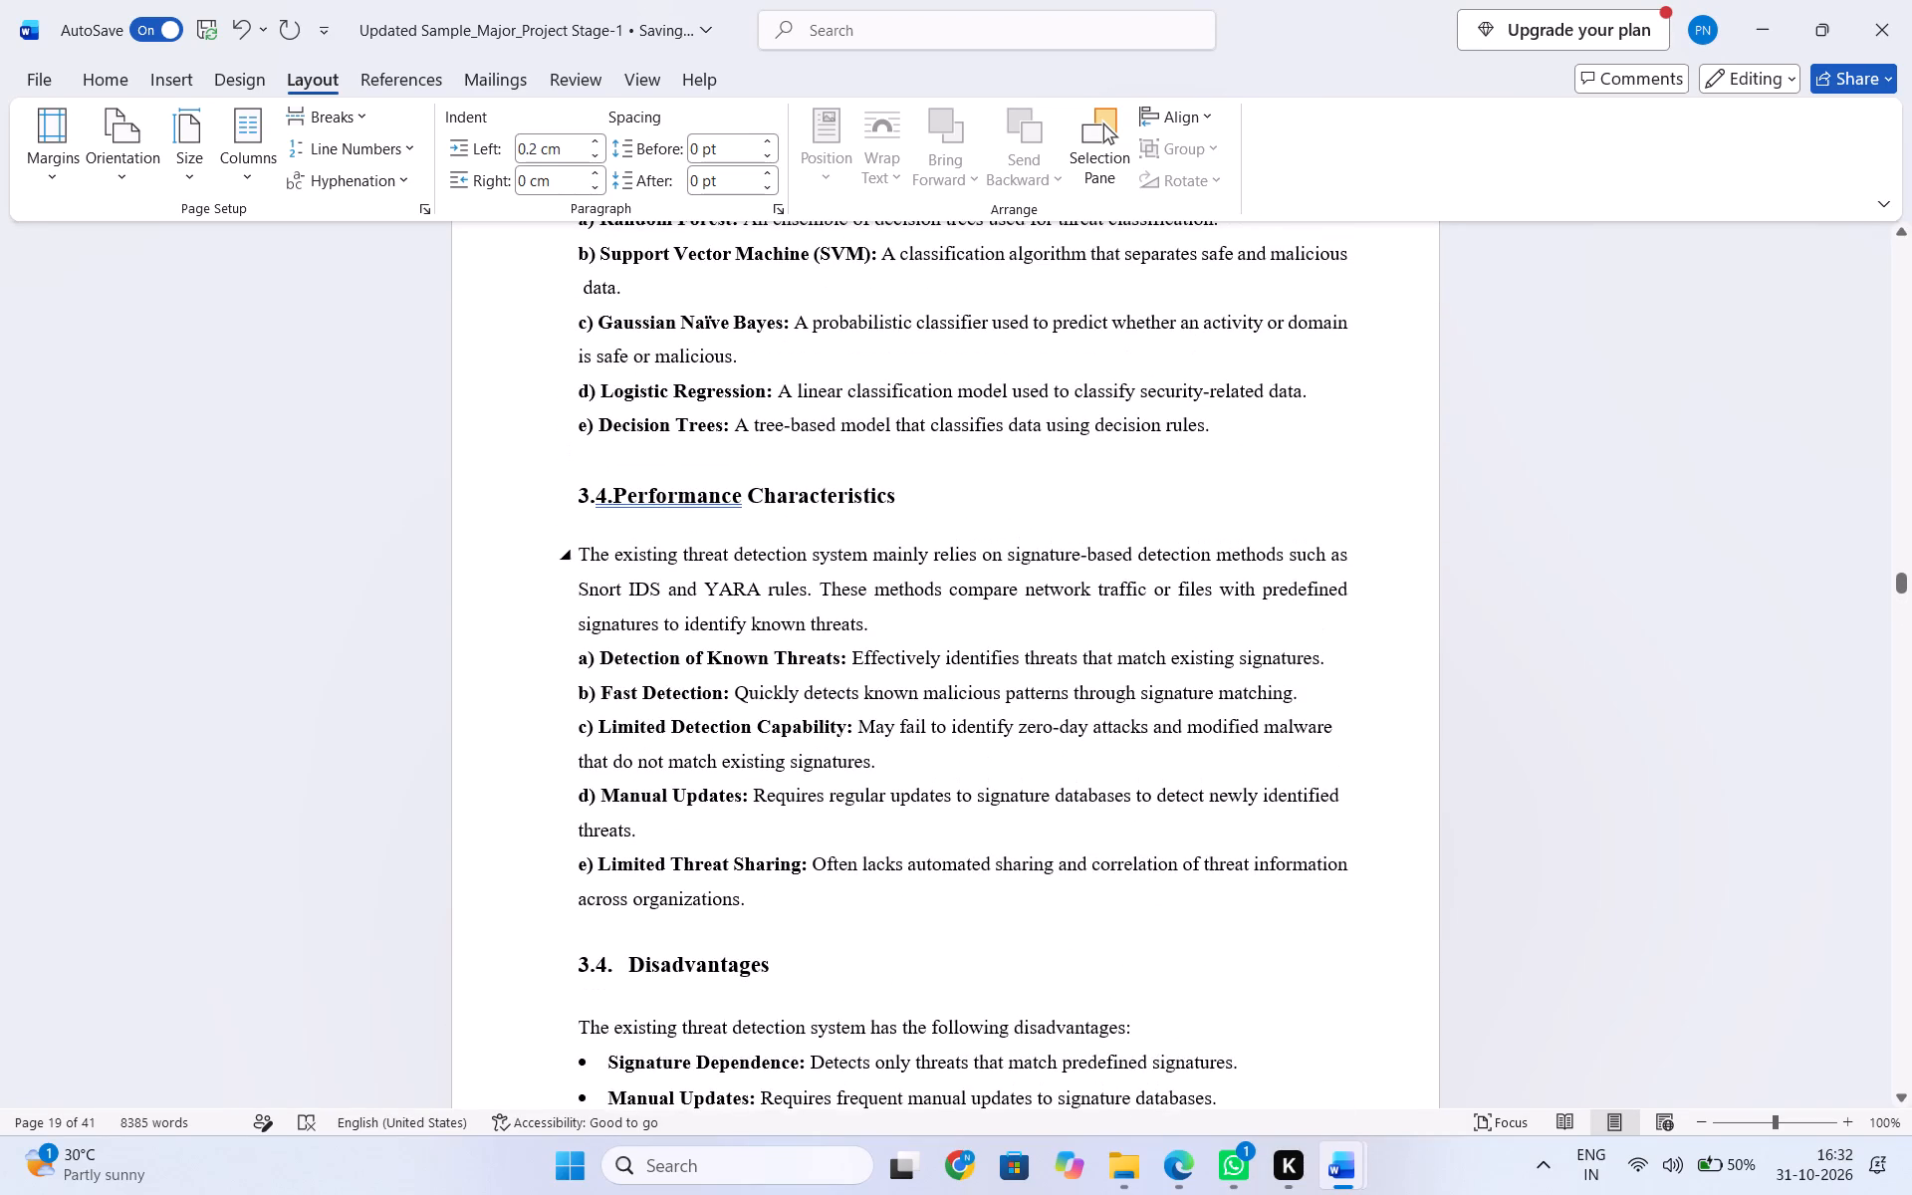
click(625, 955)
key(BackSpace)
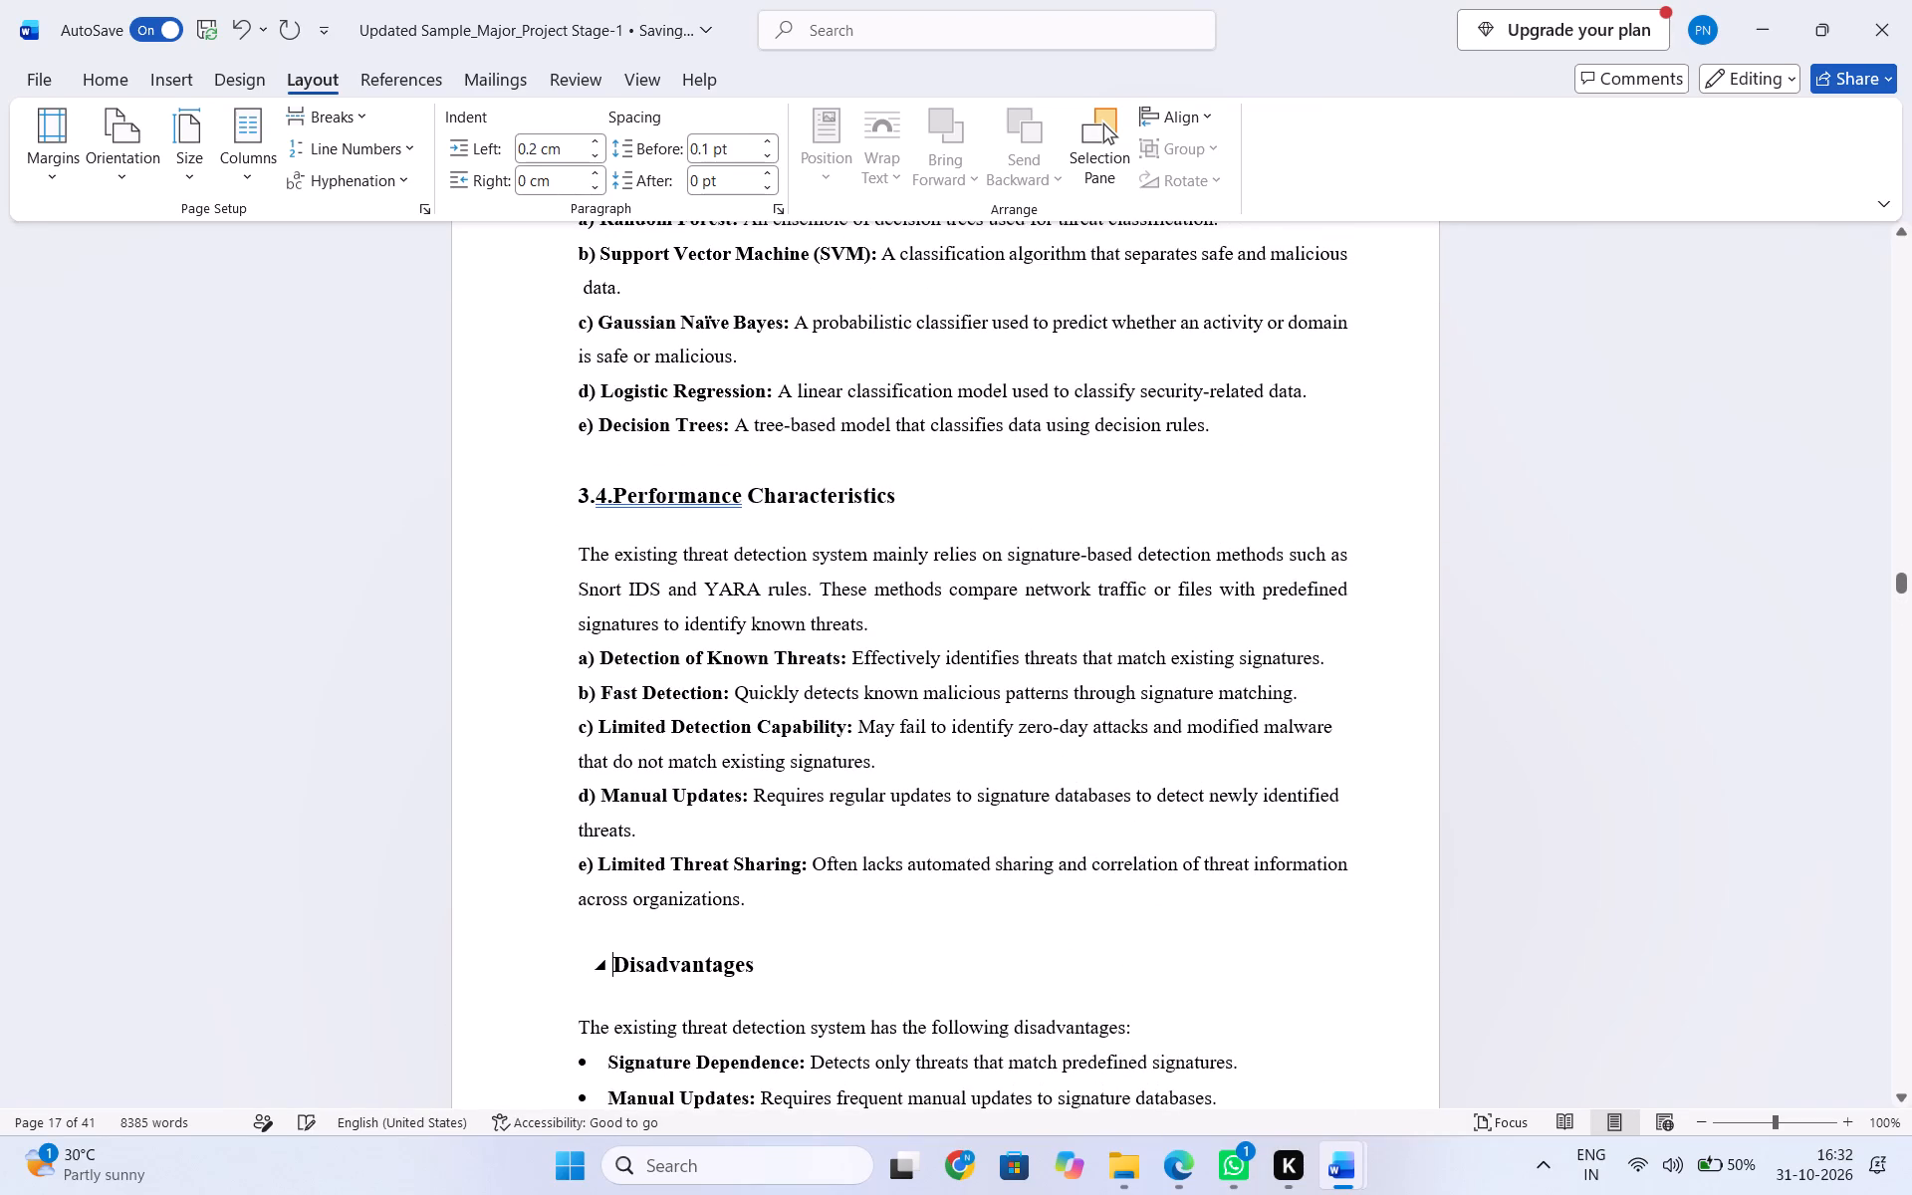
key(BackSpace)
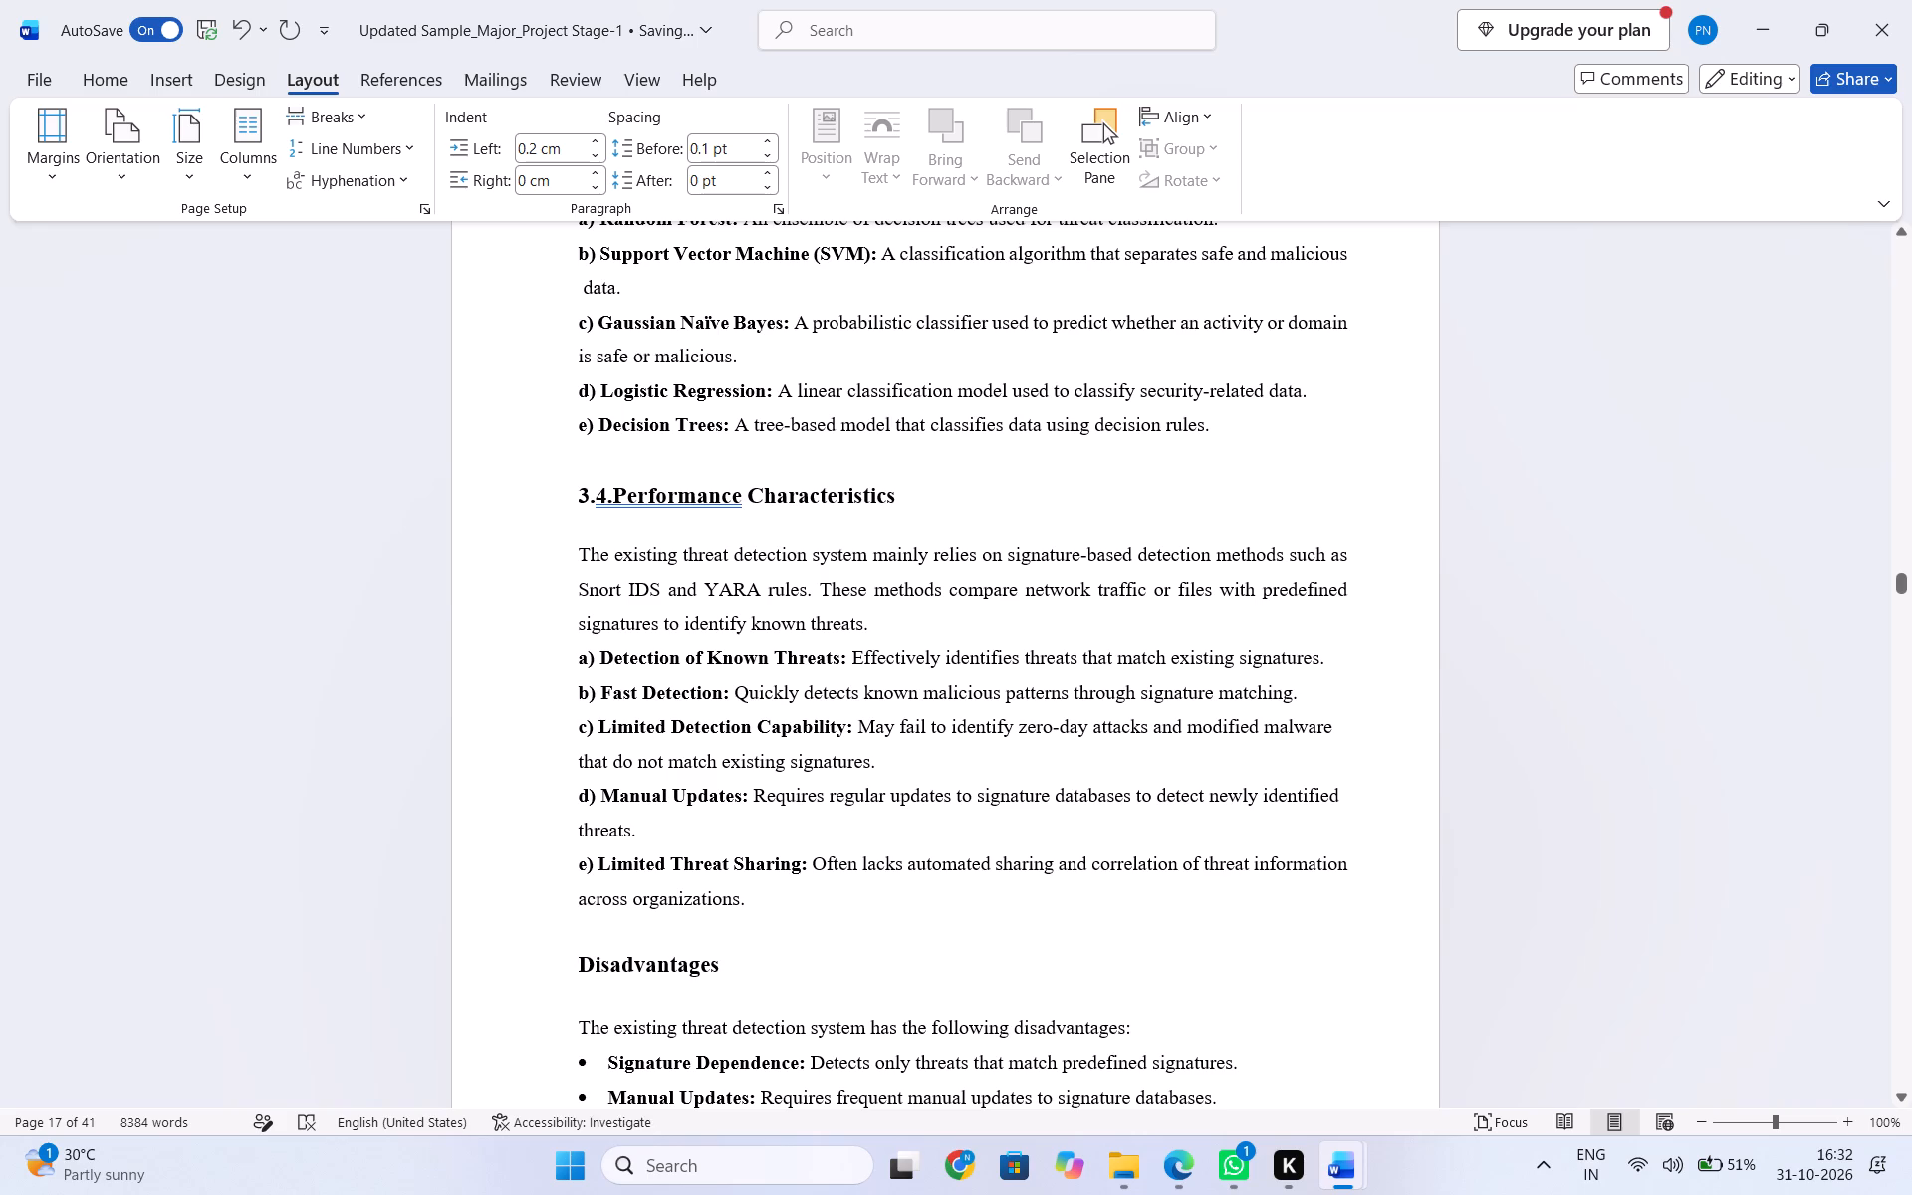
key(3)
key(period)
key(5)
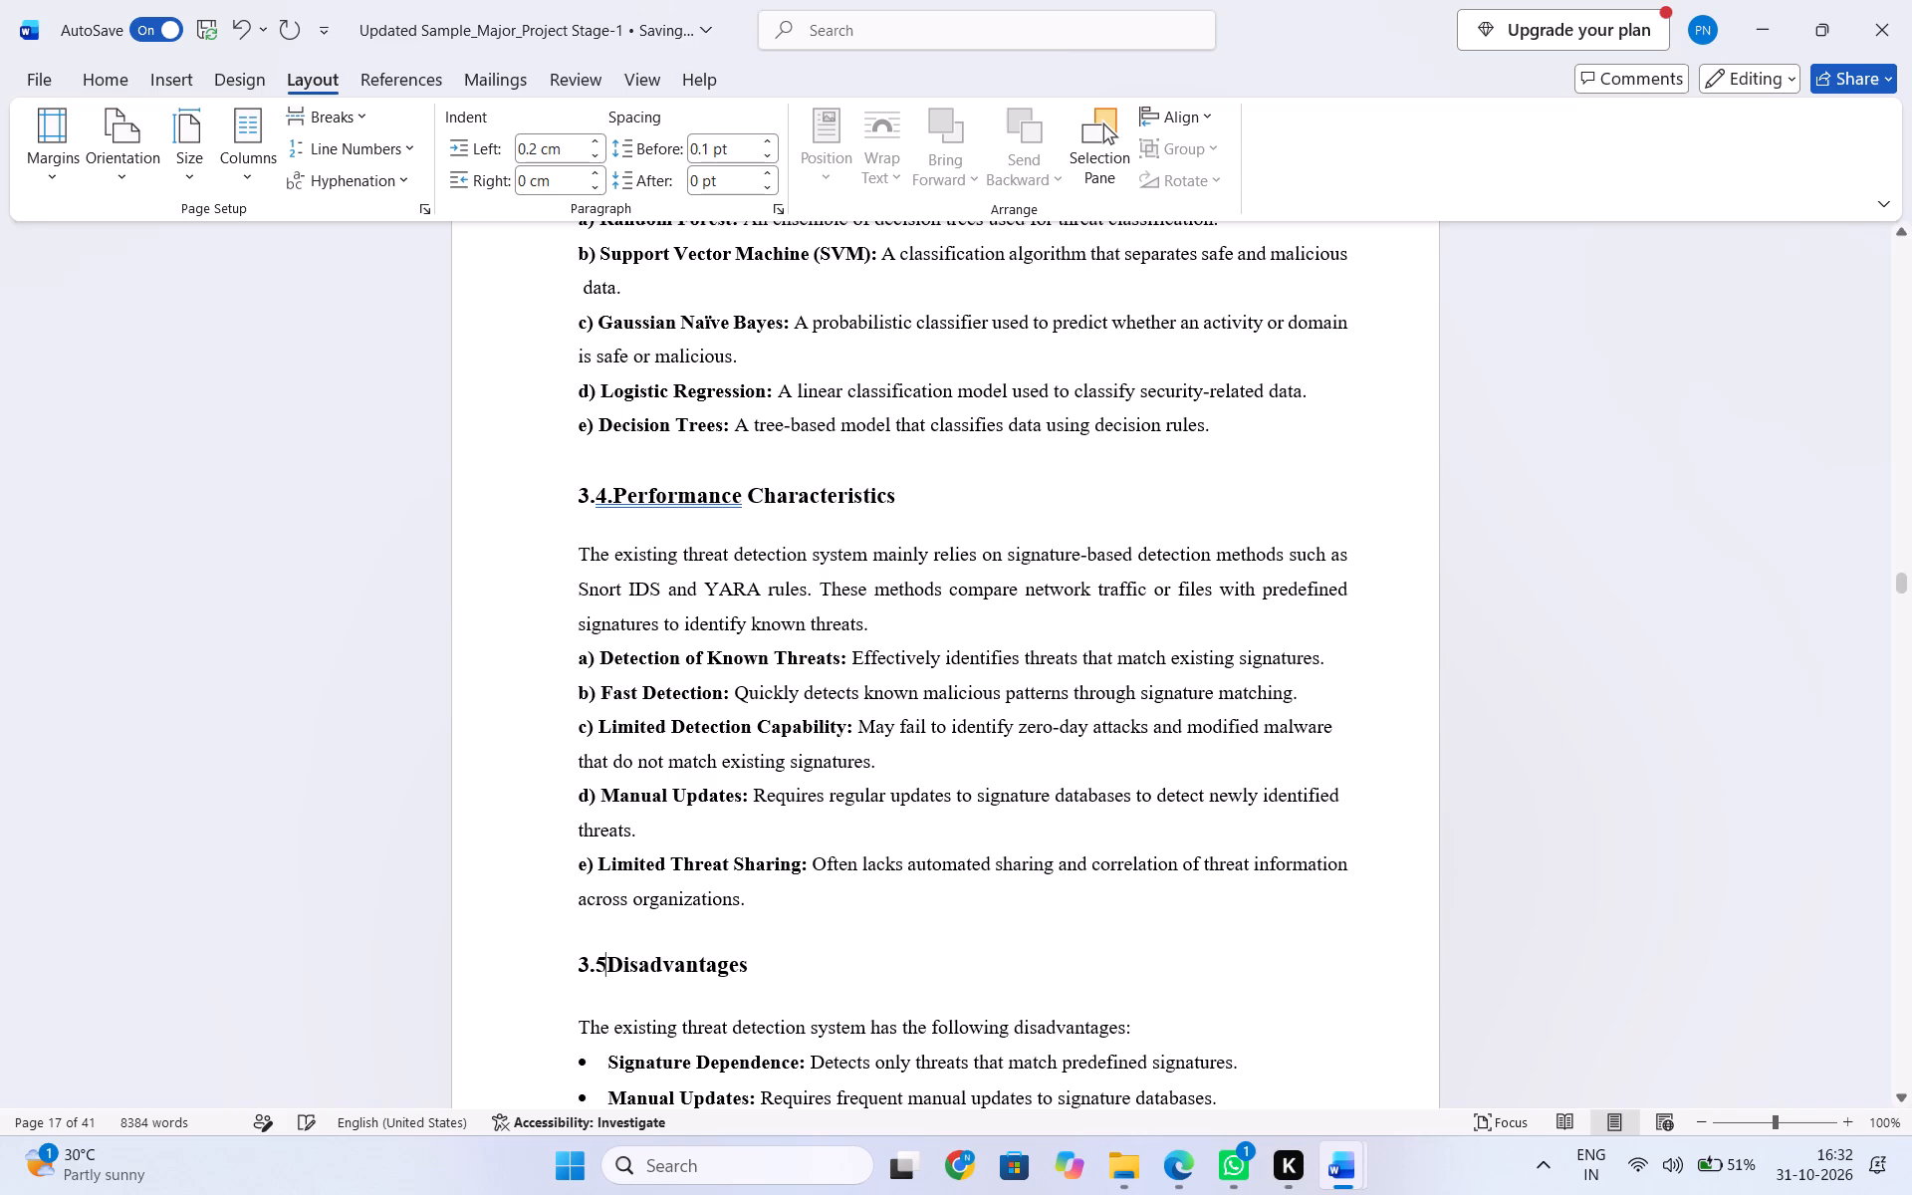
Replace the automatic number of the Overview of Existing Approach heading with 3.1, without a trailing period and spaced from the title.
scroll(698, 895, up, 4)
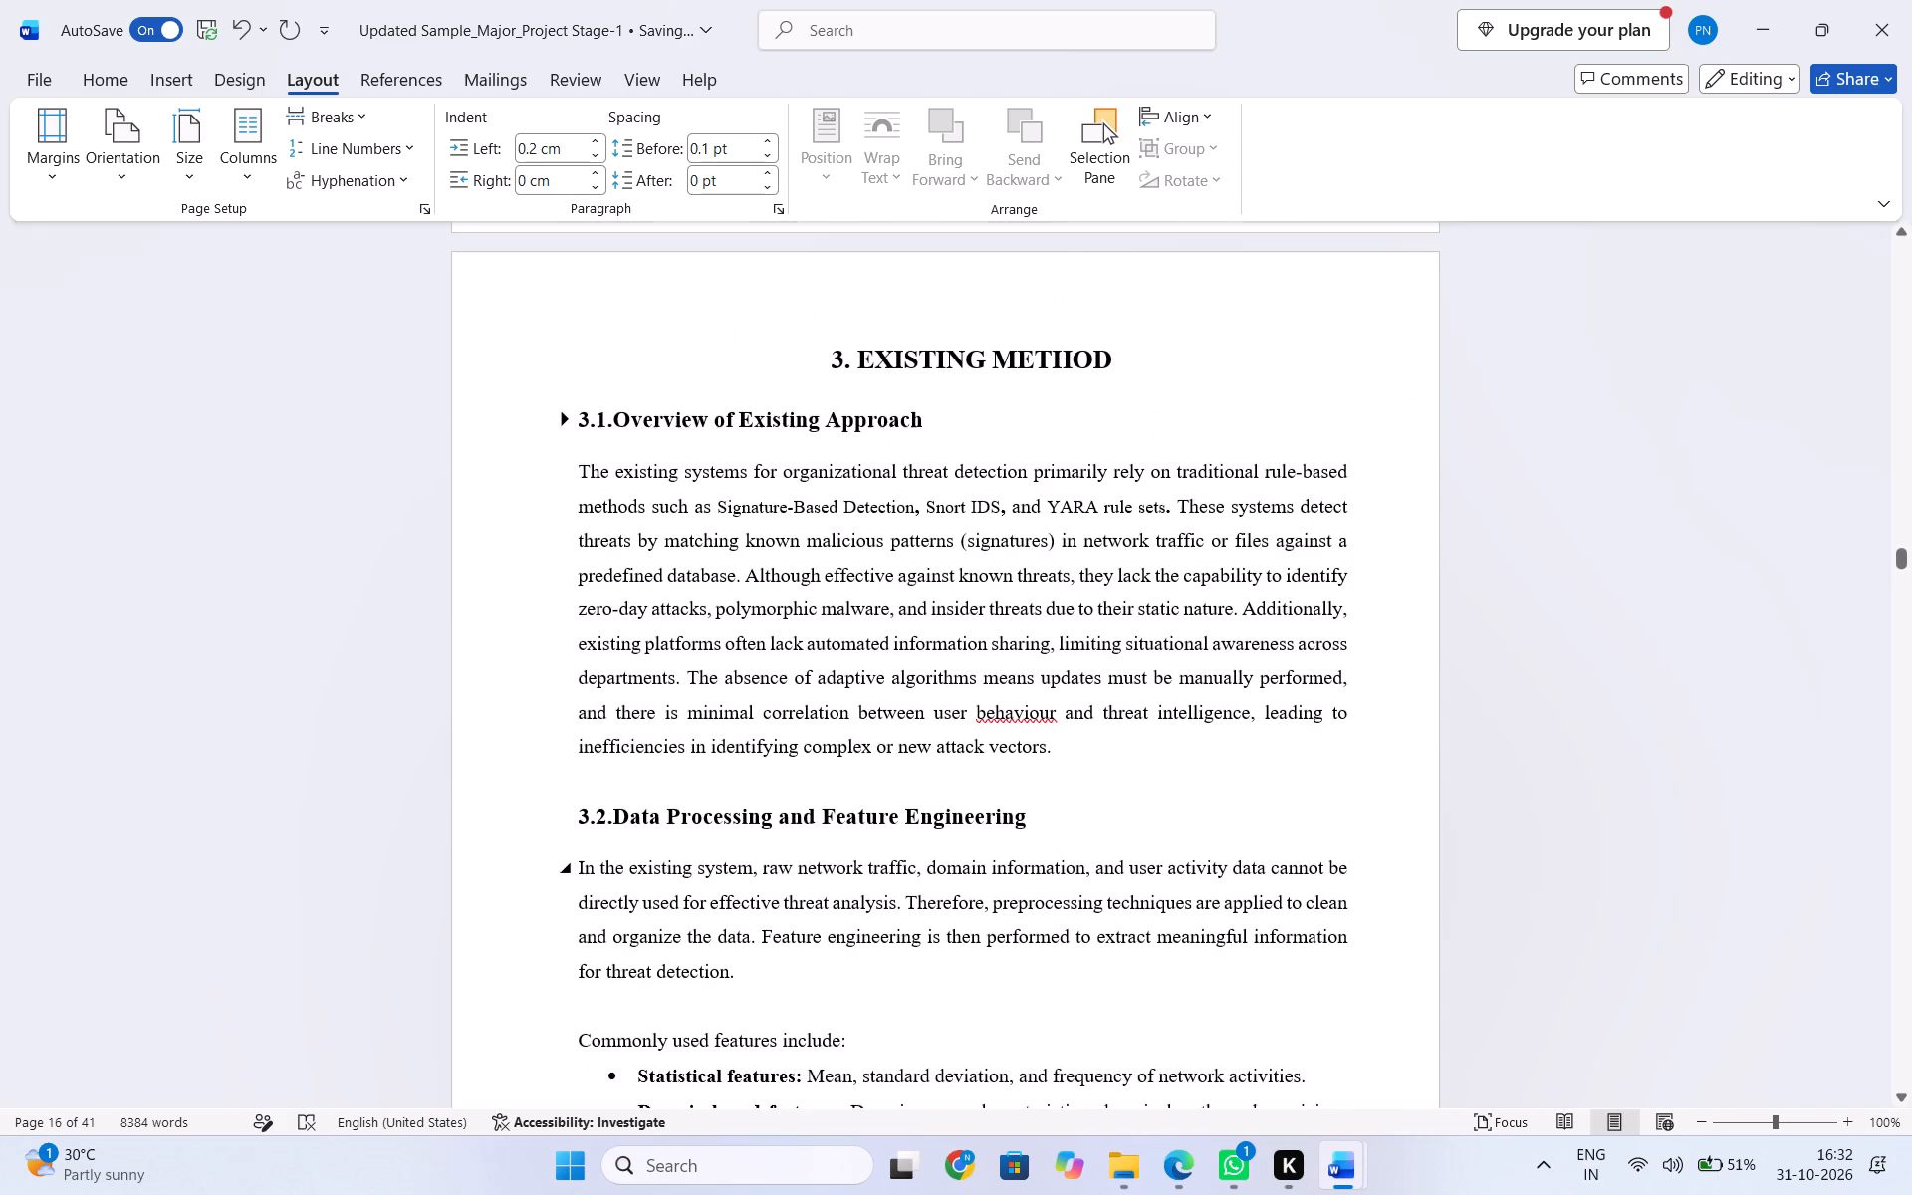
click(617, 422)
key(BackSpace)
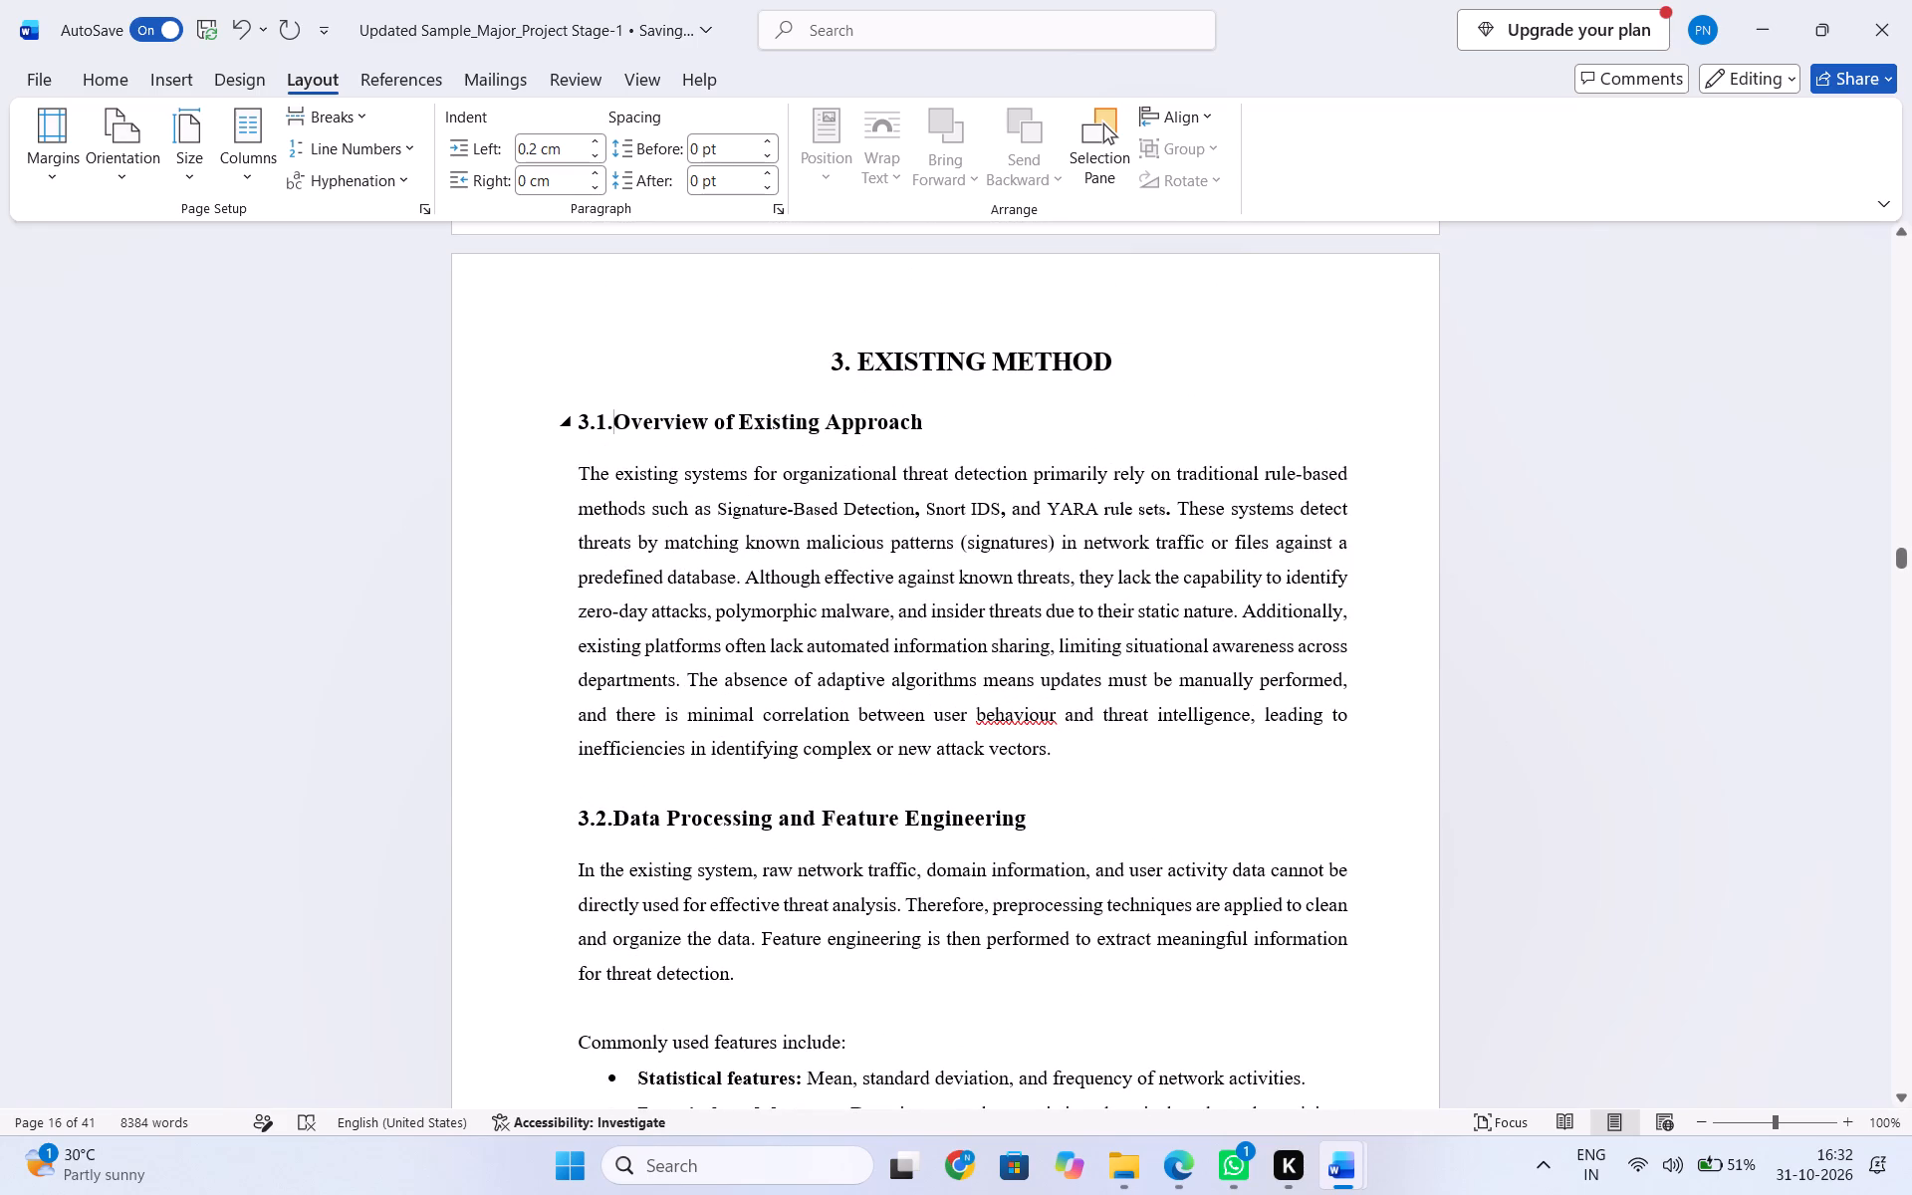
key(BackSpace)
key(BackSpace)
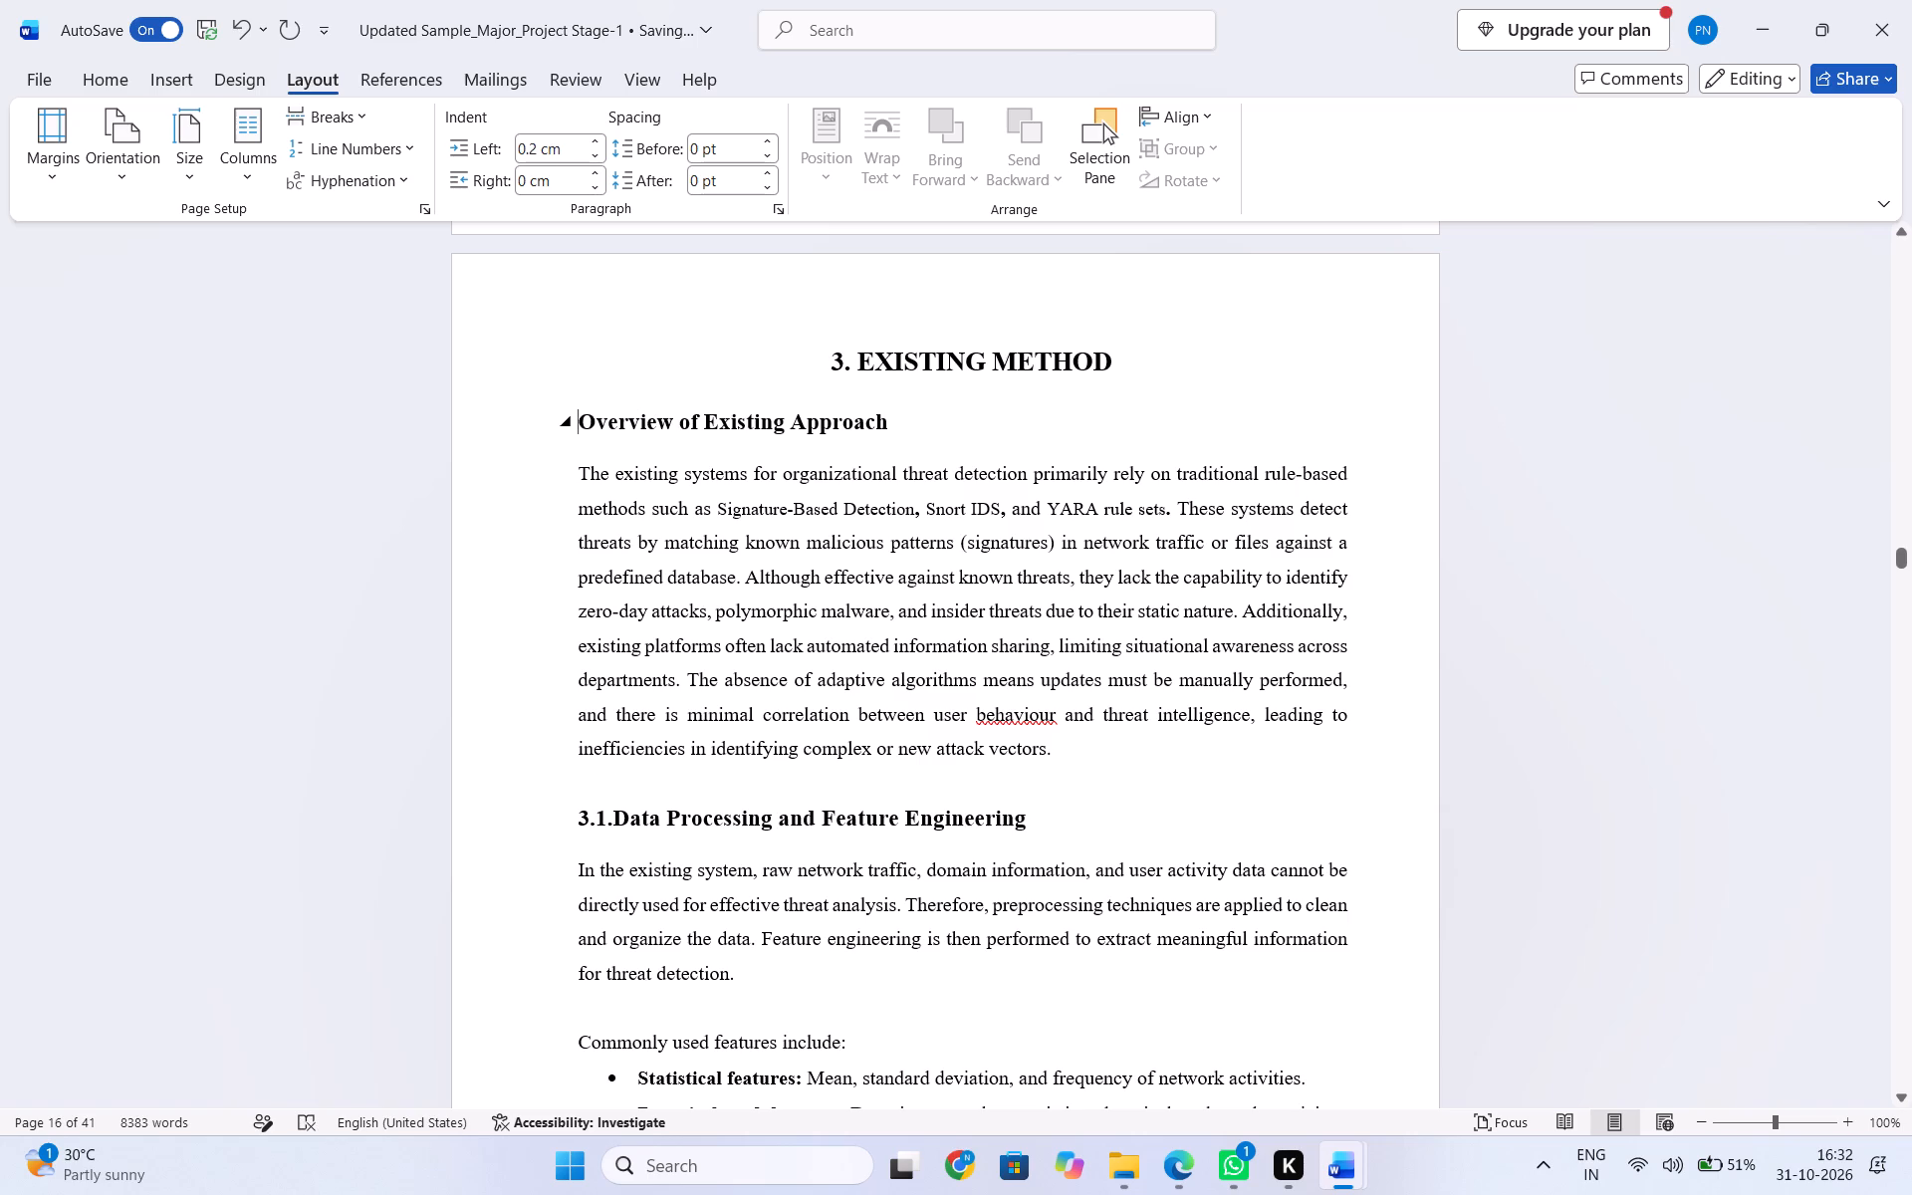
text(3.1)
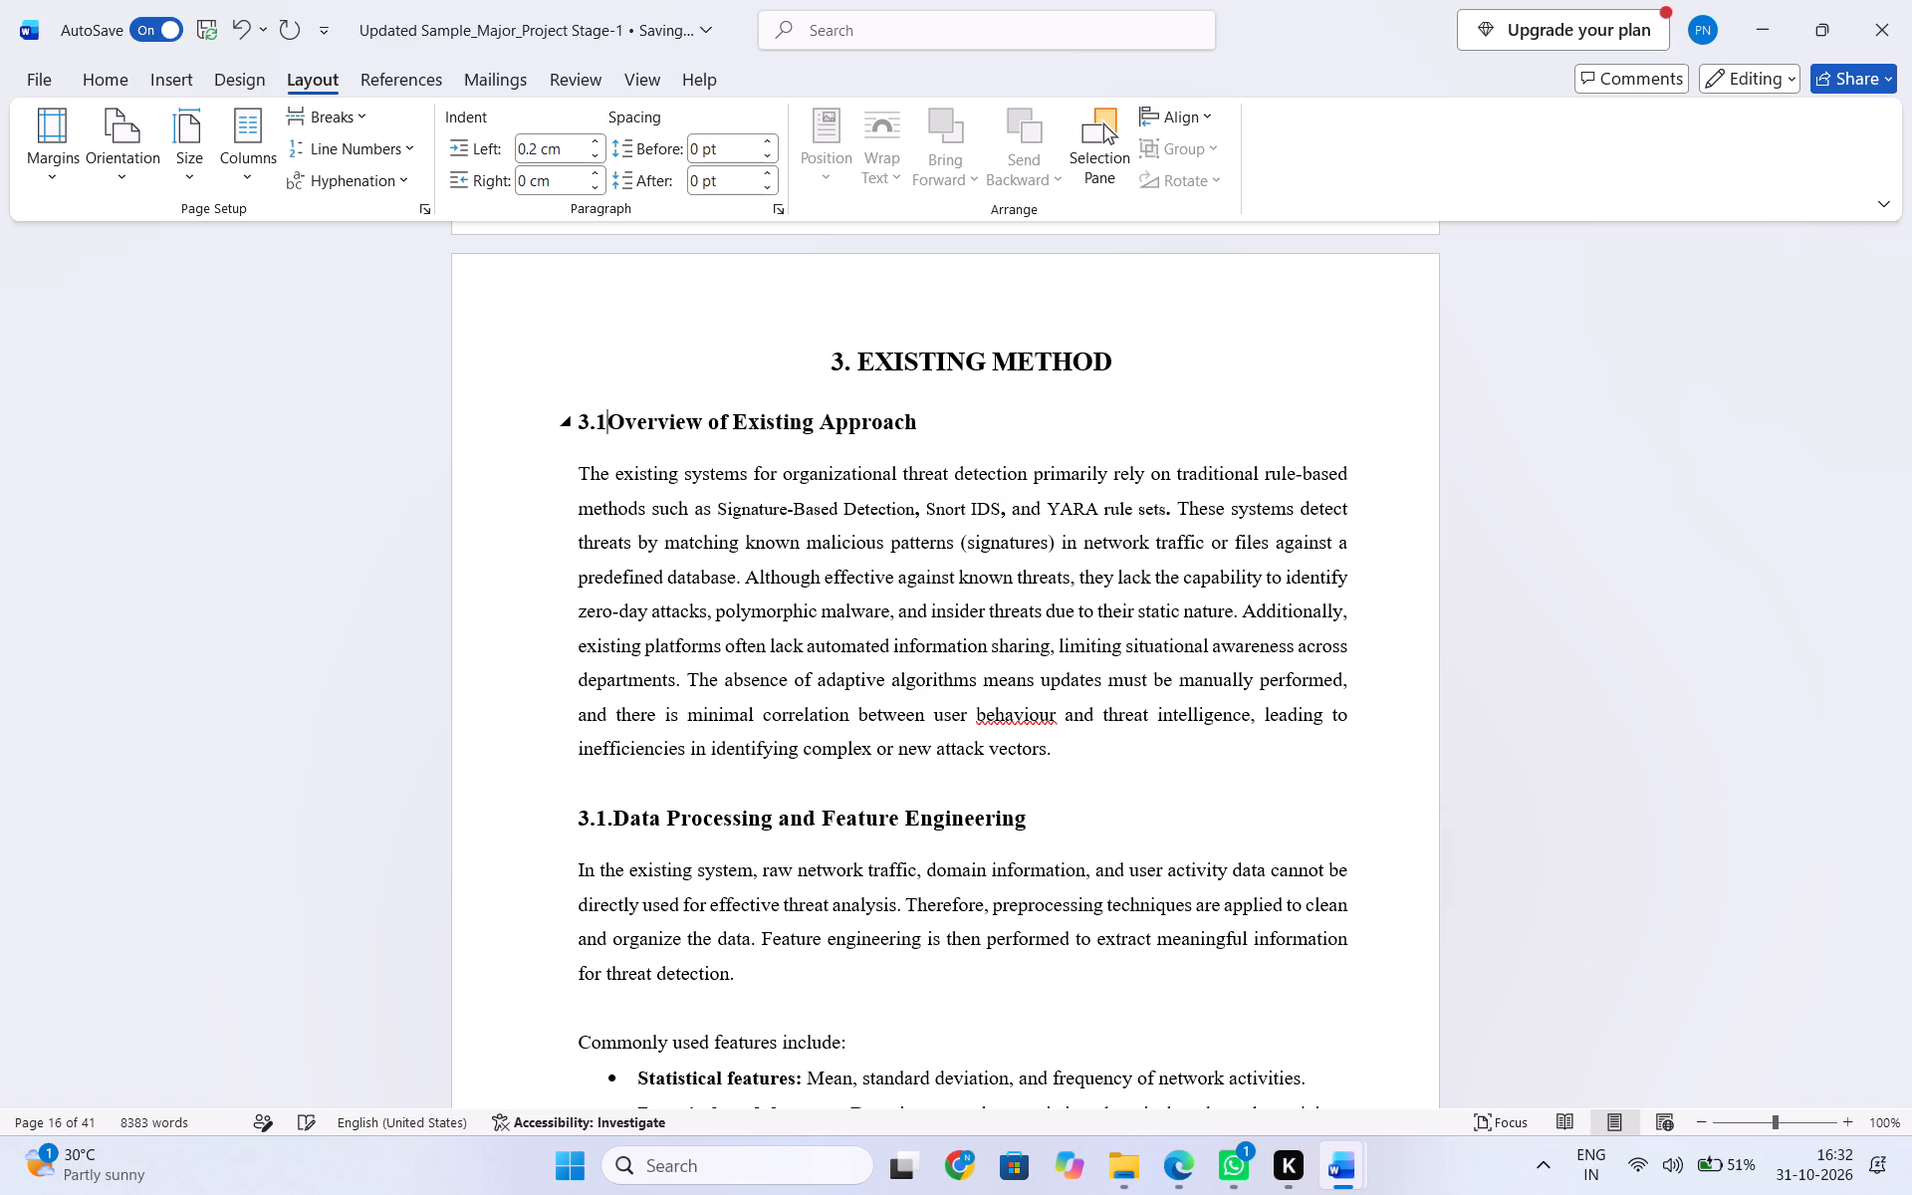
key(space)
key(space)
Replace the automatic number of the Data Processing and Feature Engineering heading with 3.2, spaced from the title.
click(608, 834)
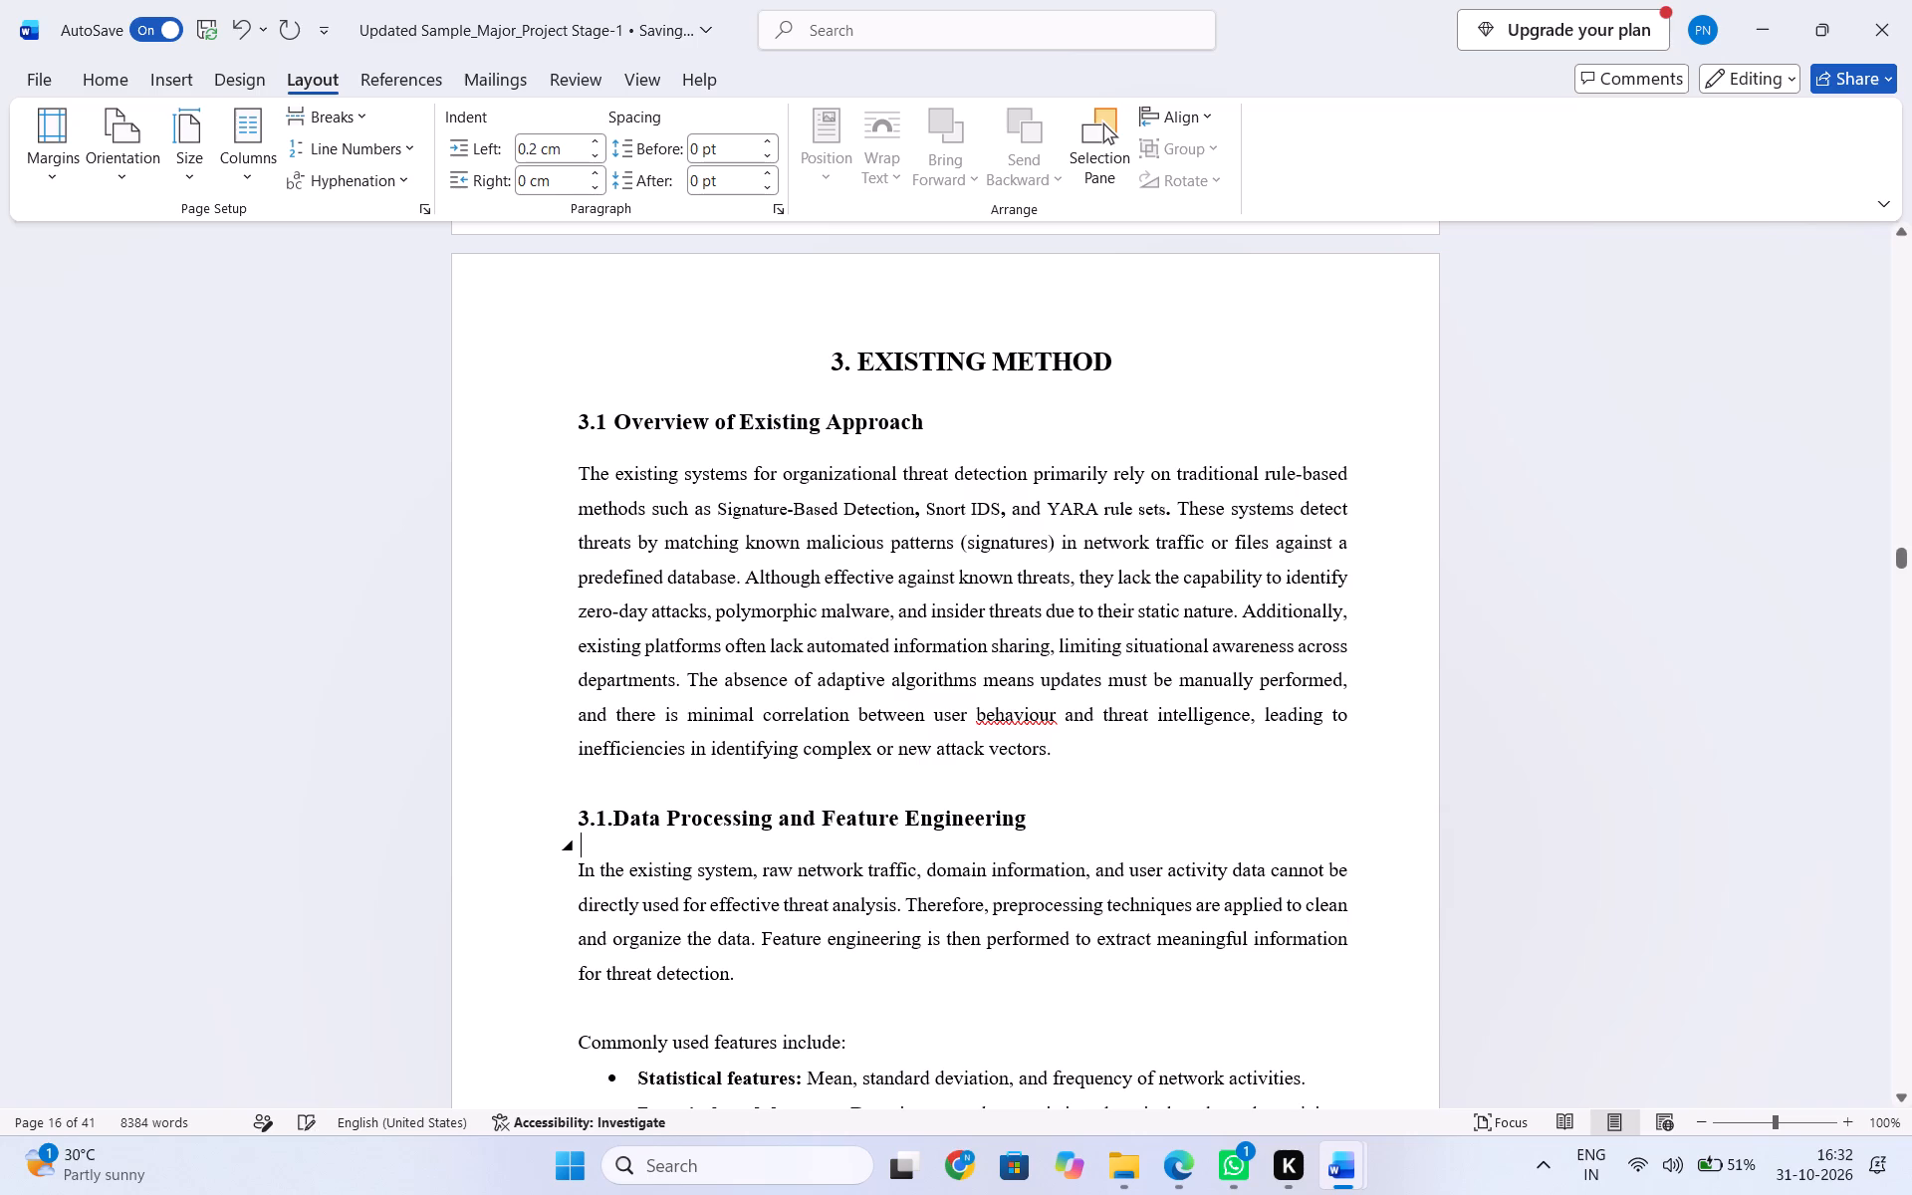
click(605, 818)
key(BackSpace)
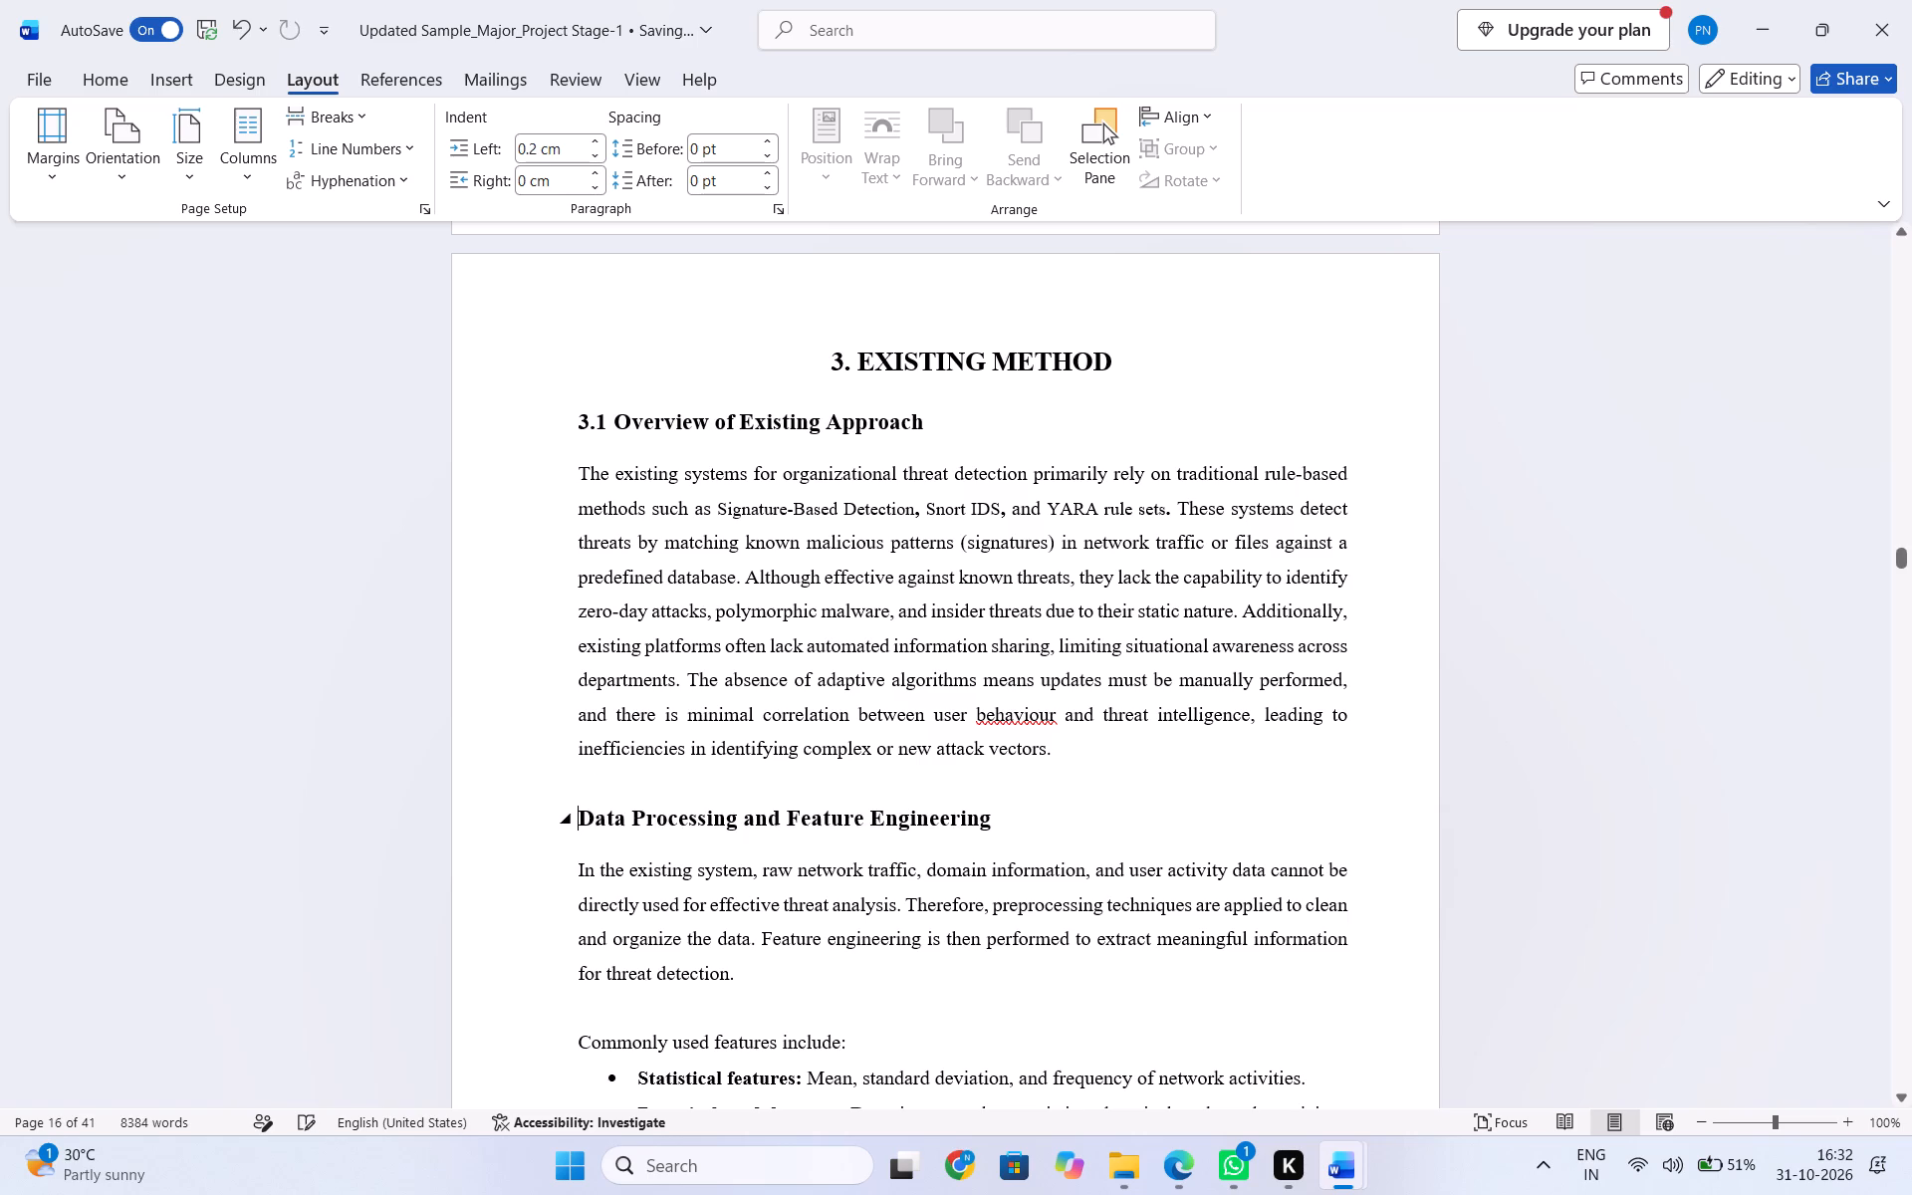
key(3)
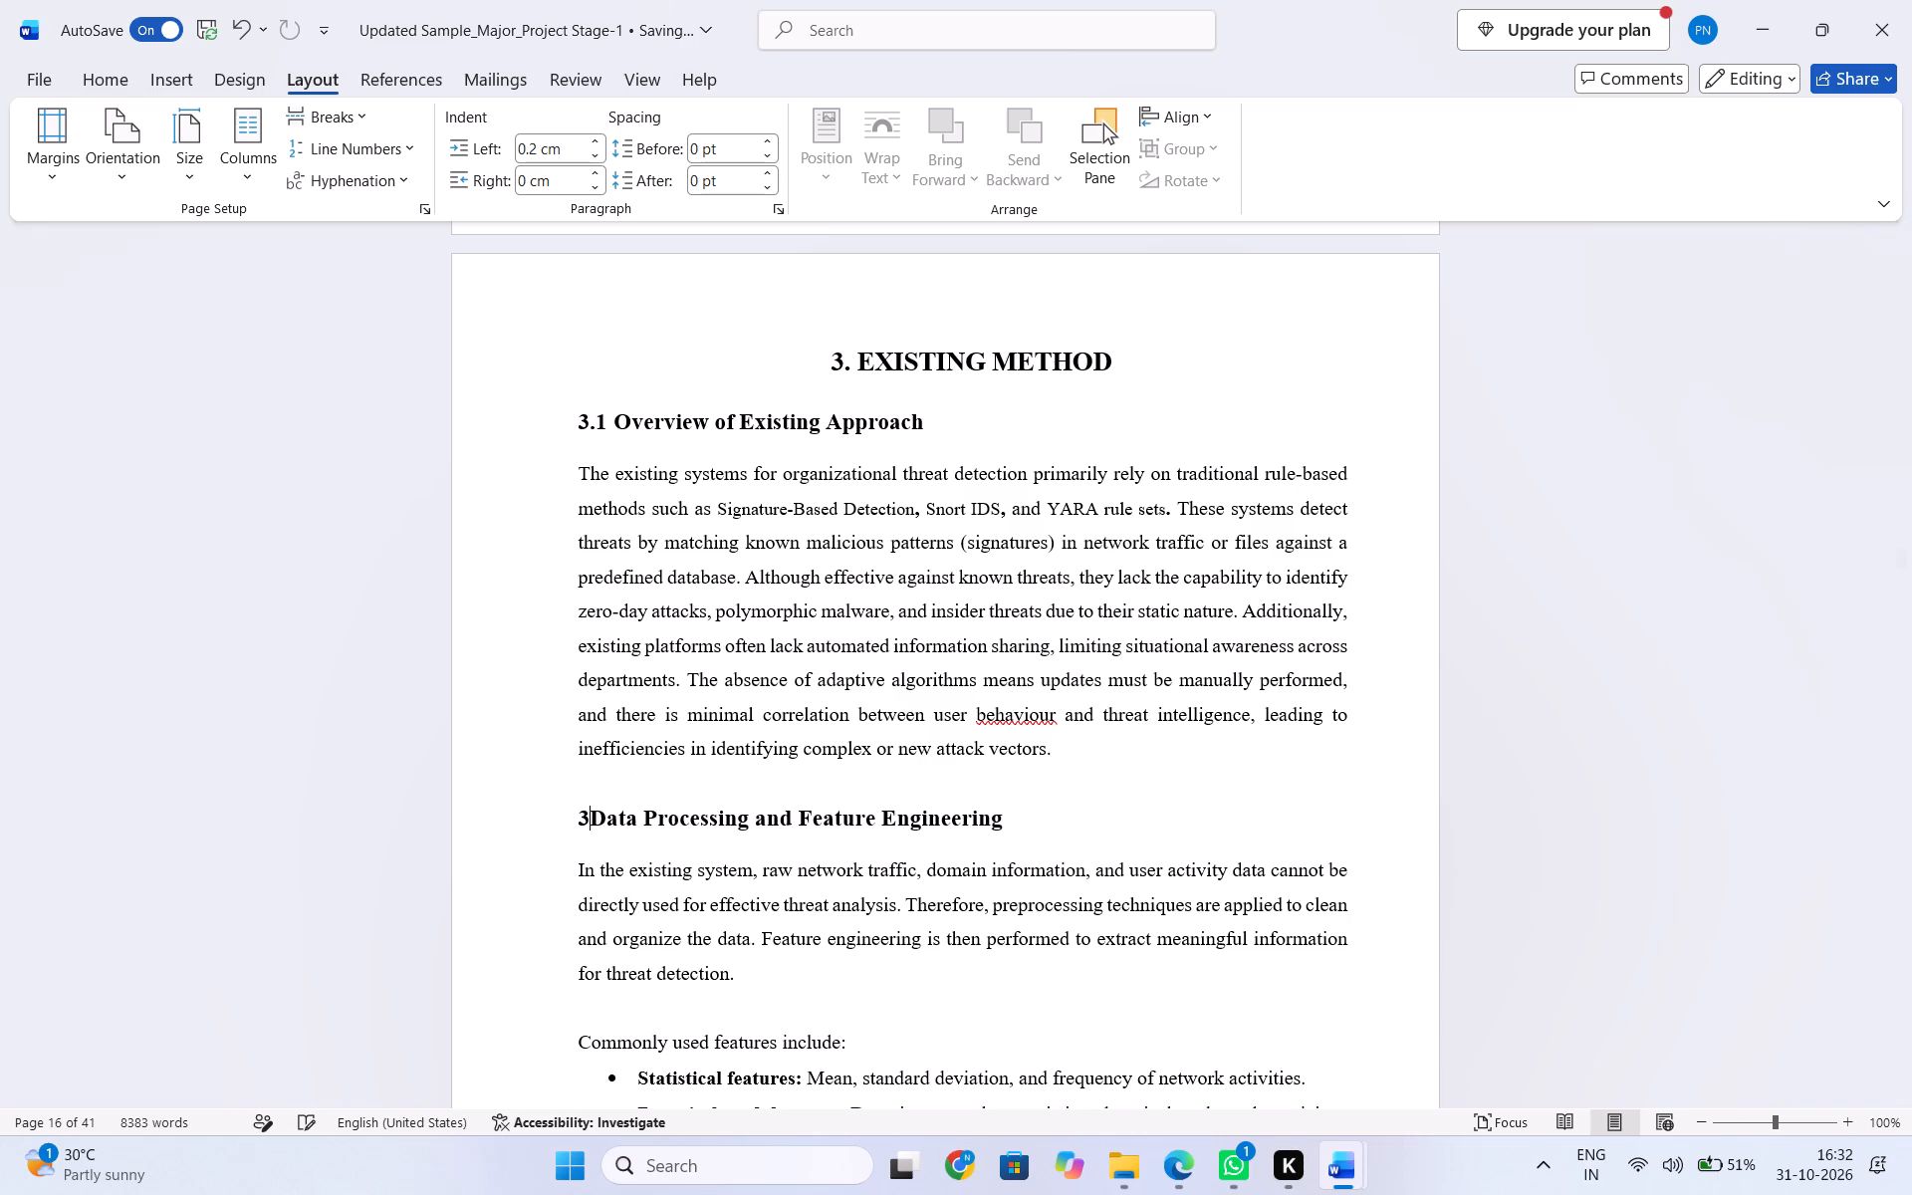
text(.2)
key(space)
key(space)
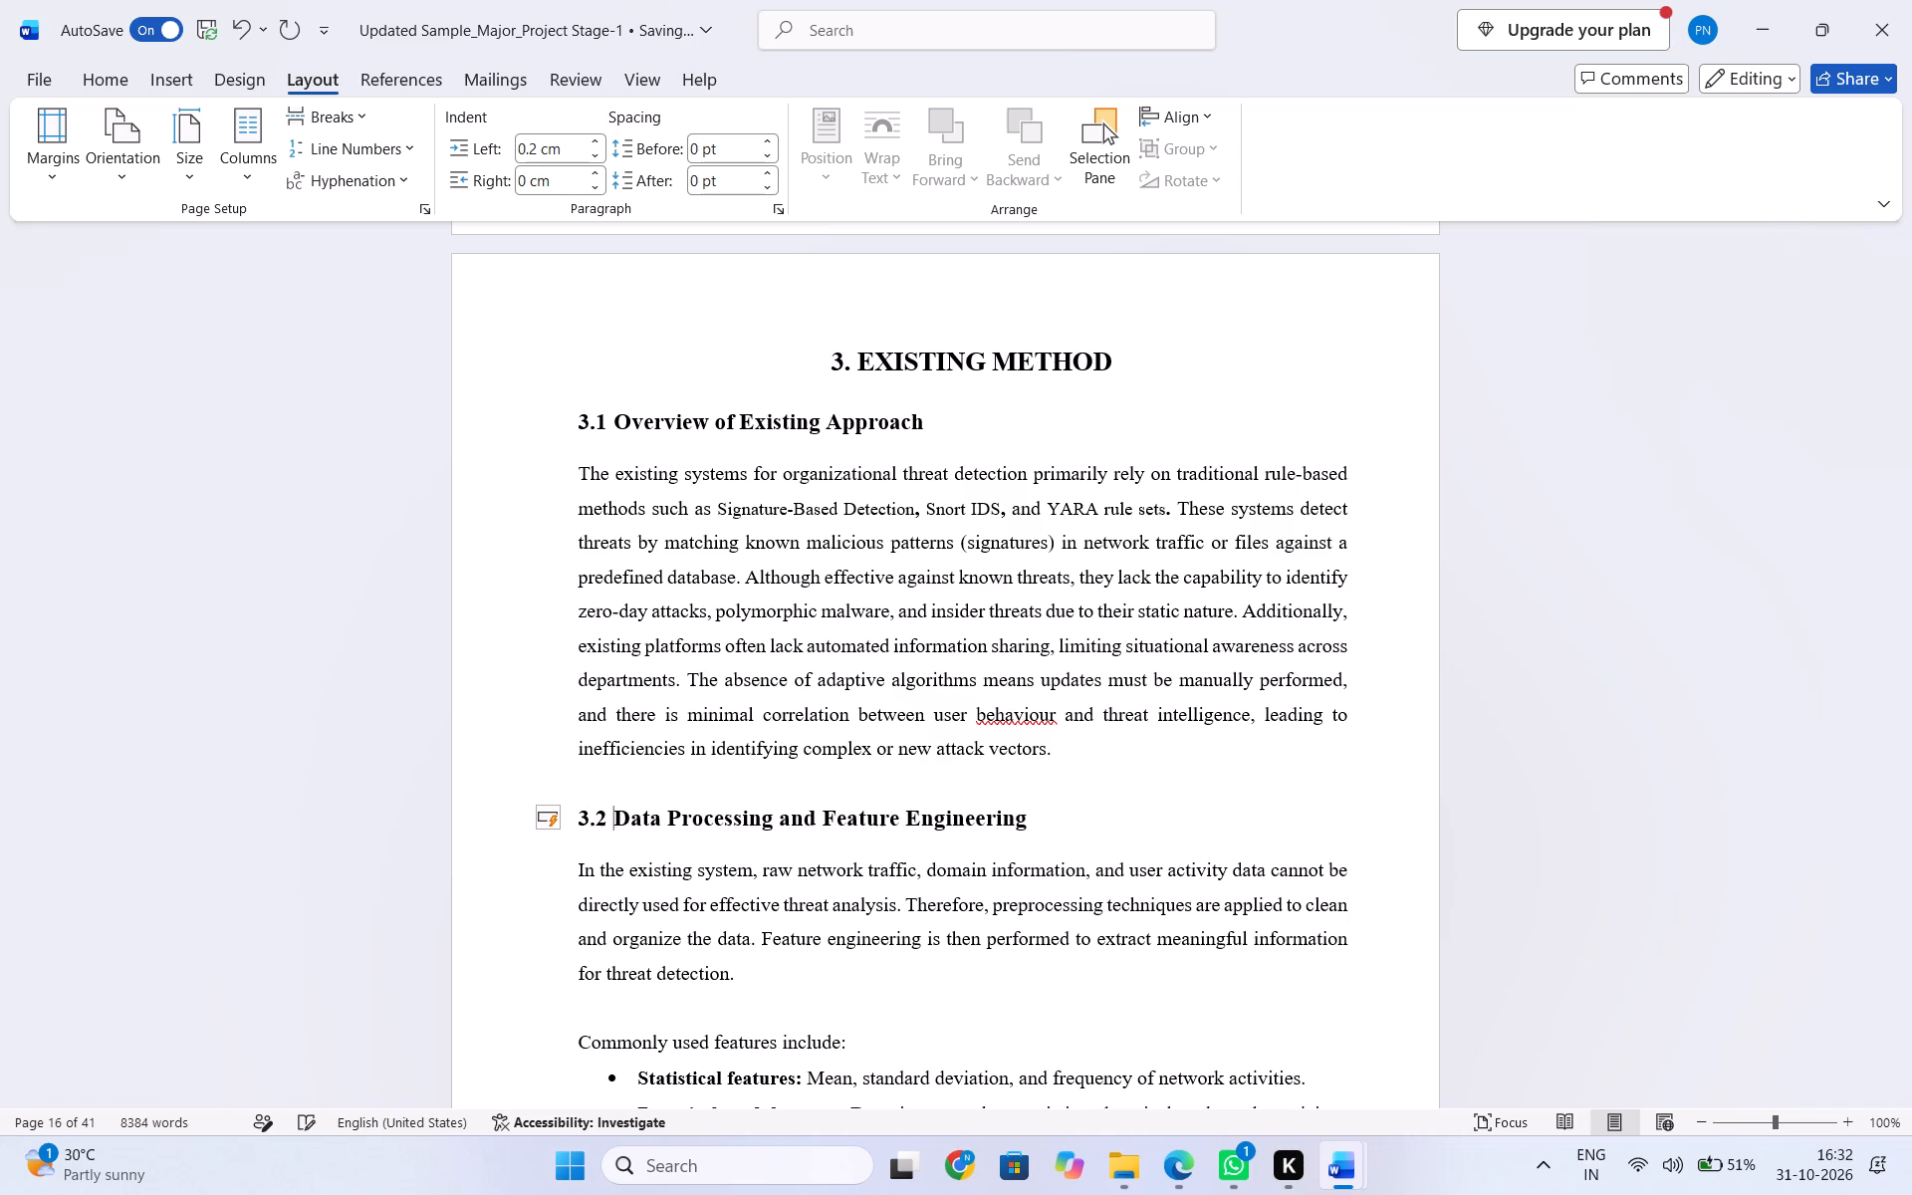
Replace the automatic number of the Machine Learning Techniques heading with 3.2, spaced from the title.
scroll(707, 816, down, 2)
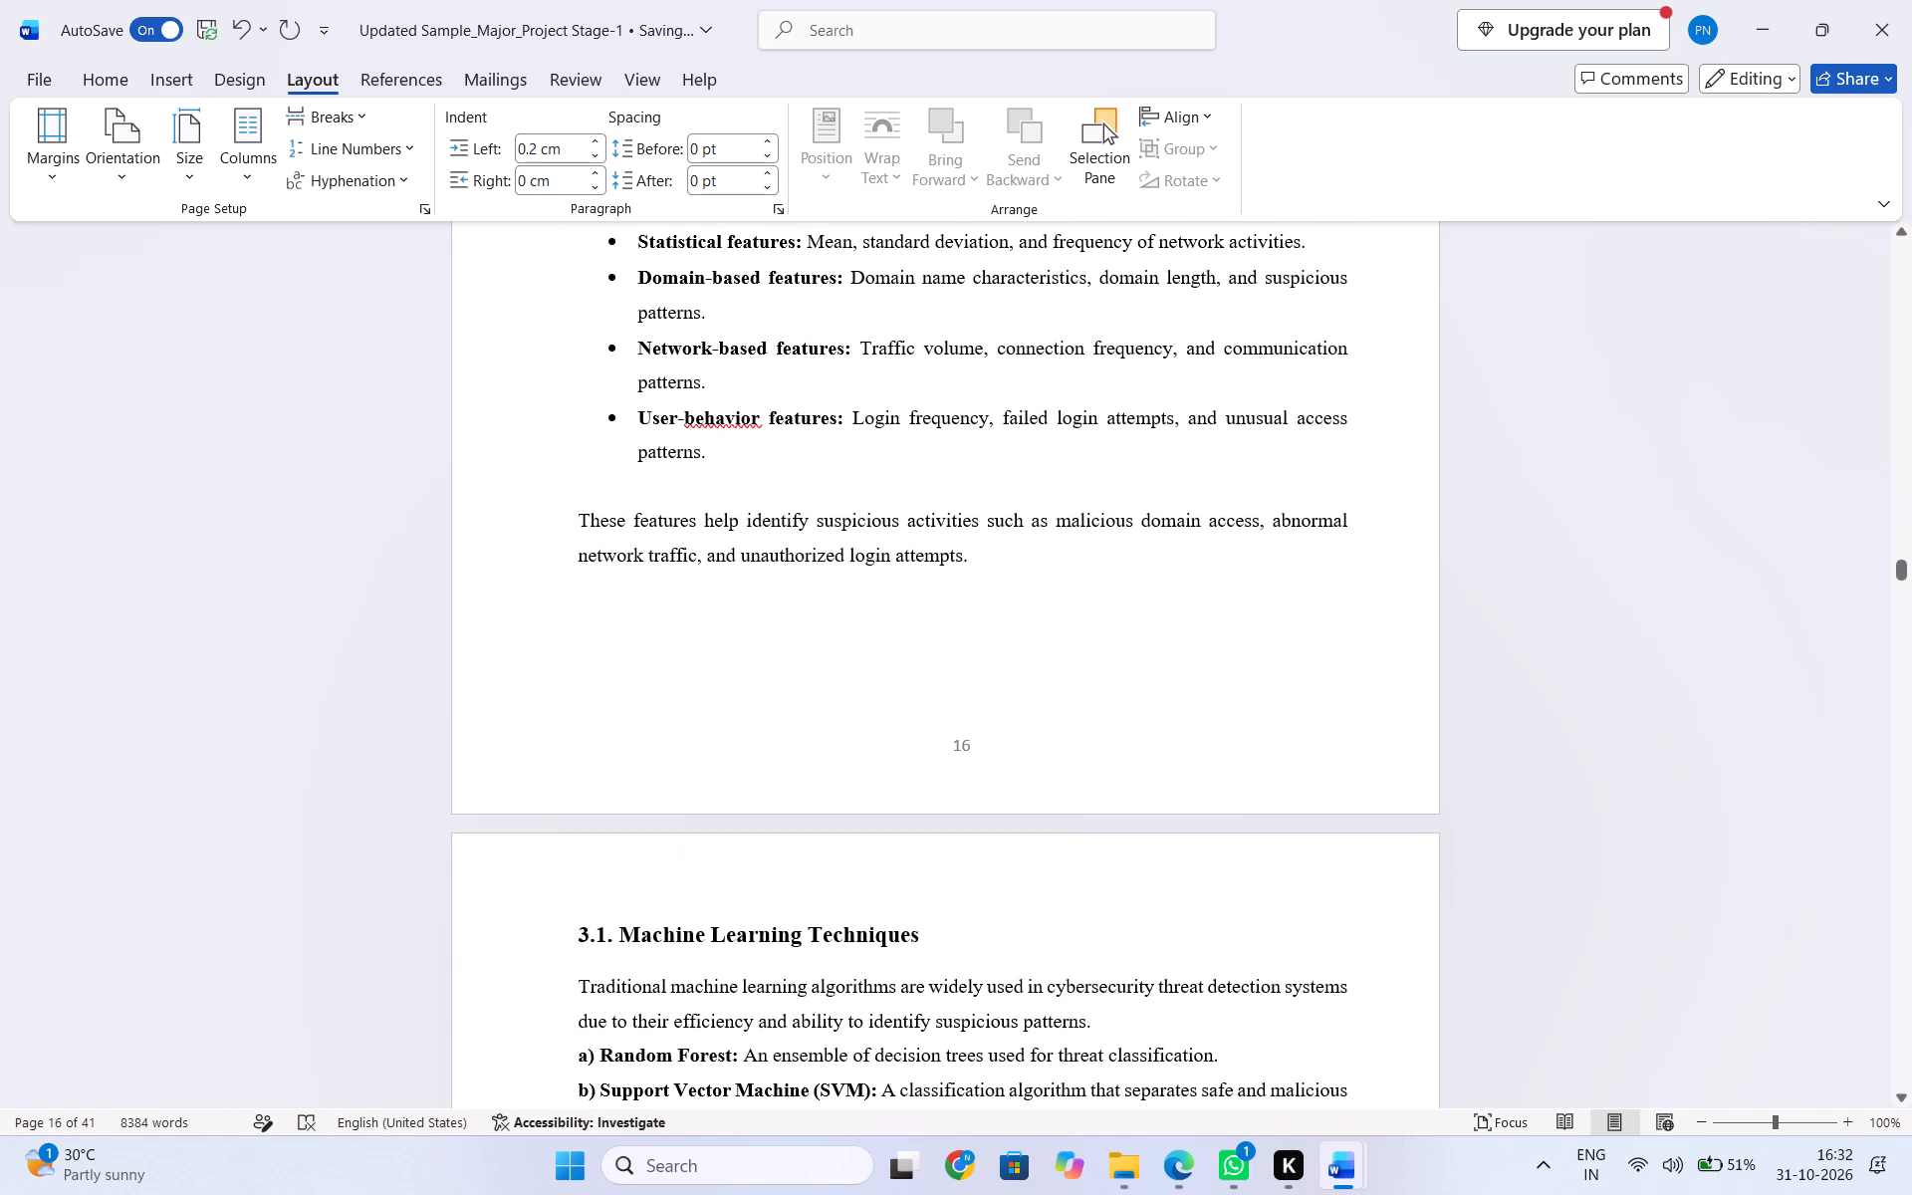
scroll(688, 815, up, 1)
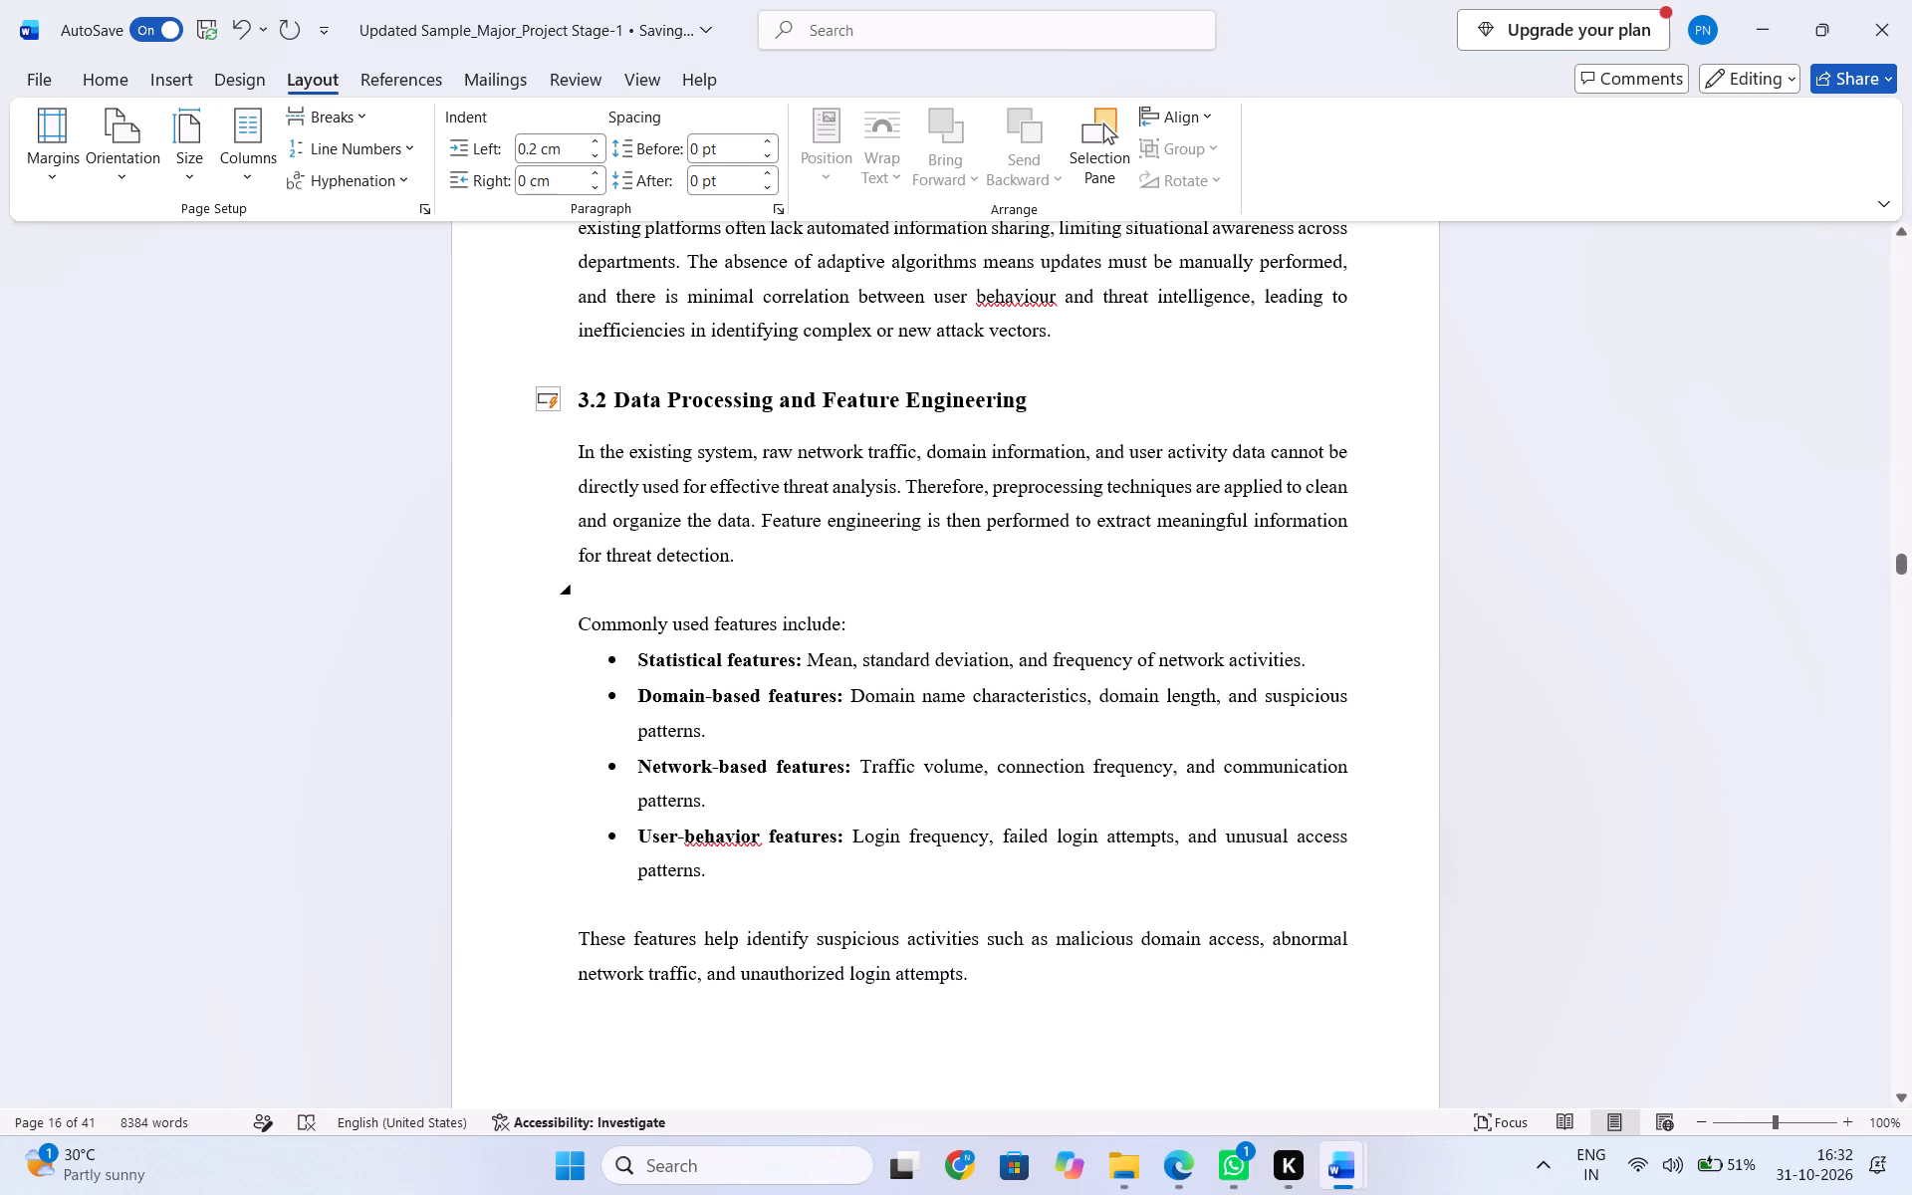
scroll(655, 641, down, 1)
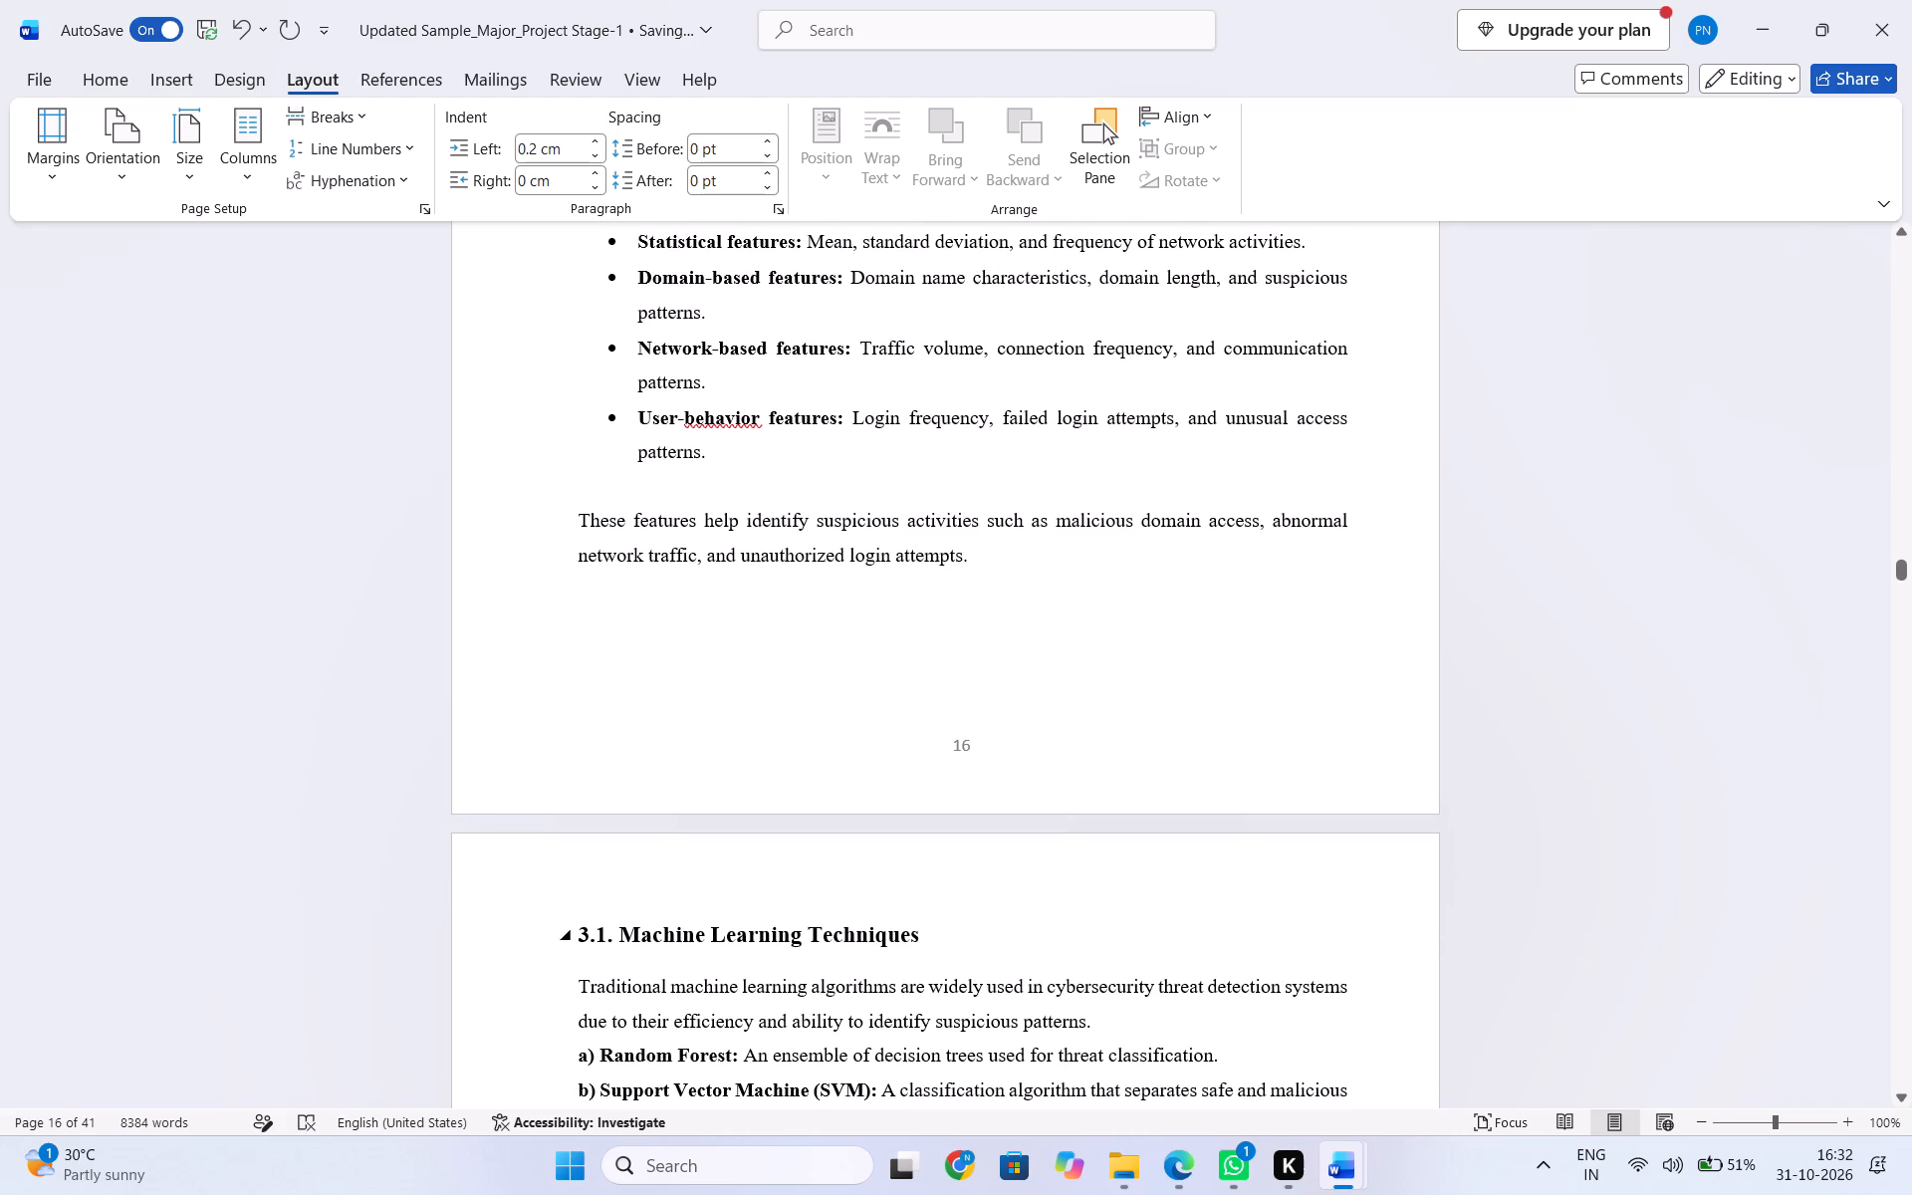
click(617, 937)
key(BackSpace)
key(BackSpace)
key(BackSpace)
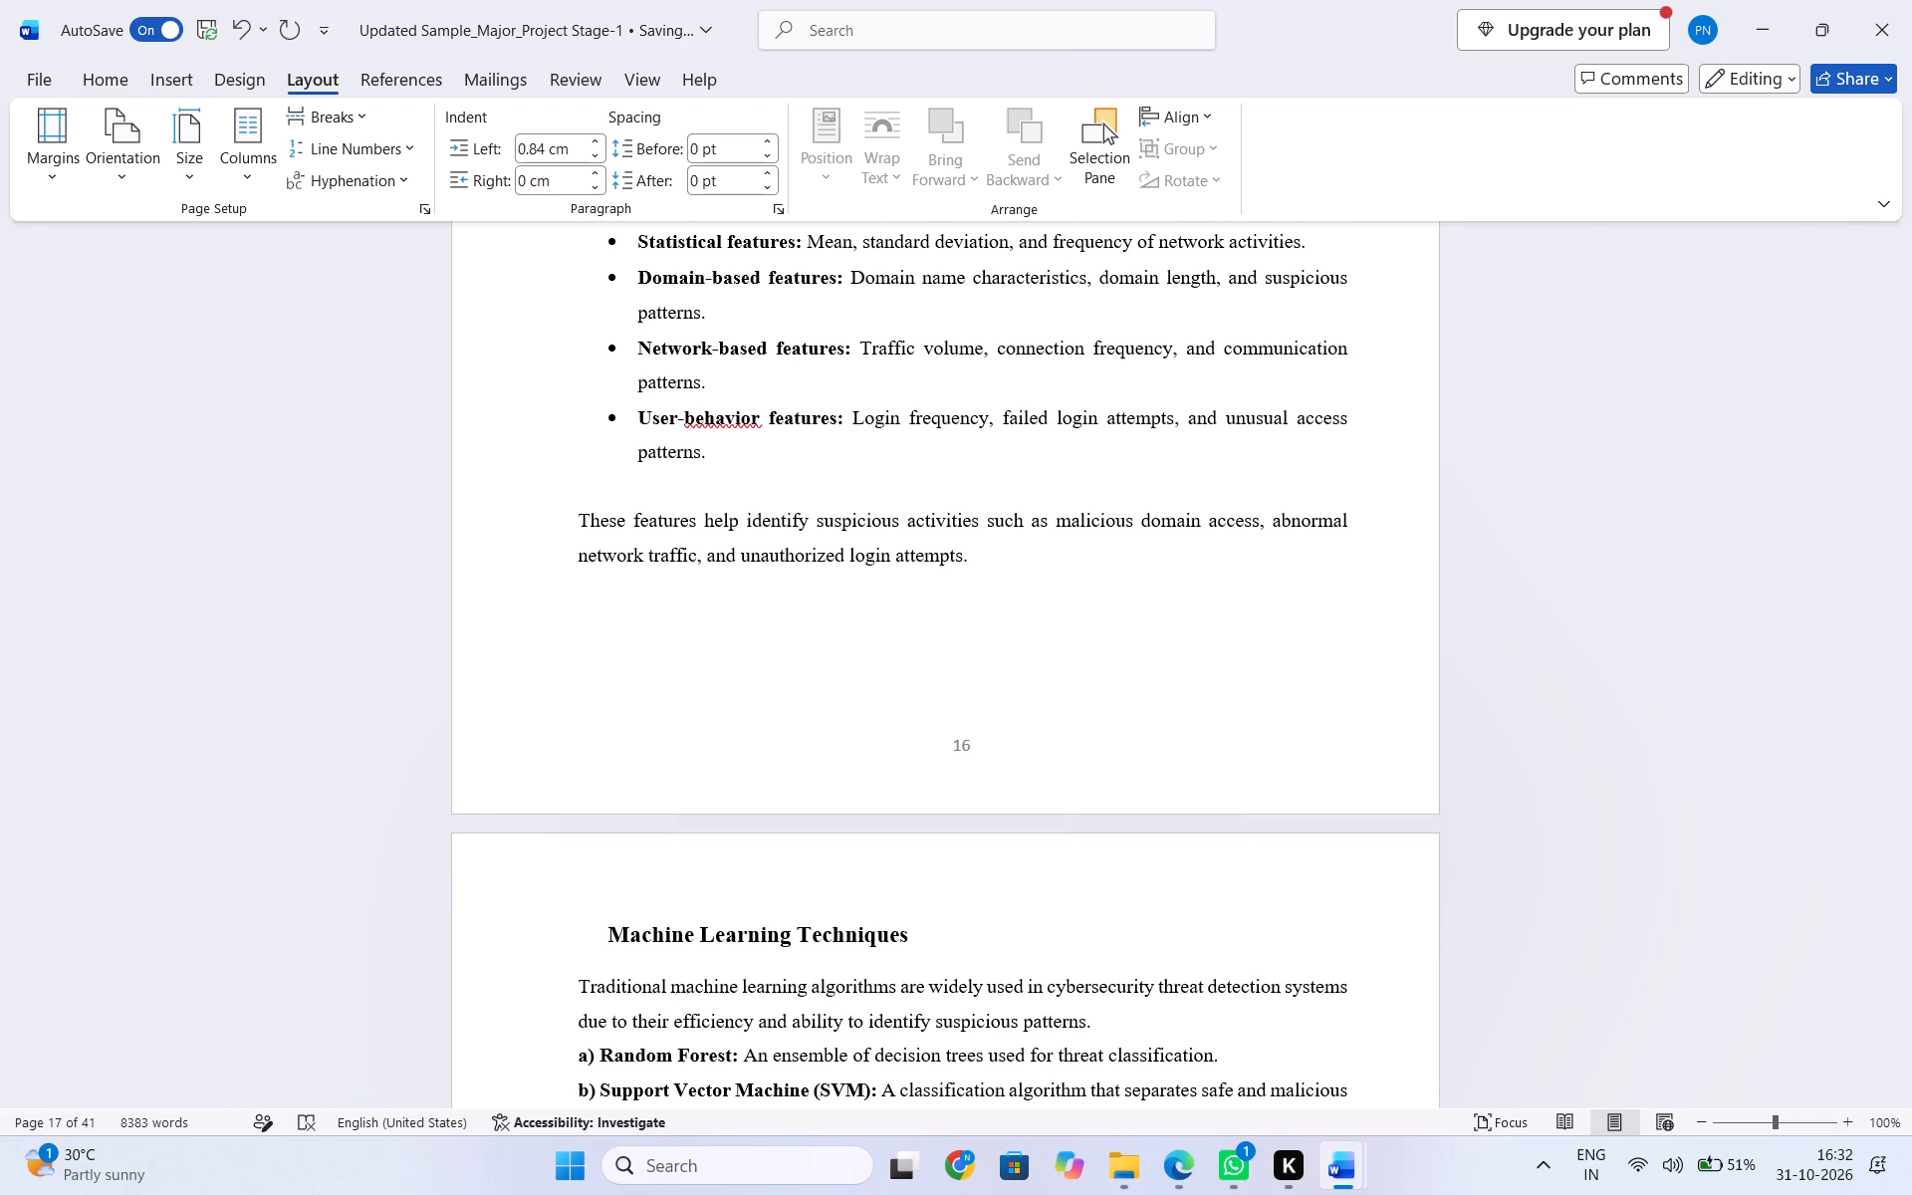
text(3.2)
key(space)
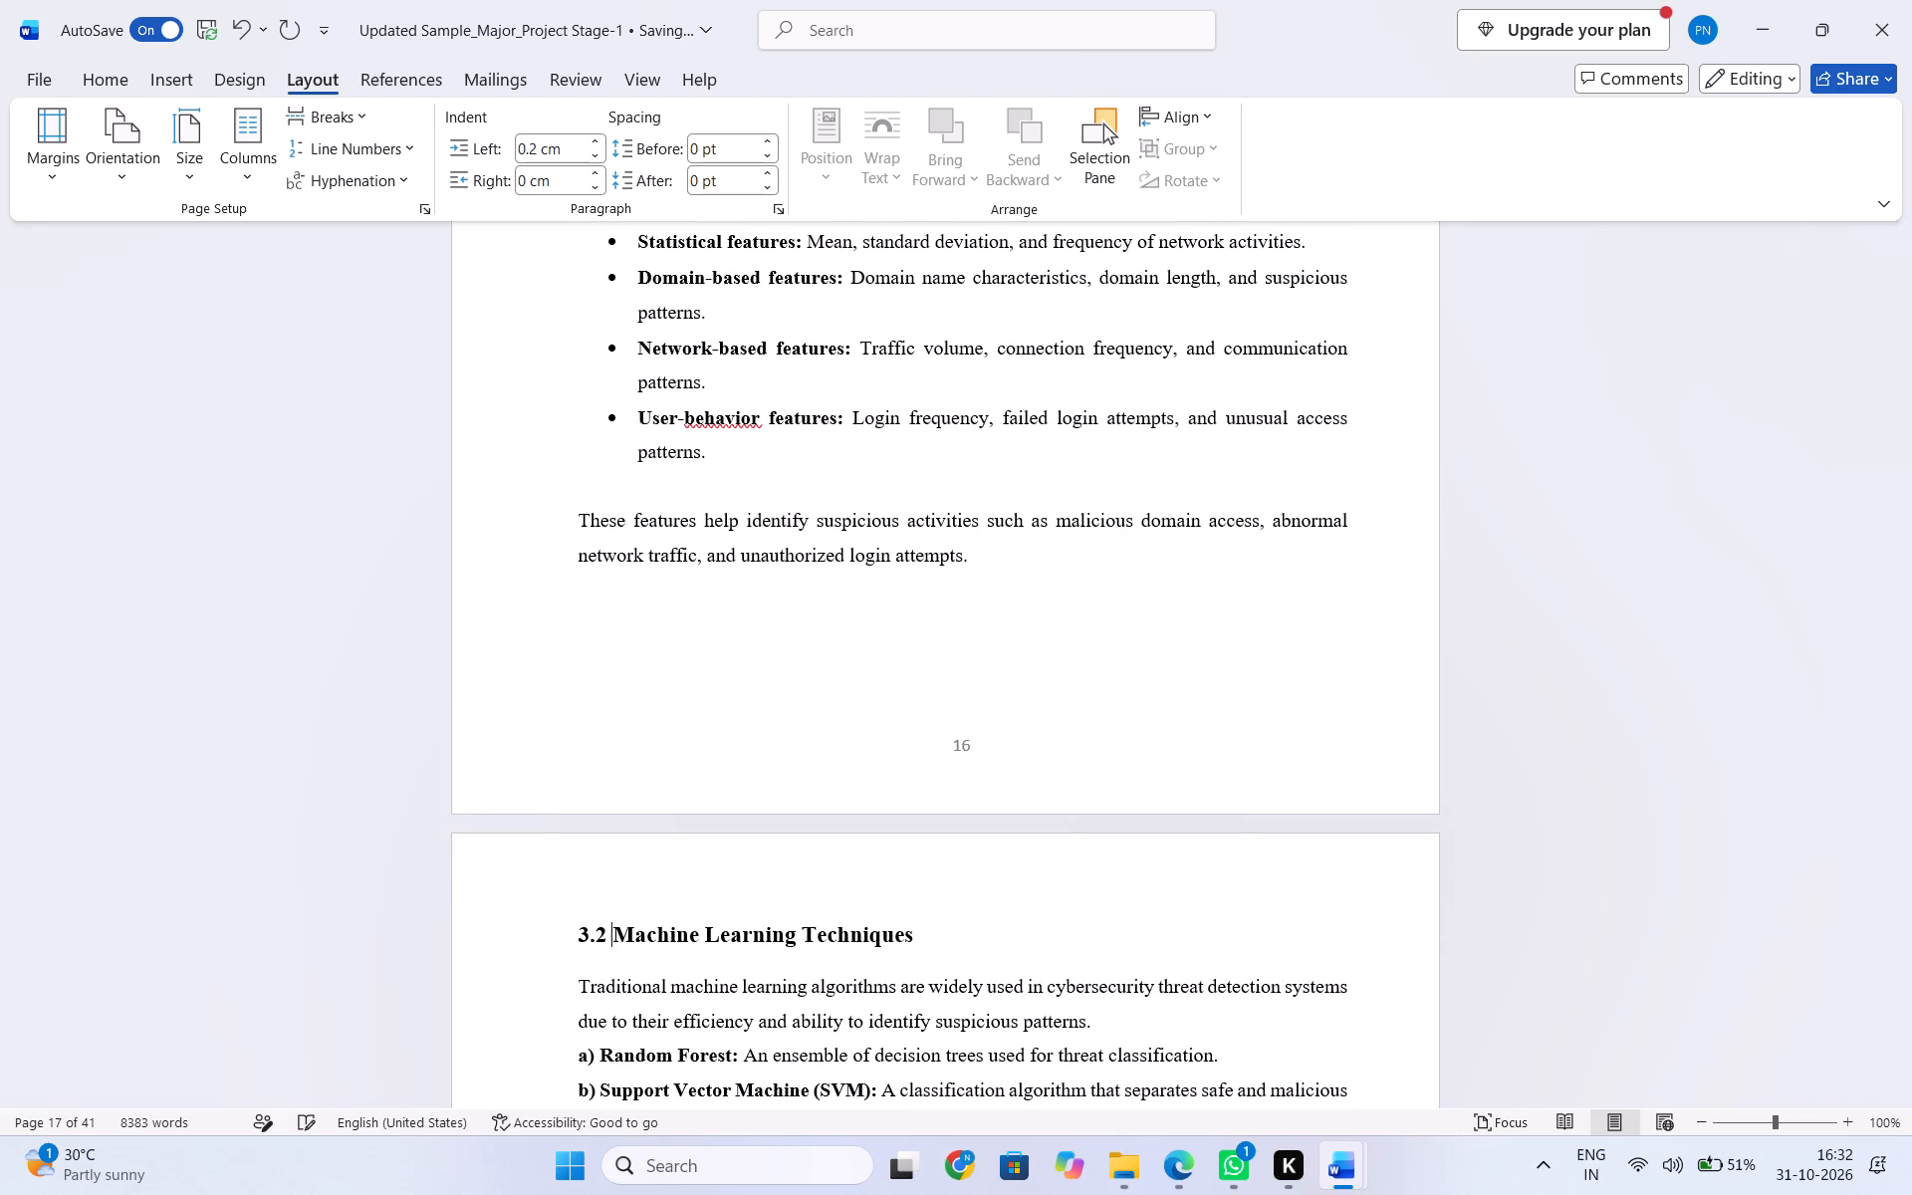
key(space)
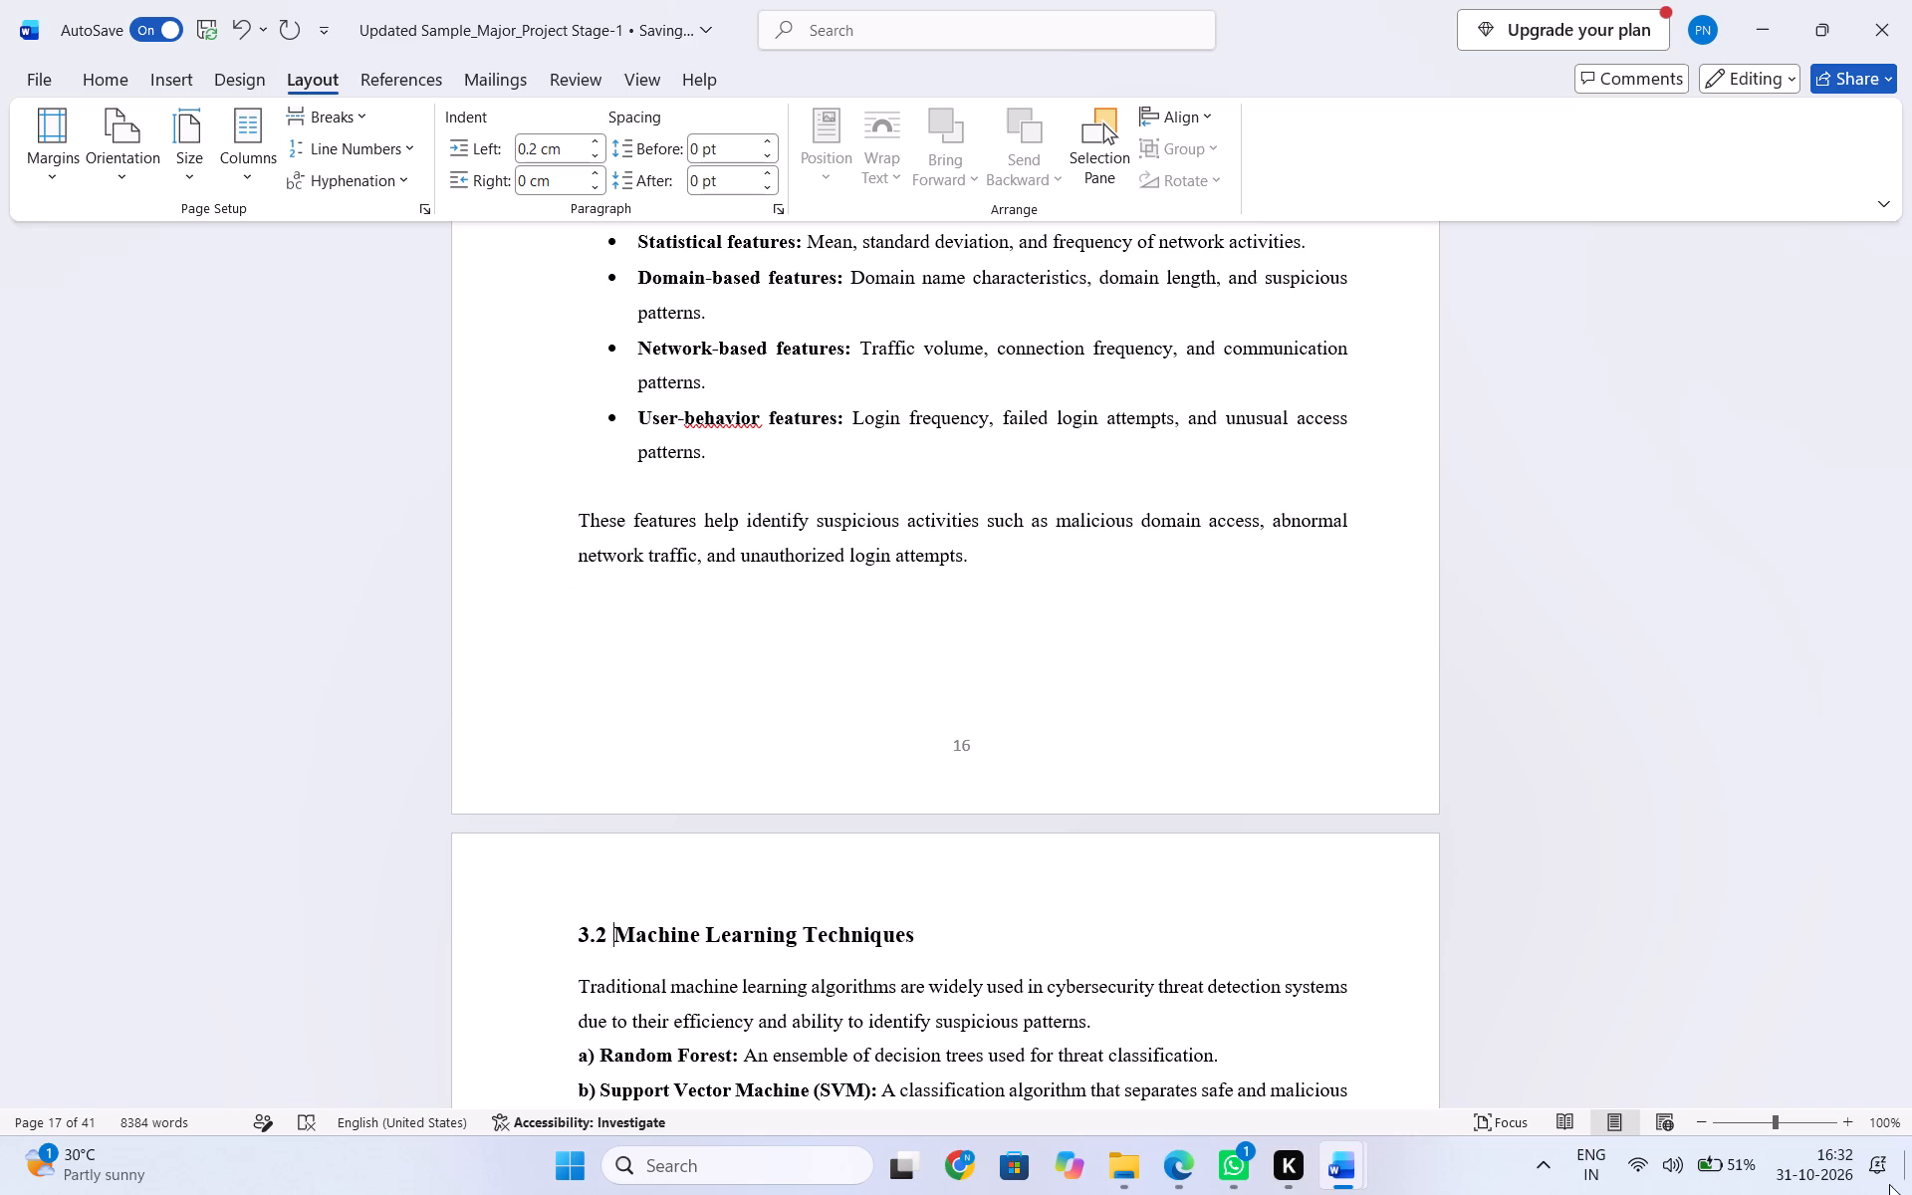
Renumber the Performance Characteristics heading as 3.3, without a trailing period and spaced from the title.
scroll(881, 828, down, 1)
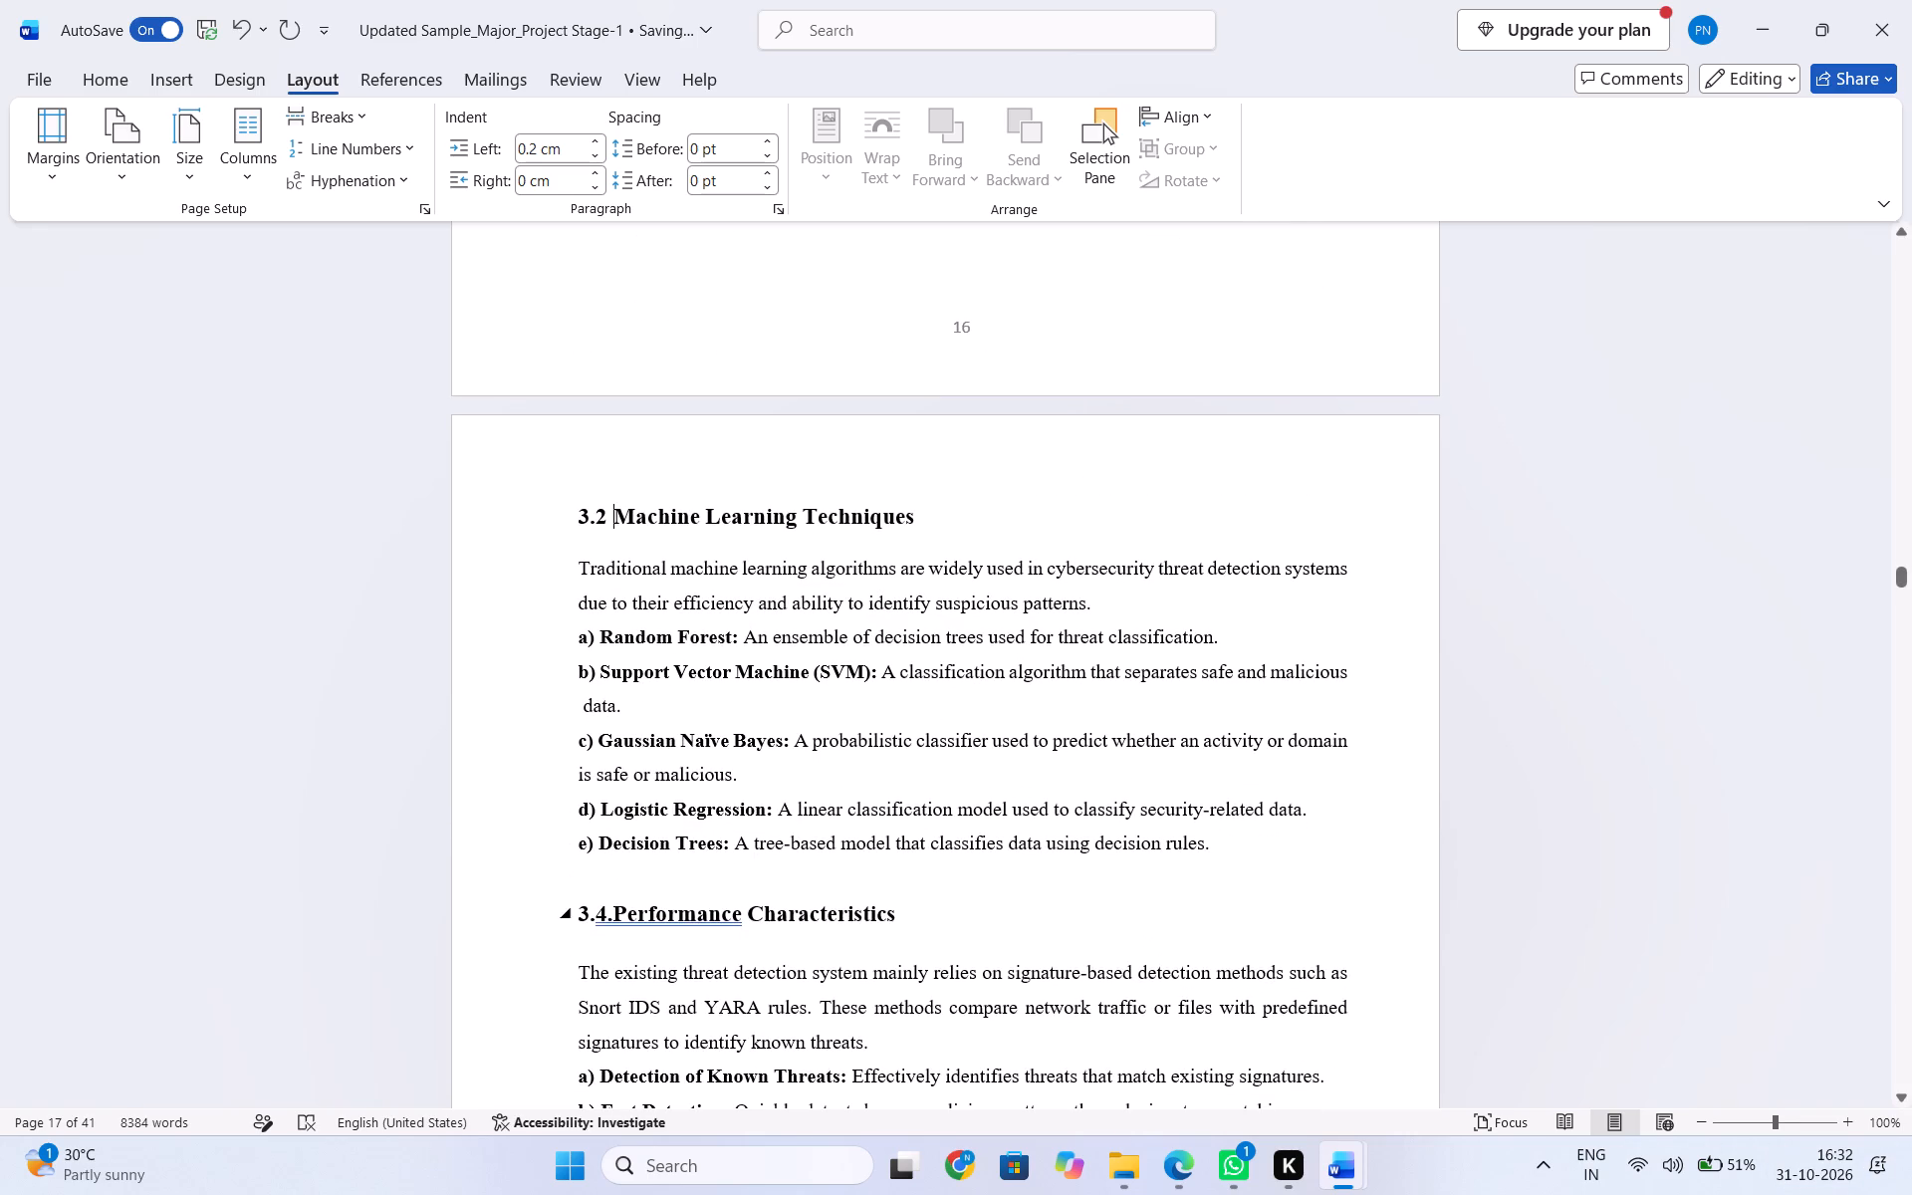
click(608, 907)
click(607, 908)
key(Right)
key(BackSpace)
key(BackSpace)
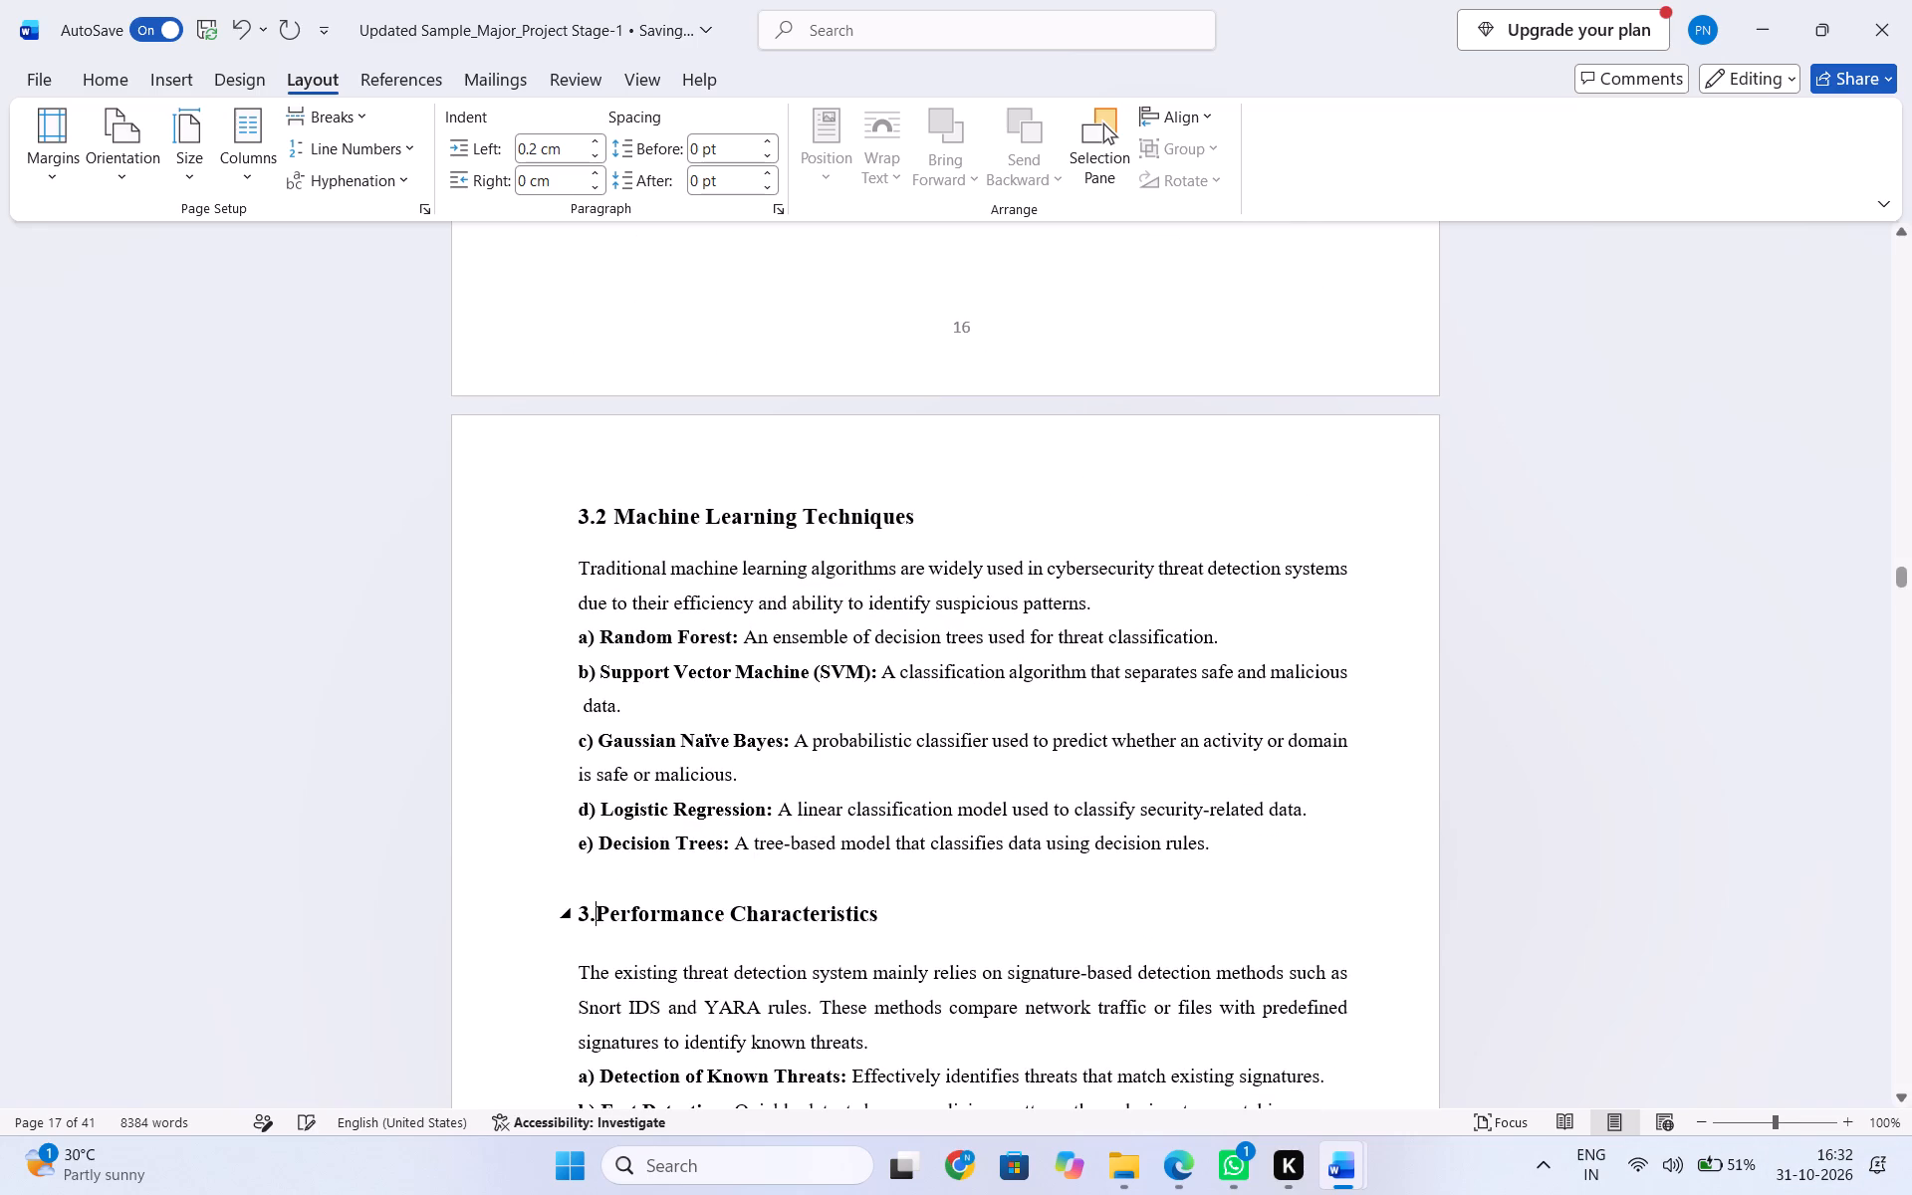
key(3)
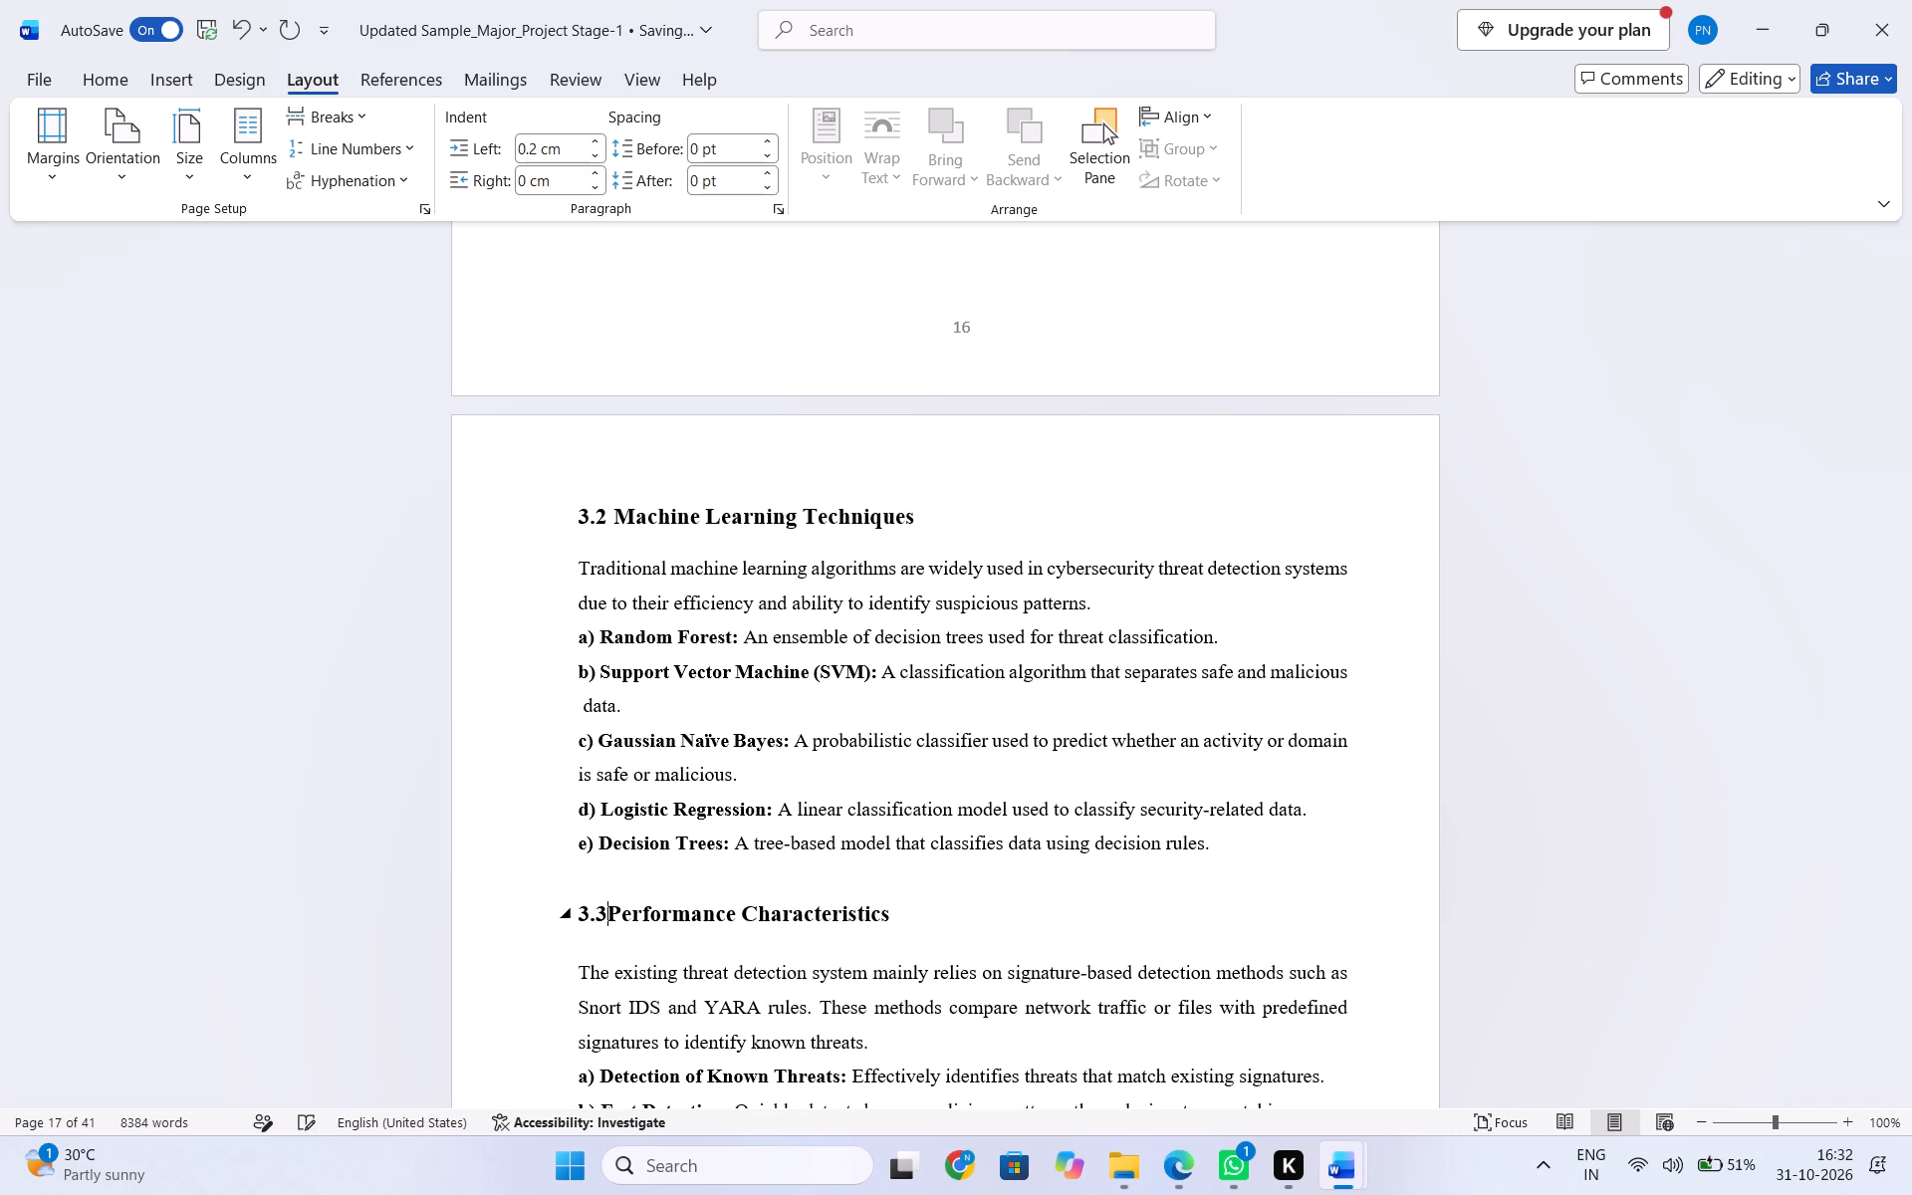
key(space)
Renumber the chapter 3 Disadvantages heading as 3.4 and add a space before the title.
scroll(709, 871, down, 2)
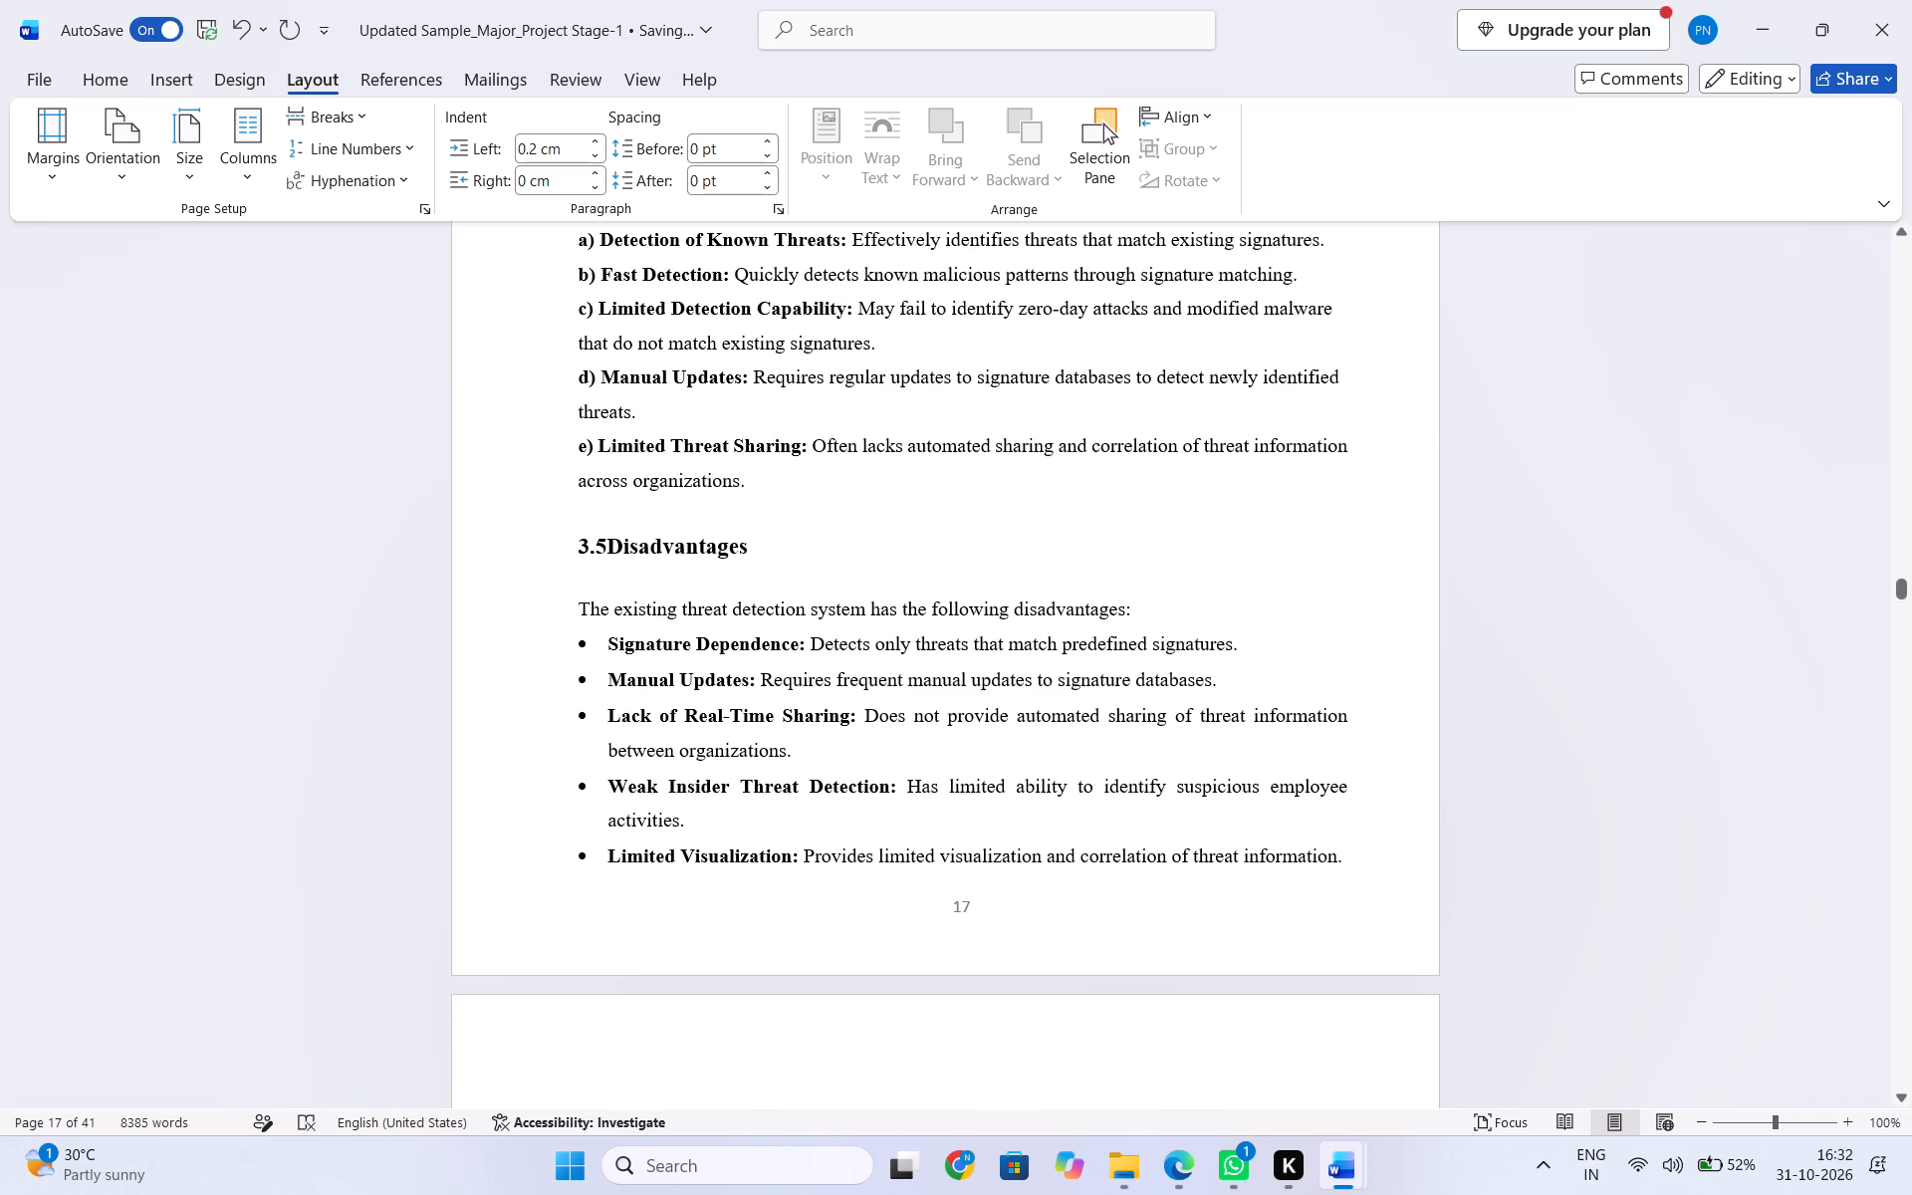
click(602, 556)
key(BackSpace)
text(4)
key(space)
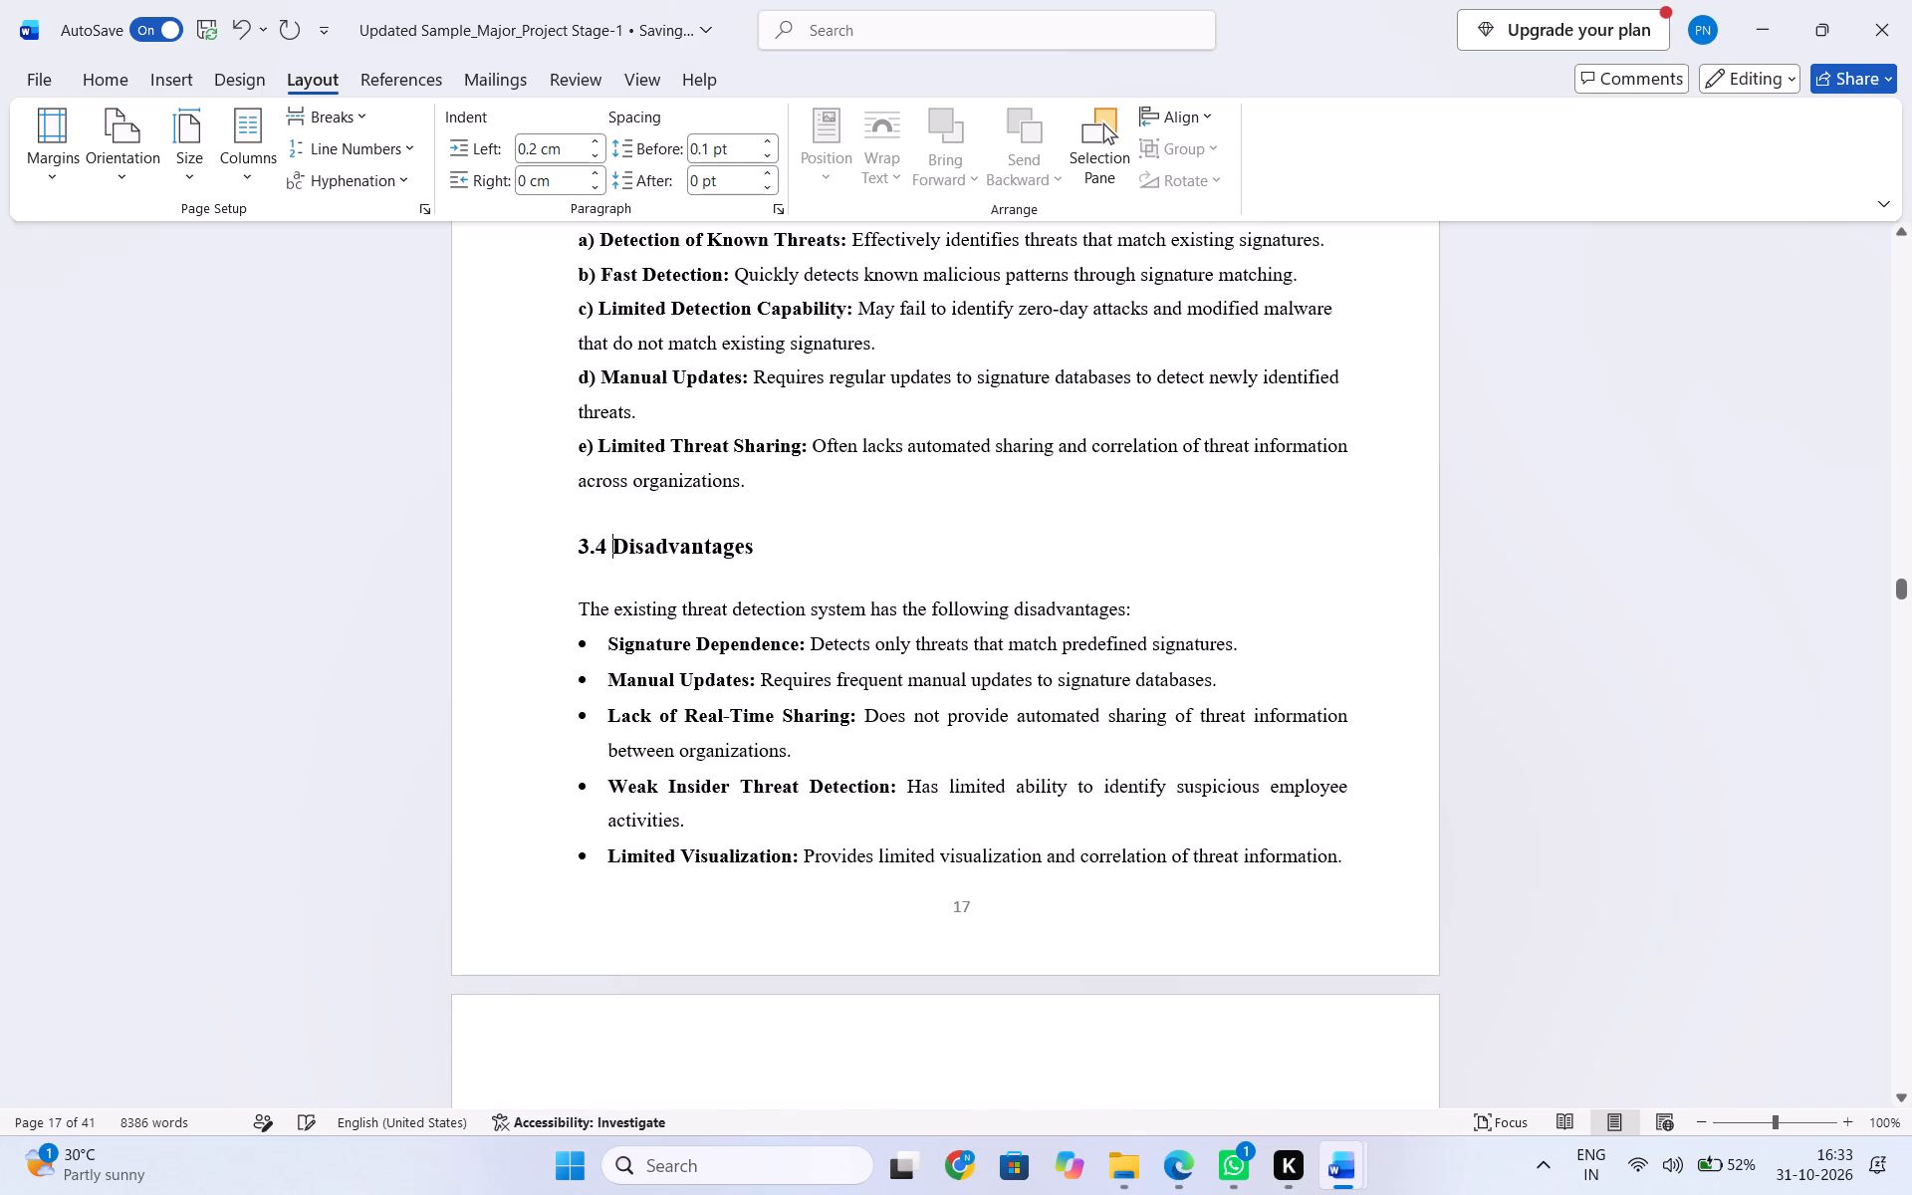
Set the left indent of all bullets under 4.4 Advantages to 0.2 cm.
scroll(653, 625, down, 2)
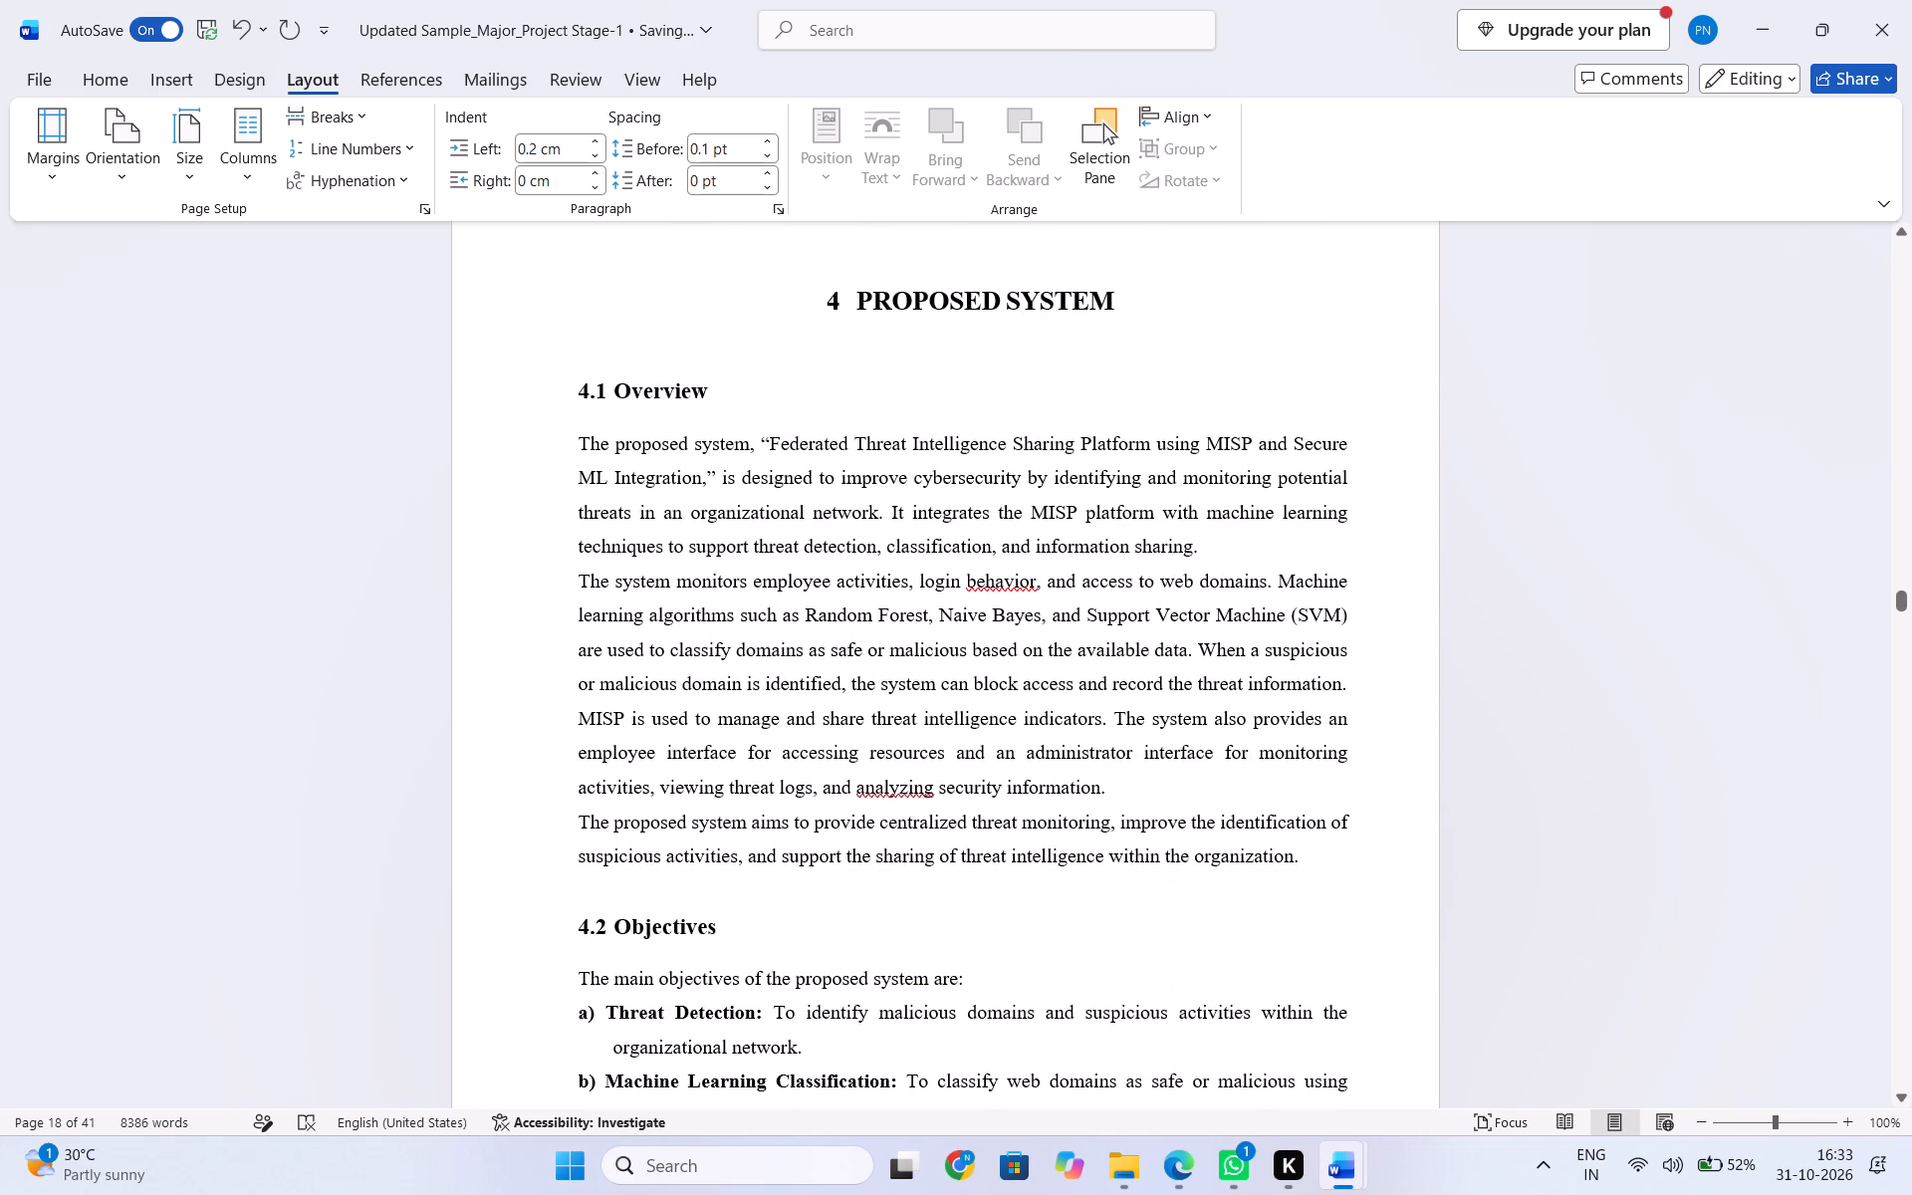
scroll(650, 632, down, 4)
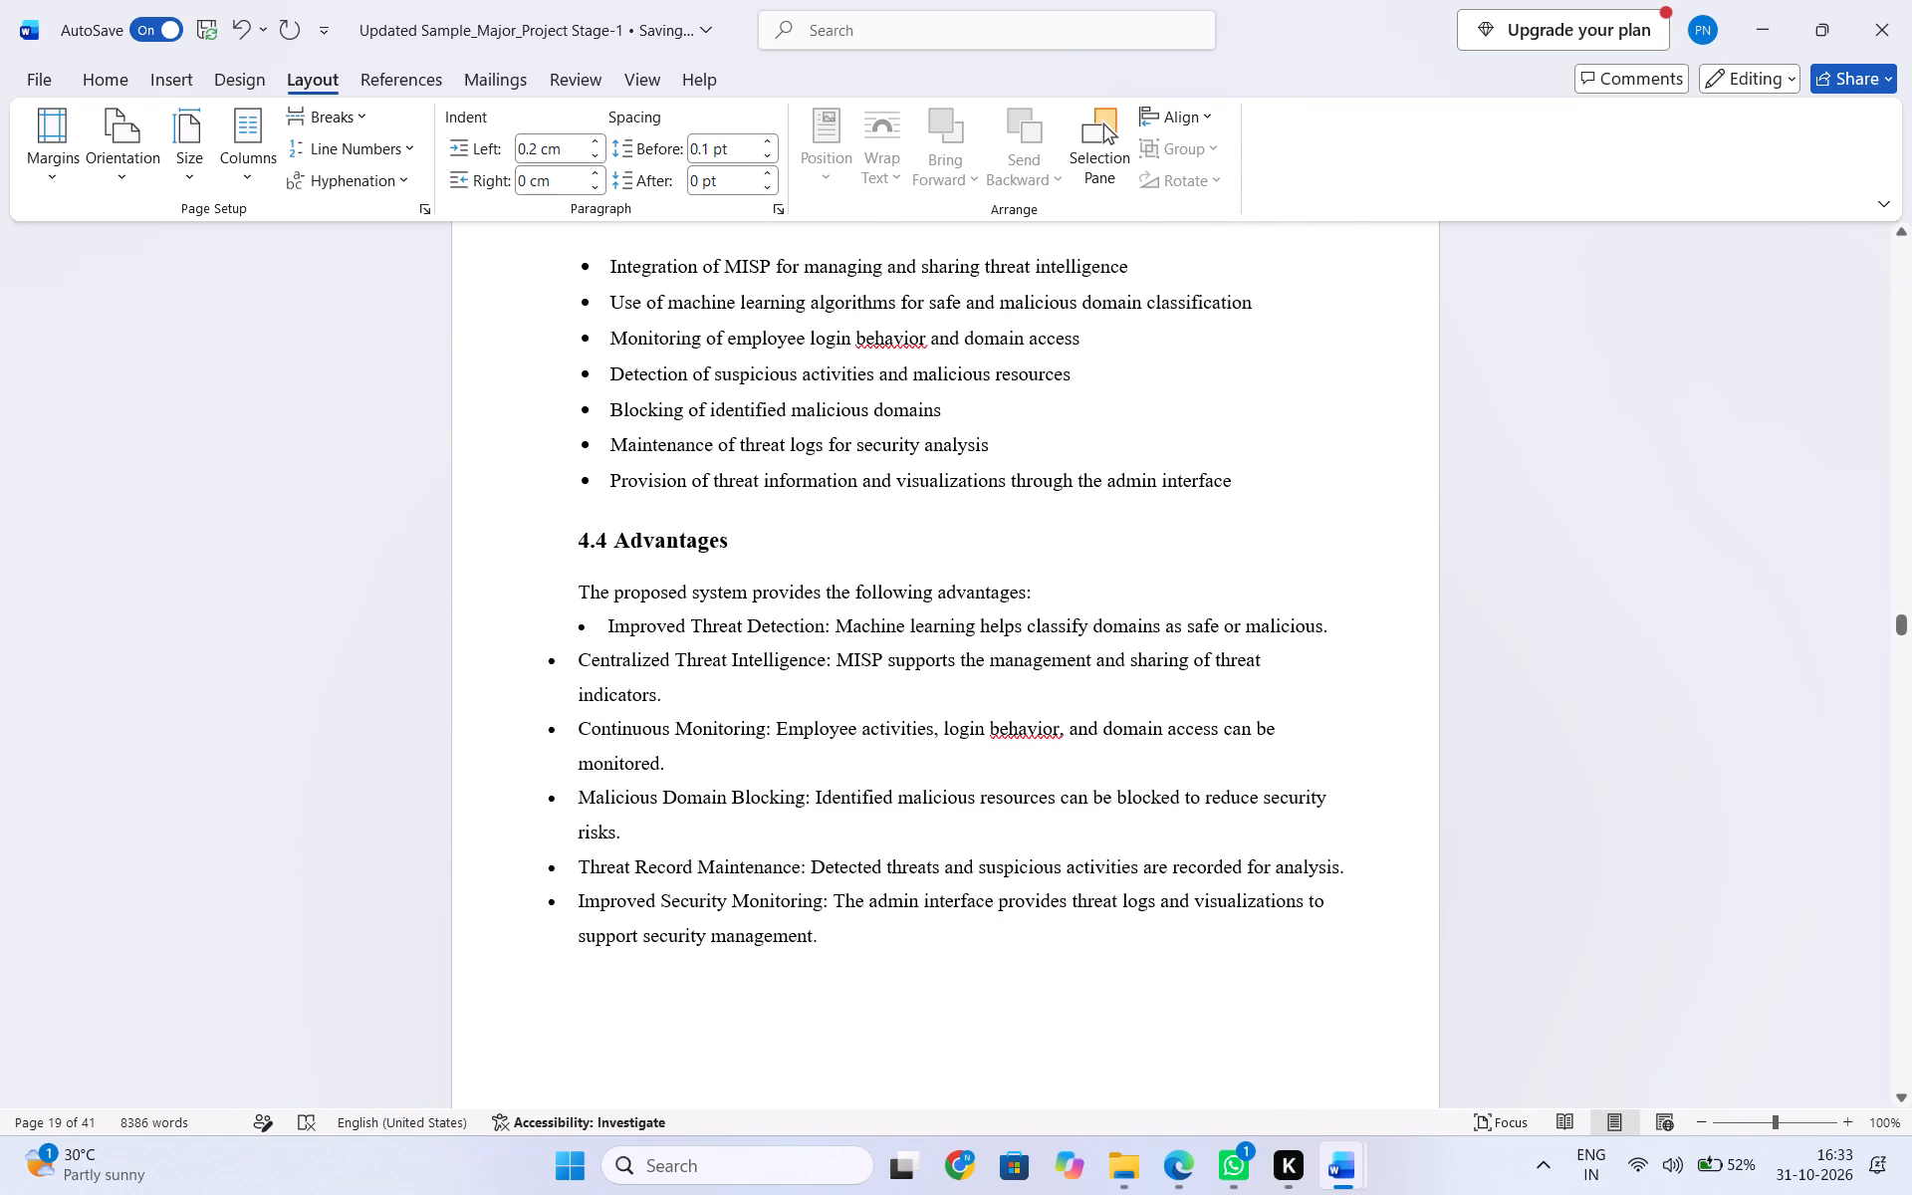
drag(576, 635, 723, 850)
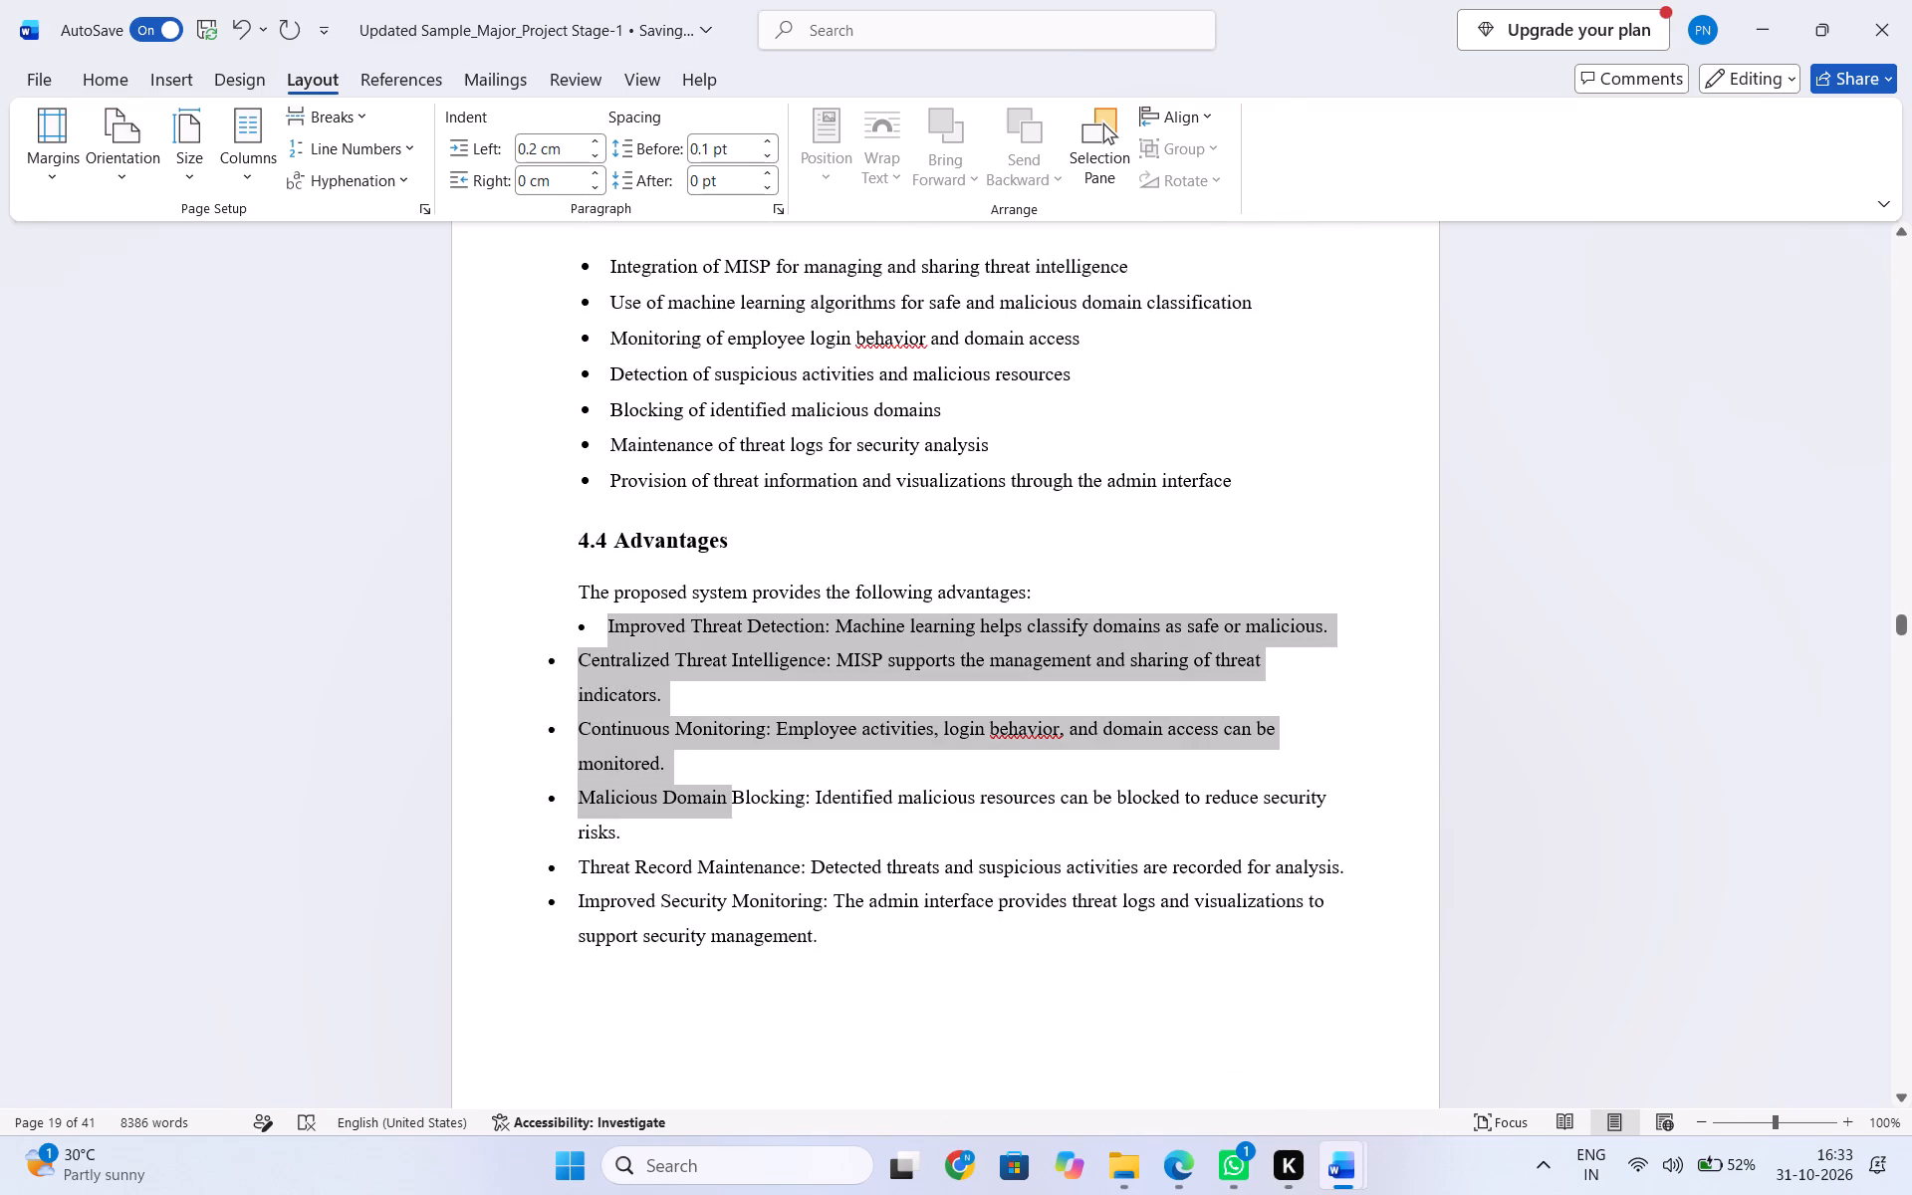
drag(723, 850, 822, 970)
click(553, 156)
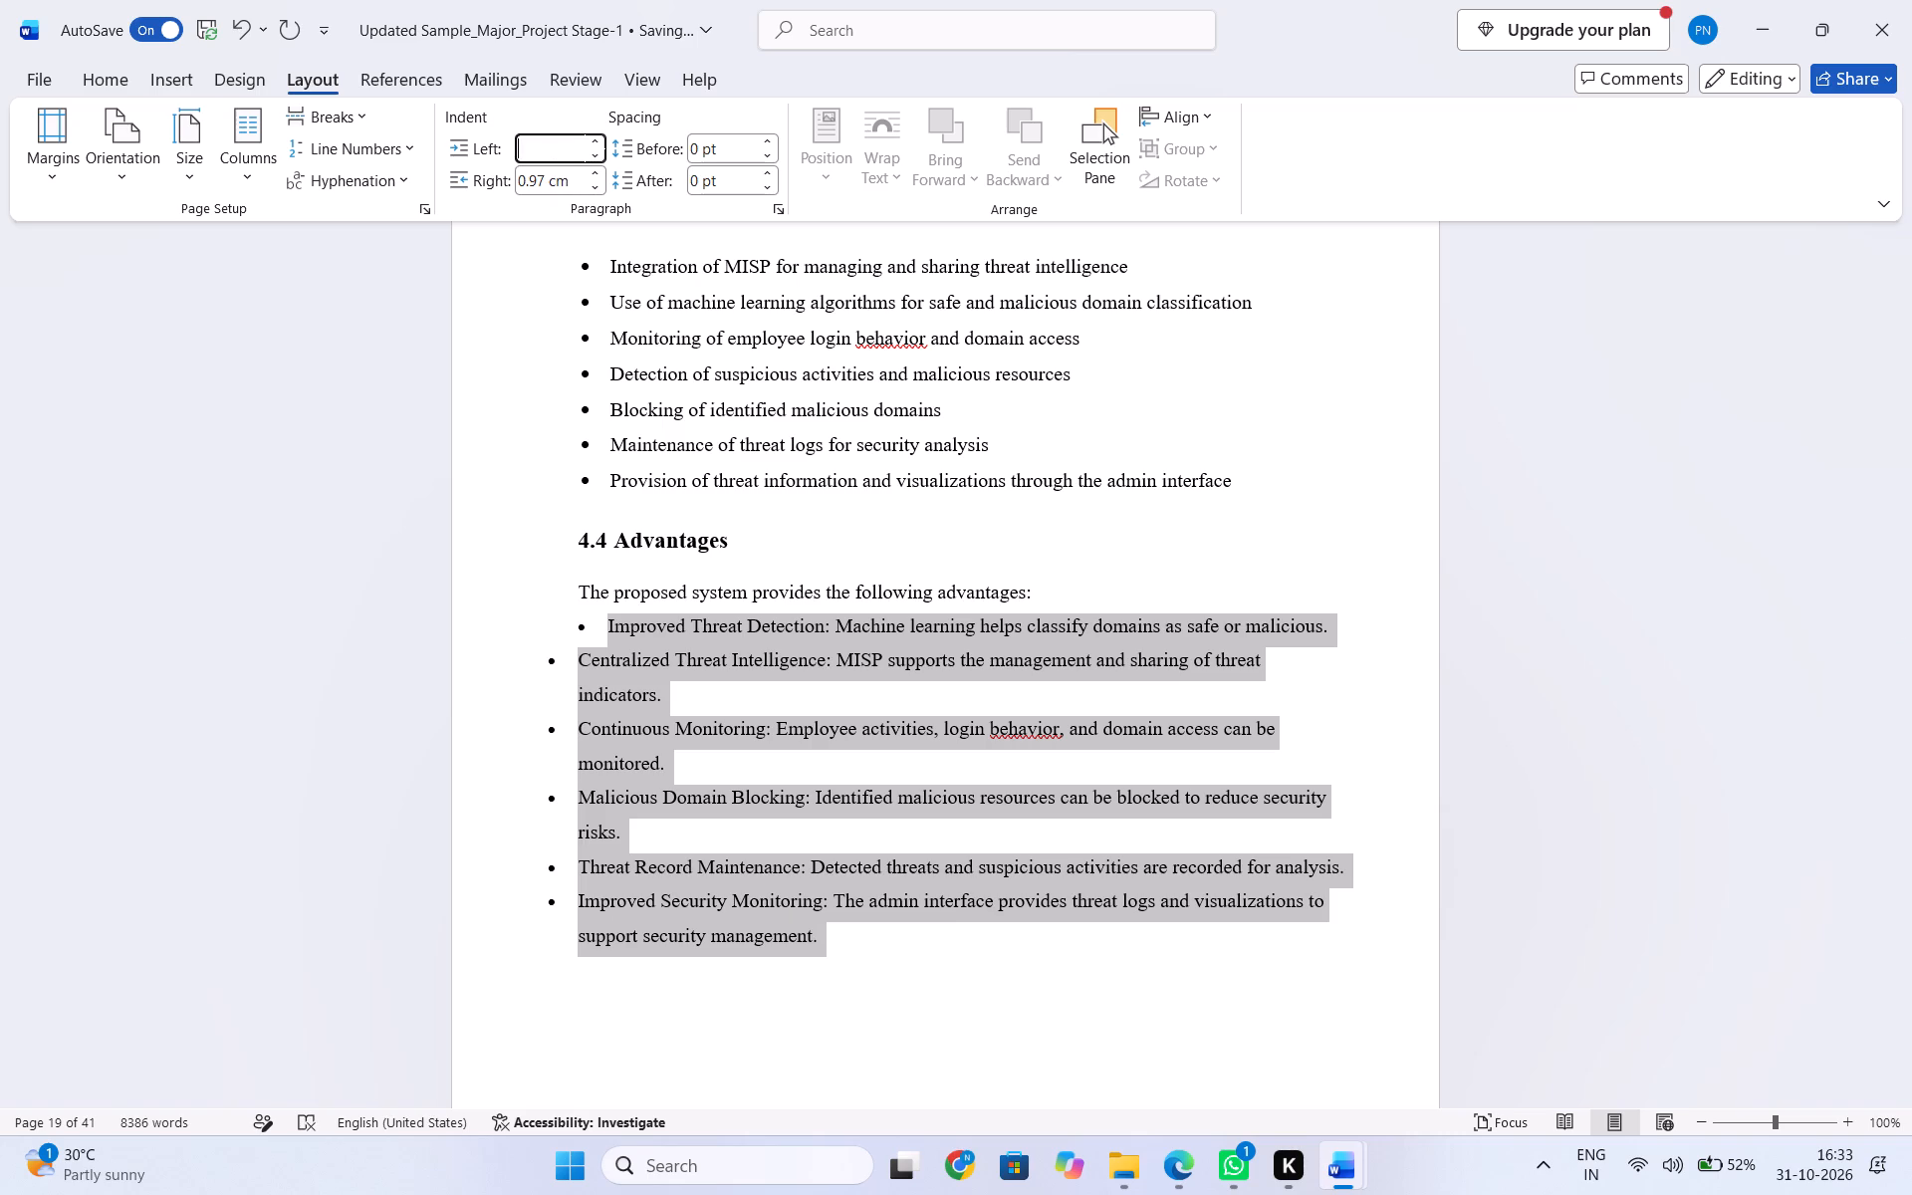
text(0.2)
key(Return)
click(846, 899)
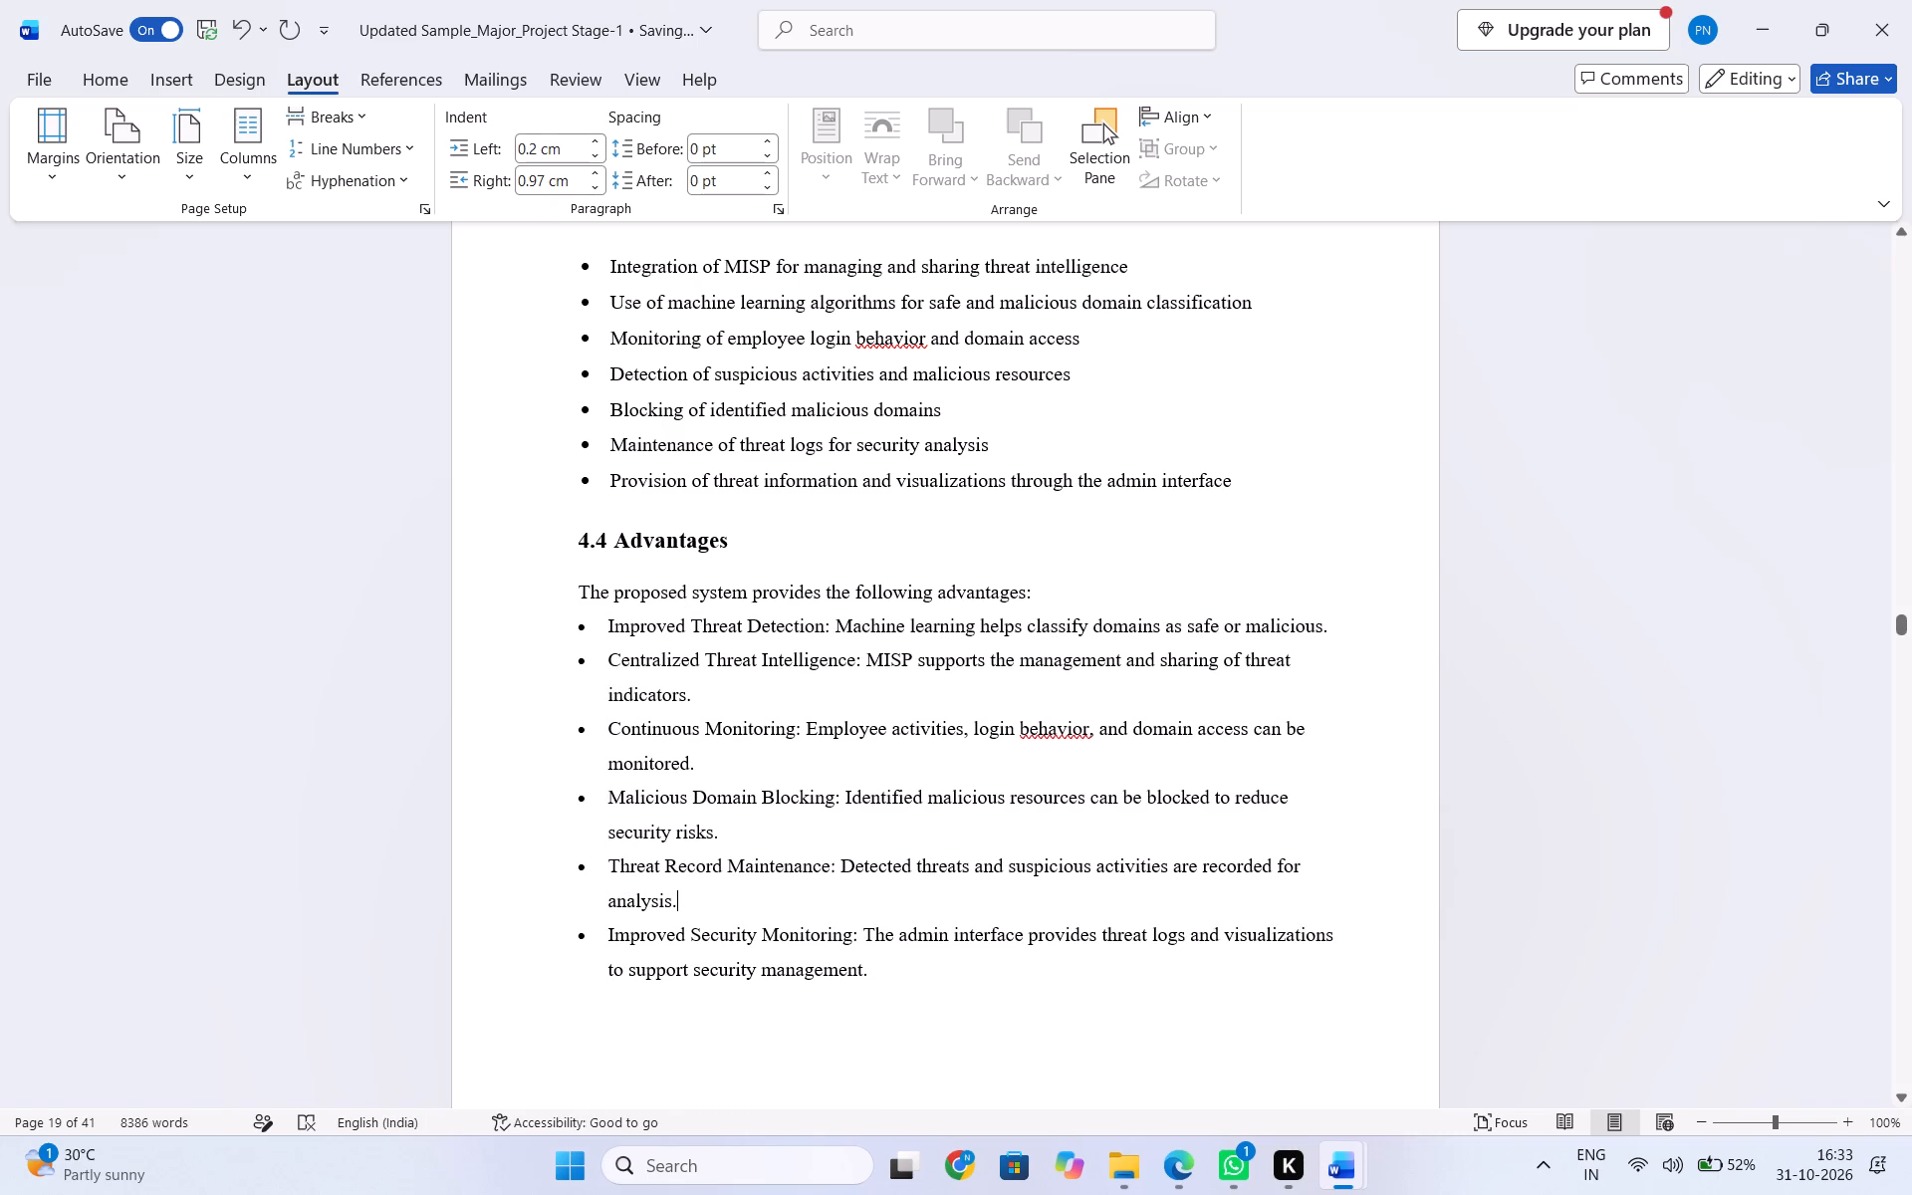
Bold the lead-in labels, including their colons, of the first four bullets under 4.4 Advantages, from Improved Threat Detection to Malicious Domain Blocking.
drag(832, 627, 614, 633)
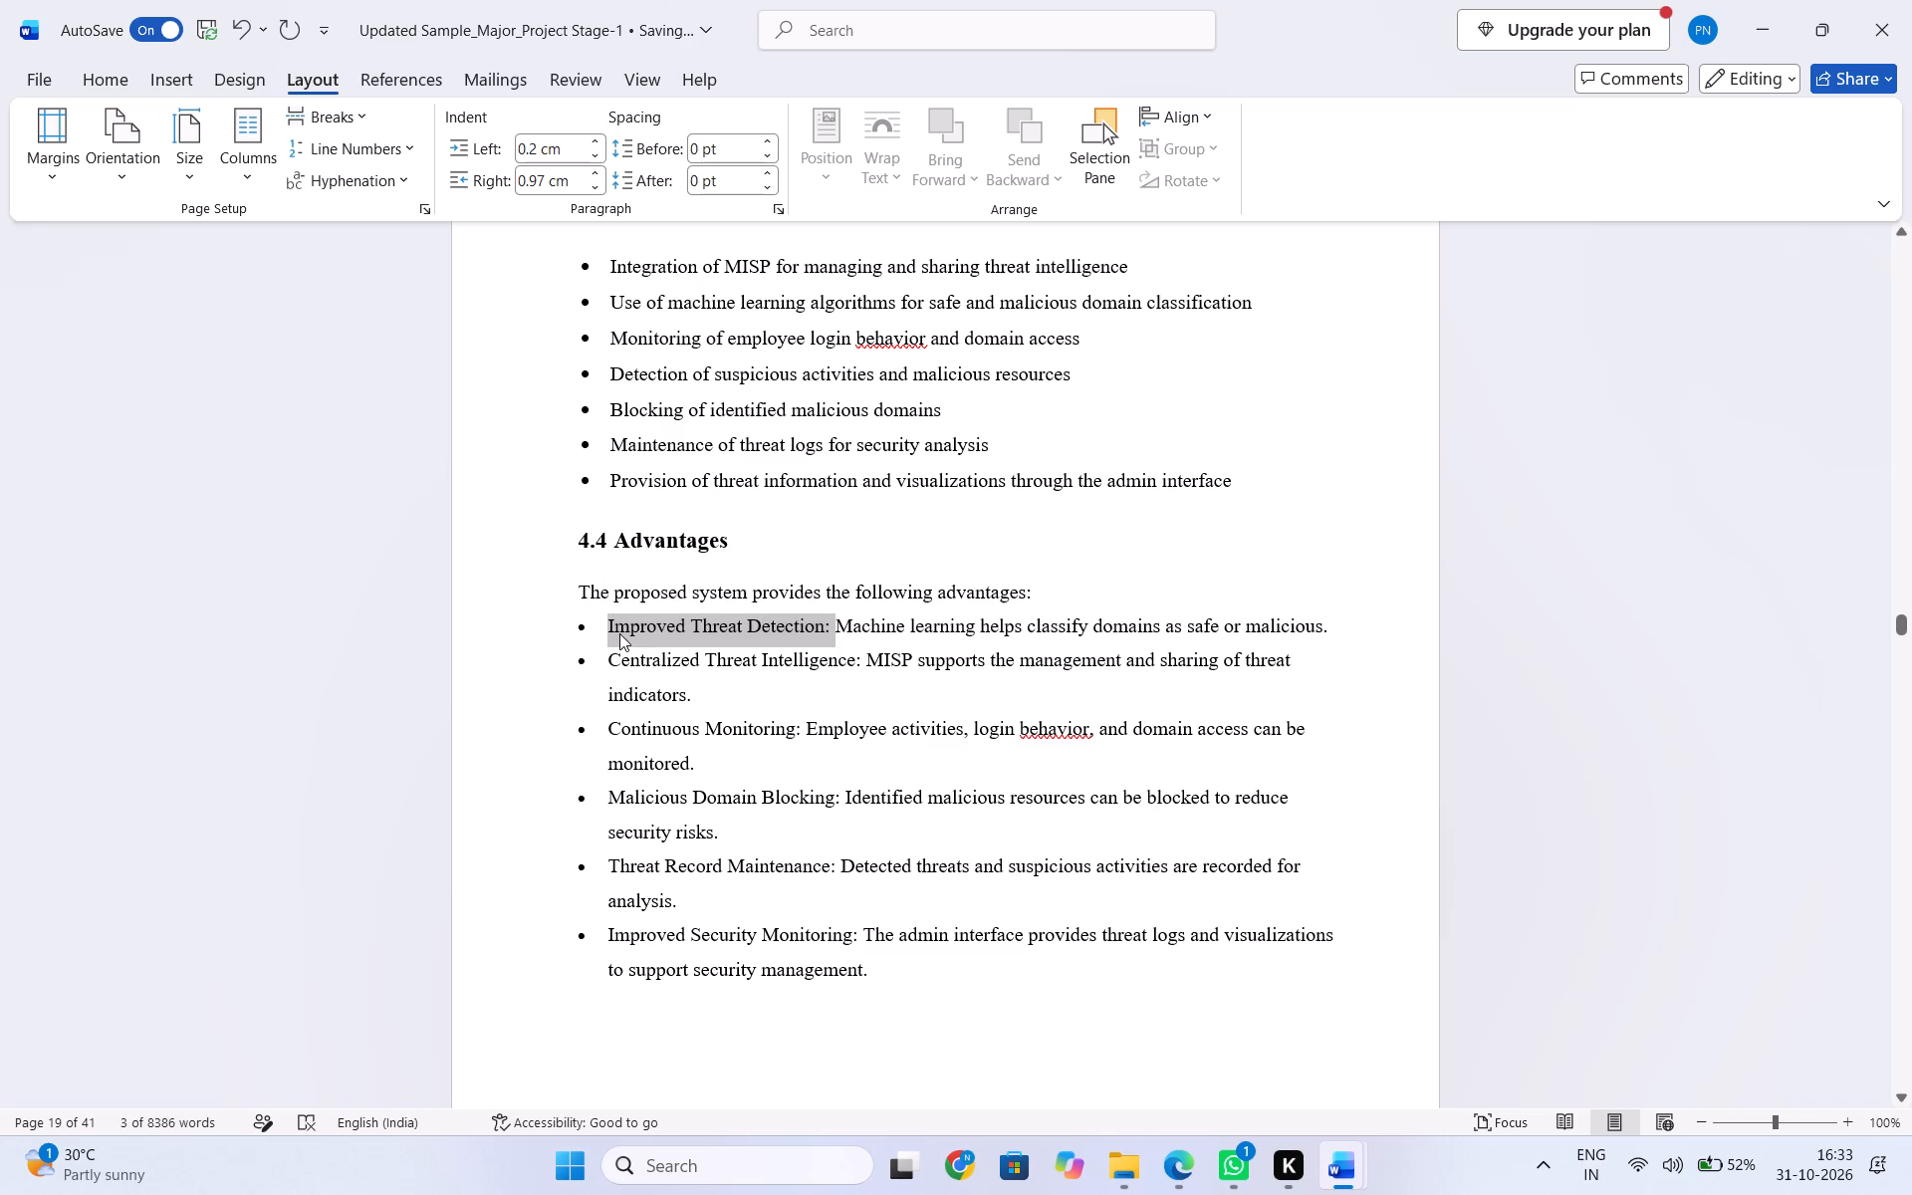
key(ctrl+b)
drag(862, 662, 706, 648)
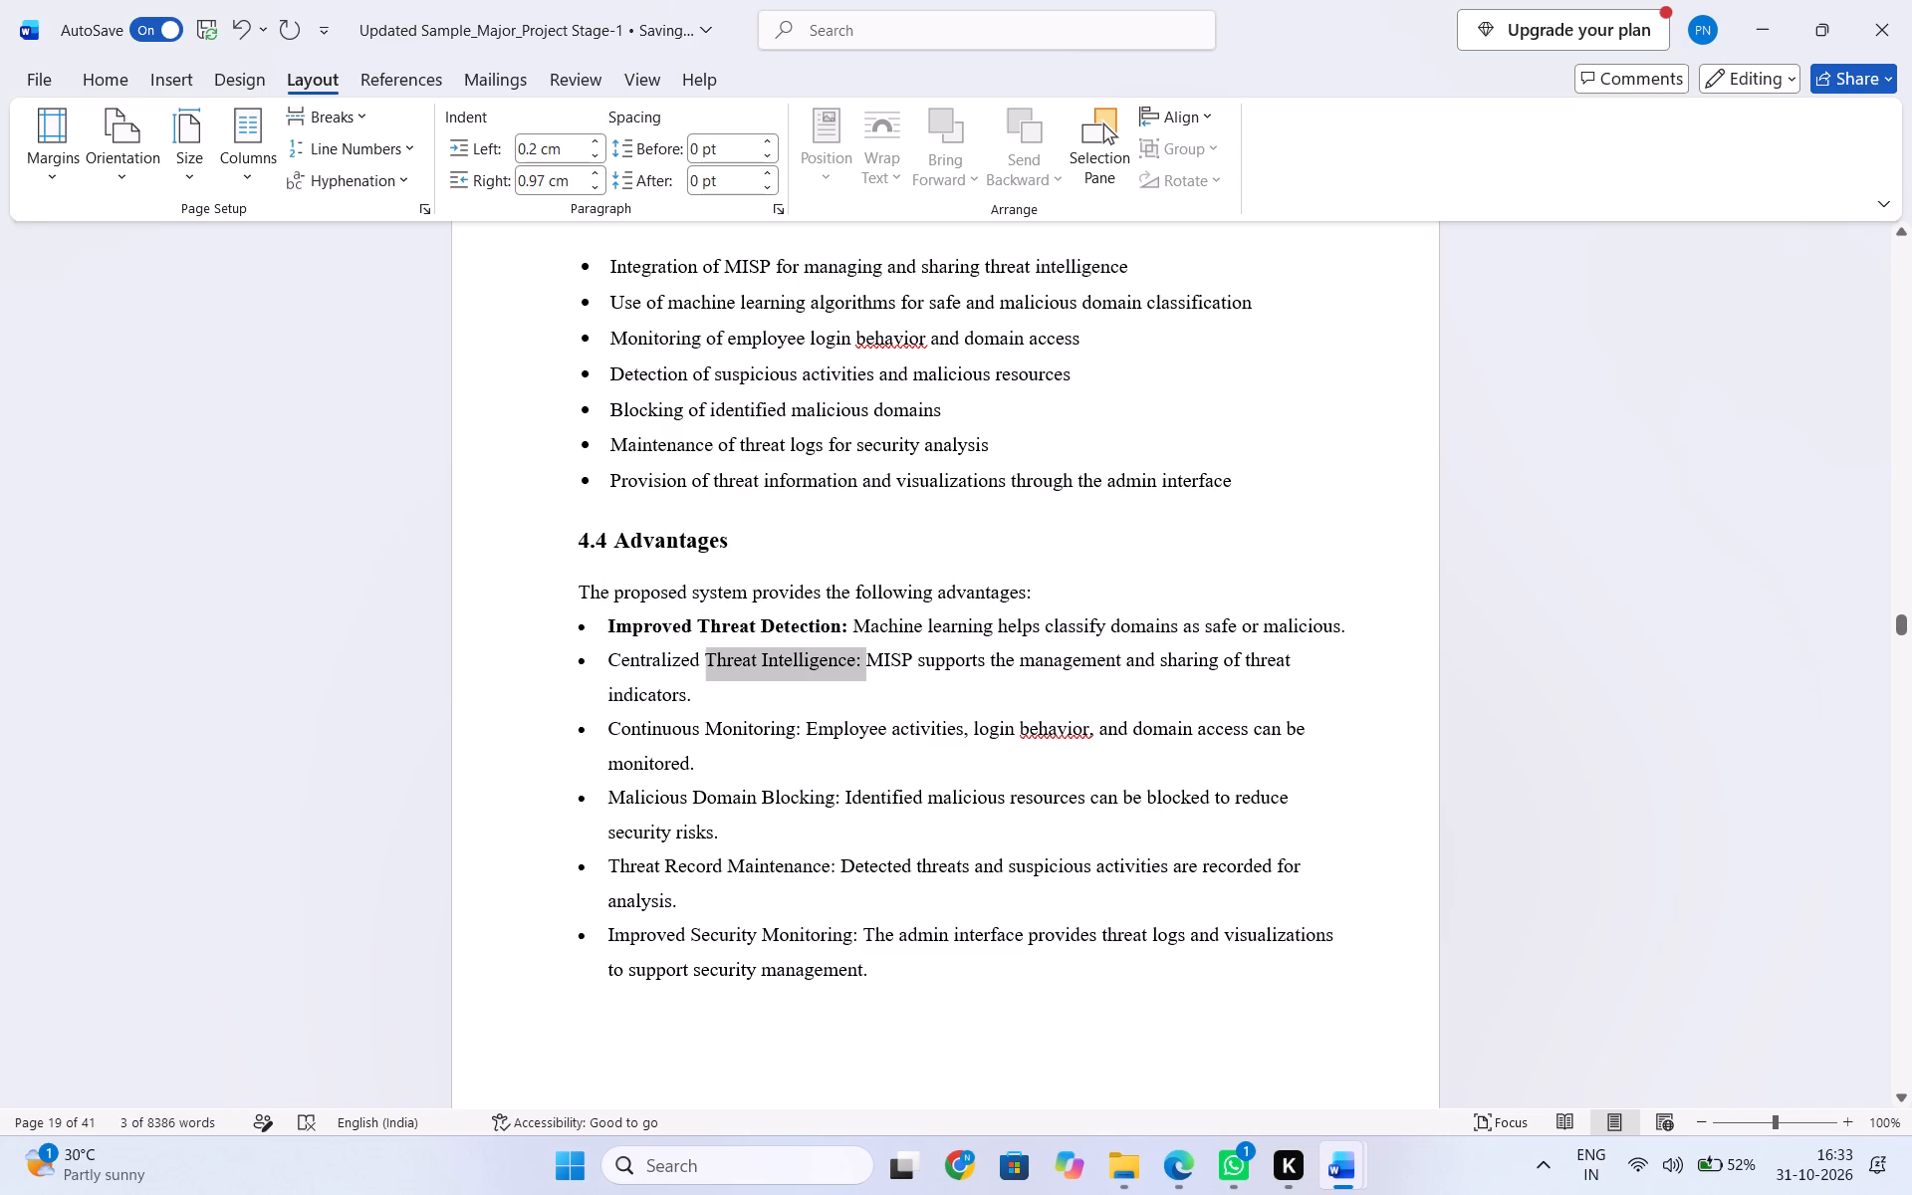
drag(706, 648, 613, 652)
key(ctrl+b)
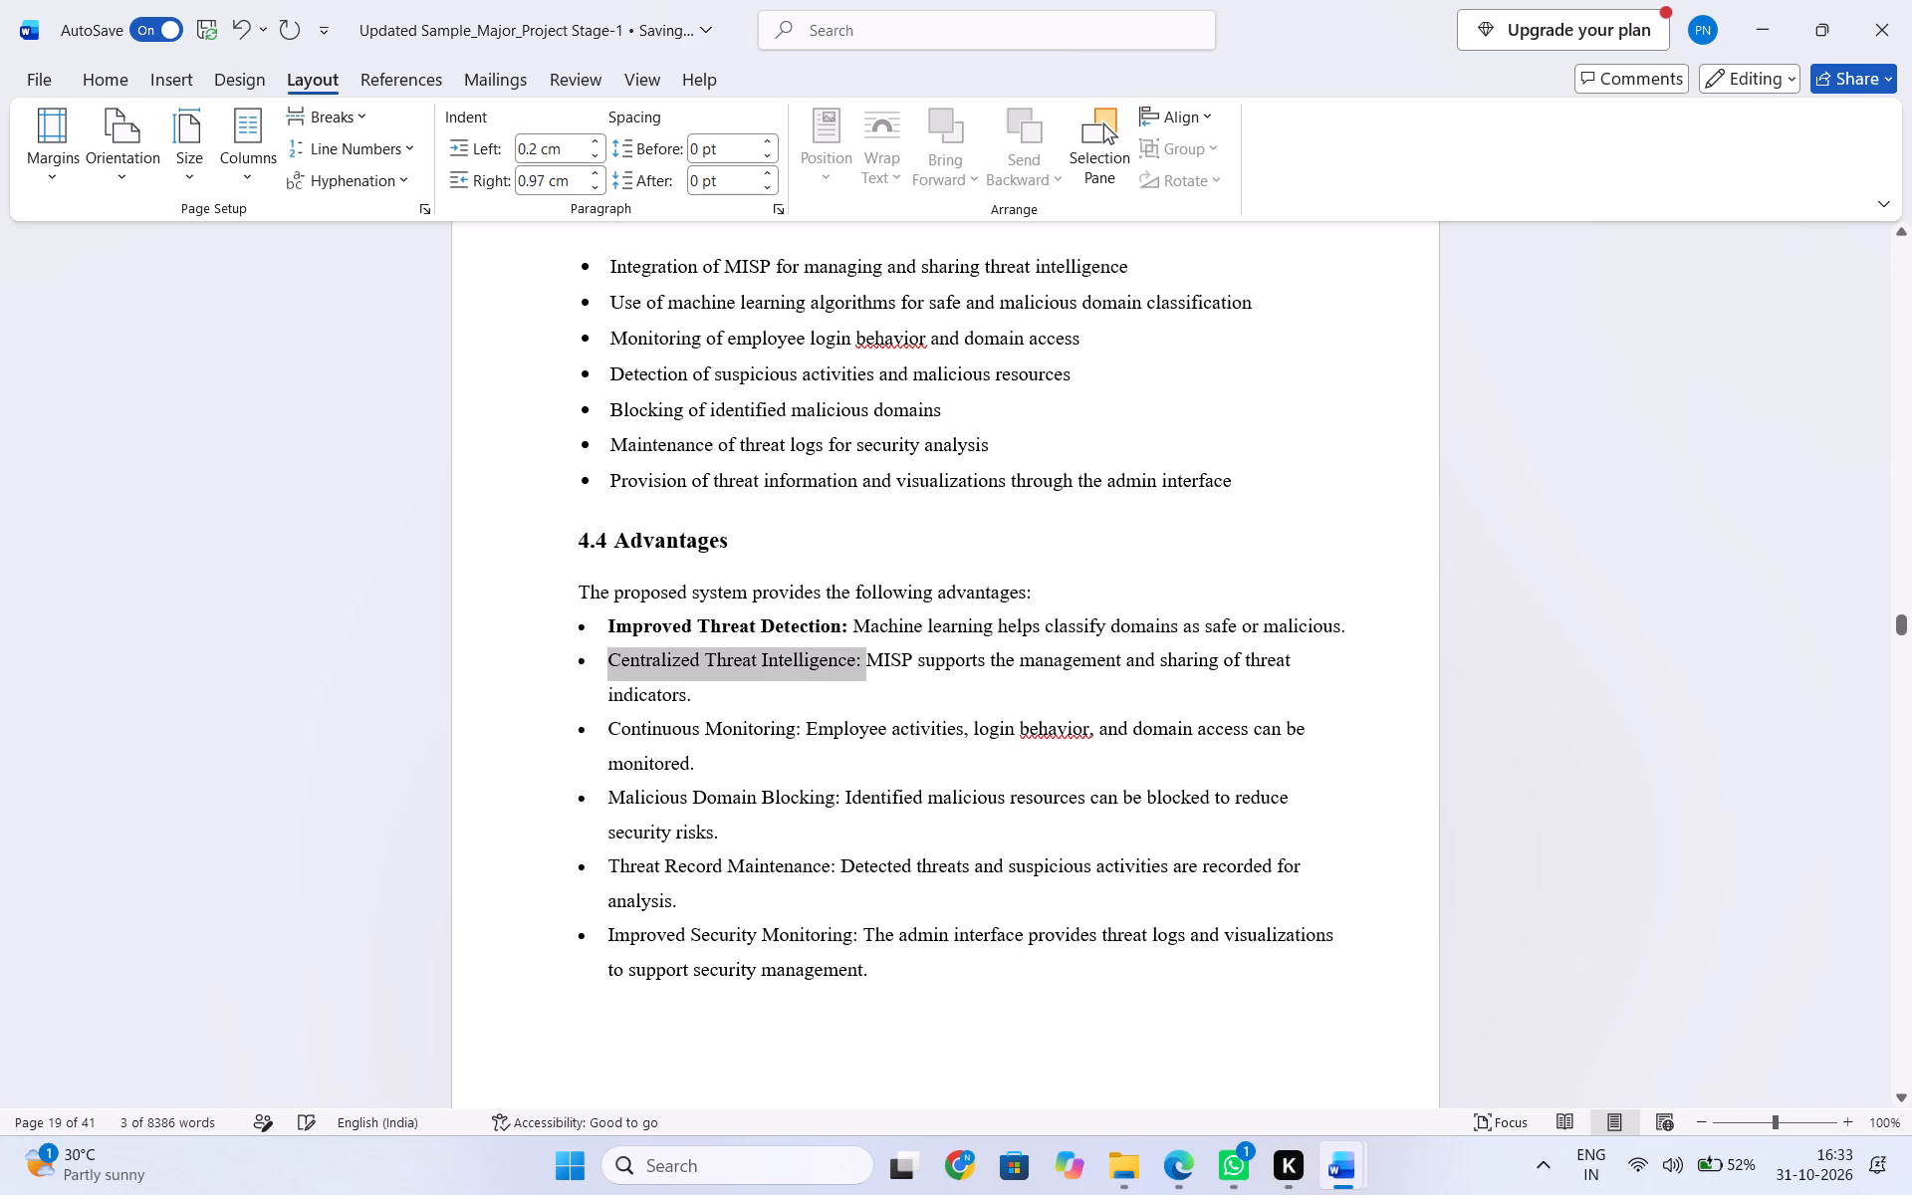
drag(803, 736, 598, 725)
key(ctrl+b)
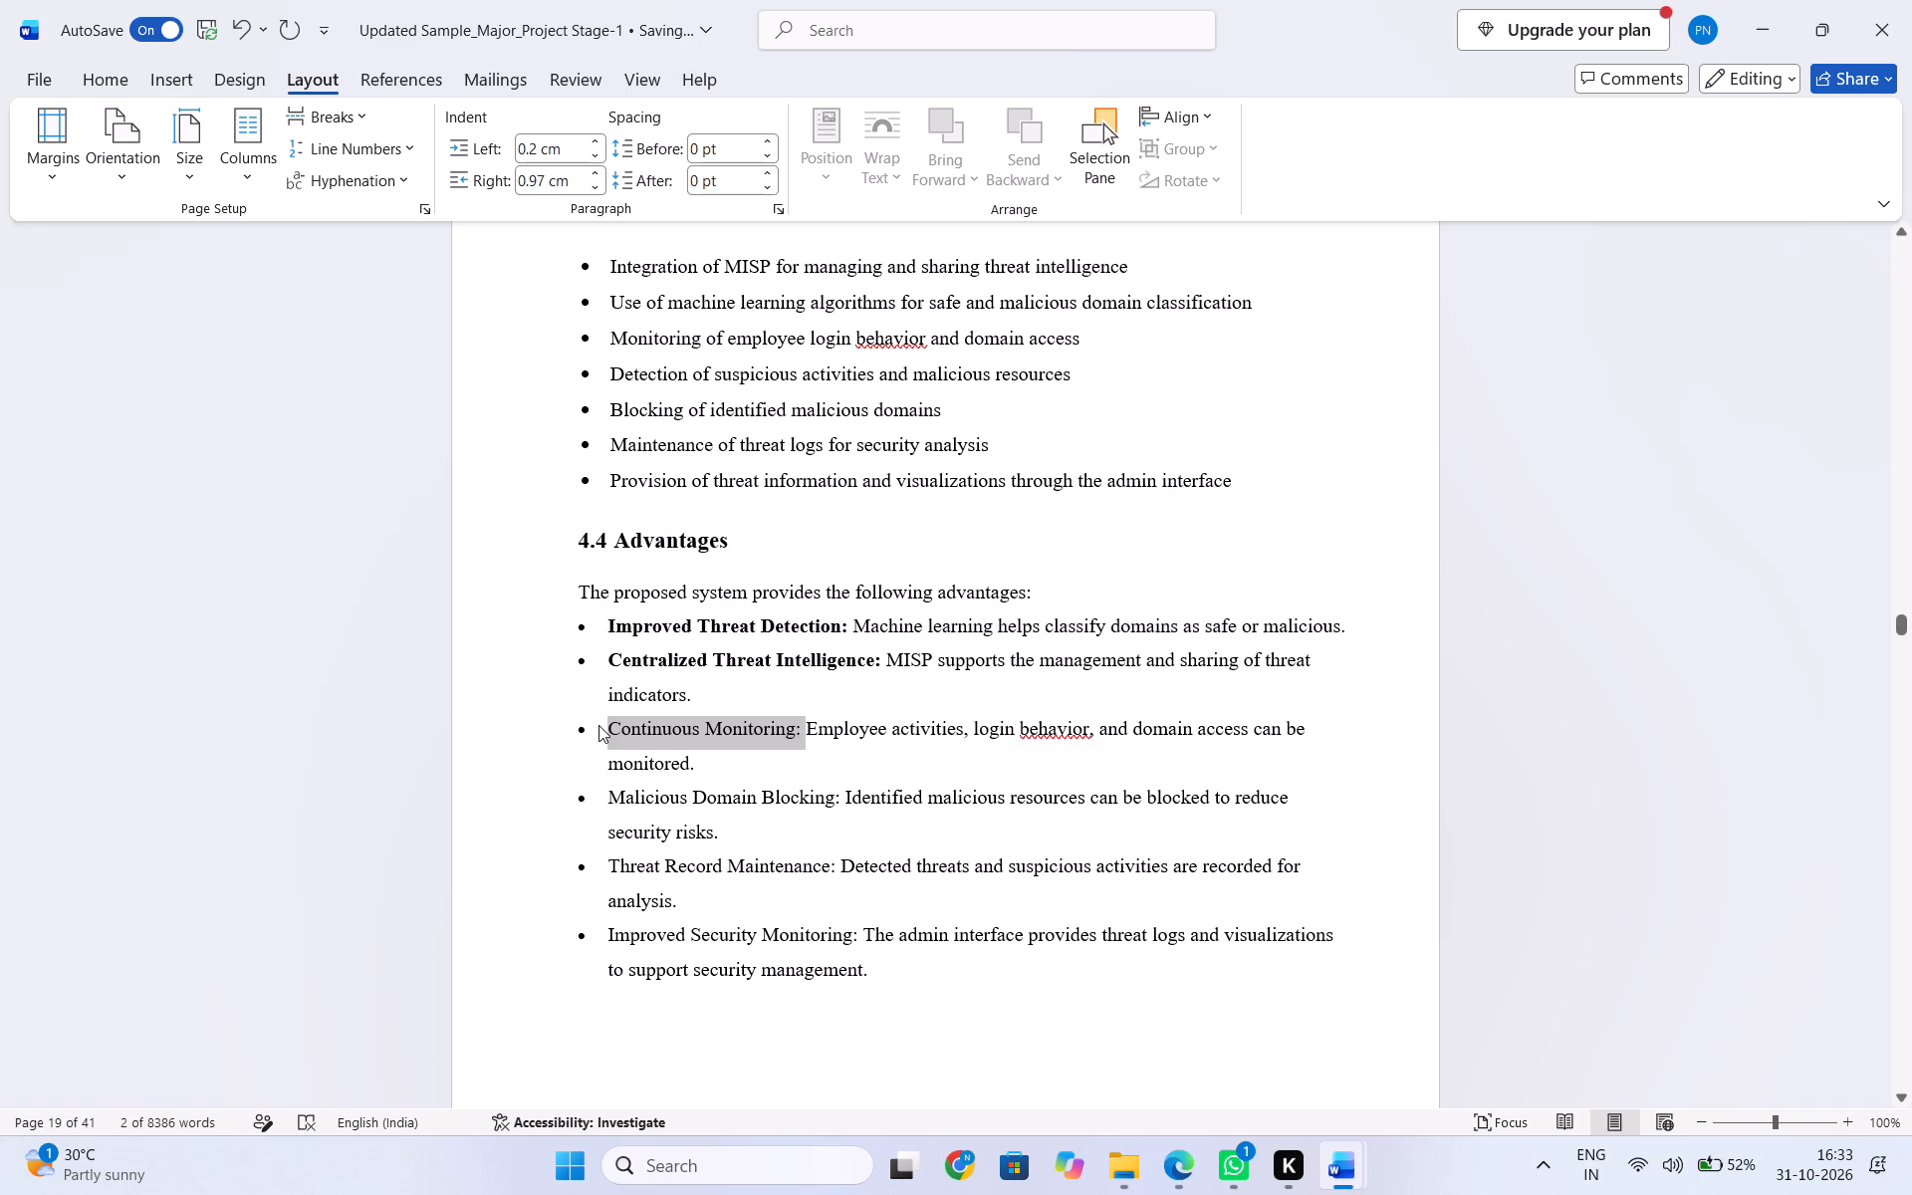
drag(839, 802, 570, 777)
click(589, 786)
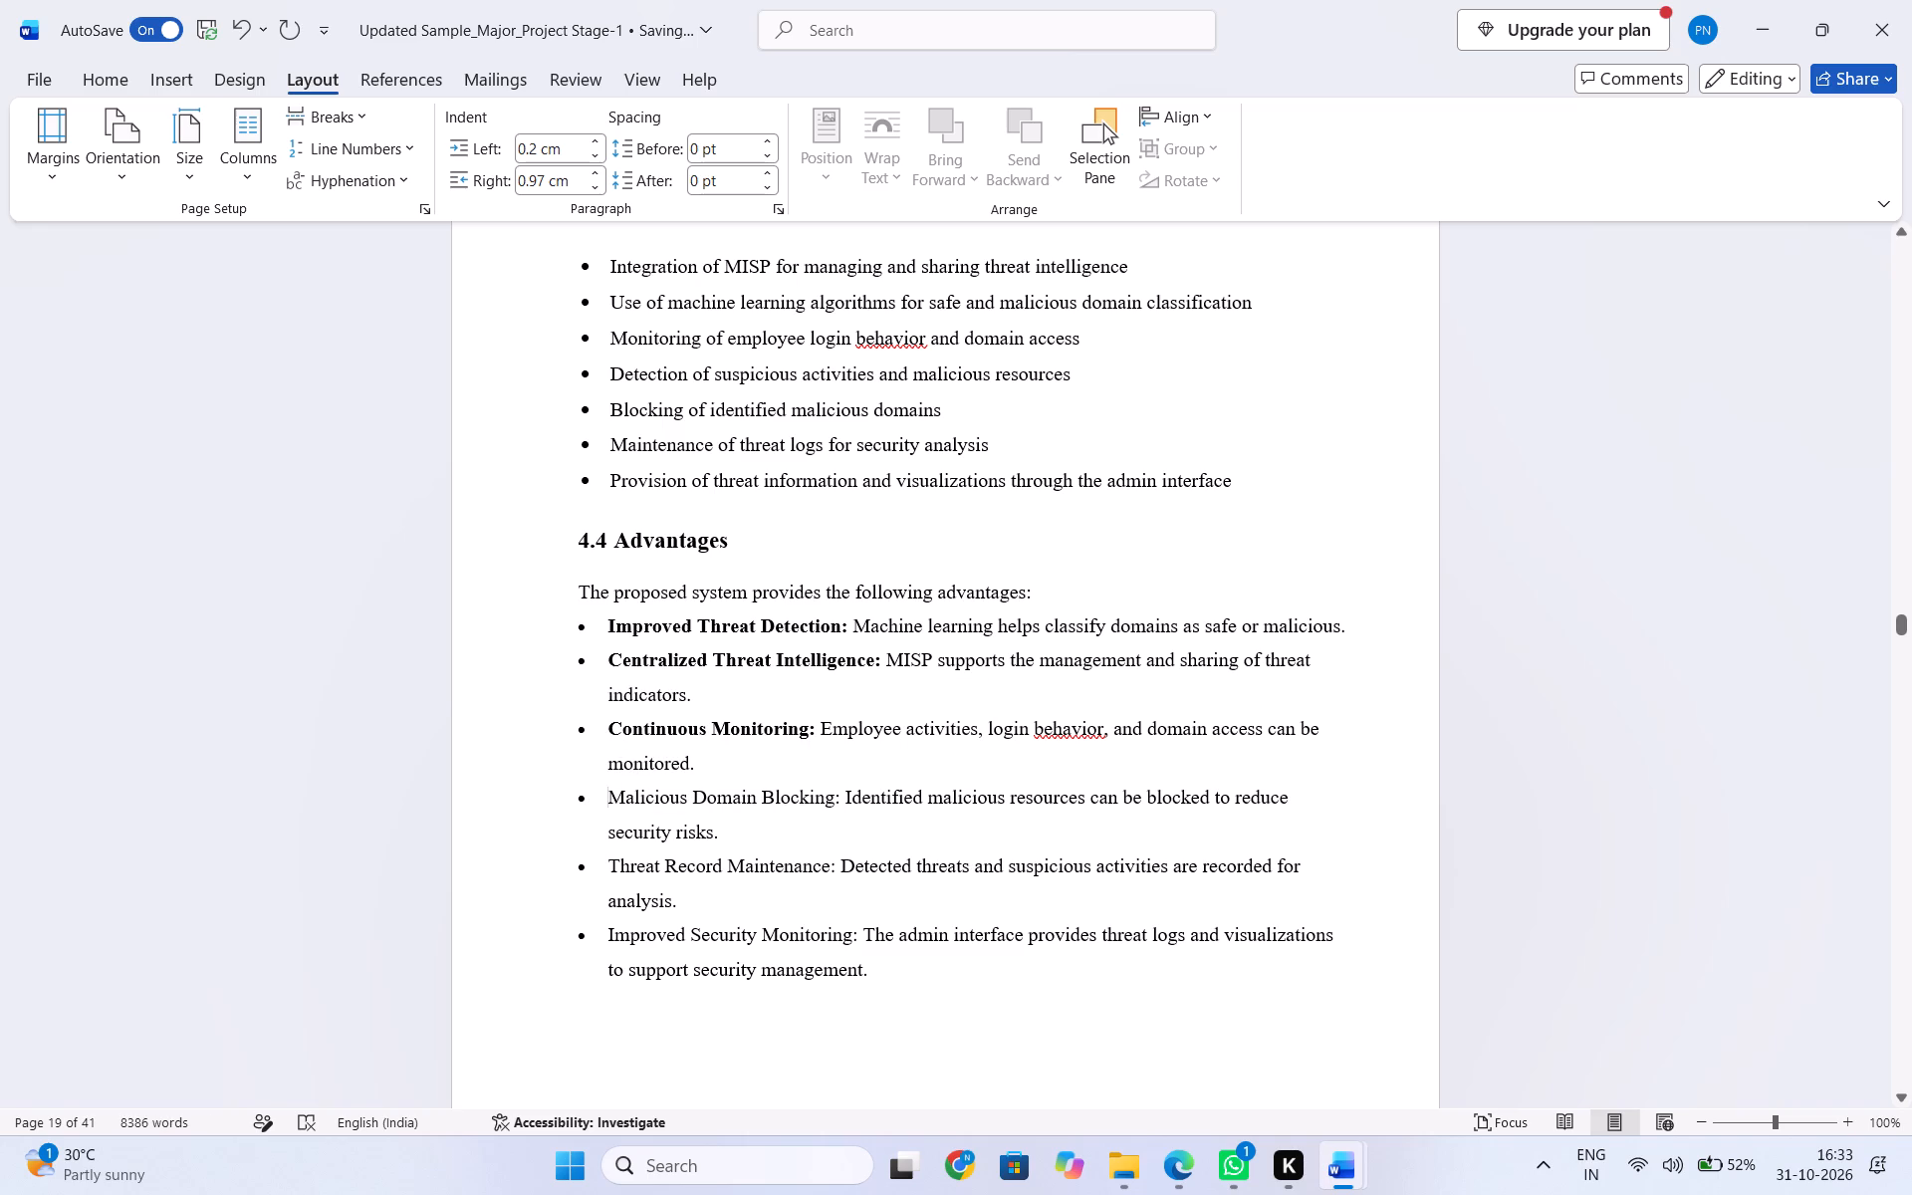
drag(837, 801, 633, 797)
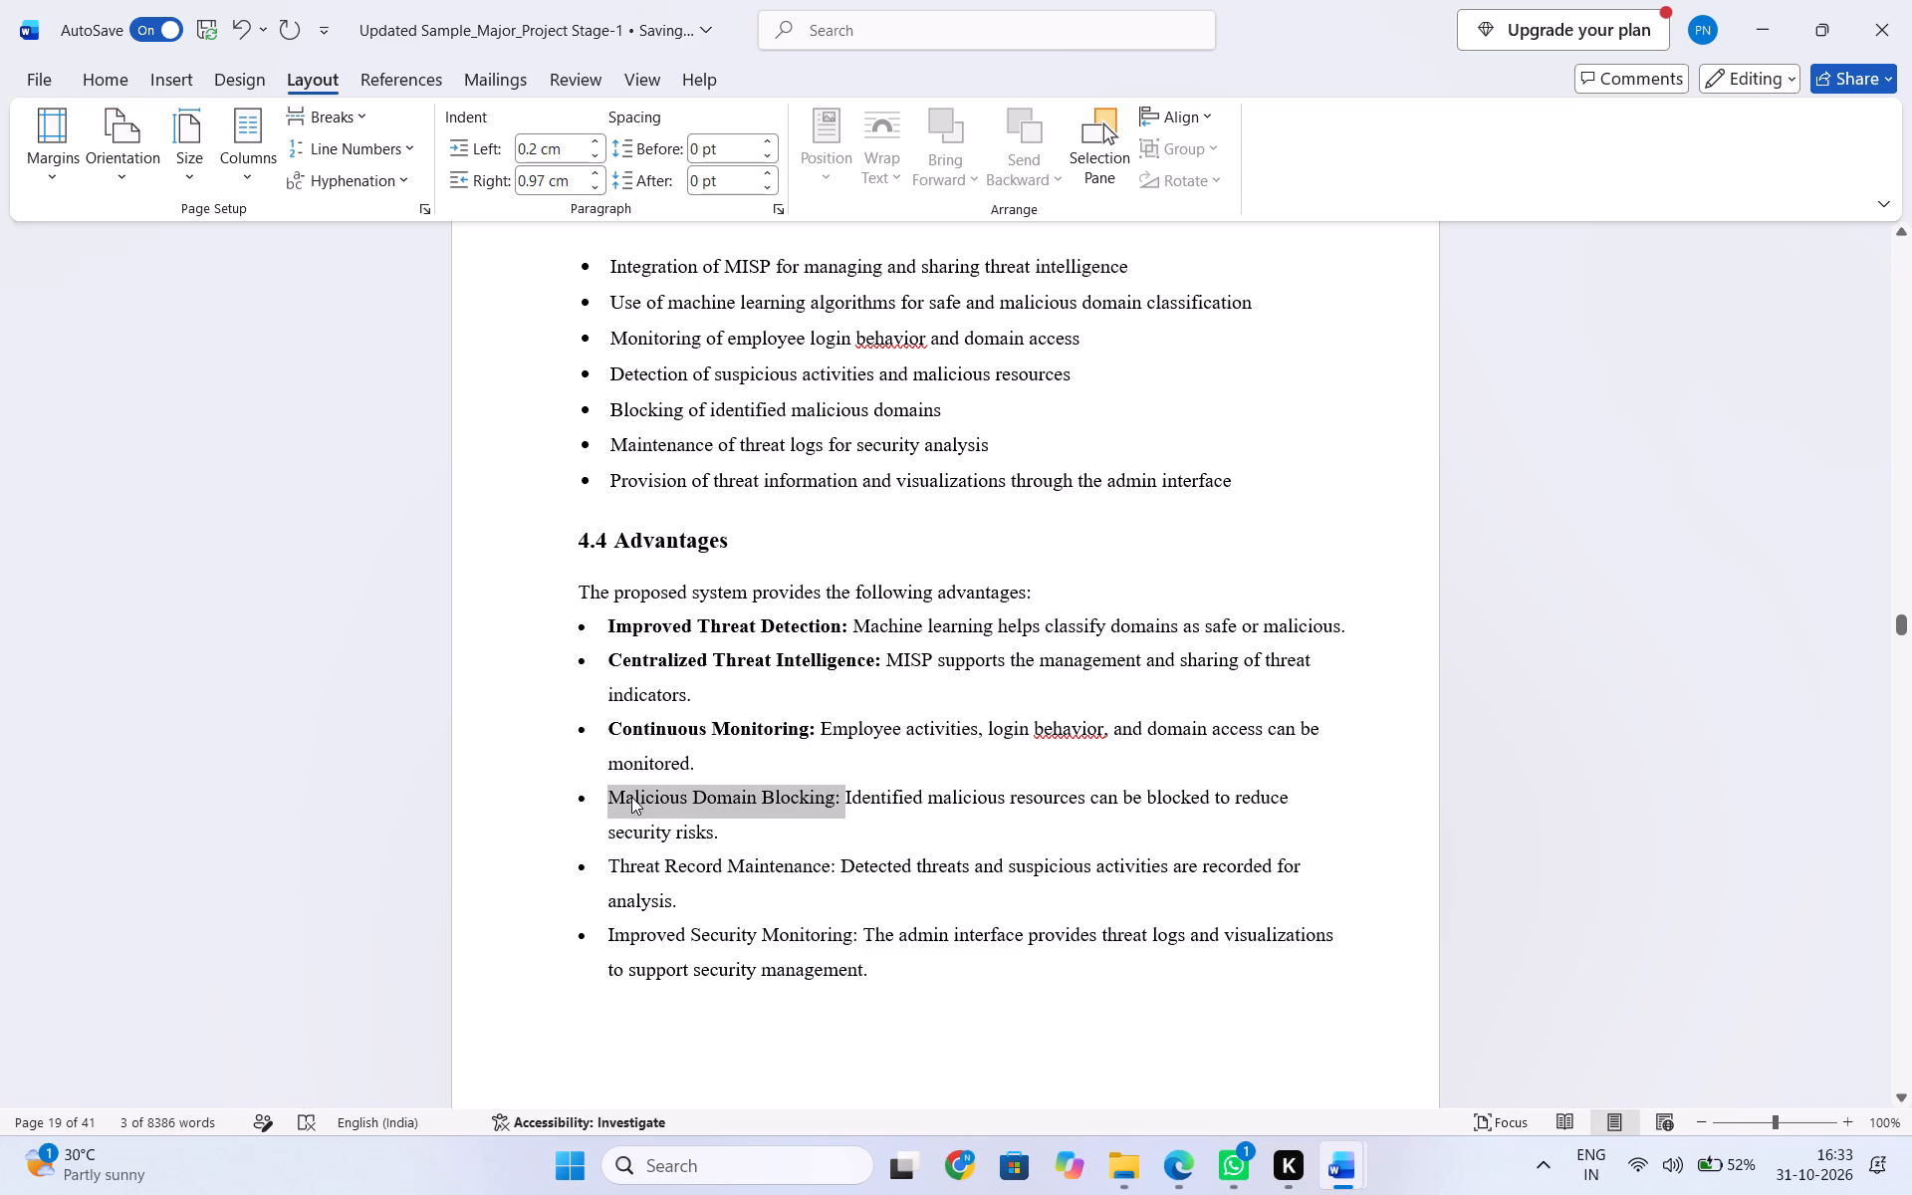
key(ctrl+b)
Bold the Threat Record Maintenance and Improved Security Monitoring labels, including their colons, in the 4.4 Advantages list.
drag(833, 873, 801, 869)
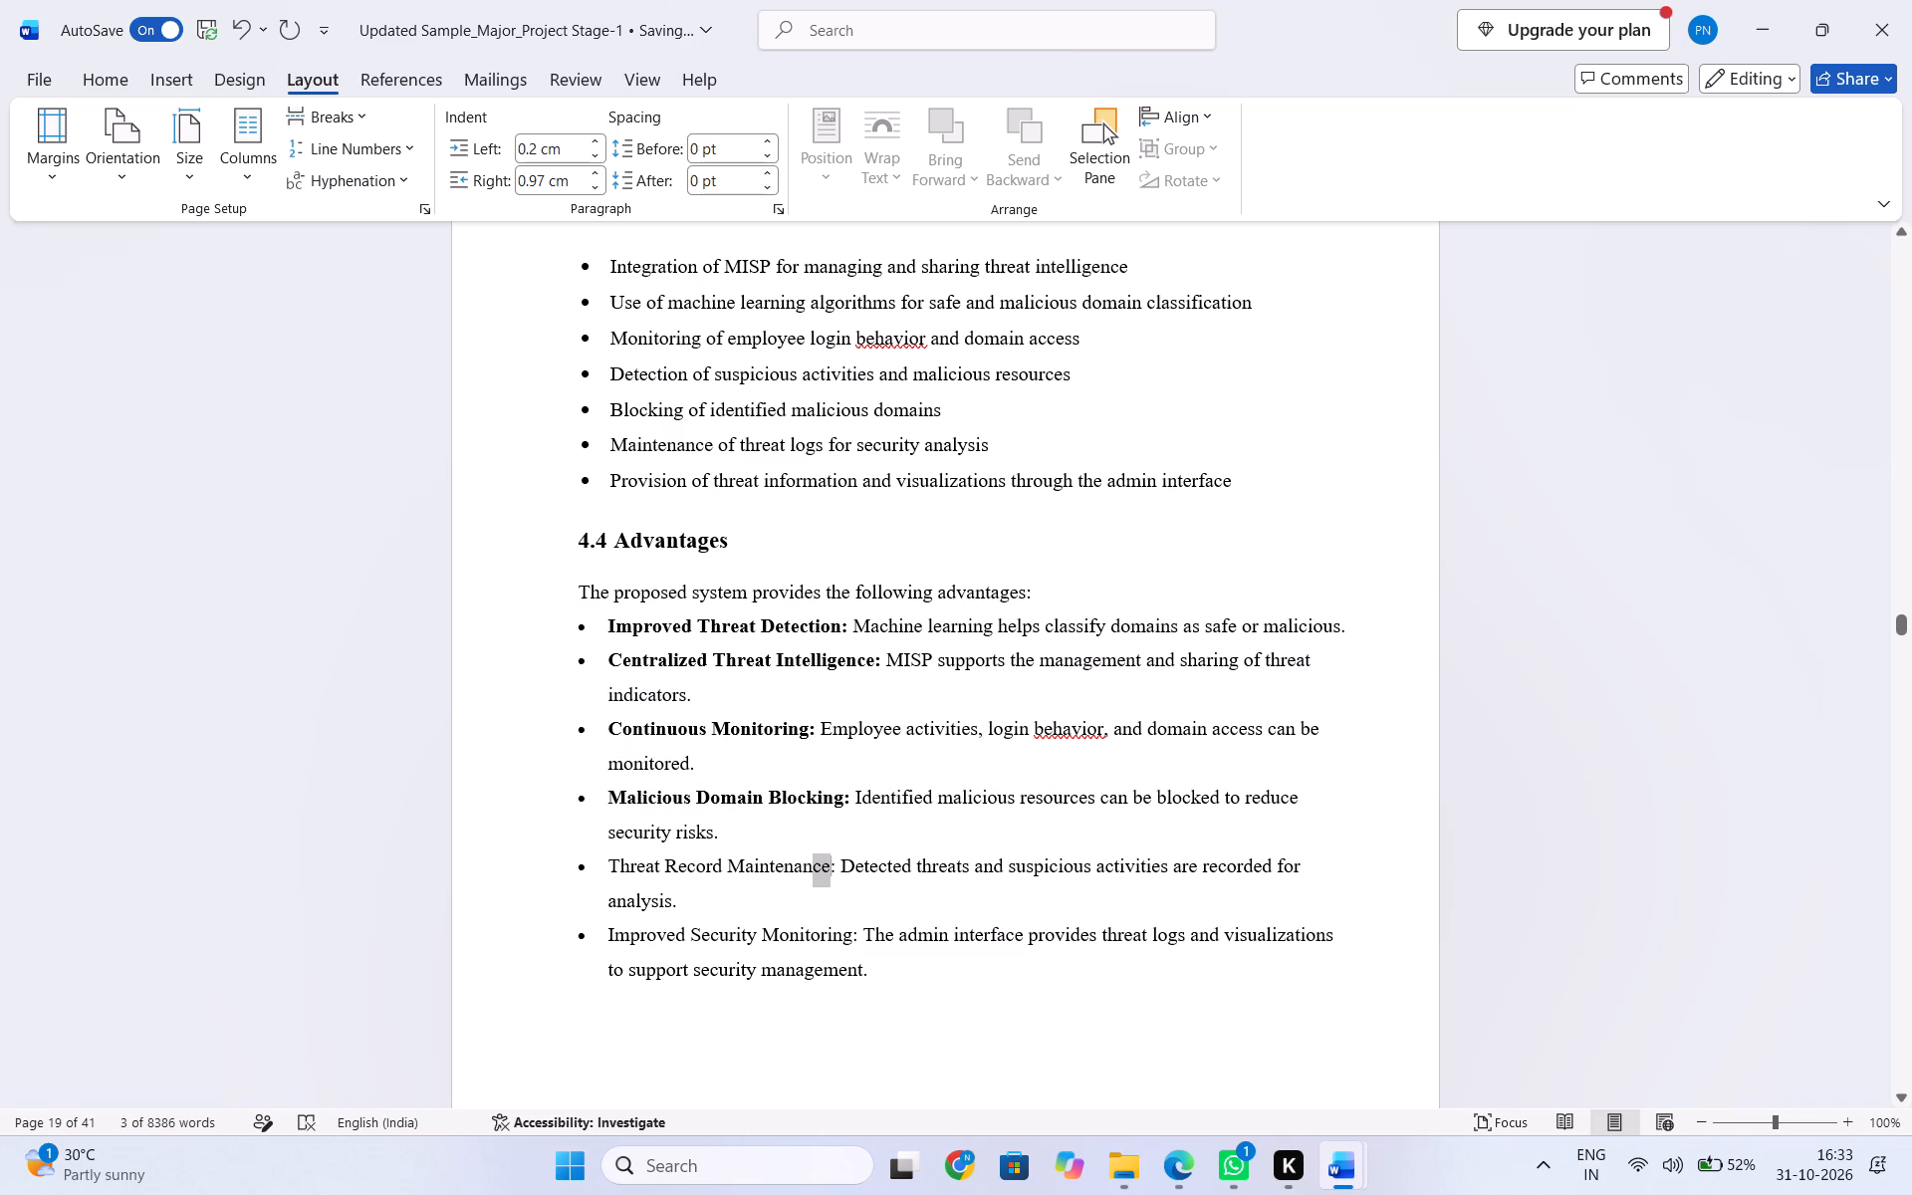
drag(801, 869, 624, 871)
click(624, 871)
drag(839, 866, 617, 869)
key(ctrl+b)
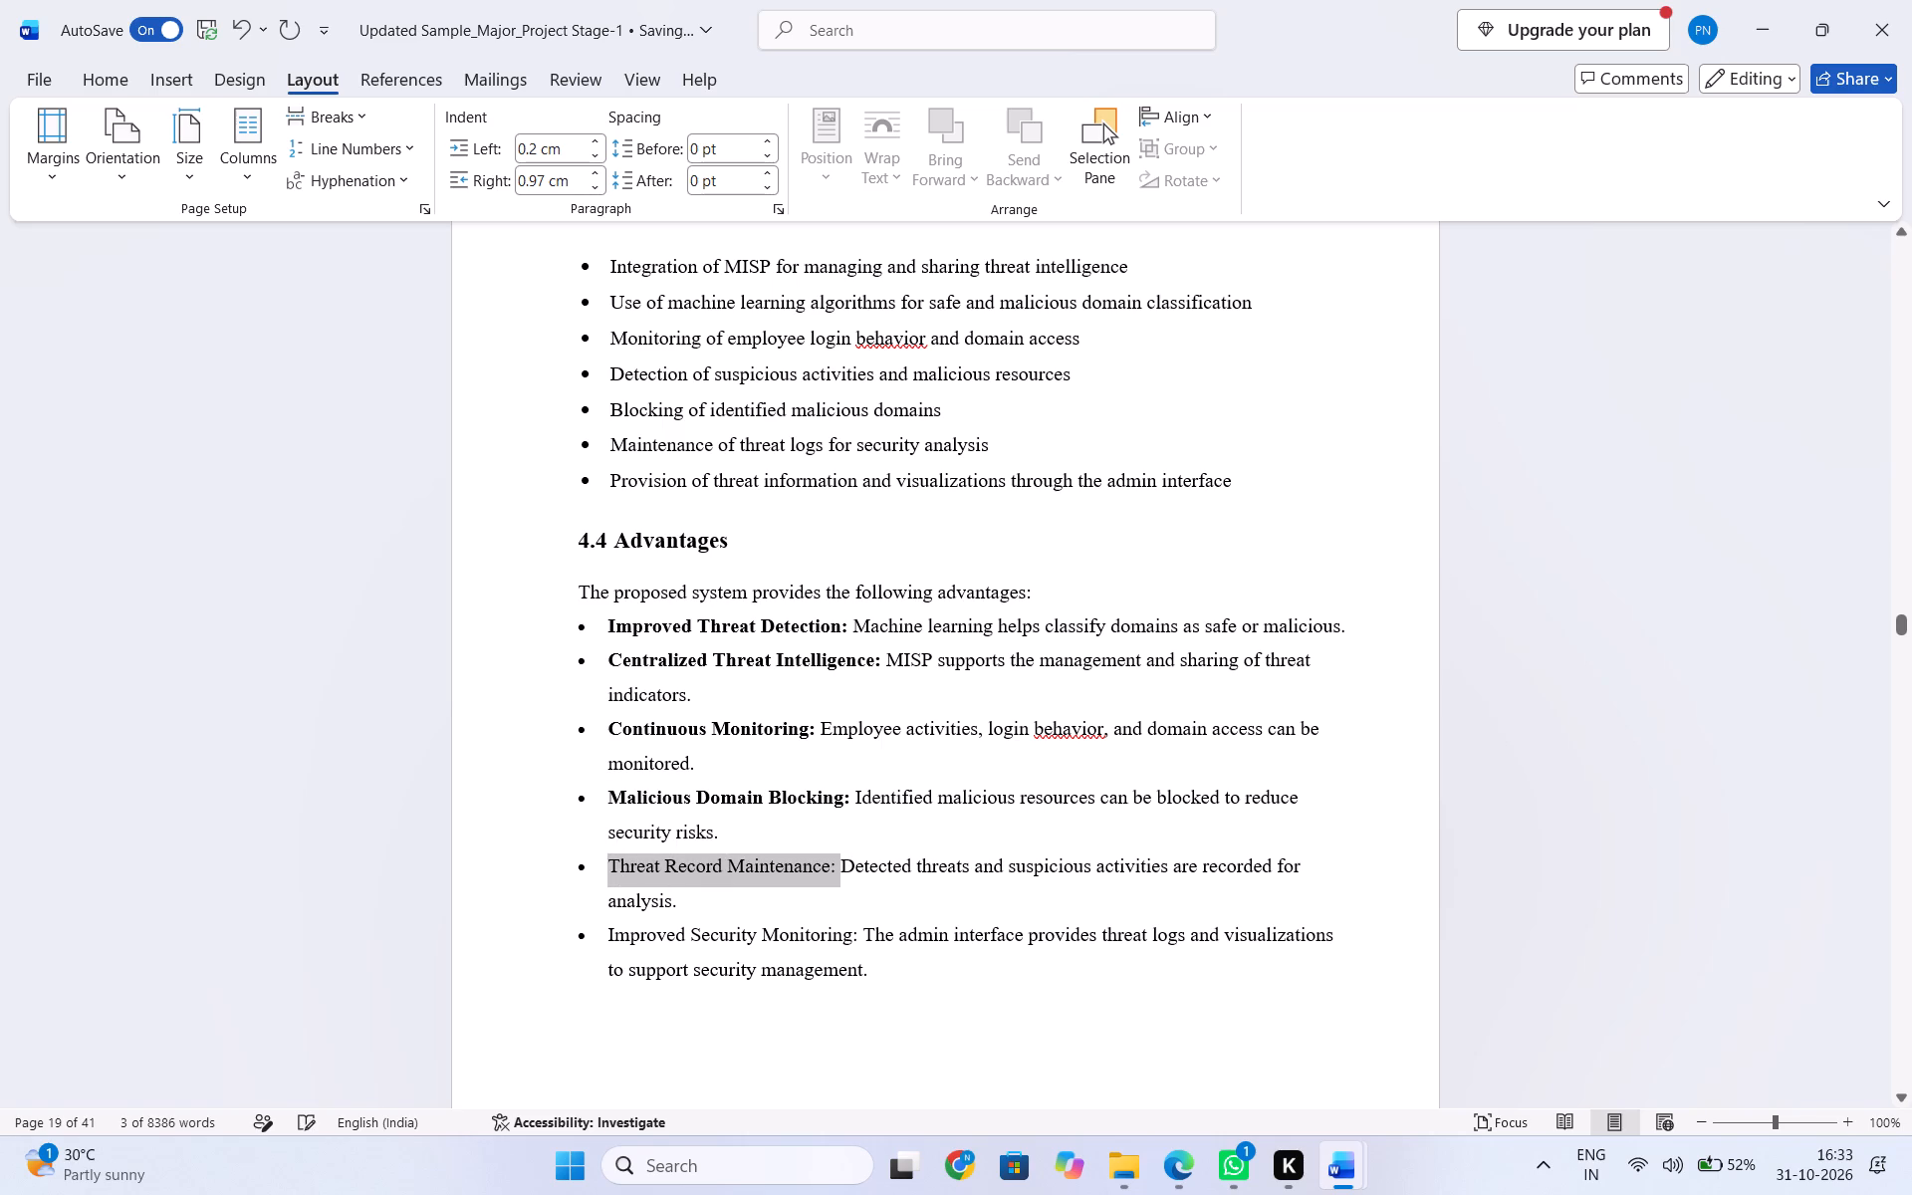
drag(864, 937, 632, 934)
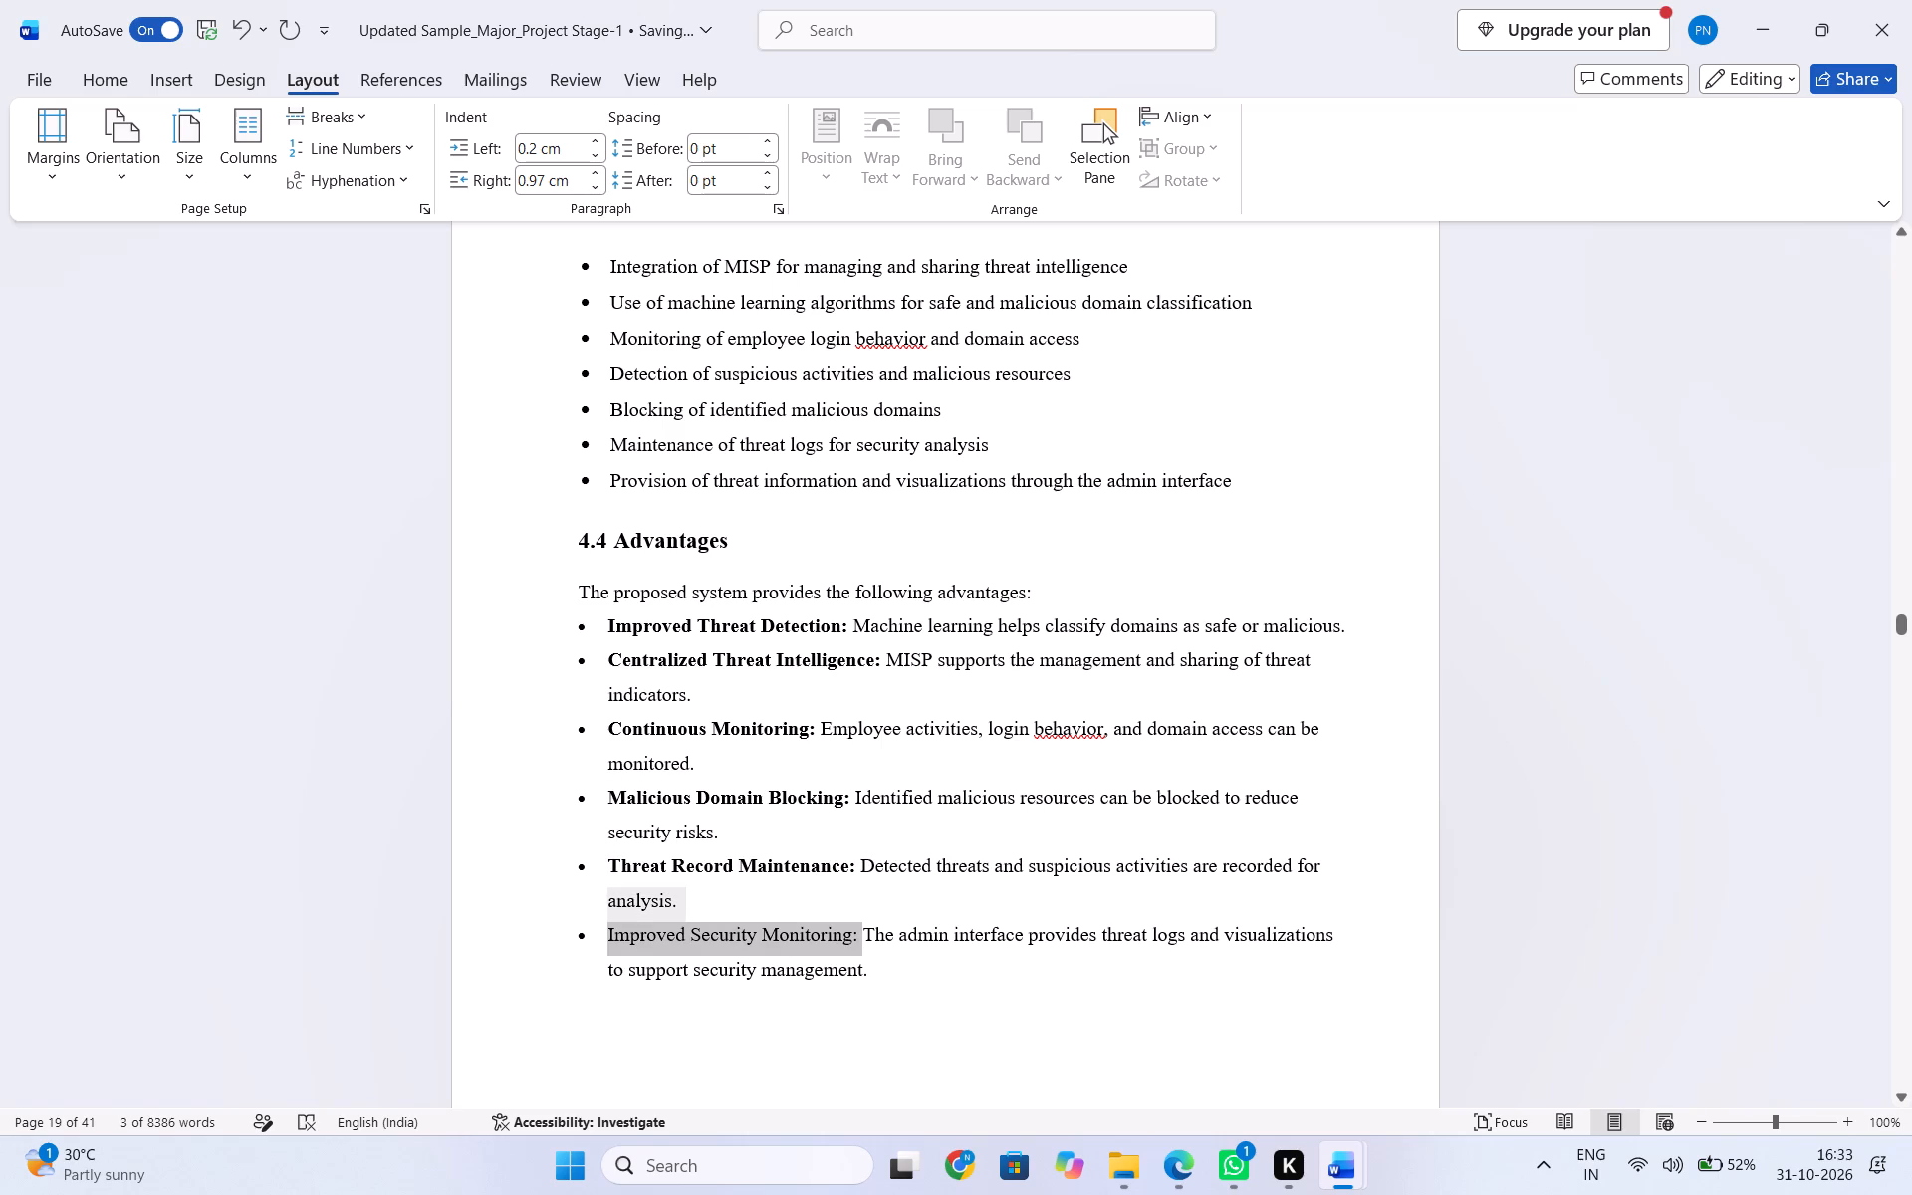
drag(632, 934, 631, 935)
key(ctrl+b)
Examine chapter 5 UML Diagrams in the report and compare it with the same chapter in the MajorProject PDF open in Edge.
scroll(947, 817, down, 2)
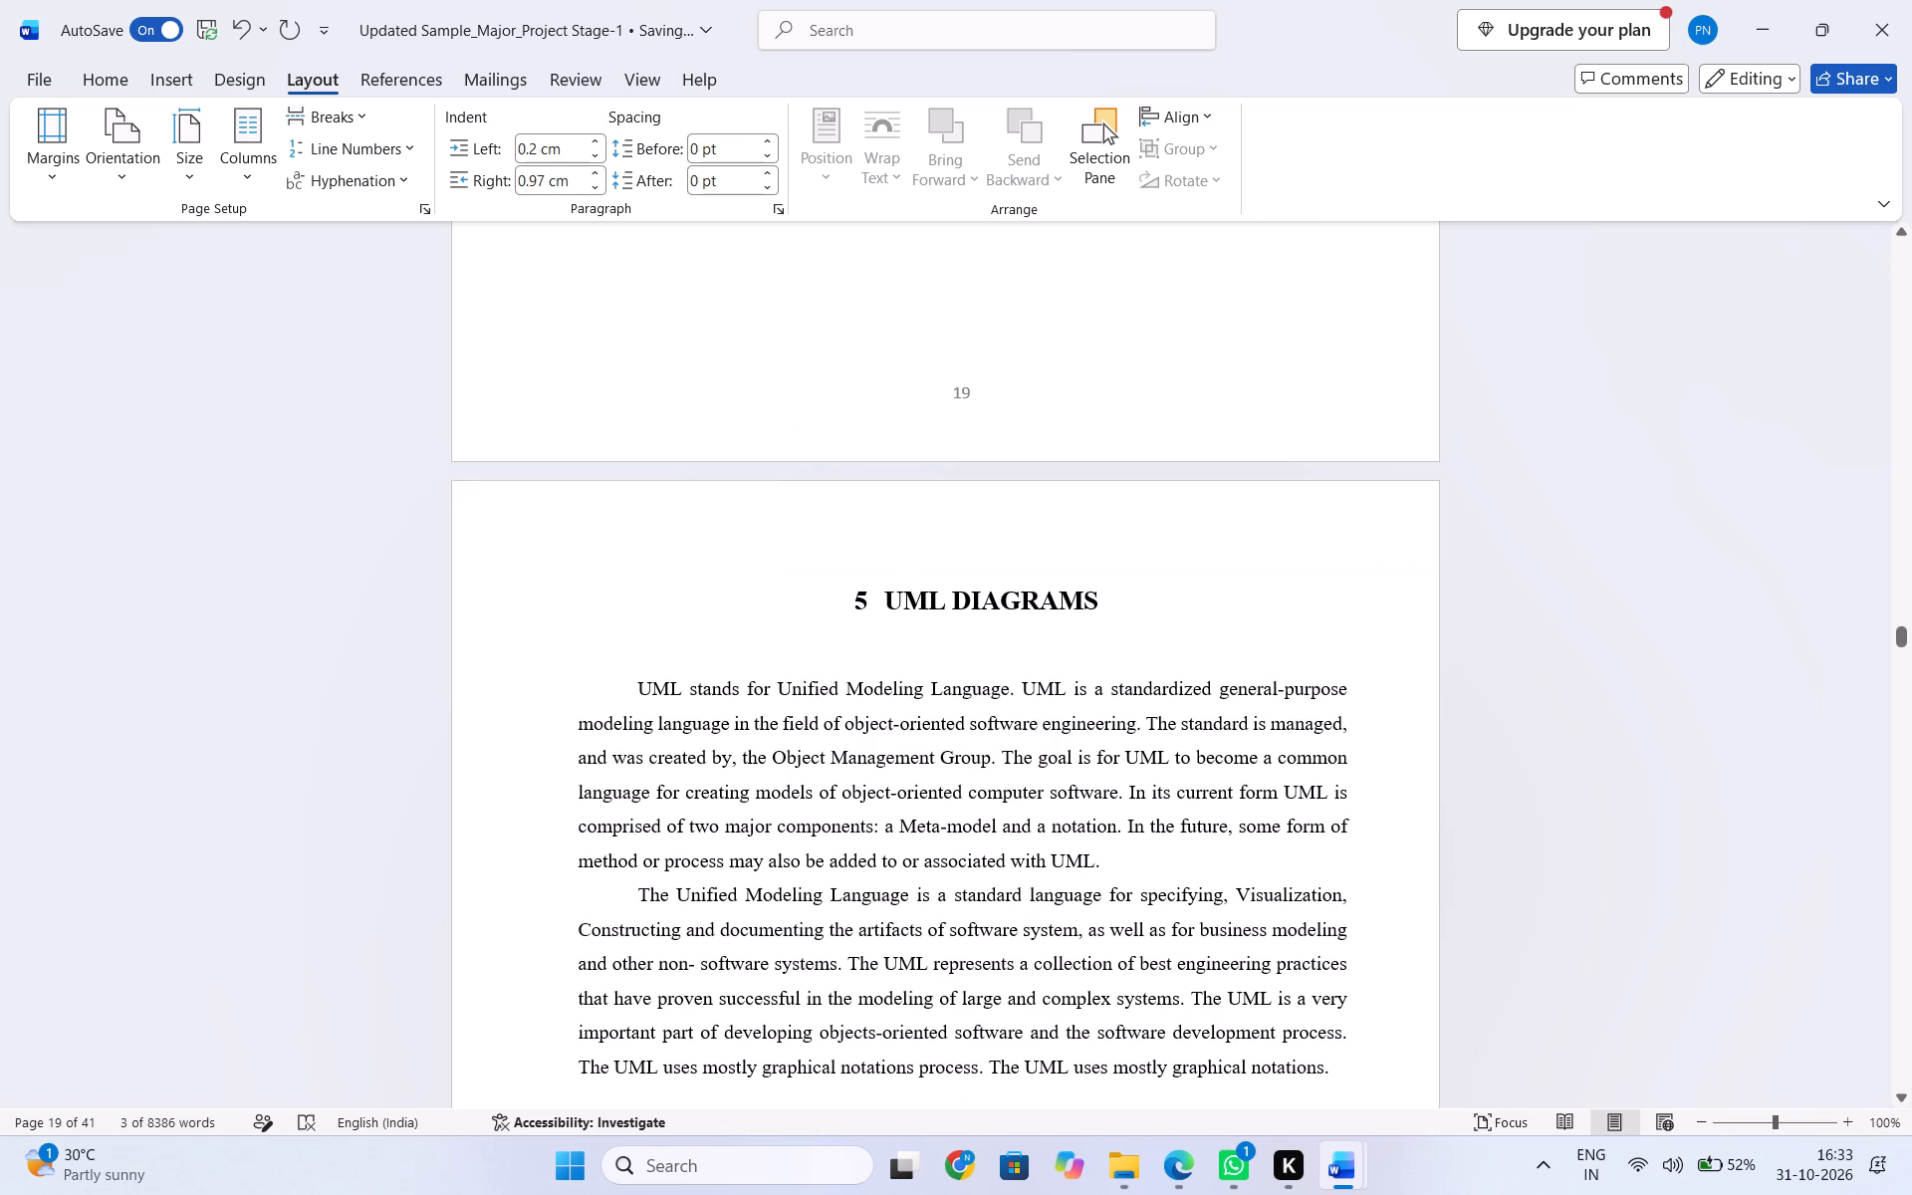
scroll(937, 793, up, 1)
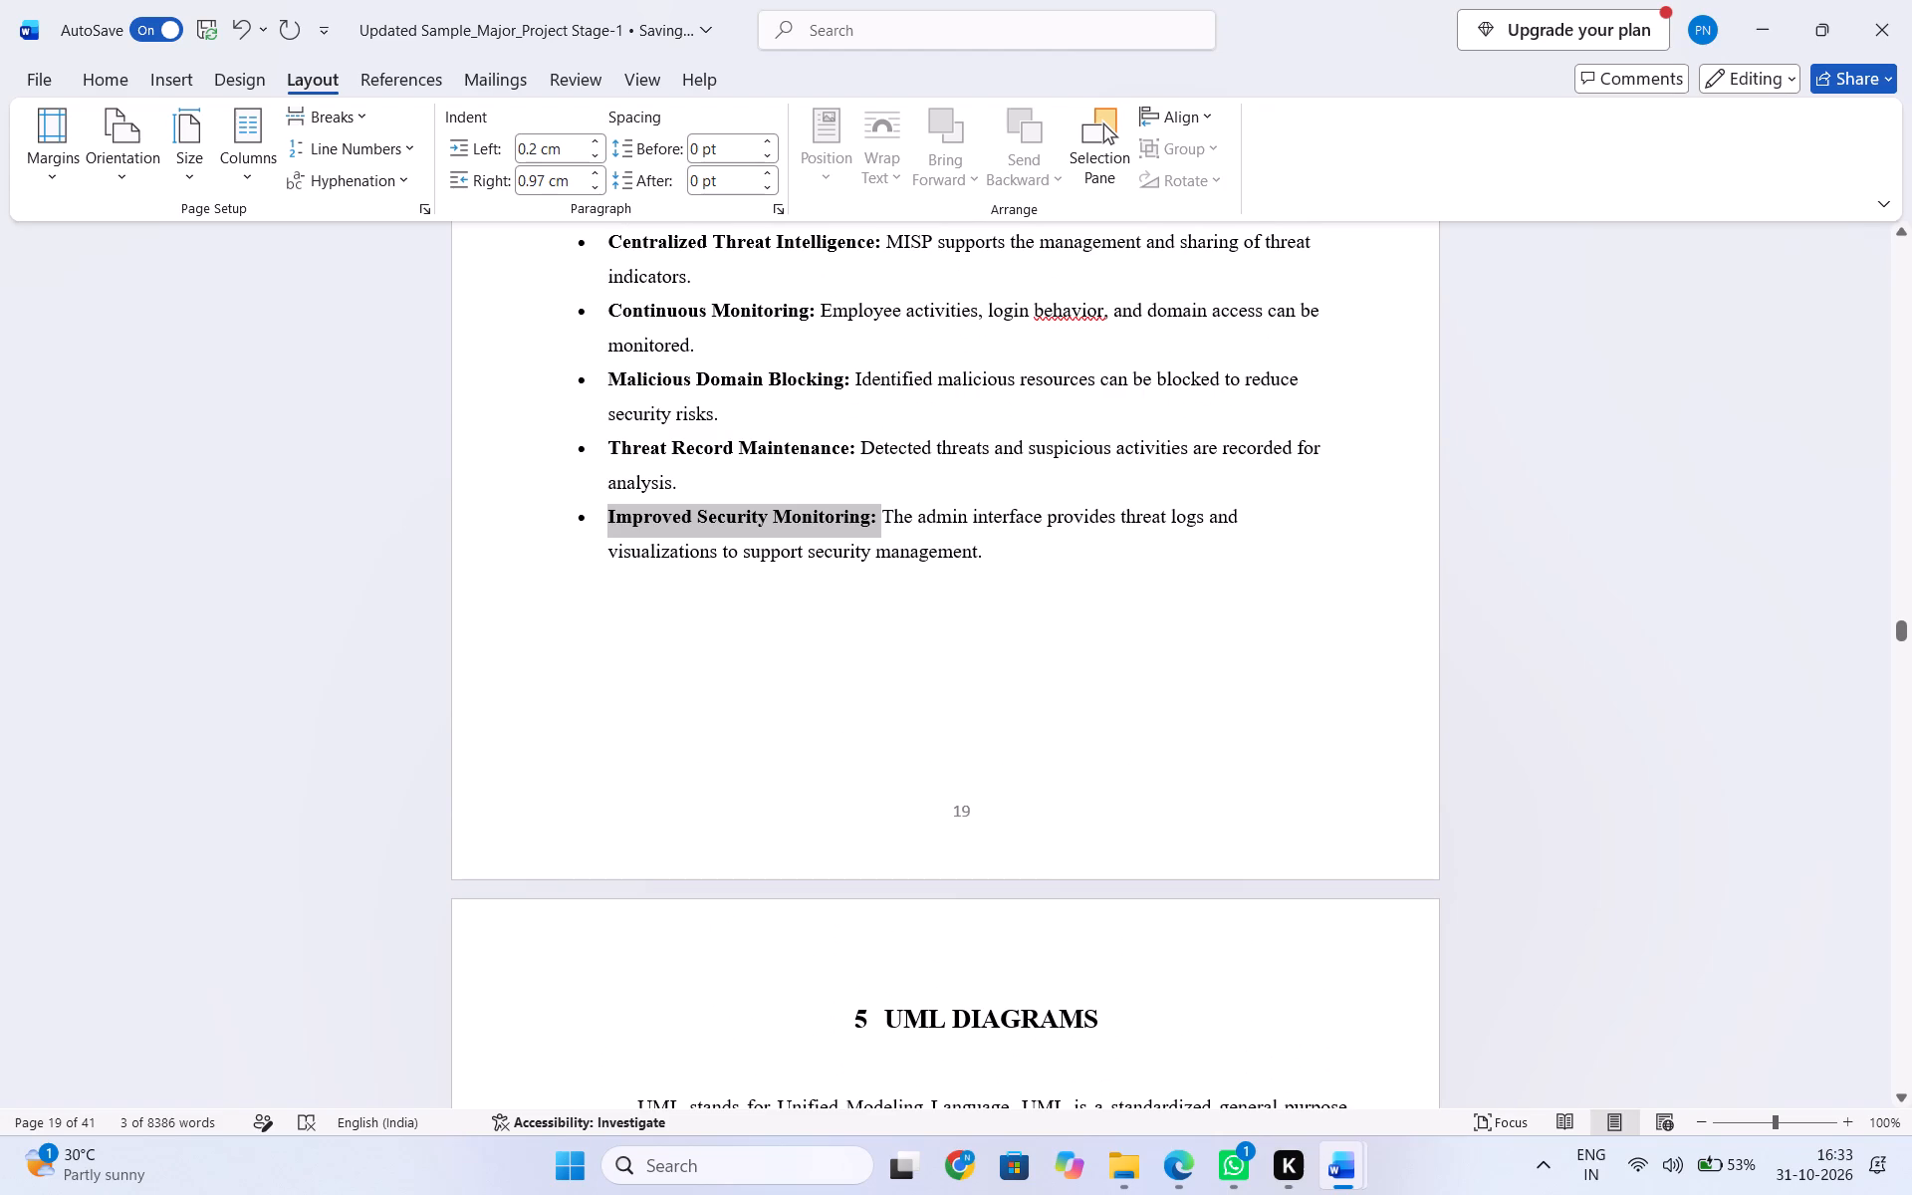
scroll(964, 743, down, 2)
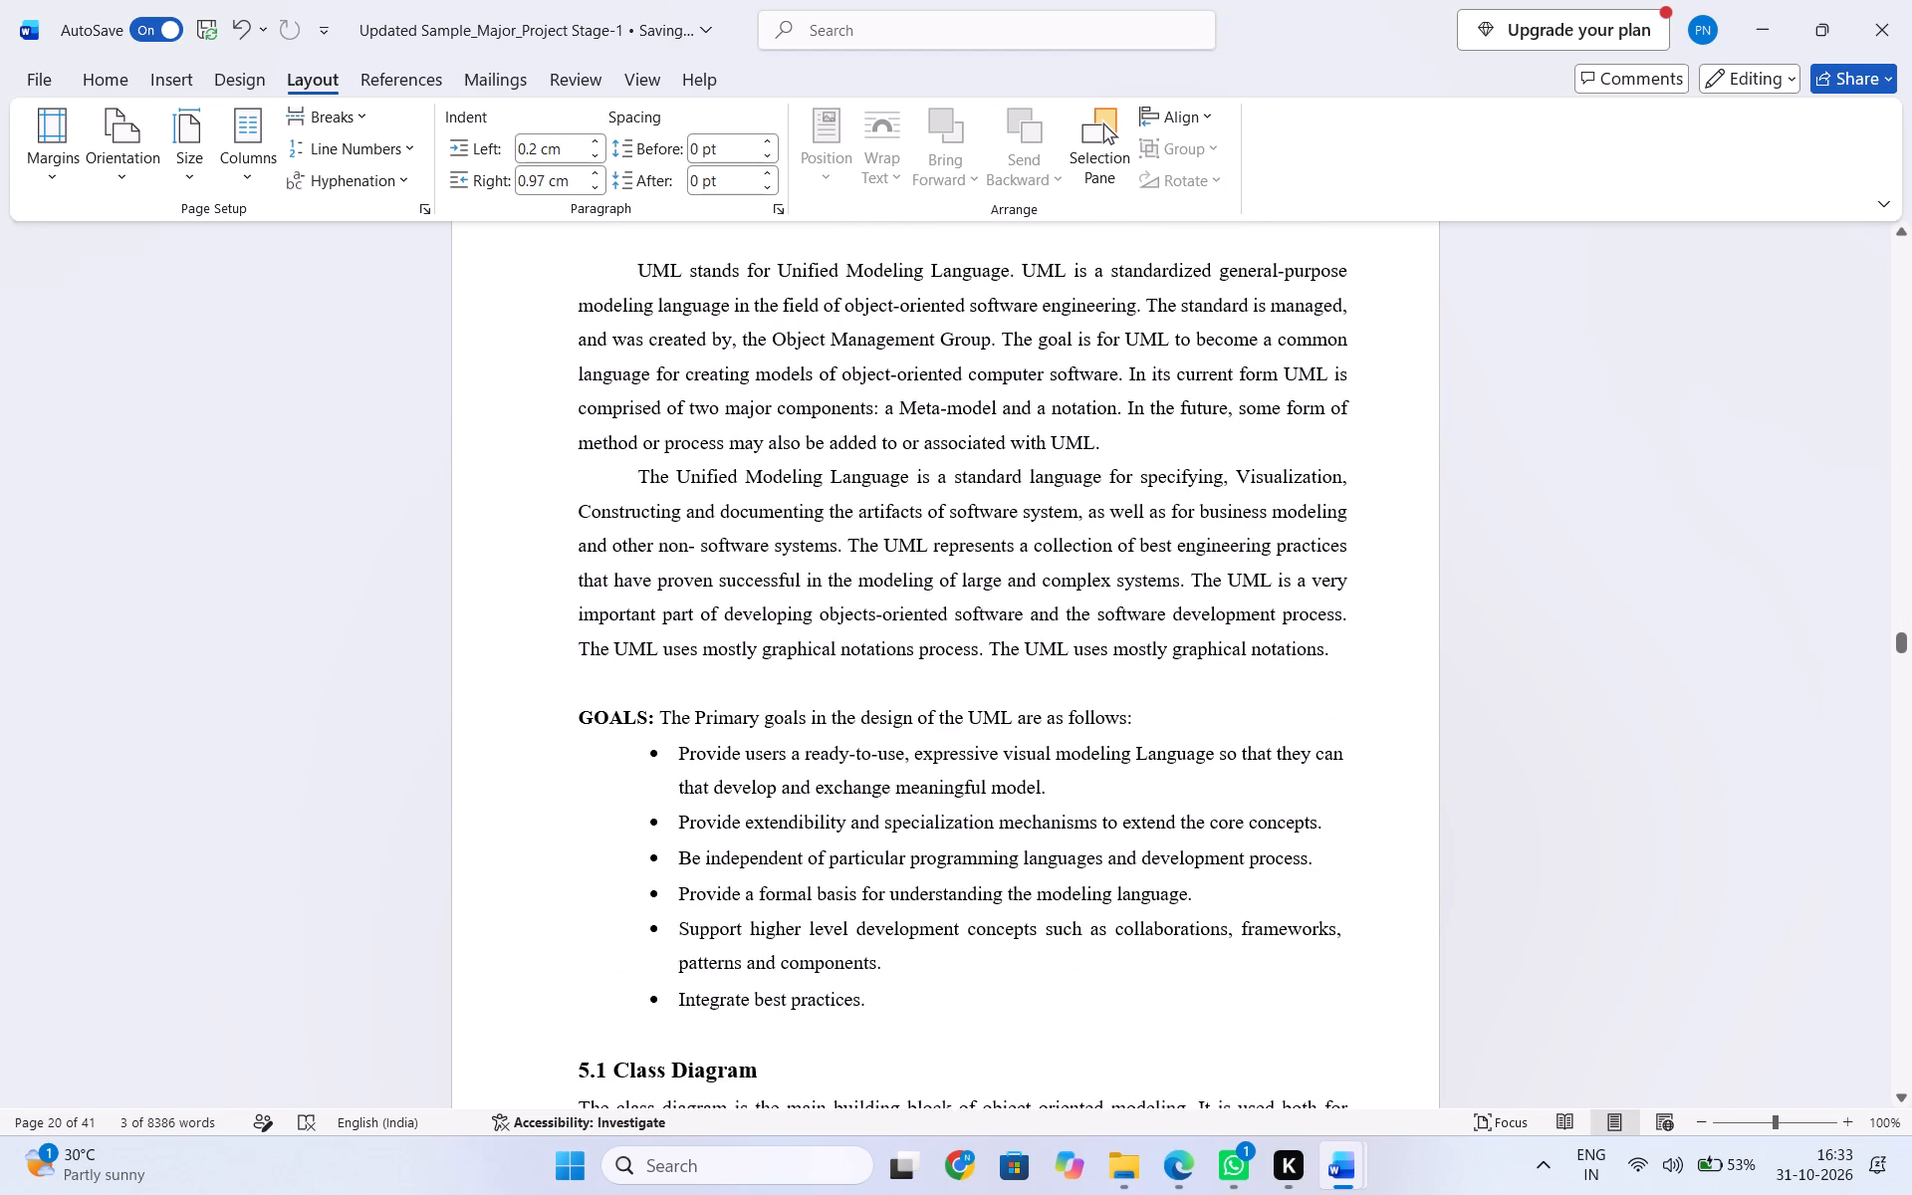
click(1187, 1075)
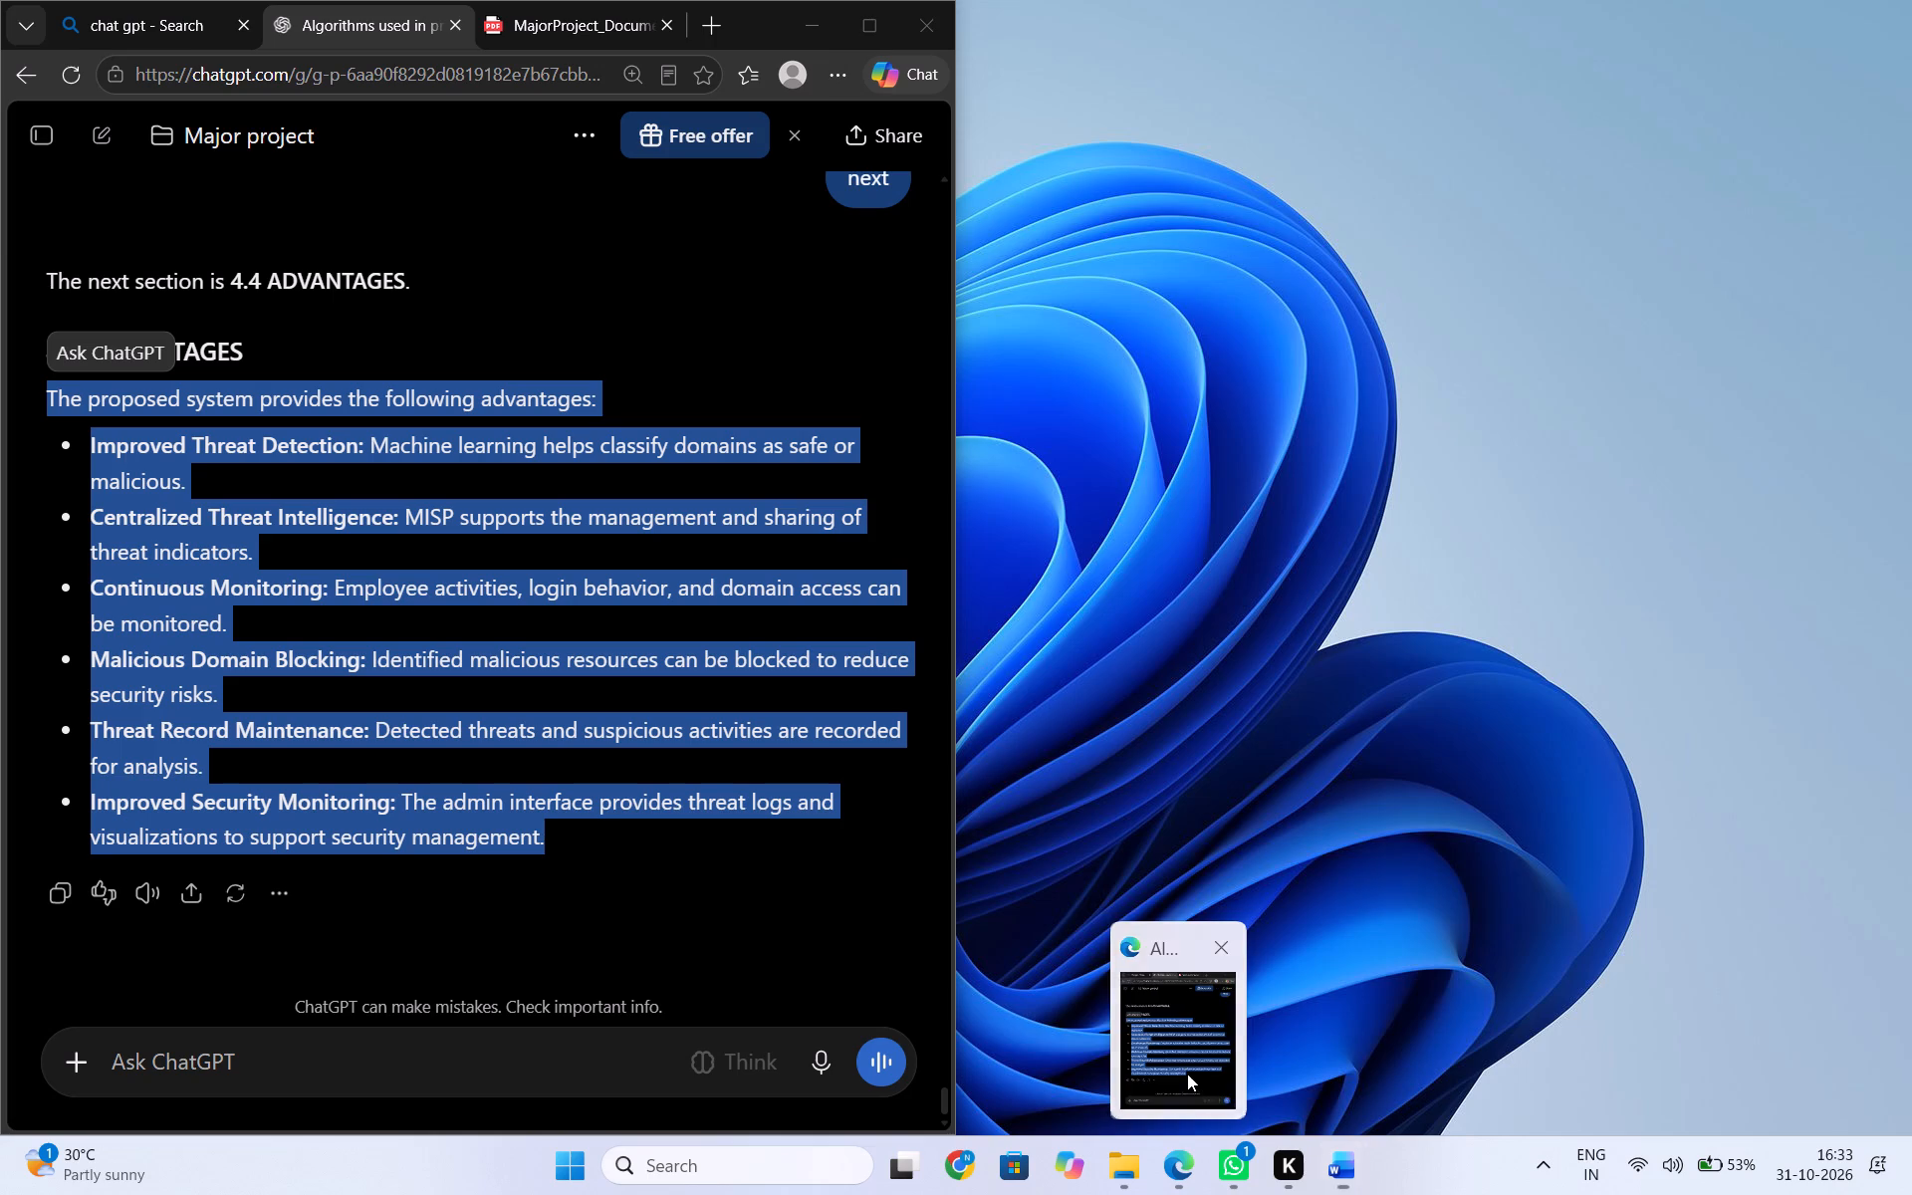
click(542, 11)
scroll(539, 746, down, 2)
scroll(537, 742, up, 1)
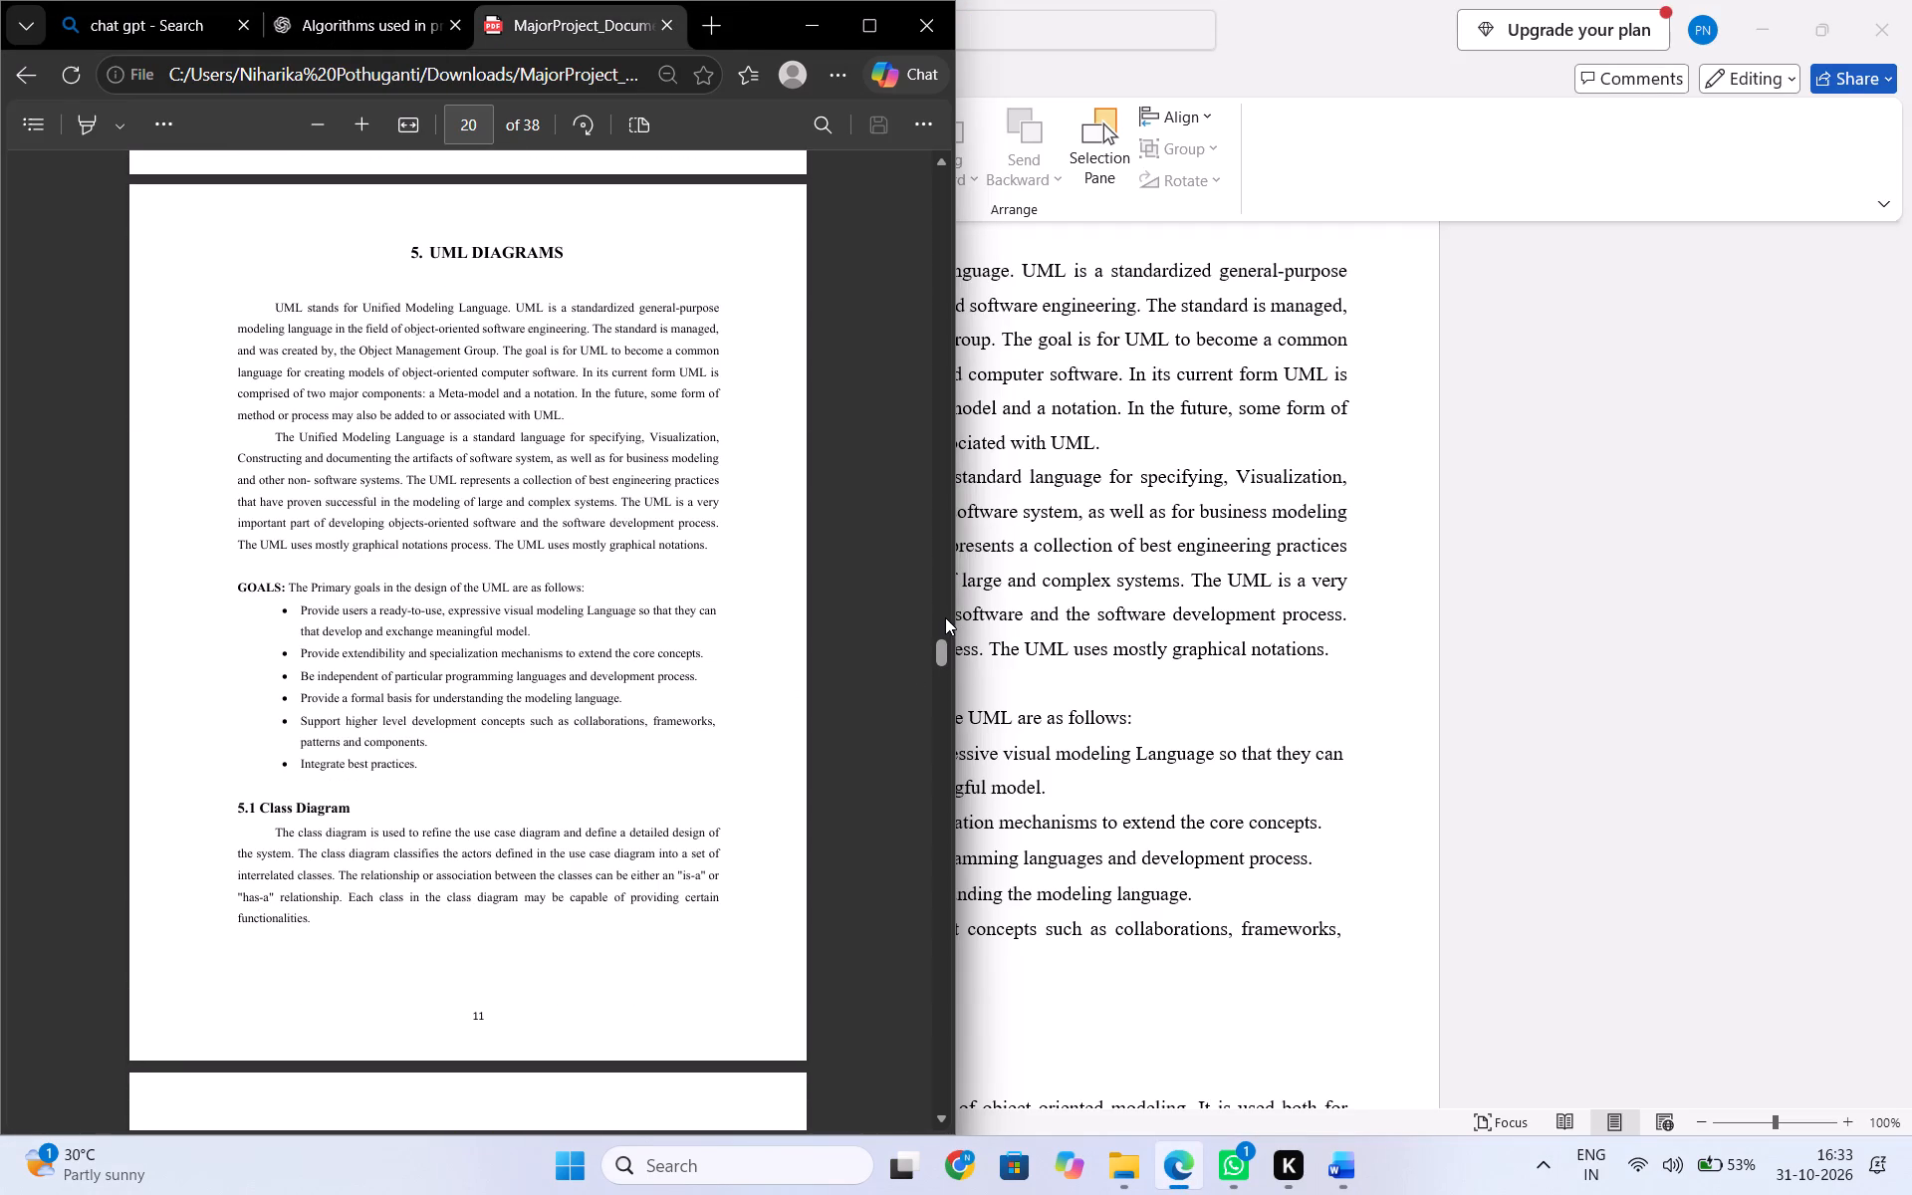
drag(959, 604, 610, 680)
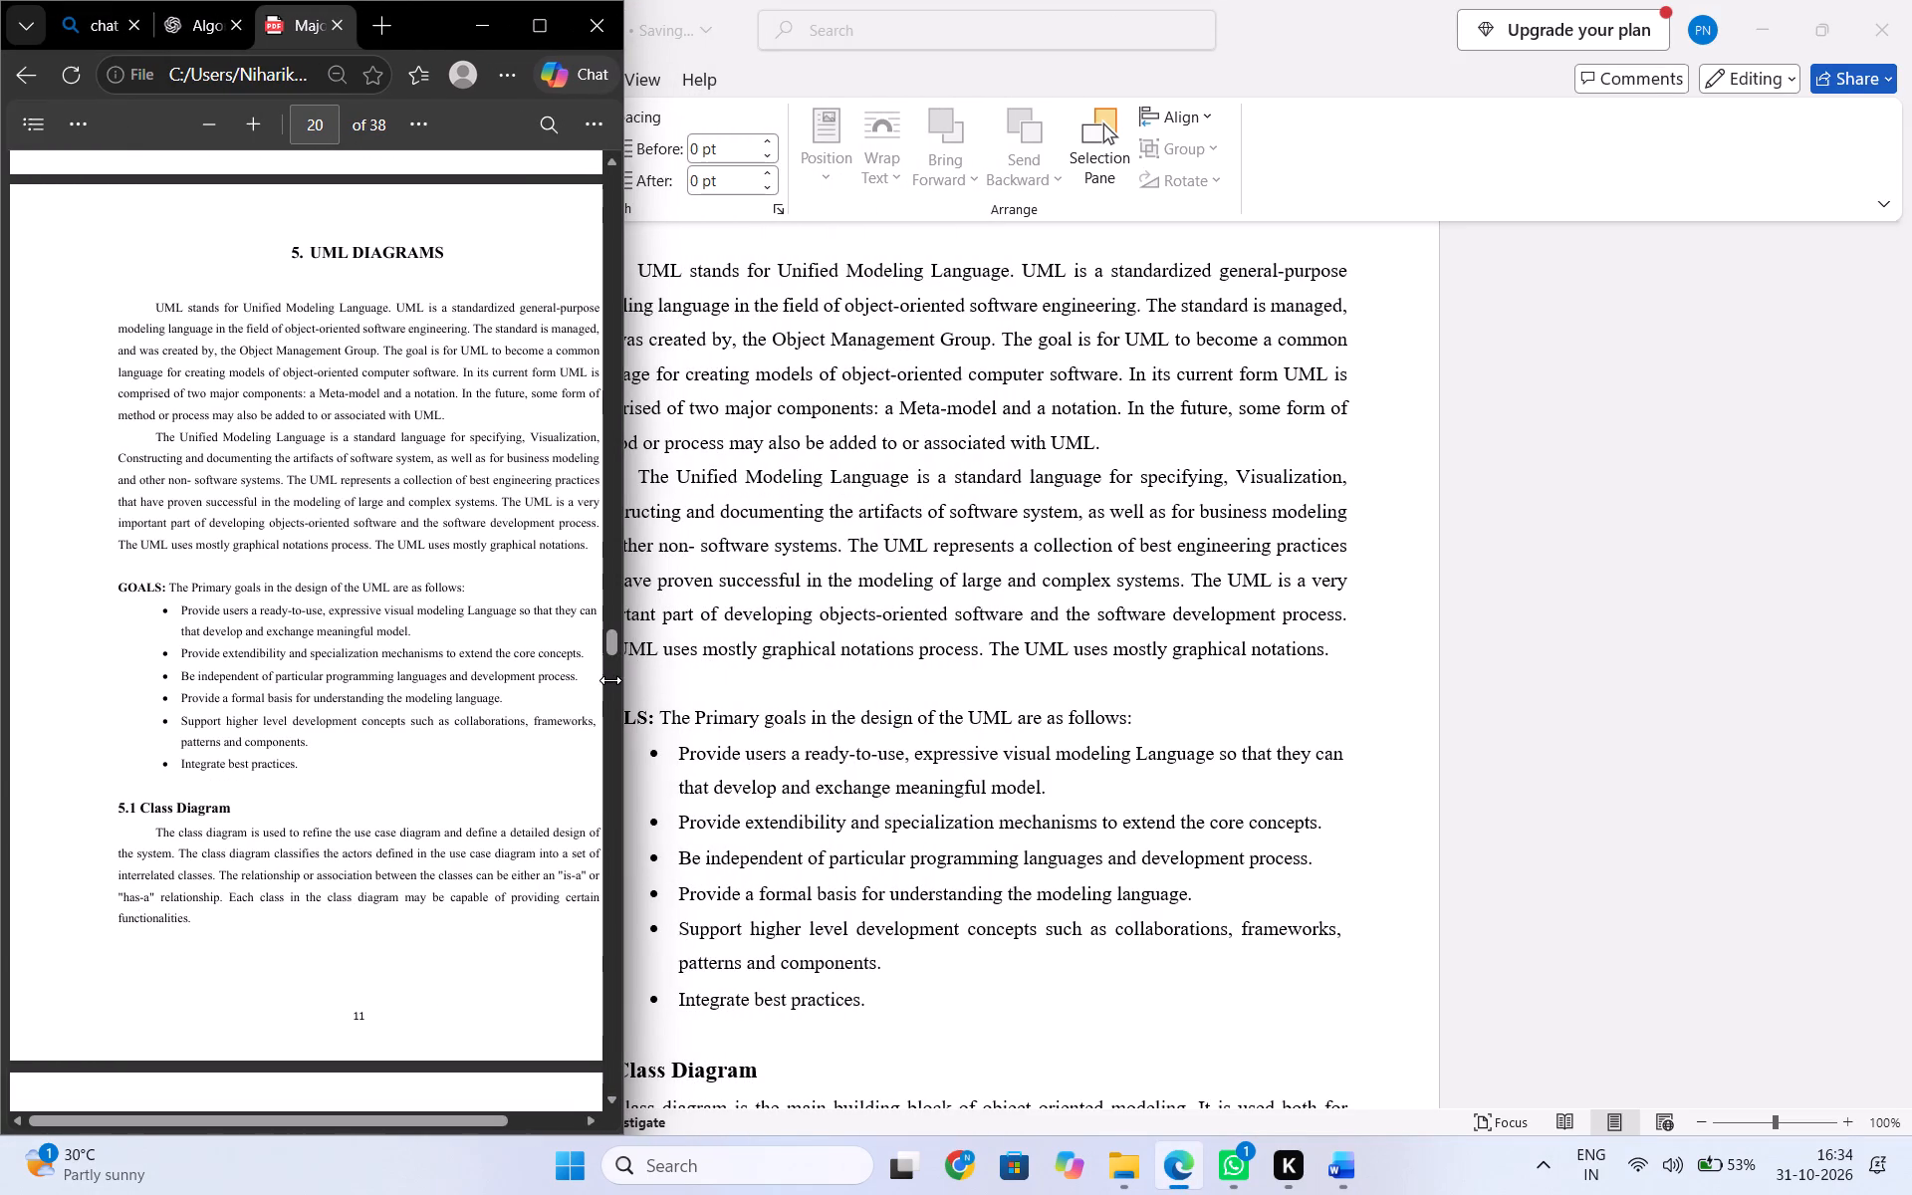
drag(610, 680, 523, 707)
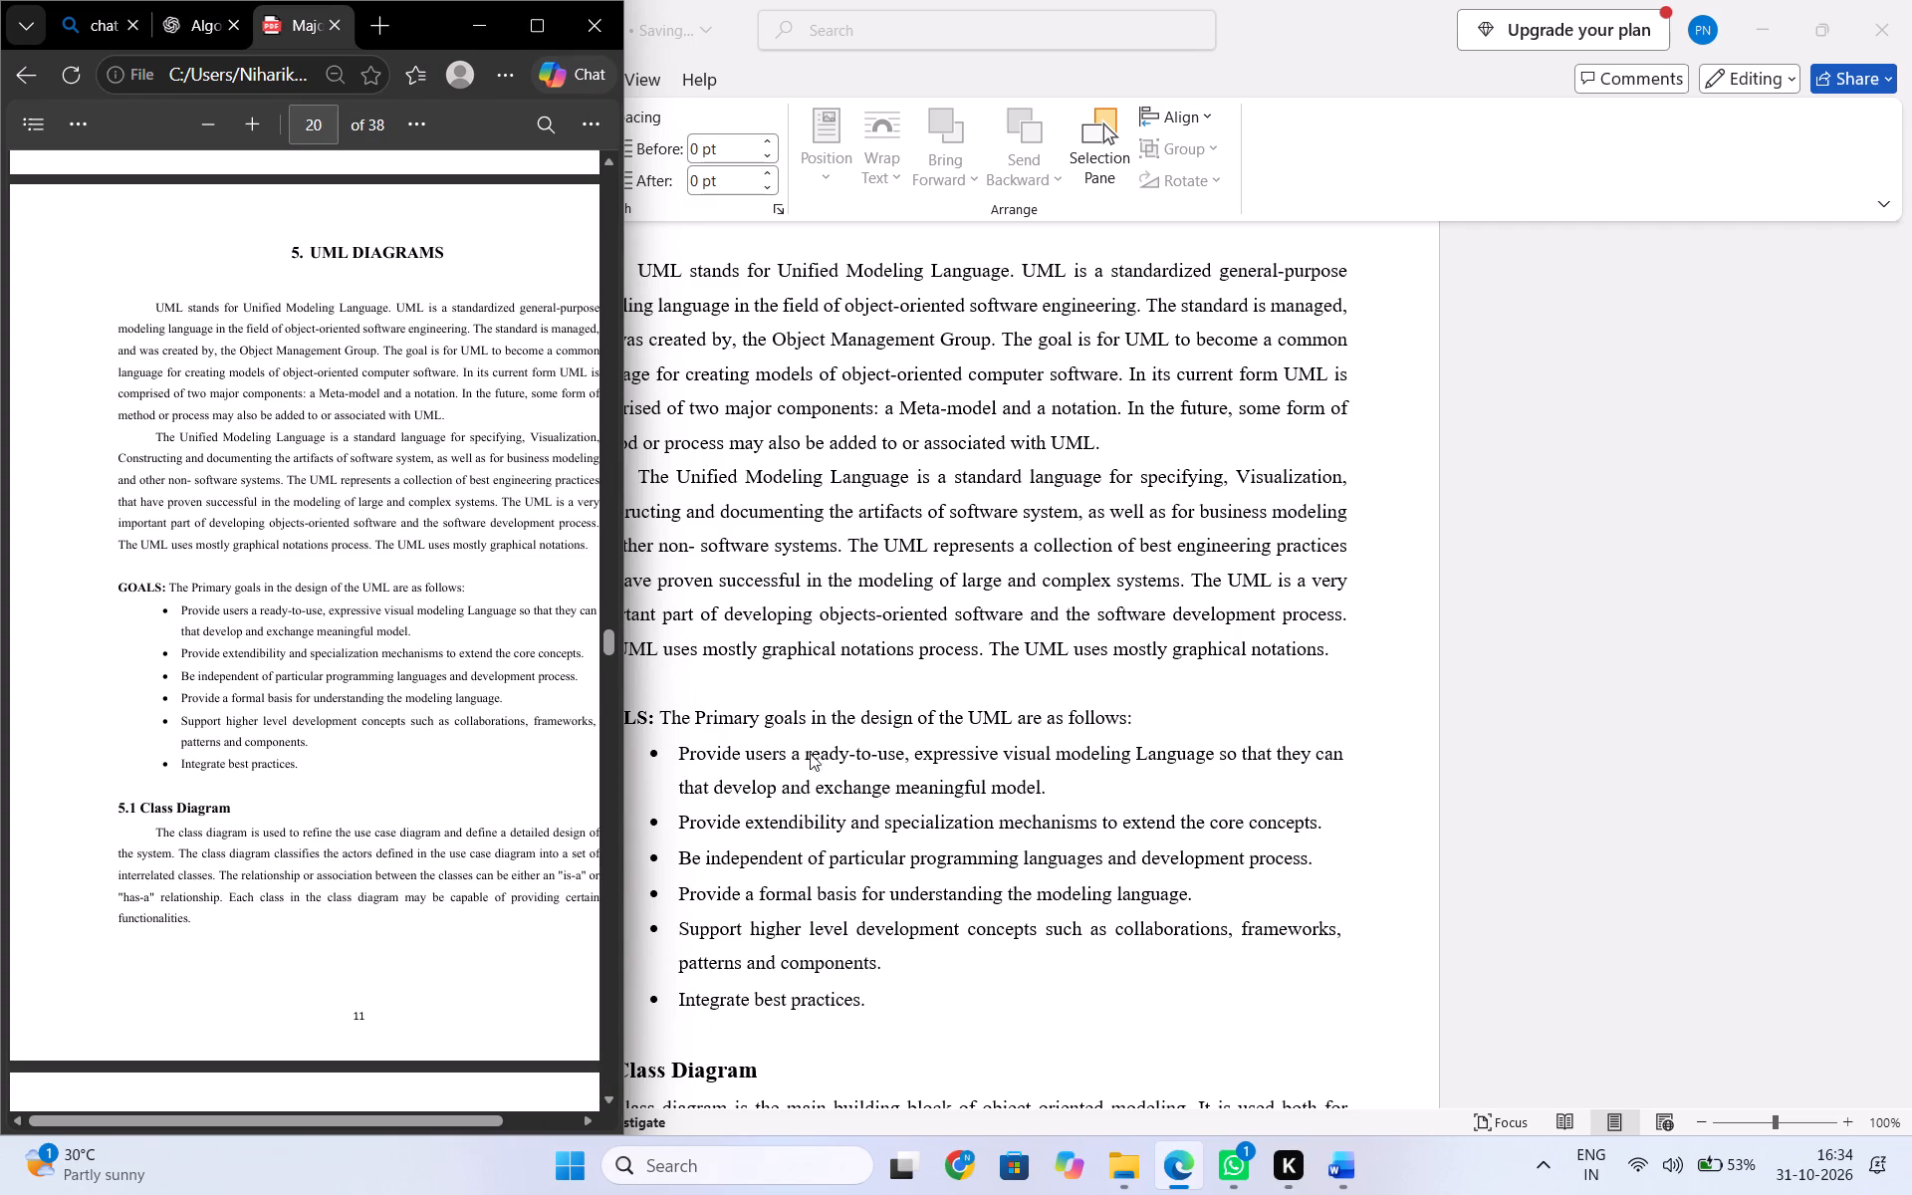
click(882, 725)
scroll(883, 725, down, 1)
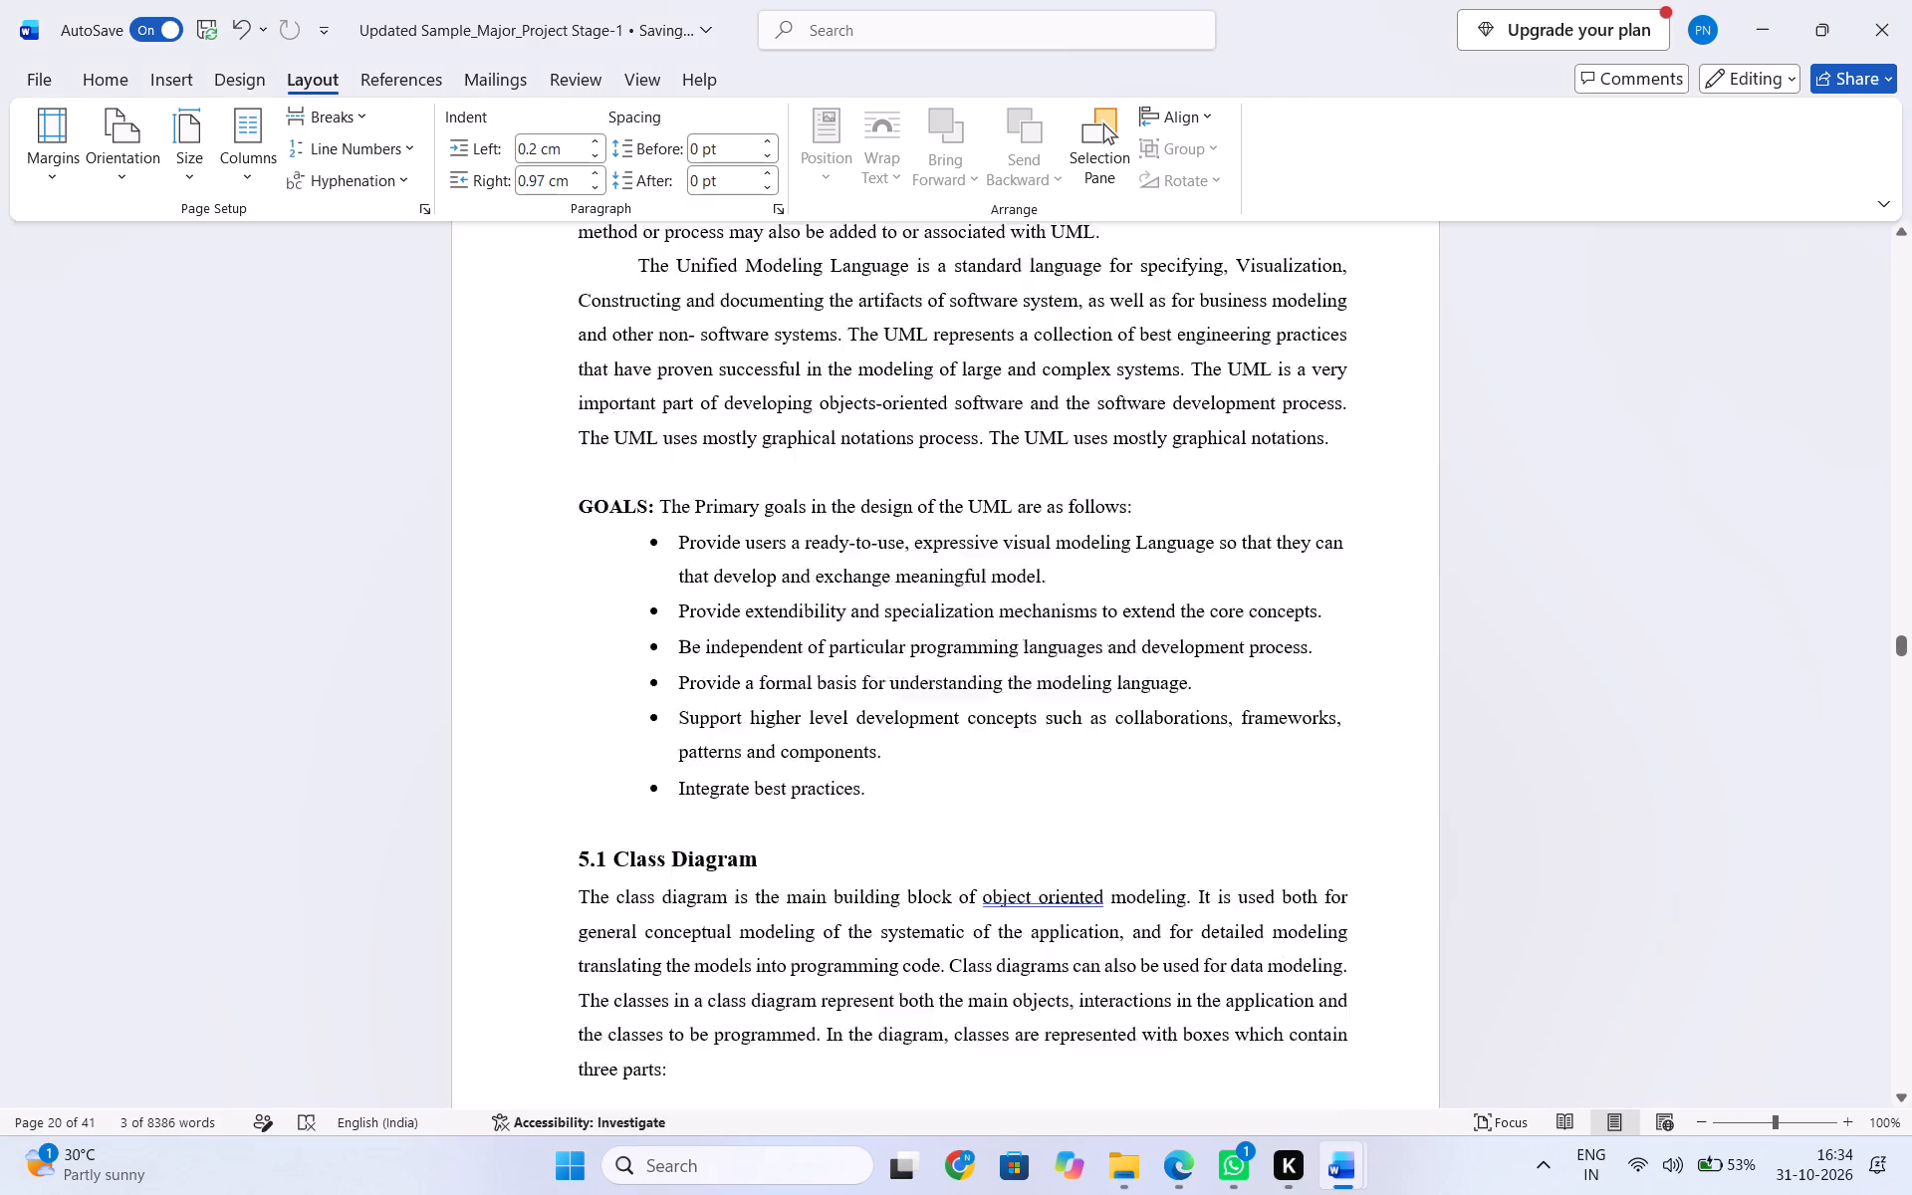
scroll(883, 725, down, 1)
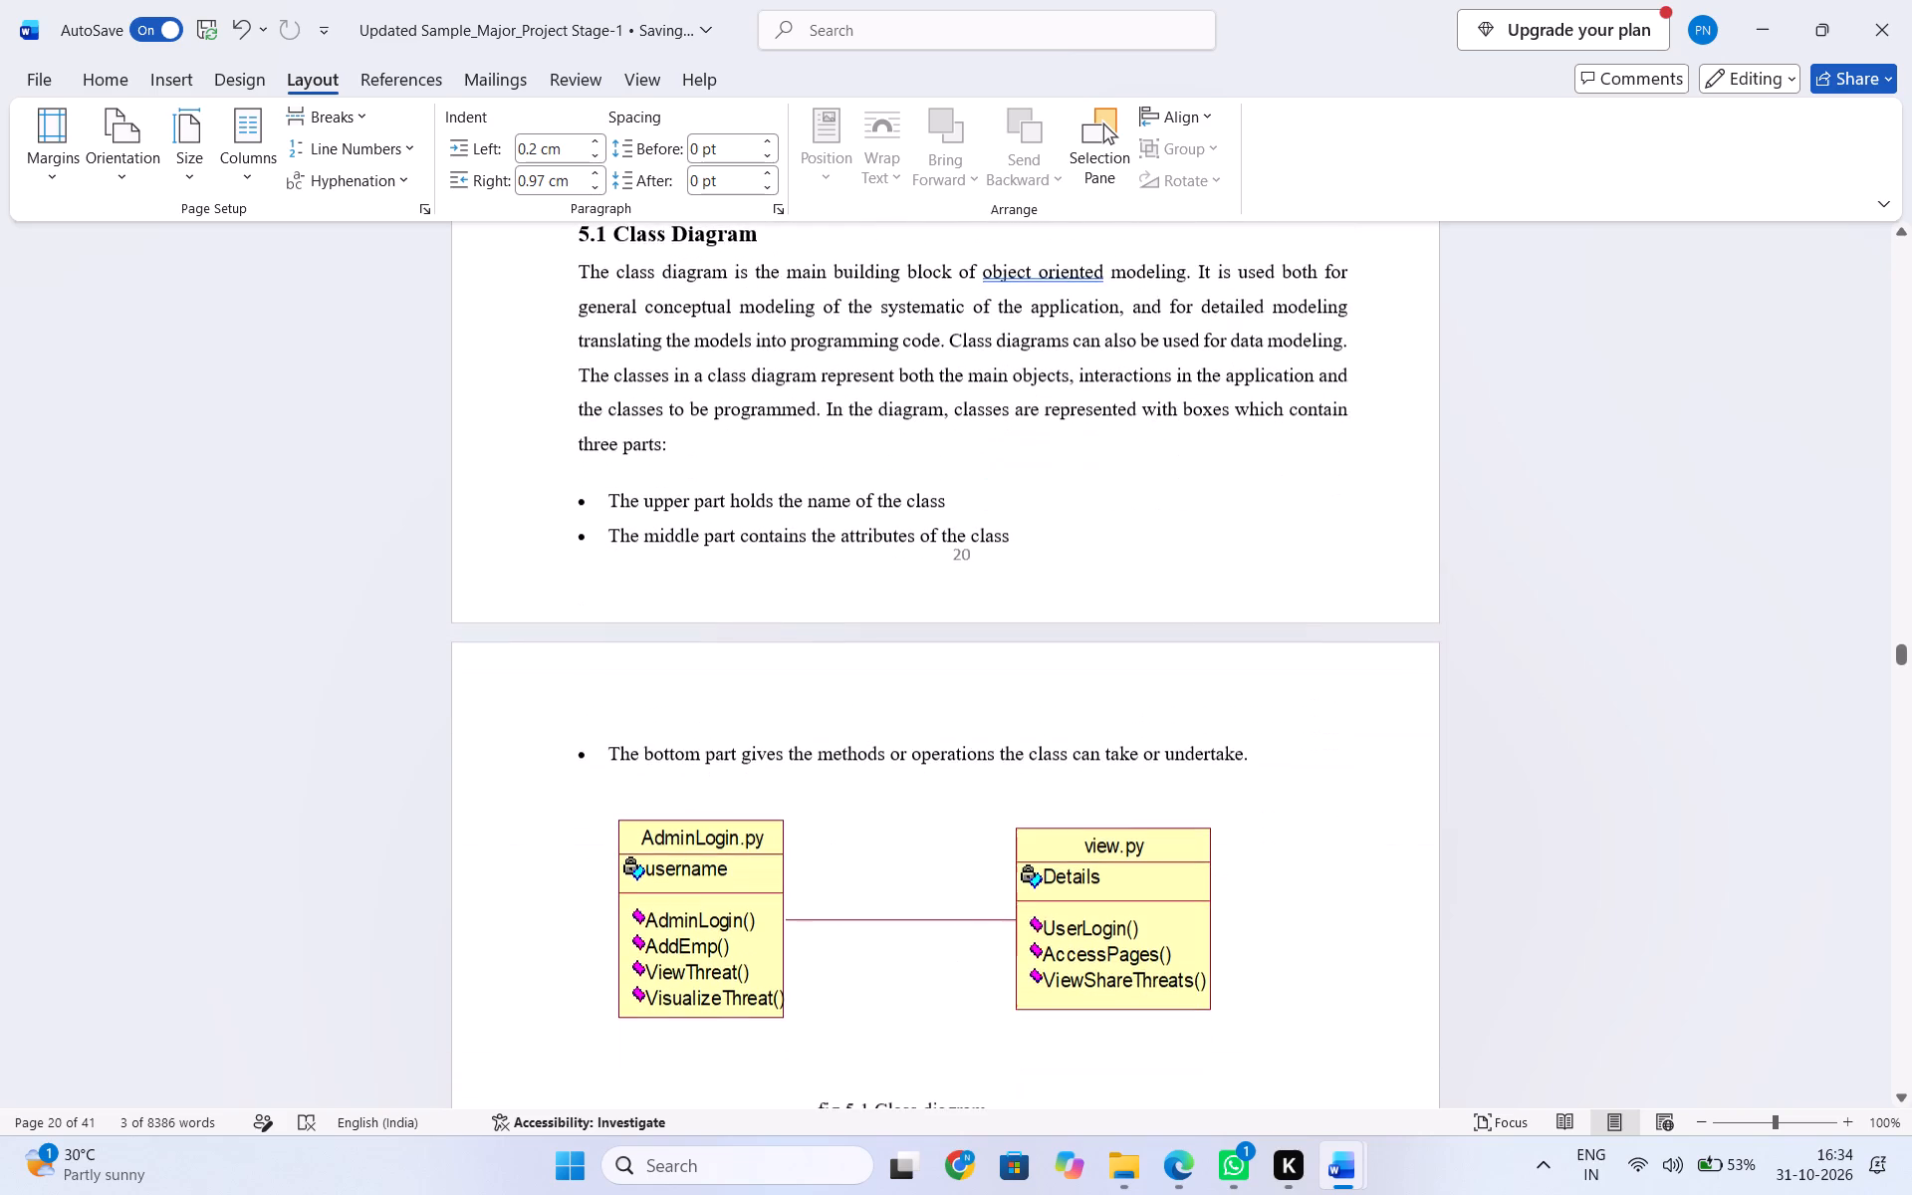
scroll(883, 725, down, 1)
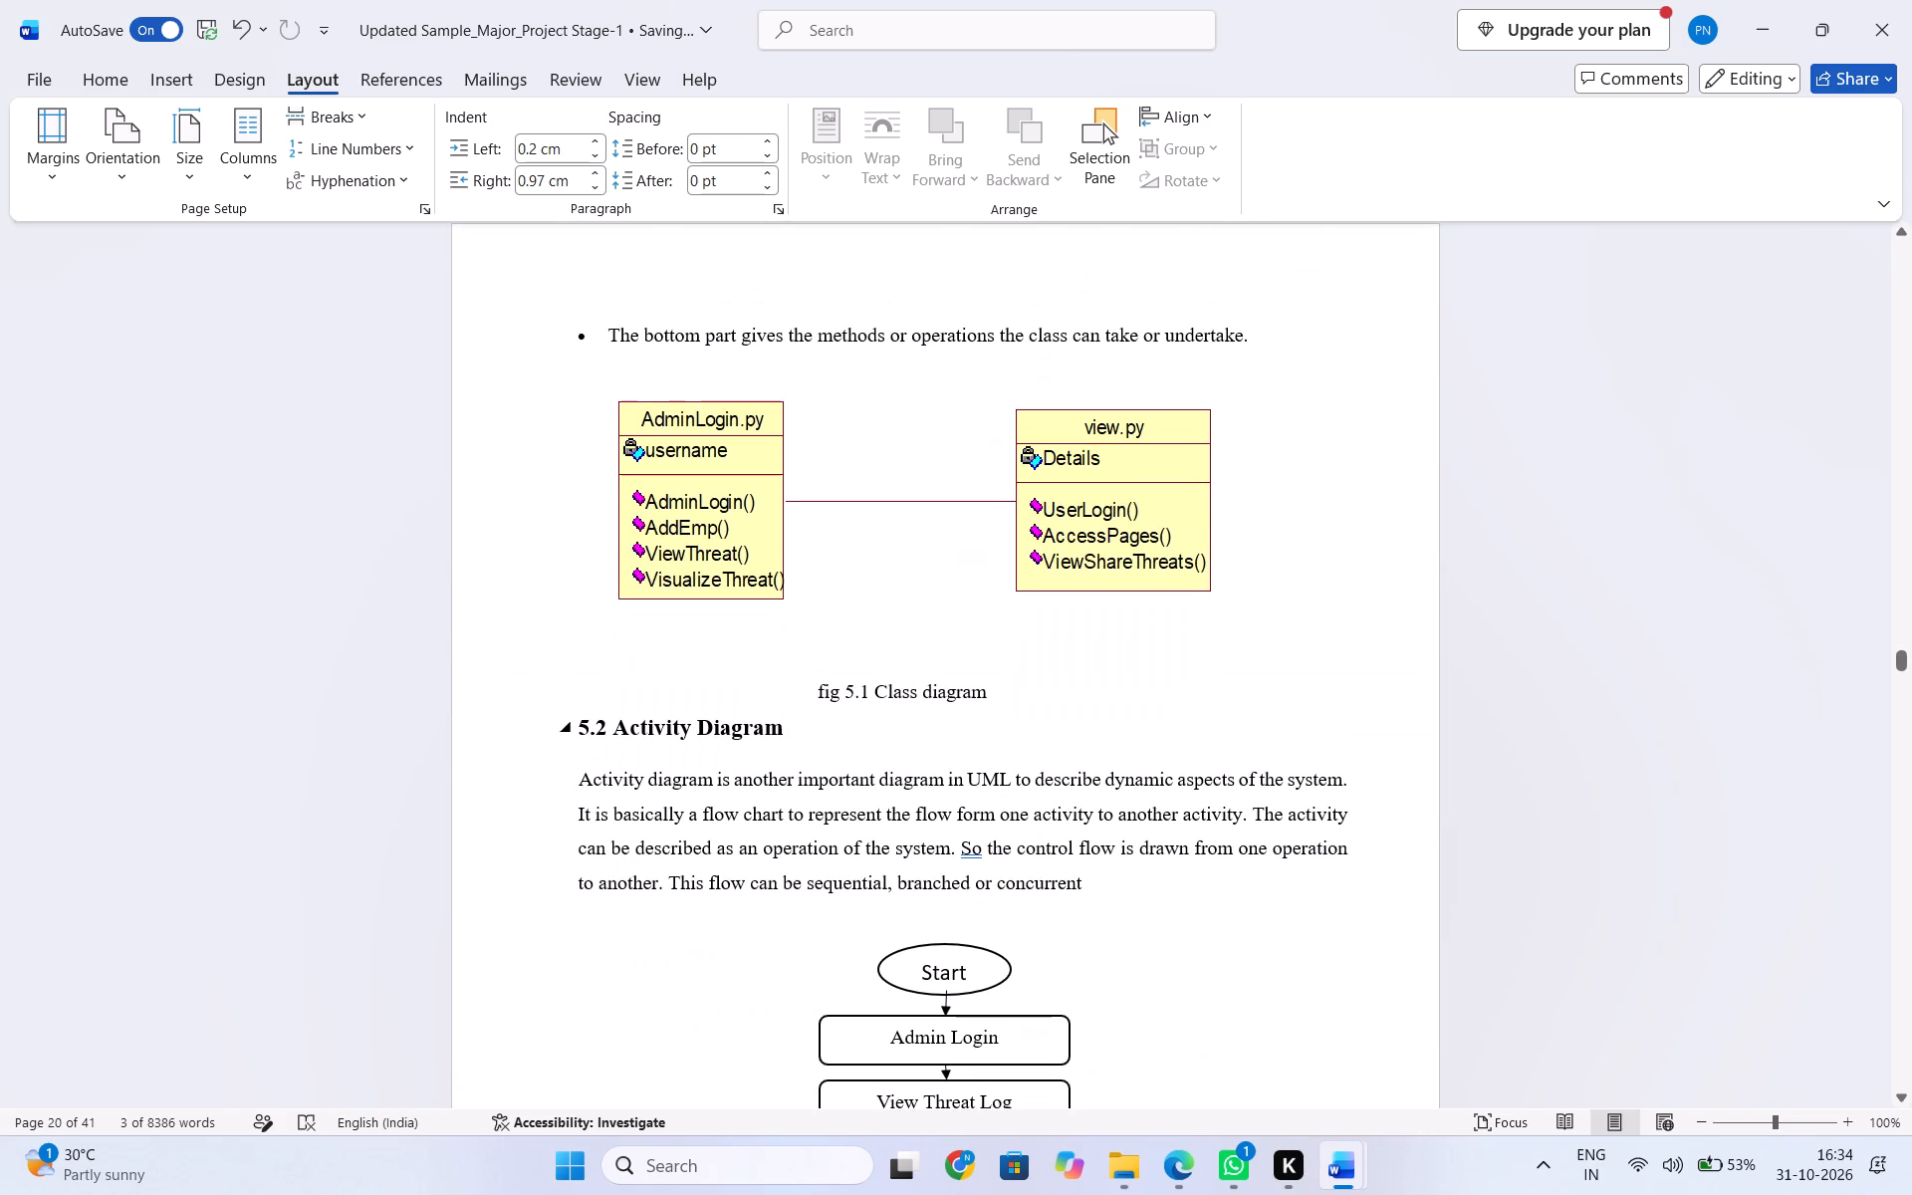
Examine the layout of the 5.1 Class Diagram paragraph and its bullets, down to the class diagram figure.
scroll(883, 725, up, 2)
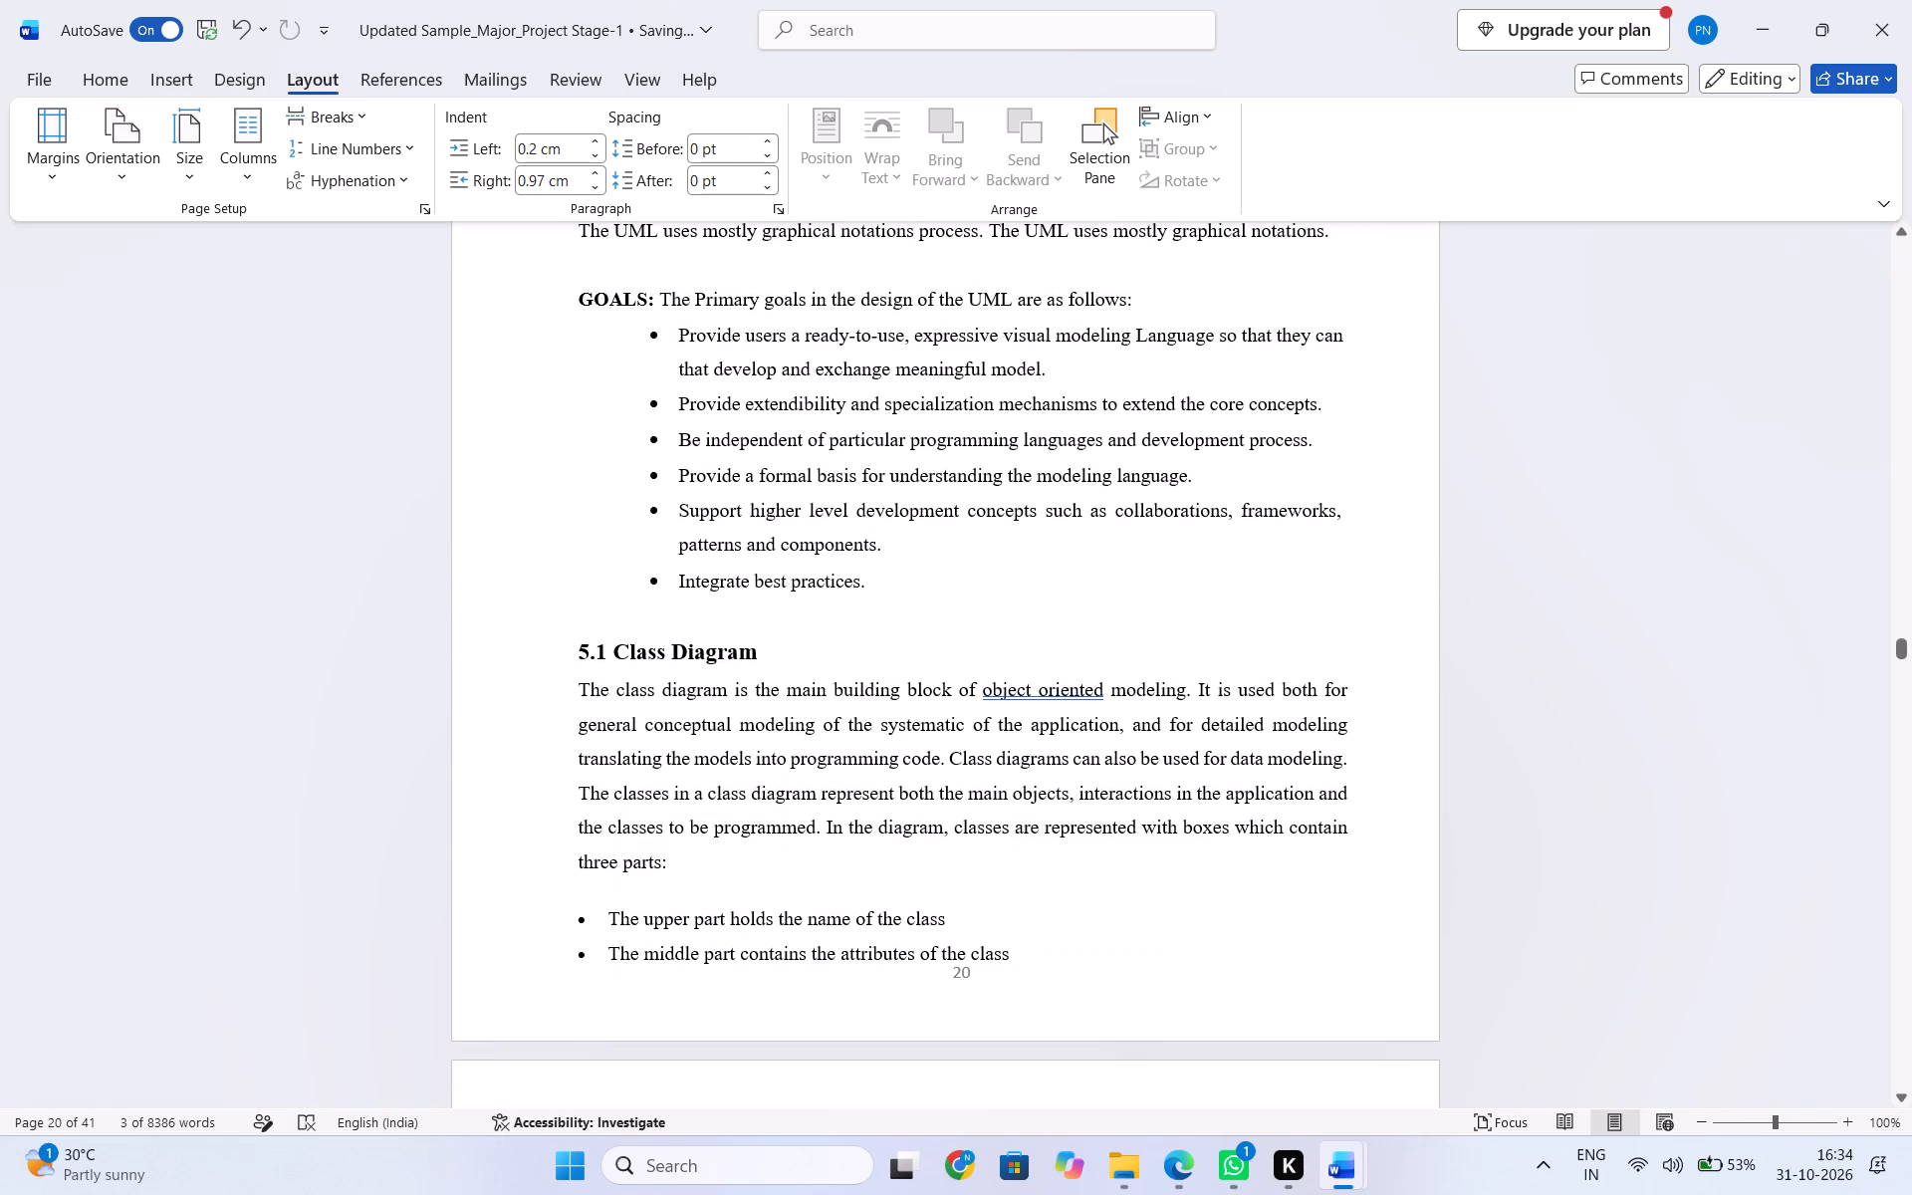
click(572, 690)
drag(574, 690, 1378, 852)
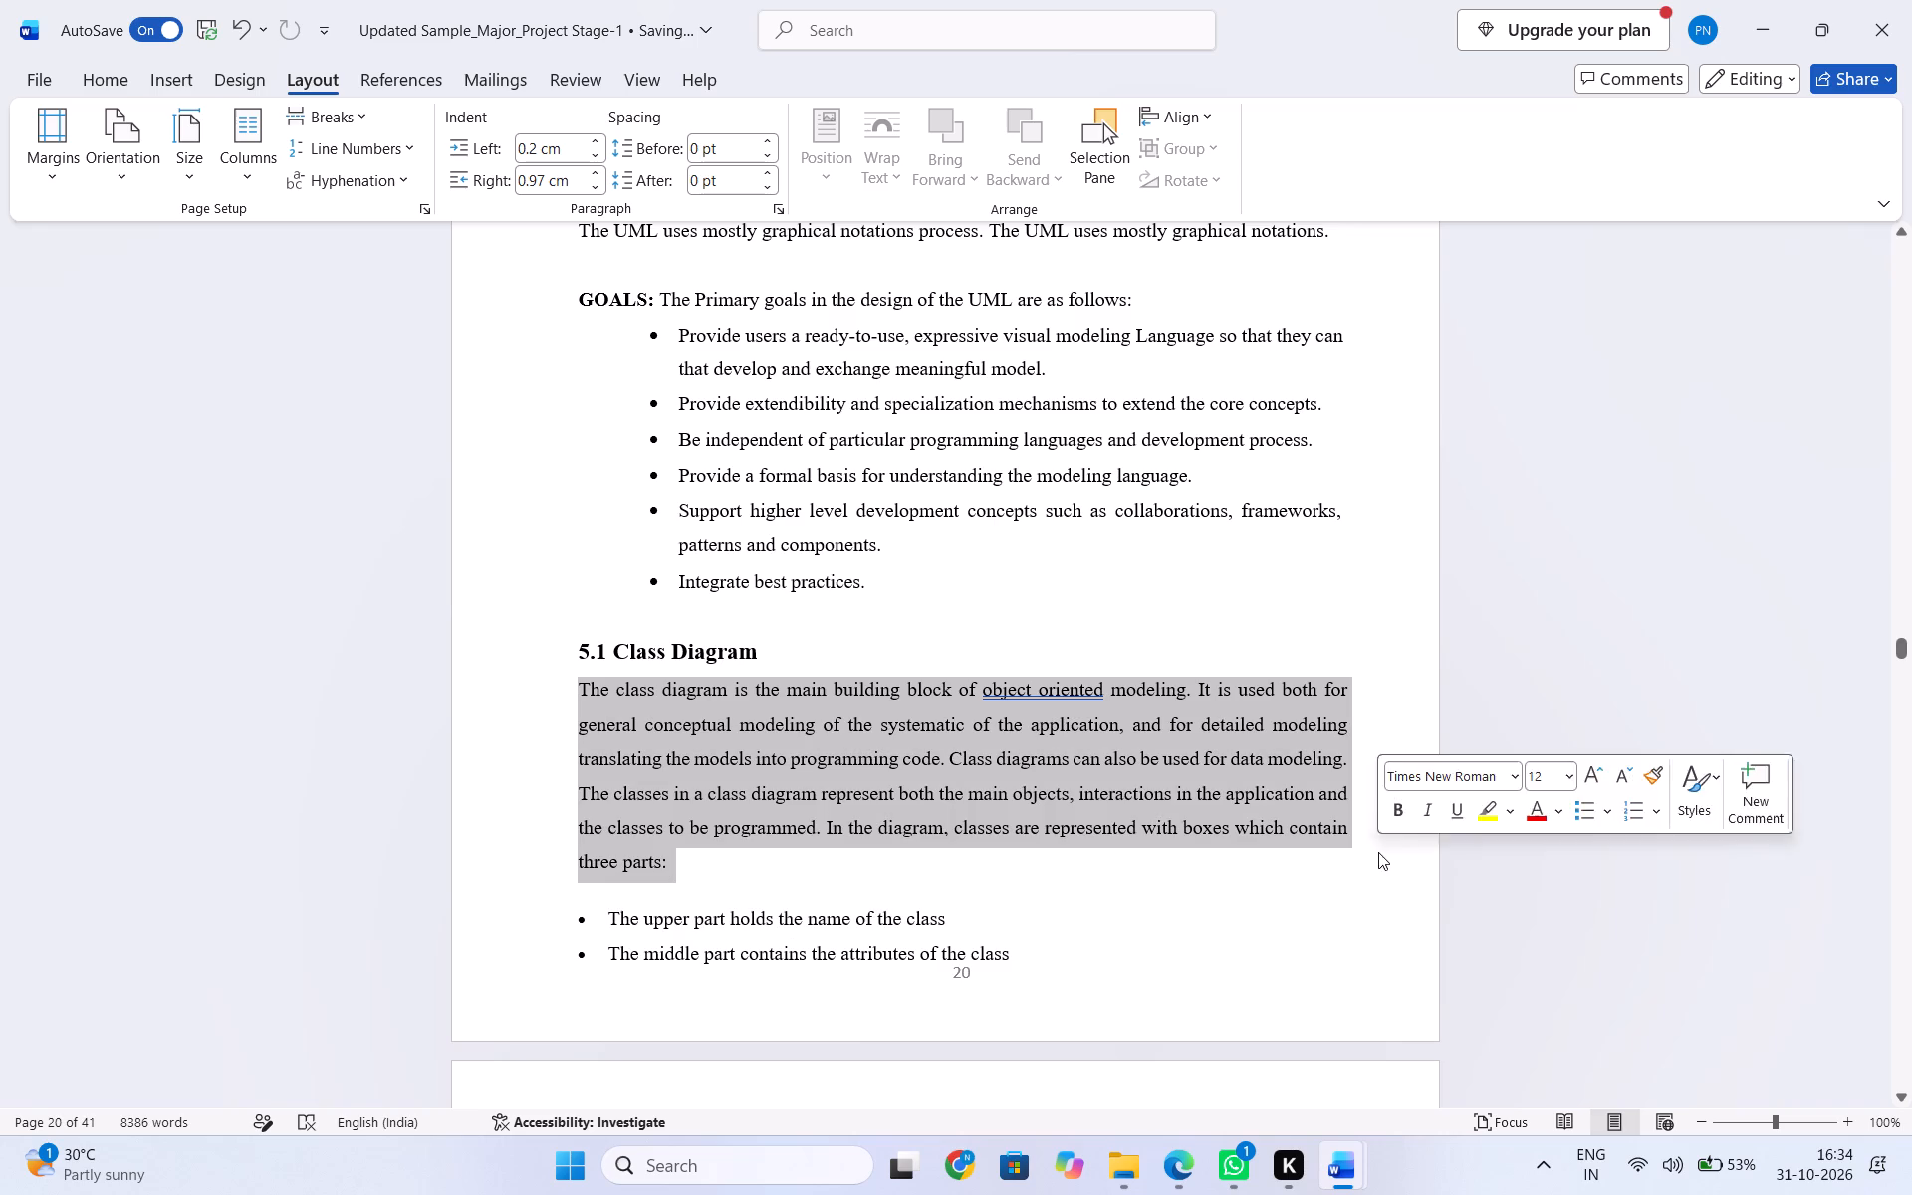
click(879, 740)
scroll(879, 740, down, 1)
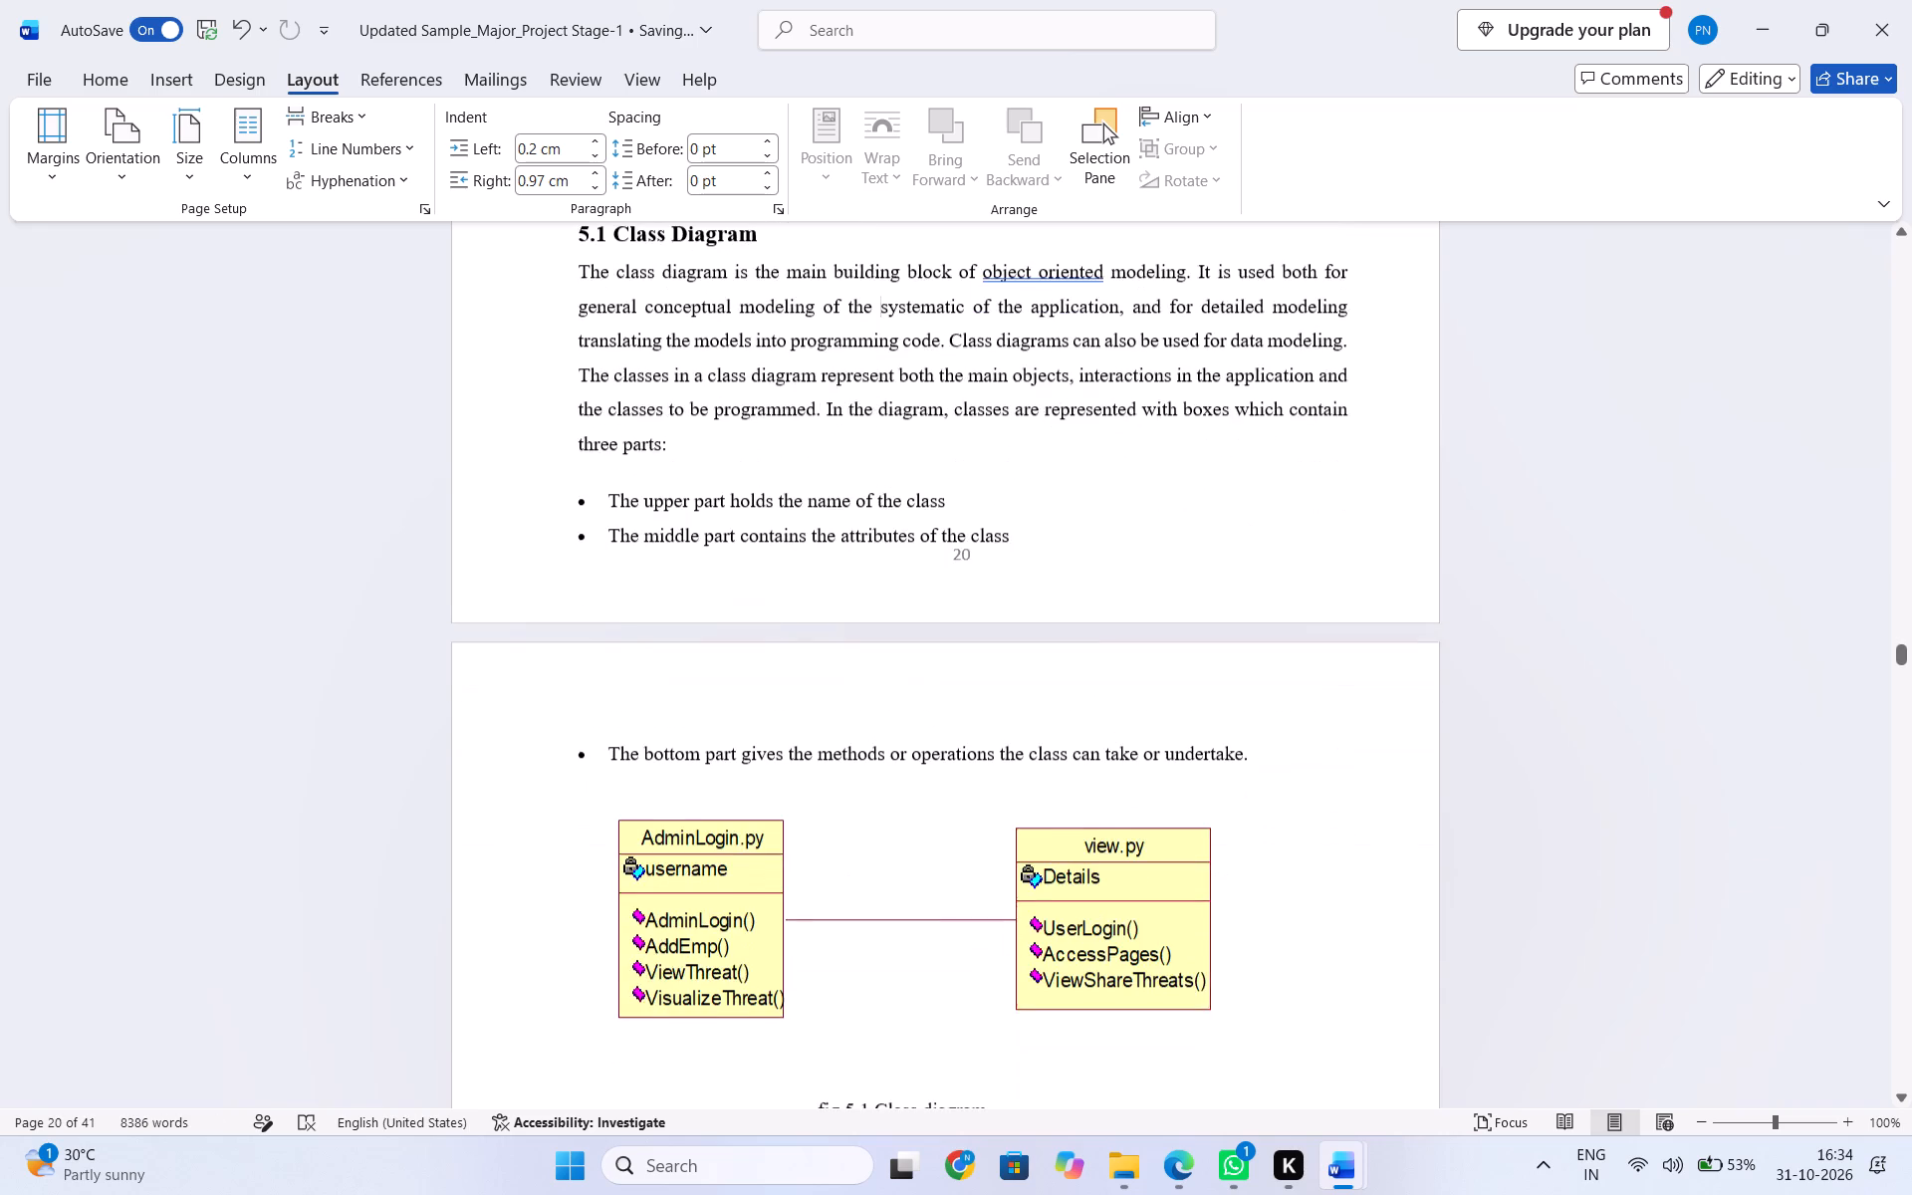
scroll(879, 740, down, 1)
Shift the 5.1 class diagram picture slightly to the right by inserting spaces in front of it.
click(894, 693)
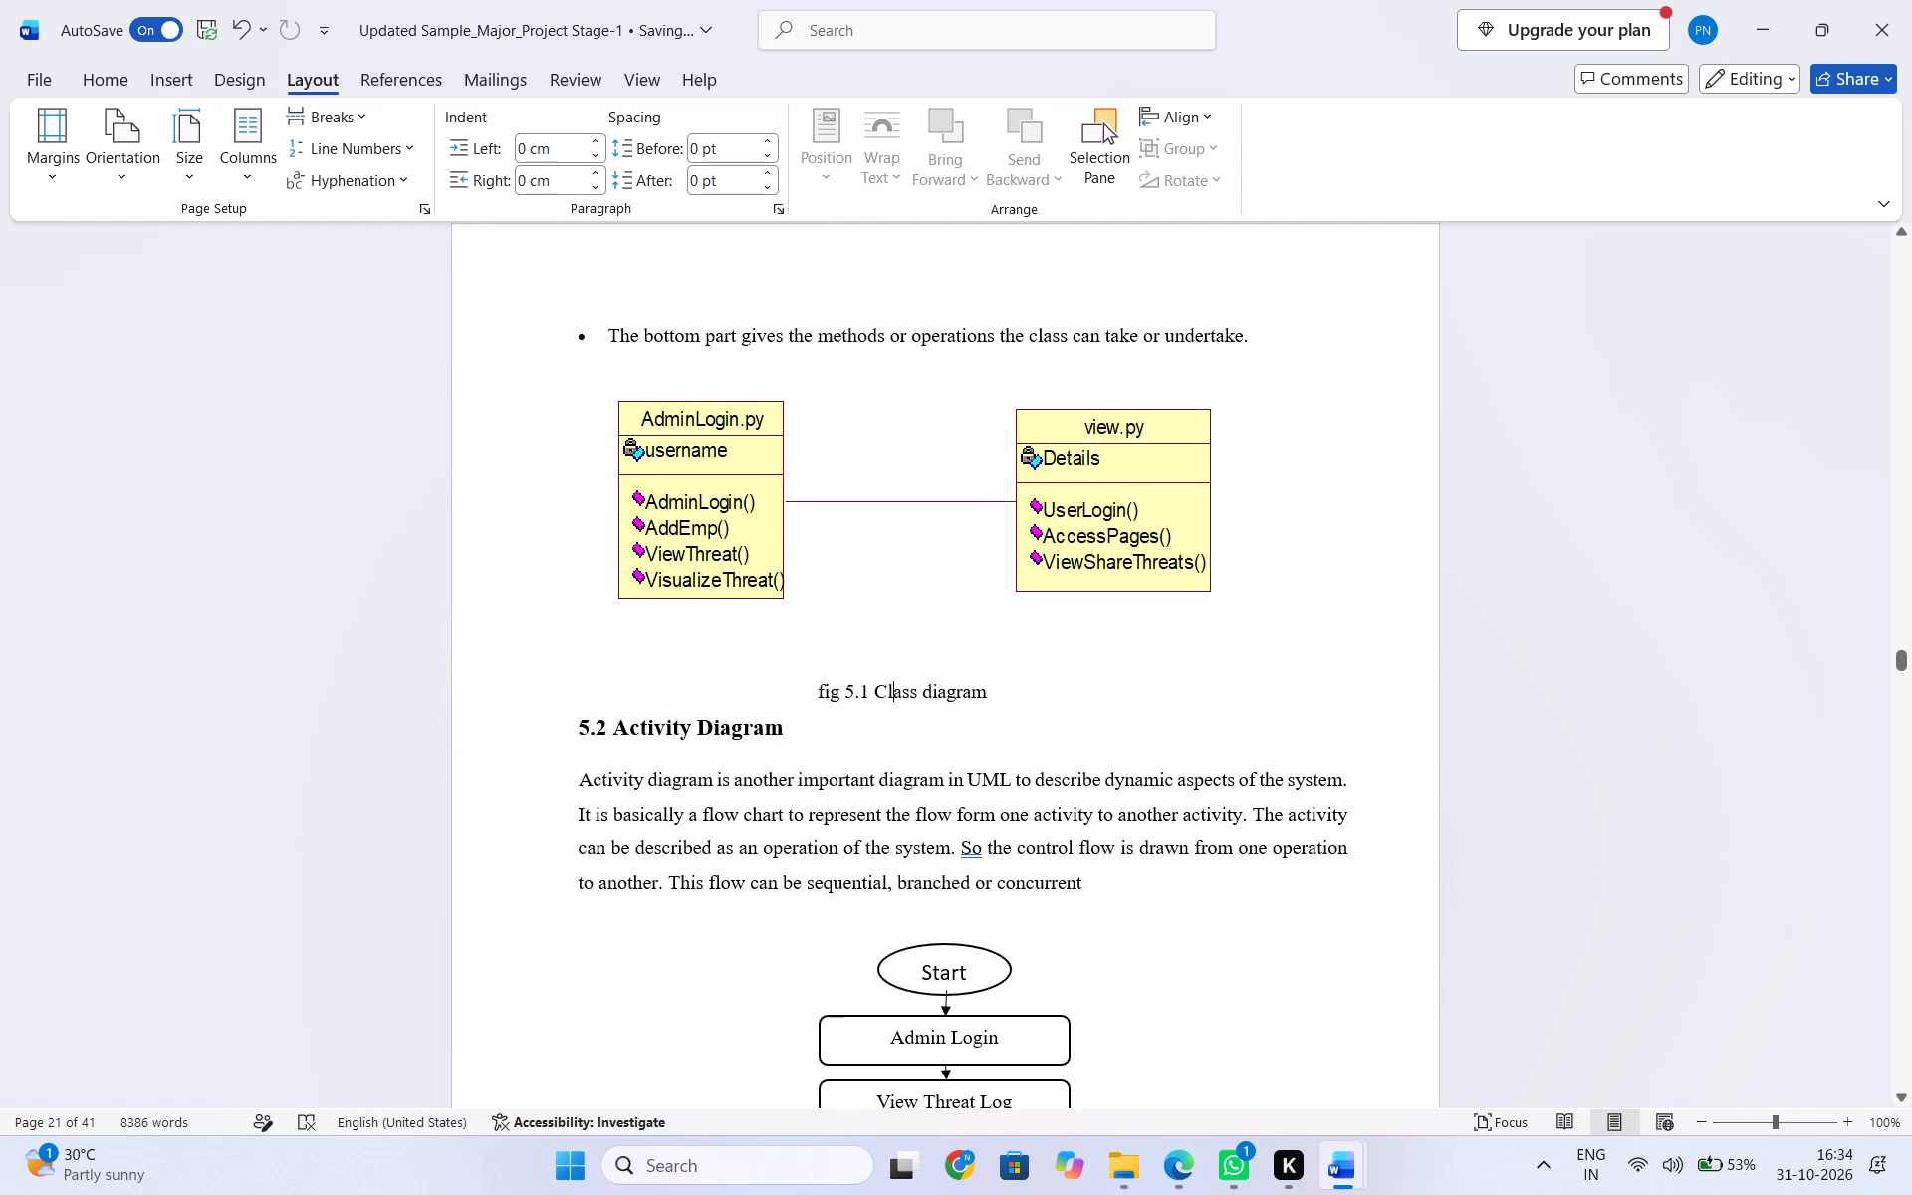
click(874, 654)
drag(923, 583, 951, 582)
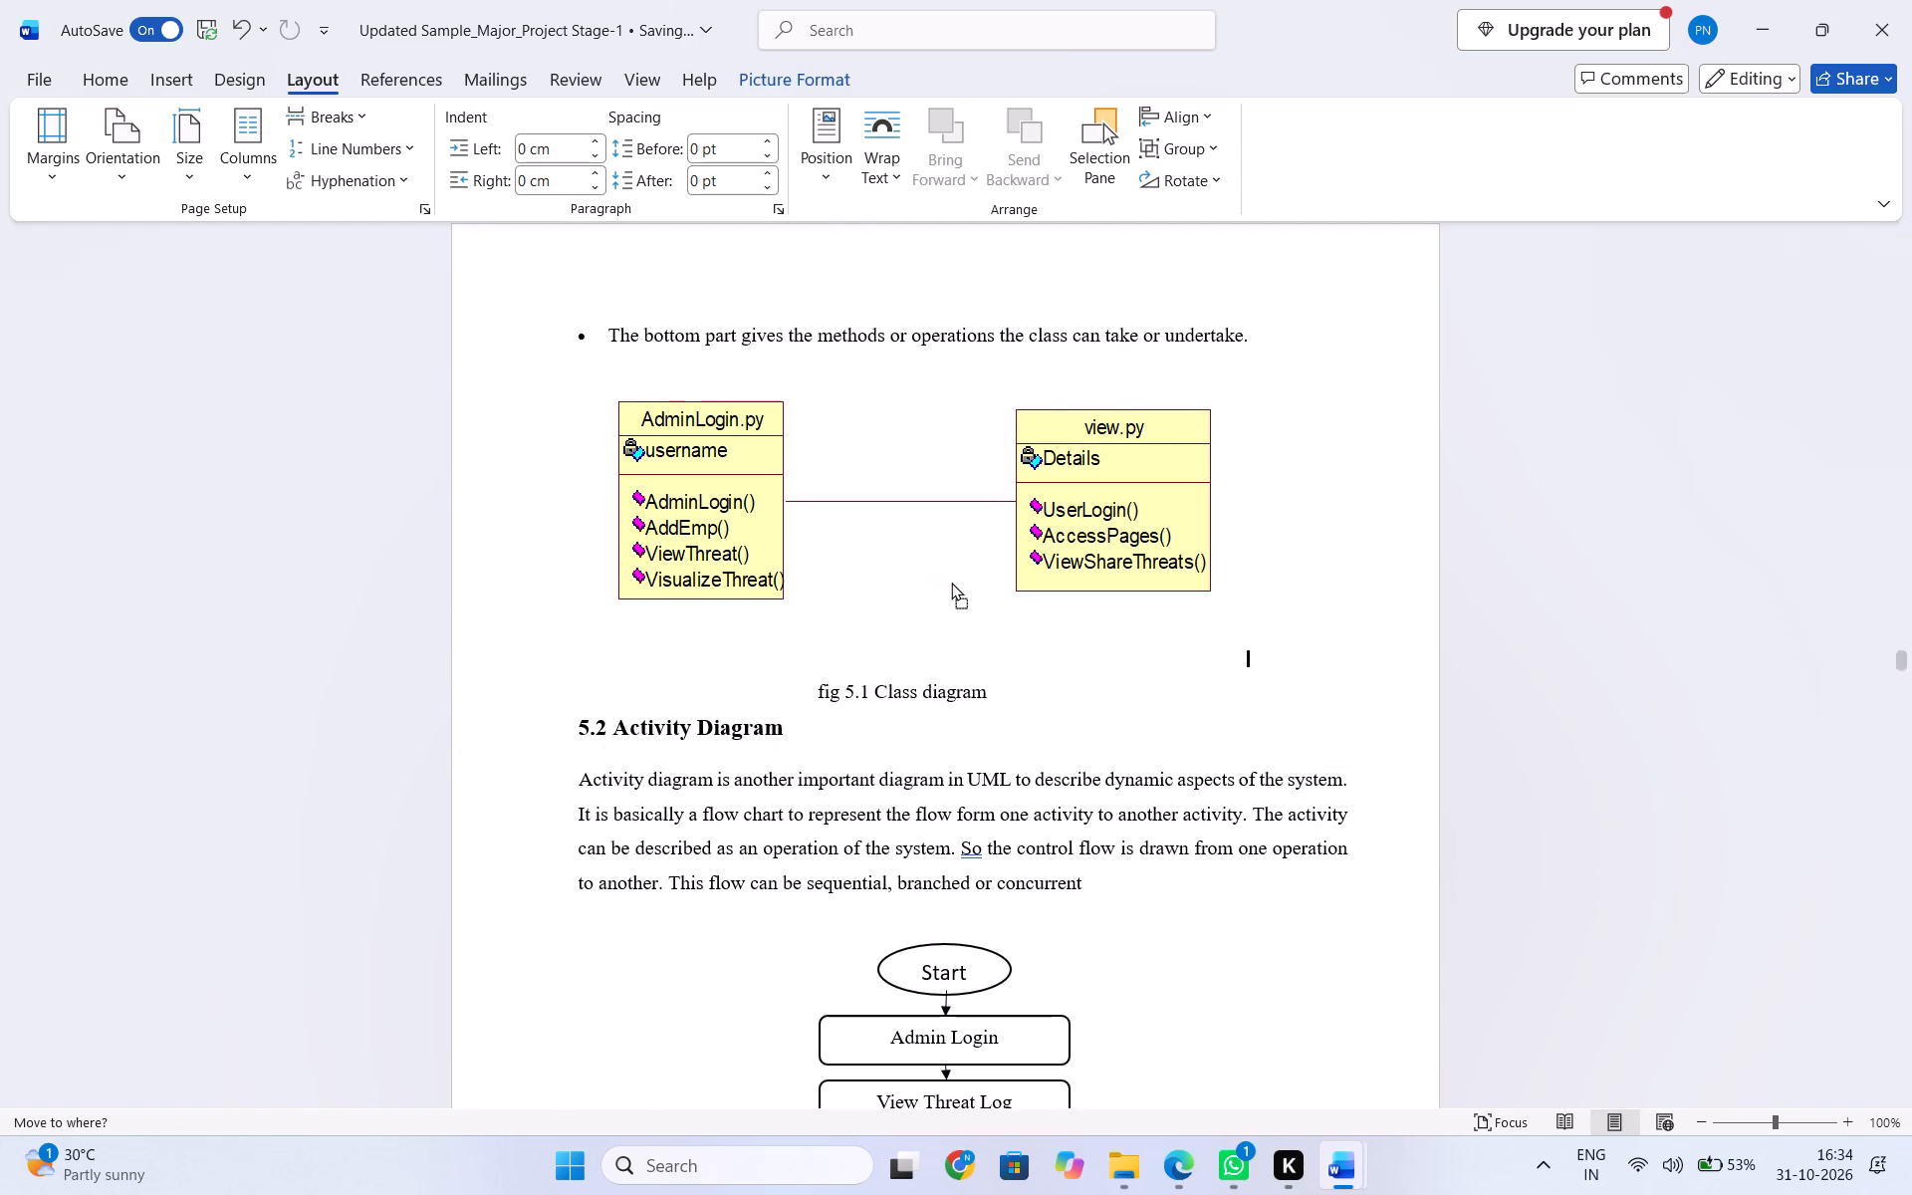
drag(951, 582, 955, 583)
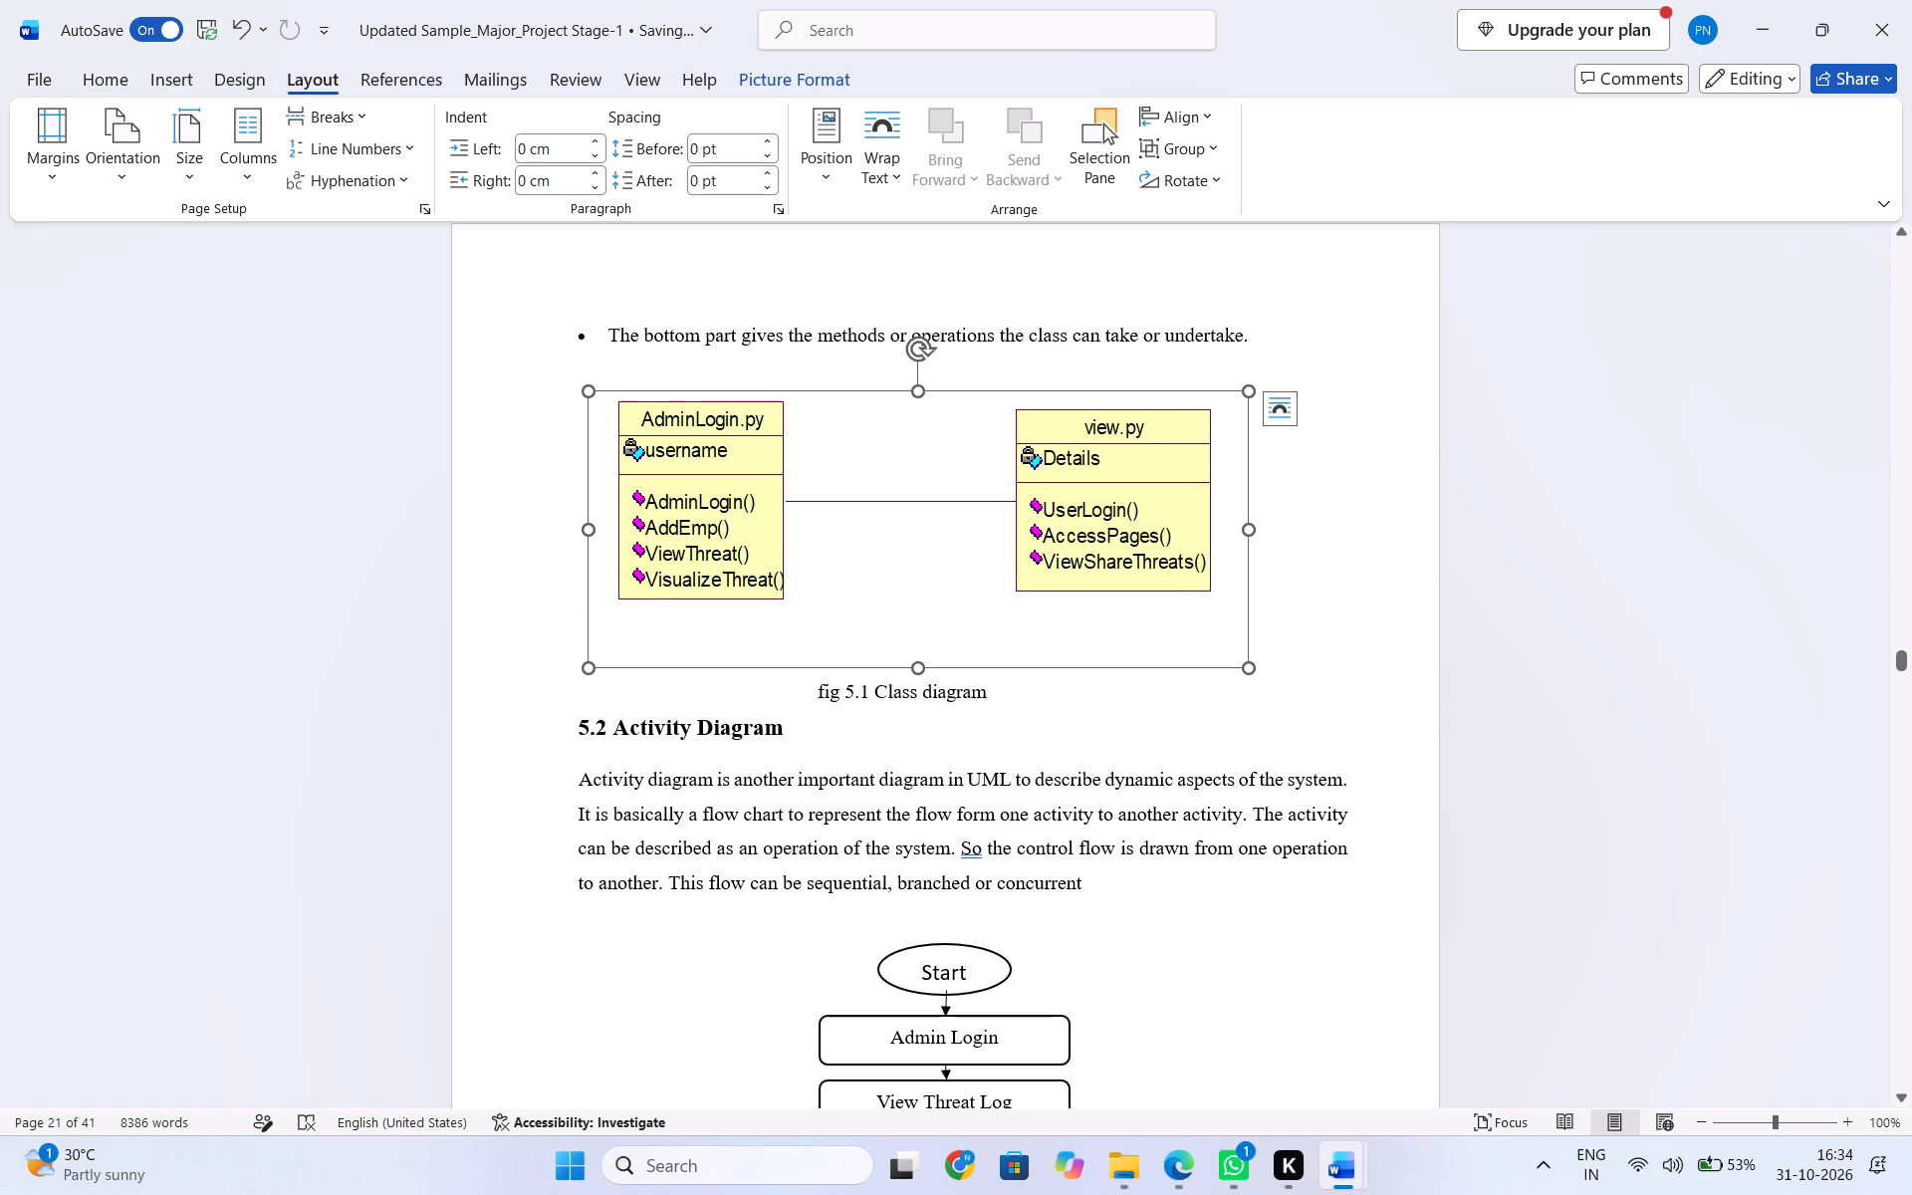
key(space)
key(space)
key(space)
key(space)
key(space)
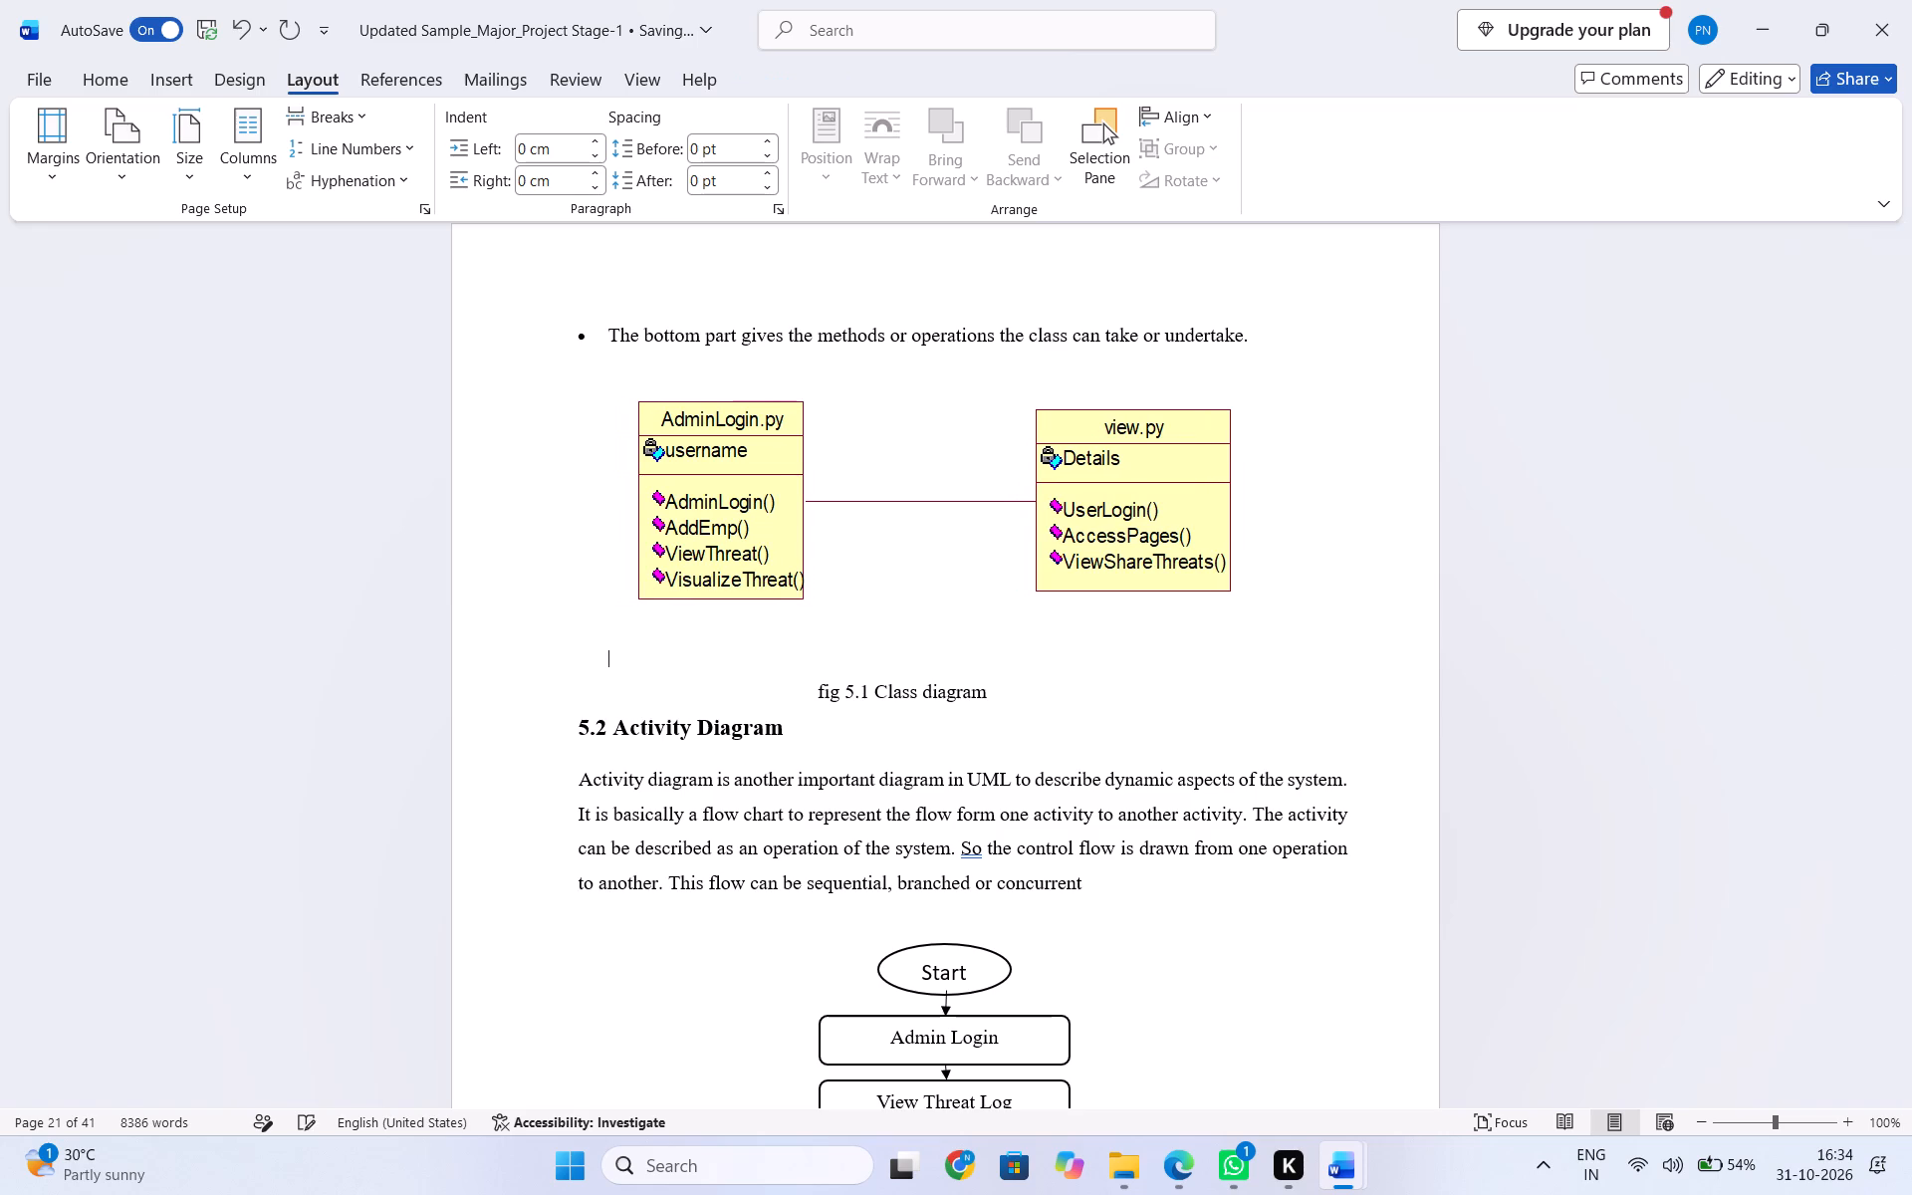
Delete the leading spaces in front of the caption "fig 5.1 Class diagram", back to the picture.
click(810, 699)
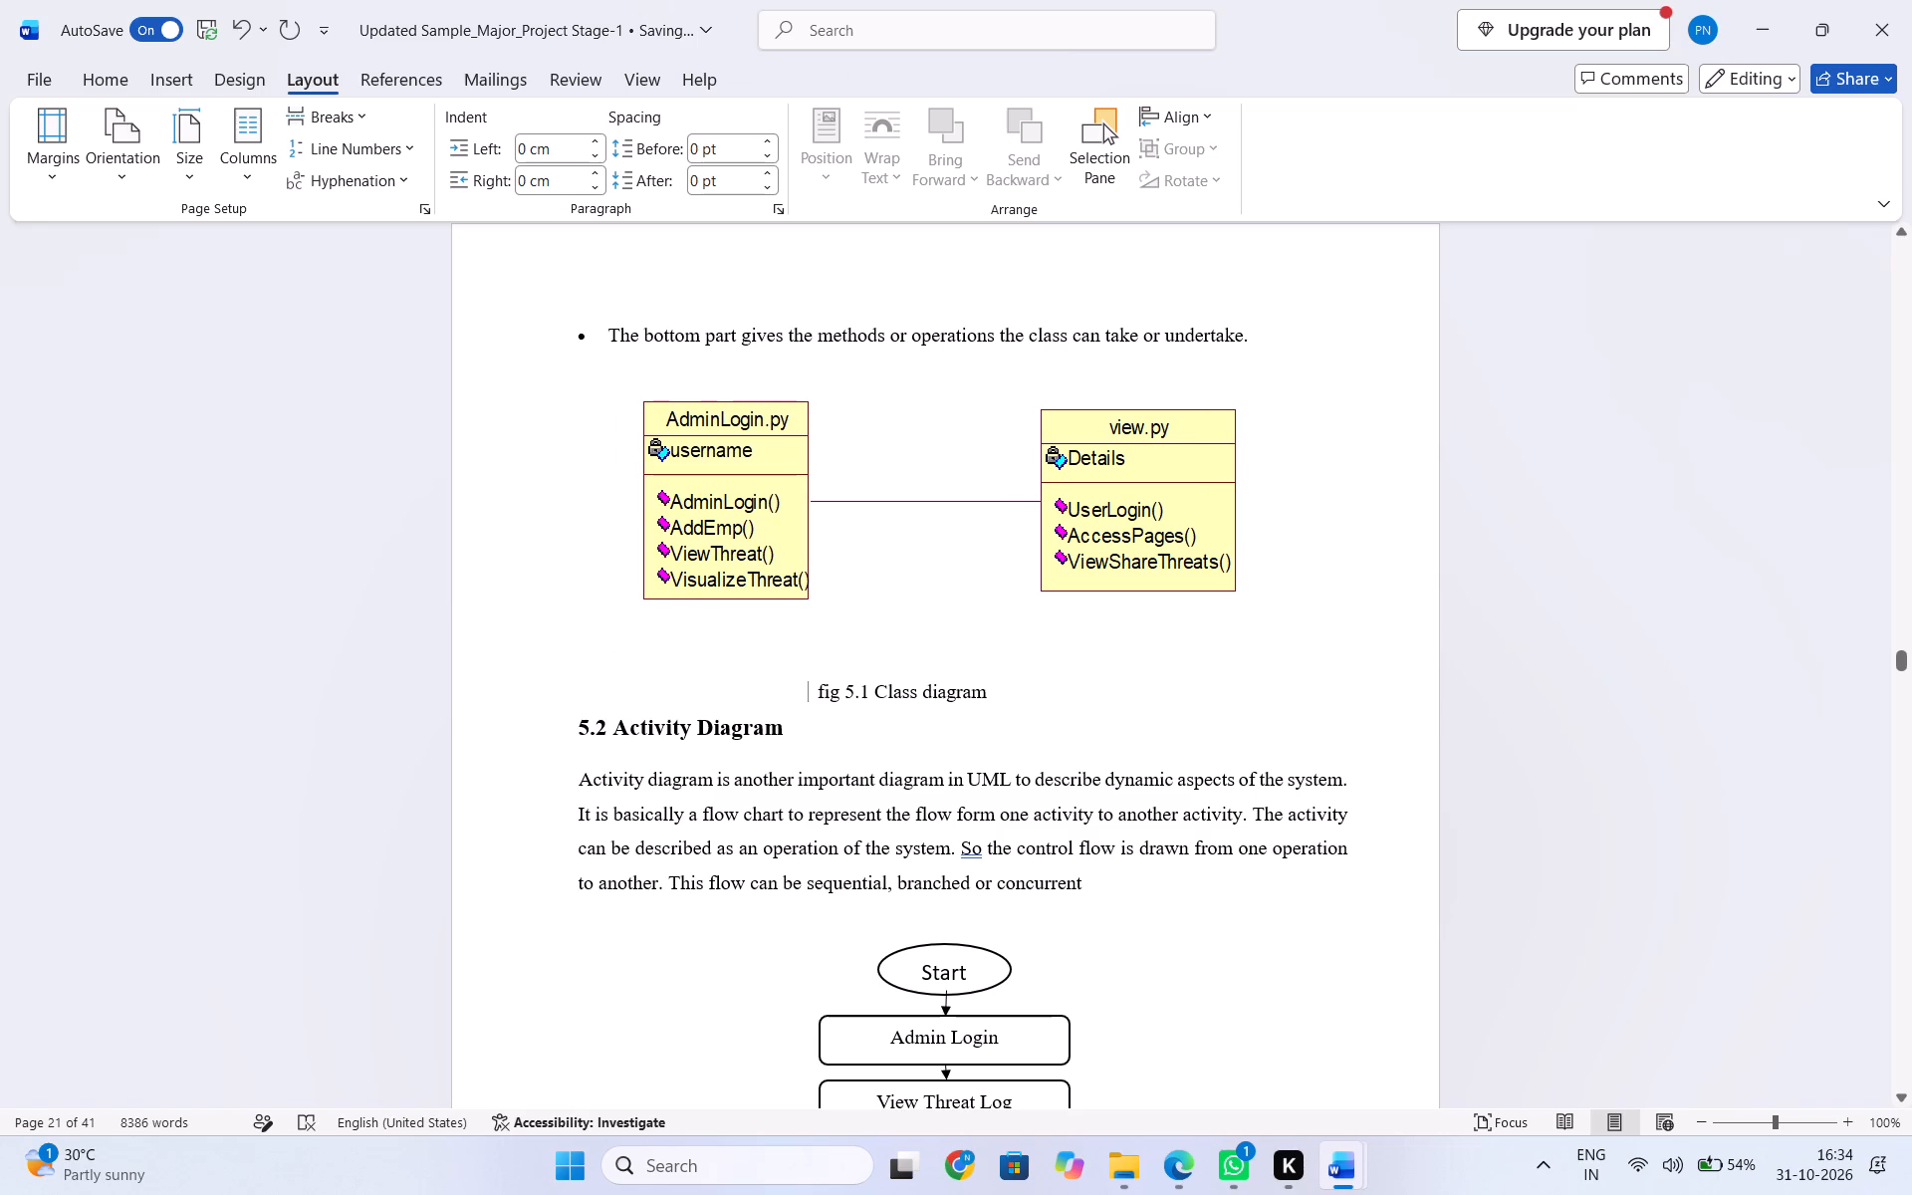
key(BackSpace)
key(BackSpace)
key(BackSpace)
key(BackSpace)
key(BackSpace)
key(BackSpace)
key(BackSpace)
key(BackSpace)
key(BackSpace)
key(BackSpace)
key(BackSpace)
key(BackSpace)
key(BackSpace)
key(BackSpace)
key(BackSpace)
key(BackSpace)
key(BackSpace)
key(BackSpace)
key(BackSpace)
key(BackSpace)
key(BackSpace)
key(BackSpace)
key(BackSpace)
key(BackSpace)
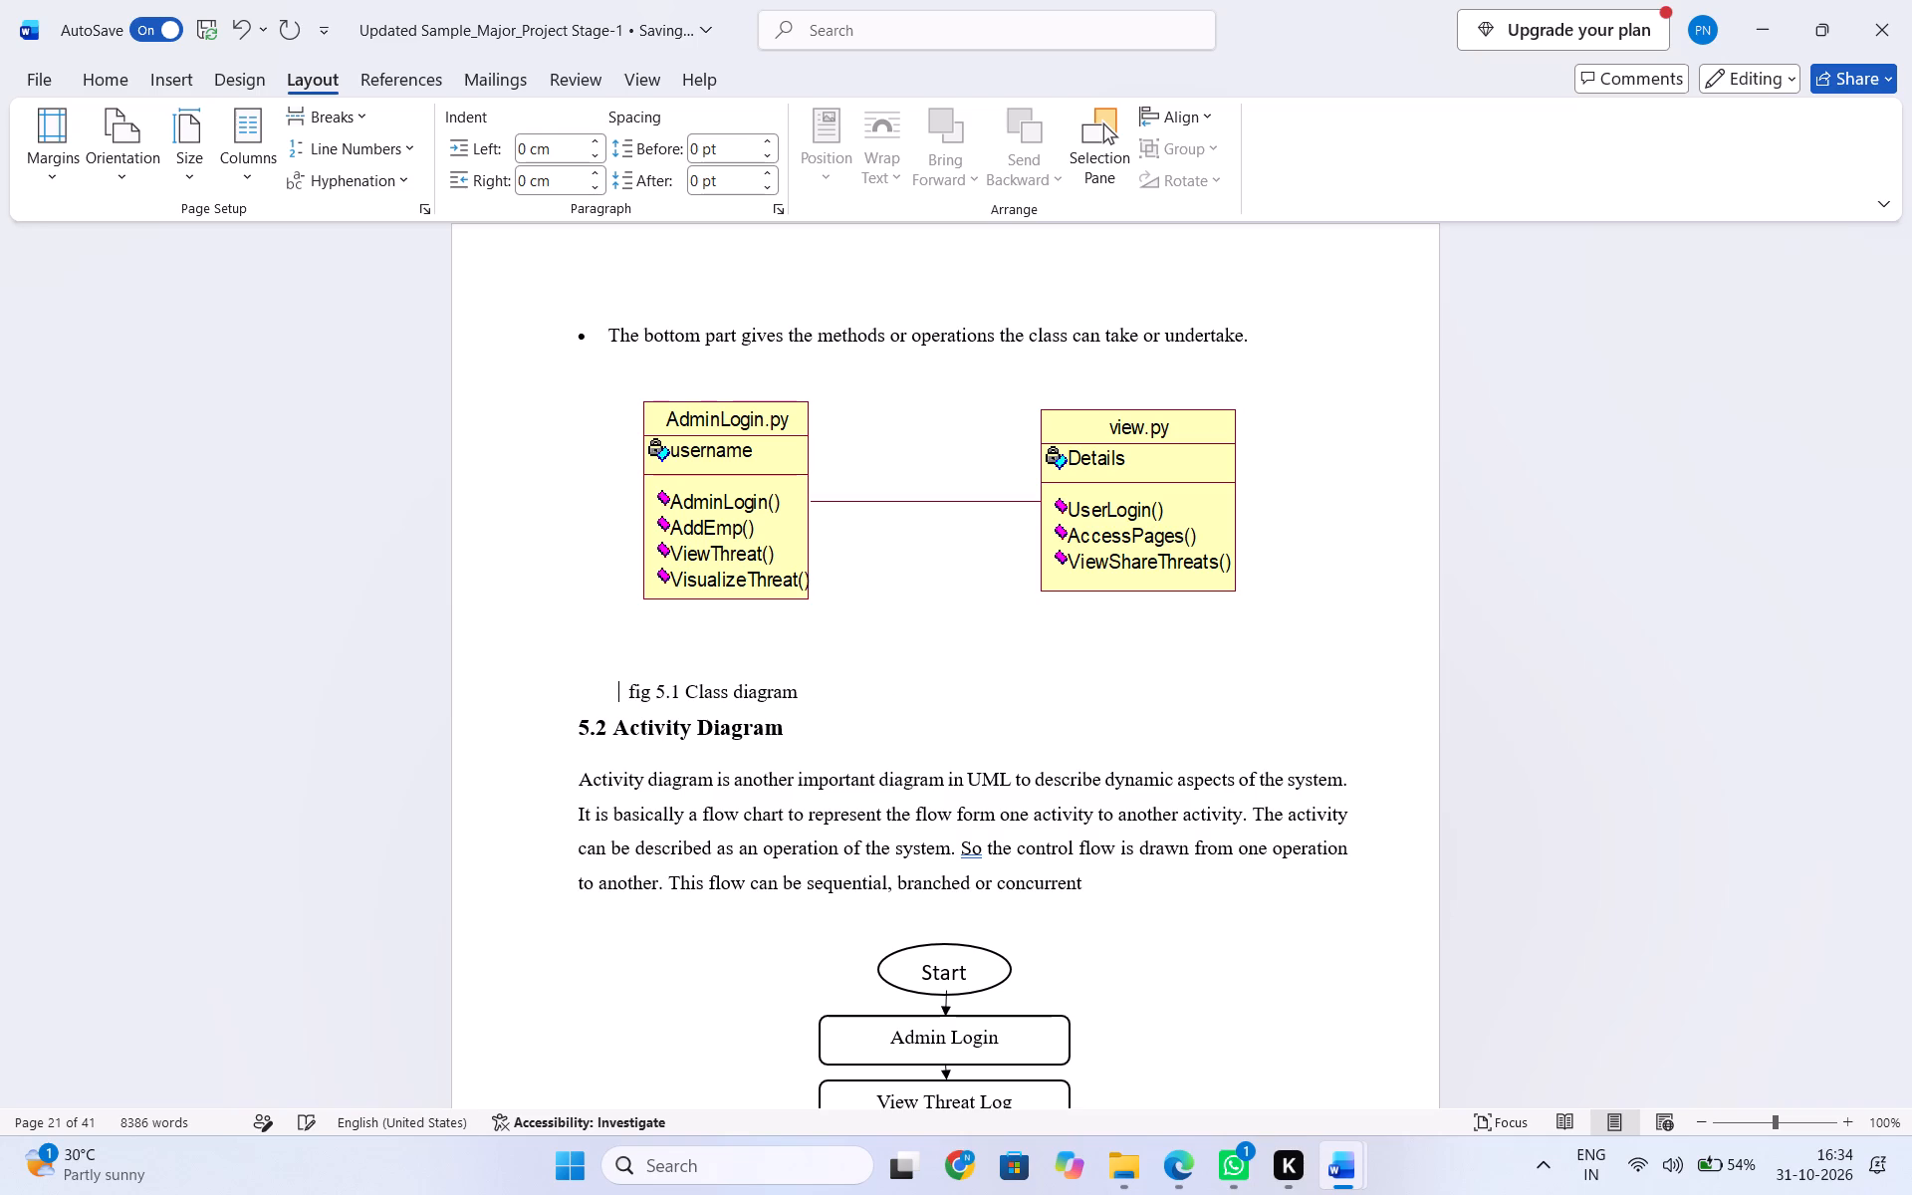
key(BackSpace)
key(BackSpace)
key(BackSpace)
key(BackSpace)
key(BackSpace)
key(BackSpace)
key(BackSpace)
key(BackSpace)
key(BackSpace)
key(BackSpace)
key(BackSpace)
key(BackSpace)
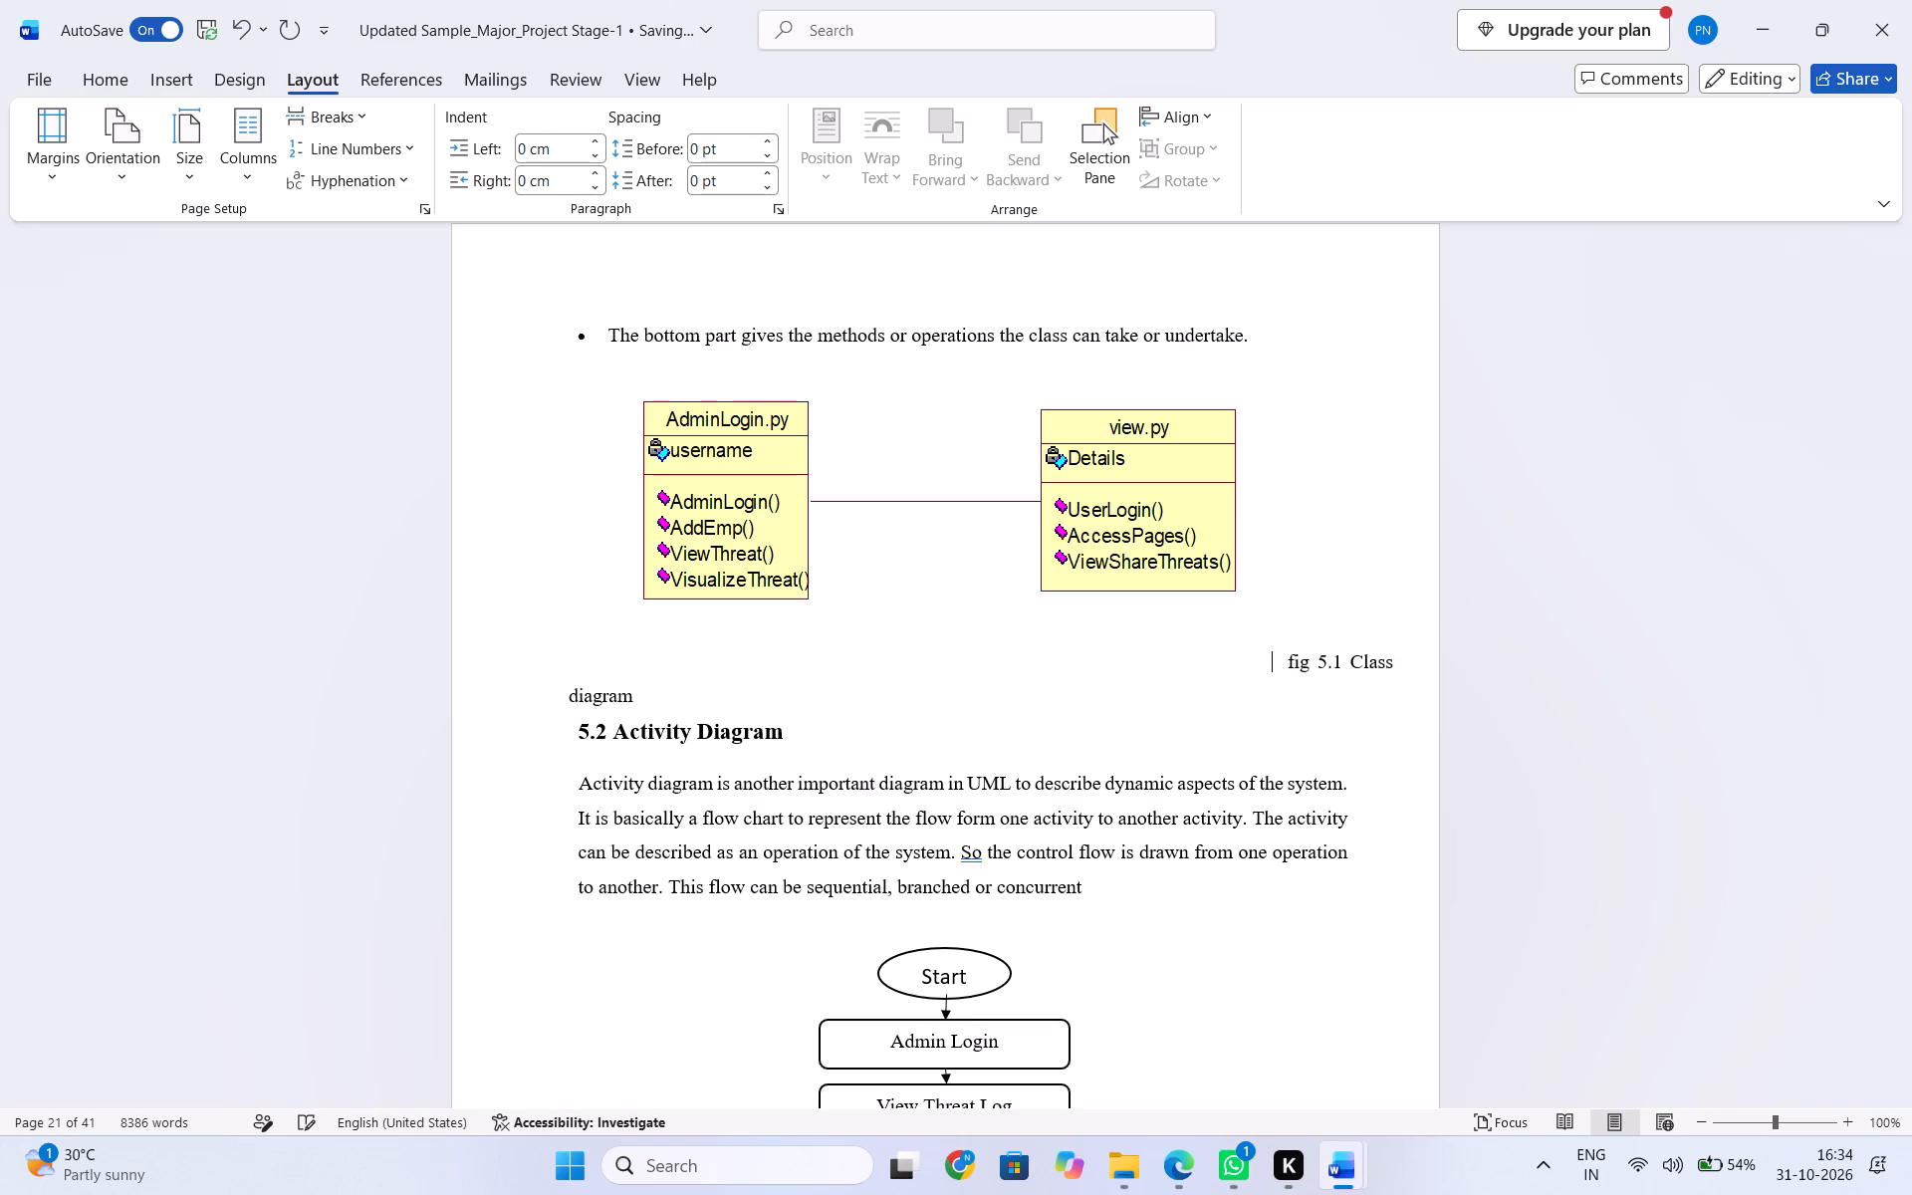
key(BackSpace)
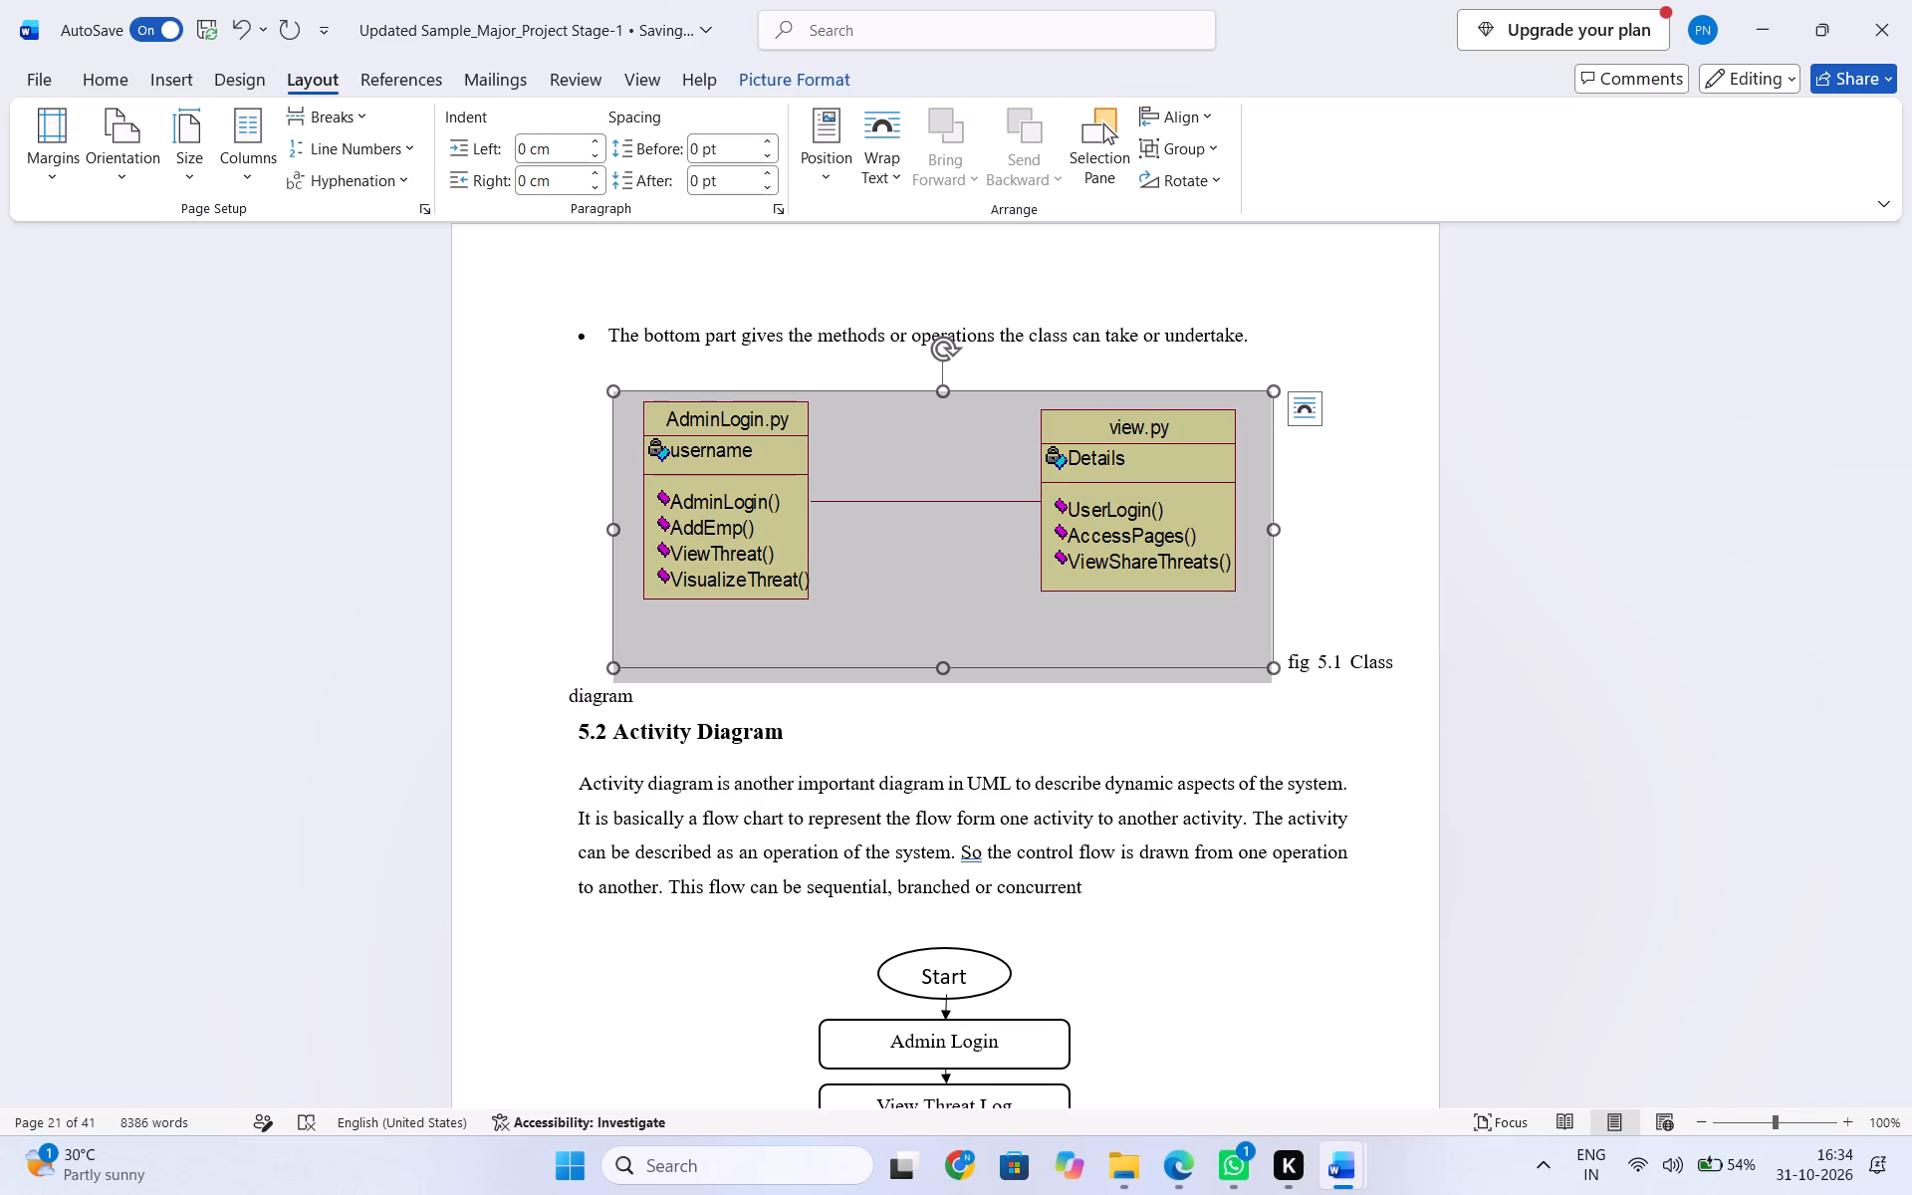
Crop the empty strip off the bottom of the 5.1 class diagram picture.
right_click(1077, 551)
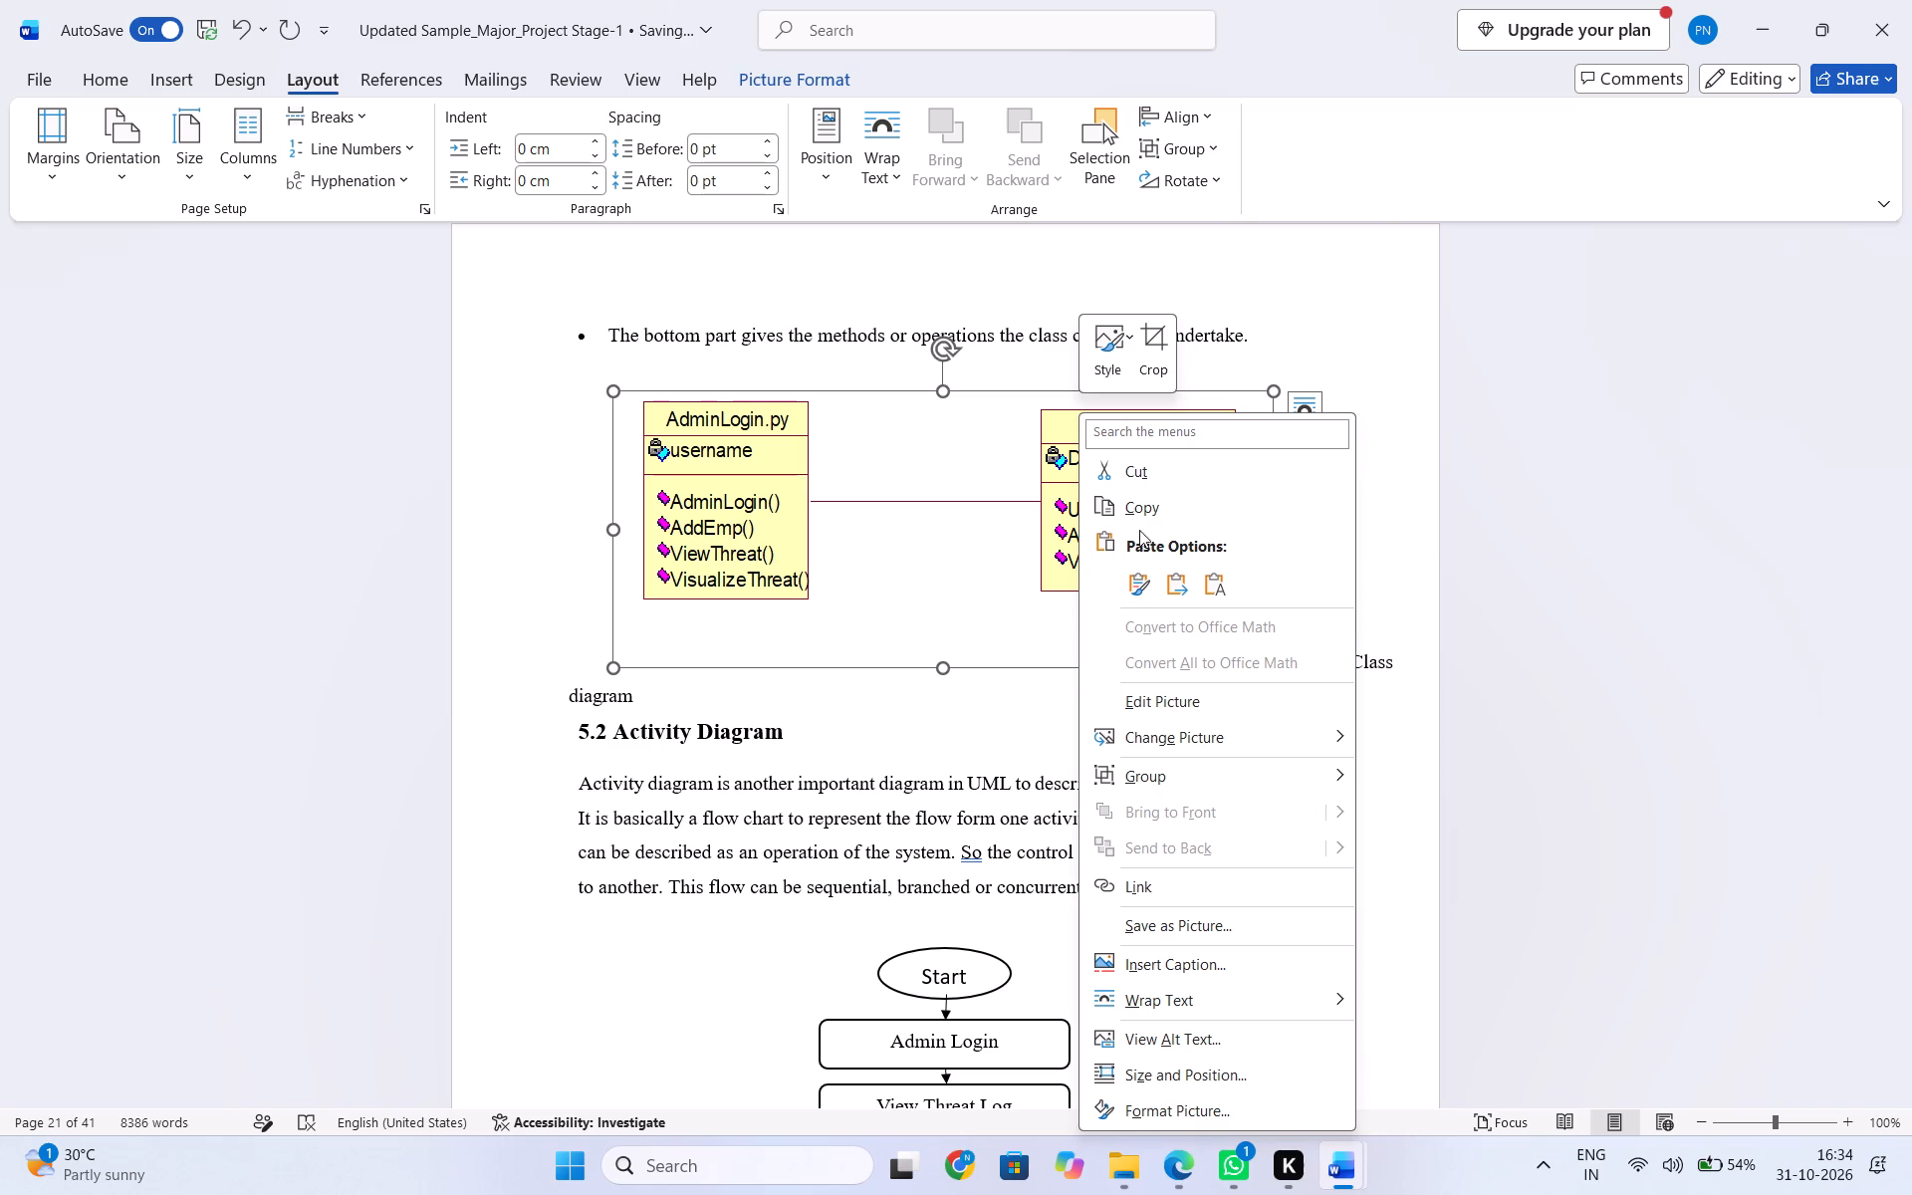
click(1164, 351)
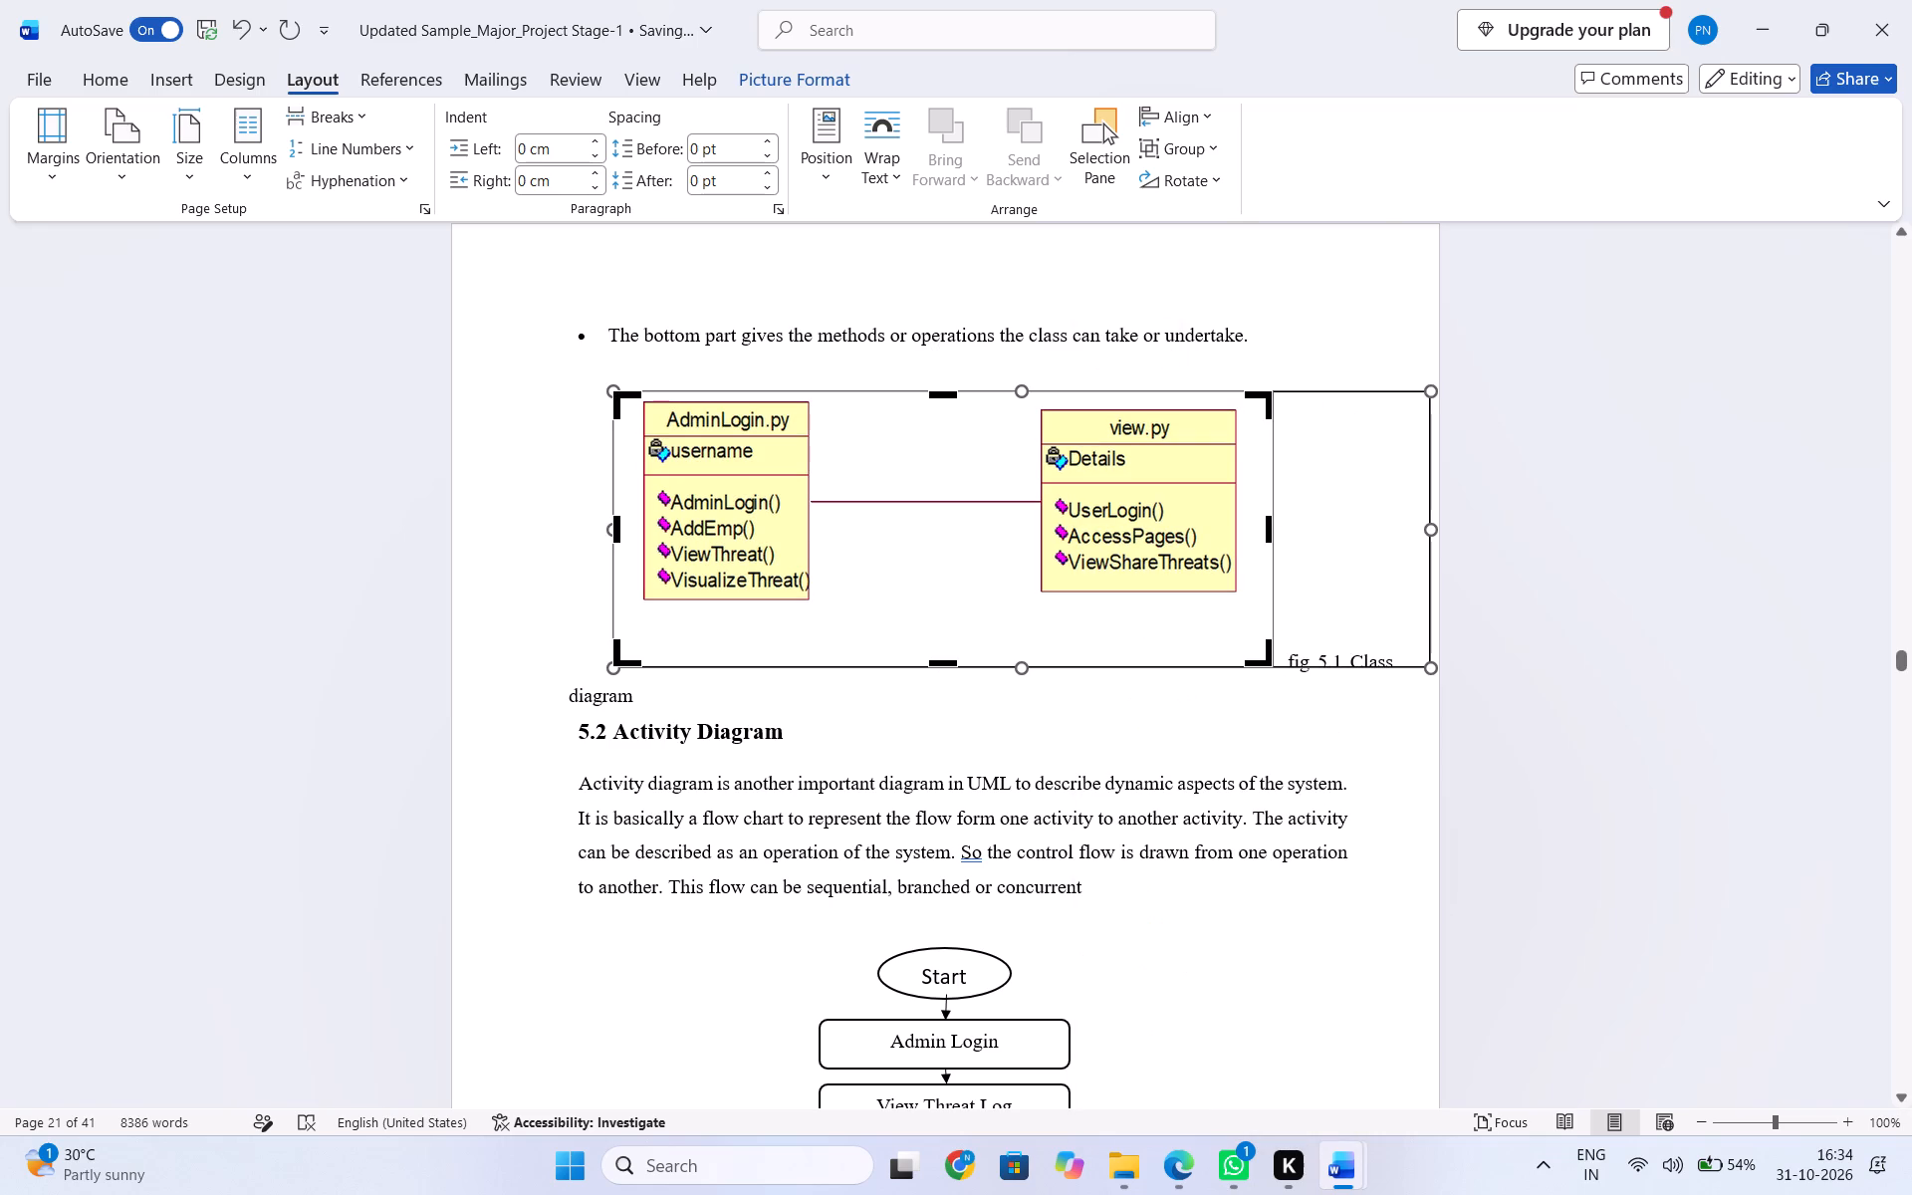
drag(942, 658, 951, 632)
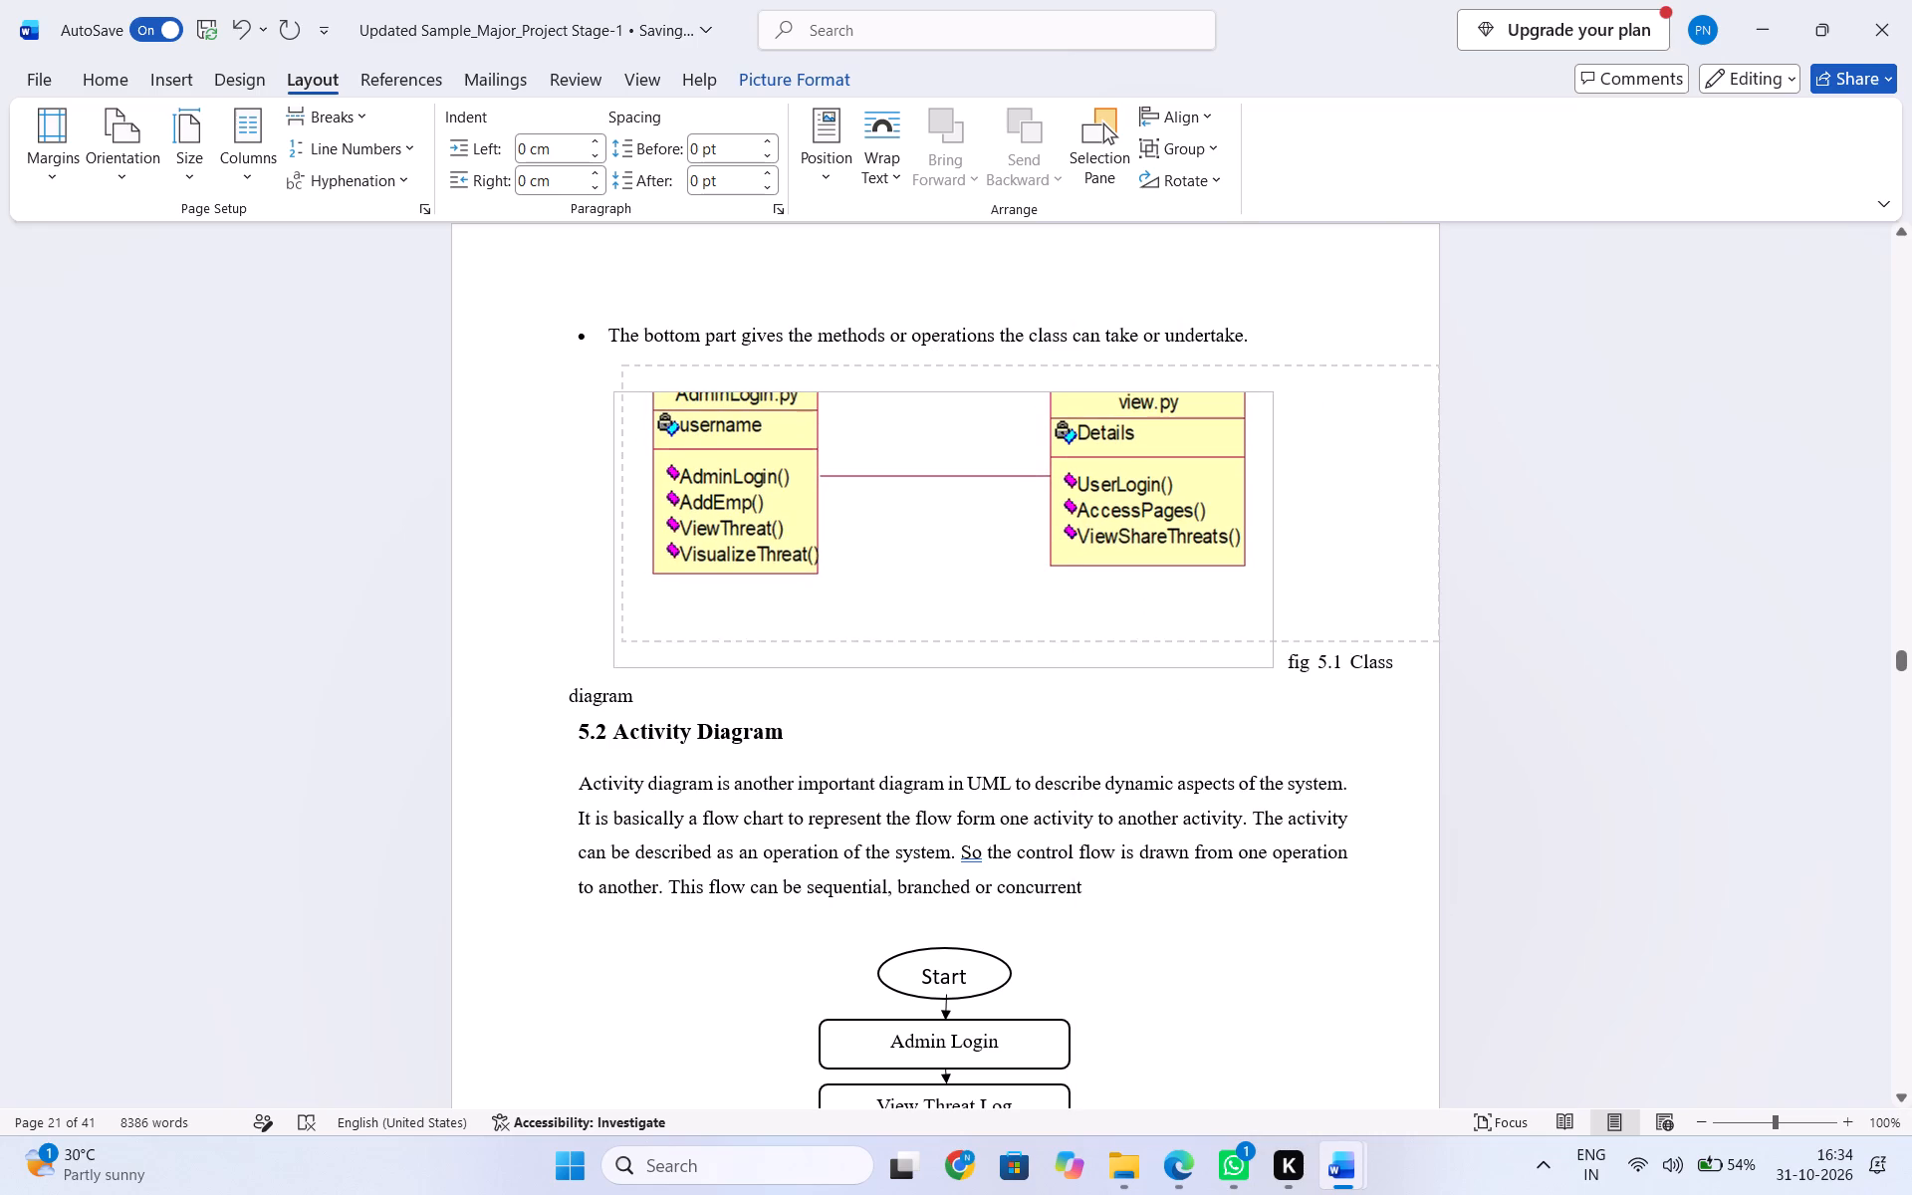
drag(951, 632, 936, 667)
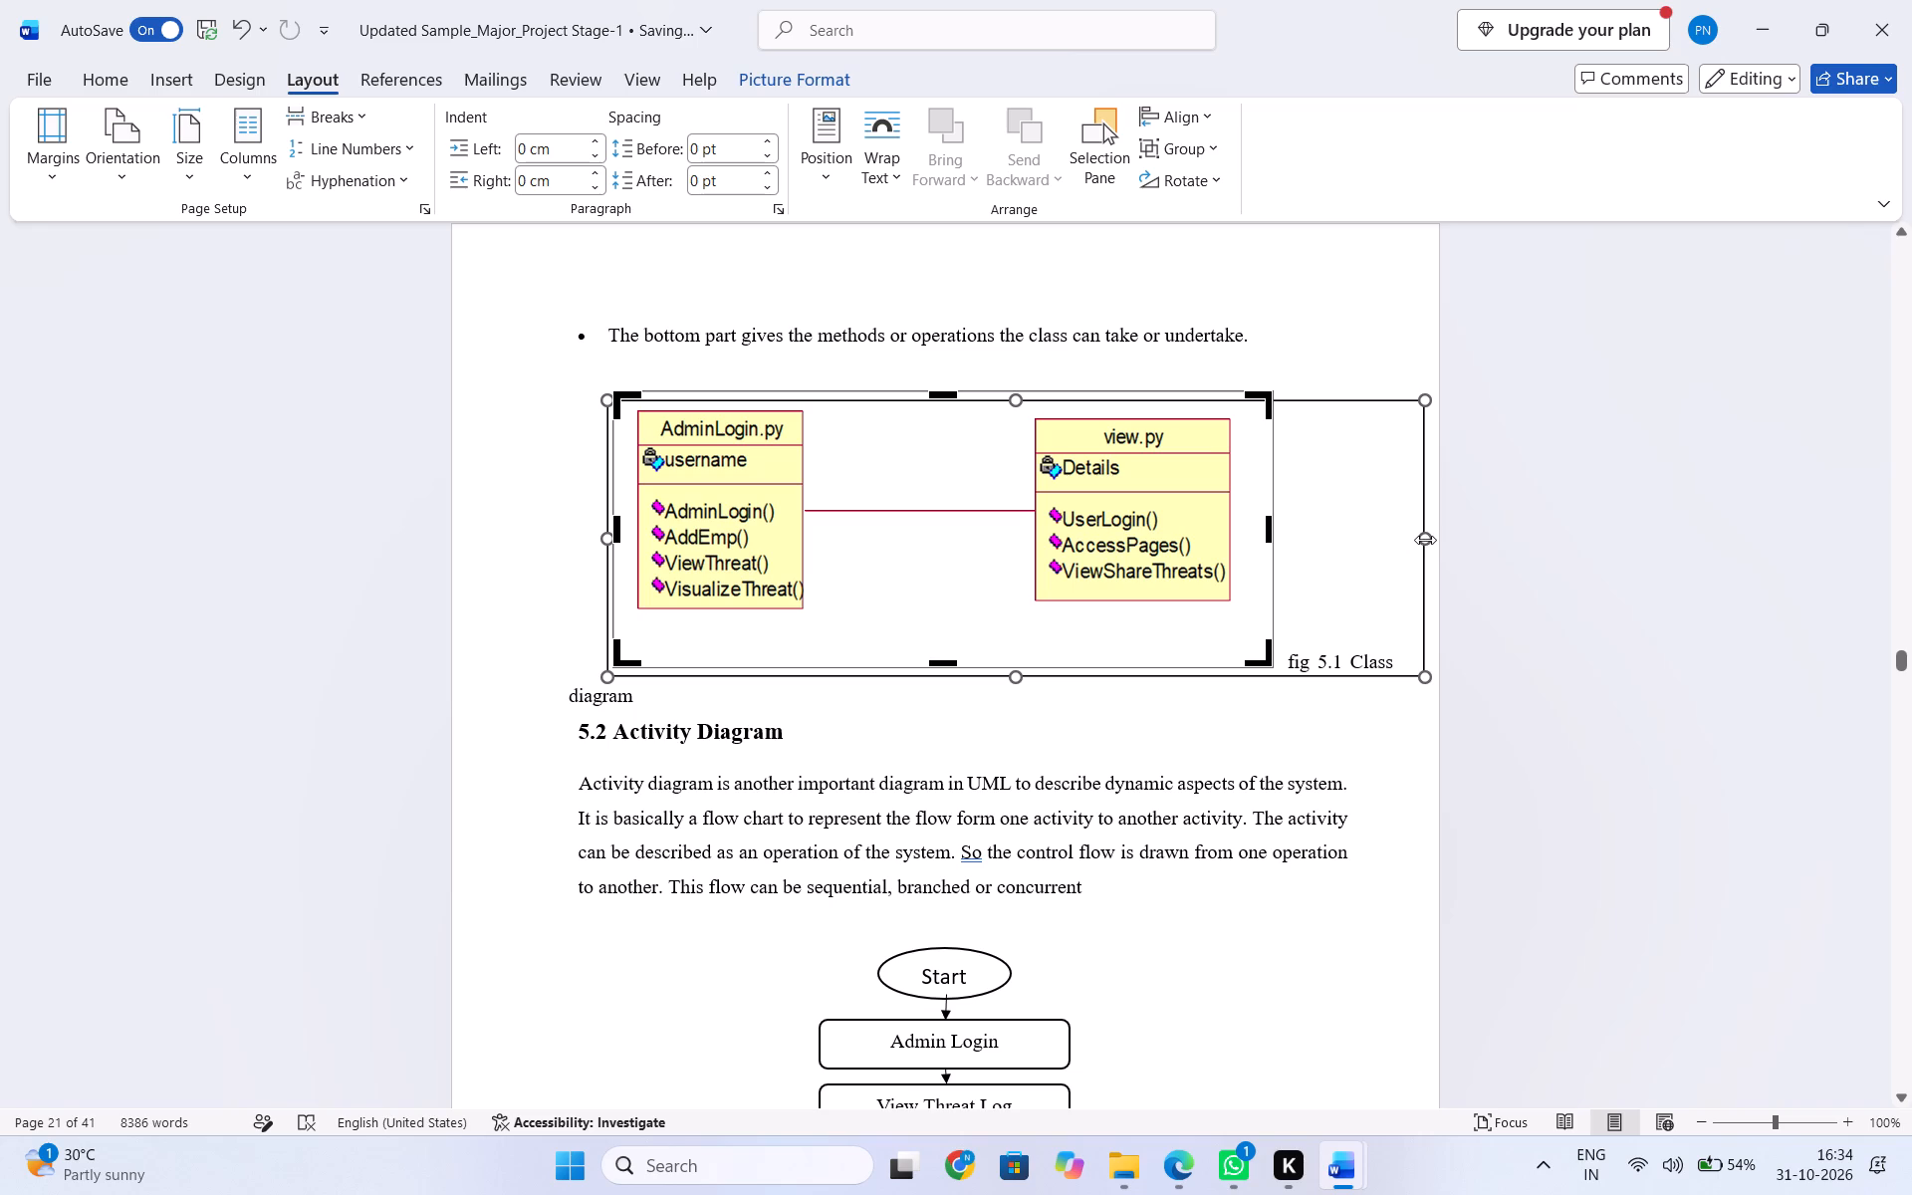
drag(952, 661, 955, 646)
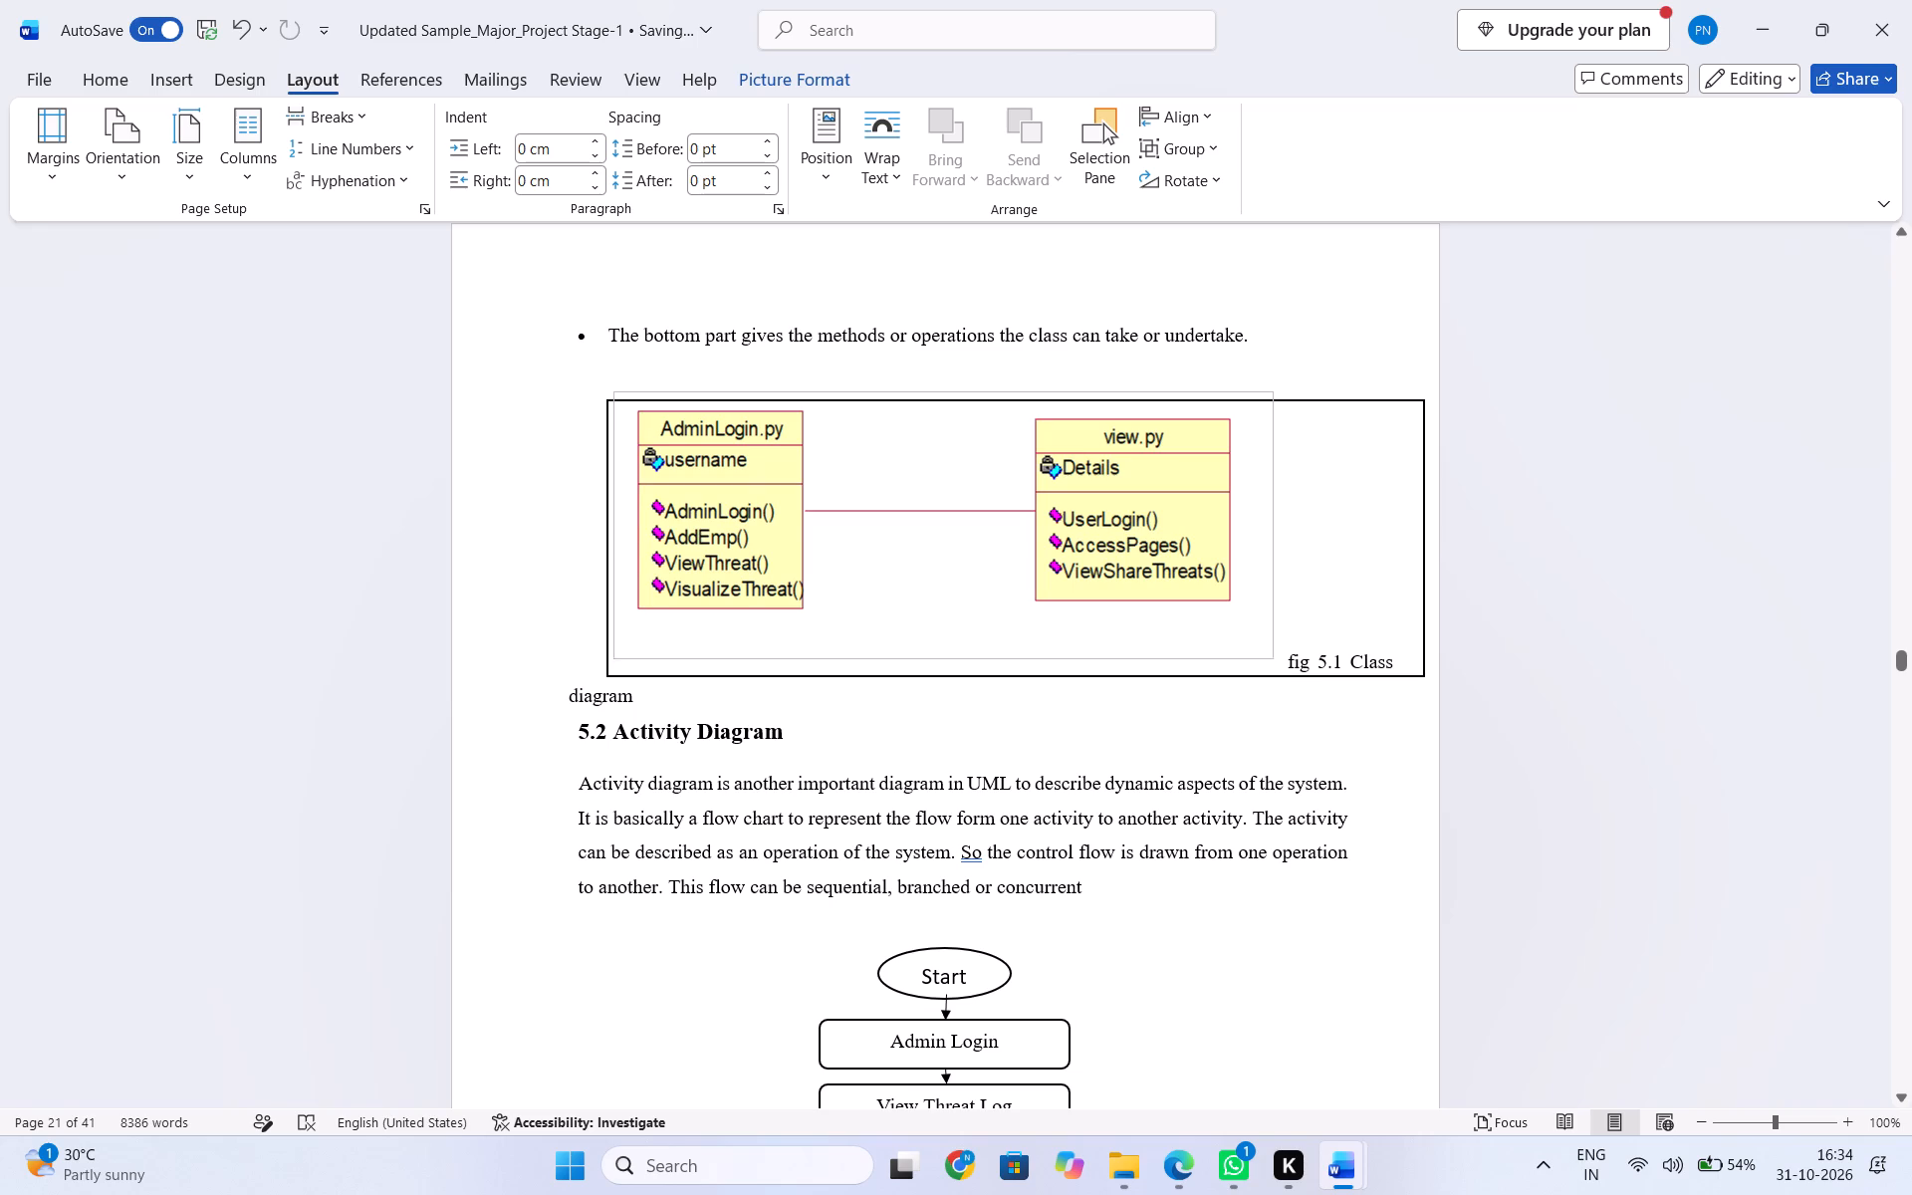
drag(955, 646, 957, 638)
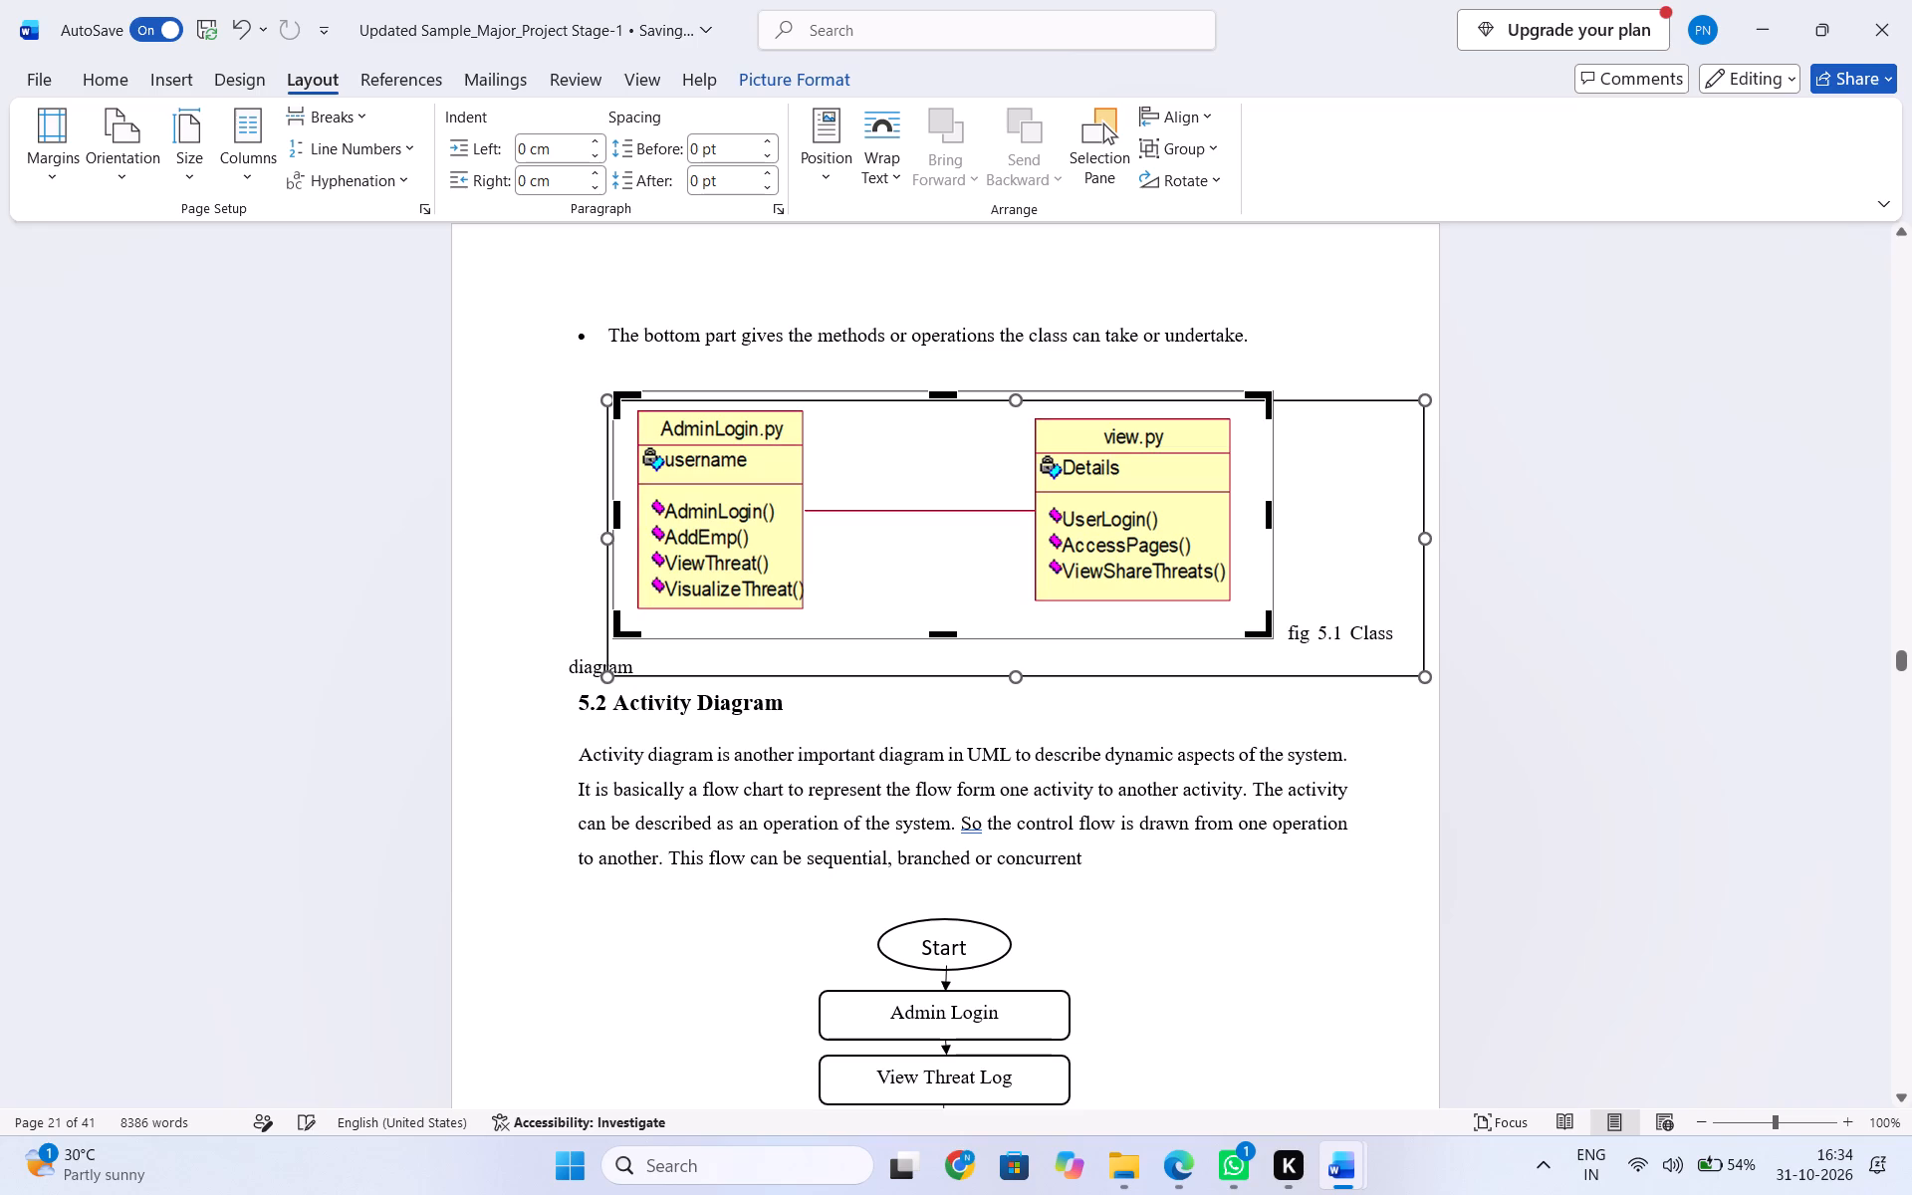
click(947, 633)
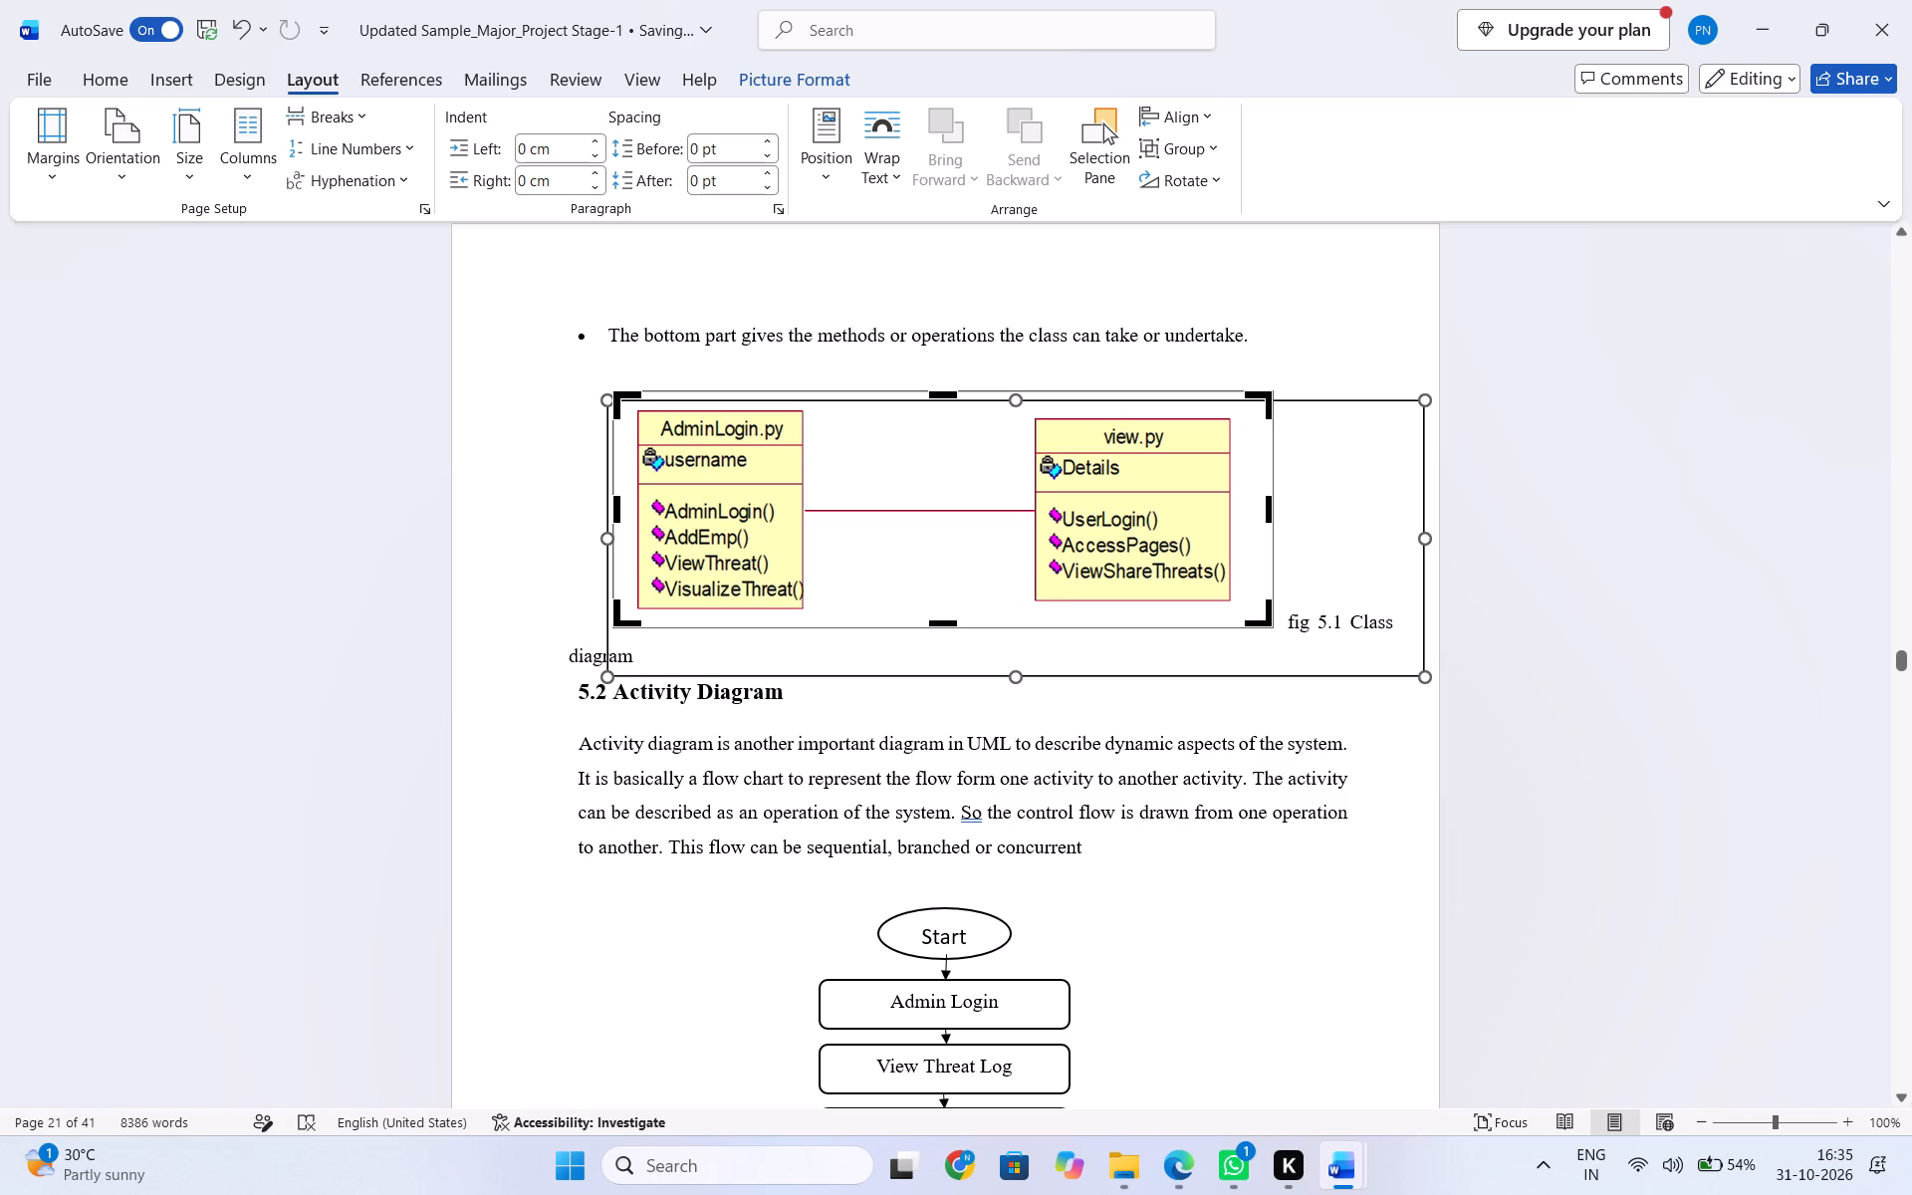
key(Return)
click(939, 605)
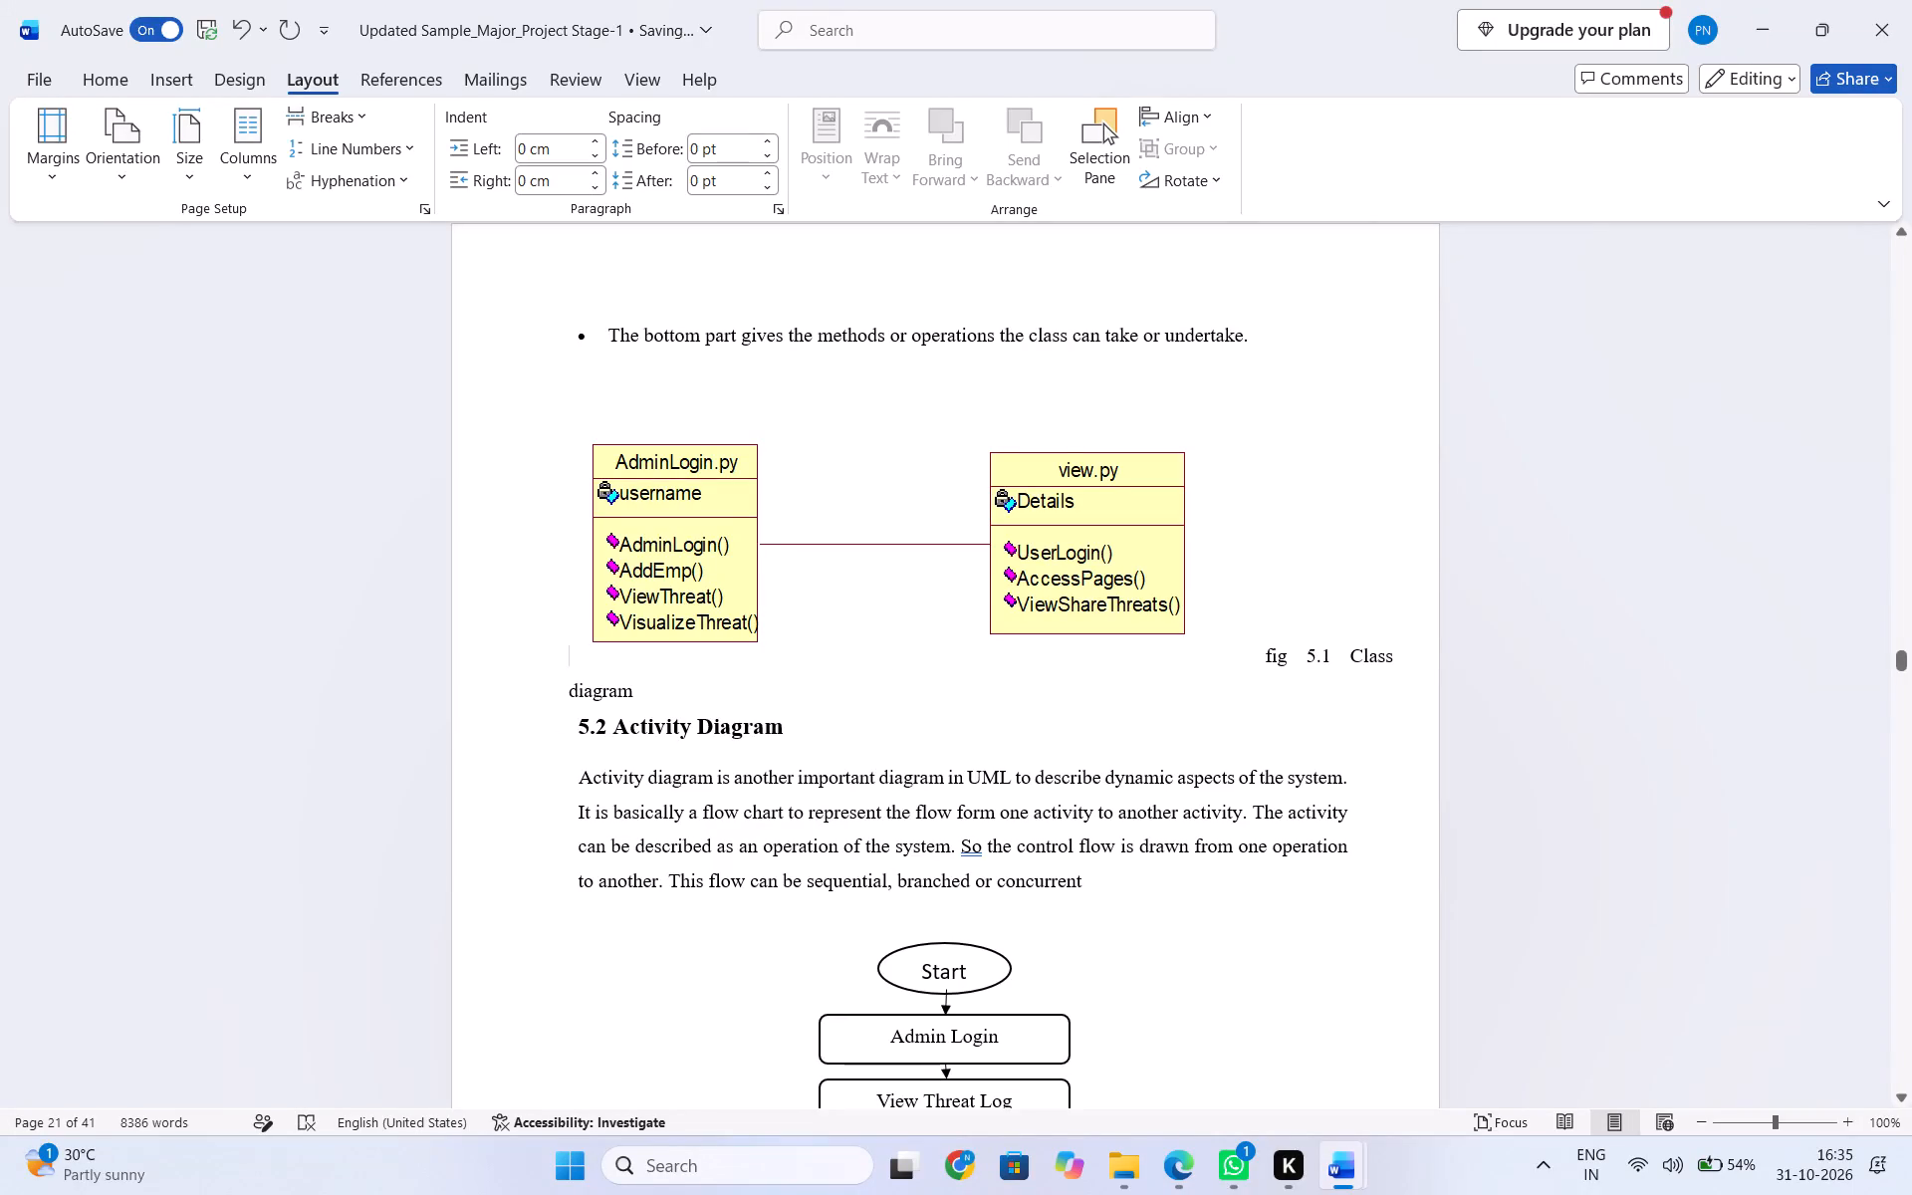
Move the class diagram picture up to the line above, separating it from the fig 5.1 caption.
drag(931, 593, 974, 536)
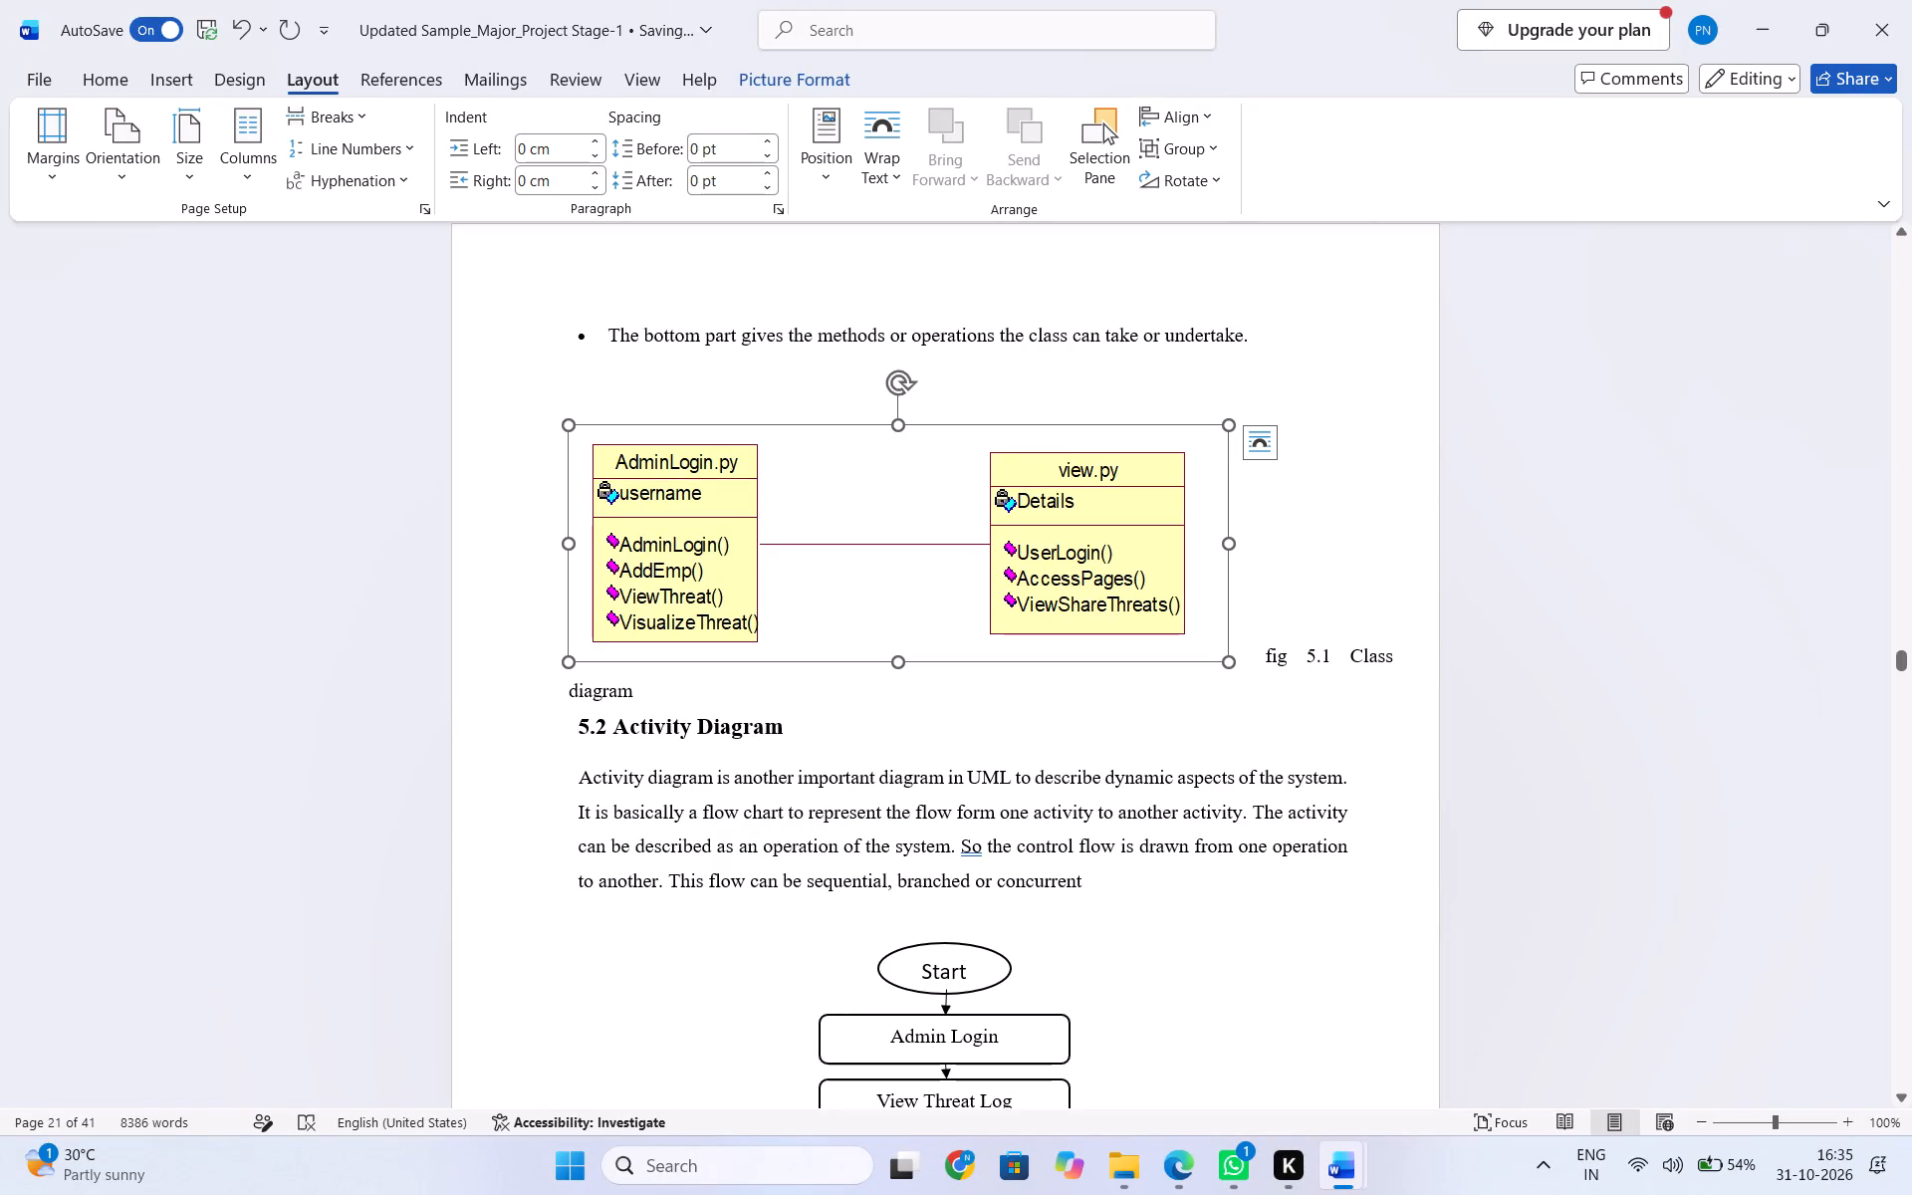
drag(834, 425, 878, 395)
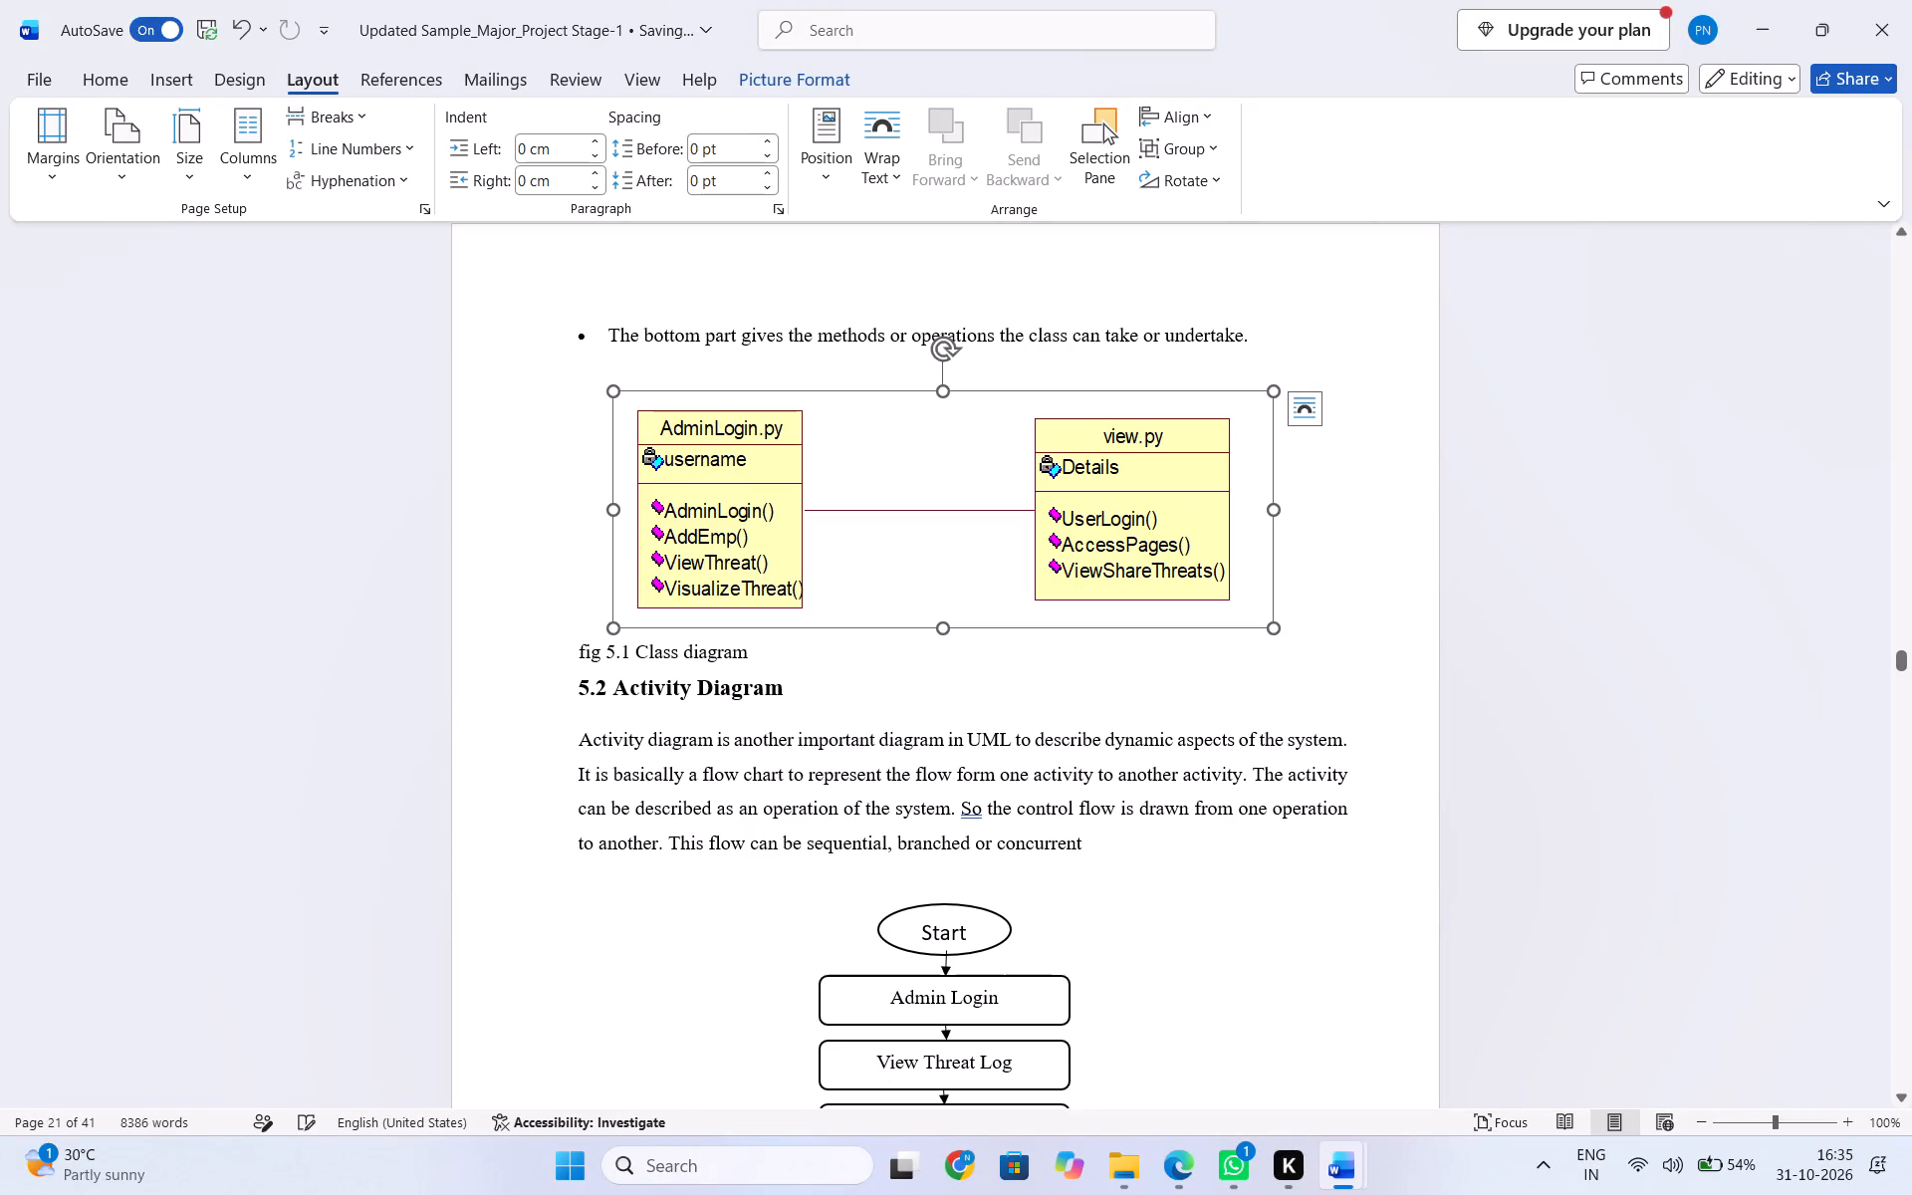
Indent the caption "fig 5.1 Class diagram" with leading spaces so it sits roughly centred beneath the class diagram.
click(978, 664)
click(582, 653)
key(space)
key(space)
key(space)
key(space)
key(space)
key(space)
key(space)
key(space)
key(space)
key(space)
key(space)
key(space)
key(space)
key(space)
key(space)
key(space)
key(space)
key(space)
key(space)
key(space)
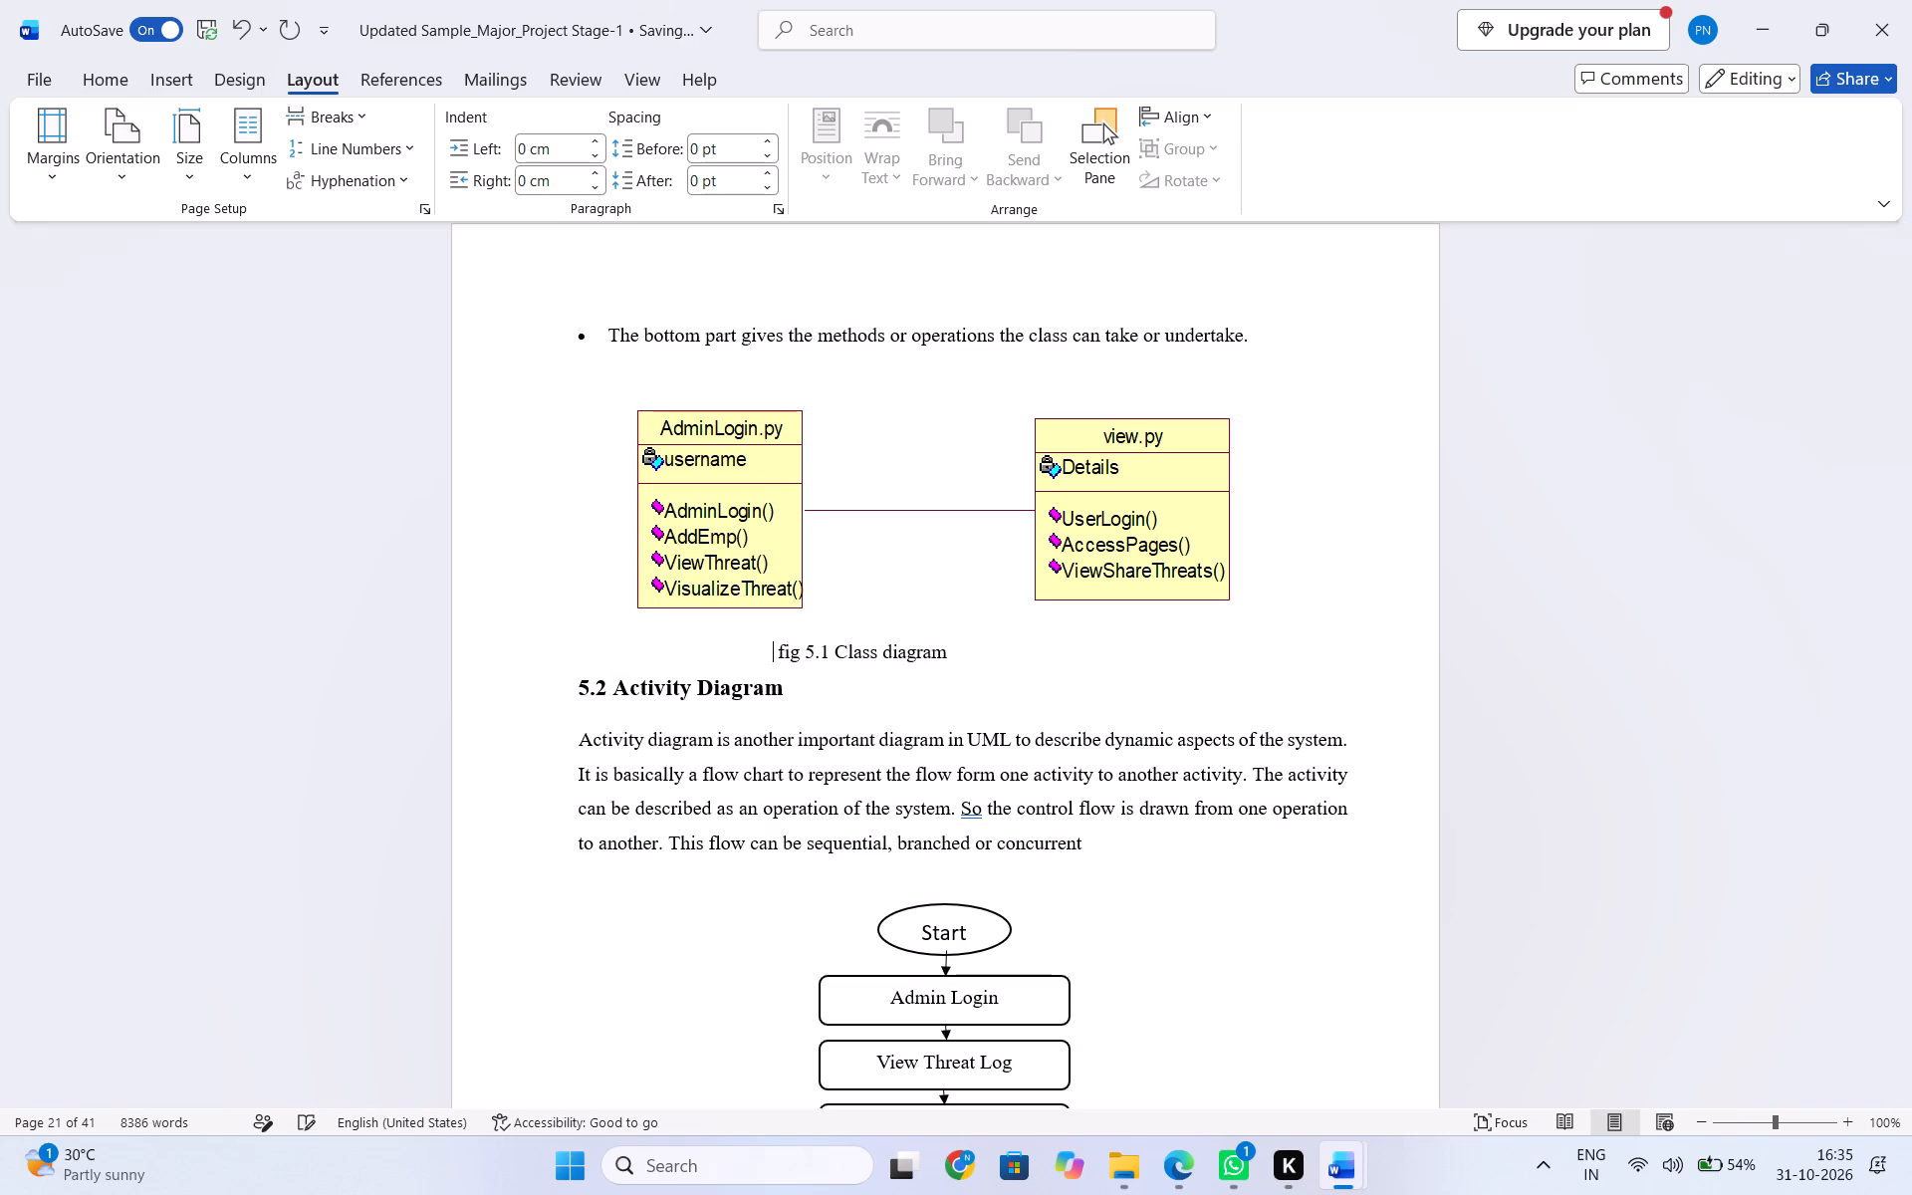
key(space)
key(space)
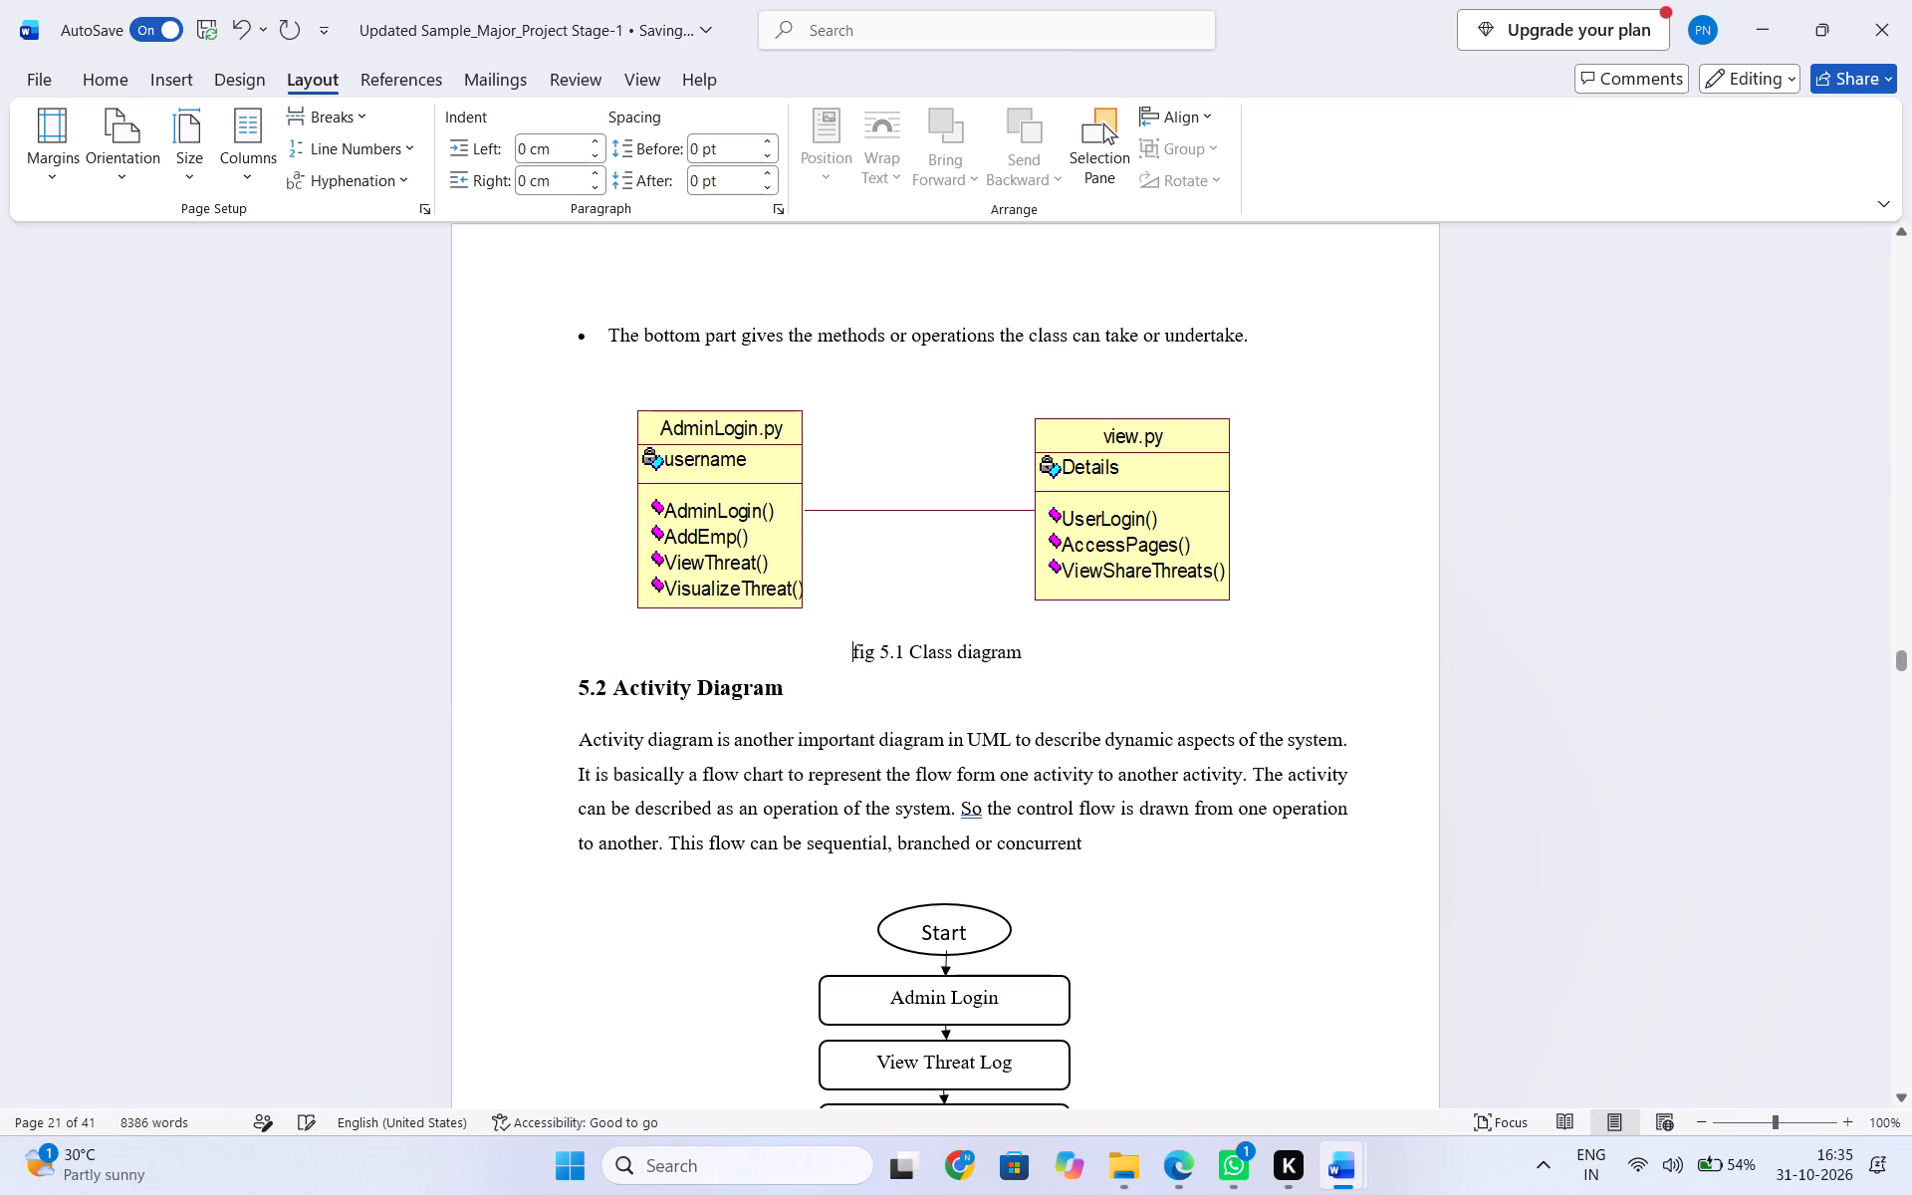
Insert a blank line between the fig 5.1 caption and the 5.2 Activity Diagram heading.
click(1080, 656)
key(Return)
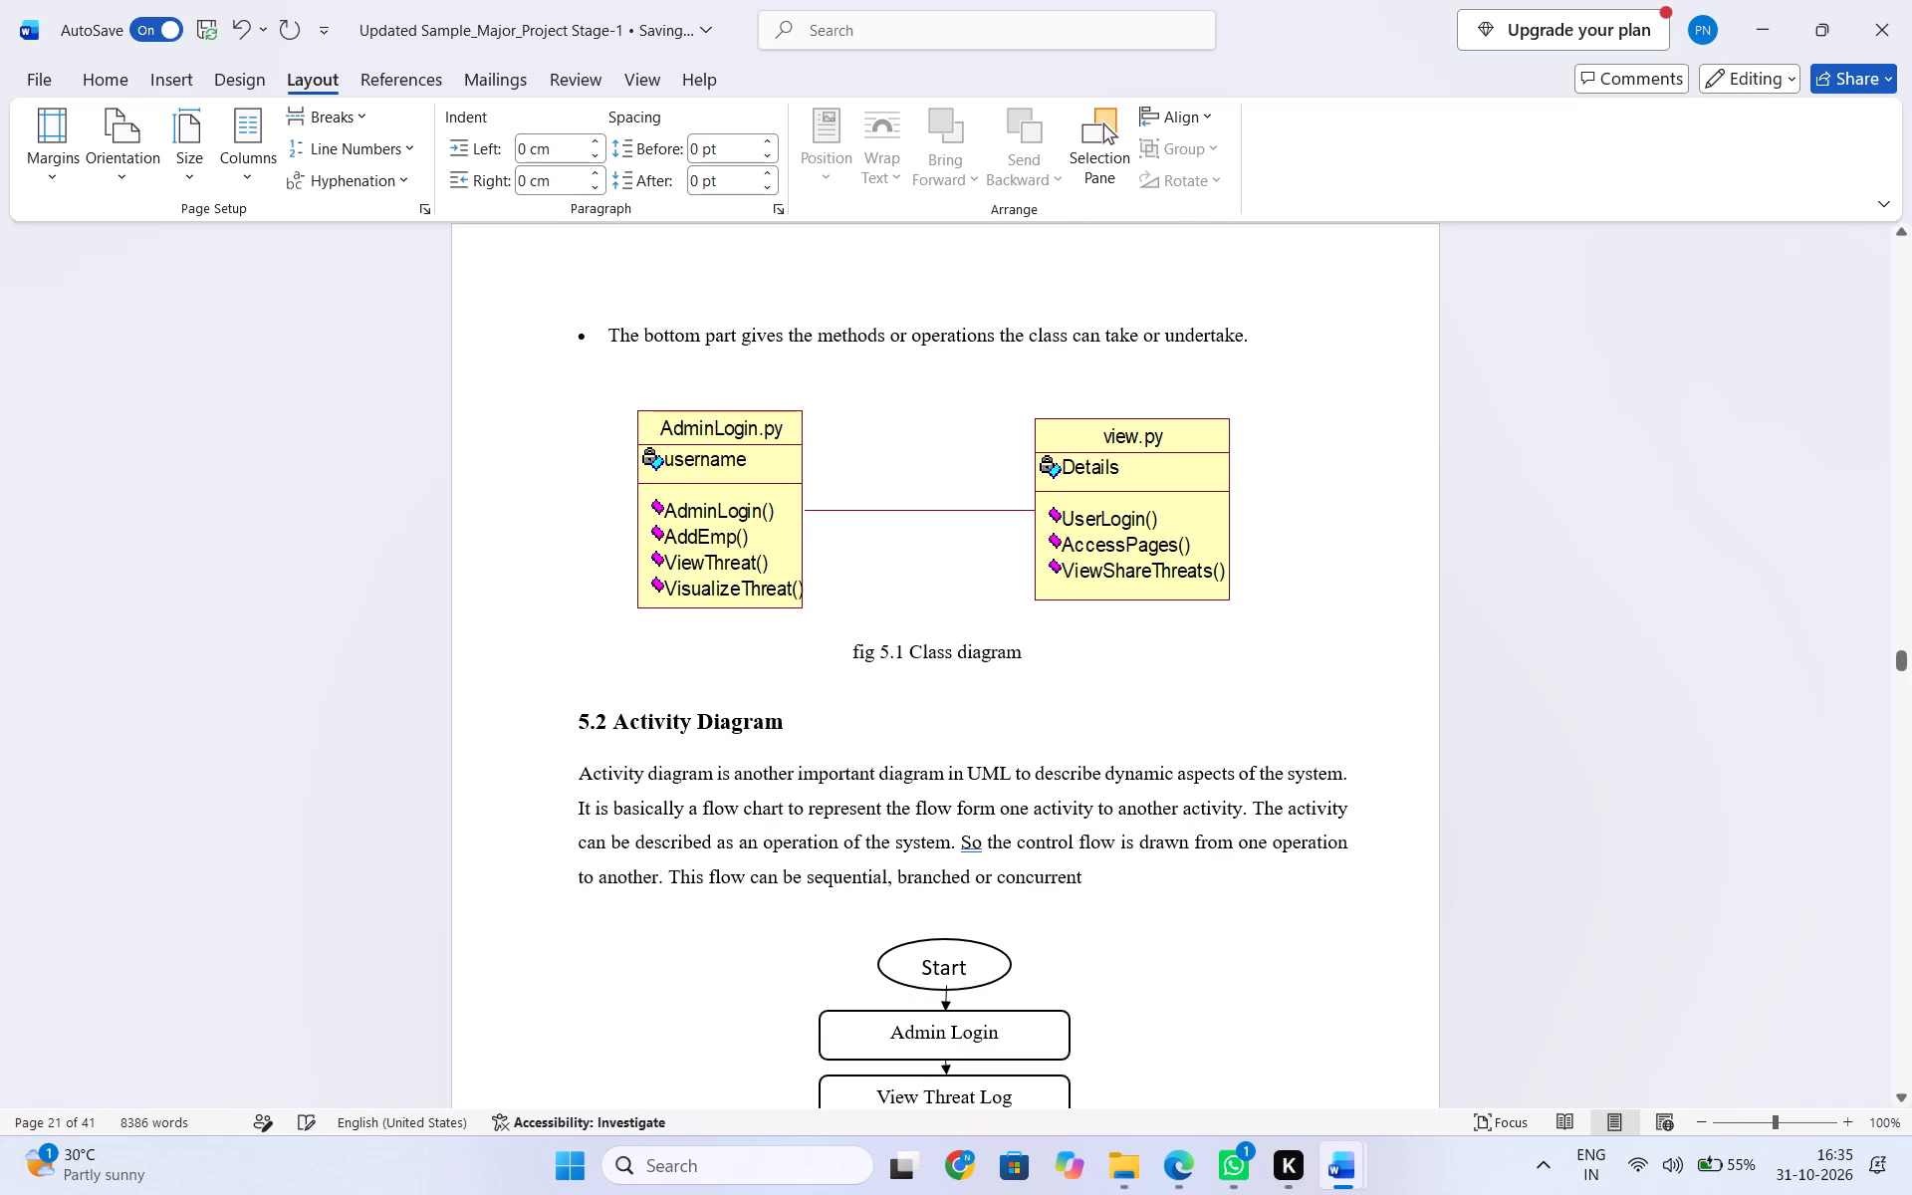
Reduce the gap beneath the 5 UML DIAGRAMS heading by deleting a blank line above the first paragraph.
scroll(1028, 651, up, 1)
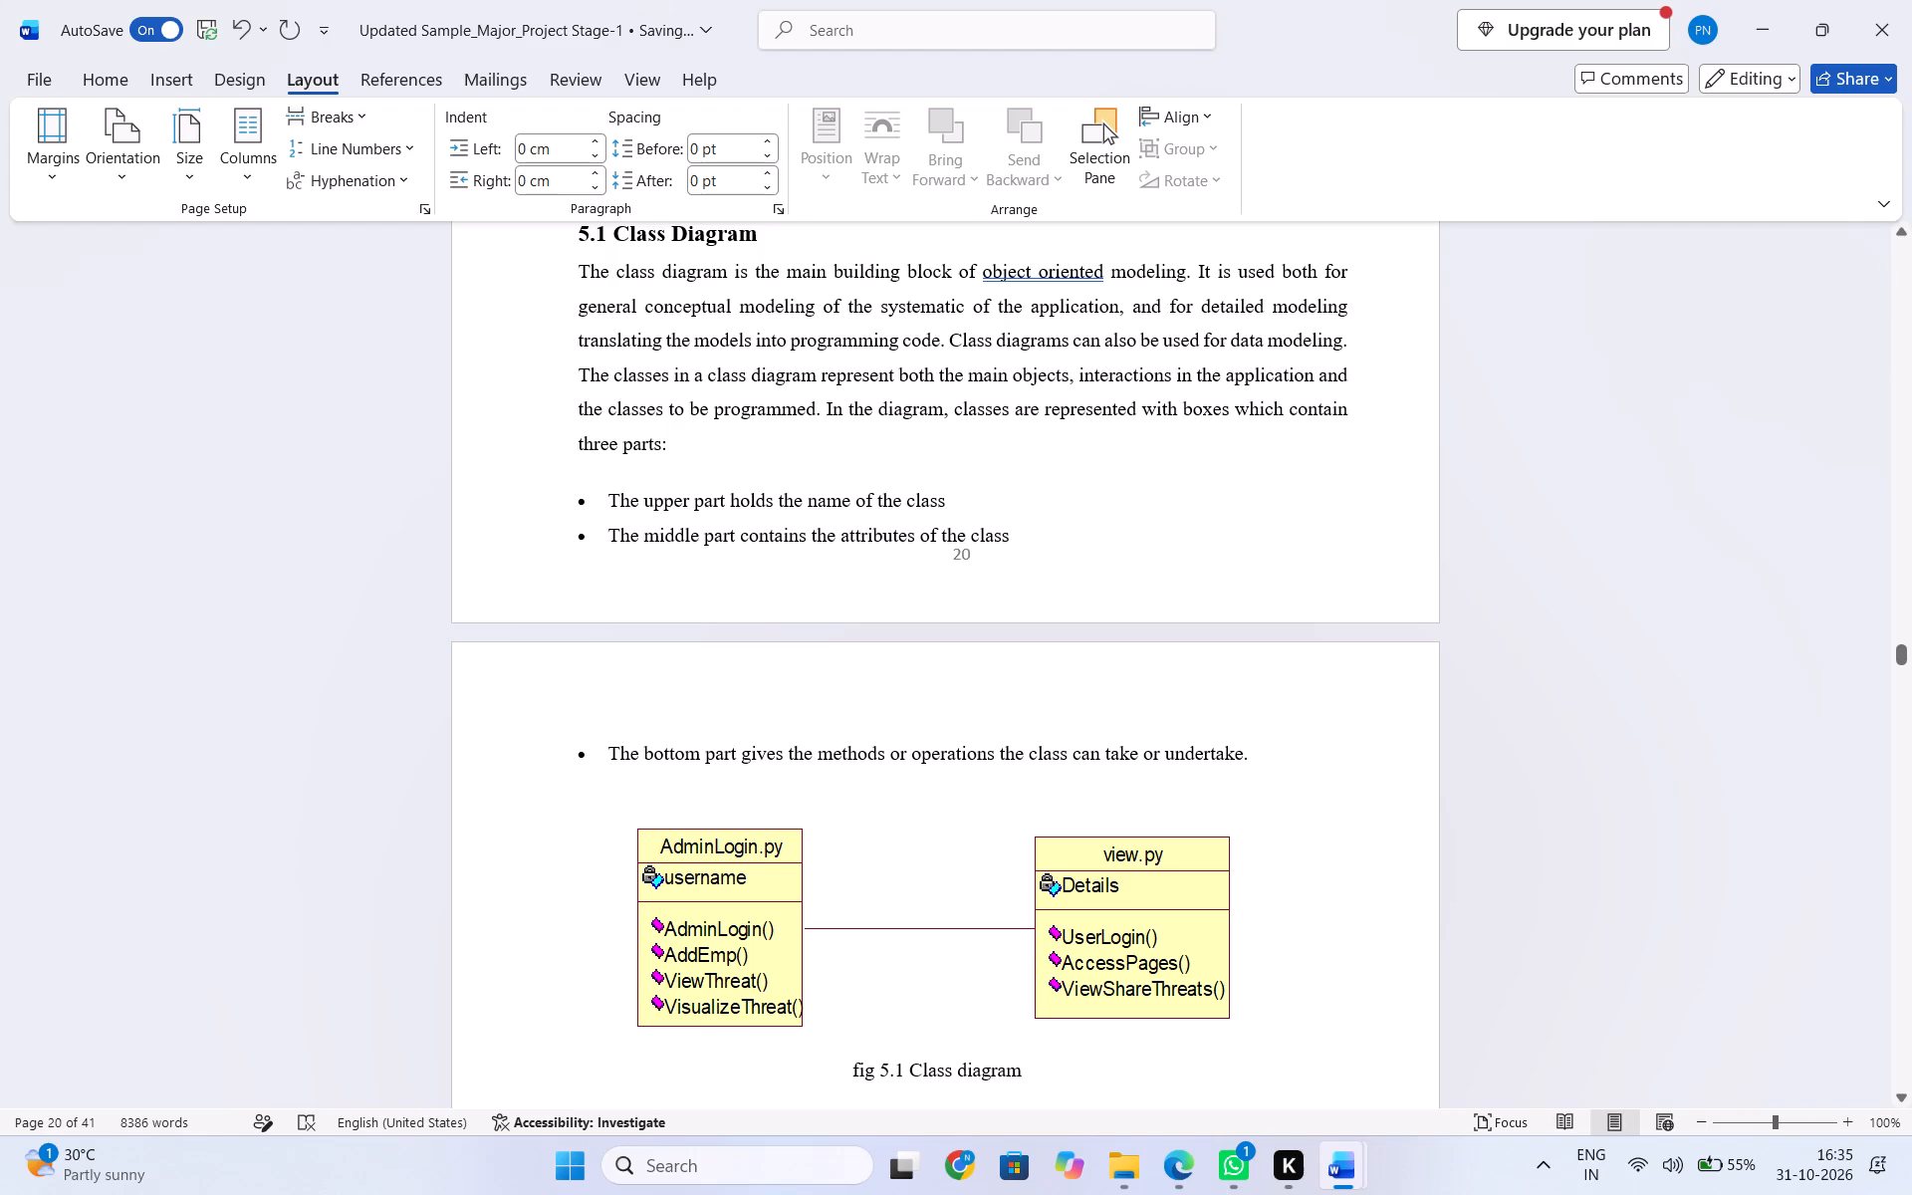
scroll(1021, 651, up, 2)
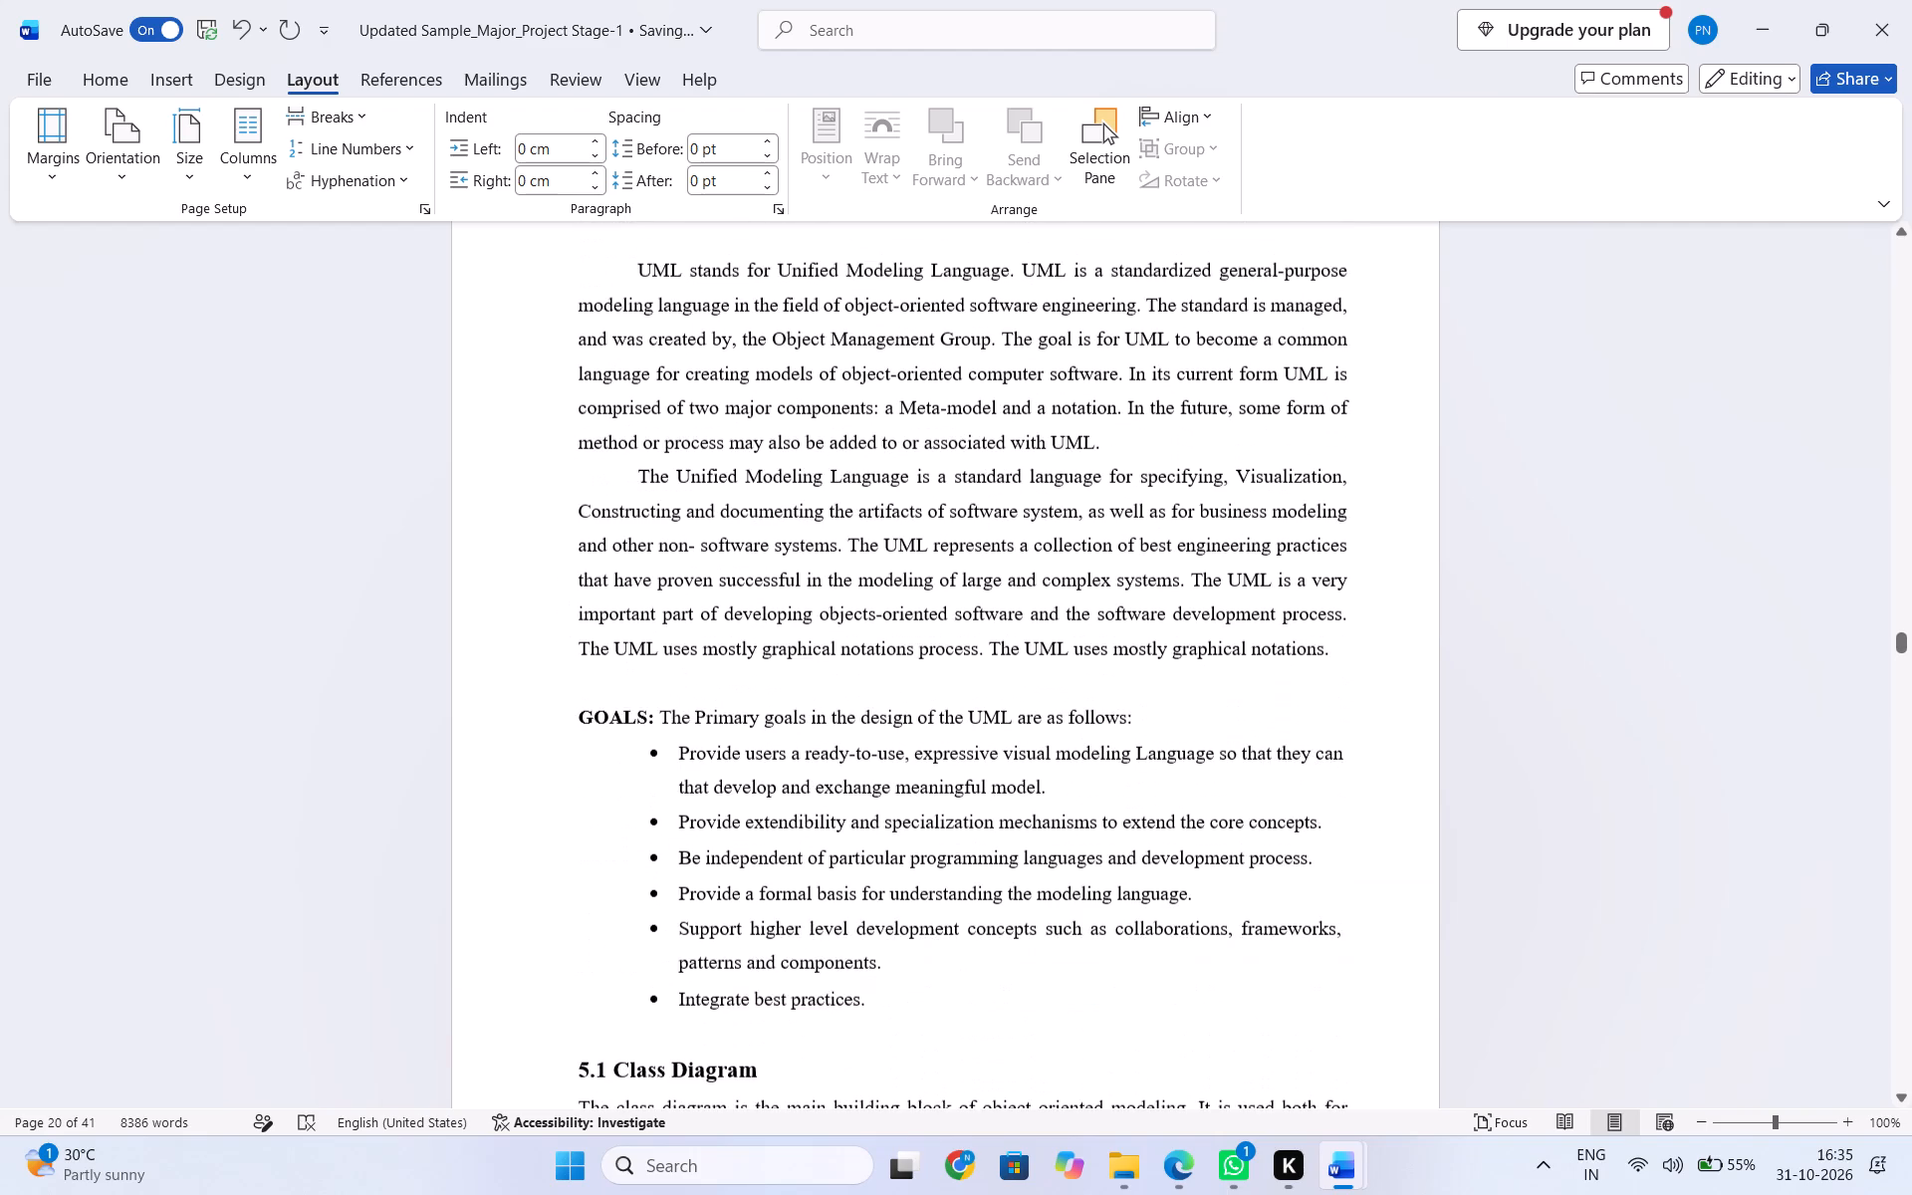
scroll(992, 639, up, 1)
click(943, 645)
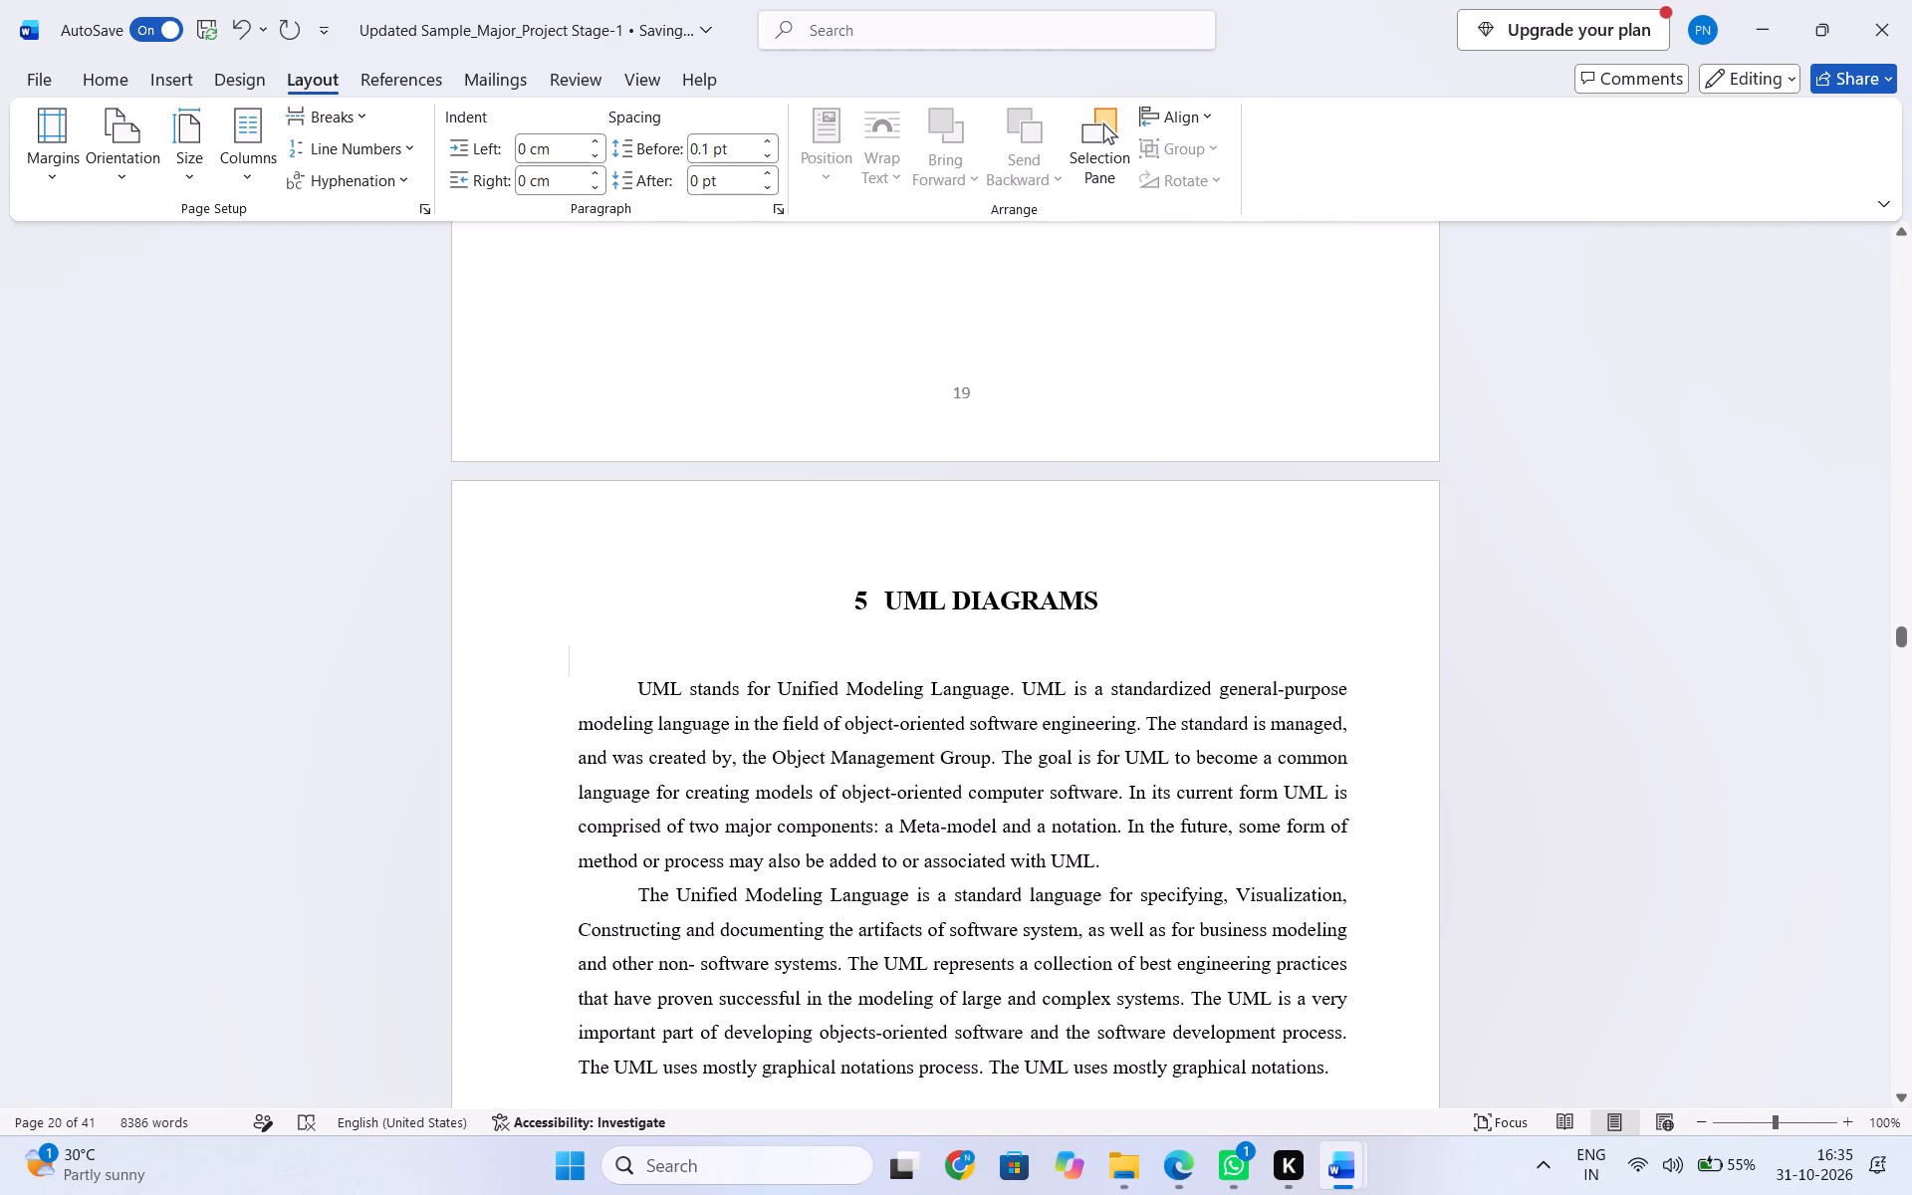
key(BackSpace)
Review chapter 5 from the UML DIAGRAMS heading through the goals list and class diagram to 5.2 Activity Diagram.
scroll(942, 645, down, 1)
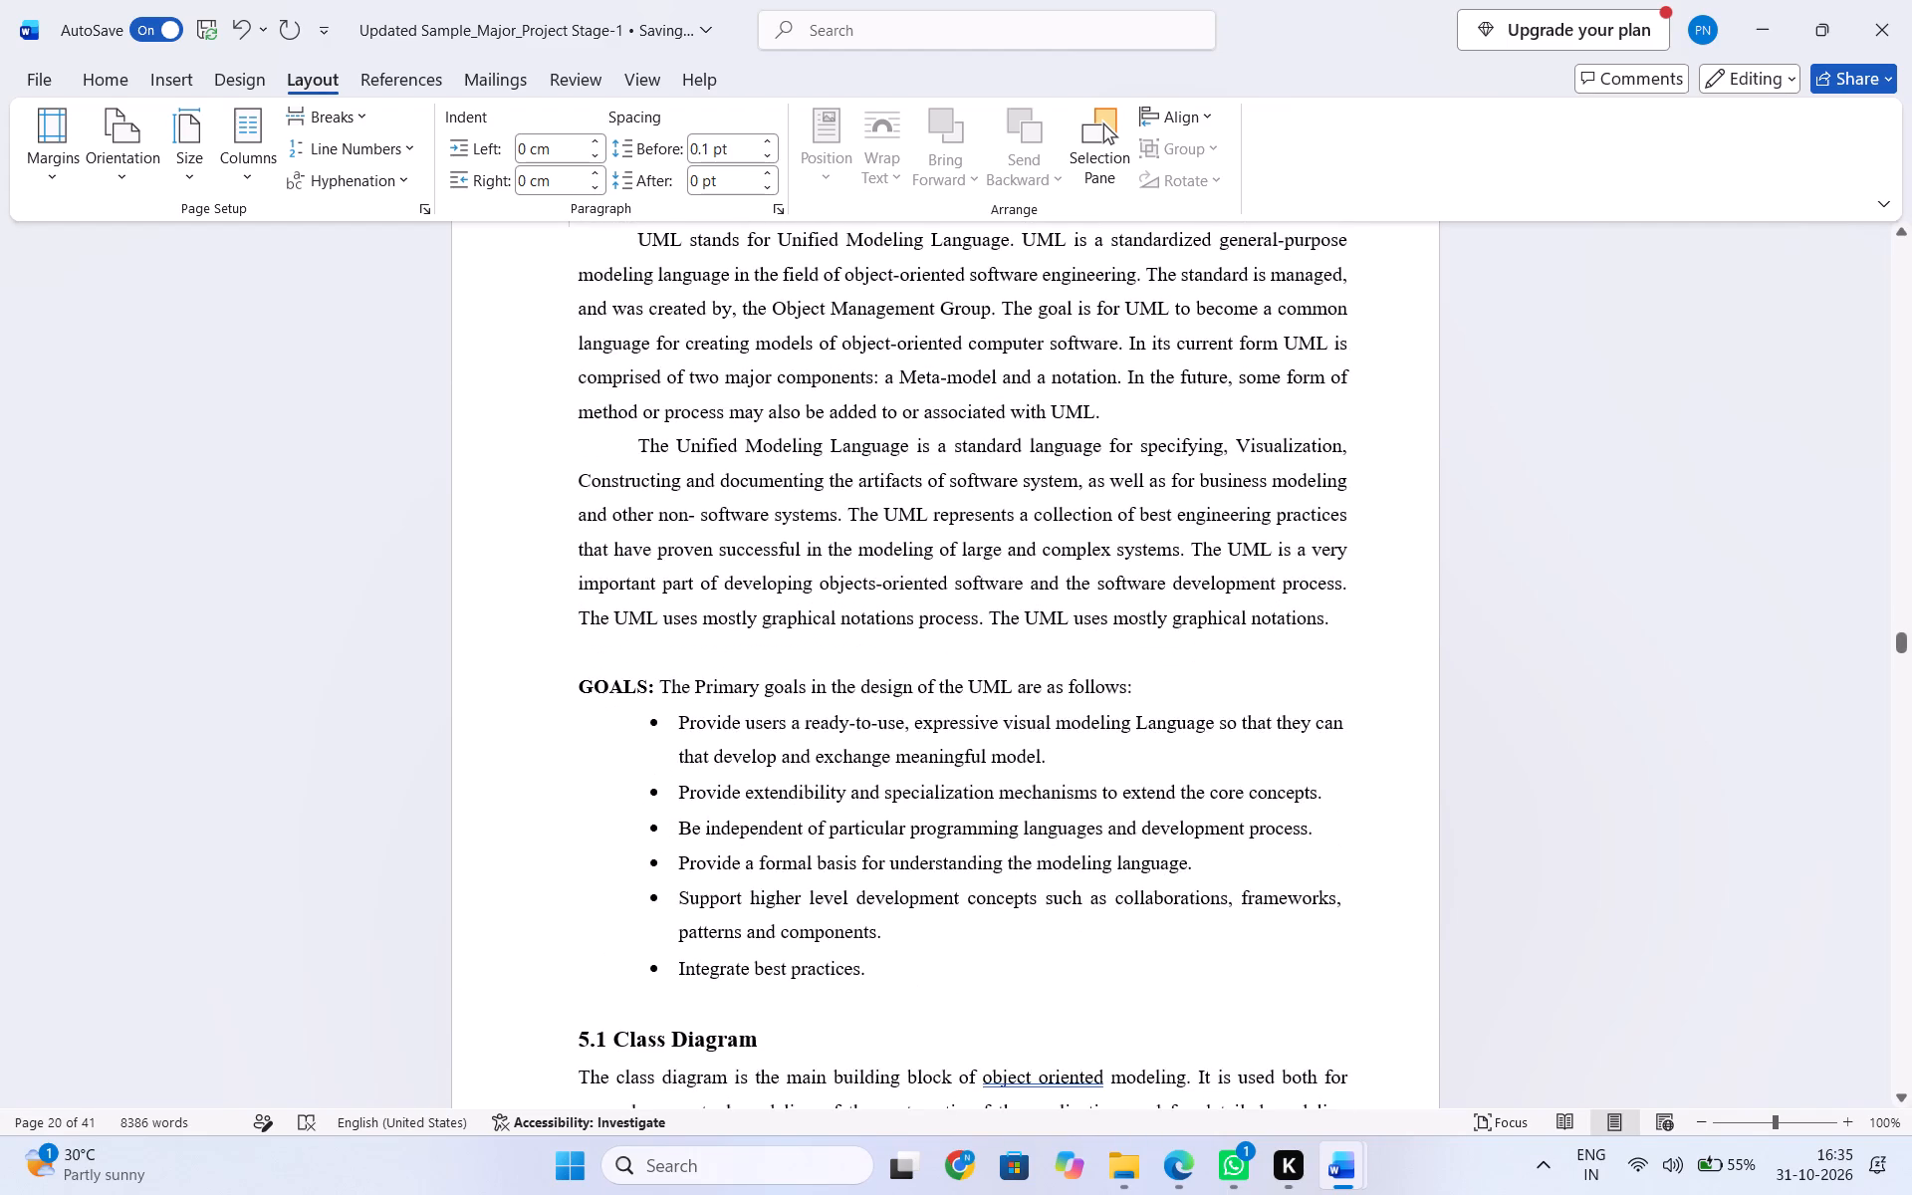
scroll(942, 645, down, 2)
scroll(942, 645, up, 1)
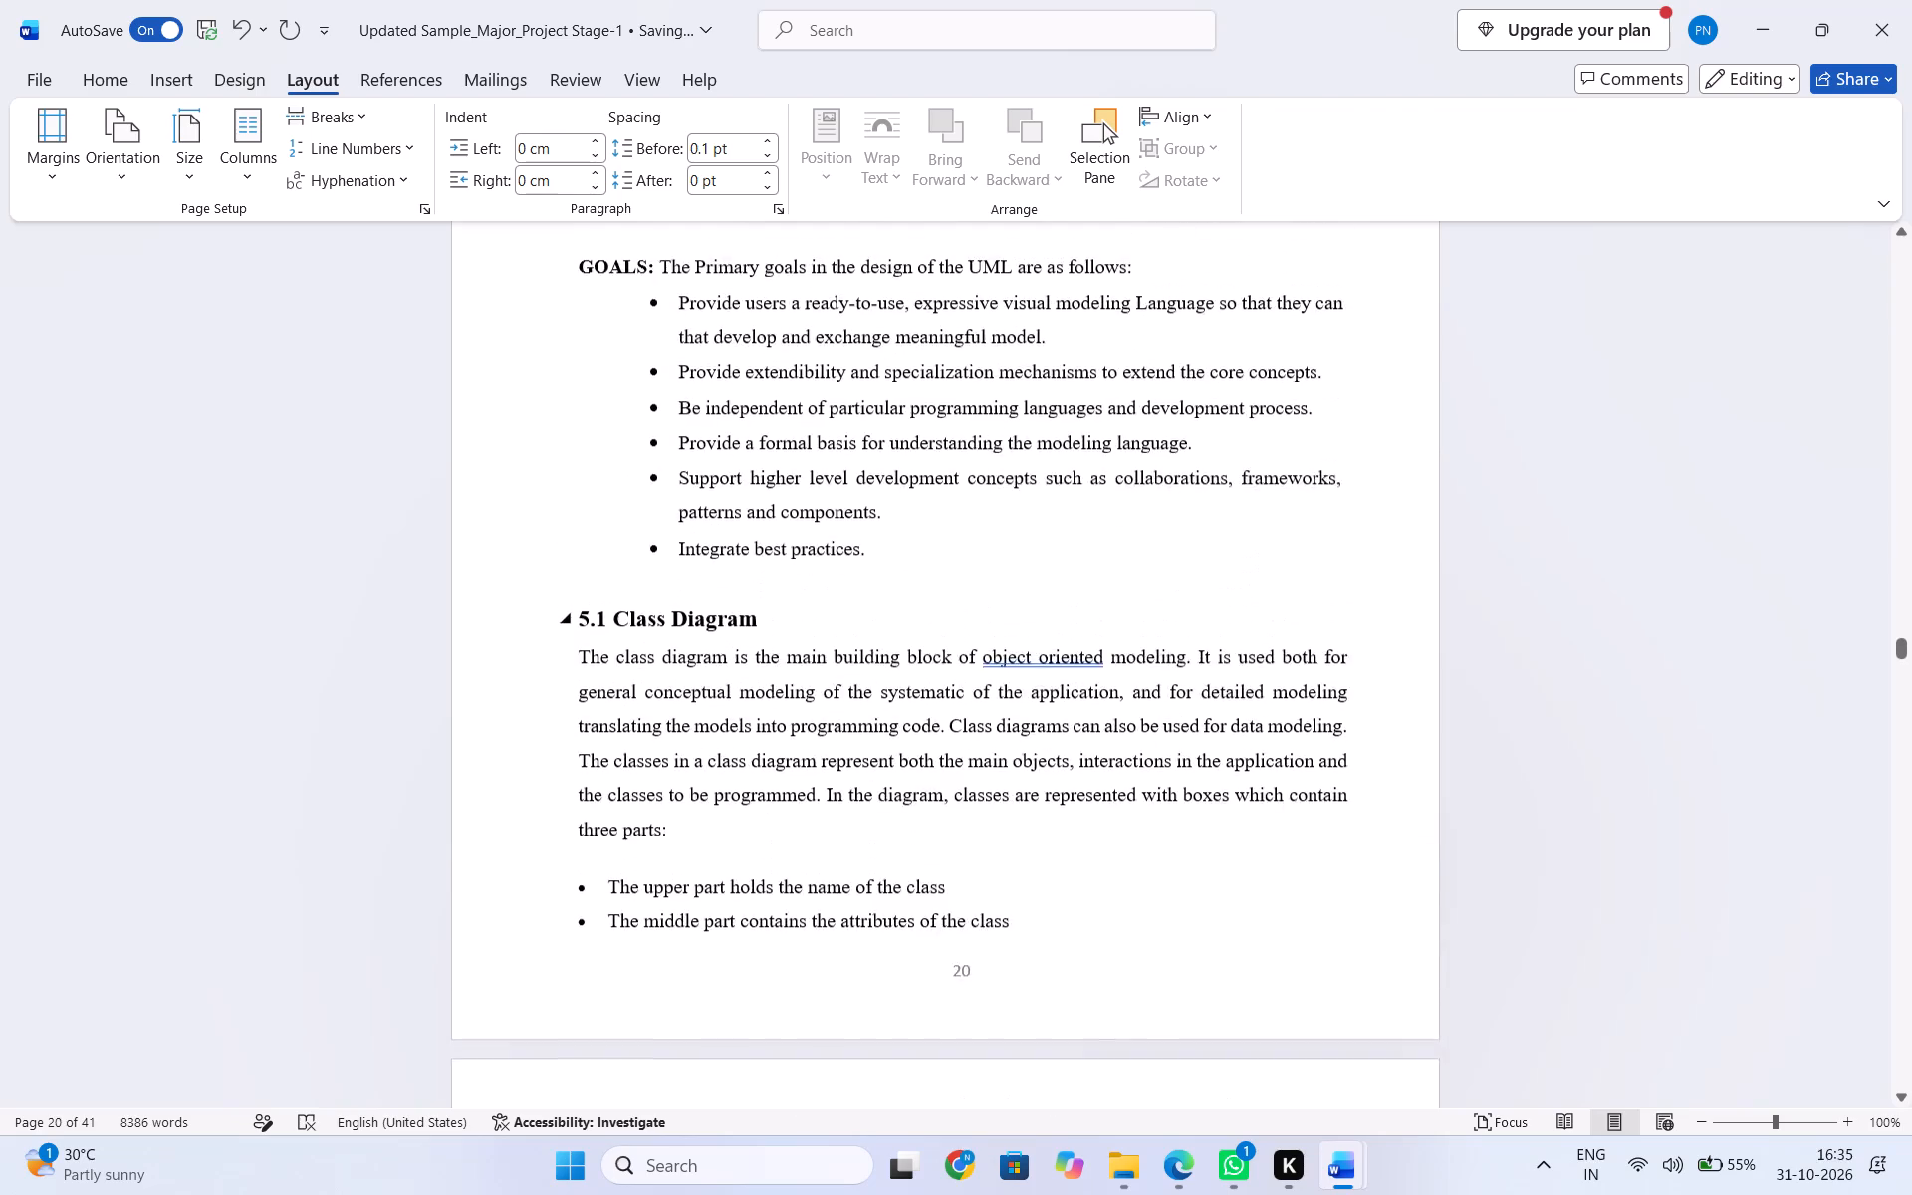
scroll(940, 645, up, 2)
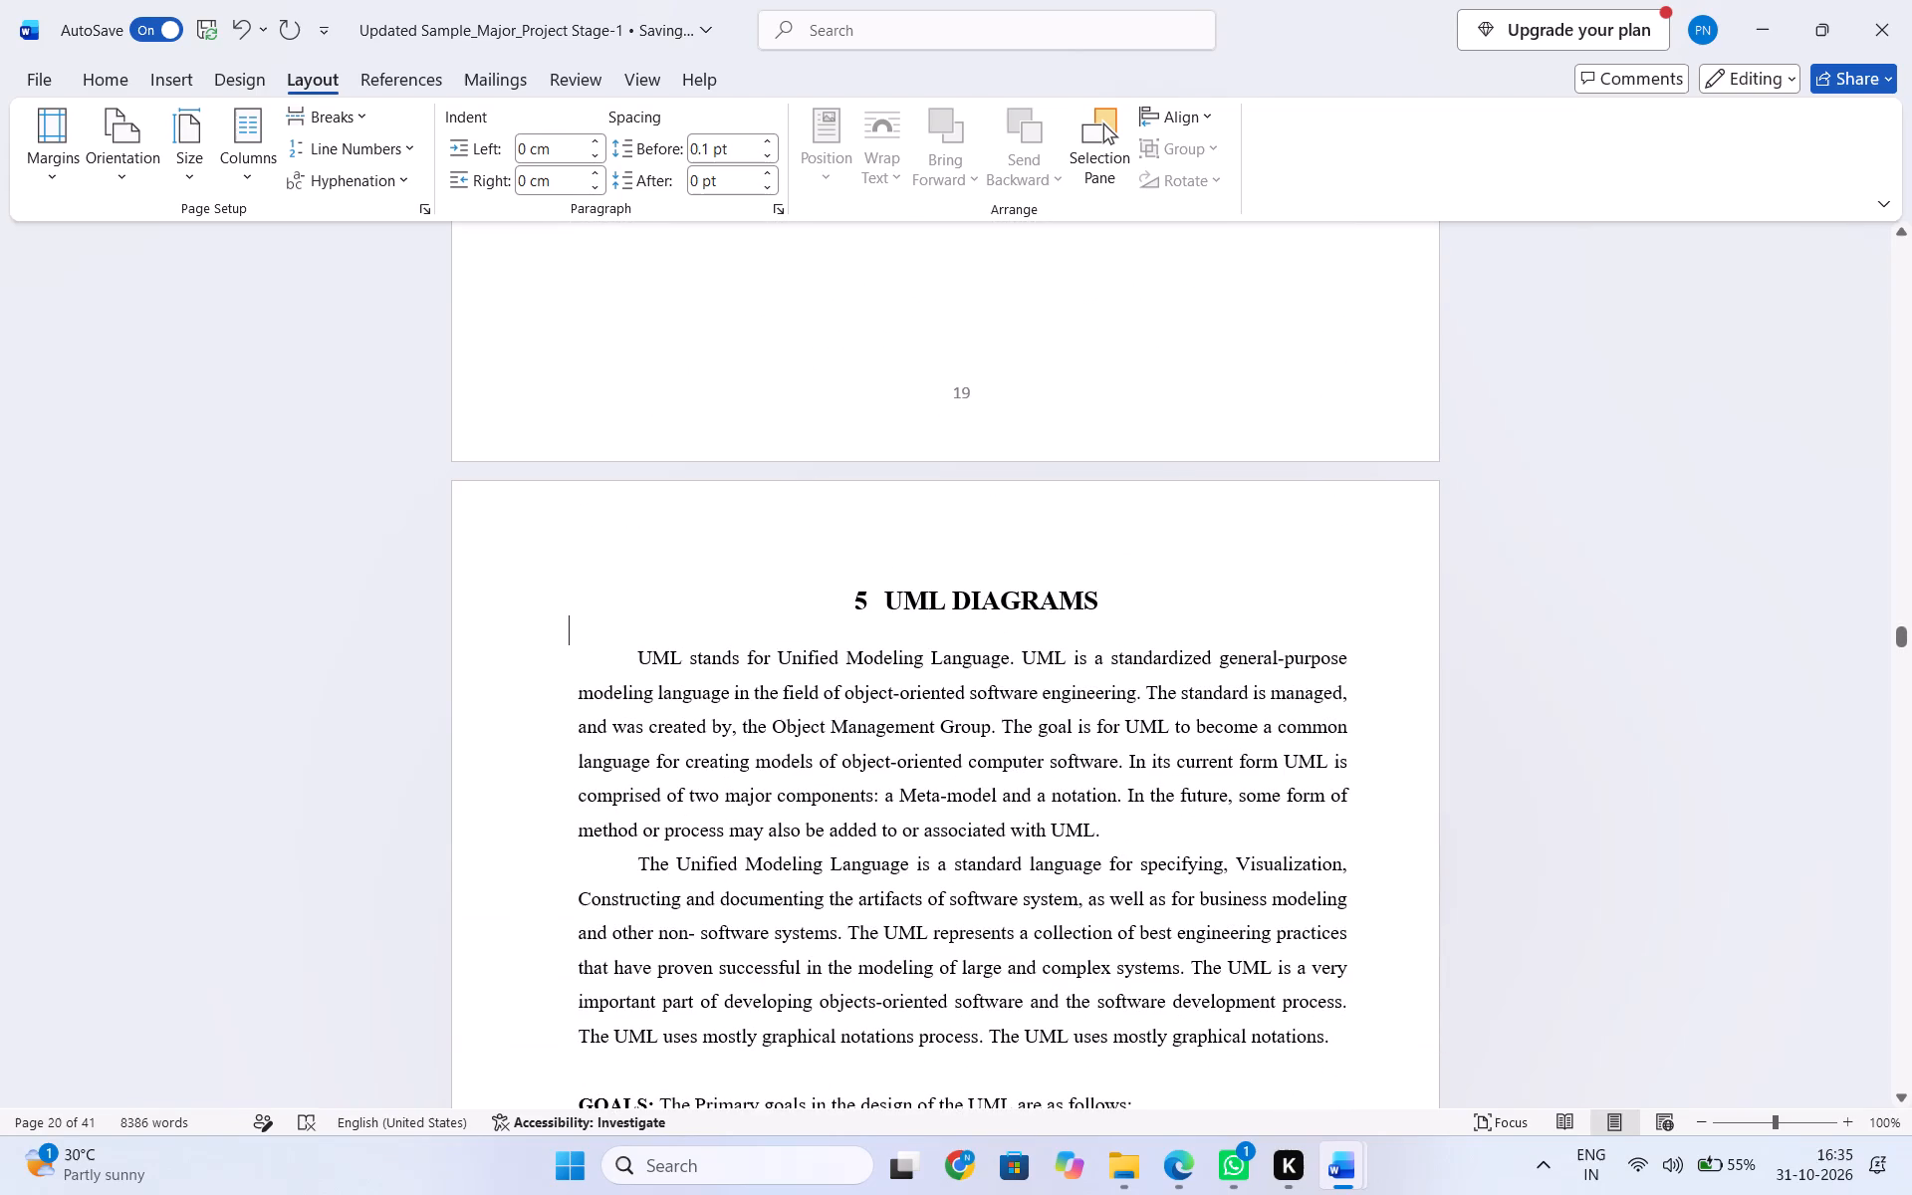
scroll(940, 641, down, 1)
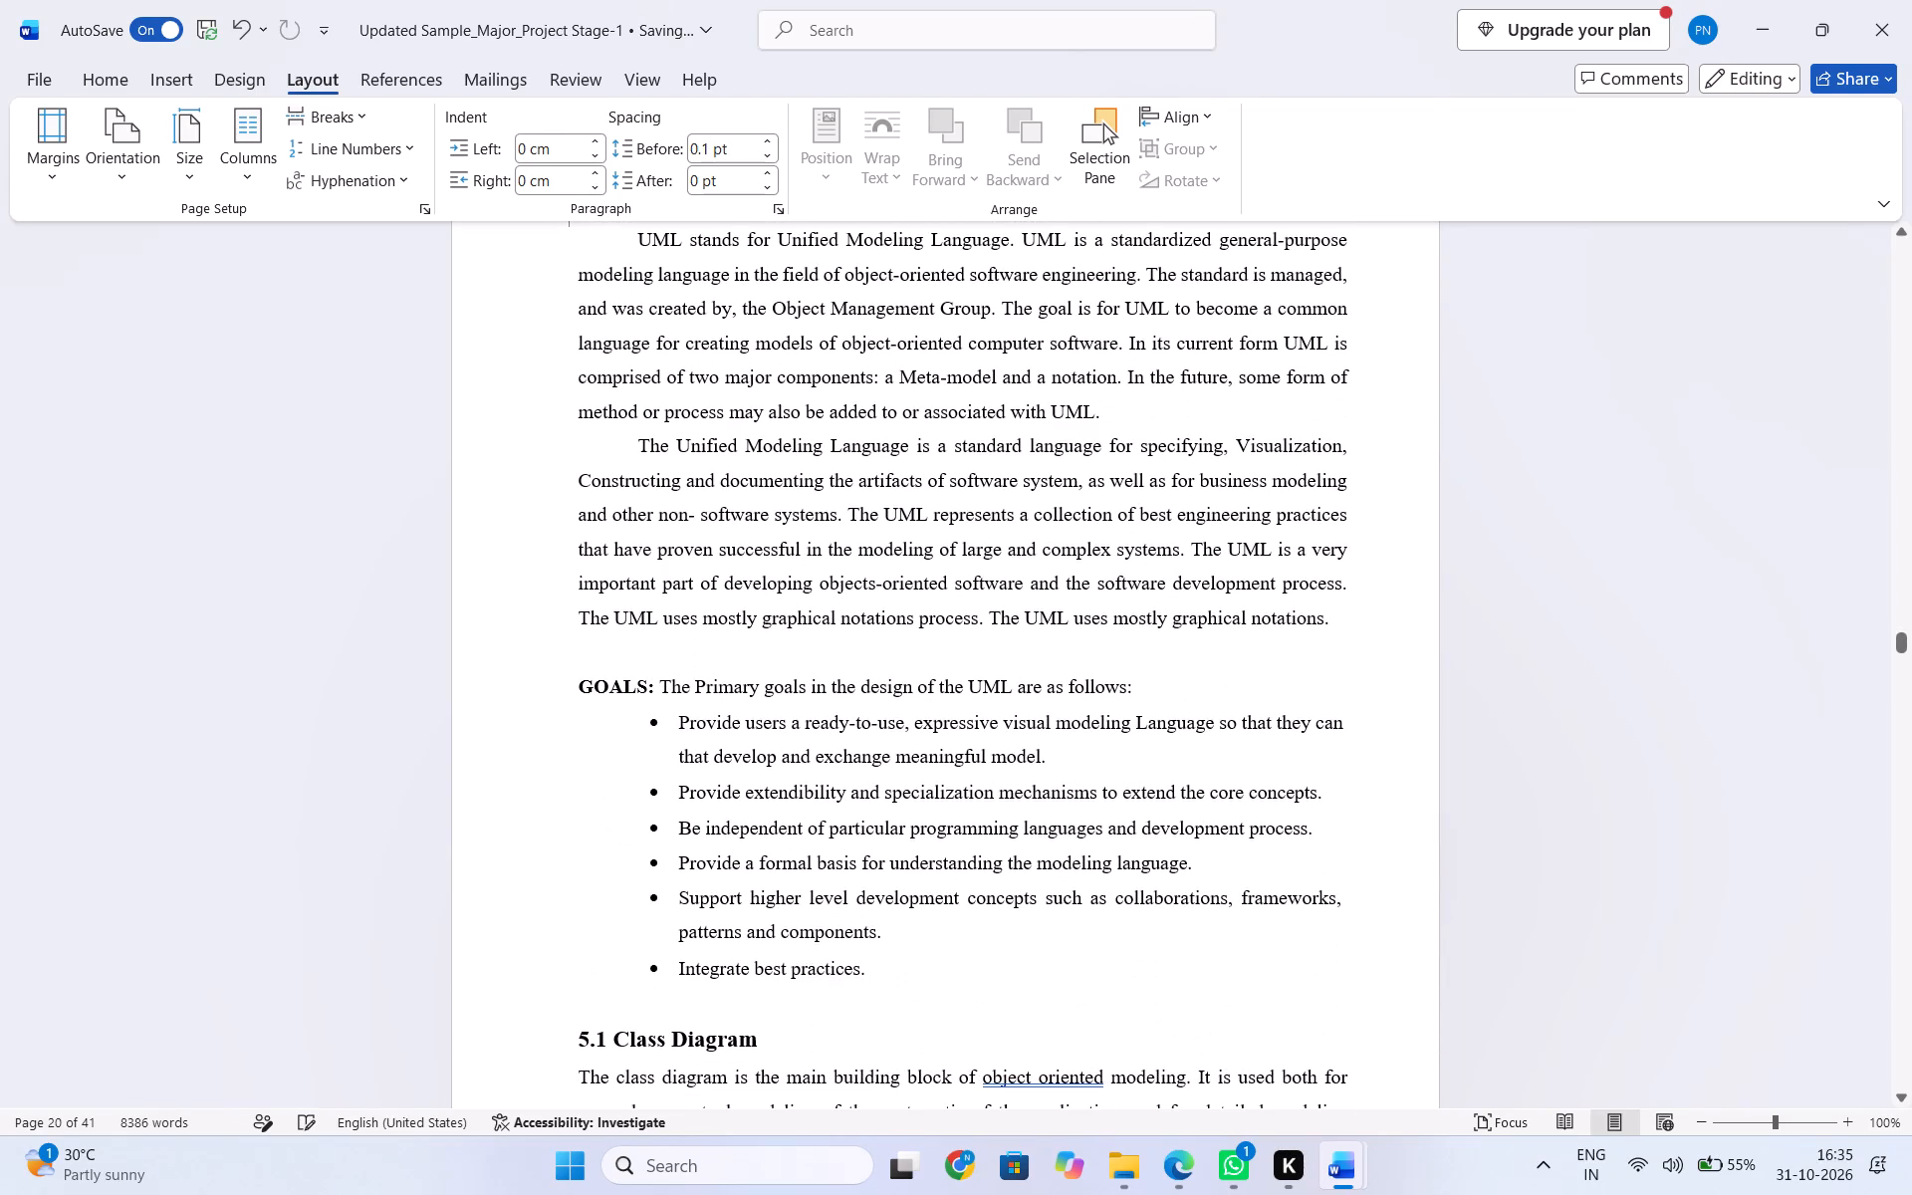
scroll(940, 641, down, 1)
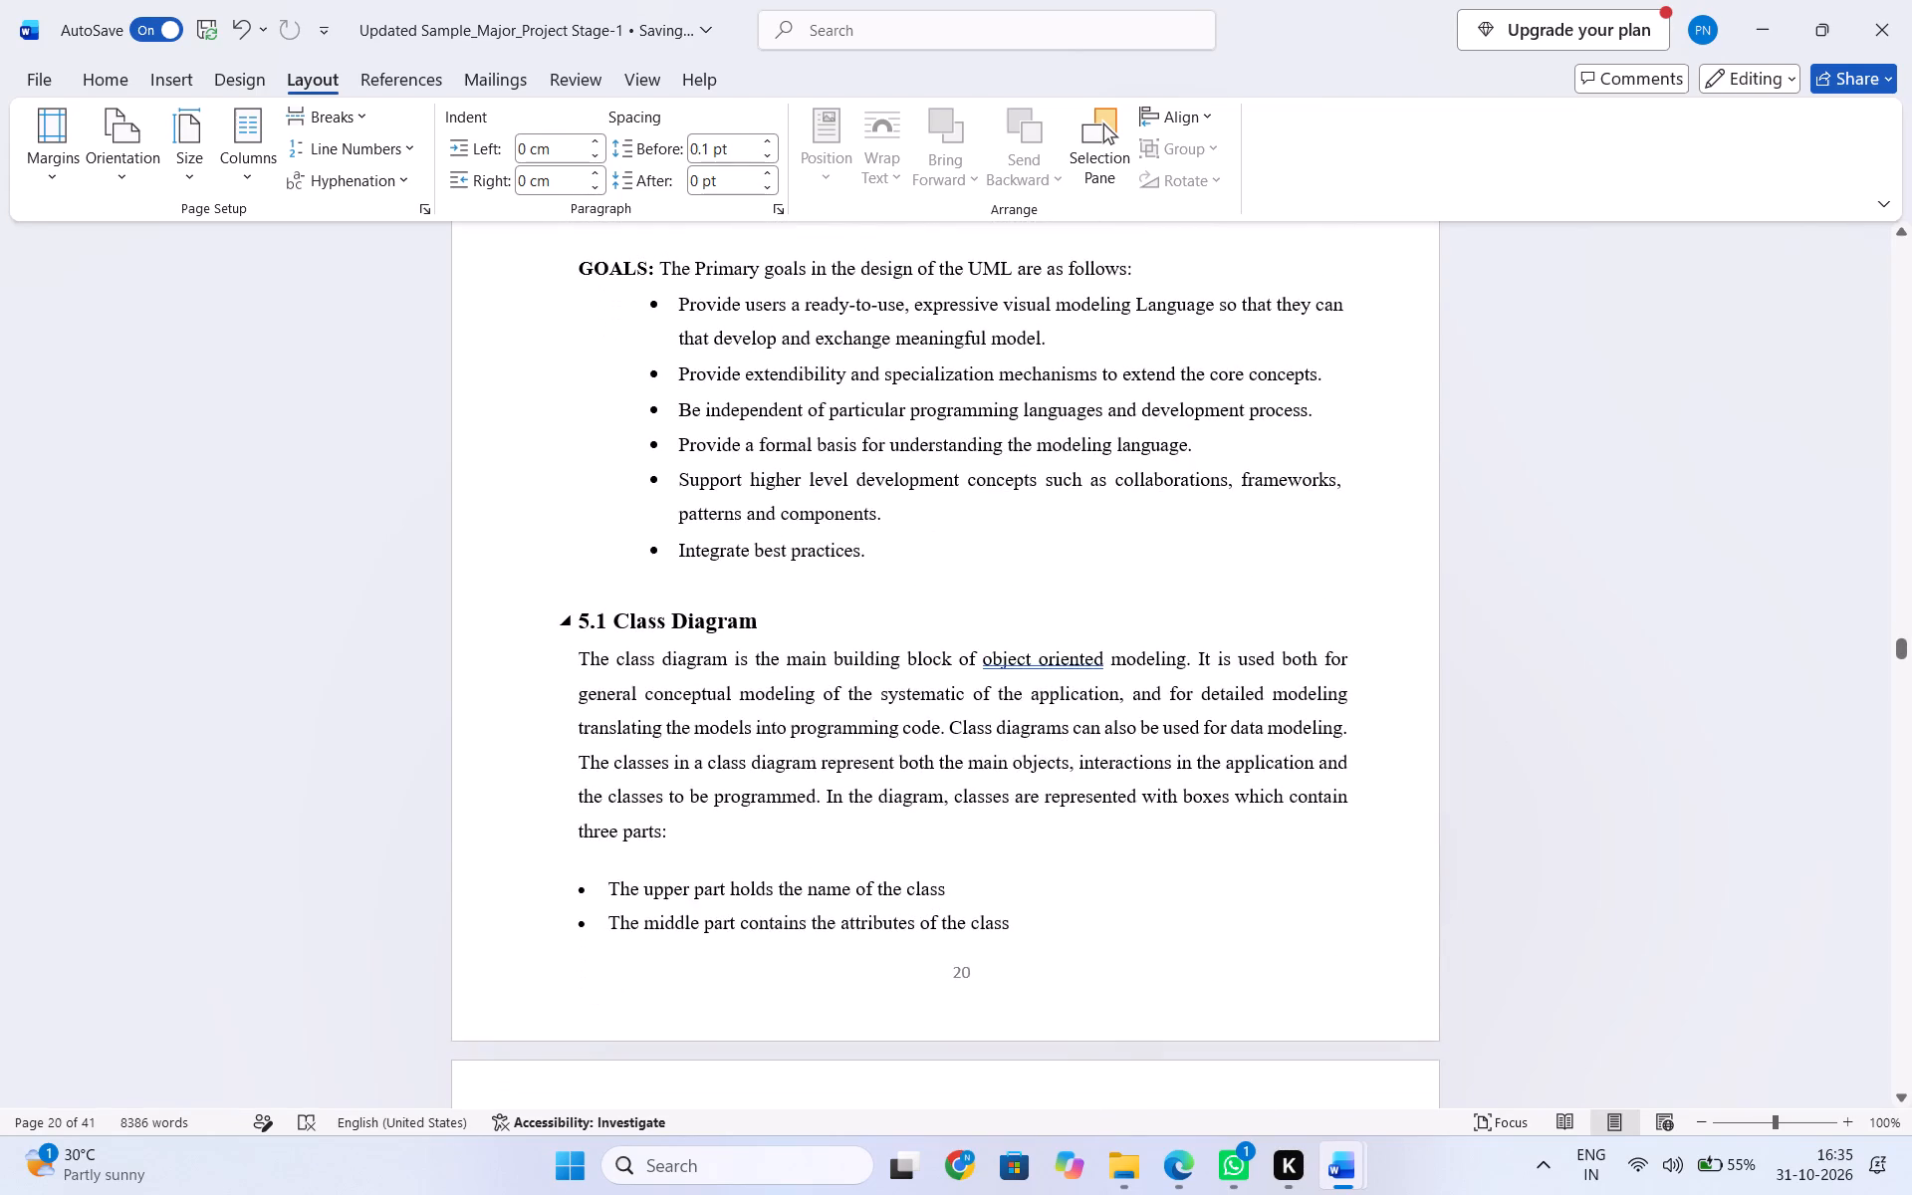
scroll(940, 641, down, 1)
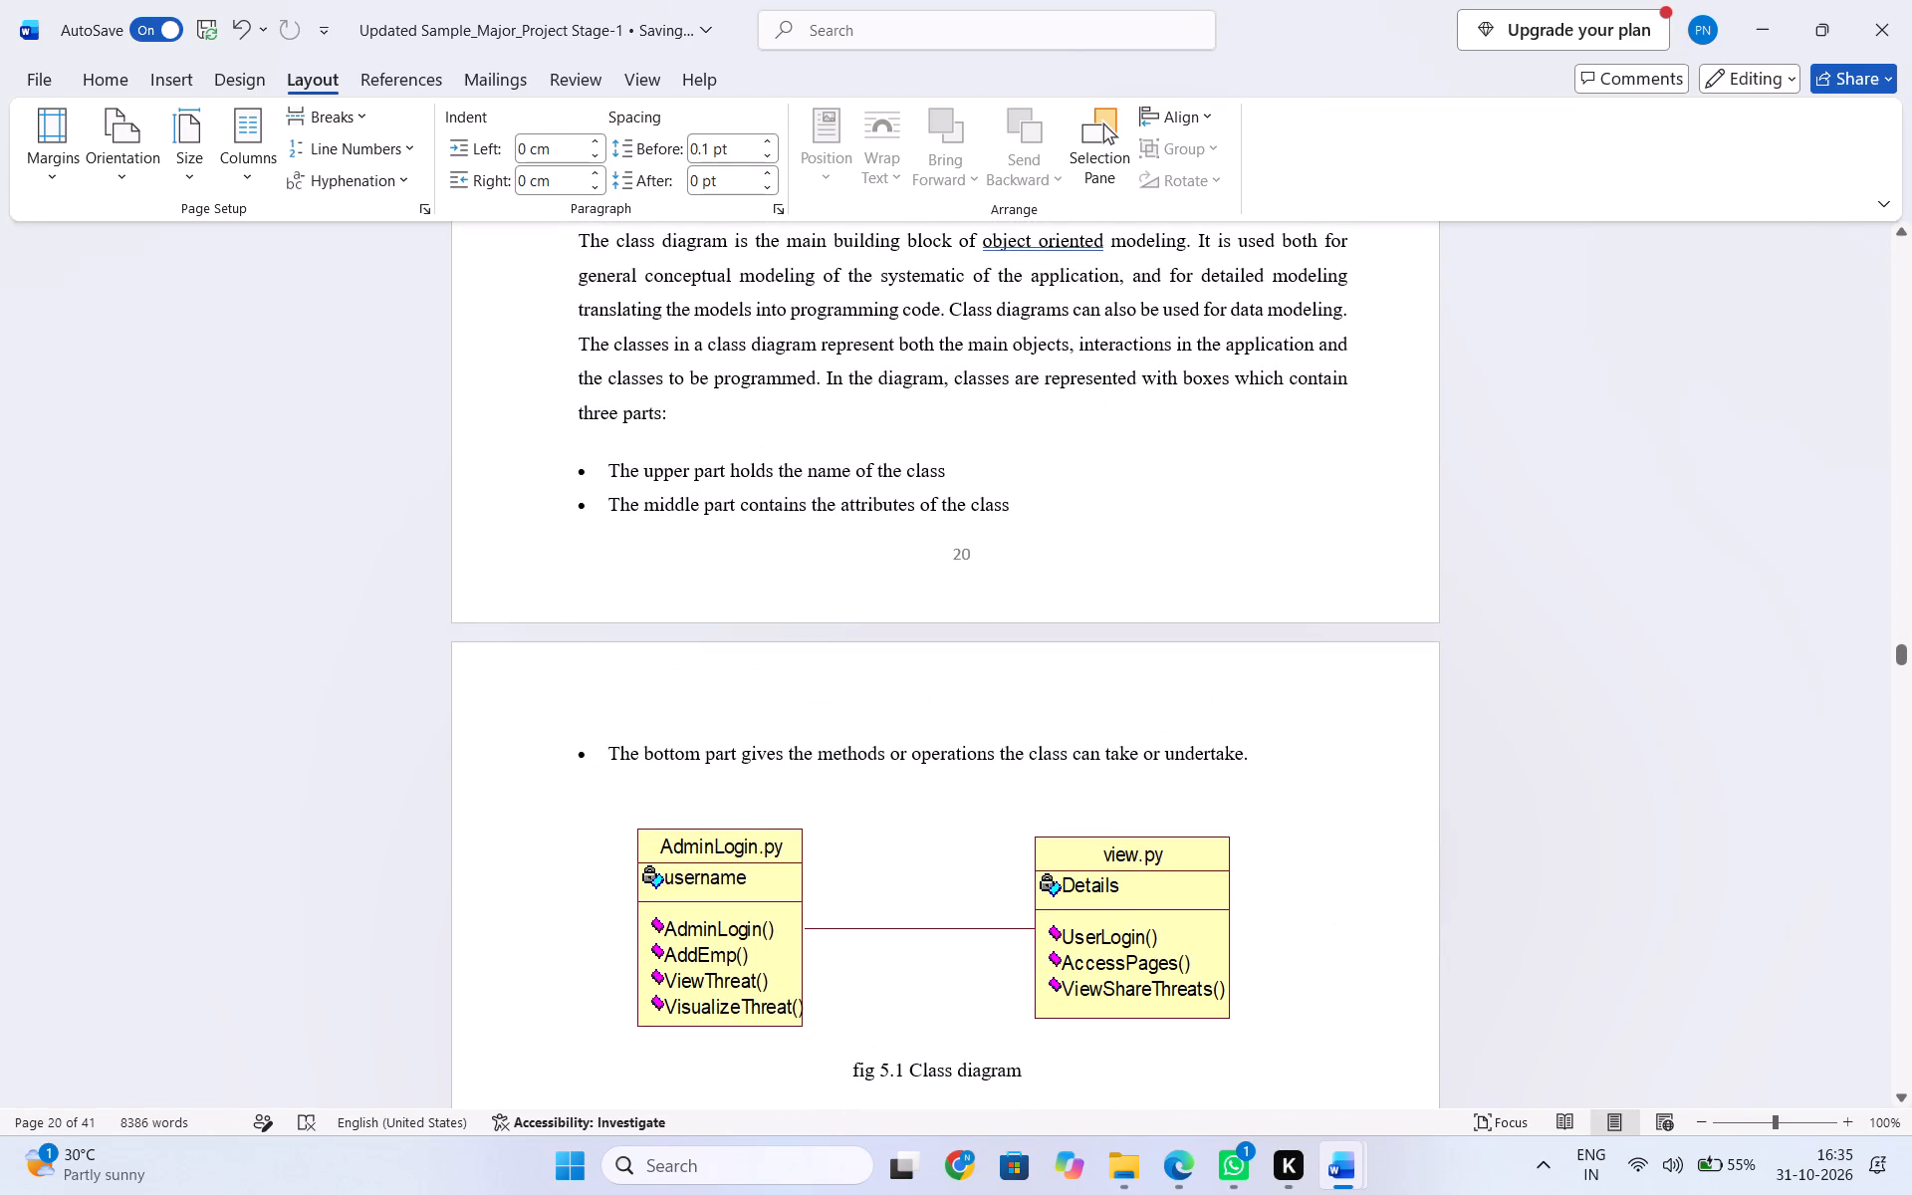
scroll(940, 641, down, 1)
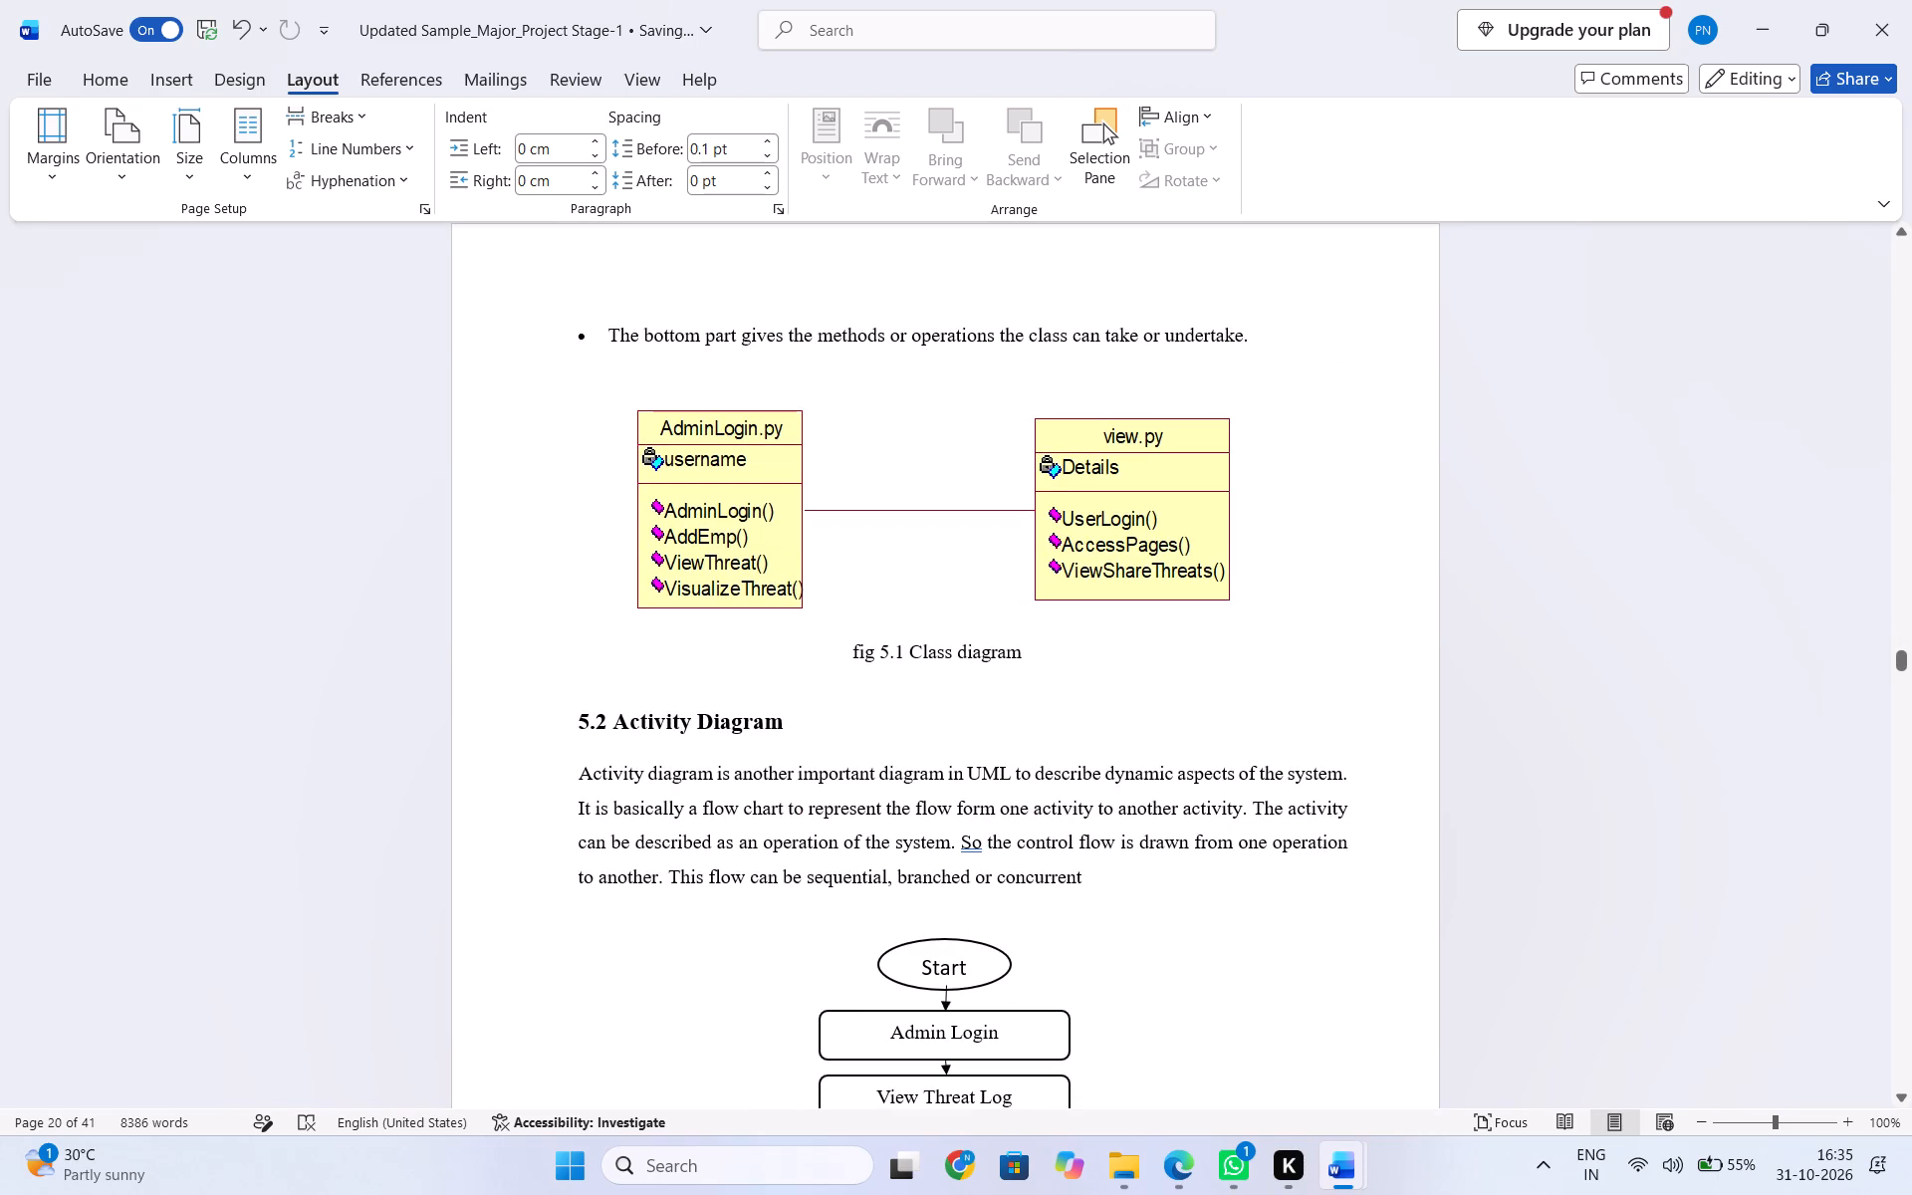
Shift the 5.2 activity diagram slightly to the right by inserting three spaces in front of it.
scroll(897, 664, down, 1)
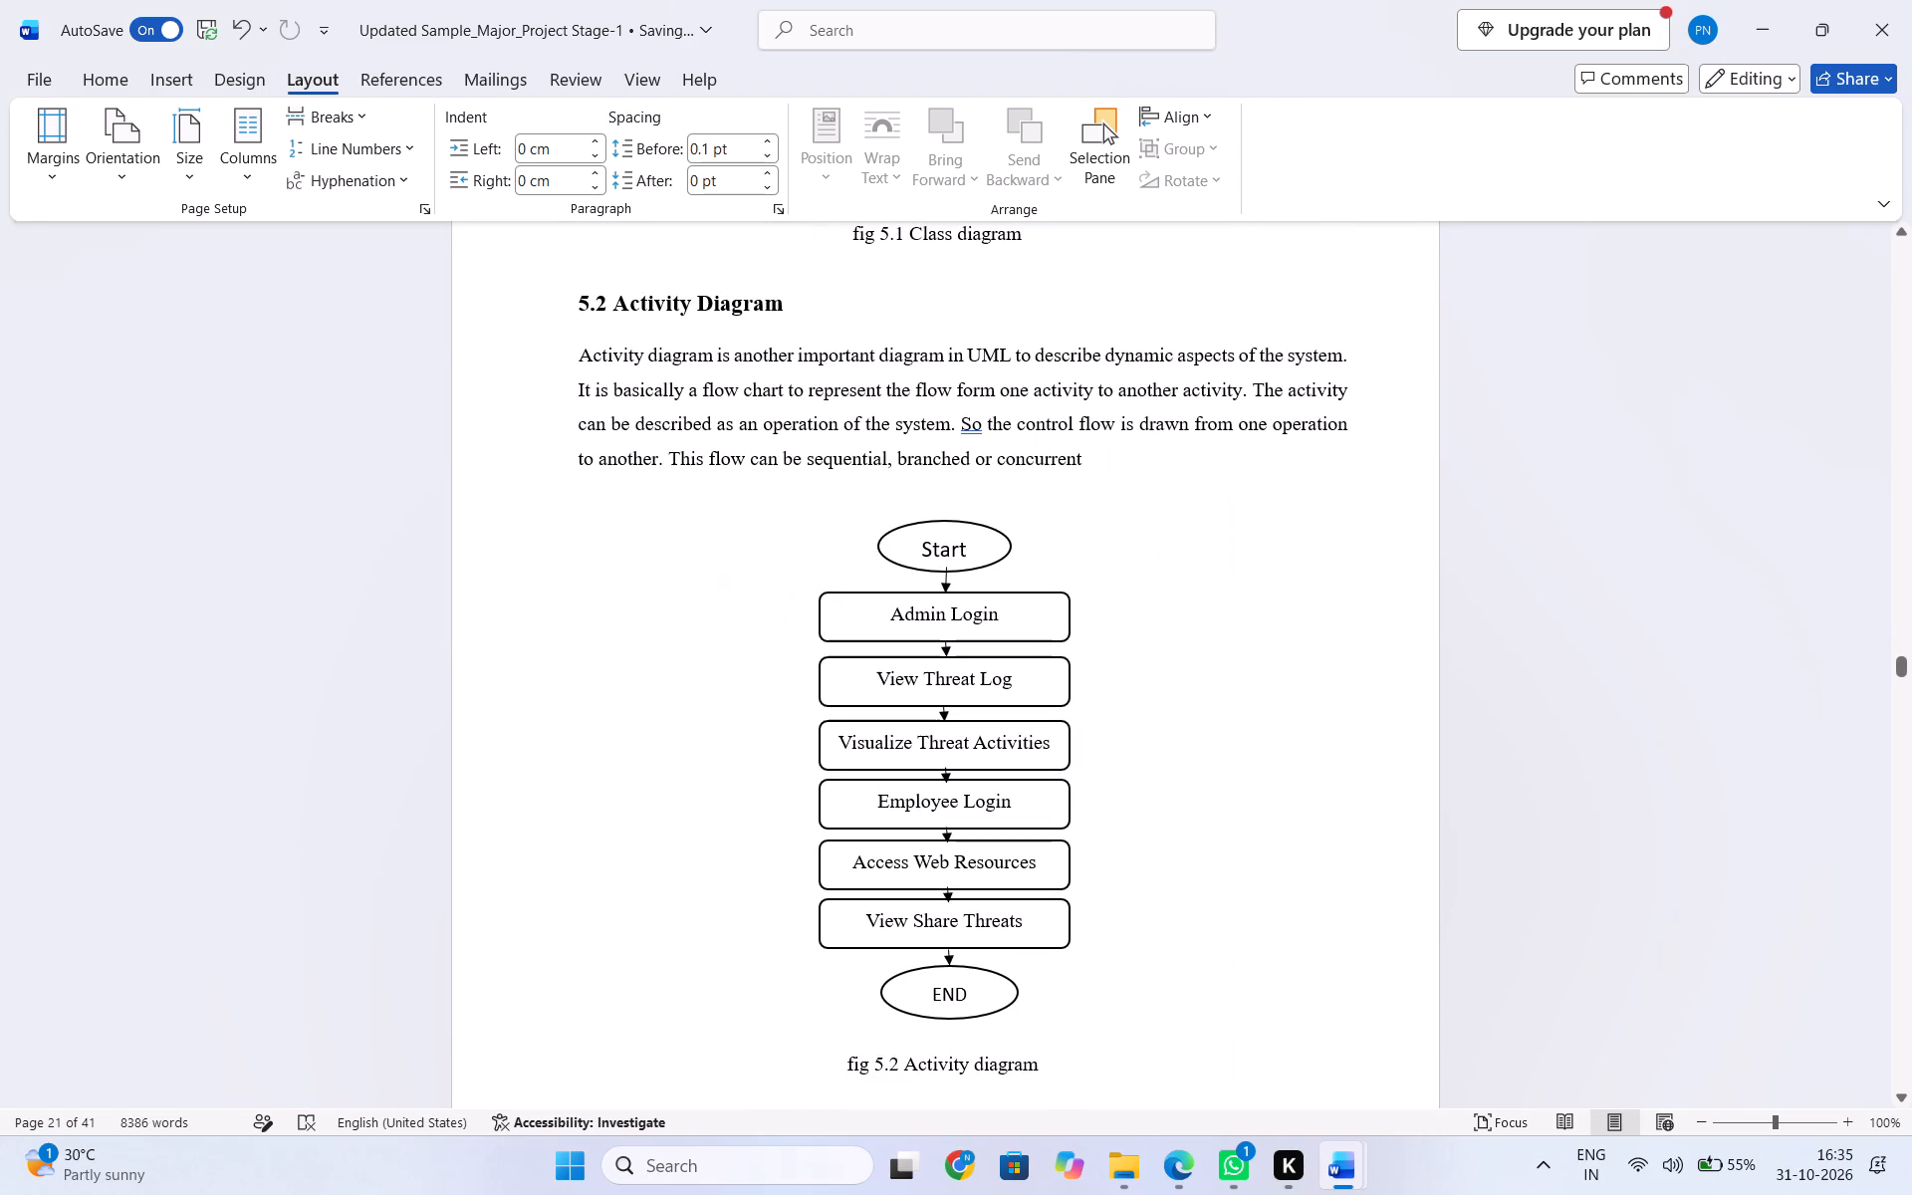
click(907, 663)
drag(908, 663, 937, 663)
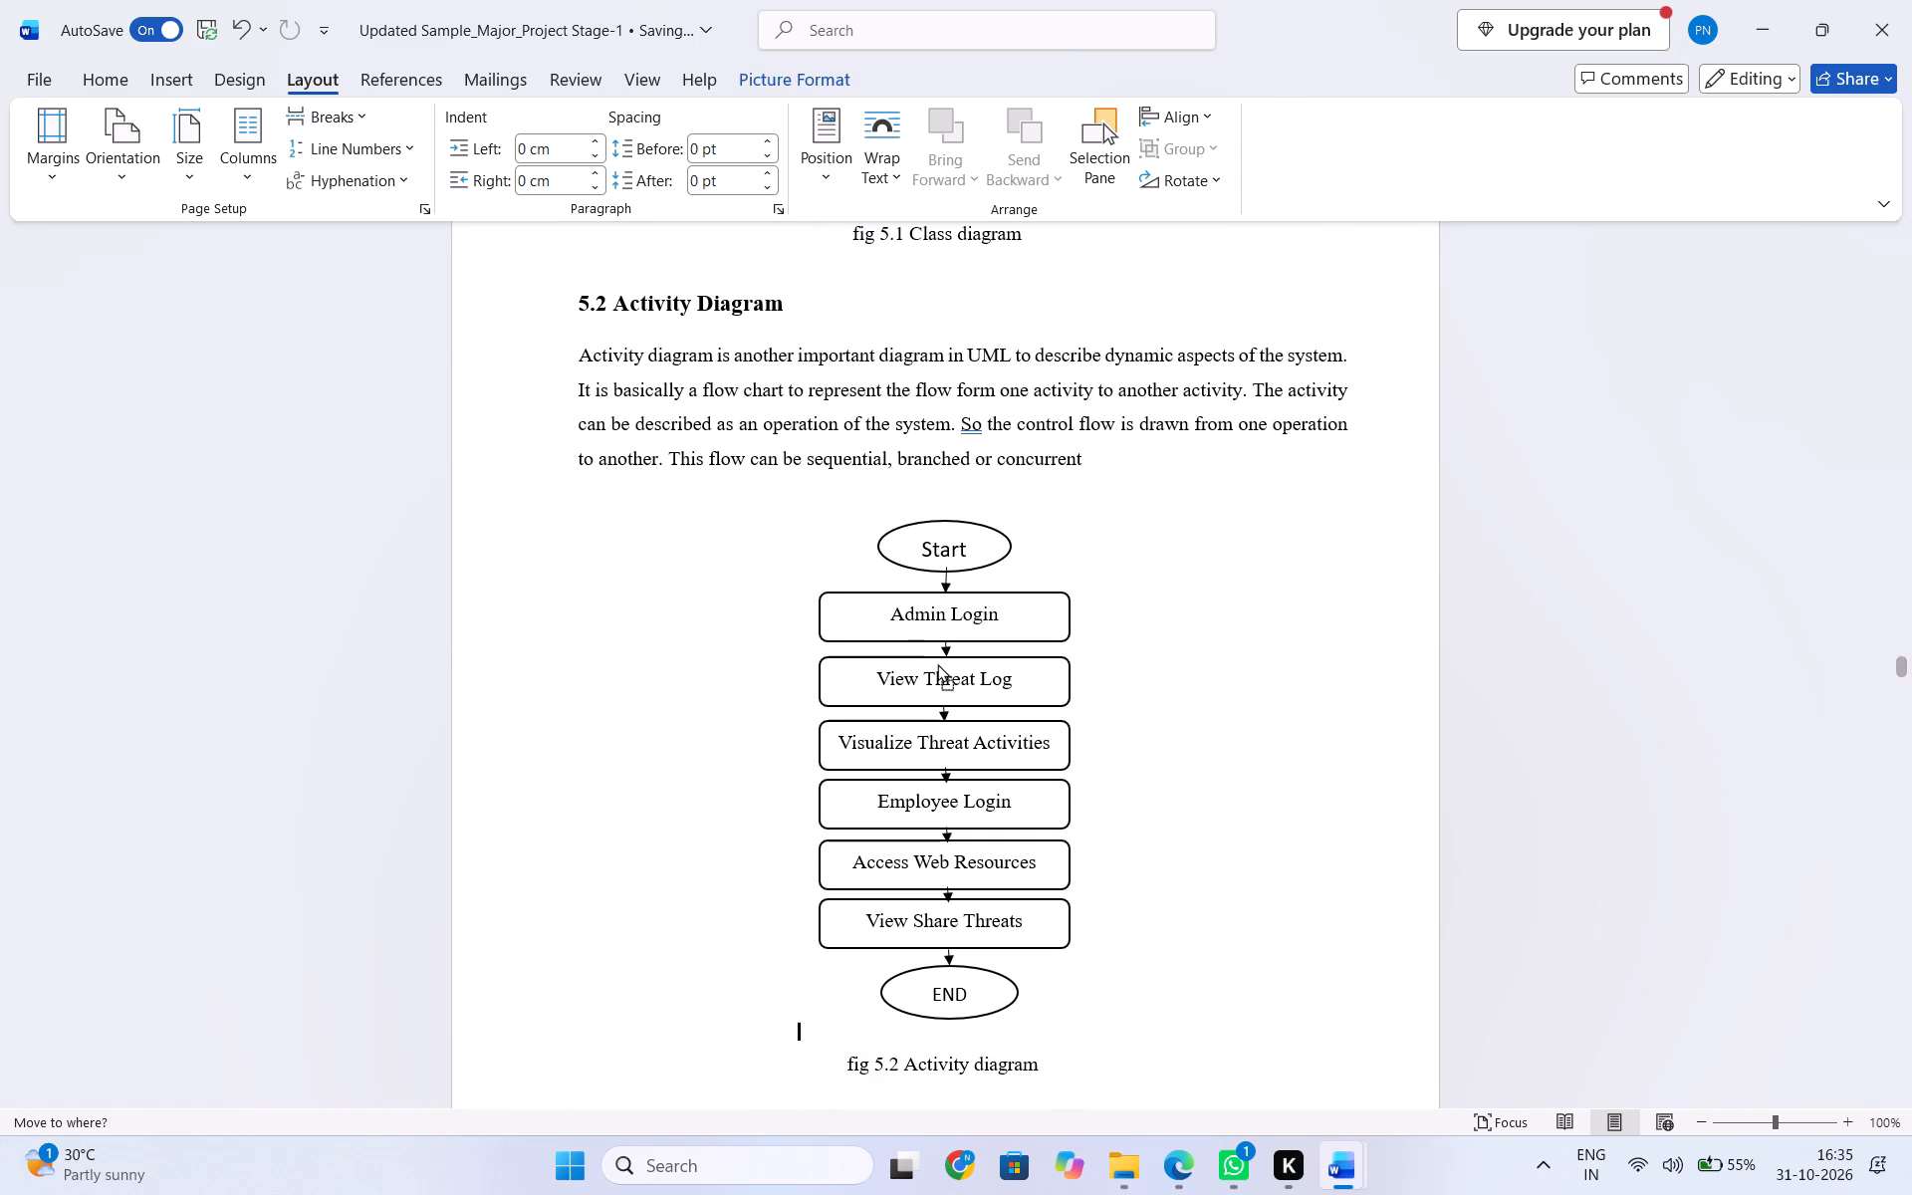
drag(937, 663, 947, 662)
key(space)
key(space)
key(space)
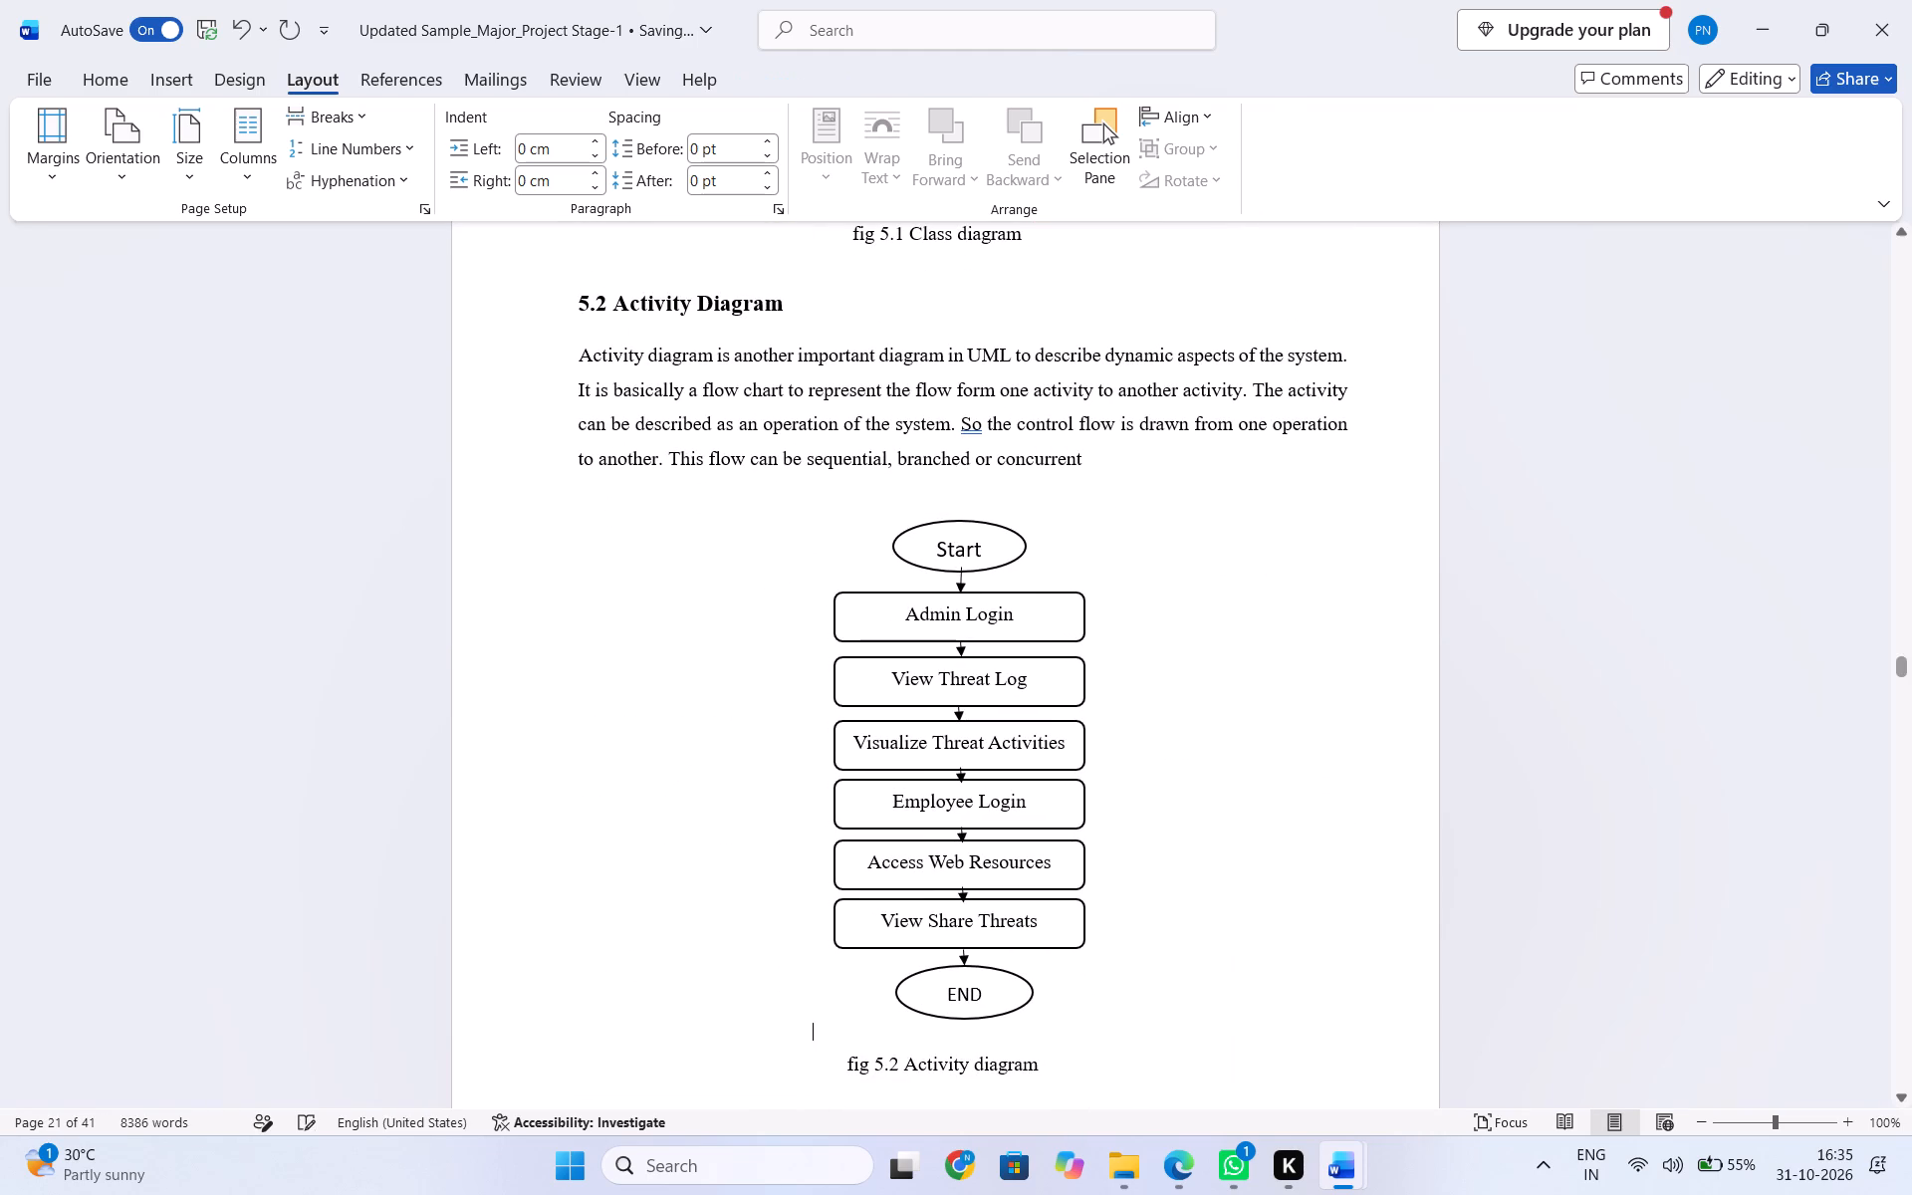
scroll(947, 650, up, 1)
scroll(947, 649, down, 1)
Indent the caption "fig 5.2 Activity diagram" with four leading spaces so it lines up beneath the shifted flowchart.
click(834, 1064)
key(space)
key(space)
key(space)
key(space)
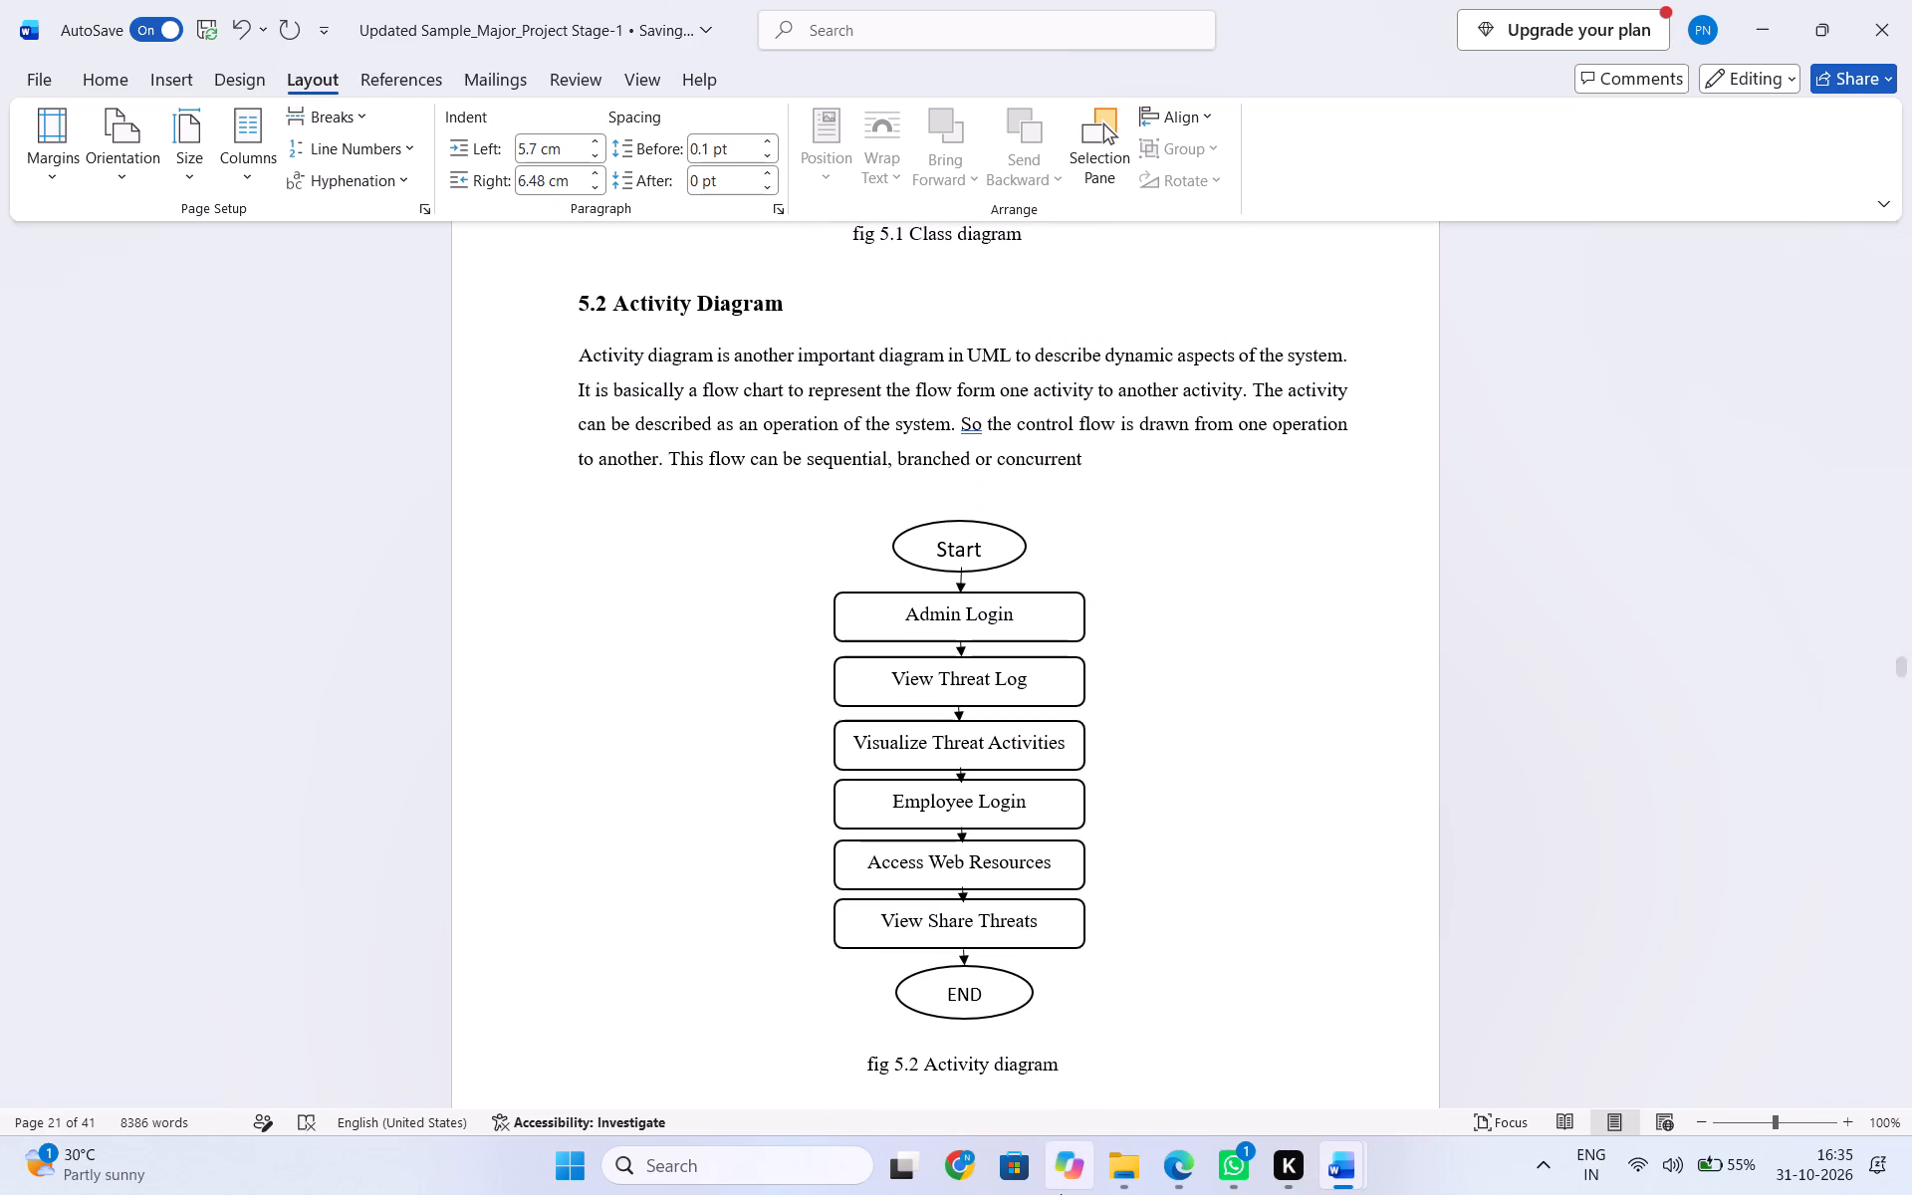
Switch to the sample PDF in Edge and compare its activity diagram page layout with the report's.
click(1197, 1190)
scroll(365, 796, down, 2)
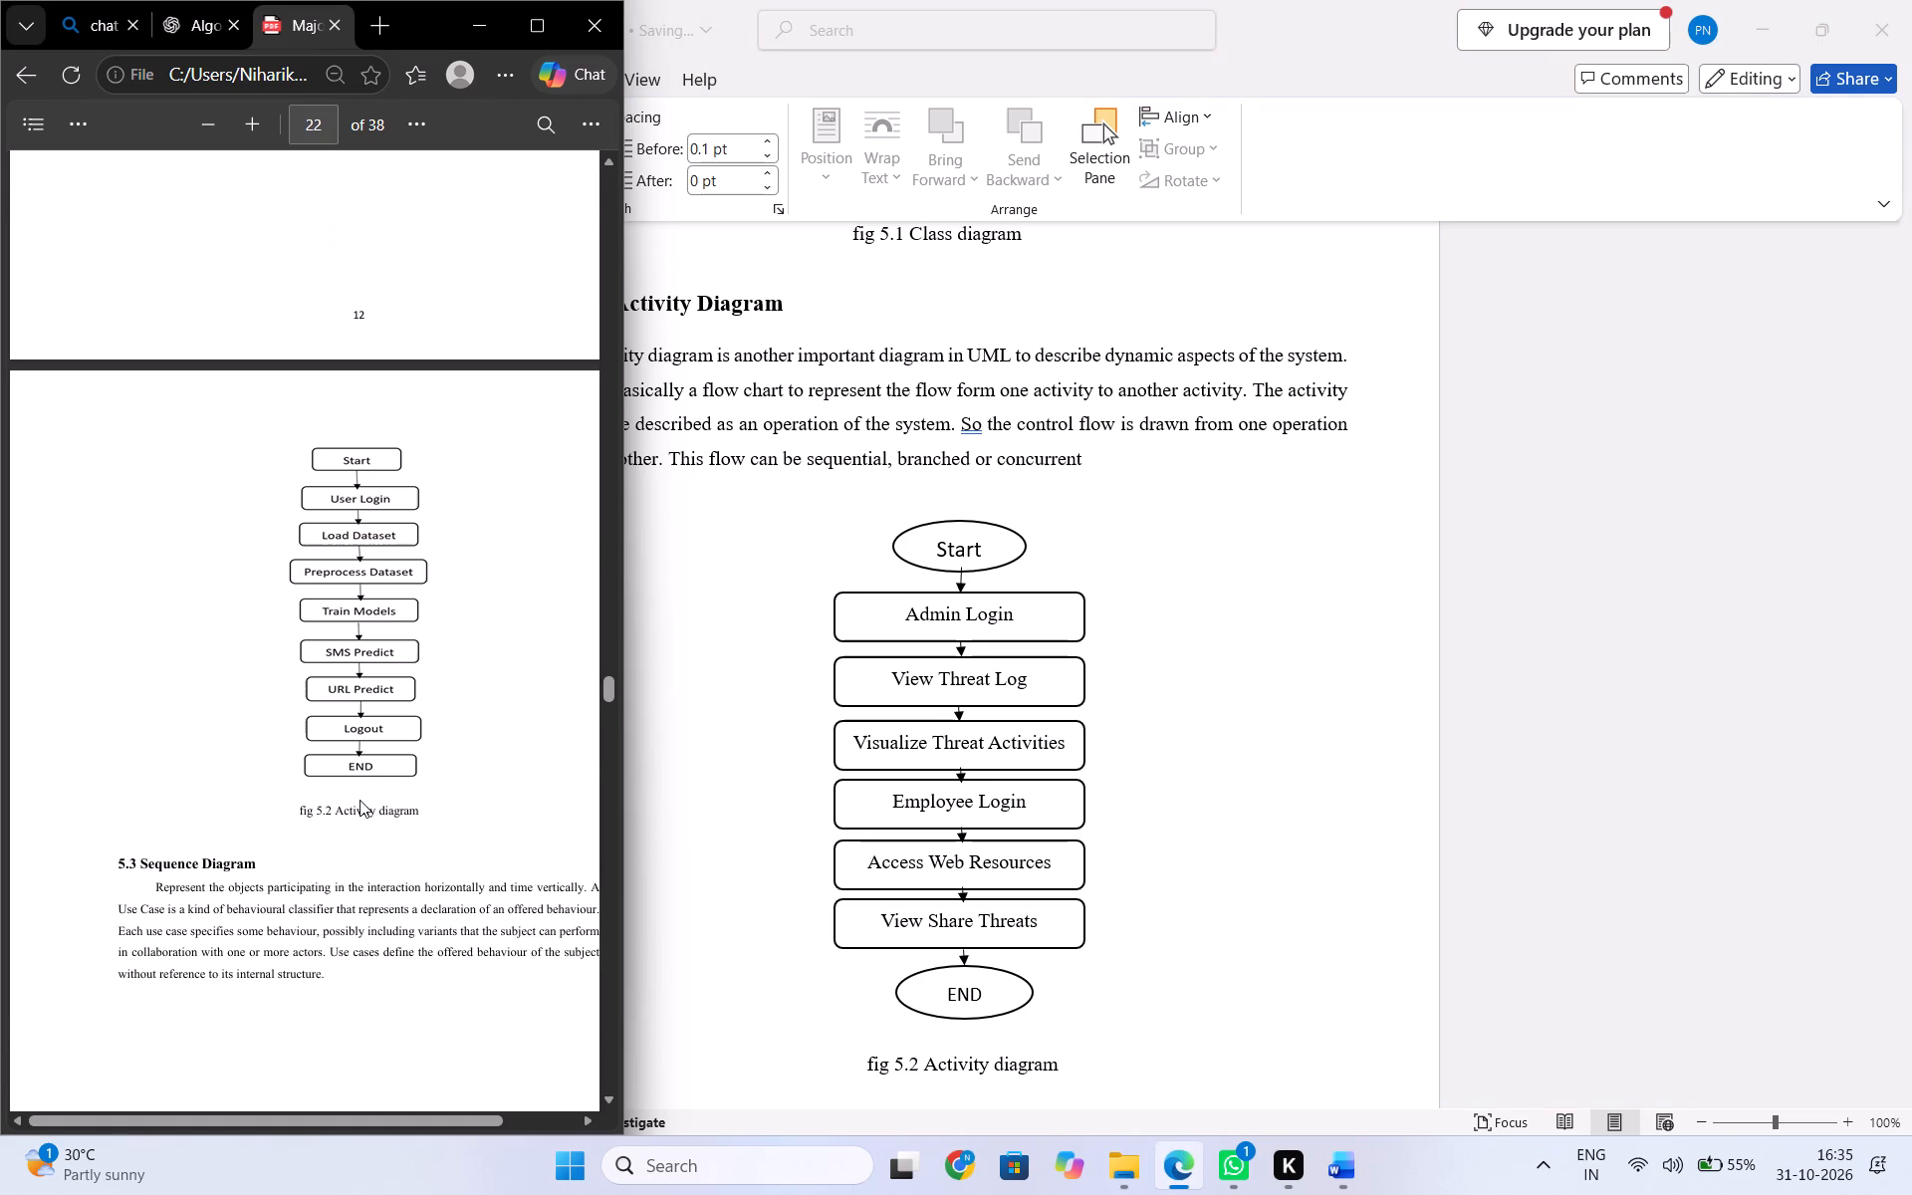
scroll(359, 800, up, 1)
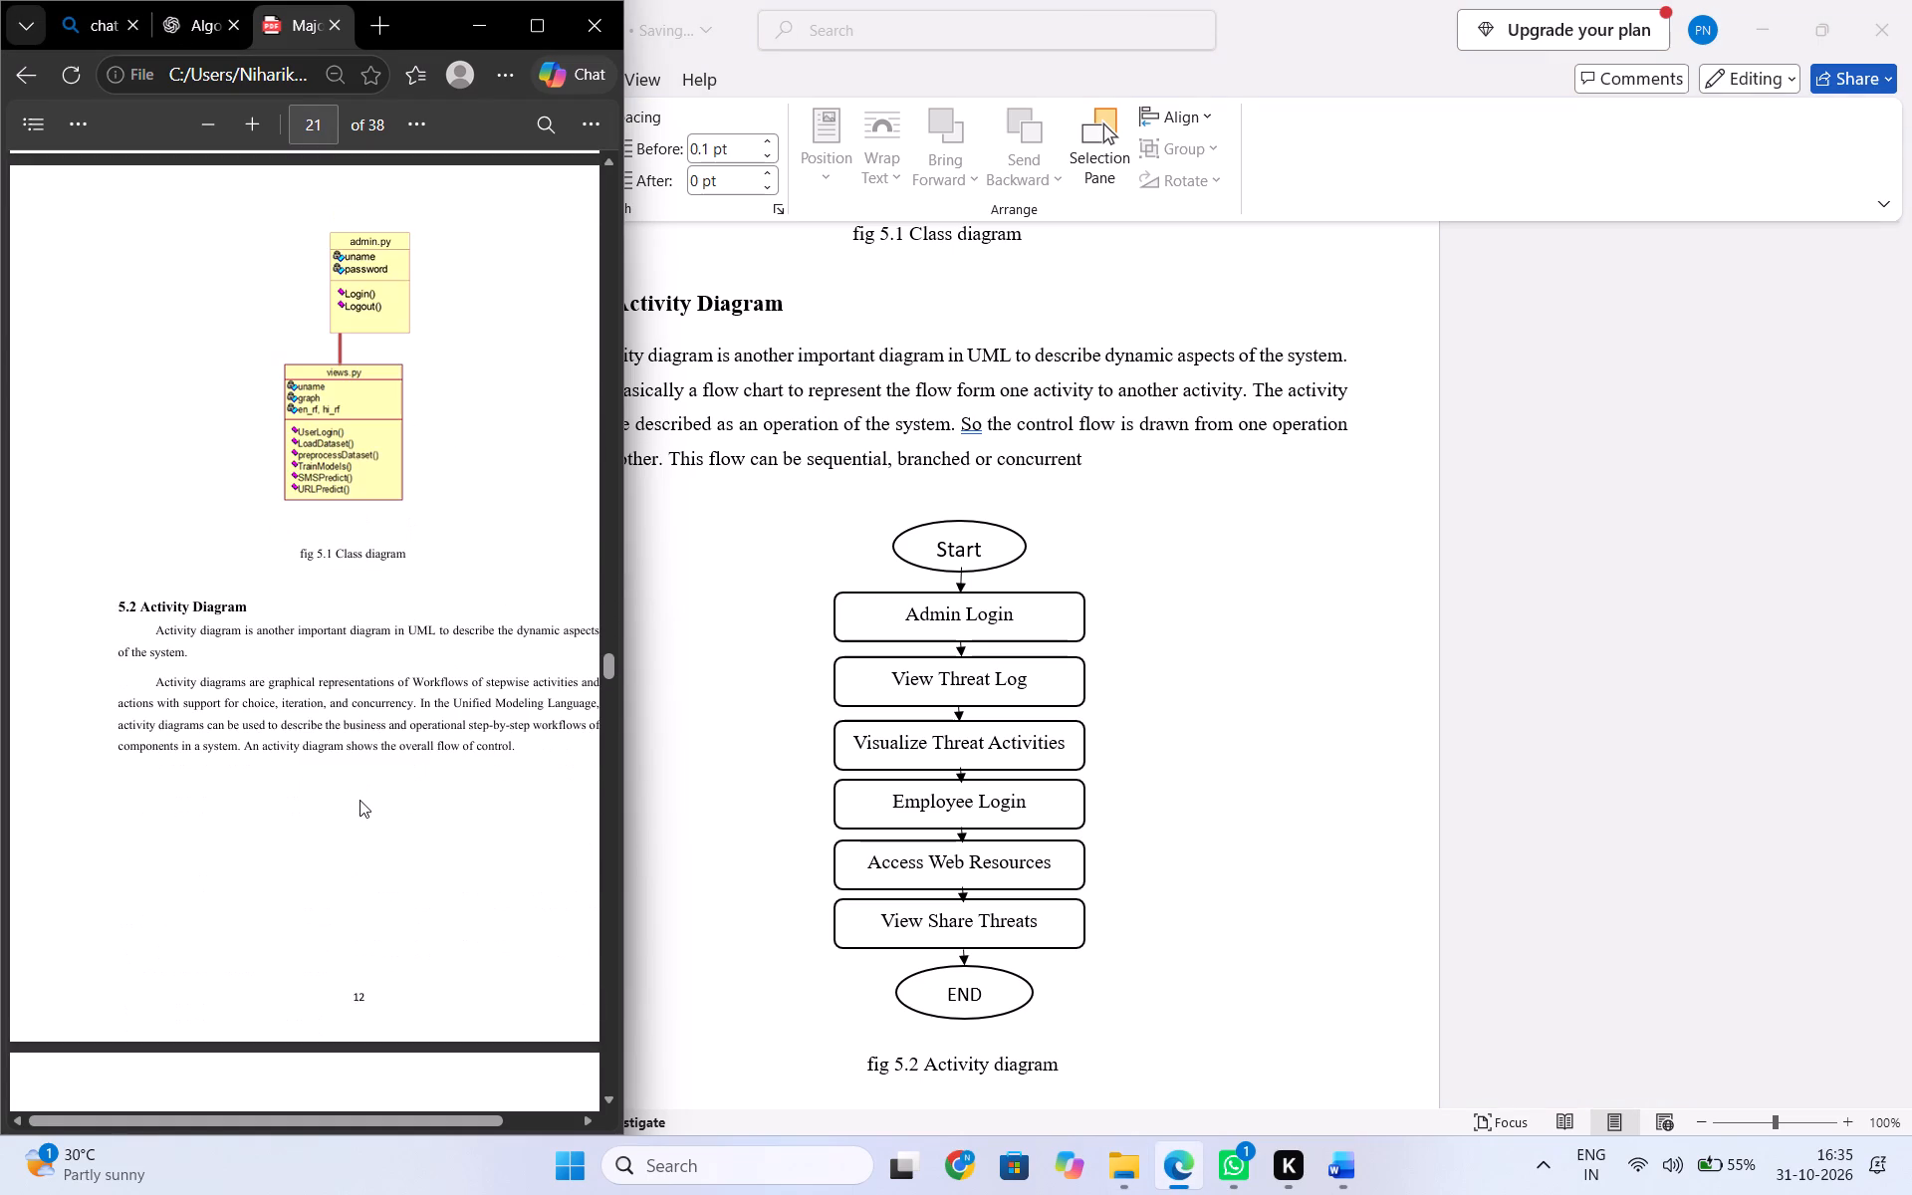
scroll(702, 878, down, 1)
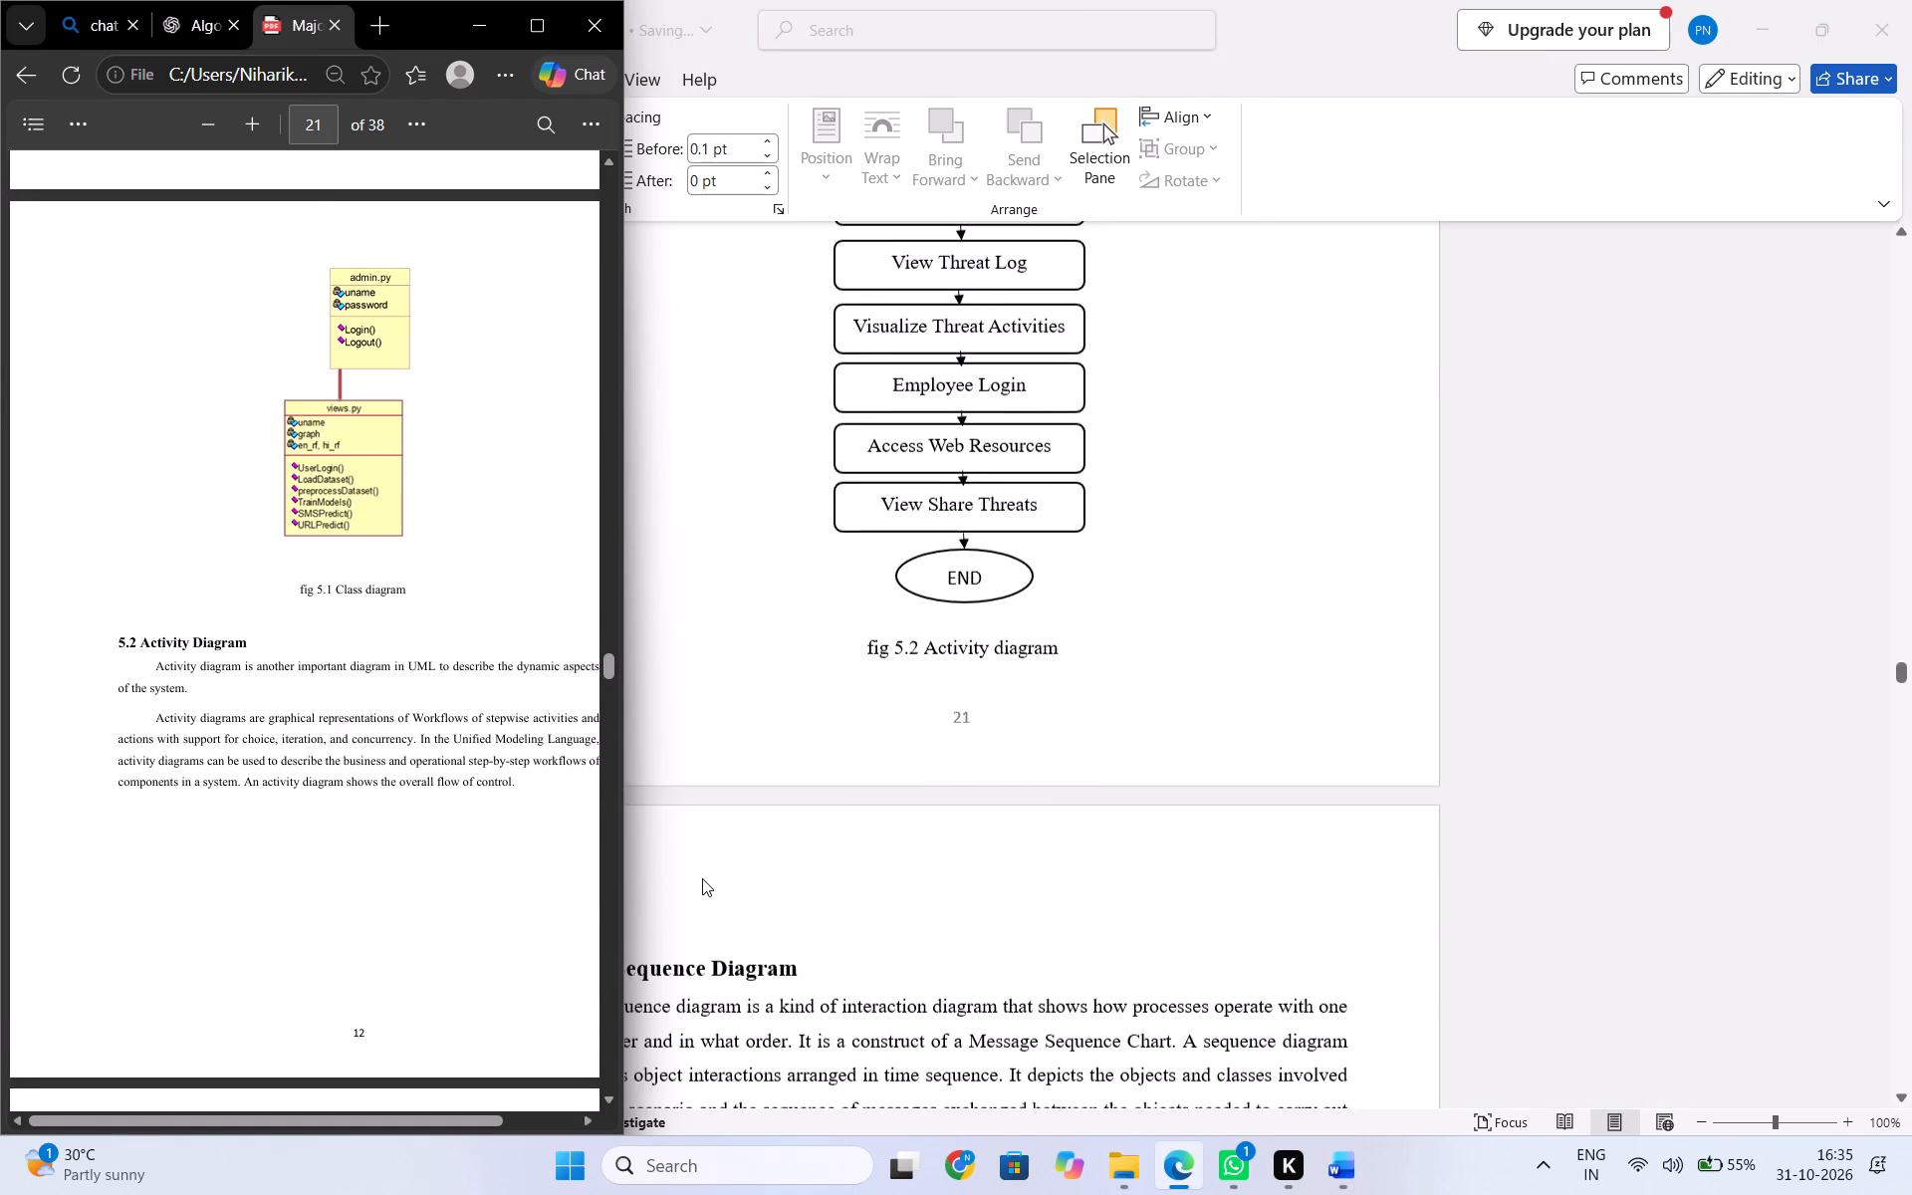
scroll(702, 878, down, 1)
click(779, 874)
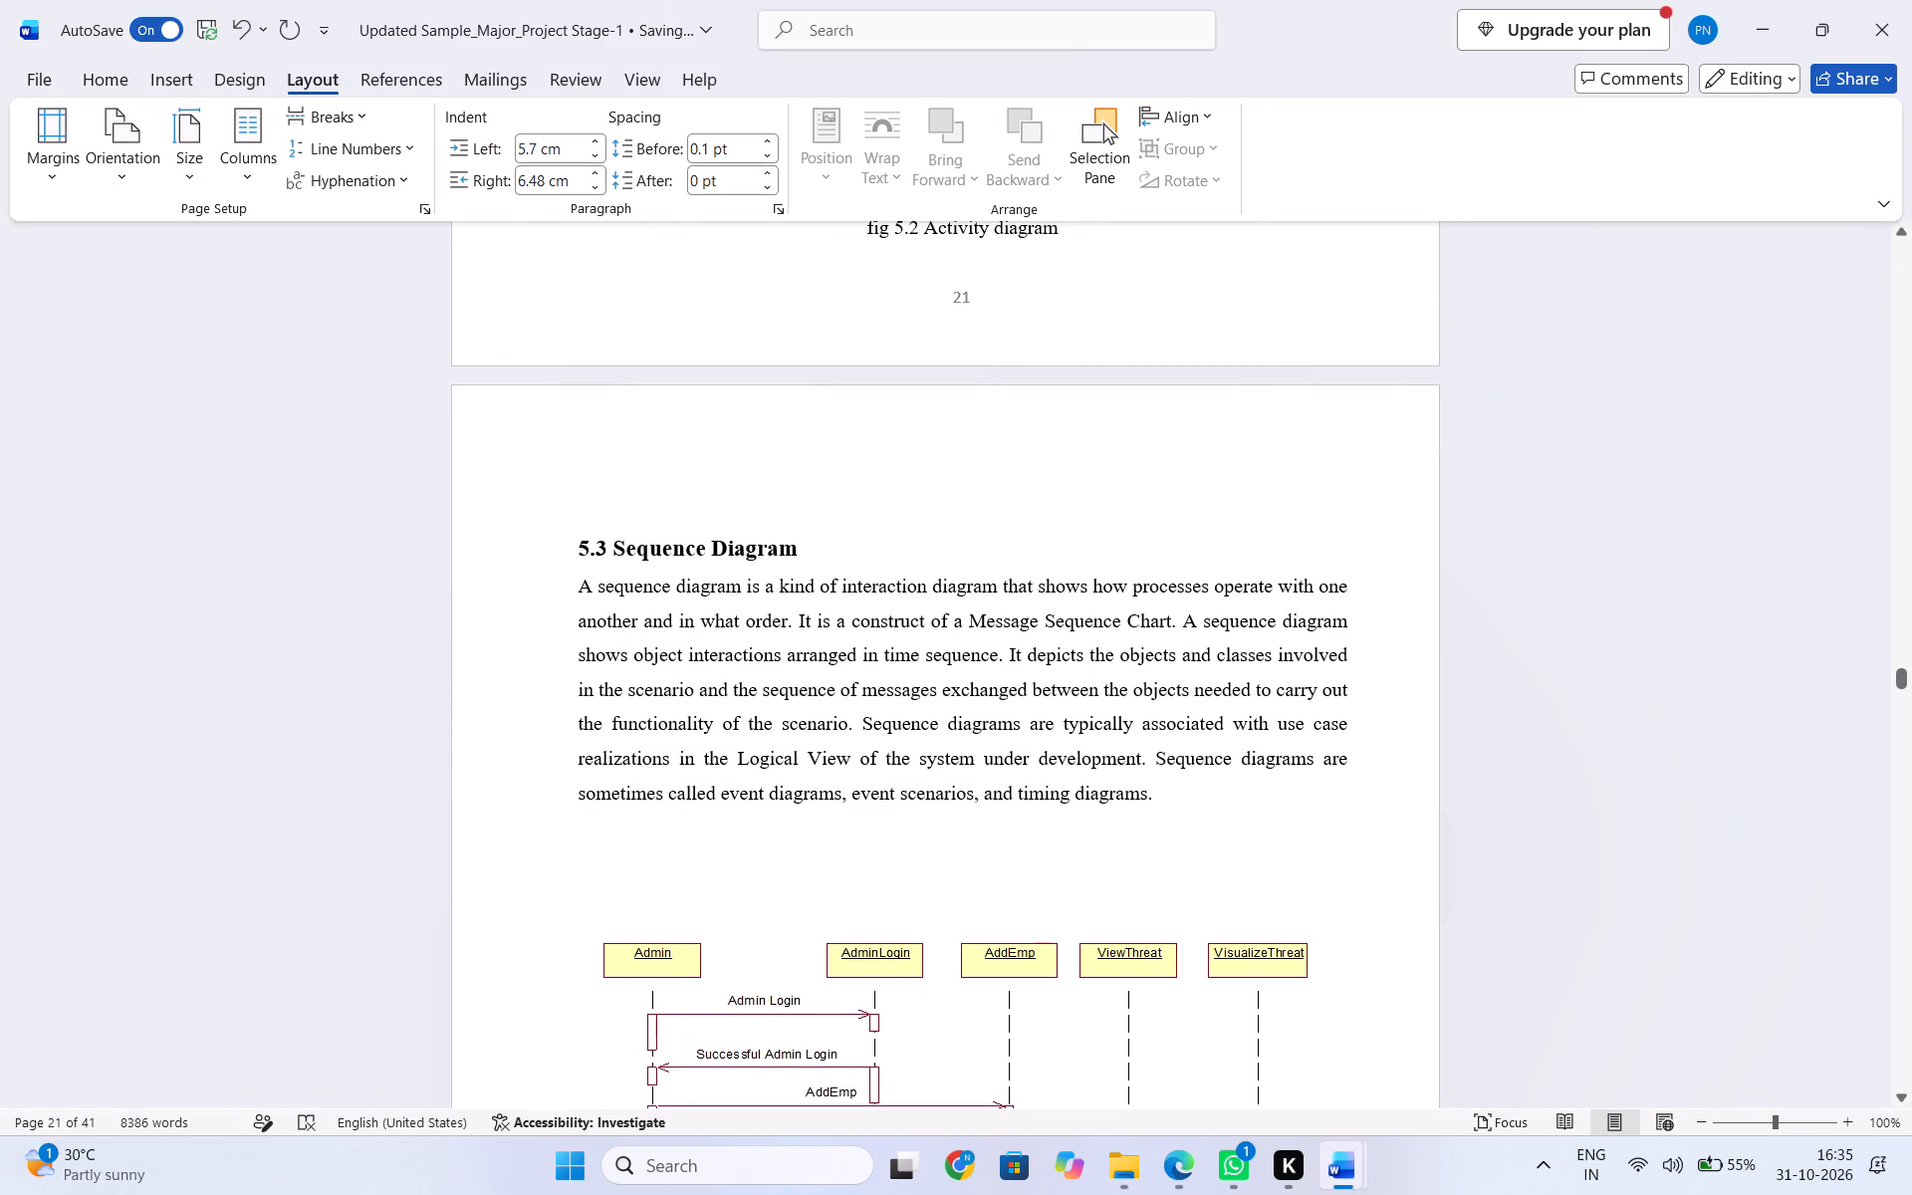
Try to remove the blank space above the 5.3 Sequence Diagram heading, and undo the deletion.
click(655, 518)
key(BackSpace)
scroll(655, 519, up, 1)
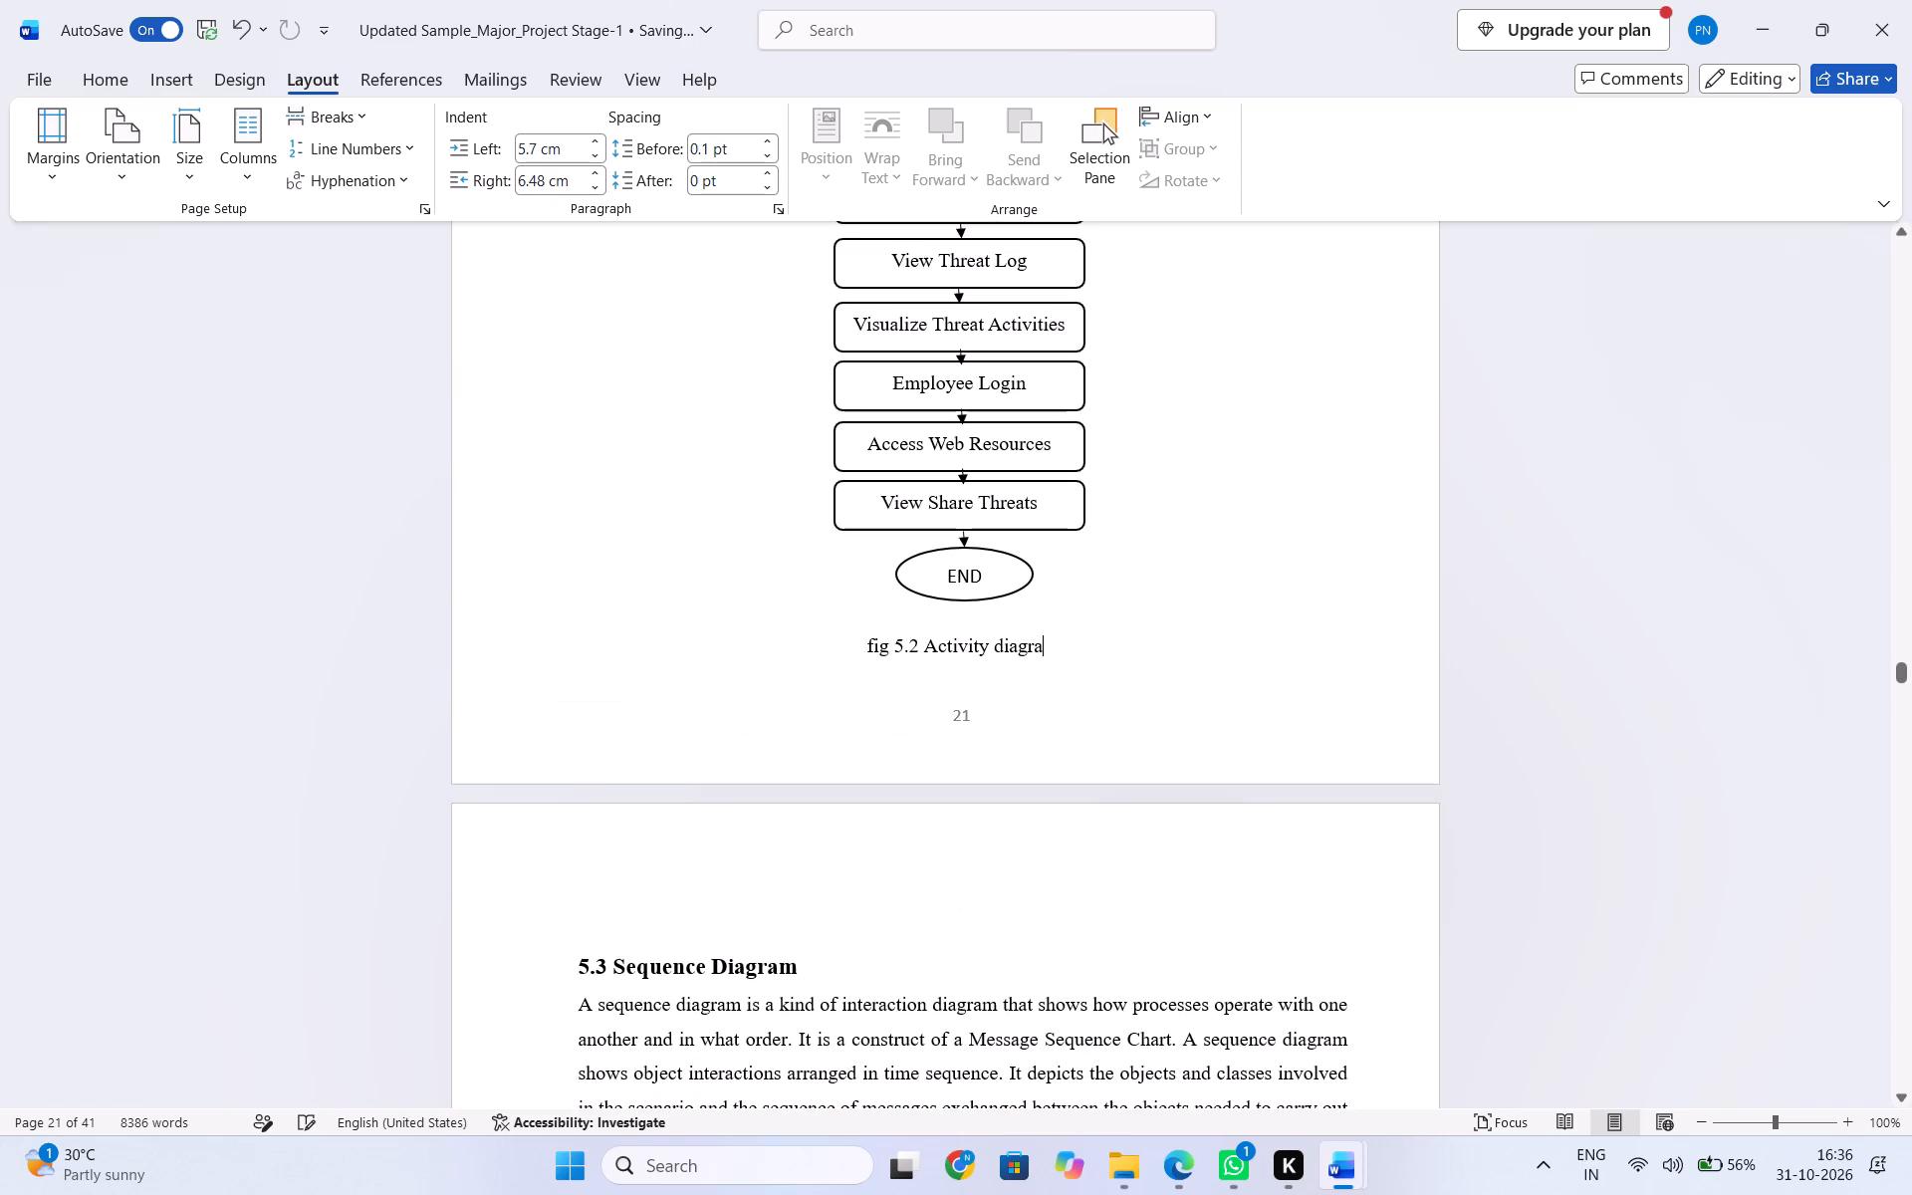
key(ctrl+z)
Delete a blank line between the 5.3 Sequence Diagram paragraph and the sequence diagram.
scroll(671, 561, down, 1)
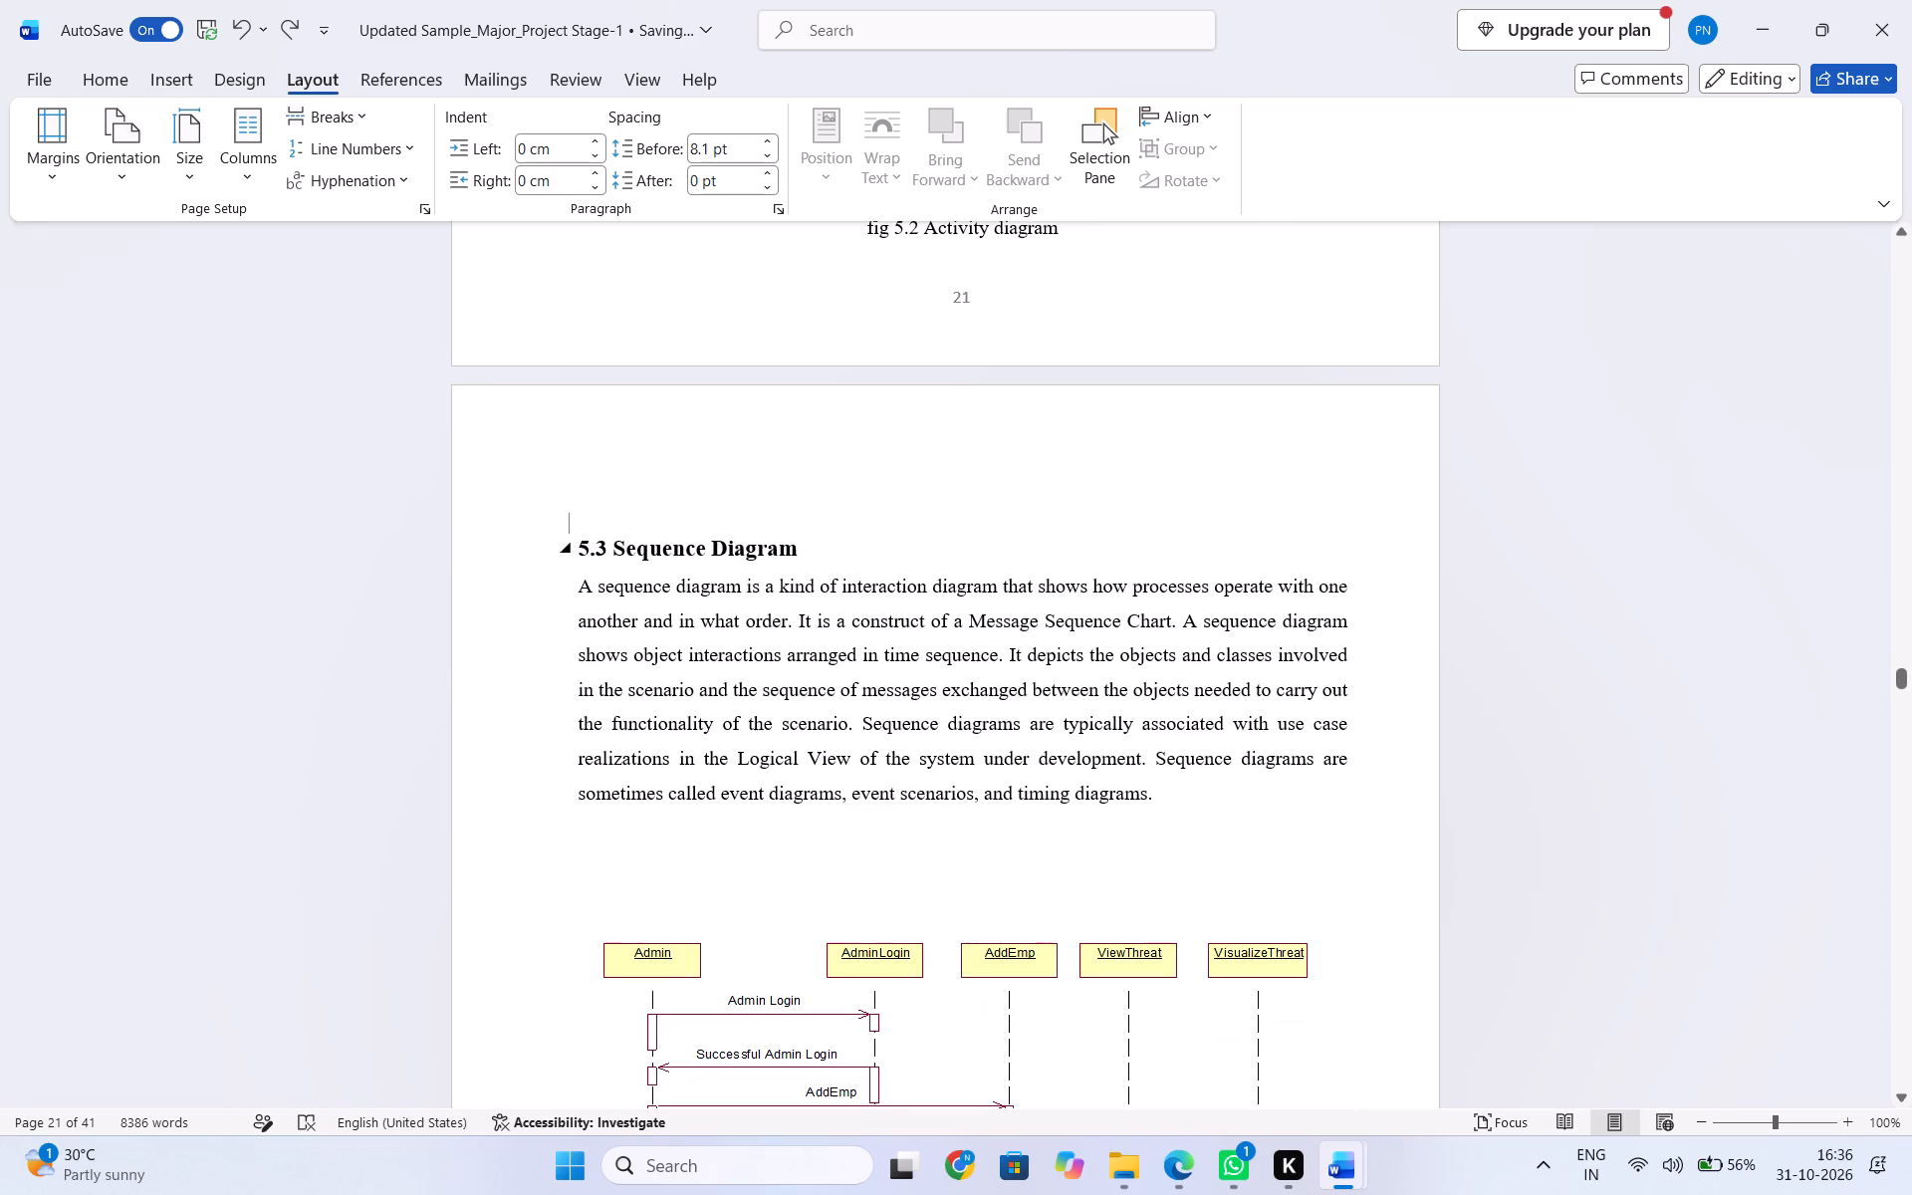
scroll(704, 622, down, 1)
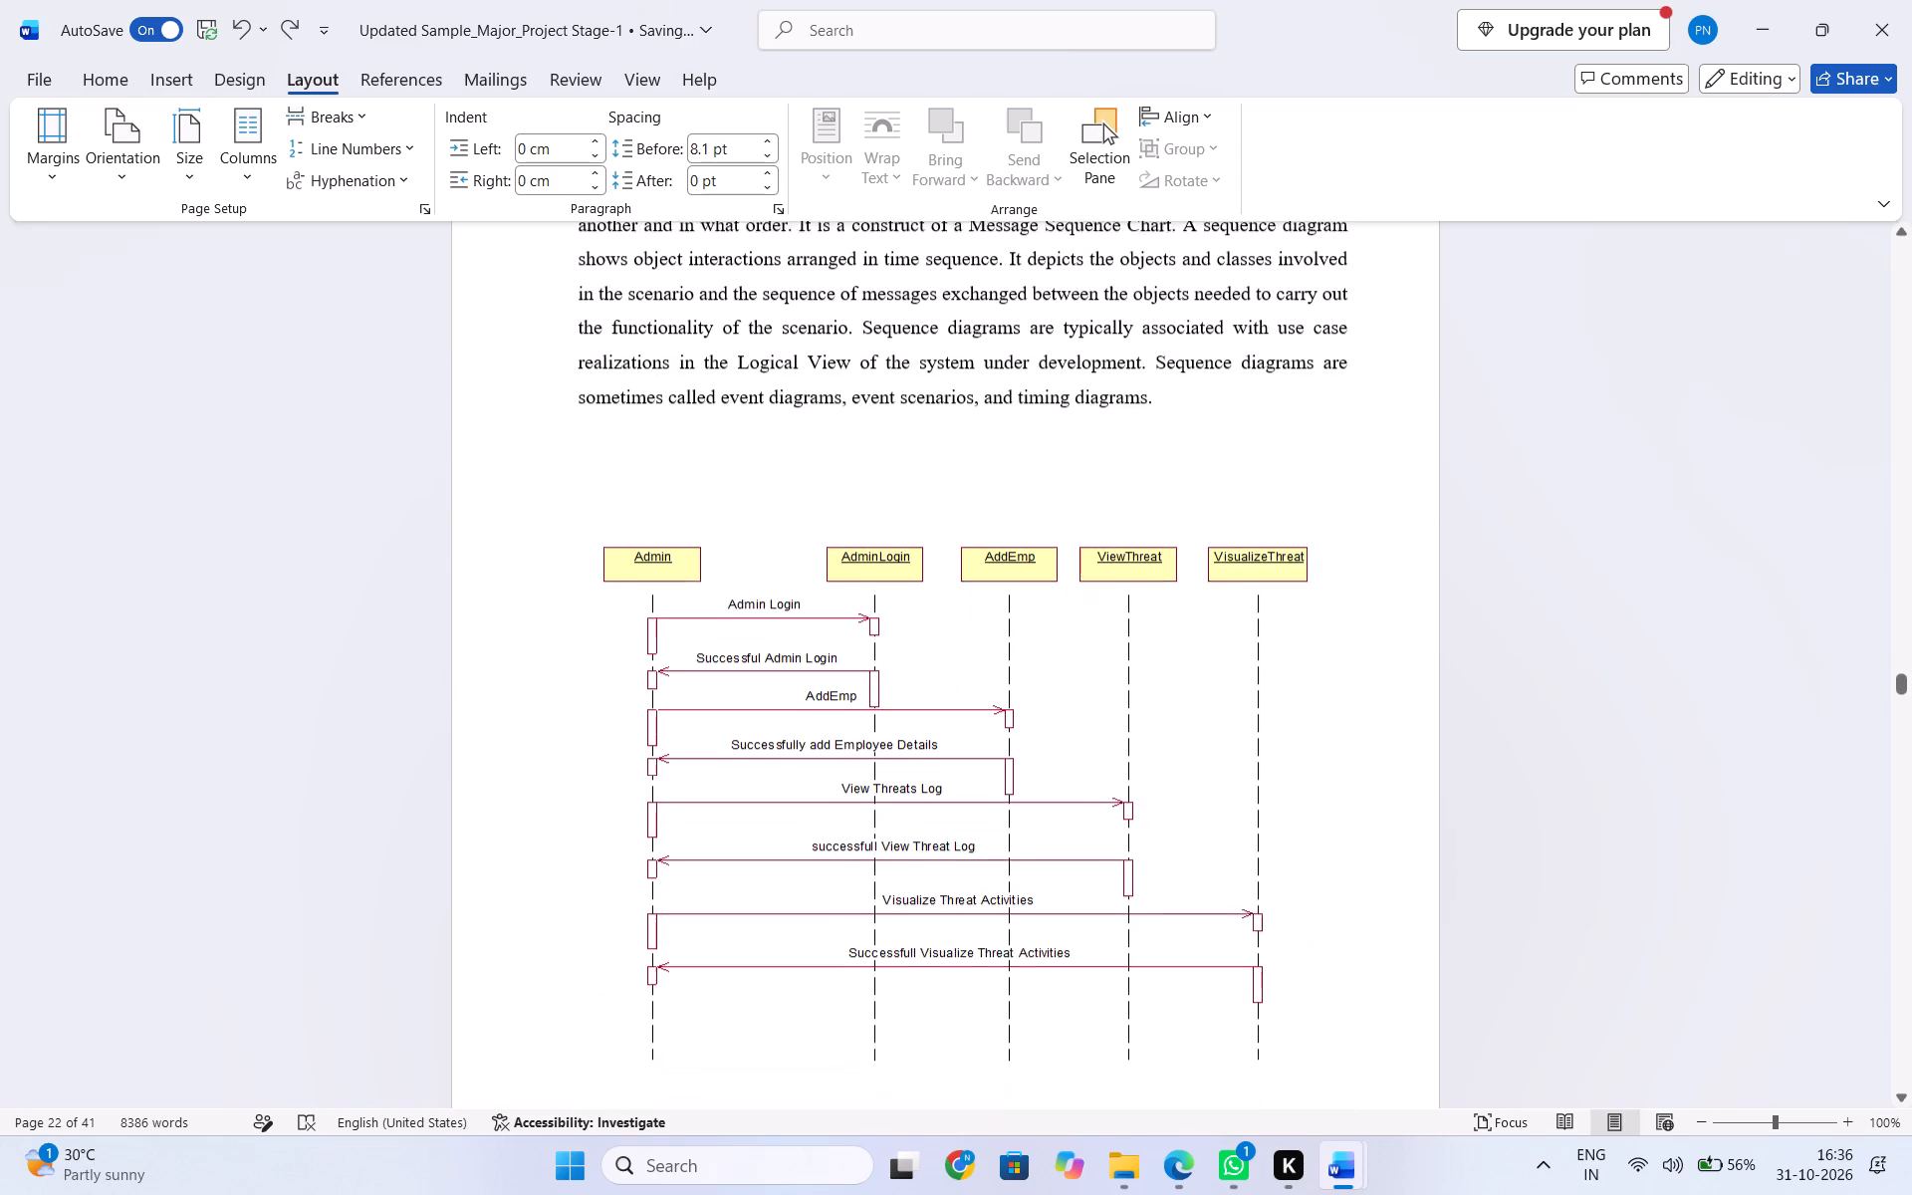
scroll(707, 622, down, 1)
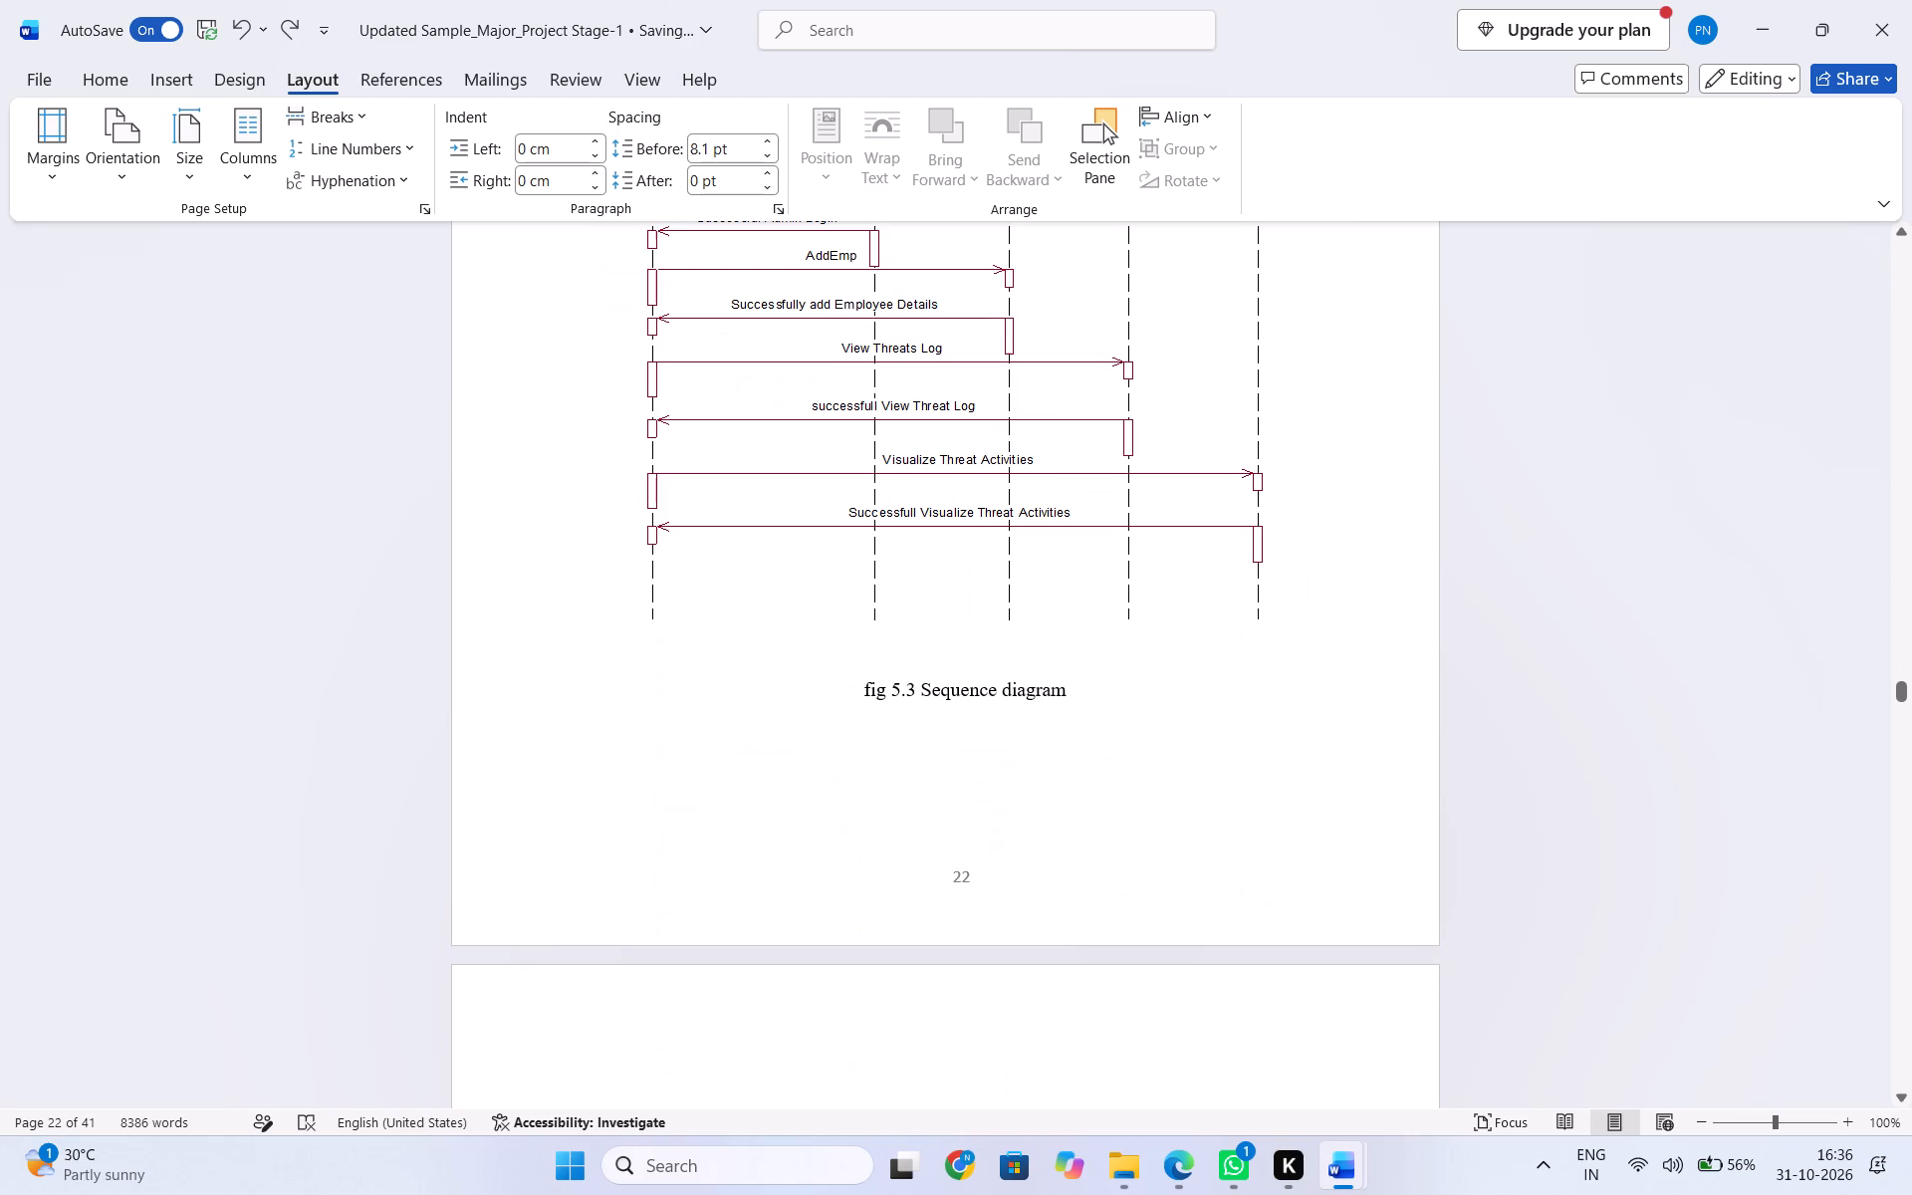
scroll(711, 622, up, 1)
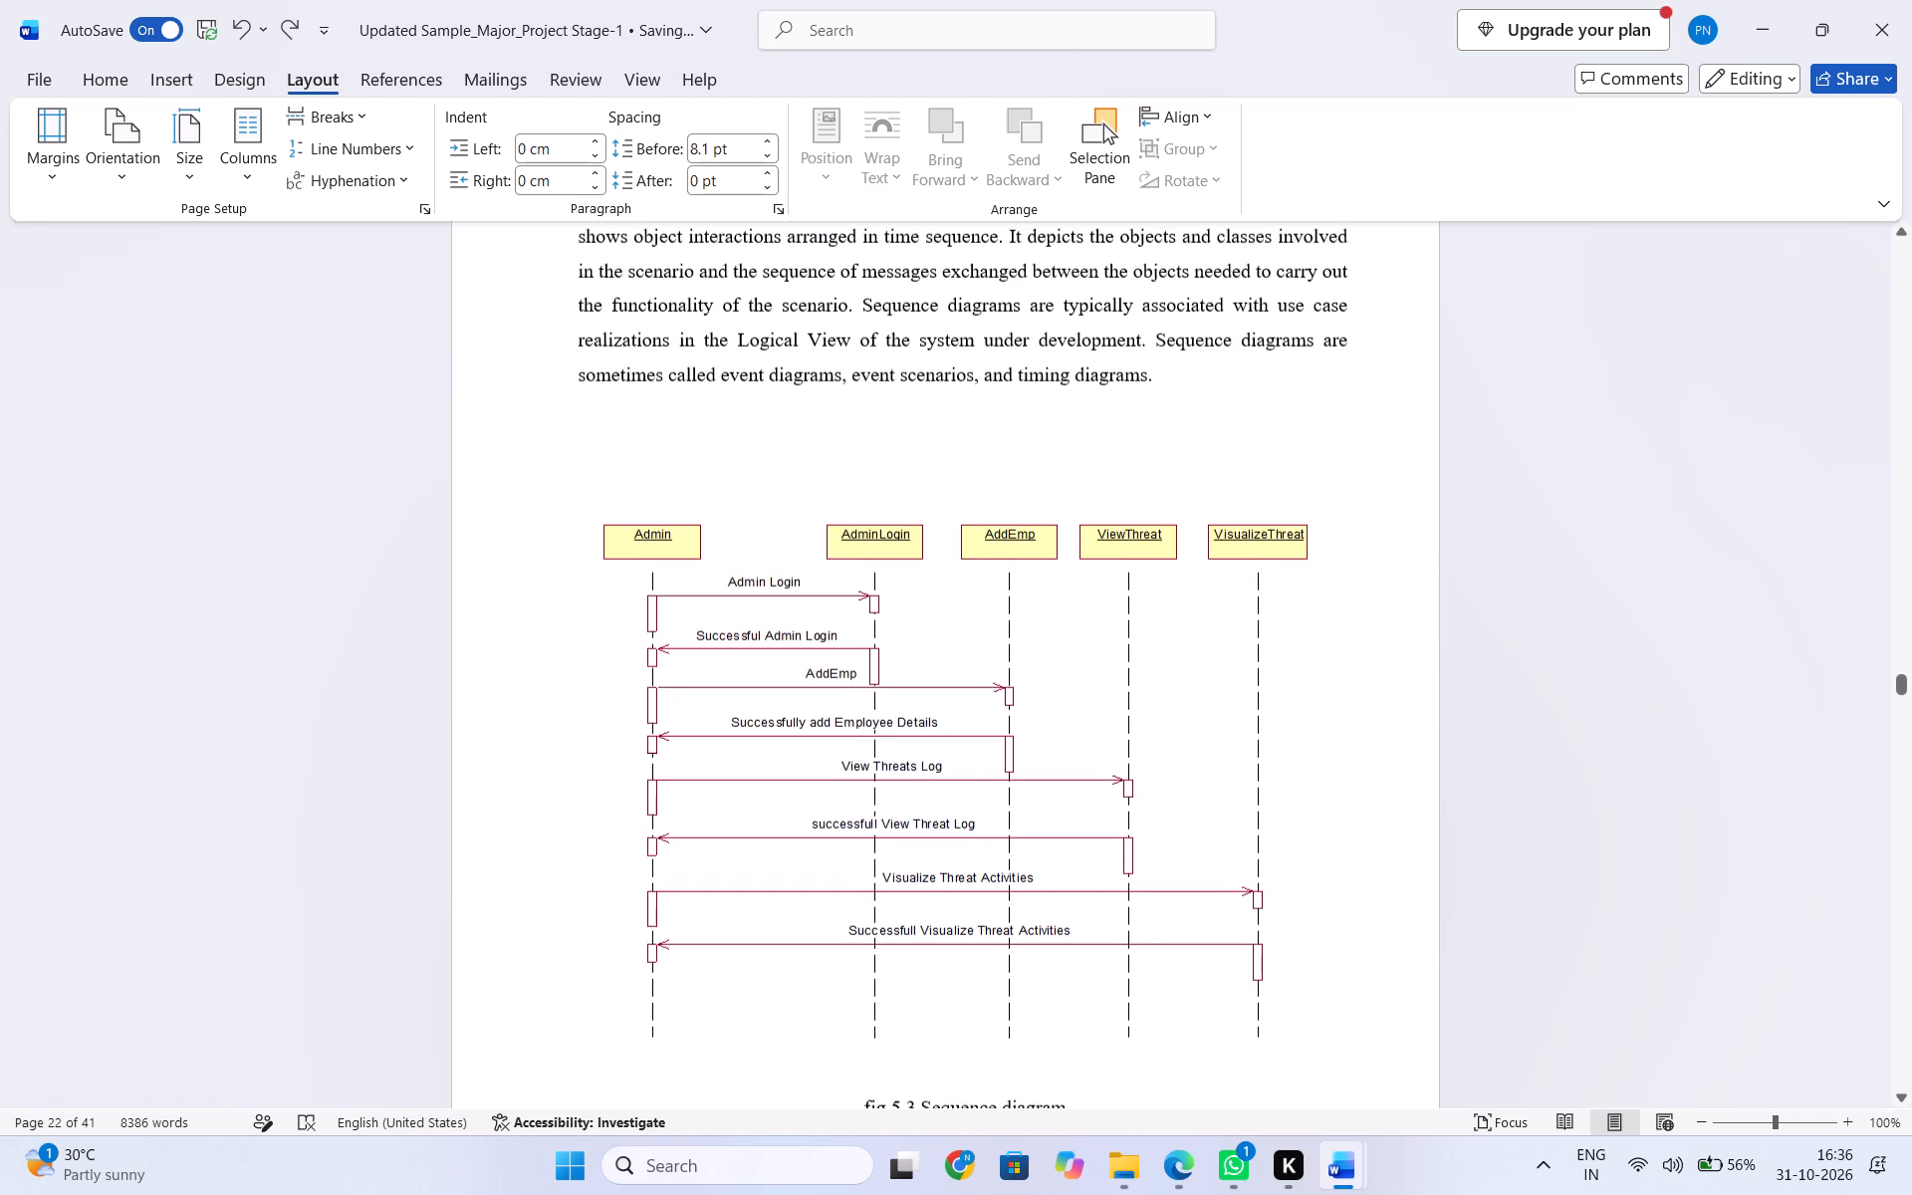
click(797, 467)
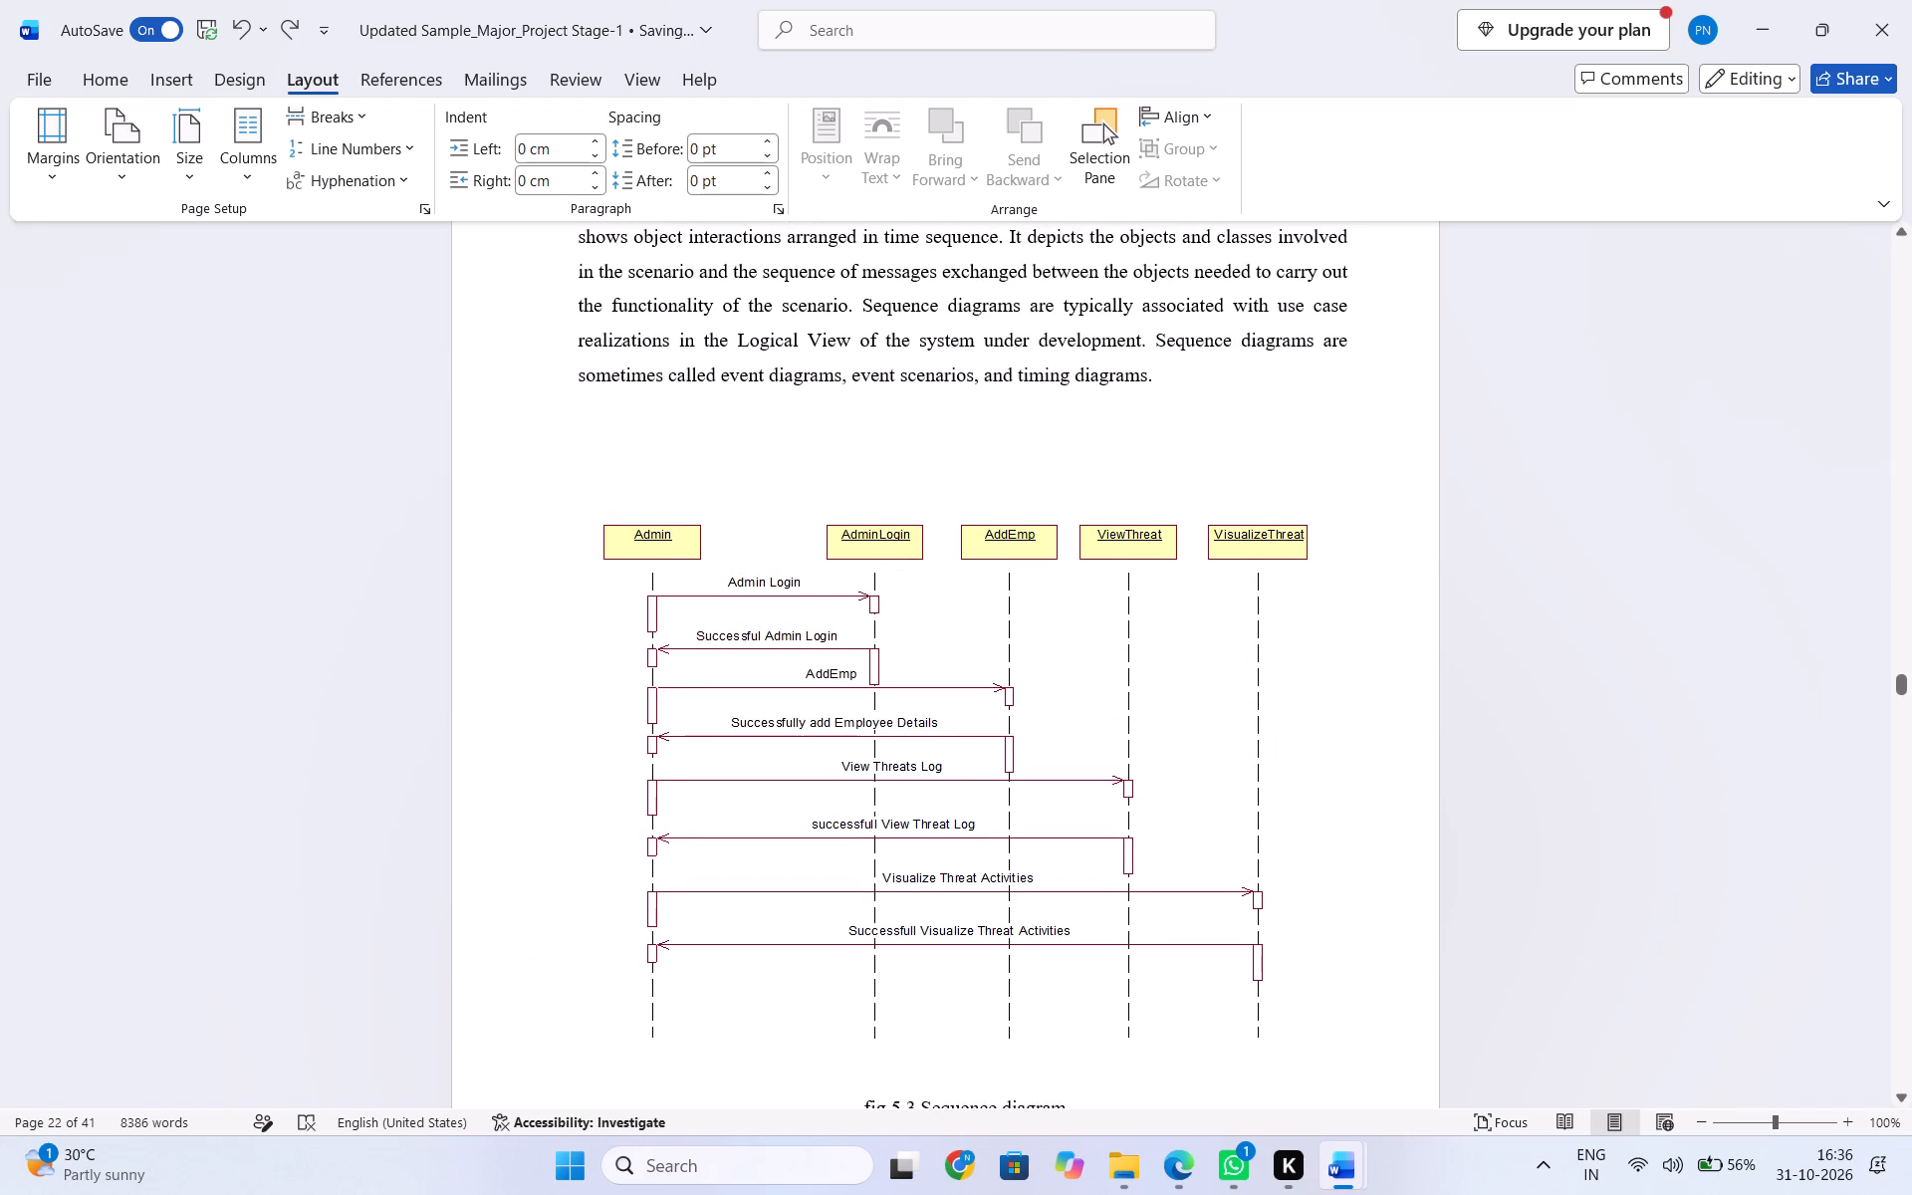
key(BackSpace)
Compare the report's sequence, use-case and collaboration diagram sections with the matching pages of the sample PDF in Edge.
scroll(797, 485, down, 2)
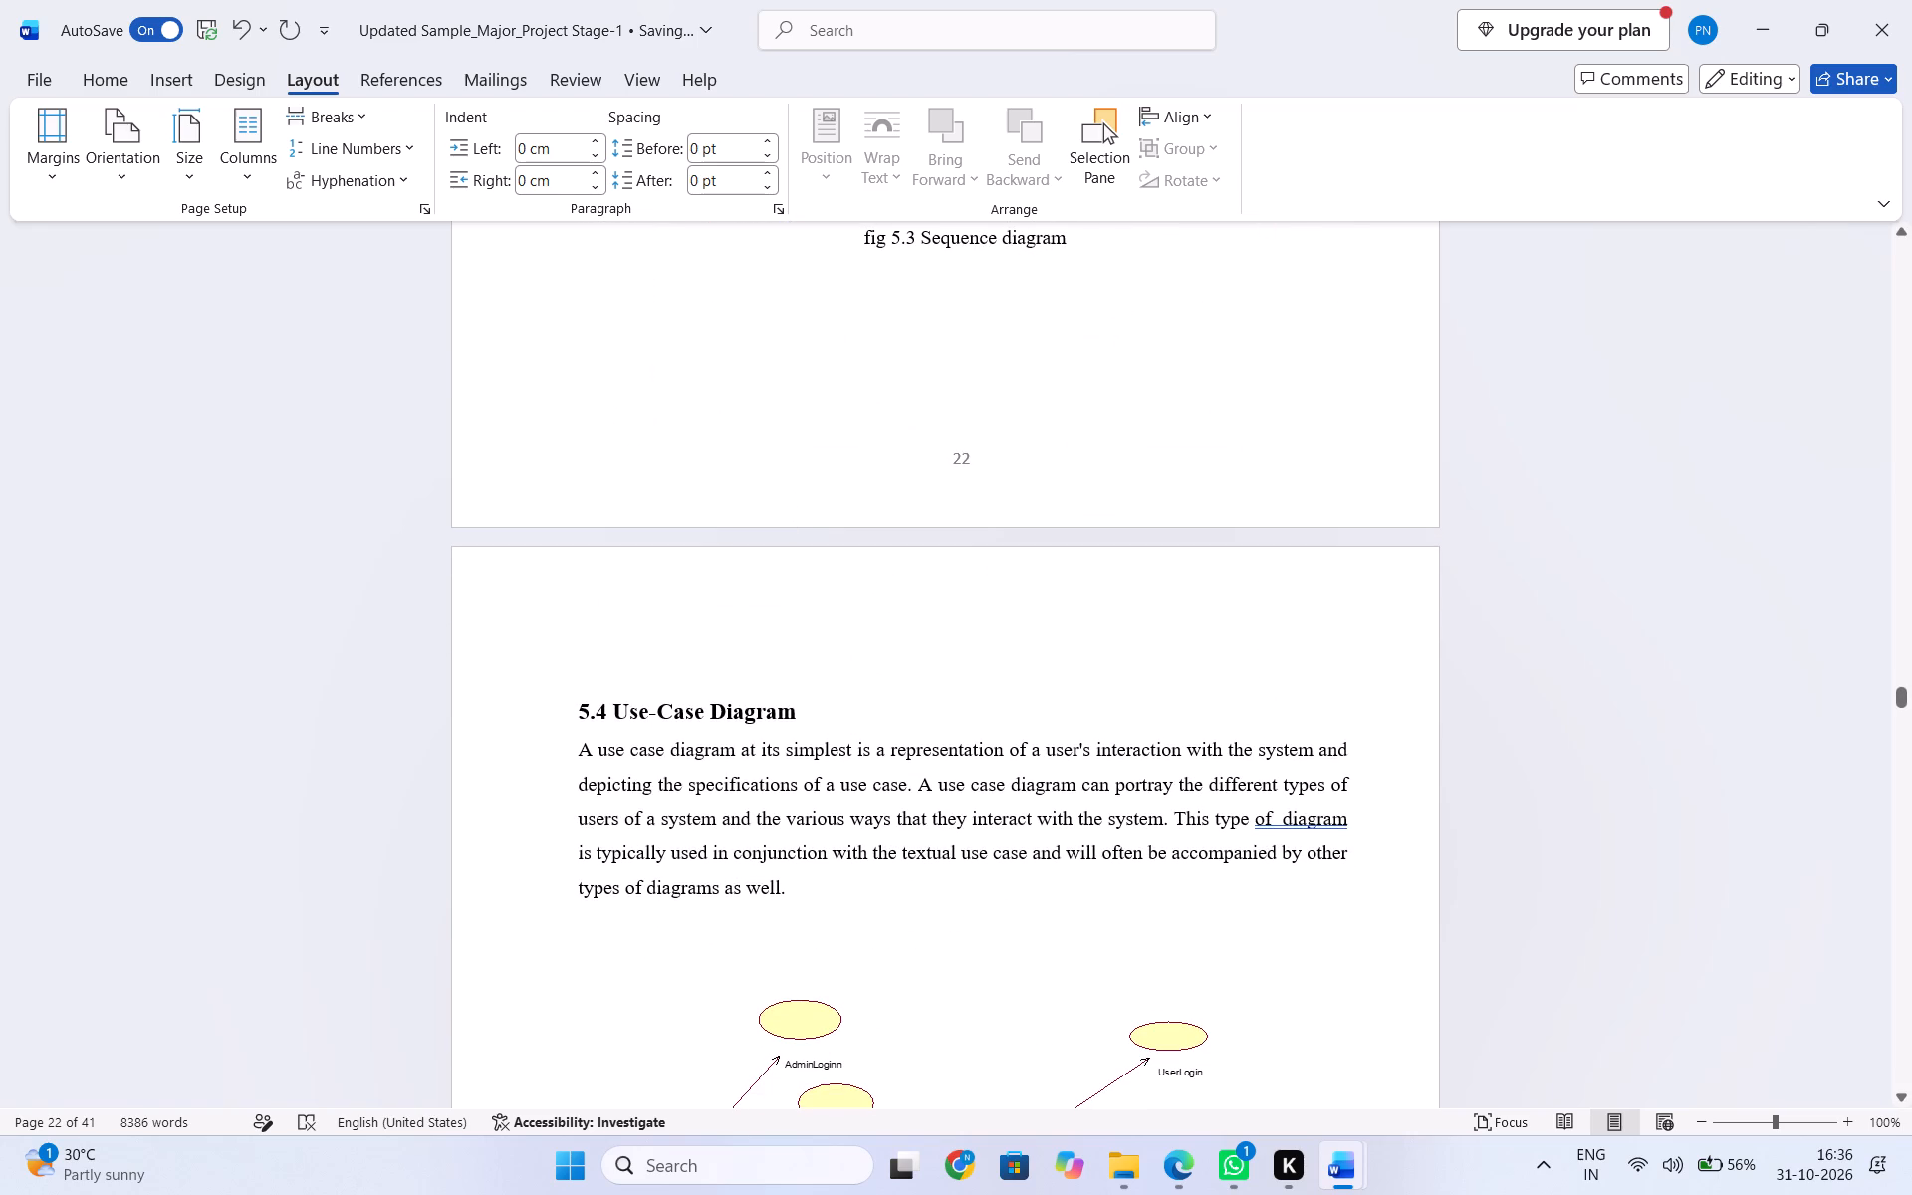
click(1170, 1173)
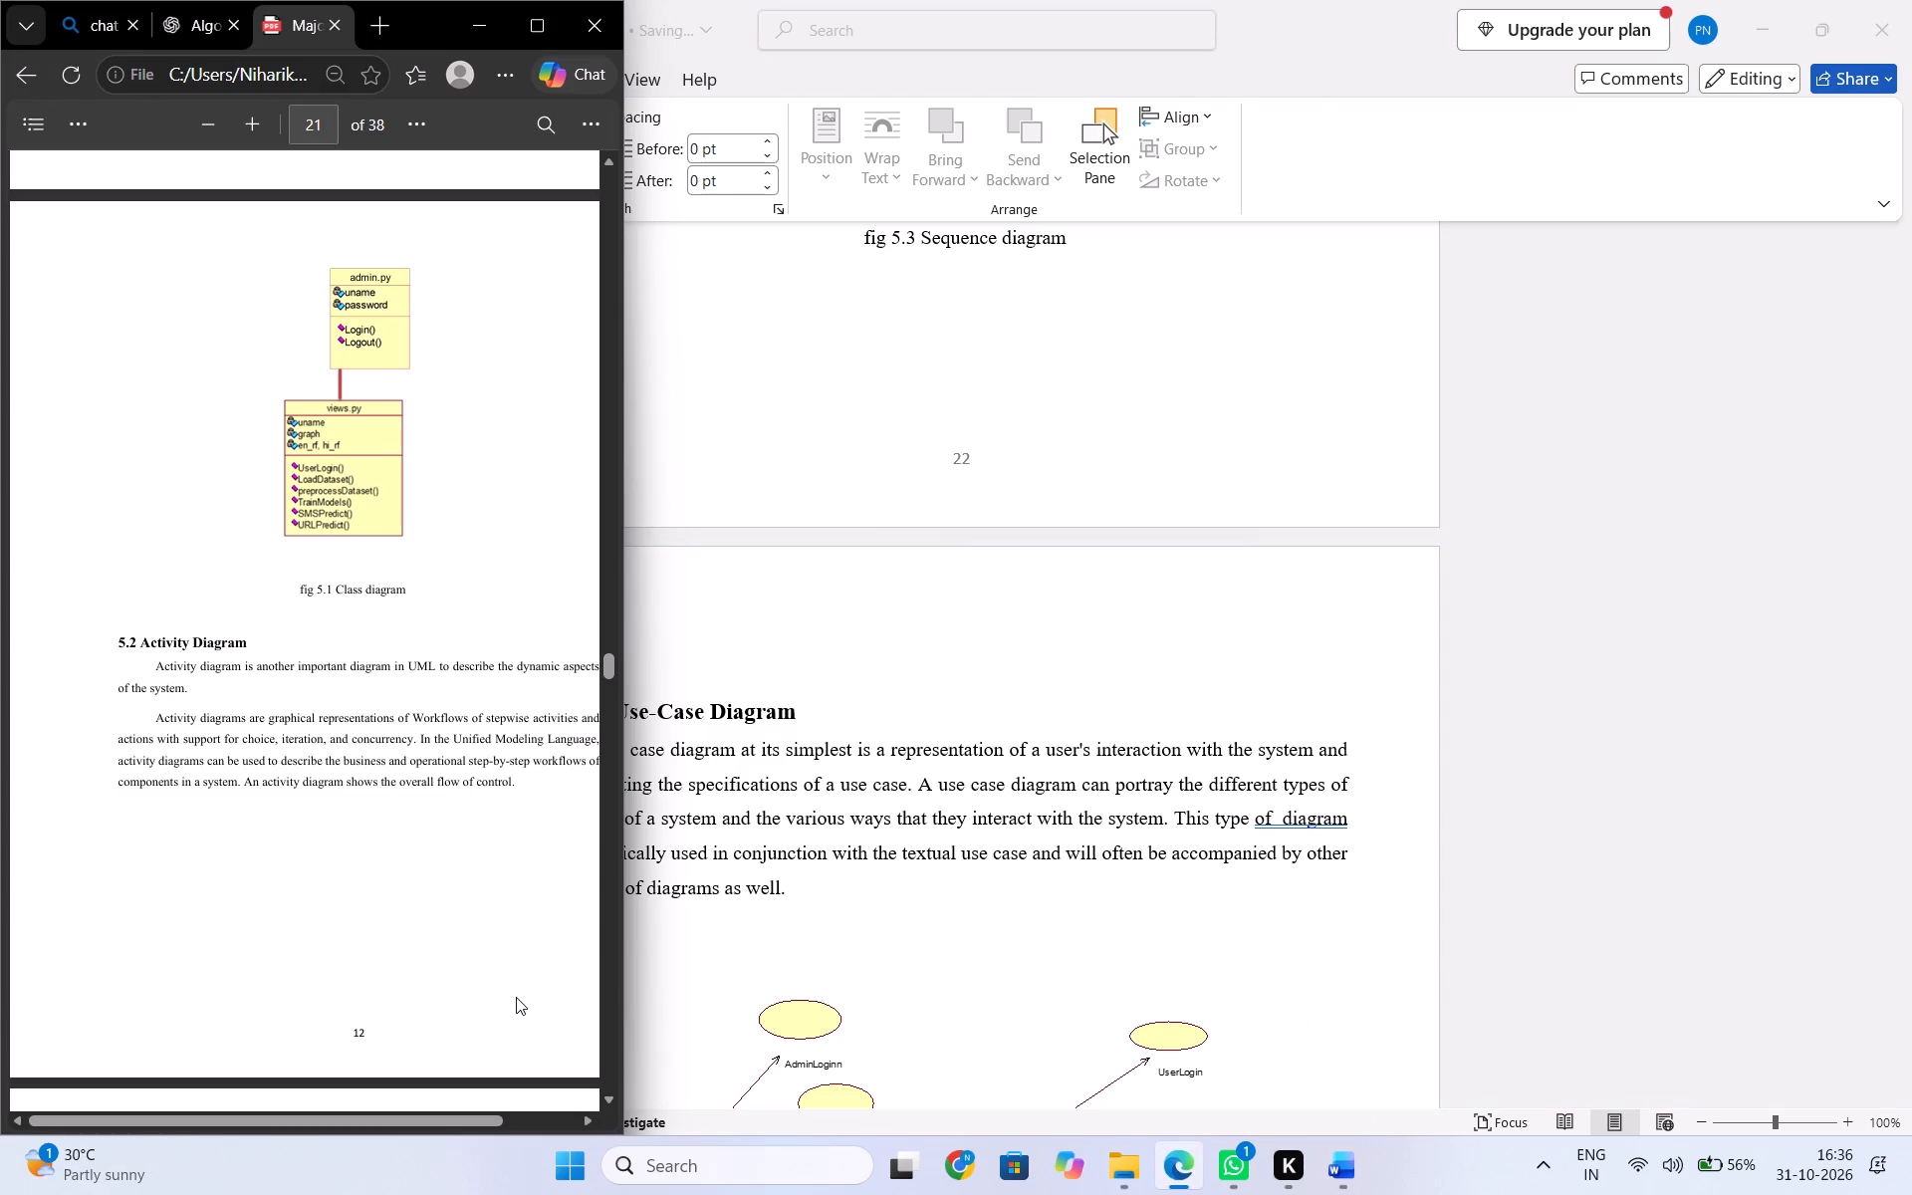
scroll(516, 997, down, 2)
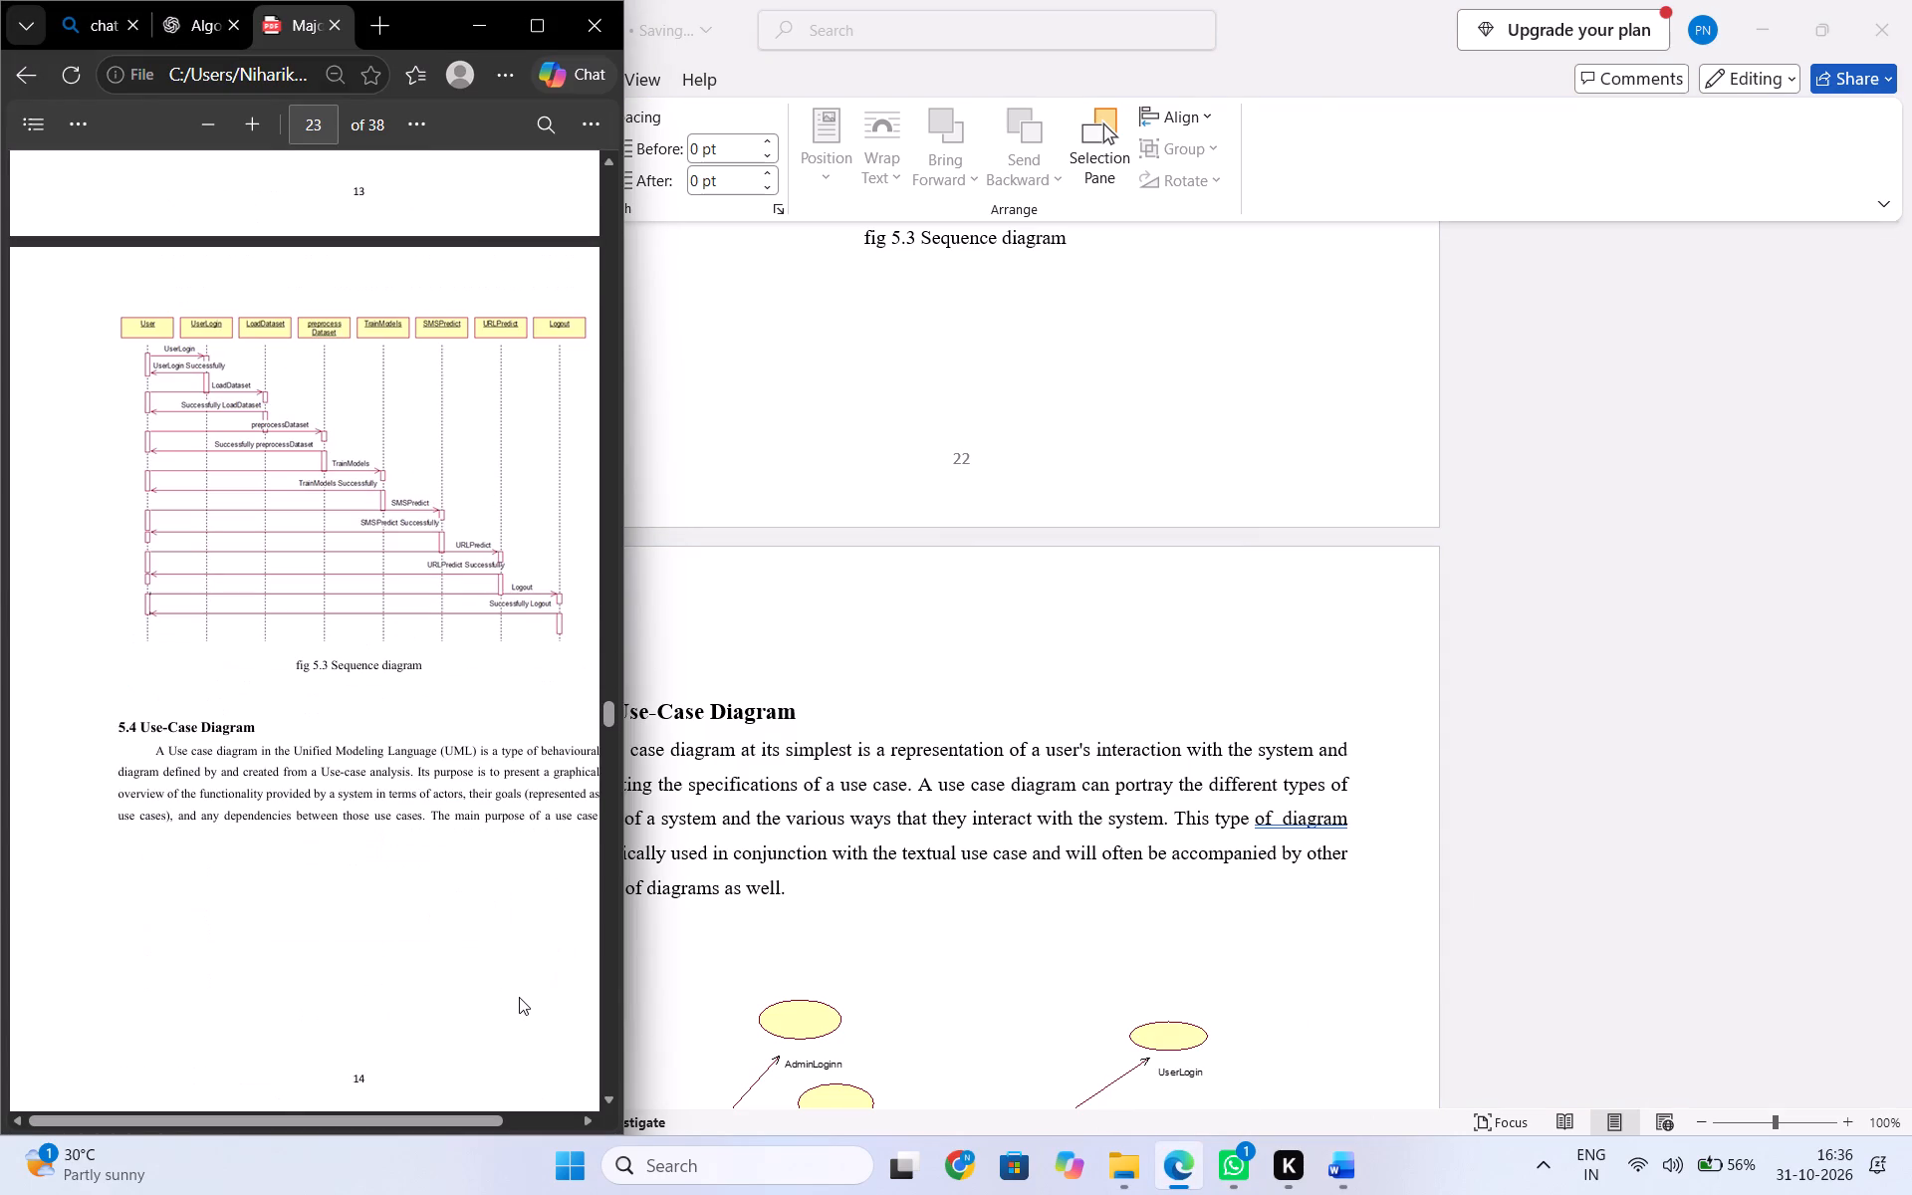
scroll(520, 996, down, 1)
click(1108, 1003)
scroll(1108, 1003, down, 1)
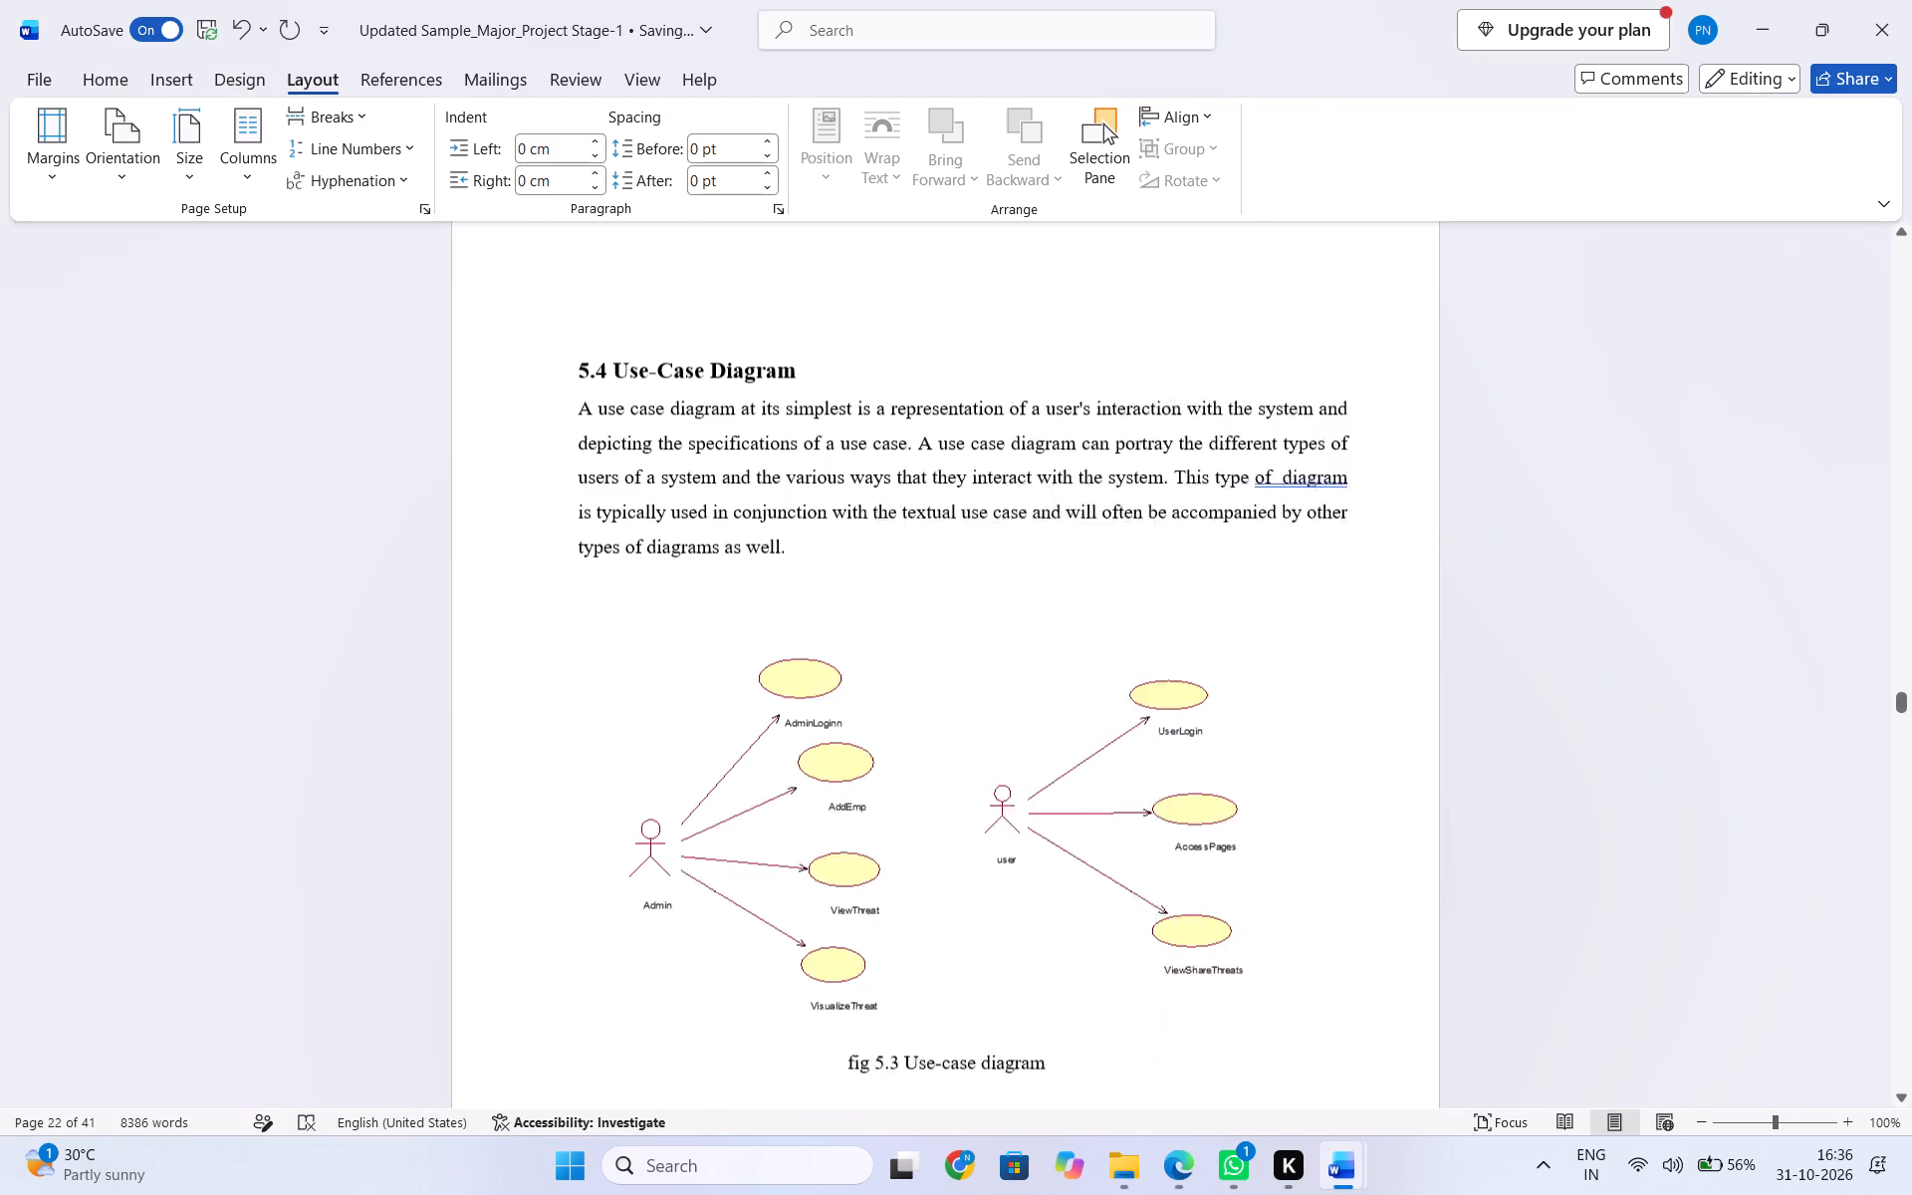
scroll(1108, 1003, down, 1)
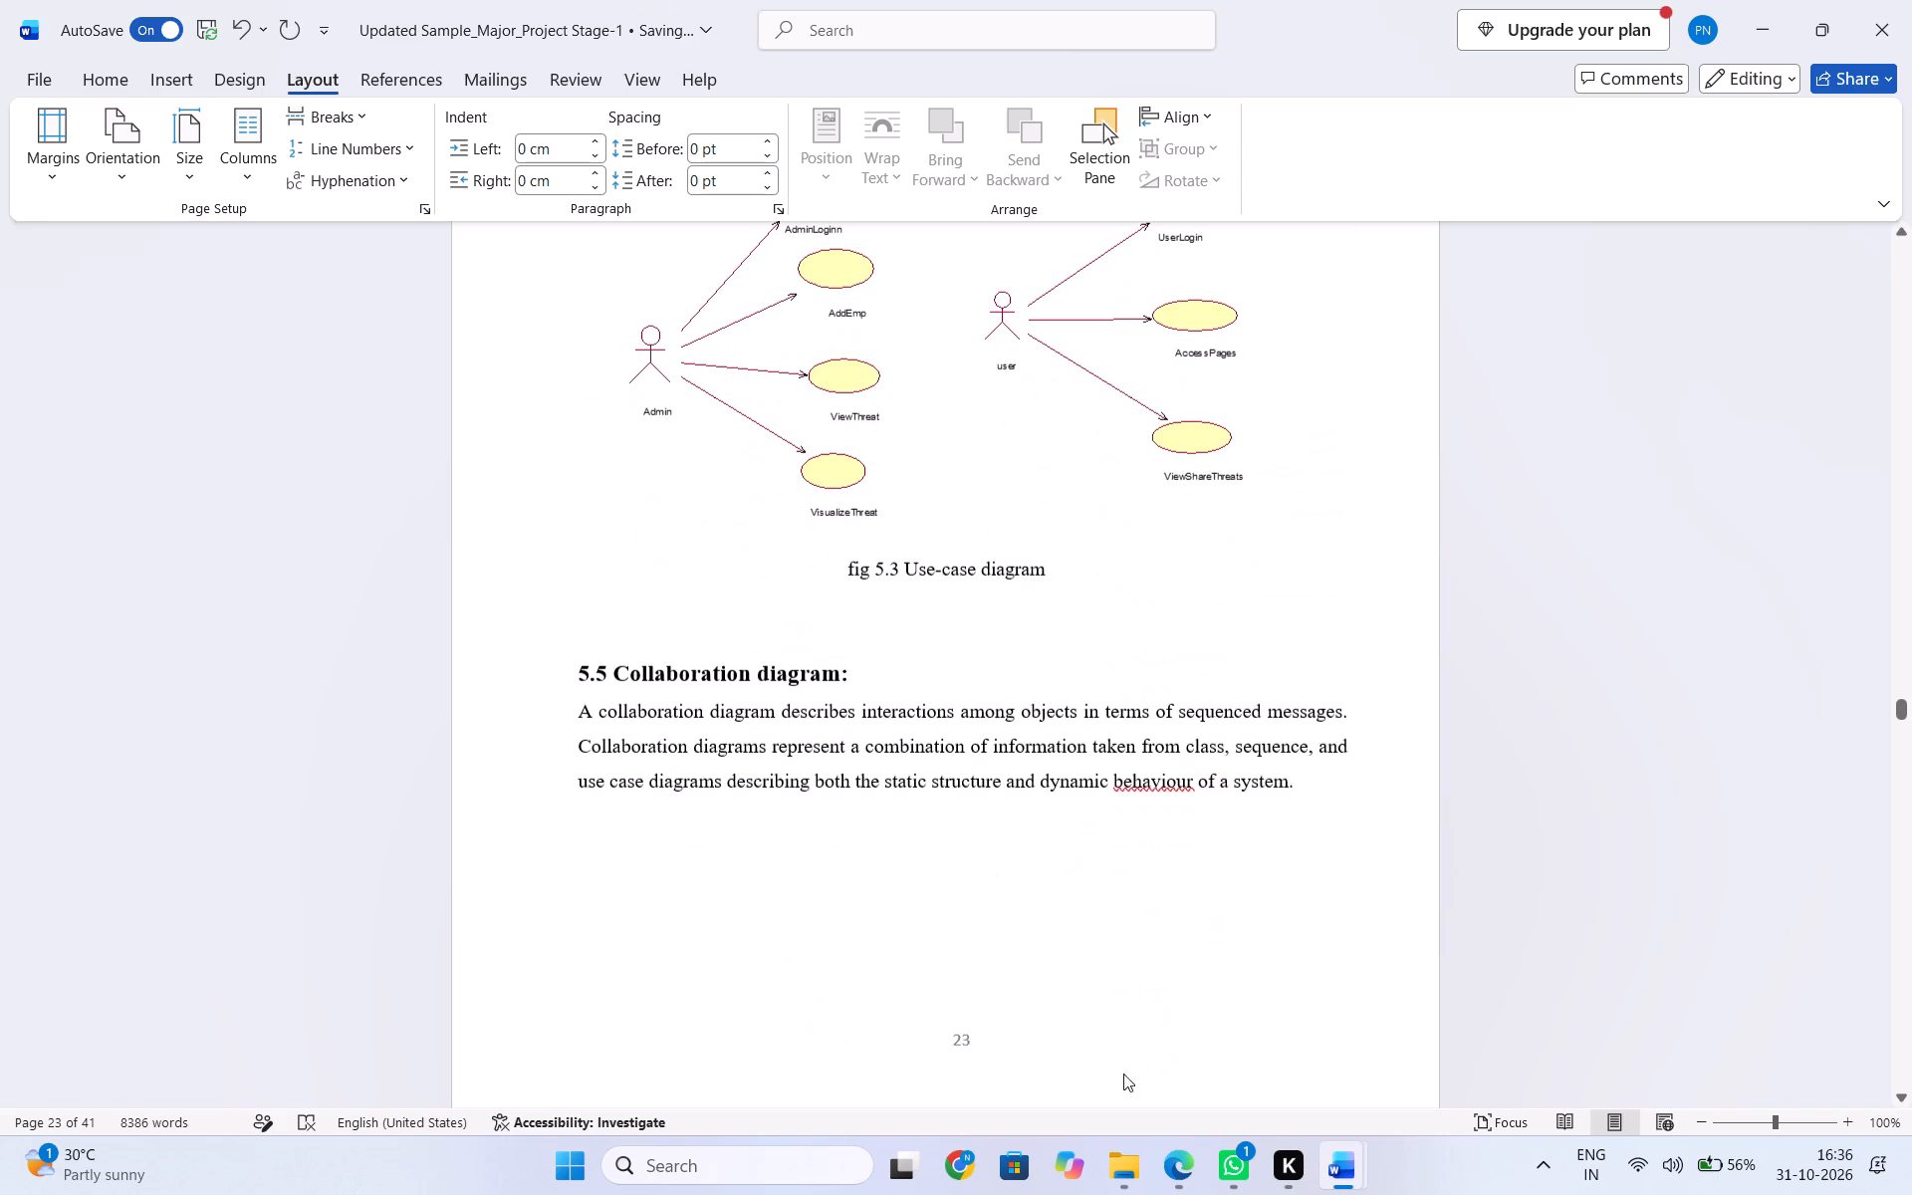
click(1184, 1147)
scroll(386, 970, down, 1)
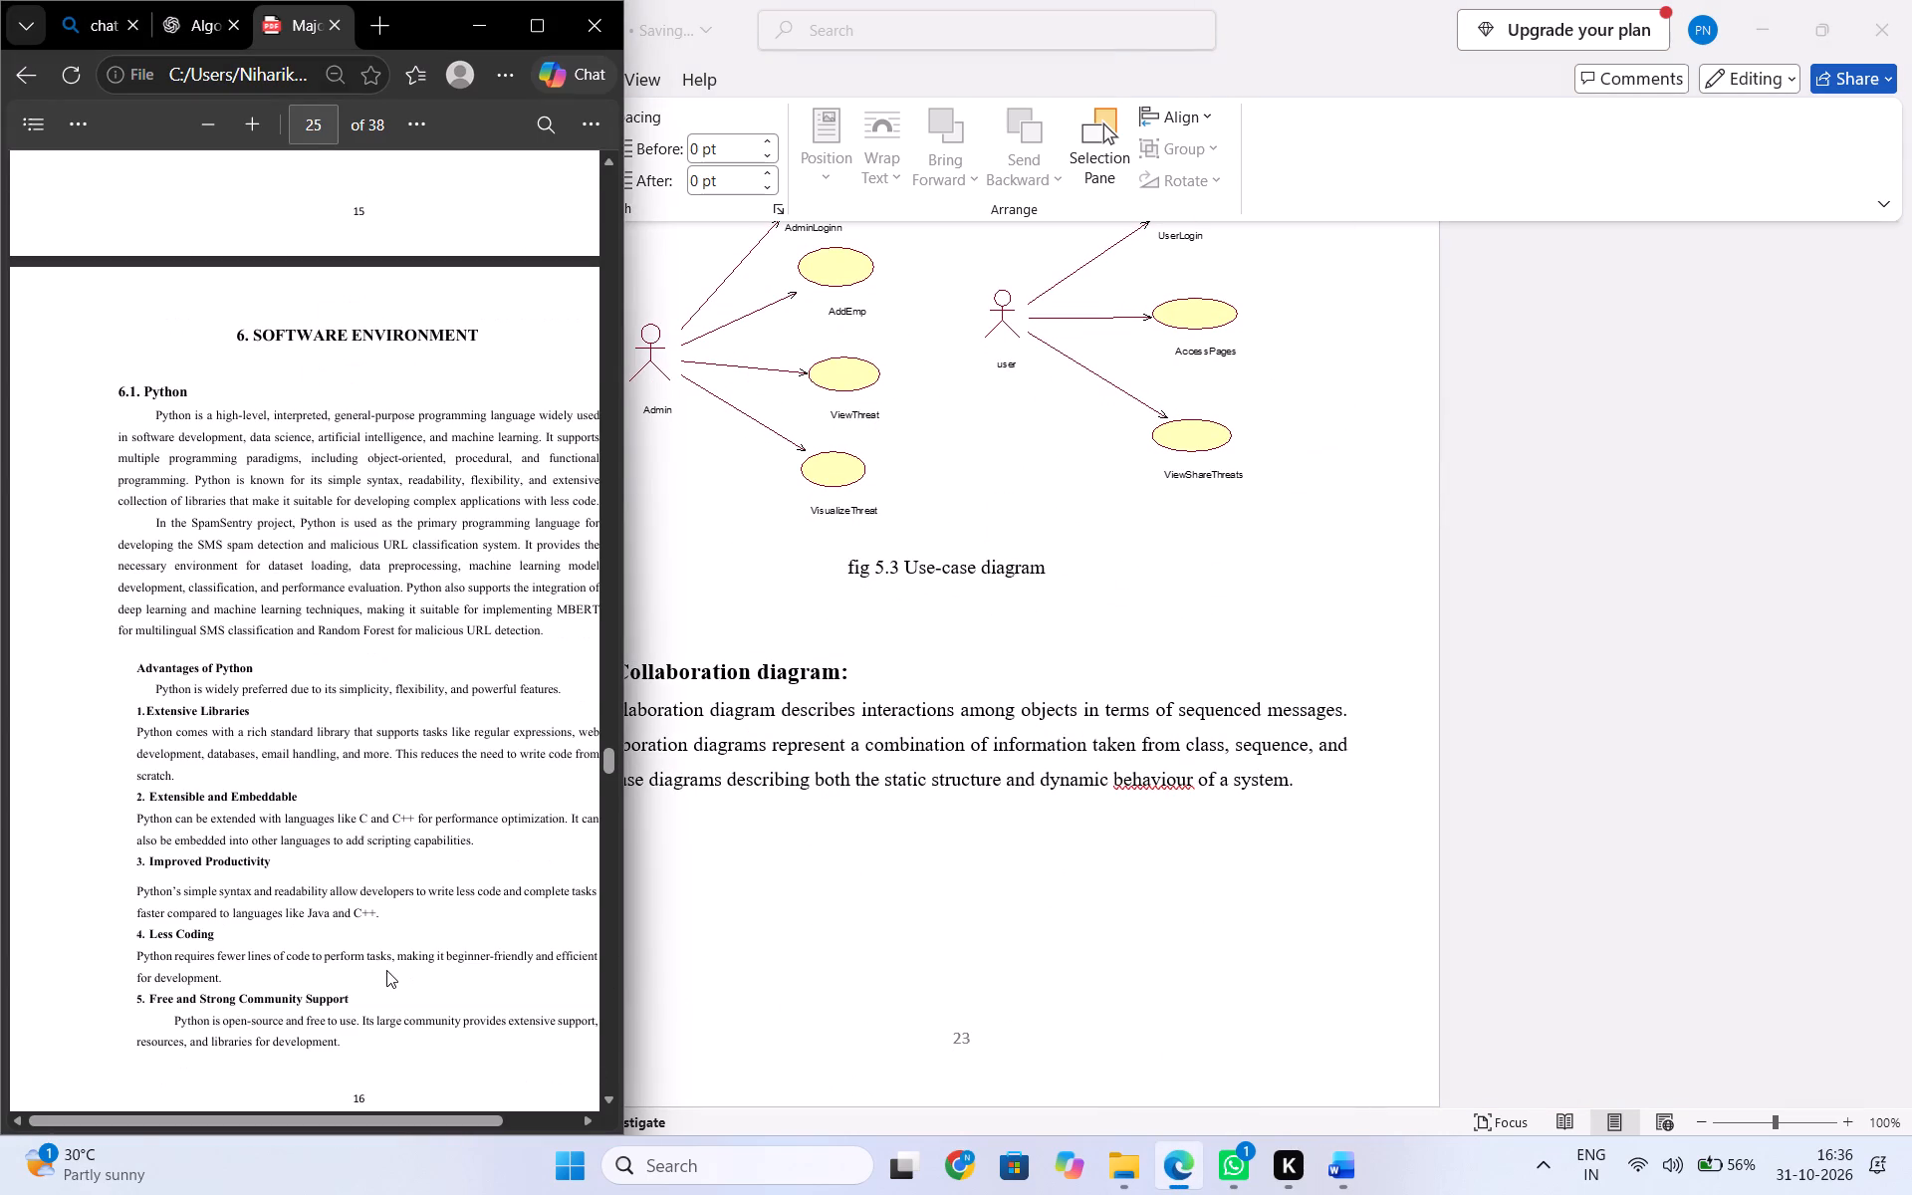
scroll(393, 964, up, 1)
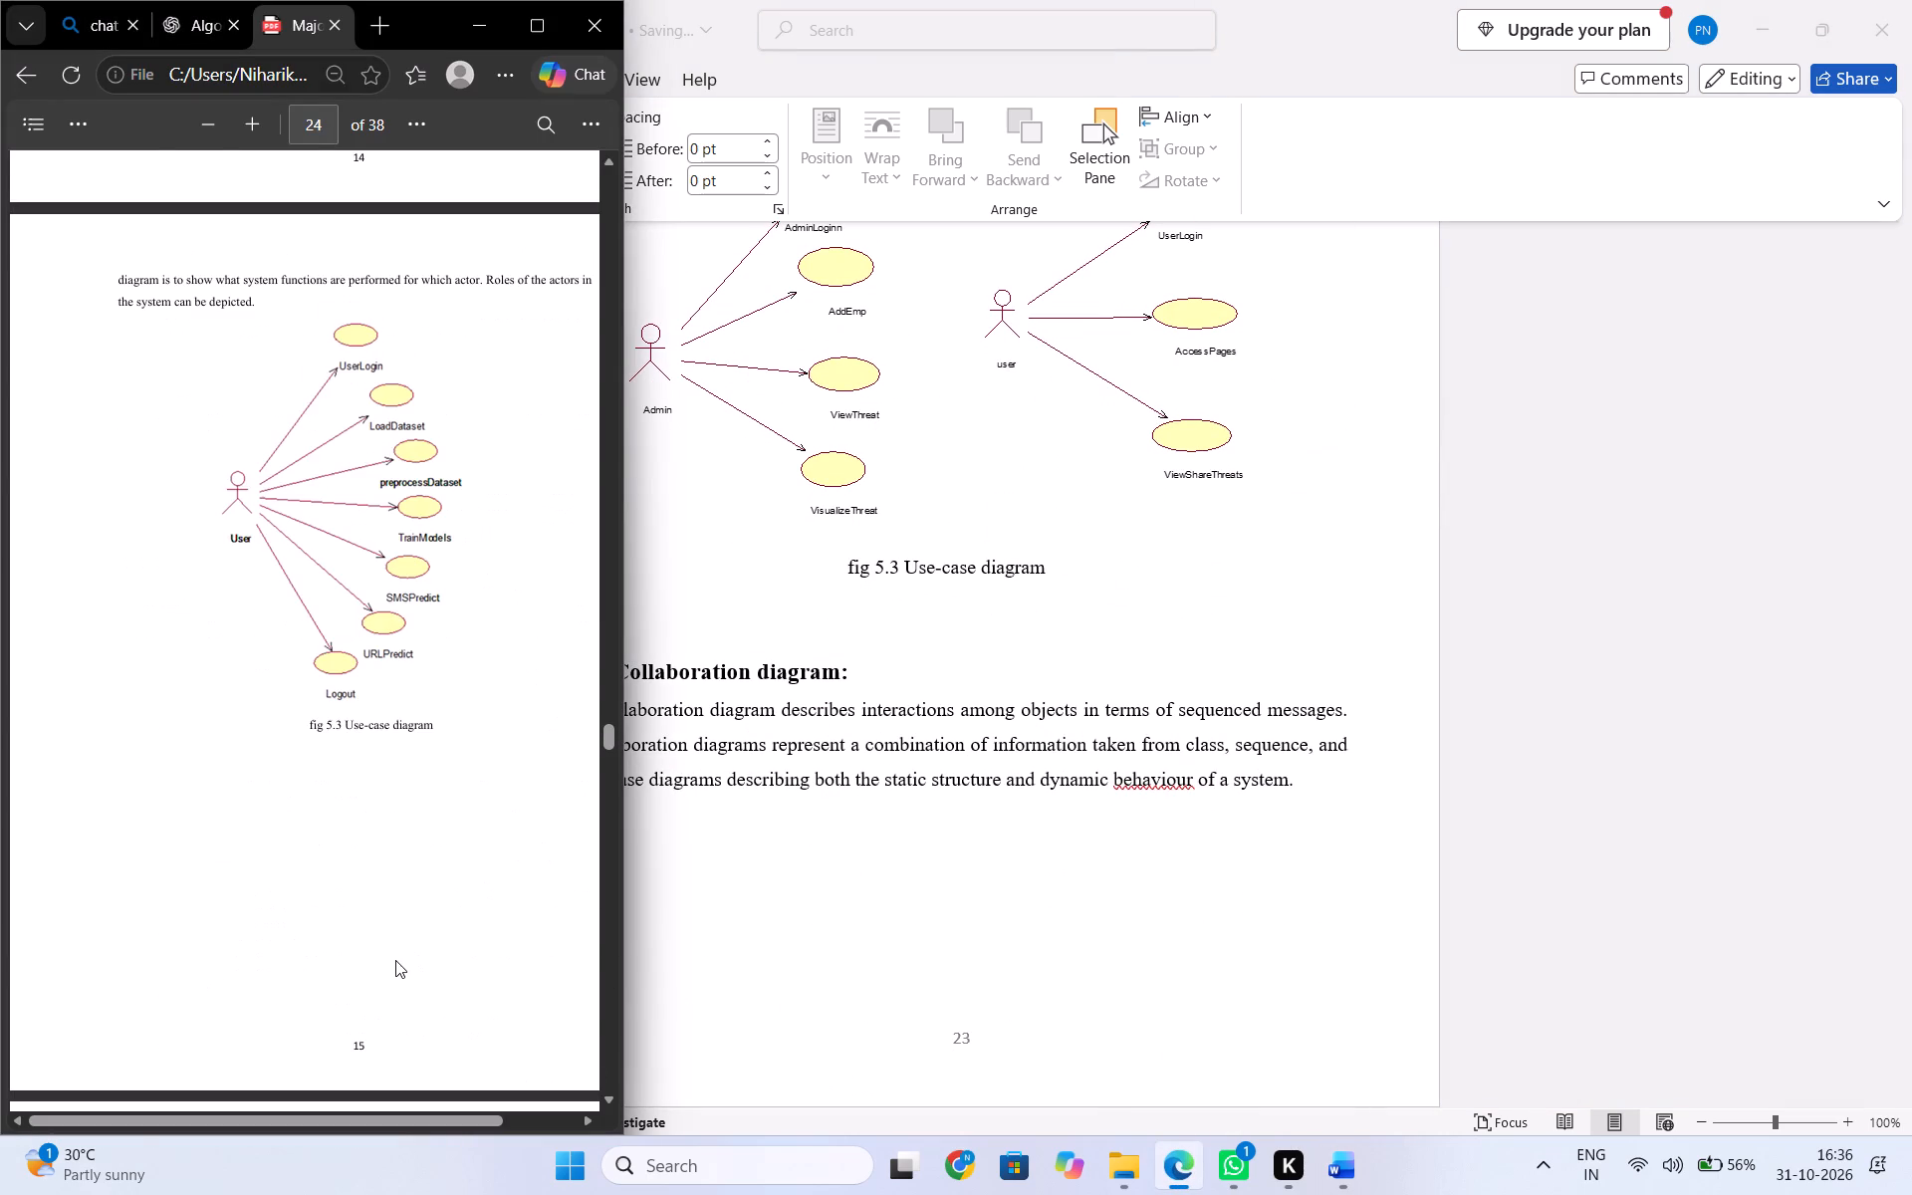
click(931, 991)
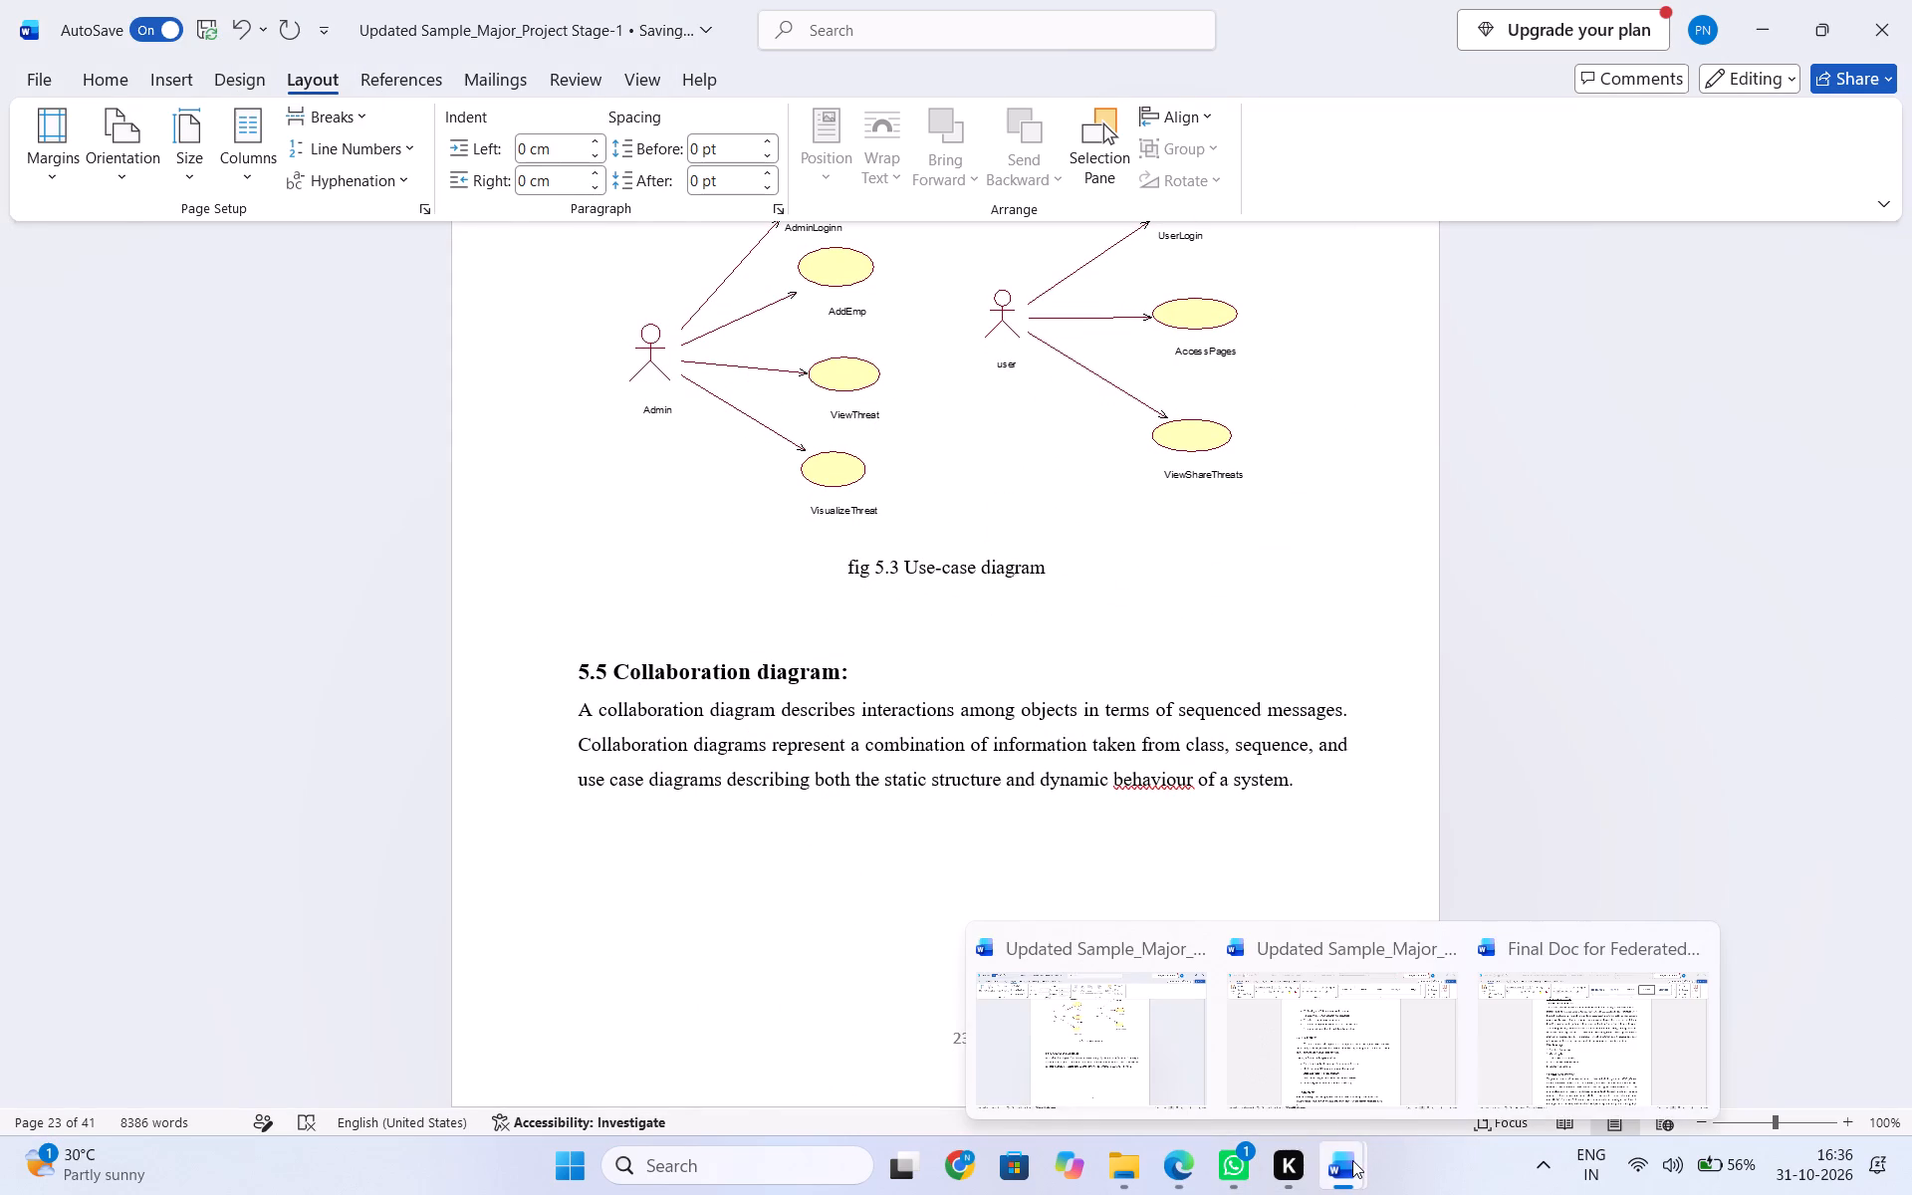
Switch to the other Word copy of the Stage-1 documentation and examine its chapter 5 diagrams up to 6. SOFTWARE ENVIRONMENT.
click(1356, 1057)
scroll(1261, 1013, down, 1)
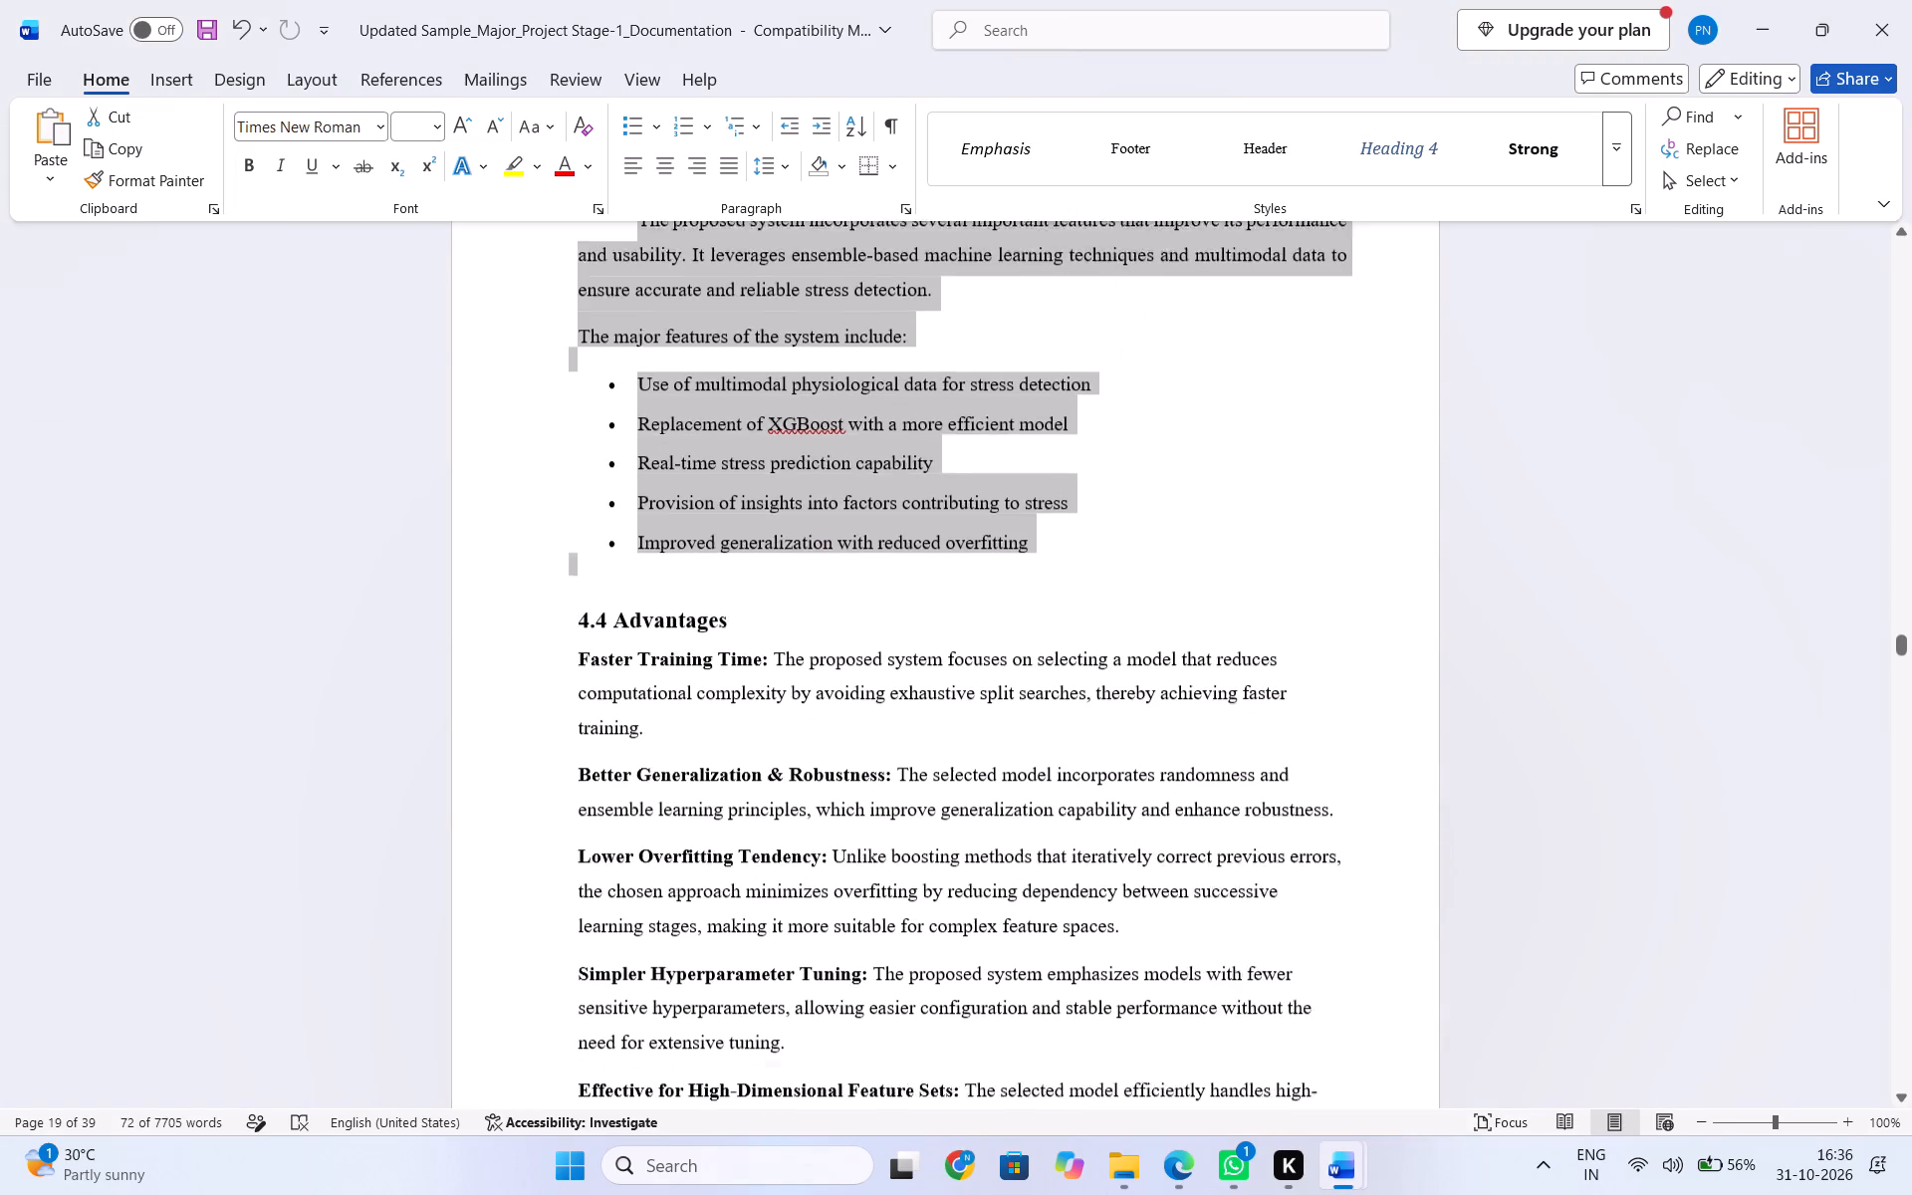
scroll(1252, 1011, down, 9)
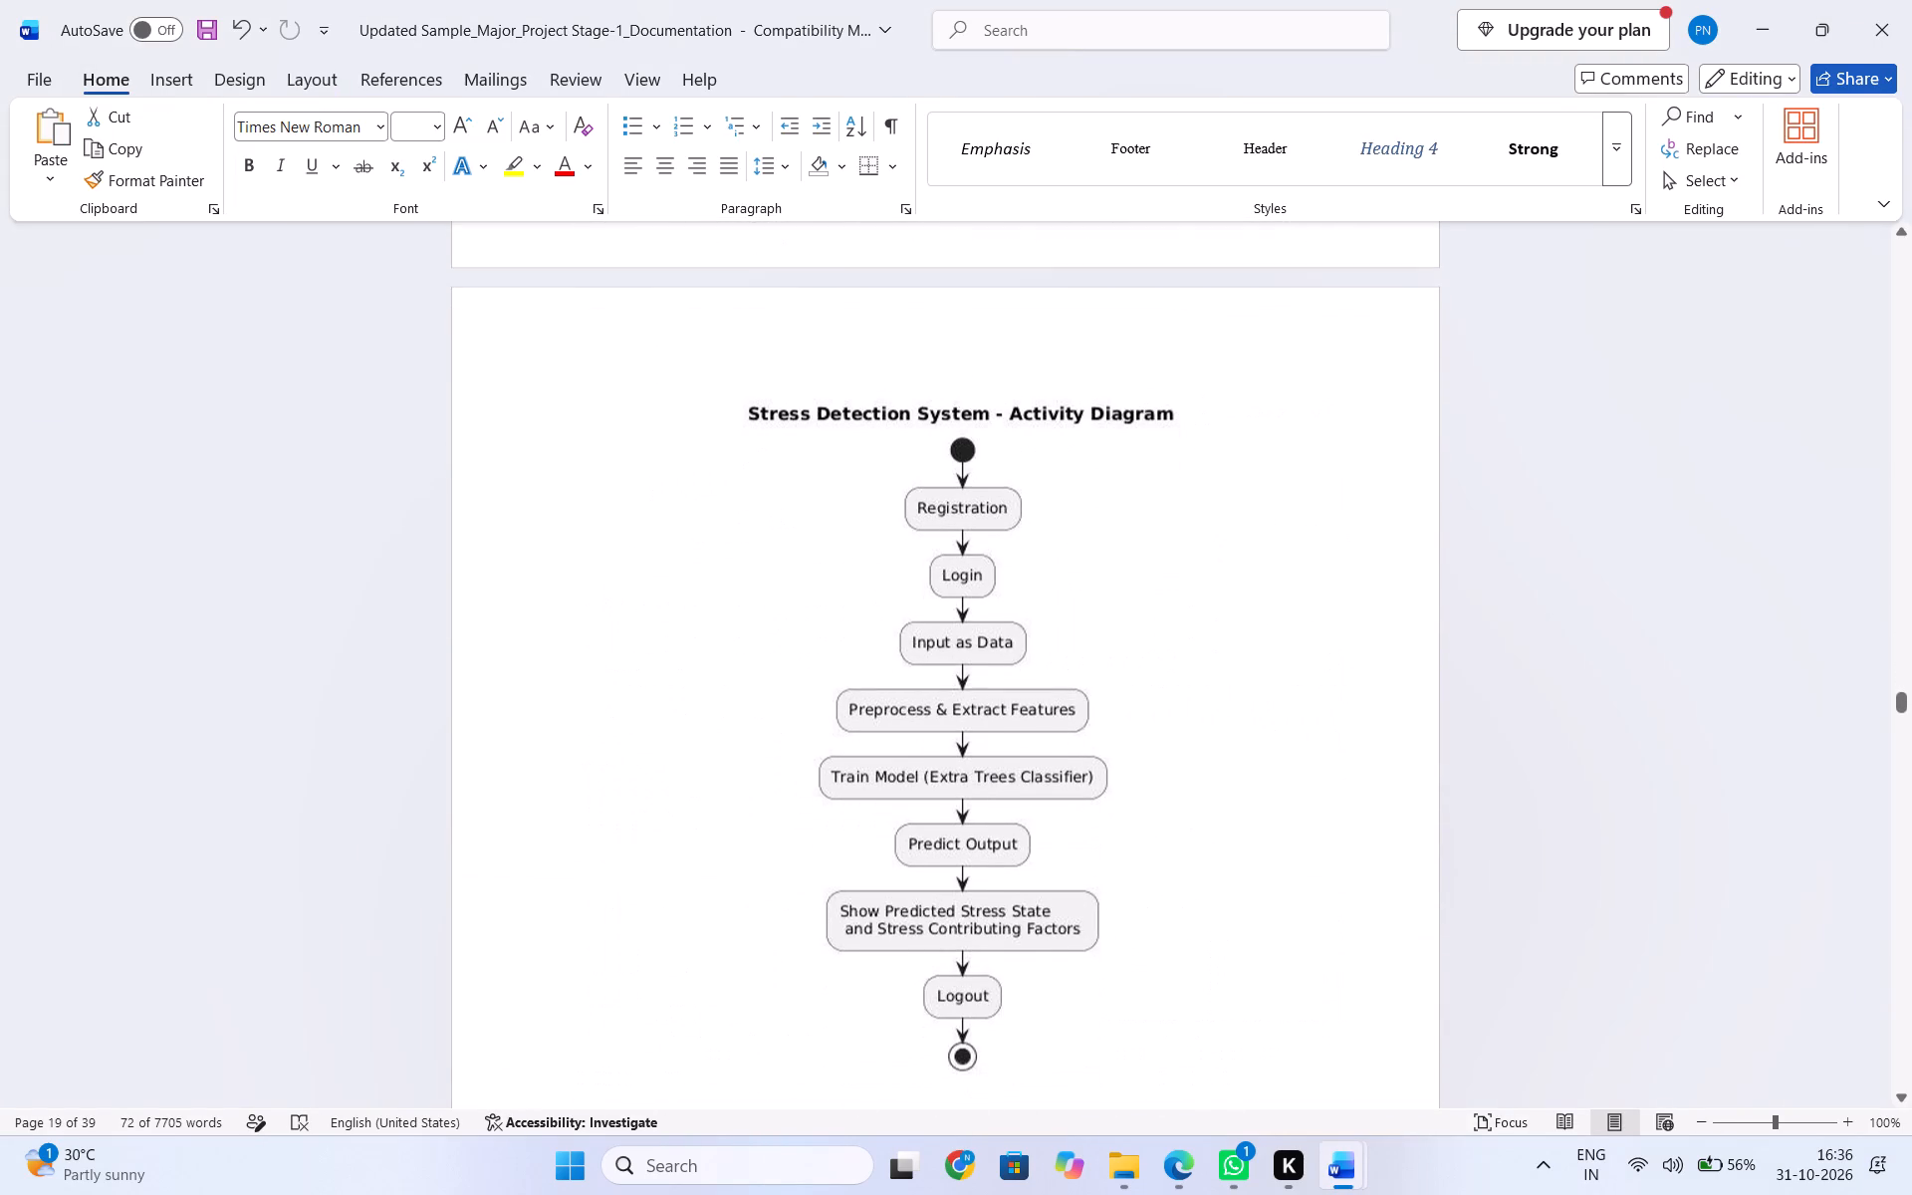
scroll(1246, 1014, down, 3)
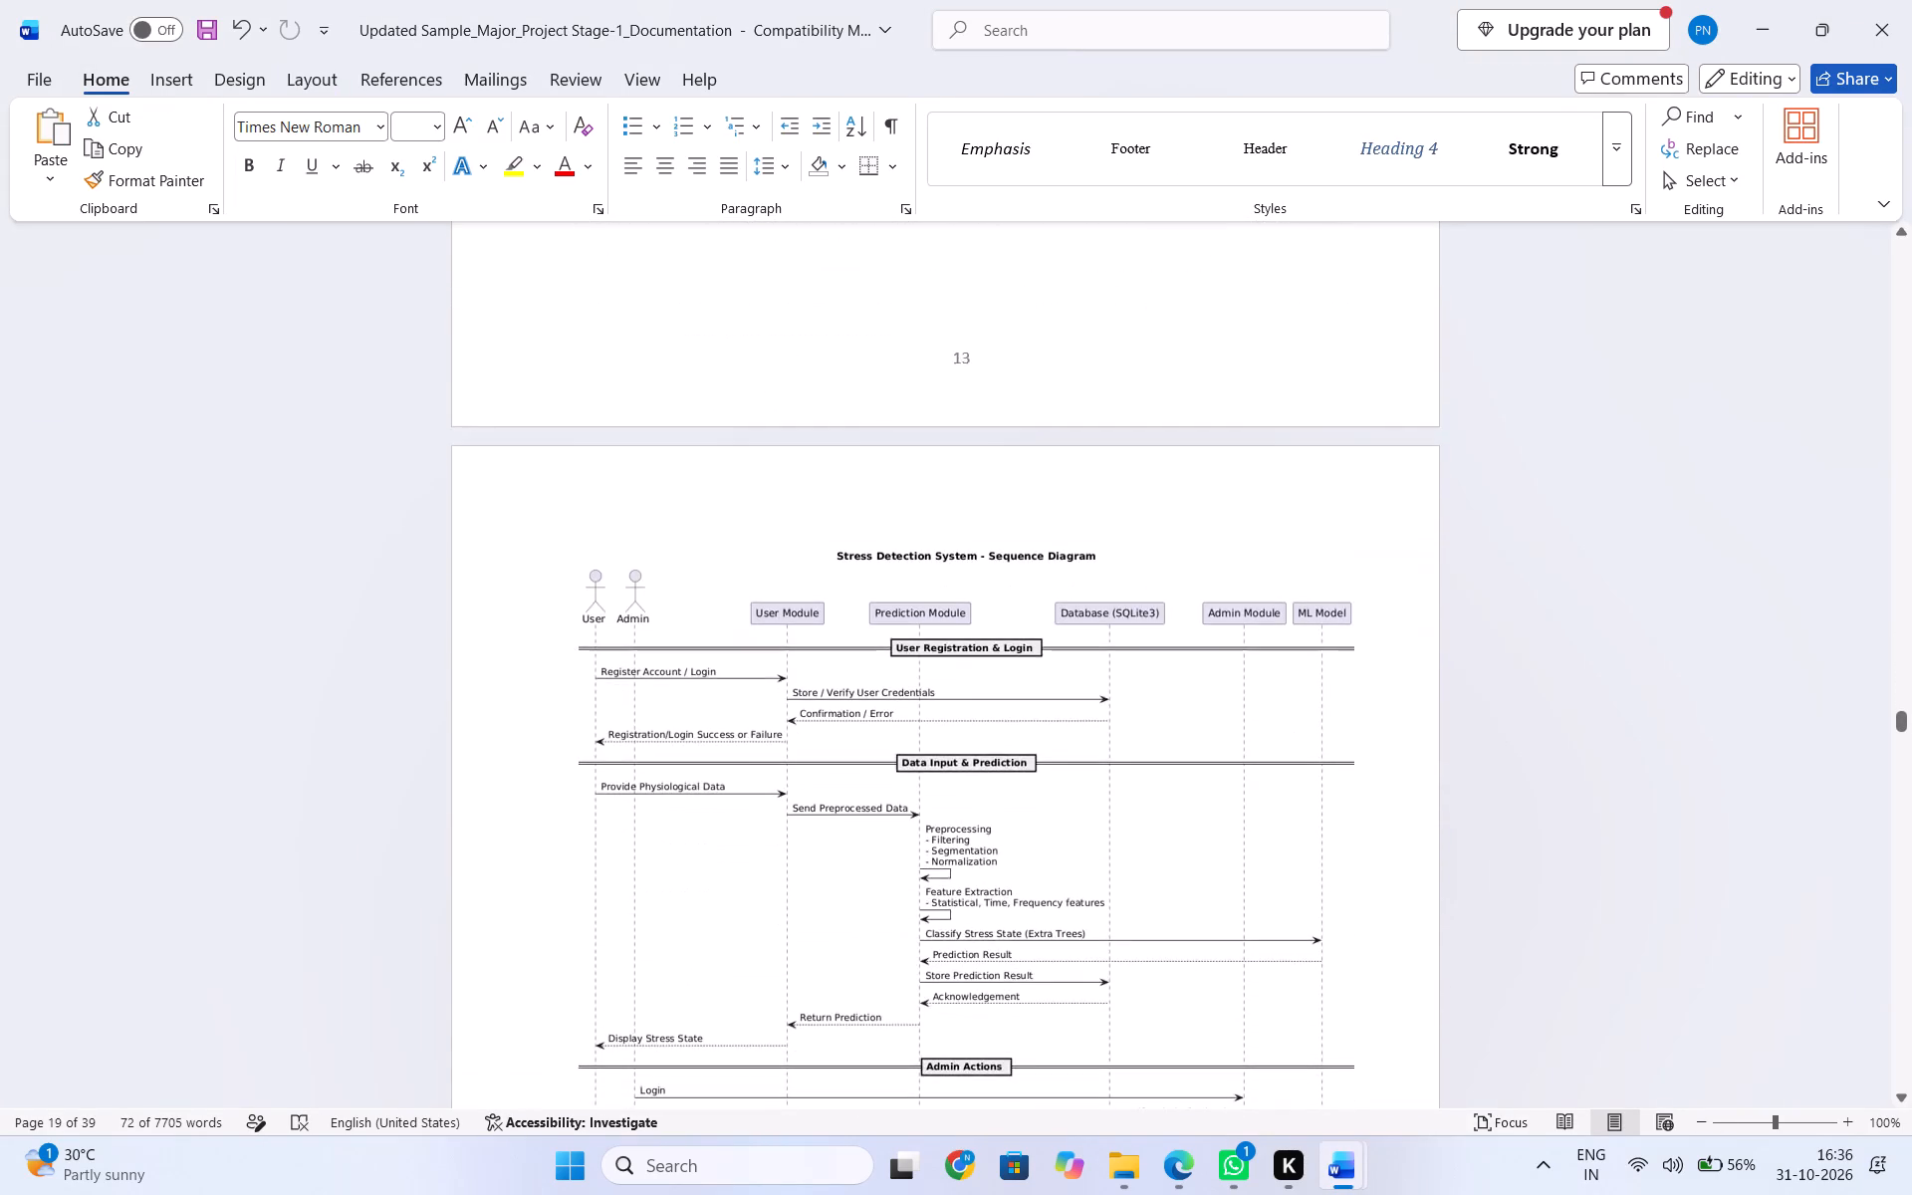
scroll(1246, 1014, down, 6)
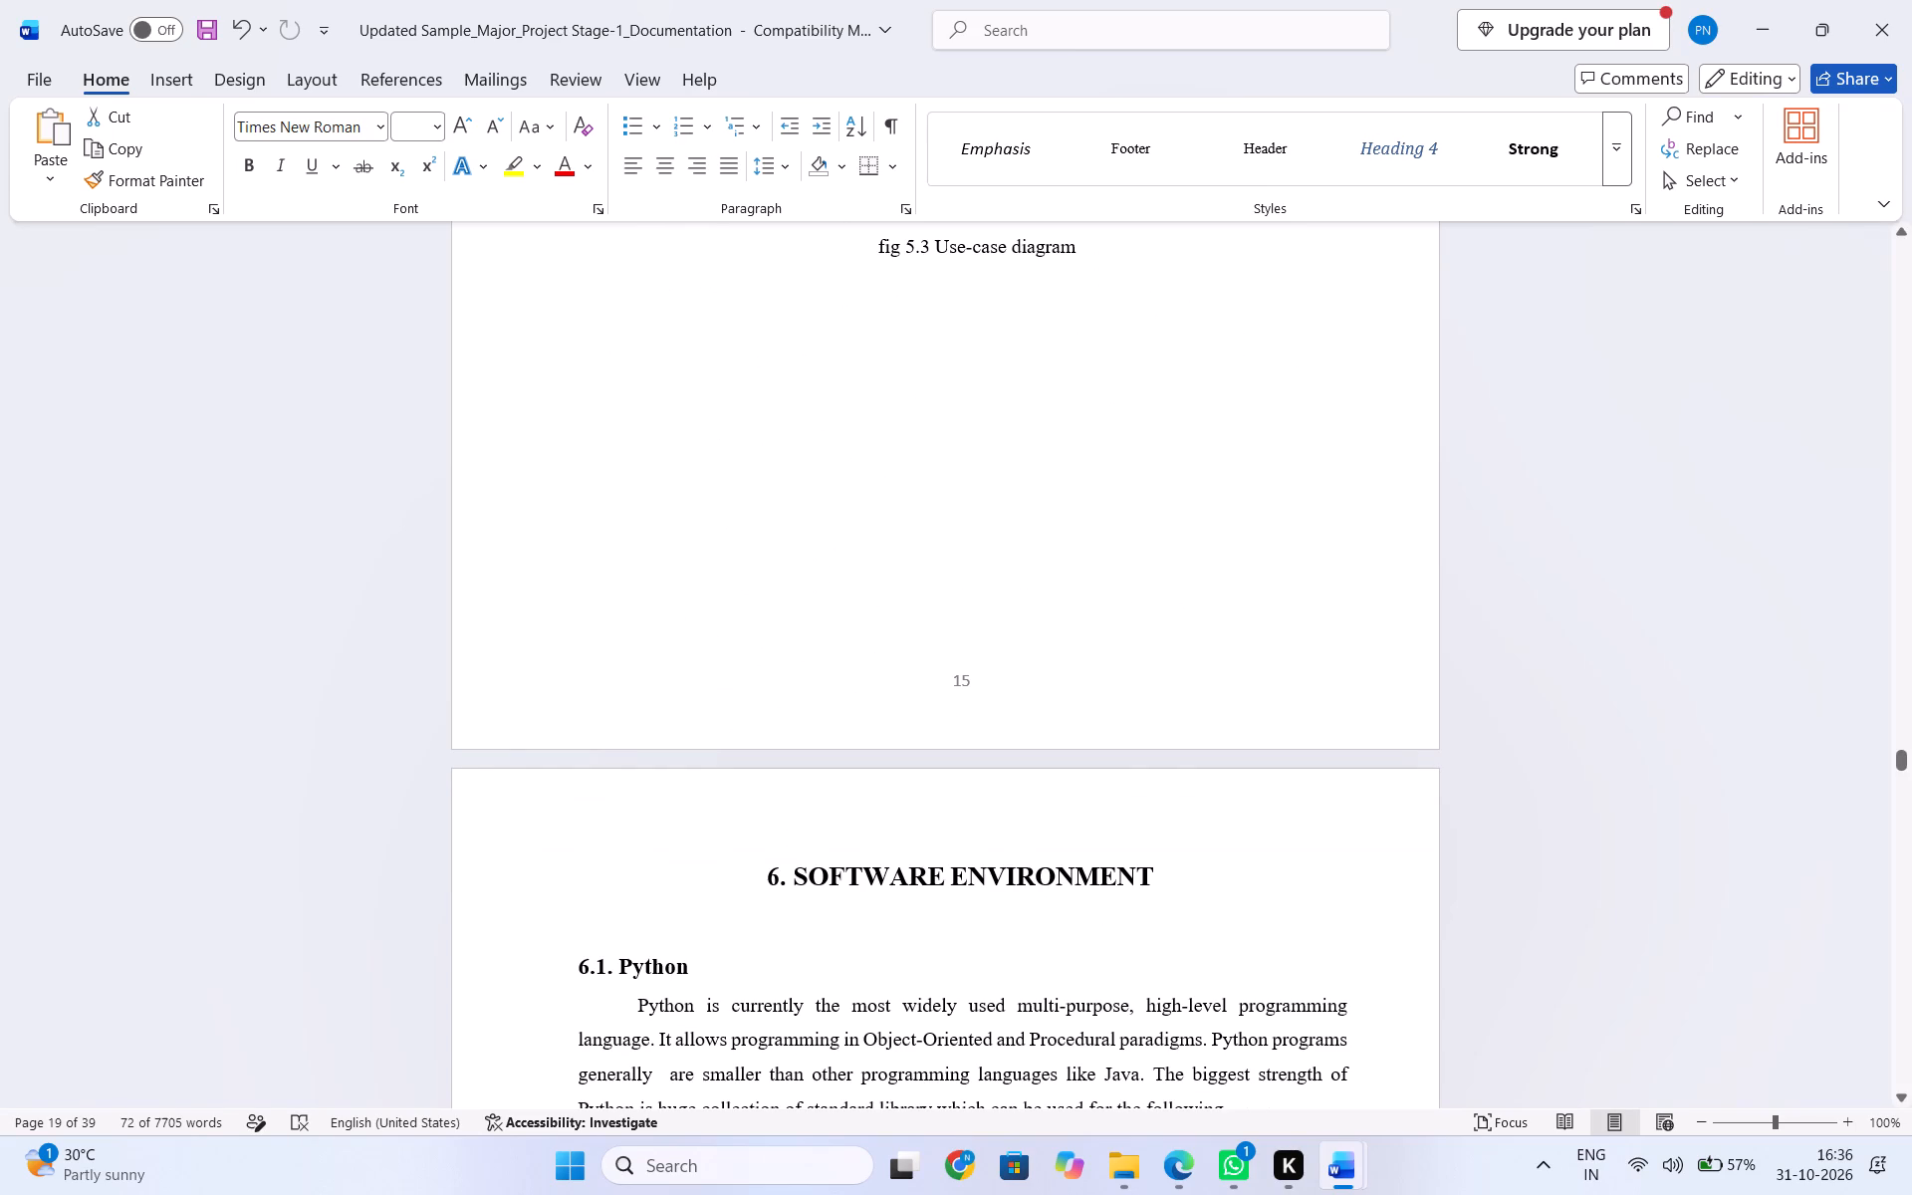
click(1194, 1163)
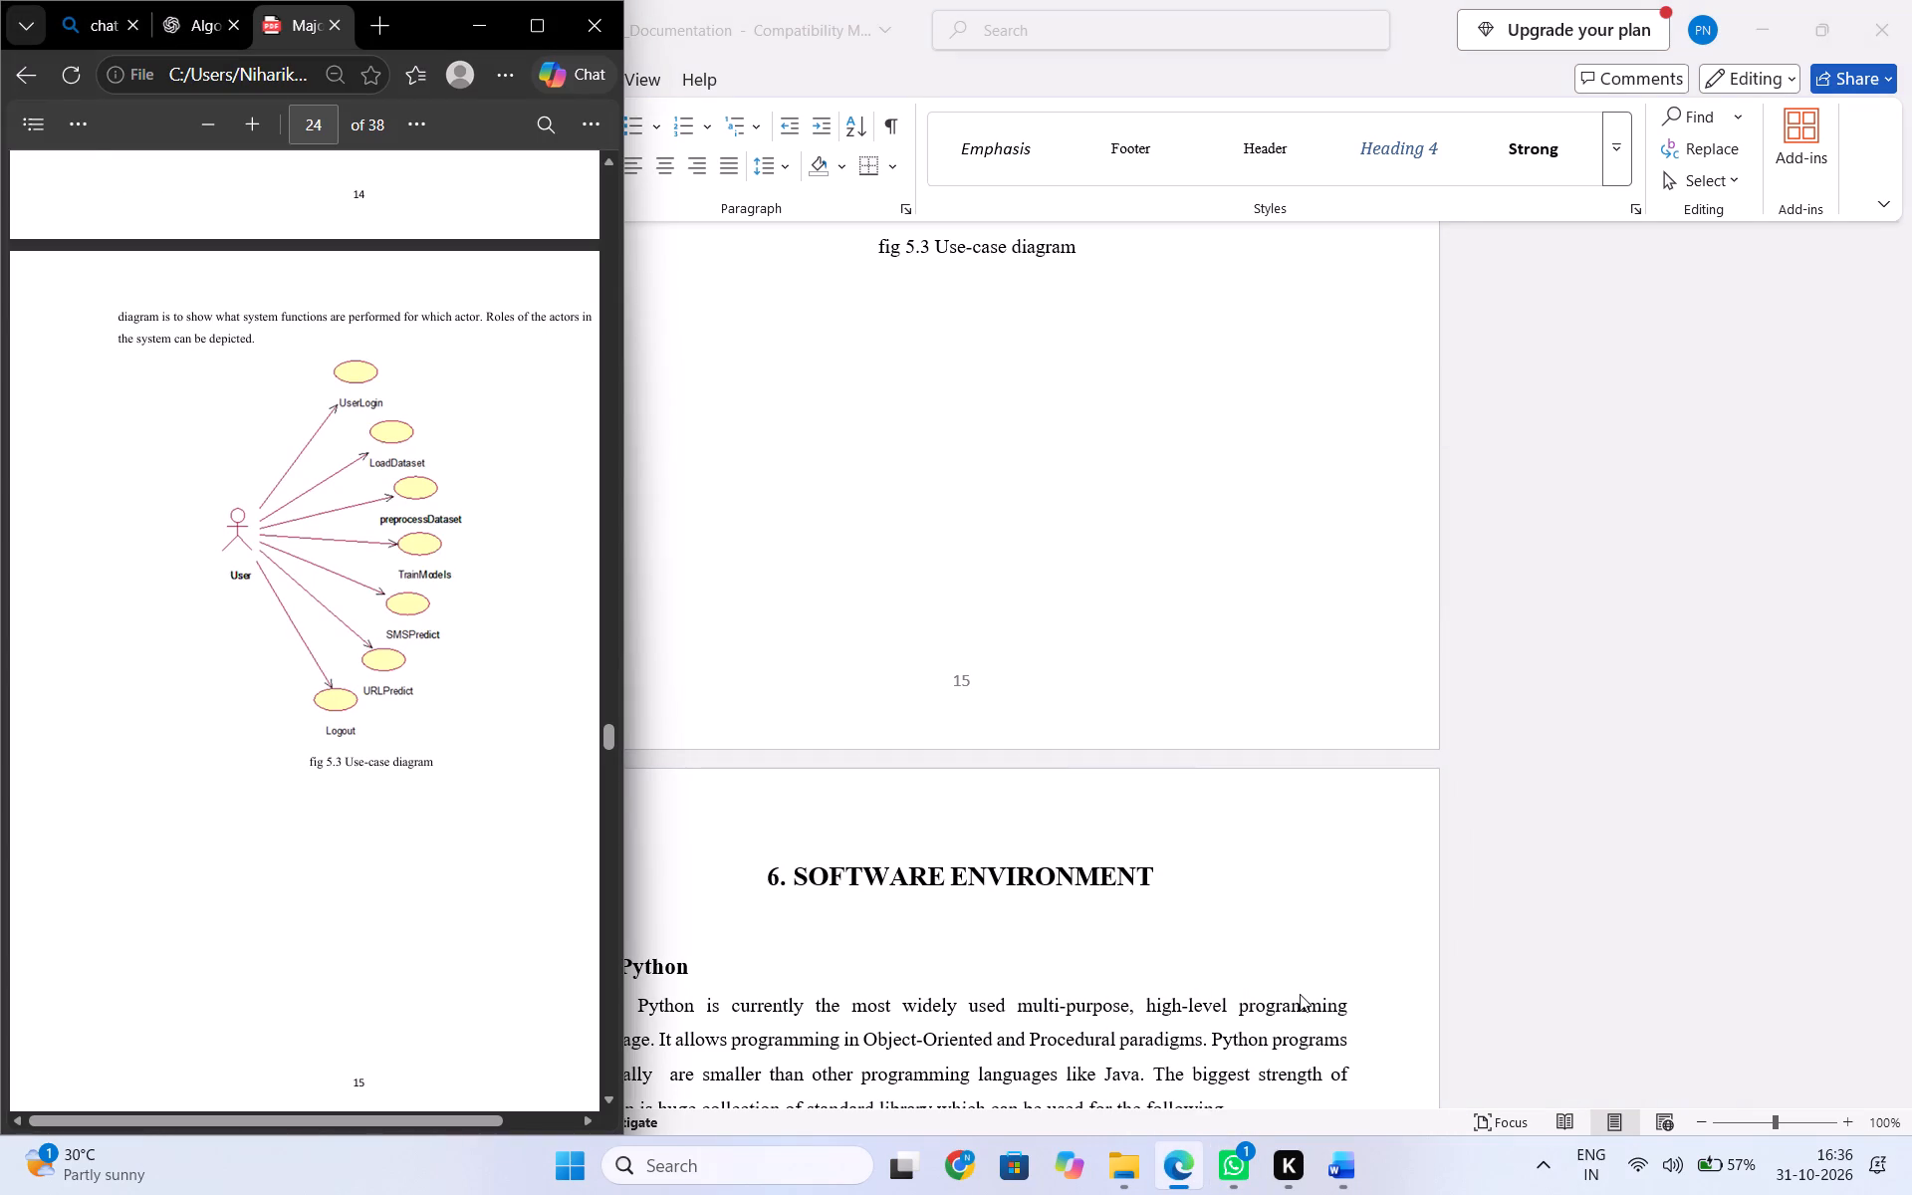
click(1300, 994)
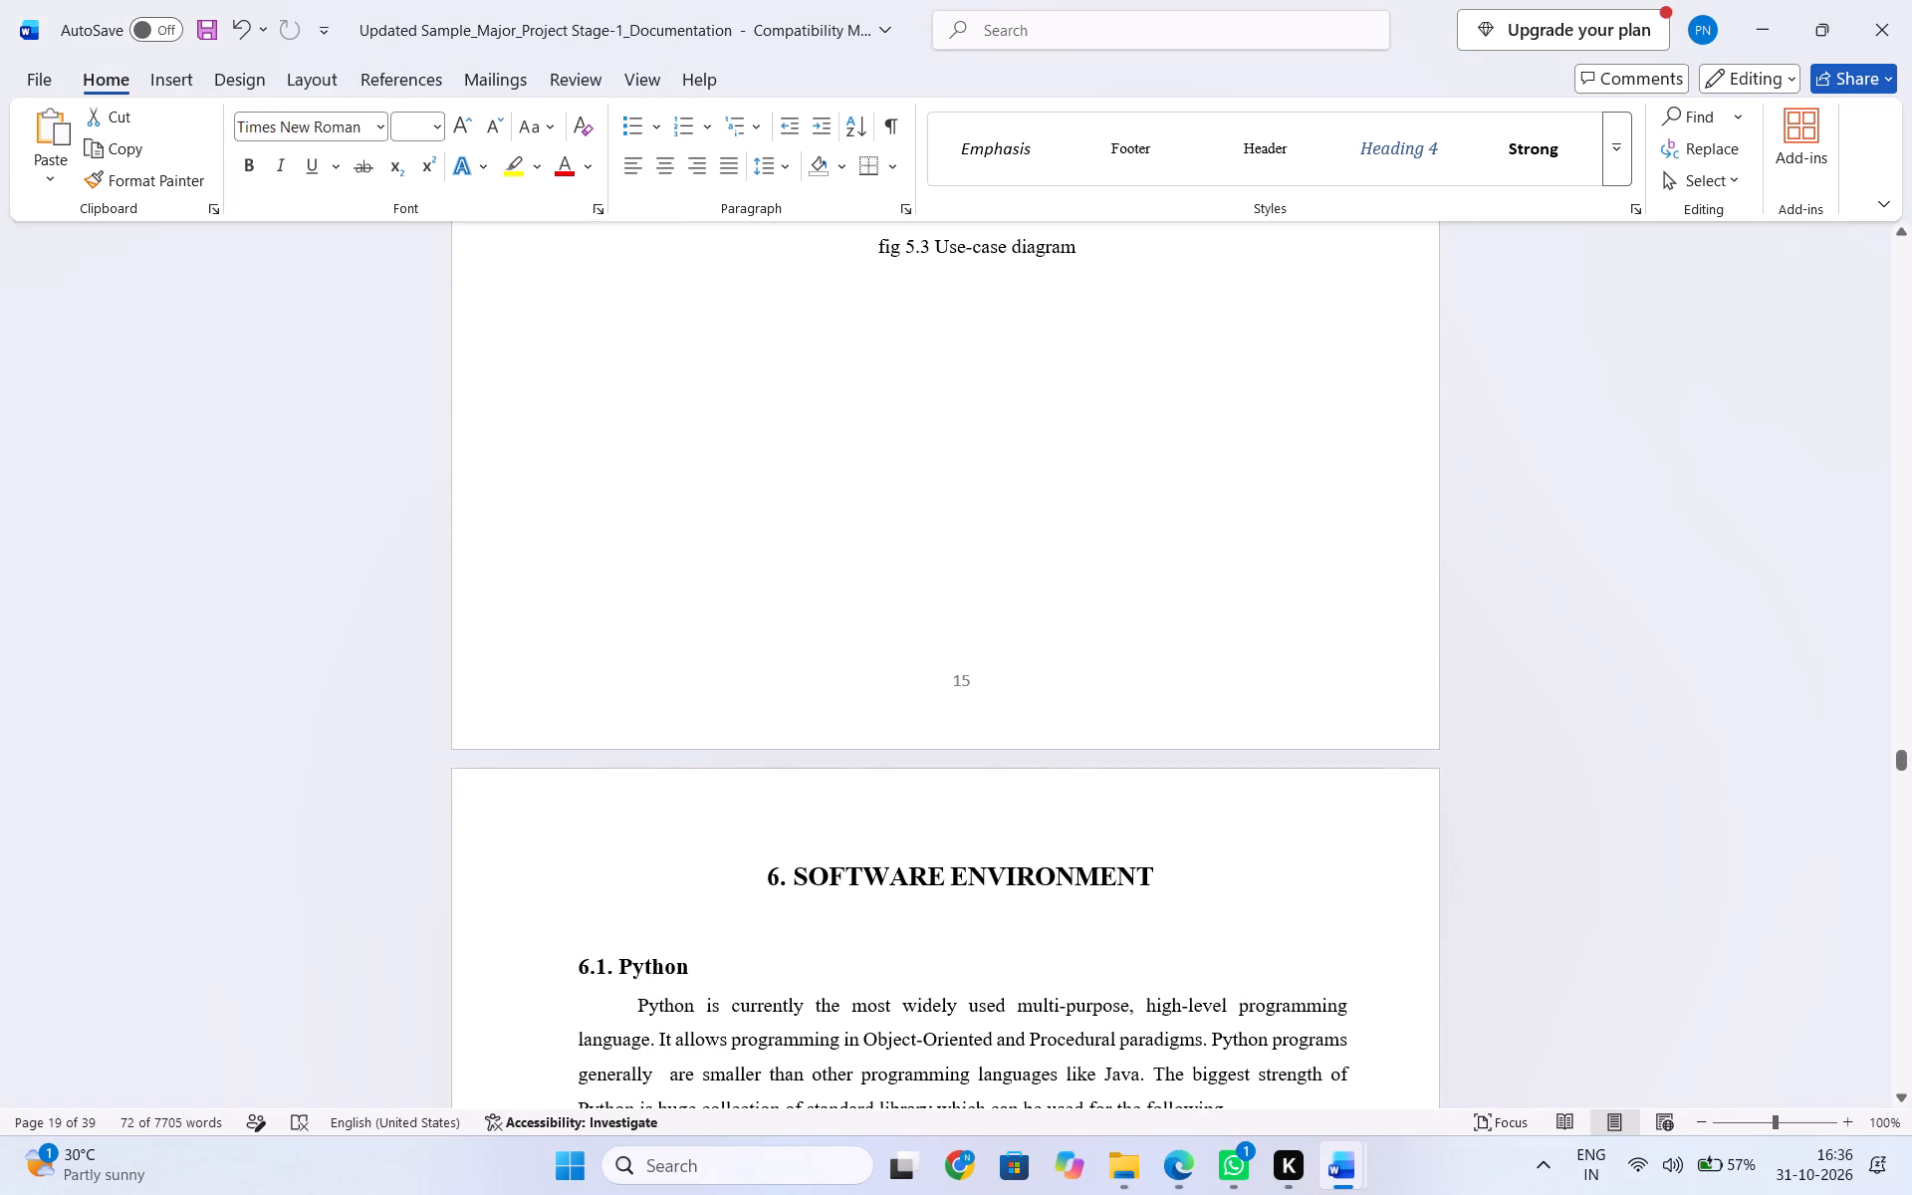
scroll(1226, 1029, down, 1)
scroll(1226, 1029, up, 2)
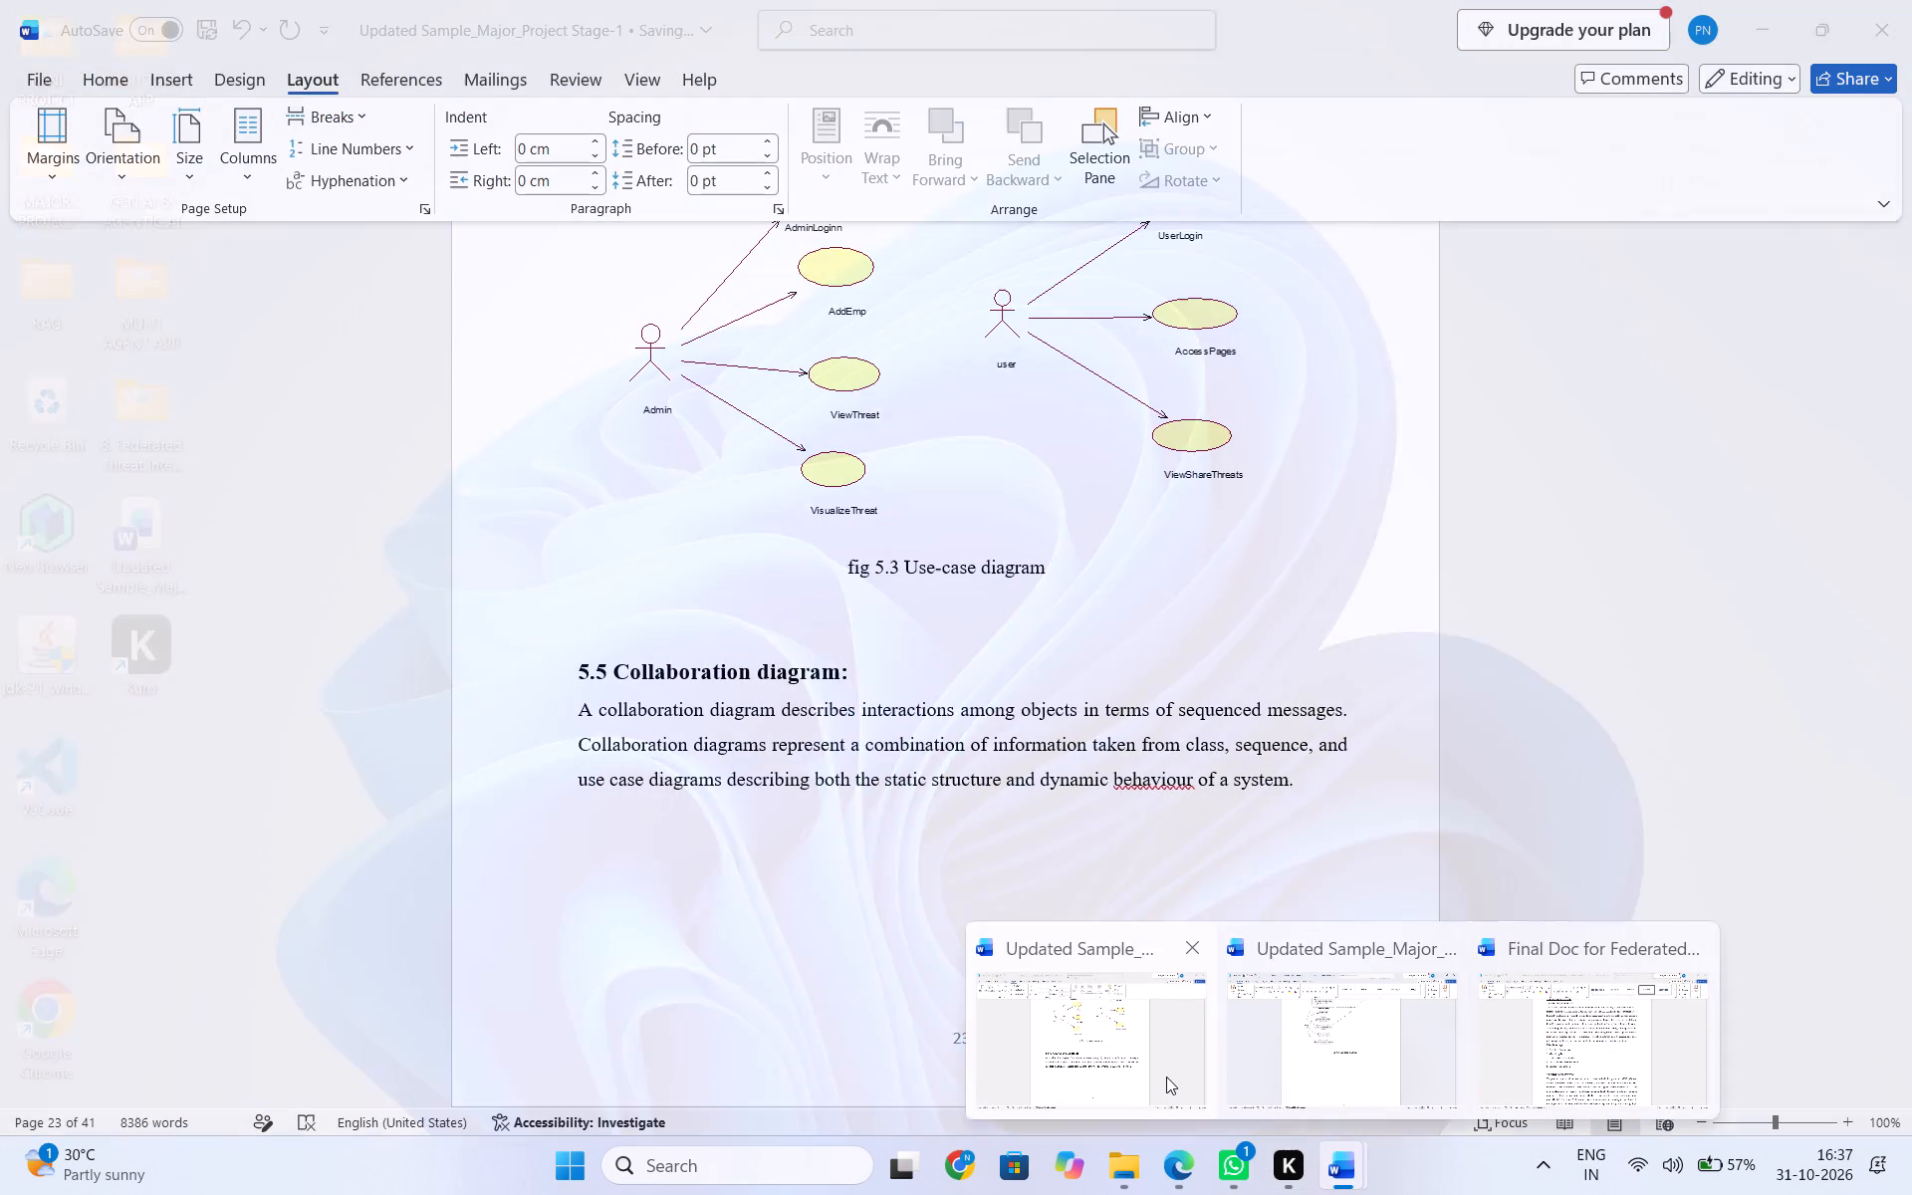
Return to the report being edited and review sections 5.5 Collaboration diagram through 5.8 Data Flow Diagram to chapter 6.
click(1166, 1076)
scroll(1052, 937, down, 3)
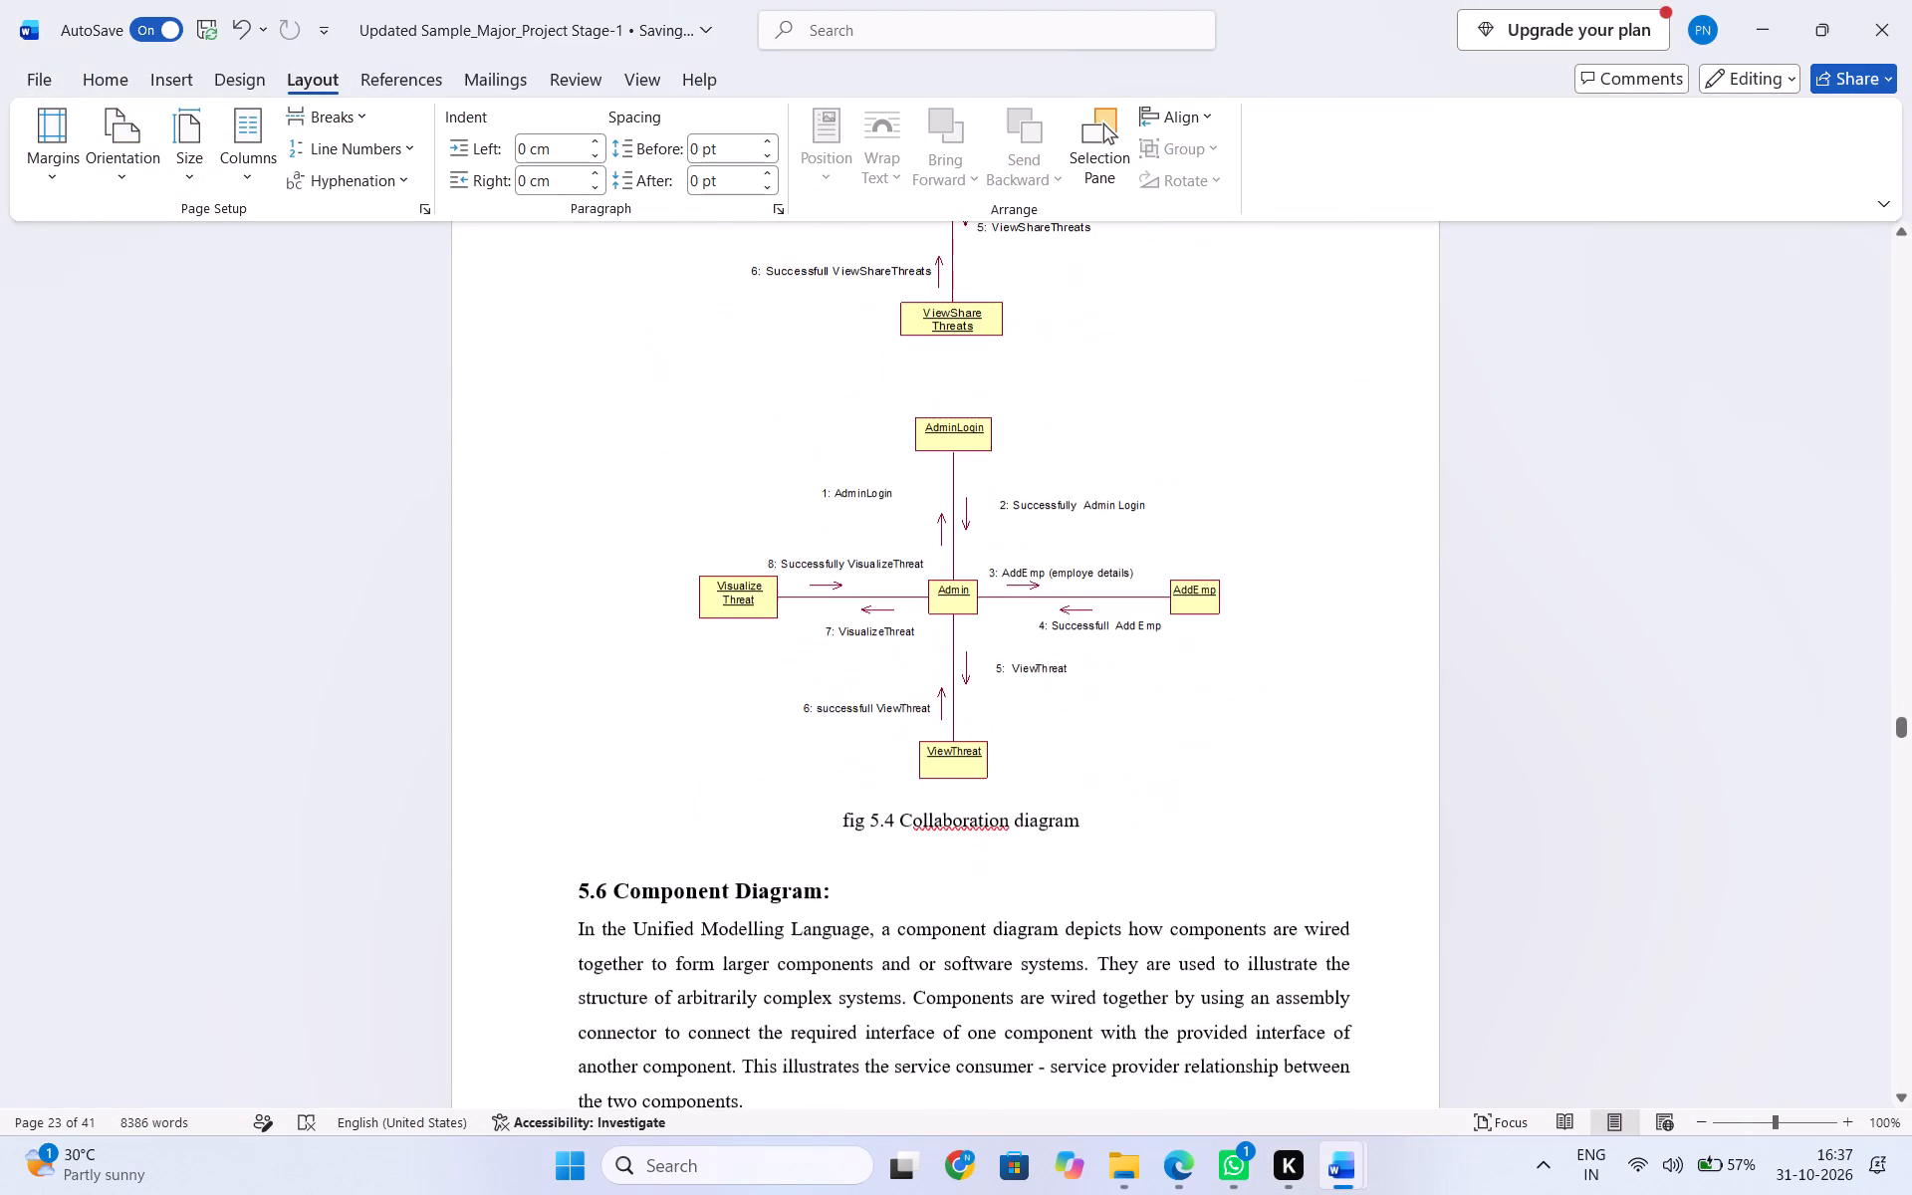
scroll(1050, 942, down, 3)
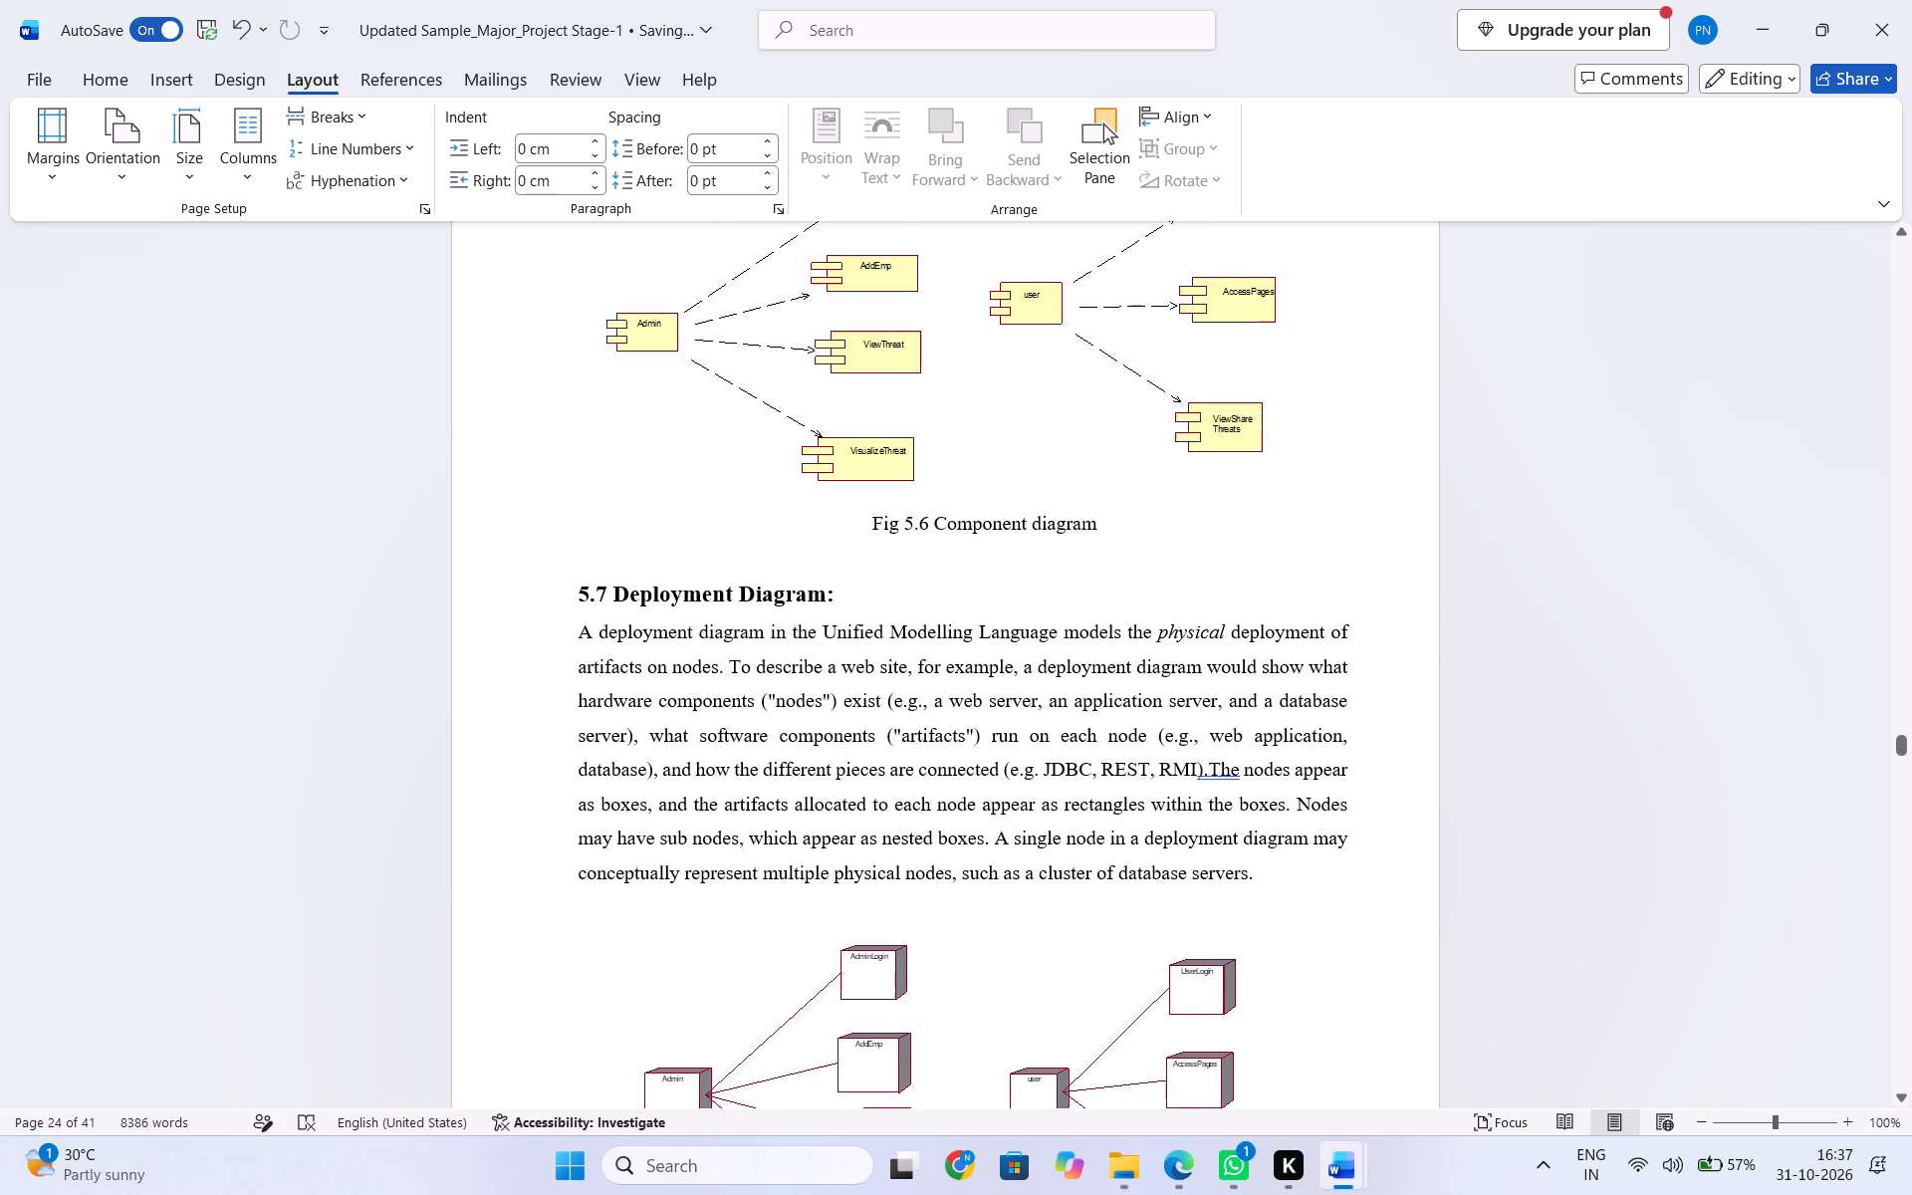
scroll(1050, 942, down, 3)
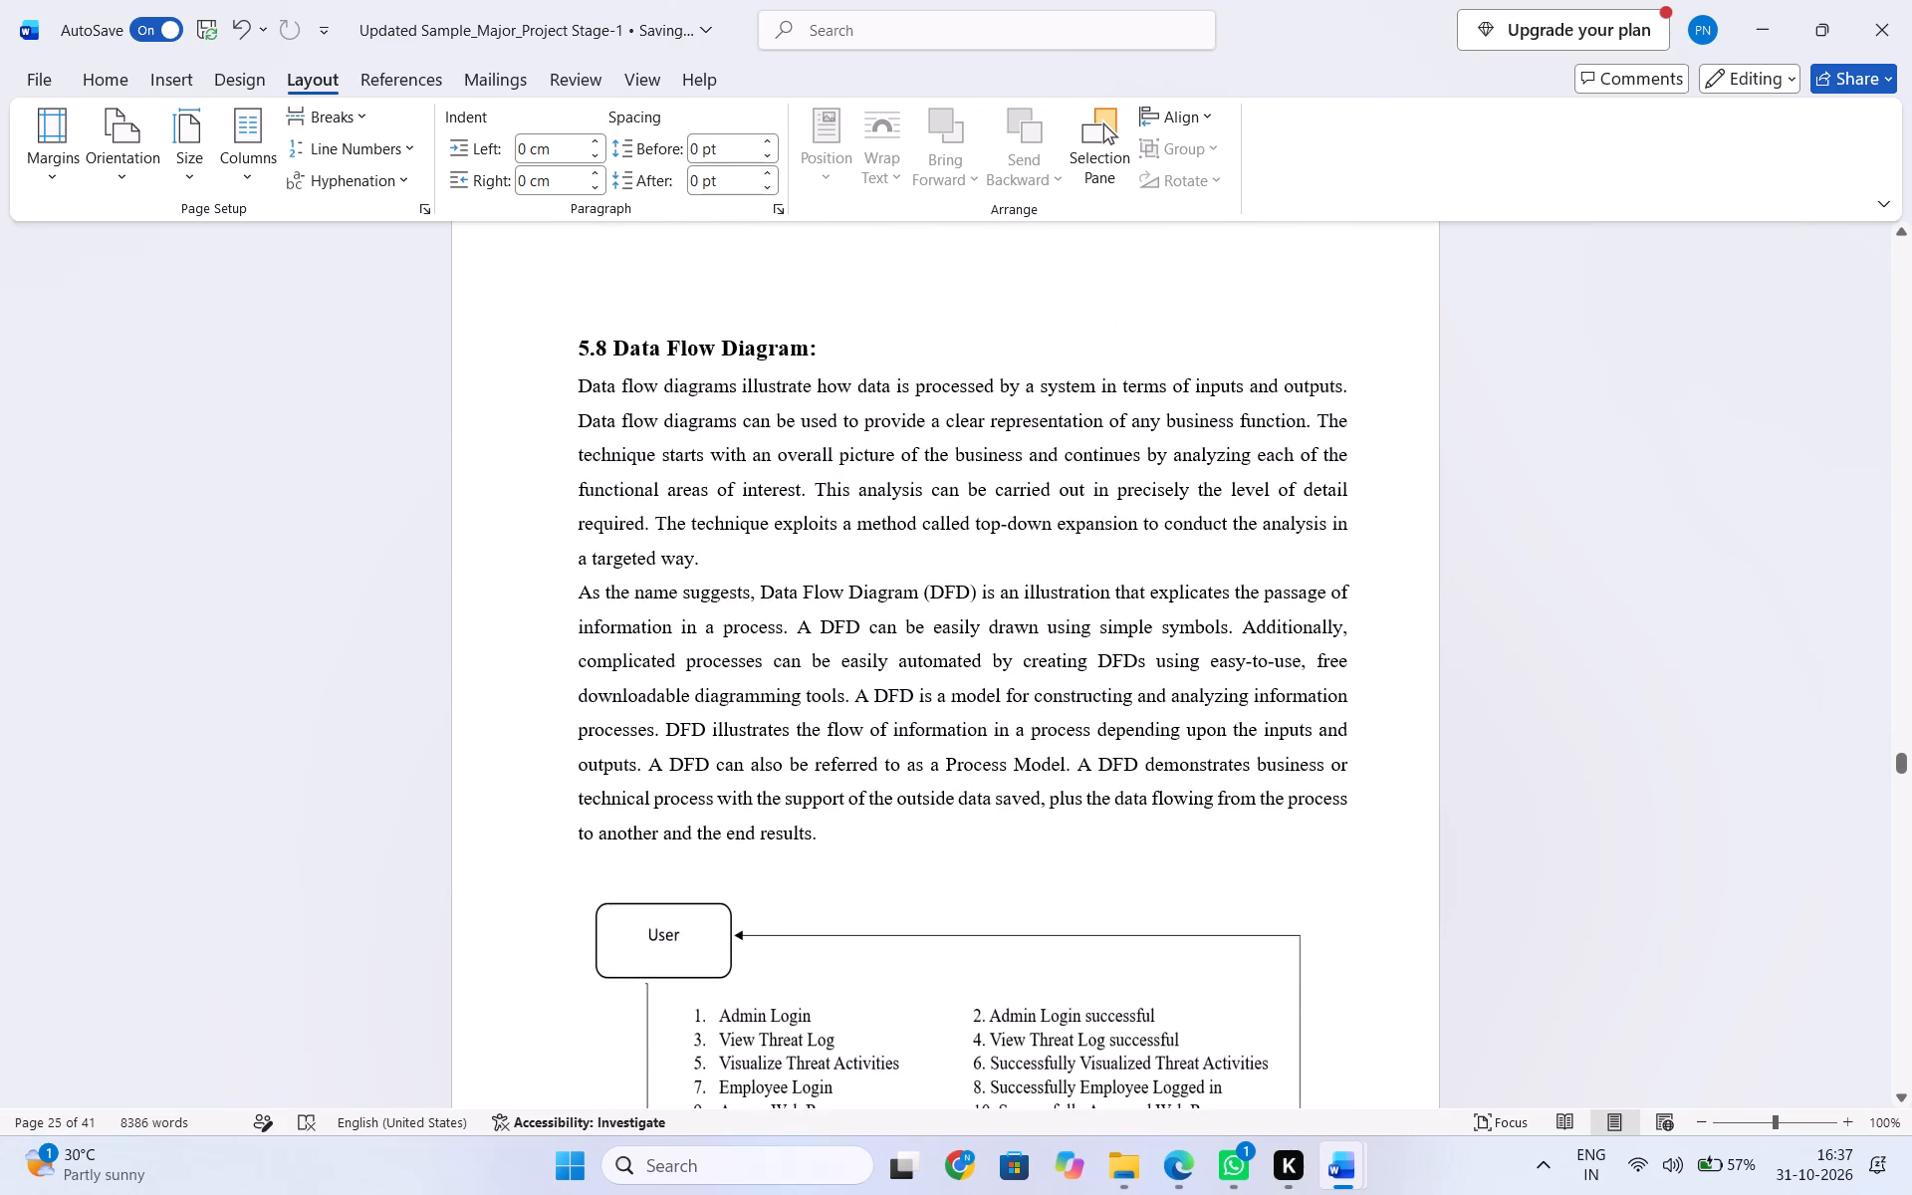
scroll(1050, 942, down, 3)
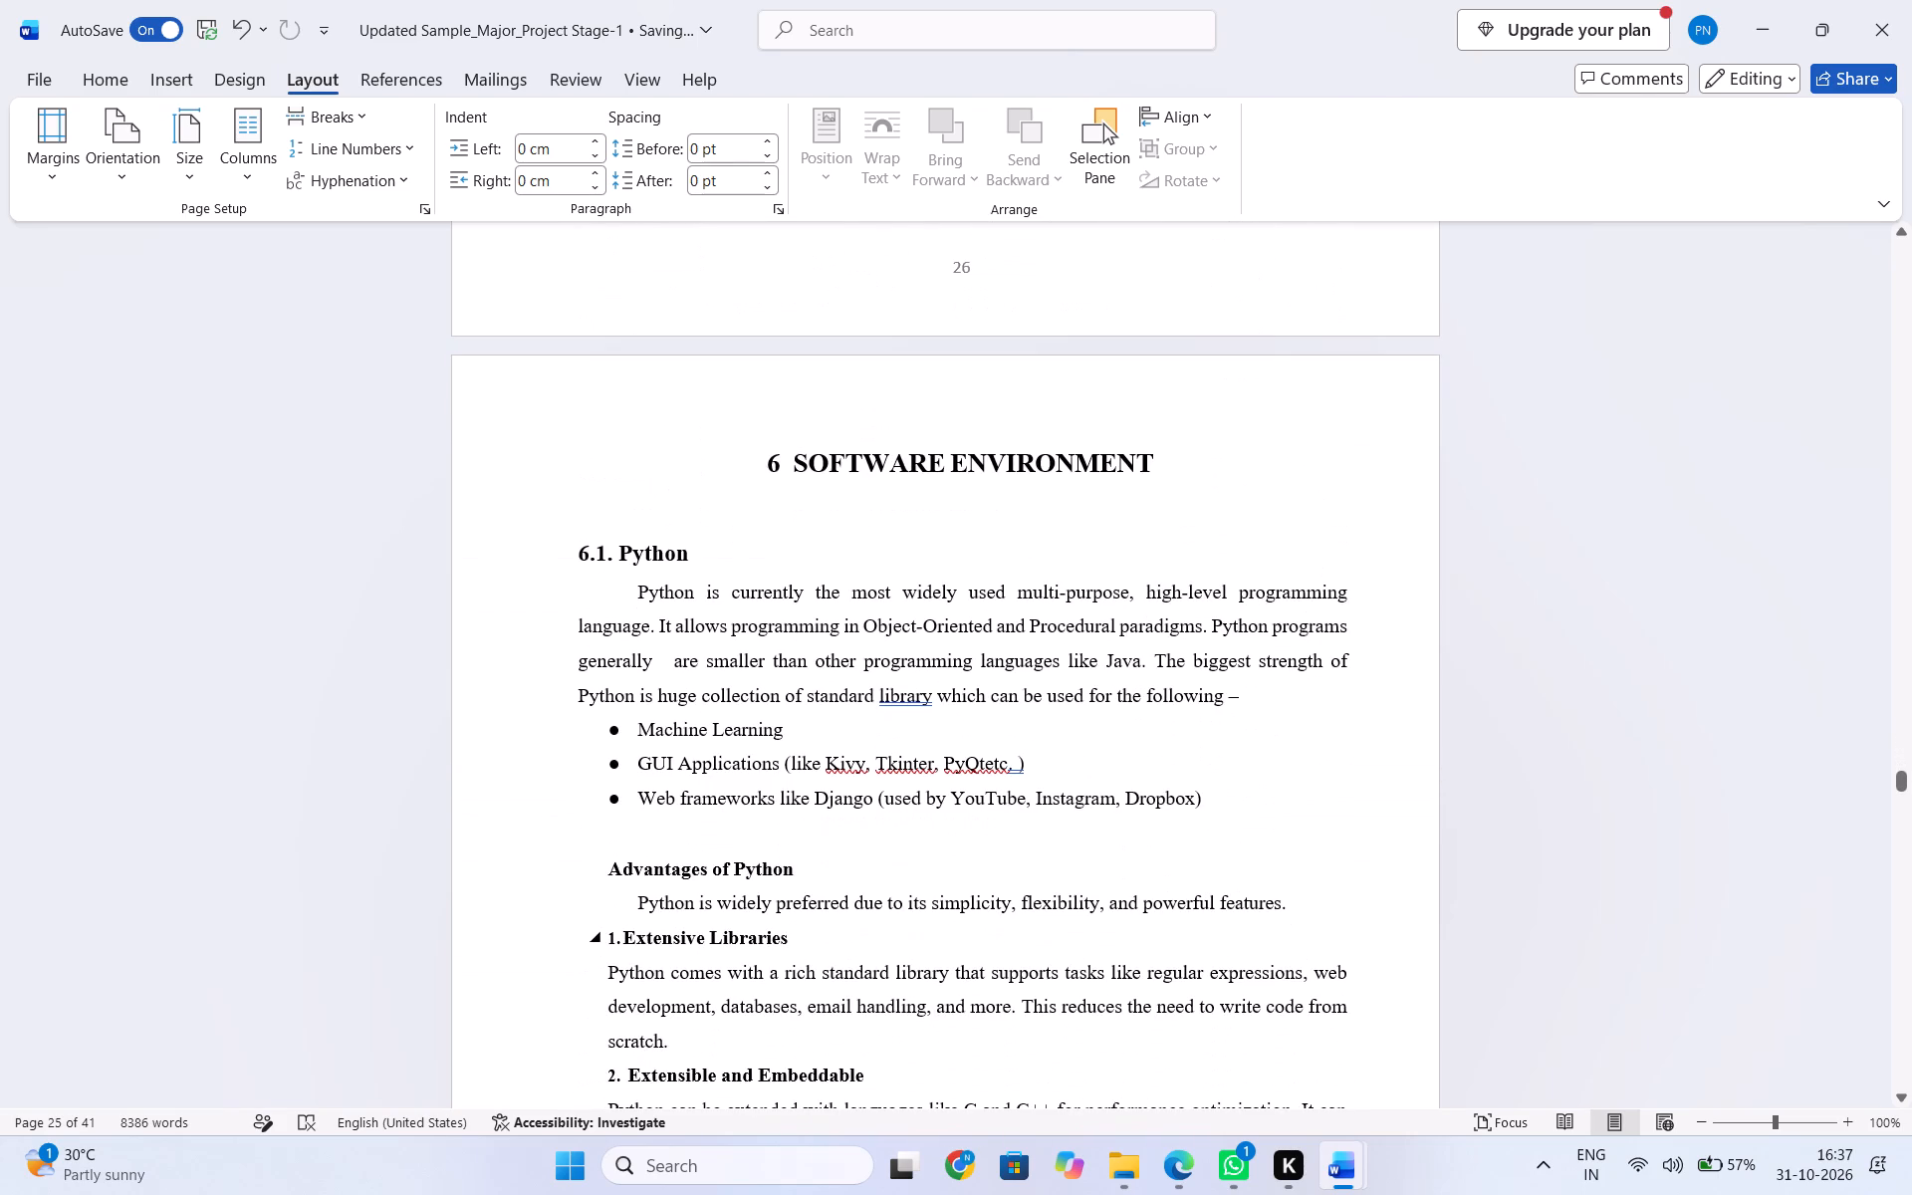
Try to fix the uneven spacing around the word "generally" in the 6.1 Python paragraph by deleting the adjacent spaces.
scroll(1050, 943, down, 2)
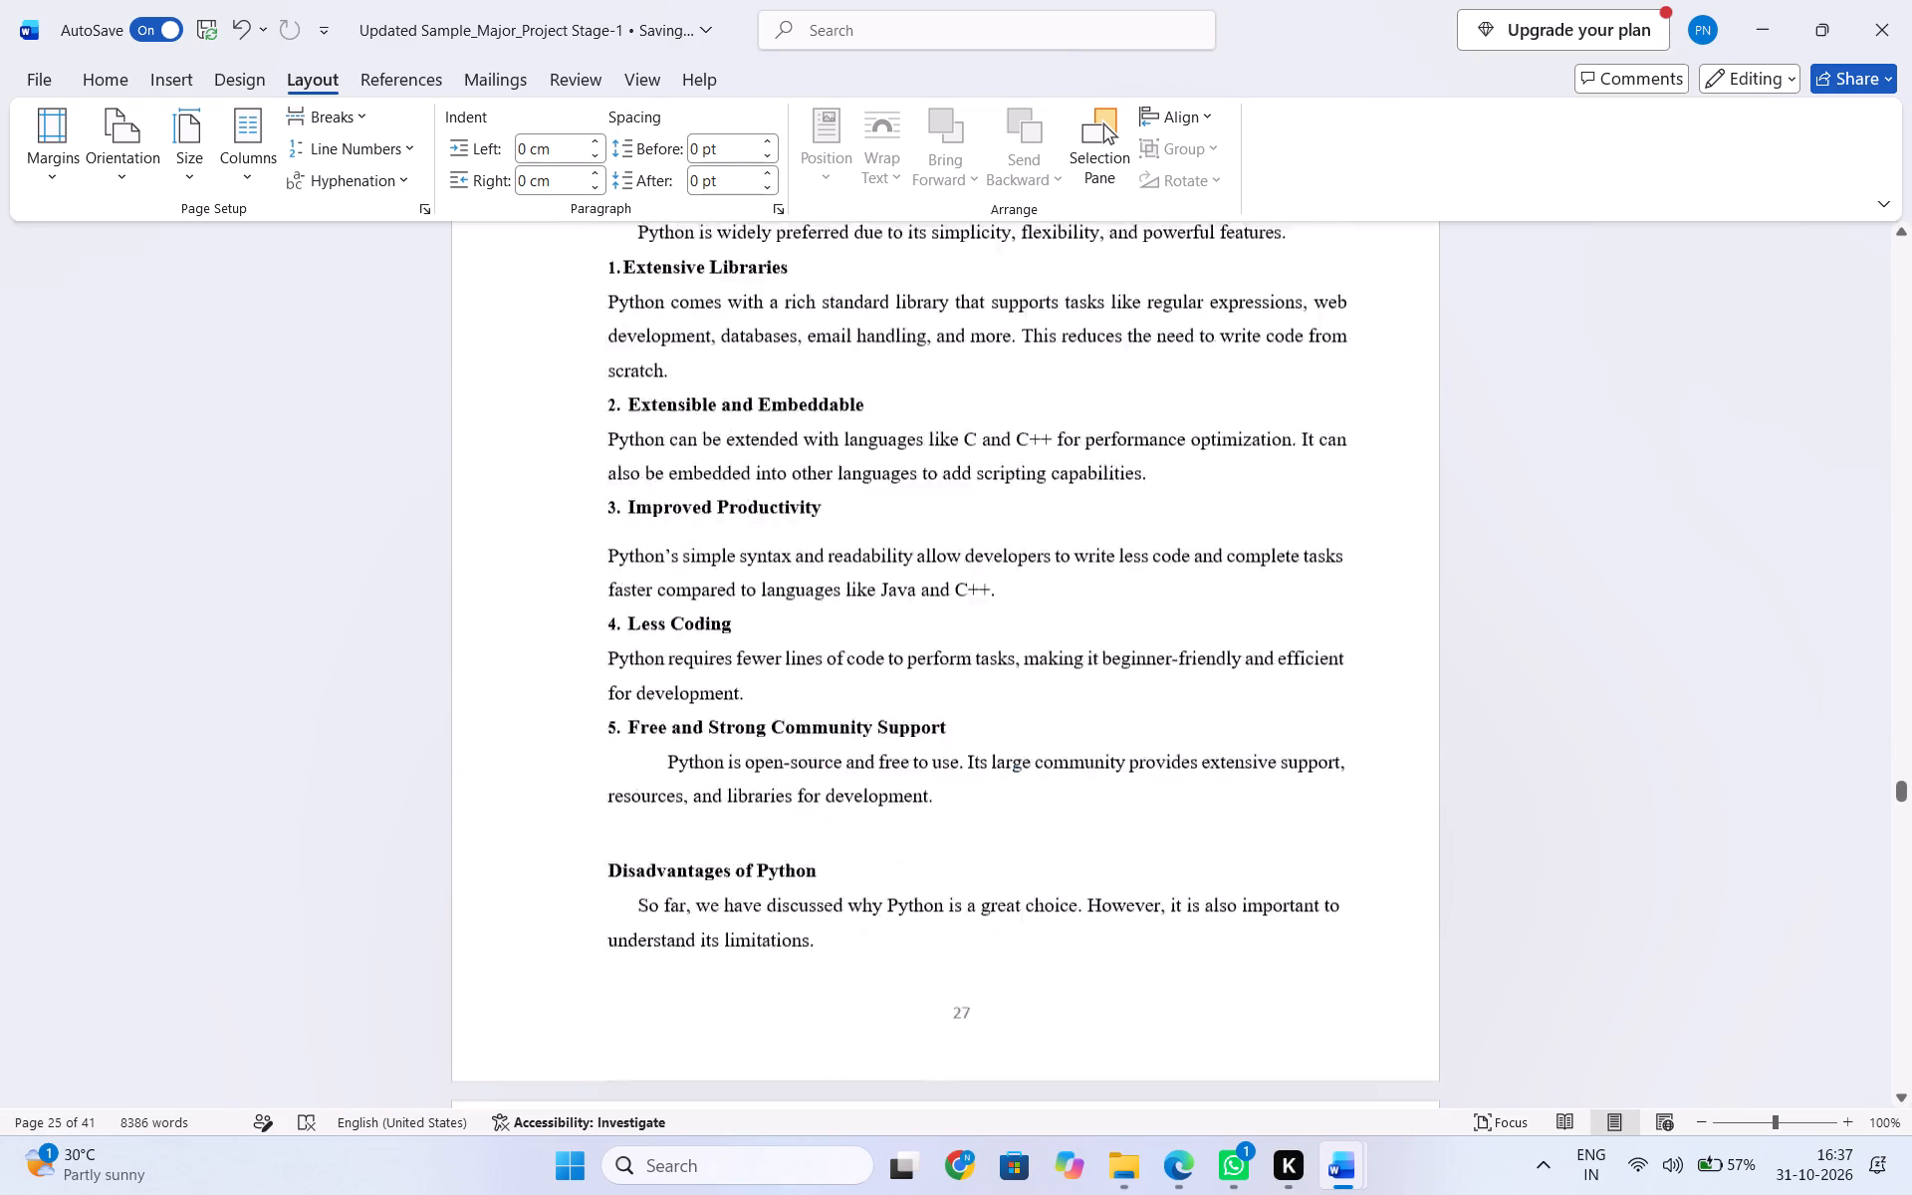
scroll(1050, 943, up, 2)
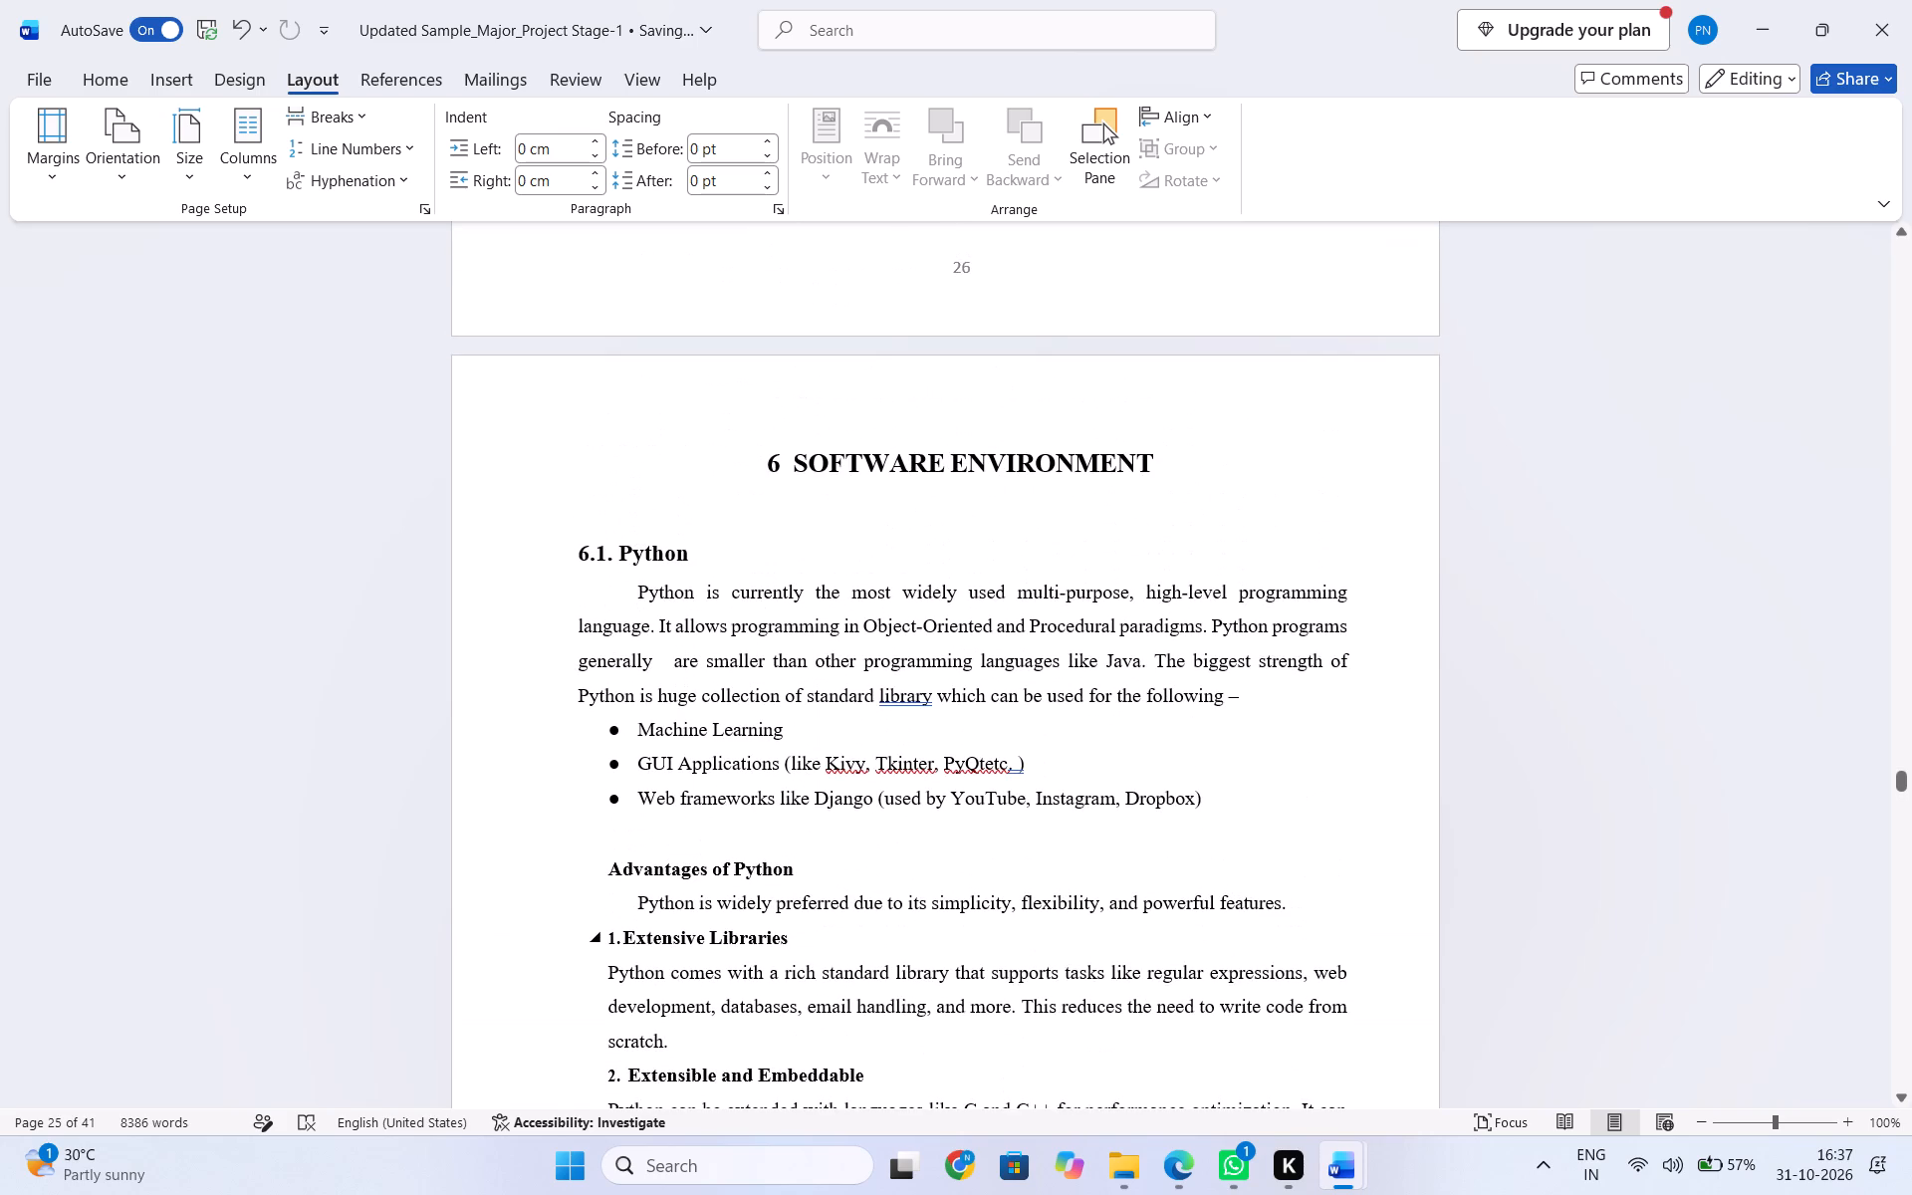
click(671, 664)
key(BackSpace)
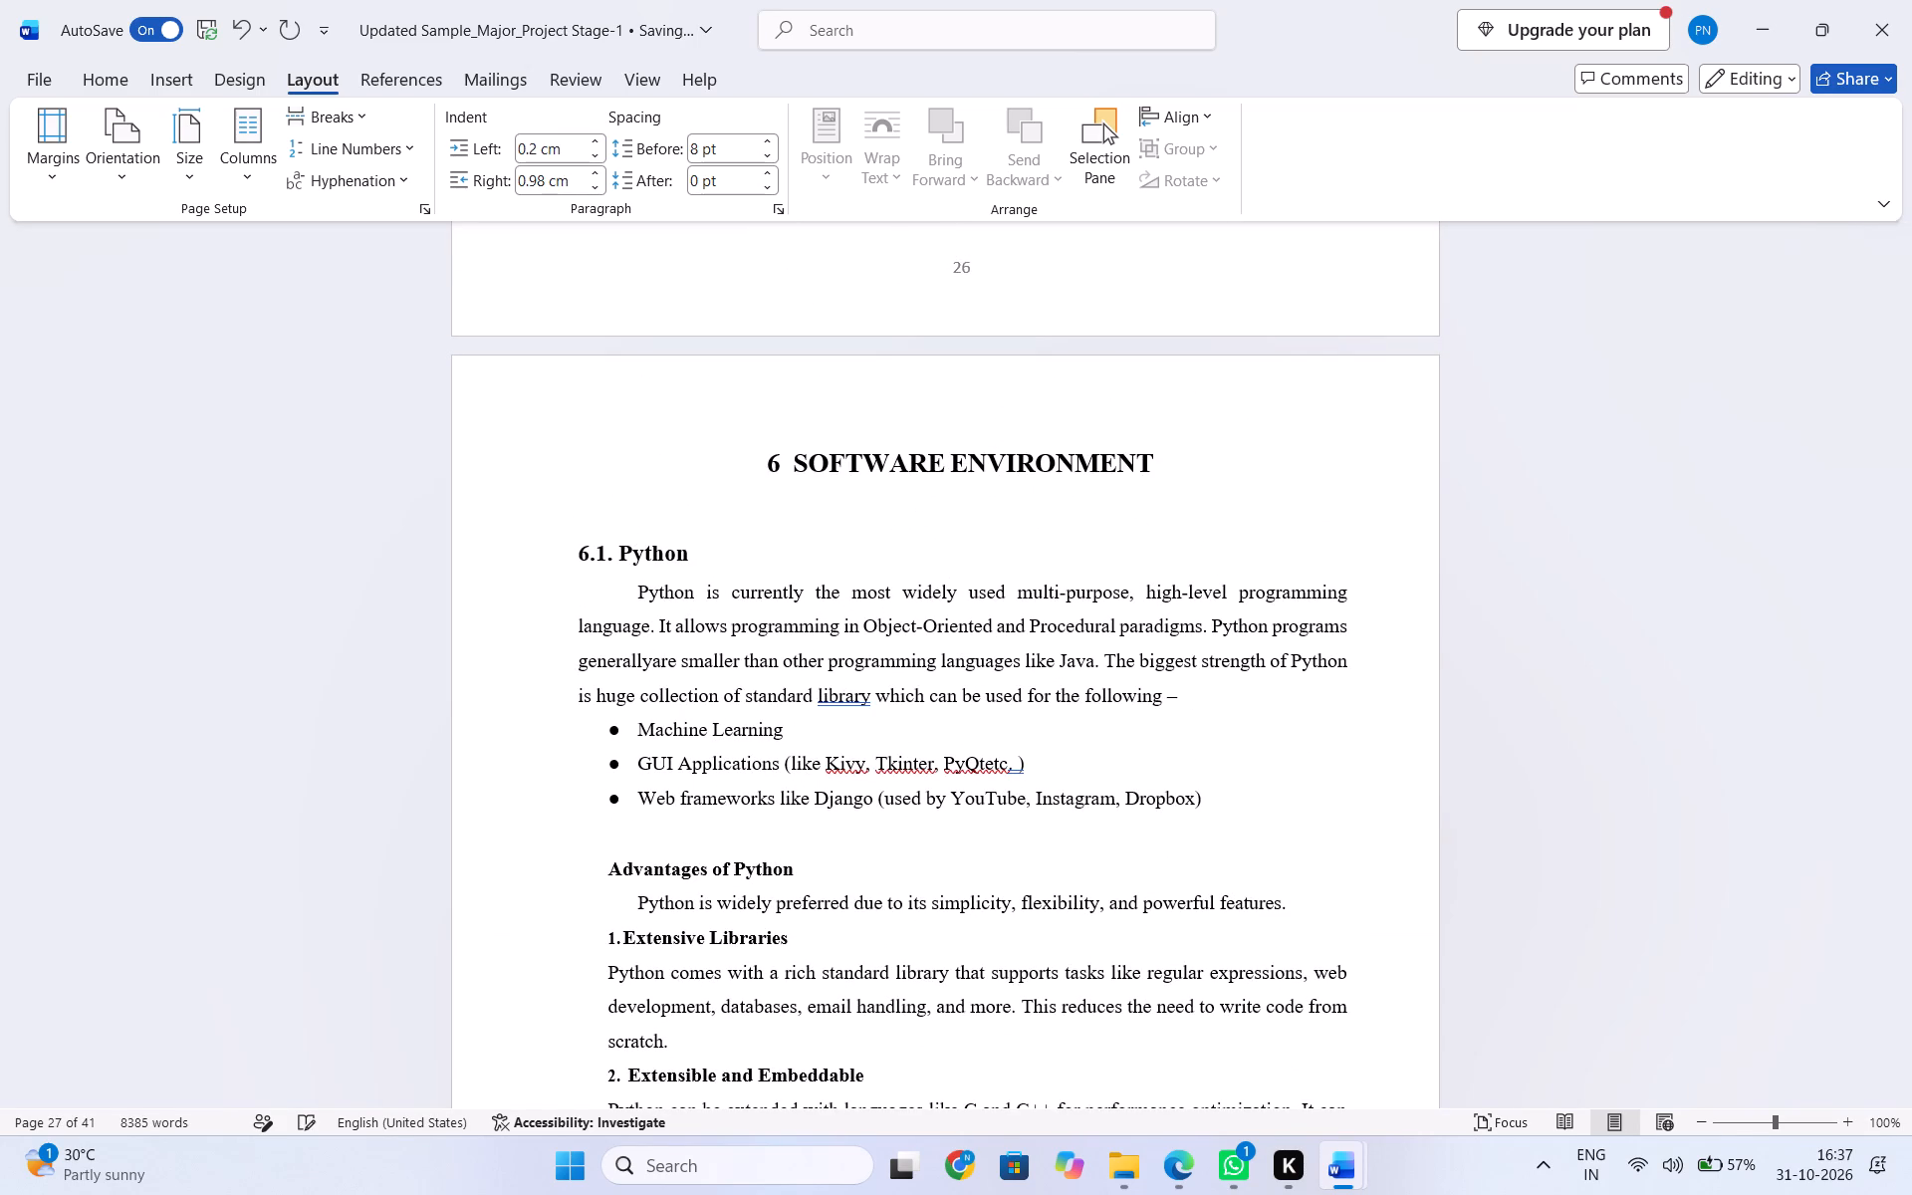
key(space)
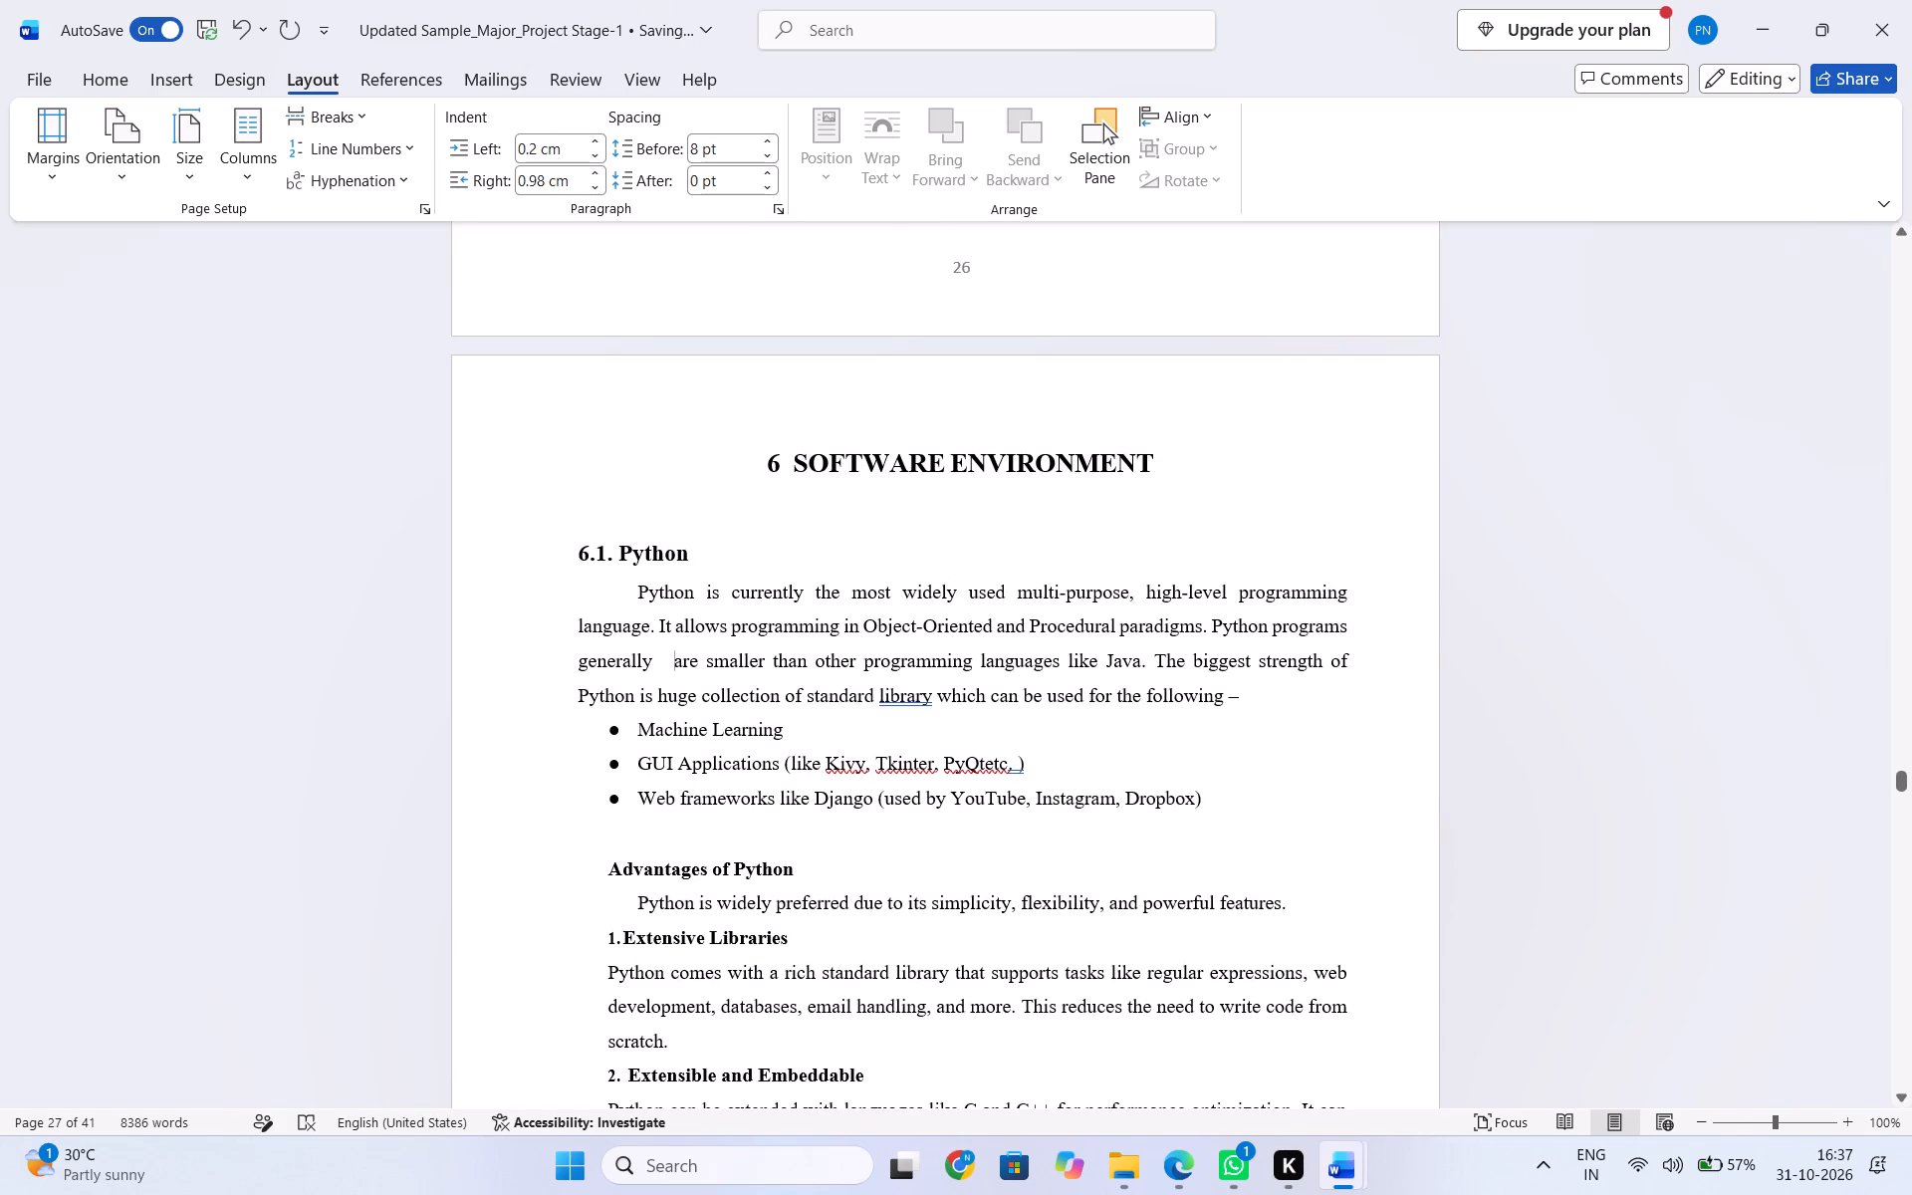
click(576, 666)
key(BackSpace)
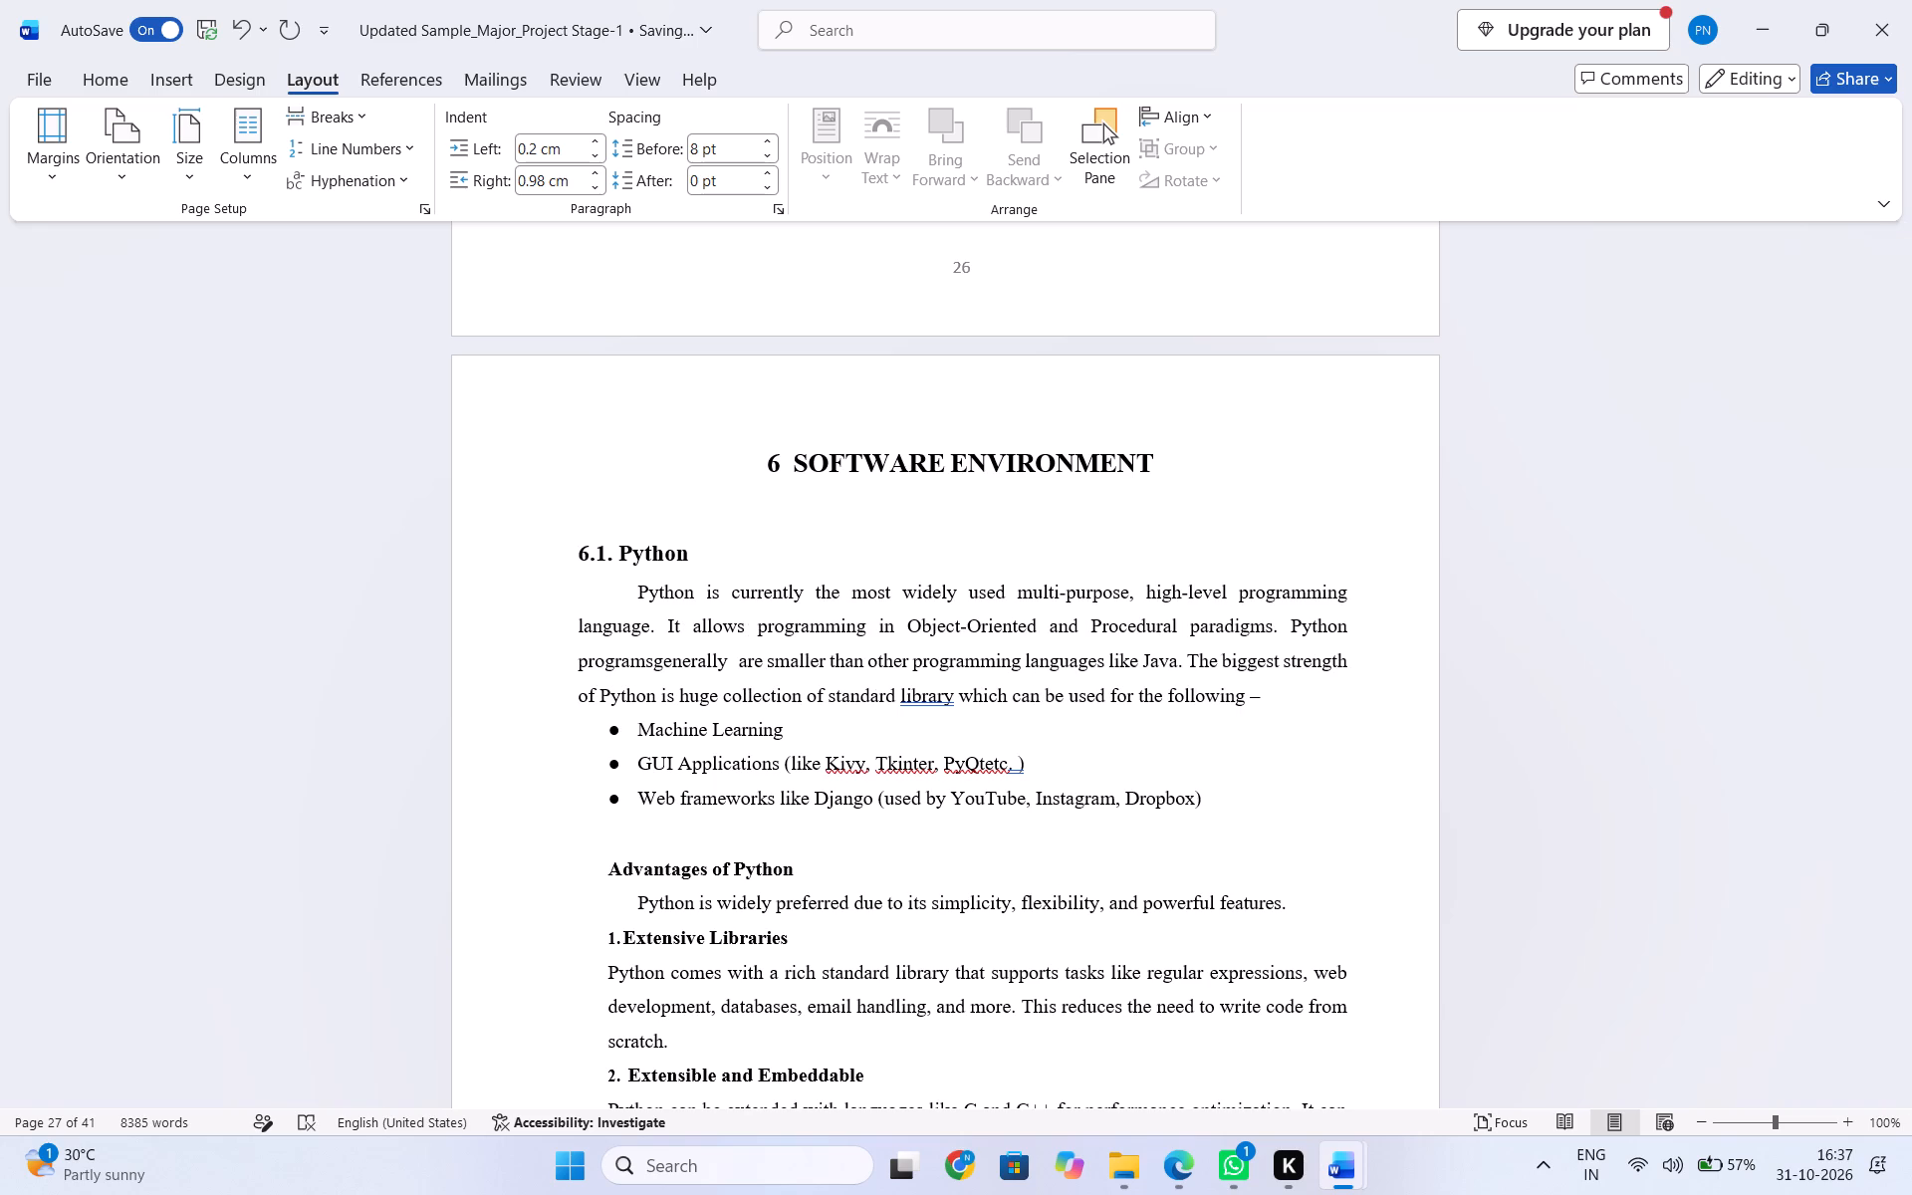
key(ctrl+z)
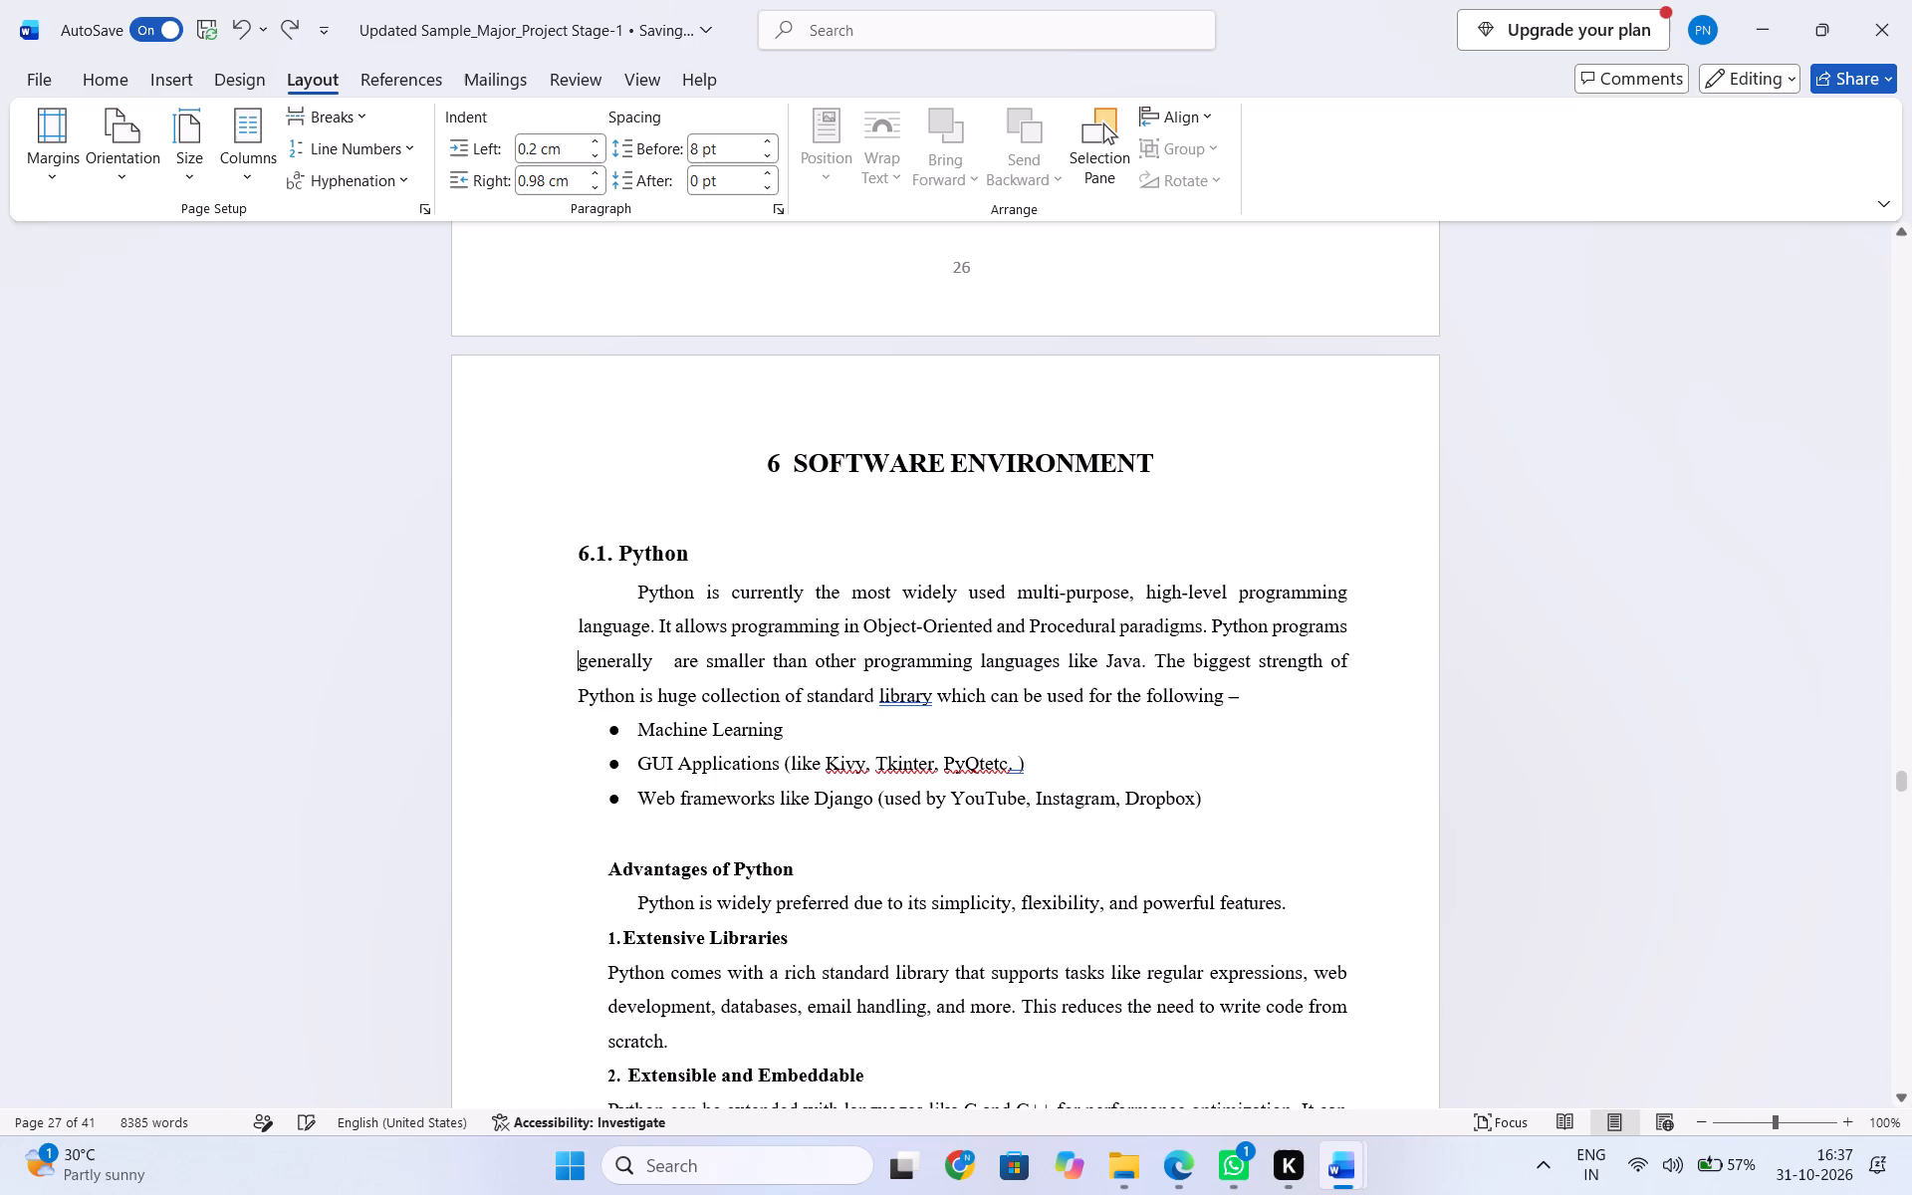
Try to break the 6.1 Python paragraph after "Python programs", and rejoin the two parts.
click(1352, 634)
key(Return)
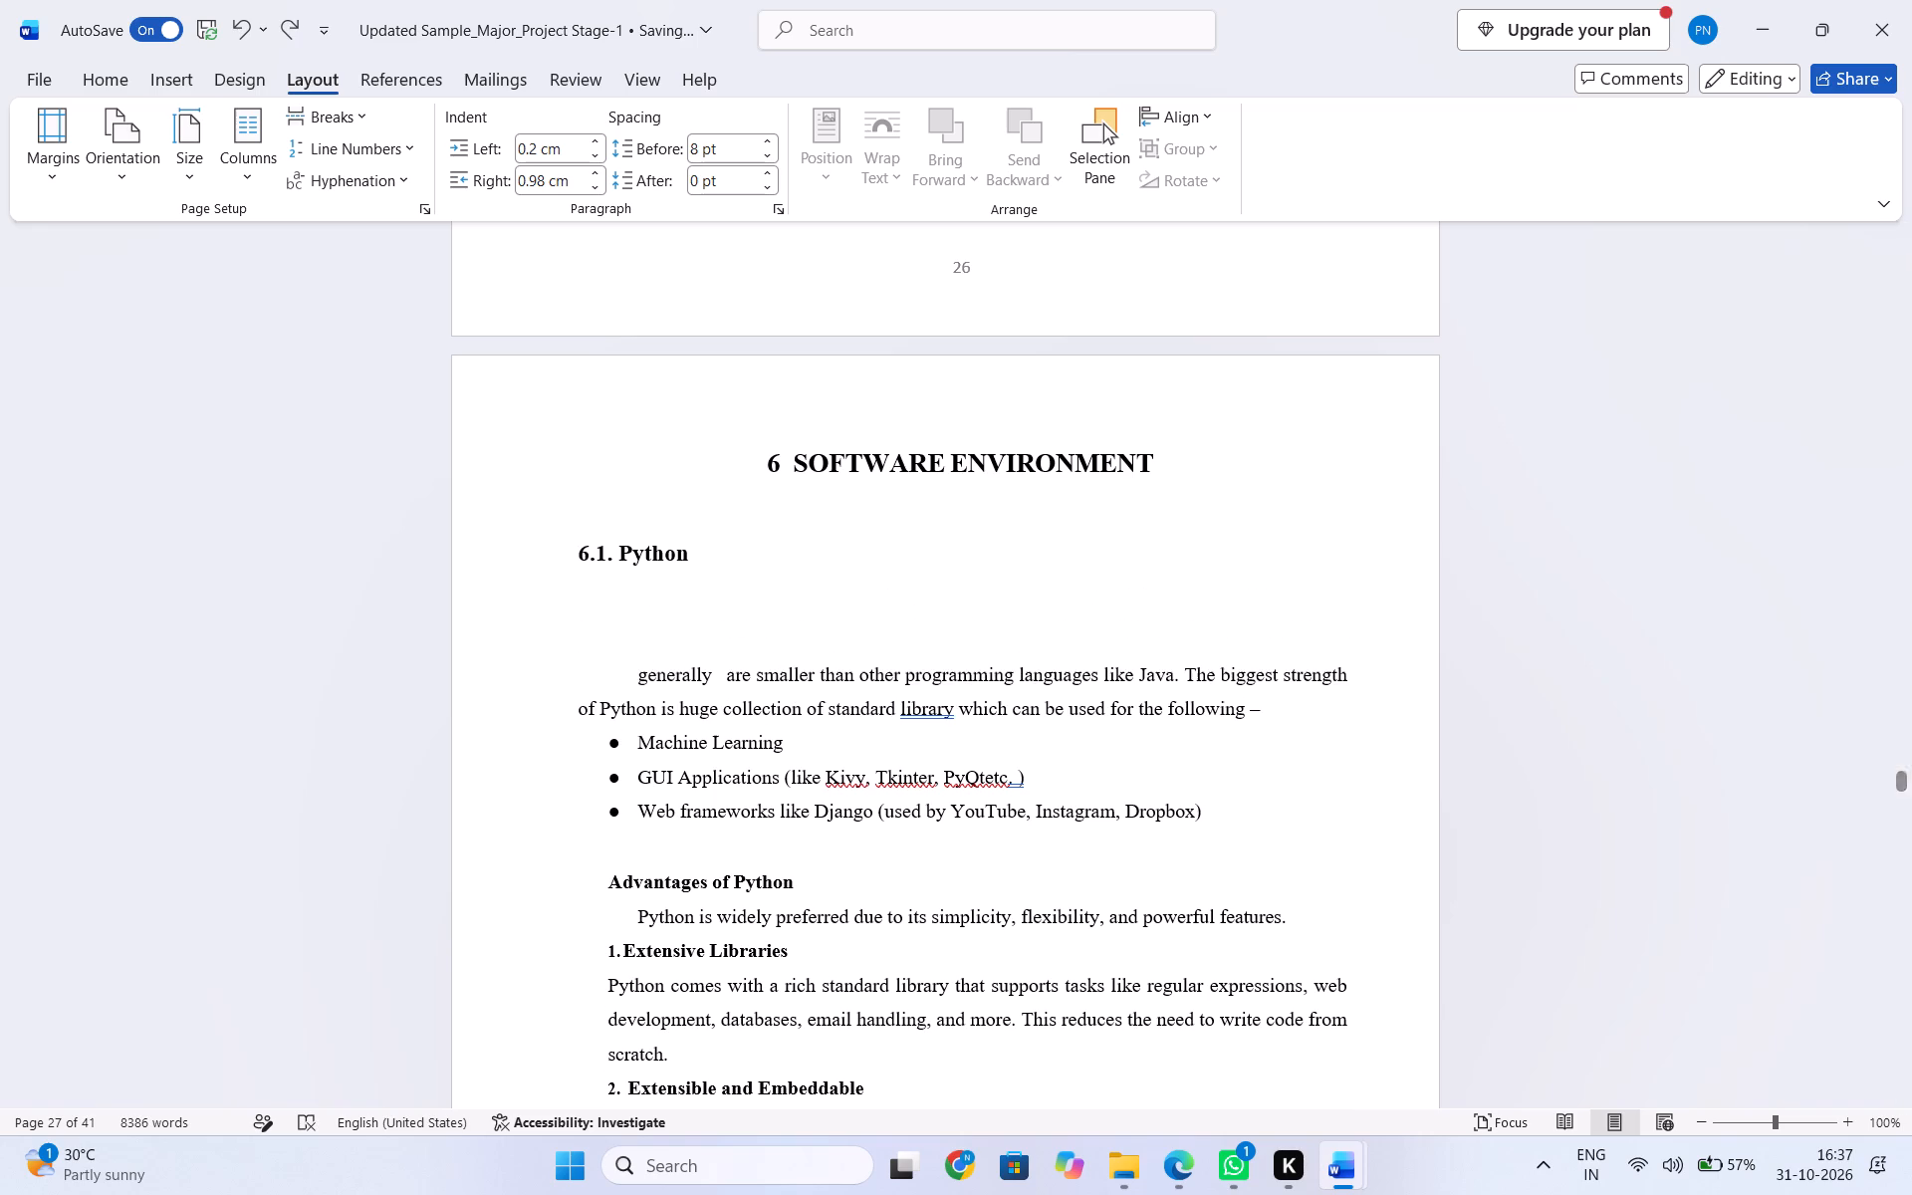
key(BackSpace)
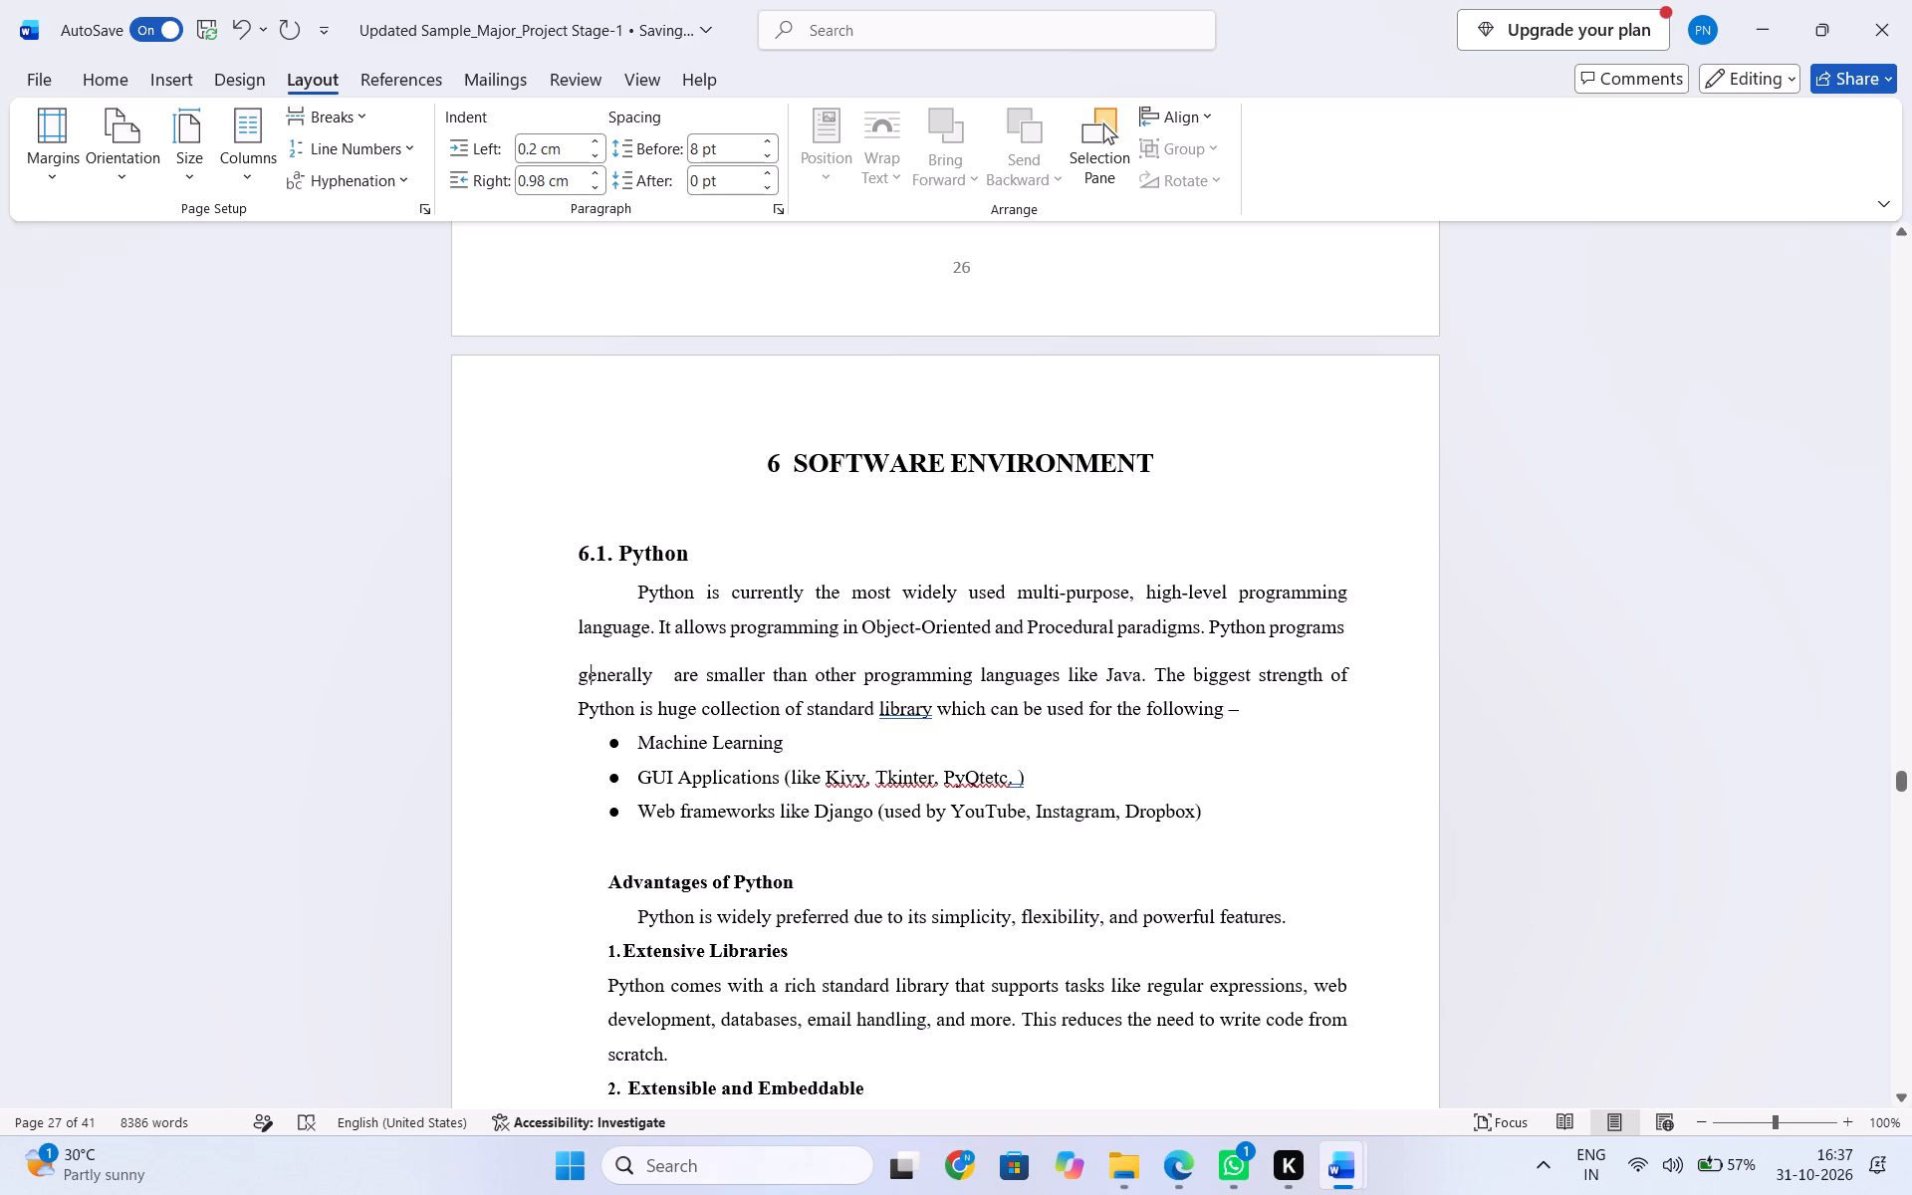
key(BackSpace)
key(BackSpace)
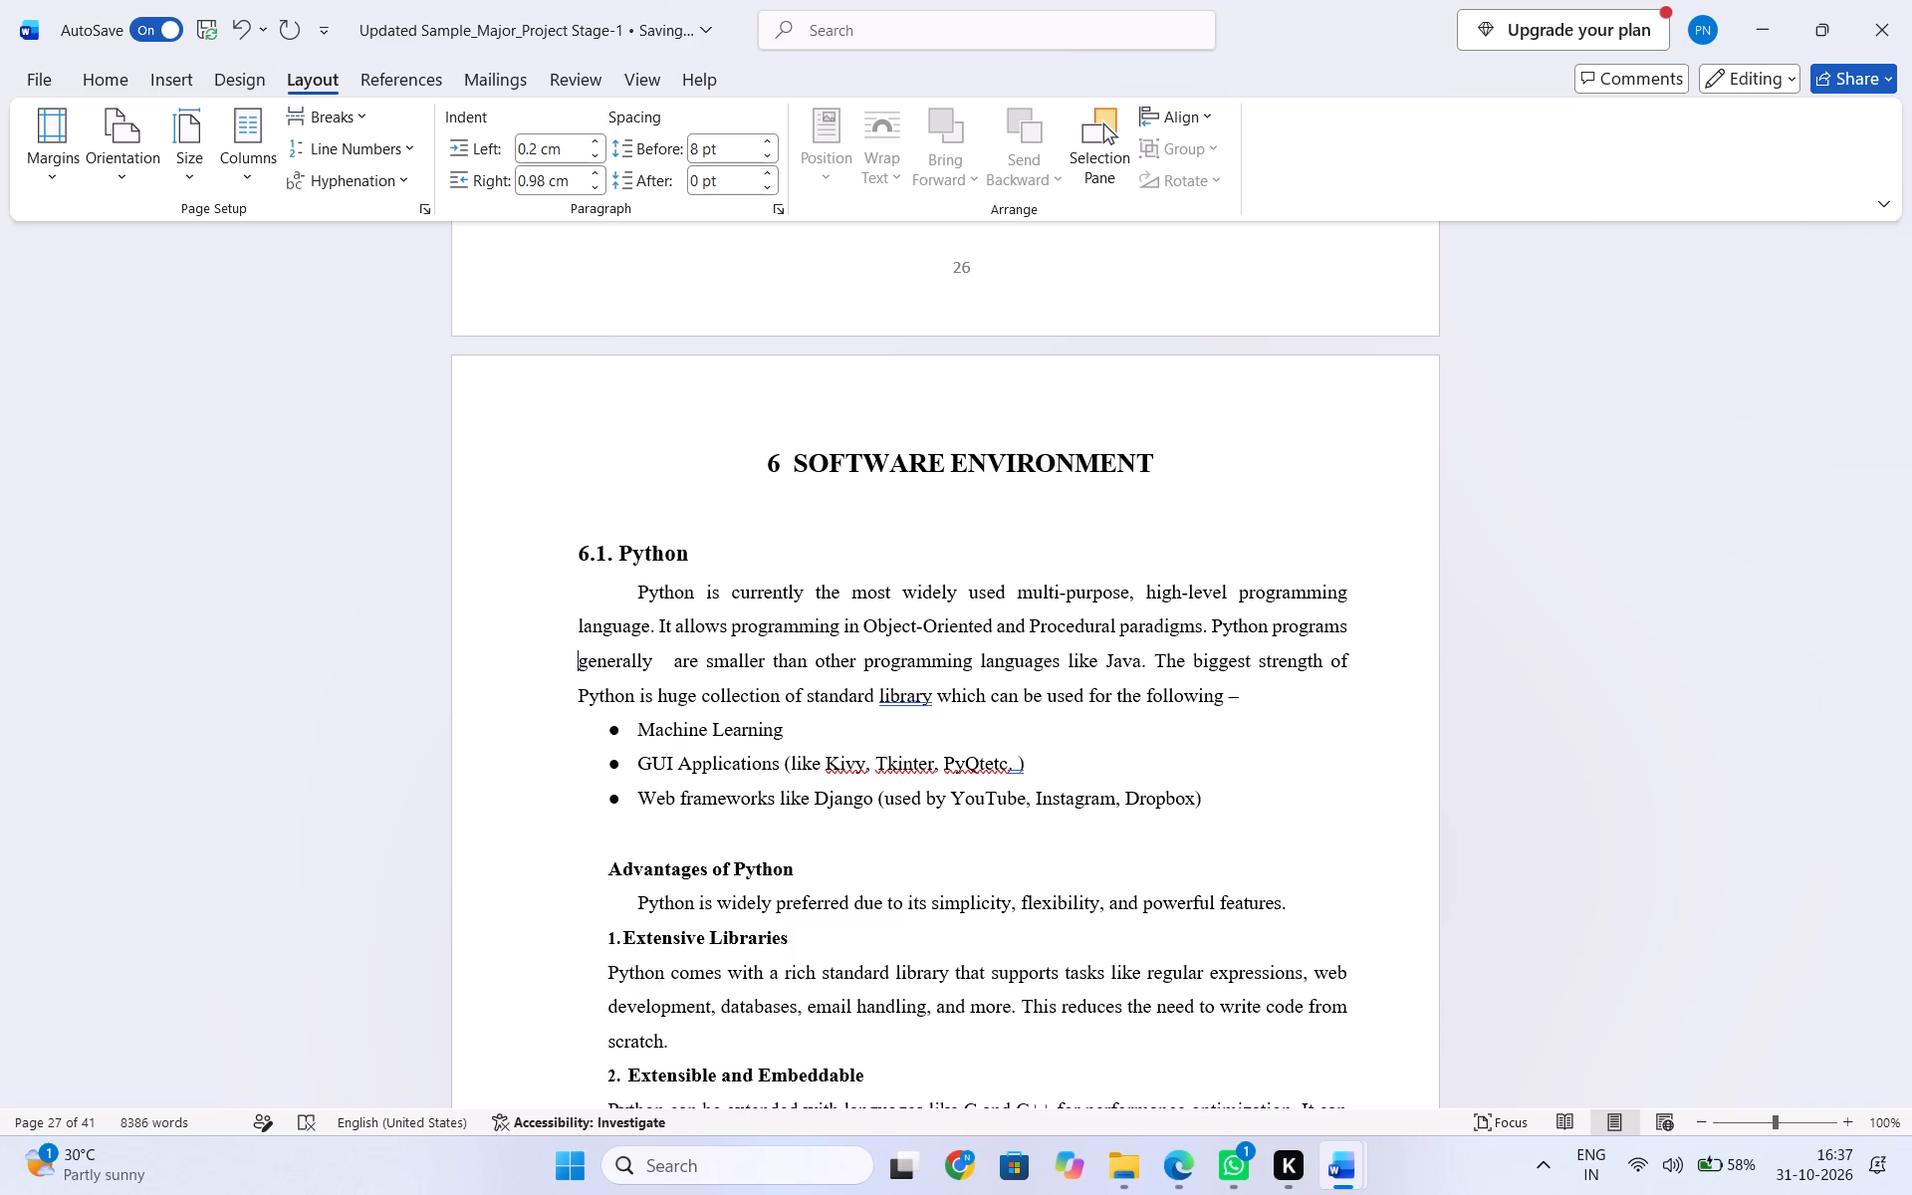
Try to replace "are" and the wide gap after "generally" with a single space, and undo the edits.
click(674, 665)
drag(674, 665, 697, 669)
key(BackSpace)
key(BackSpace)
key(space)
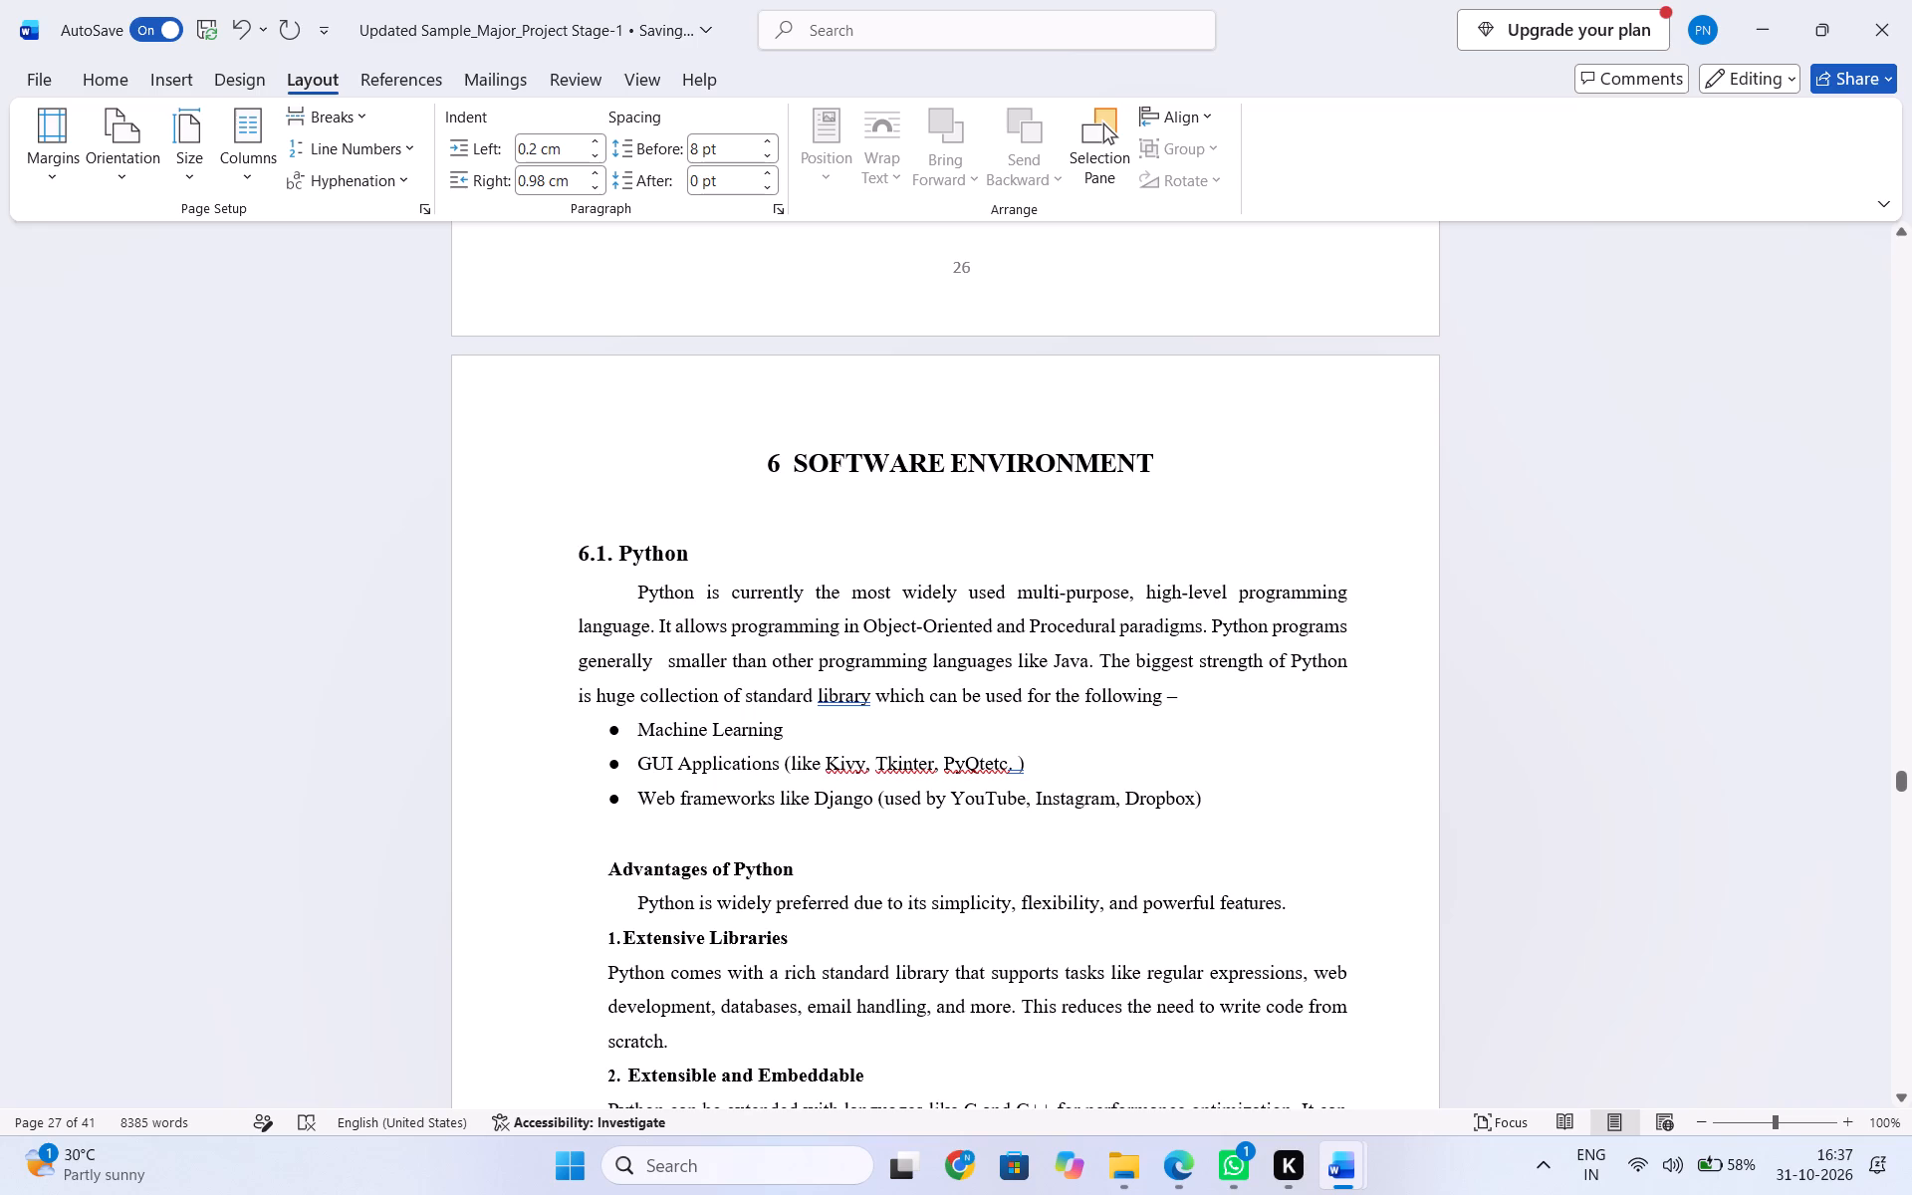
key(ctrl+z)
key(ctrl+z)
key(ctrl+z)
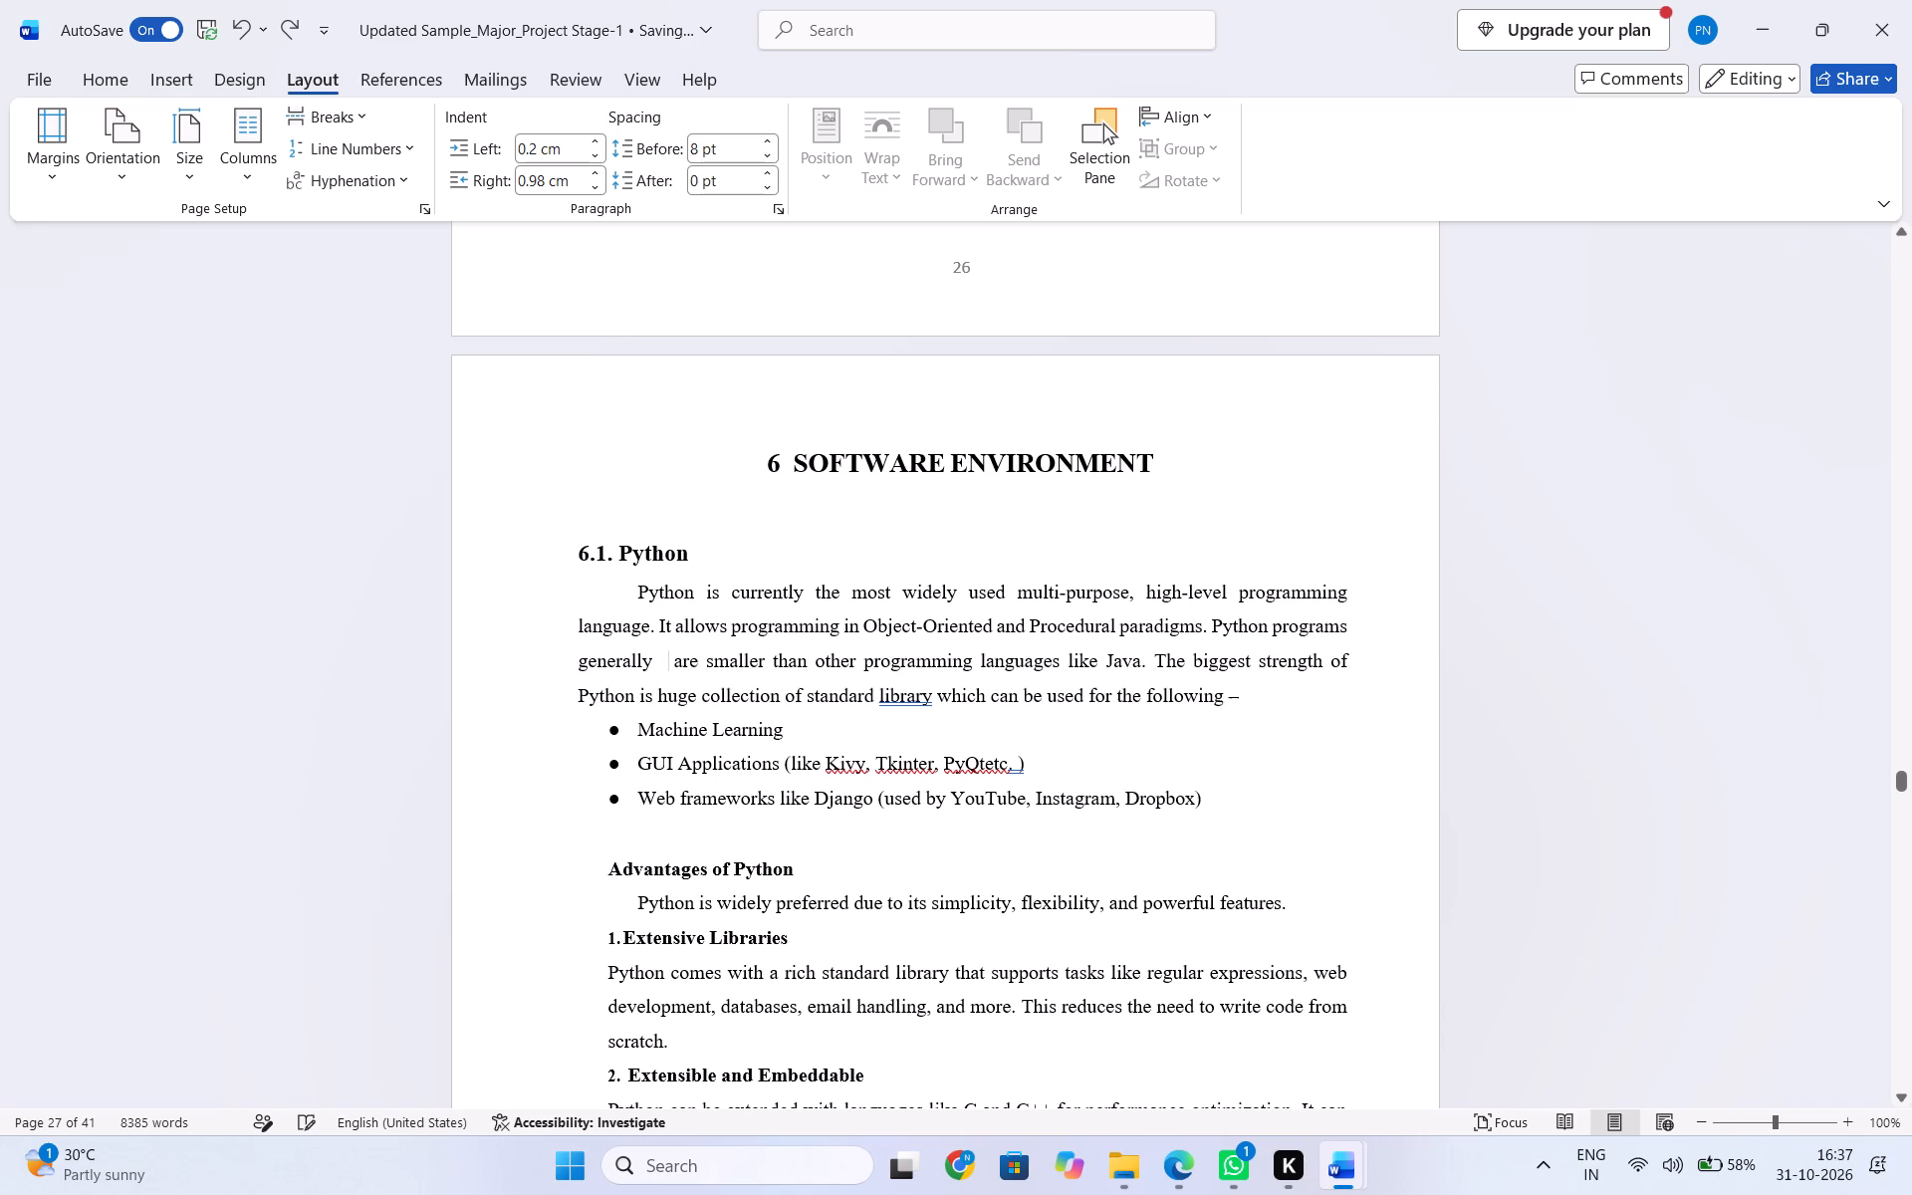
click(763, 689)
Check the 6.1 Python section under 6. SOFTWARE ENVIRONMENT in the sample PDF in Edge and return to the report.
click(1178, 1168)
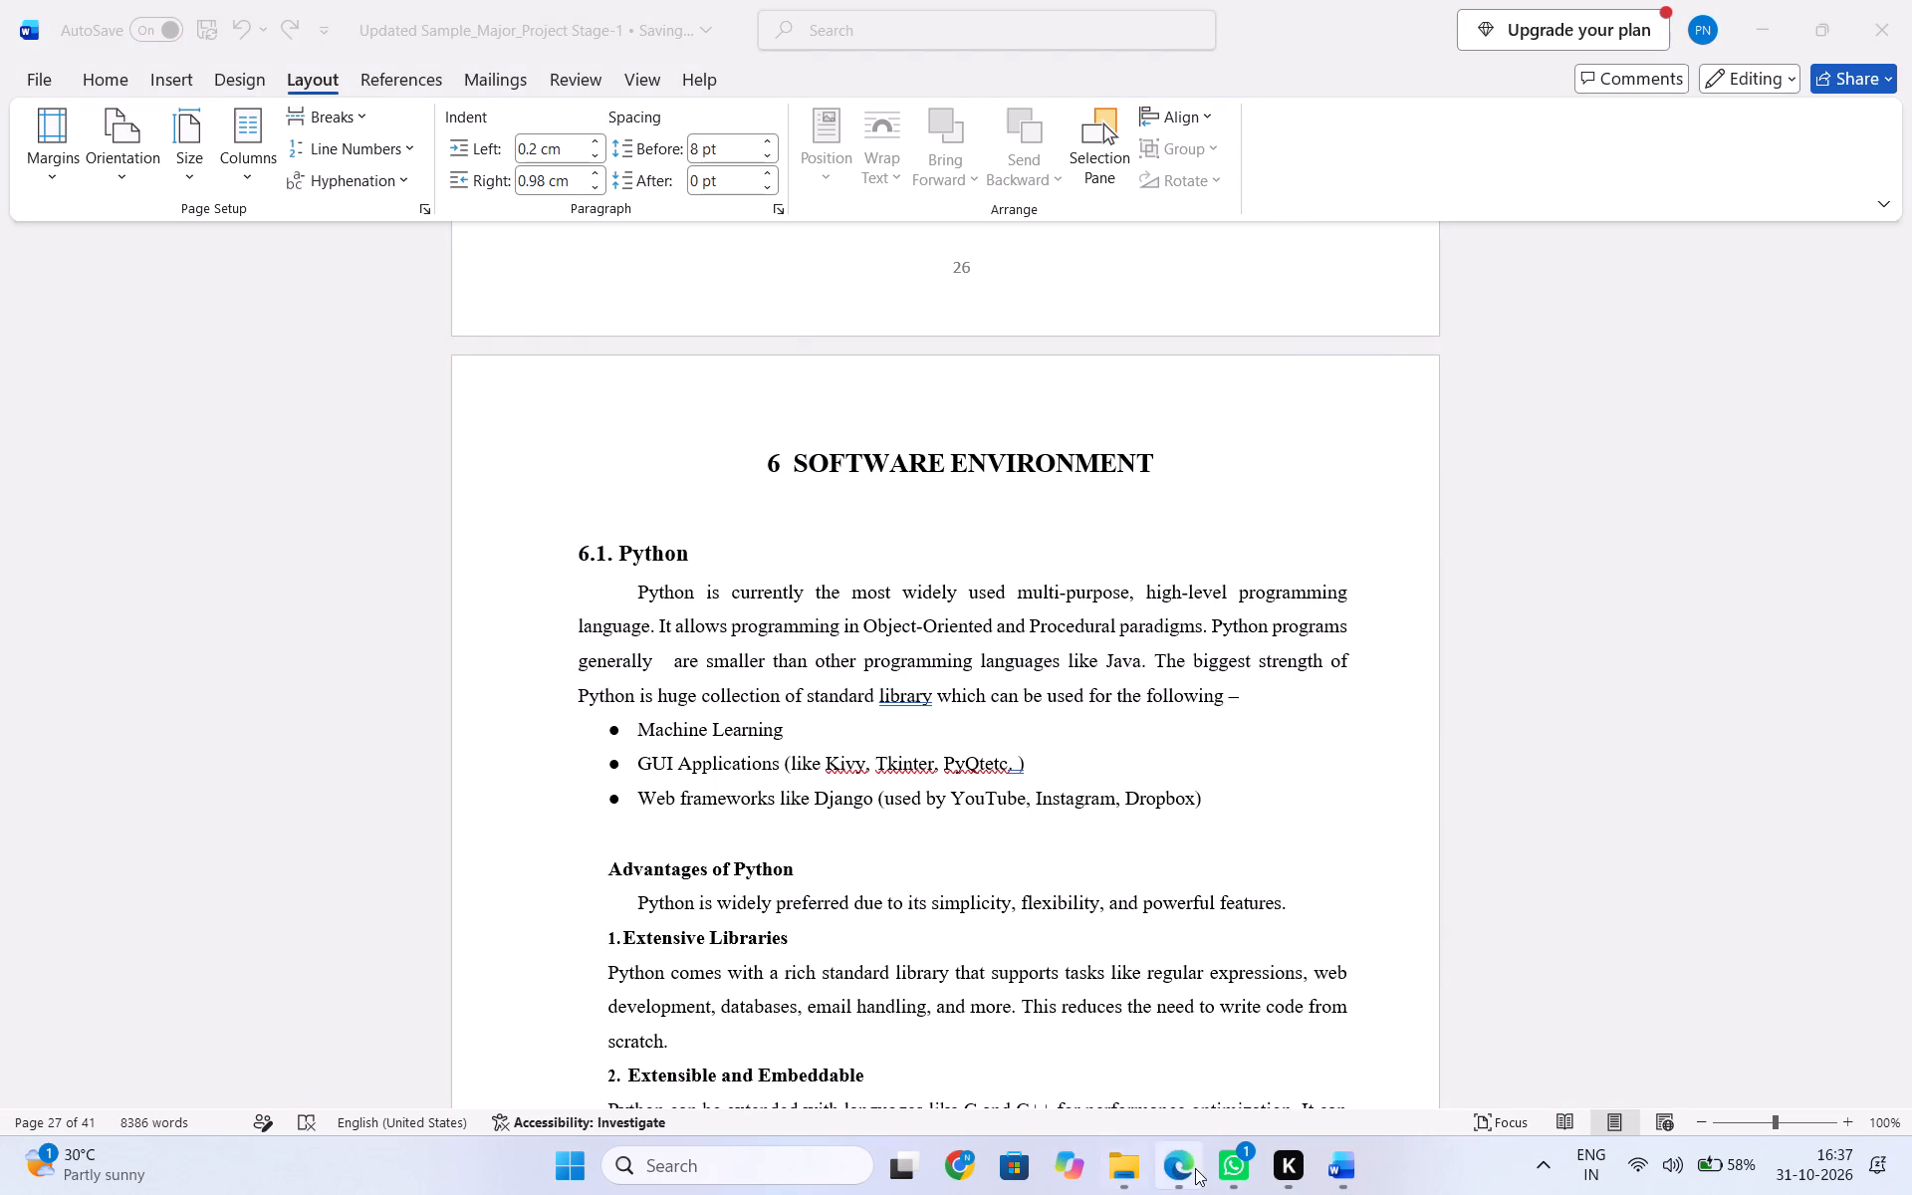
drag(1199, 1168, 1182, 1159)
click(1186, 1159)
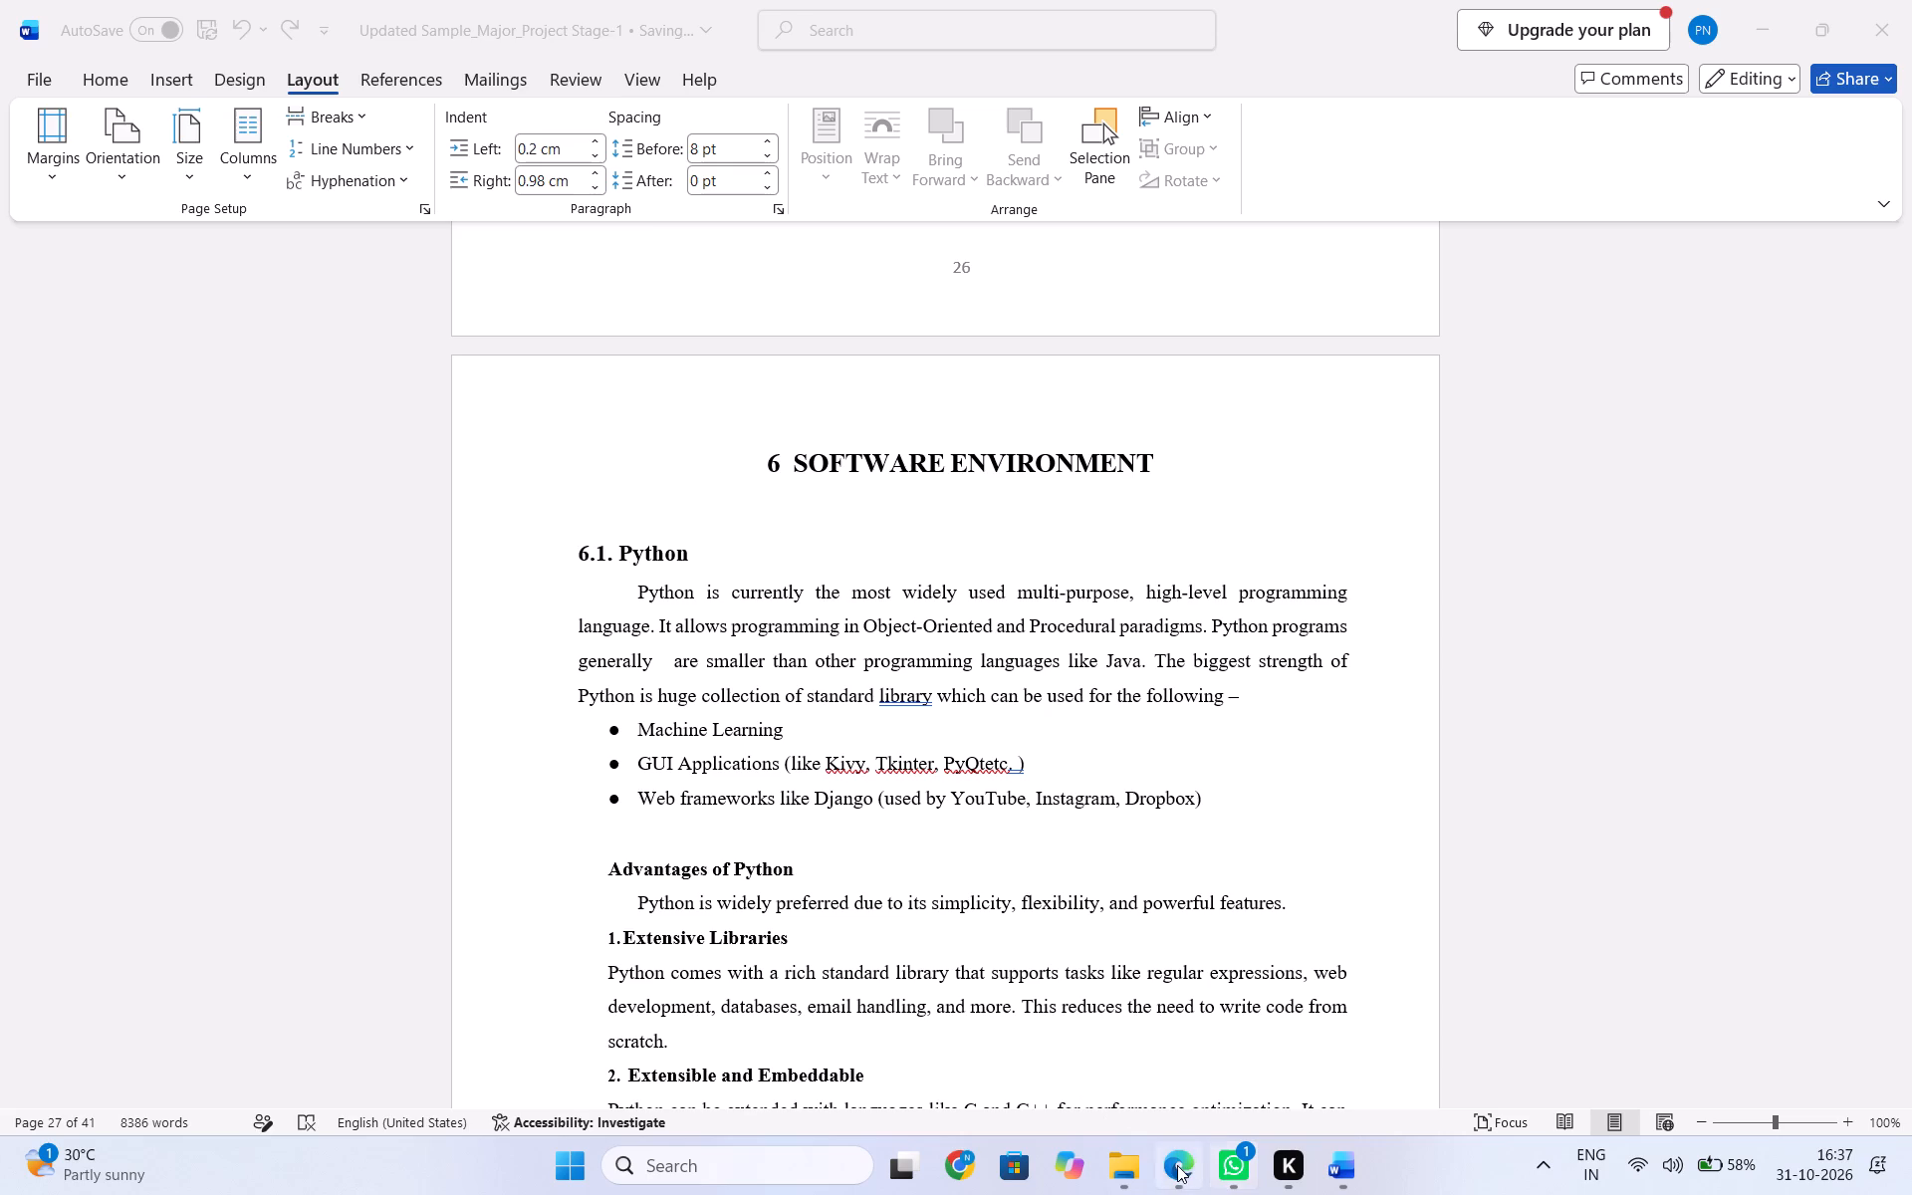
click(1177, 1165)
scroll(504, 834, down, 2)
scroll(503, 843, up, 1)
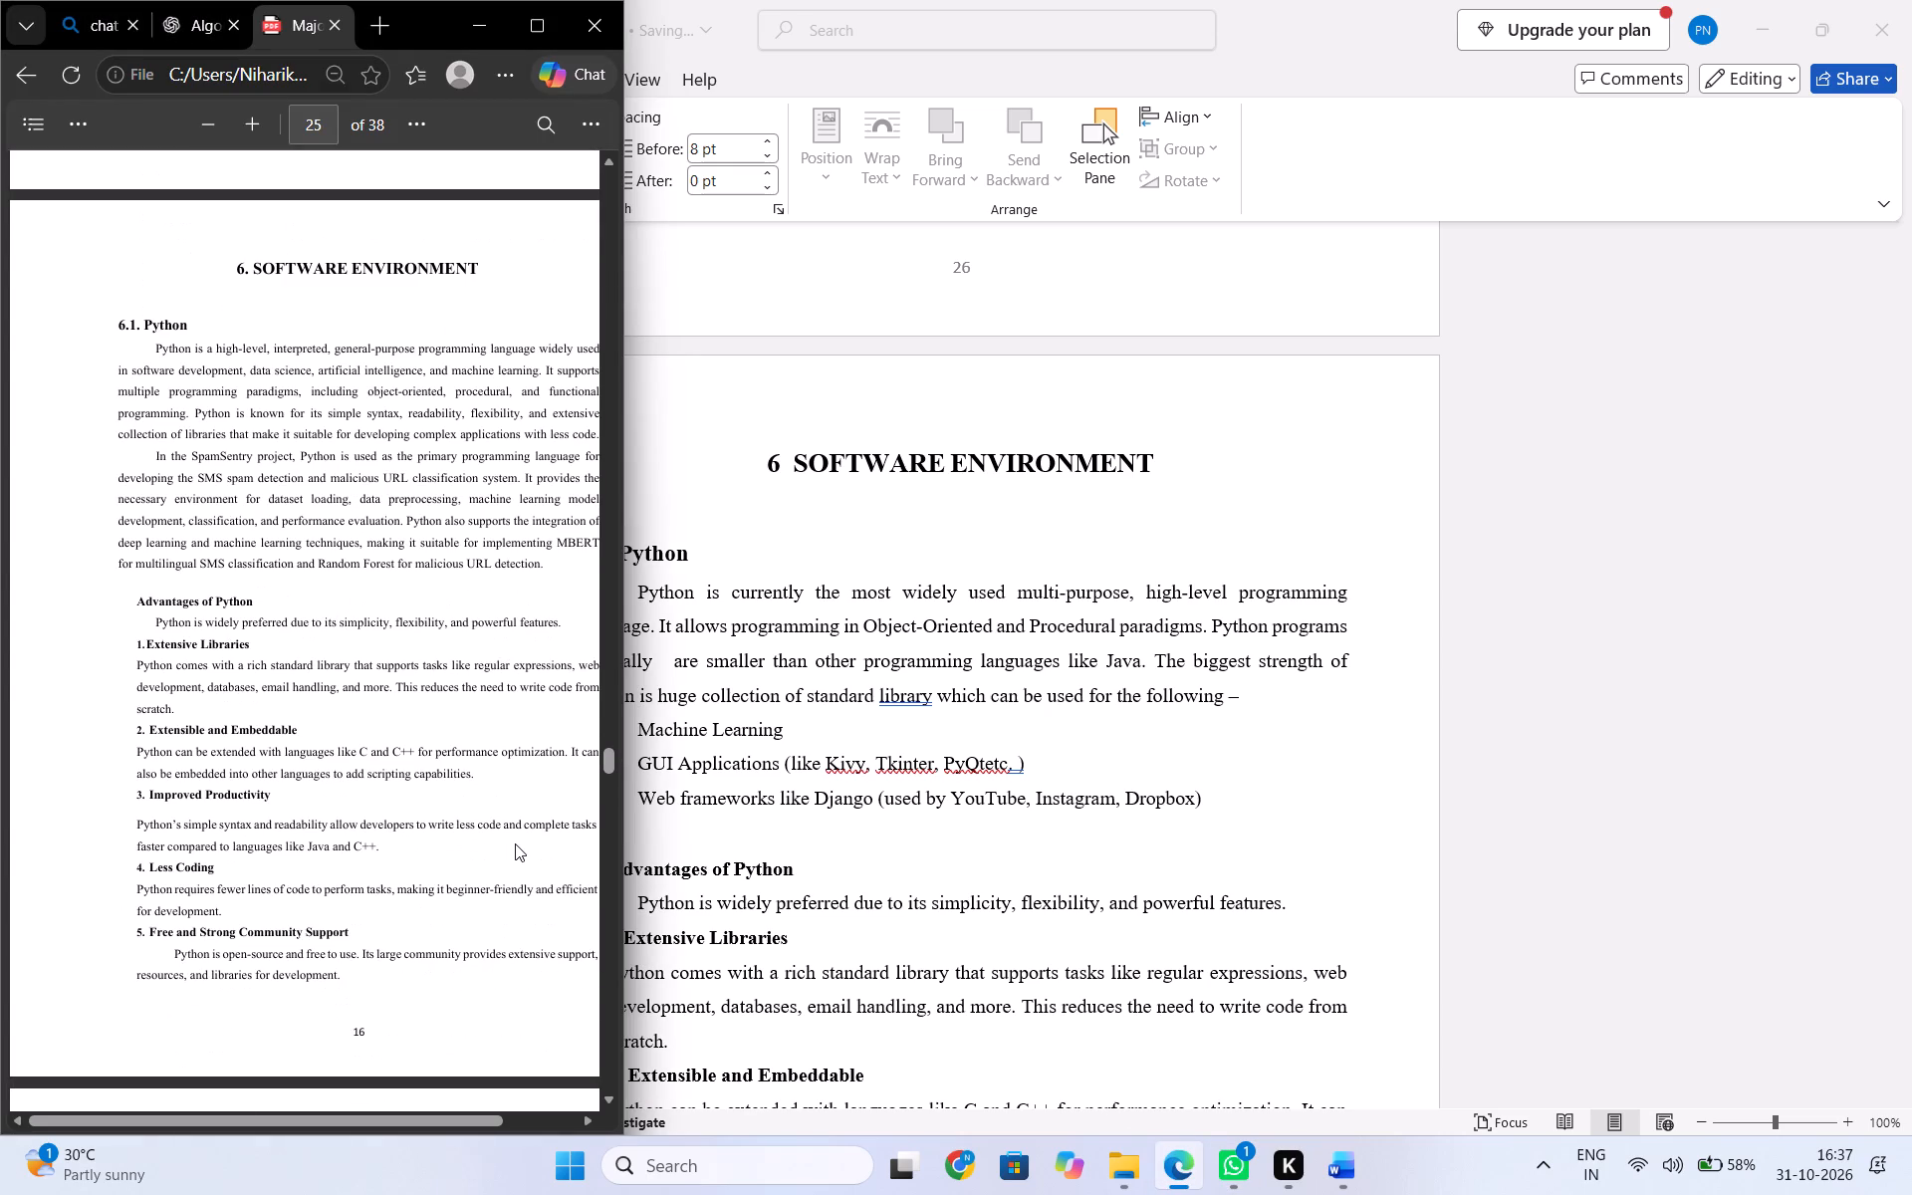
click(821, 905)
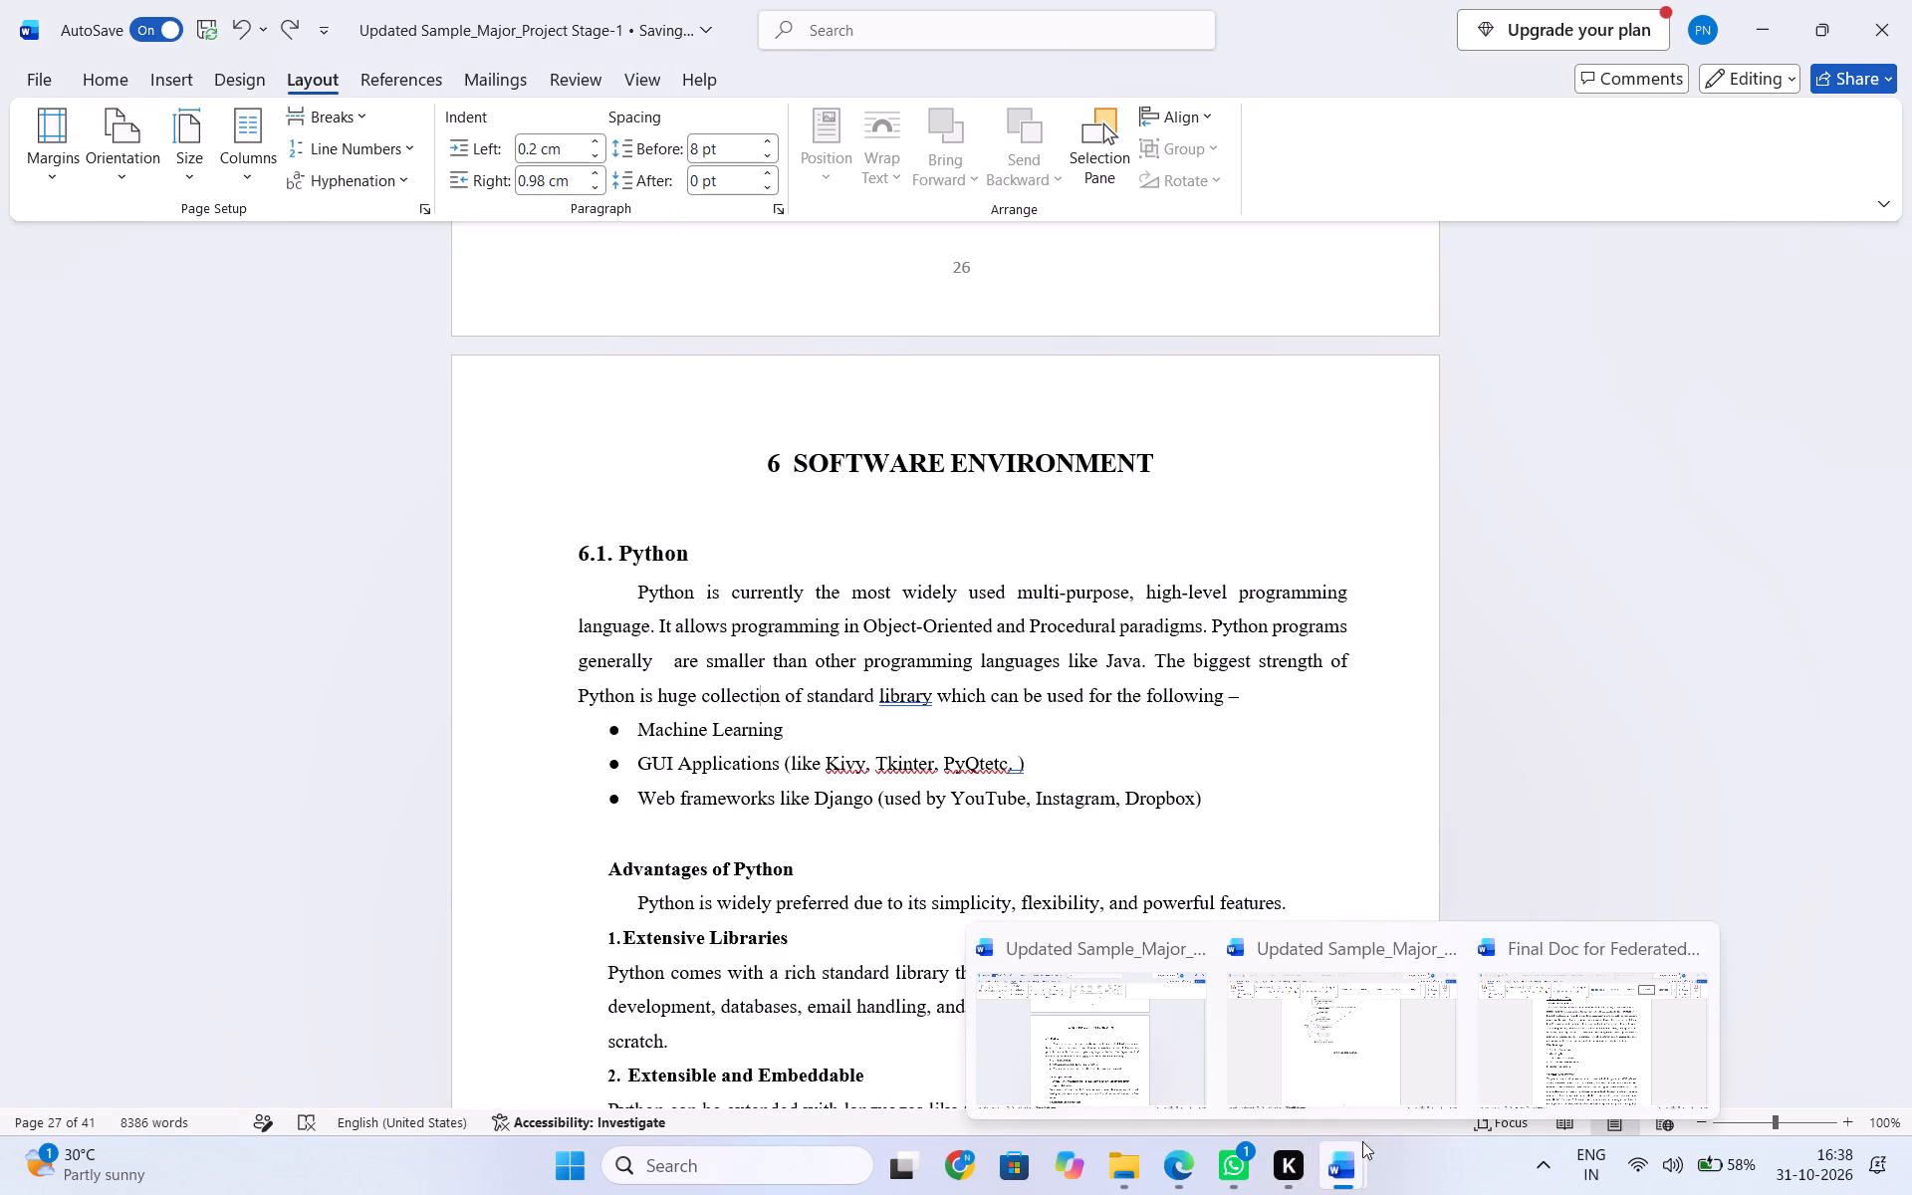
Switch to the Final Doc for Federated Threat Intelligence Sharing Platform document and look through it for its section on Python.
click(1508, 1055)
scroll(1146, 991, down, 1)
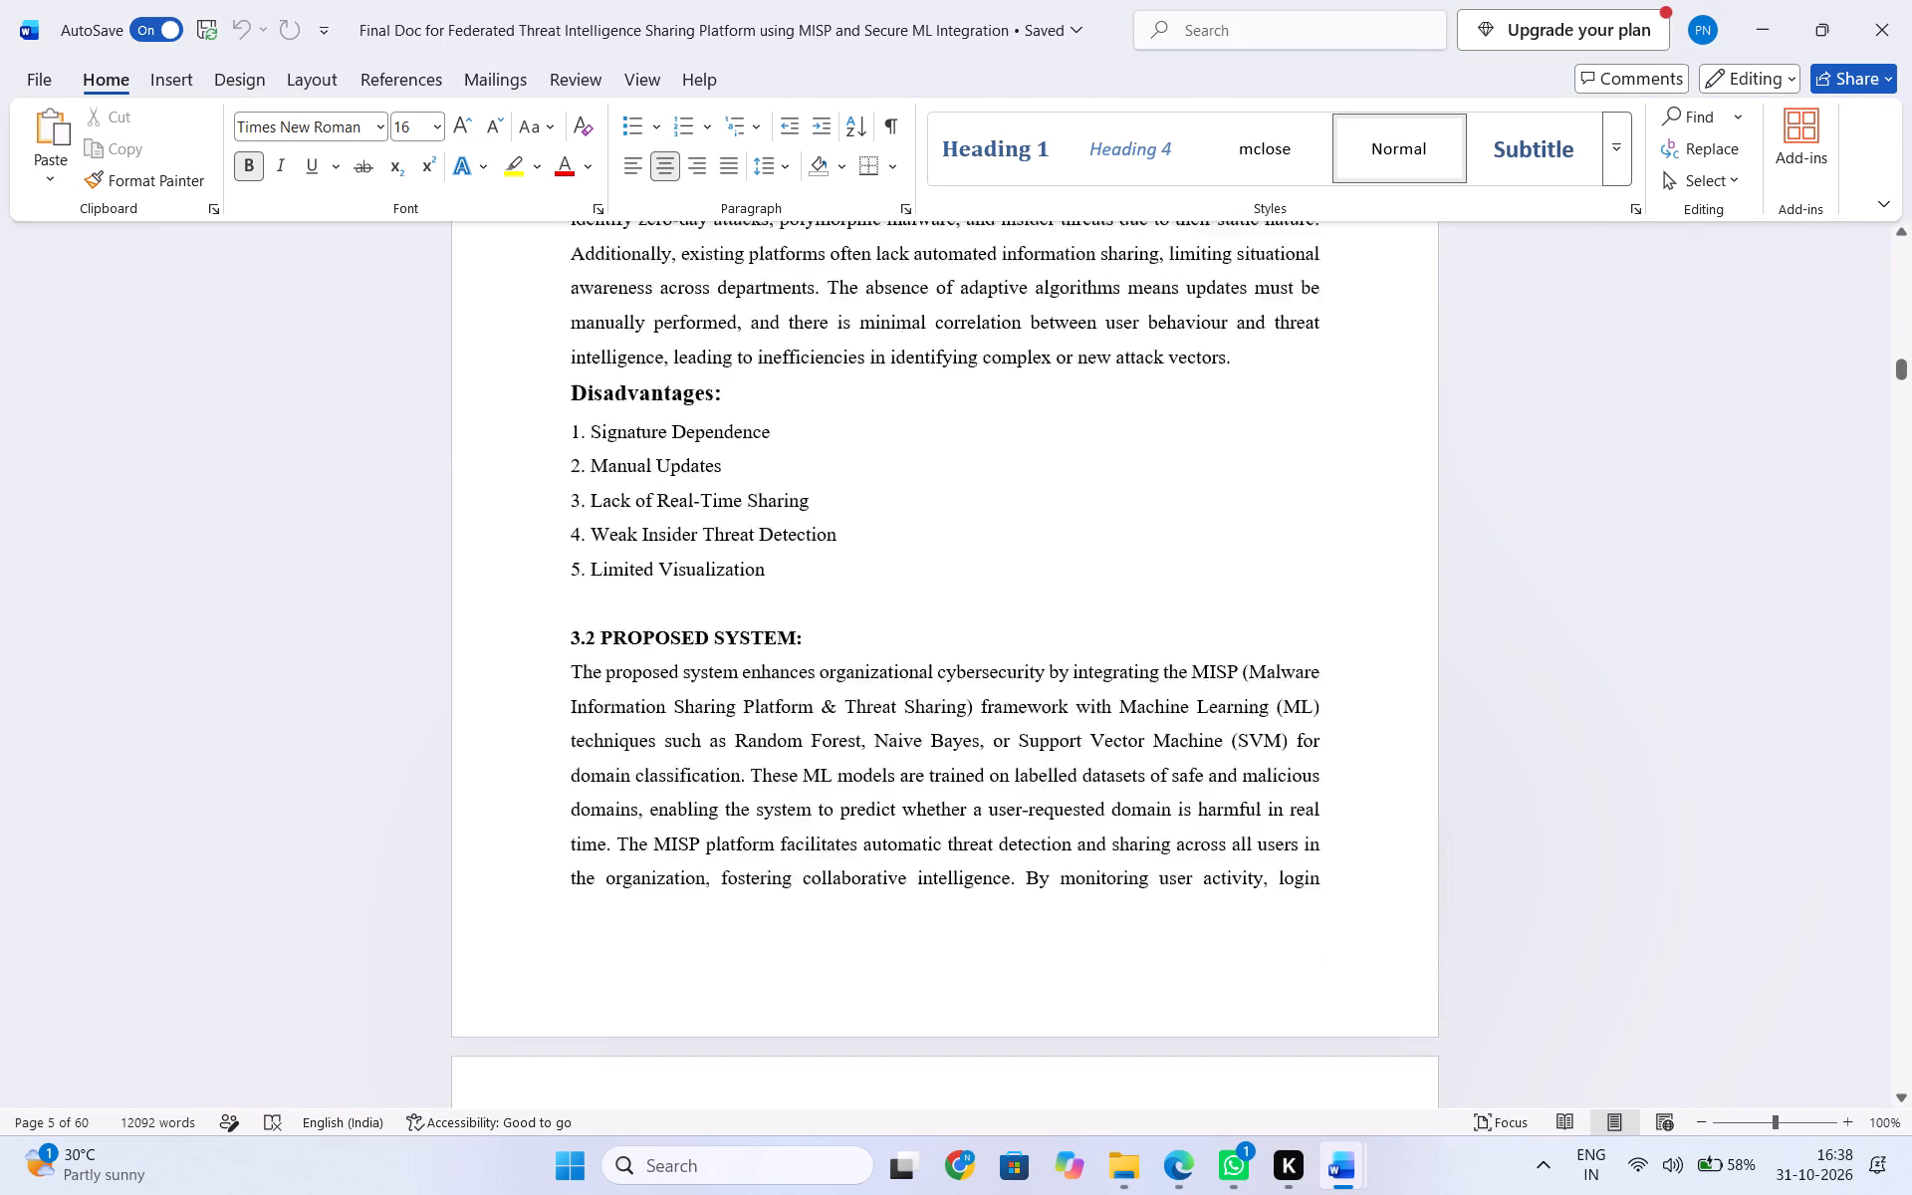
scroll(1146, 991, down, 5)
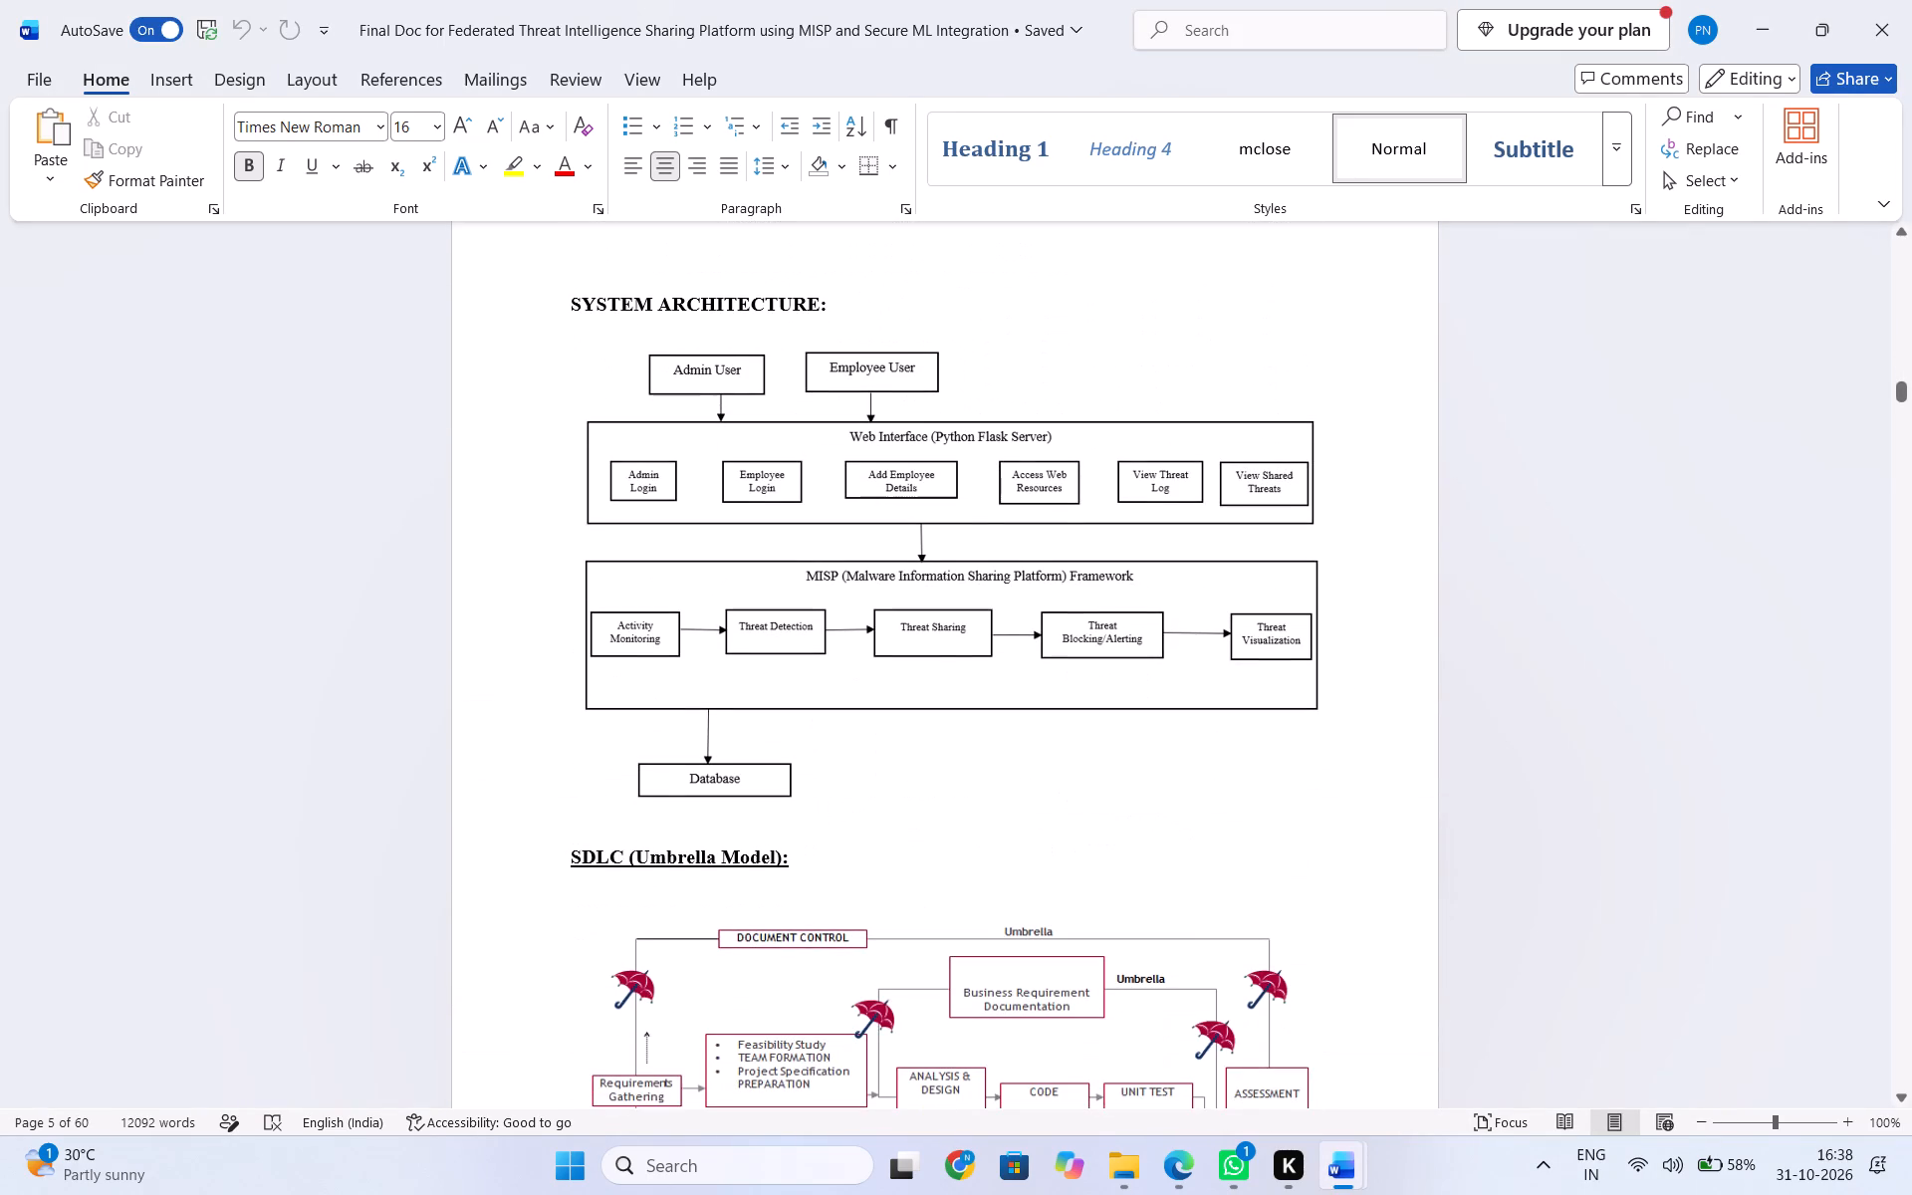
scroll(1146, 991, down, 2)
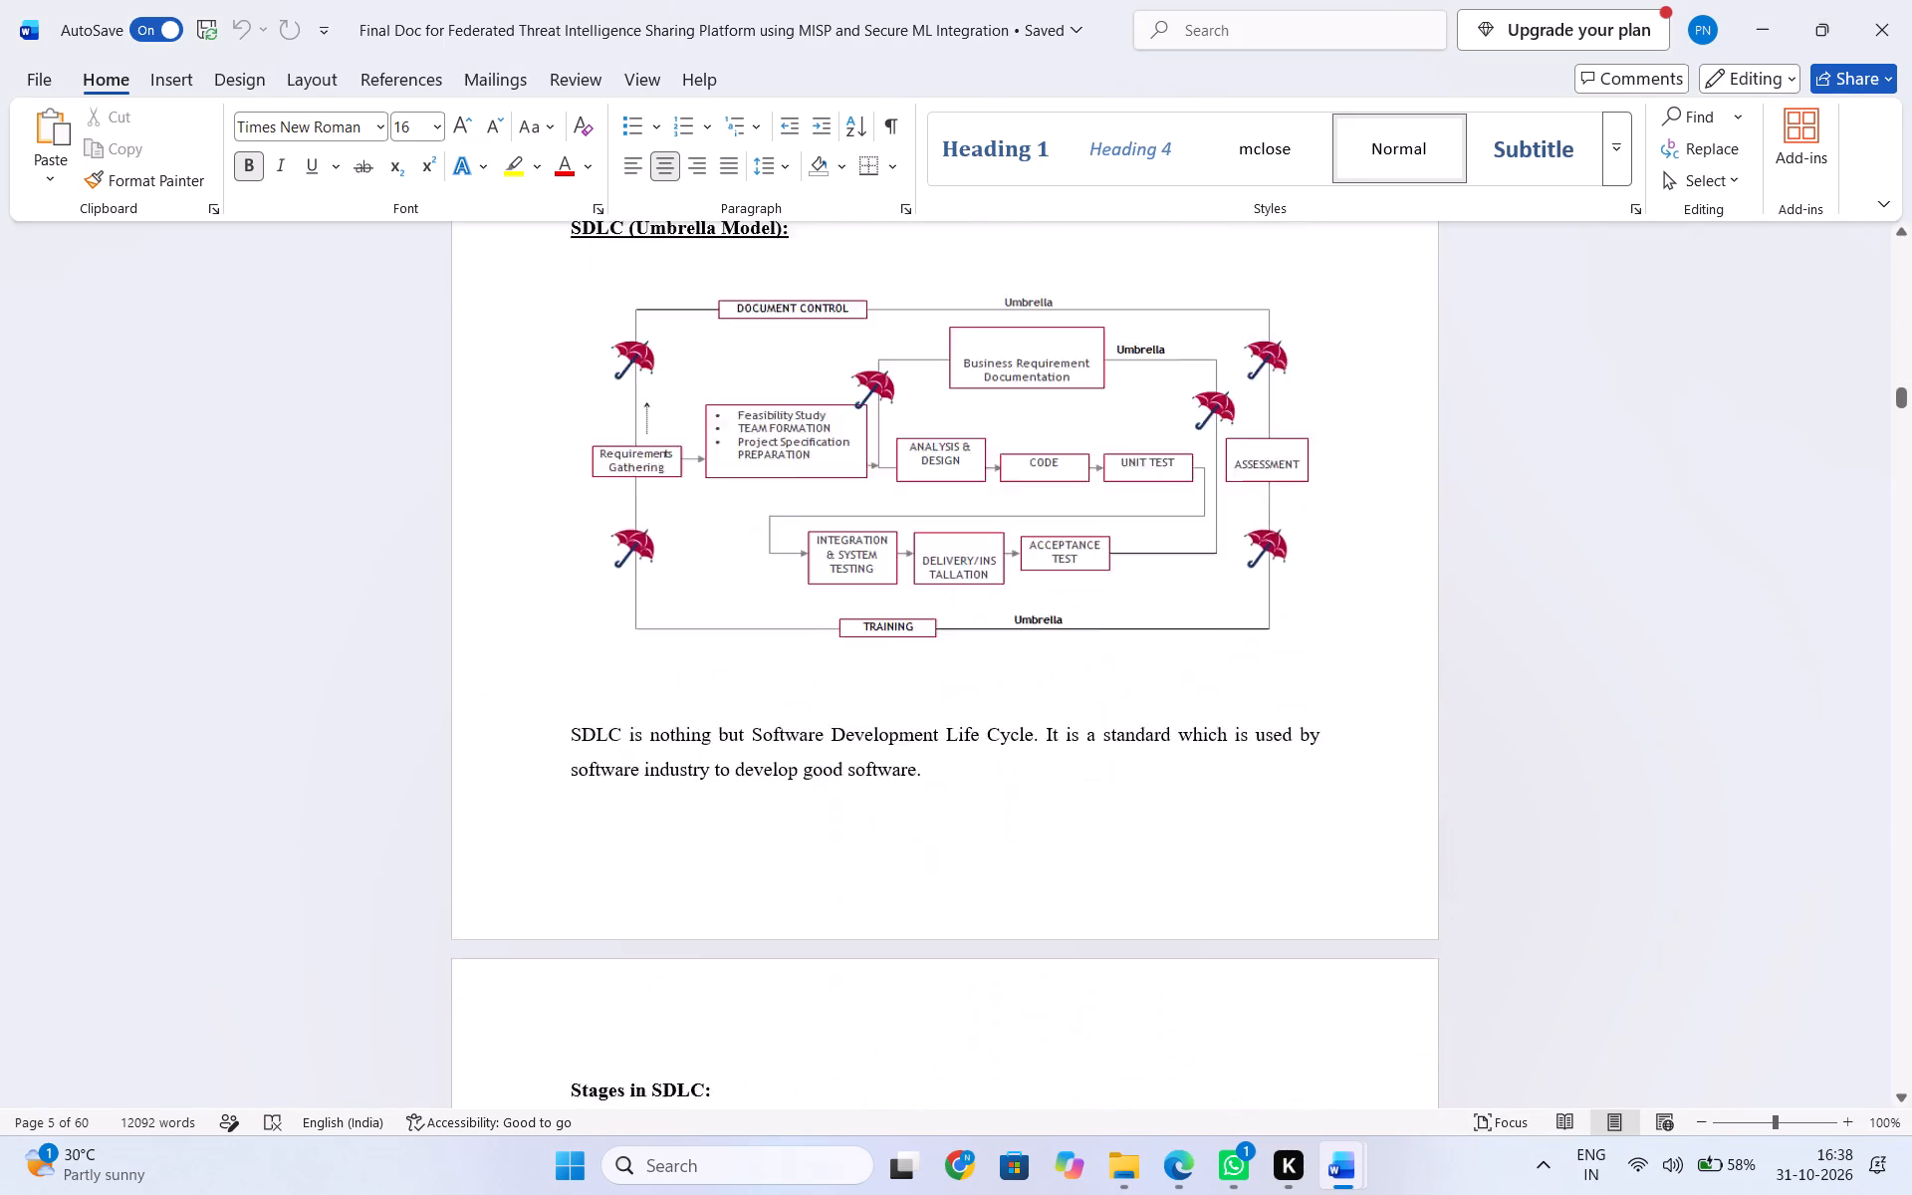
scroll(1146, 991, down, 10)
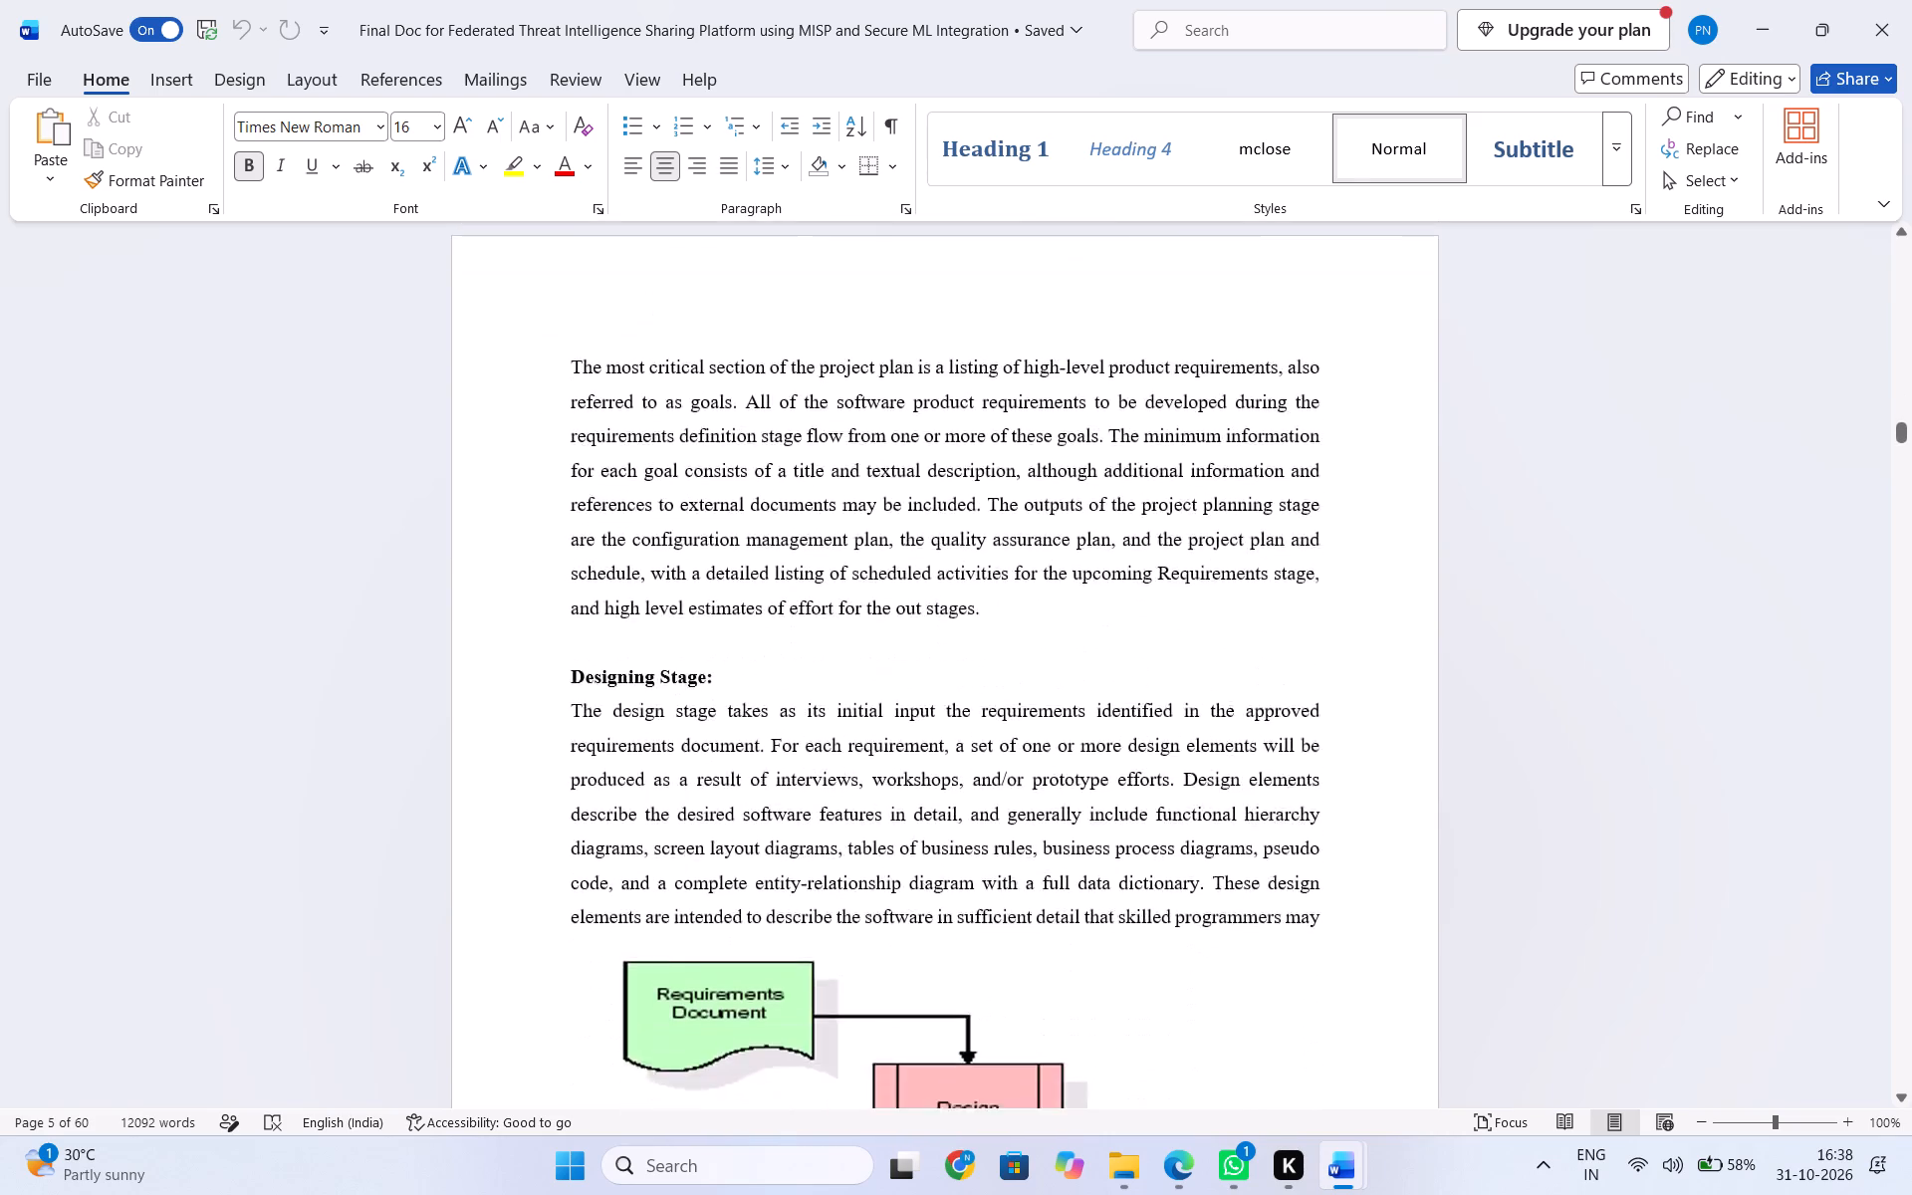
scroll(1146, 990, down, 9)
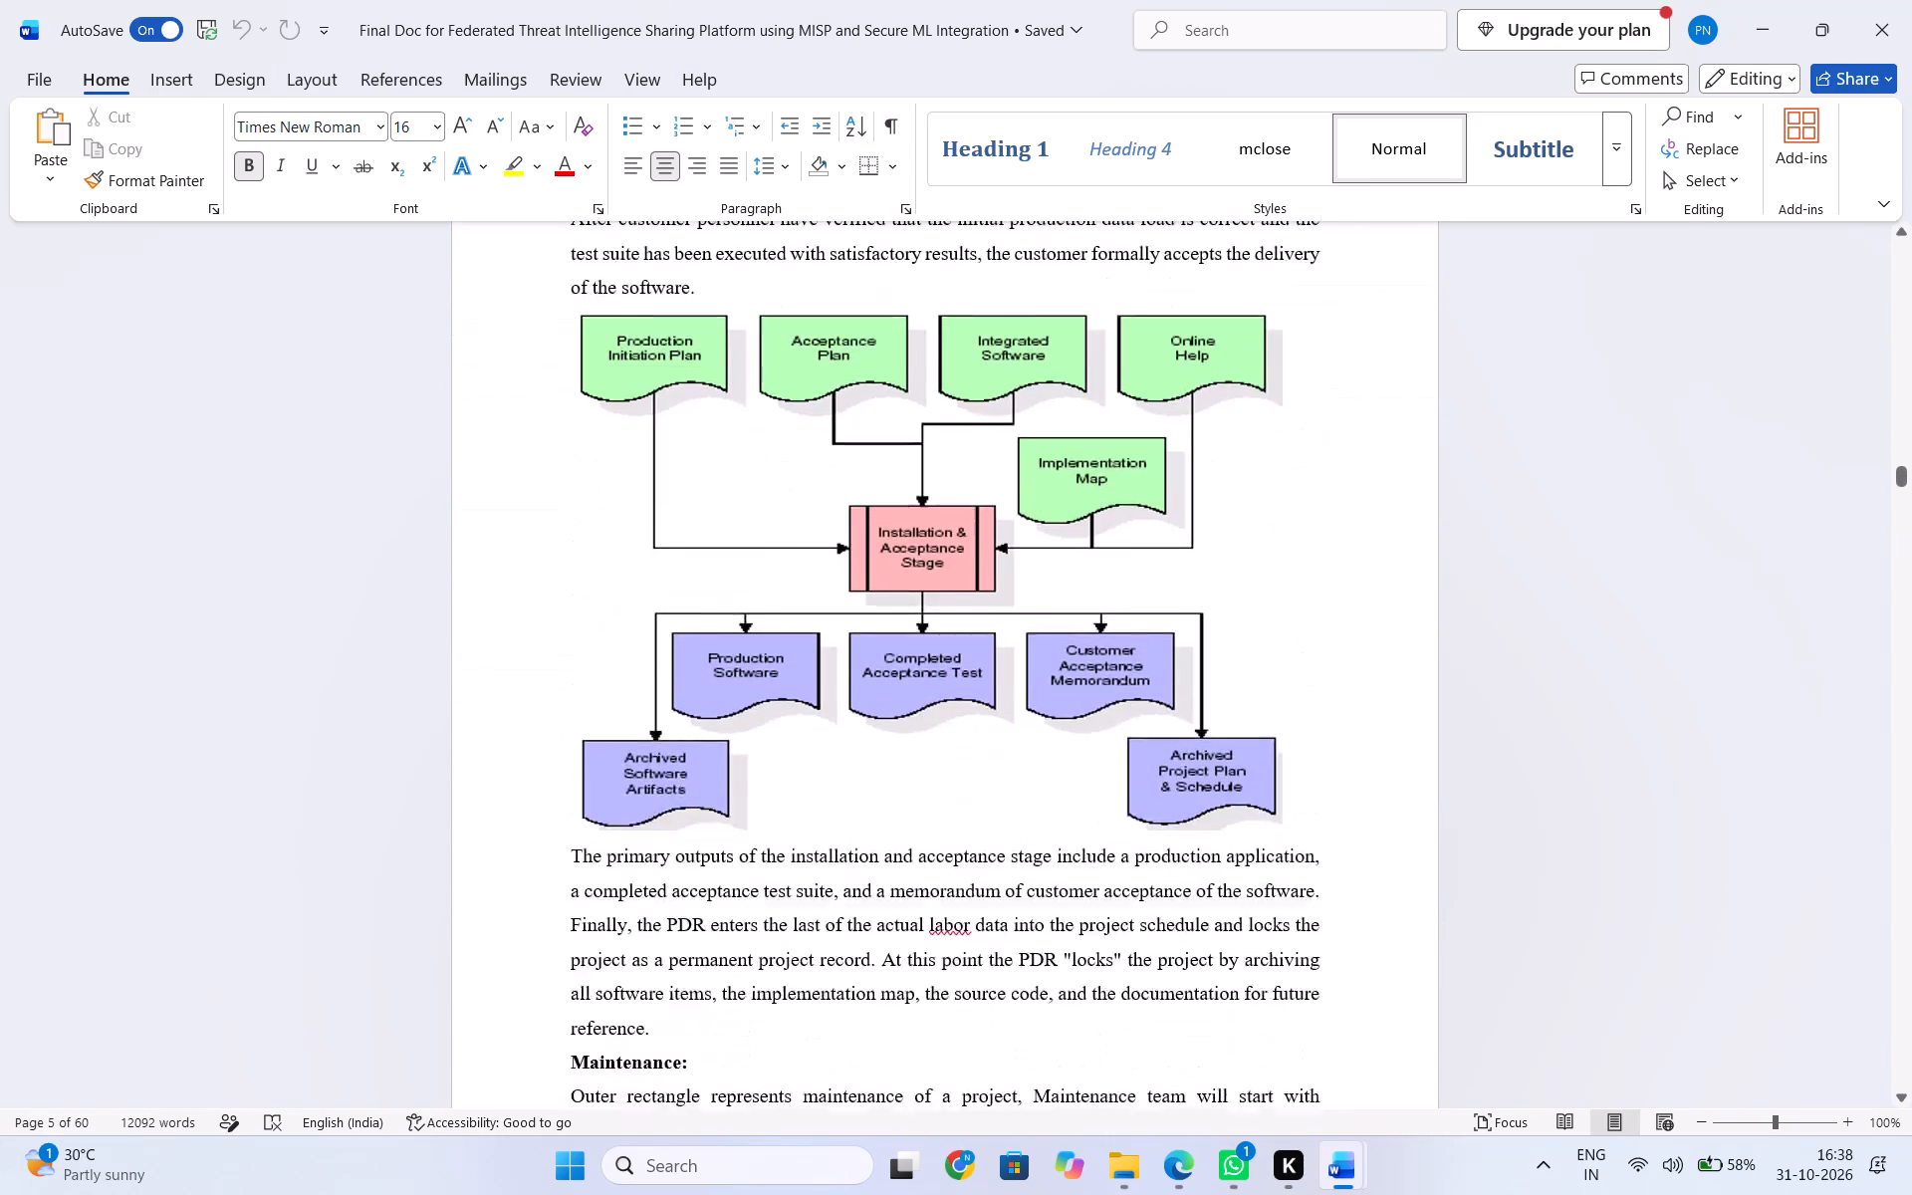
scroll(1146, 990, down, 10)
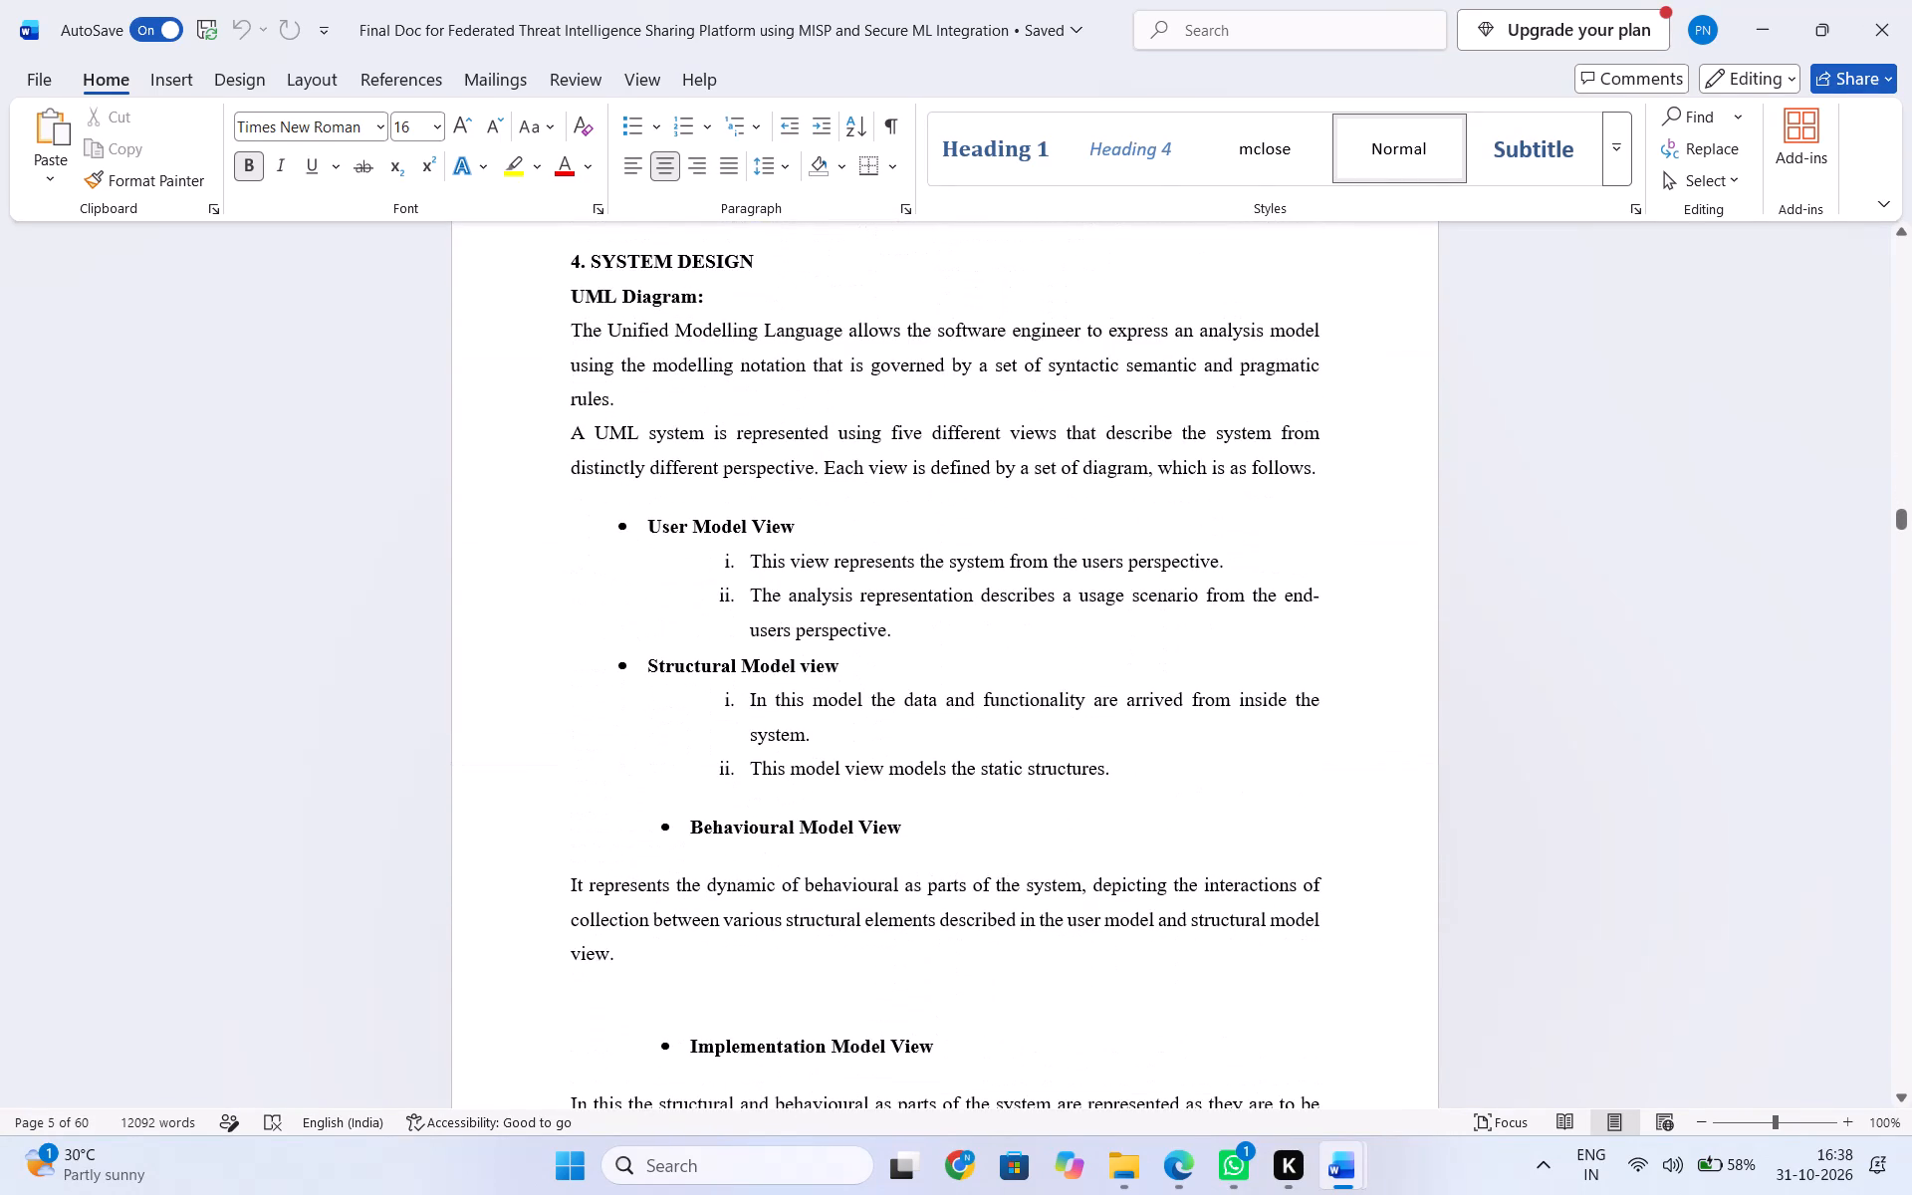
scroll(1149, 973, down, 3)
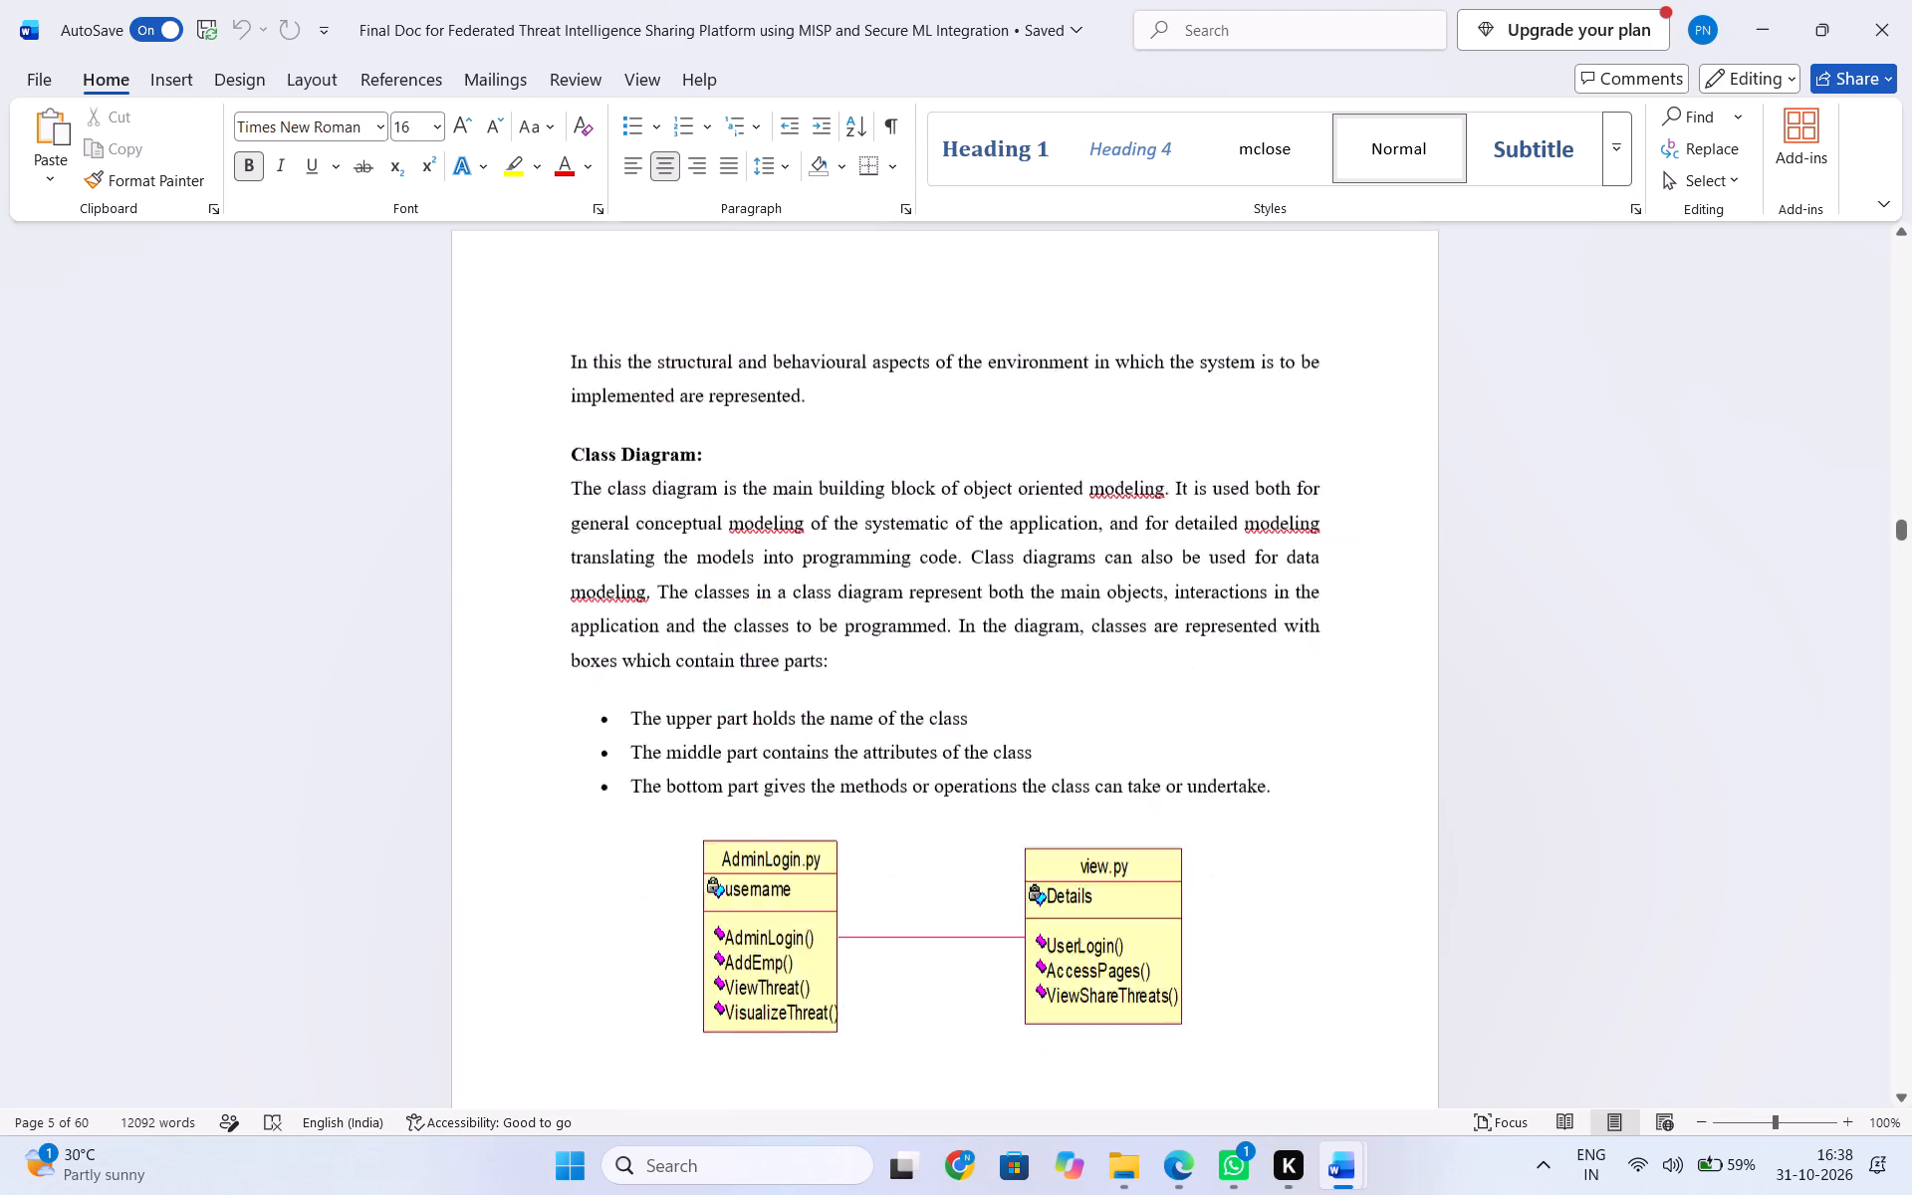
scroll(1148, 973, down, 9)
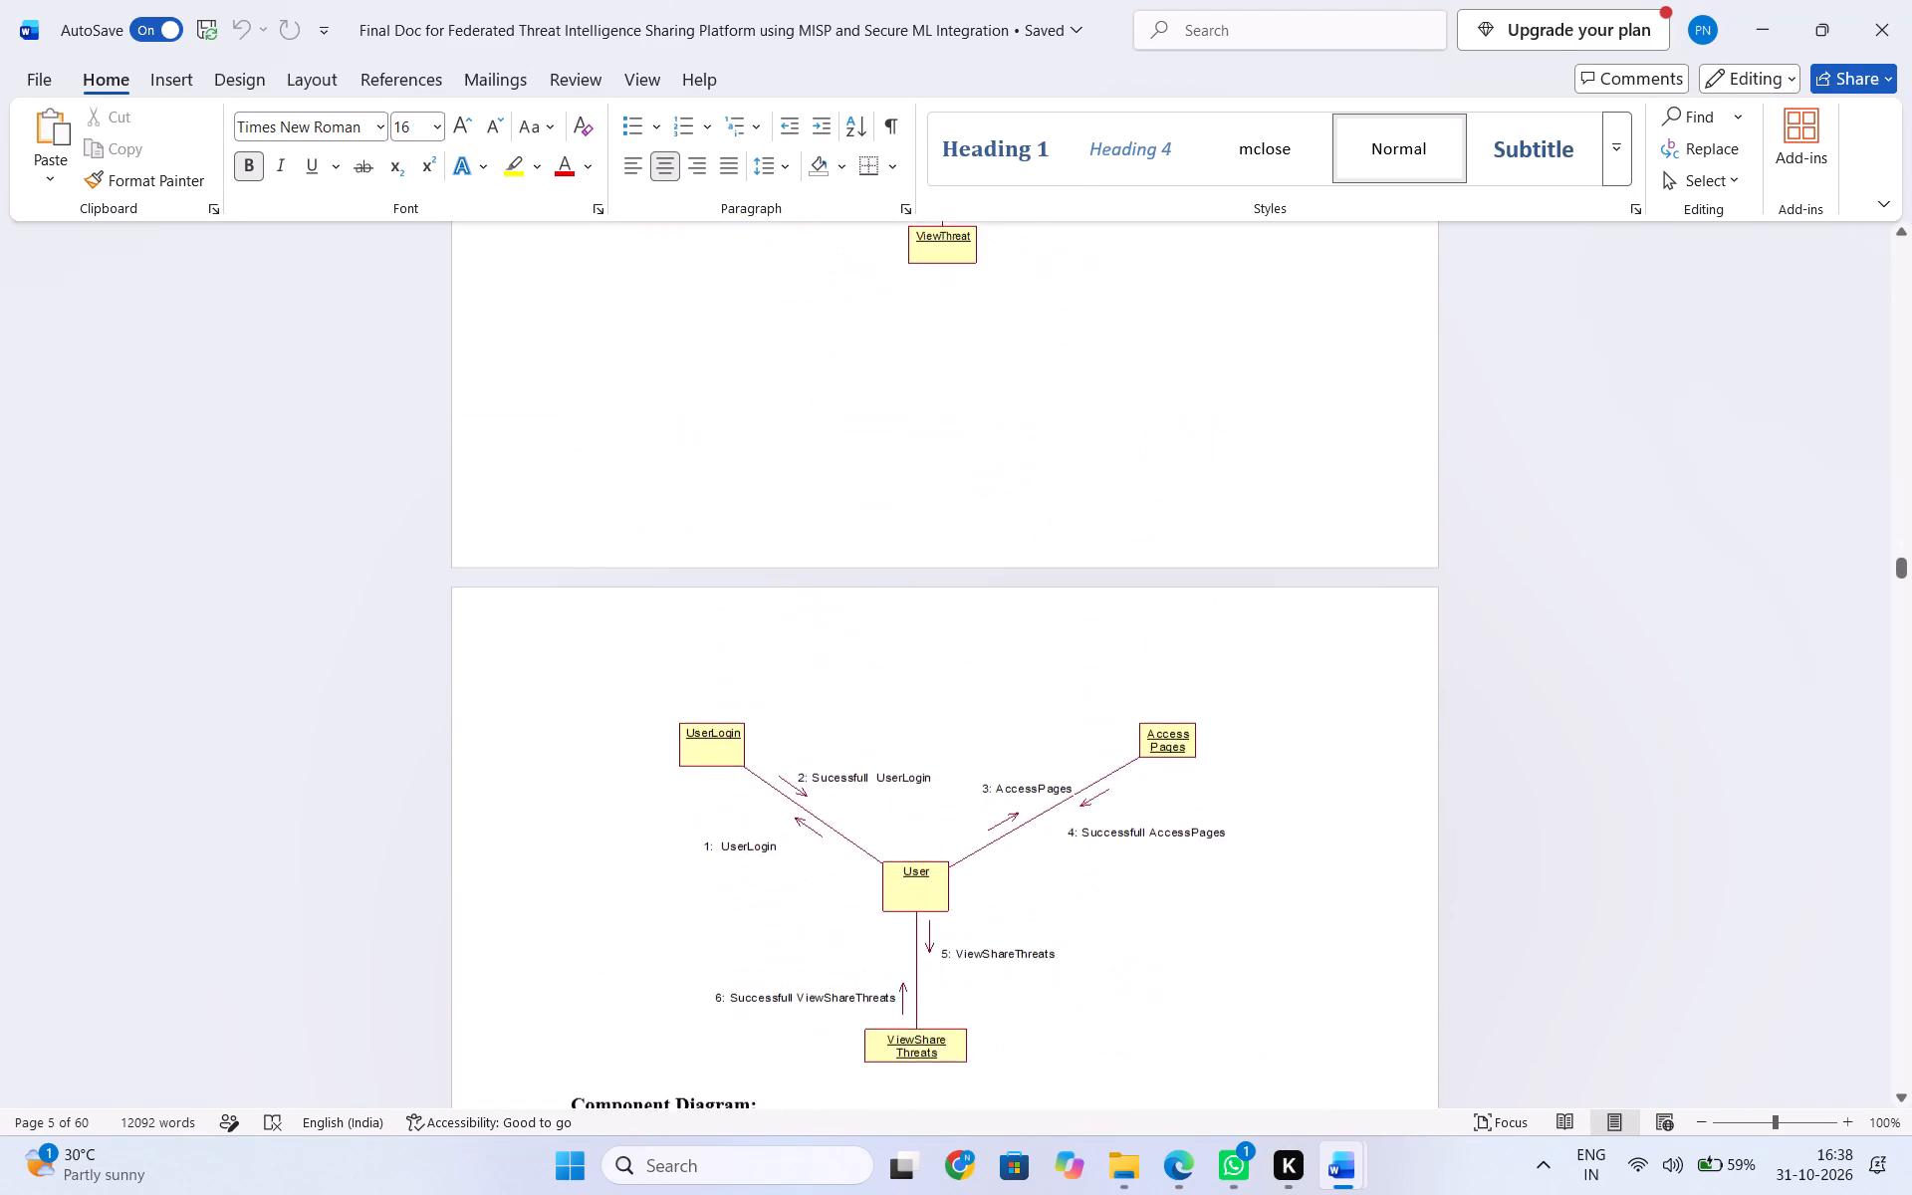
scroll(1148, 973, down, 9)
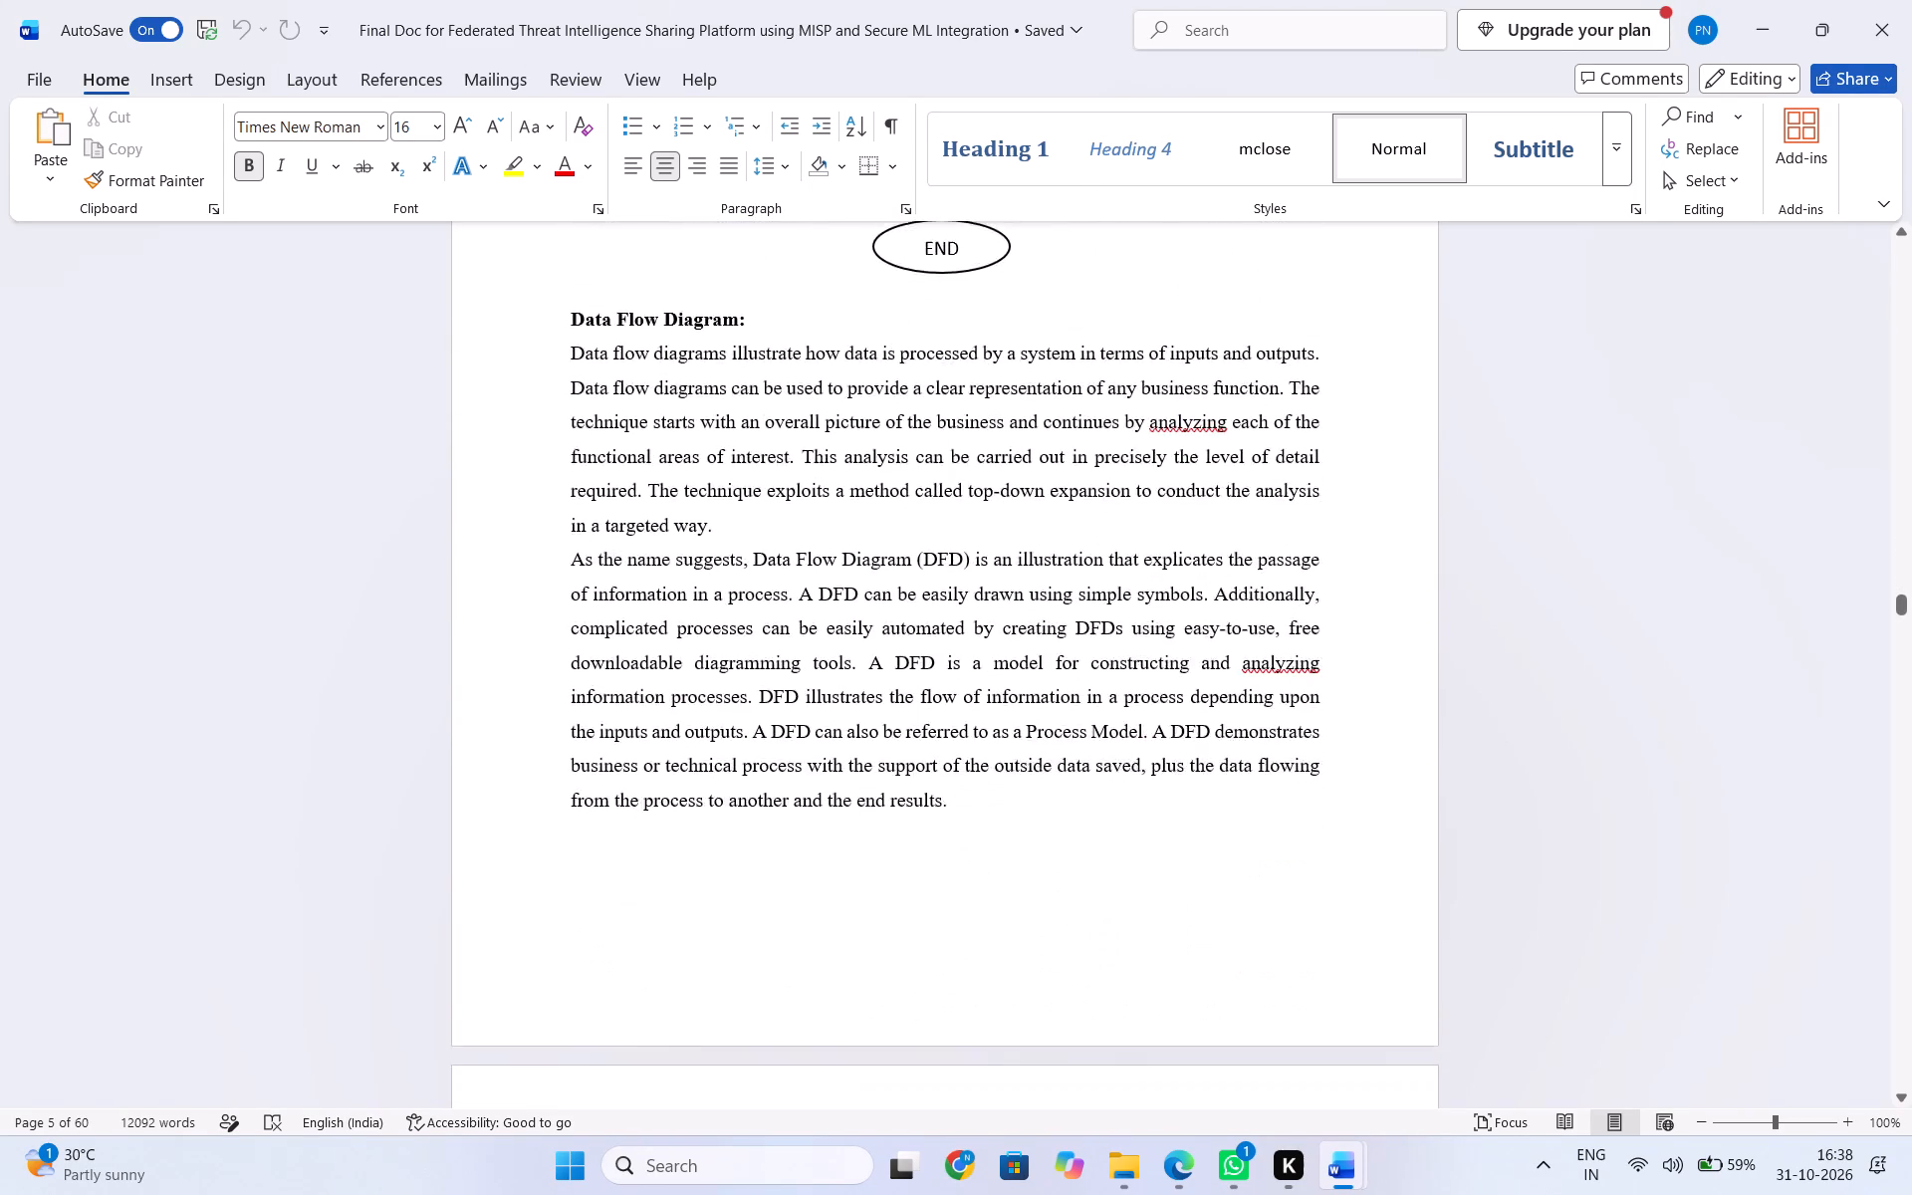
scroll(1144, 973, down, 3)
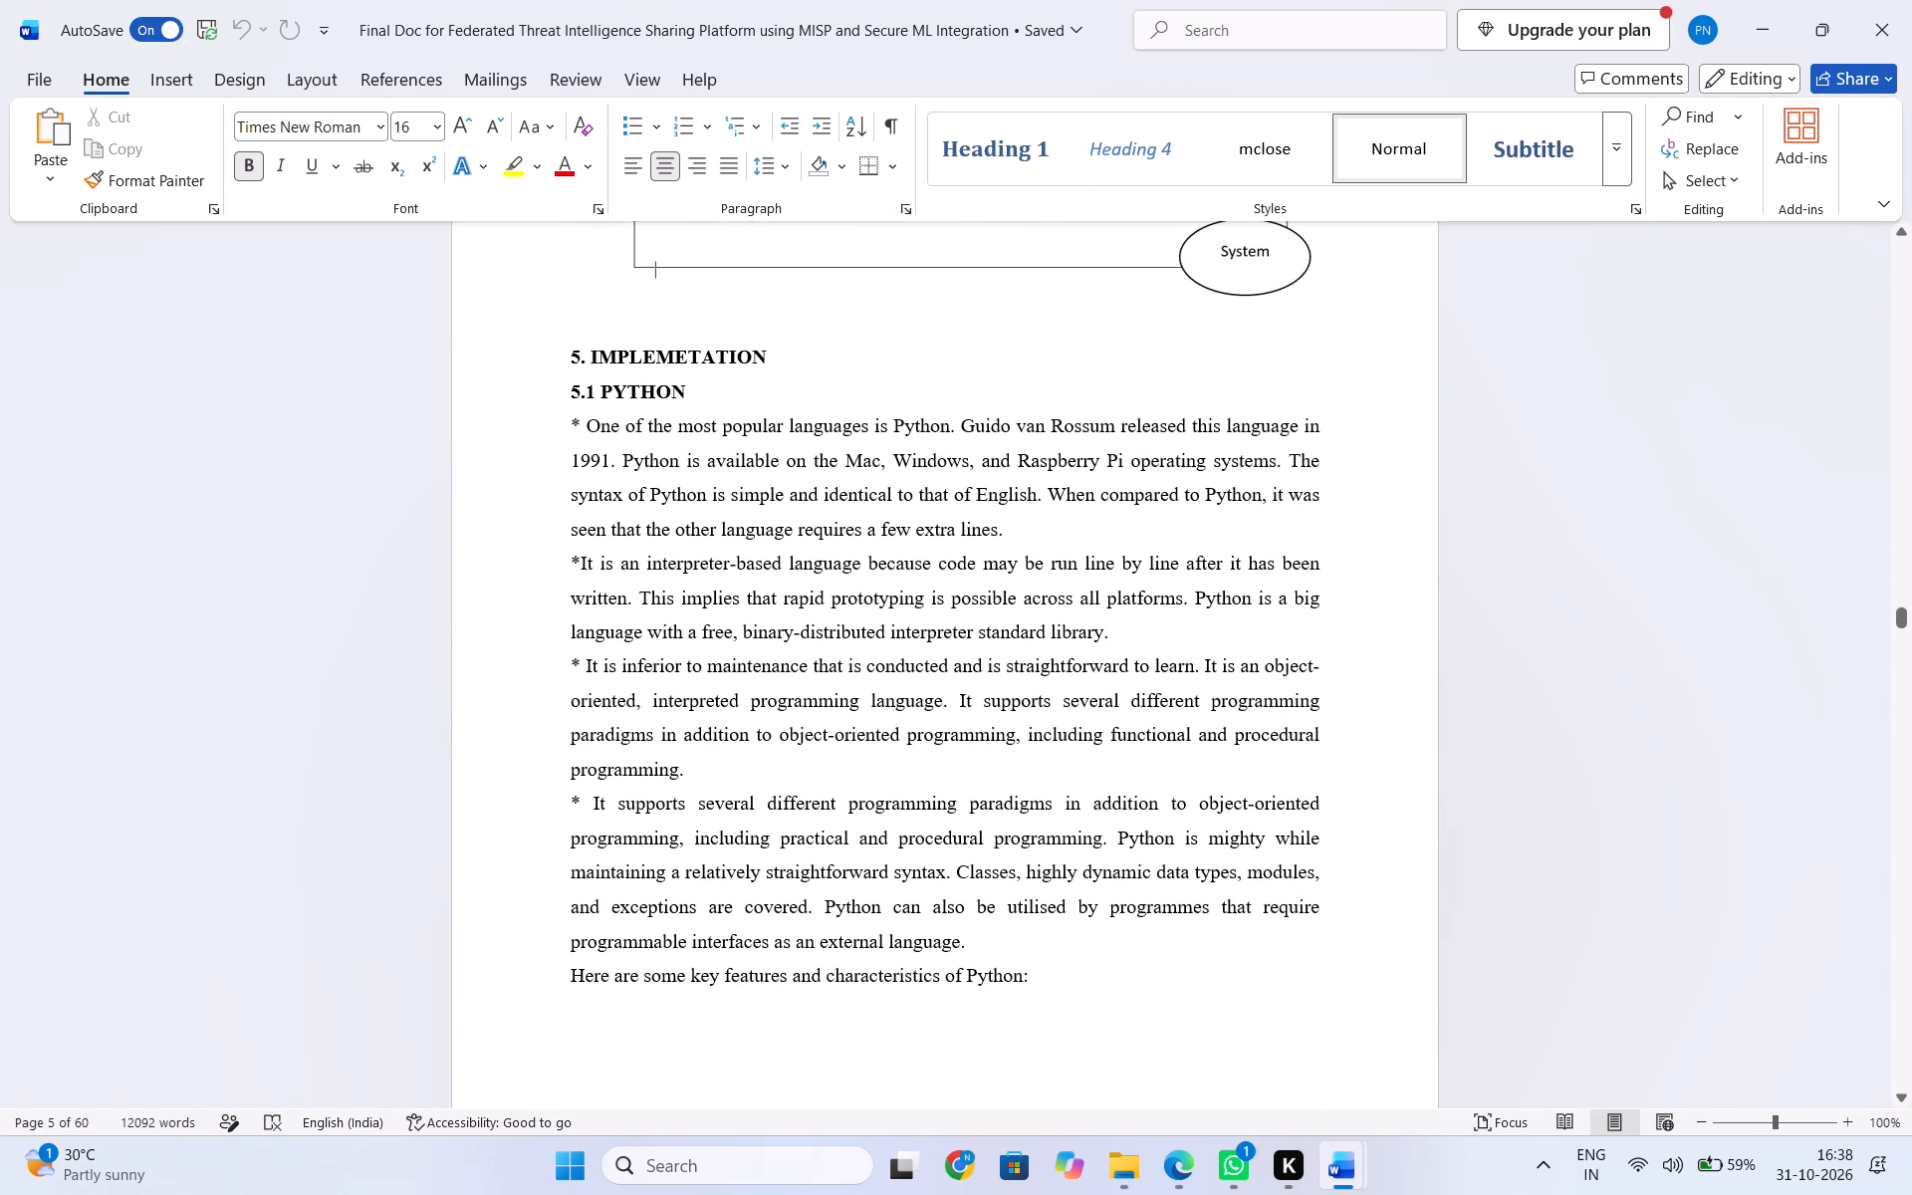
Examine the 5.1 PYTHON text and feature bullets up to 5.2 Installation in the federated threat document.
scroll(1122, 964, down, 1)
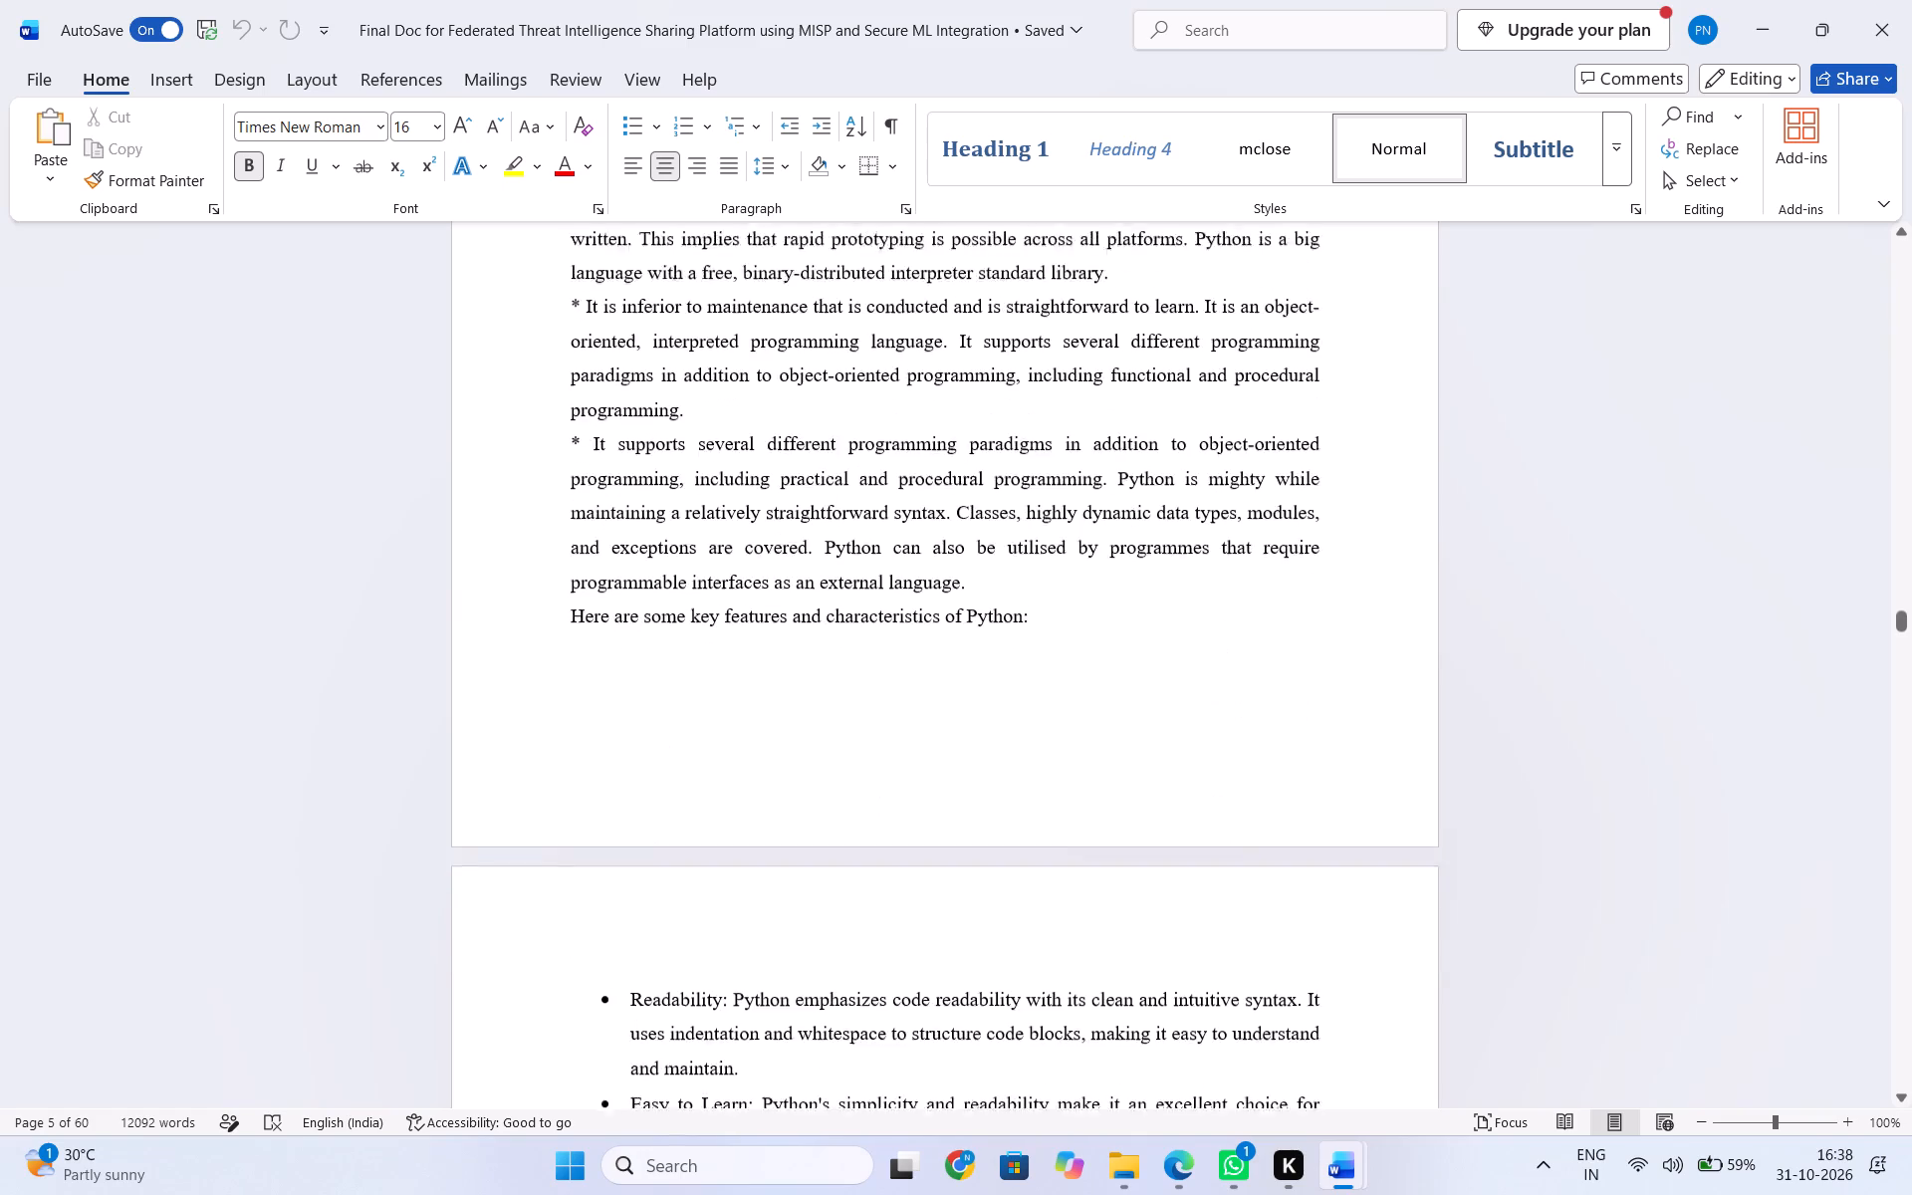
scroll(1122, 964, down, 3)
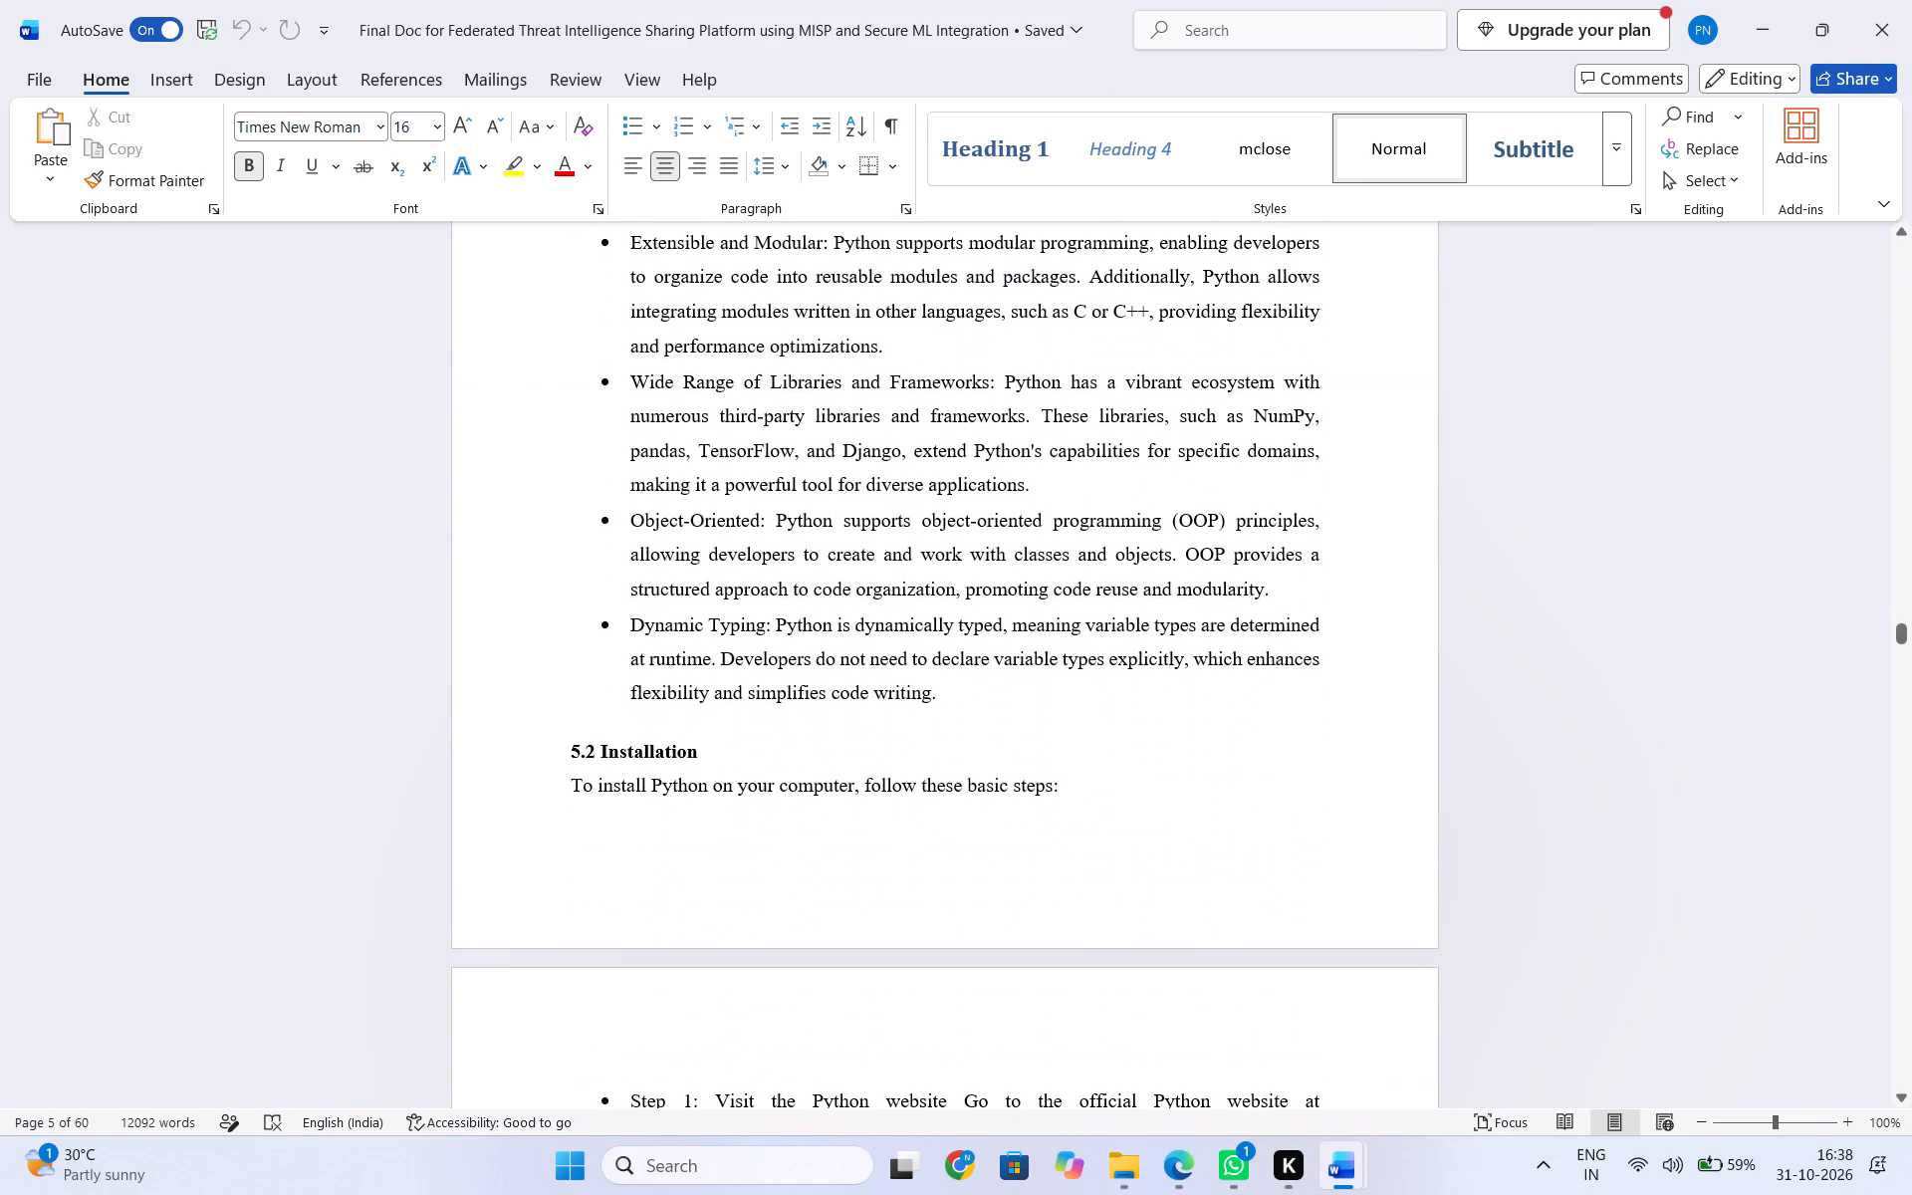
scroll(1122, 964, up, 4)
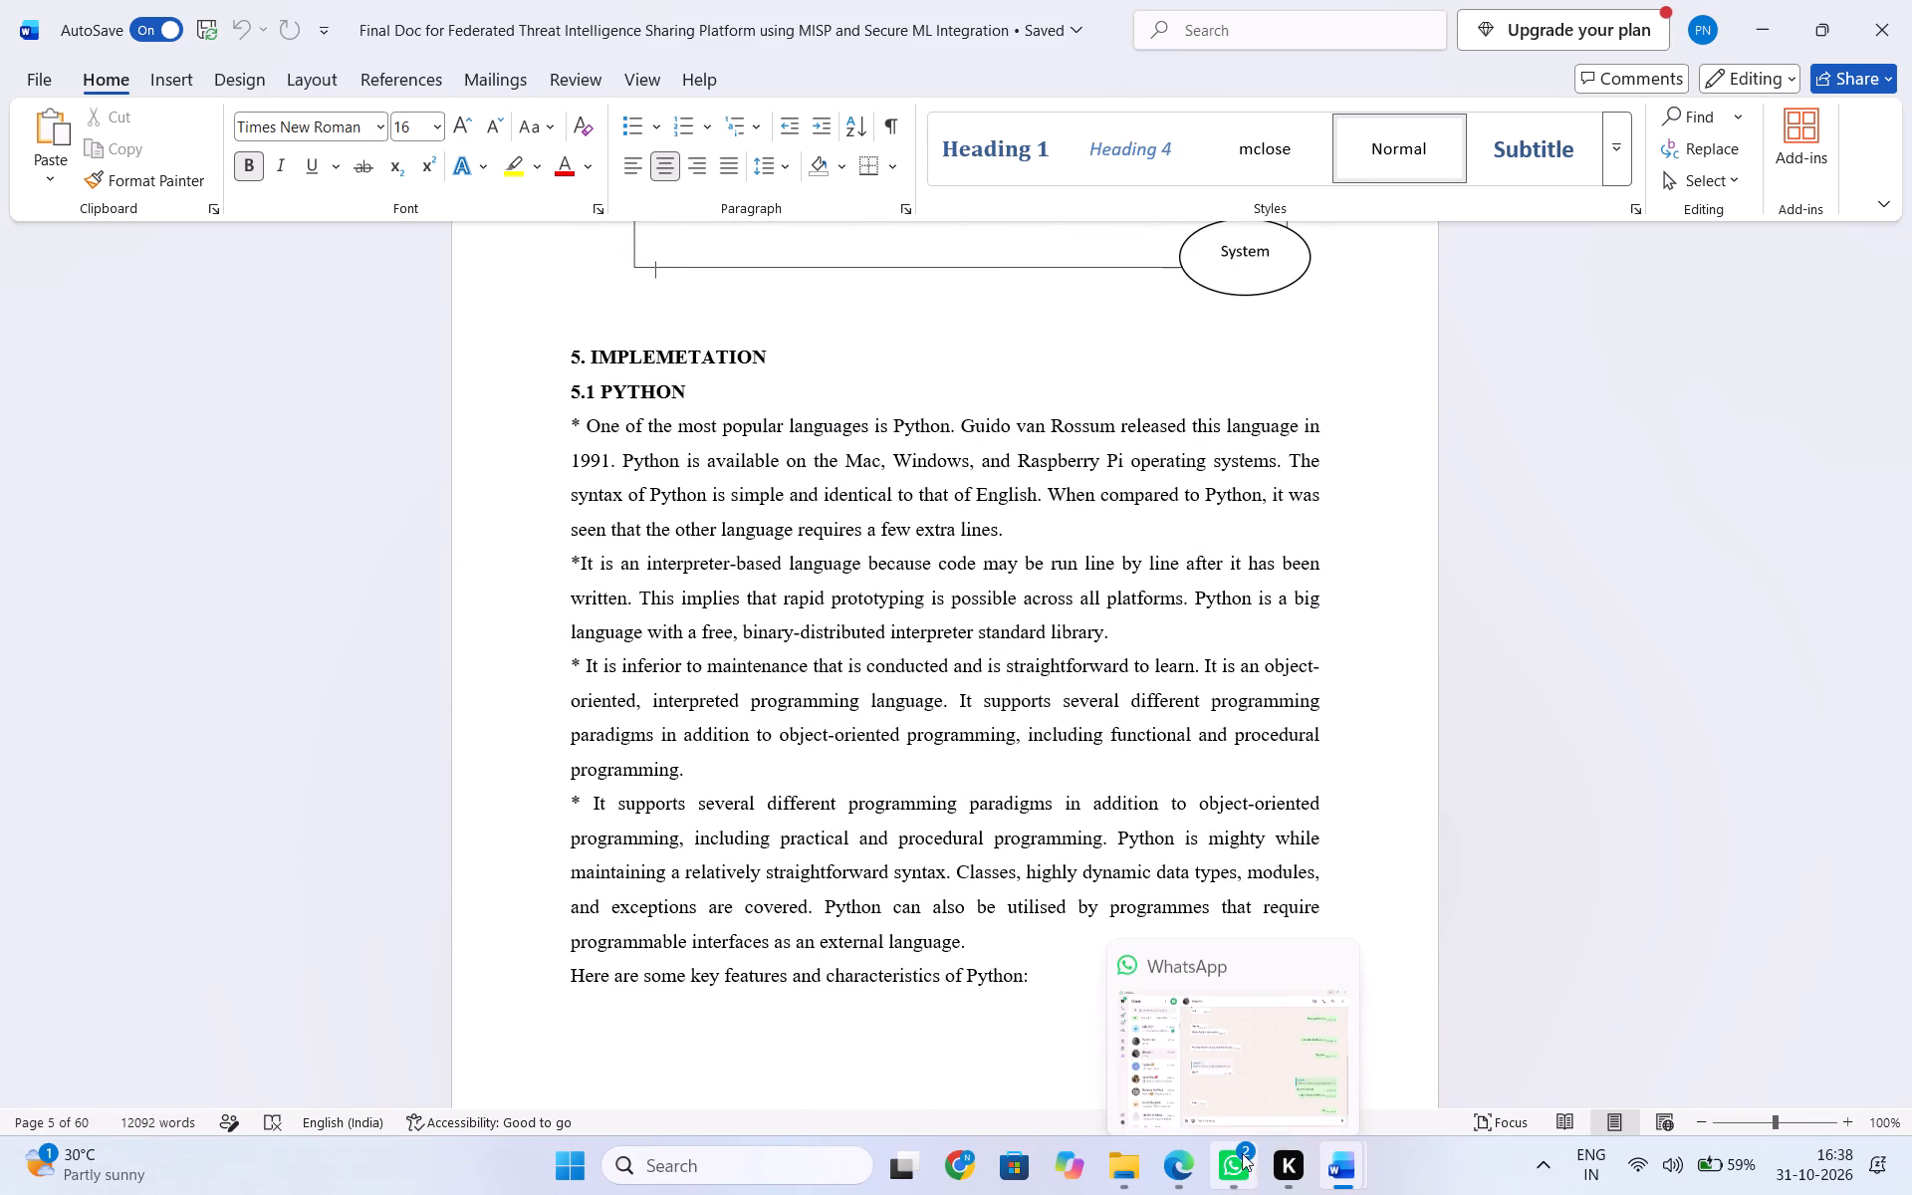
Compare the sample PDF's 6.1 Python page in Edge with the federated threat document's Python feature list.
click(1187, 1160)
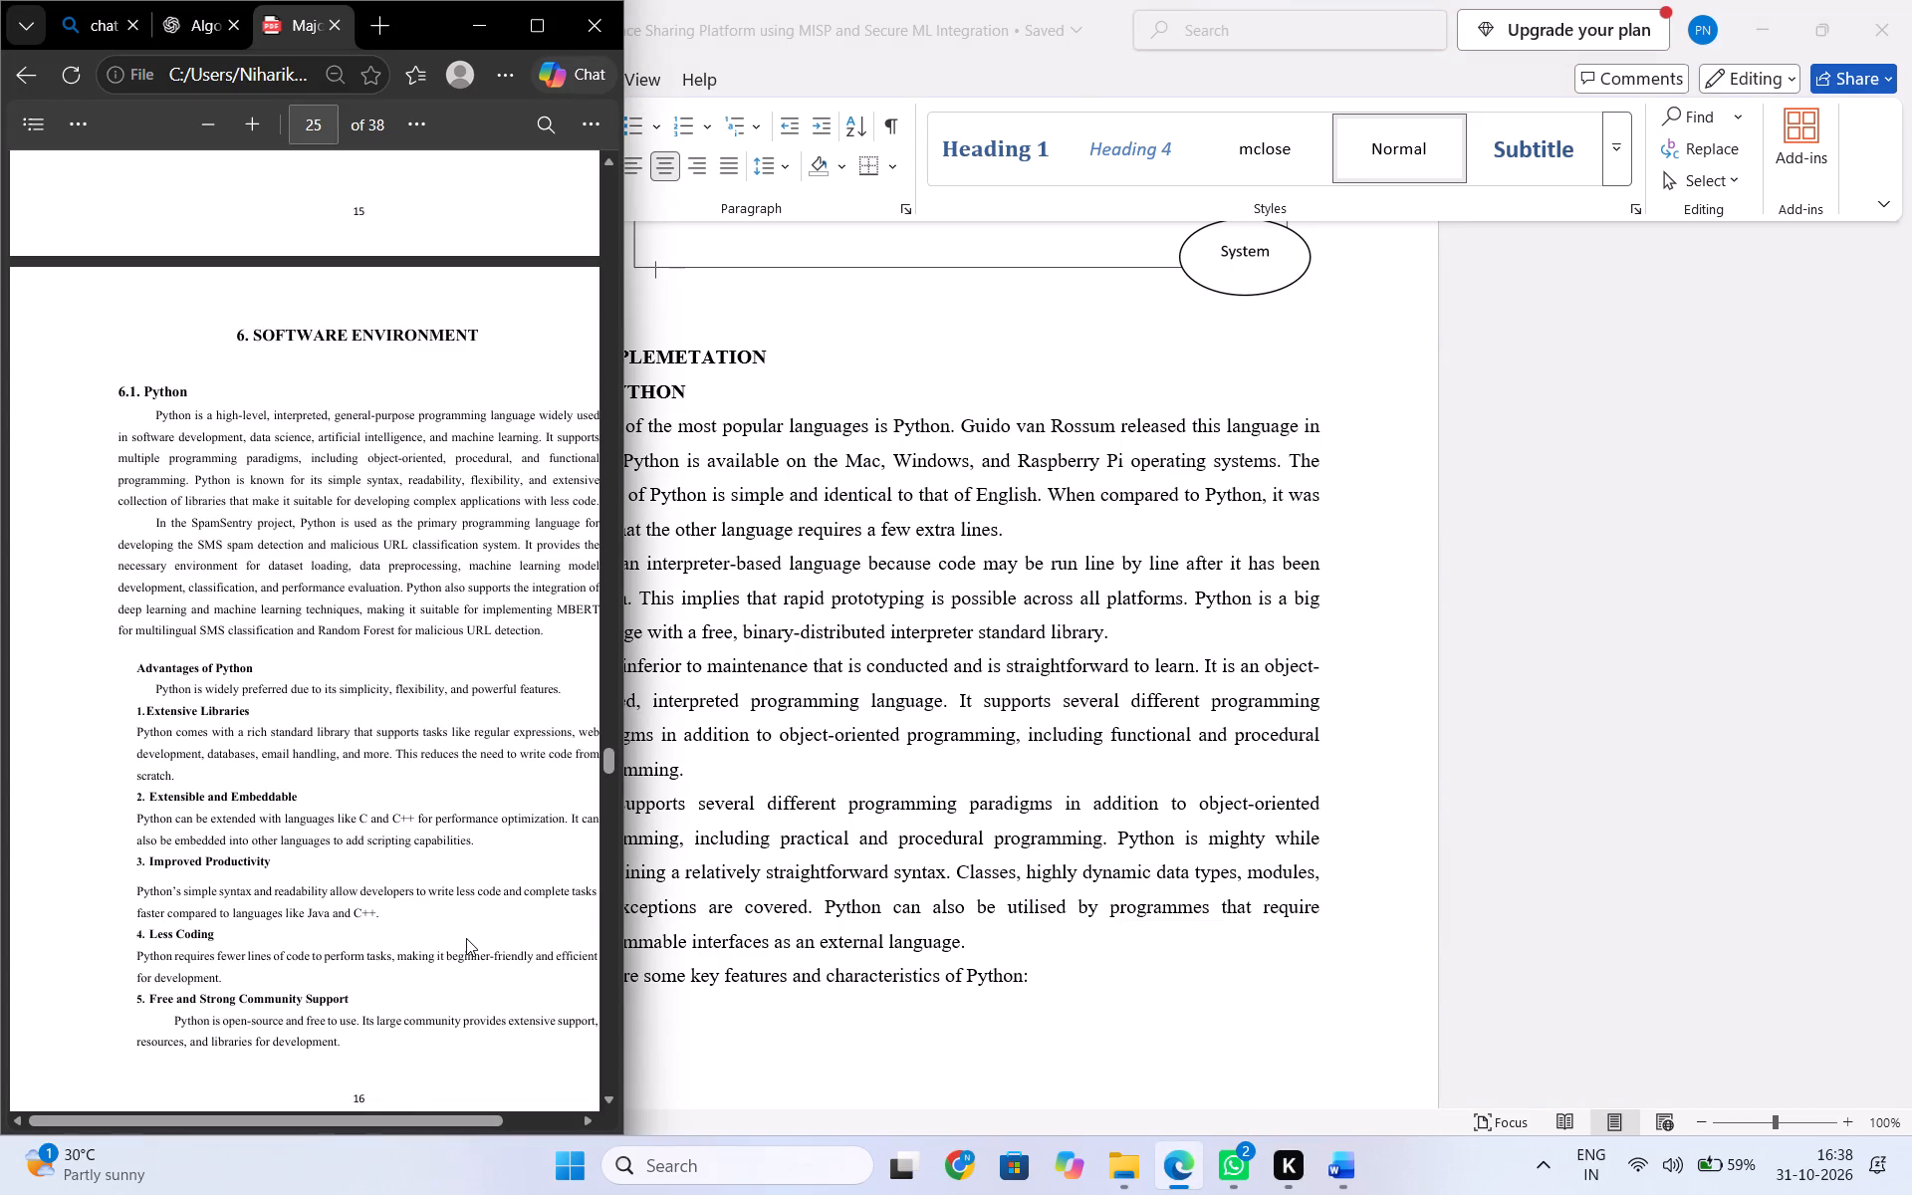
click(770, 900)
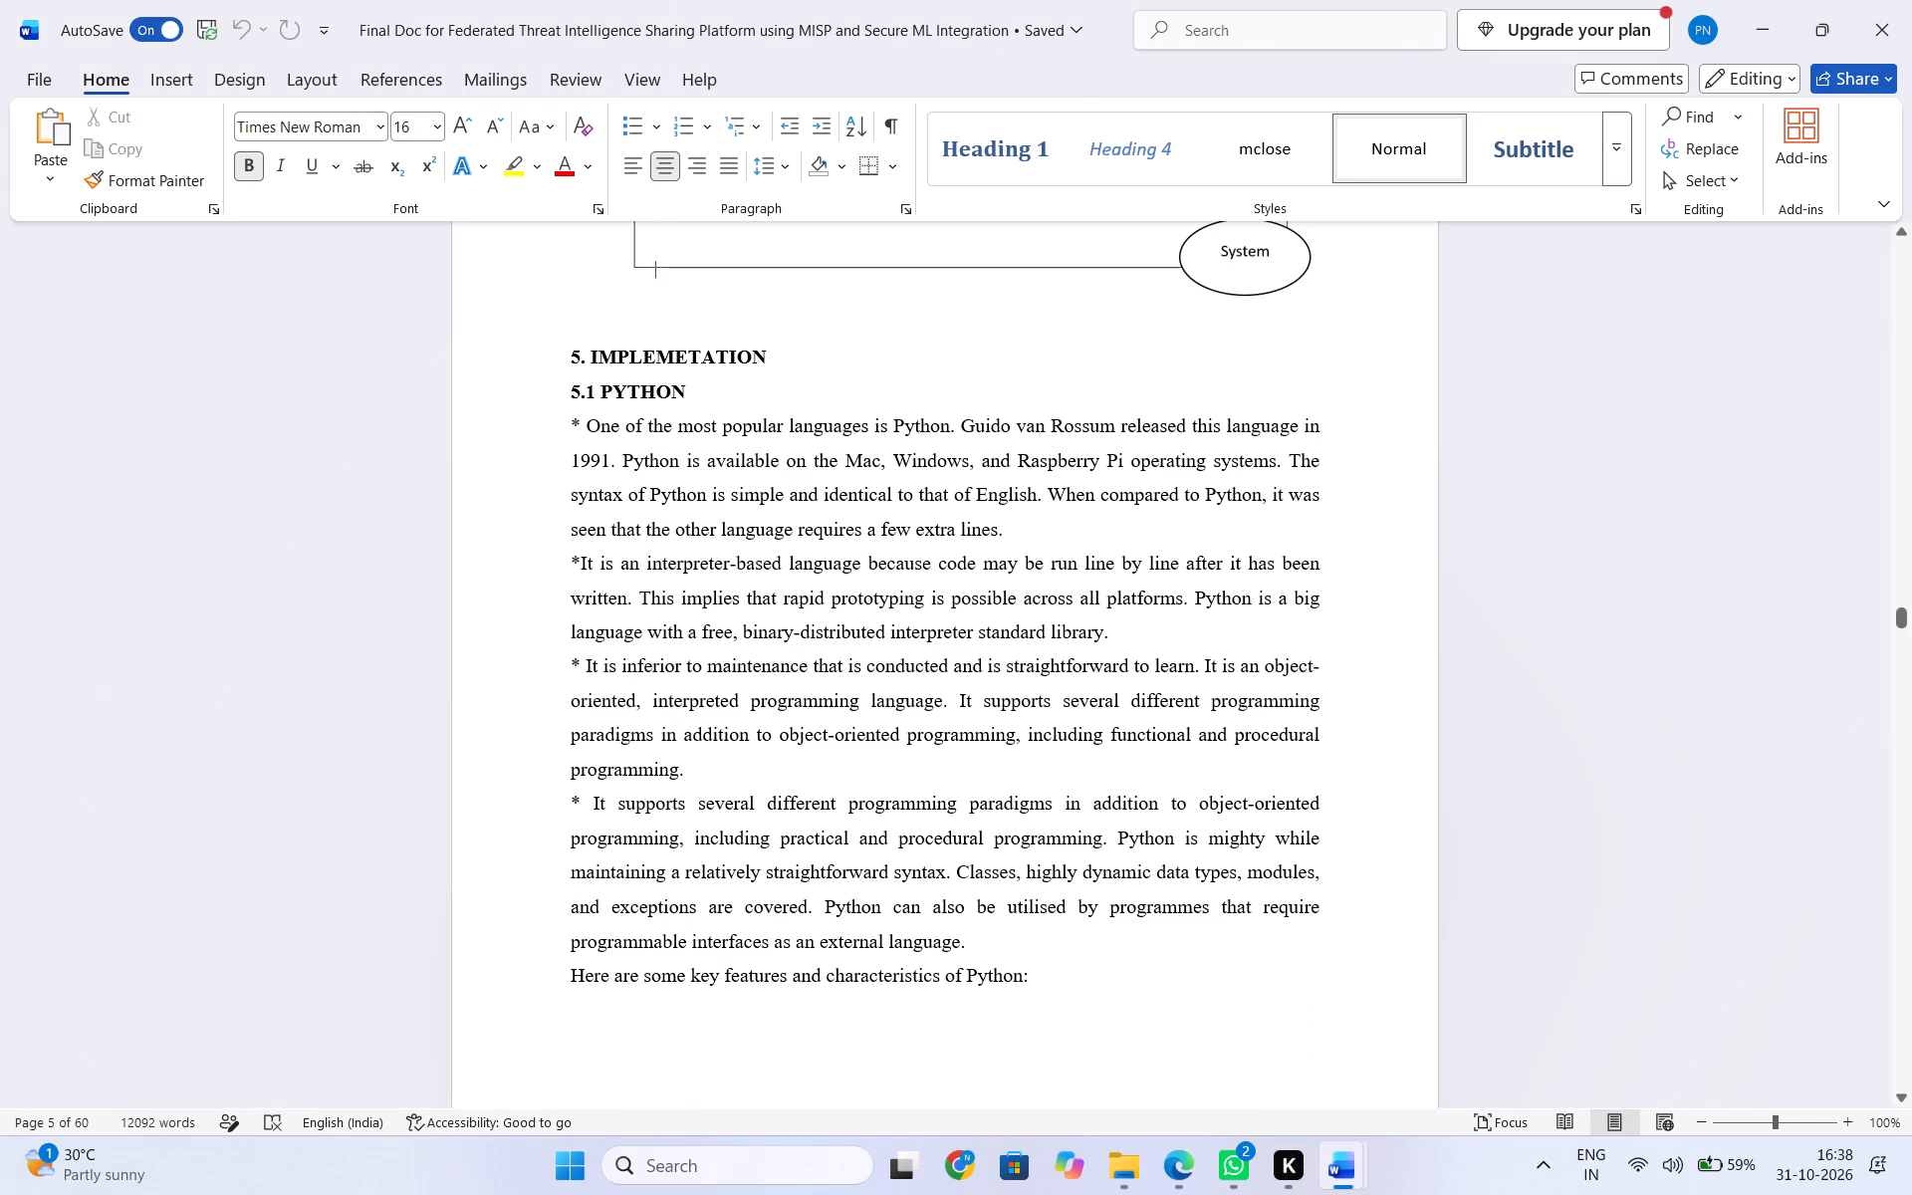
scroll(864, 845, down, 4)
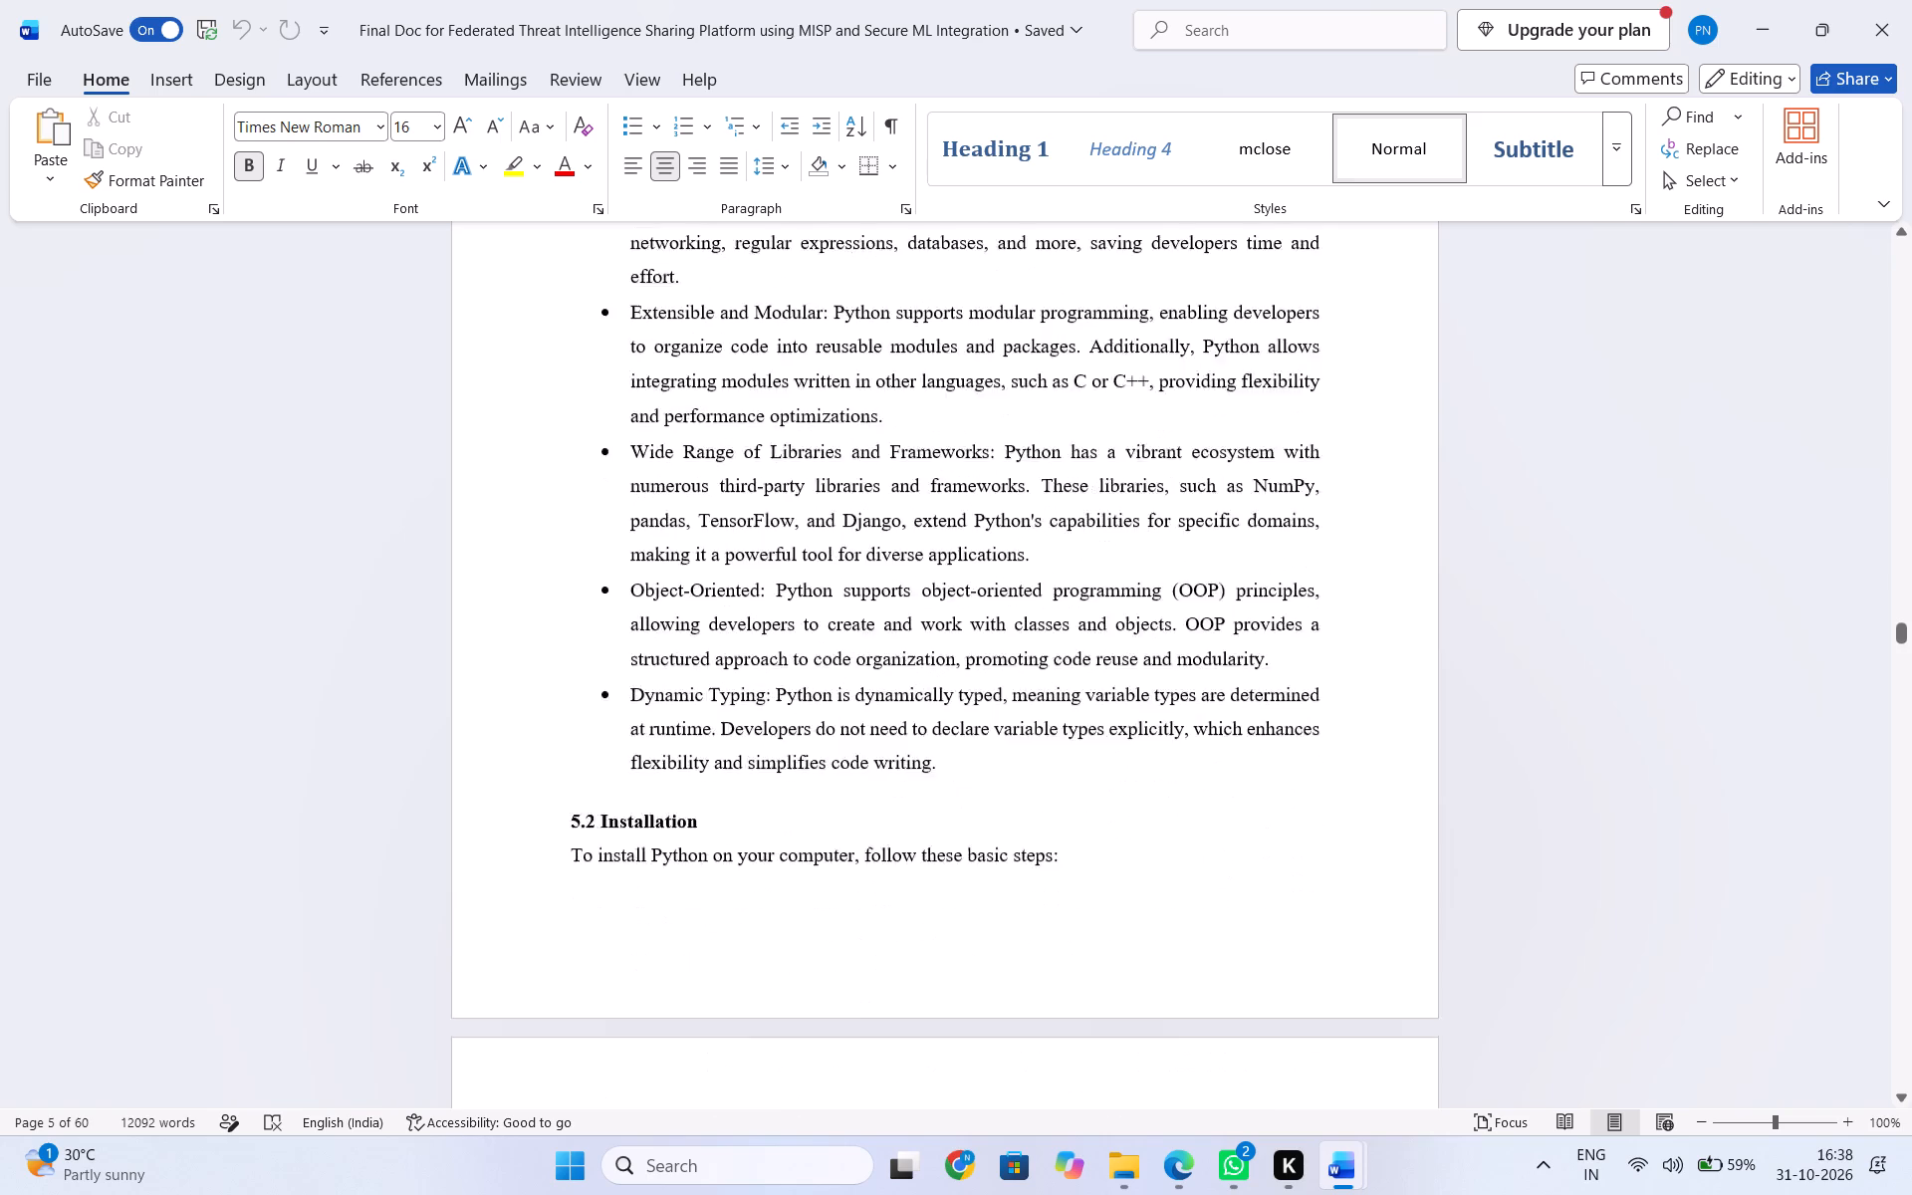
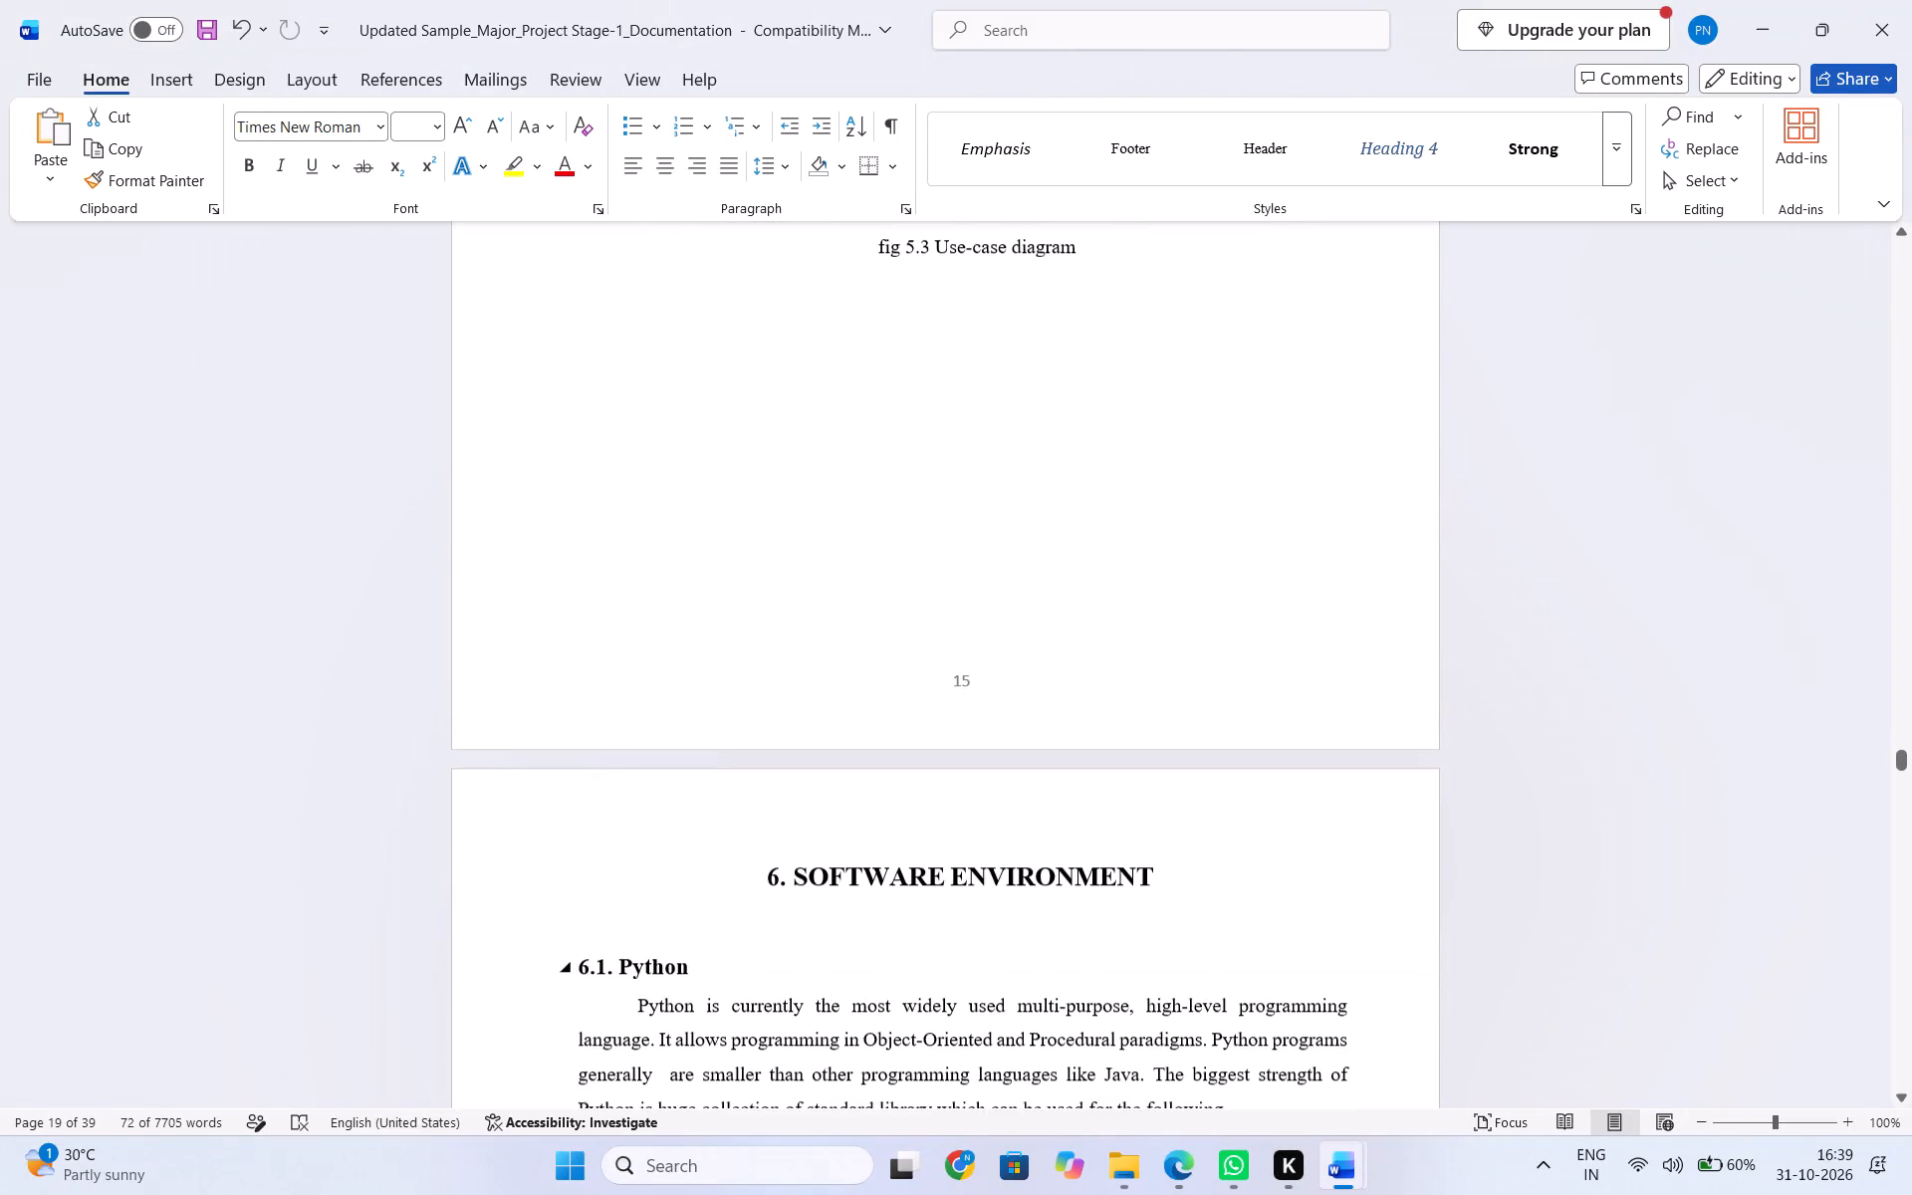
Look through chapter 6, SOFTWARE ENVIRONMENT, in the compatibility-mode copy of the report, from 6.1 Python through the installation steps.
scroll(1195, 977, down, 1)
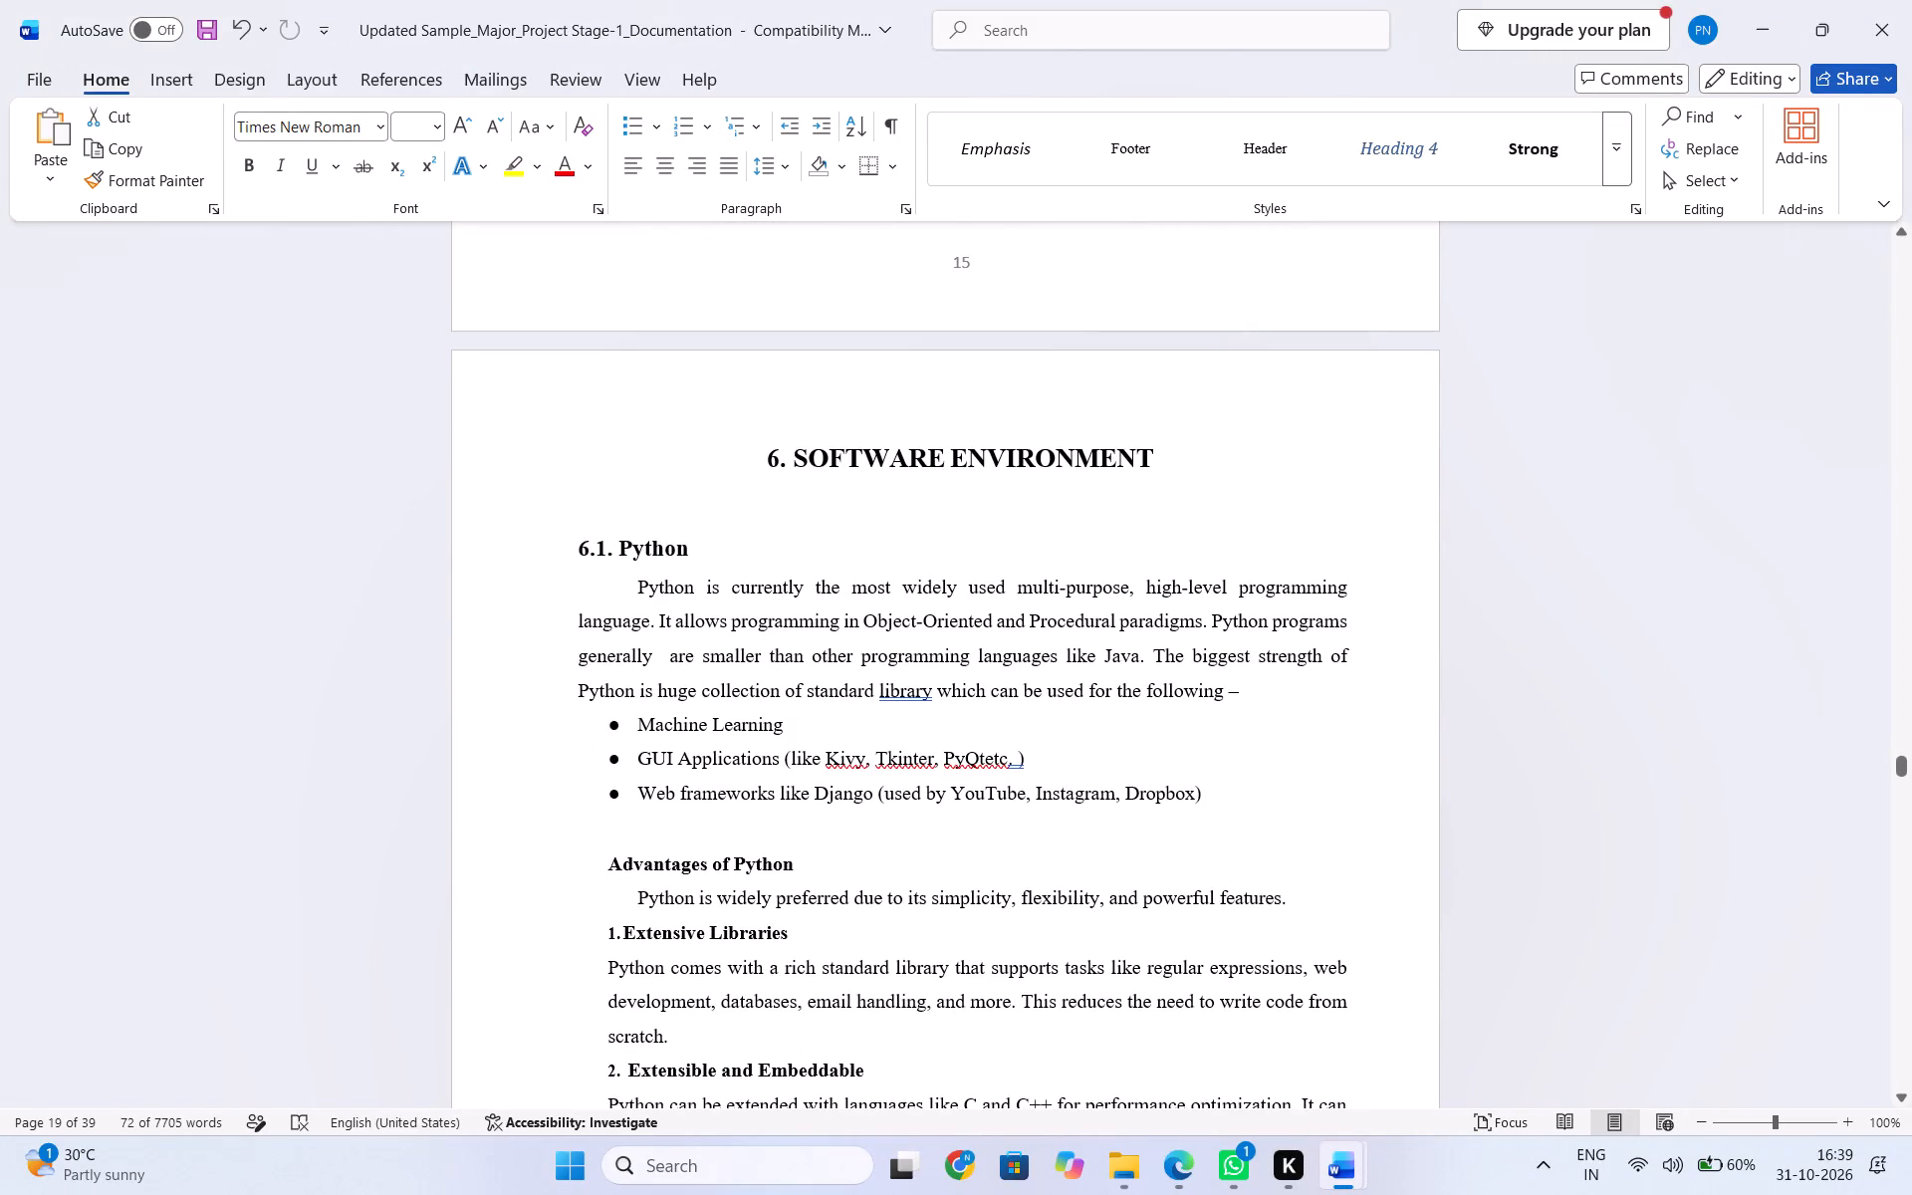
scroll(1195, 977, down, 1)
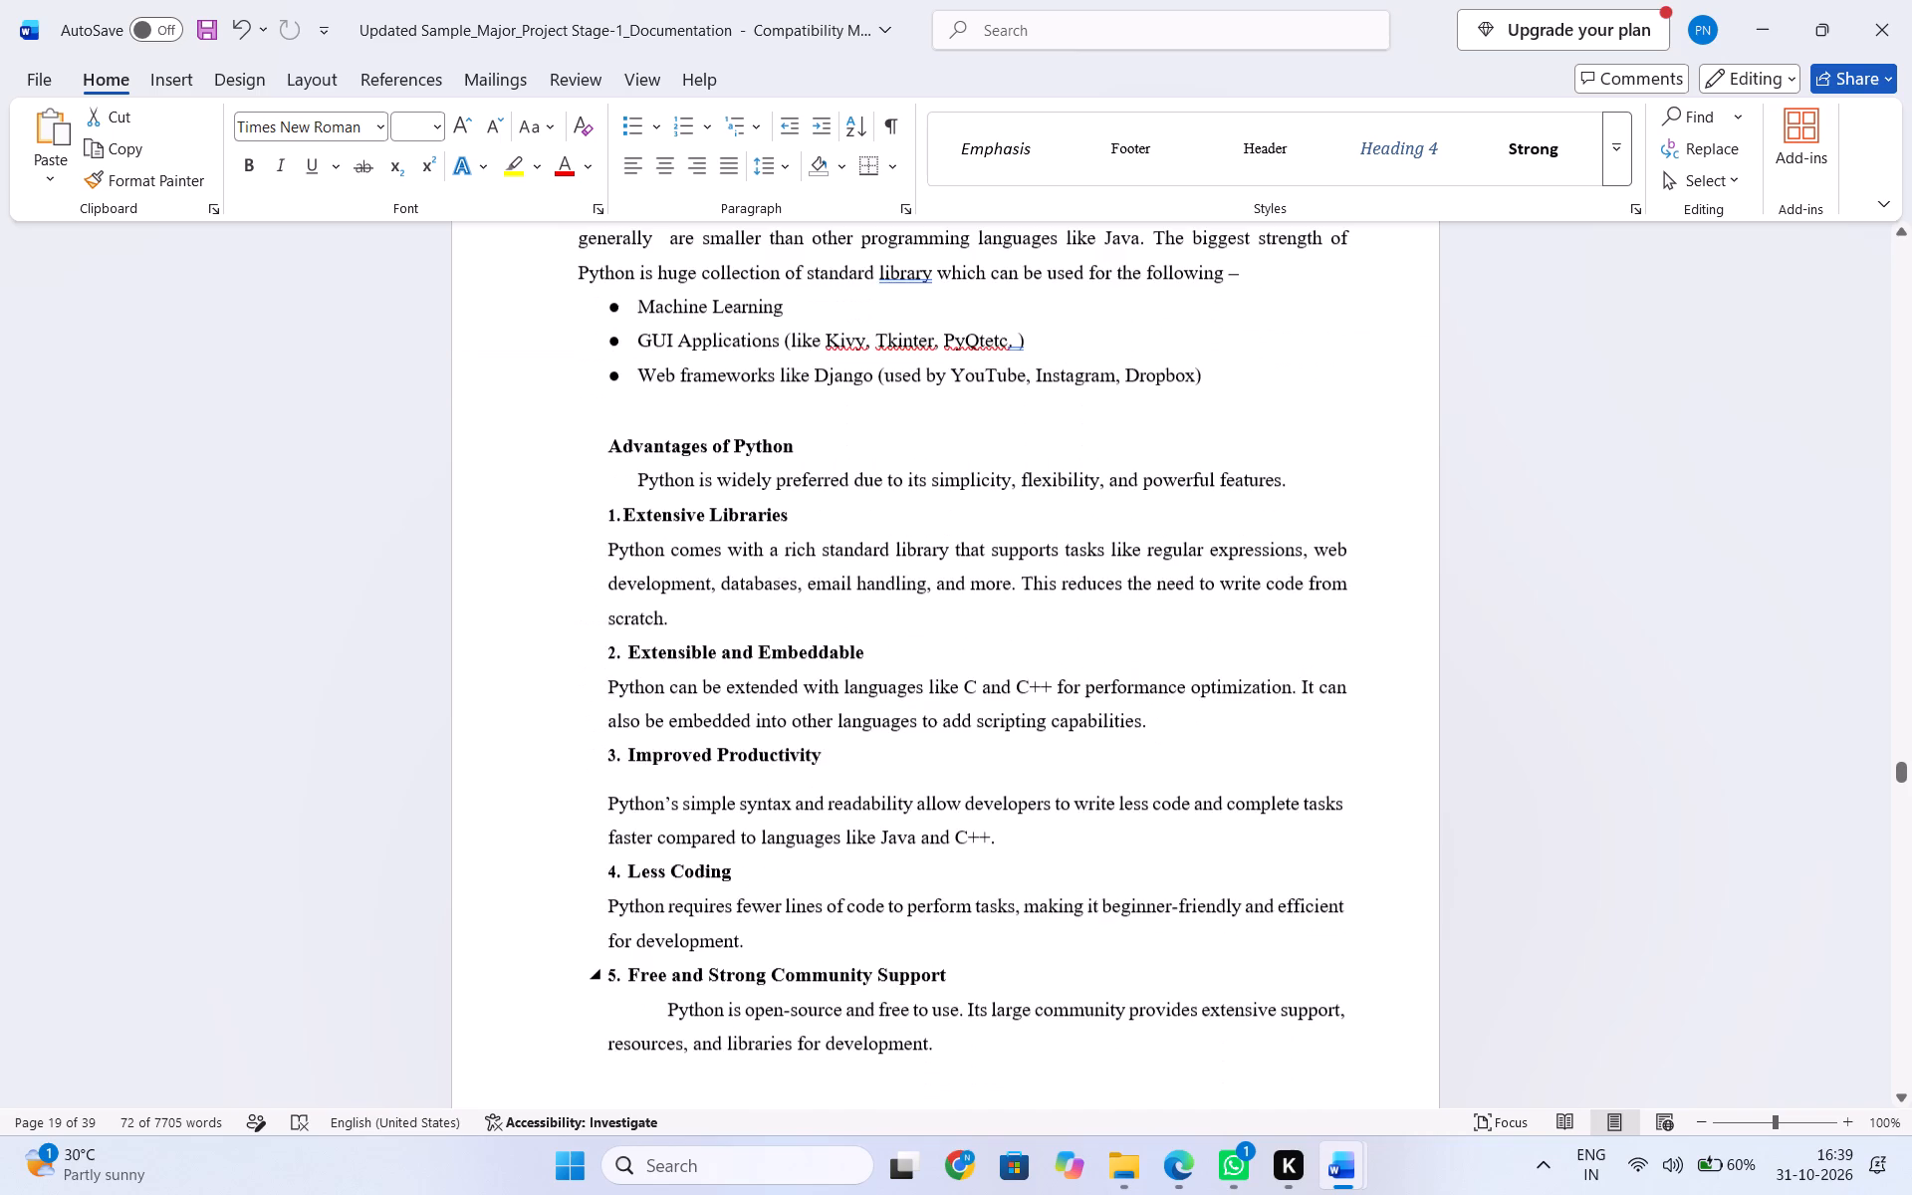
scroll(1195, 977, down, 2)
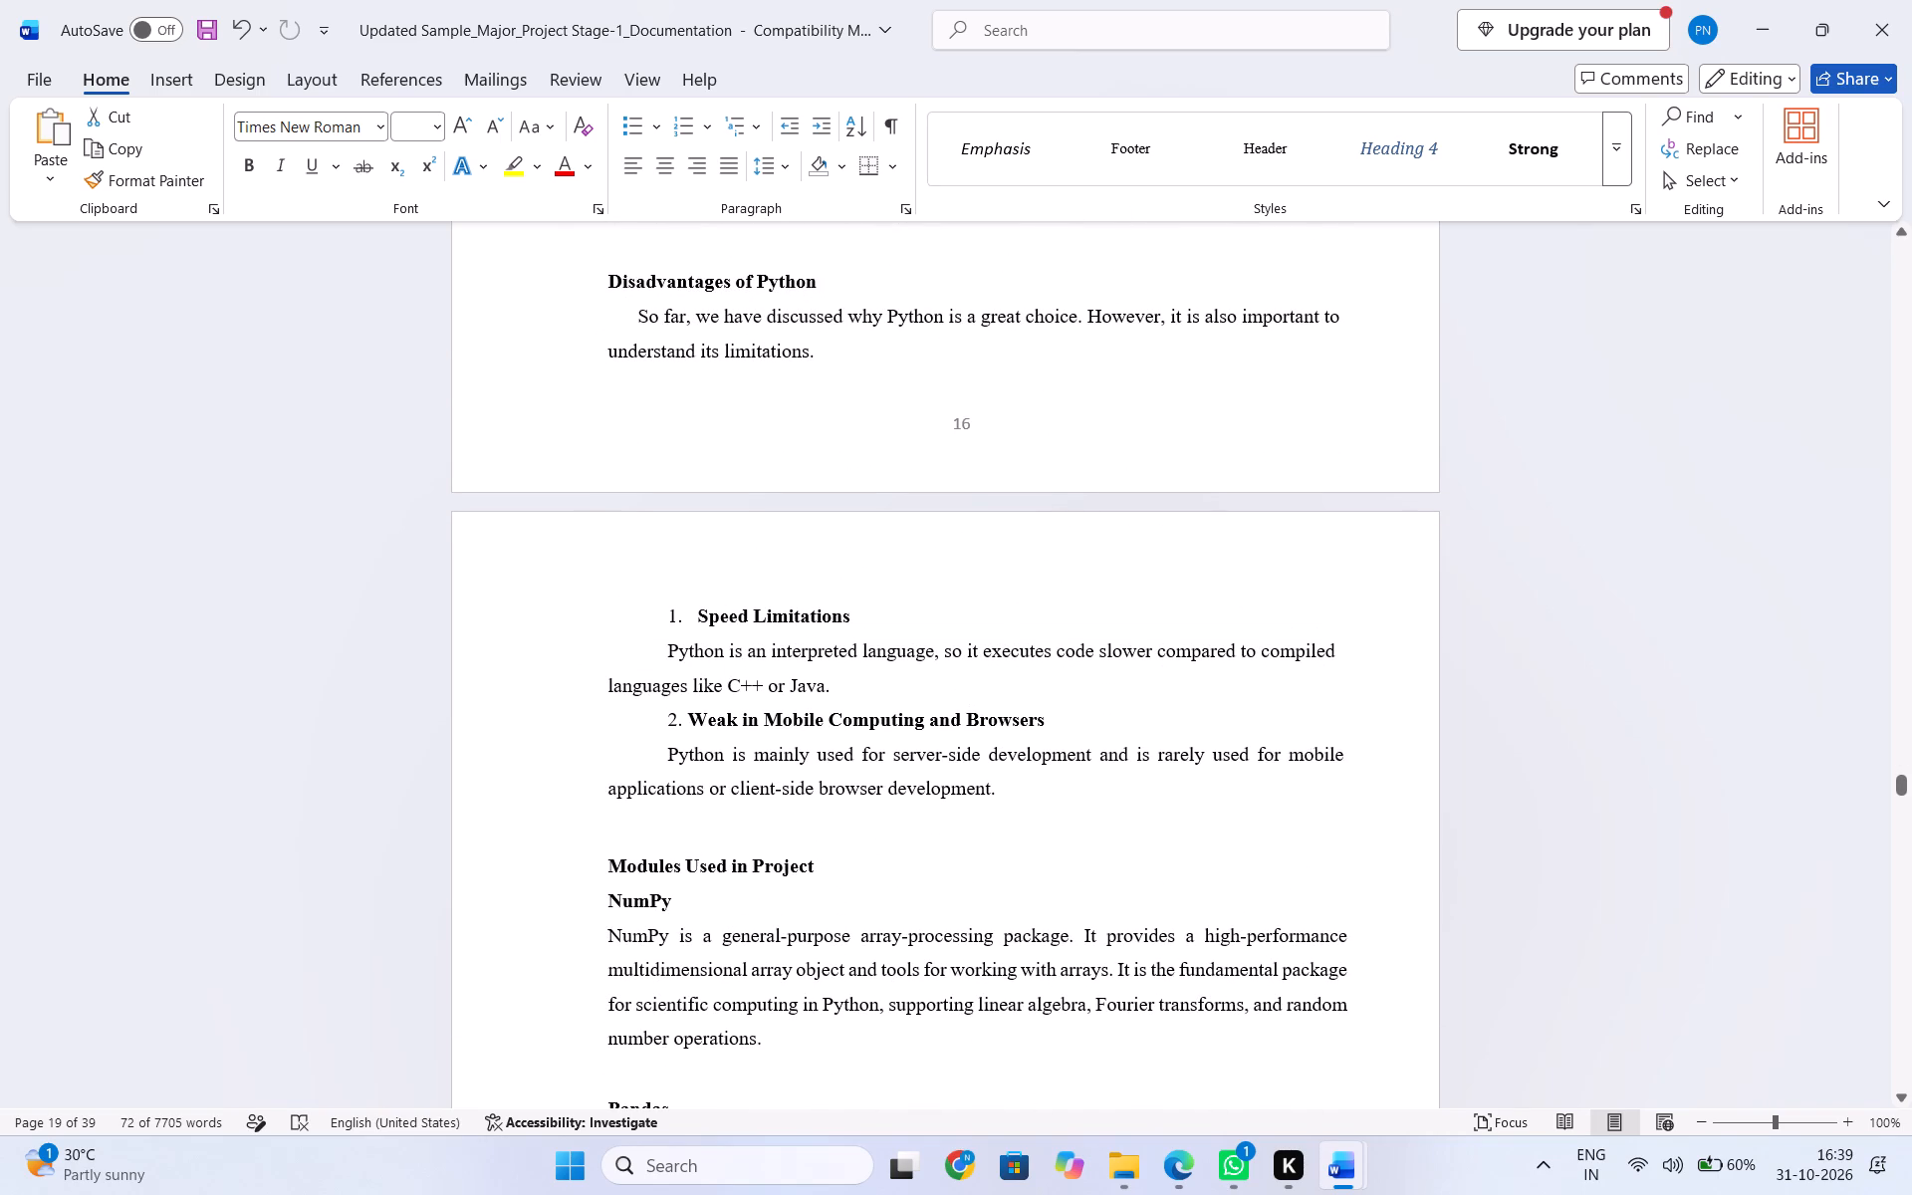
scroll(1221, 973, down, 8)
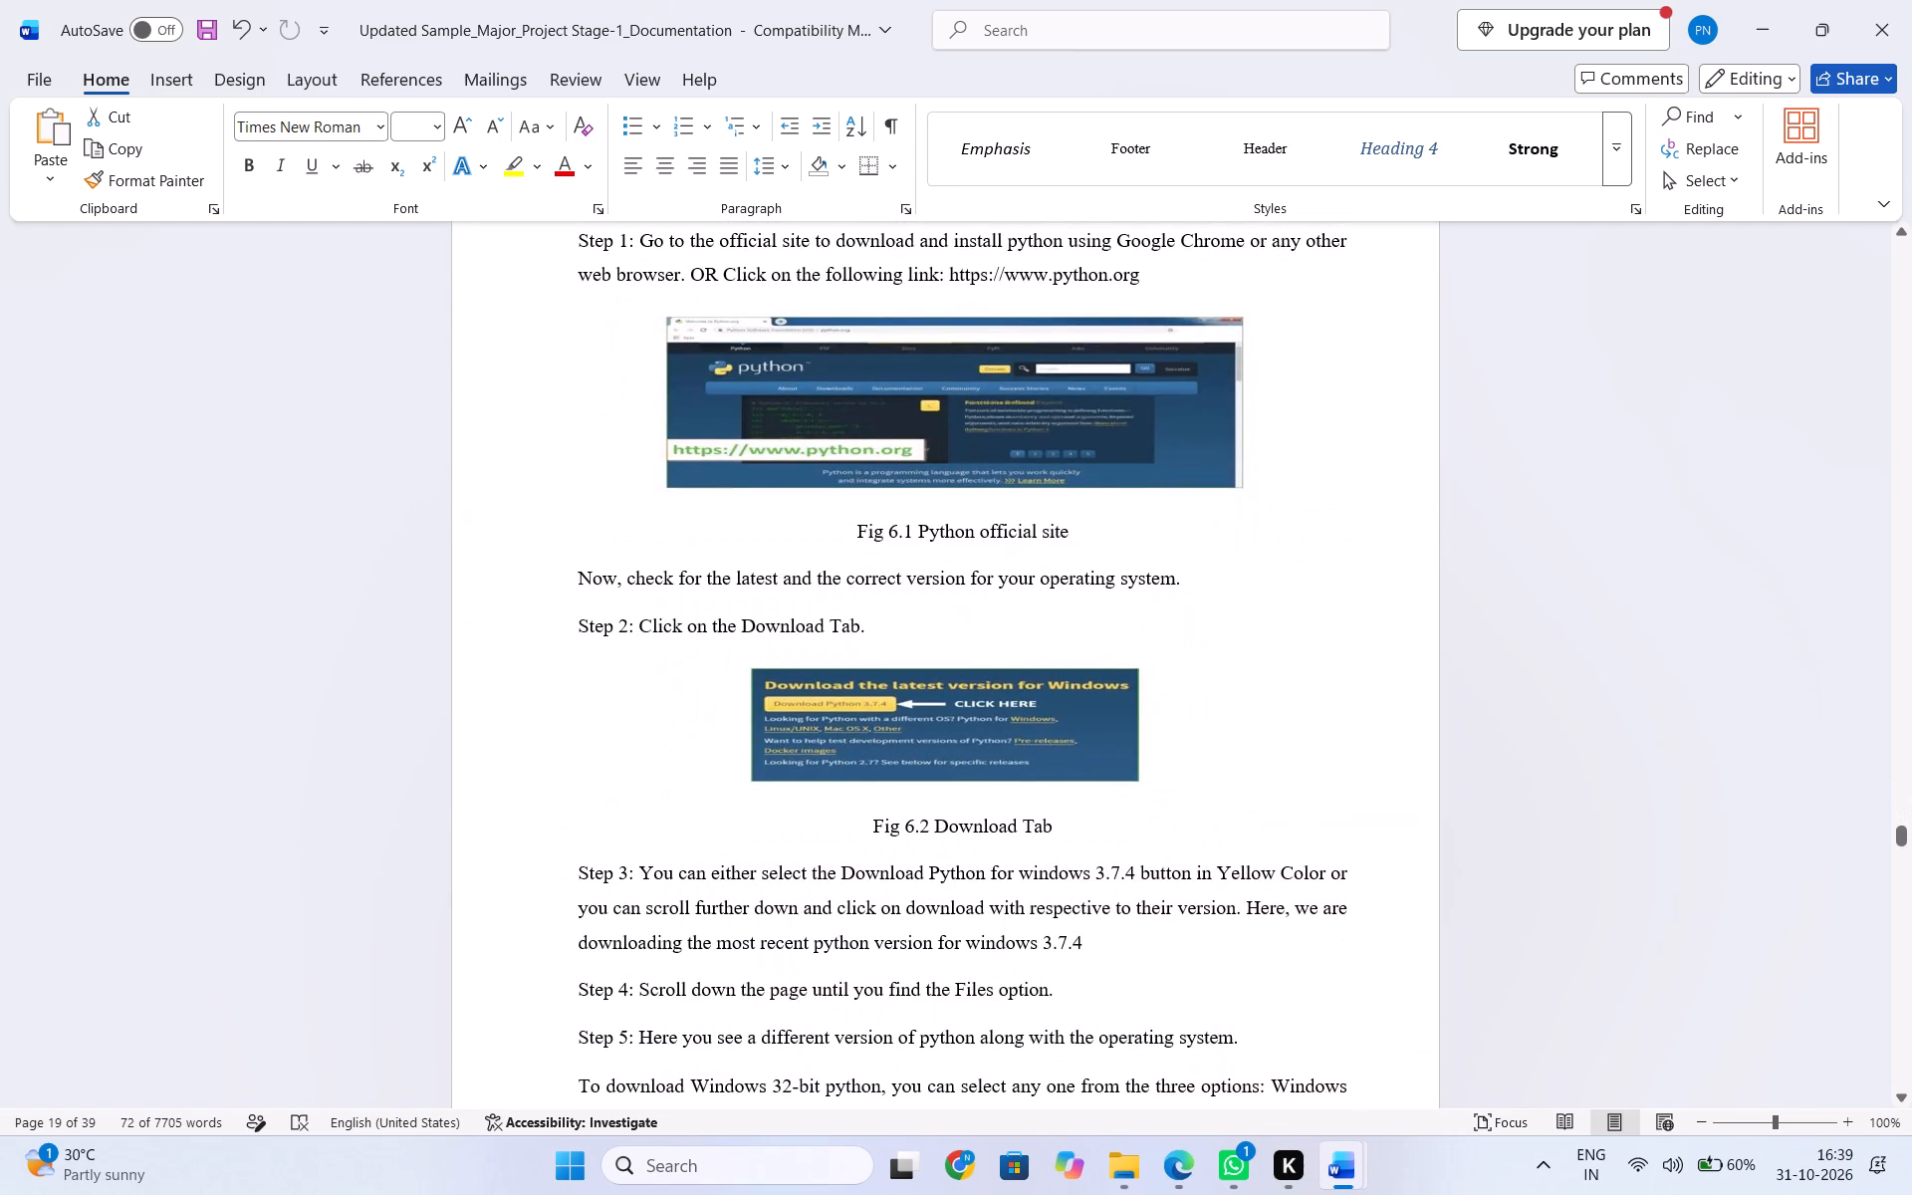
scroll(1221, 973, down, 12)
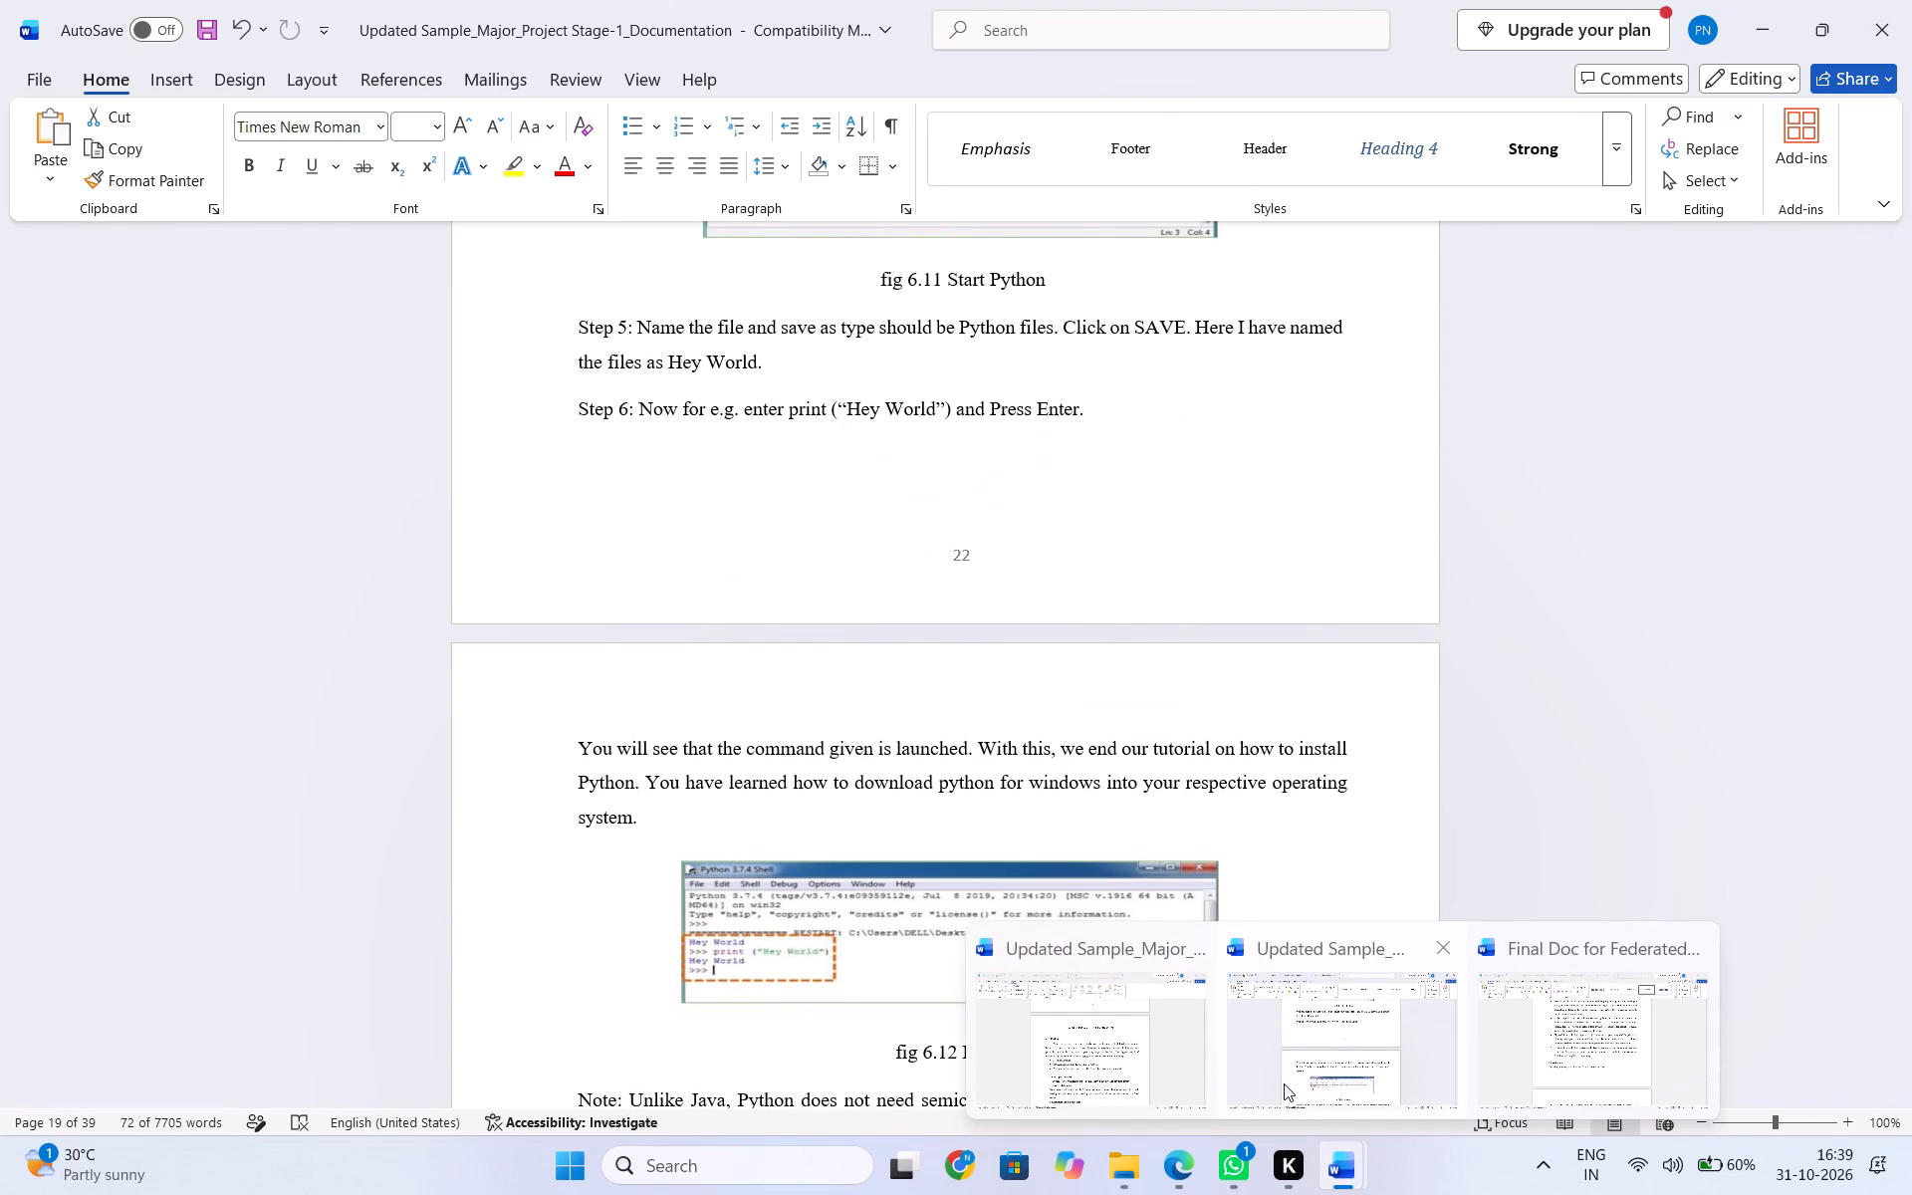
Switch to the autosaved copy of the report and look through chapter 6 up to chapter 7, SYSTEM REQUIREMENTS SPECIFICATIONS.
click(1167, 1058)
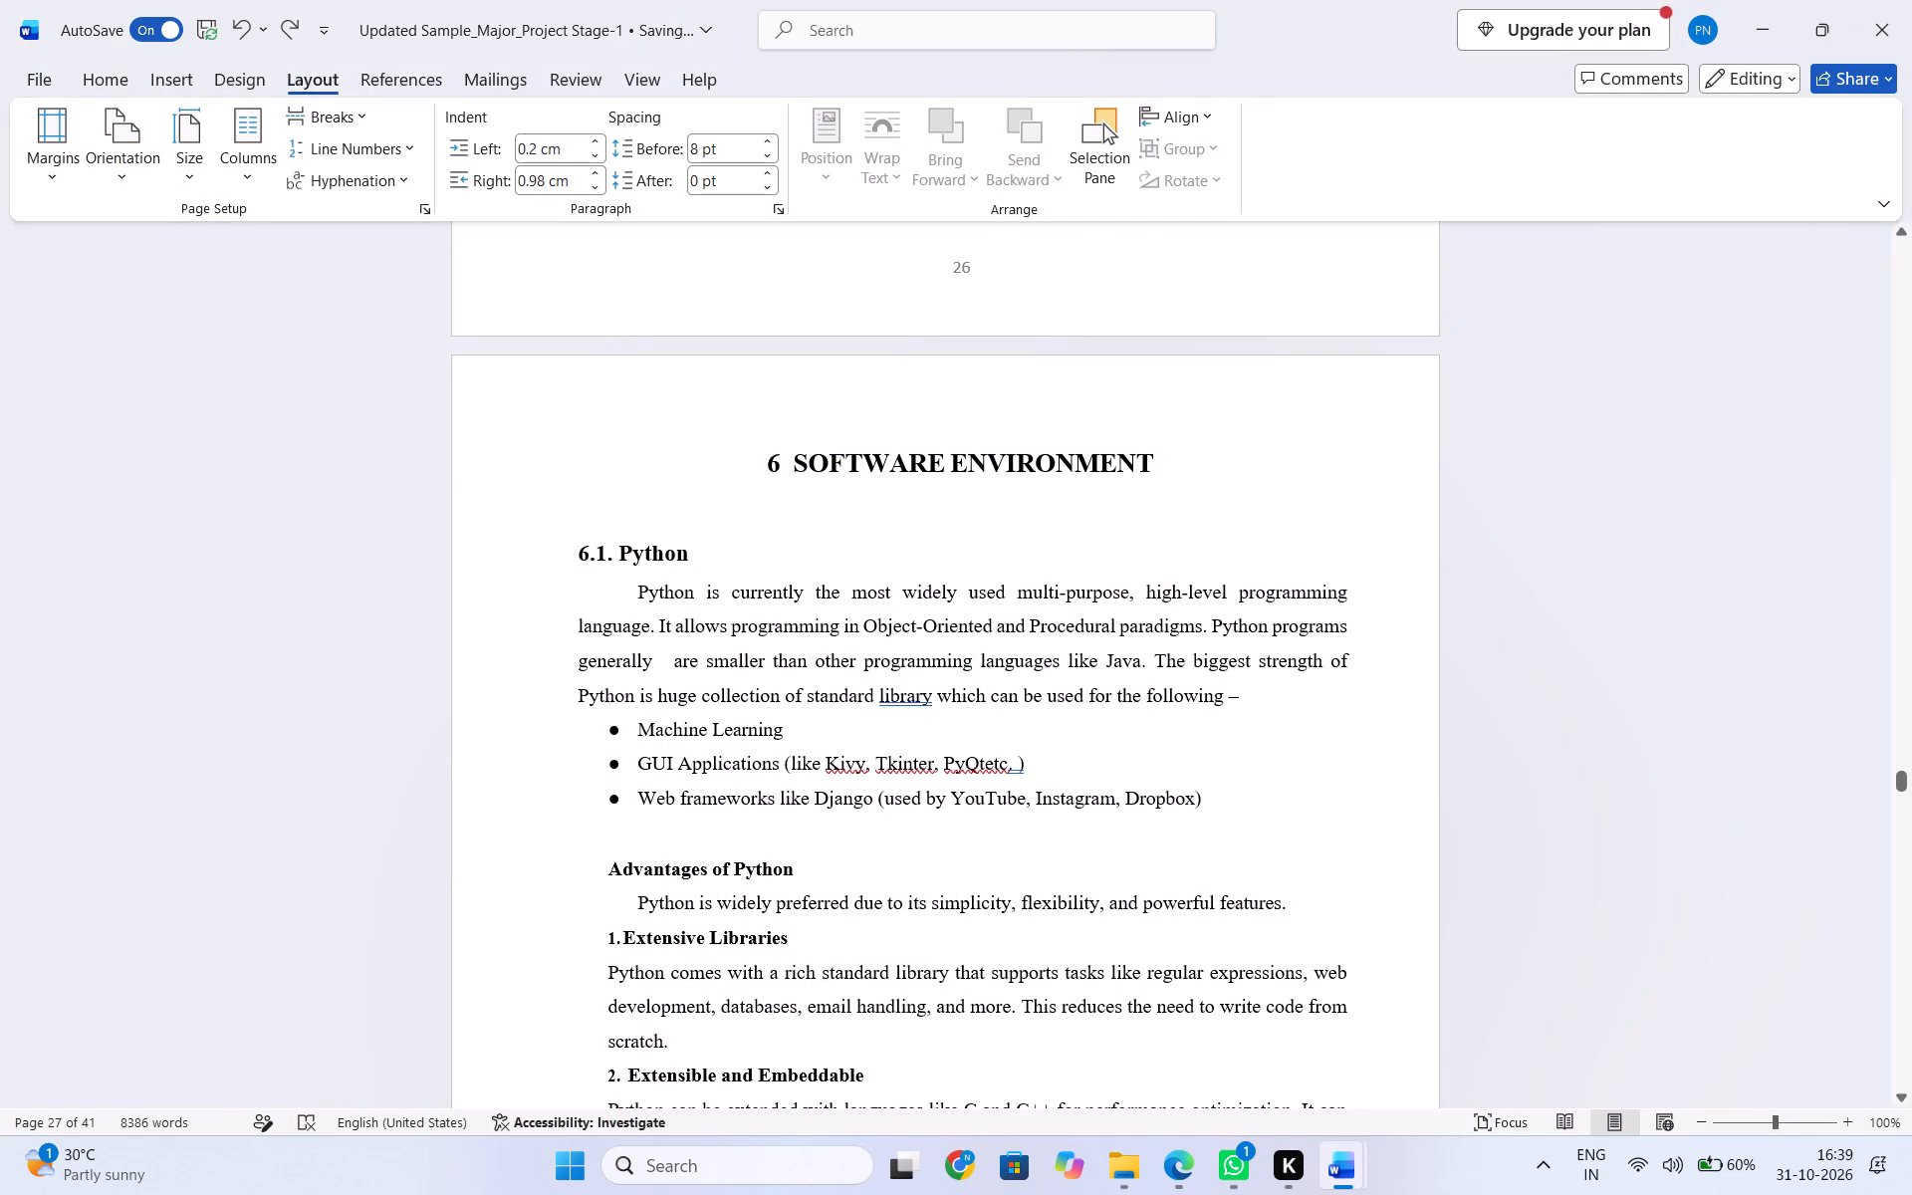
scroll(828, 848, up, 1)
scroll(831, 850, down, 2)
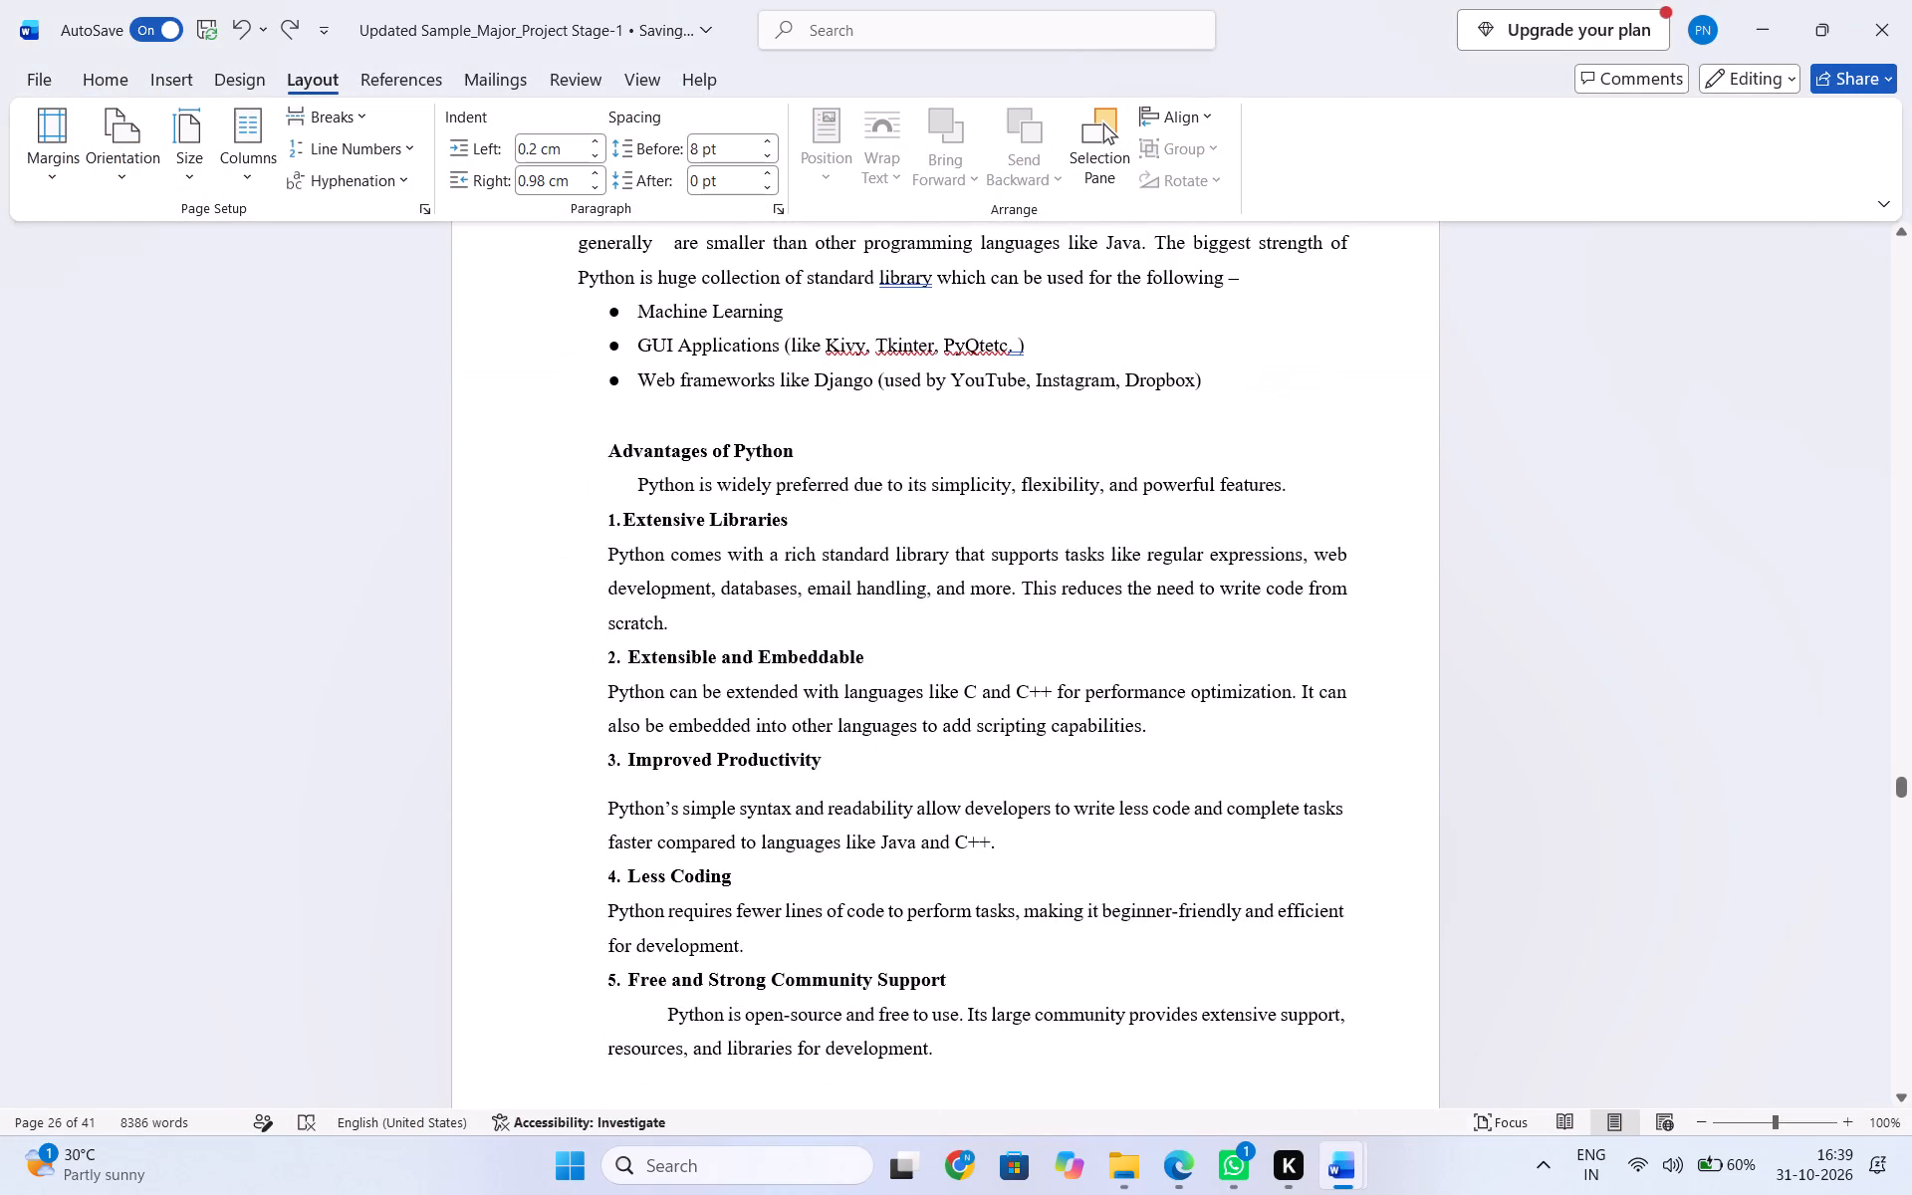
scroll(834, 852, down, 8)
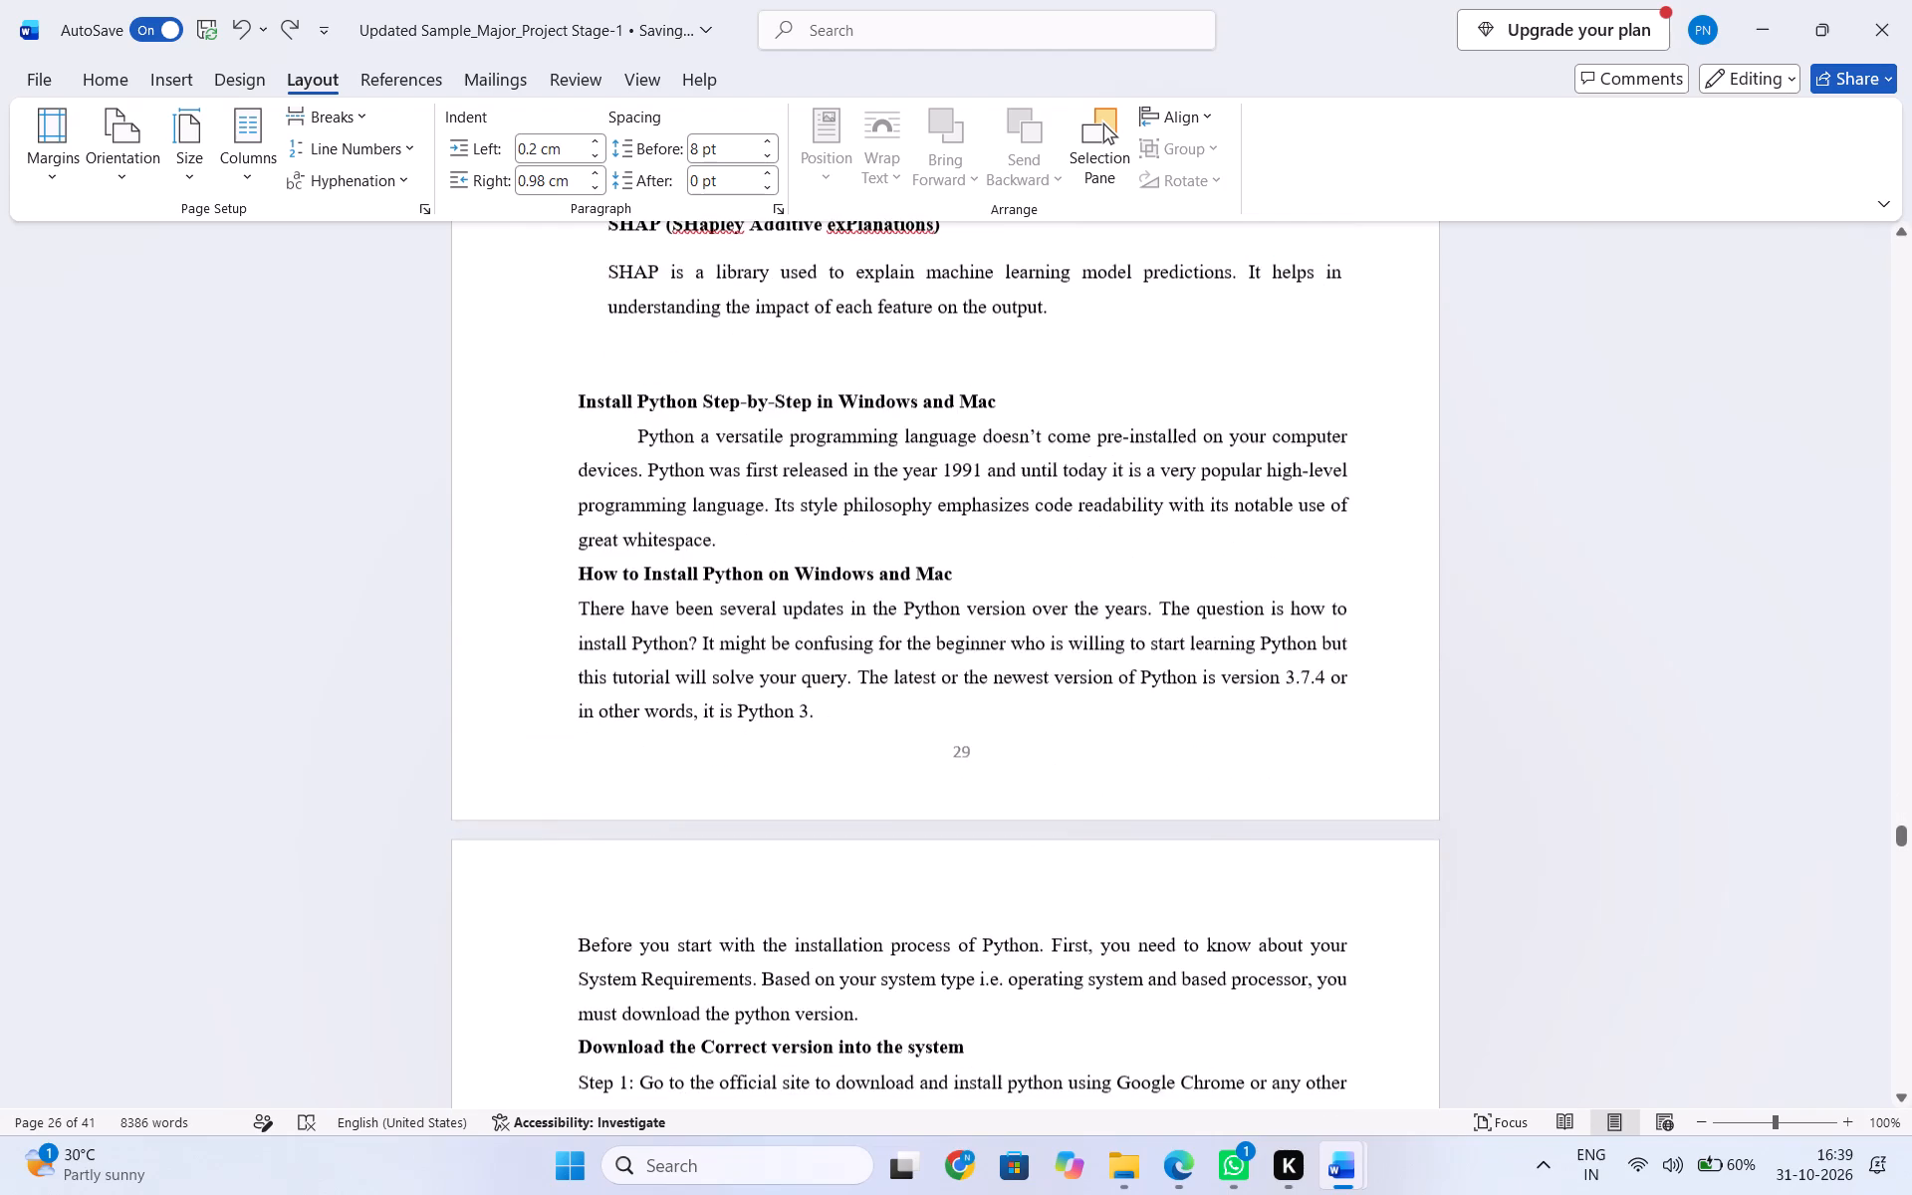
scroll(834, 852, down, 10)
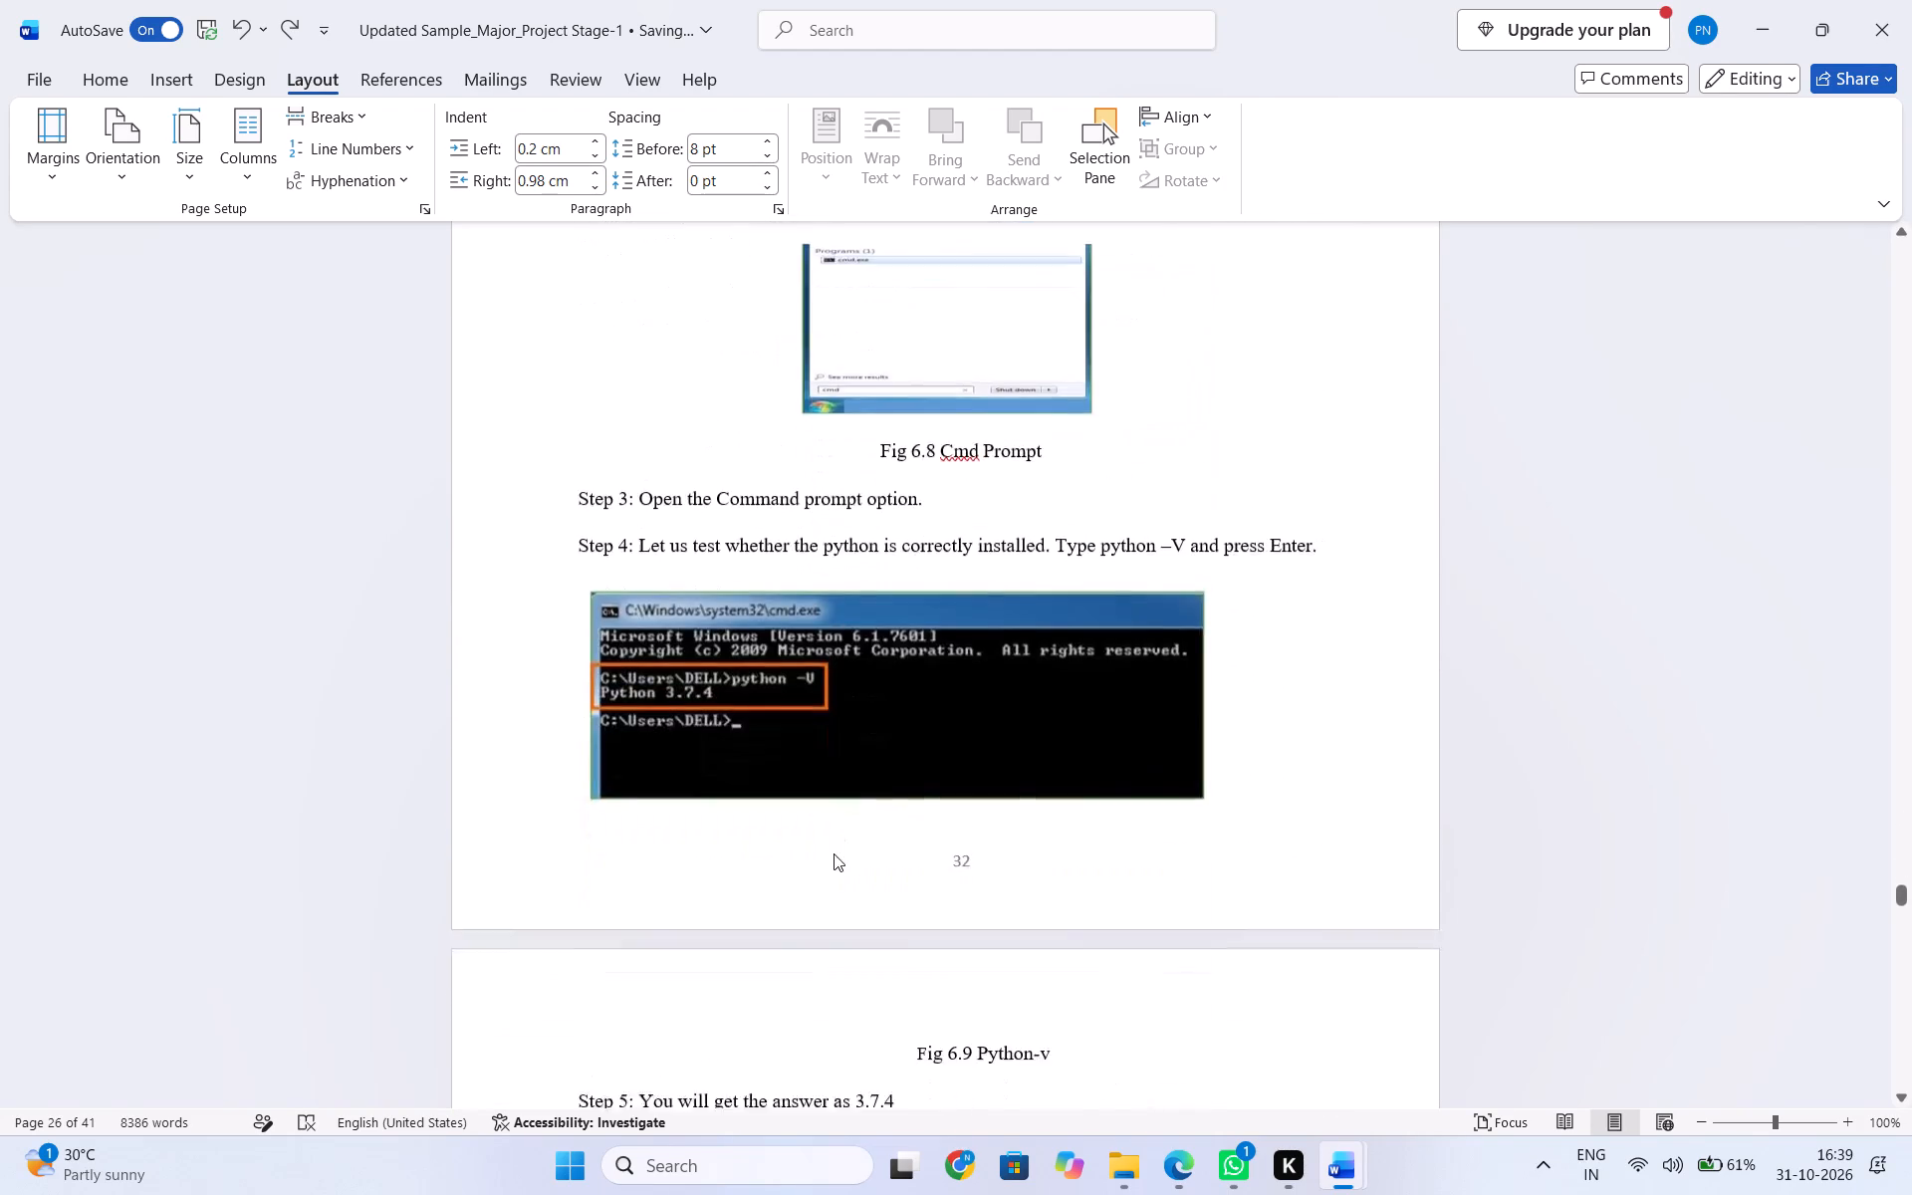
scroll(834, 853, down, 16)
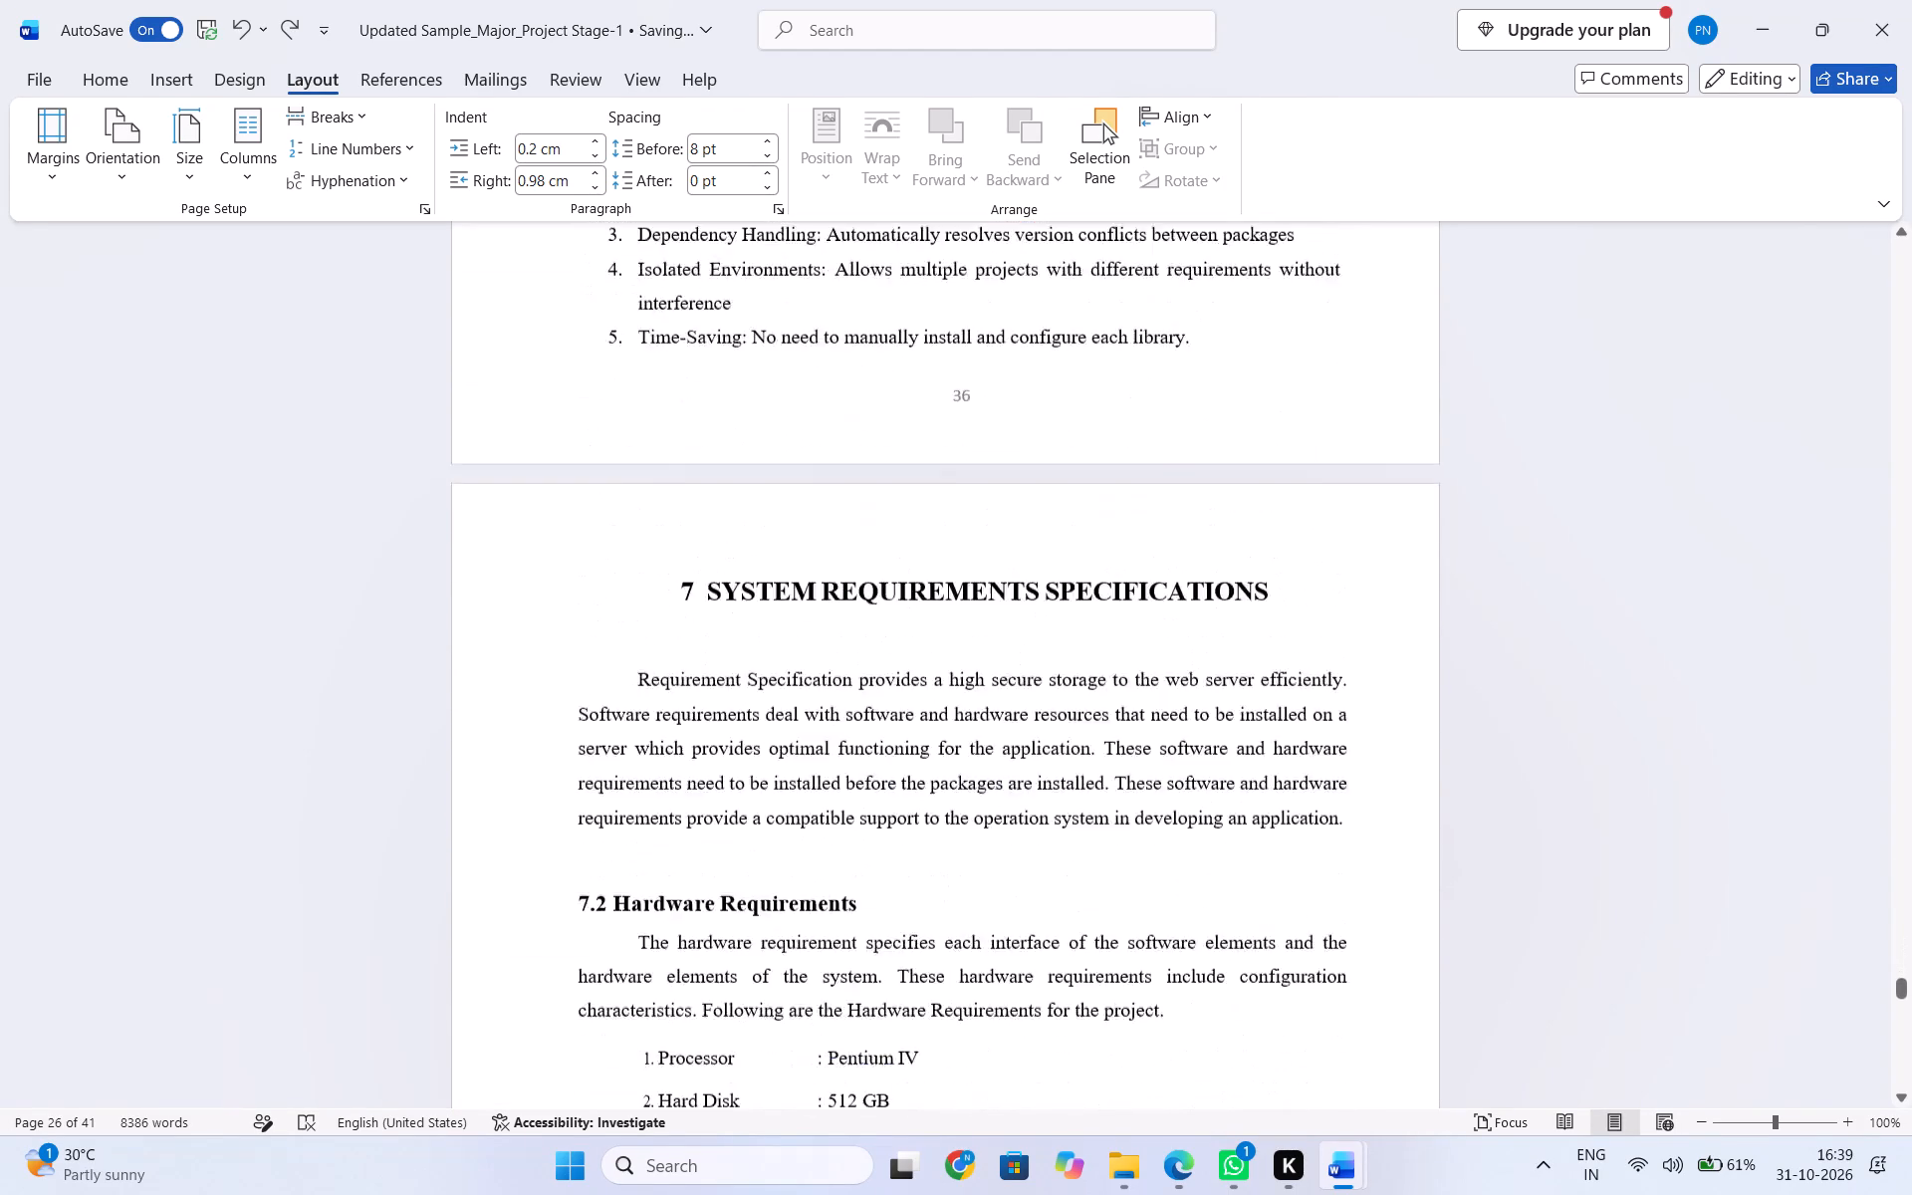
scroll(834, 853, up, 1)
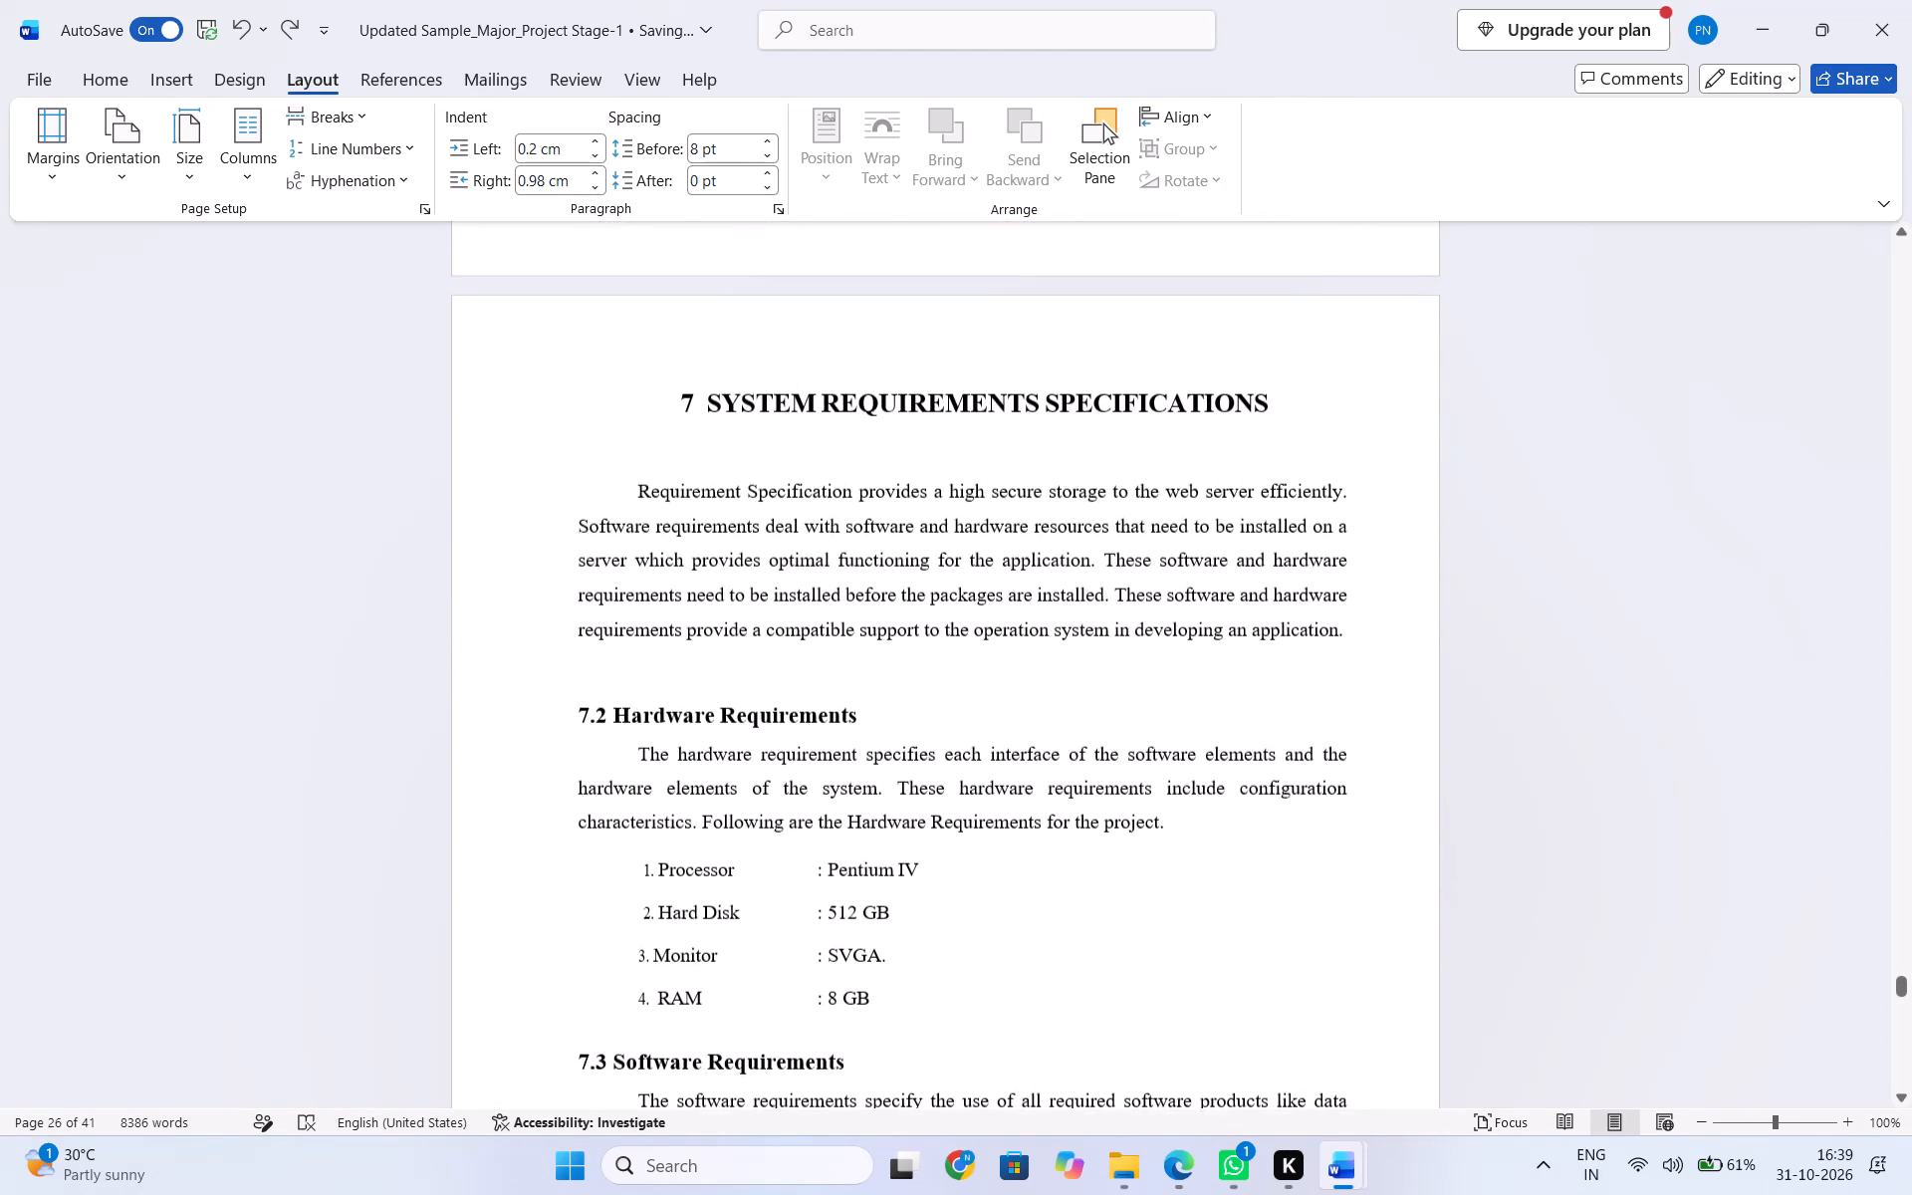
scroll(835, 853, up, 2)
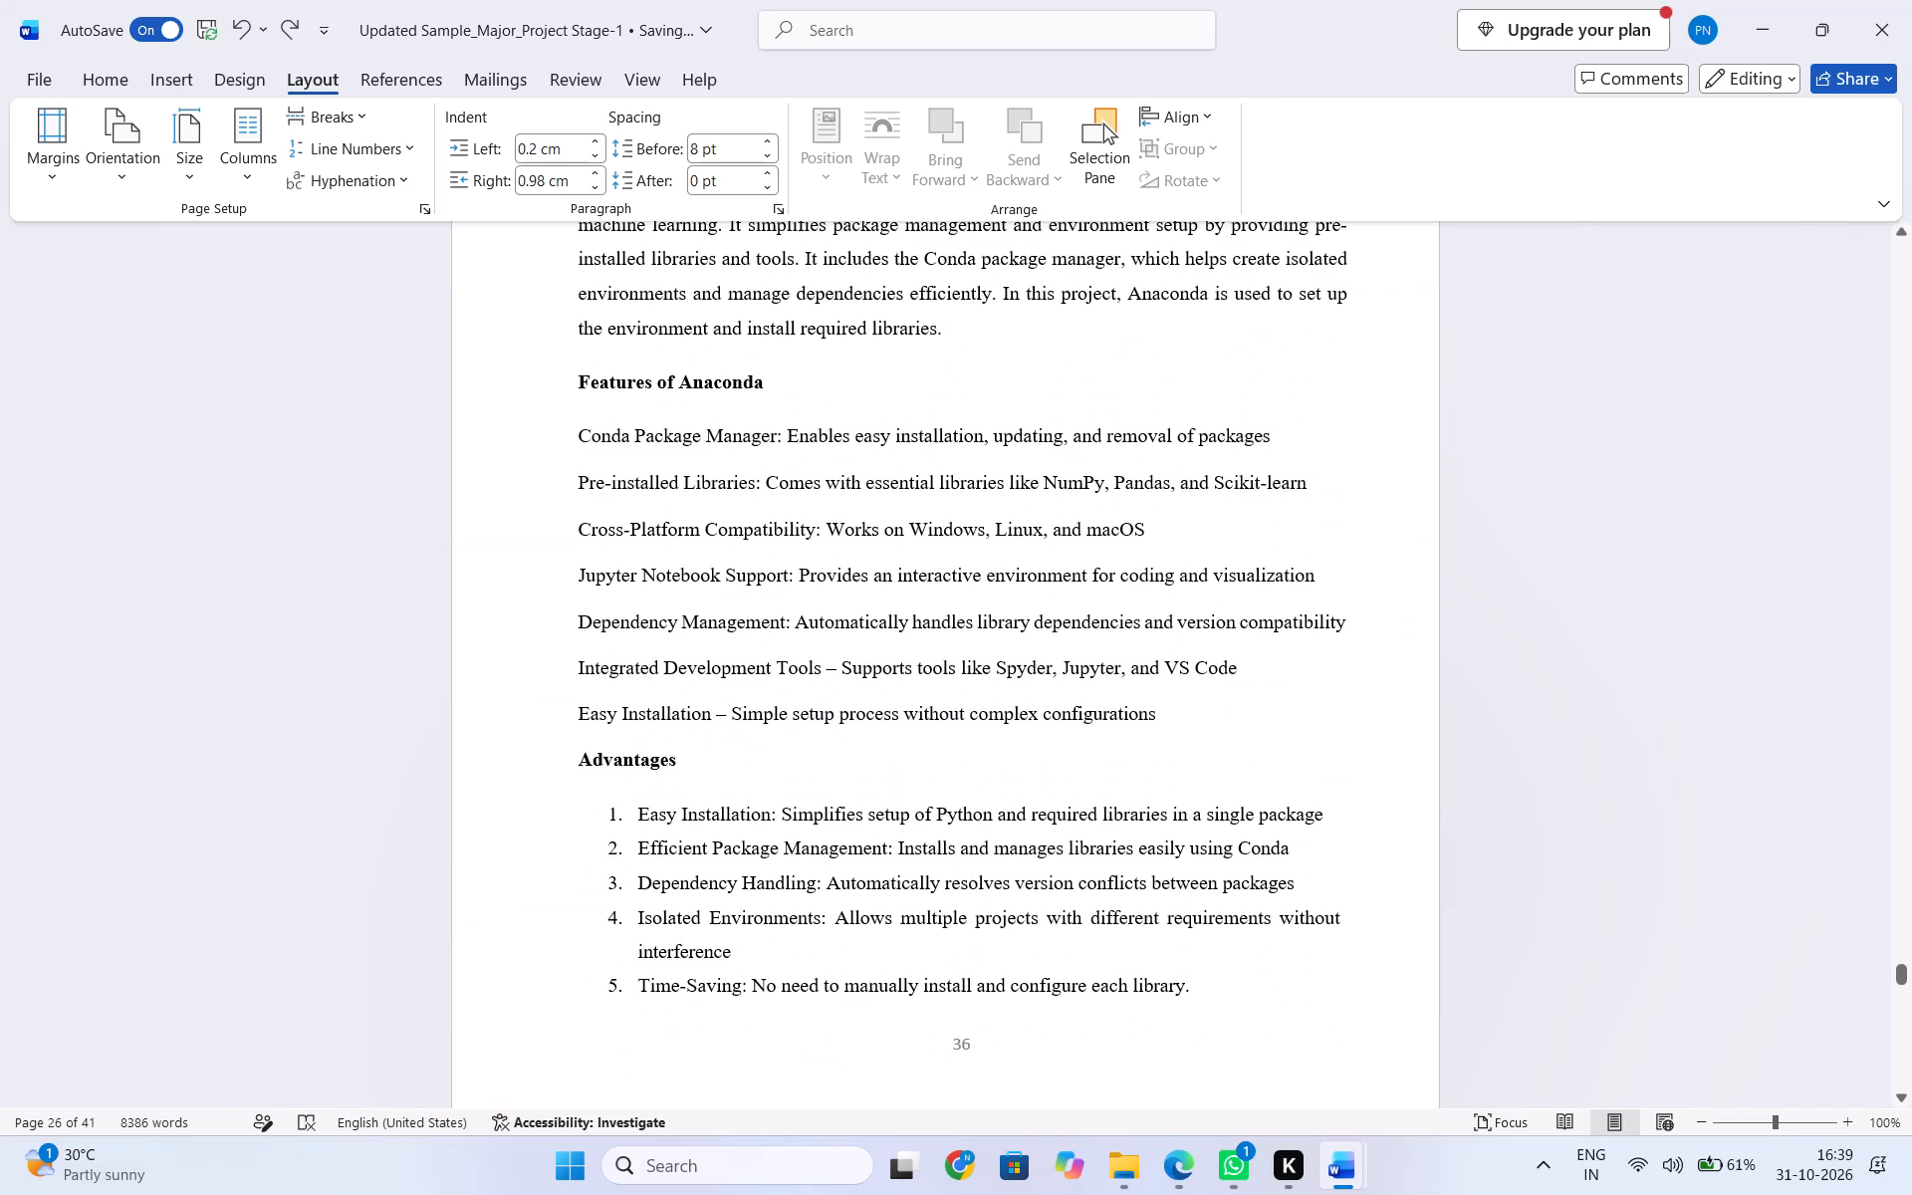
scroll(835, 853, down, 2)
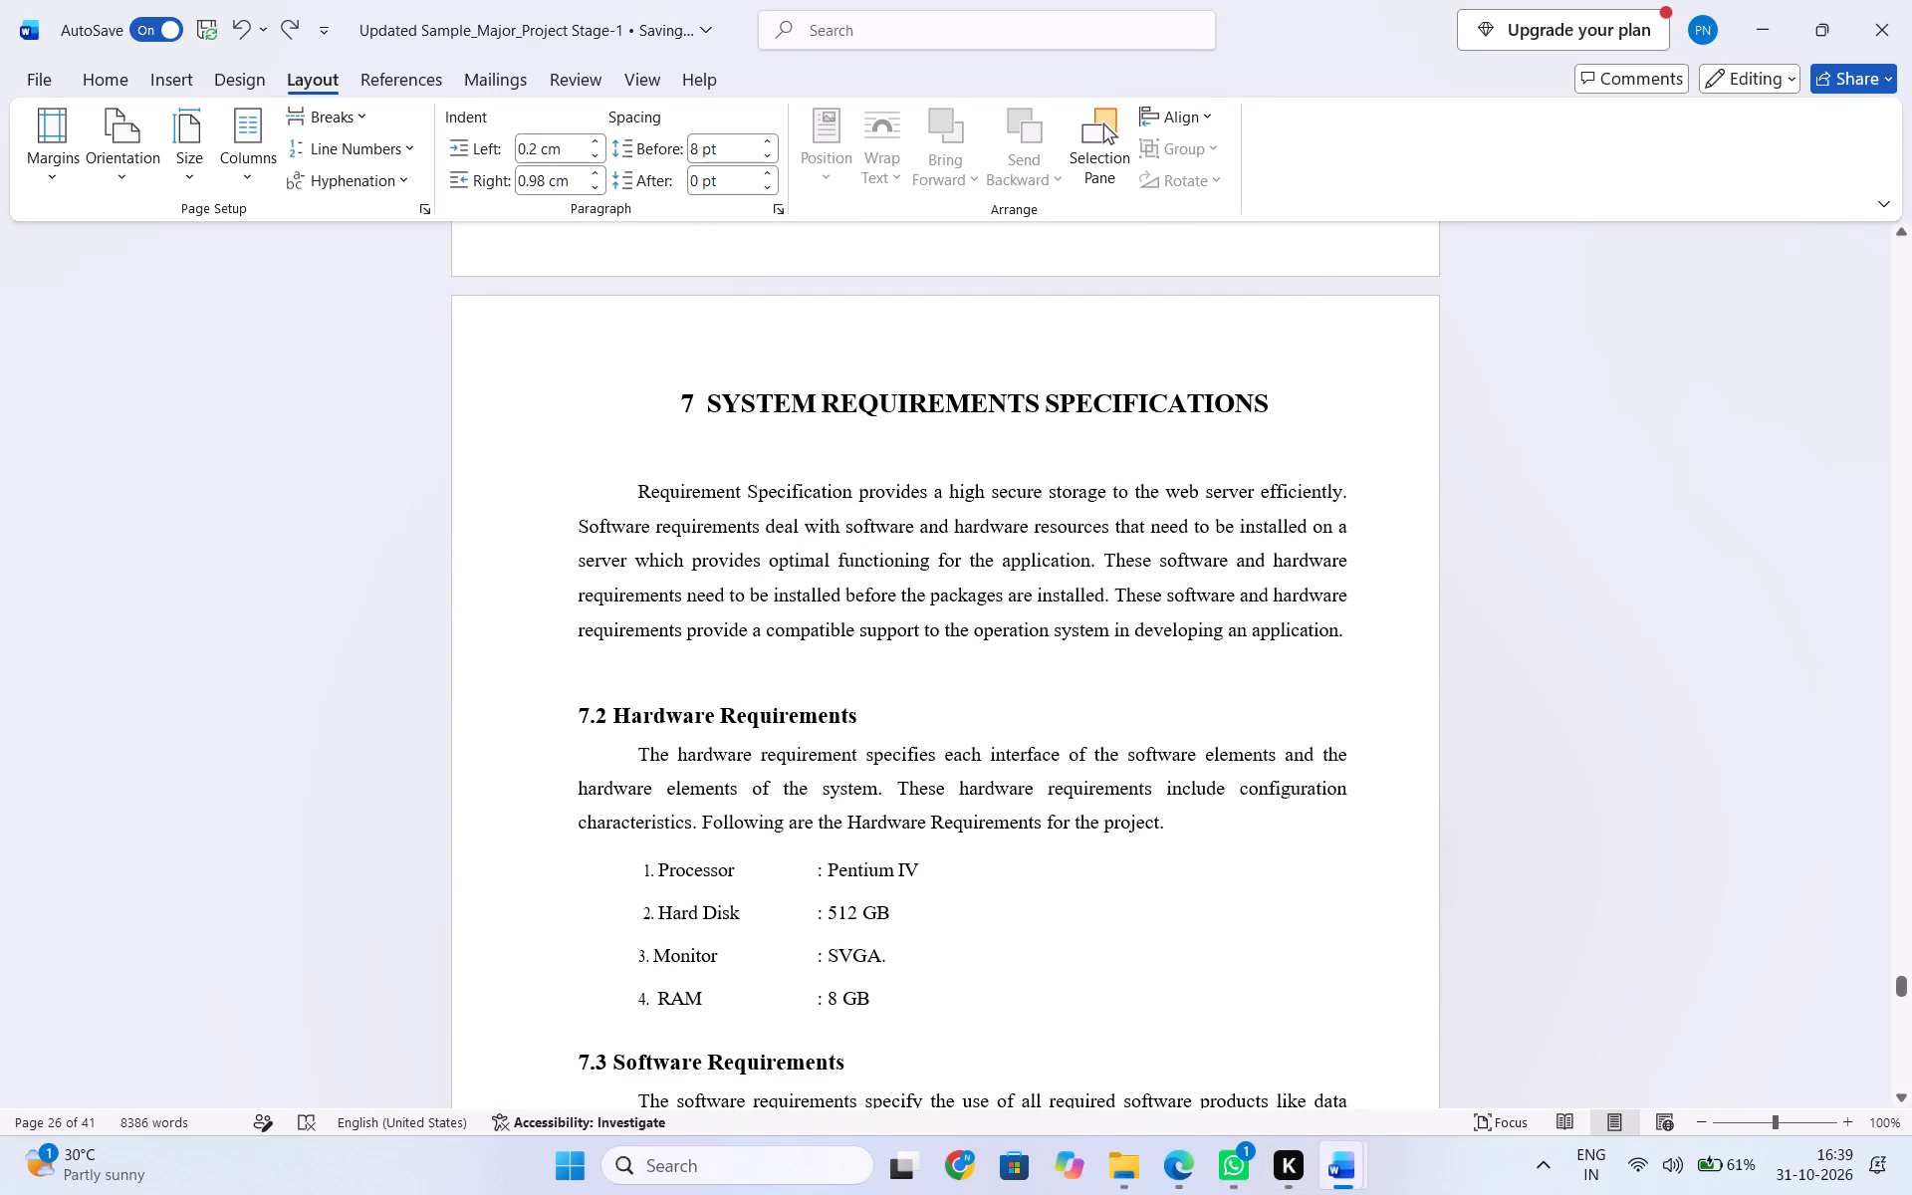
Check chapter 7's hardware and software requirements in the sample PDF in Edge and return to the report.
click(1191, 1154)
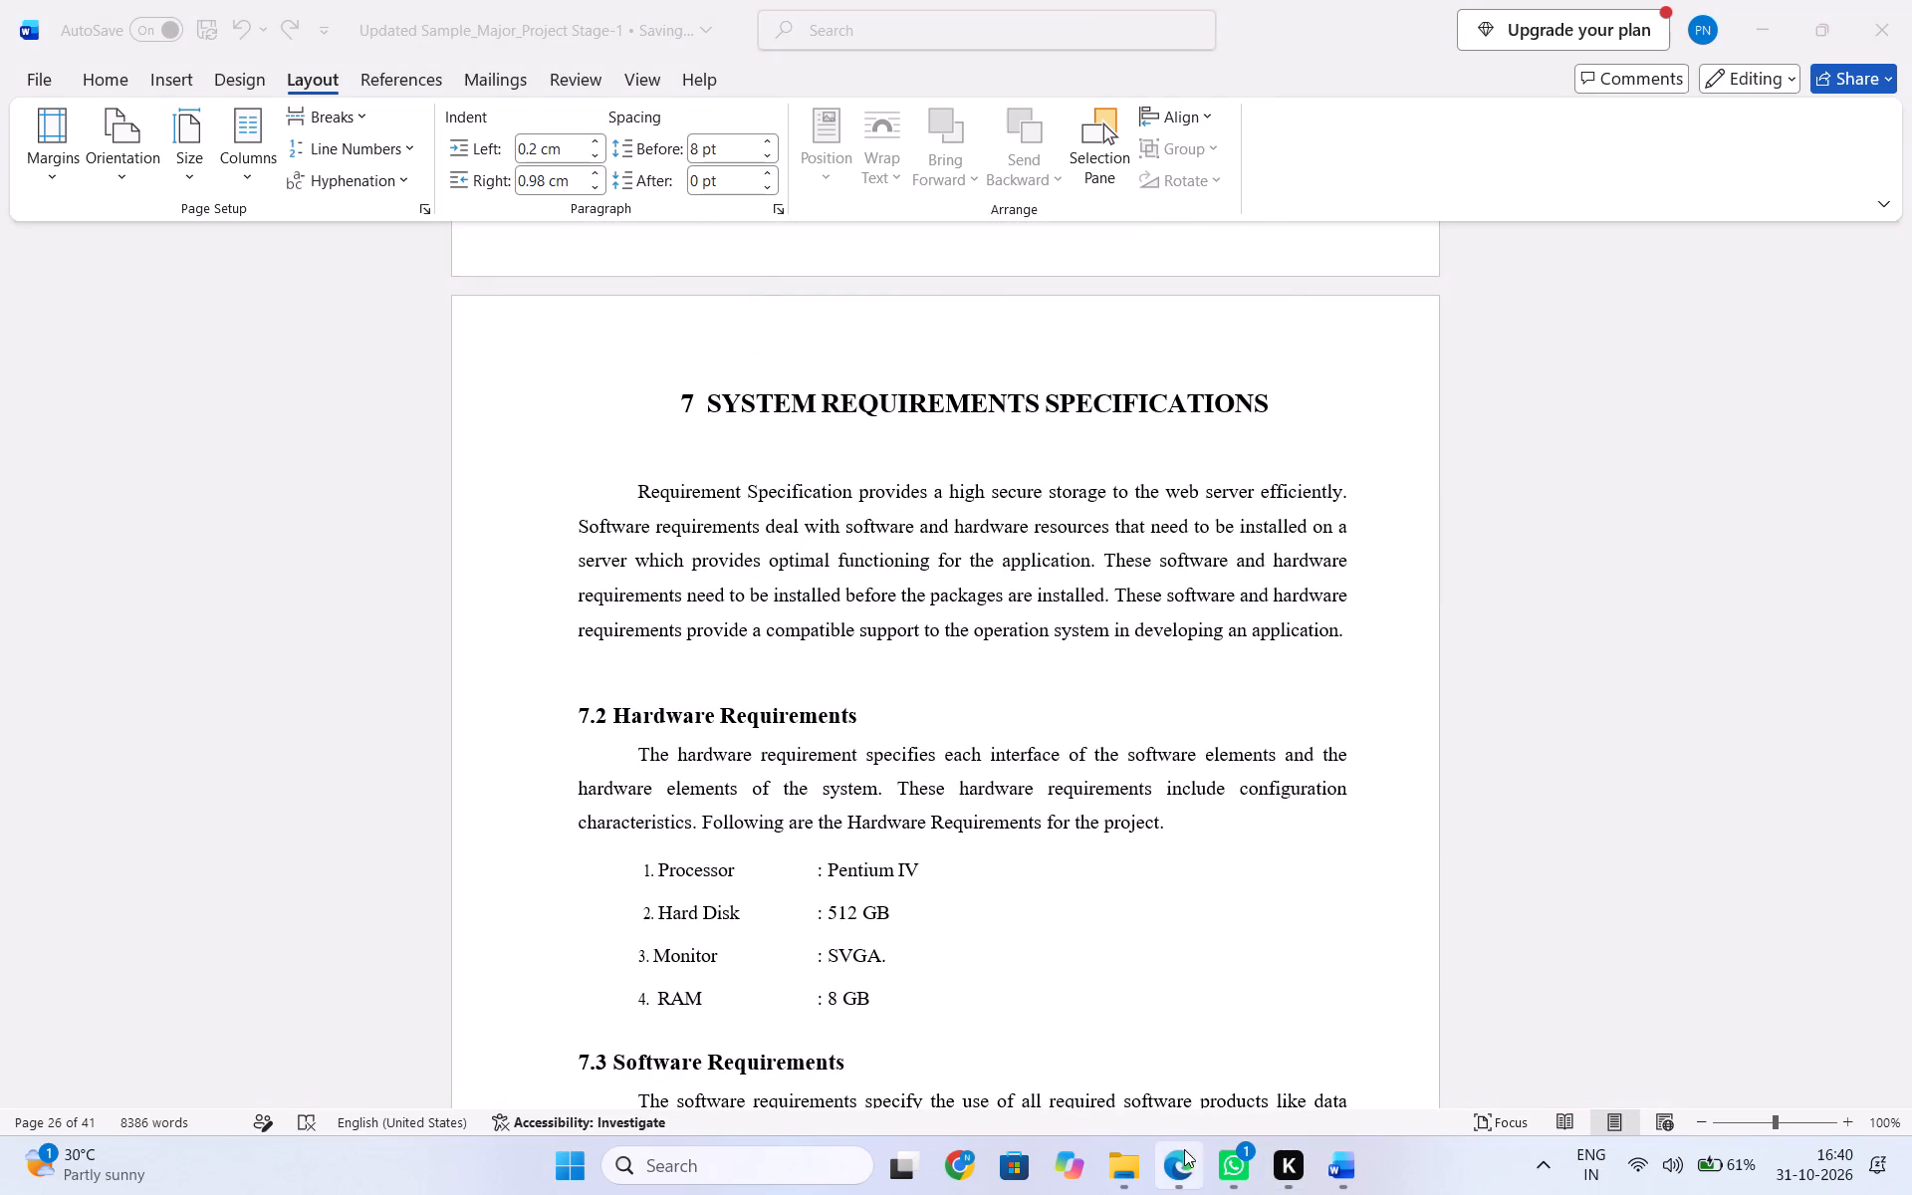
click(1187, 1158)
scroll(472, 920, down, 3)
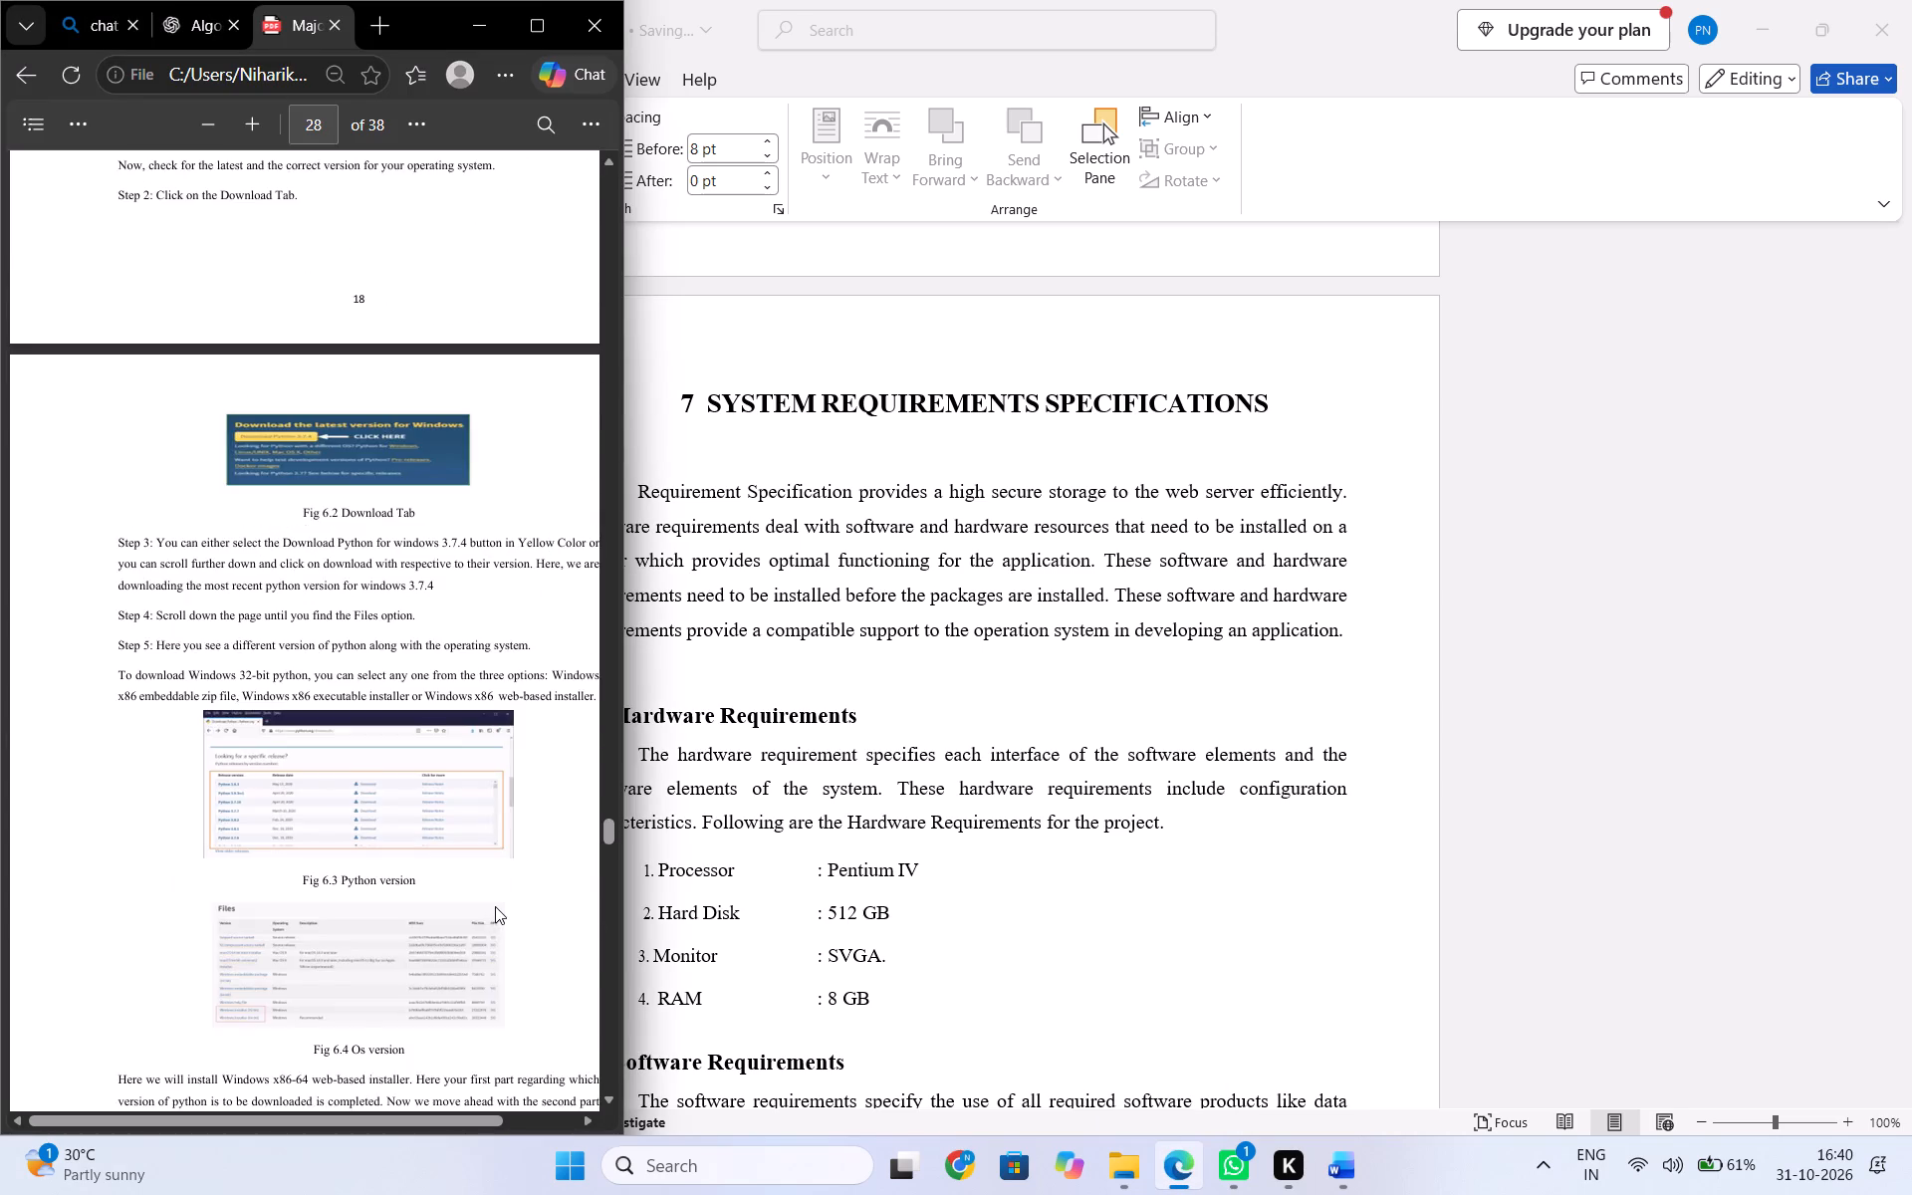
scroll(496, 905, down, 6)
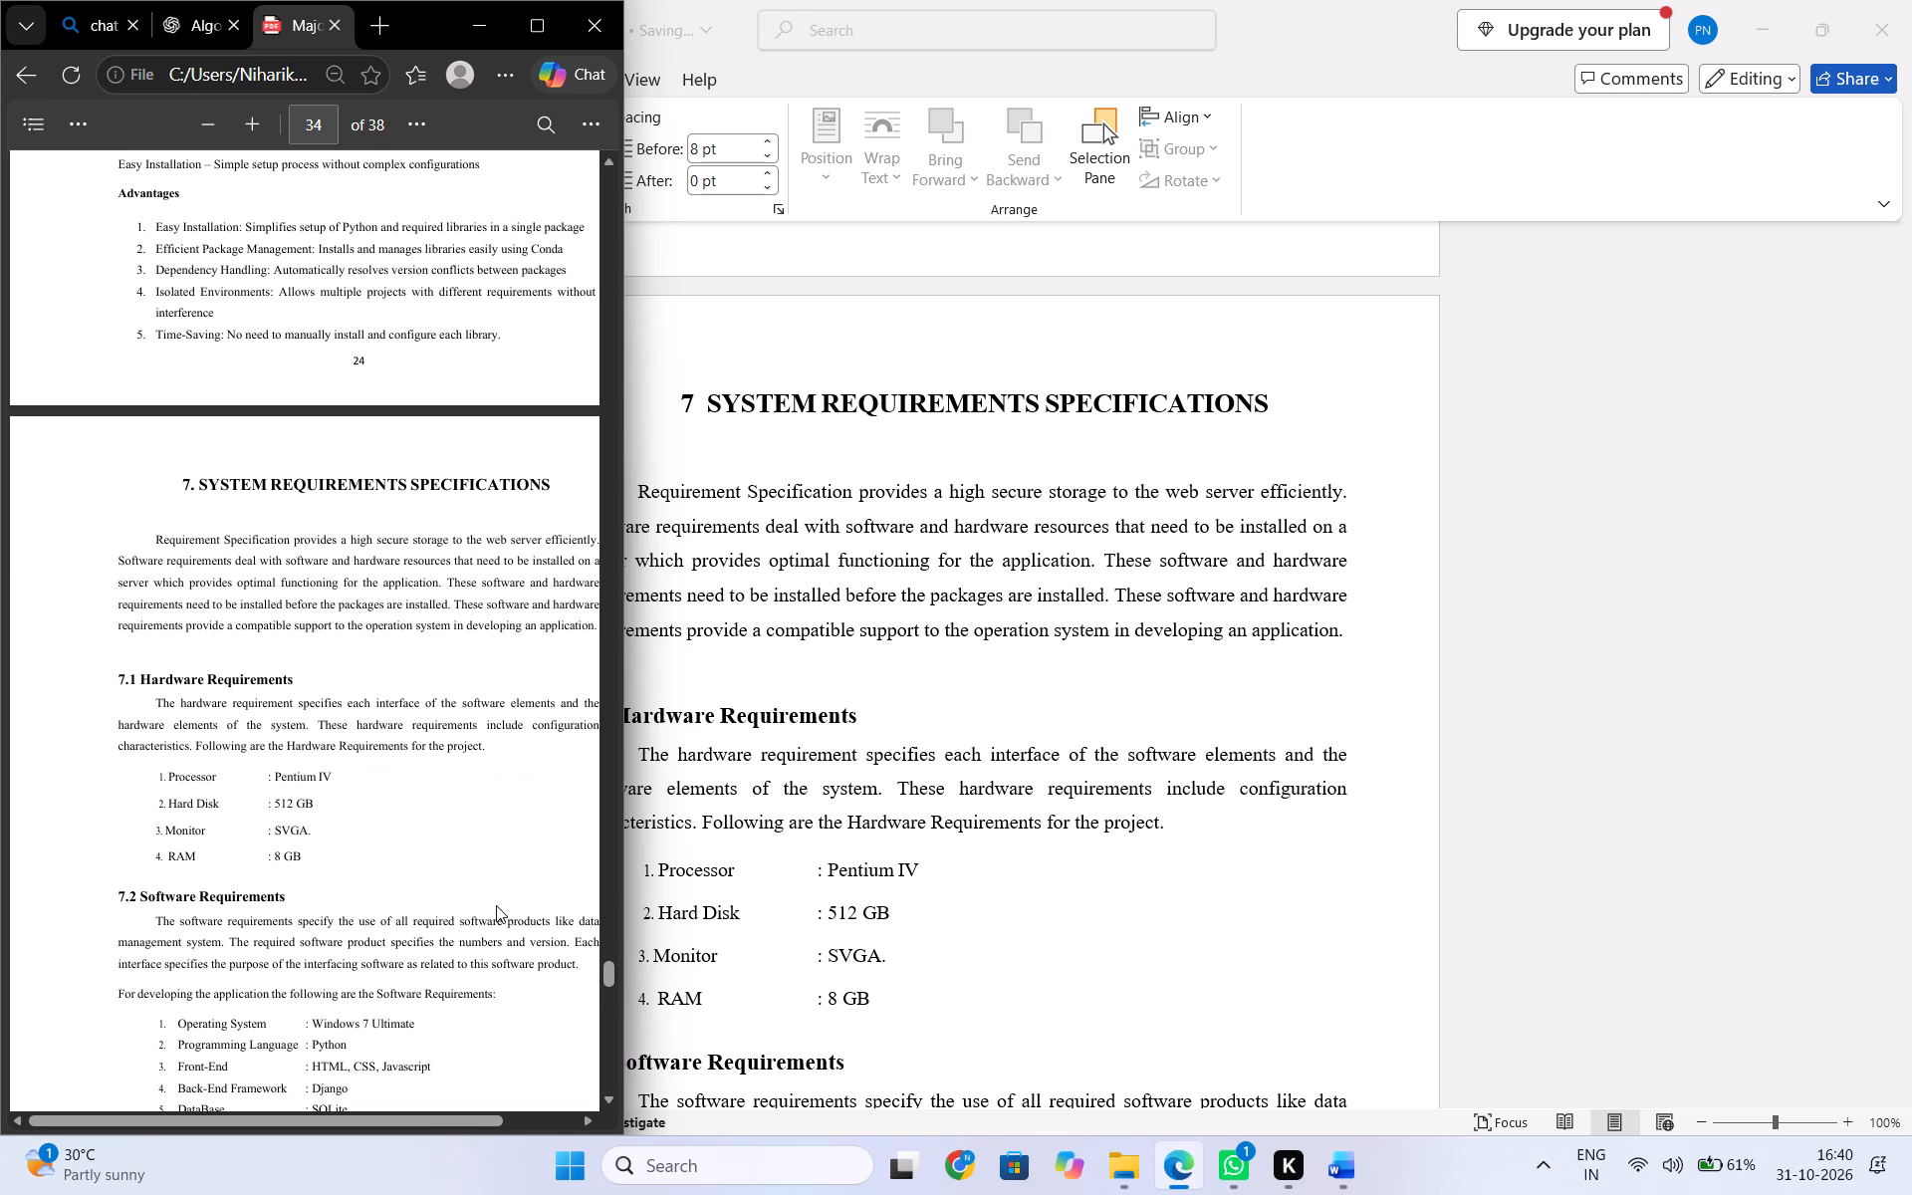
click(983, 988)
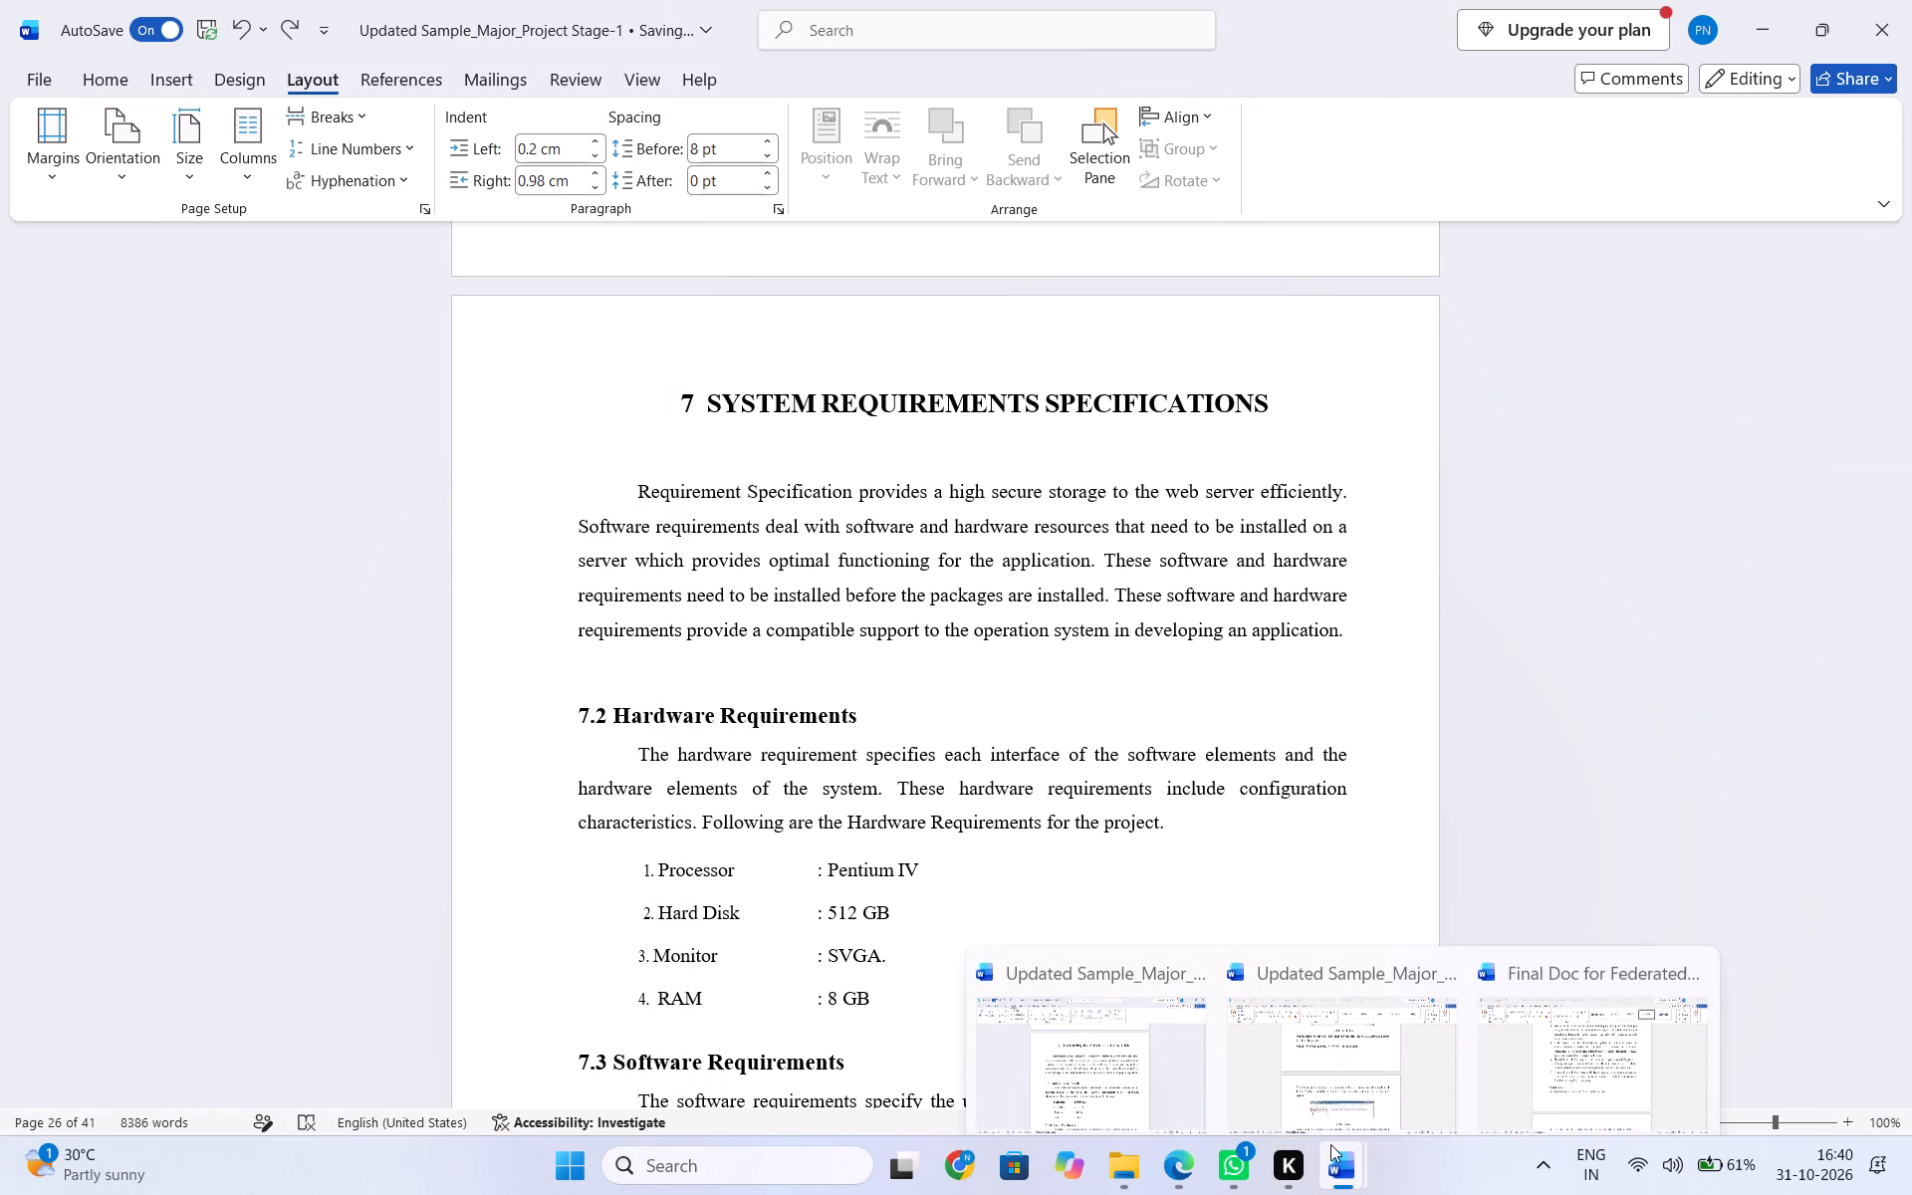
Switch to the Final Doc for Federated Threat Intelligence Sharing Platform document and look through it for its hardware and software requirements.
click(1500, 1073)
scroll(1049, 916, up, 2)
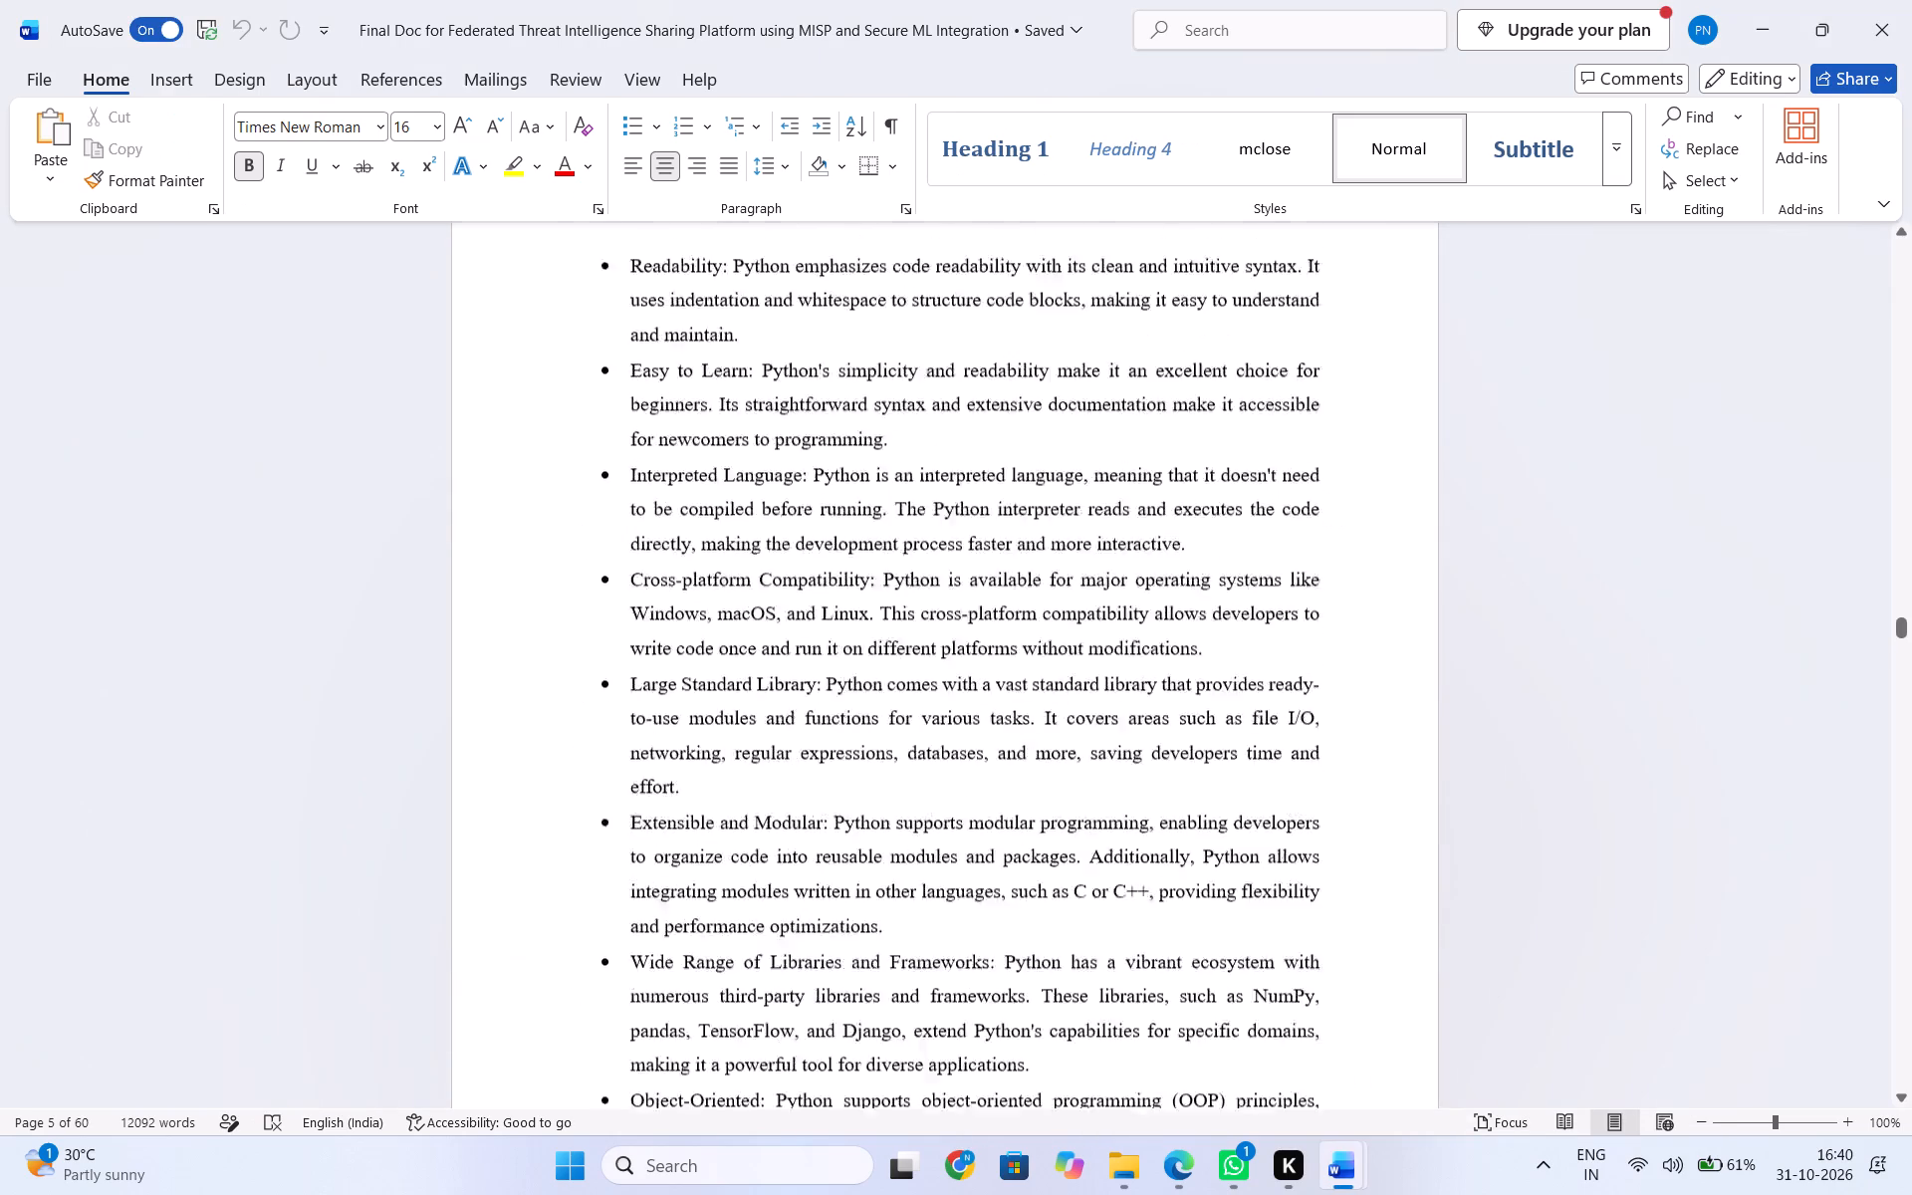
scroll(1049, 916, up, 10)
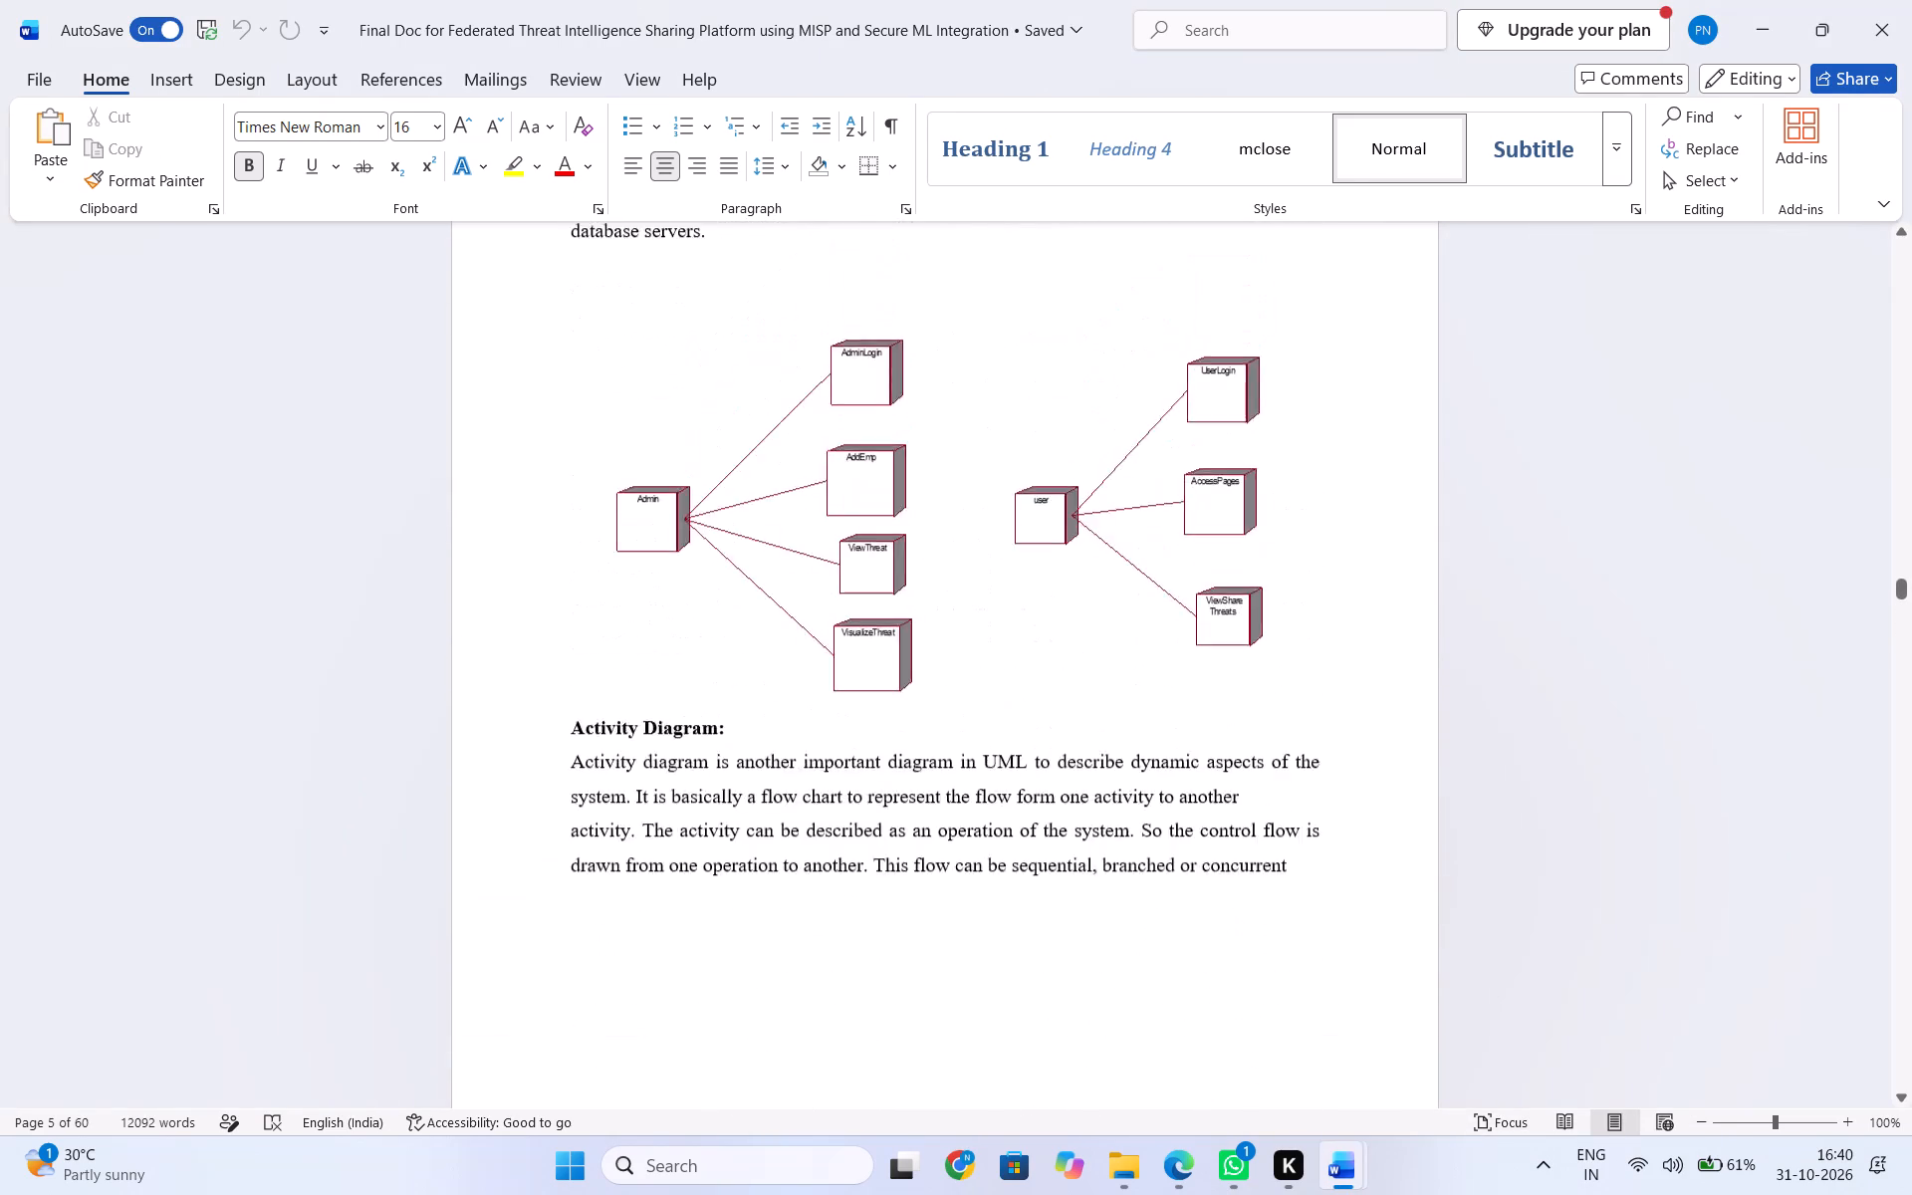
scroll(1049, 916, up, 13)
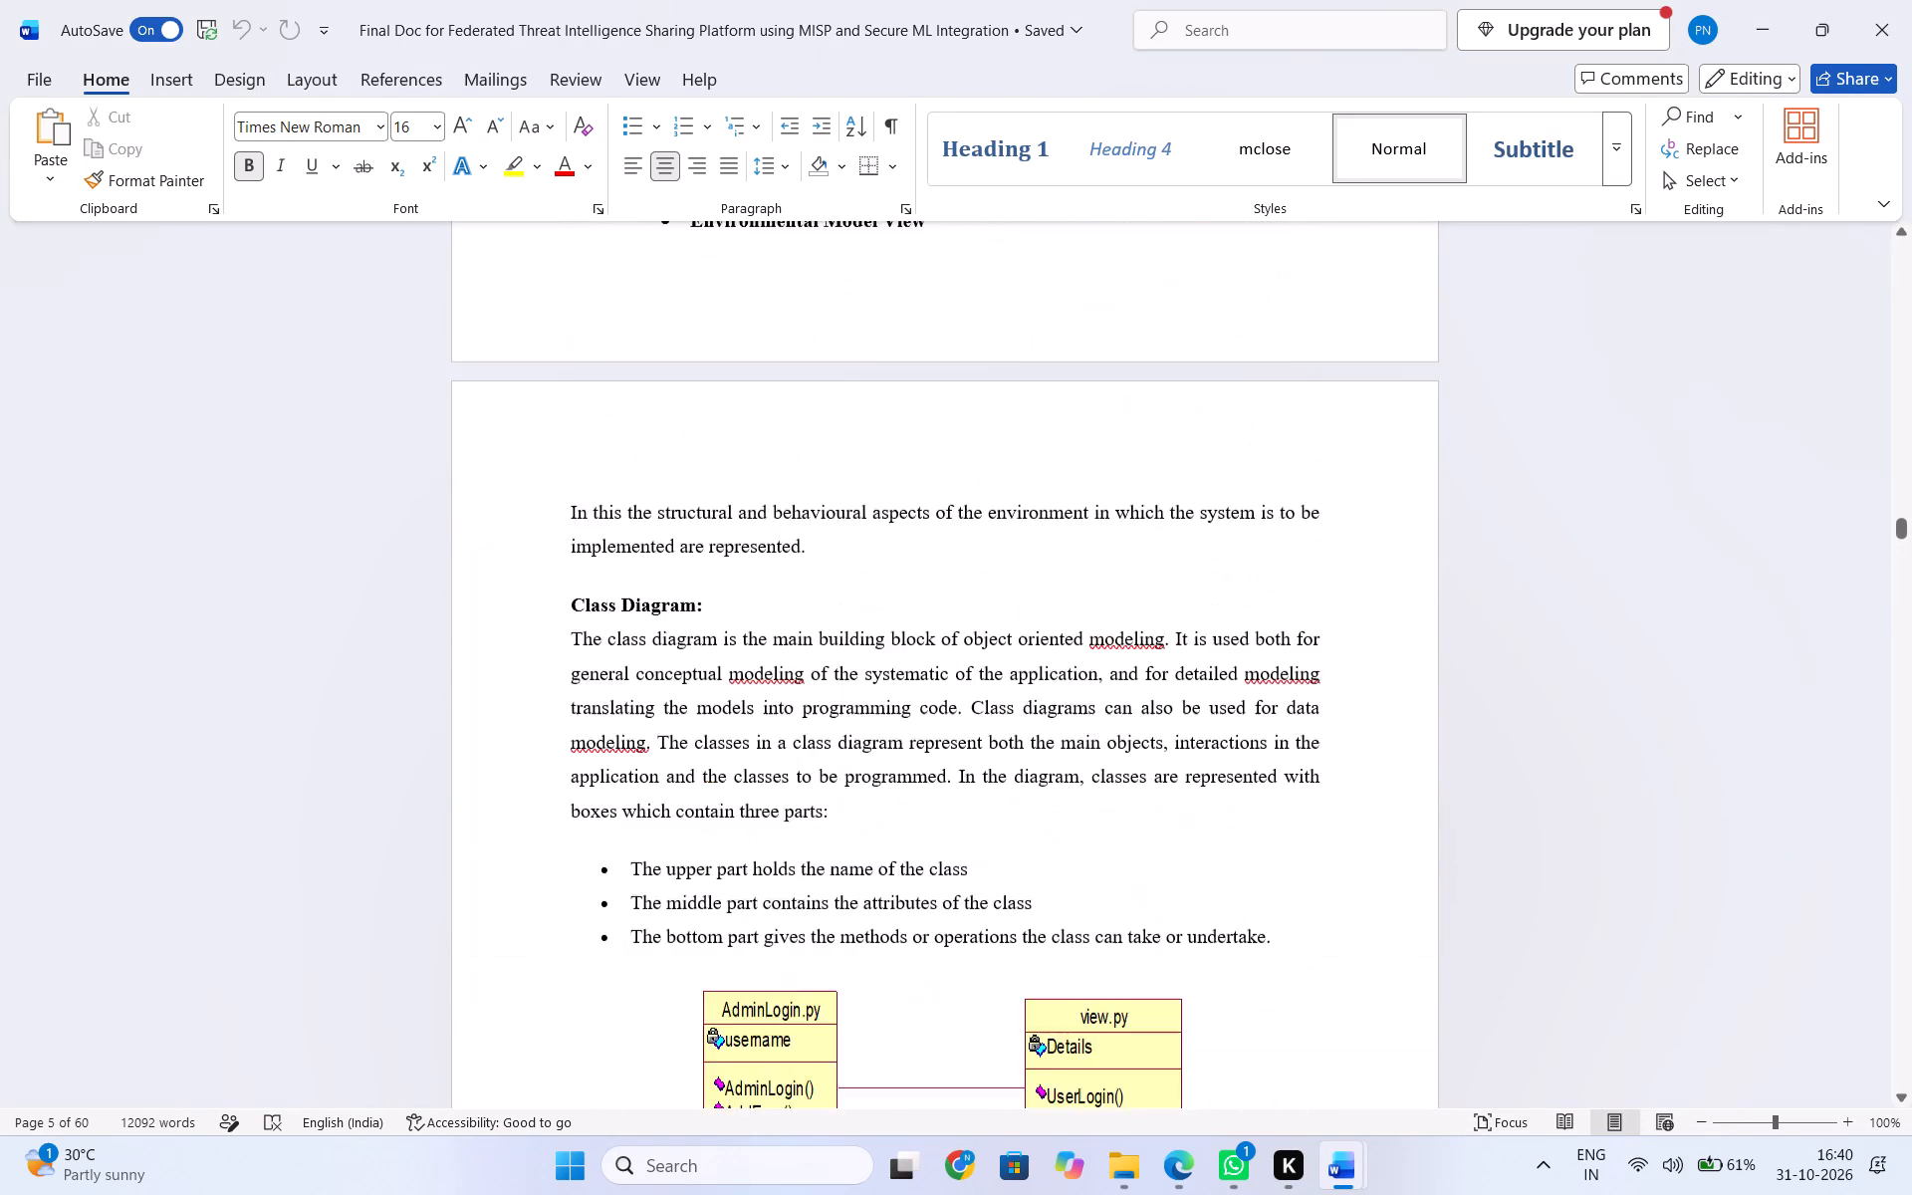
scroll(1049, 916, up, 5)
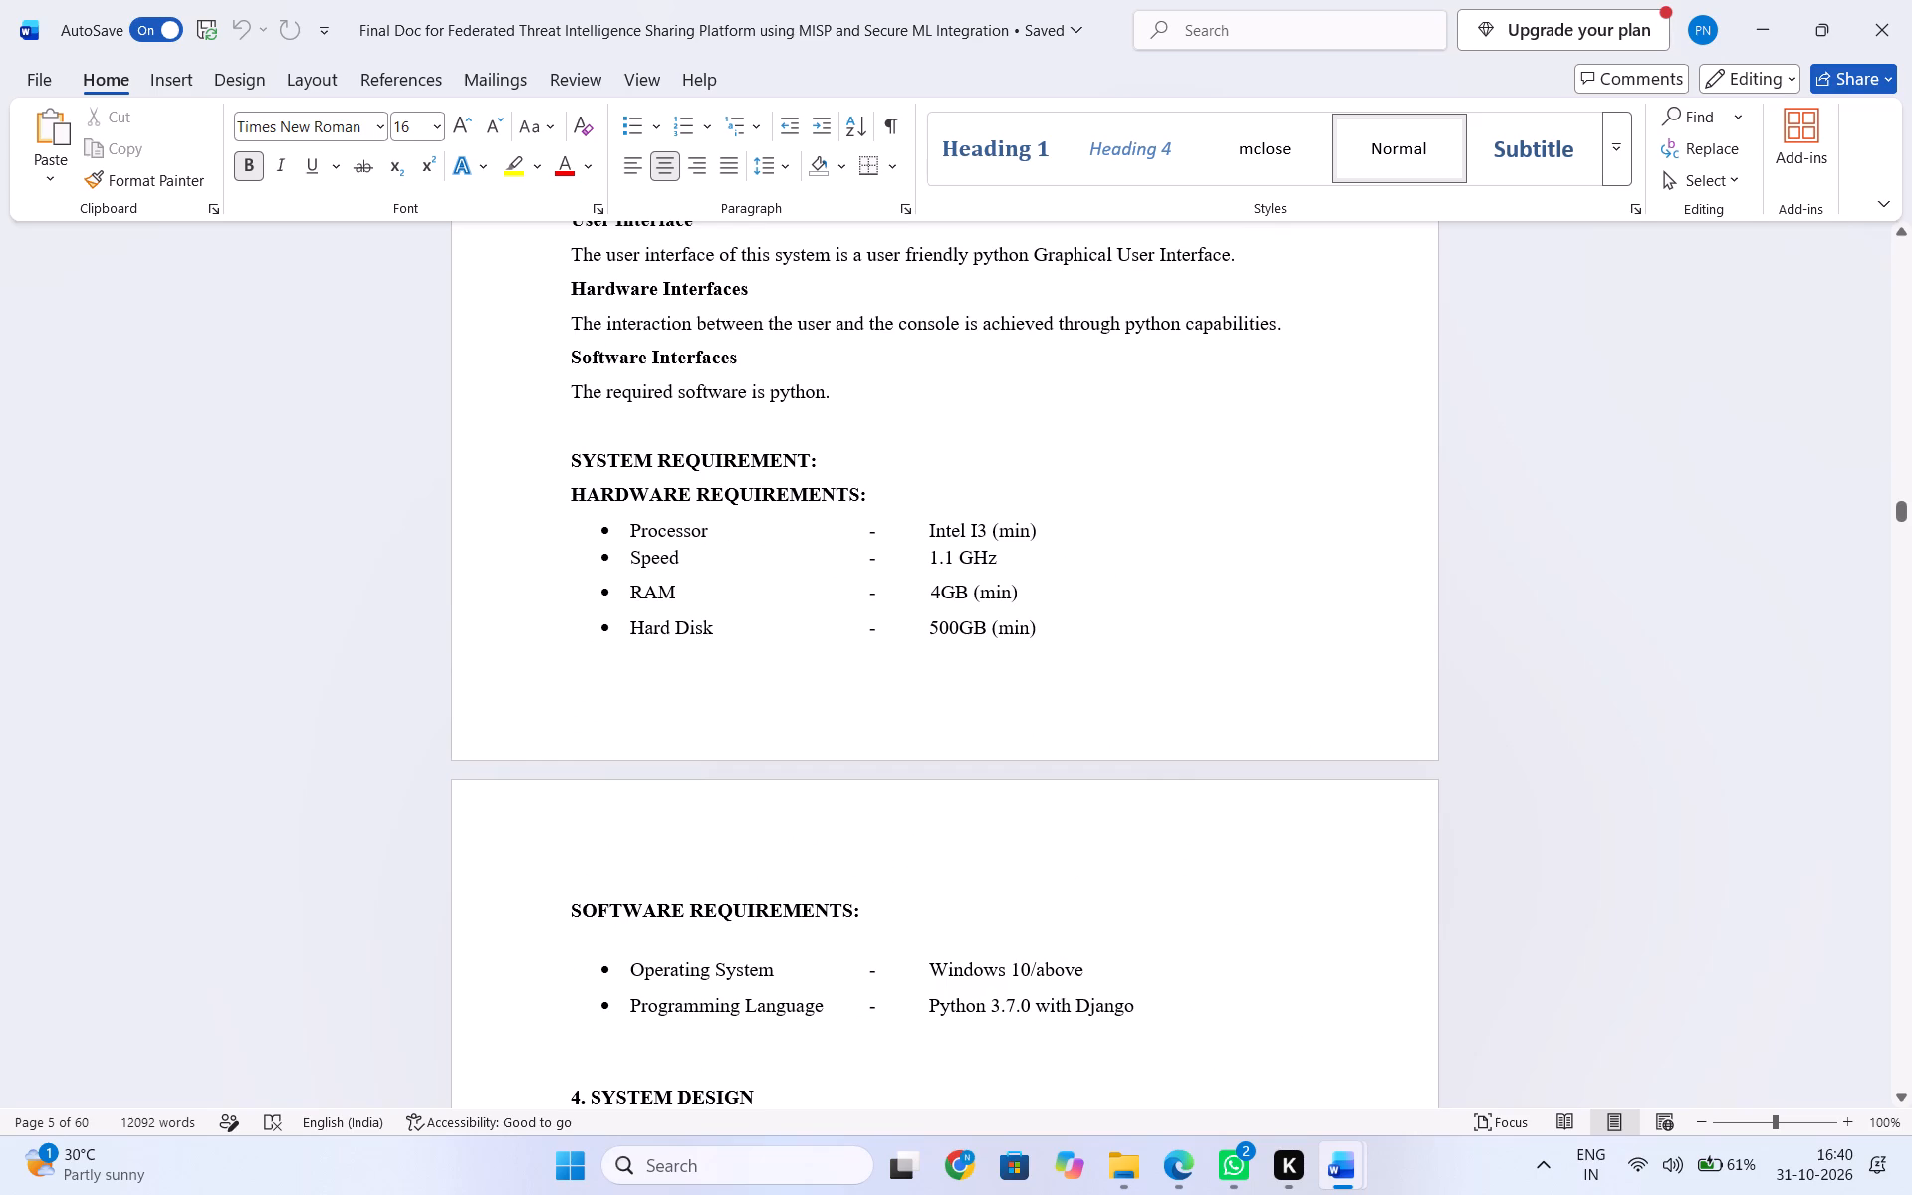
scroll(786, 685, up, 1)
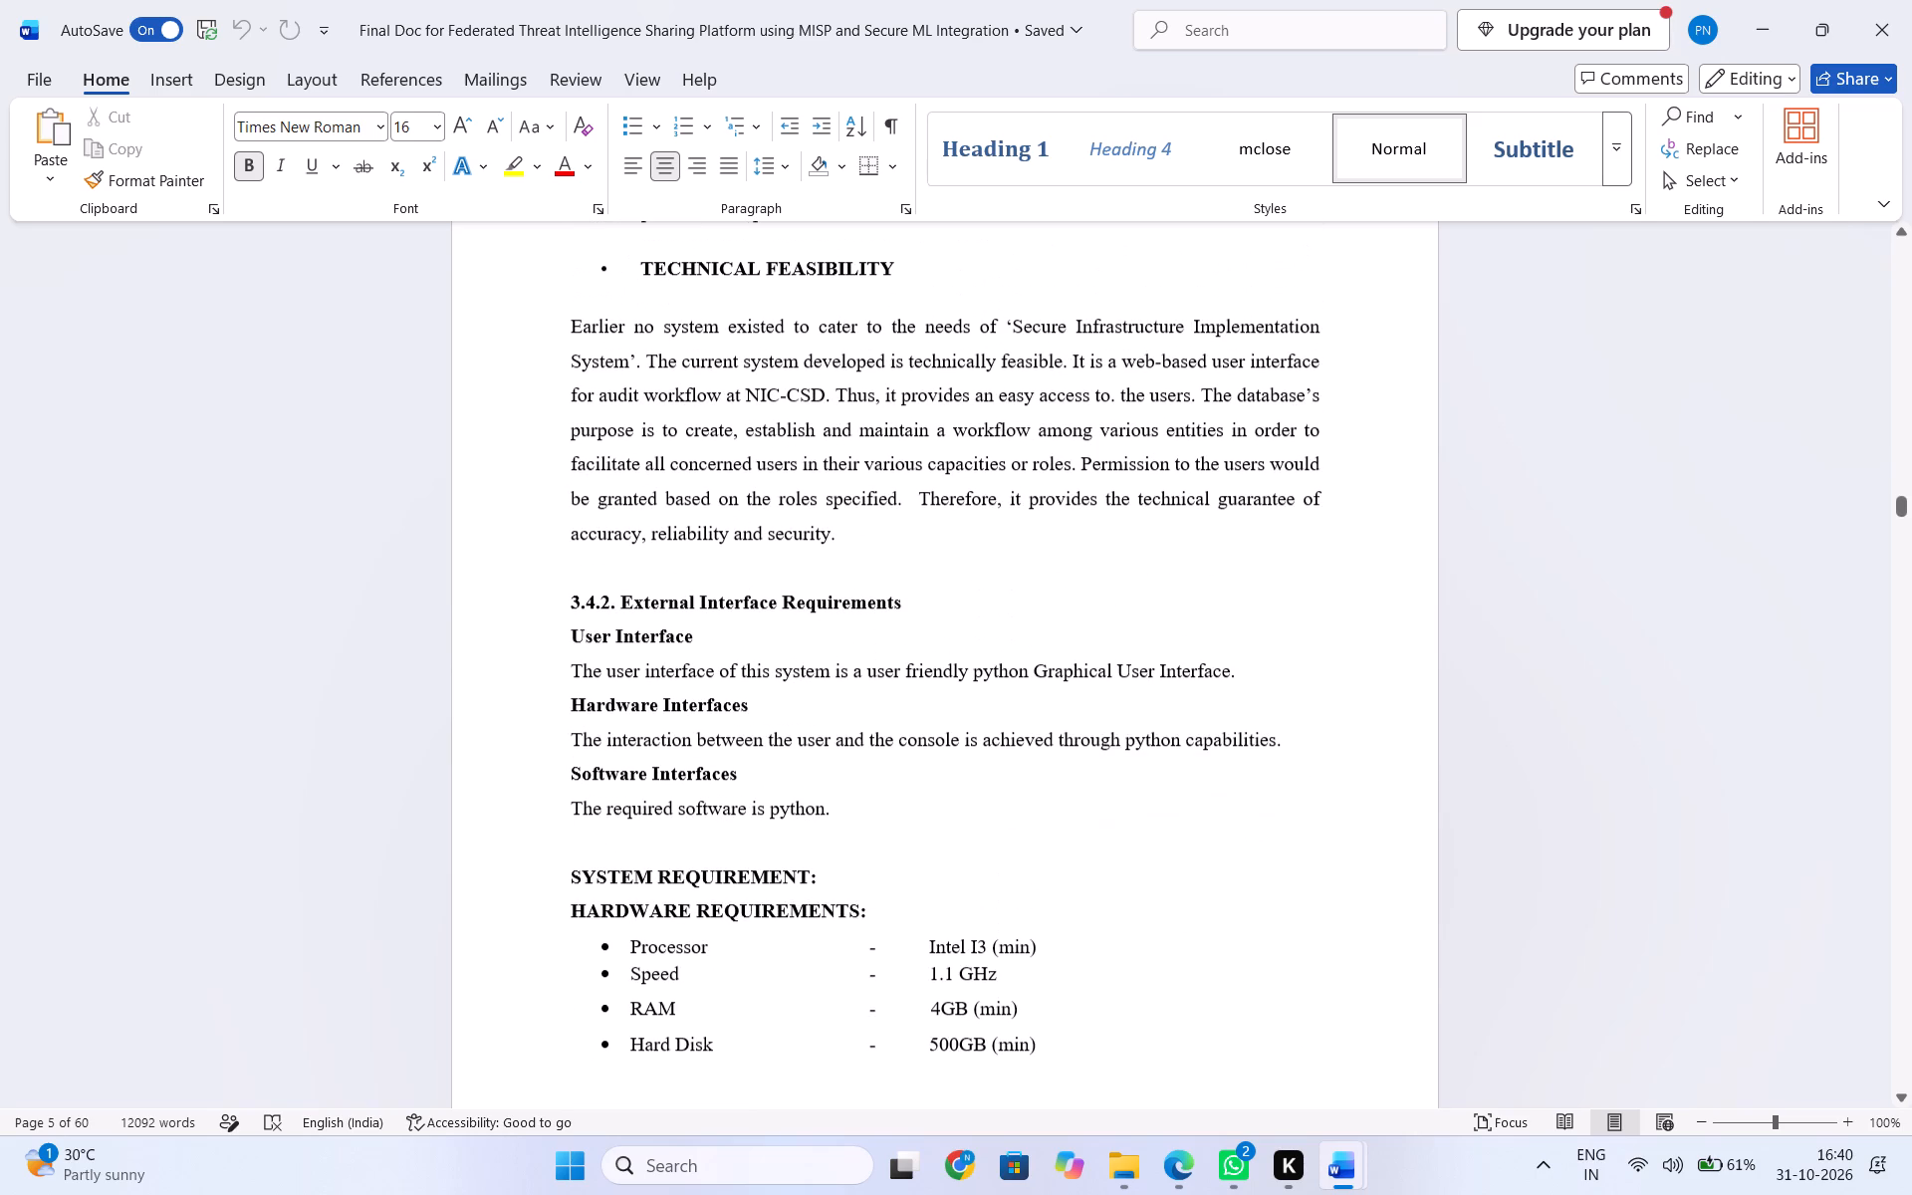
scroll(768, 689, up, 2)
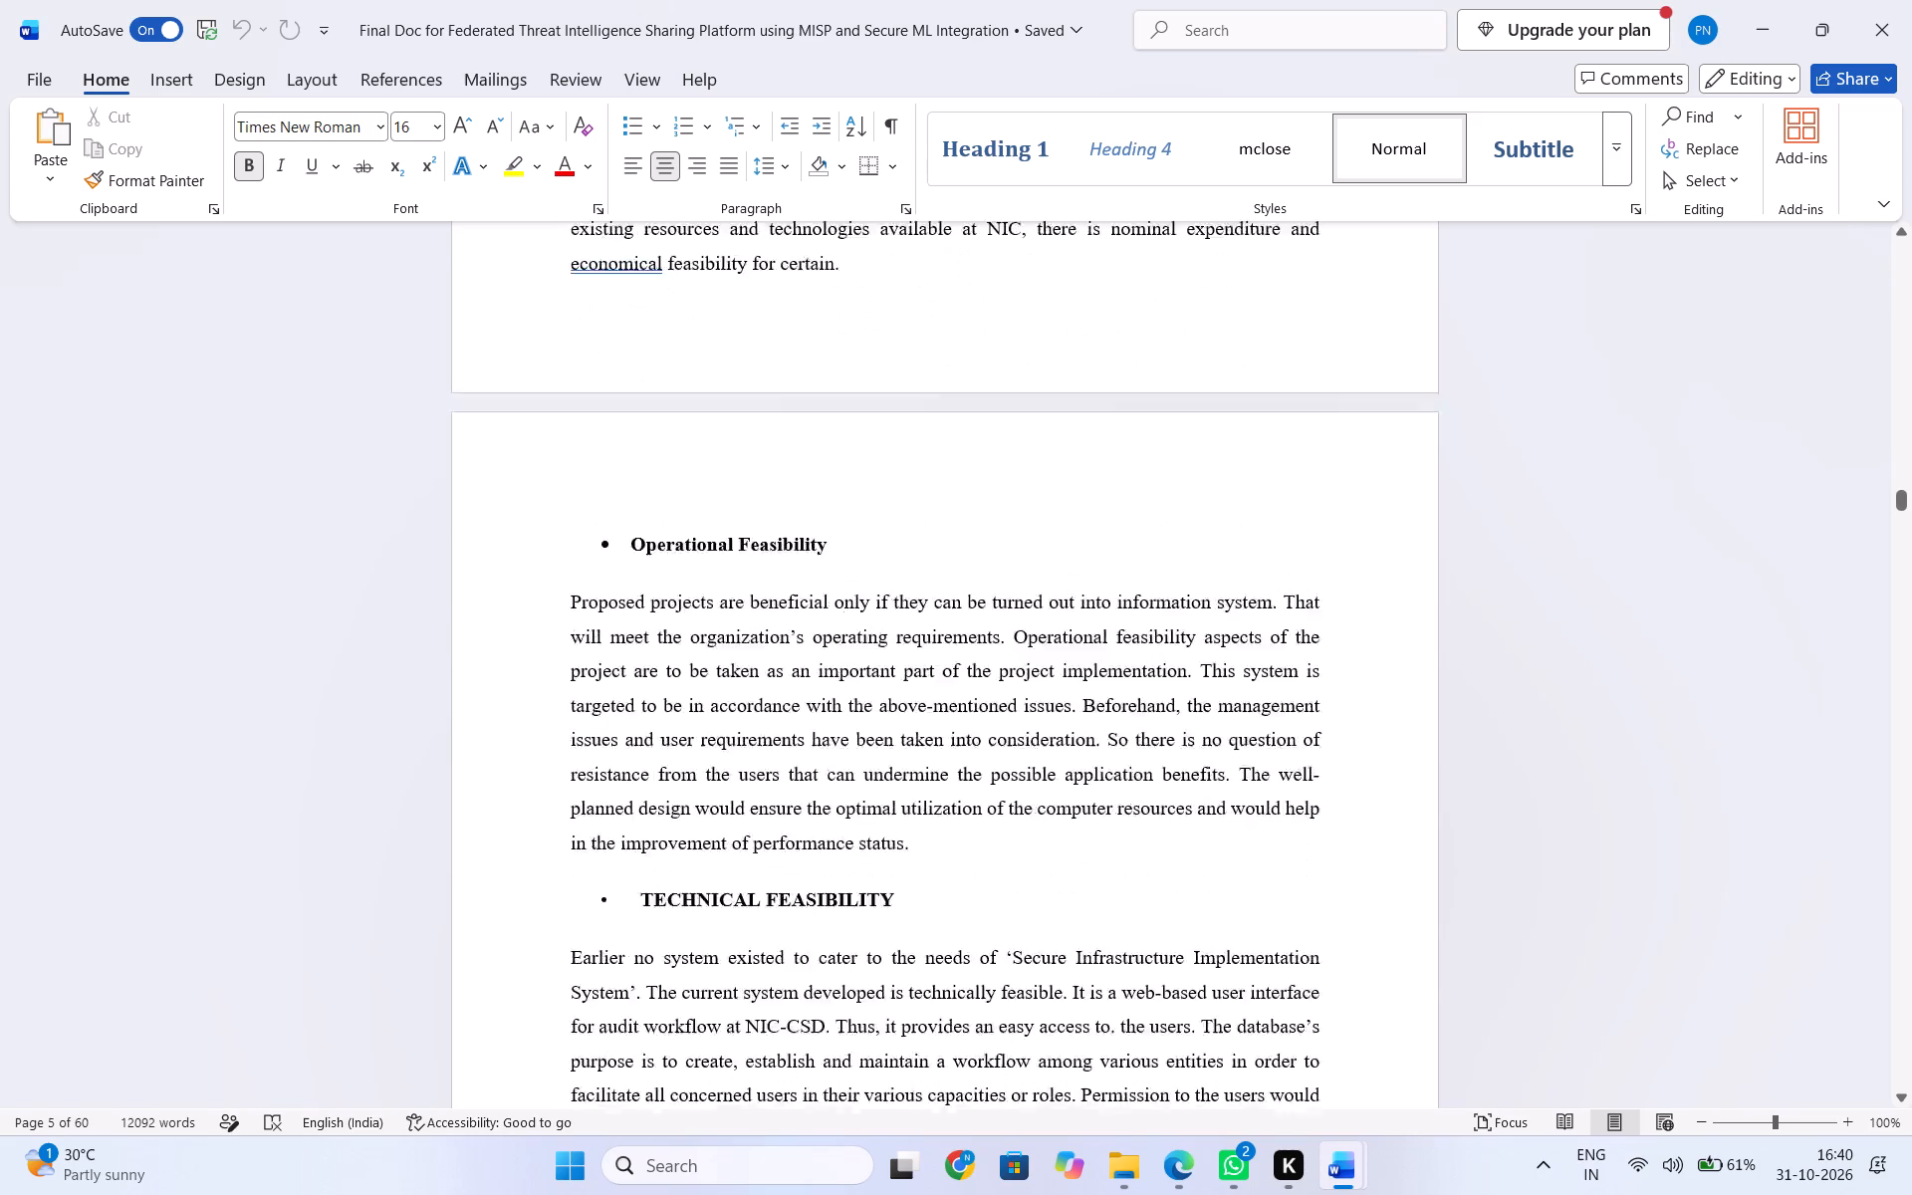
scroll(768, 689, up, 4)
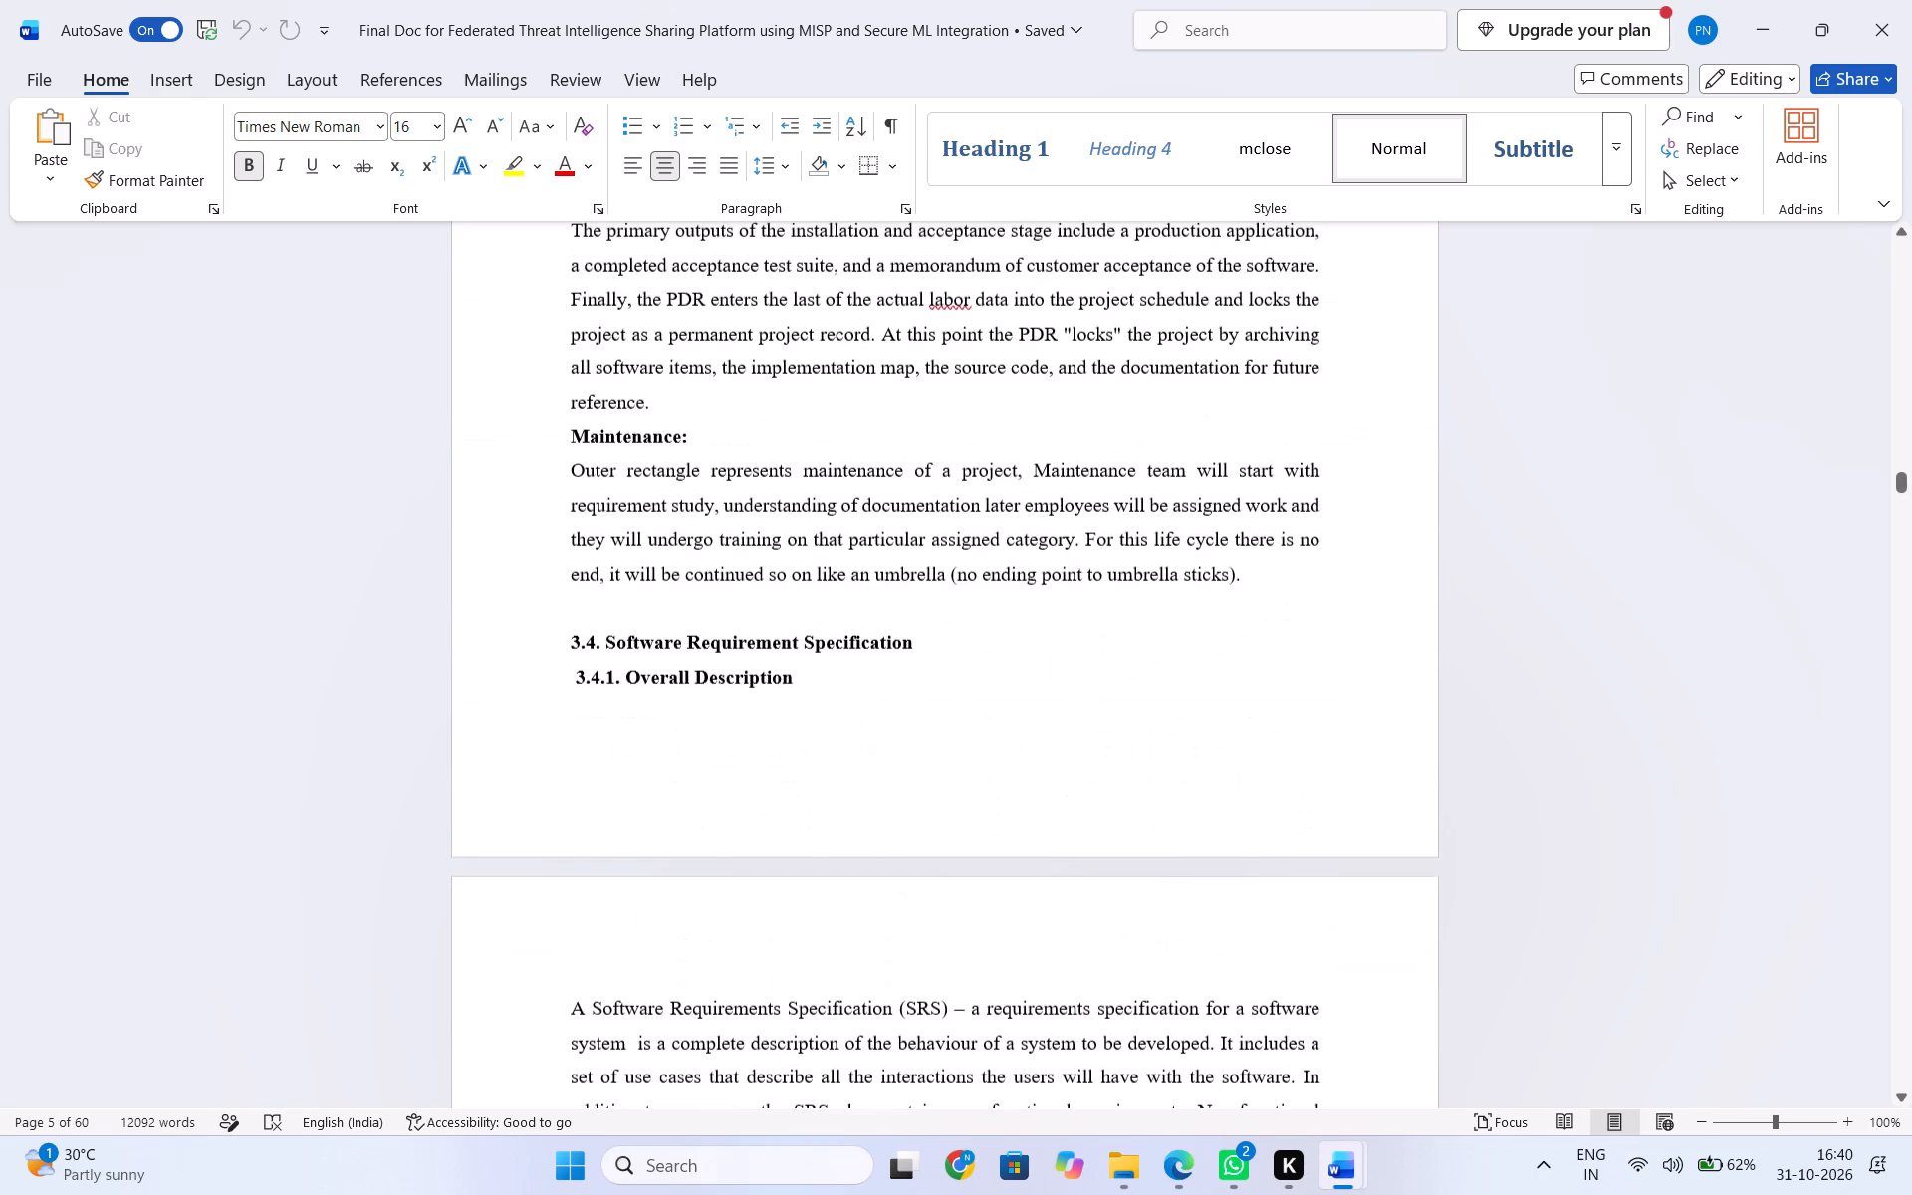
scroll(768, 689, down, 7)
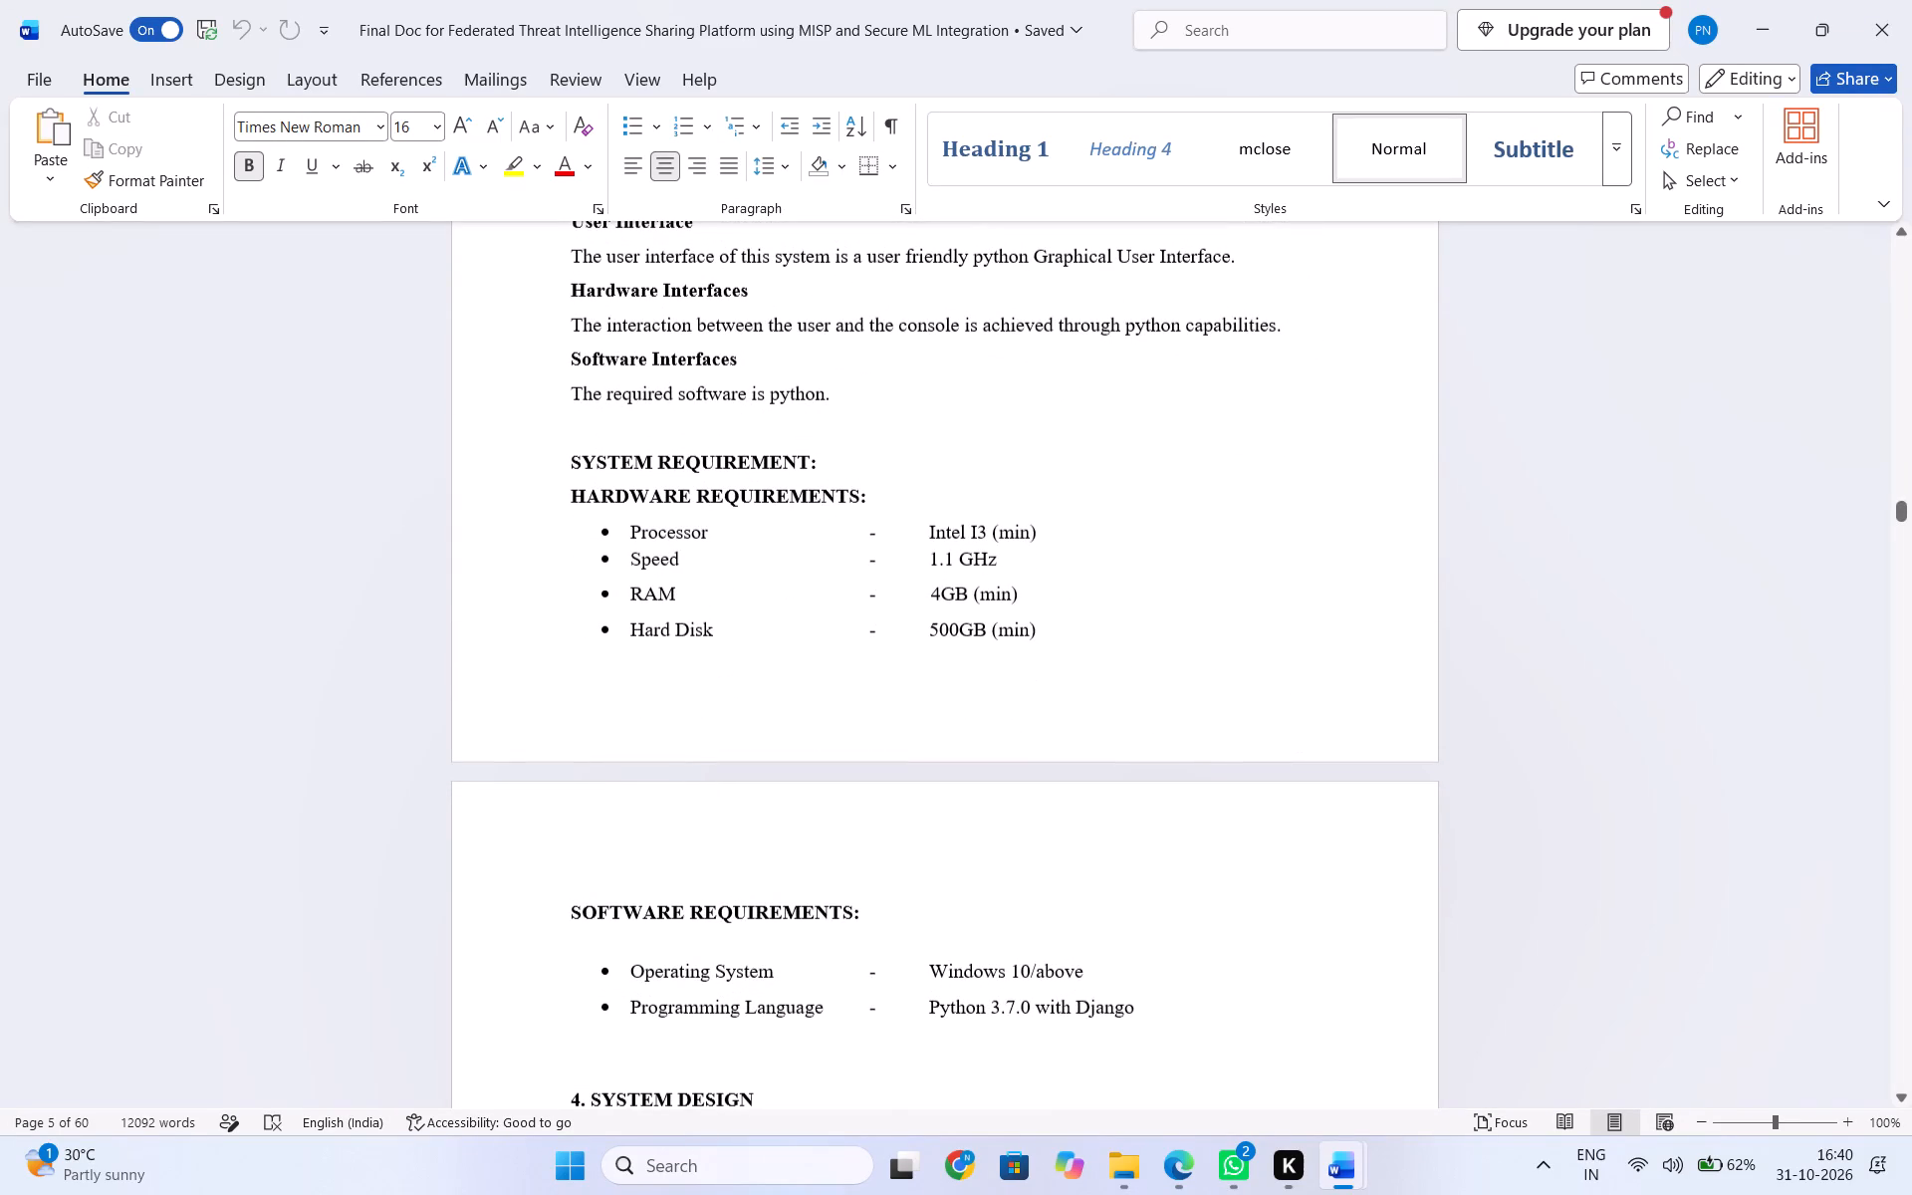
Replace the report's list under 7.2 Hardware Requirements with the federated document's Processor, Speed, RAM and Hard Disk list.
drag(594, 528, 1058, 644)
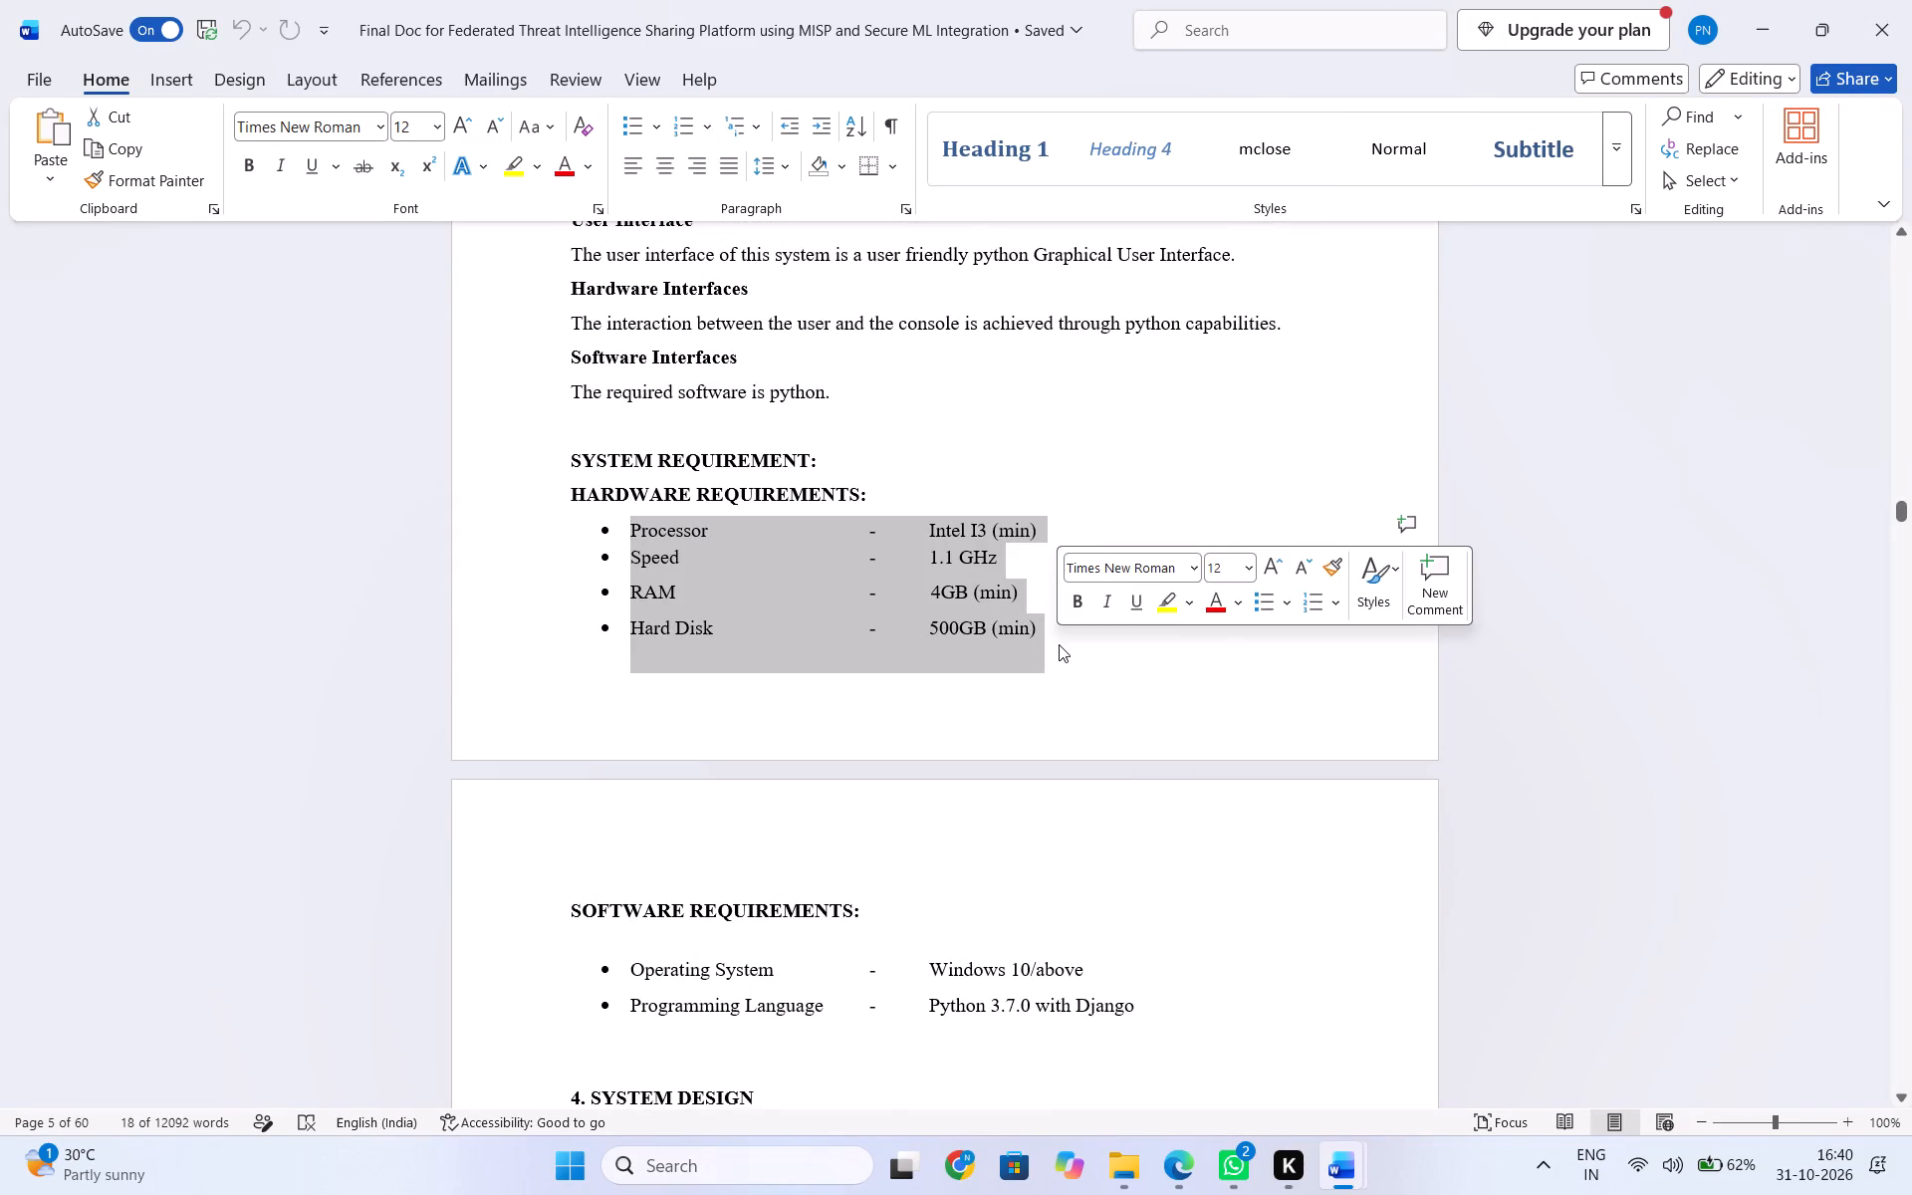
key(ctrl+c)
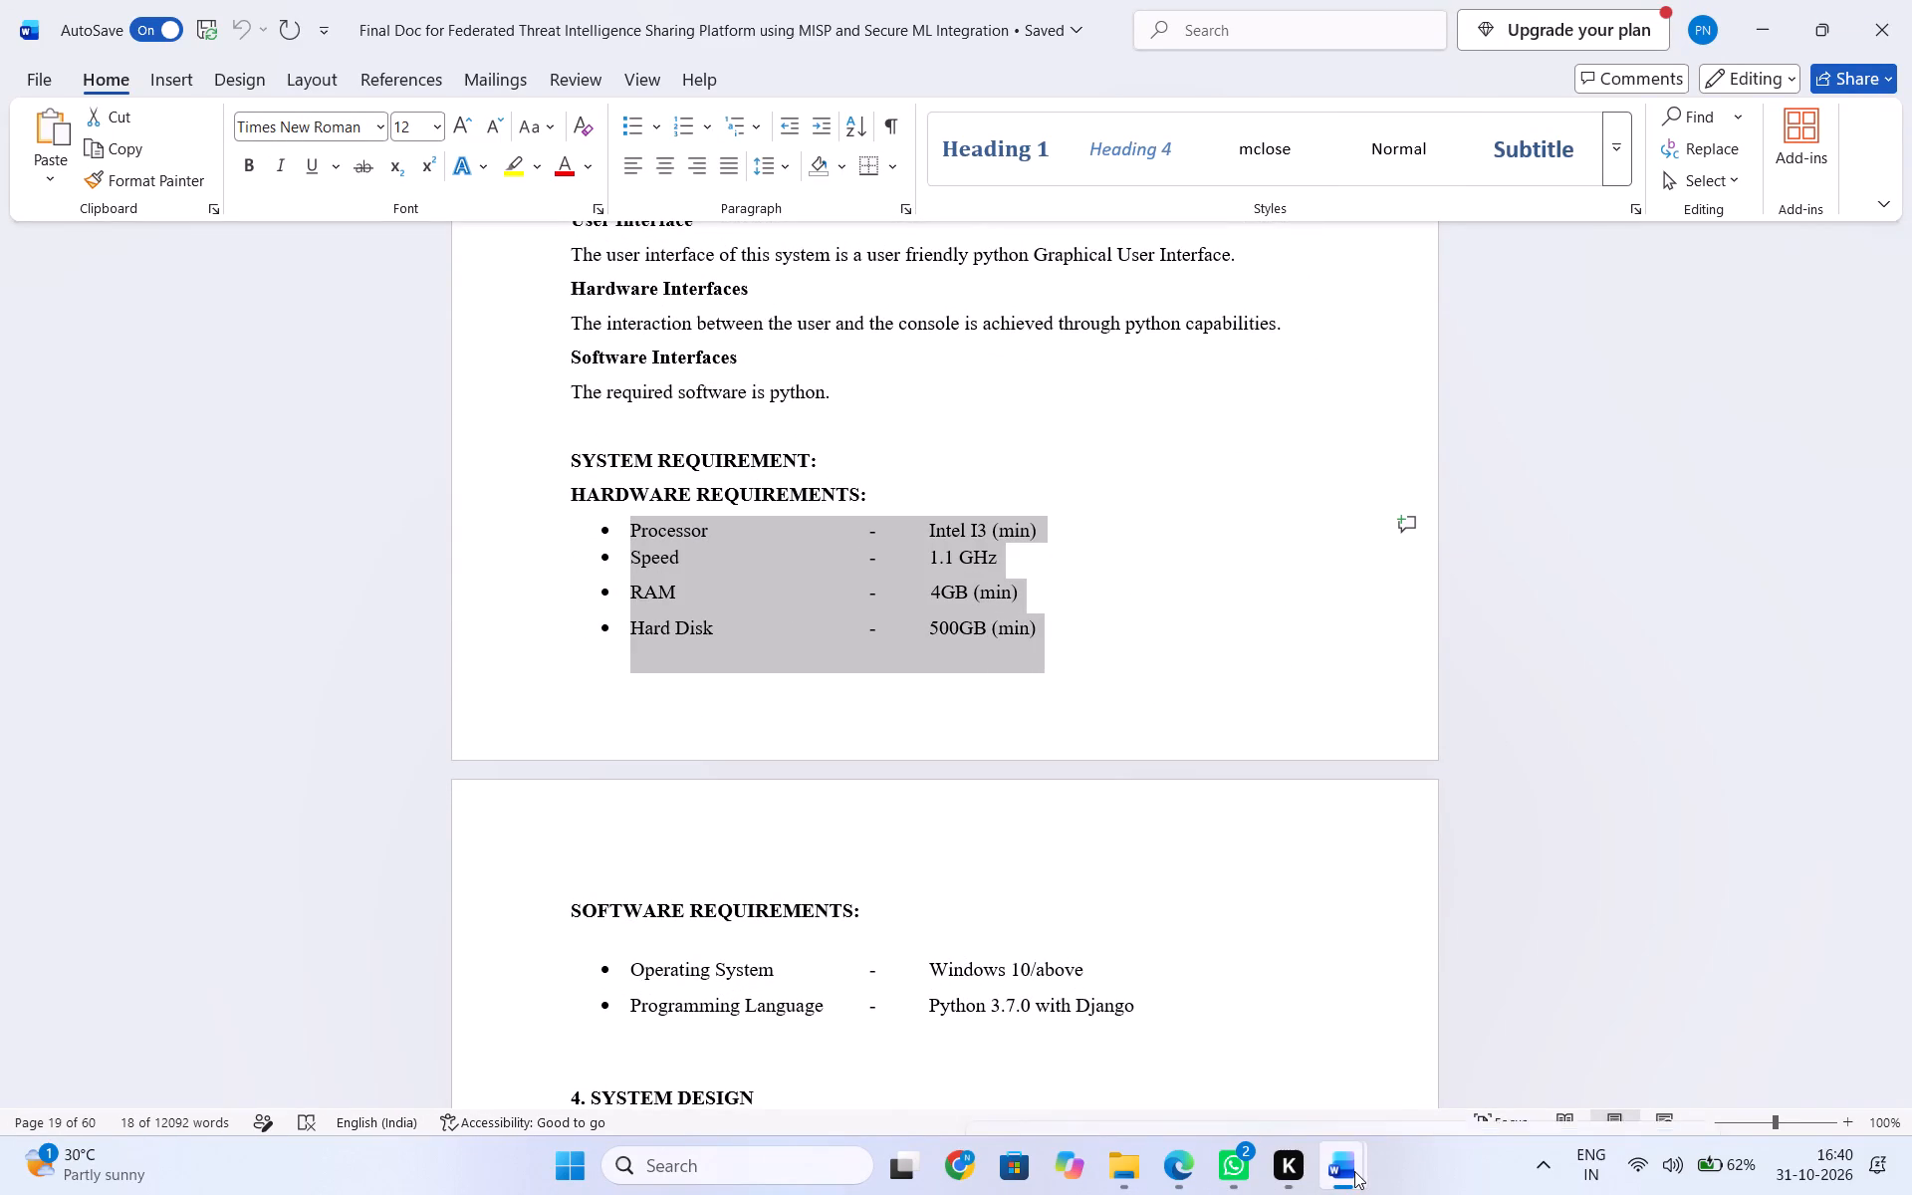
click(1166, 1059)
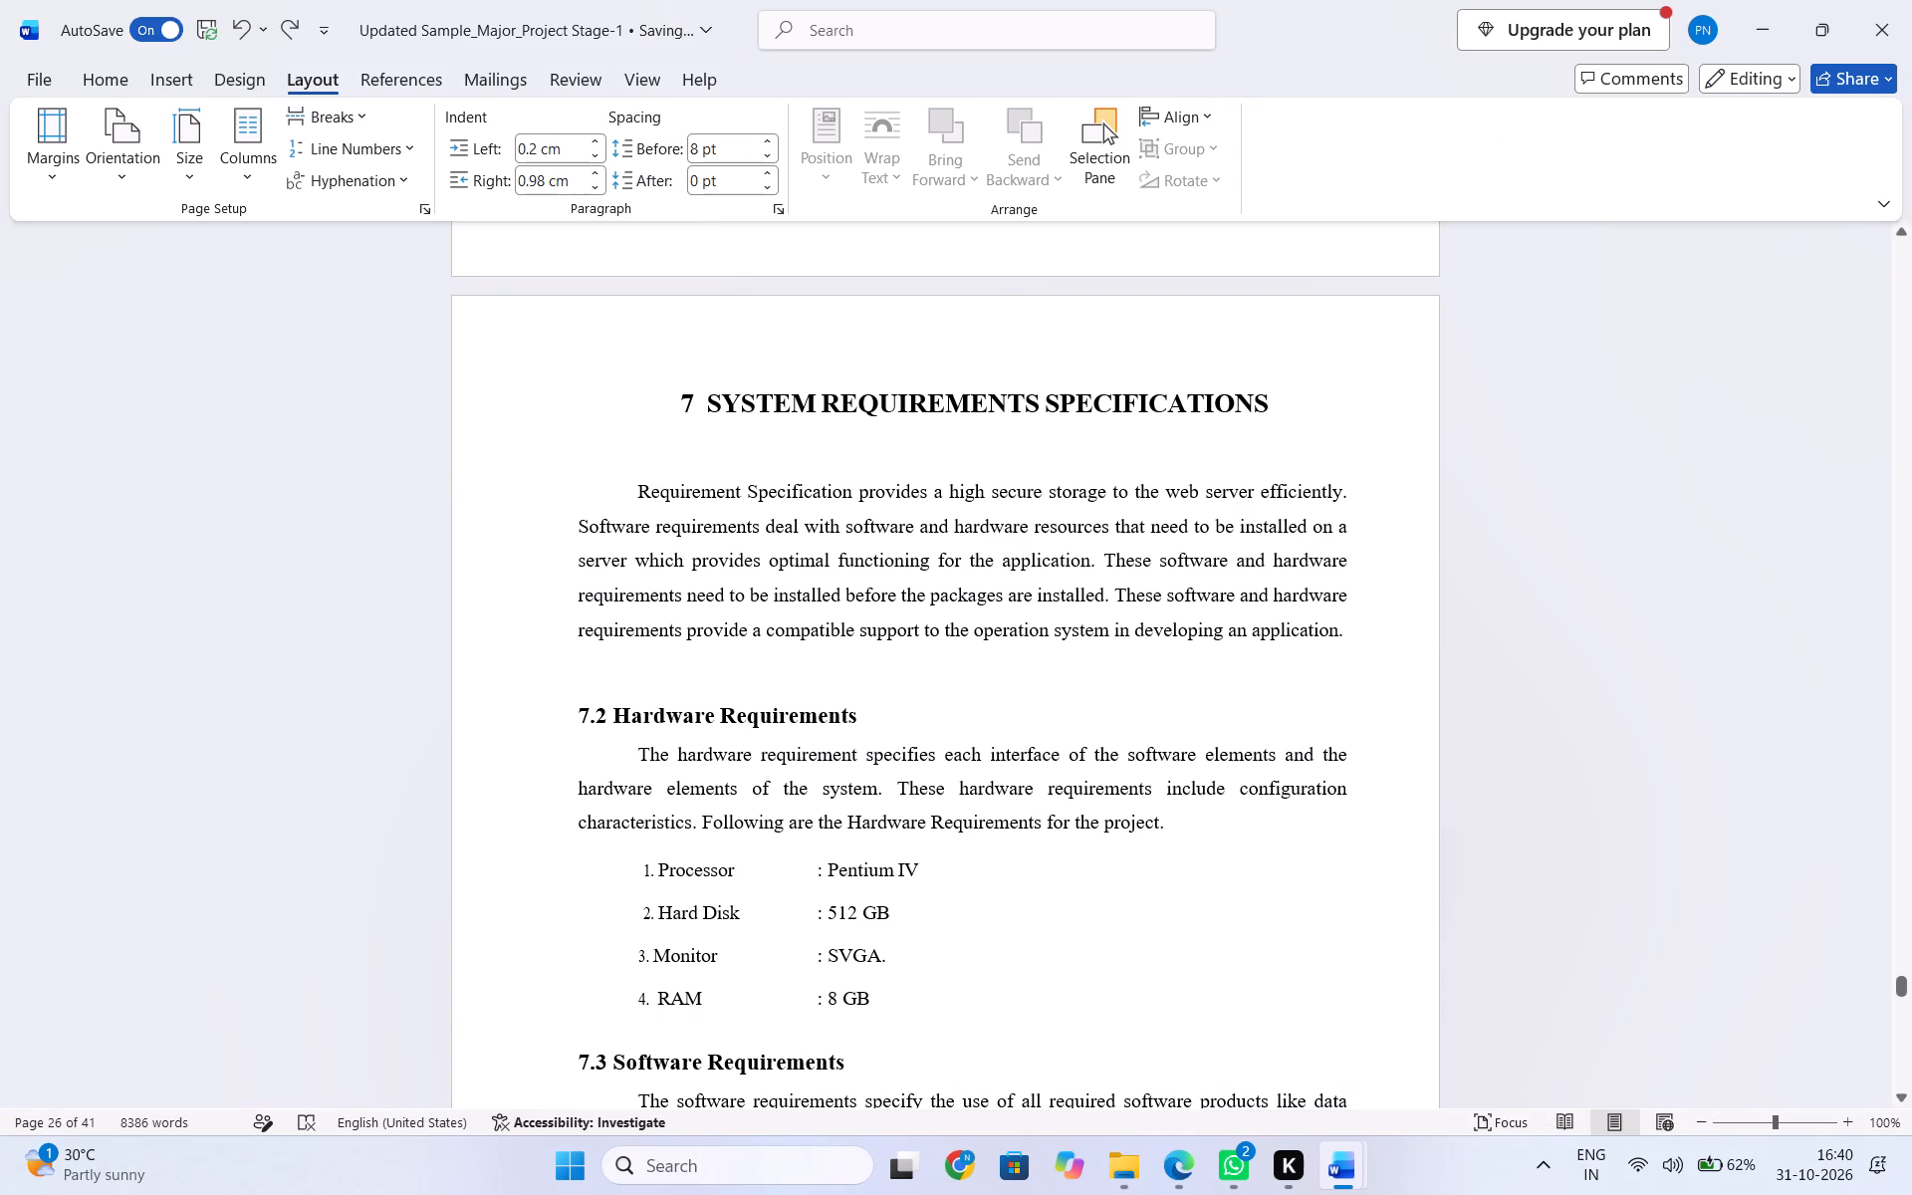
drag(628, 857, 901, 1033)
key(ctrl+v)
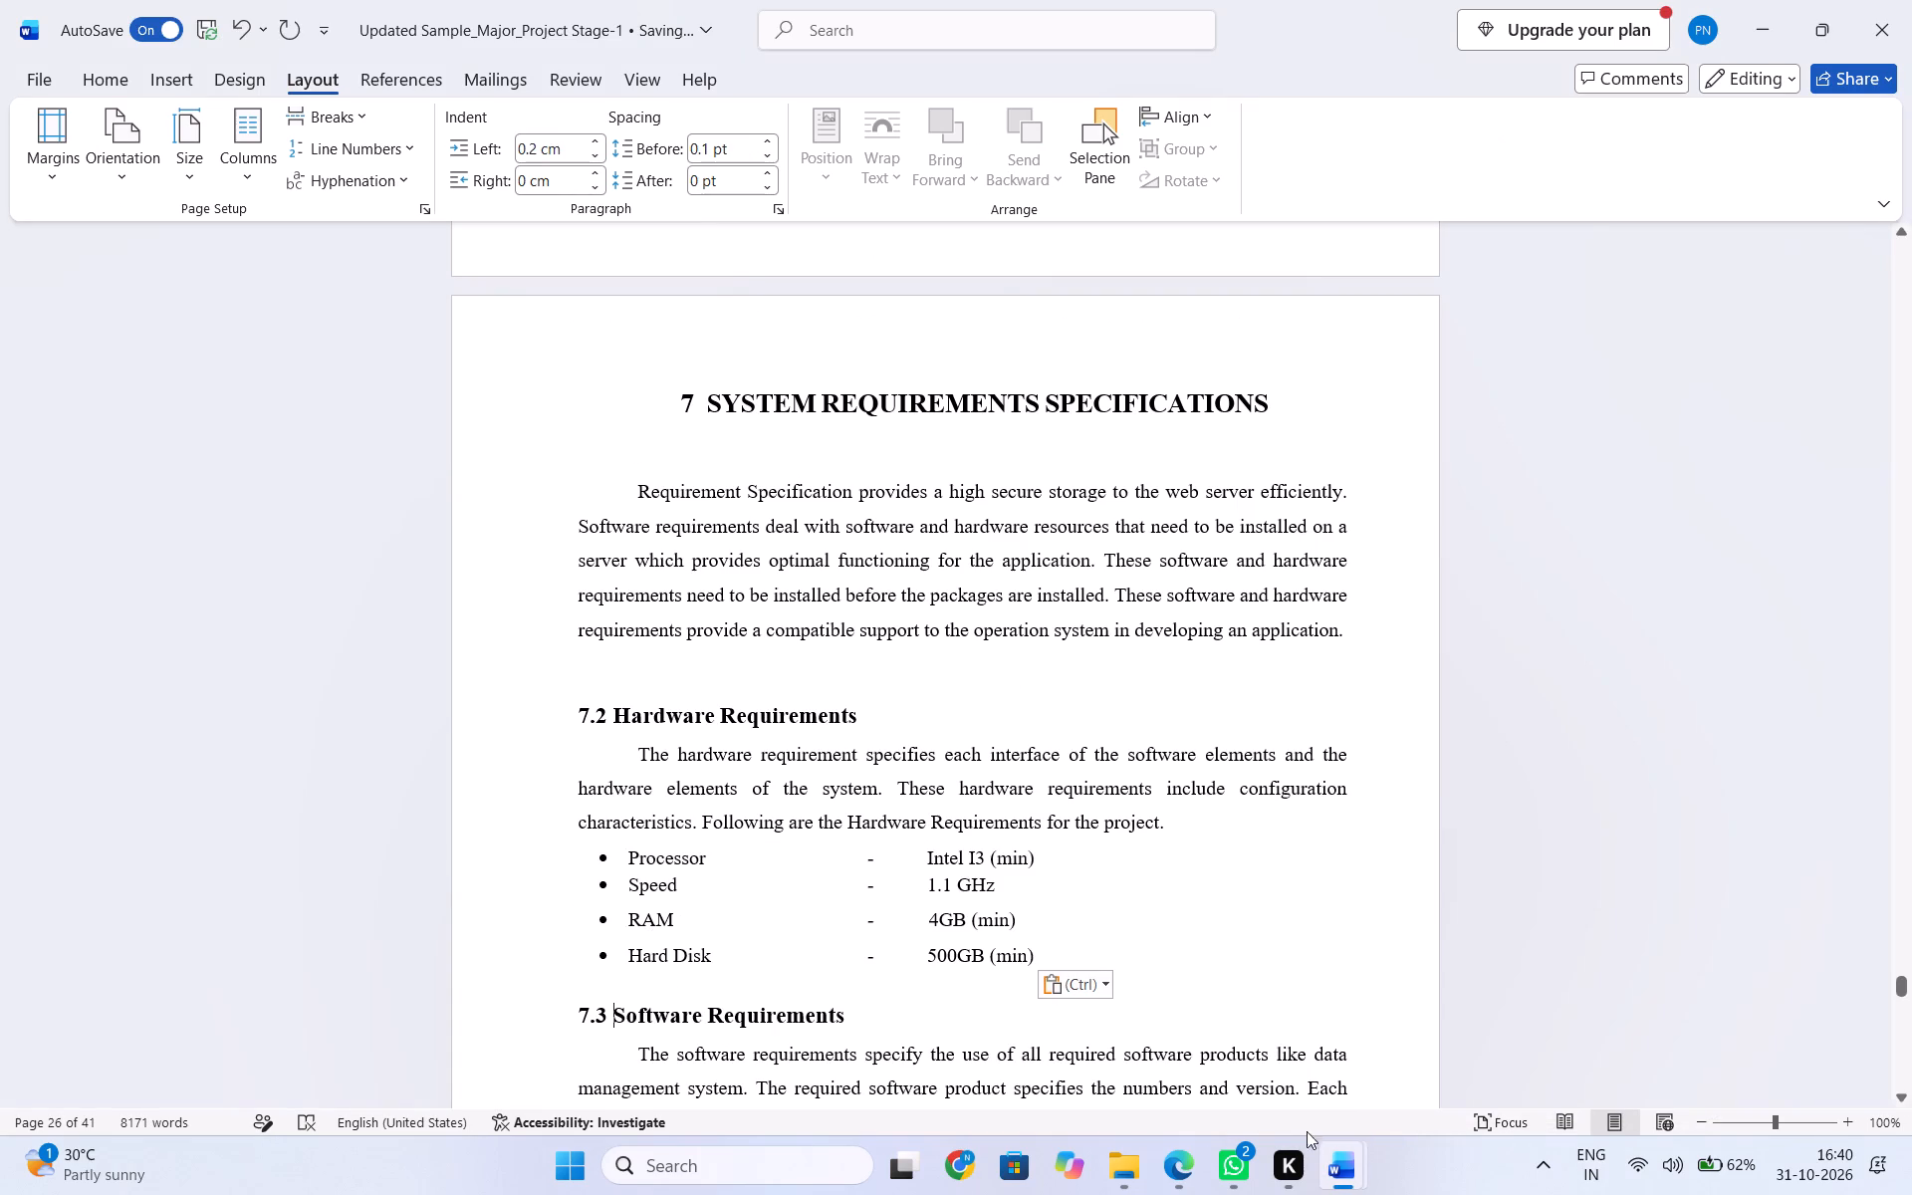
Check the sample PDF's hardware list format and change the four bulleted hardware items under 7.2 to 1., 2., 3. numbering.
click(1187, 1172)
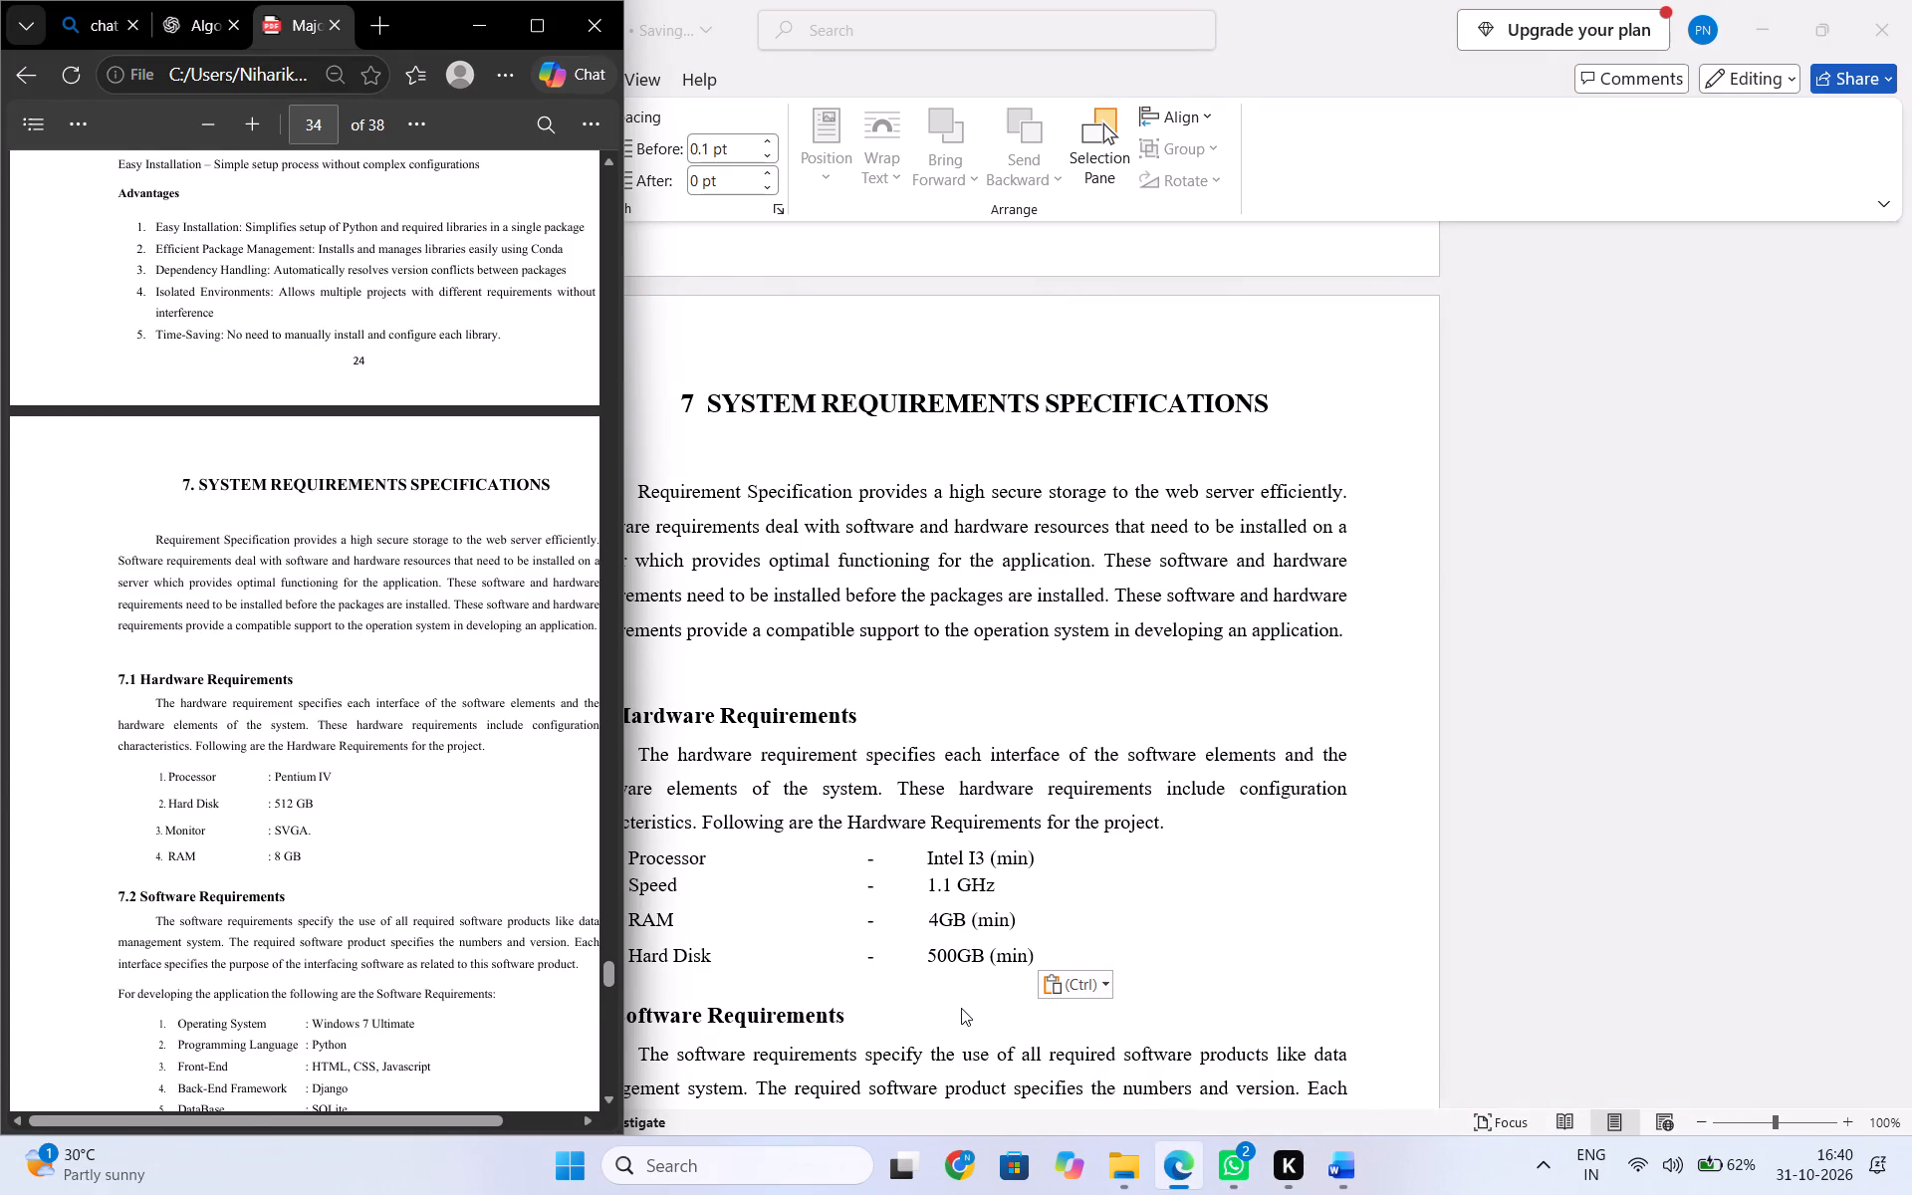
click(961, 1008)
drag(616, 858, 956, 962)
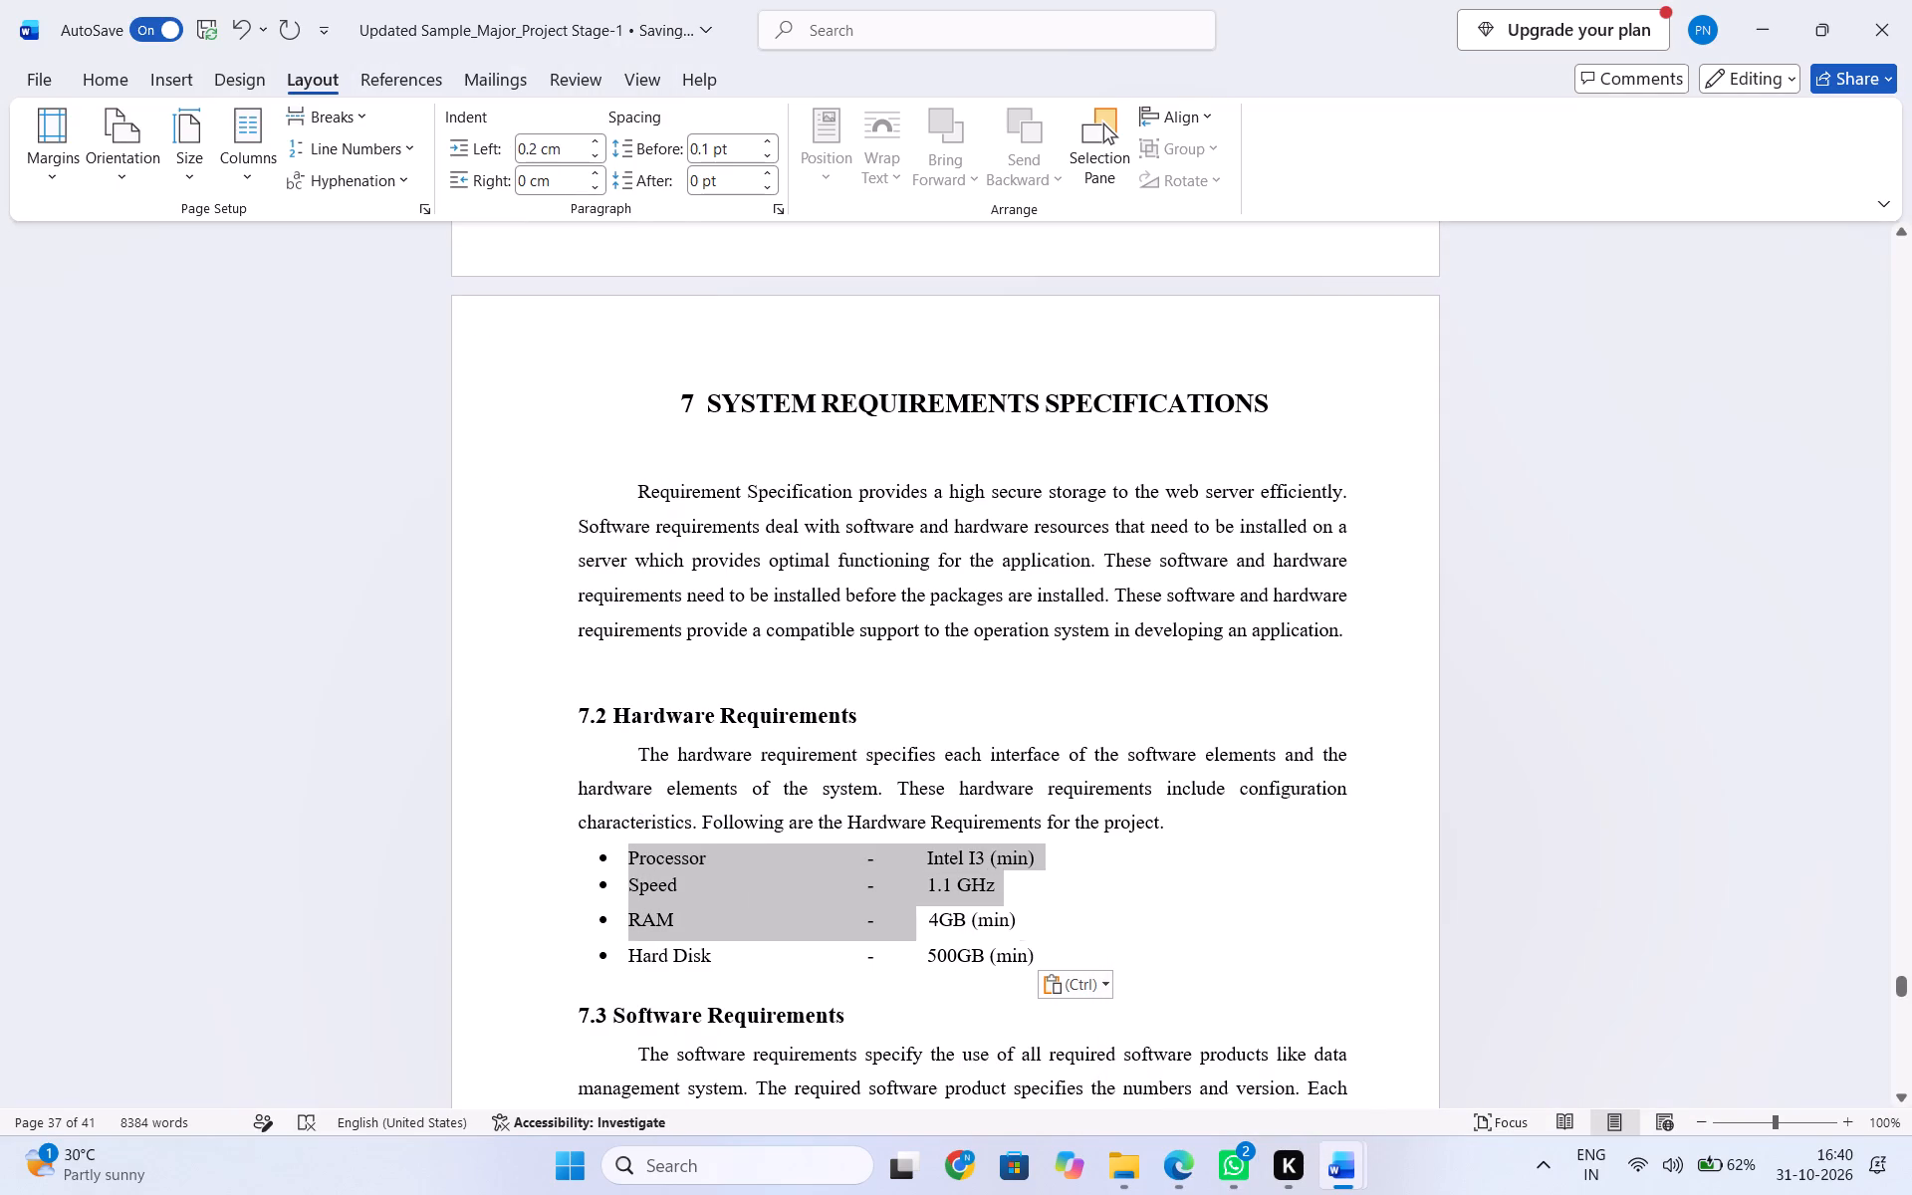
drag(956, 962, 1052, 987)
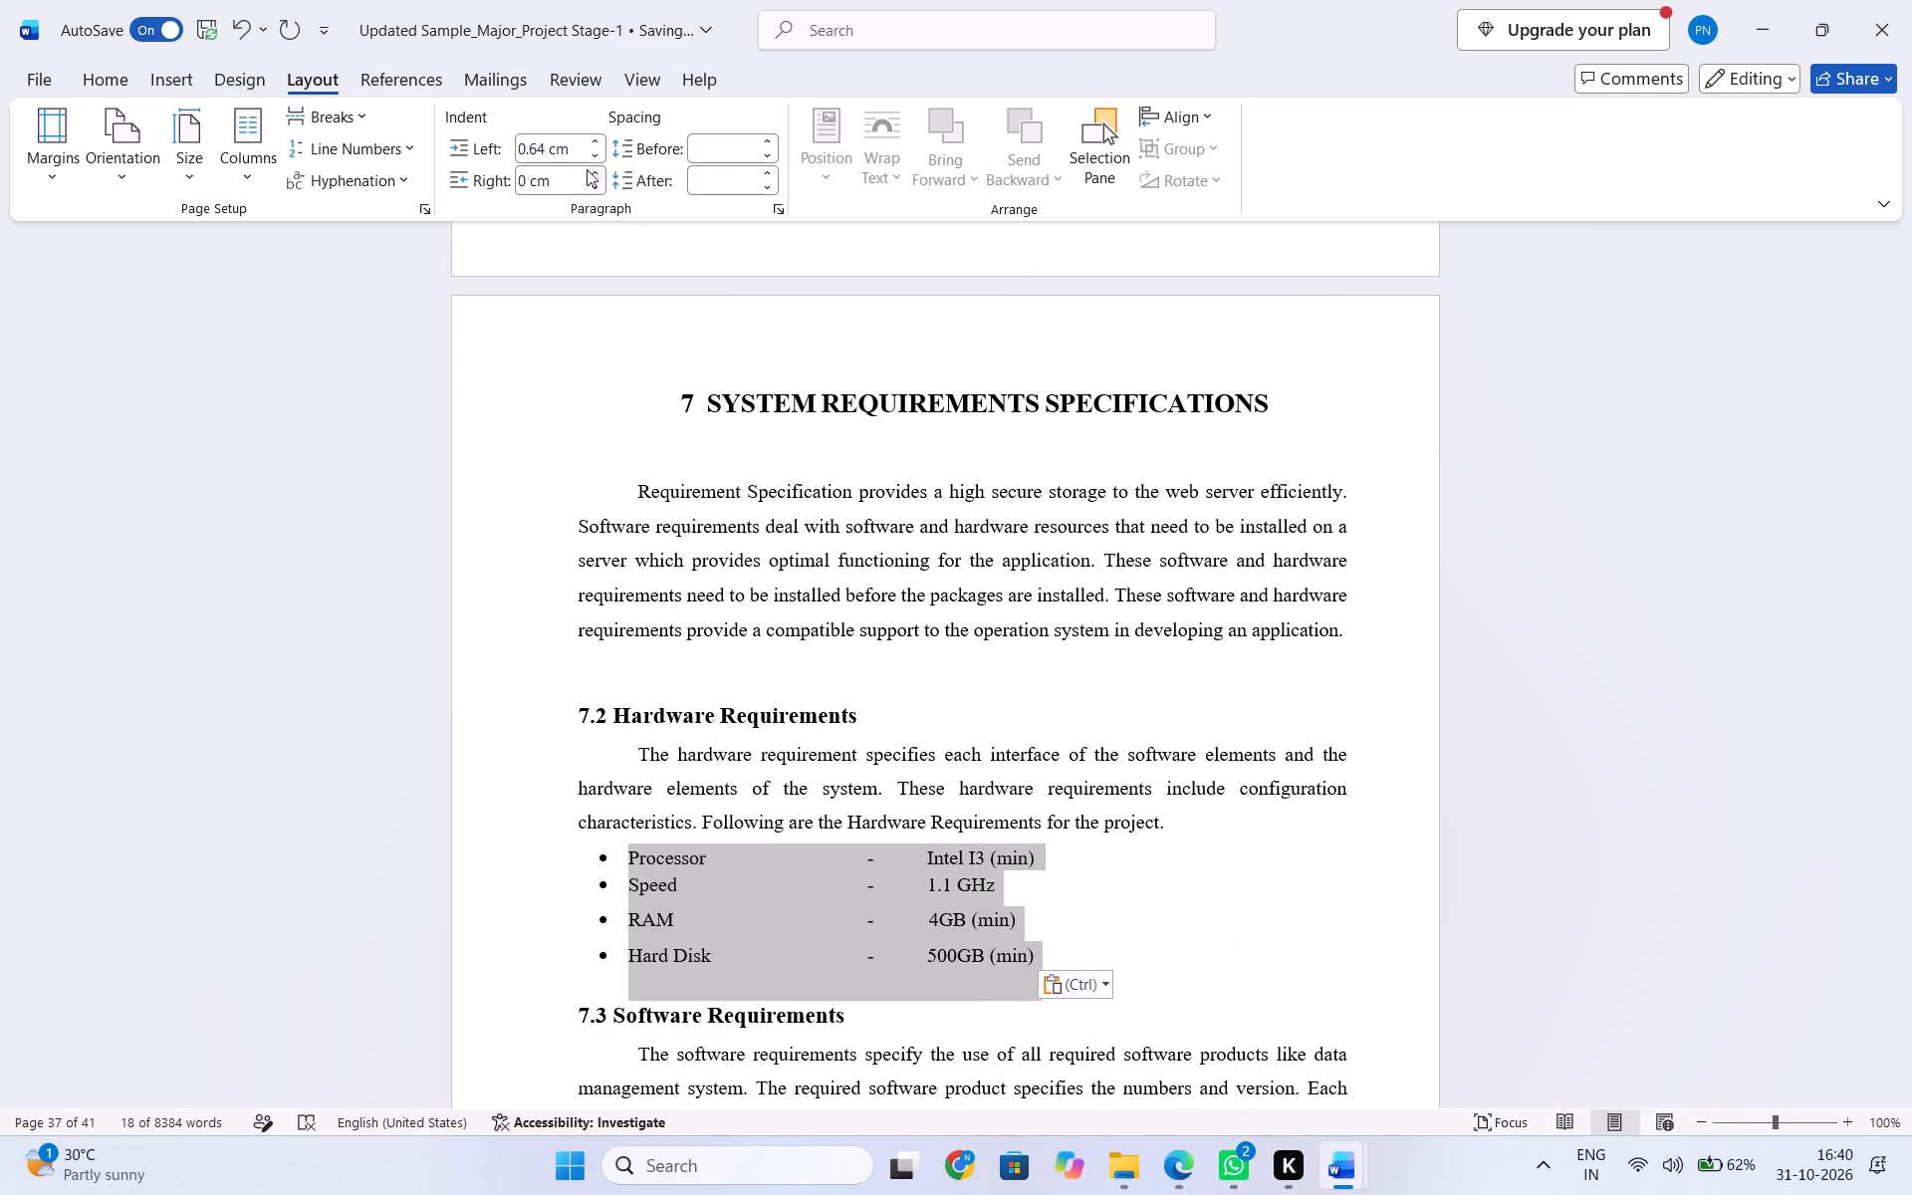
click(109, 76)
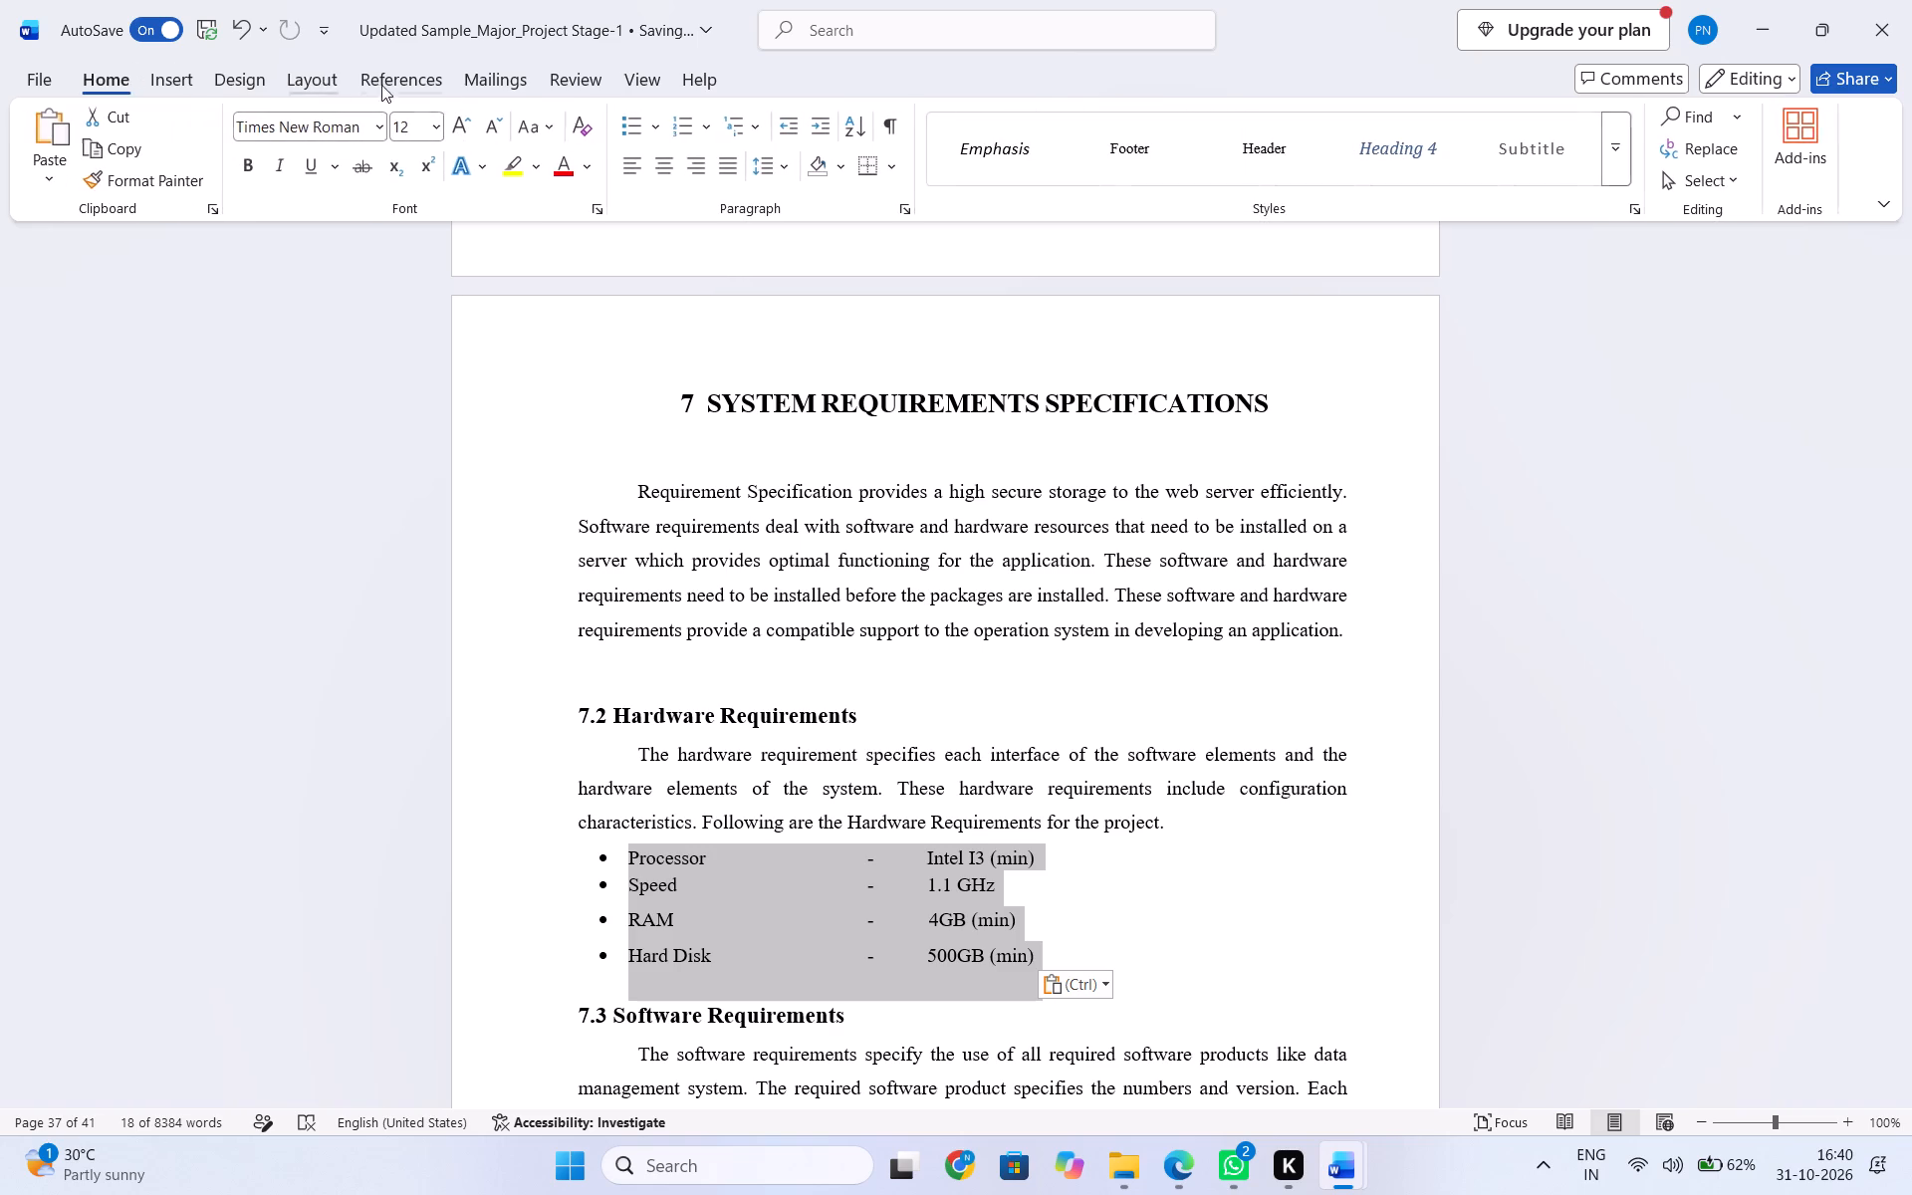
click(702, 133)
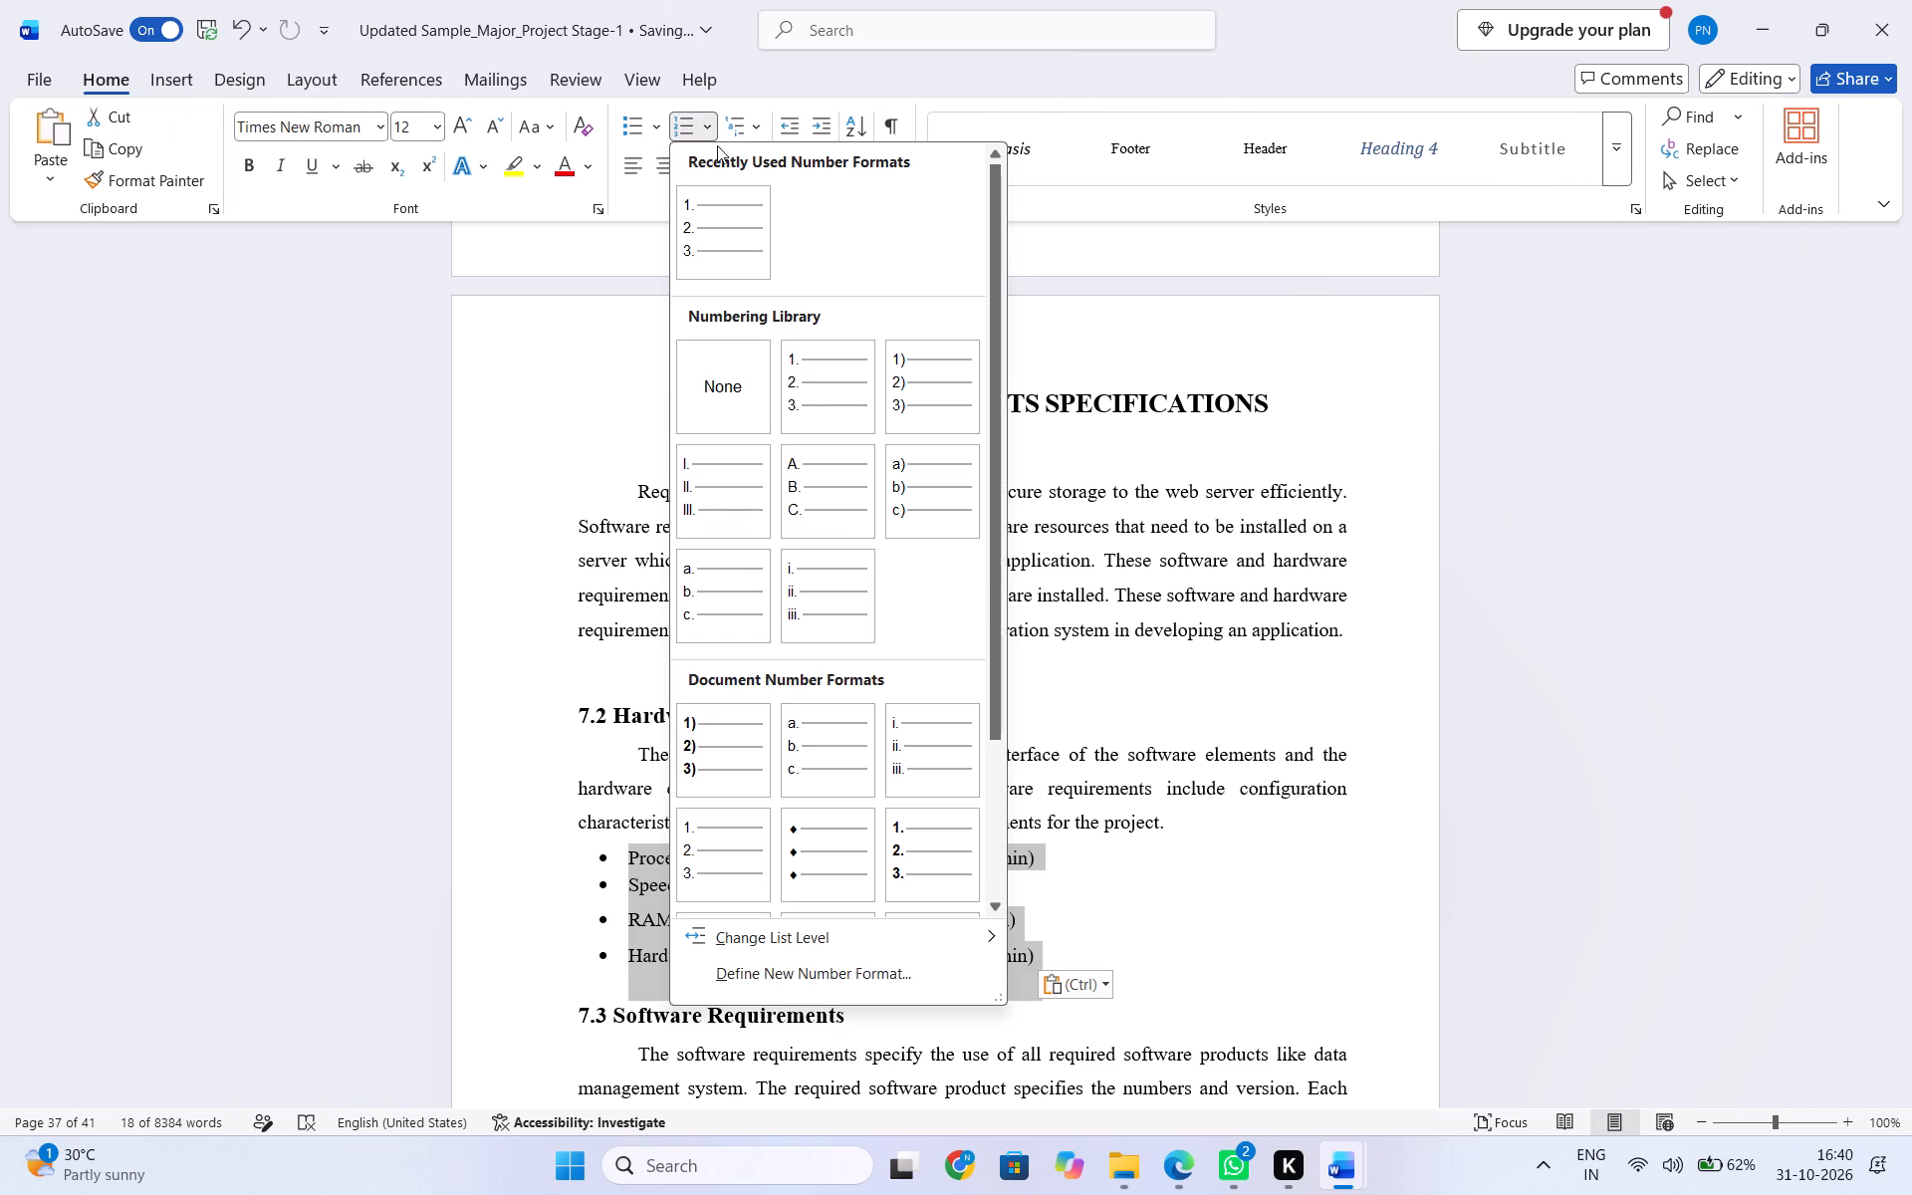
click(803, 404)
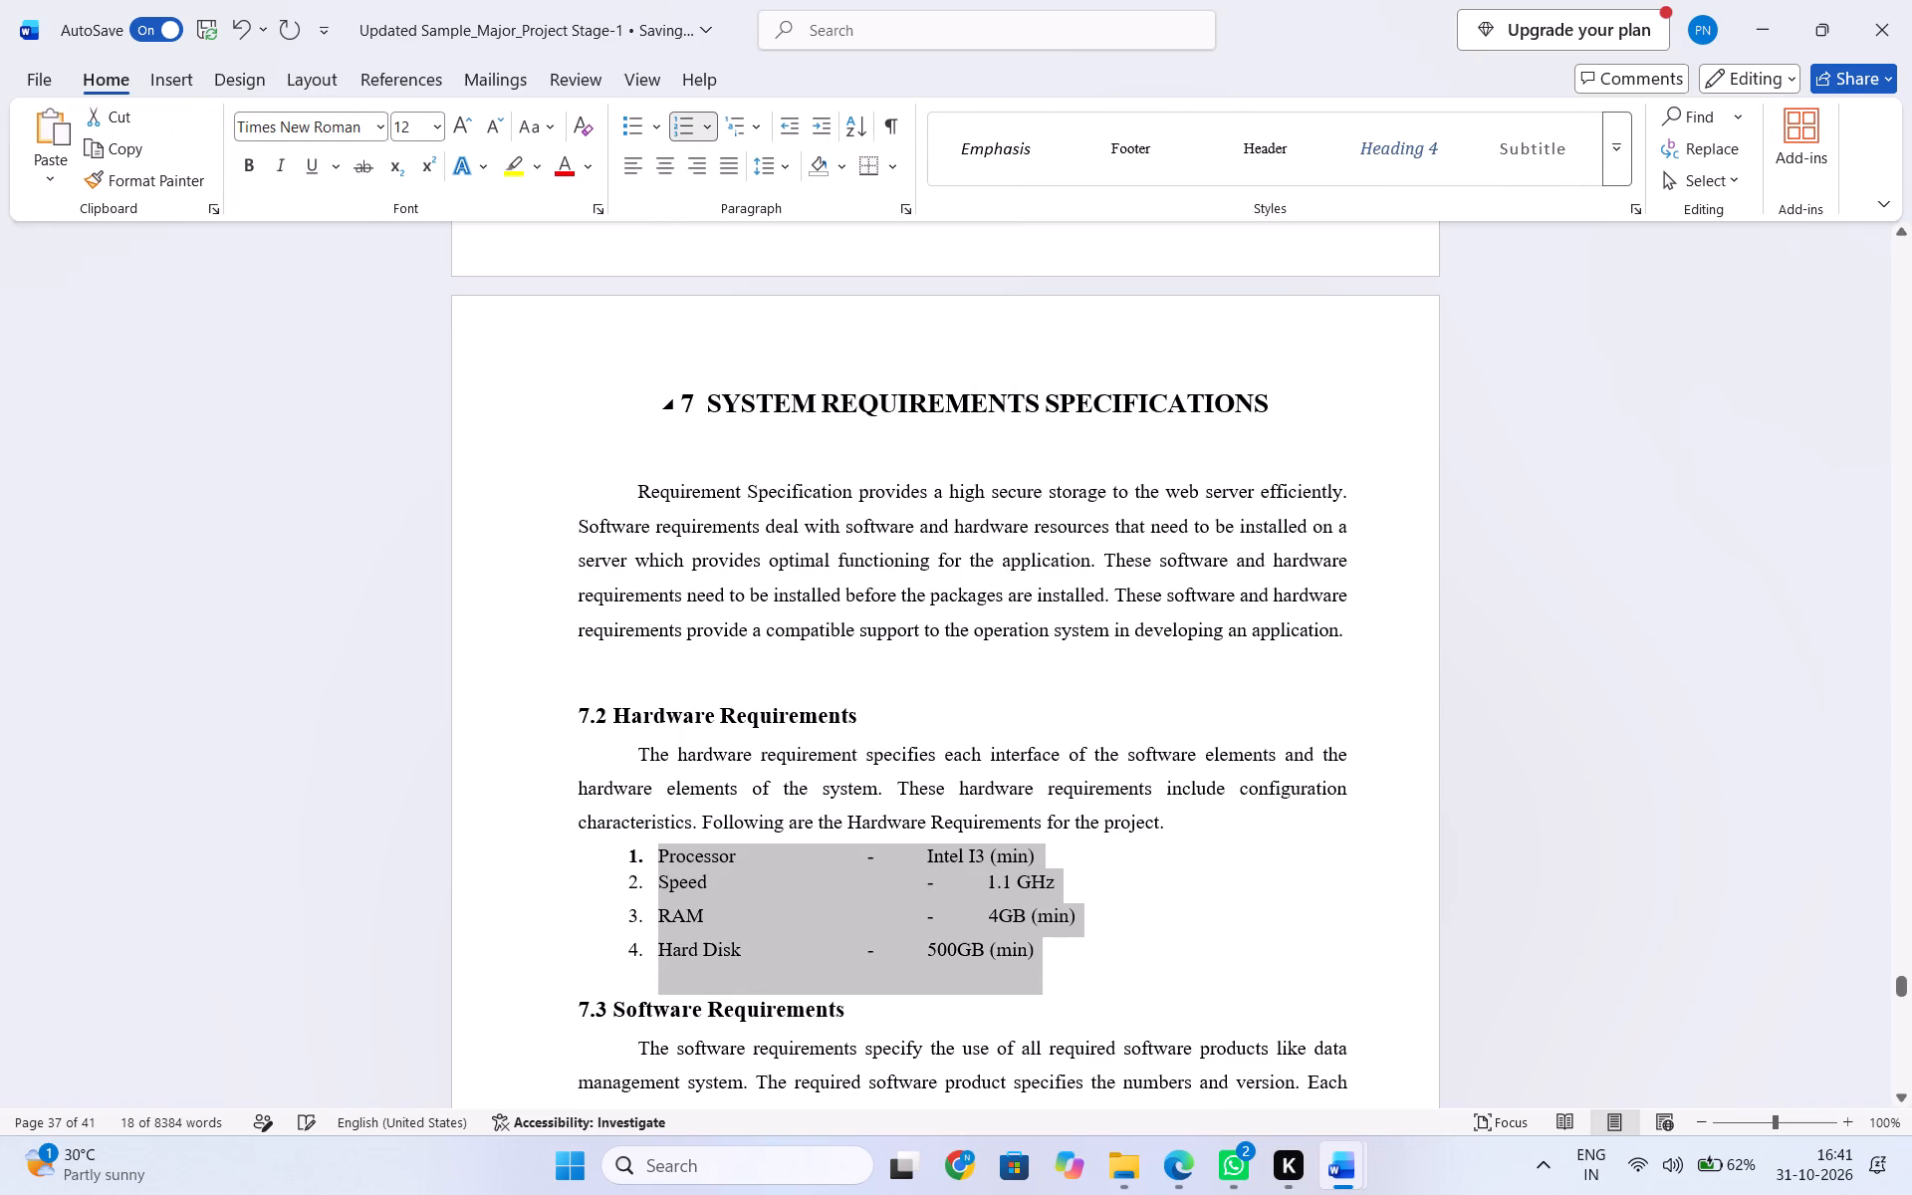
Remove the bold formatting from the first list number, at the Processor item under 7.2 Hardware Requirements.
click(765, 940)
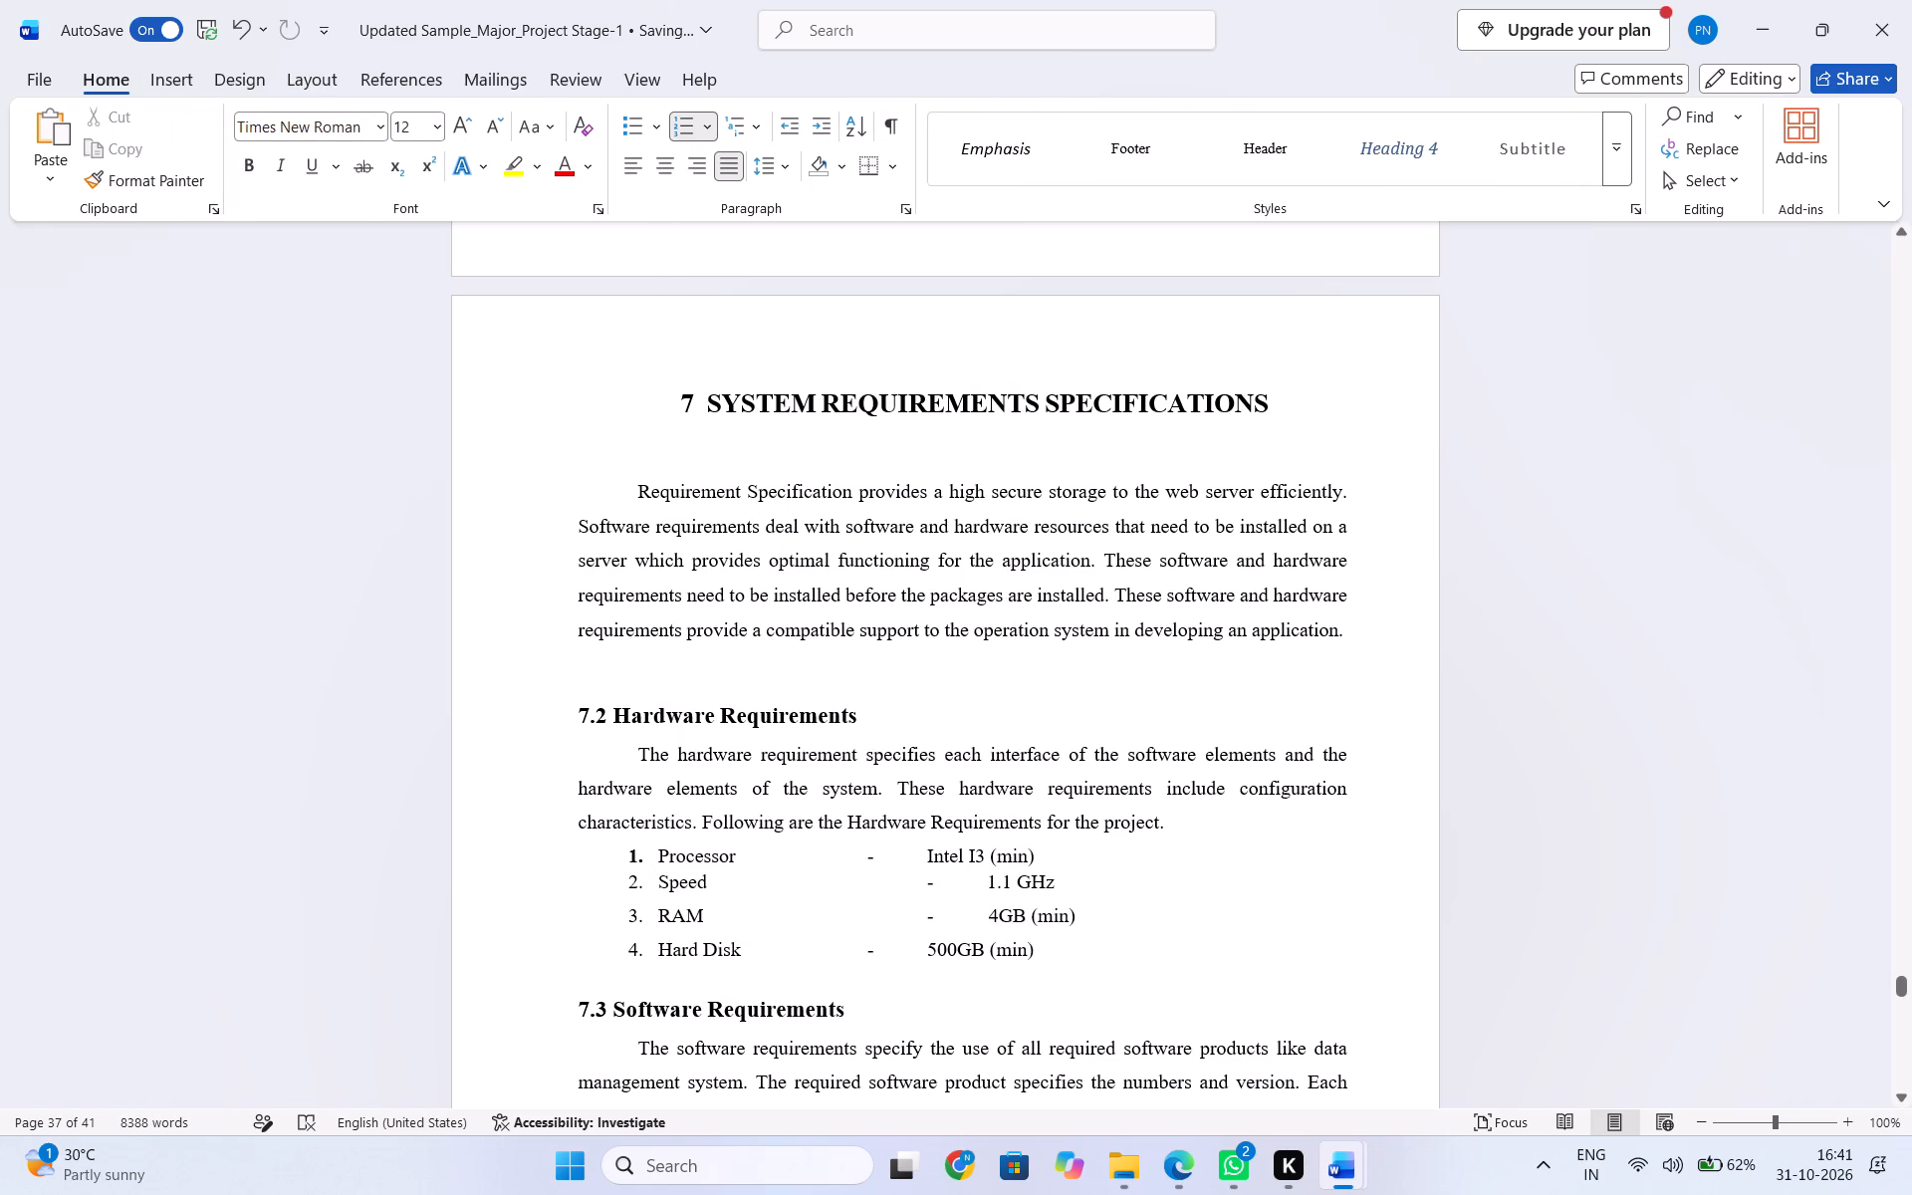
click(627, 860)
click(637, 858)
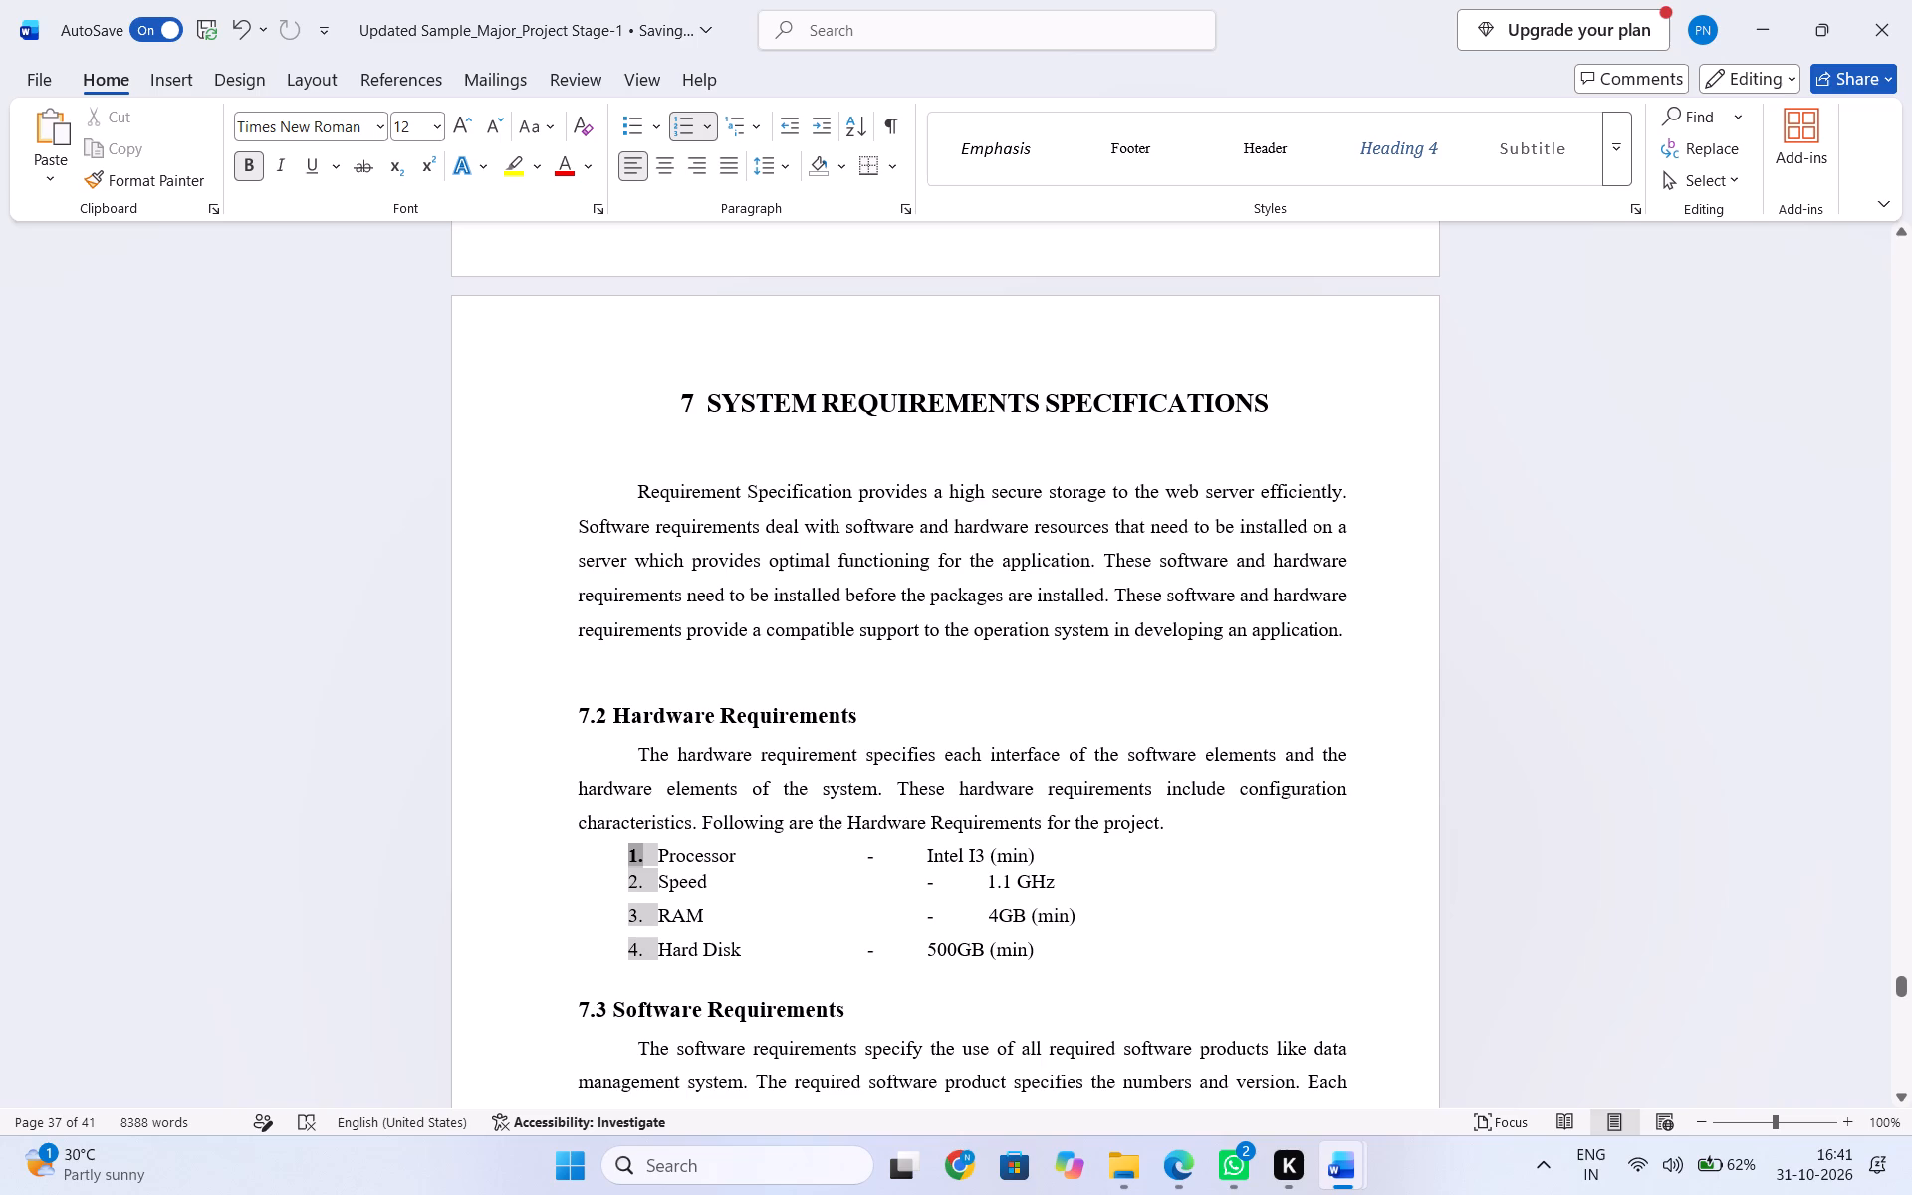
click(254, 164)
click(1105, 1015)
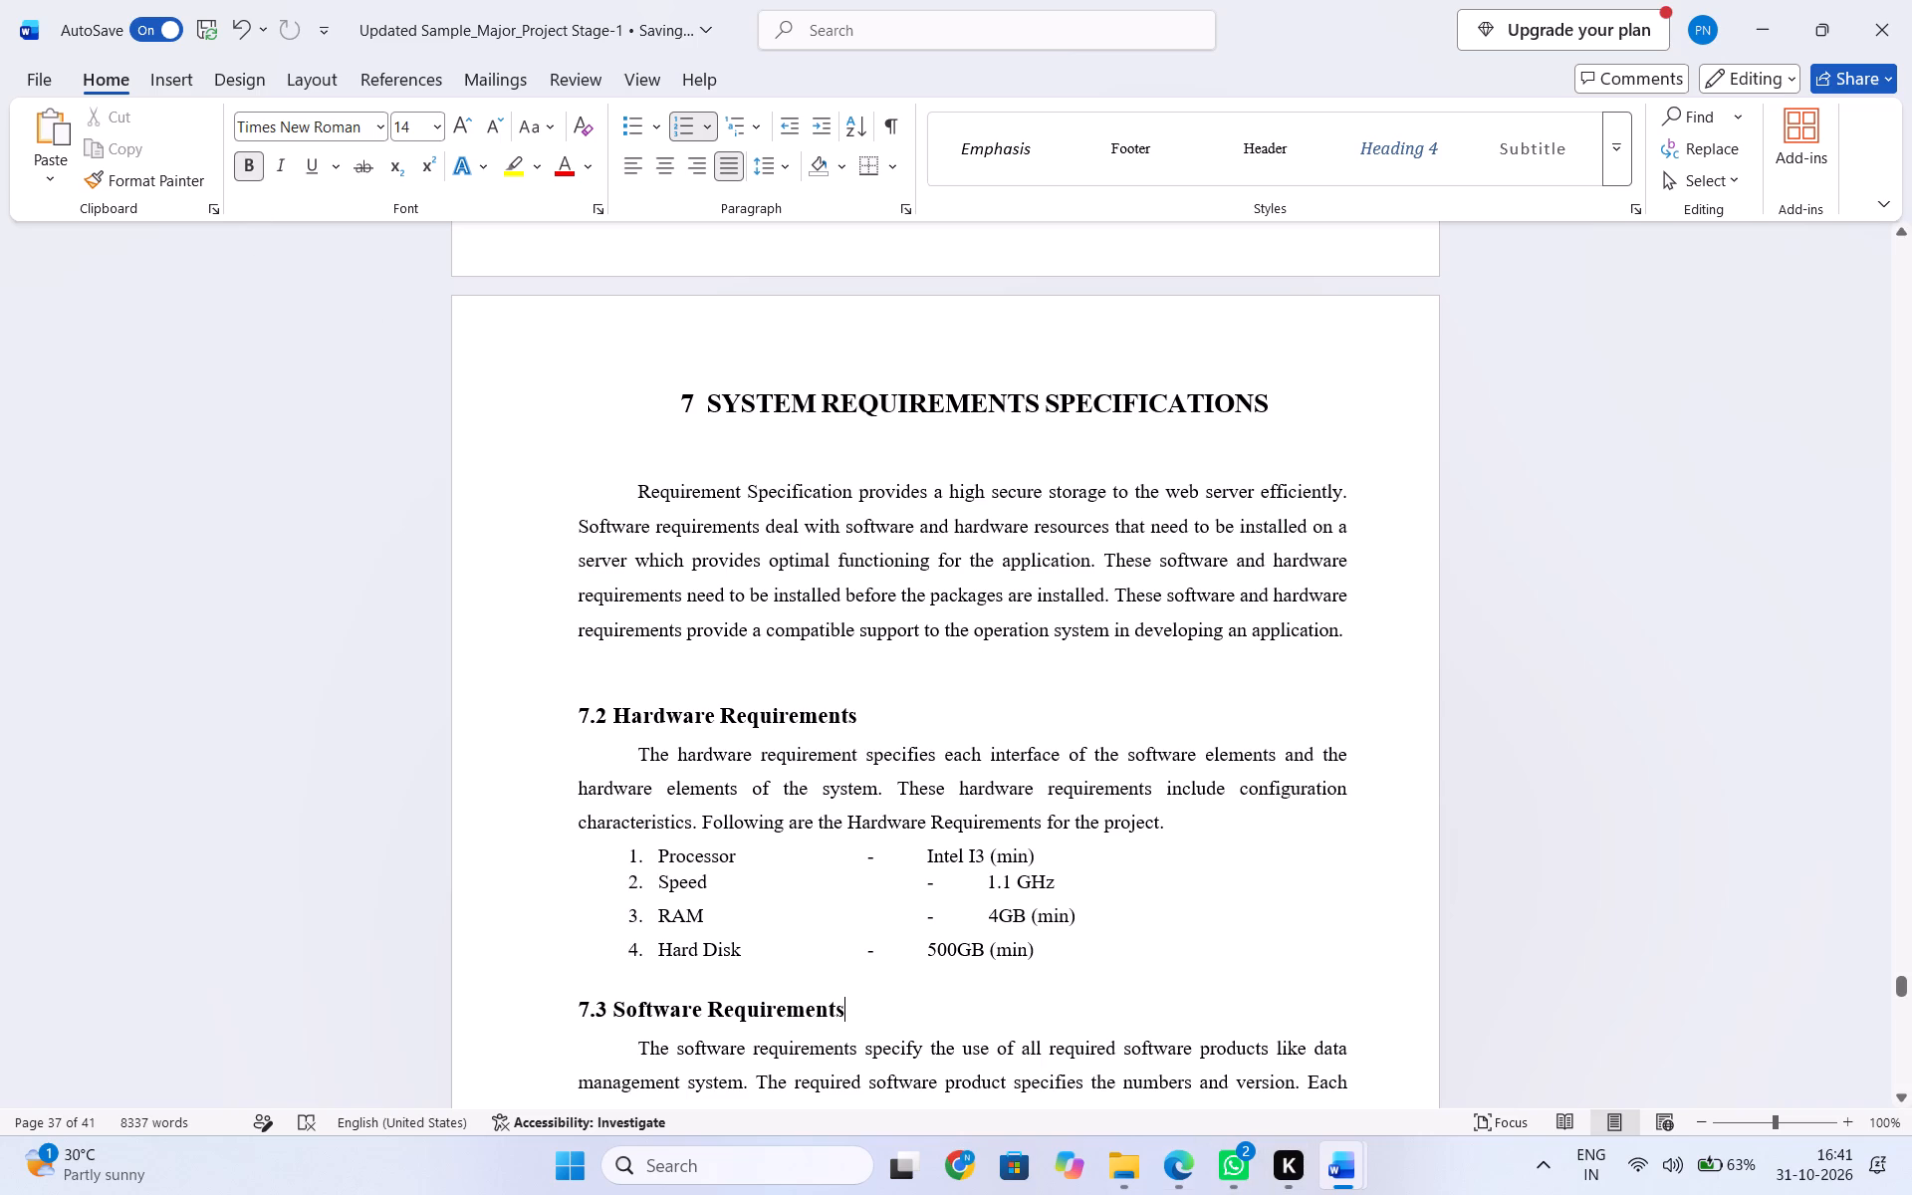
Remove the extra gap before the dashes in the Speed and RAM items so they align with Processor and Hard Disk.
click(920, 877)
key(BackSpace)
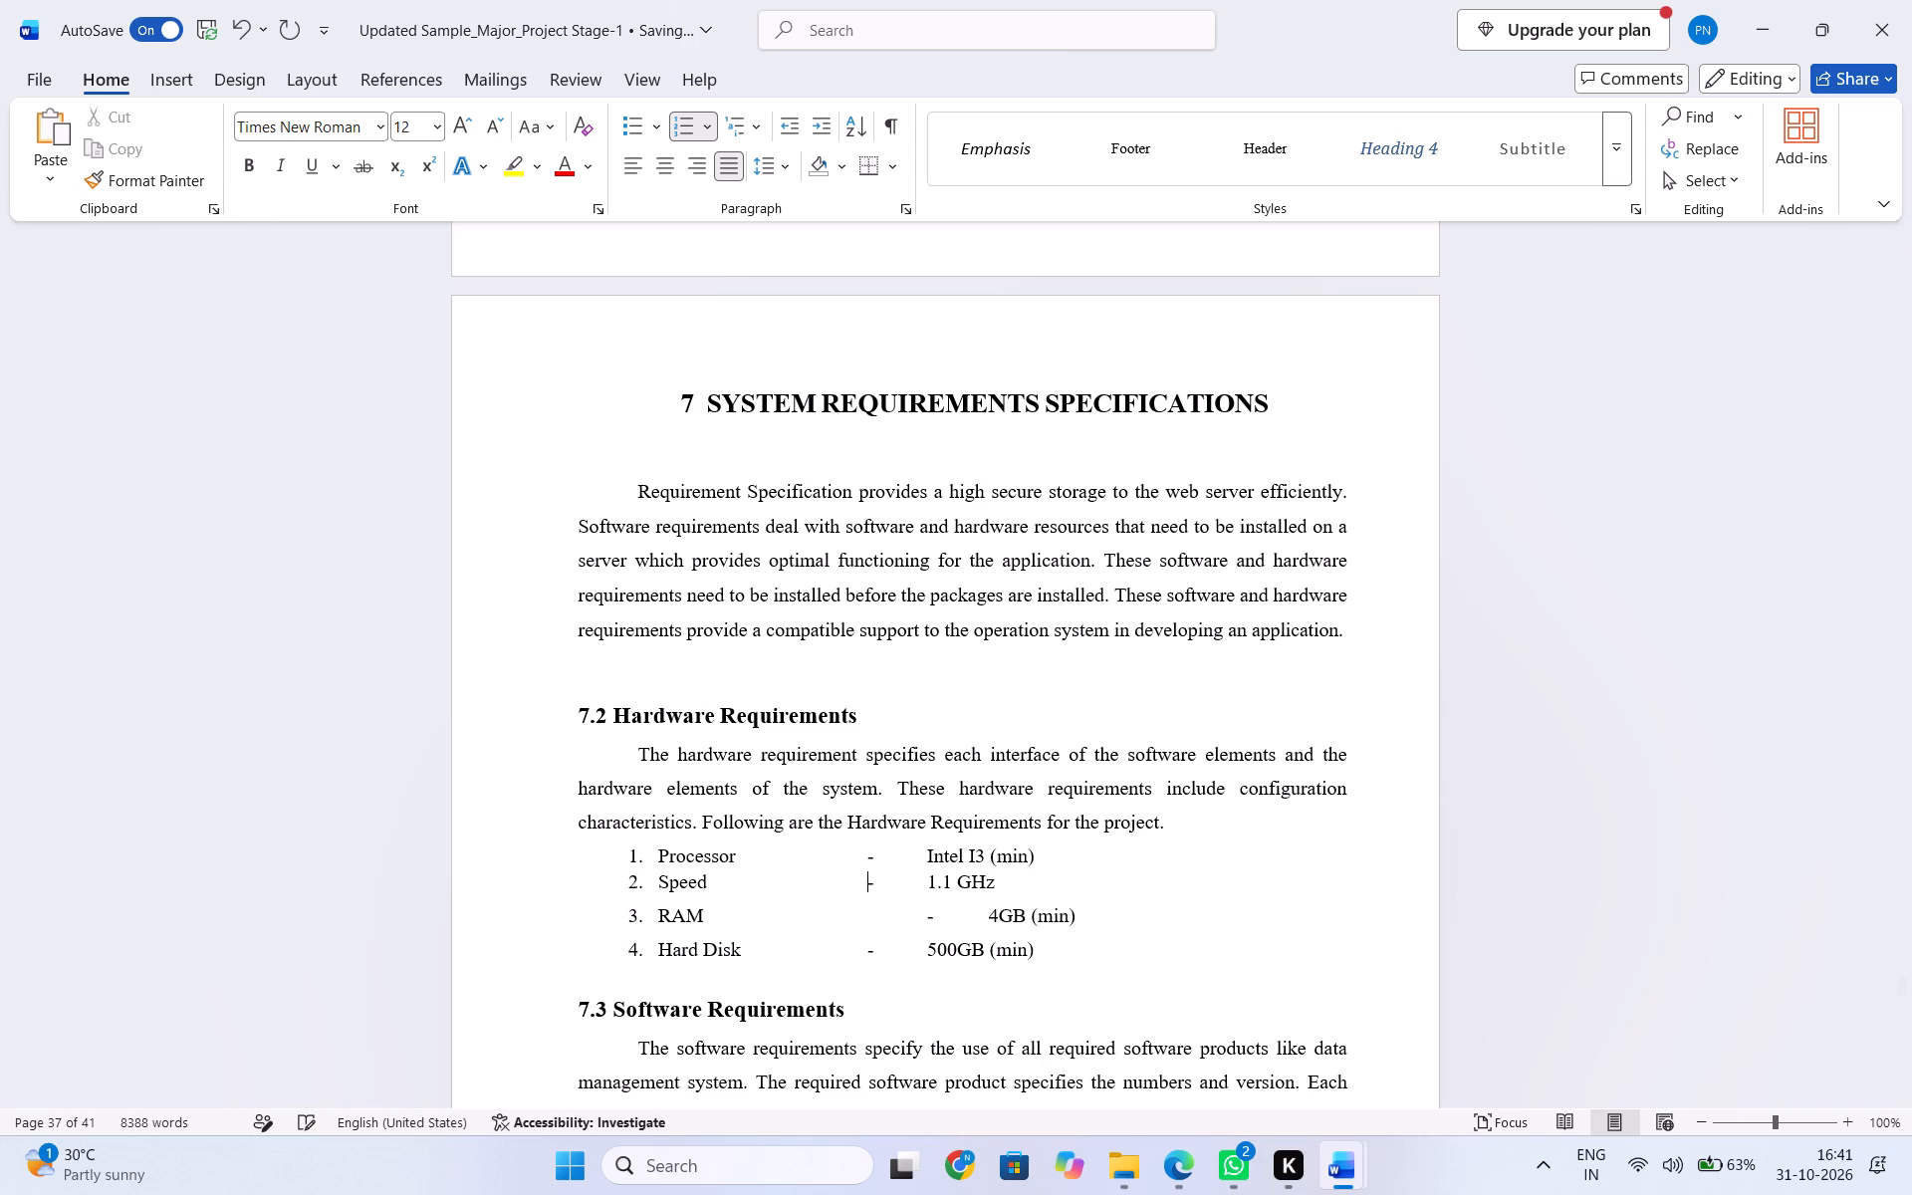
click(924, 916)
key(BackSpace)
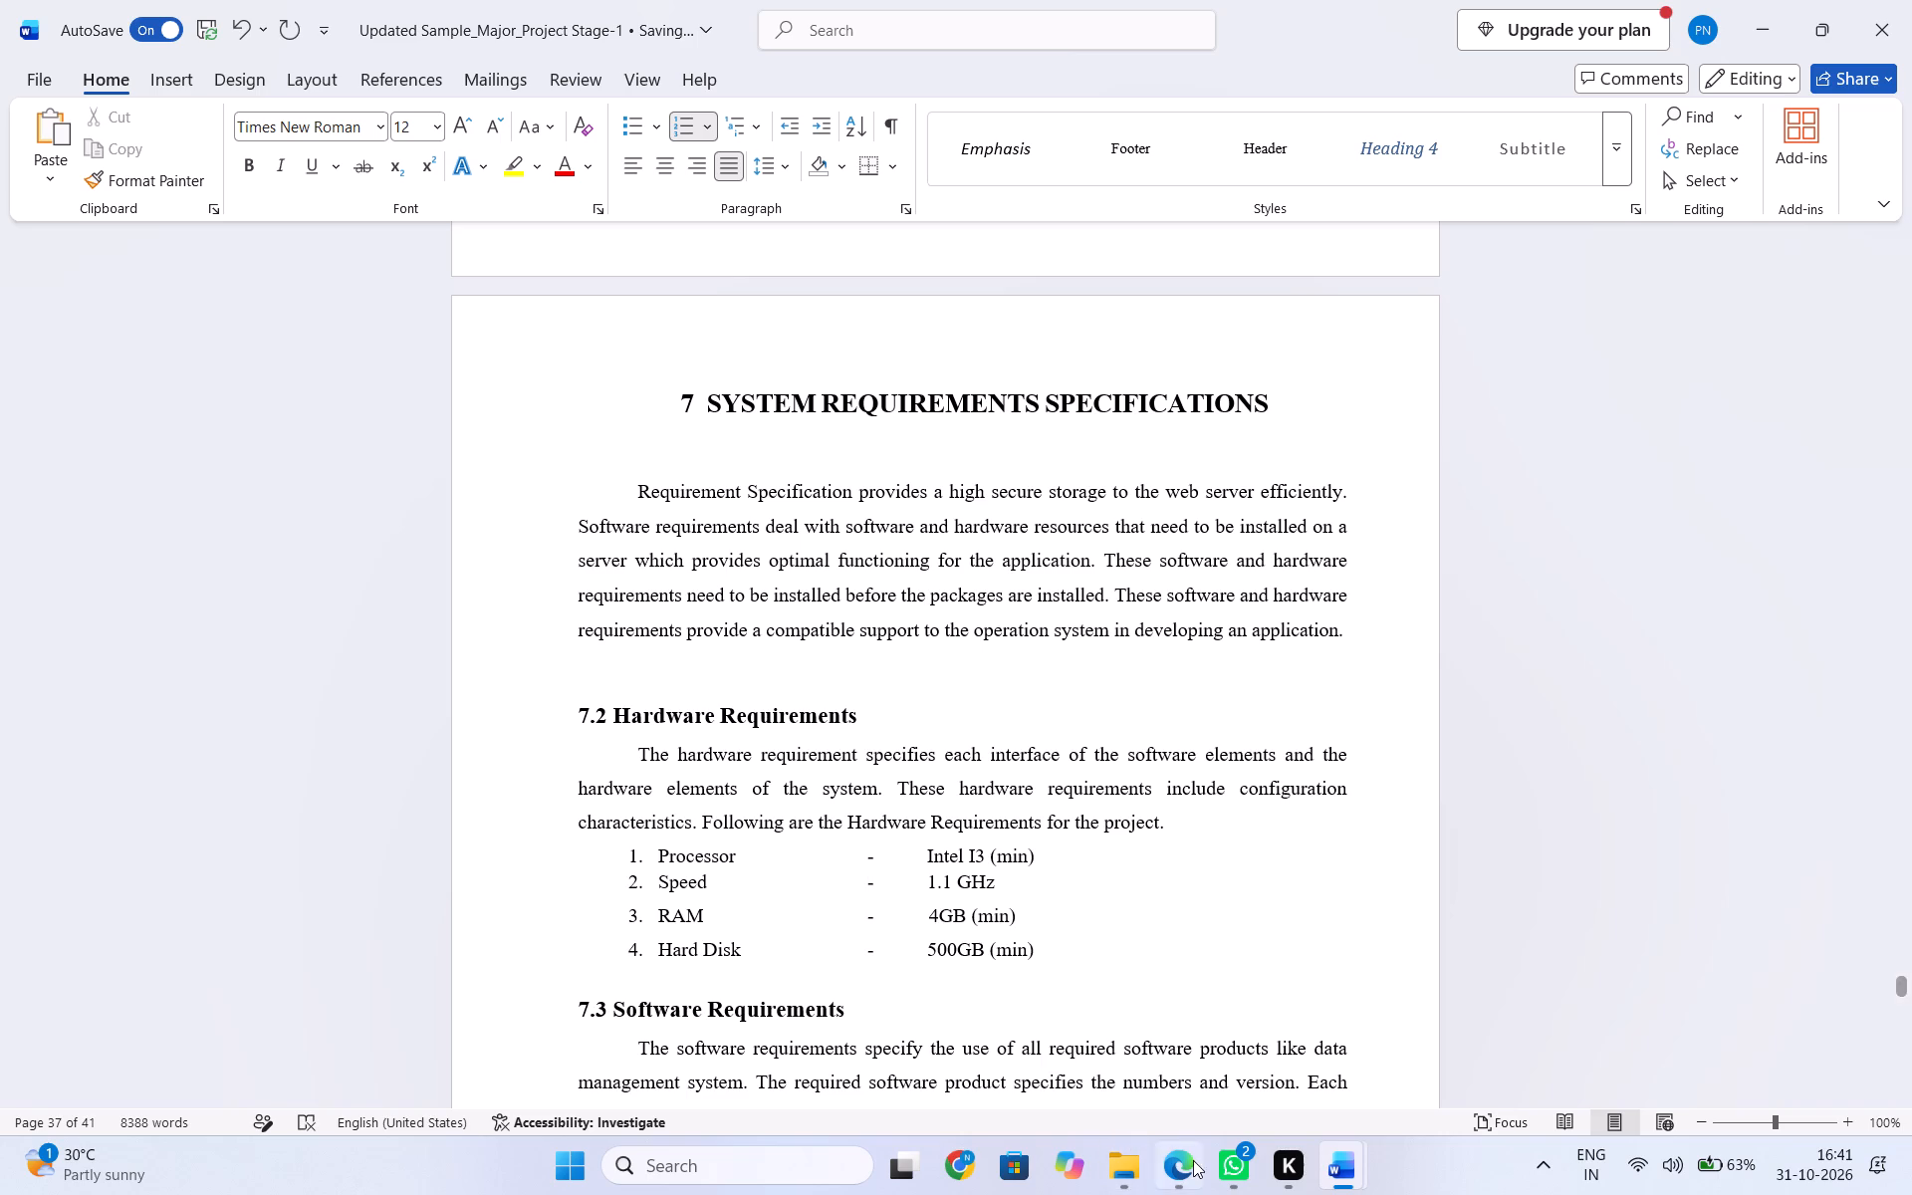
Check the sample PDF's hardware list in Edge, and set 1.5 line spacing on the report's 7.2 intro paragraph and numbered list.
click(1187, 1166)
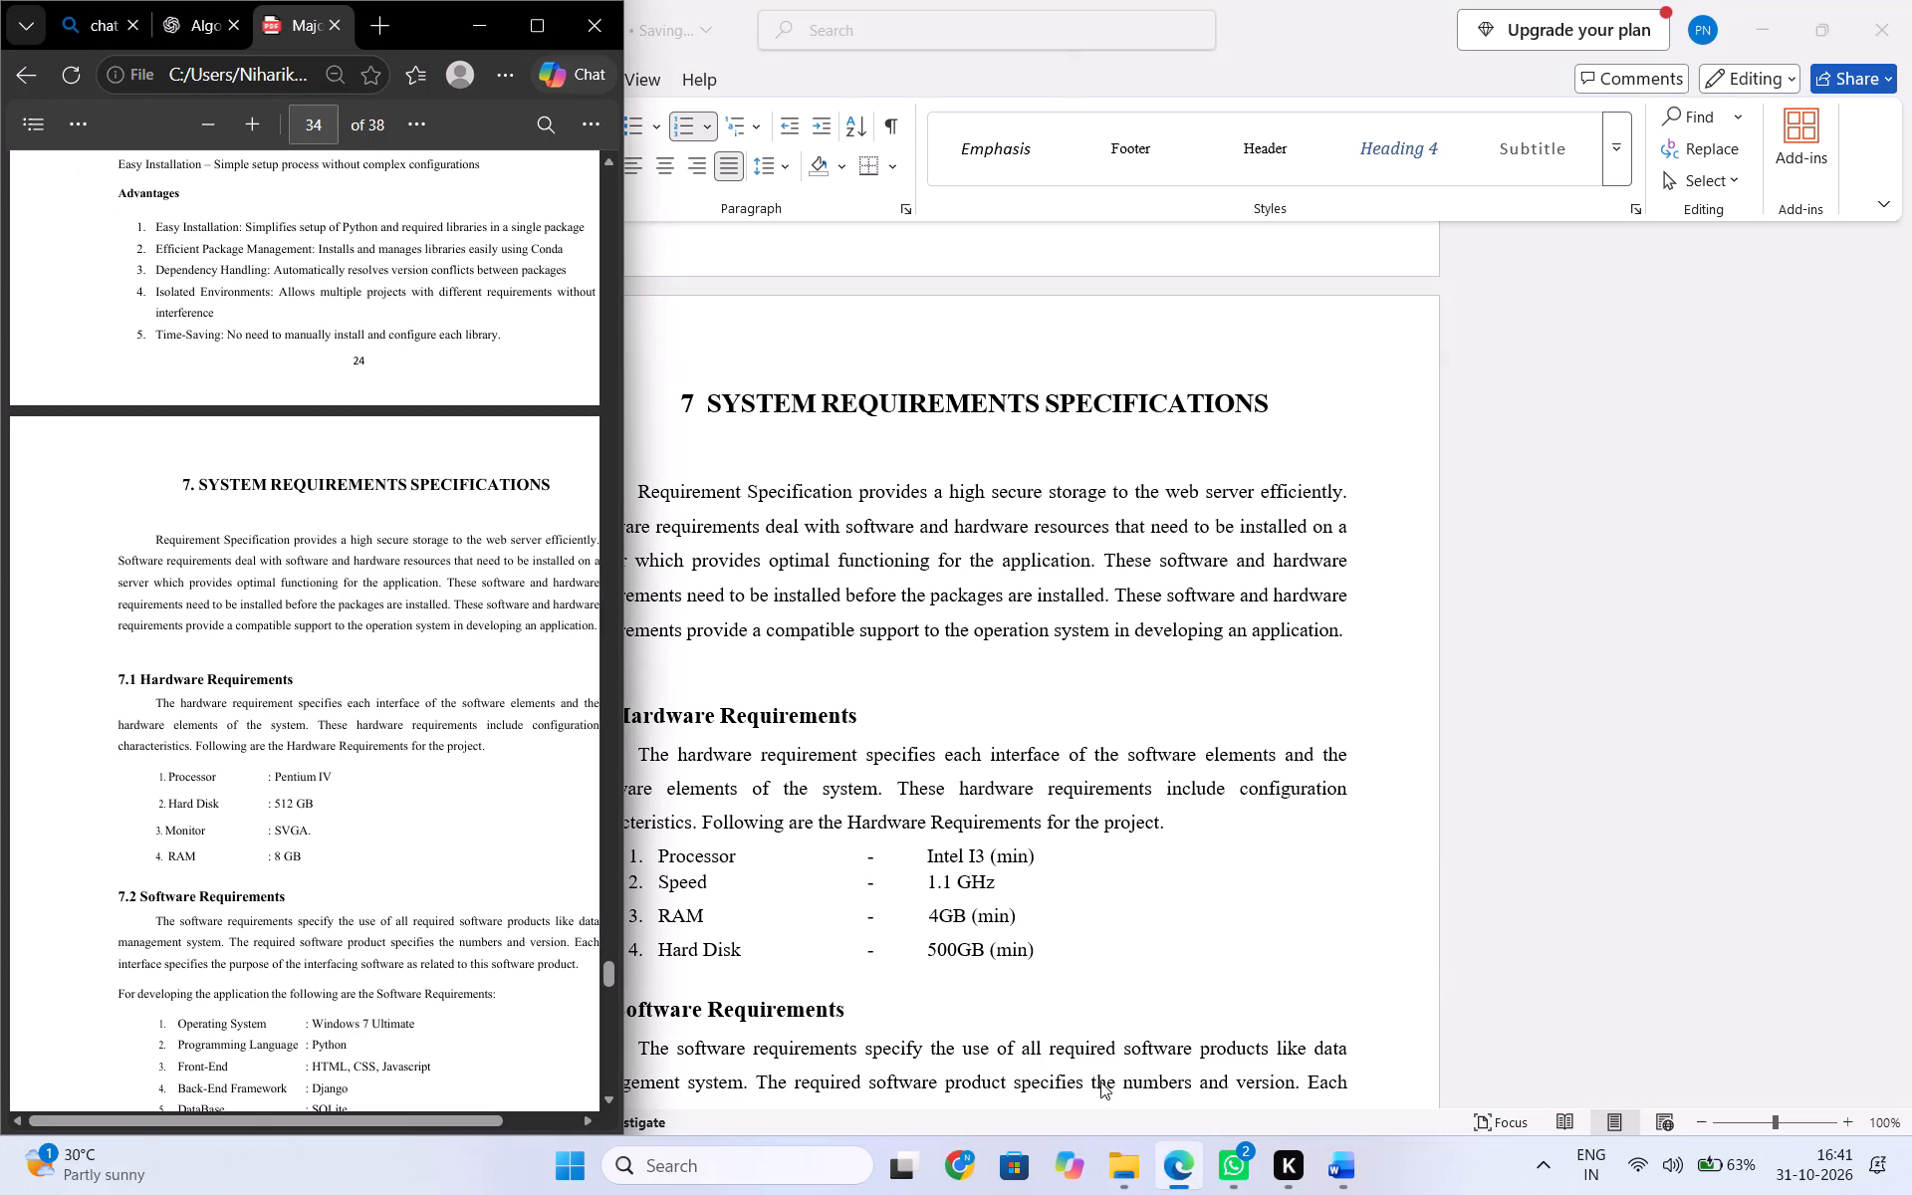
click(1066, 1052)
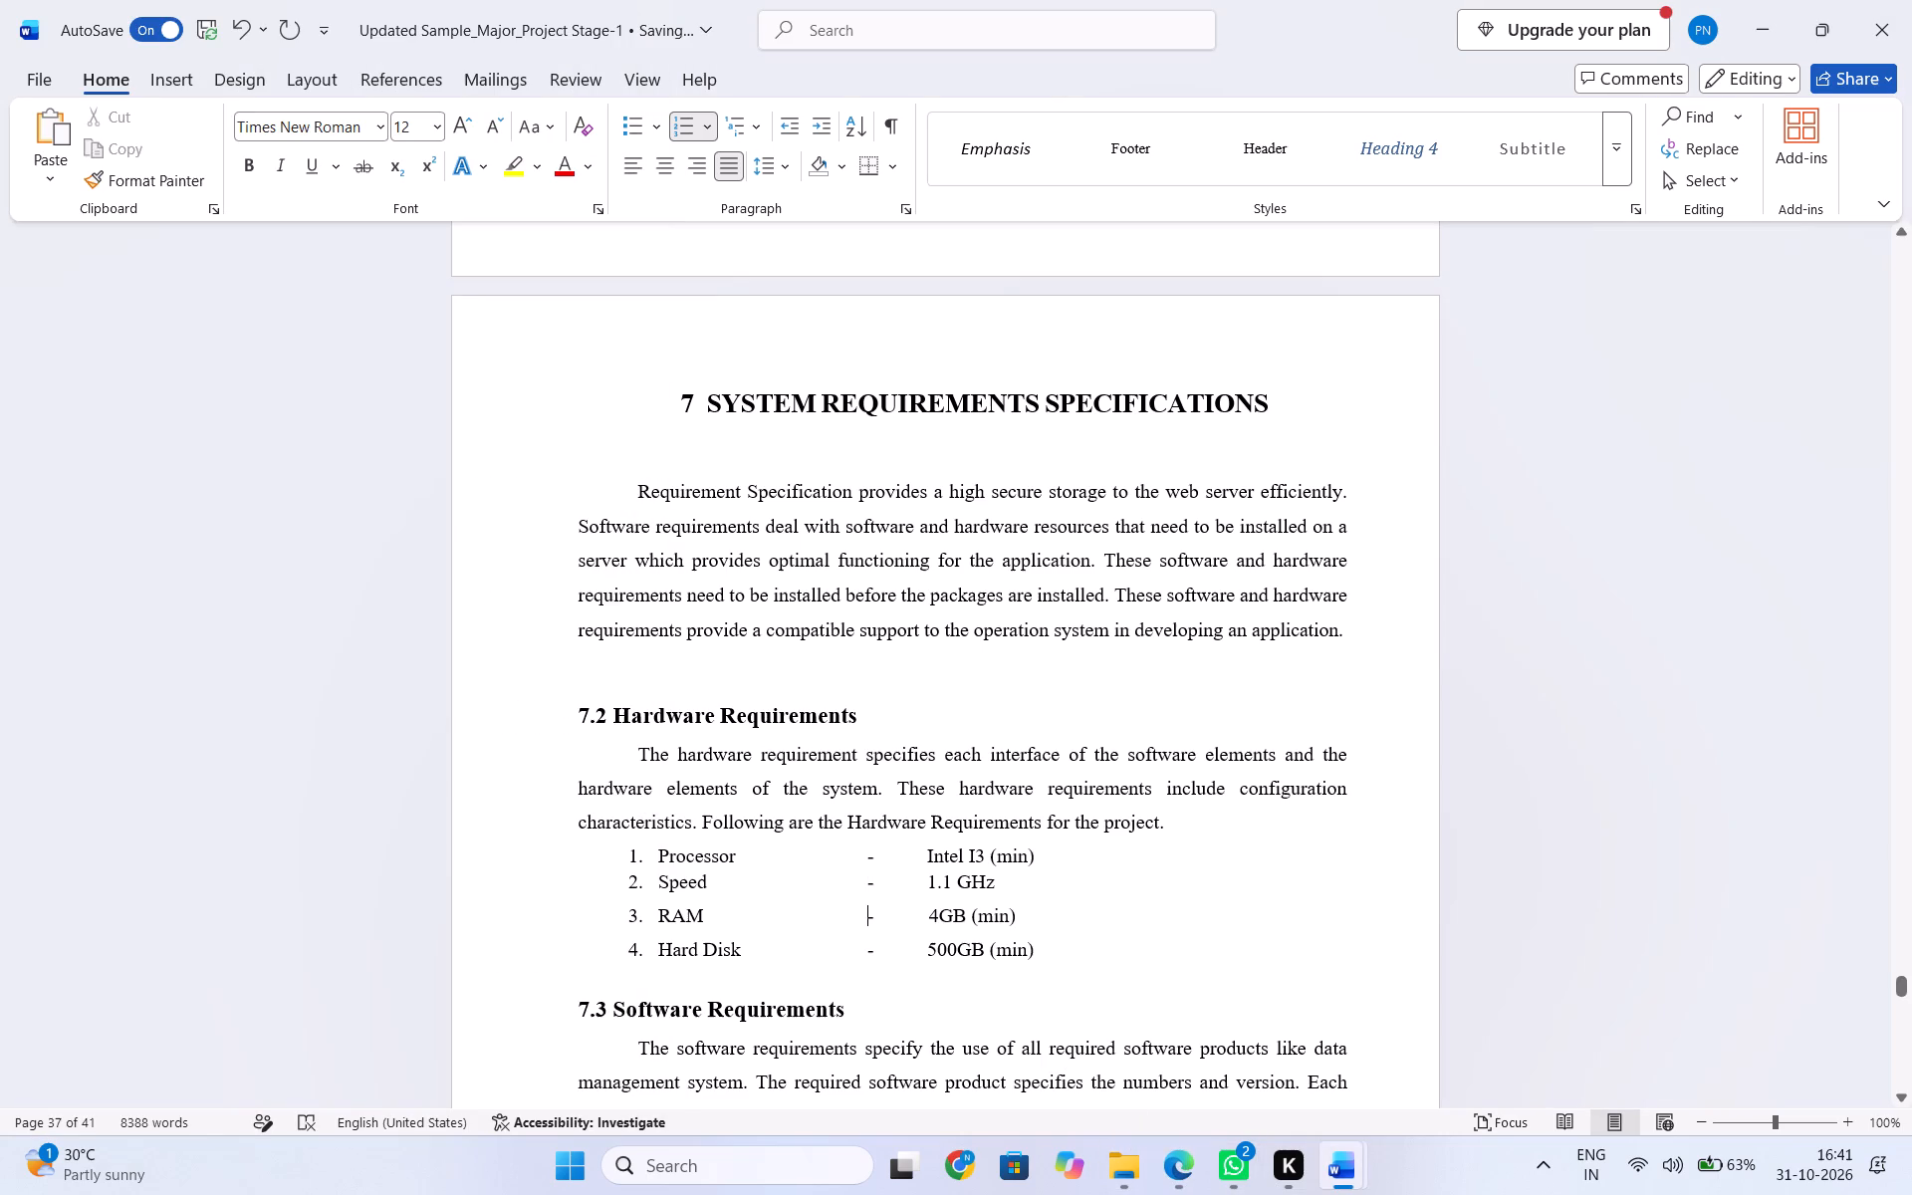
drag(620, 847, 1083, 959)
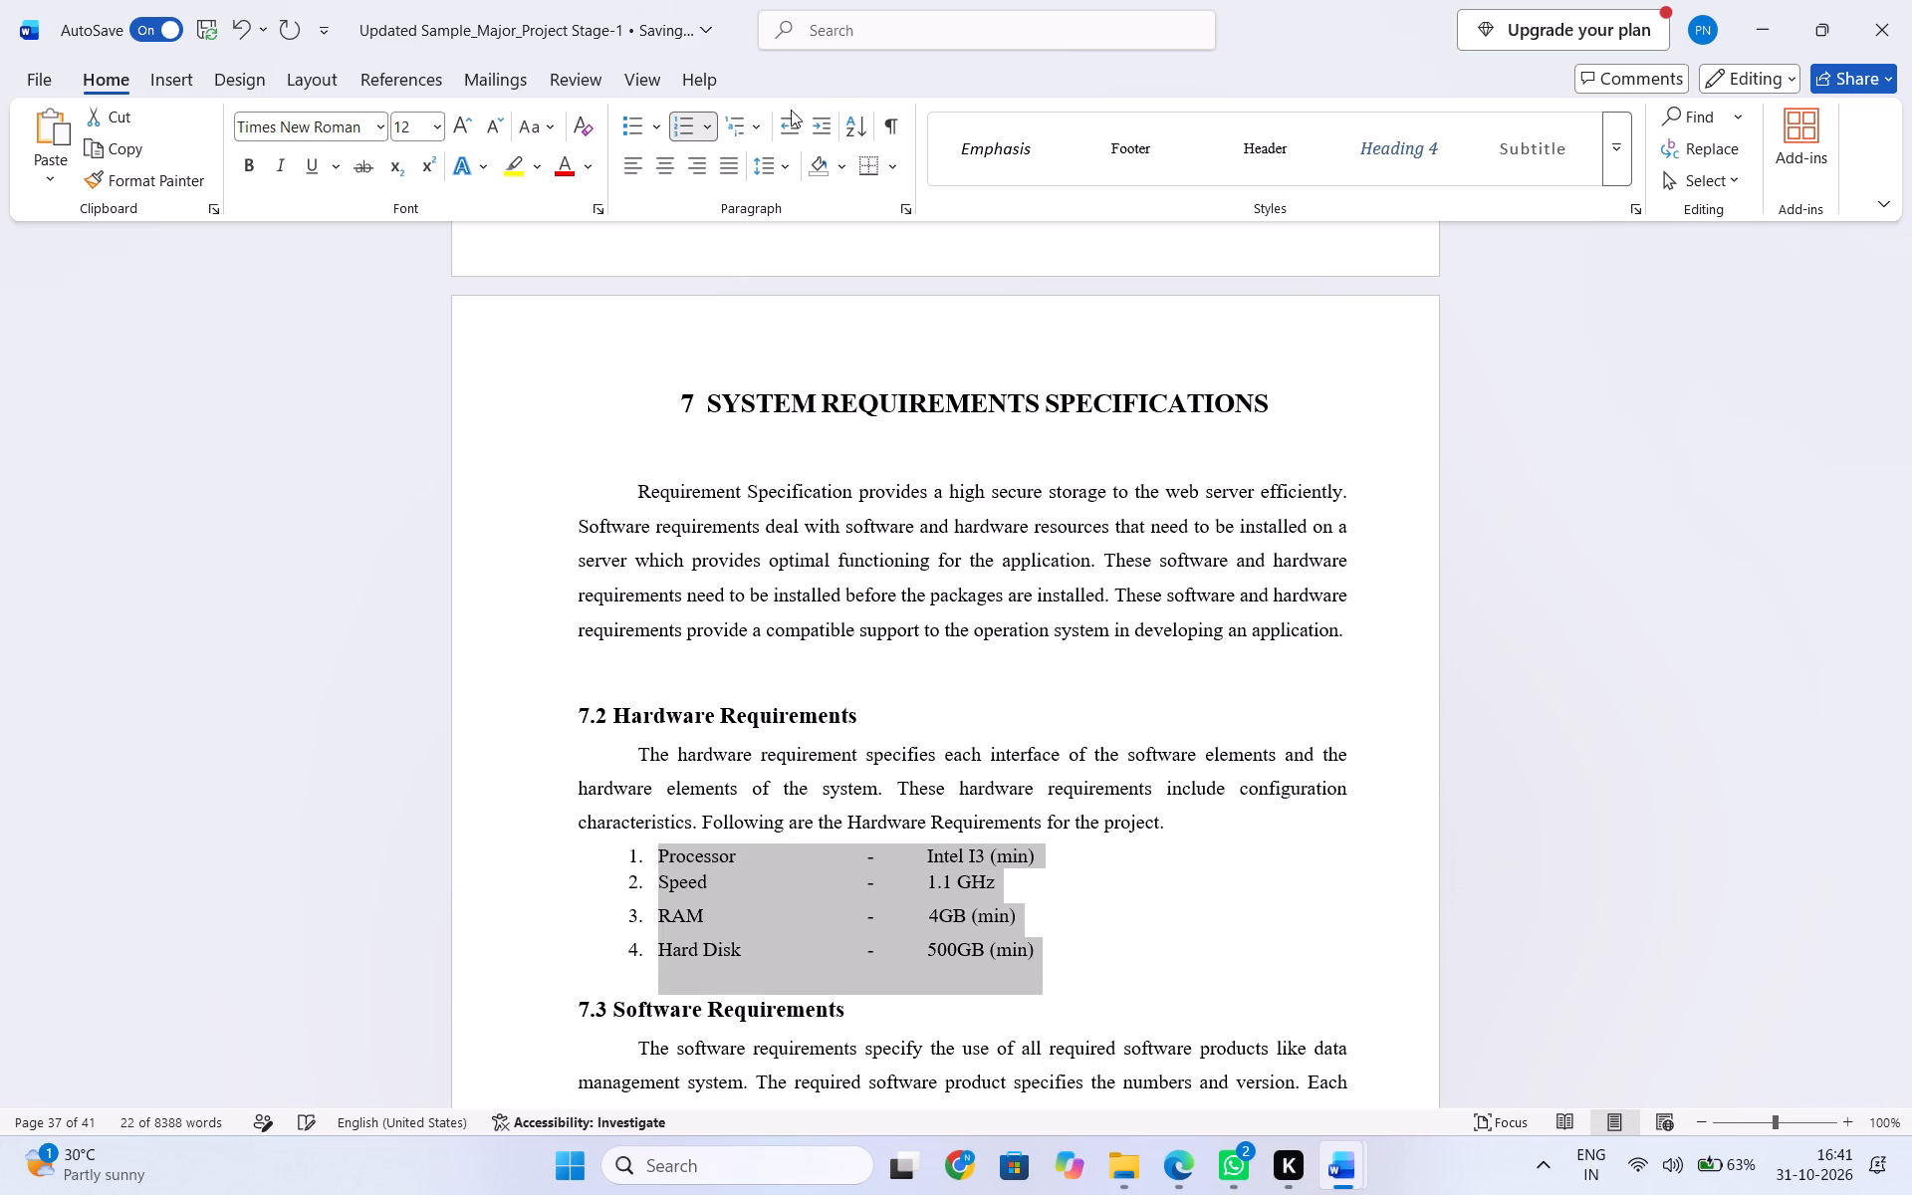
click(790, 165)
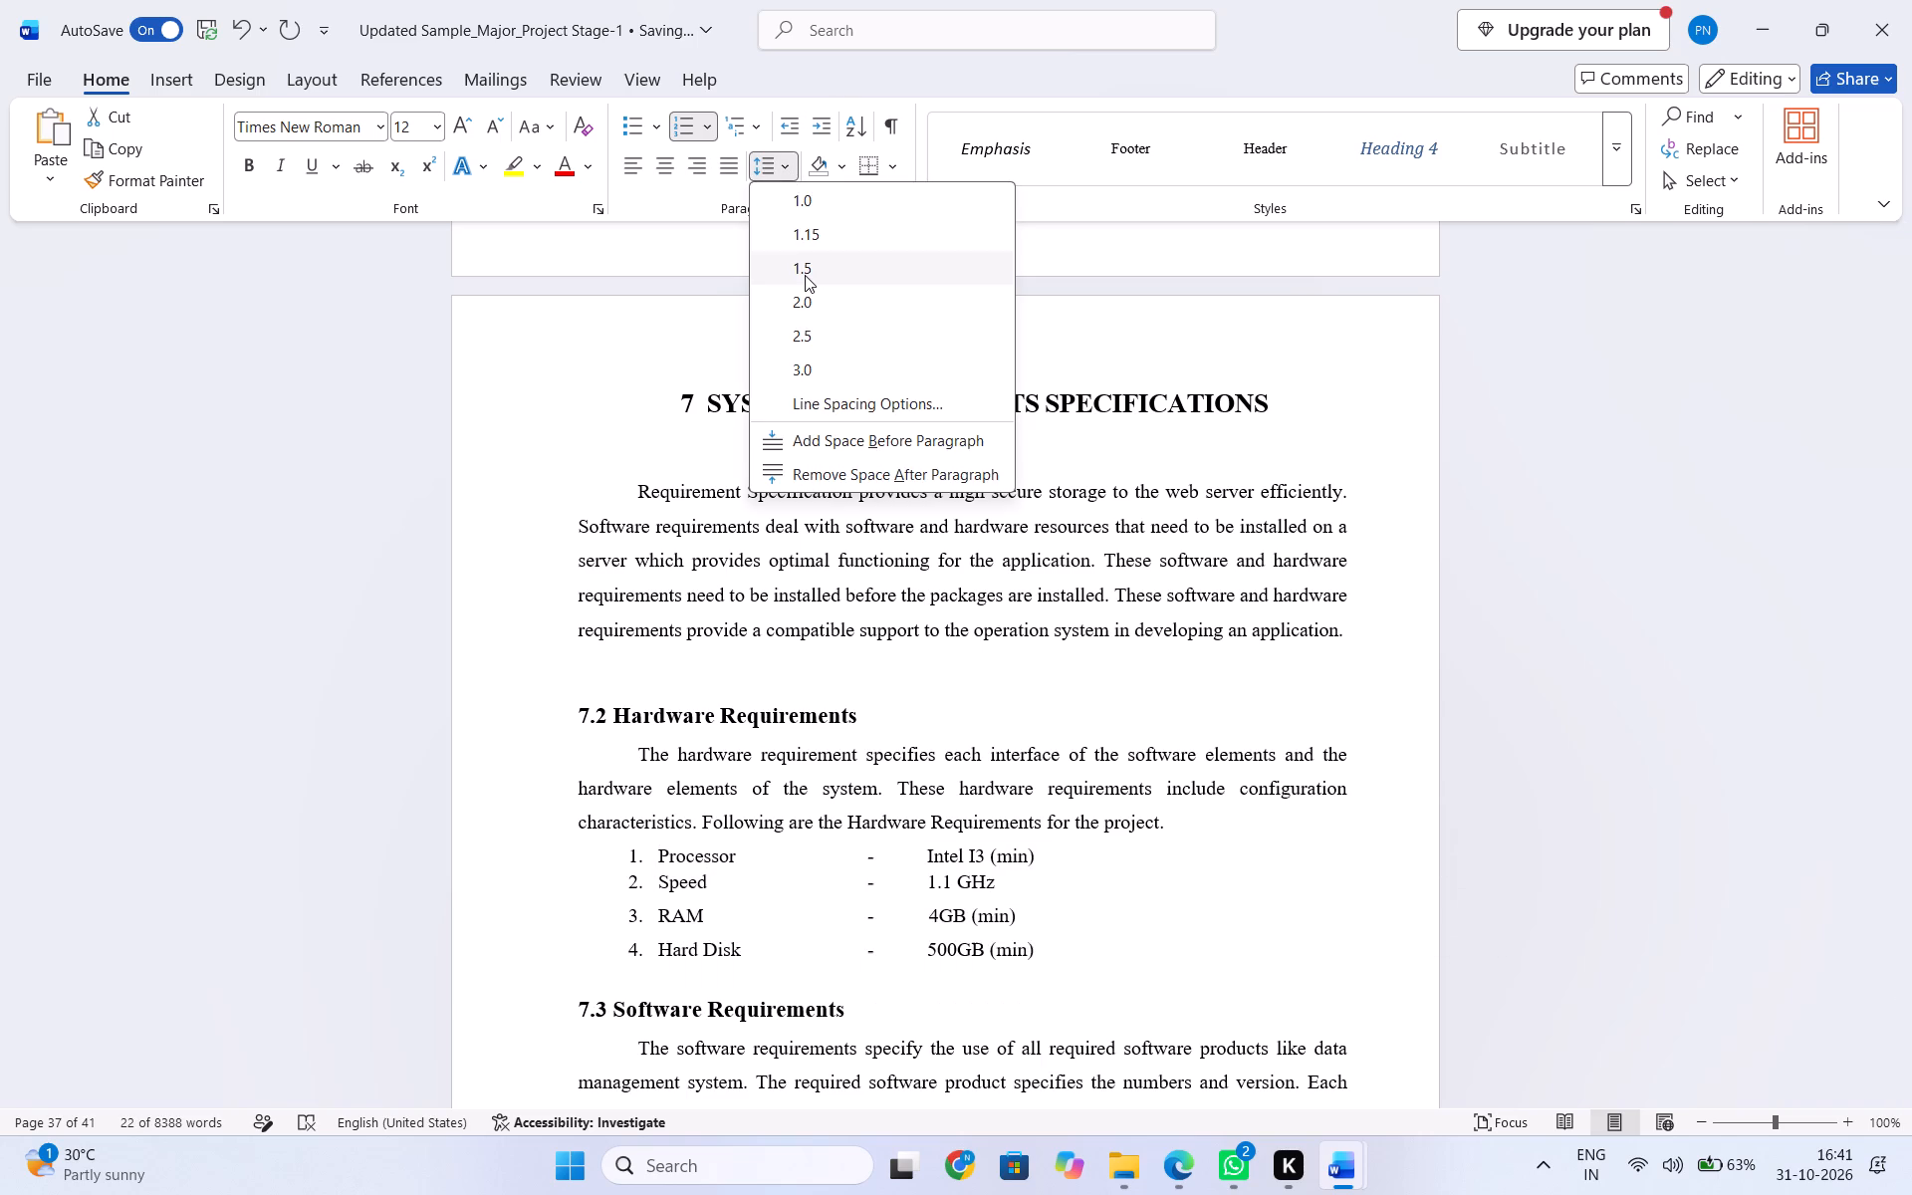
click(805, 275)
click(1077, 986)
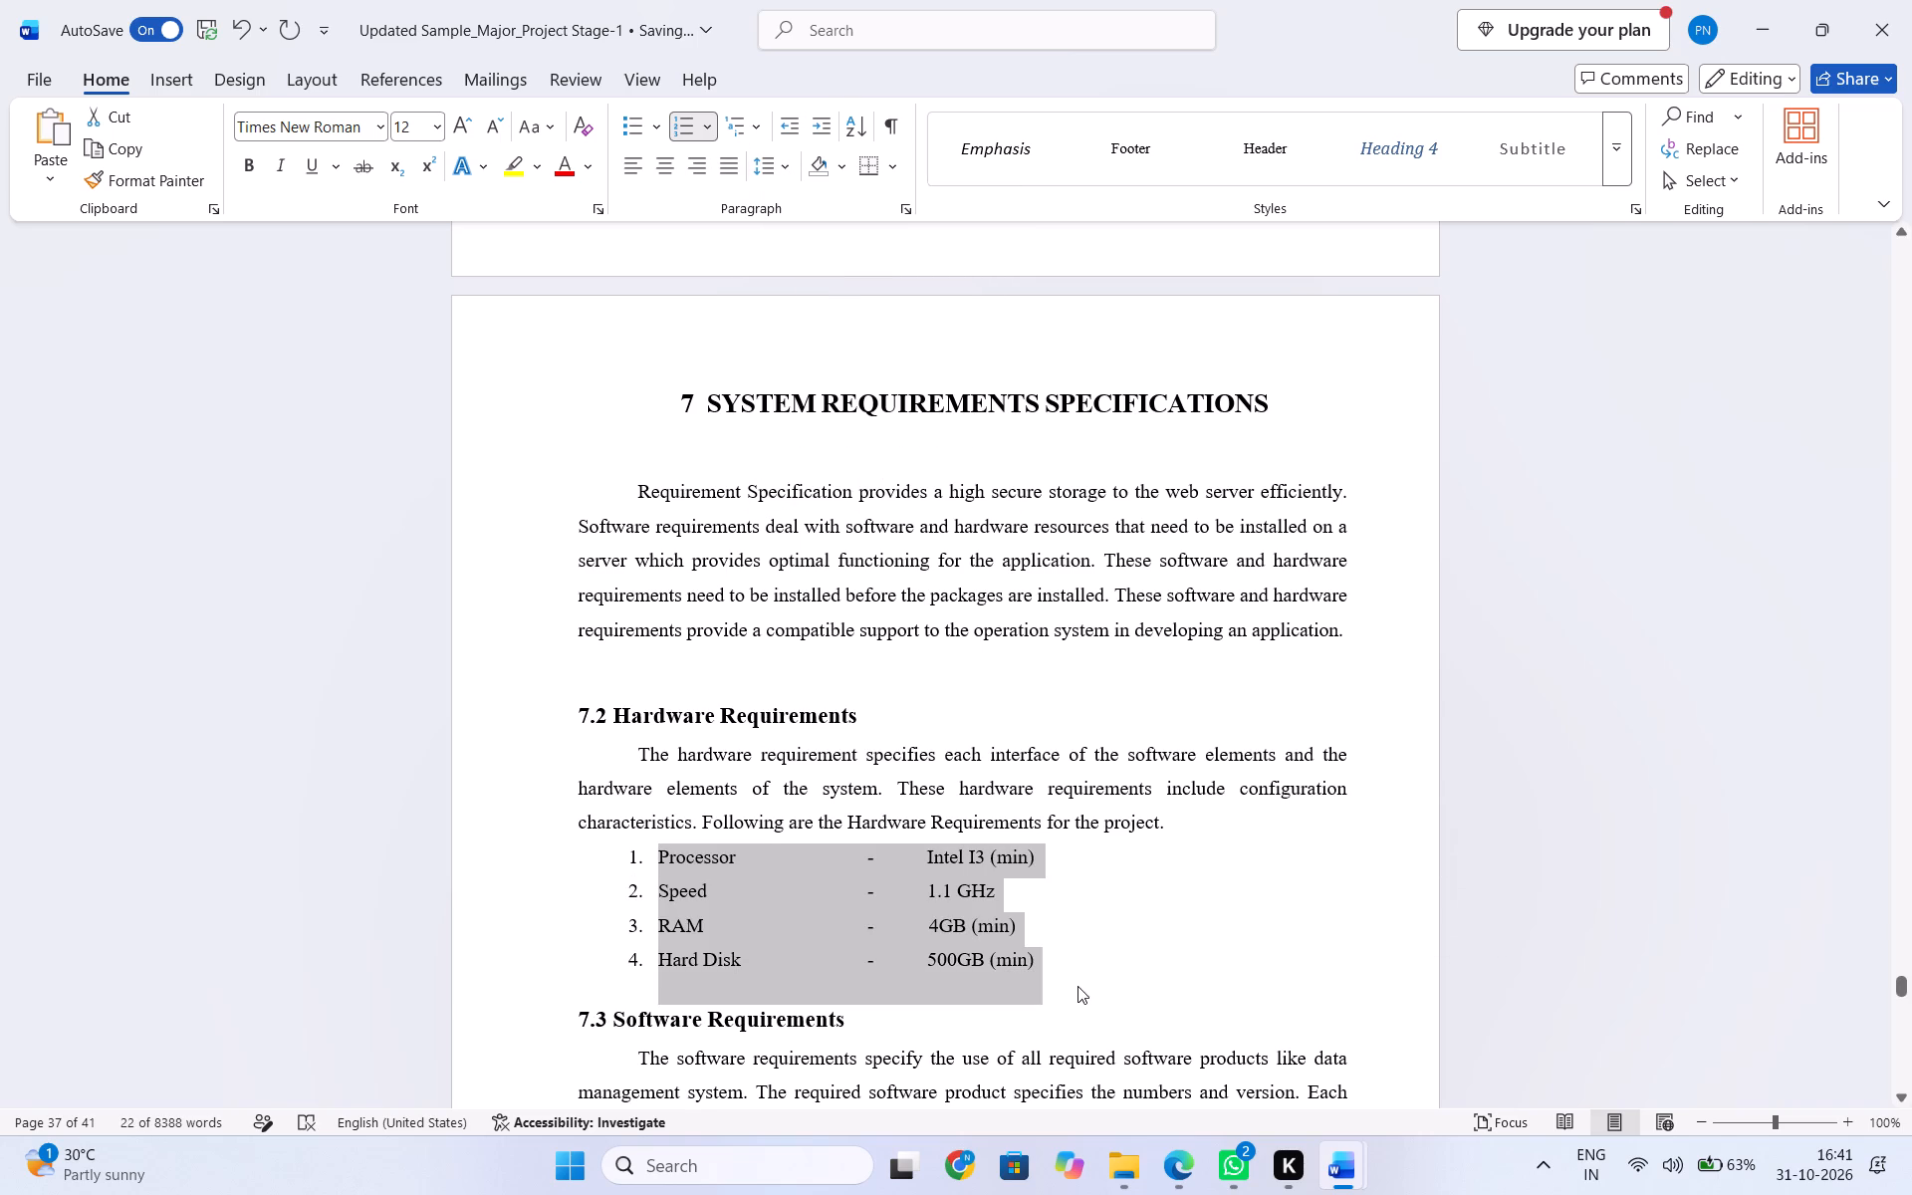
drag(634, 756, 1053, 974)
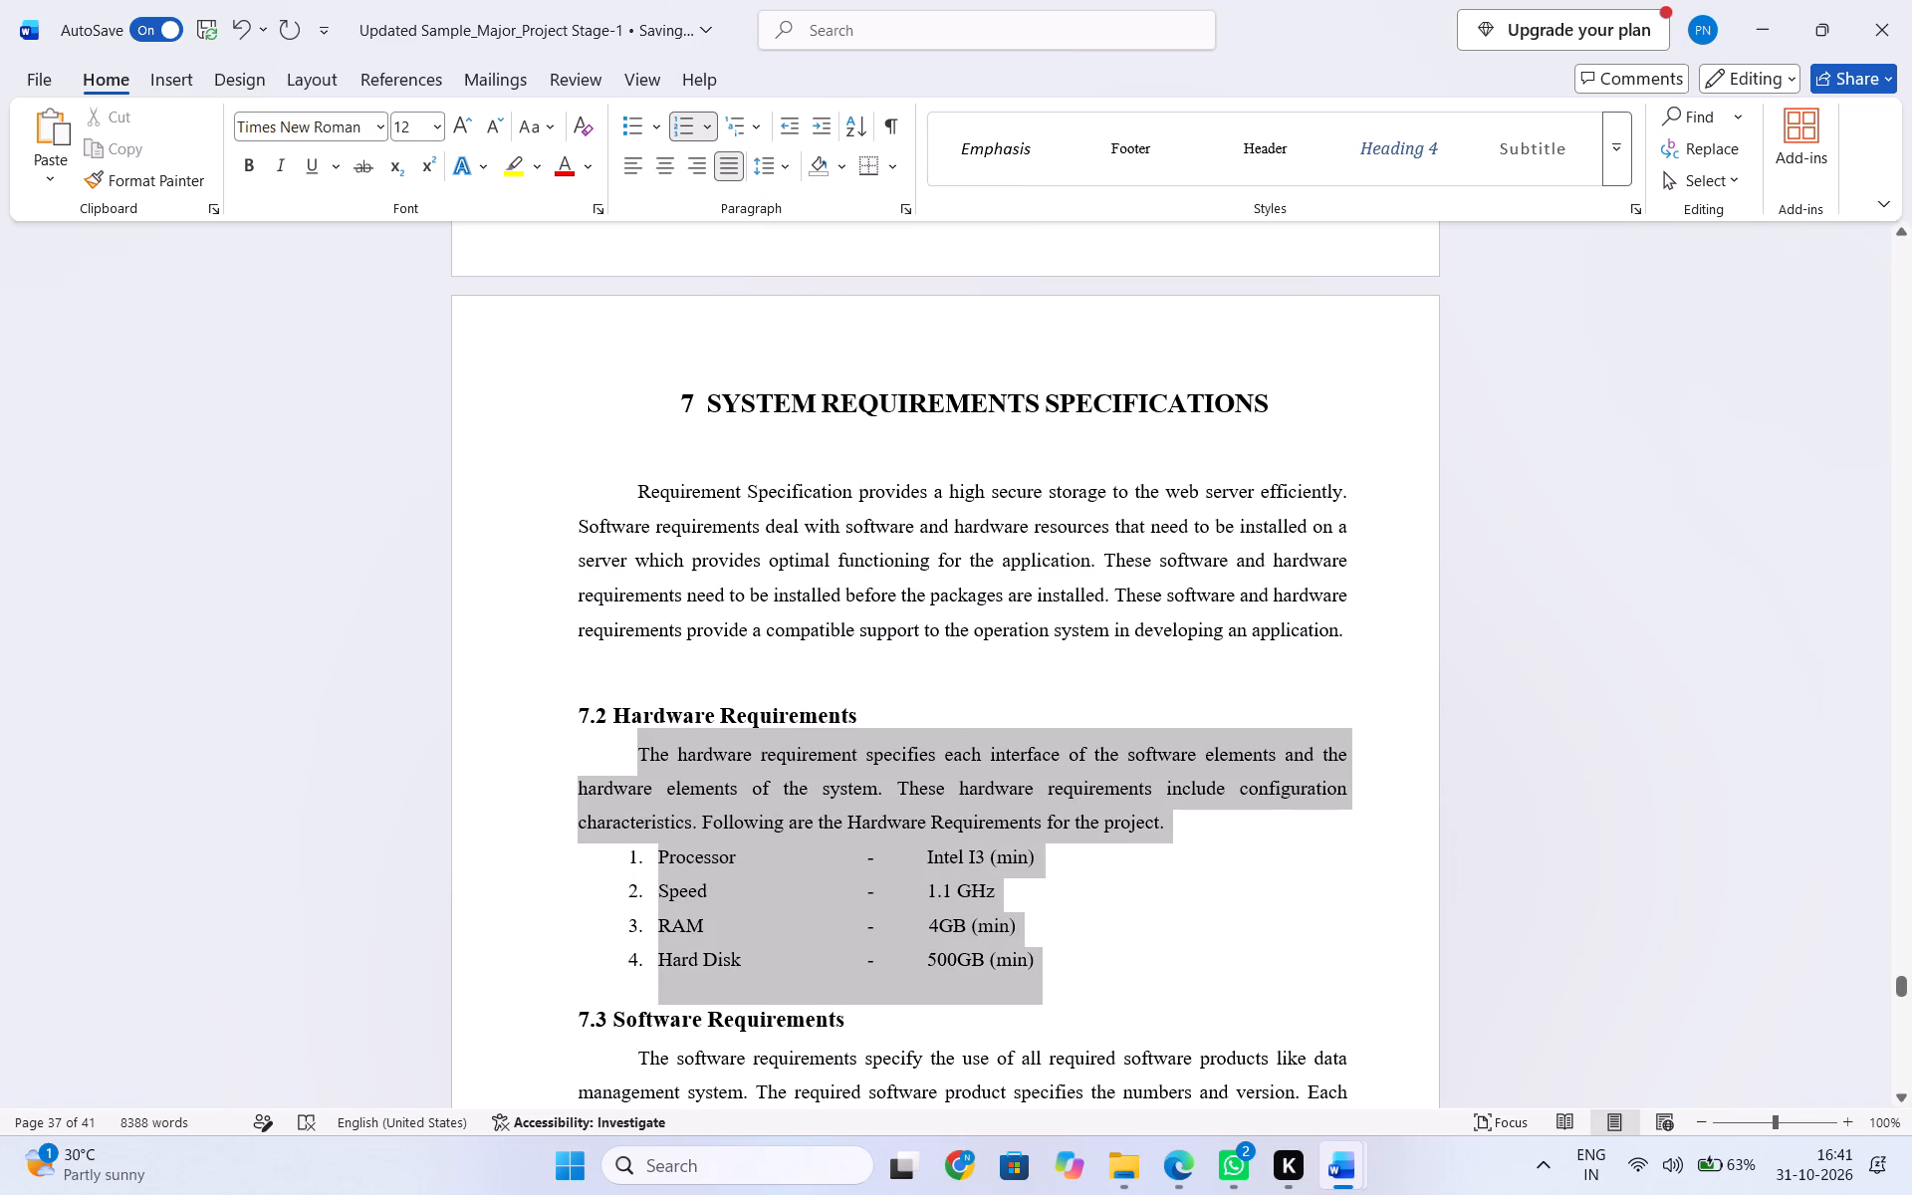
drag(1053, 974, 1053, 976)
click(776, 169)
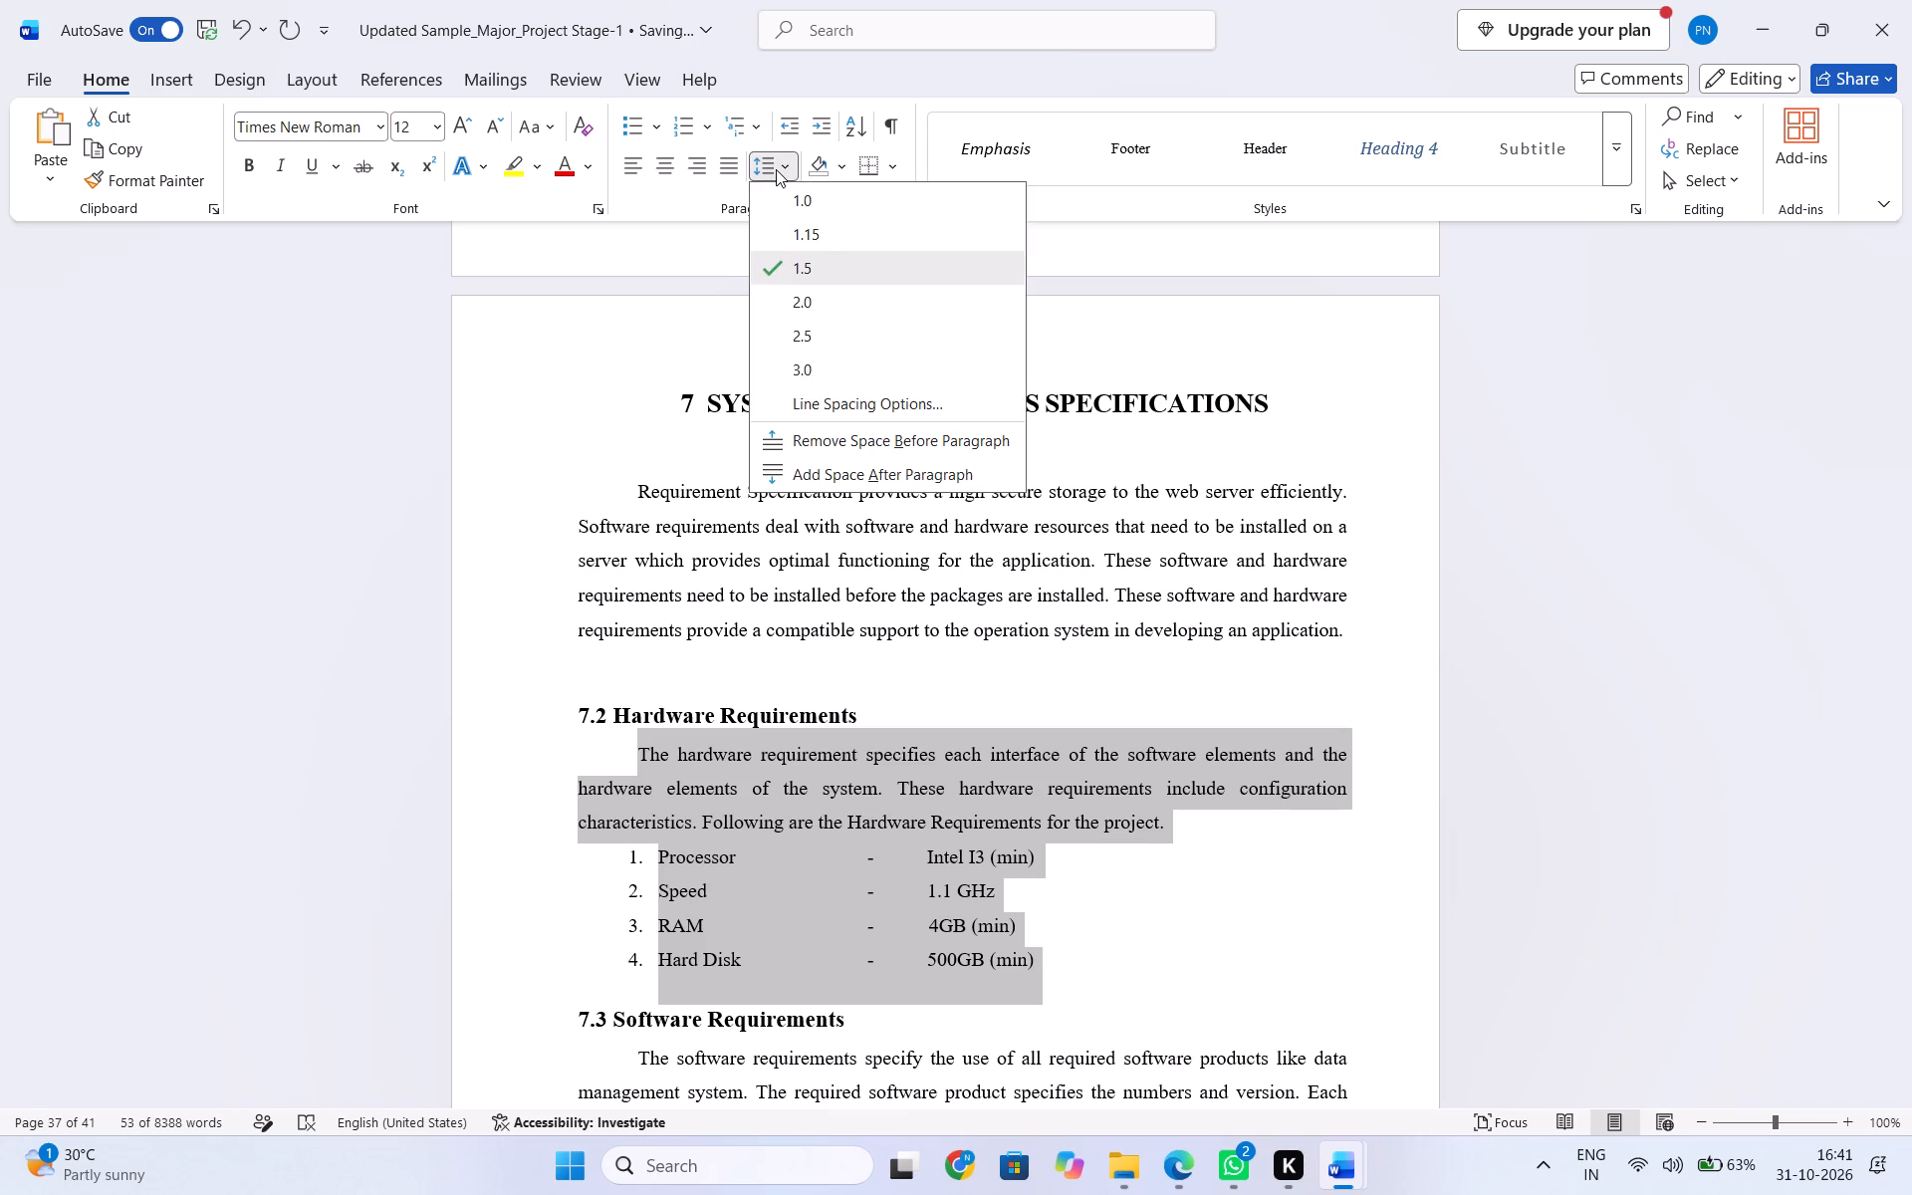
click(825, 261)
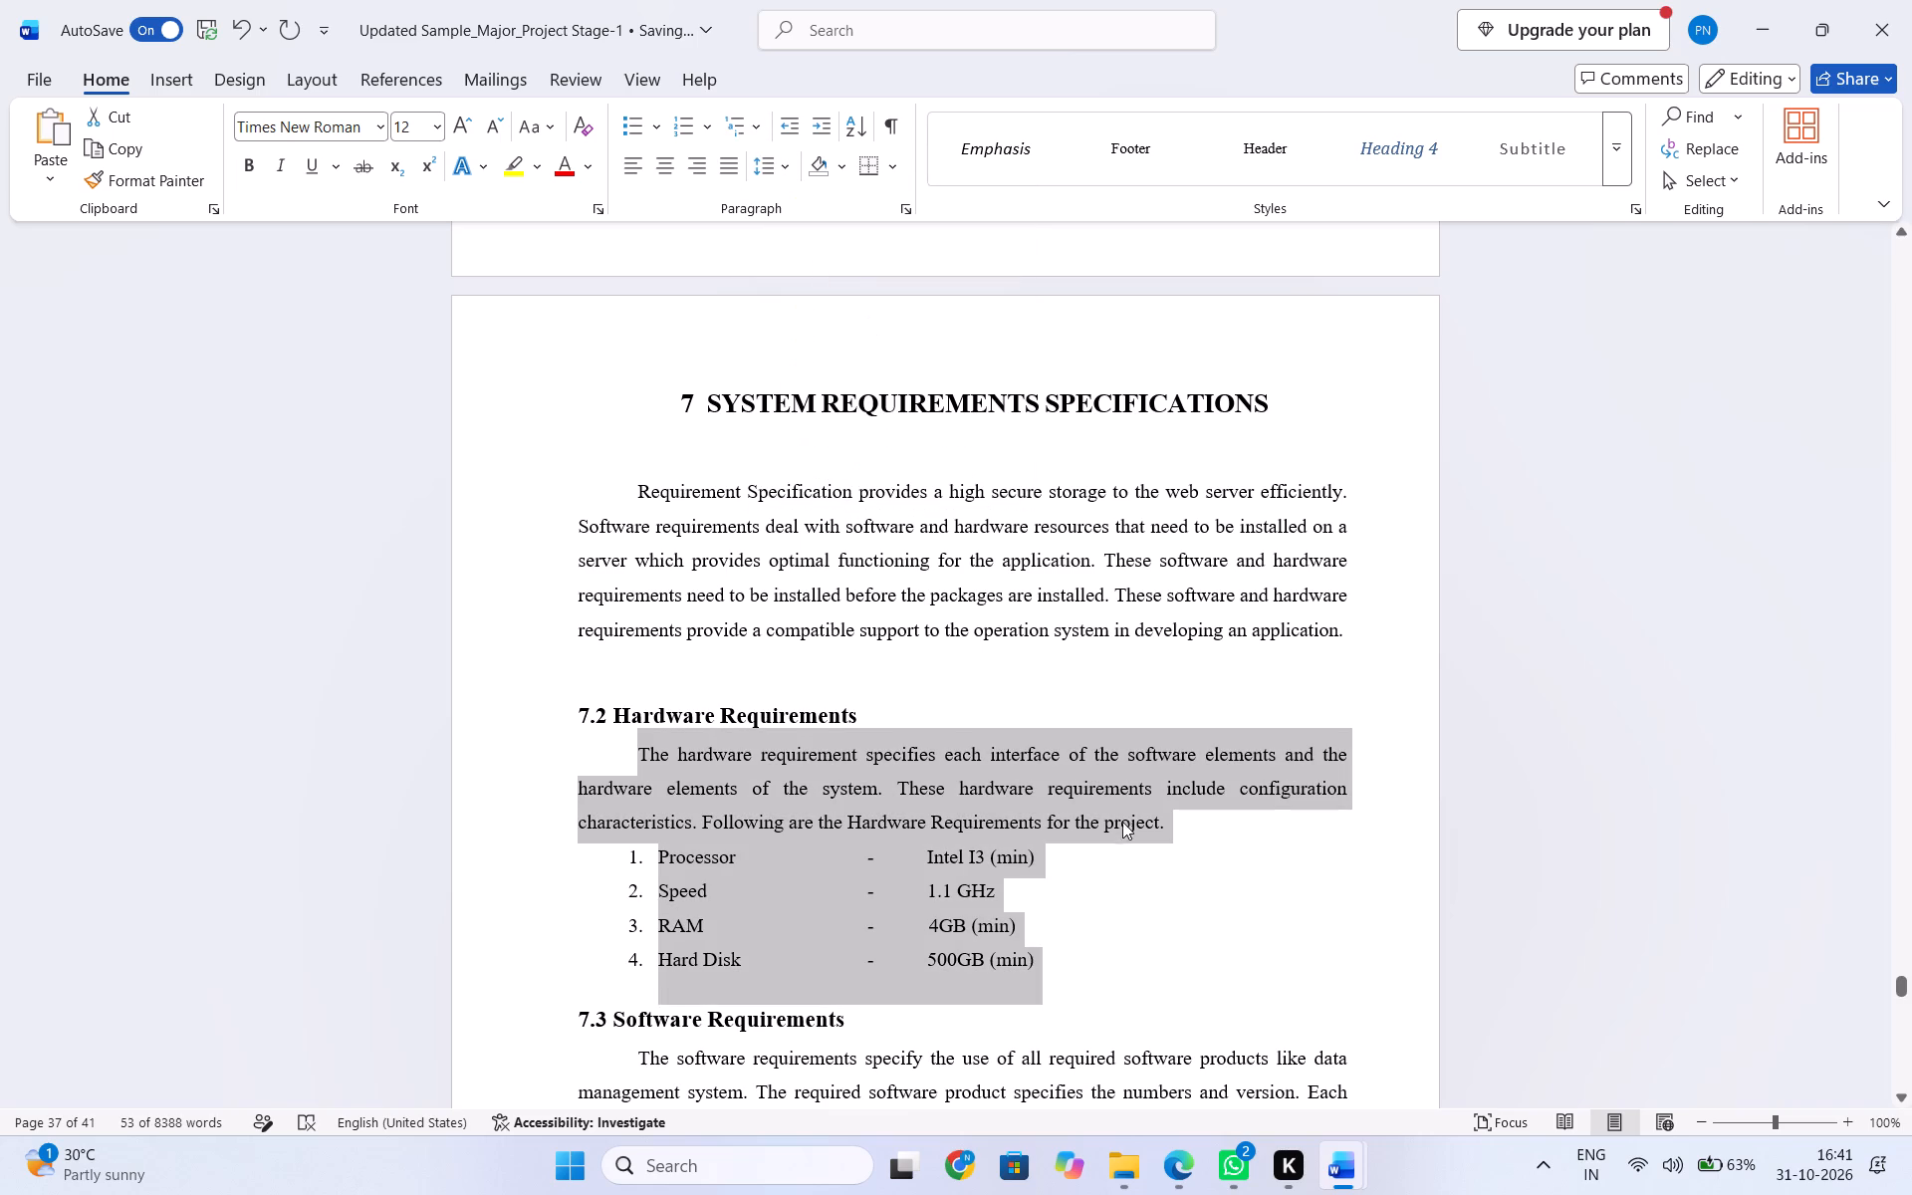
click(1128, 853)
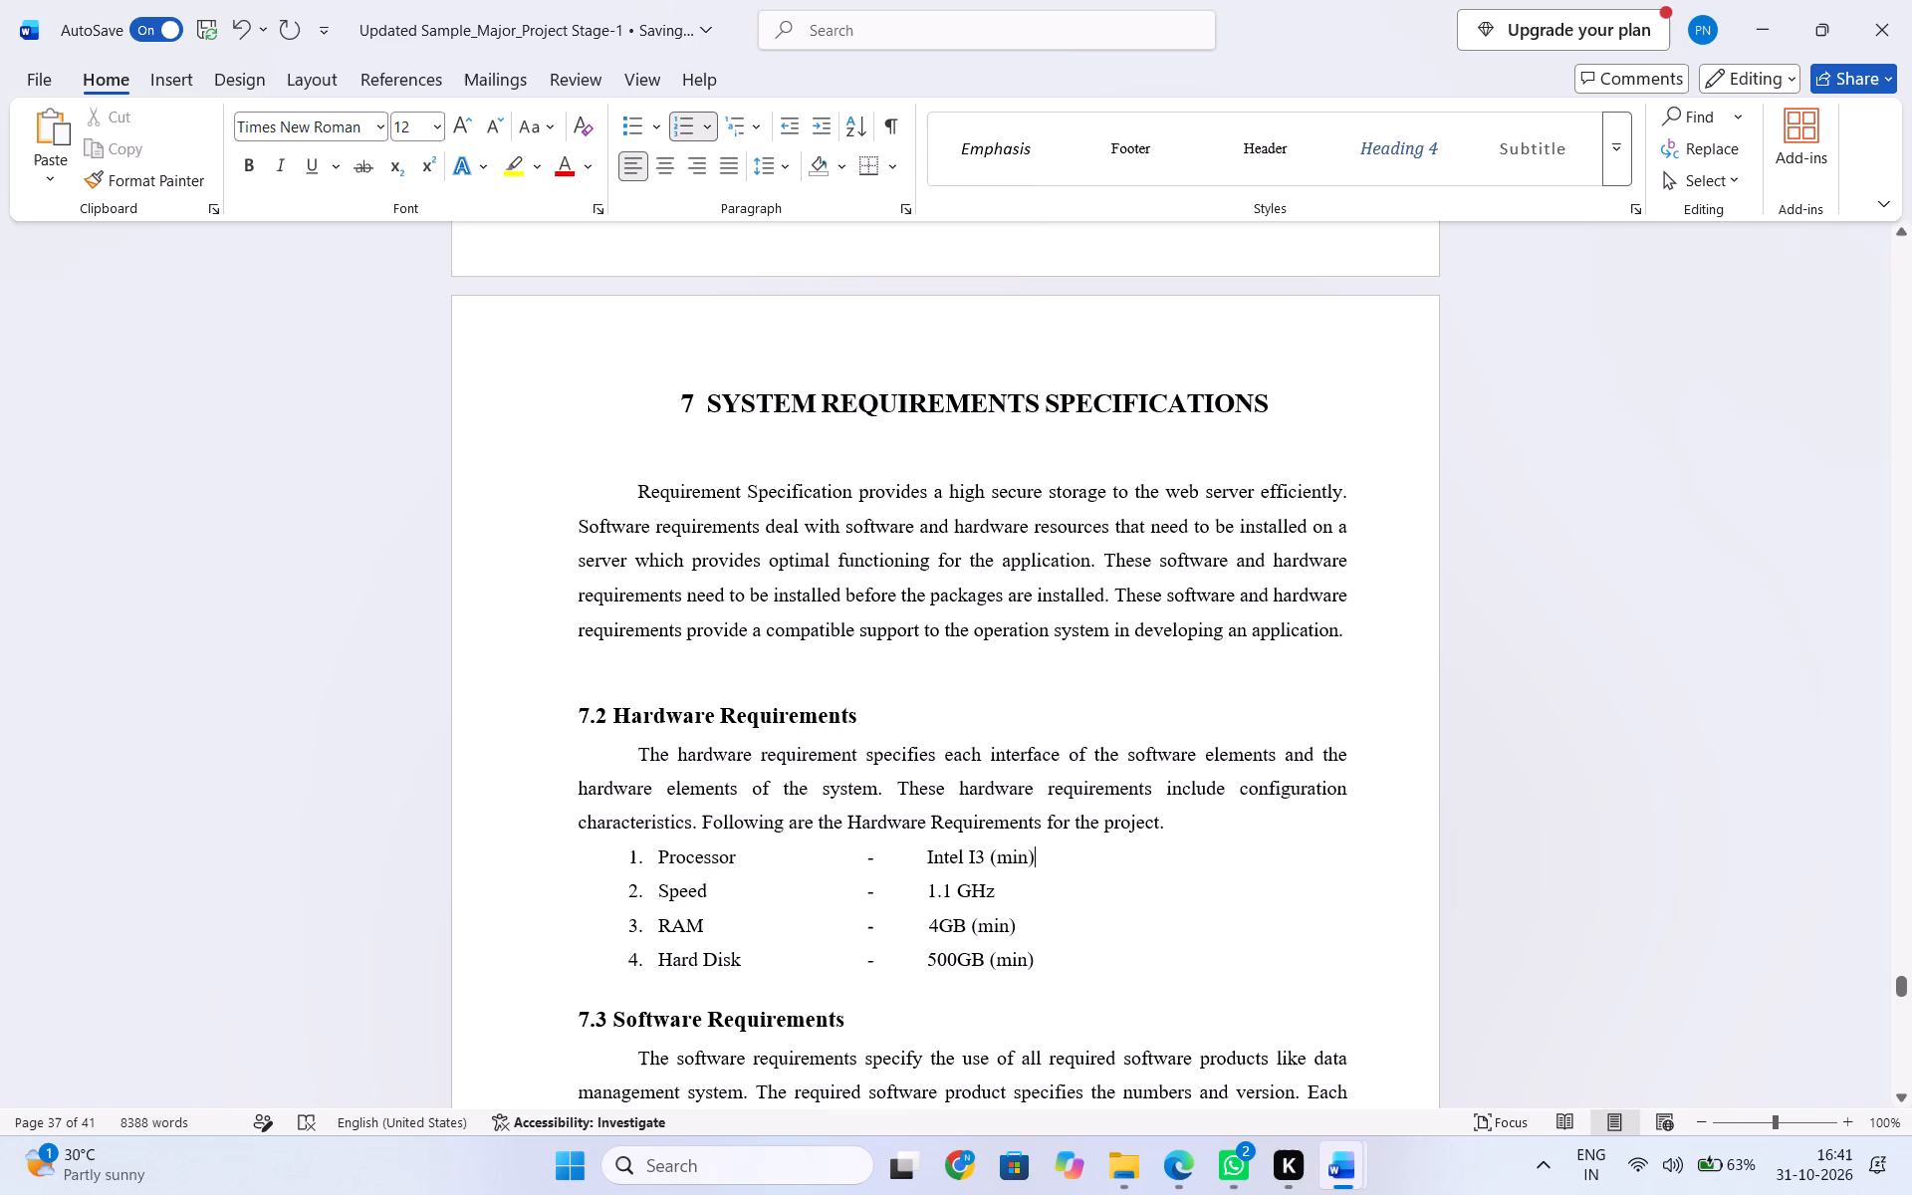
Review the report's 7.3 Software Requirements, and look through the Updated Sample_Major_Project Stage-1_Documentation file's chapters 6 and 7 for comparison.
scroll(1204, 866, down, 1)
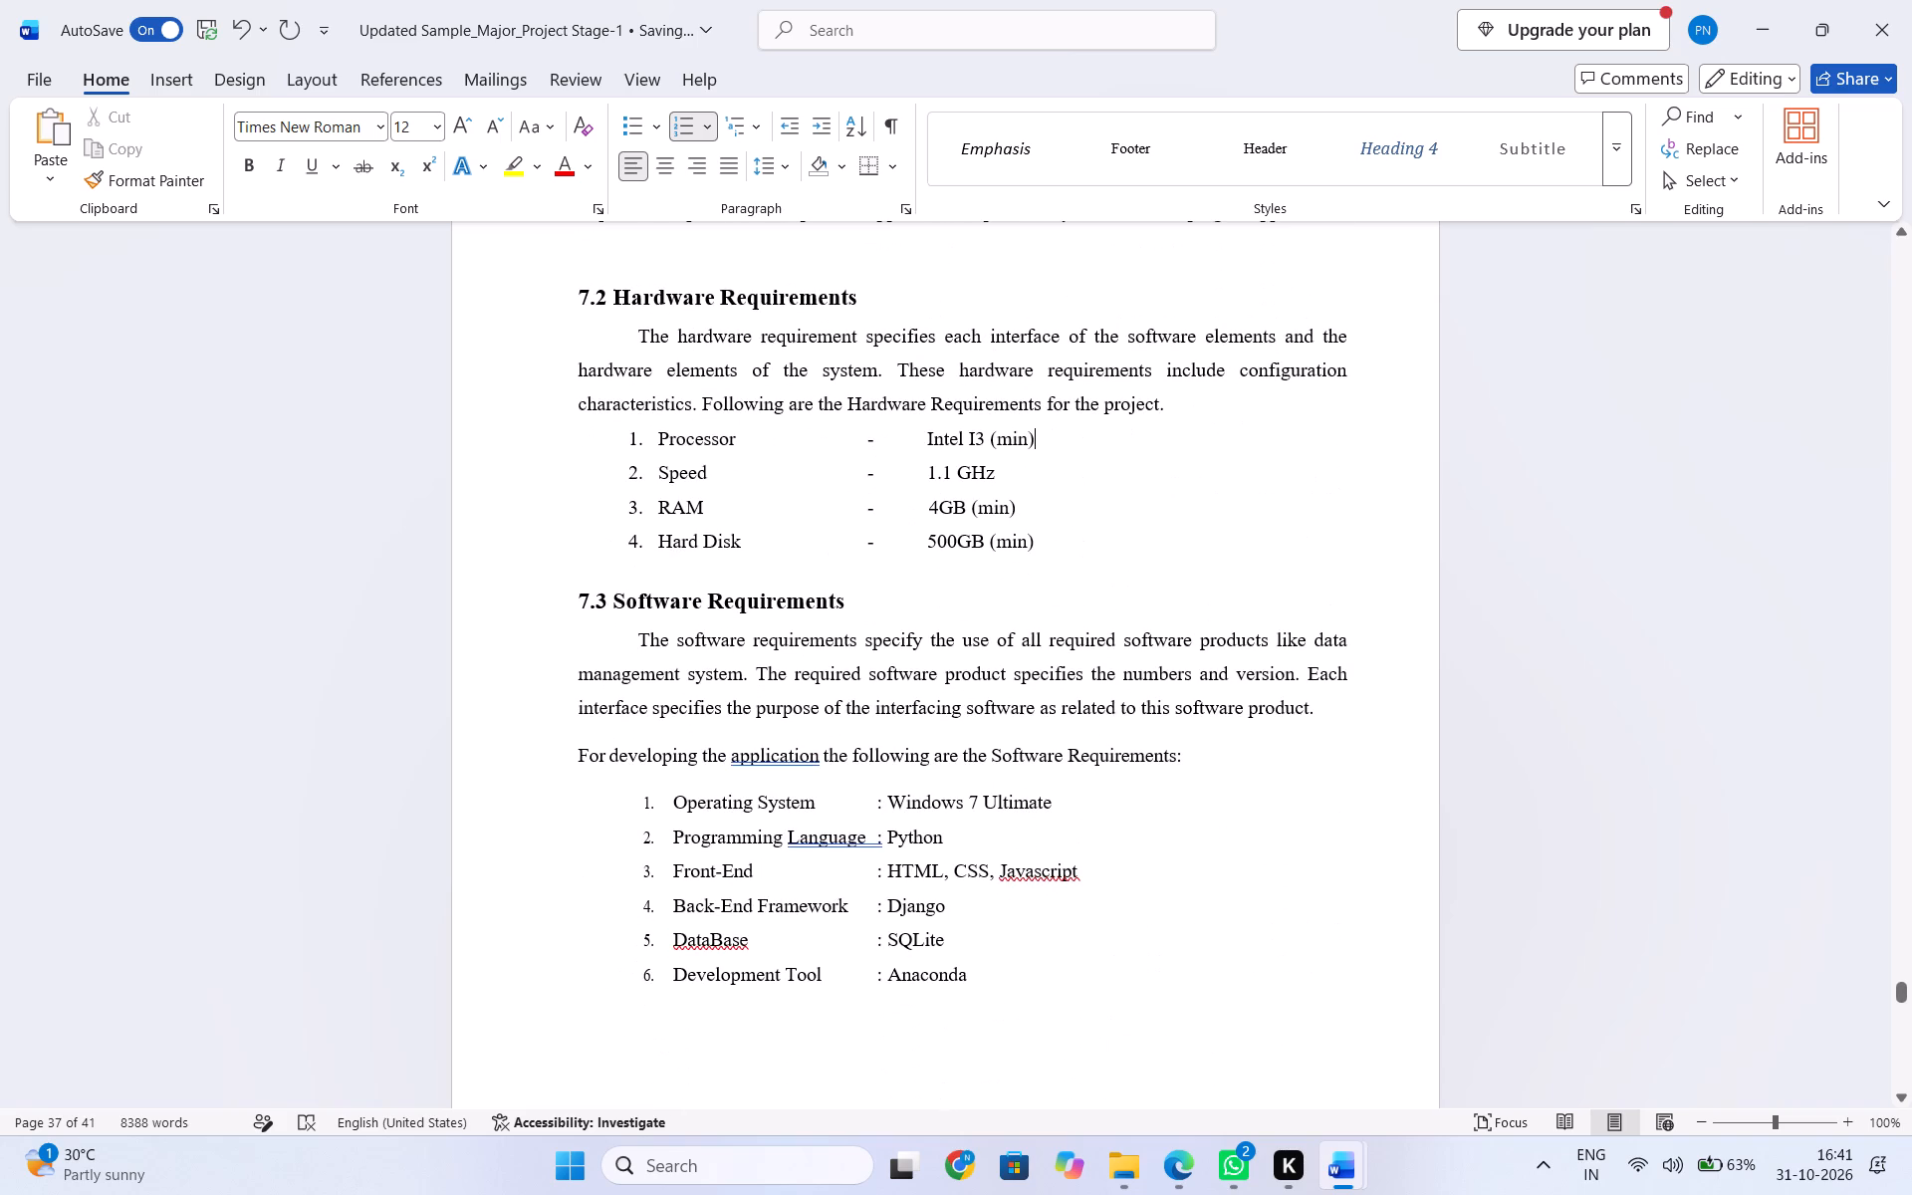
scroll(1192, 853, down, 1)
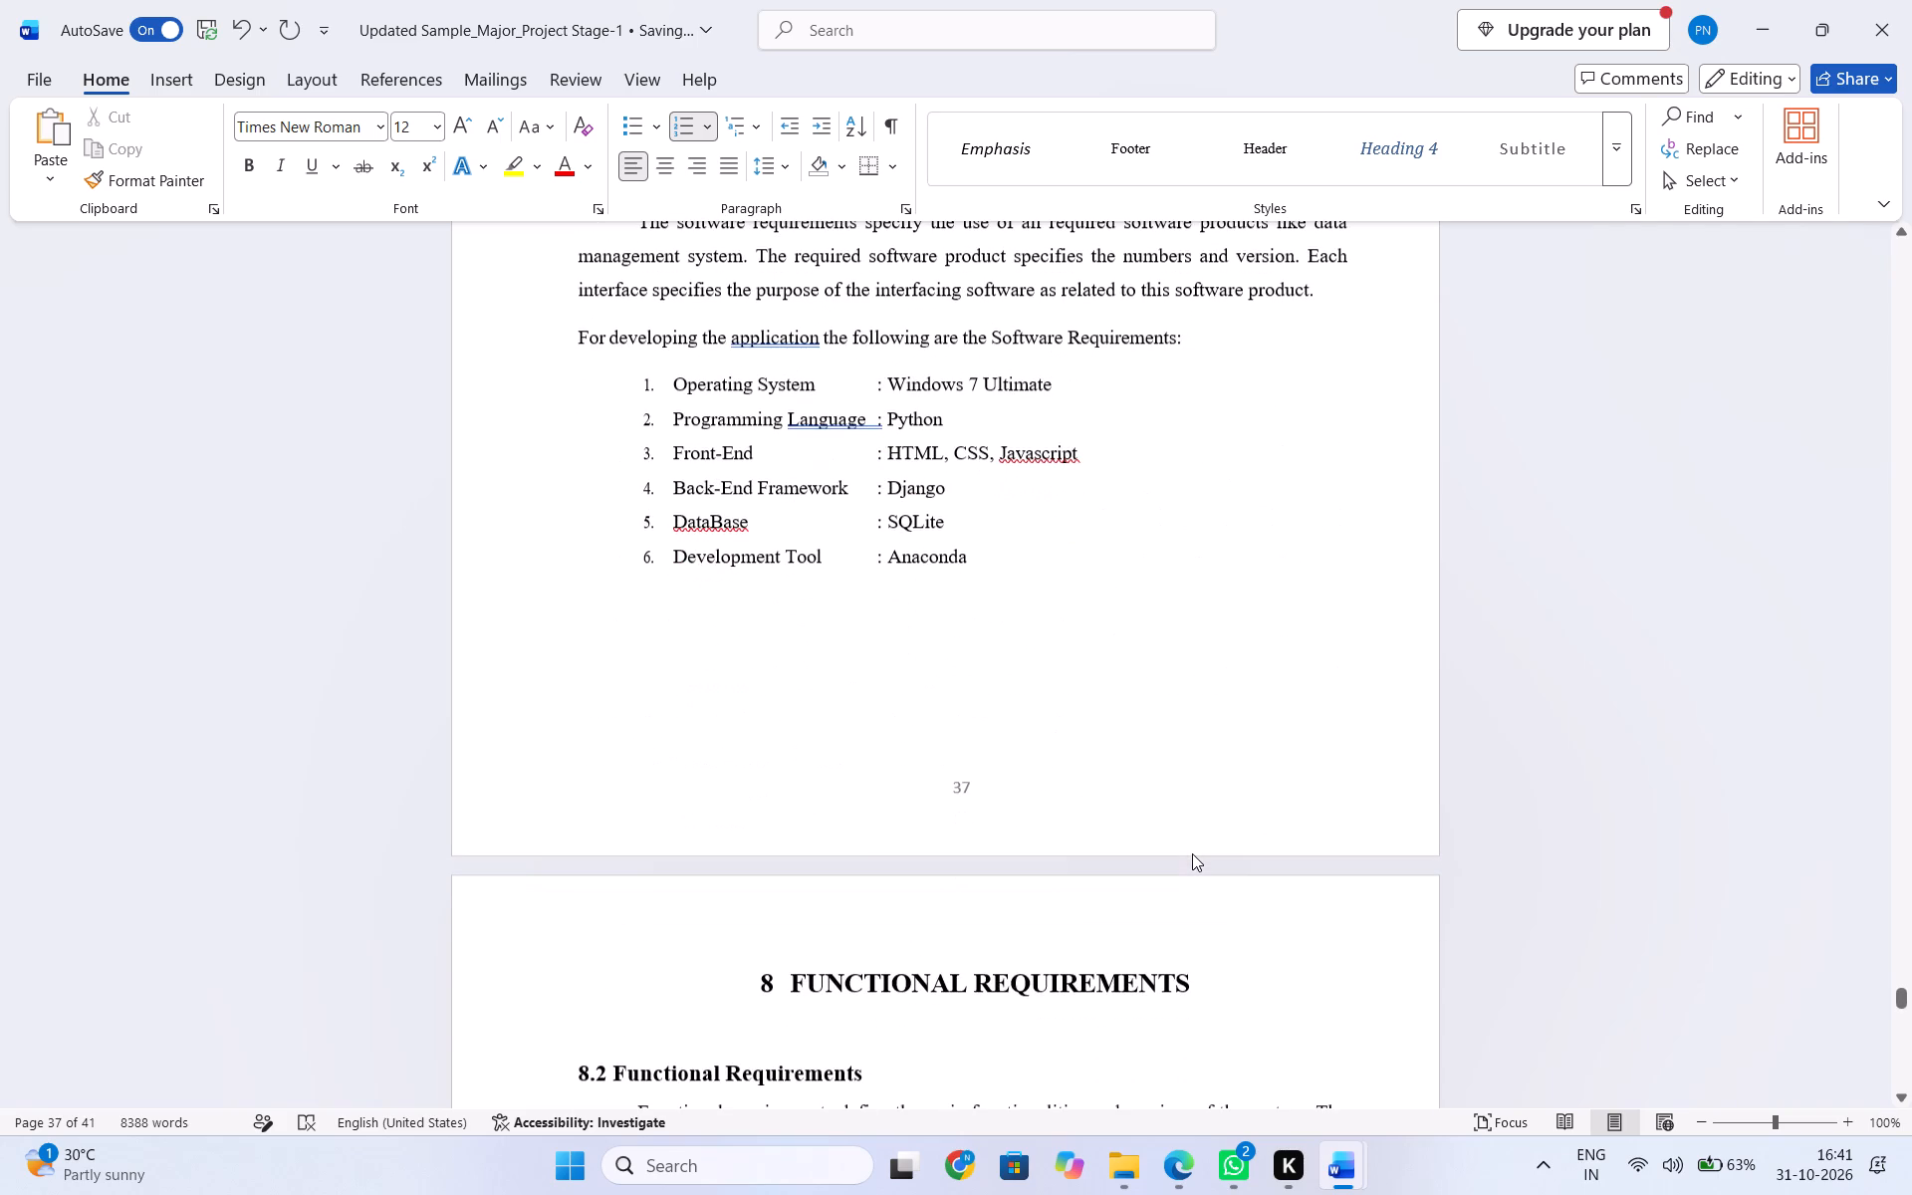
scroll(1185, 846, up, 1)
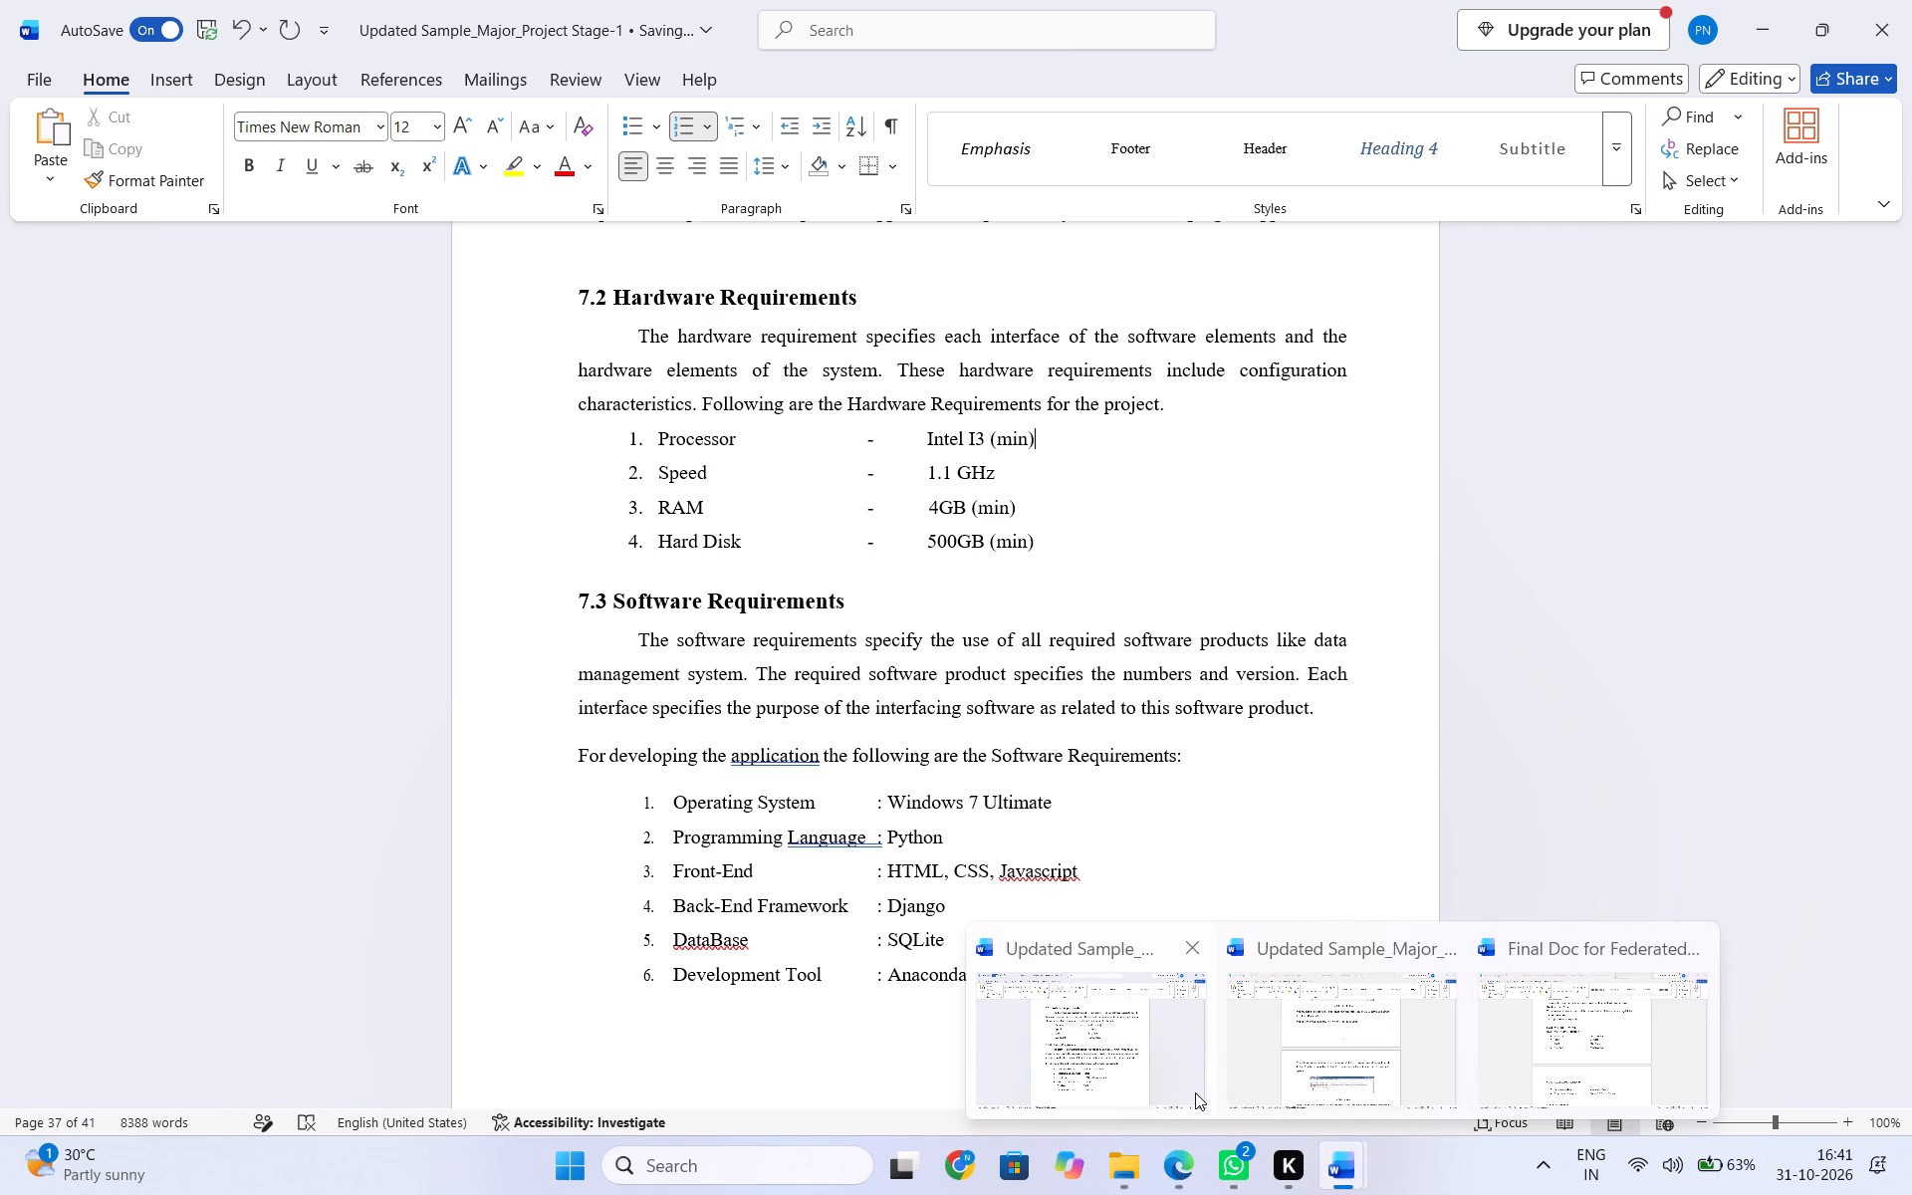
click(1328, 1075)
scroll(1303, 1053, down, 2)
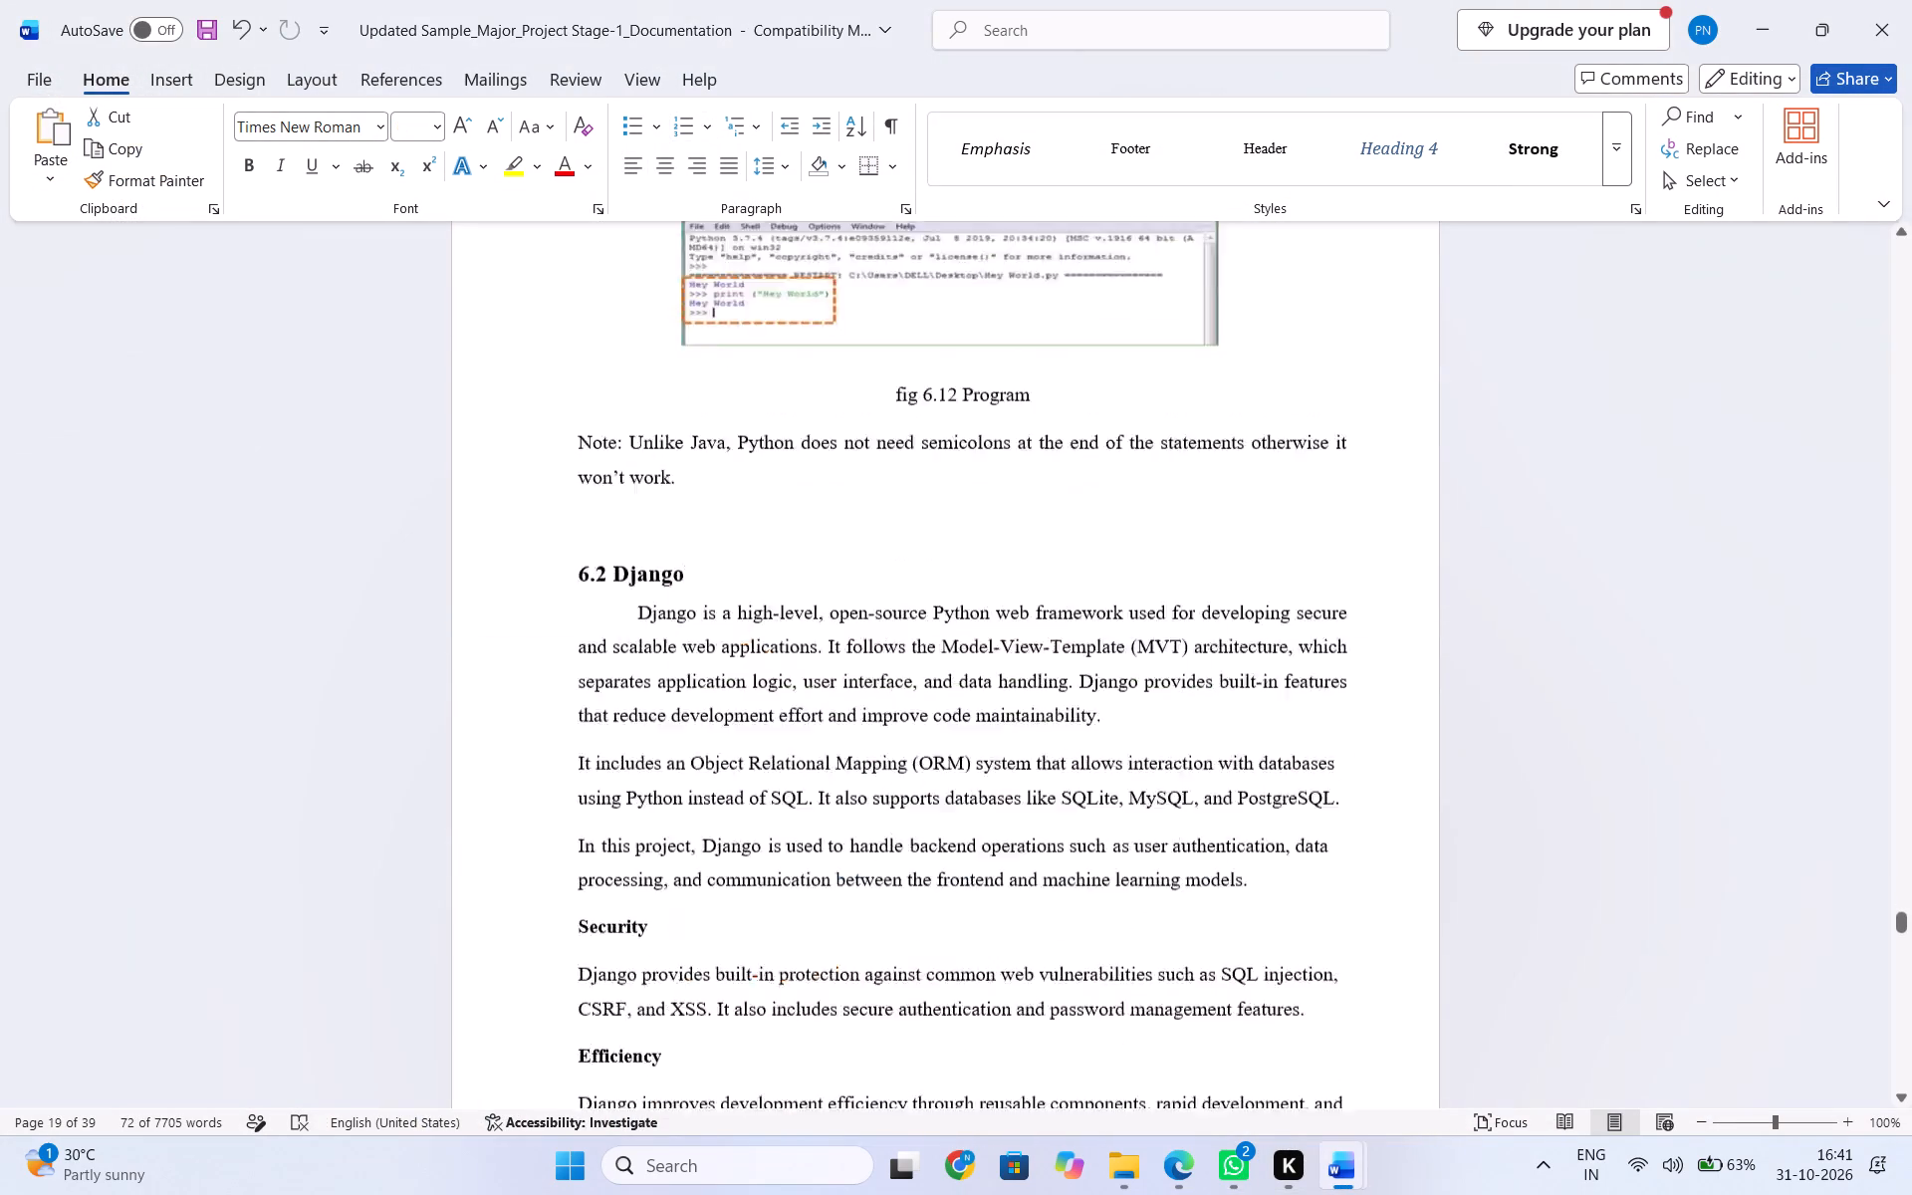
scroll(1303, 1053, down, 3)
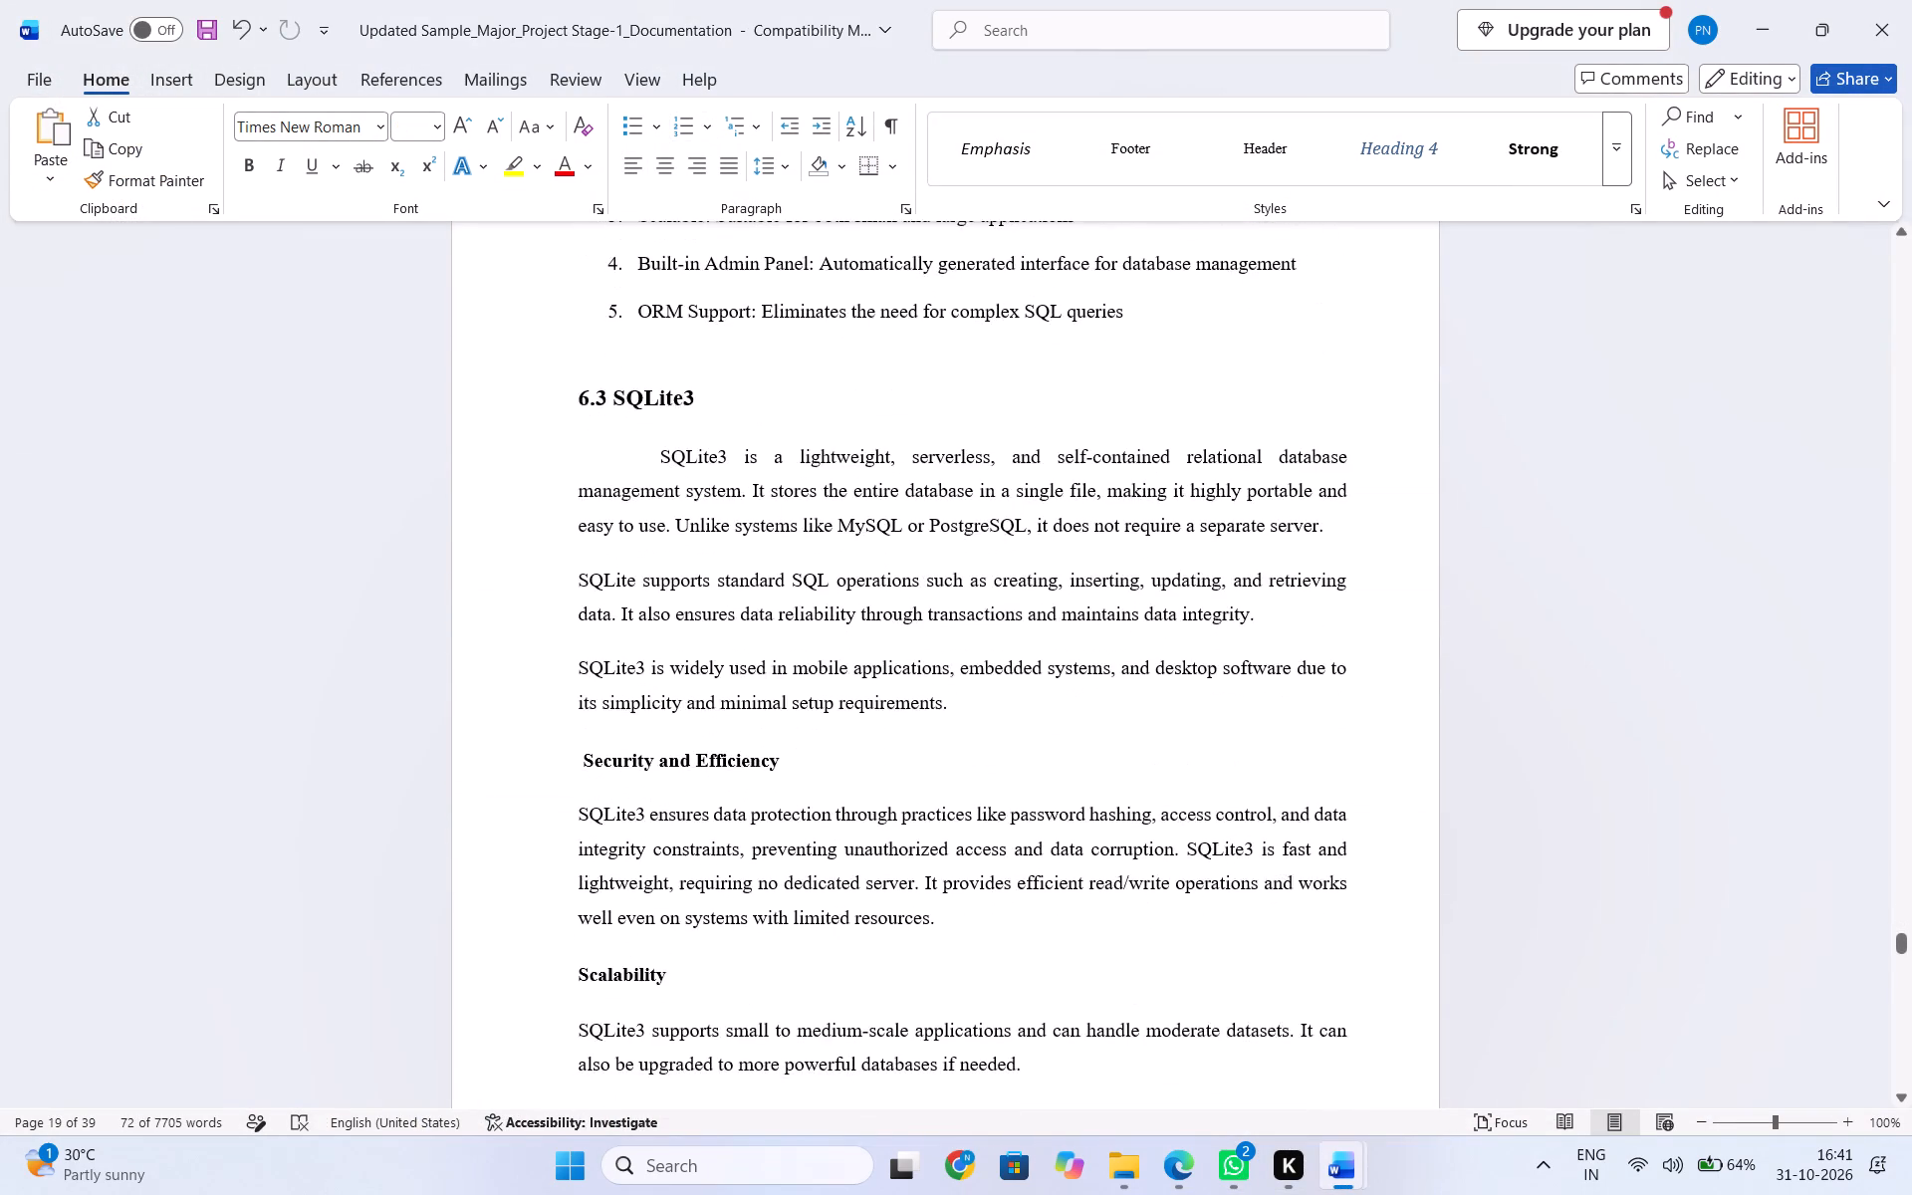
scroll(1303, 1053, down, 3)
scroll(1303, 1053, up, 11)
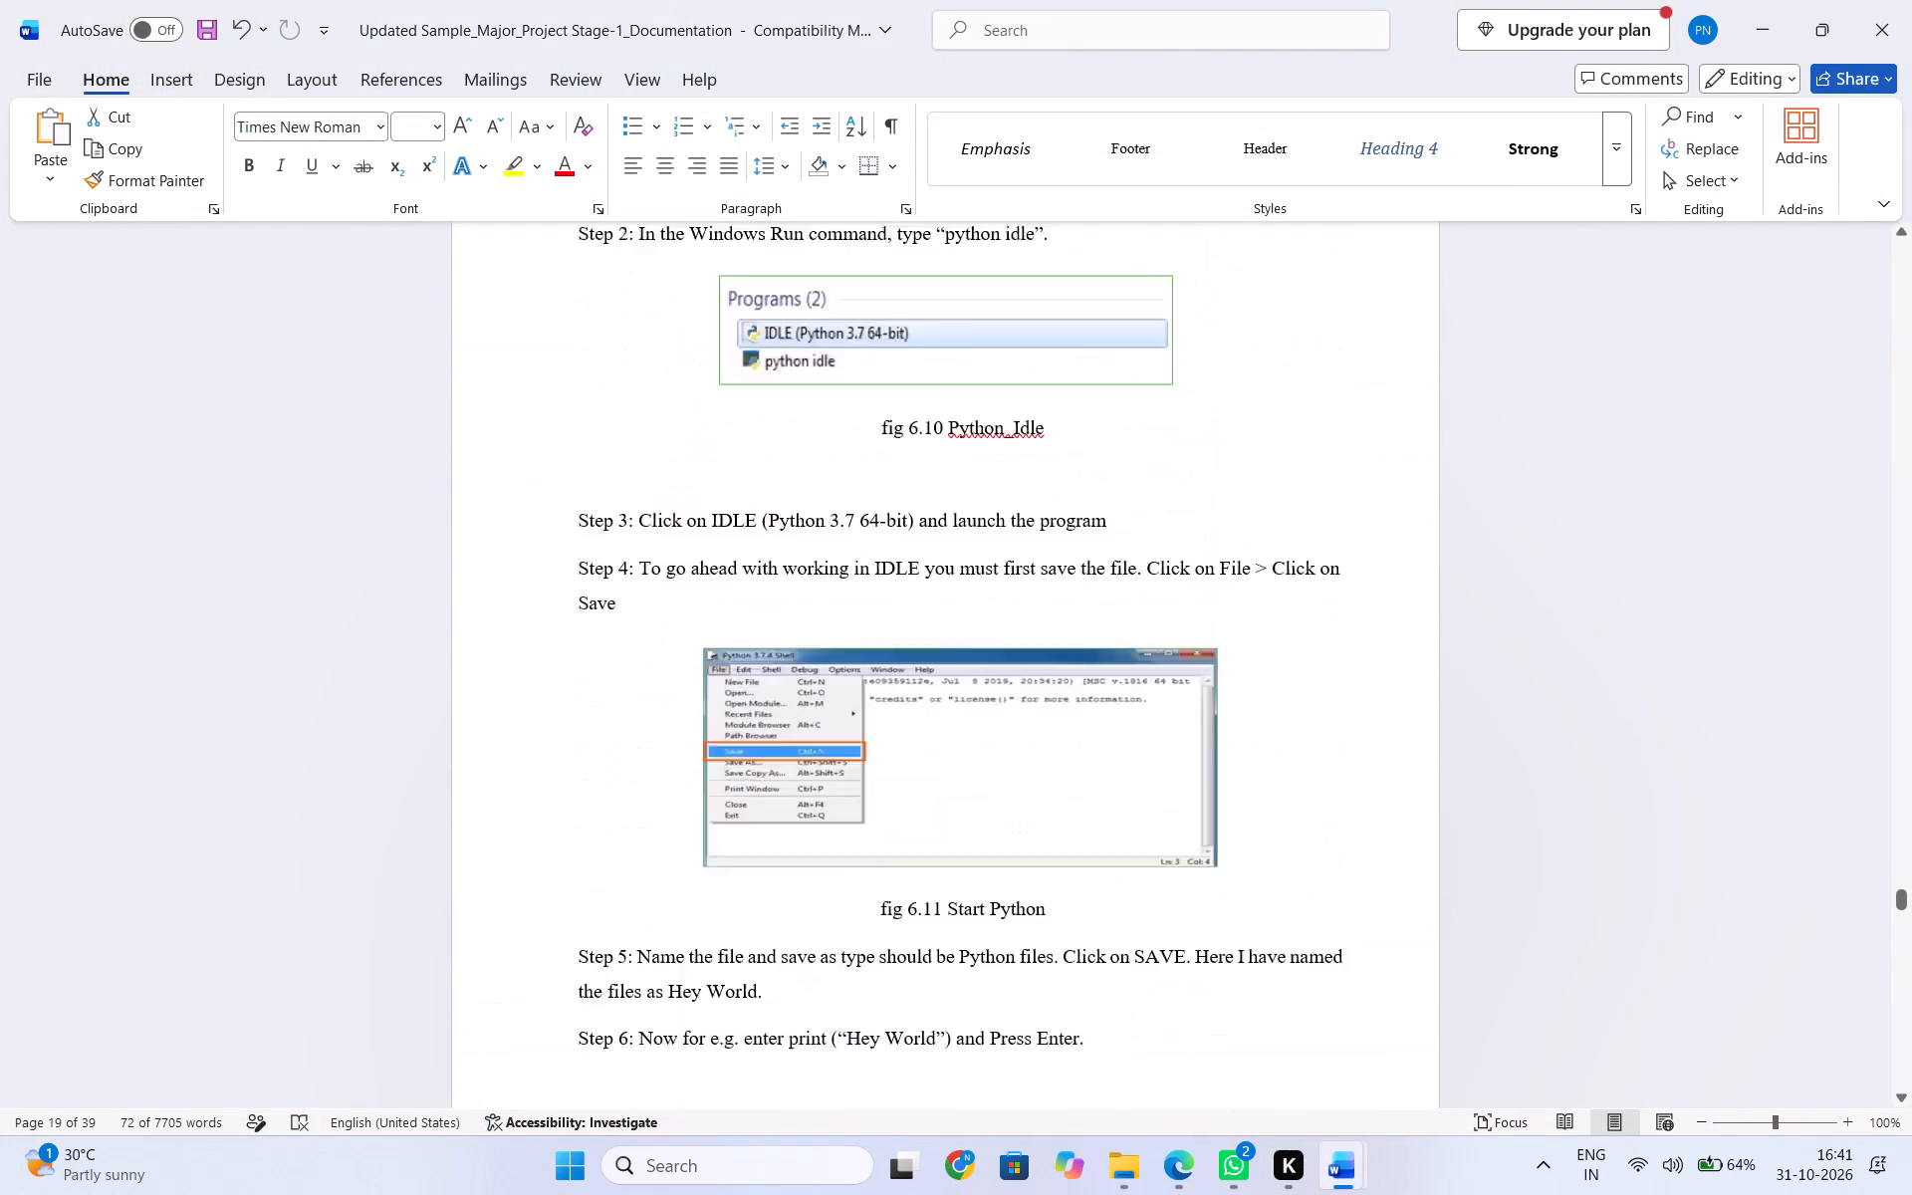
scroll(1303, 1053, up, 14)
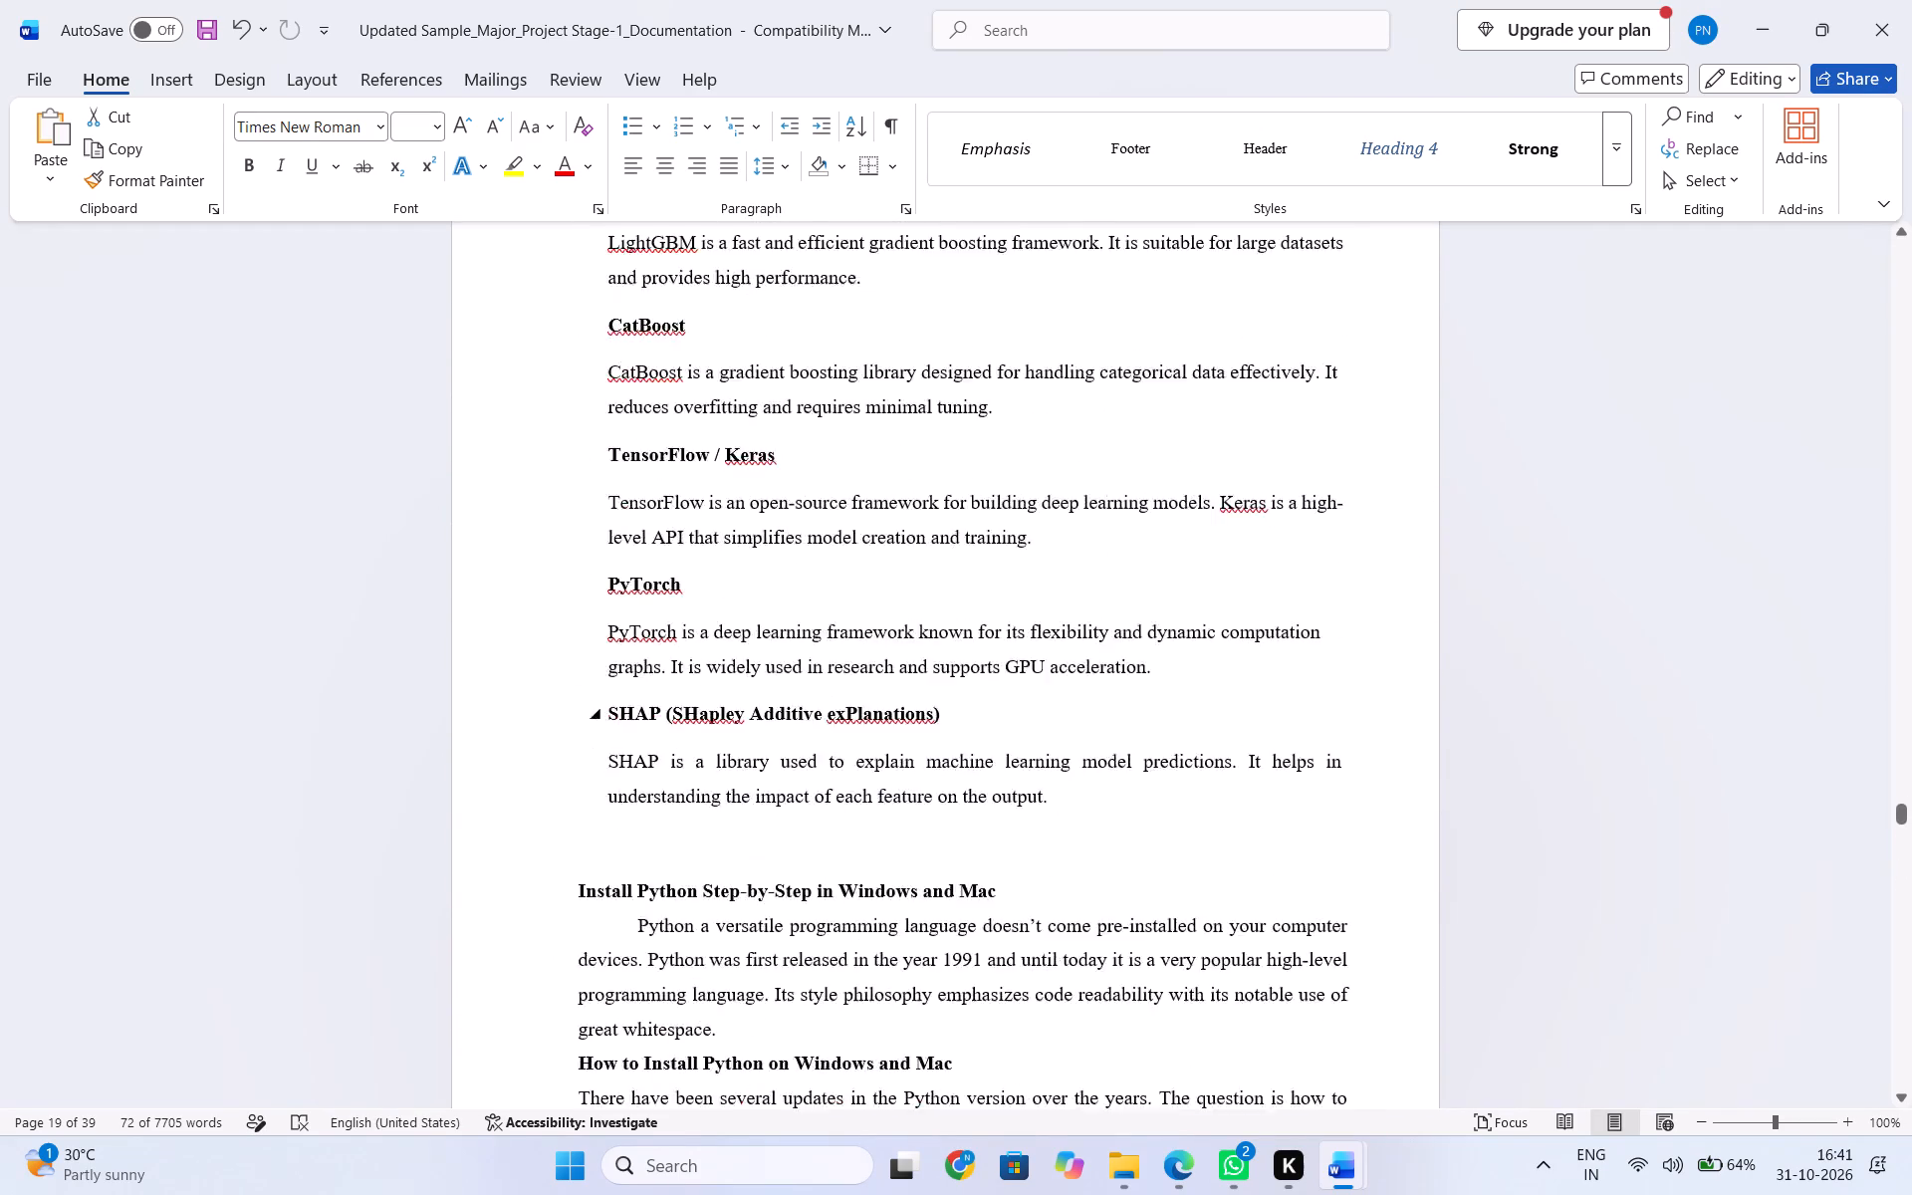
scroll(1303, 1052, up, 7)
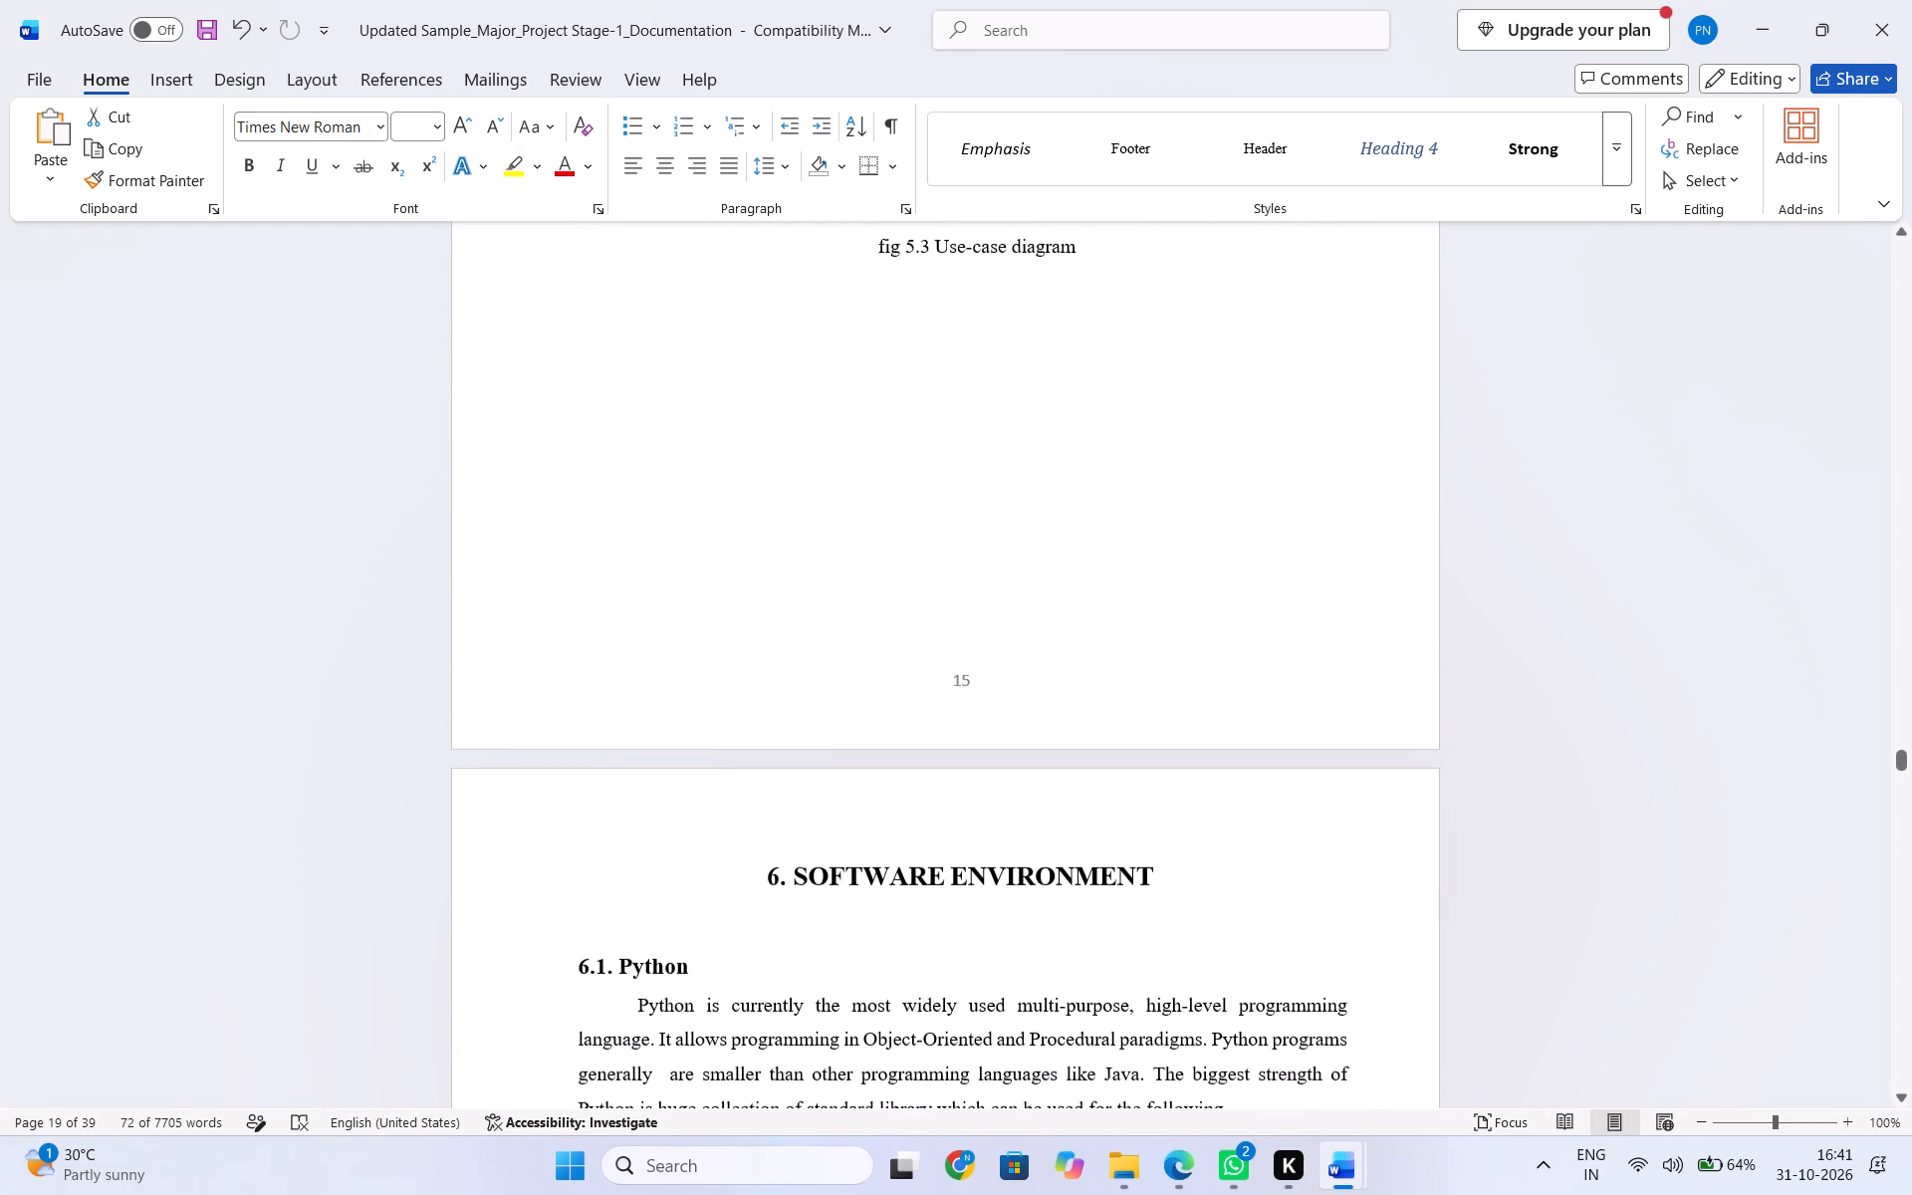
scroll(1299, 1044, down, 5)
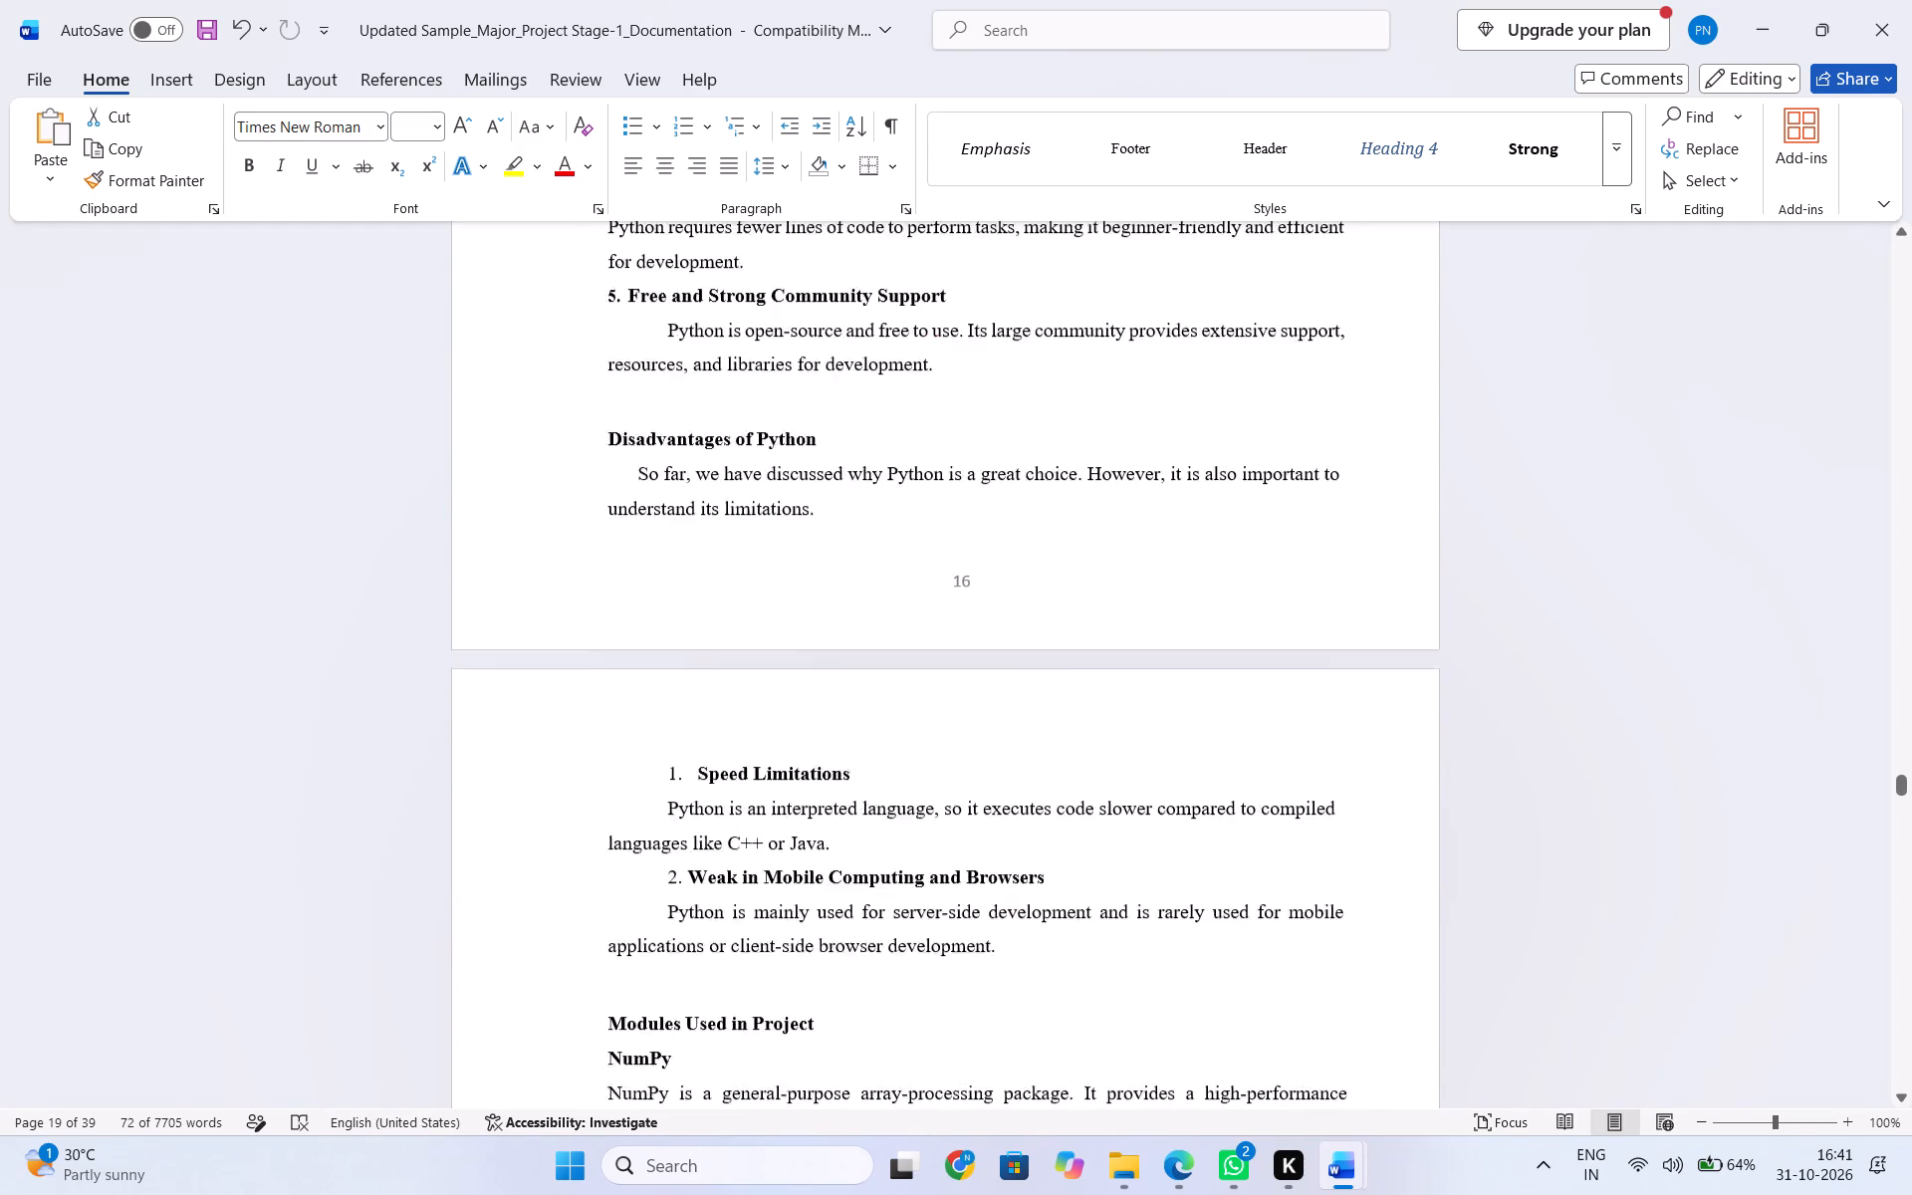
scroll(1299, 1044, down, 9)
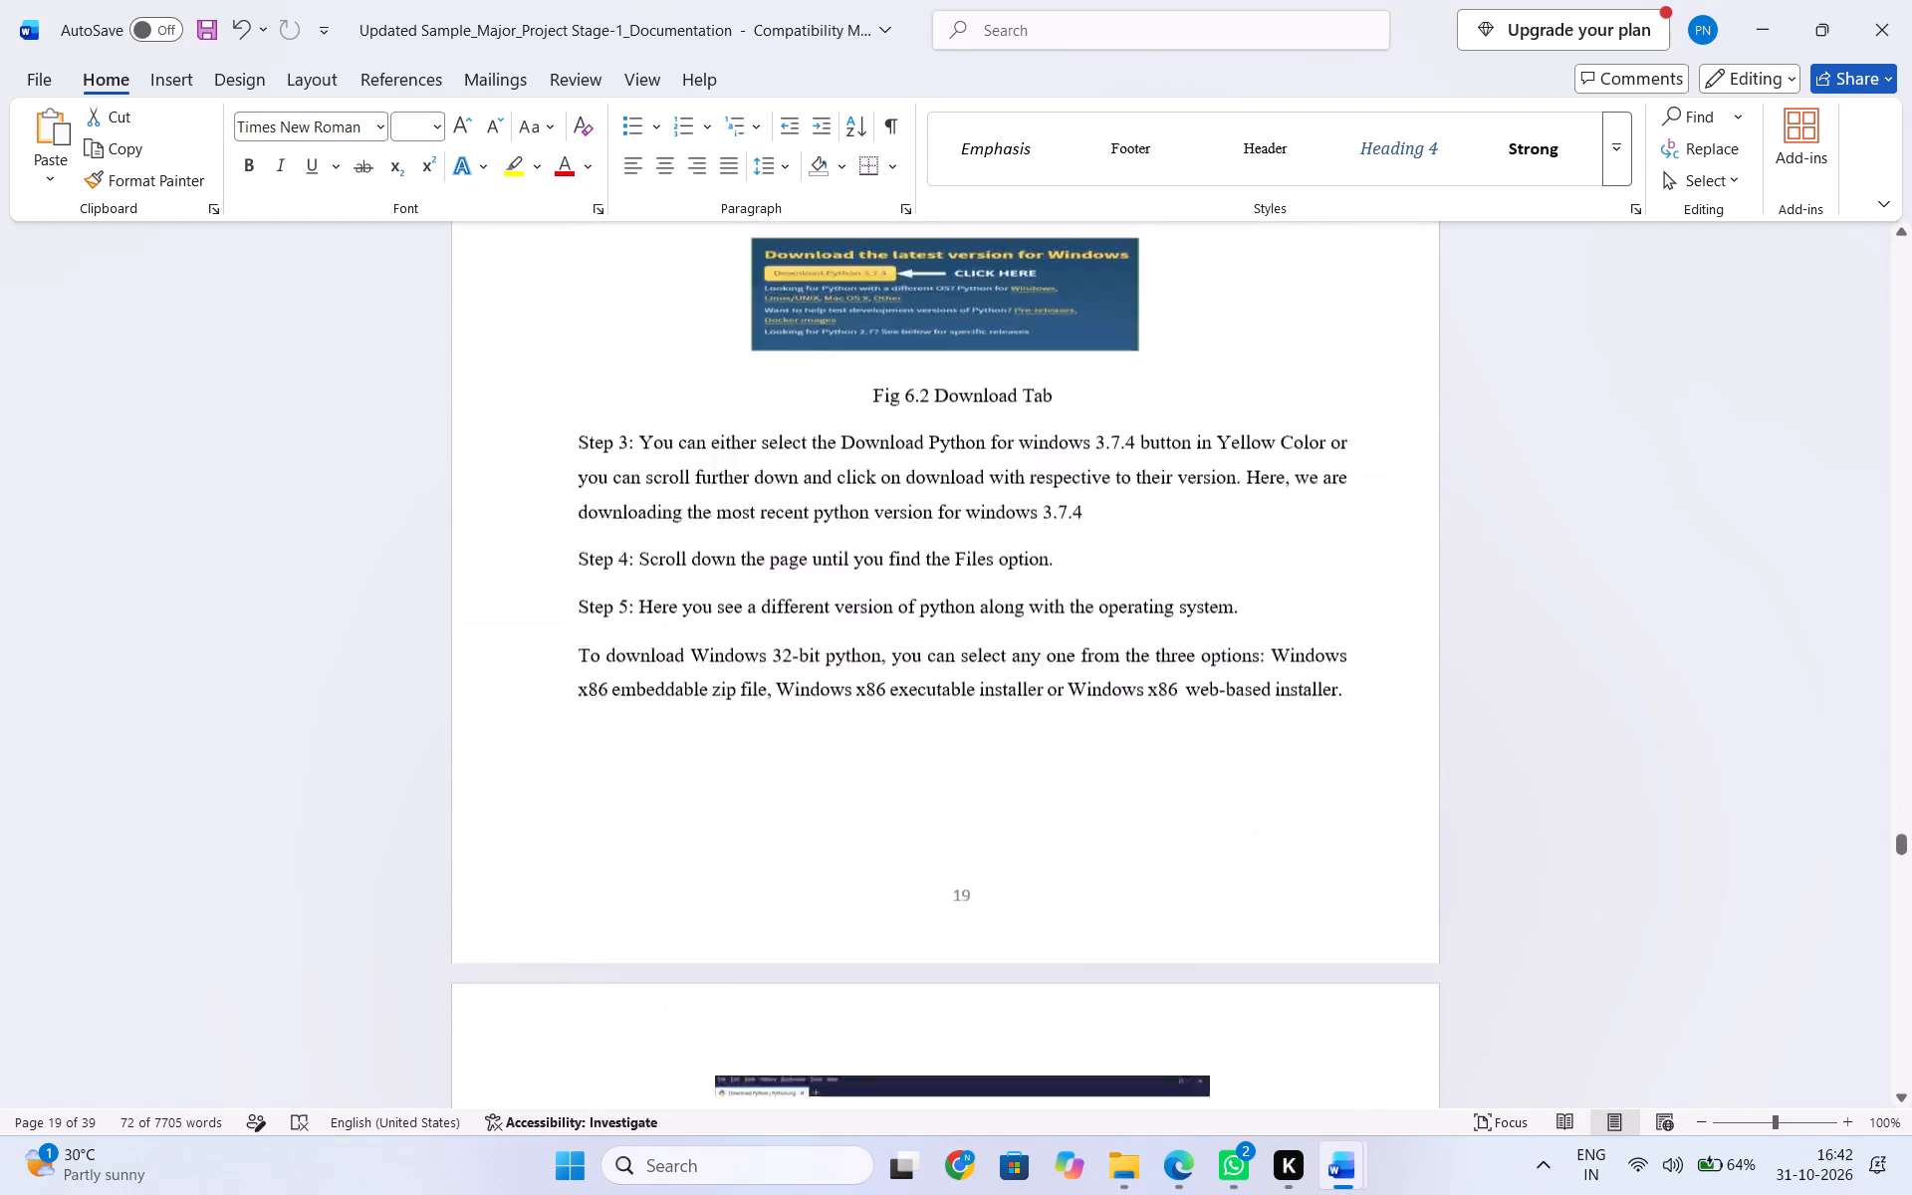
scroll(1299, 1044, down, 7)
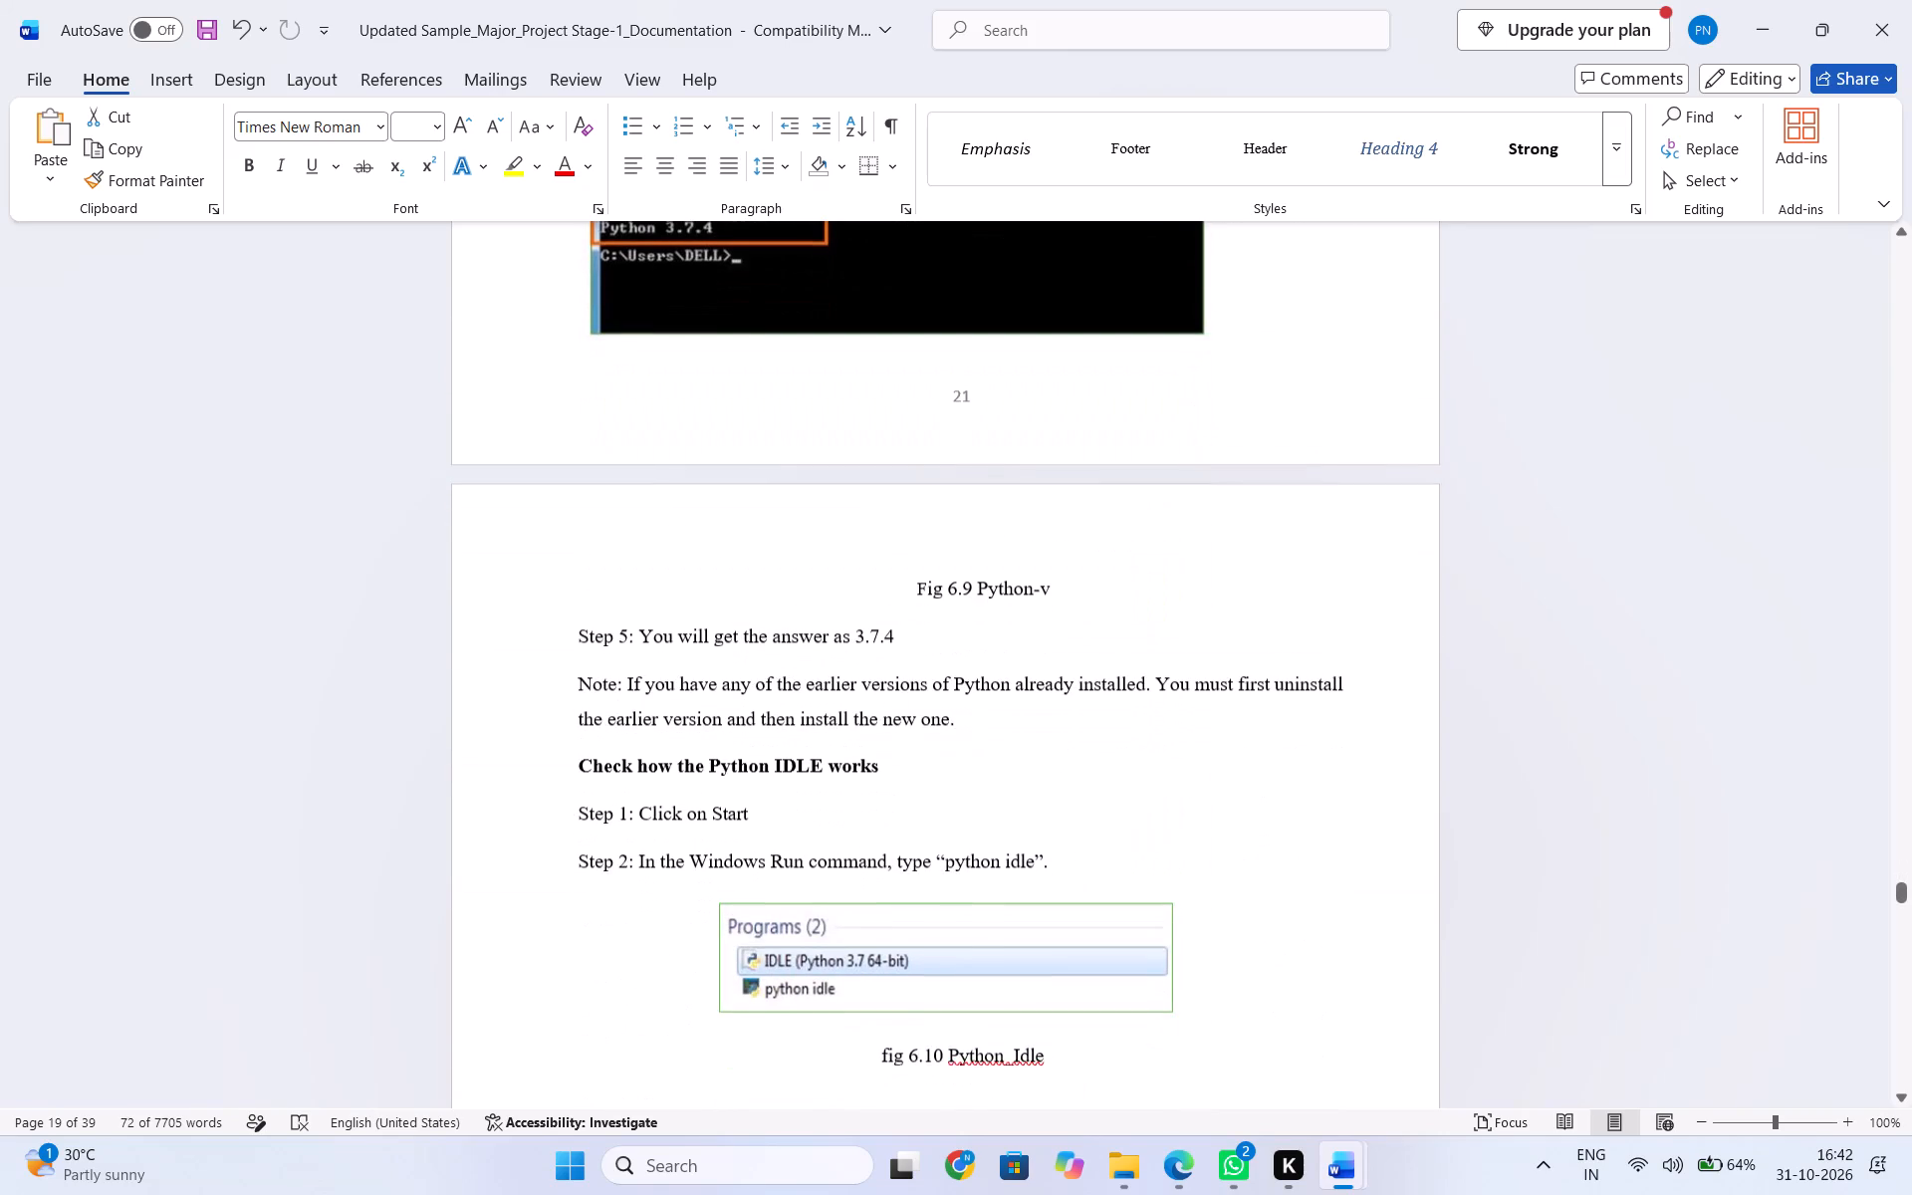
scroll(1299, 1044, down, 2)
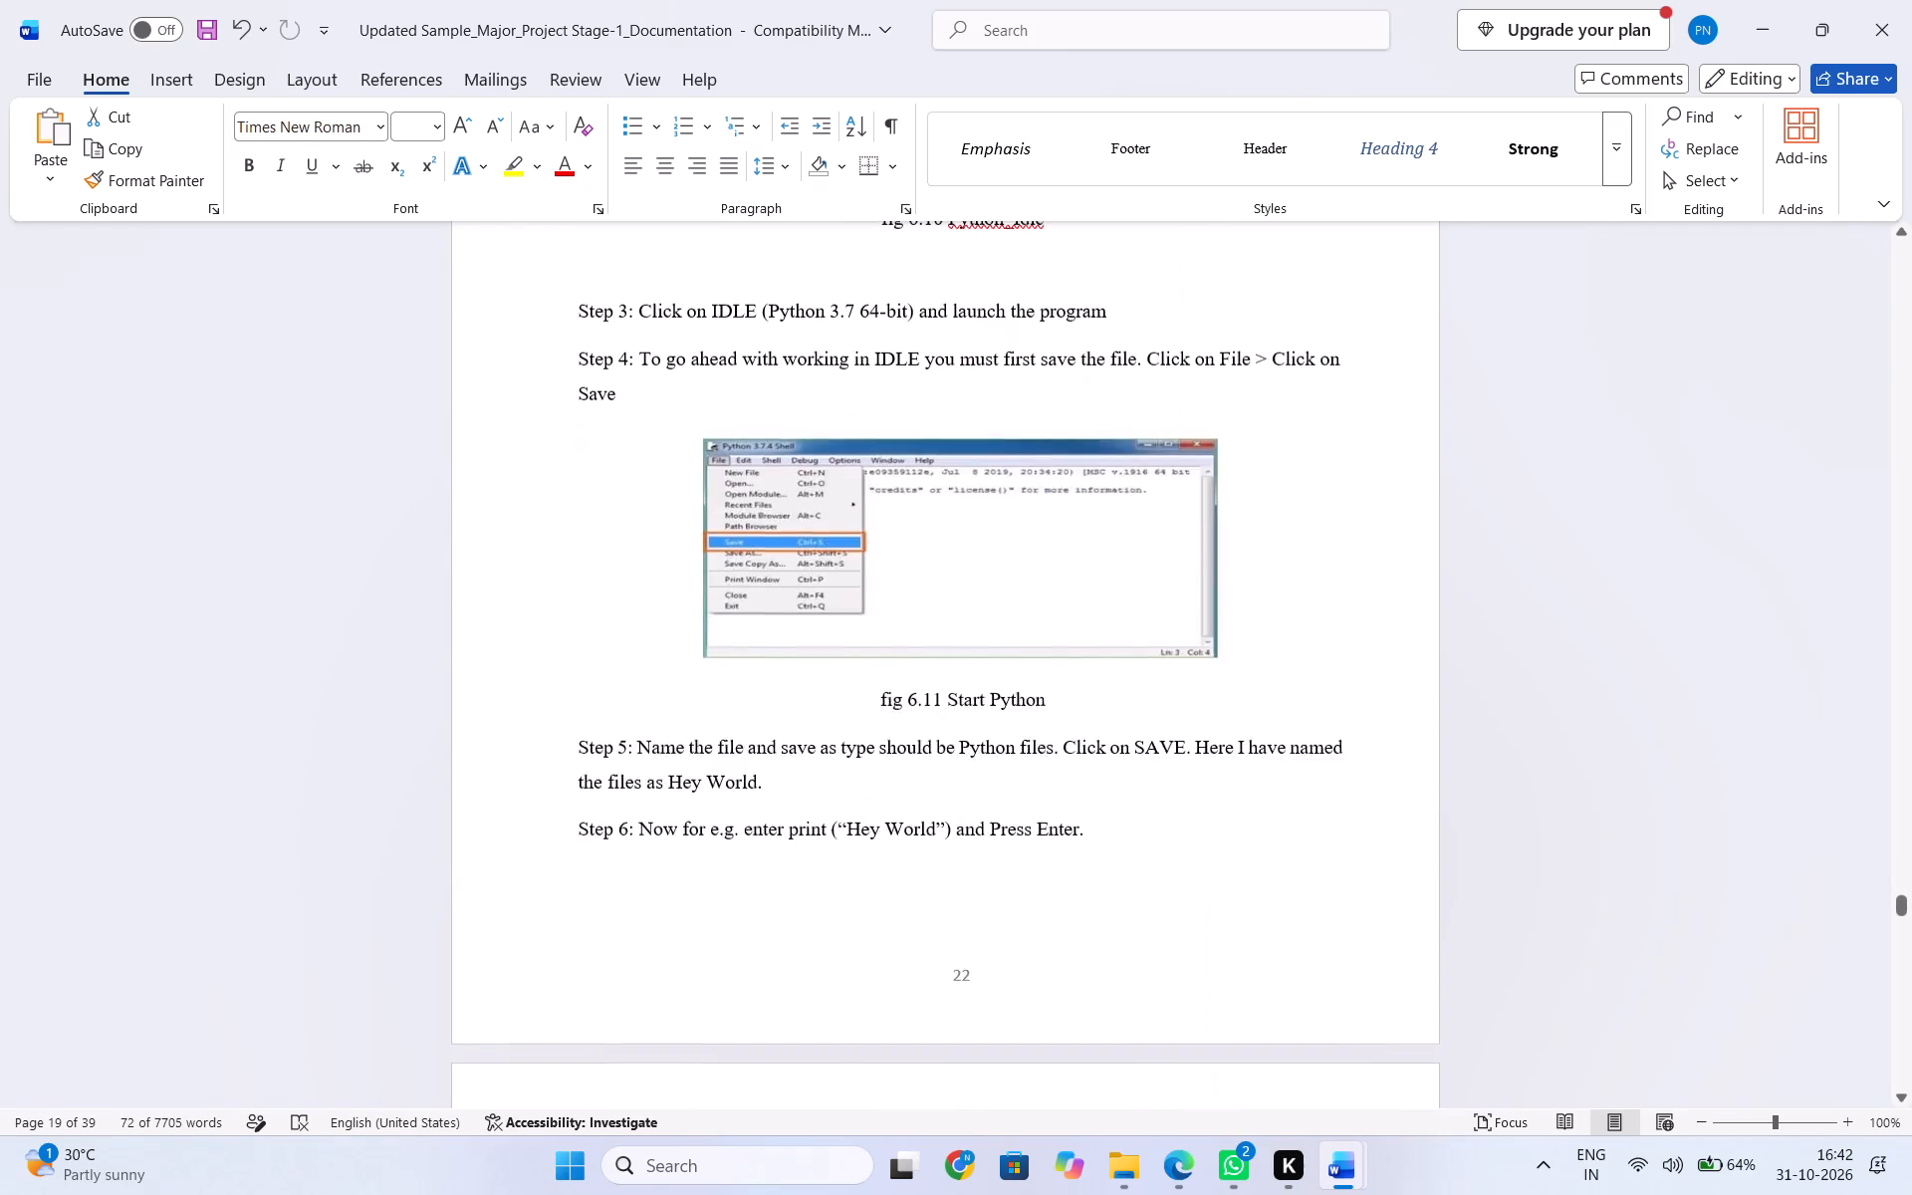
scroll(1299, 1044, down, 12)
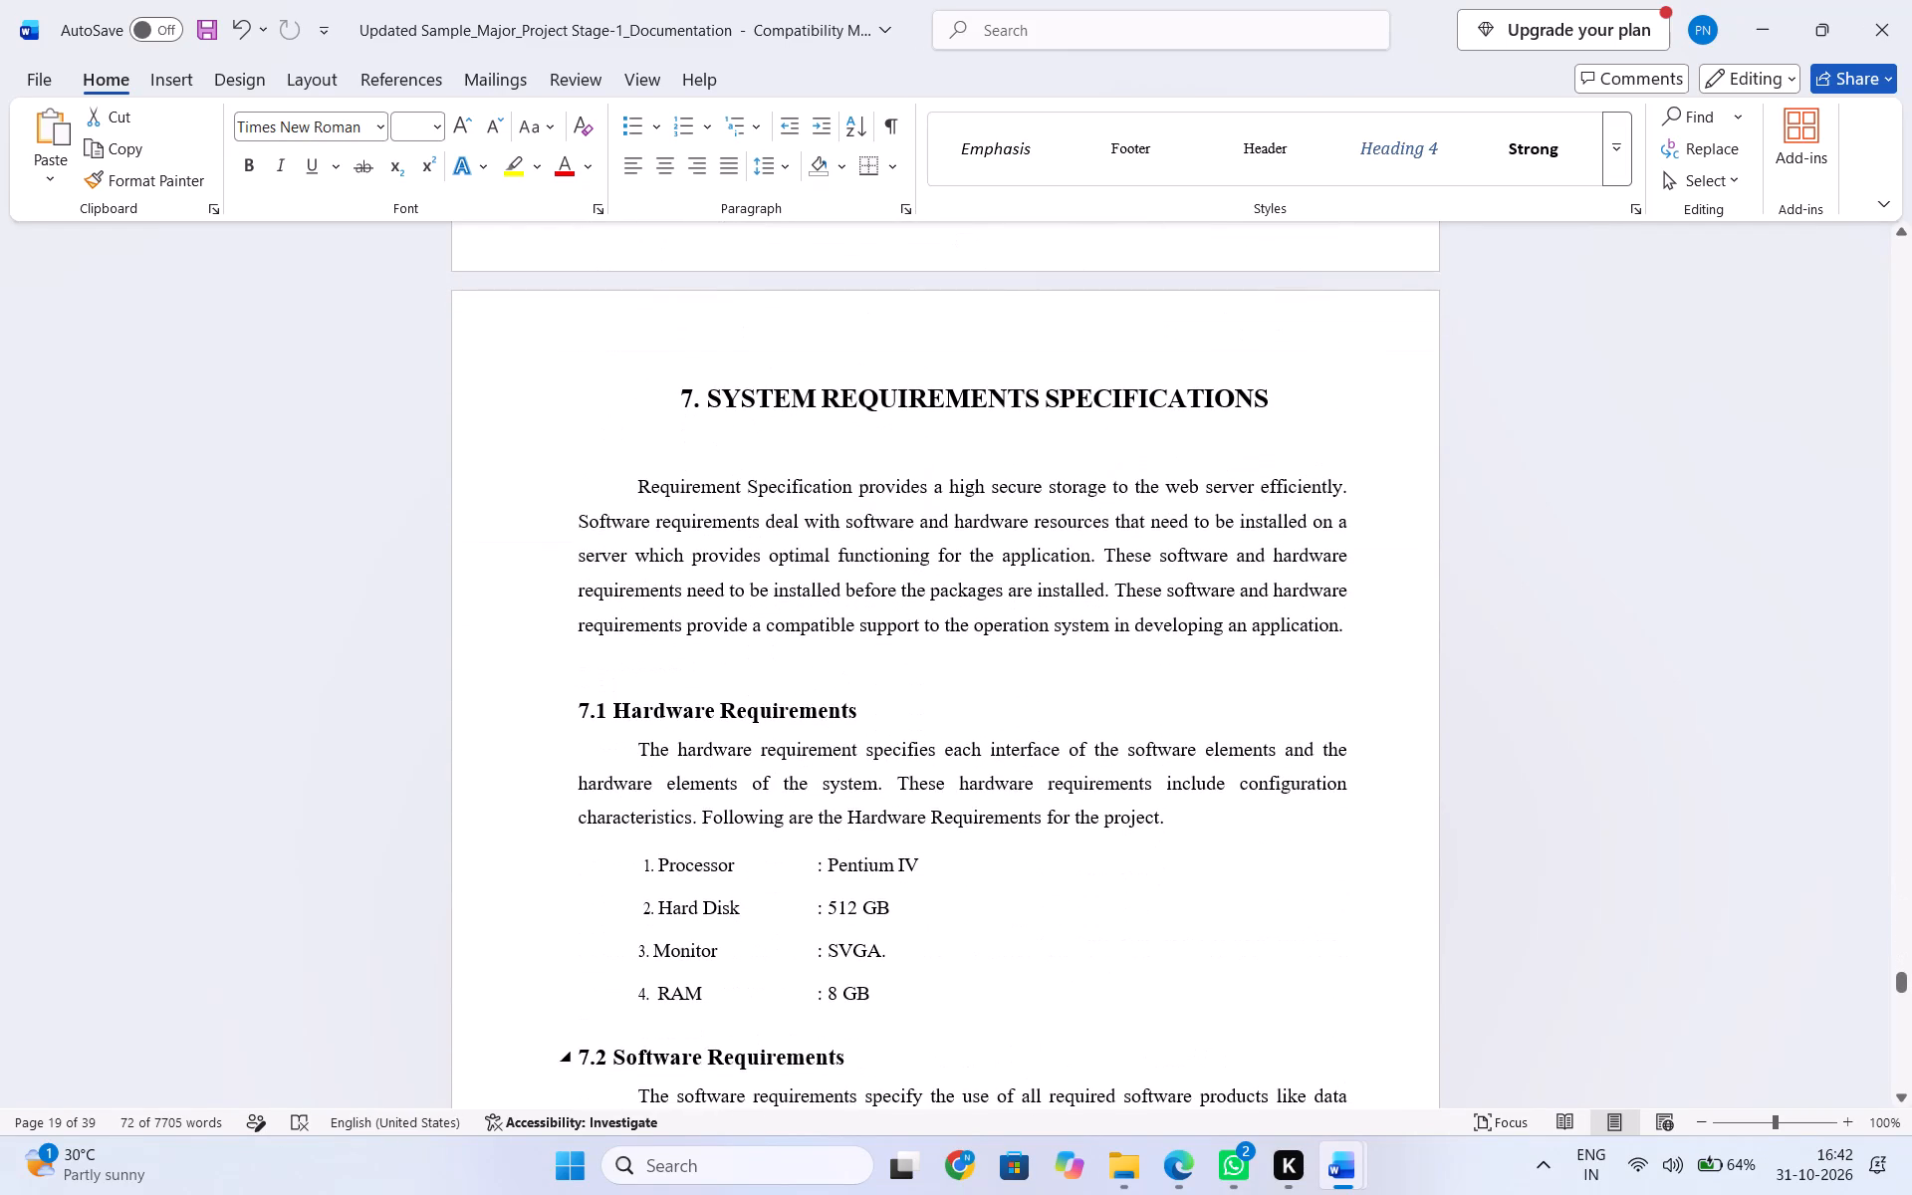
scroll(1299, 1044, down, 2)
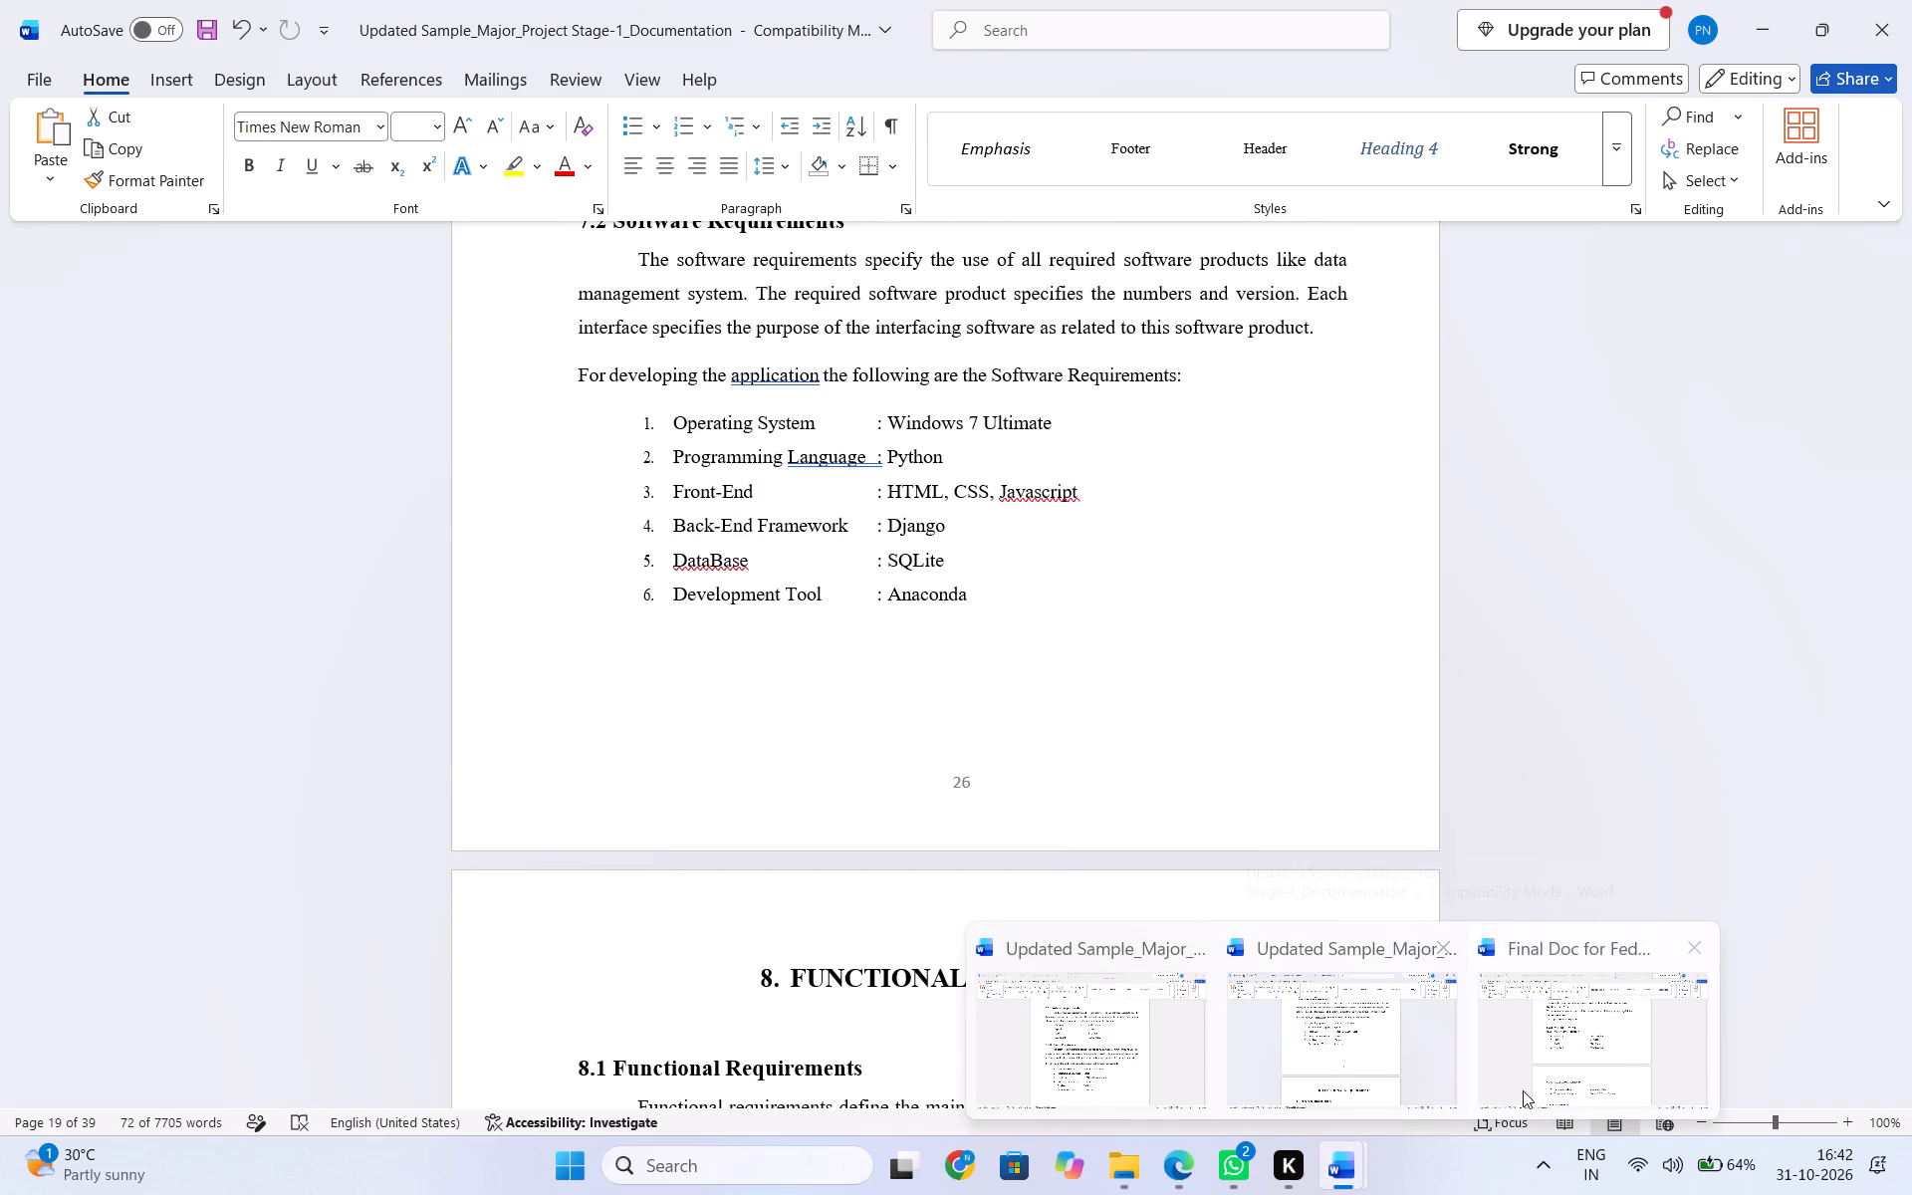
Switch to the Final Doc for Federated Threat Intelligence Sharing Platform document.
click(1537, 1084)
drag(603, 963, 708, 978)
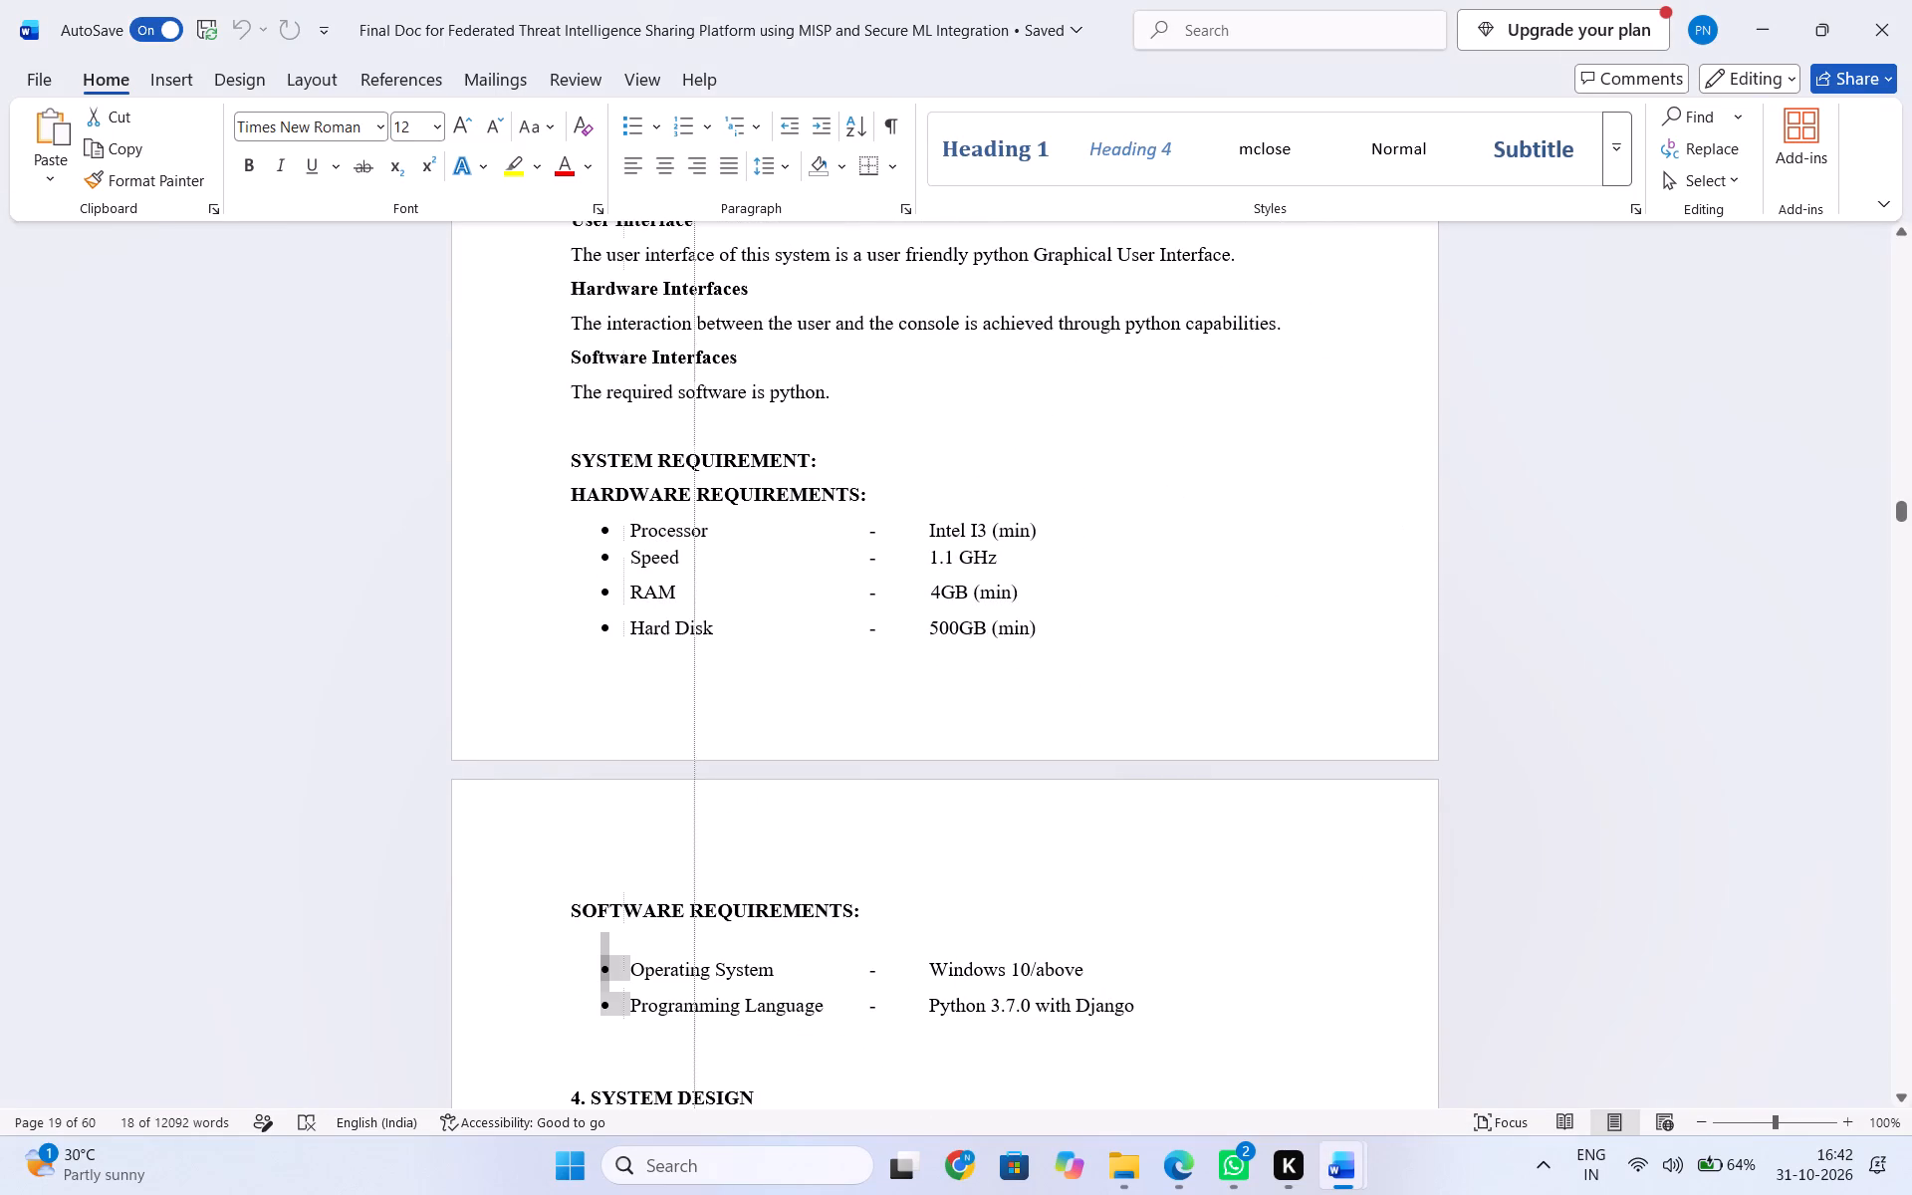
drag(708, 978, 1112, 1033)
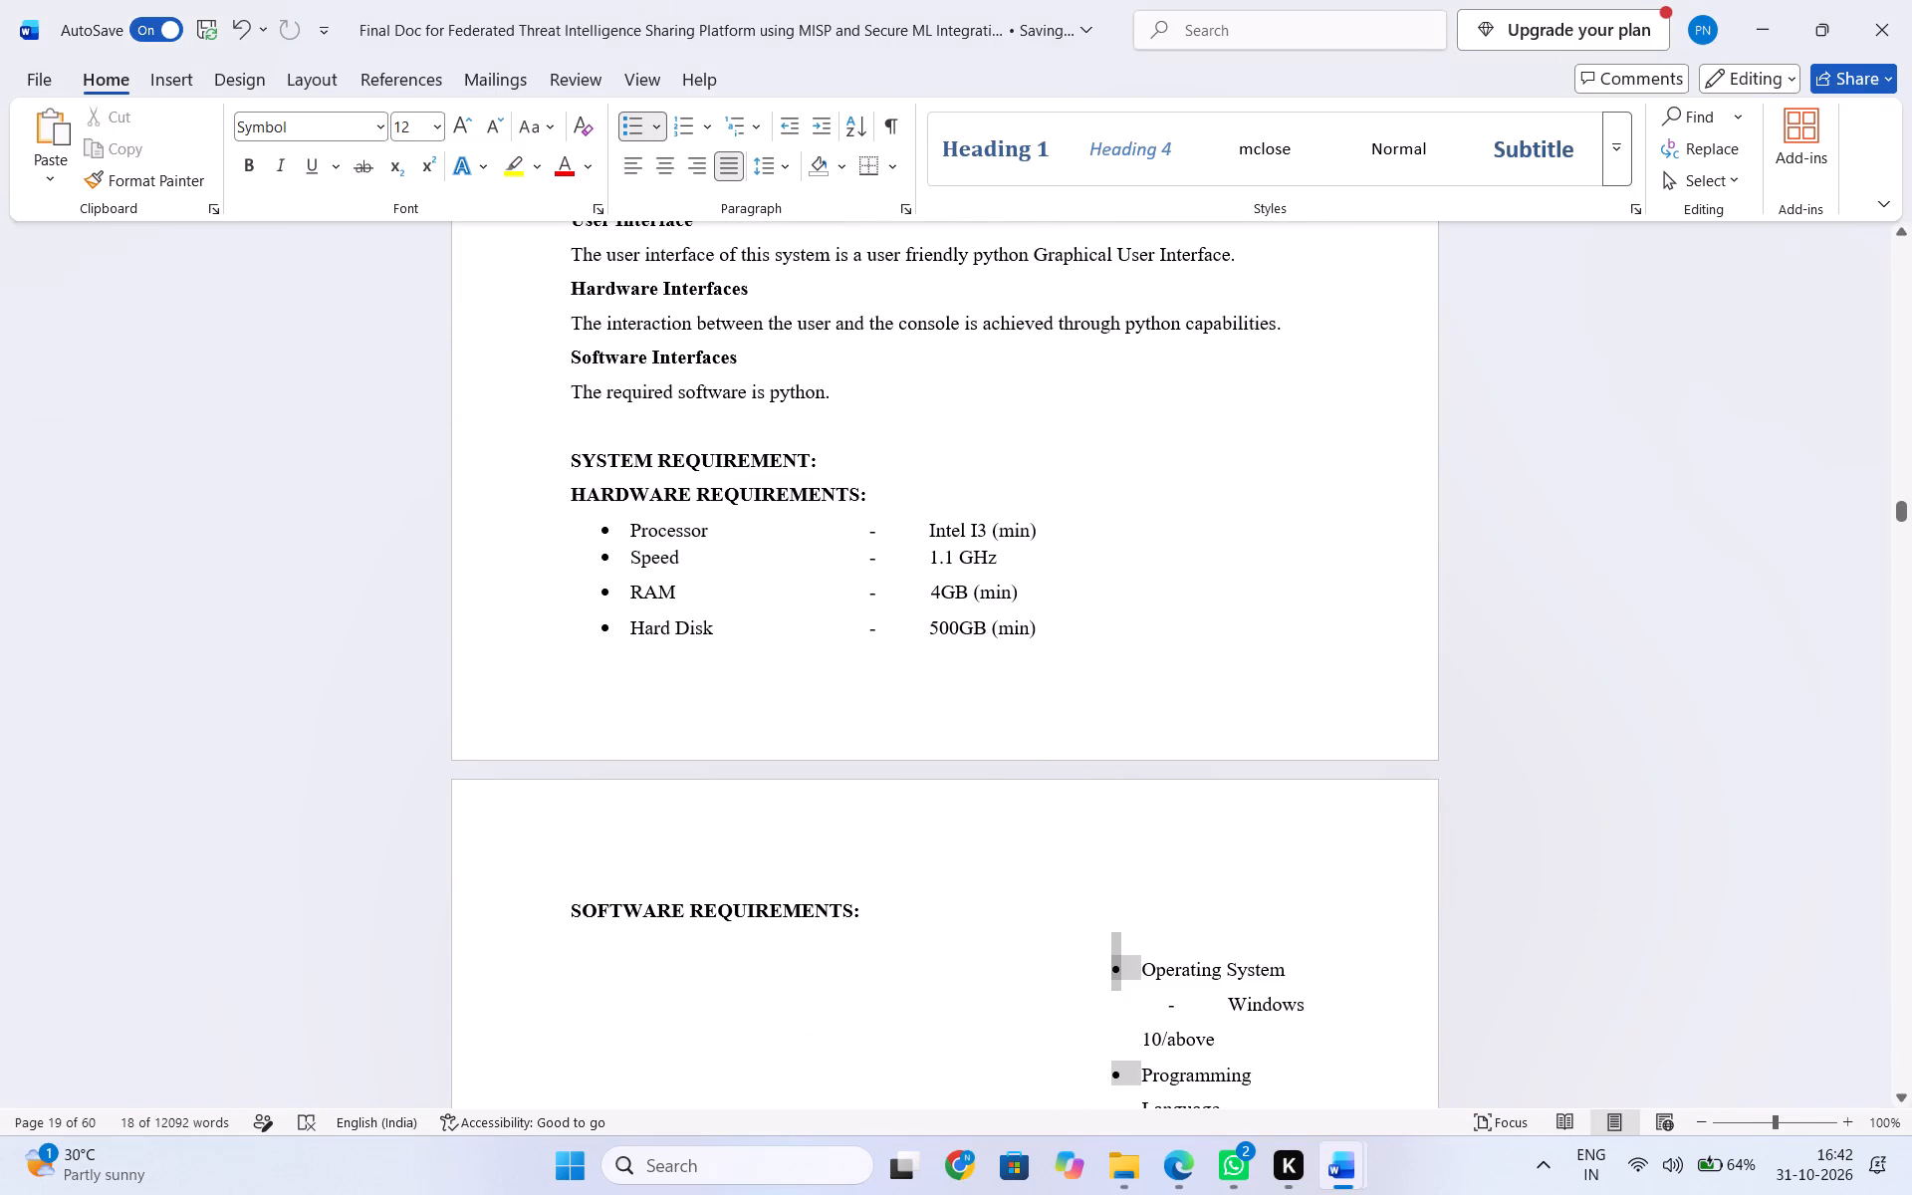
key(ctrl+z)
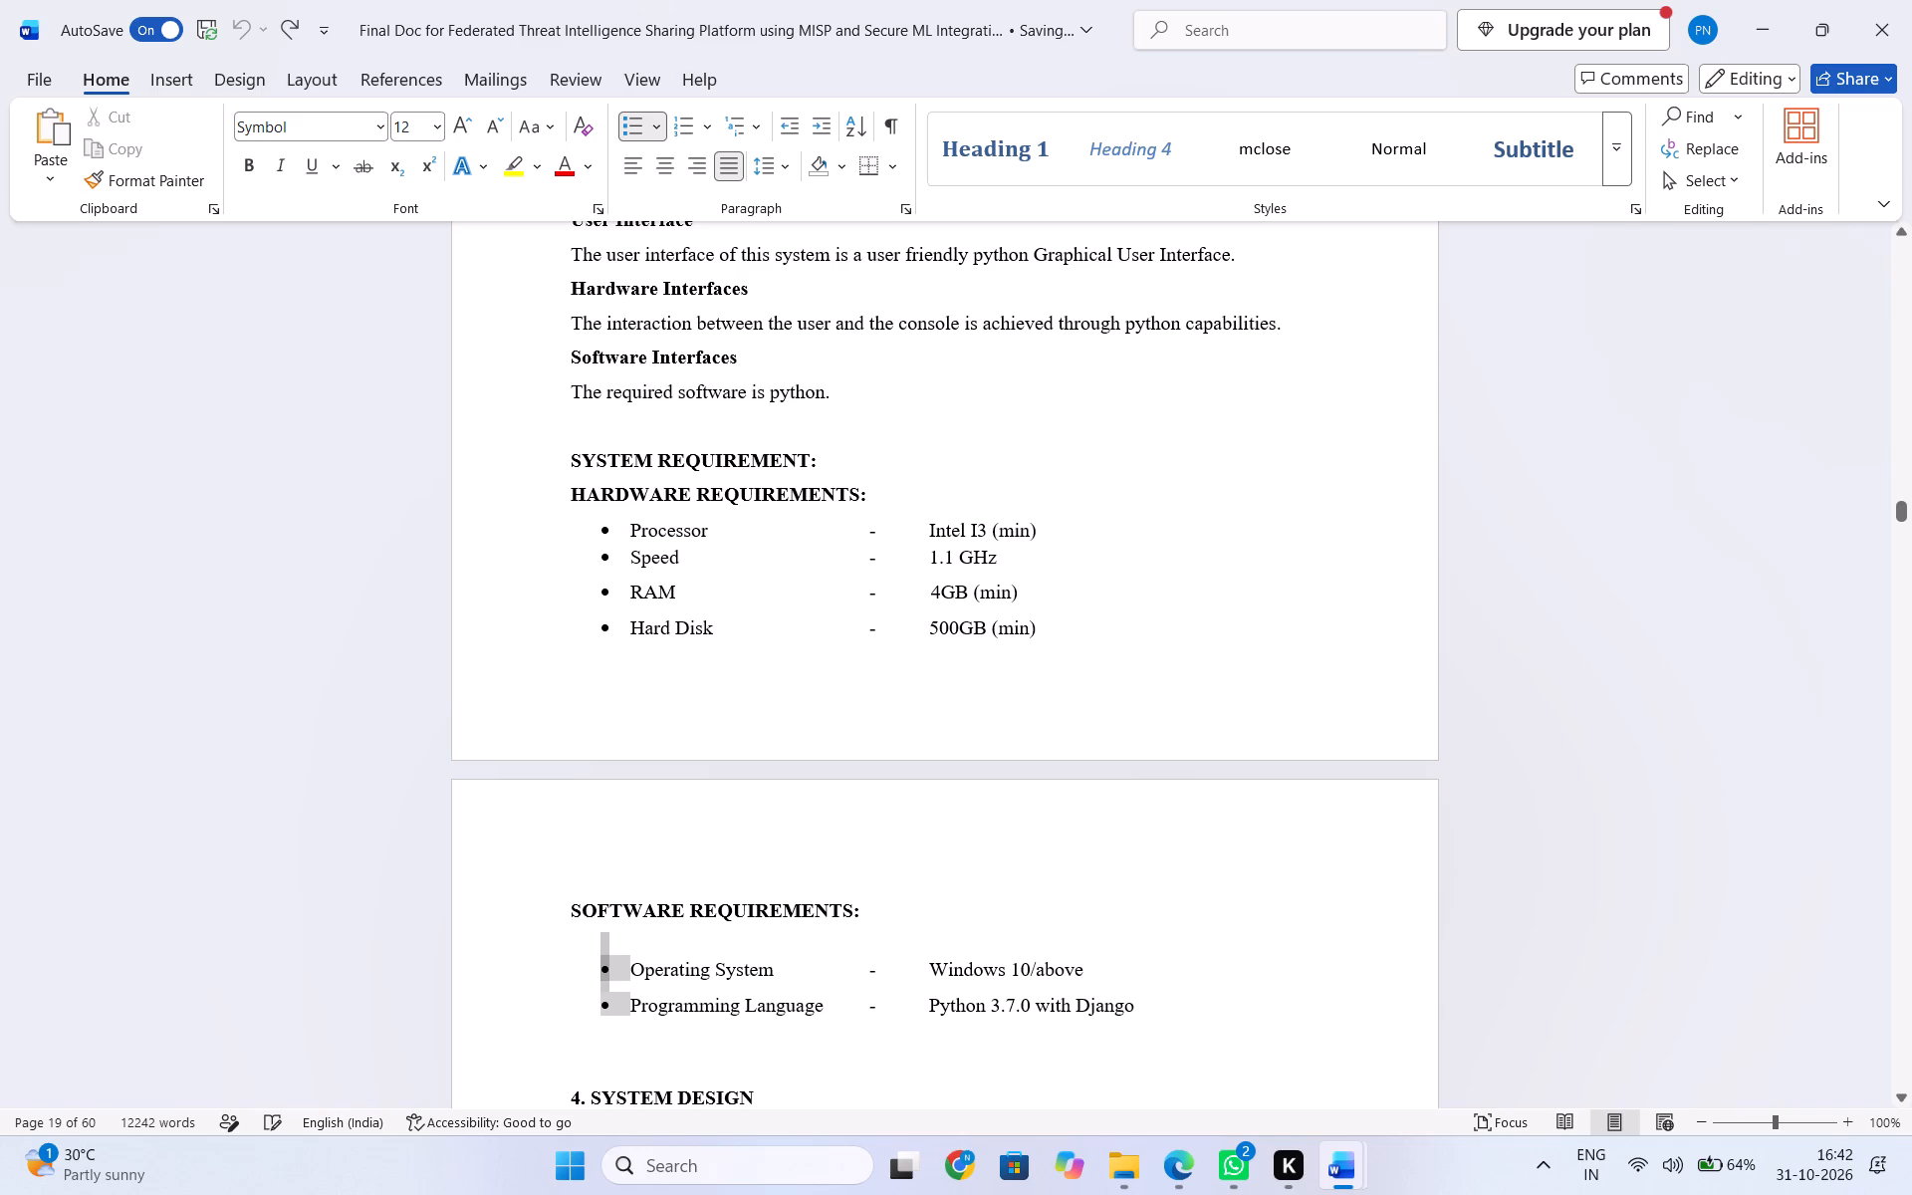
Replace the report's 7.3 software list with the Operating System and Programming Language items copied from the Final Doc's Software Requirements.
drag(625, 970, 1211, 1021)
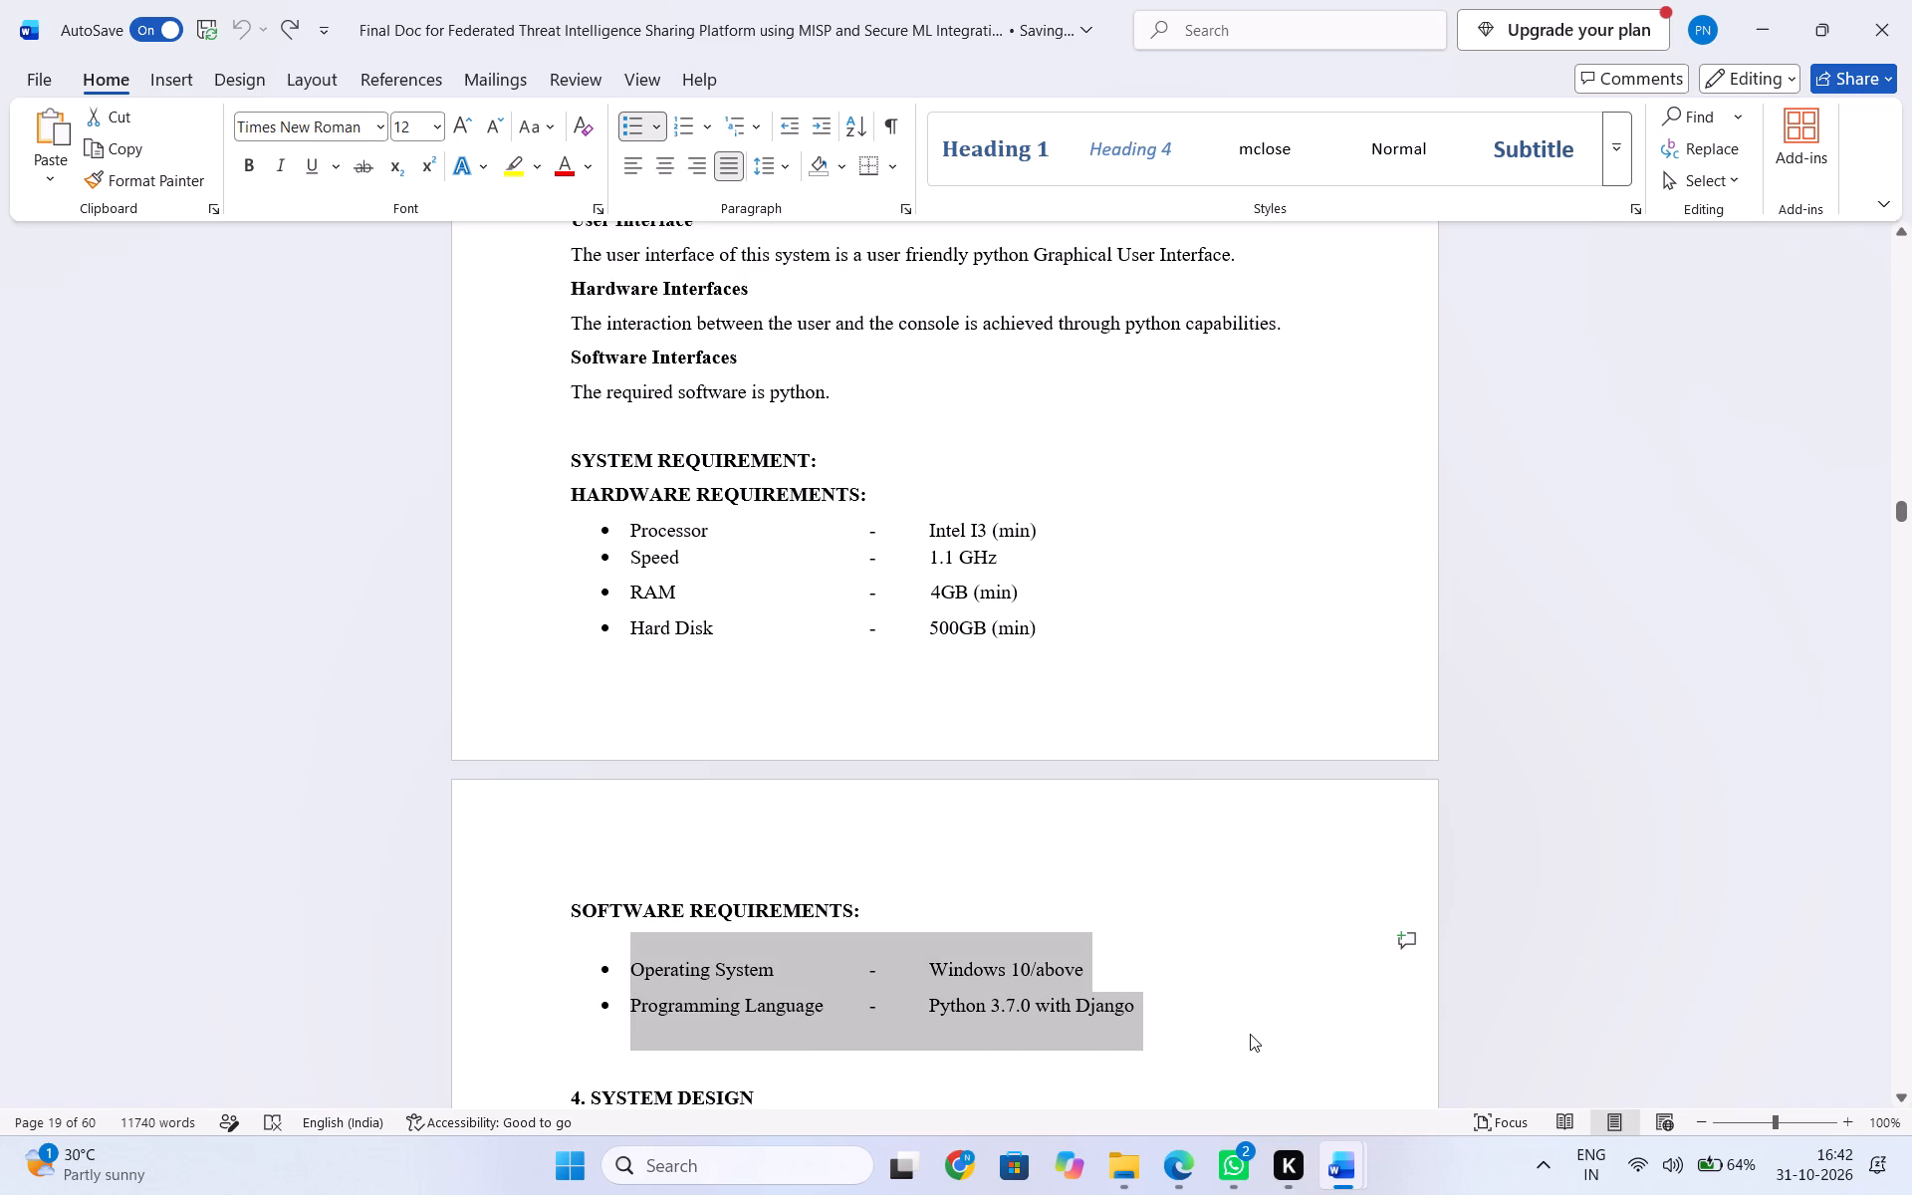
key(ctrl+c)
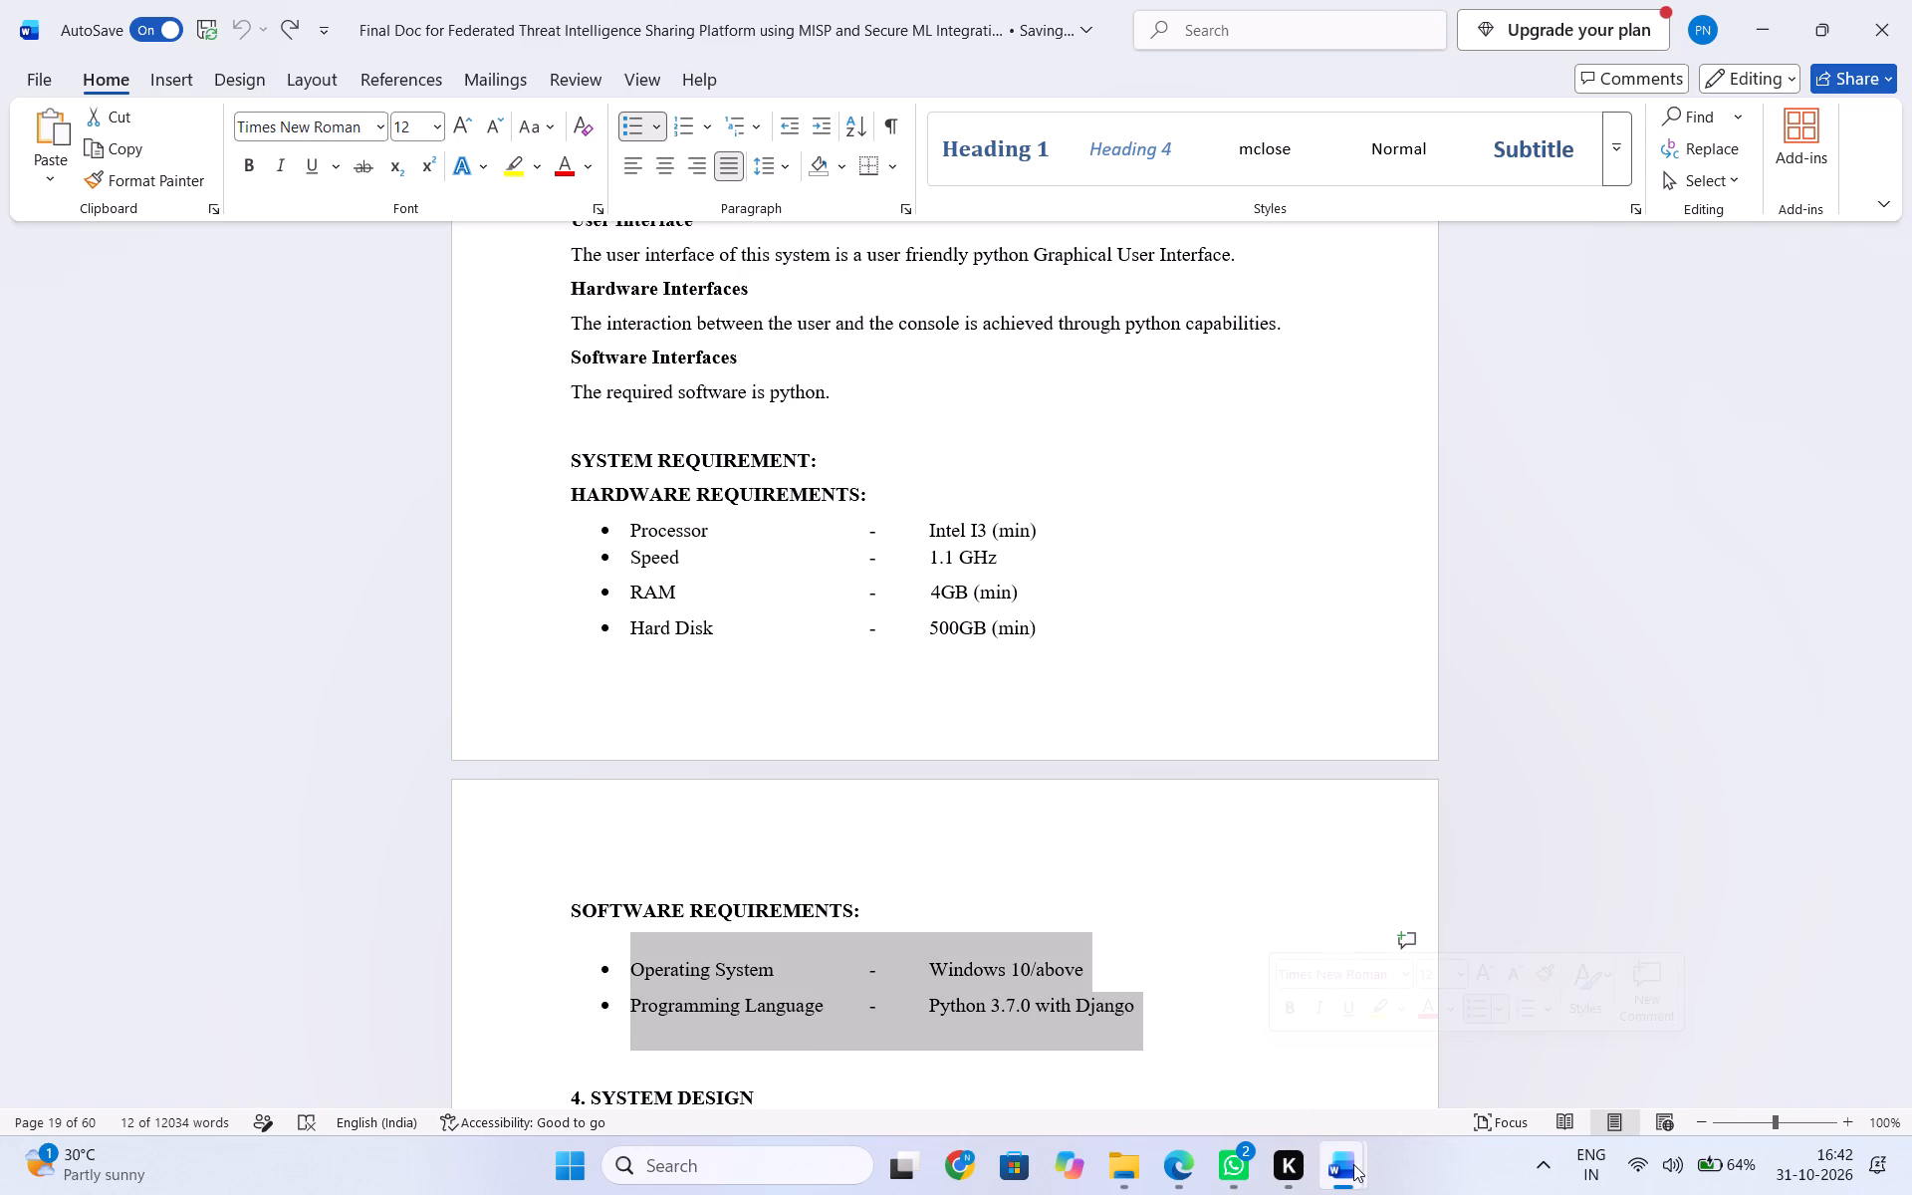
click(1375, 1059)
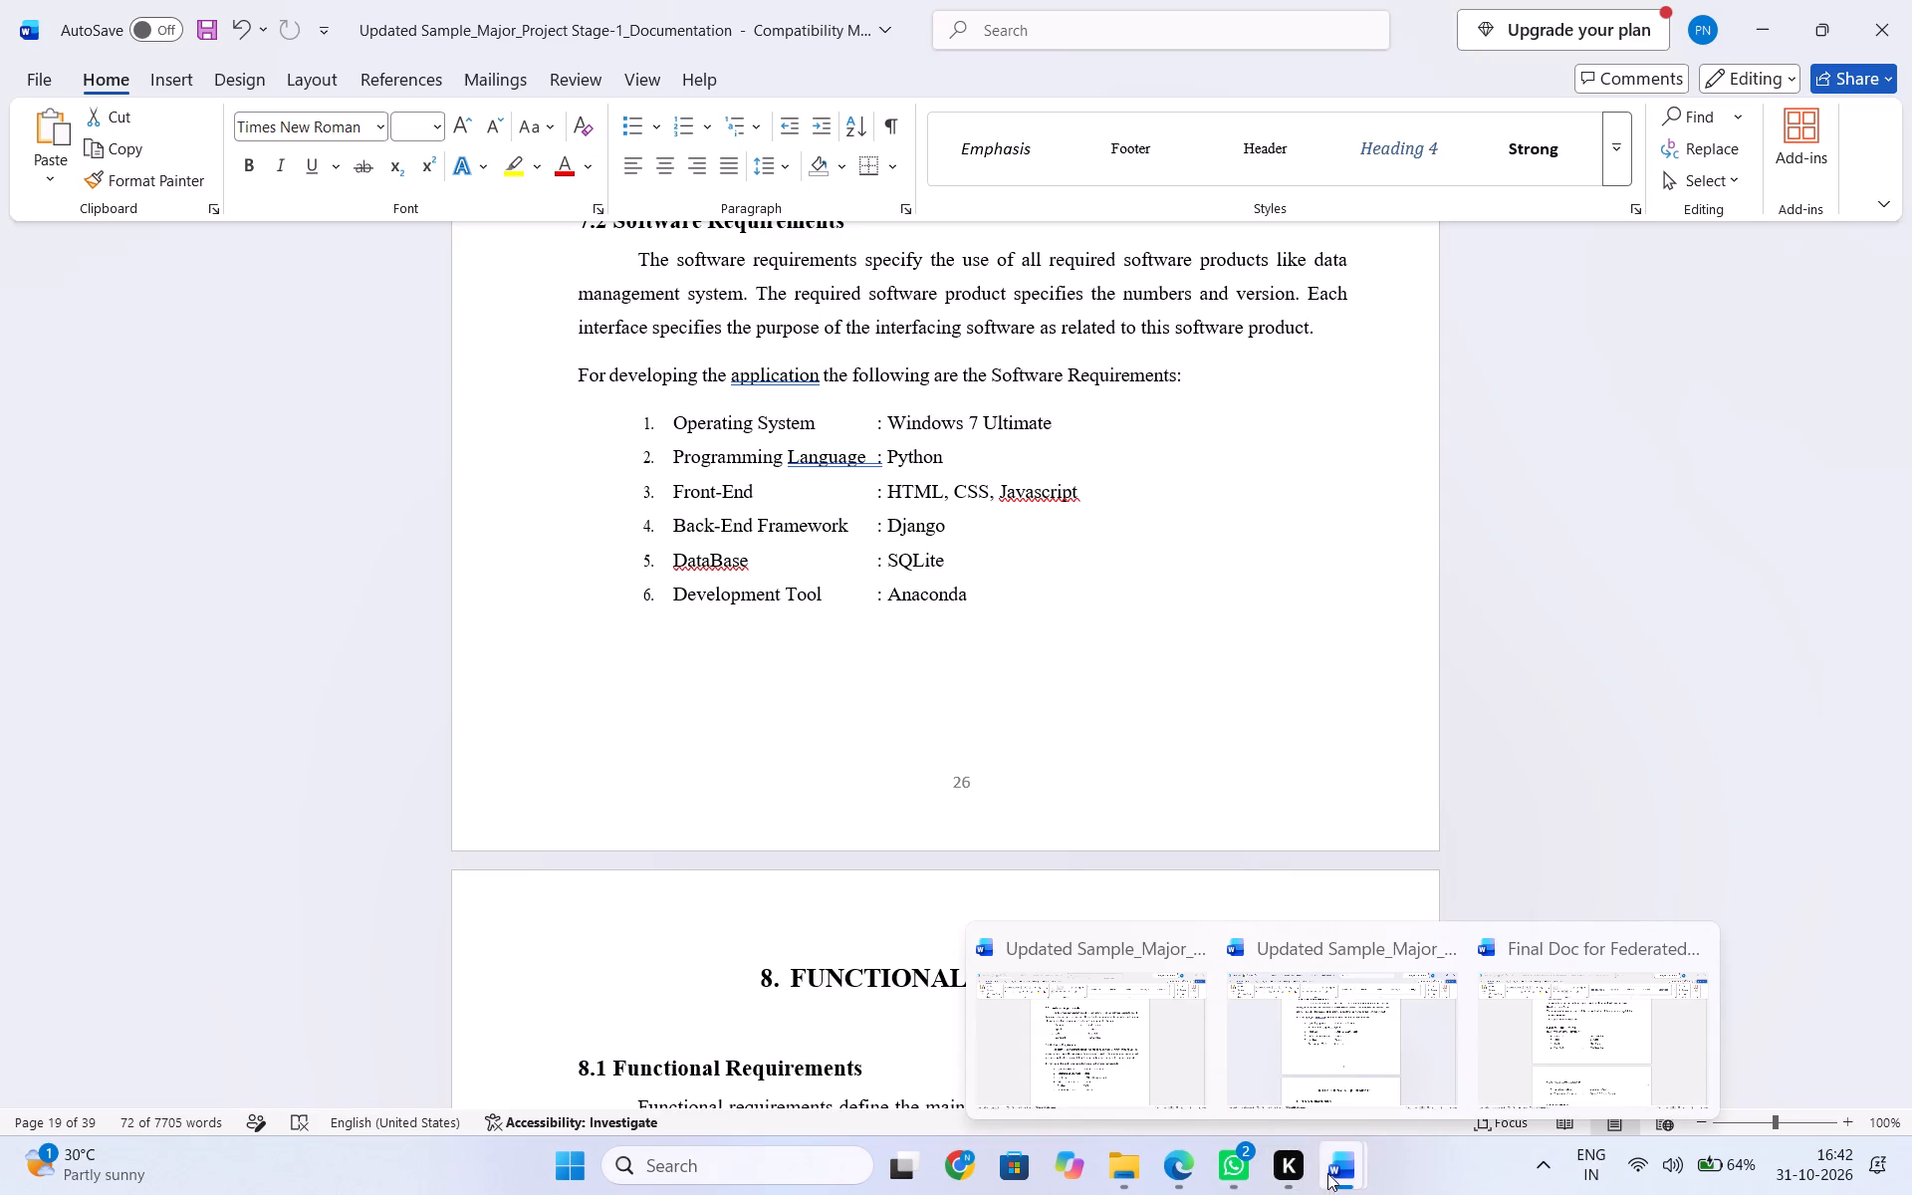
click(1207, 1083)
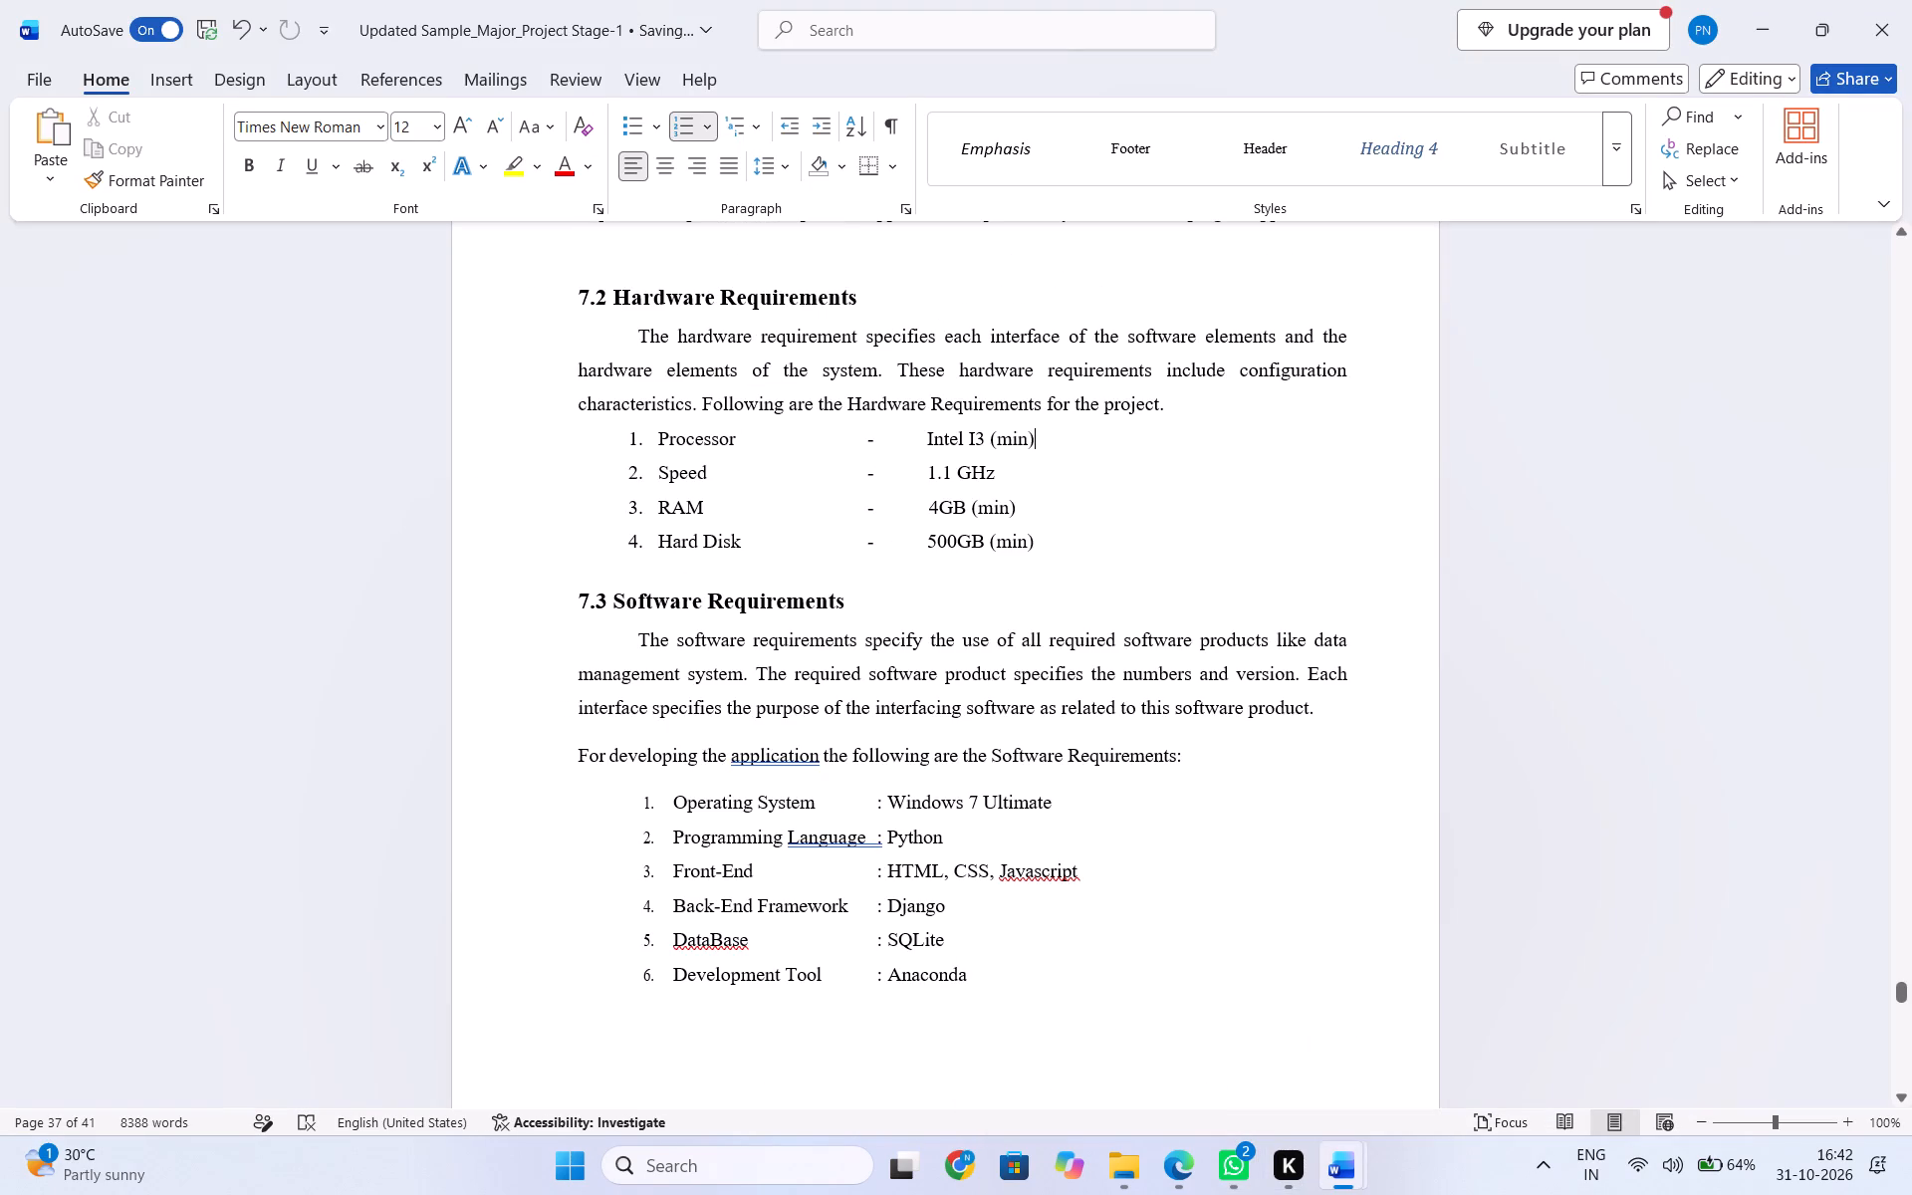
click(697, 817)
drag(665, 805, 740, 866)
drag(740, 866, 971, 1011)
key(ctrl+v)
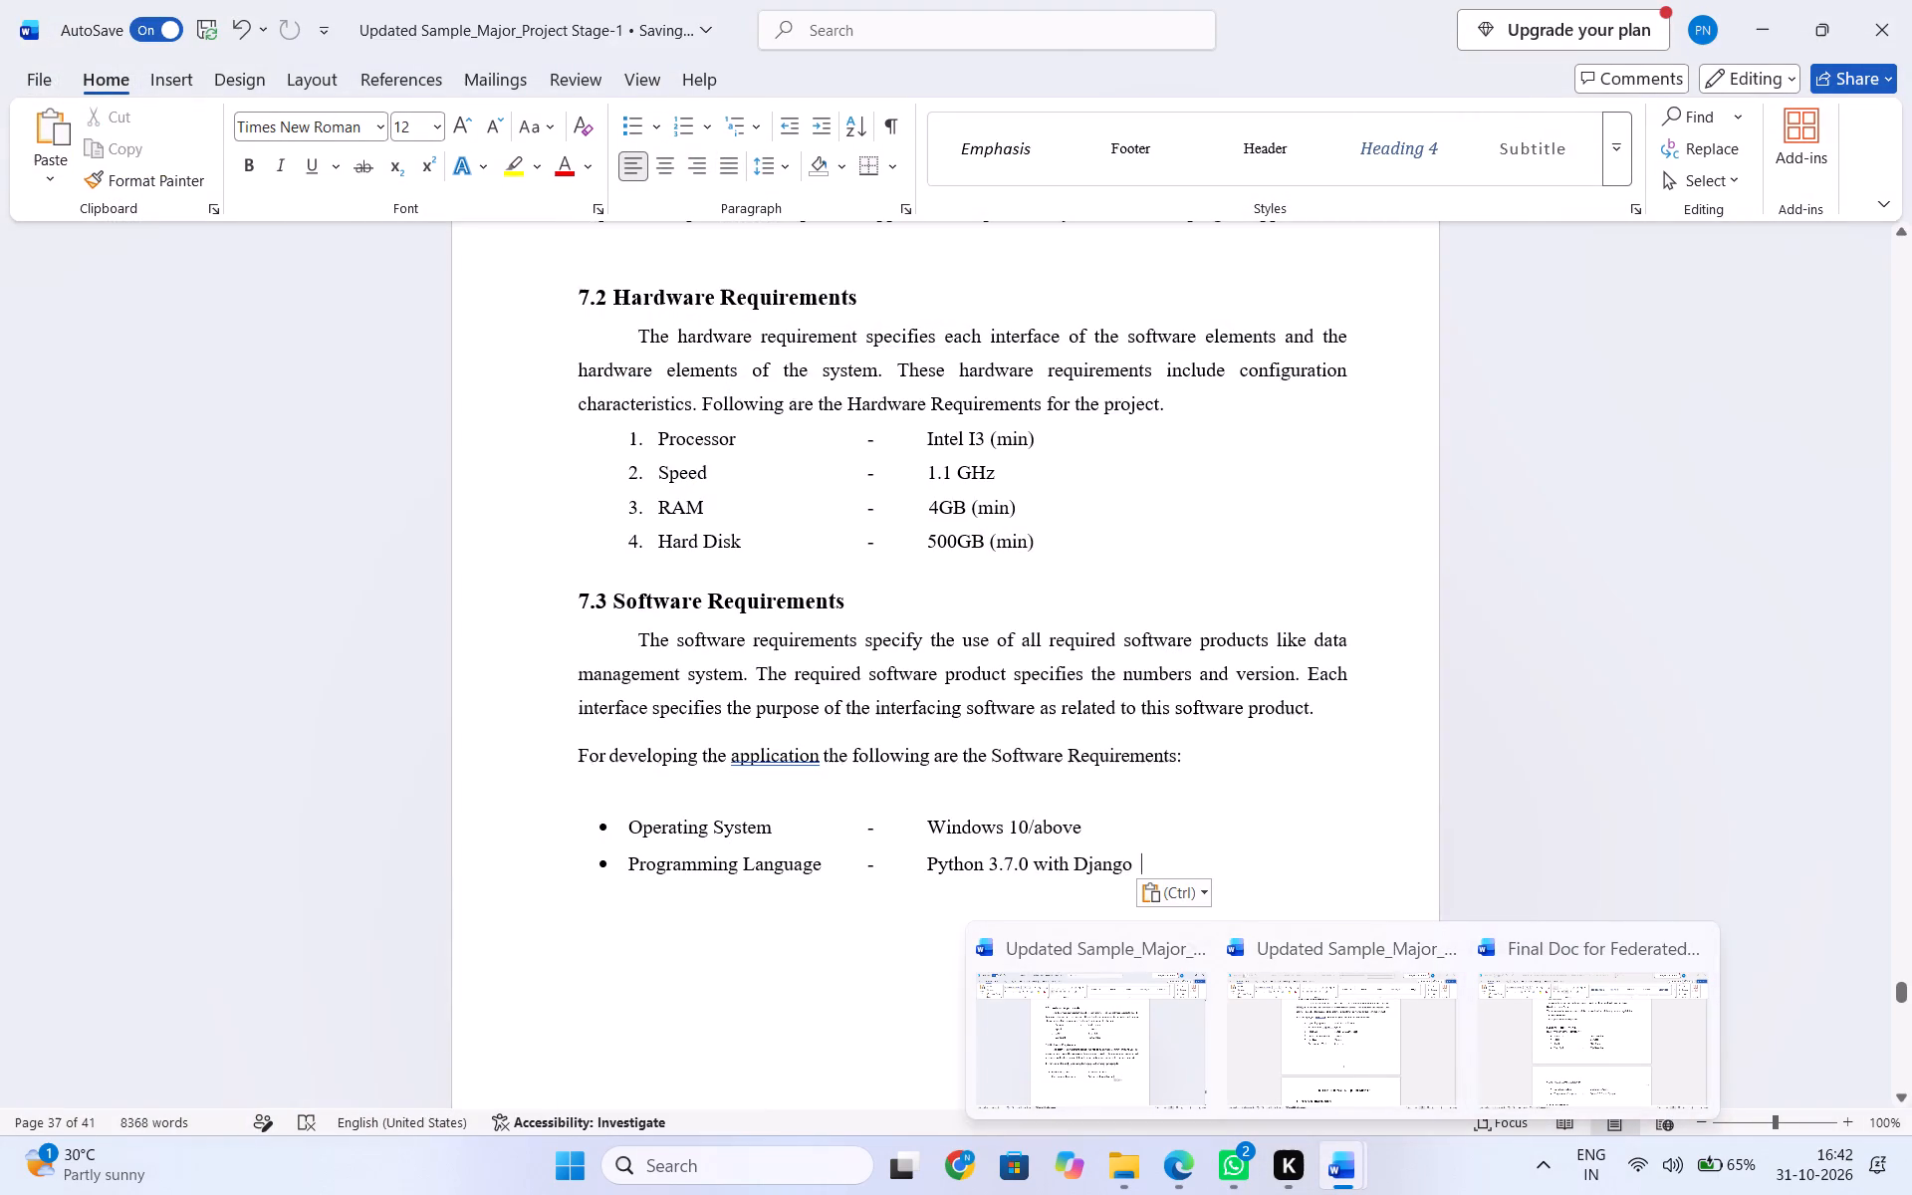
Change the pasted Operating System and Programming Language bullets in section 7.3 to a numbered list in 1., 2. format.
drag(631, 821, 1154, 934)
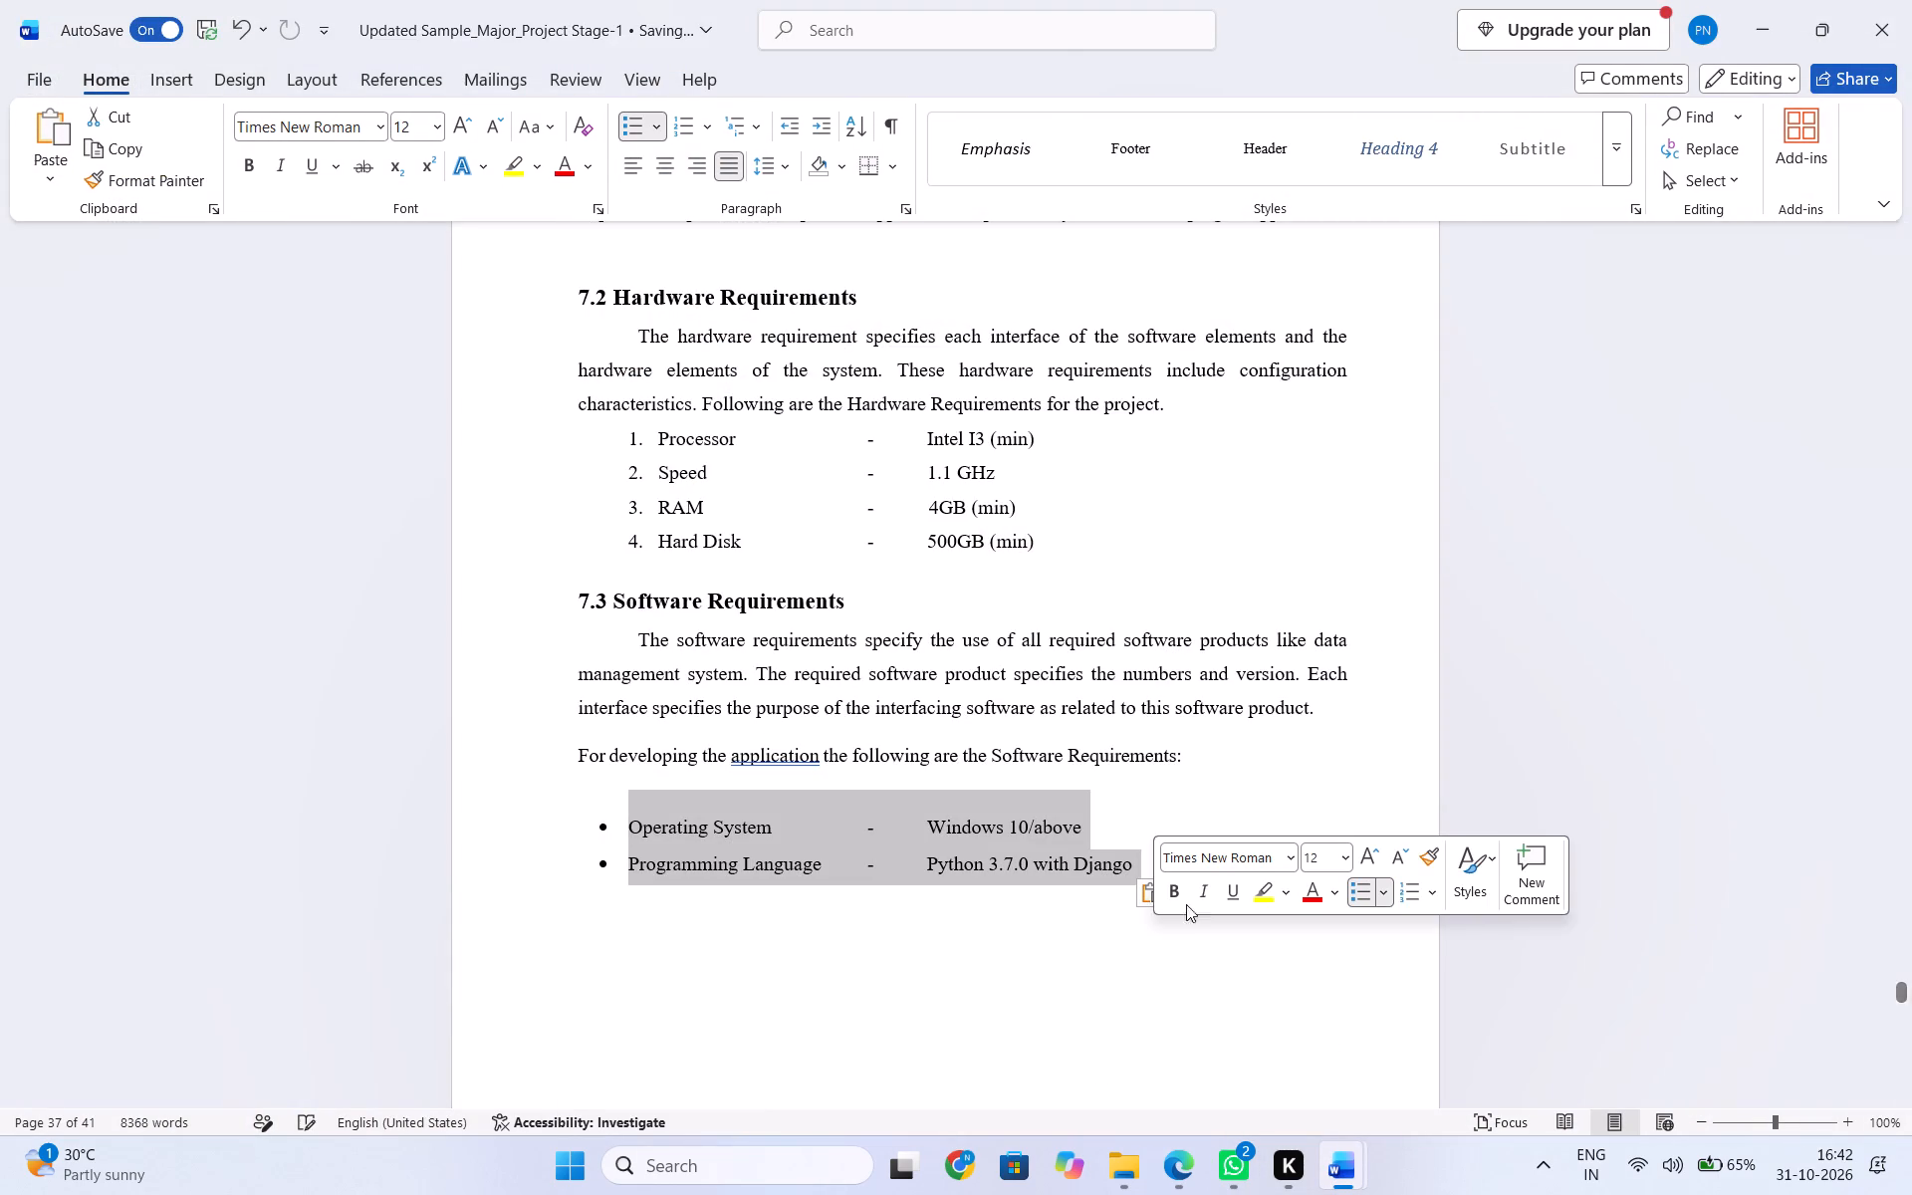
click(712, 119)
click(831, 276)
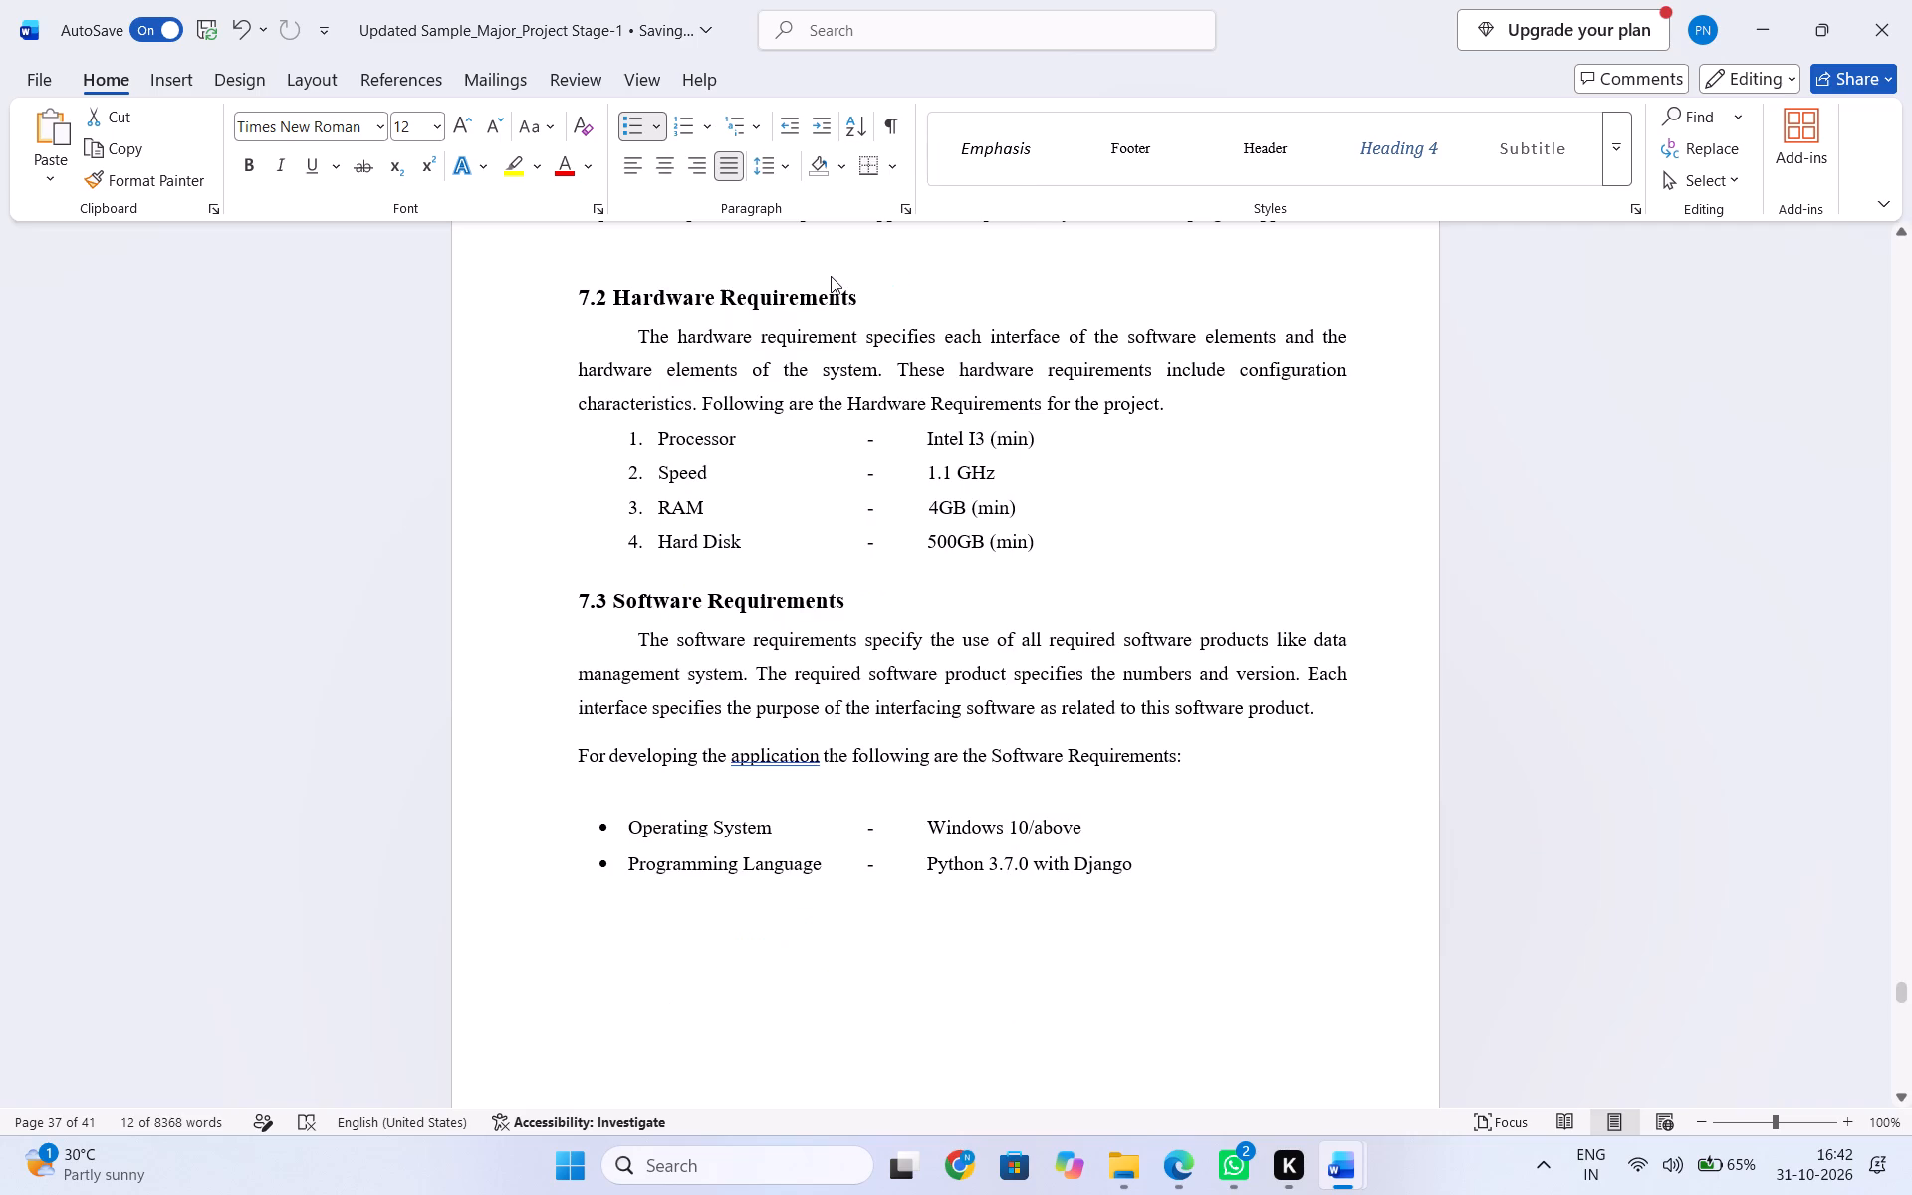
click(876, 947)
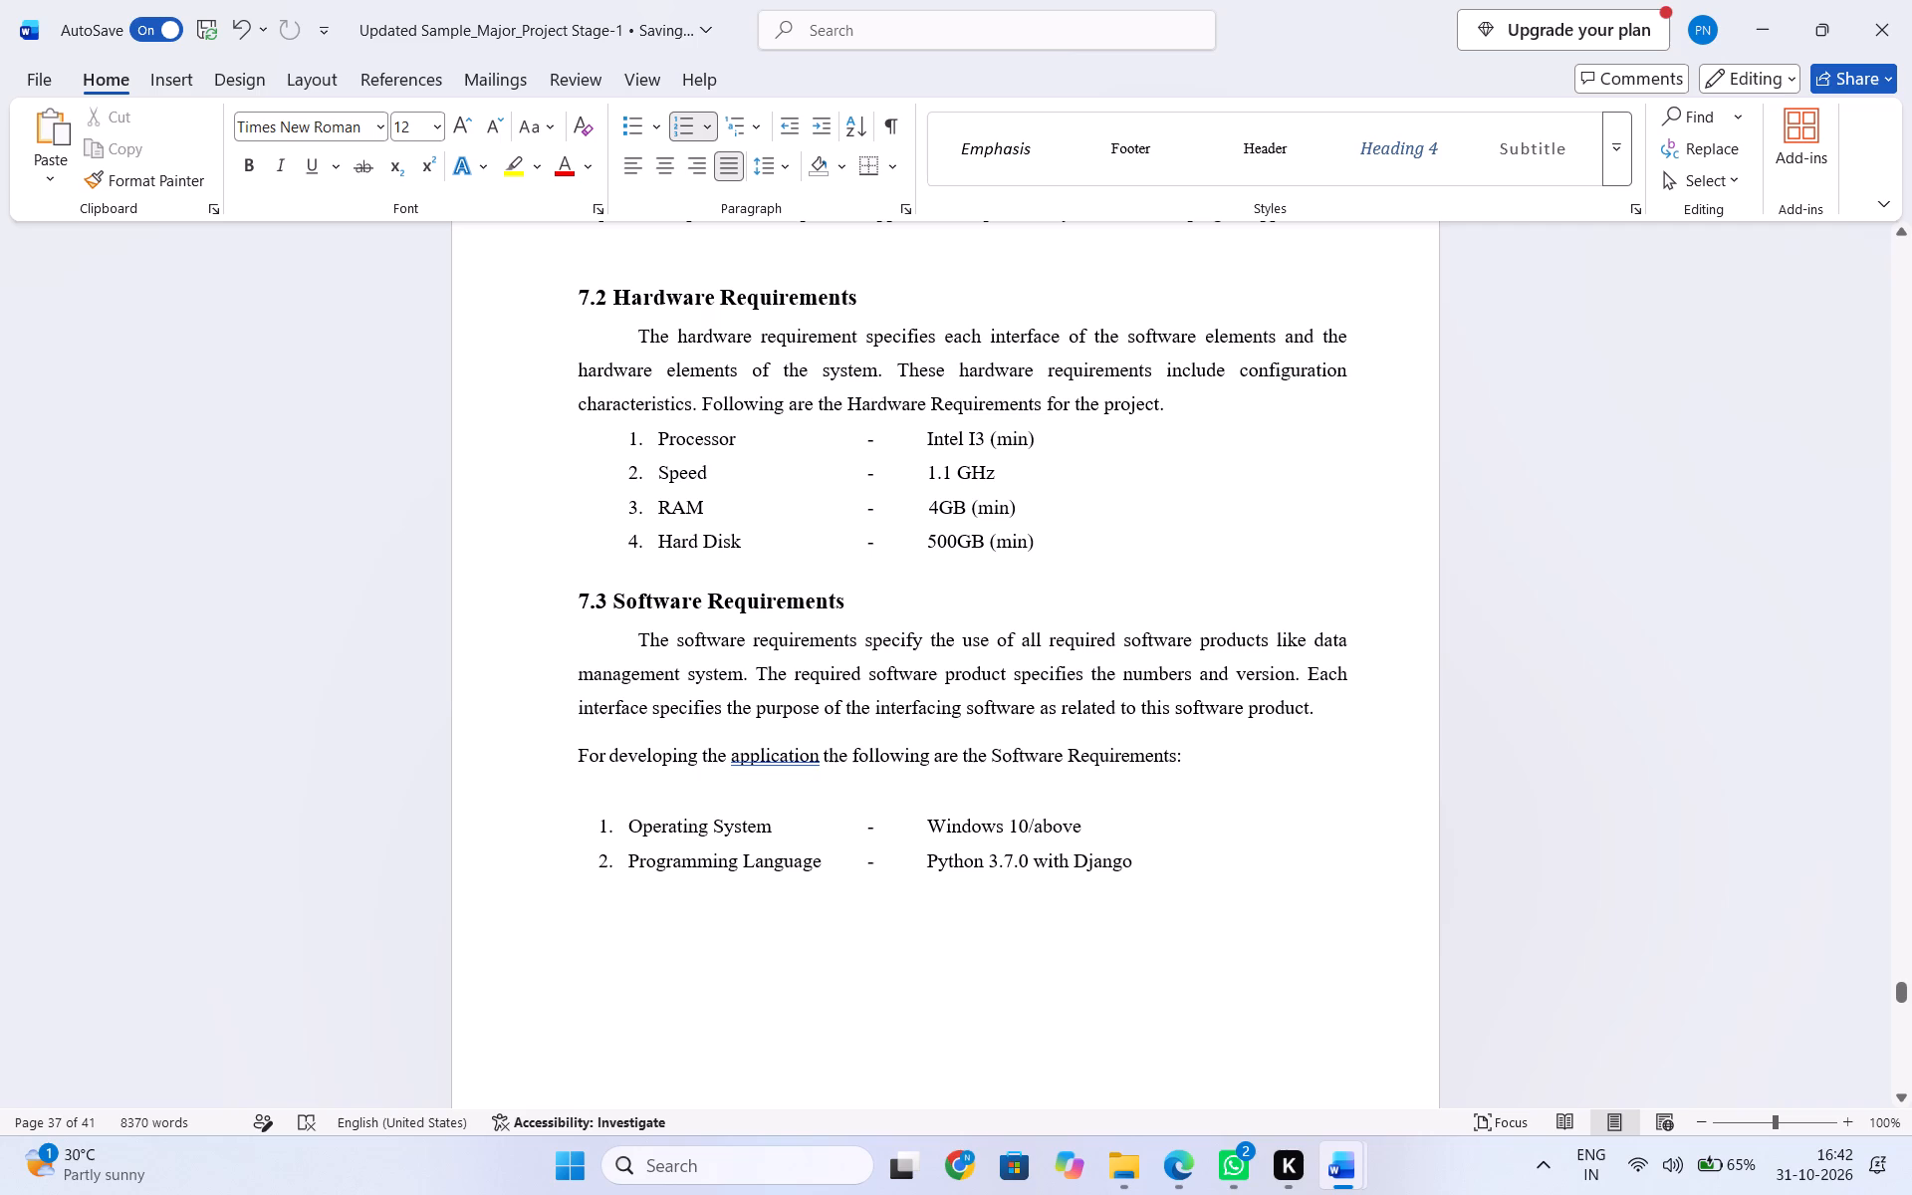
Check the report's chapter 8 Functional Requirements, and look through the Final Doc's design, Python, library and sample code sections for comparison.
scroll(1151, 1002, down, 2)
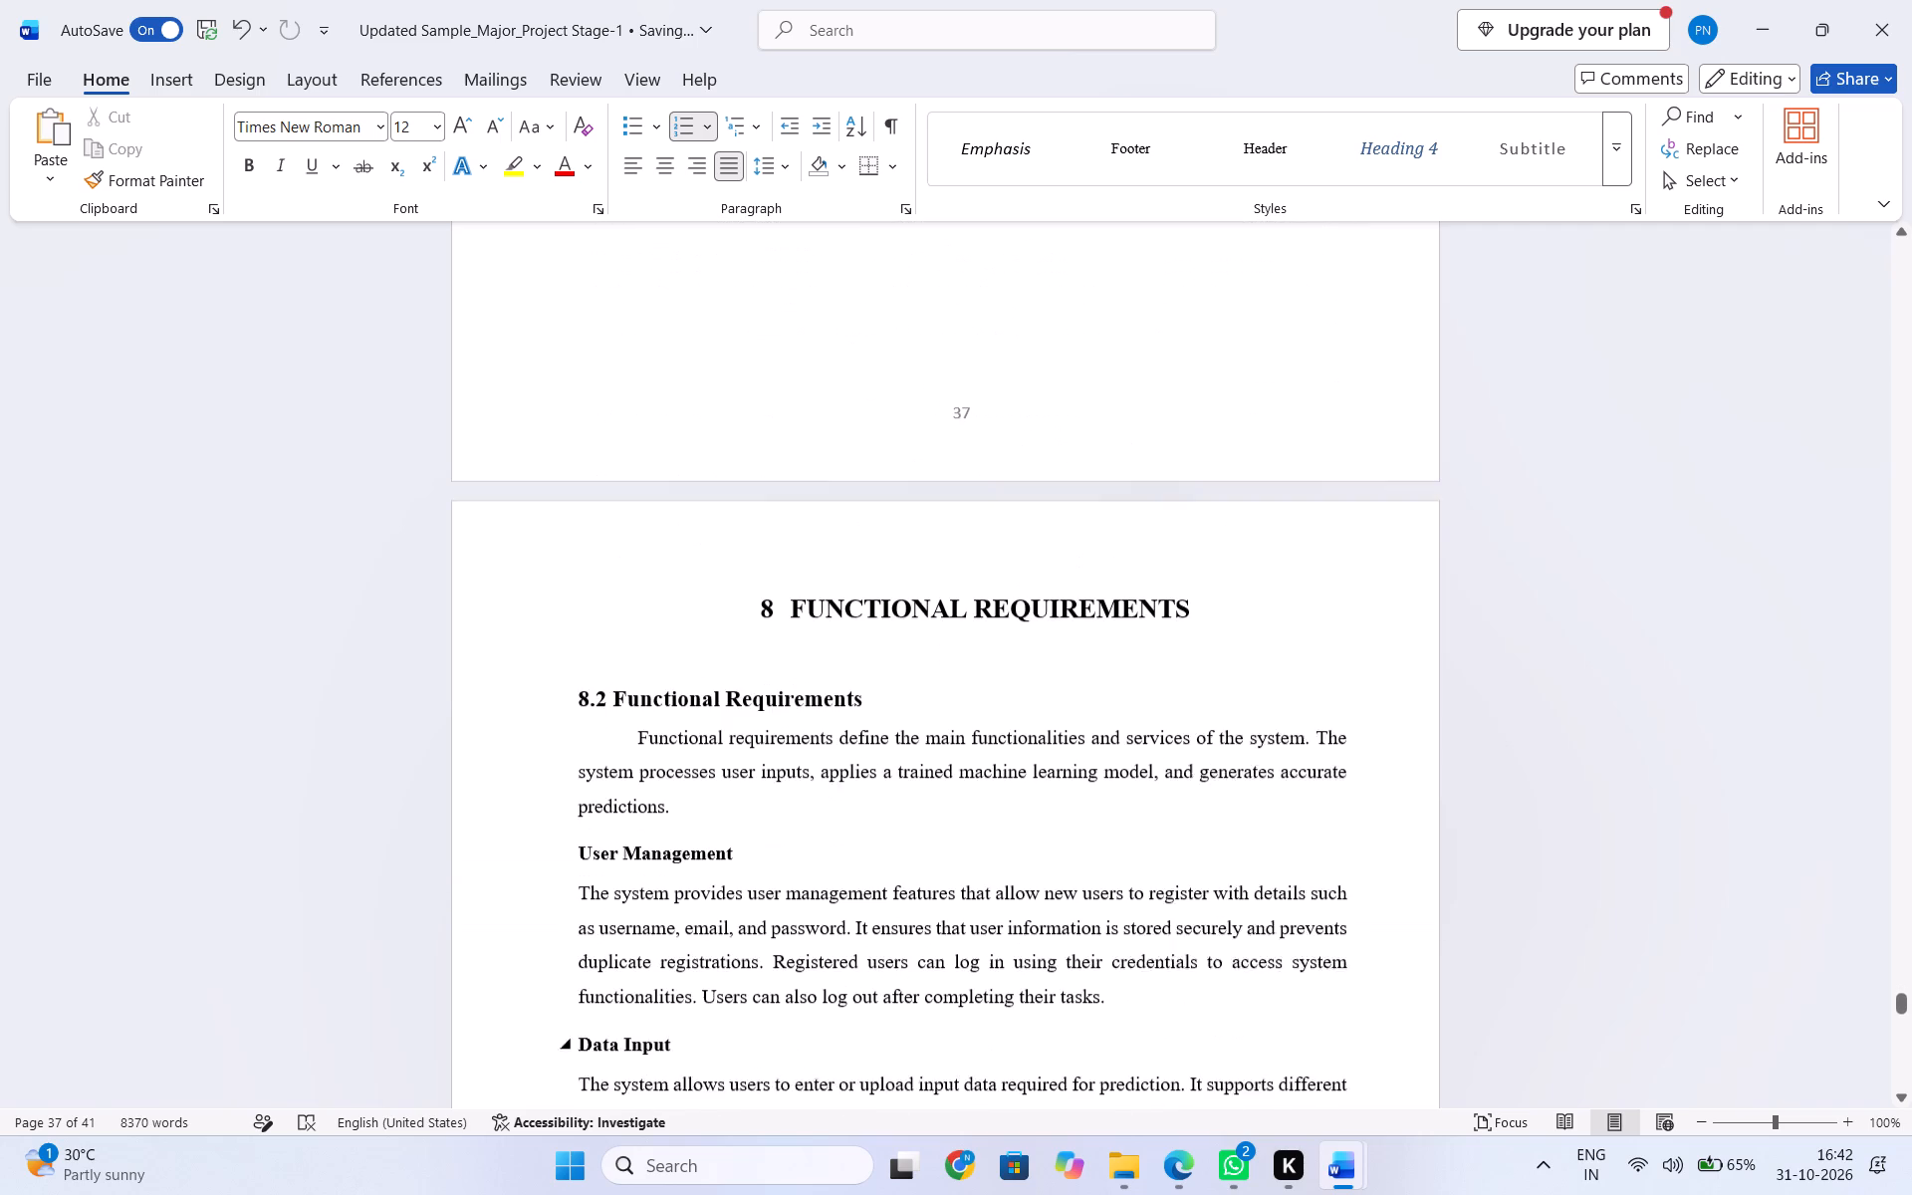
scroll(1151, 1002, down, 1)
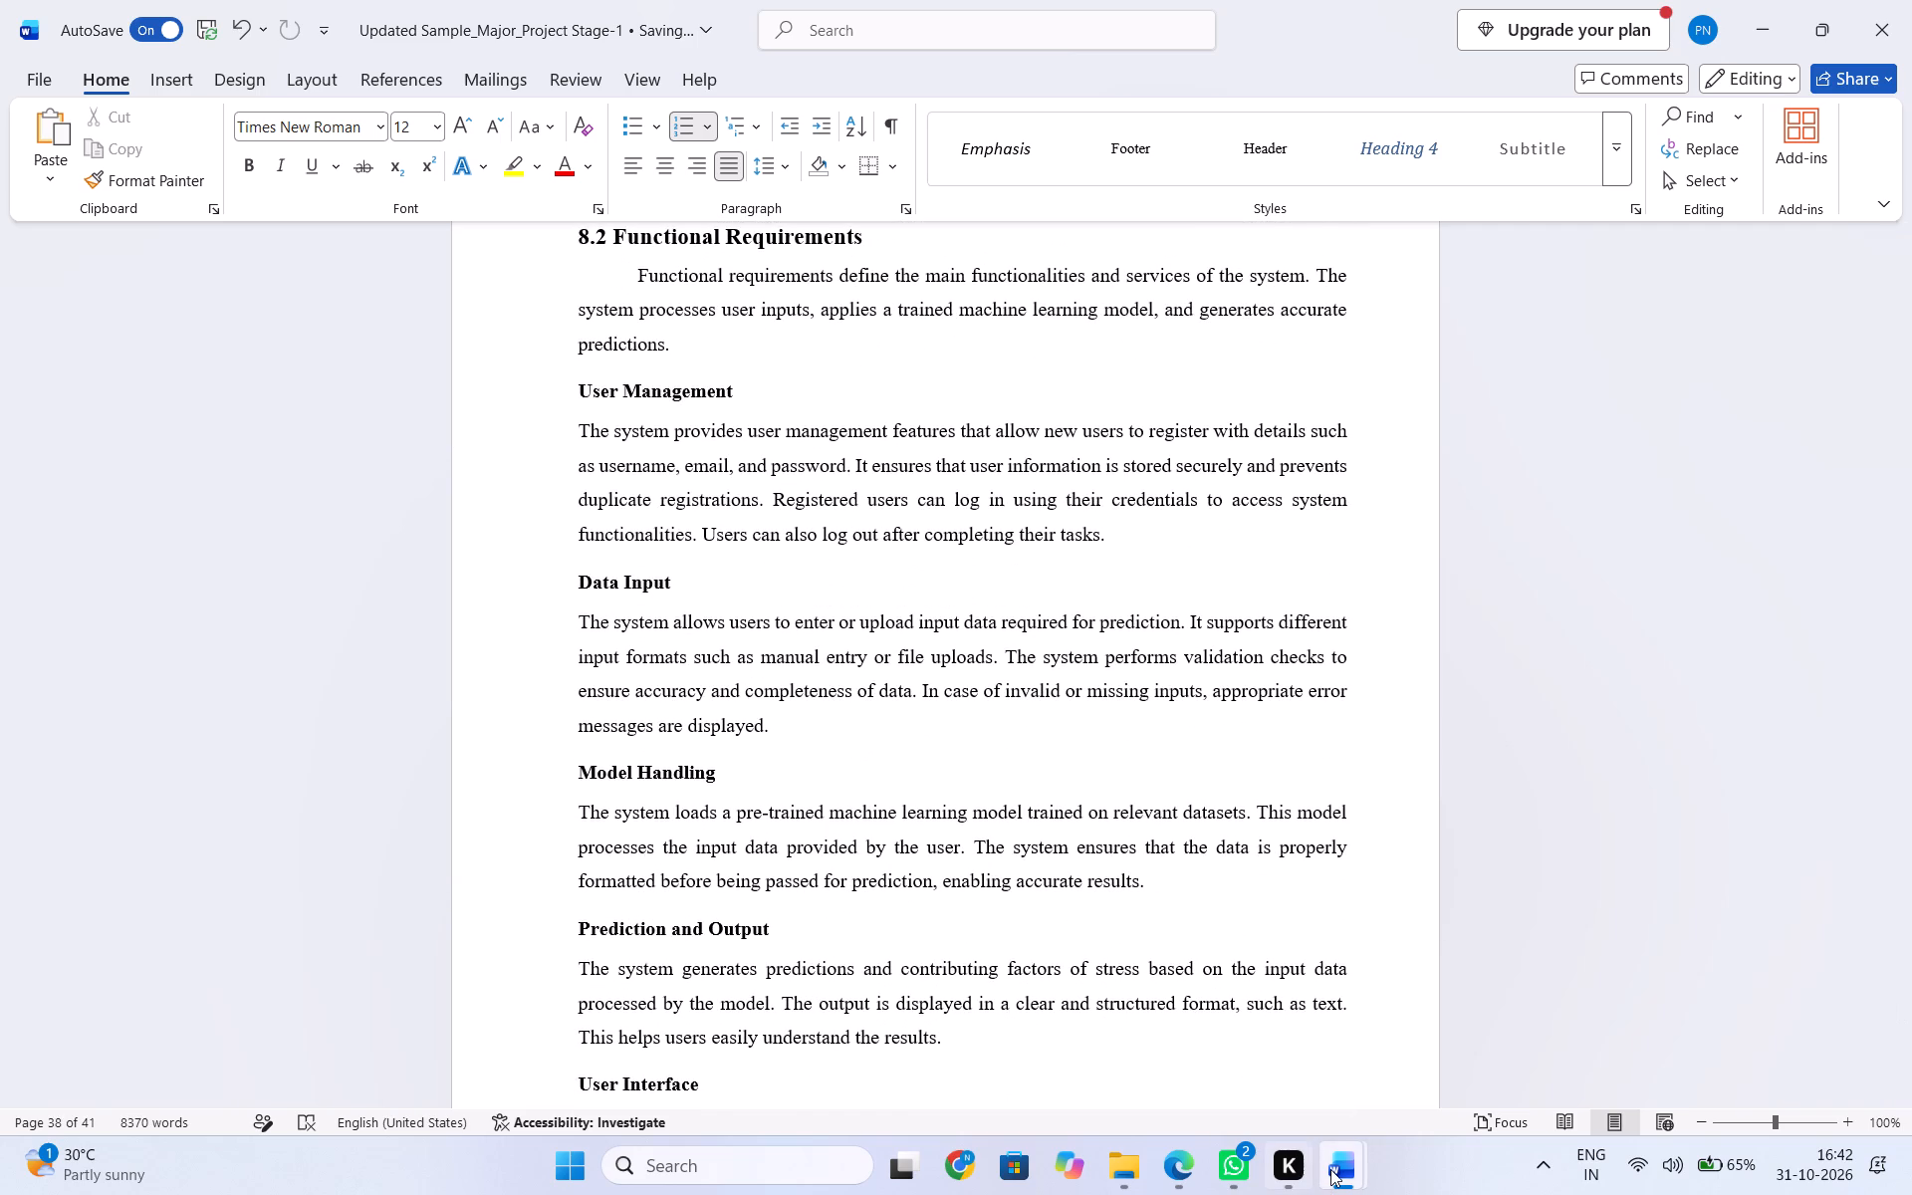
click(1549, 1081)
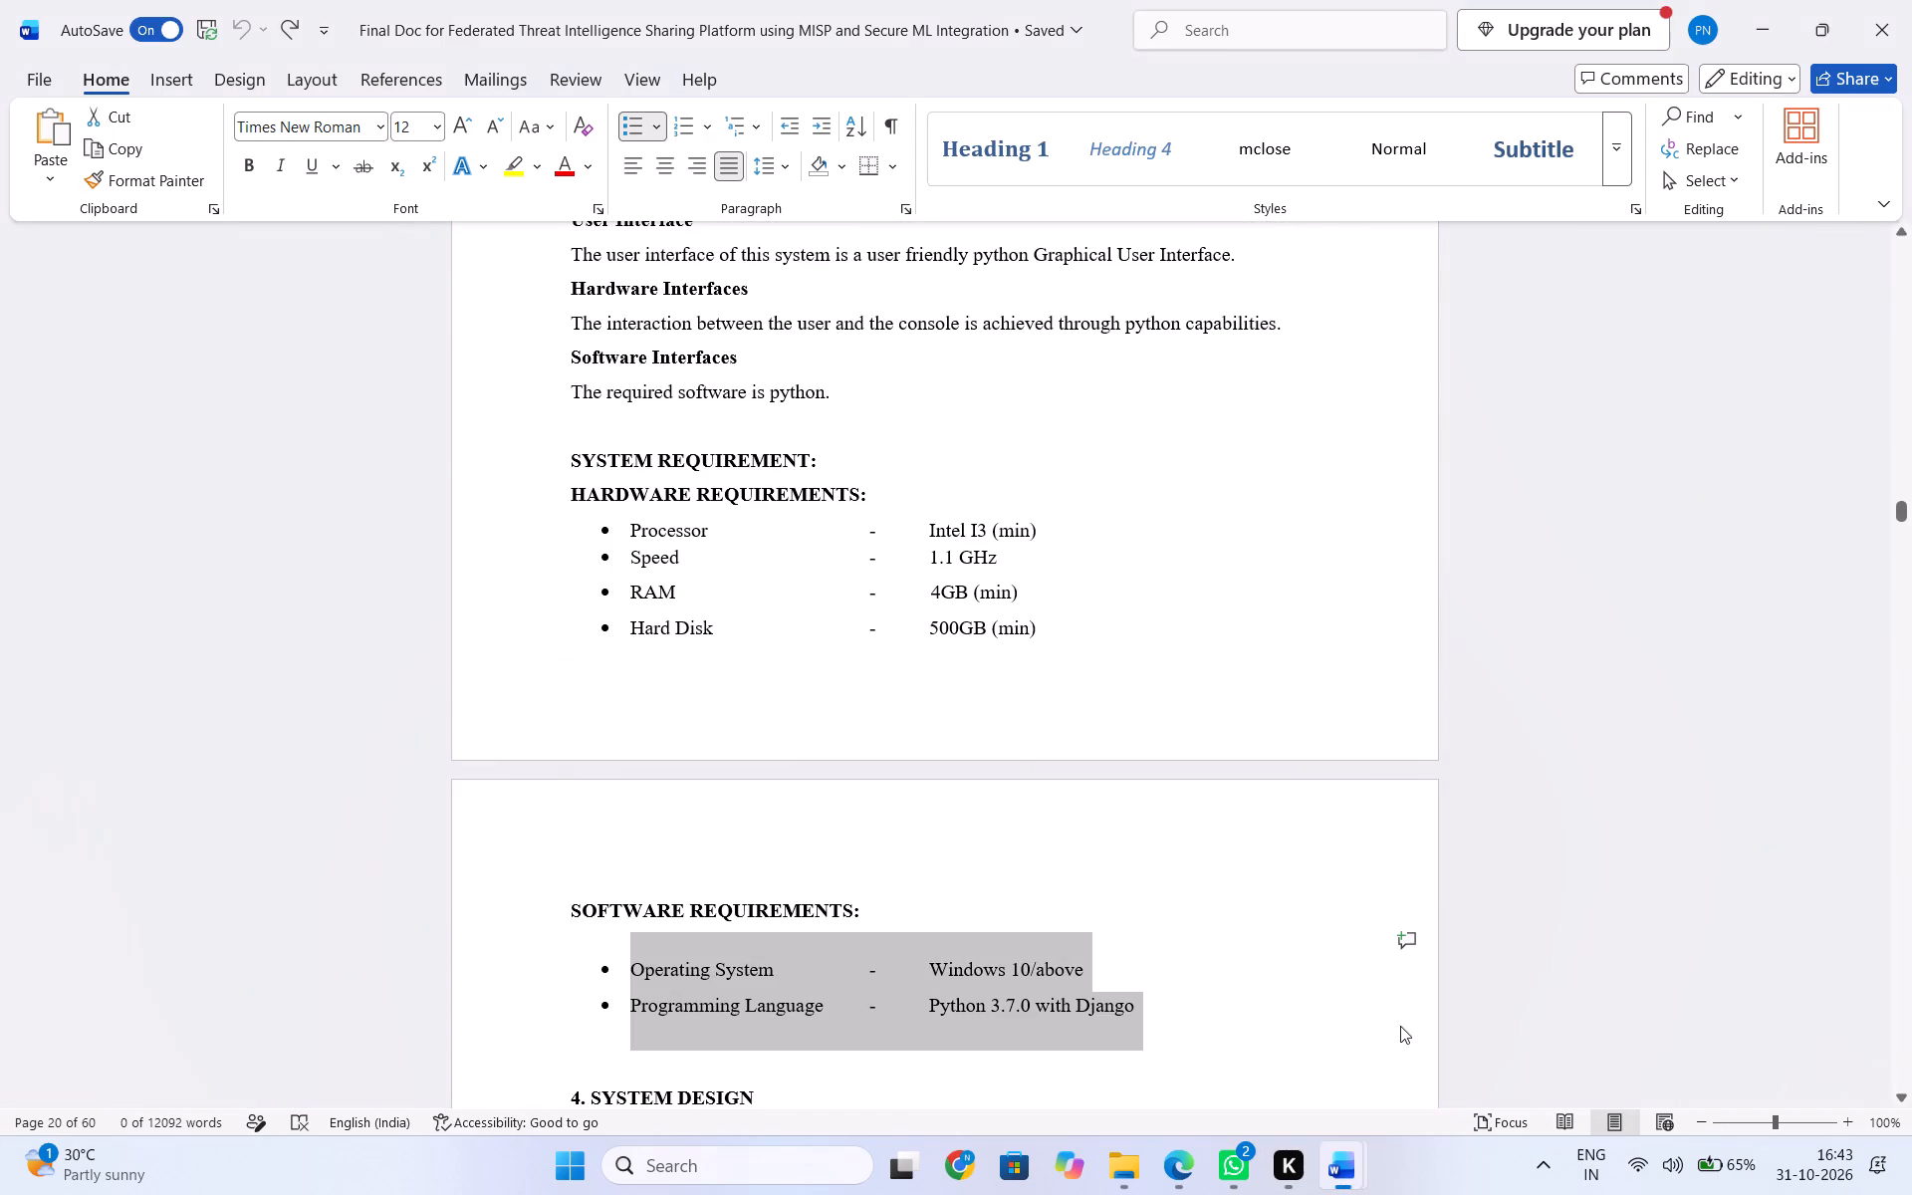
scroll(1175, 969, down, 3)
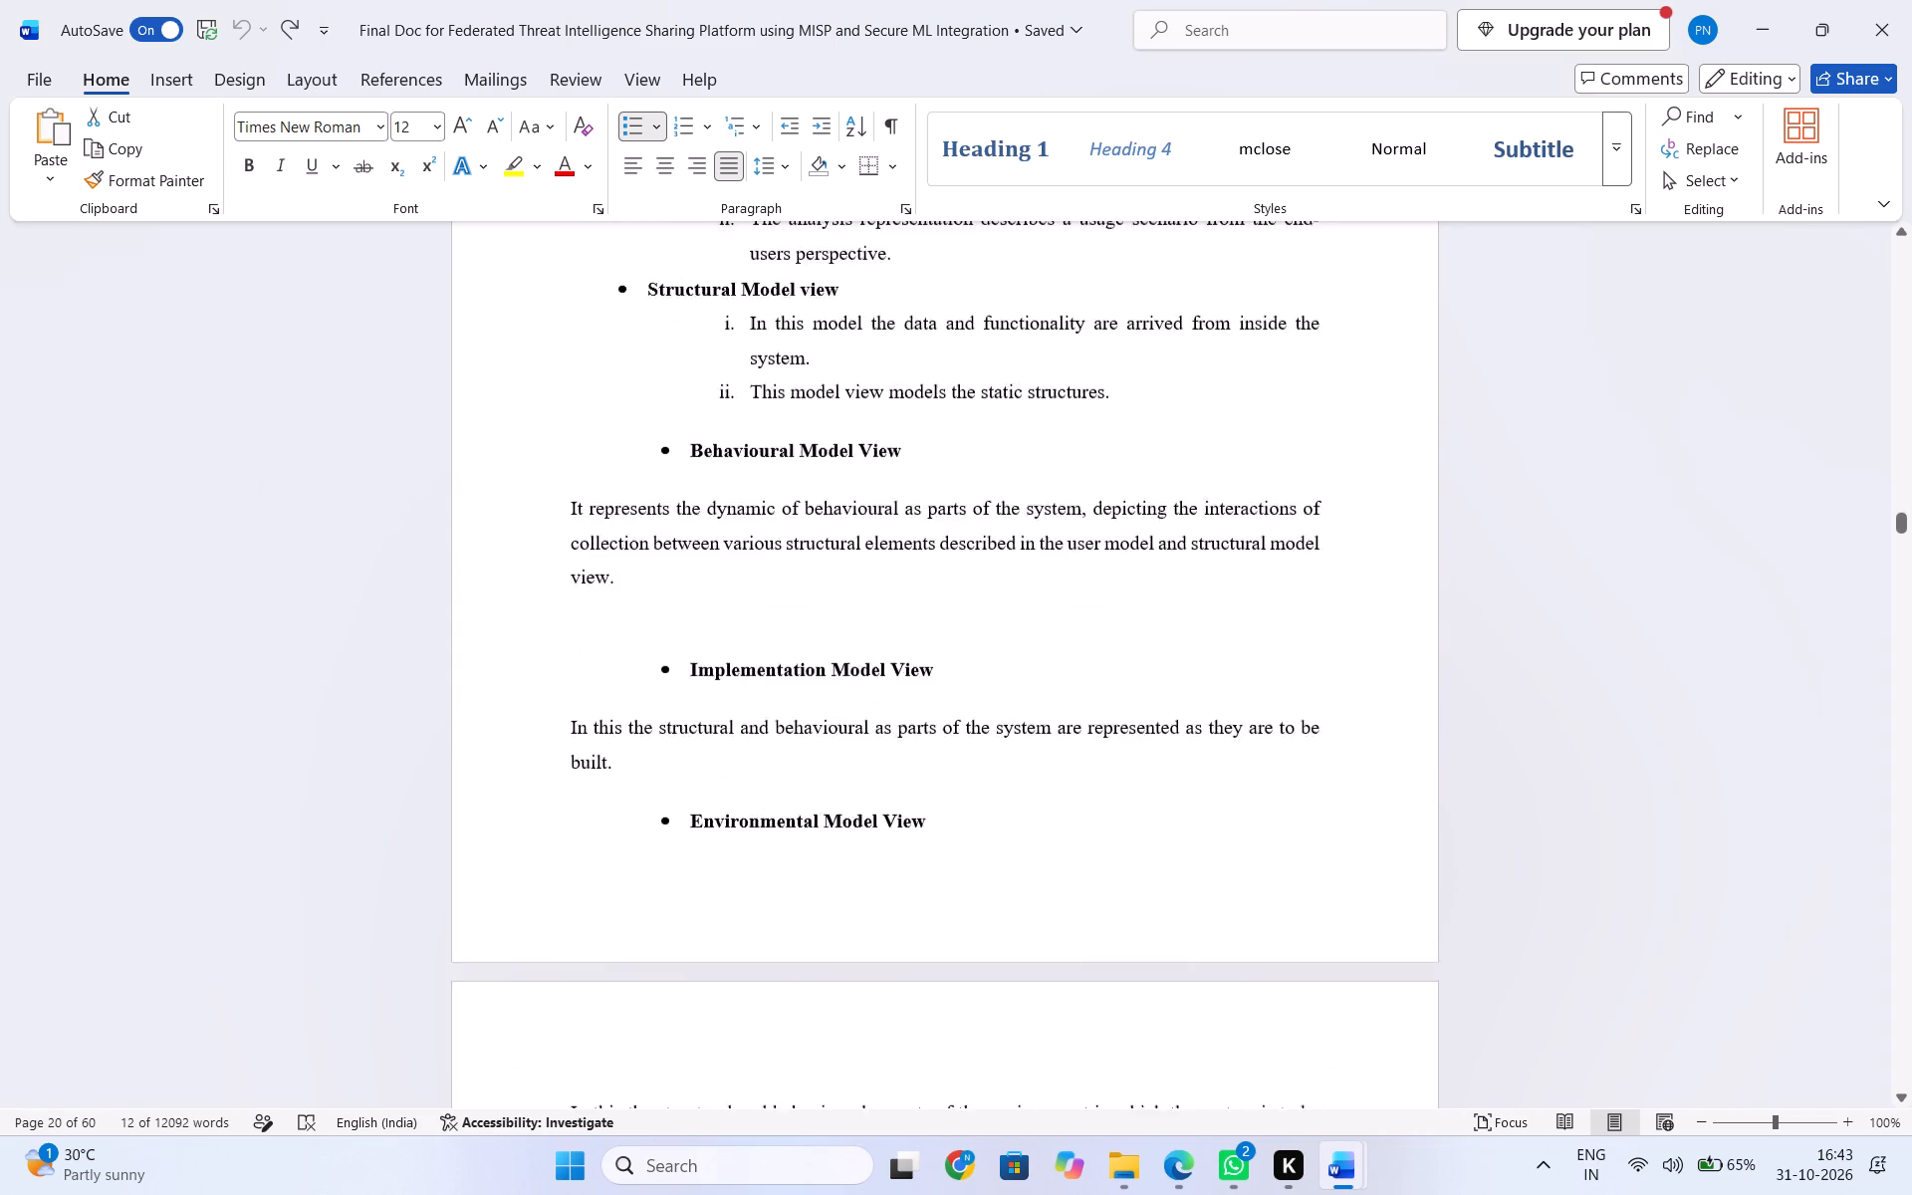
scroll(1175, 969, down, 17)
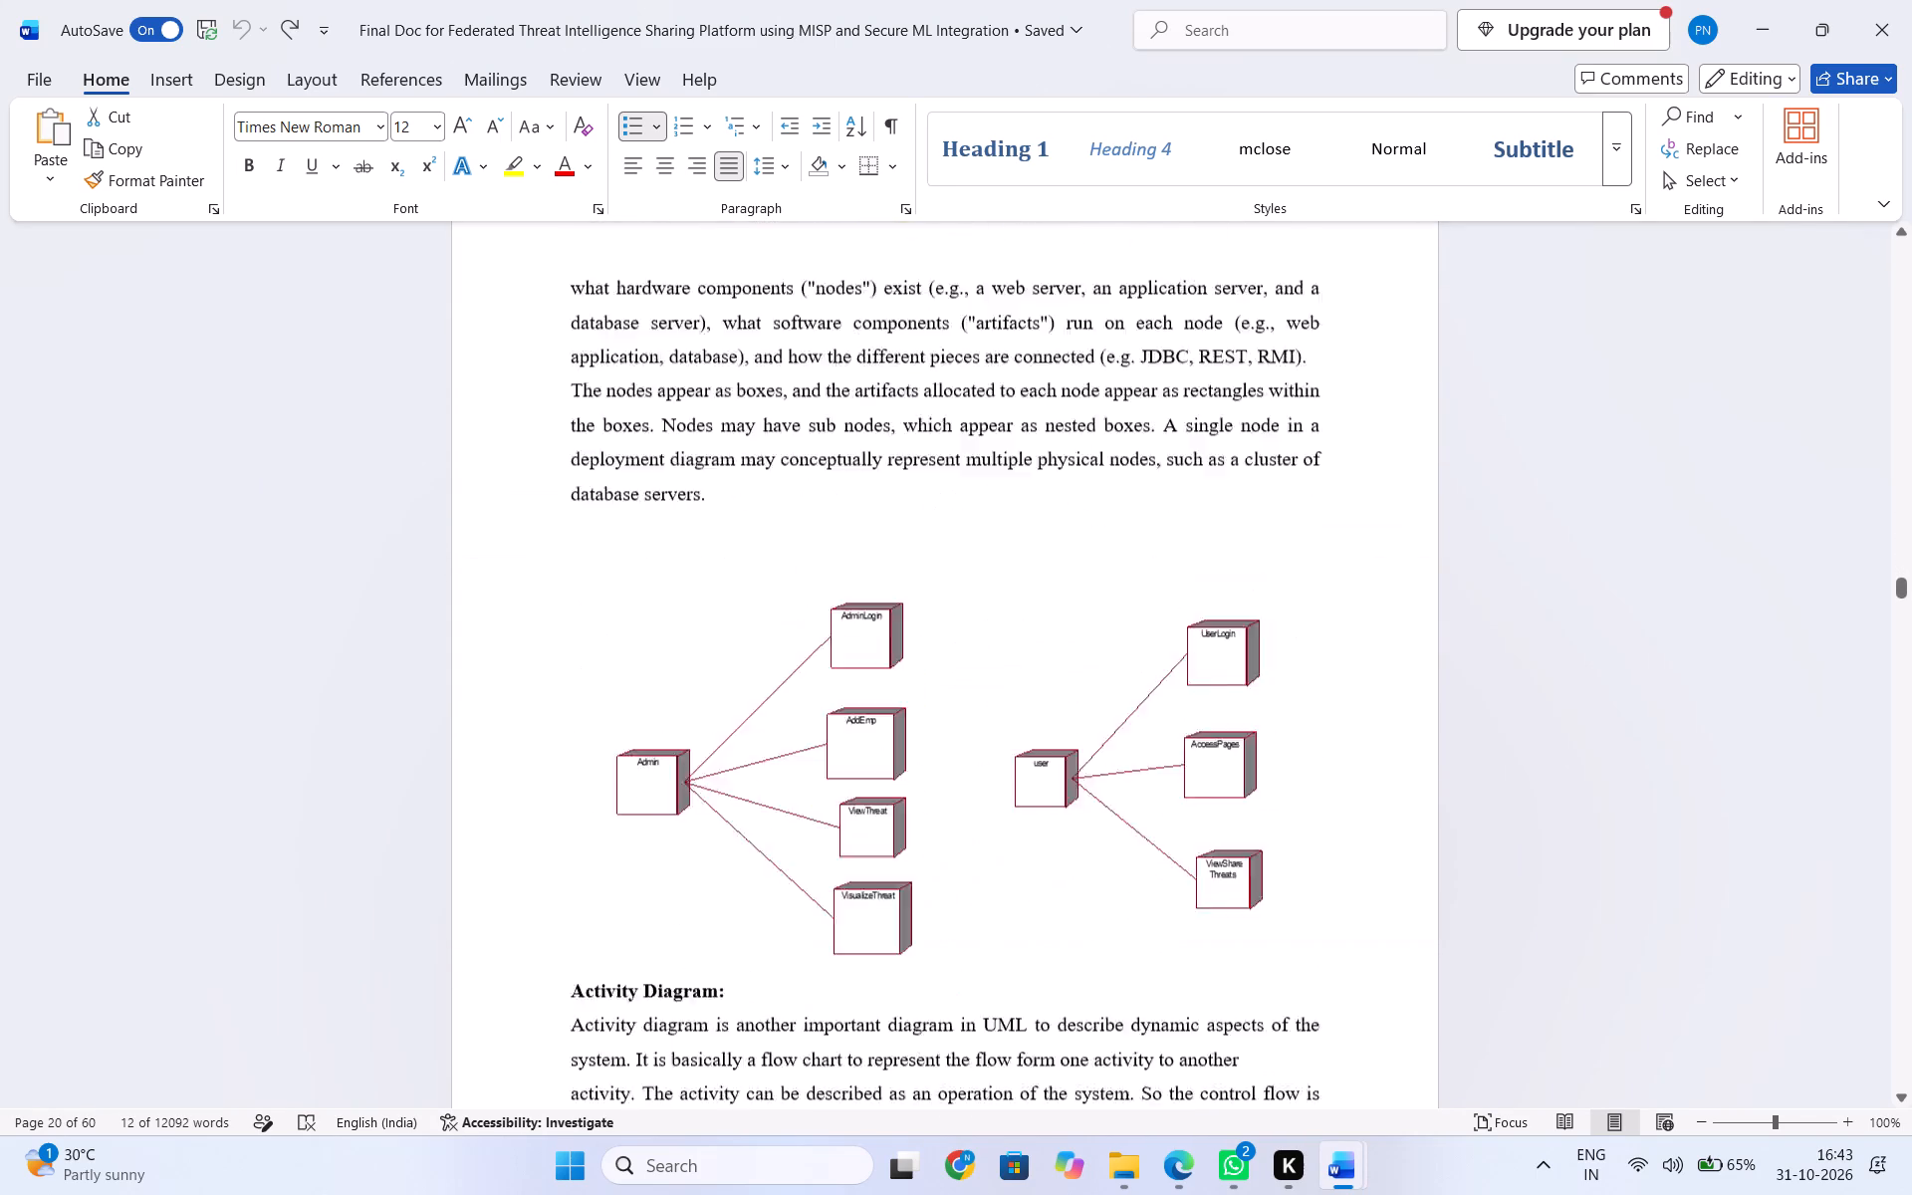
scroll(1175, 969, down, 16)
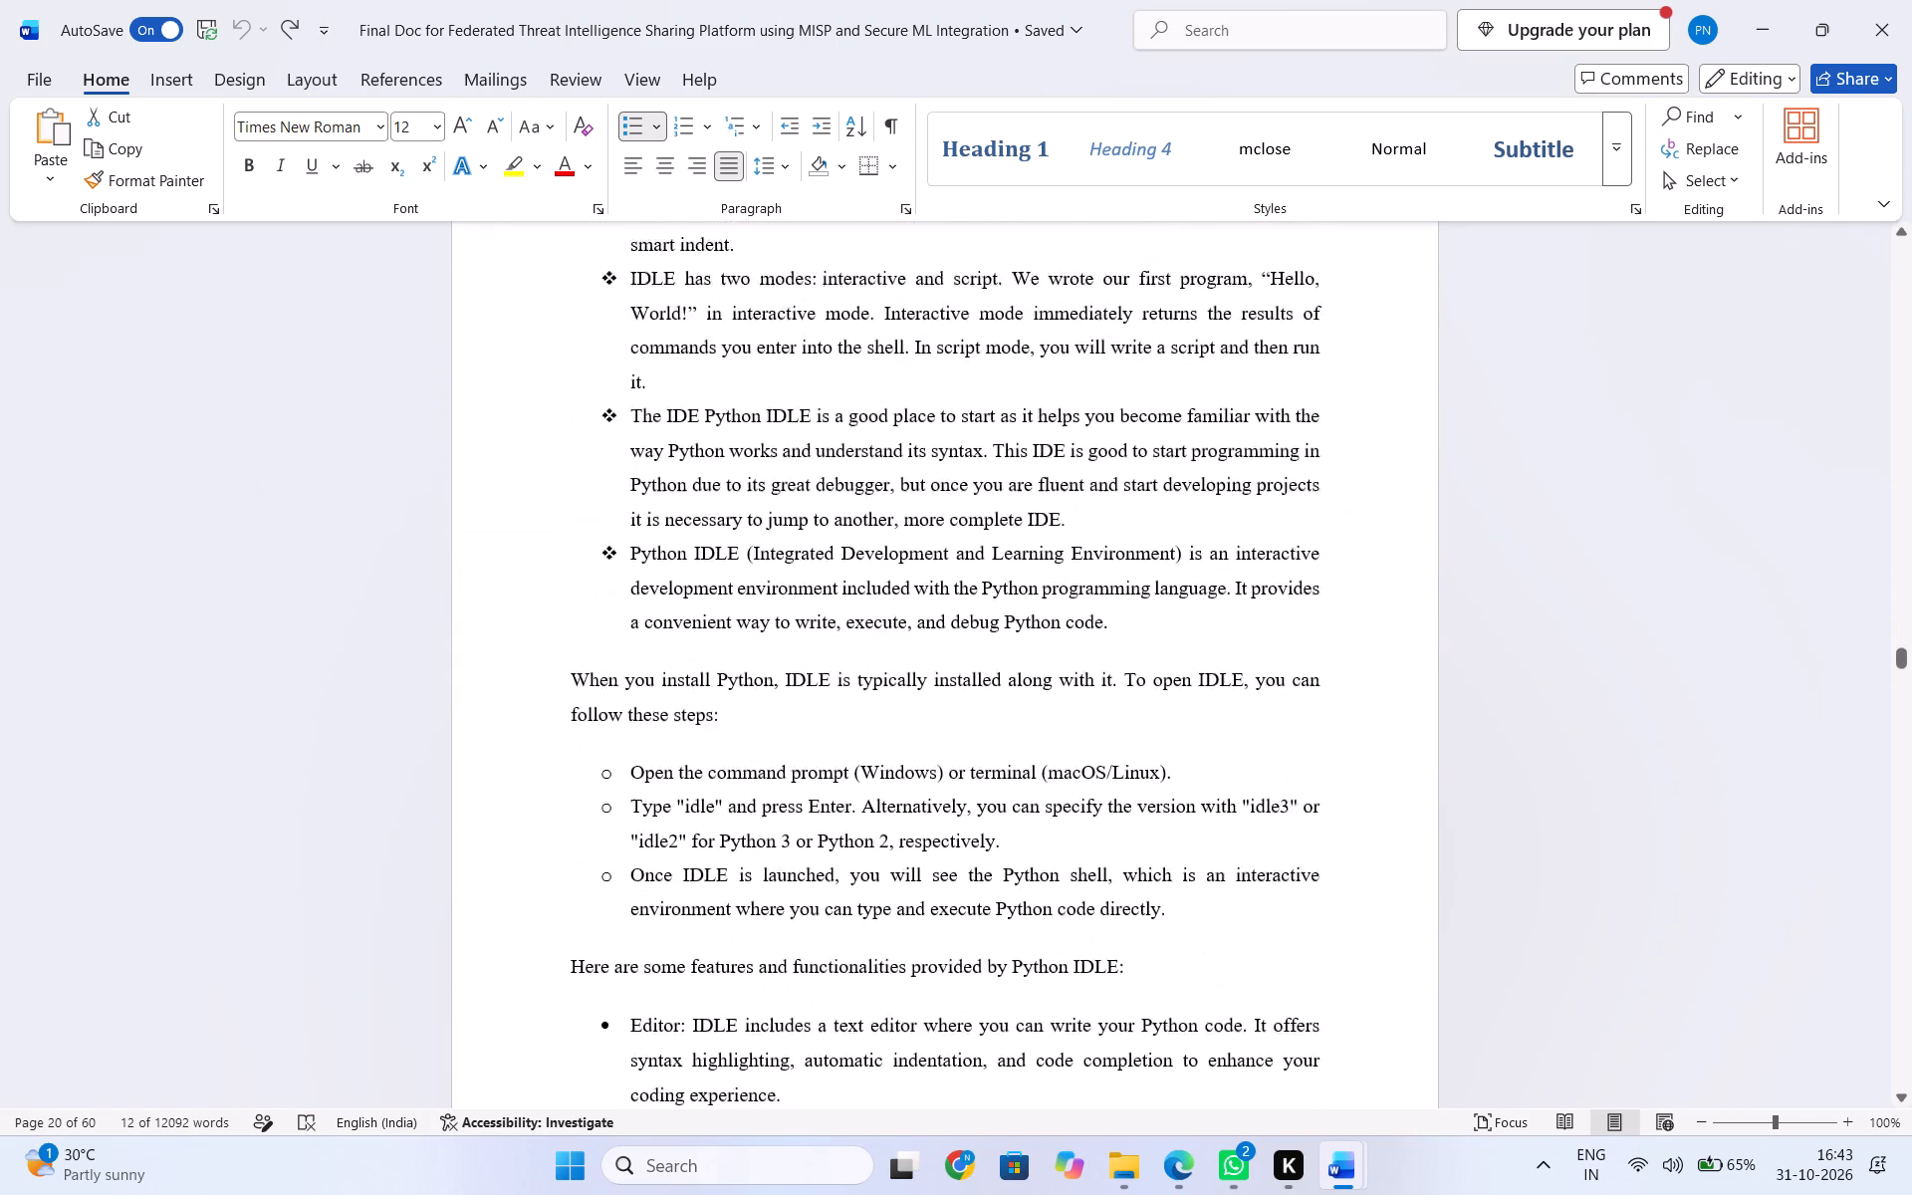
scroll(1175, 969, down, 7)
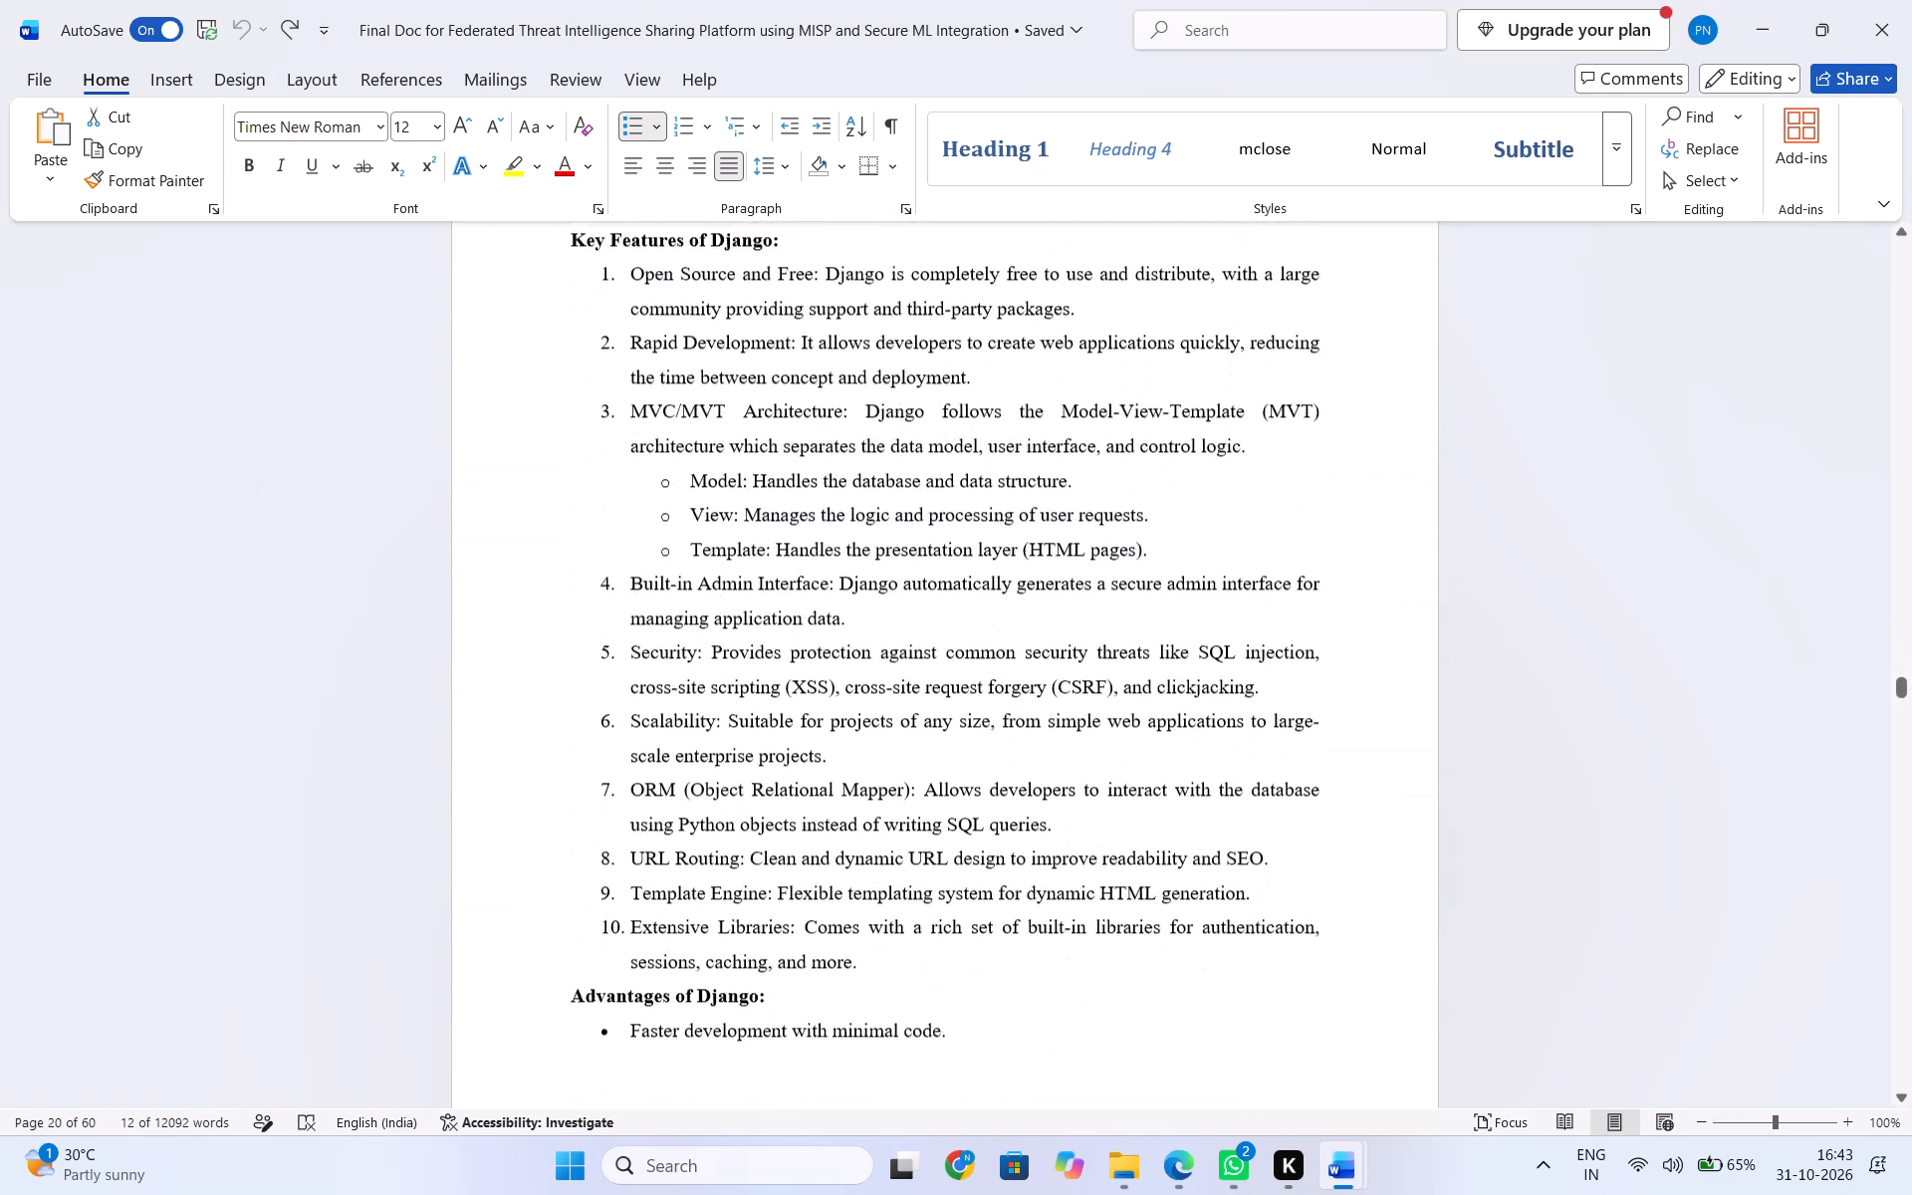
scroll(1175, 969, down, 9)
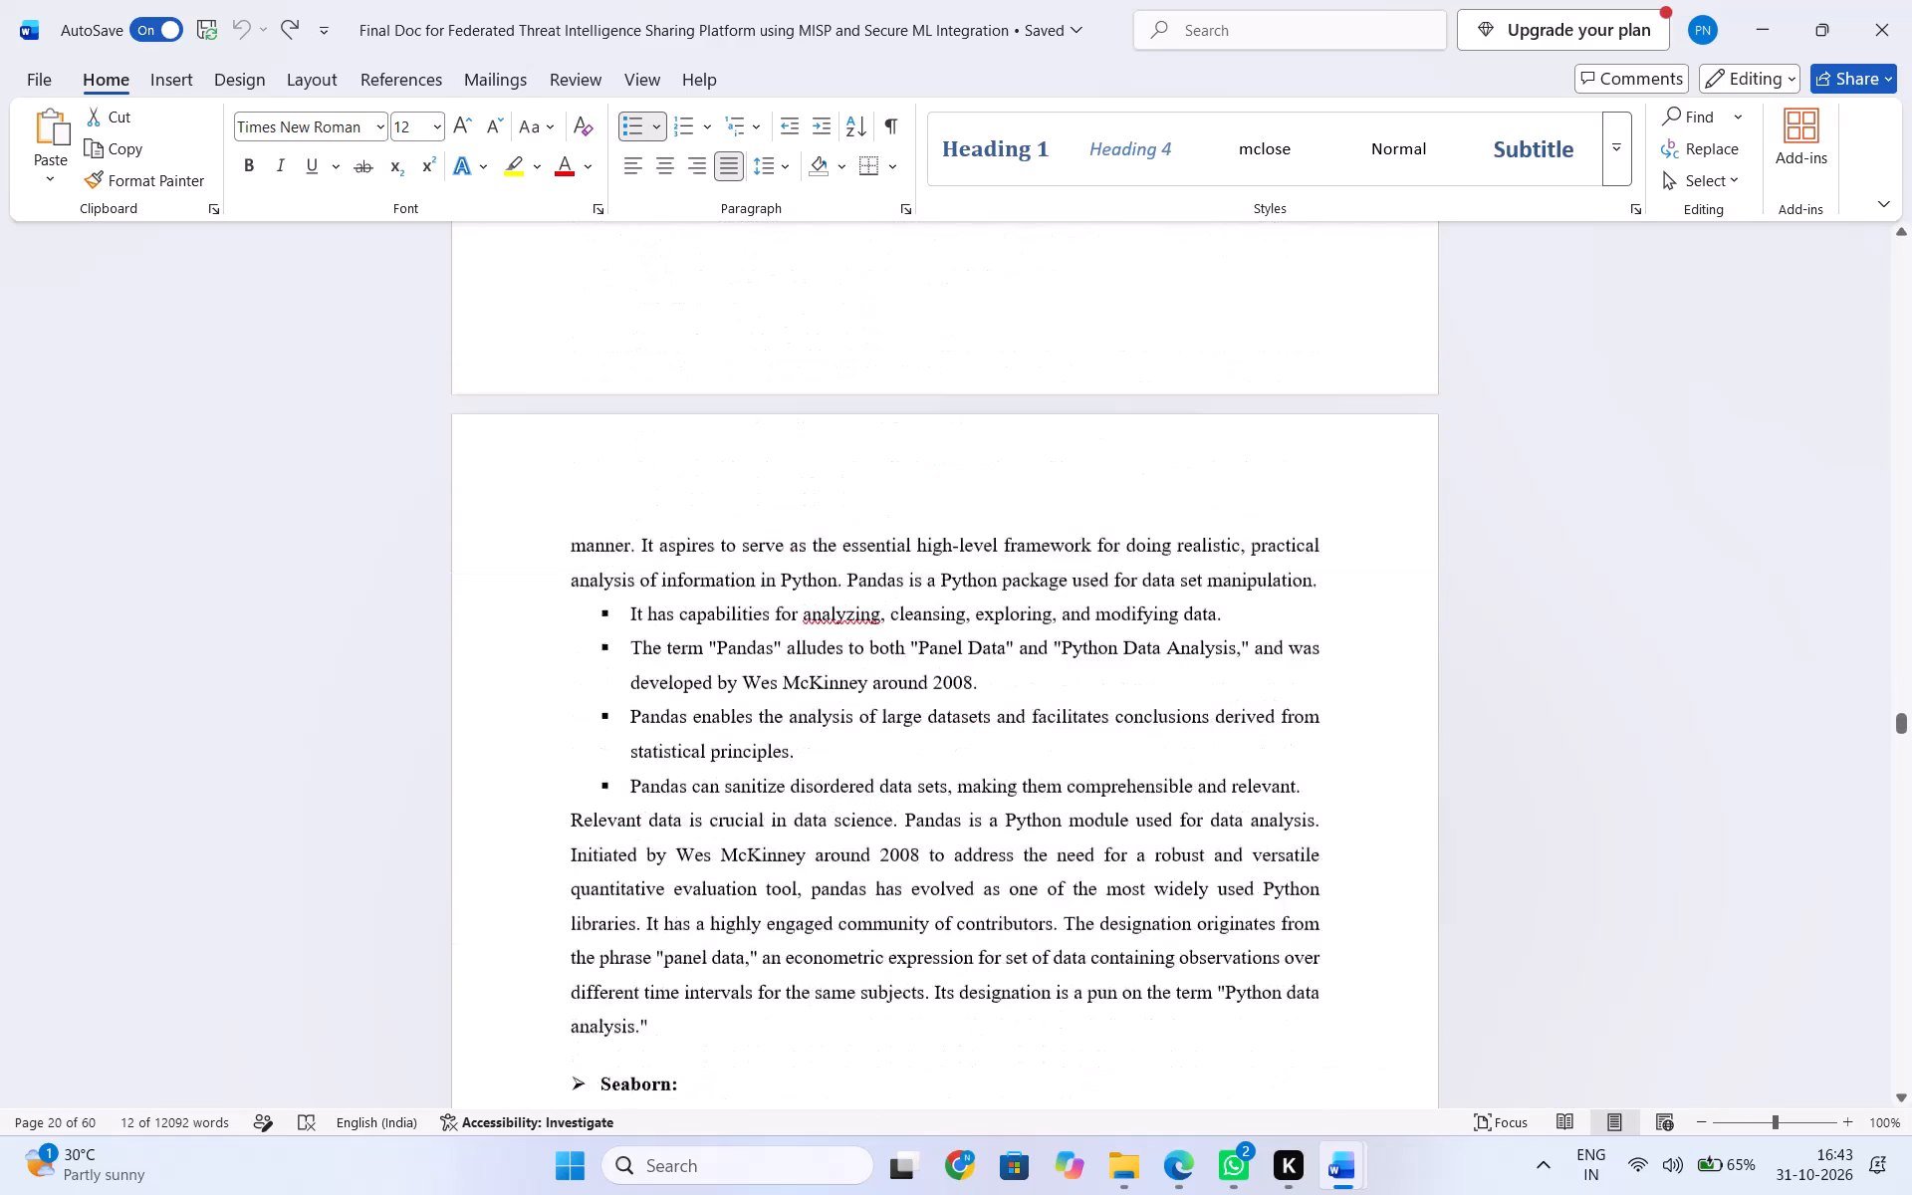
scroll(1175, 969, down, 9)
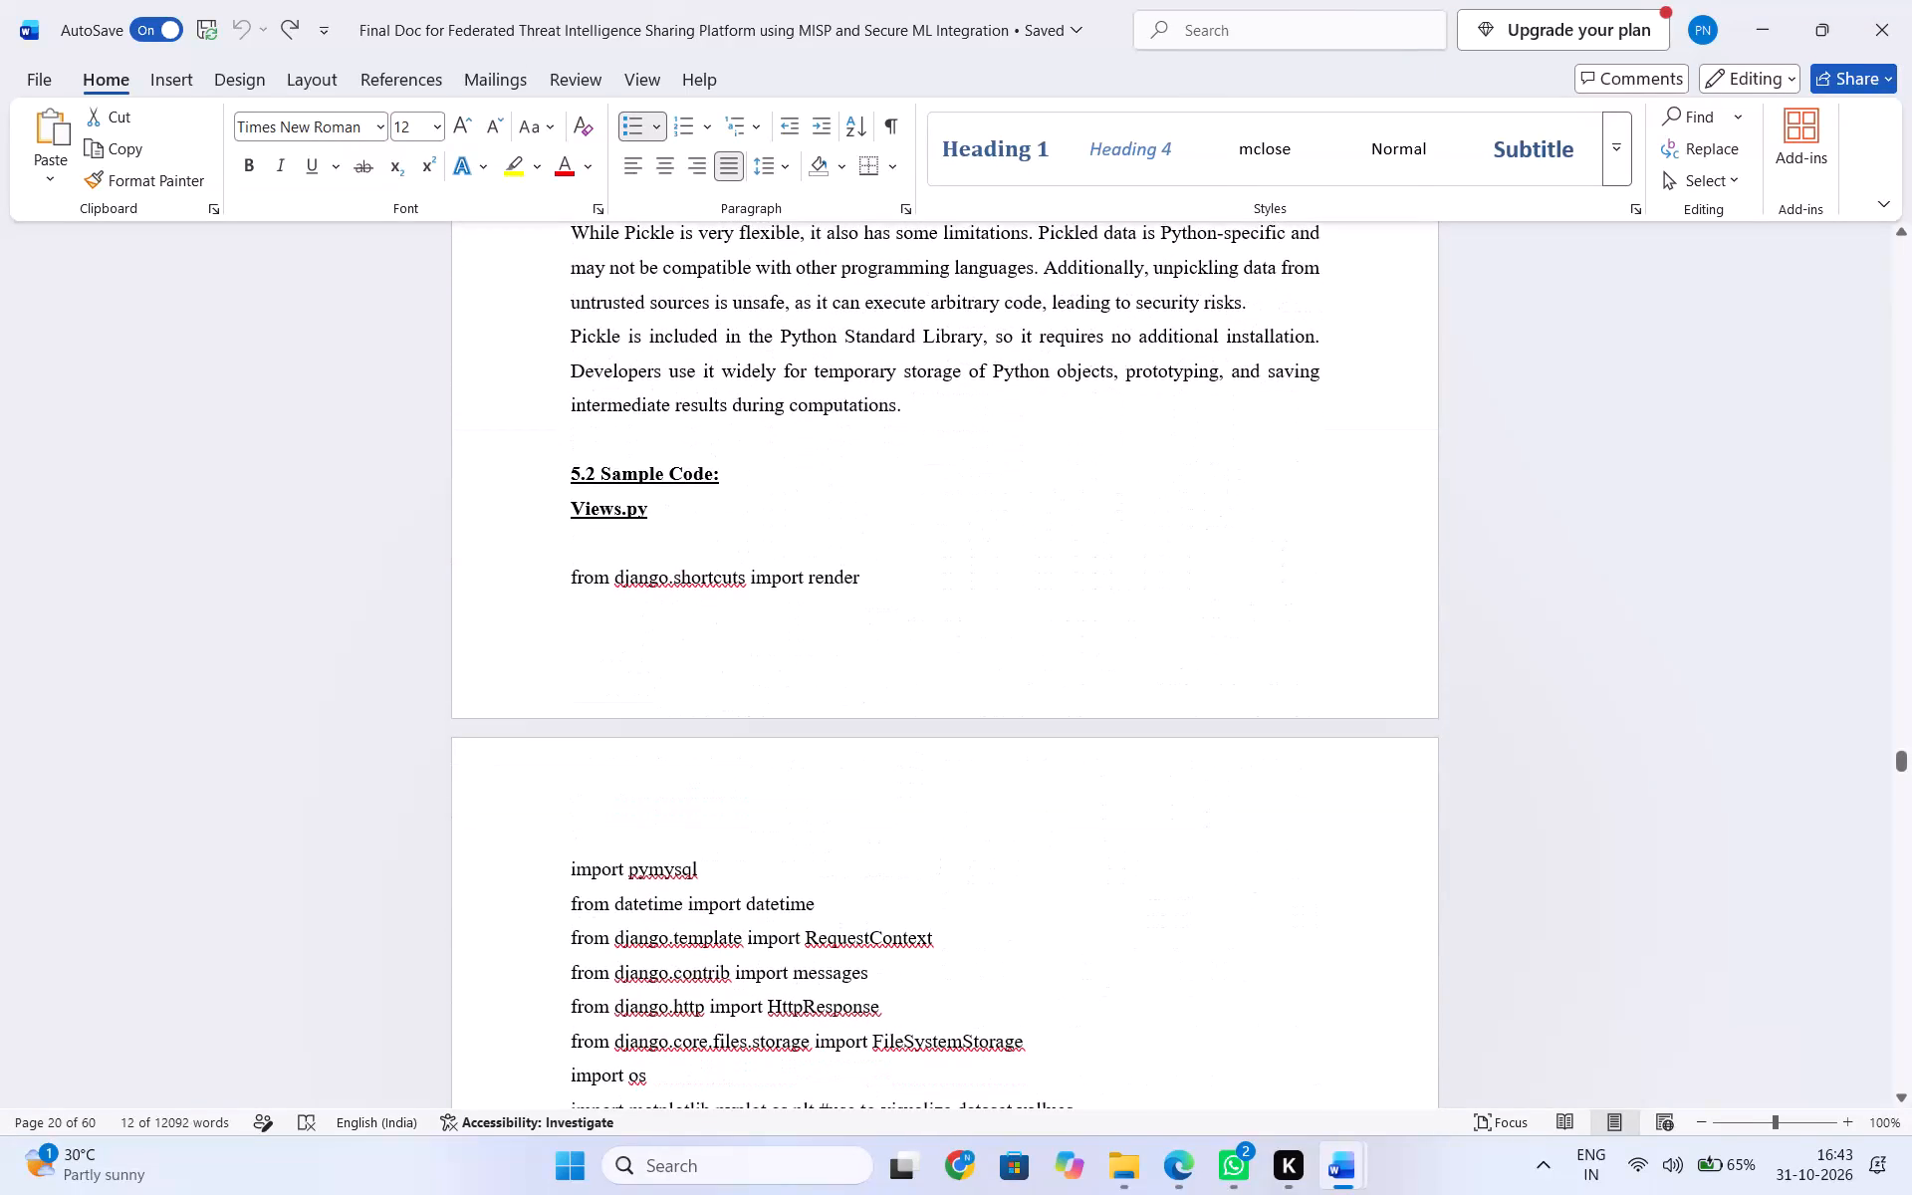
scroll(1175, 969, up, 4)
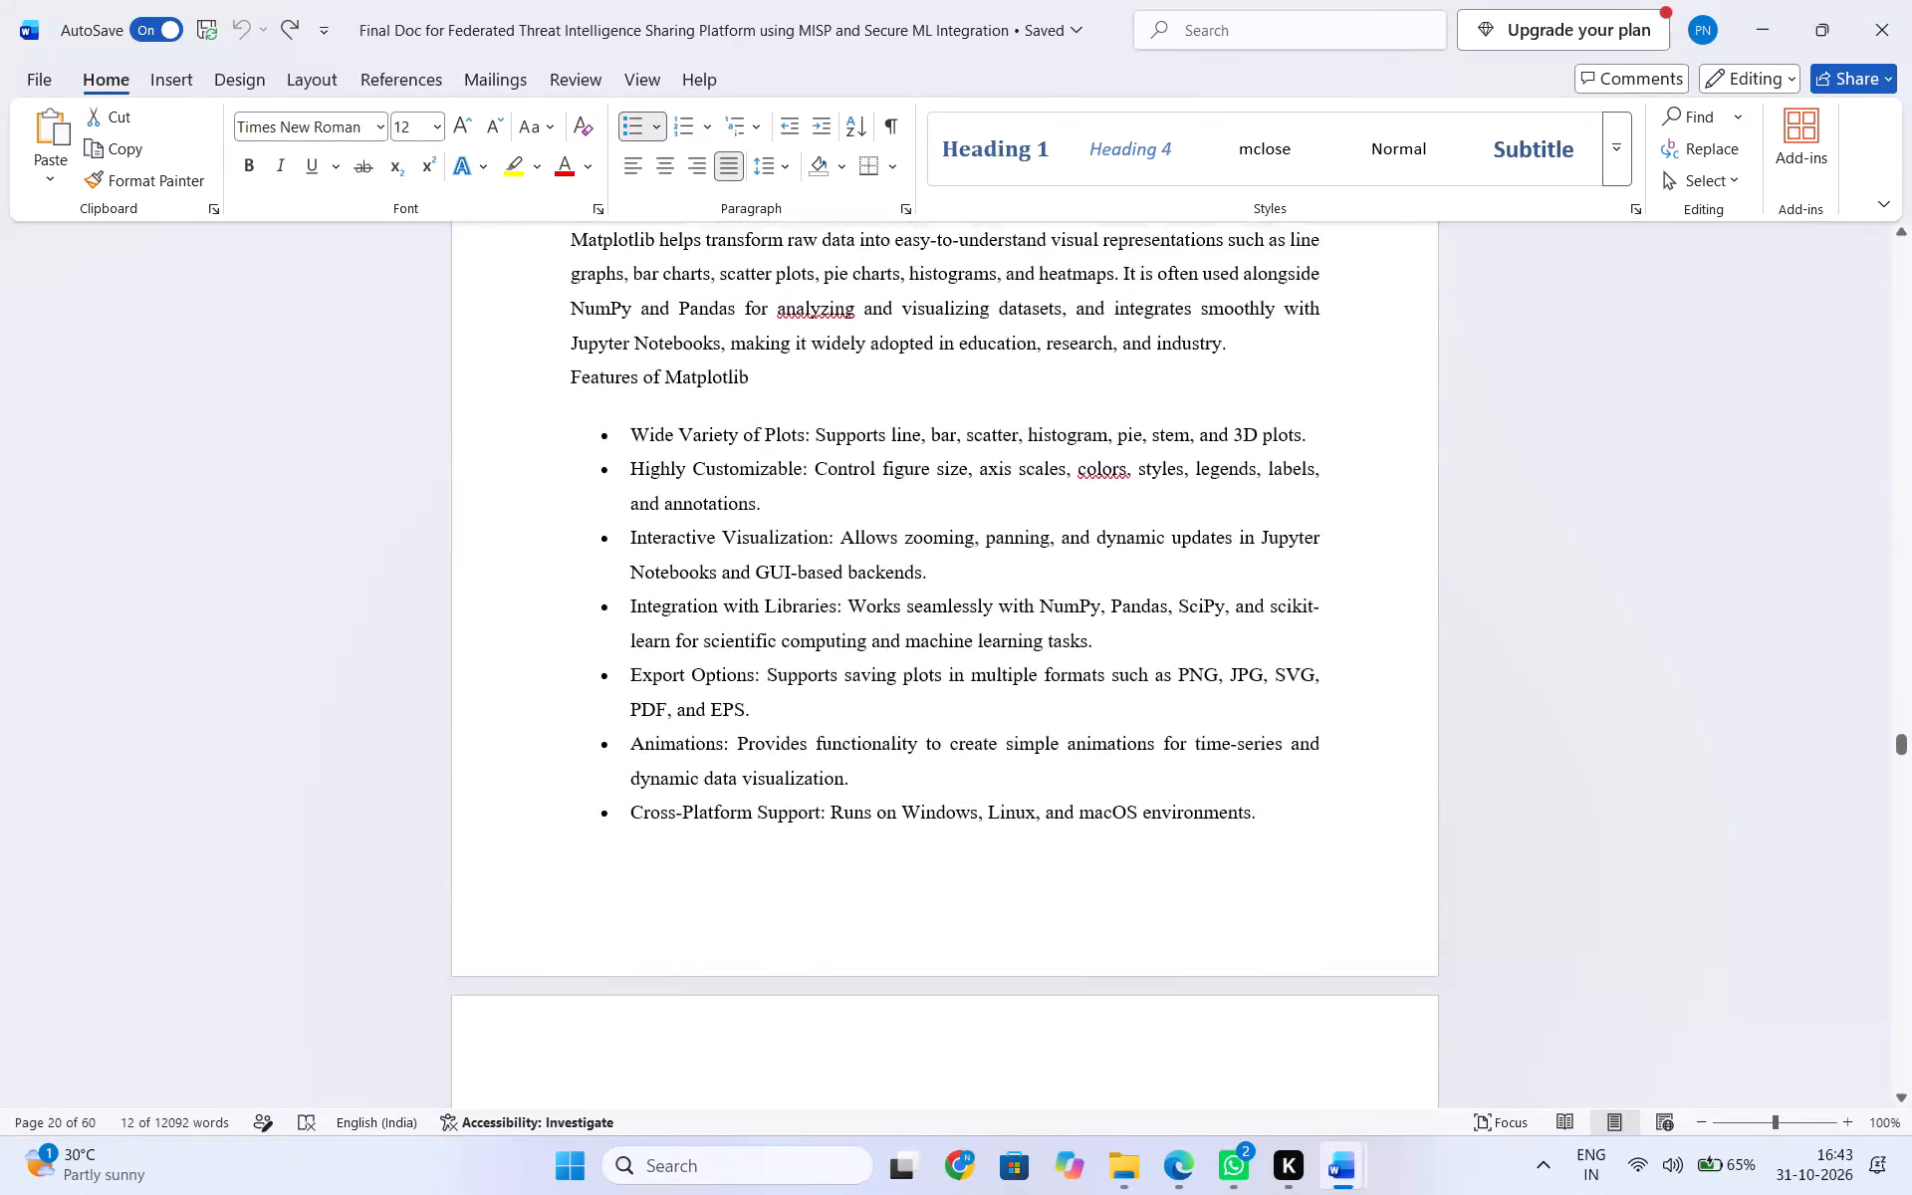
scroll(1159, 985, up, 10)
scroll(1217, 976, up, 15)
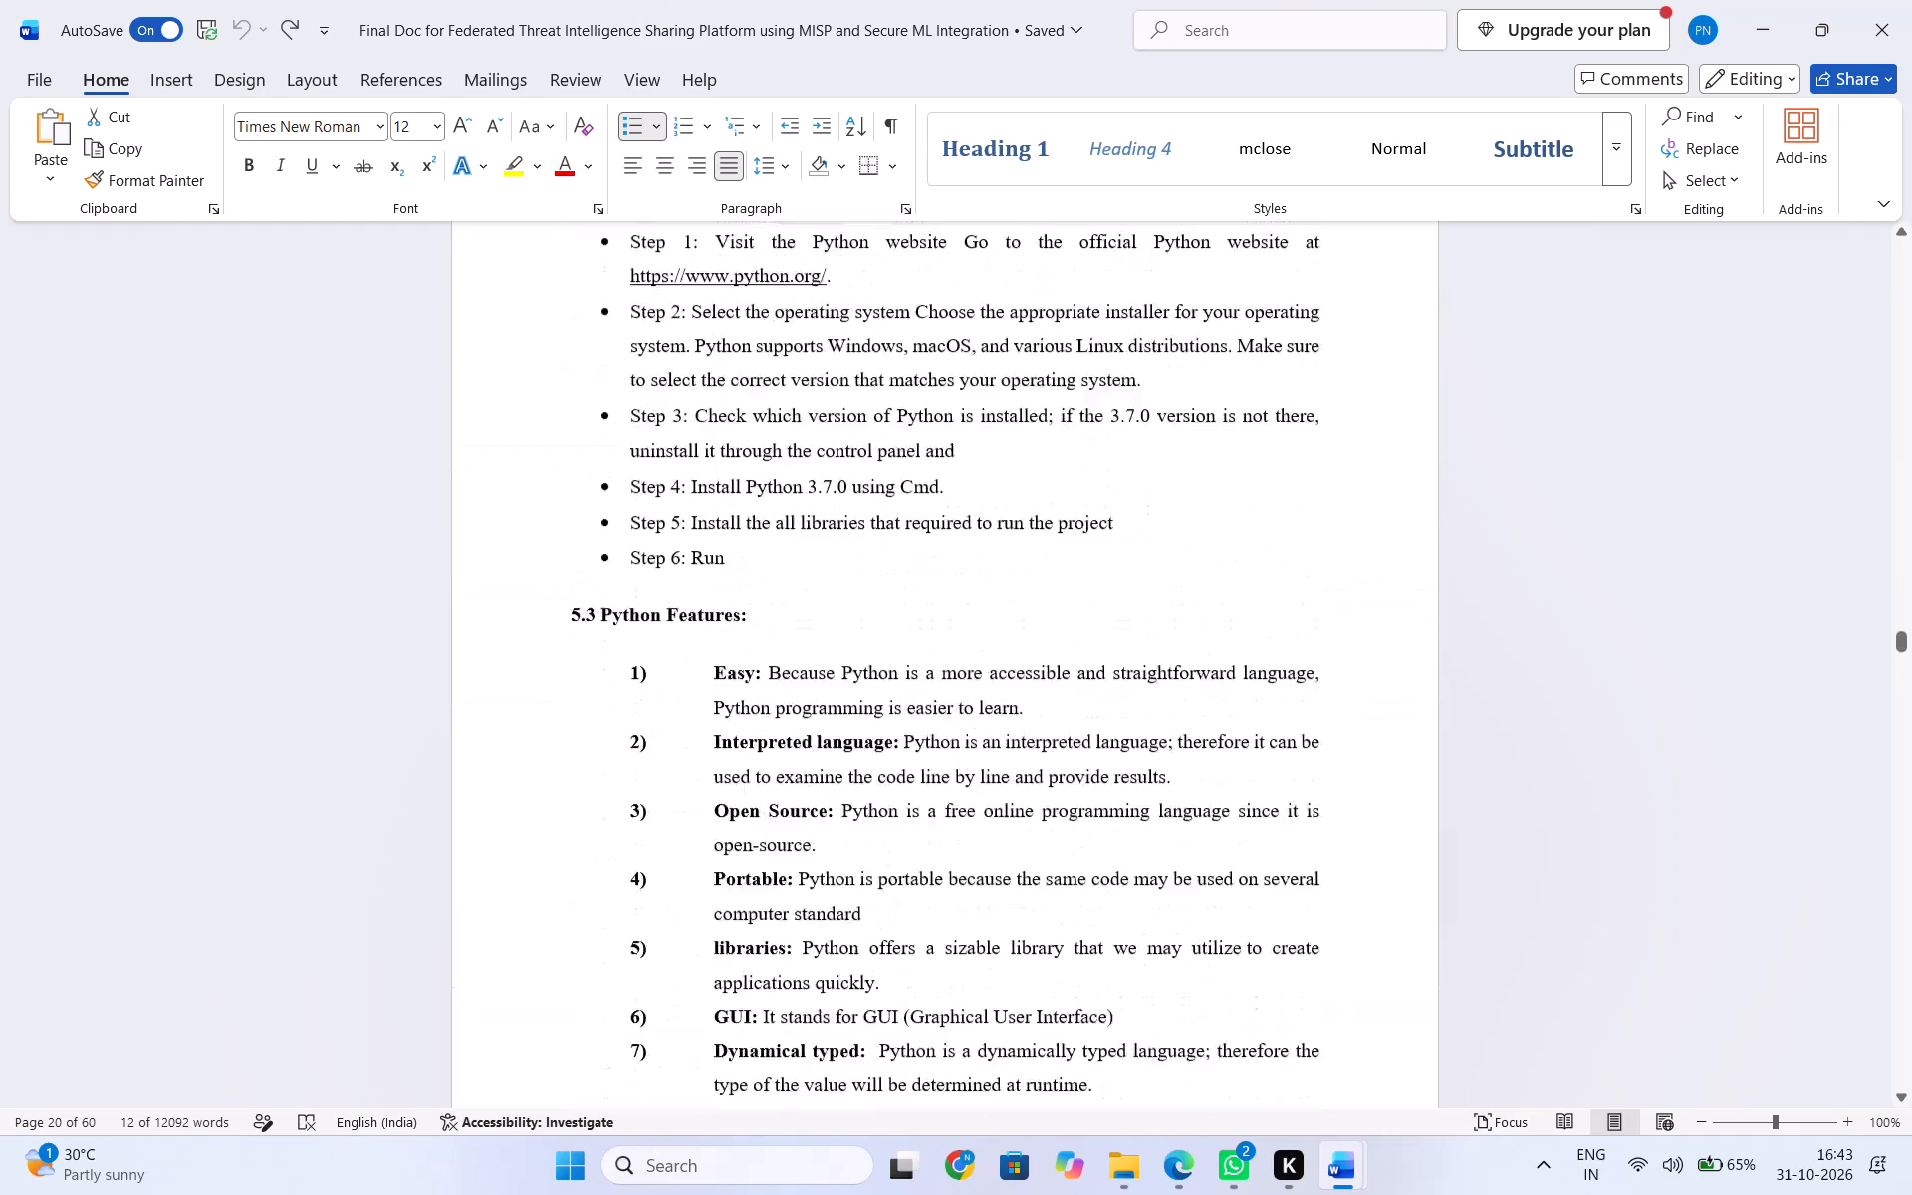
scroll(1217, 976, up, 20)
scroll(1217, 976, up, 7)
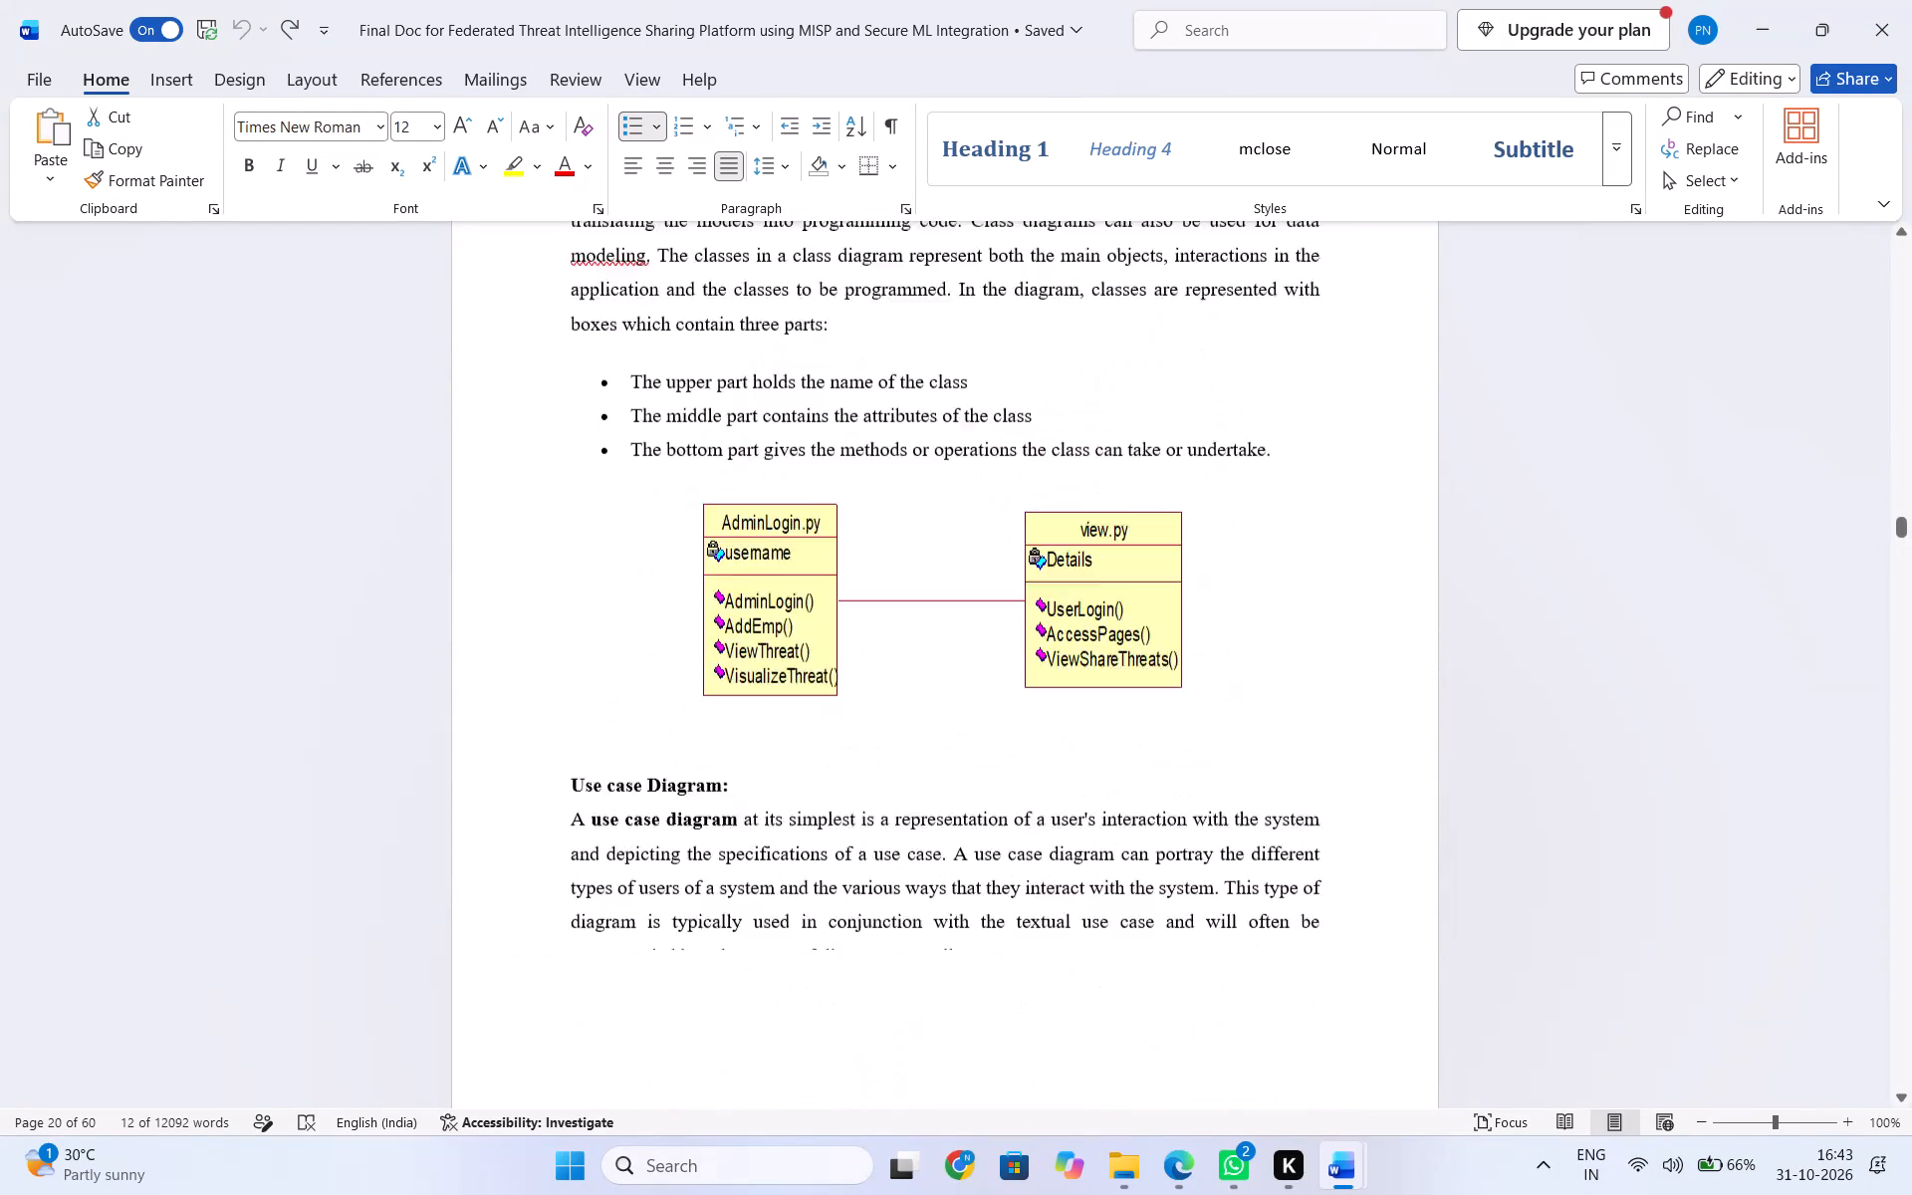
scroll(1237, 968, up, 20)
scroll(1237, 968, up, 1)
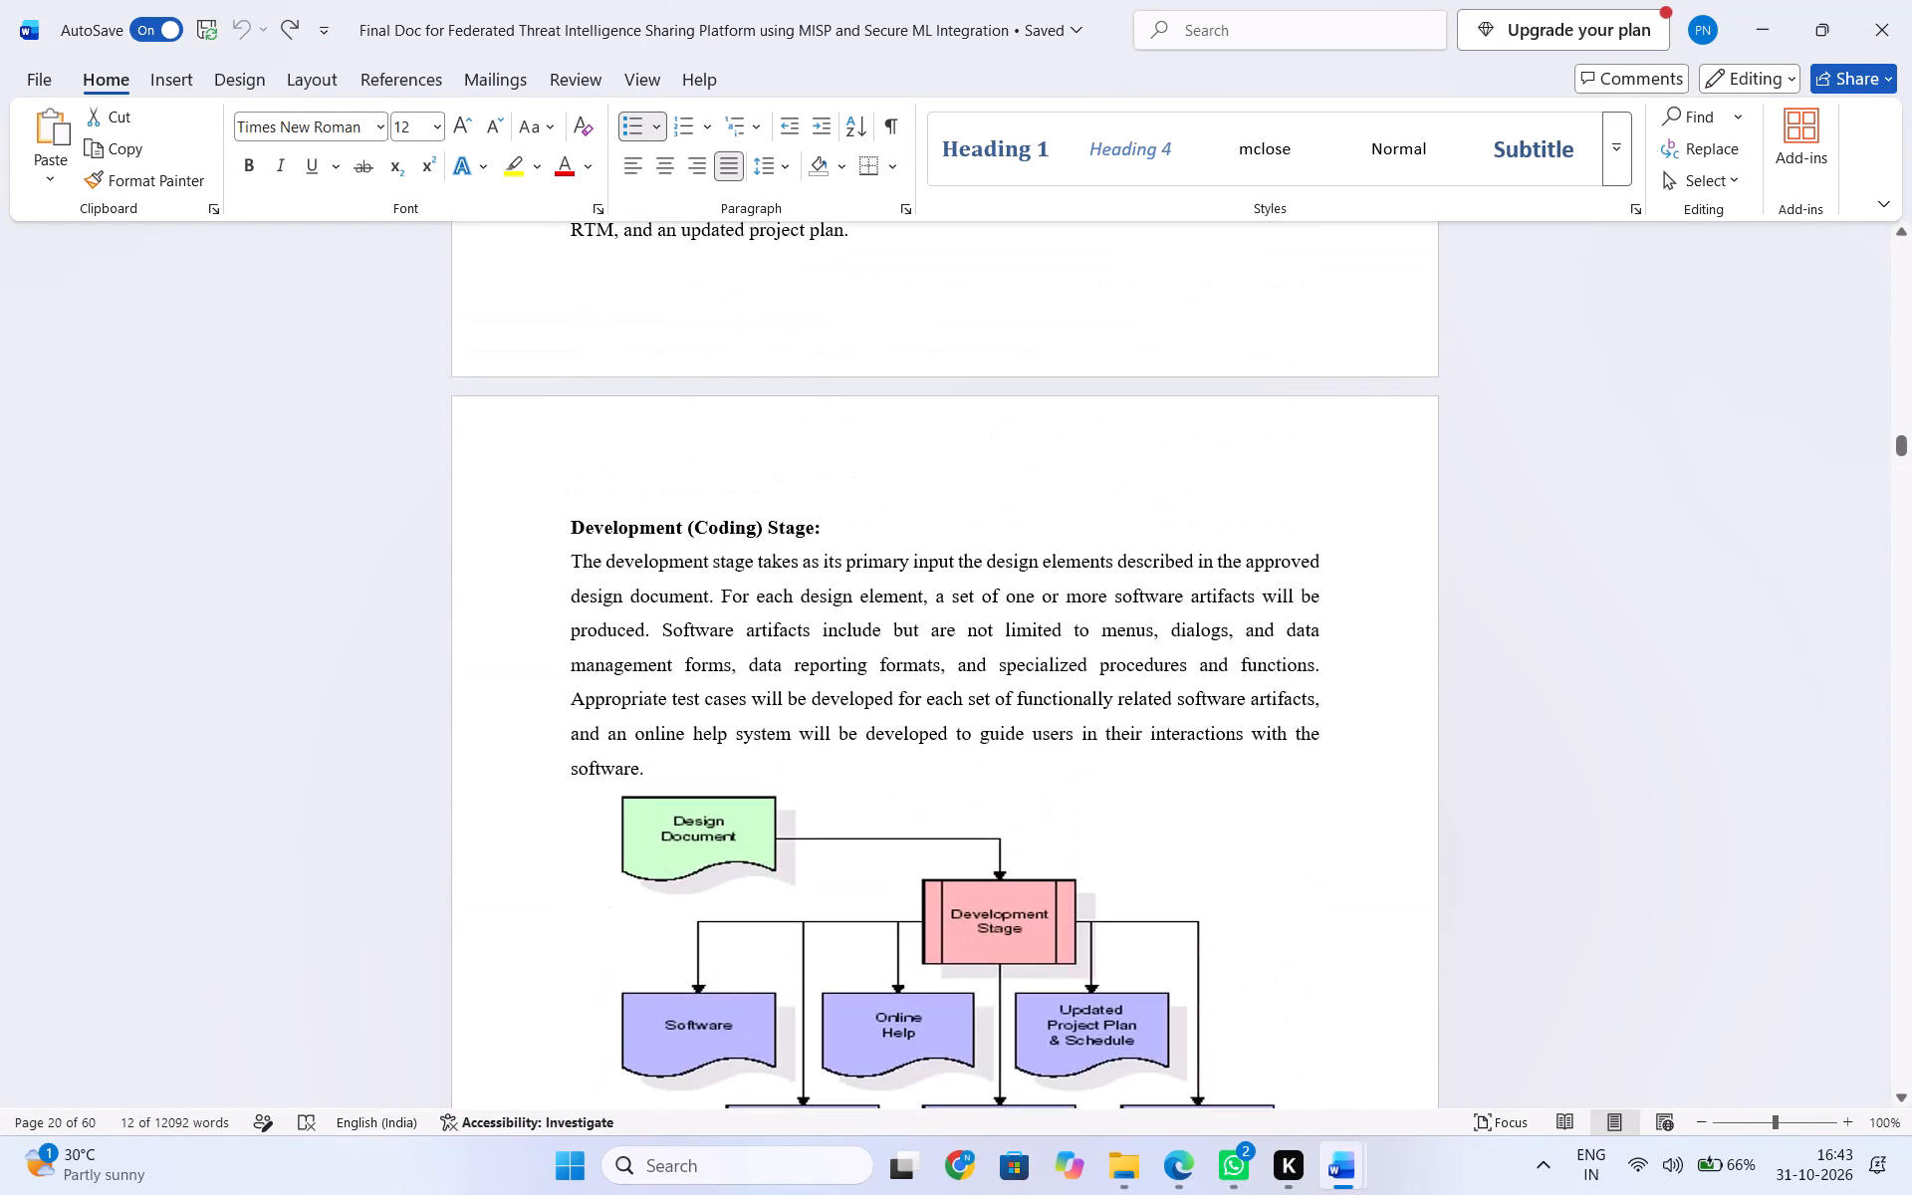
scroll(1237, 968, up, 5)
Look through the Final Doc again from 4. System Design and its UML diagrams to the 5.2 Sample Code imports.
scroll(1237, 968, down, 19)
scroll(1237, 968, down, 4)
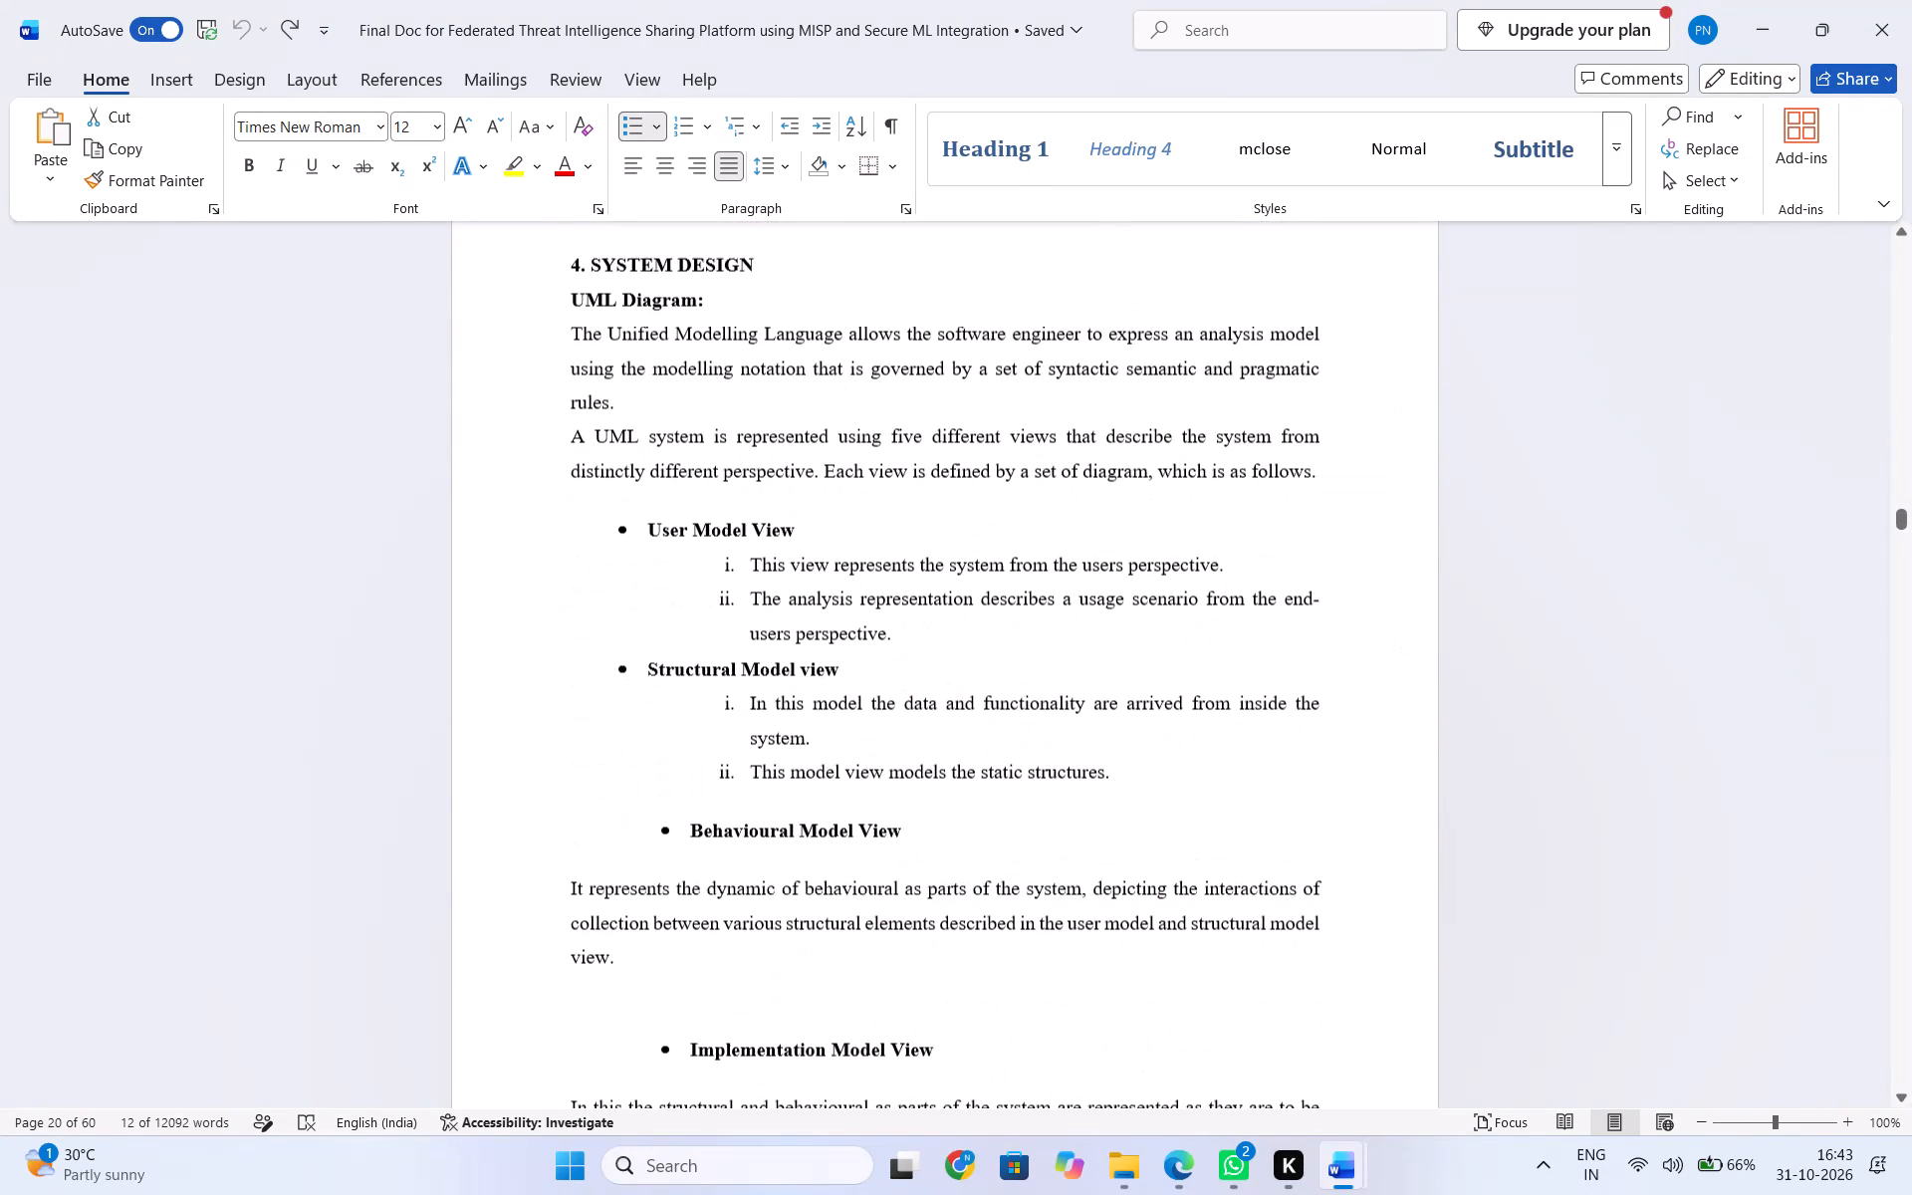
scroll(1237, 968, down, 6)
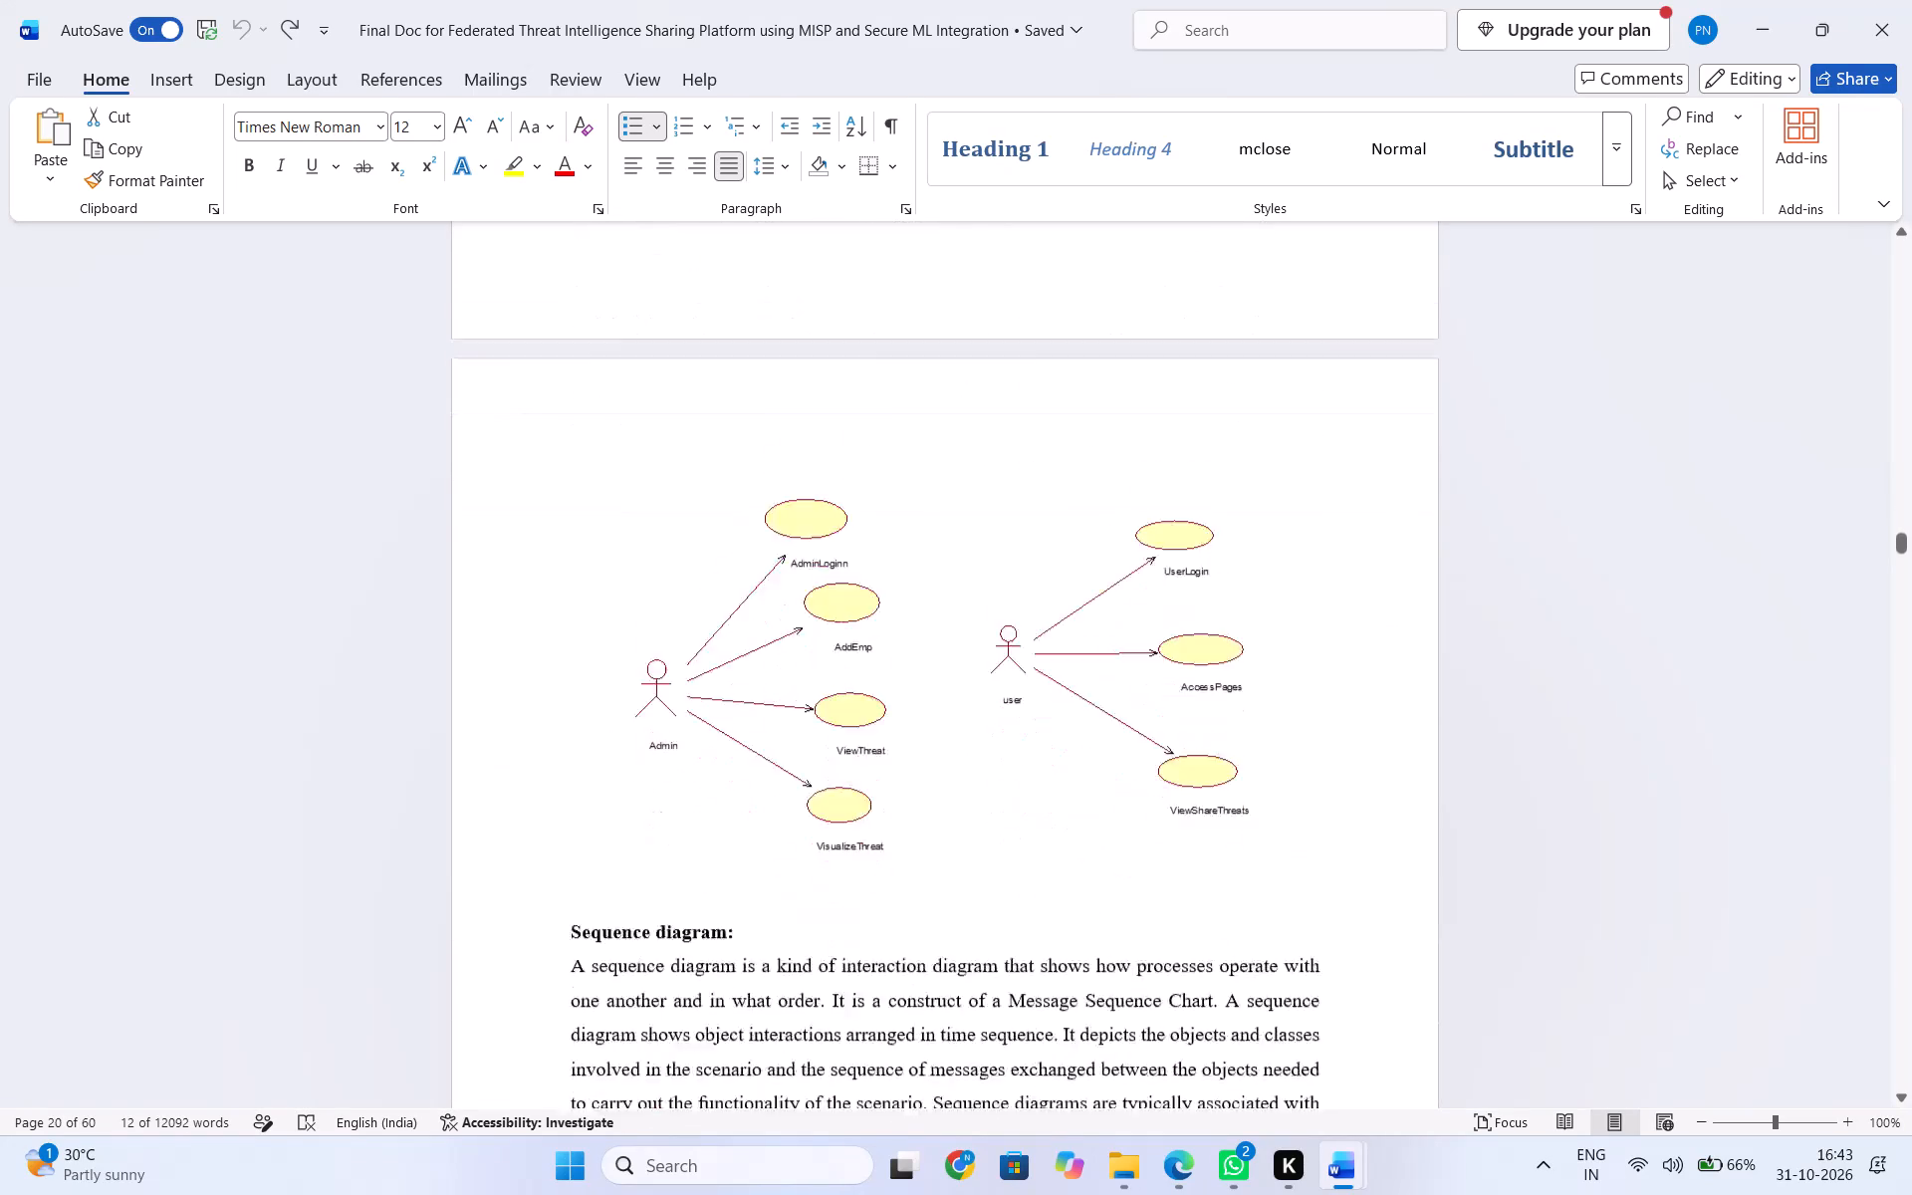
scroll(1237, 968, down, 13)
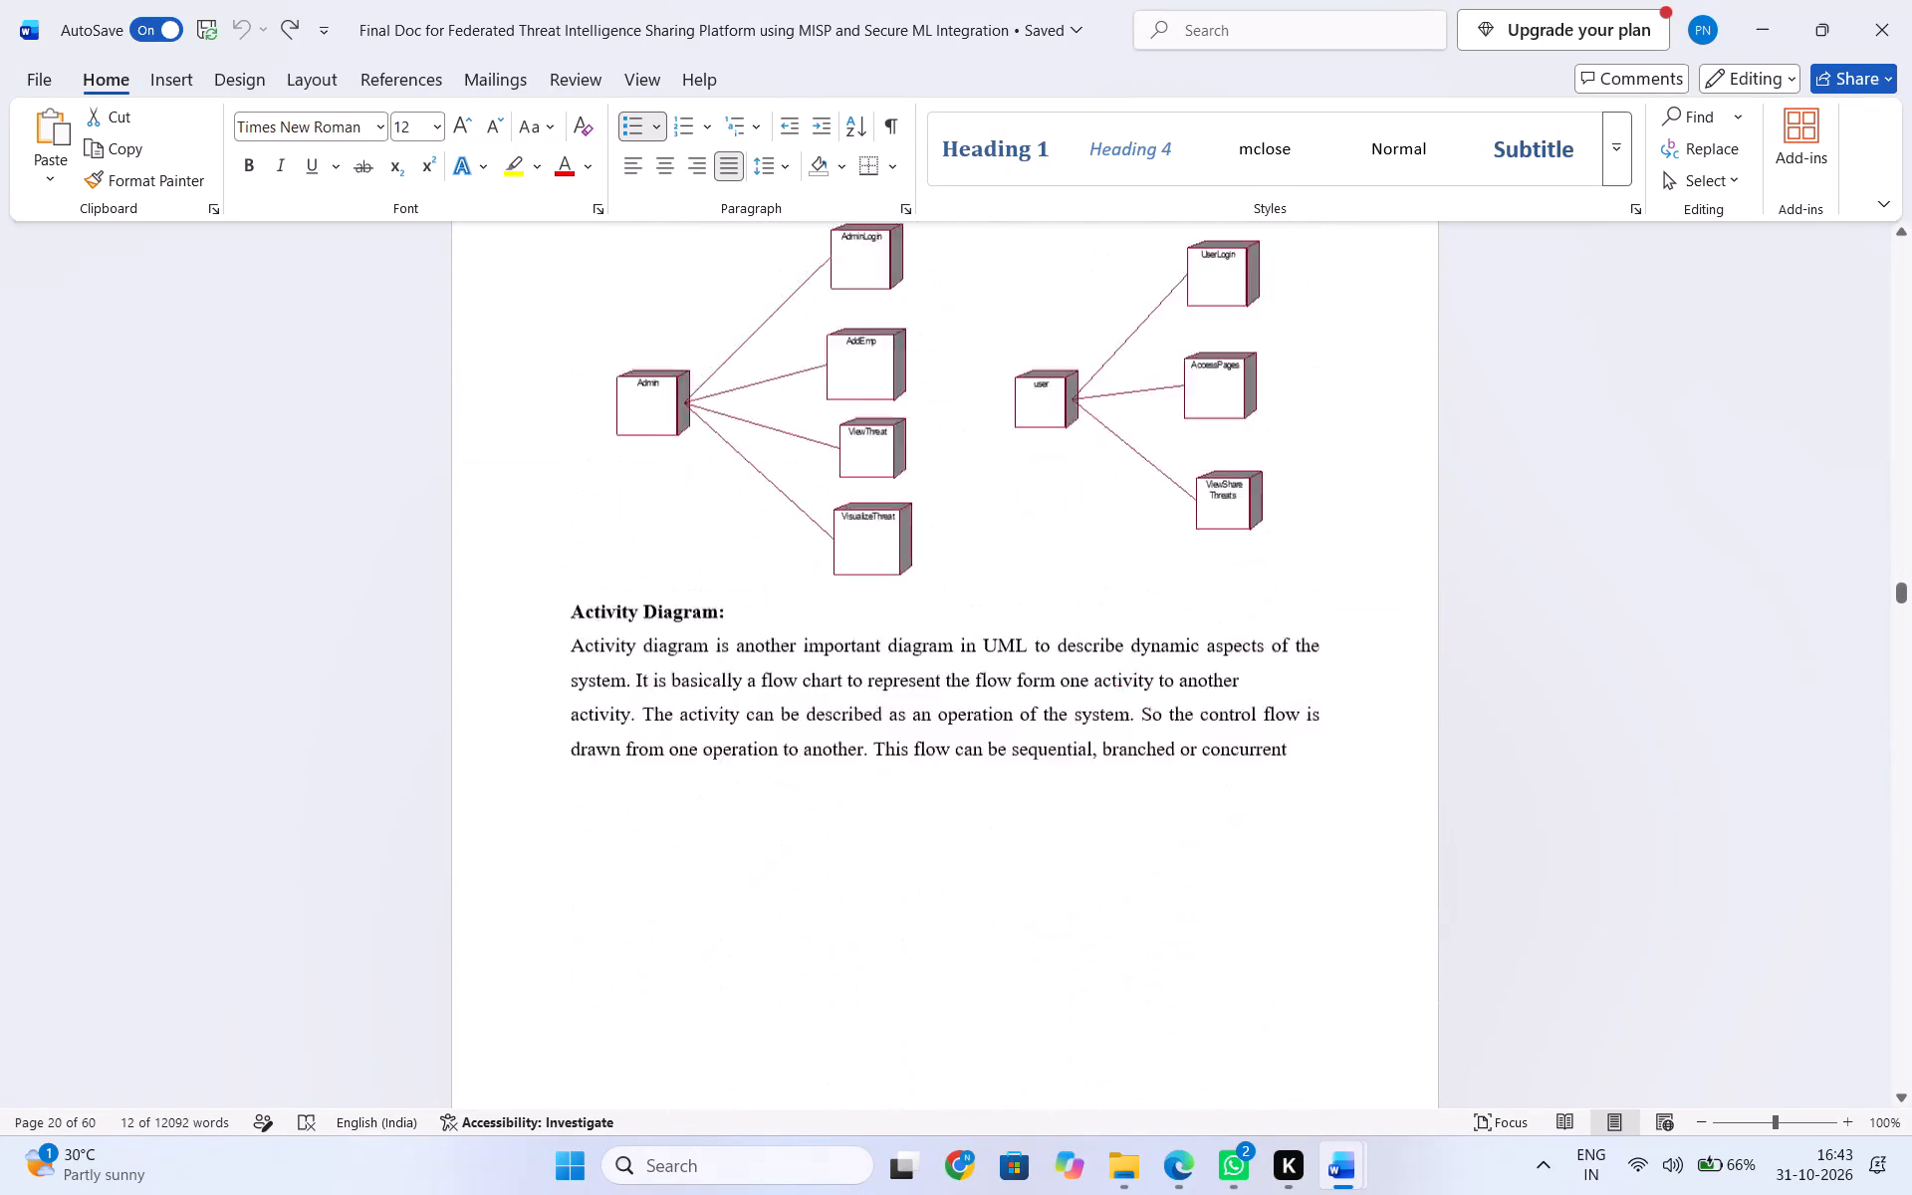
scroll(1237, 968, down, 7)
scroll(1237, 968, up, 1)
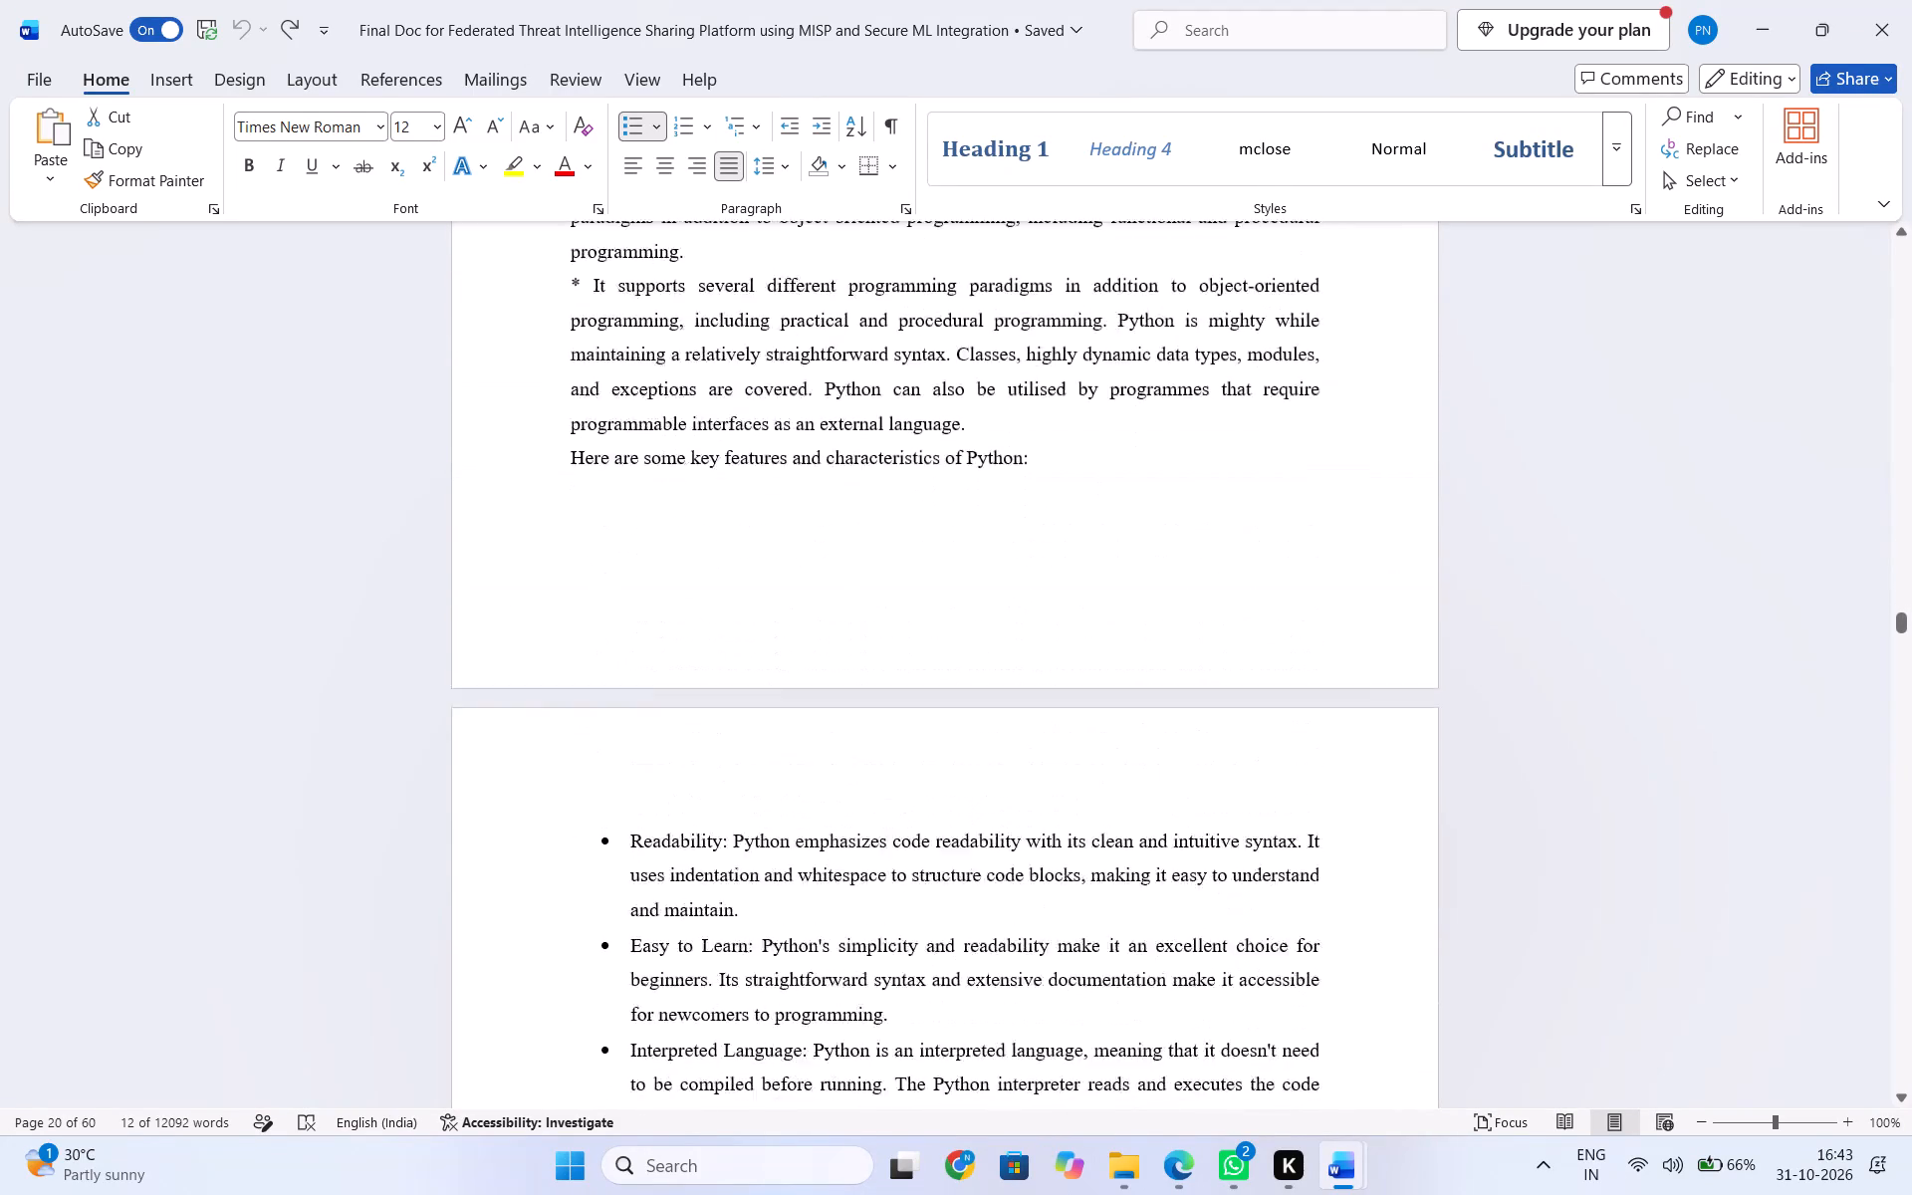
scroll(1237, 968, down, 10)
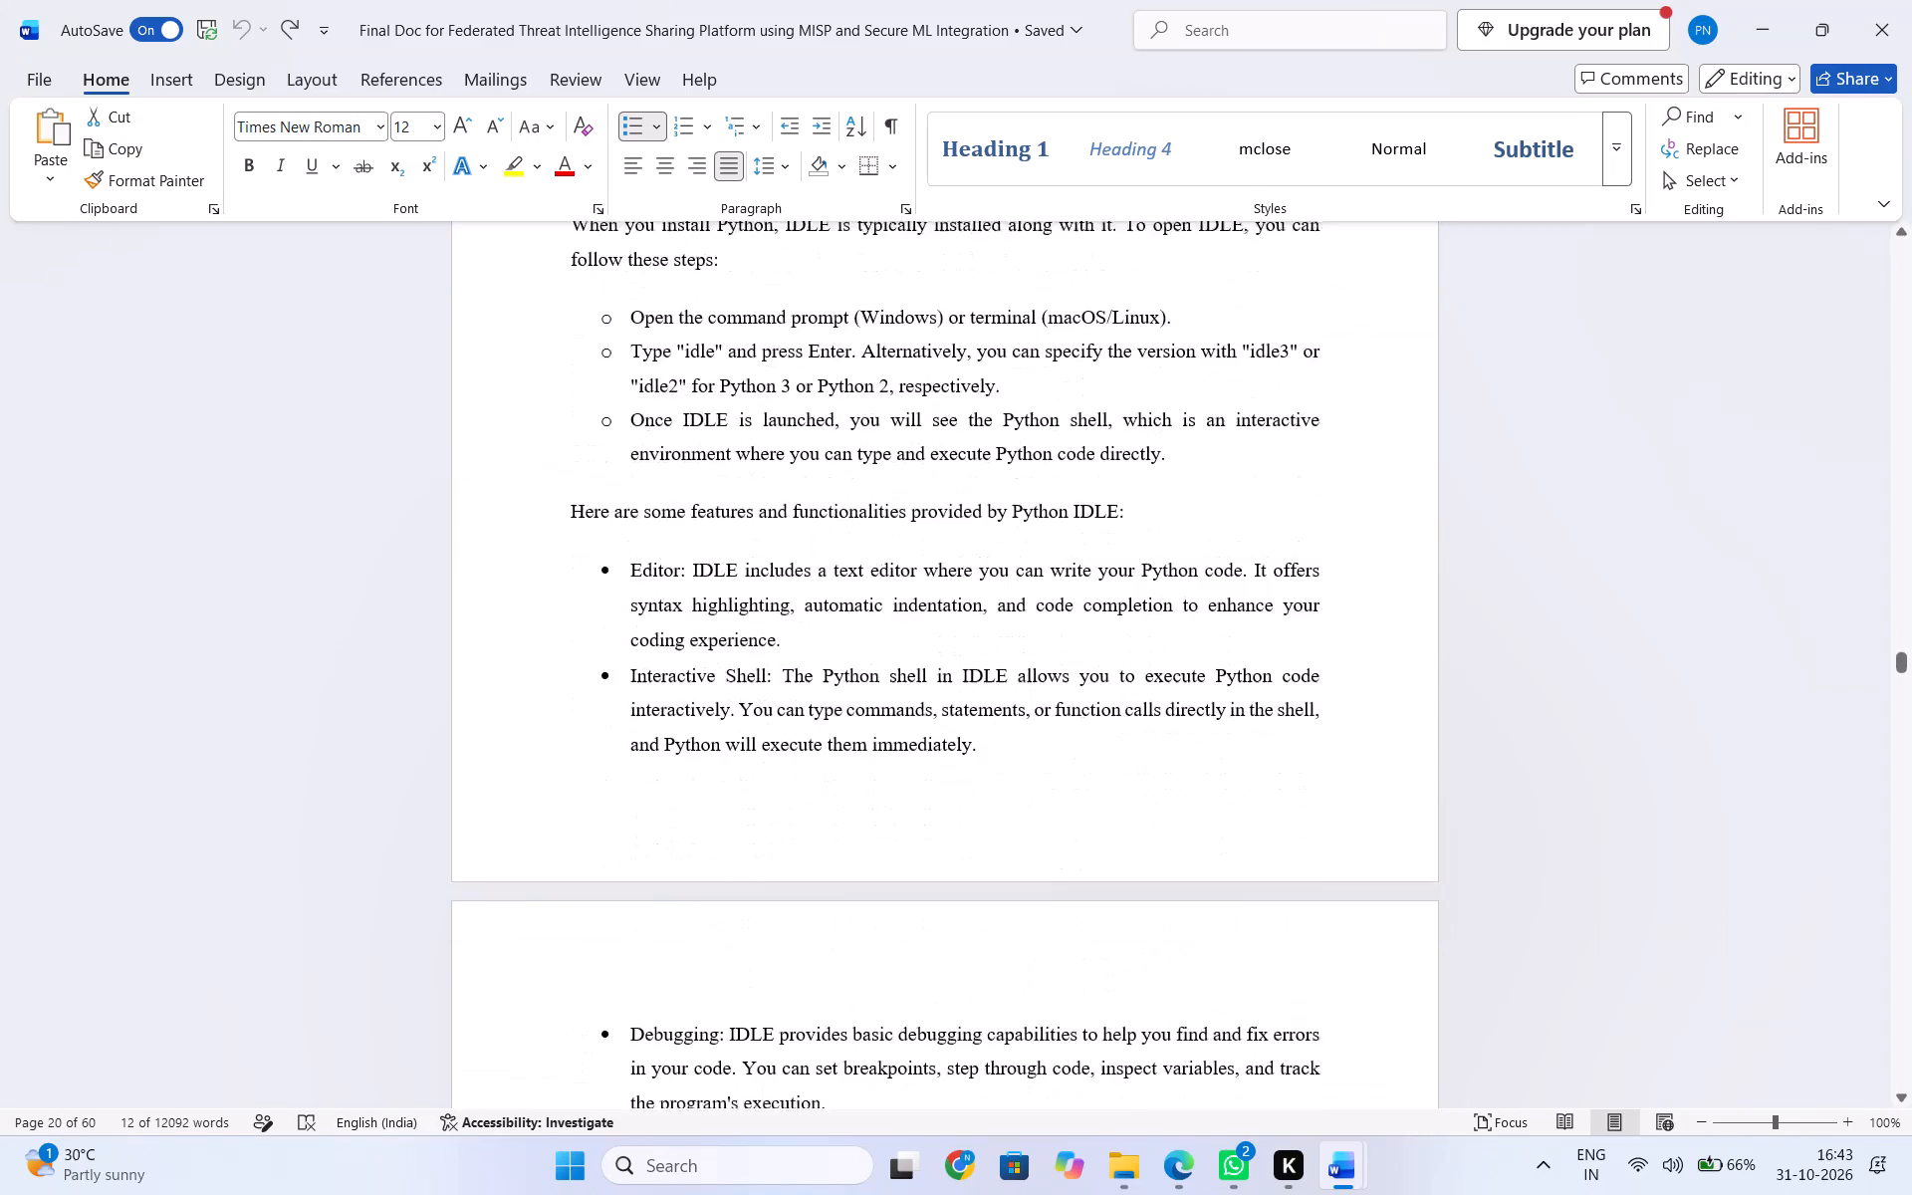
scroll(1237, 968, down, 5)
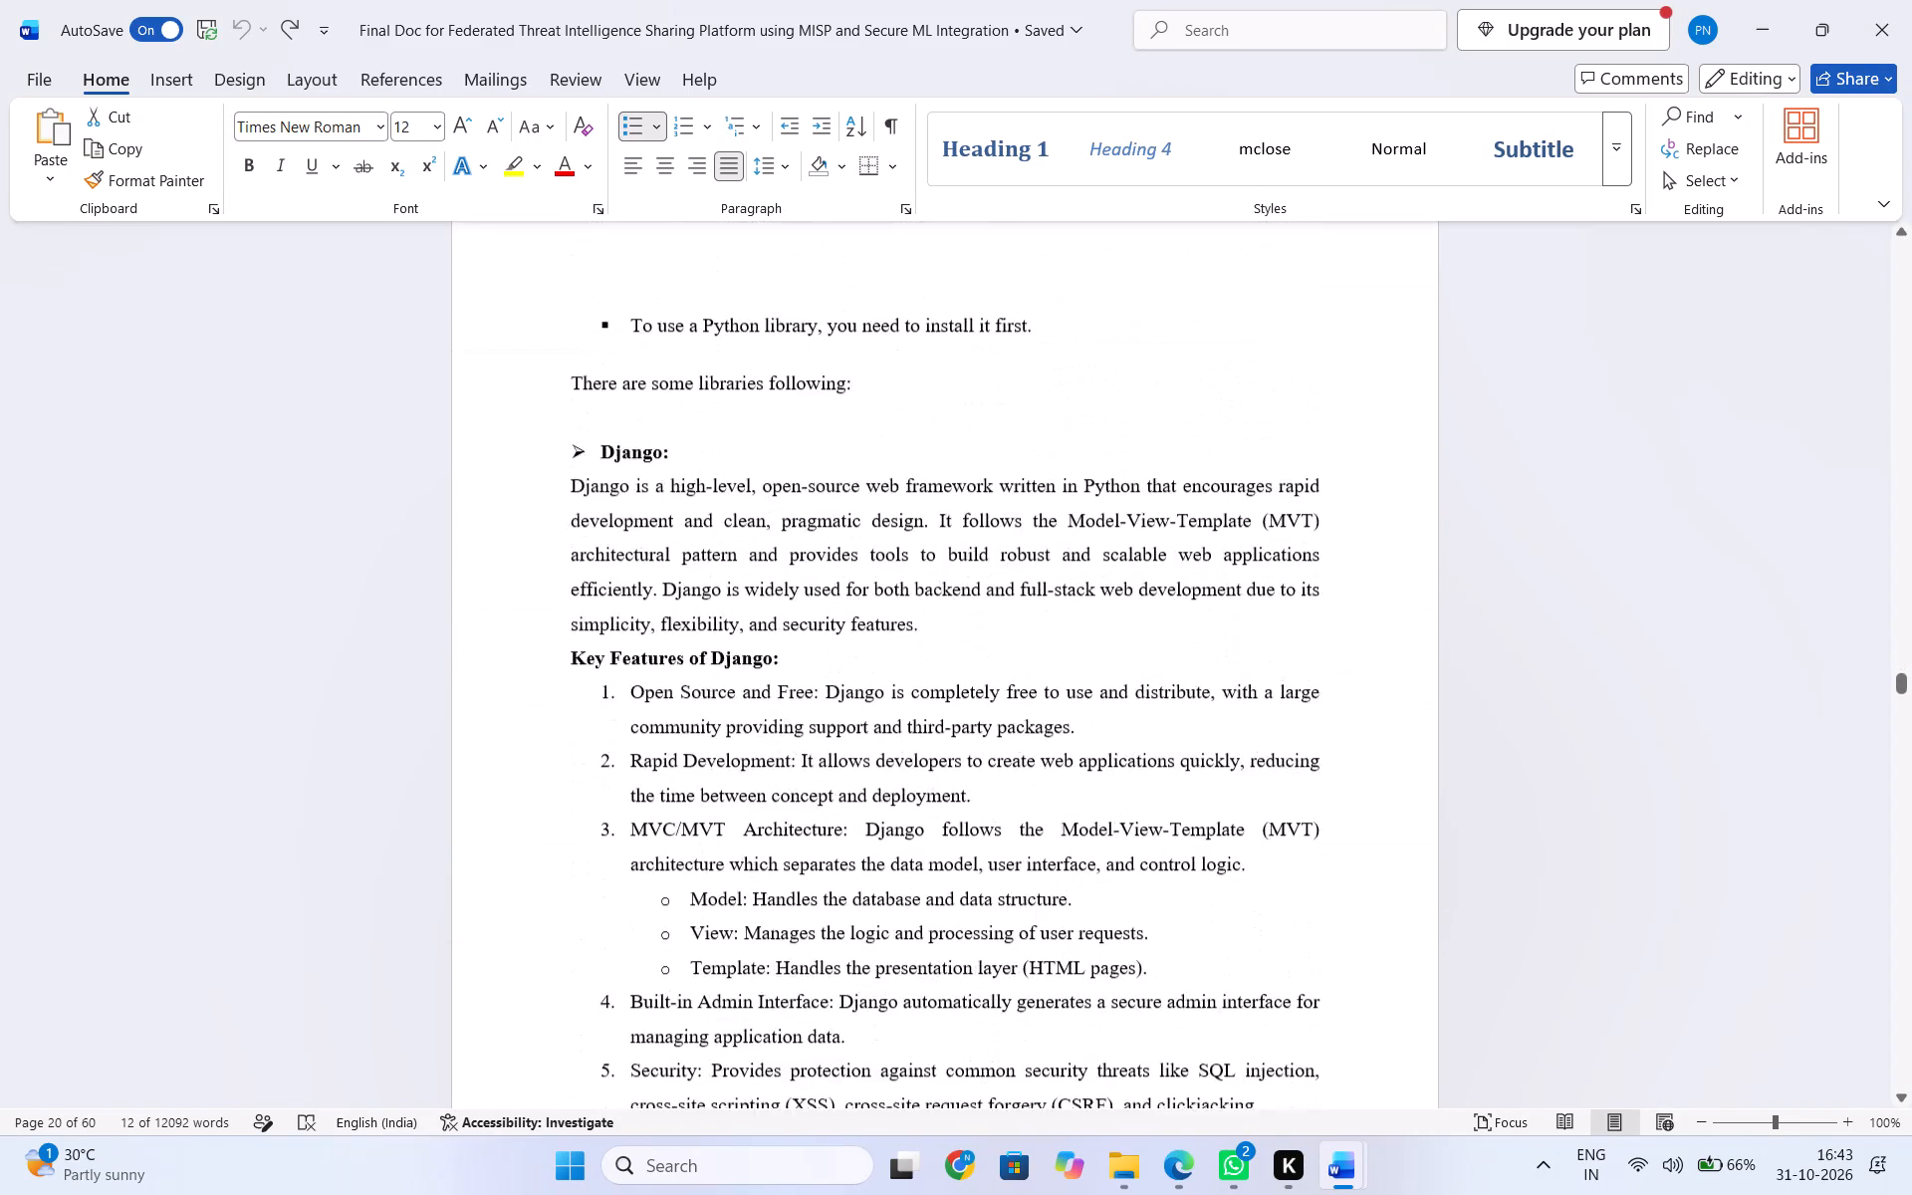
scroll(1237, 968, down, 7)
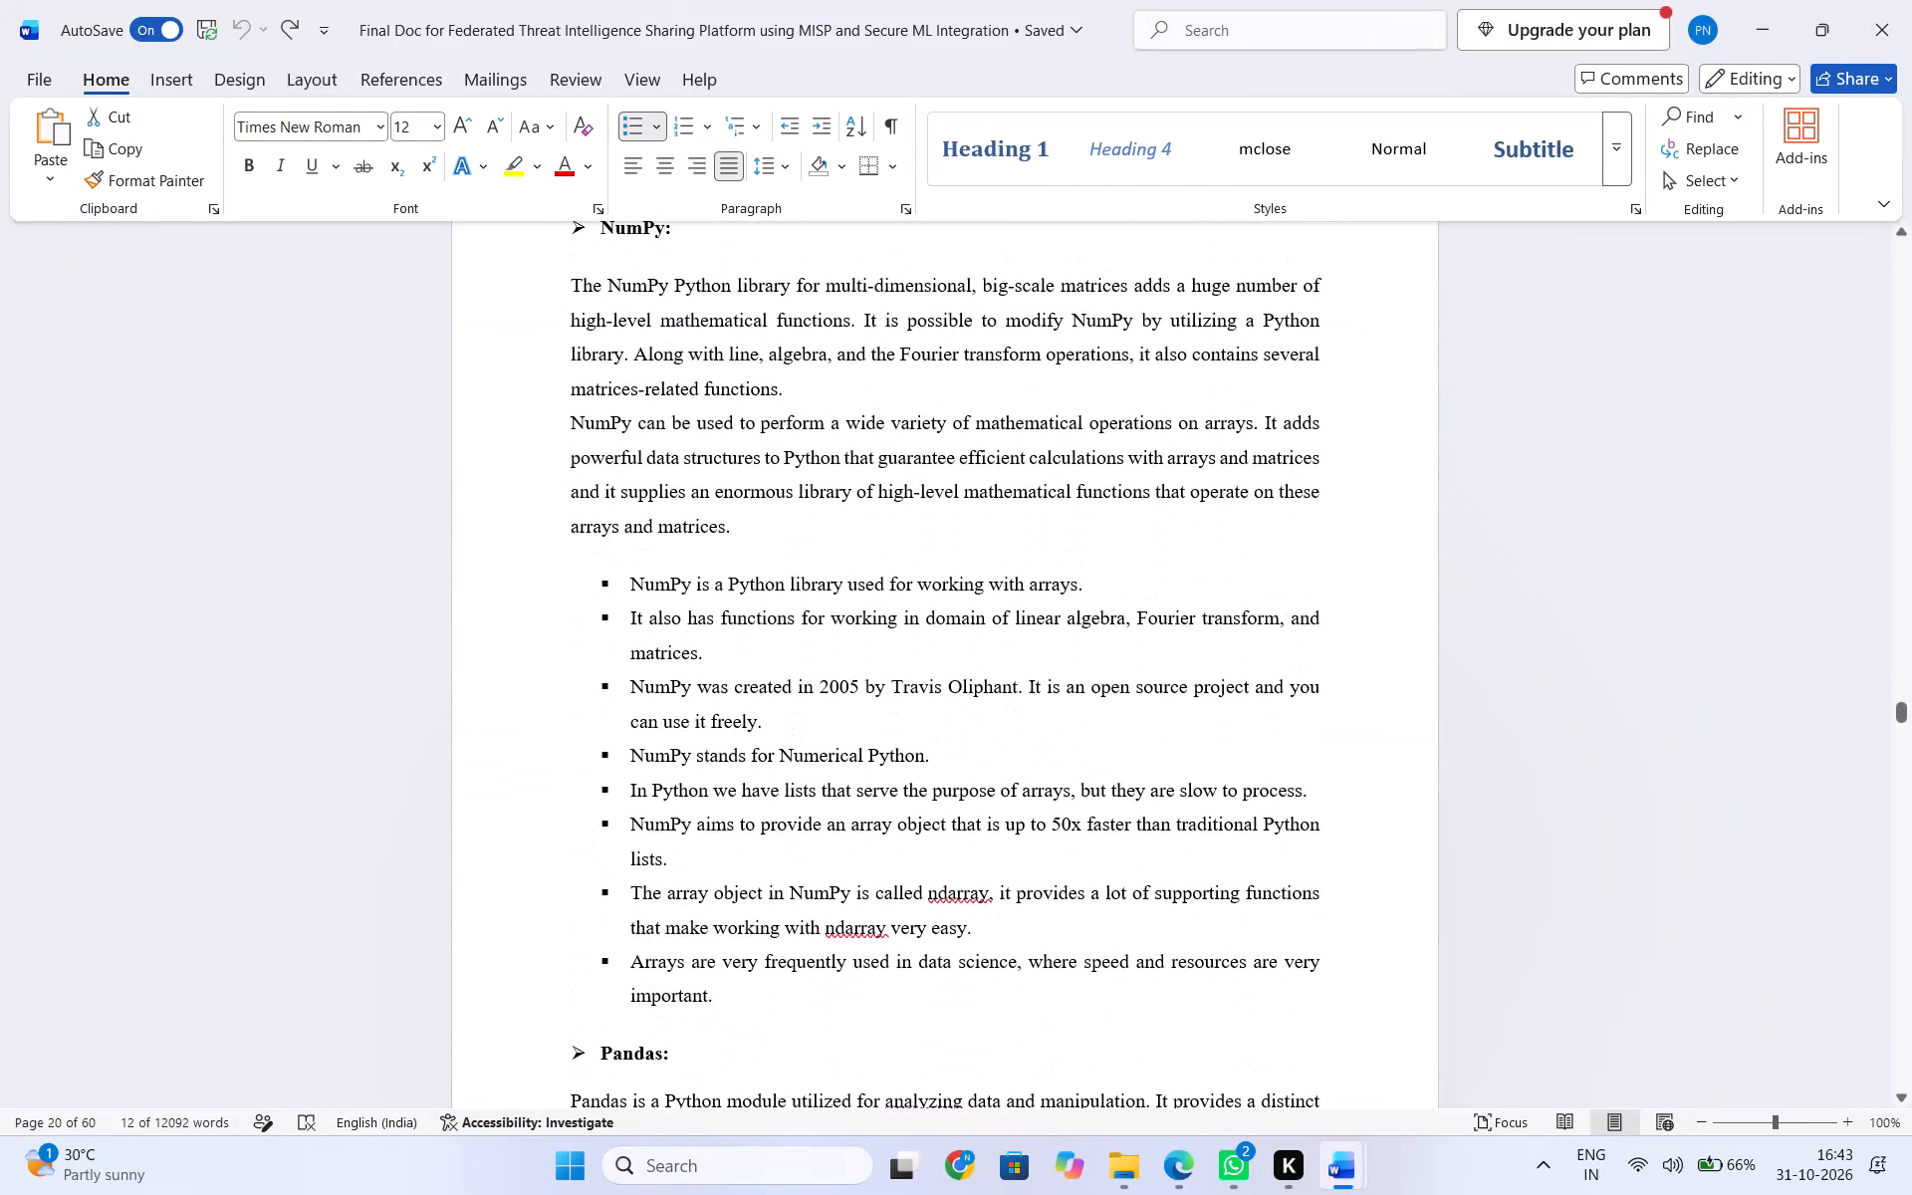
scroll(1237, 968, down, 6)
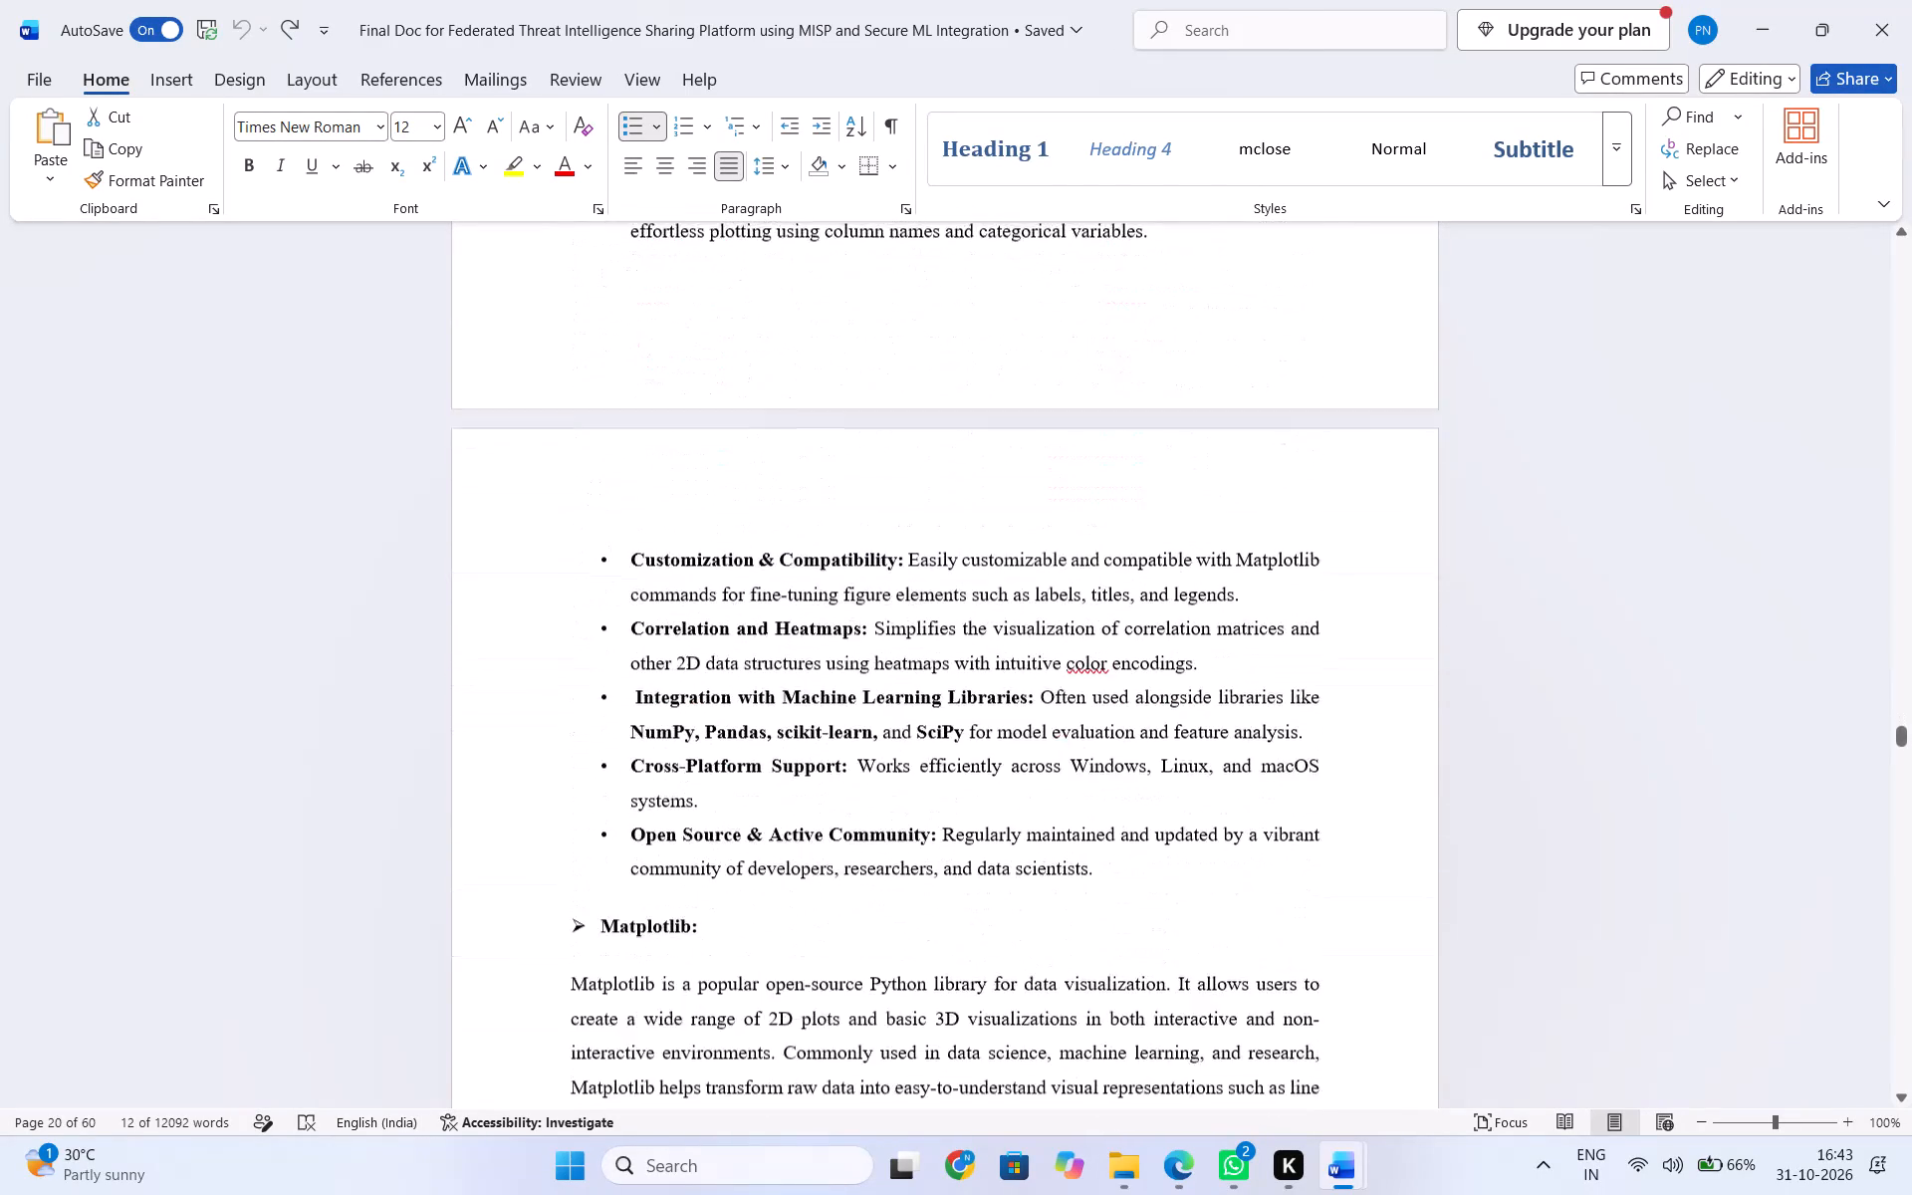
scroll(1237, 968, down, 7)
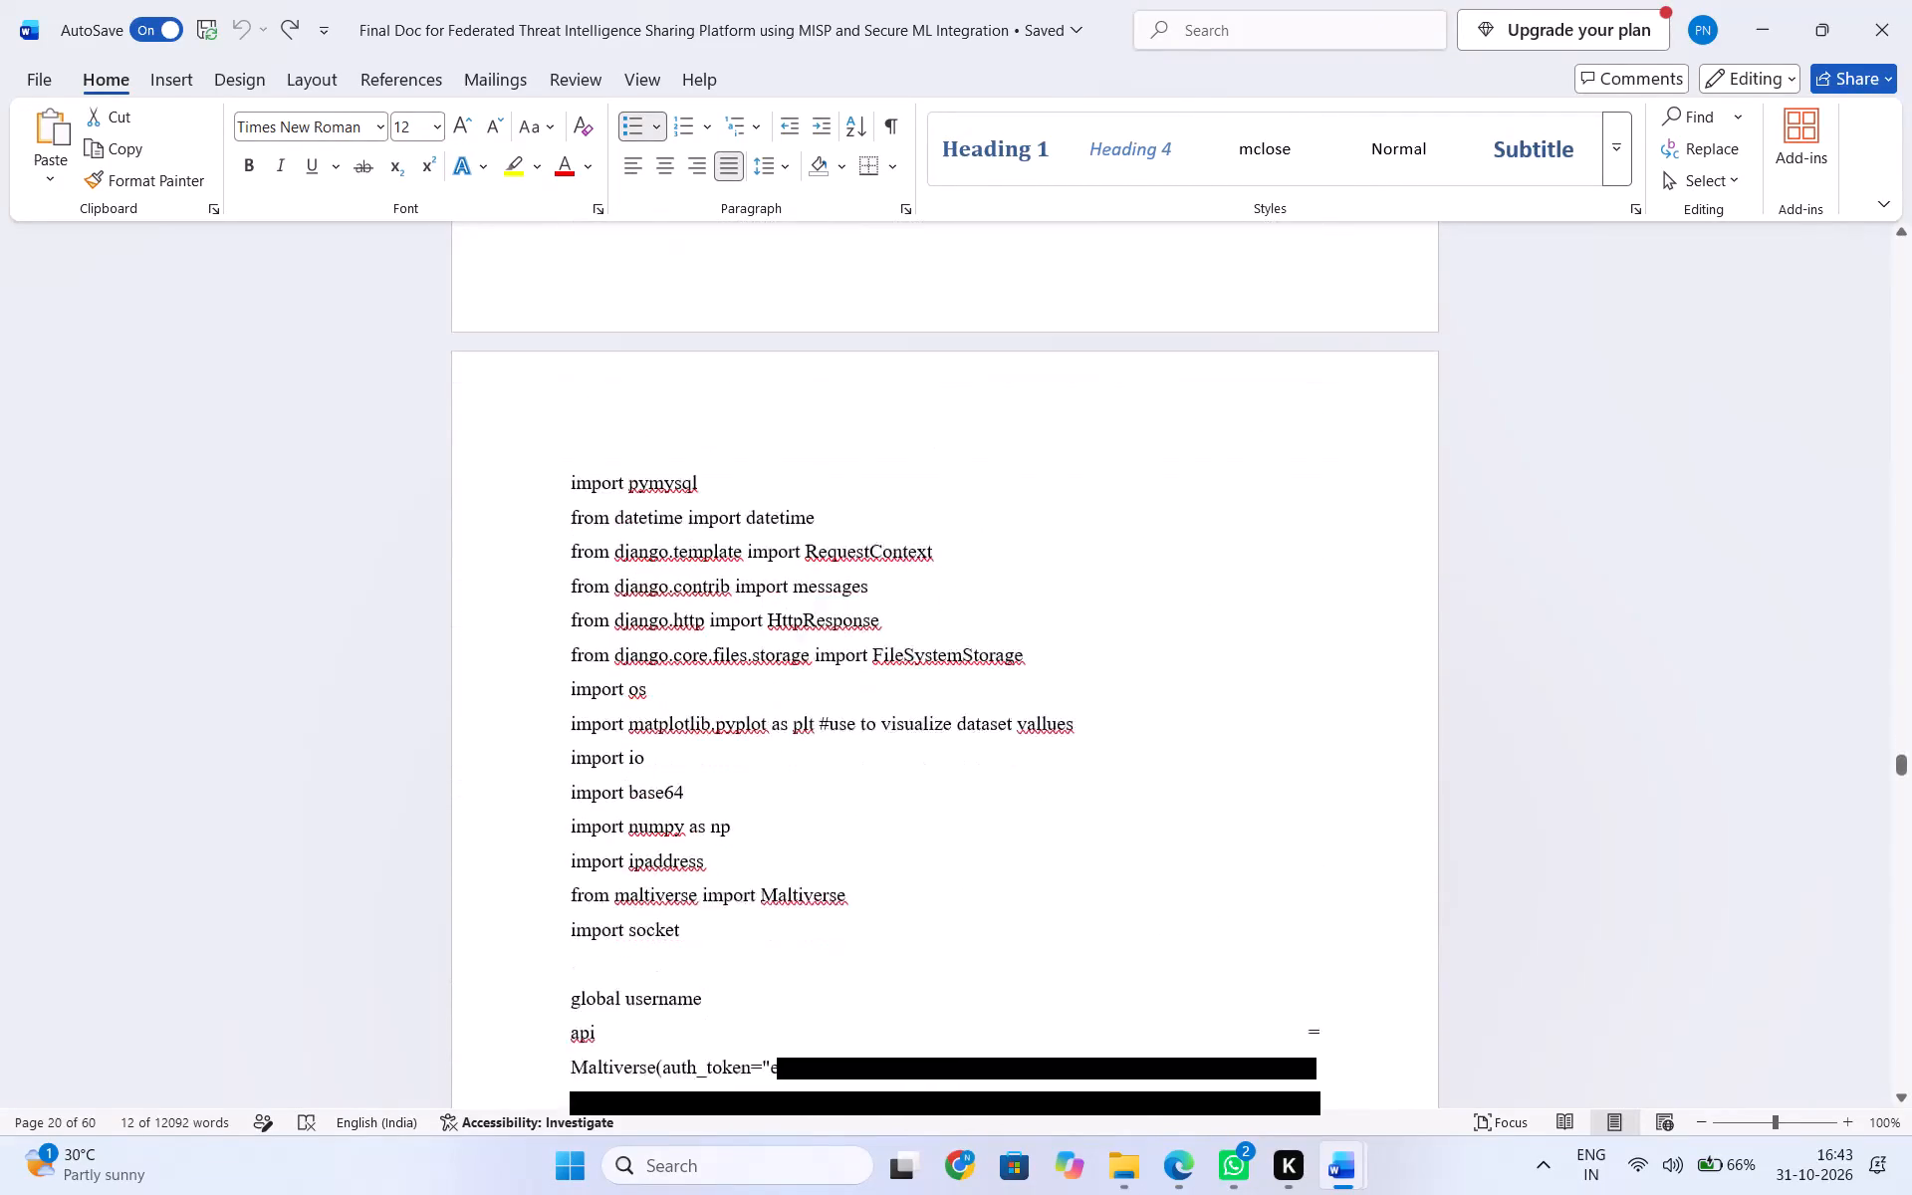
Look back through the Final Doc from the sample code to section 3.4, examining the feasibility and external interface requirements.
scroll(1237, 968, up, 20)
scroll(1237, 968, up, 2)
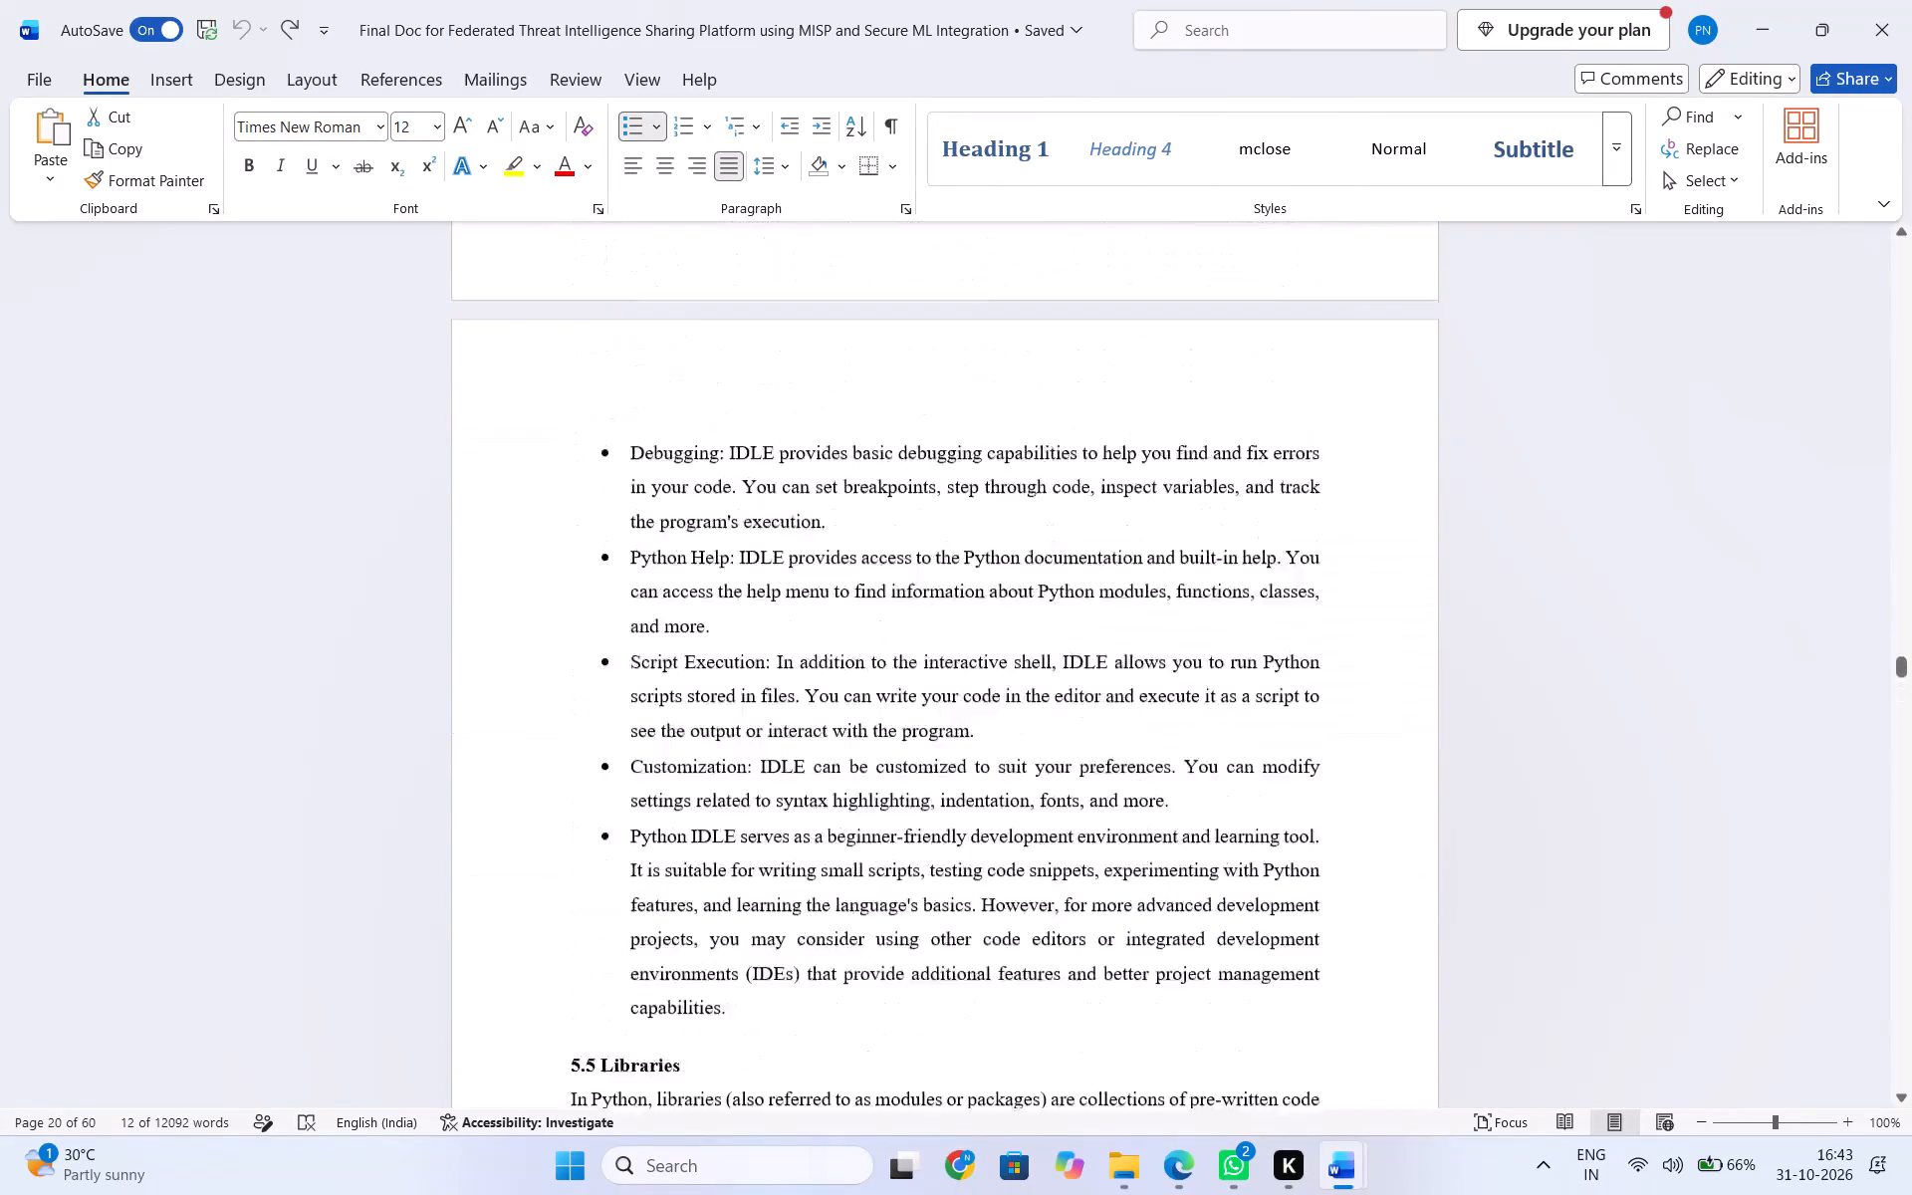
scroll(1238, 968, up, 20)
scroll(1238, 968, up, 7)
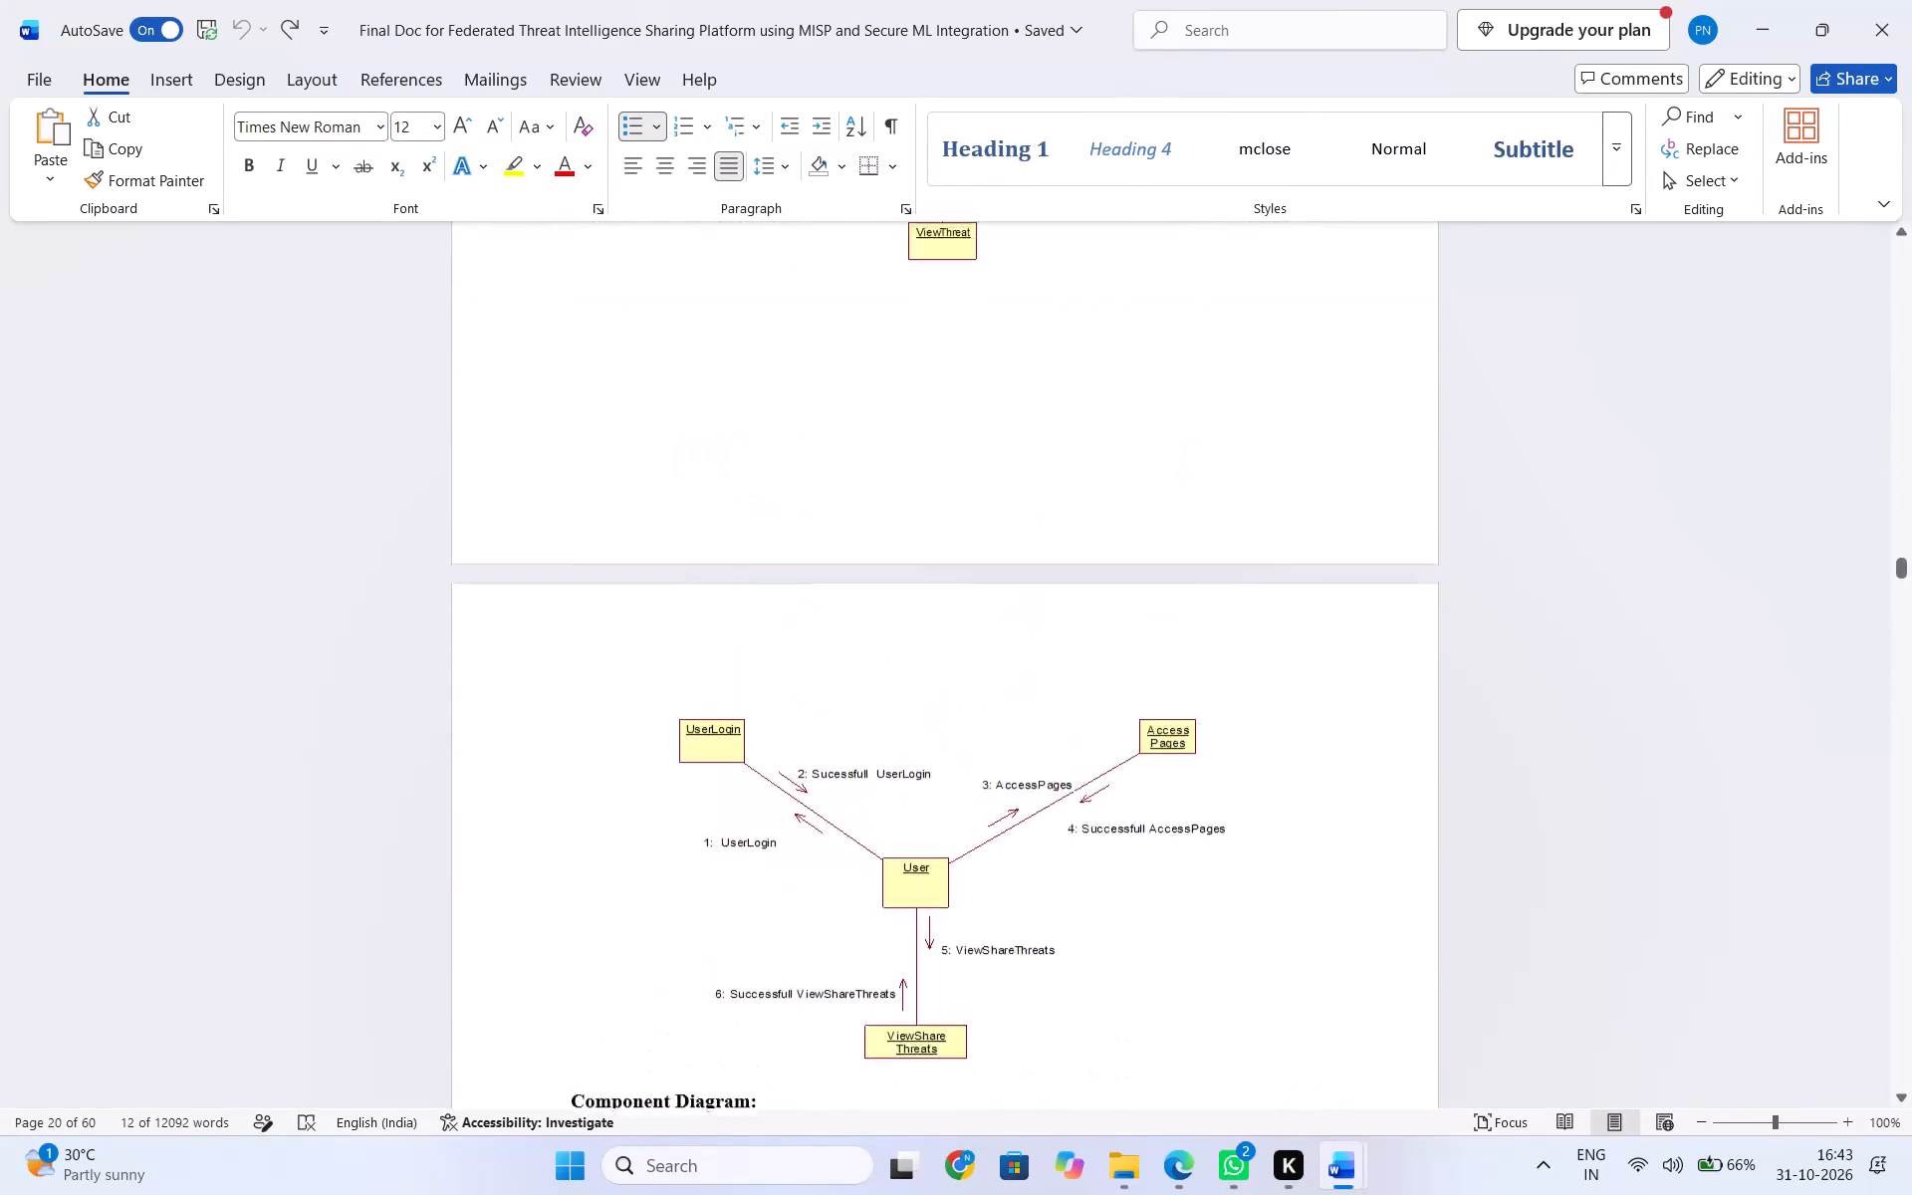
scroll(1238, 968, up, 12)
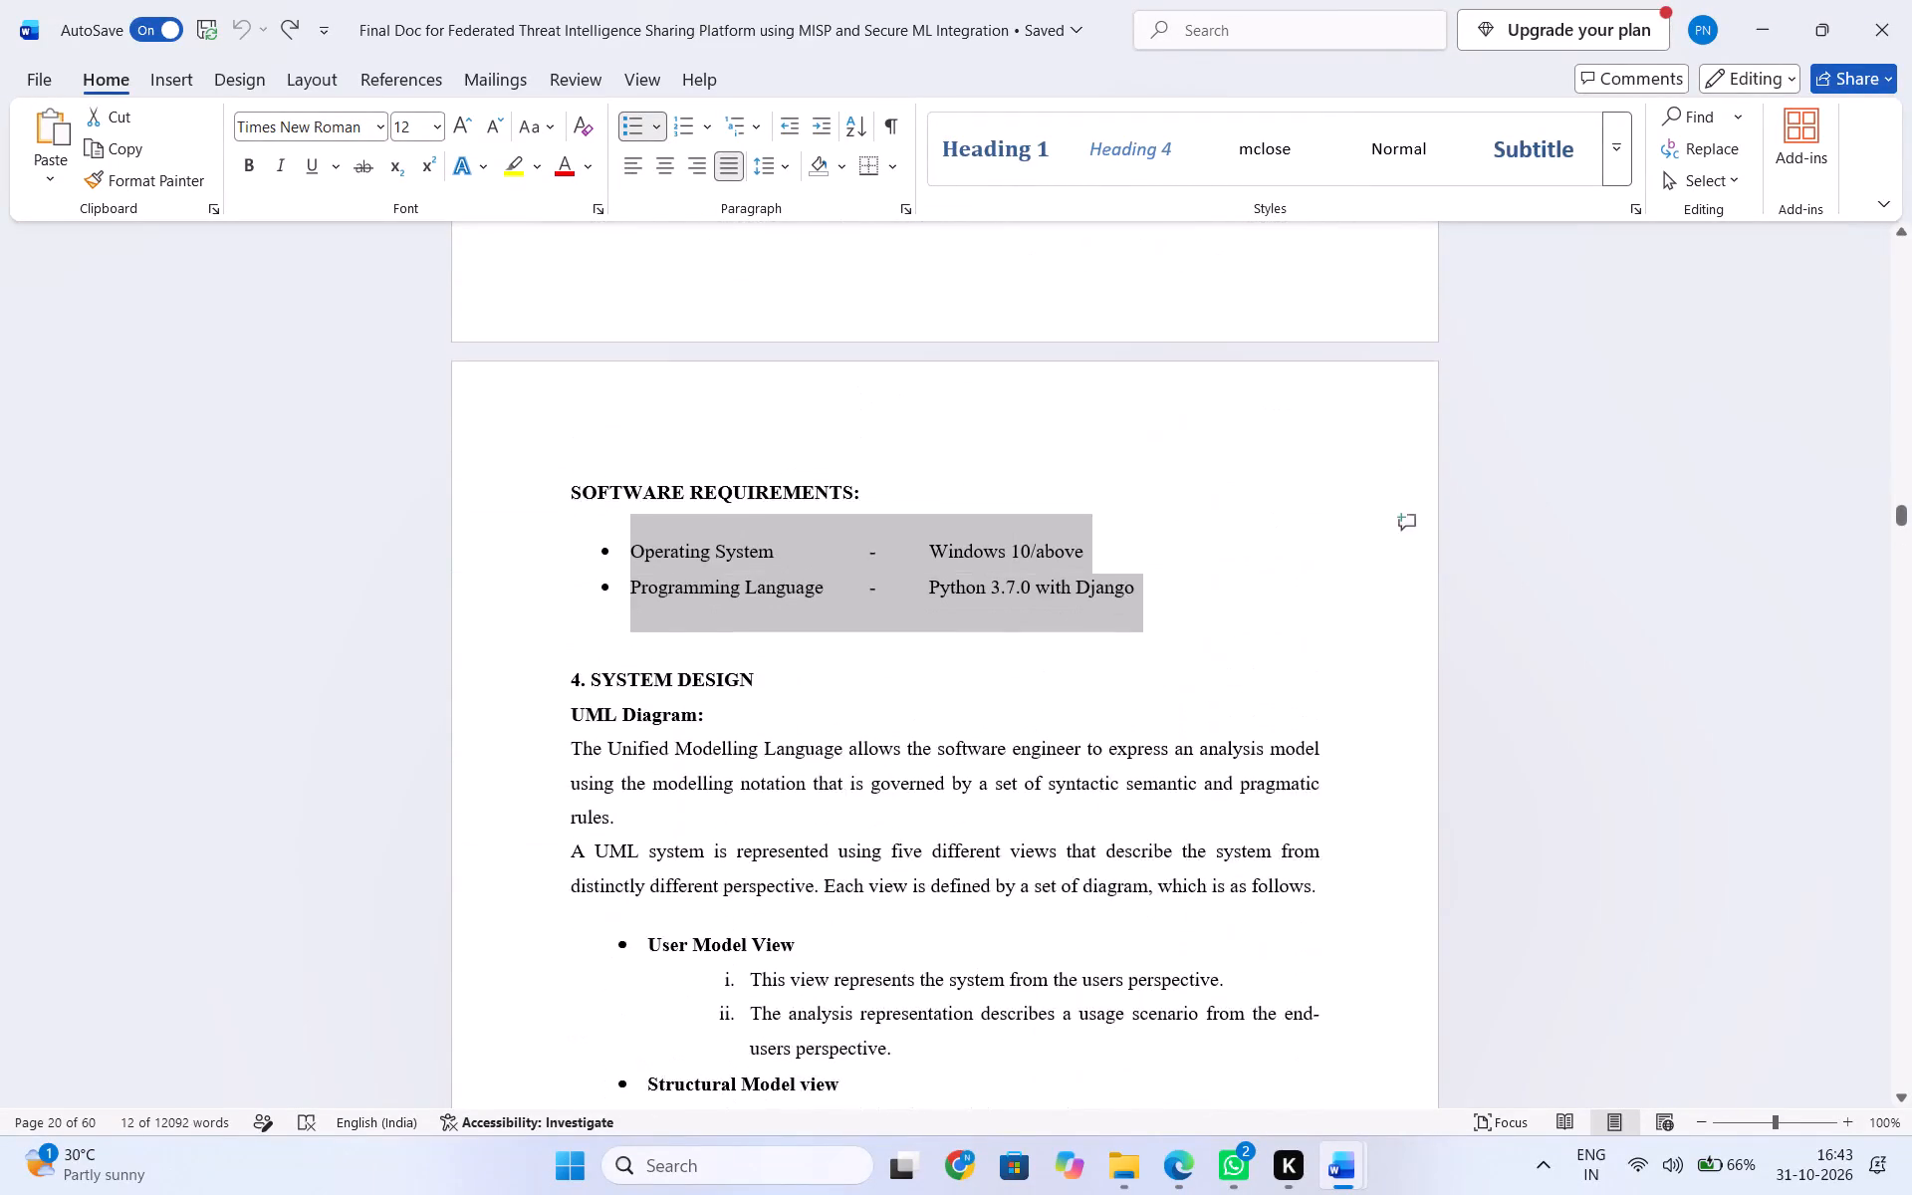
scroll(1235, 968, up, 6)
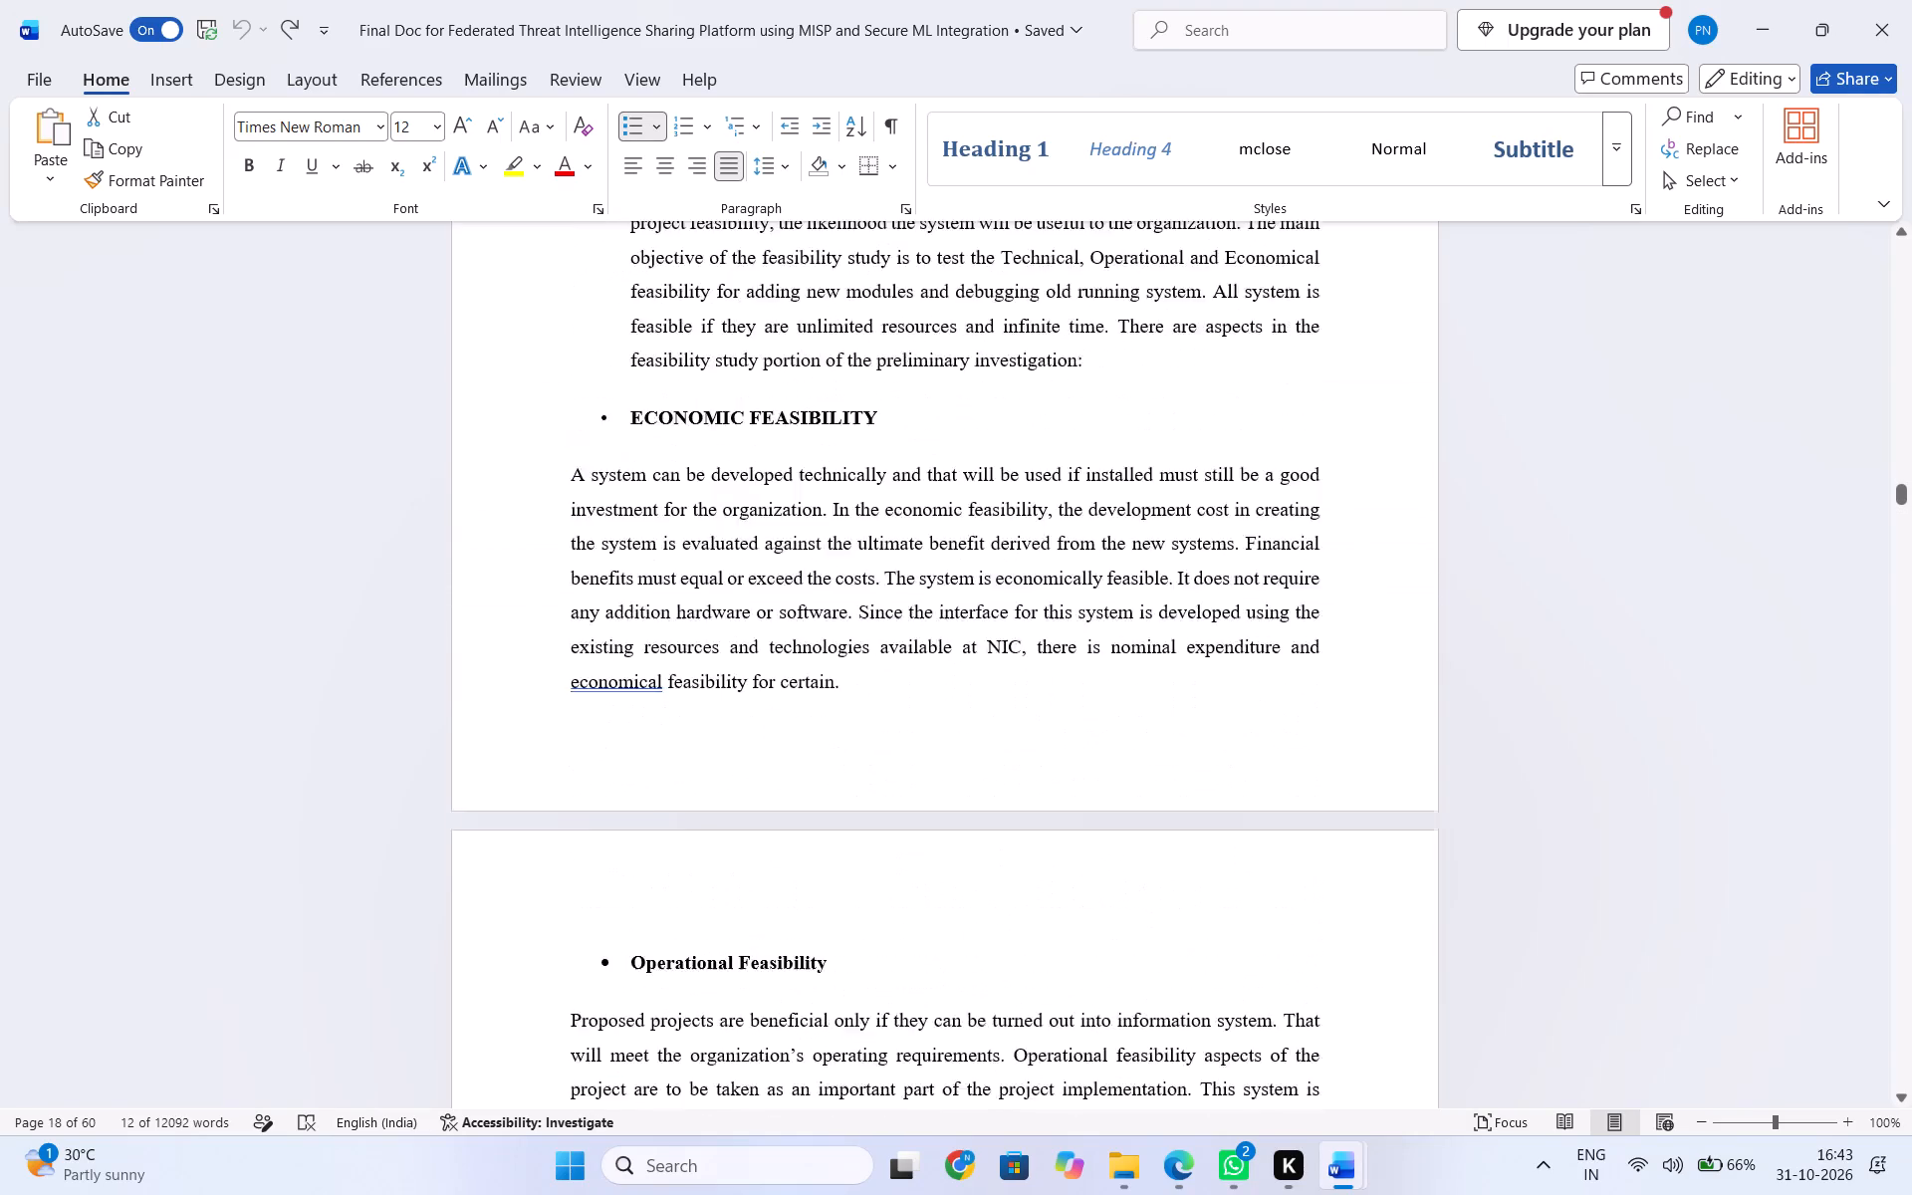
scroll(1232, 968, up, 2)
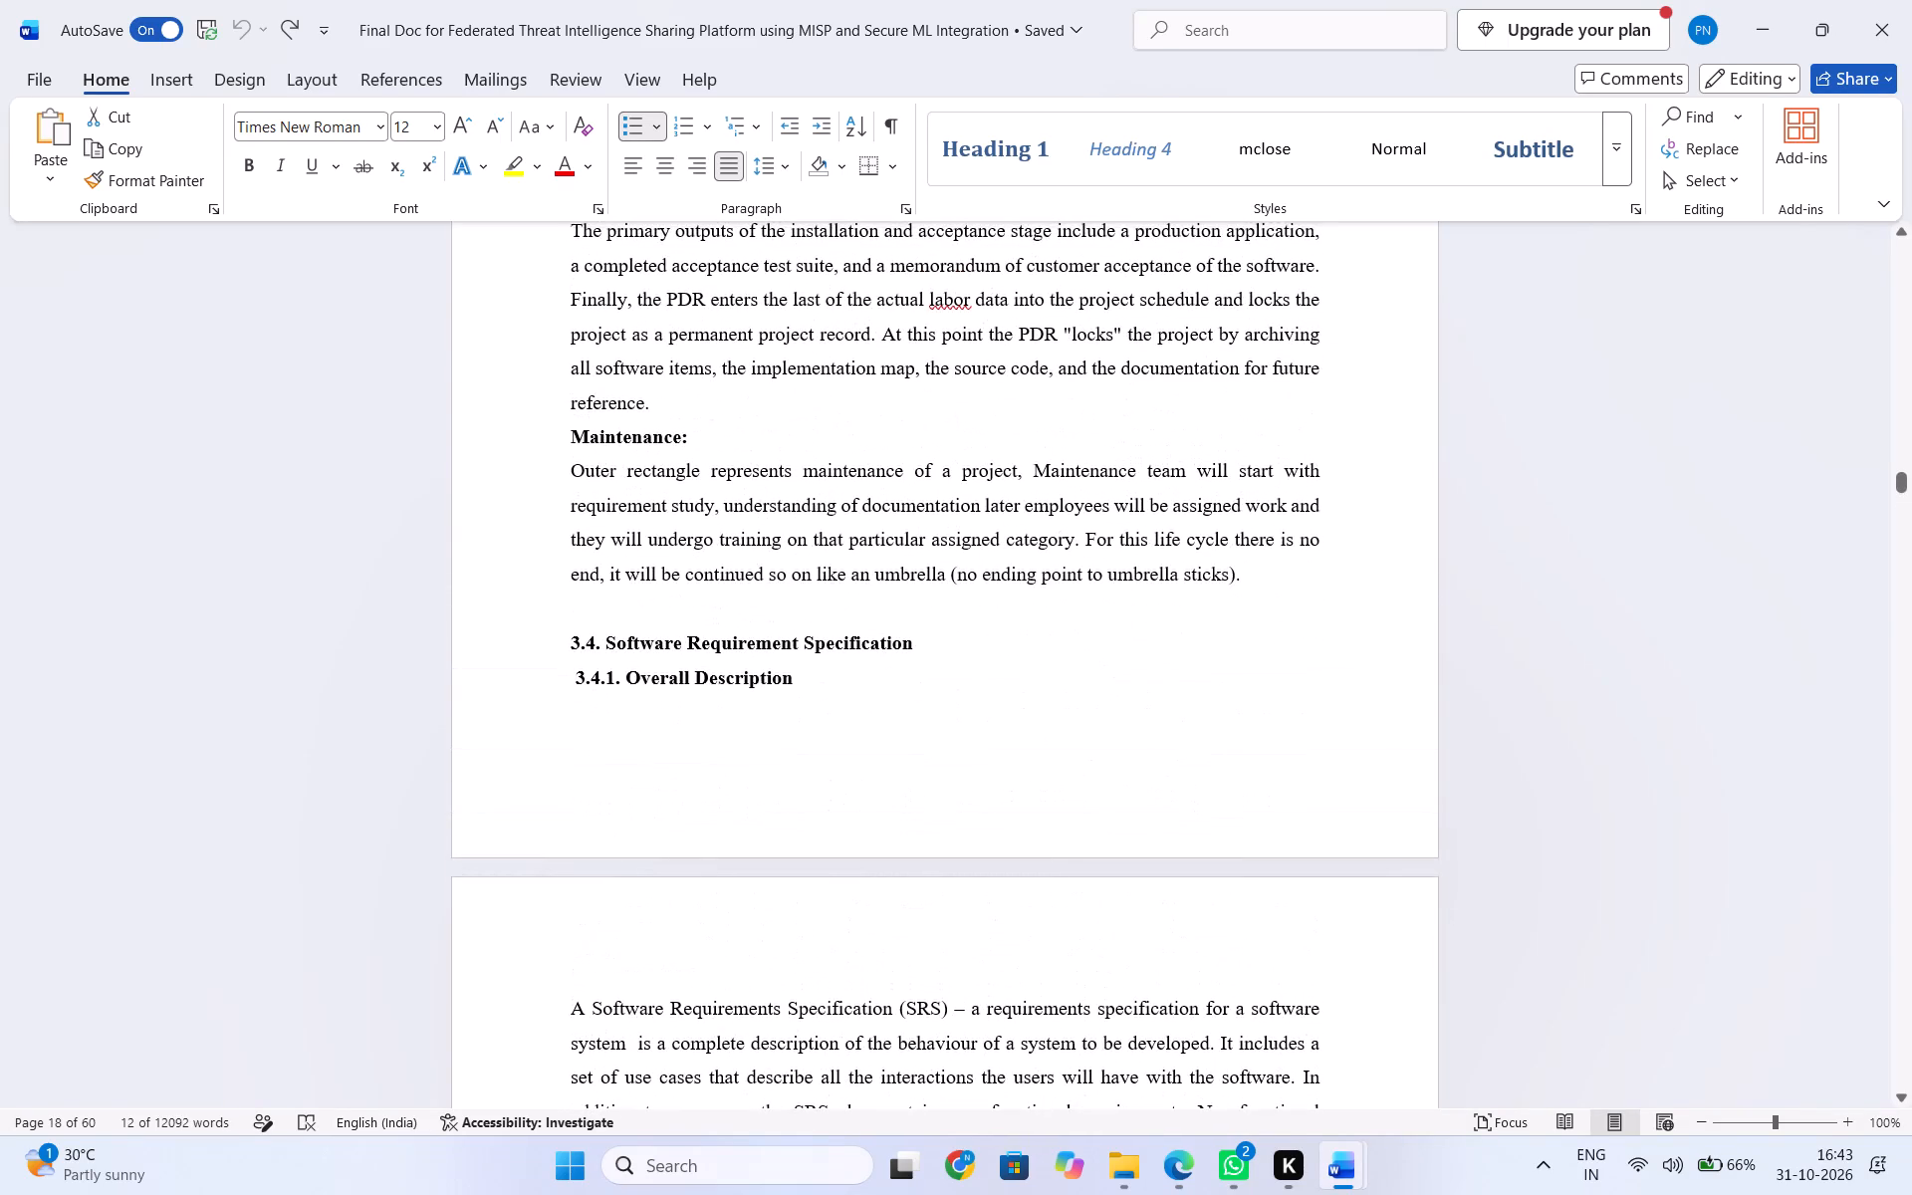
scroll(1232, 968, down, 3)
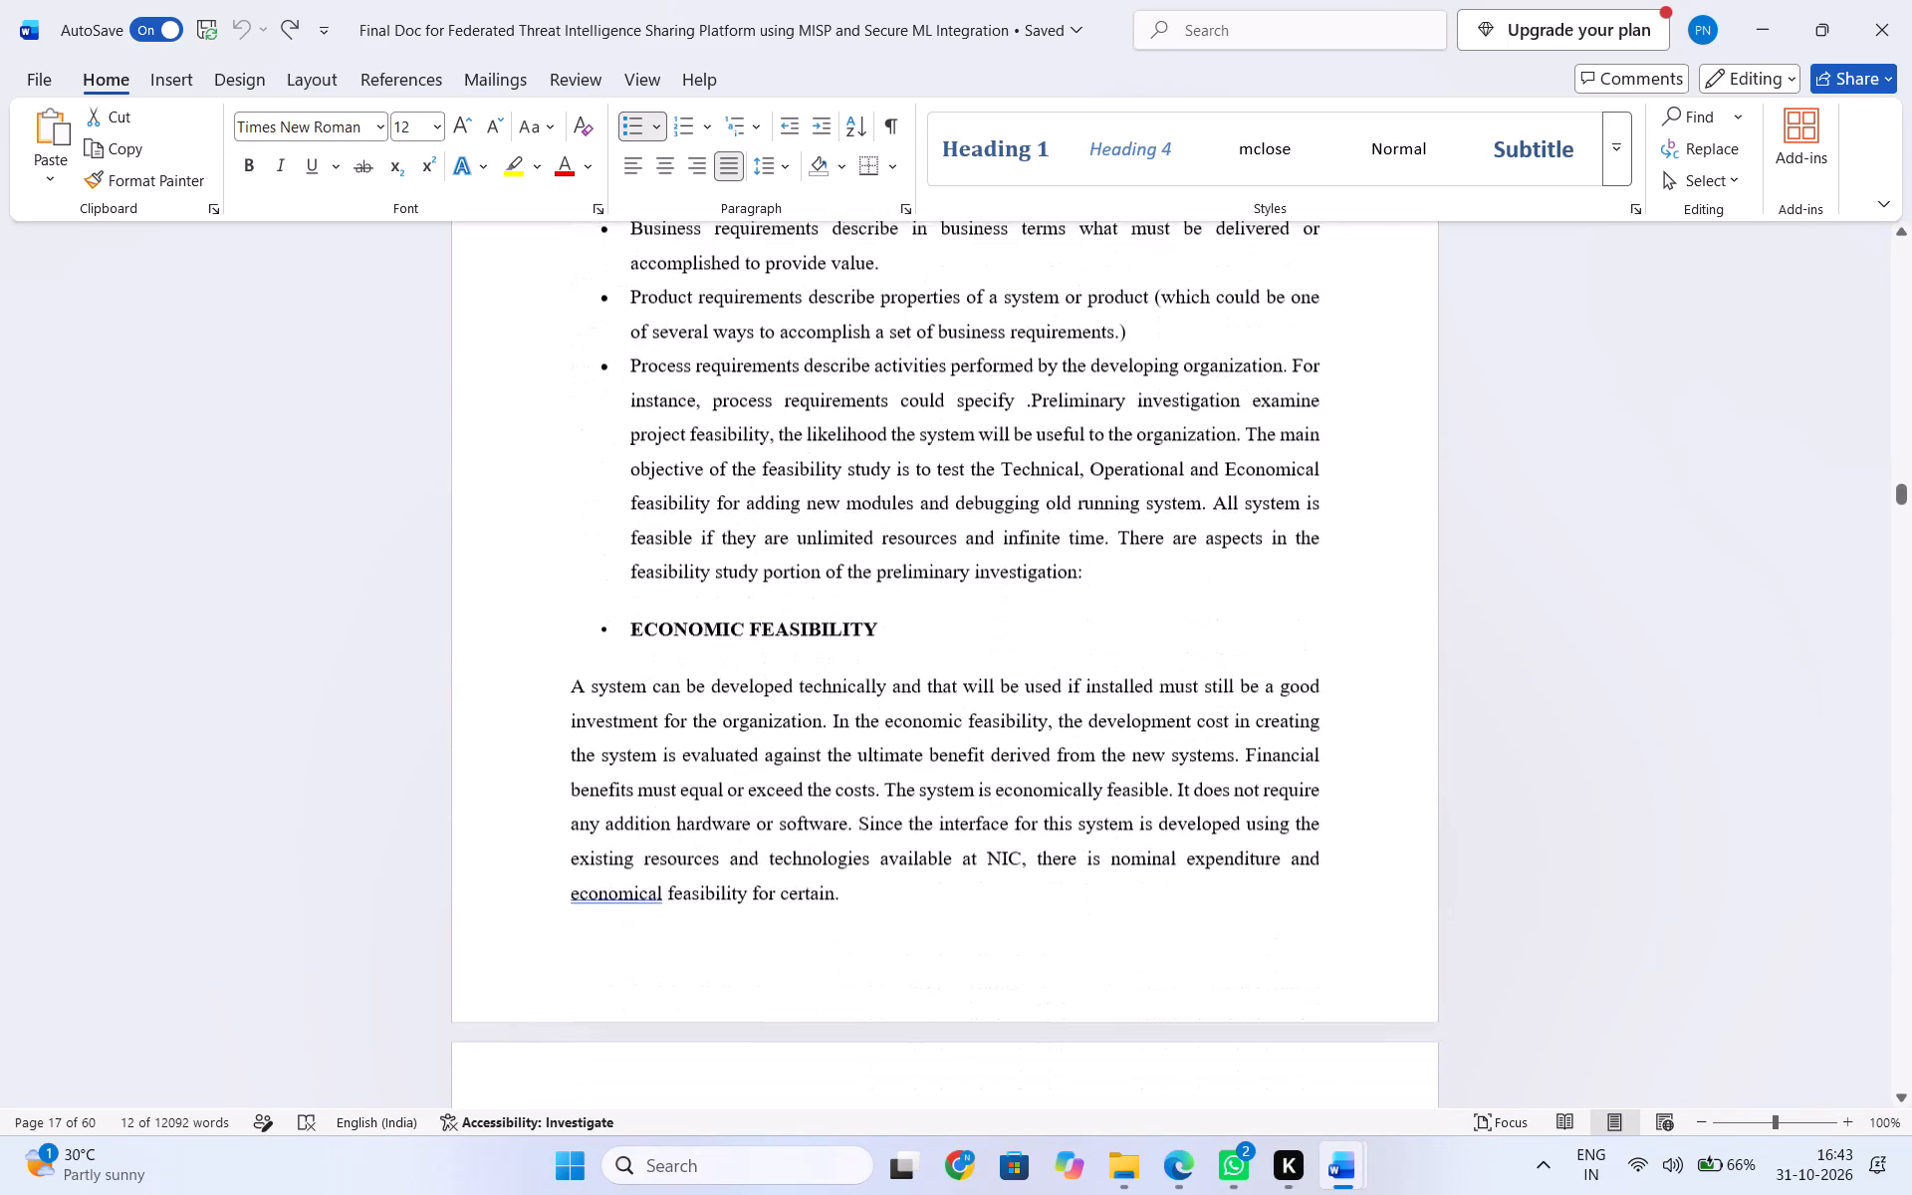
scroll(1232, 968, down, 1)
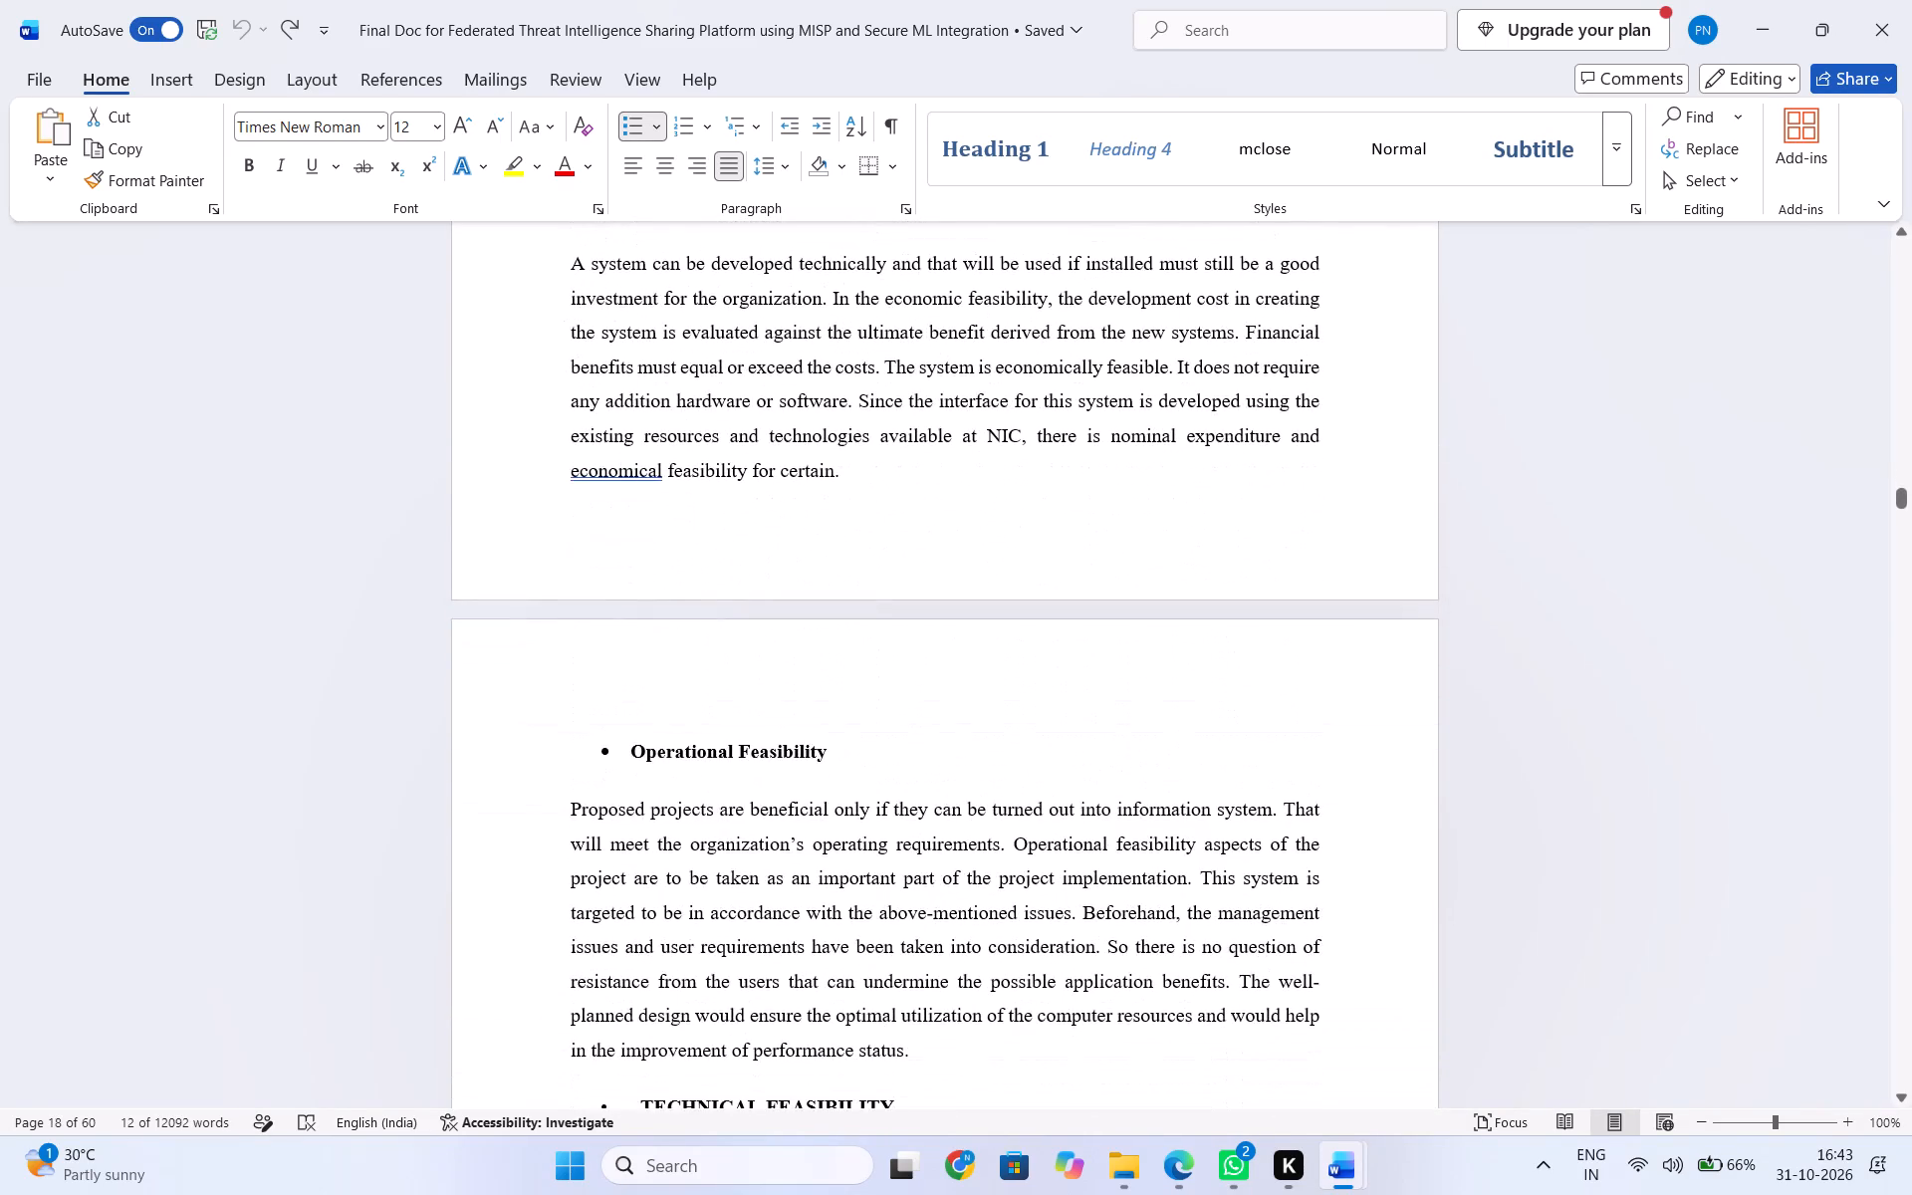
scroll(1232, 968, down, 1)
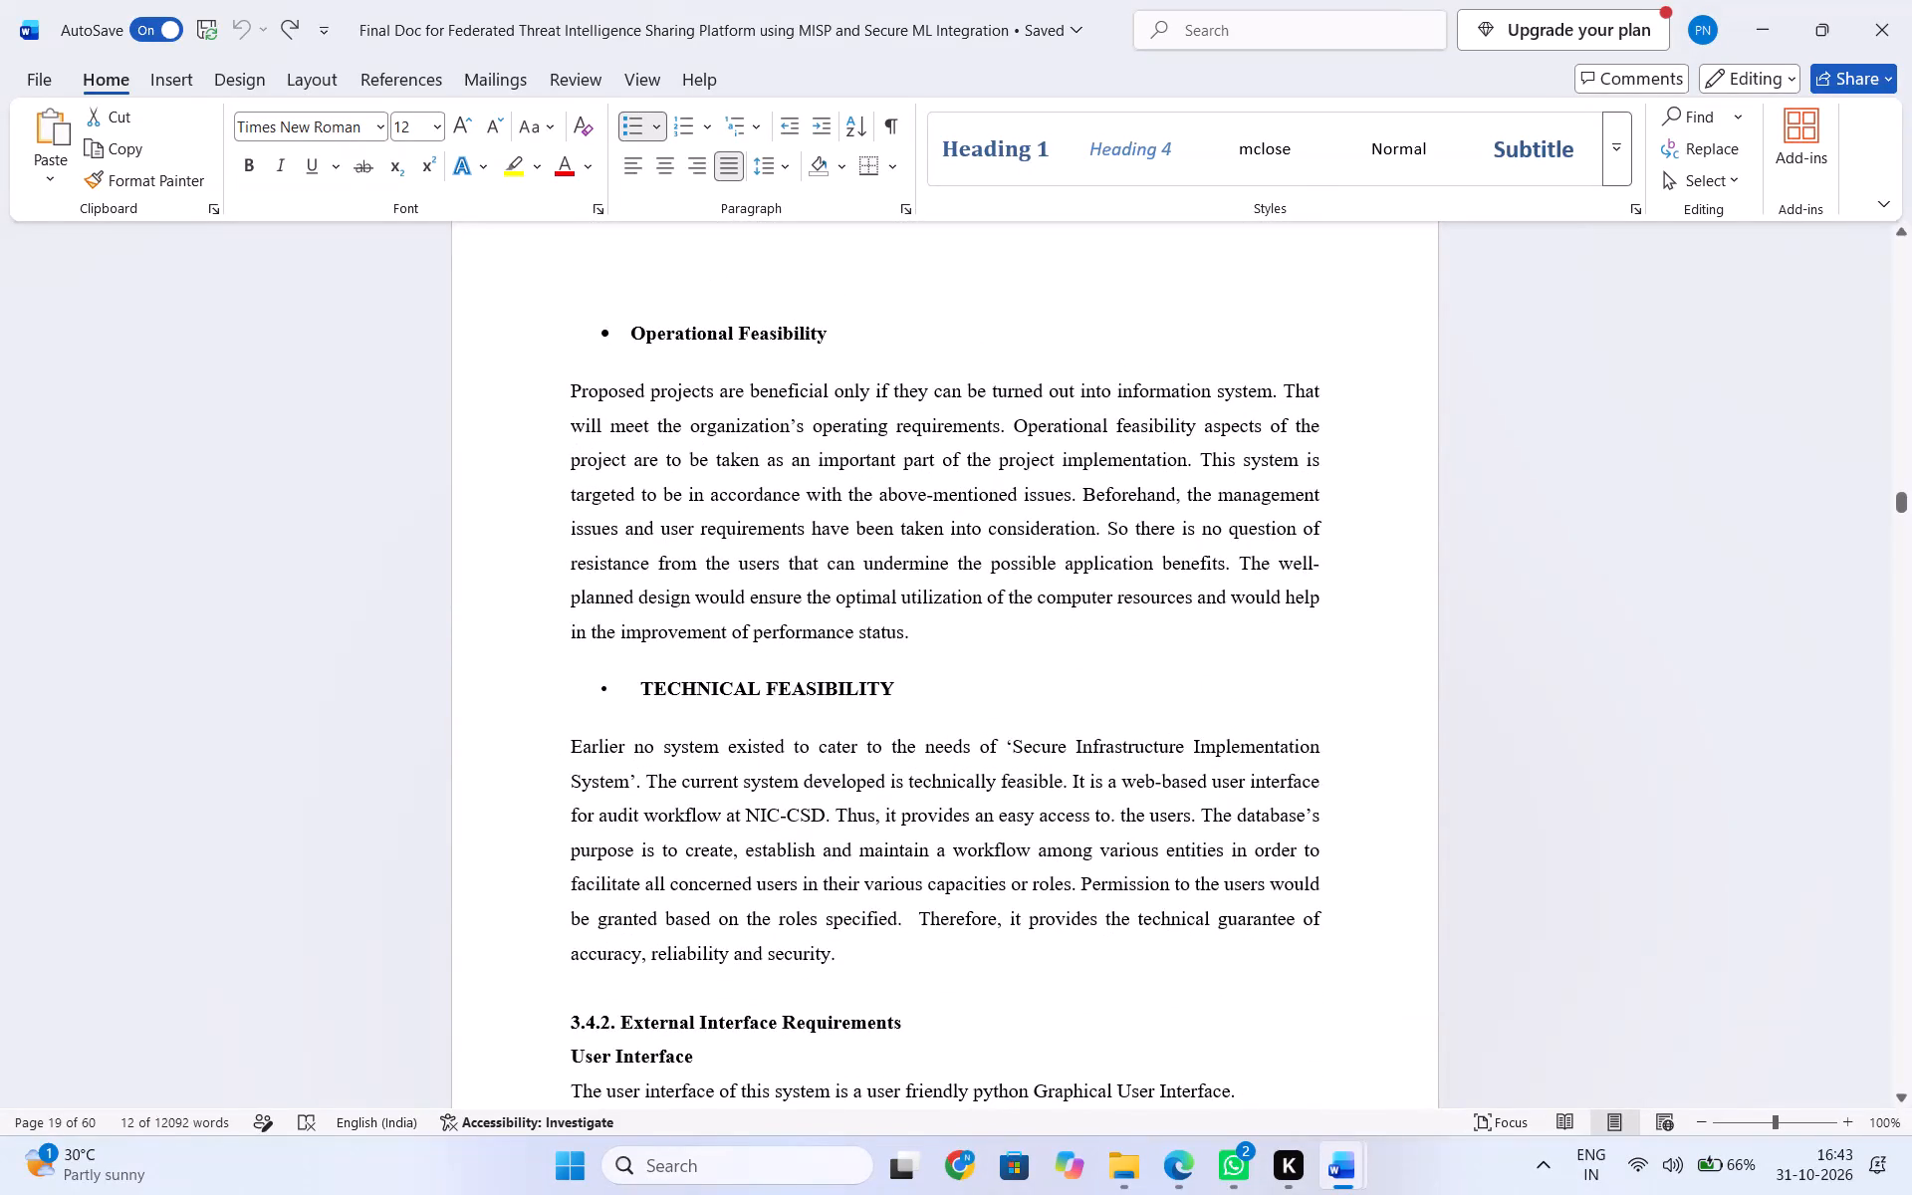
Examine chapter 8's functional and non-functional requirements in the major project PDF in Edge, and check the Final Doc's requirements and design sections against them.
click(1198, 1159)
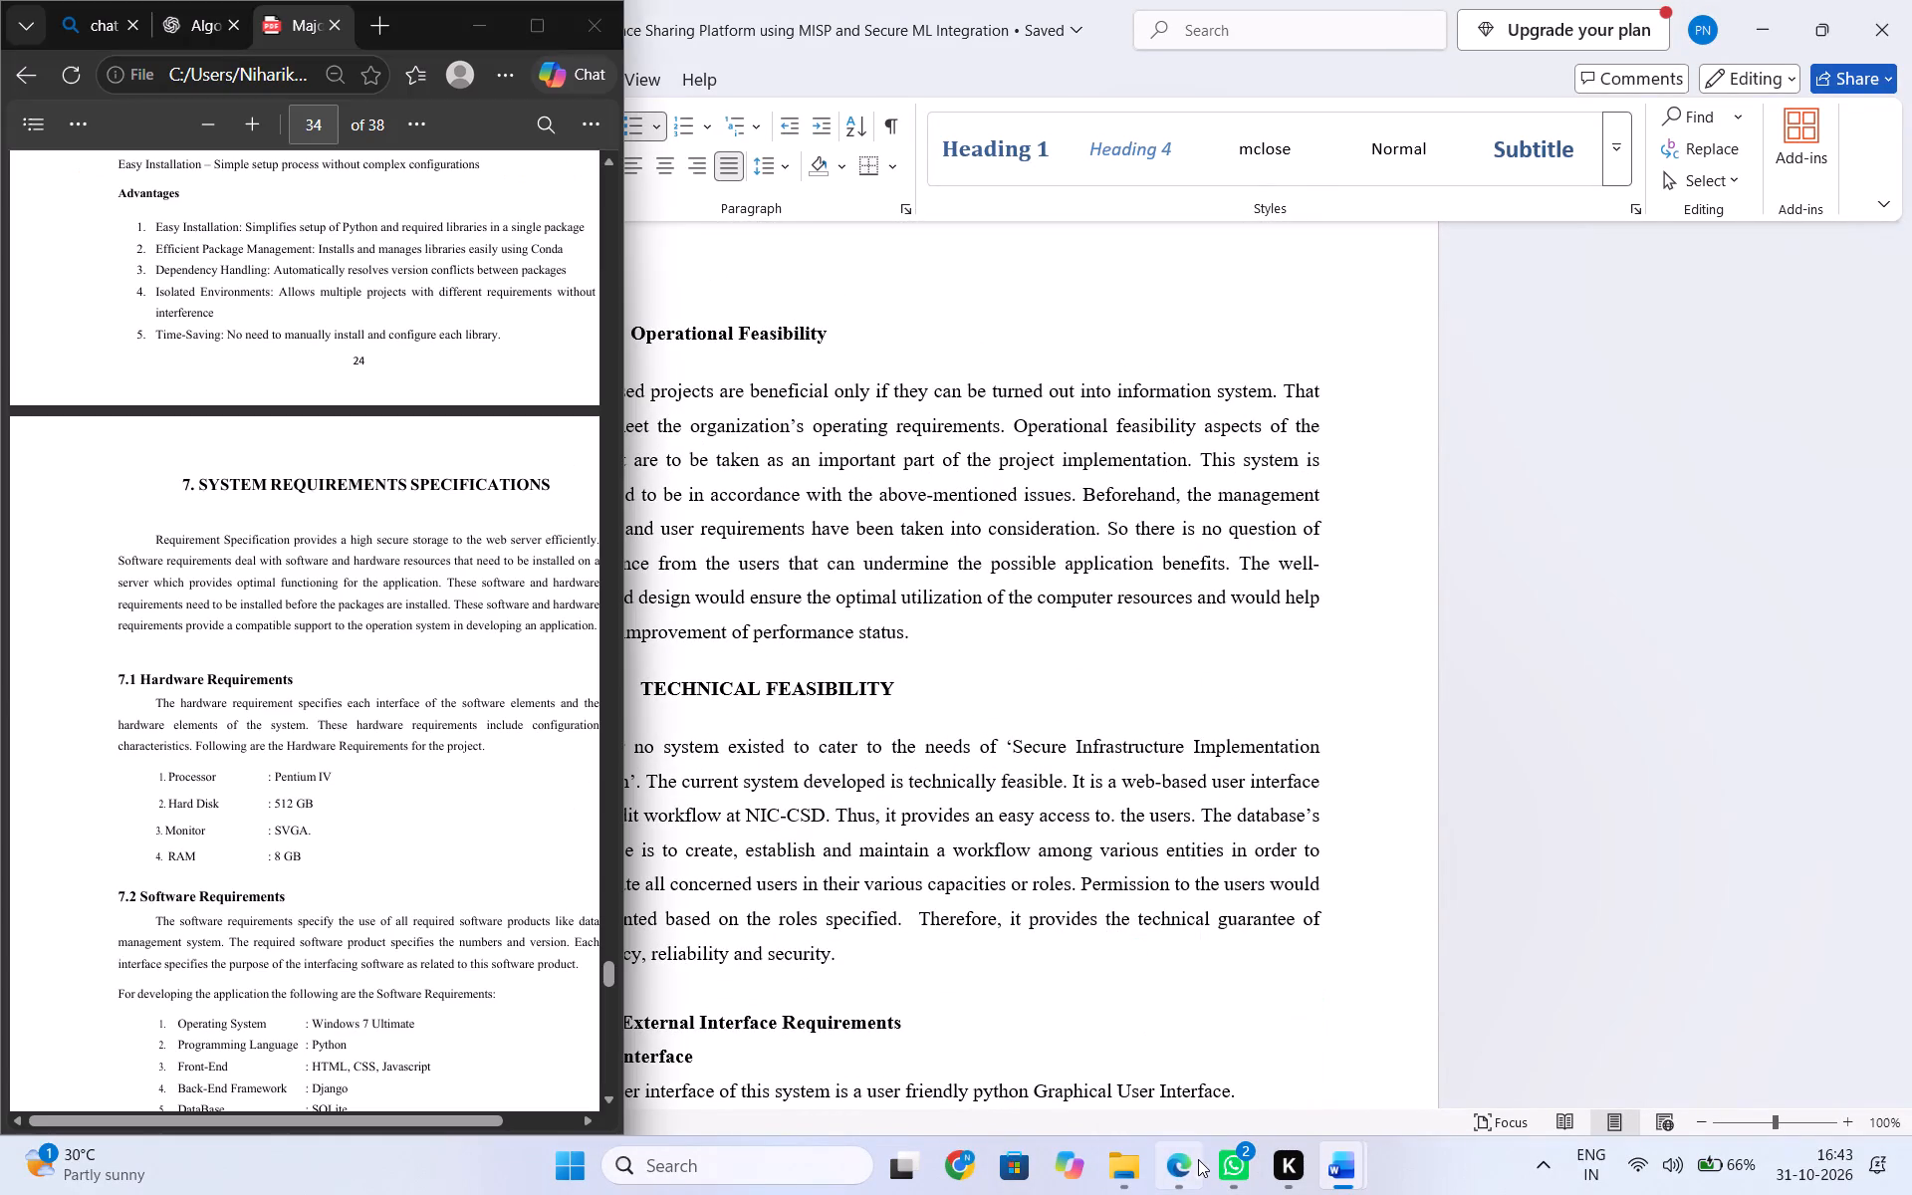
scroll(320, 958, down, 1)
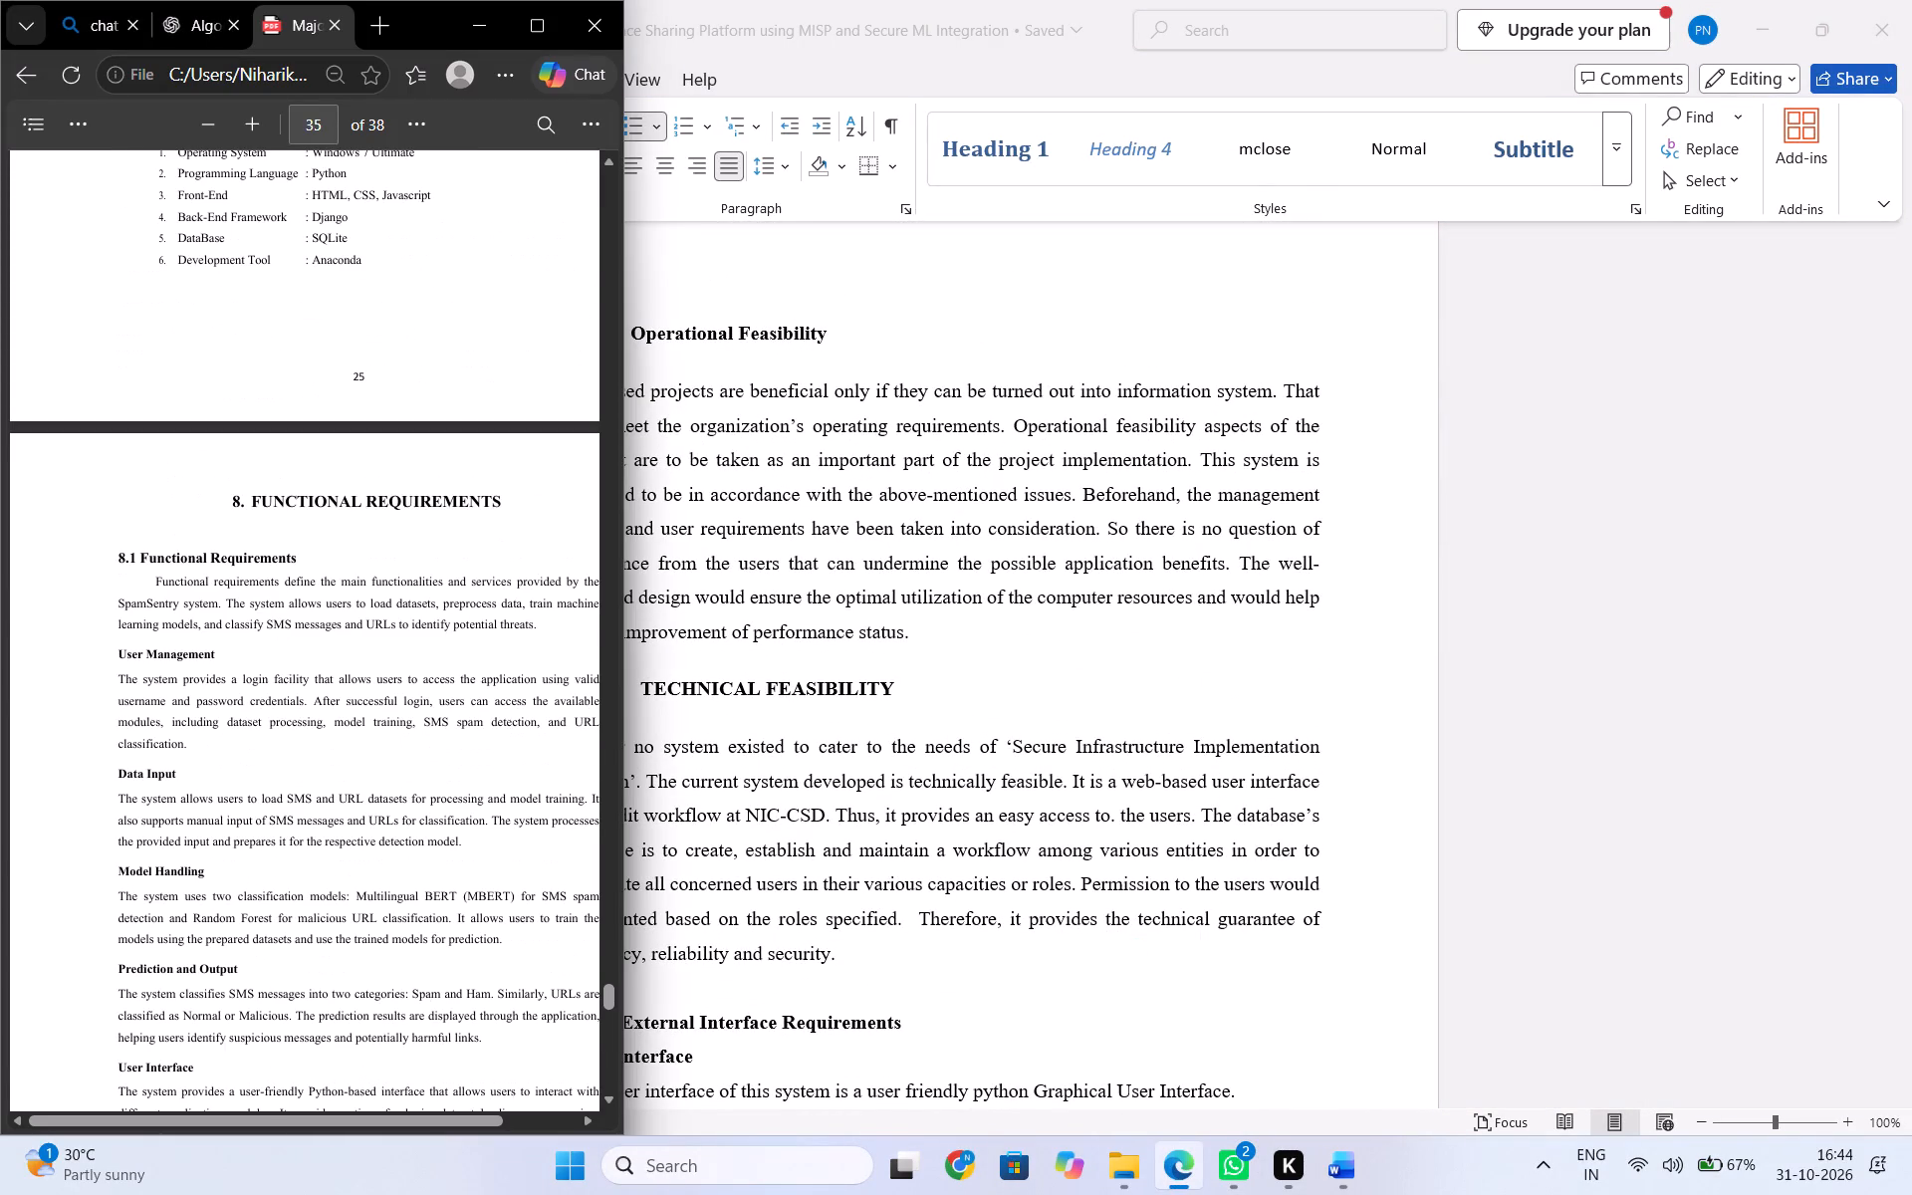
scroll(320, 958, down, 2)
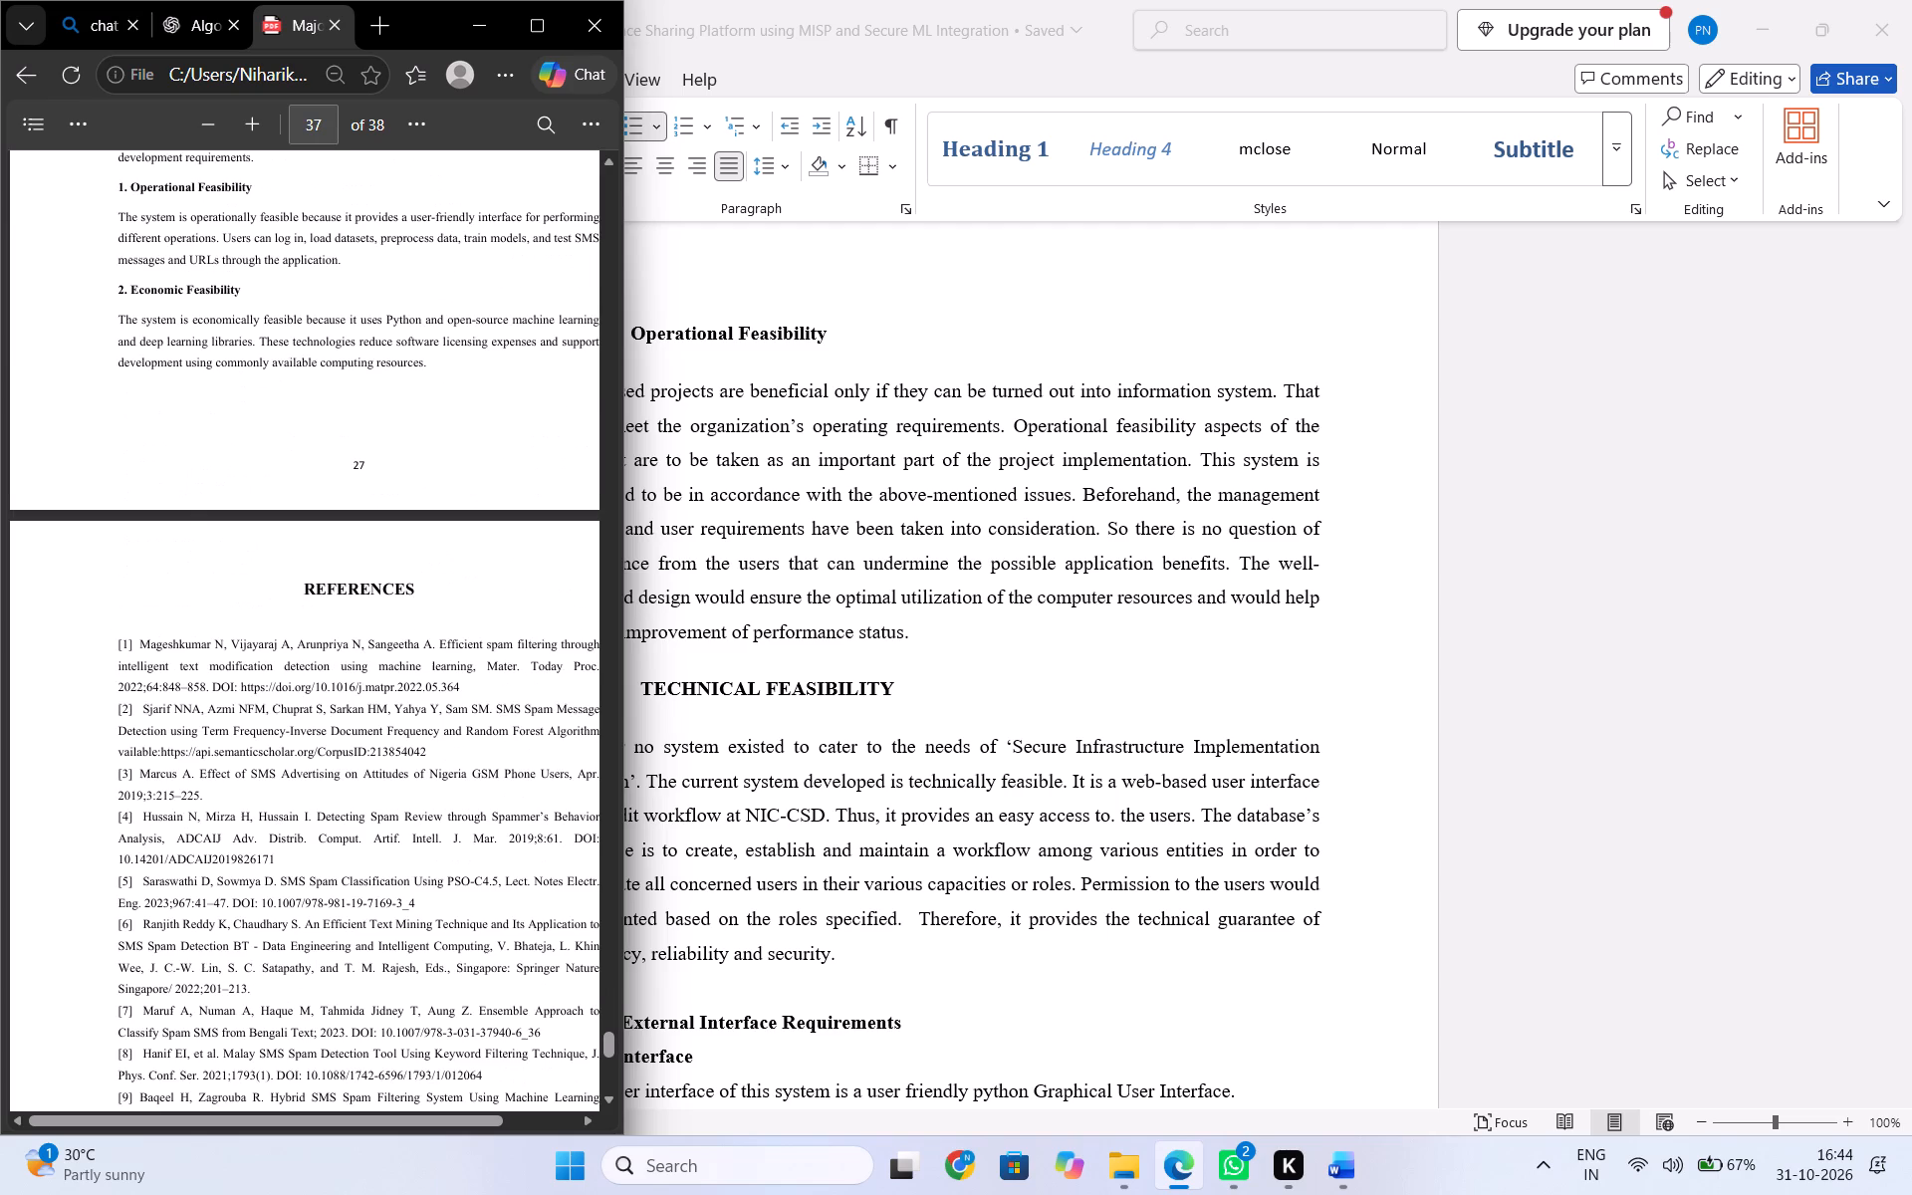
scroll(320, 958, up, 1)
drag(1004, 964, 993, 963)
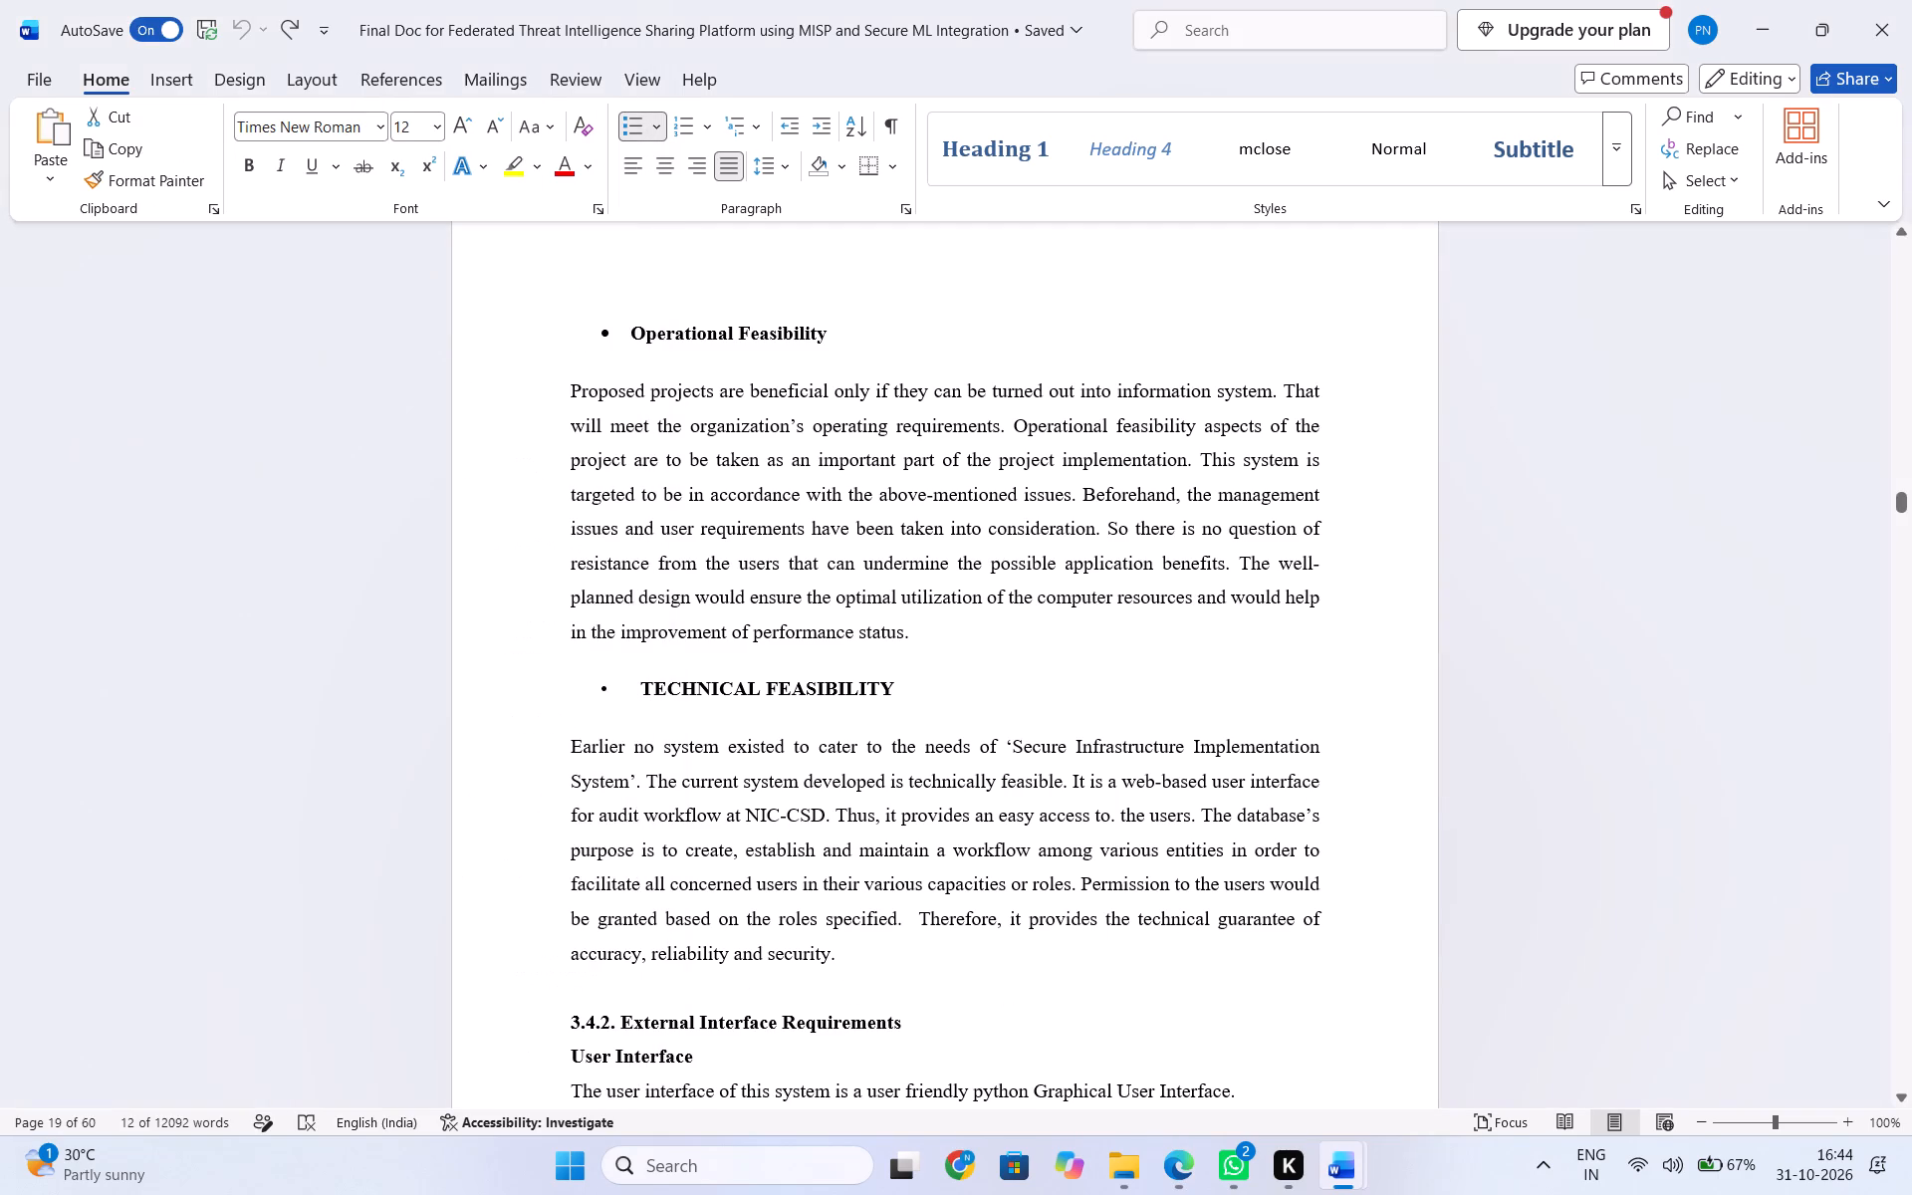
scroll(1031, 958, down, 2)
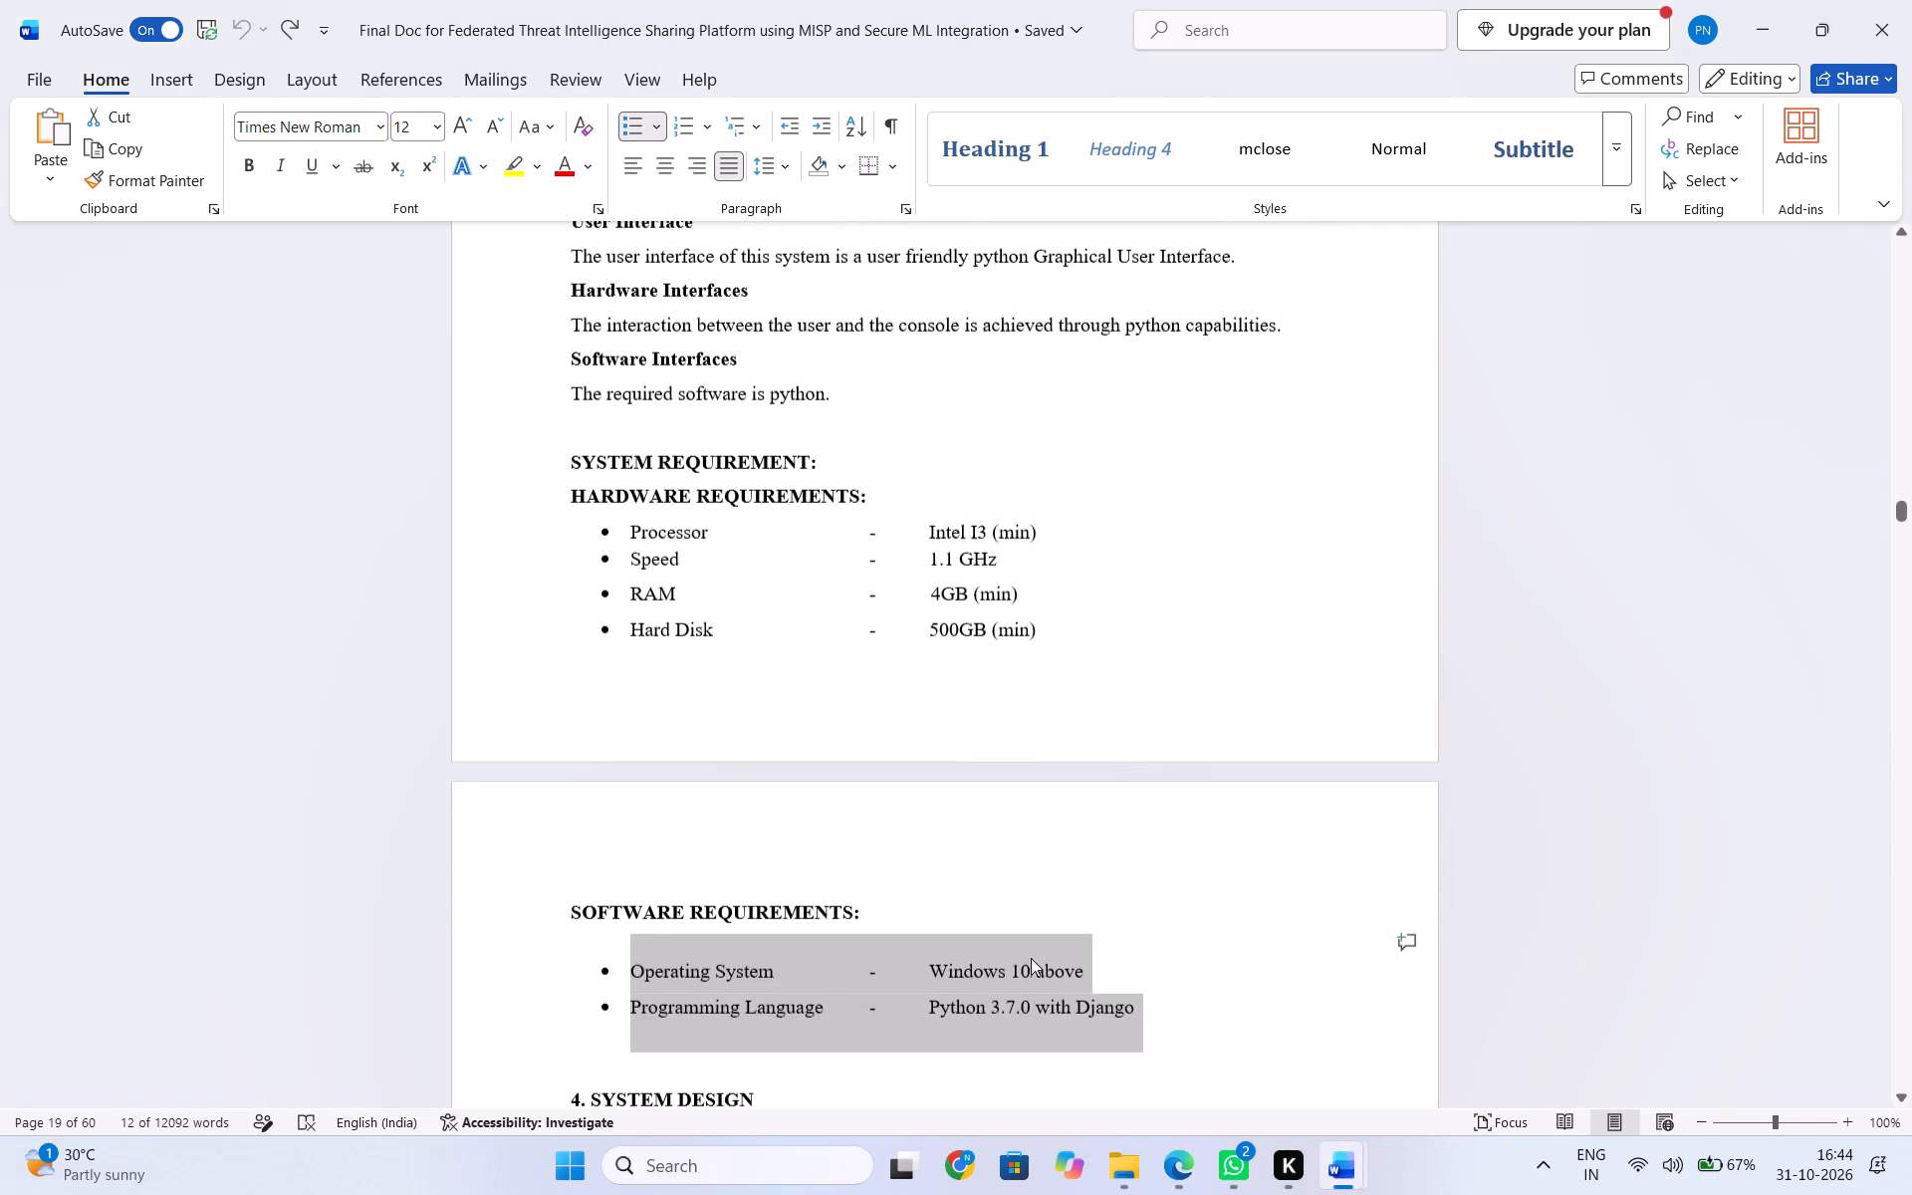
scroll(1031, 958, down, 4)
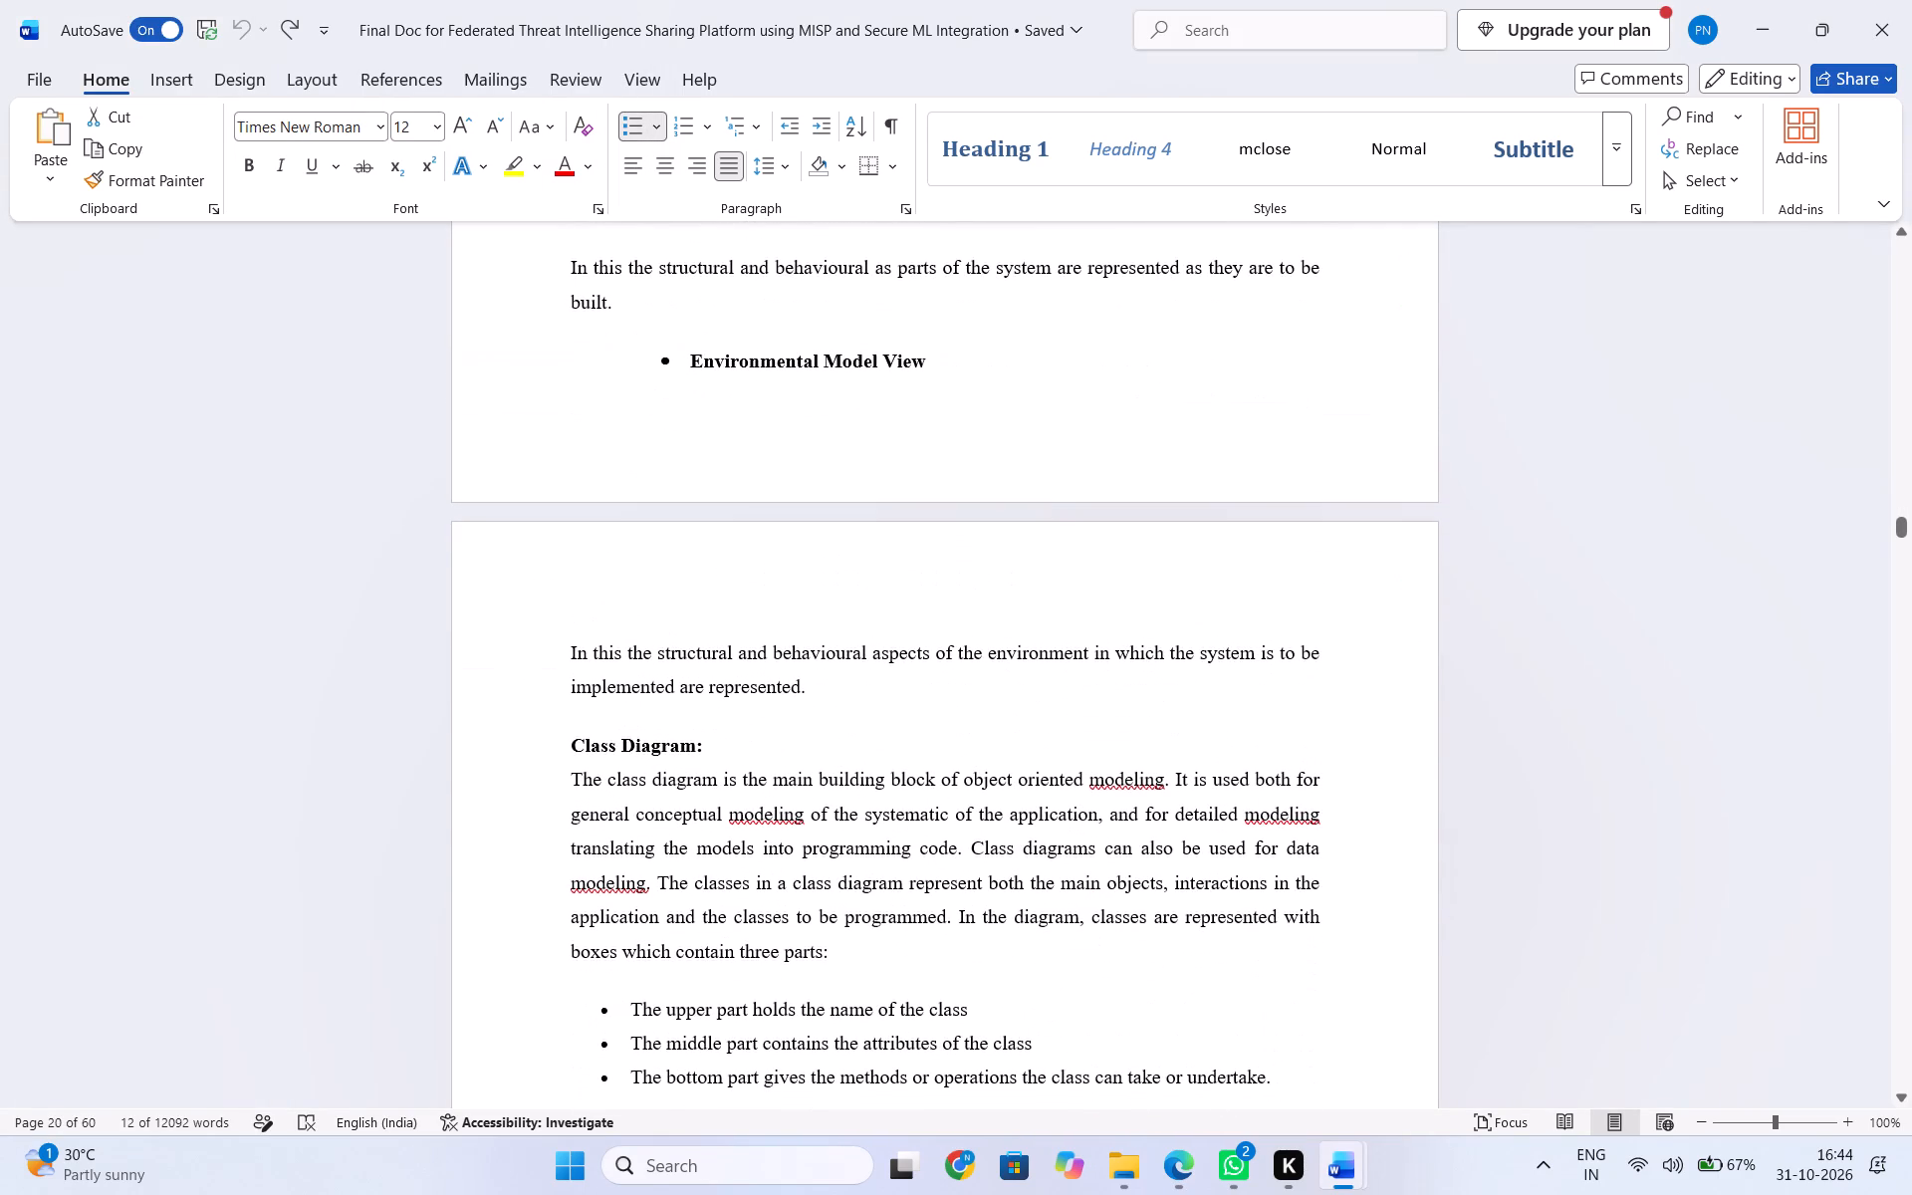
click(1168, 1168)
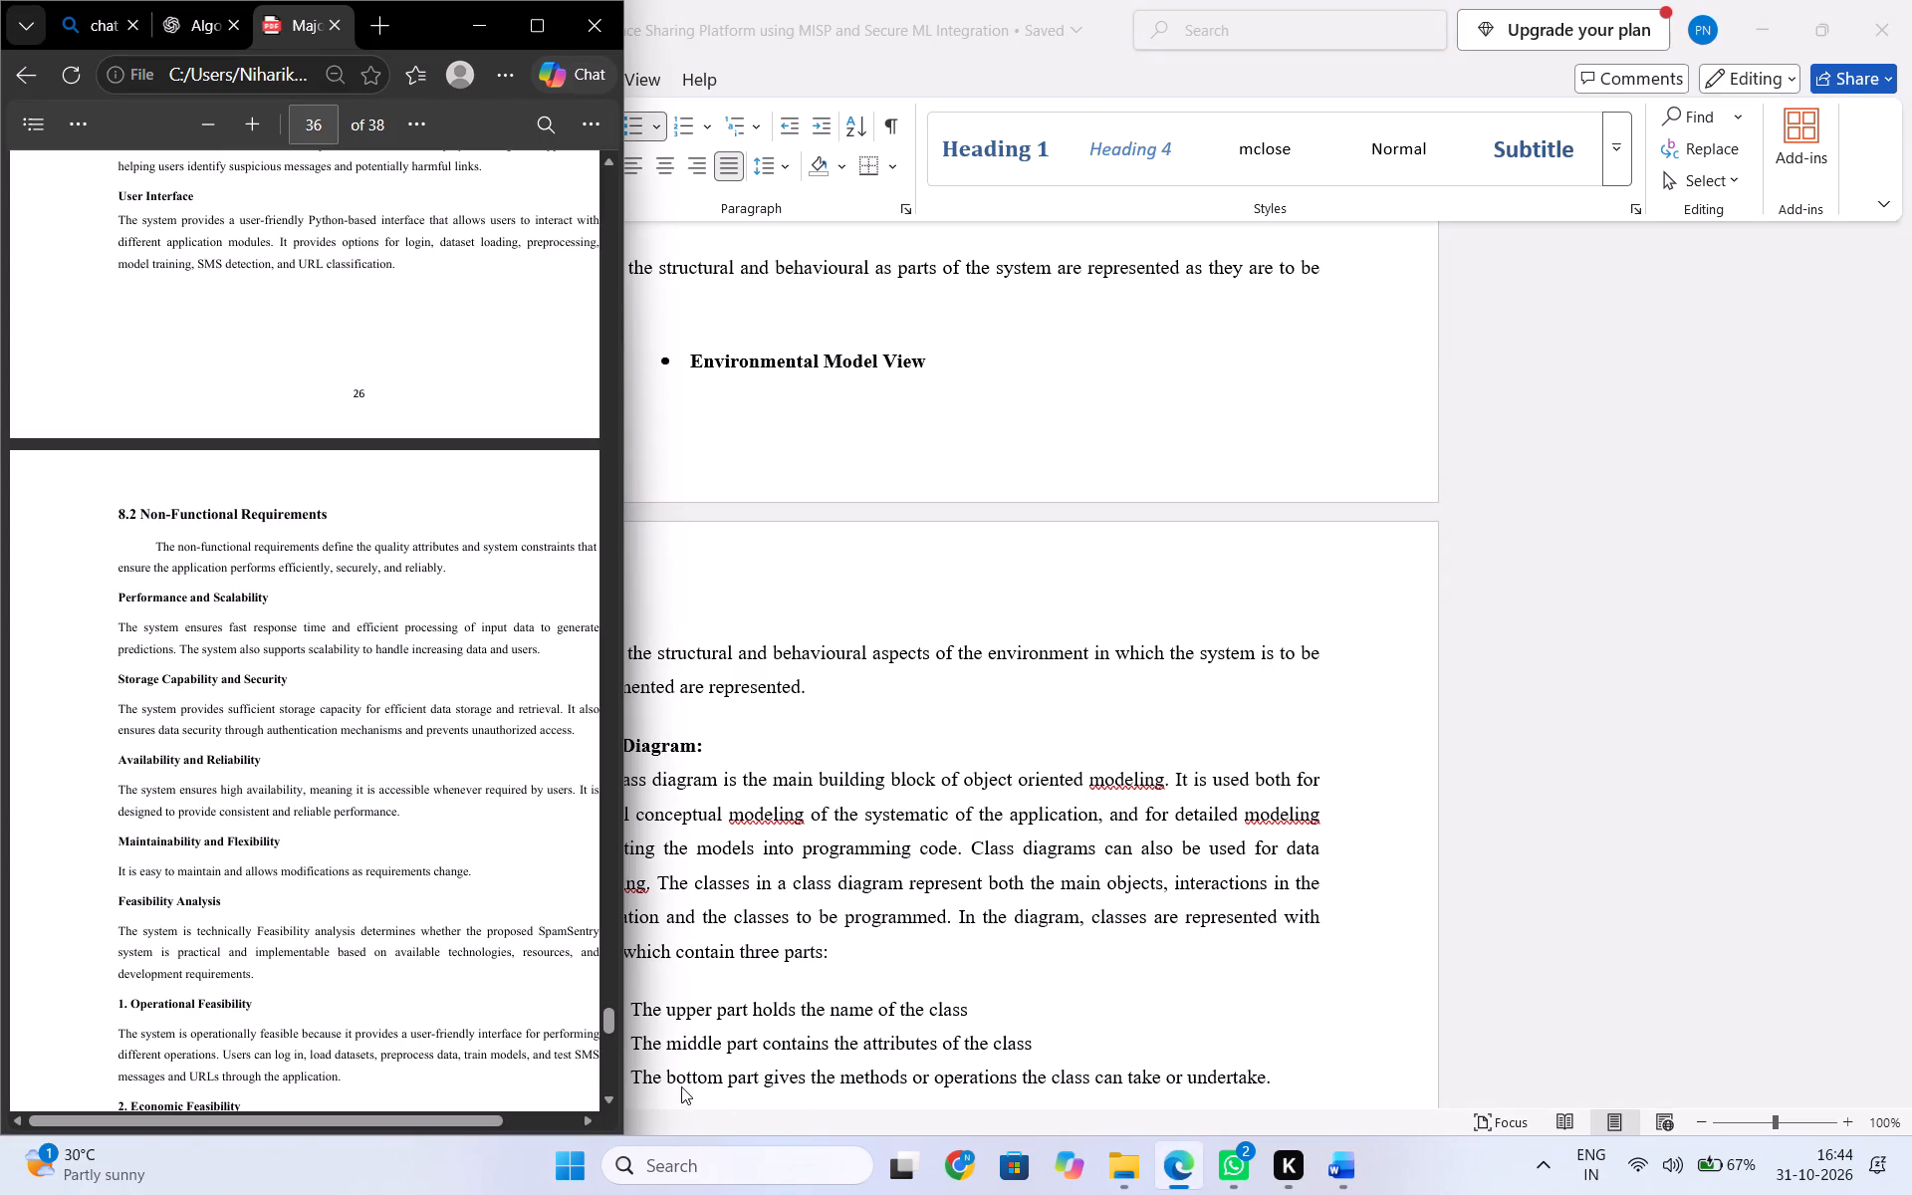
scroll(285, 667, up, 1)
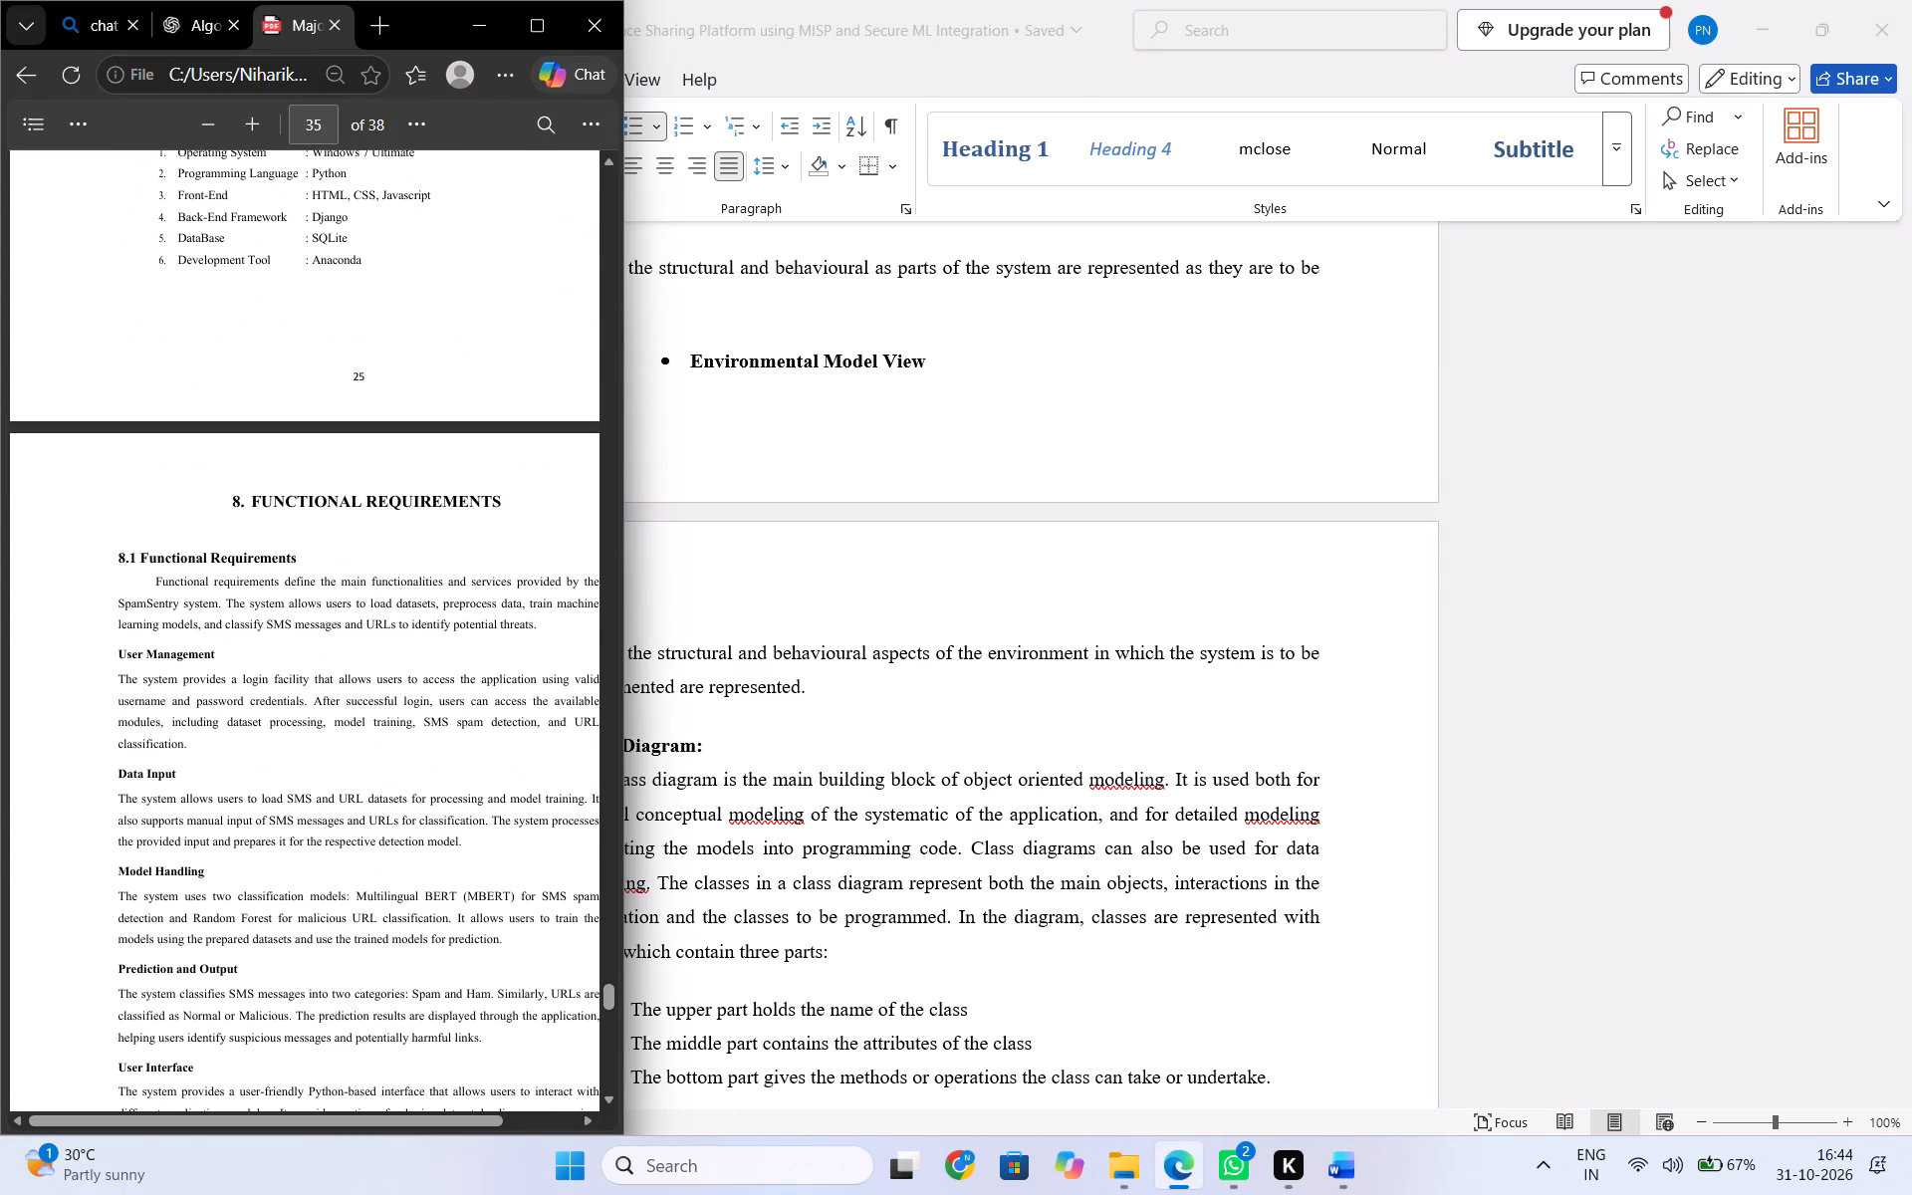
drag(303, 556, 88, 532)
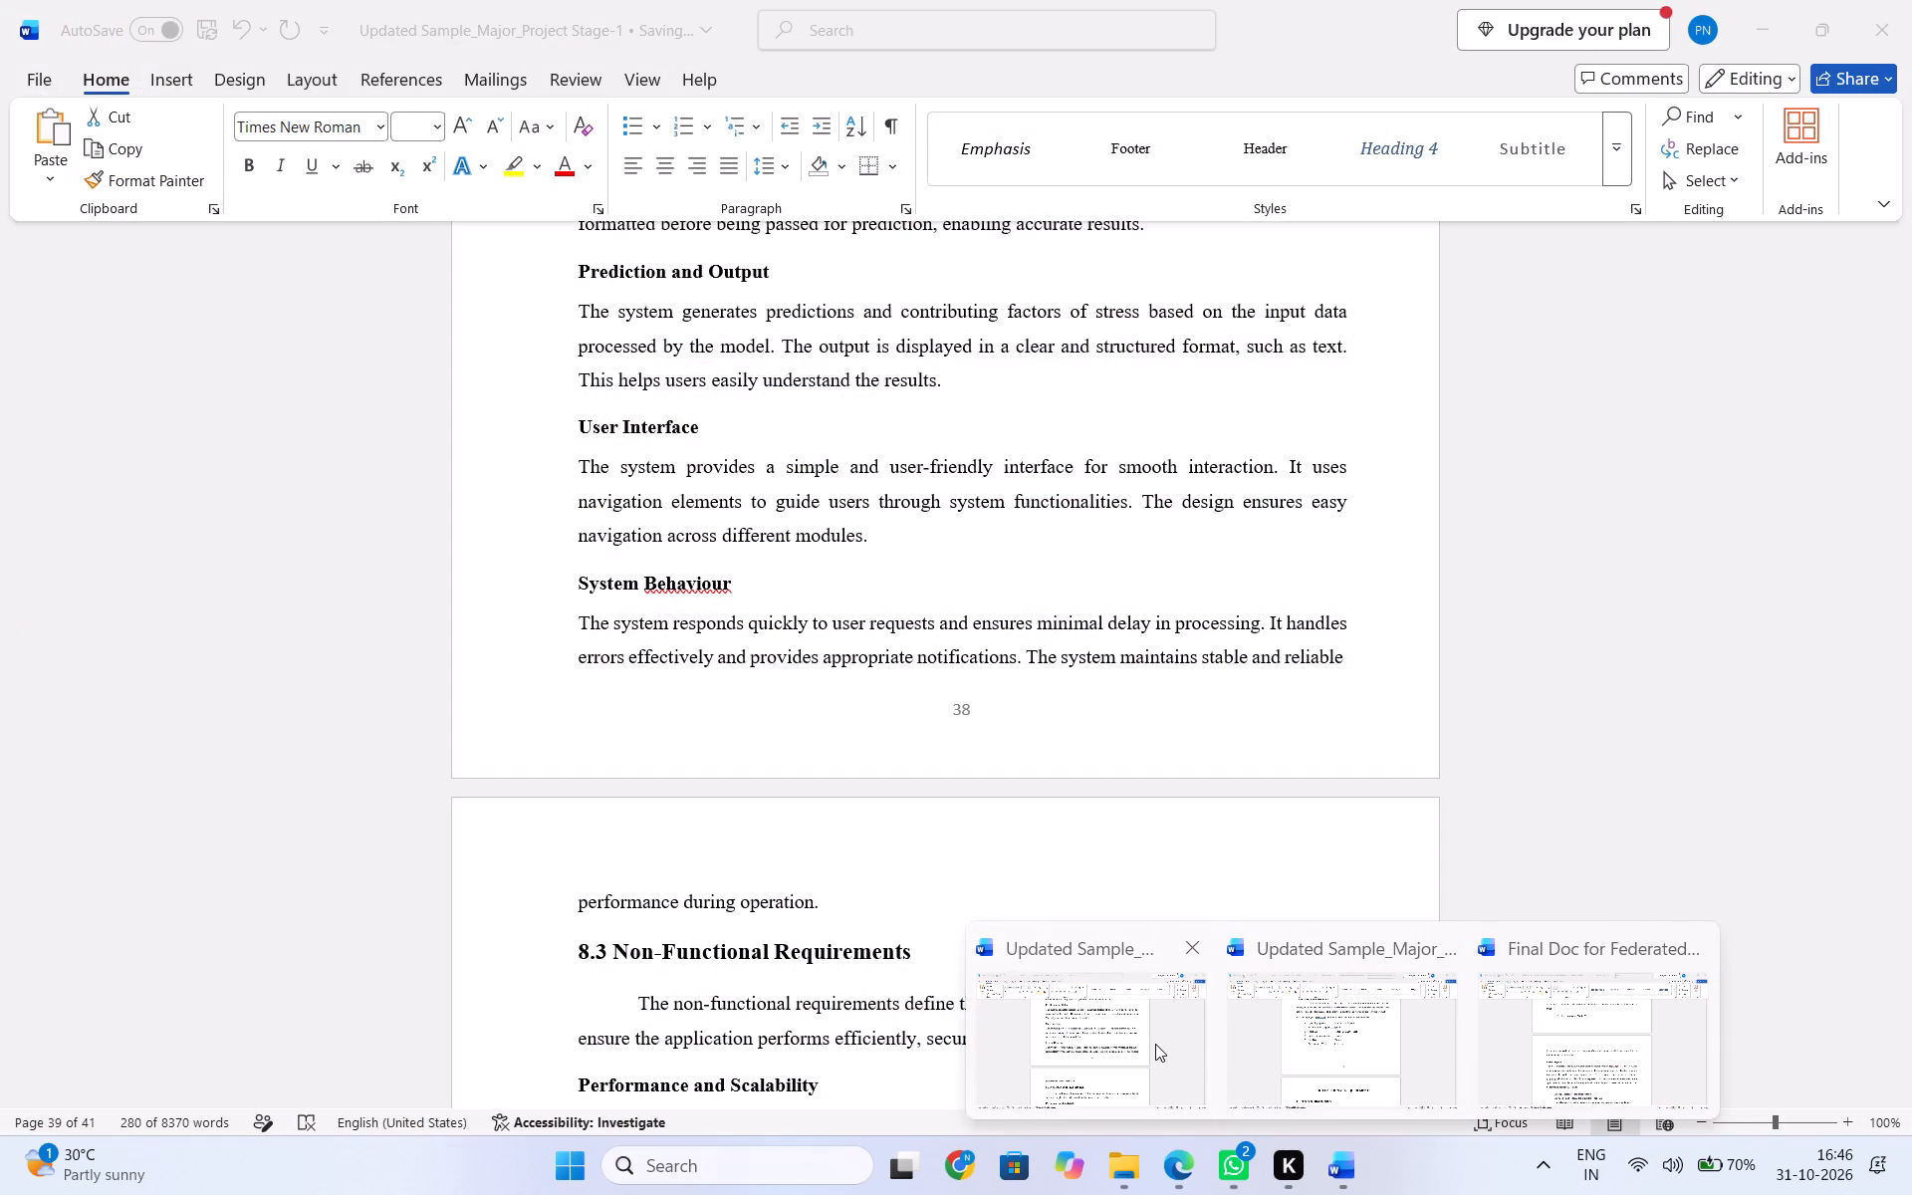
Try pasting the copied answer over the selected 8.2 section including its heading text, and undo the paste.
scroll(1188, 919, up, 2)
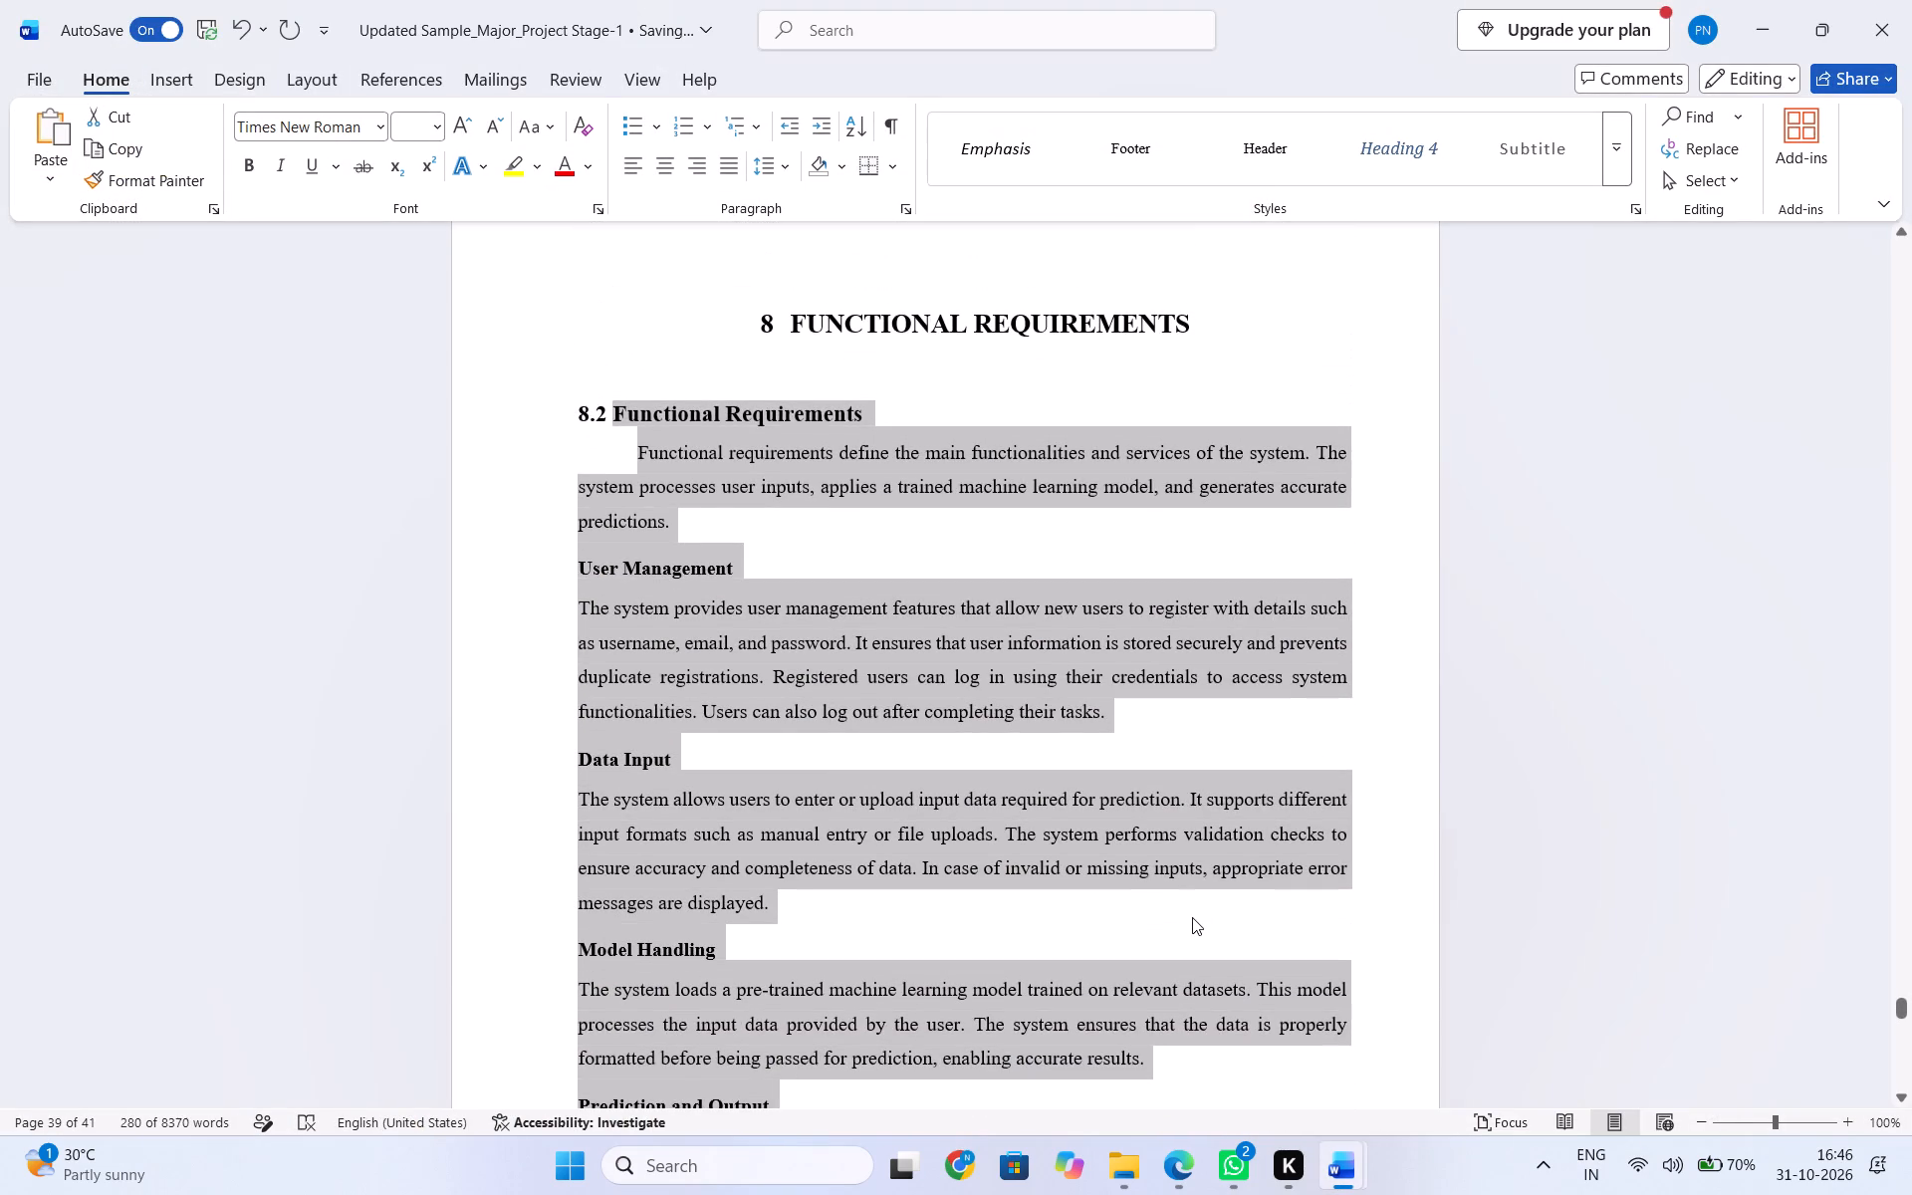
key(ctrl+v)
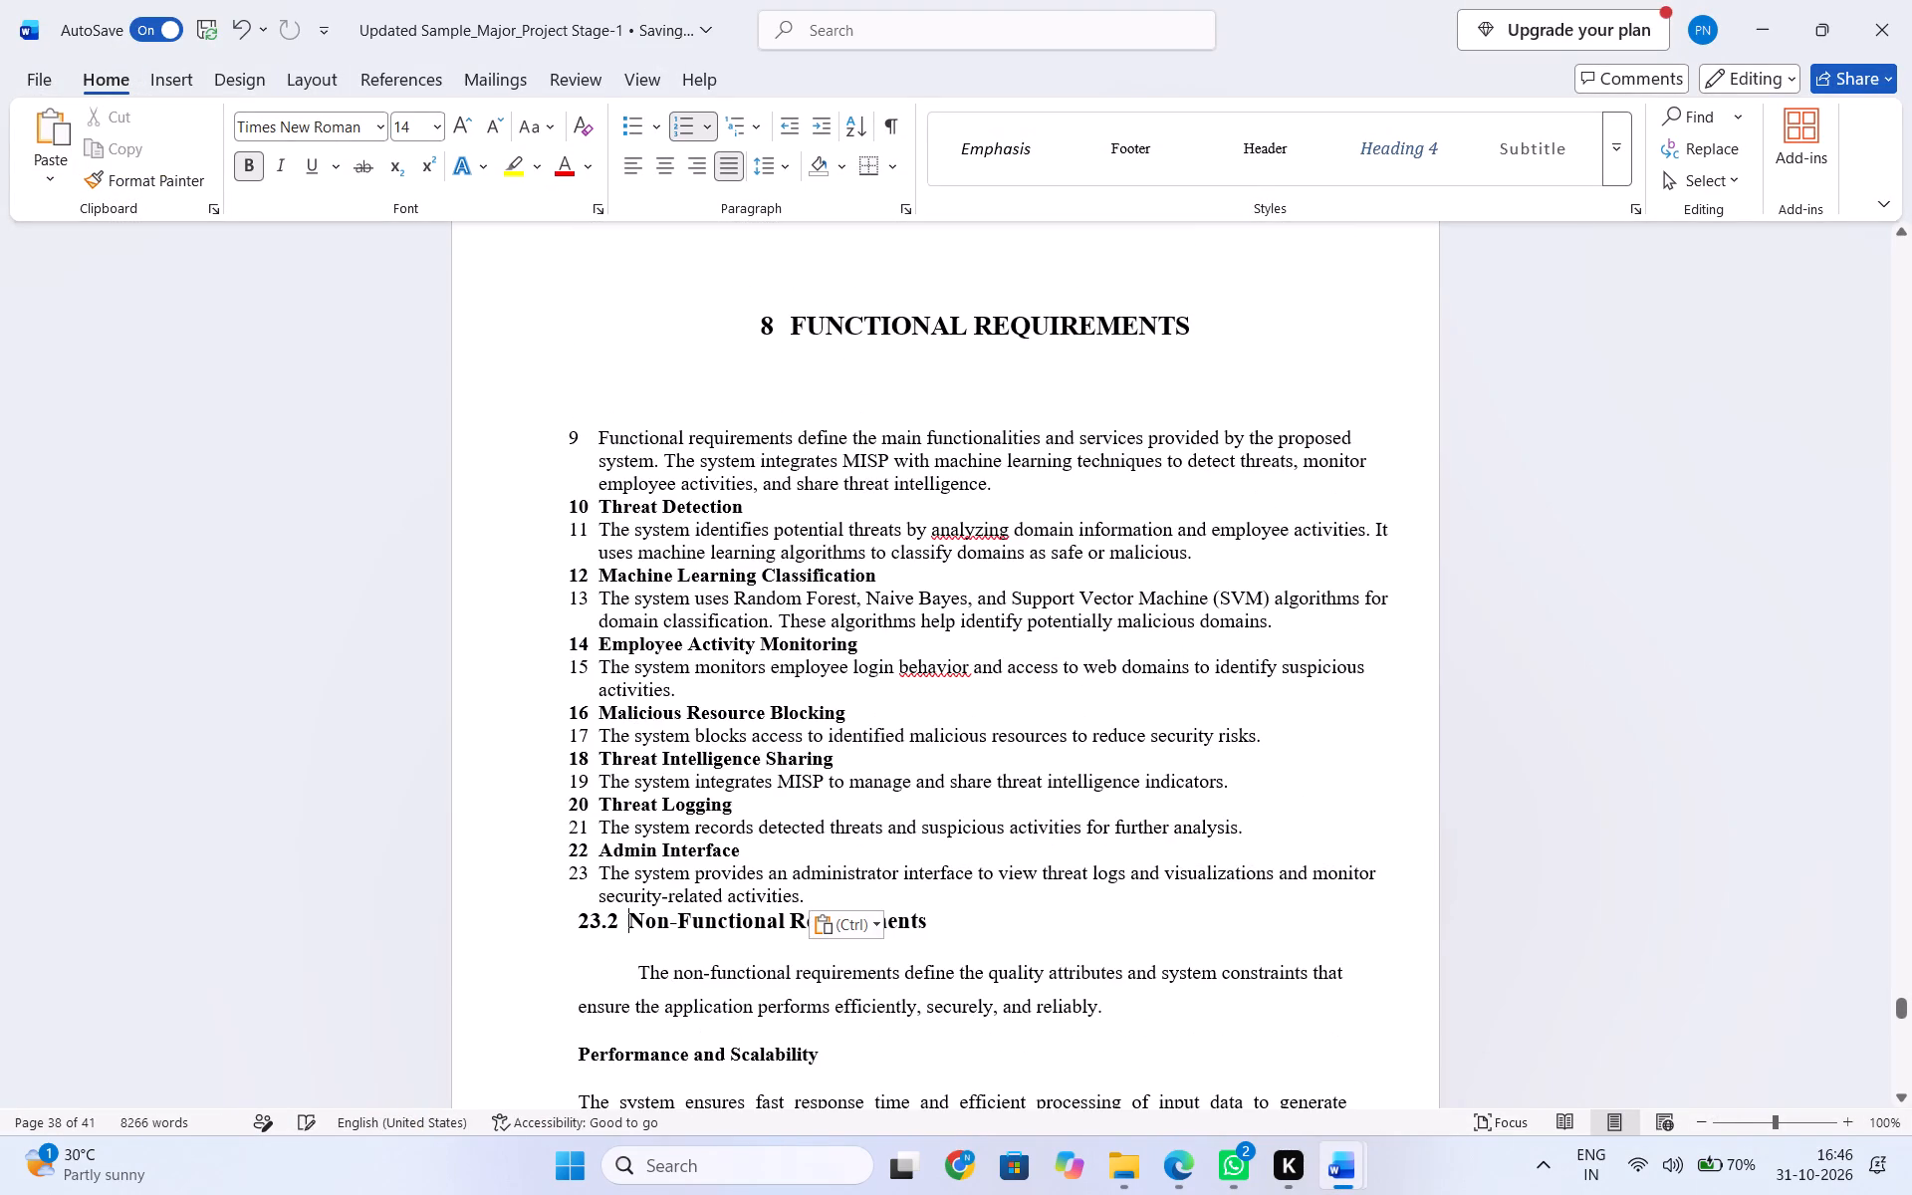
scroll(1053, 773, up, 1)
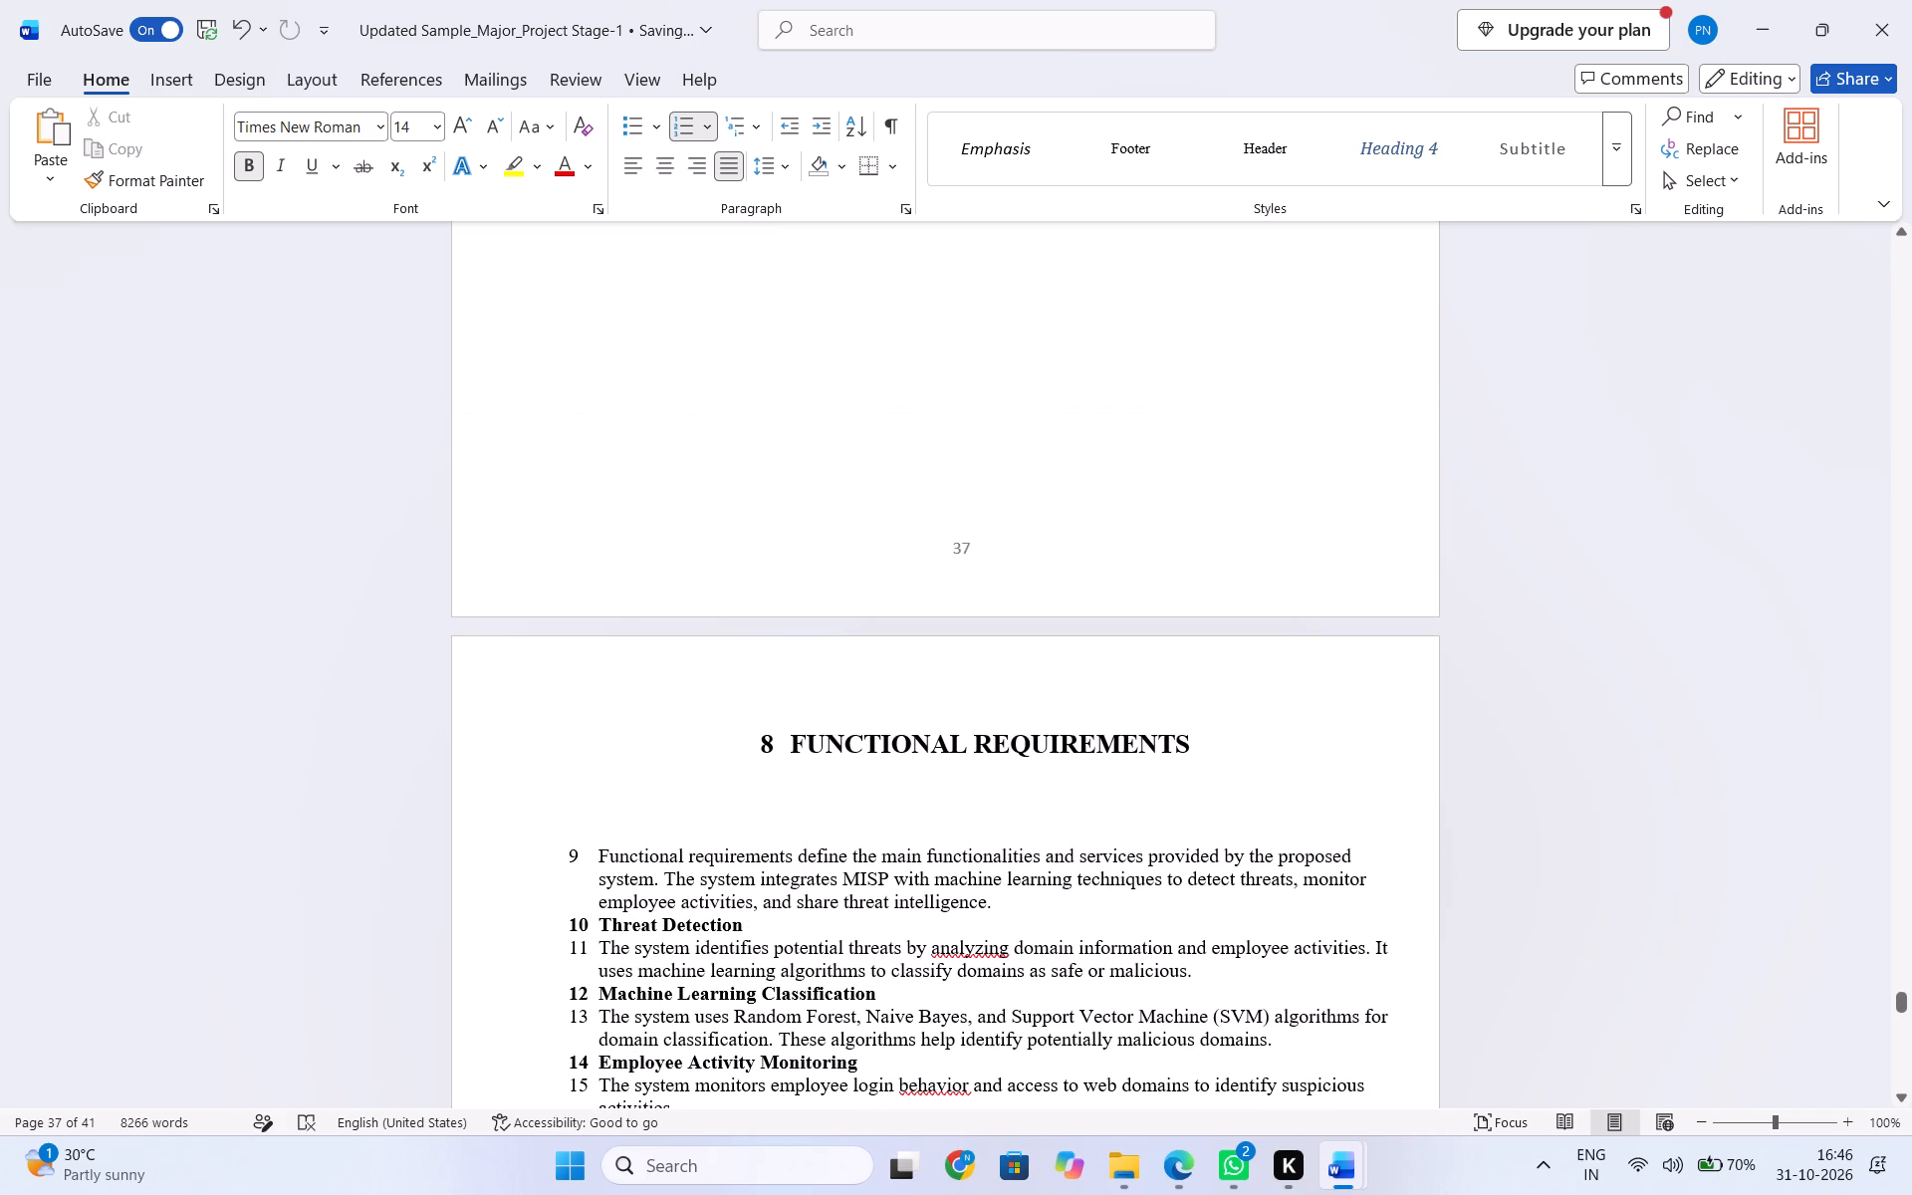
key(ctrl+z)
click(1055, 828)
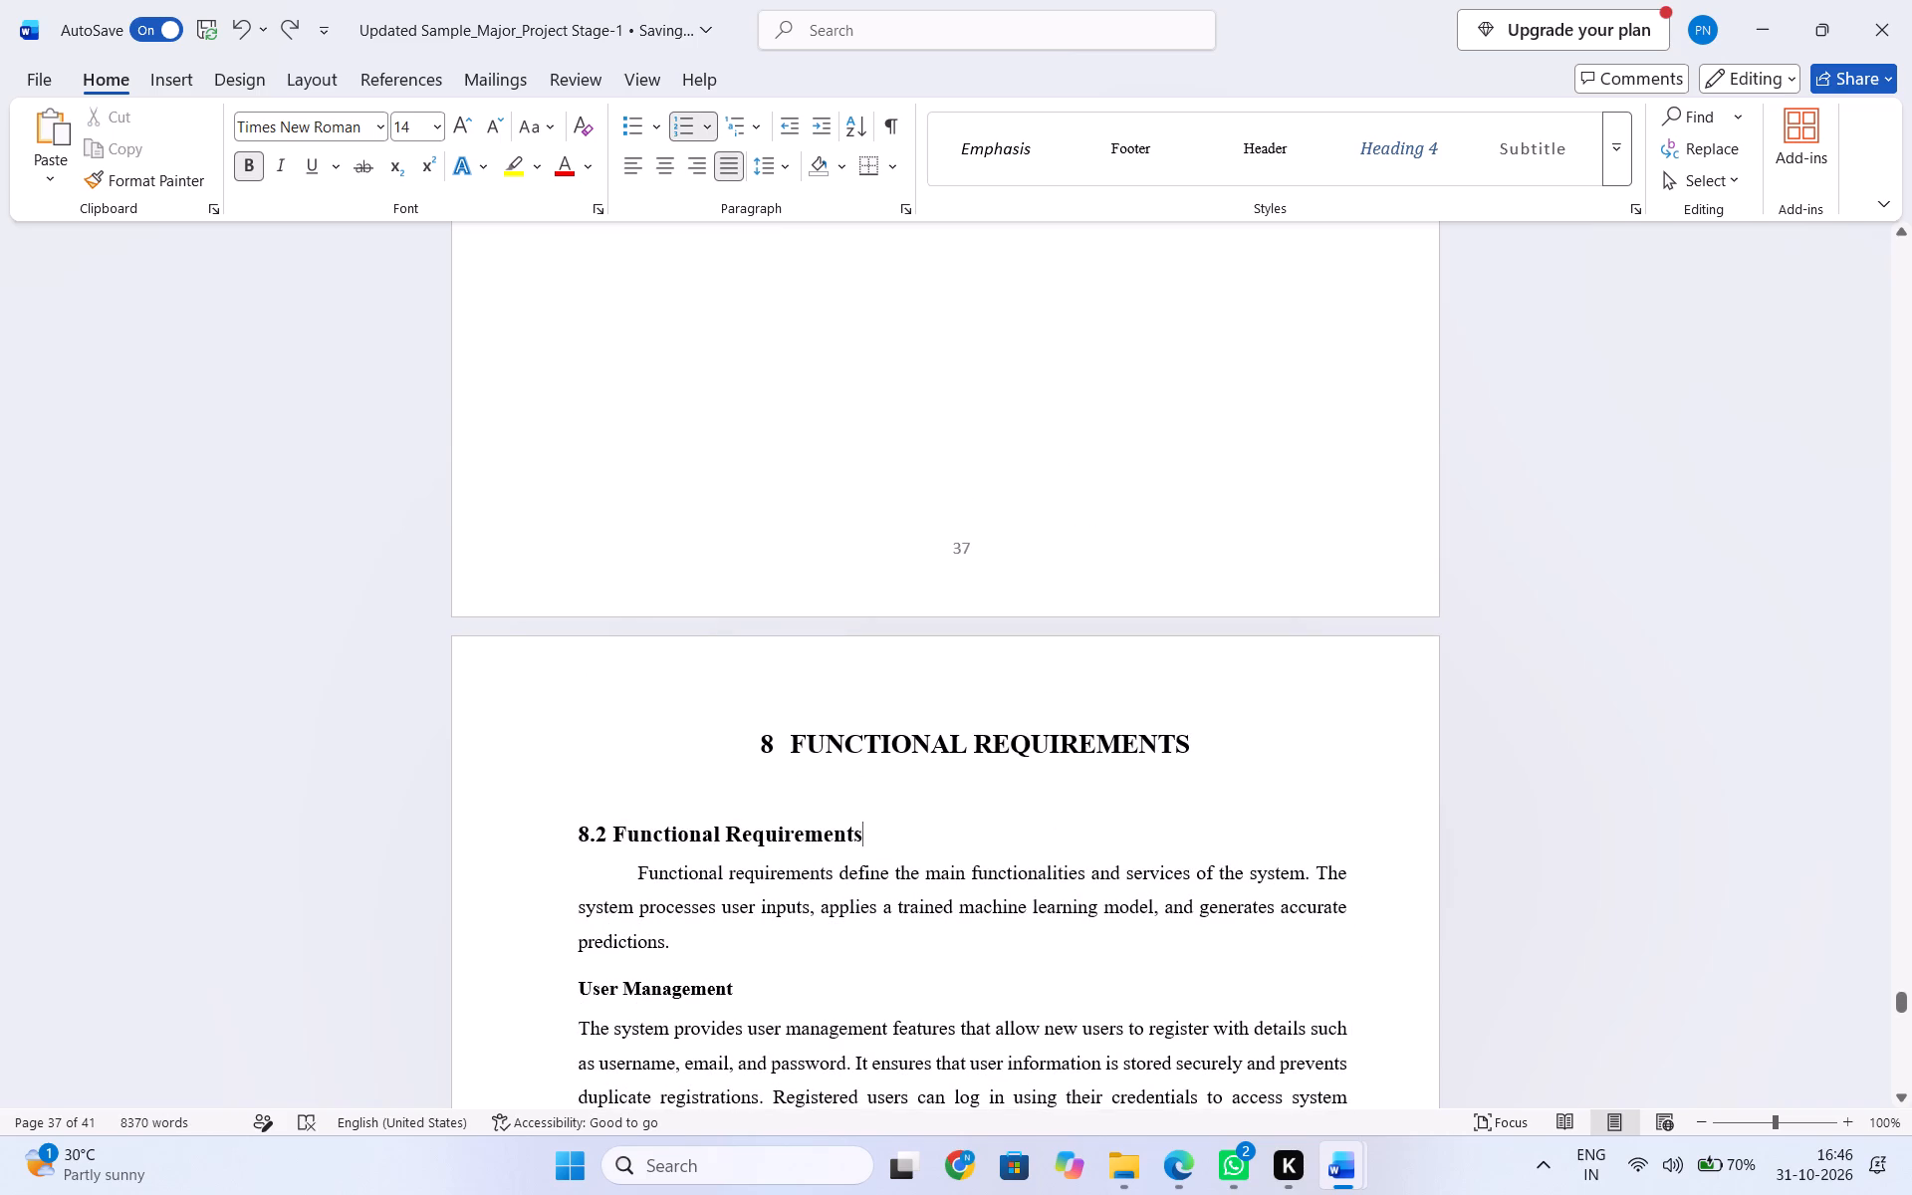
Replace the body text under the 8.2 Functional Requirements heading, through the System Behaviour paragraph, with the copied ChatGPT answer.
drag(641, 876, 750, 1109)
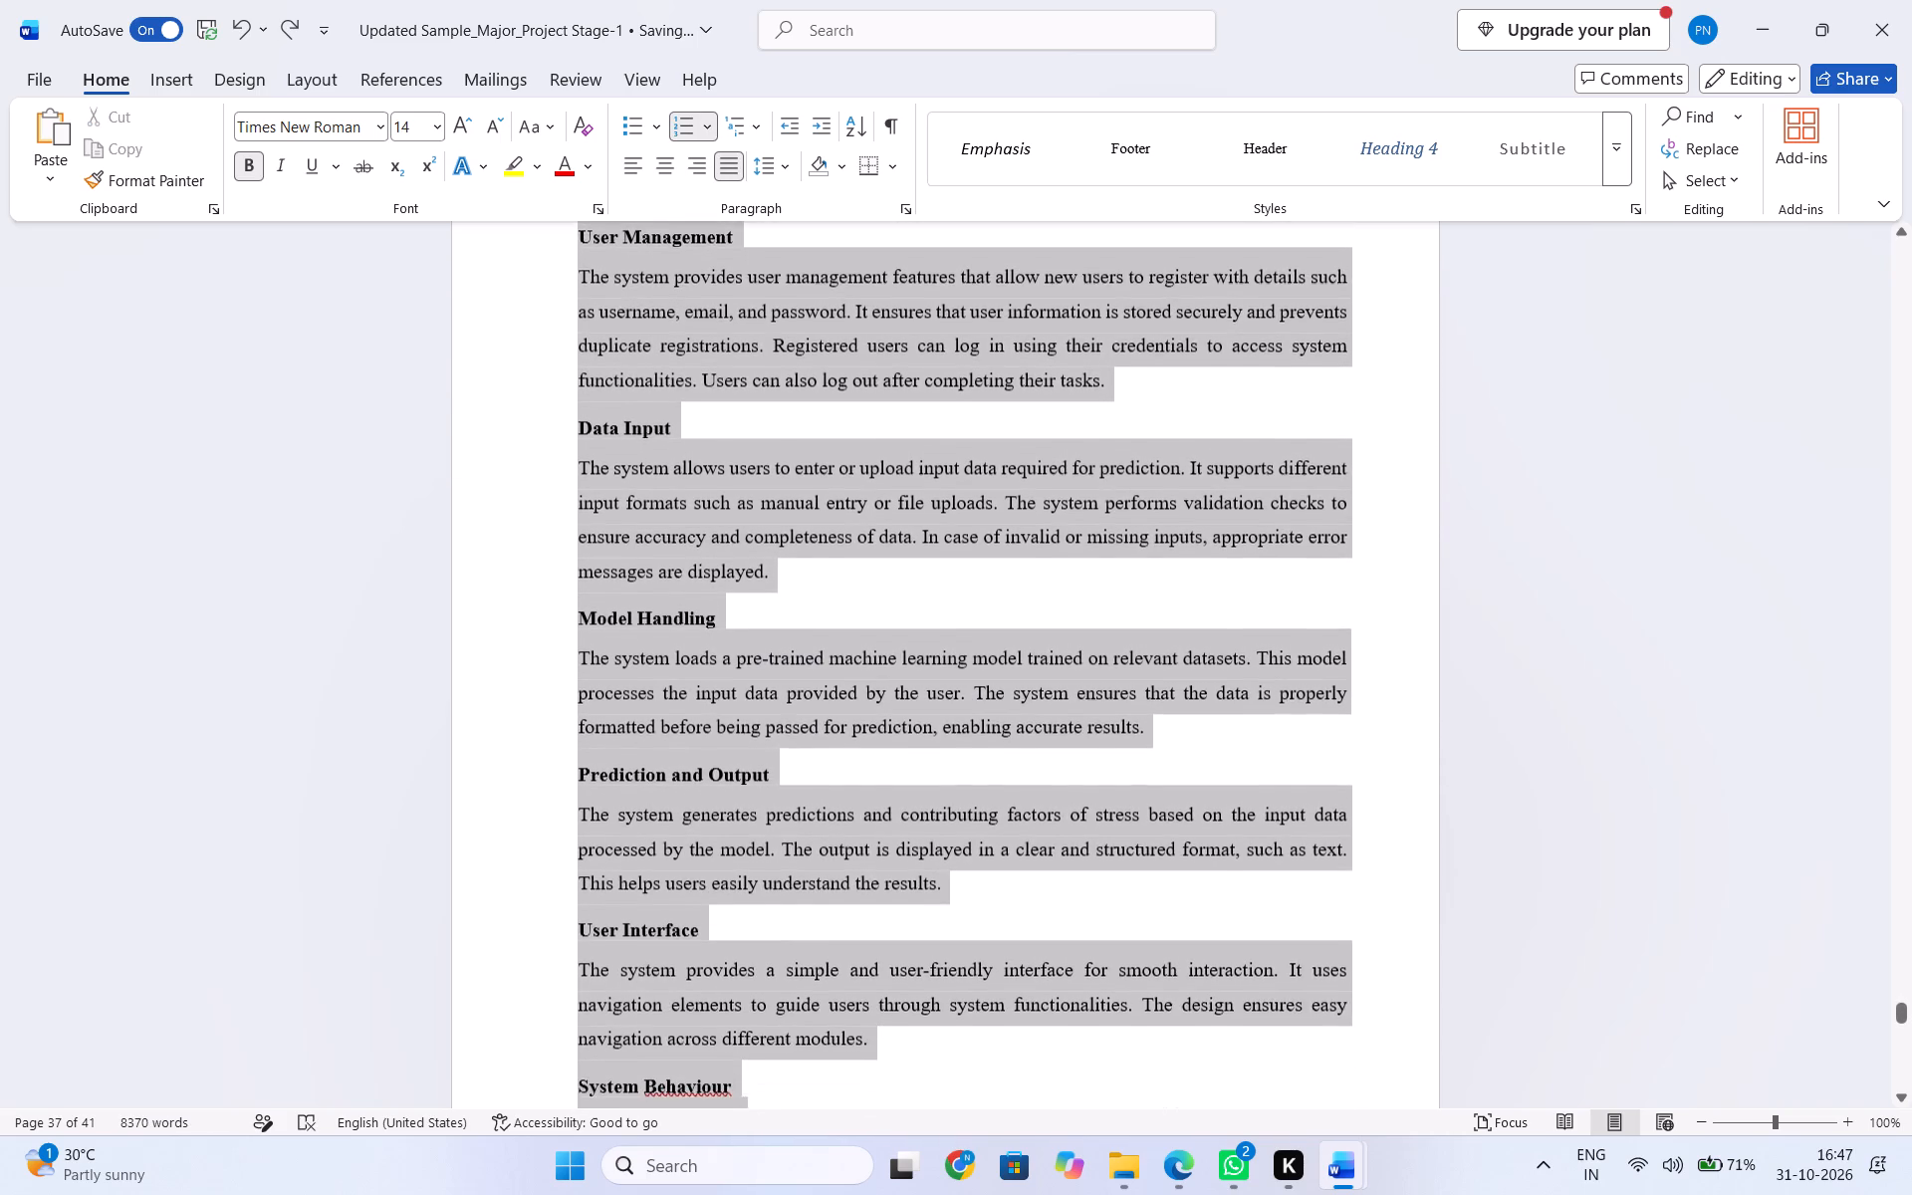
drag(750, 1109, 812, 968)
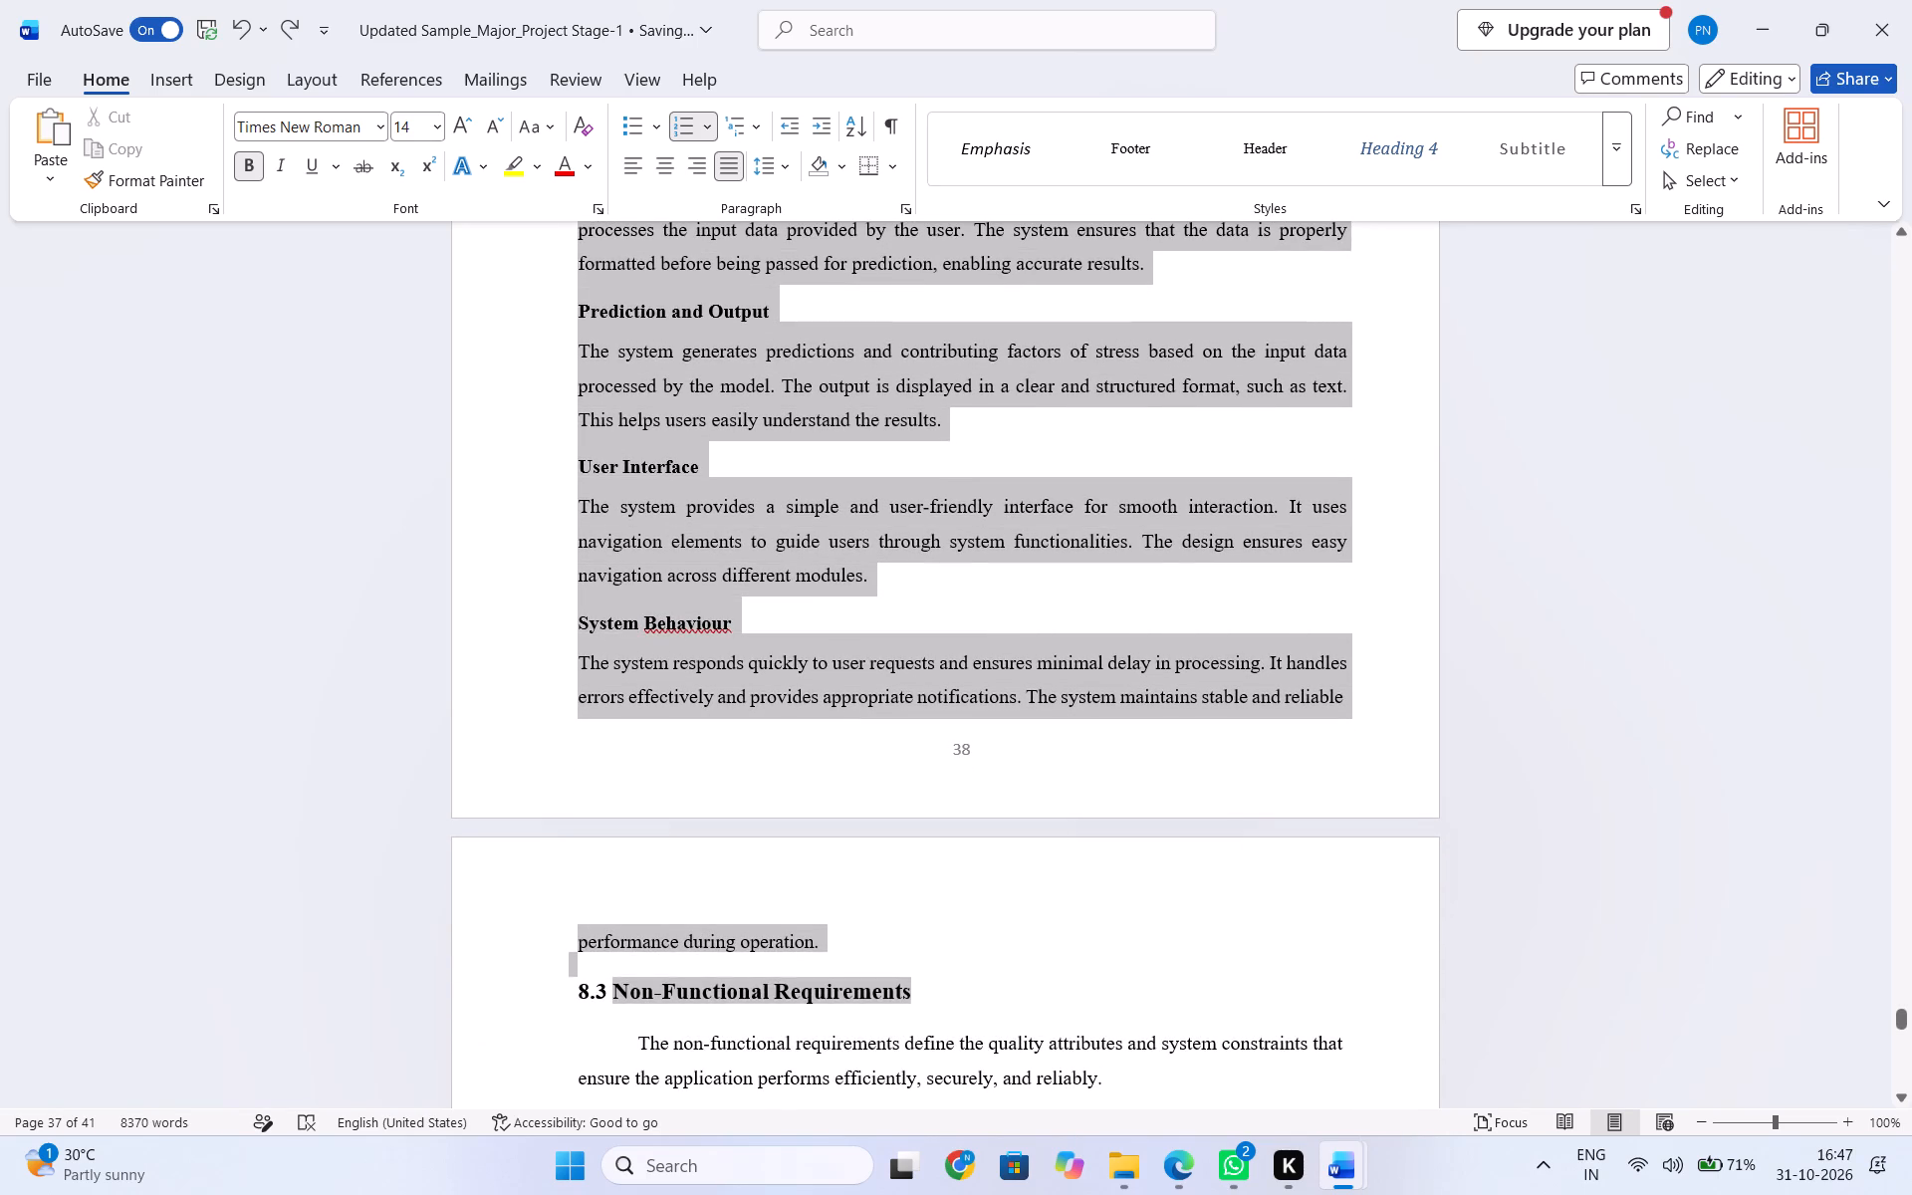
drag(812, 968, 835, 945)
key(ctrl+v)
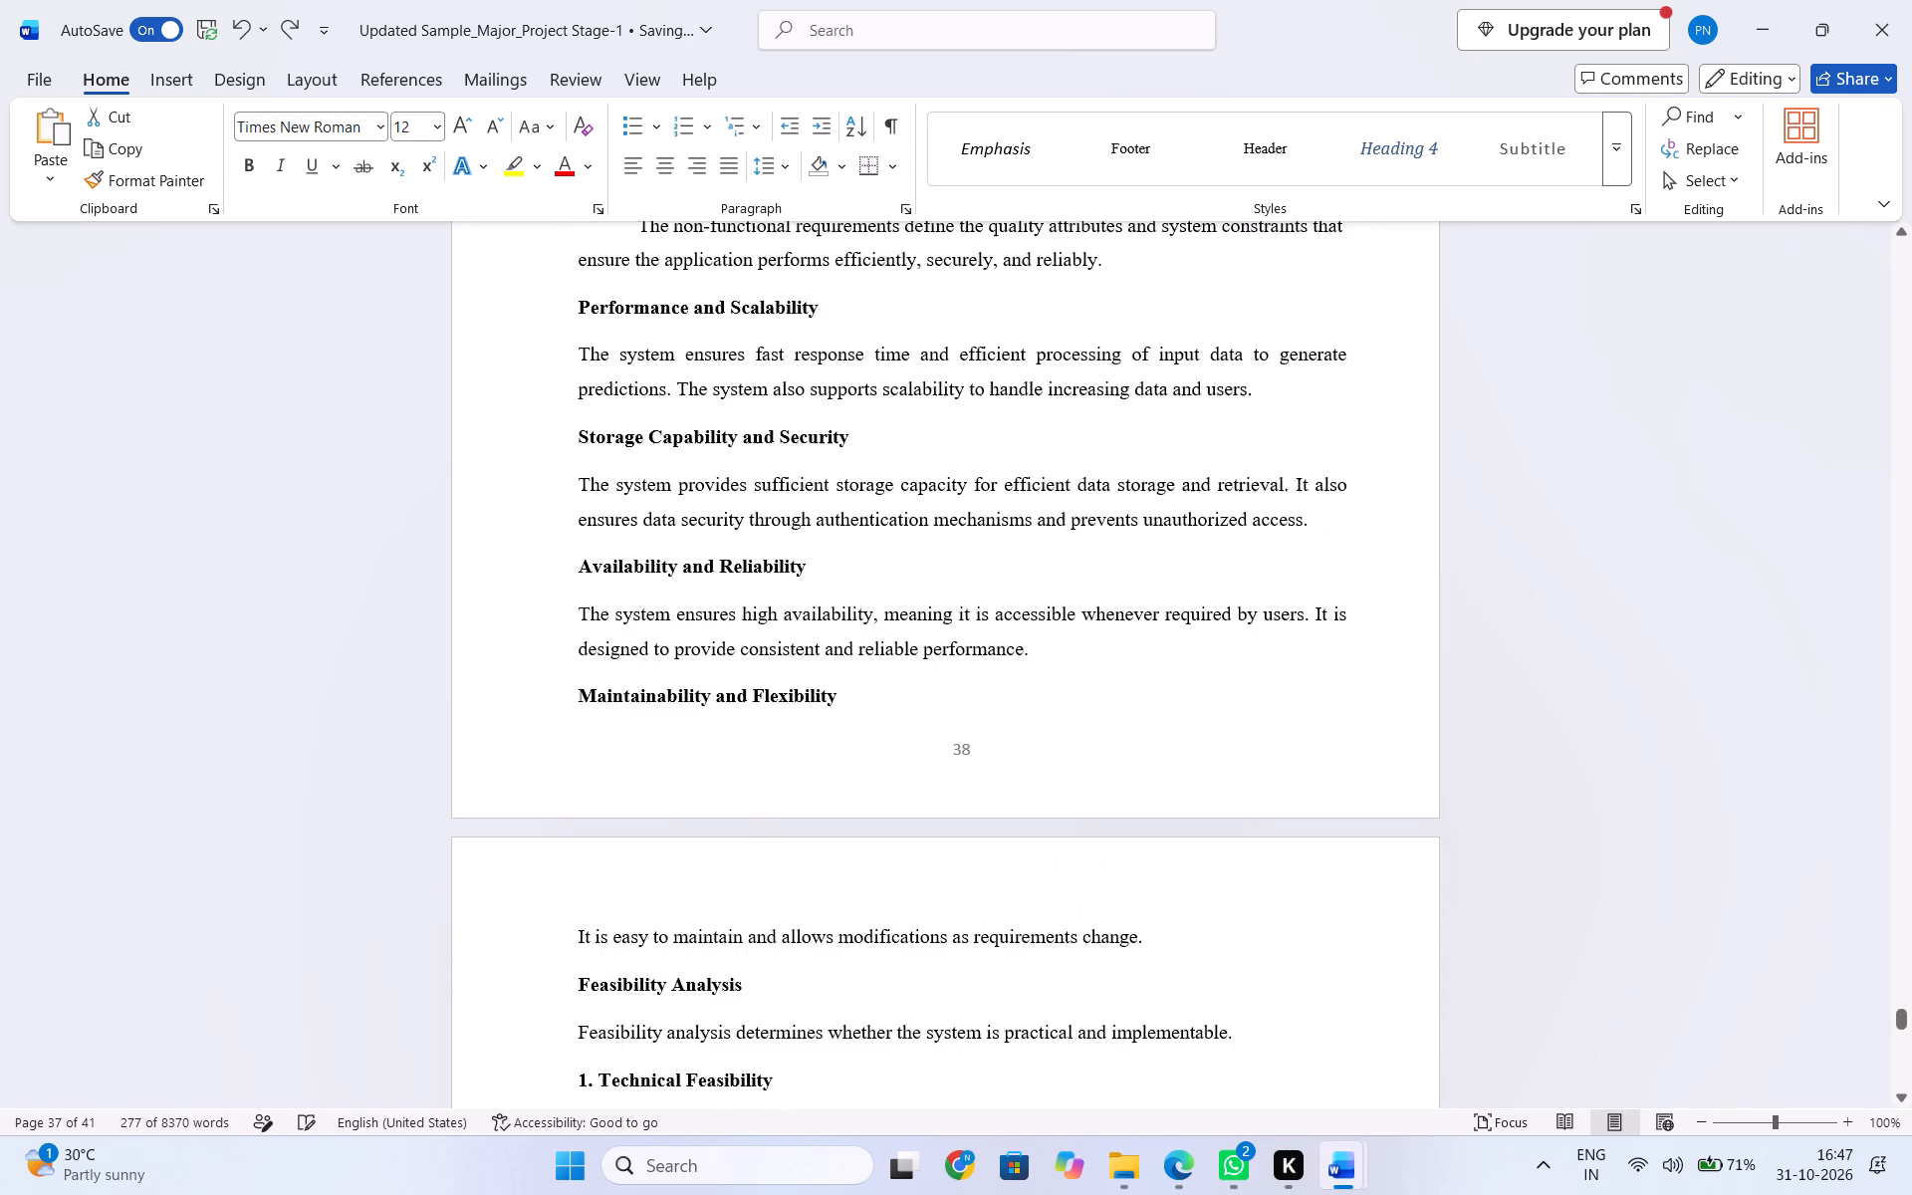
Set the pasted 8.2 text, from the introductory paragraph through Admin Interface, to a 0.2 cm left indent and 0.97 cm right indent.
scroll(808, 875, up, 2)
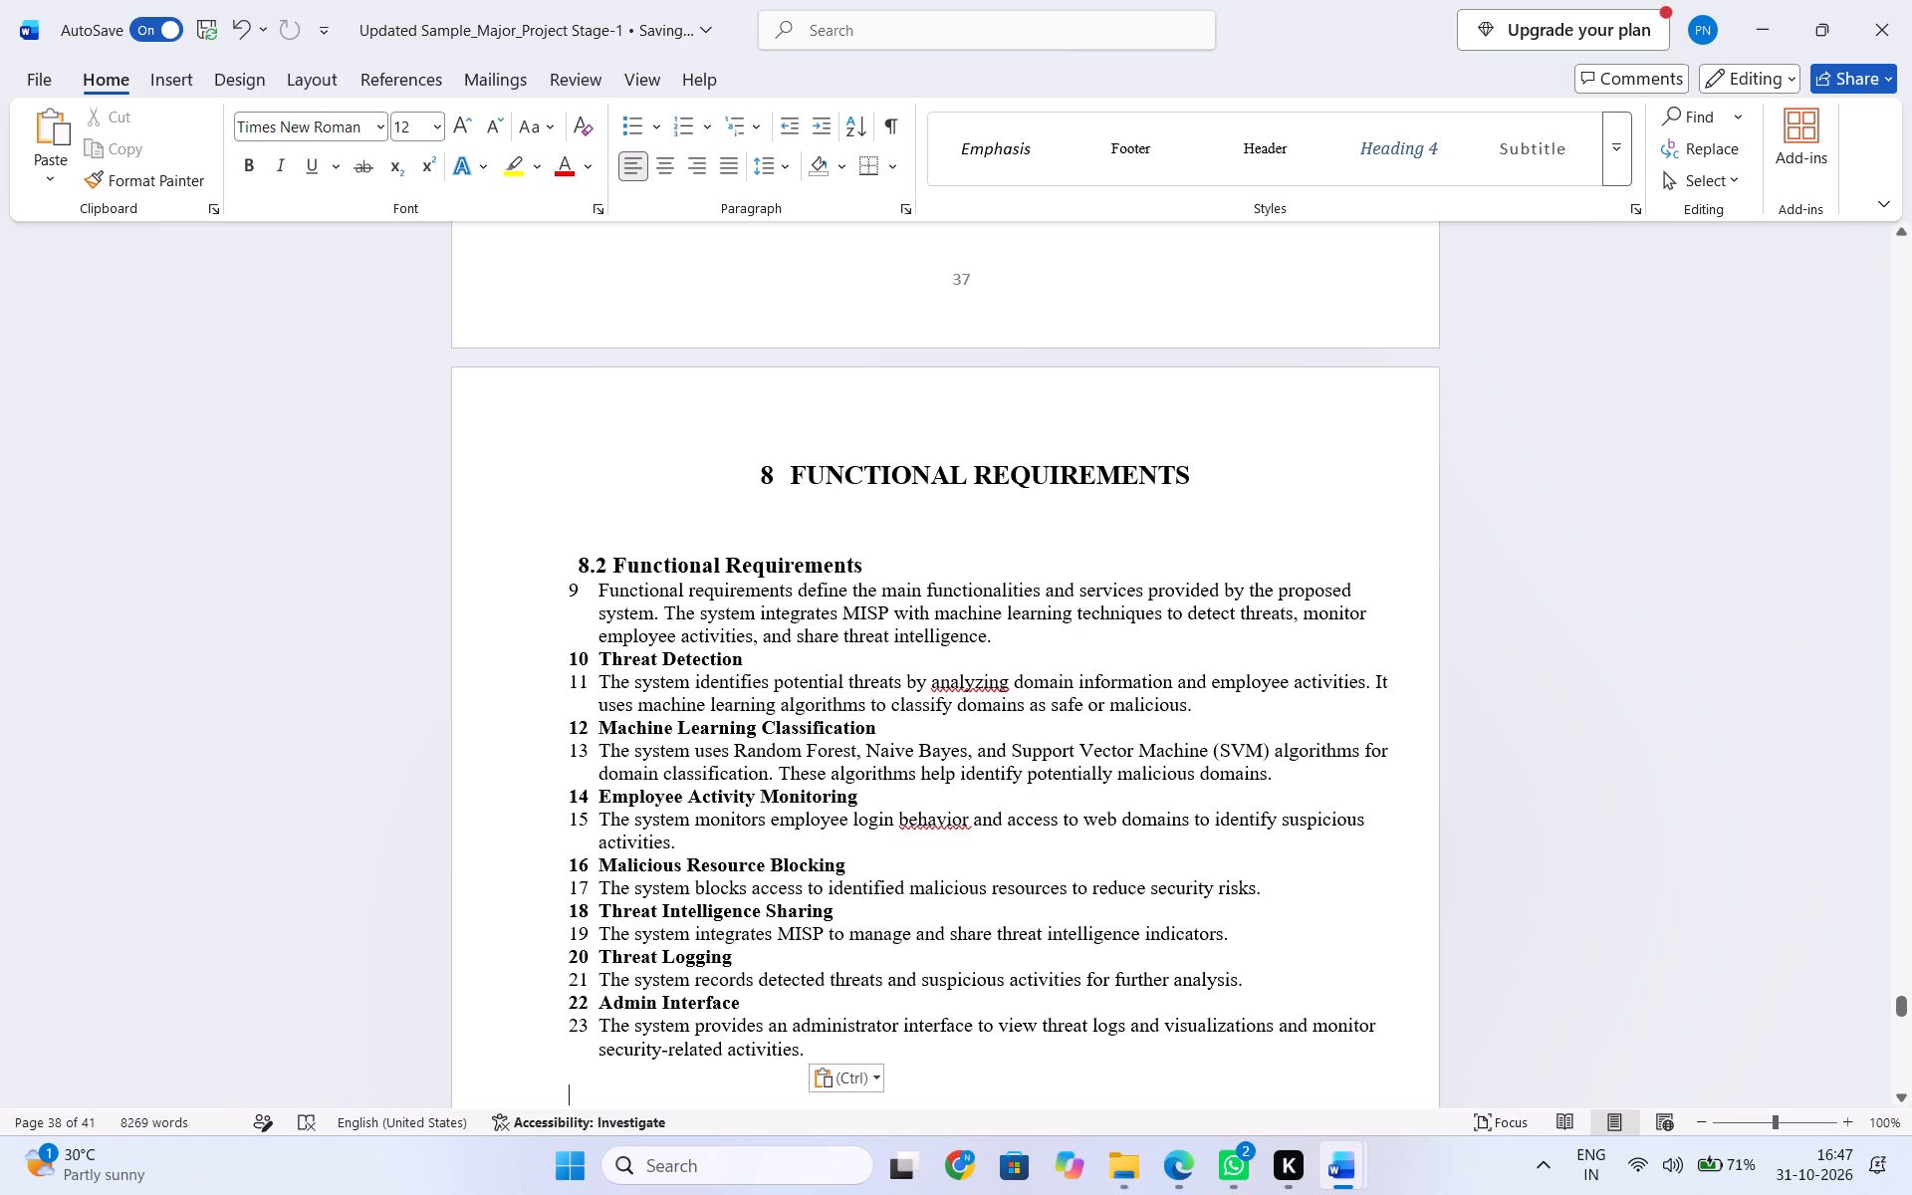
drag(598, 589, 782, 1016)
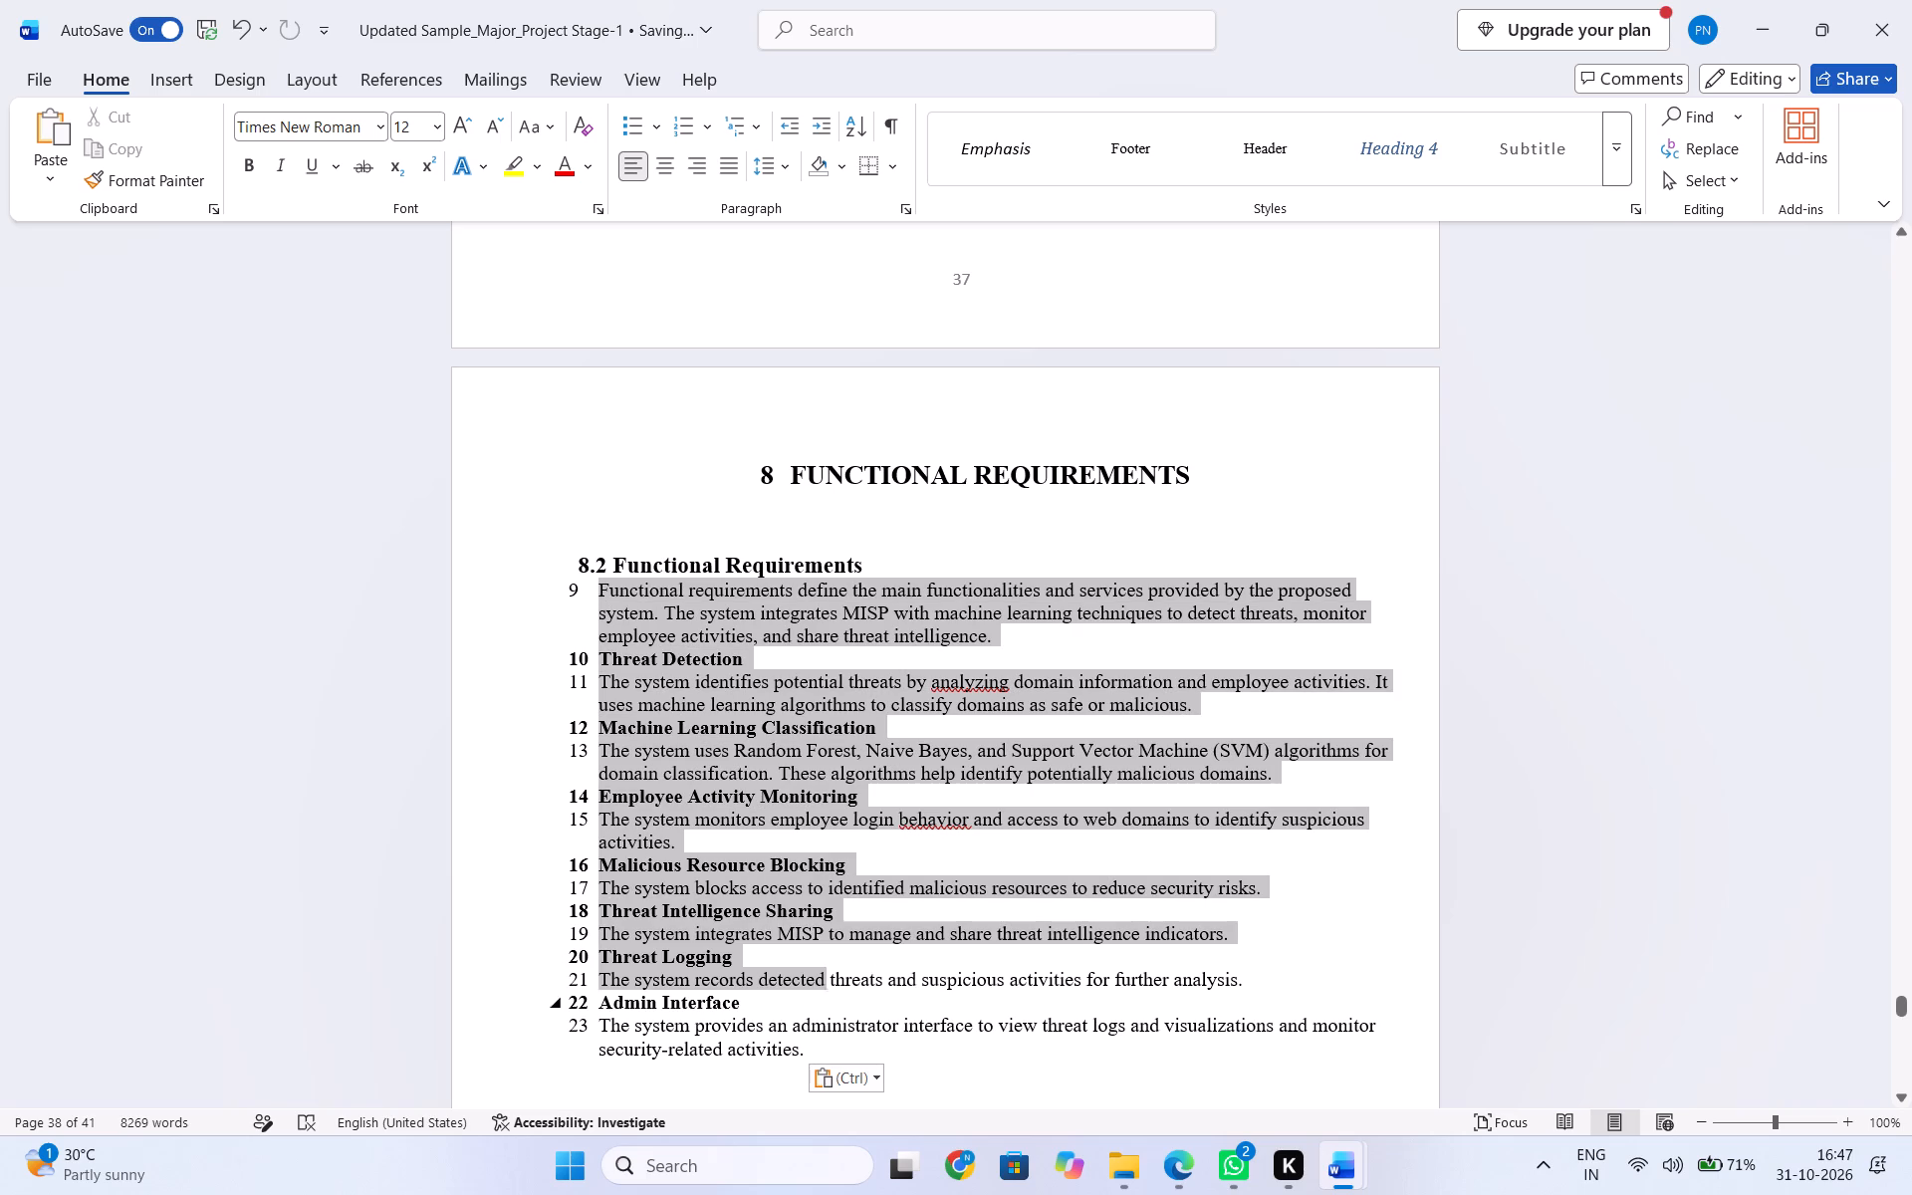
drag(782, 1016, 817, 1059)
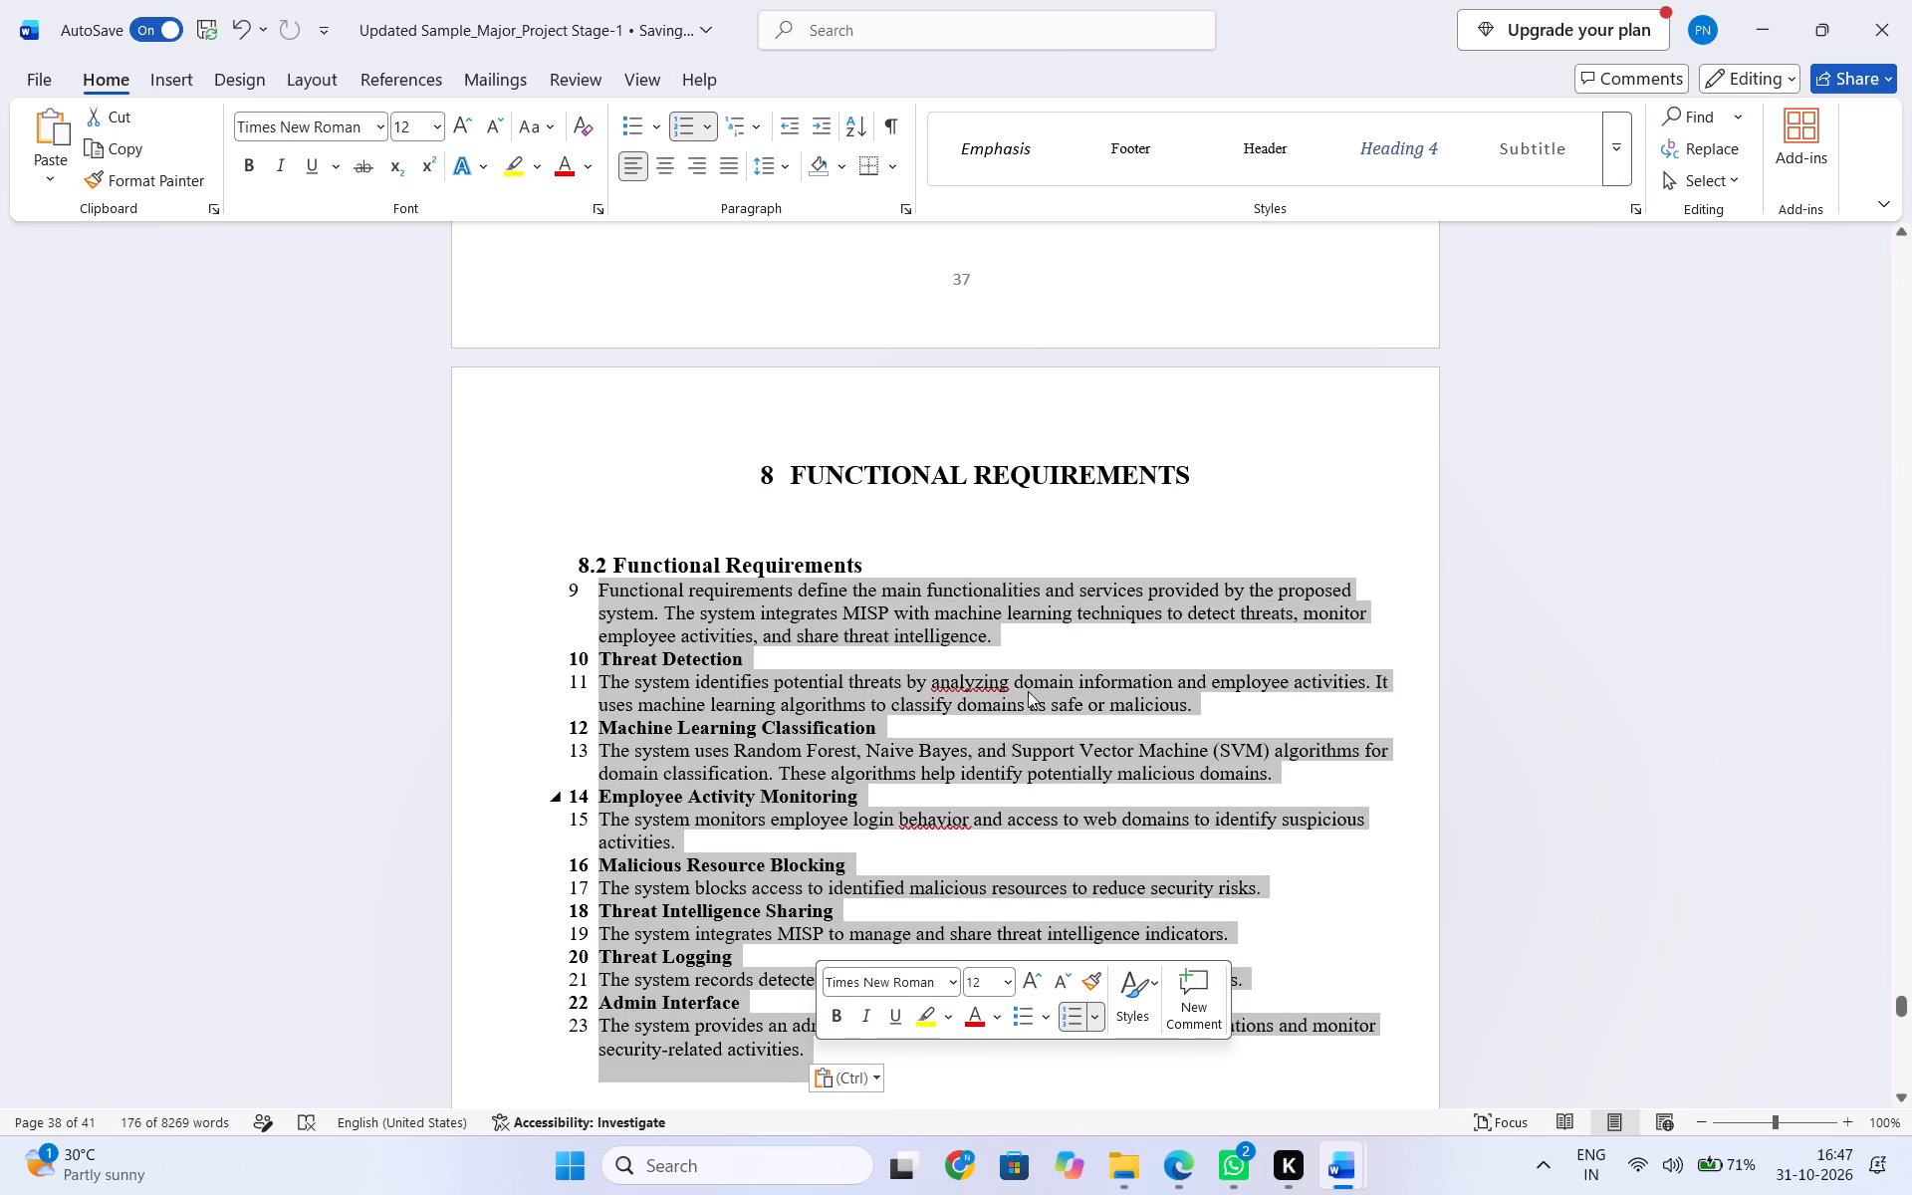
click(308, 80)
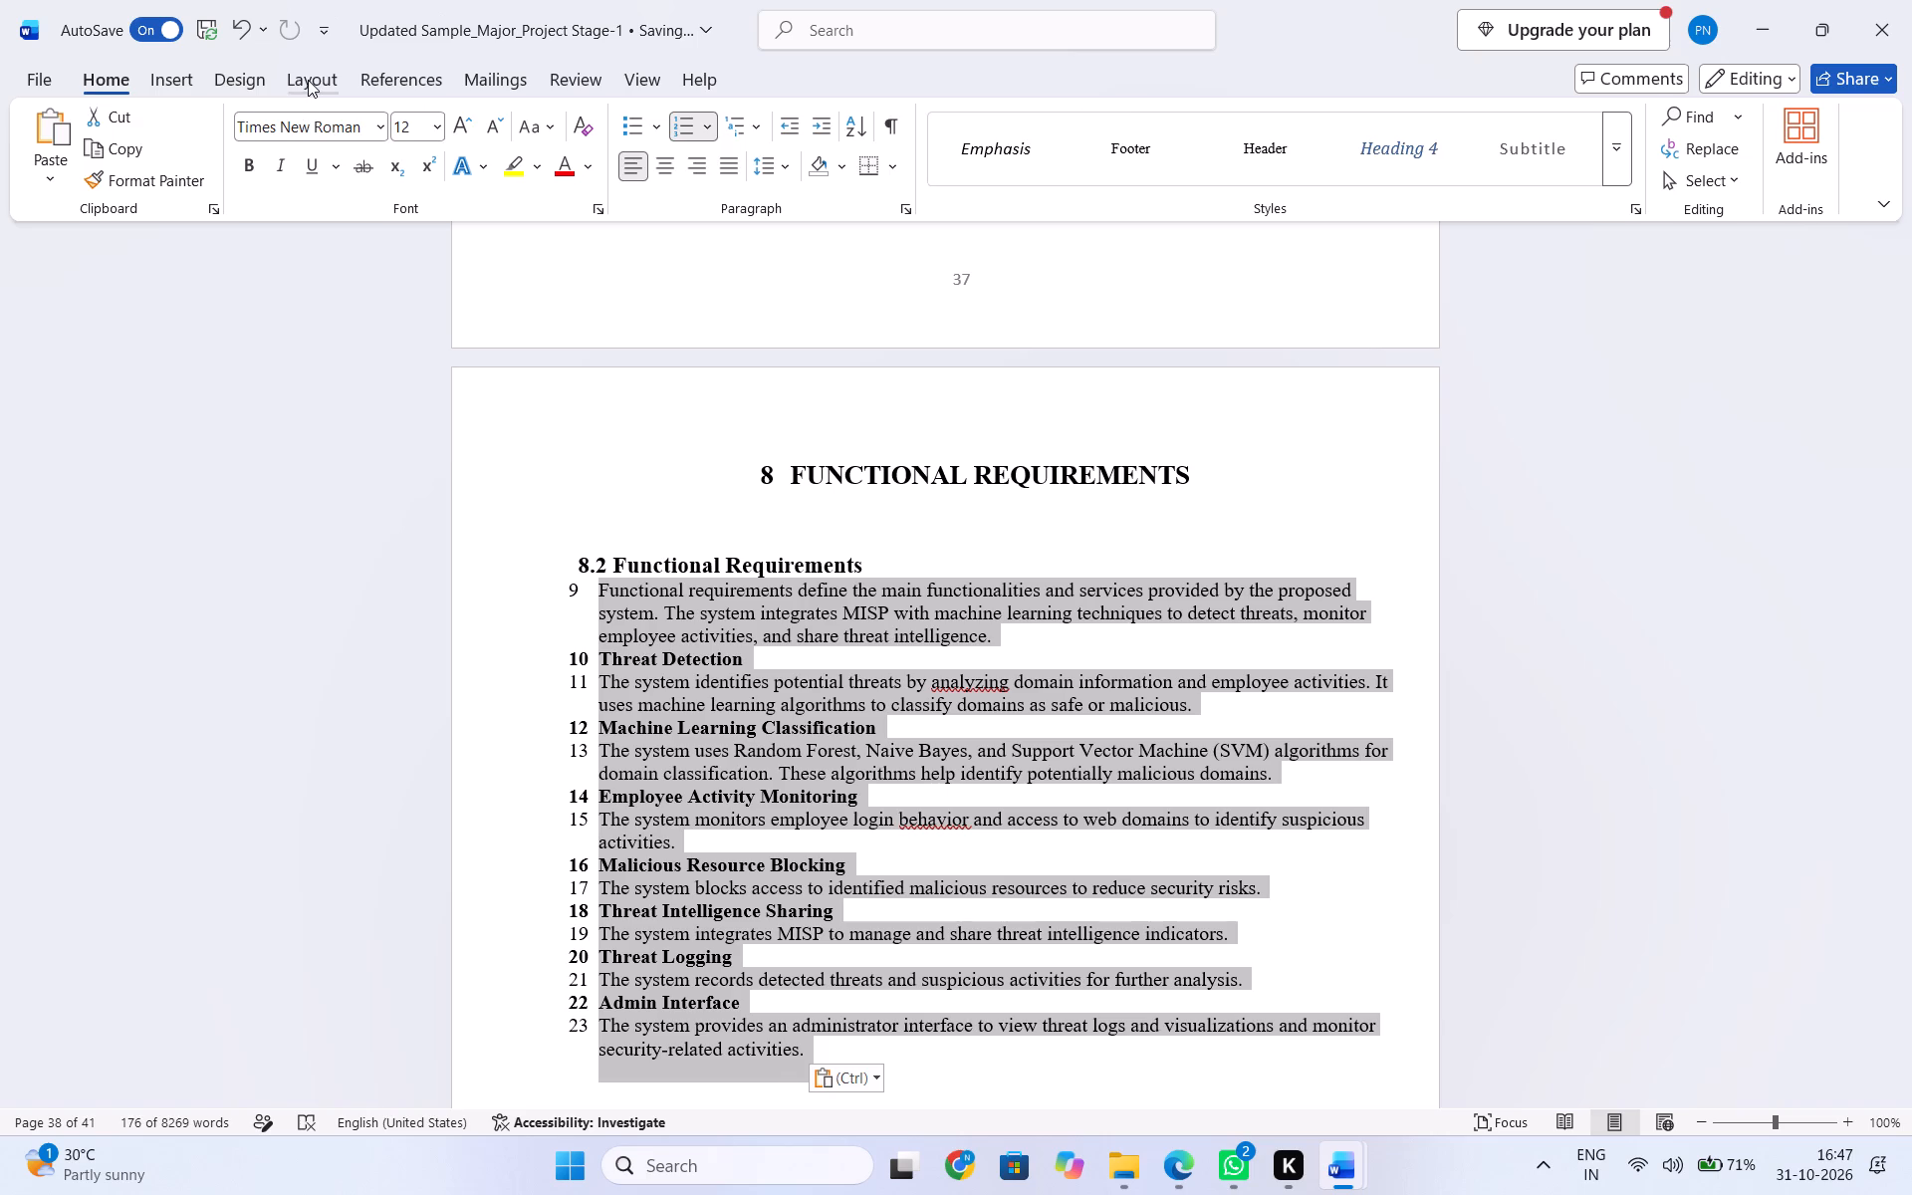
click(548, 145)
key(BackSpace)
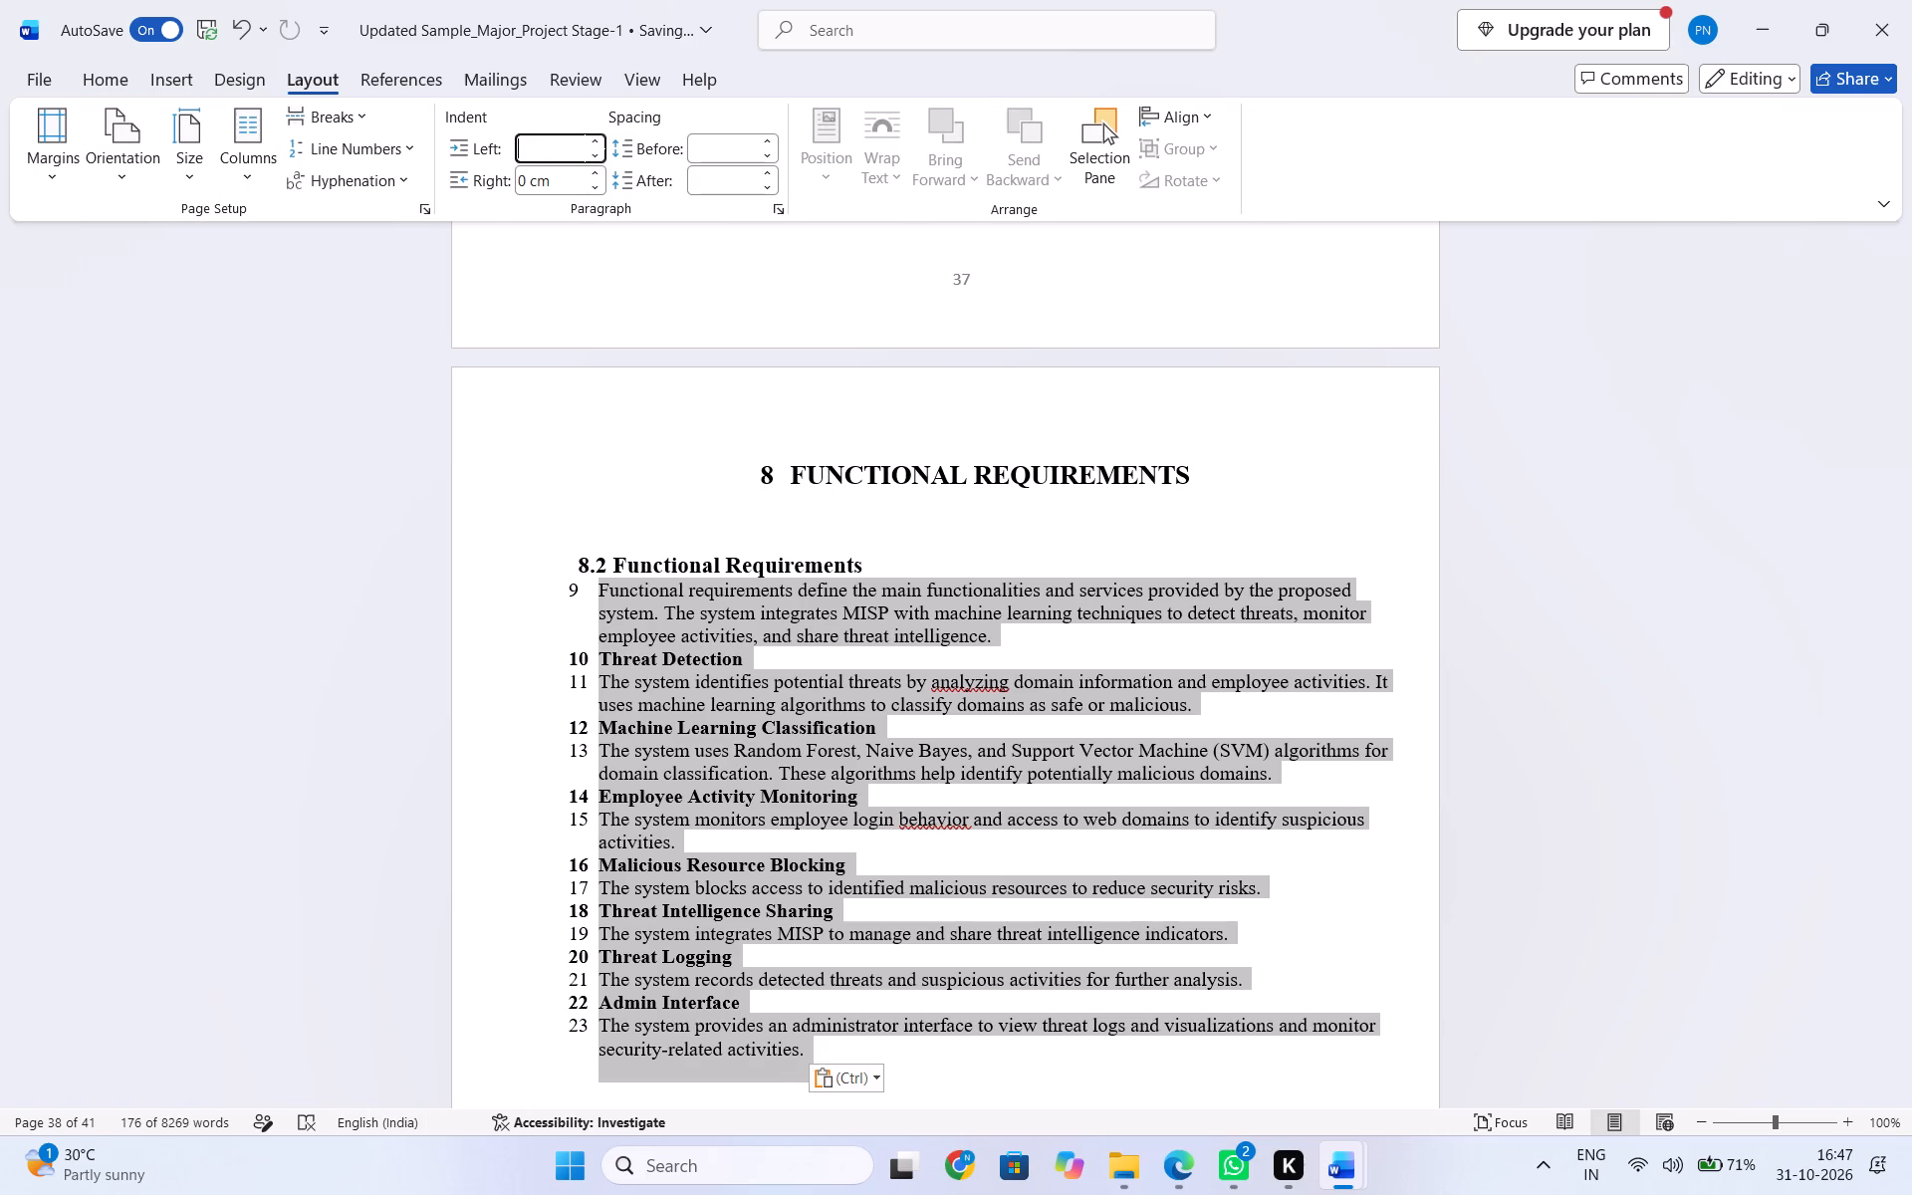
text(0.2)
key(Return)
click(555, 172)
key(BackSpace)
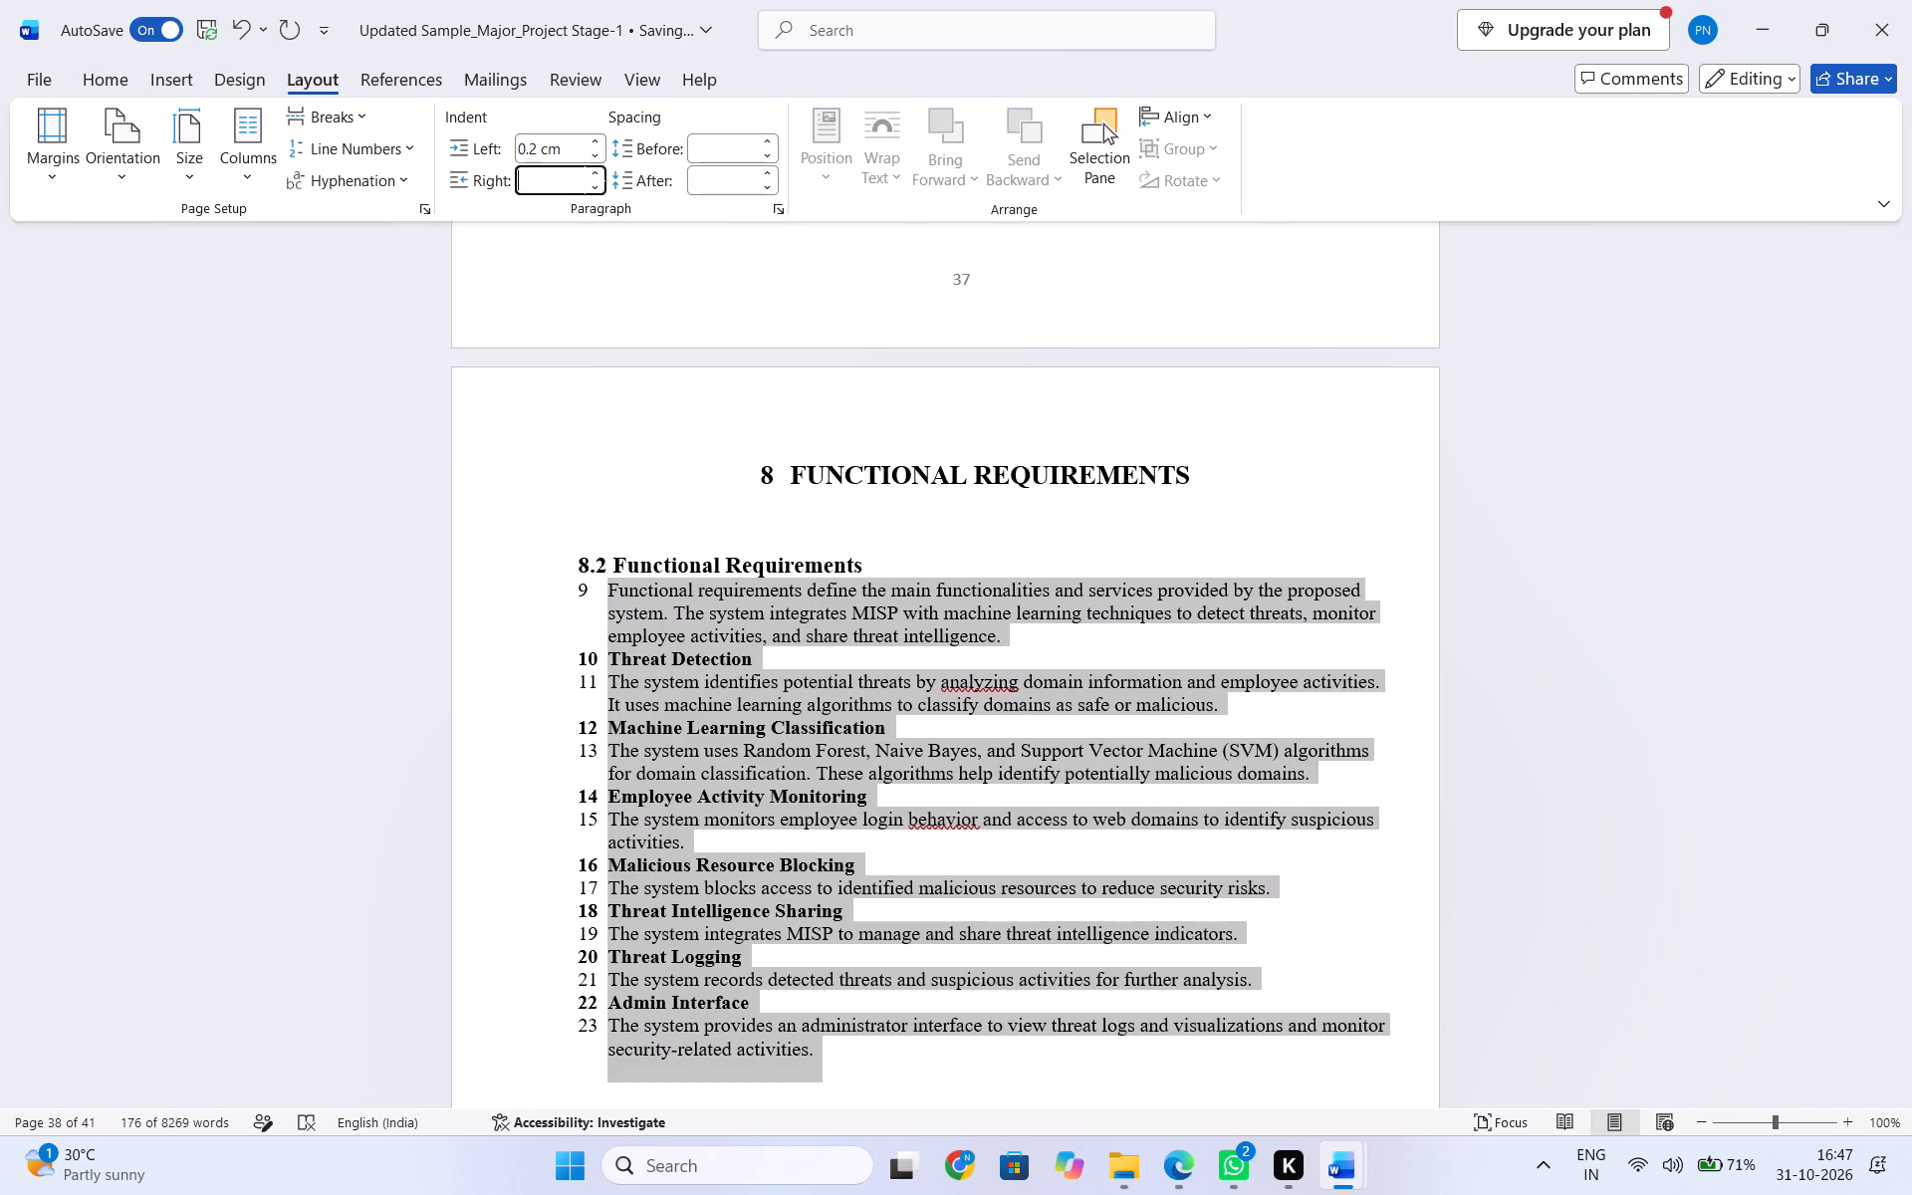
text(0.)
text(97)
key(Return)
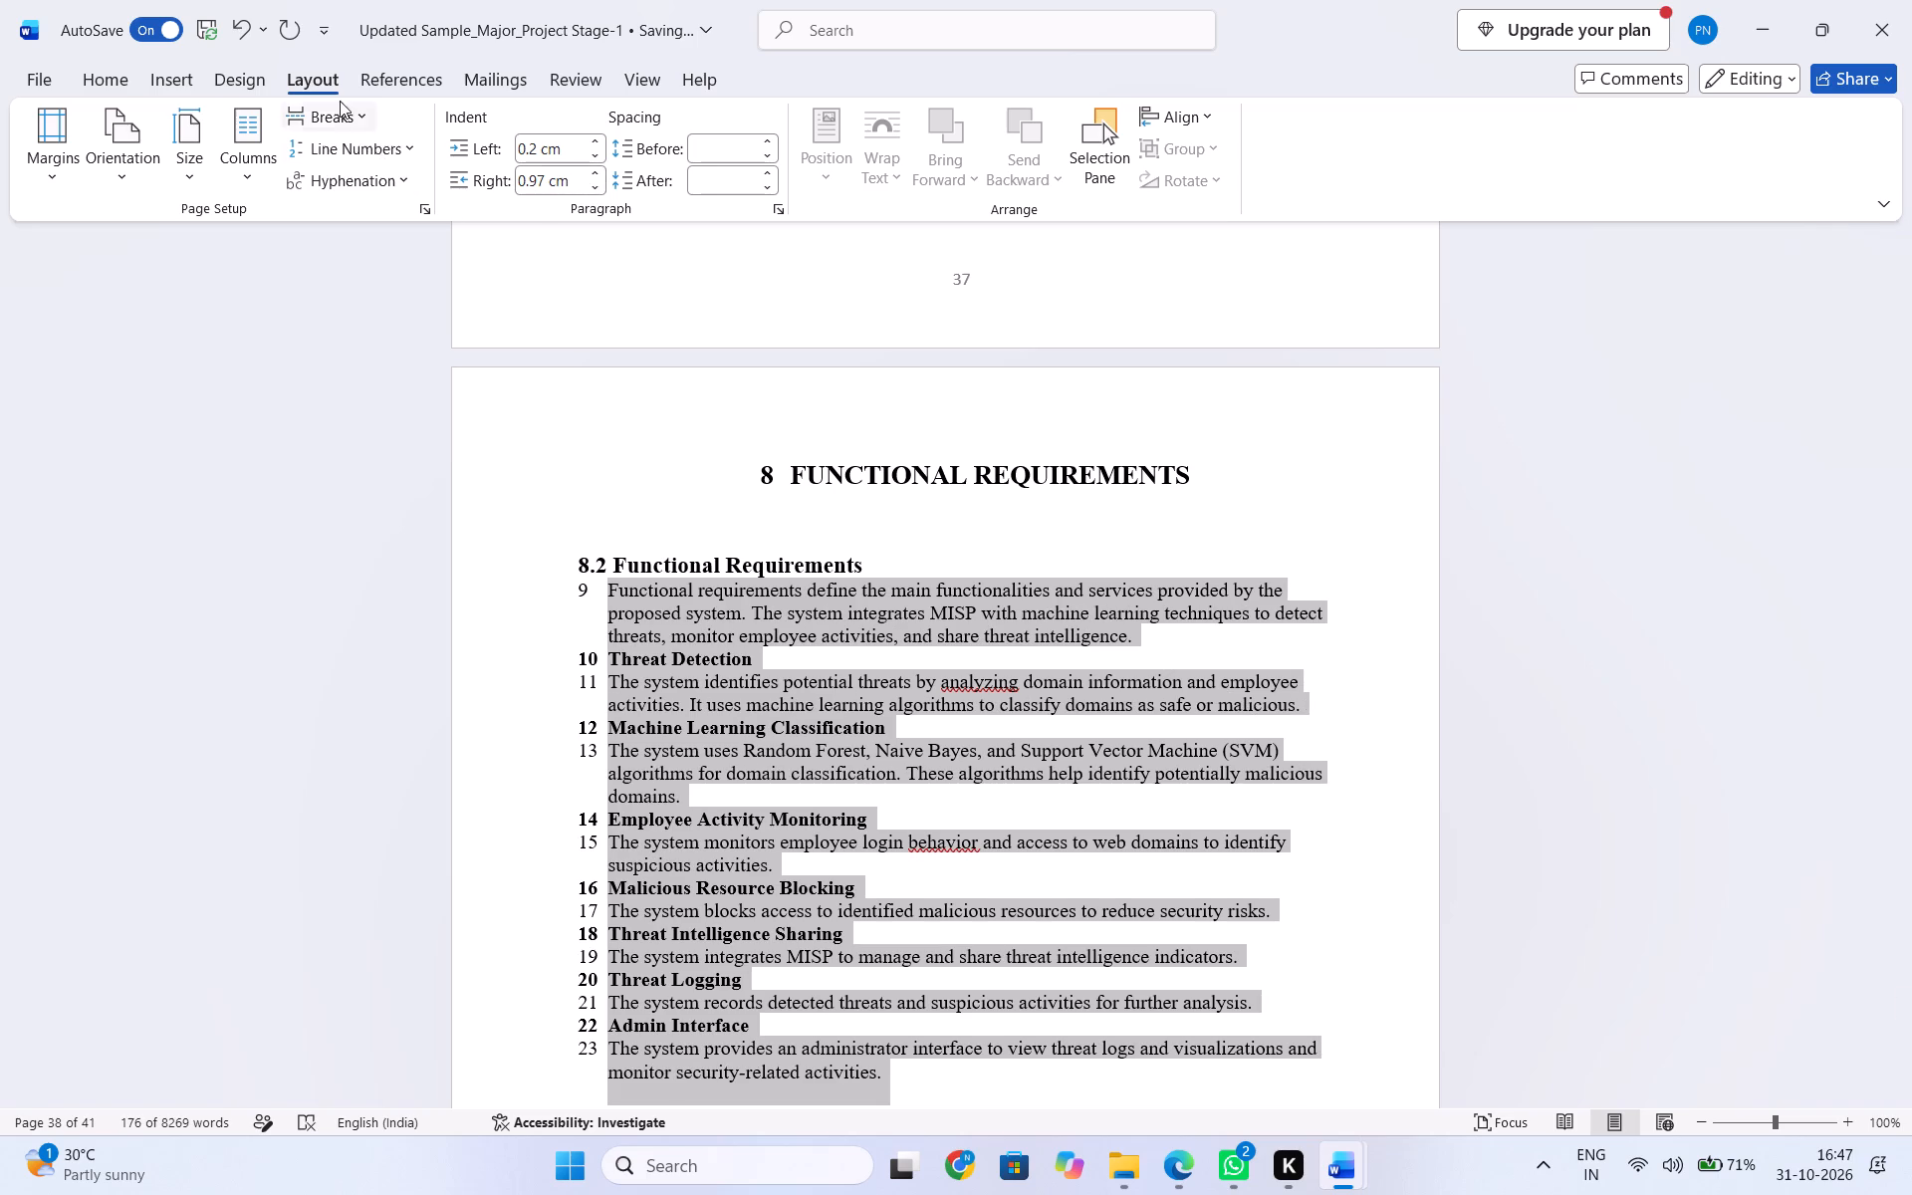
Justify the same pasted 8.2 text and set its line spacing to 1.5.
click(121, 66)
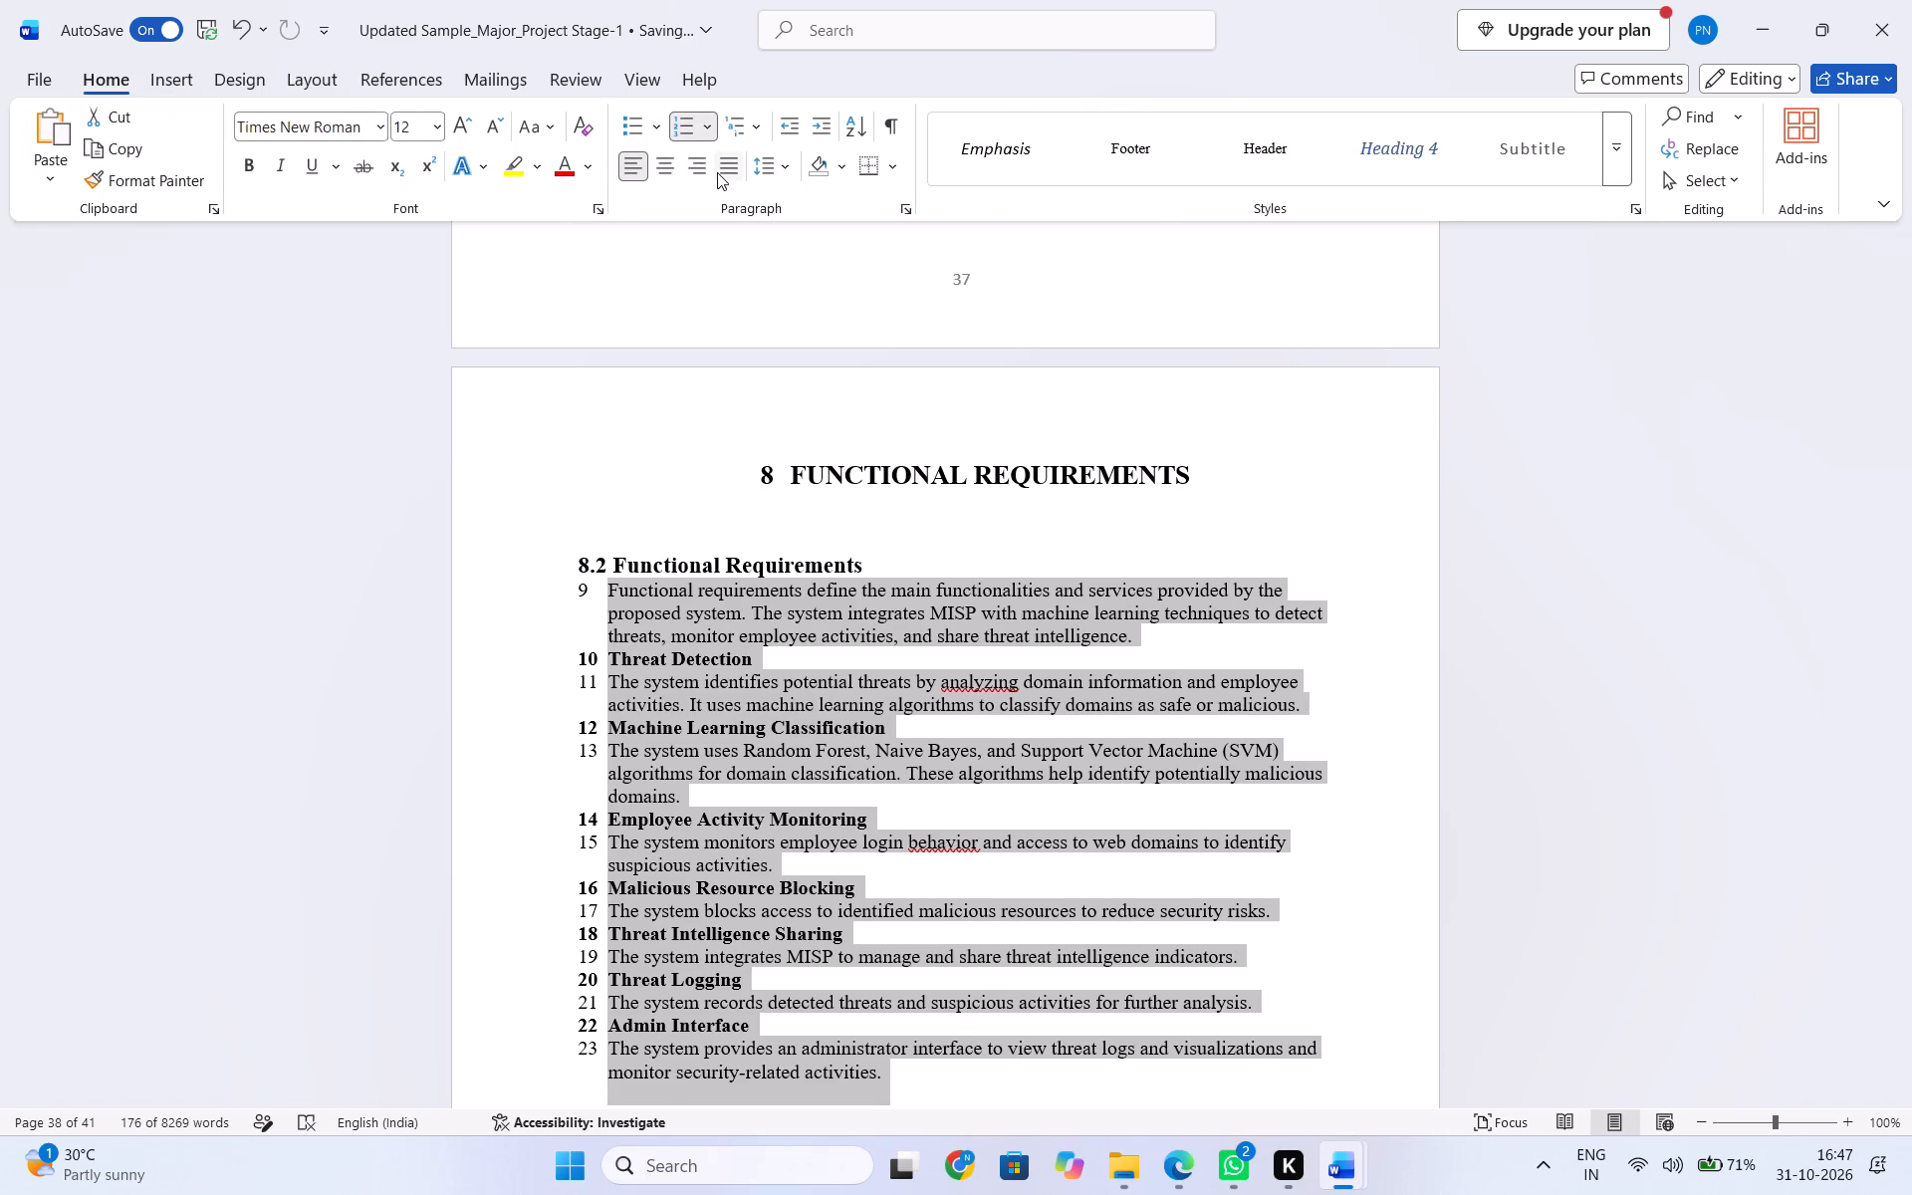
click(719, 170)
click(789, 163)
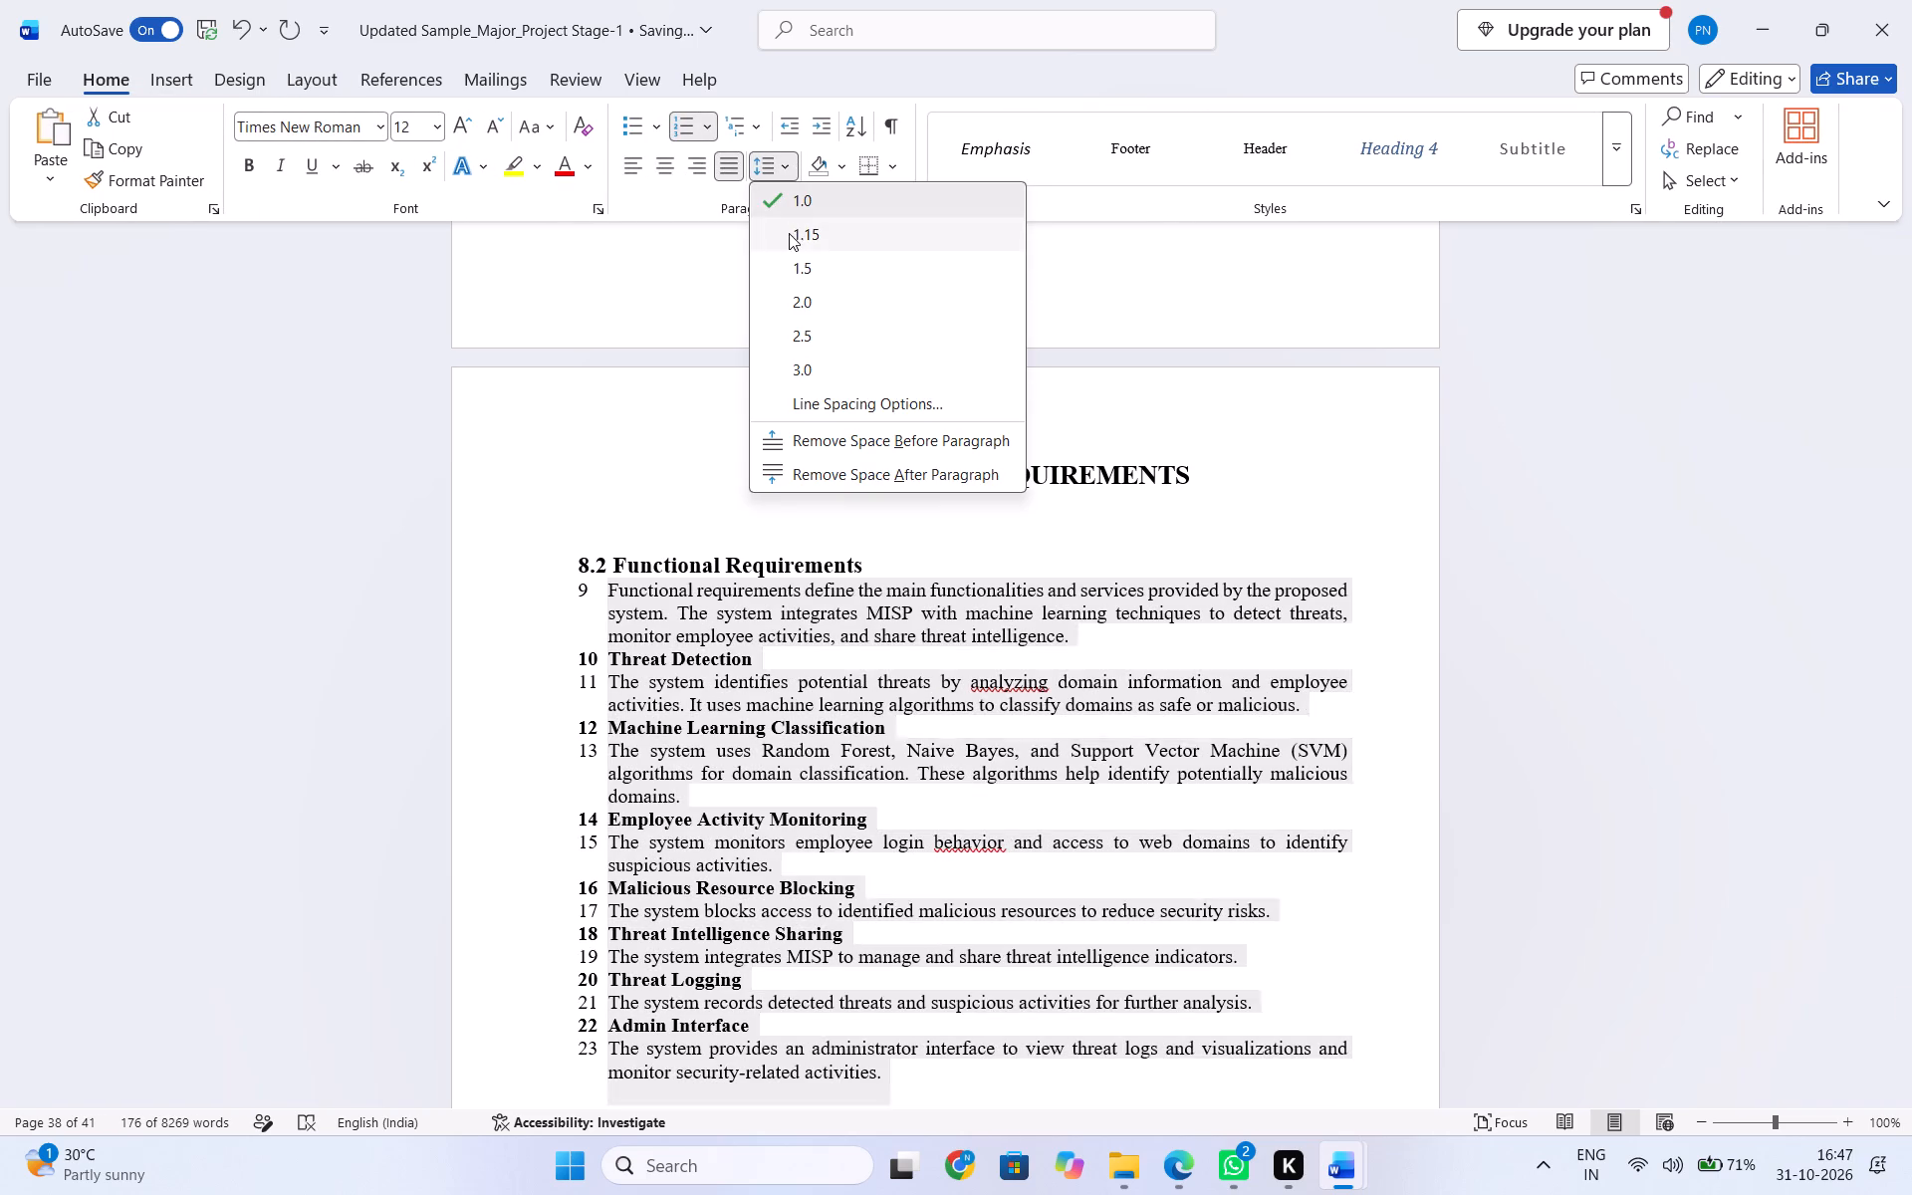
click(799, 274)
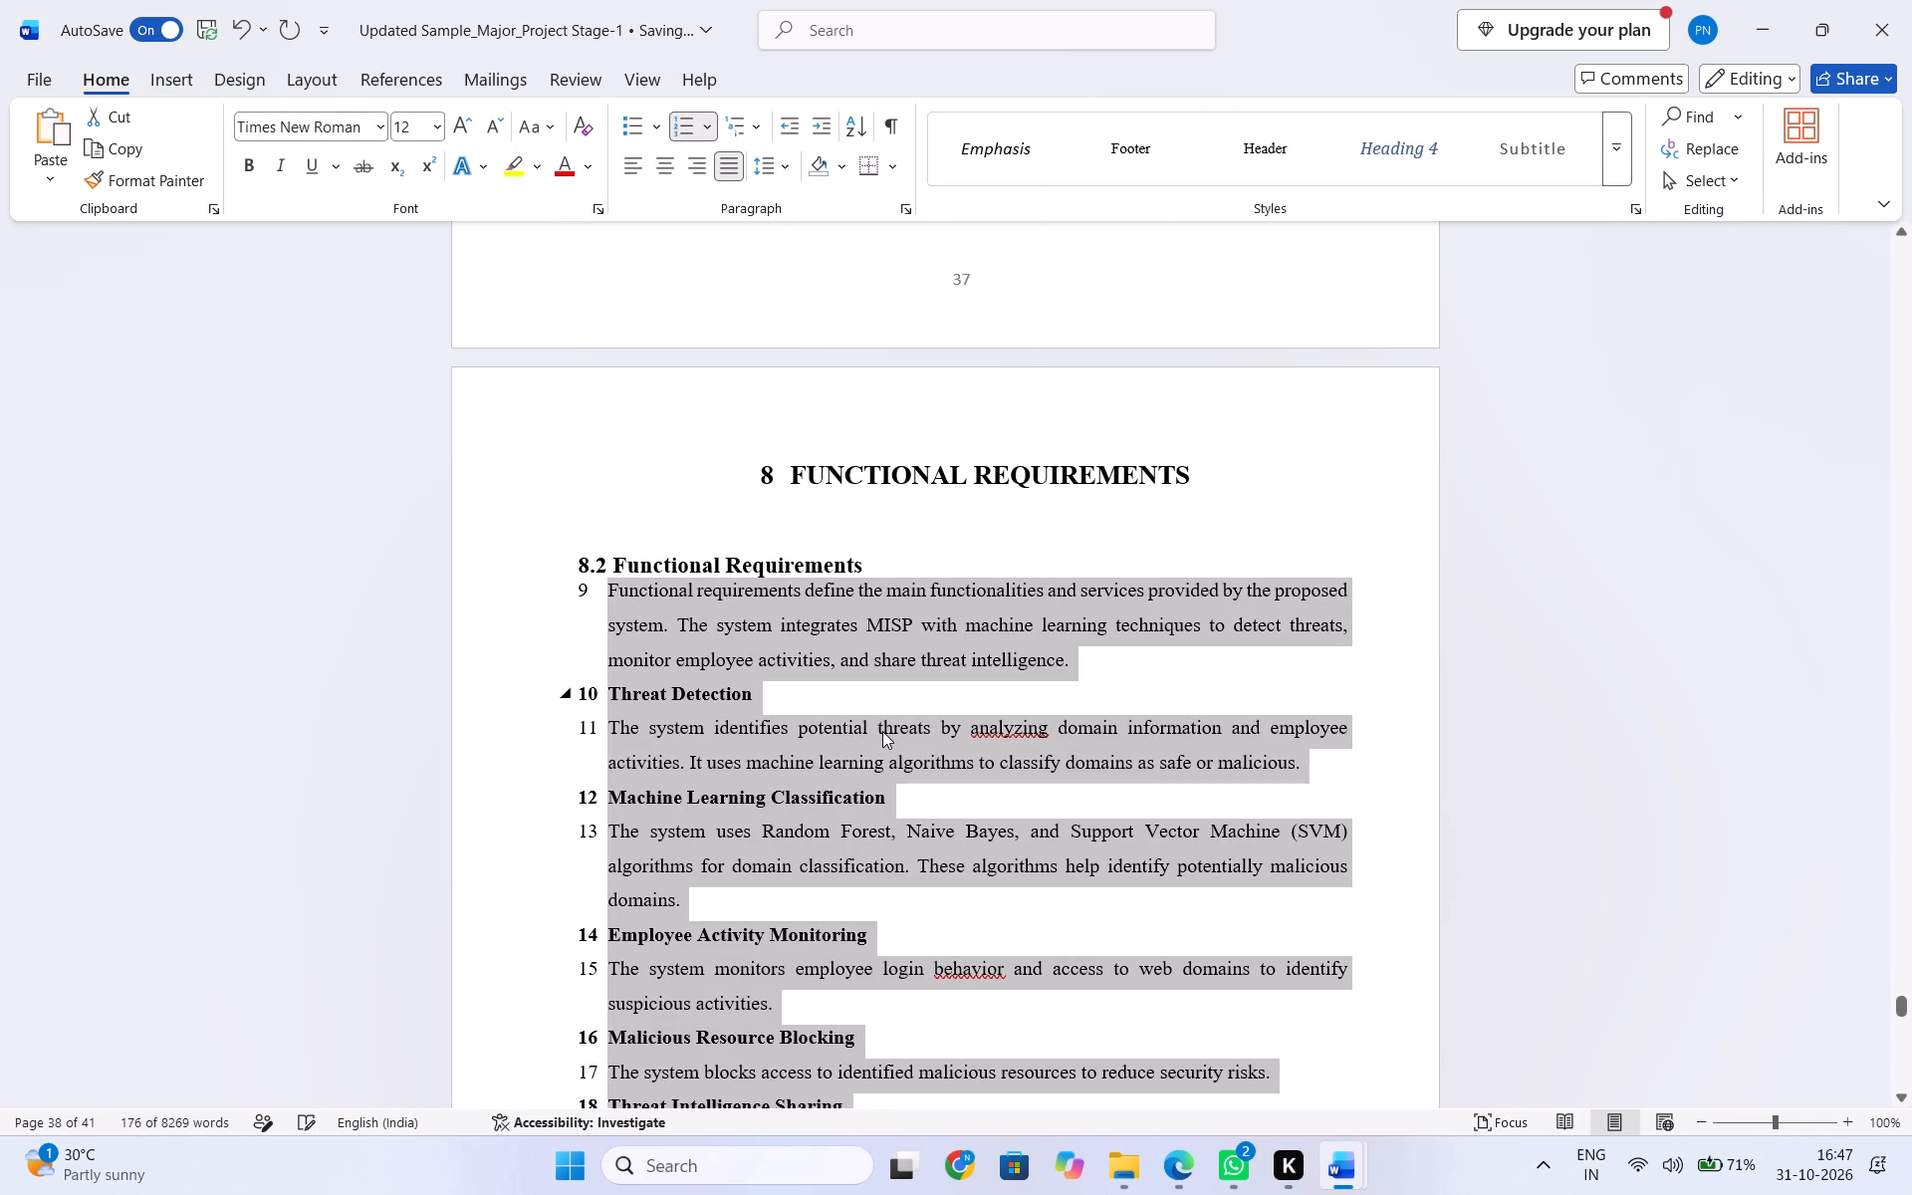
click(882, 732)
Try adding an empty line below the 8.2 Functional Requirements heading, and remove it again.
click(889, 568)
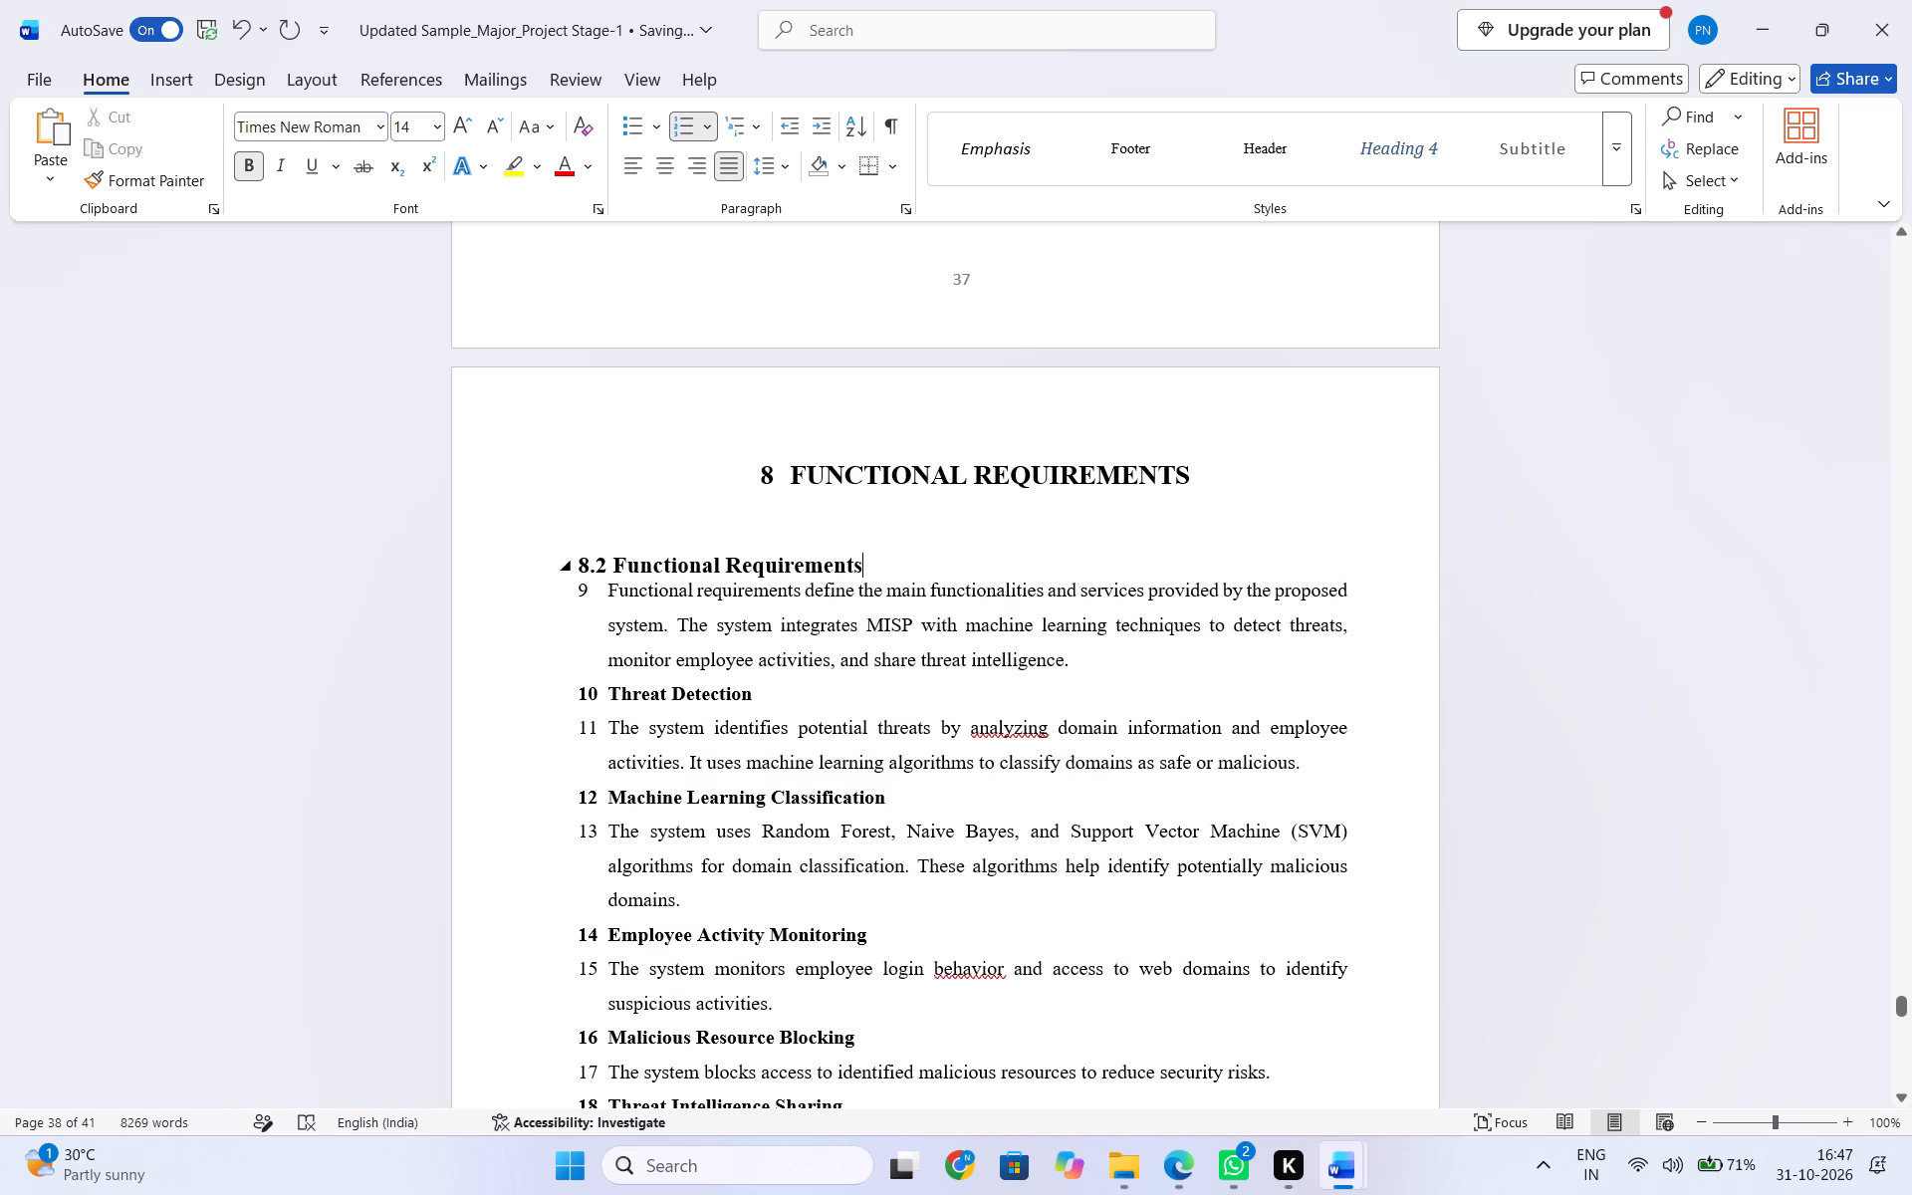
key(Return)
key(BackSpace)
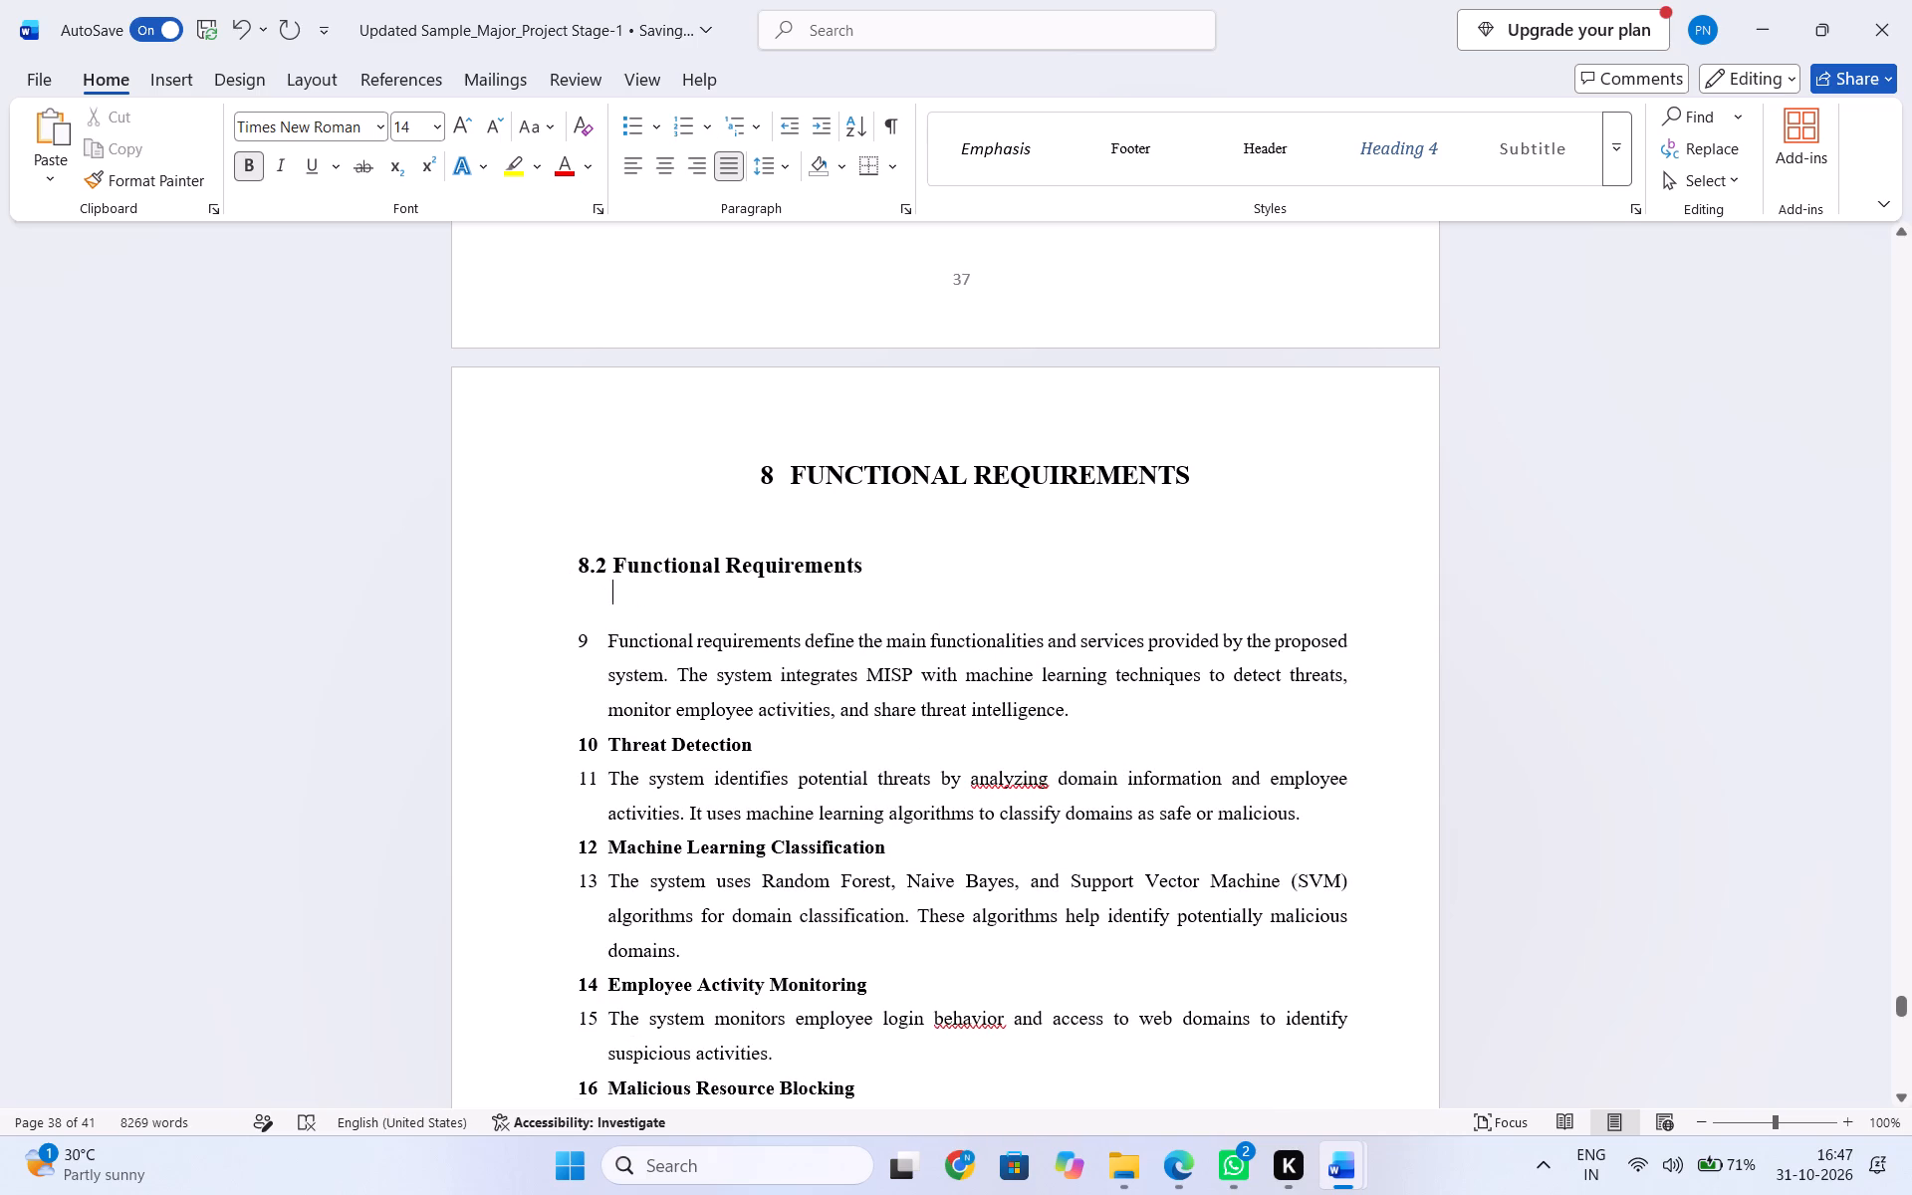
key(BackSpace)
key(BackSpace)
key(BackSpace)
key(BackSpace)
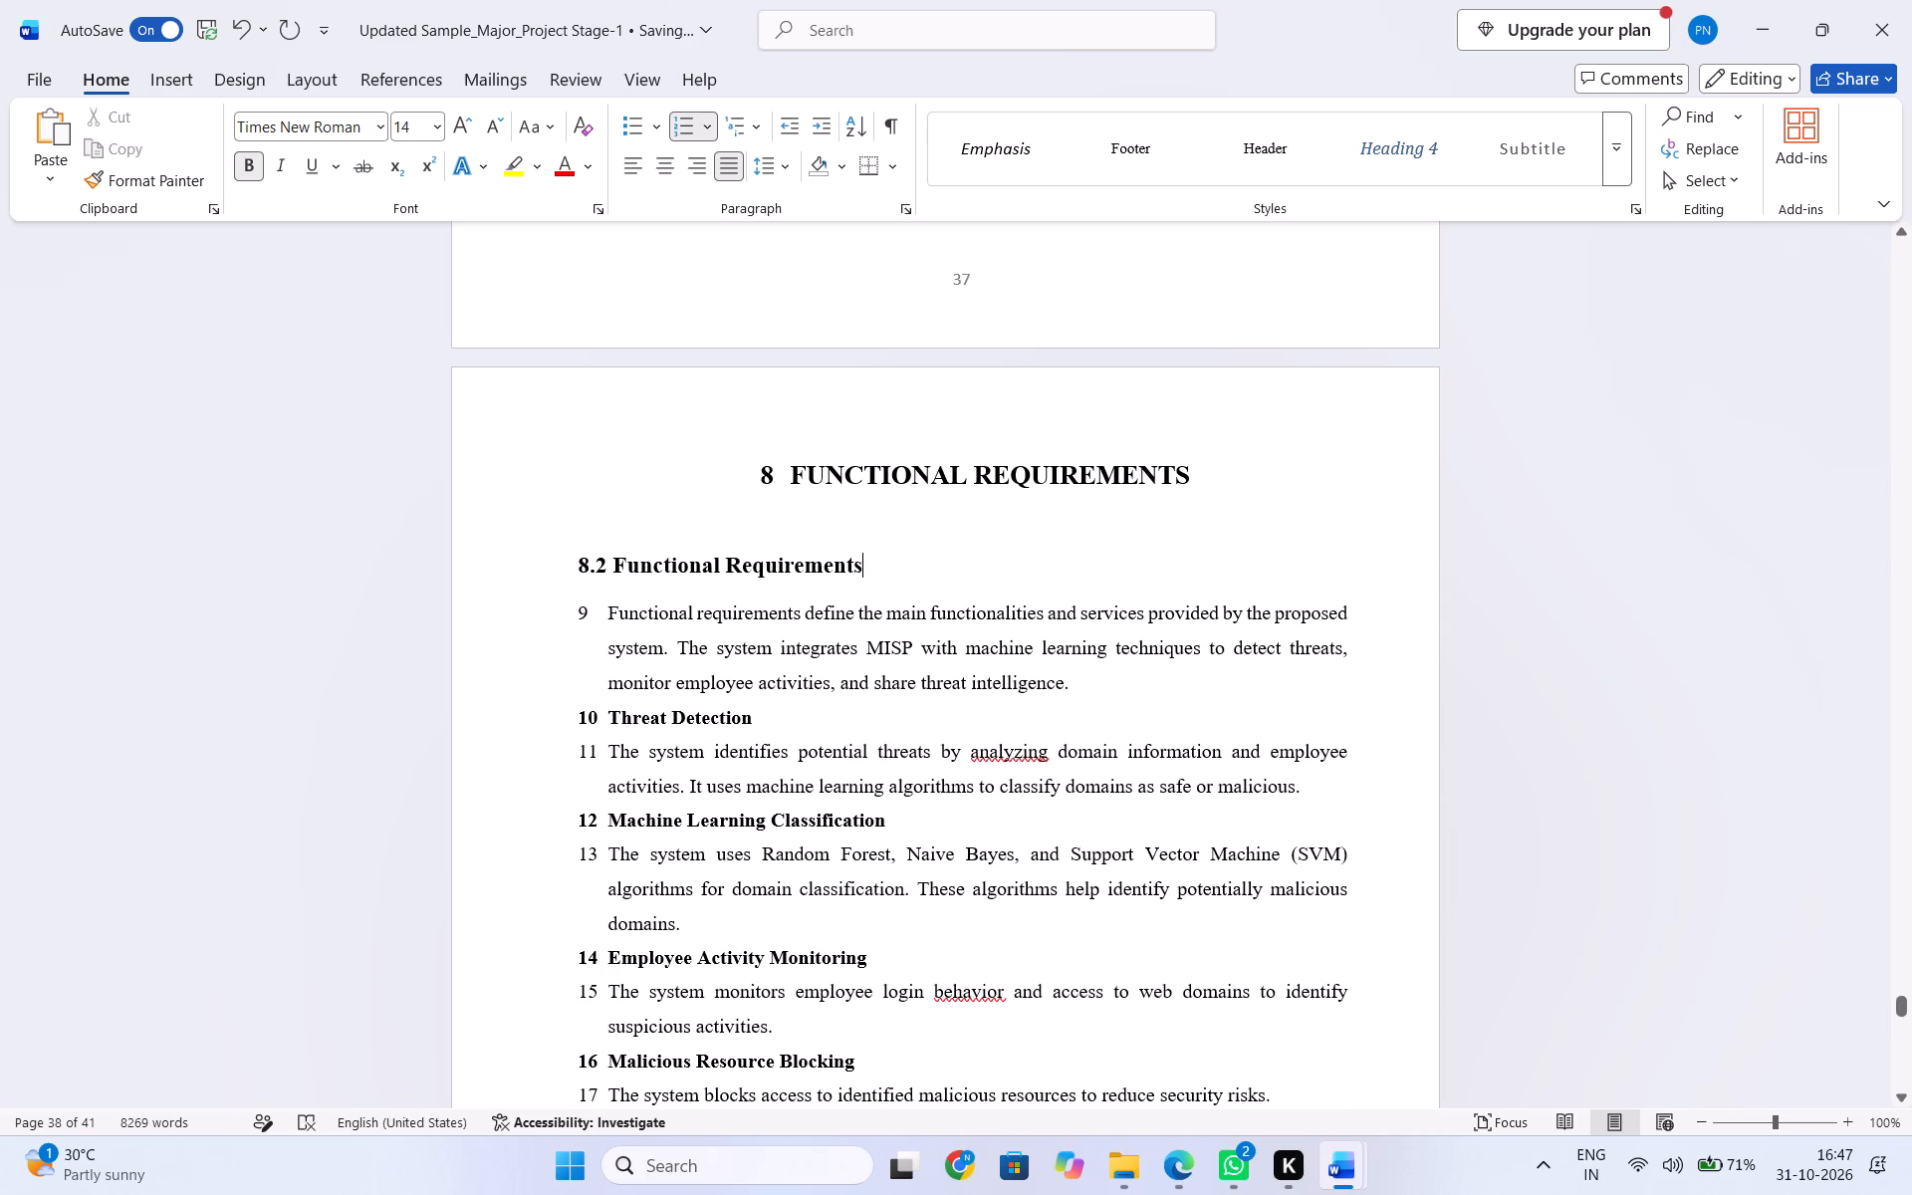
Remove the automatic numbering from the 8.2 introductory paragraph and from the Threat Detection and Machine Learning Classification headings and their paragraphs.
click(611, 613)
click(321, 68)
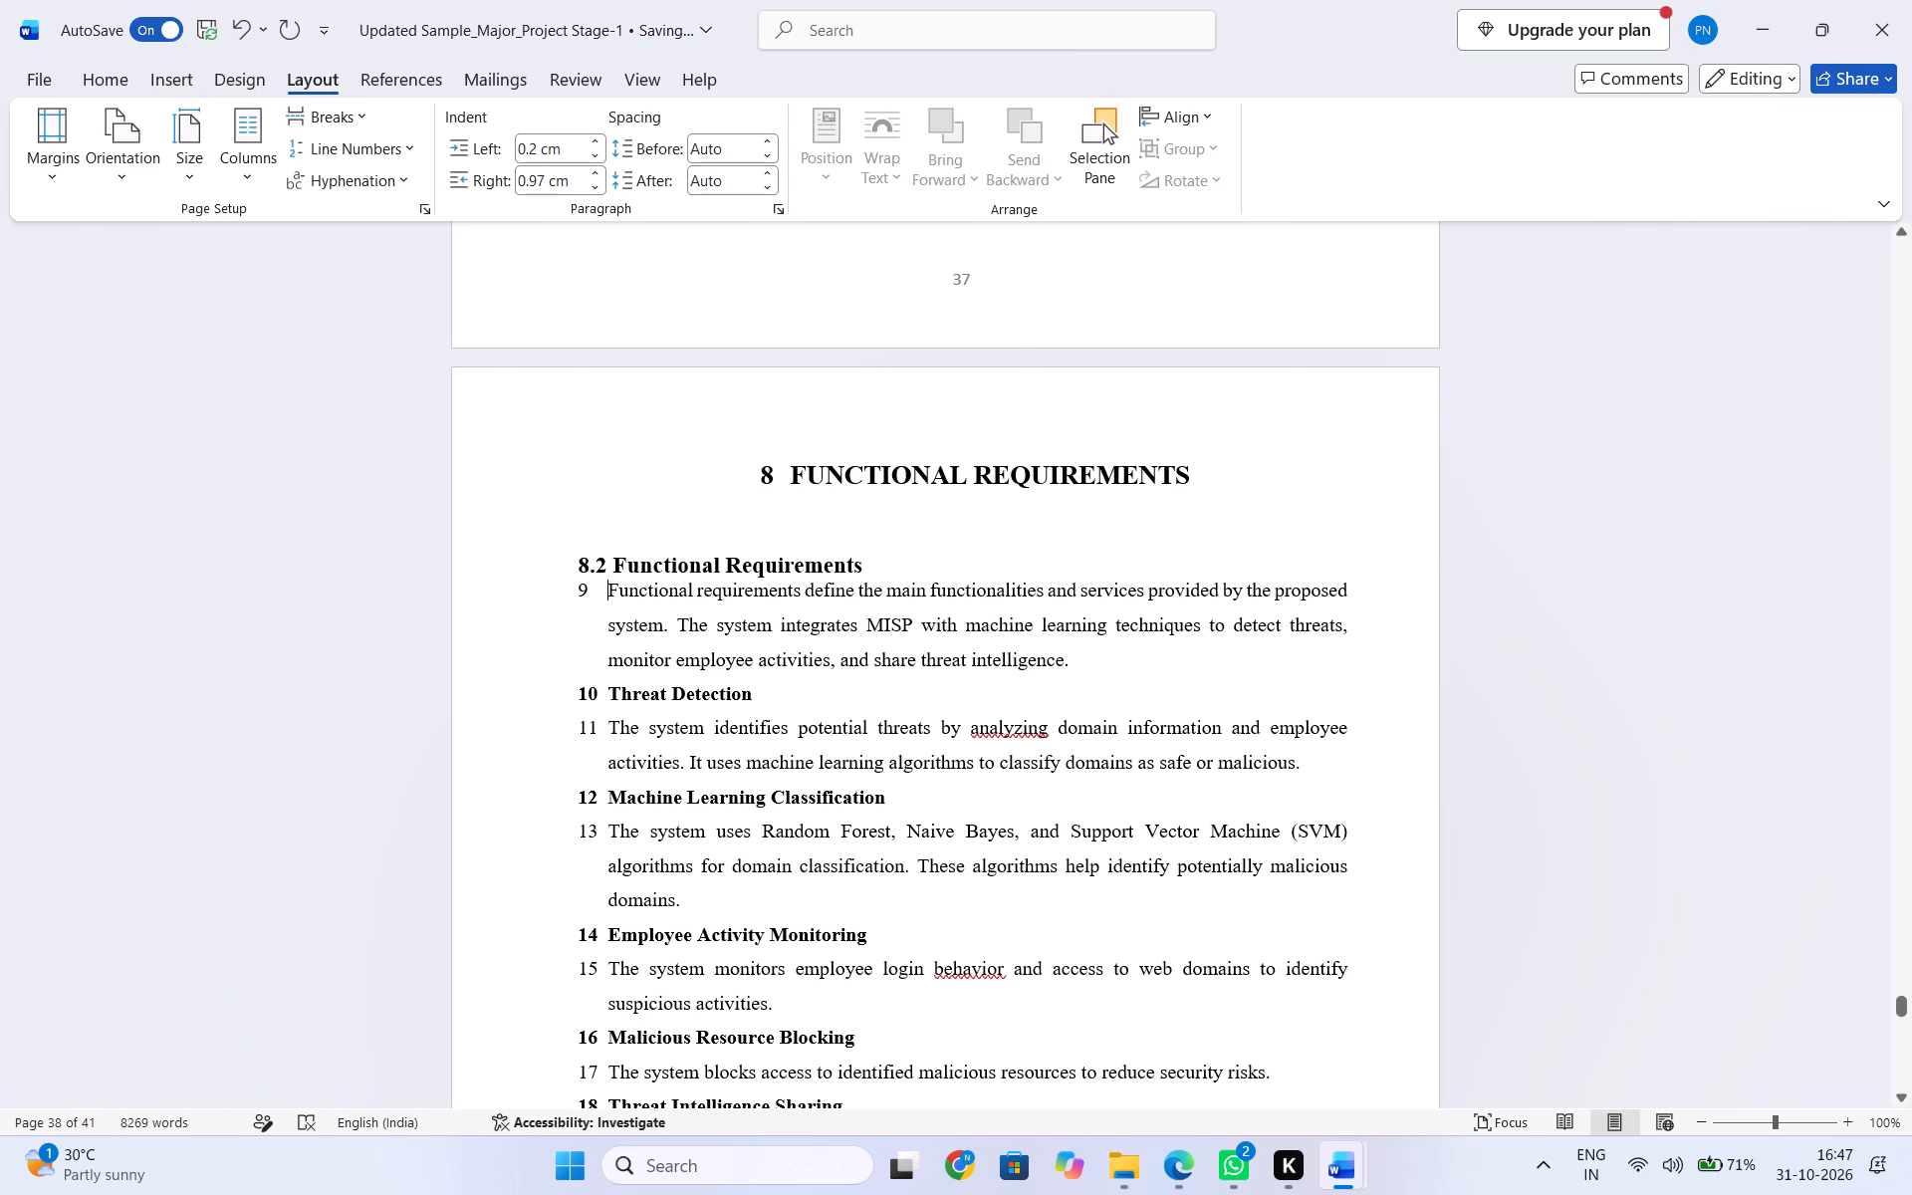
key(BackSpace)
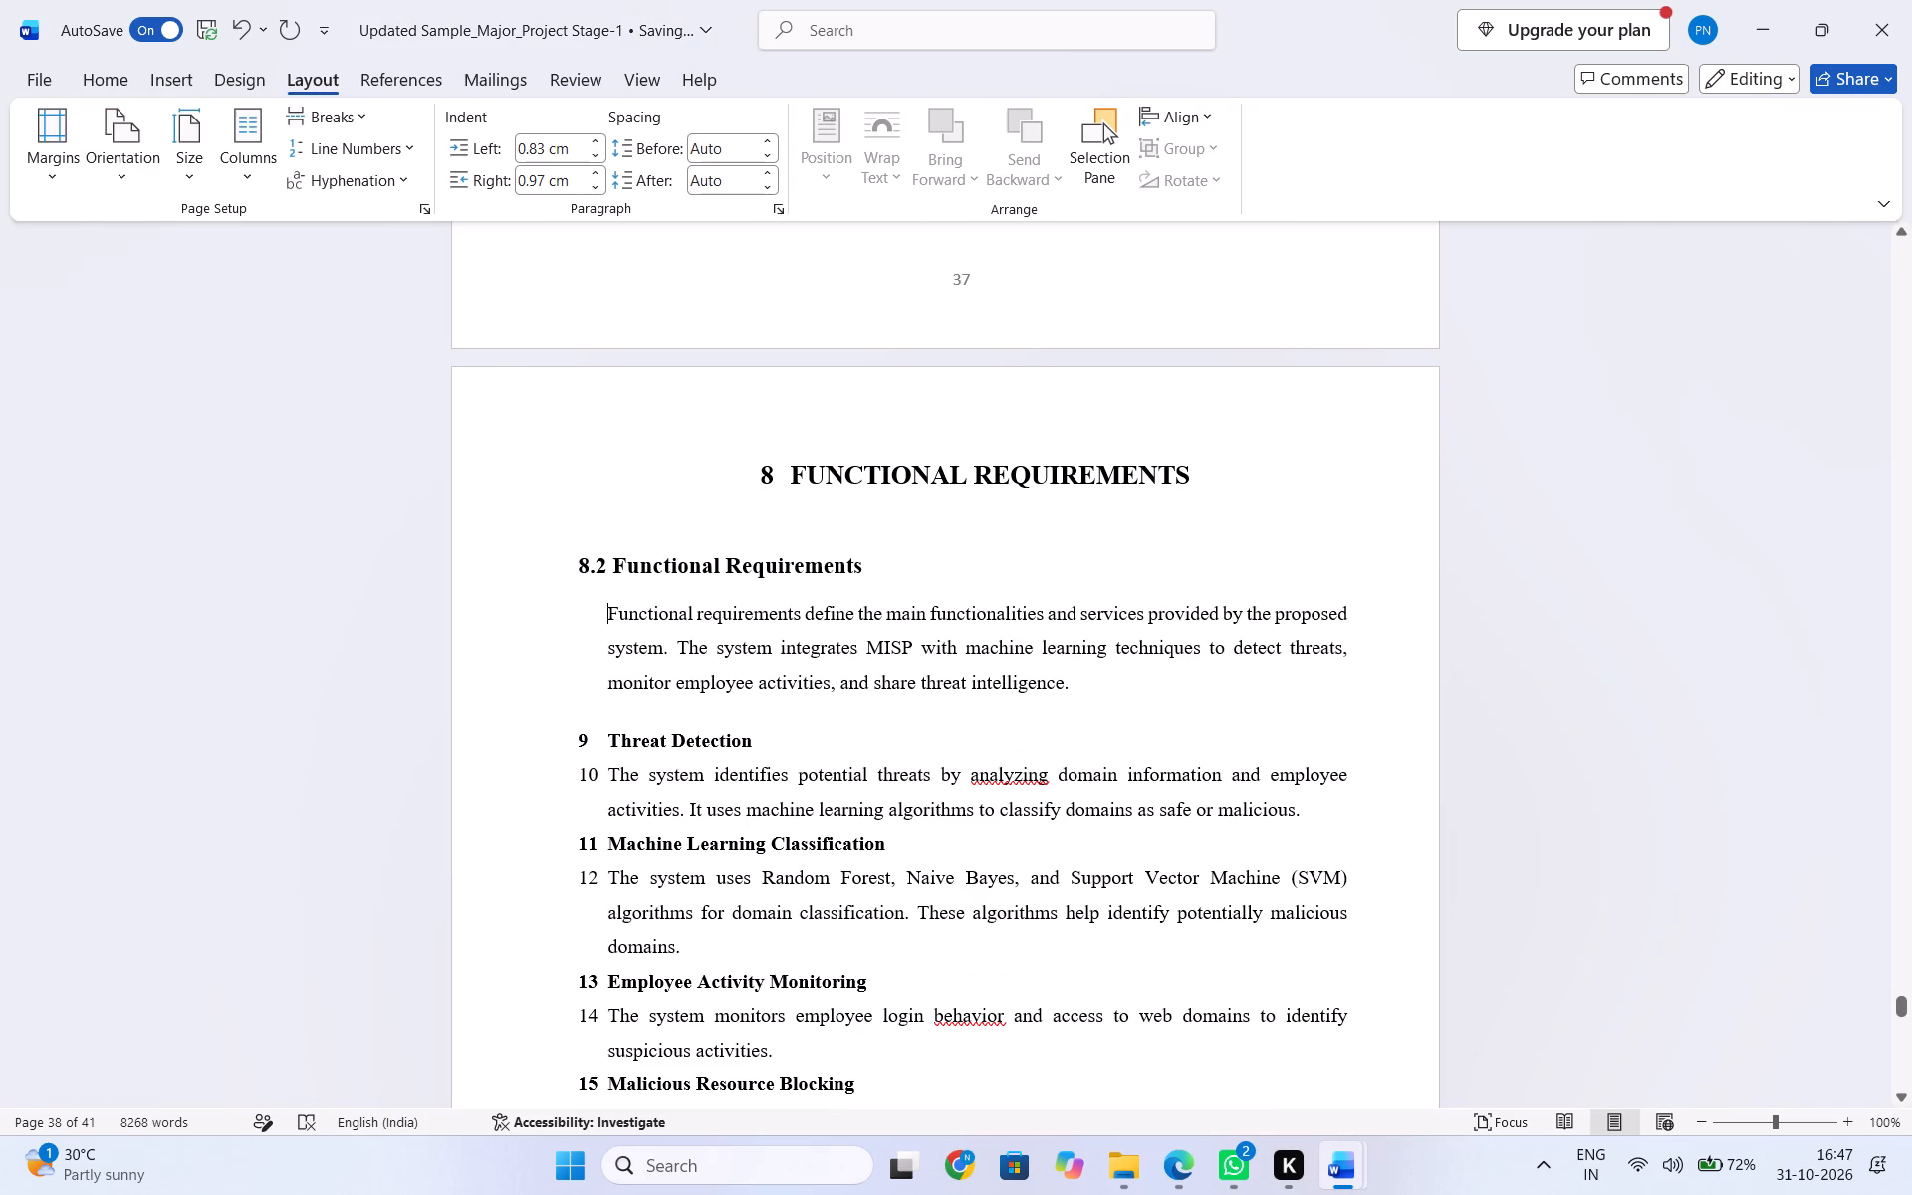
click(603, 738)
key(BackSpace)
click(609, 794)
key(BackSpace)
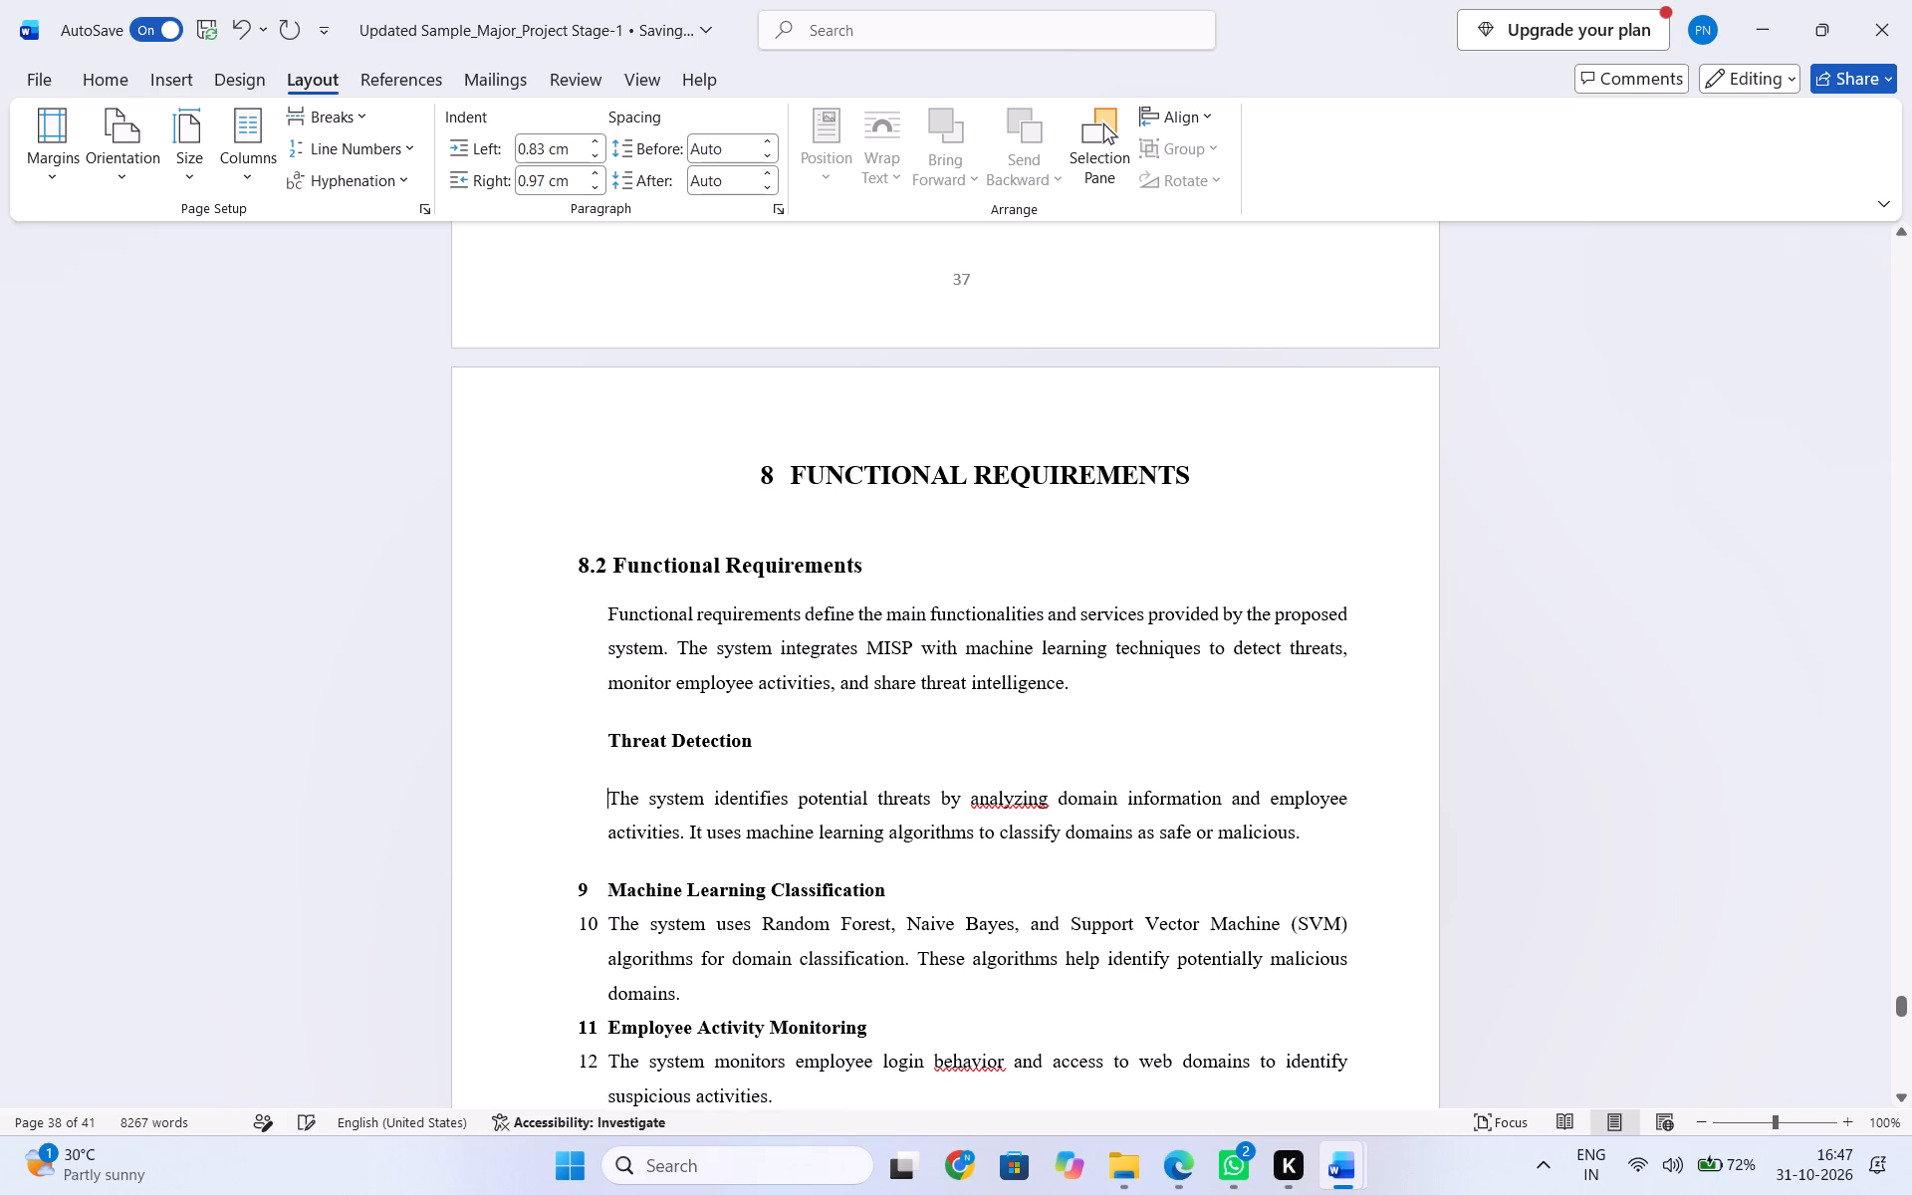
click(607, 884)
key(BackSpace)
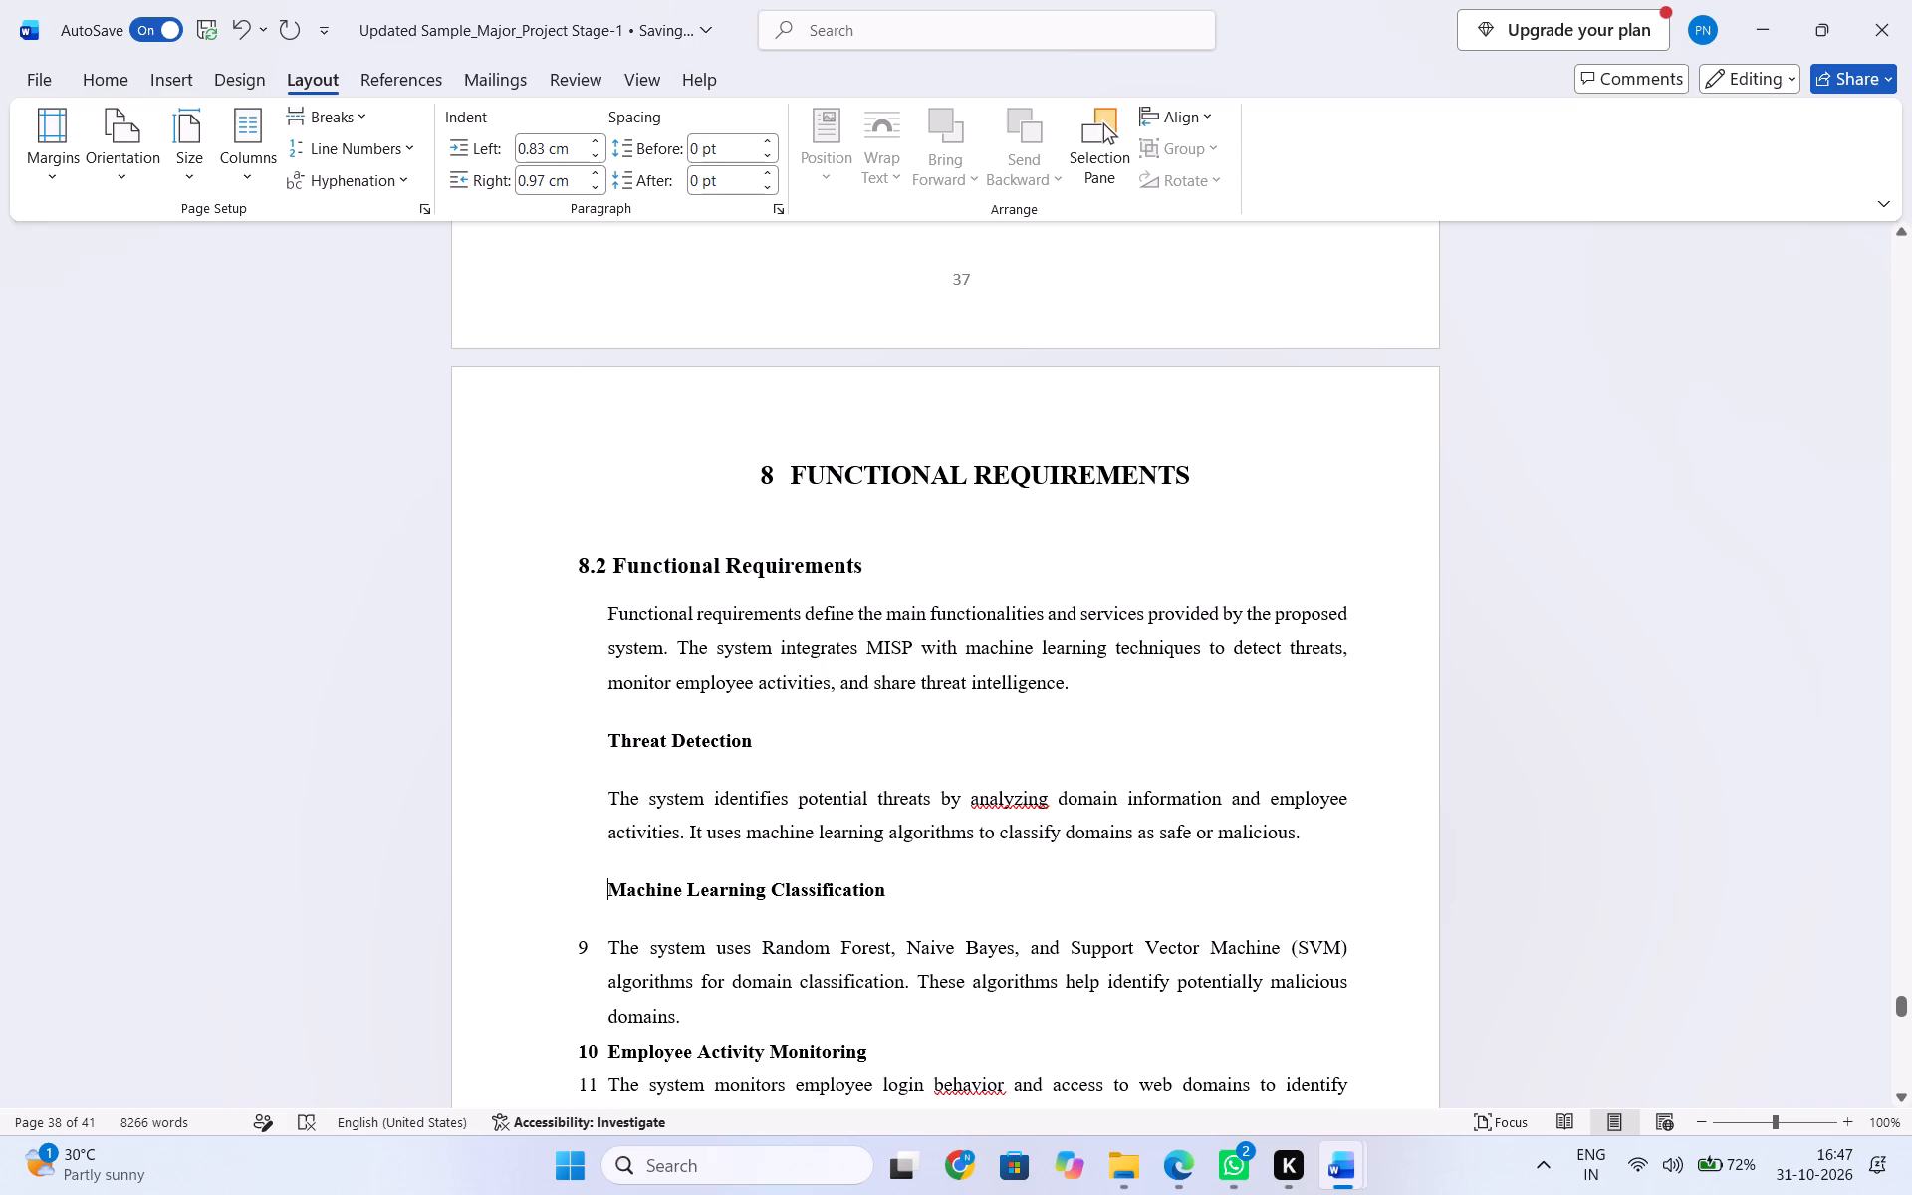
click(609, 949)
key(BackSpace)
Remove the numbering from the Employee Activity Monitoring, Malicious Resource Blocking and Threat Intelligence Sharing headings and their paragraphs.
scroll(624, 967, down, 1)
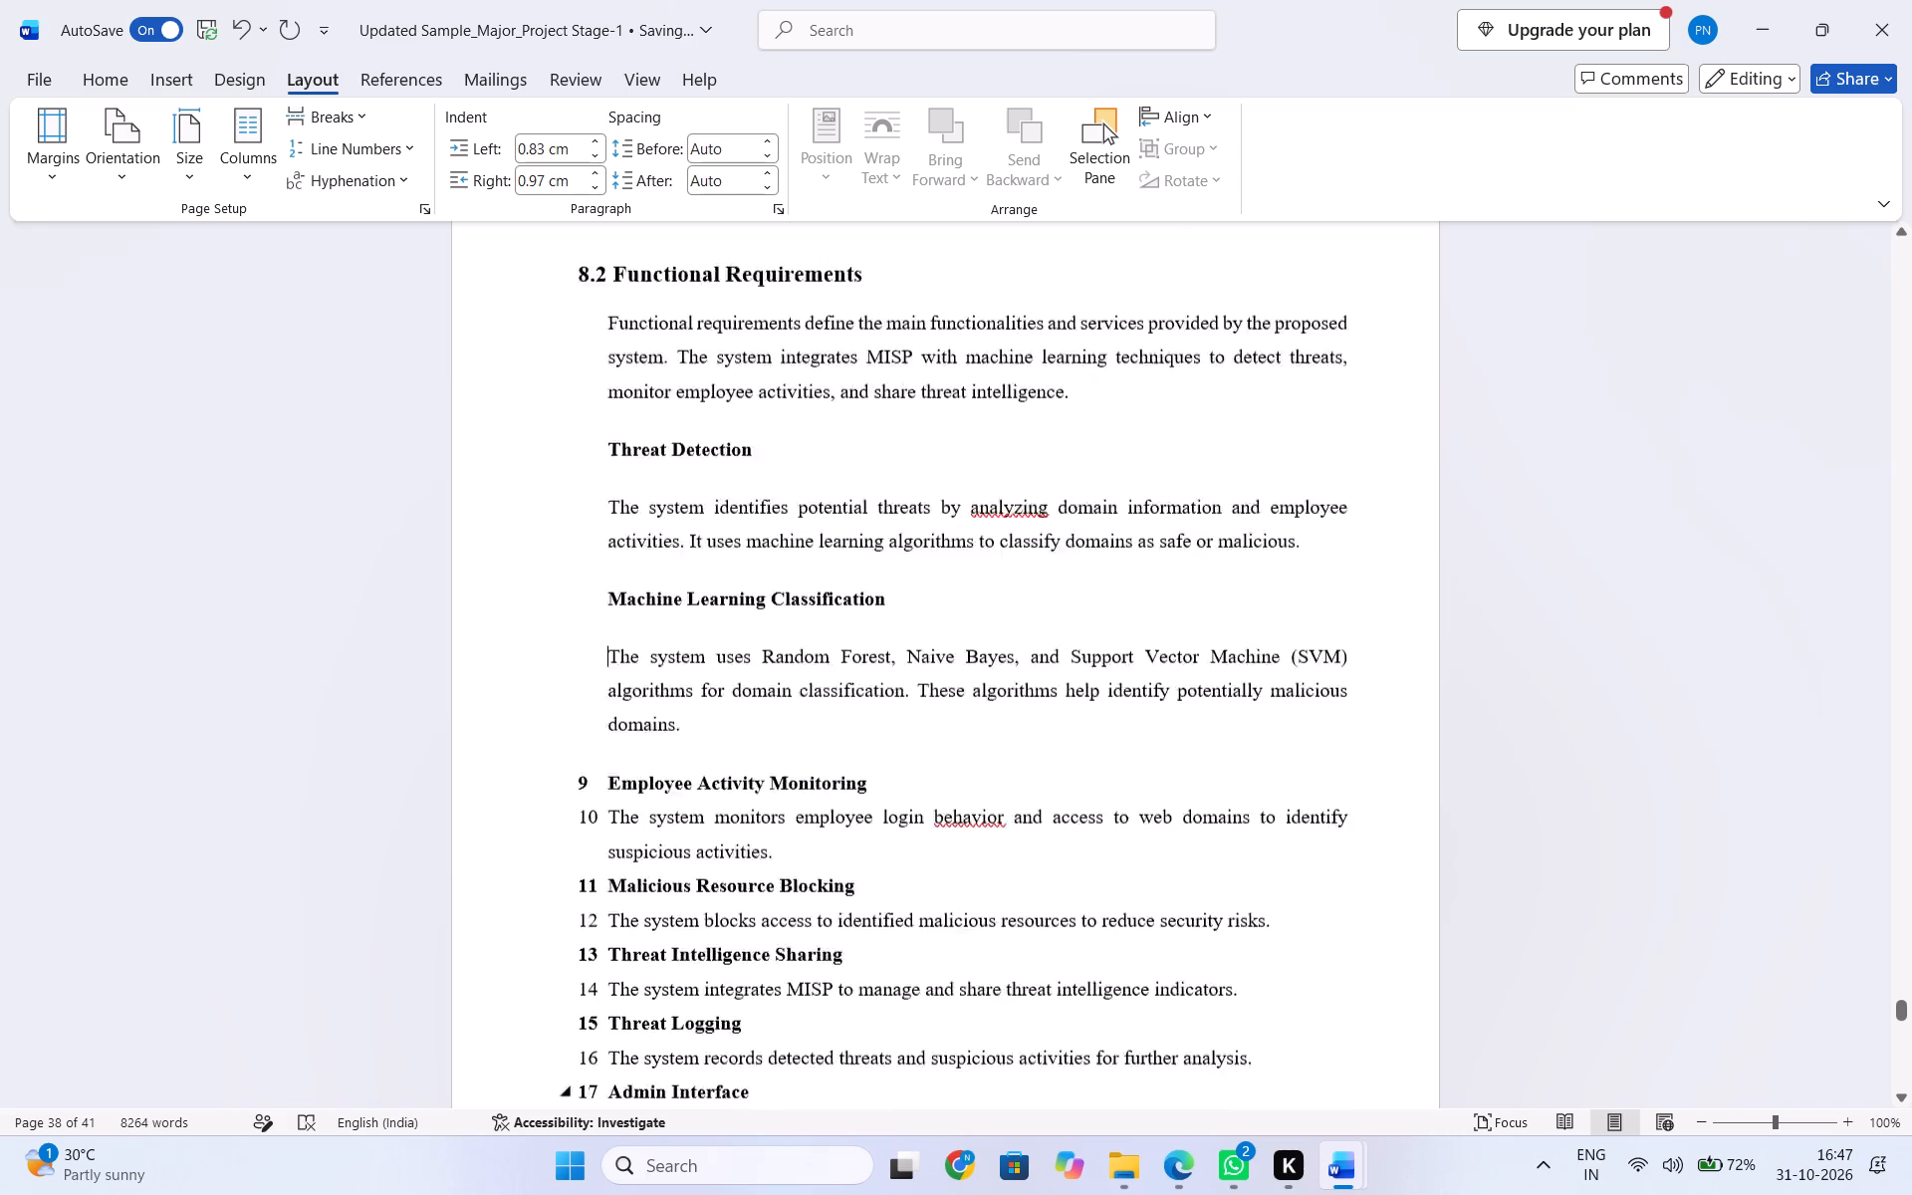
click(599, 656)
key(BackSpace)
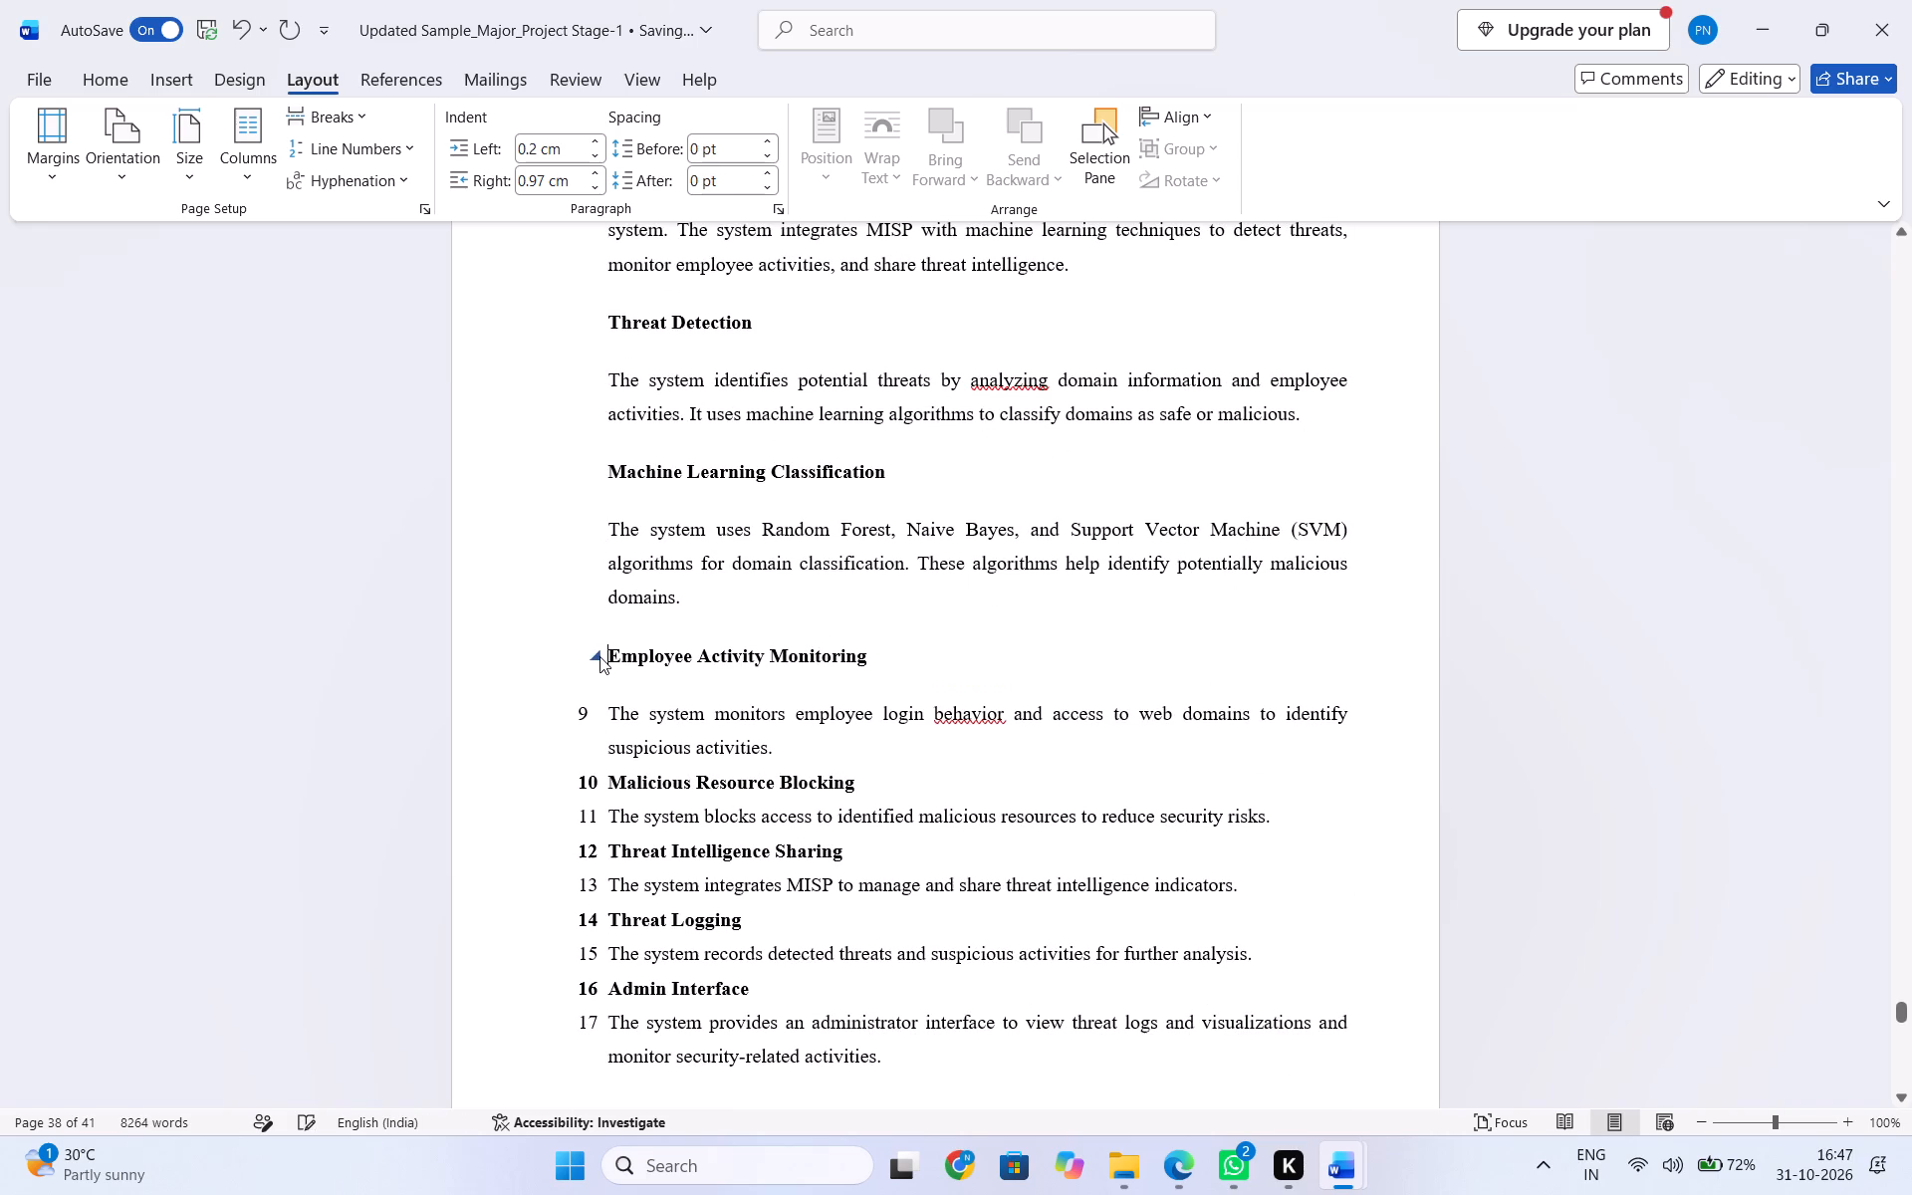
click(607, 727)
key(BackSpace)
click(604, 817)
key(BackSpace)
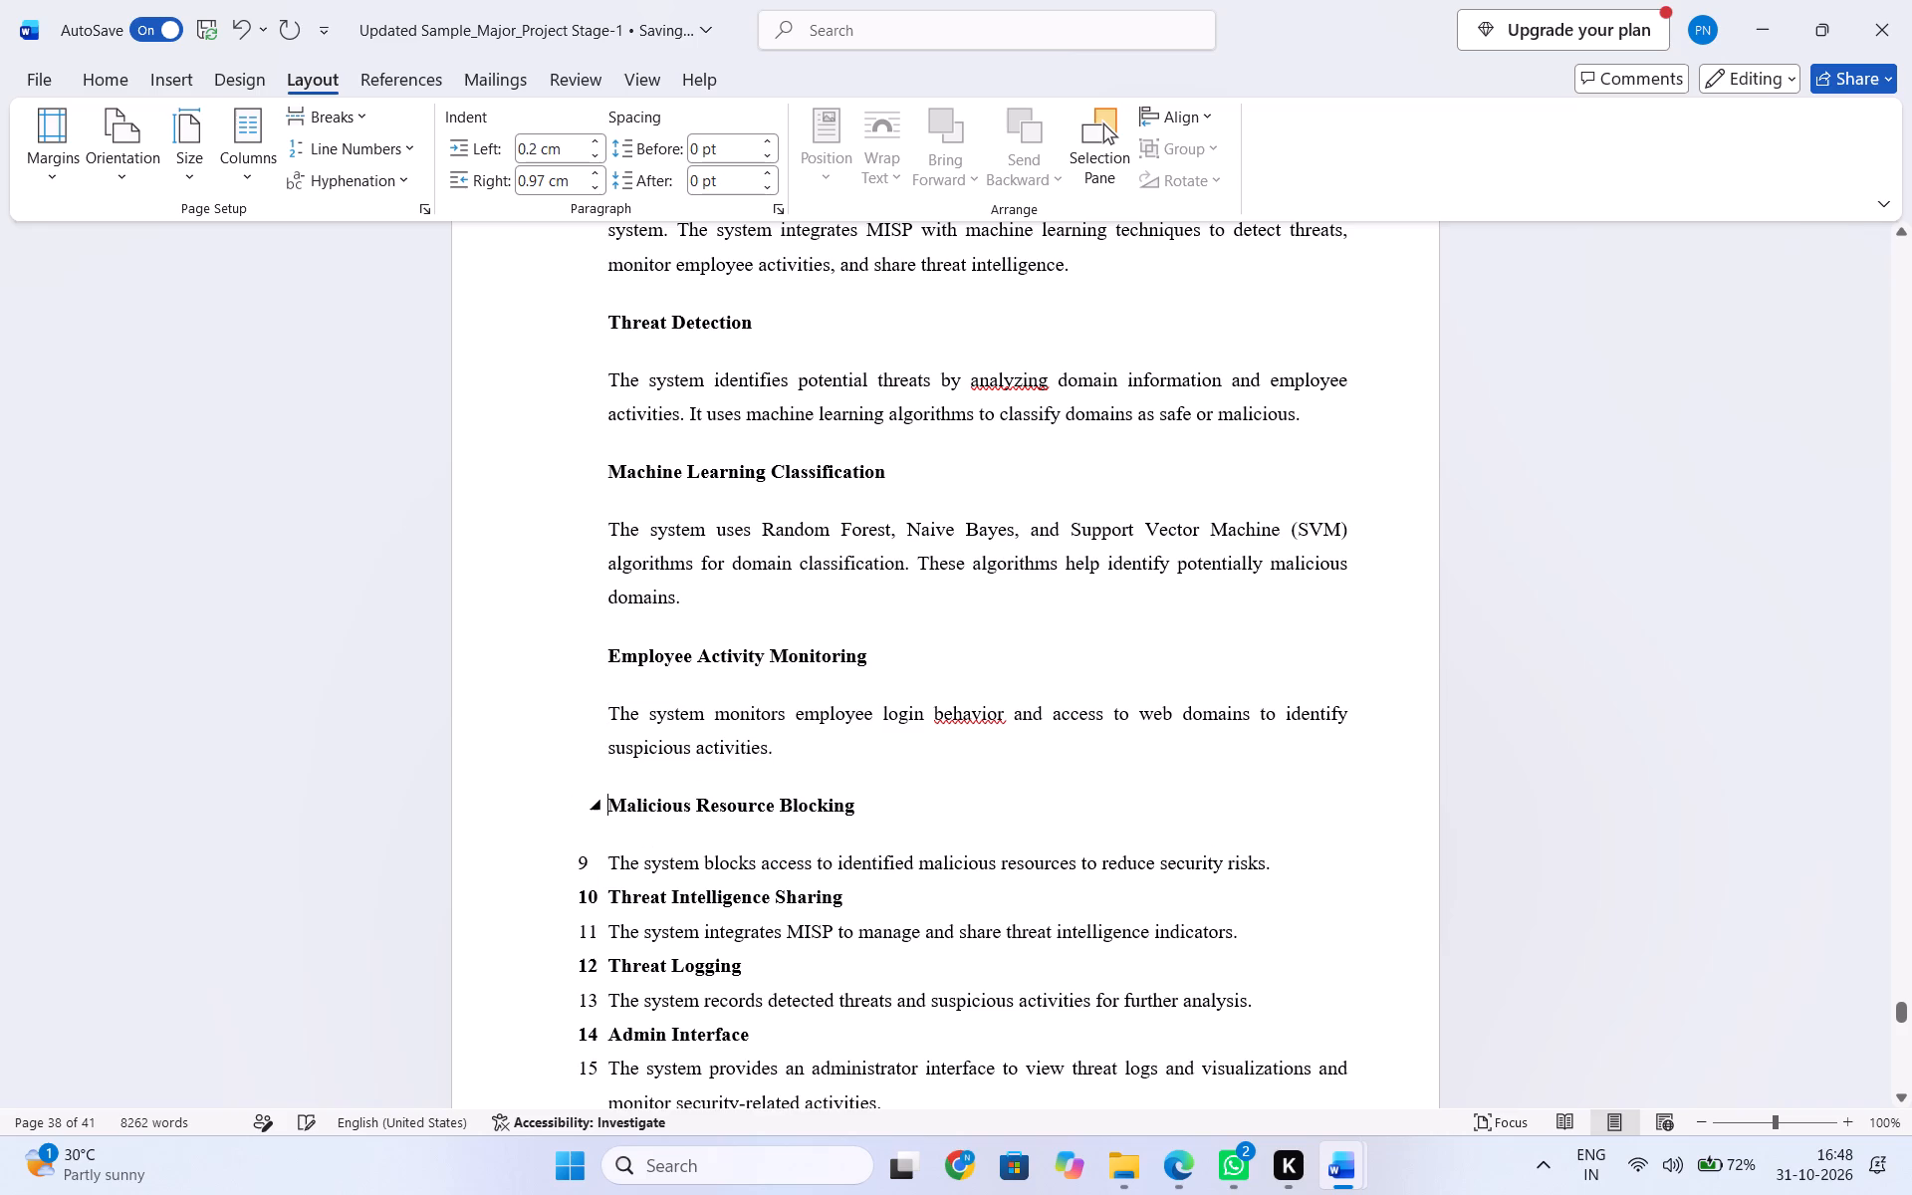
click(608, 856)
key(BackSpace)
click(612, 916)
key(BackSpace)
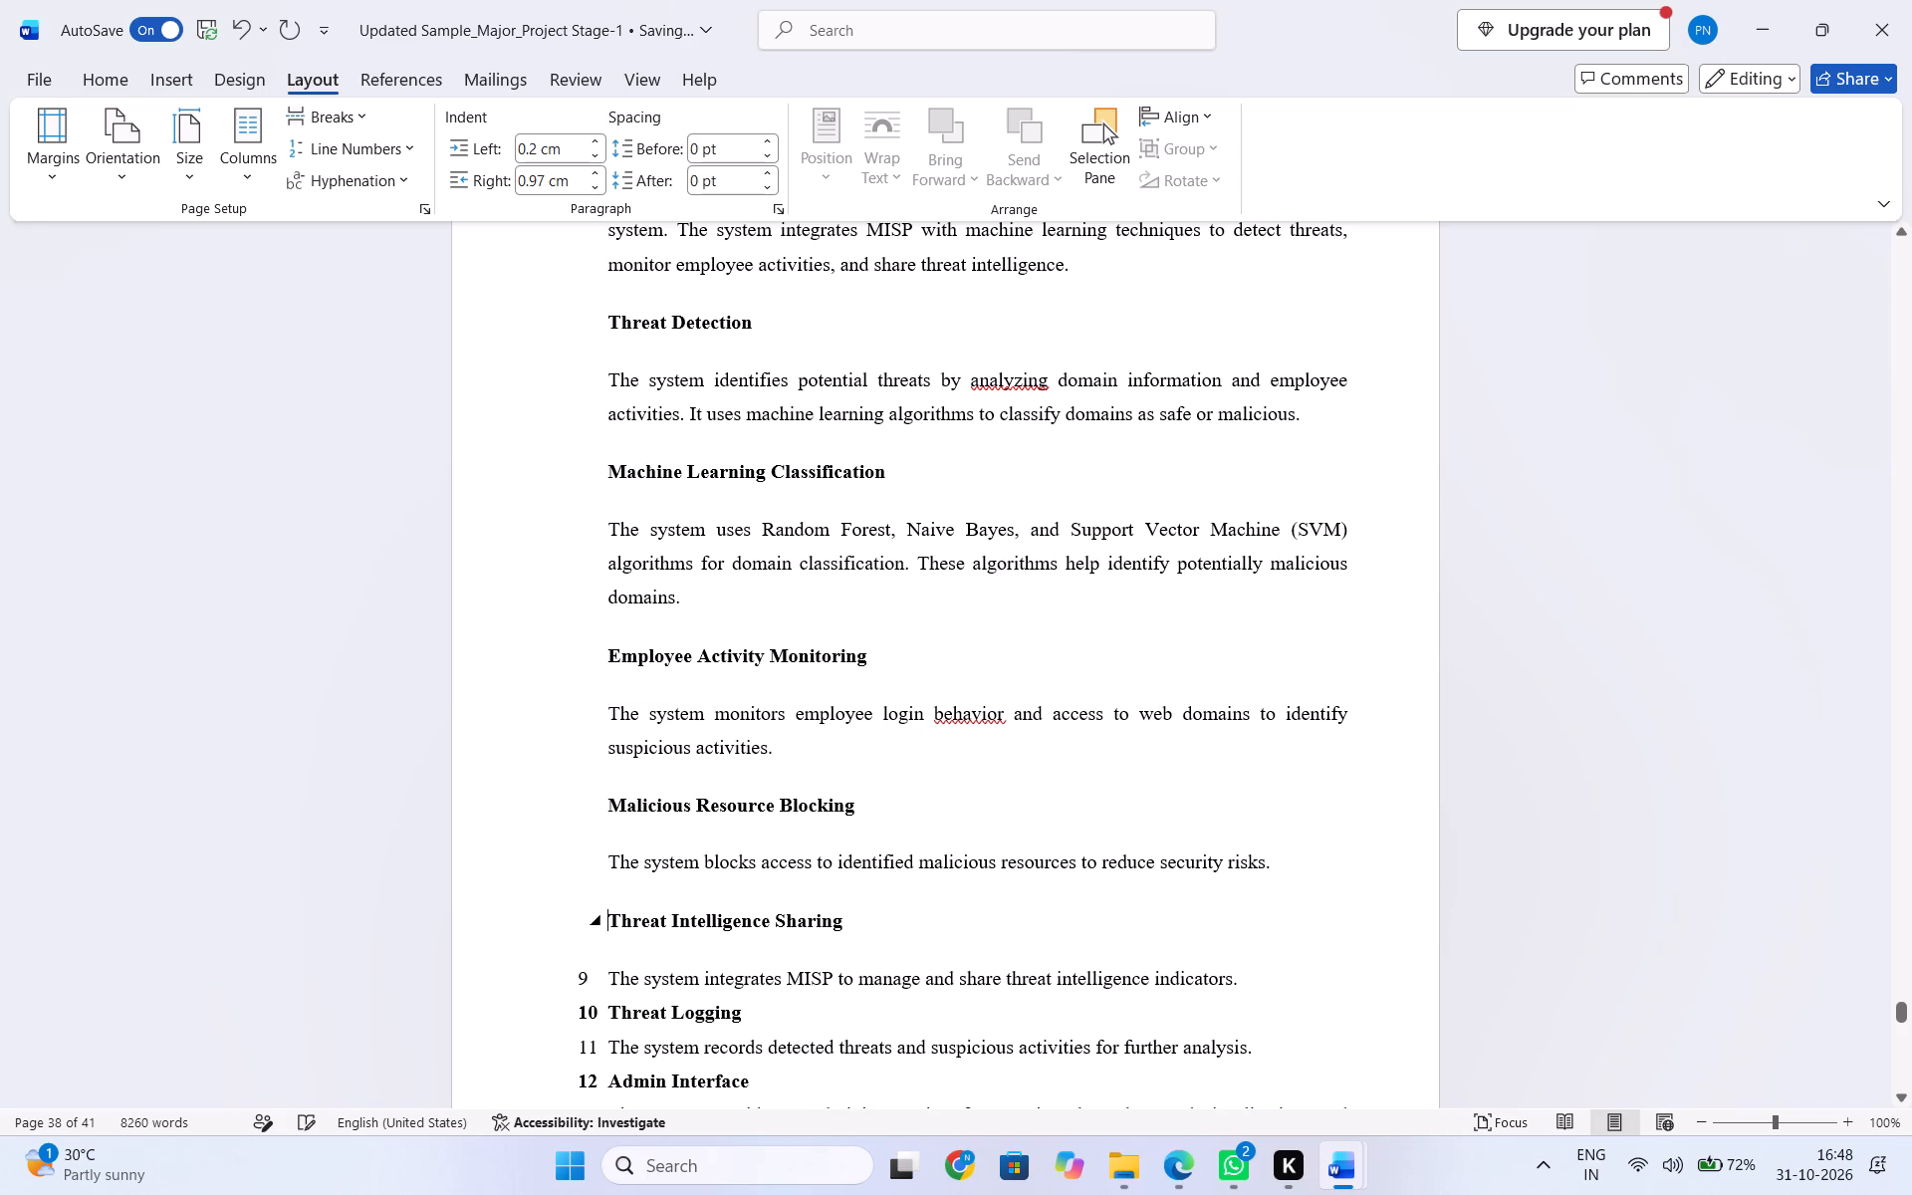
click(602, 986)
key(BackSpace)
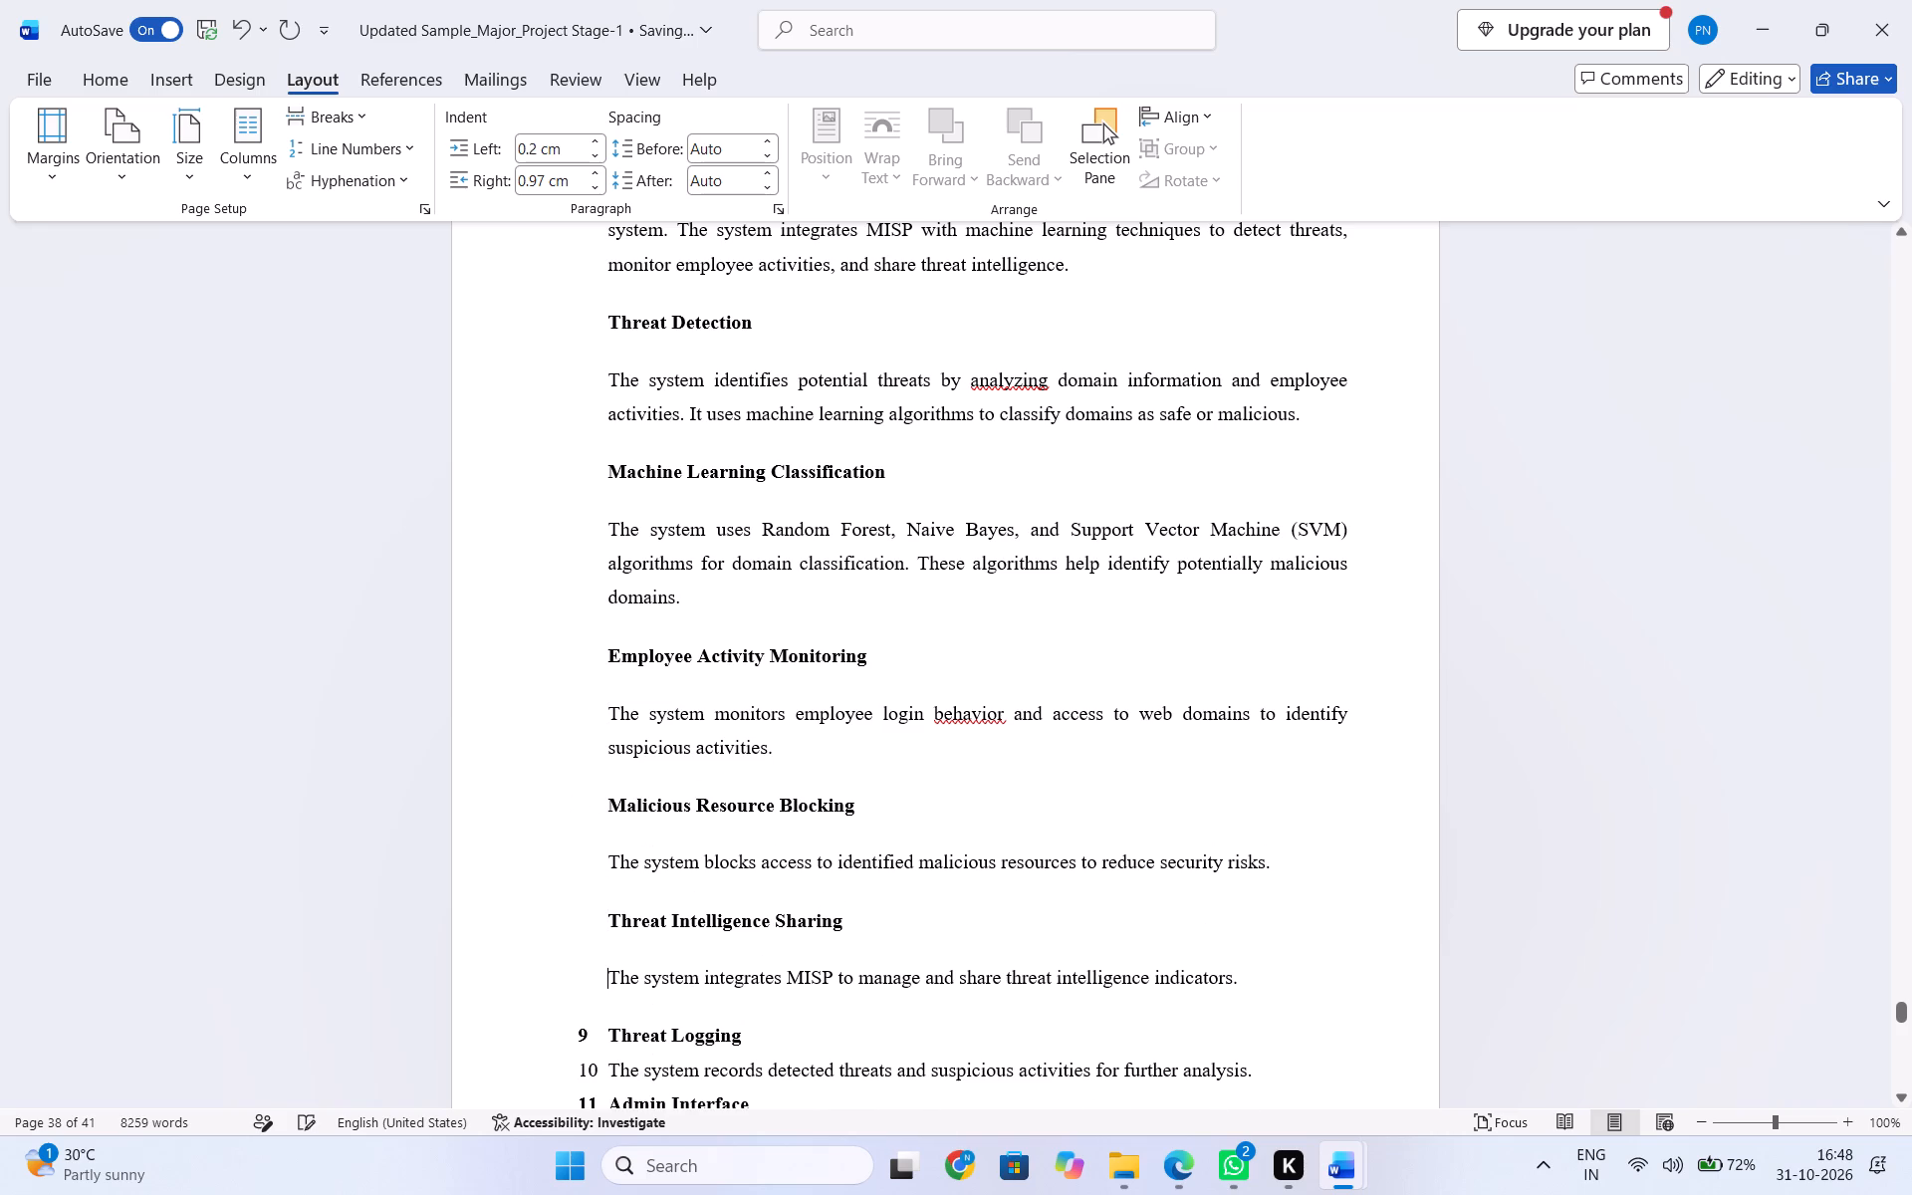
Remove the numbering from the Threat Logging and Admin Interface headings and their paragraphs, keeping the heading text intact.
click(614, 1028)
key(BackSpace)
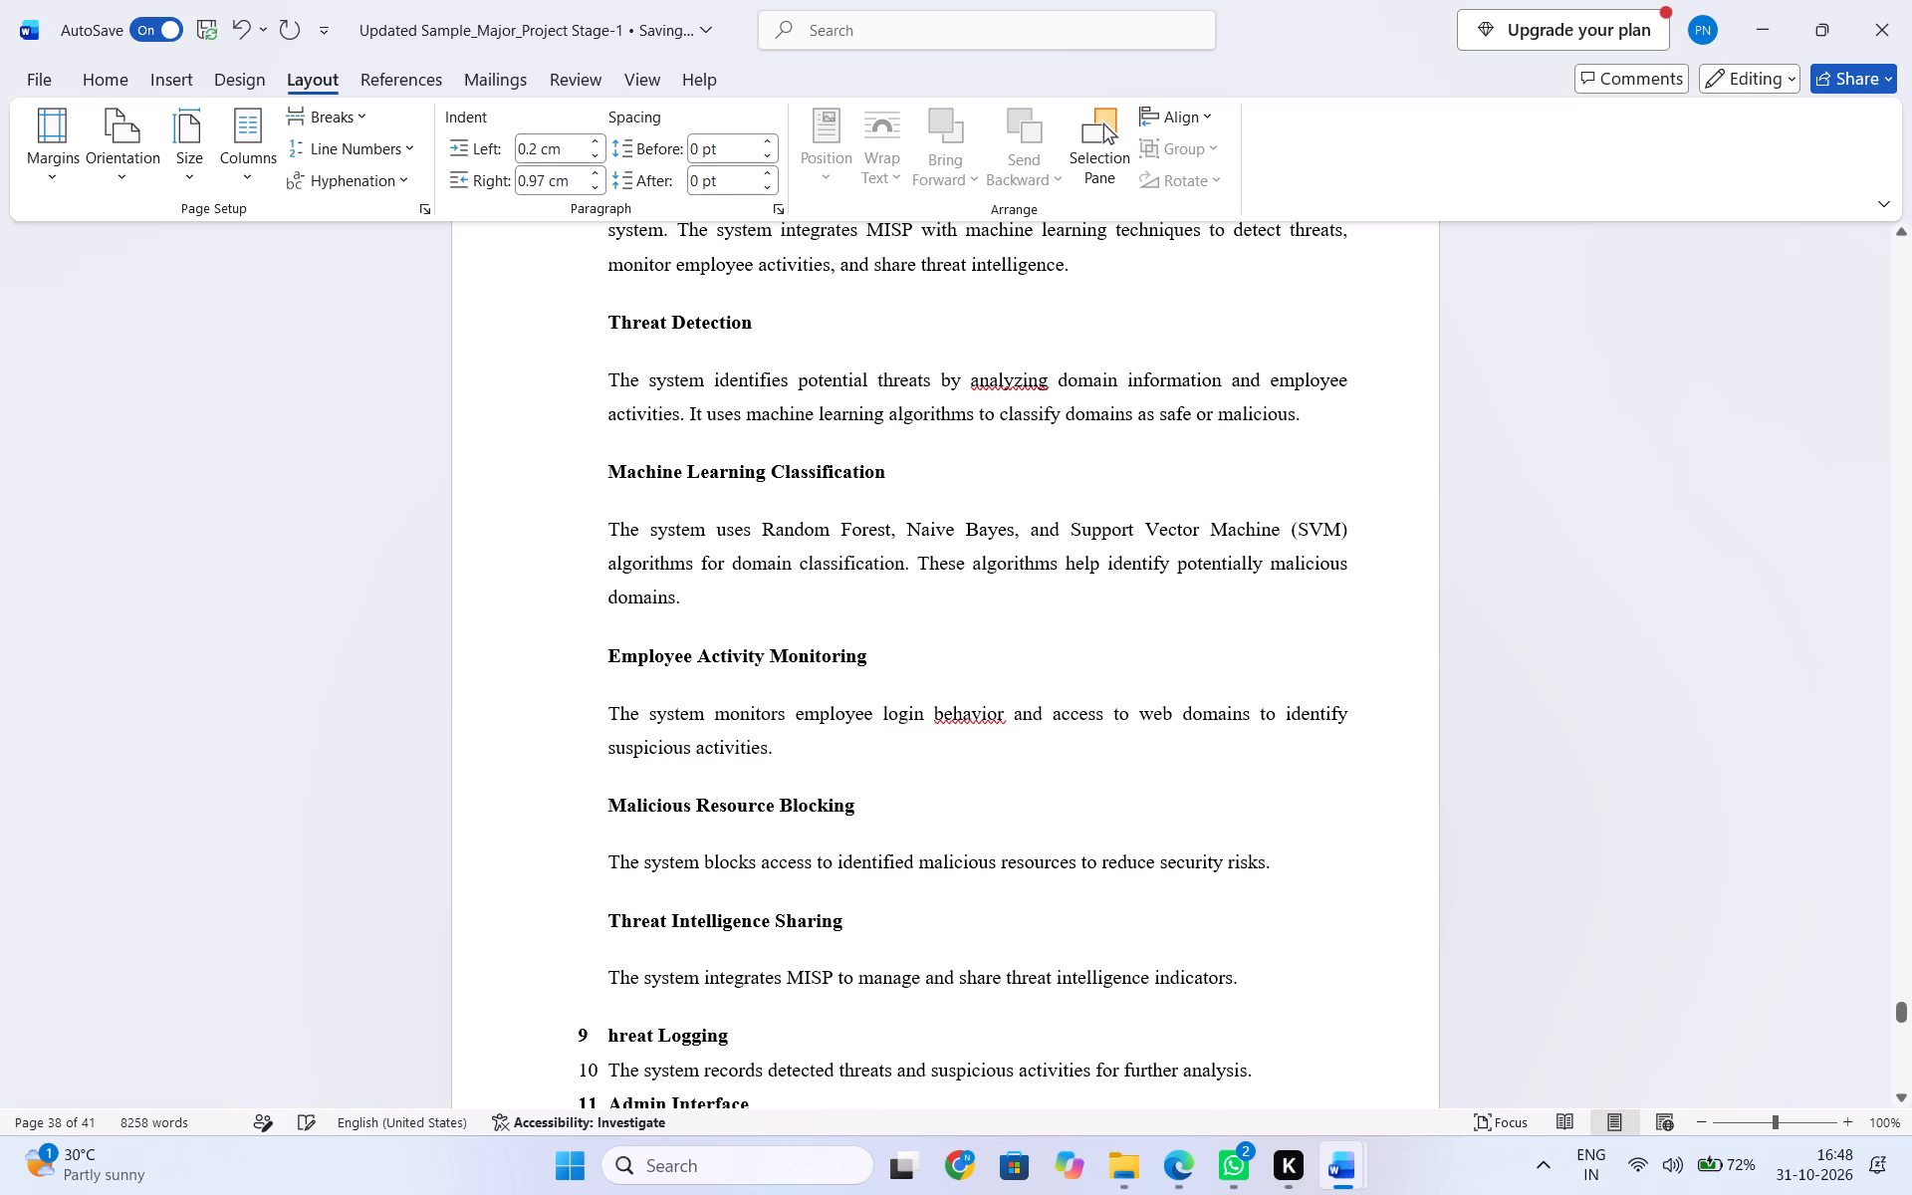
key(ctrl+z)
key(Left)
key(BackSpace)
scroll(688, 933, down, 2)
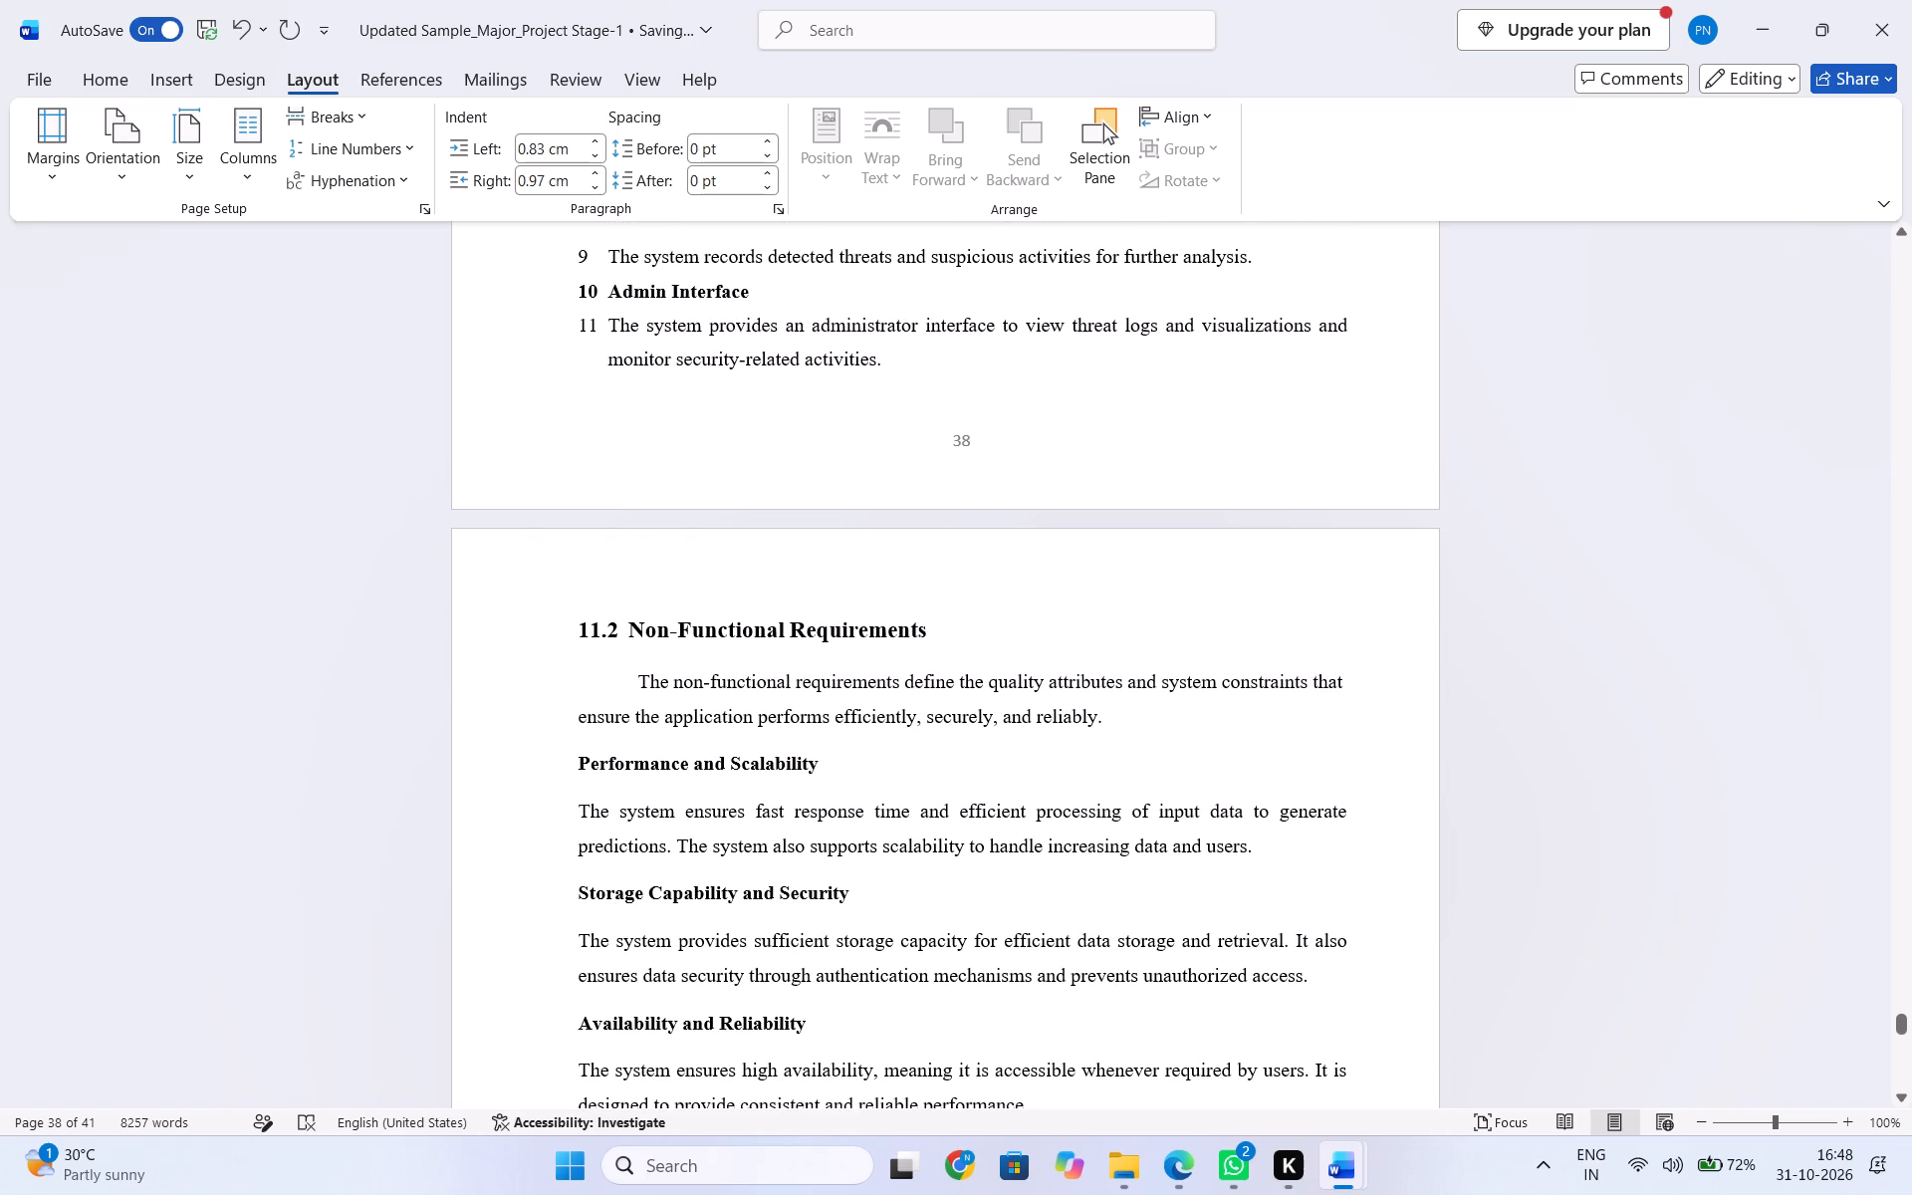
click(600, 263)
key(BackSpace)
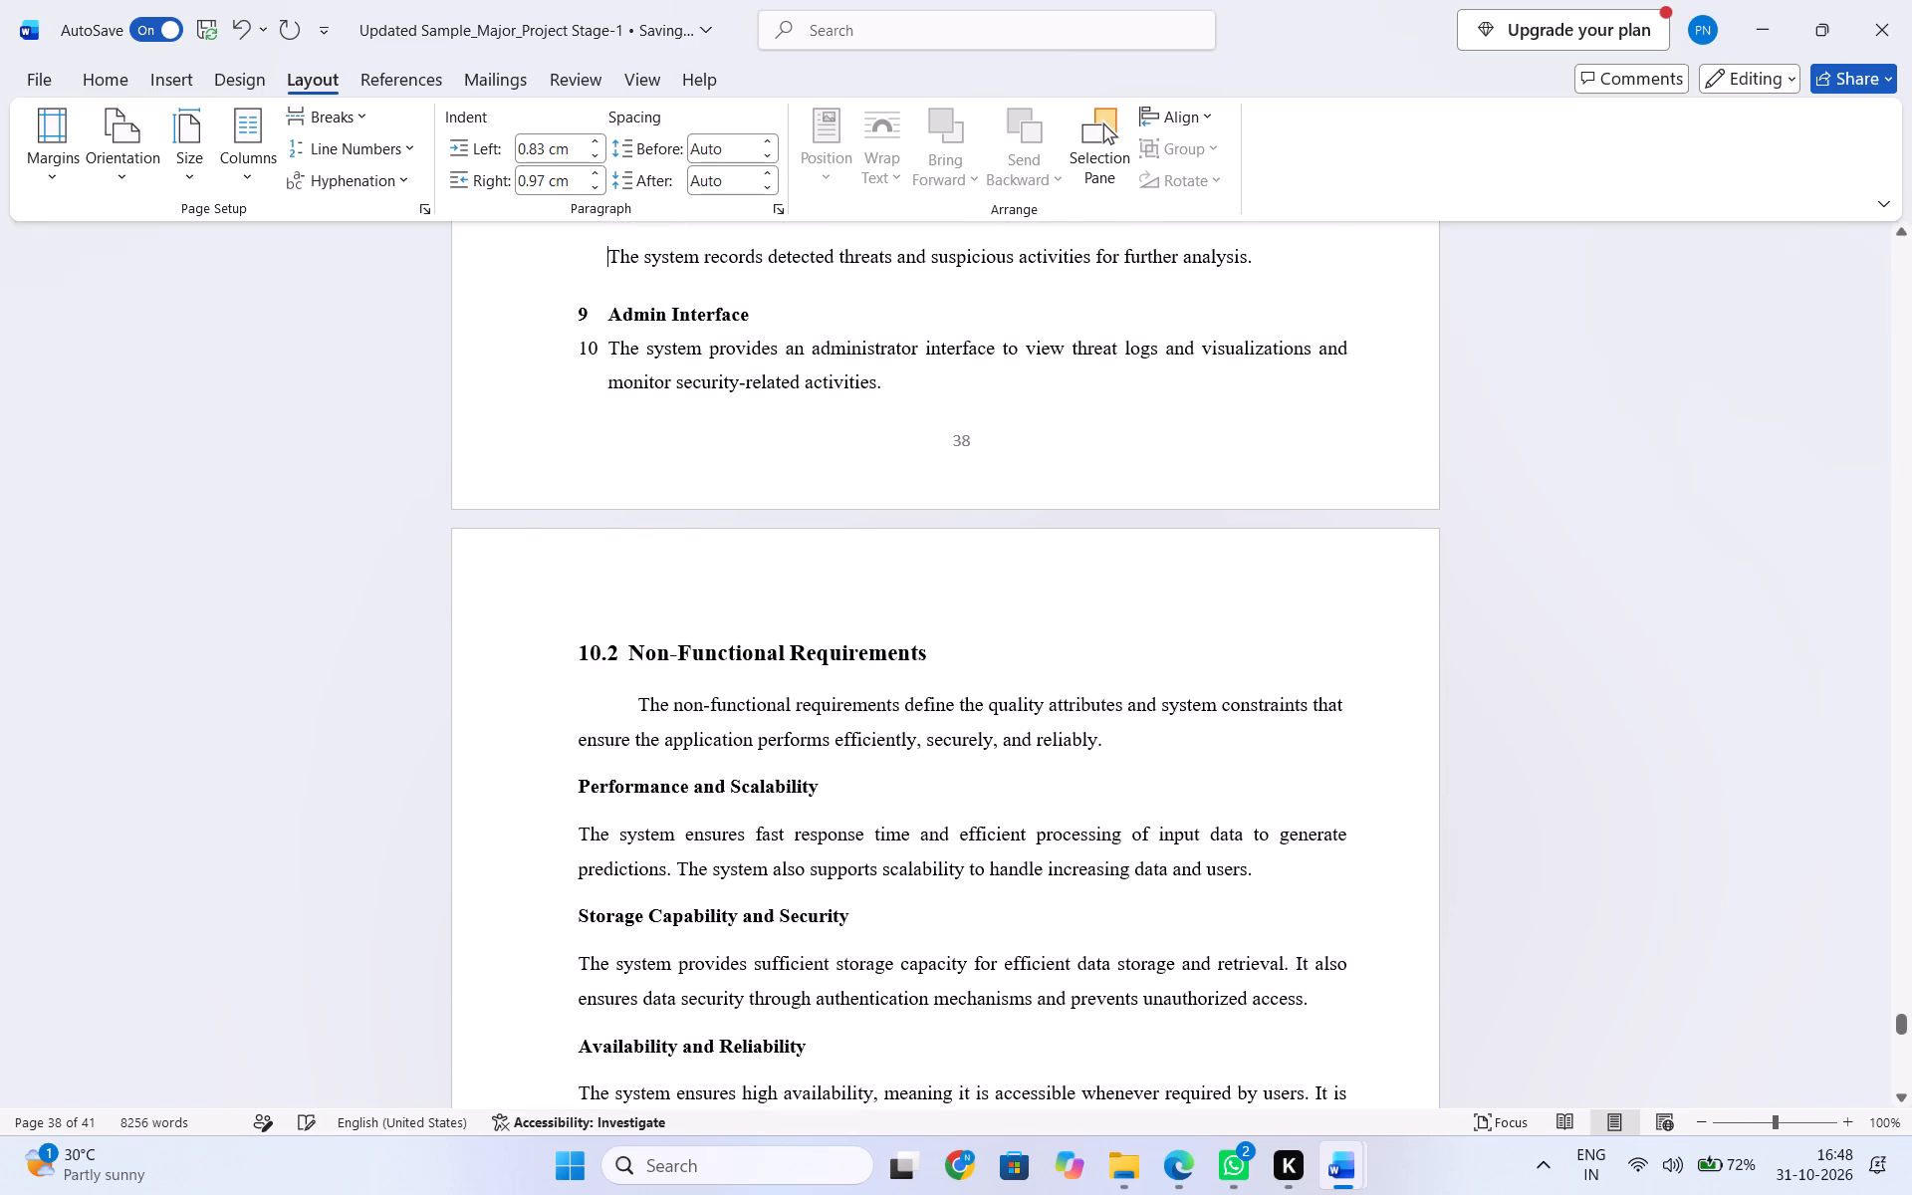
click(604, 317)
key(BackSpace)
click(594, 382)
key(BackSpace)
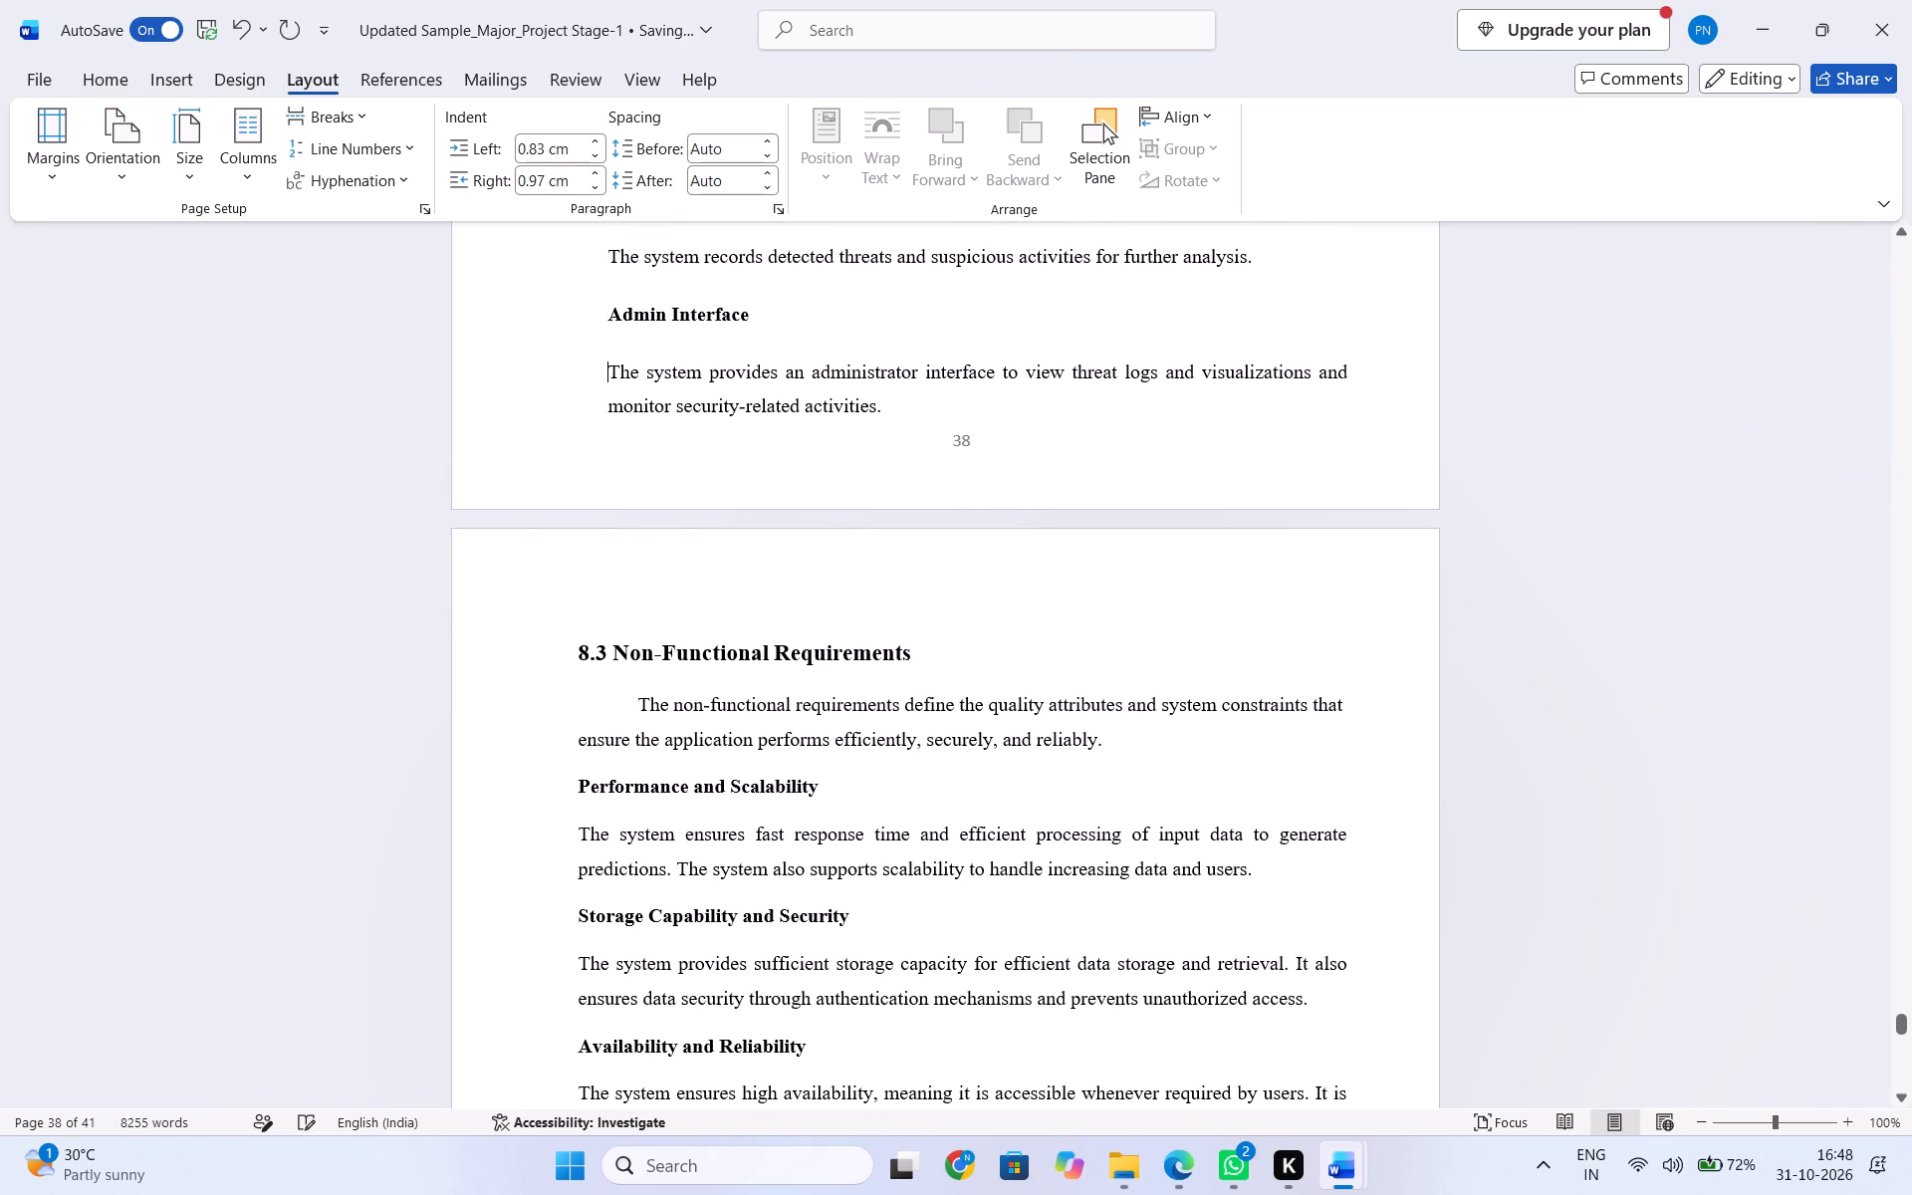
Set the left indent of all text under the 8.2 heading, from the introductory paragraph through the Admin Interface paragraph, to 0.2 cm.
scroll(645, 381, up, 3)
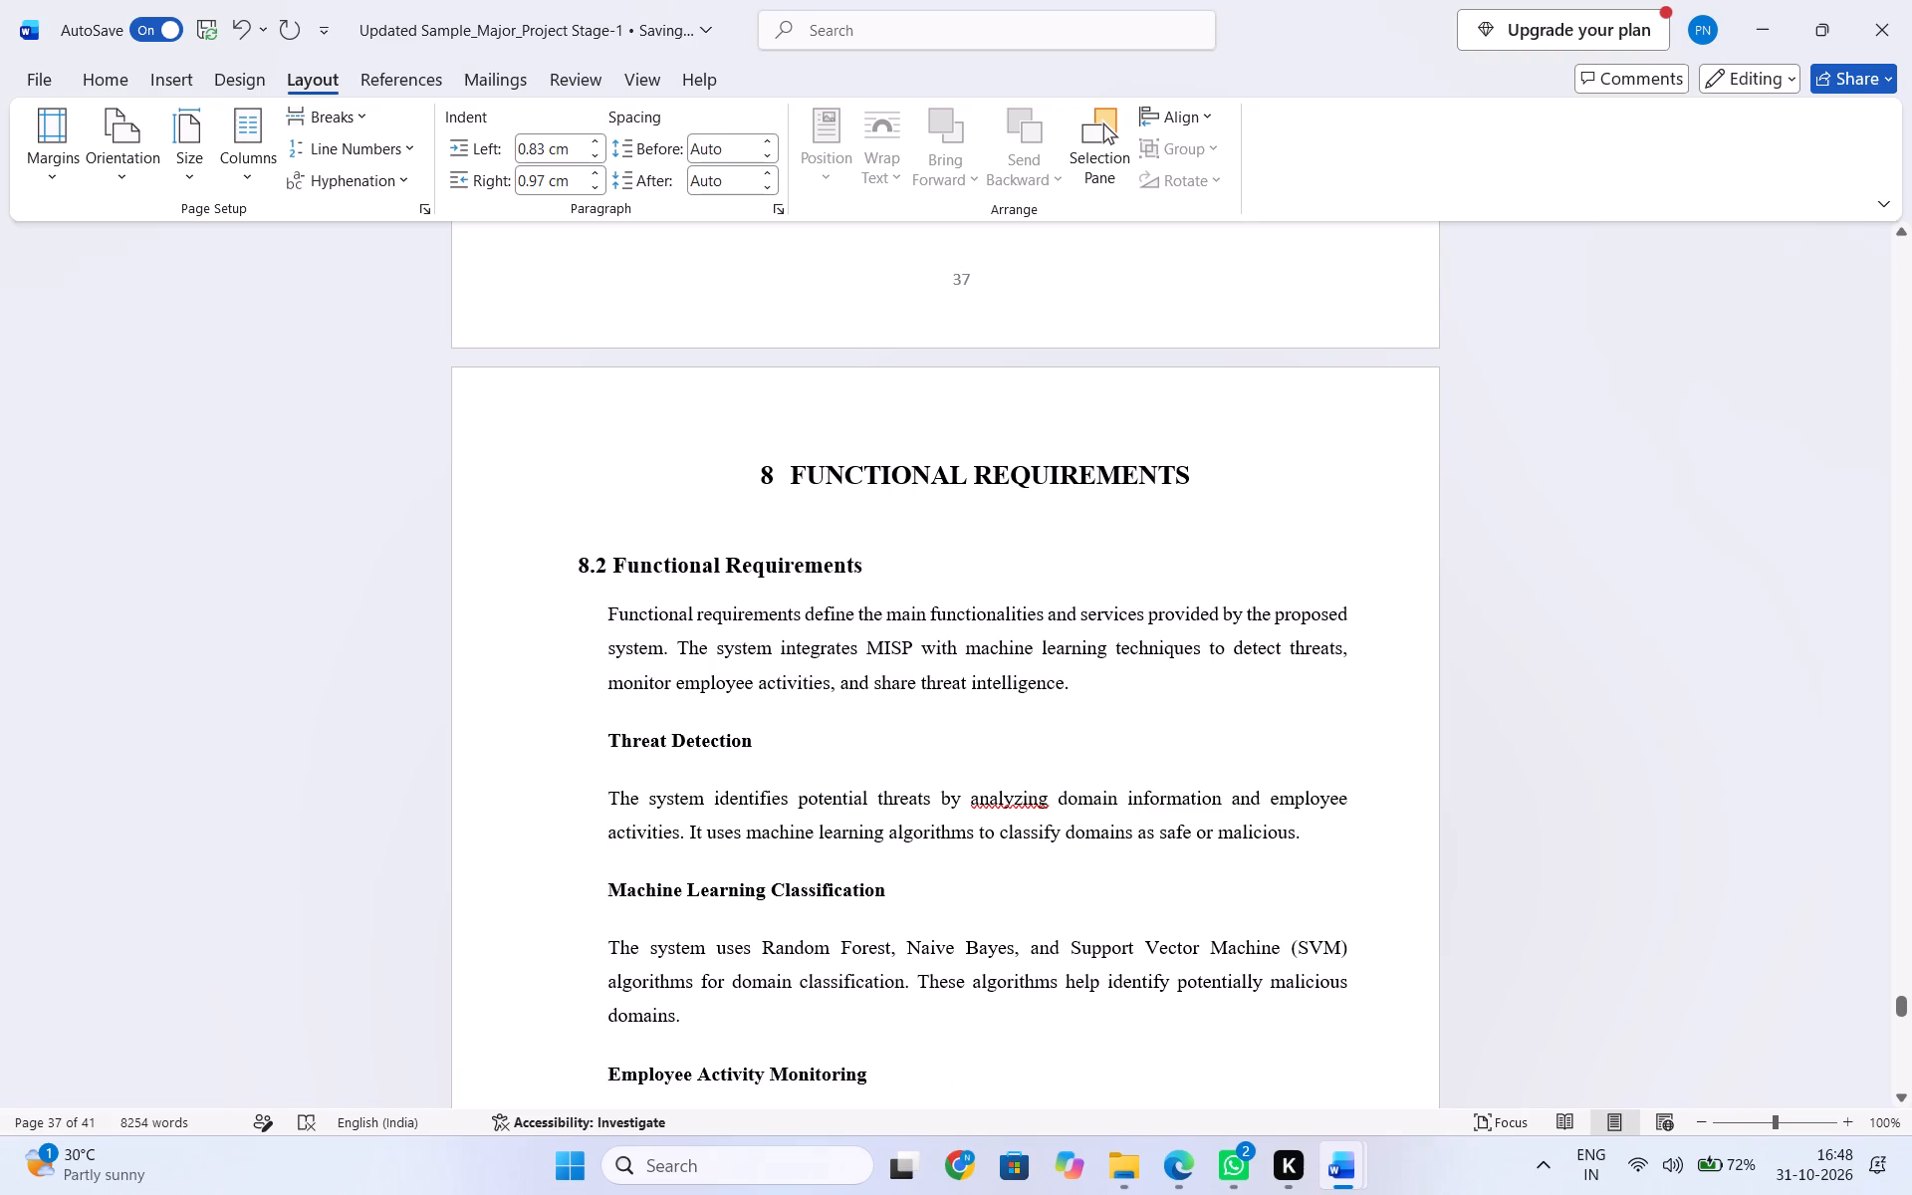
drag(599, 608, 740, 1021)
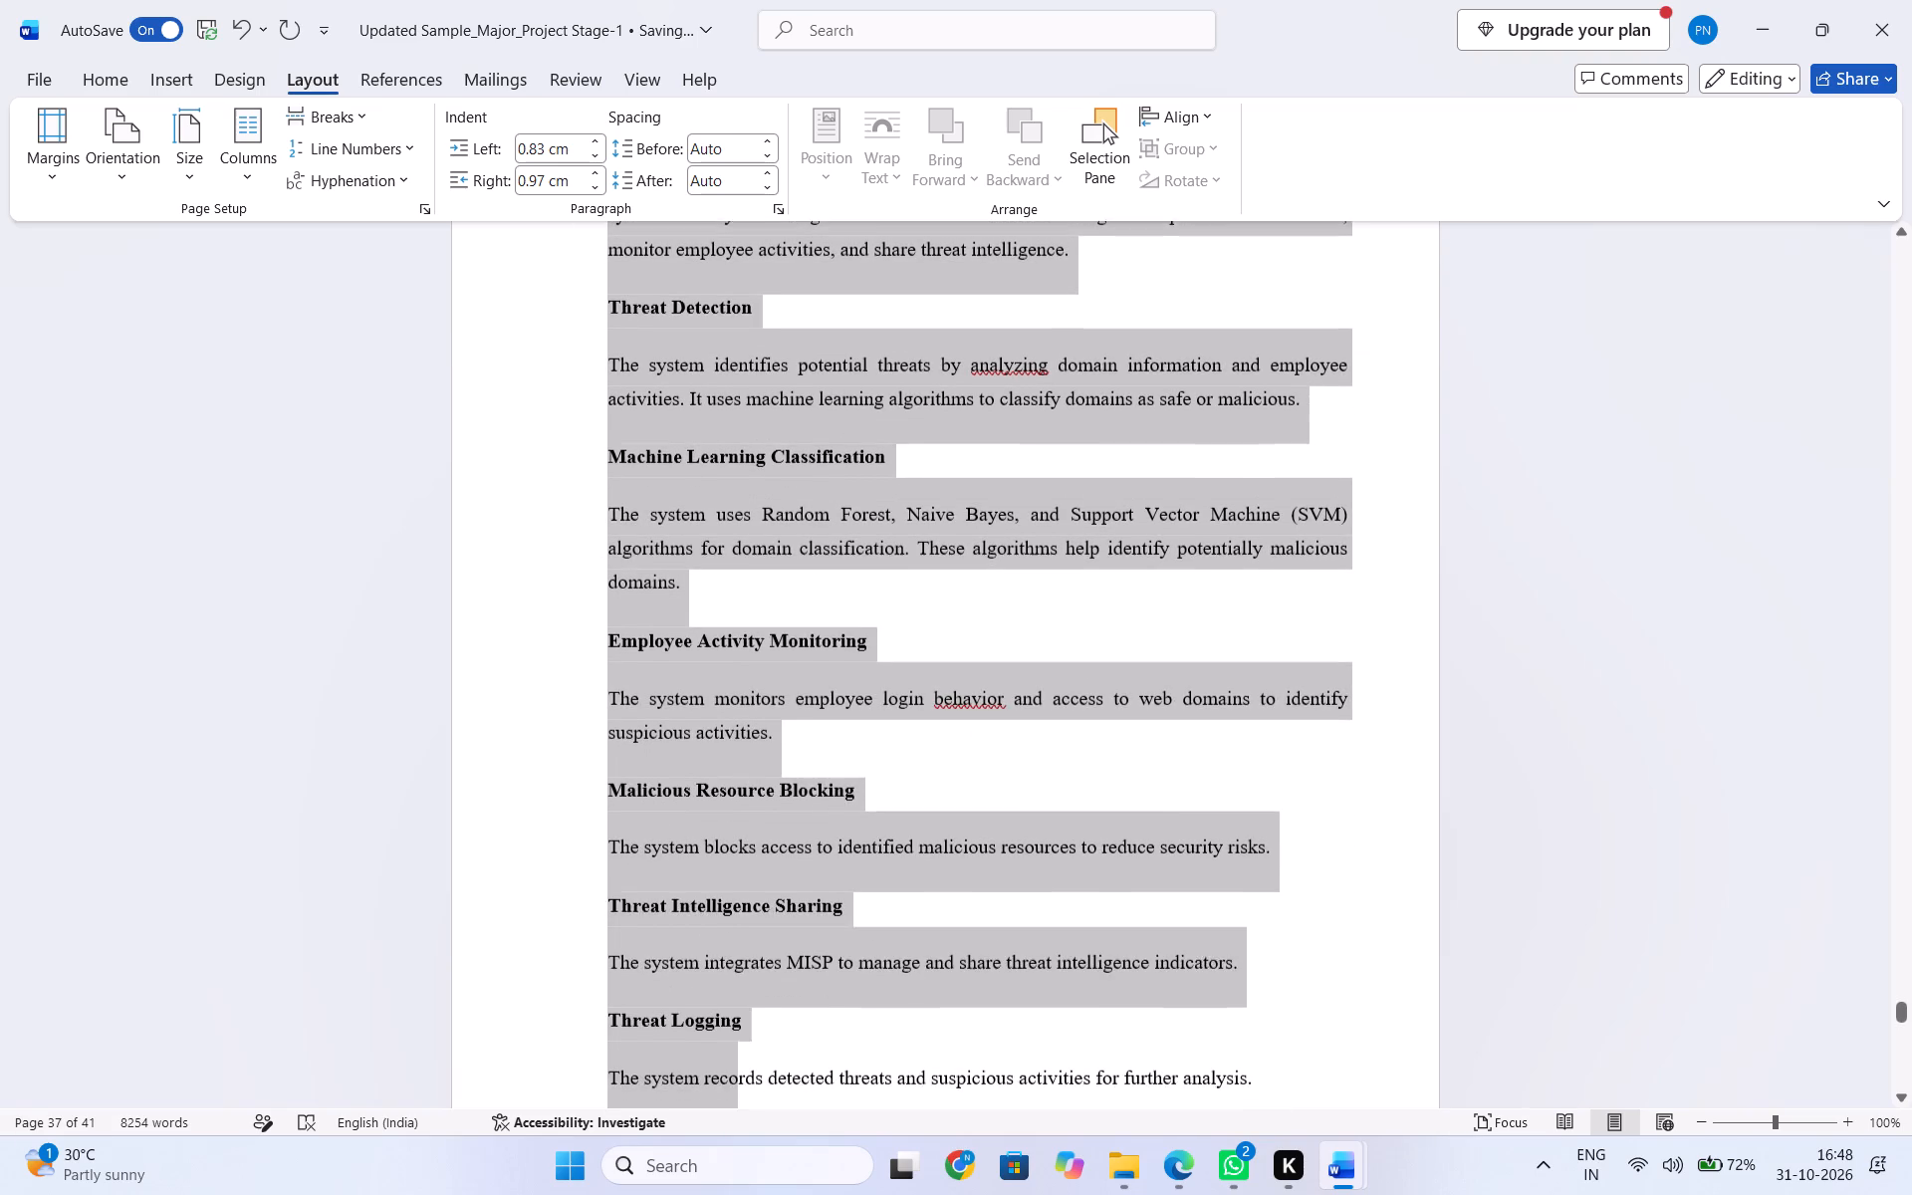
drag(740, 1021, 878, 1026)
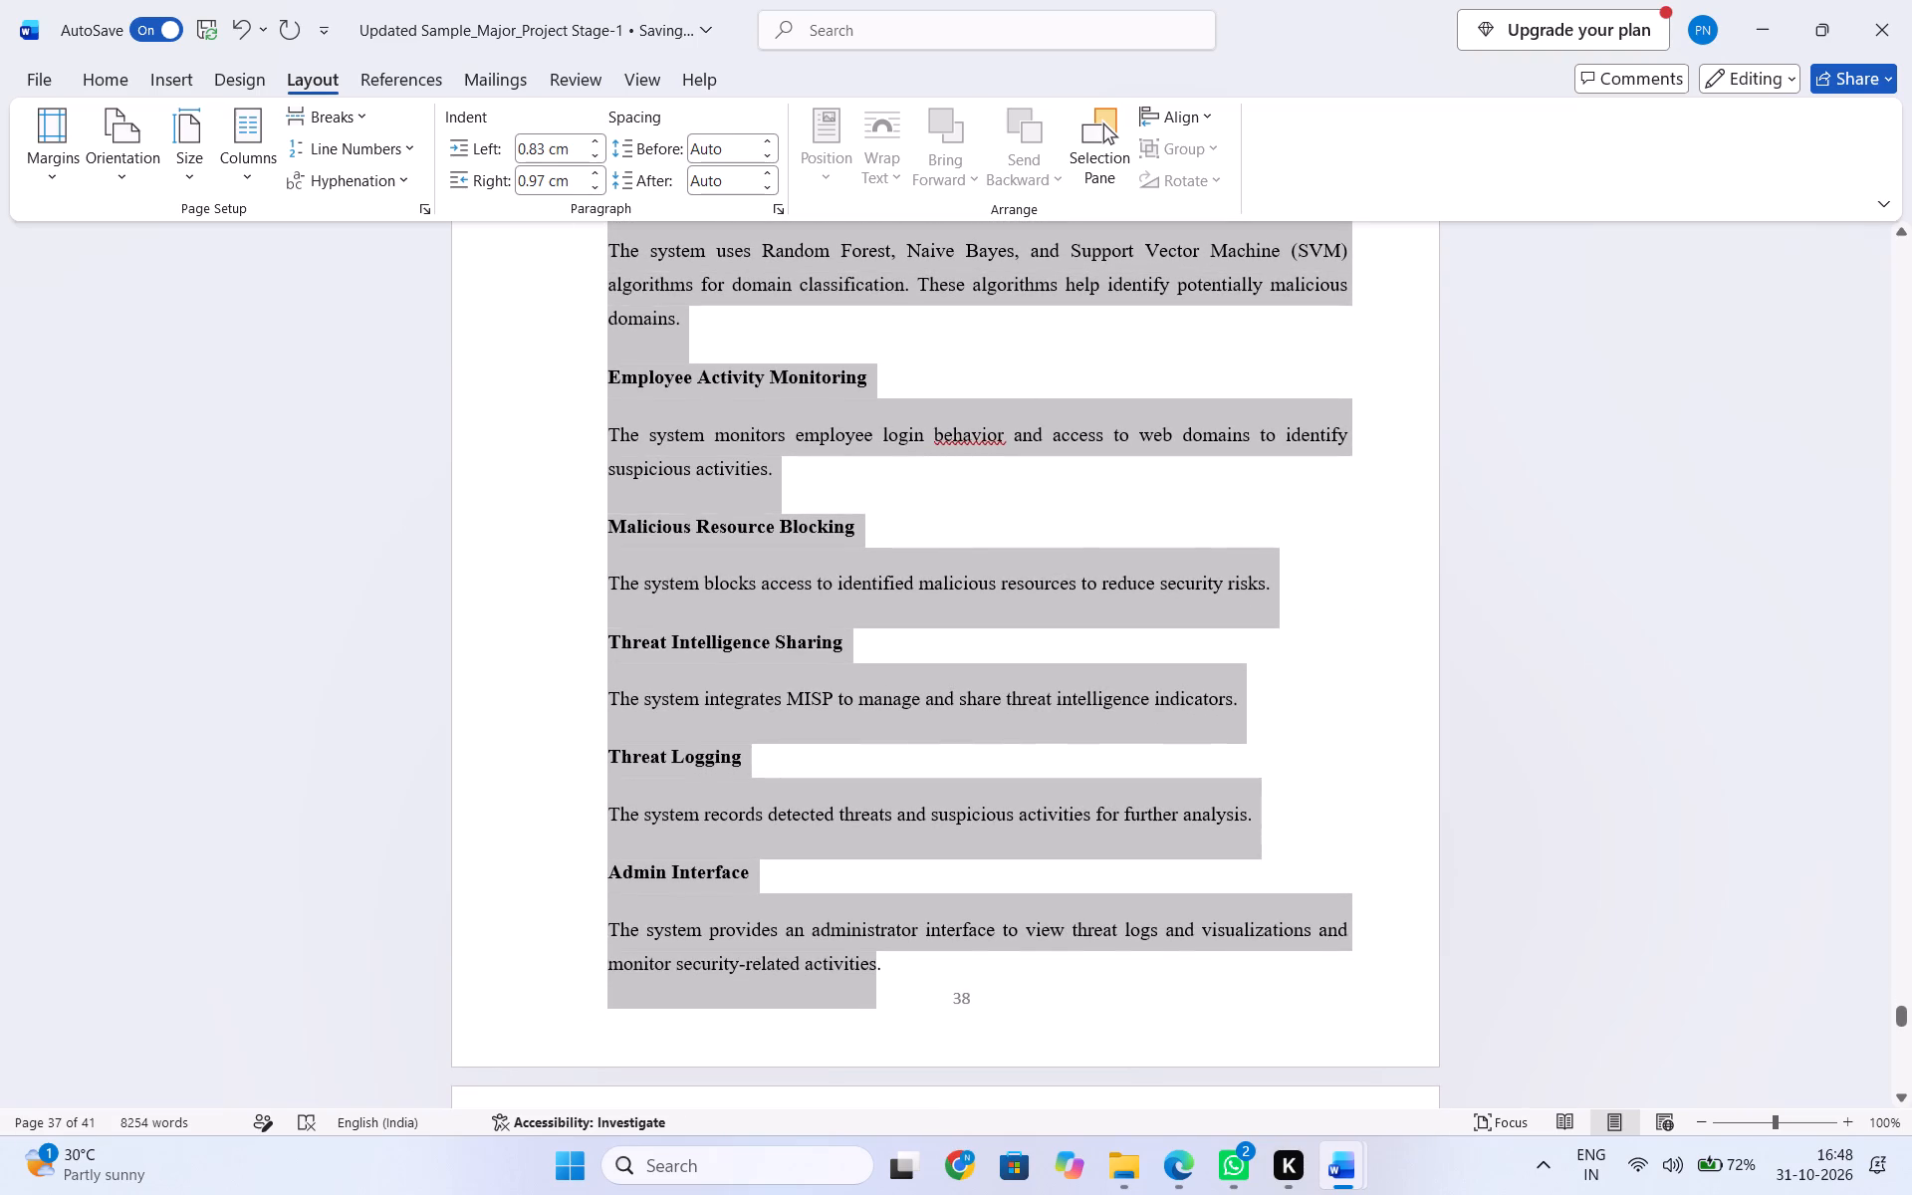
drag(878, 1026, 895, 1016)
click(579, 152)
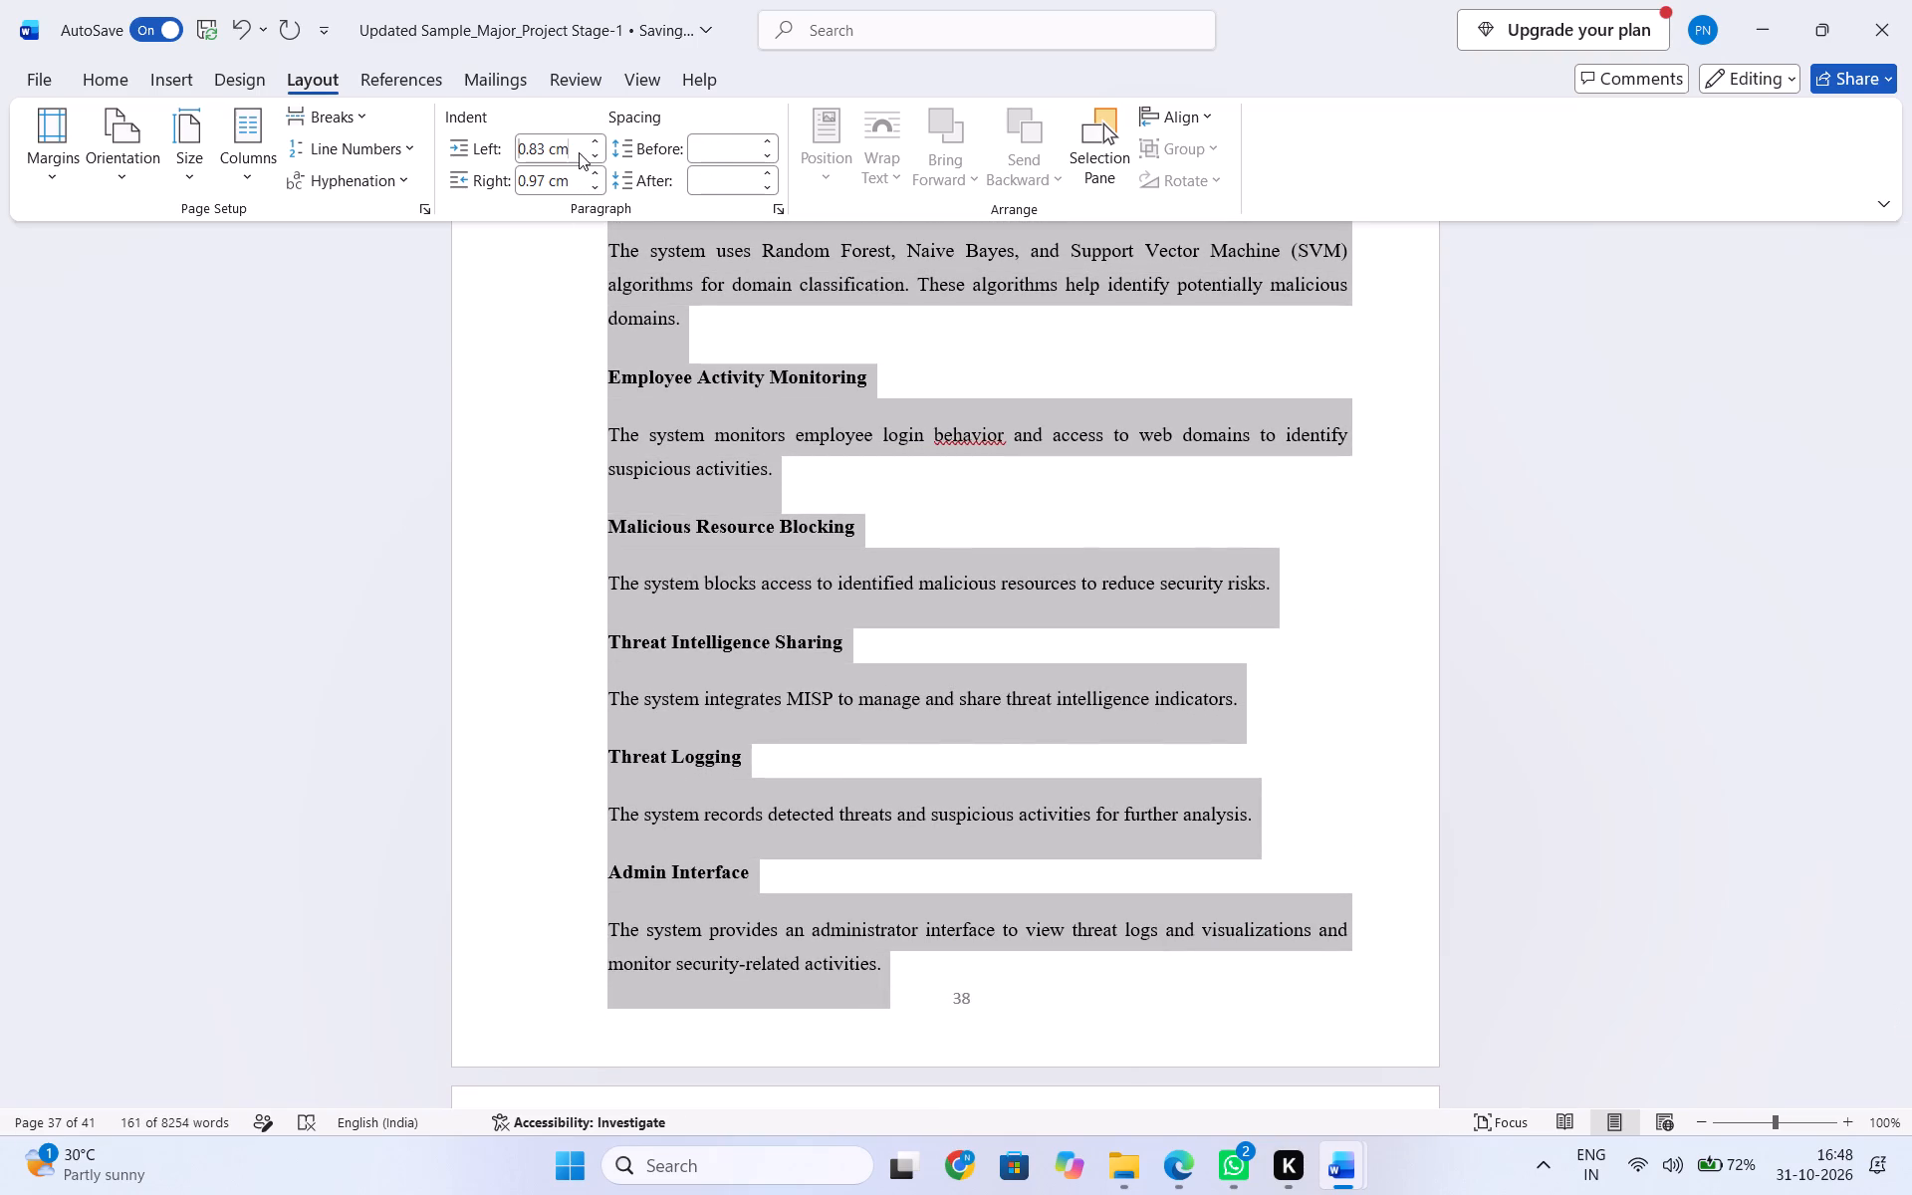
key(BackSpace)
text(0.2)
key(Return)
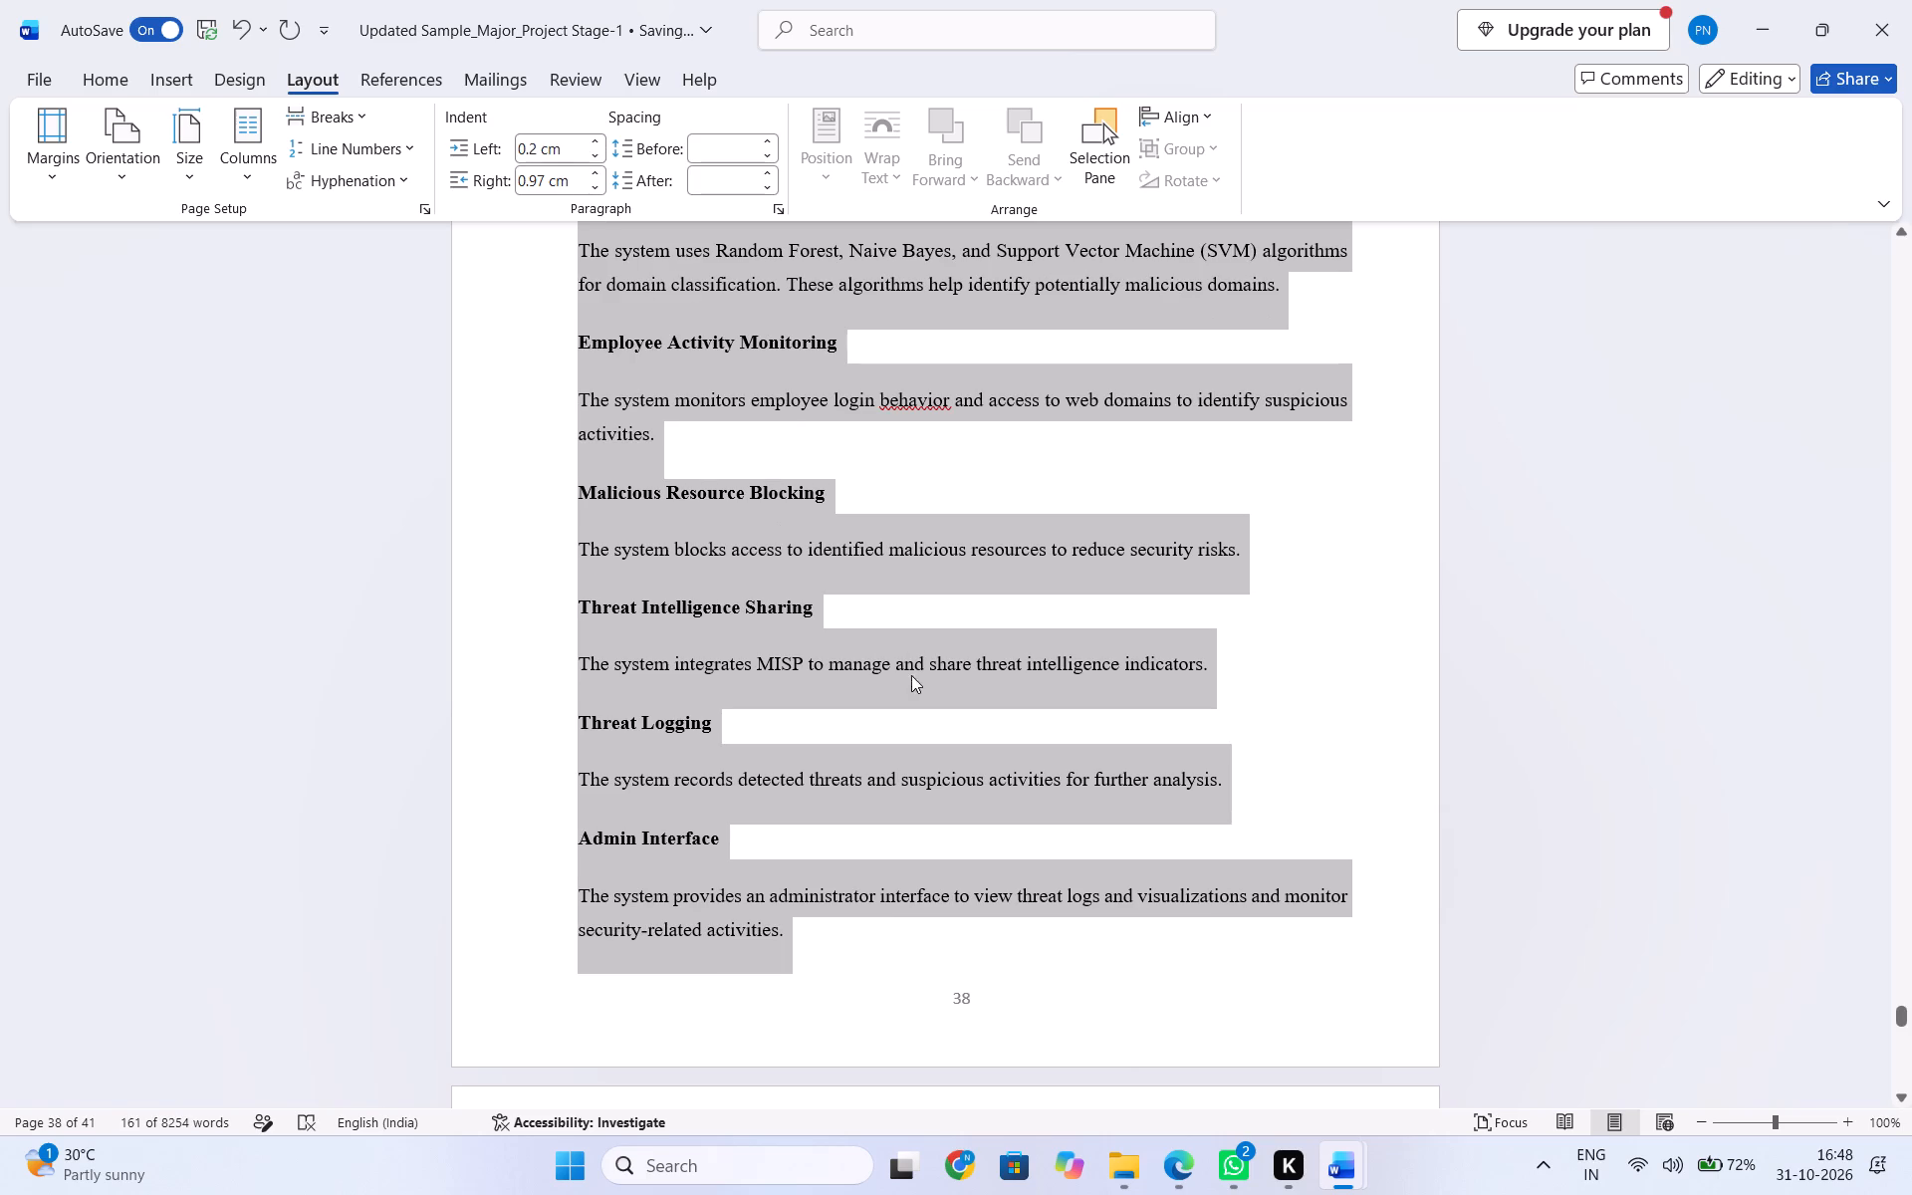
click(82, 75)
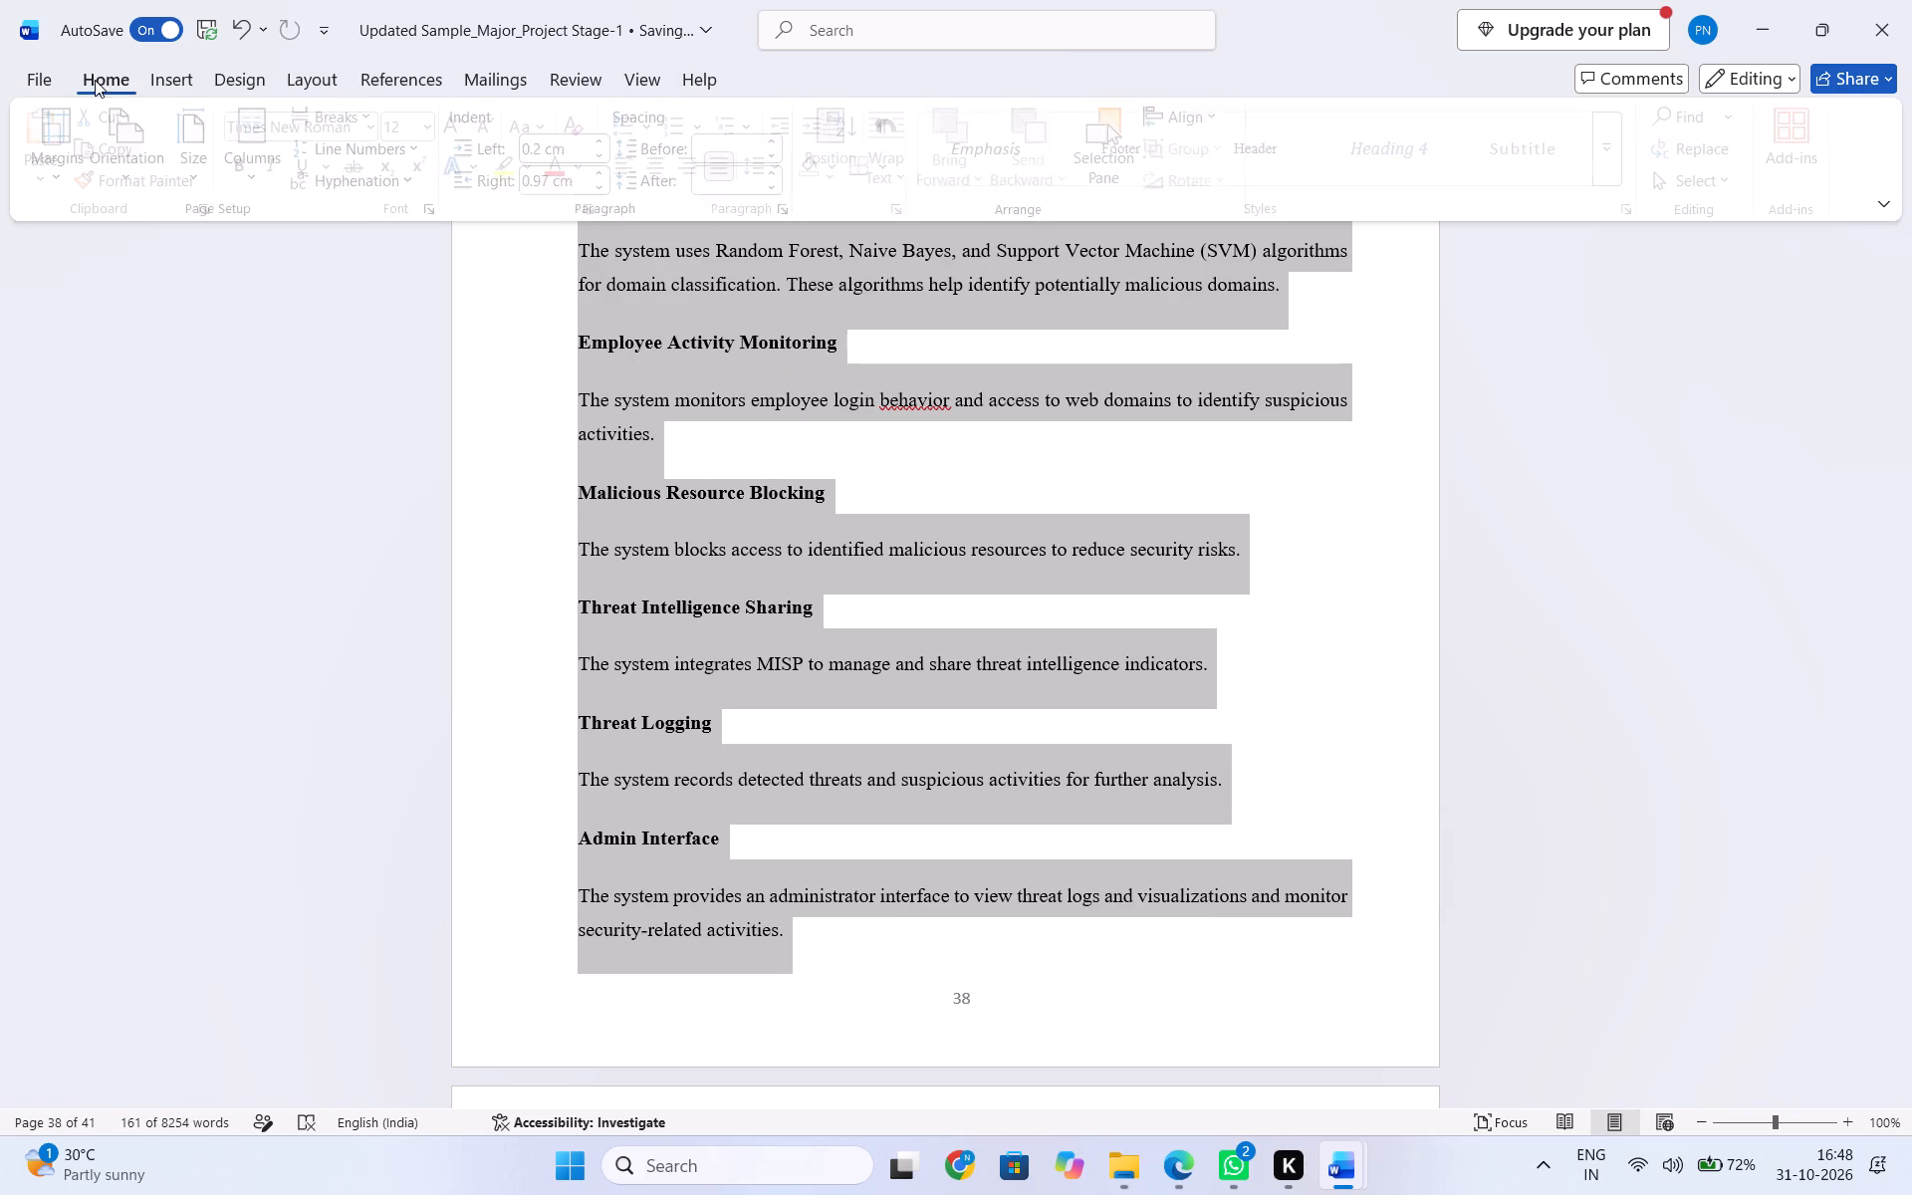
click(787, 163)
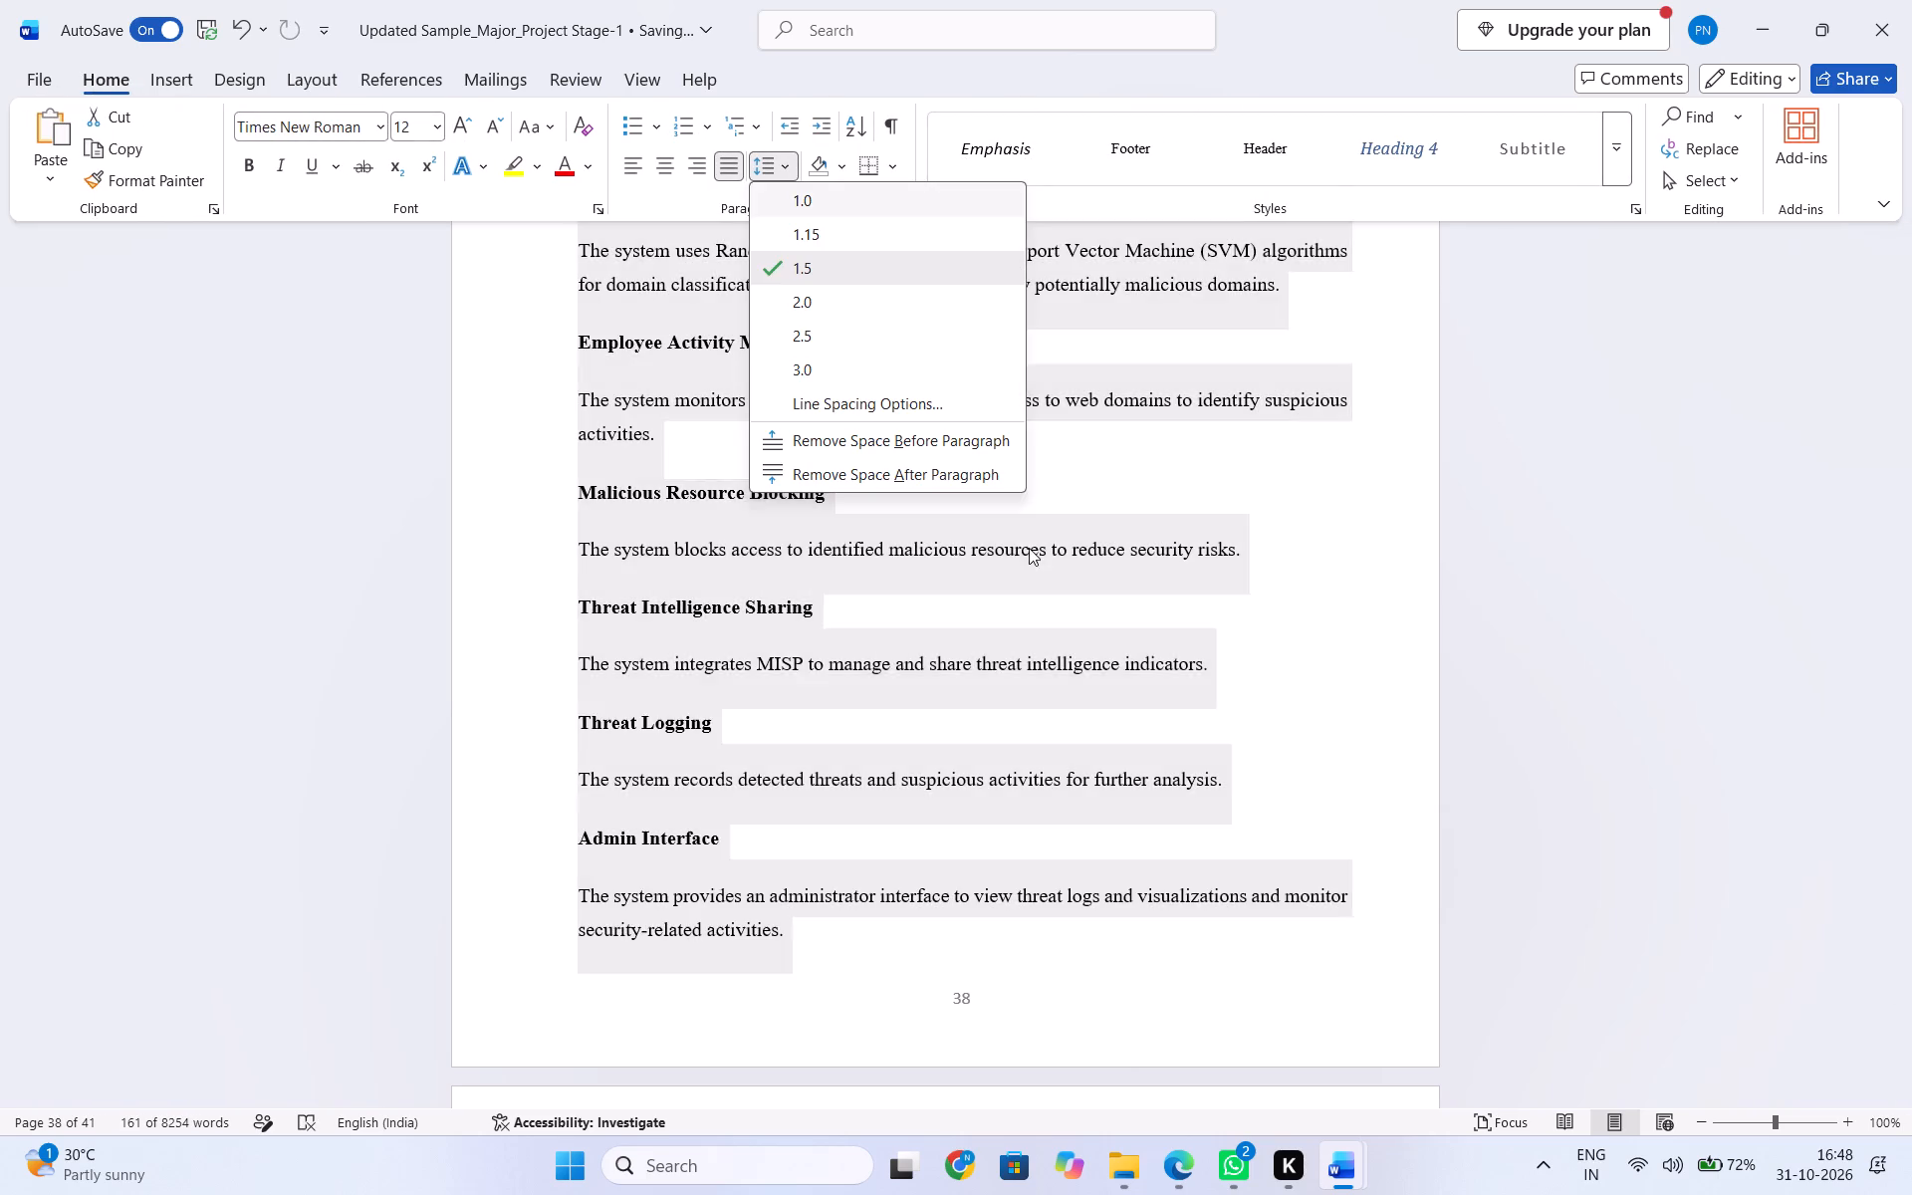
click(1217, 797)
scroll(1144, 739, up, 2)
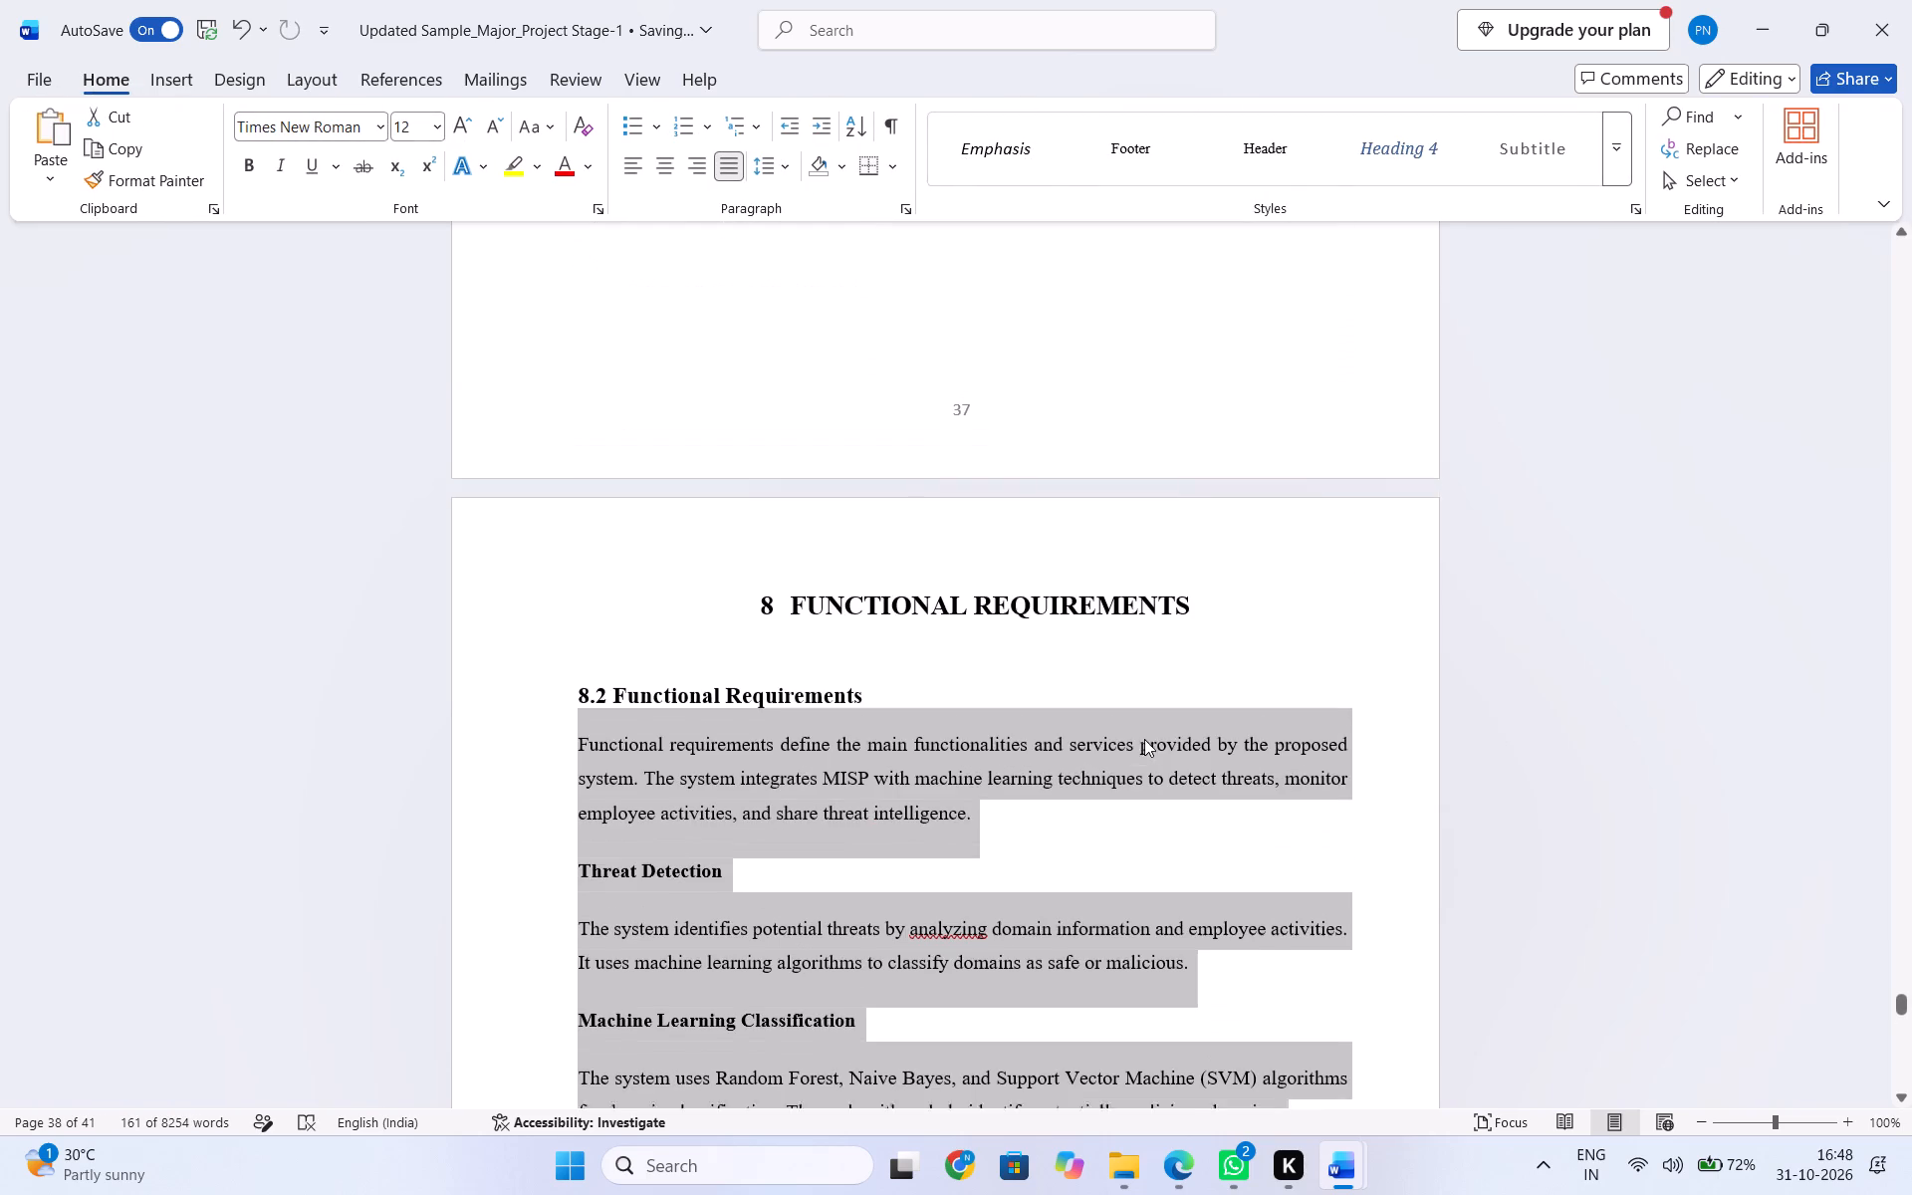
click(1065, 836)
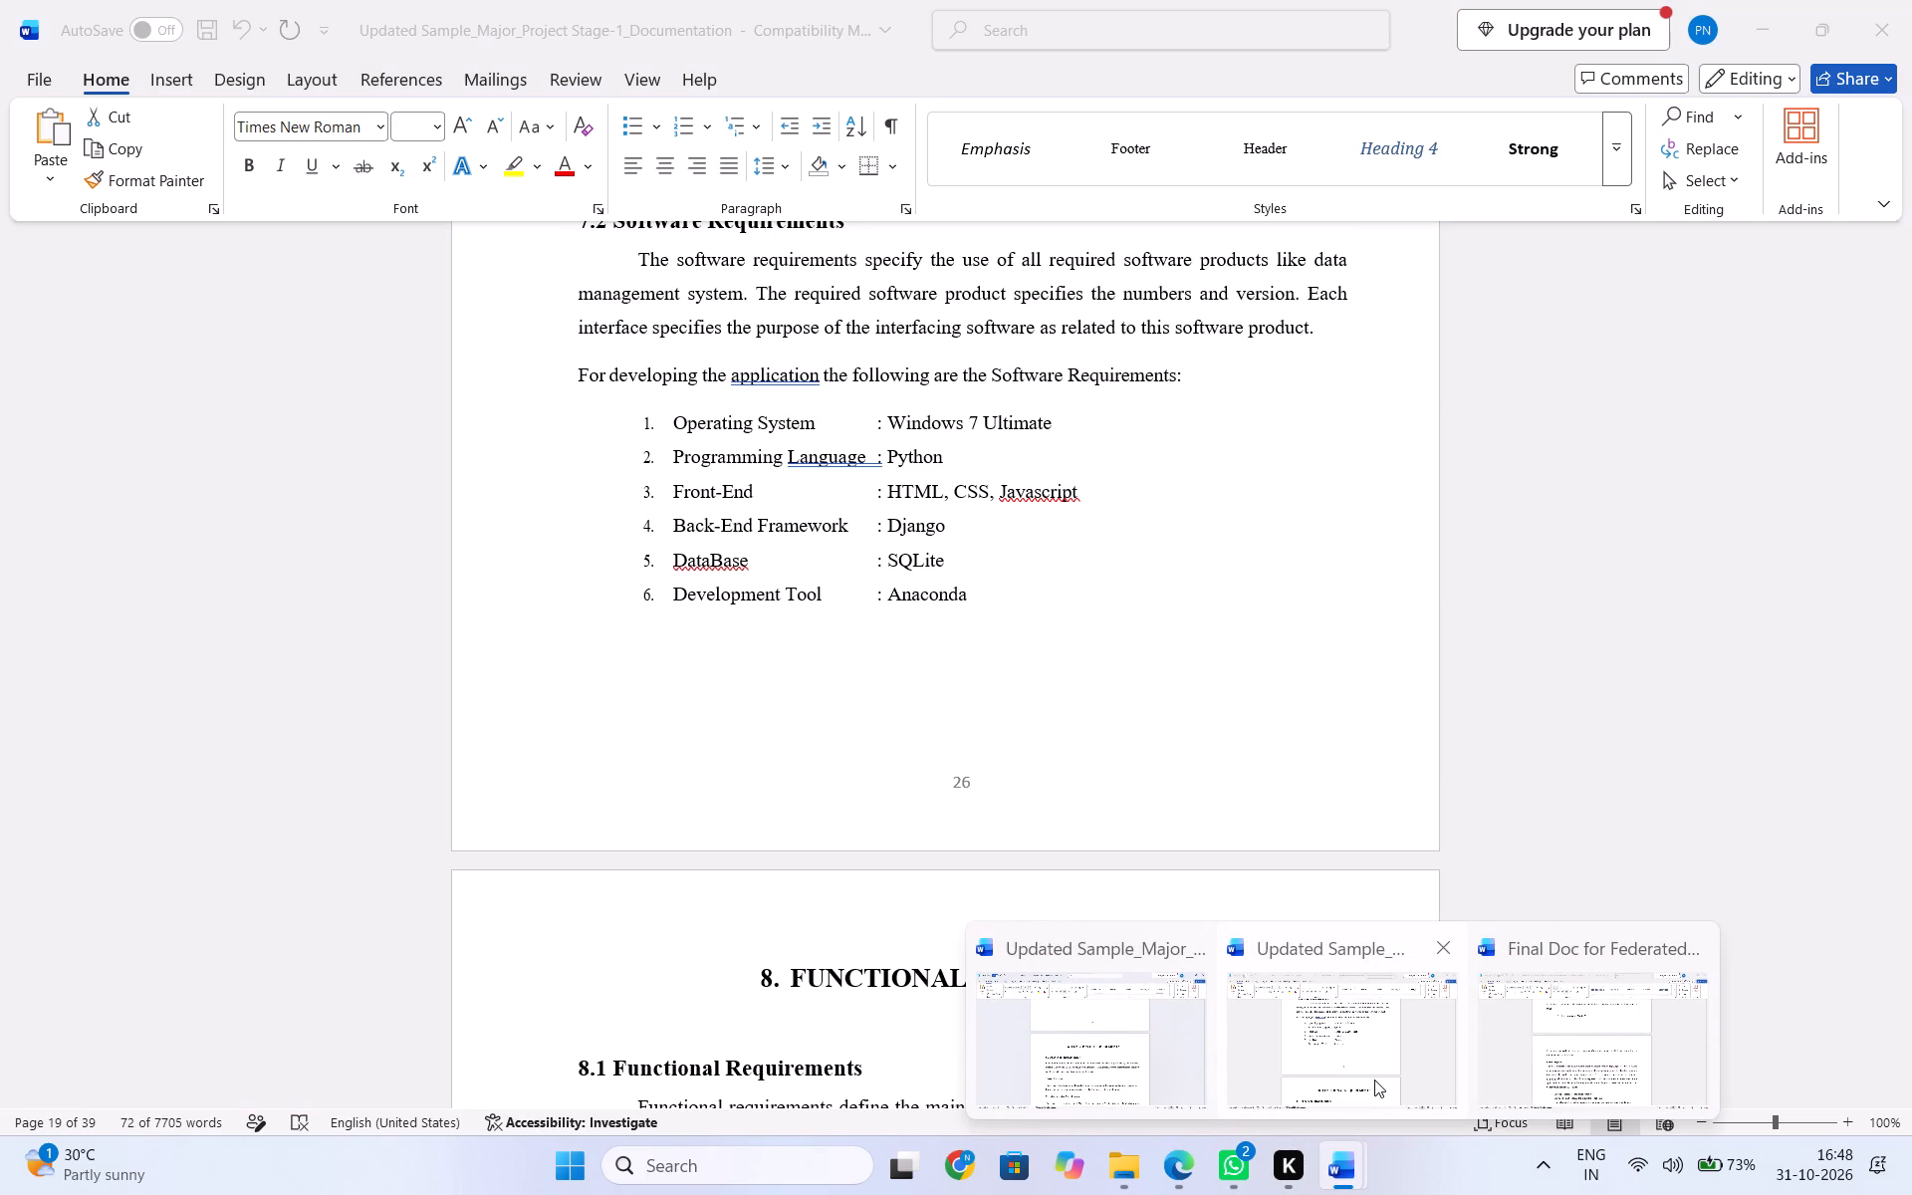
Compare the layout of 8.2 Functional Requirements in the report with section 8.1 of the sample documentation file.
click(1374, 1079)
scroll(1210, 926, down, 1)
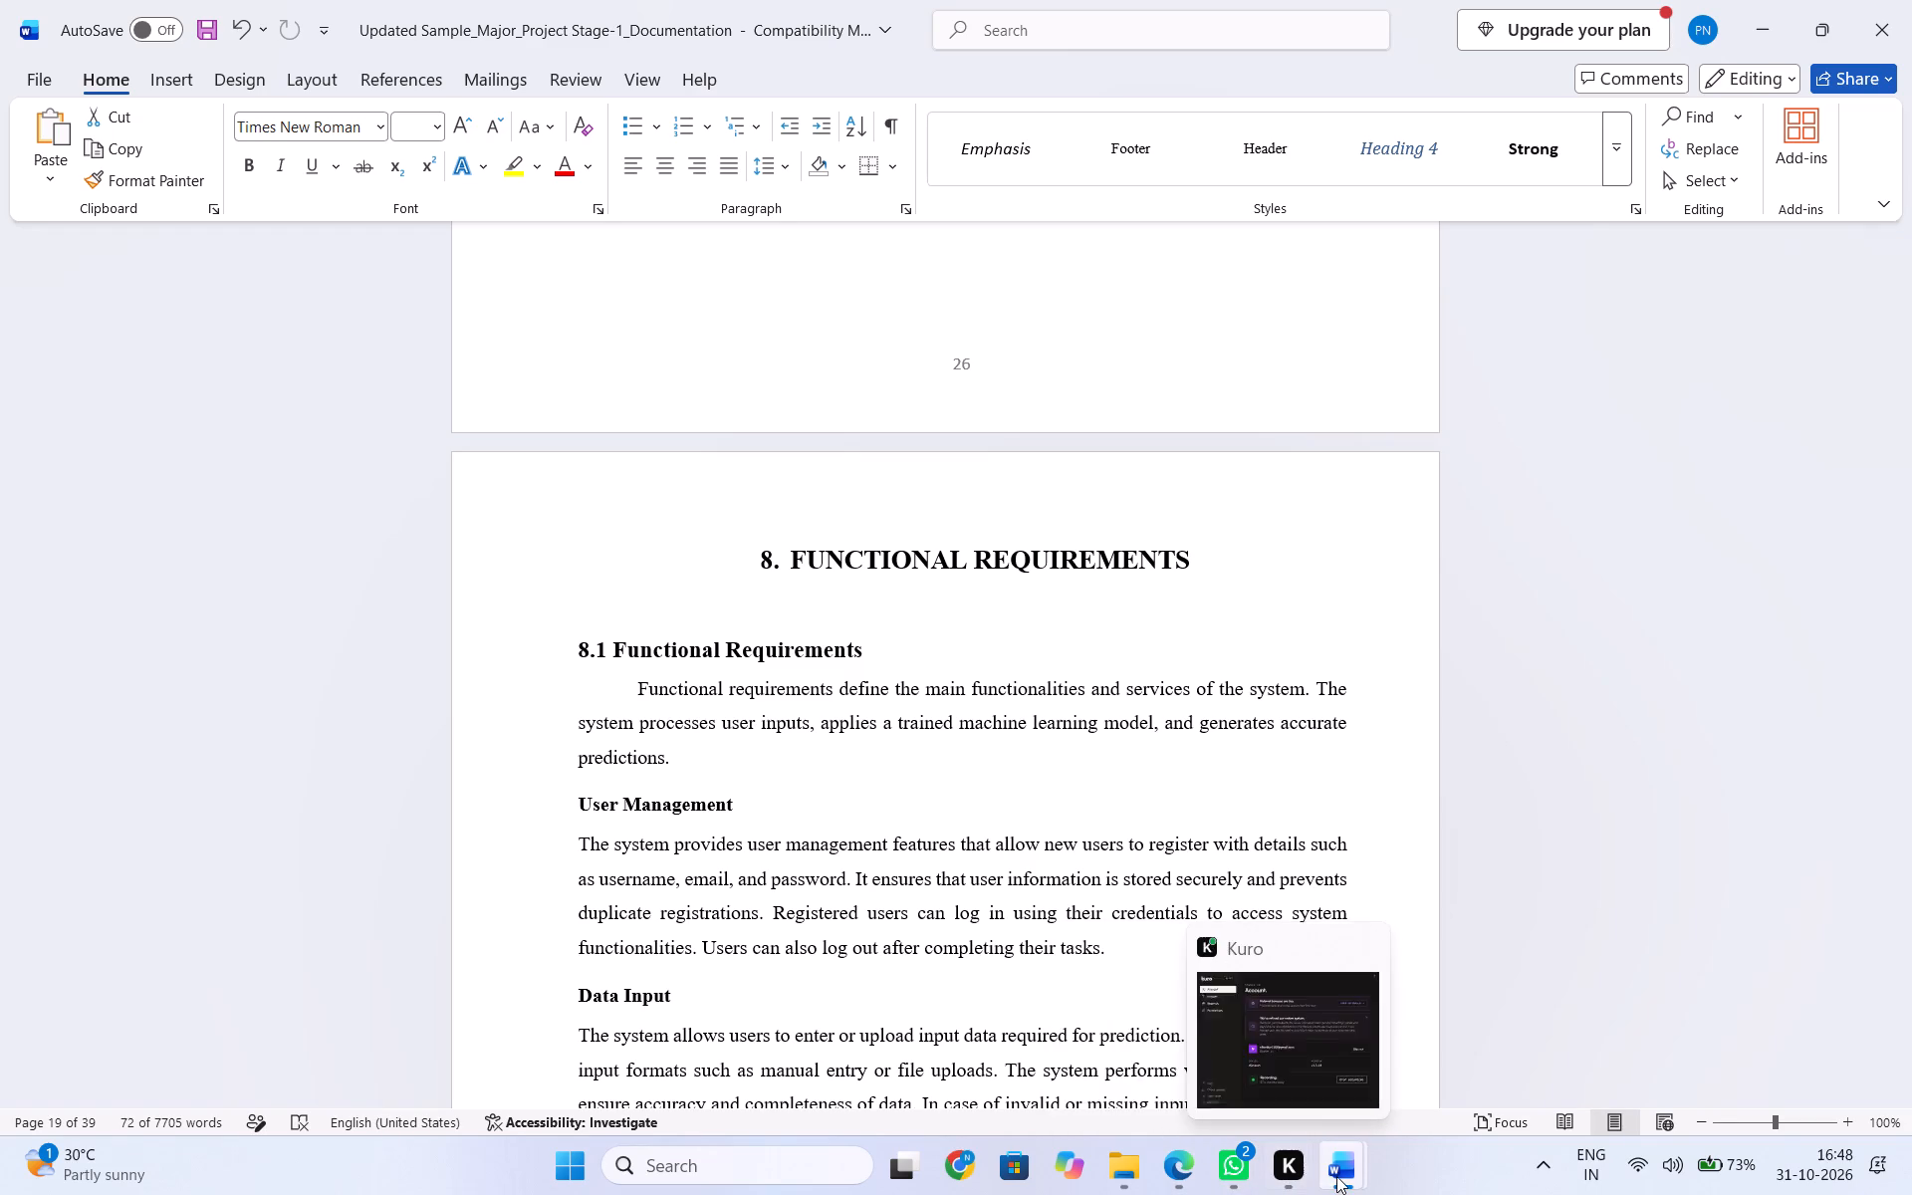
click(1217, 1061)
scroll(756, 842, down, 1)
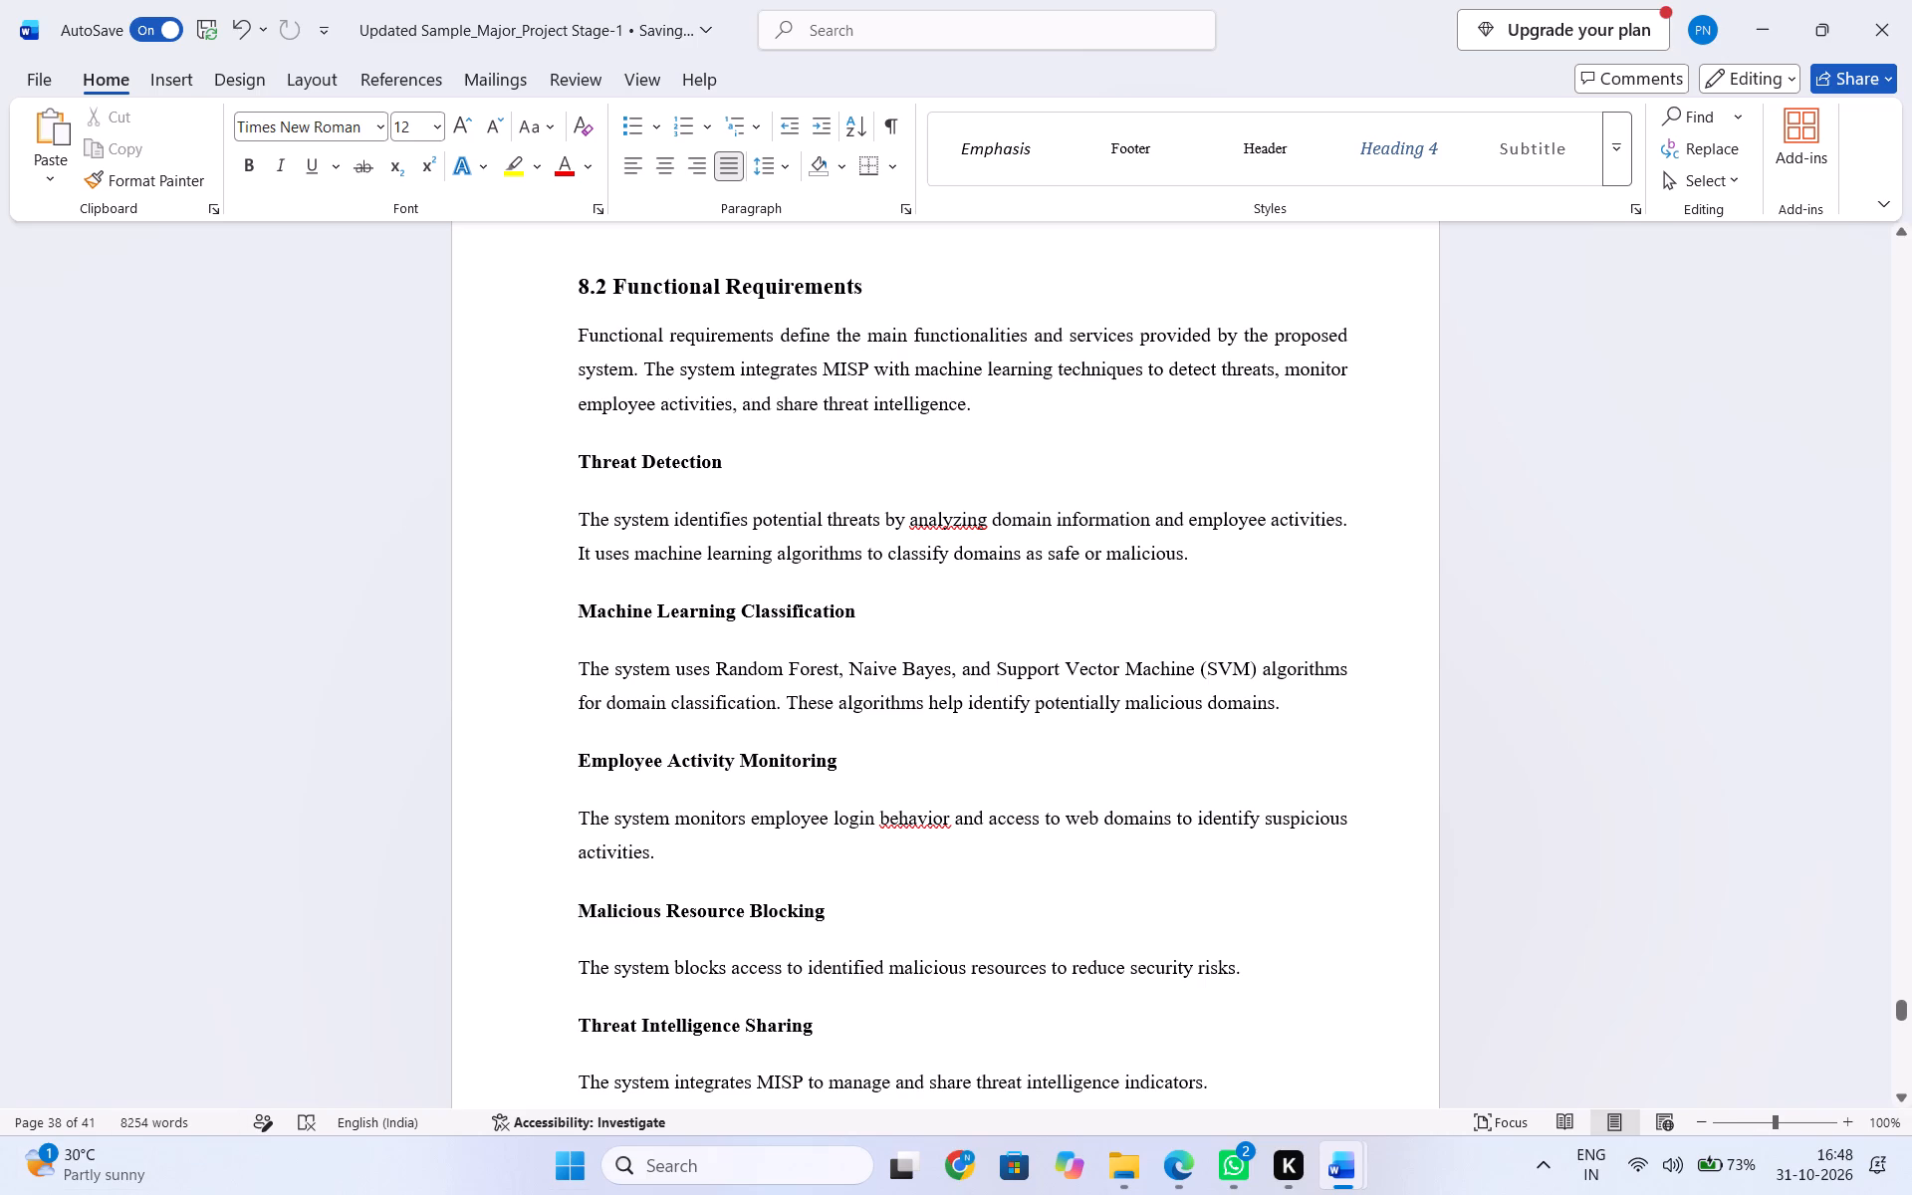
scroll(806, 803, down, 1)
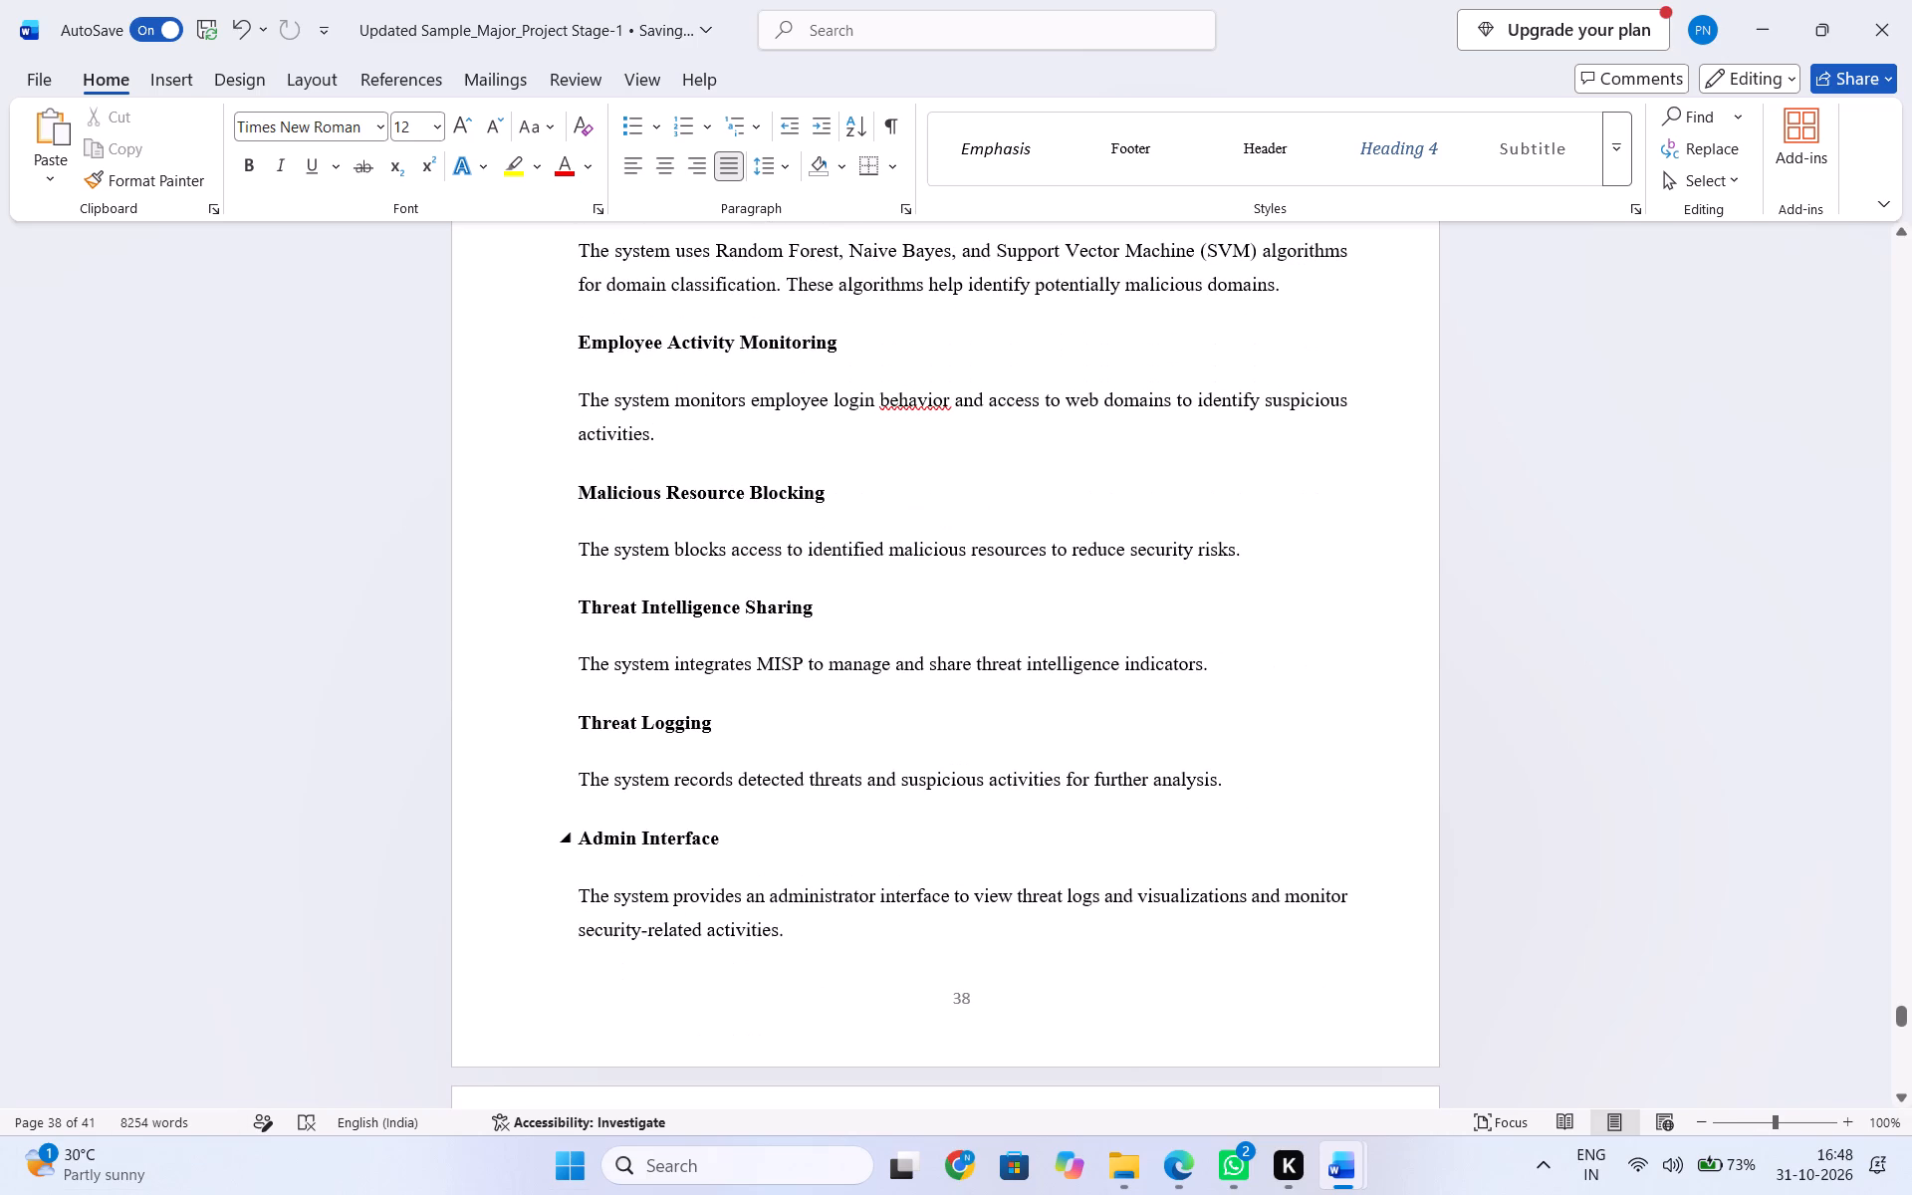
click(605, 867)
scroll(775, 893, up, 1)
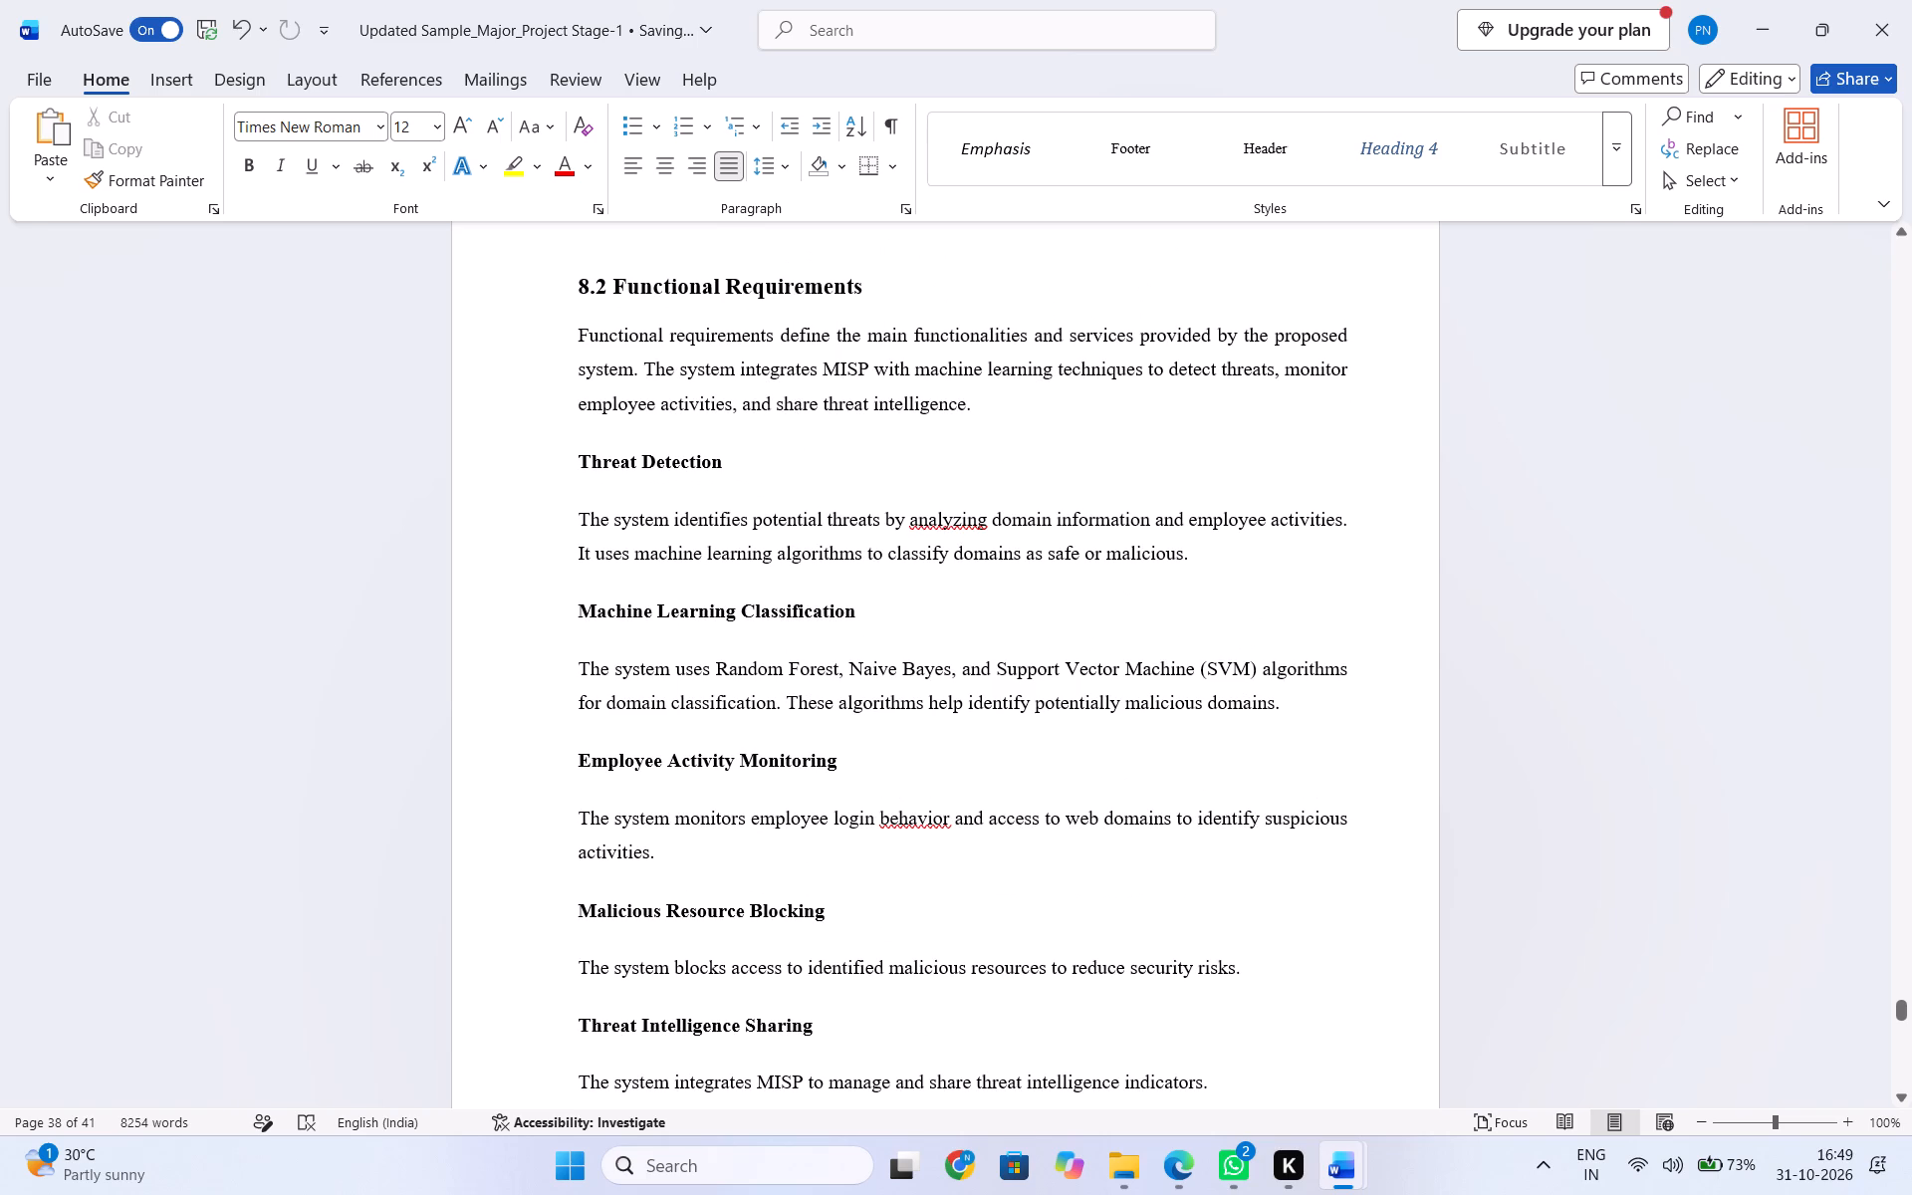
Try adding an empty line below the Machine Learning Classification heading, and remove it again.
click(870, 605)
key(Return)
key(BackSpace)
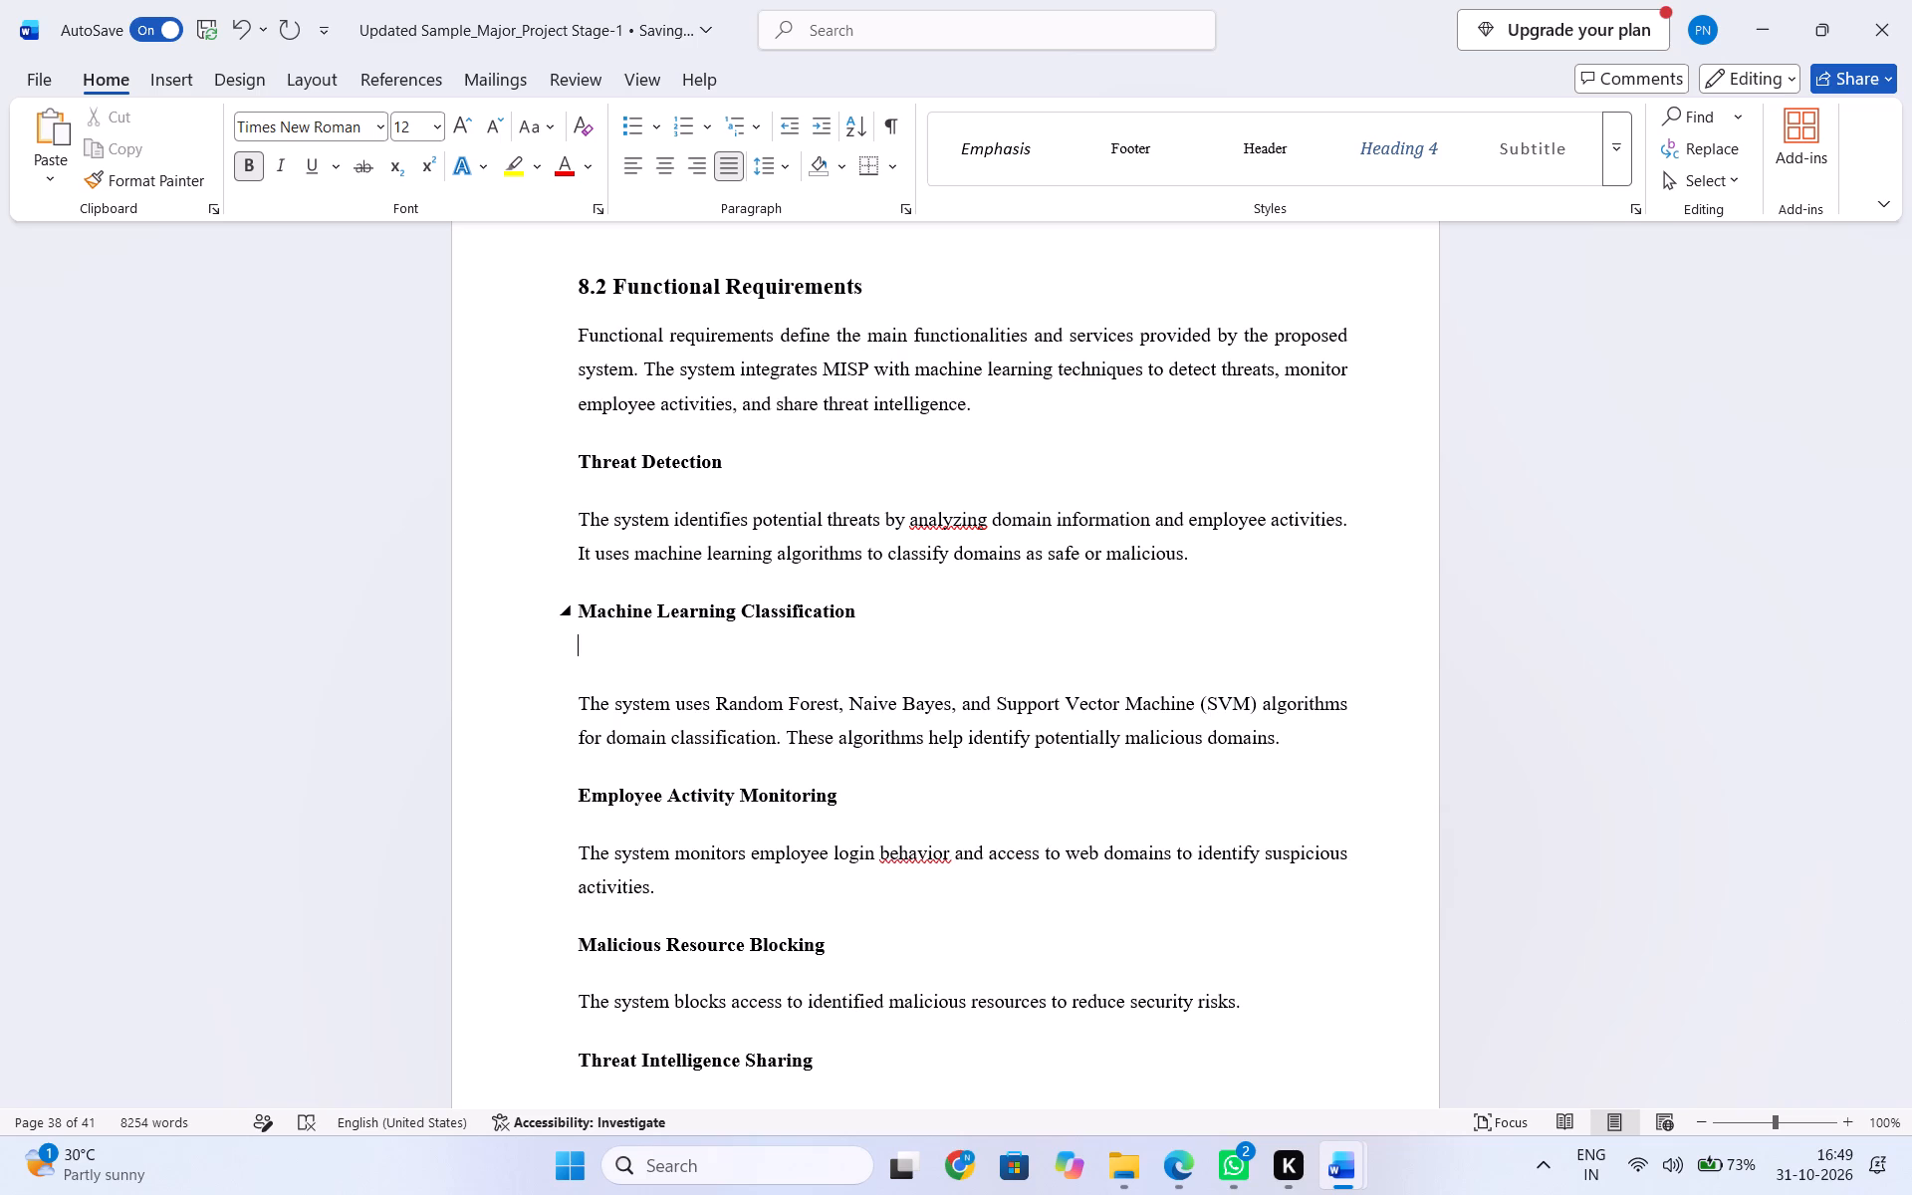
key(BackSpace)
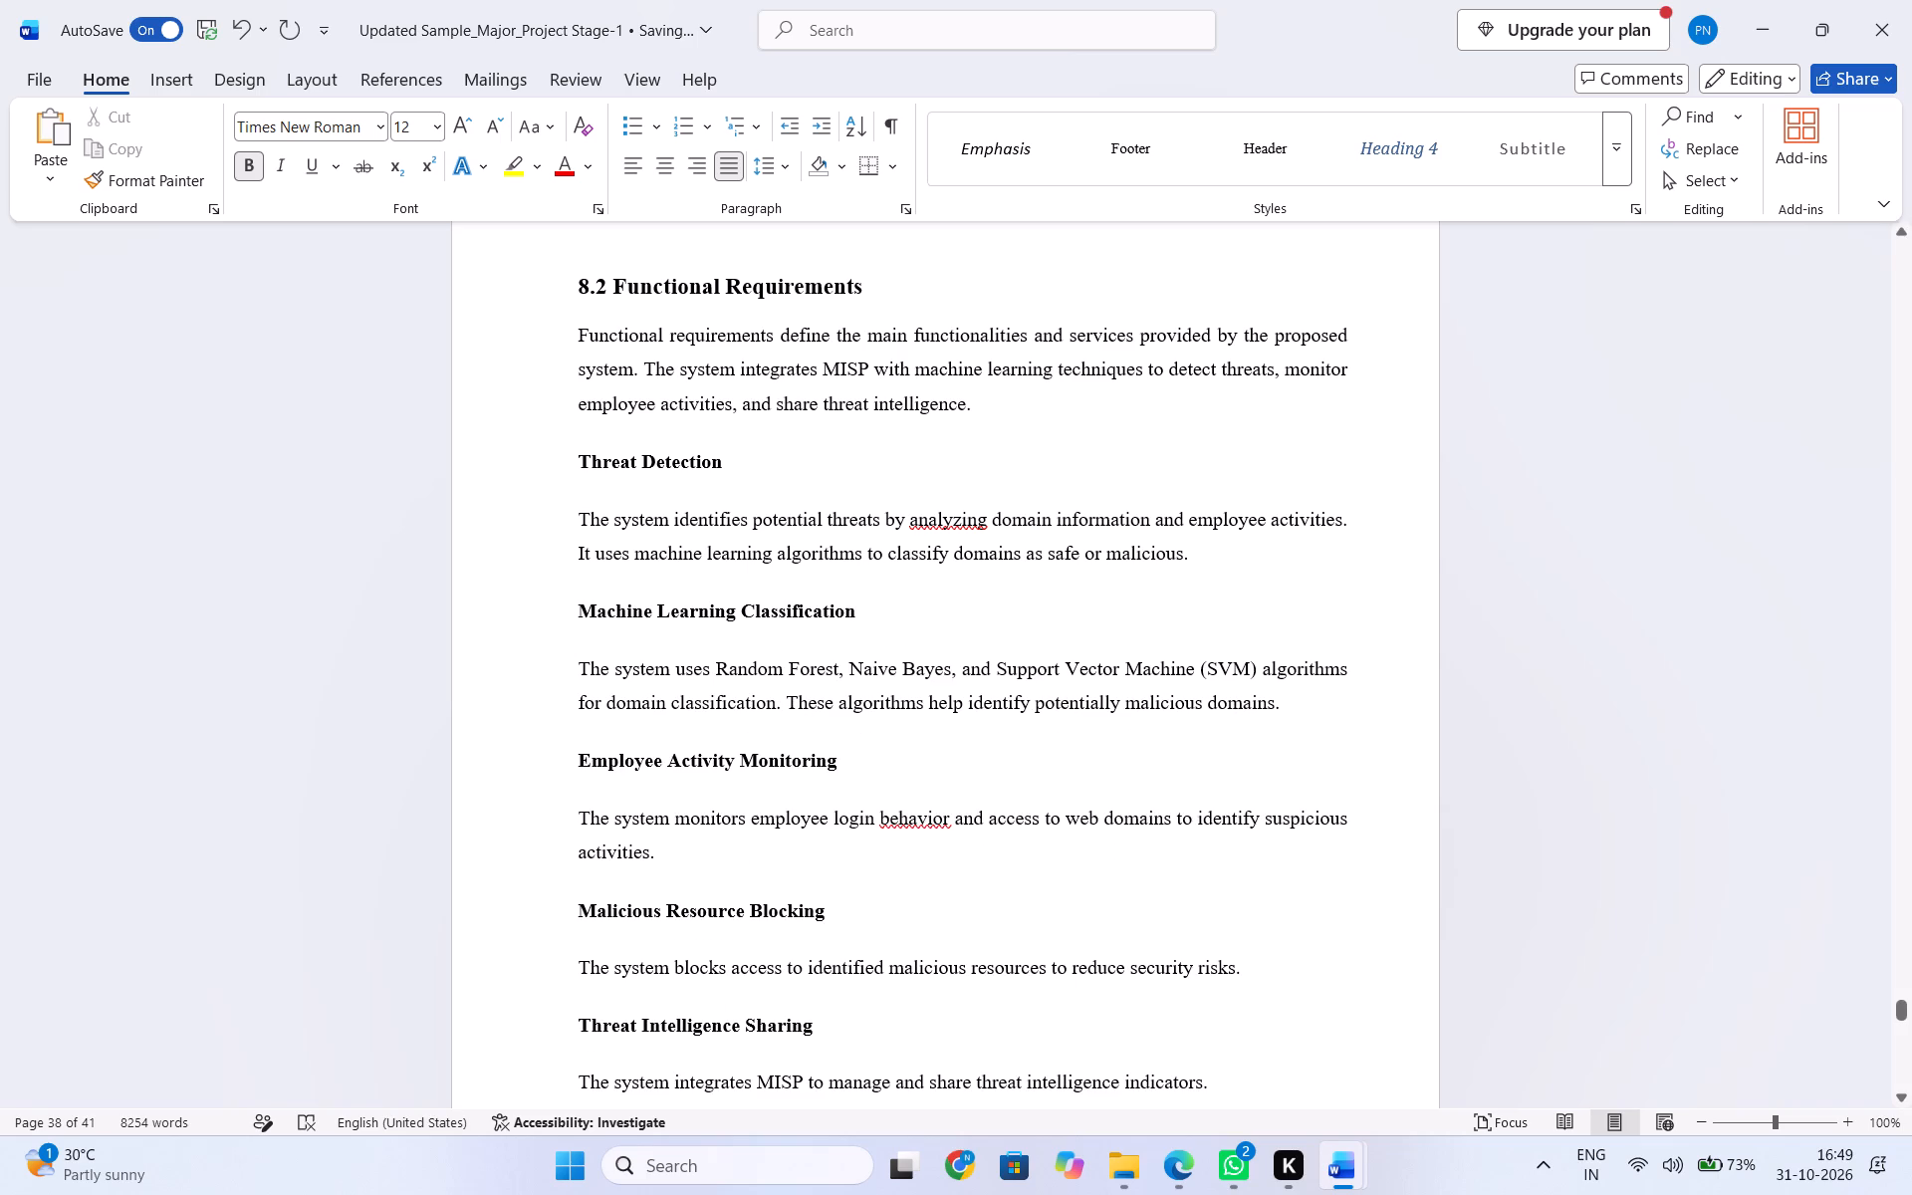
scroll(831, 802, down, 2)
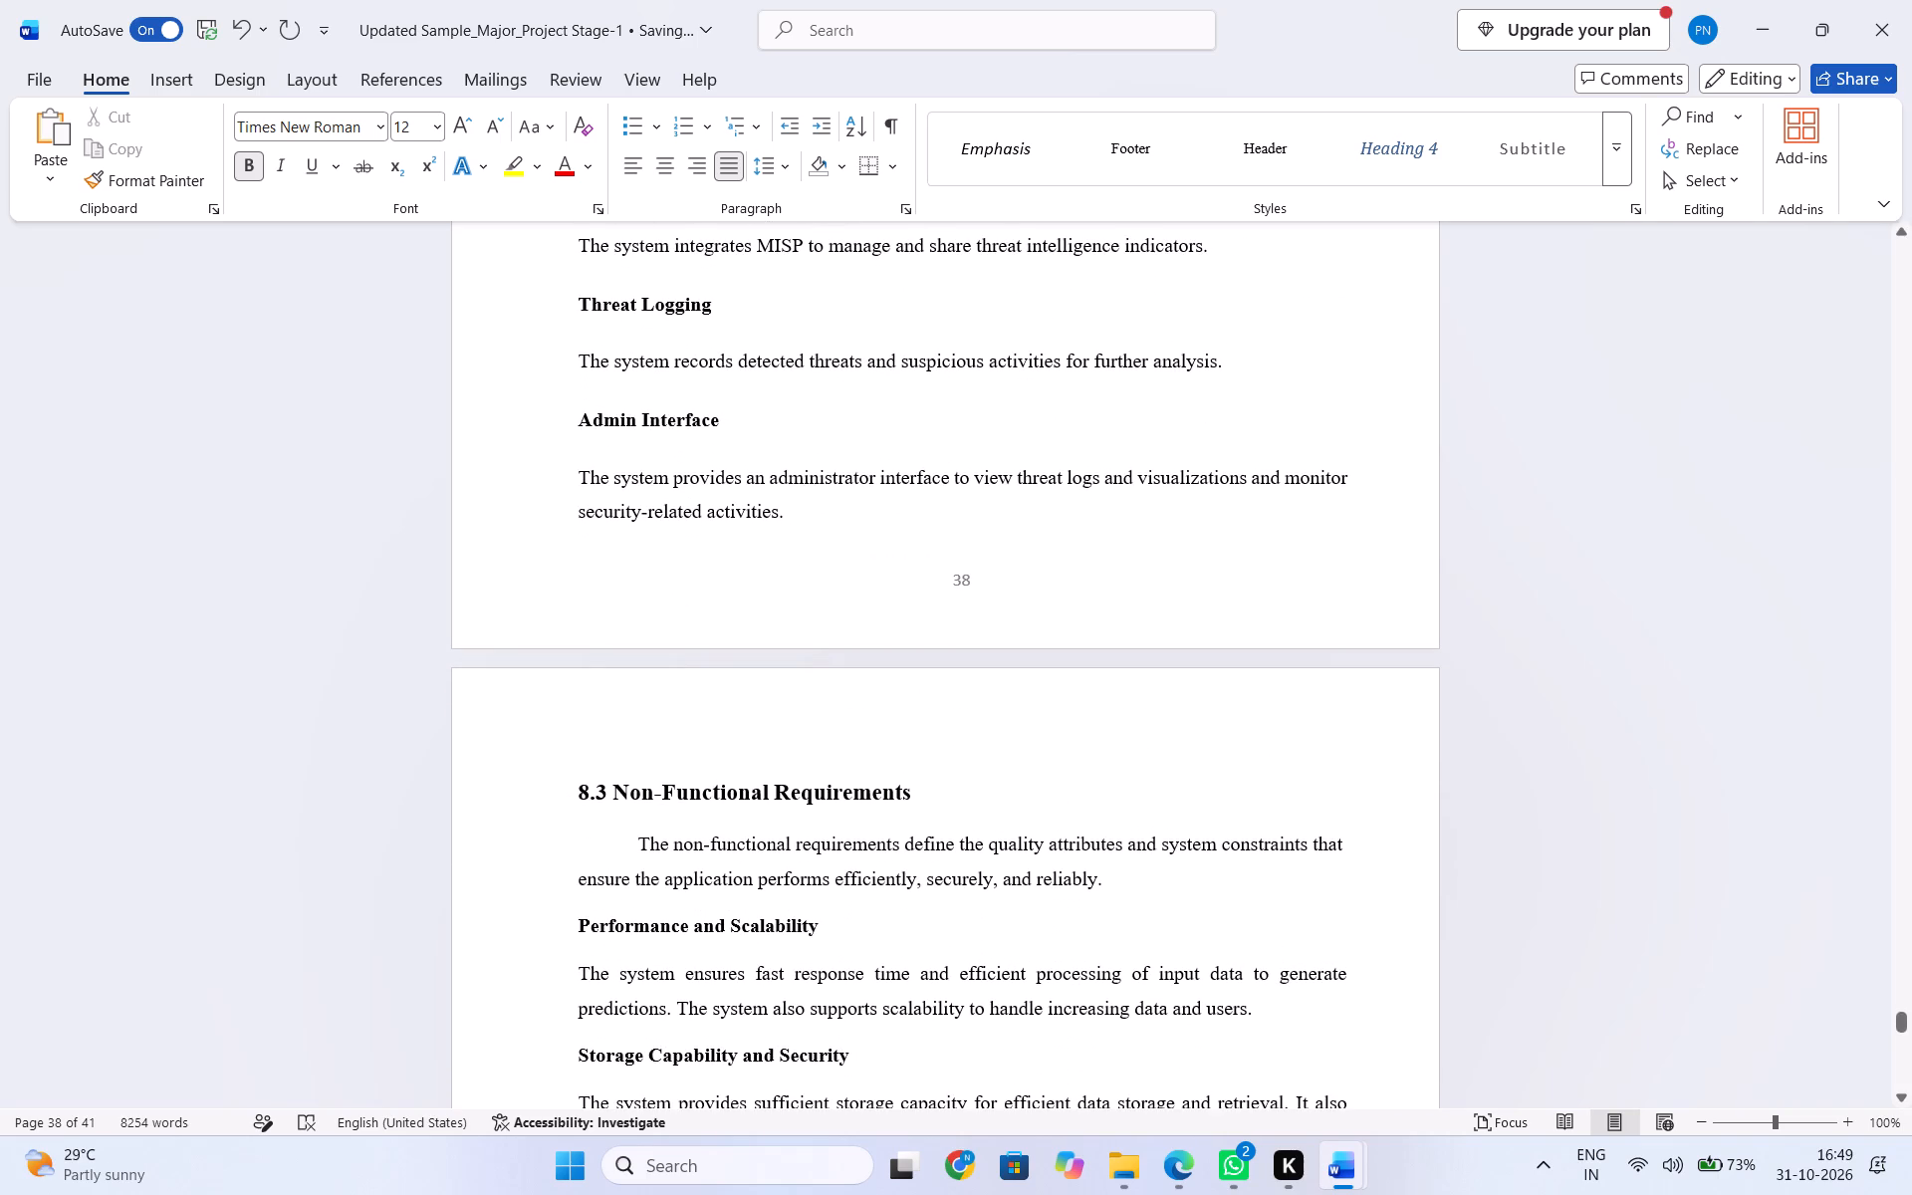
drag(610, 792, 937, 785)
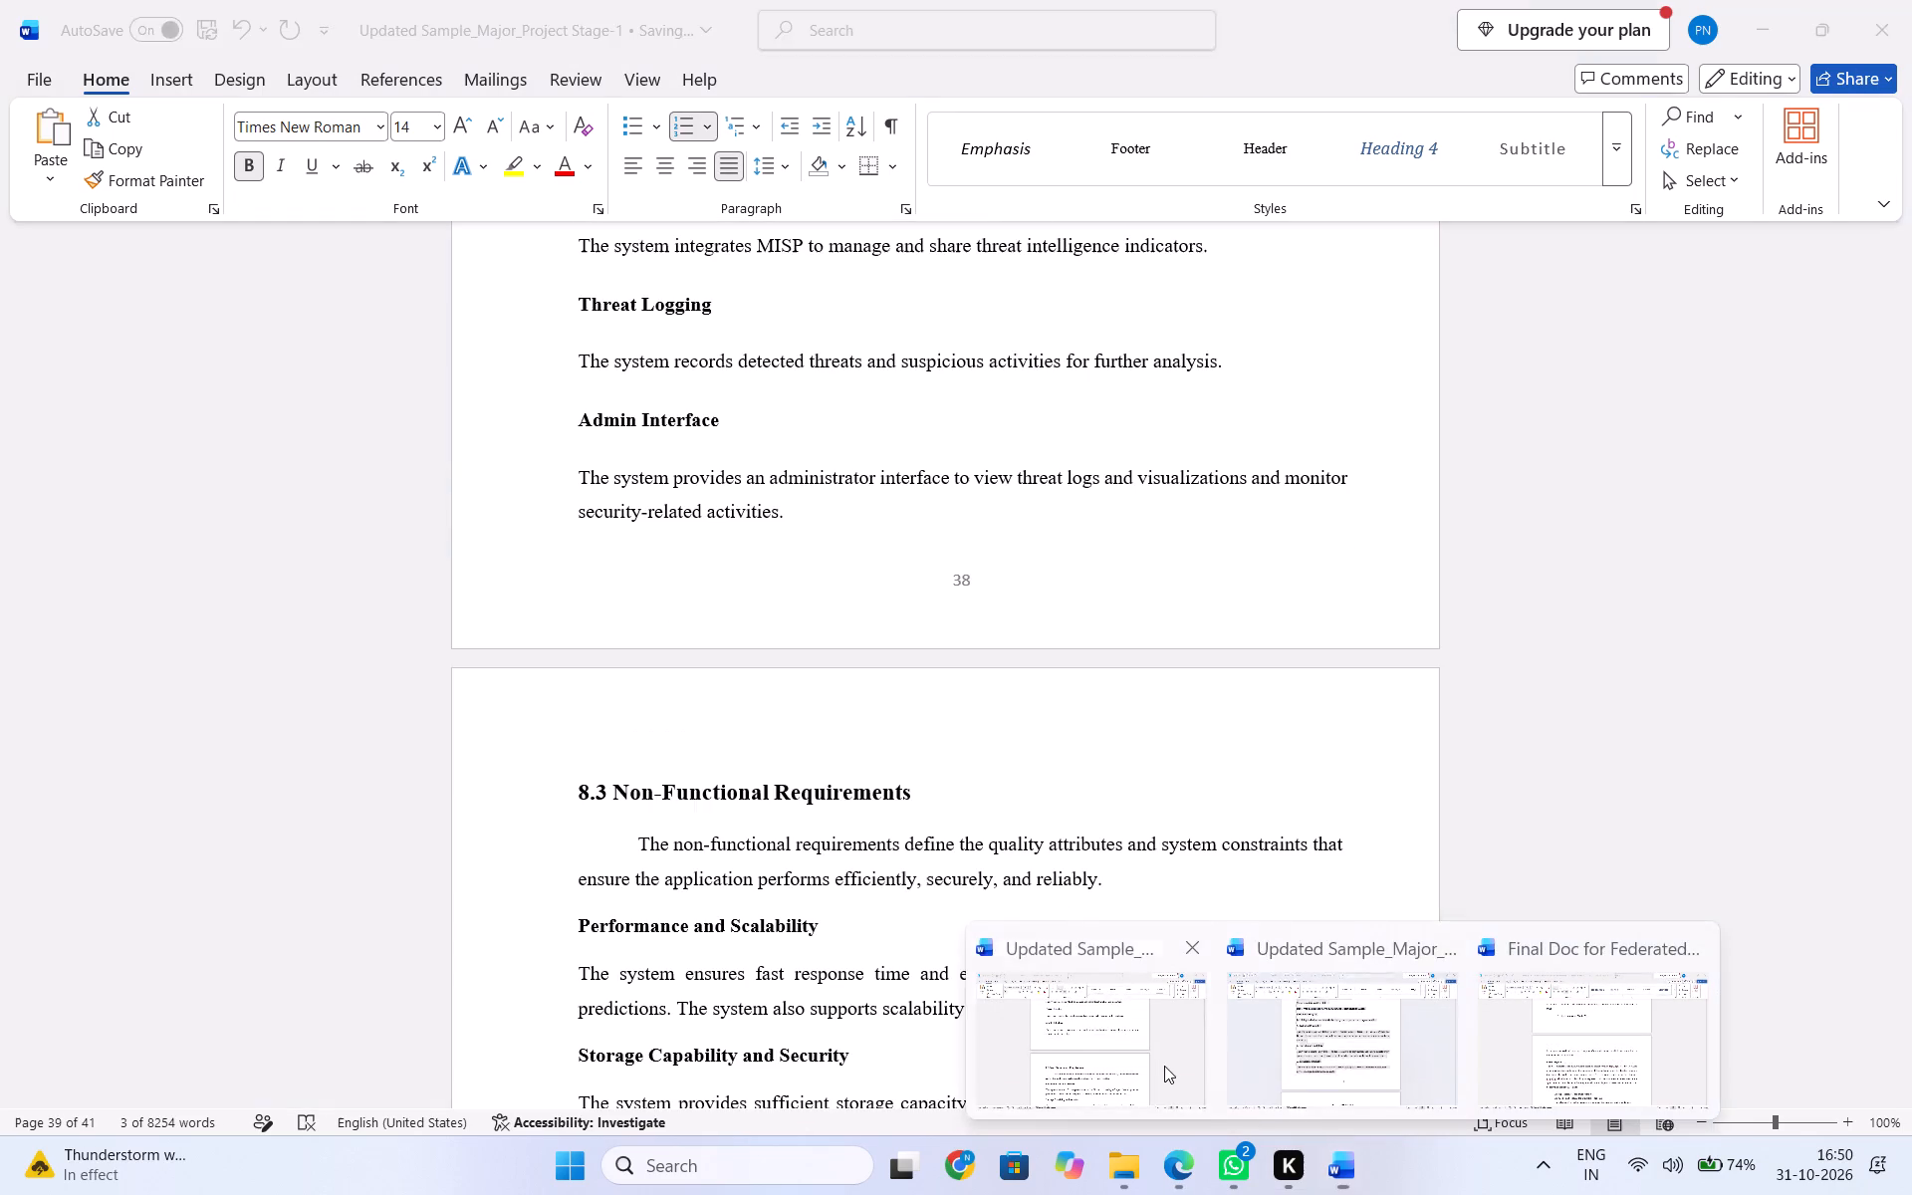
scroll(1002, 991, up, 1)
scroll(990, 991, down, 1)
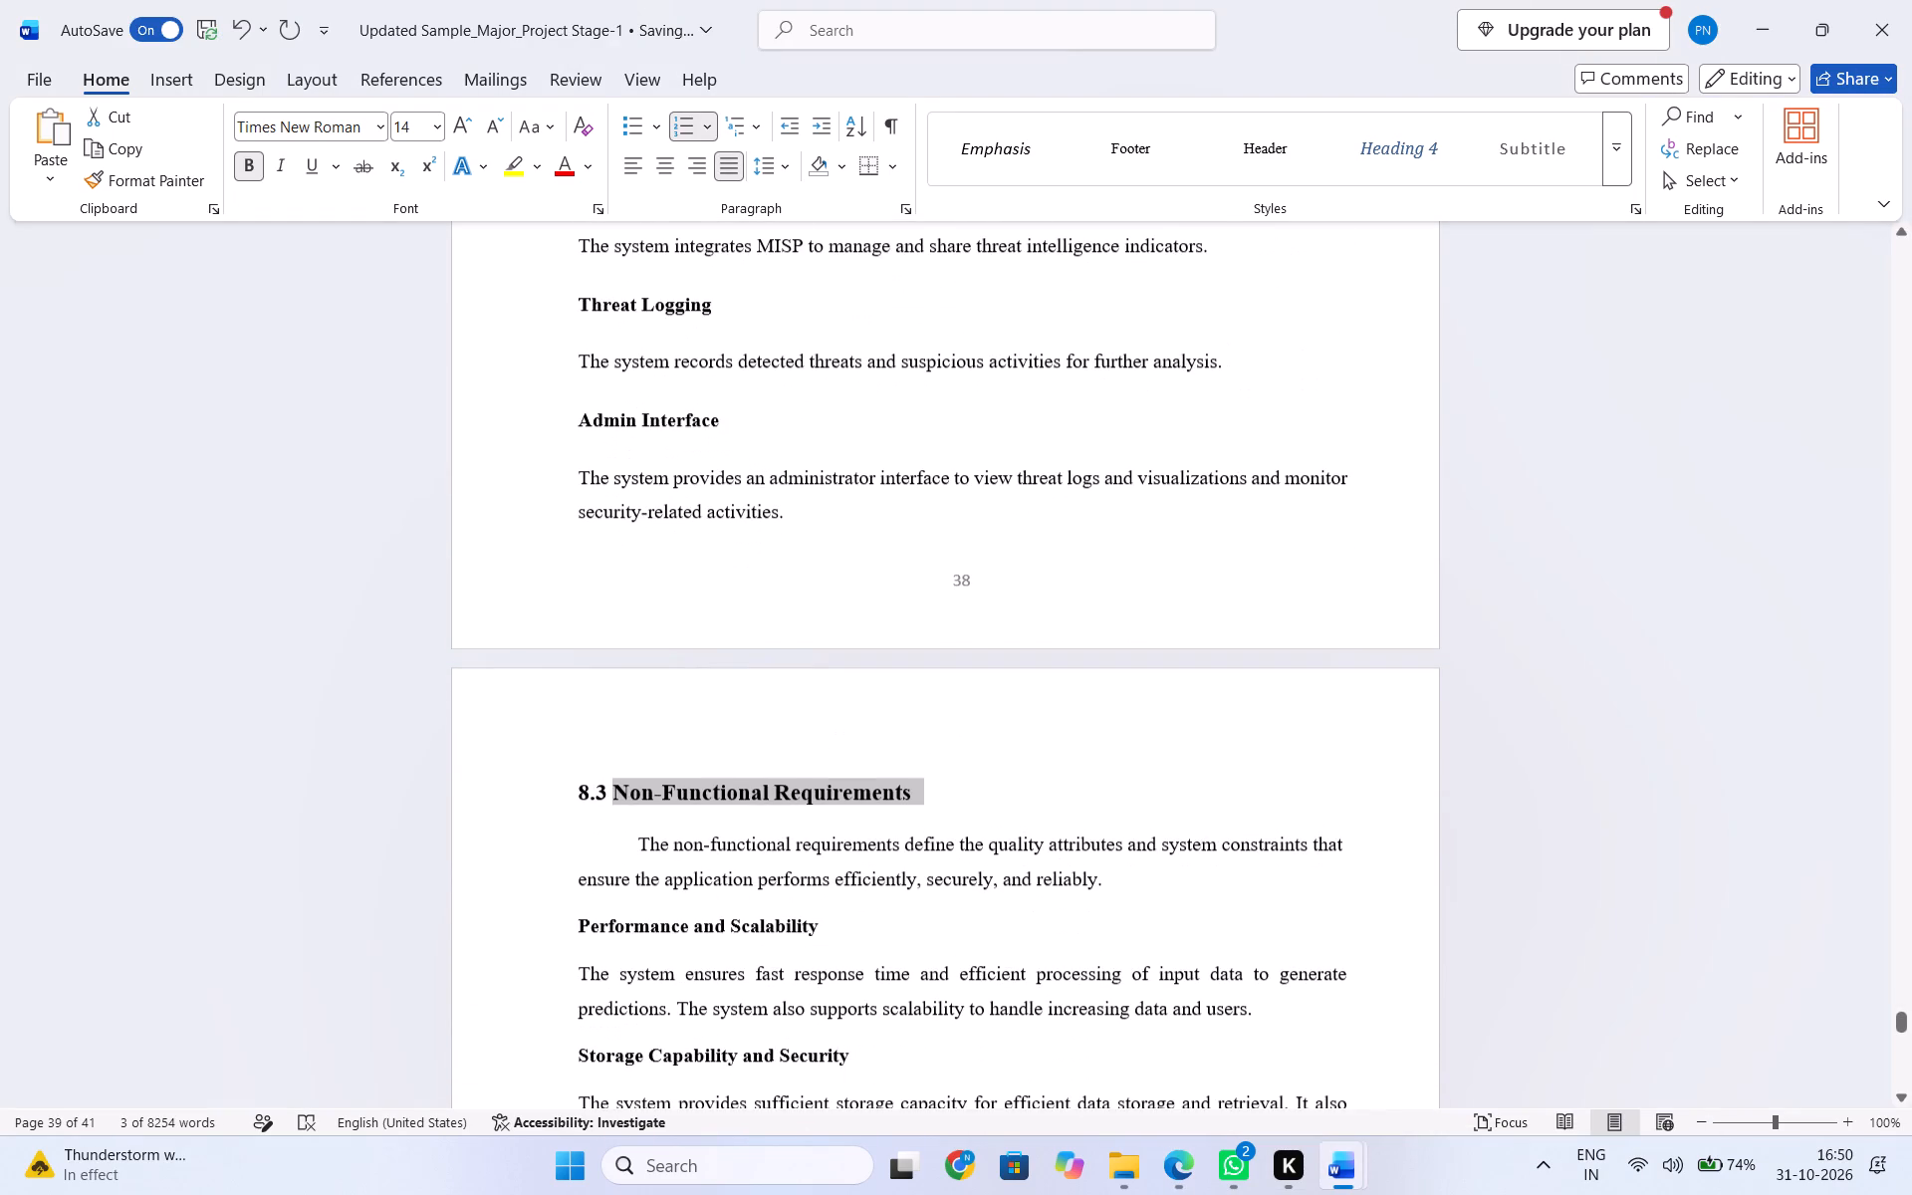
drag(640, 845, 686, 914)
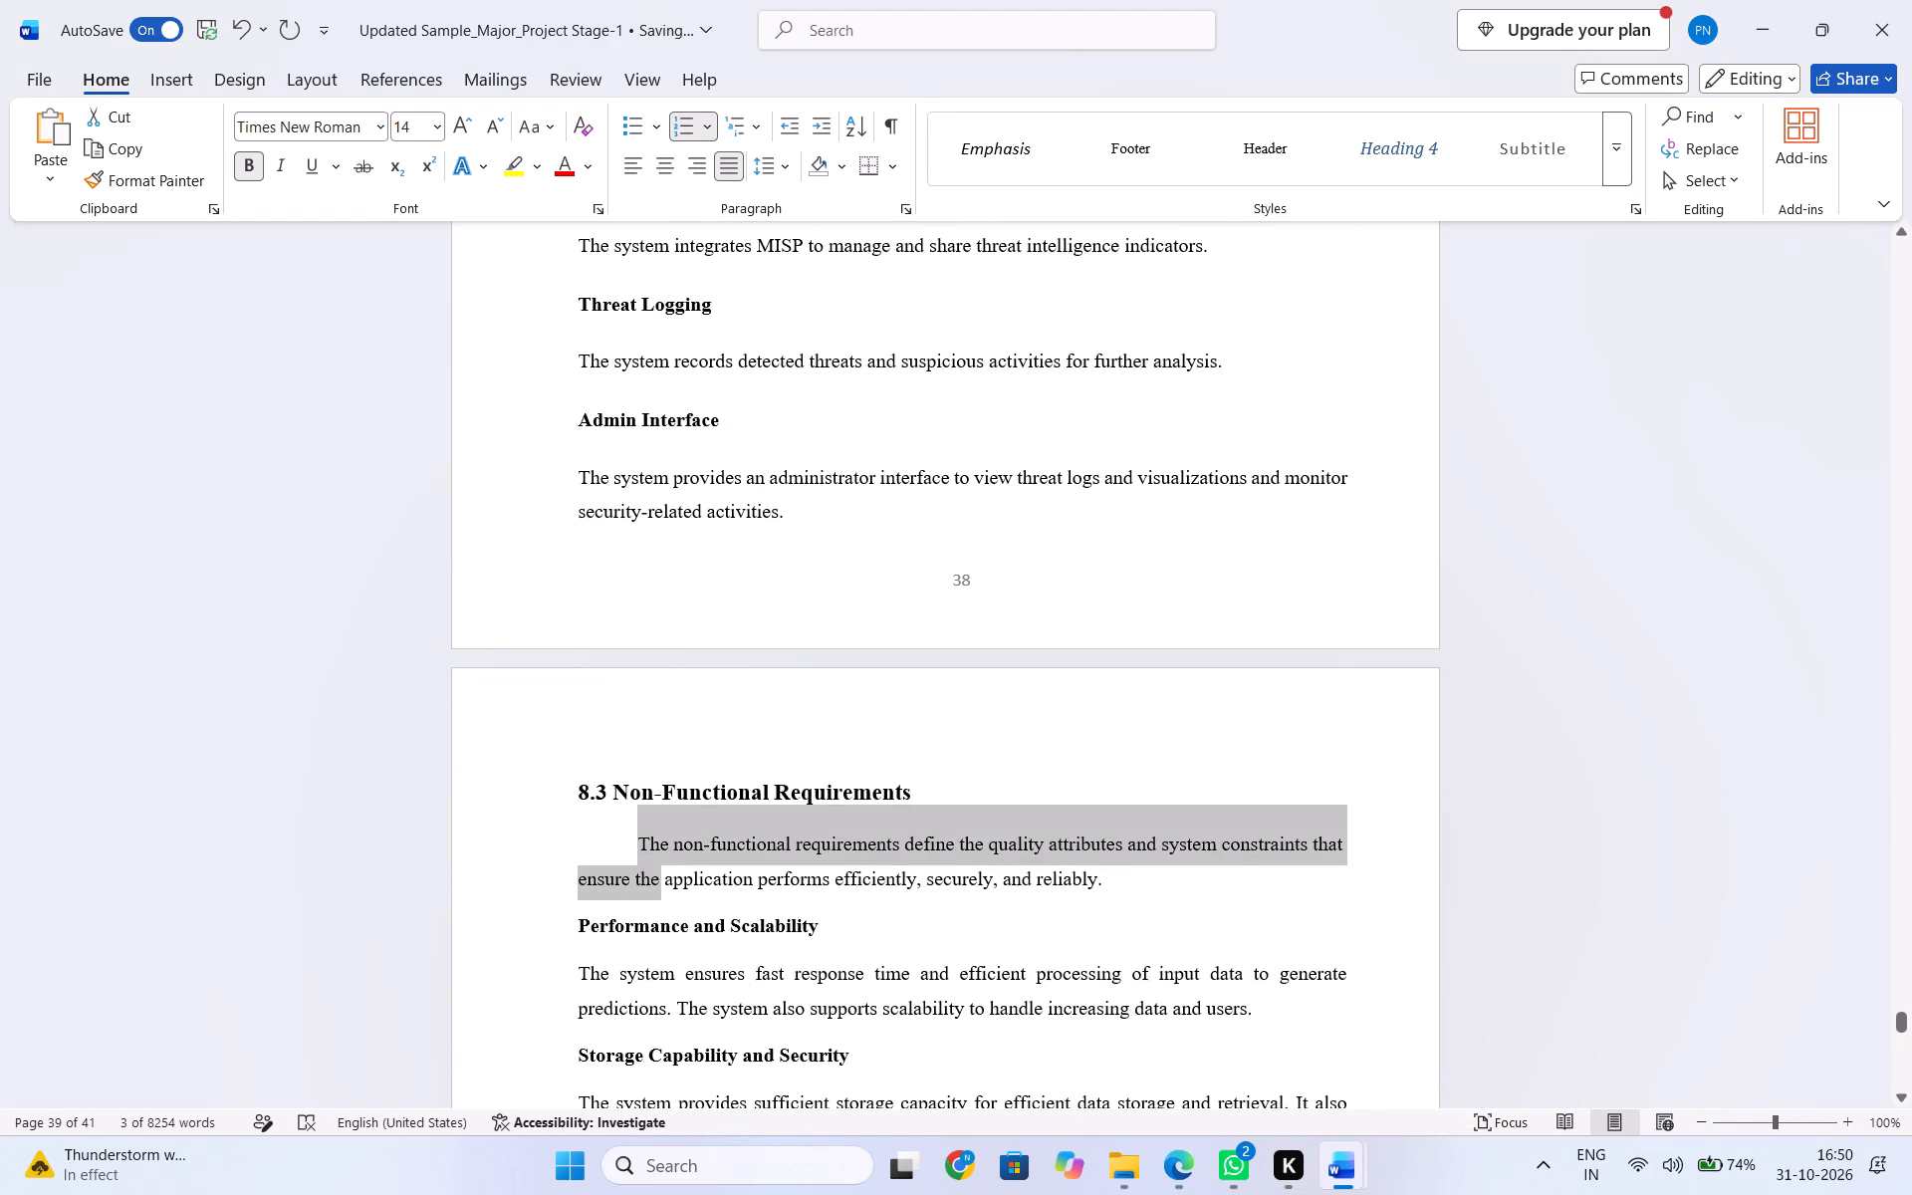
drag(686, 914, 928, 1127)
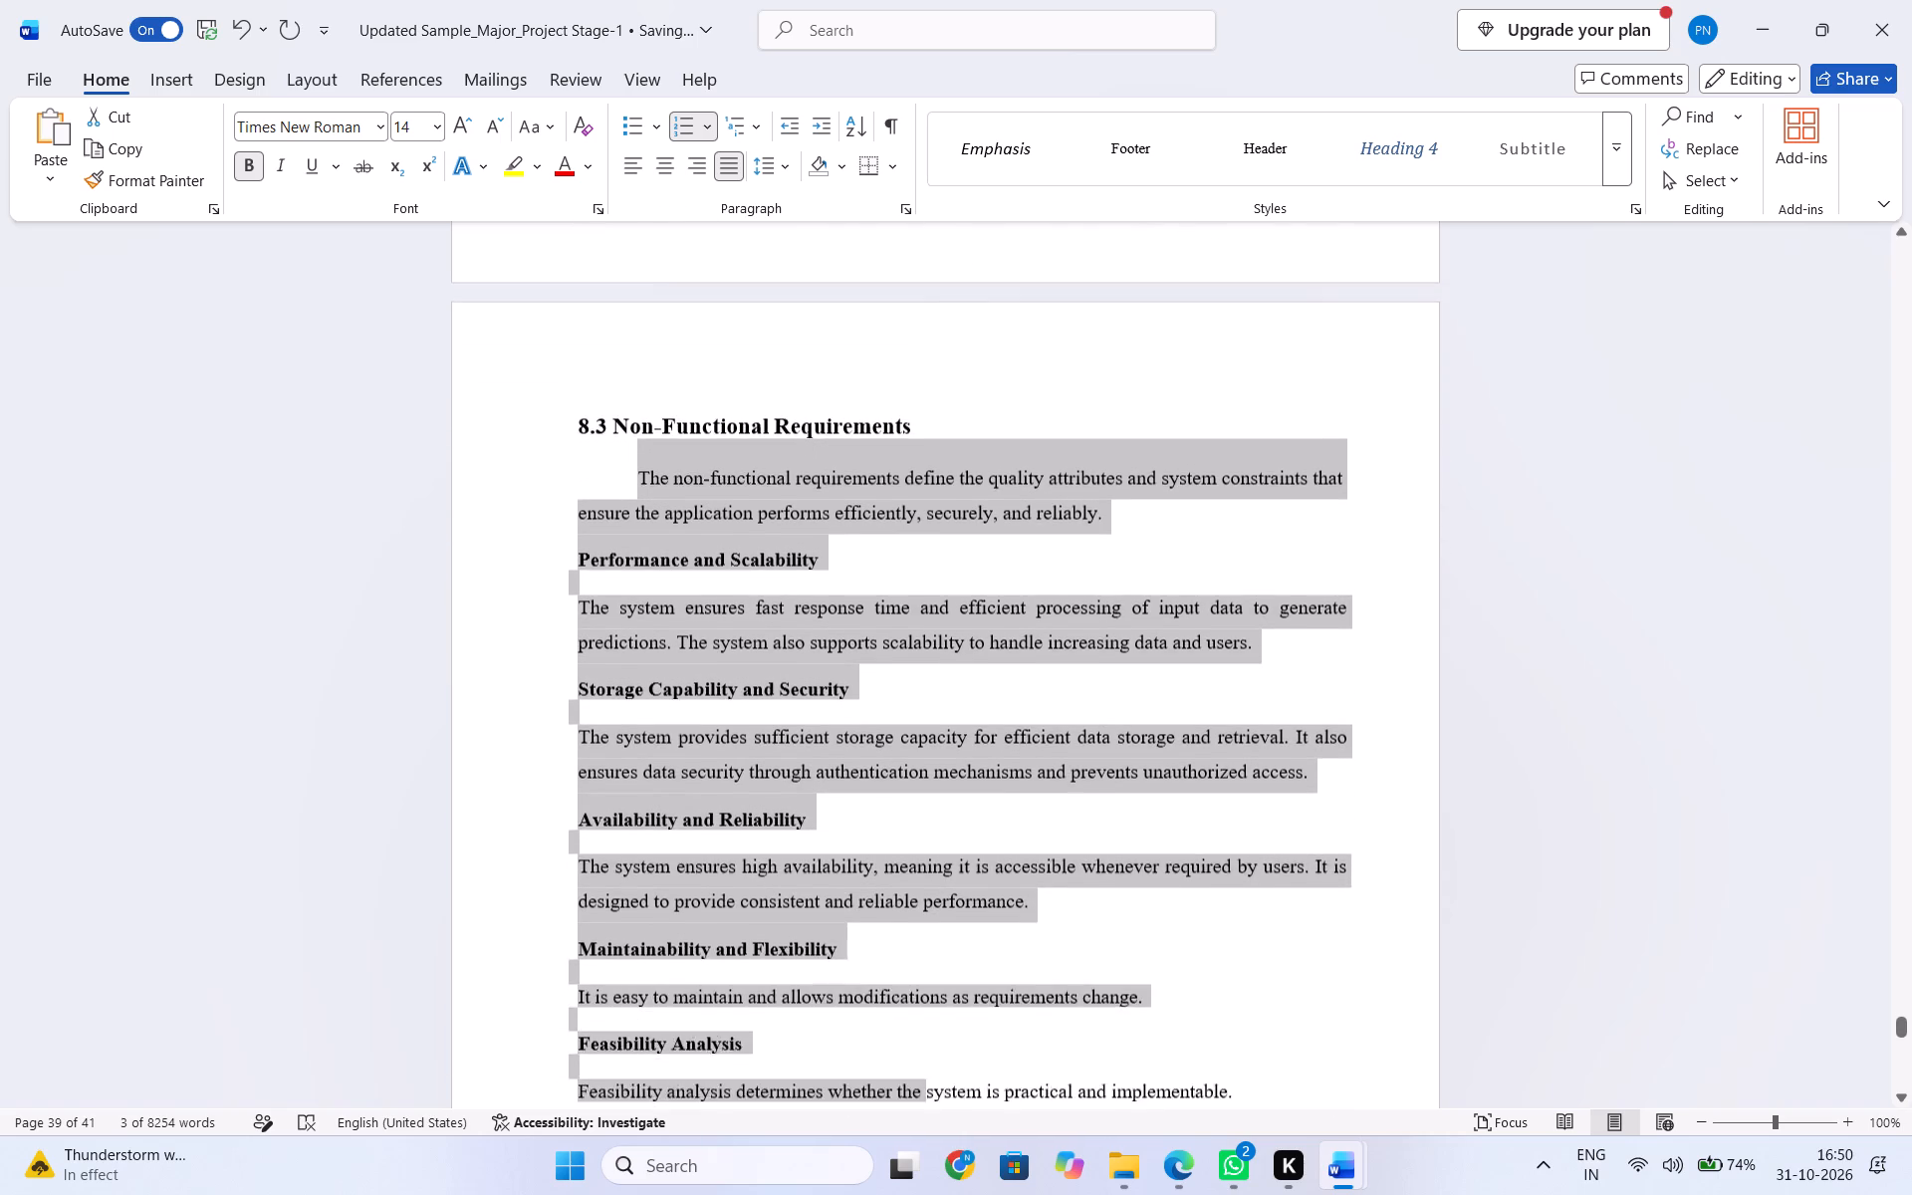
drag(928, 1127, 928, 1124)
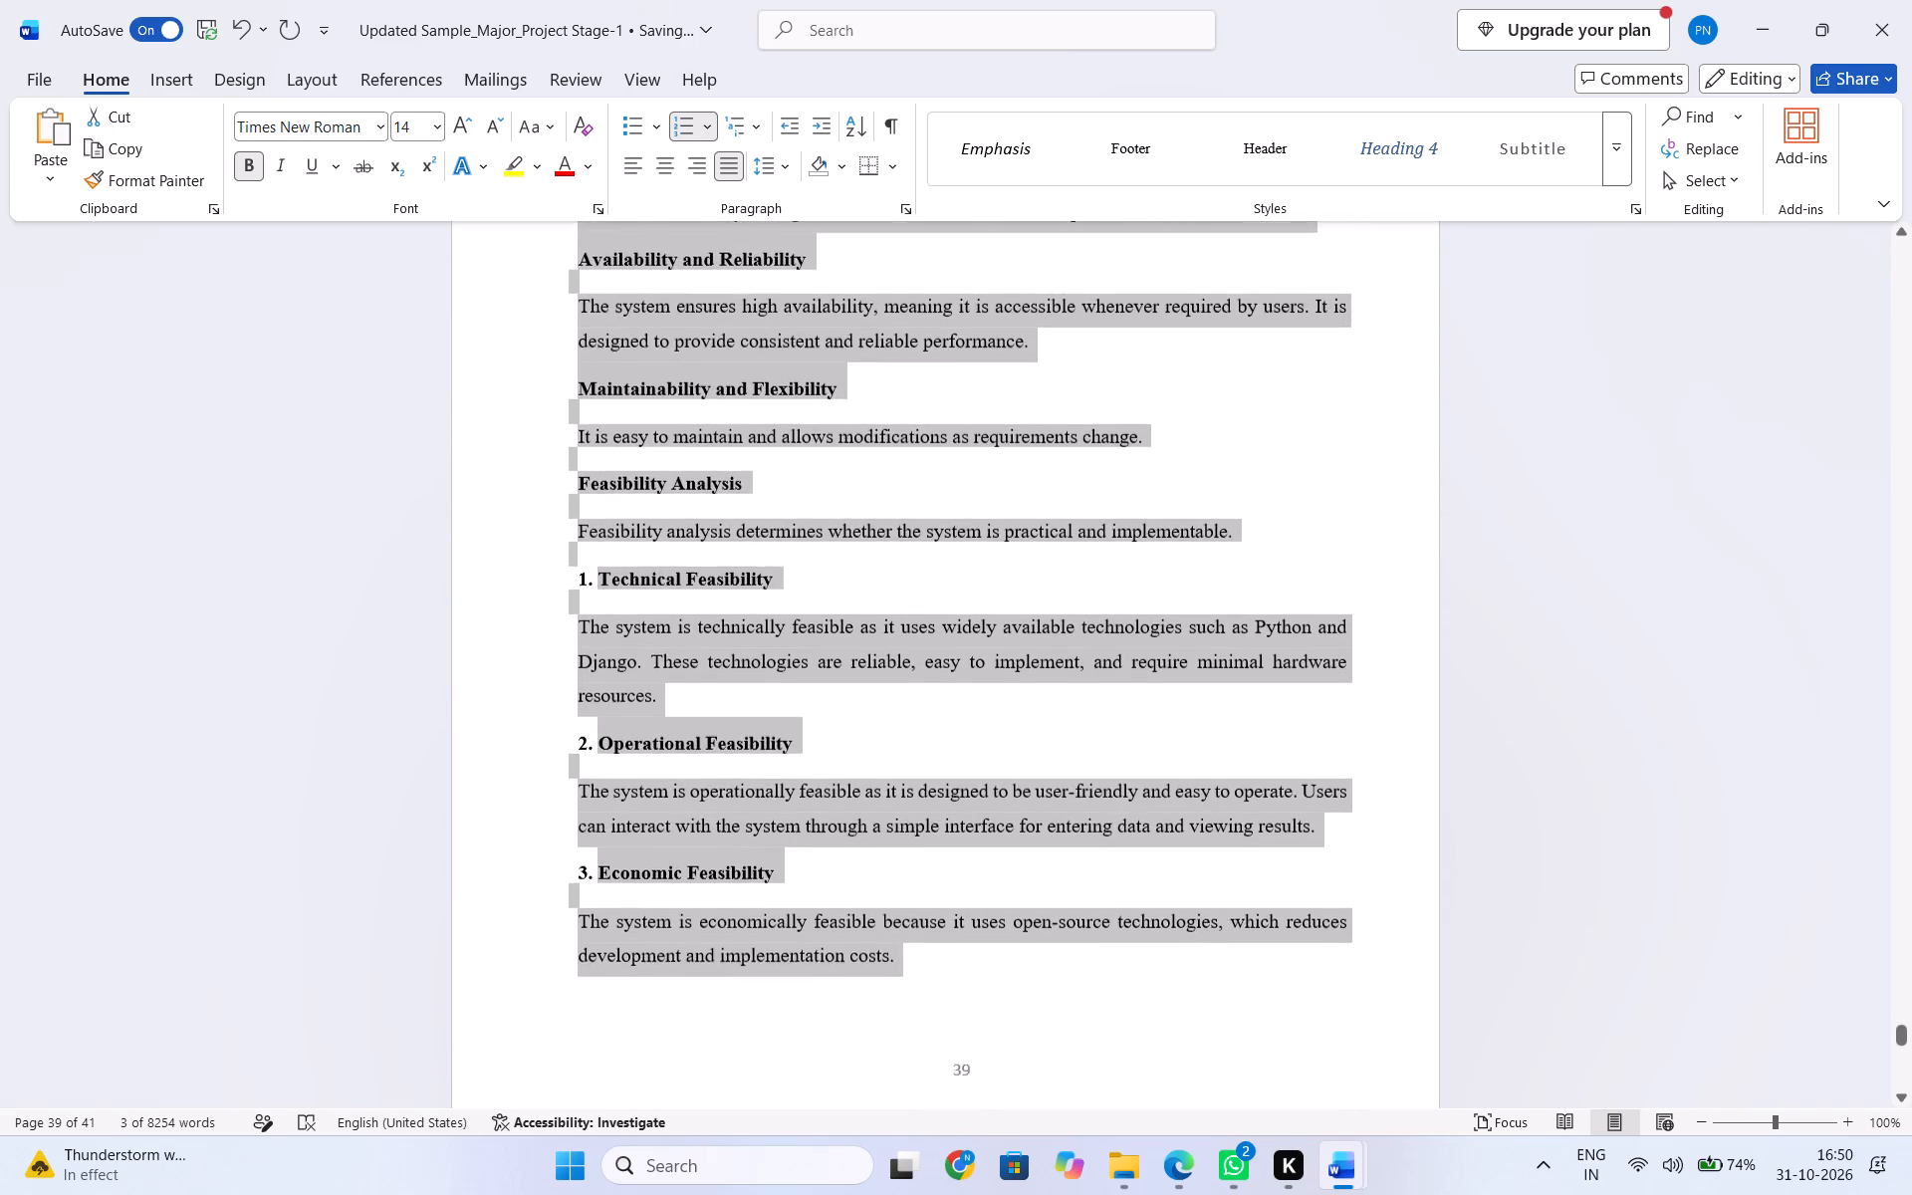
drag(928, 1124, 908, 888)
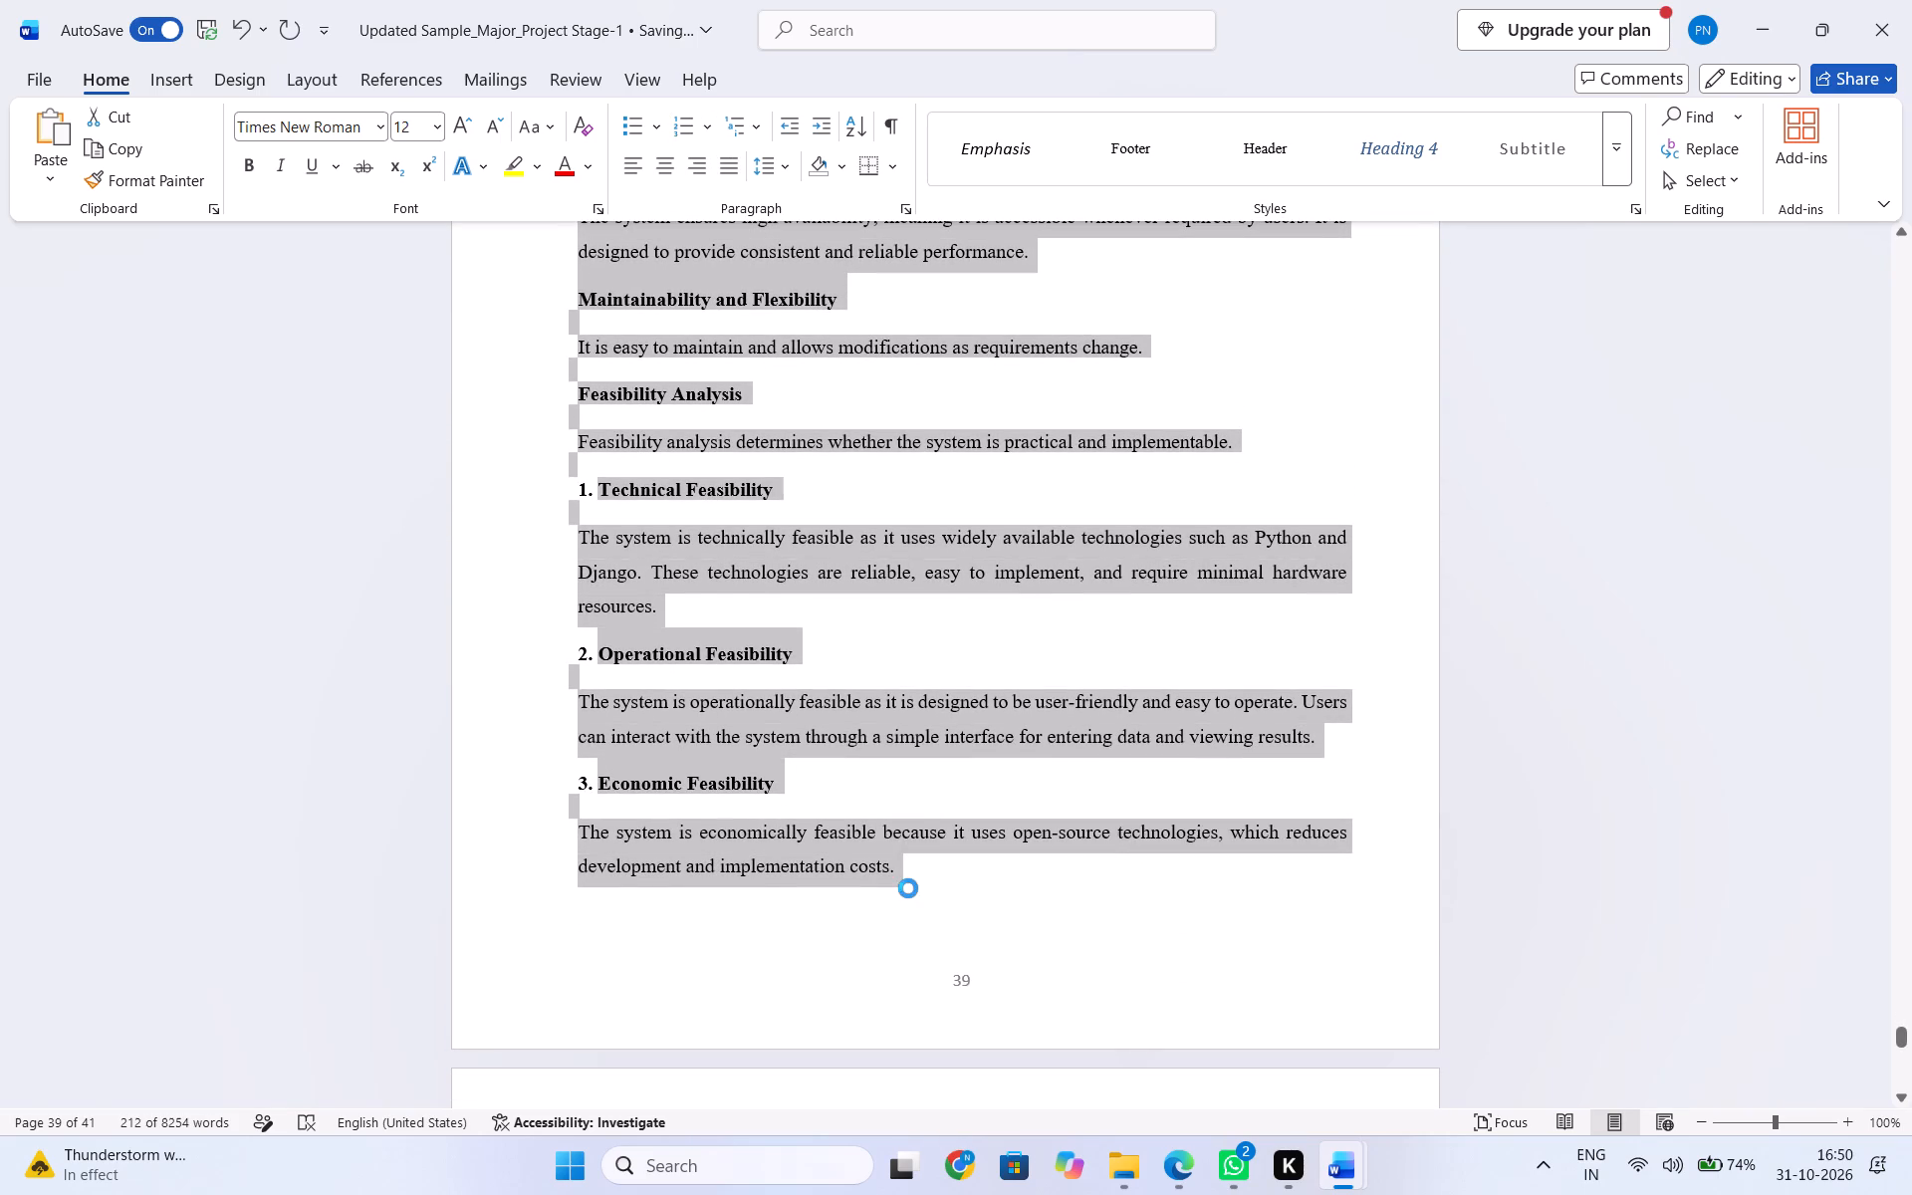
key(ctrl+v)
scroll(920, 914, up, 1)
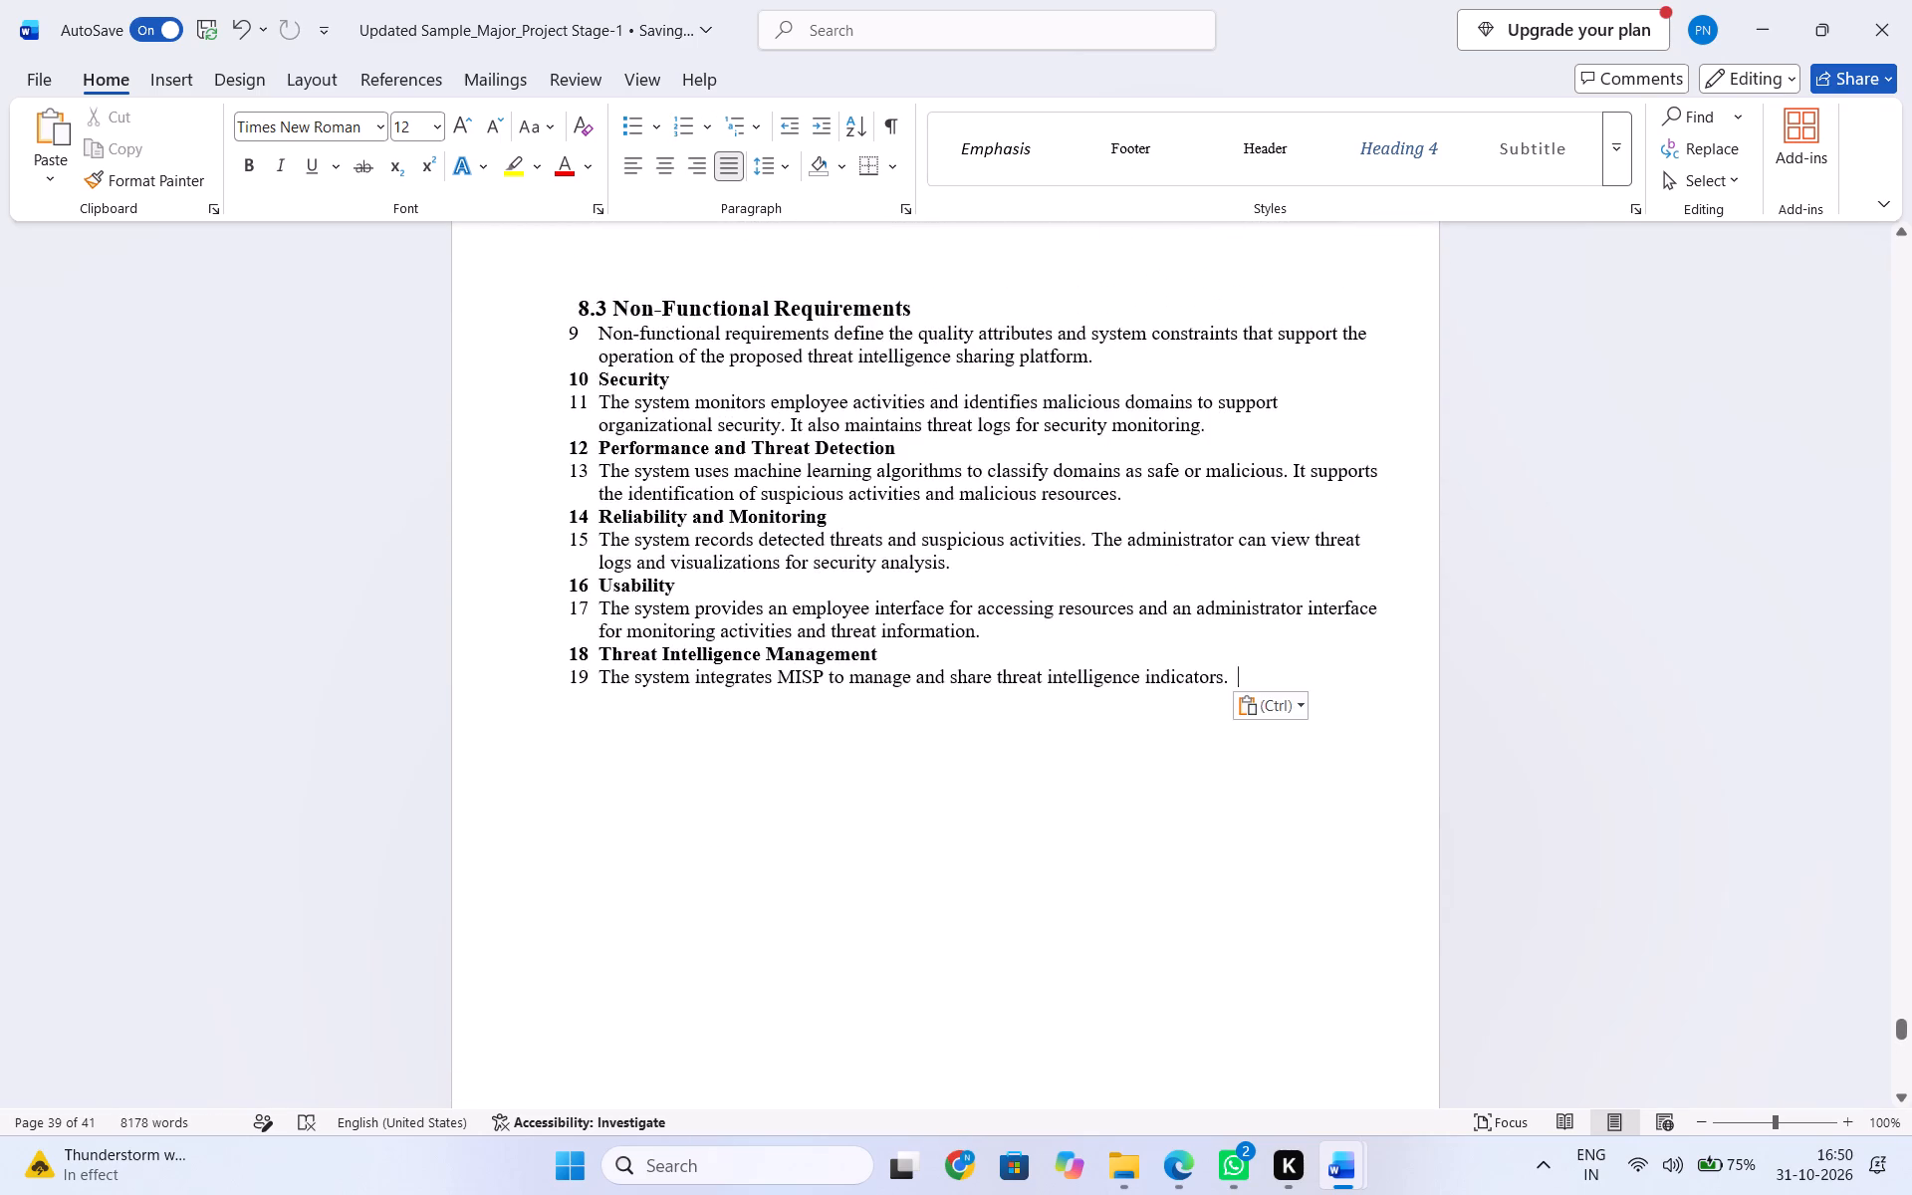
Remove the list numbers from section 8.3's introductory paragraph, the Security heading and paragraph, and the Performance and Threat Detection heading.
scroll(920, 914, up, 1)
click(602, 752)
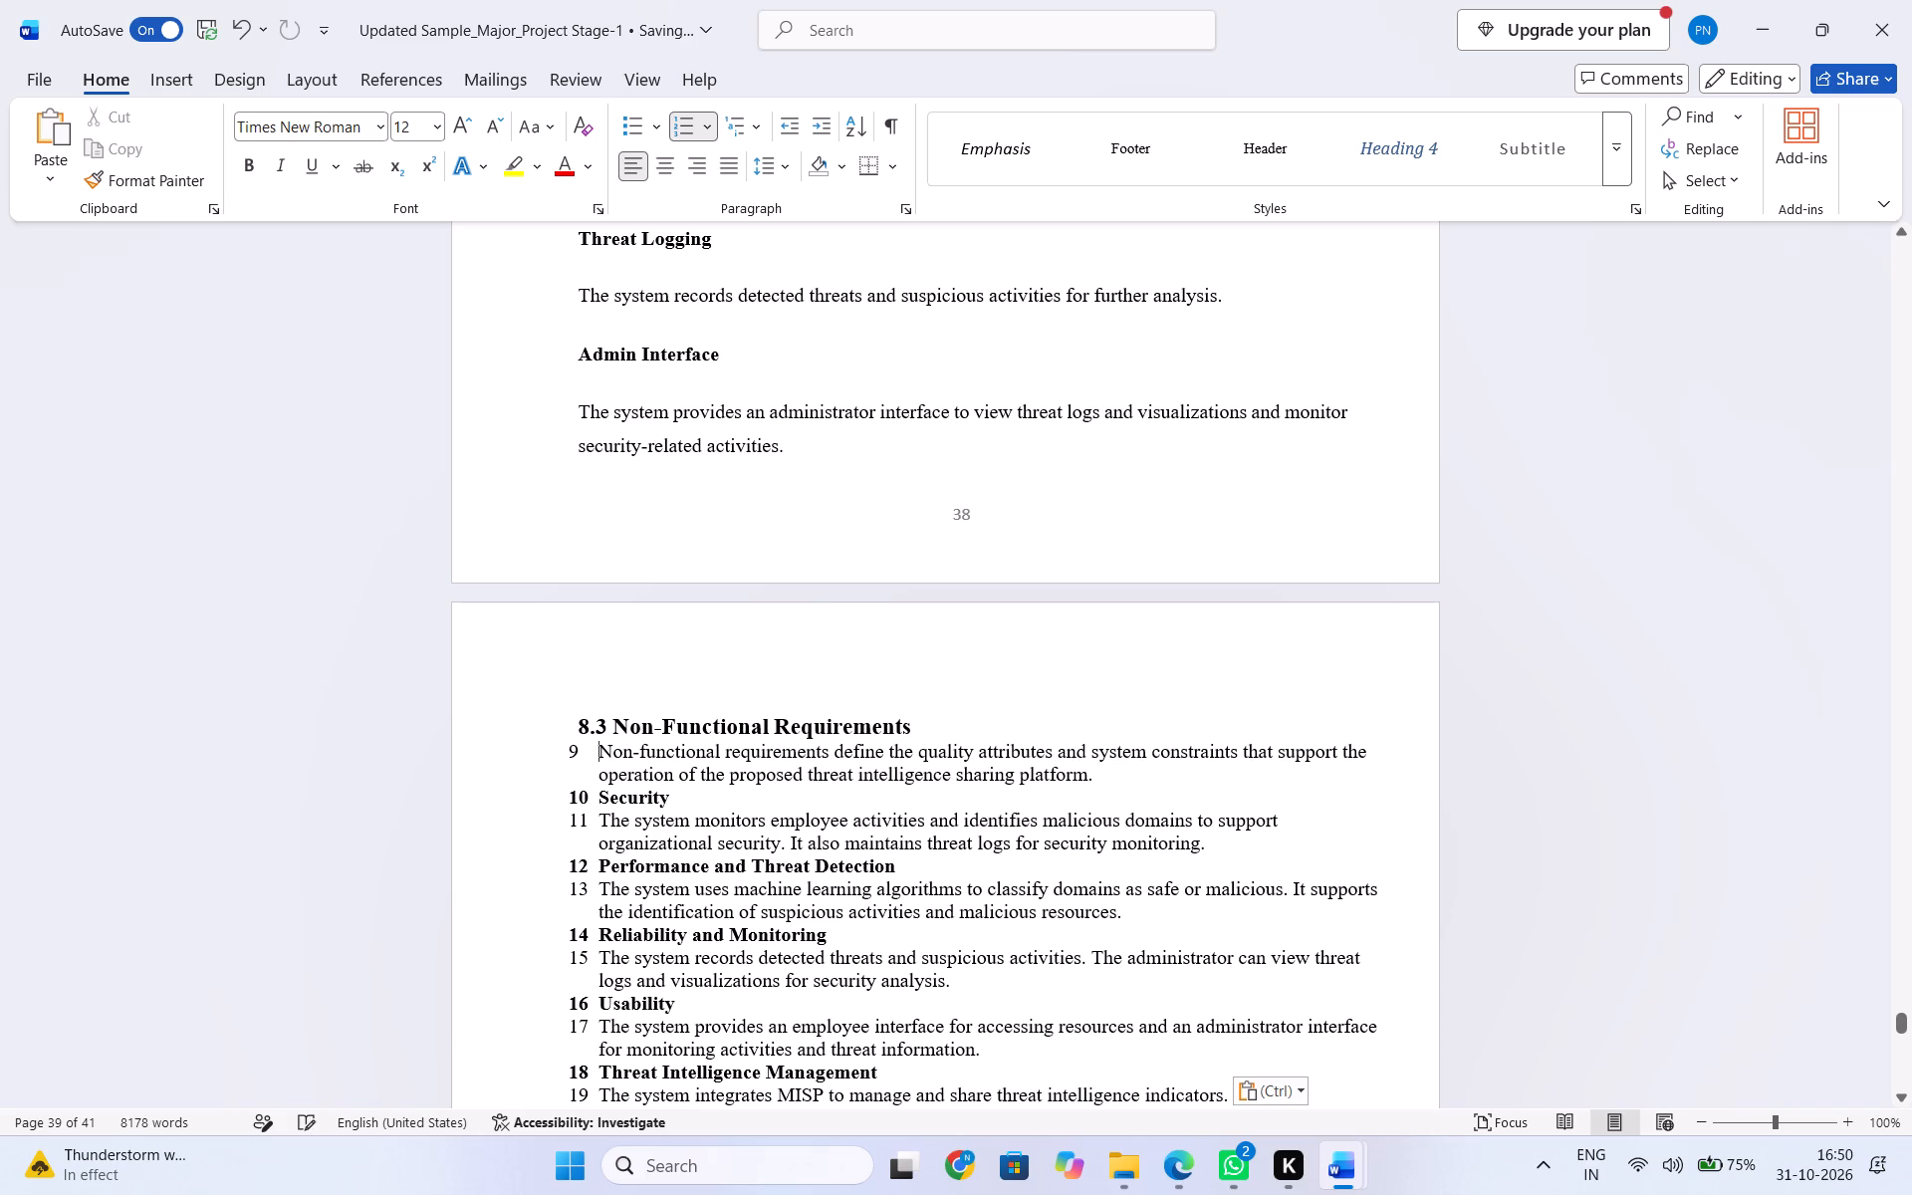
key(BackSpace)
click(593, 843)
key(BackSpace)
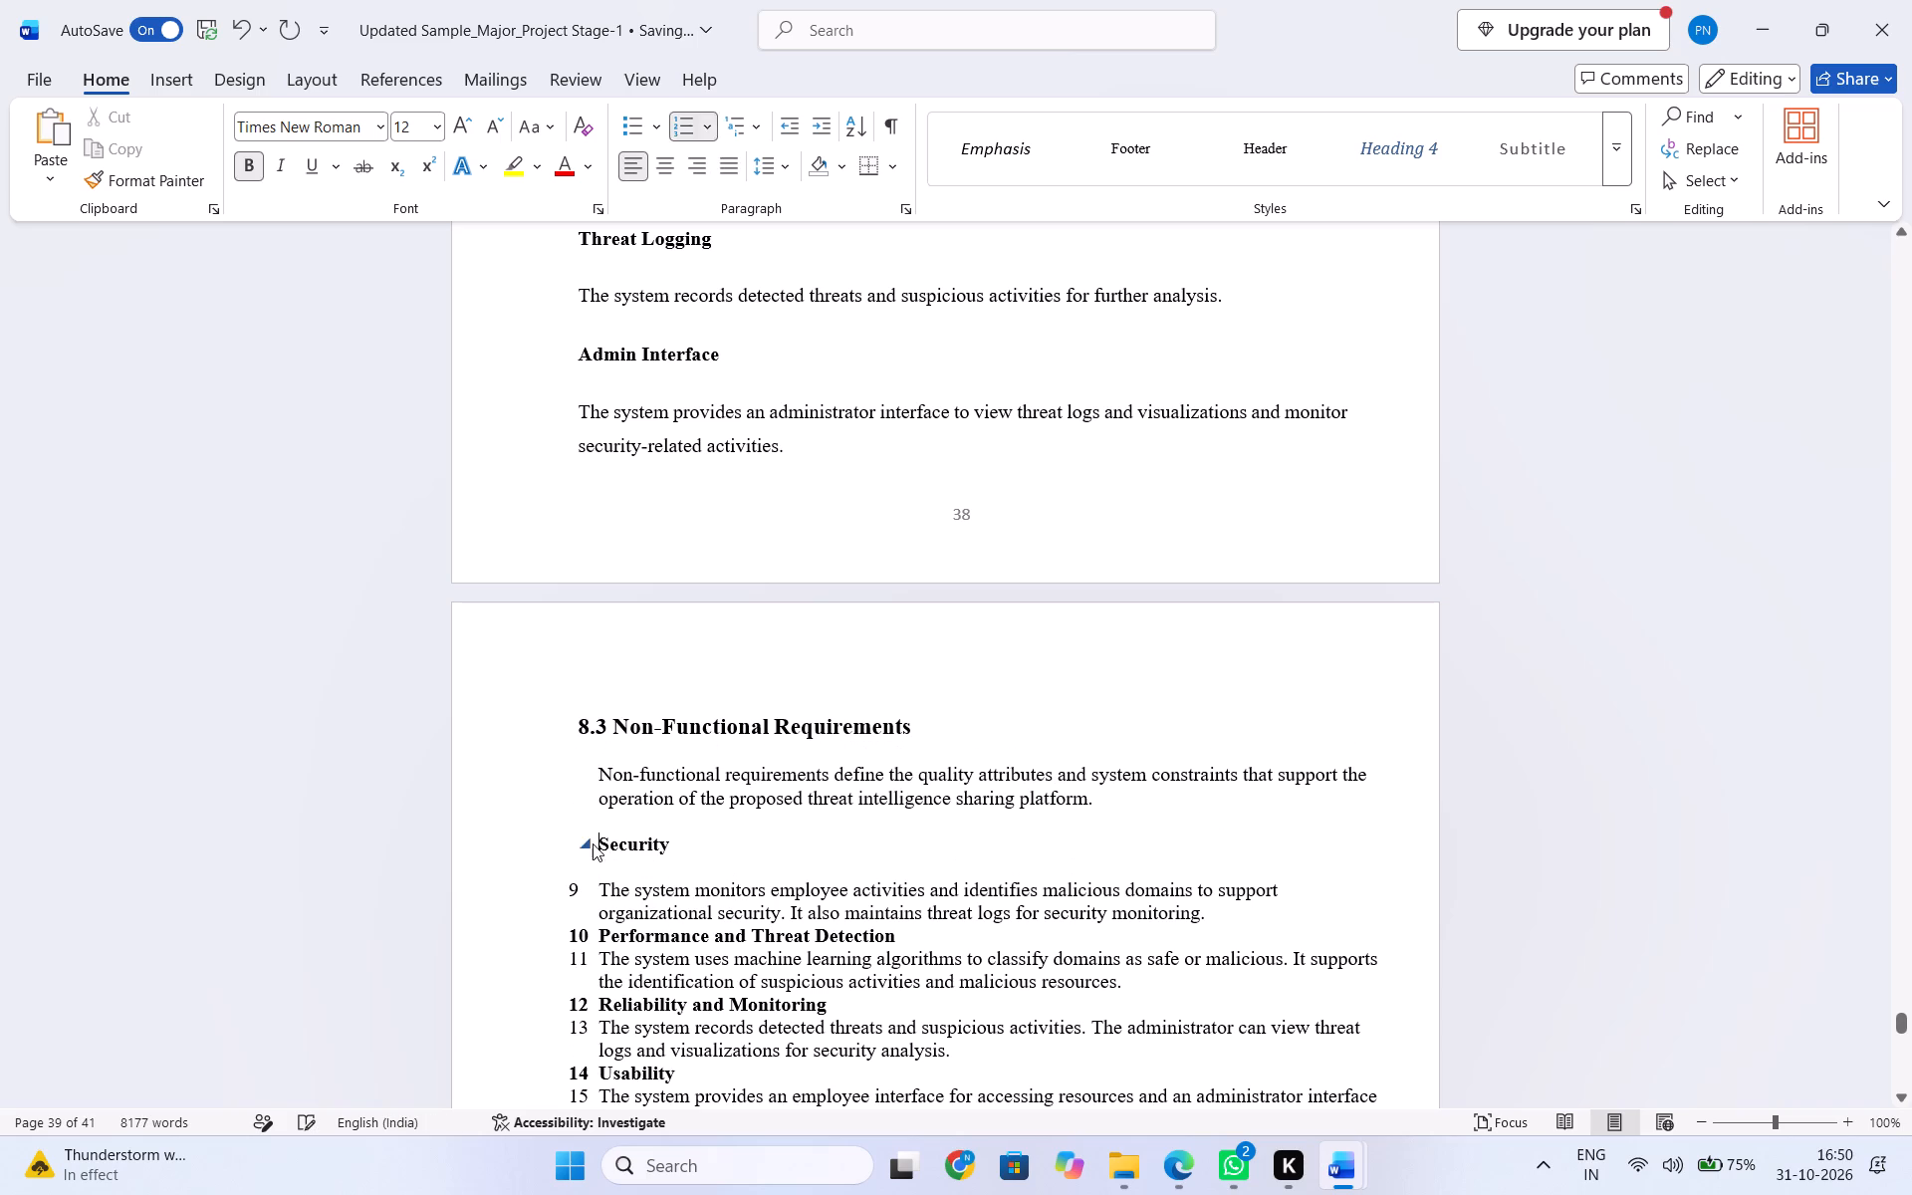
click(598, 899)
key(BackSpace)
click(601, 955)
key(BackSpace)
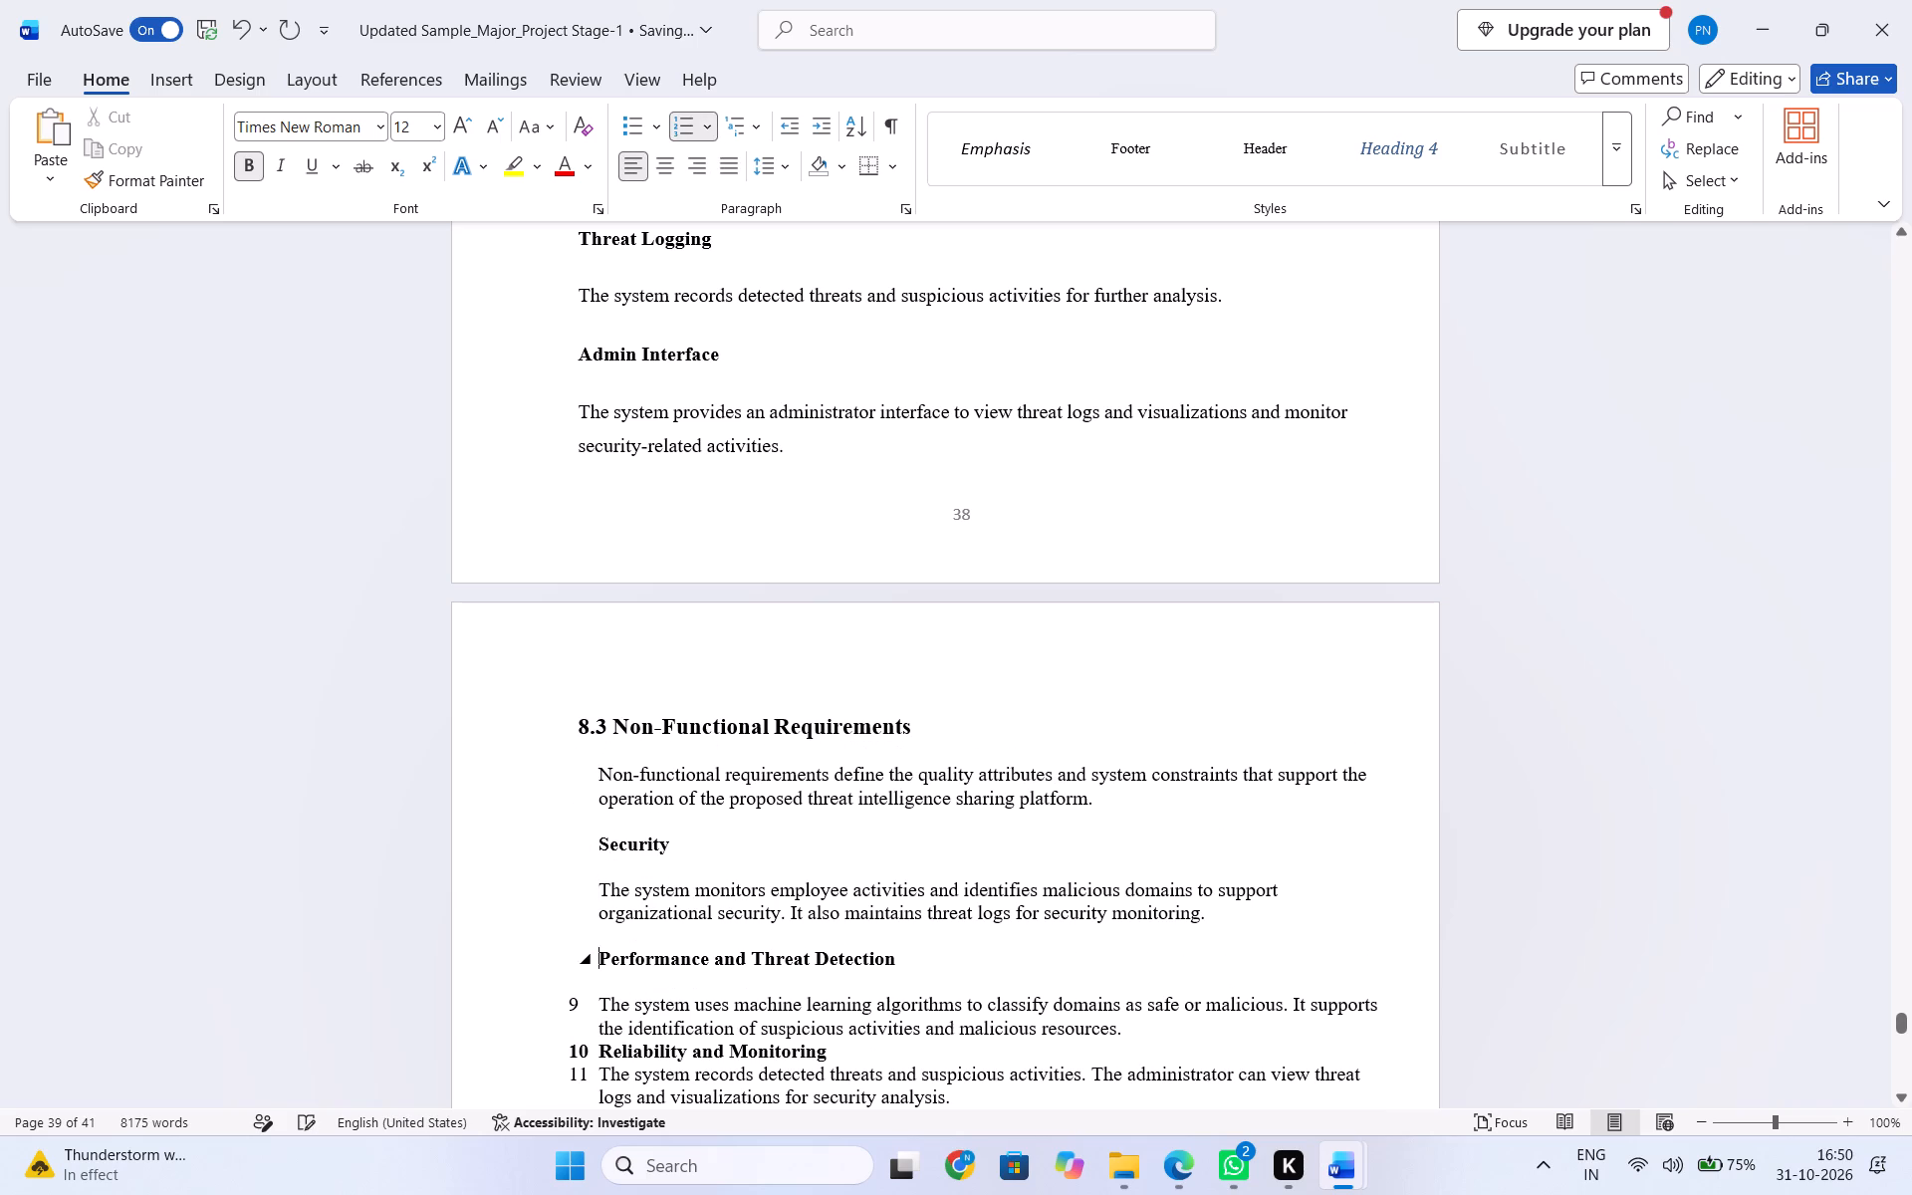
Remove the list numbers from the Performance and Threat Detection paragraph and the Reliability and Monitoring heading.
scroll(601, 956, down, 1)
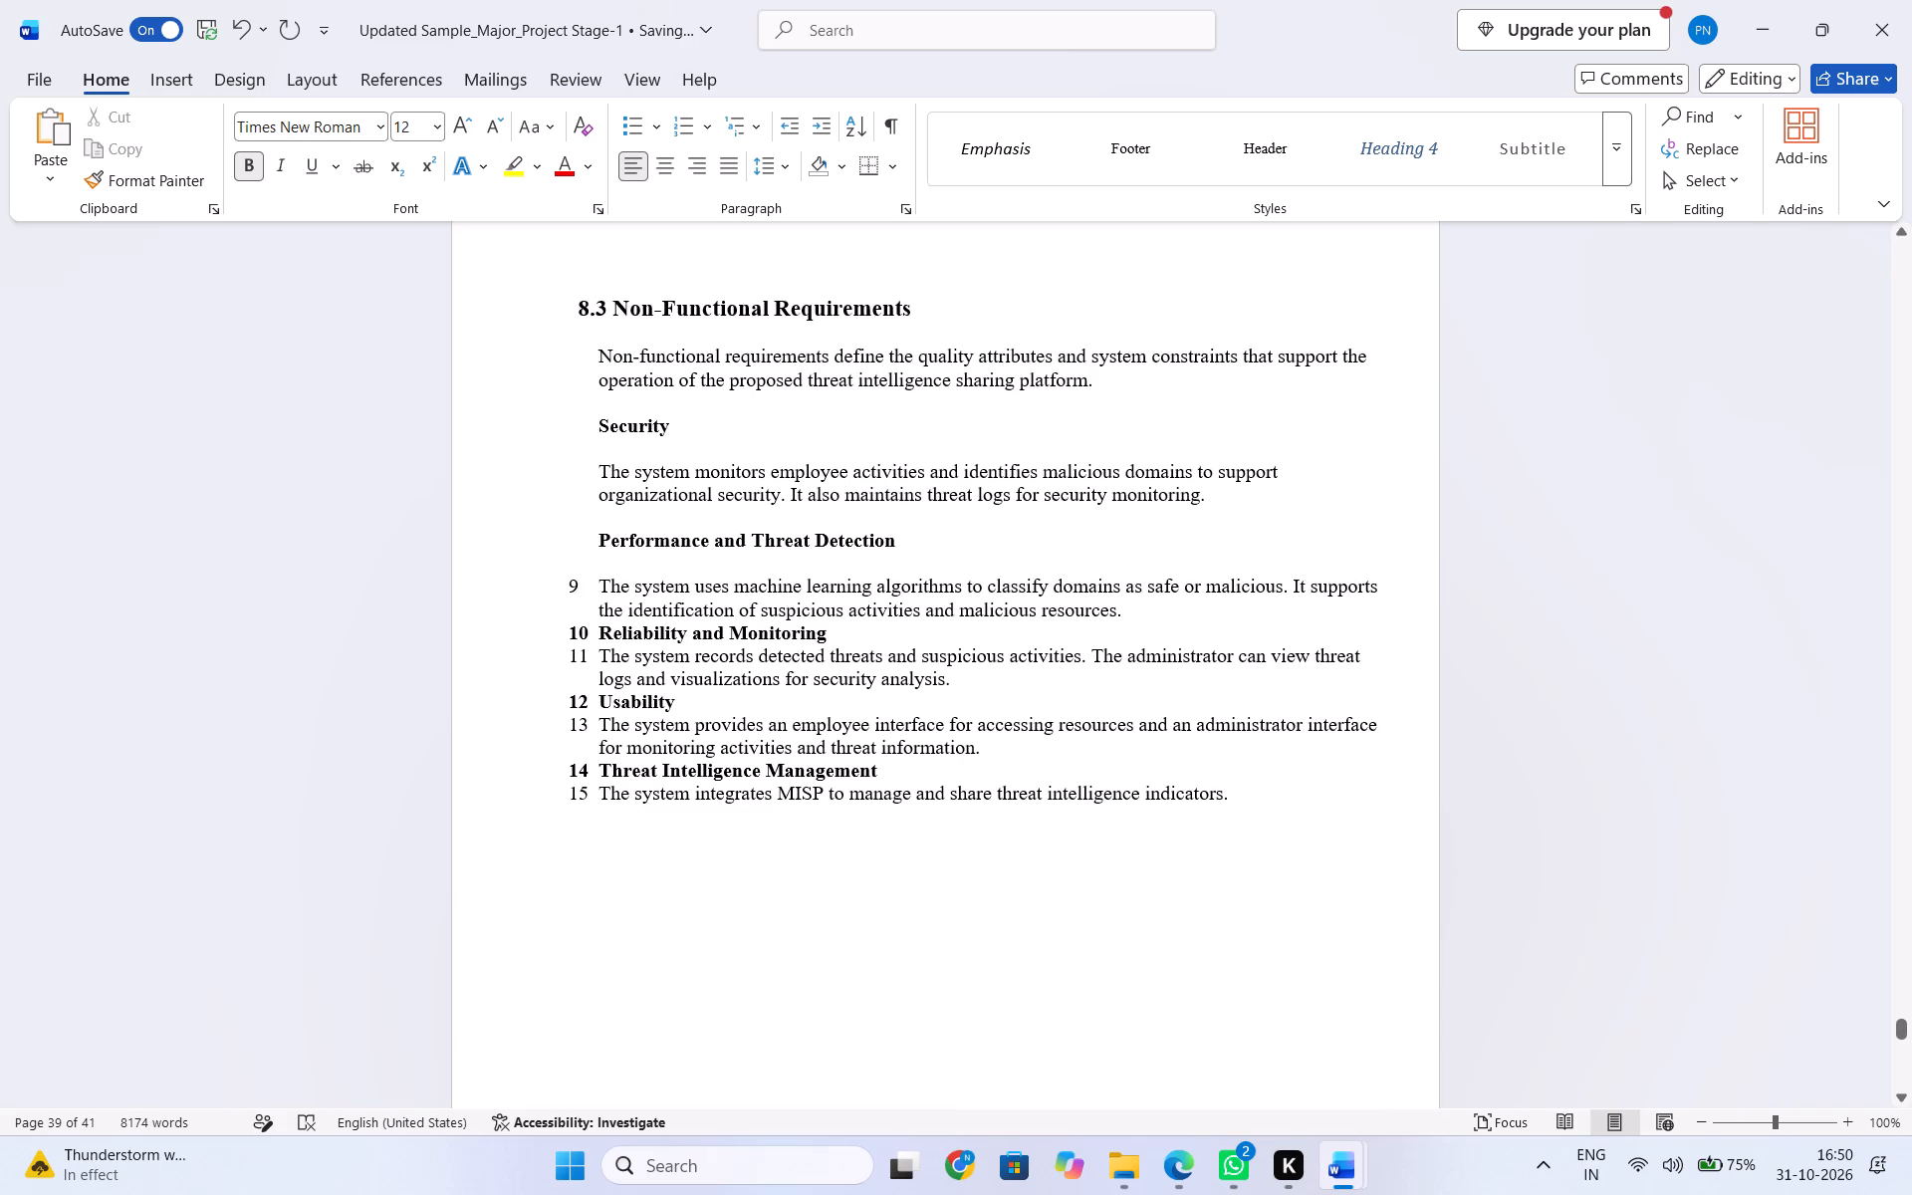
click(599, 597)
key(BackSpace)
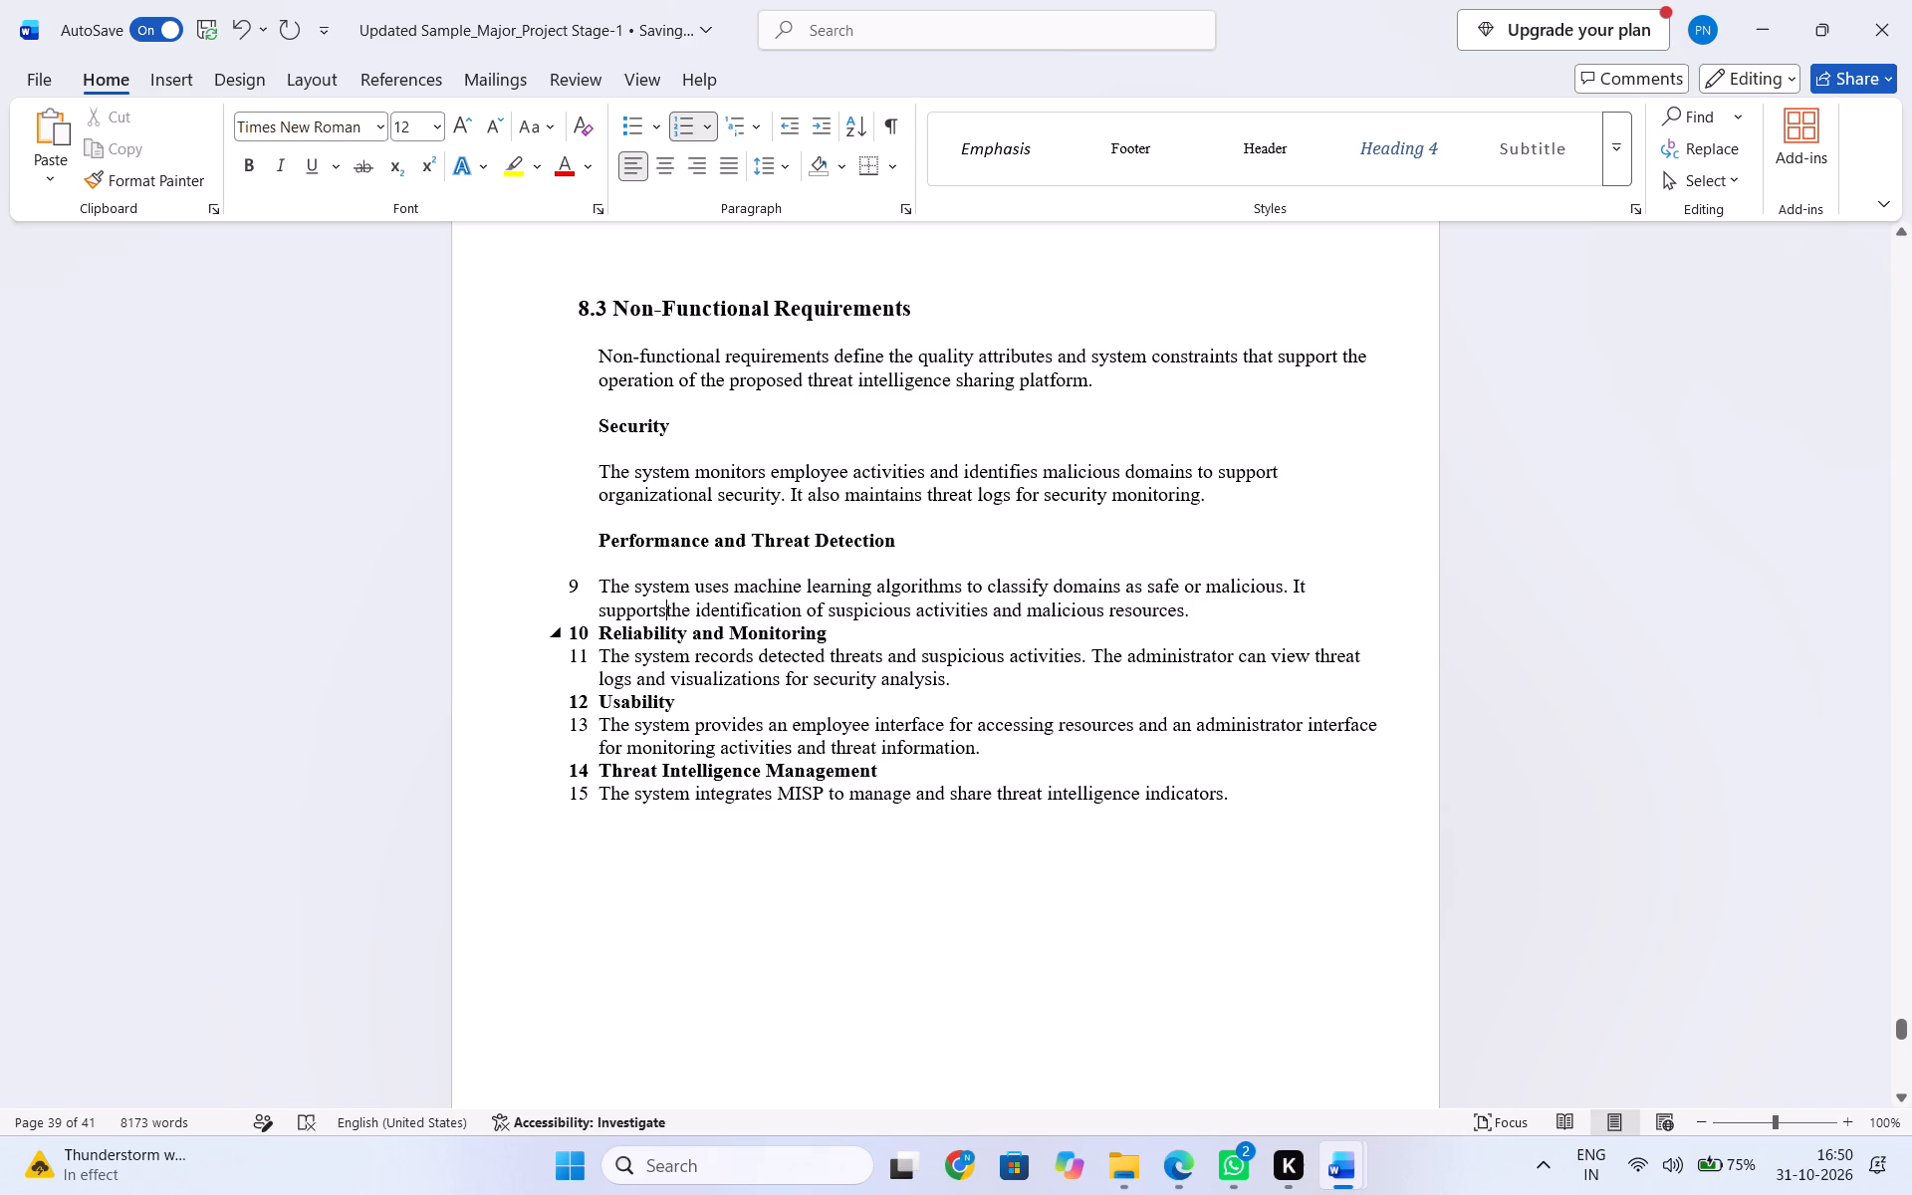
key(ctrl+z)
click(593, 590)
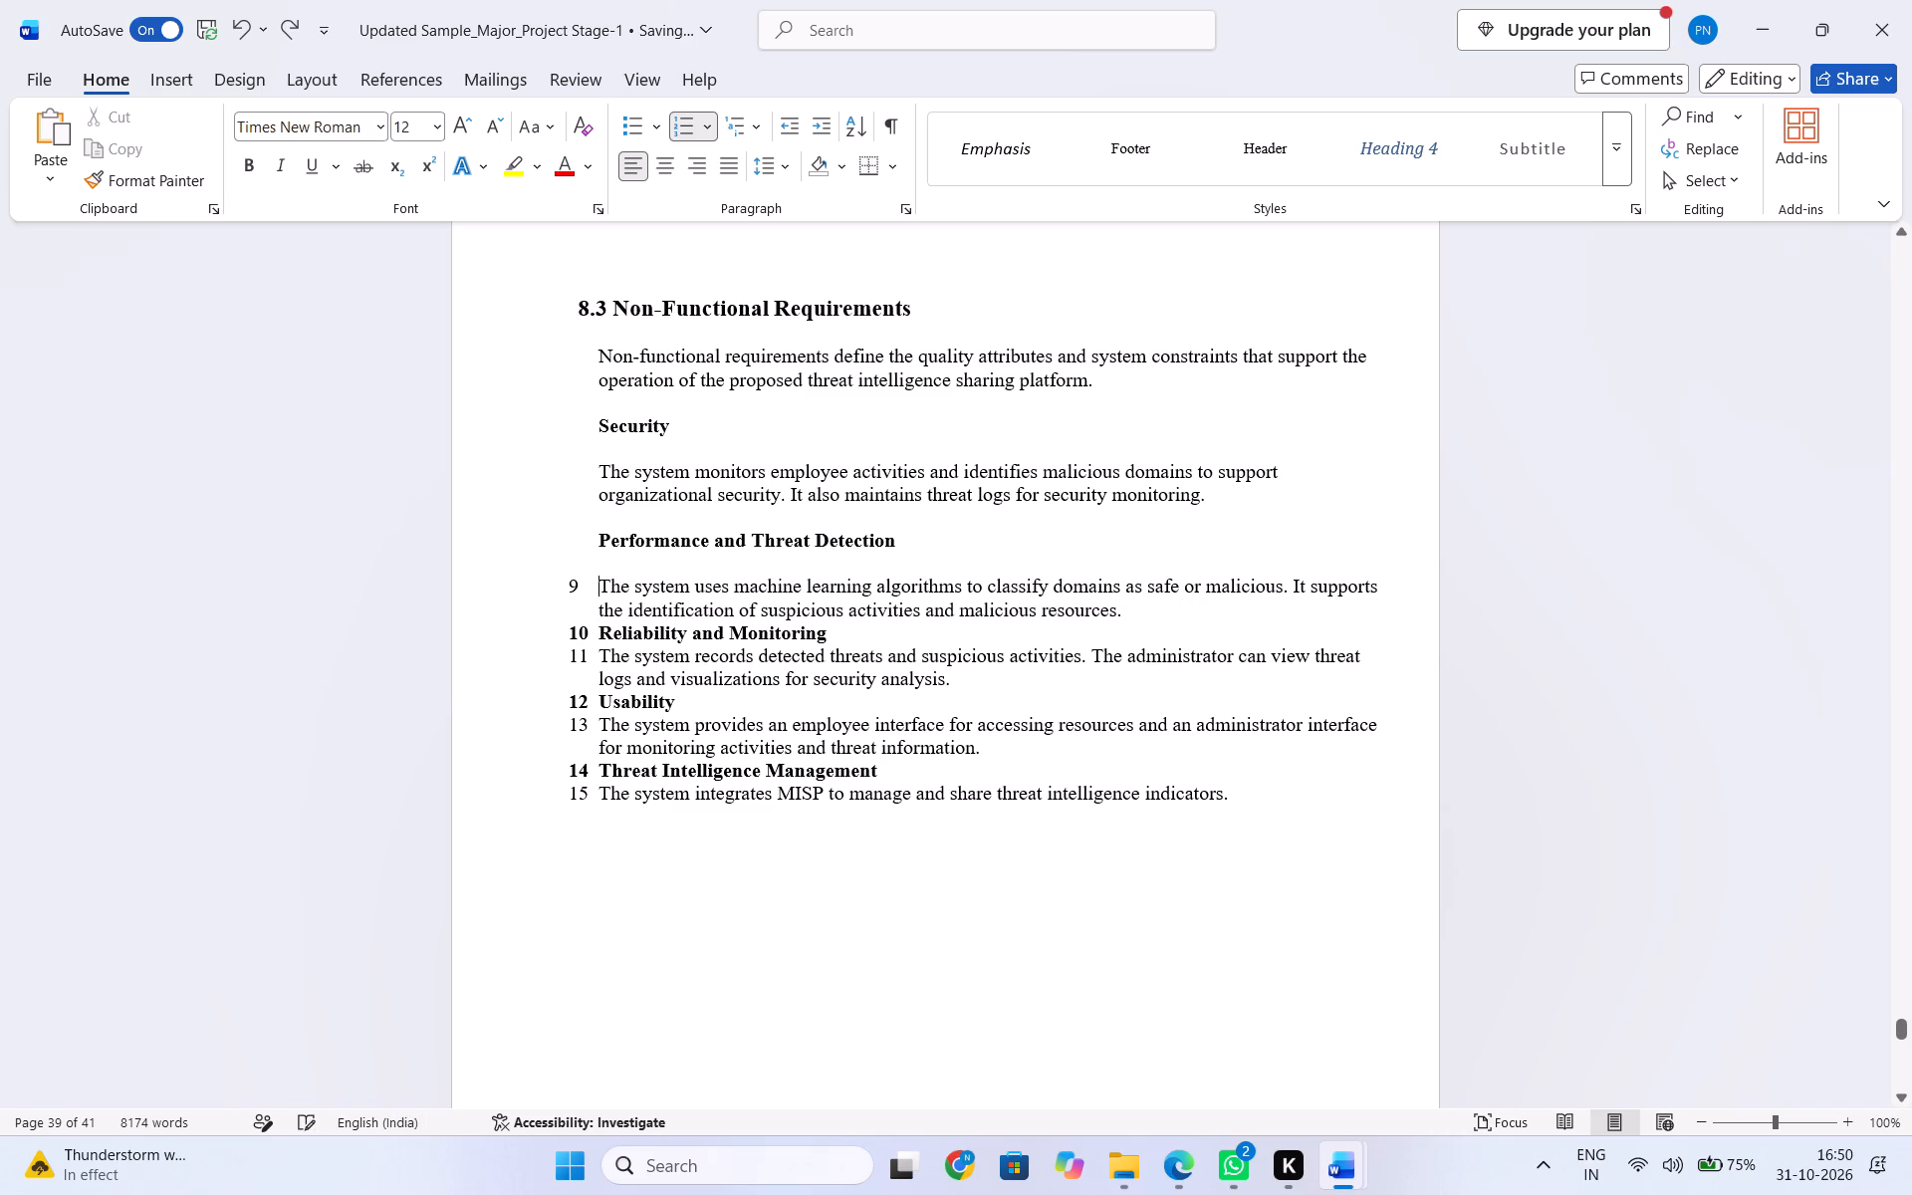
key(BackSpace)
click(600, 647)
key(BackSpace)
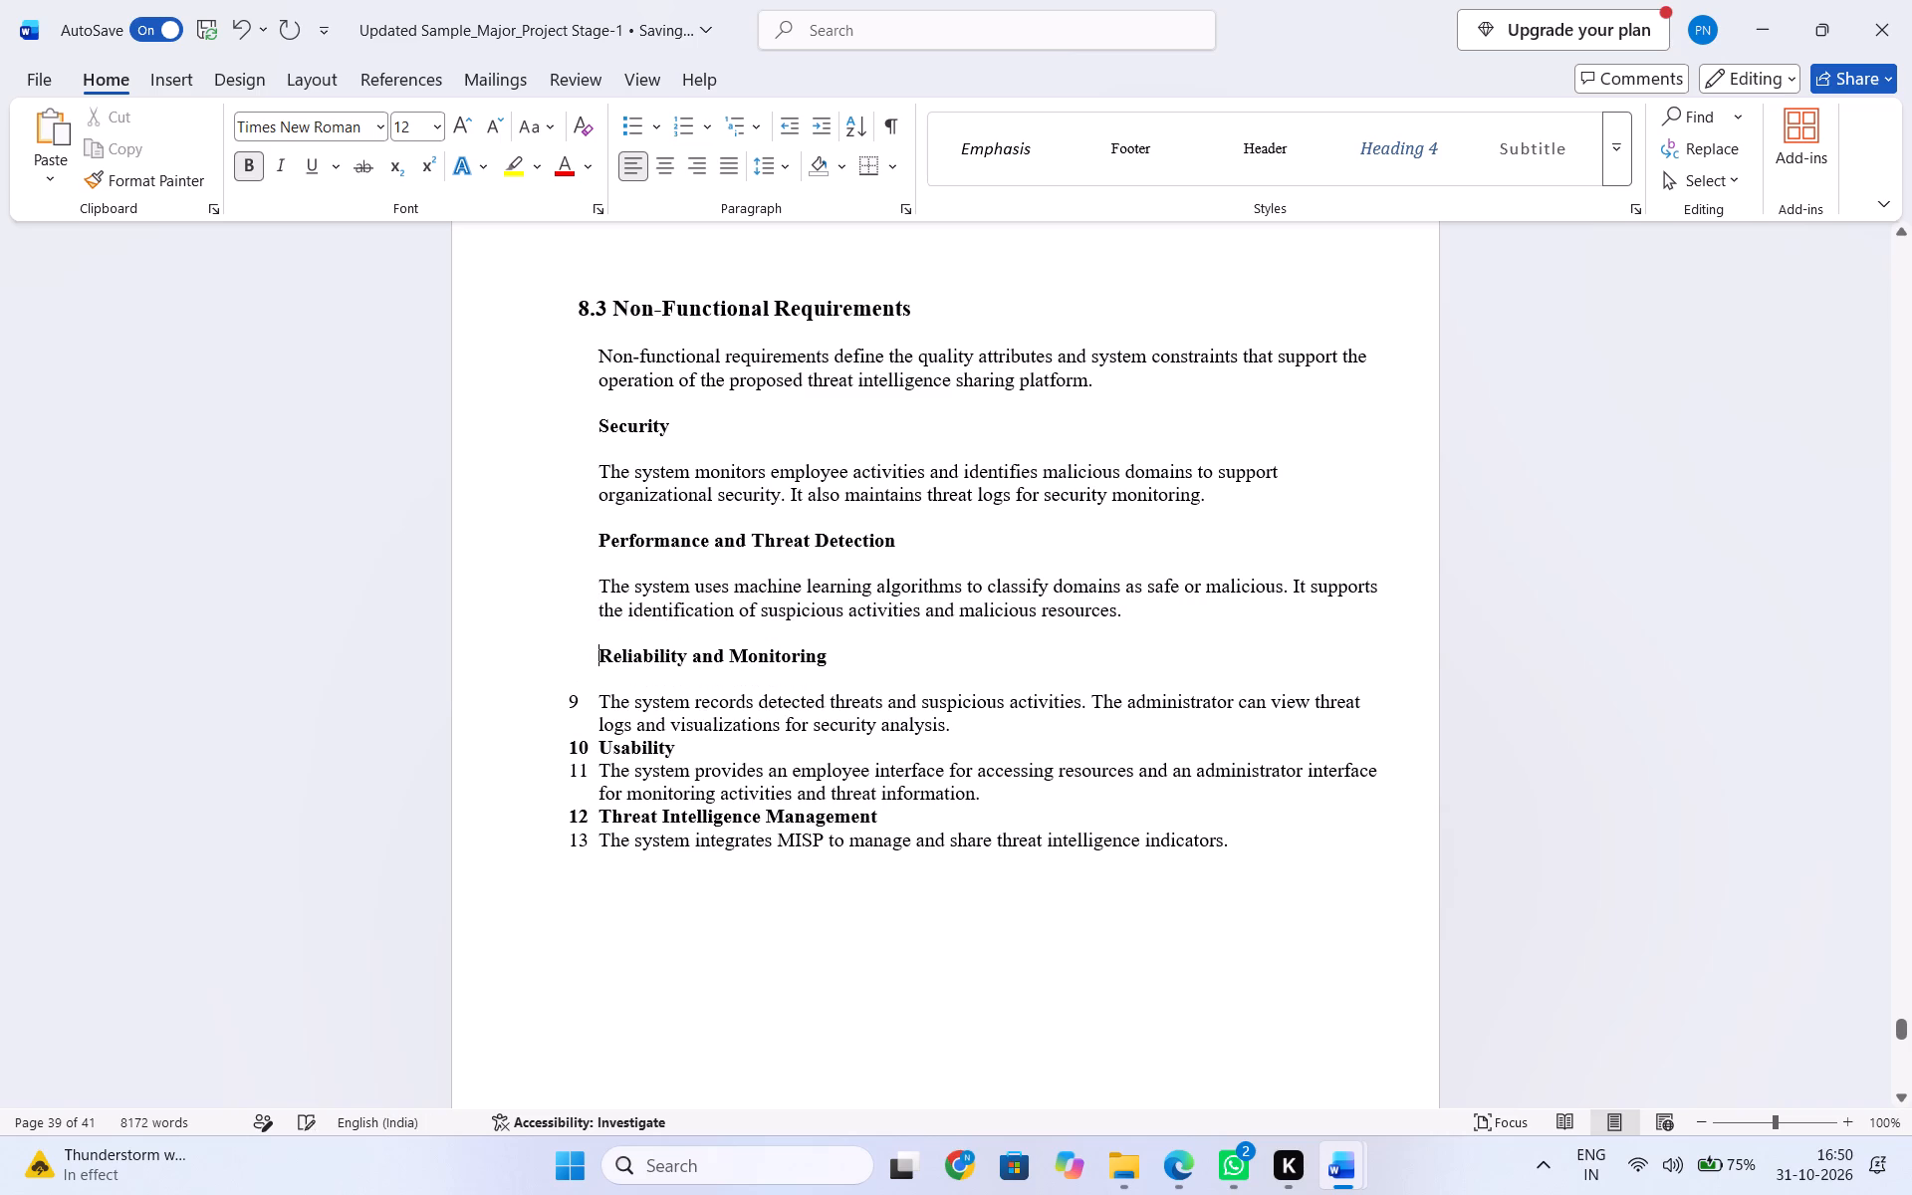
Remove the remaining list numbers in section 8.3, from the Reliability and Monitoring paragraph through the Threat Intelligence Management paragraph.
click(593, 707)
key(BackSpace)
click(593, 767)
key(BackSpace)
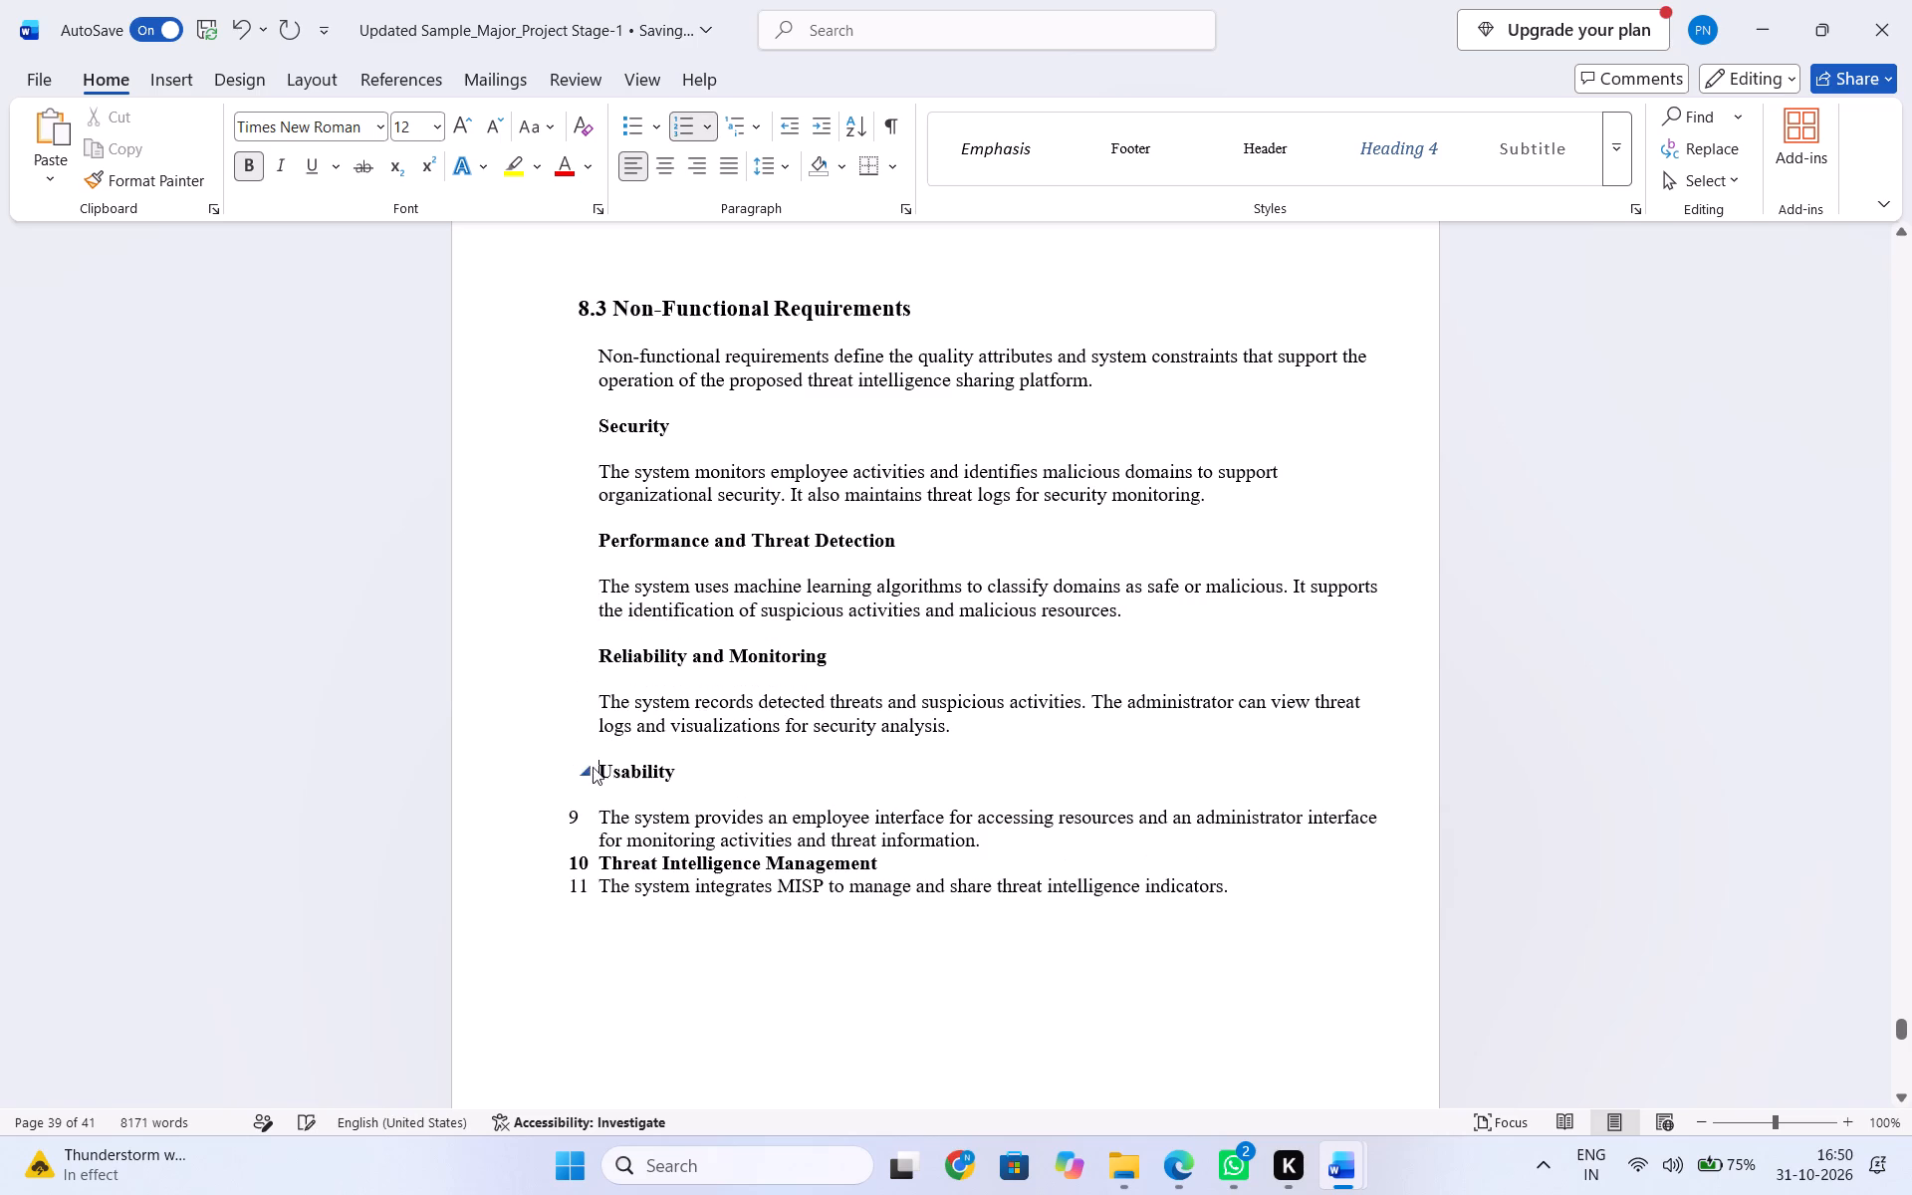
click(594, 834)
click(592, 820)
key(BackSpace)
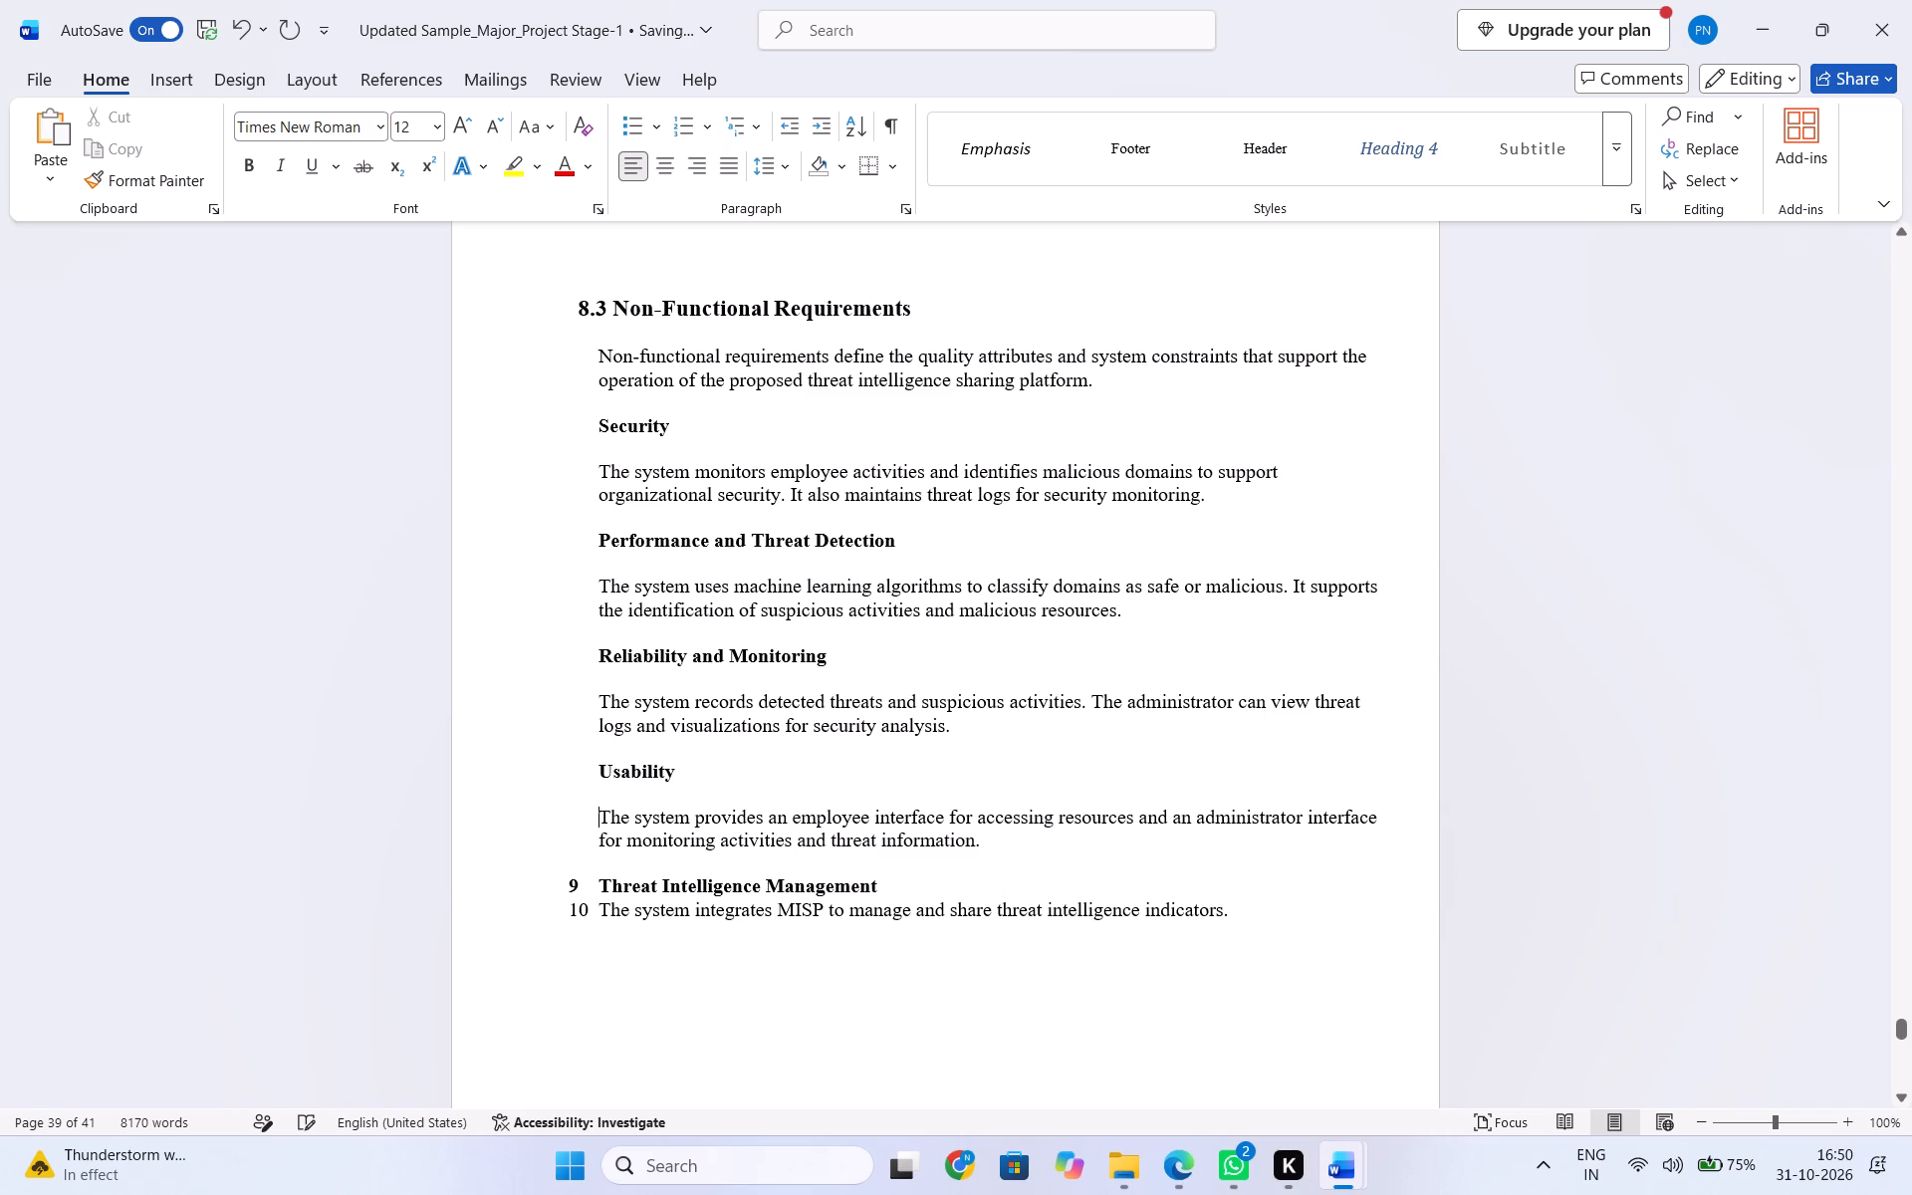
click(605, 880)
click(598, 878)
key(BackSpace)
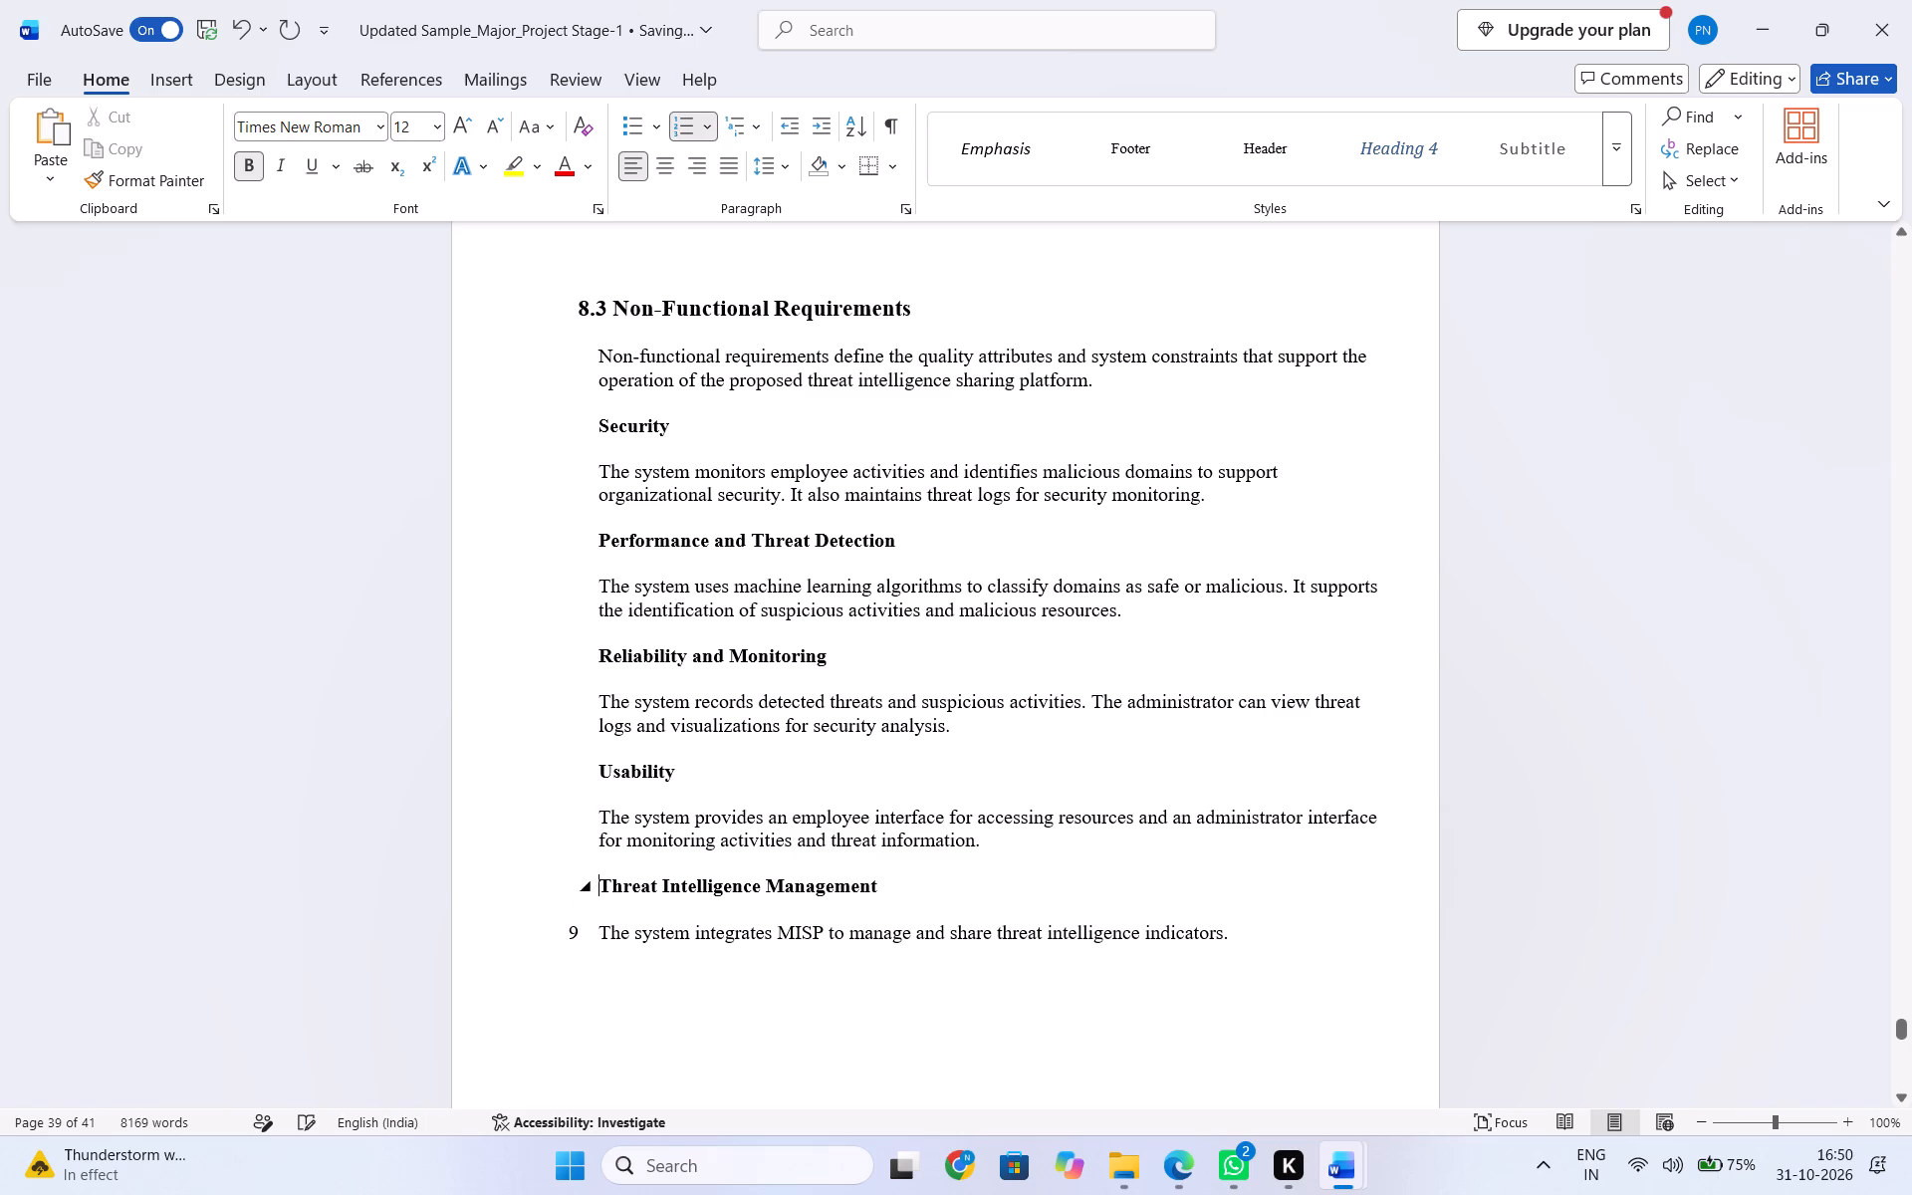
click(597, 928)
key(BackSpace)
Set the left indent to 0.2 cm and the right indent to 0.97 cm for all text below the 8.3 heading.
drag(597, 357, 1003, 855)
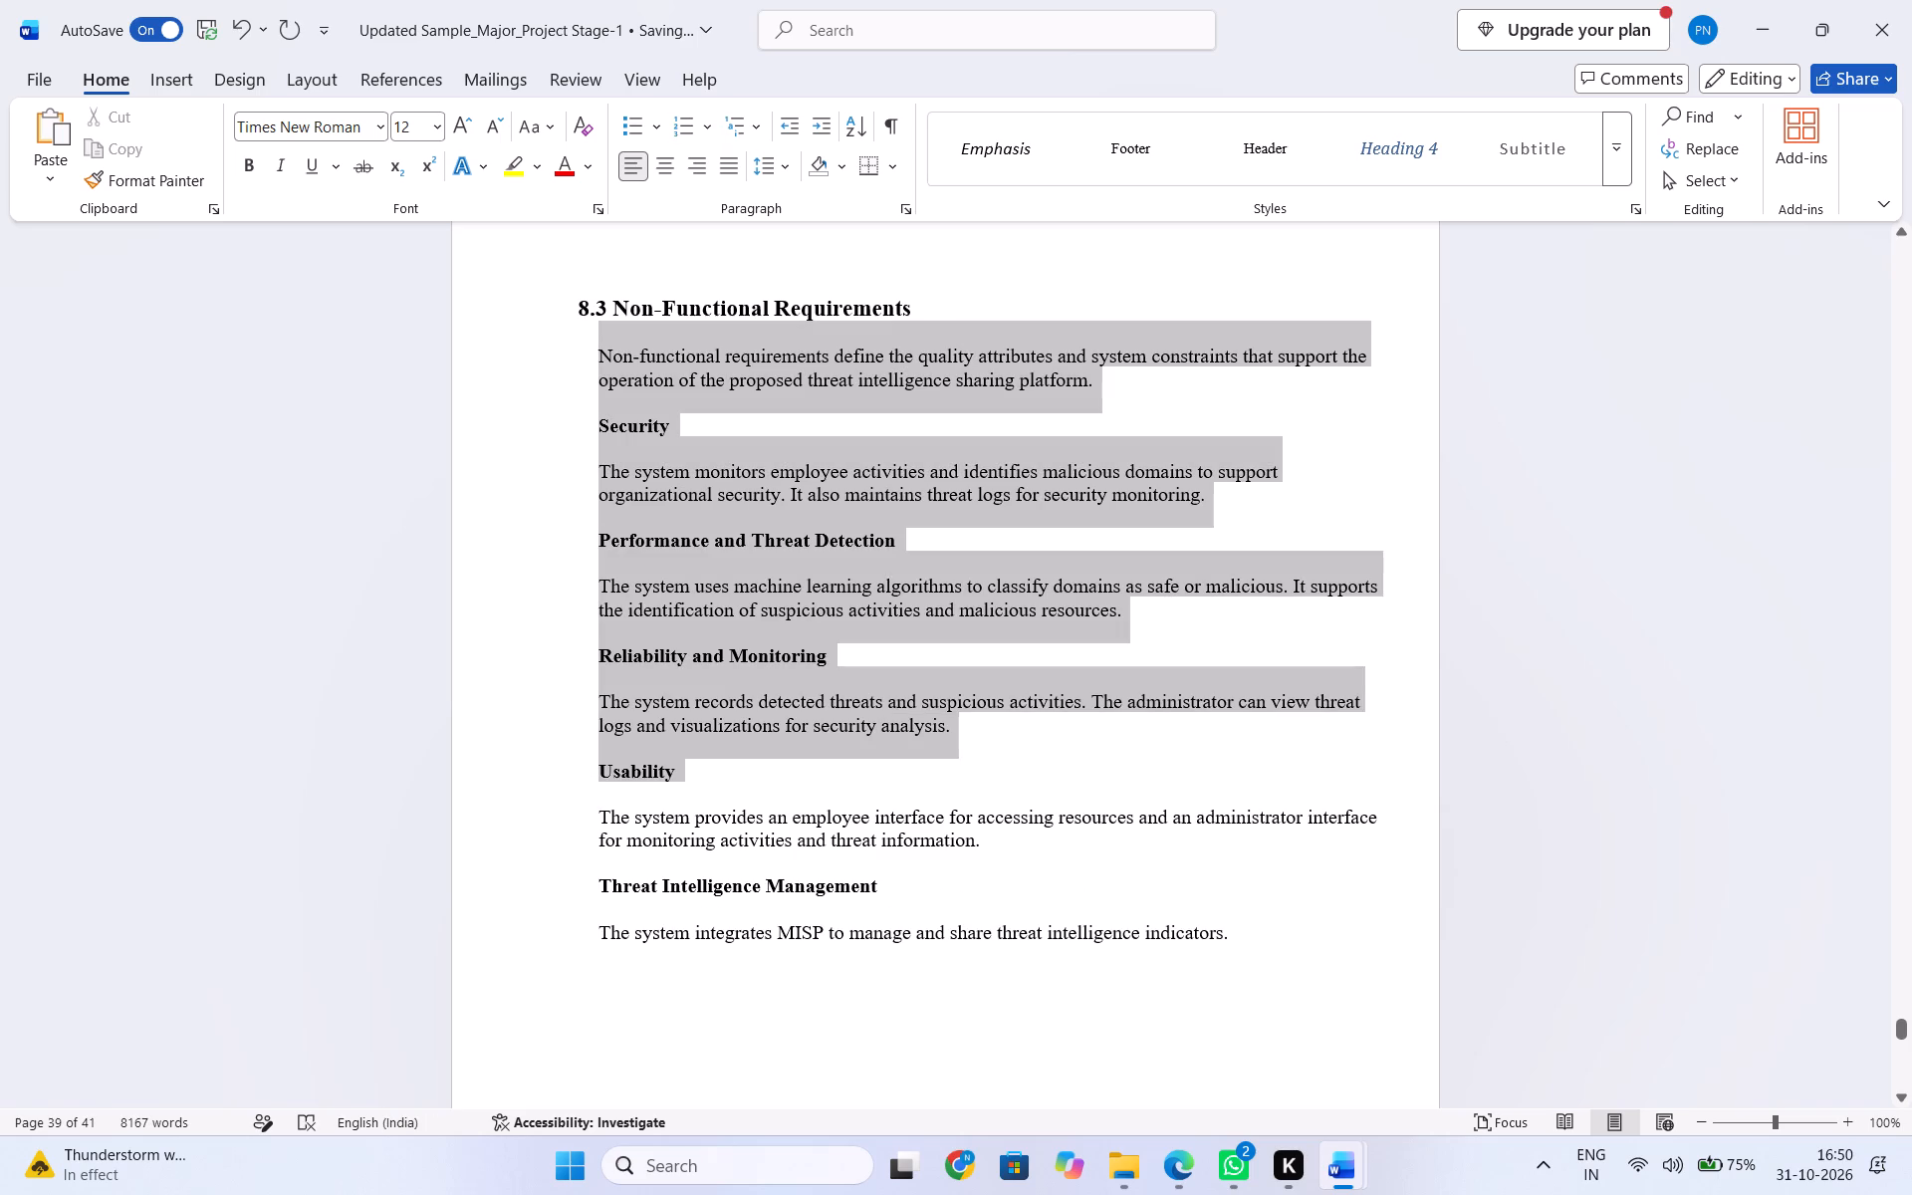
drag(1003, 855, 1247, 948)
click(306, 94)
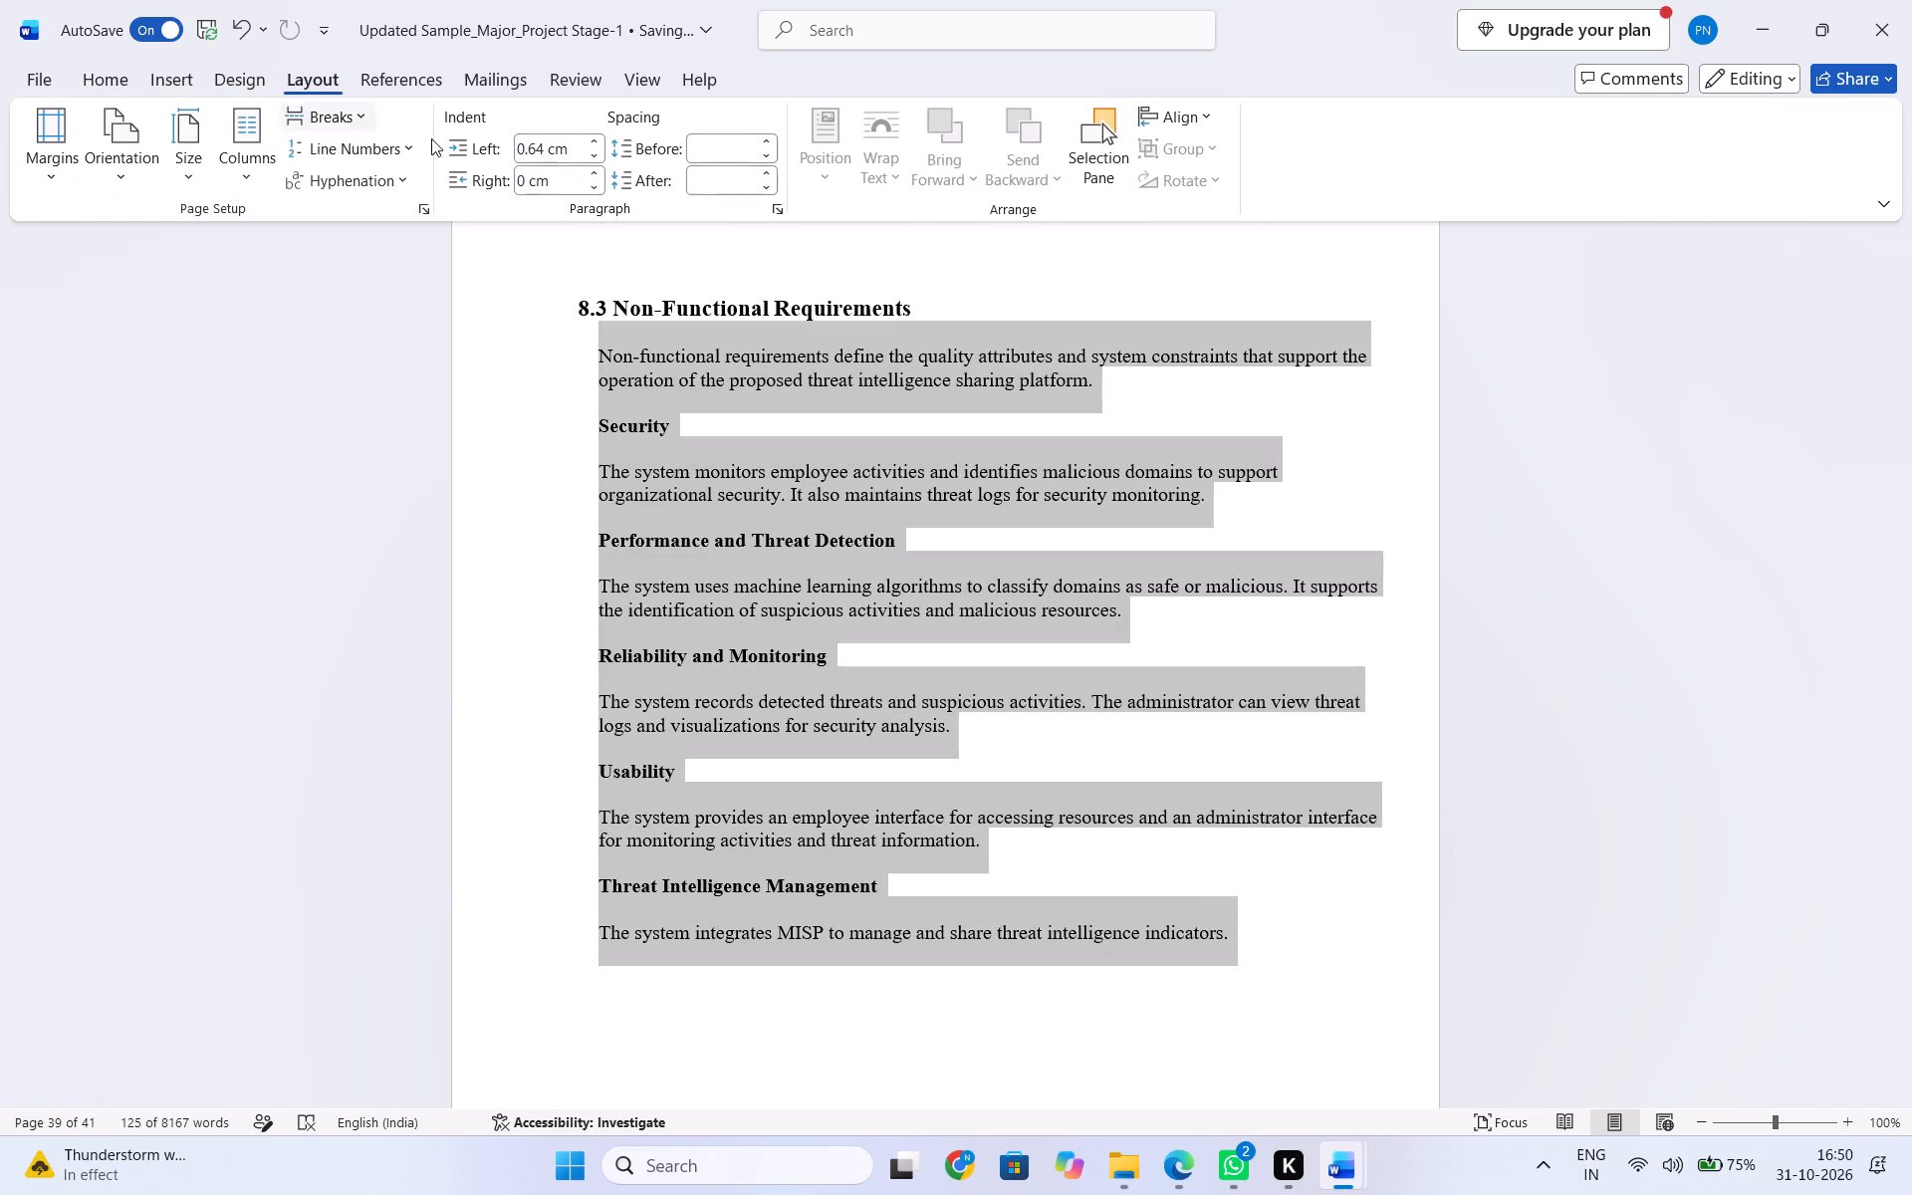
click(574, 146)
key(BackSpace)
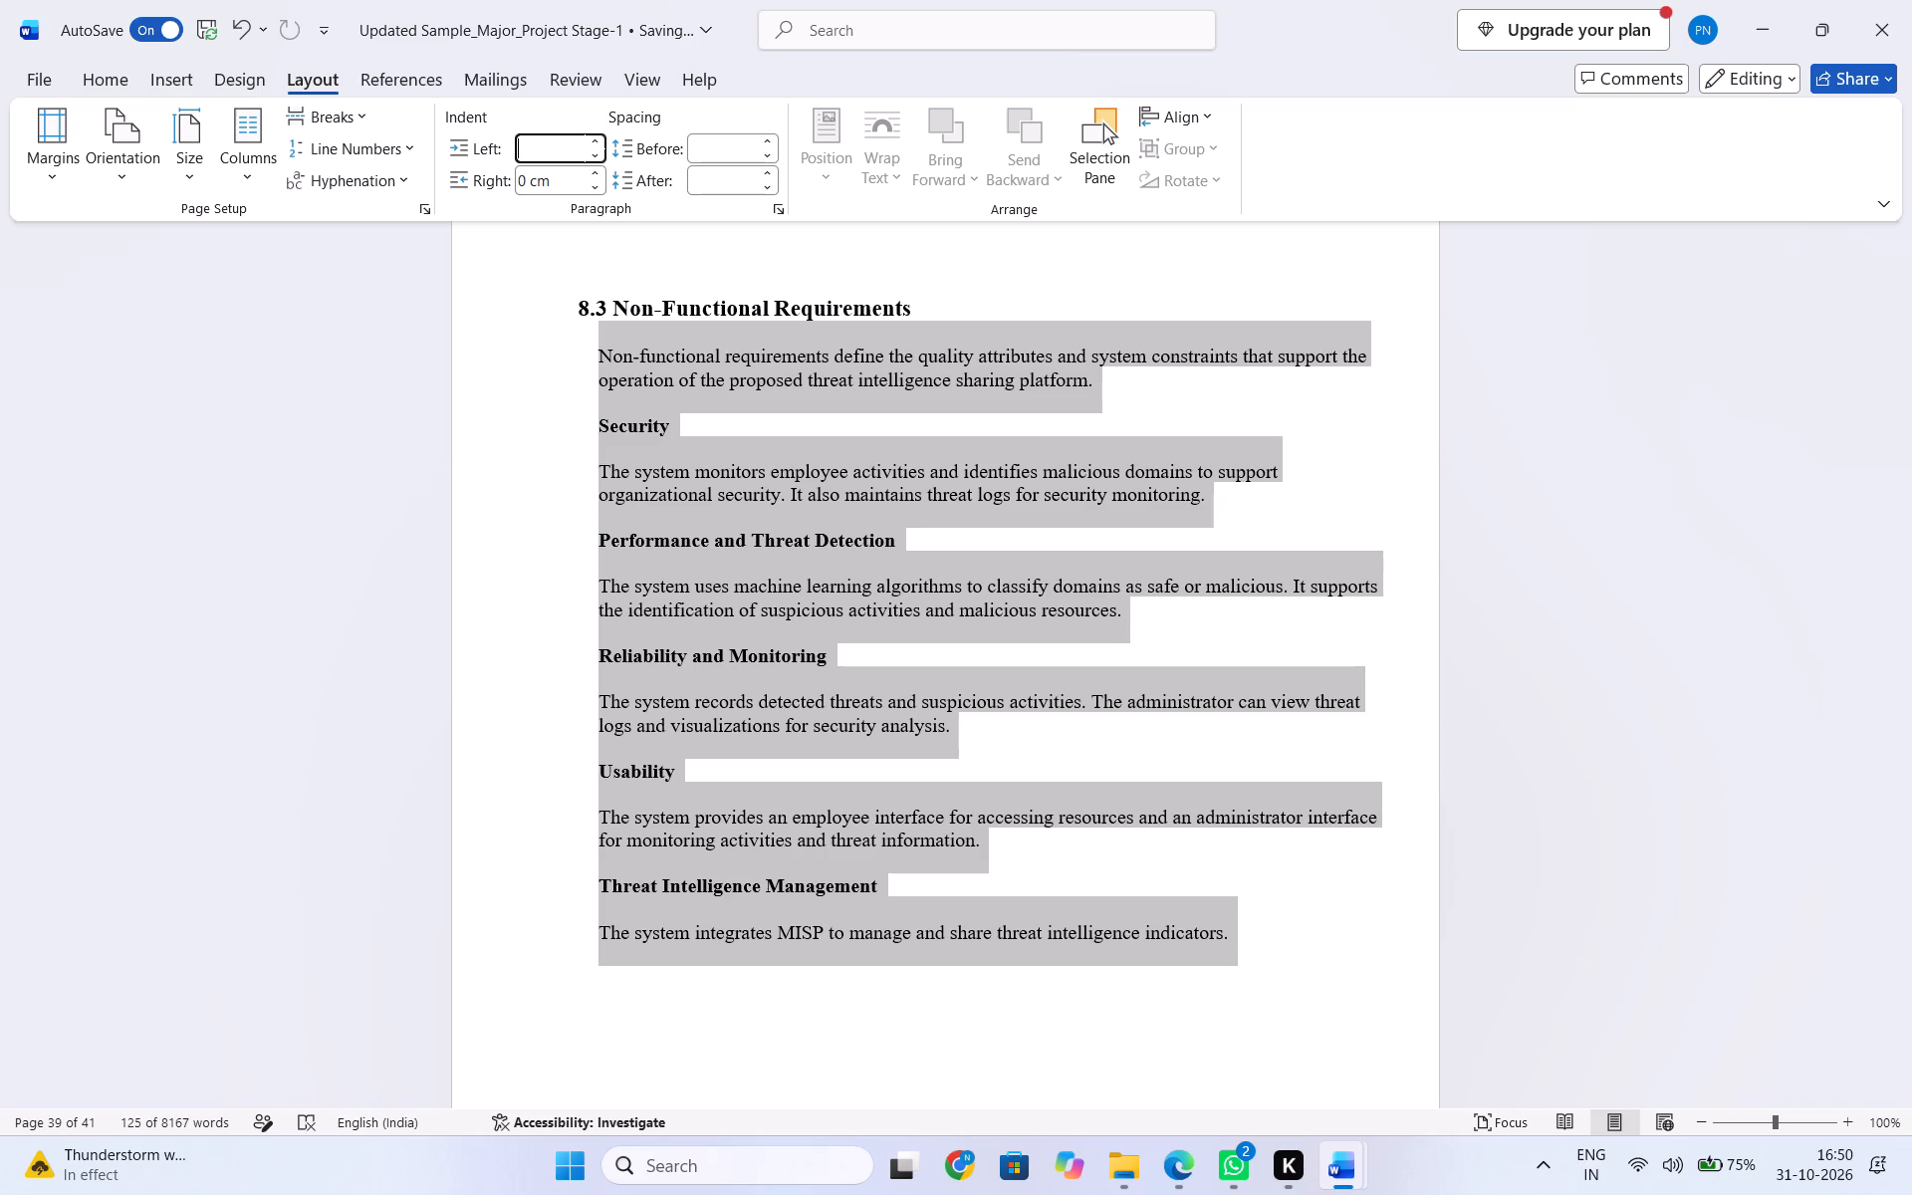
text(0.2)
key(Return)
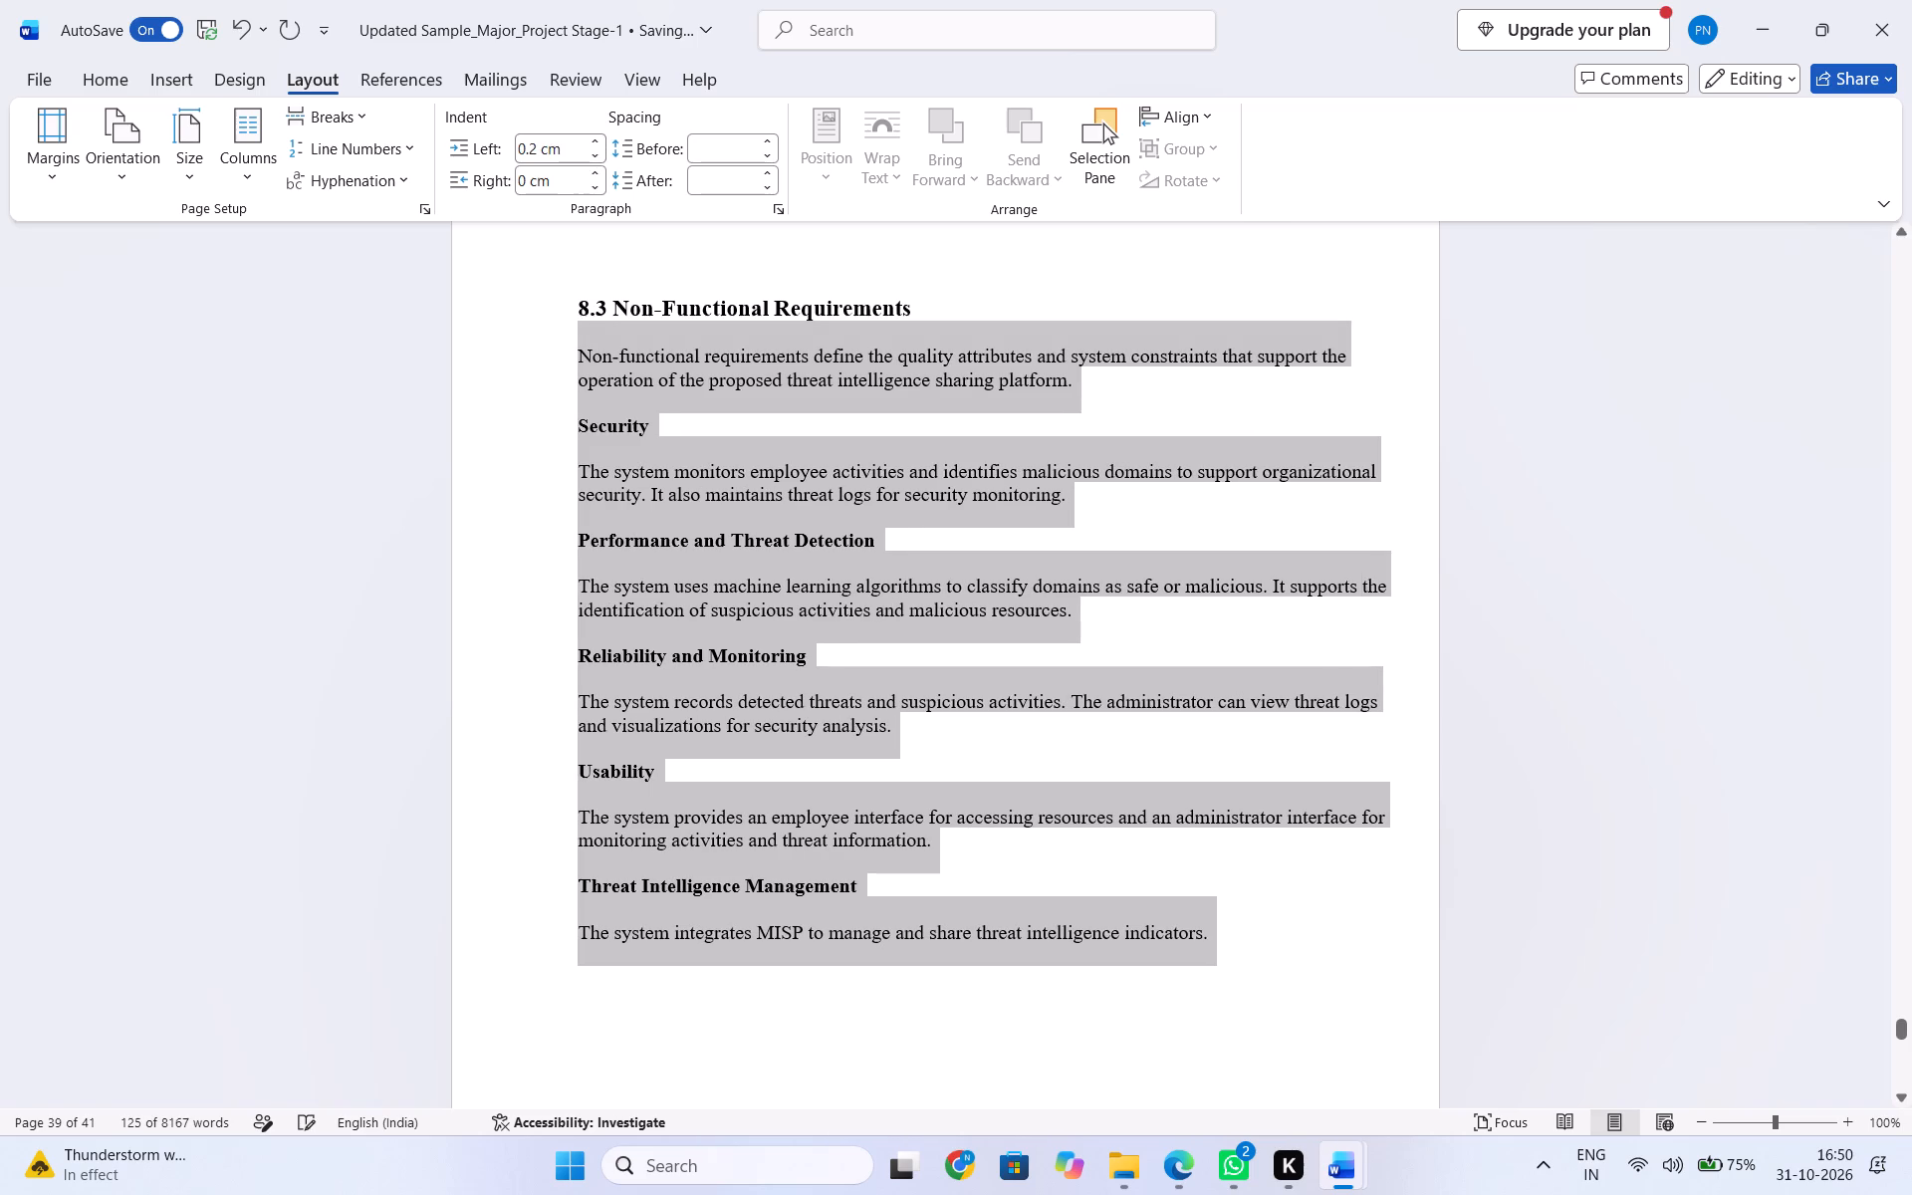
click(530, 172)
key(BackSpace)
text(0.)
key(9)
key(7)
key(Return)
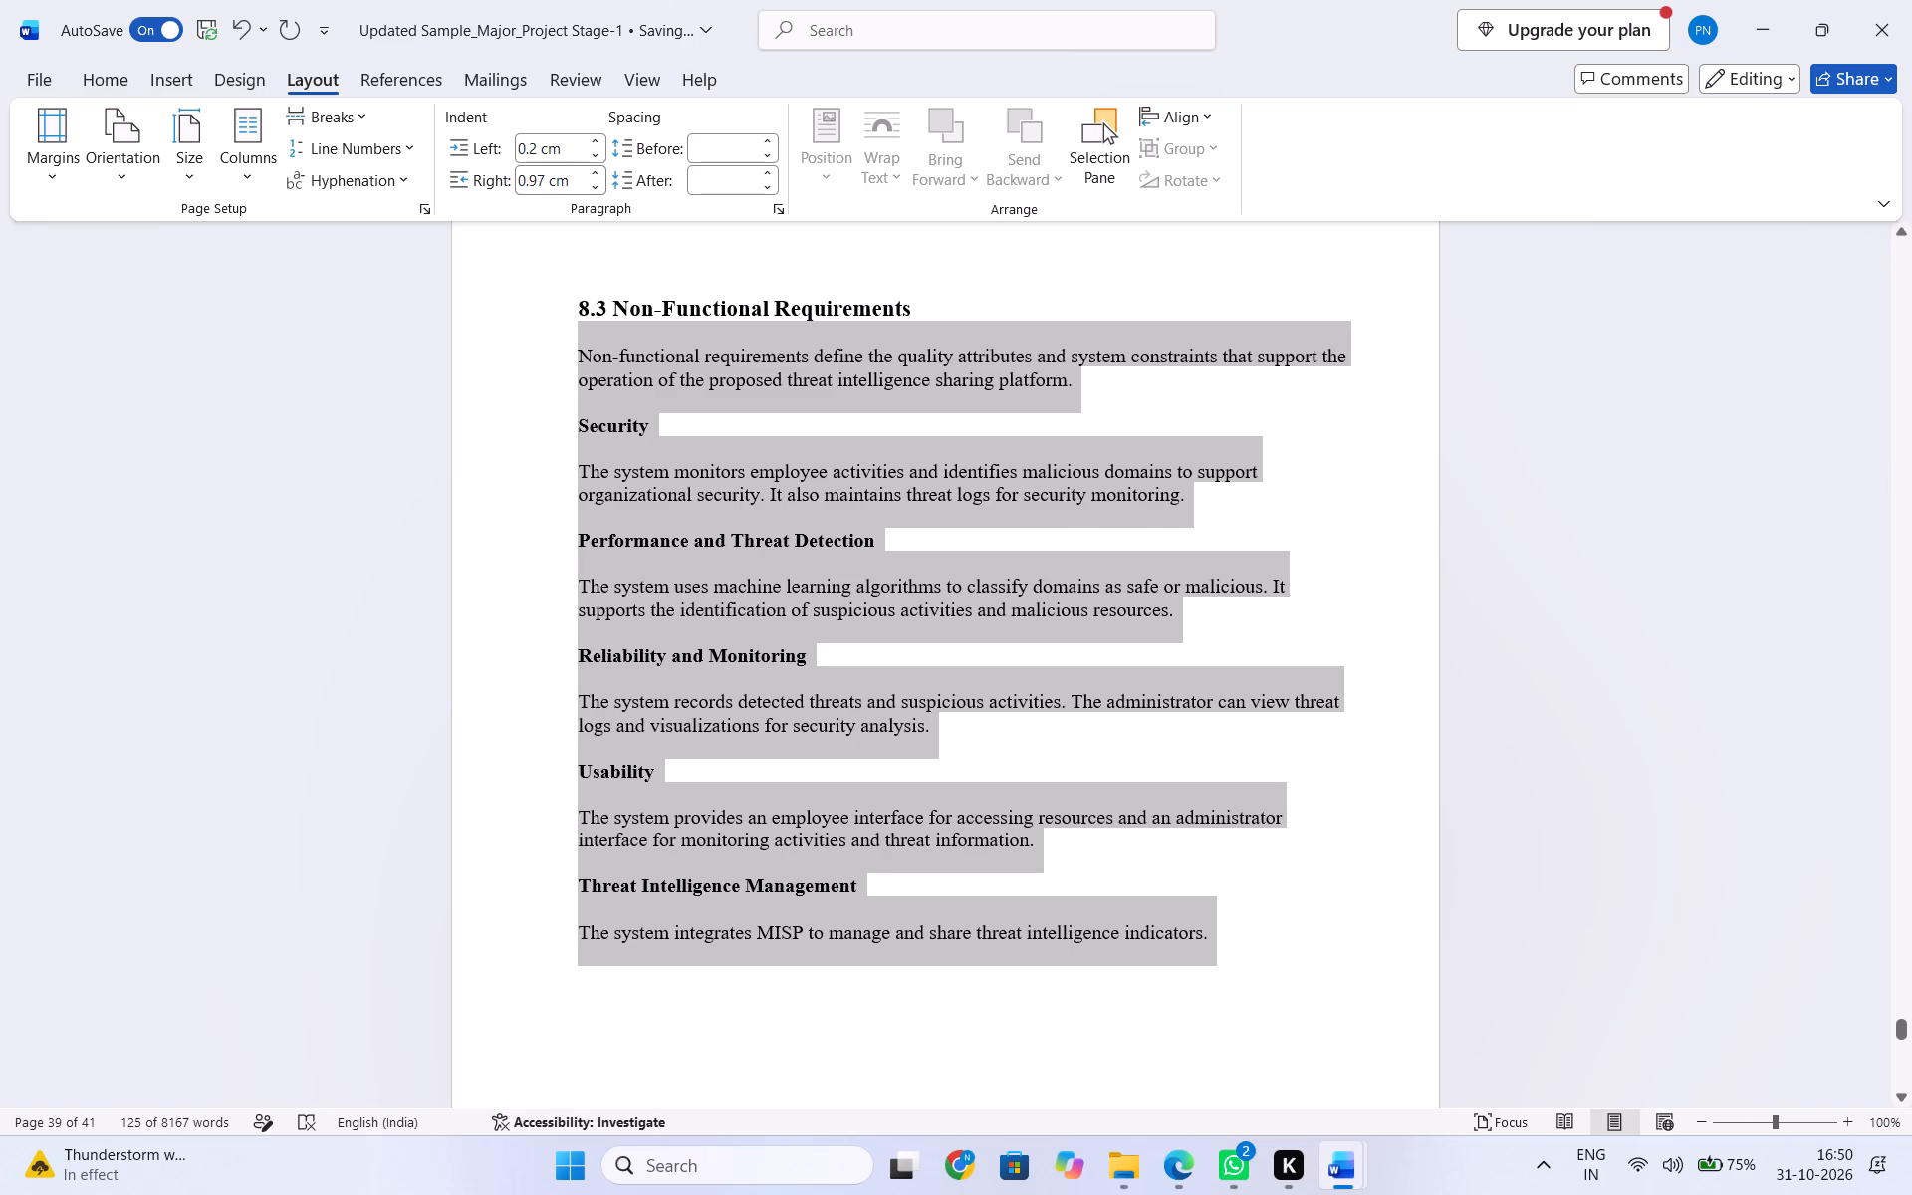
Justify all text below the 8.3 Non-Functional Requirements heading and set its line spacing to 1.5.
click(188, 78)
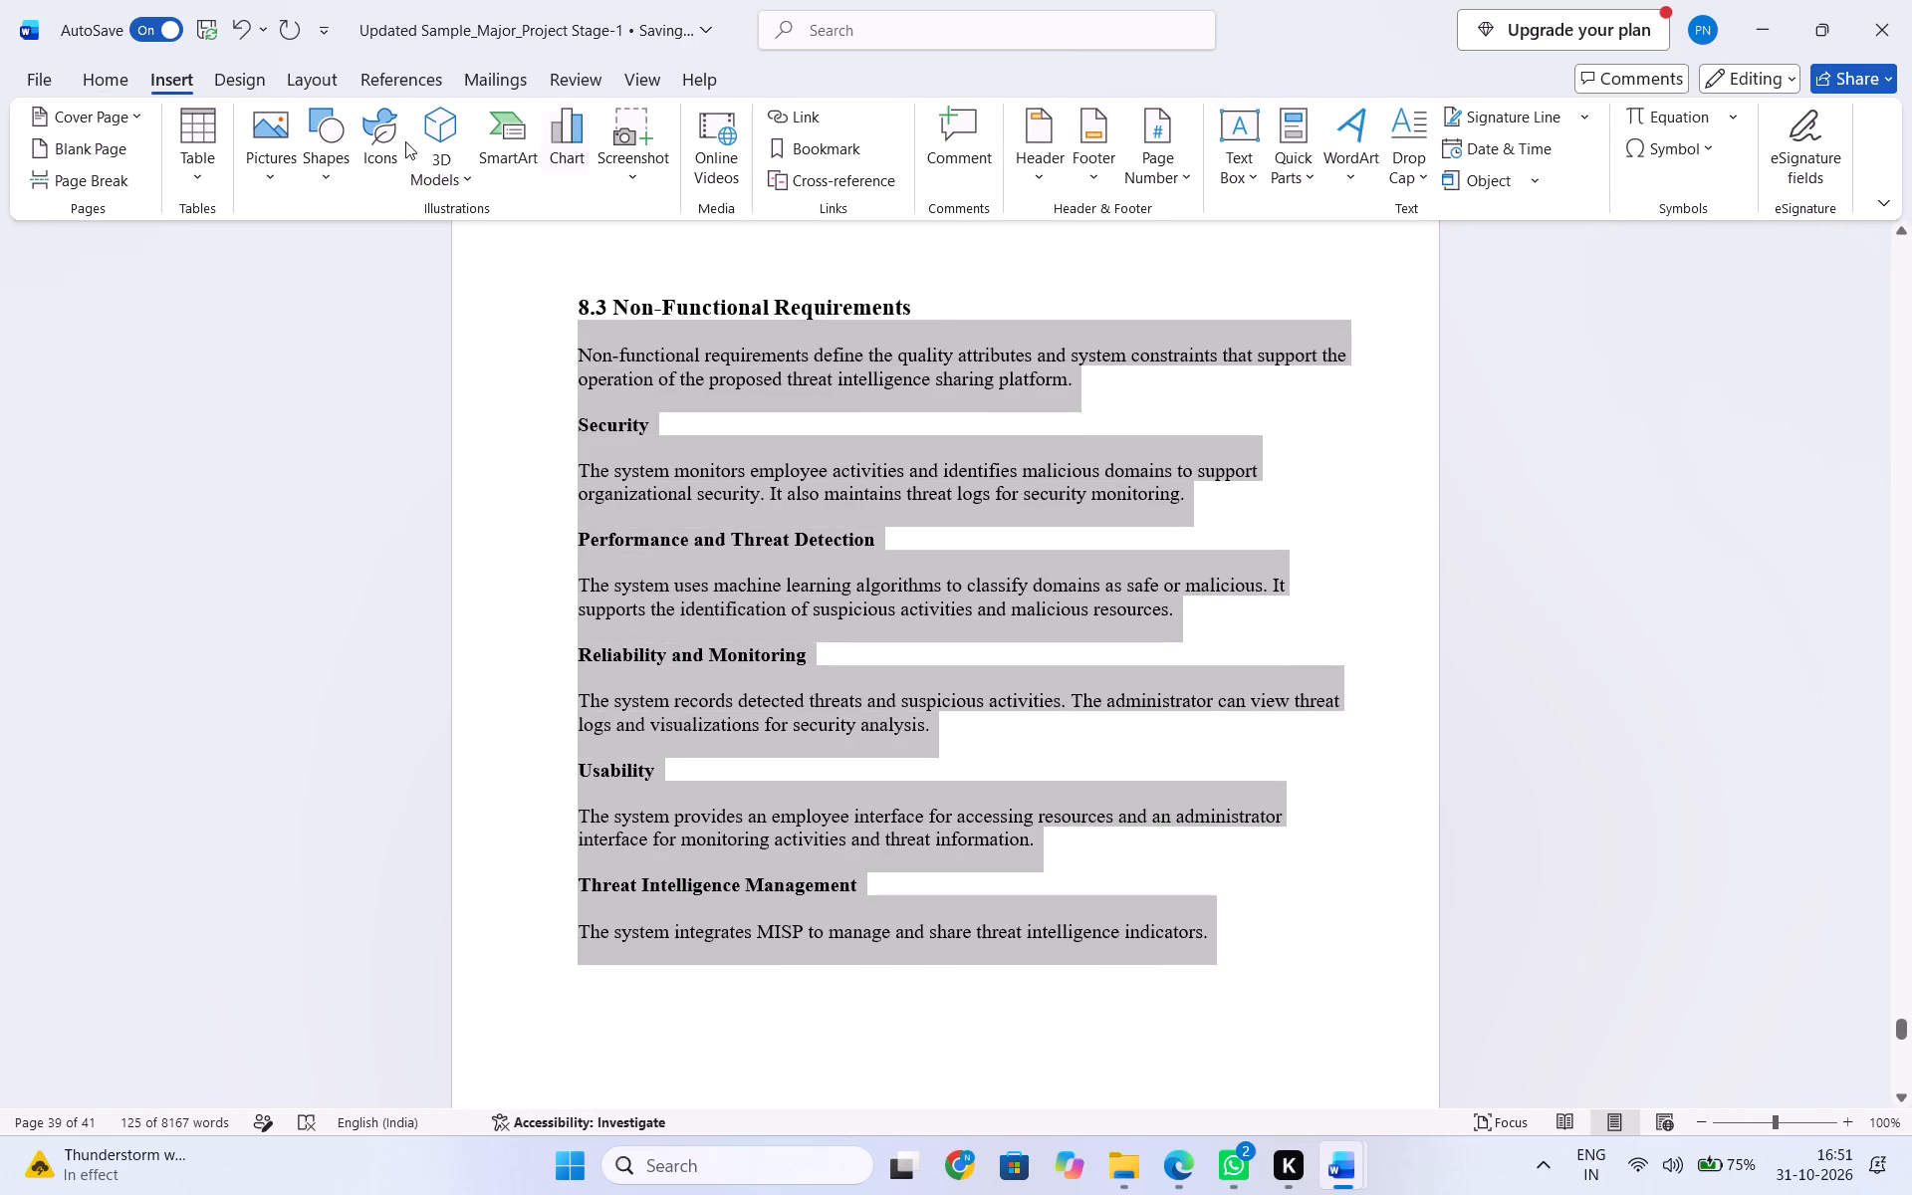
click(123, 71)
click(734, 164)
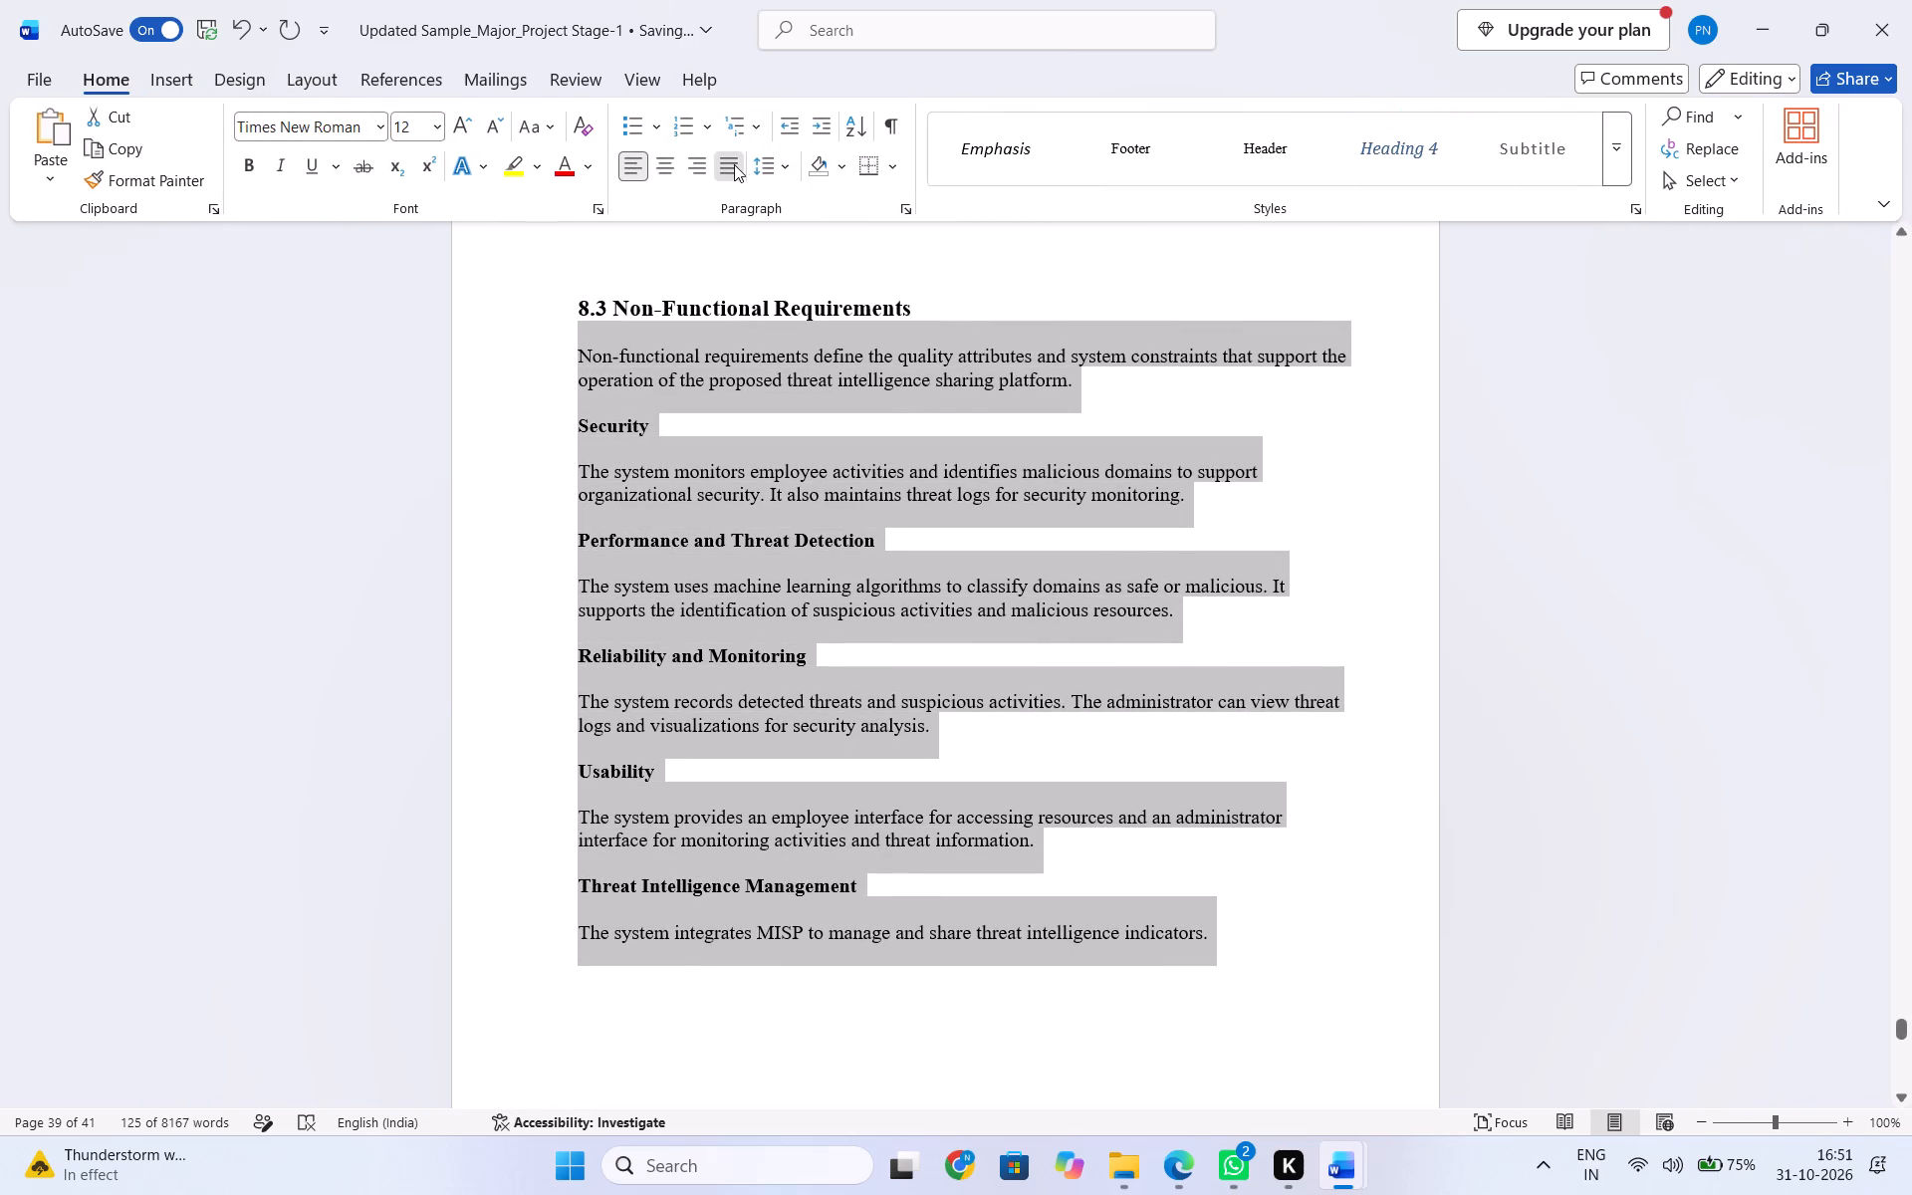
click(782, 164)
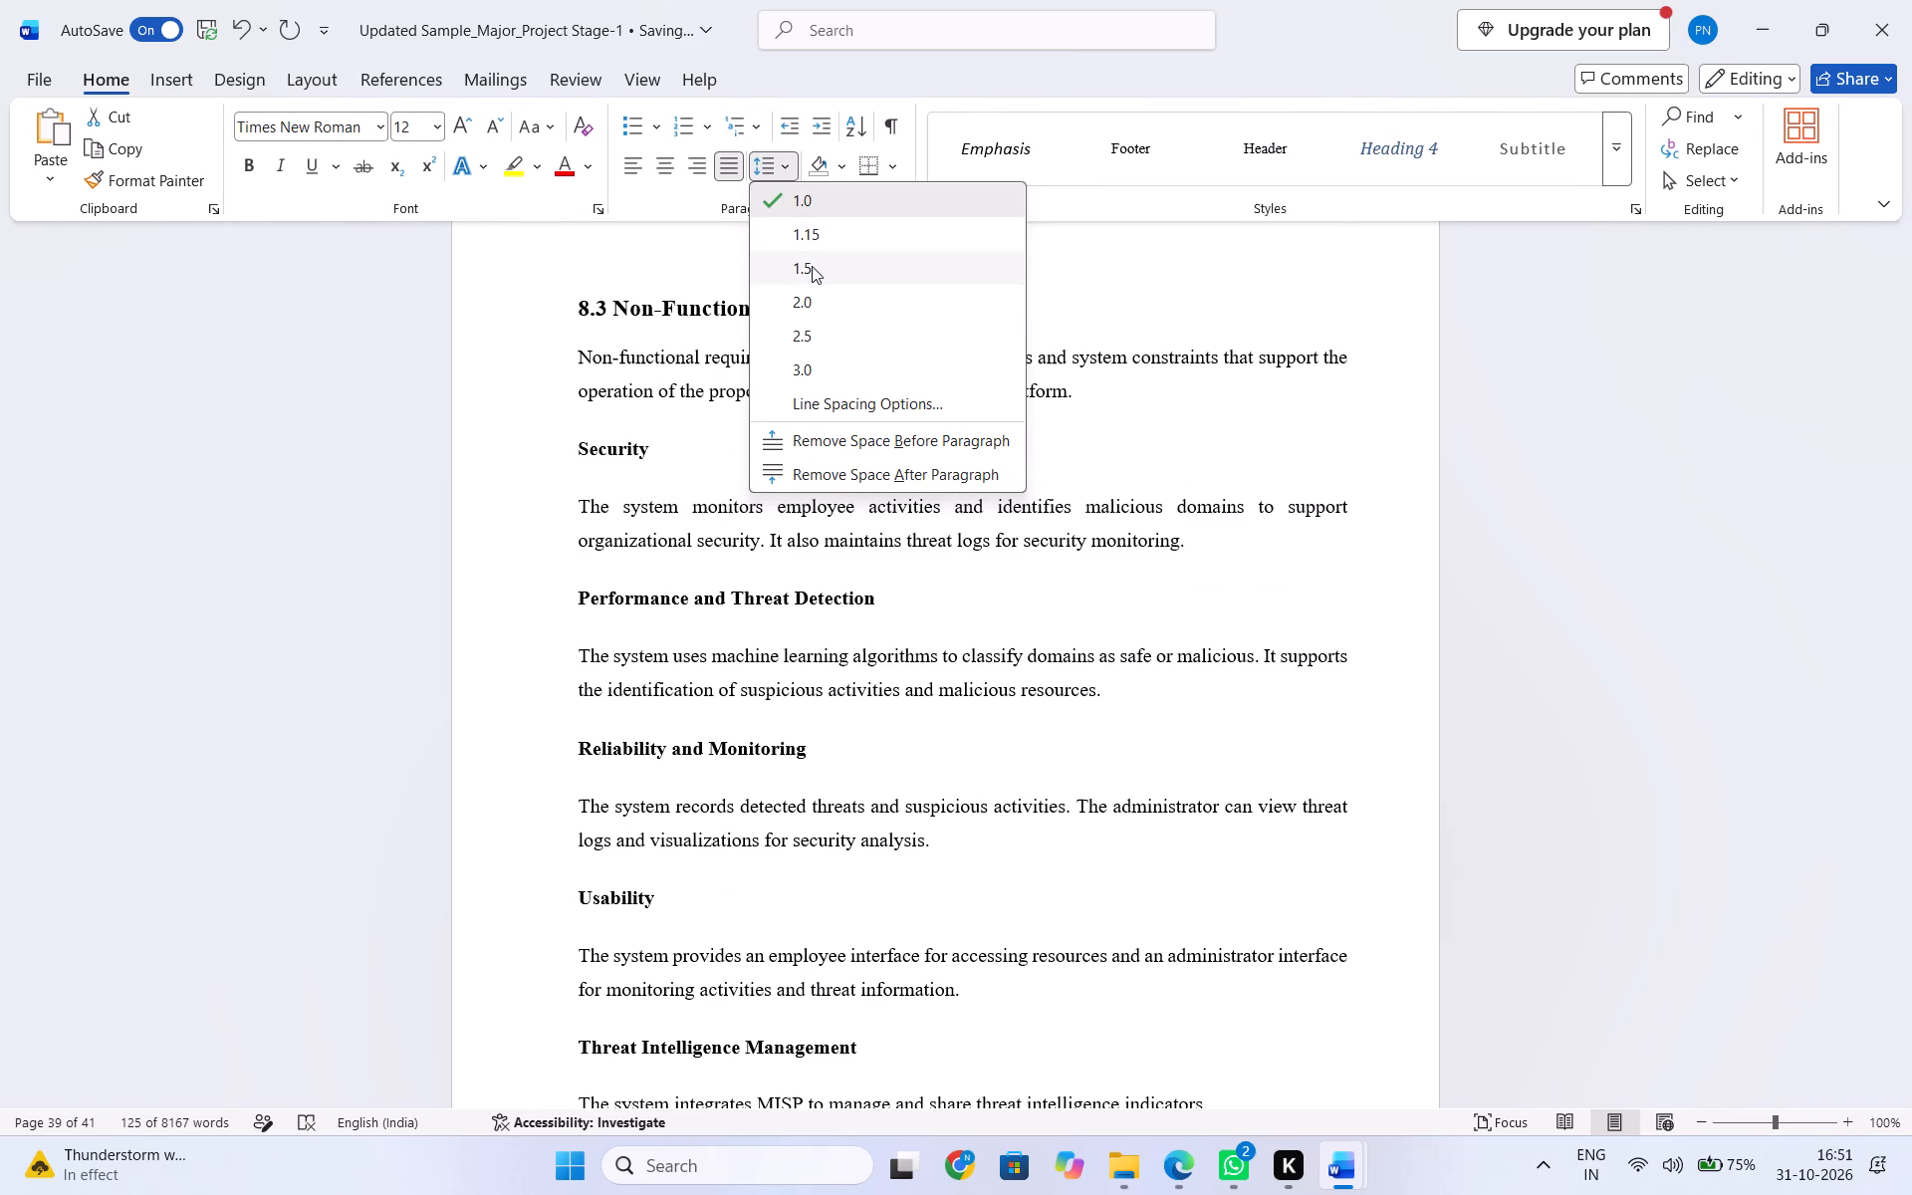
click(812, 266)
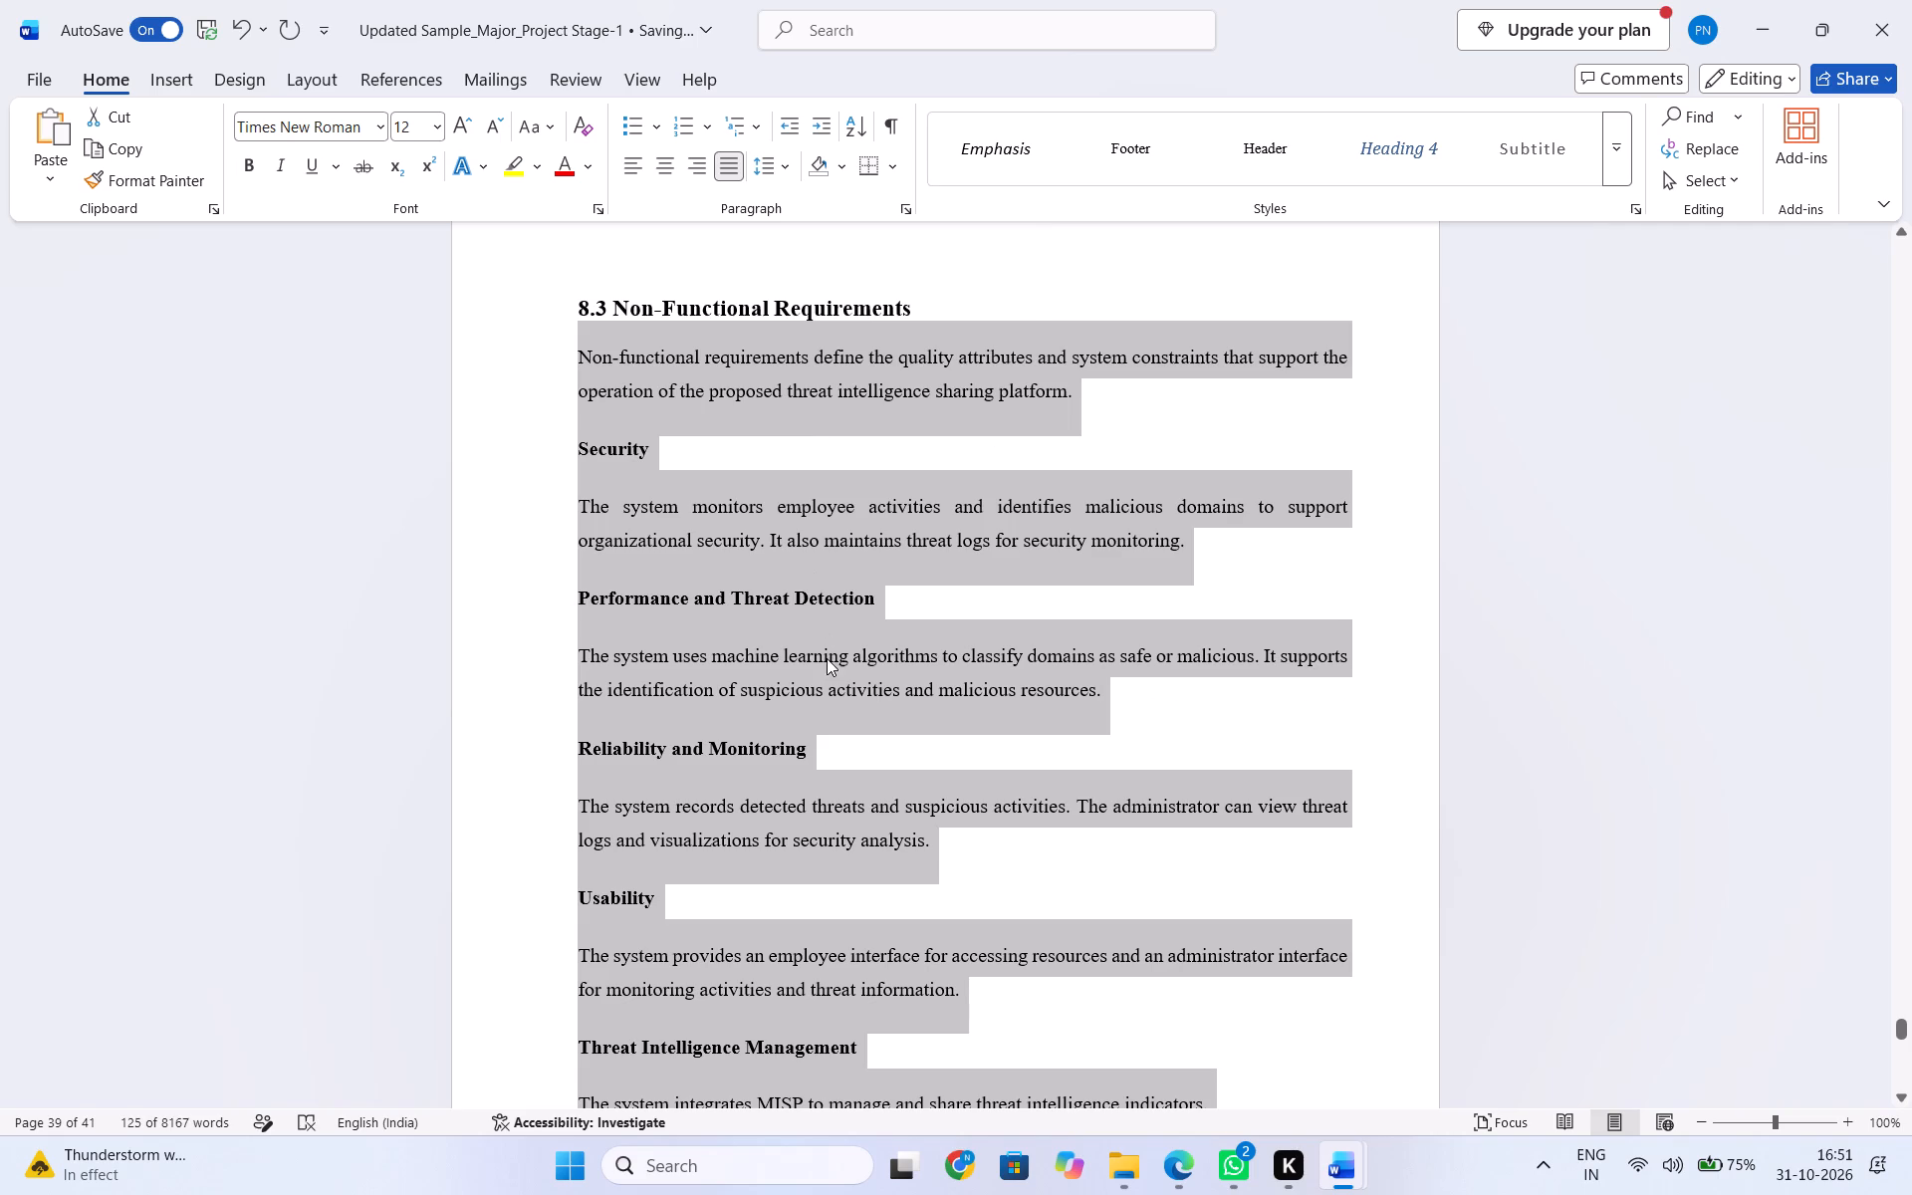
click(864, 803)
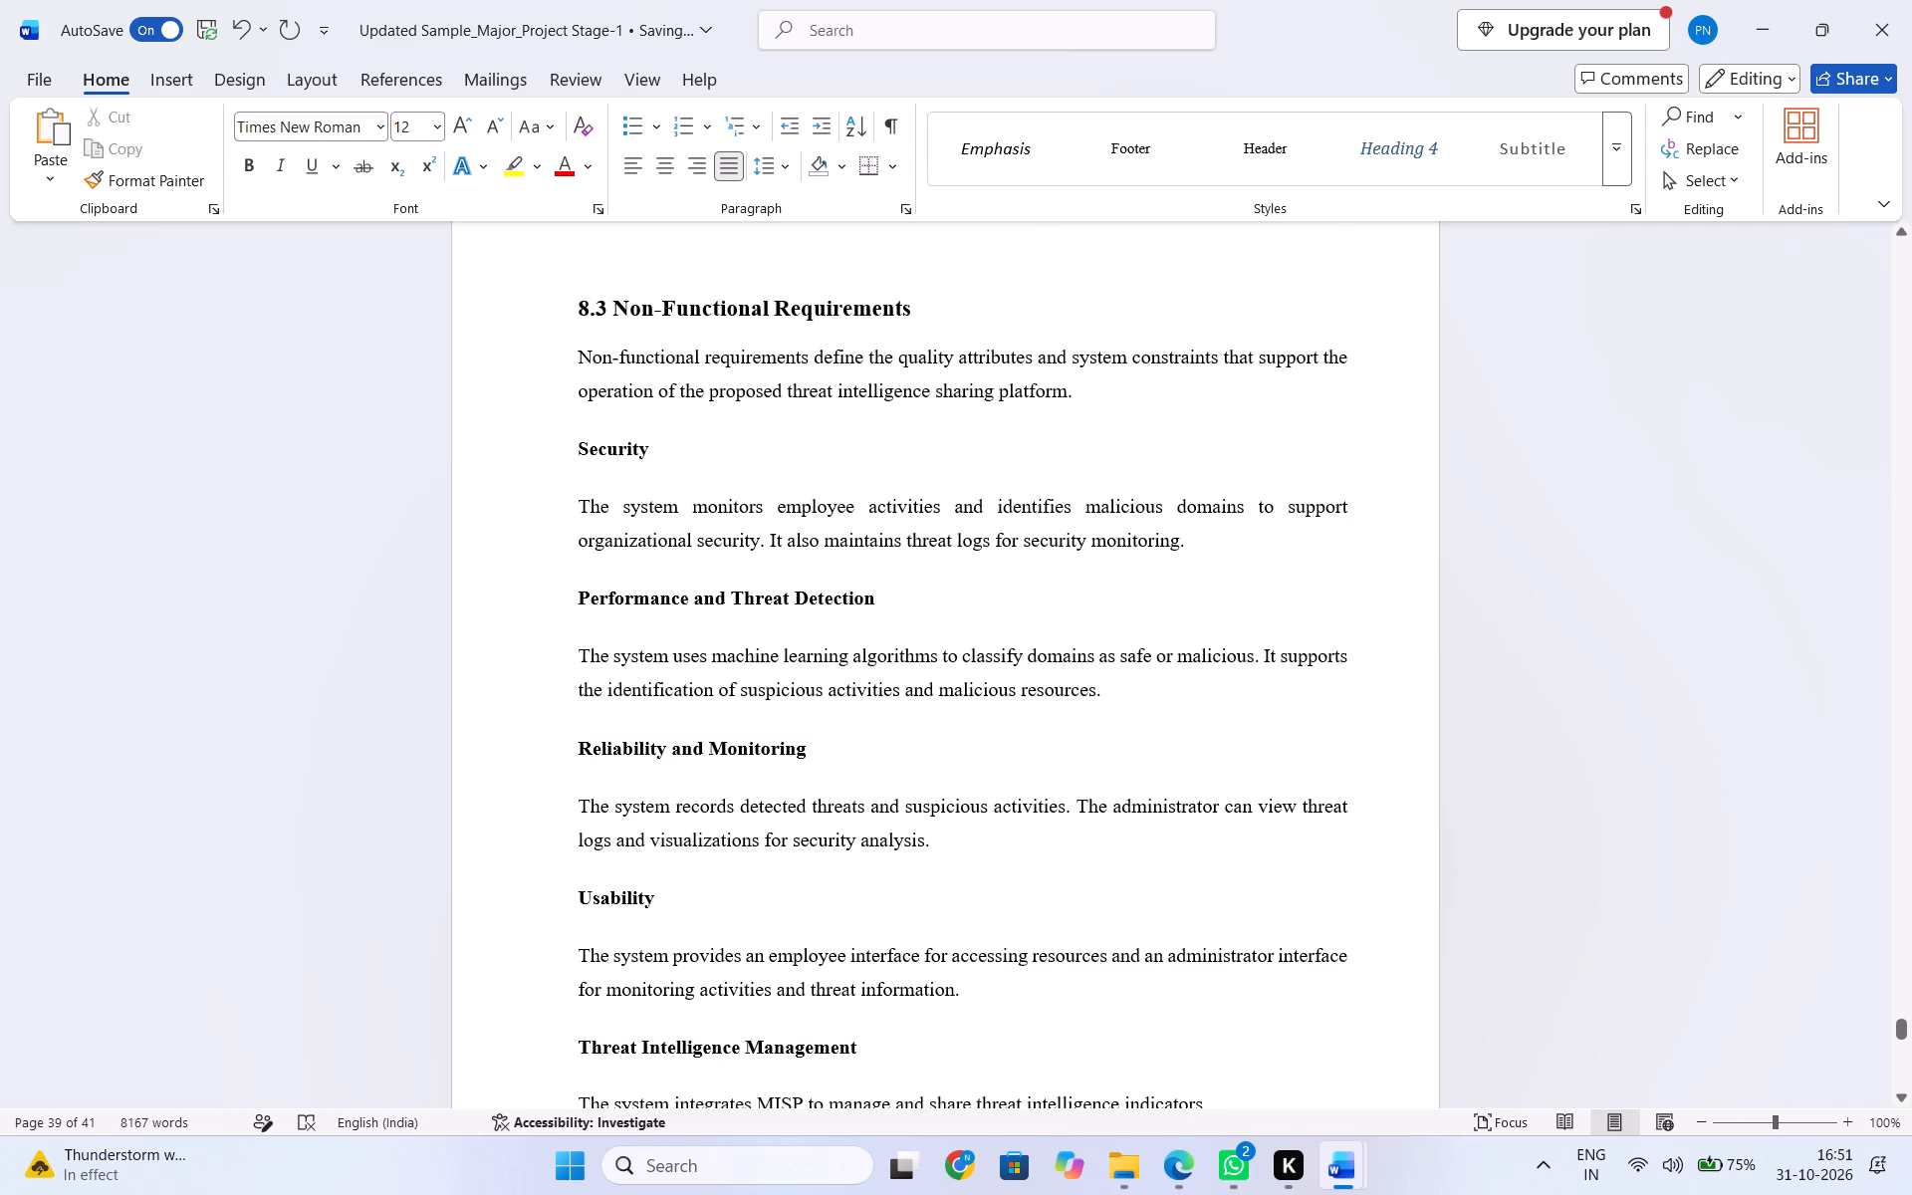
Review the formatted chapter 8 requirements pages and the References list through to the end of the report.
scroll(877, 807, down, 1)
scroll(877, 807, up, 2)
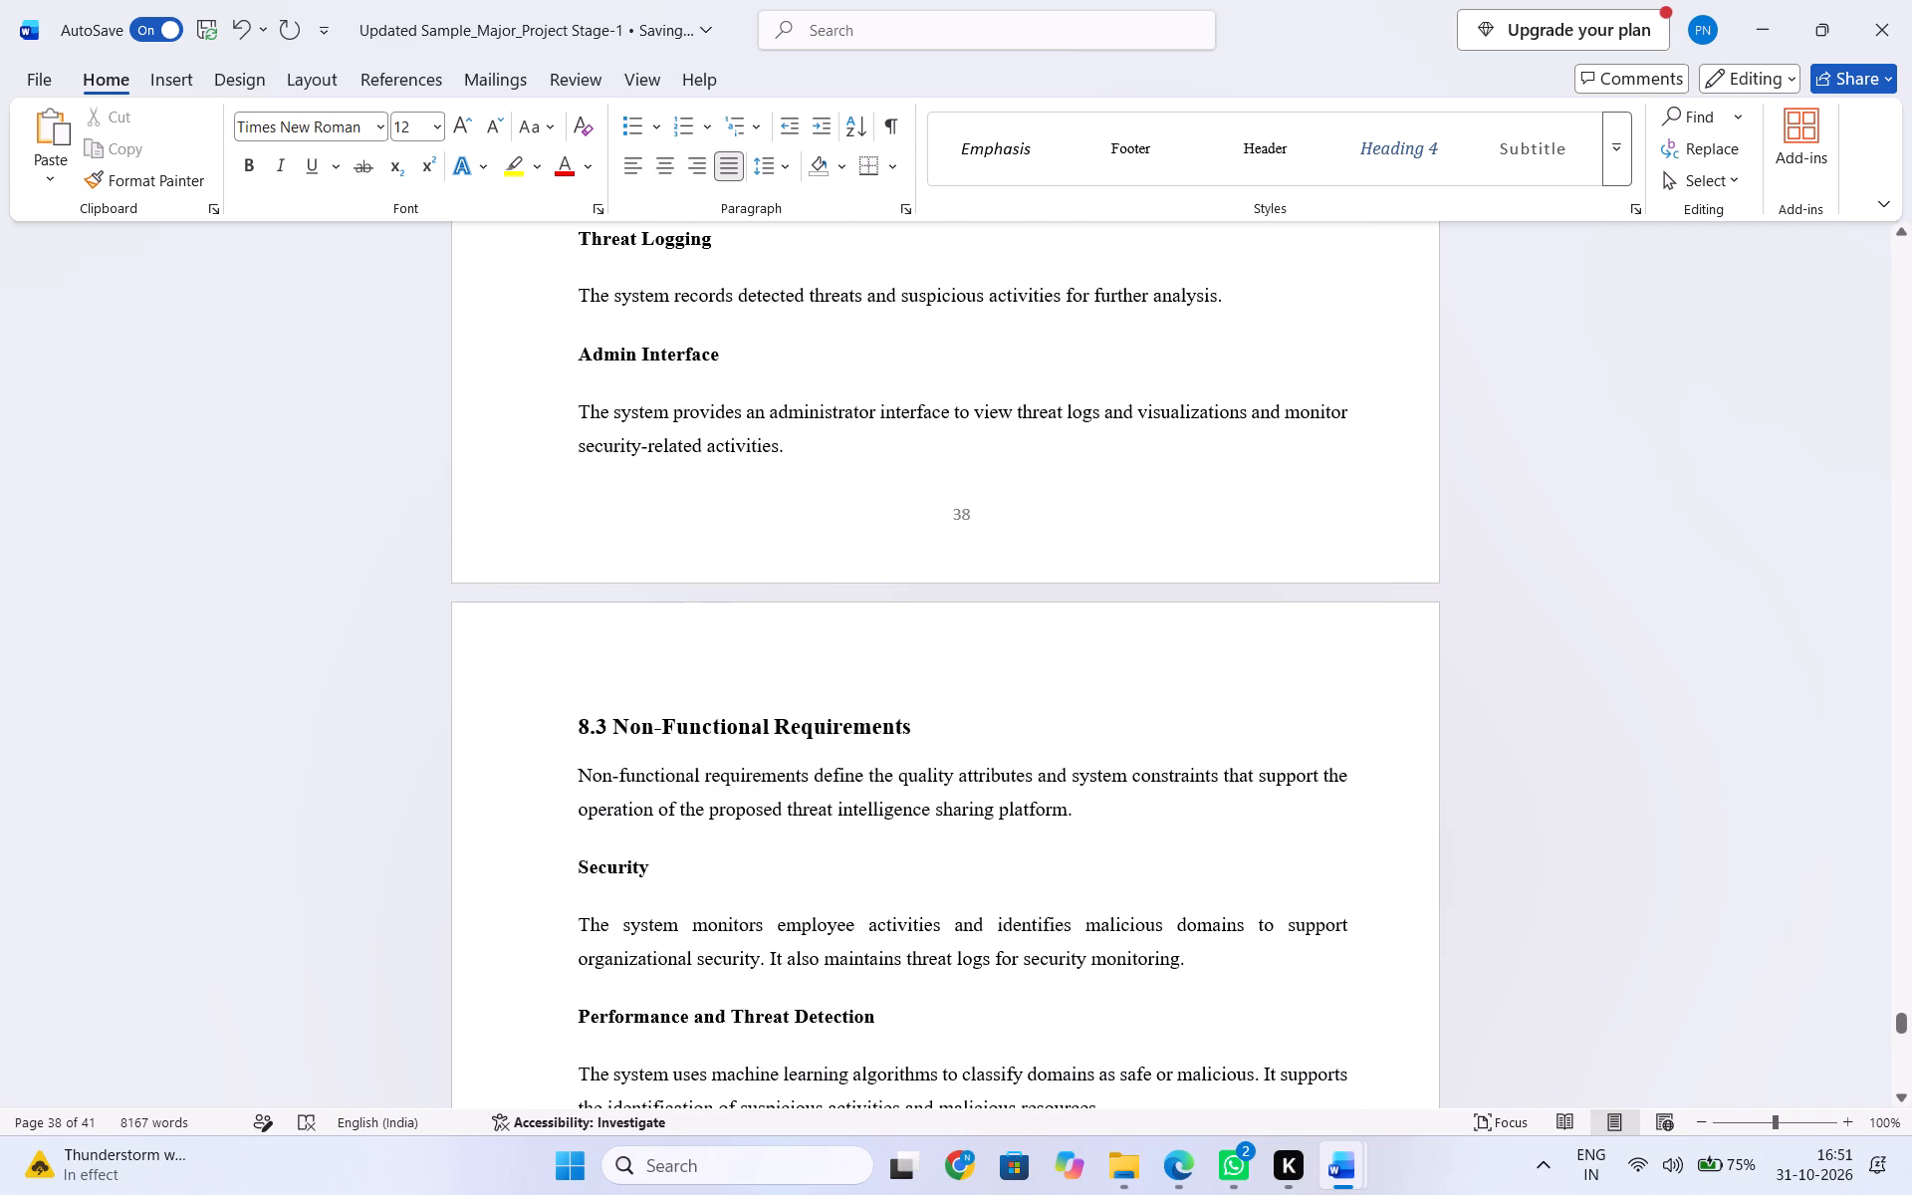
scroll(879, 807, up, 3)
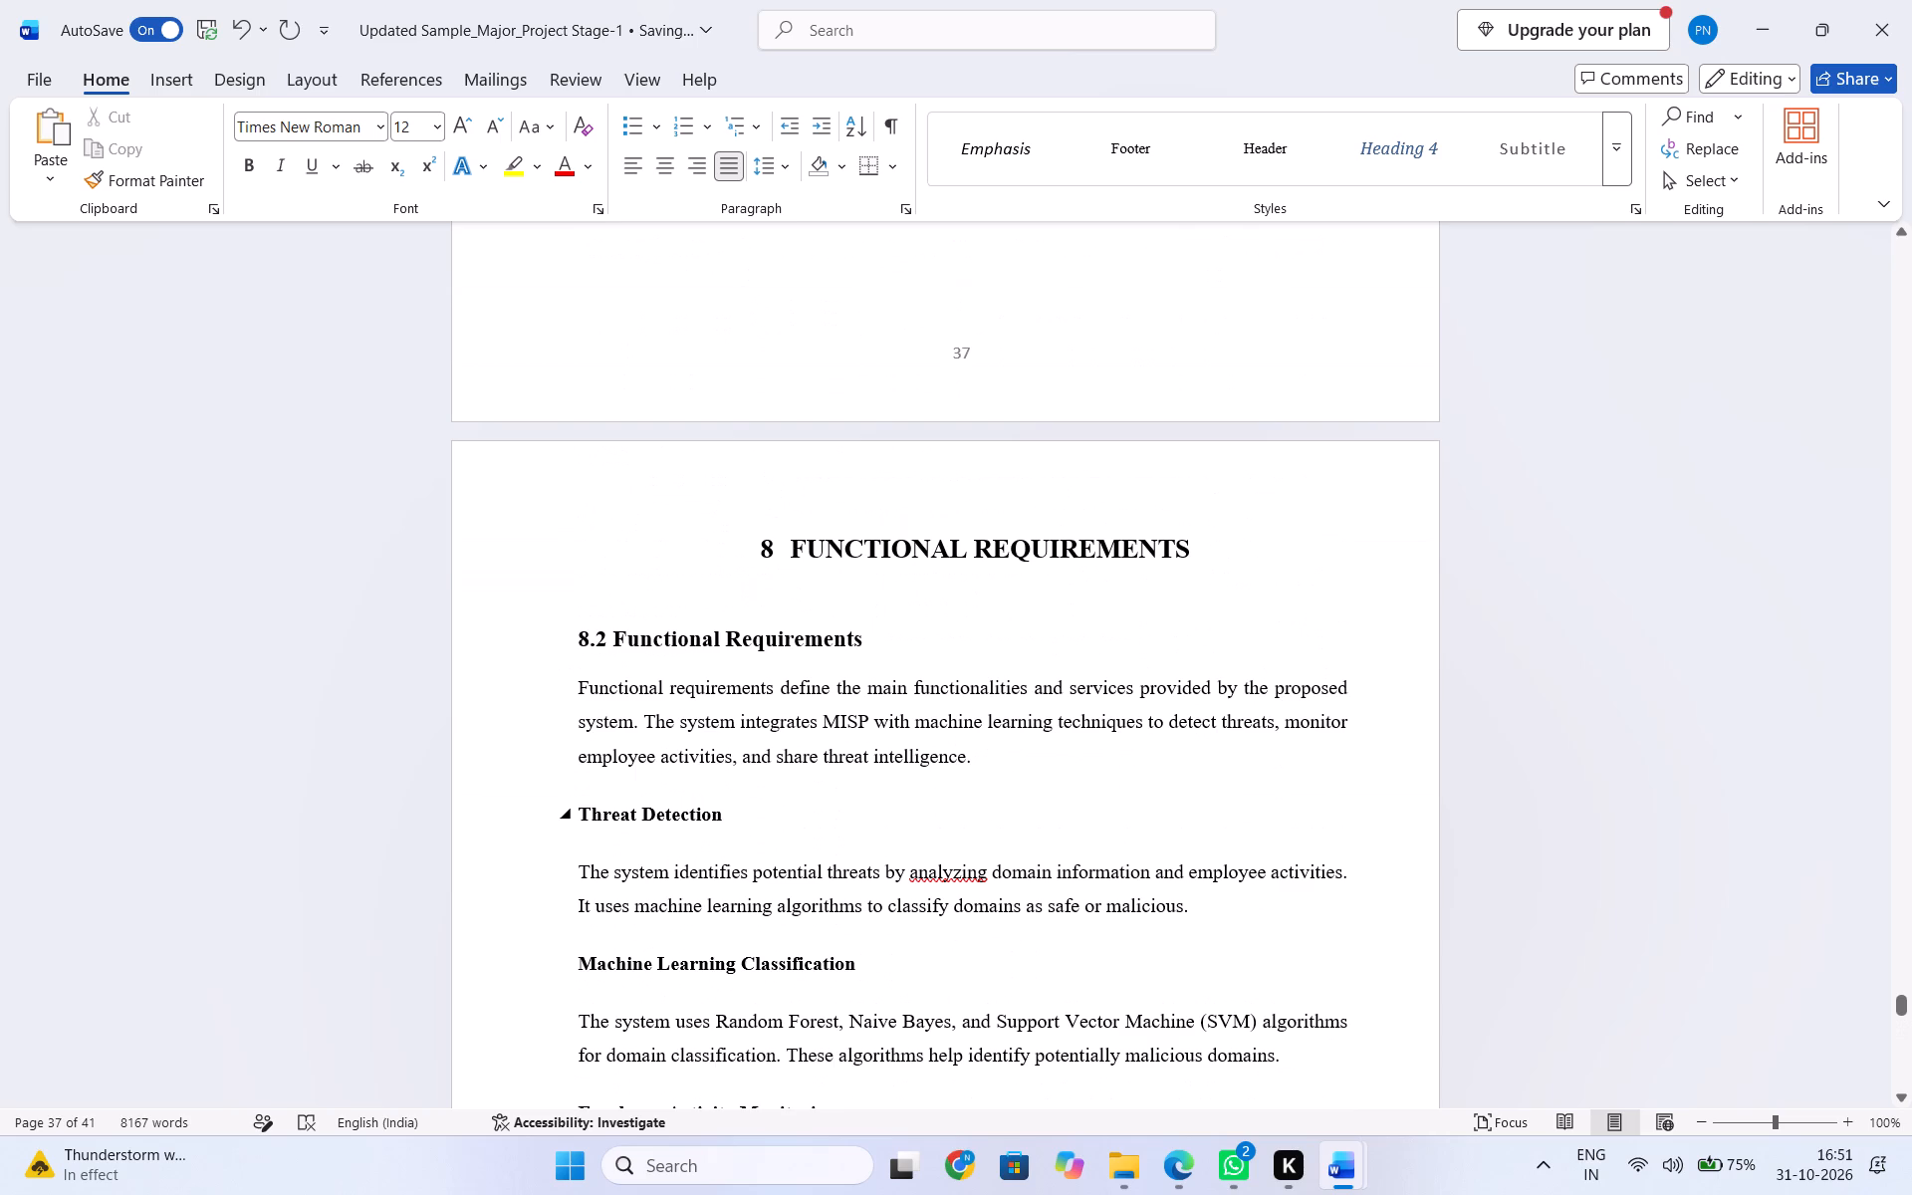
scroll(879, 807, down, 6)
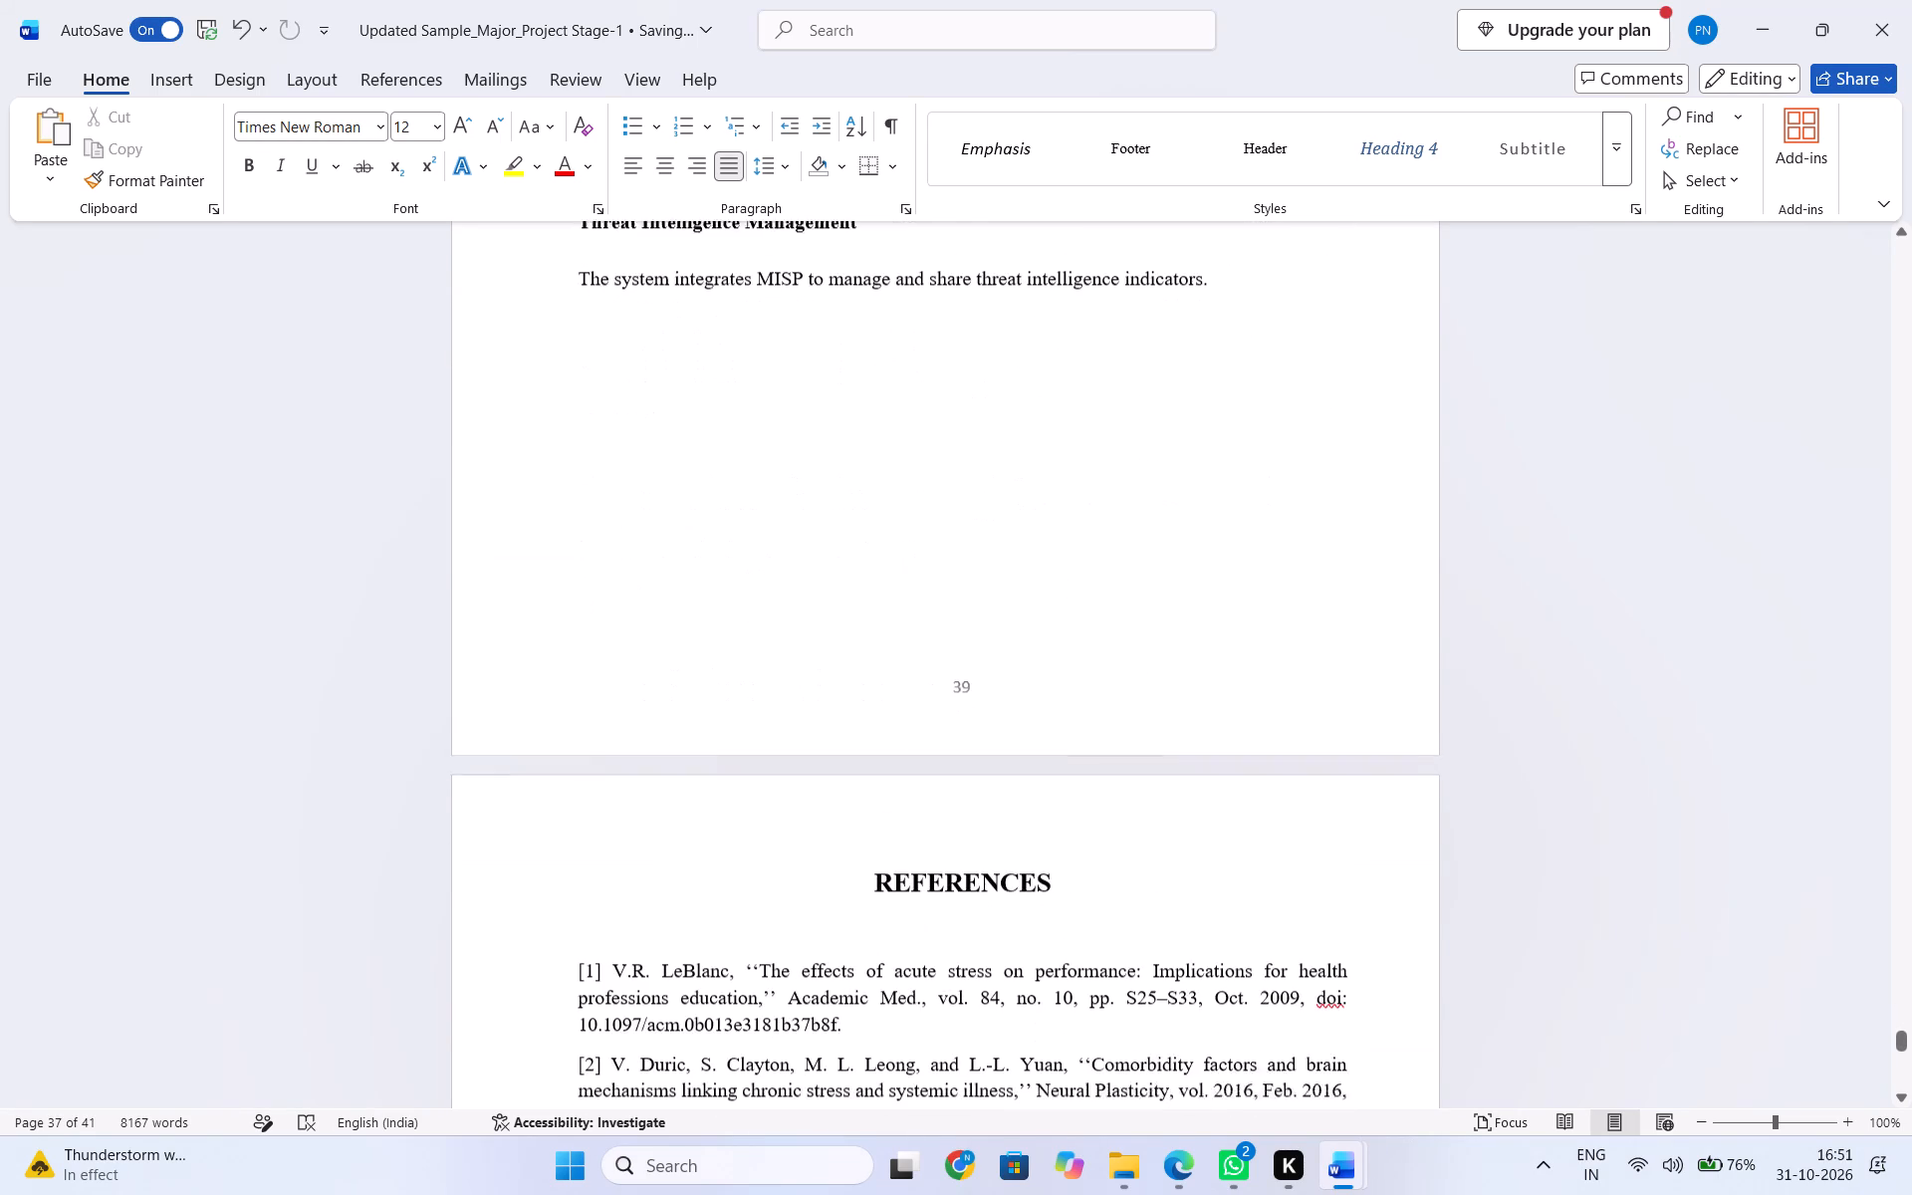
scroll(879, 807, down, 6)
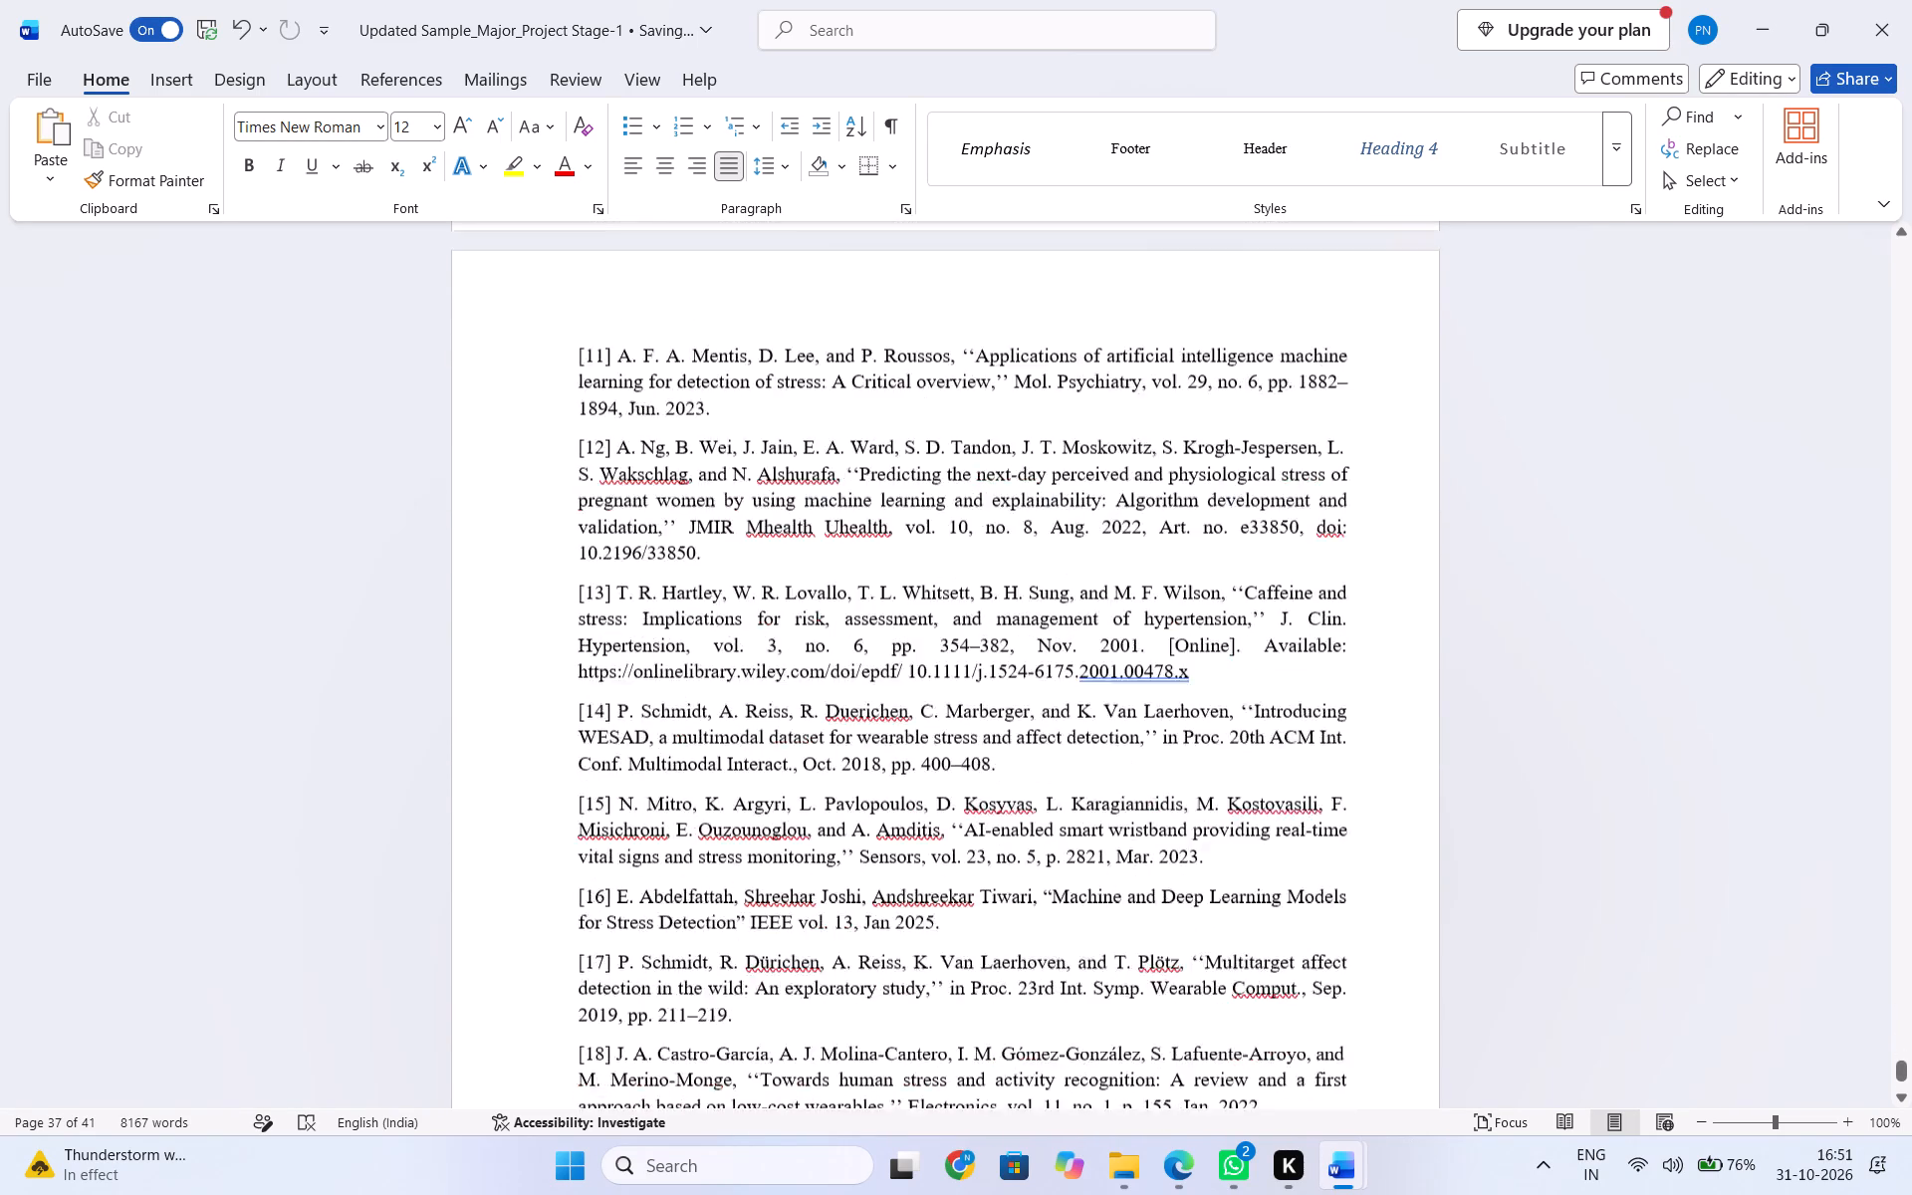
scroll(879, 807, down, 1)
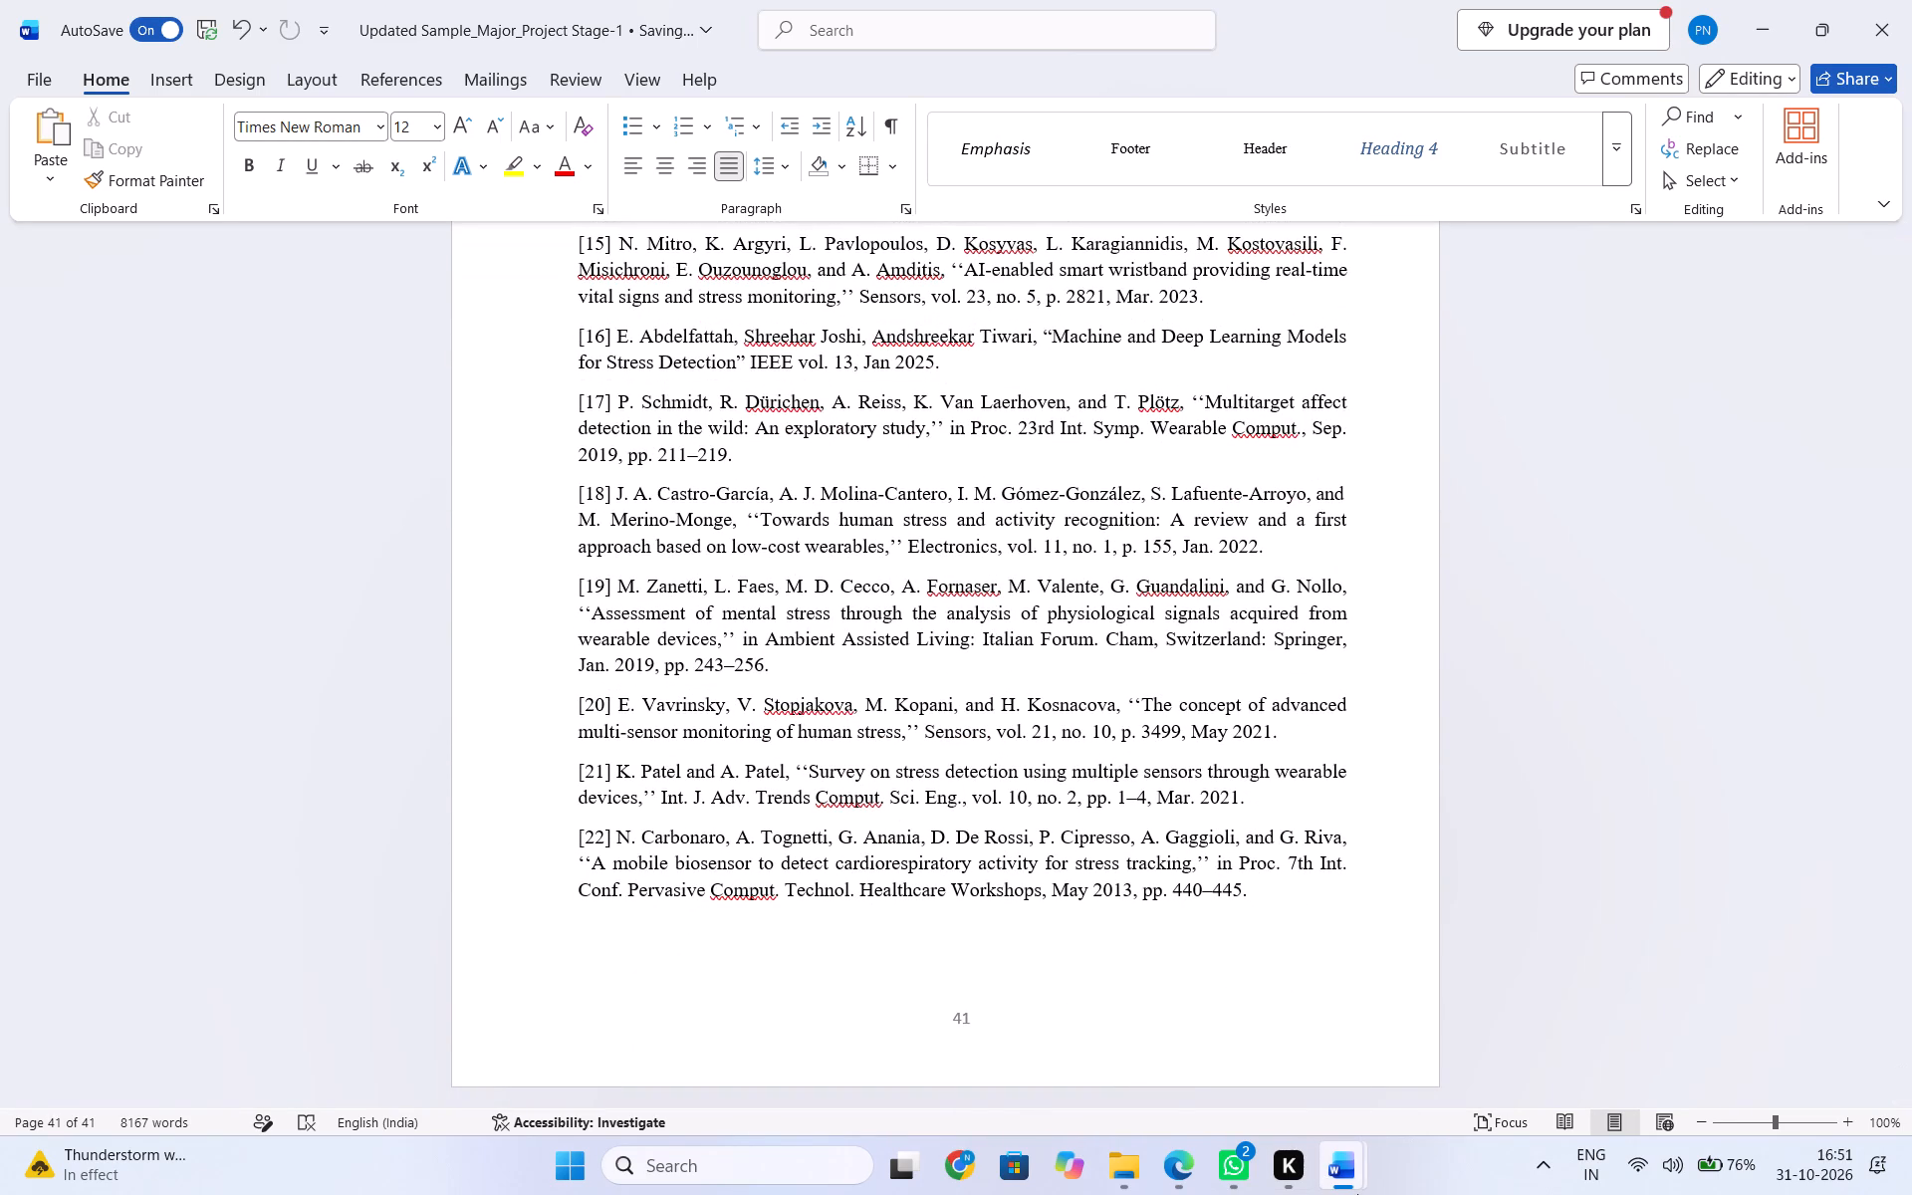
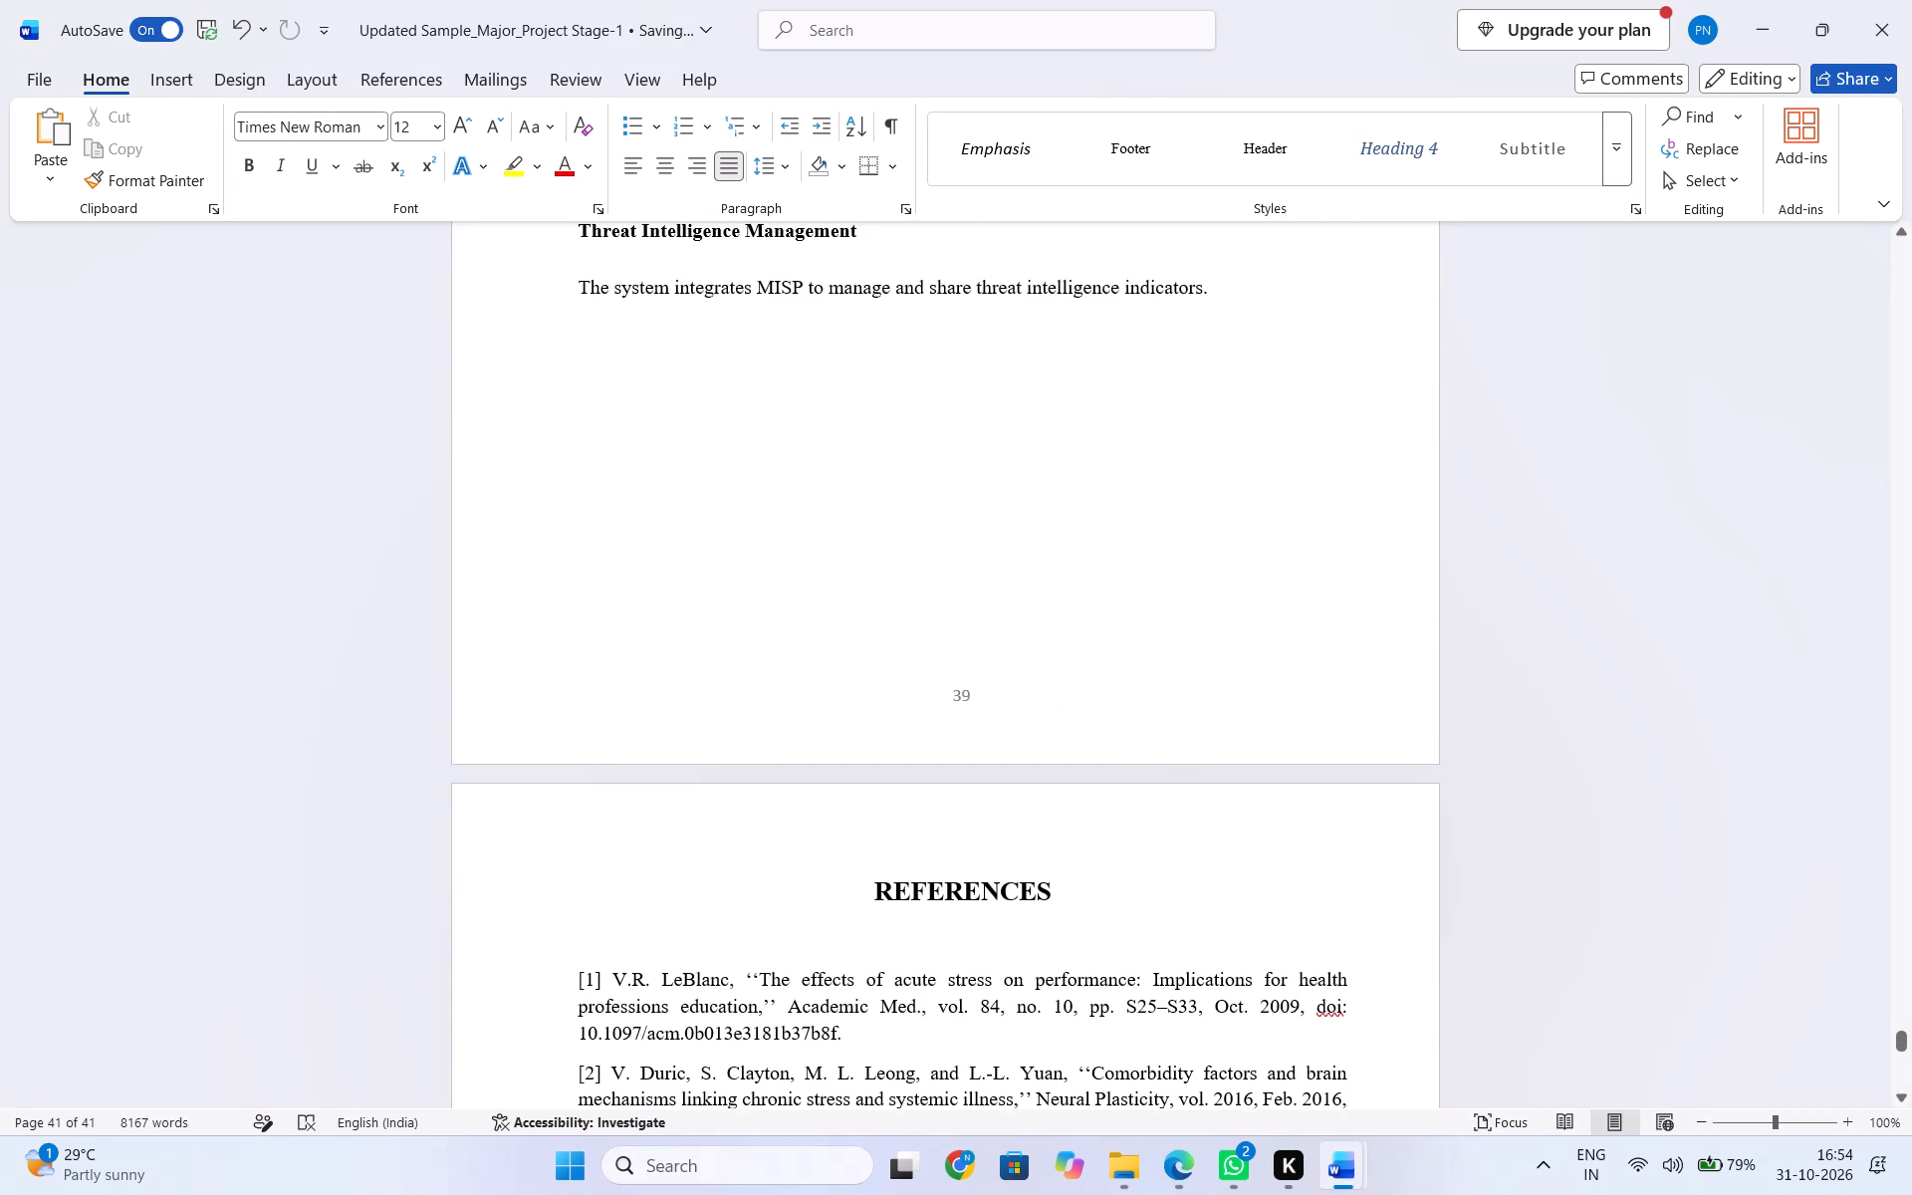
scroll(759, 896, down, 1)
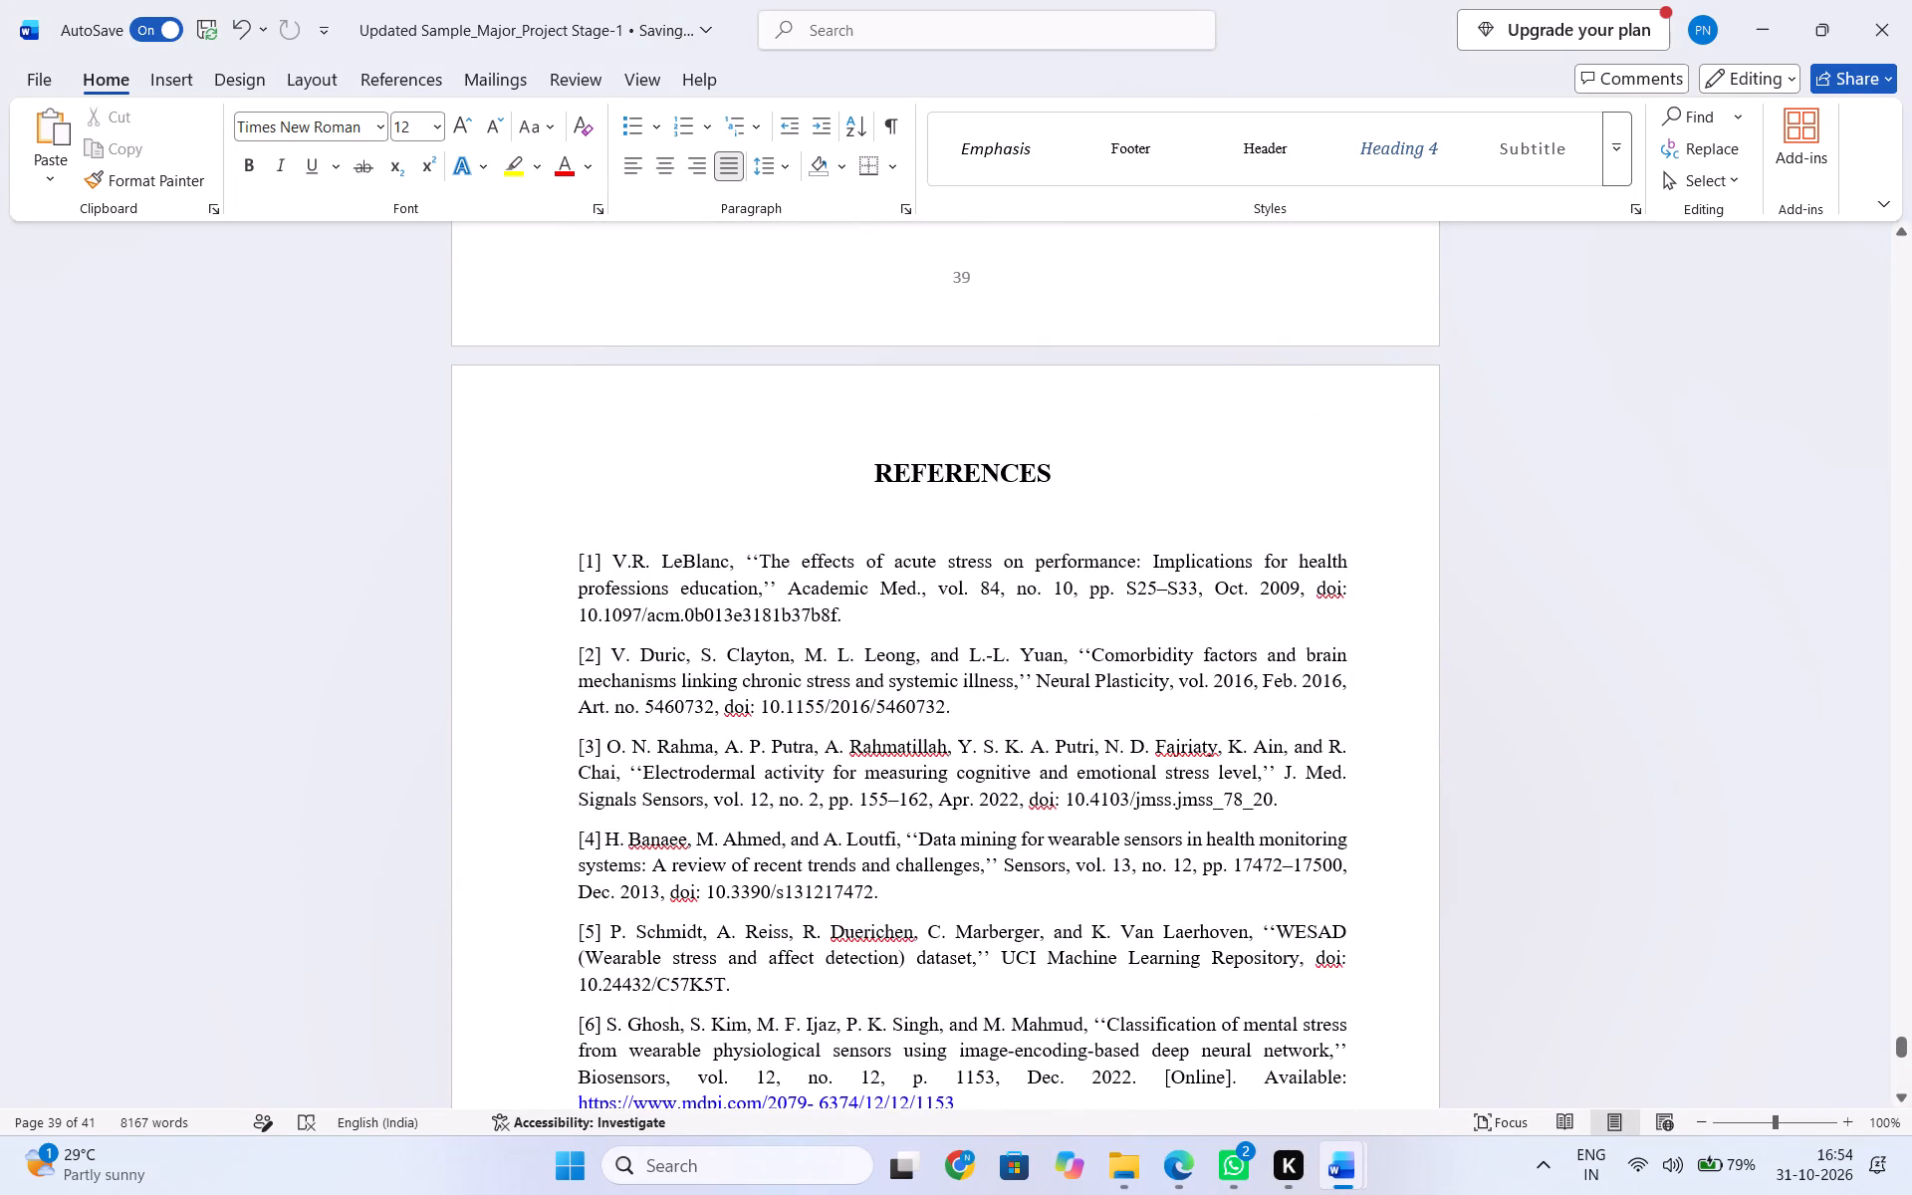
drag(570, 561, 814, 1134)
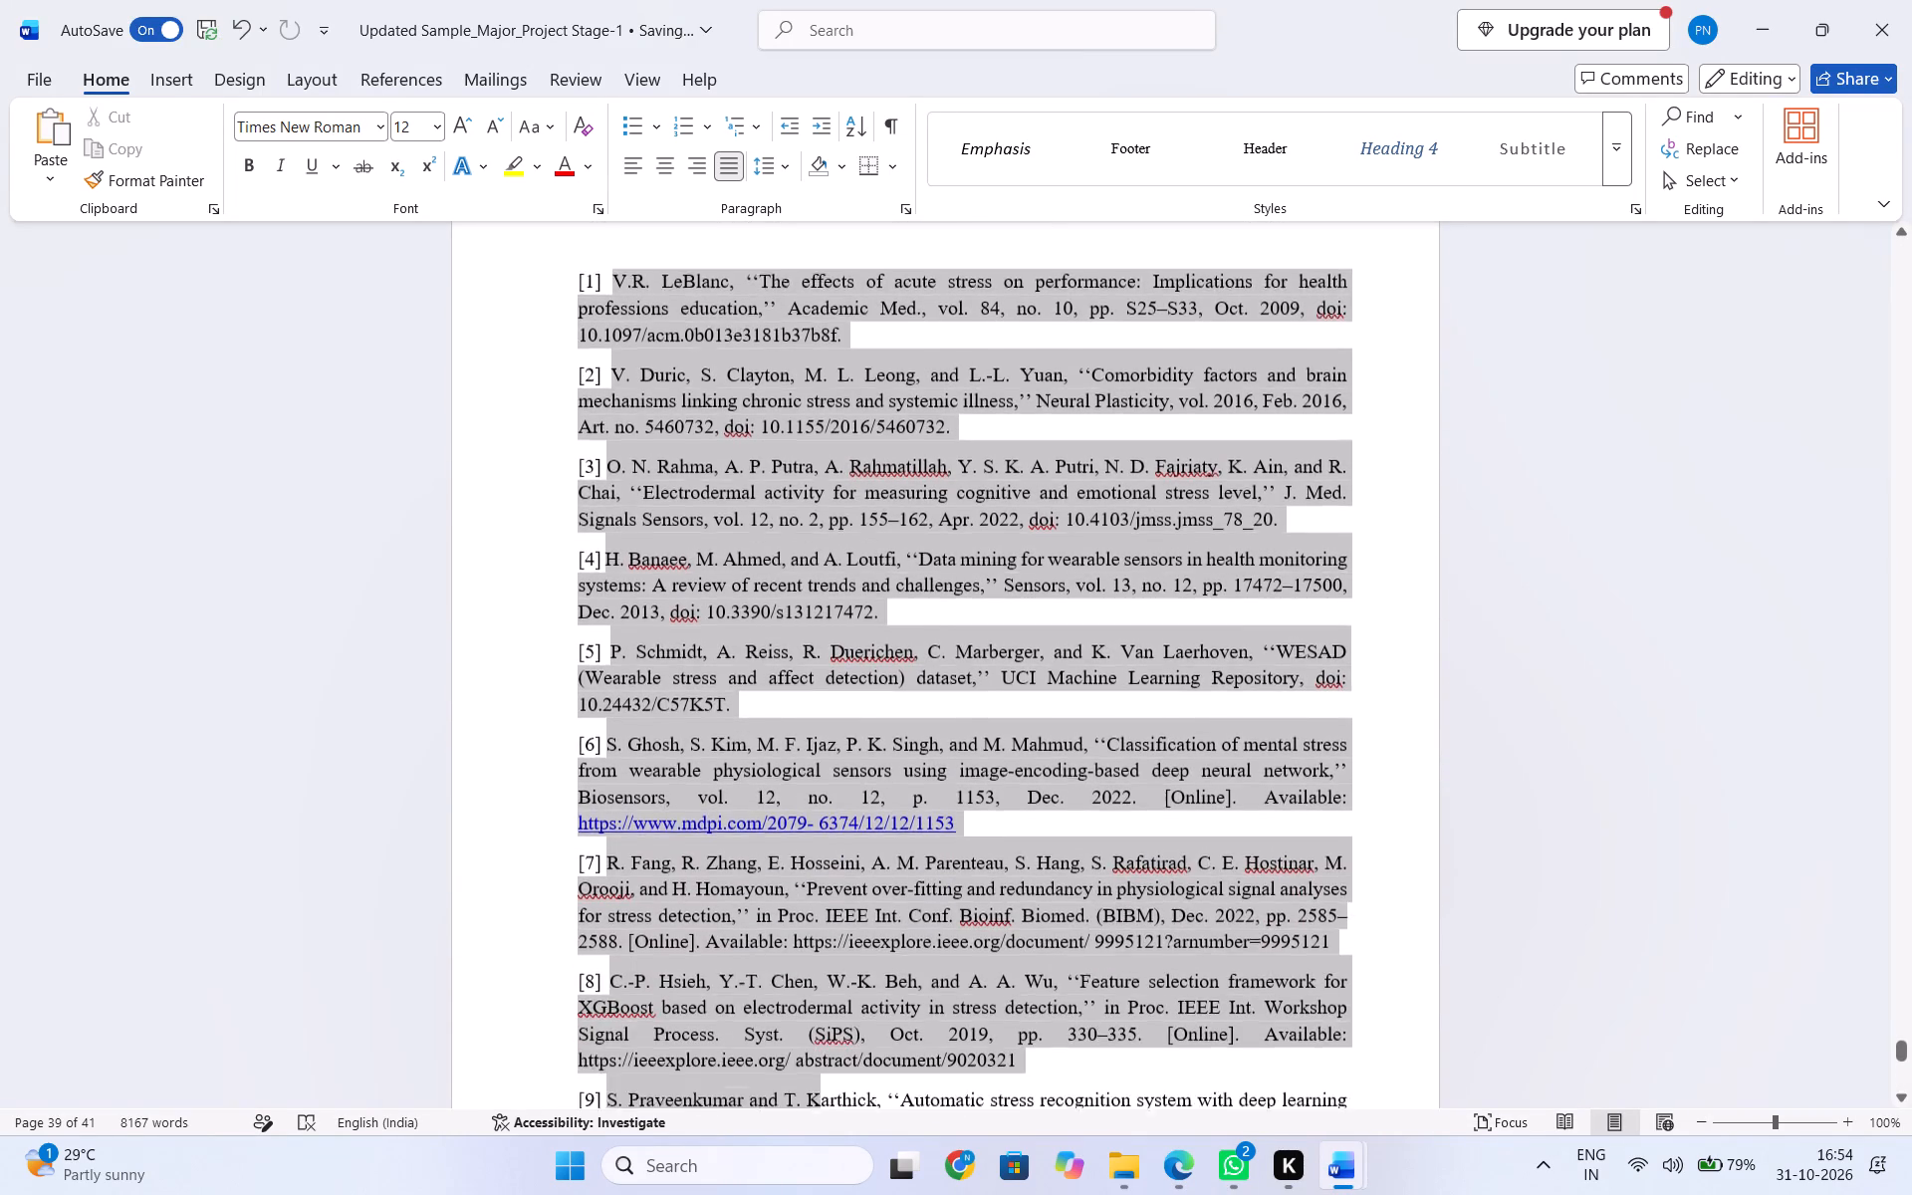
drag(814, 1134, 826, 1136)
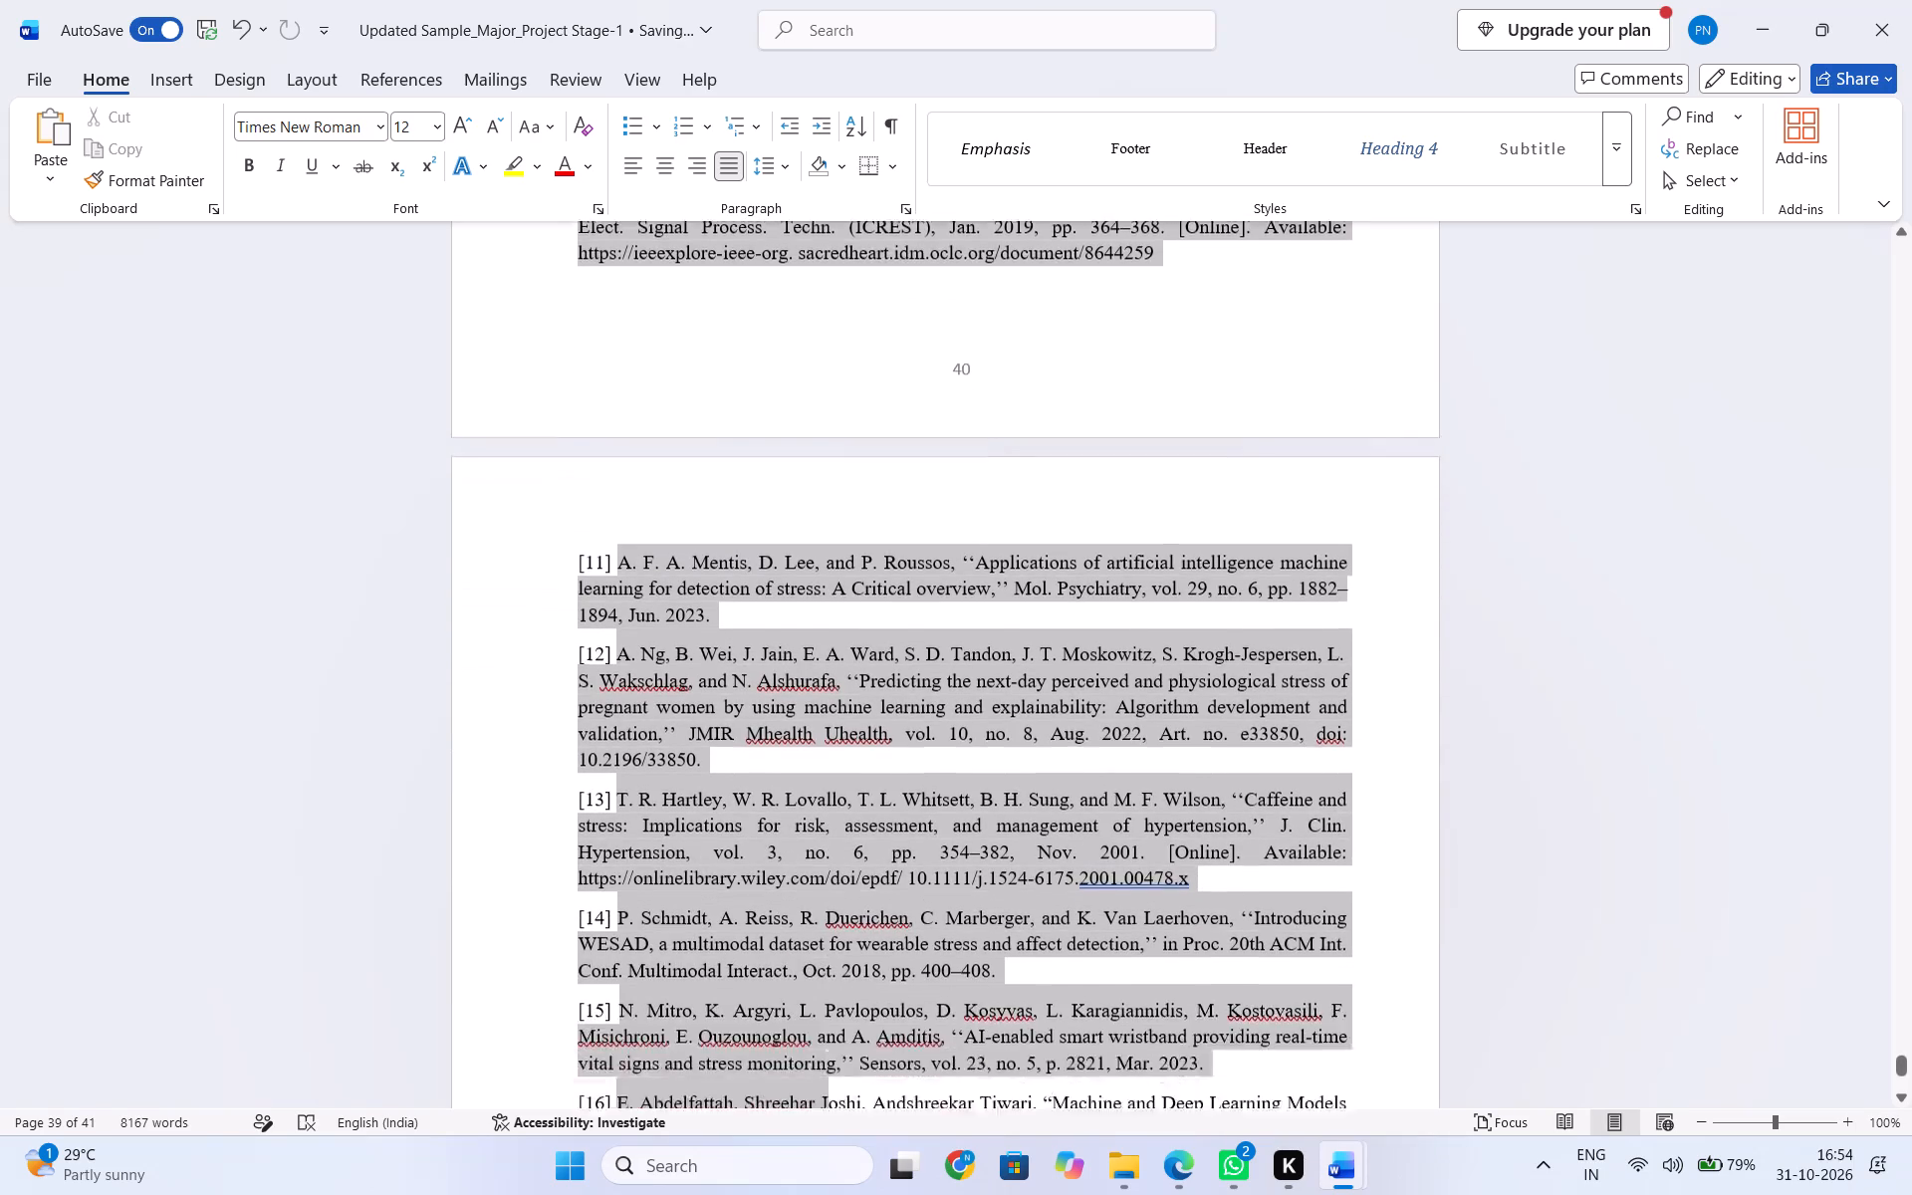
drag(826, 1136, 1254, 939)
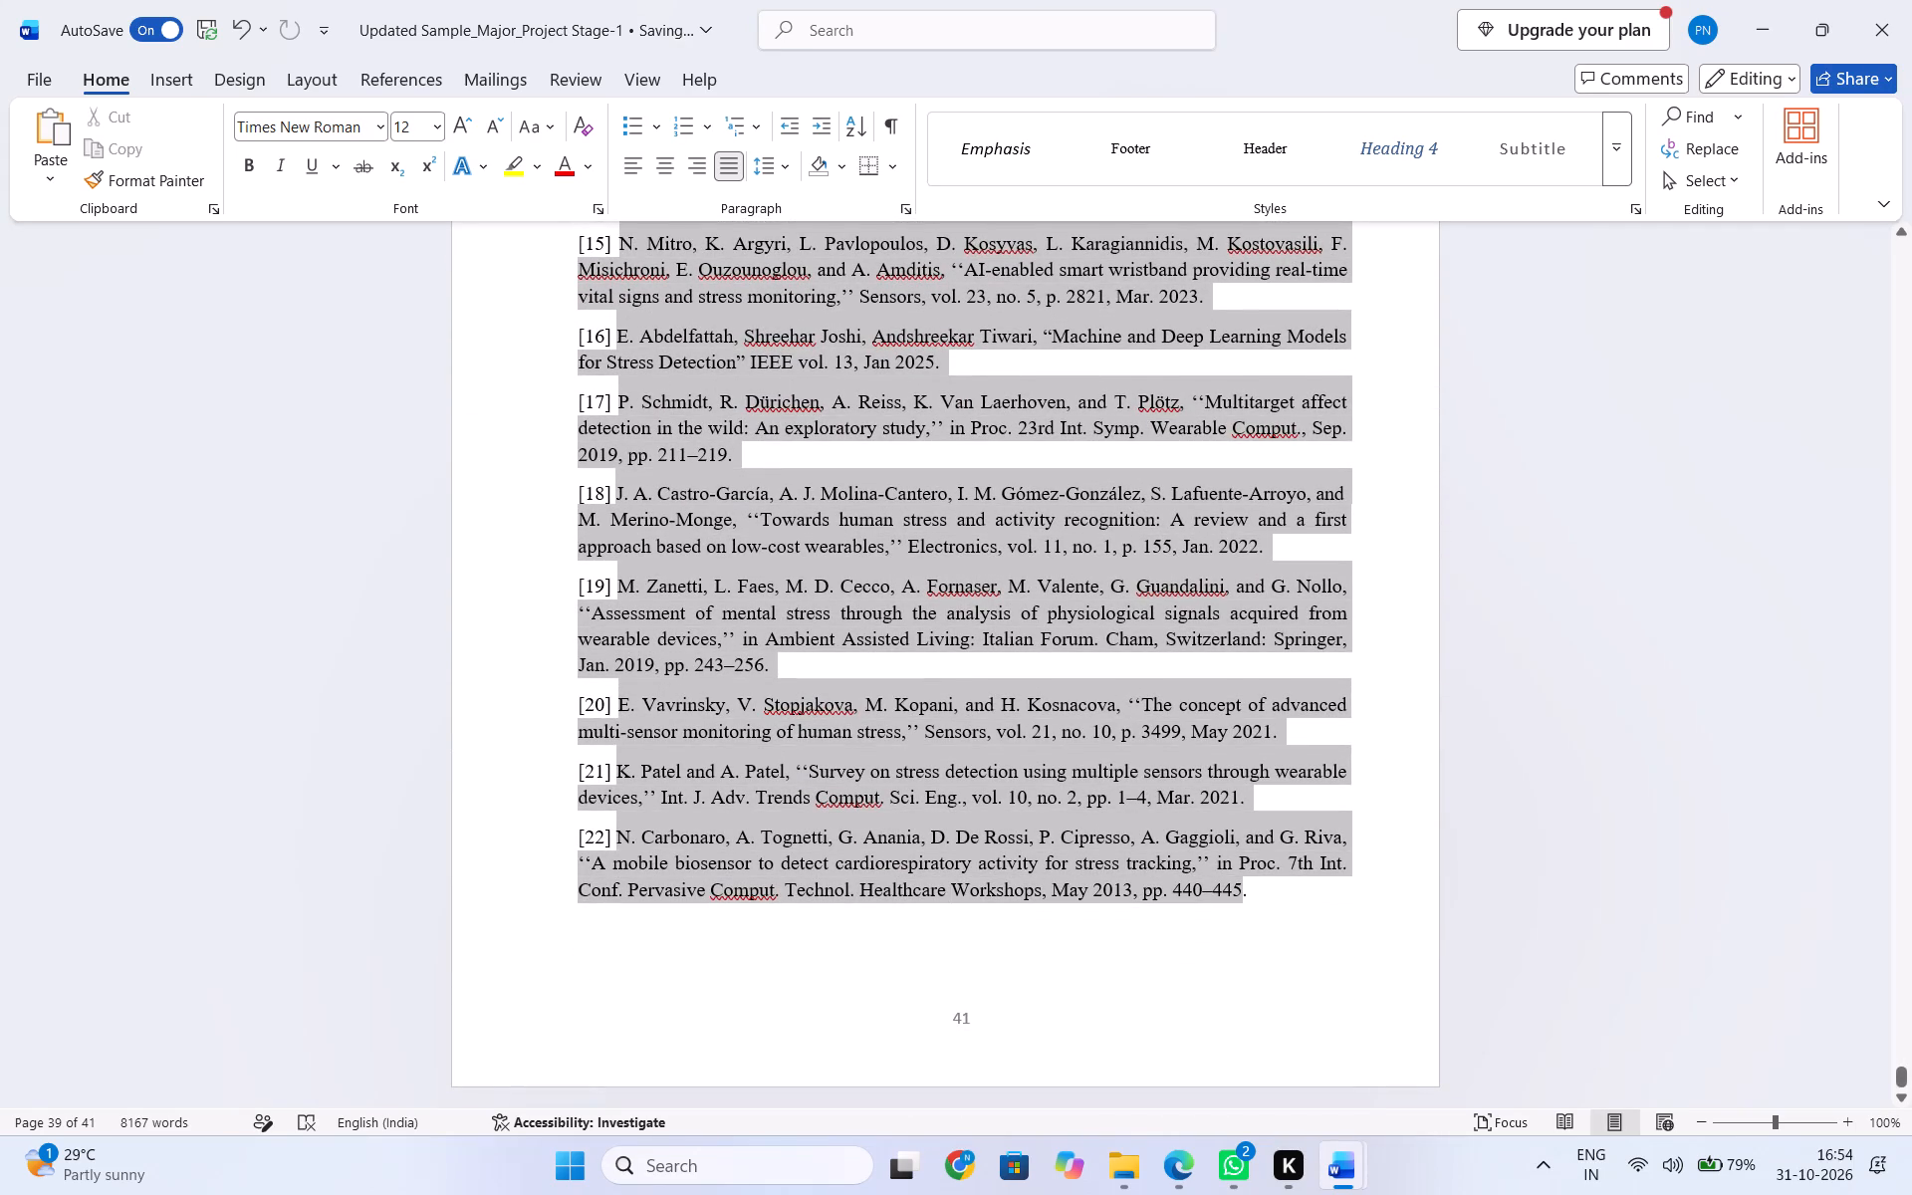
drag(1254, 939, 1263, 937)
key(ctrl+v)
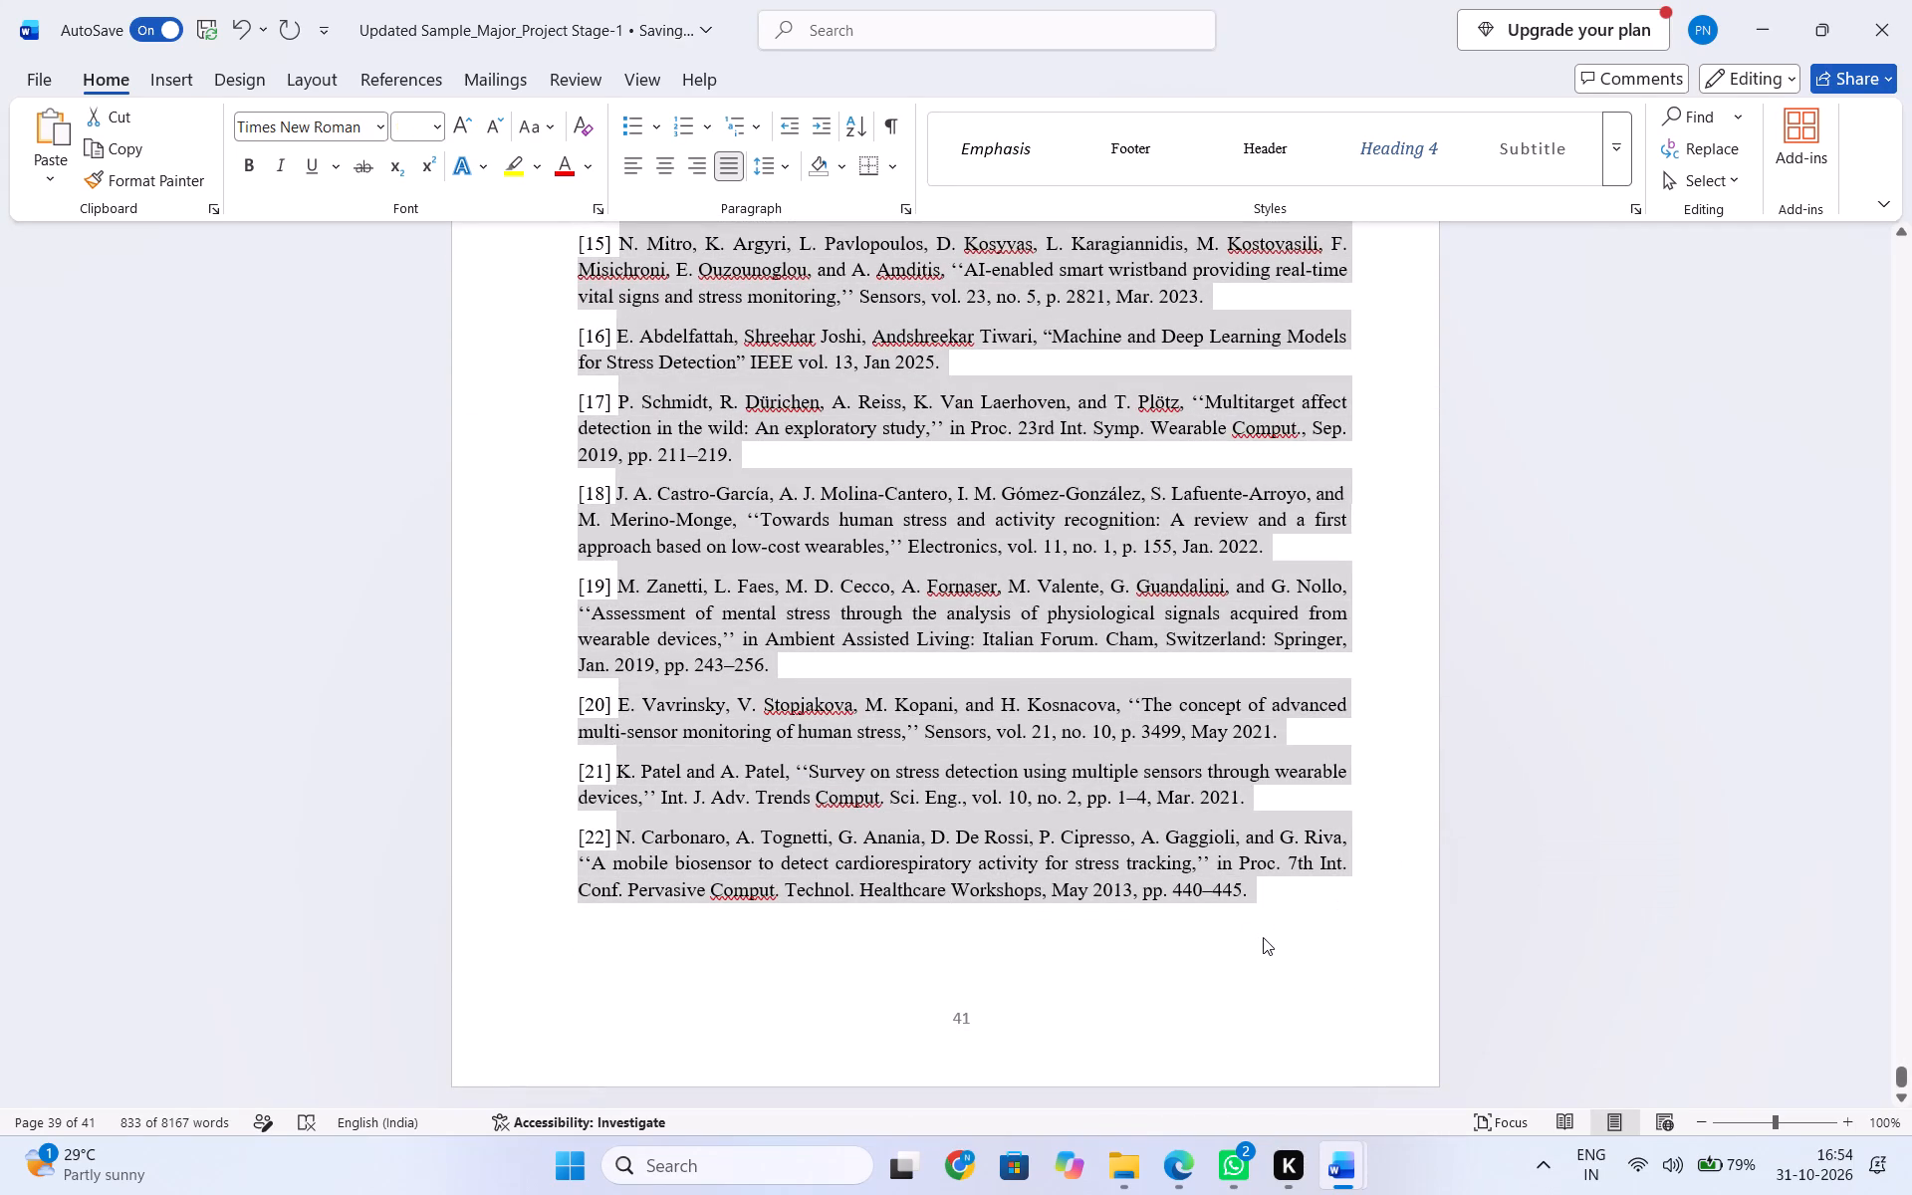
Remove the duplicate automatic list numbers from the first four pasted references, keeping the typed numbers [1] to [4].
scroll(1026, 895, up, 5)
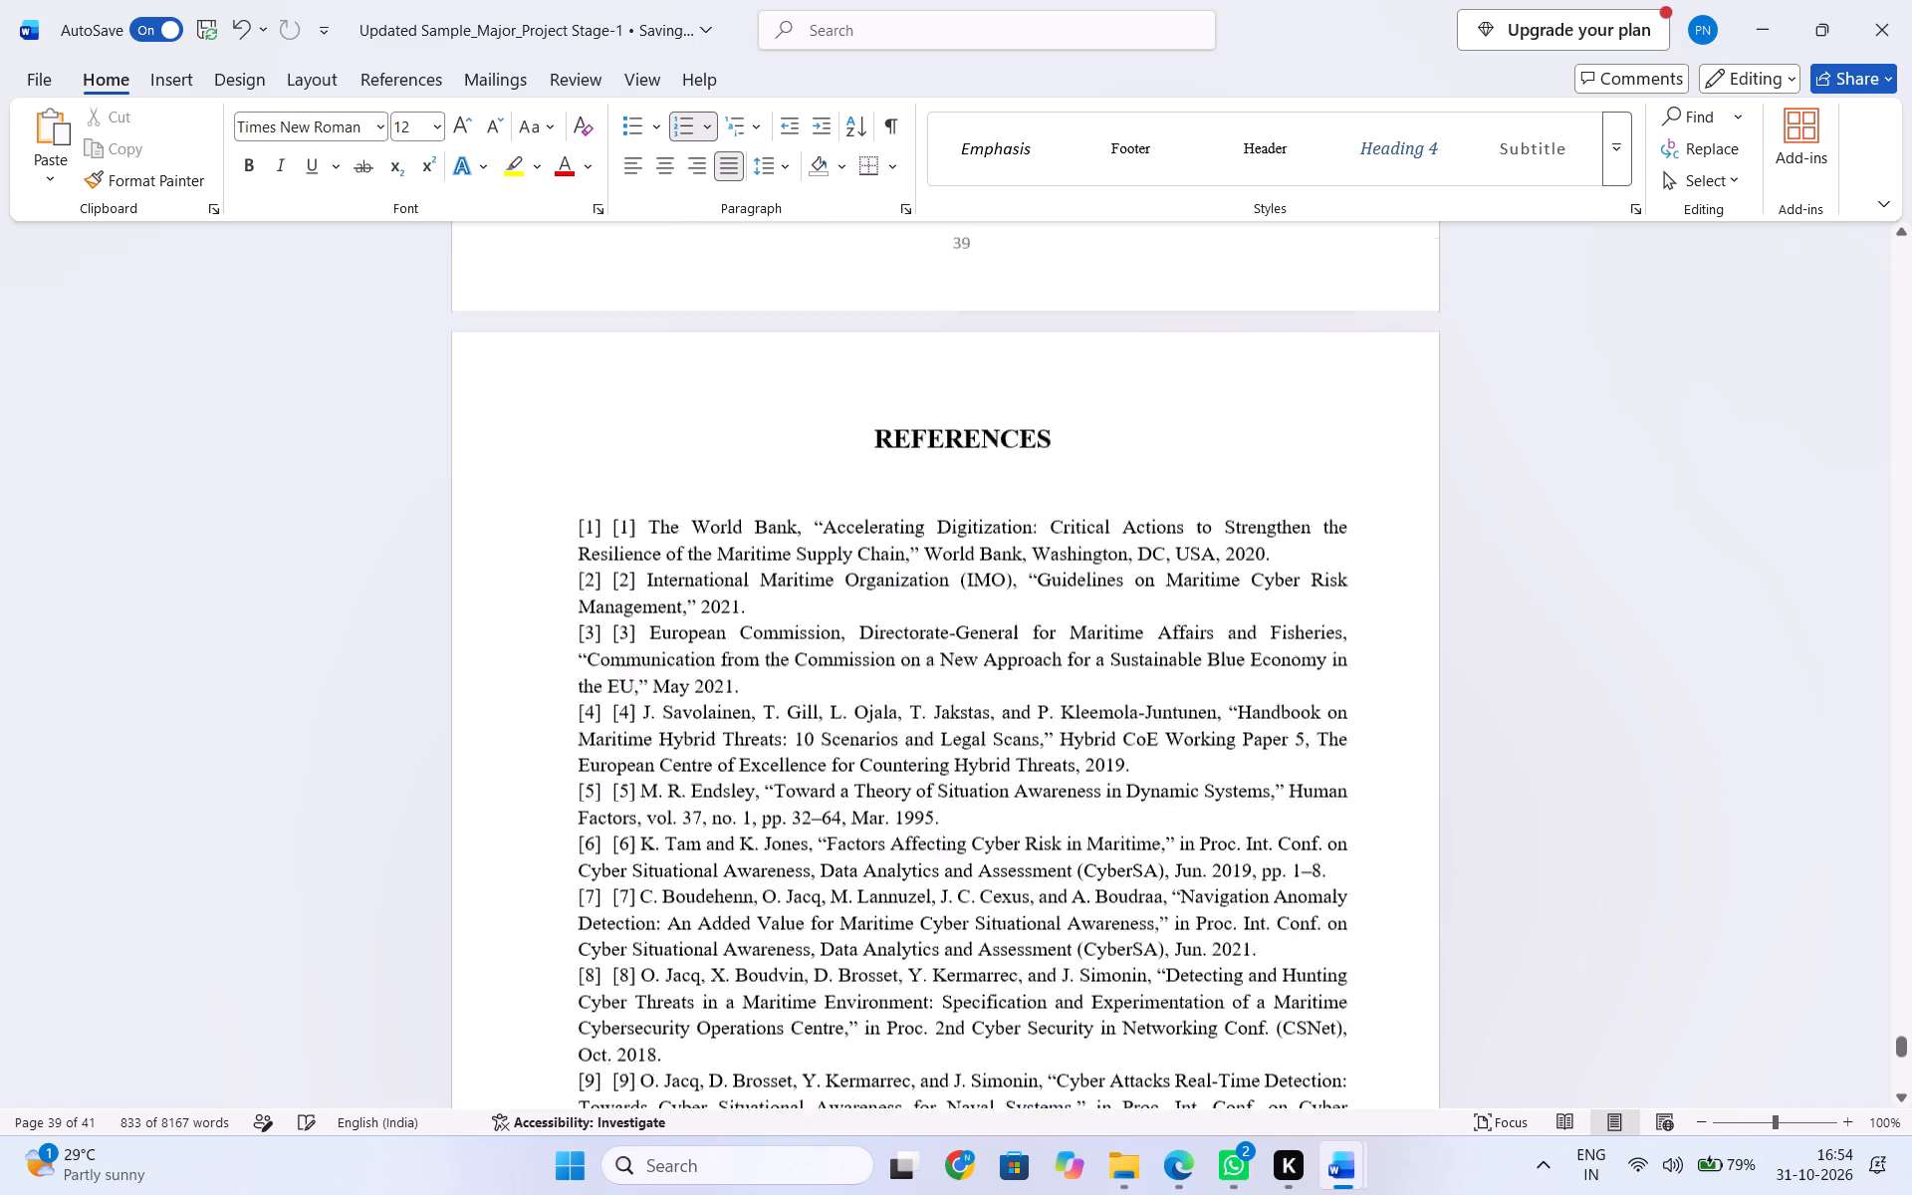
scroll(919, 938, down, 1)
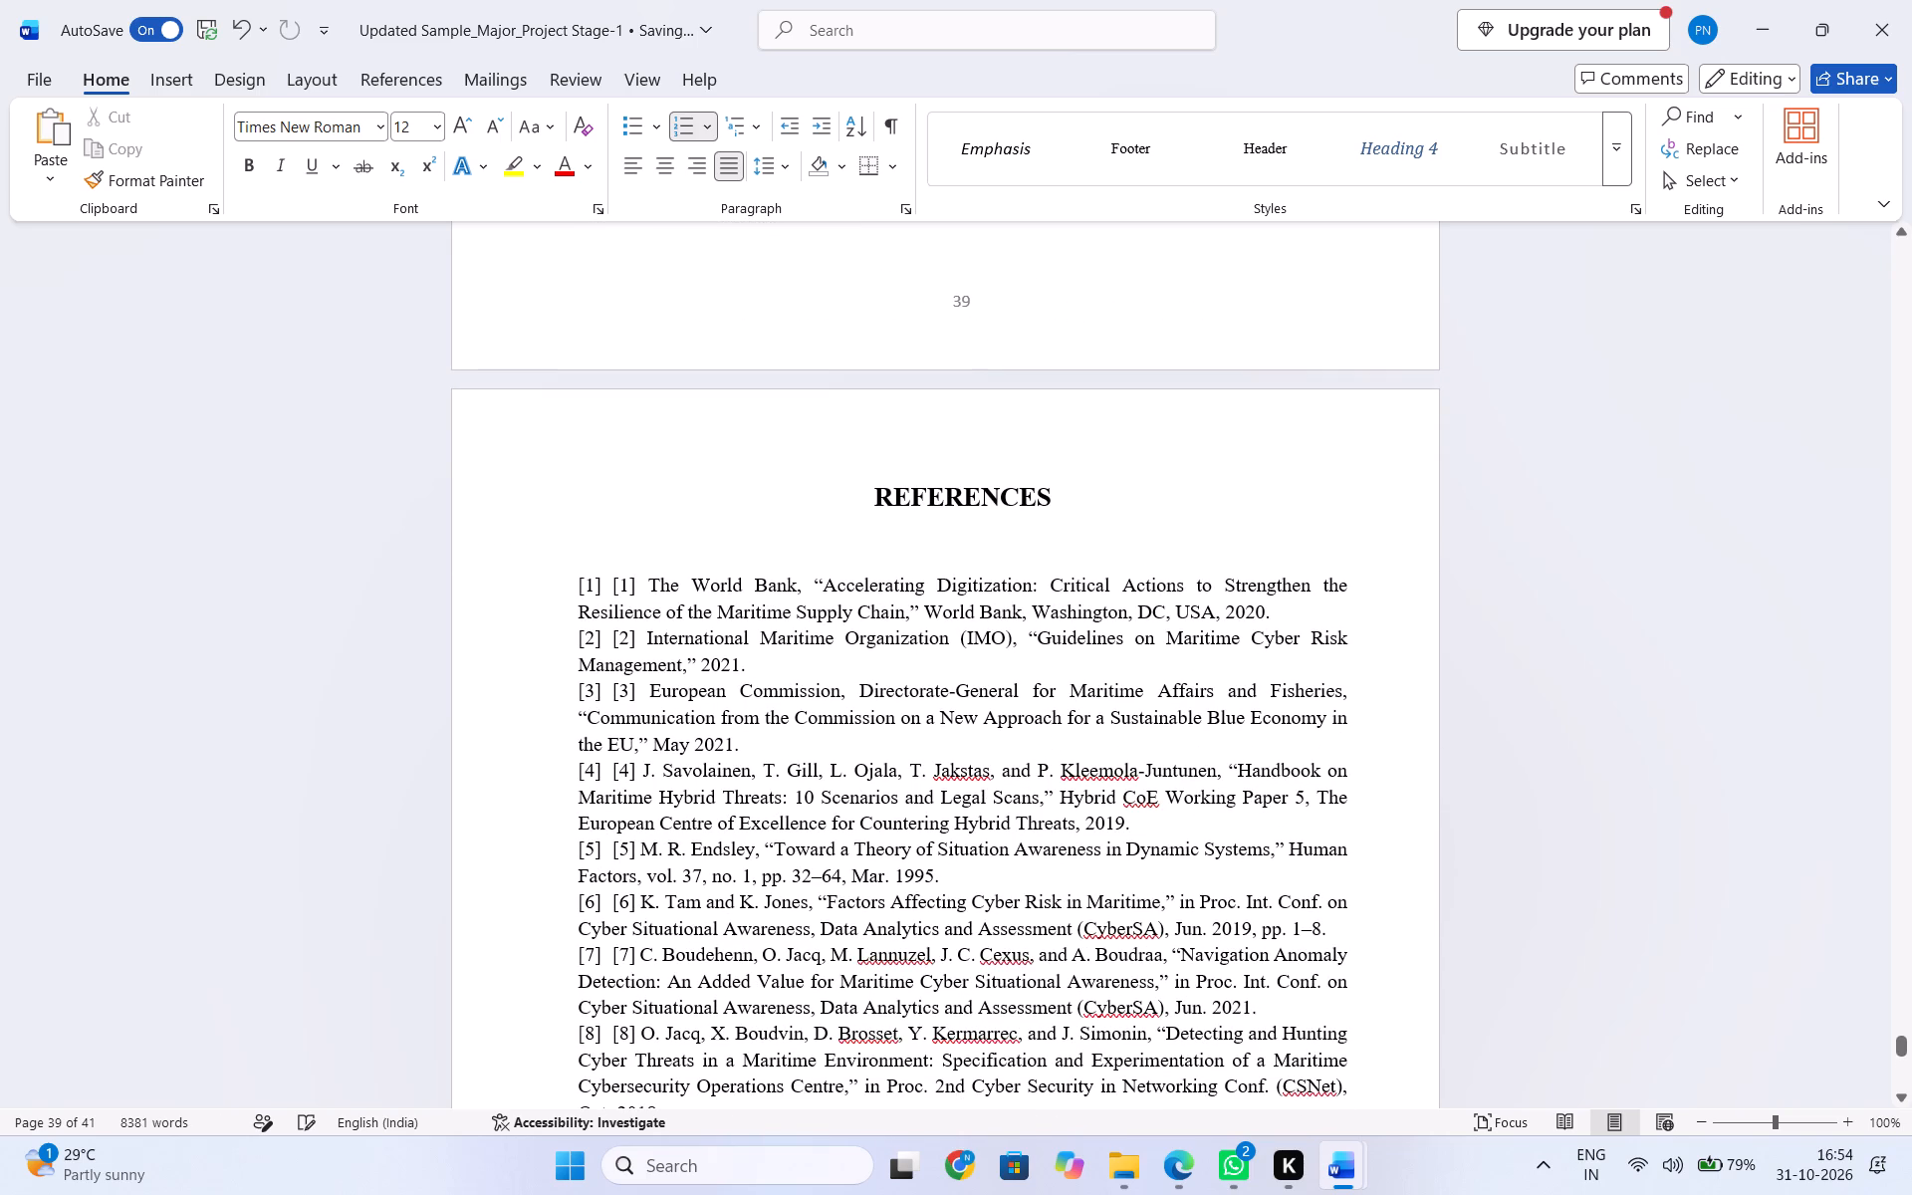
click(609, 590)
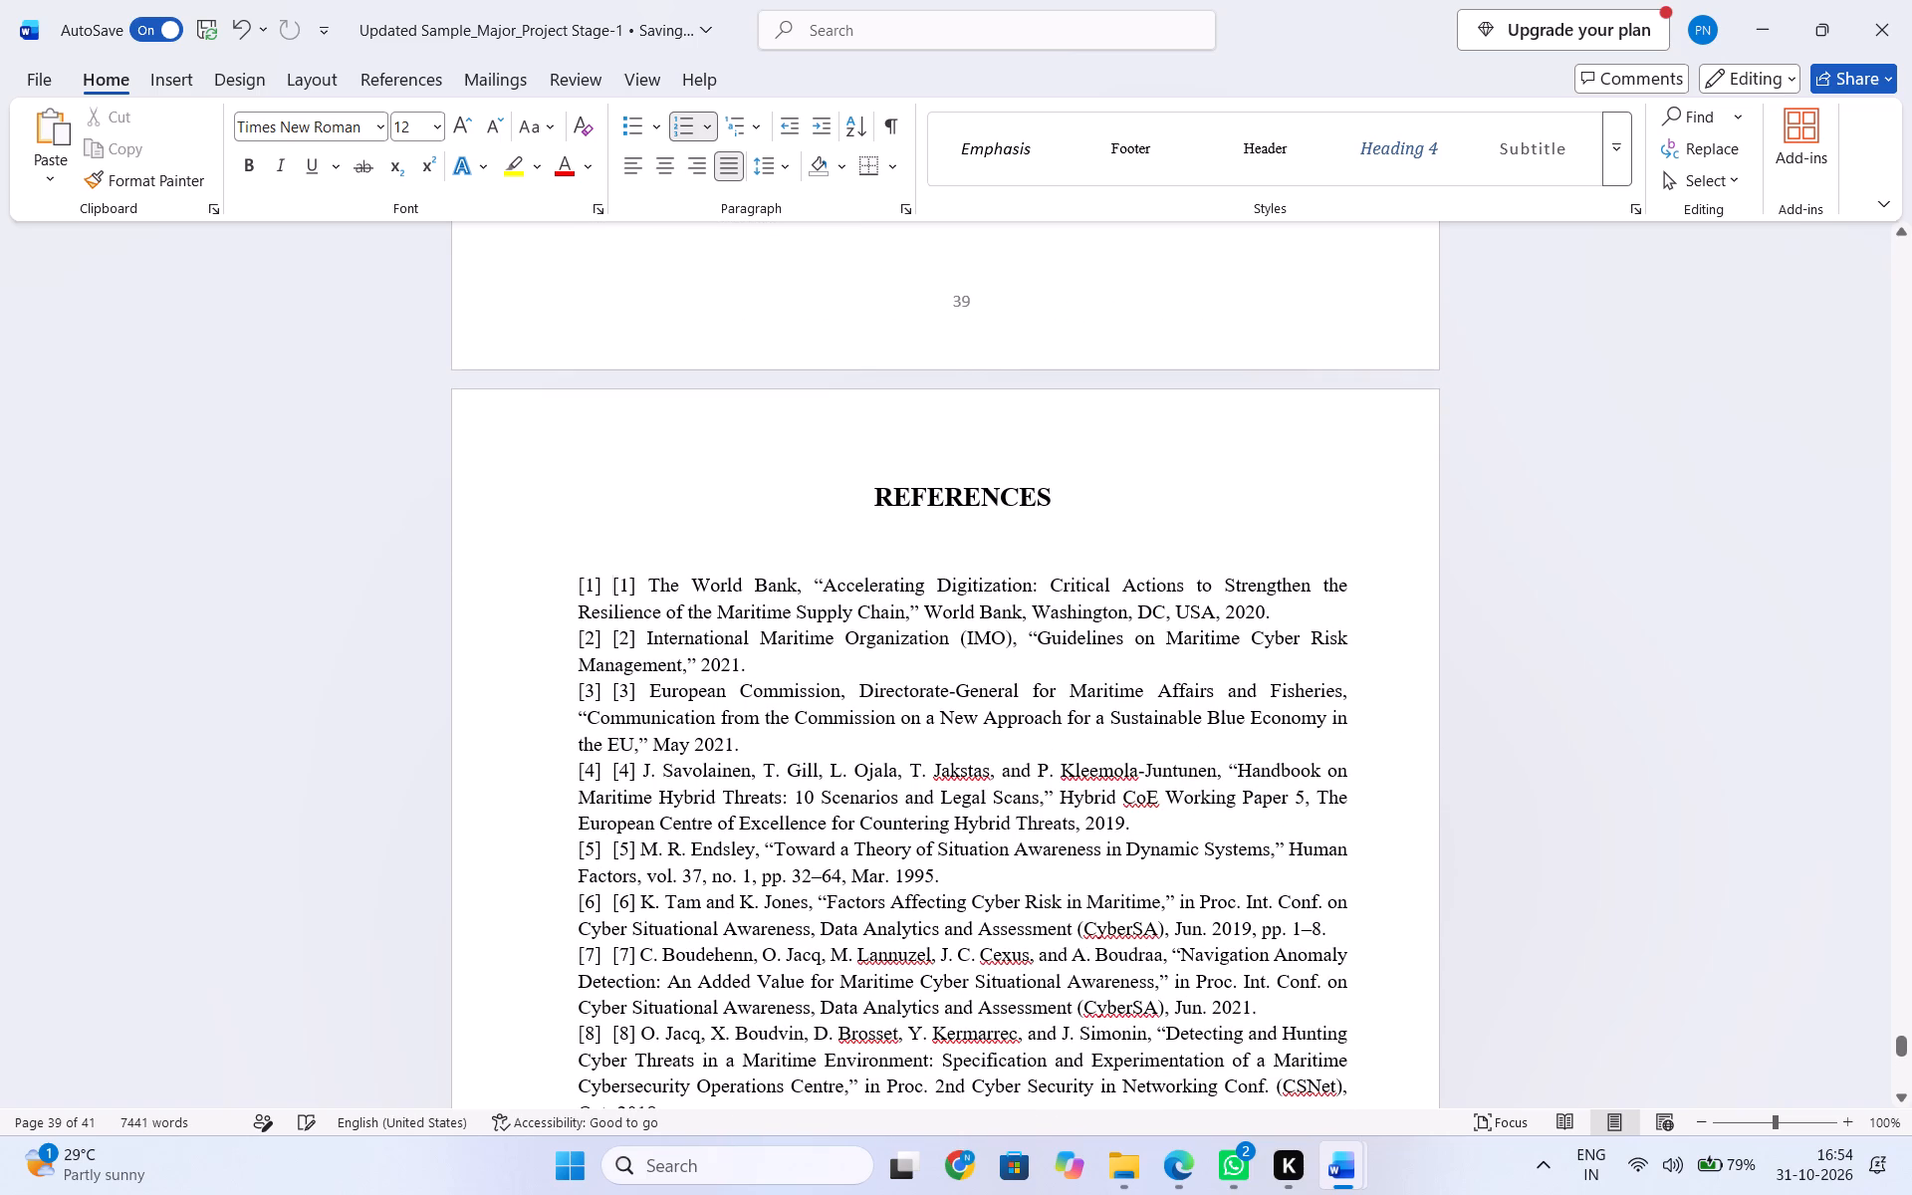
key(BackSpace)
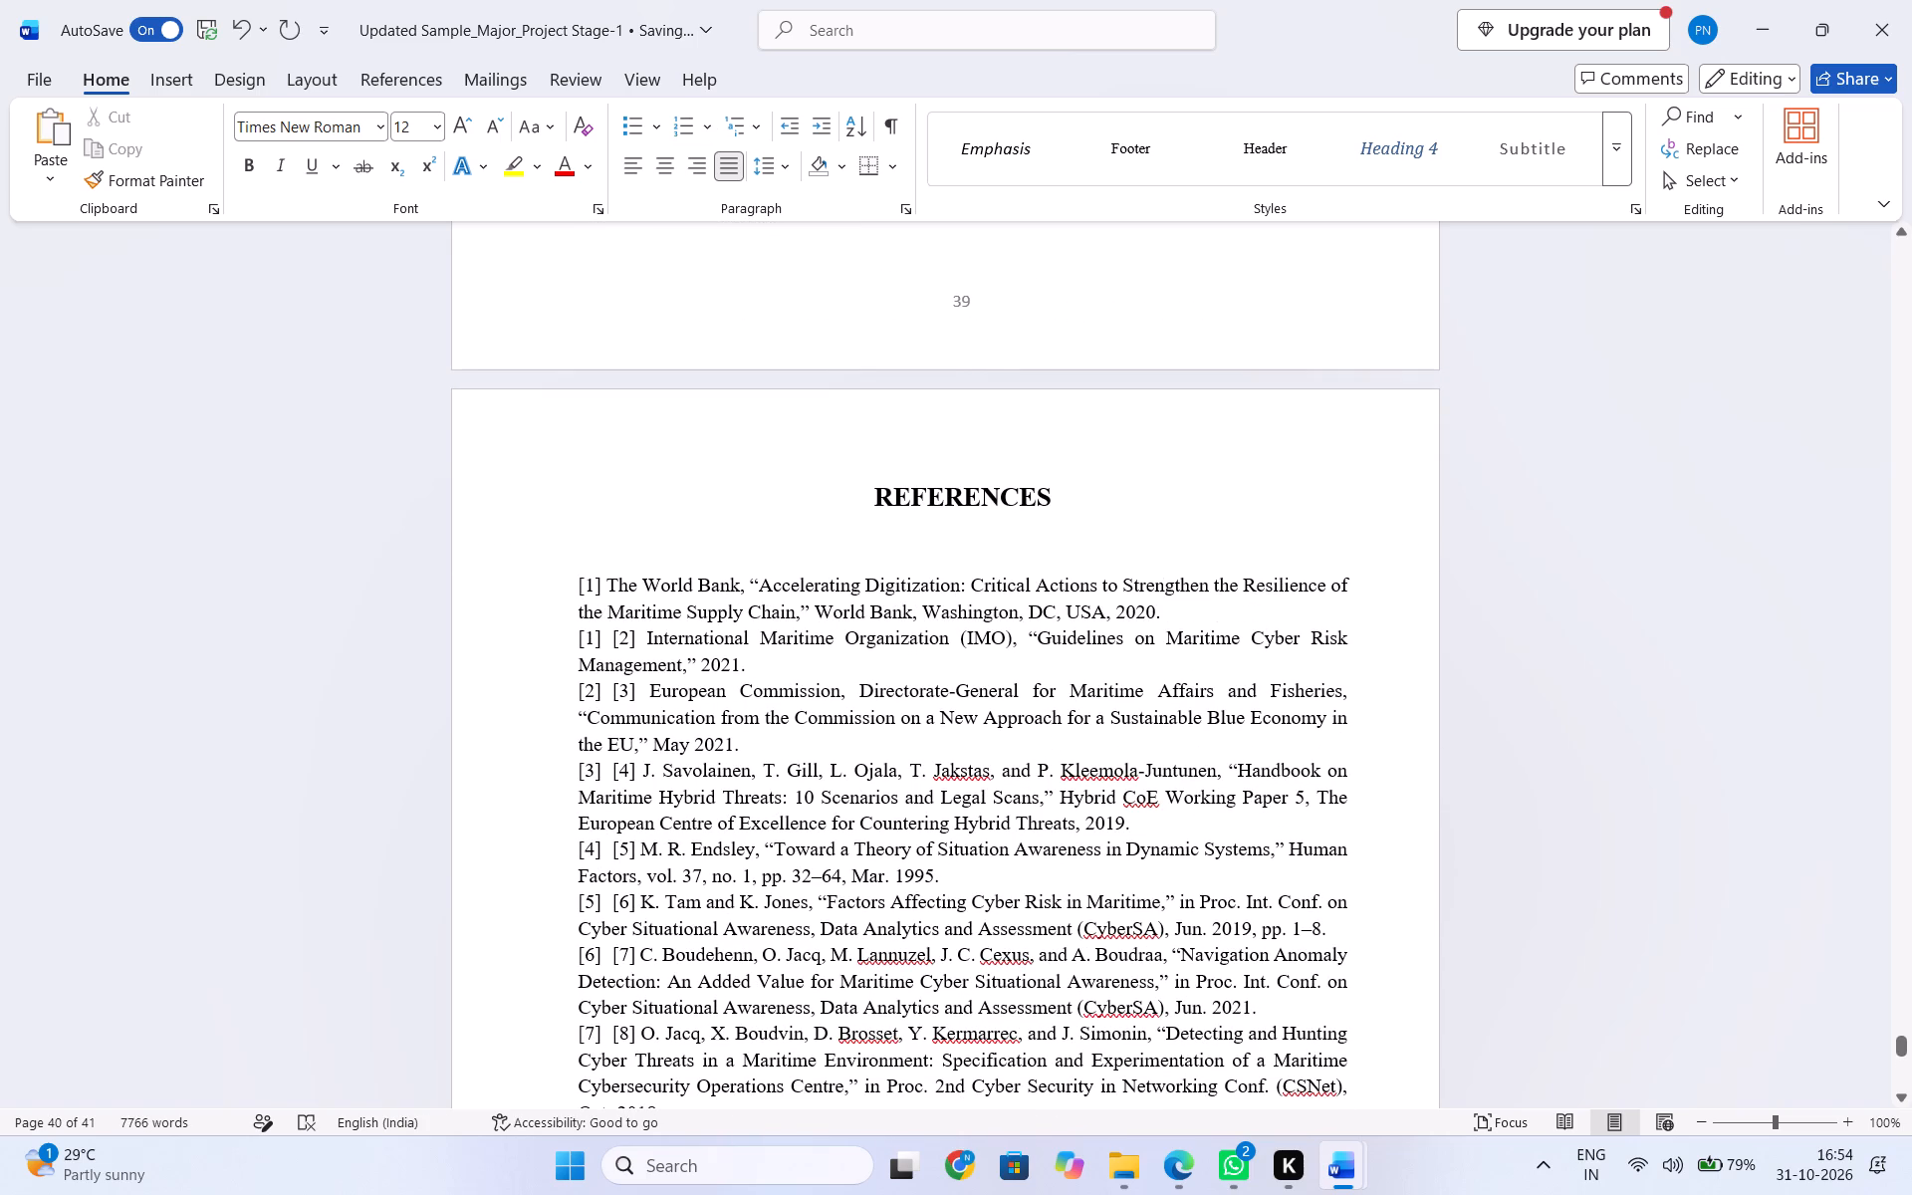
click(614, 646)
key(BackSpace)
click(617, 690)
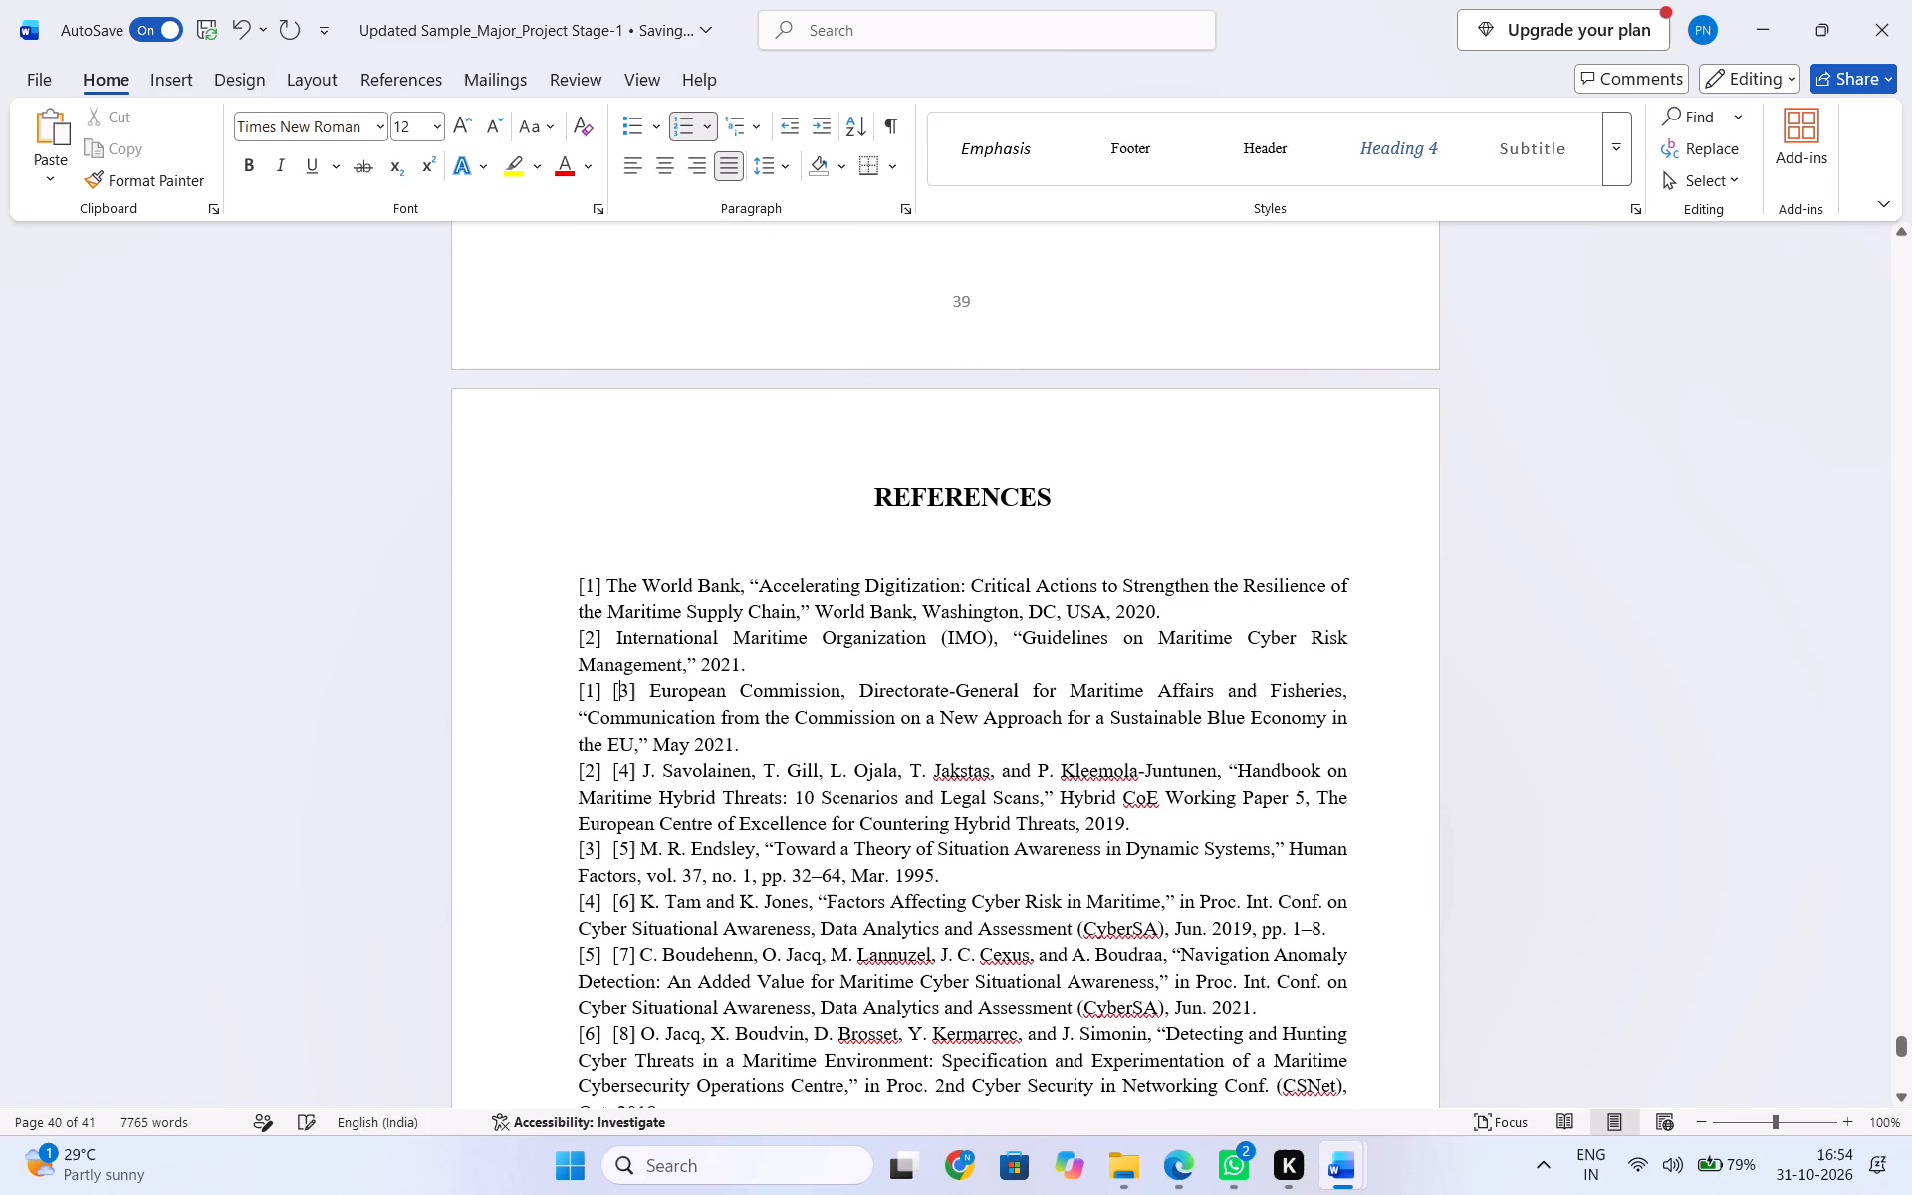
click(612, 692)
key(BackSpace)
click(615, 768)
key(BackSpace)
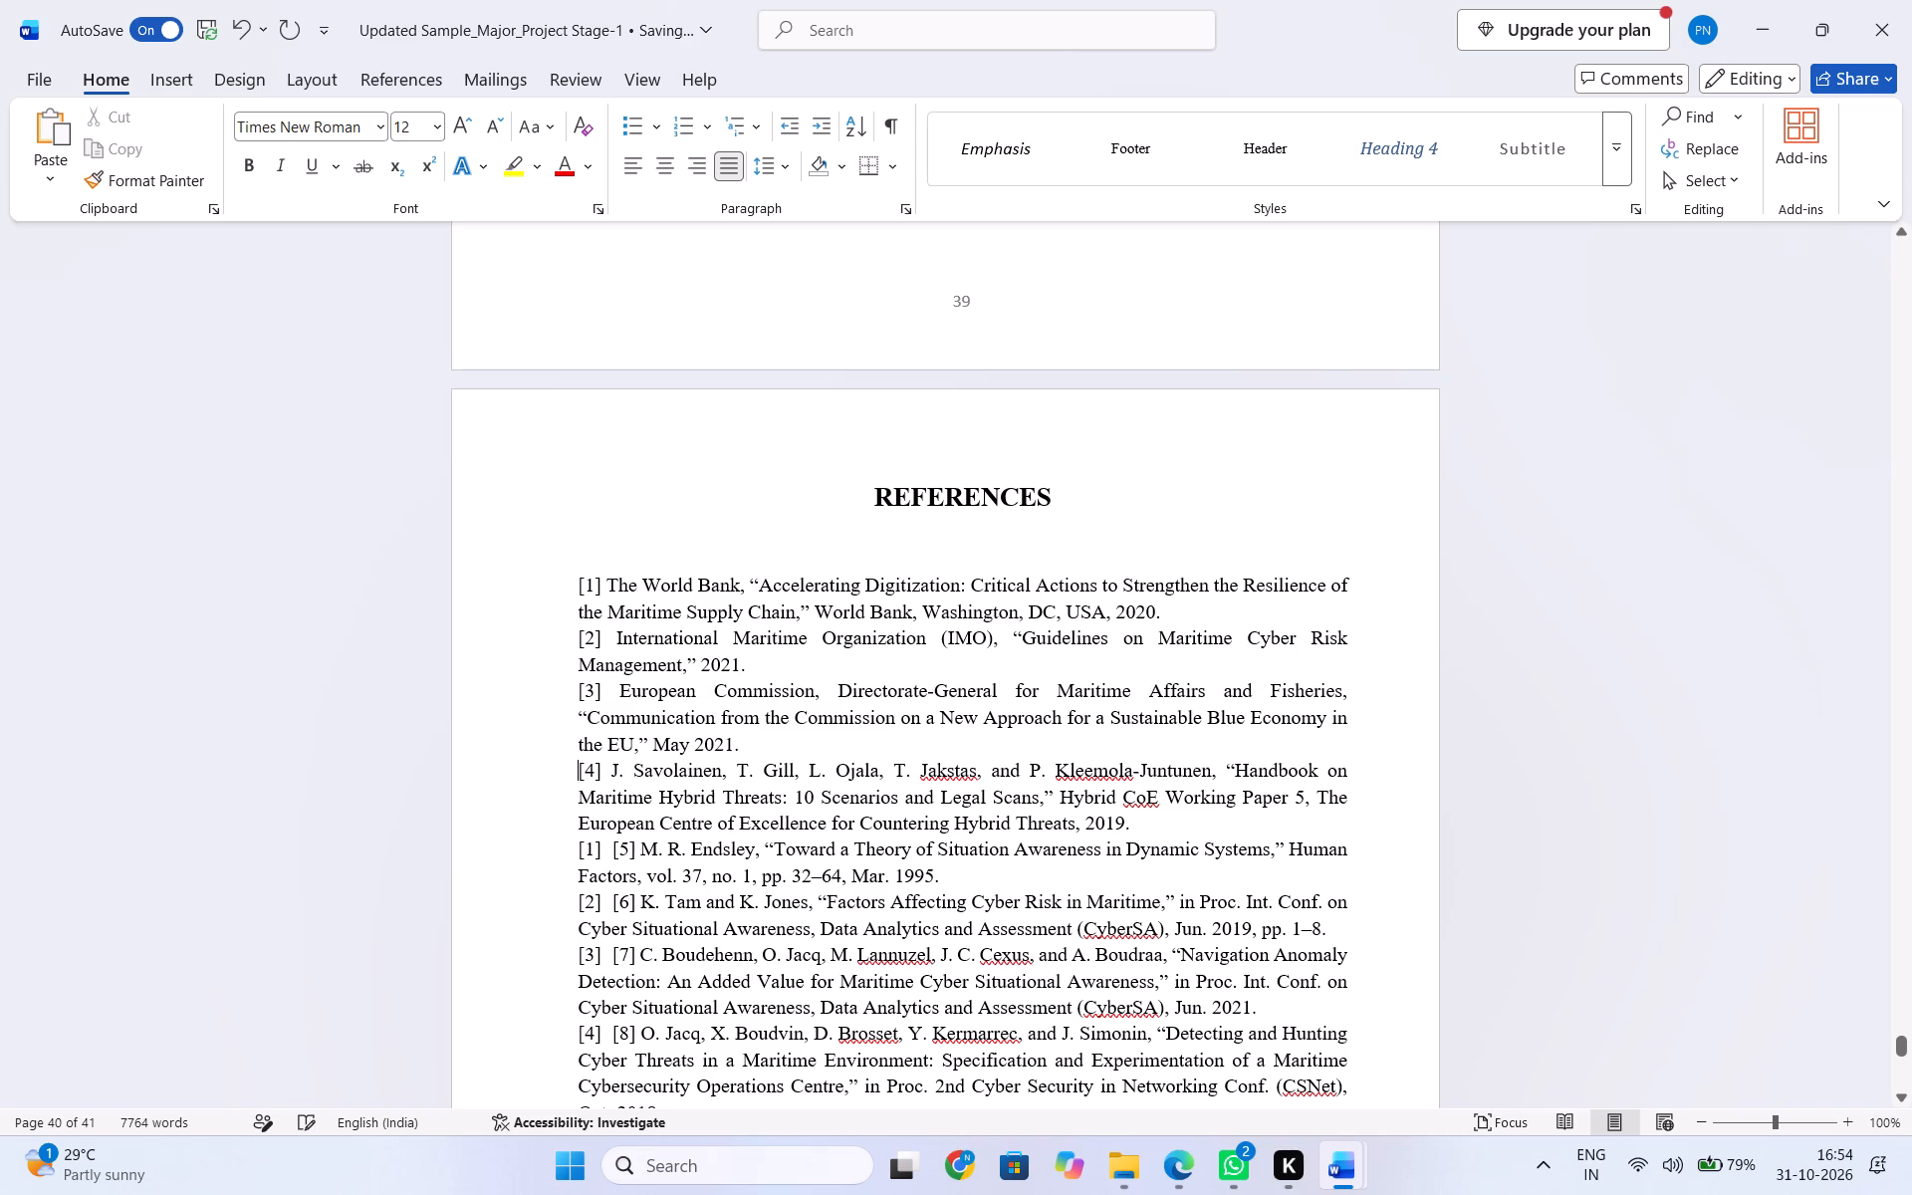
Remove the duplicate automatic list numbers from the next four references, keeping the typed numbers [5] to [8].
click(615, 848)
key(BackSpace)
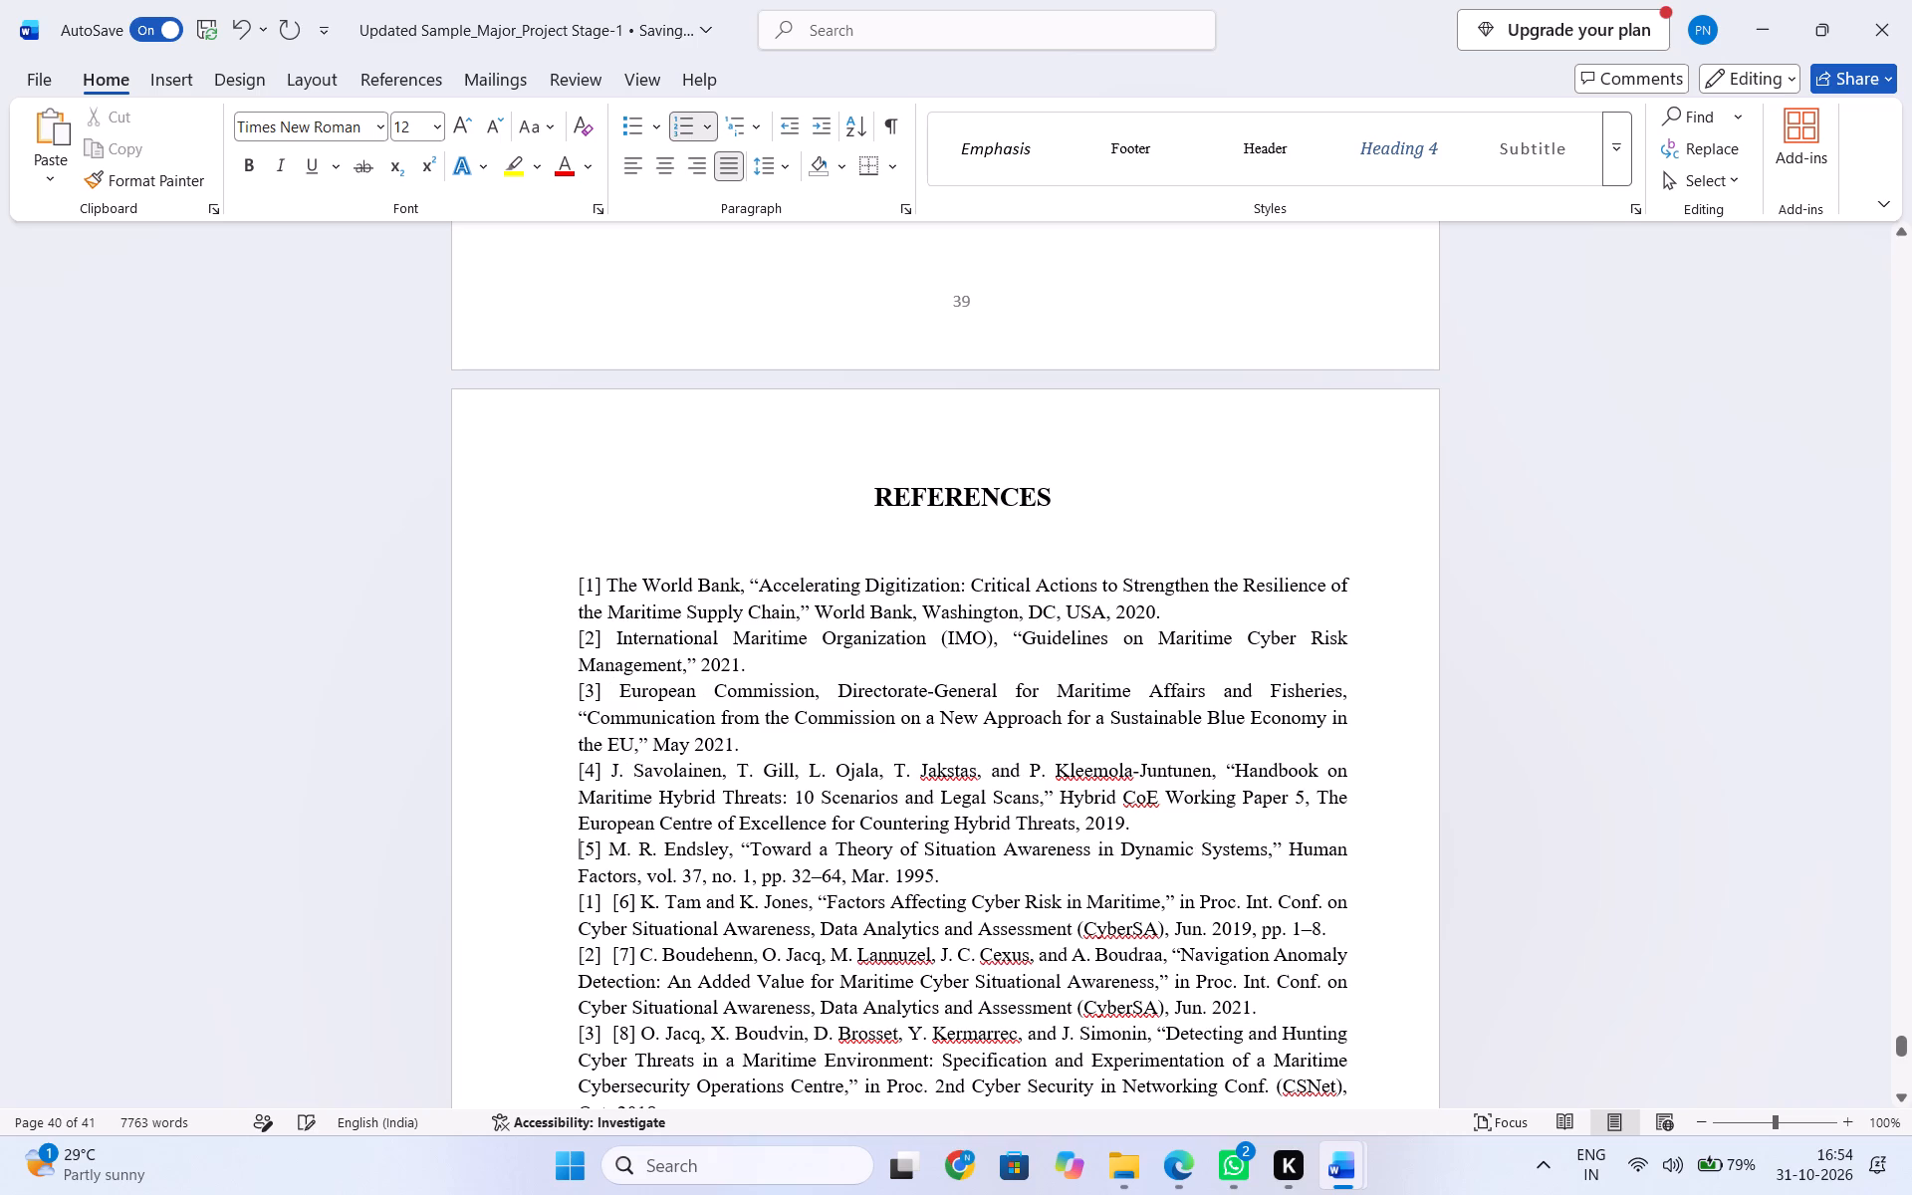
click(610, 904)
key(BackSpace)
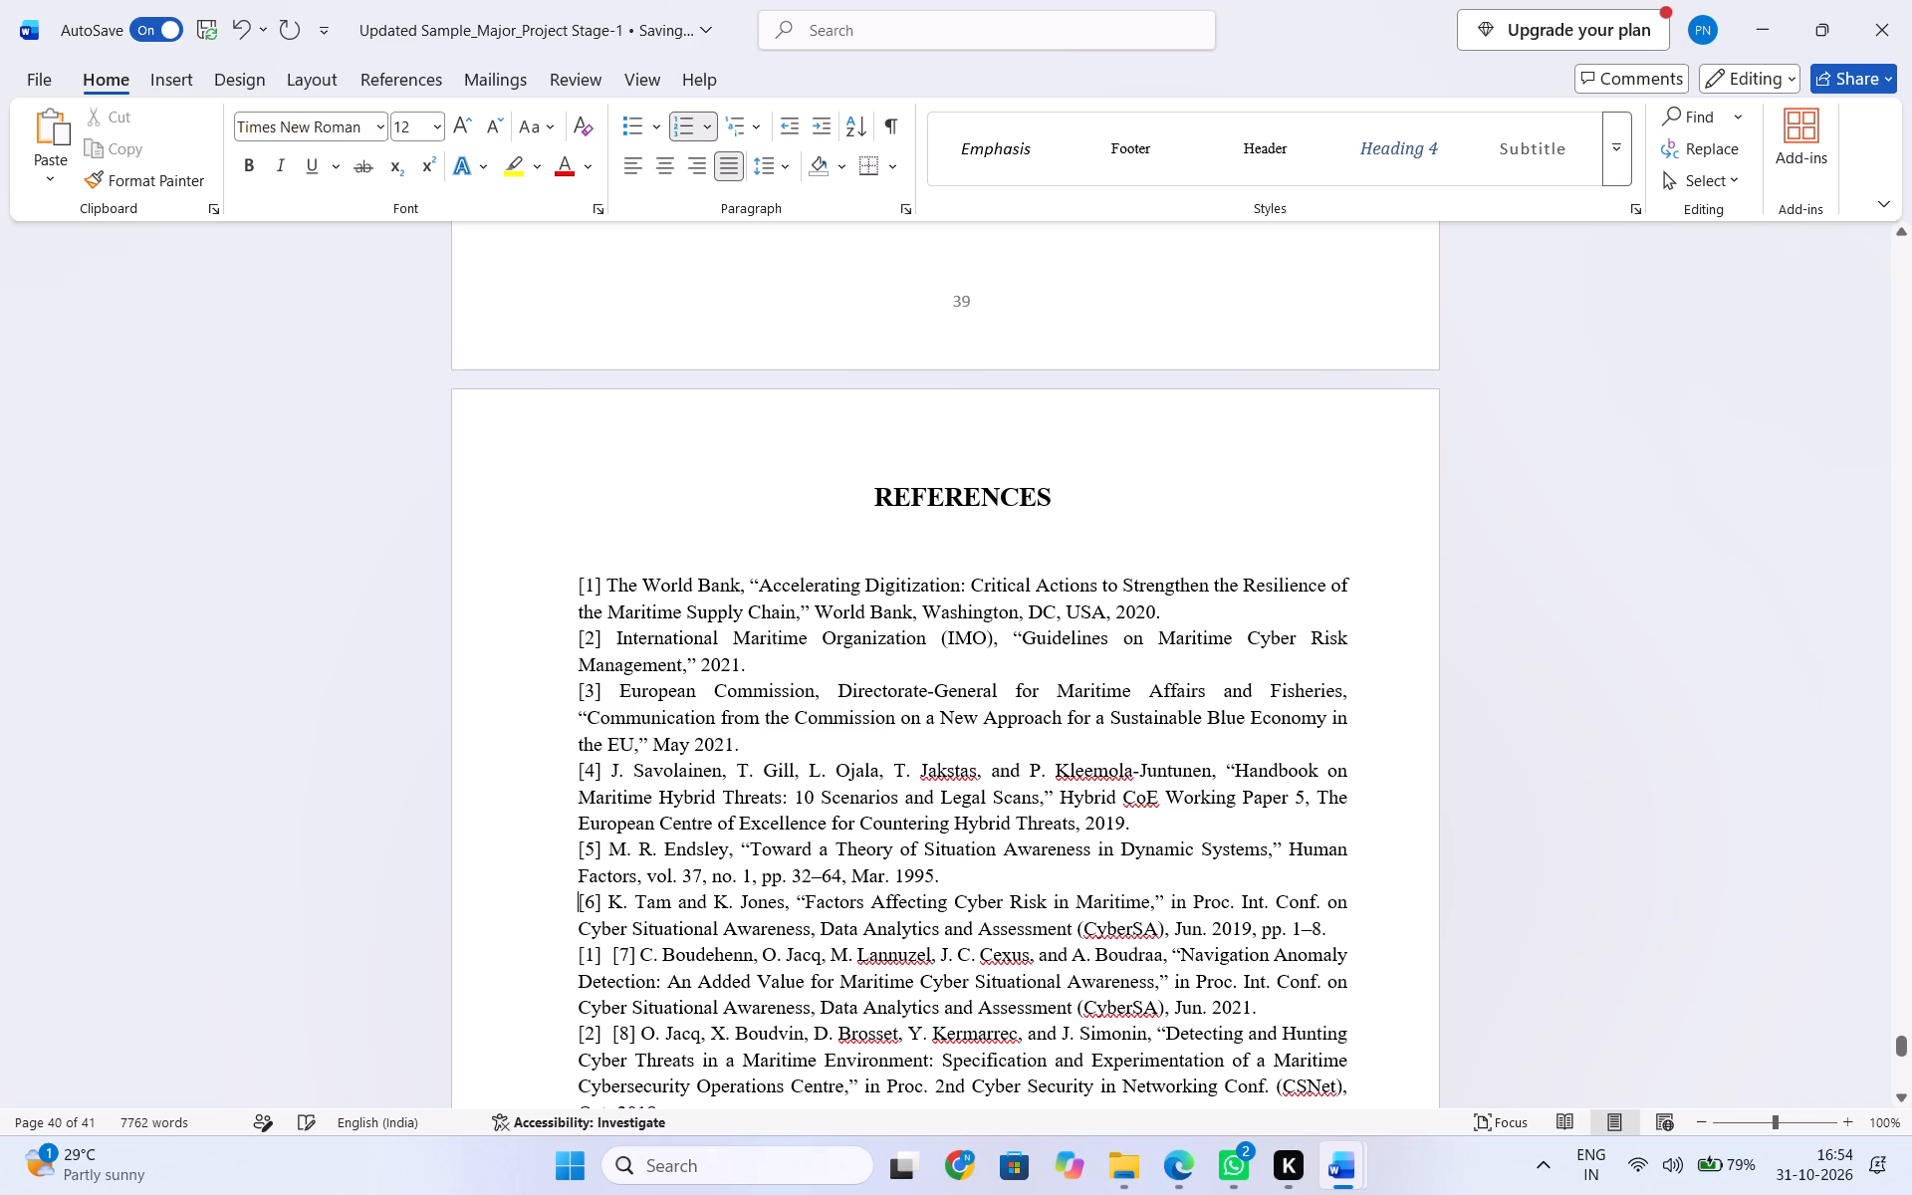
click(609, 949)
key(BackSpace)
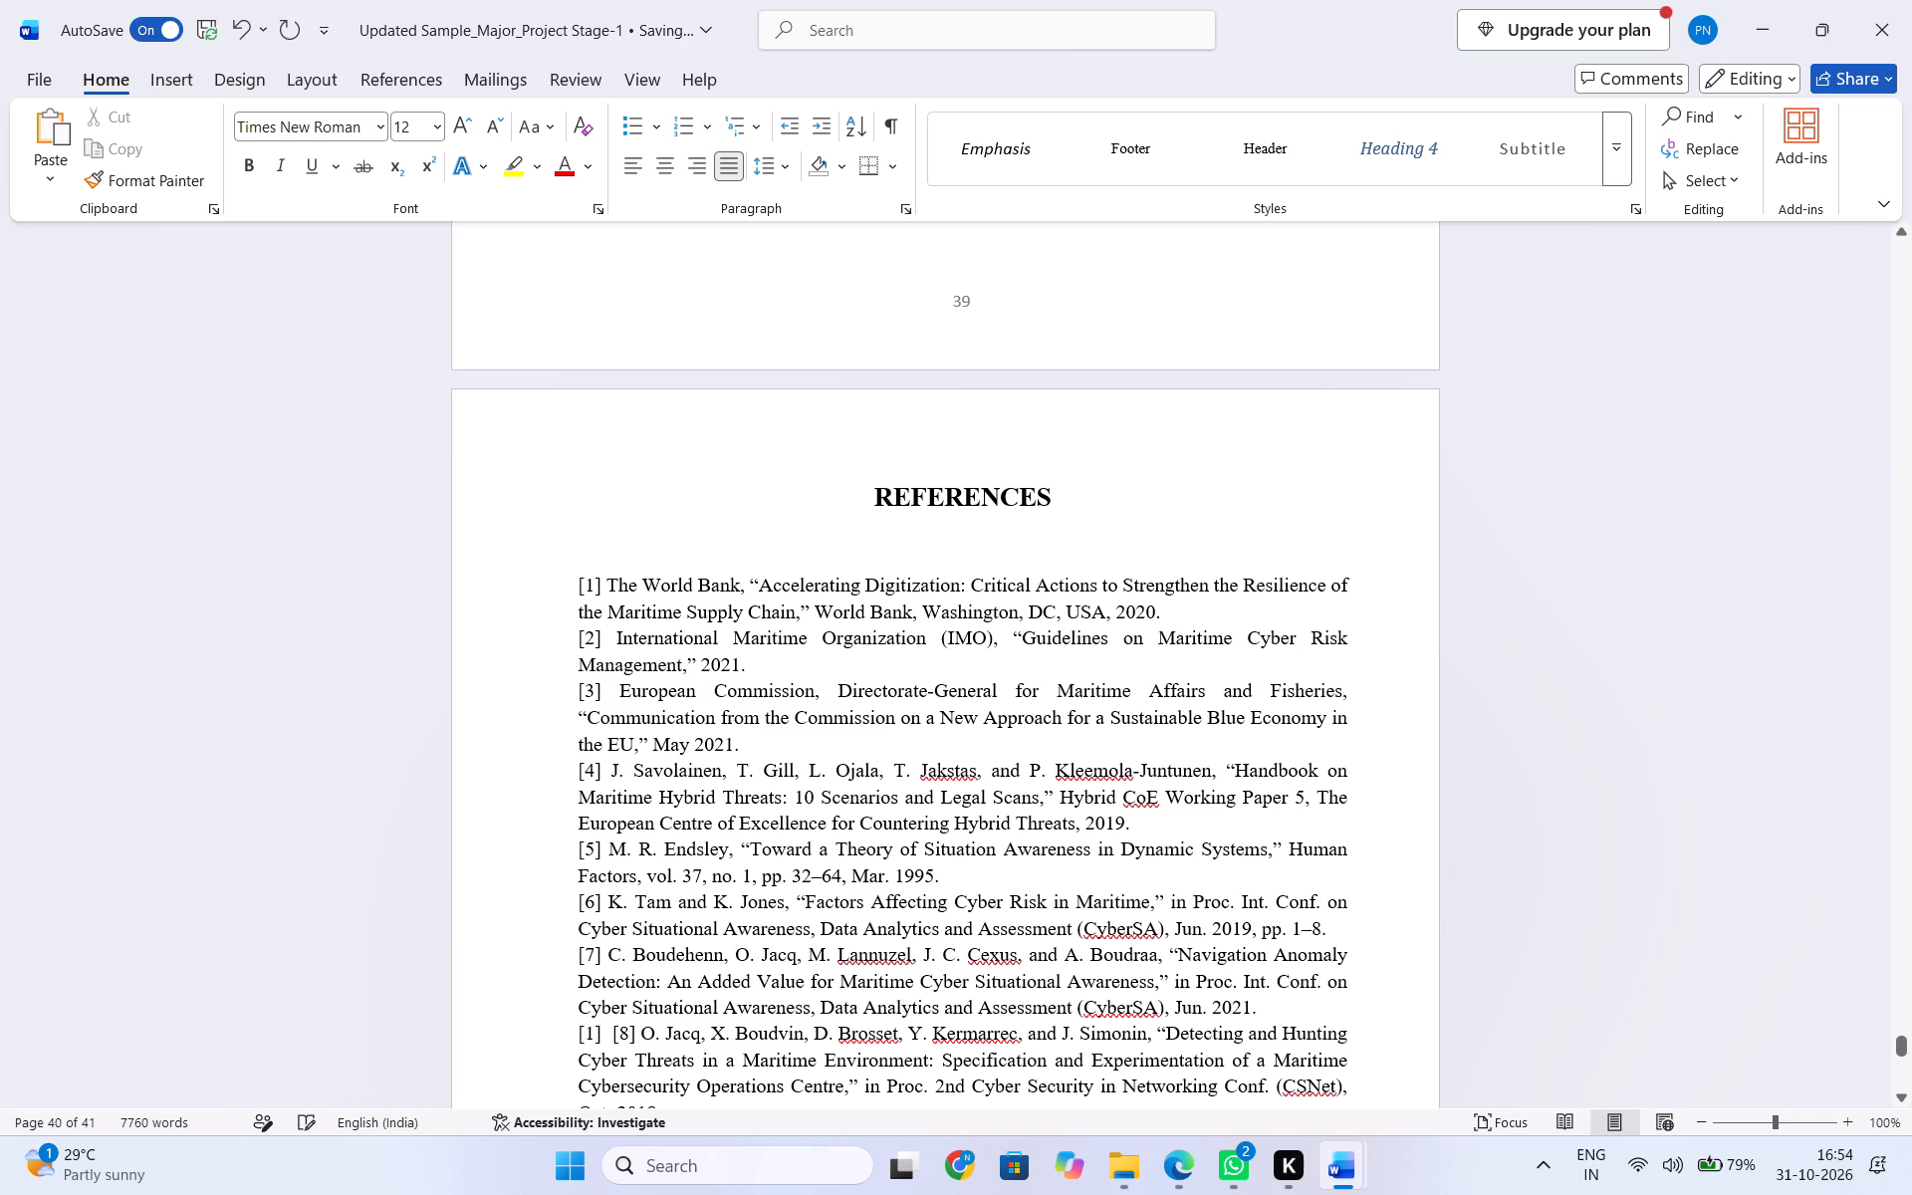
click(611, 1037)
key(BackSpace)
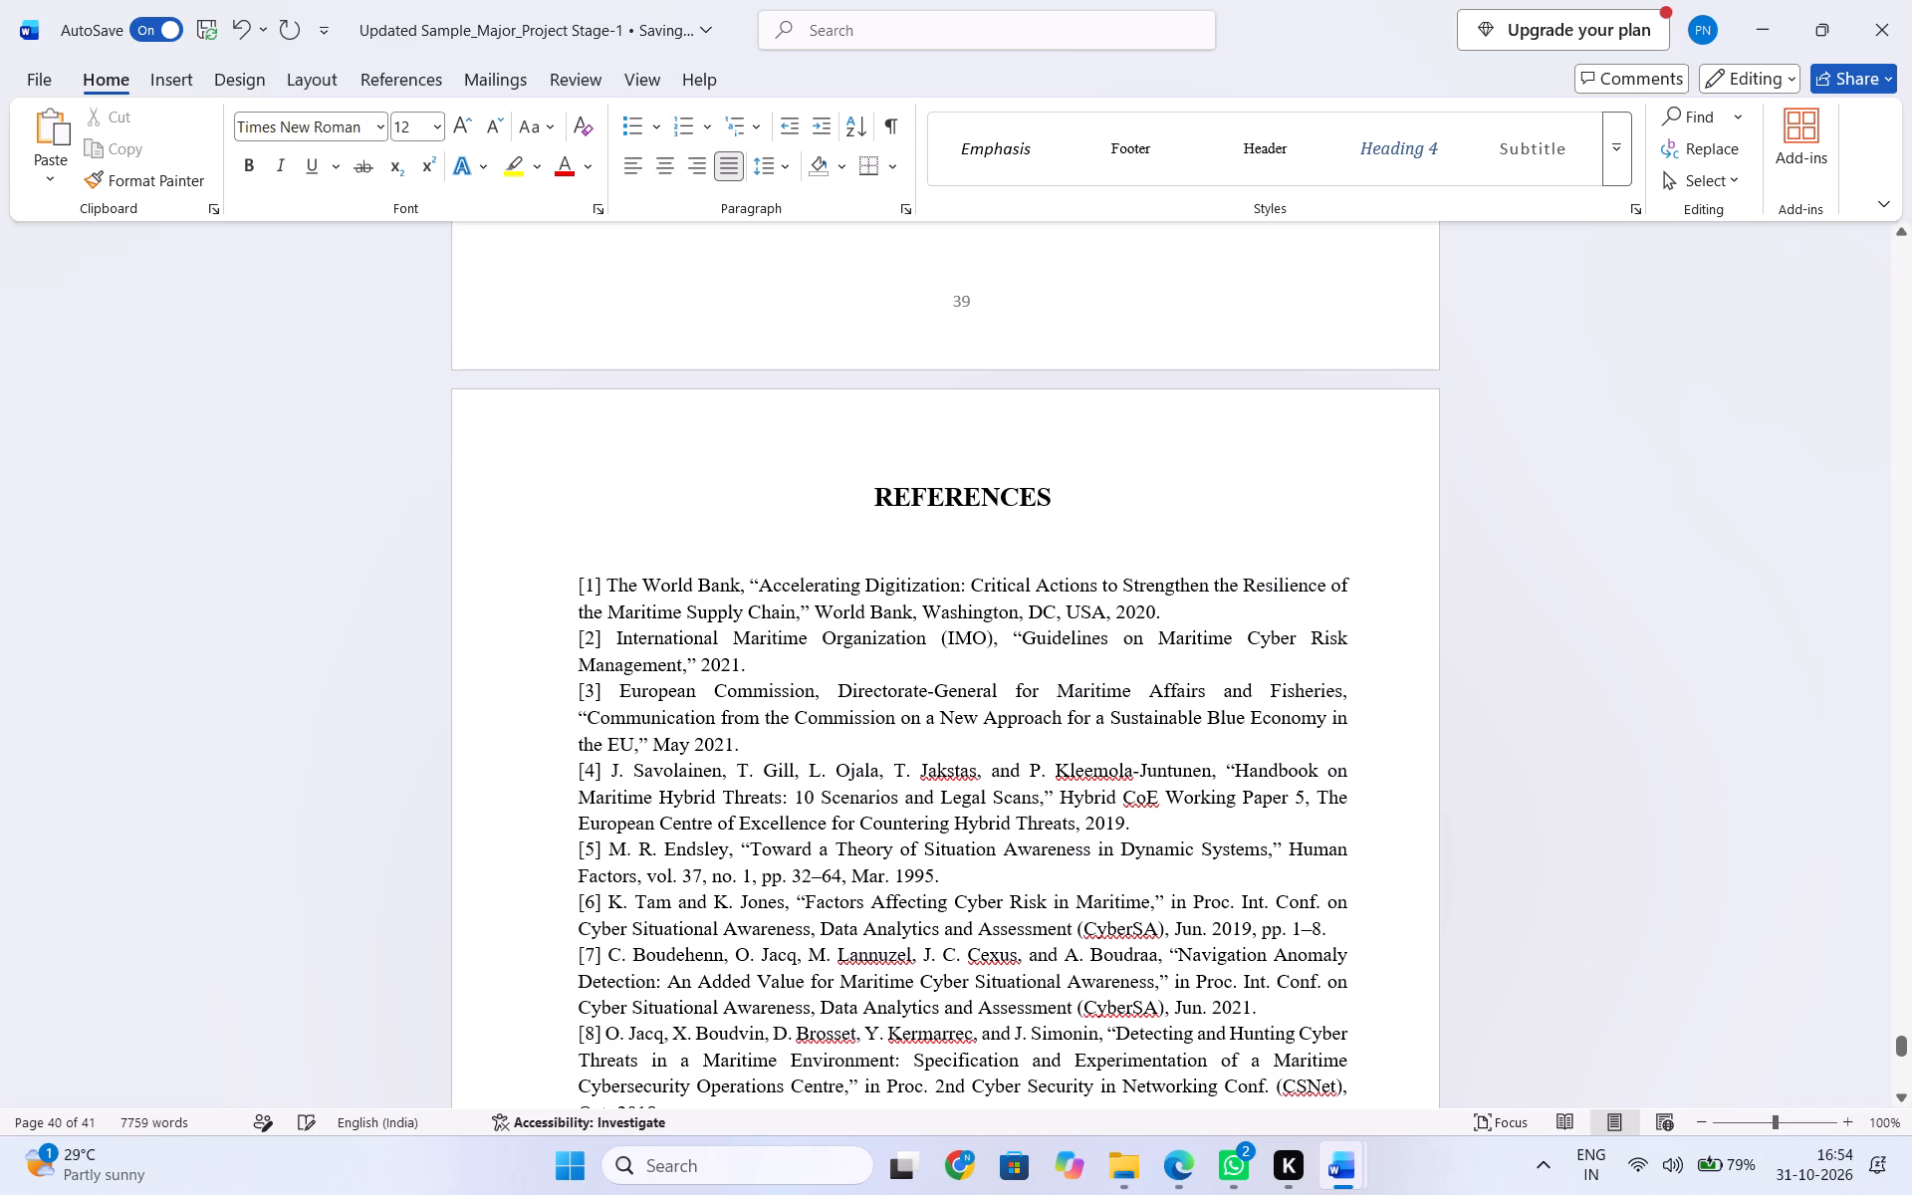
Remove the duplicate automatic list numbers from the following references, keeping the typed numbers [9] to [12].
scroll(772, 866, down, 2)
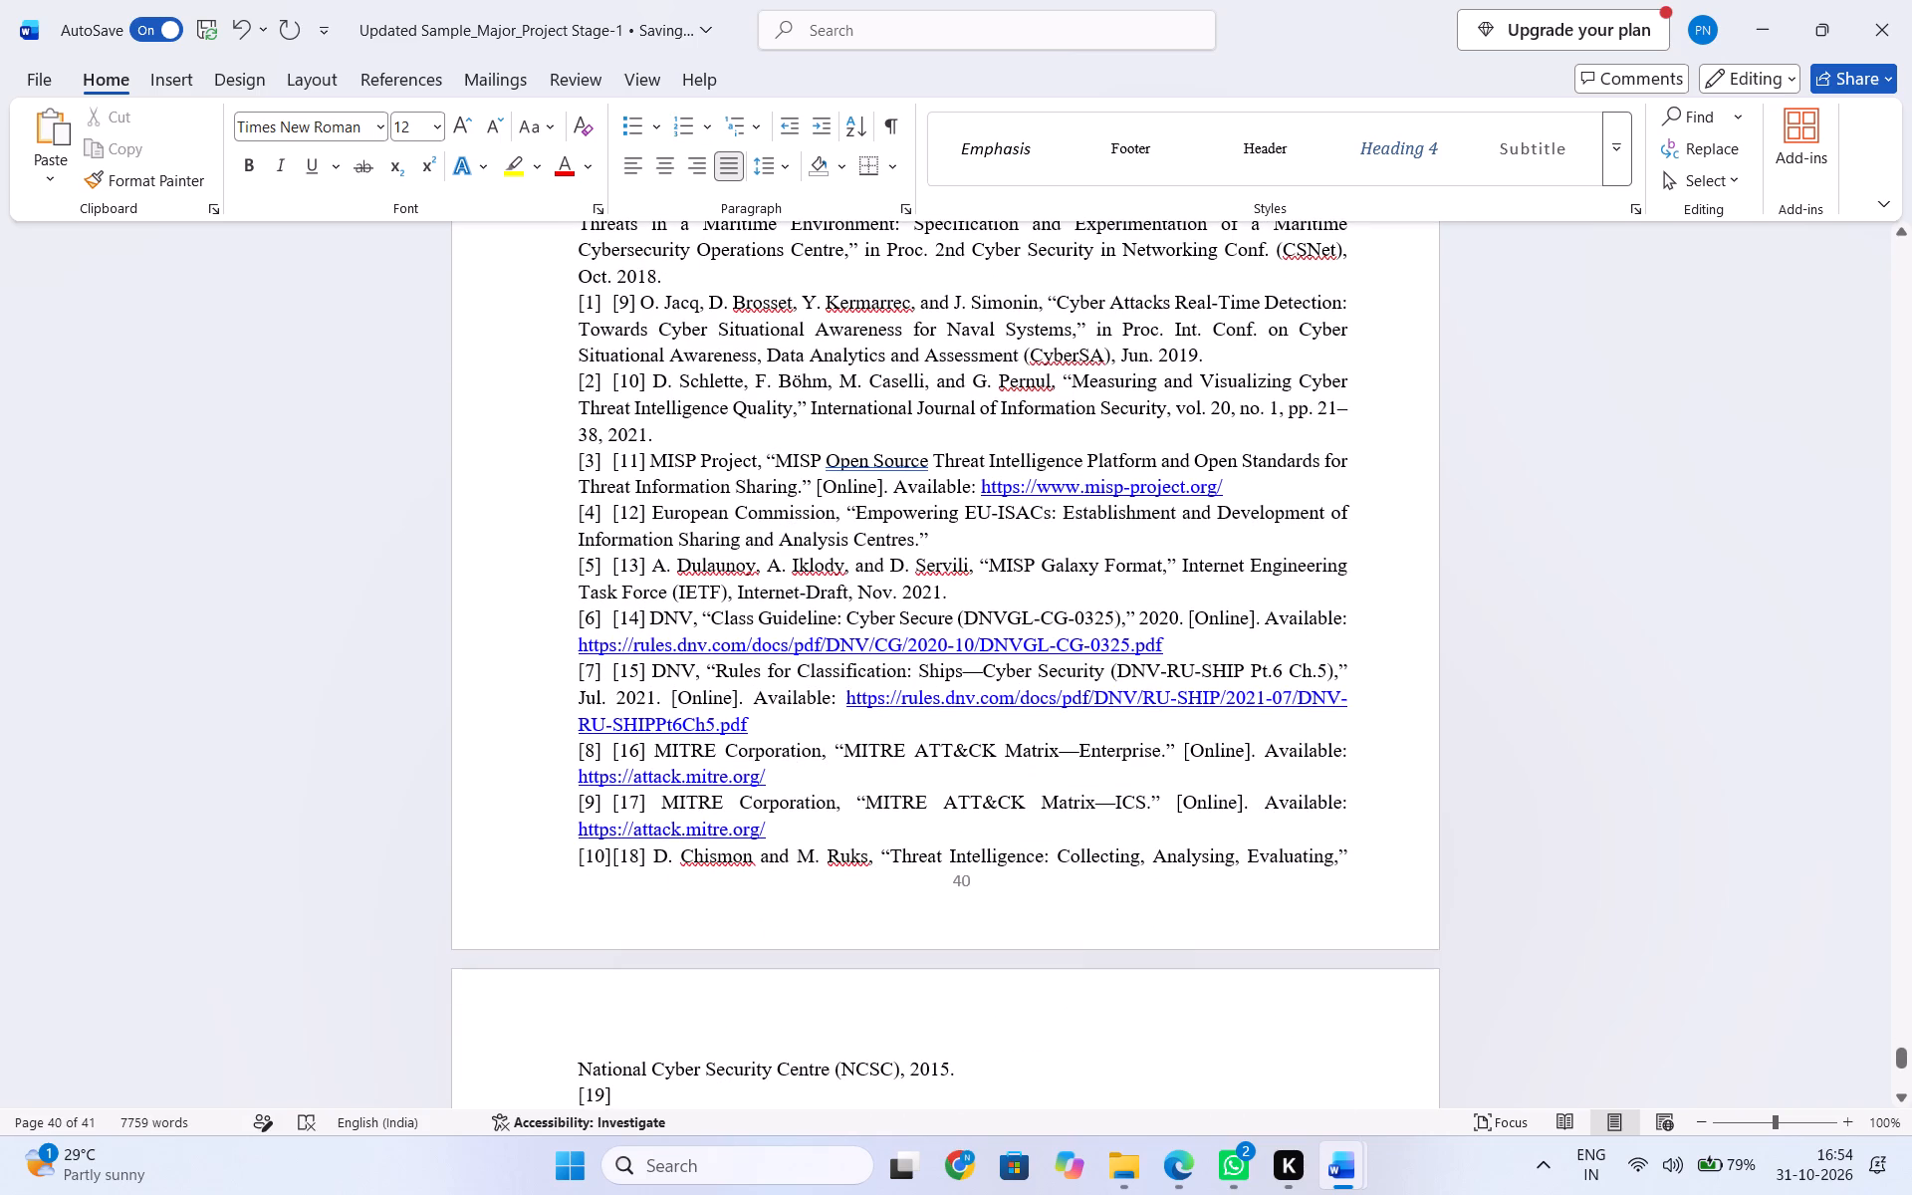
click(612, 470)
scroll(618, 475, up, 2)
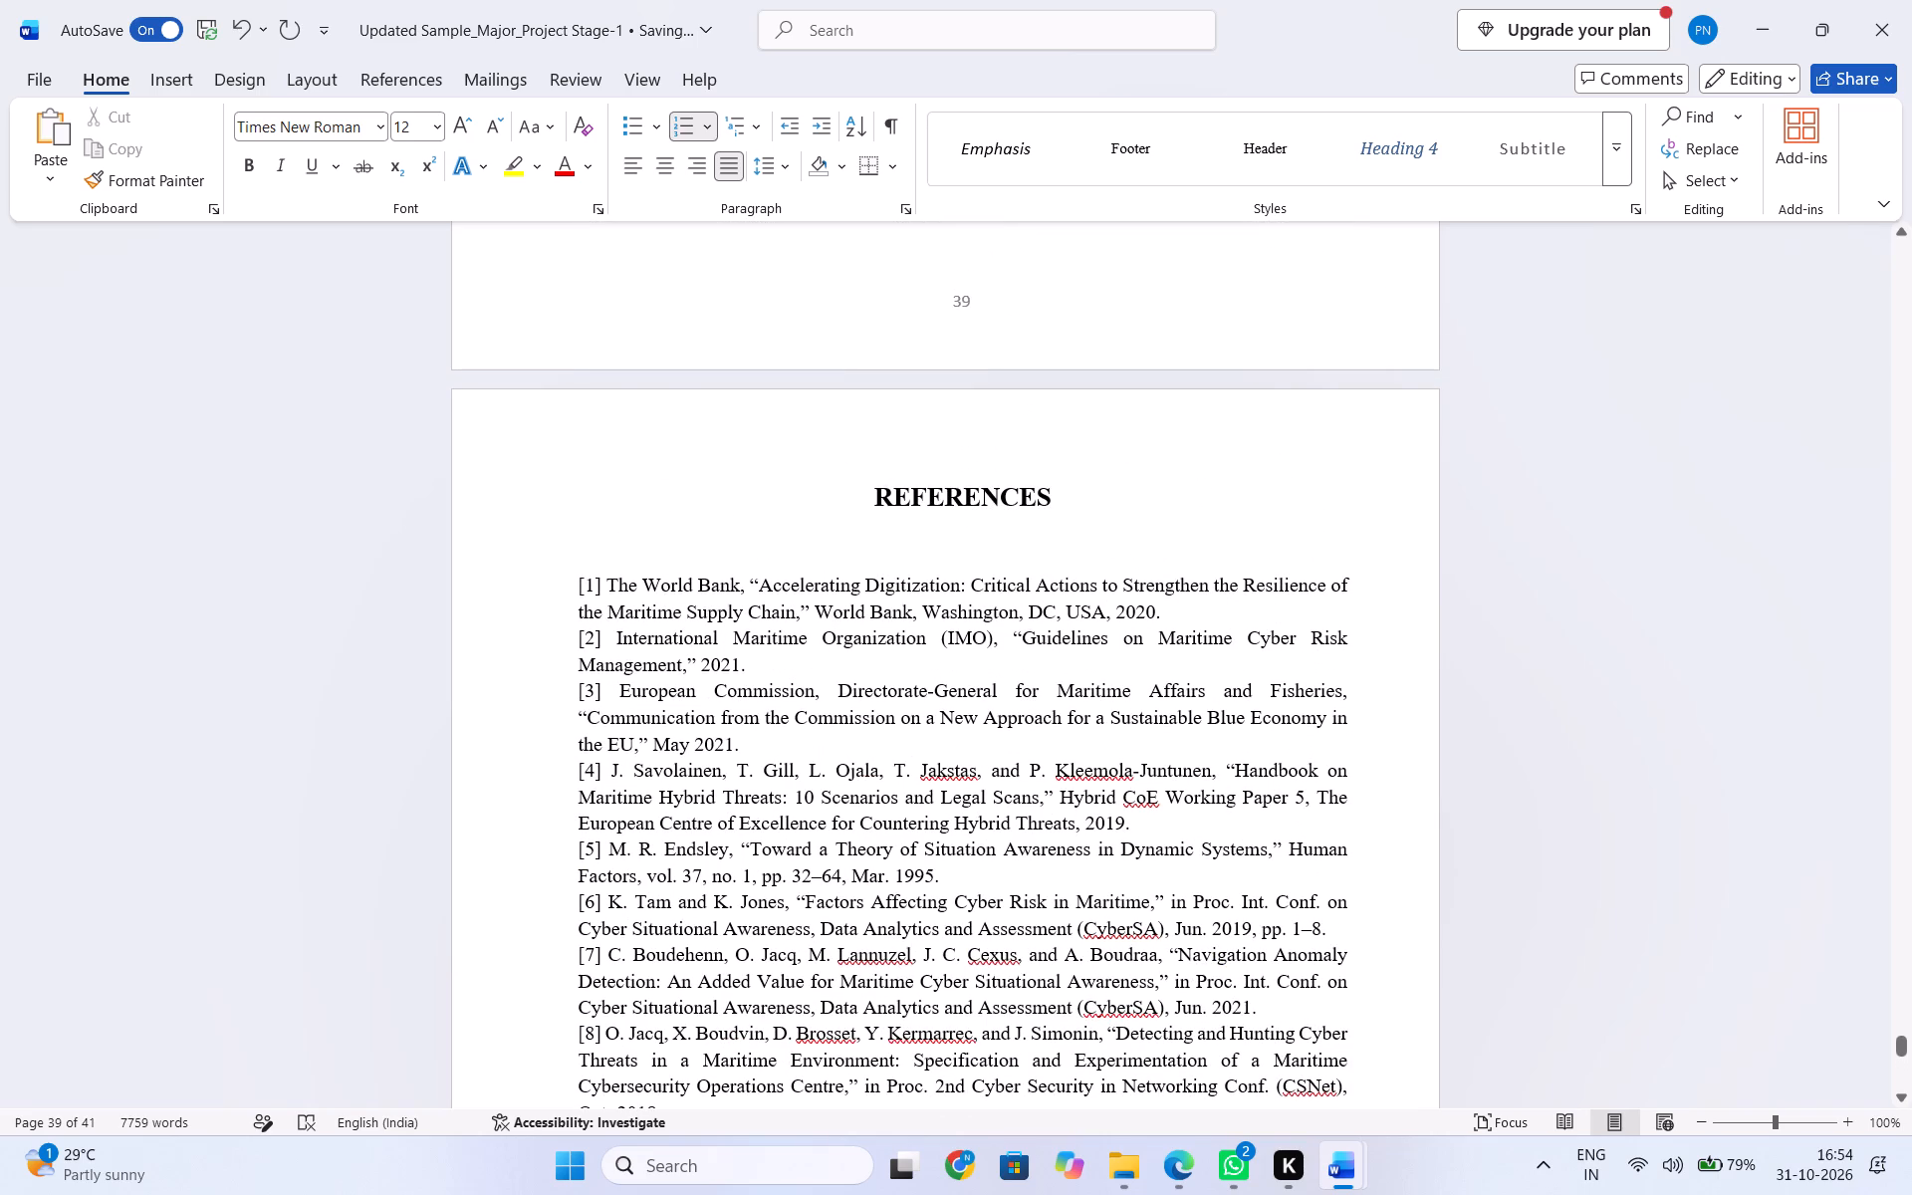
scroll(602, 1003, down, 1)
click(613, 729)
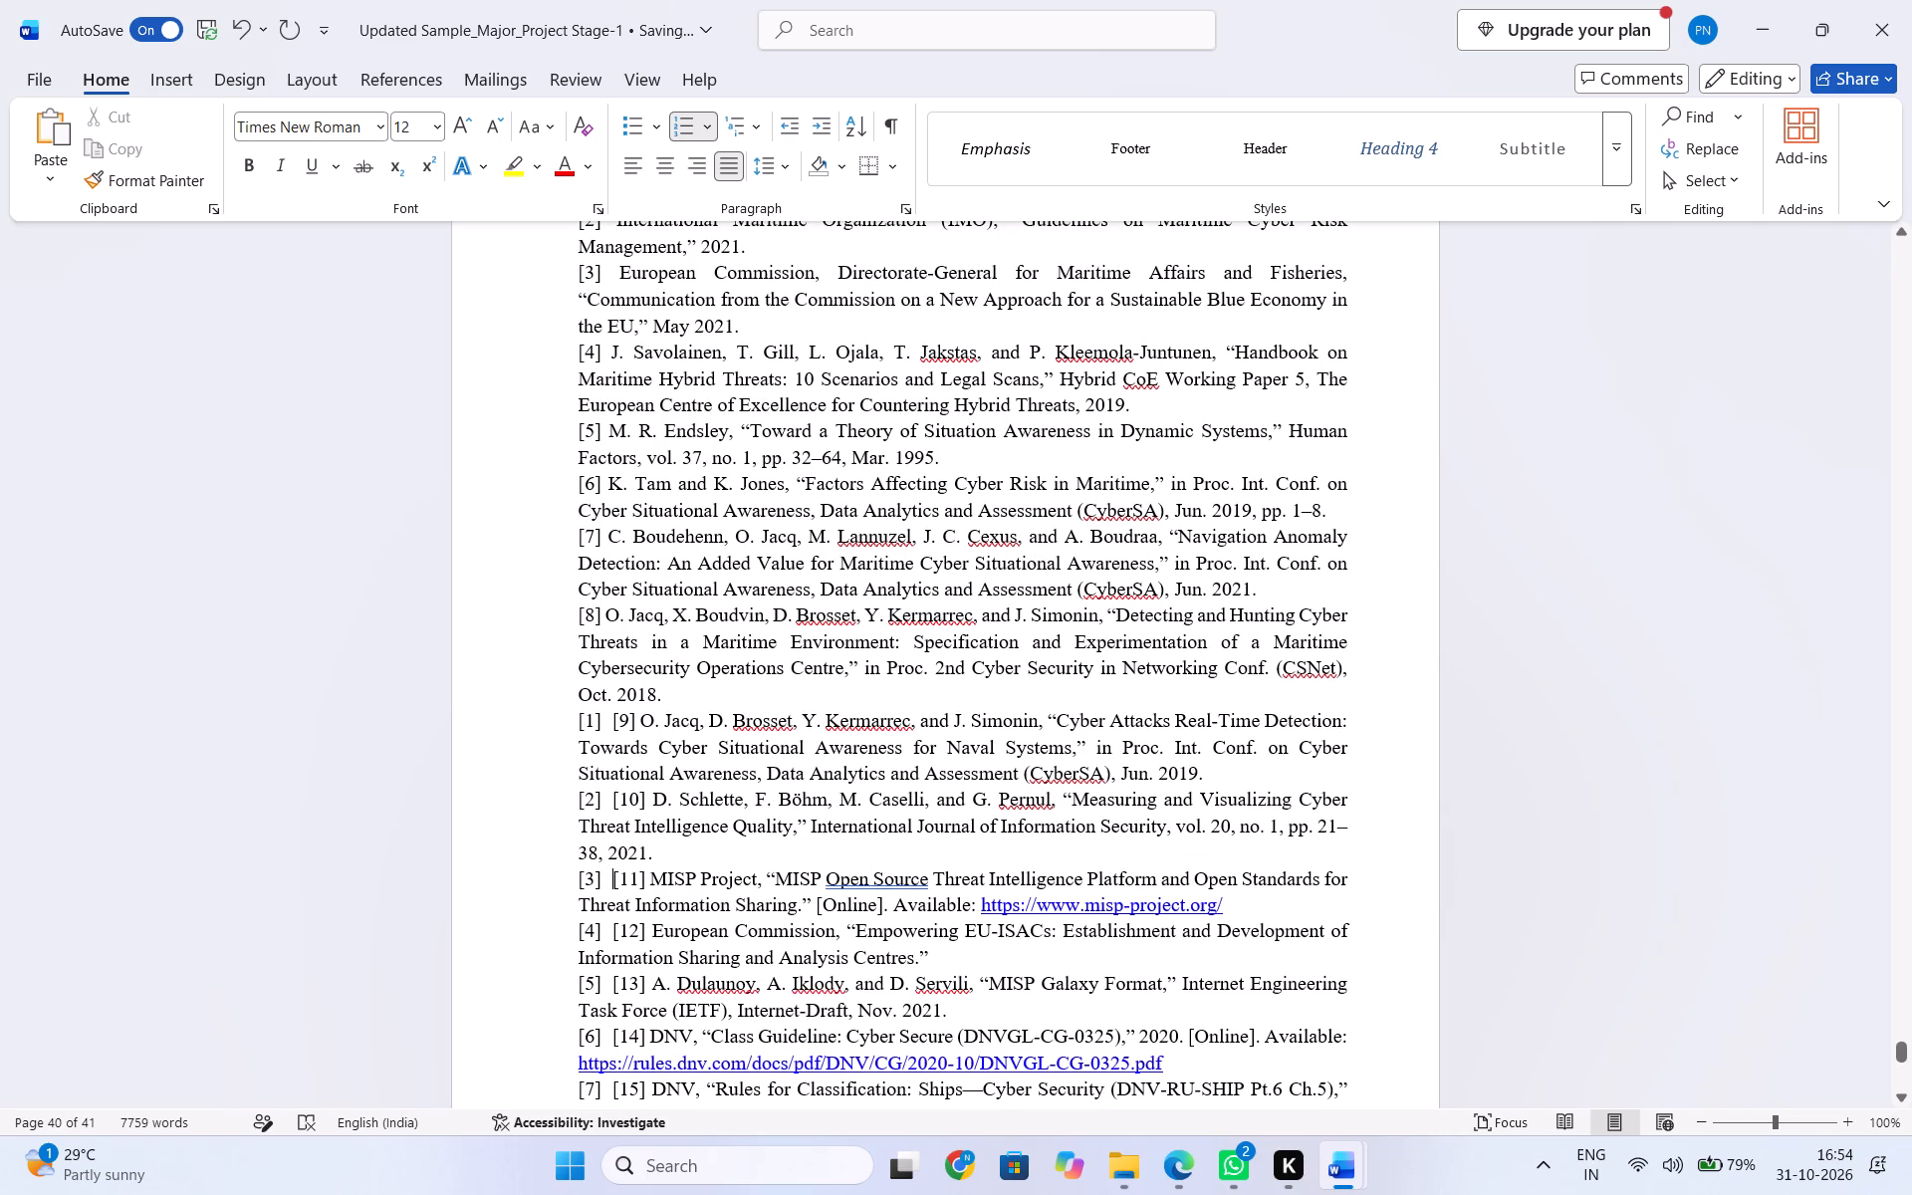
key(BackSpace)
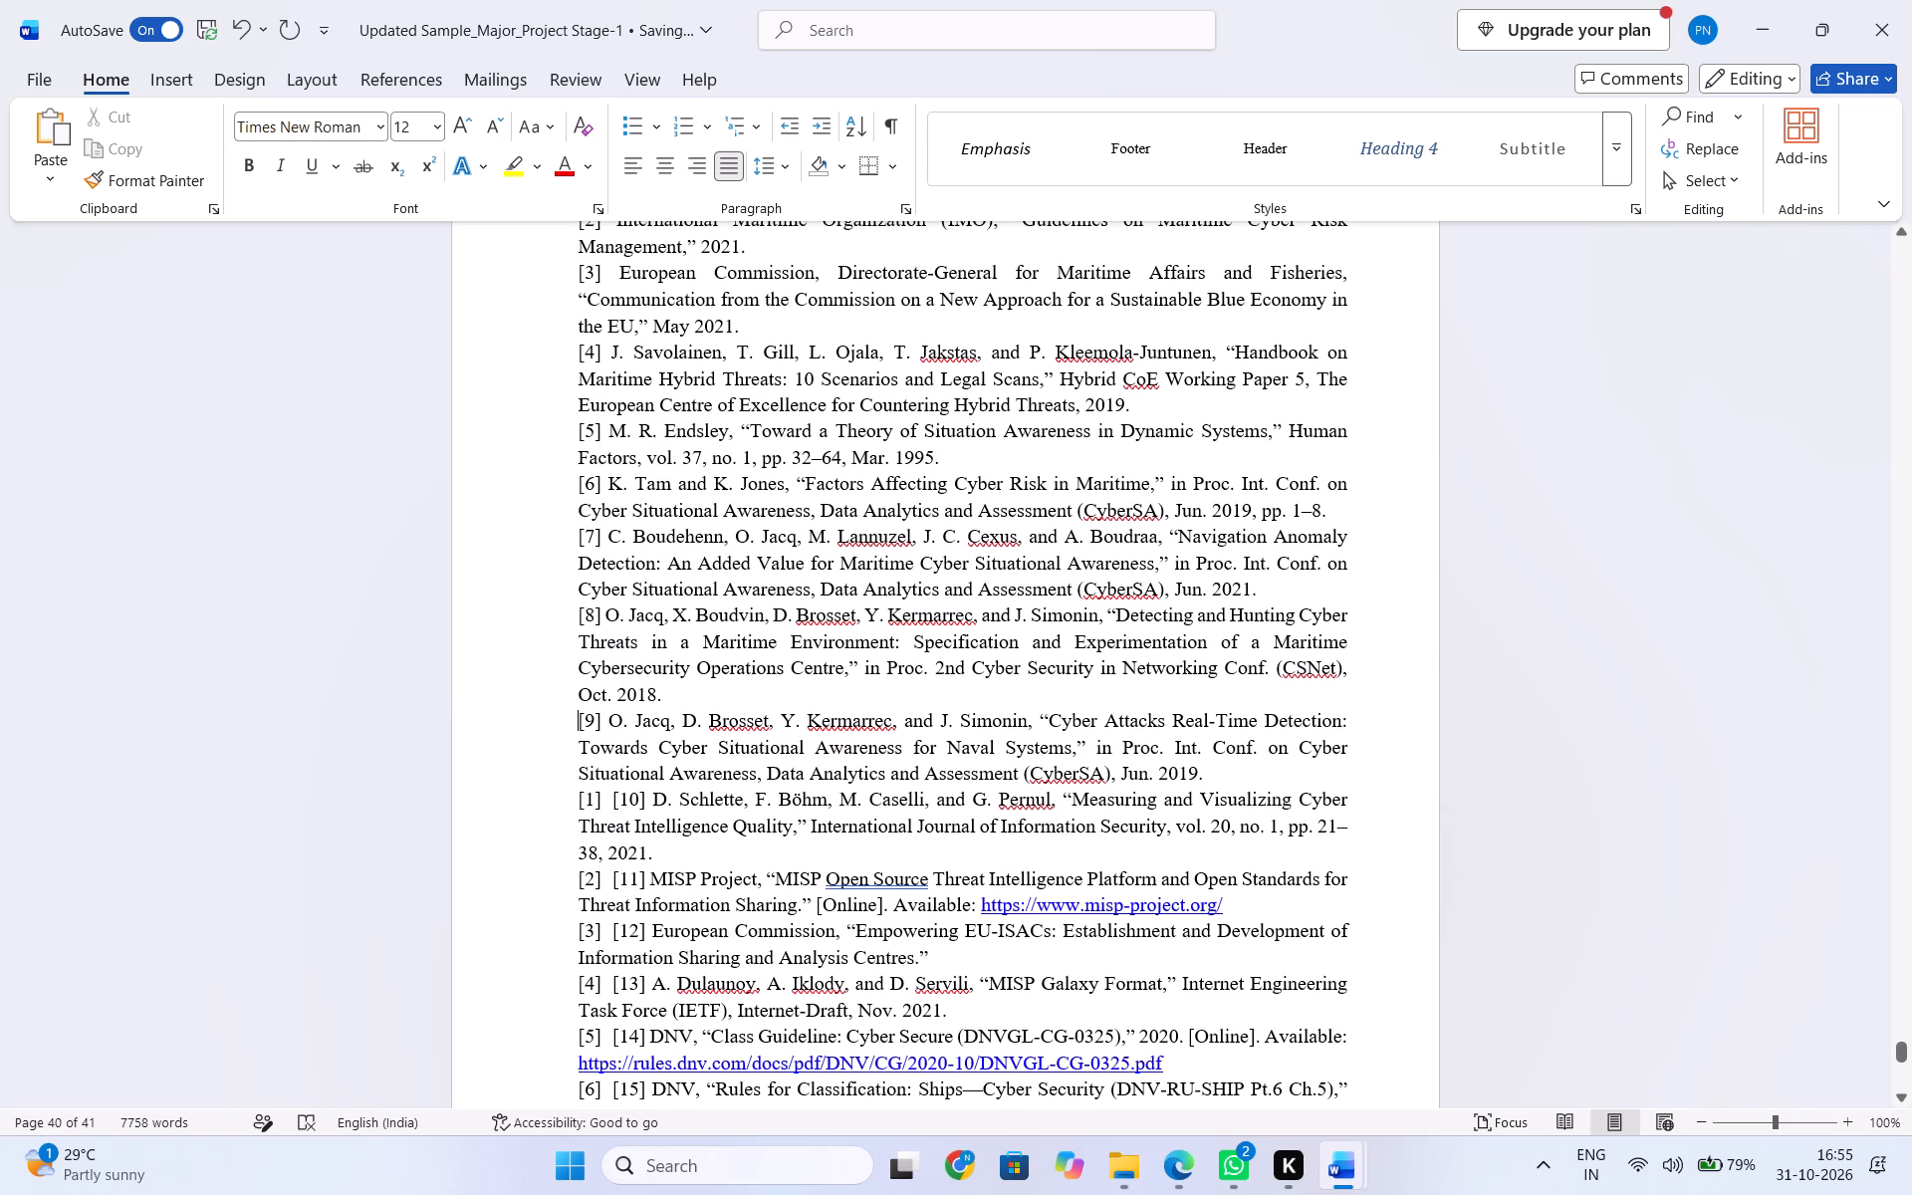
click(610, 807)
key(BackSpace)
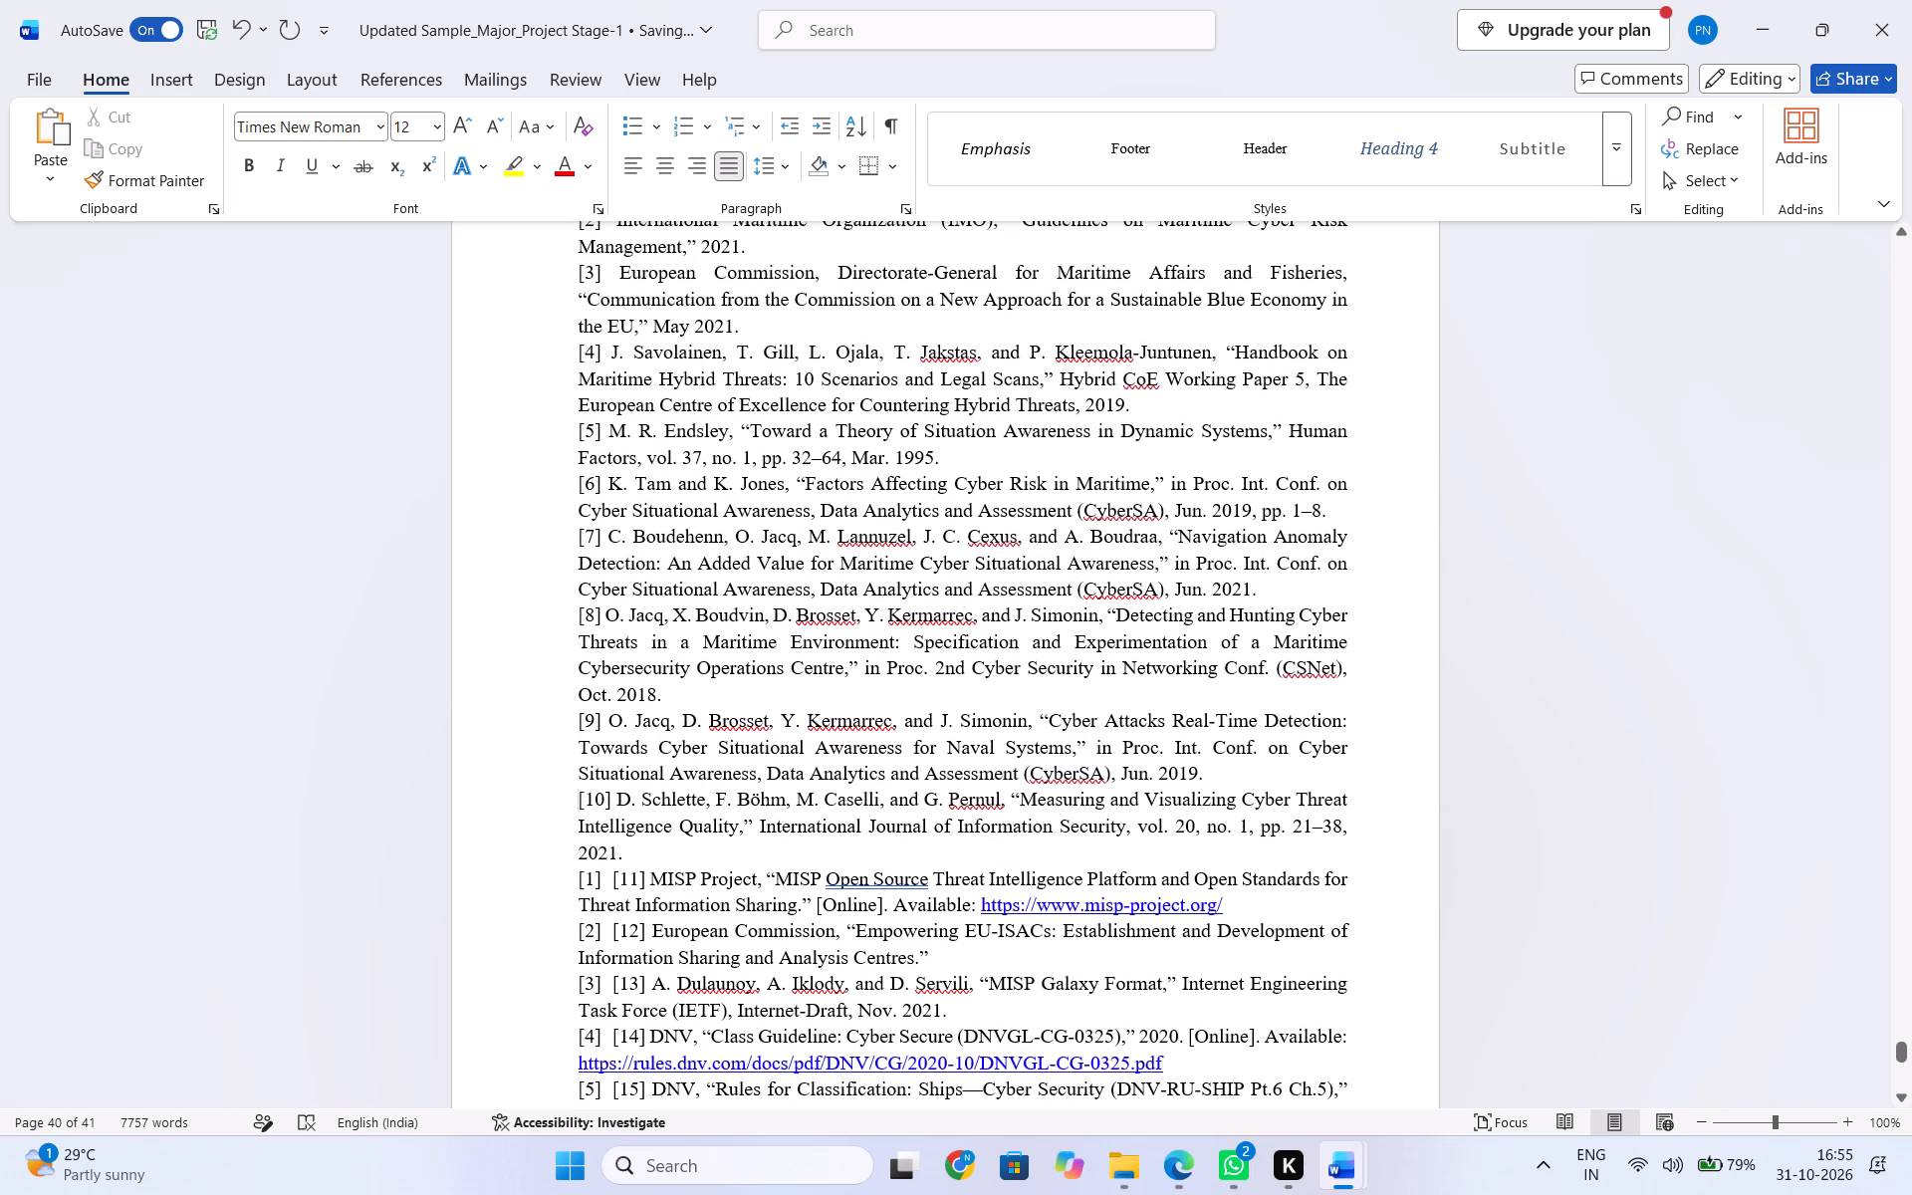
click(608, 888)
key(BackSpace)
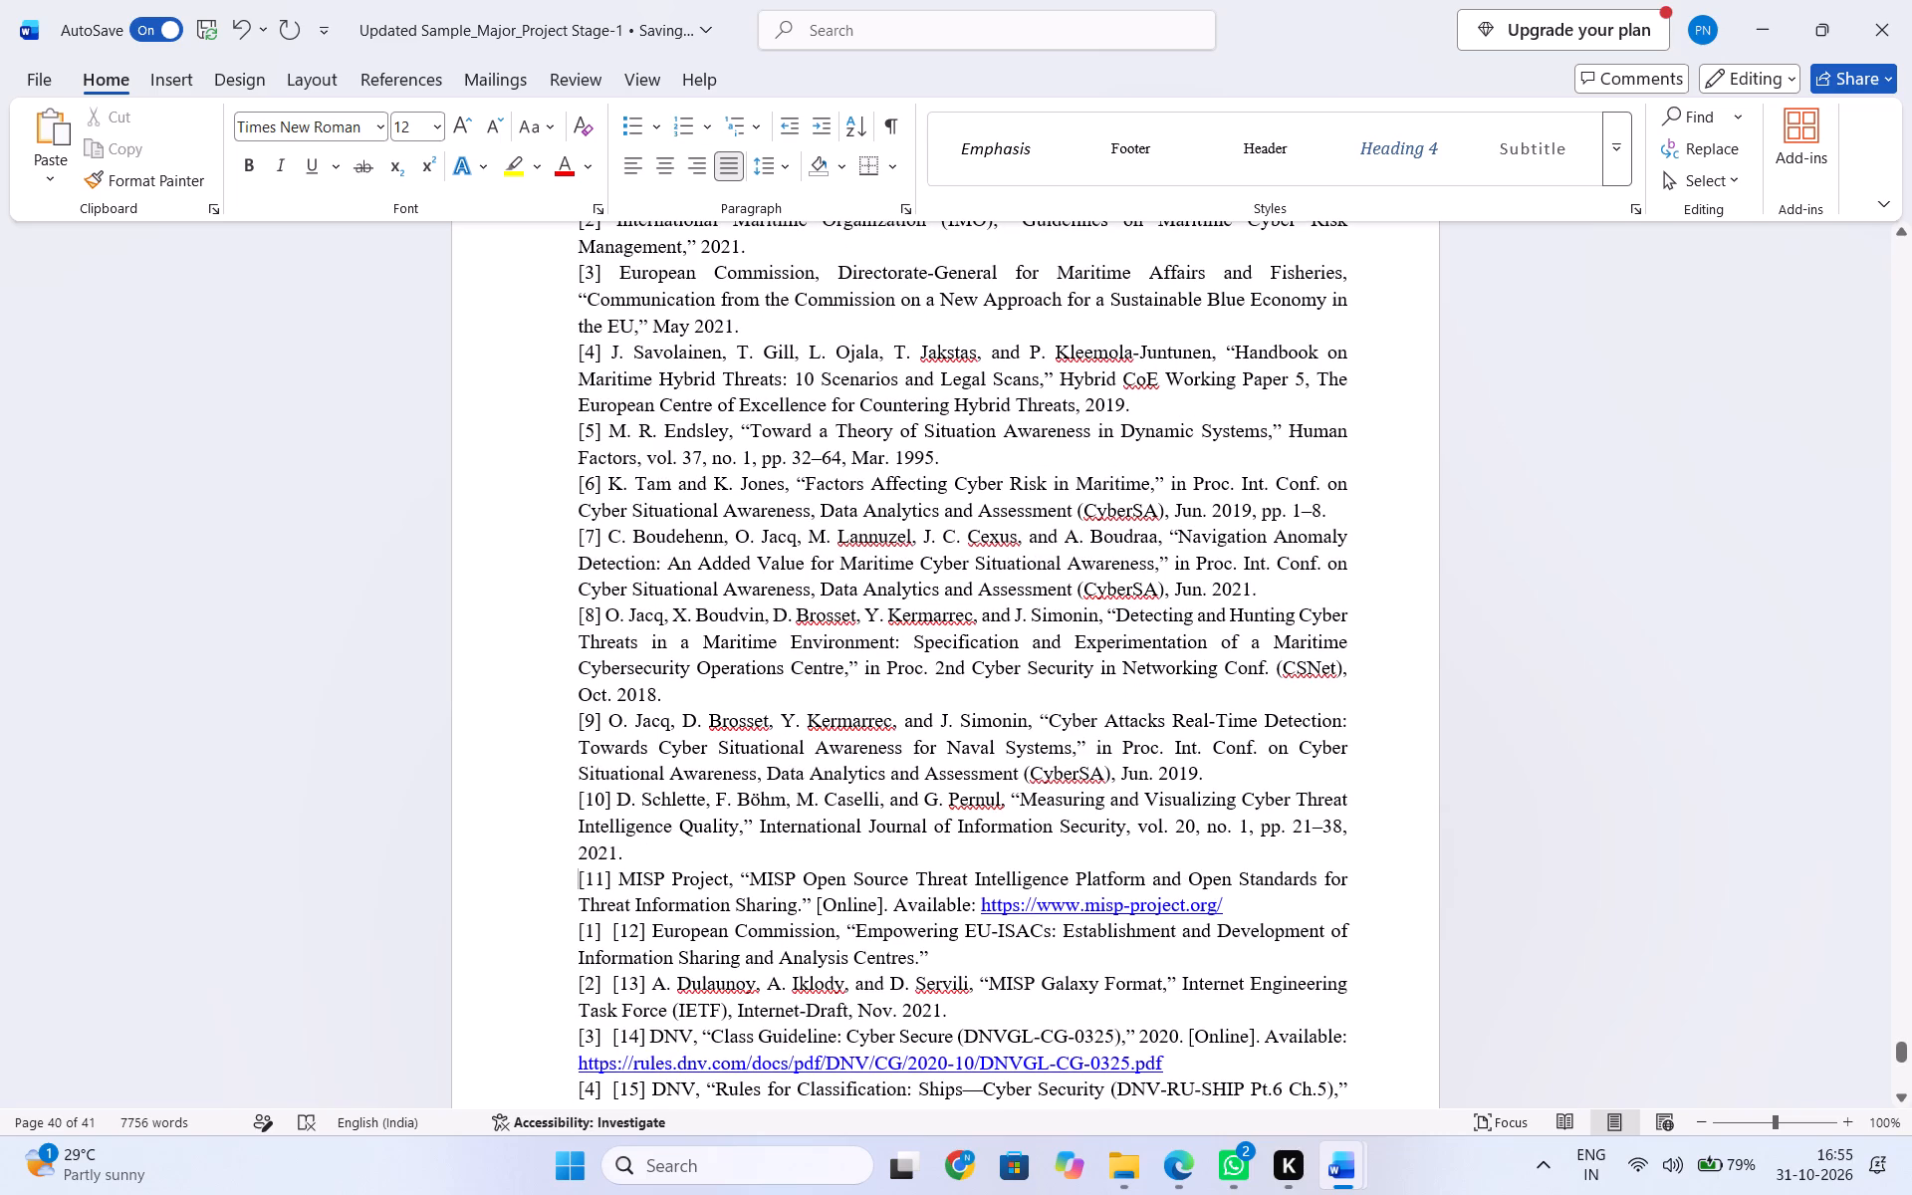
click(607, 932)
key(BackSpace)
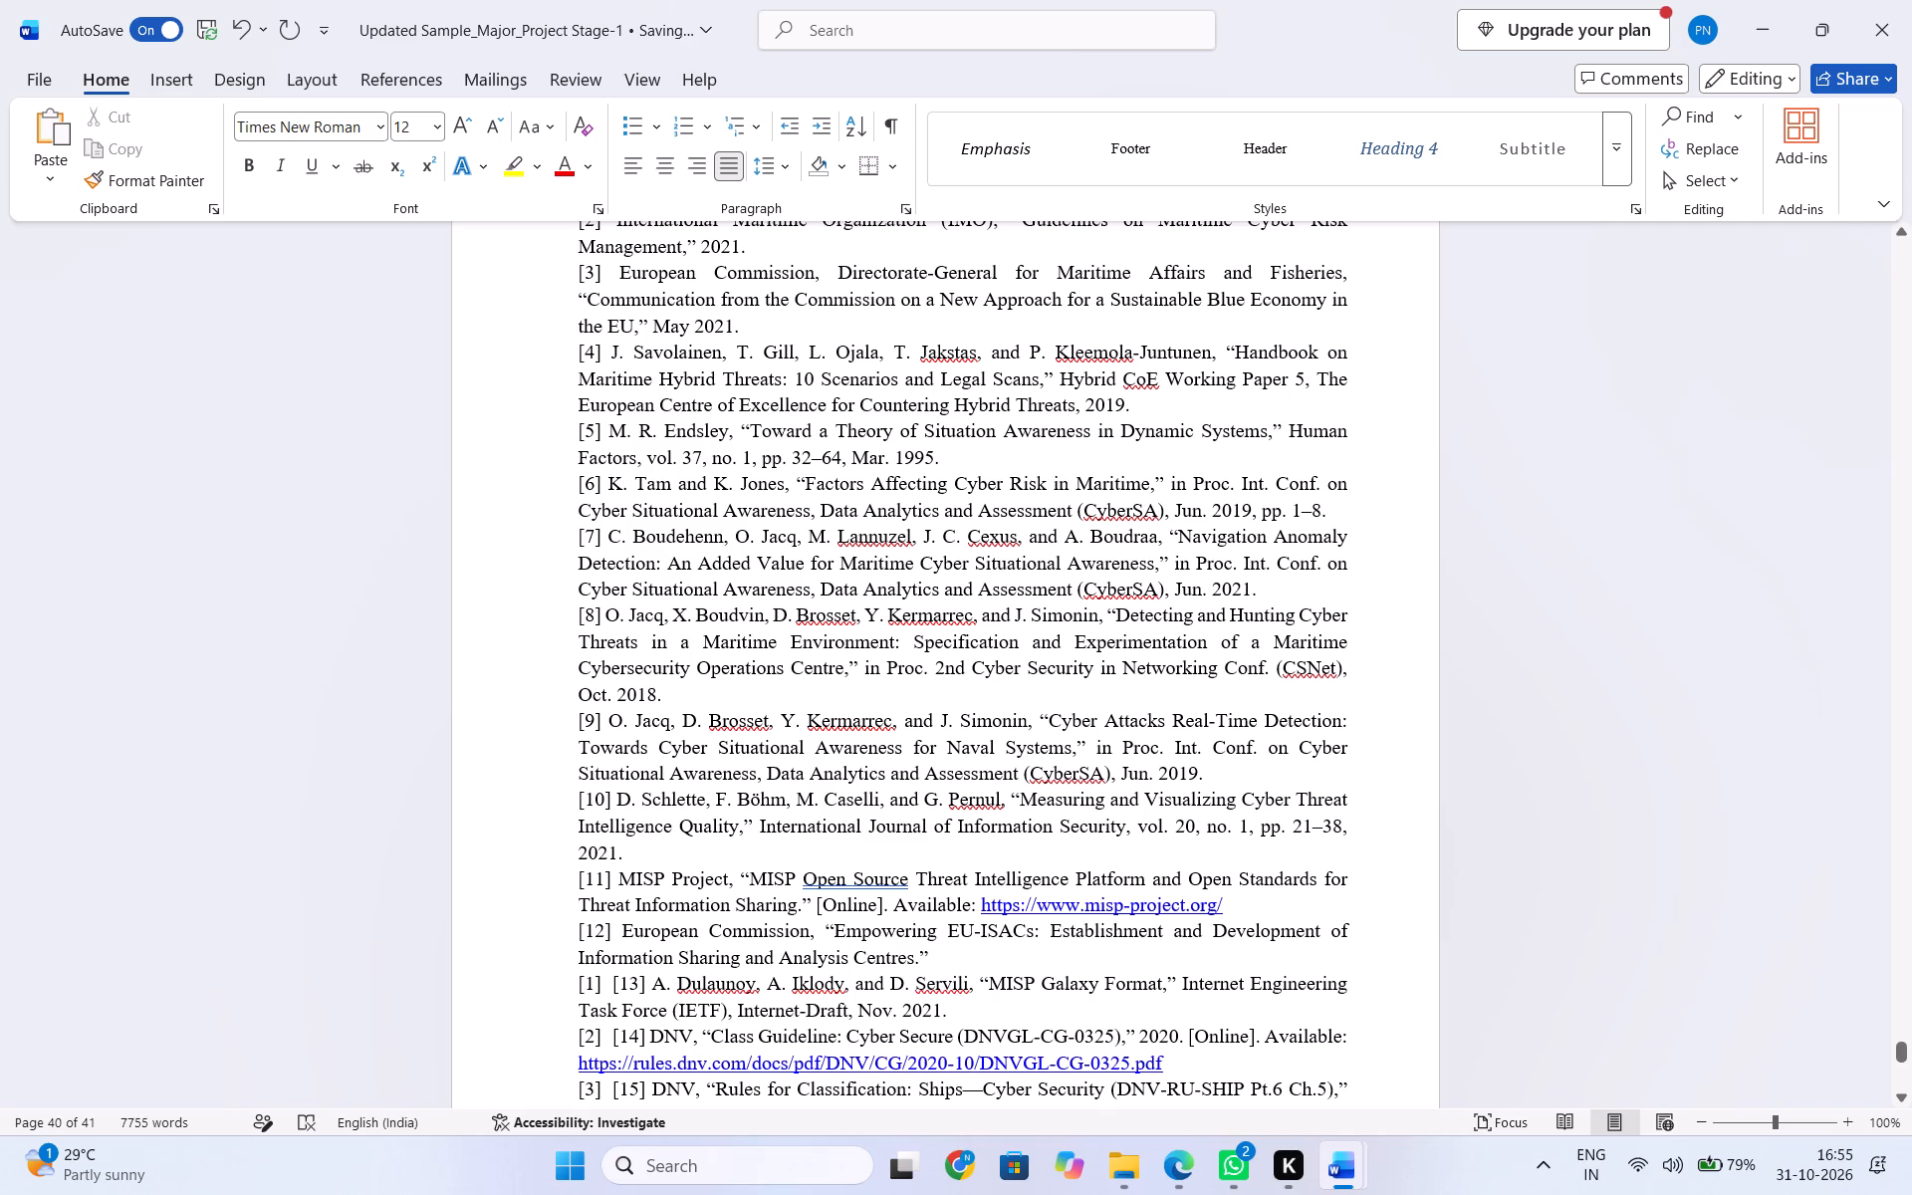
Remove the duplicate automatic list numbers from the remaining references, keeping the typed numbers [13] to [18].
click(612, 986)
key(BackSpace)
click(612, 1035)
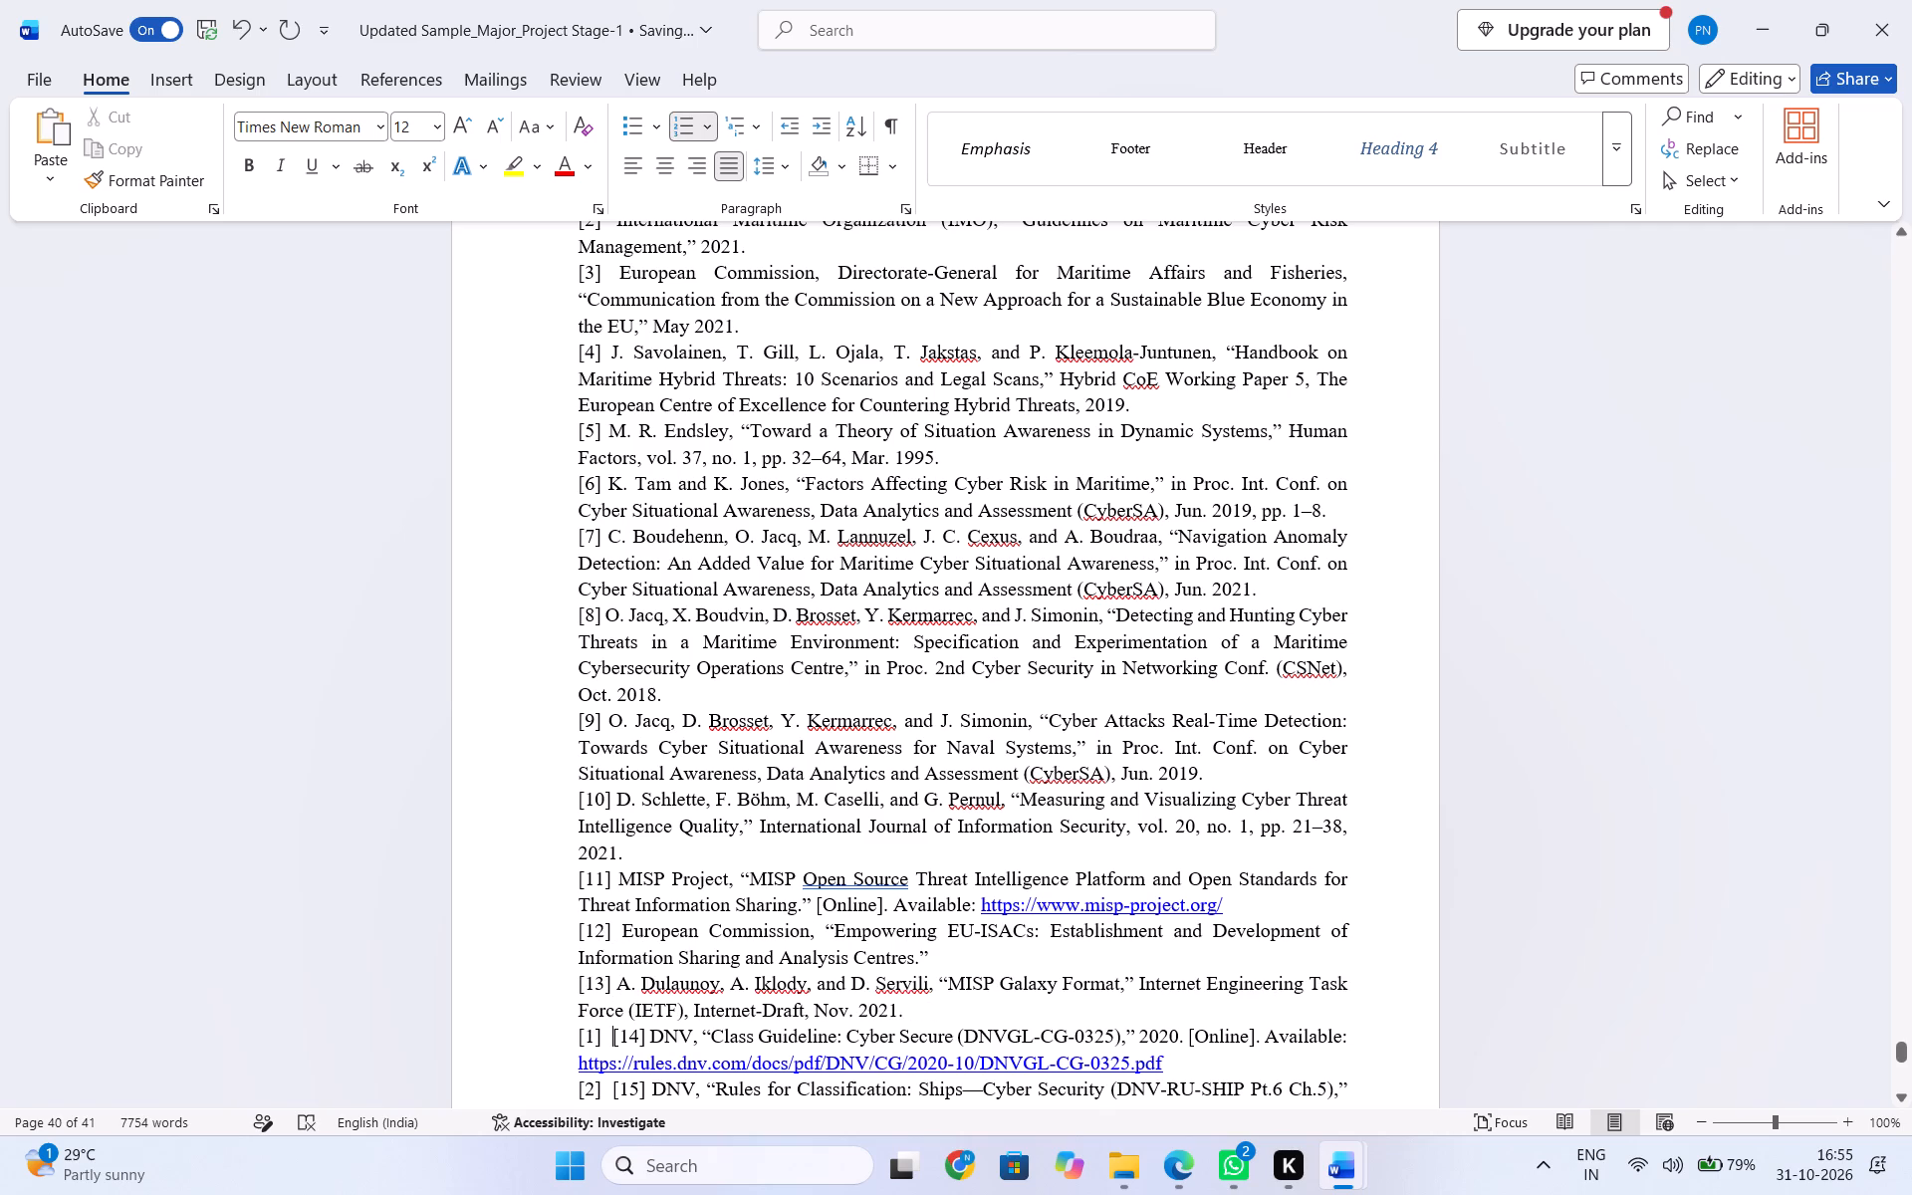
key(BackSpace)
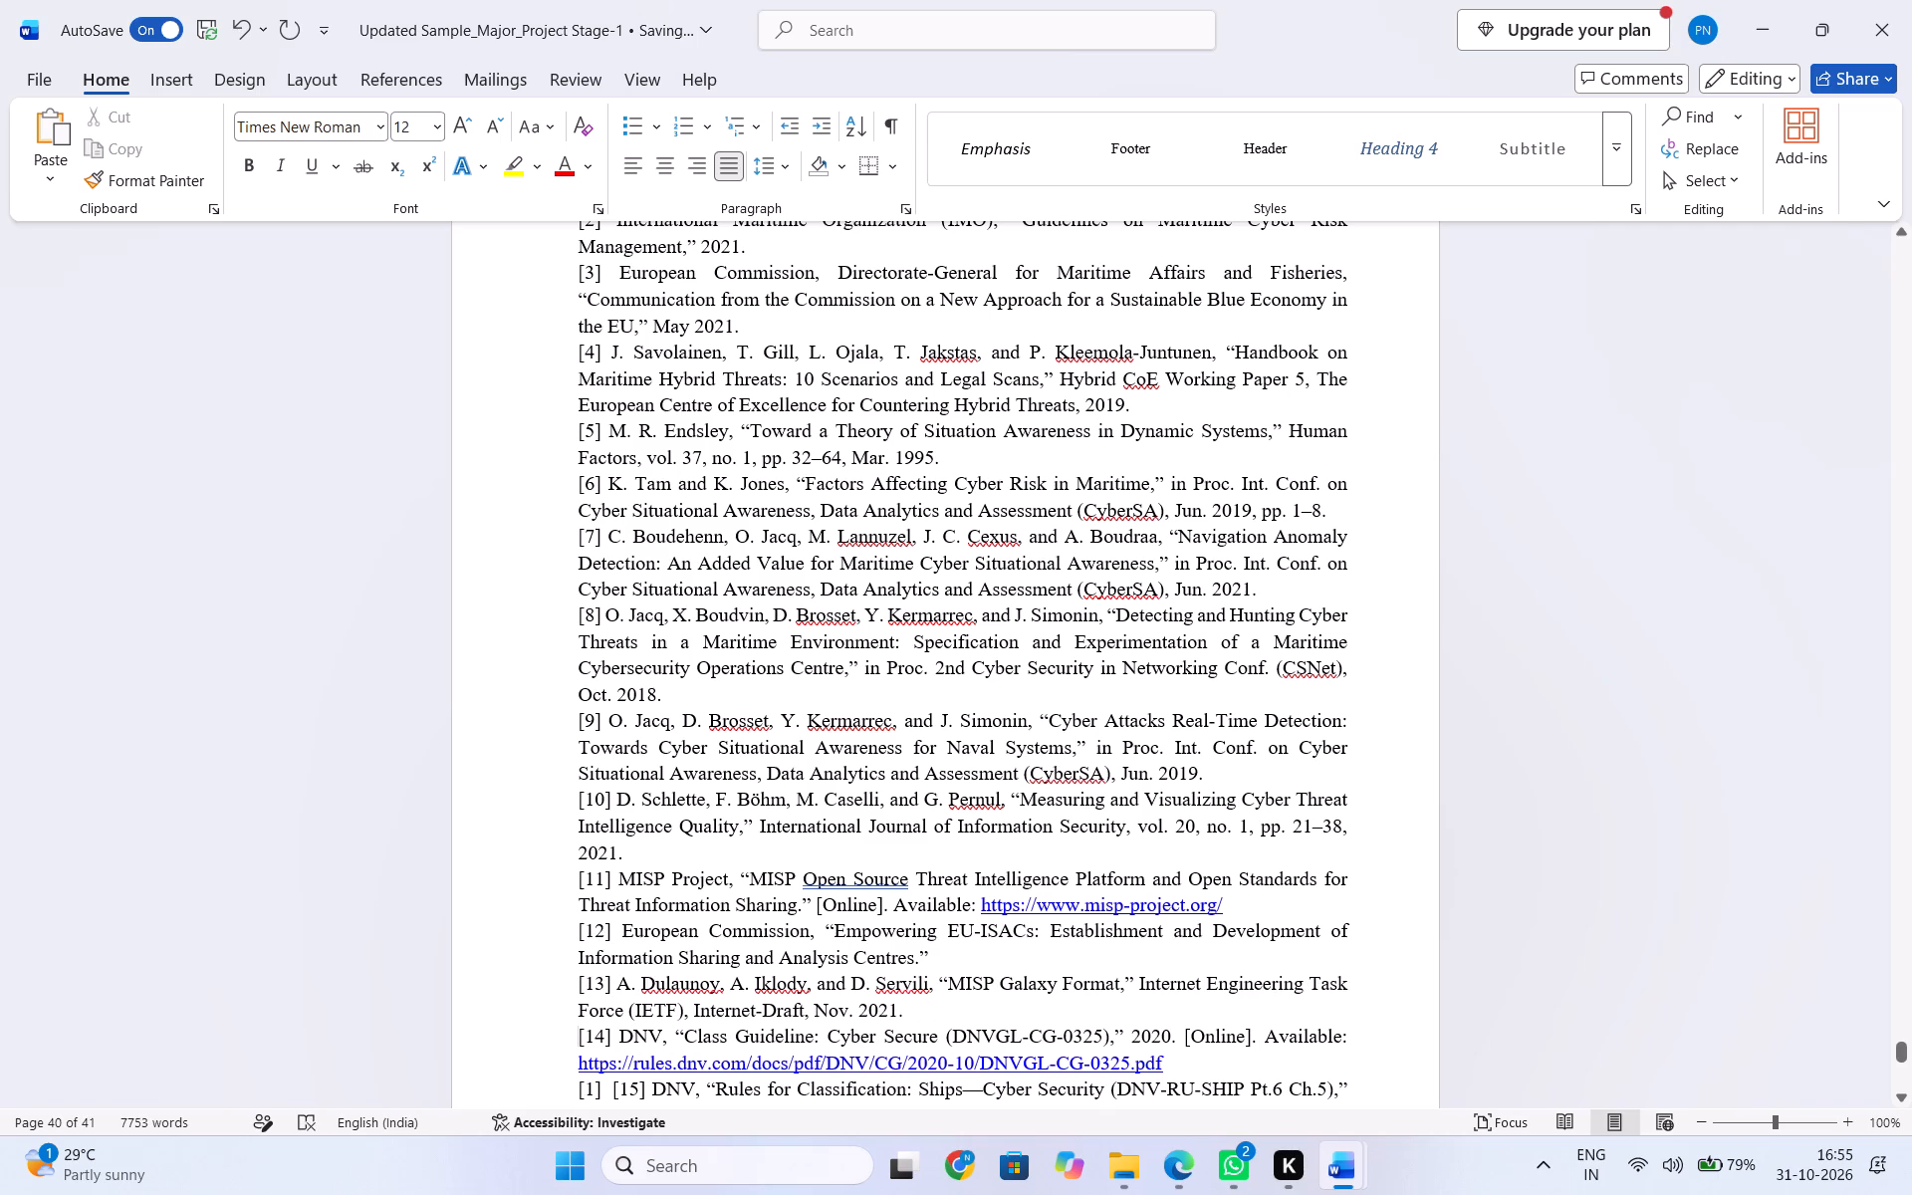
click(609, 1093)
key(BackSpace)
scroll(648, 1038, down, 1)
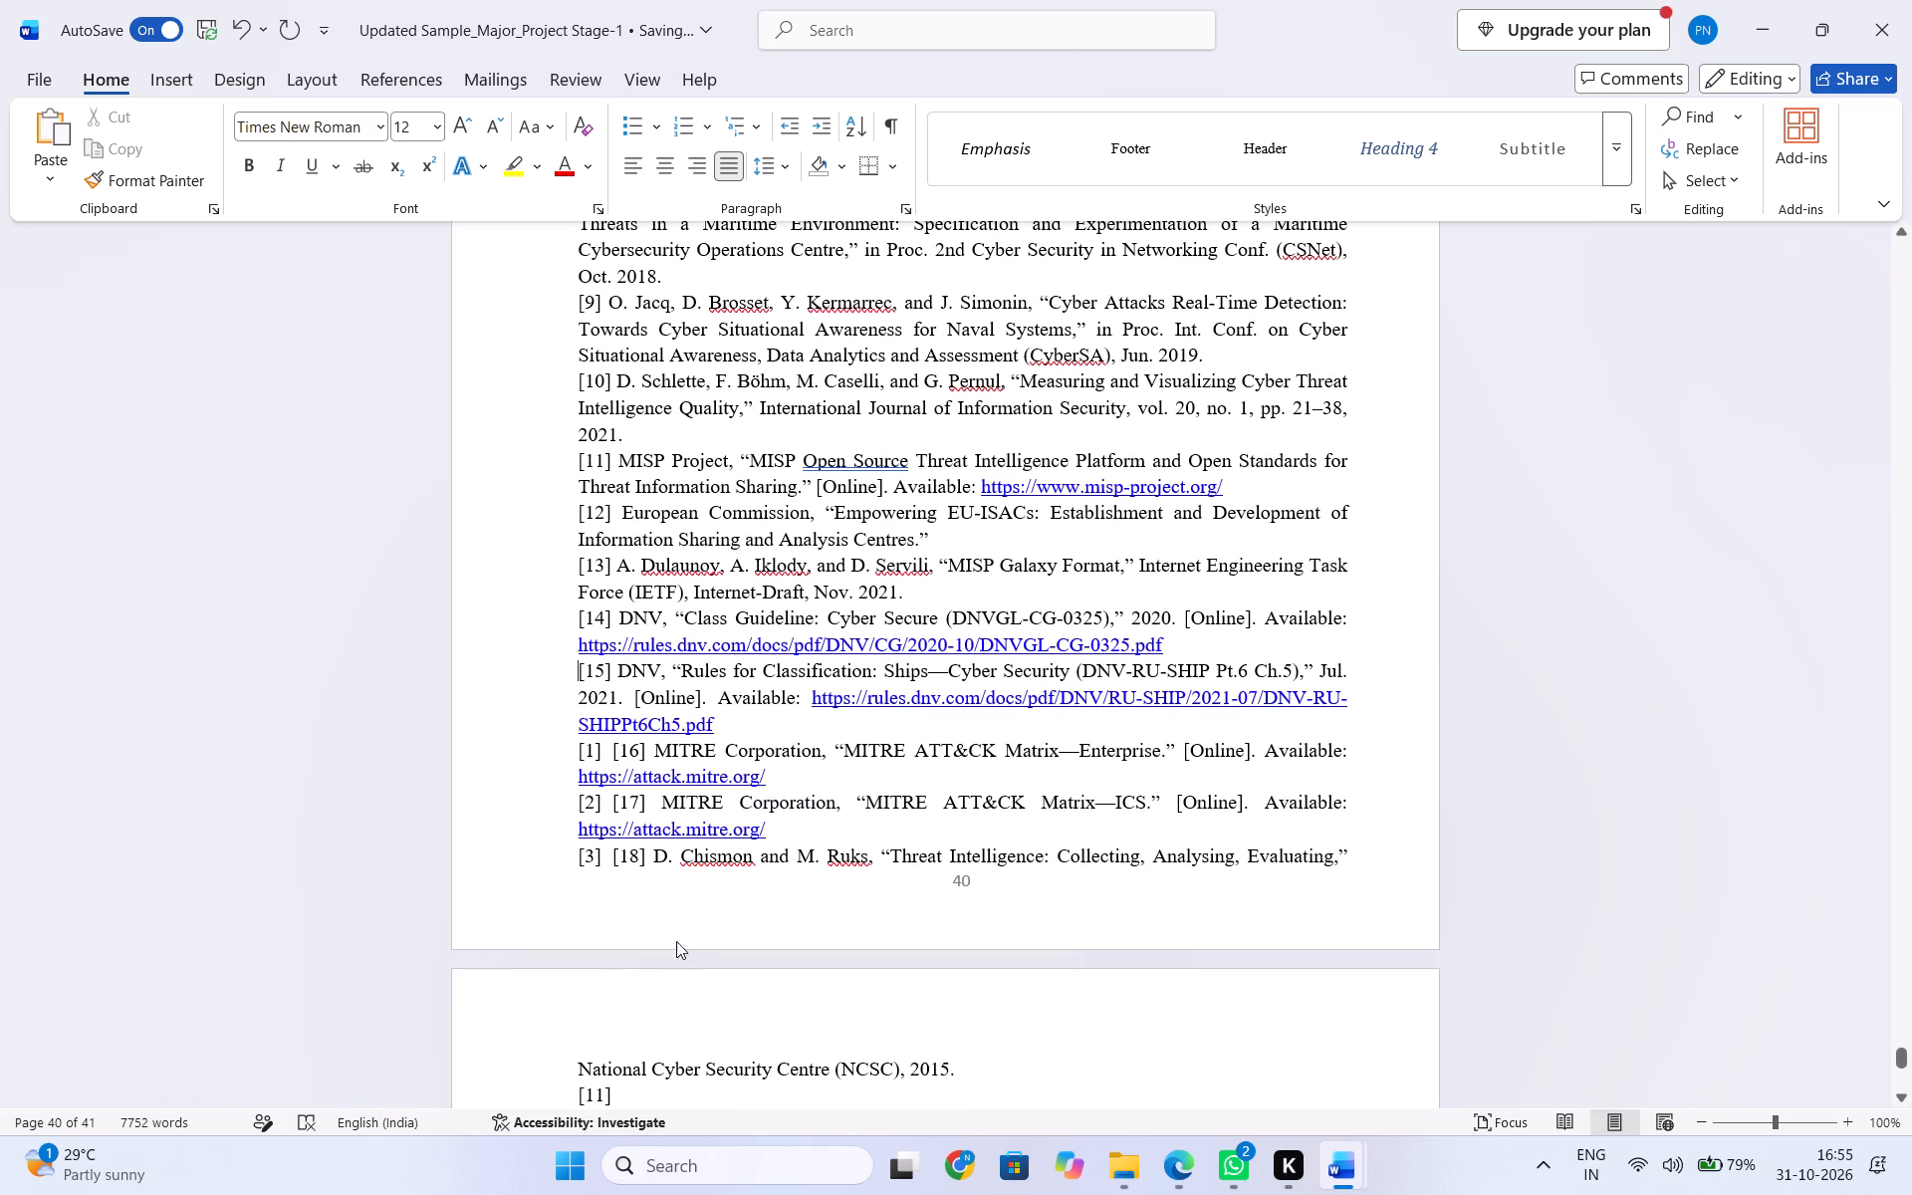
click(609, 747)
key(BackSpace)
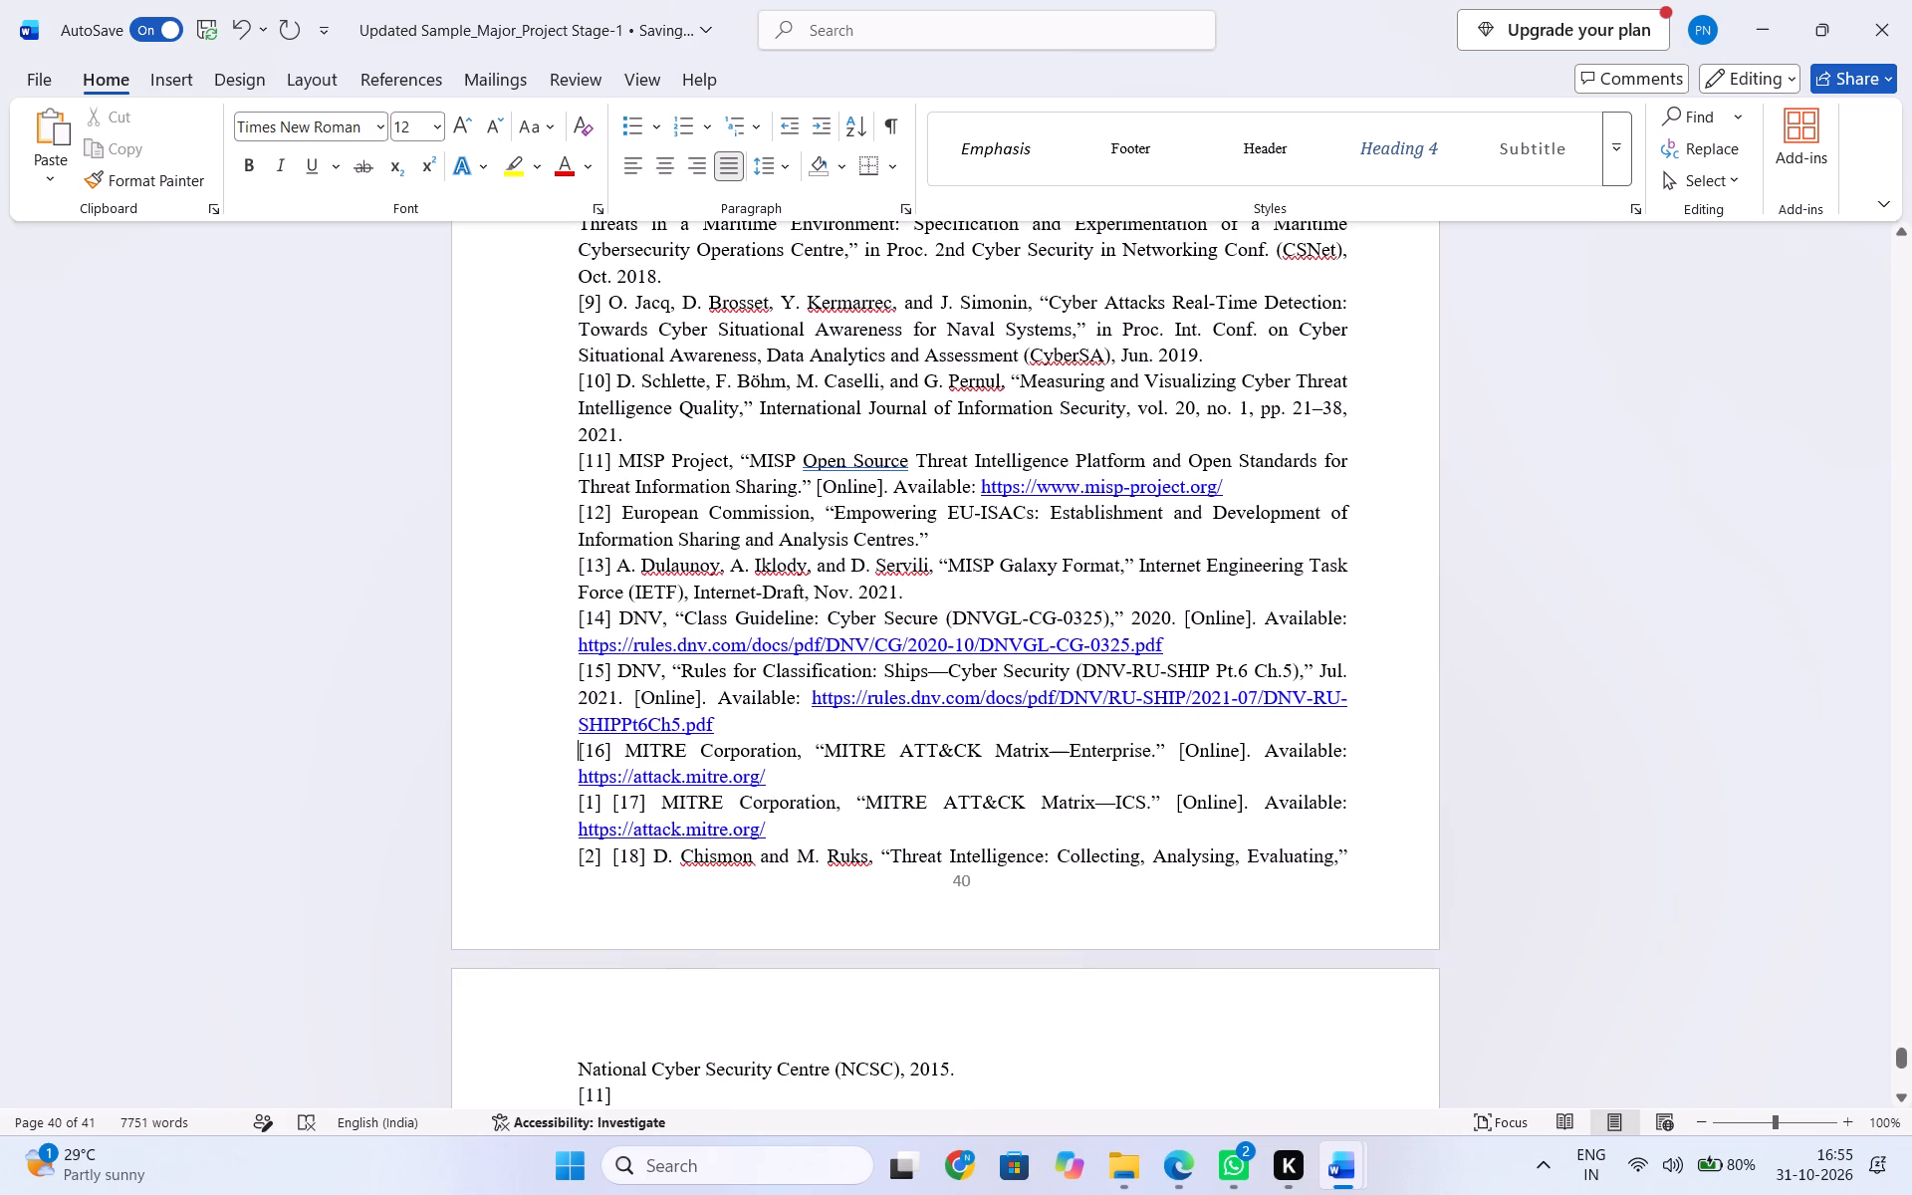
click(613, 804)
key(BackSpace)
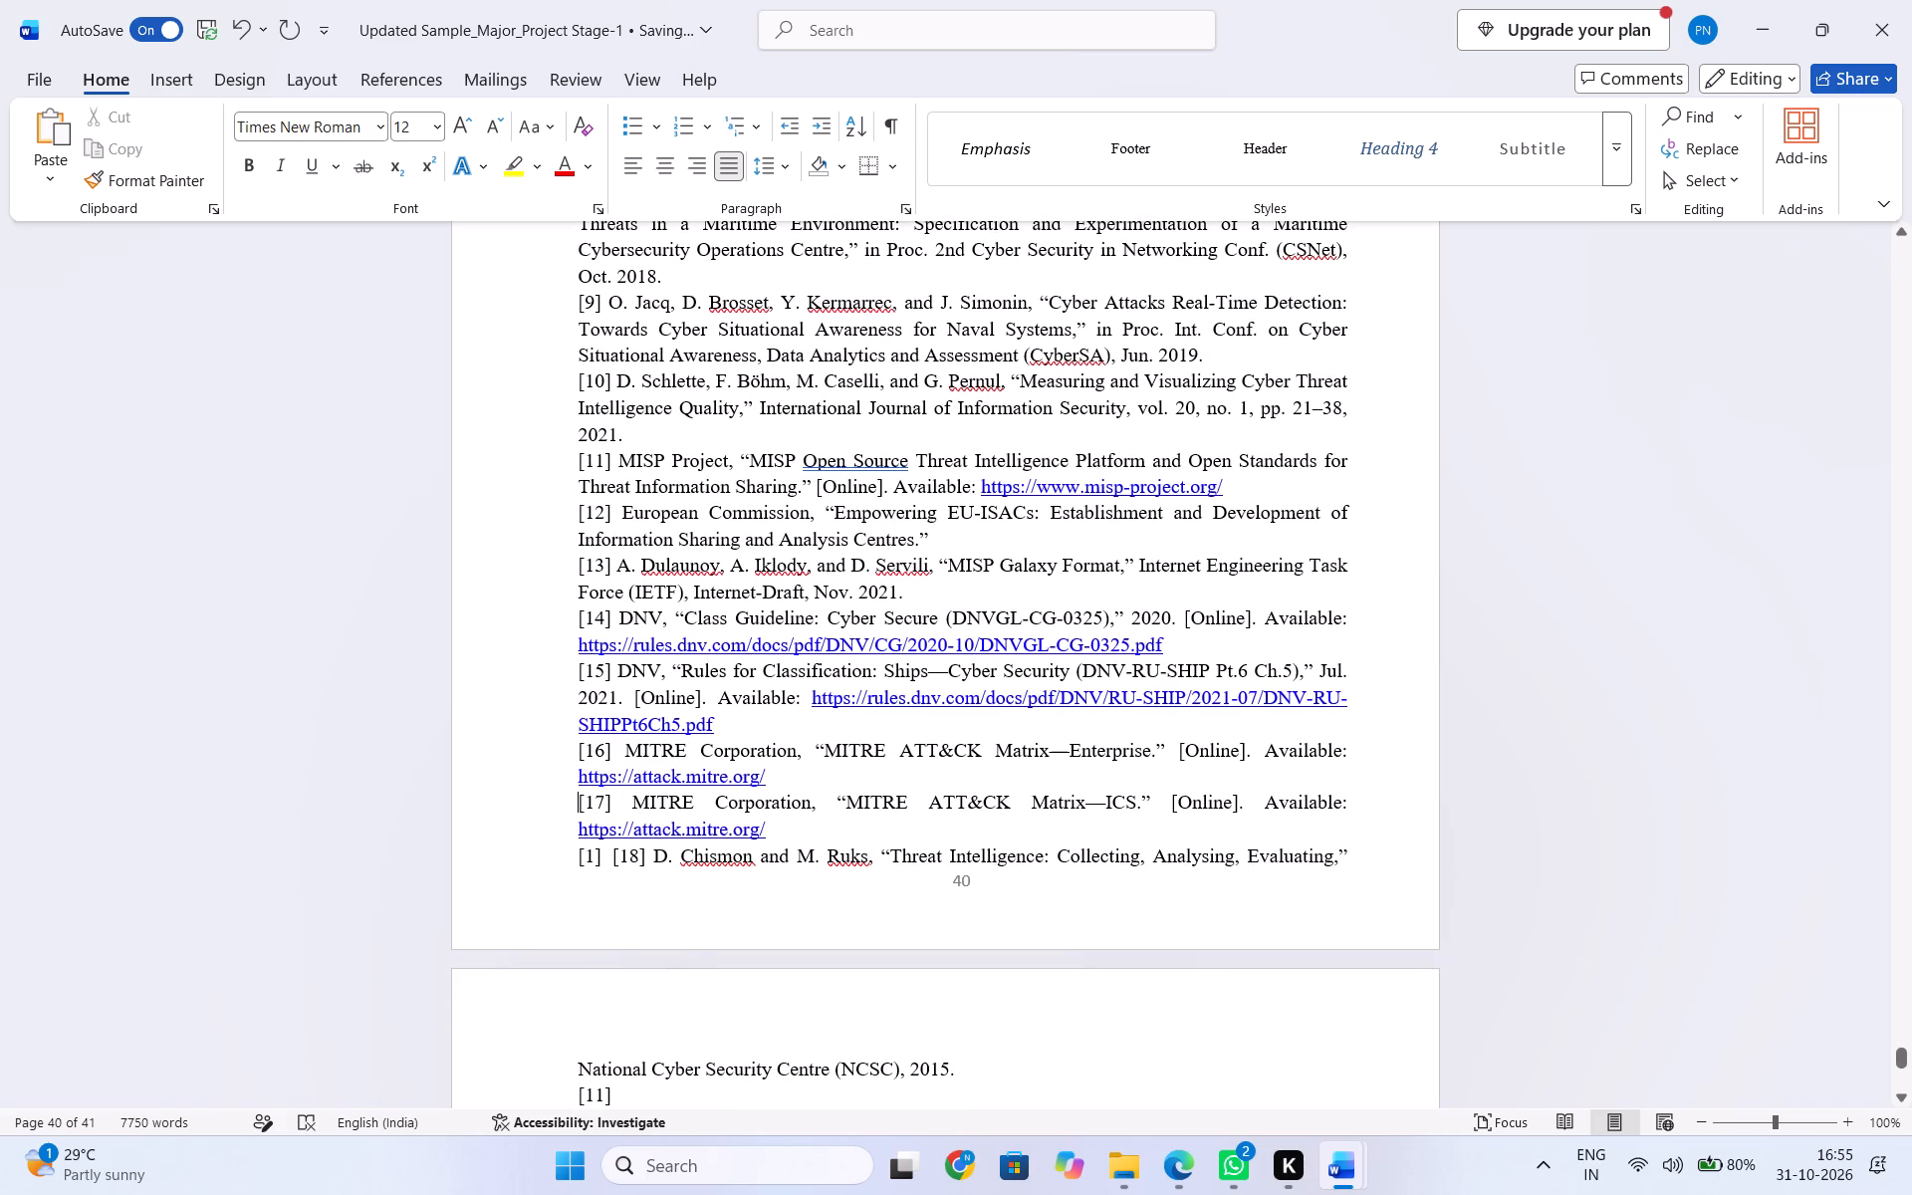
click(614, 857)
key(BackSpace)
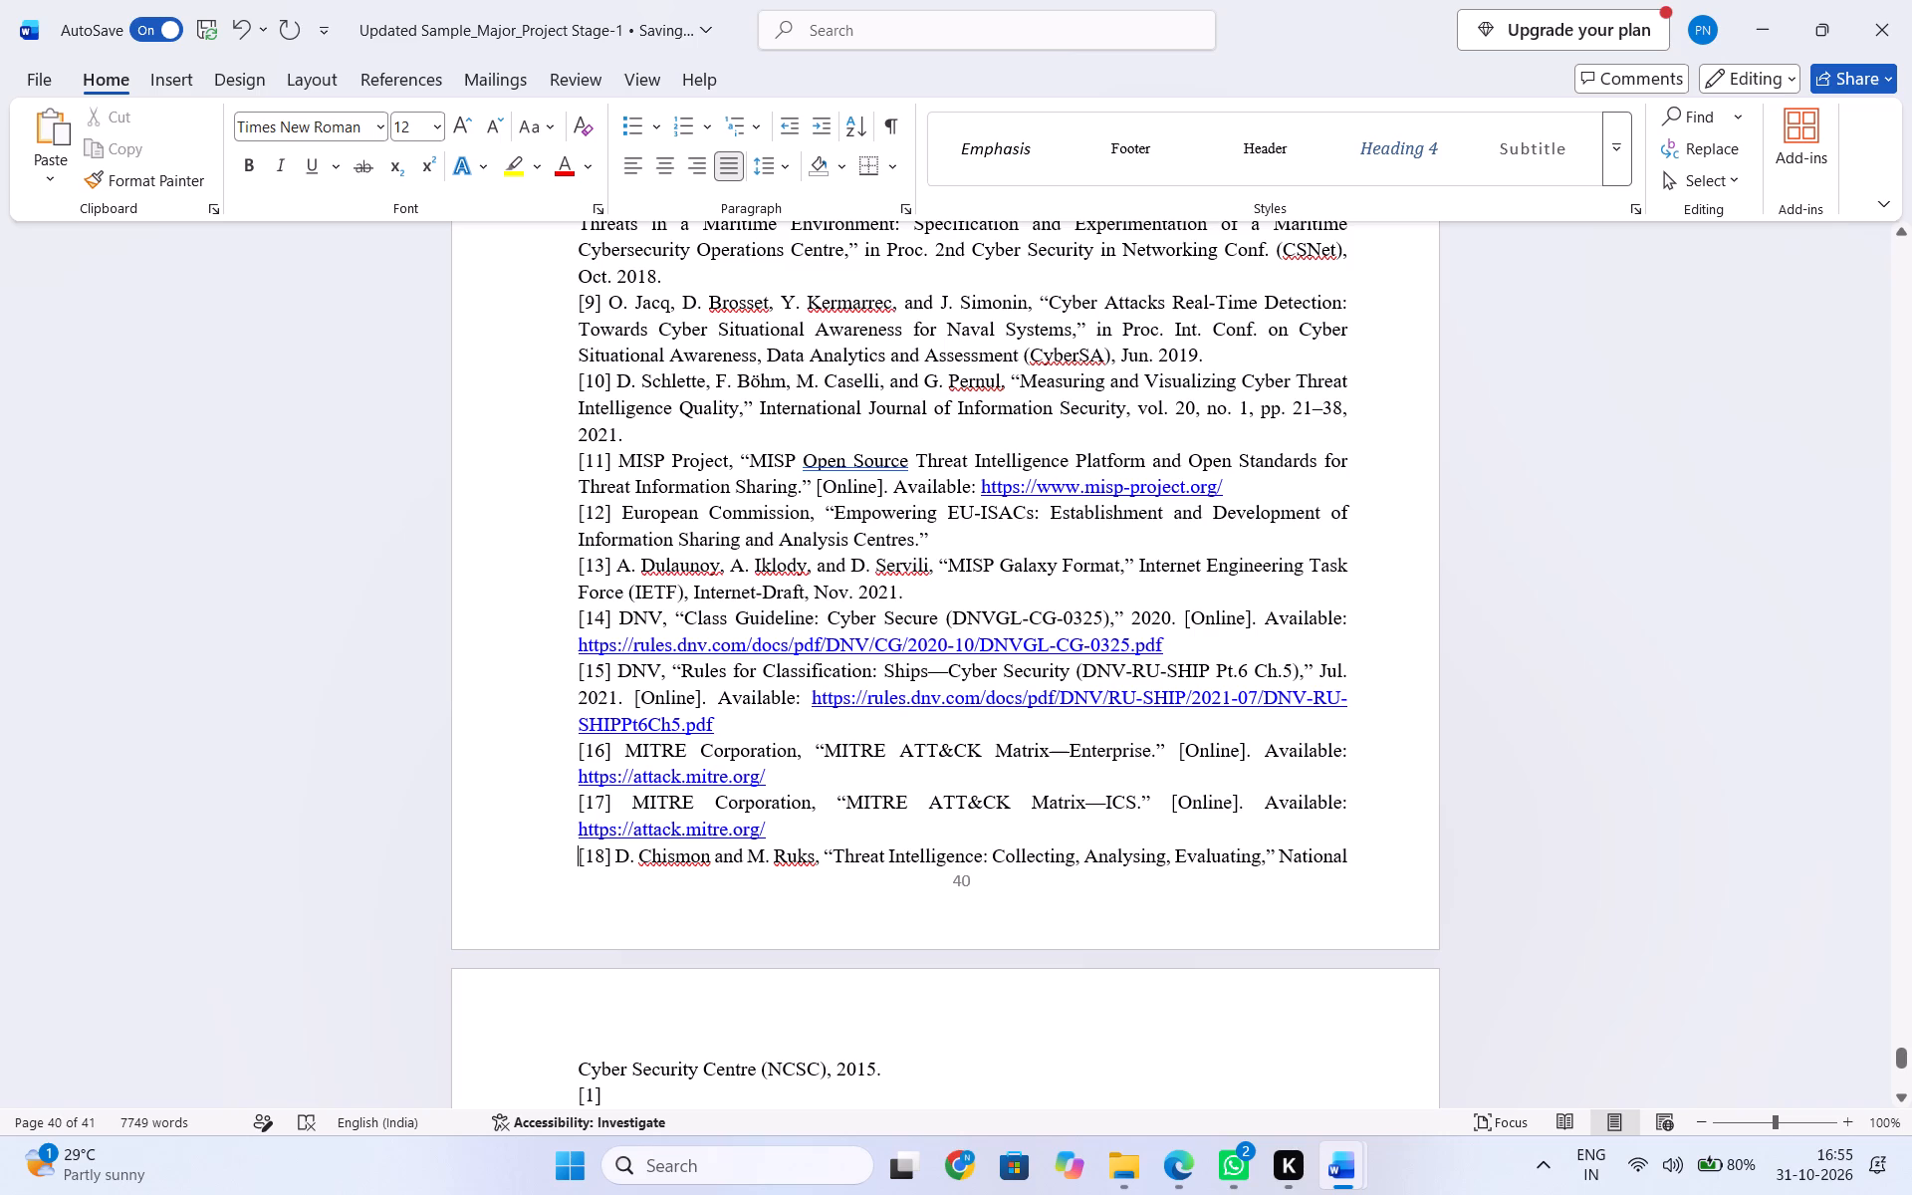
Remove the leftover automatic number from the empty line after reference [18] and return to the start of the reference list.
scroll(612, 1049, down, 1)
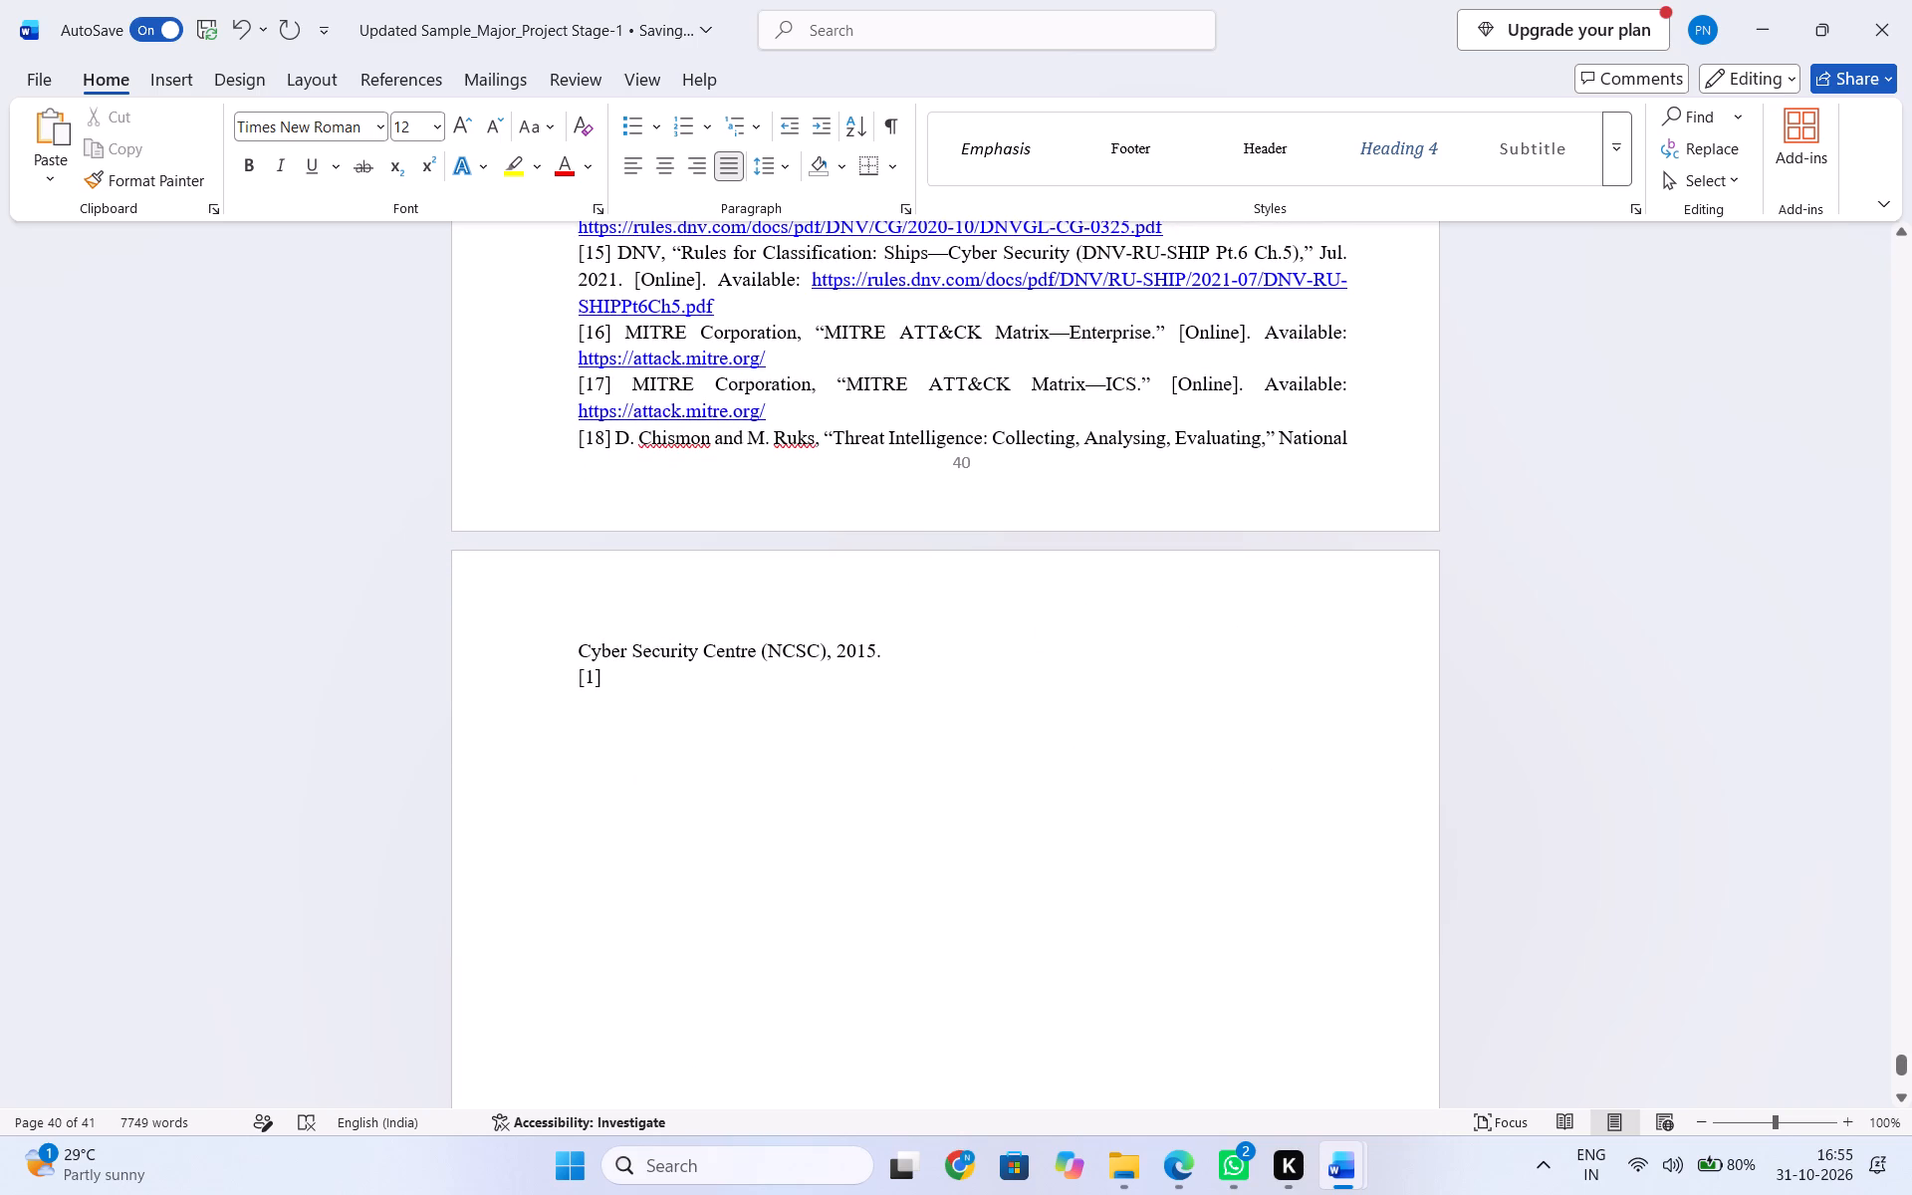
click(663, 675)
key(BackSpace)
key(BackSpace)
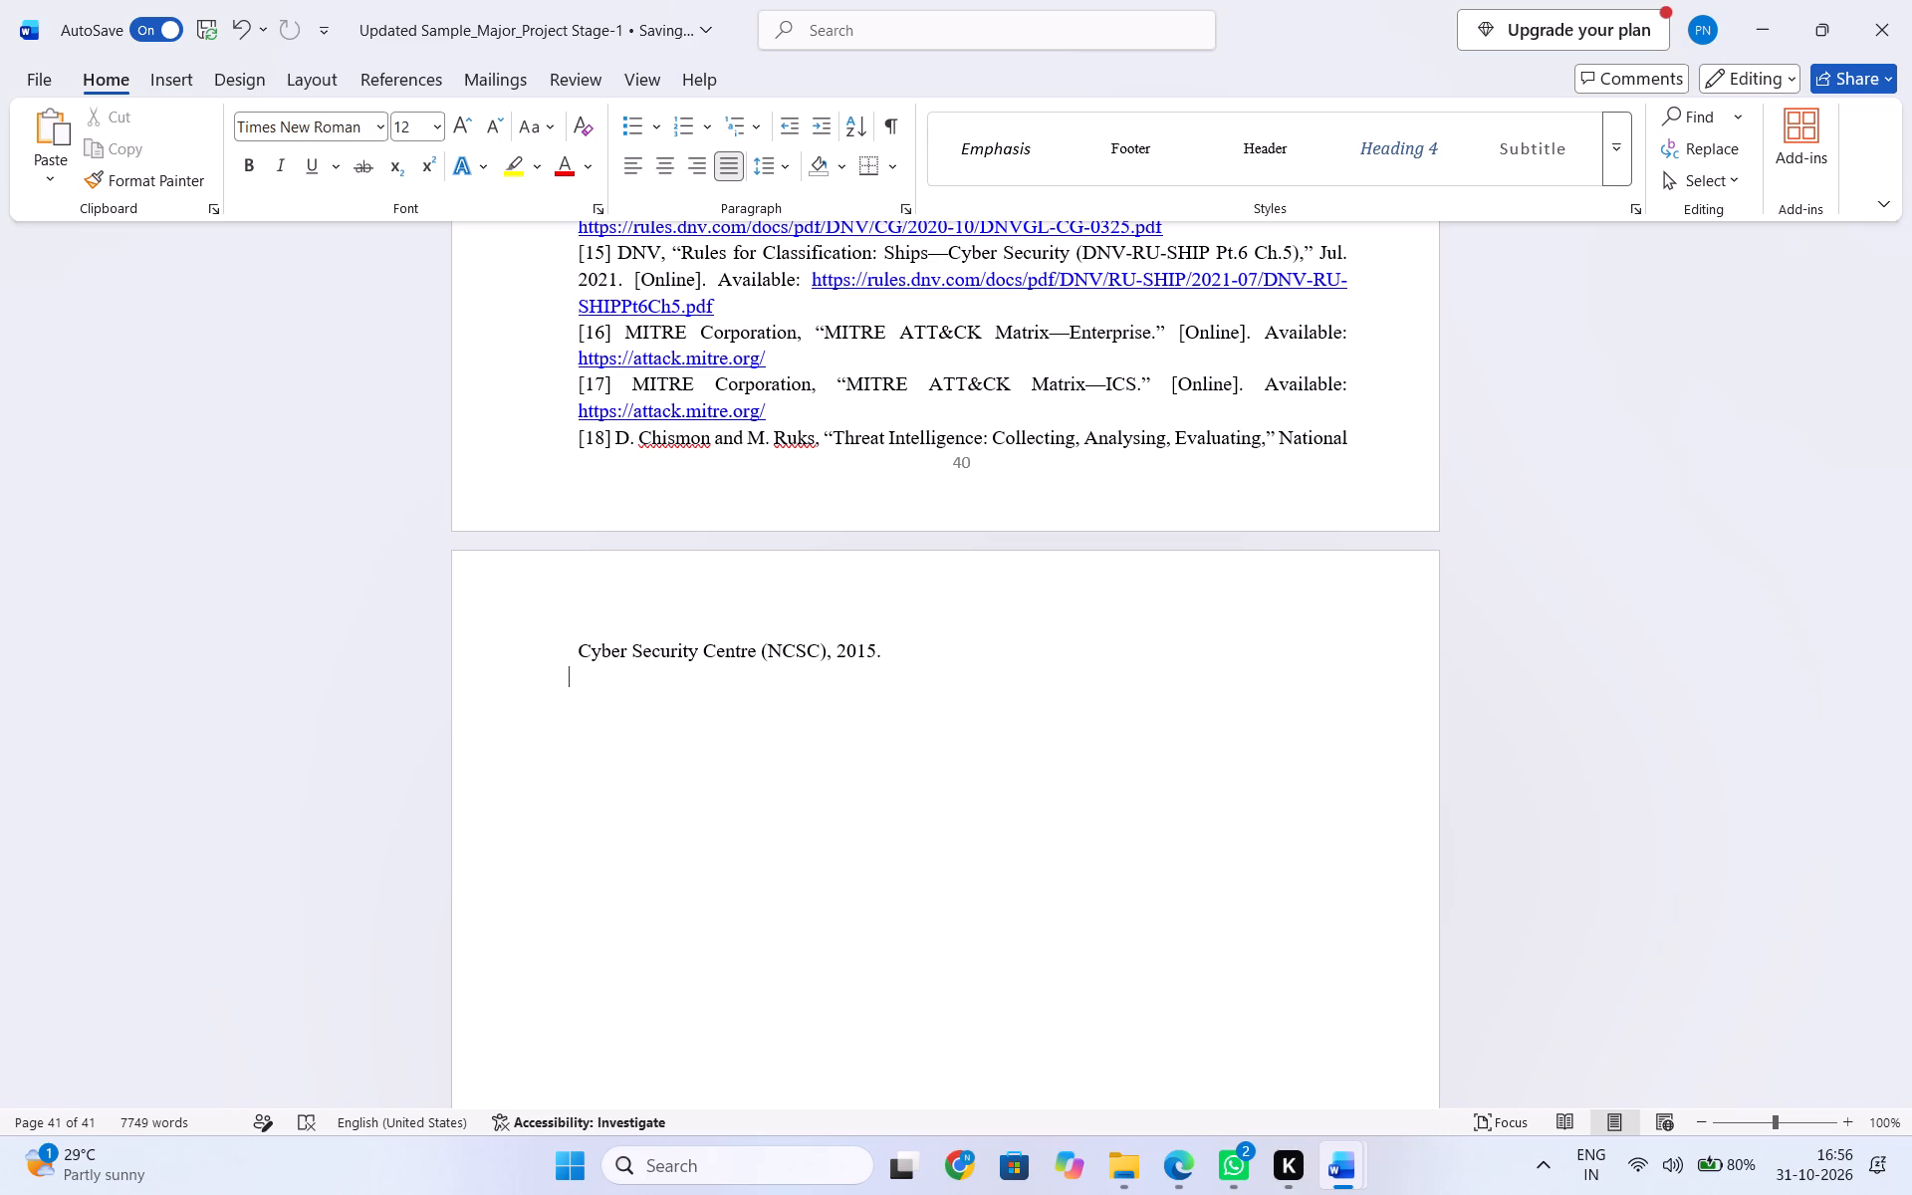
scroll(644, 697, up, 3)
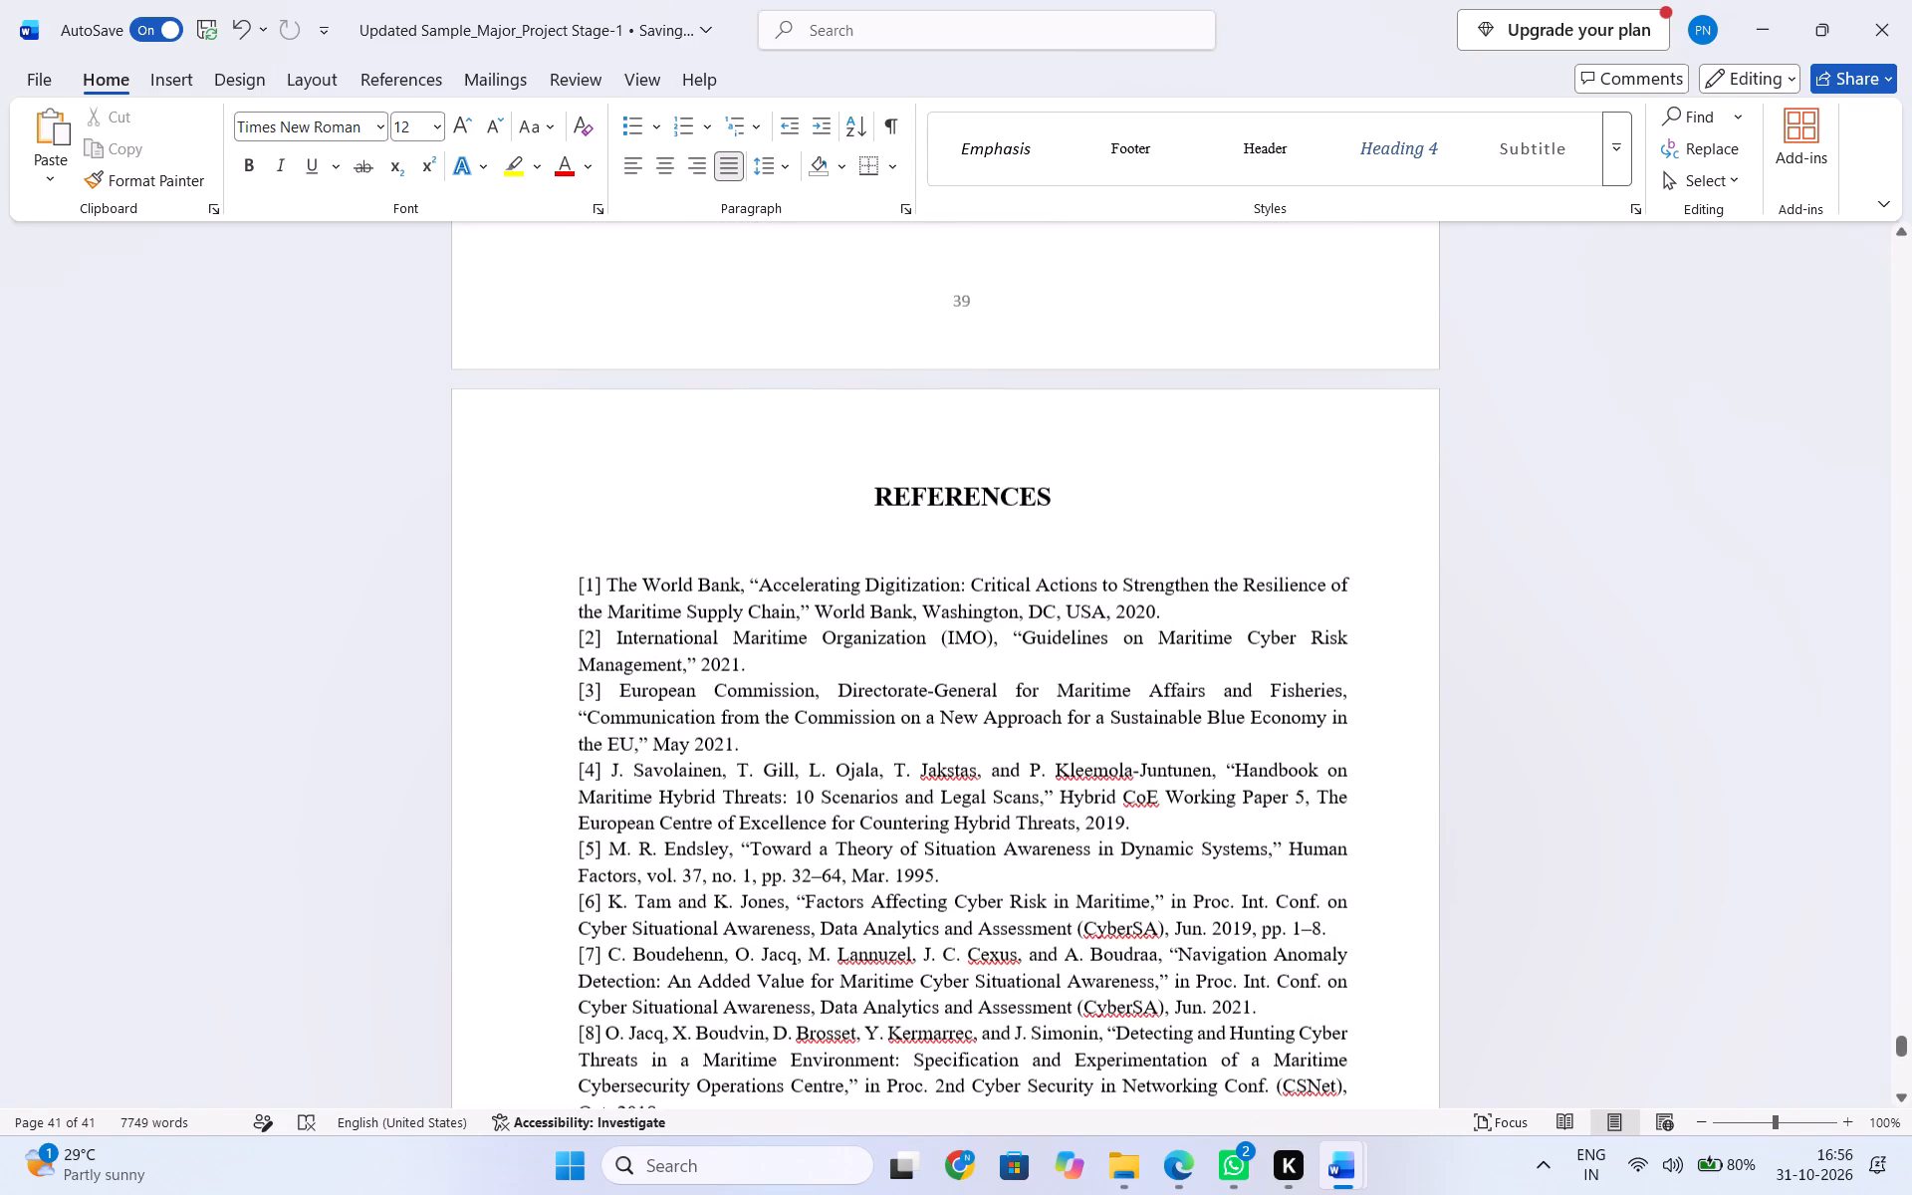
Review the report backwards from the references through the Python installation pages, and read chapter 6 Software Environment down to Modules Used in Project.
click(581, 577)
click(588, 589)
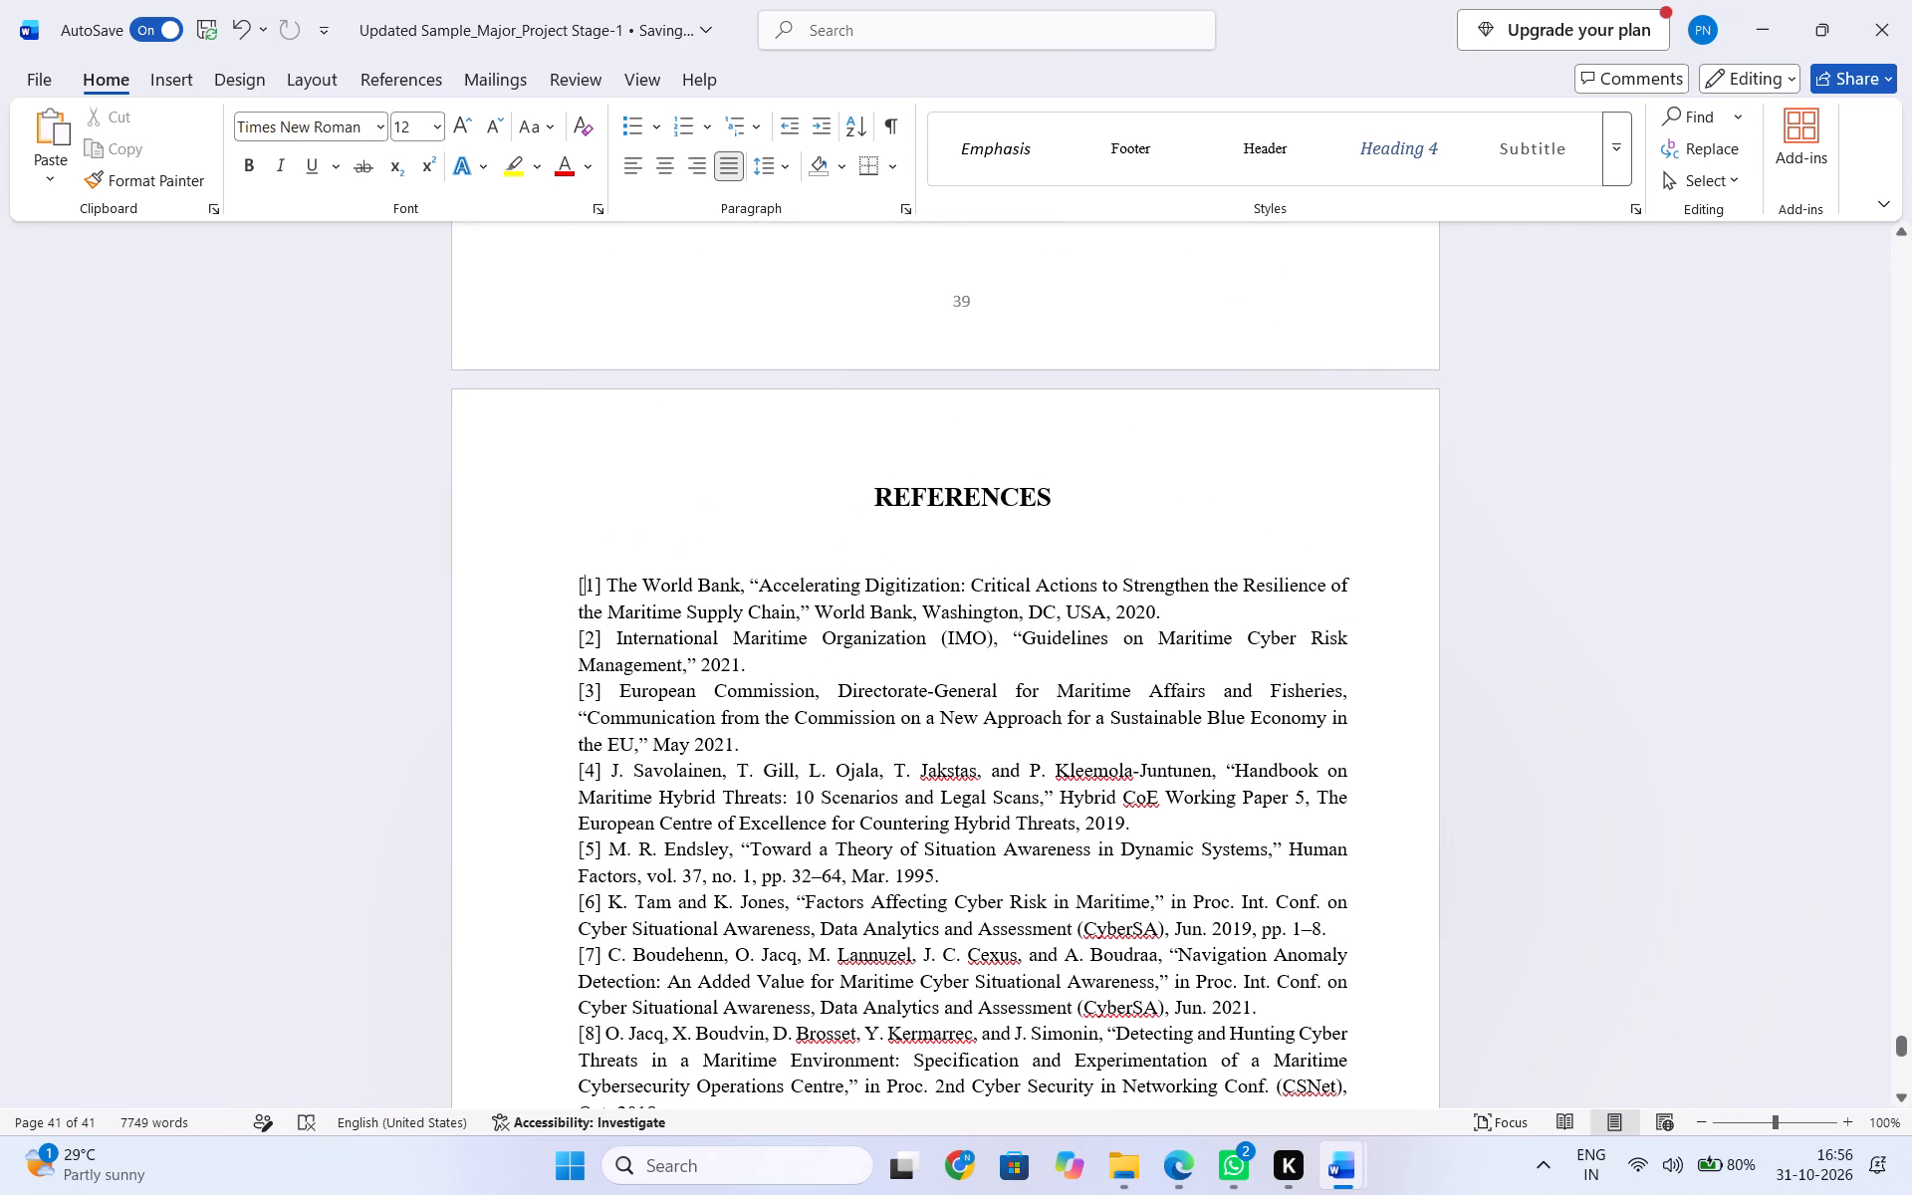
scroll(599, 603, up, 20)
scroll(603, 604, up, 2)
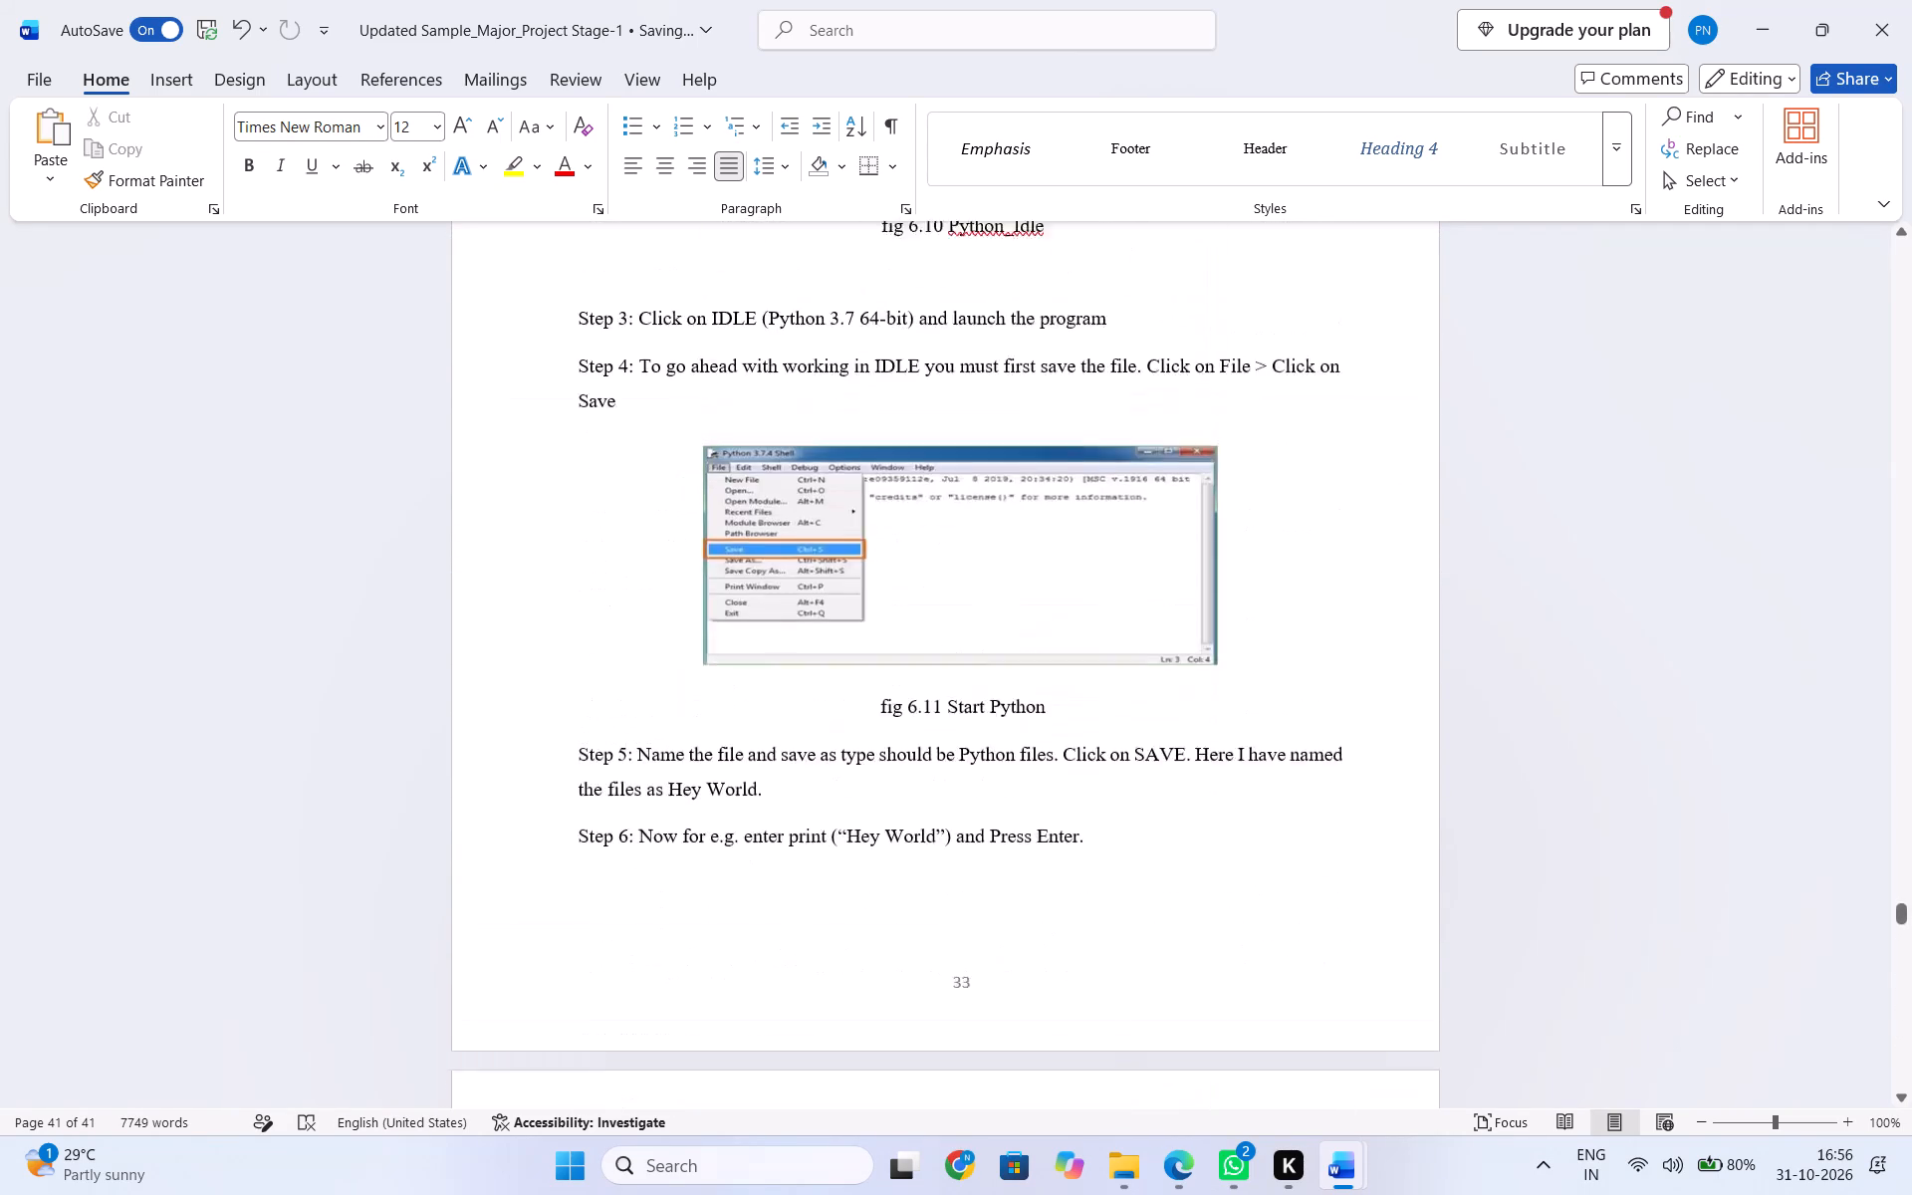
scroll(603, 604, up, 10)
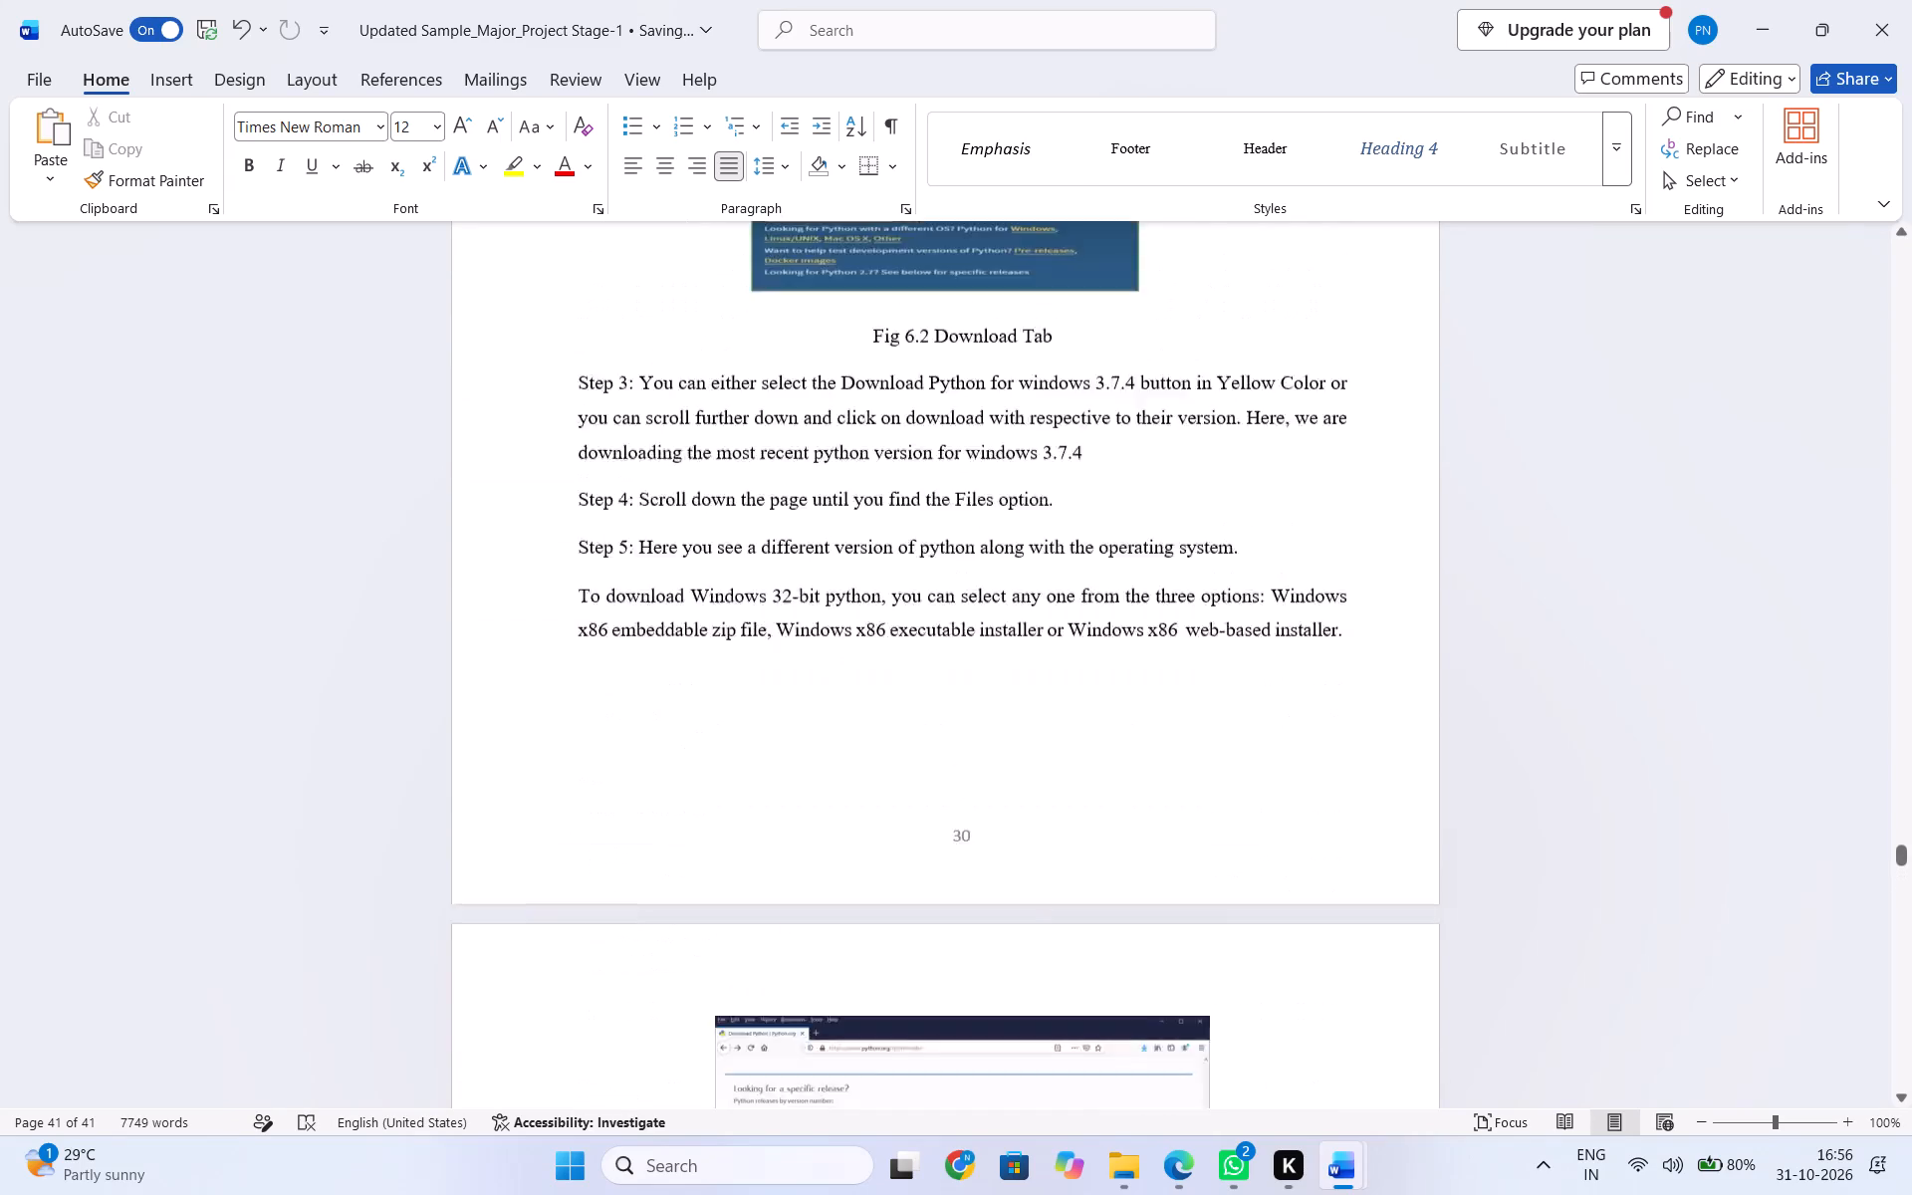
scroll(603, 604, up, 7)
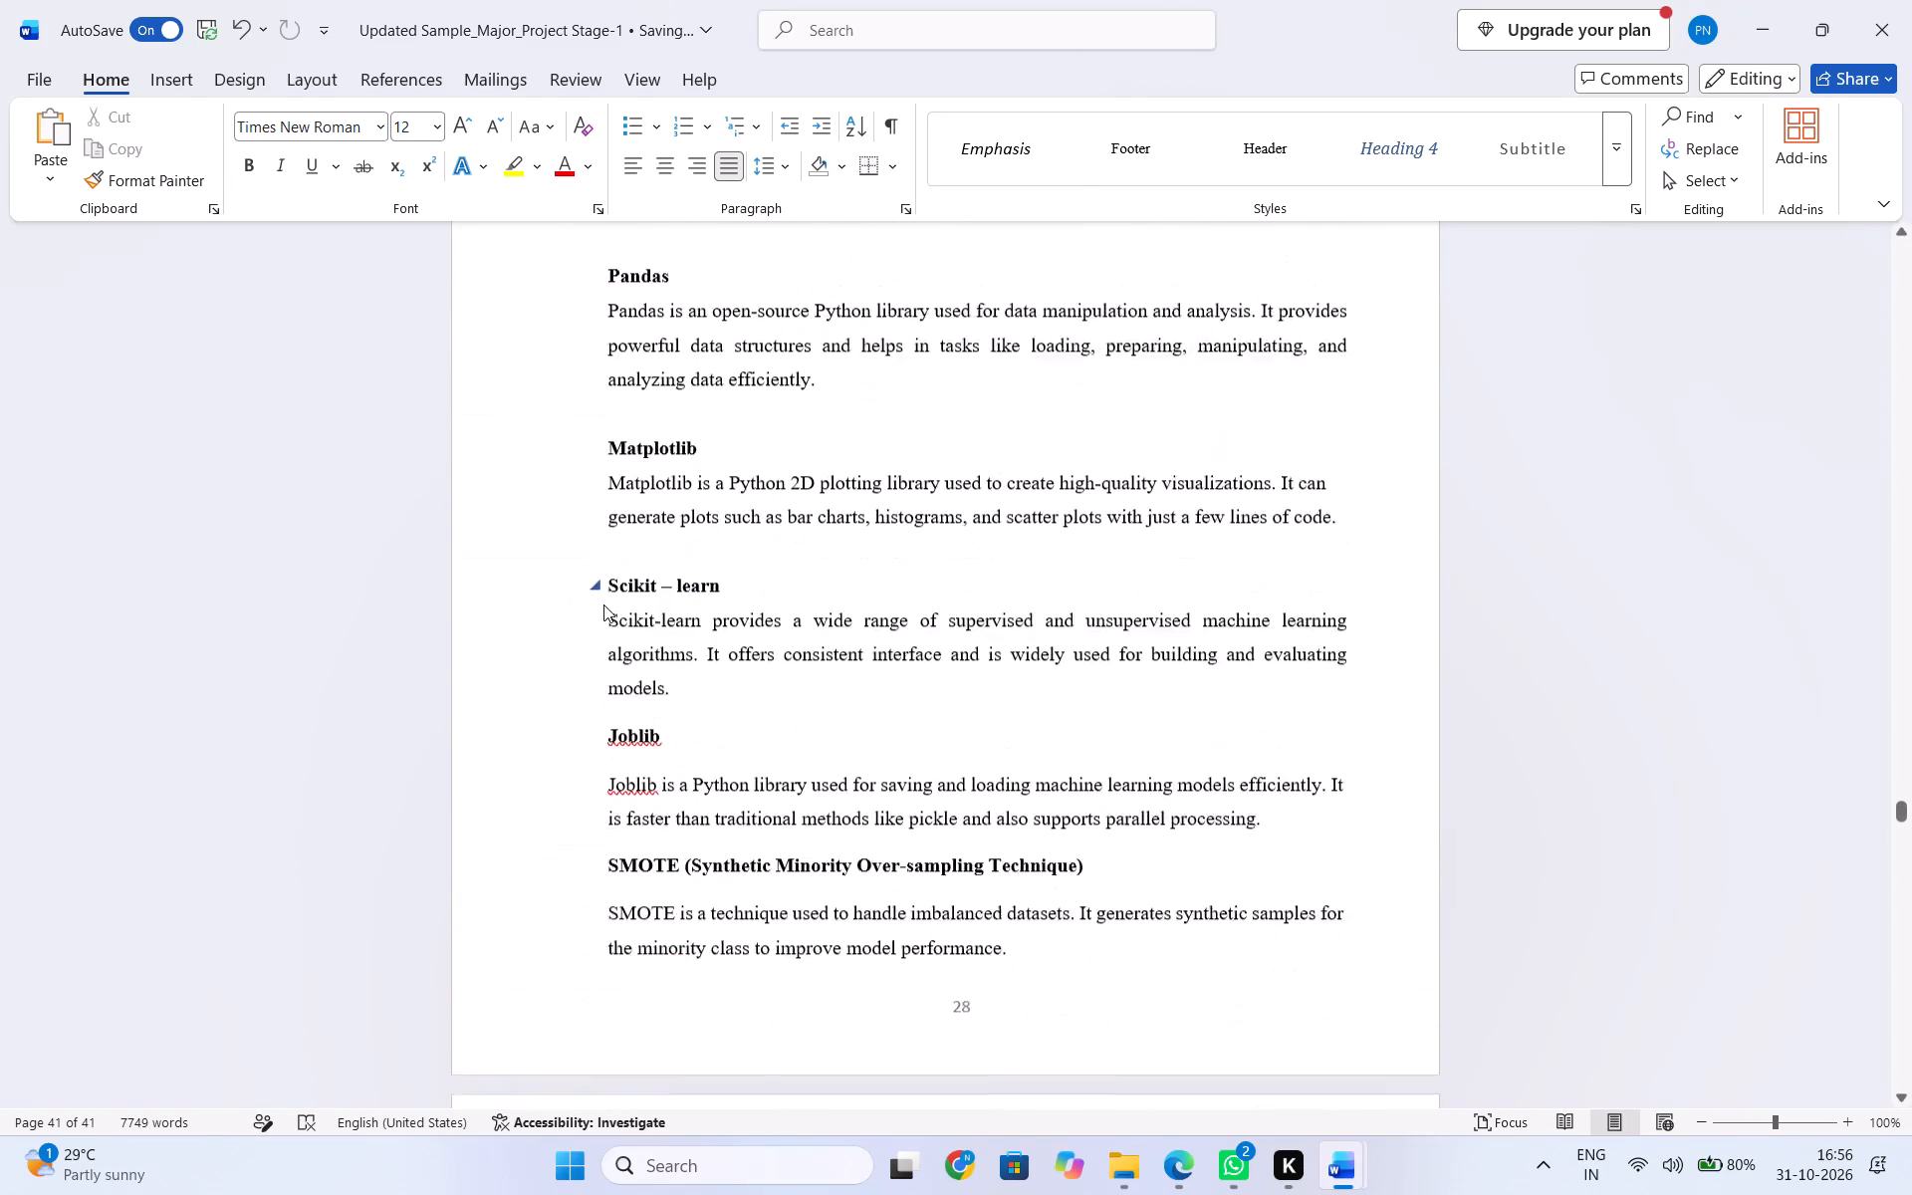
scroll(603, 604, up, 6)
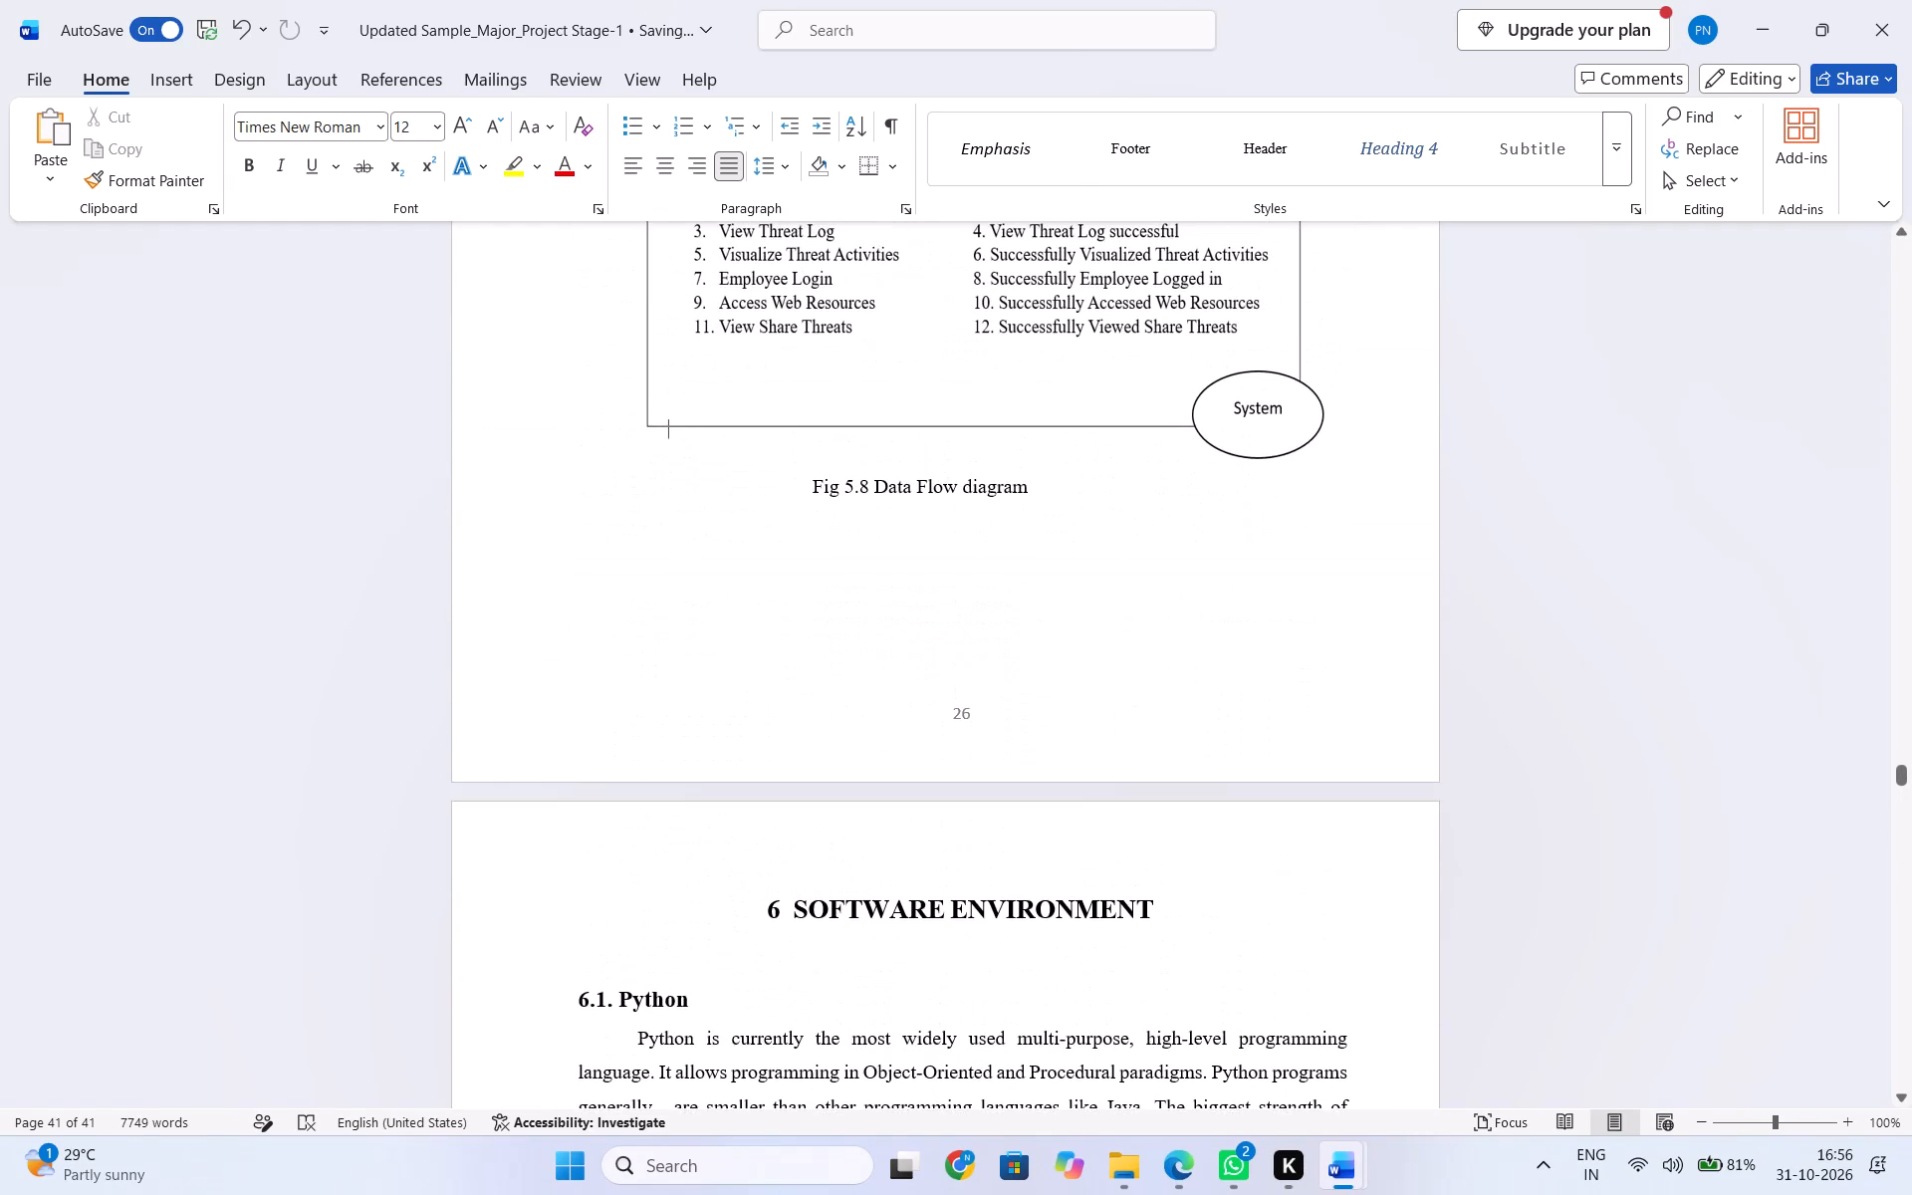
scroll(603, 604, down, 1)
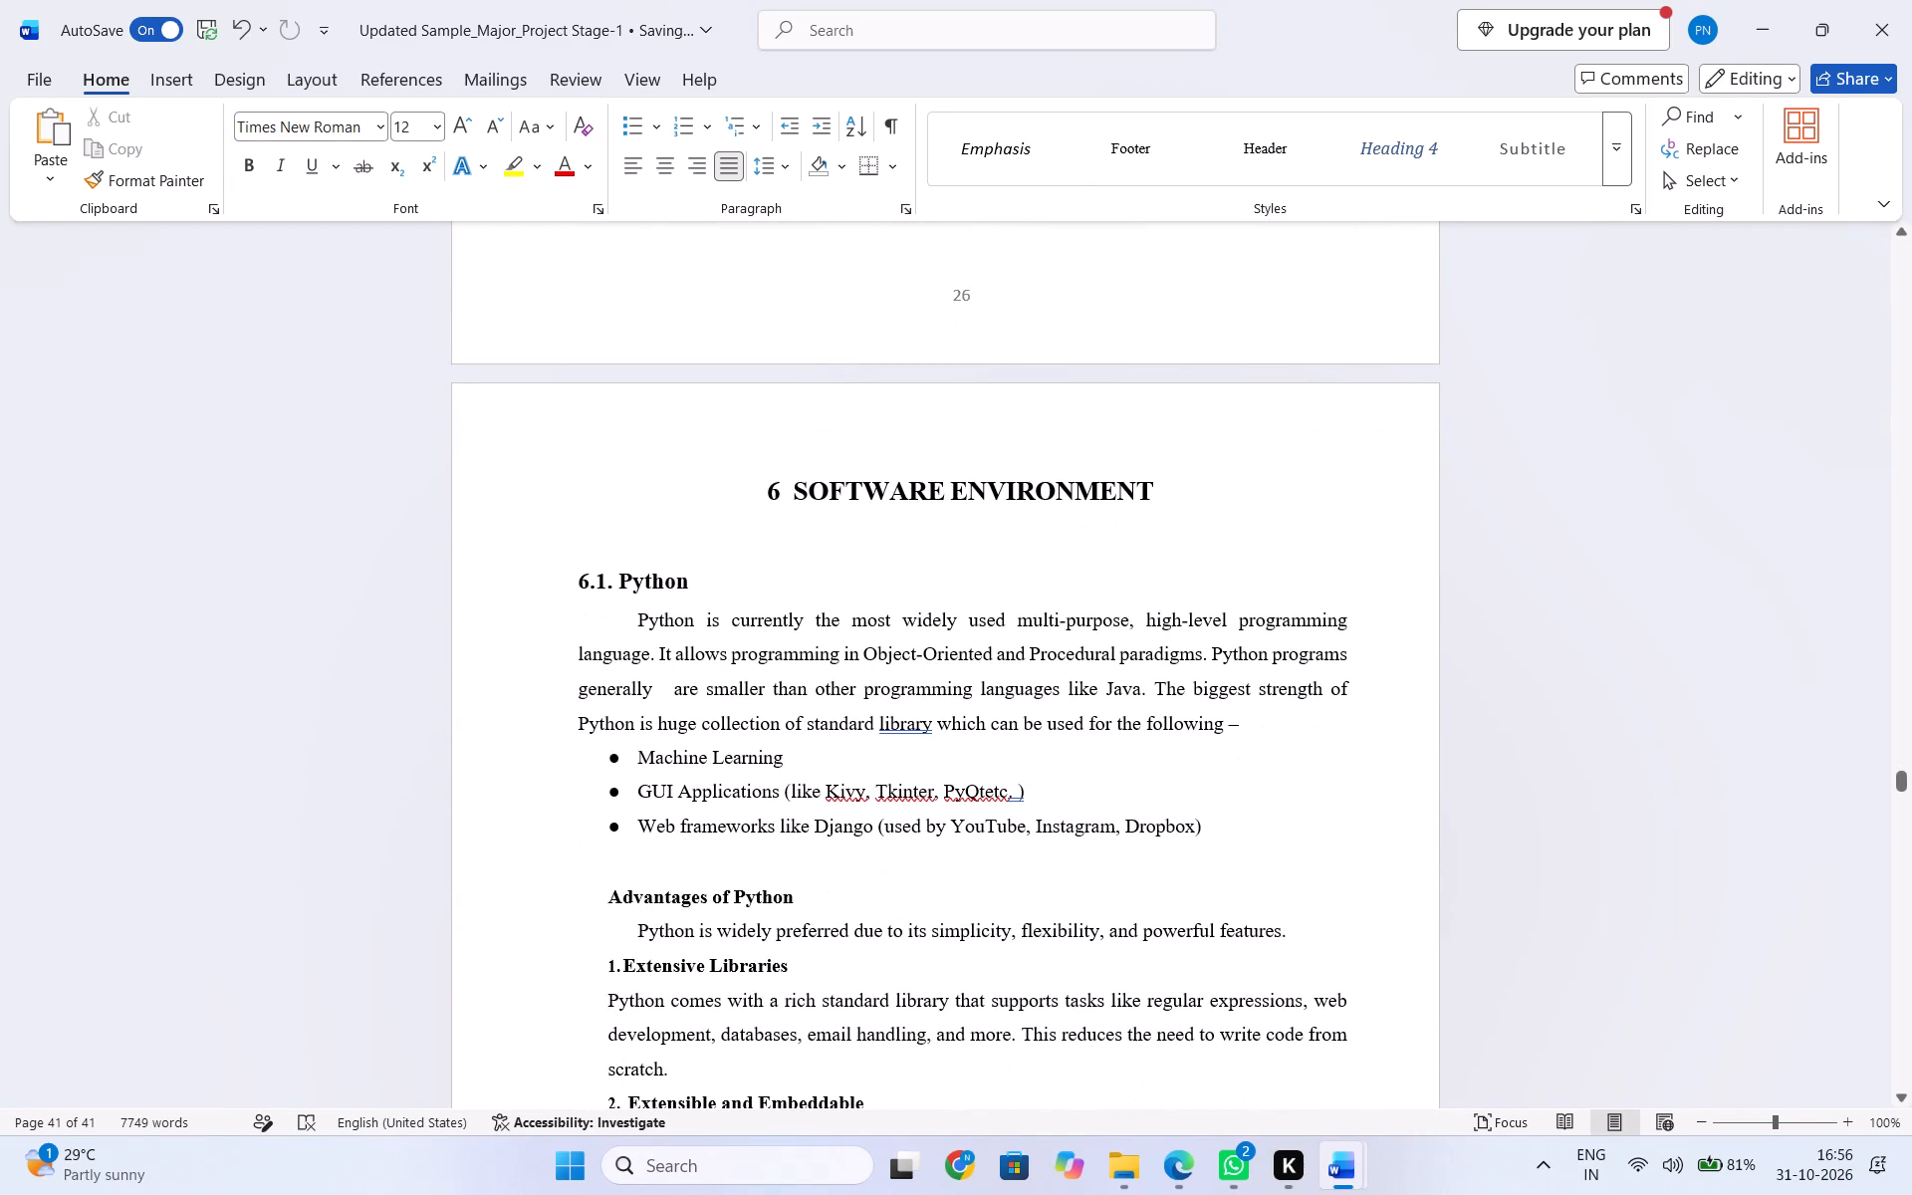
scroll(726, 996, down, 1)
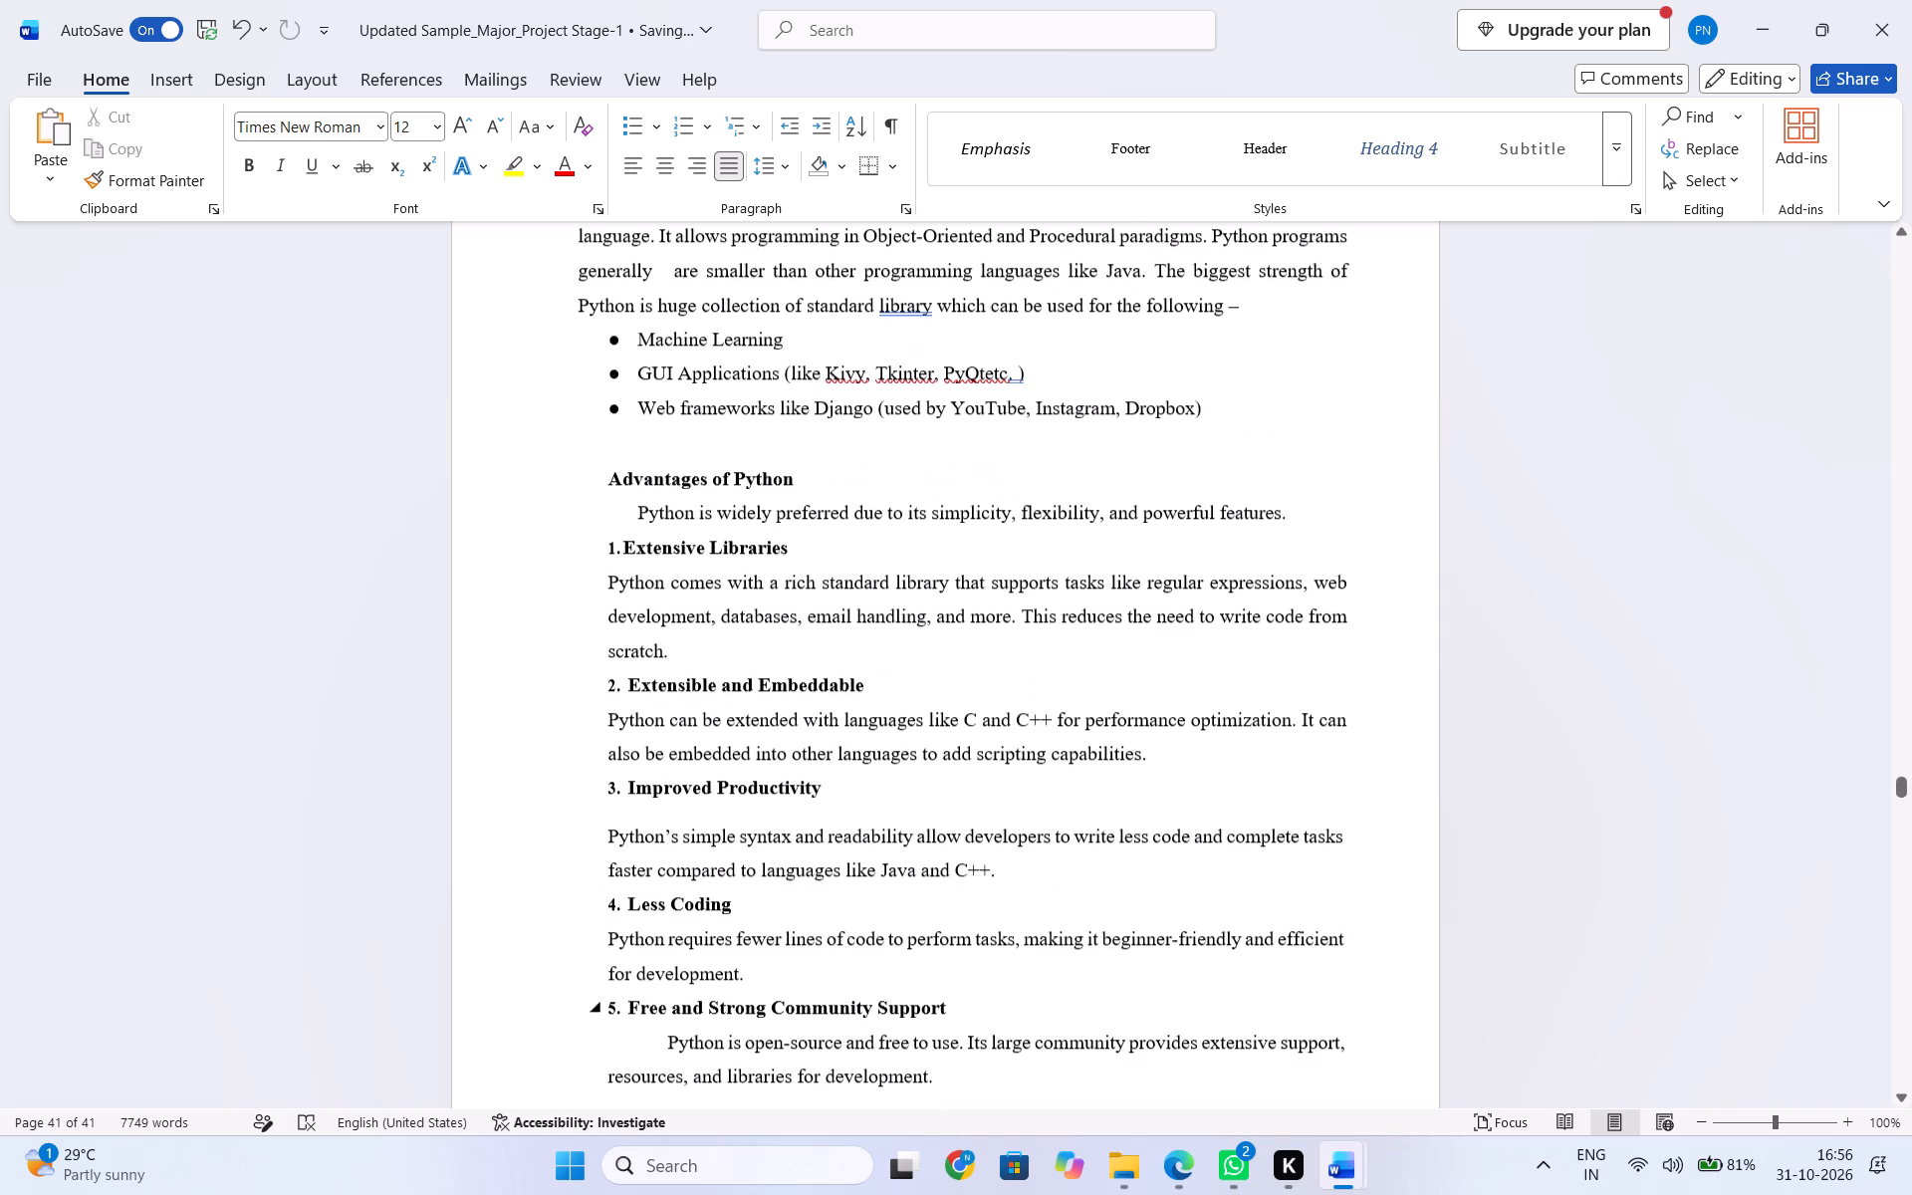
scroll(726, 996, down, 2)
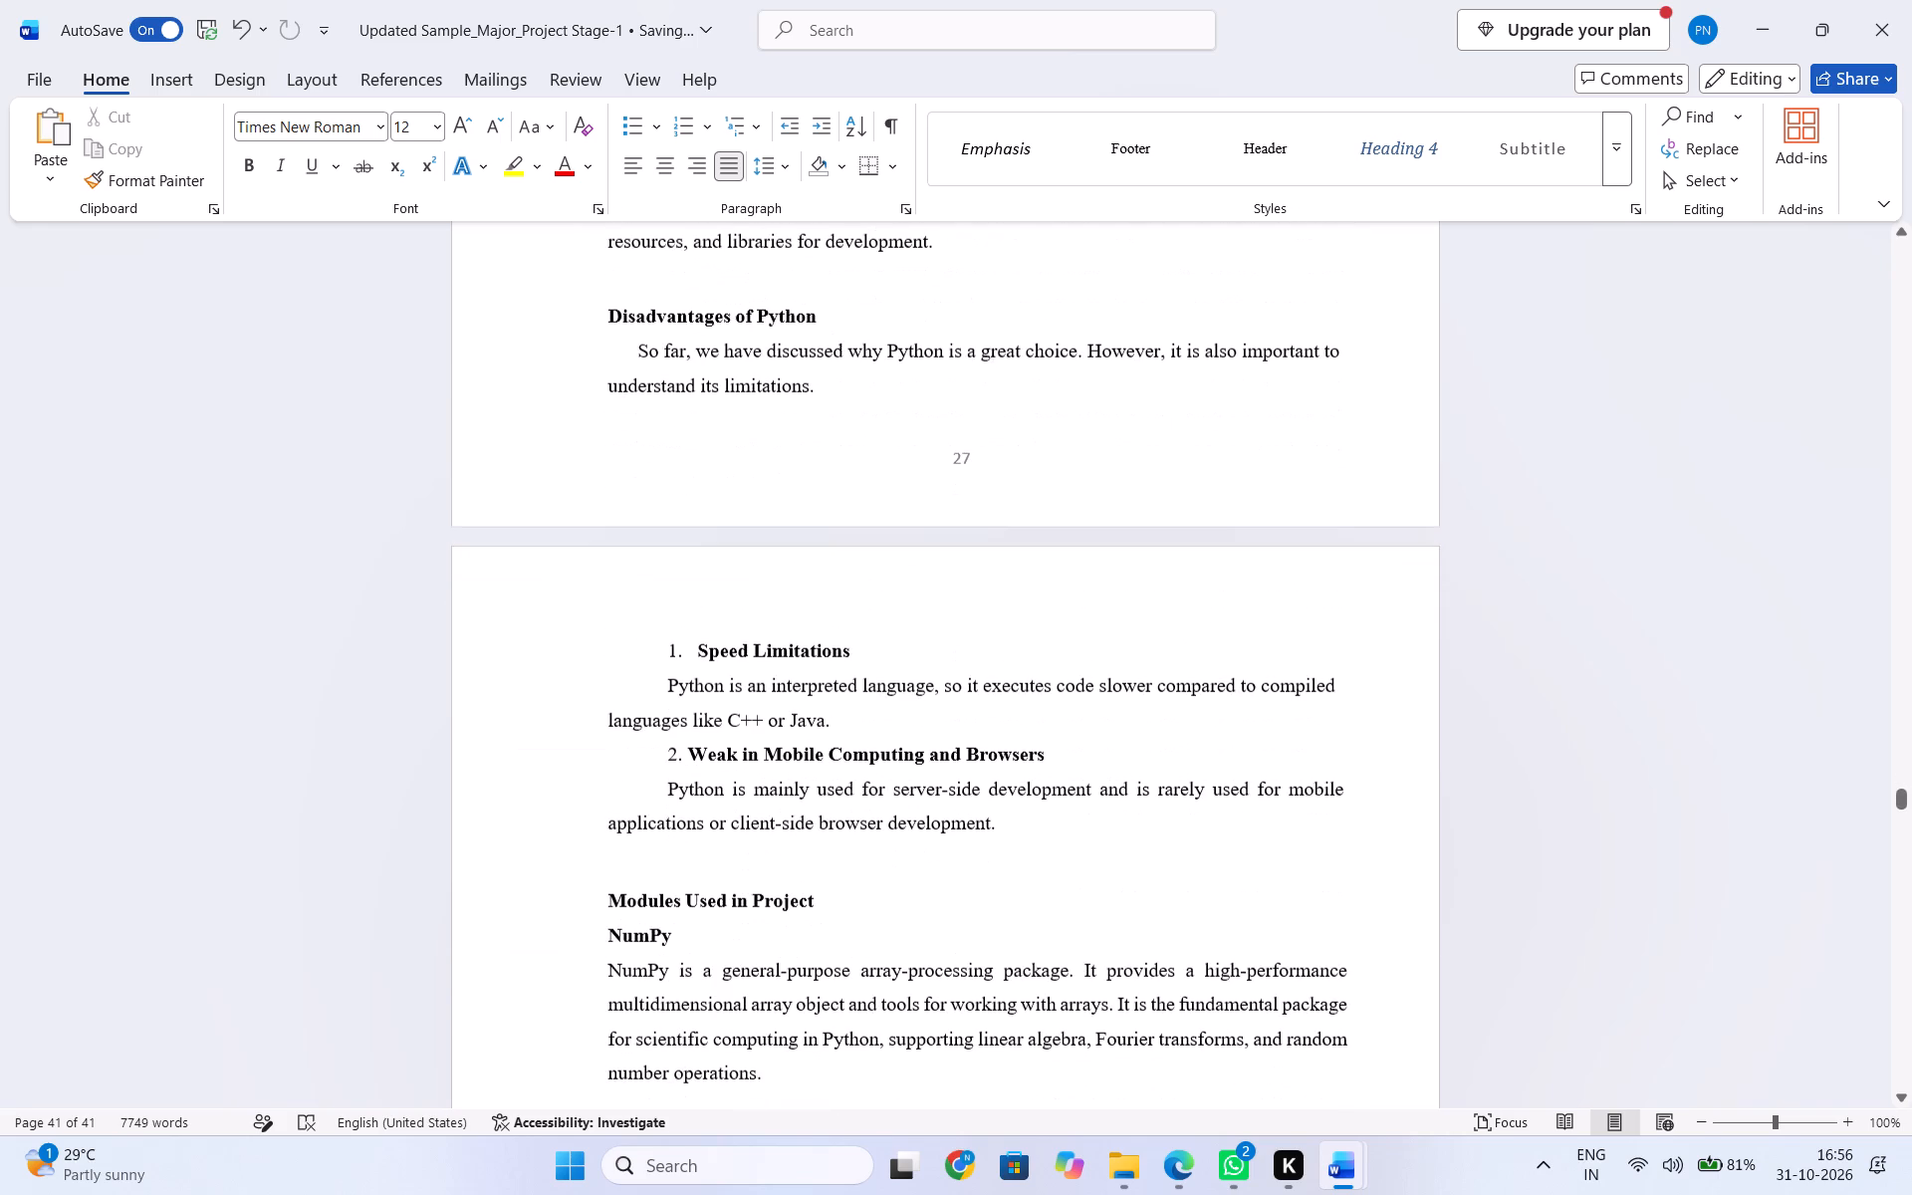
scroll(726, 996, down, 1)
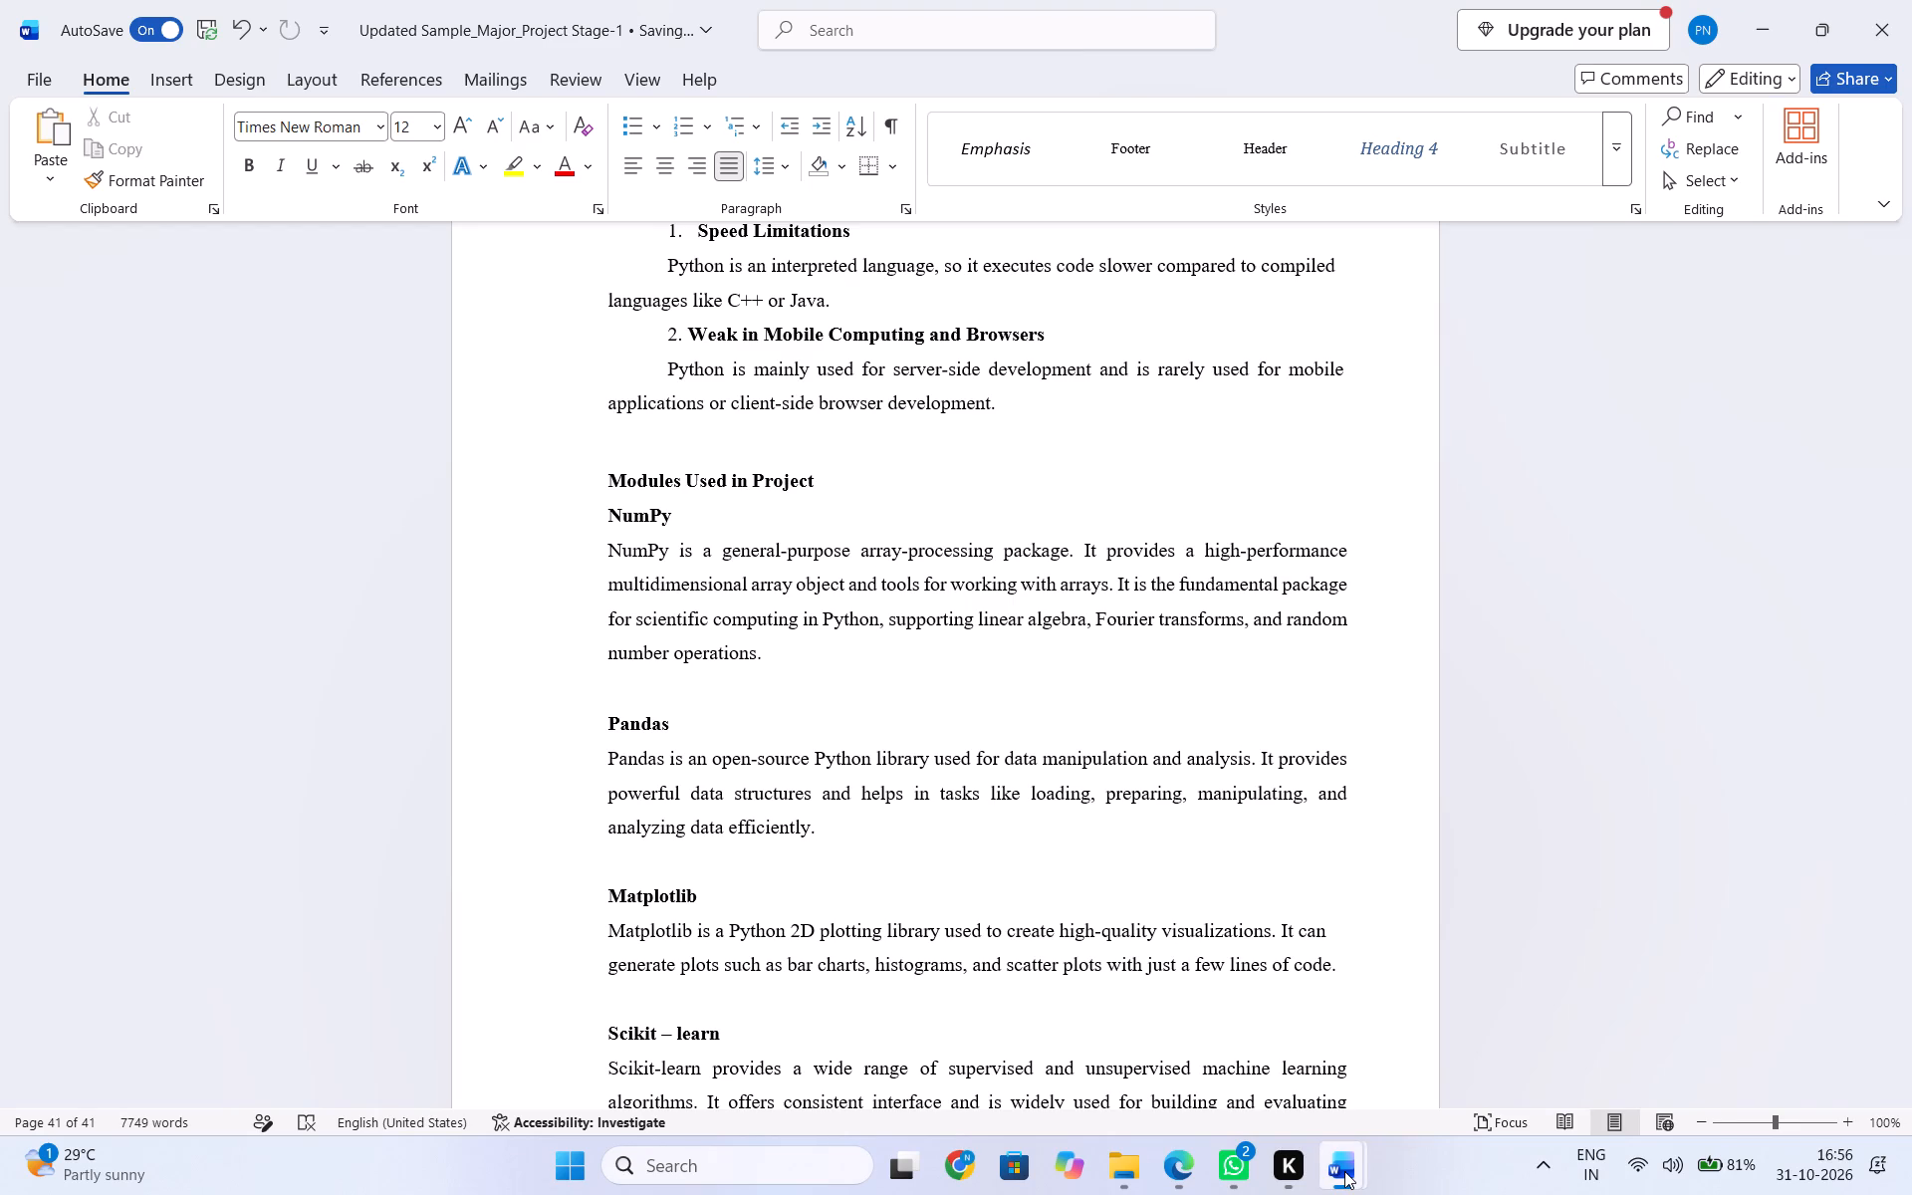
Switch to the Final Doc for Federated Threat Intelligence Sharing Platform document and look back from its references to the Django and PyMySQL descriptions.
click(1540, 1011)
scroll(926, 948, up, 2)
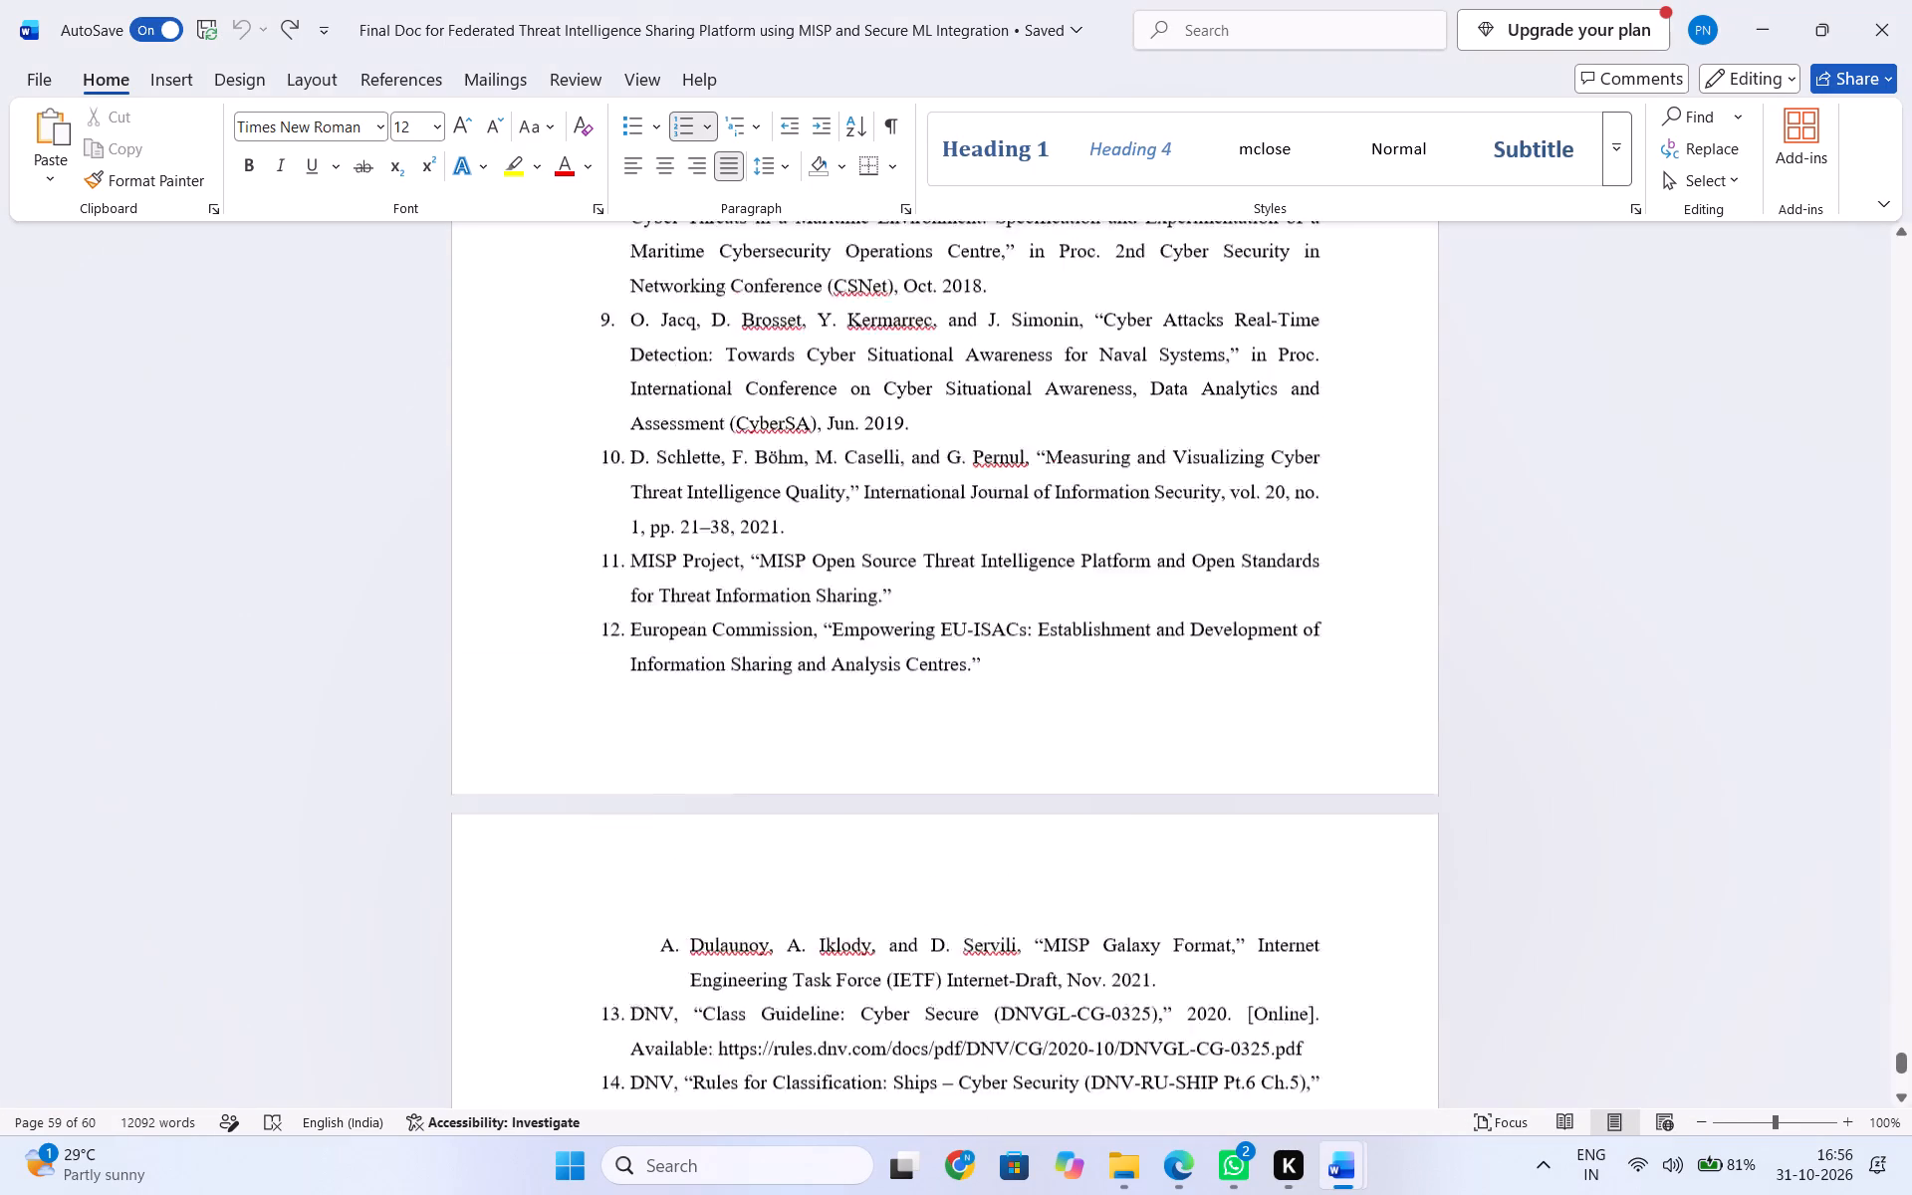
scroll(926, 948, up, 11)
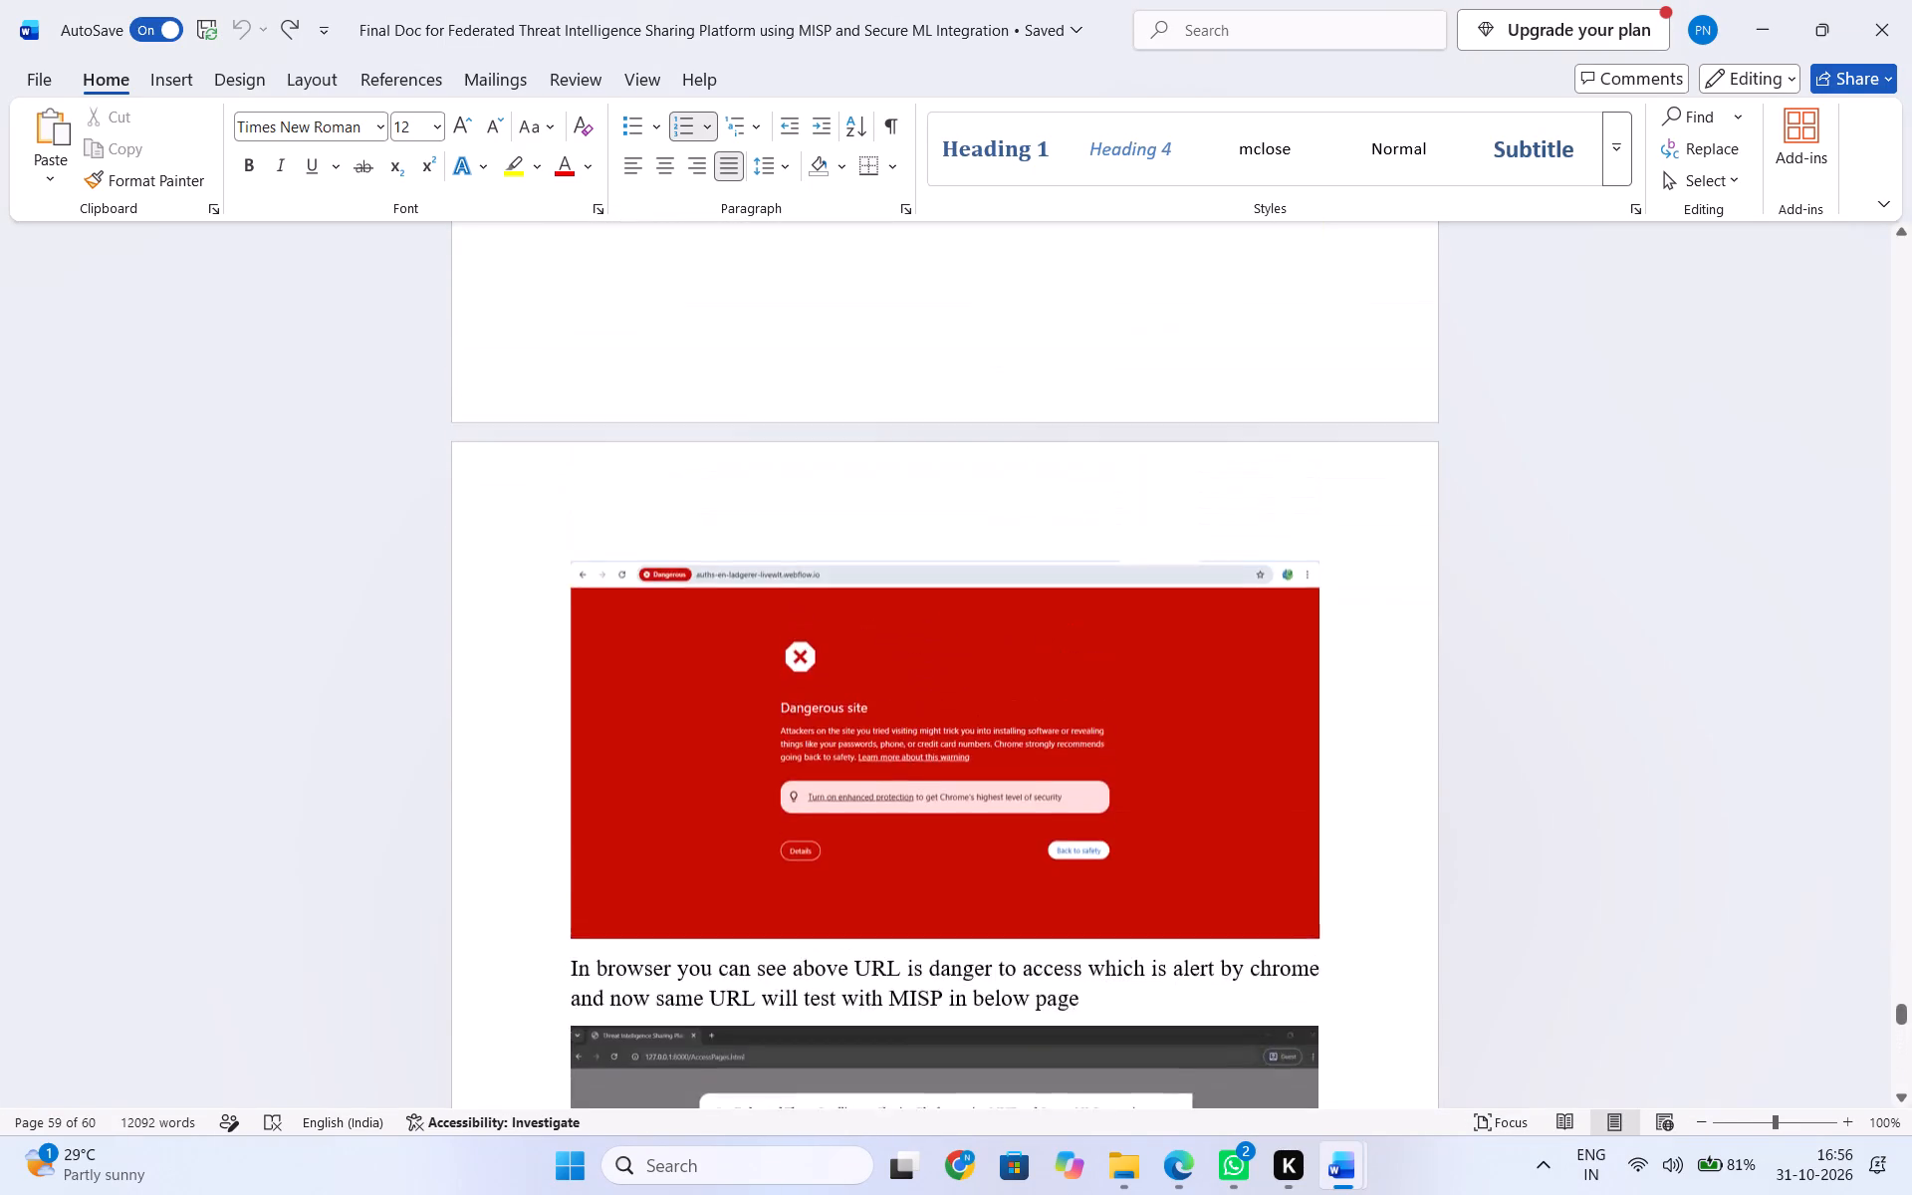
scroll(933, 946, up, 20)
scroll(933, 946, up, 3)
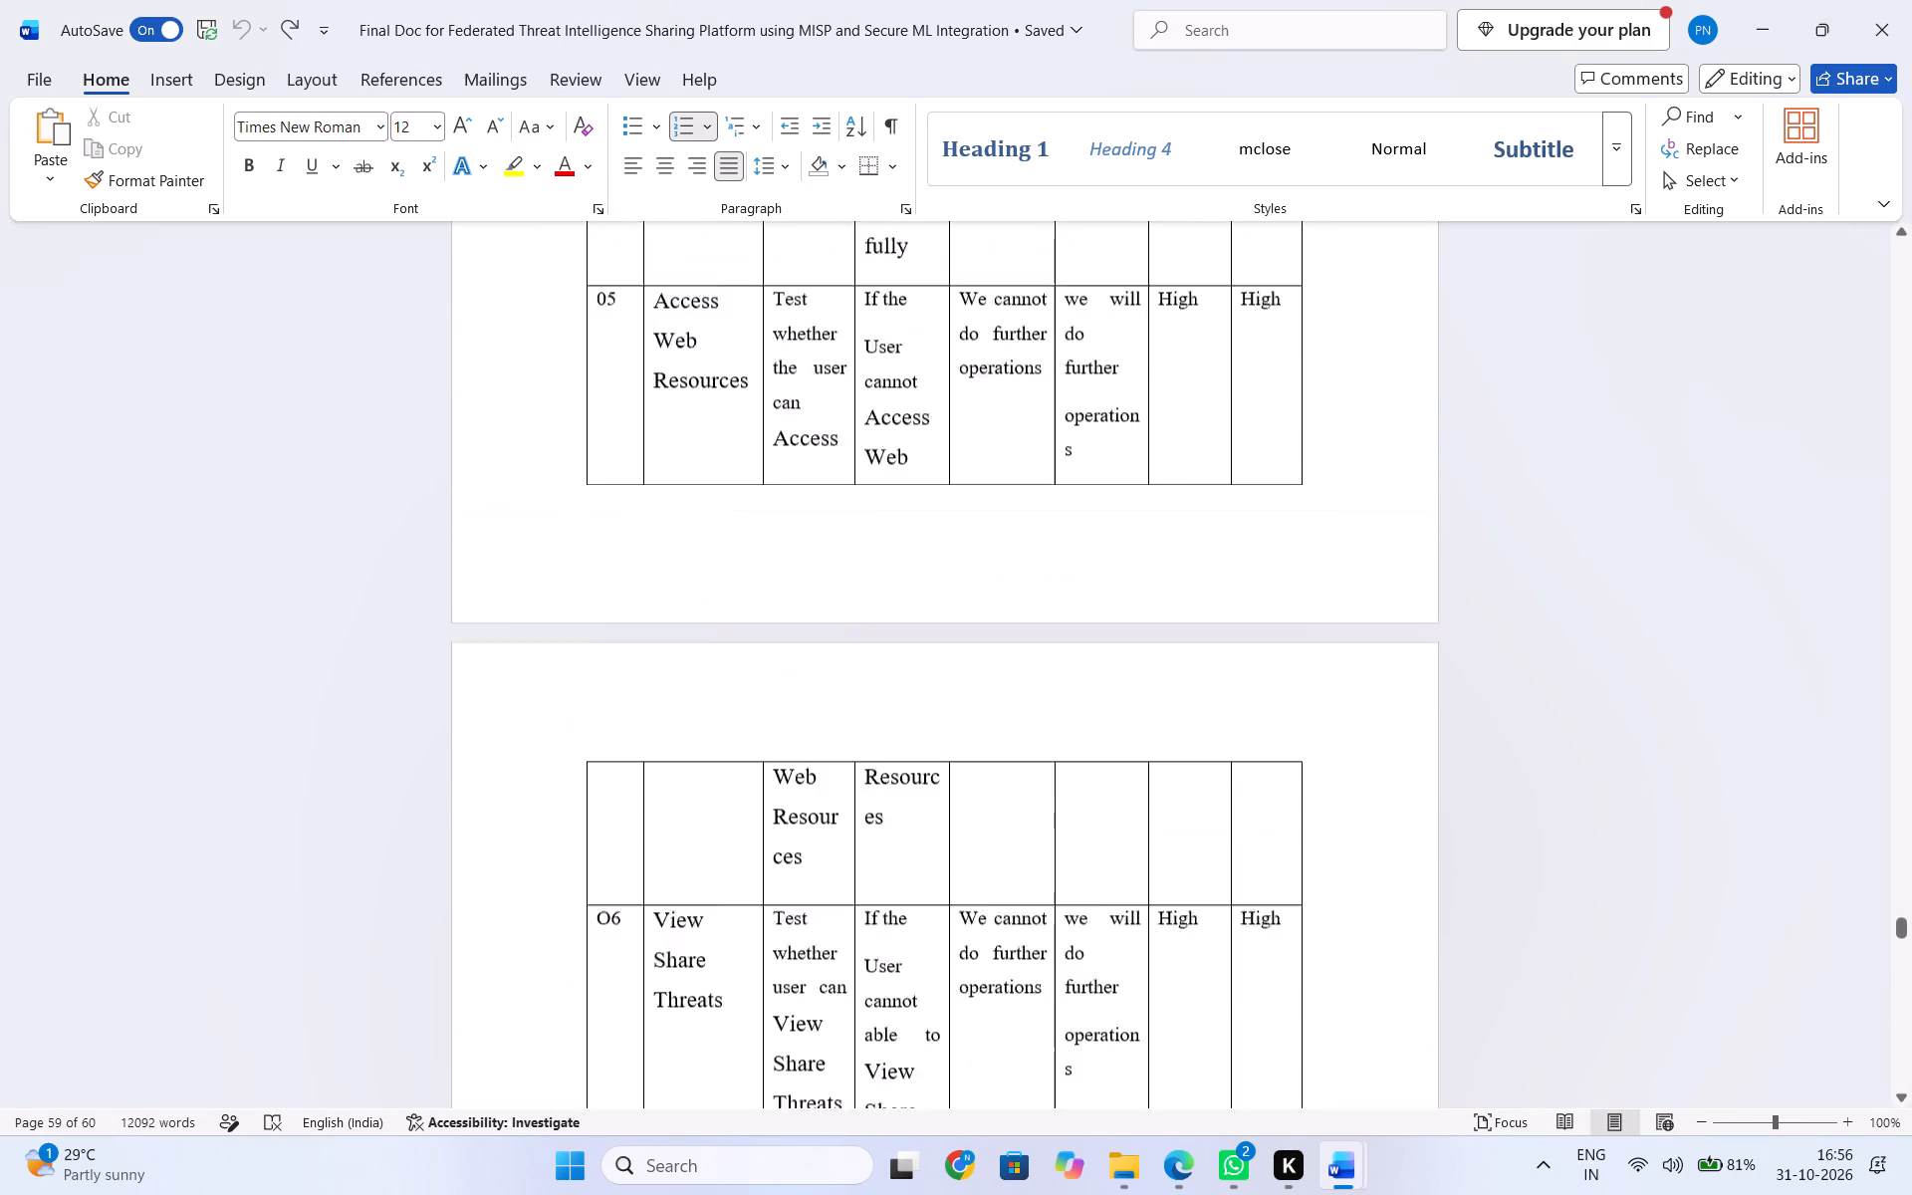
scroll(933, 946, up, 20)
scroll(933, 946, up, 5)
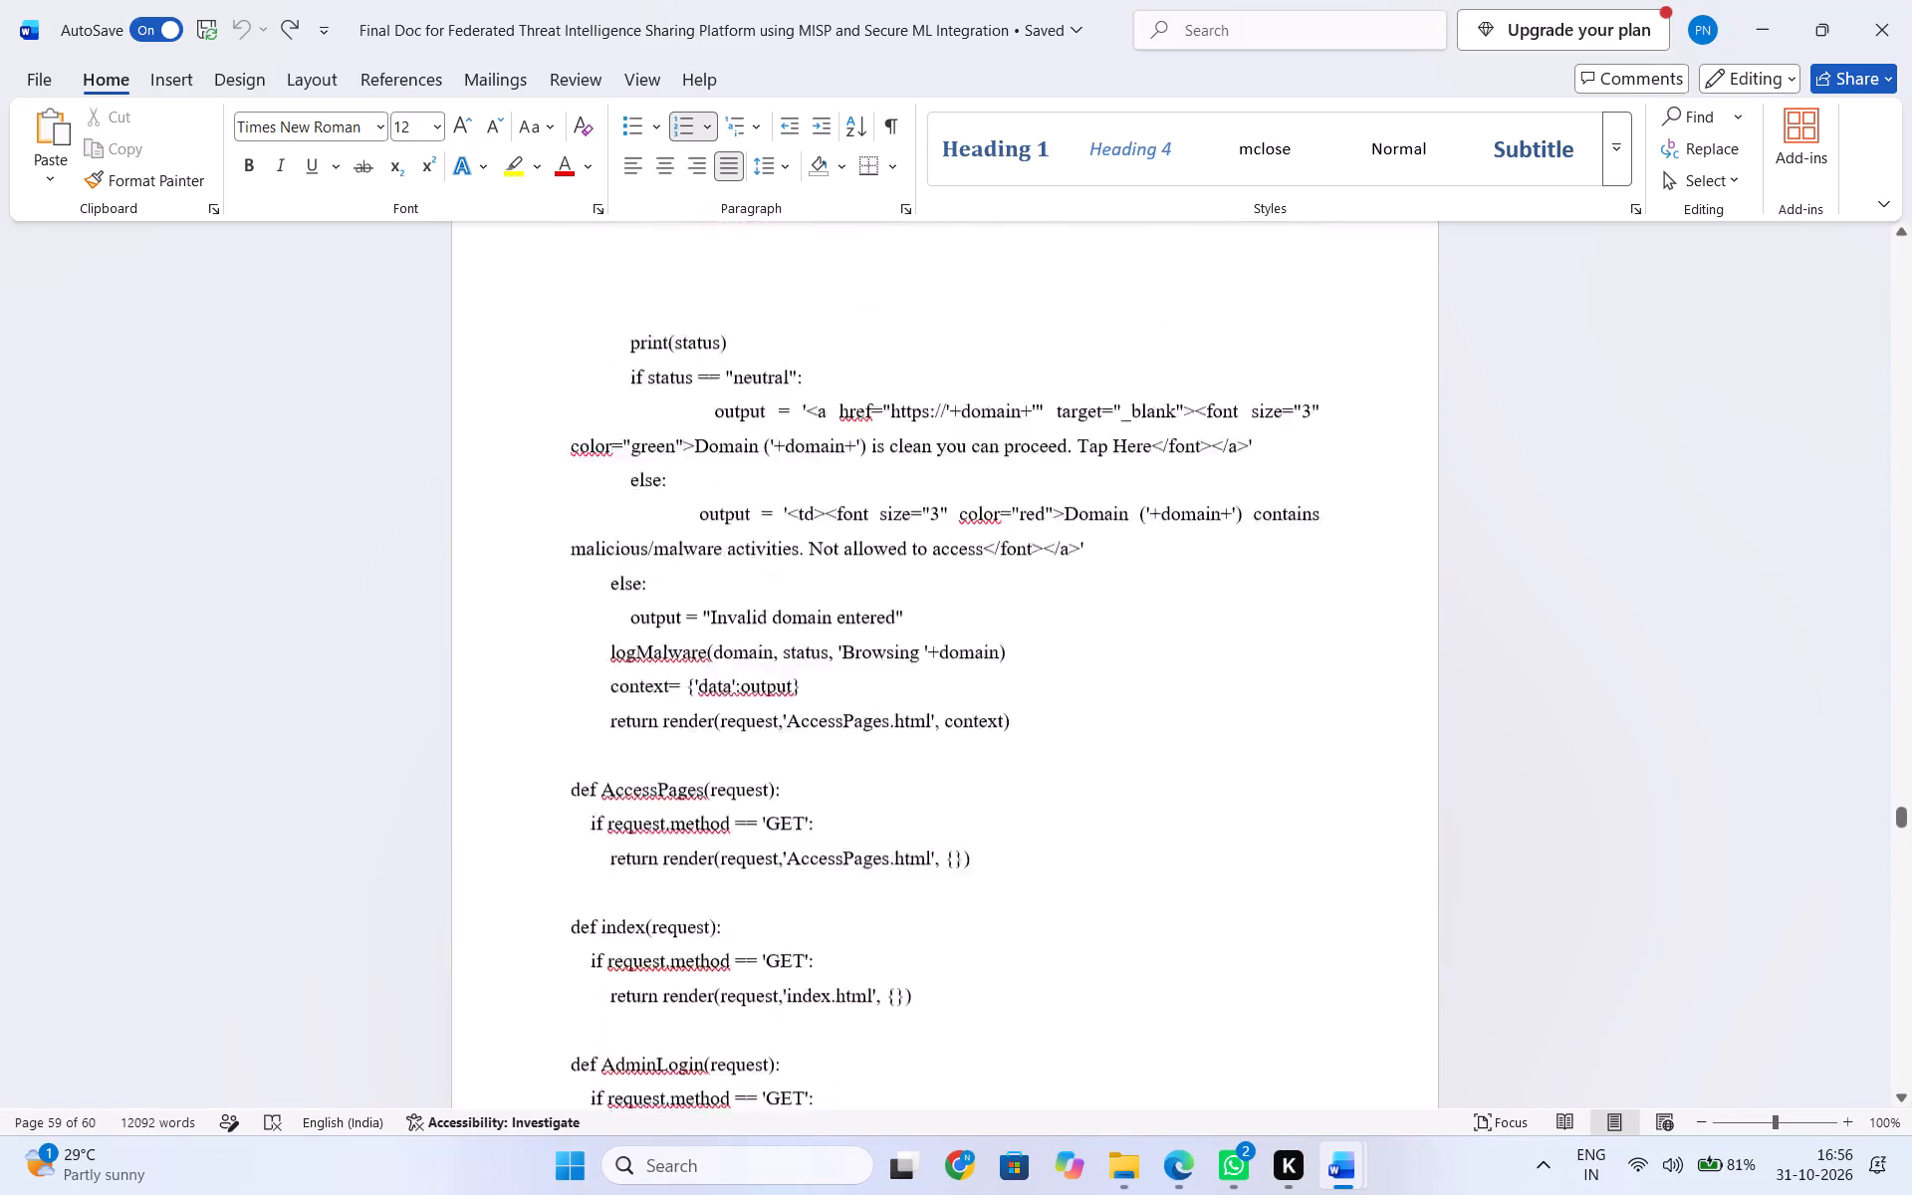
scroll(933, 946, up, 19)
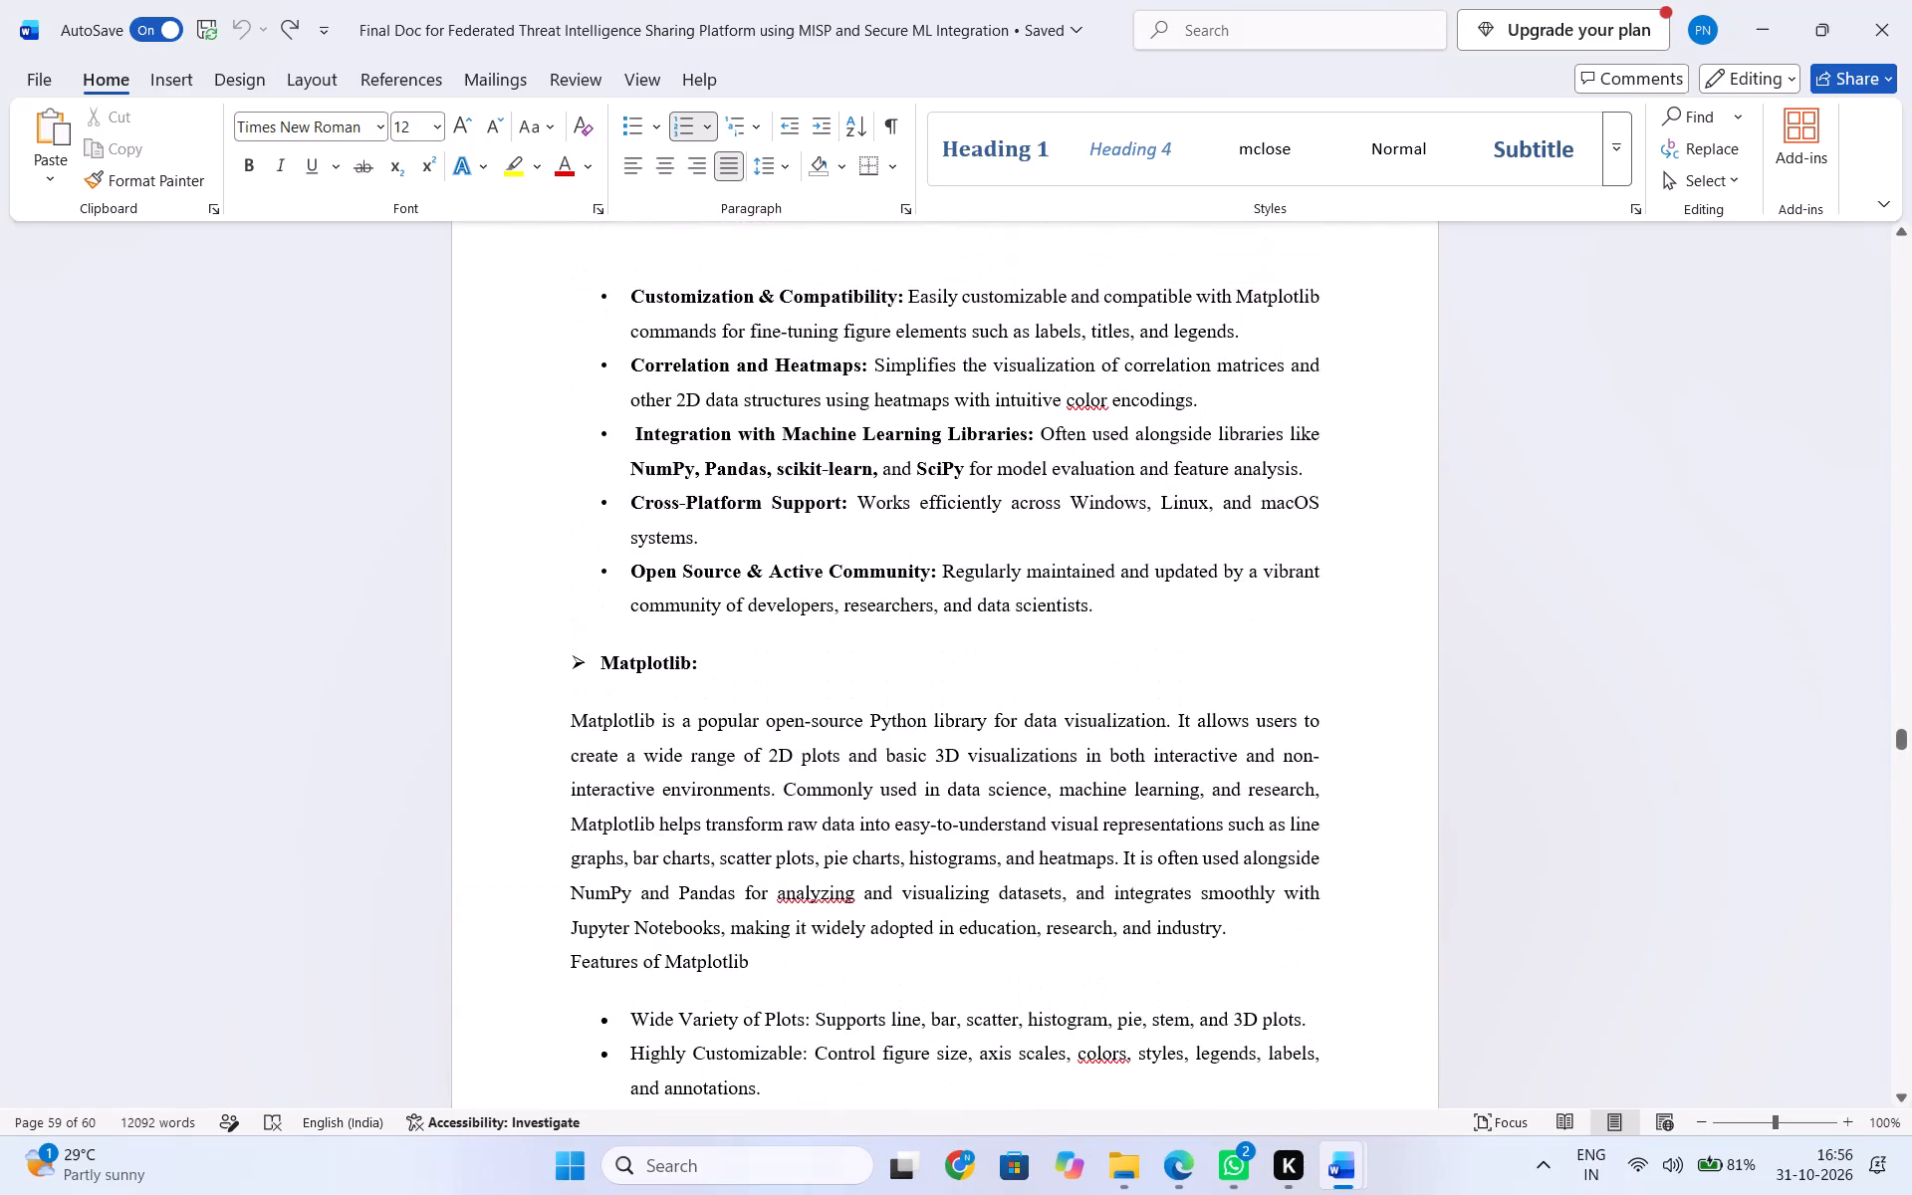
scroll(933, 946, up, 4)
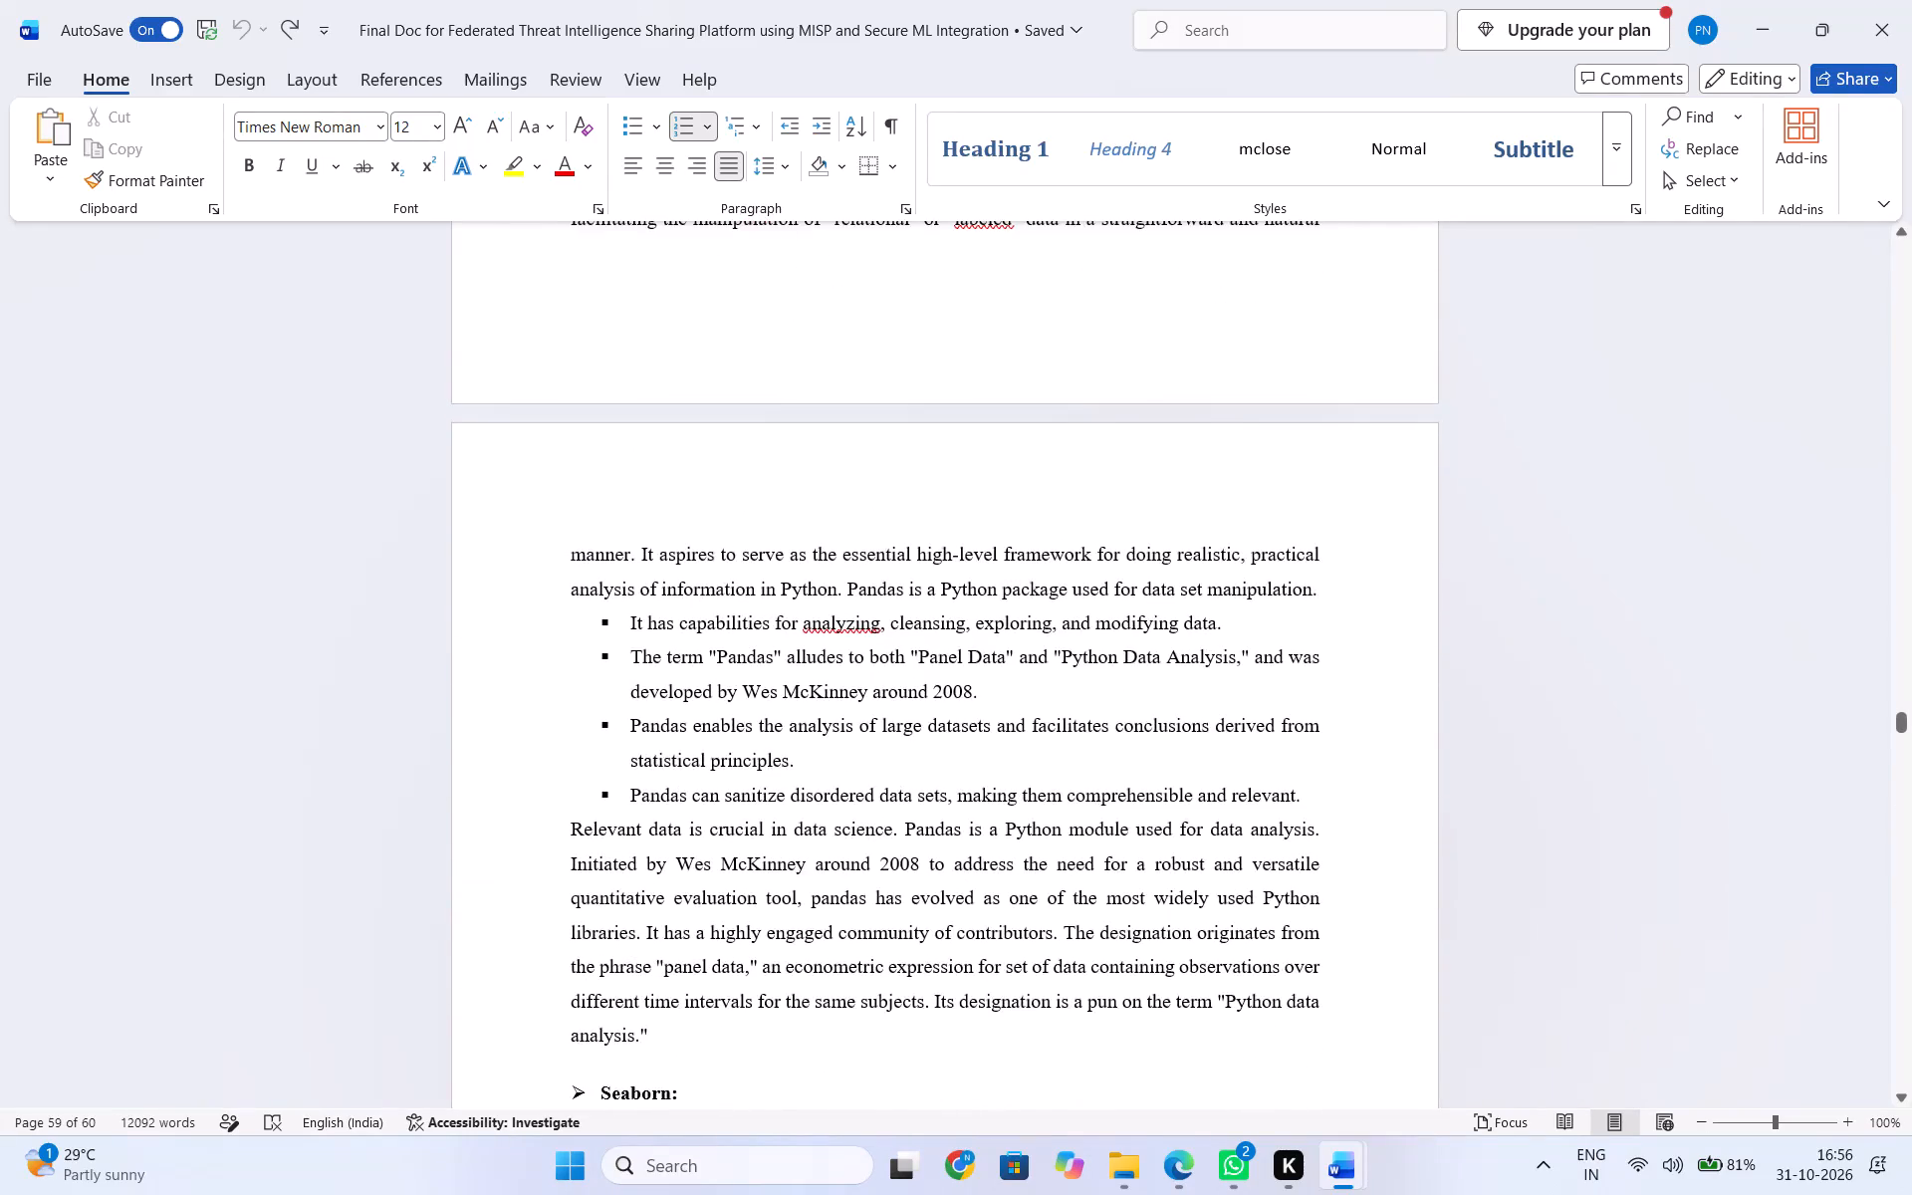
scroll(933, 946, up, 6)
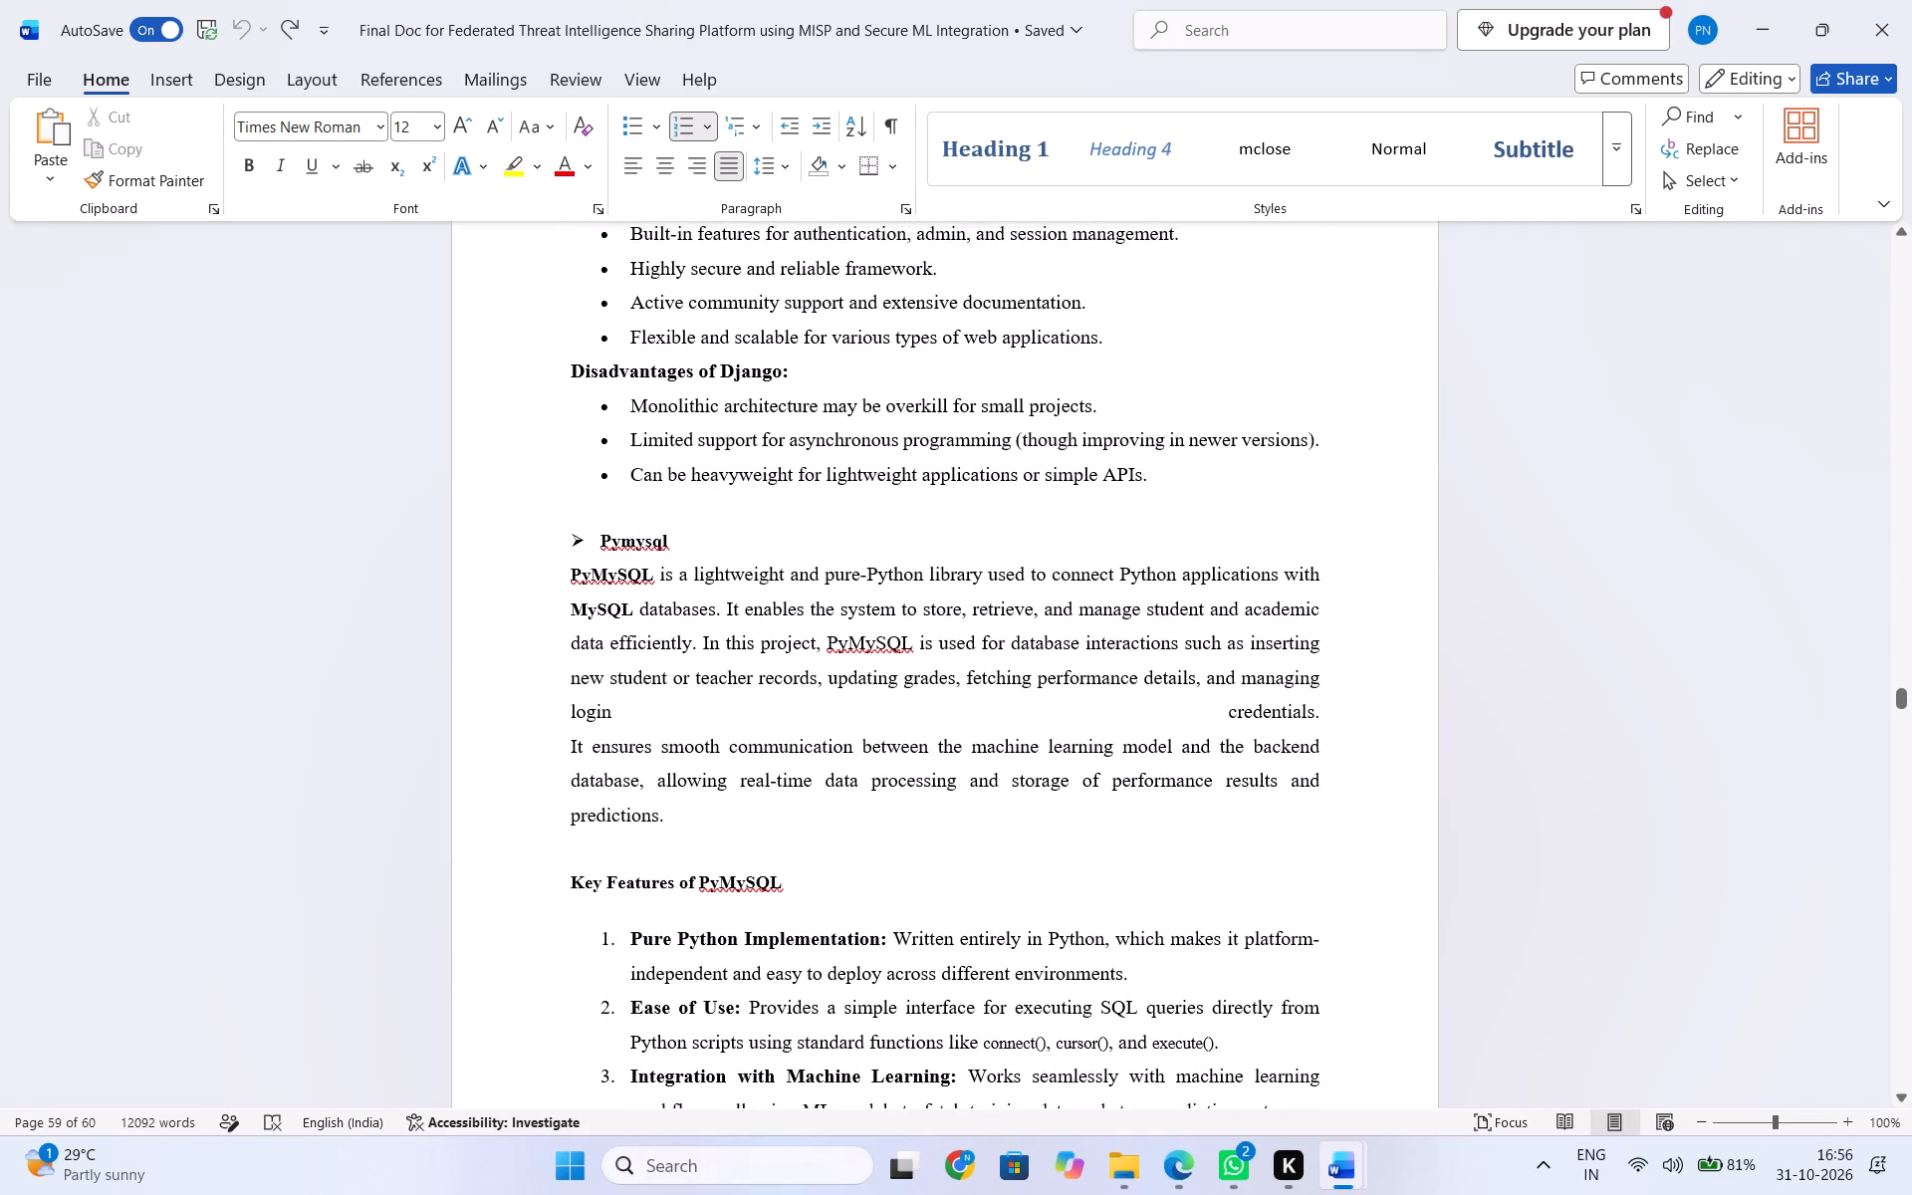
scroll(820, 931, up, 1)
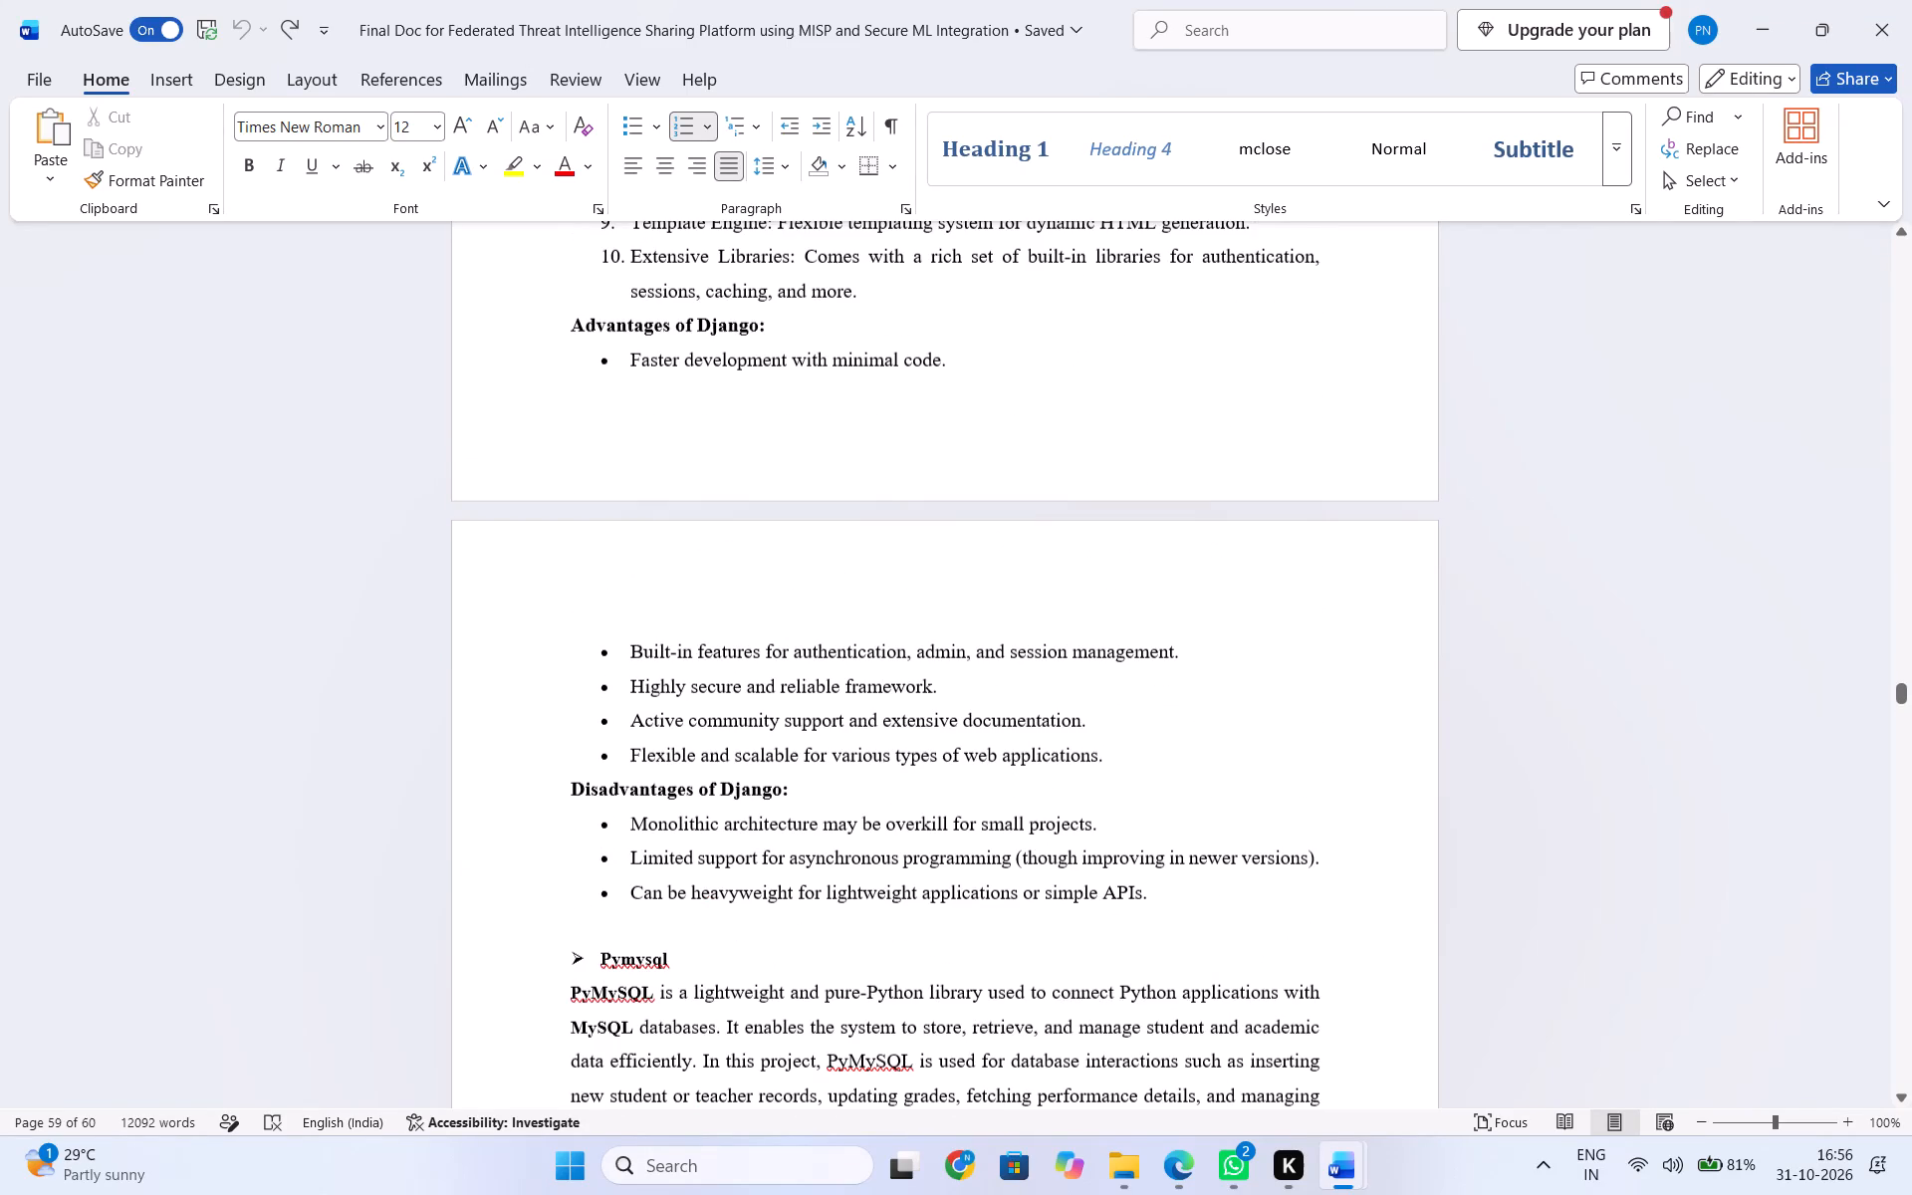
Examine the Python and IDLE features and section 5.5 Libraries, including the Django, PyMySQL, NumPy and Pandas descriptions.
scroll(835, 993, down, 1)
scroll(835, 993, up, 3)
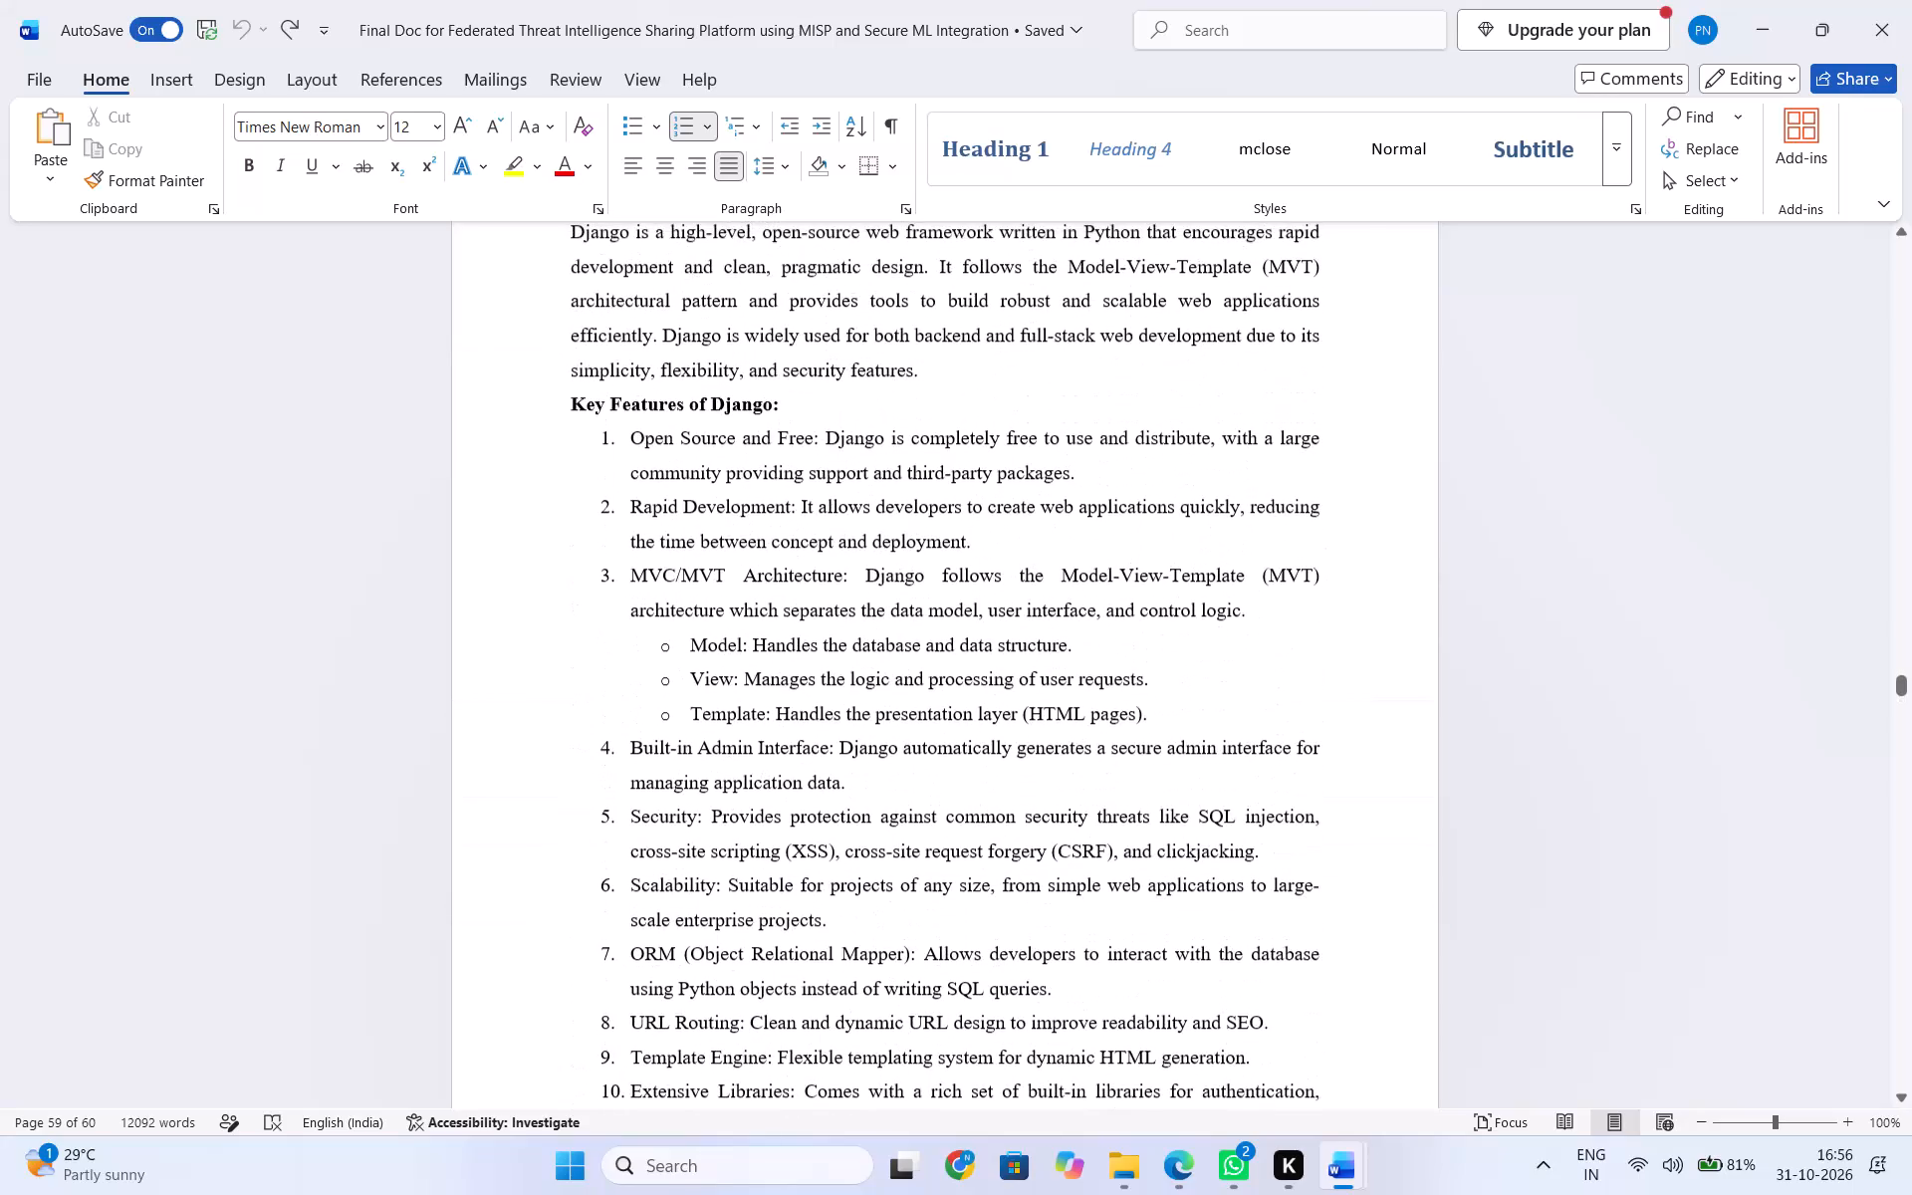
scroll(835, 993, down, 1)
scroll(835, 993, up, 6)
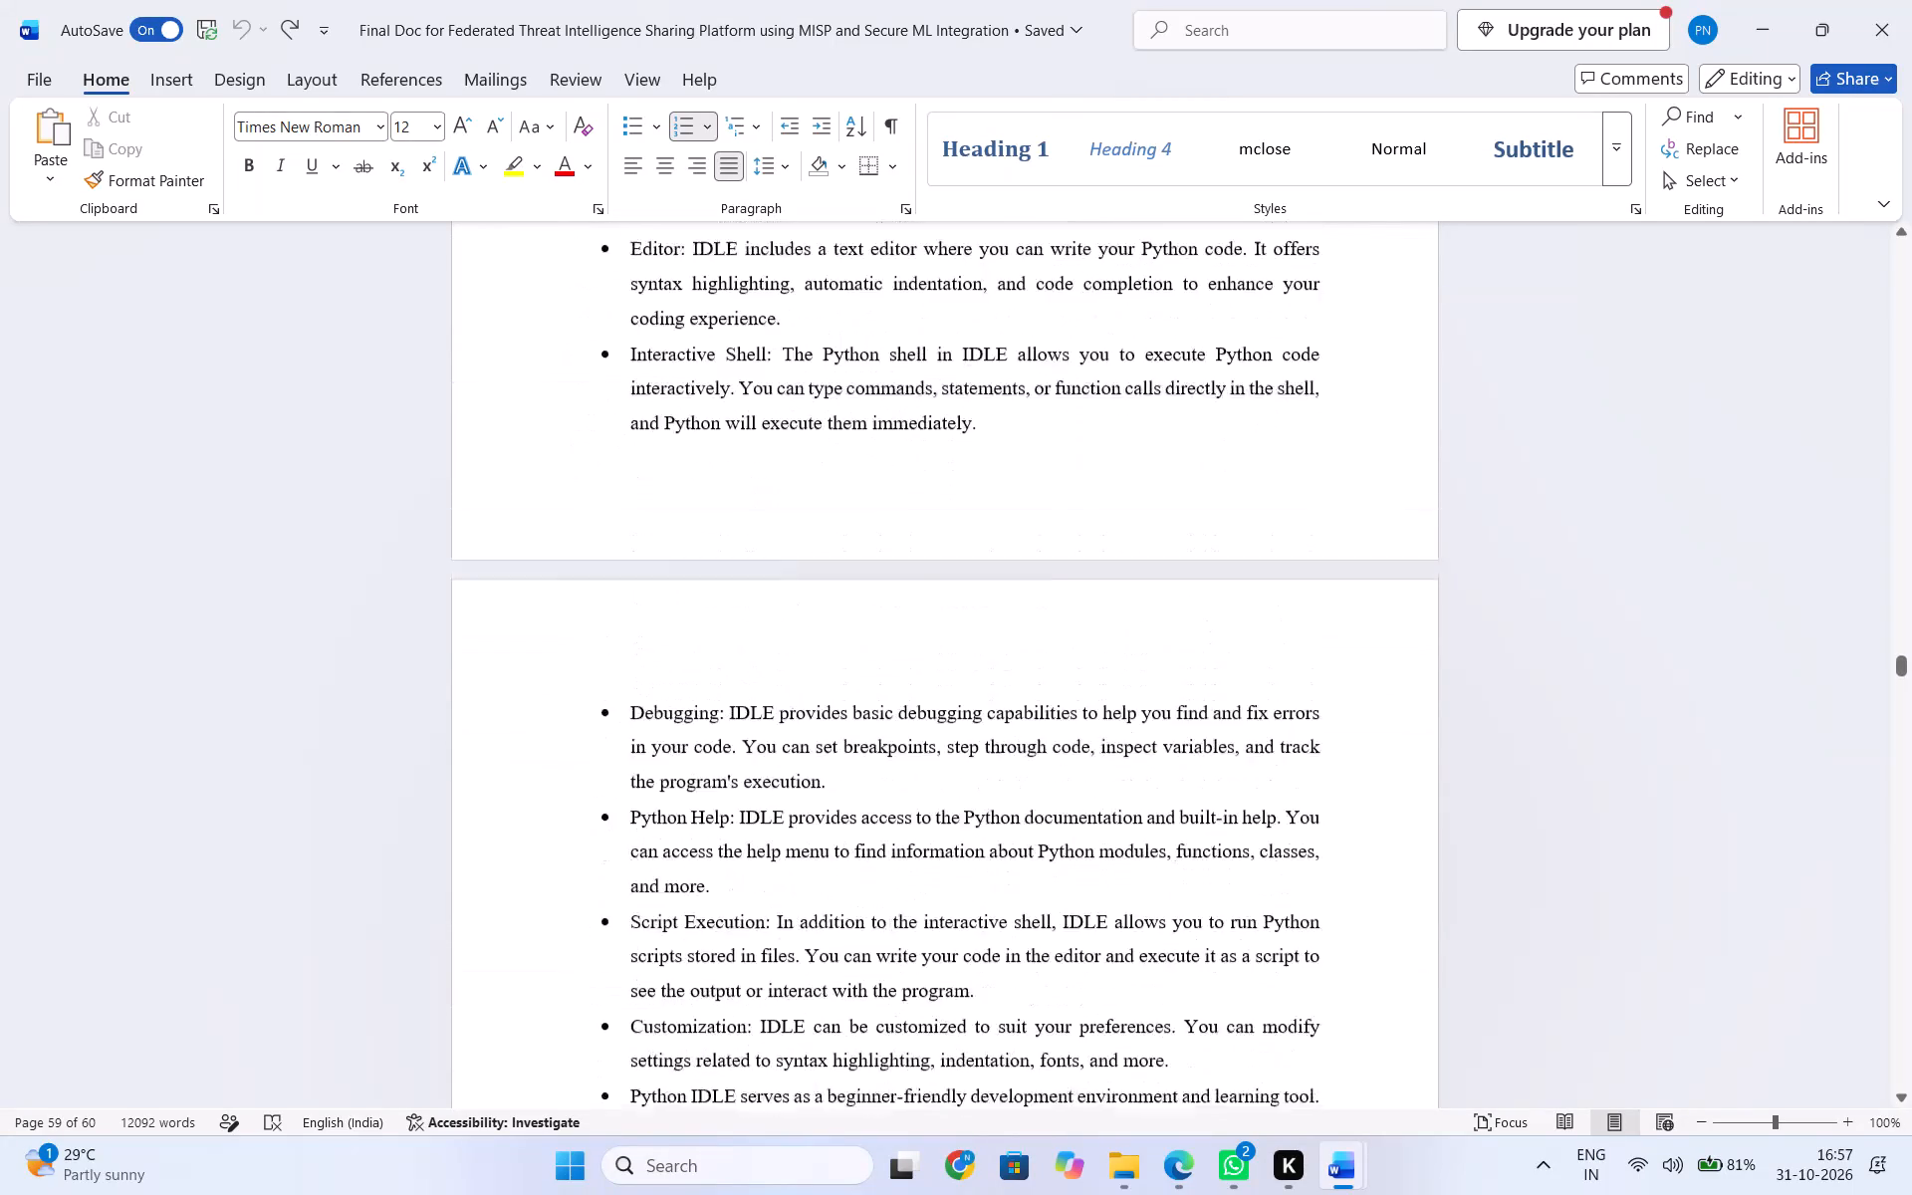
scroll(835, 993, up, 10)
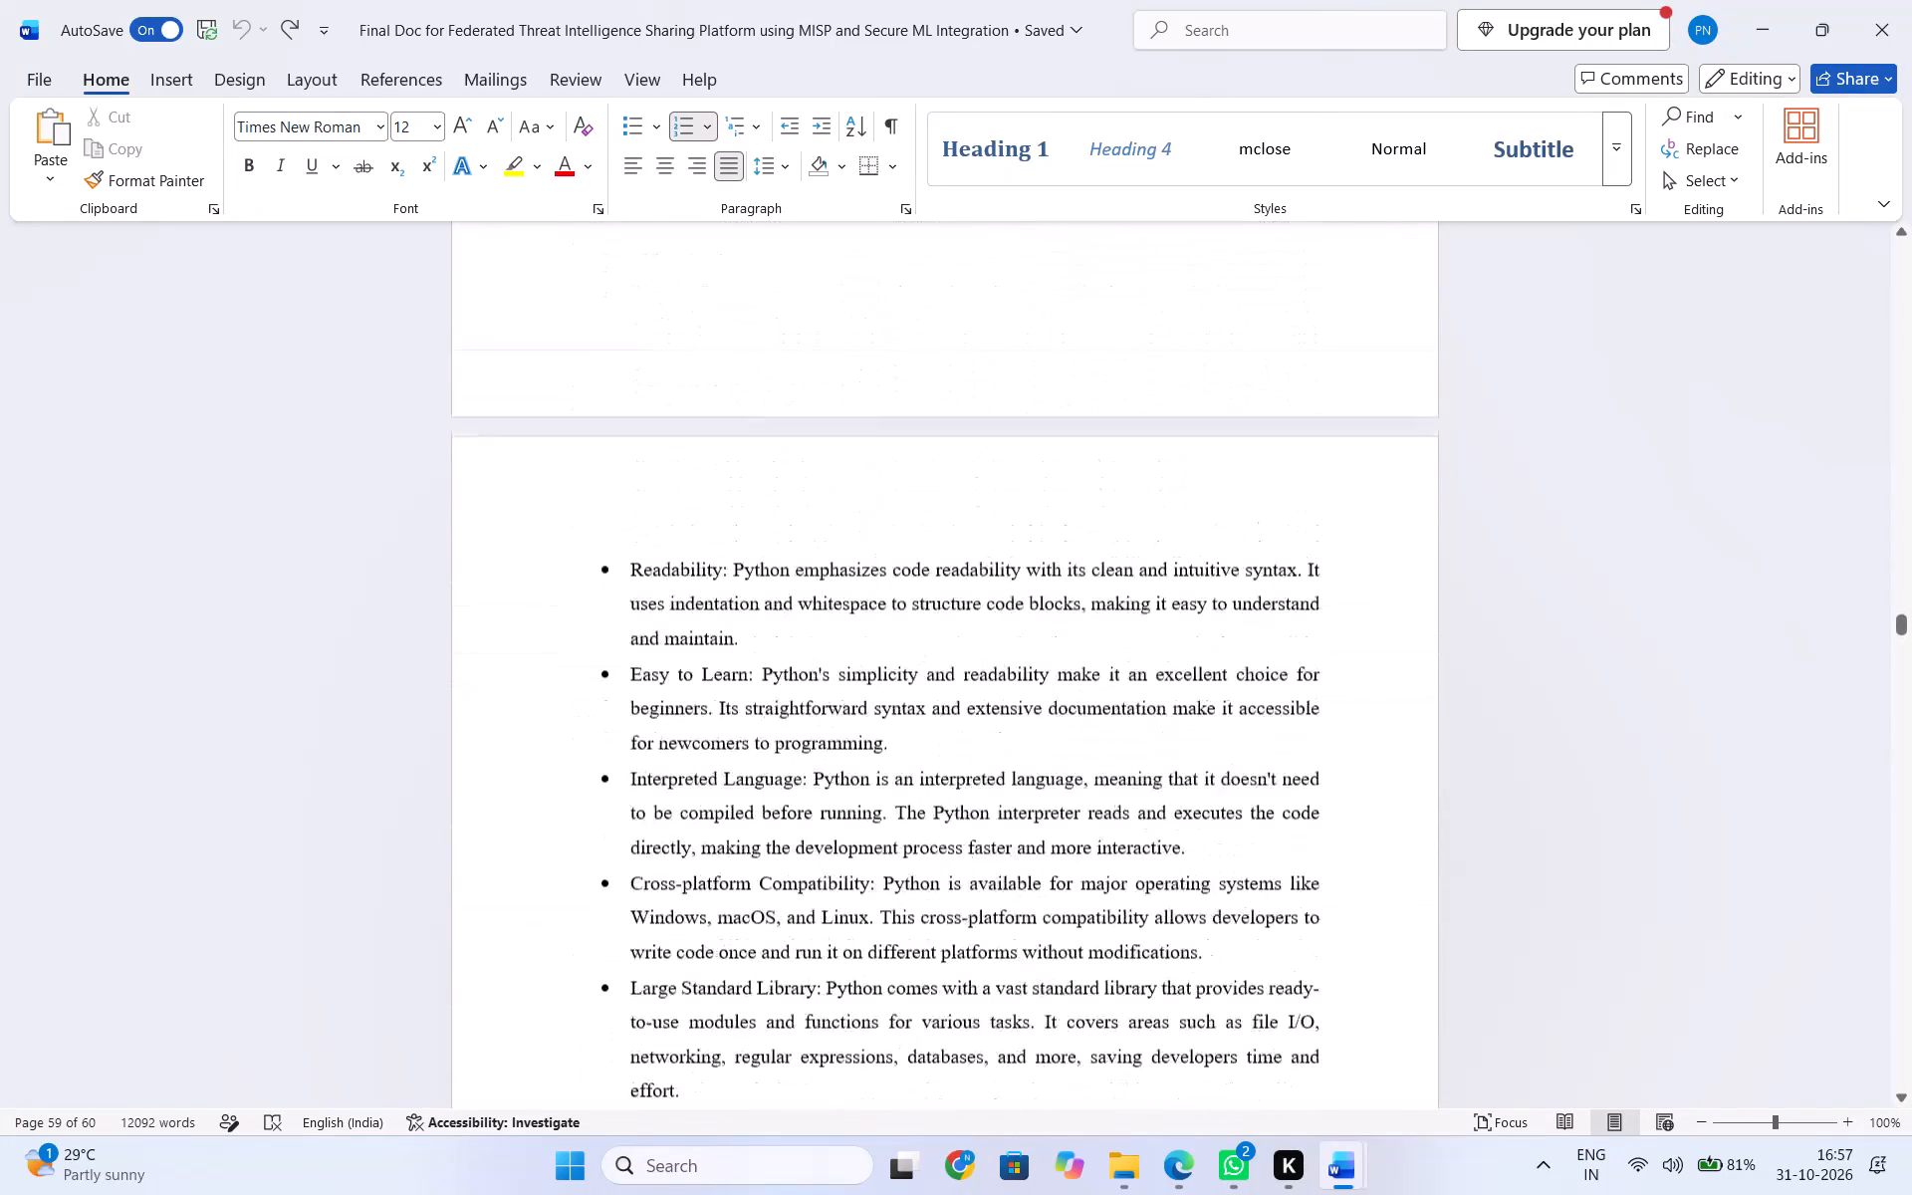
scroll(835, 993, down, 11)
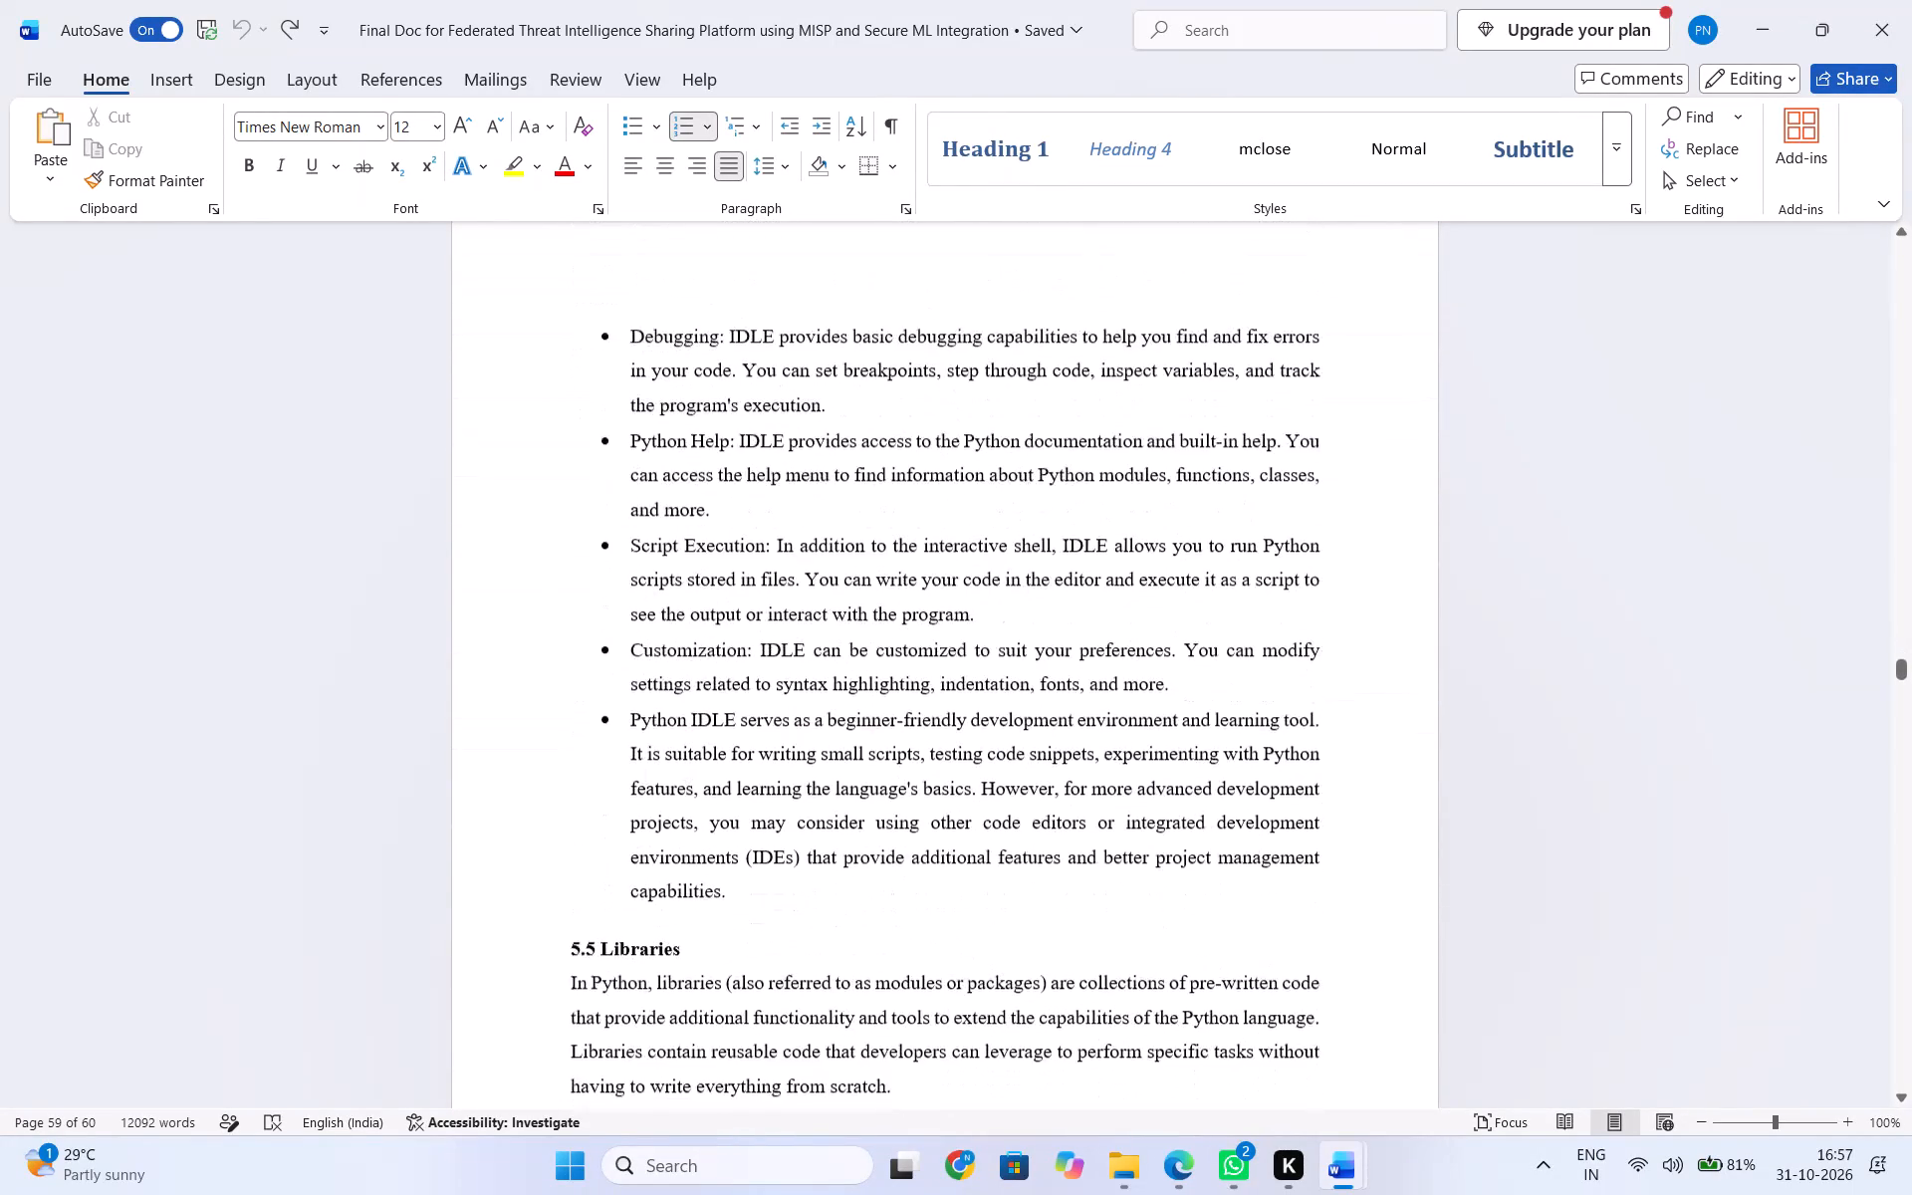
scroll(835, 993, down, 4)
scroll(835, 993, up, 2)
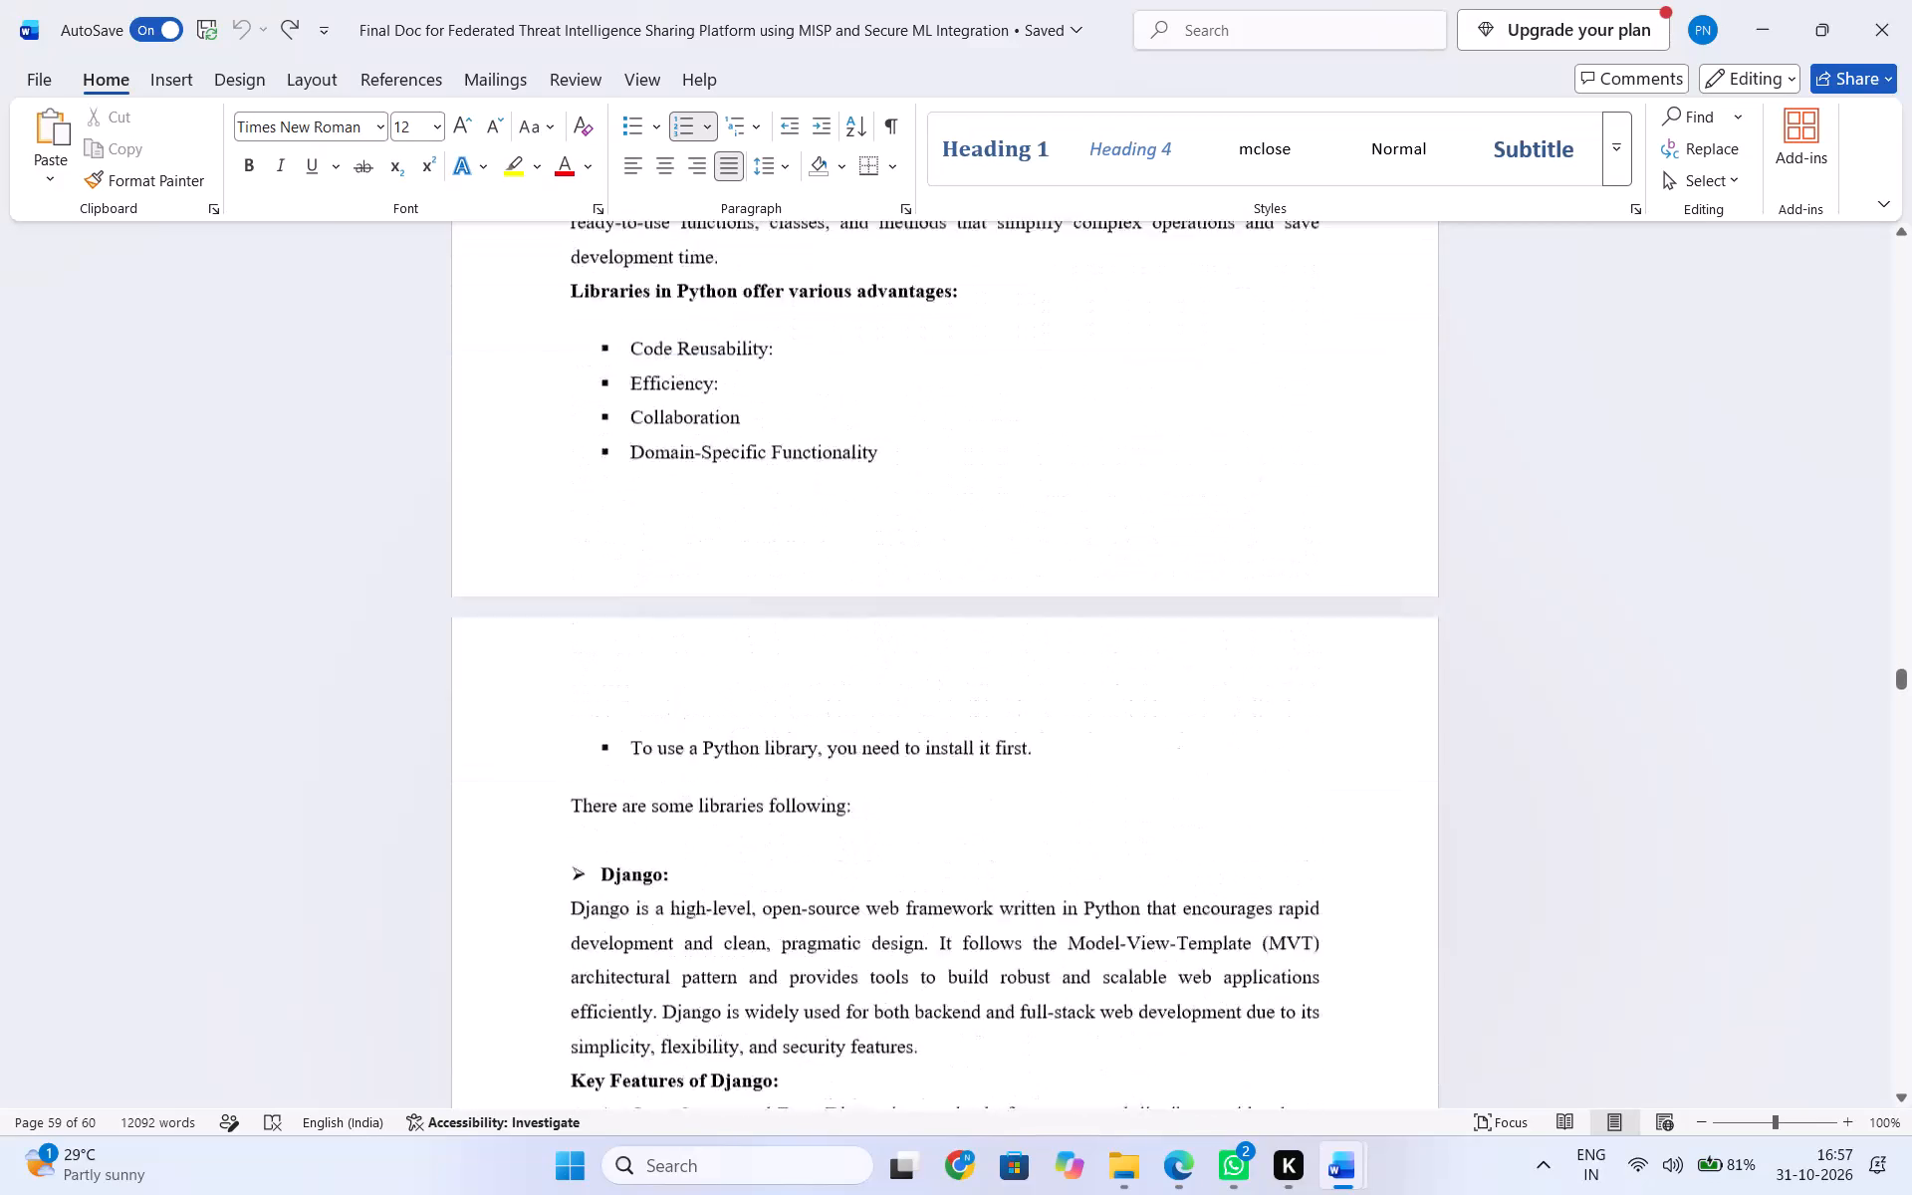
scroll(835, 993, up, 1)
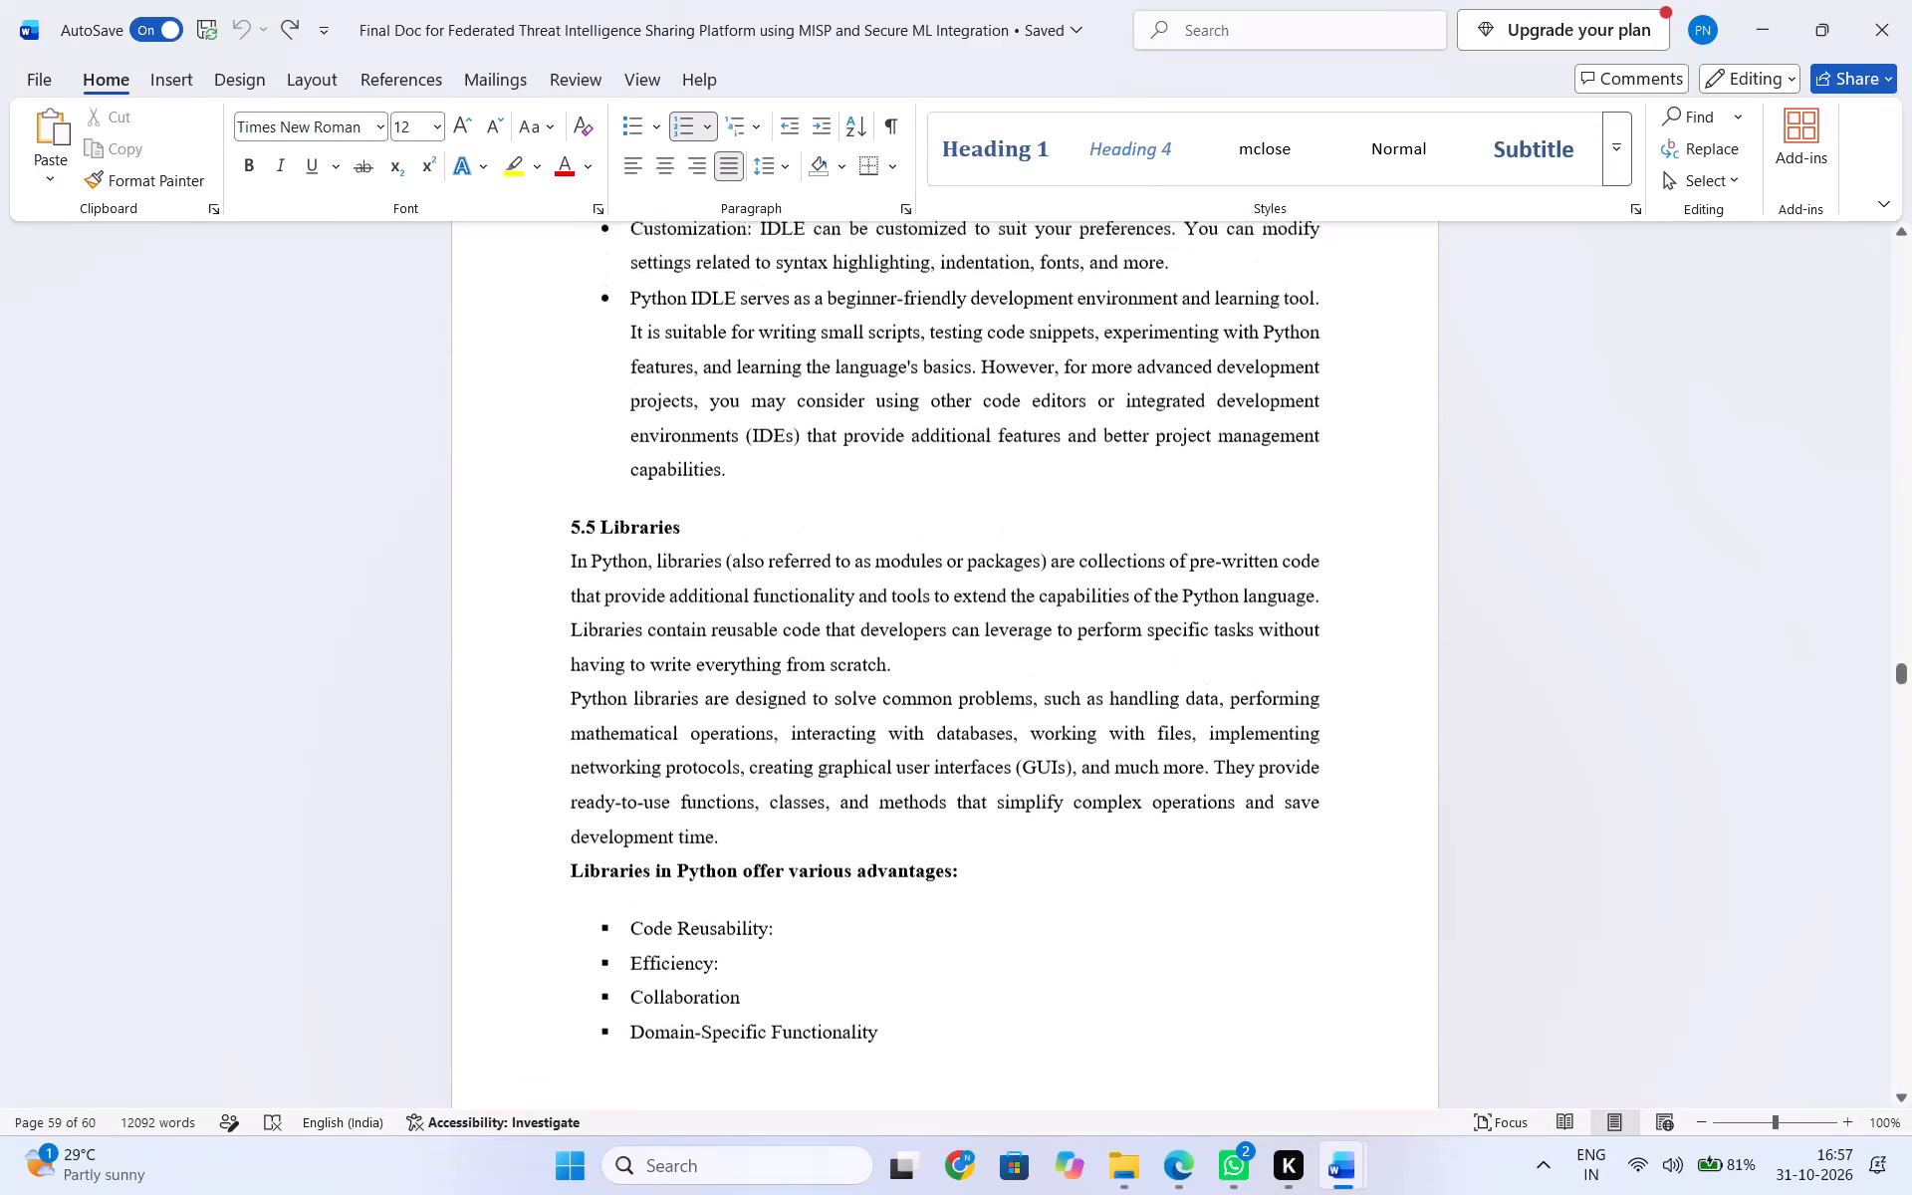
scroll(835, 993, down, 5)
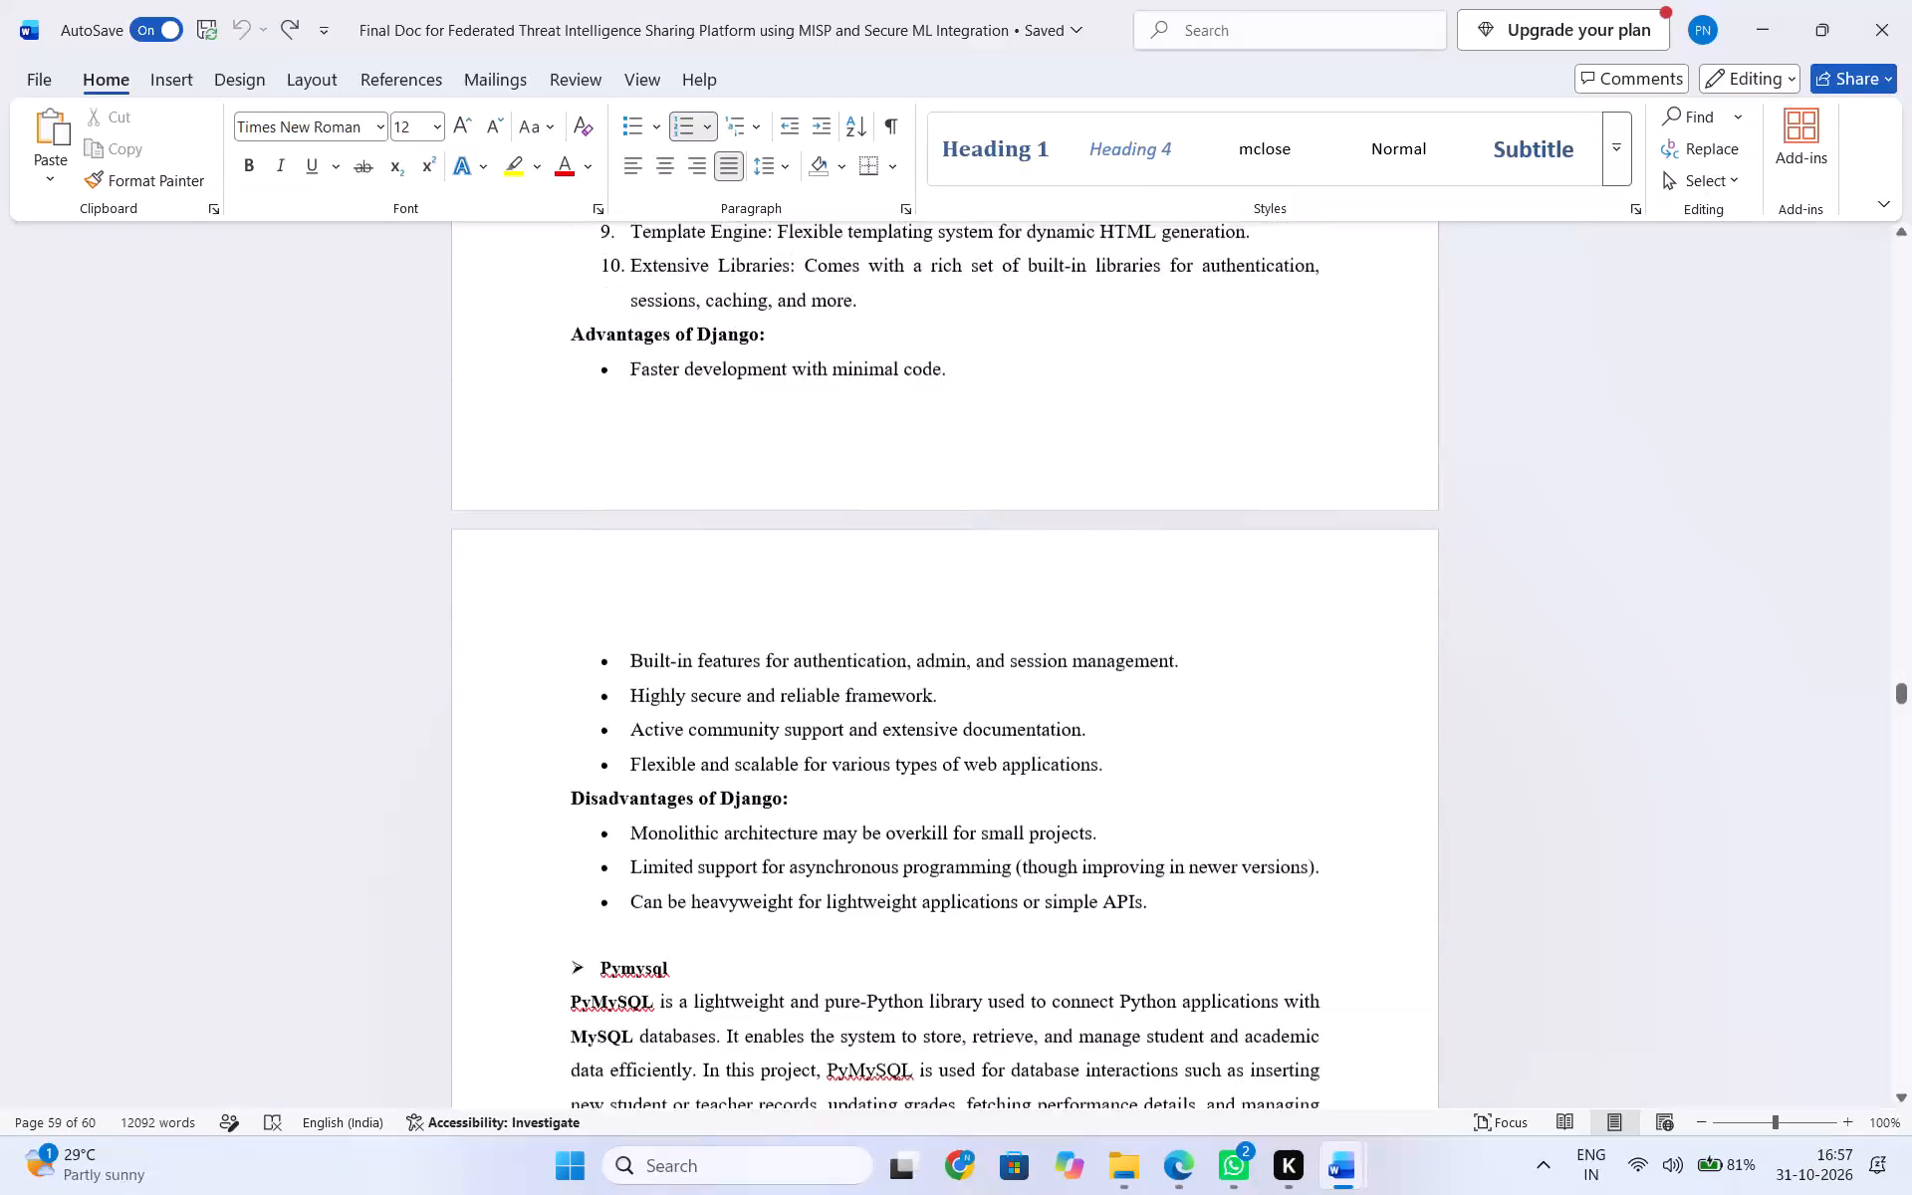
scroll(835, 993, down, 3)
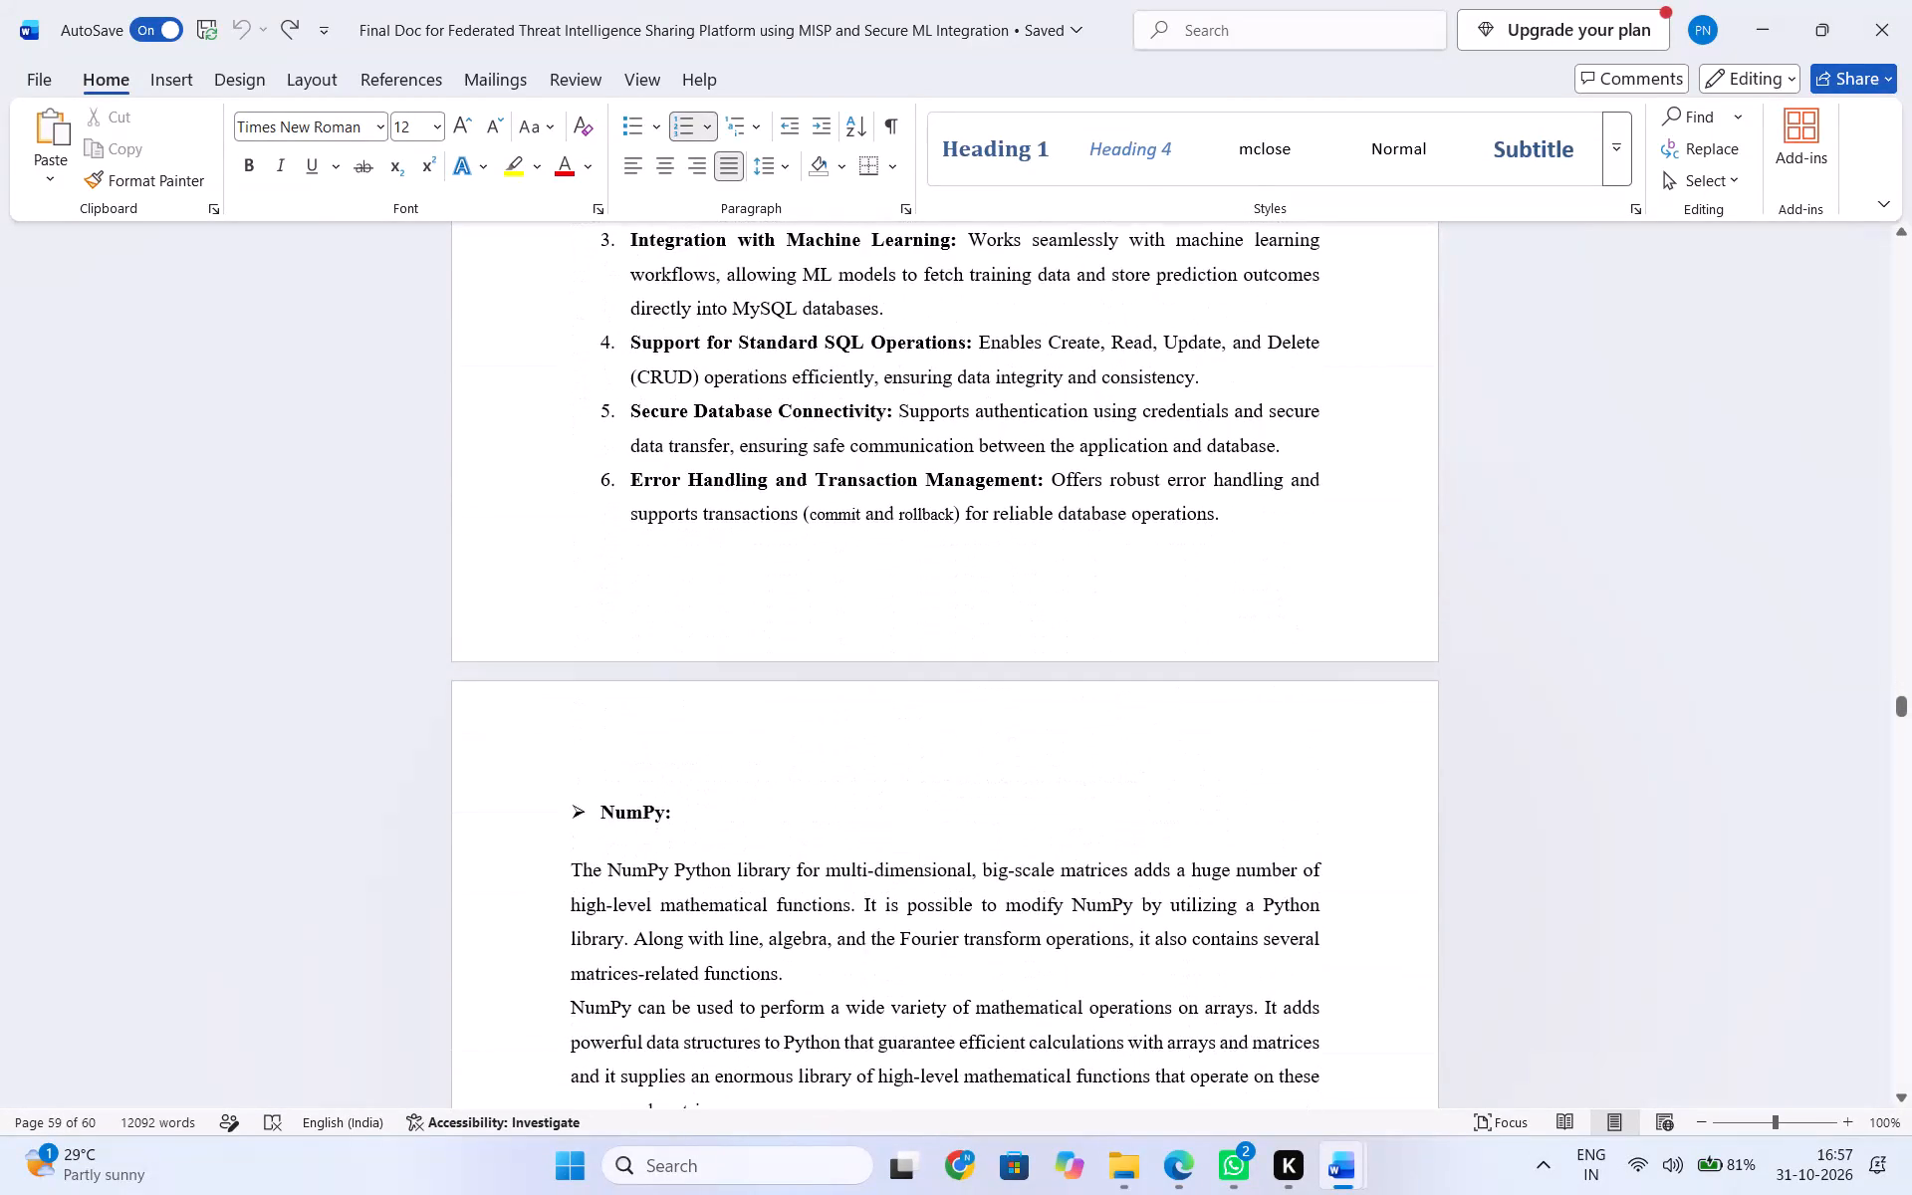
scroll(835, 993, down, 3)
scroll(835, 993, up, 4)
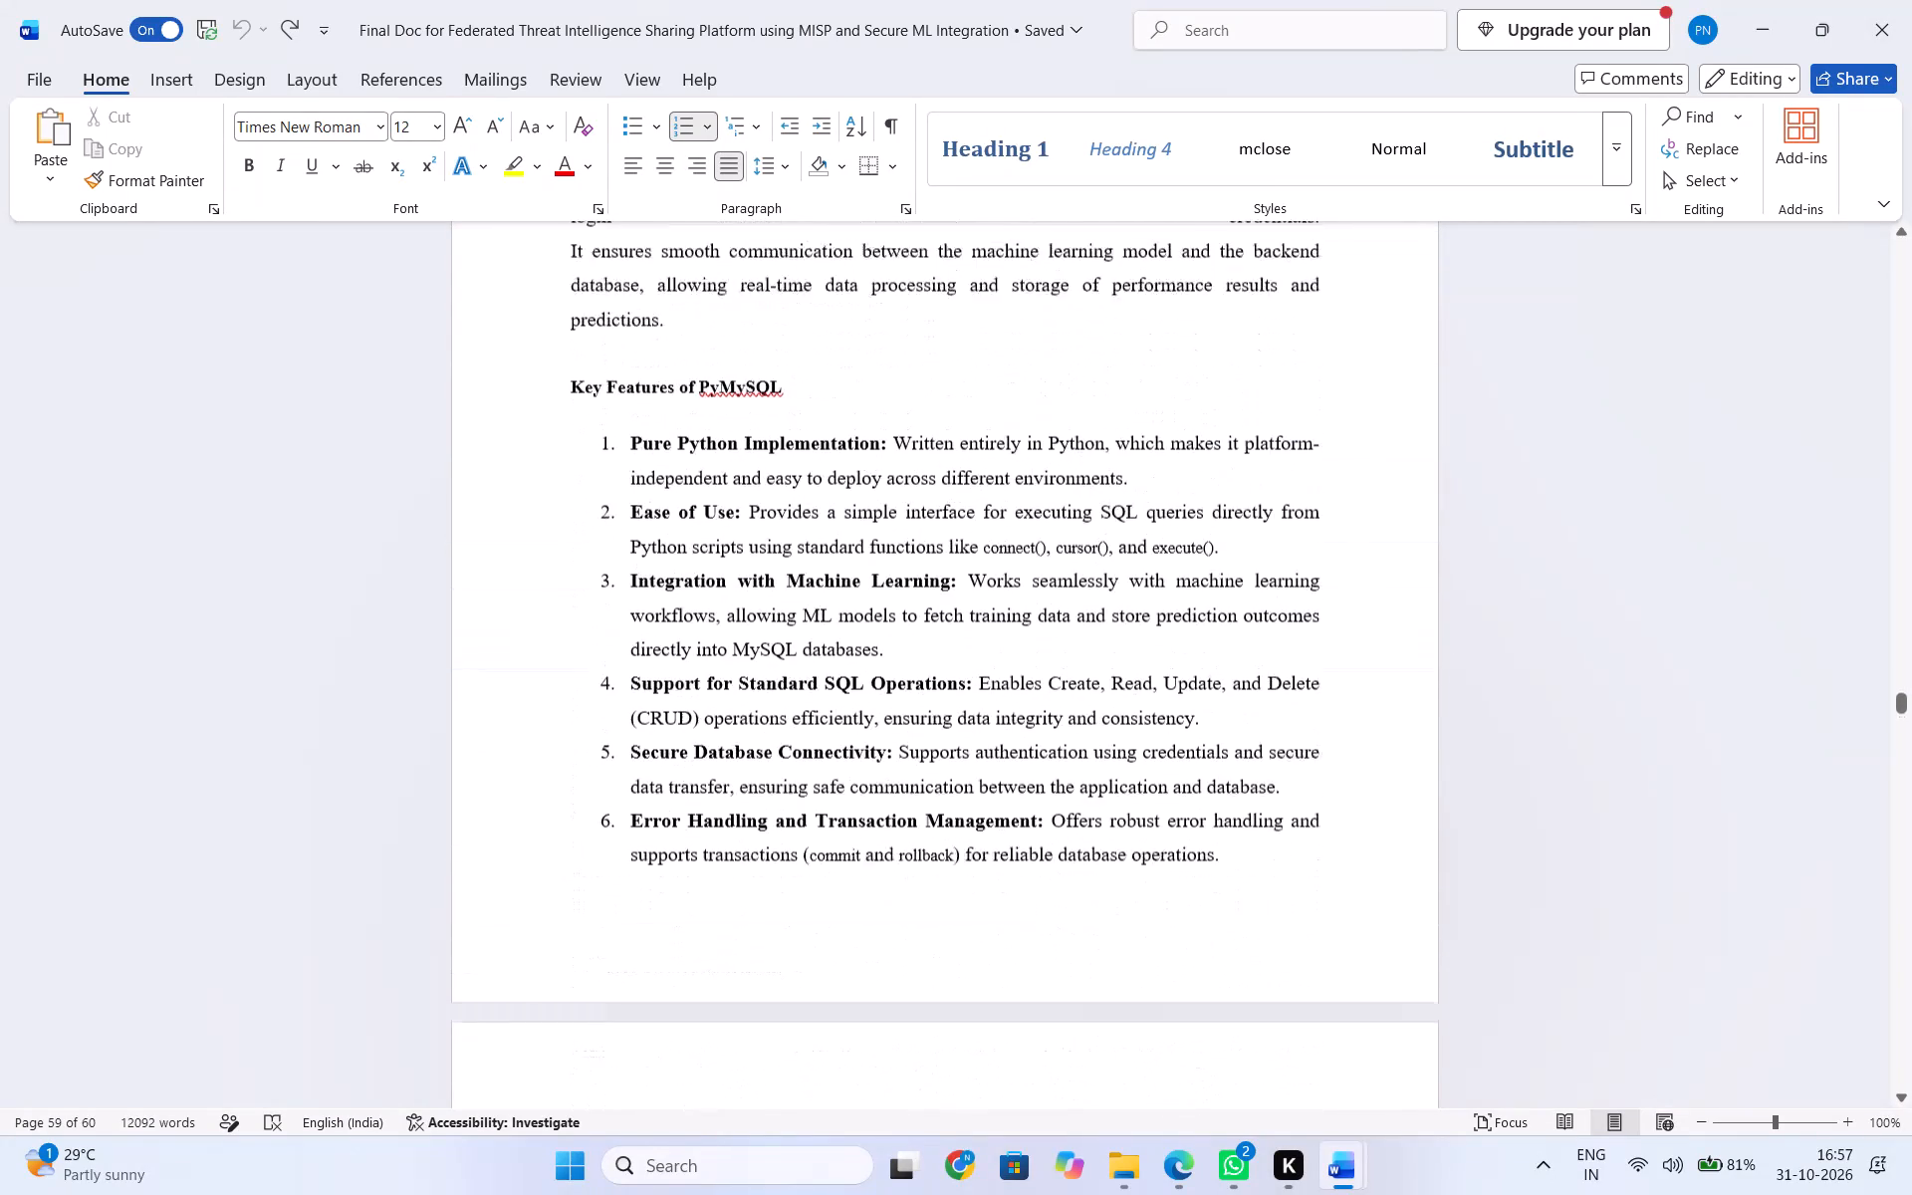
scroll(835, 993, up, 2)
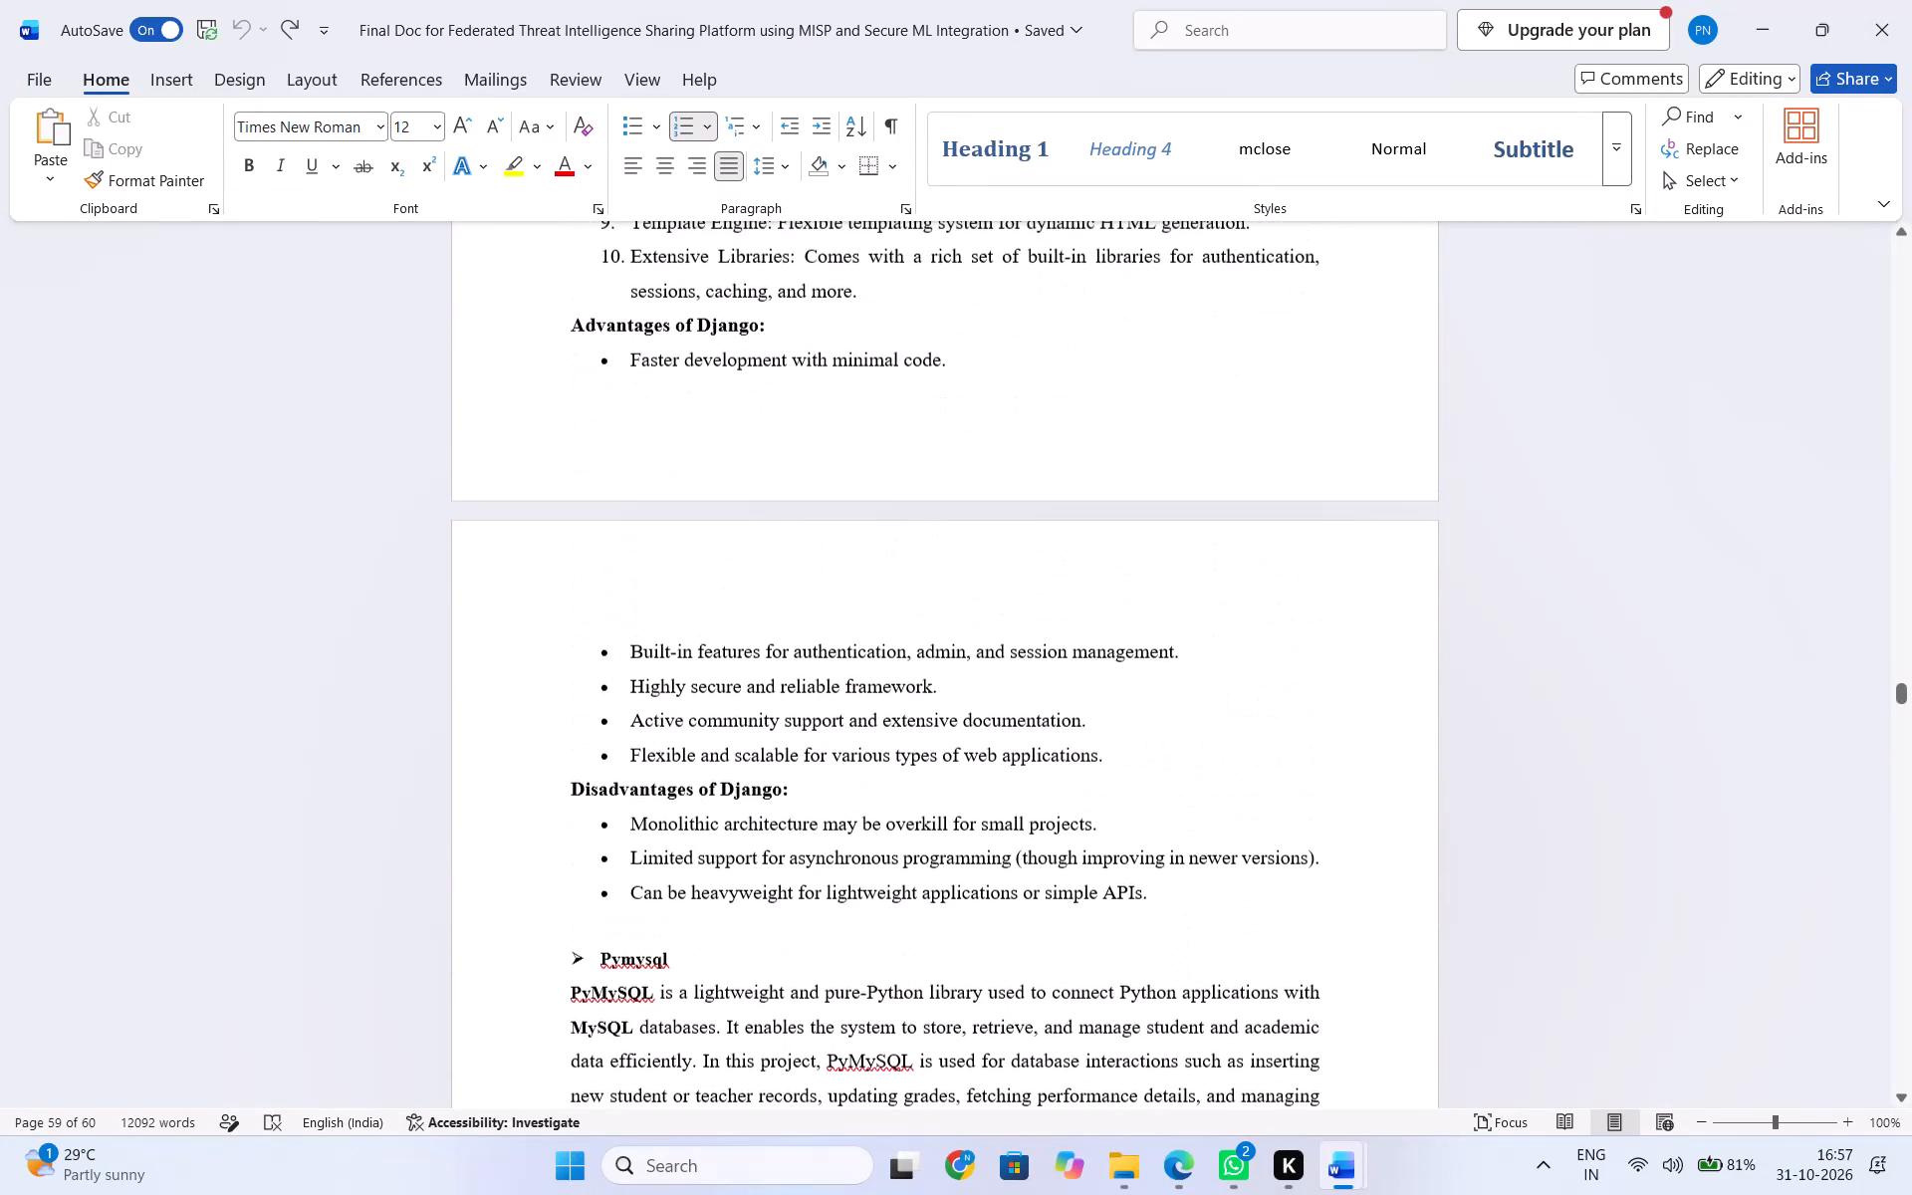
scroll(835, 993, up, 2)
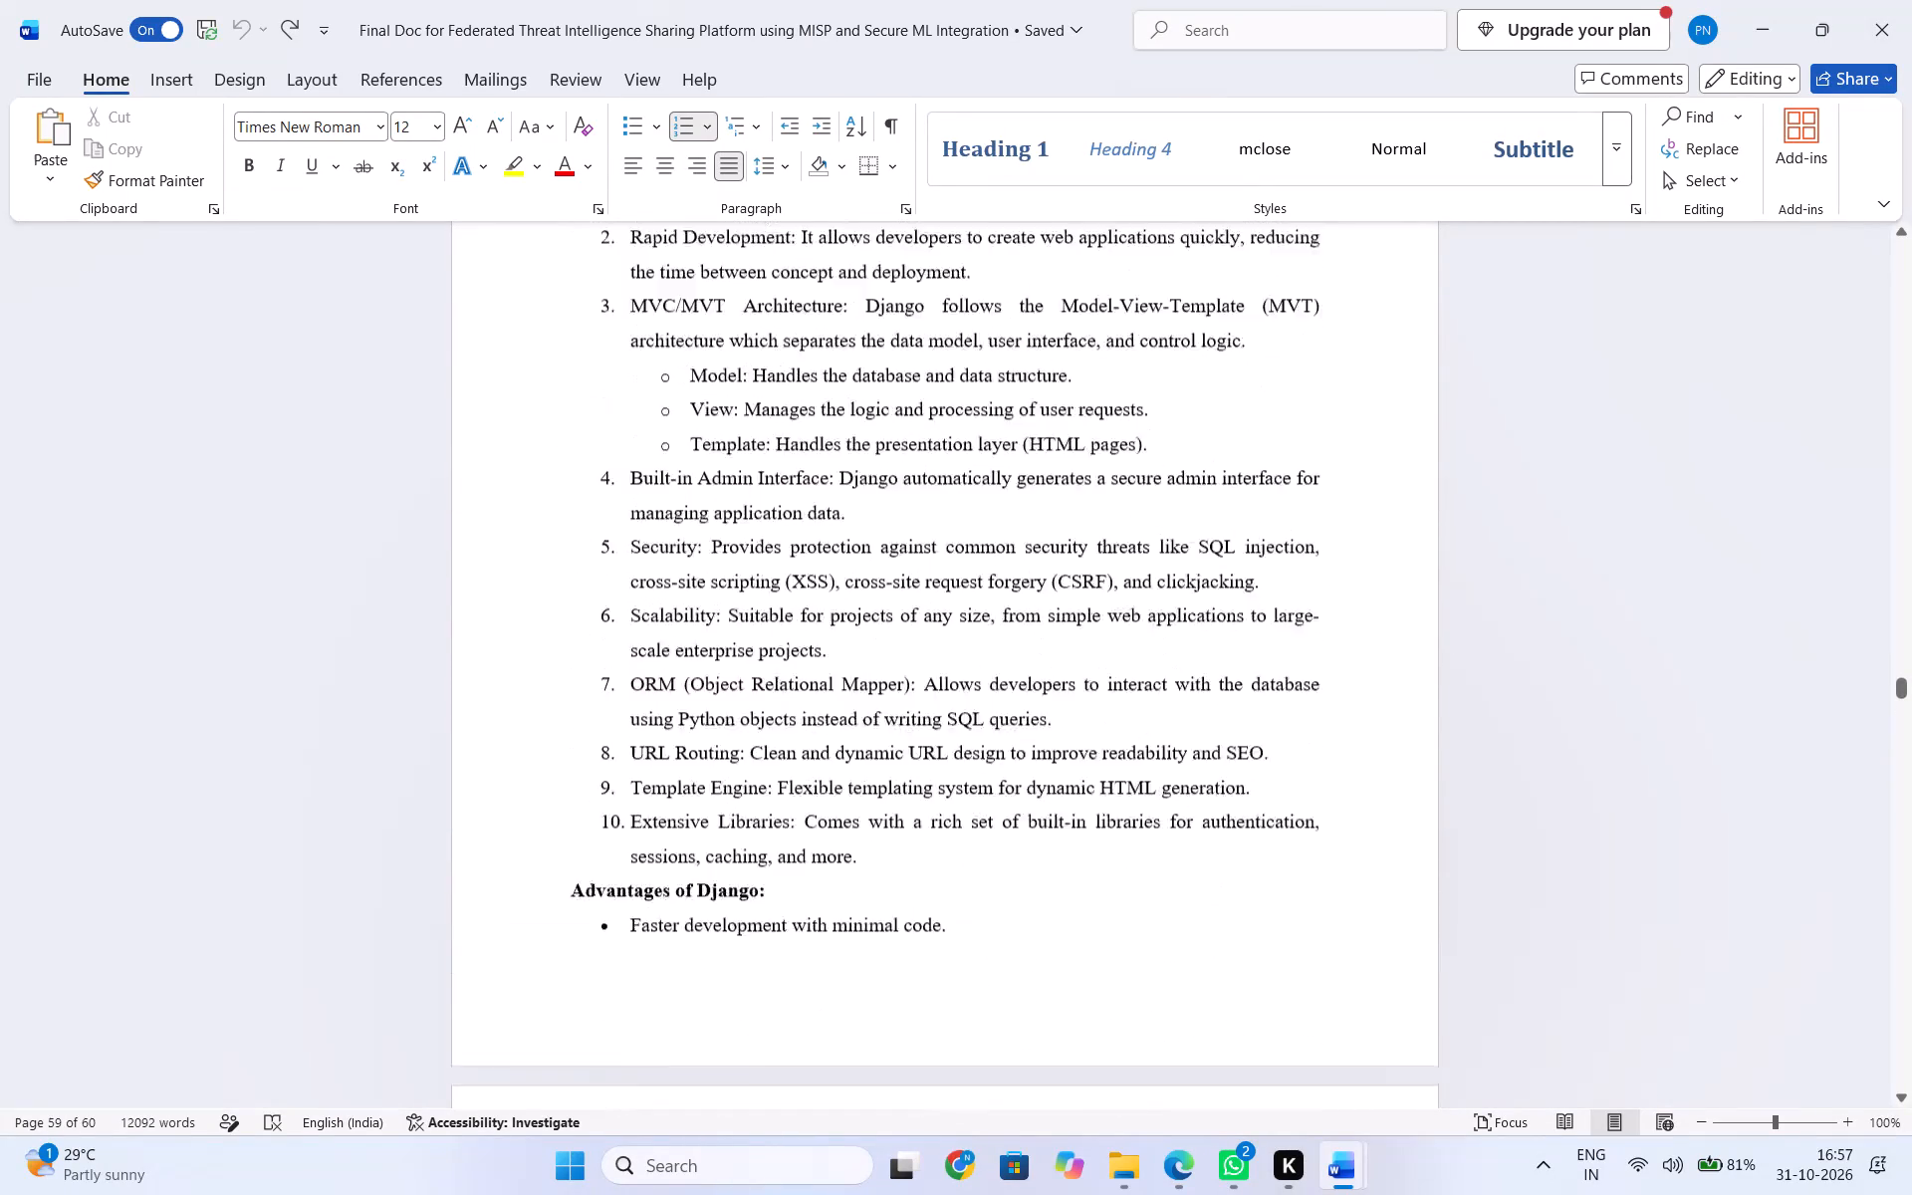
scroll(835, 993, up, 2)
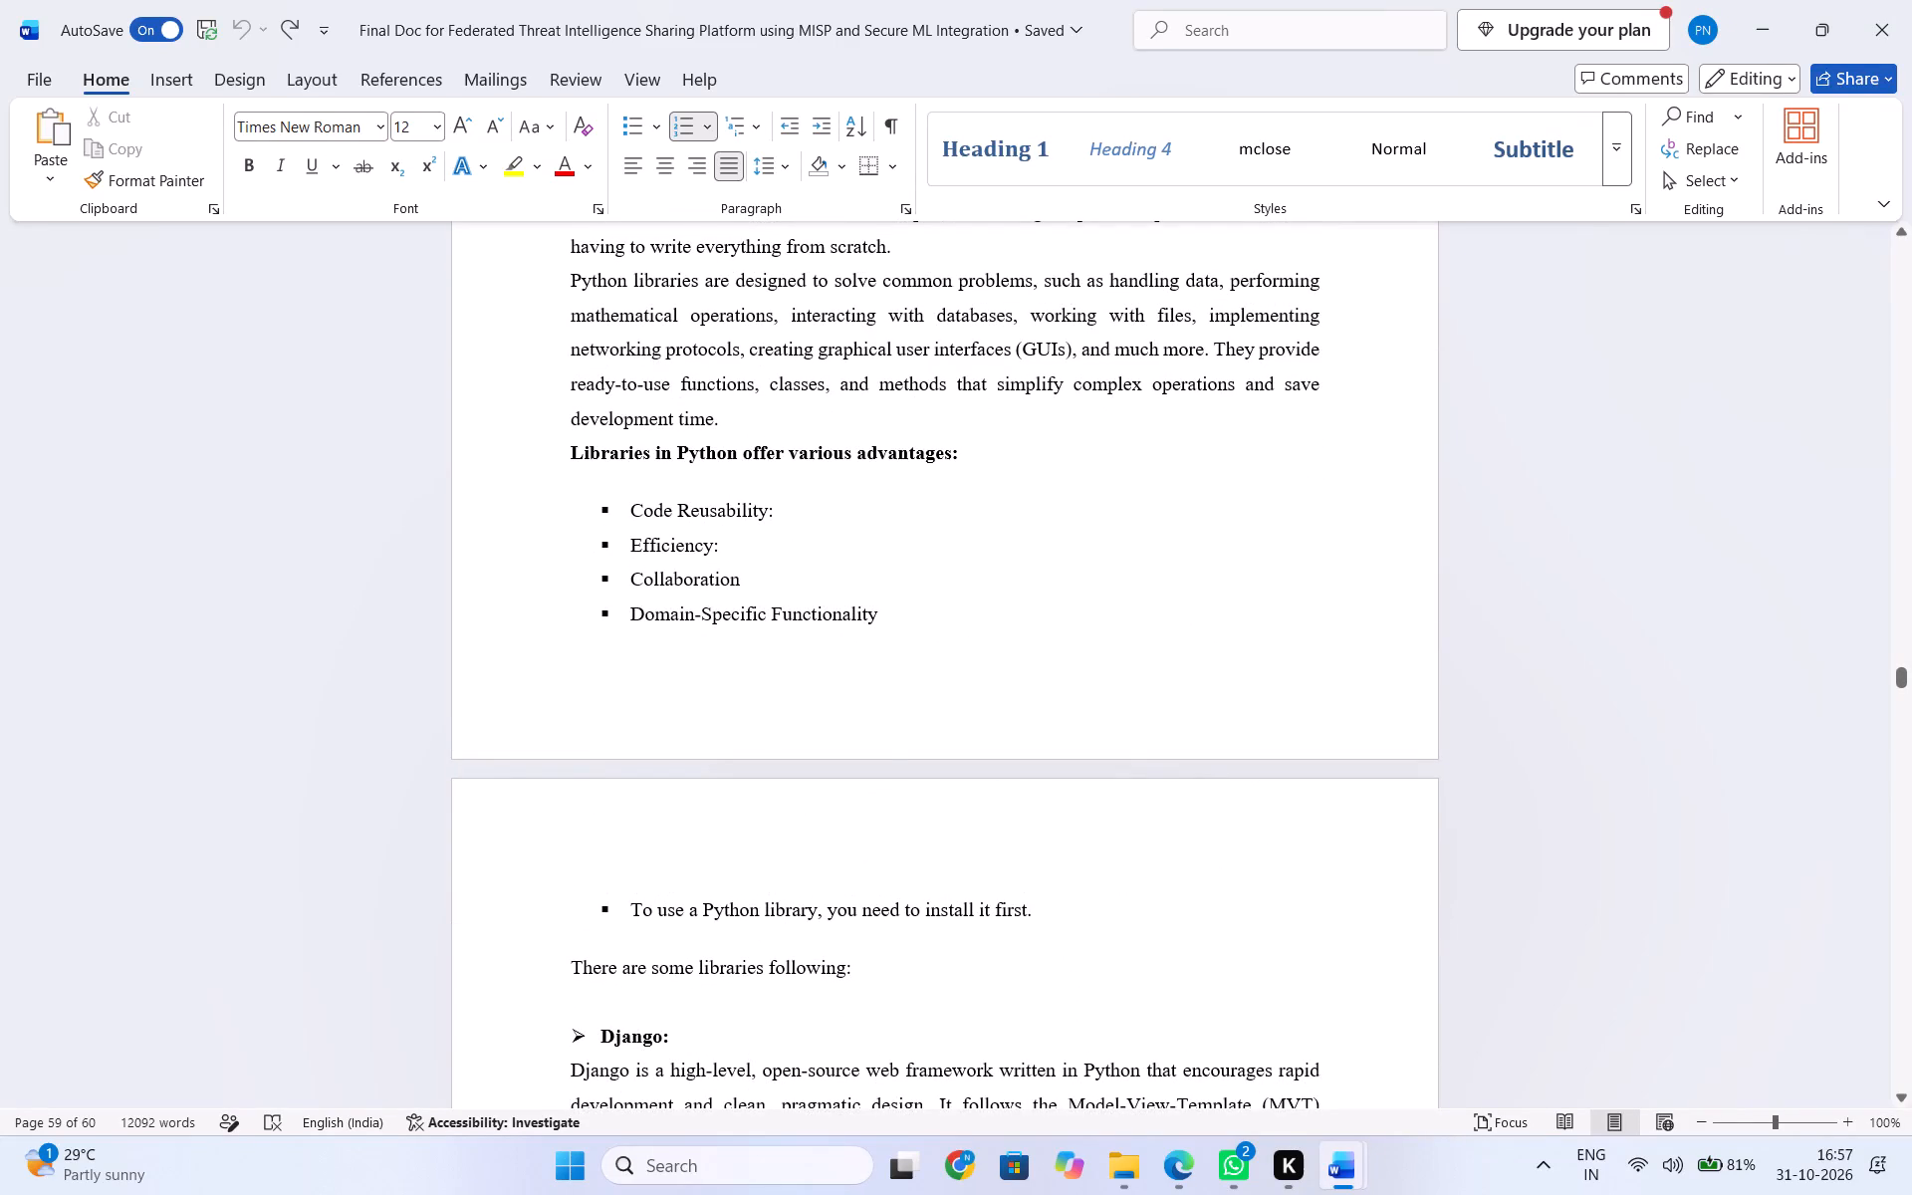
scroll(670, 1026, down, 2)
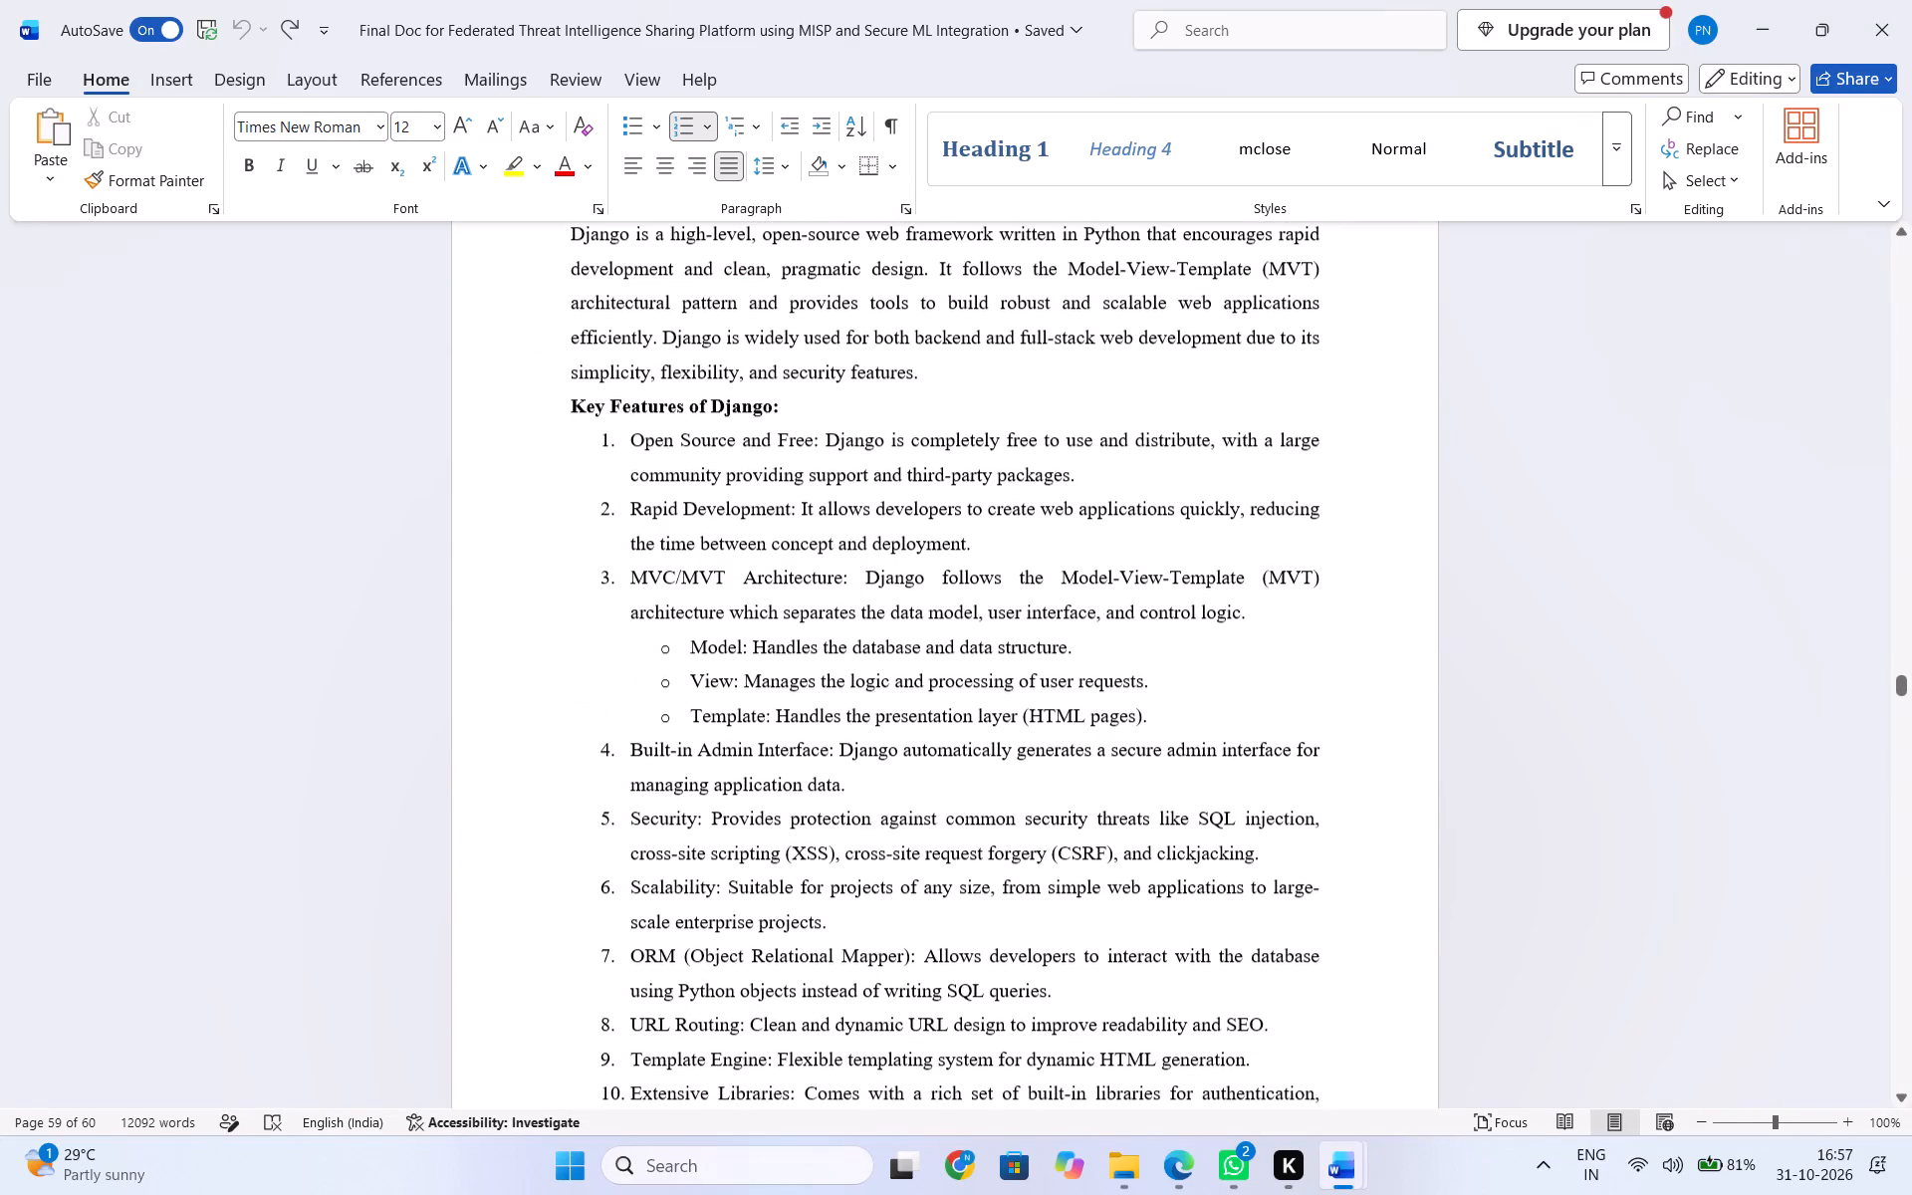
scroll(670, 1026, down, 2)
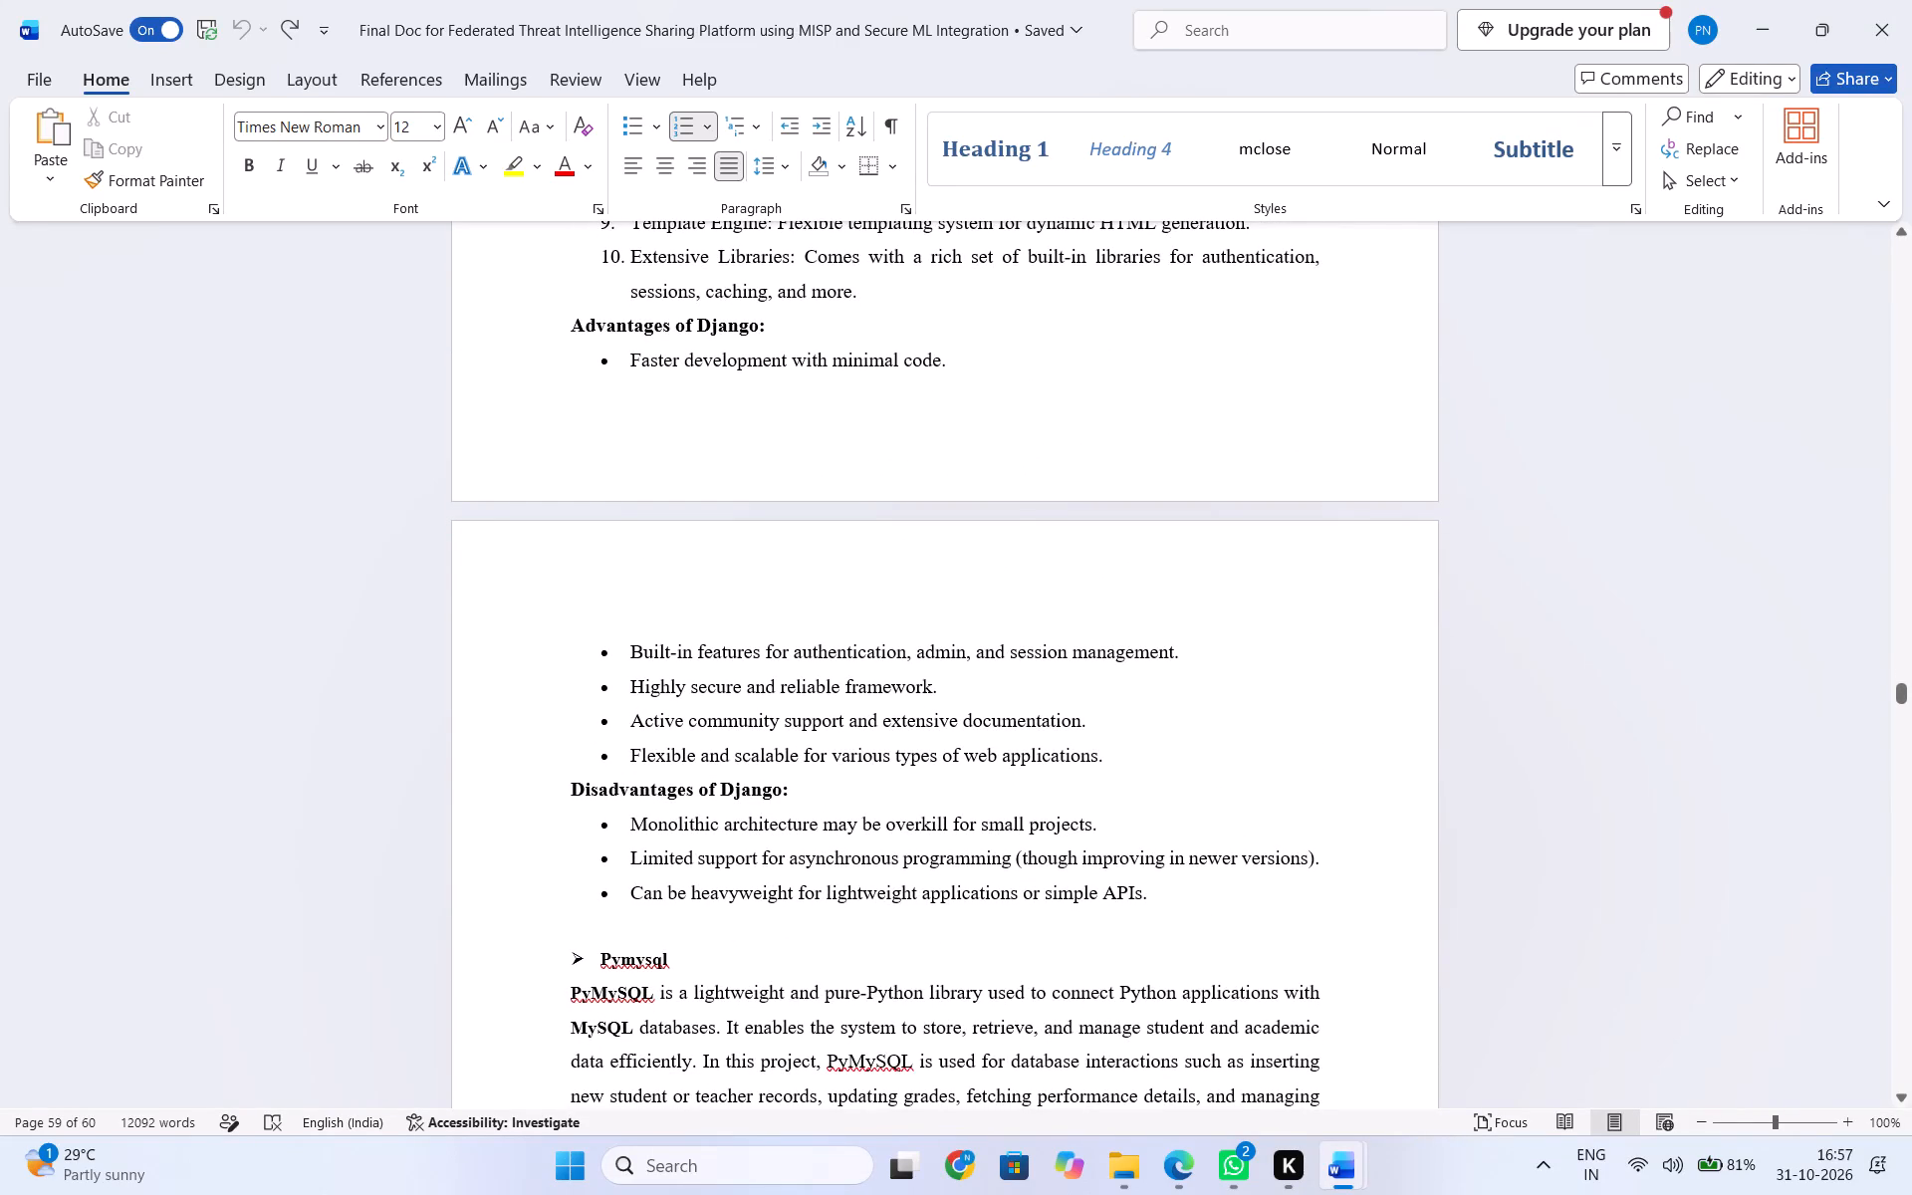
scroll(670, 1026, down, 1)
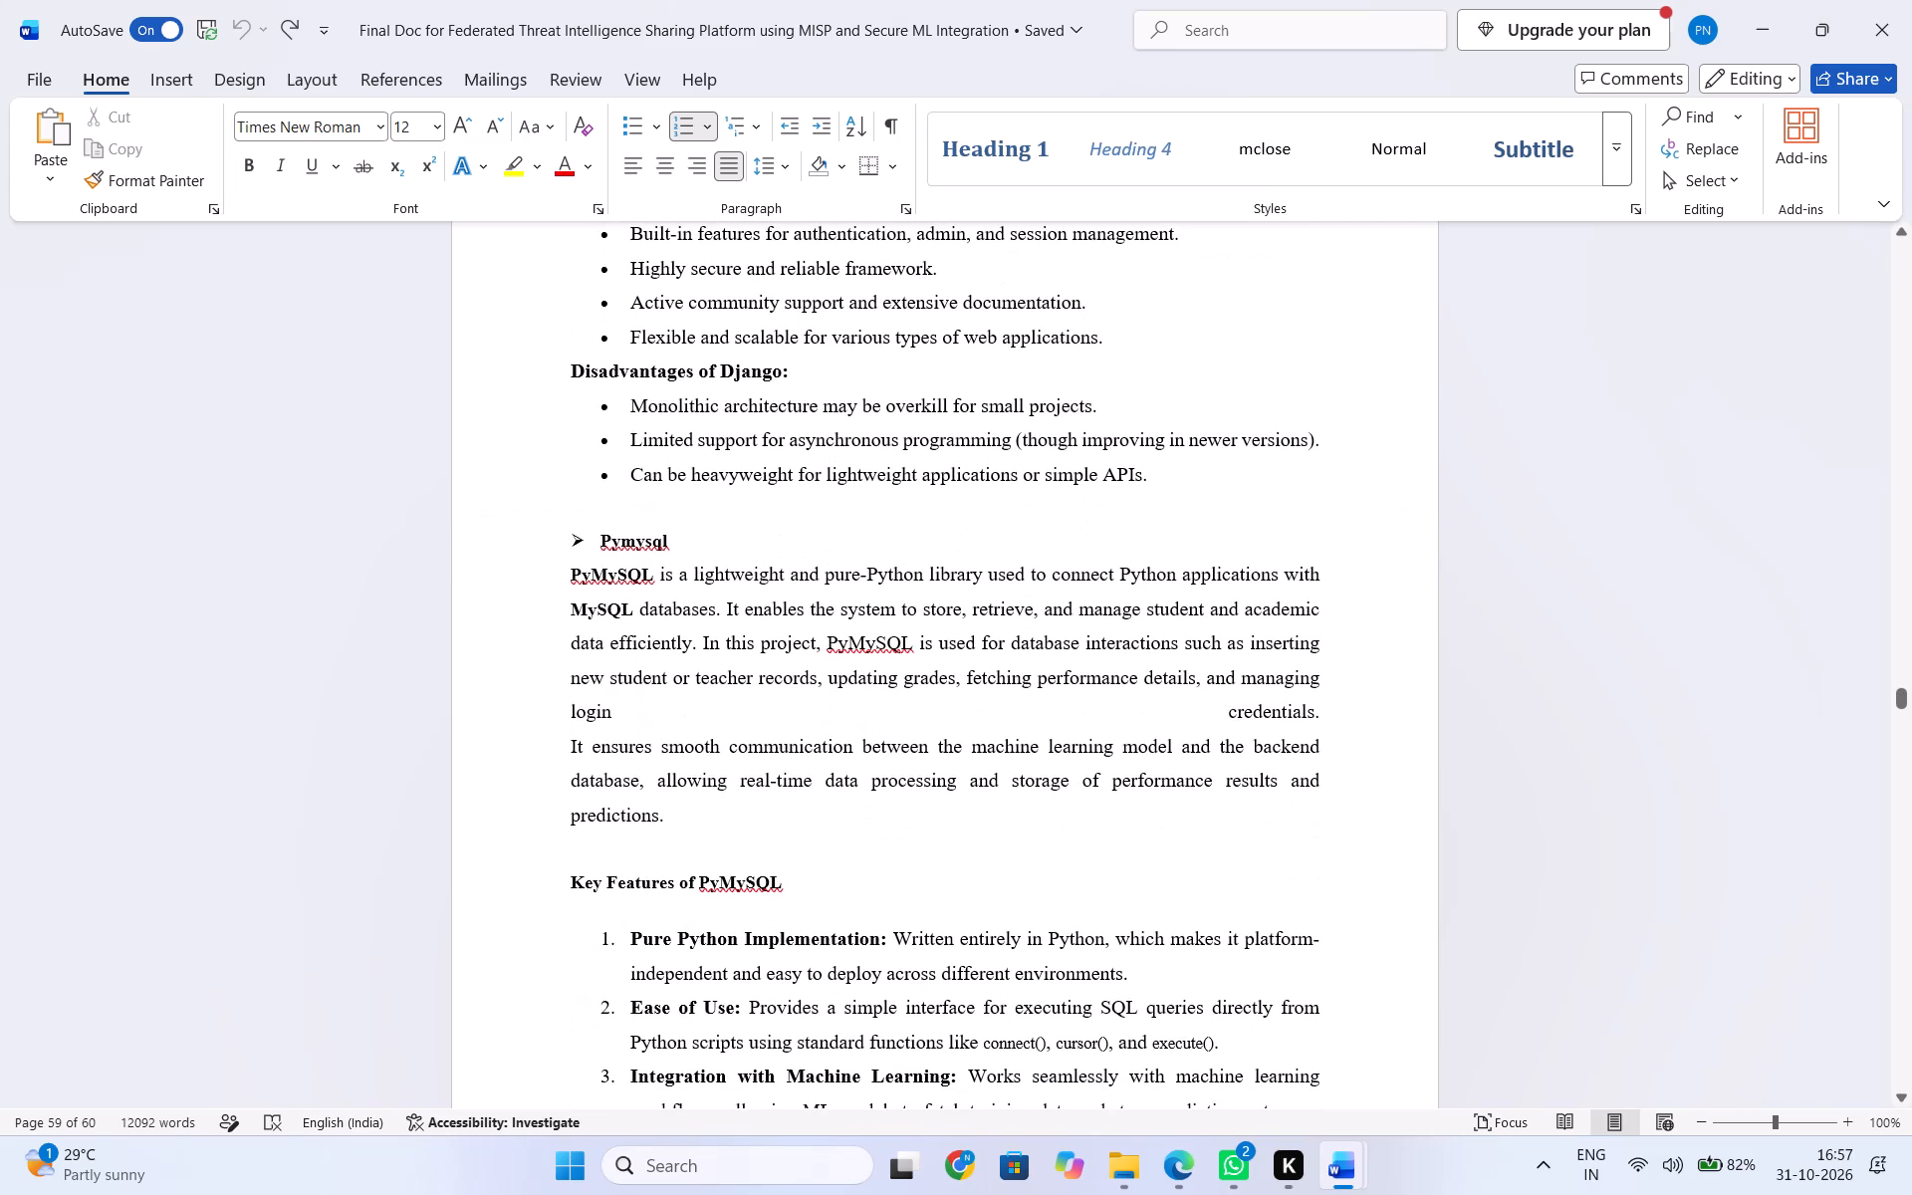
scroll(670, 1026, down, 3)
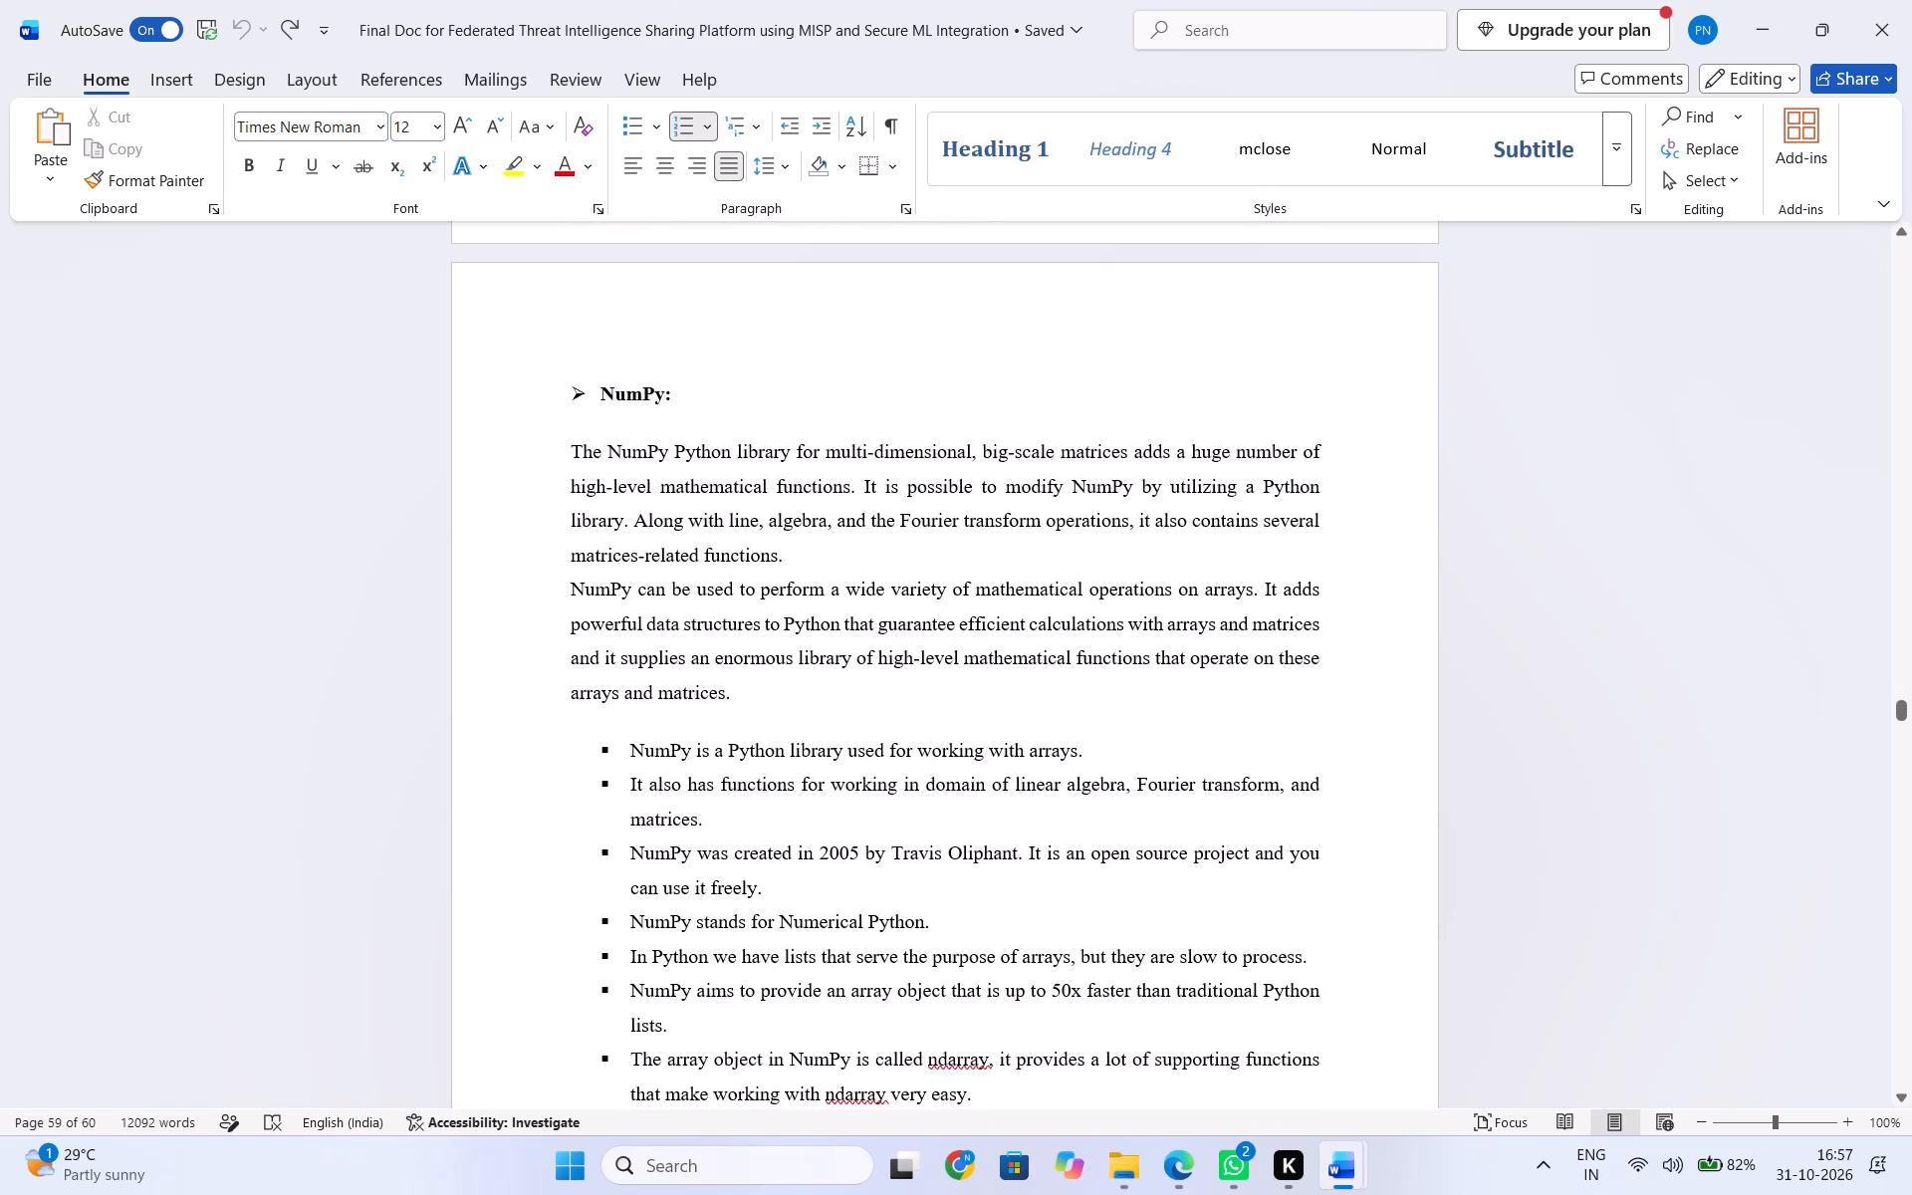
scroll(670, 1026, down, 3)
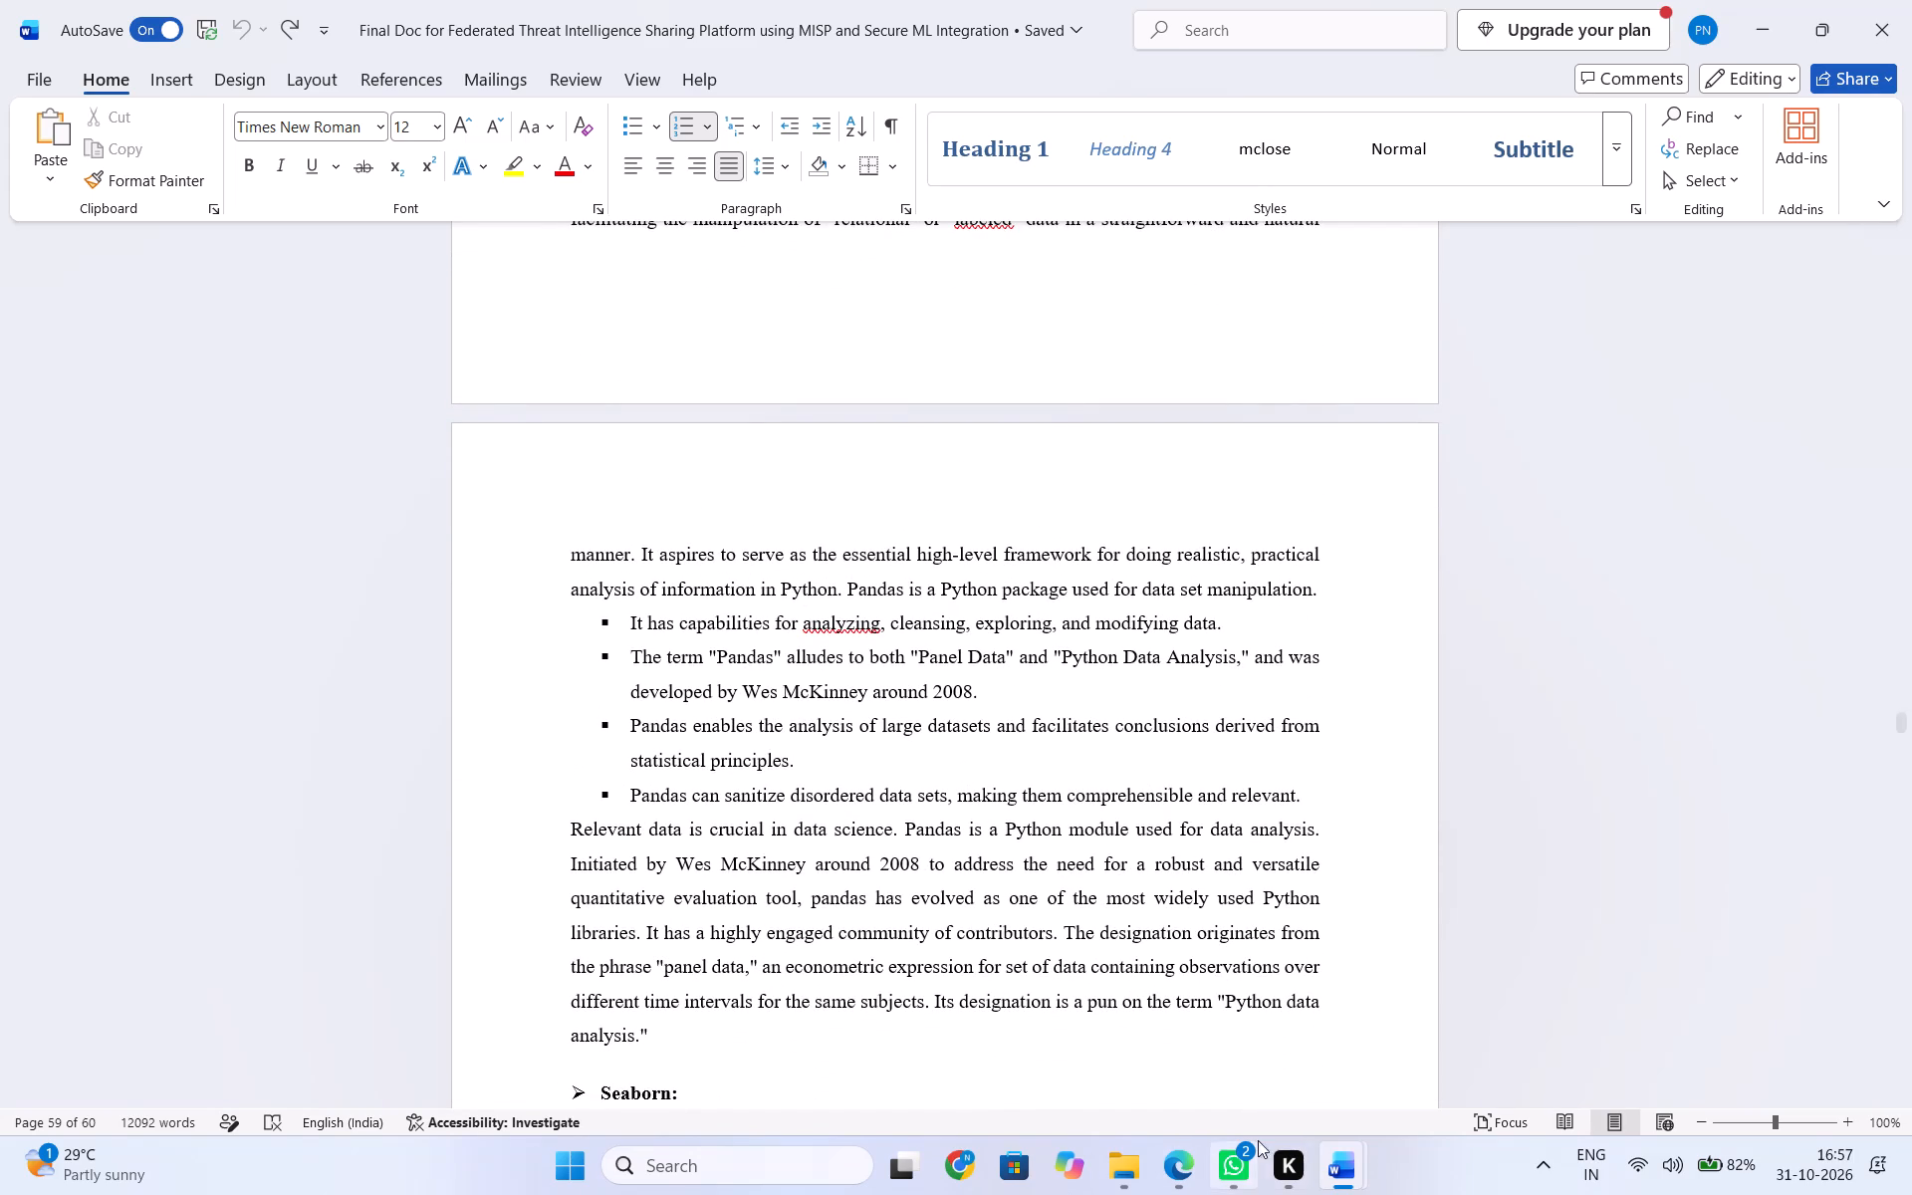
scroll(1270, 1140, down, 1)
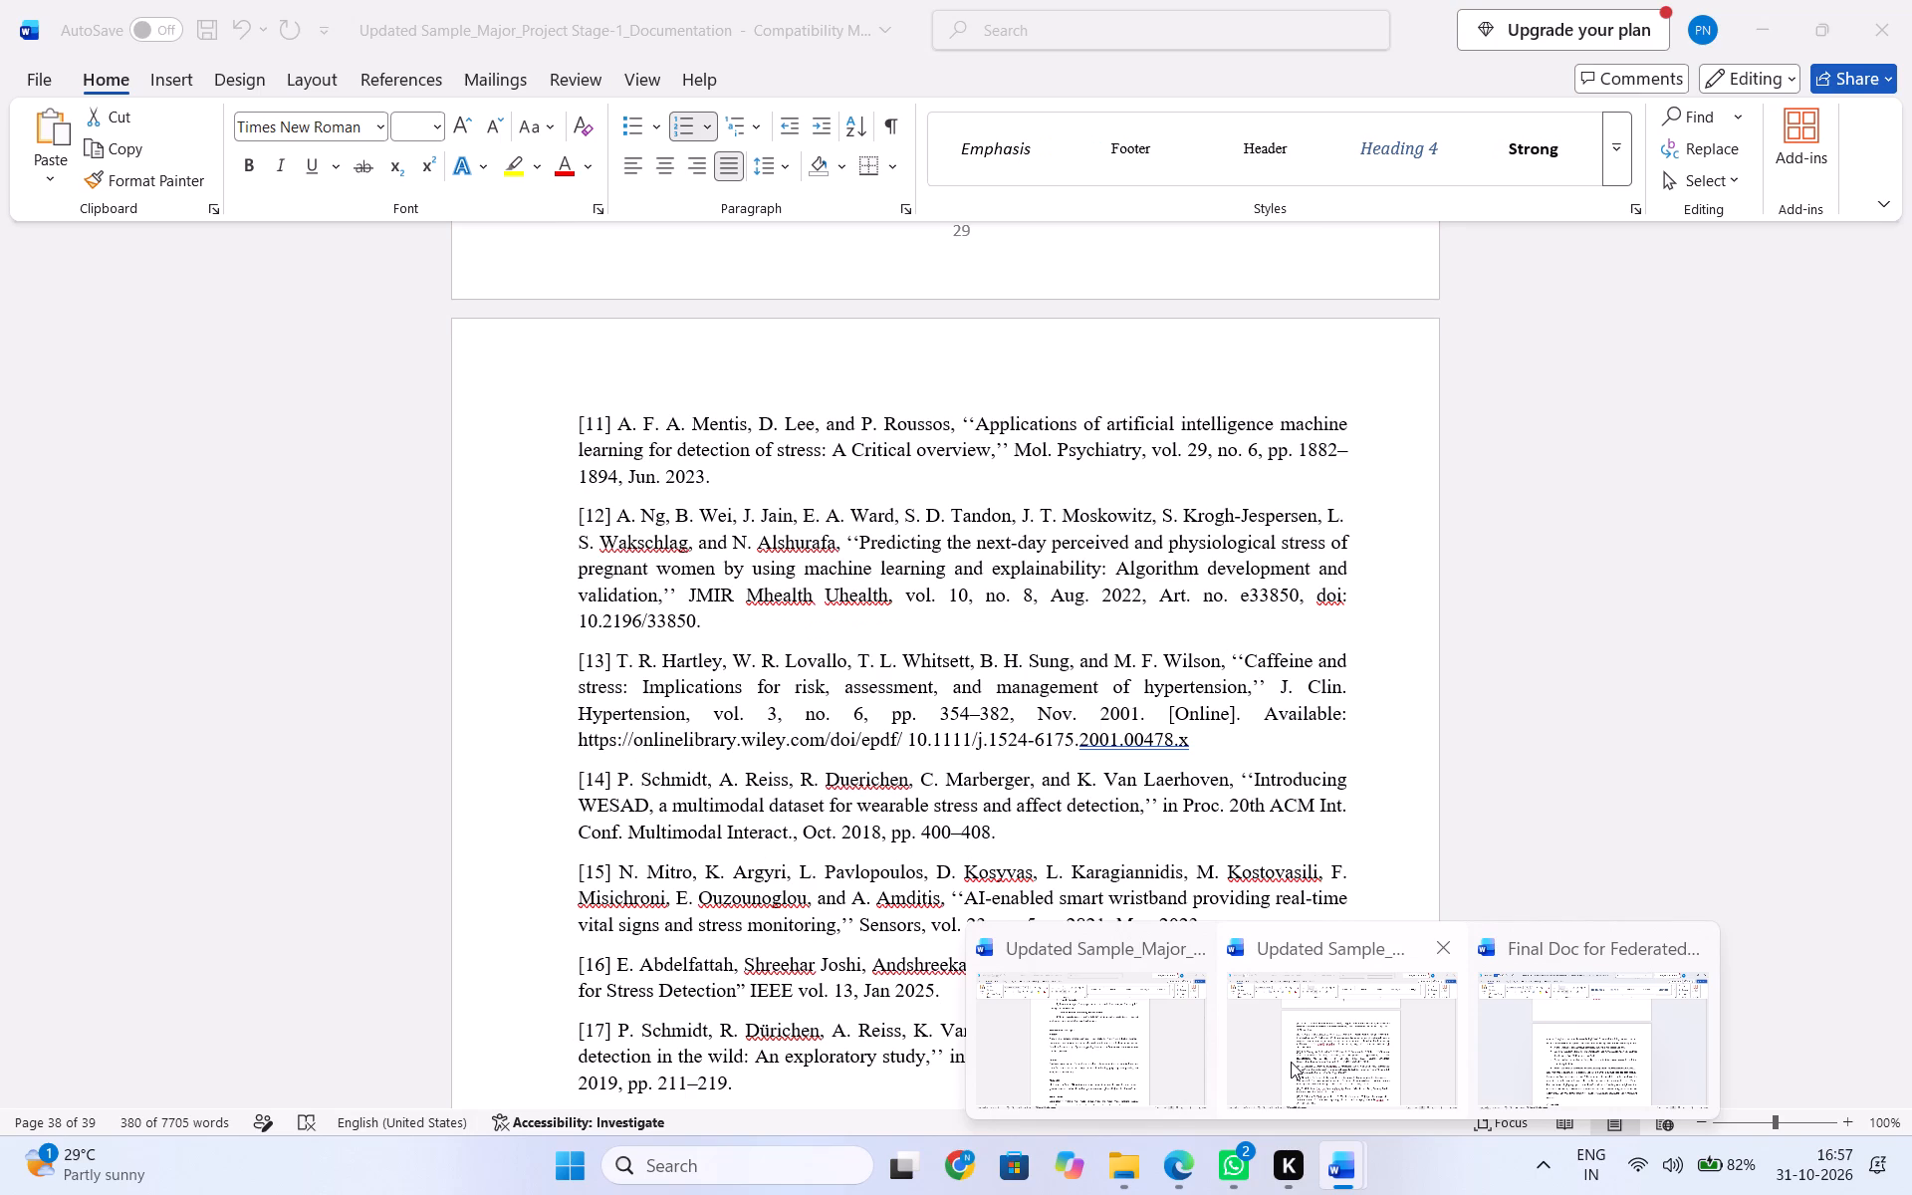
Switch back to the Updated Sample Major Project report and review the project modules and Python installation pages down to 6.2 Django.
click(1052, 1041)
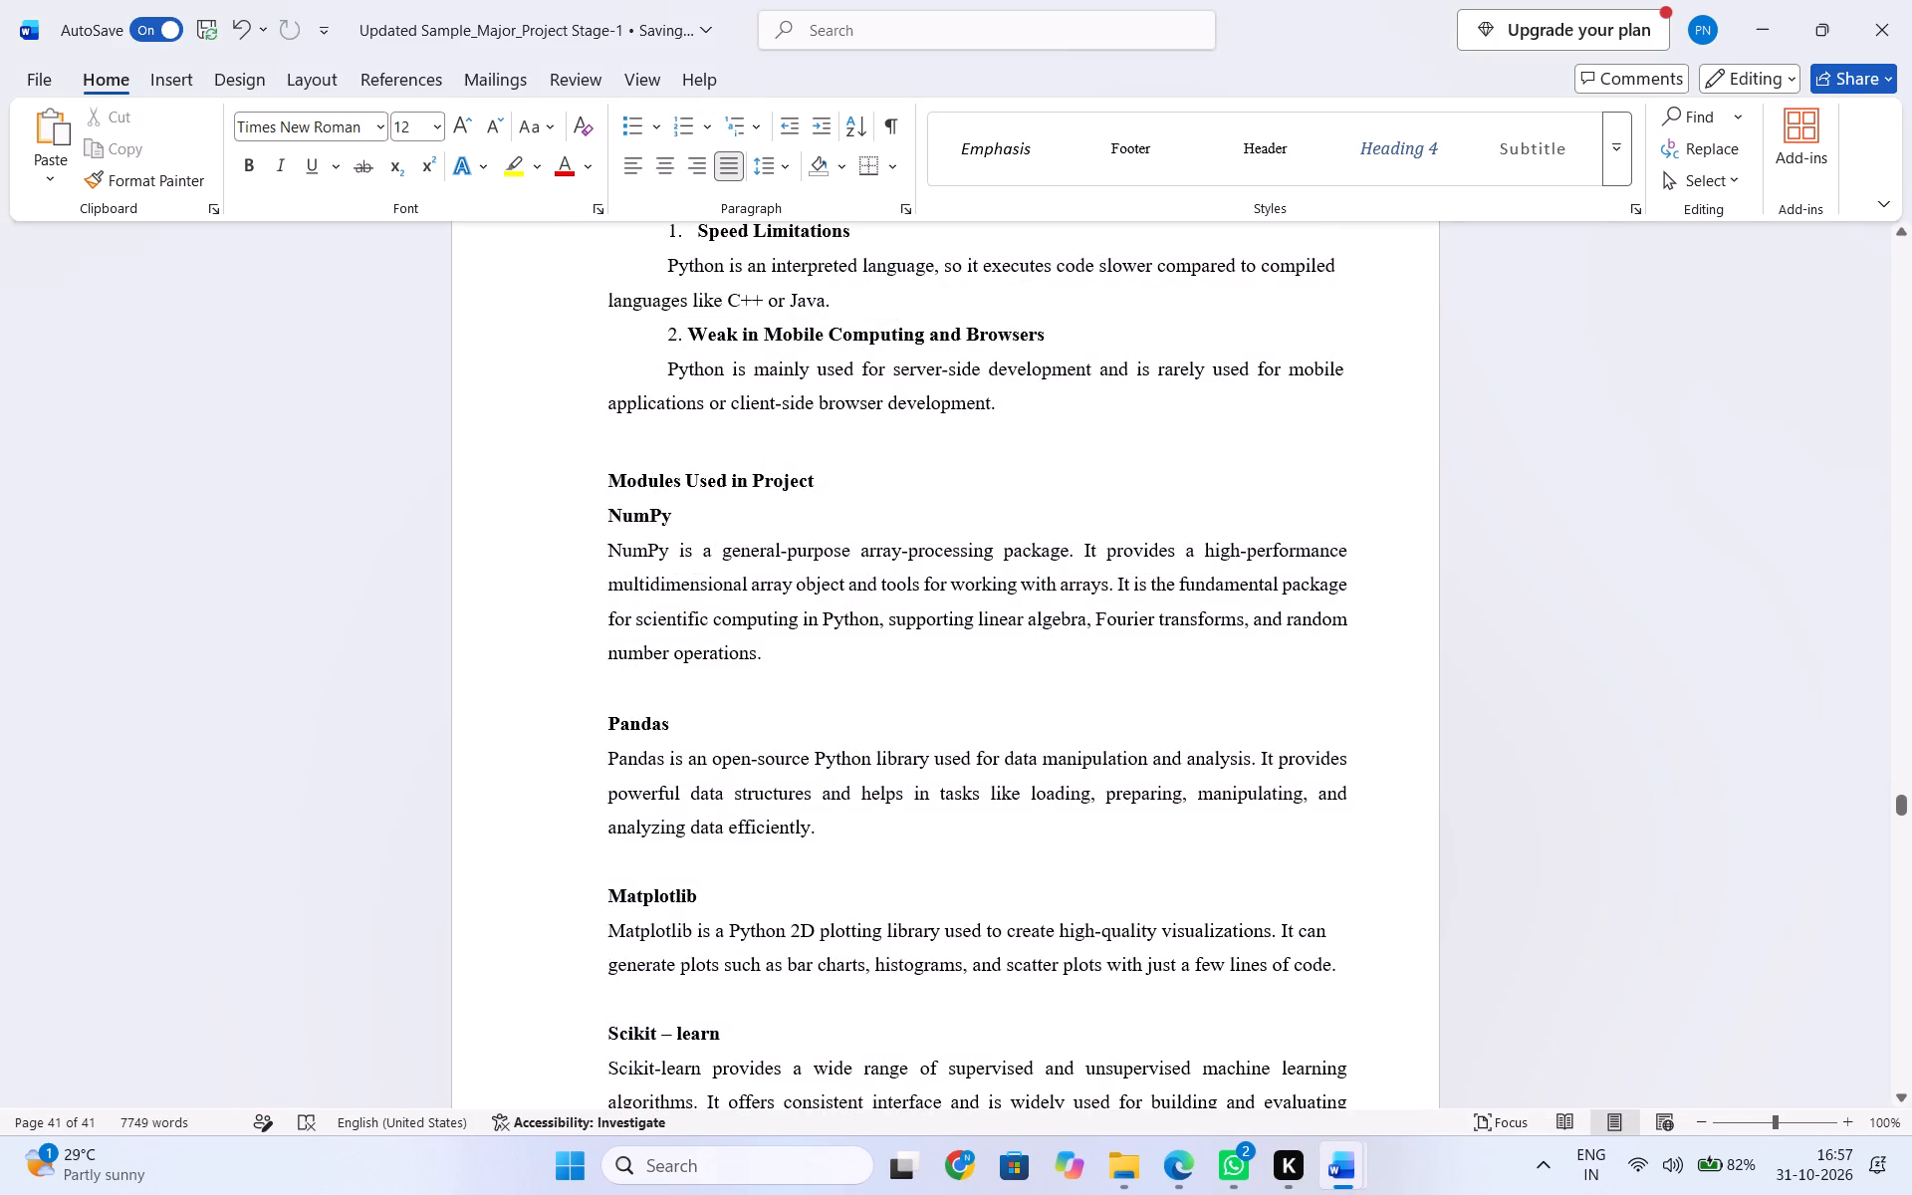
scroll(857, 980, down, 2)
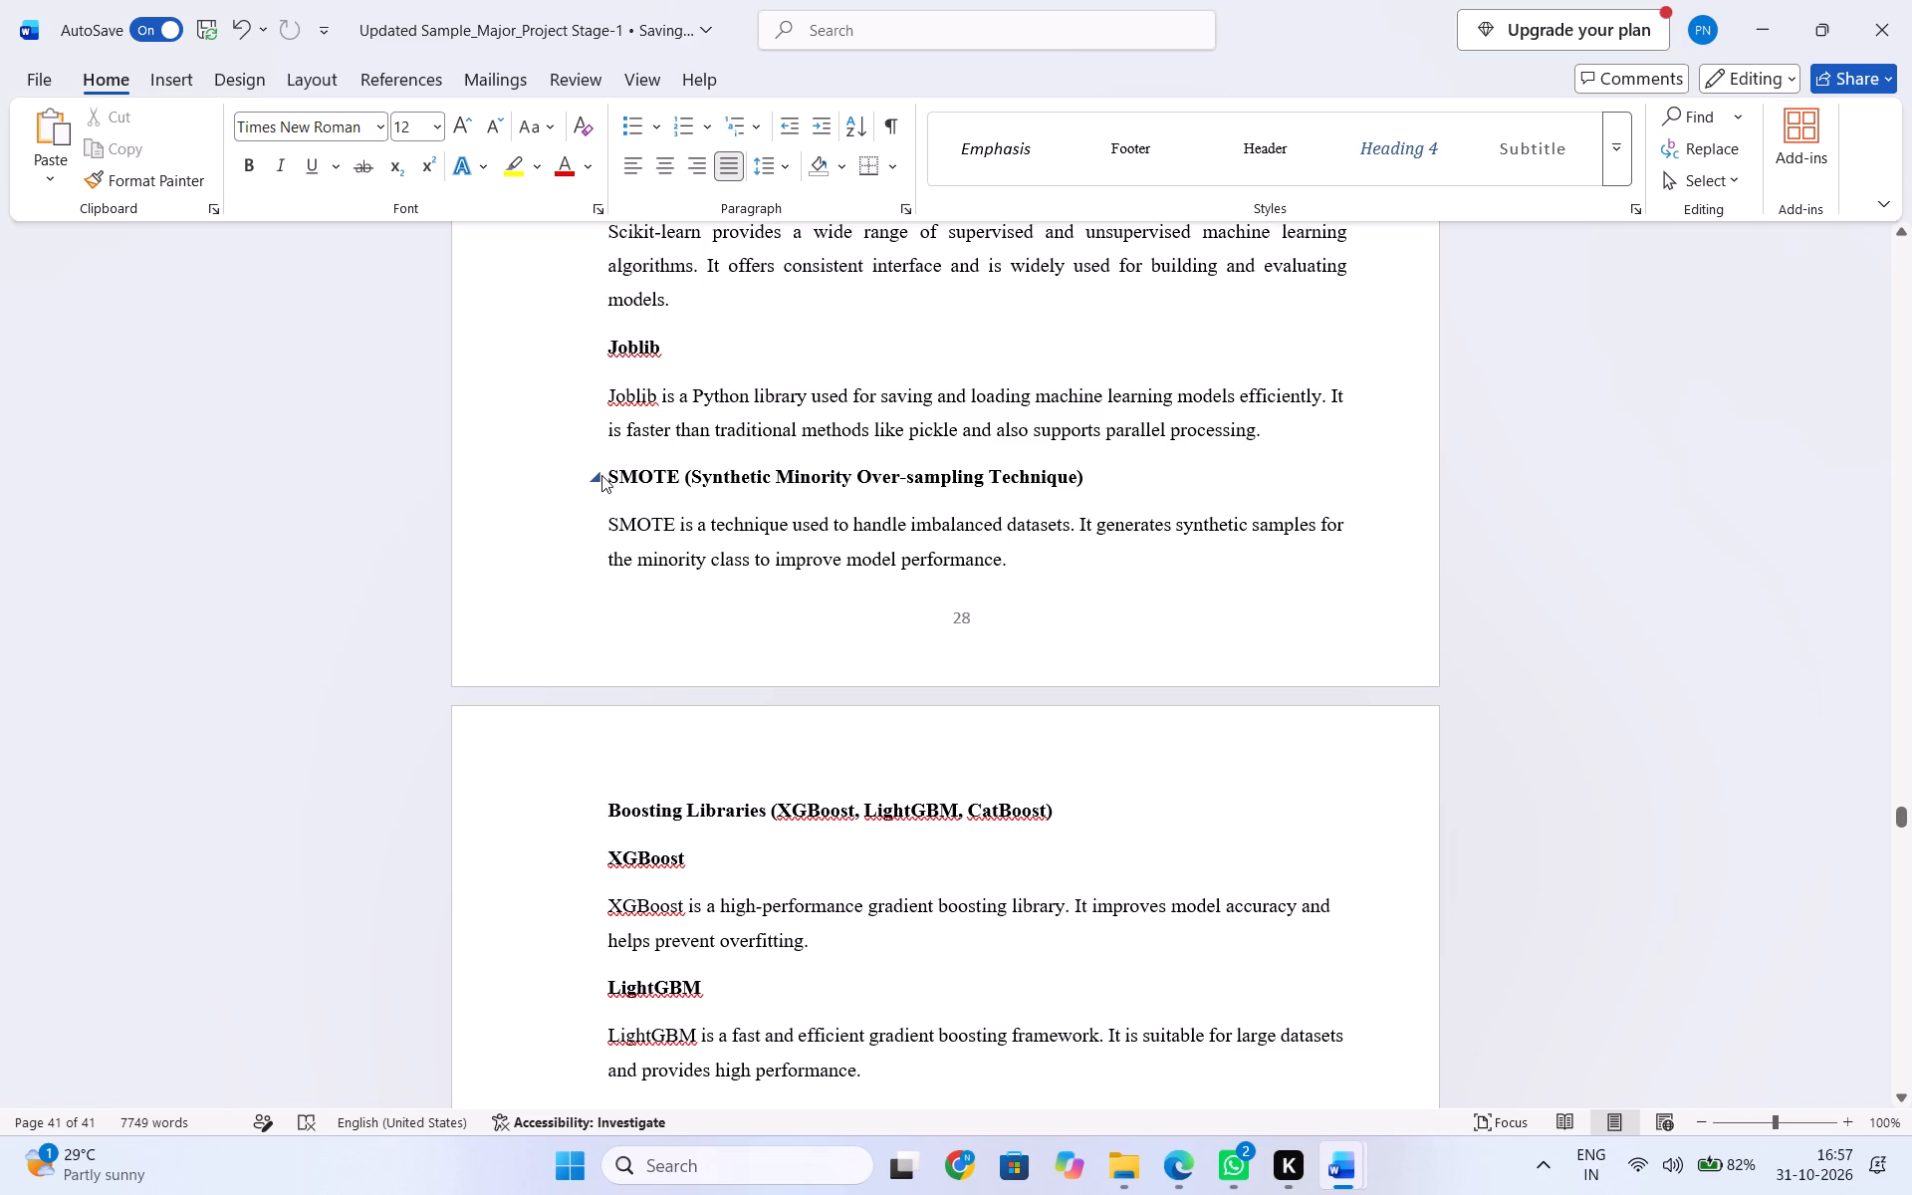
scroll(676, 872, down, 1)
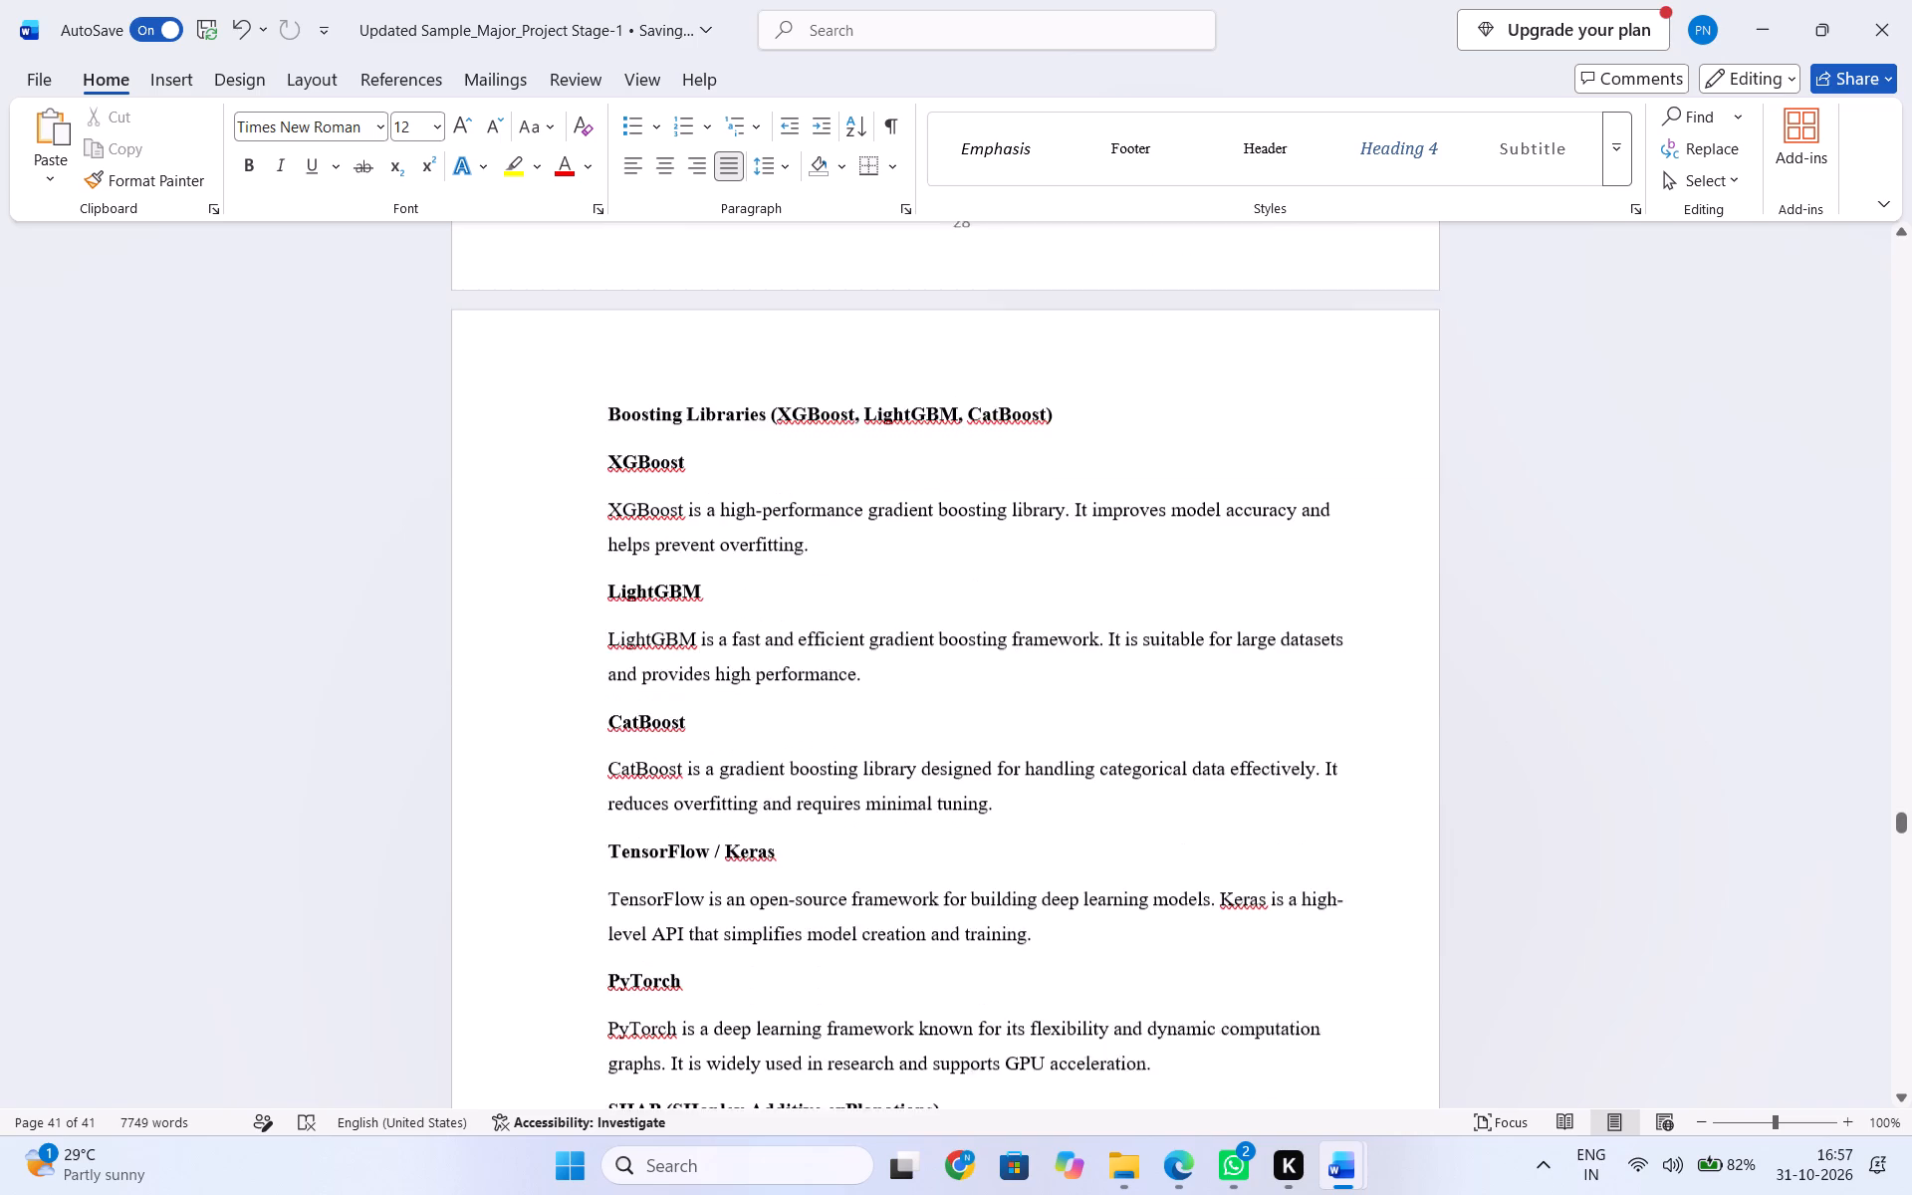
scroll(676, 872, down, 1)
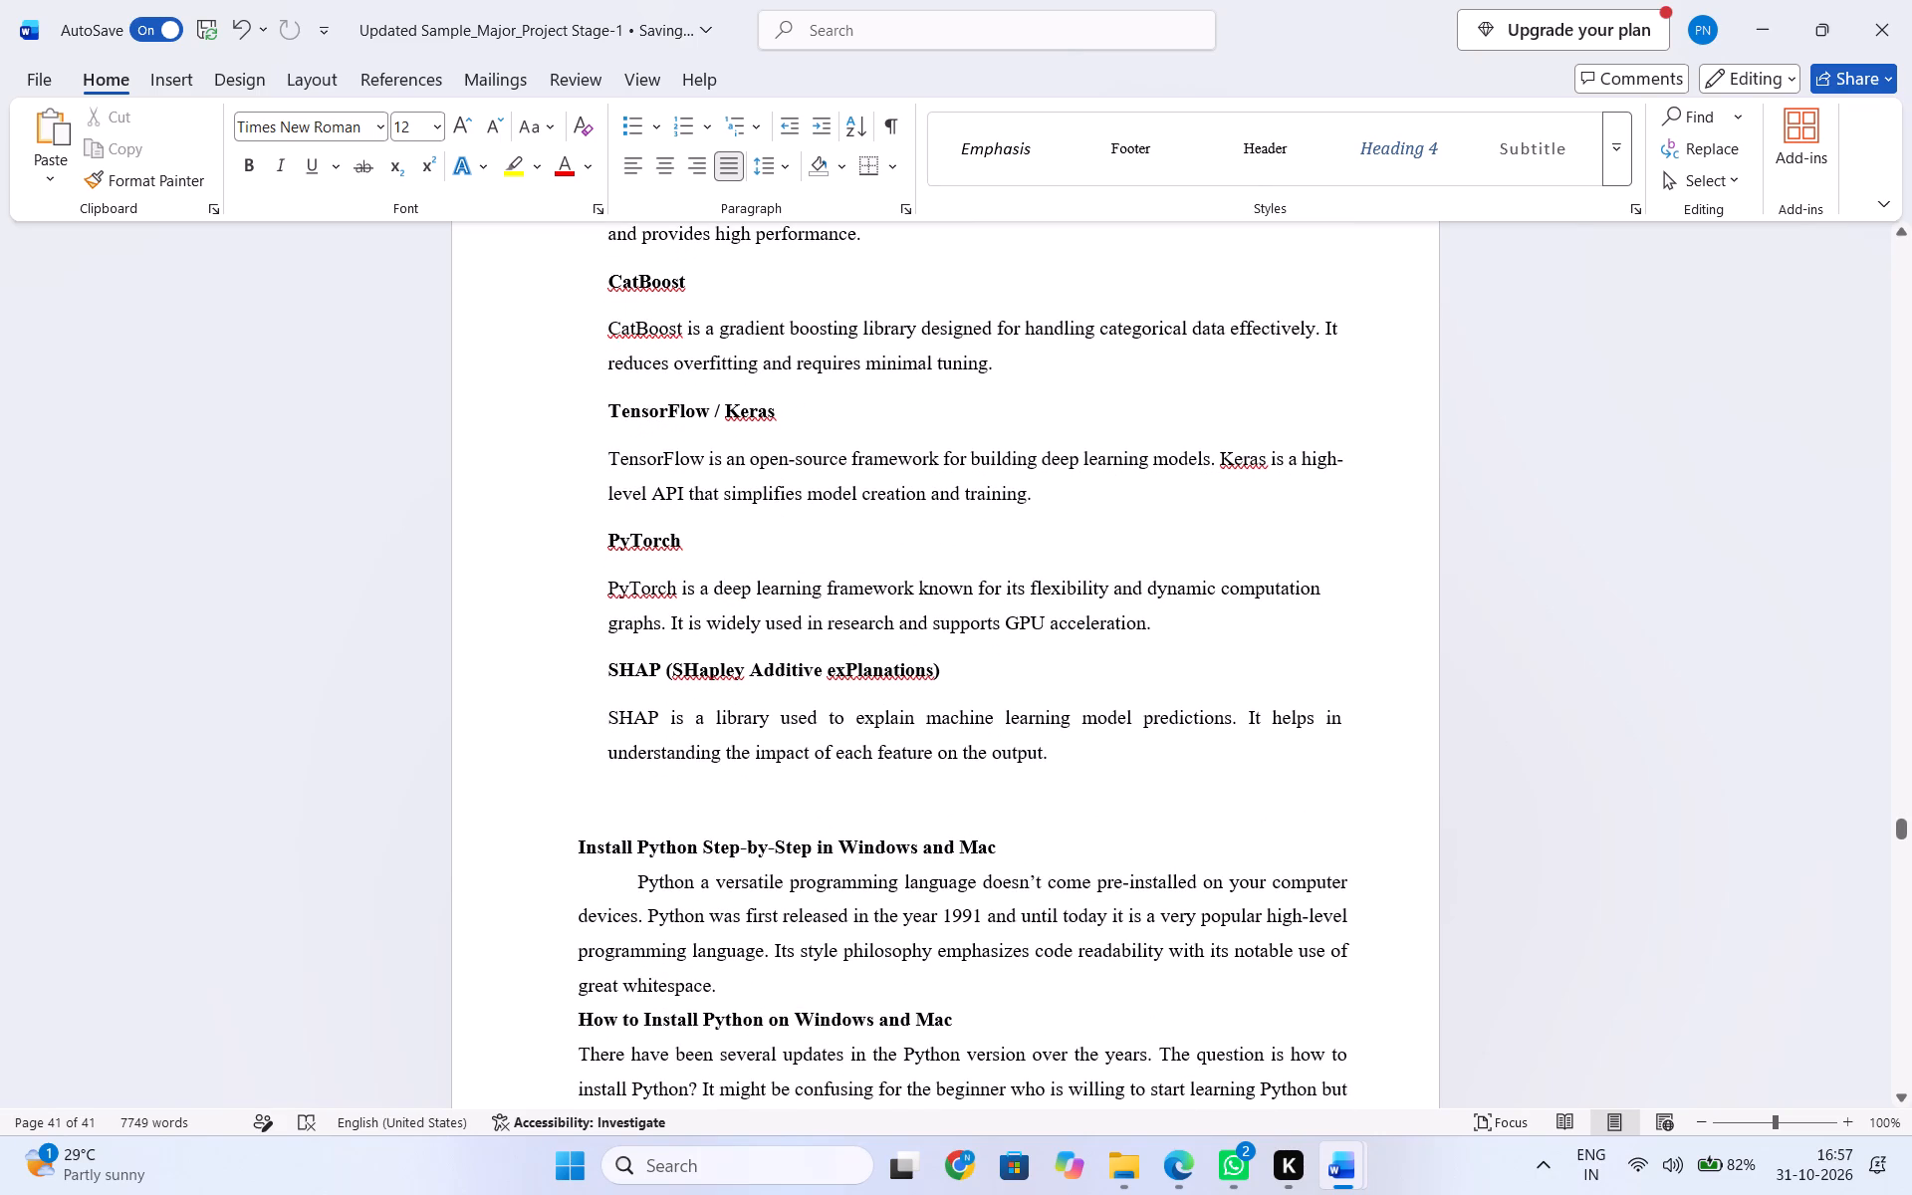
scroll(759, 945, down, 2)
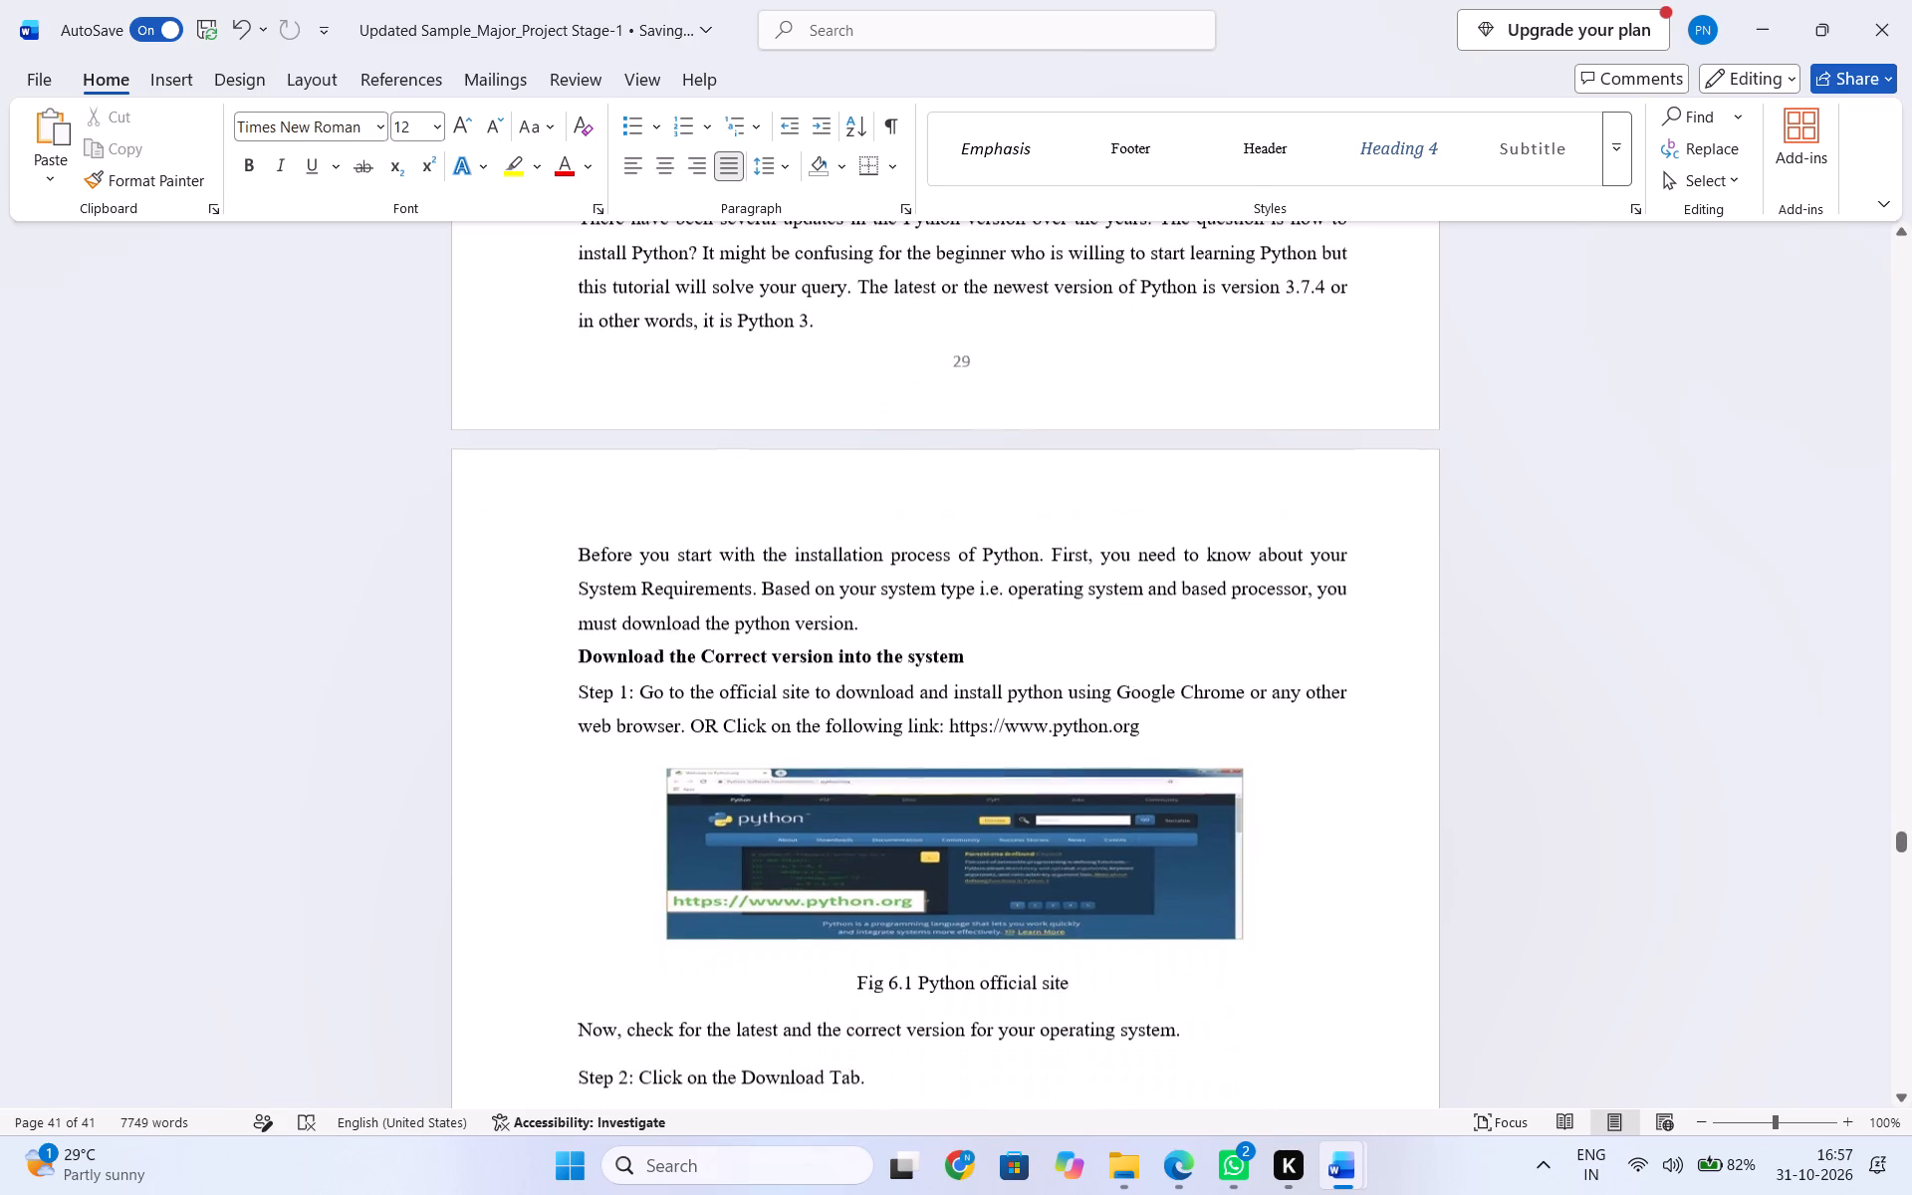
scroll(759, 945, up, 1)
scroll(759, 945, down, 1)
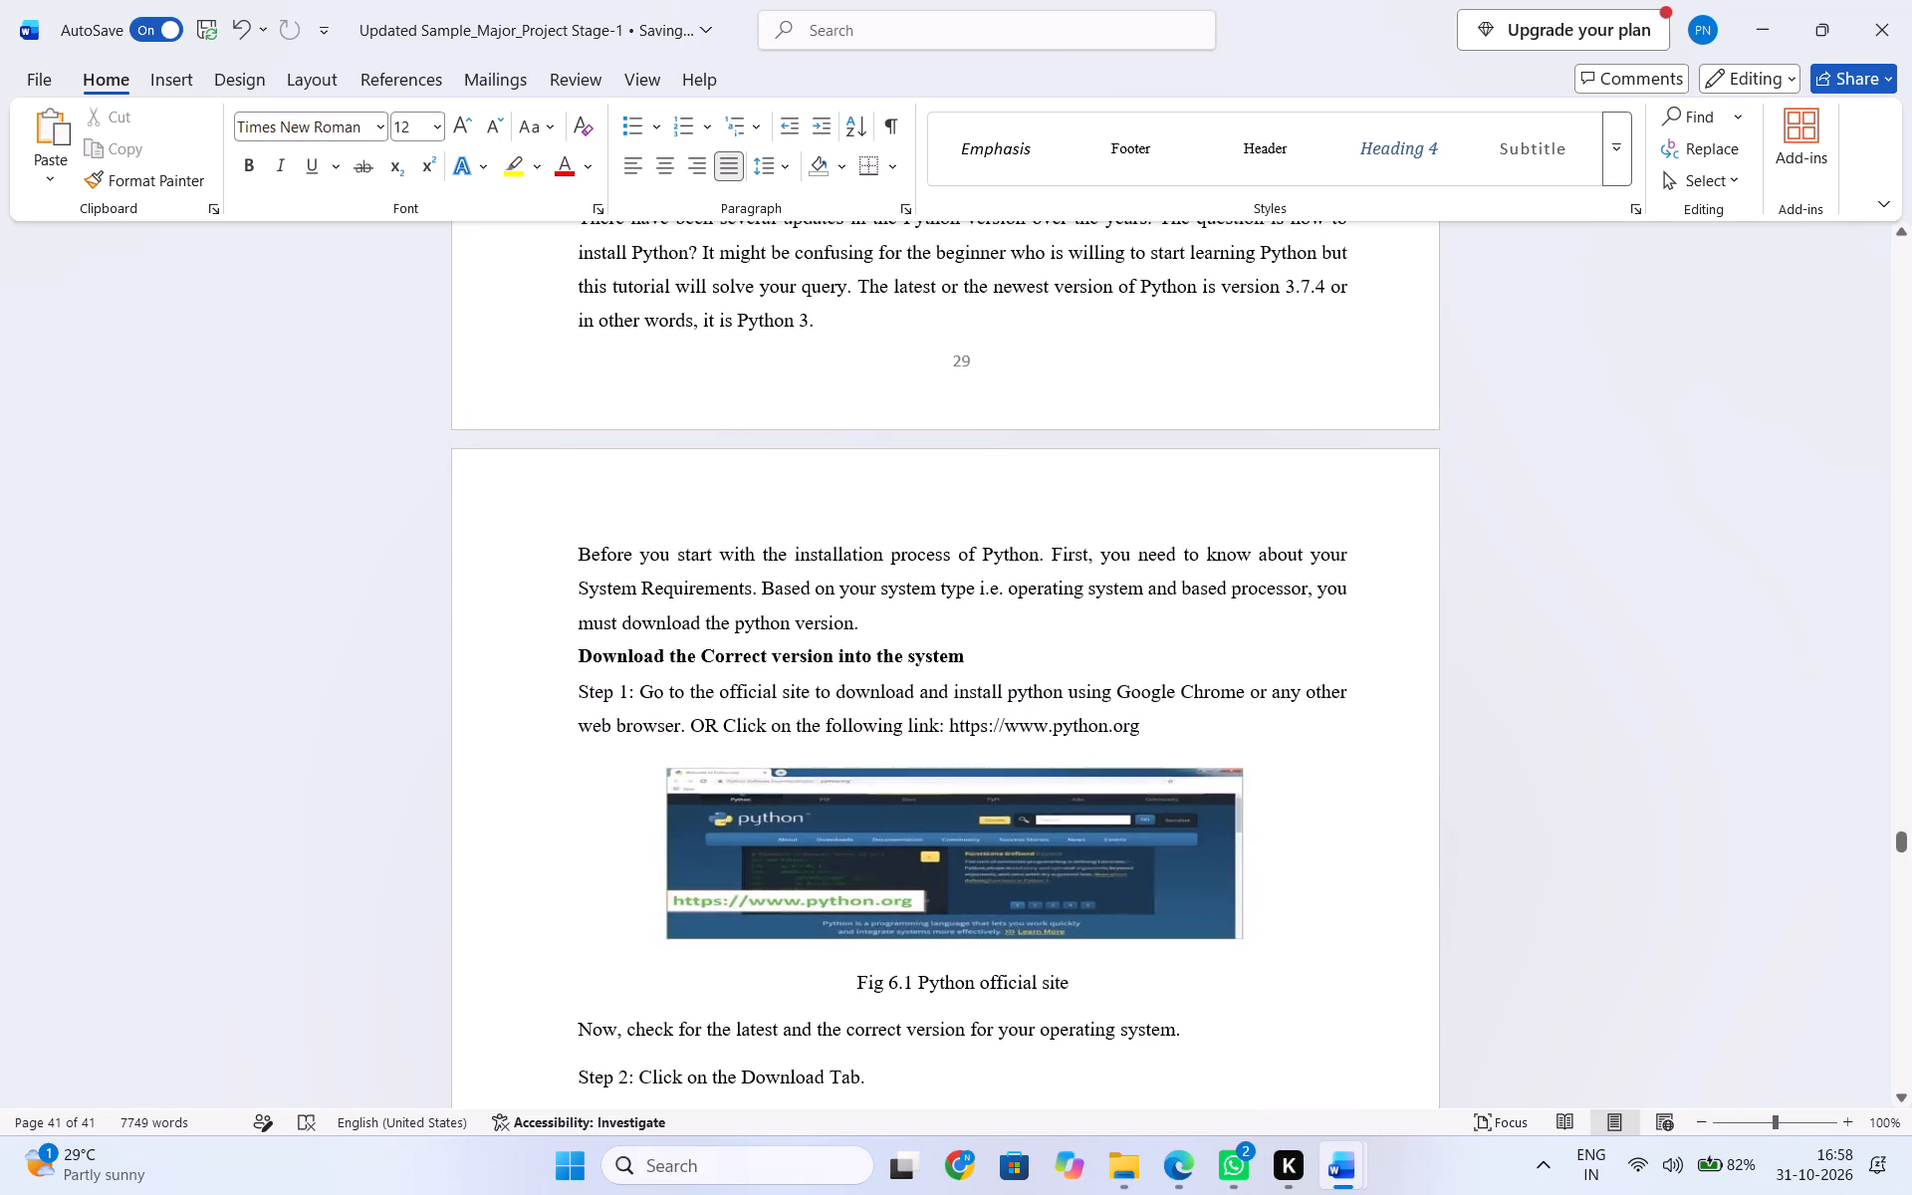
scroll(759, 945, down, 5)
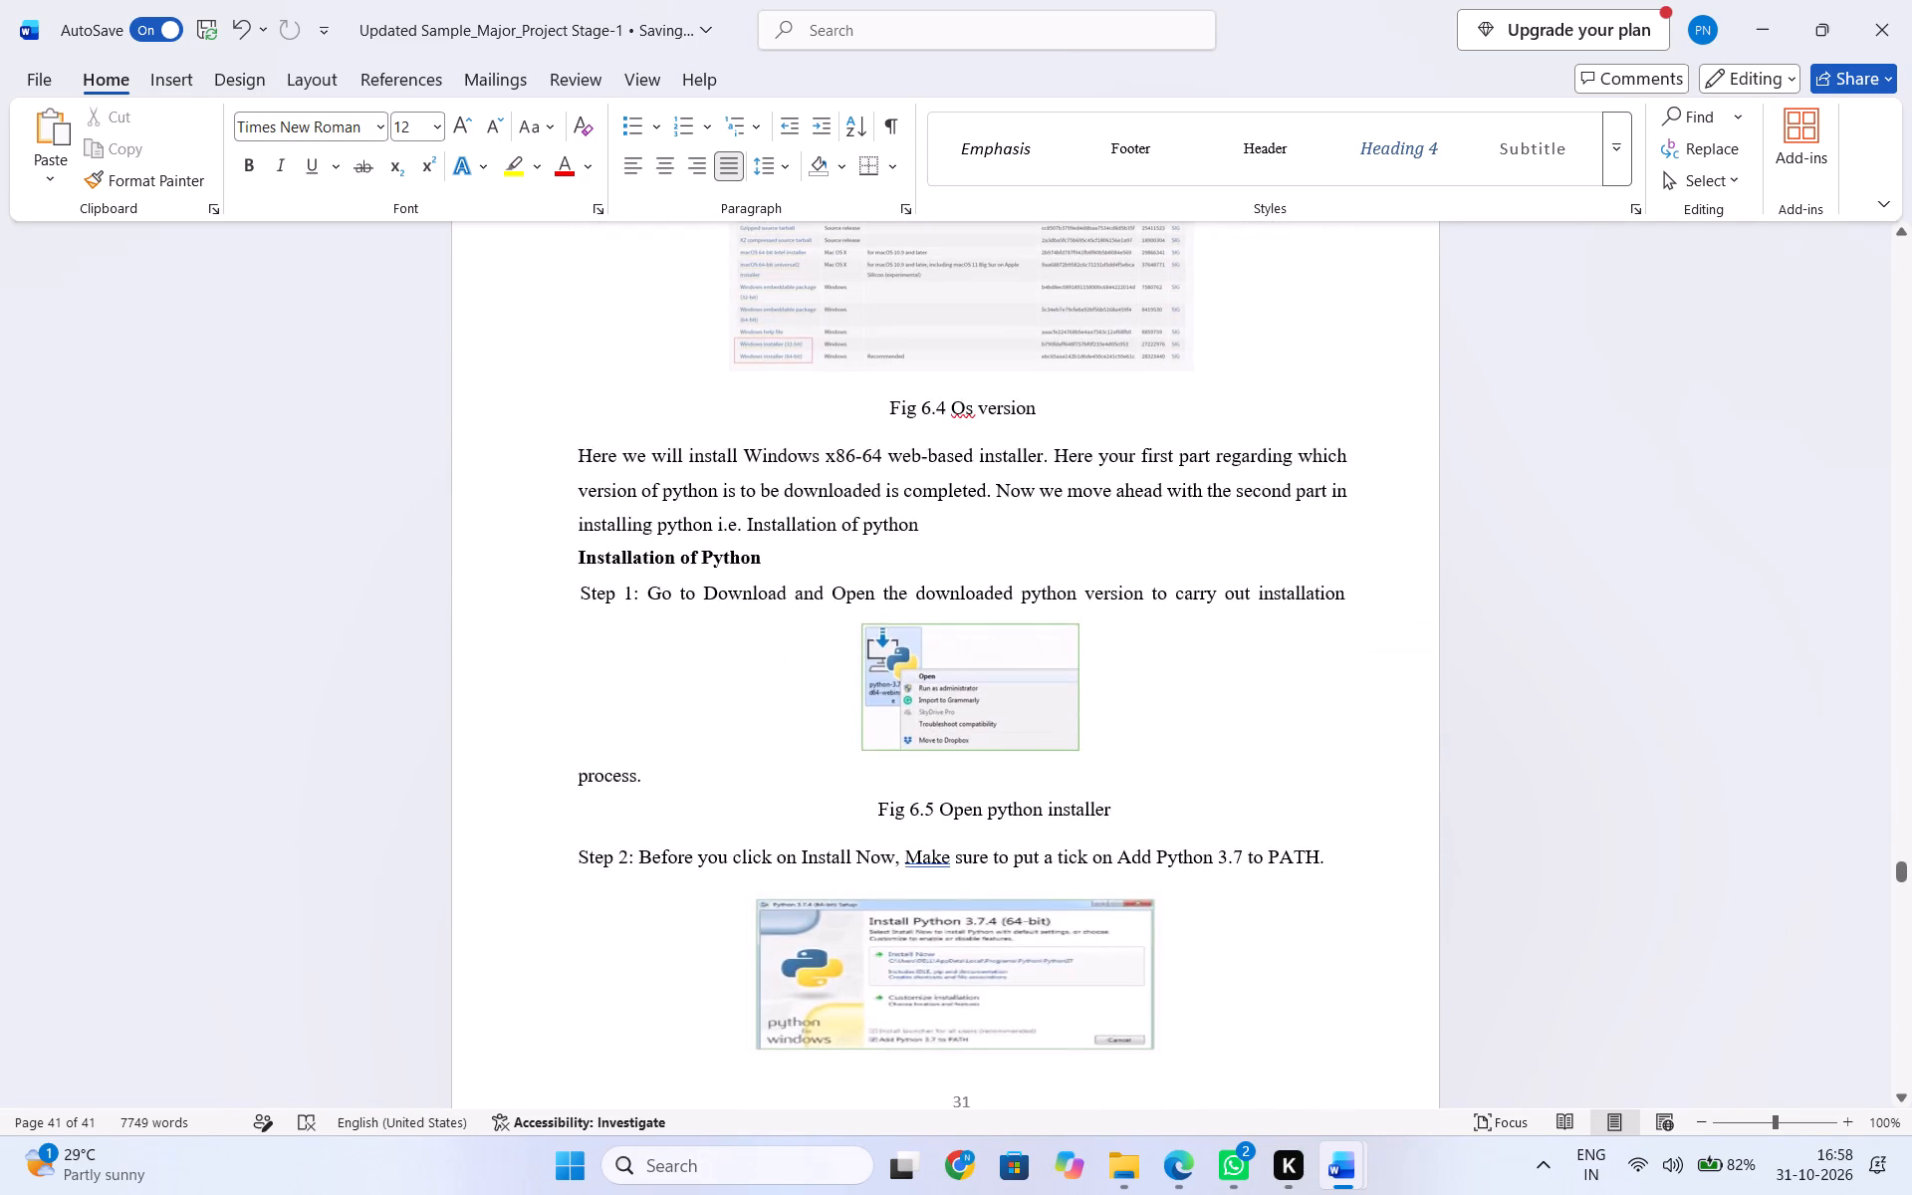
scroll(759, 945, down, 5)
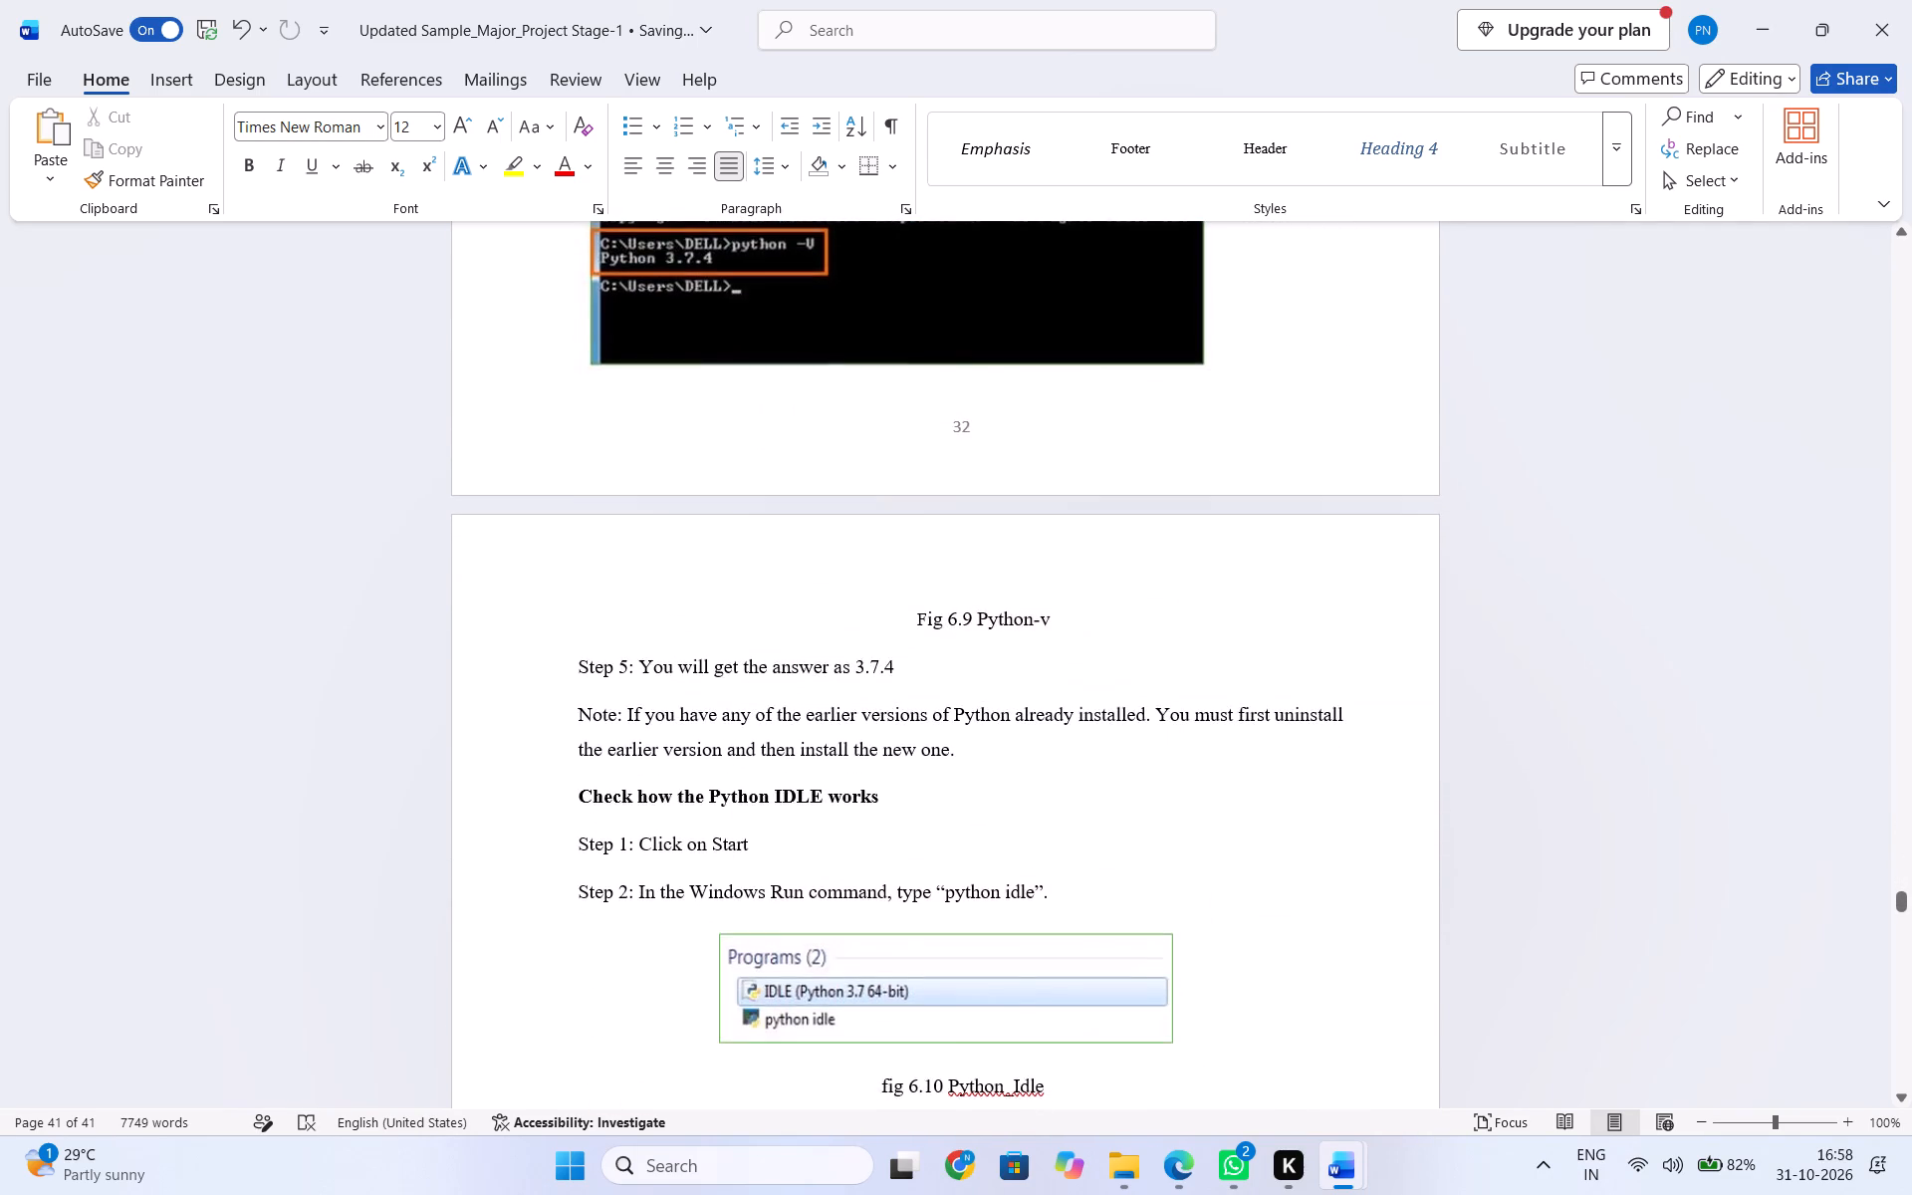
scroll(759, 945, down, 4)
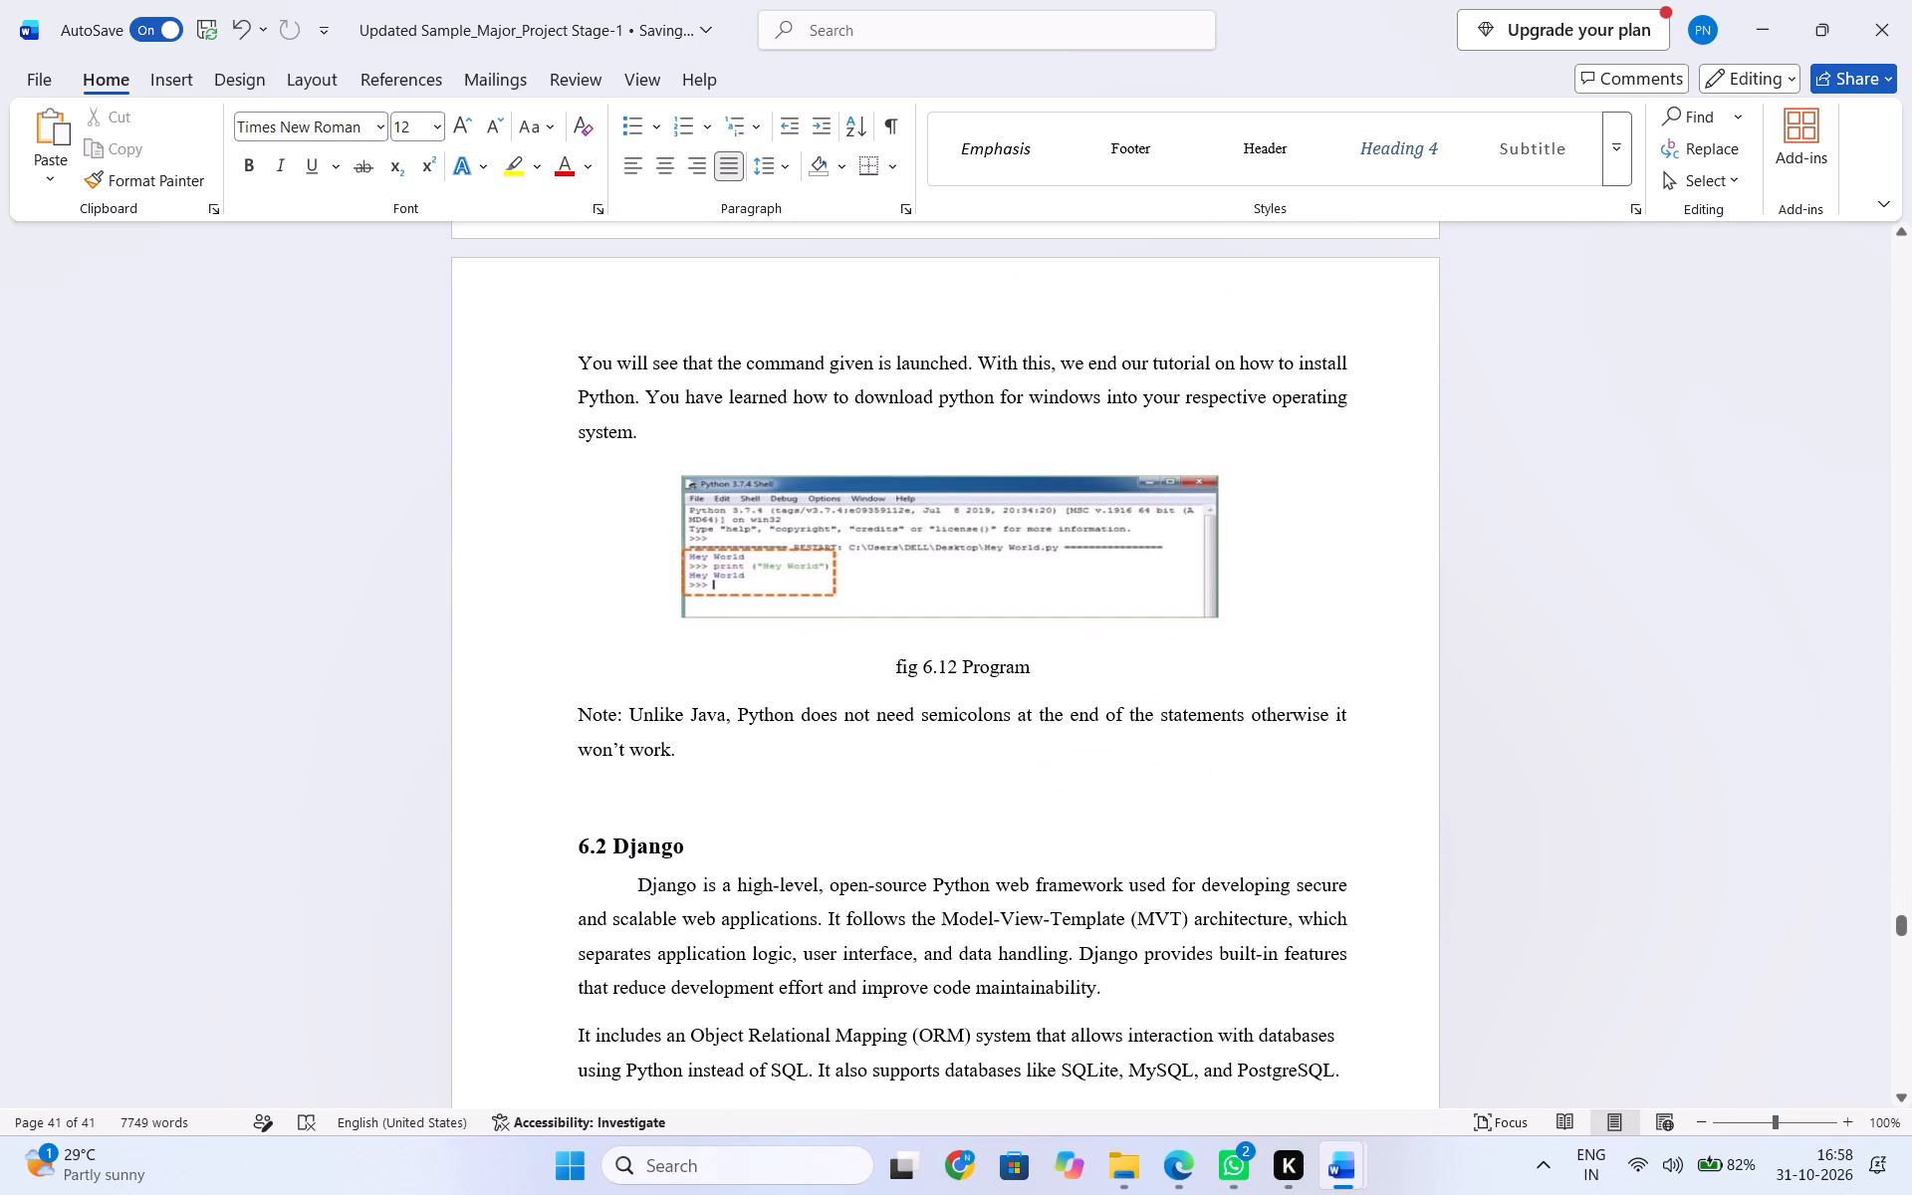
Read sections 6.2 Django, 6.3 SQLite3 and 6.4 Anaconda up to the start of chapter 7.
scroll(759, 945, down, 1)
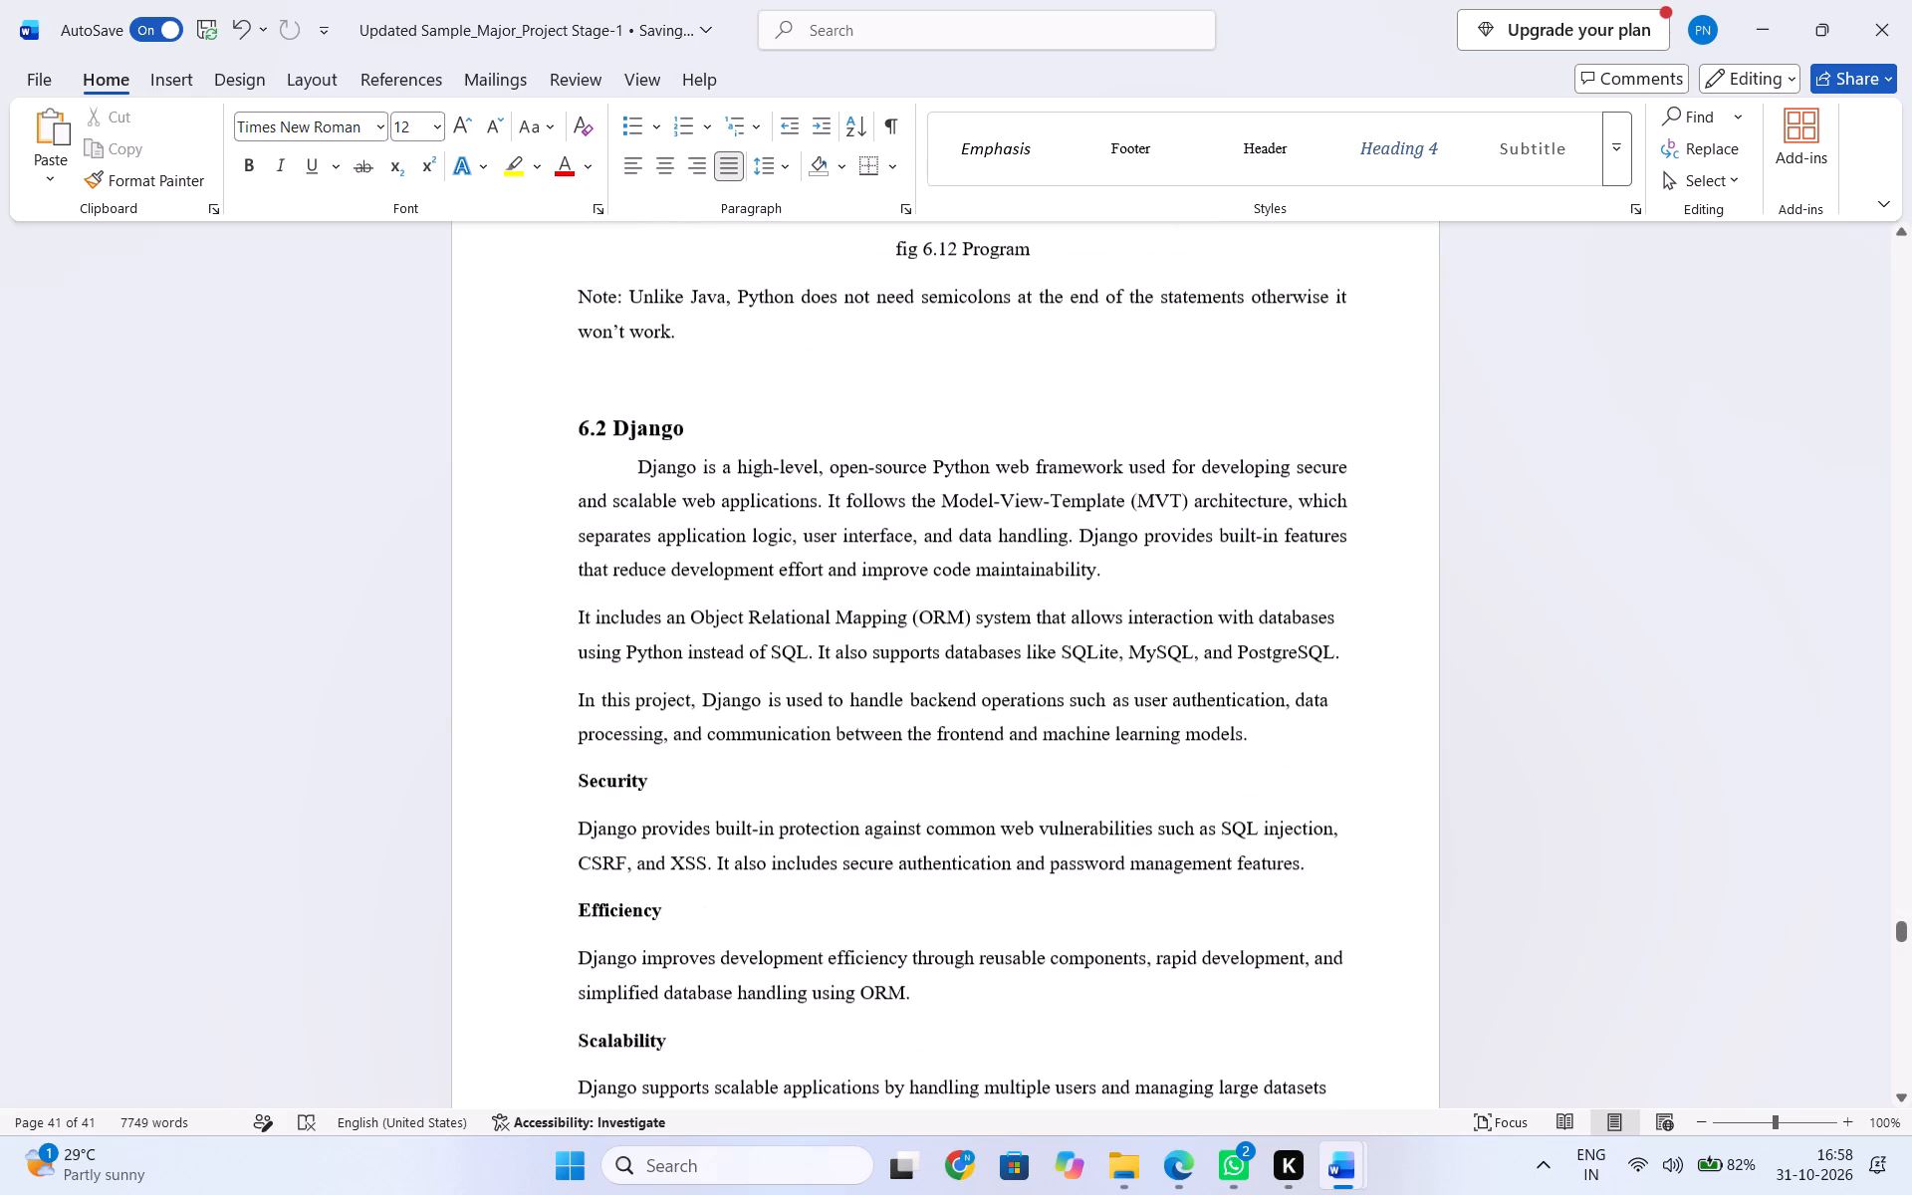
scroll(759, 945, down, 1)
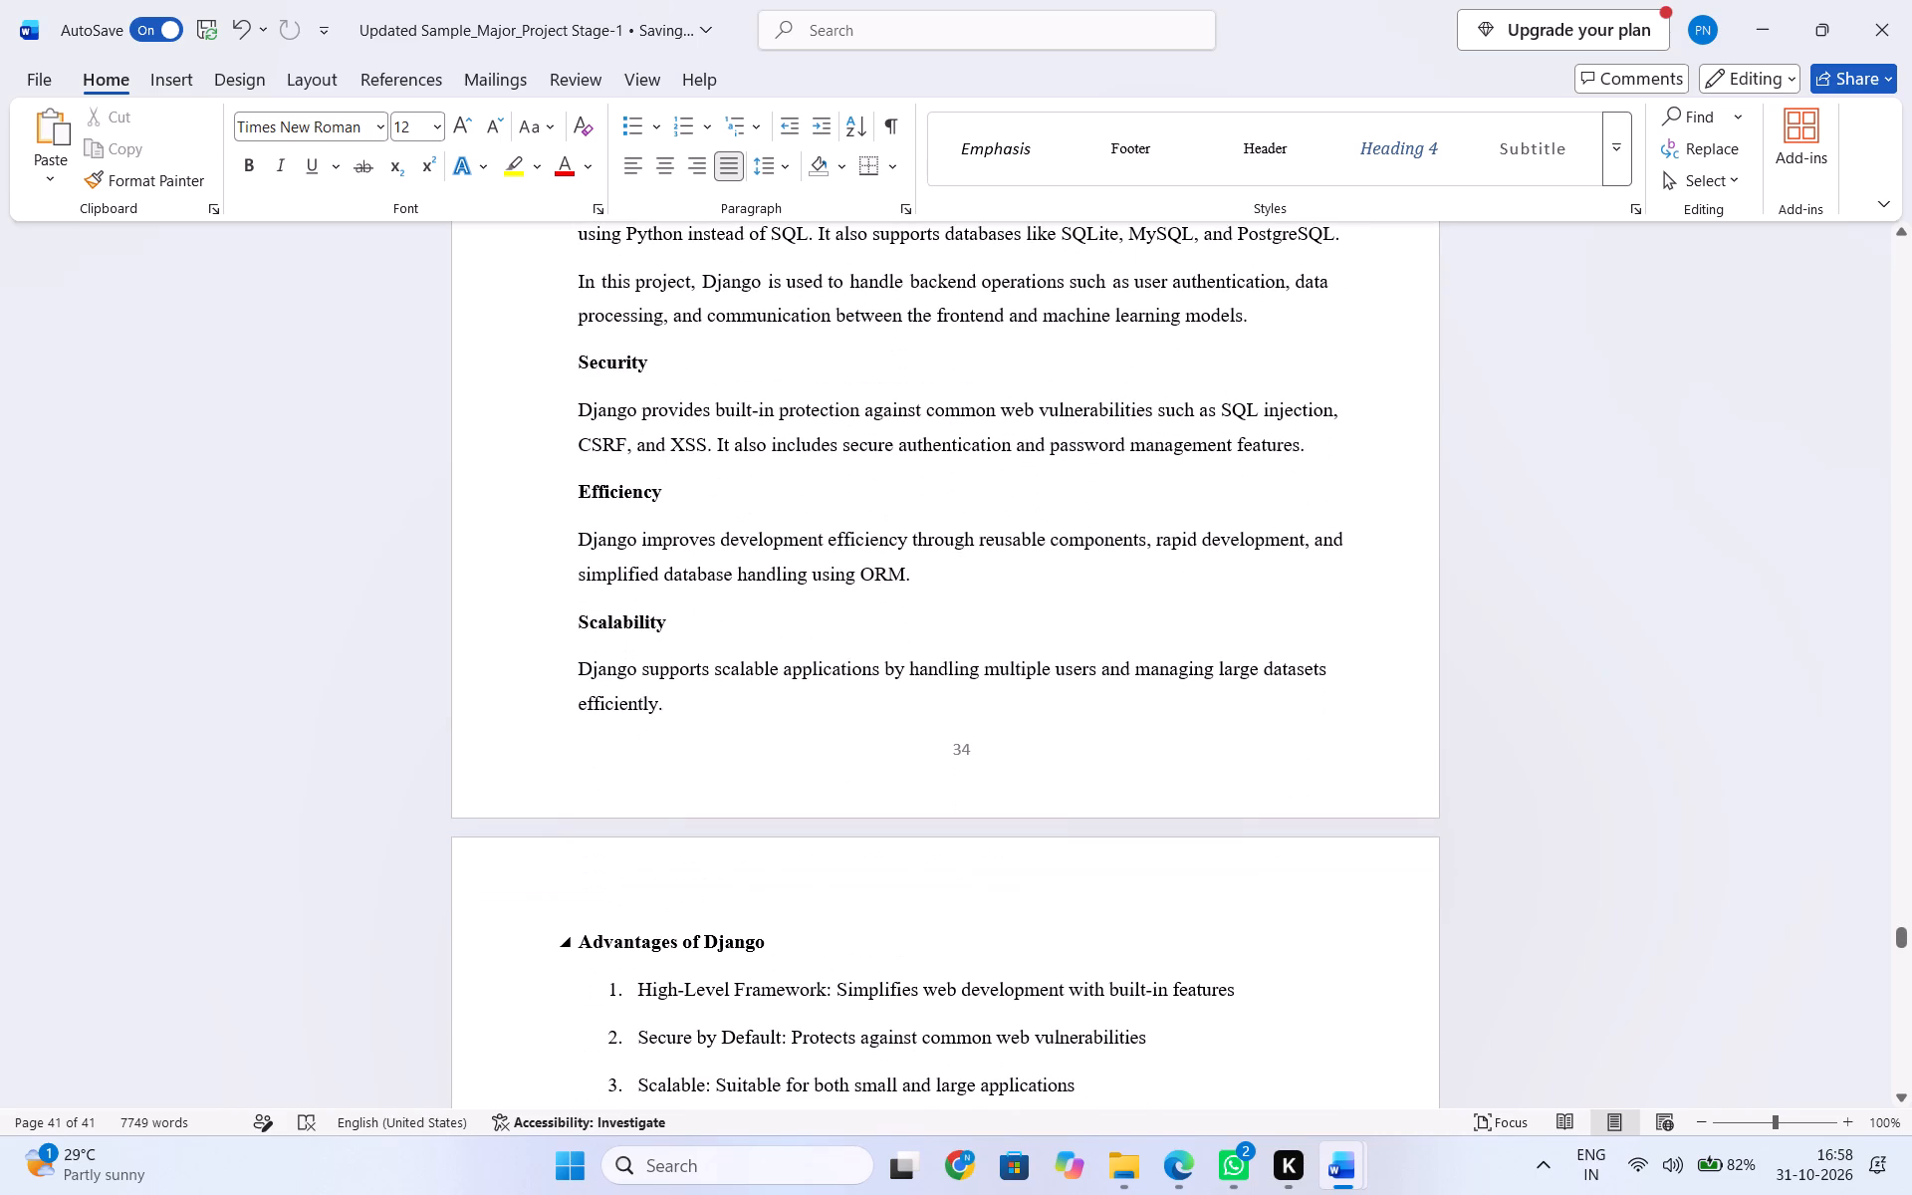
scroll(759, 945, down, 1)
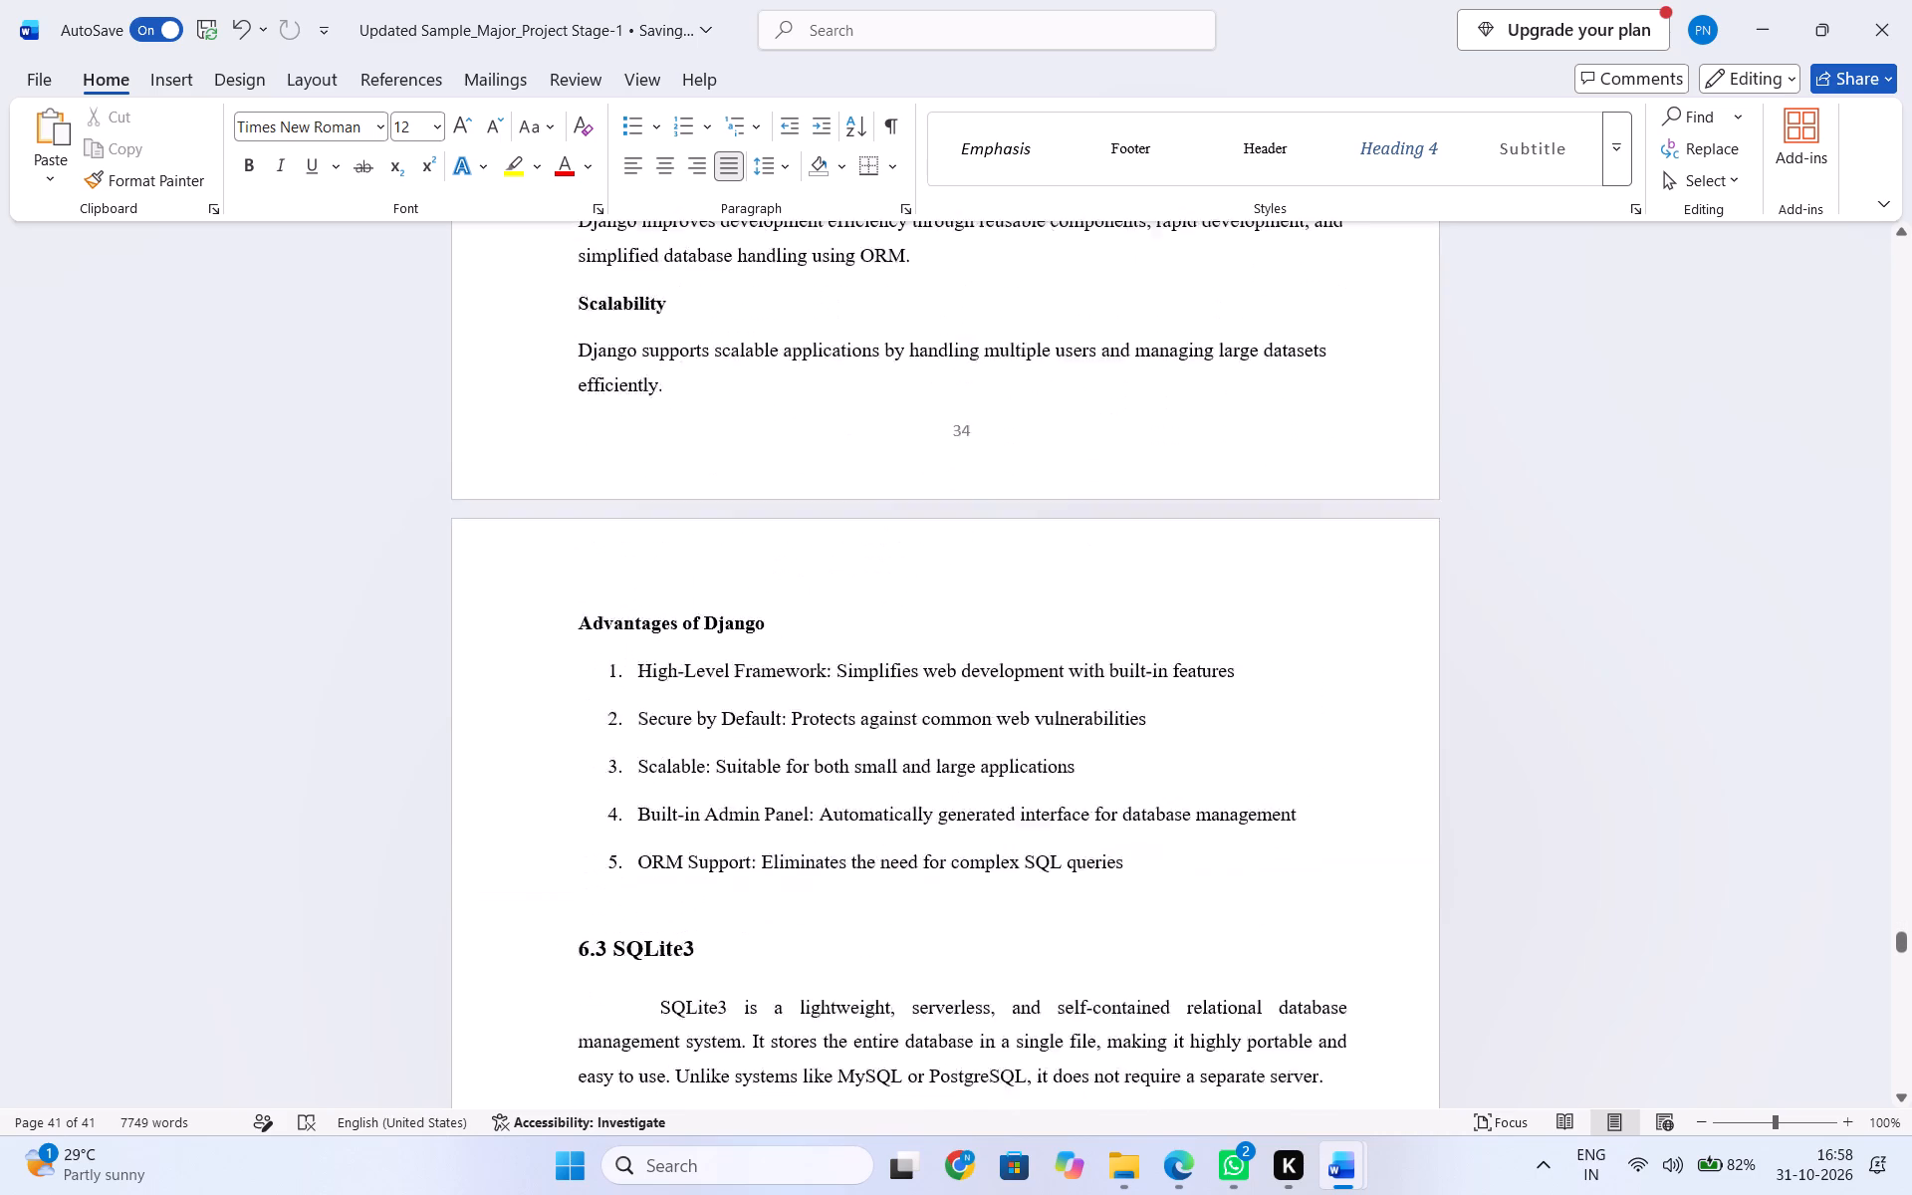
scroll(759, 945, down, 2)
scroll(759, 945, up, 1)
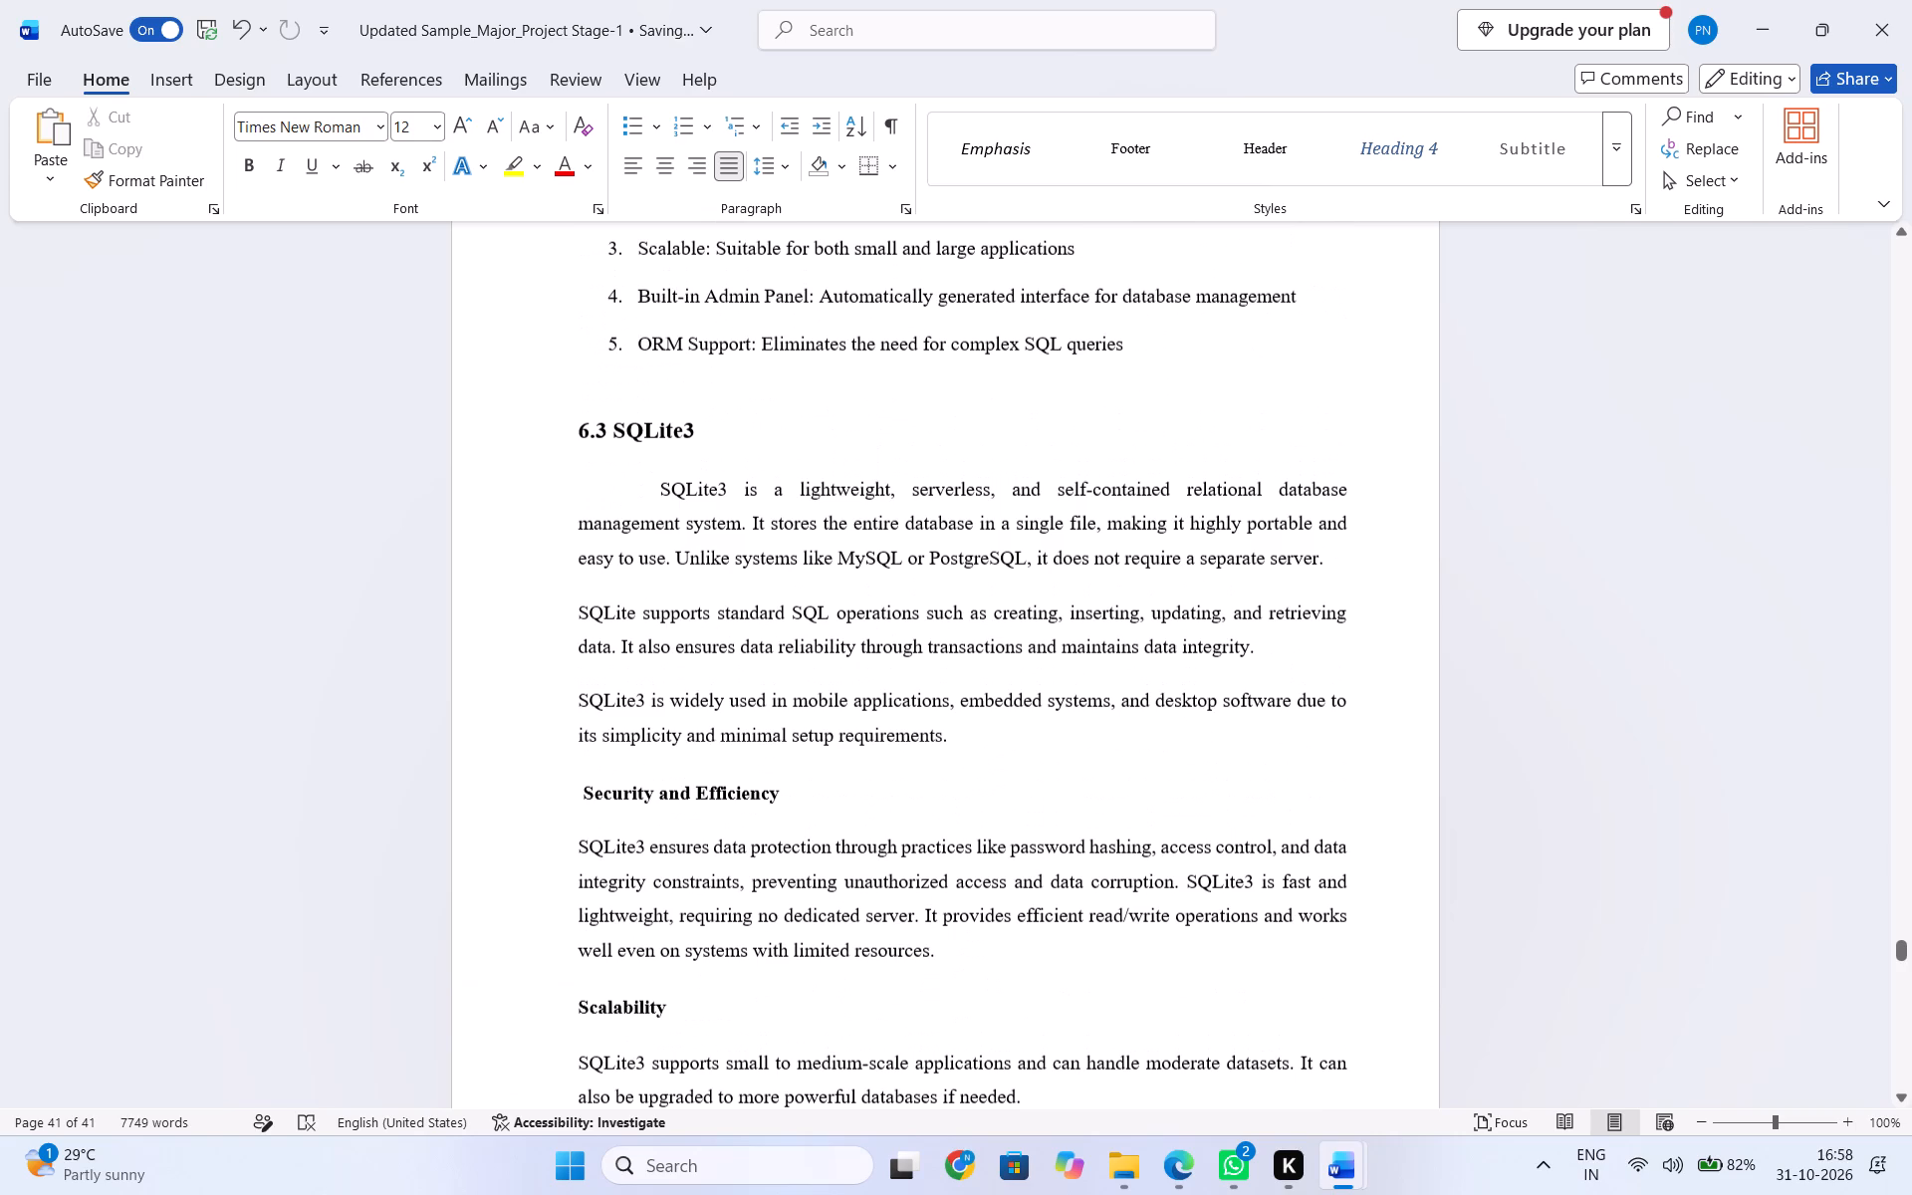
scroll(762, 946, down, 4)
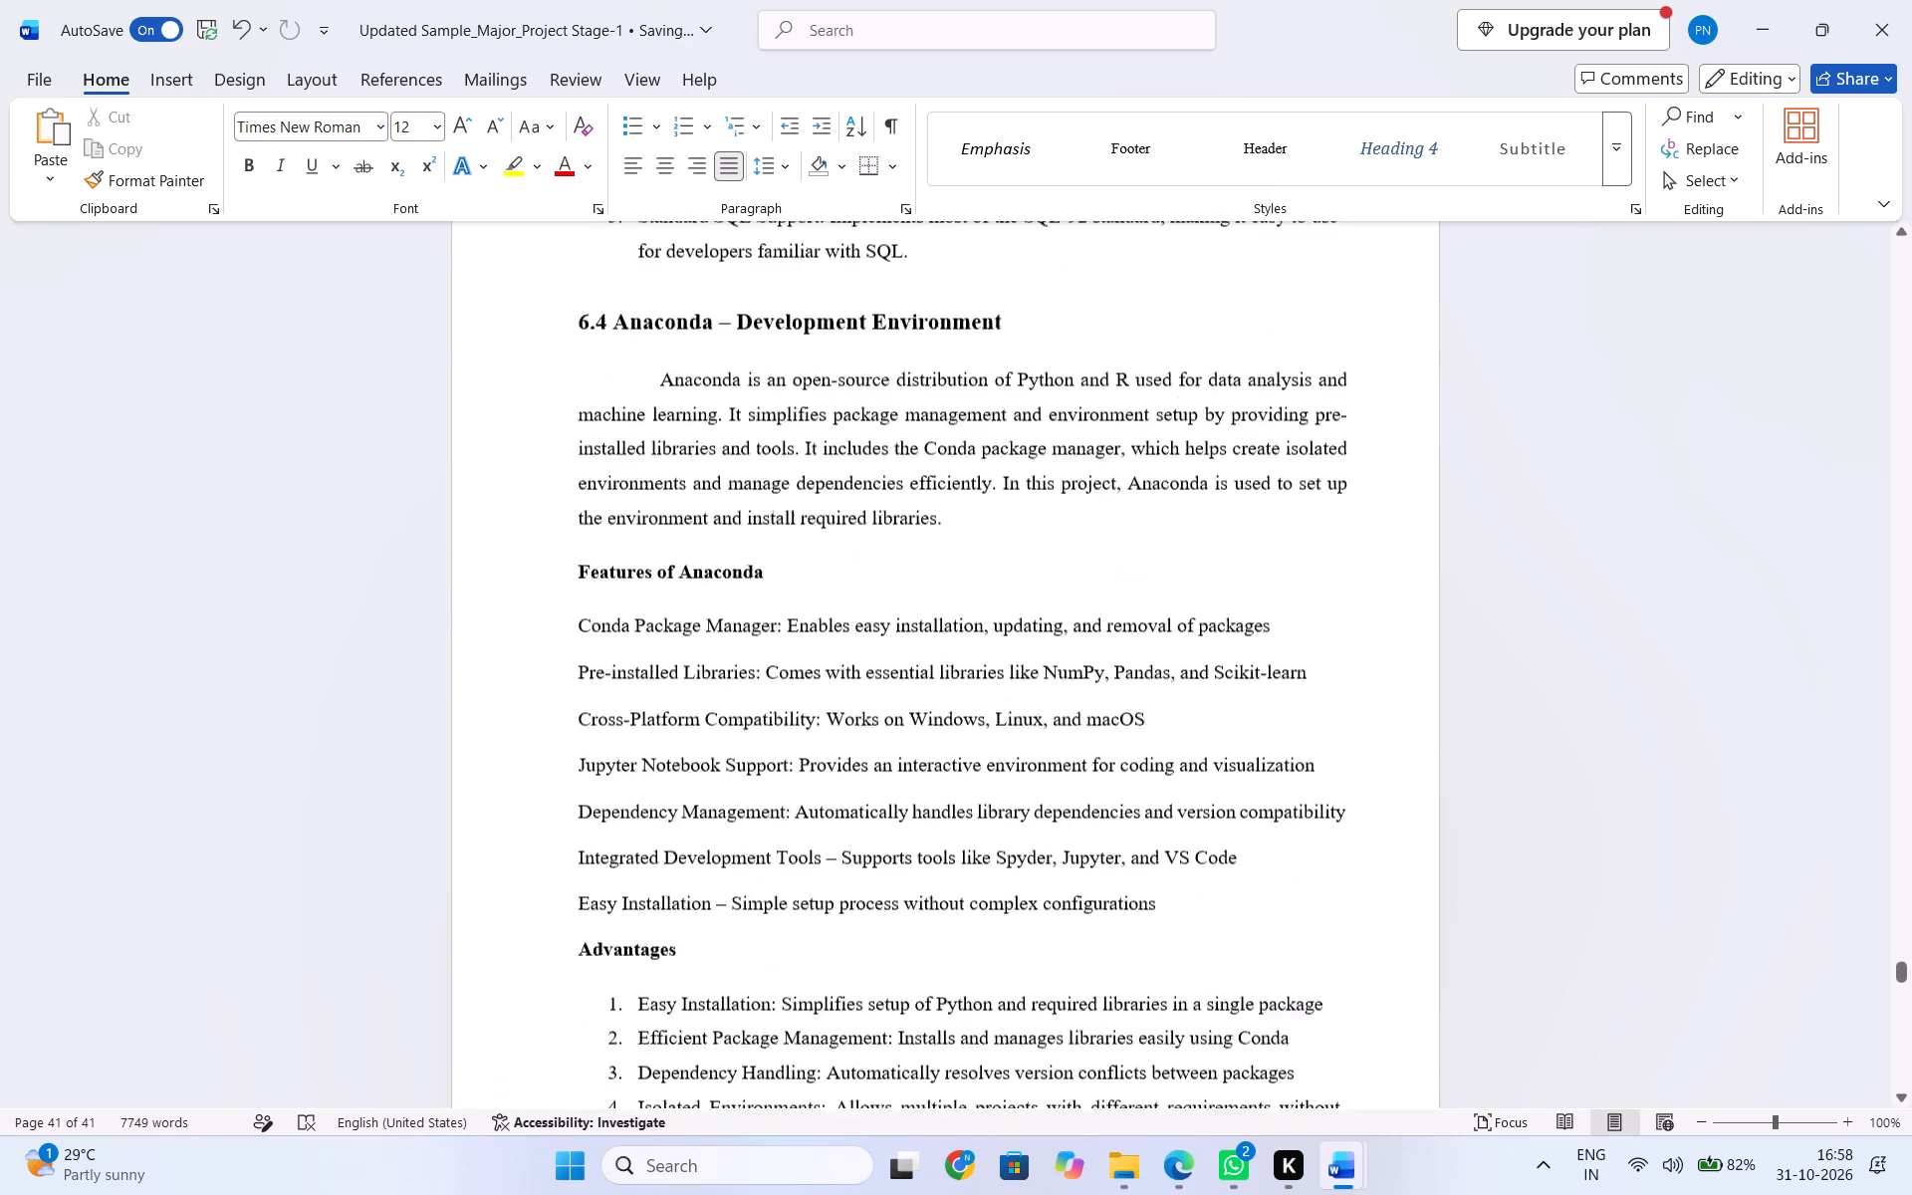
scroll(763, 946, down, 1)
scroll(763, 946, up, 1)
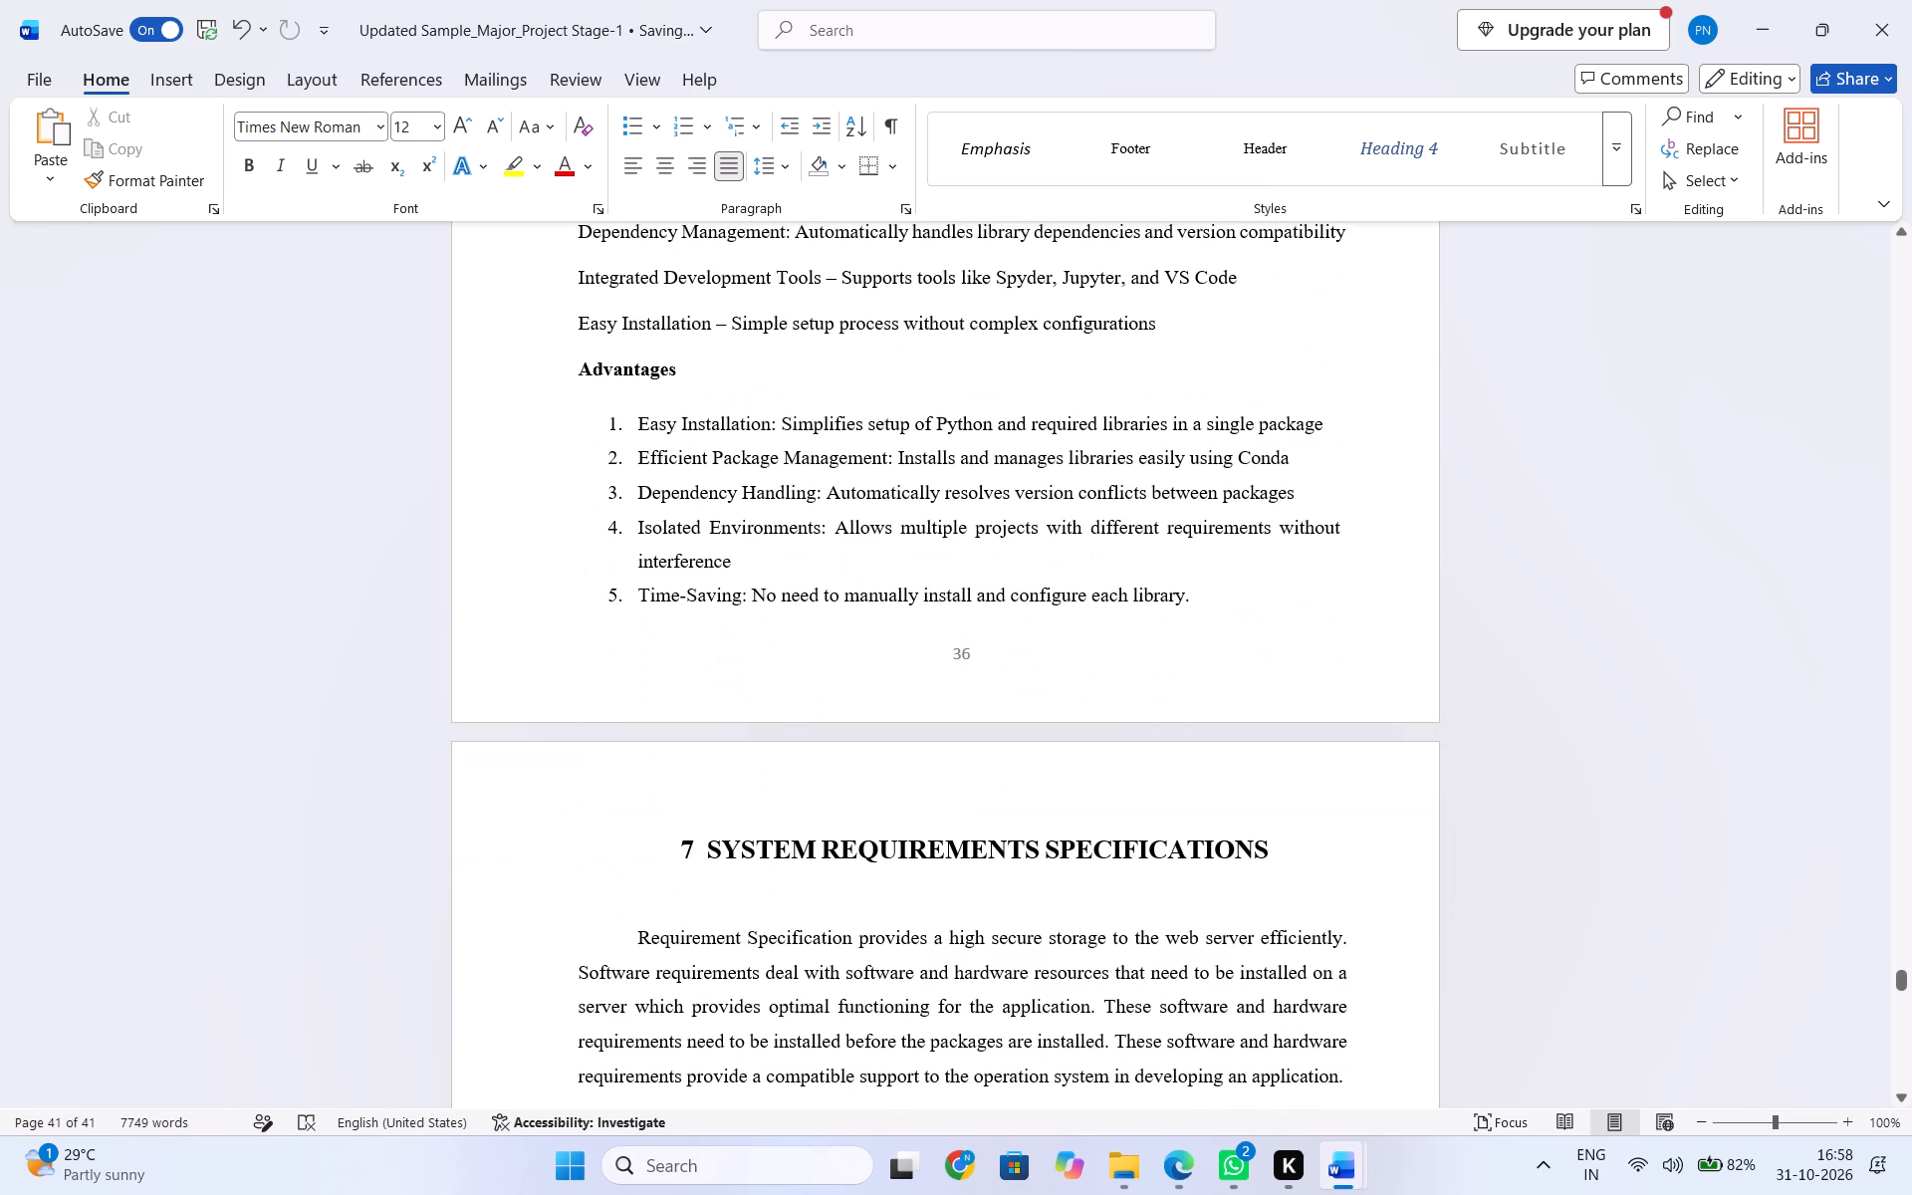
scroll(763, 946, up, 5)
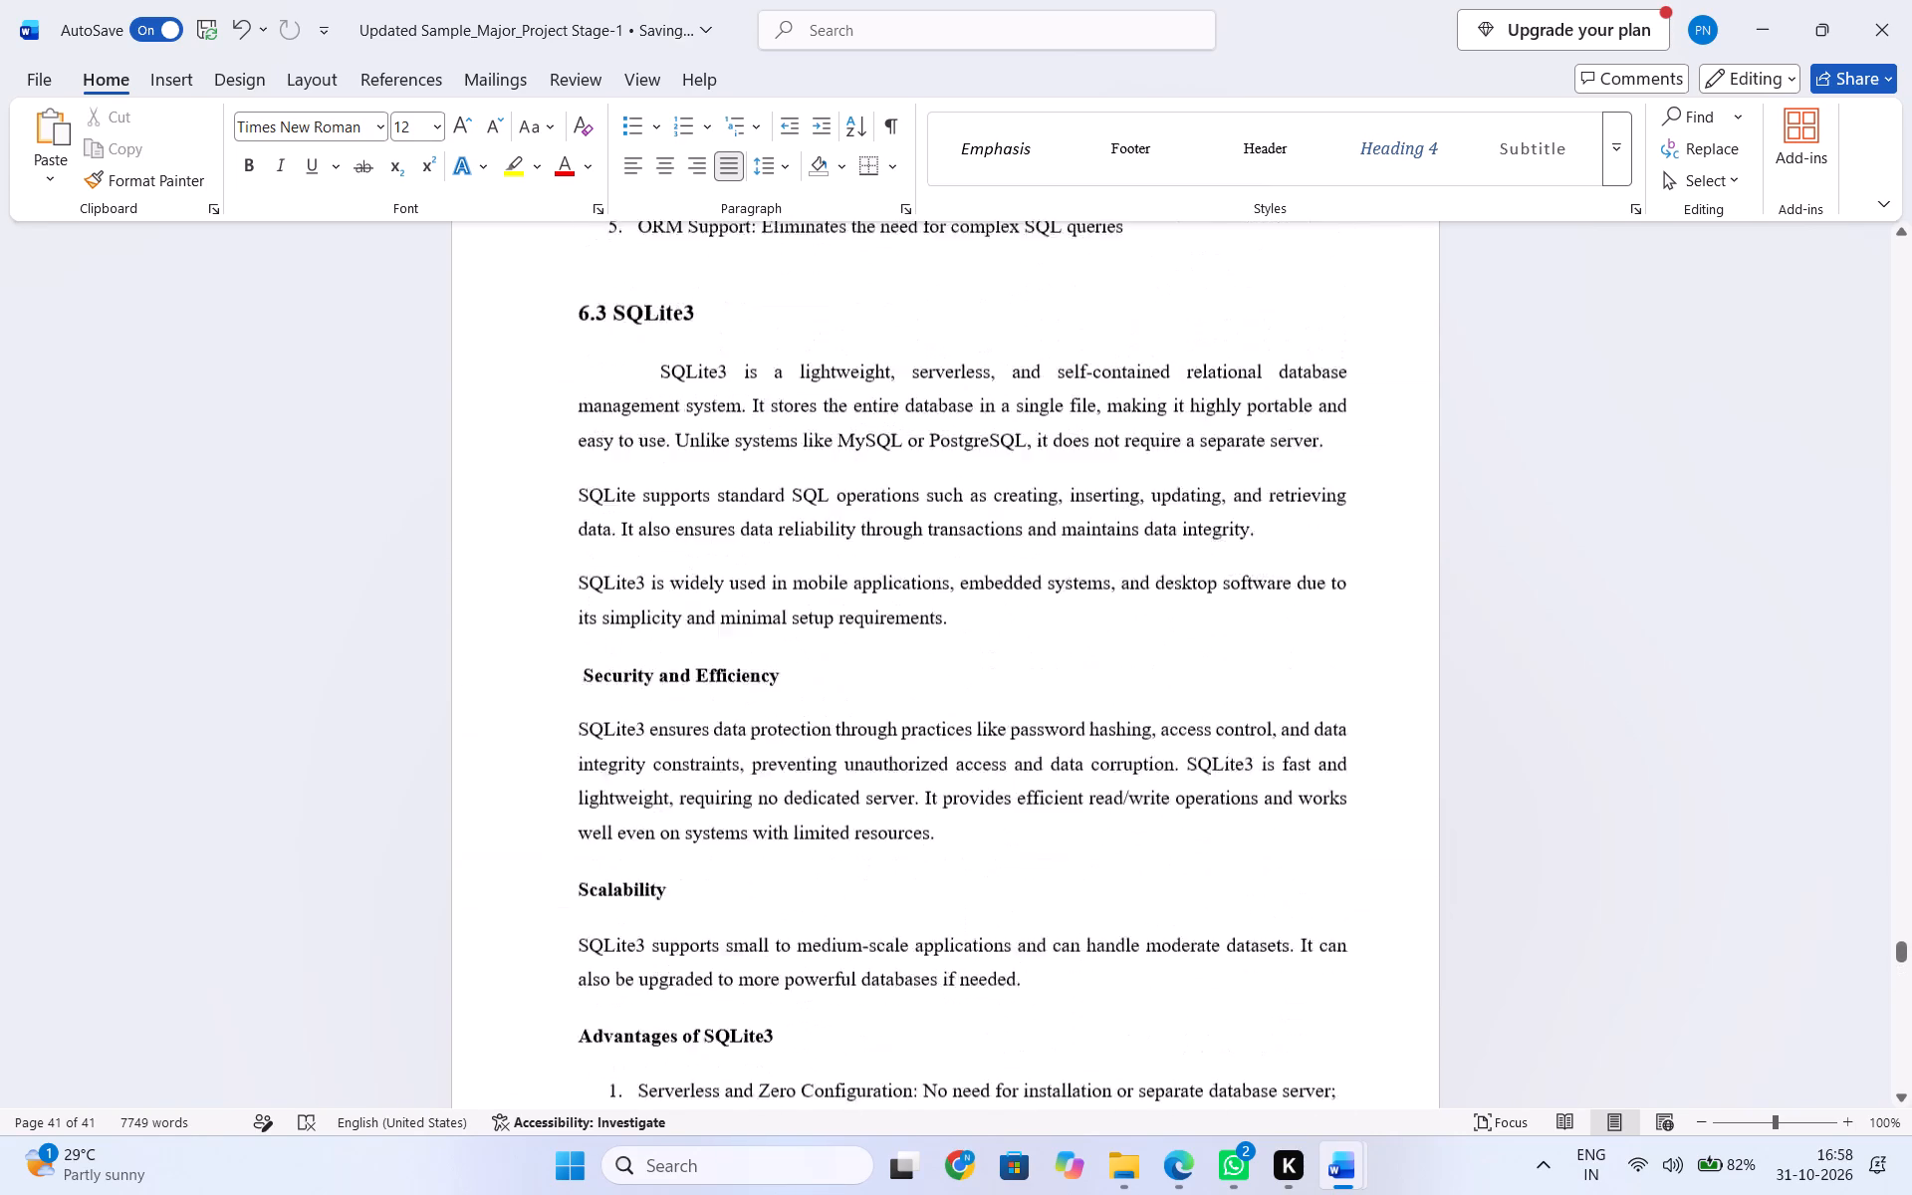
Look back through the chapter 5 collaboration, deployment and data flow diagrams, and return to the start of chapter 6 Software Environment.
scroll(763, 946, up, 14)
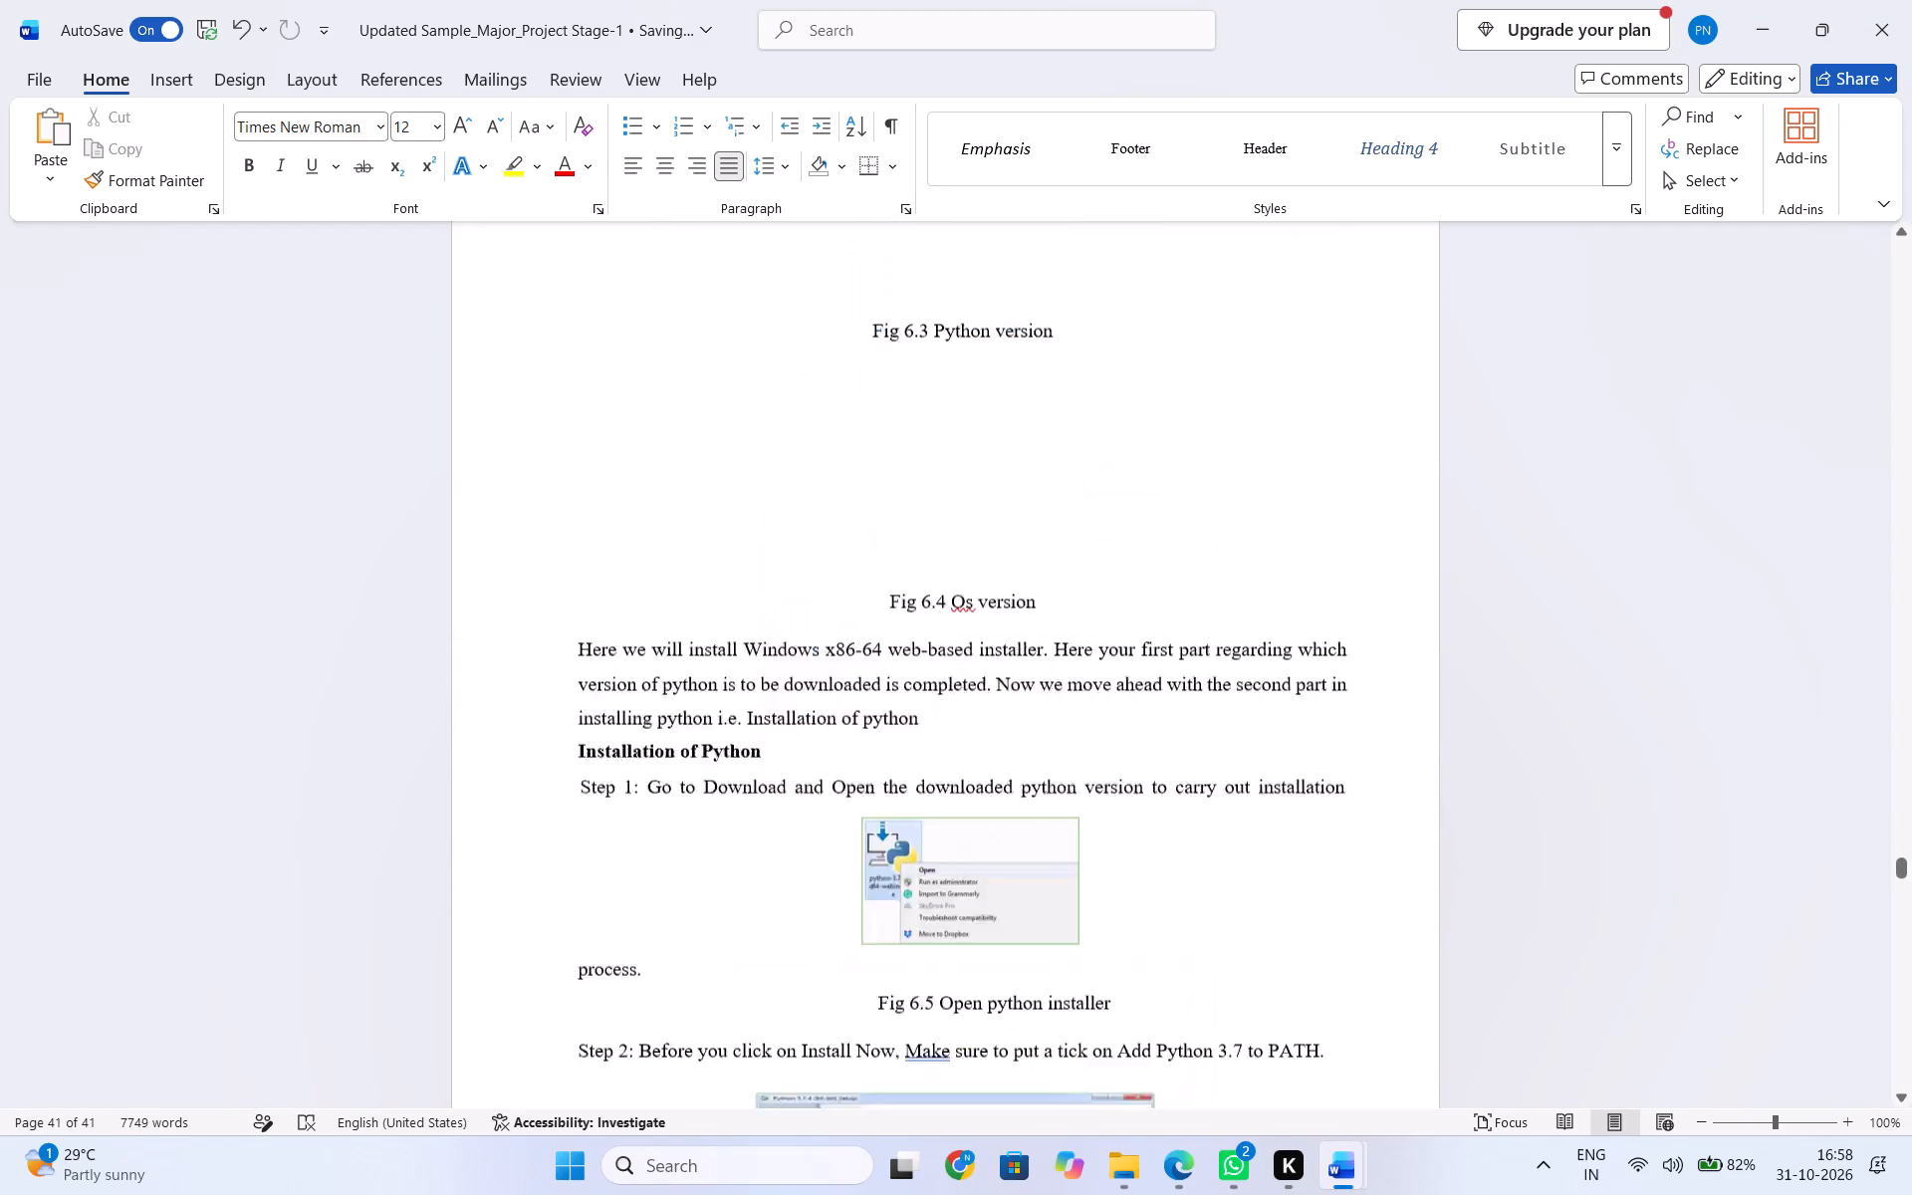
scroll(769, 946, up, 12)
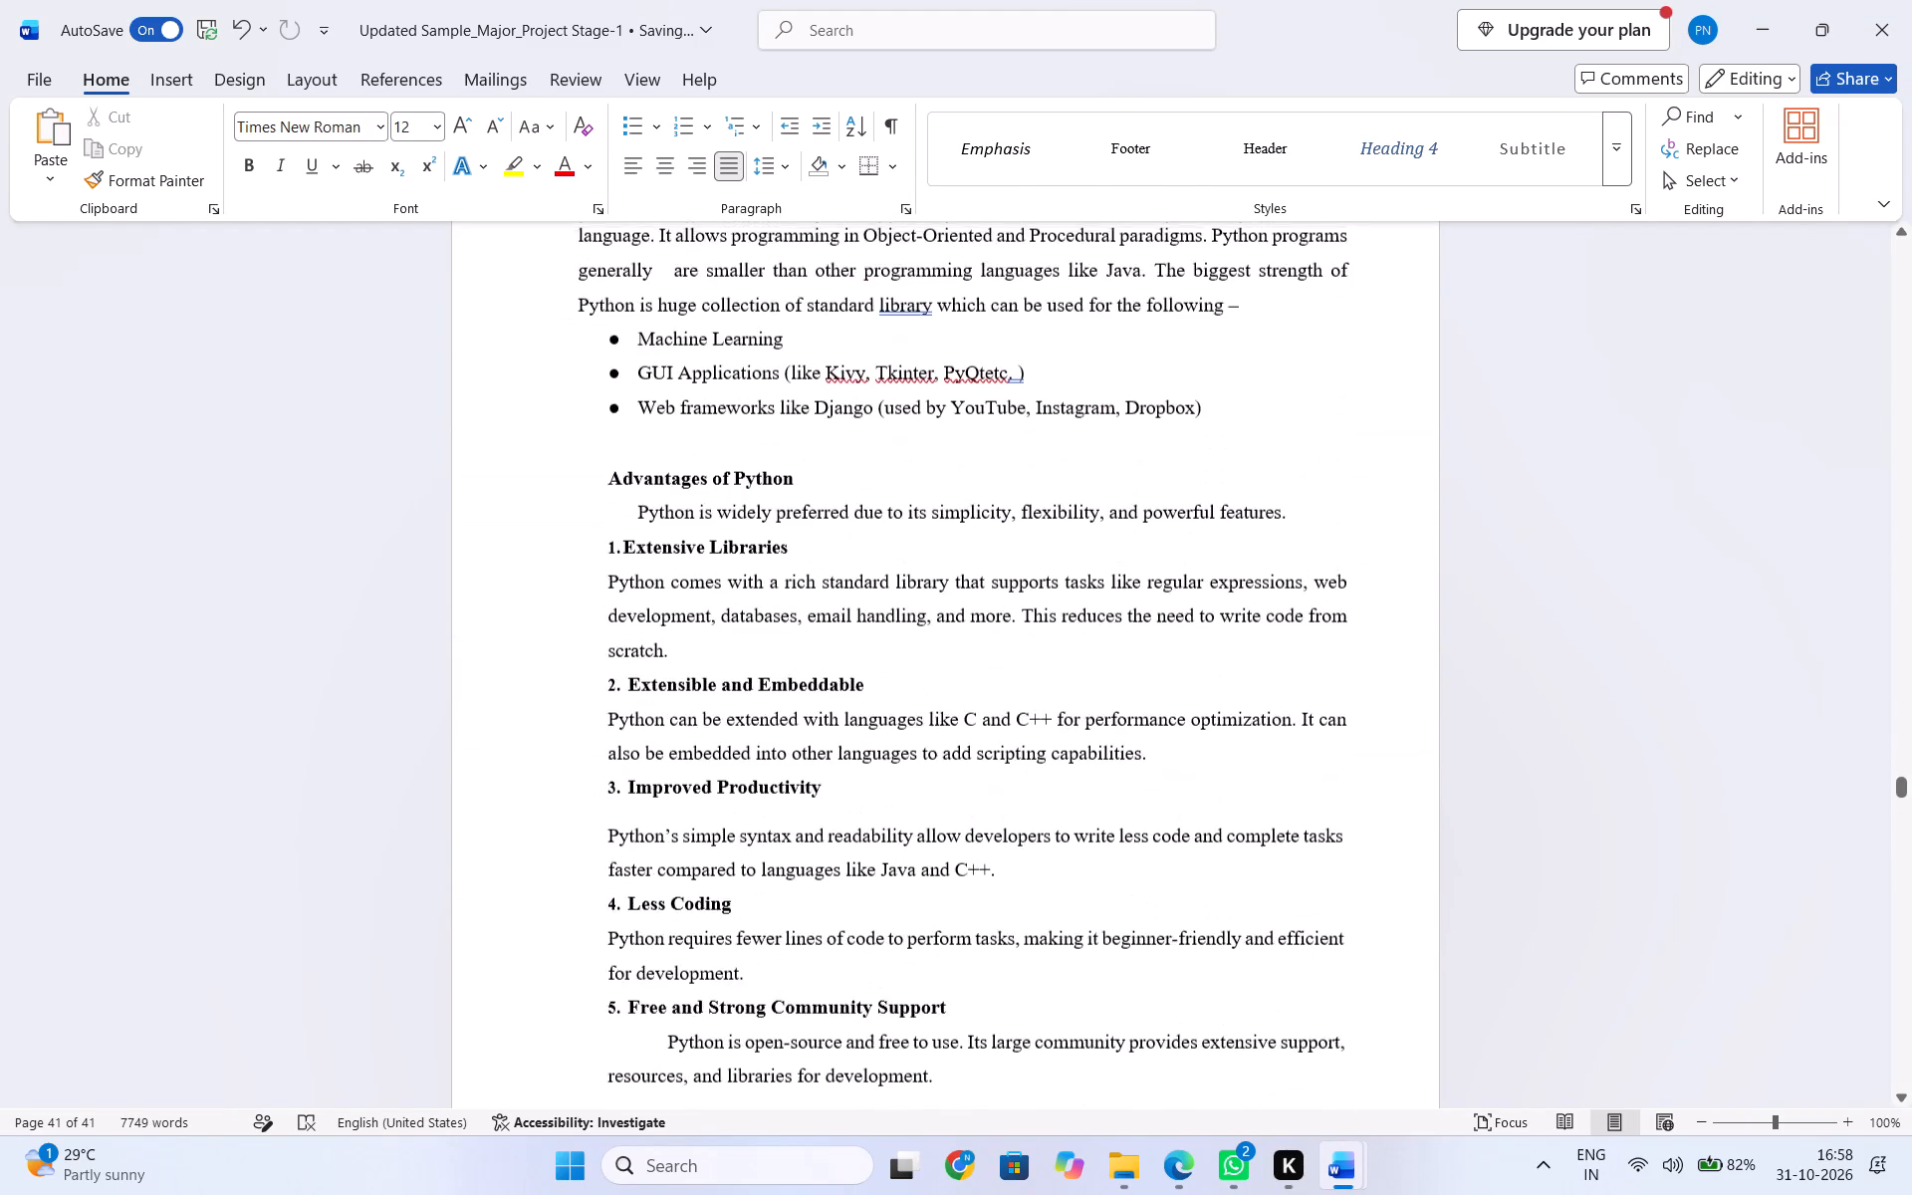
scroll(769, 946, up, 4)
scroll(769, 946, down, 2)
scroll(769, 946, up, 1)
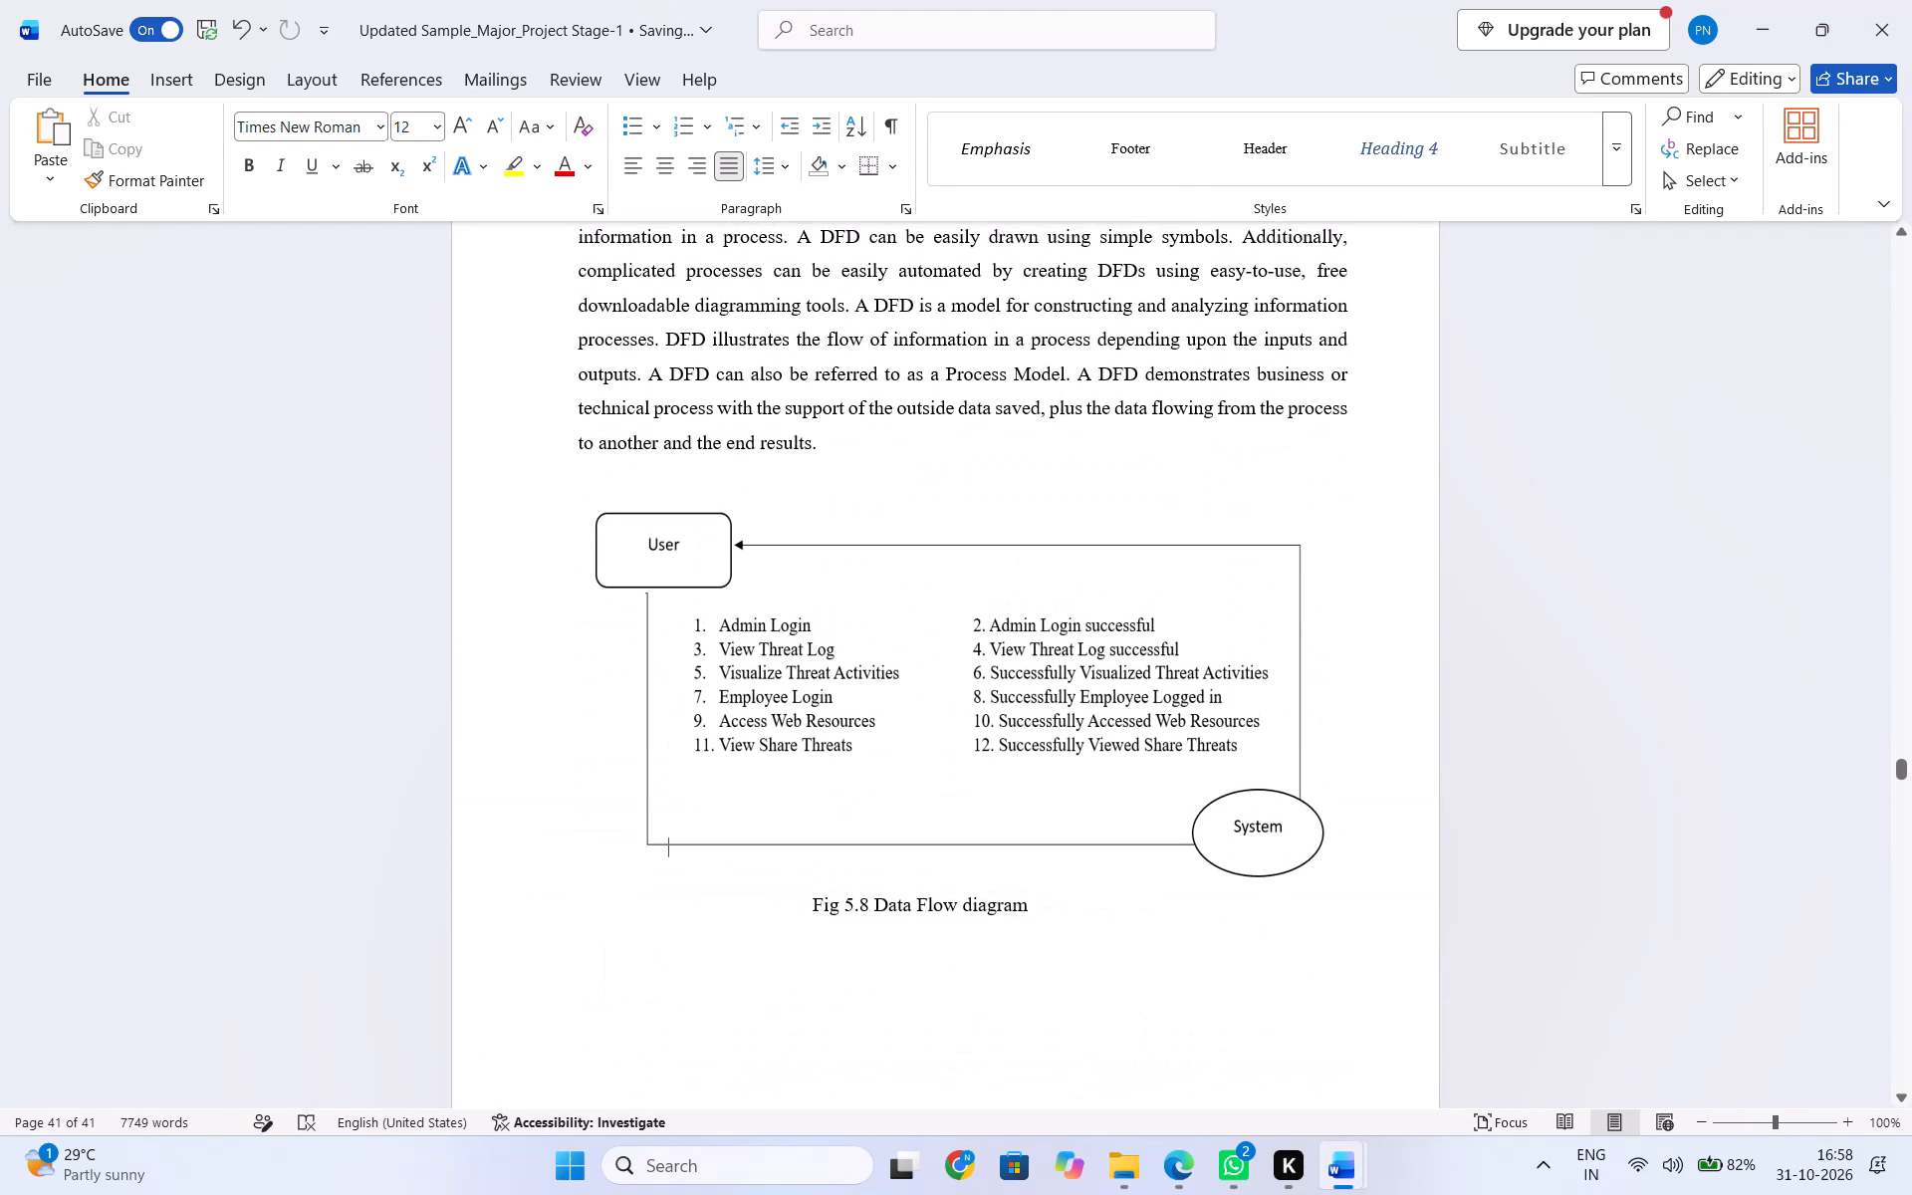
scroll(769, 946, up, 1)
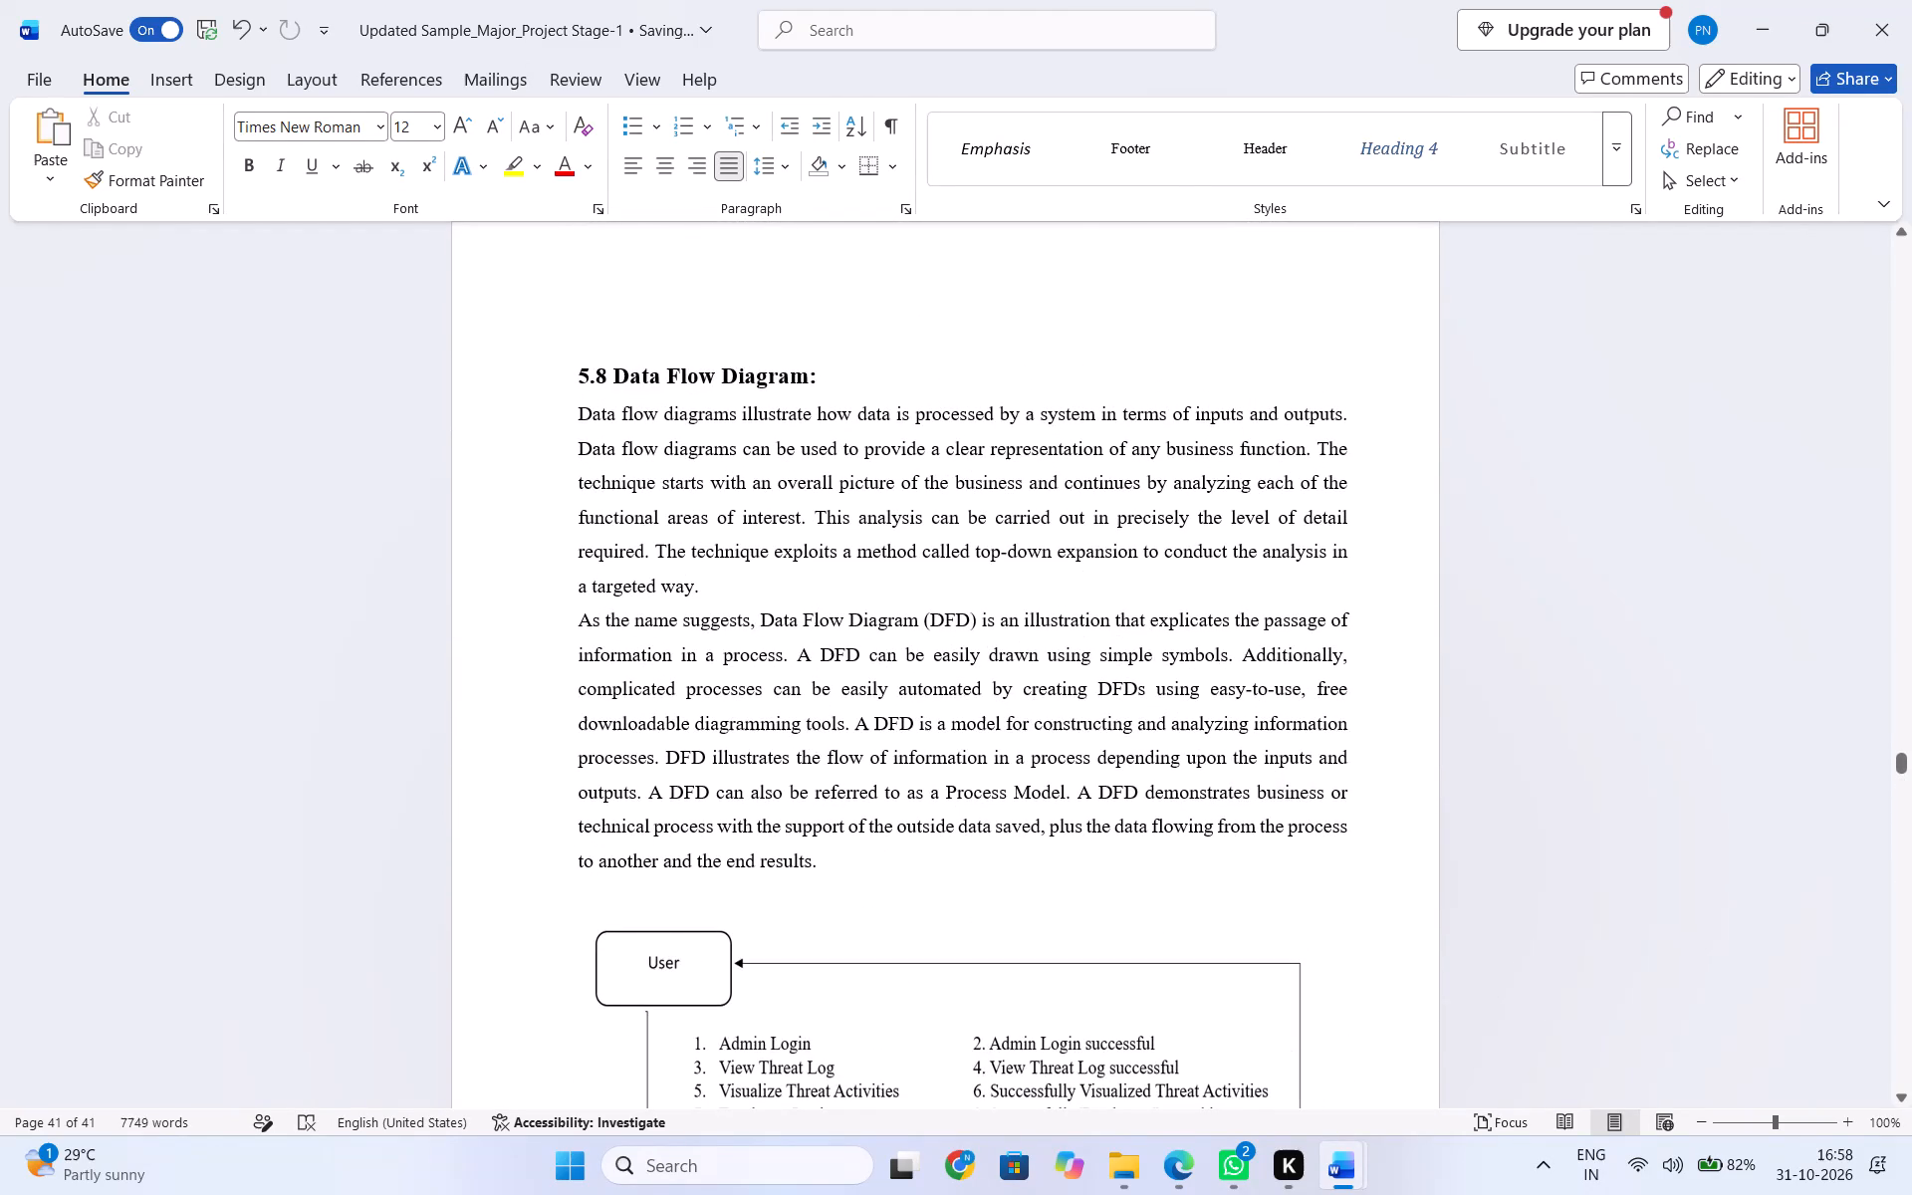
scroll(791, 938, up, 1)
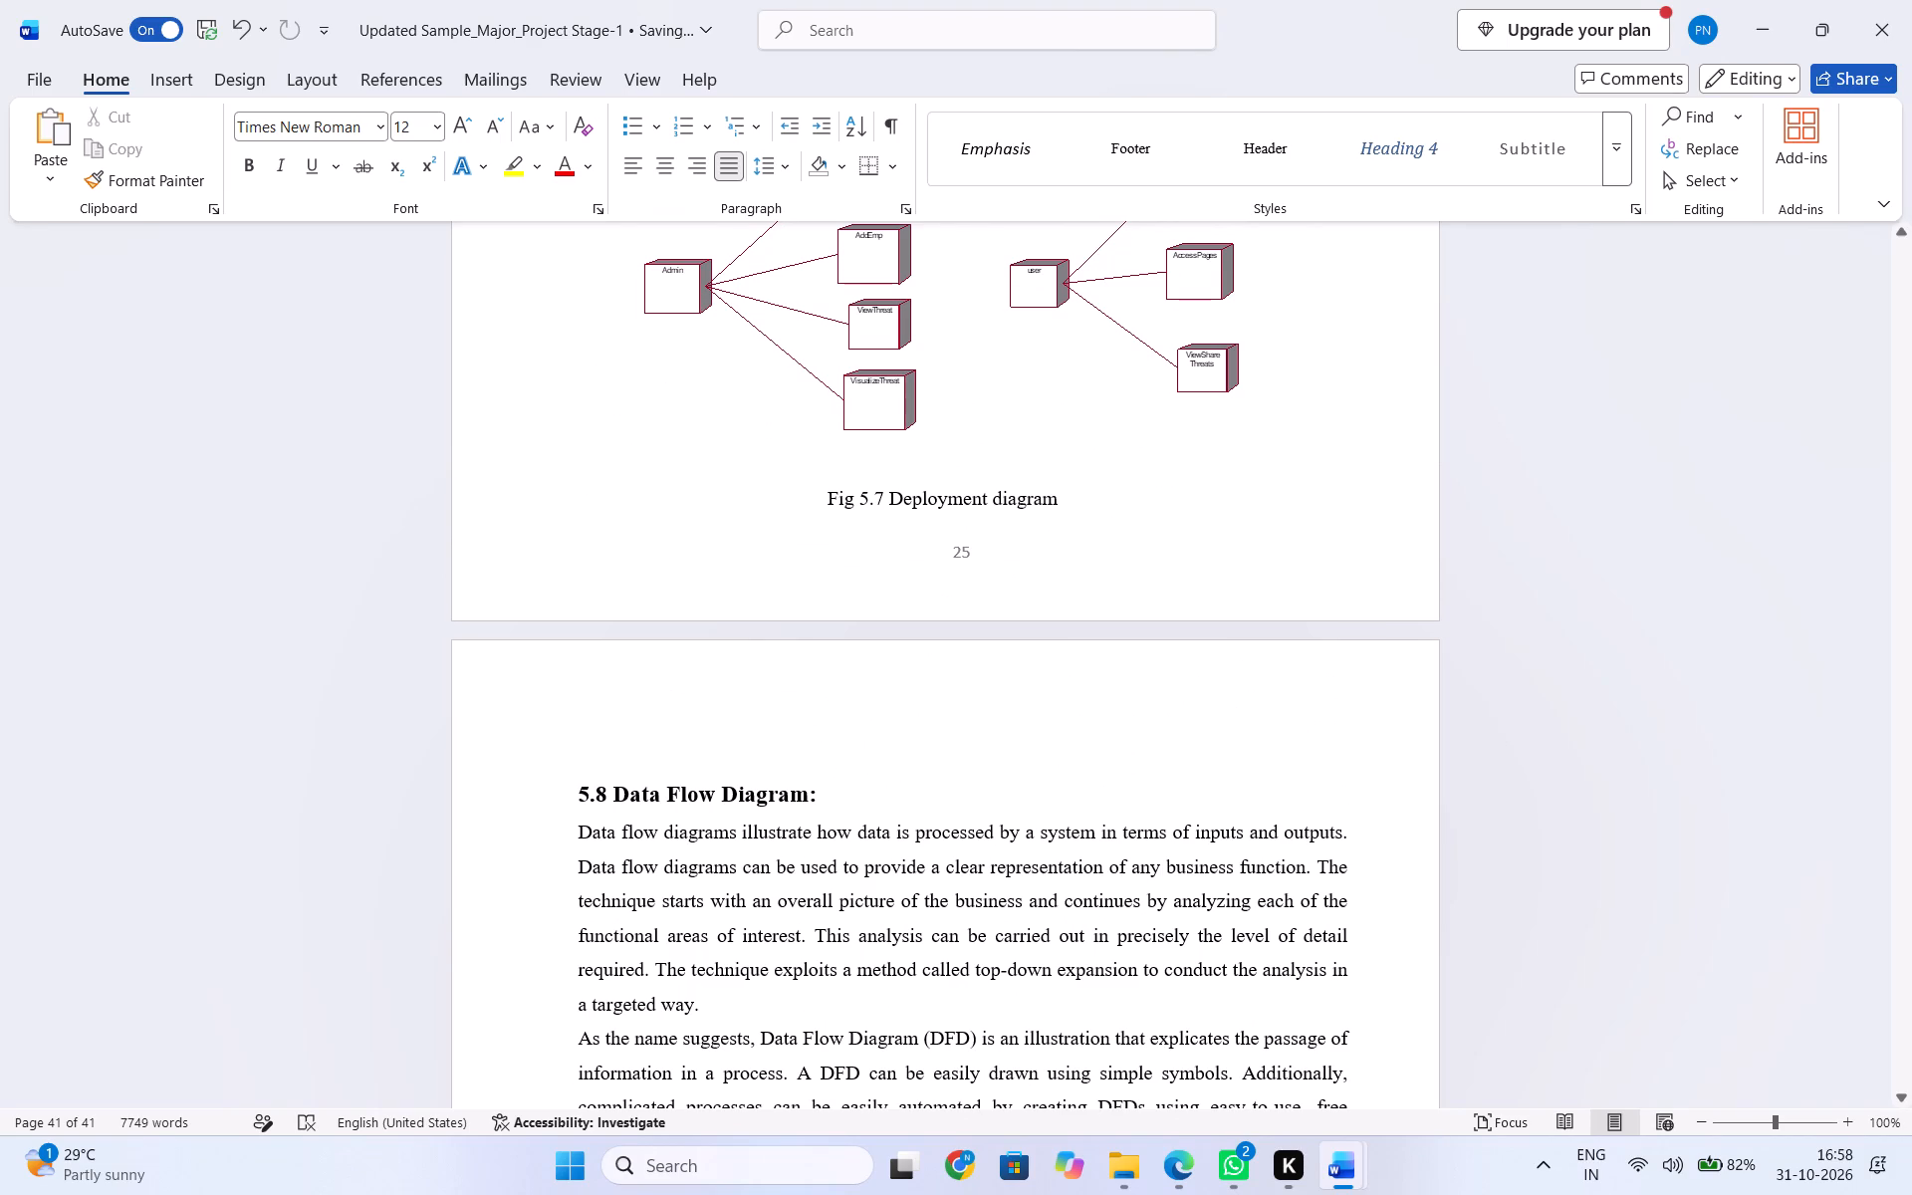
scroll(786, 1001, up, 6)
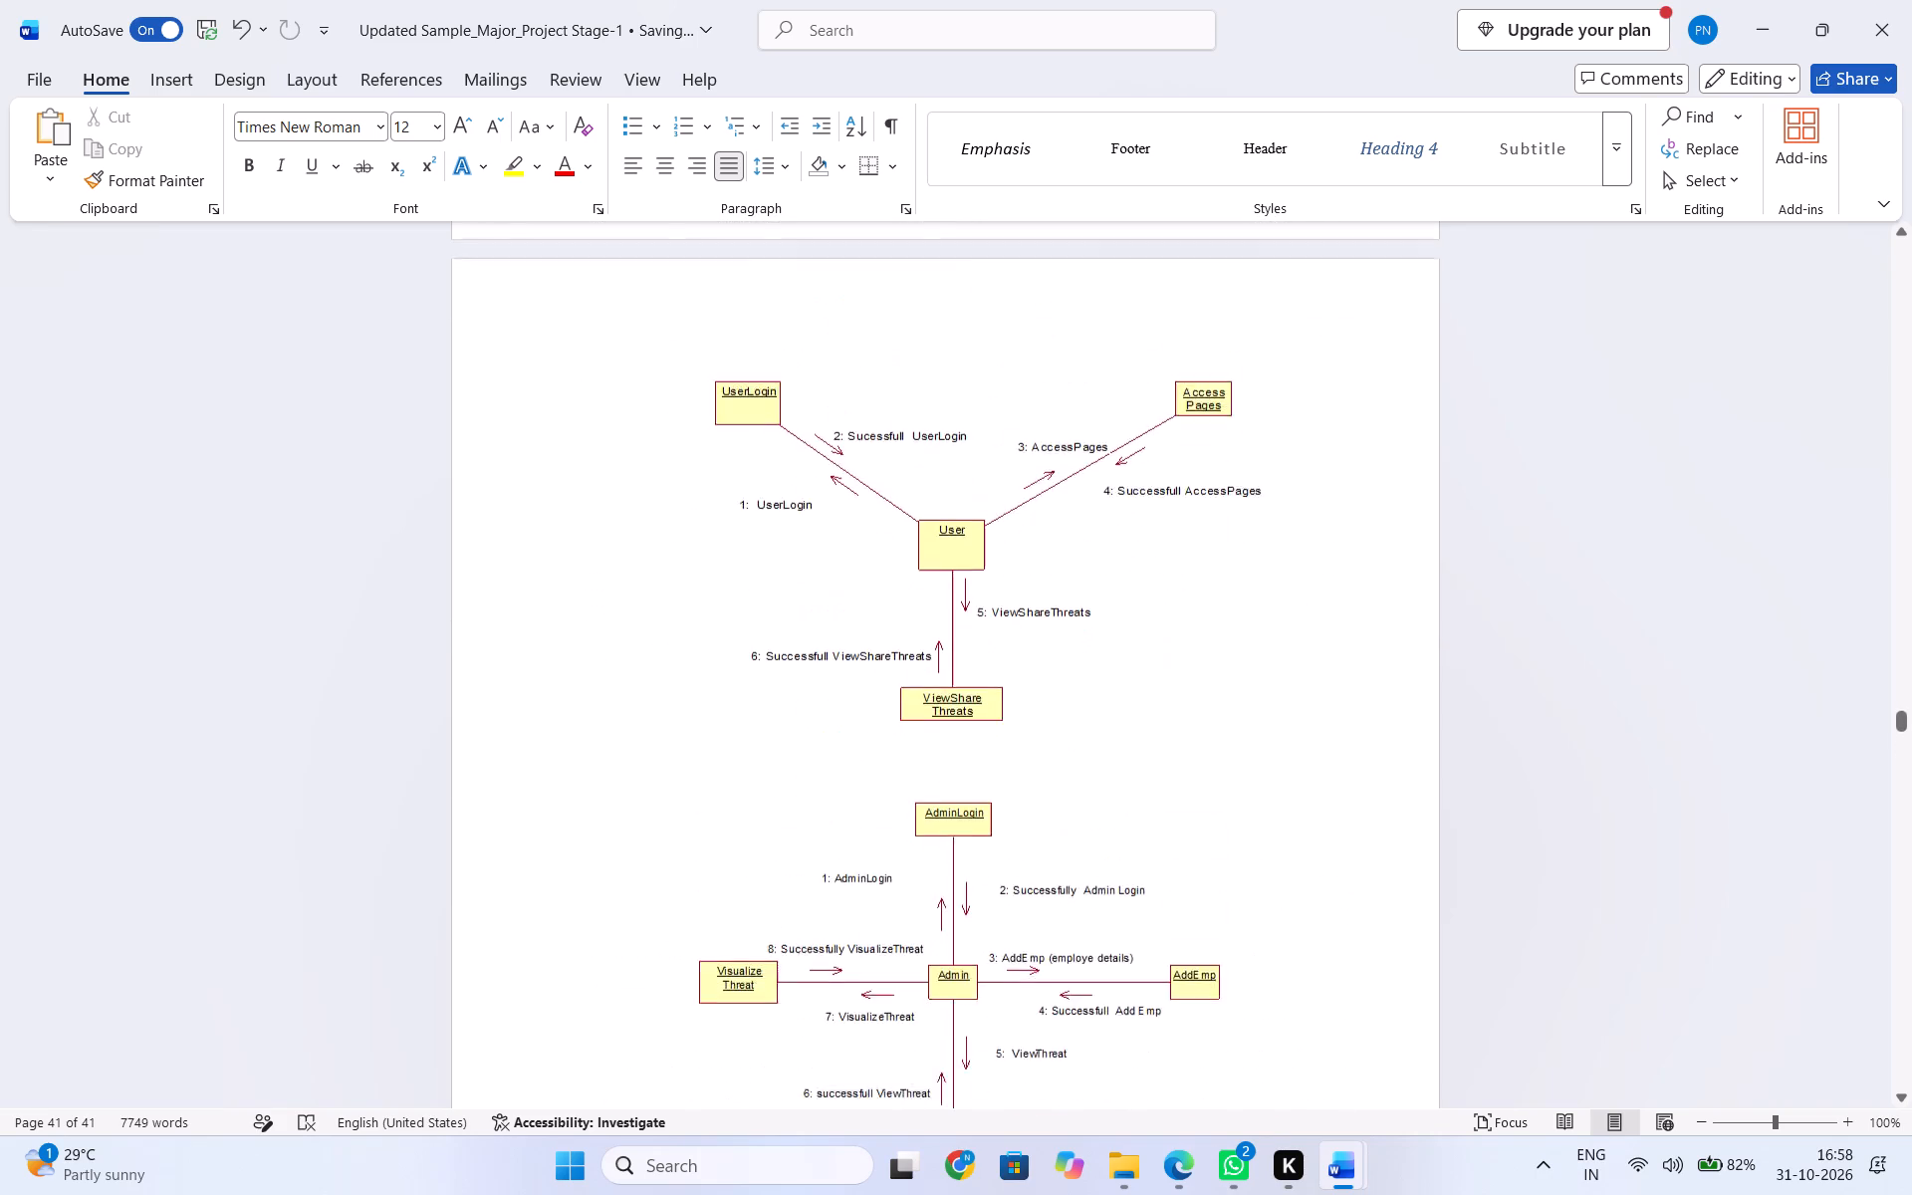
scroll(787, 1002, up, 5)
scroll(787, 1002, down, 4)
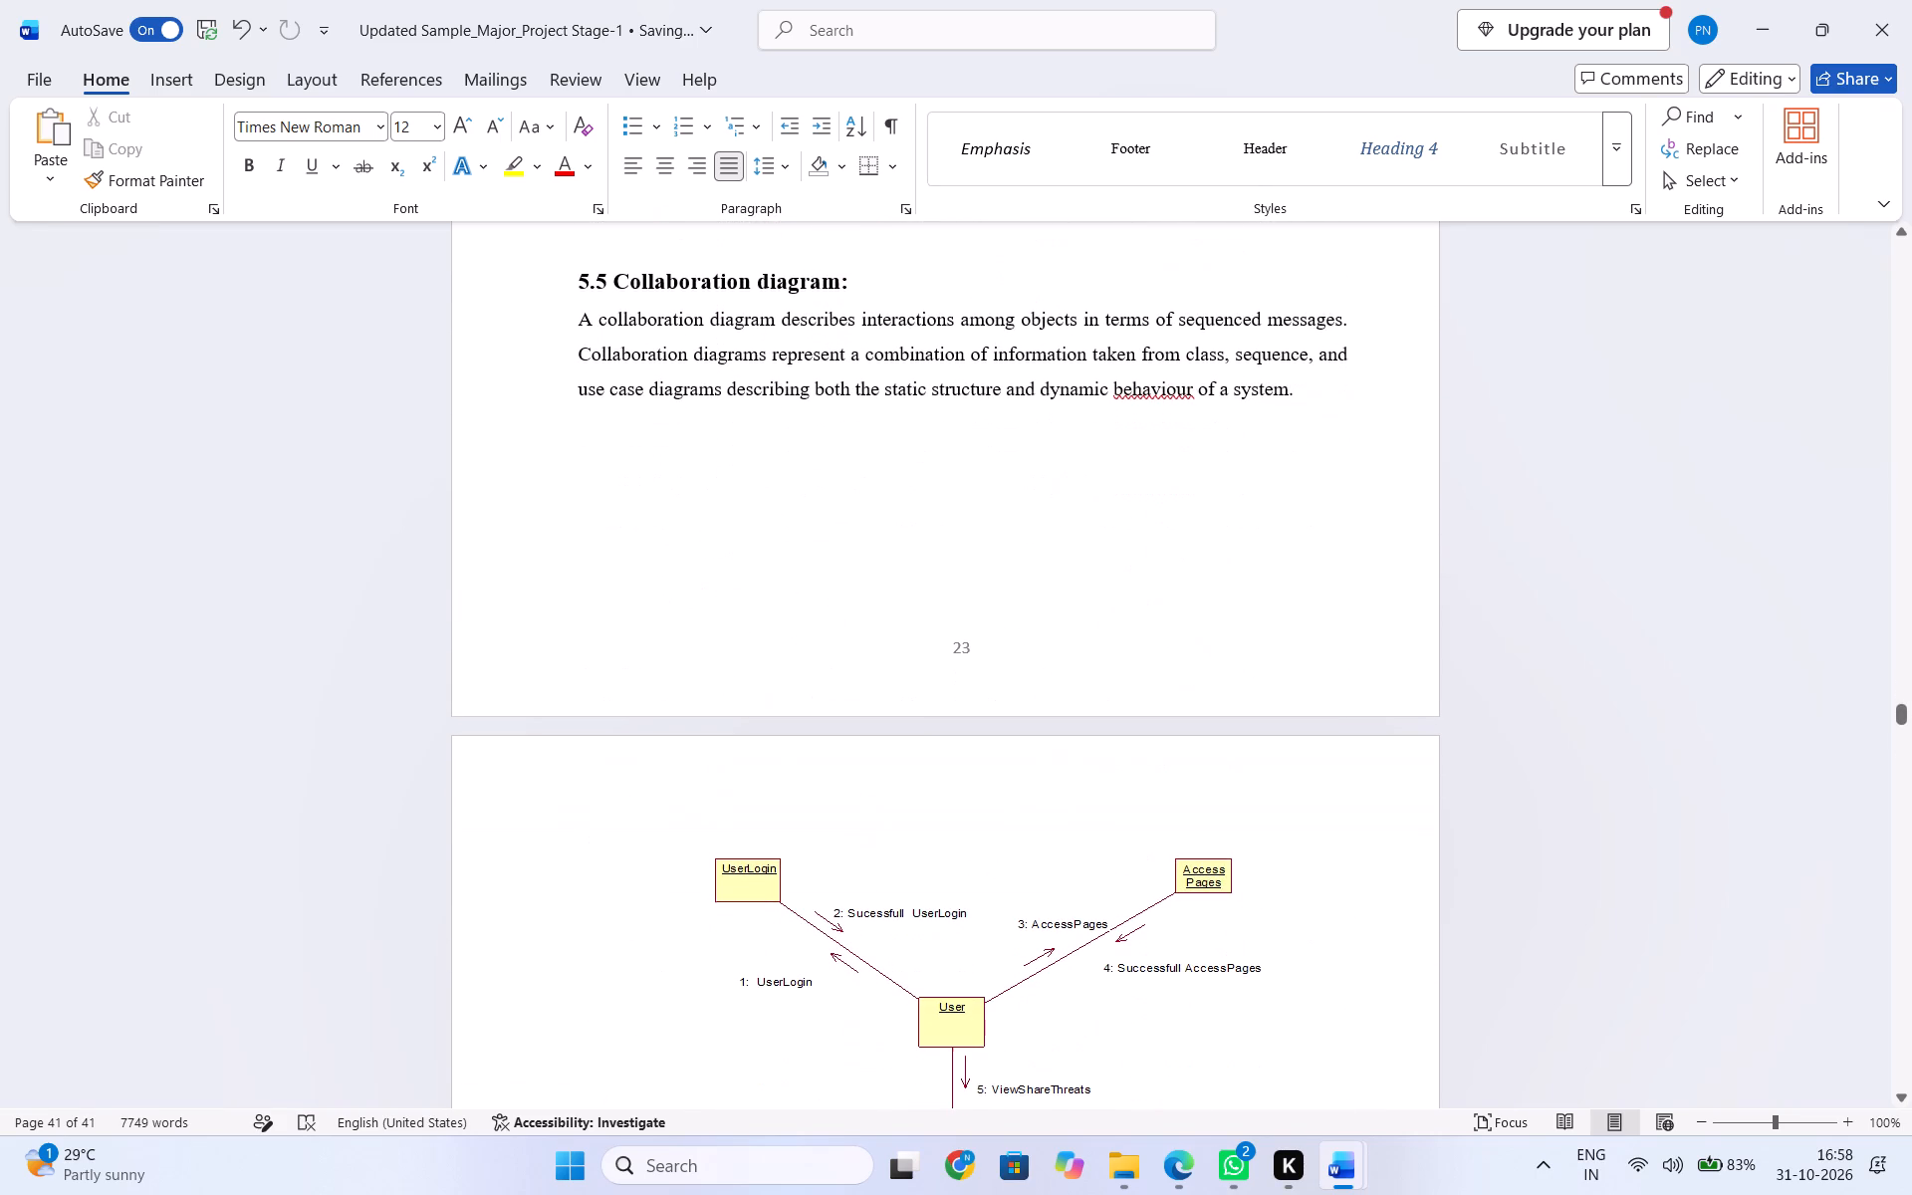
scroll(804, 987, down, 2)
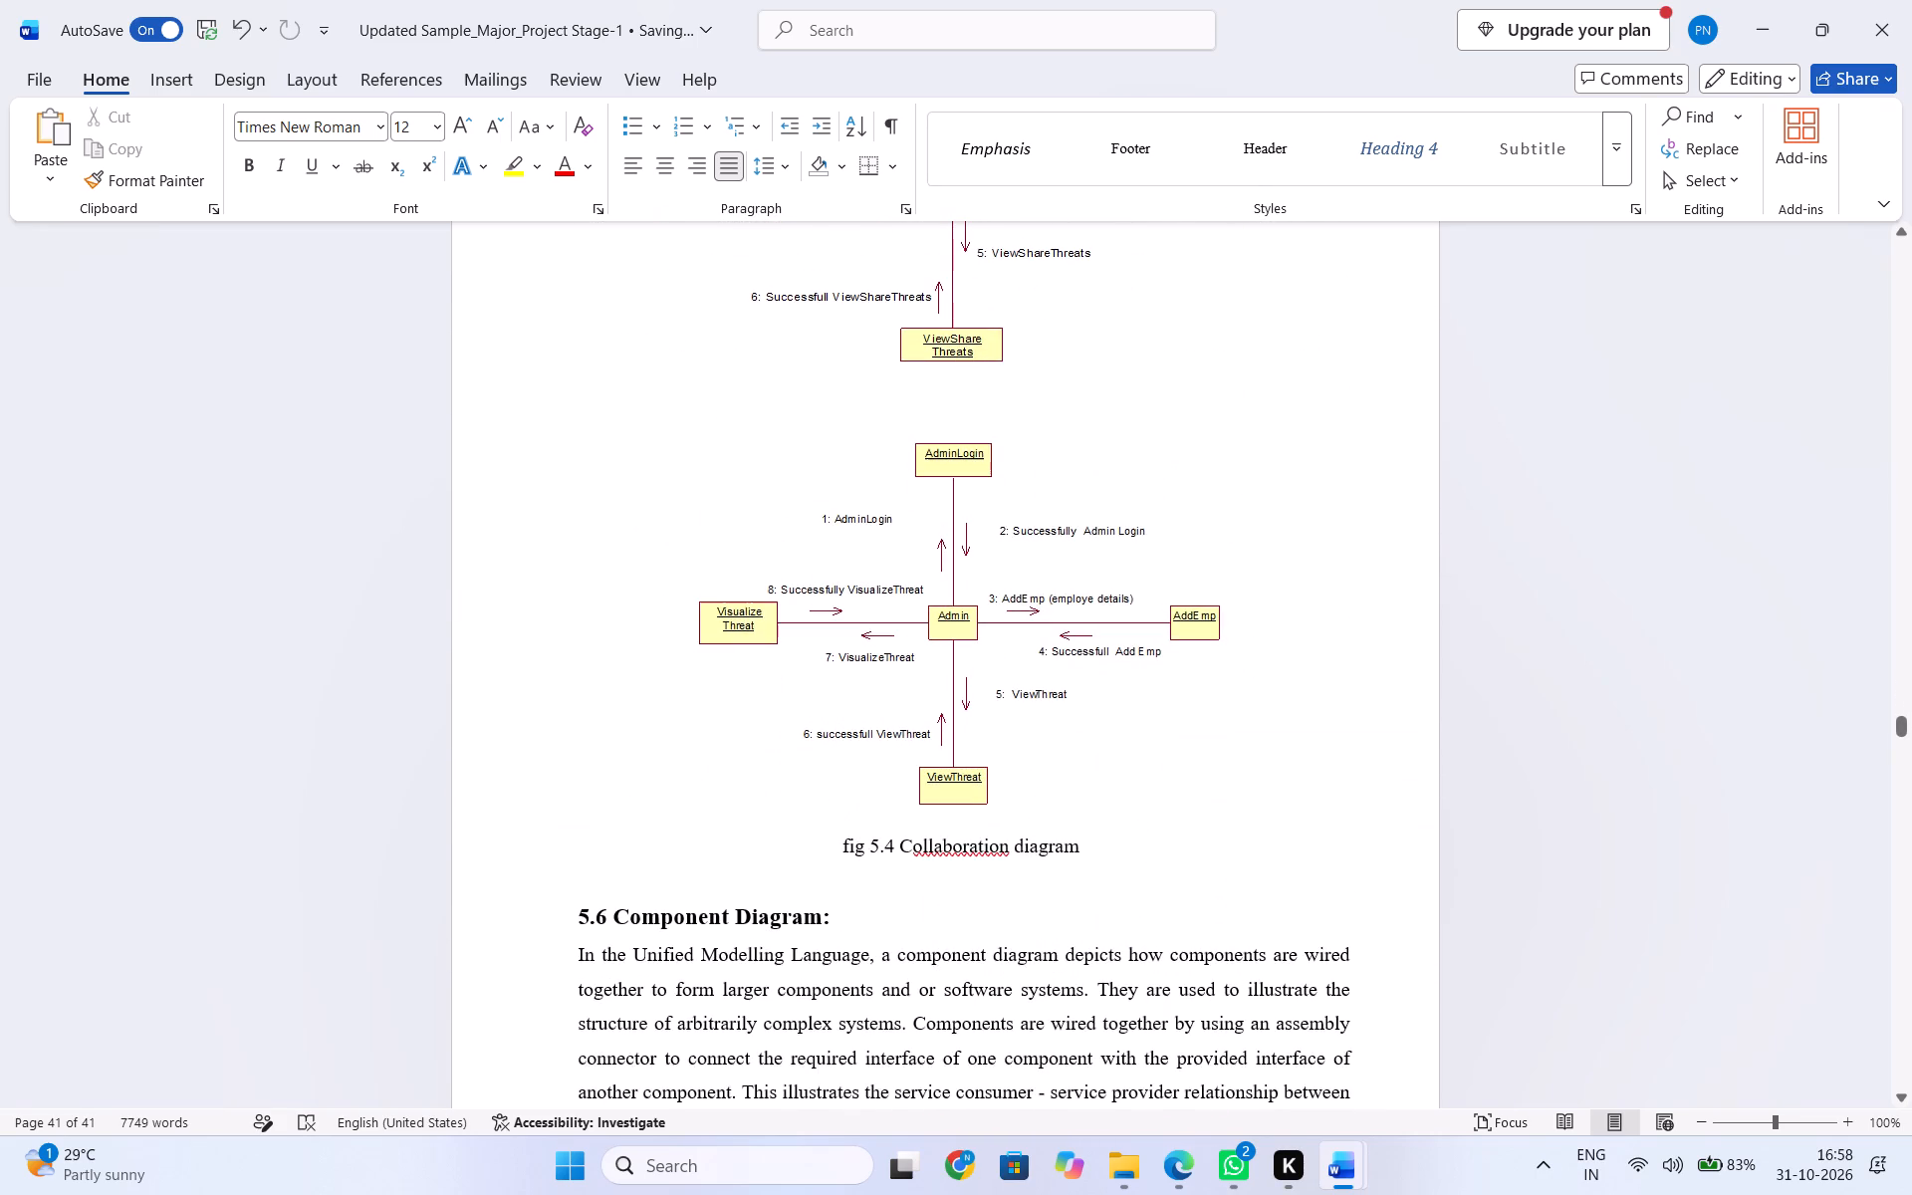
scroll(812, 977, down, 5)
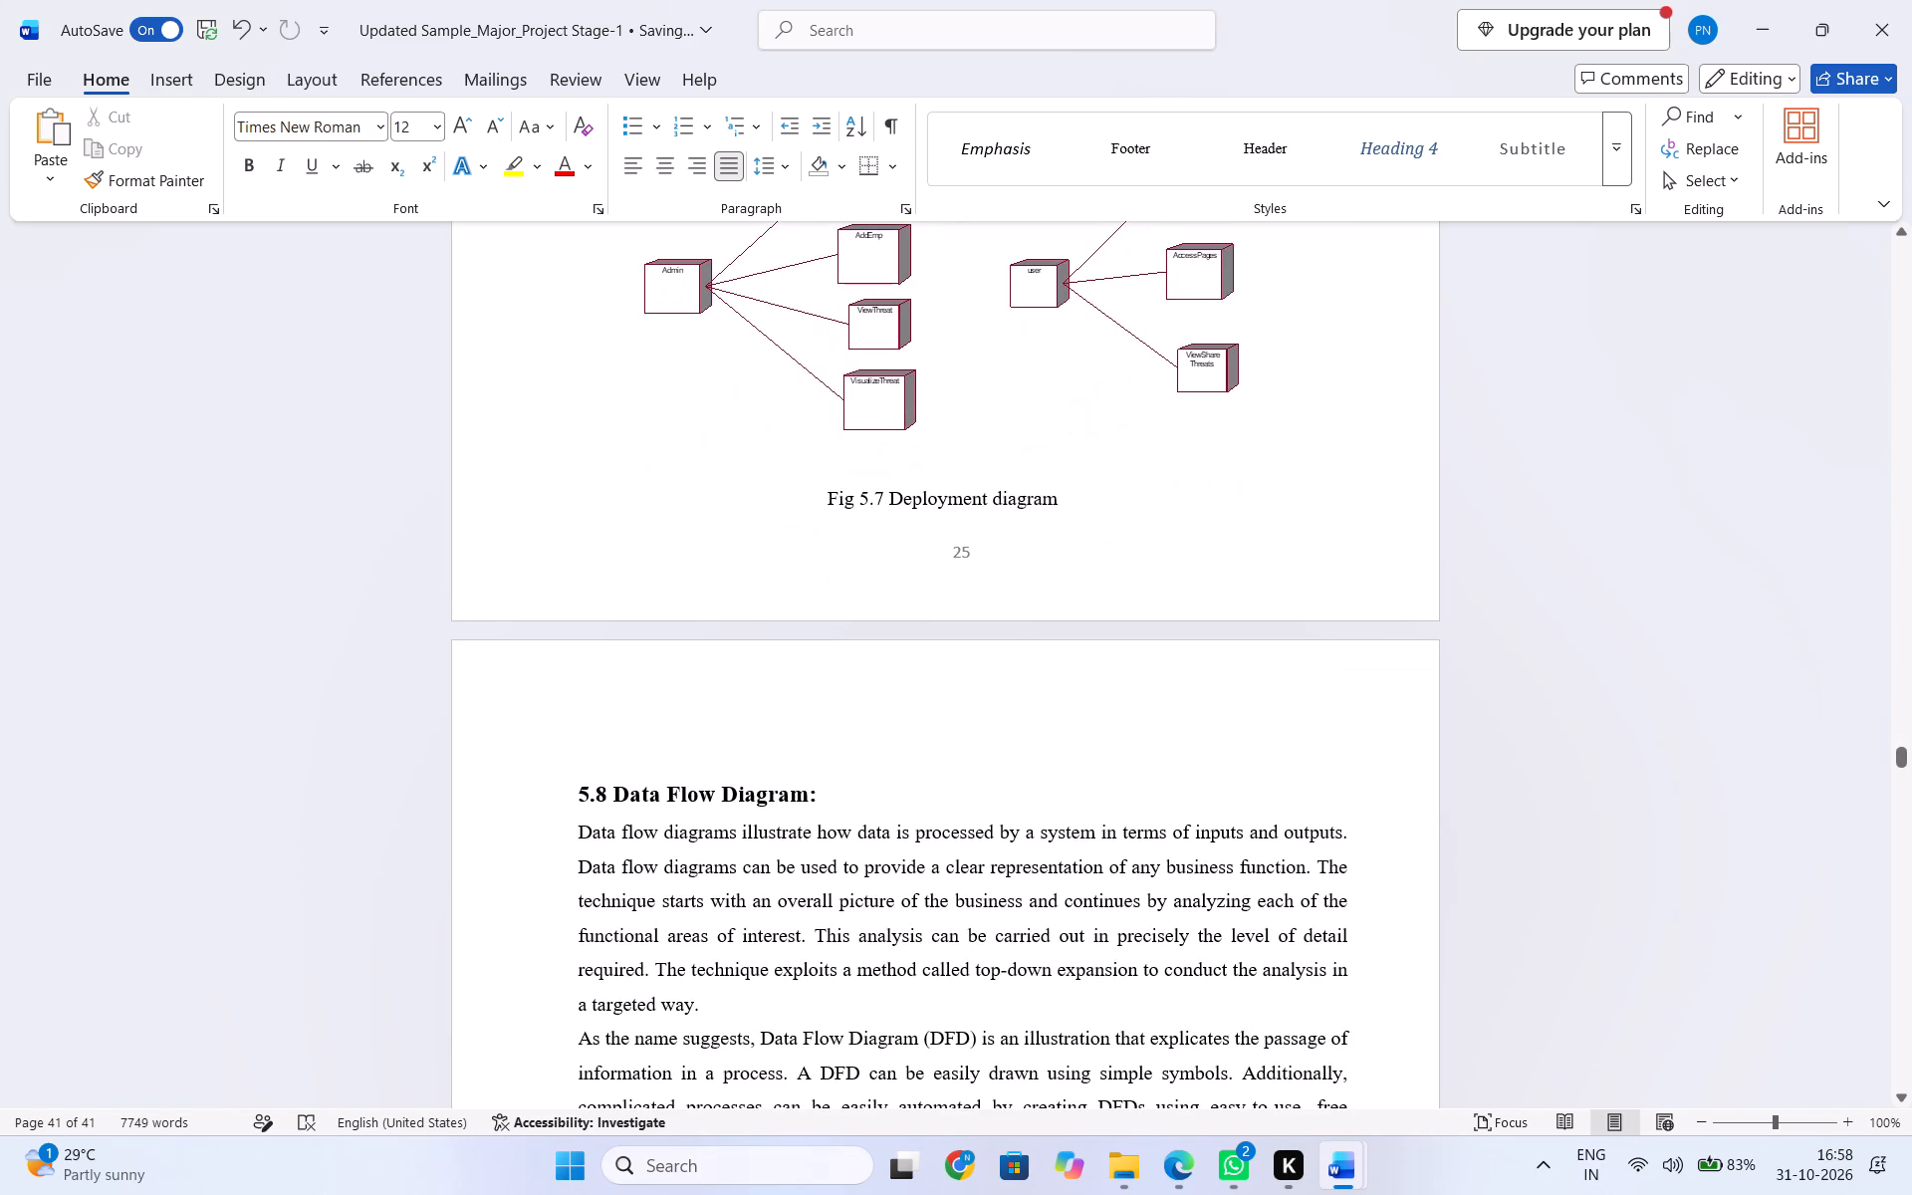
scroll(824, 961, down, 4)
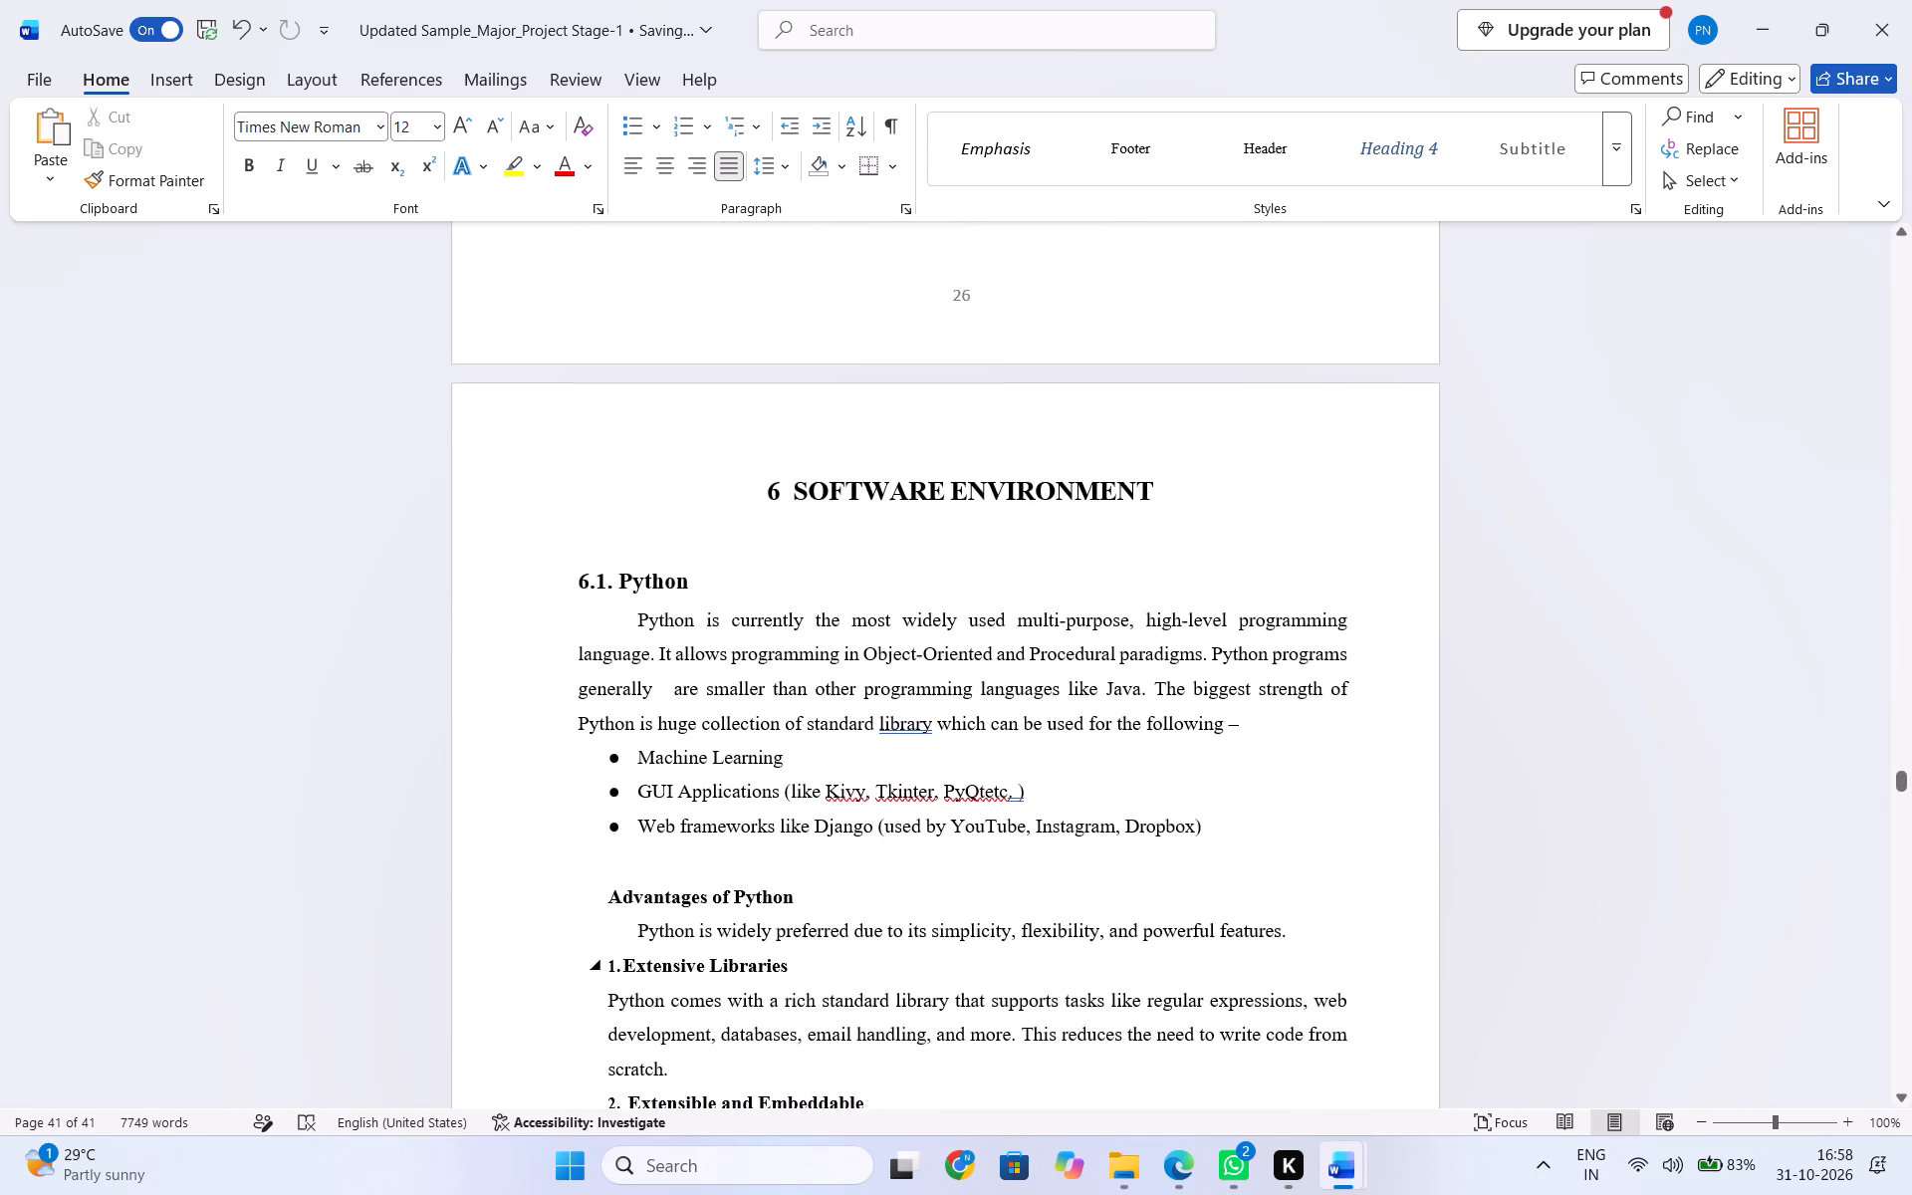
Review section 6.1 Python, from its introduction and advantages through the disadvantages and the modules used in the project.
scroll(824, 961, up, 3)
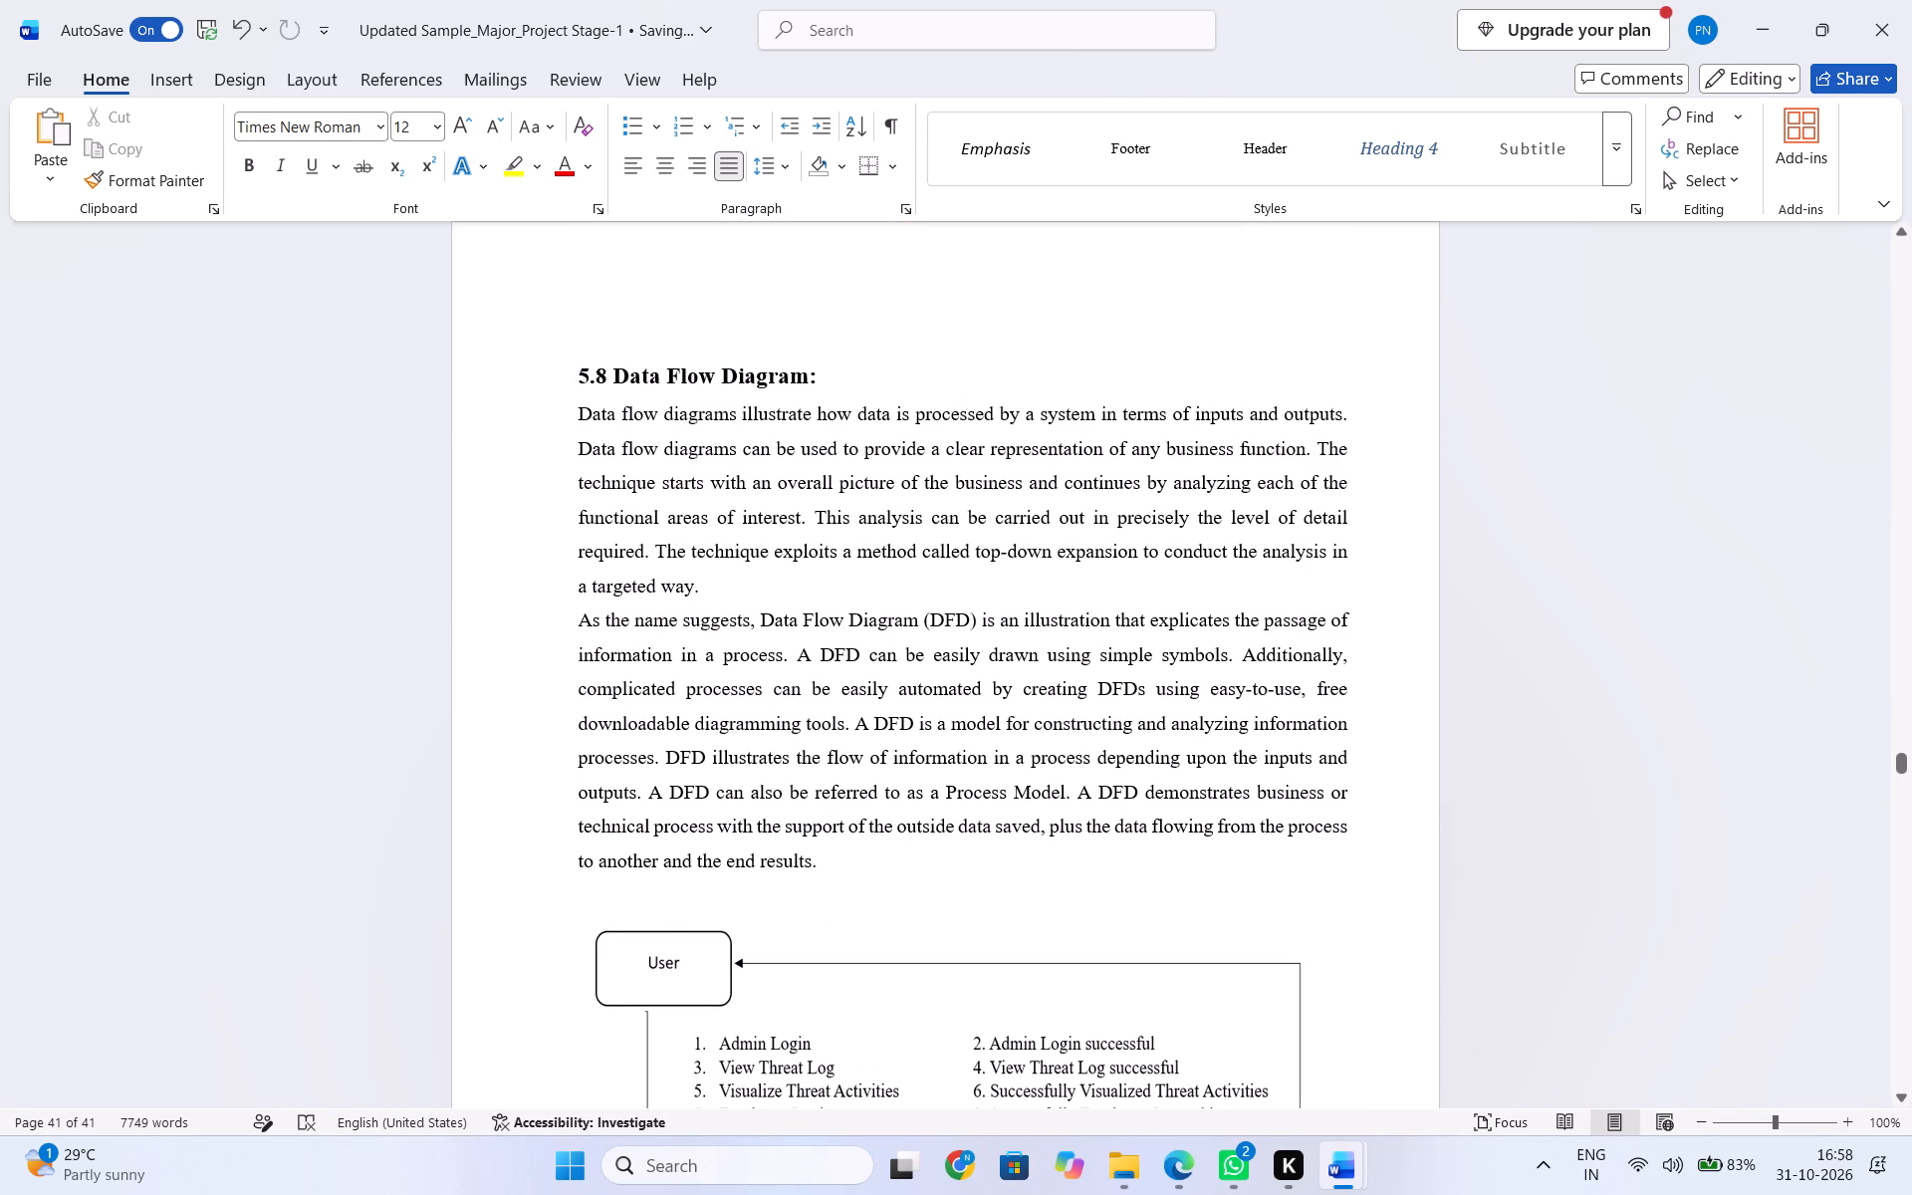
scroll(824, 961, down, 5)
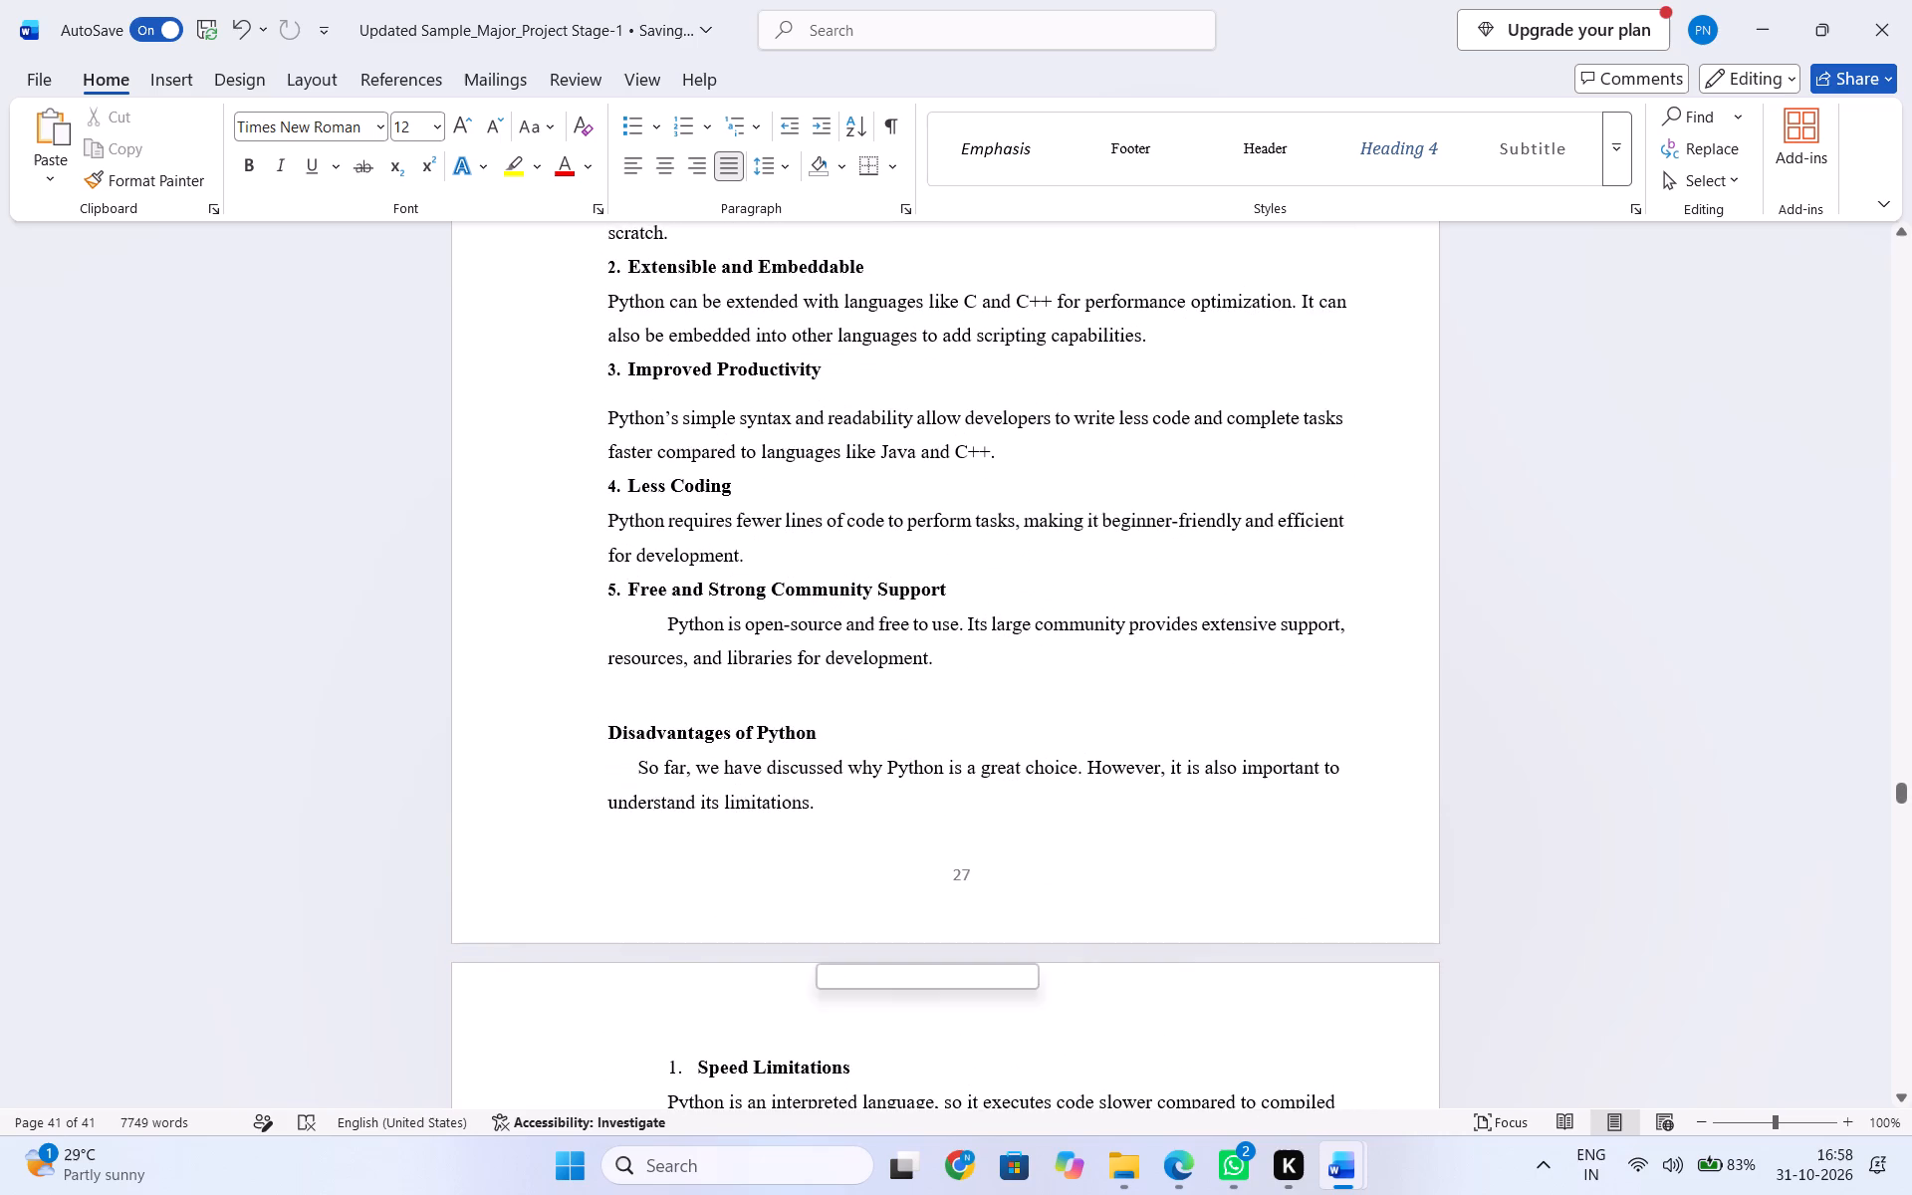
scroll(825, 954, down, 3)
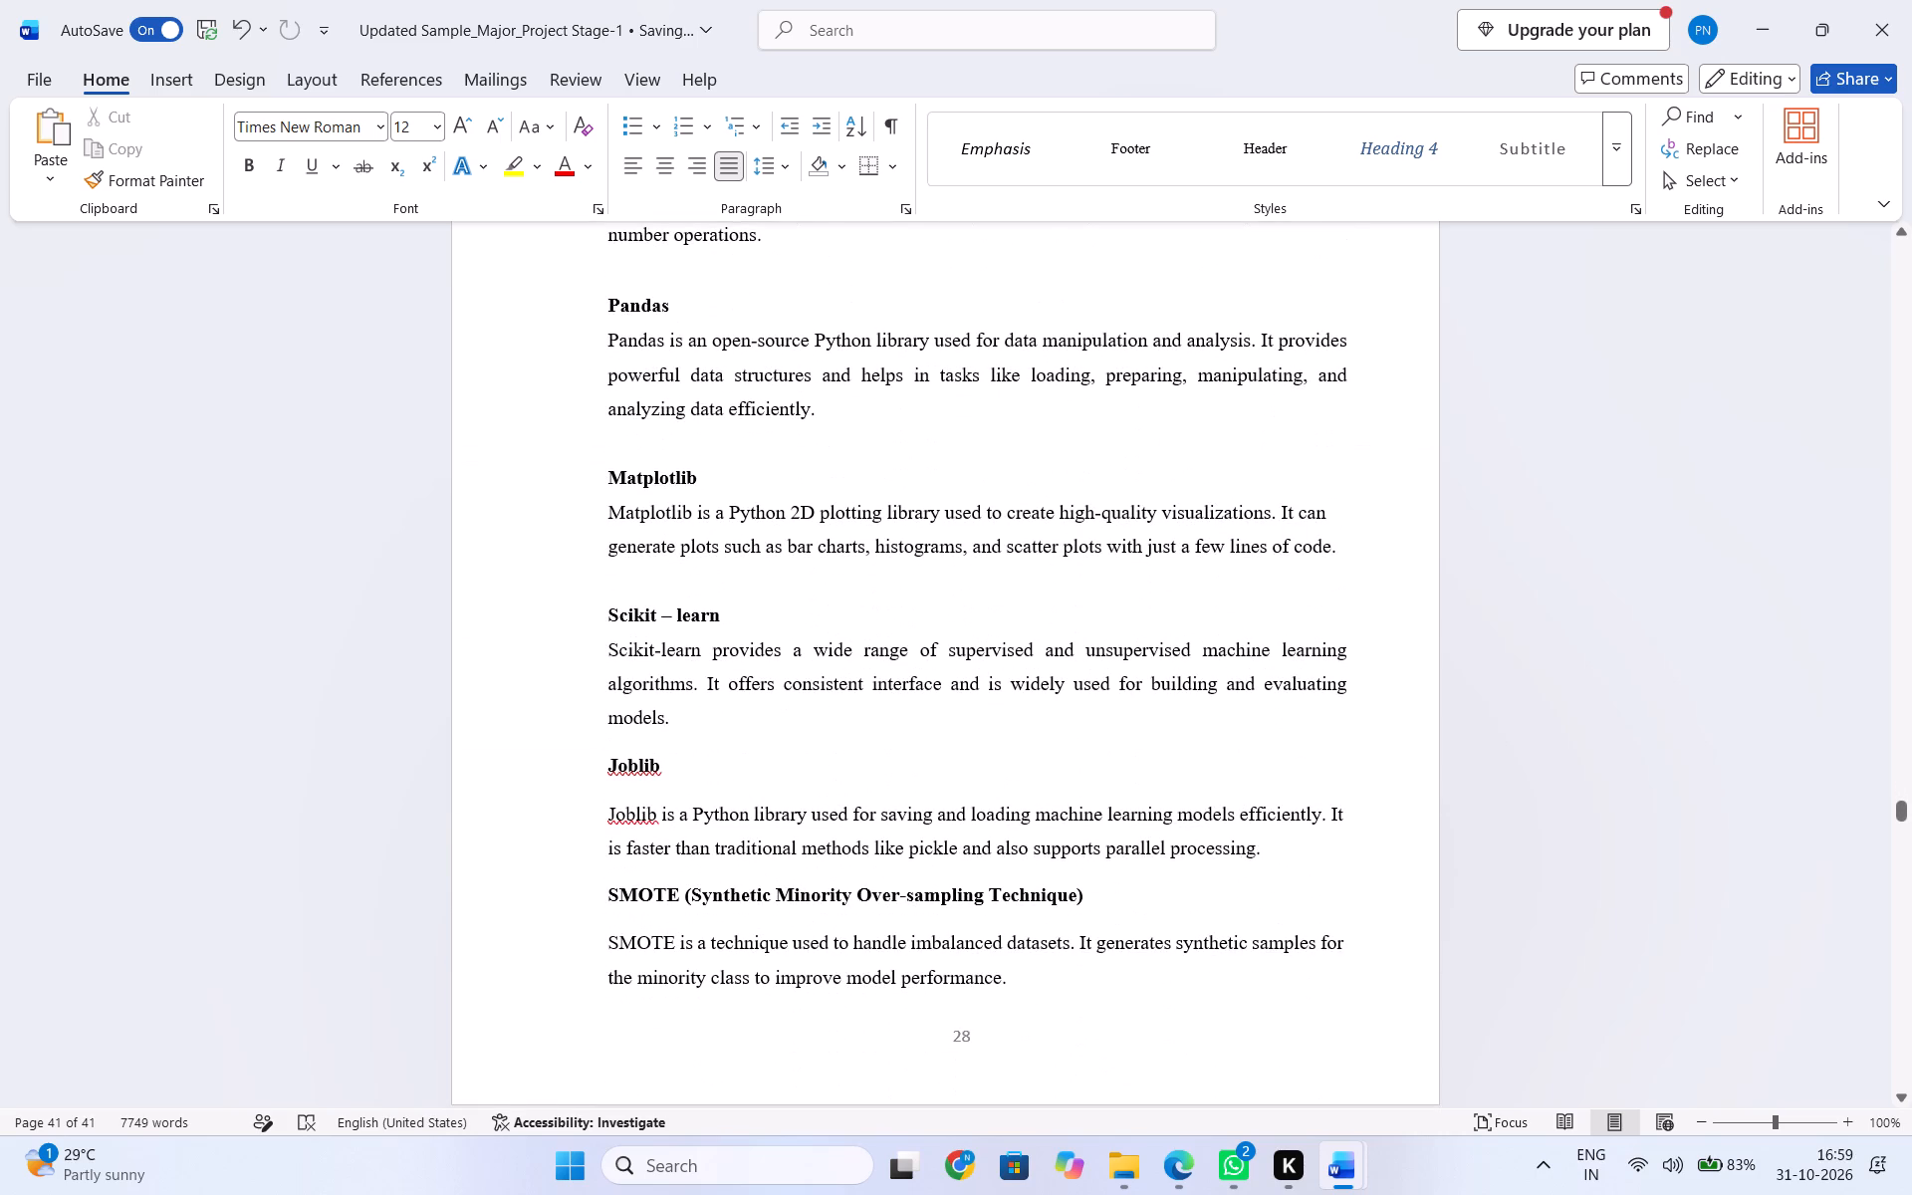
scroll(825, 954, up, 1)
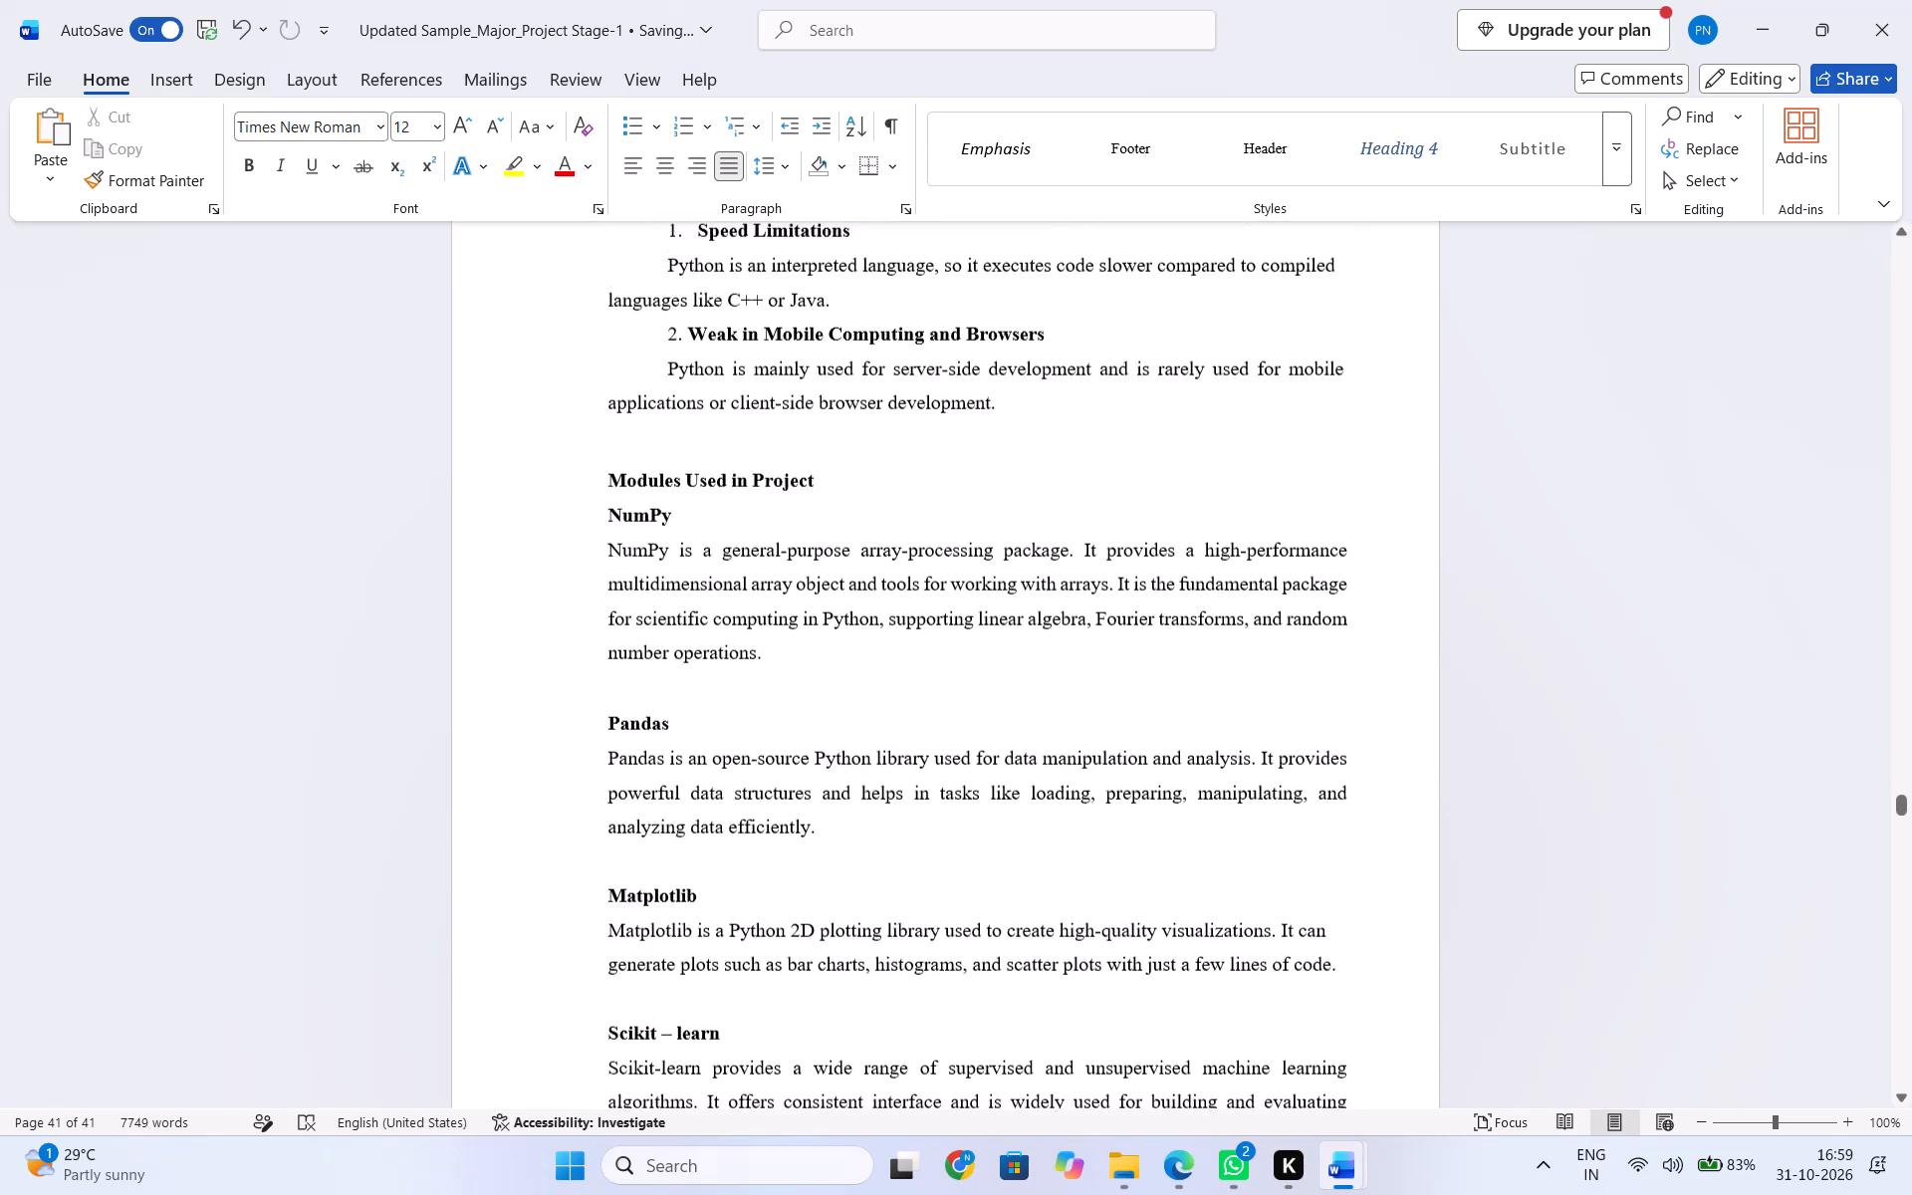
scroll(825, 954, up, 2)
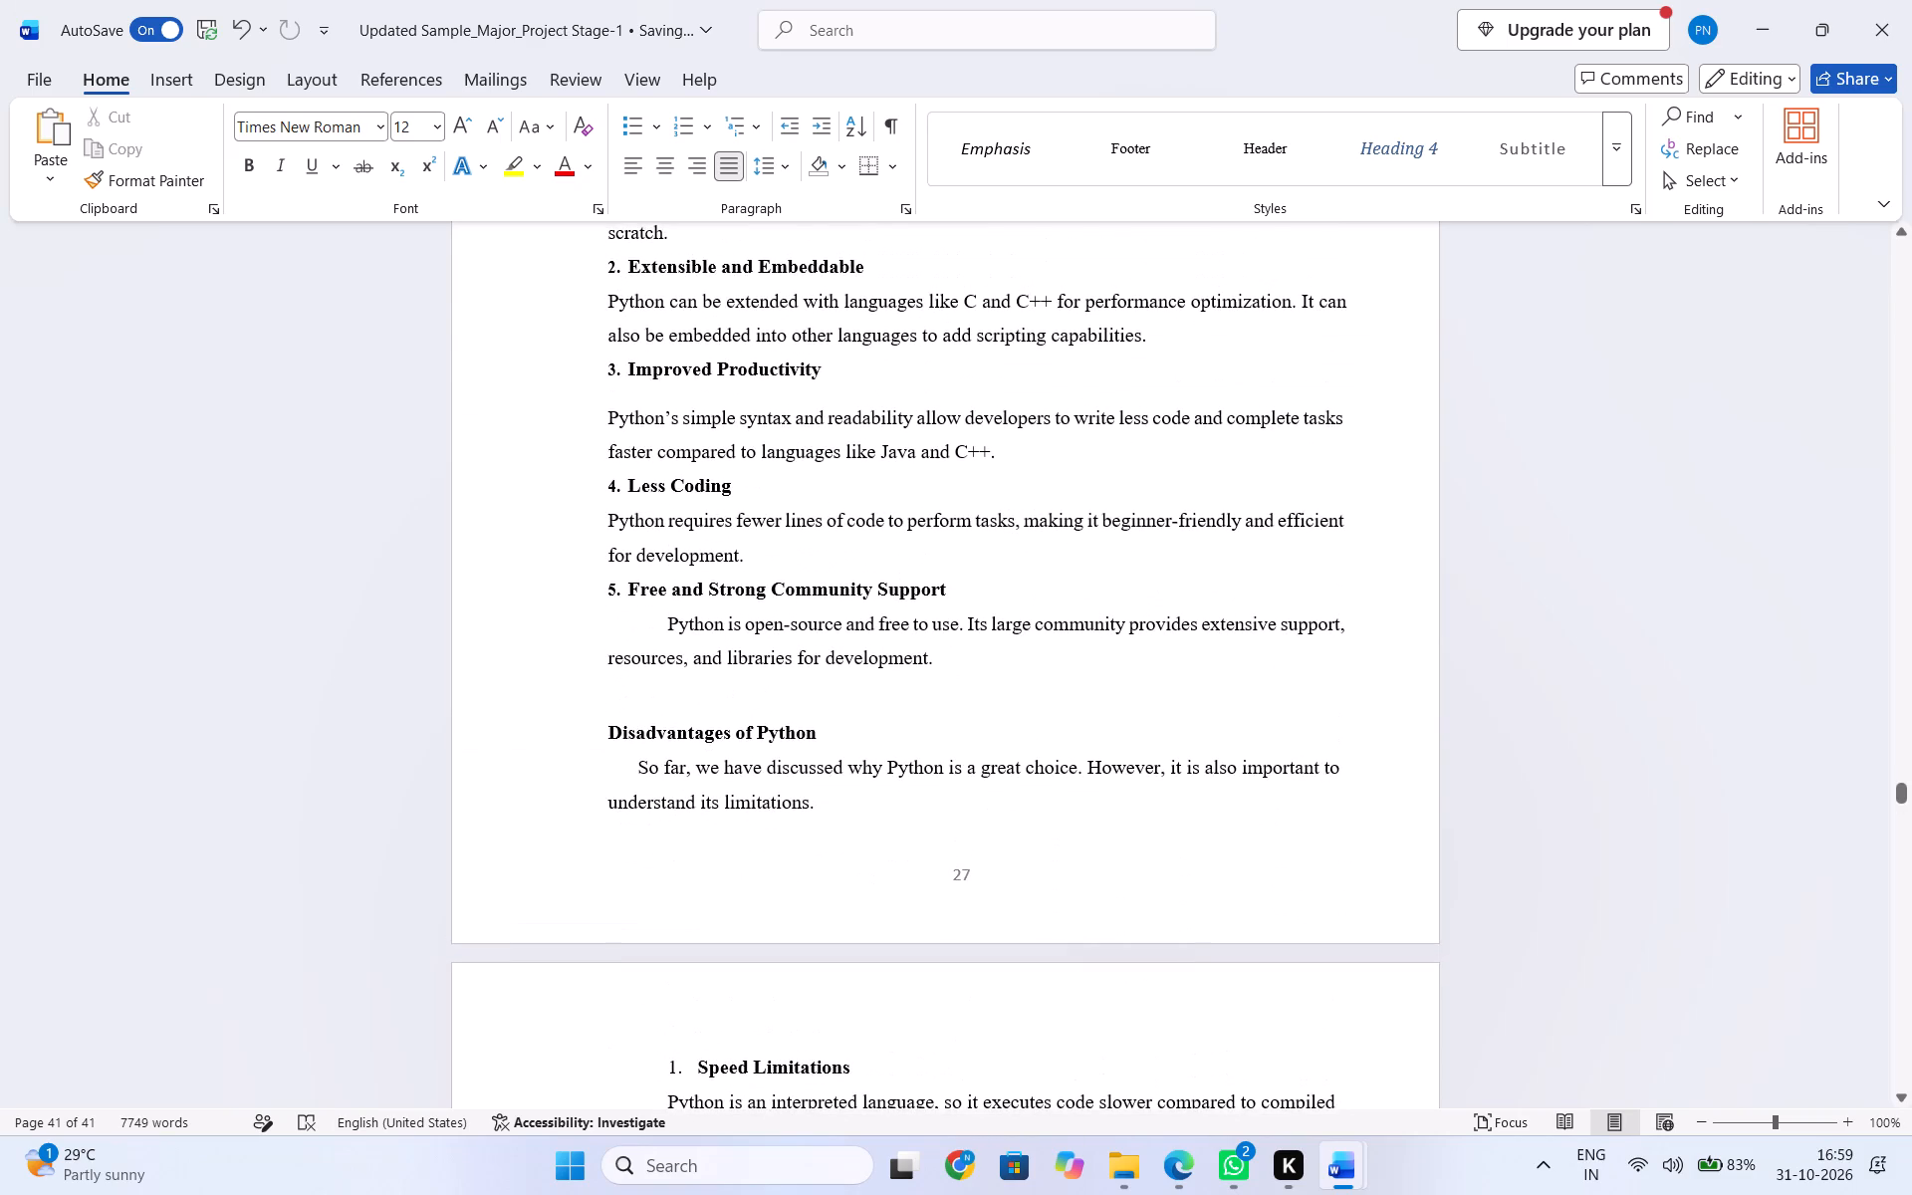
scroll(825, 954, up, 2)
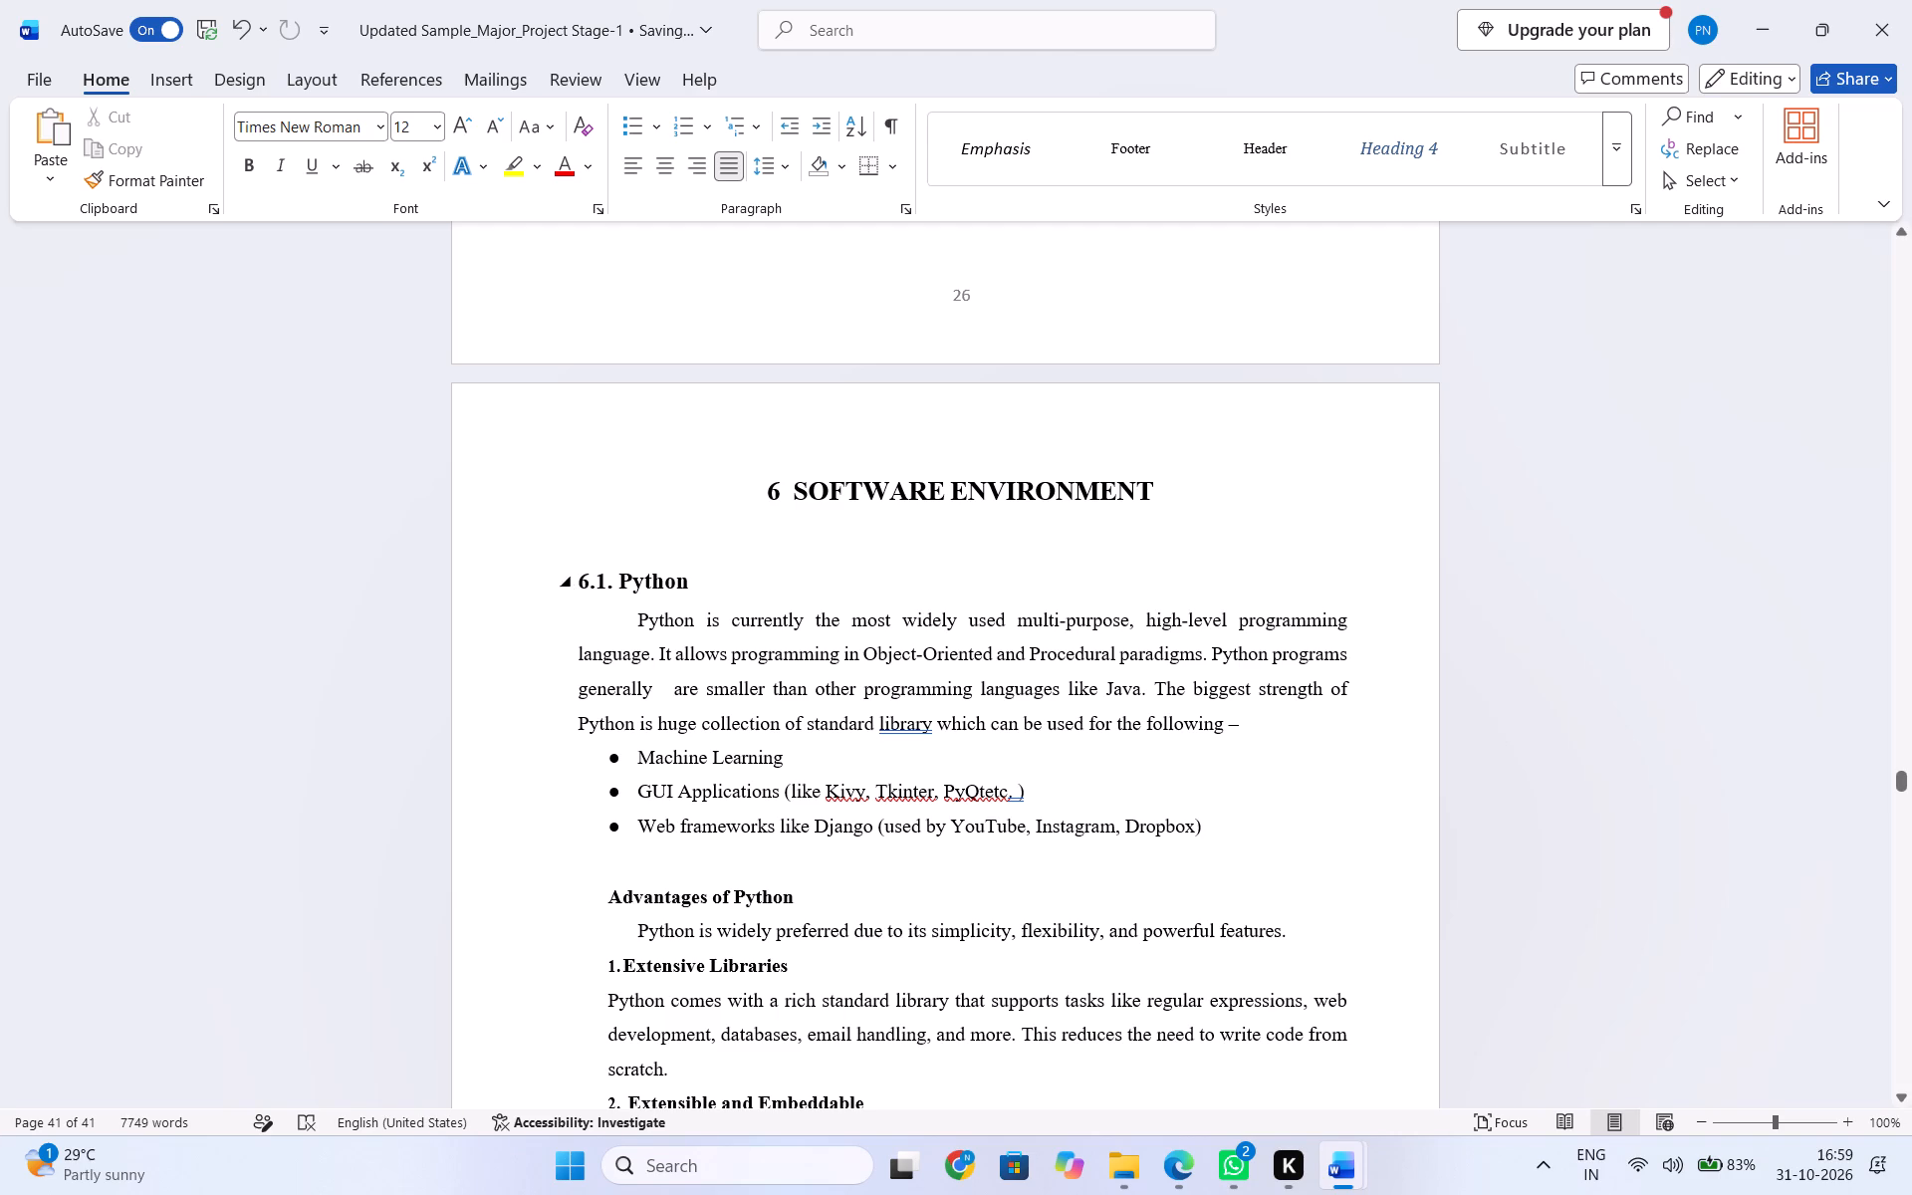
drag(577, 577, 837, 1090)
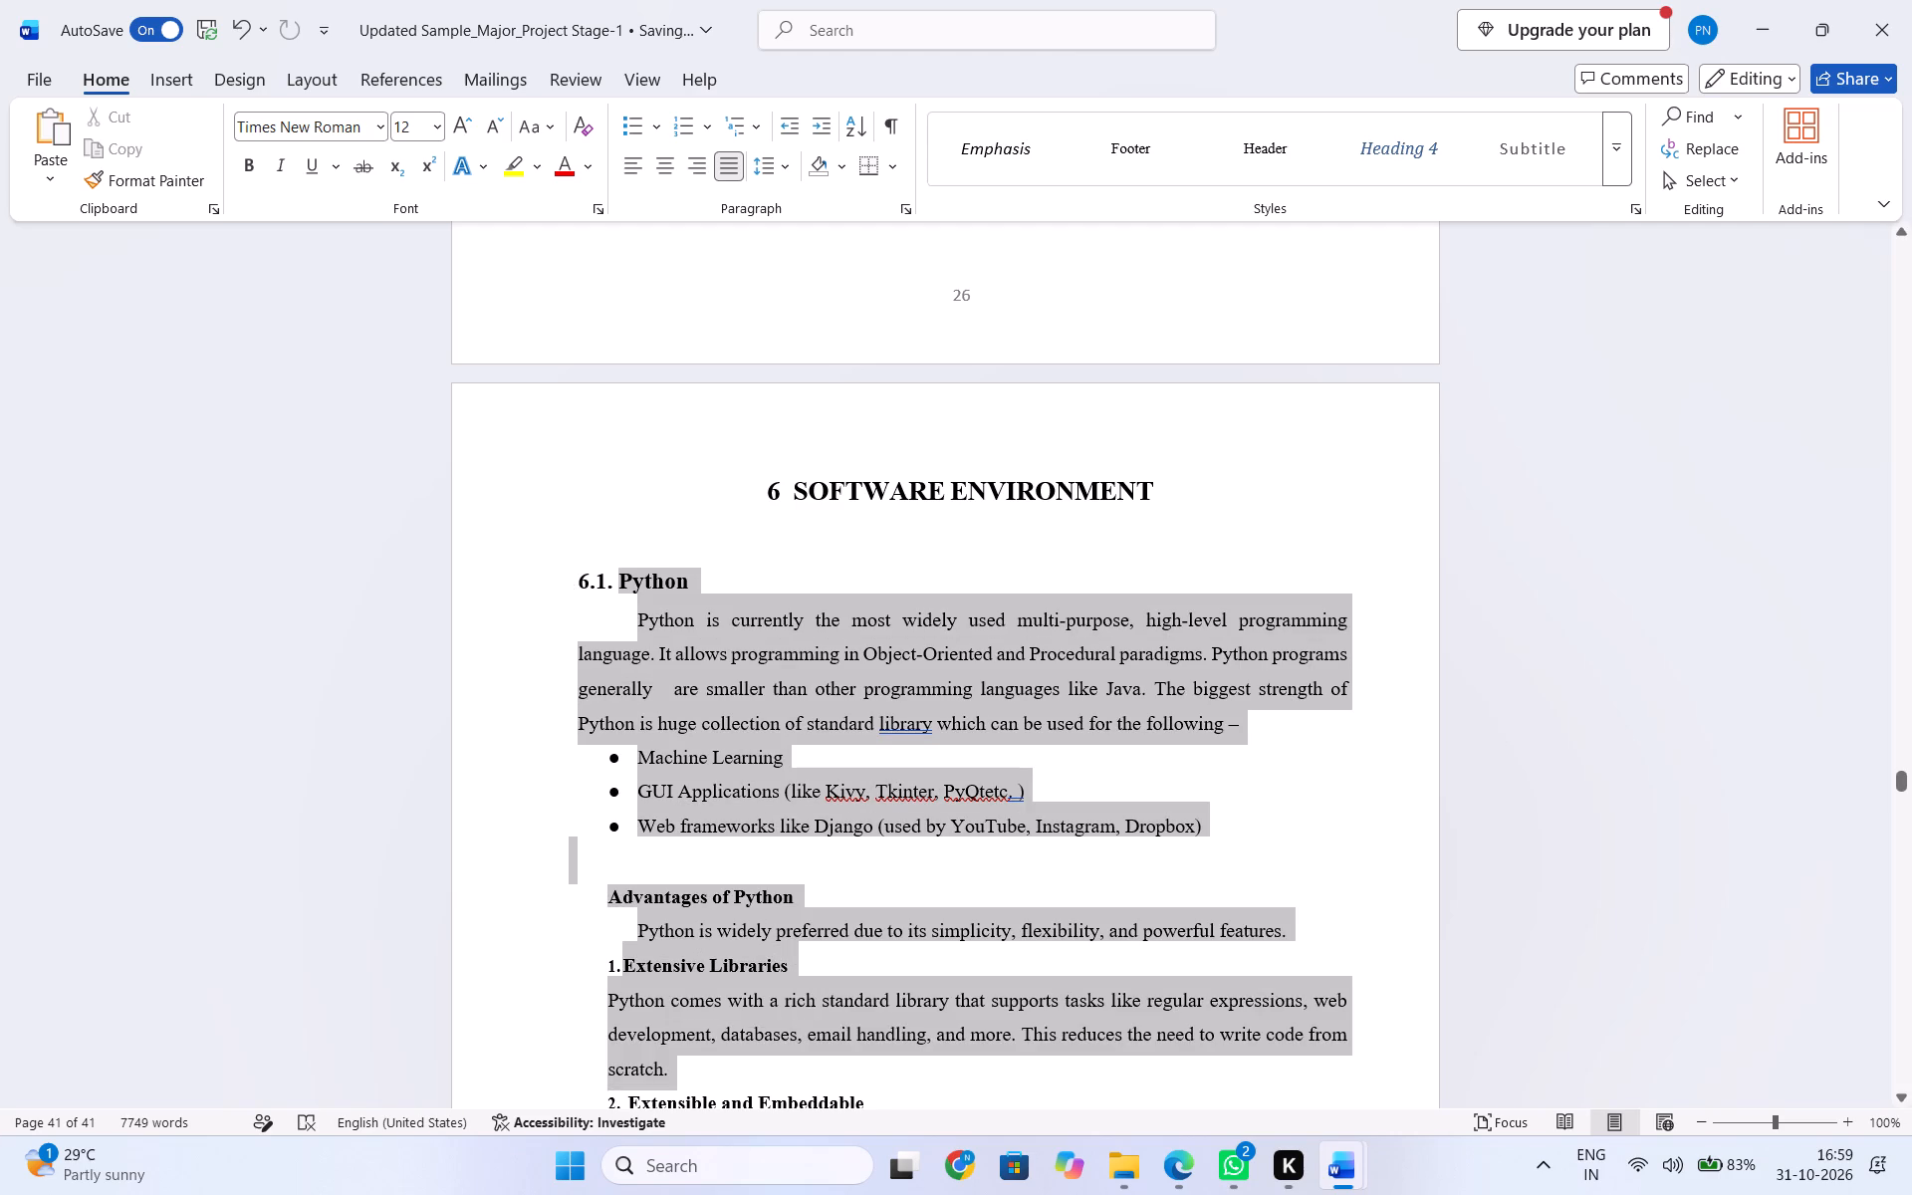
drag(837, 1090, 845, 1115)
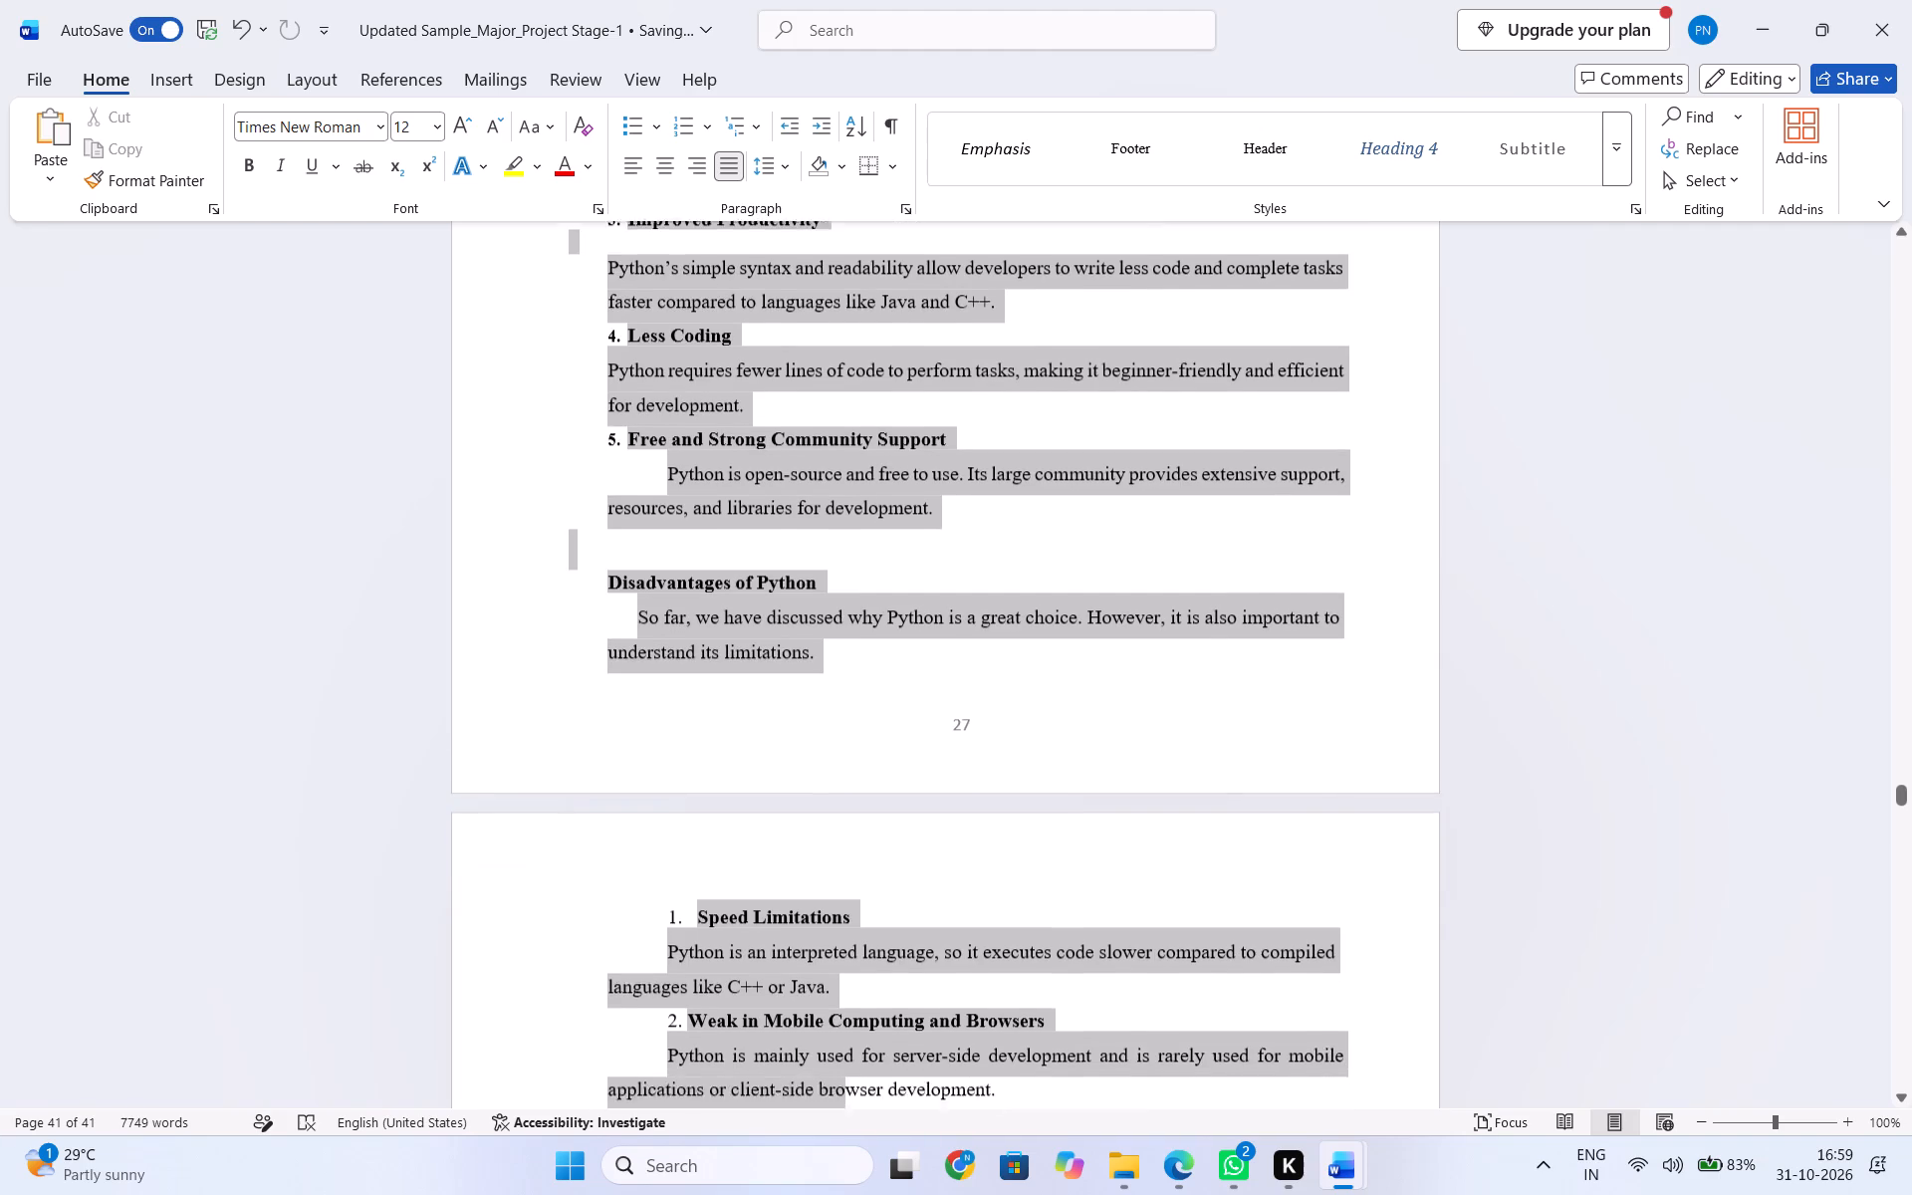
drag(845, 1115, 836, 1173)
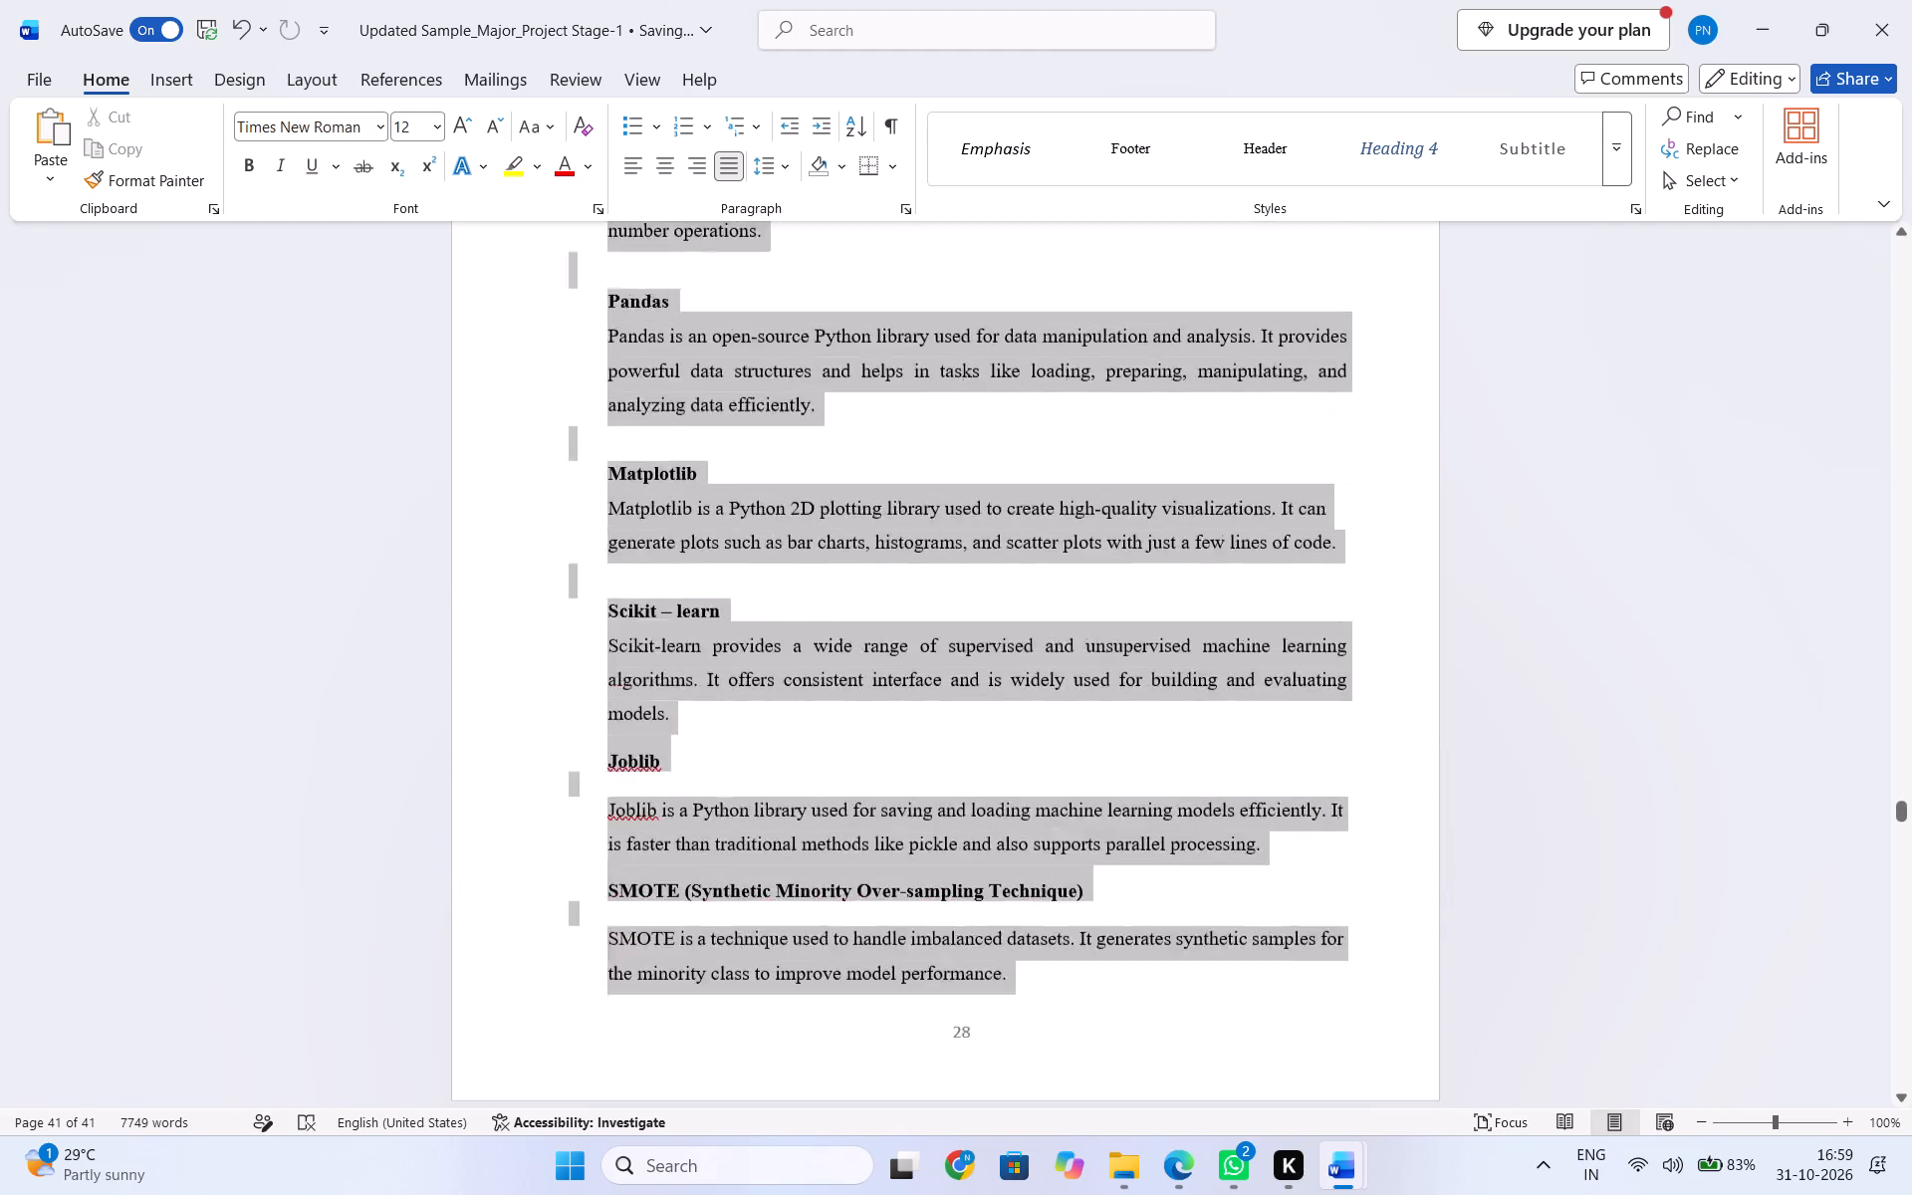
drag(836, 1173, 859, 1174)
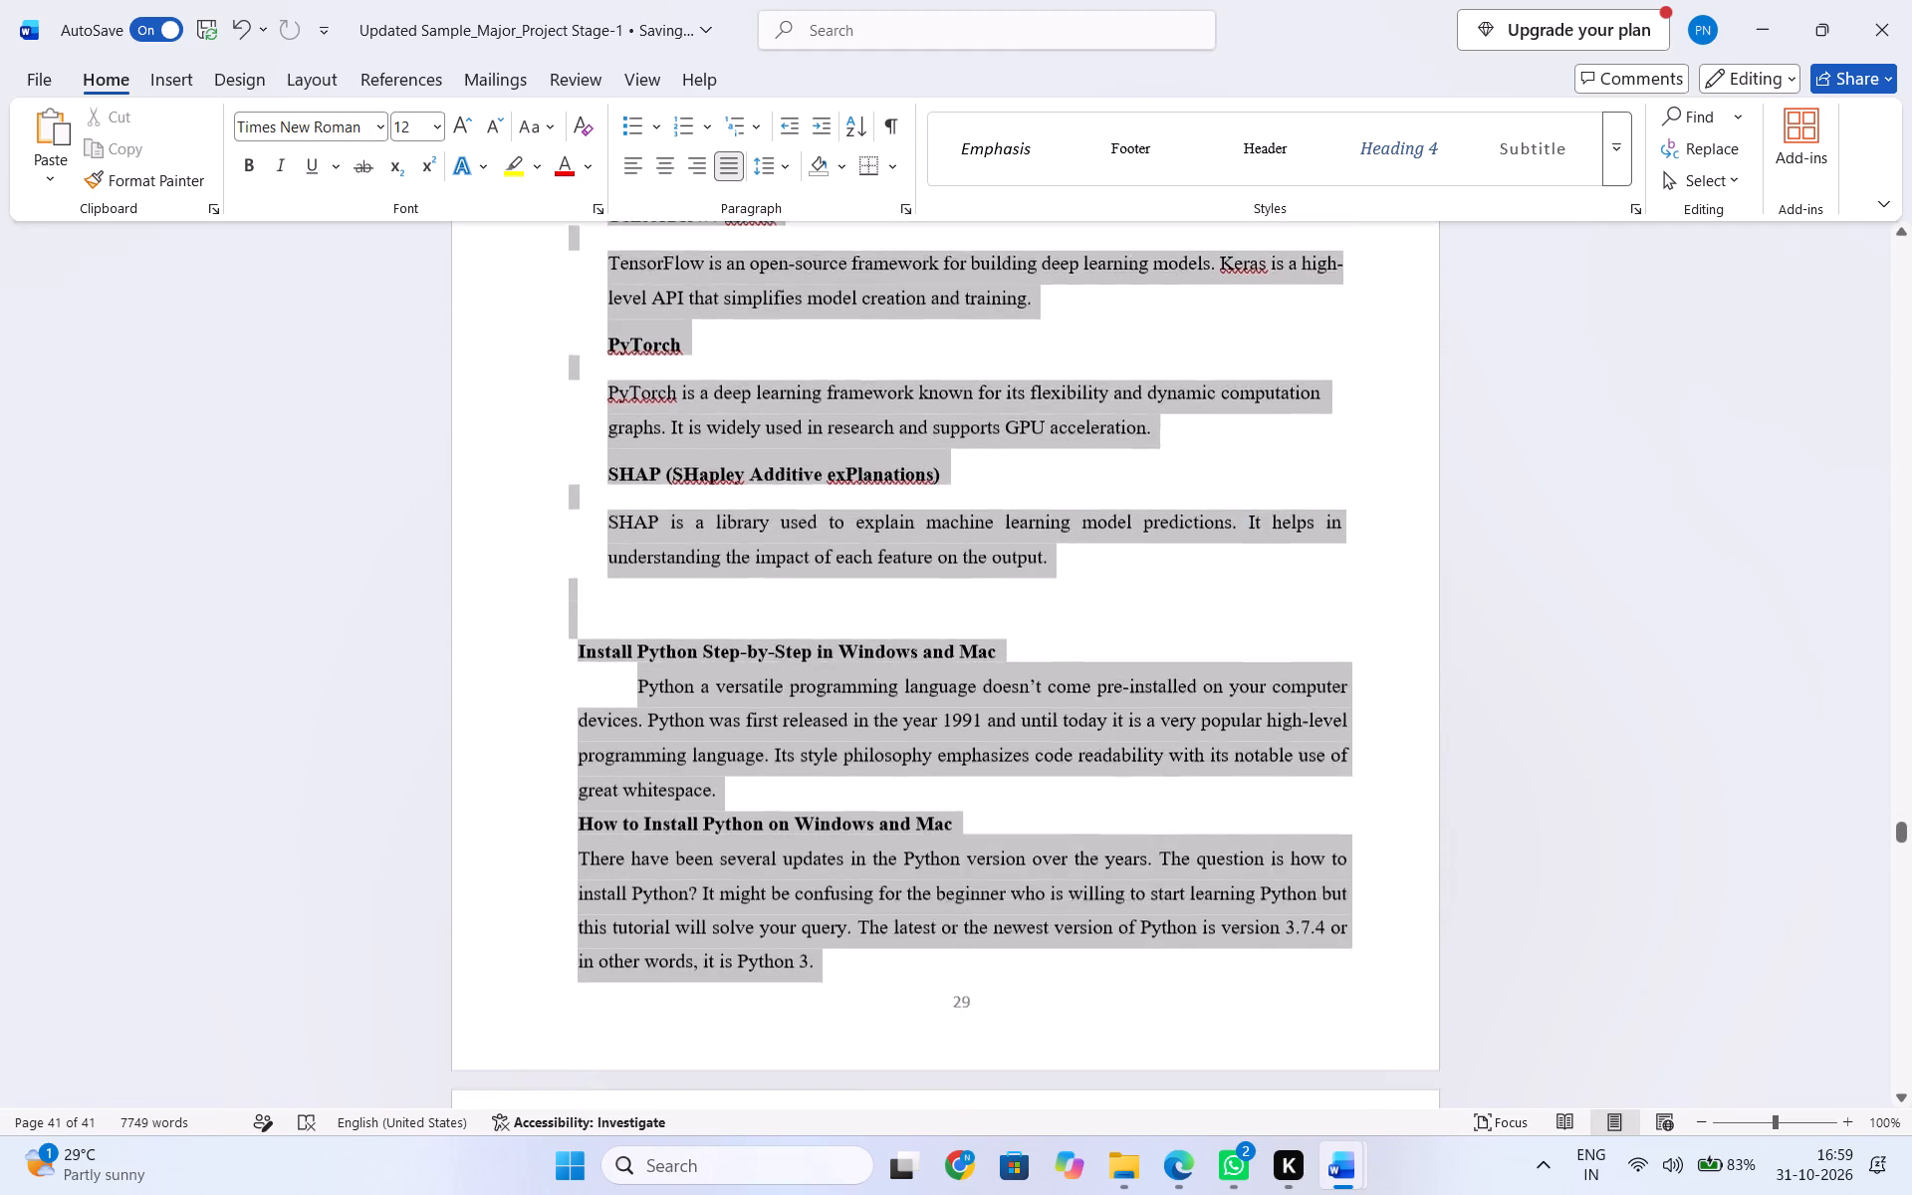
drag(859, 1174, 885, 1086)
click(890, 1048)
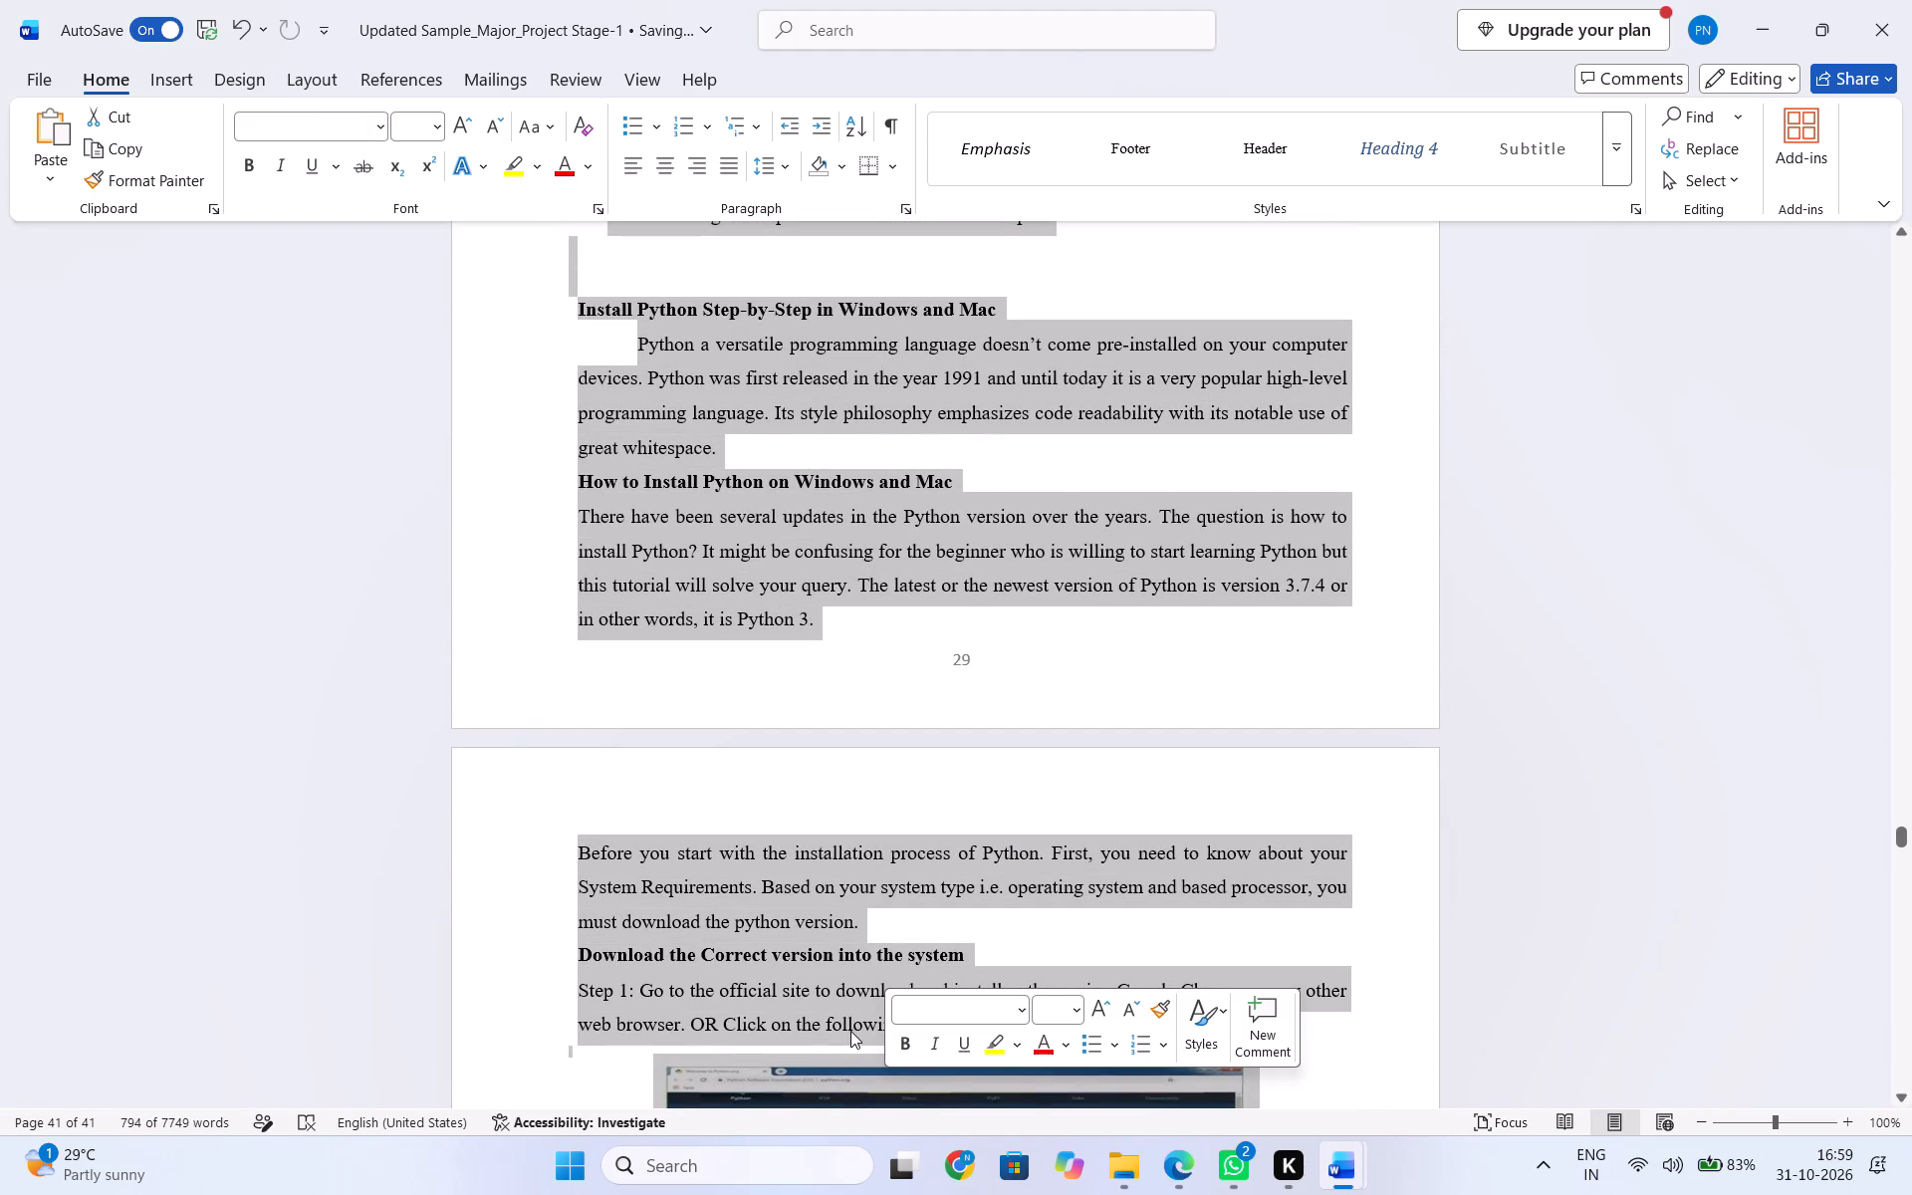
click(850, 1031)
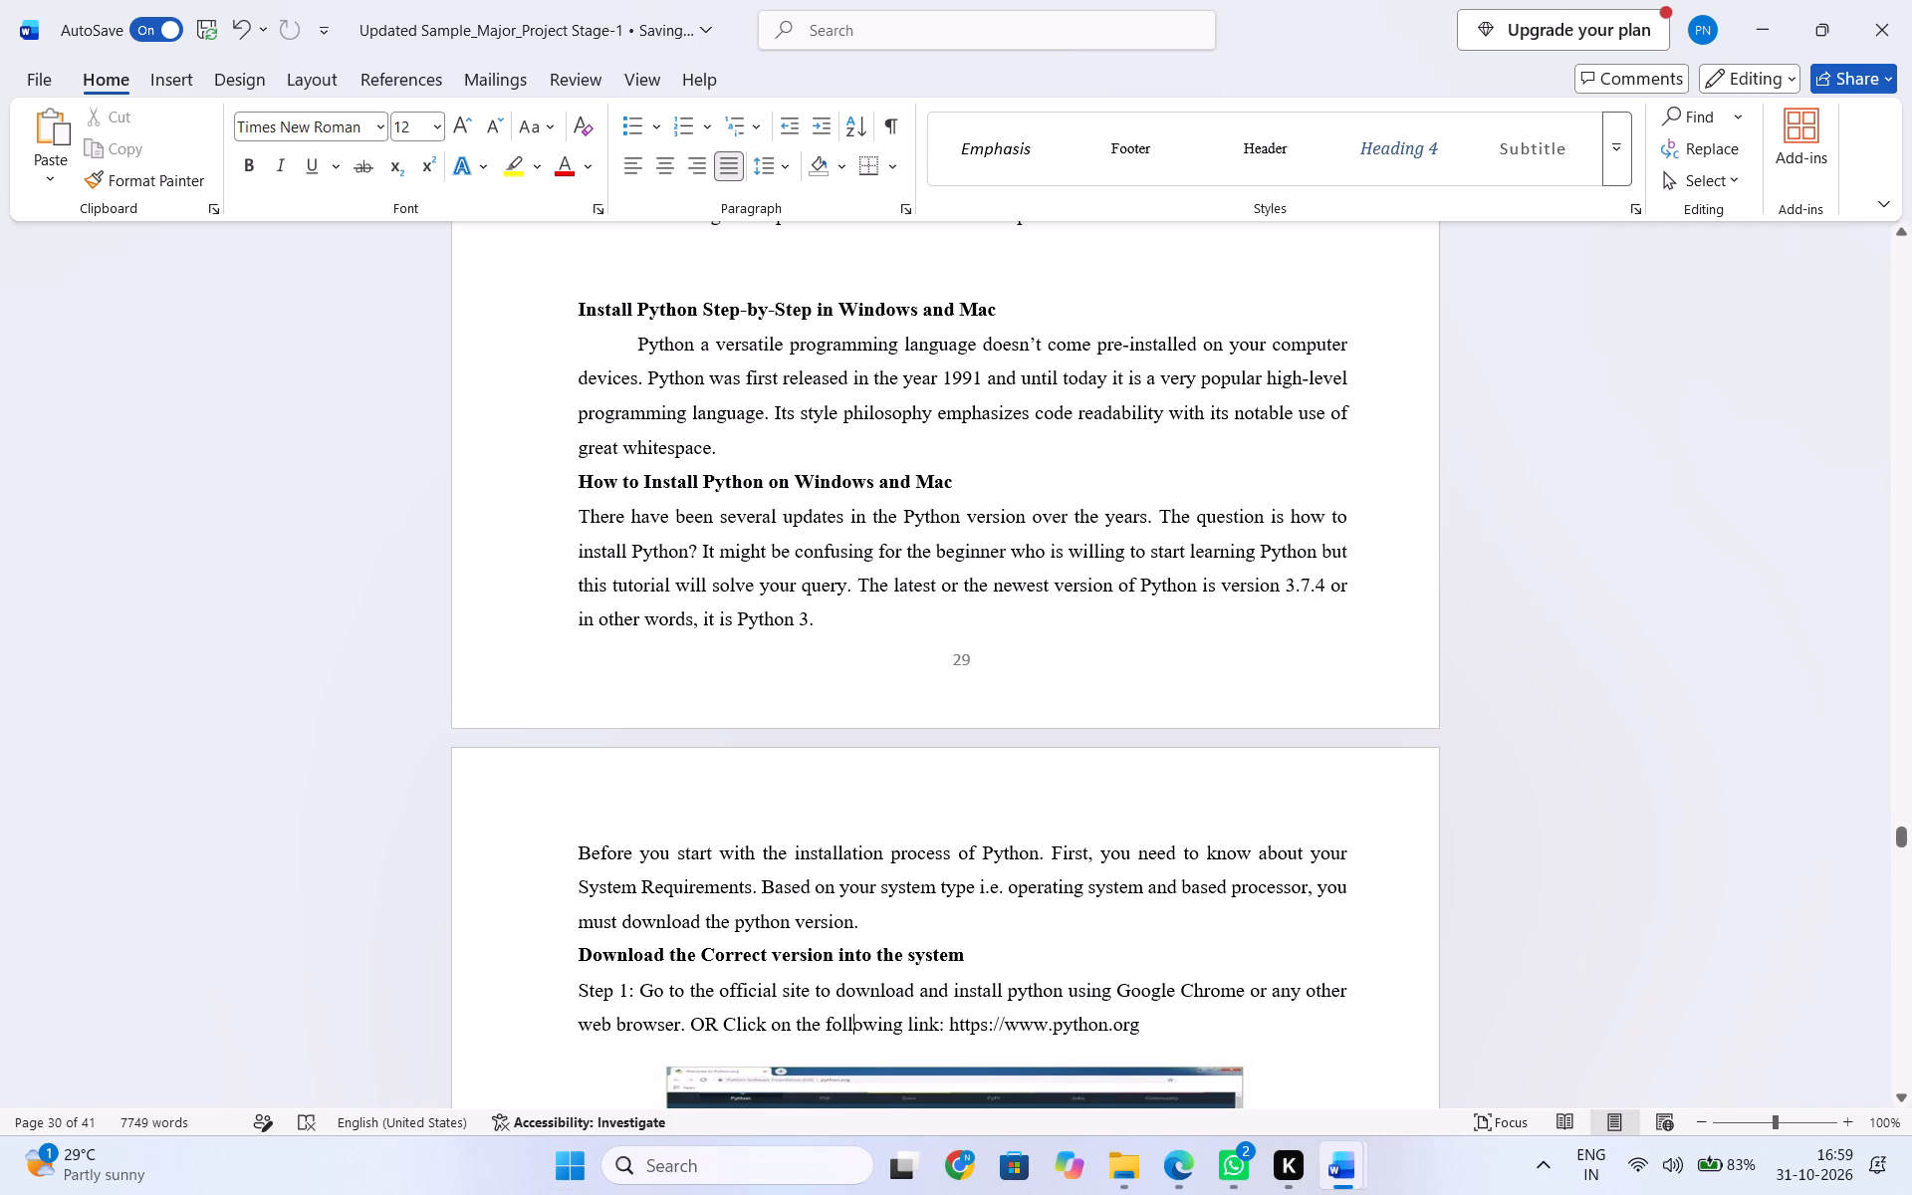
Set the line spacing of all 18 entries under REFERENCES to 1.5.
scroll(807, 786, down, 4)
scroll(706, 807, down, 5)
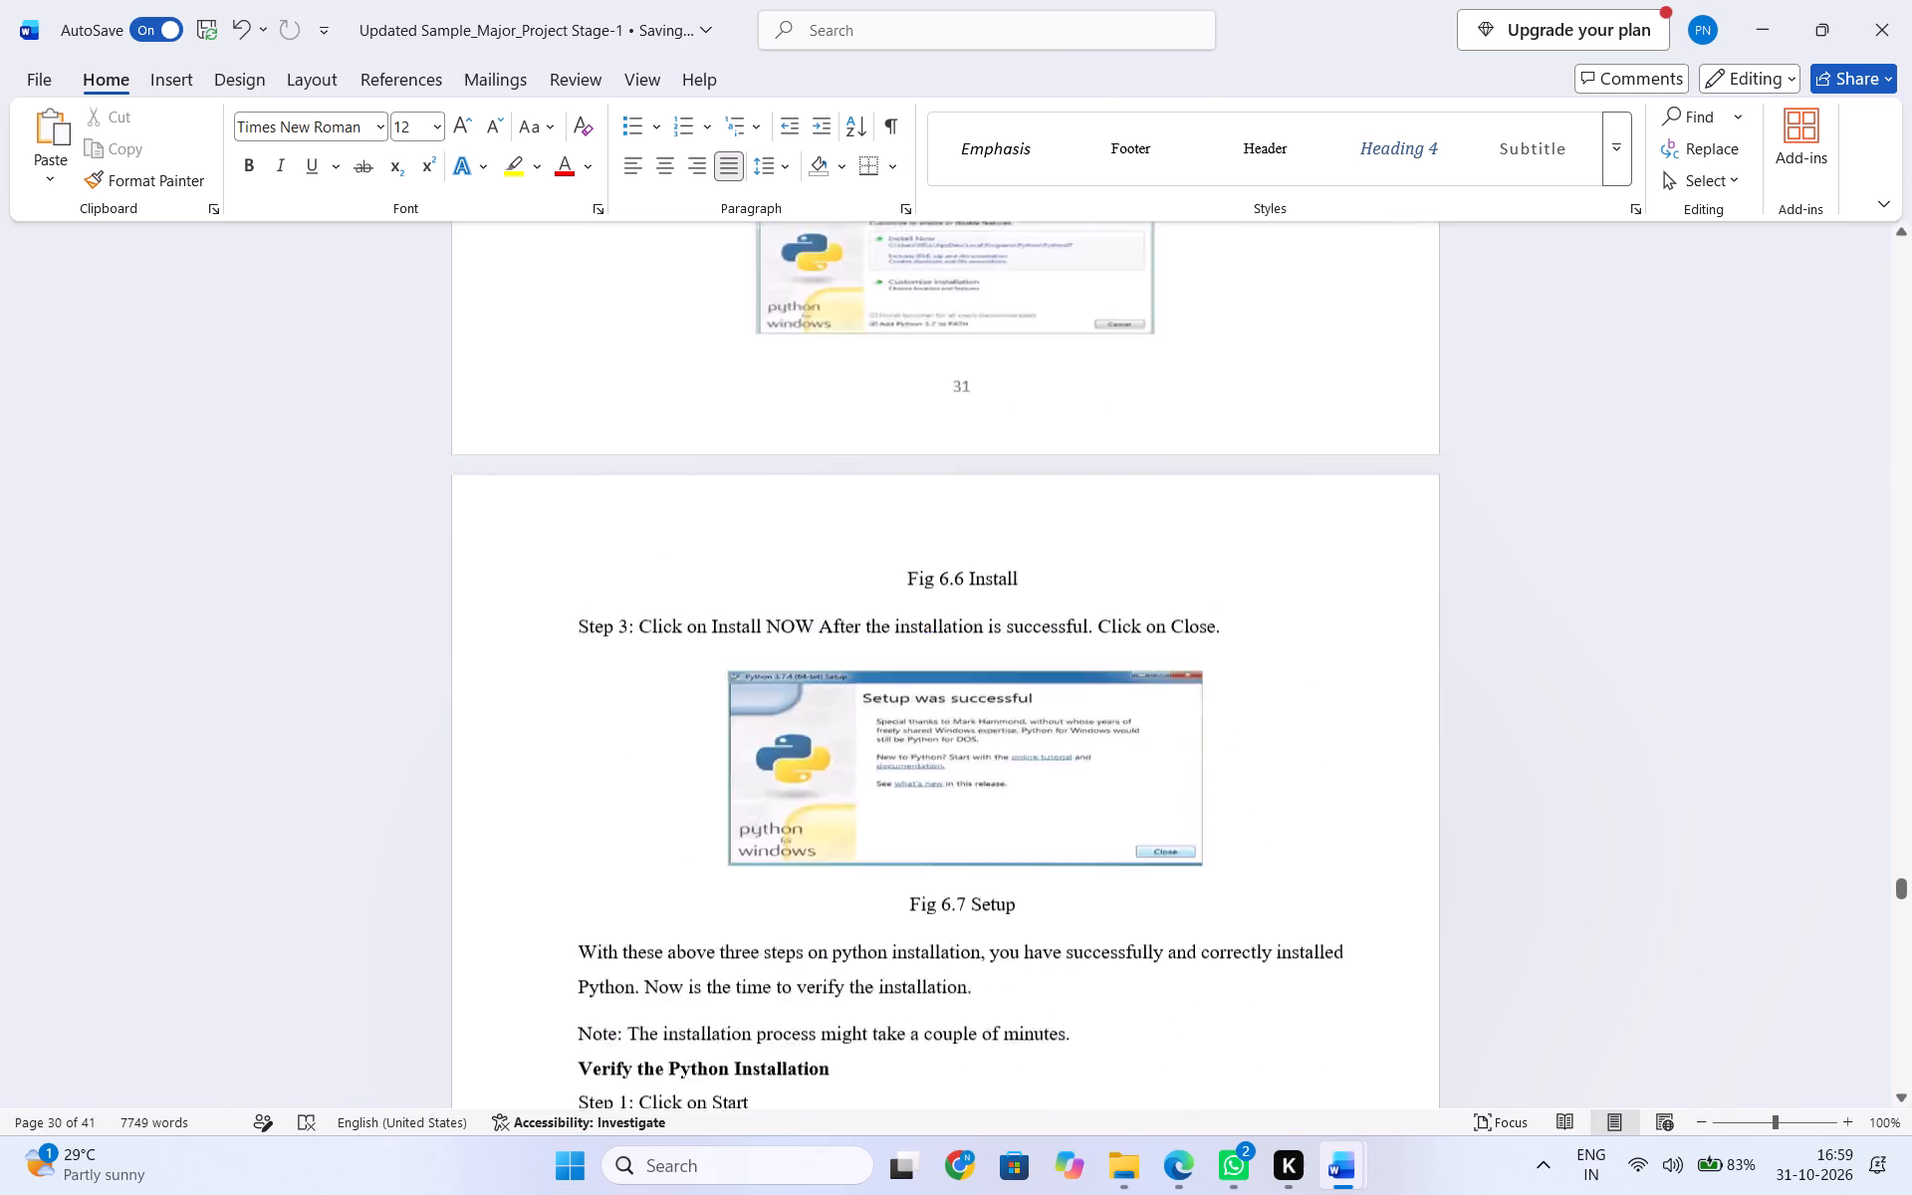
scroll(694, 809, down, 4)
scroll(694, 809, down, 20)
scroll(694, 809, down, 2)
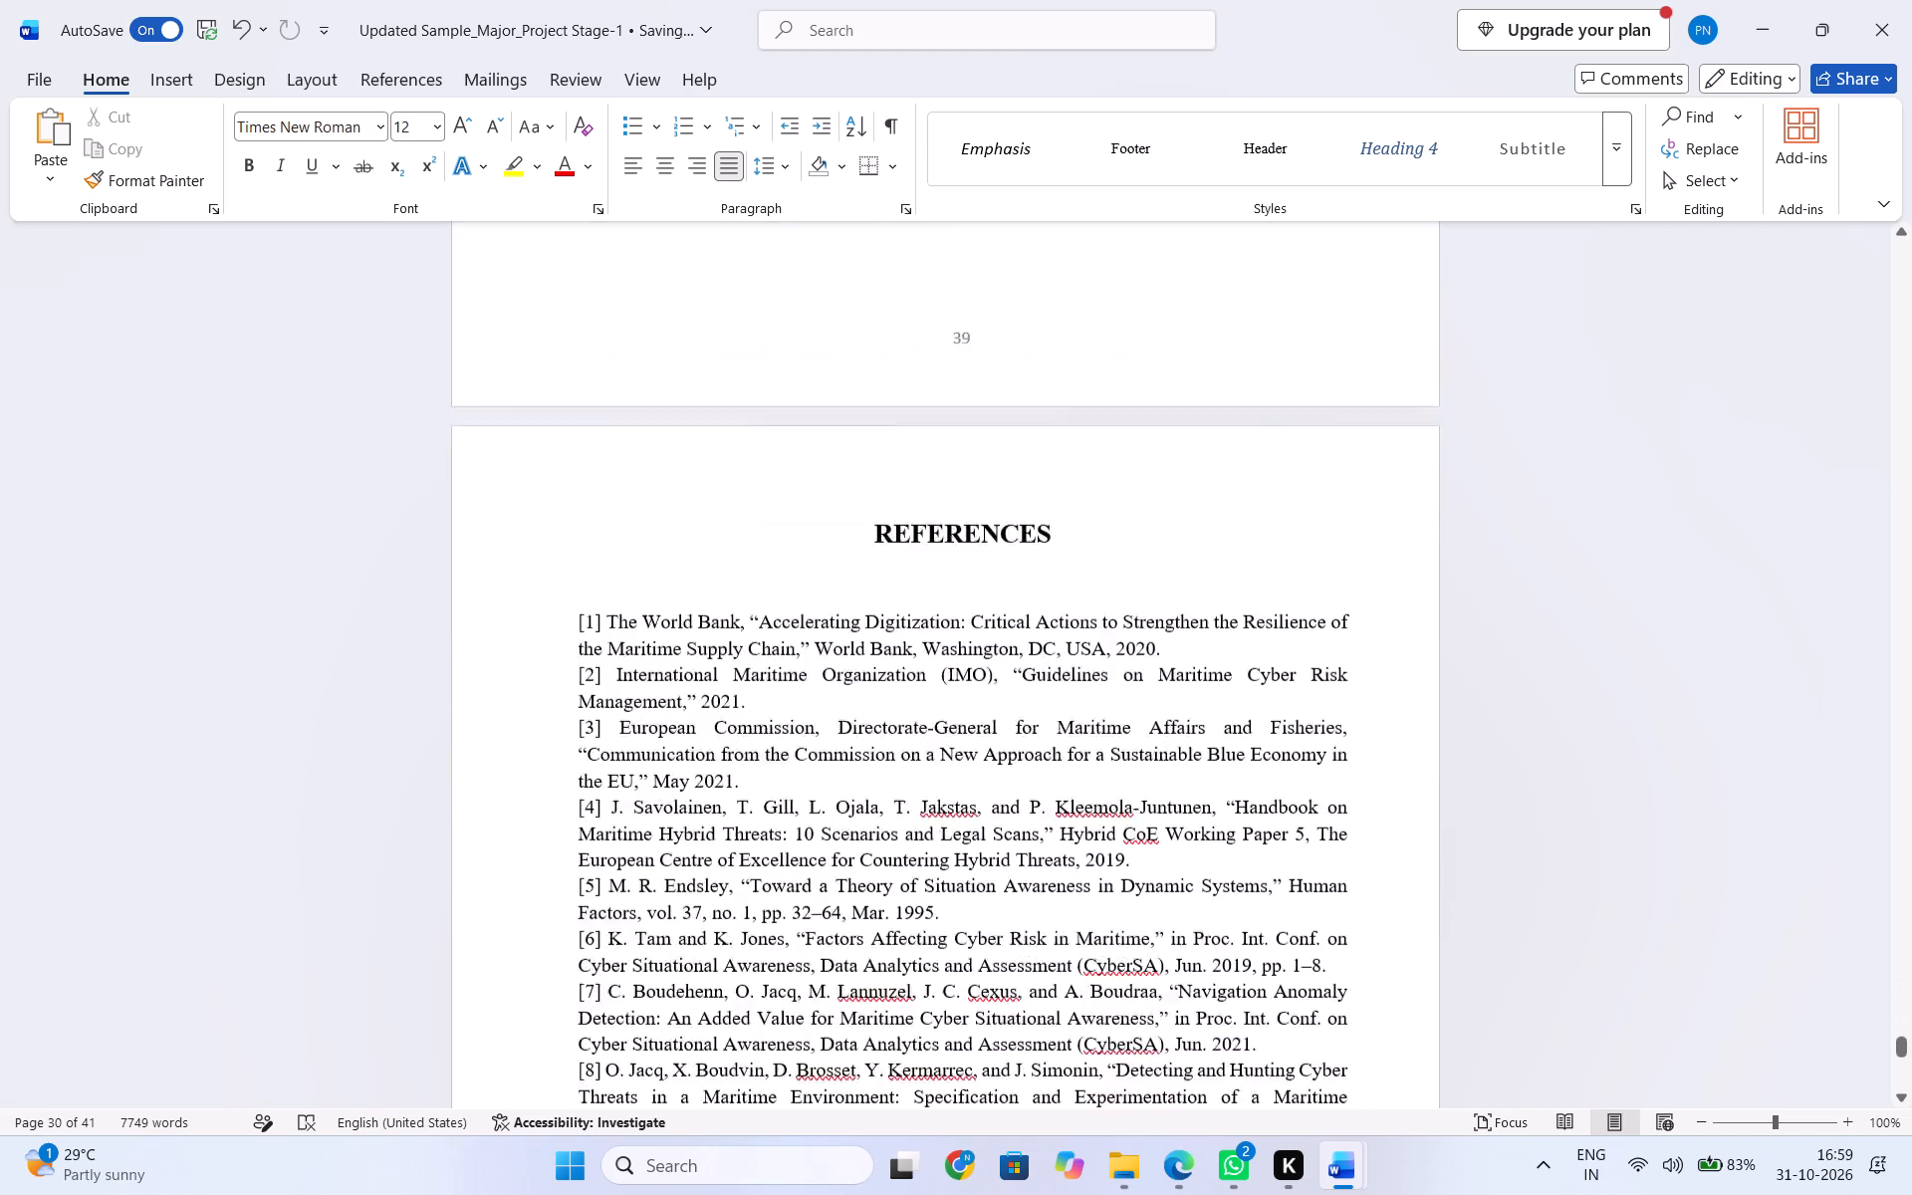
scroll(635, 820, down, 5)
scroll(635, 820, up, 5)
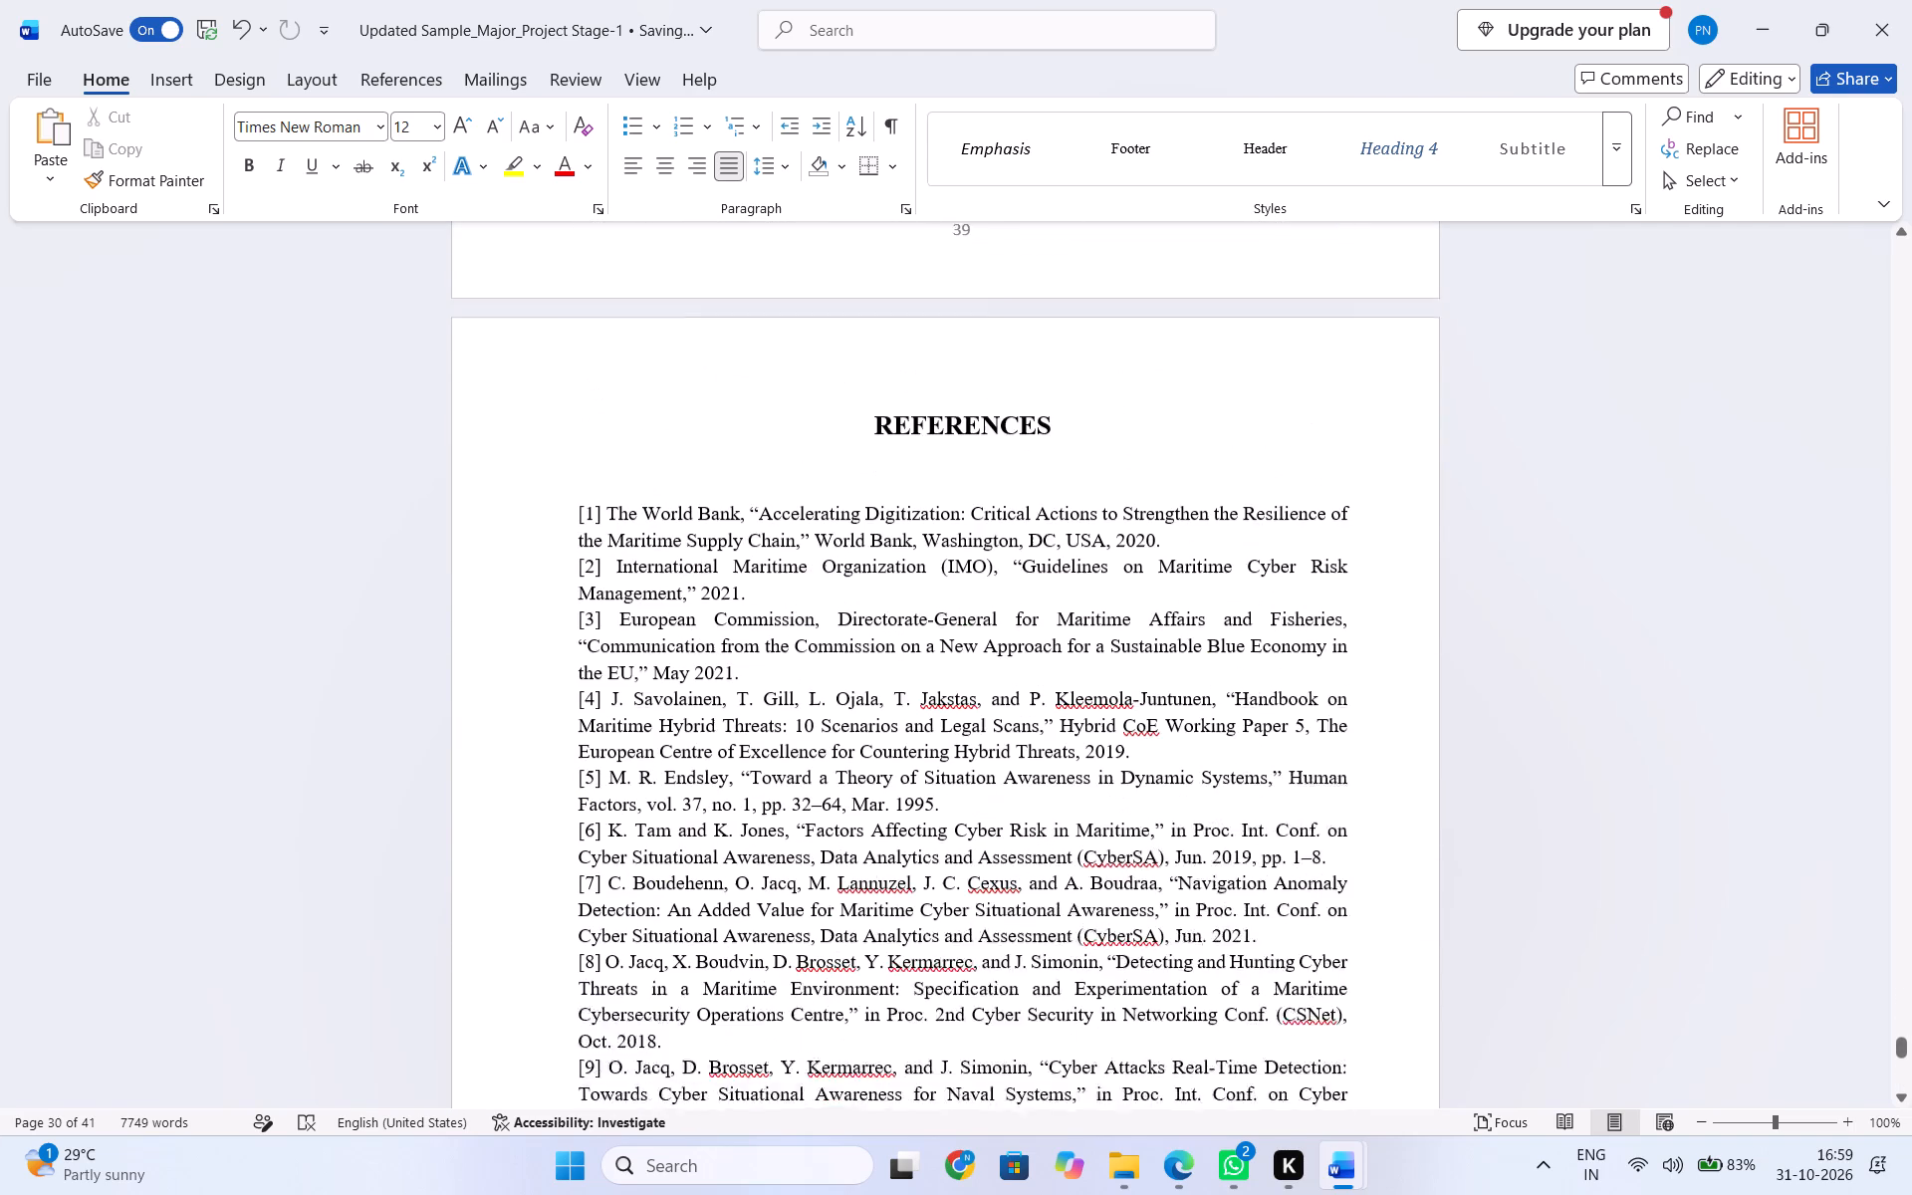
drag(579, 564, 1142, 536)
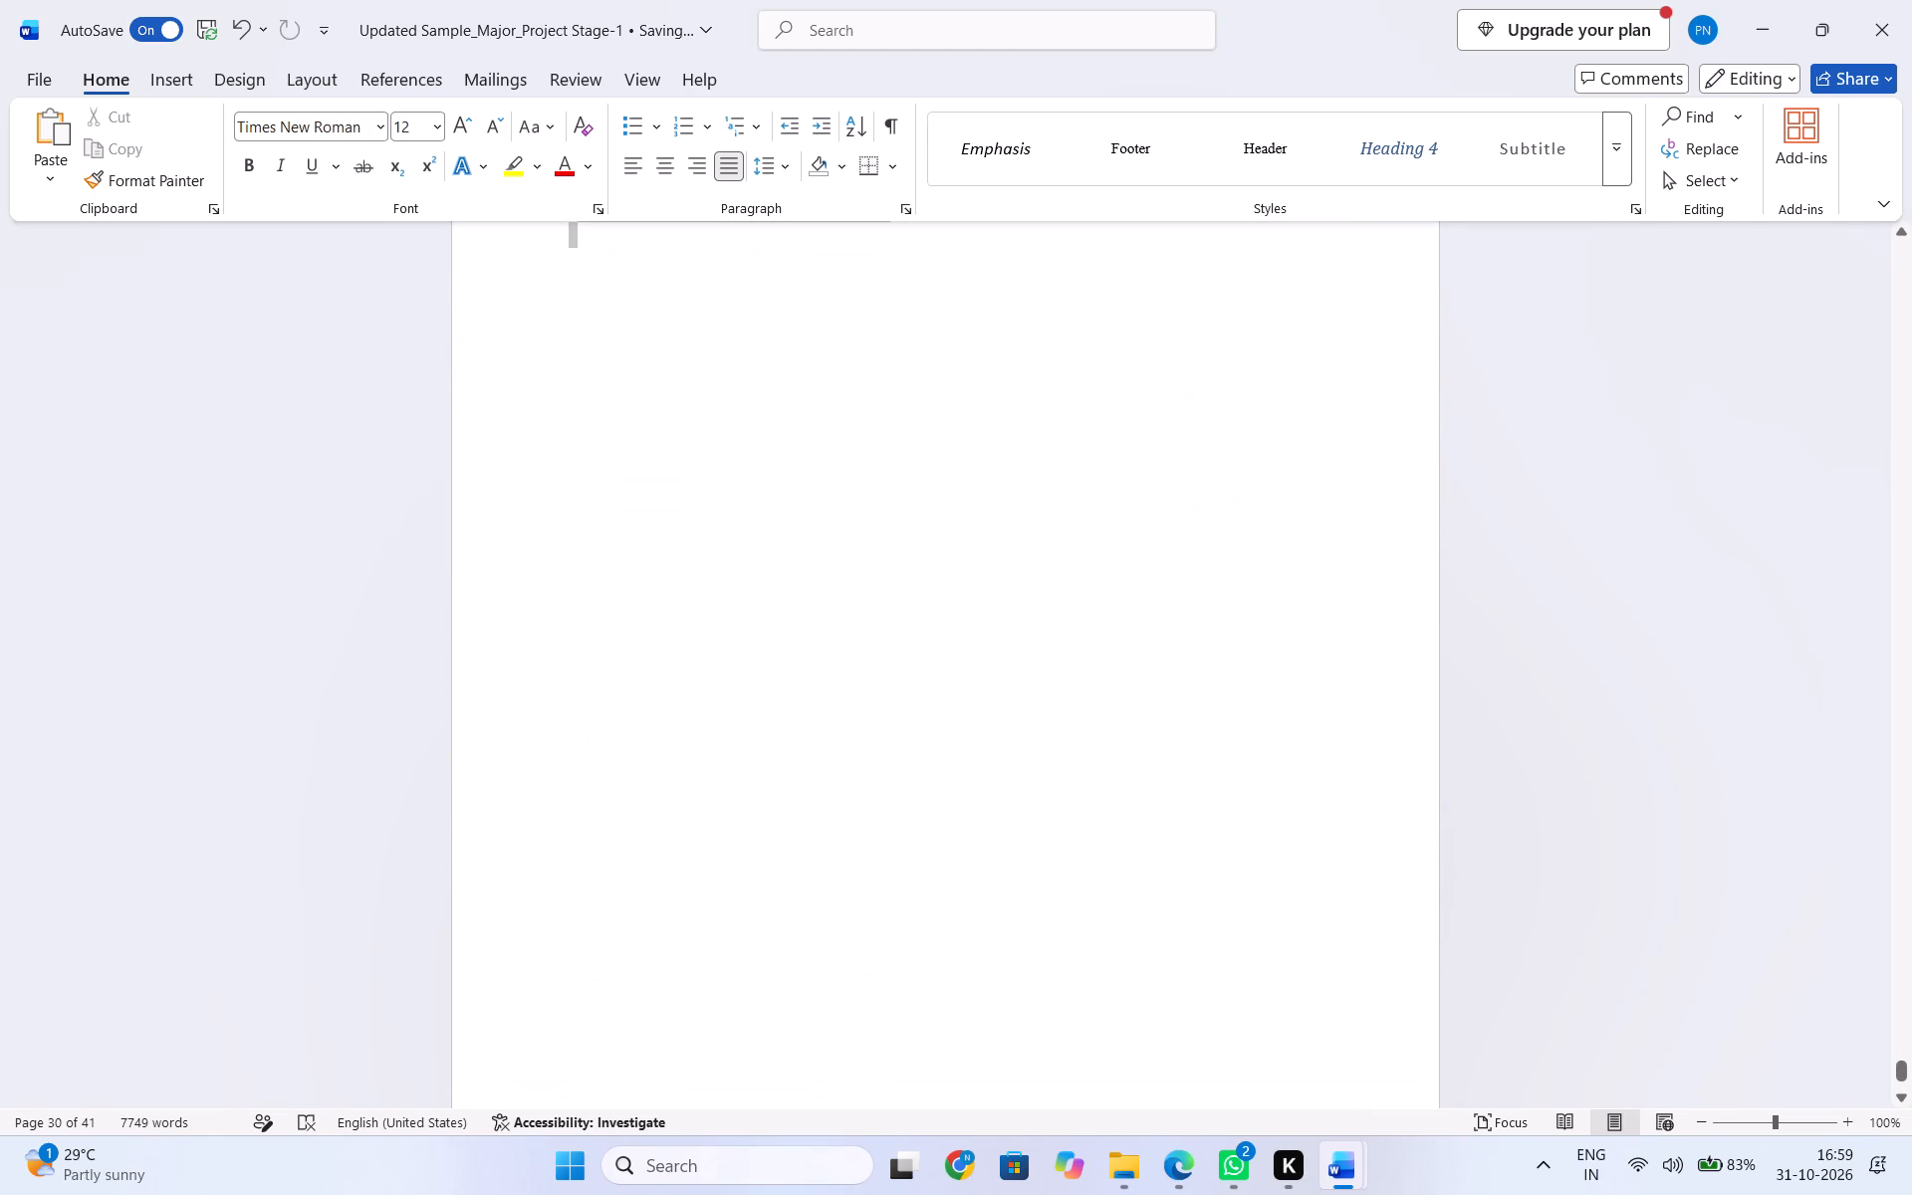
drag(1142, 536, 1143, 461)
scroll(733, 809, up, 2)
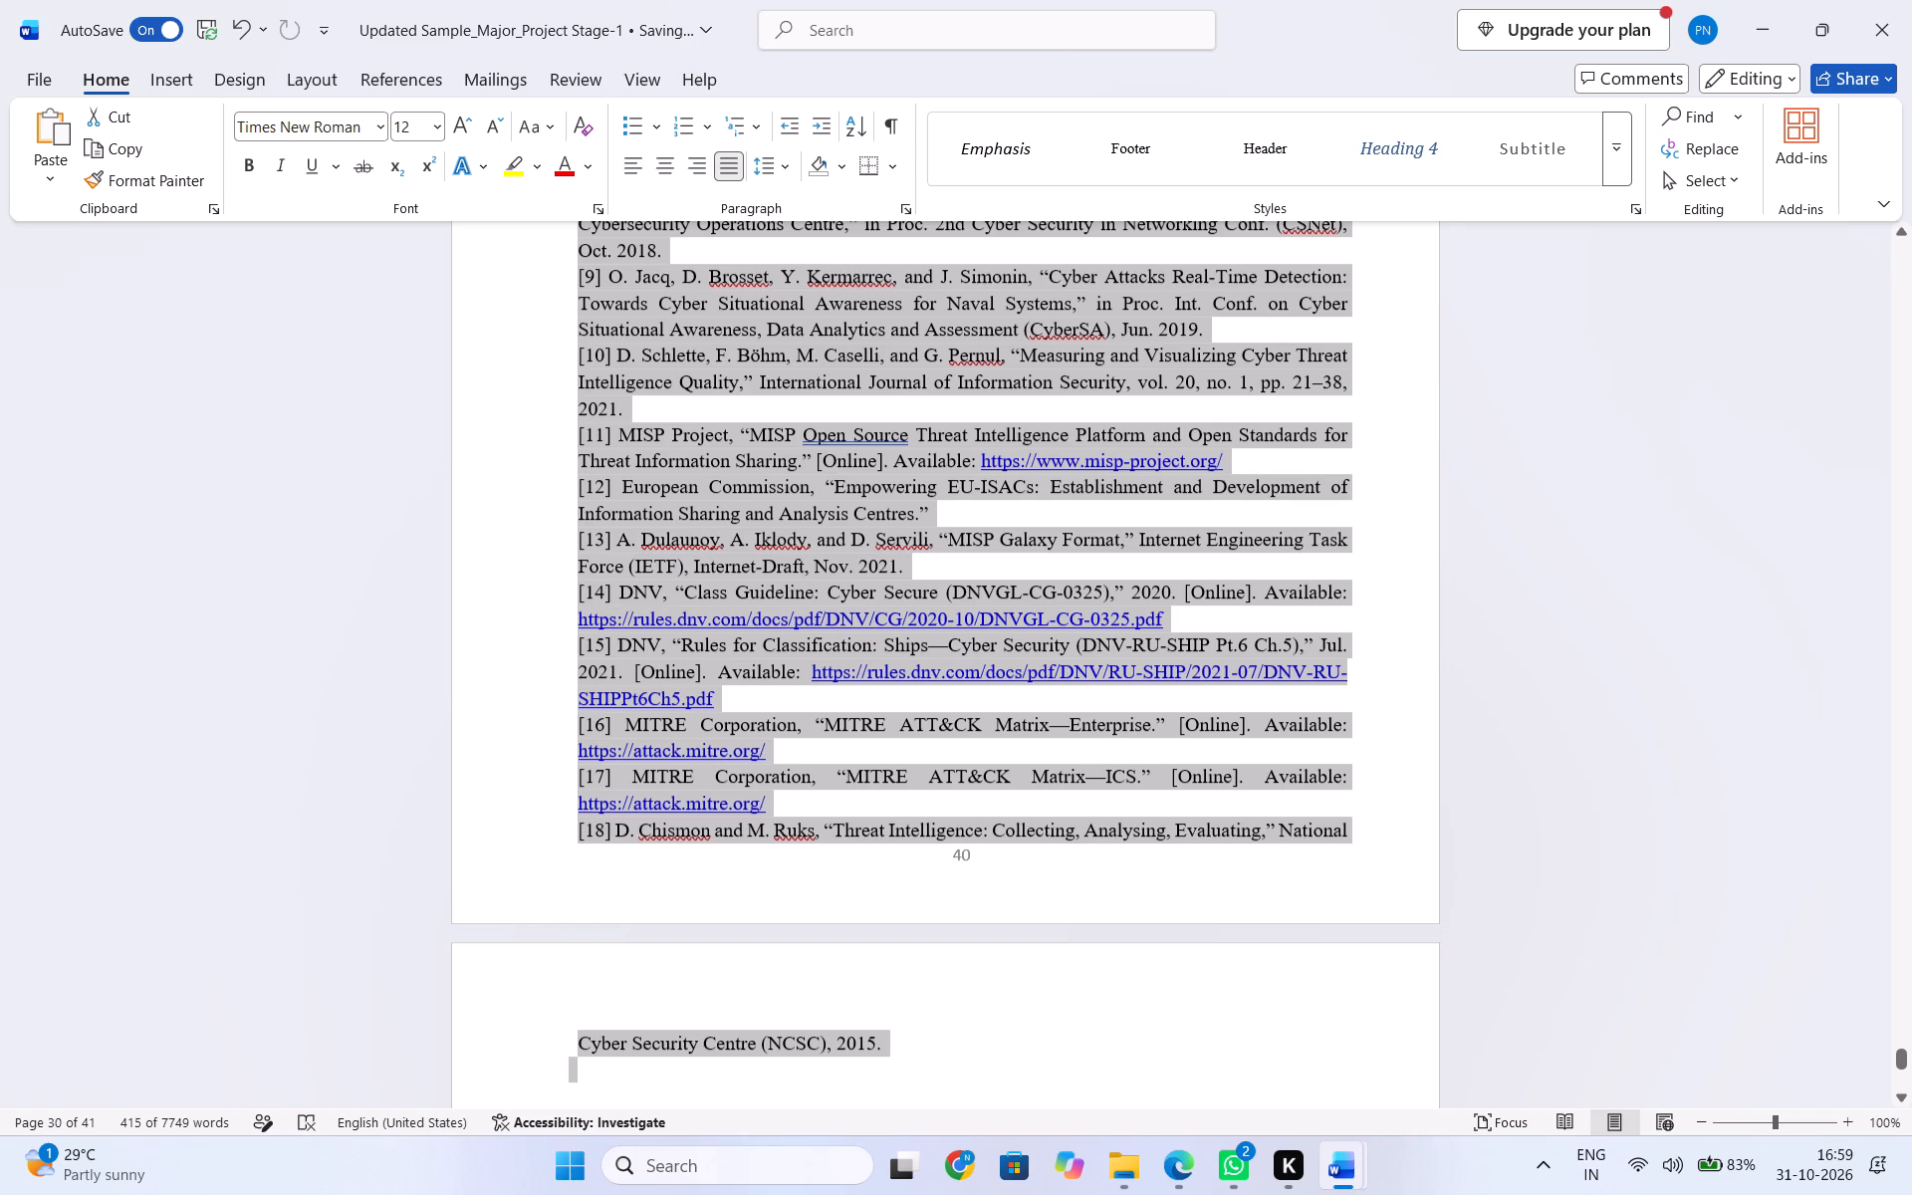
click(788, 166)
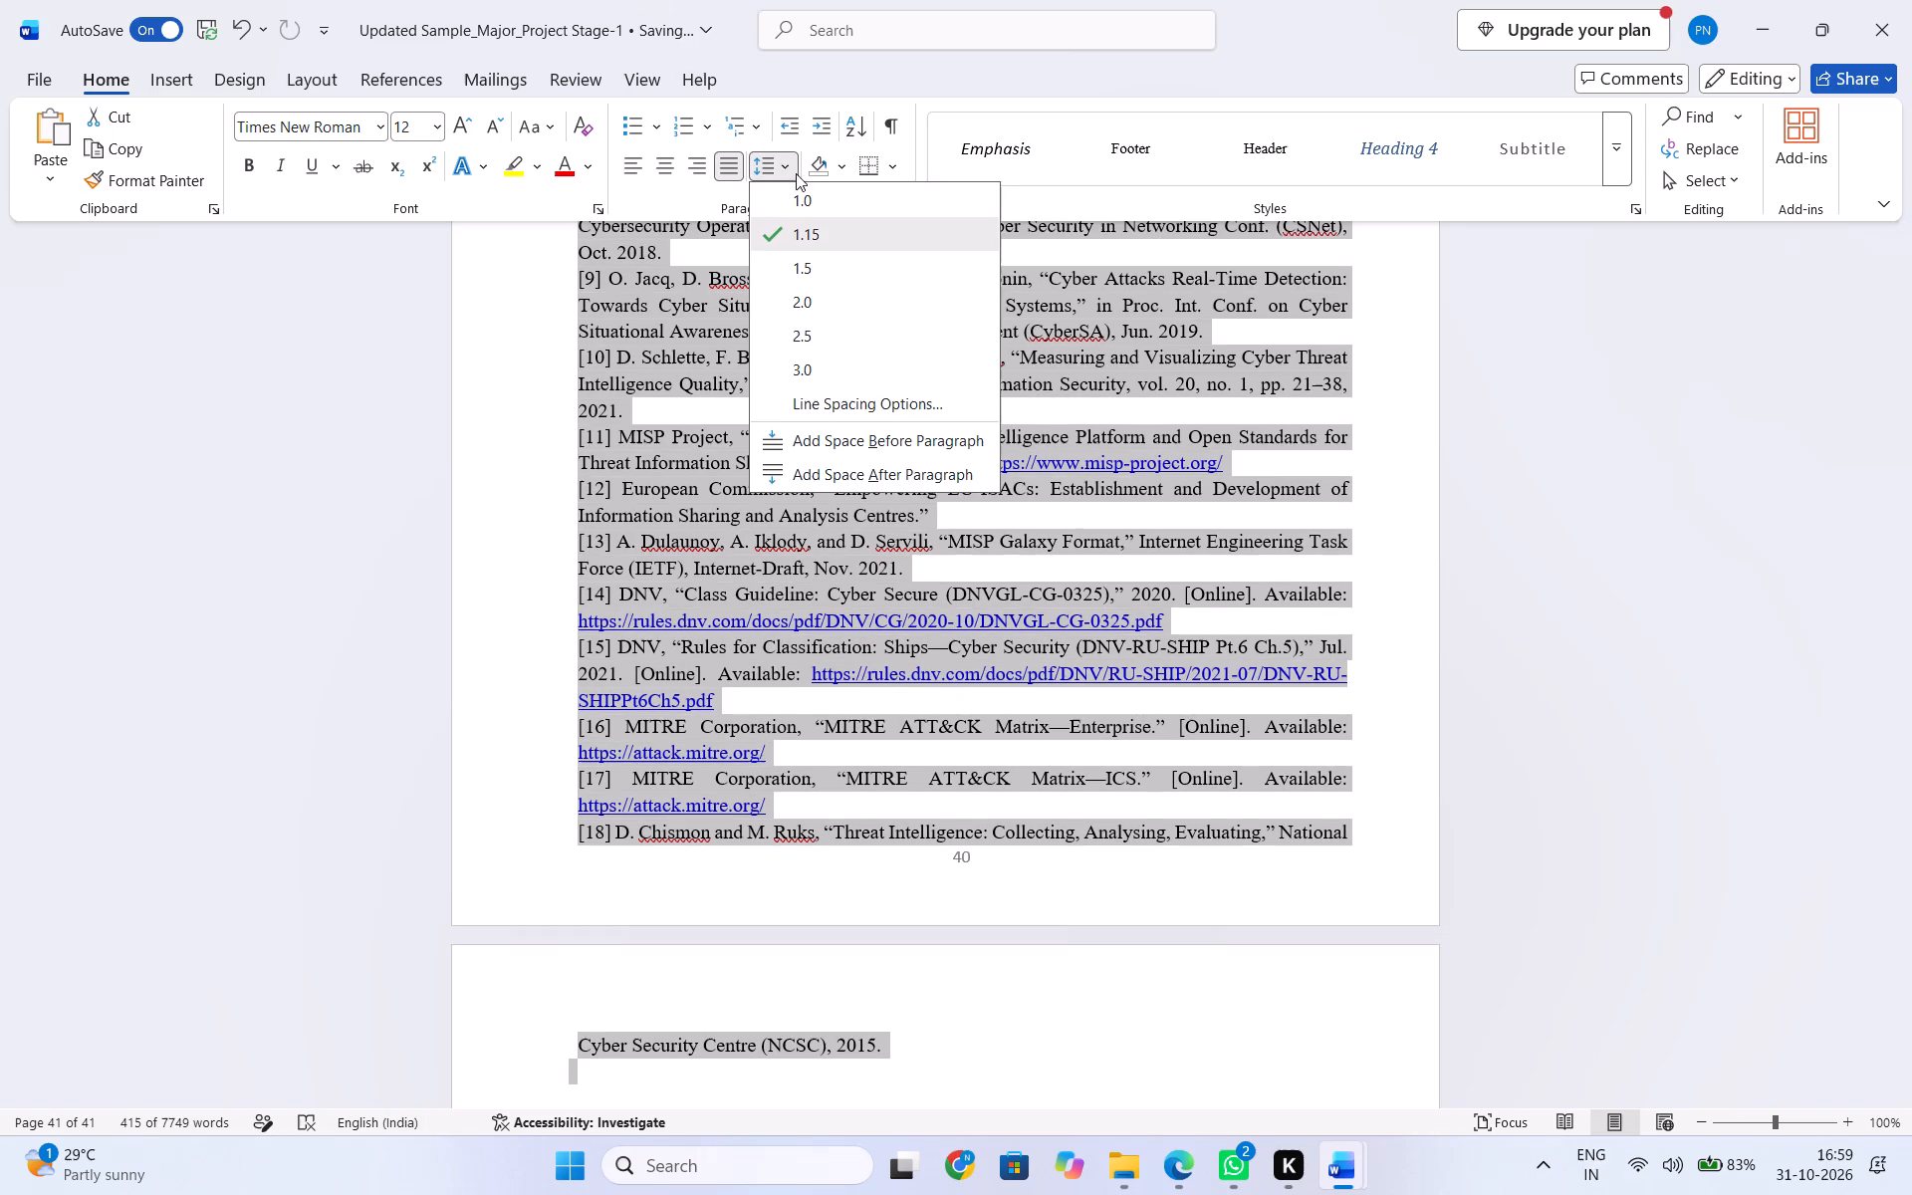
click(827, 266)
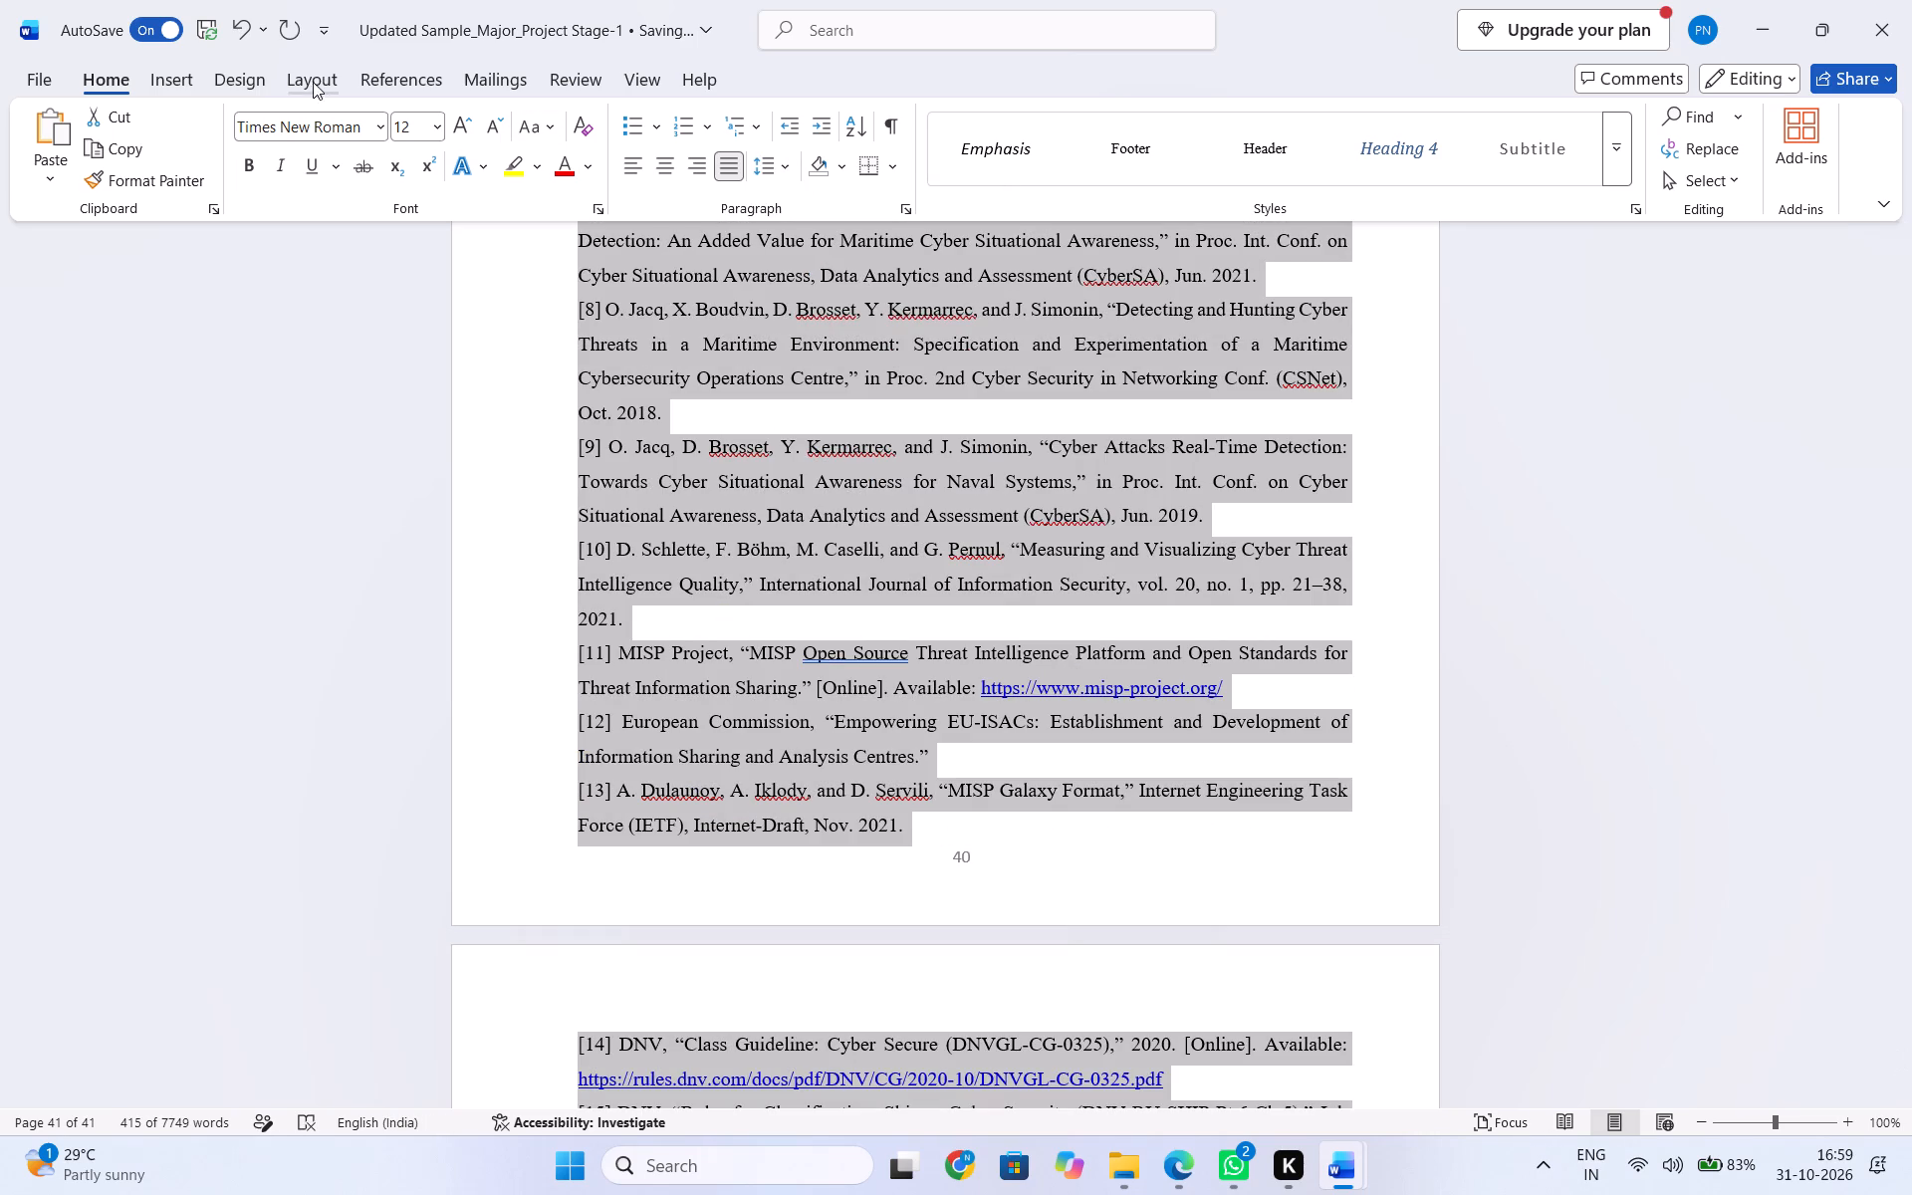
Set the left indent of the selected reference entries to 0.2 cm.
click(155, 80)
click(297, 80)
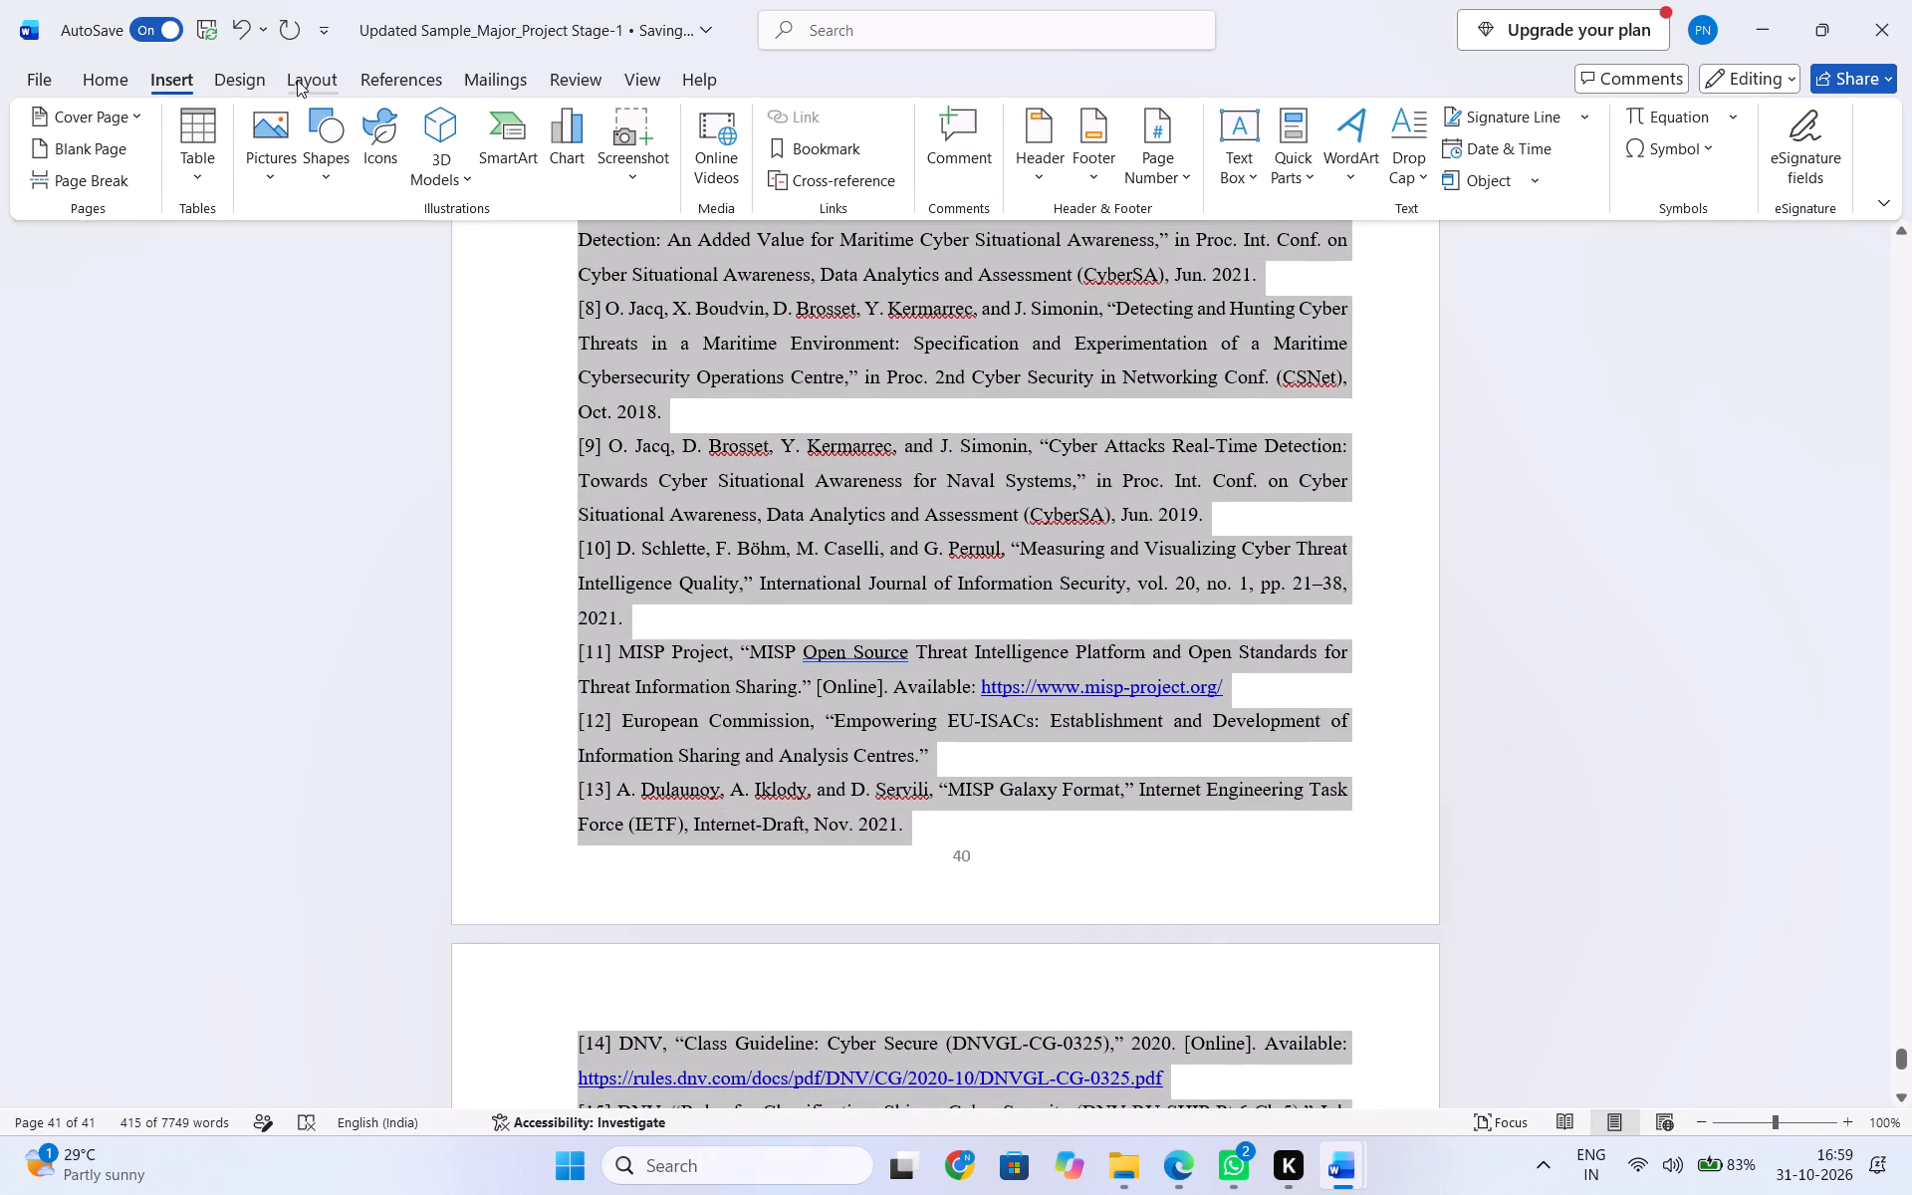
click(549, 151)
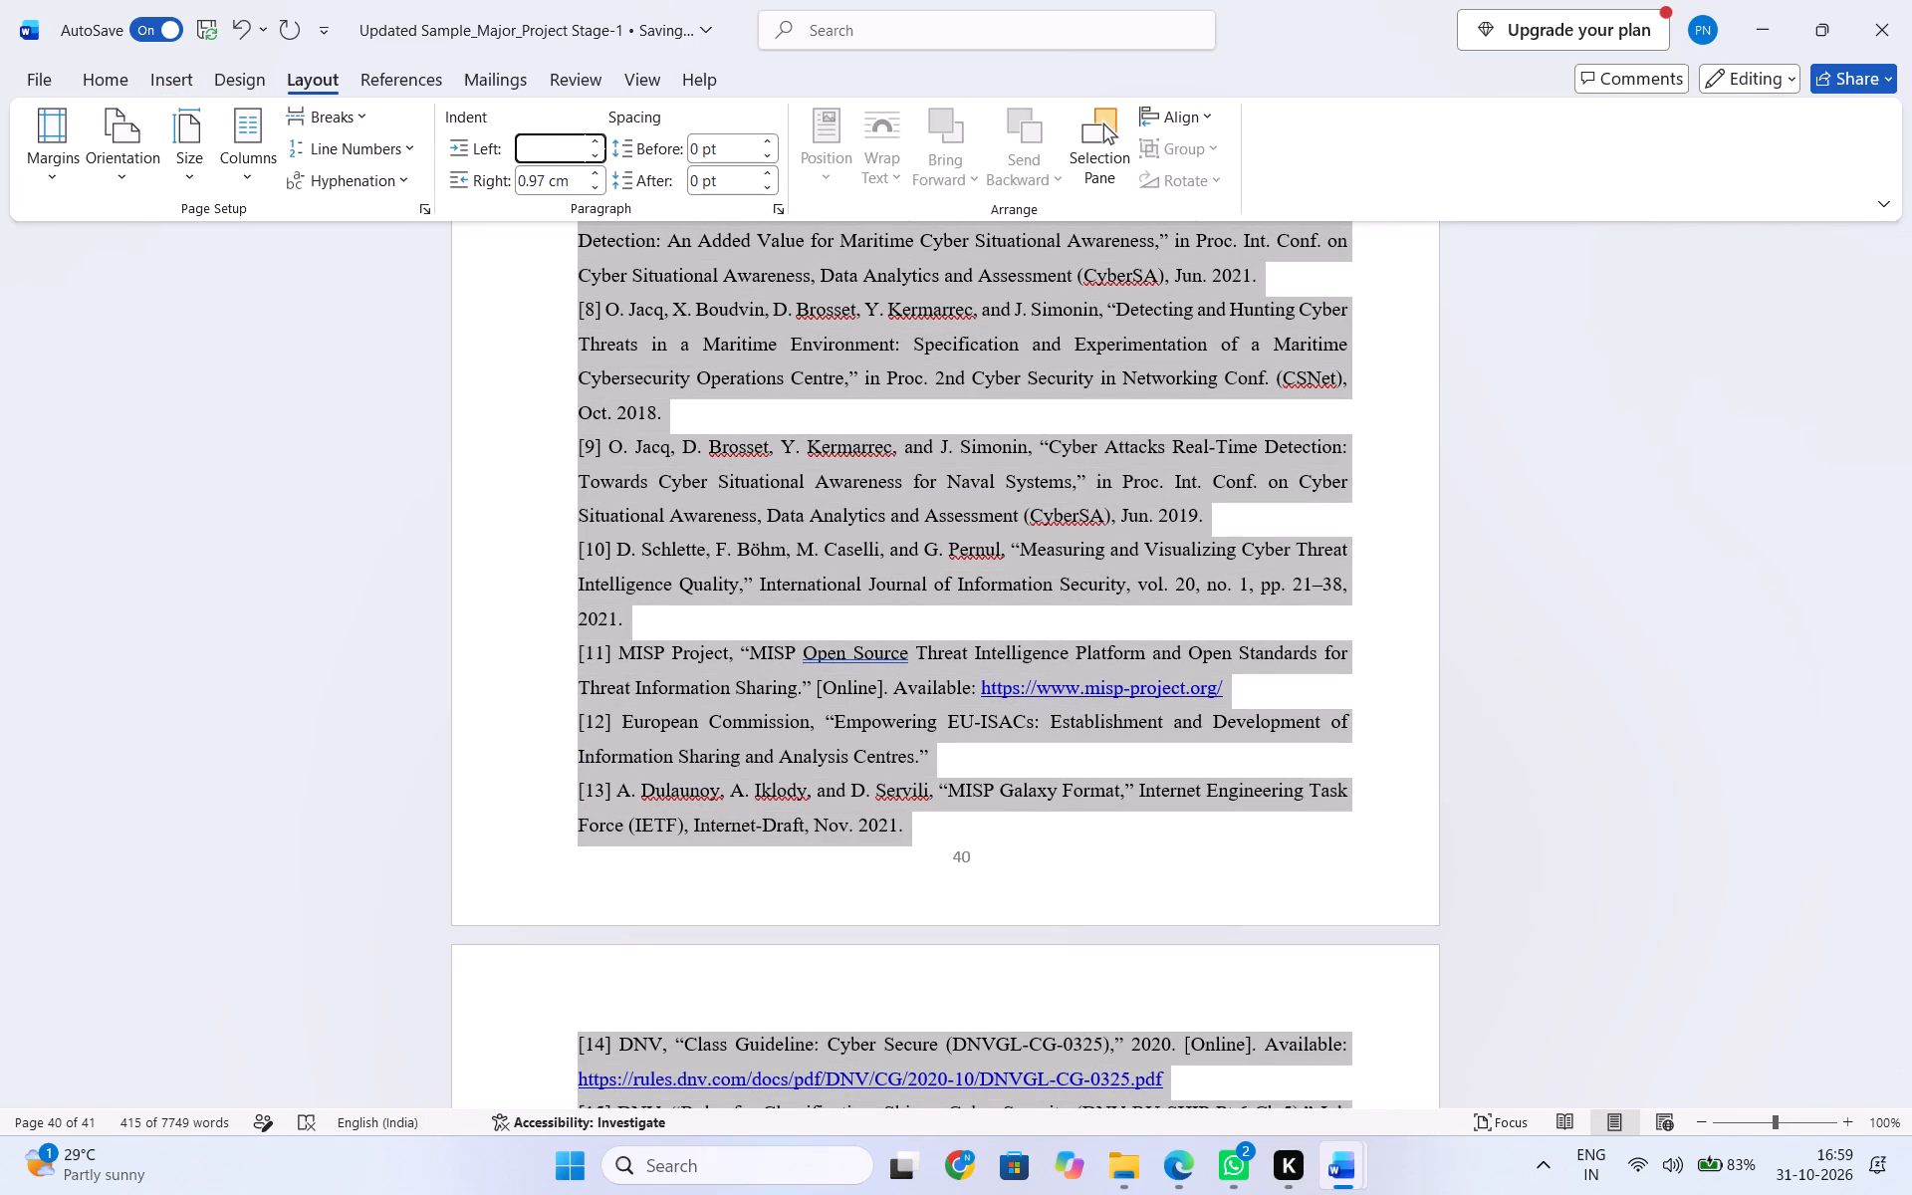
text(0.)
key(2)
key(Return)
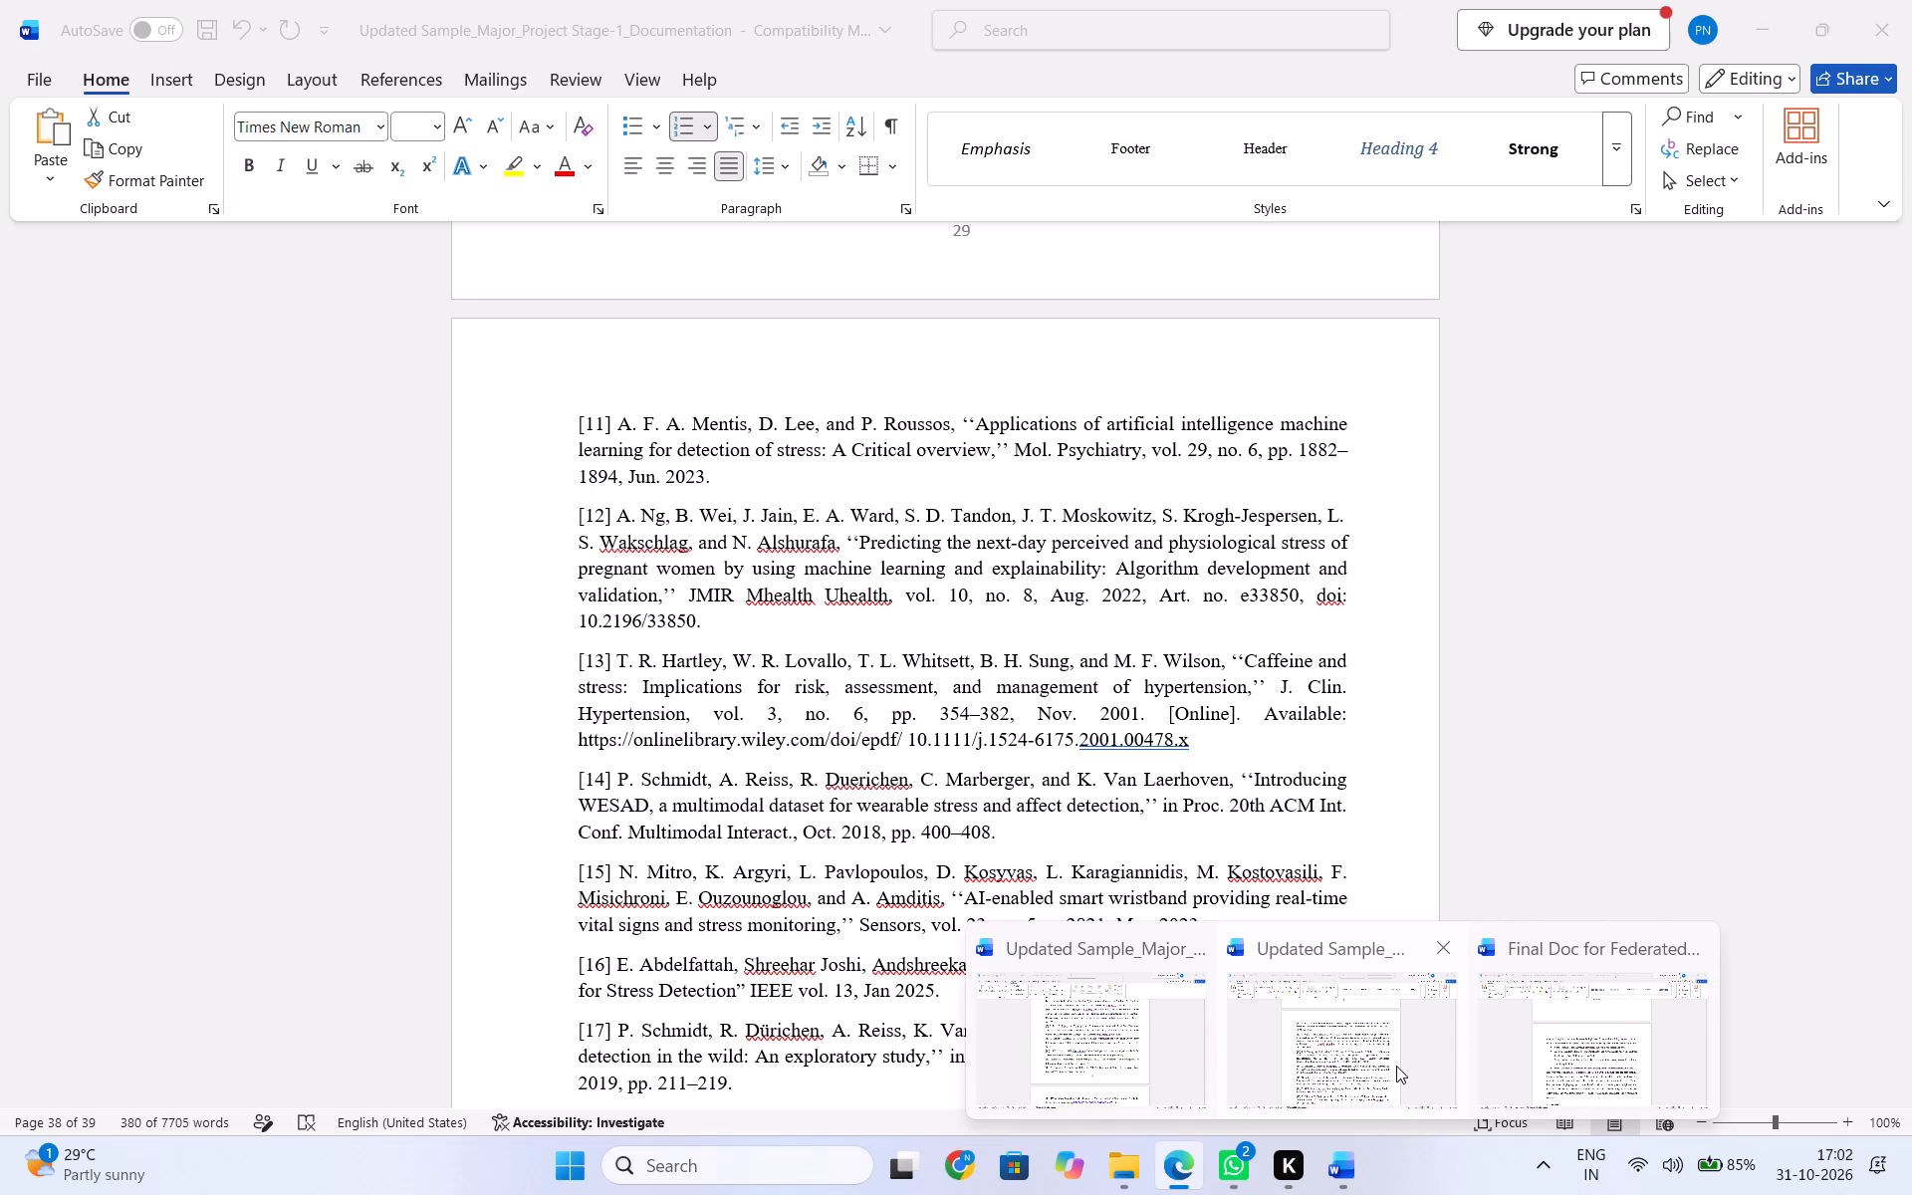
click(1396, 1066)
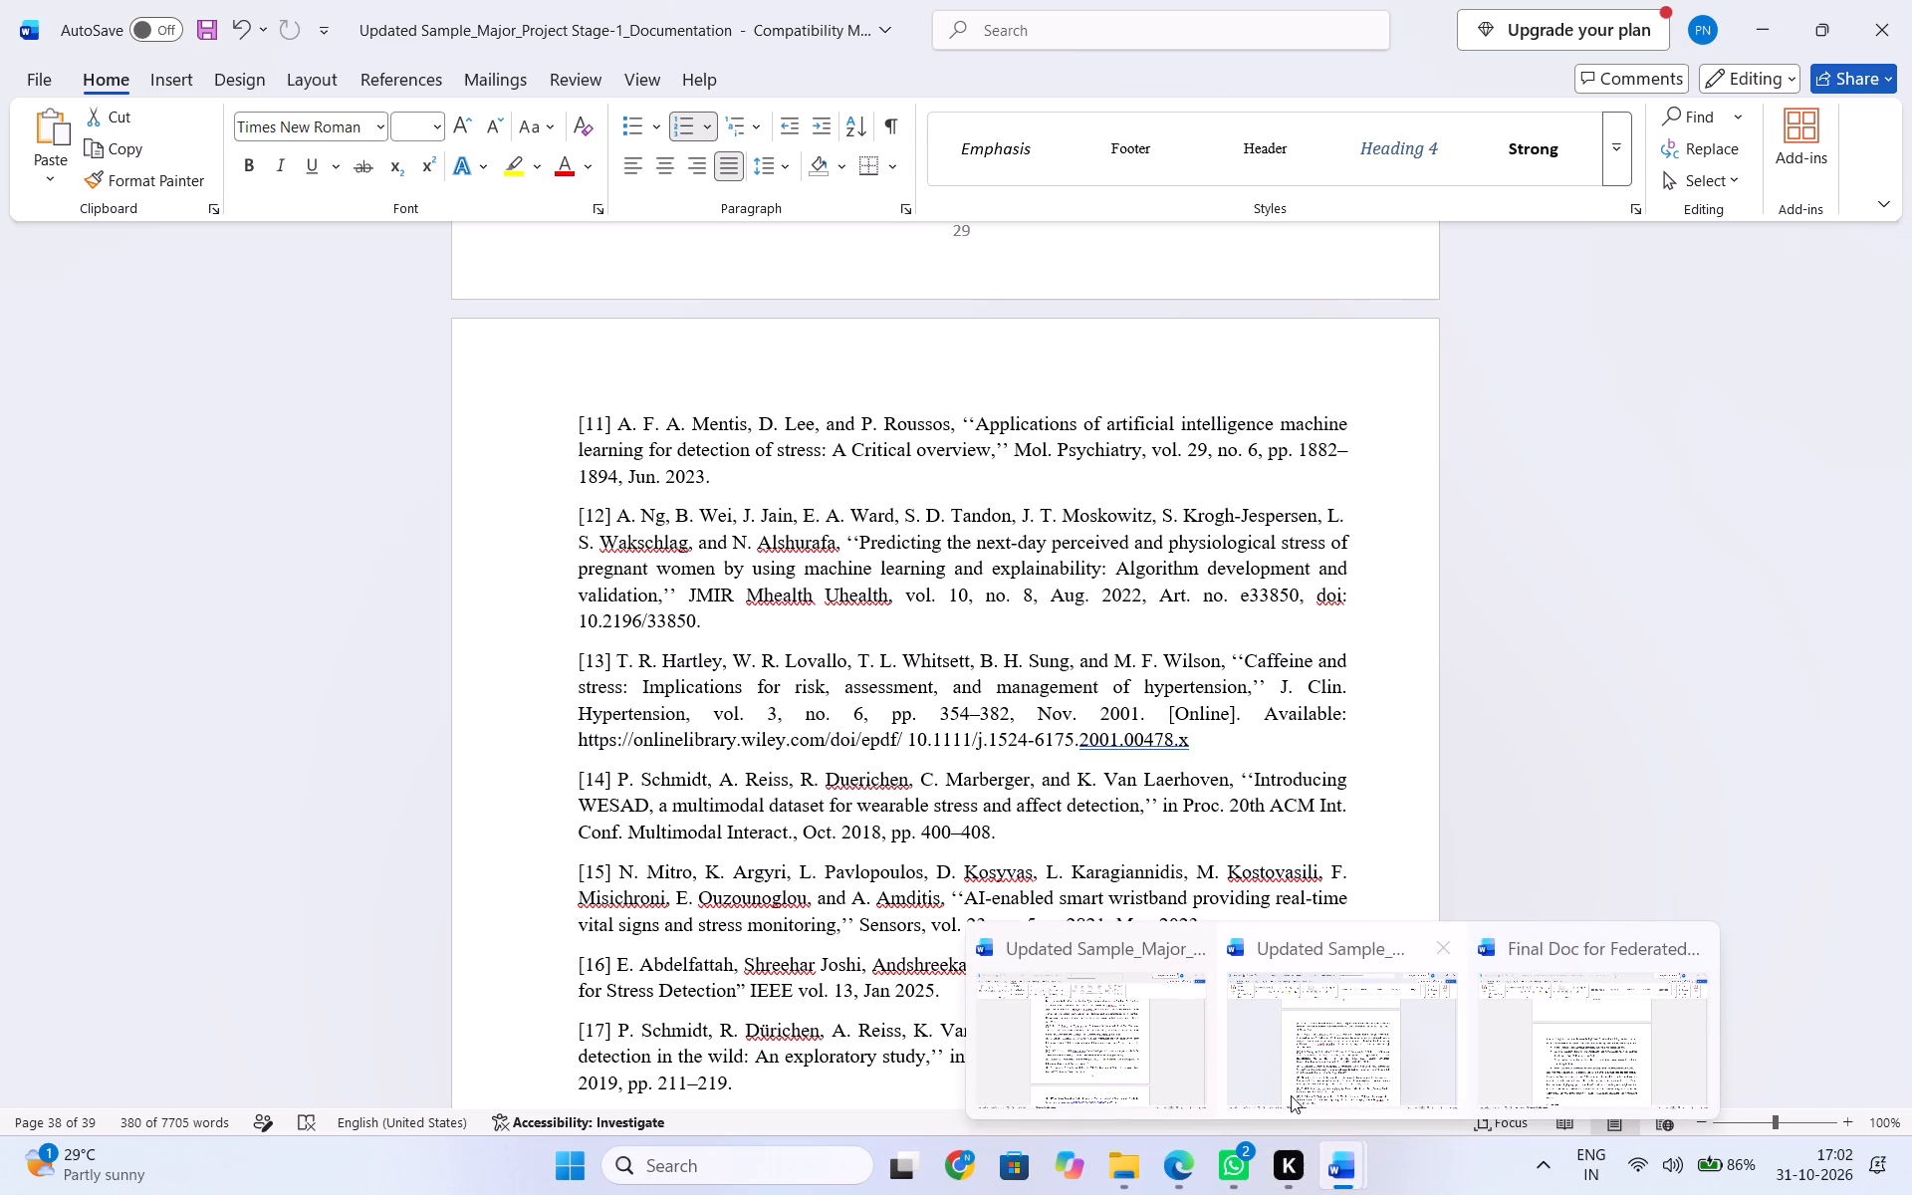
click(1157, 1058)
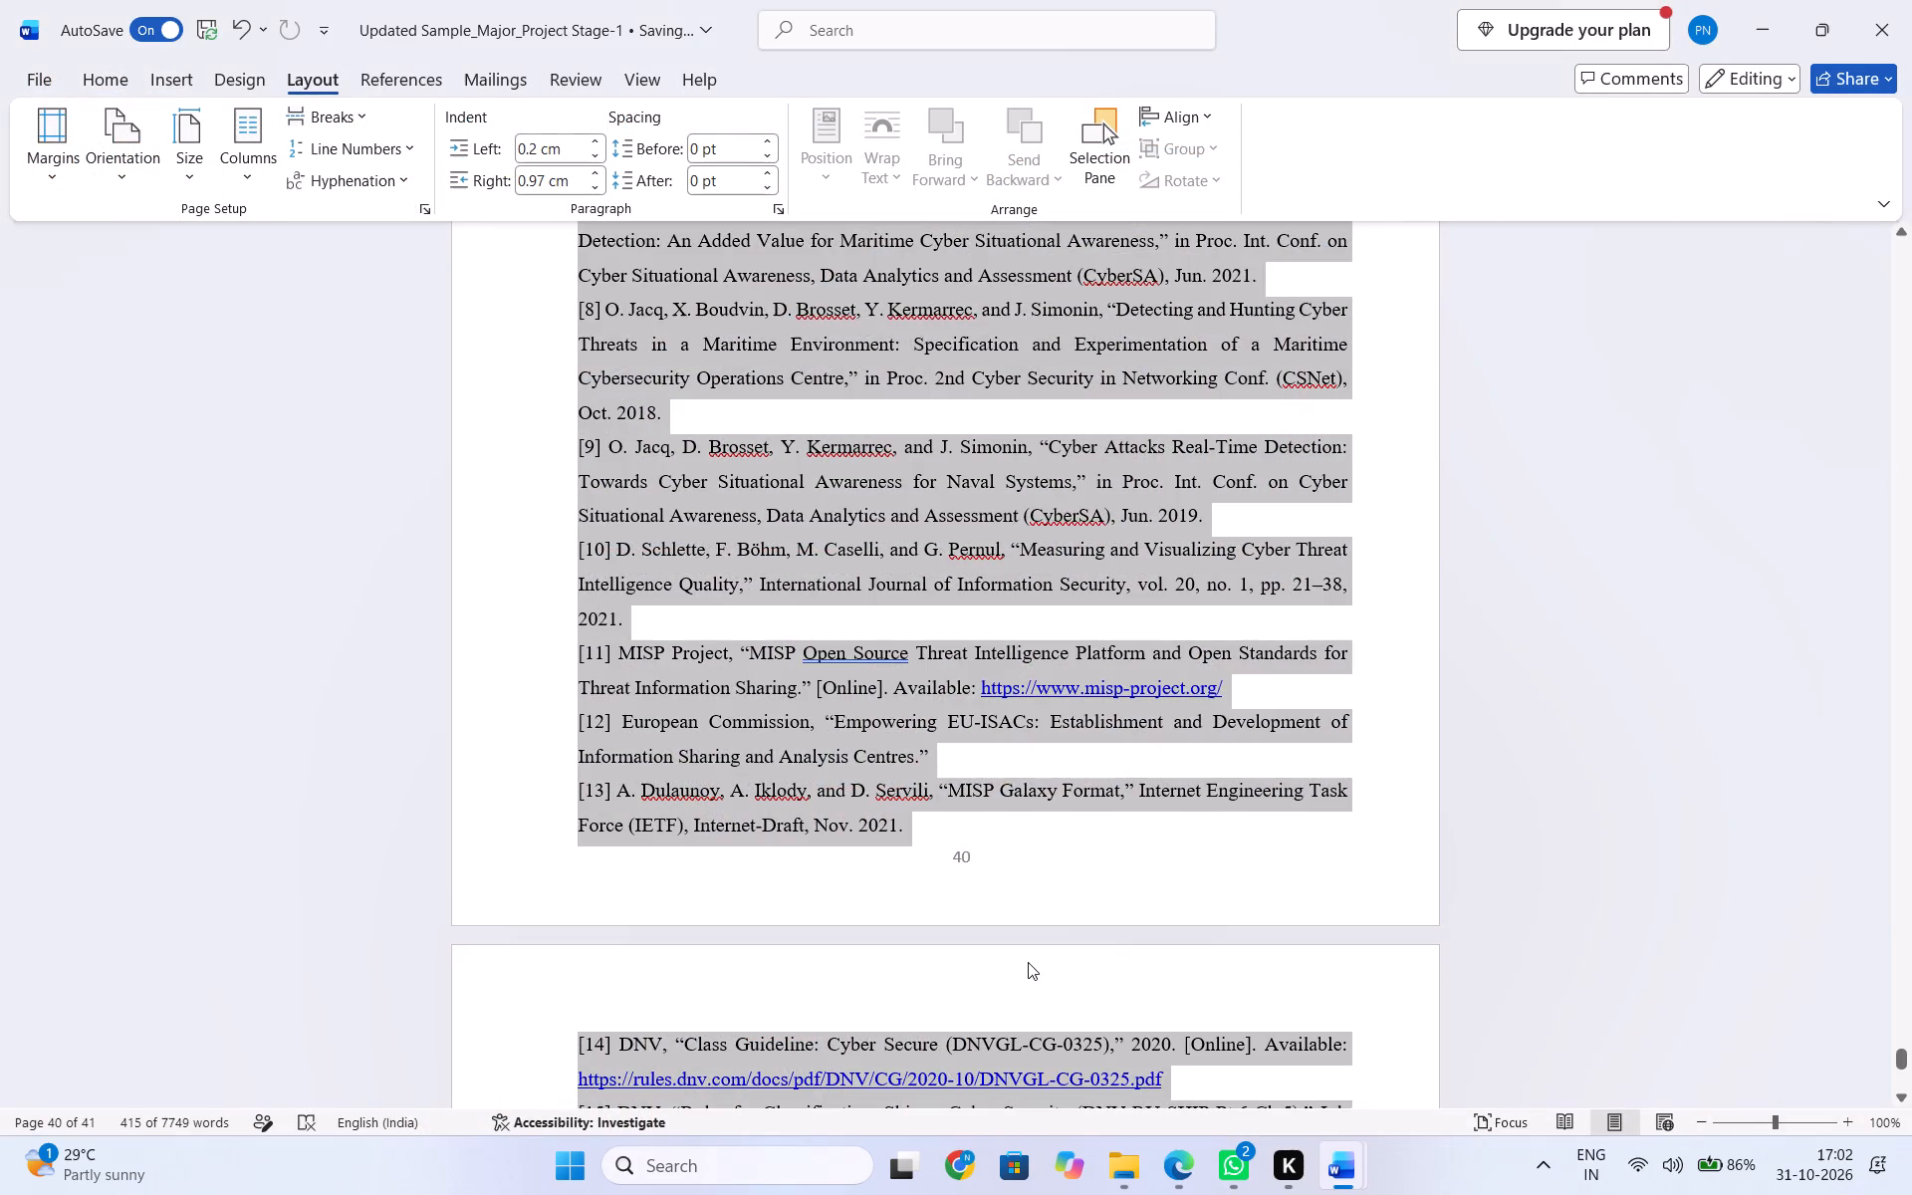
Change the font colour of the entire reference list, including its web links, to black.
scroll(1026, 962, up, 2)
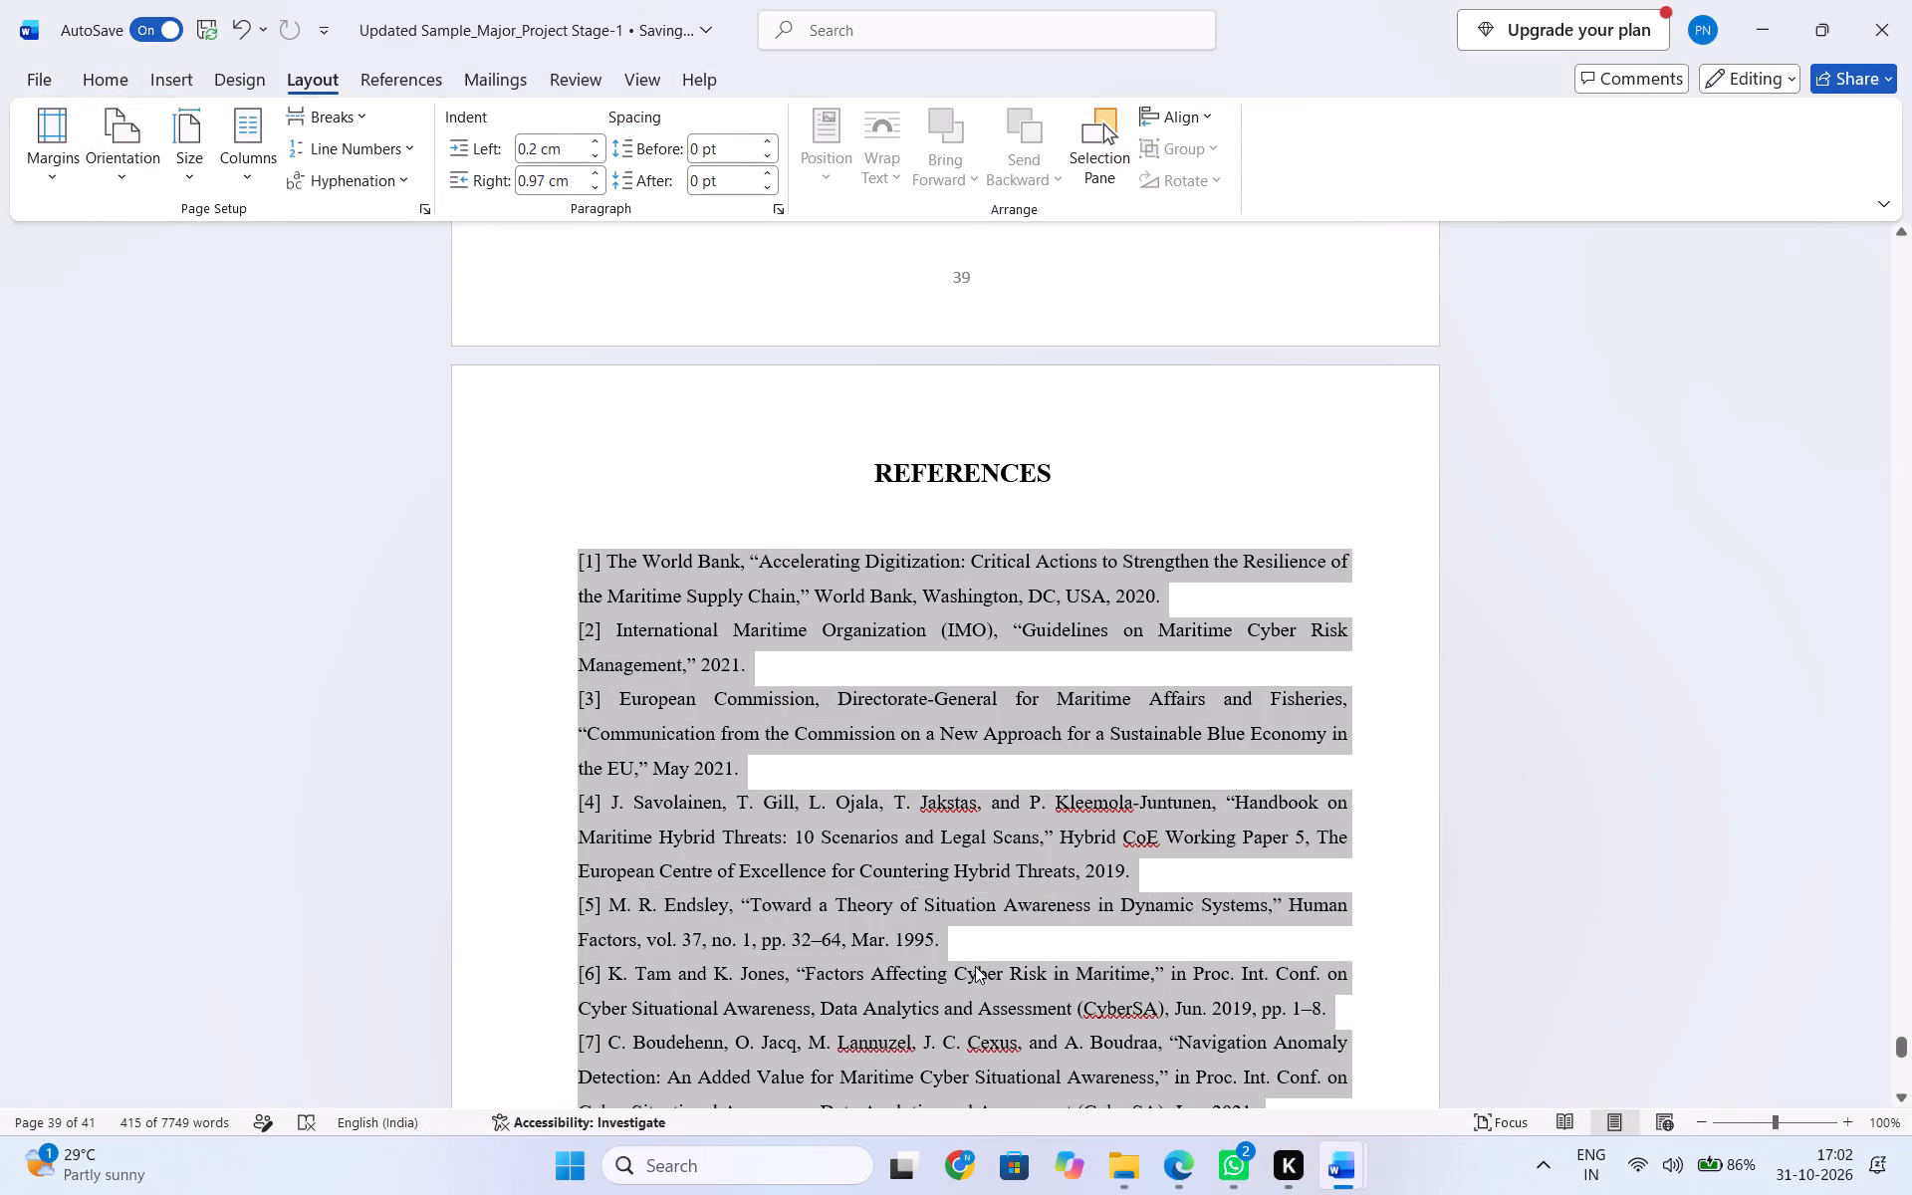
click(119, 83)
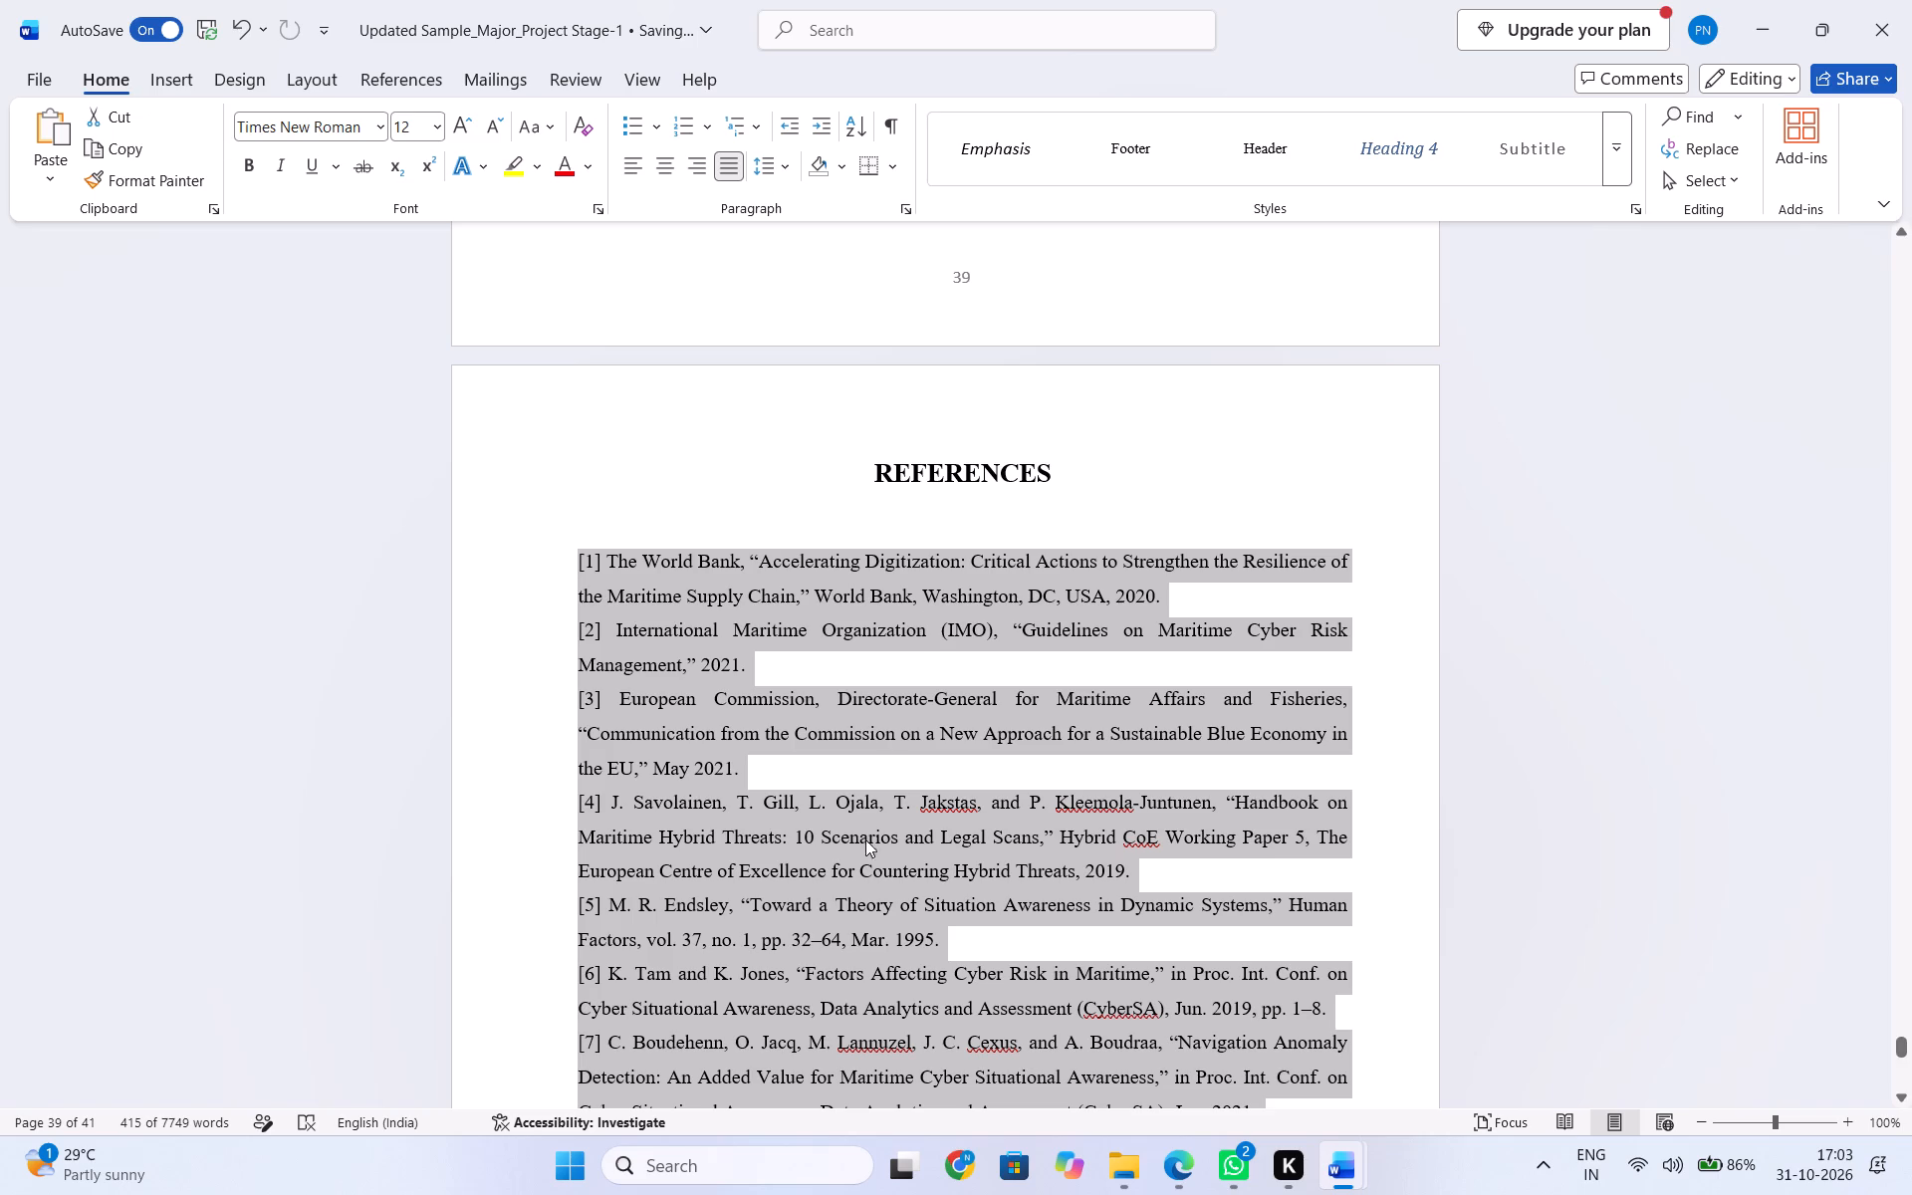
scroll(887, 1017, down, 2)
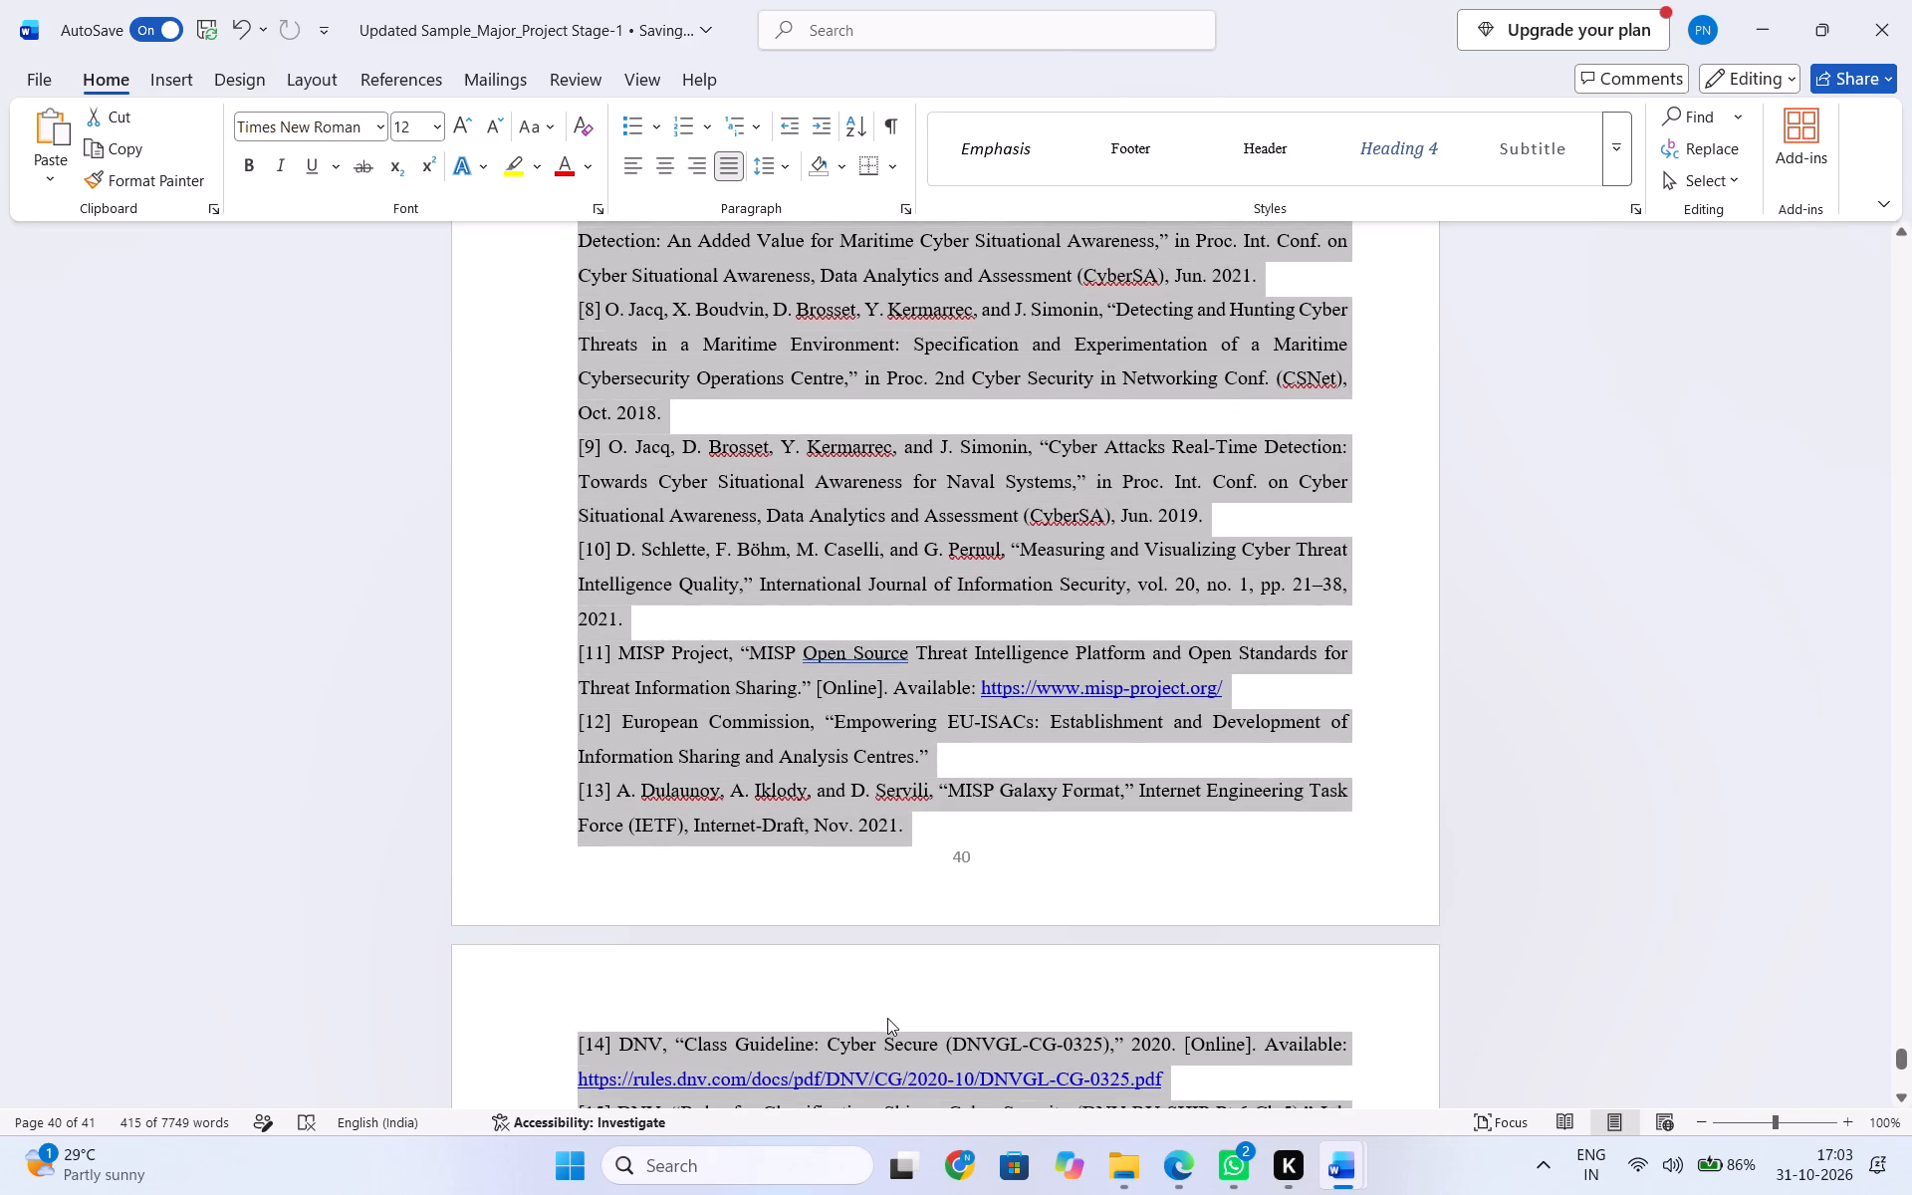
scroll(887, 1018, down, 1)
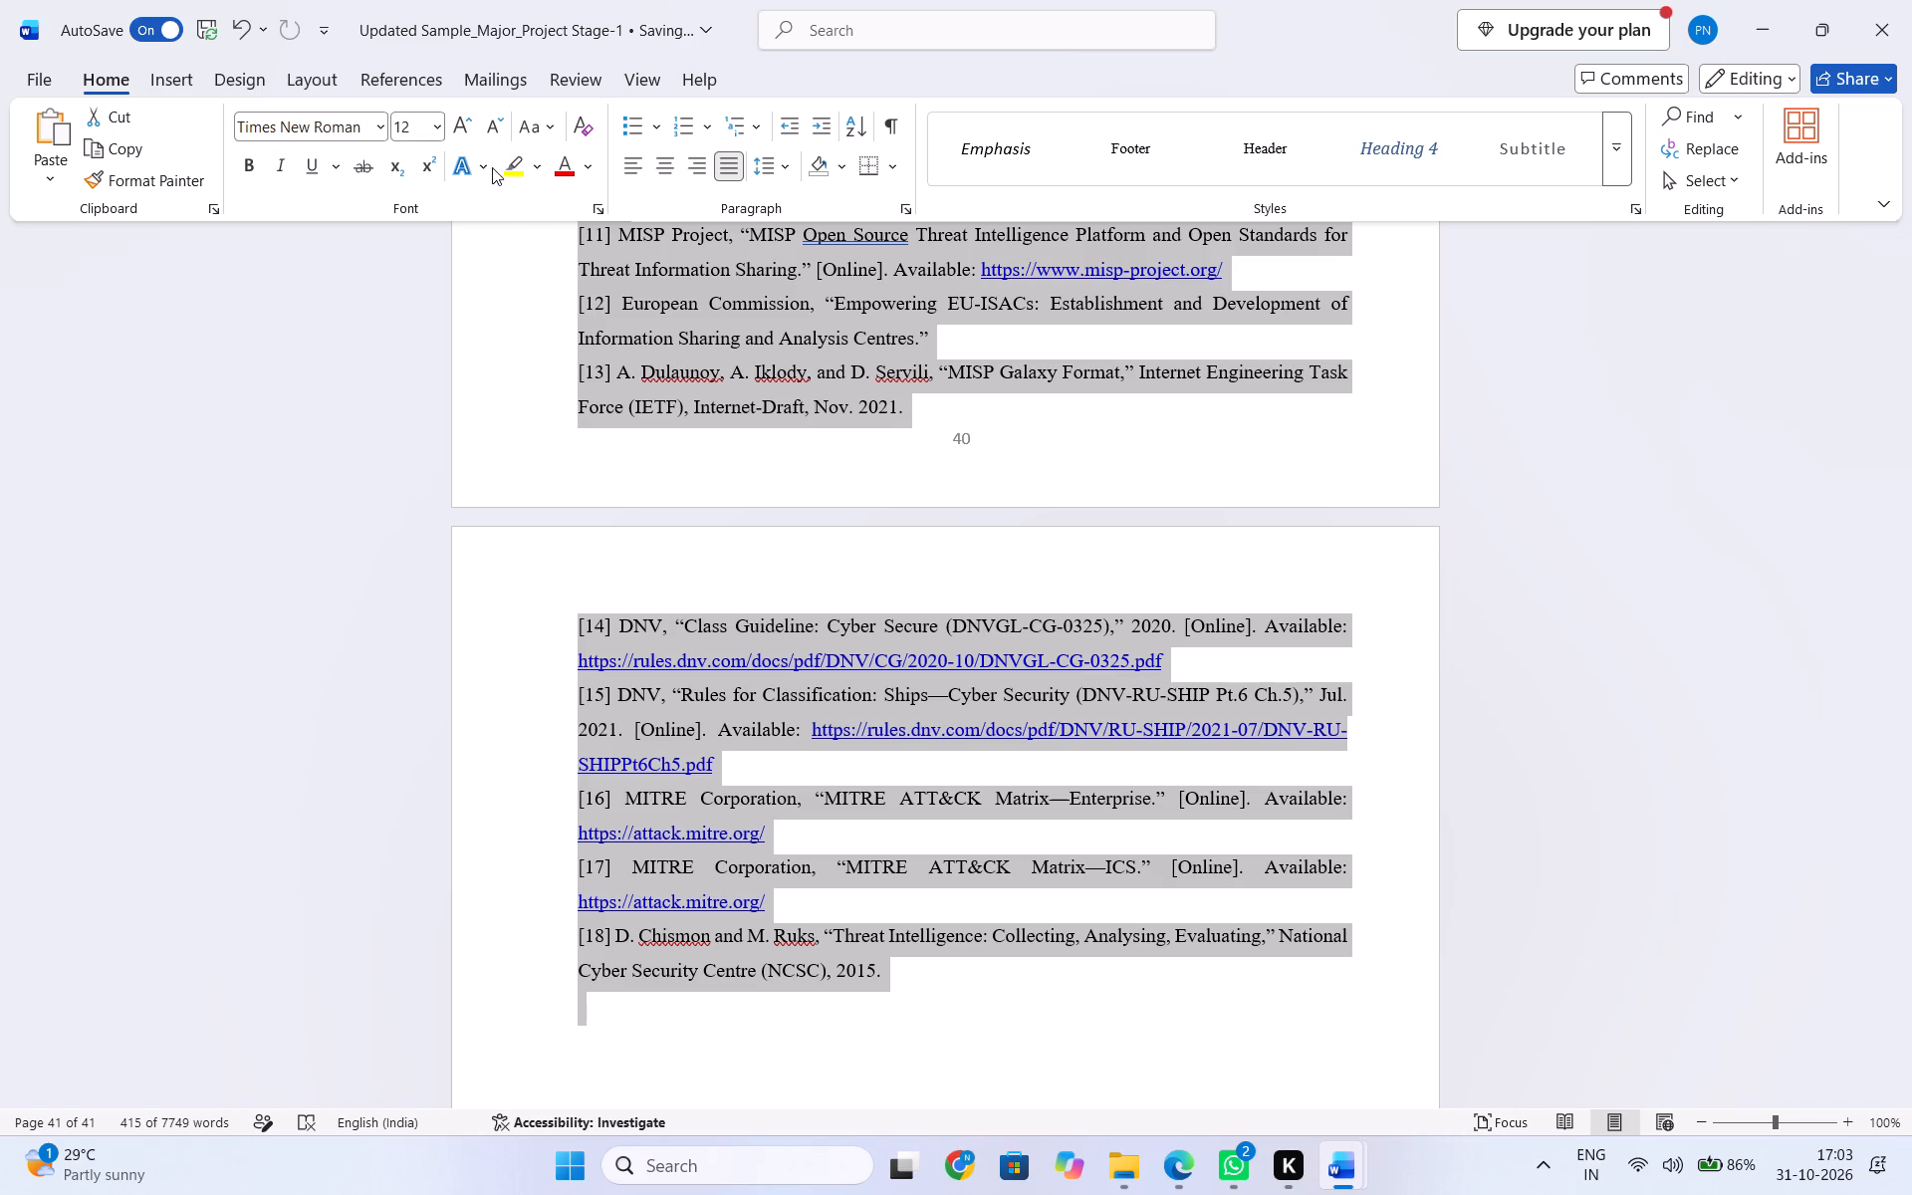
click(589, 169)
click(574, 248)
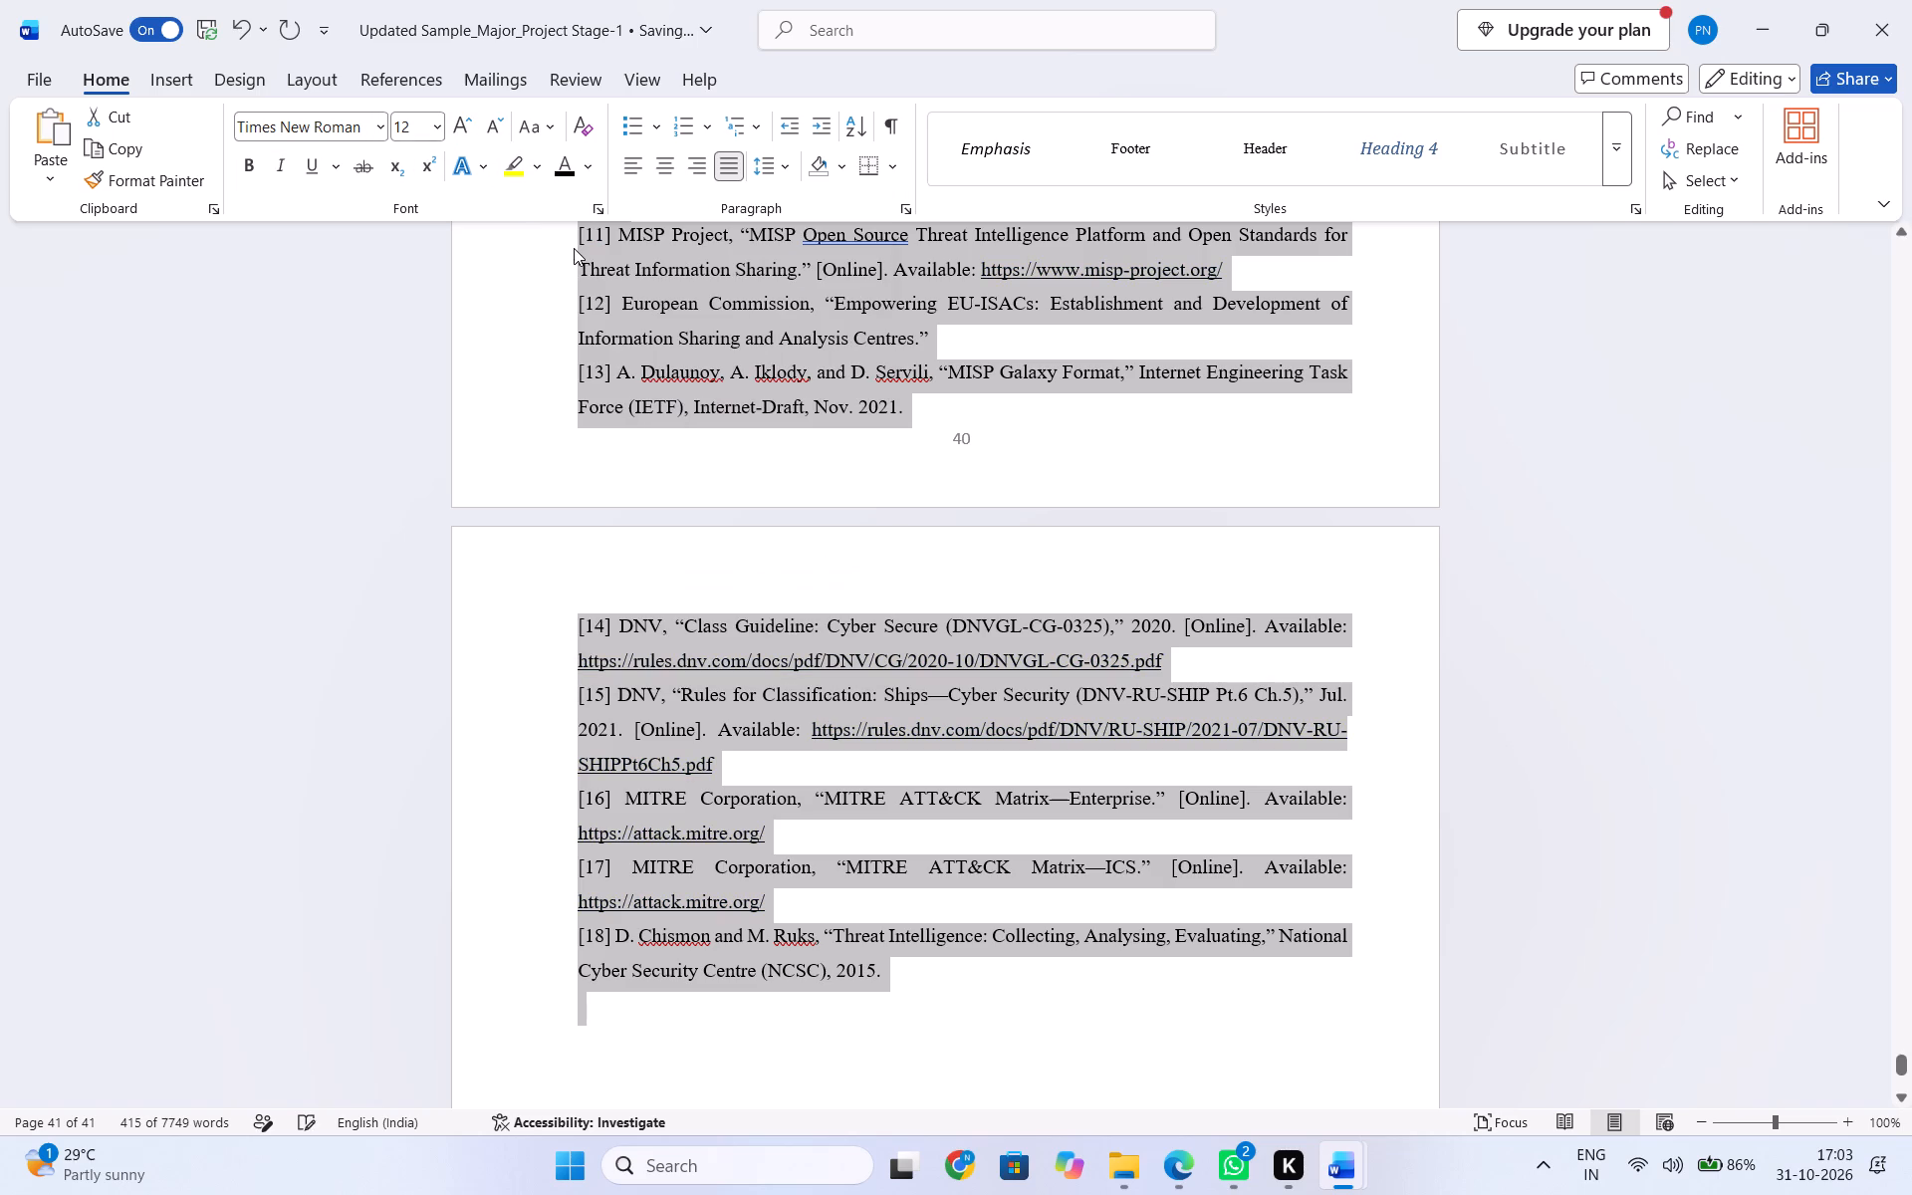
Compare the reference list with the one in the Stage-1_Documentation file, and return to the report.
click(1095, 1044)
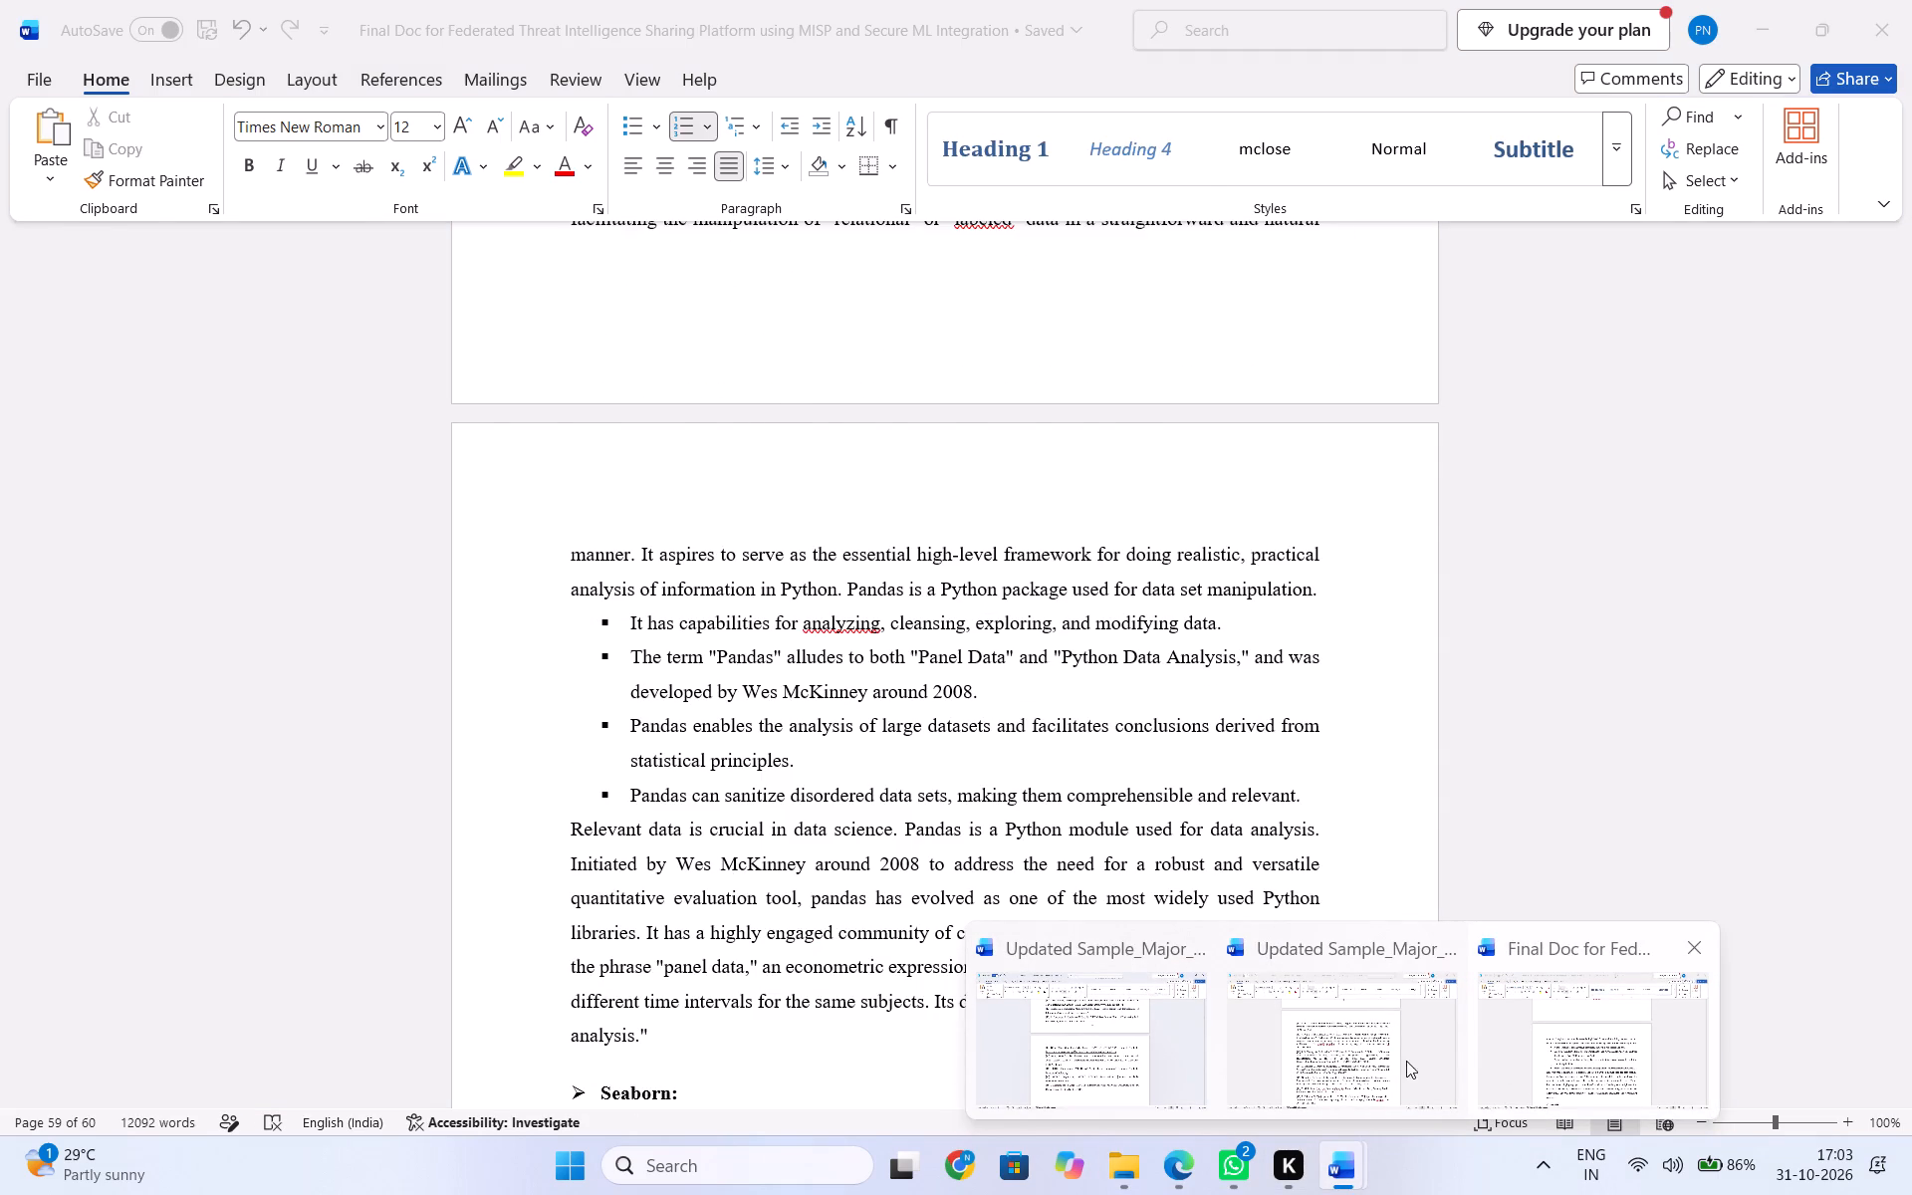
click(1377, 1056)
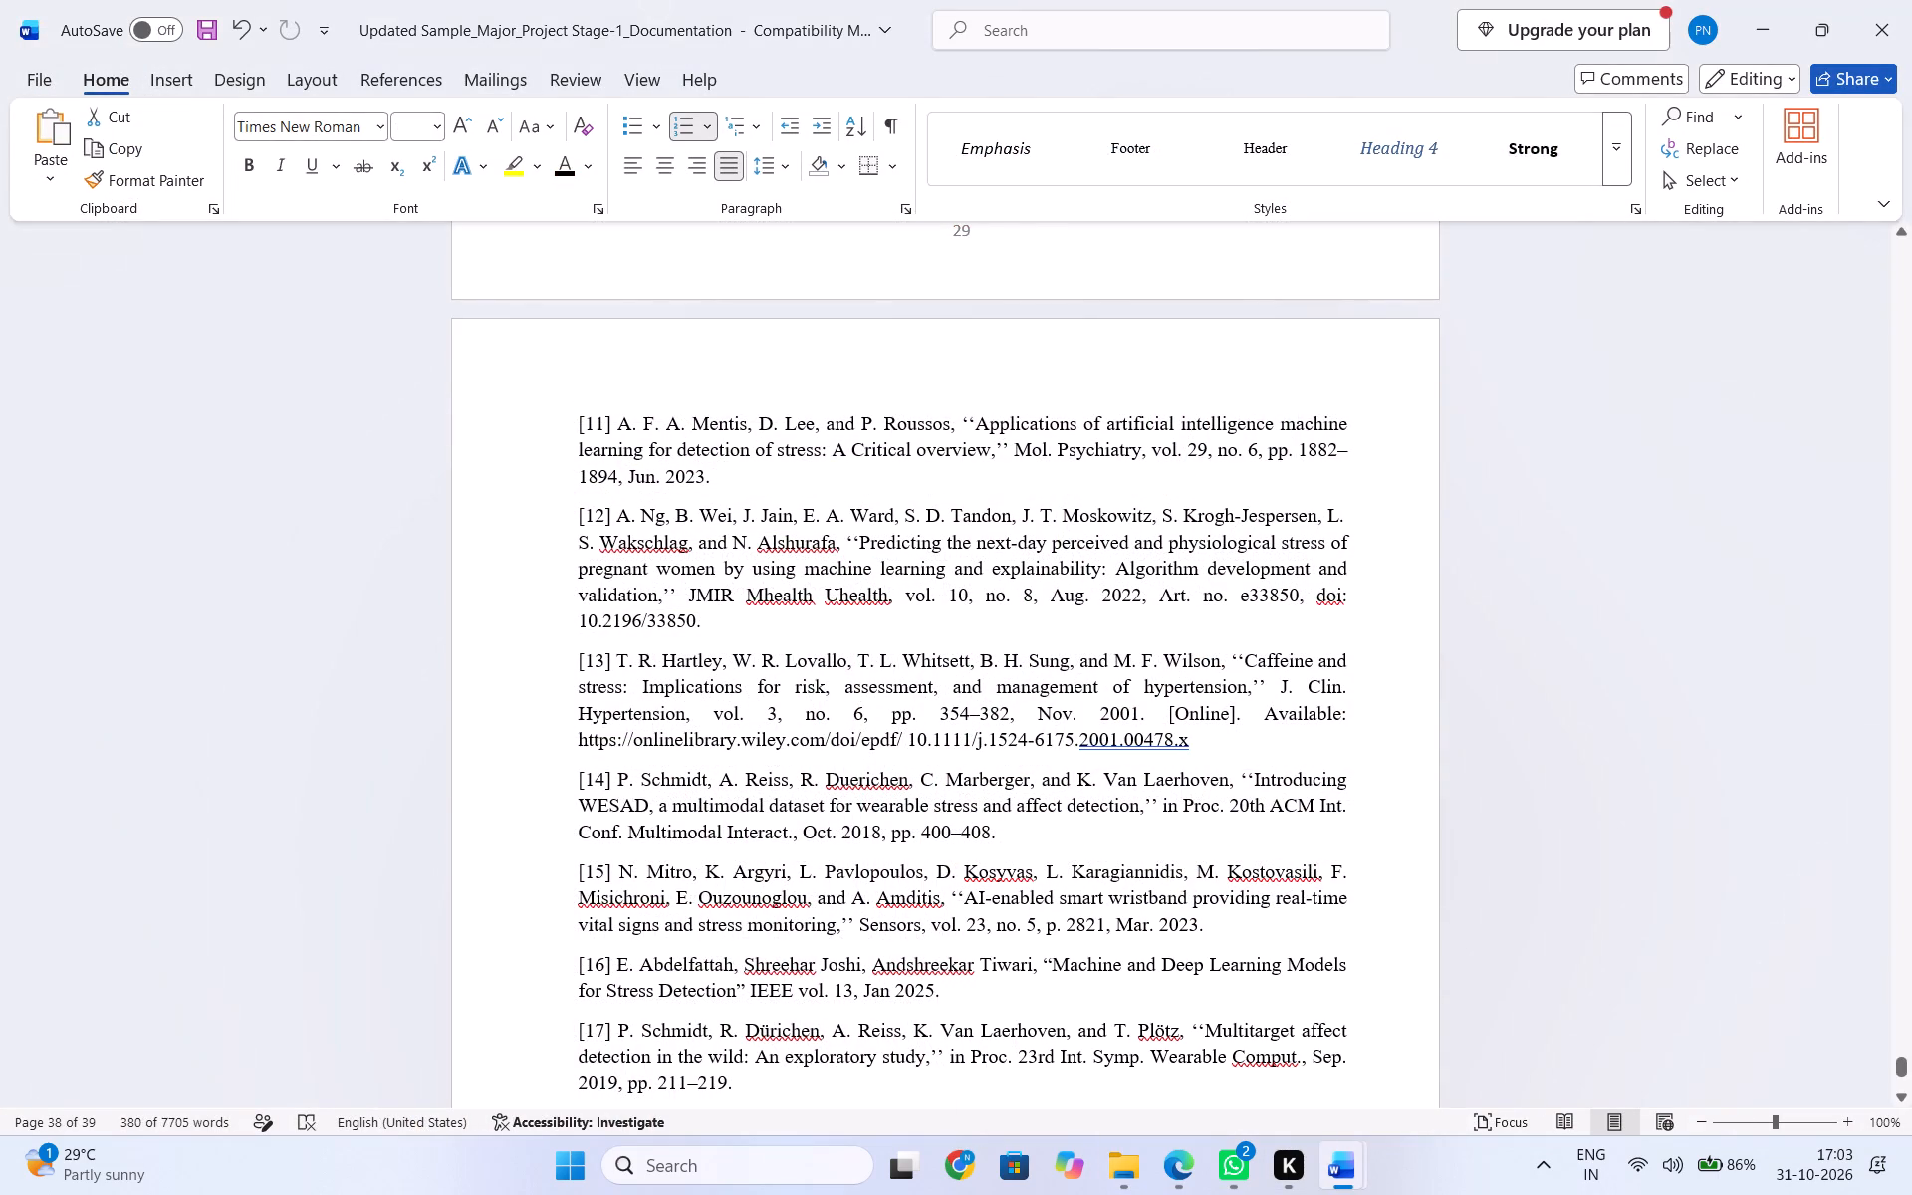
scroll(1158, 986, down, 2)
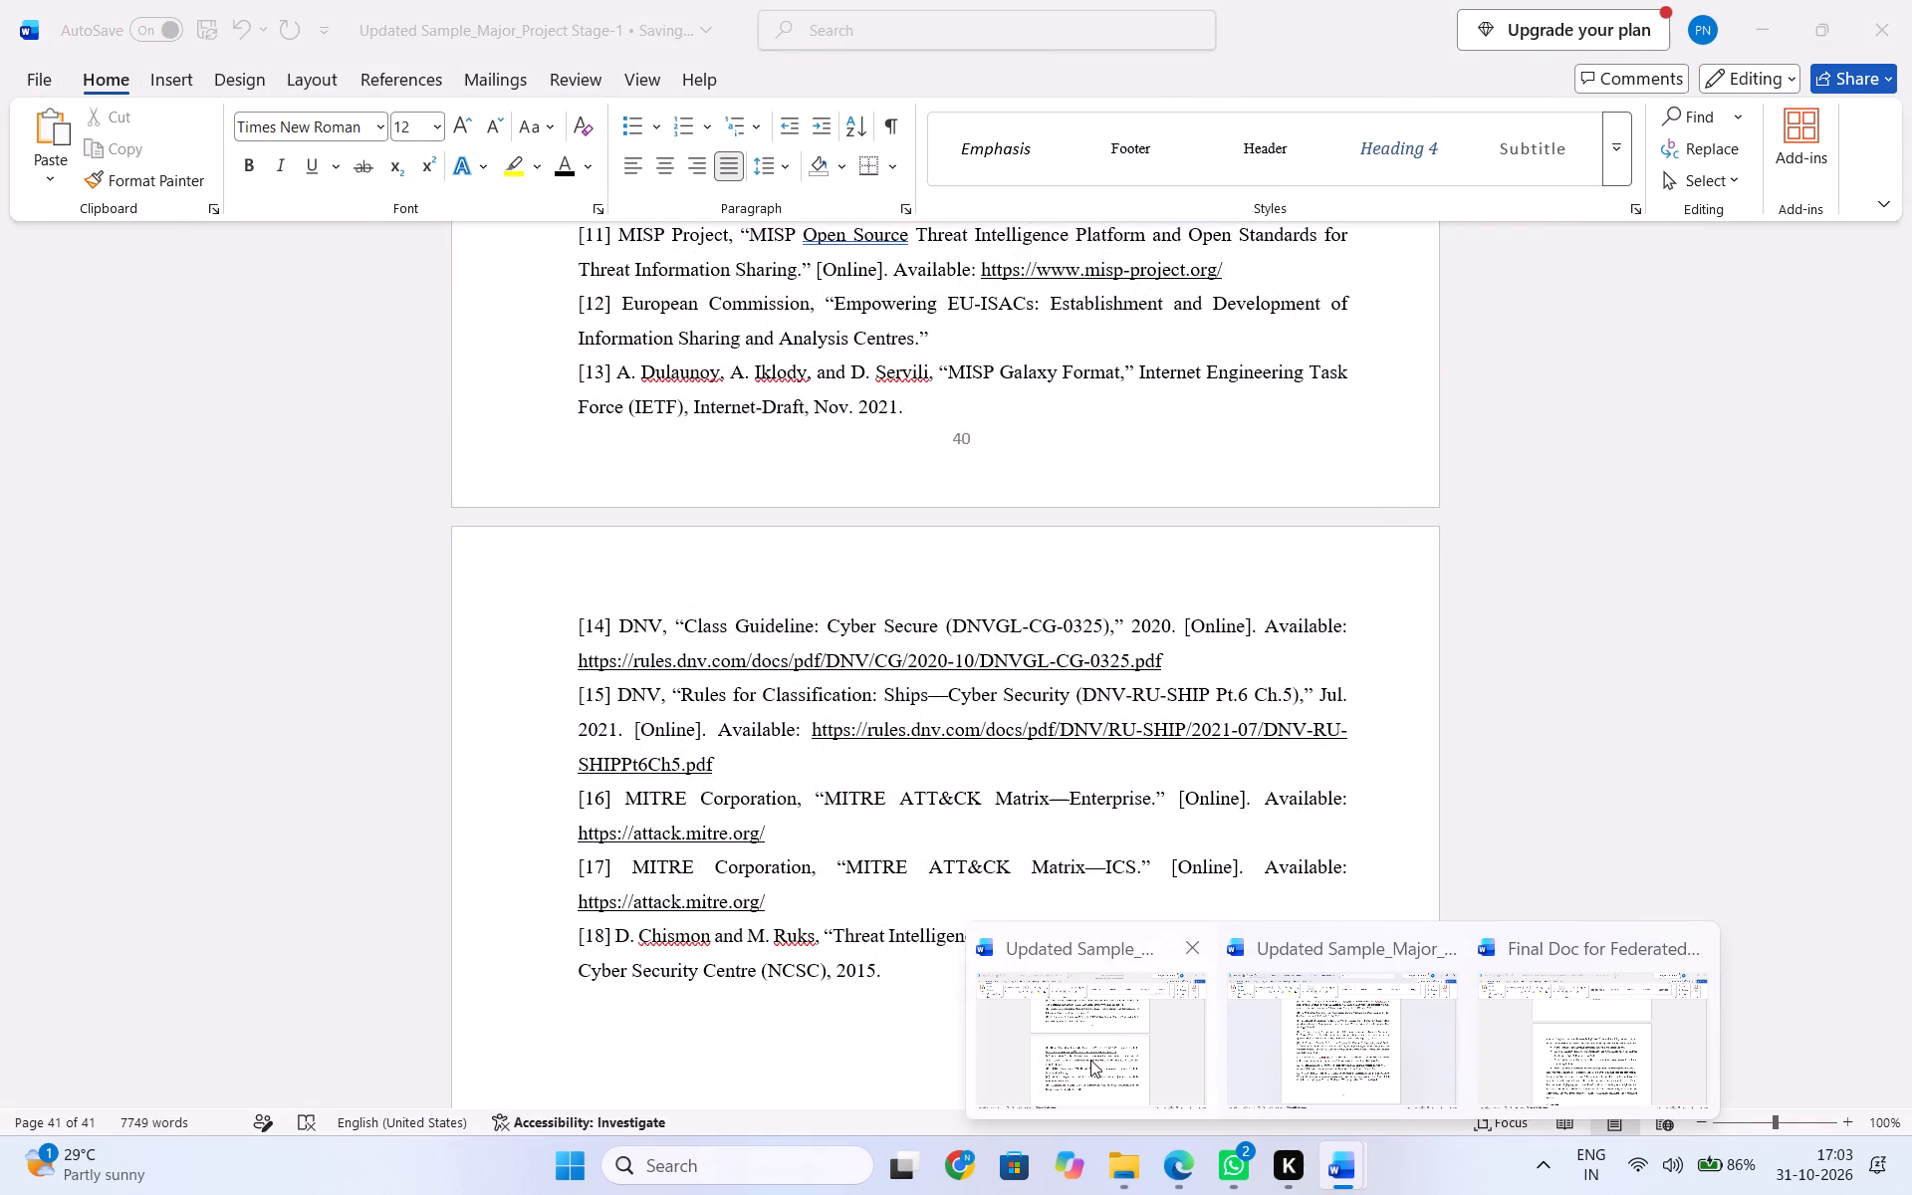
click(1090, 1060)
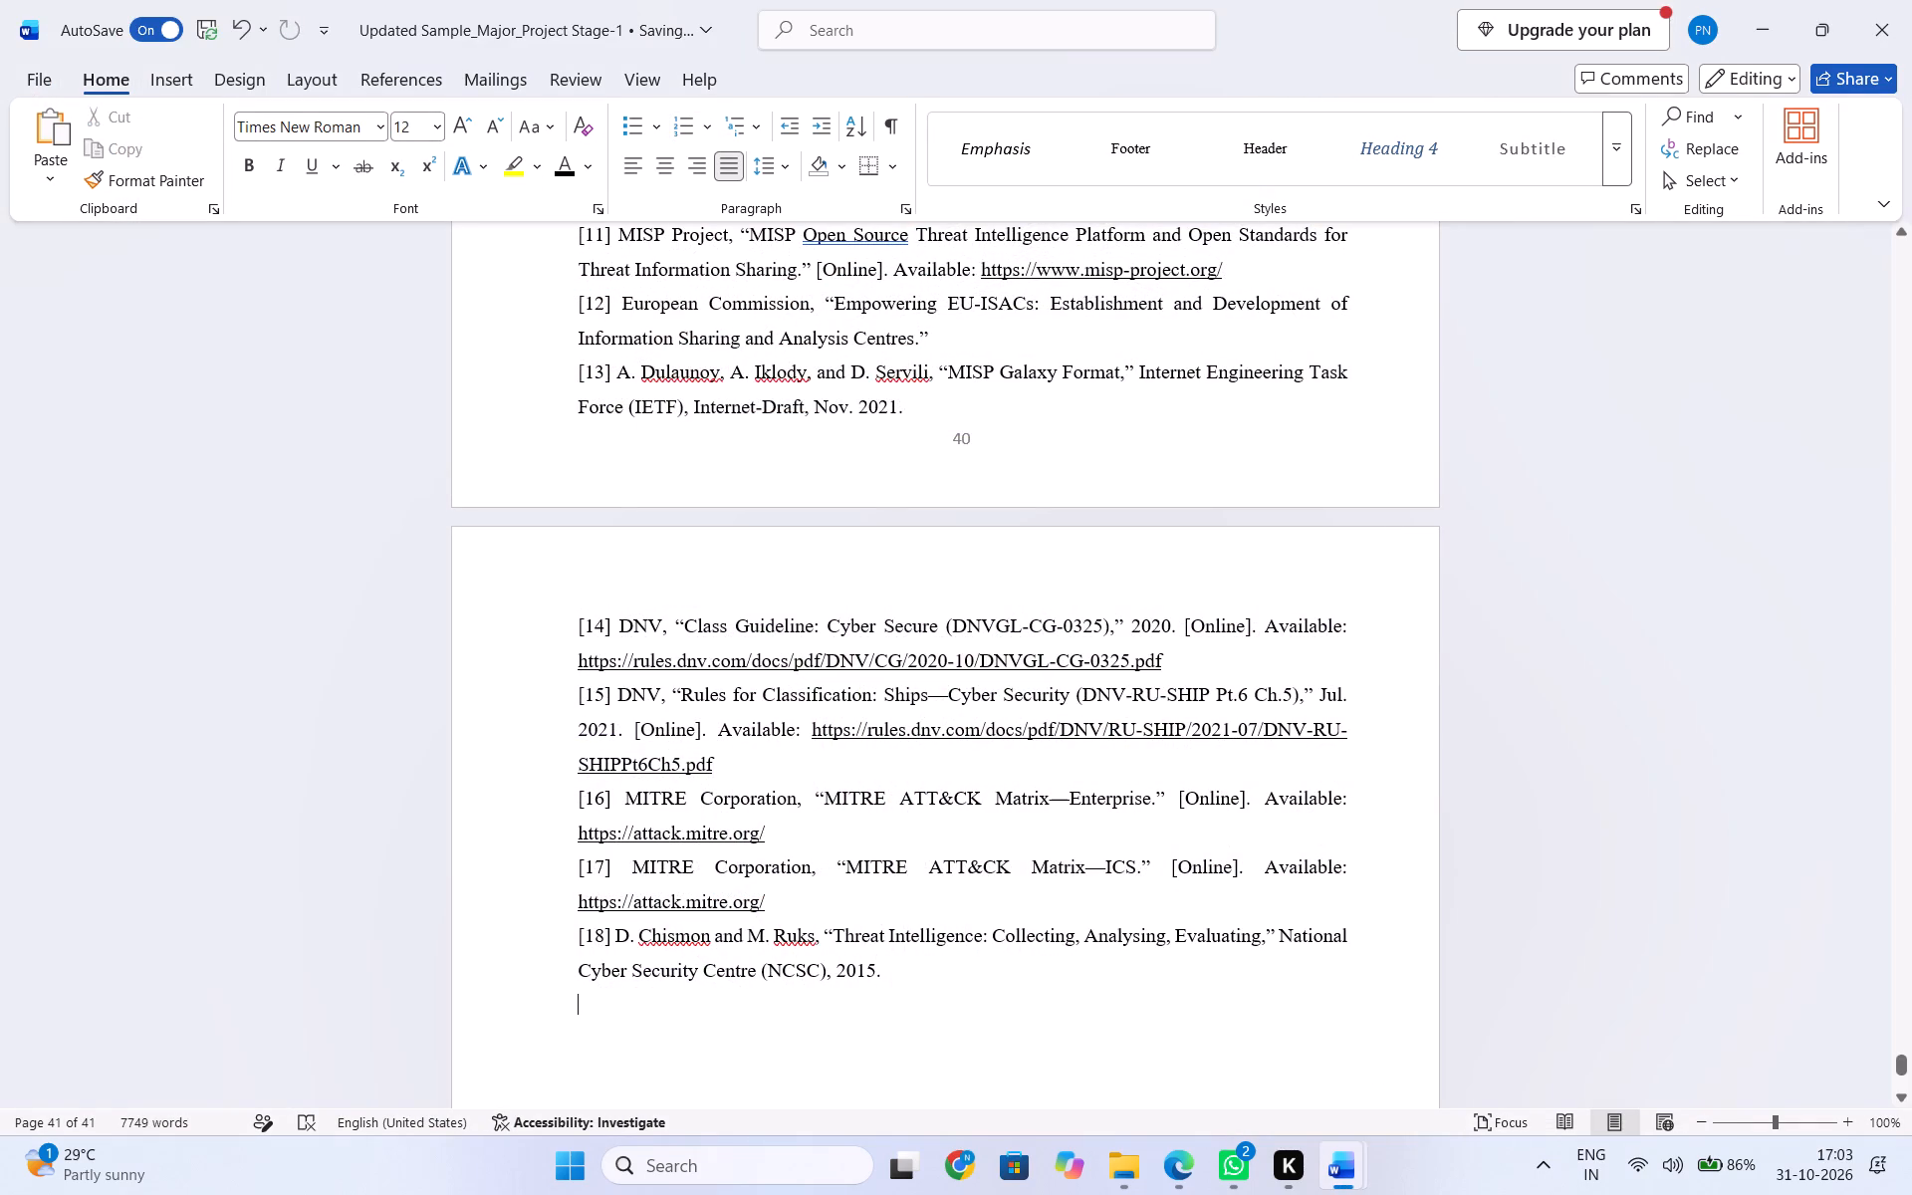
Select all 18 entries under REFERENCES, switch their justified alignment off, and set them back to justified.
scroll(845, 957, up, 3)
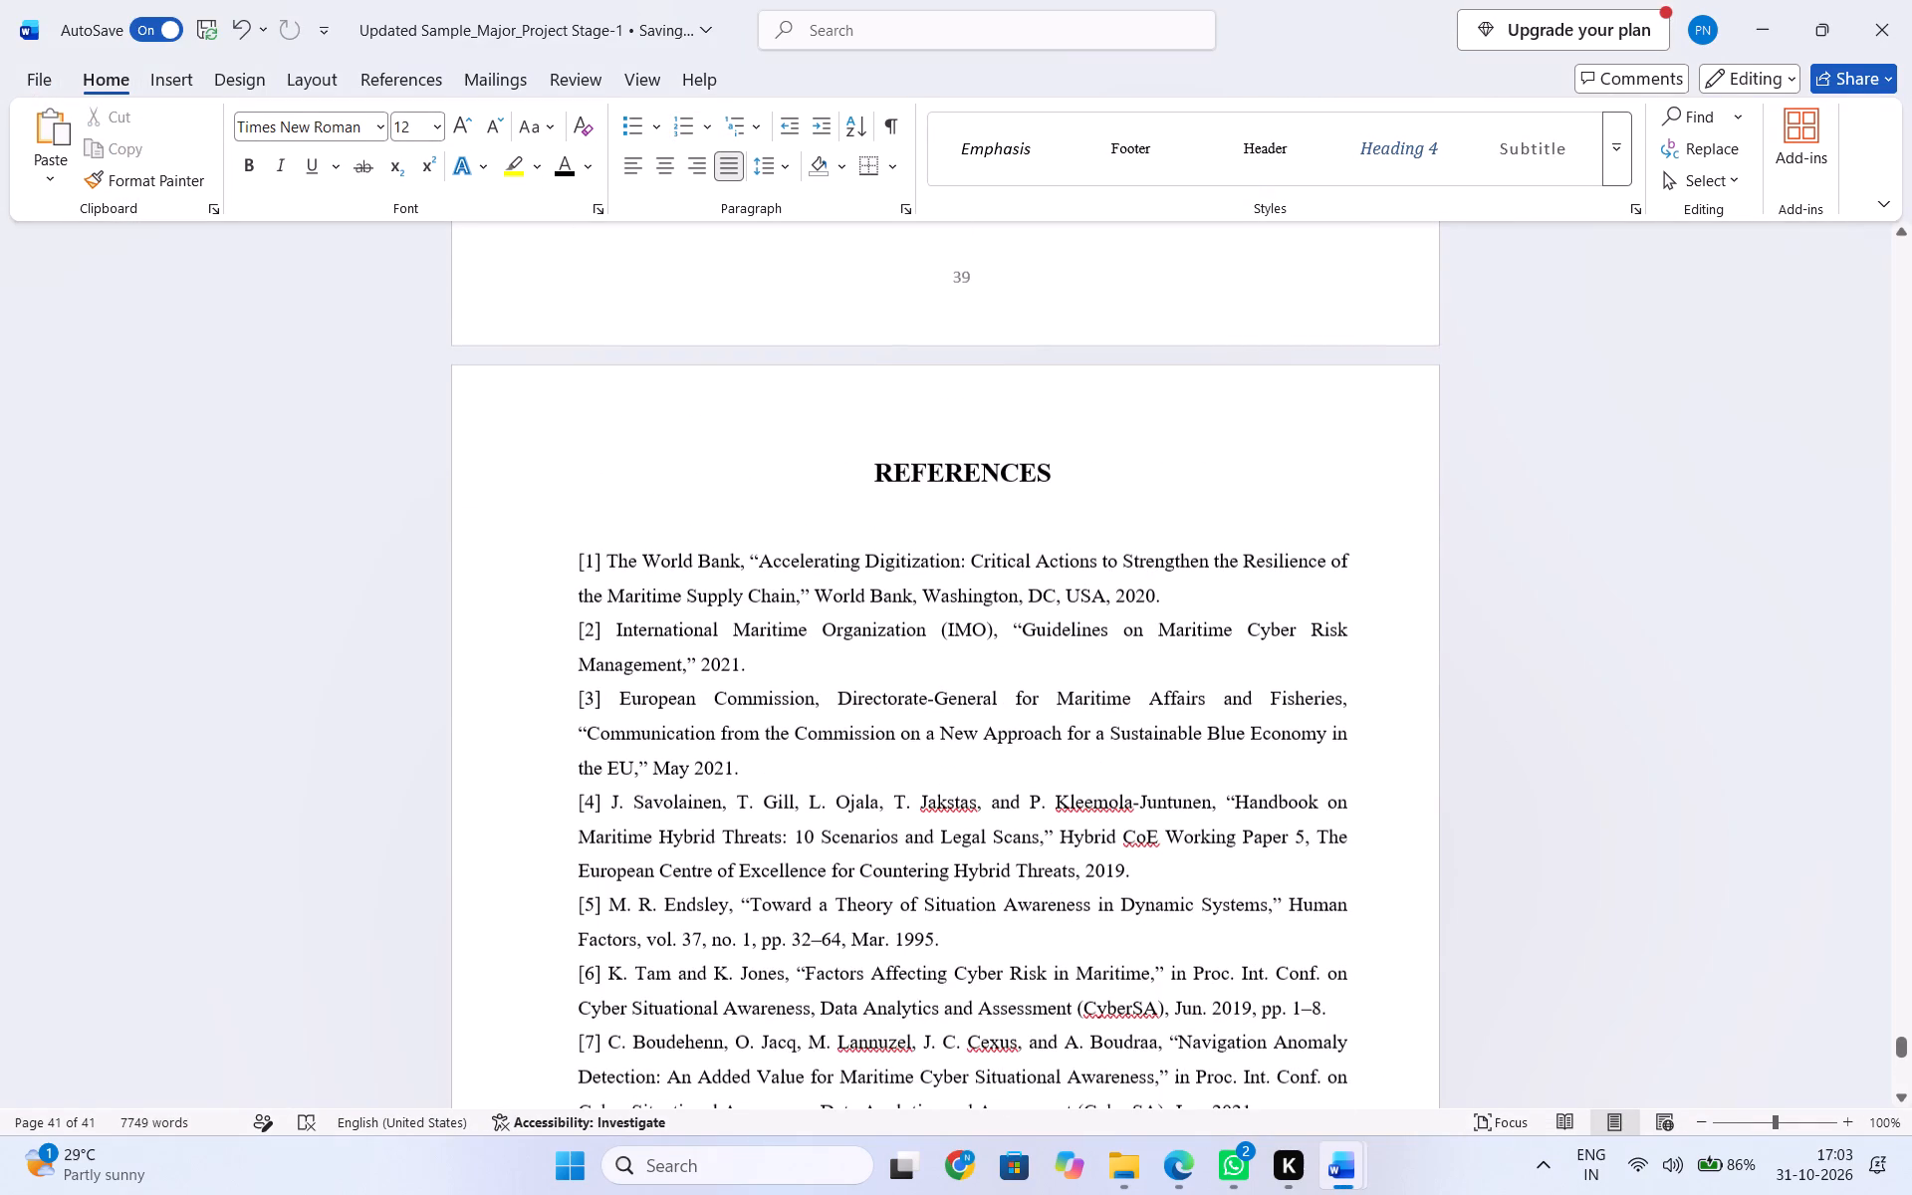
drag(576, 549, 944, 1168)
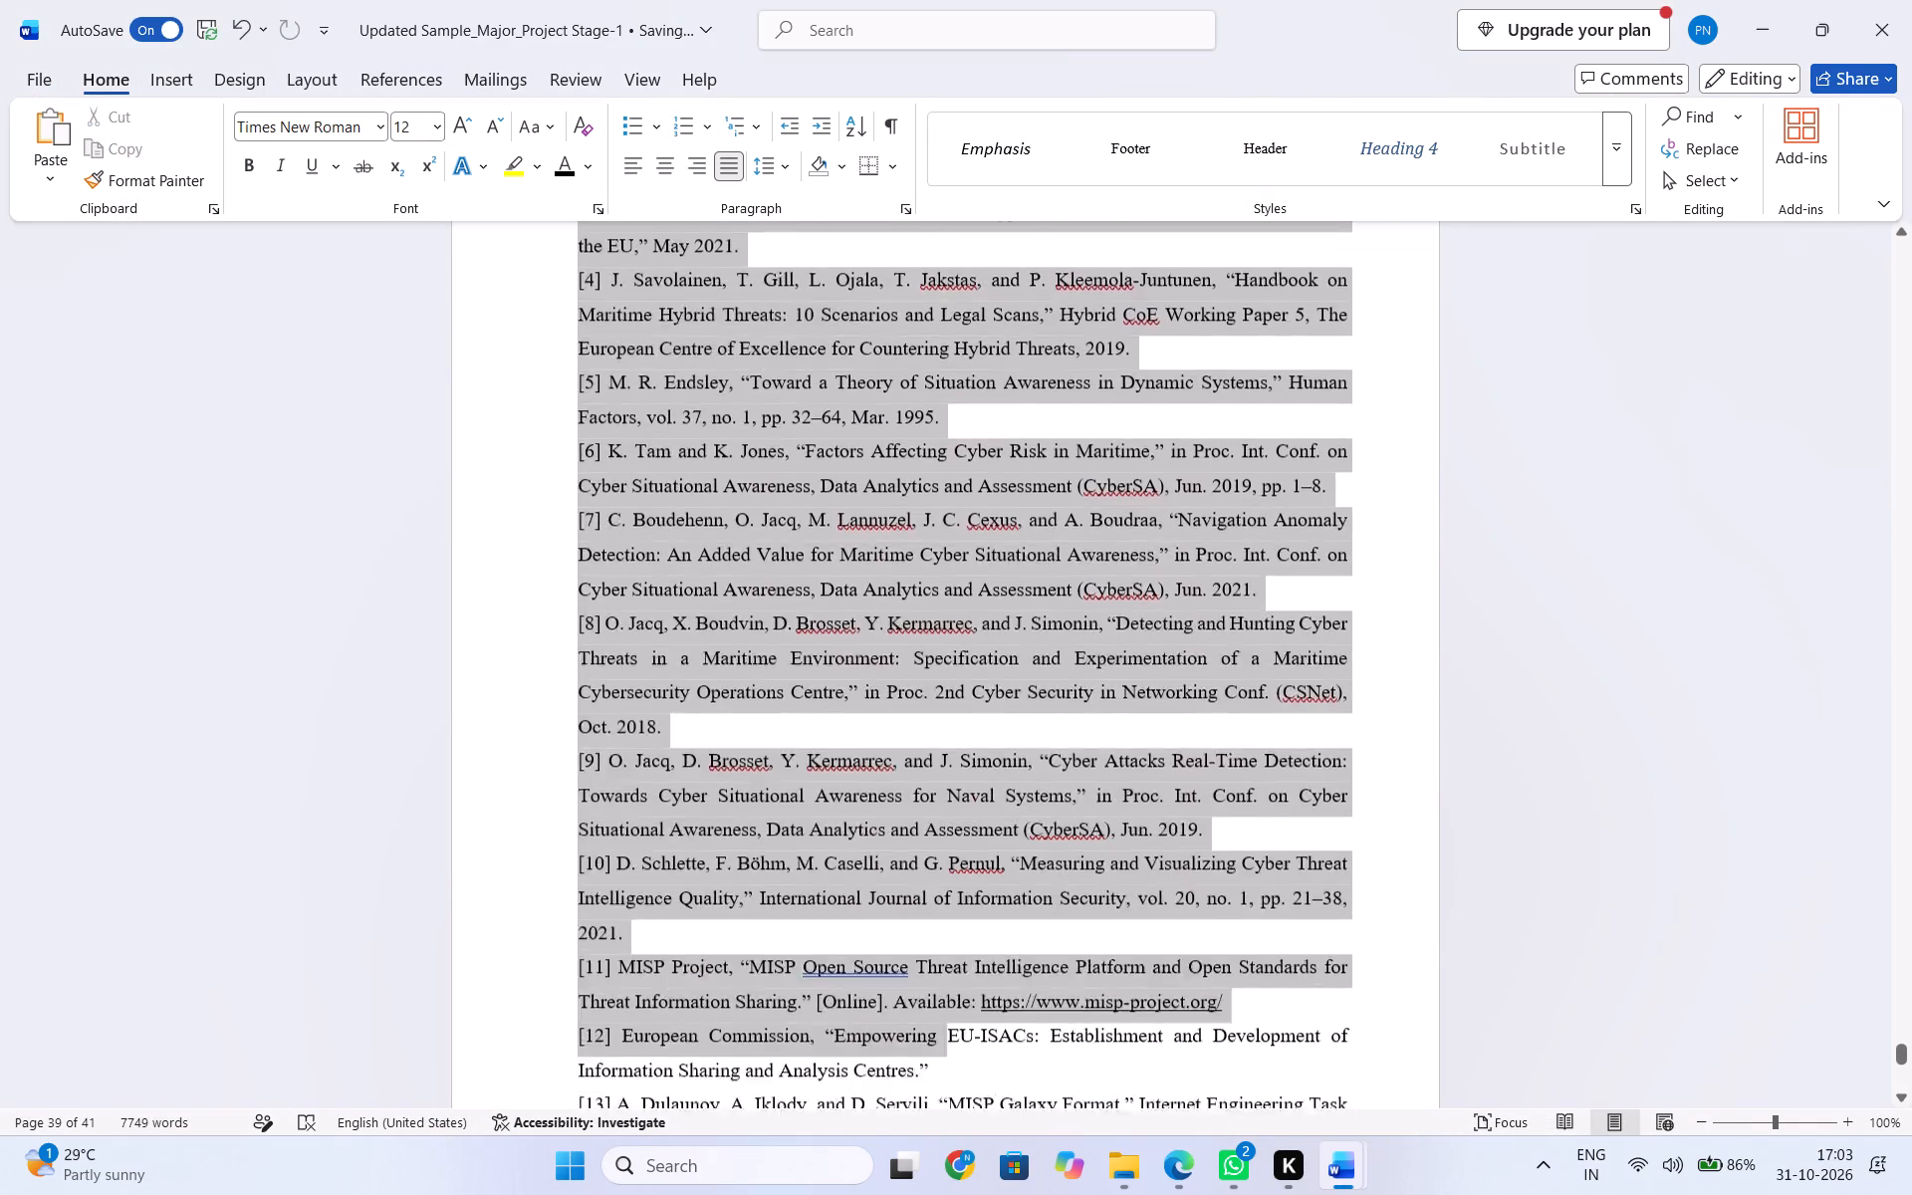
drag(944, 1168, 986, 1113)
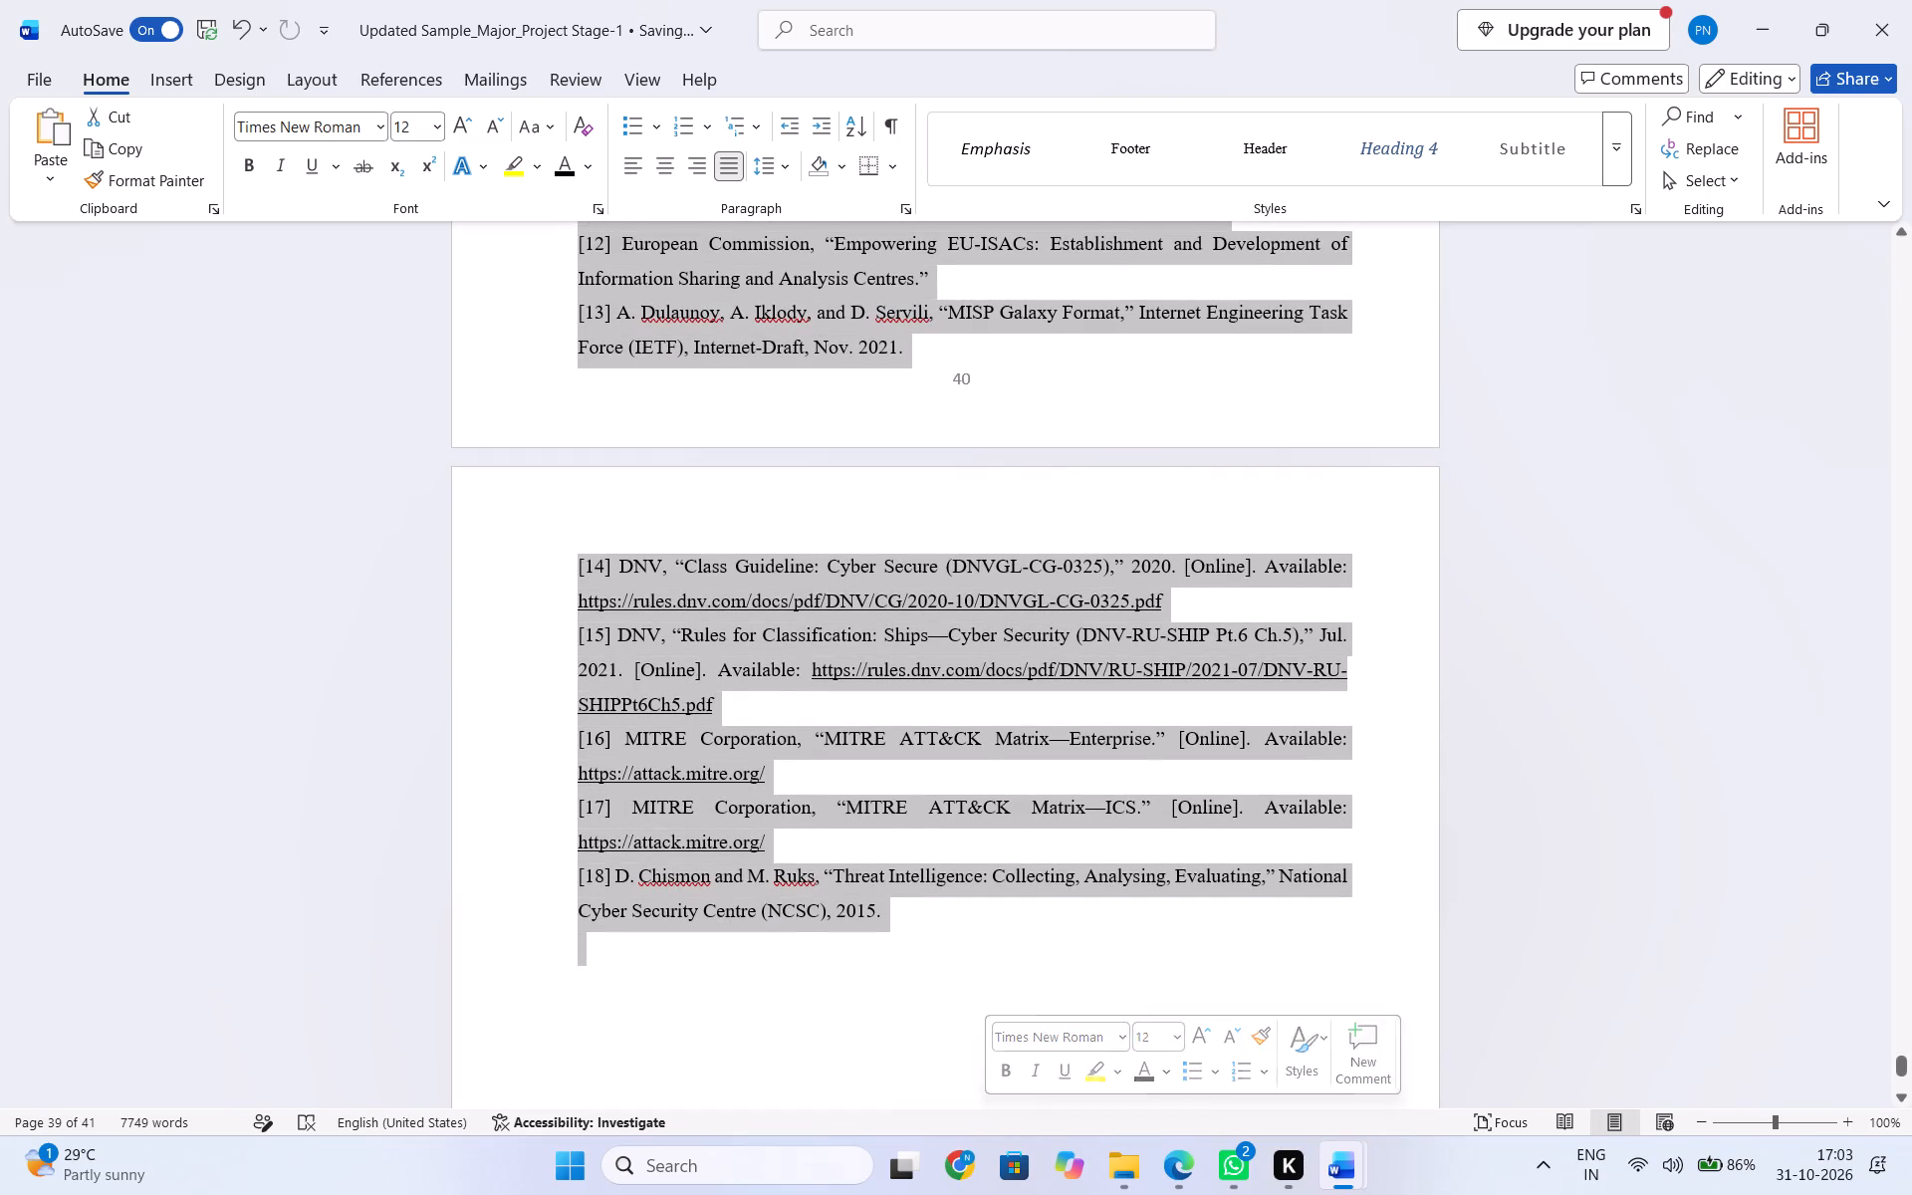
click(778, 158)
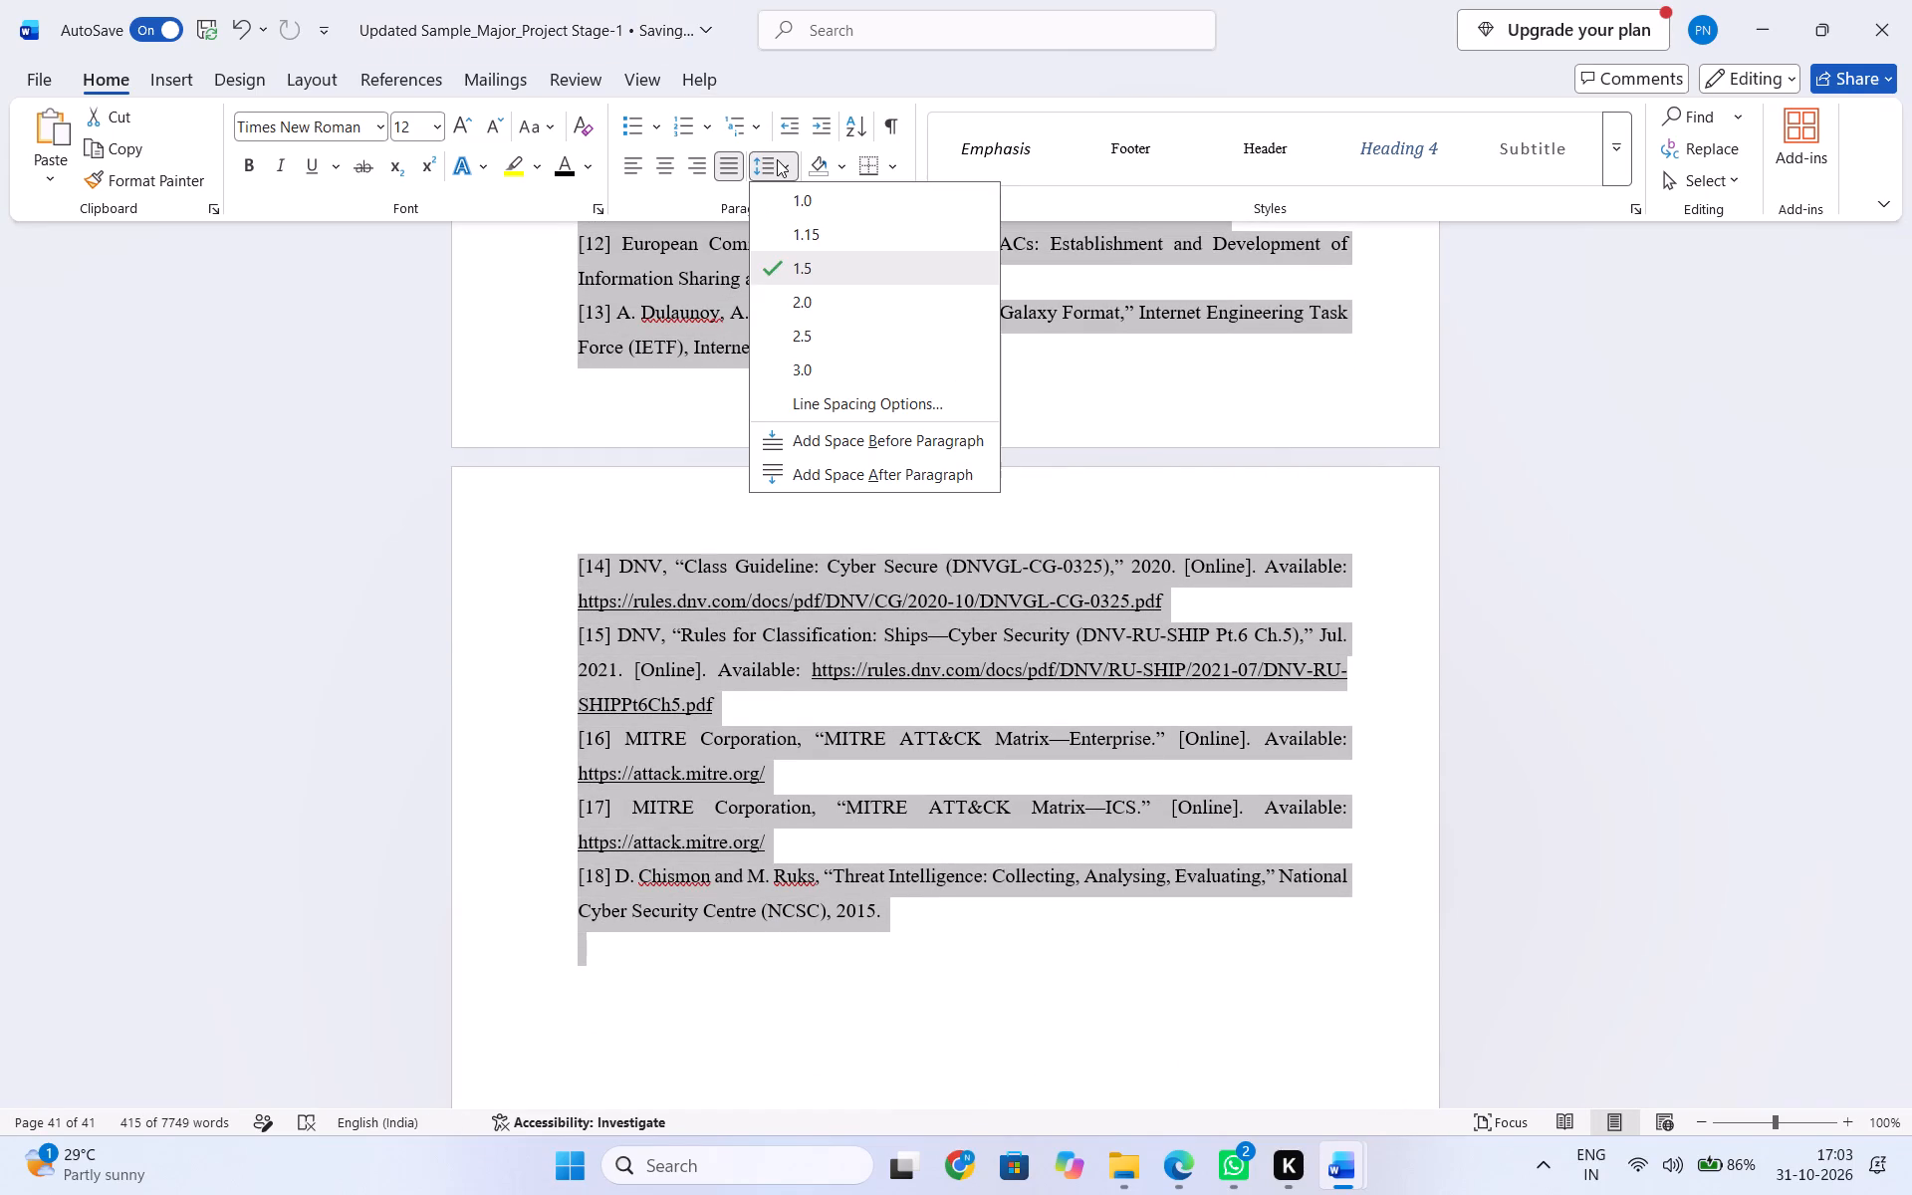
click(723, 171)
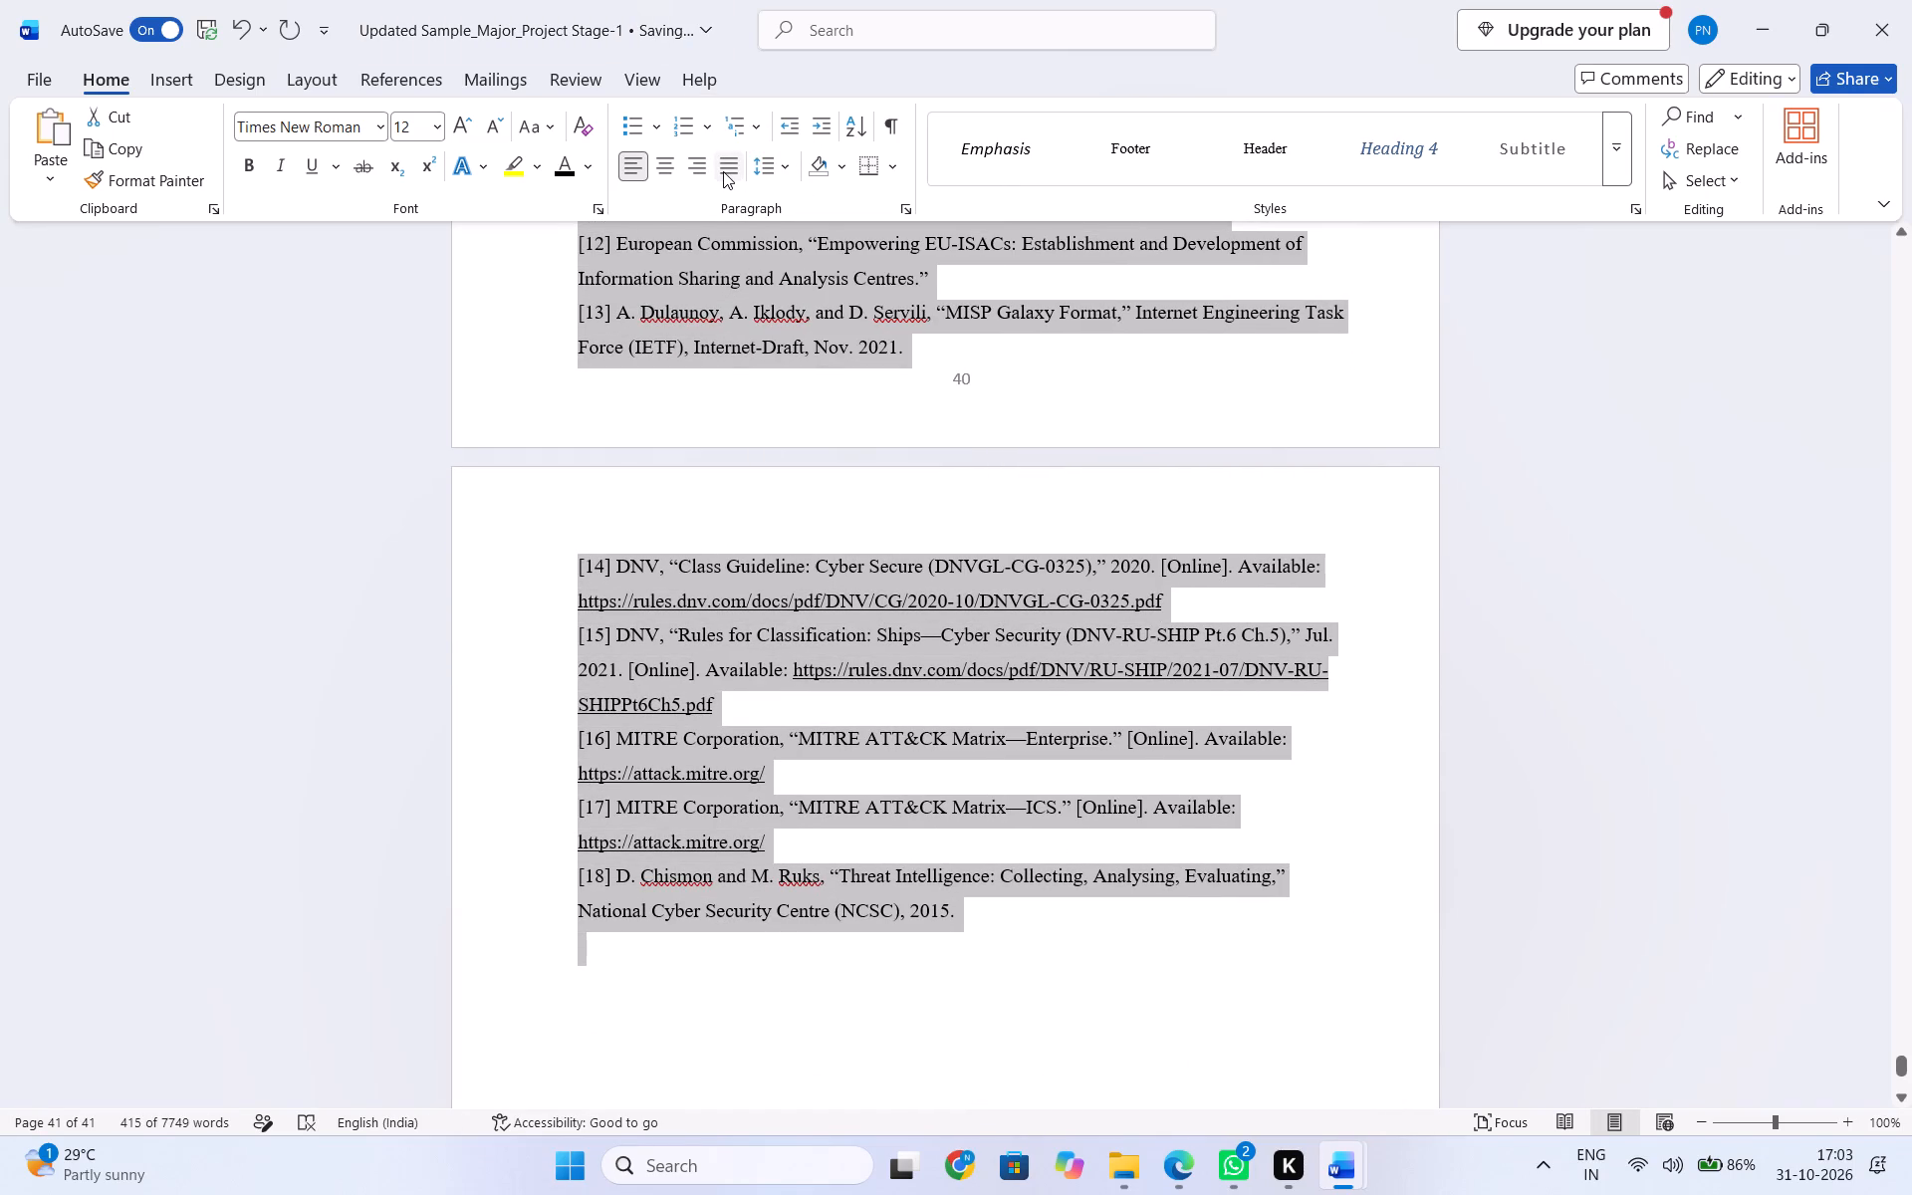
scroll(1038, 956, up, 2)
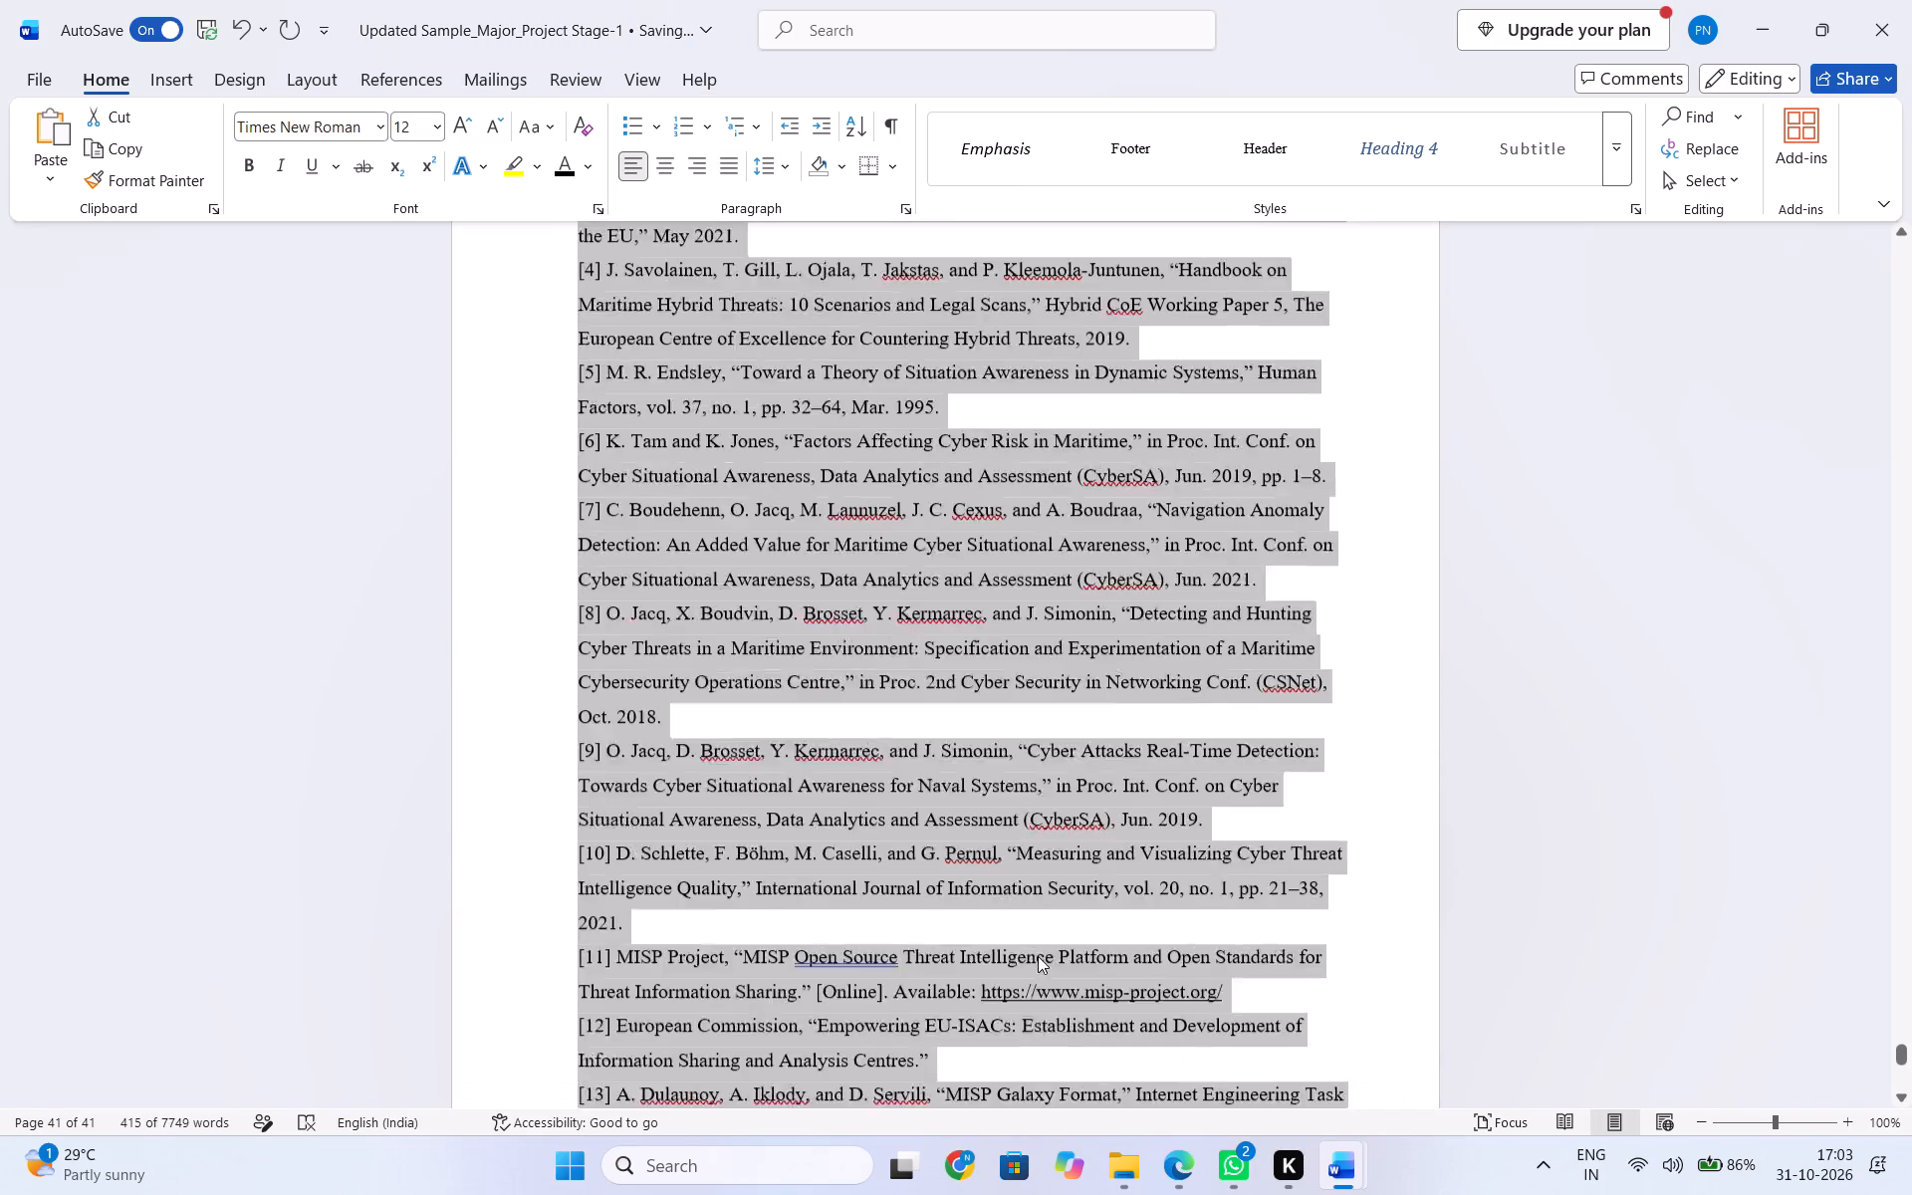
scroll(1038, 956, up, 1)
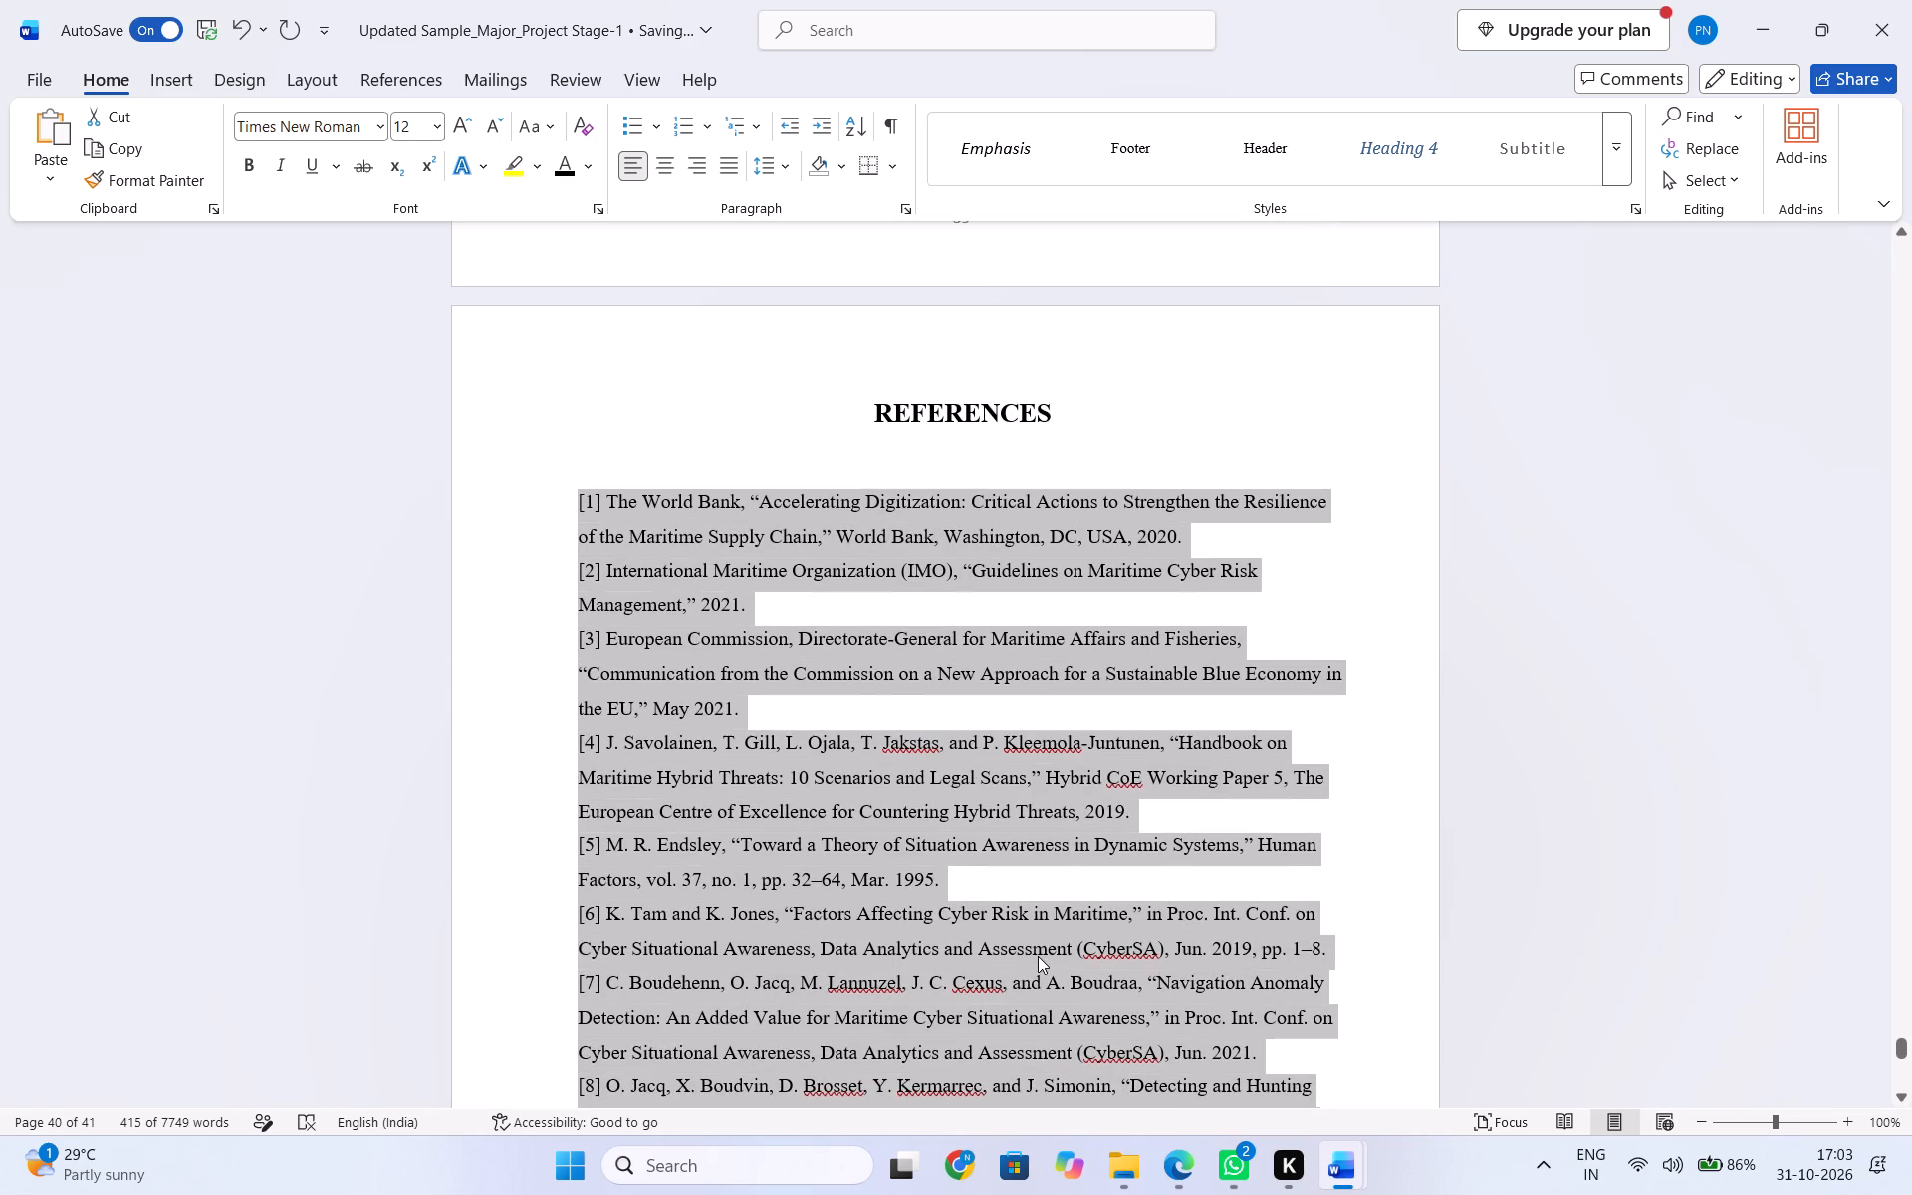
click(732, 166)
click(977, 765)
Review the reference list to its end, and look back through chapters 8, 7 and 6 to the Python library descriptions.
scroll(981, 836, down, 1)
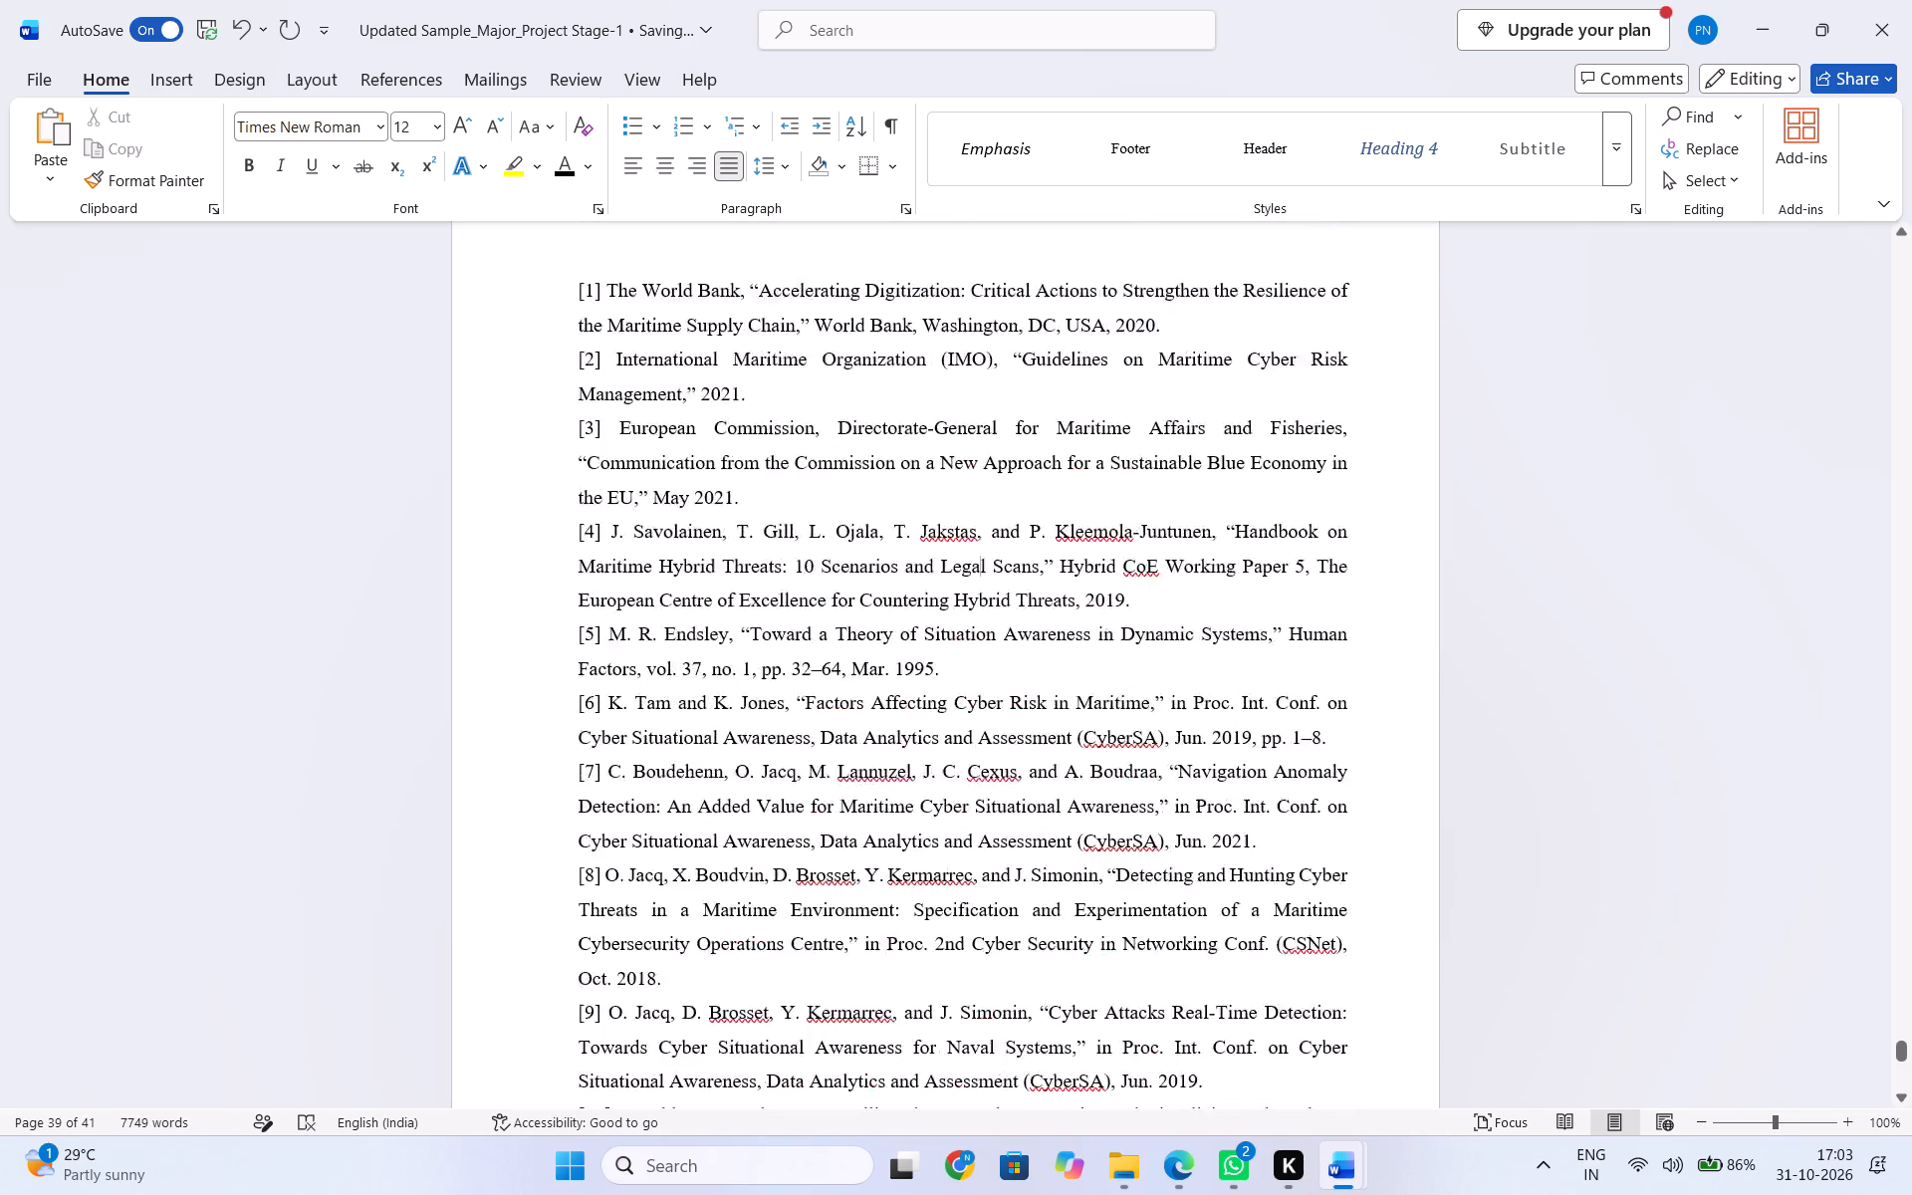
scroll(981, 836, down, 2)
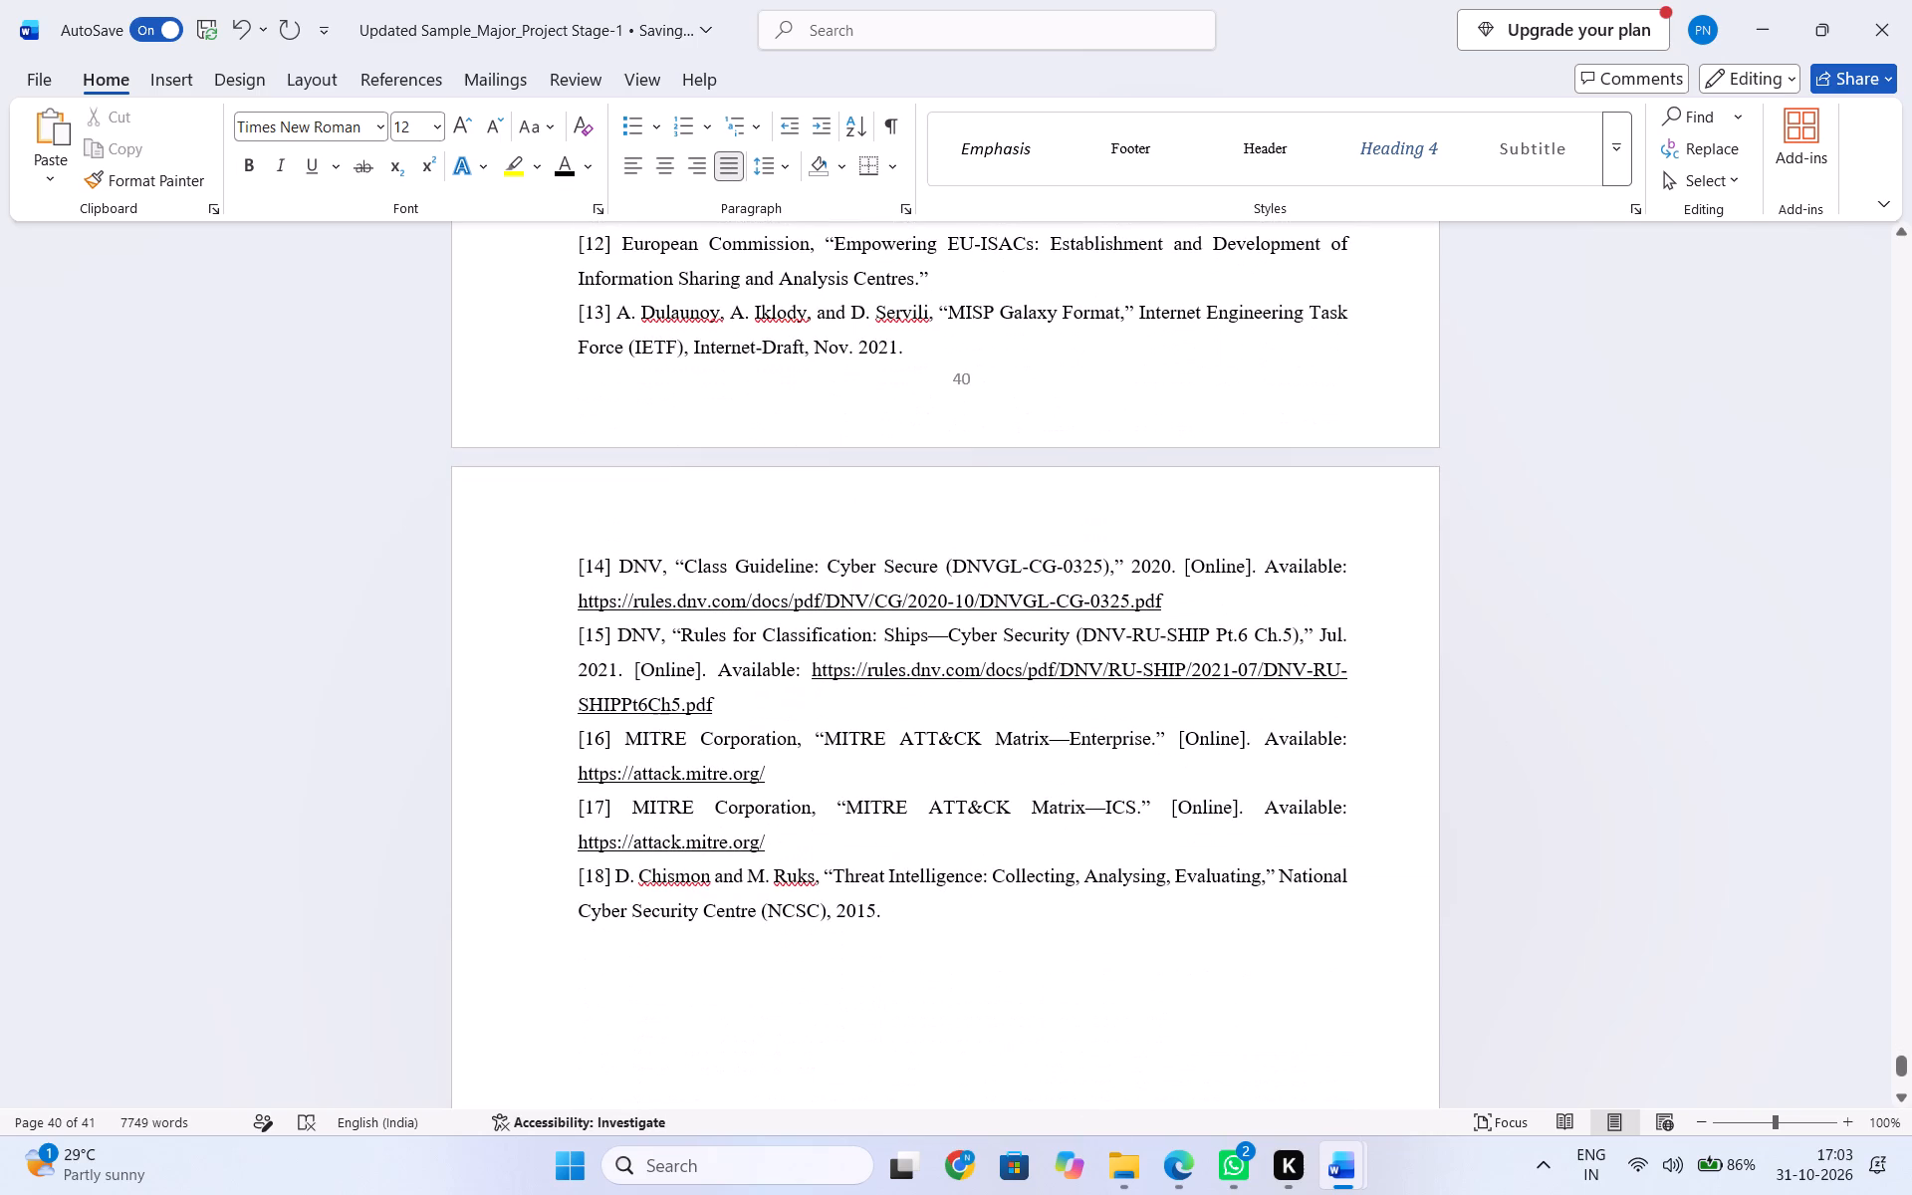
scroll(1139, 963, down, 3)
scroll(1139, 963, up, 2)
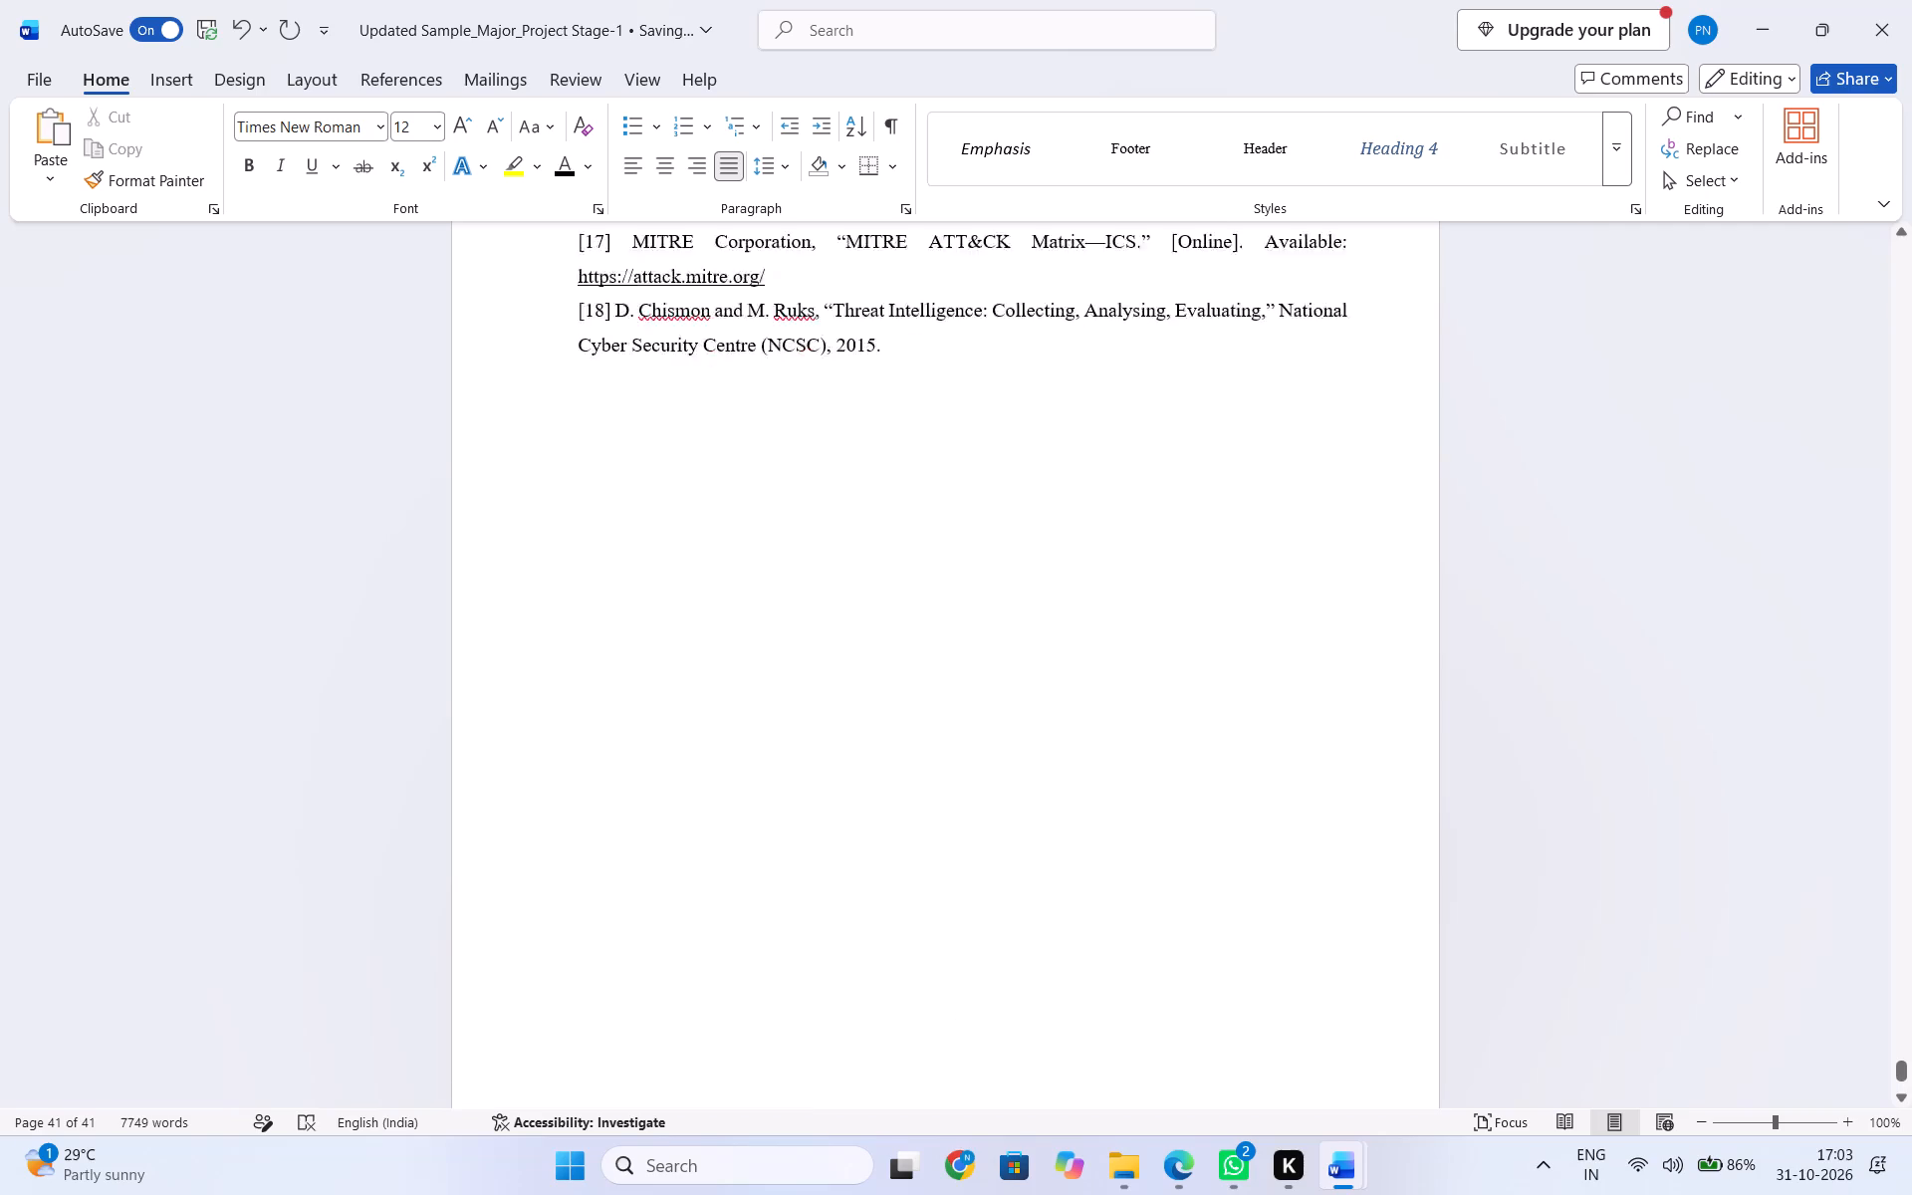
scroll(1139, 963, up, 10)
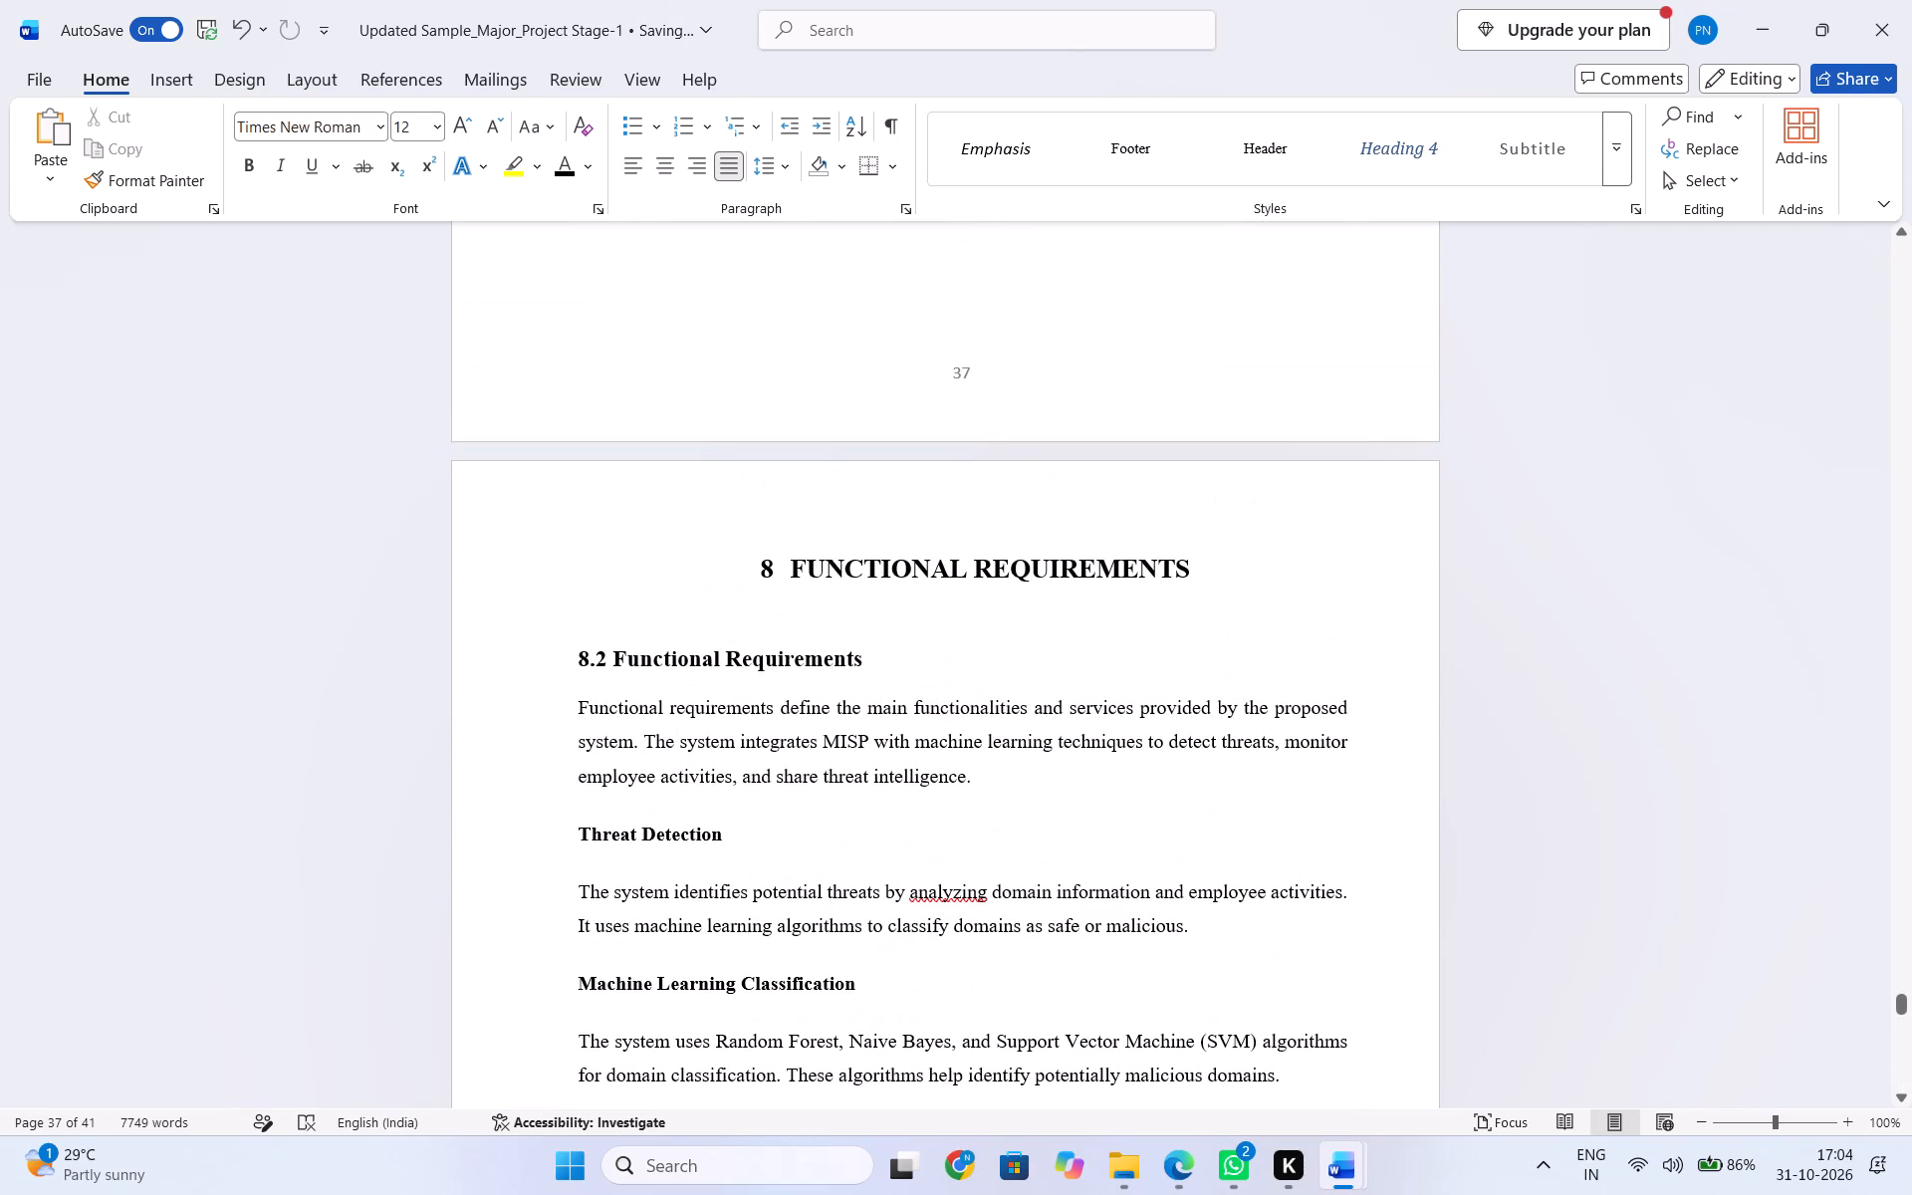
scroll(1173, 881, up, 4)
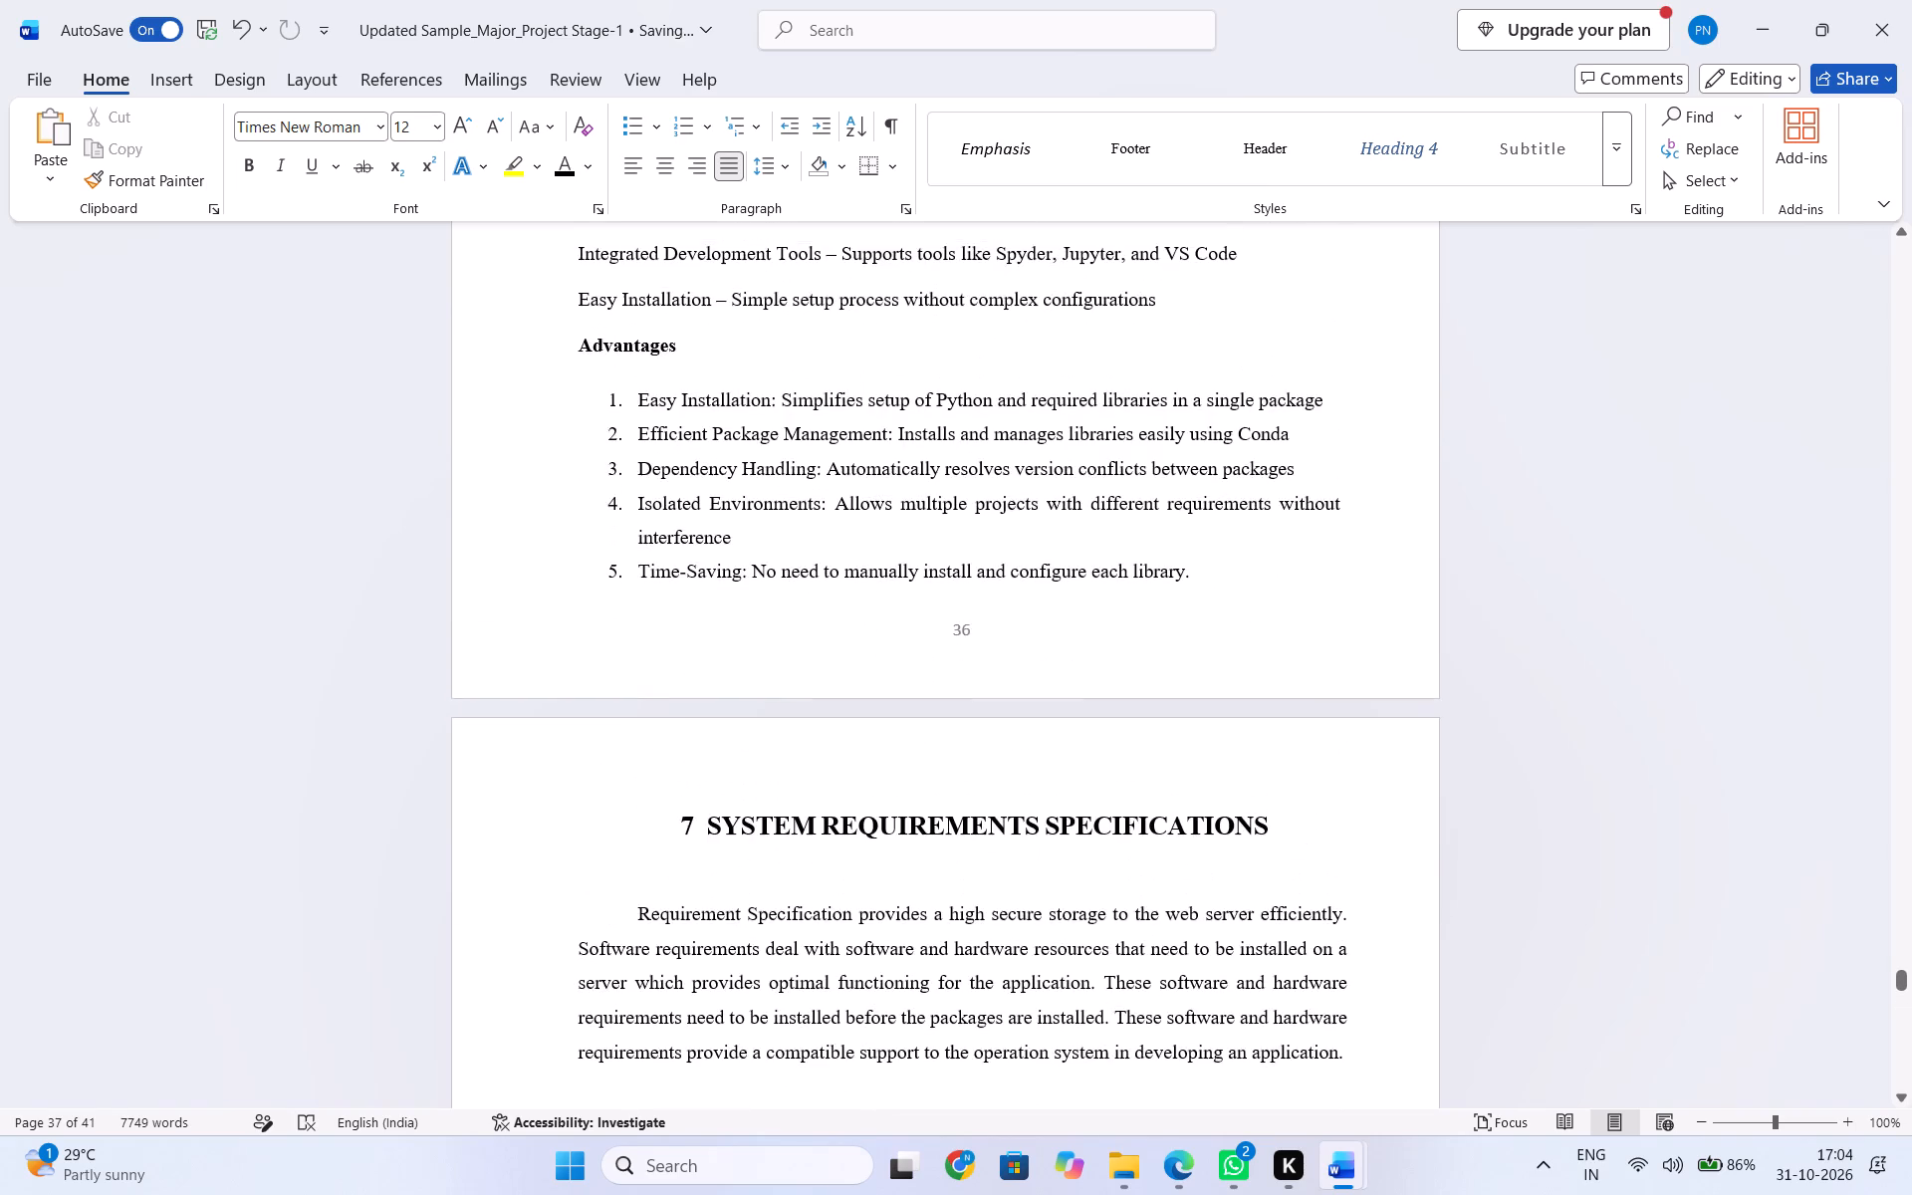
scroll(1172, 881, up, 14)
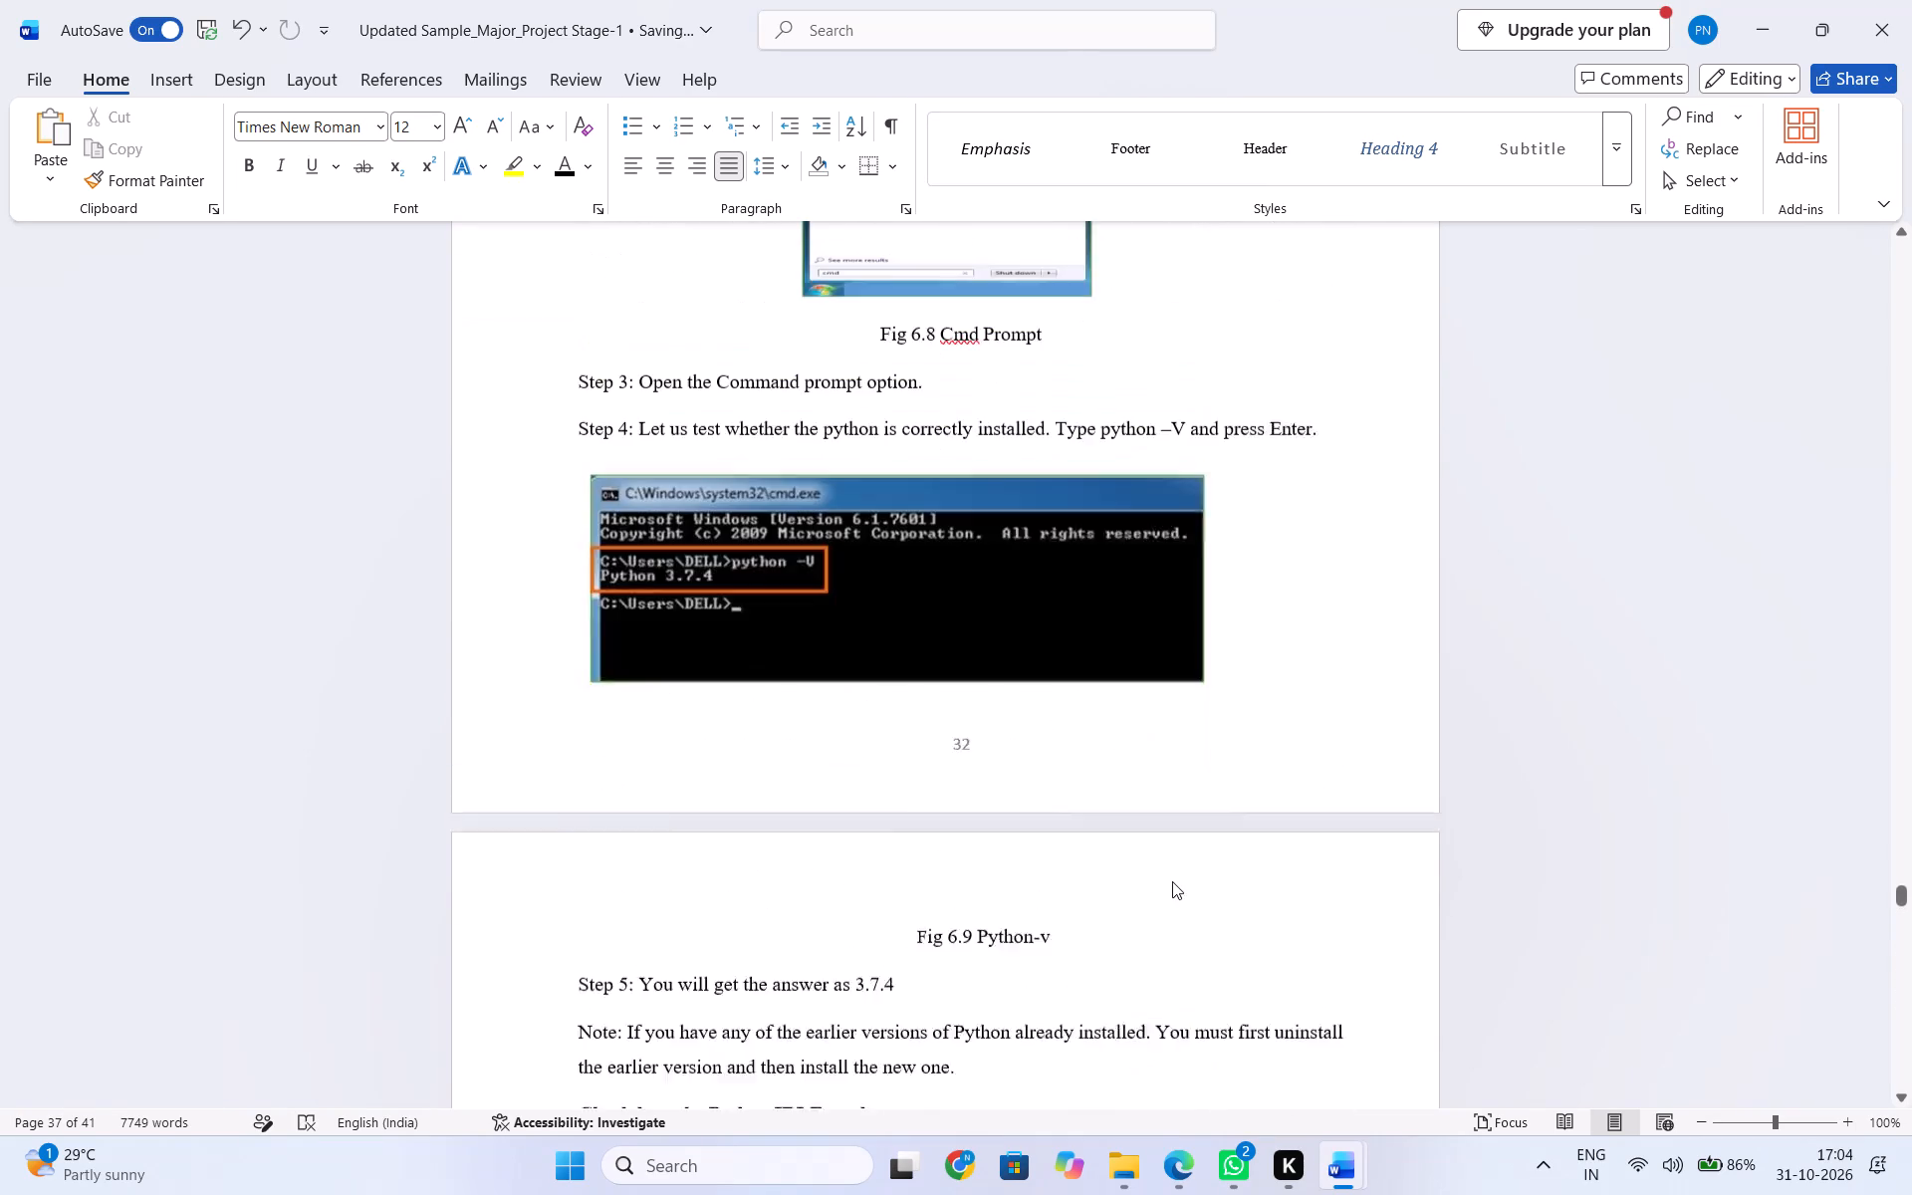
scroll(1172, 881, up, 11)
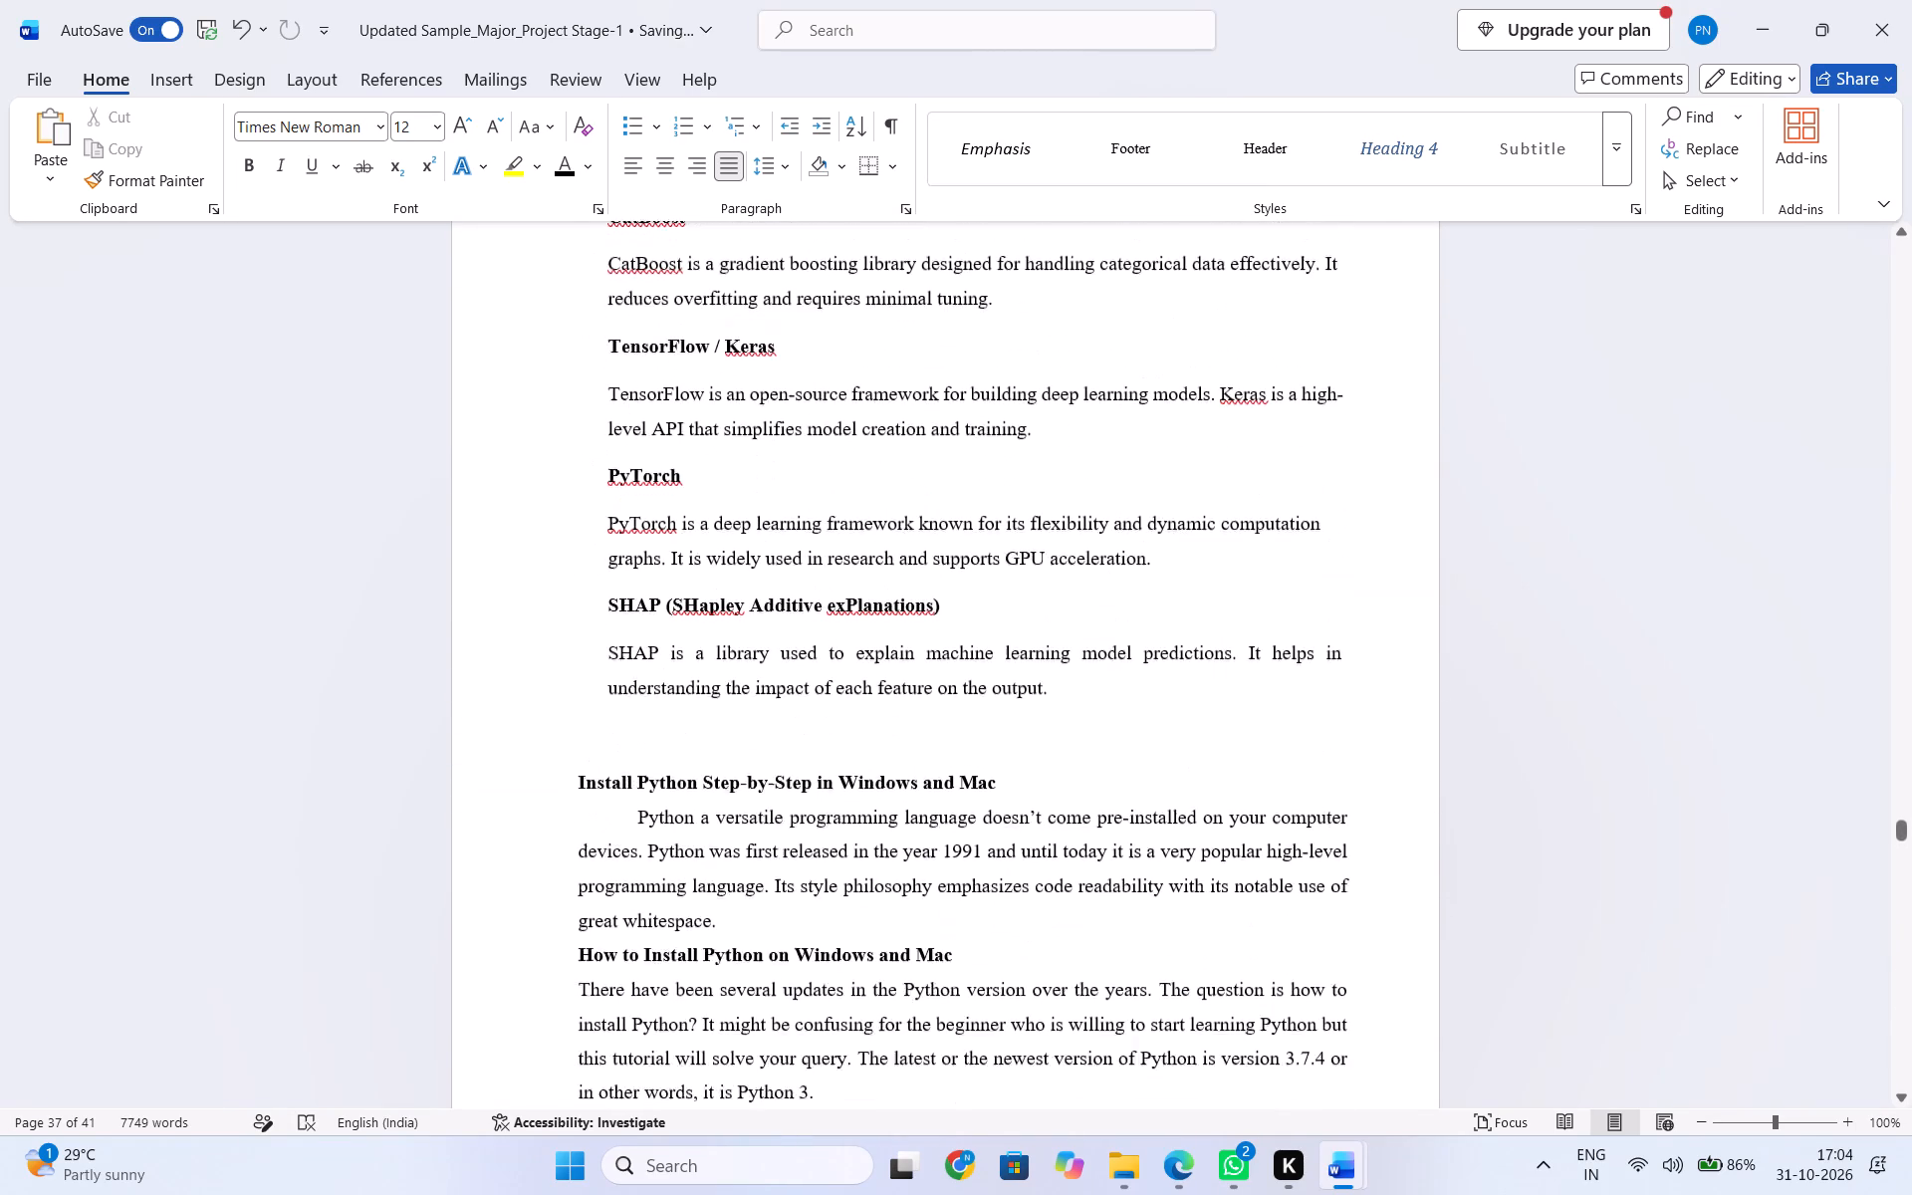
Switch to the MajorProject_Document PDF in Edge.
click(1194, 1172)
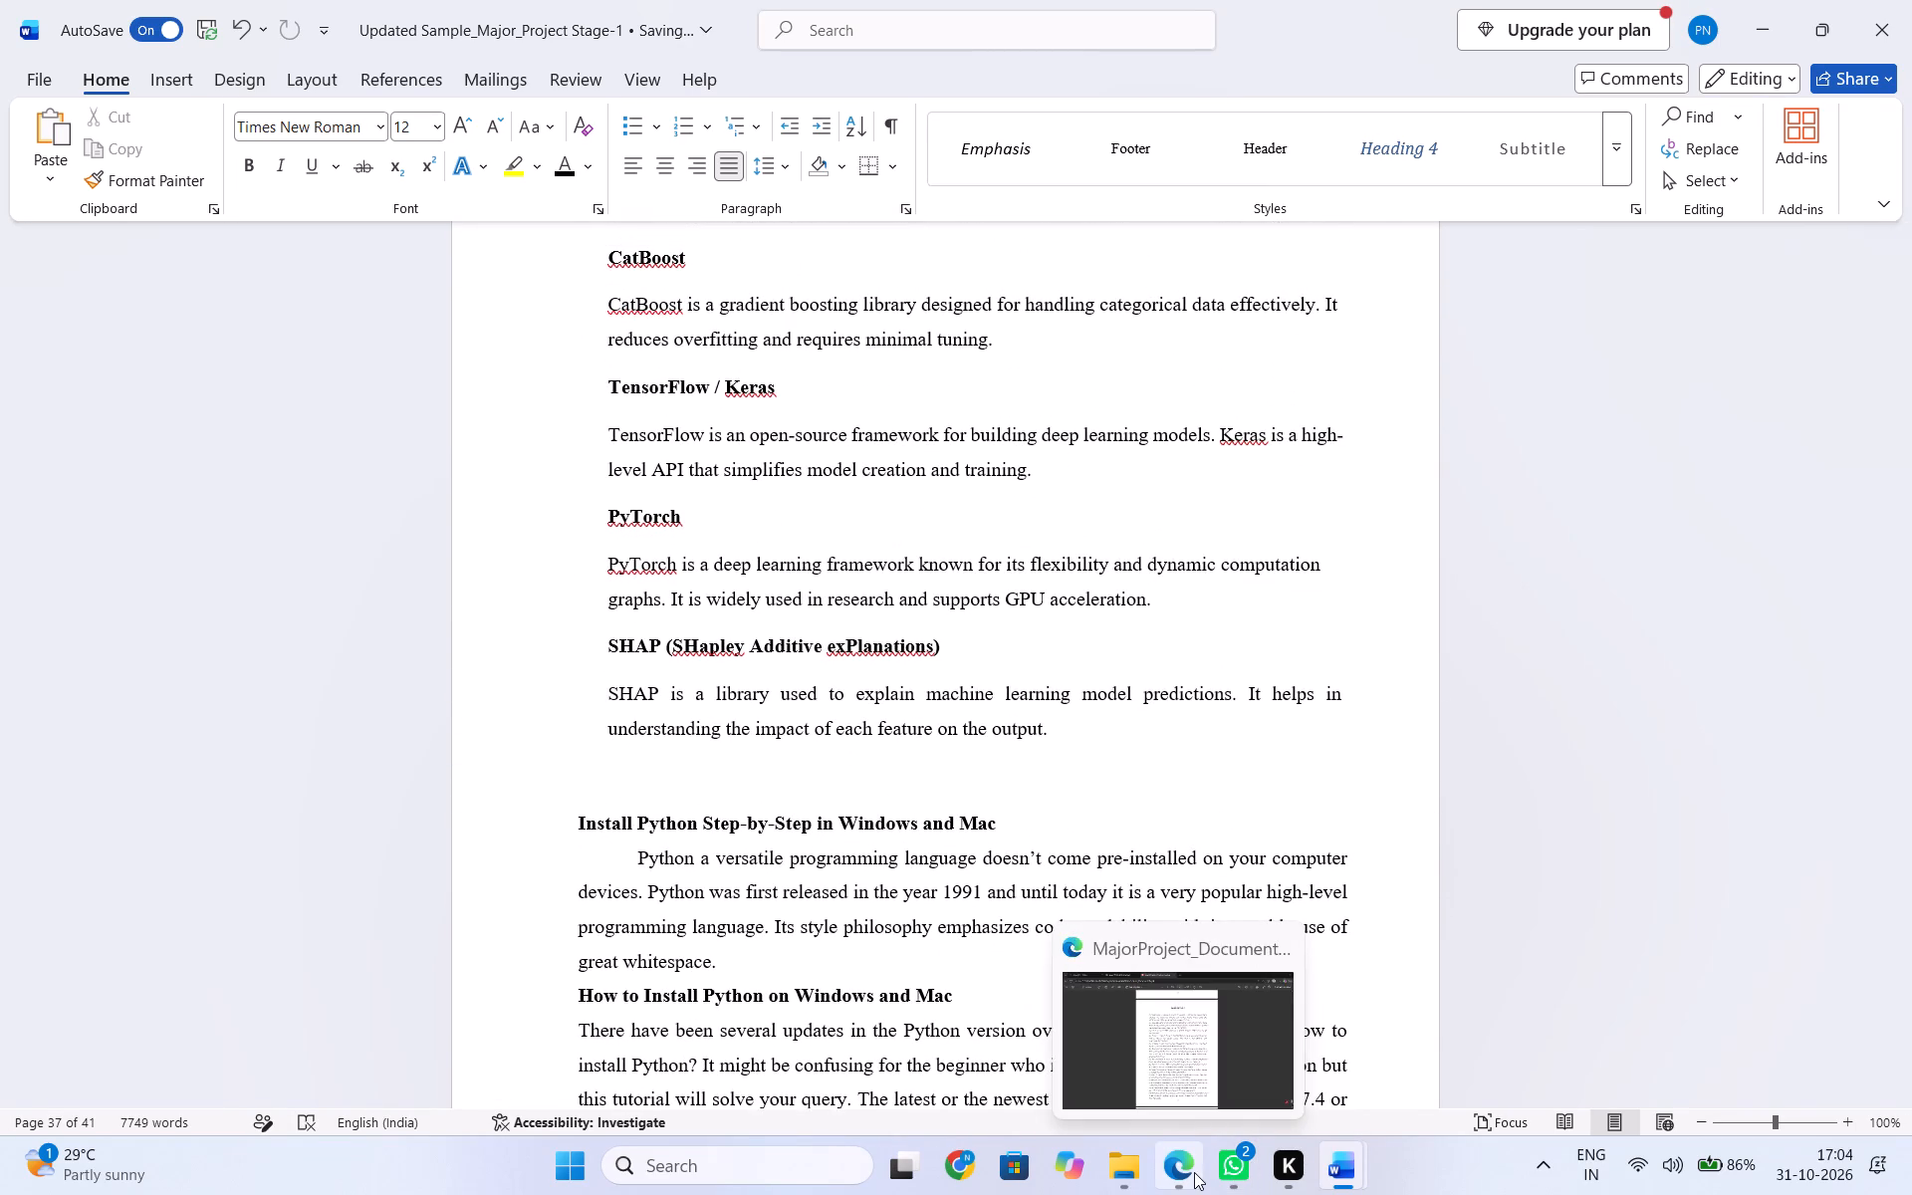
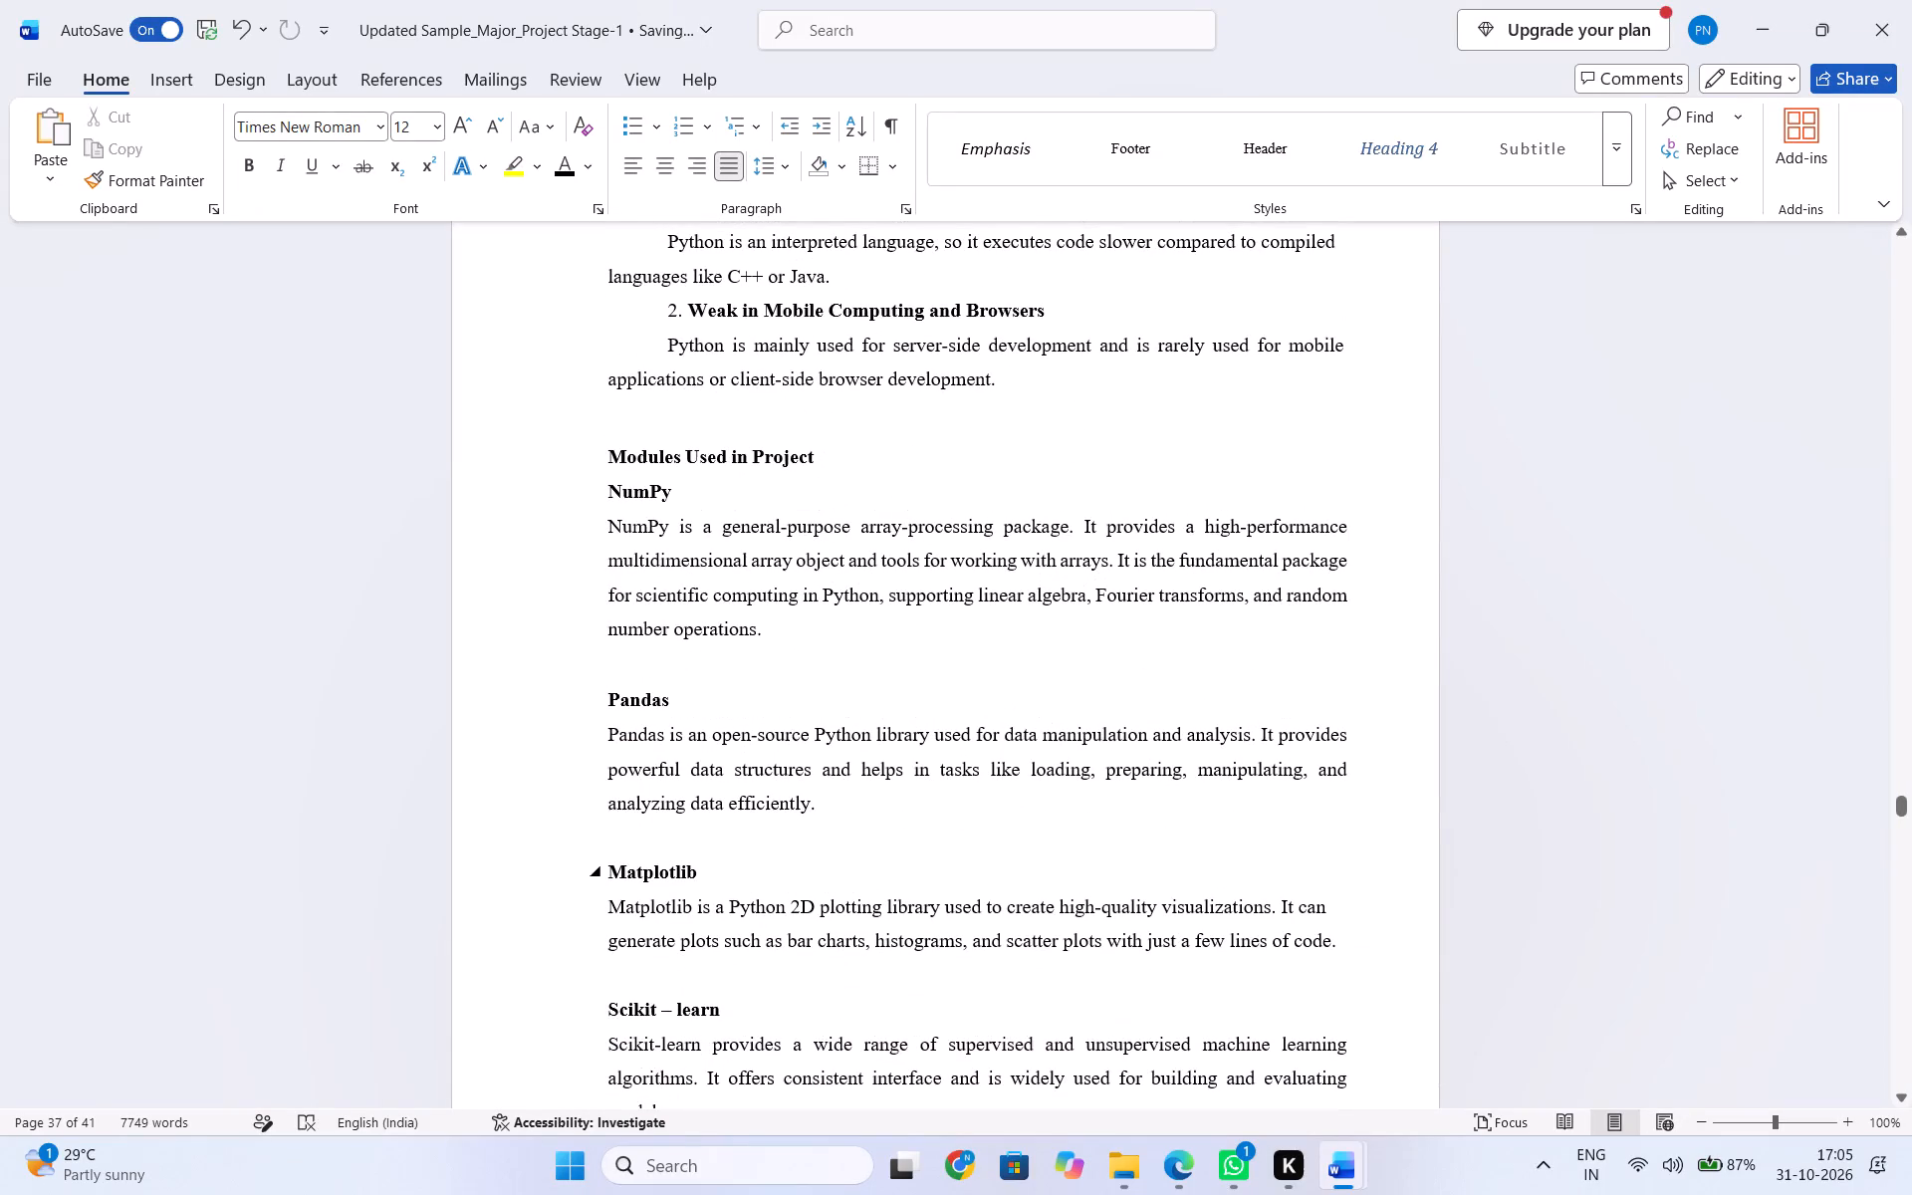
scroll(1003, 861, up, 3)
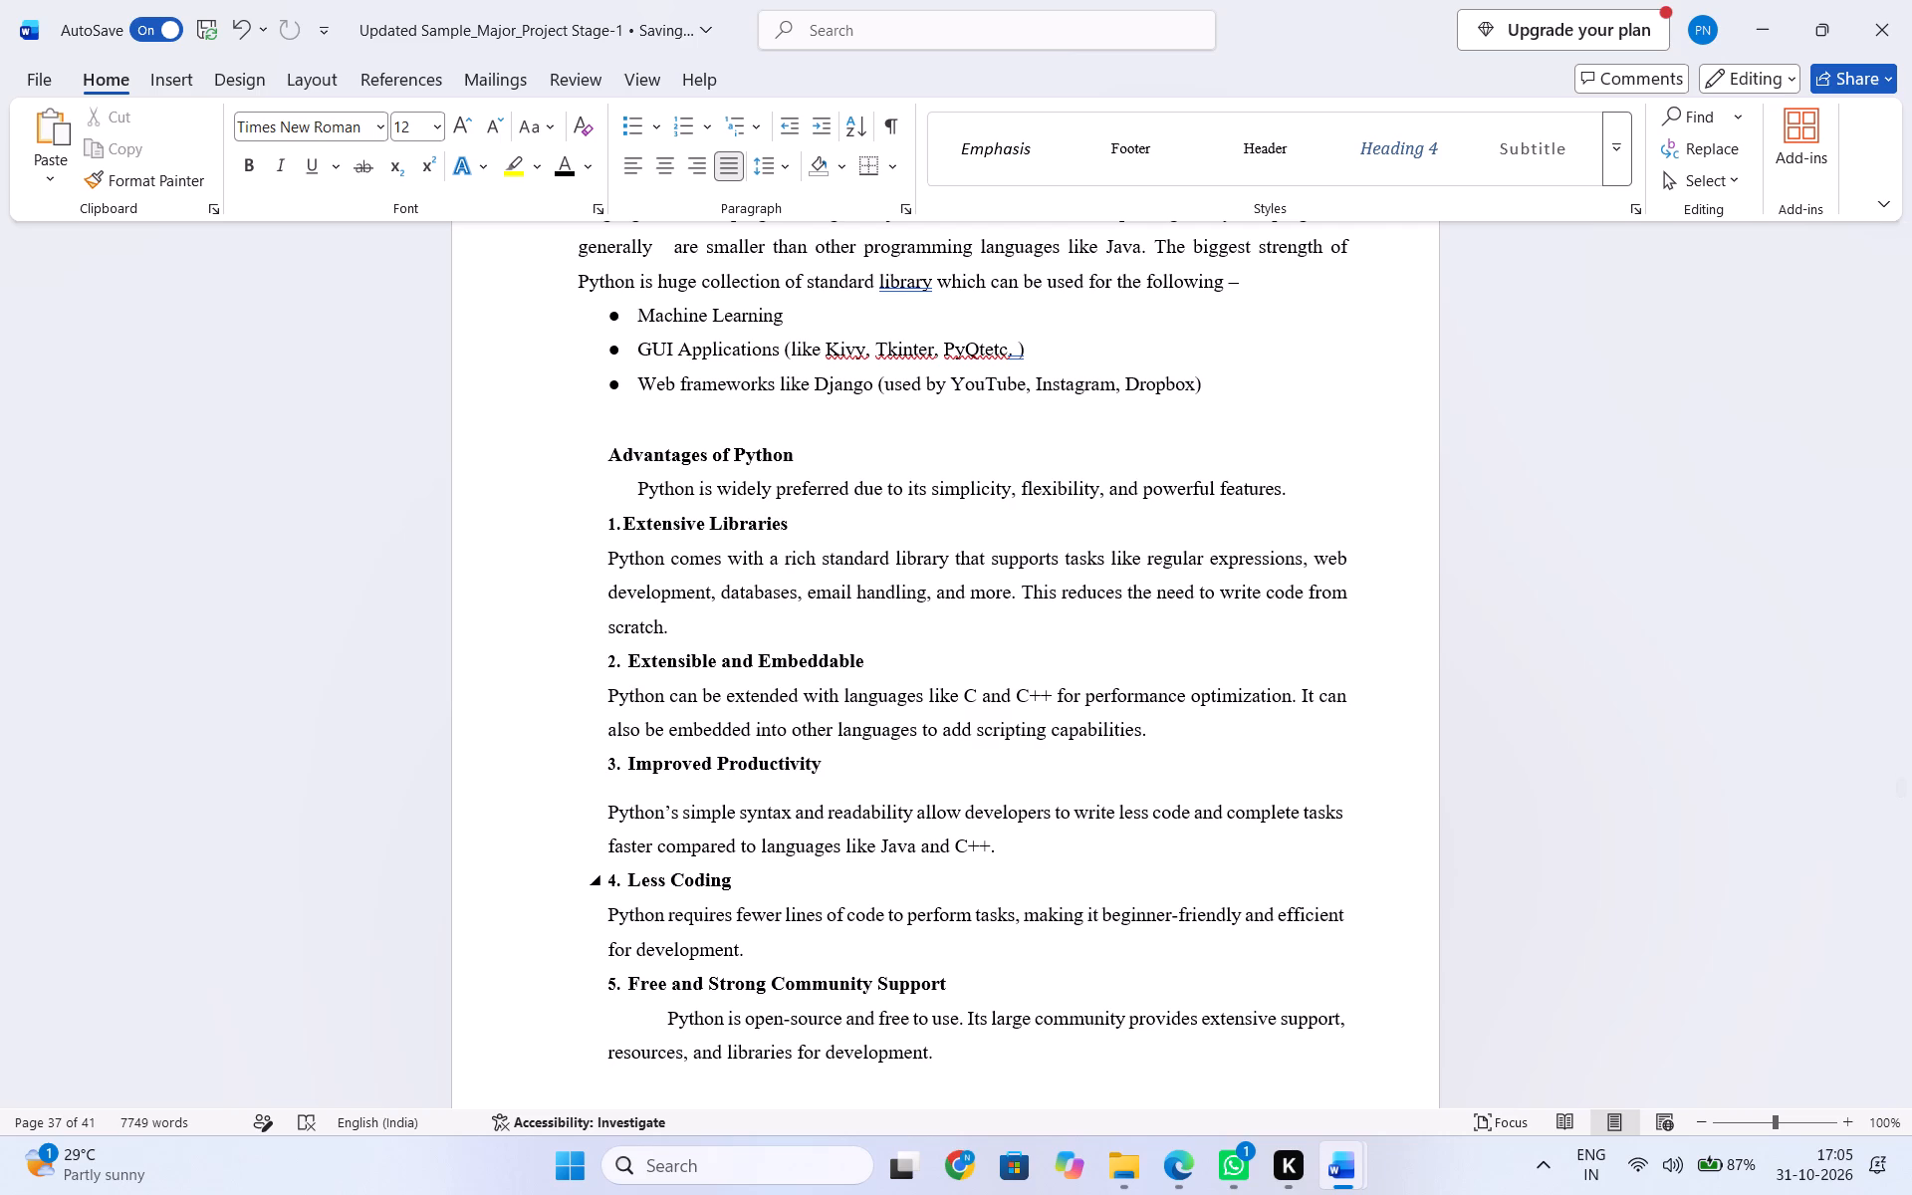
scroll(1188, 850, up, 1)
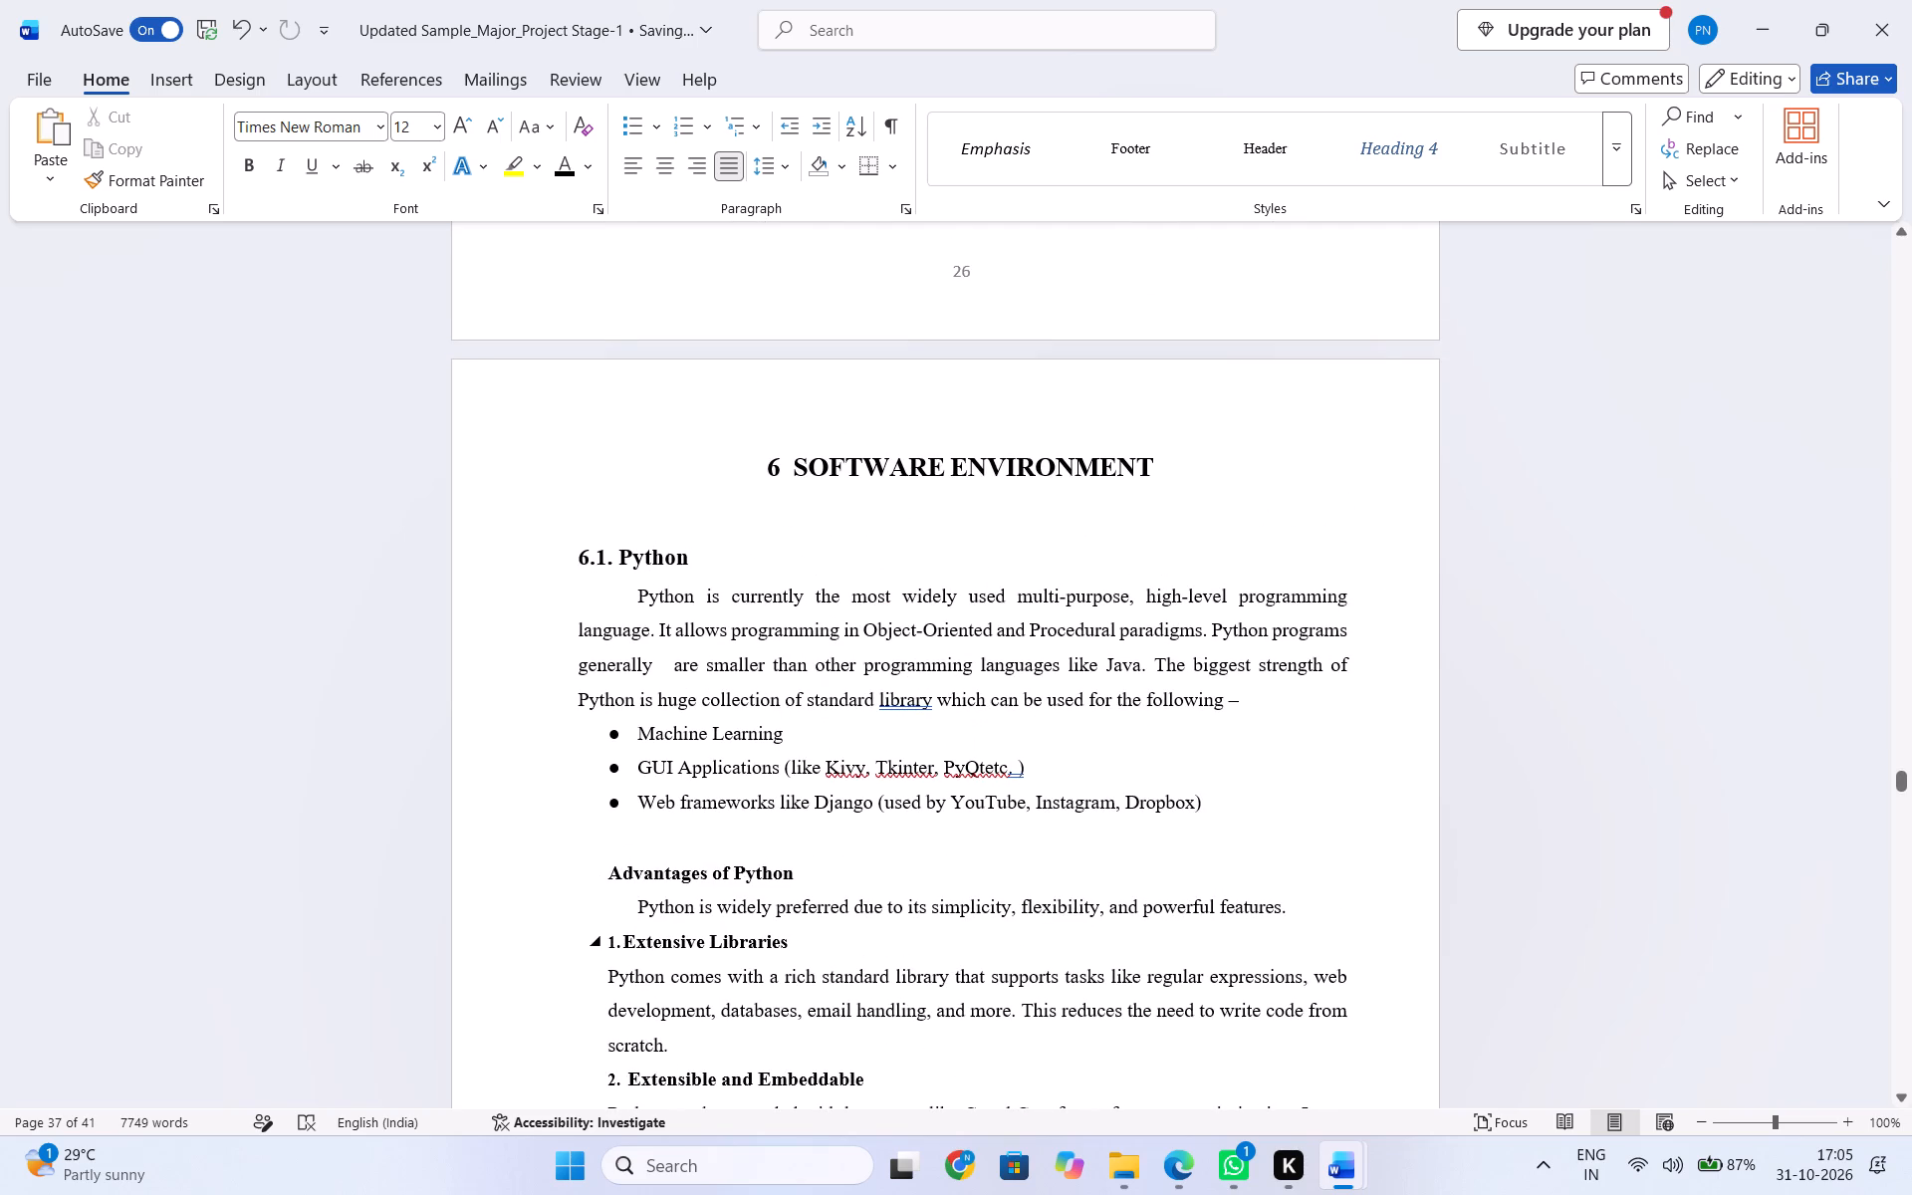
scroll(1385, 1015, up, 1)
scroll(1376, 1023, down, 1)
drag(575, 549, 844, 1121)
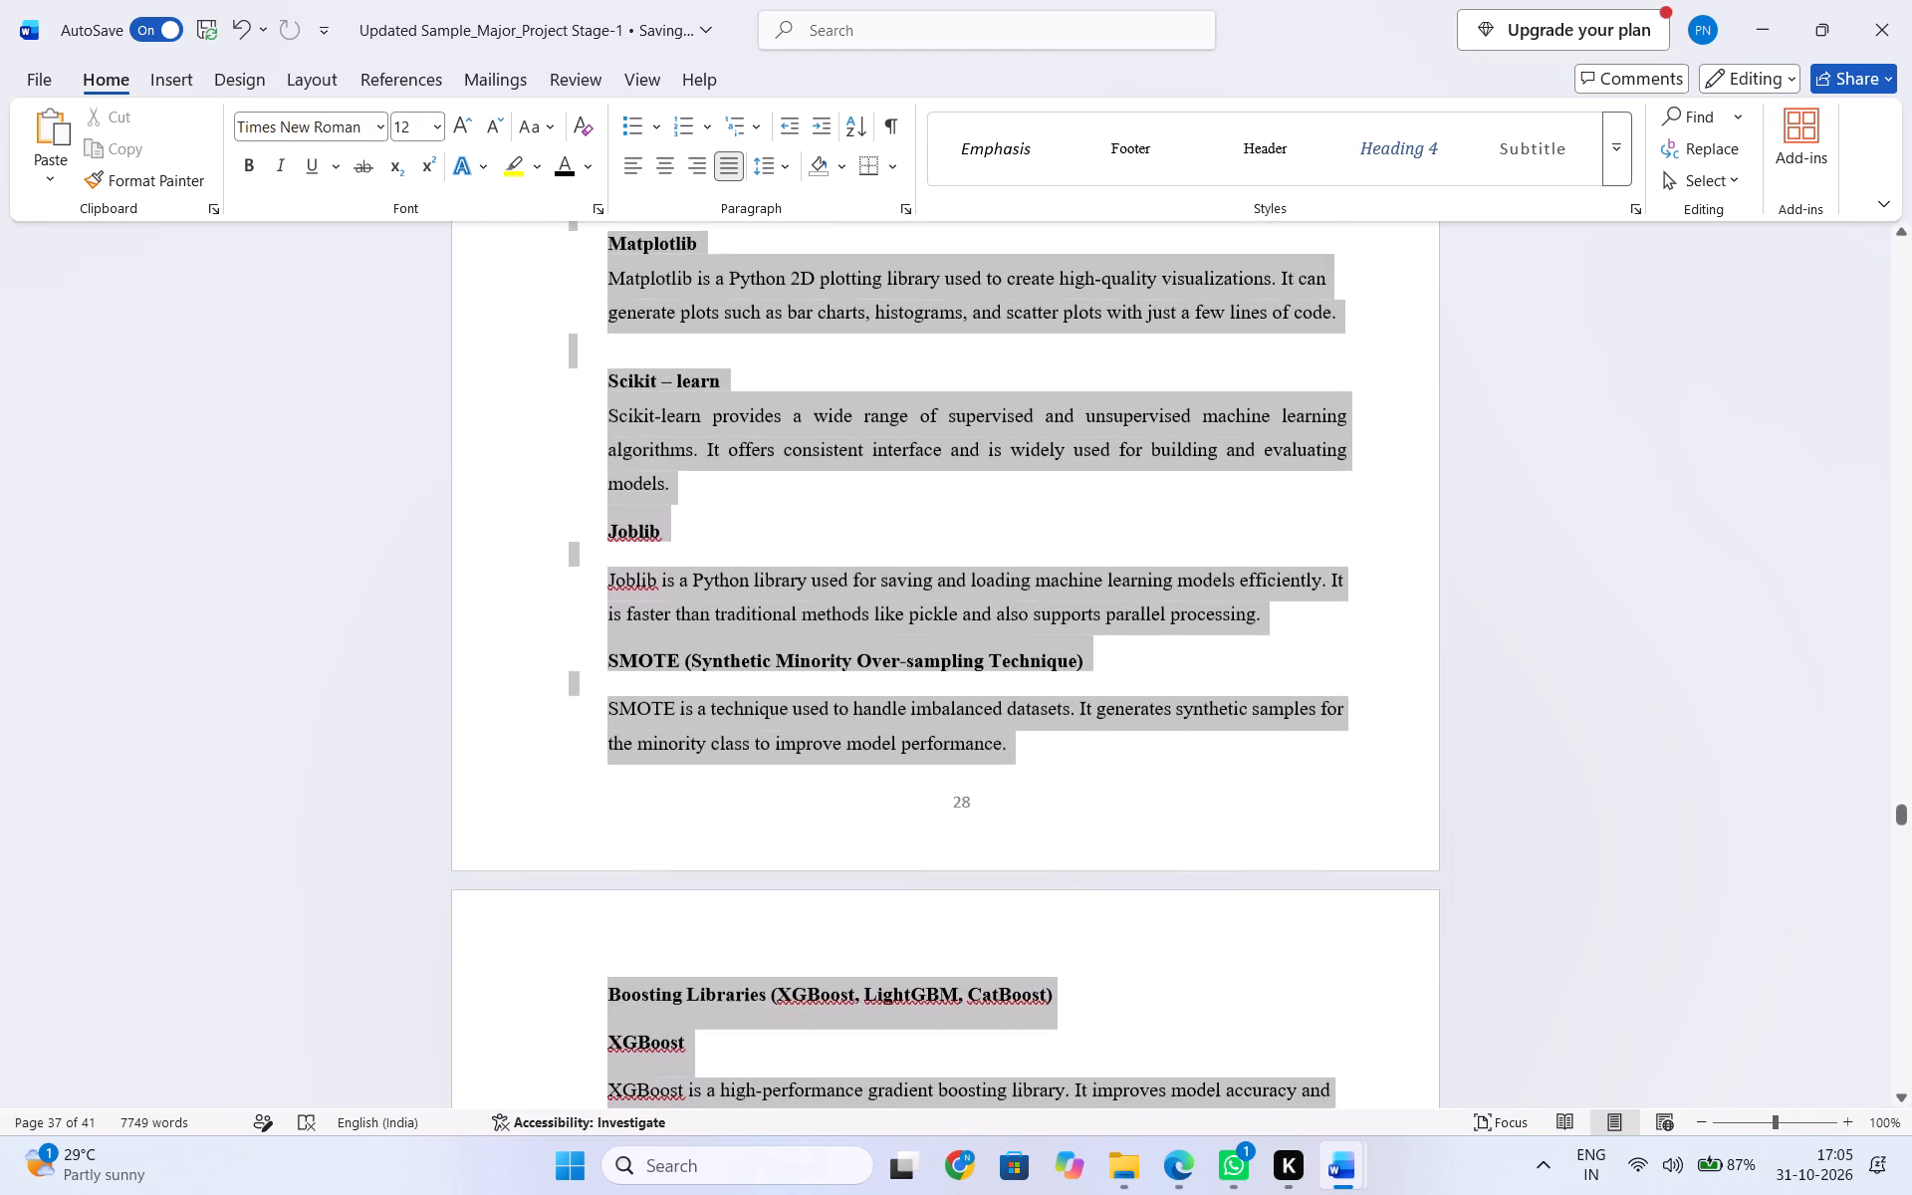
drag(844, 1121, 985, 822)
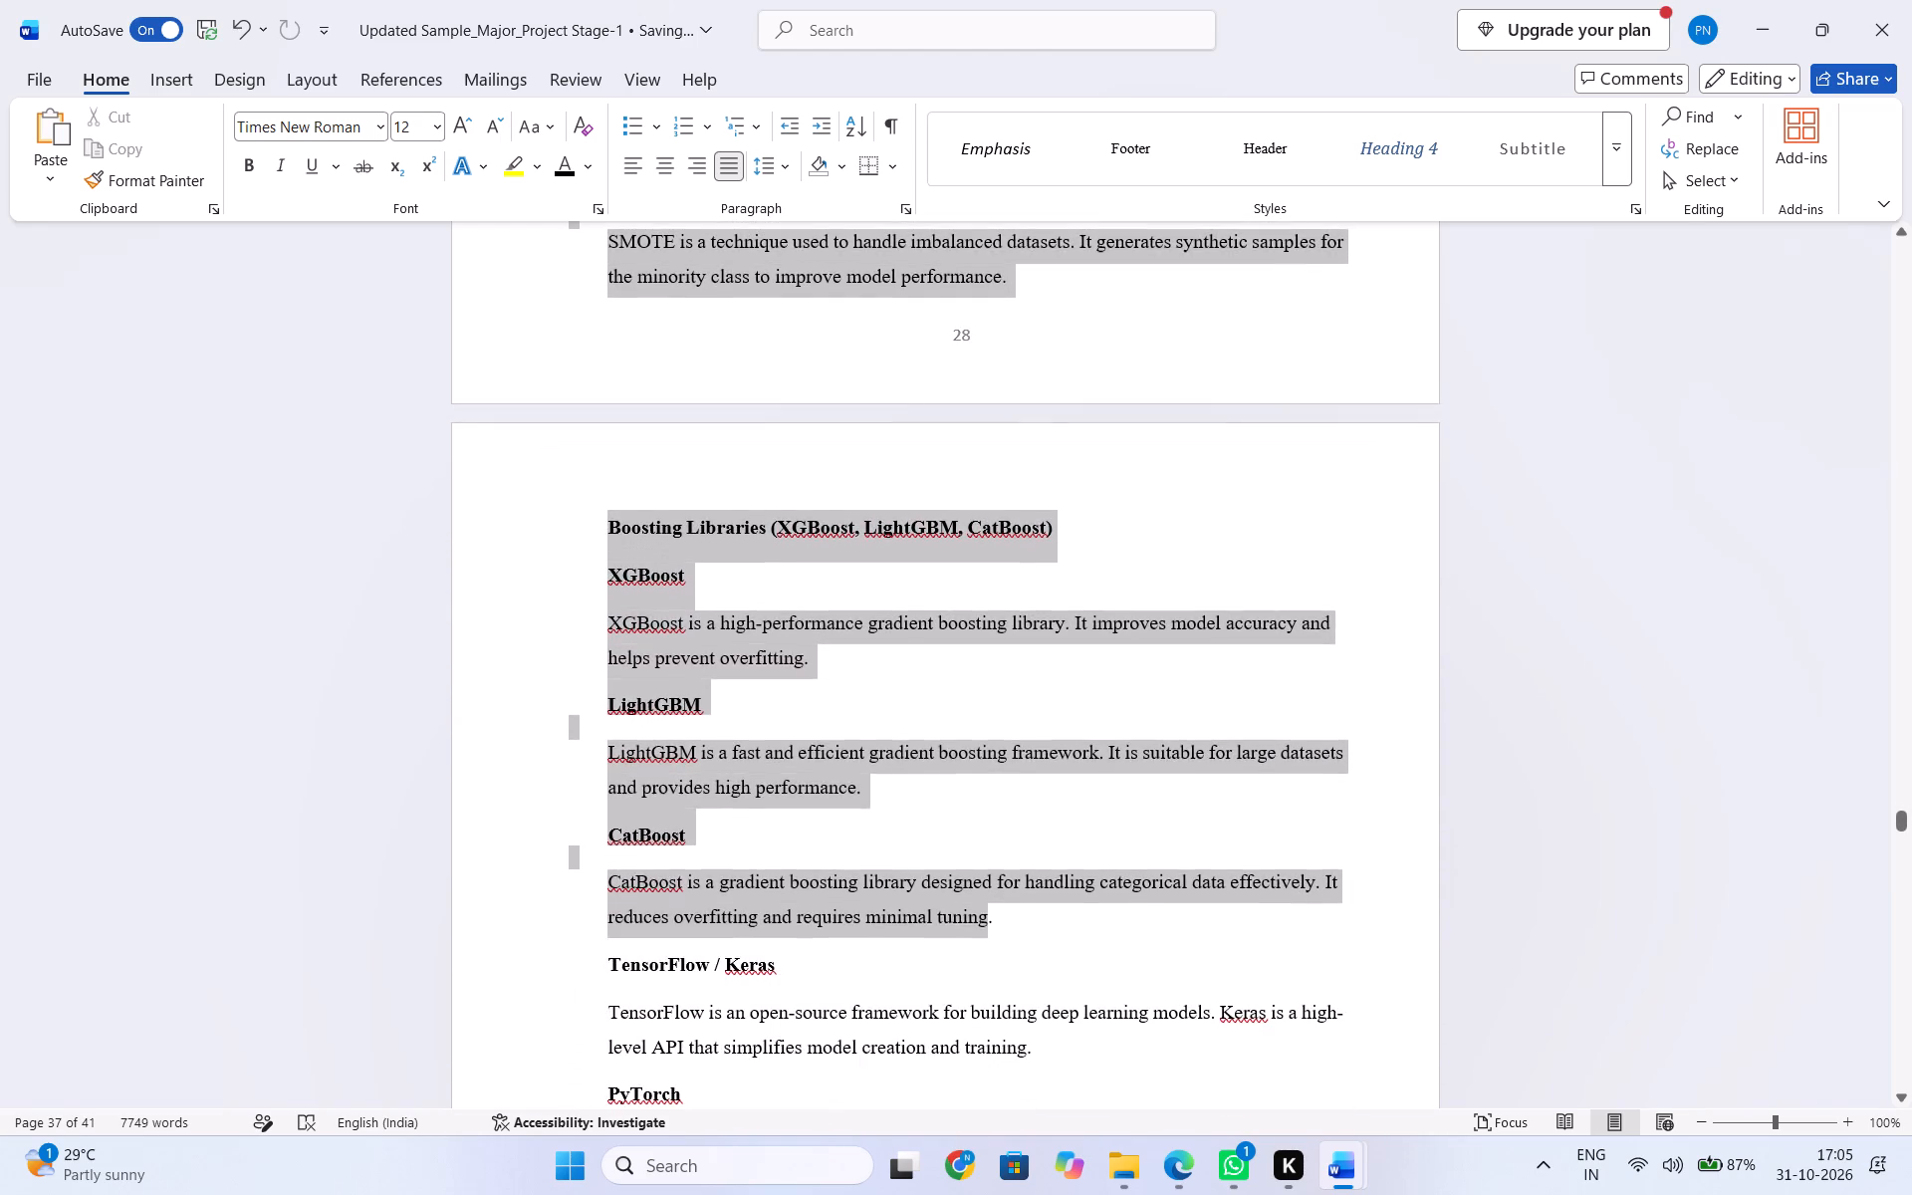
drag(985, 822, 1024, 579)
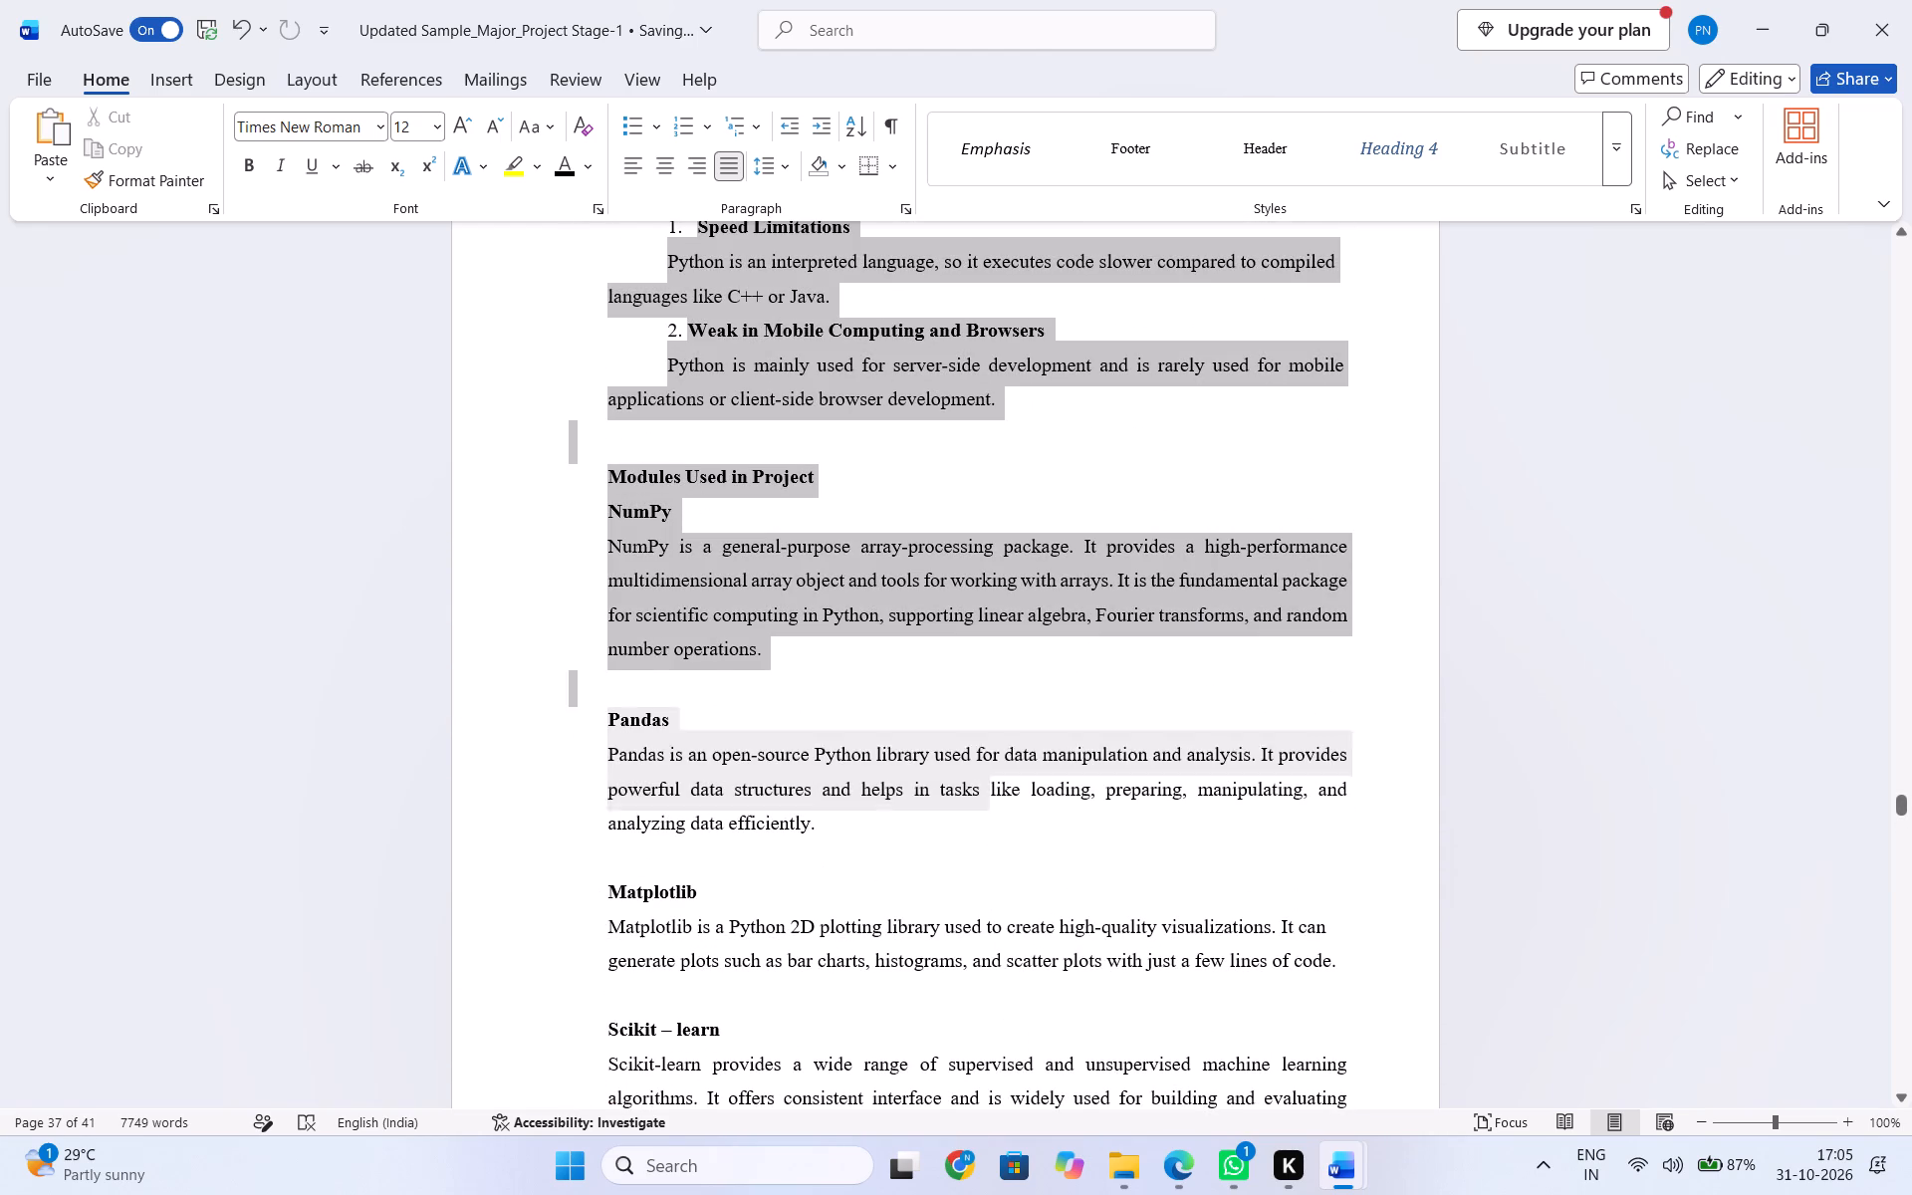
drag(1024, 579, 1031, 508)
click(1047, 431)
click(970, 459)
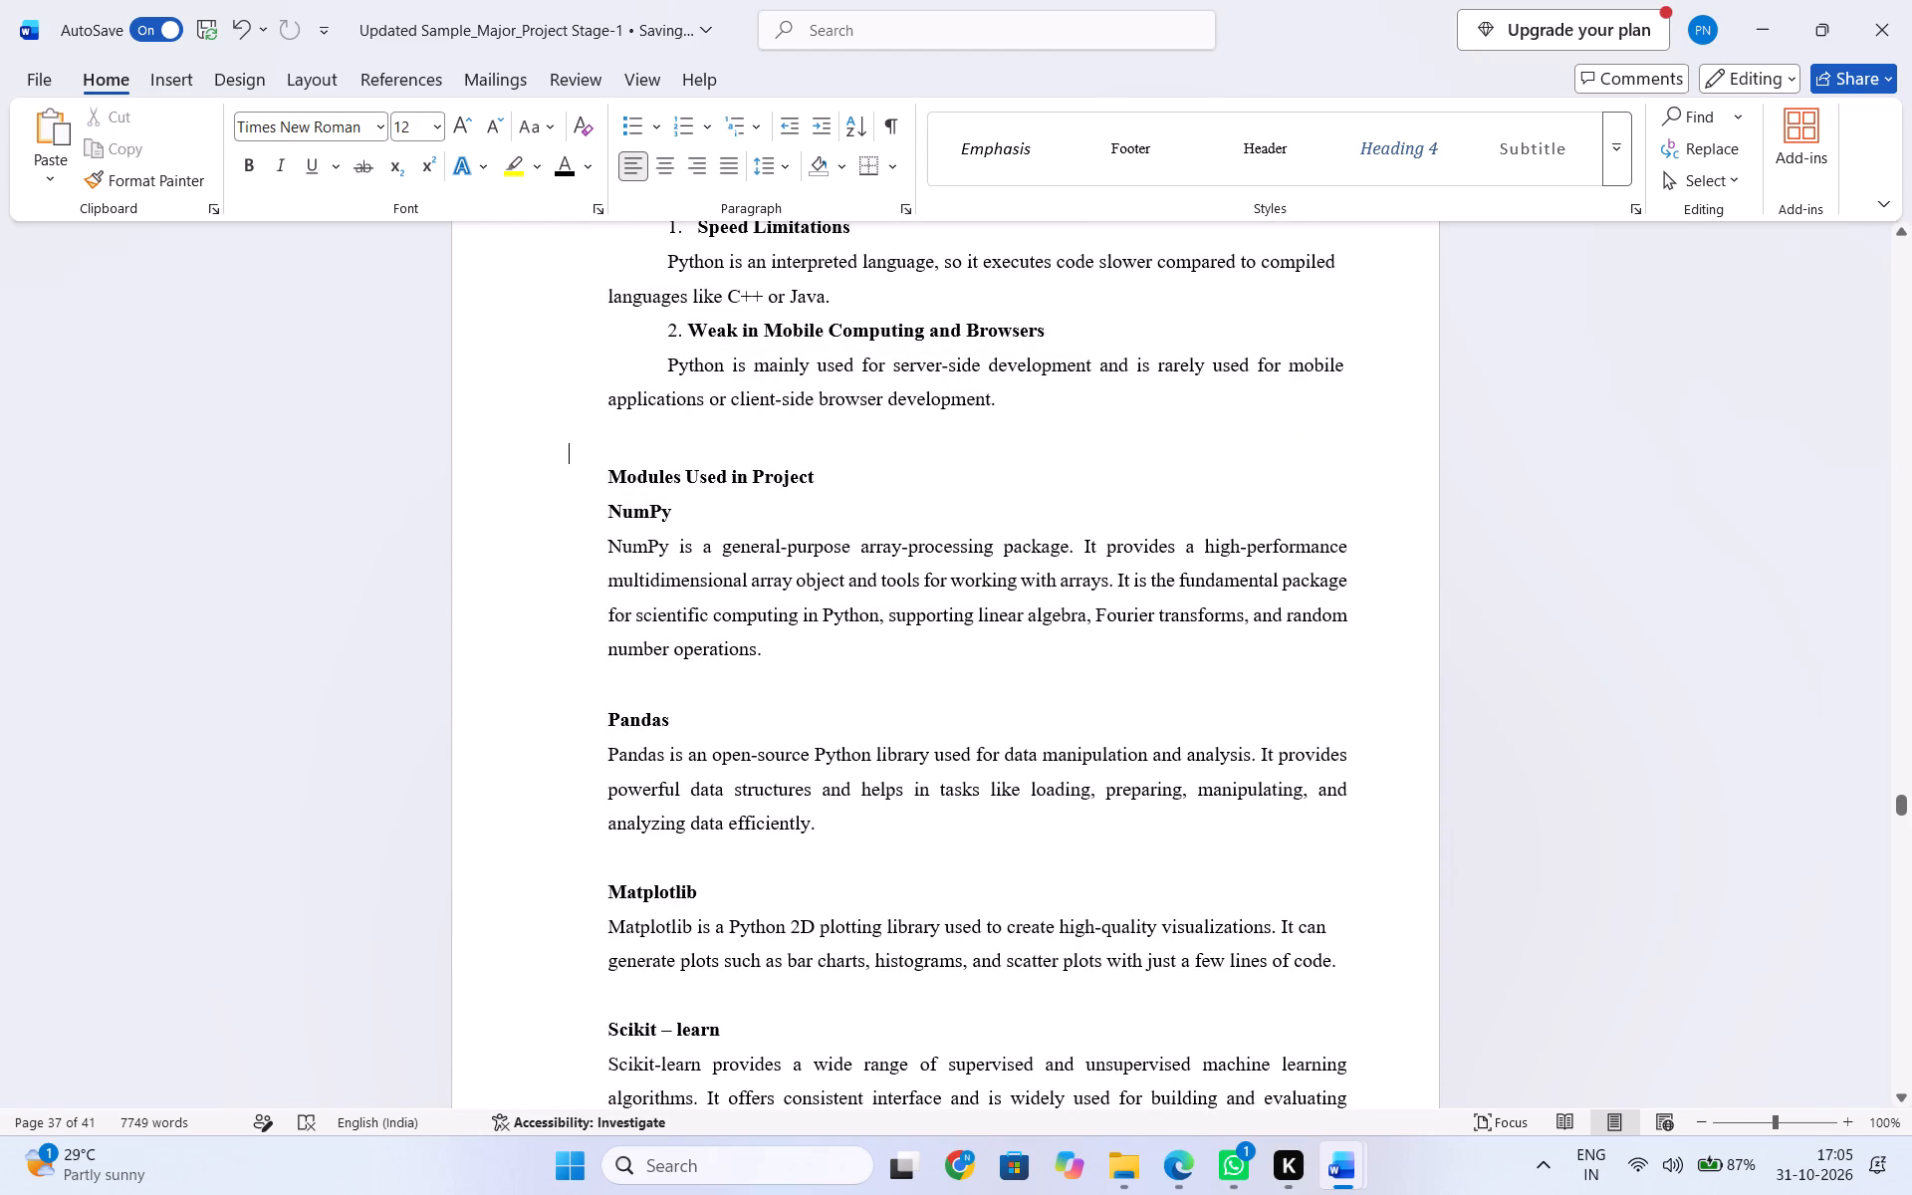
Copy the section 6.1 Python text, from its heading through the end of Weak in Mobile Computing and Browsers.
drag(1023, 418, 653, 187)
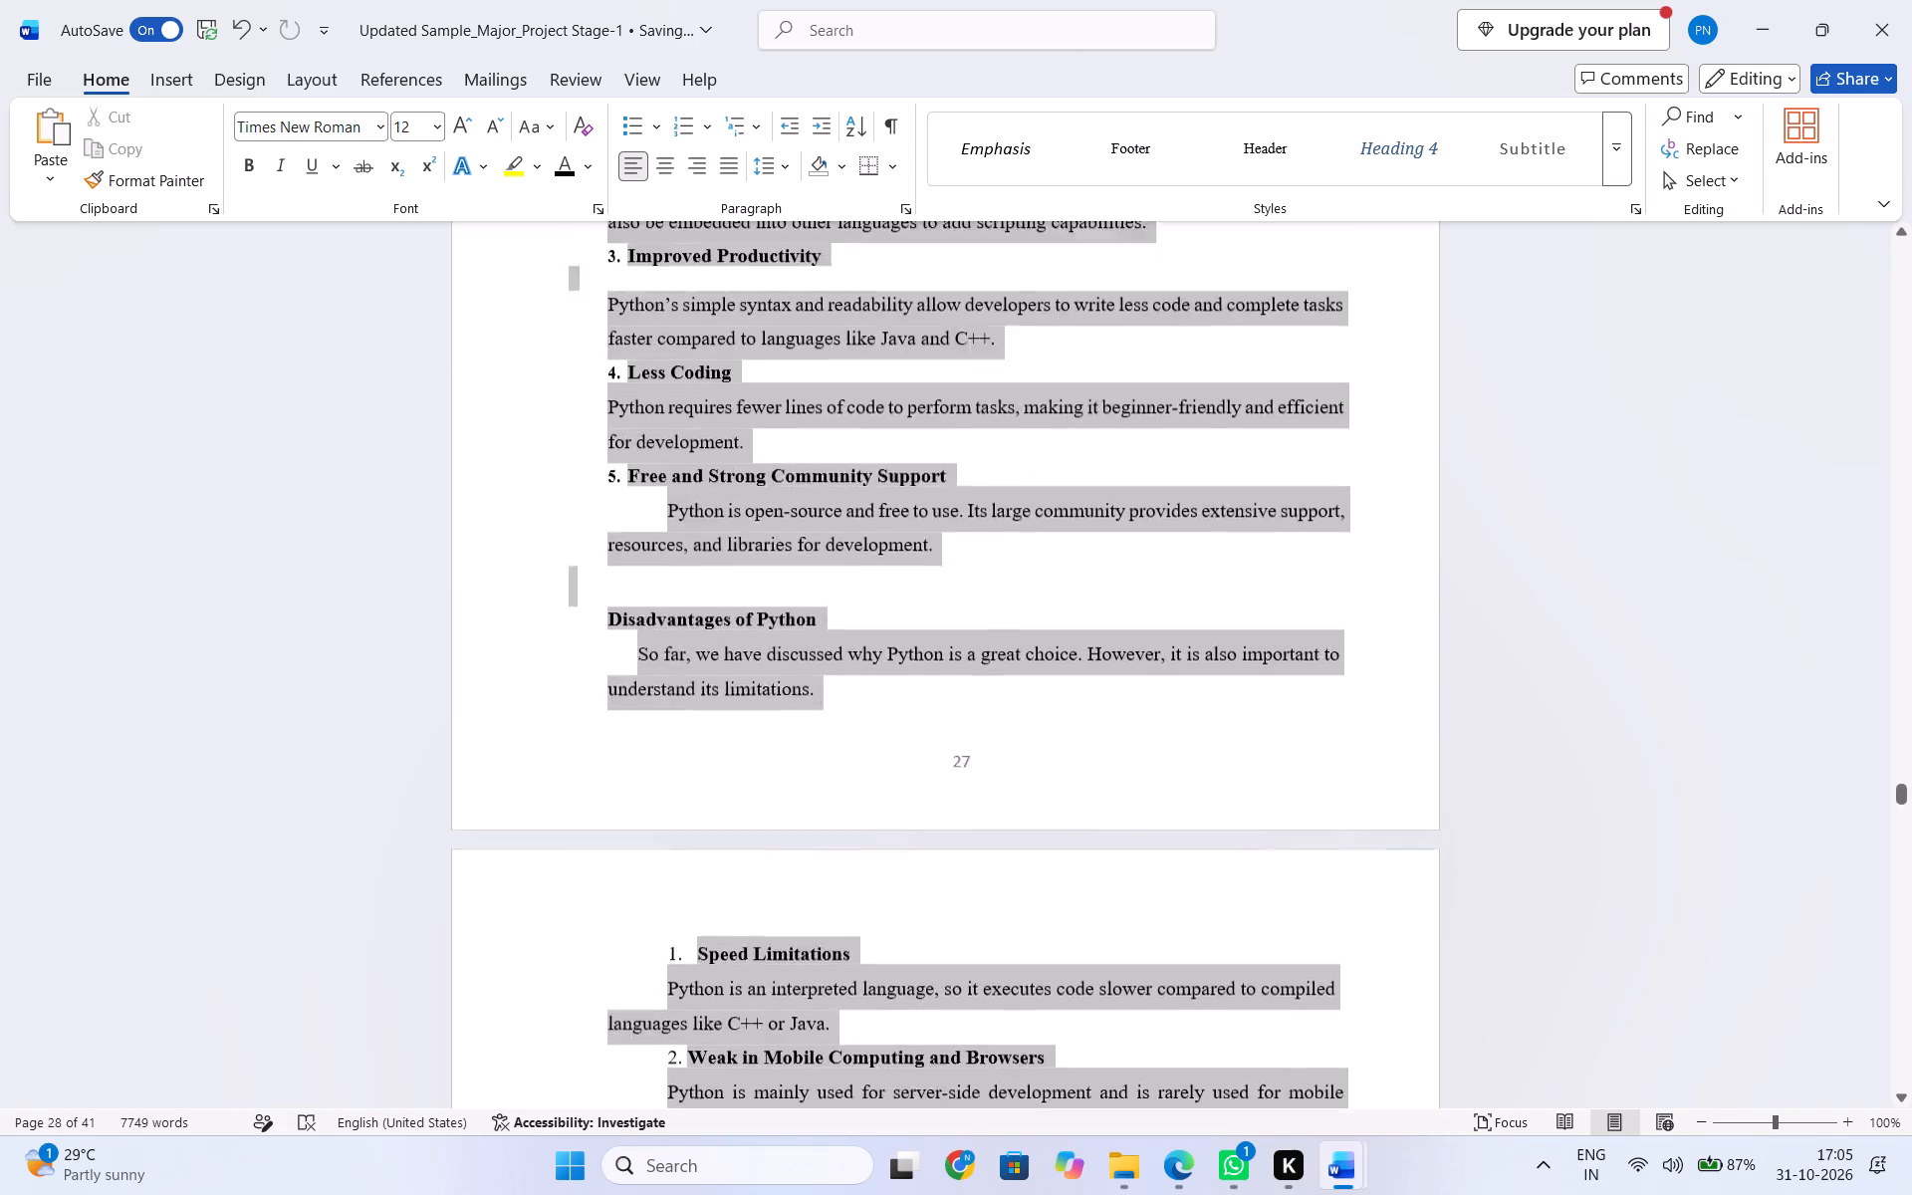
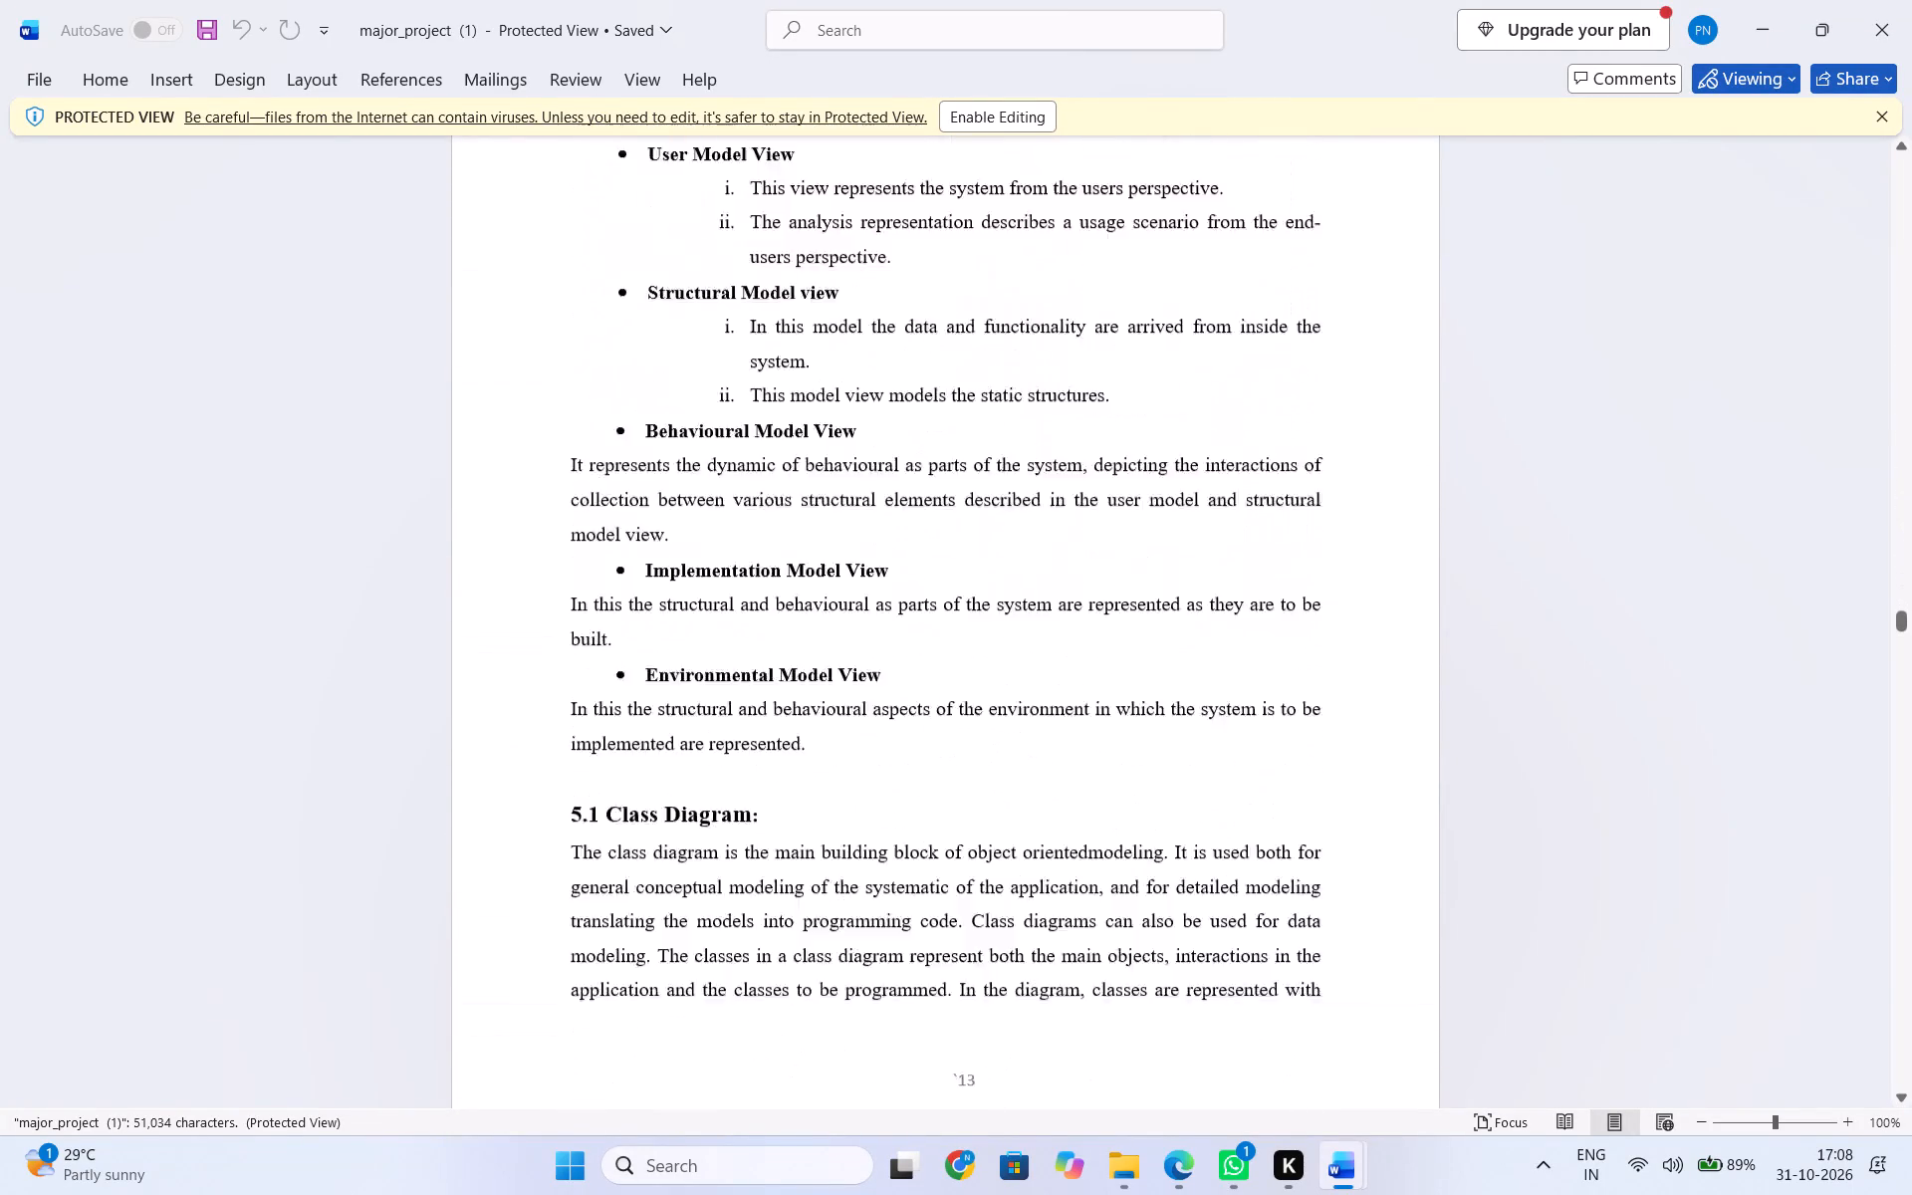
Examine the 6.1 Python section of the Software Environment chapter in the major_project (1) document.
scroll(850, 737, down, 9)
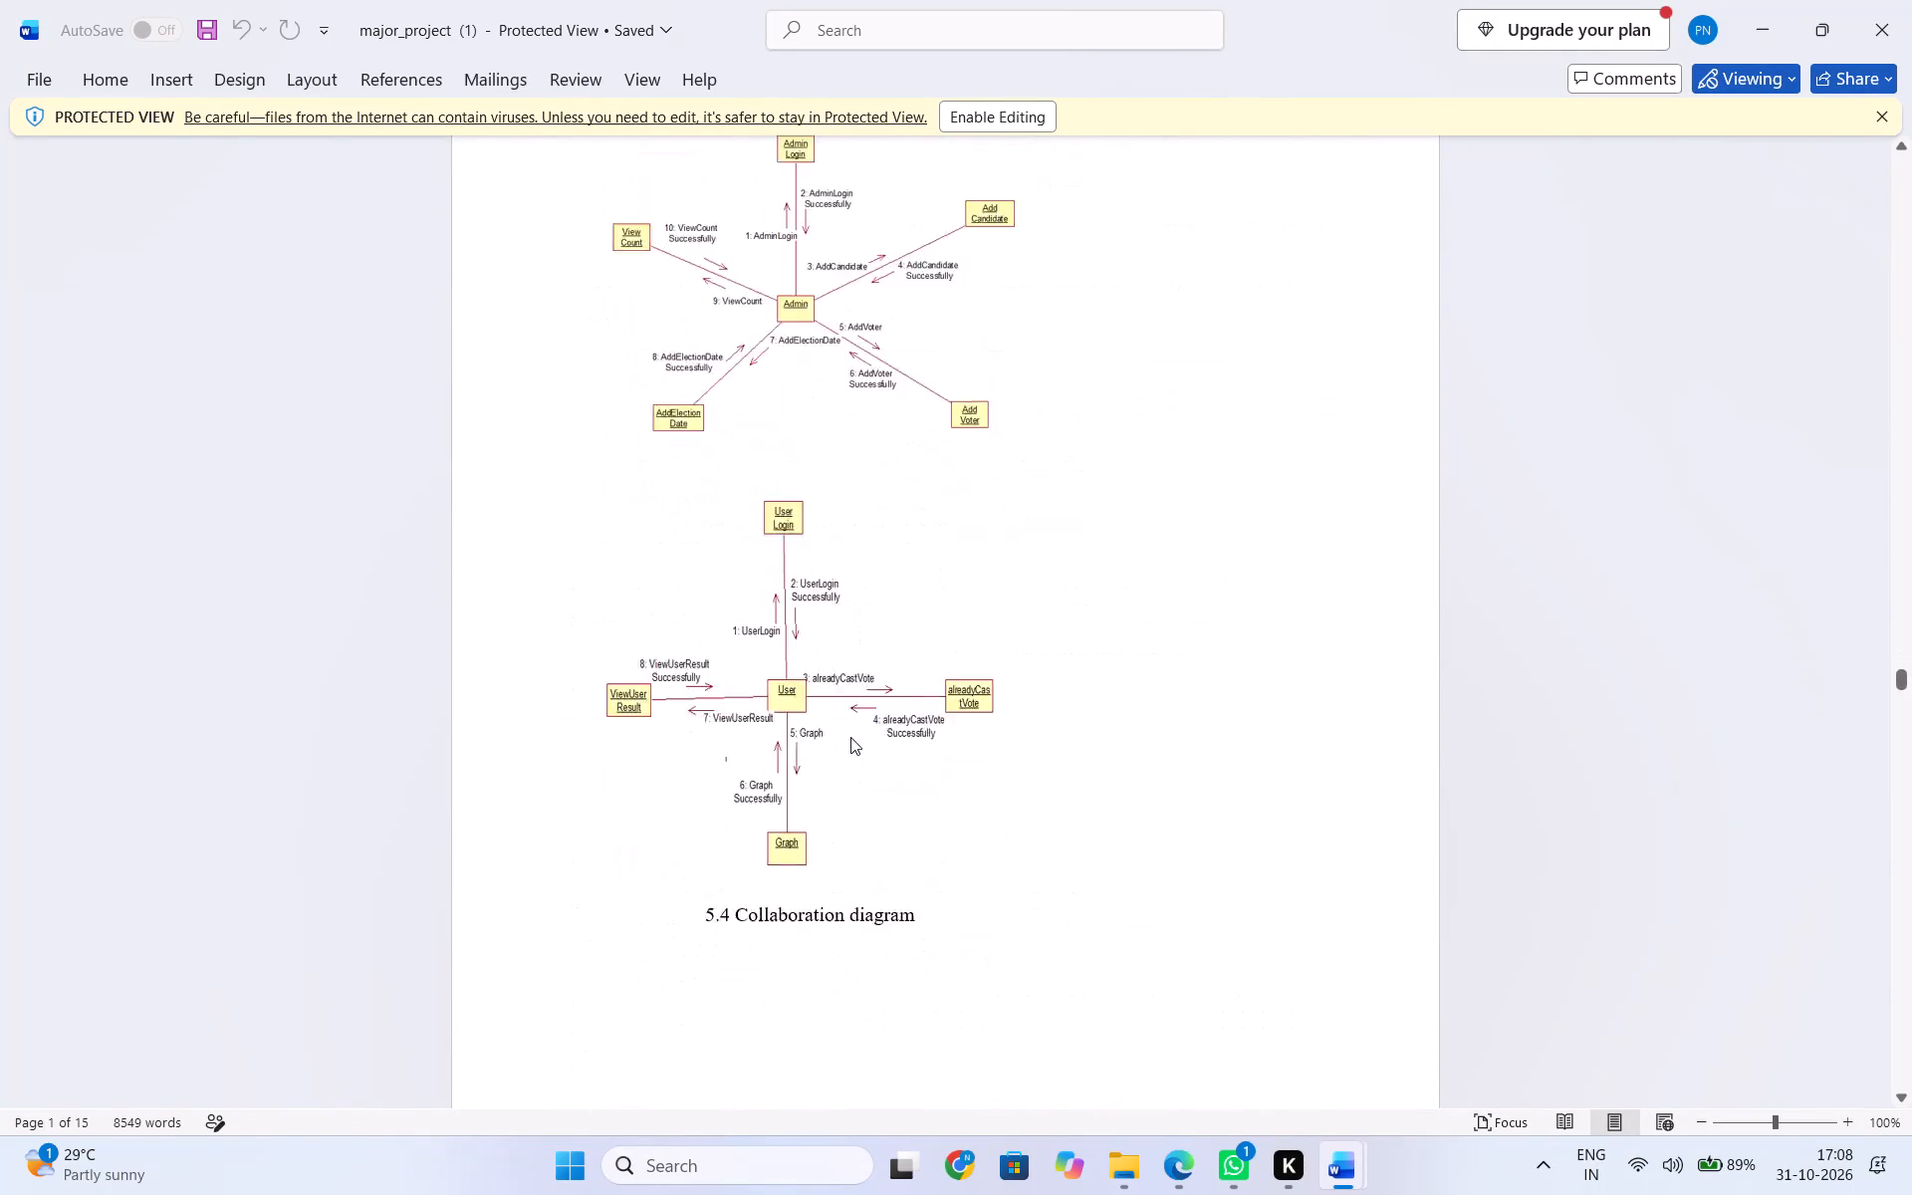
scroll(850, 737, down, 8)
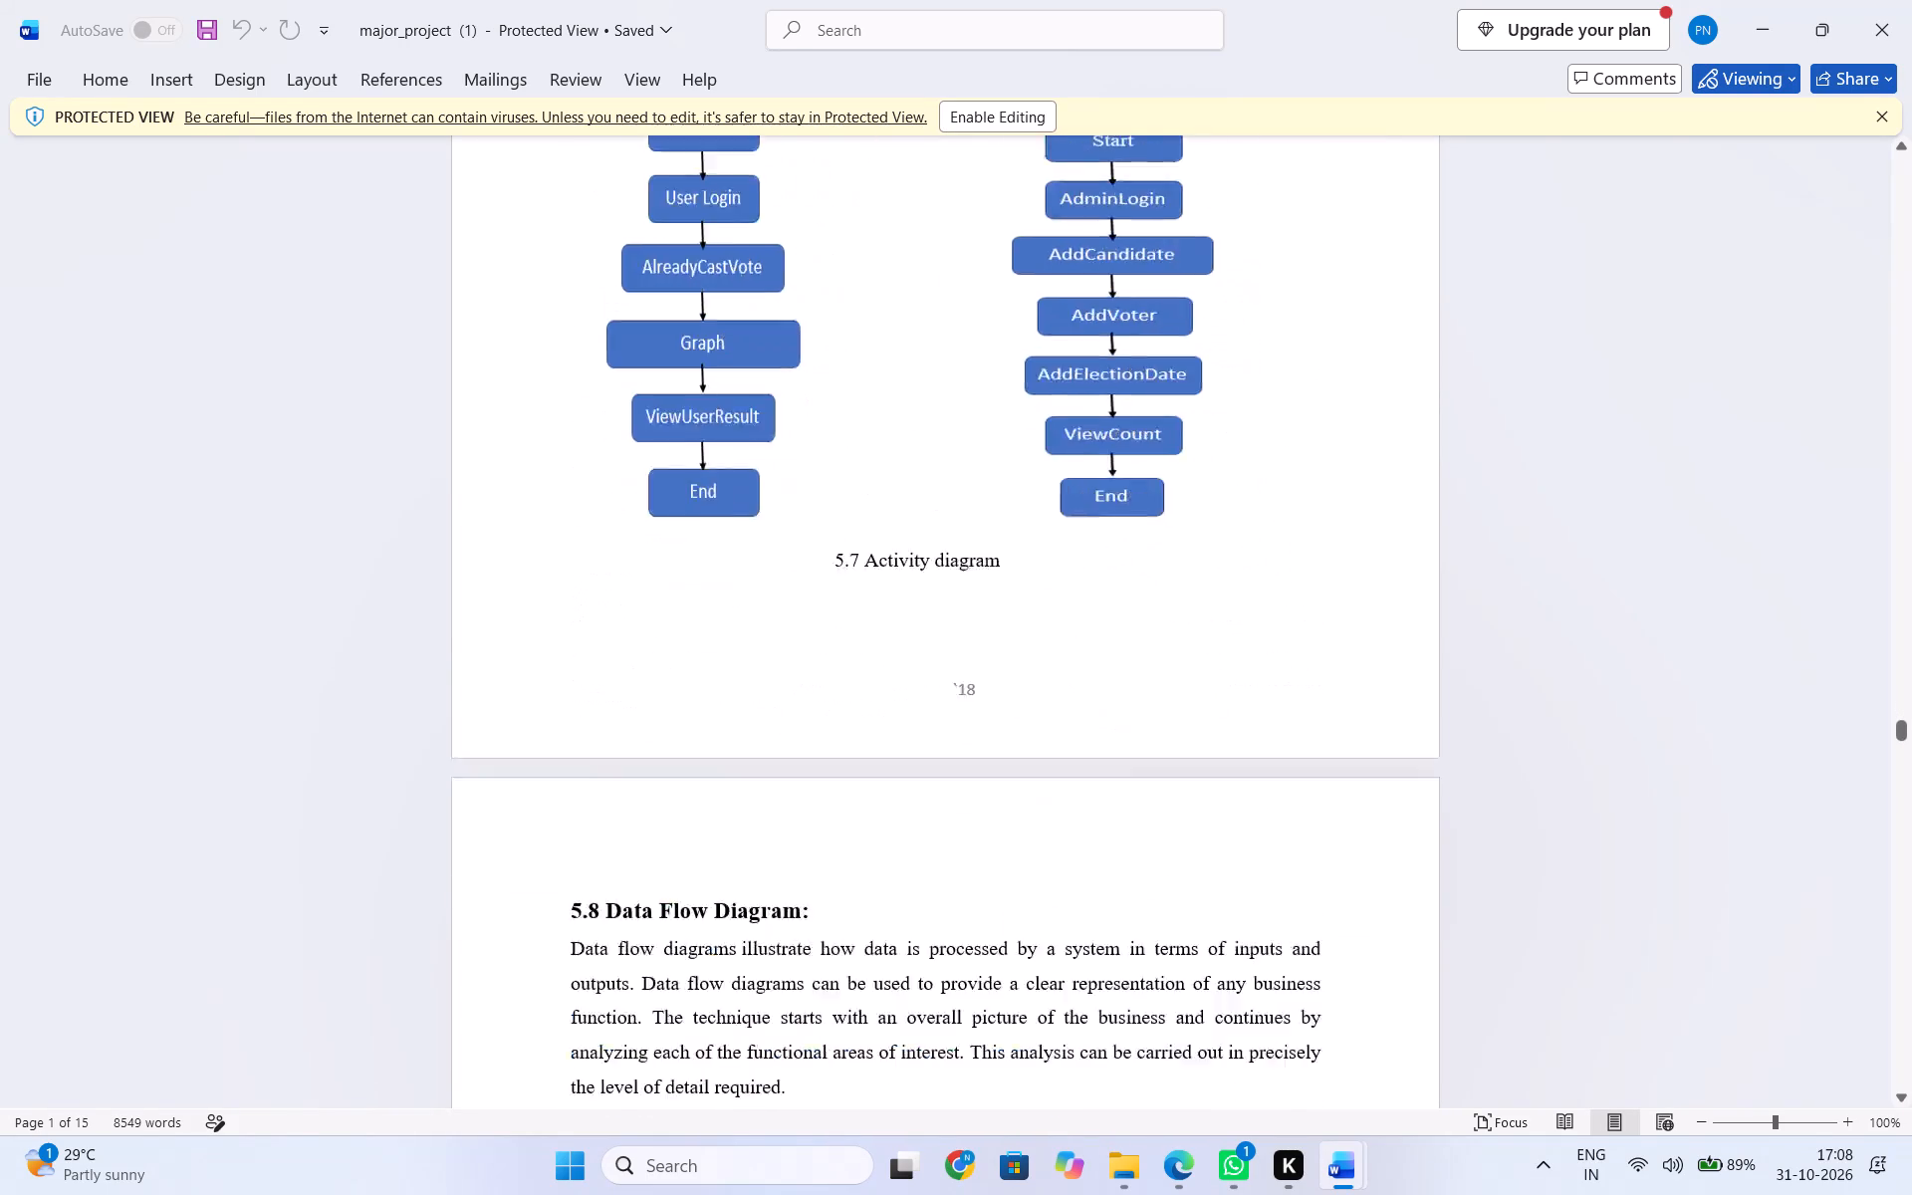
scroll(850, 733, down, 5)
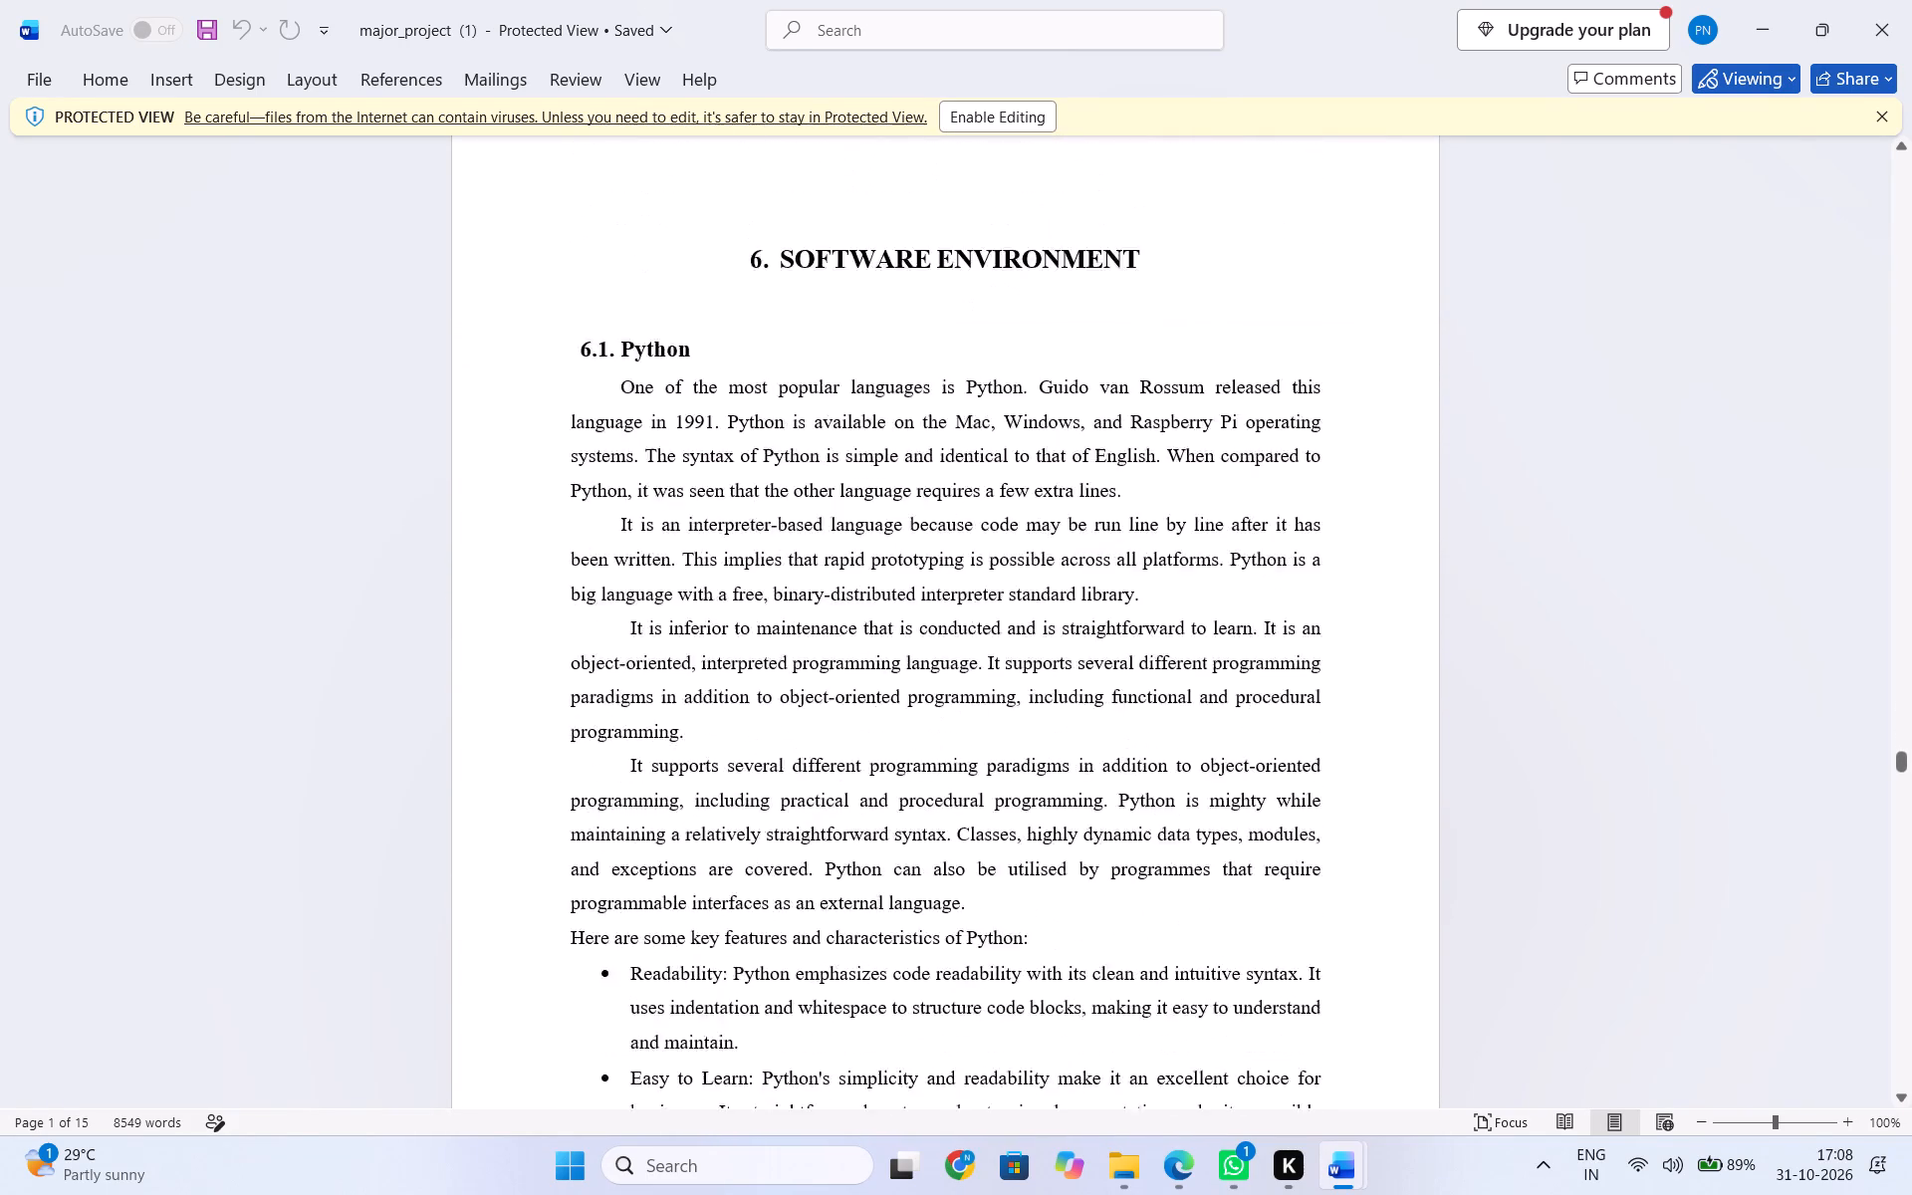
scroll(850, 733, down, 1)
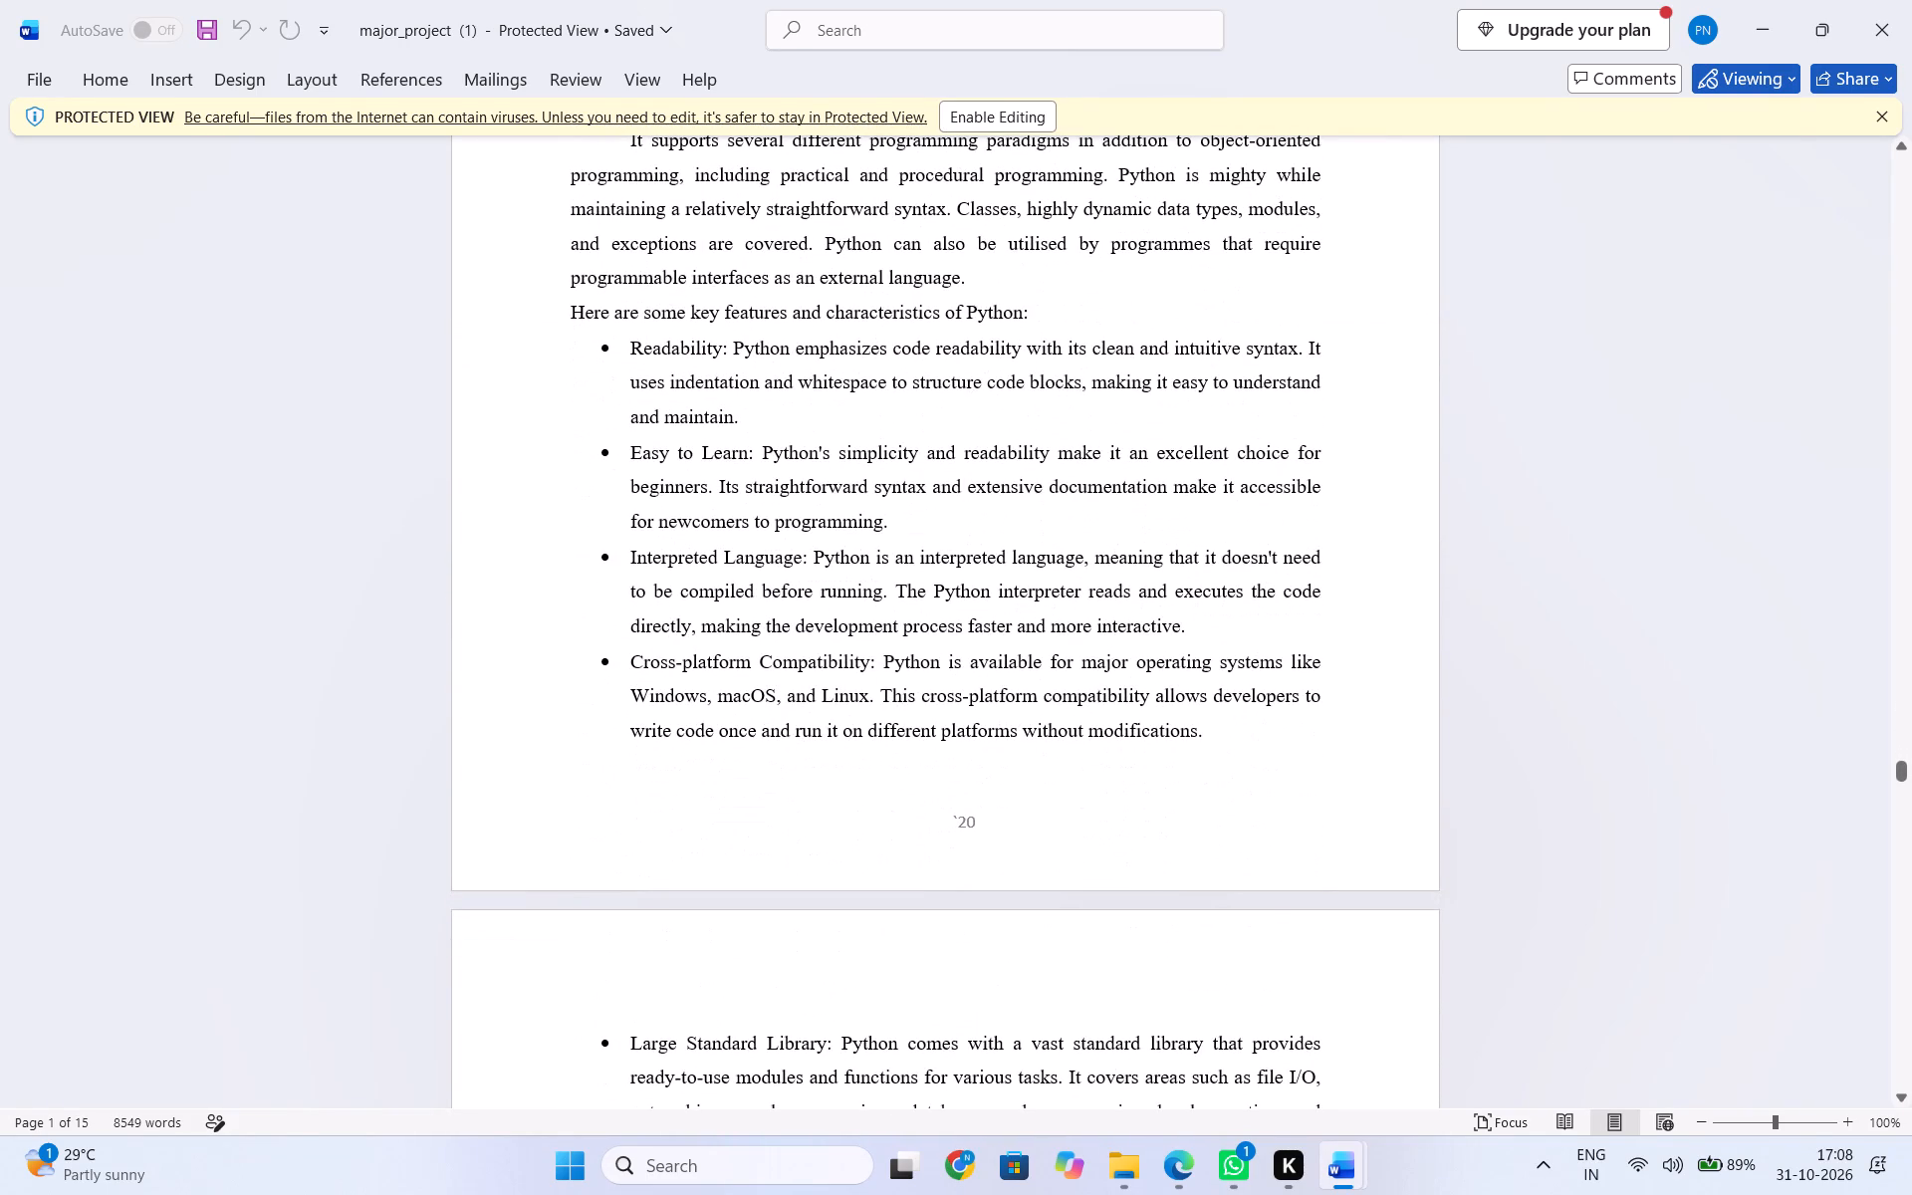
scroll(850, 733, up, 1)
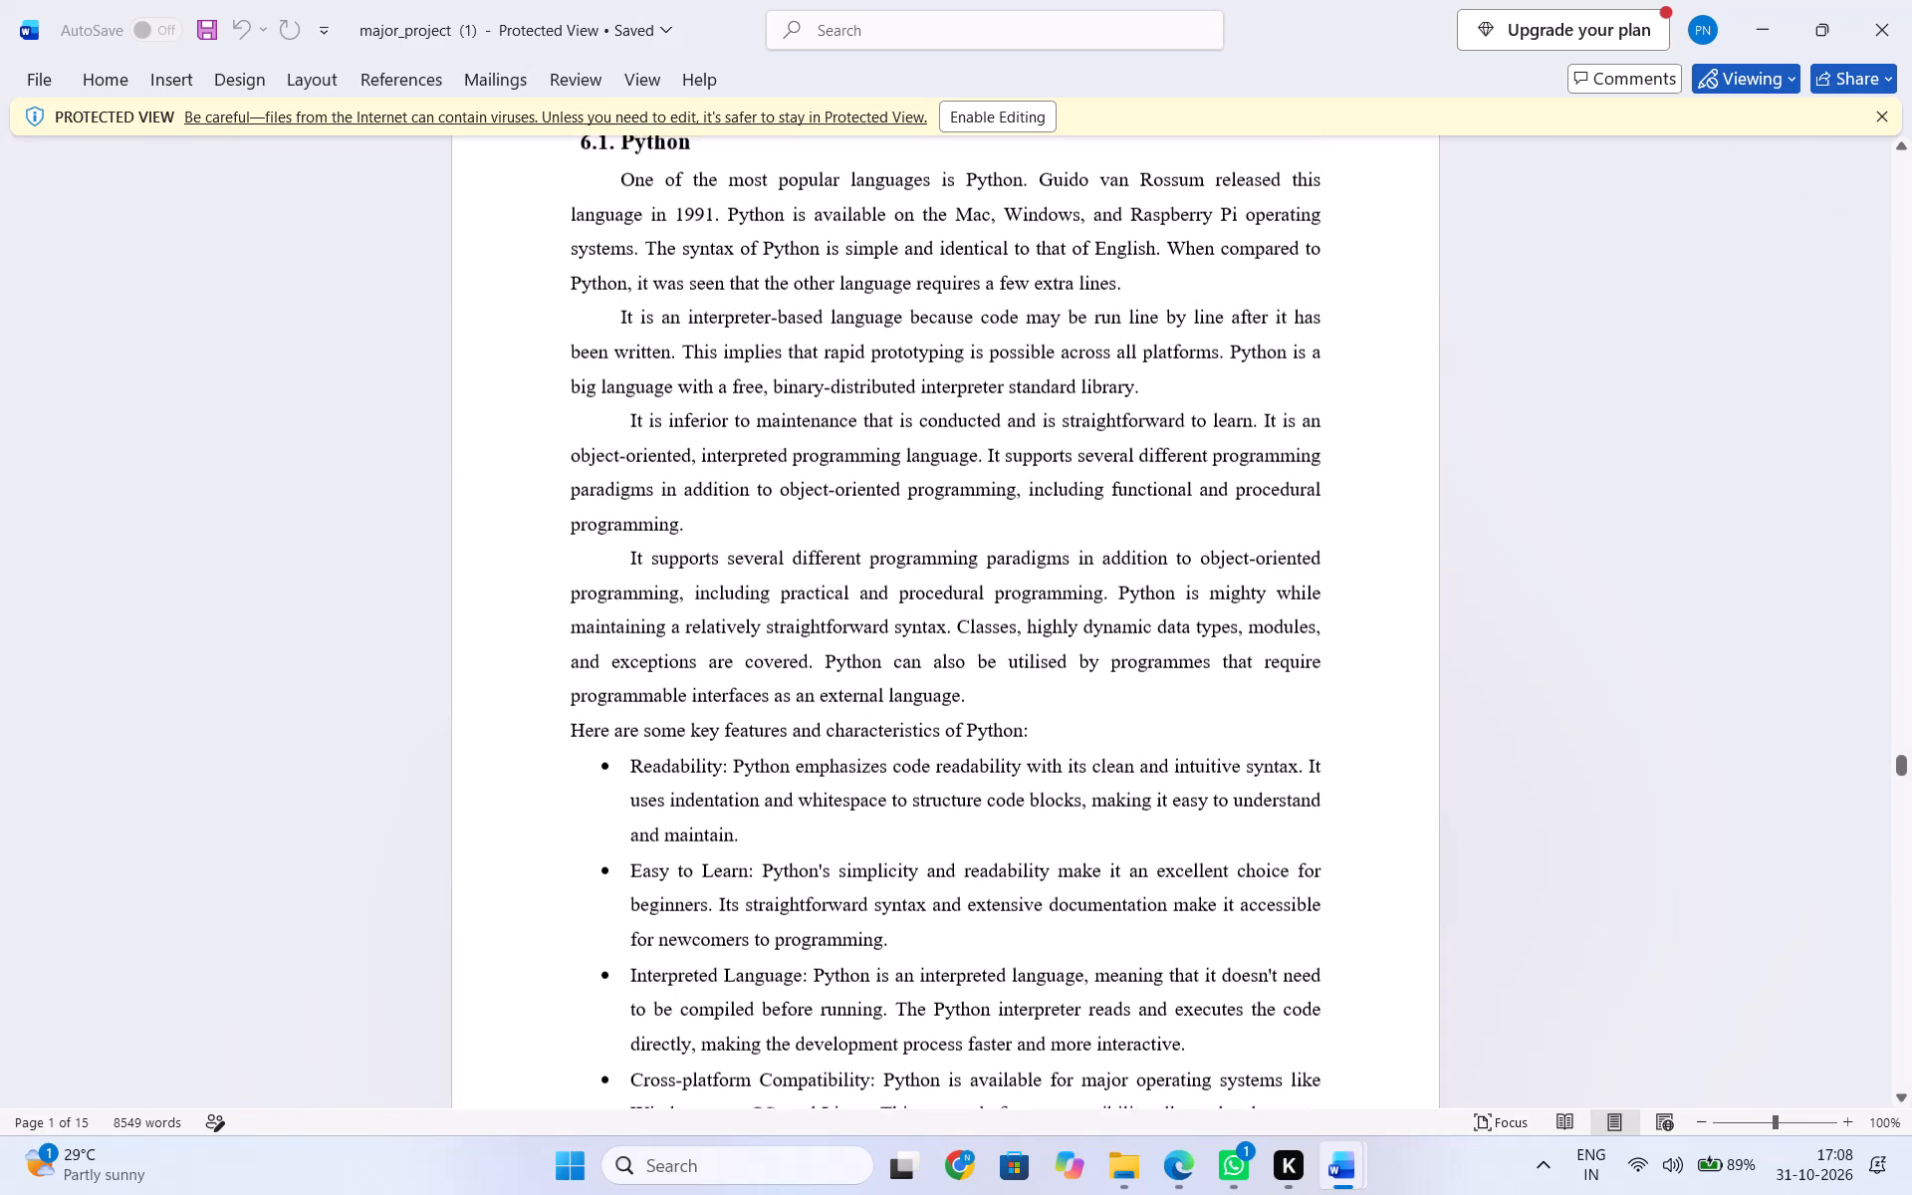
scroll(850, 733, down, 3)
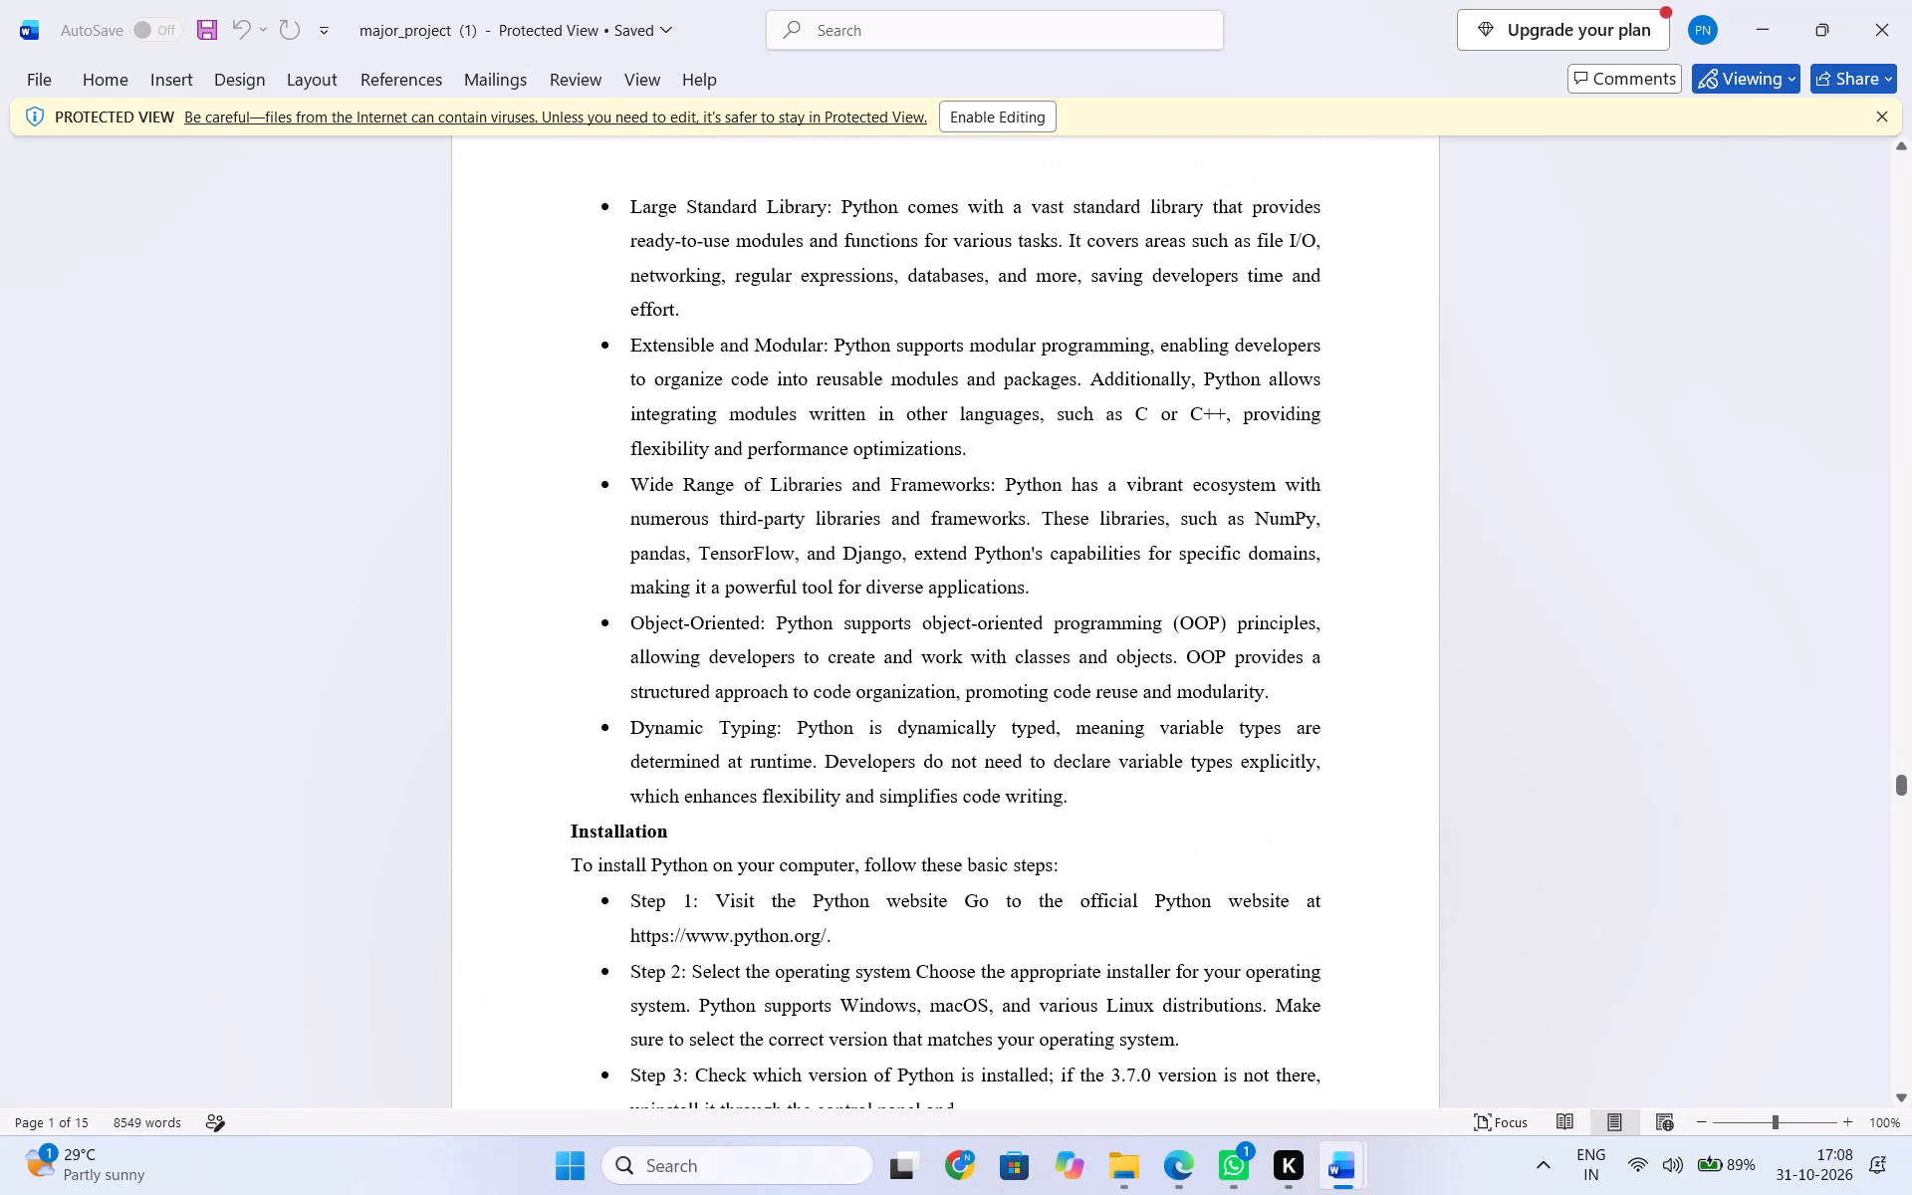
scroll(850, 733, down, 3)
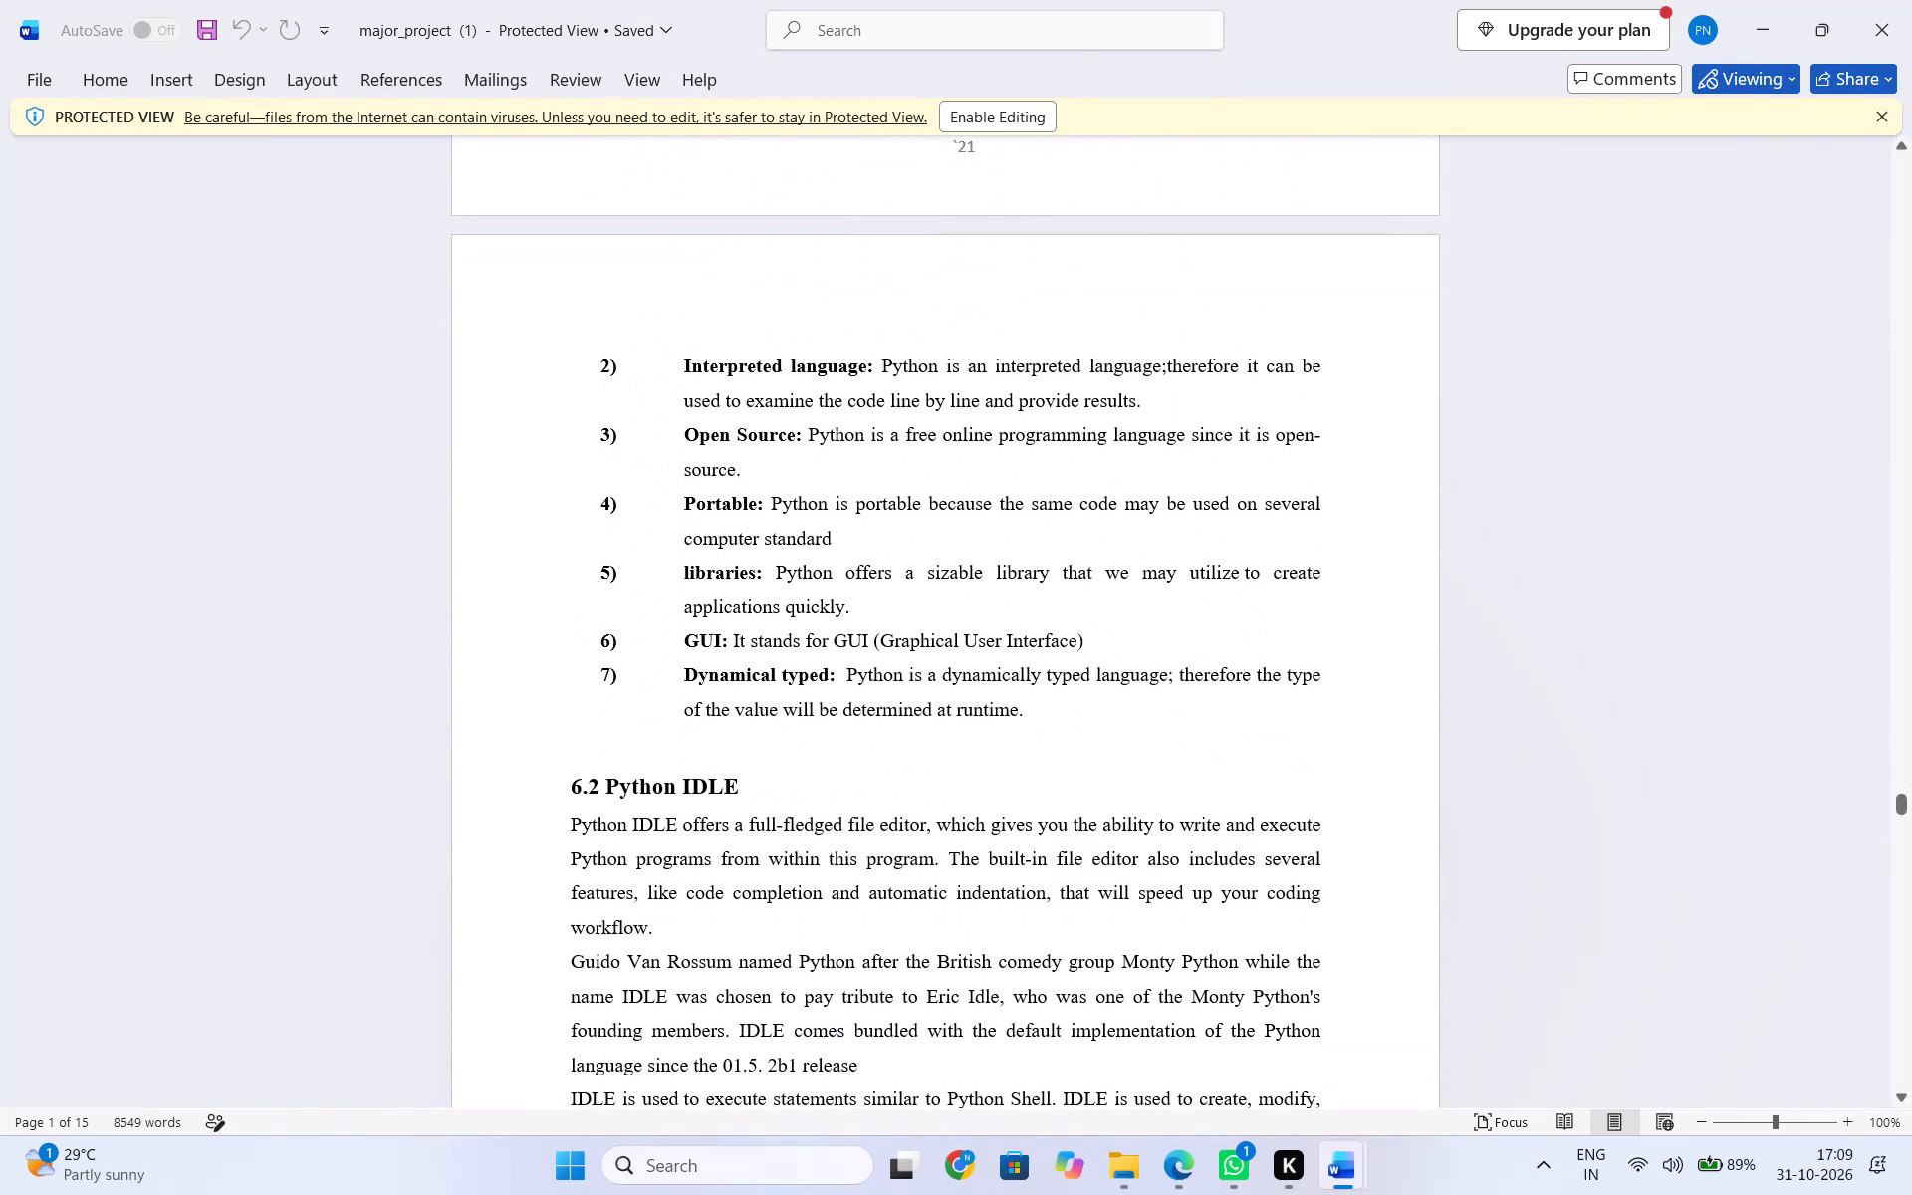
Read through the 6.2 Python IDLE and 6.3 Libraries sections of the major_project (1) document.
scroll(850, 733, up, 1)
scroll(850, 733, down, 3)
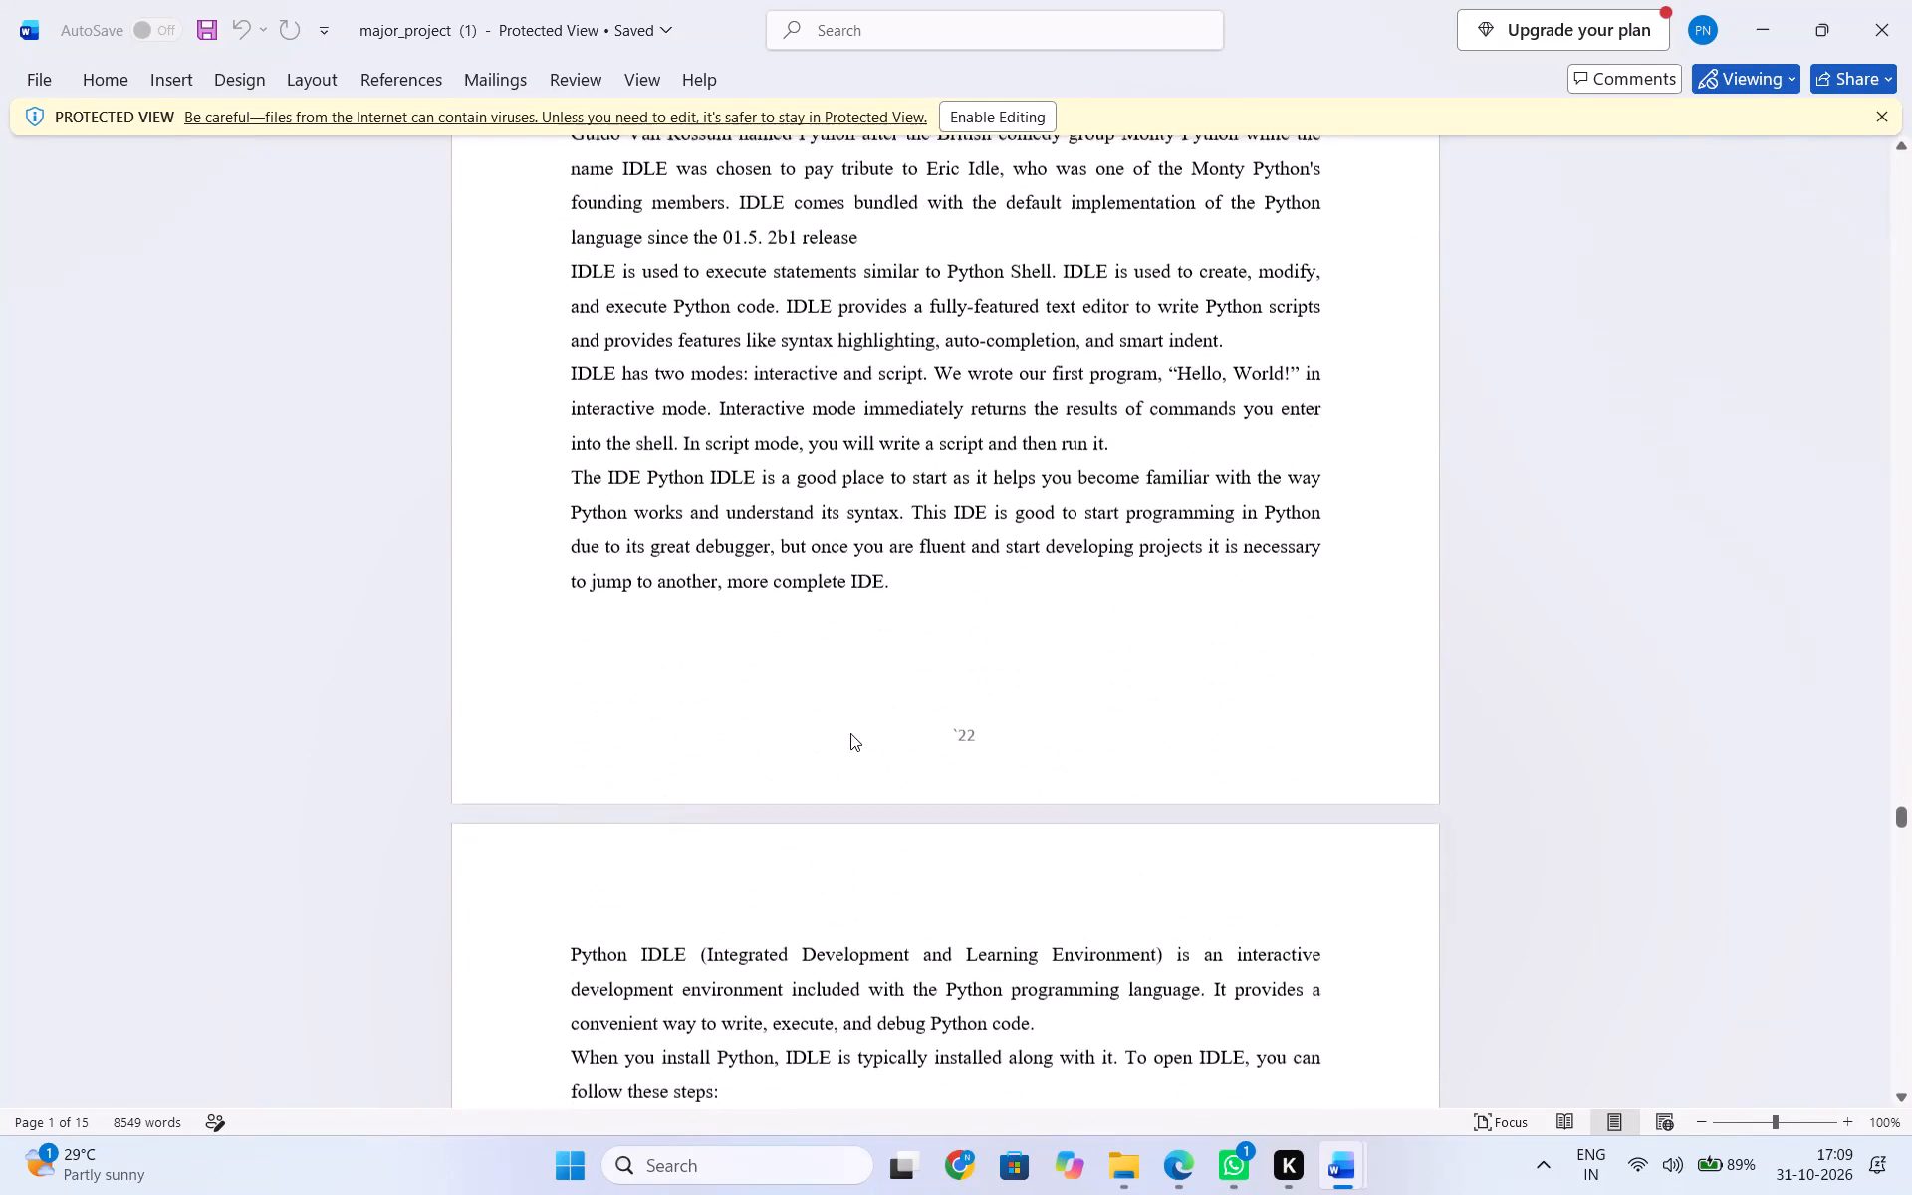
scroll(850, 733, down, 4)
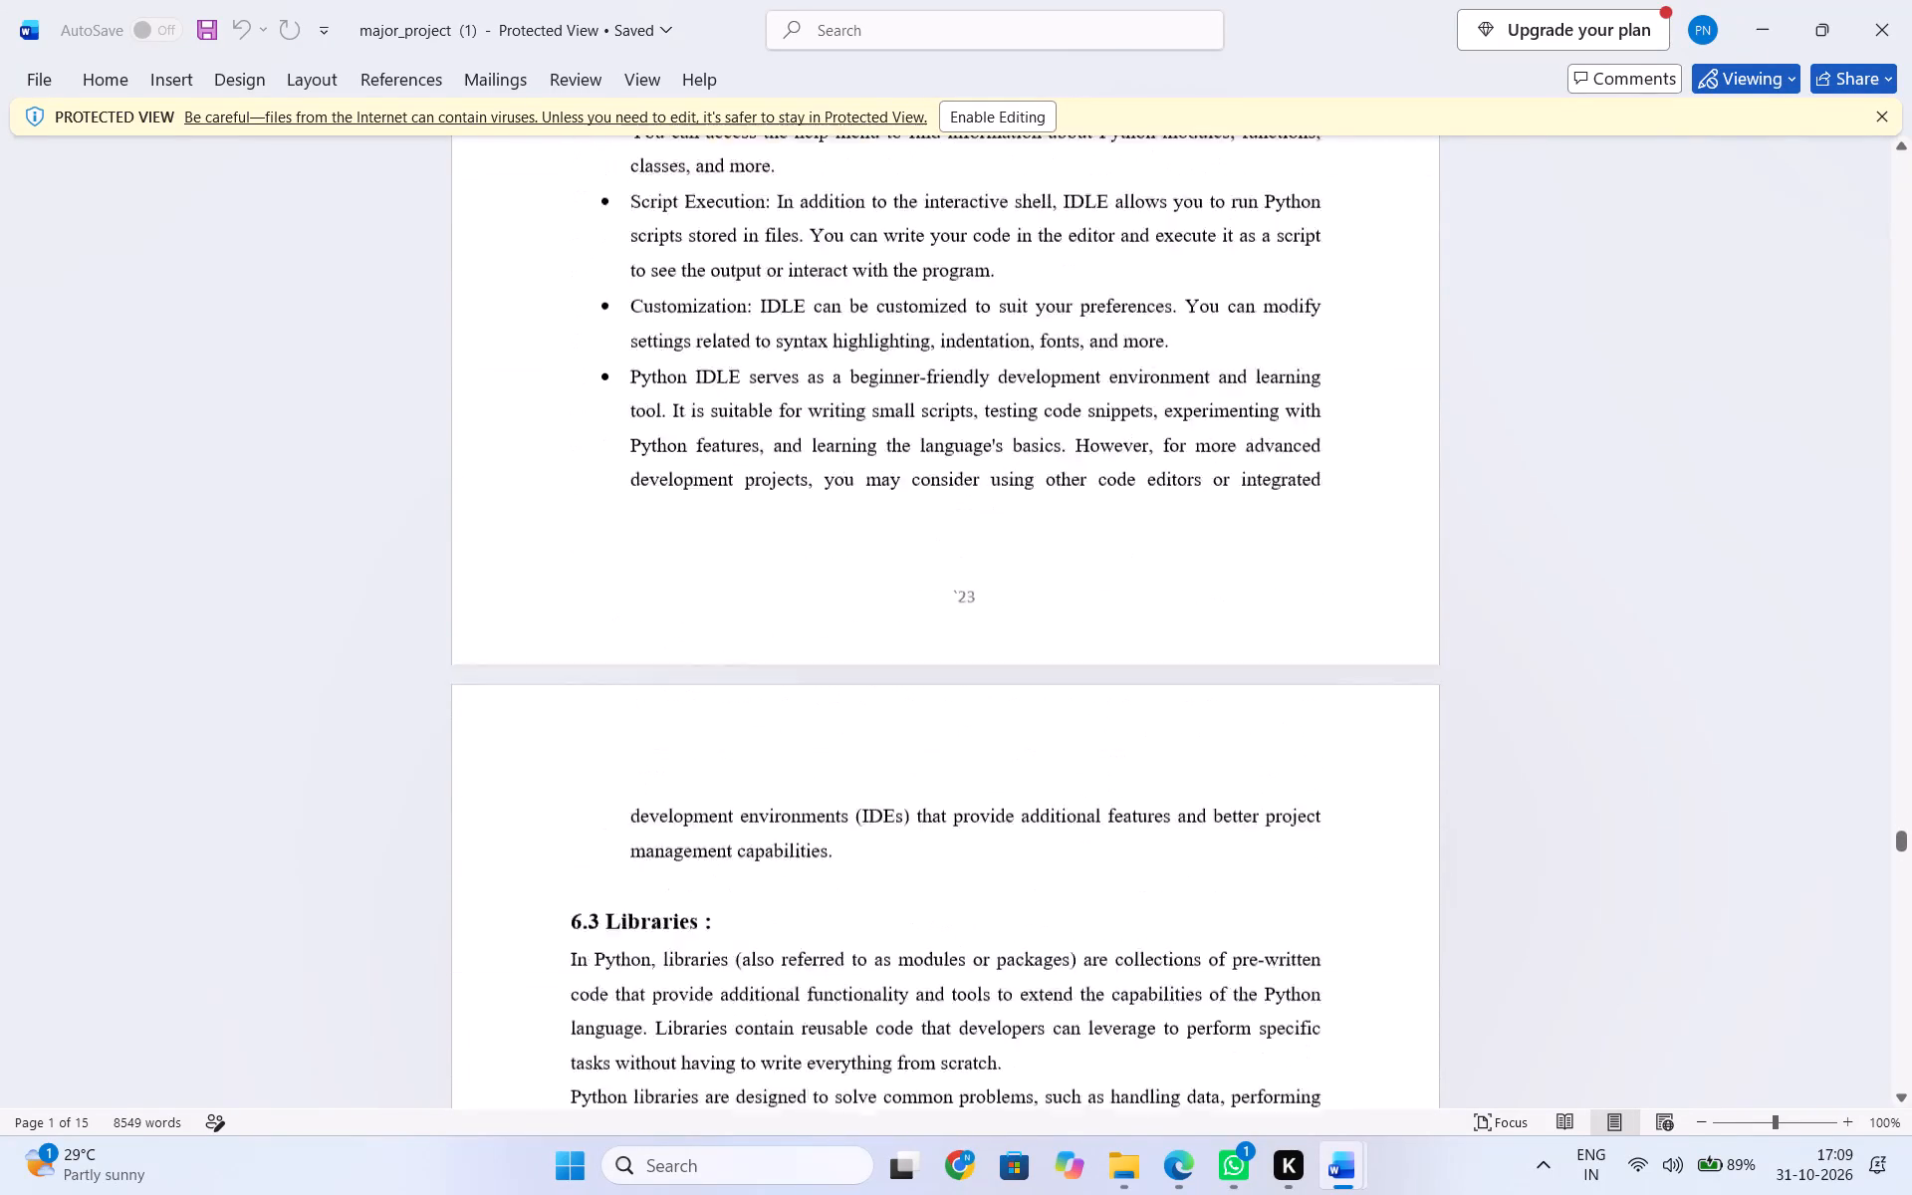
scroll(892, 686, down, 2)
scroll(892, 686, up, 1)
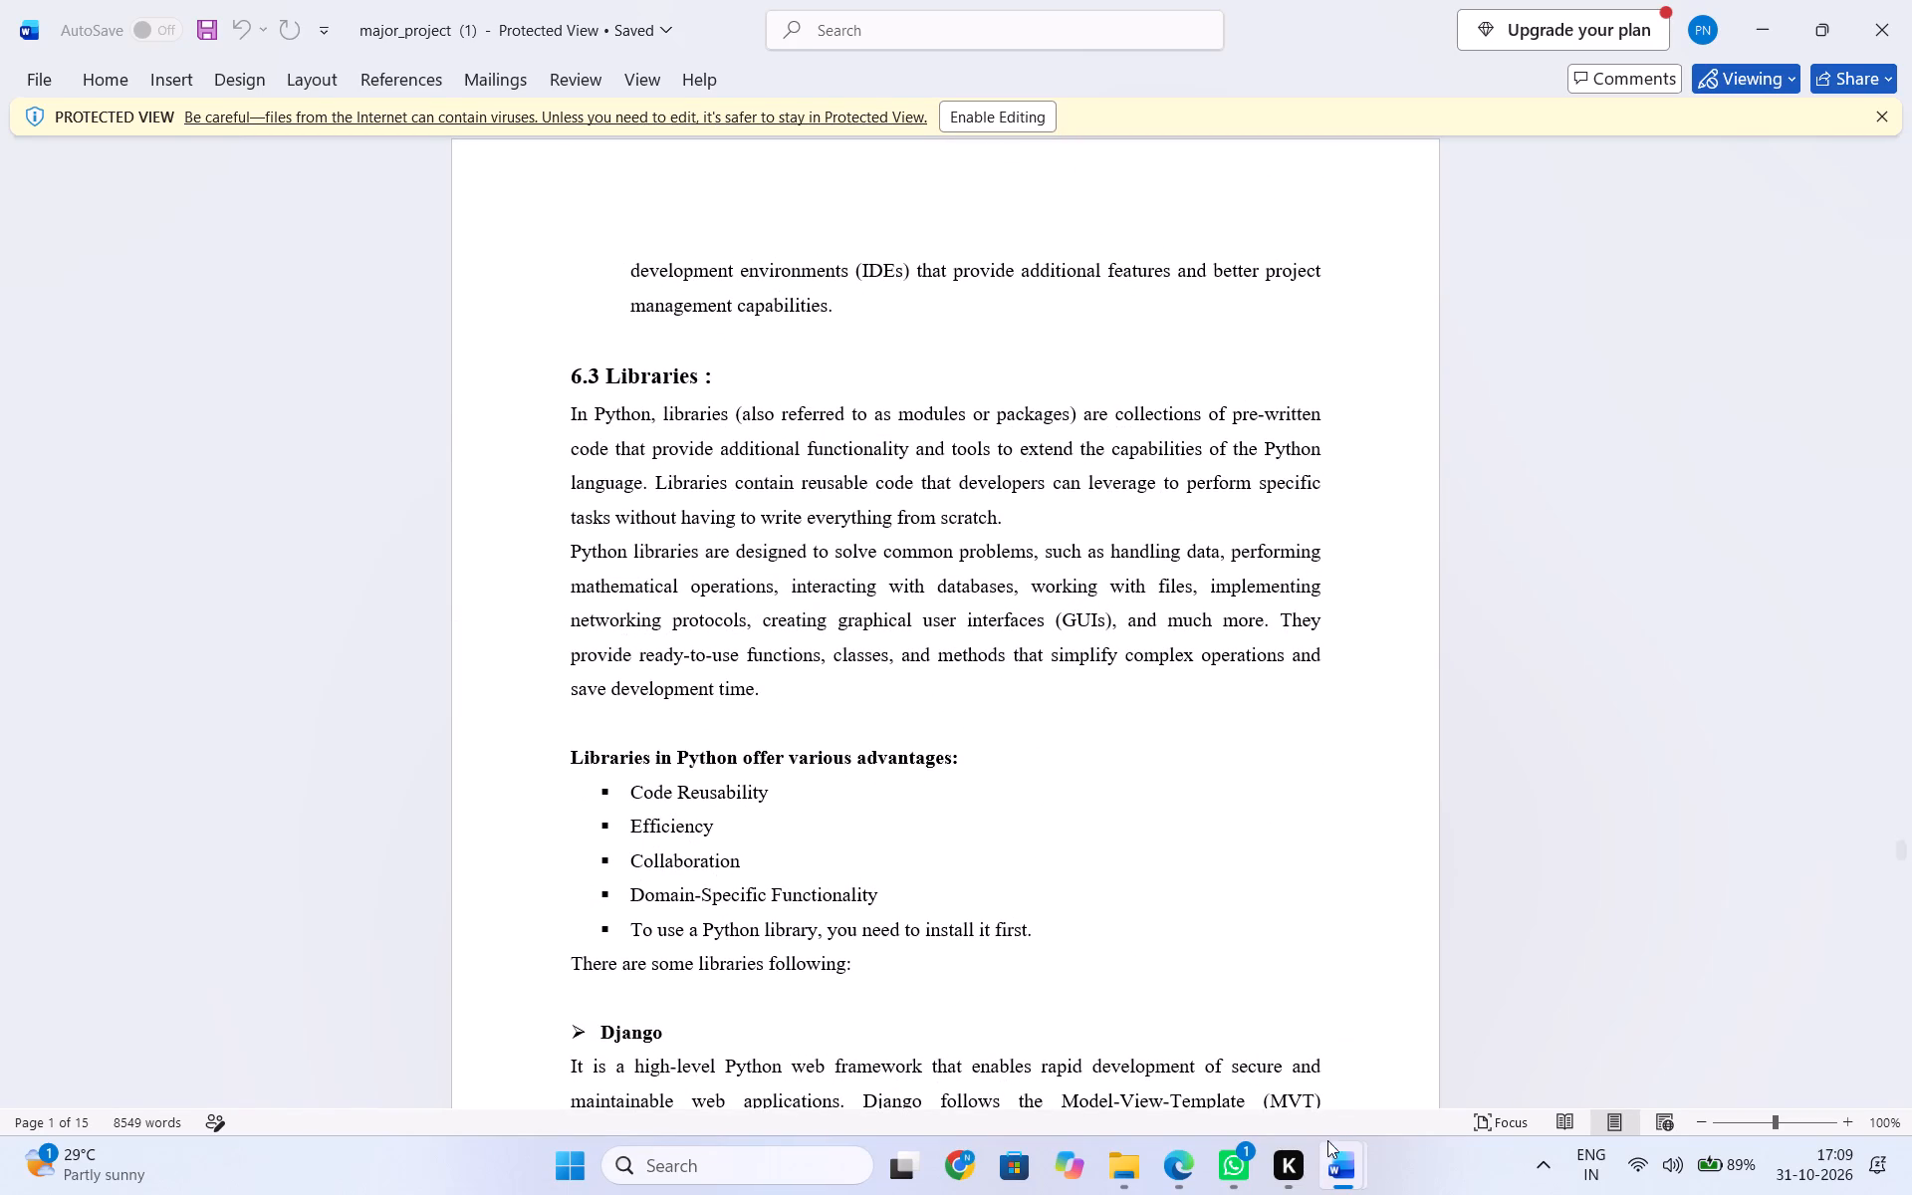
Switch to Edge and check the Software Environment entries in the table of contents of MajorProject_Document-09.pdf.
click(1171, 1183)
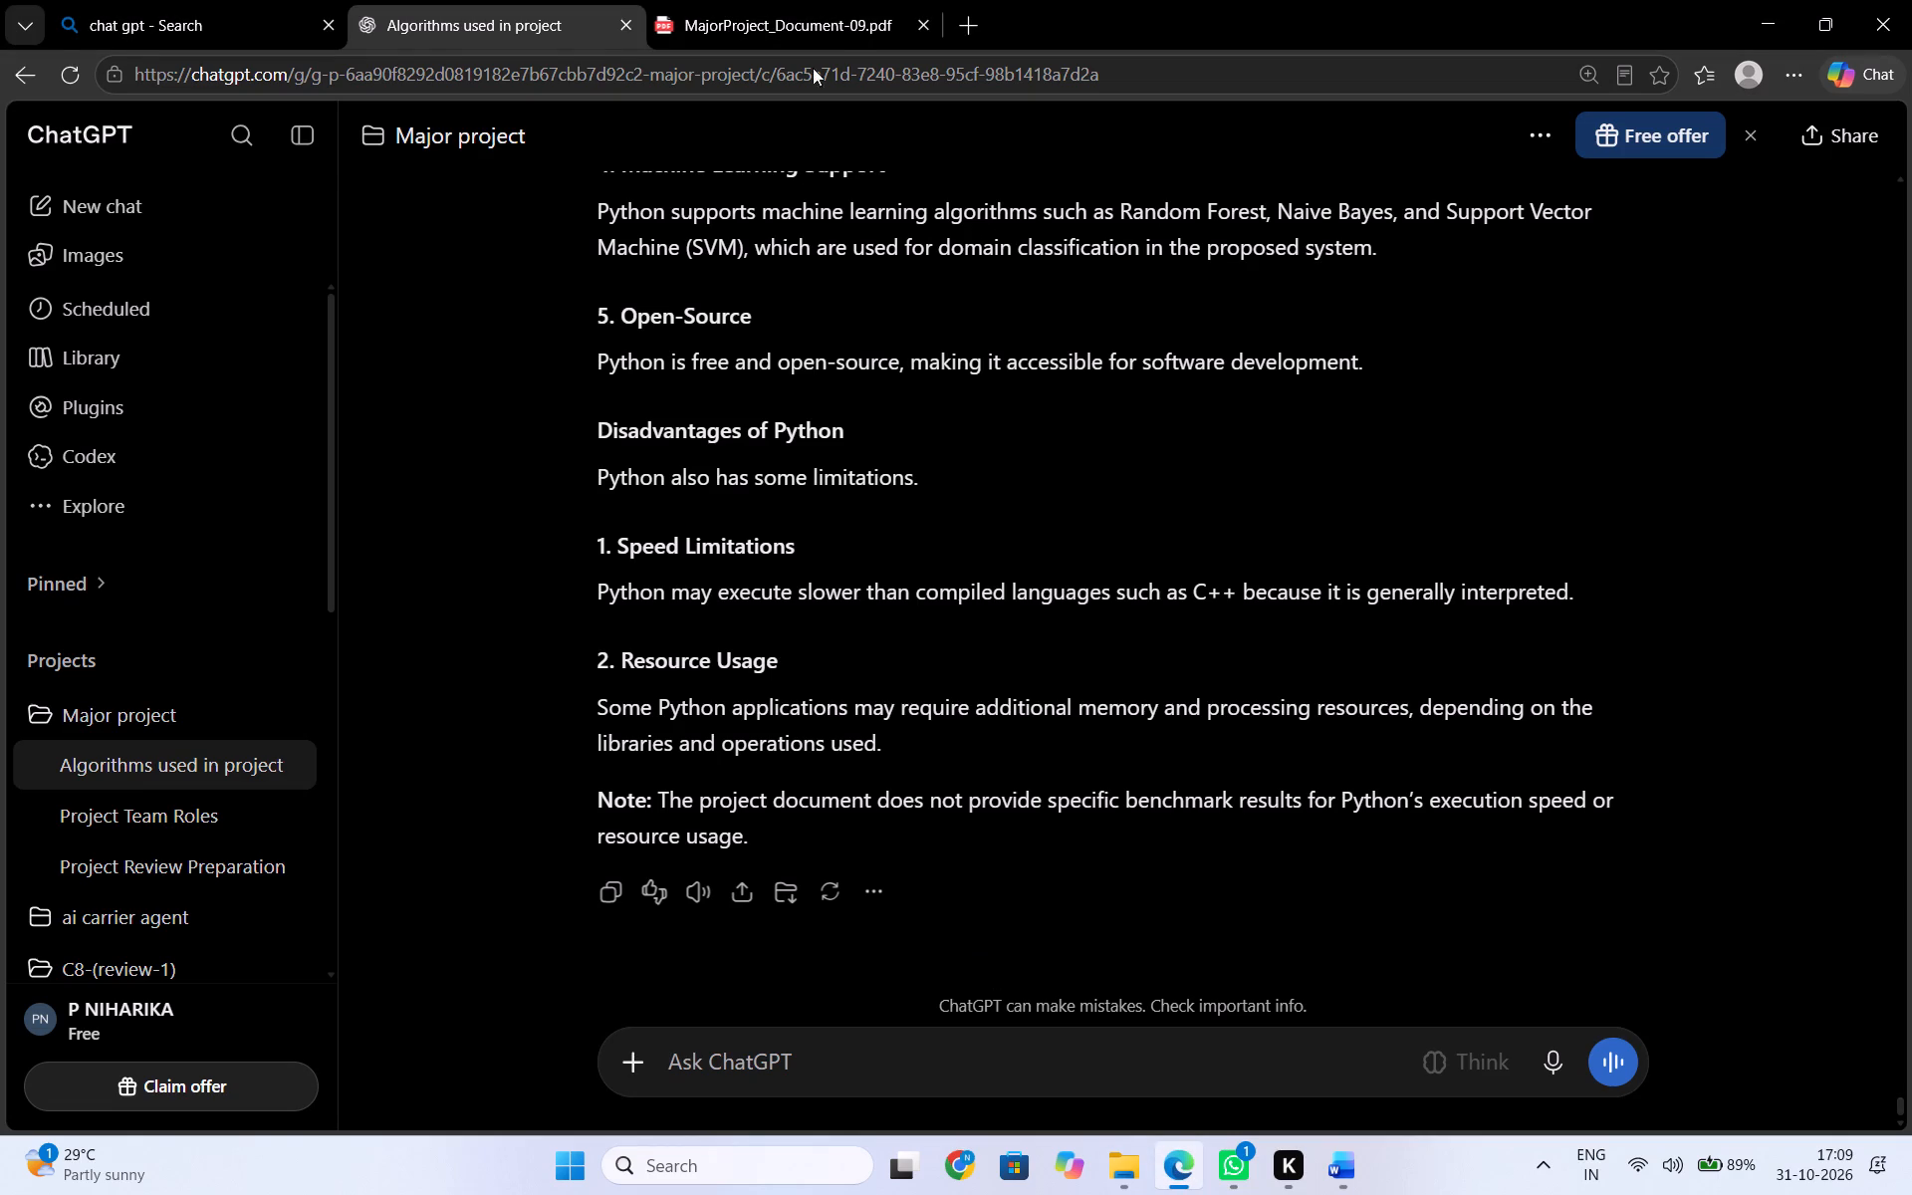
click(836, 29)
scroll(955, 514, up, 19)
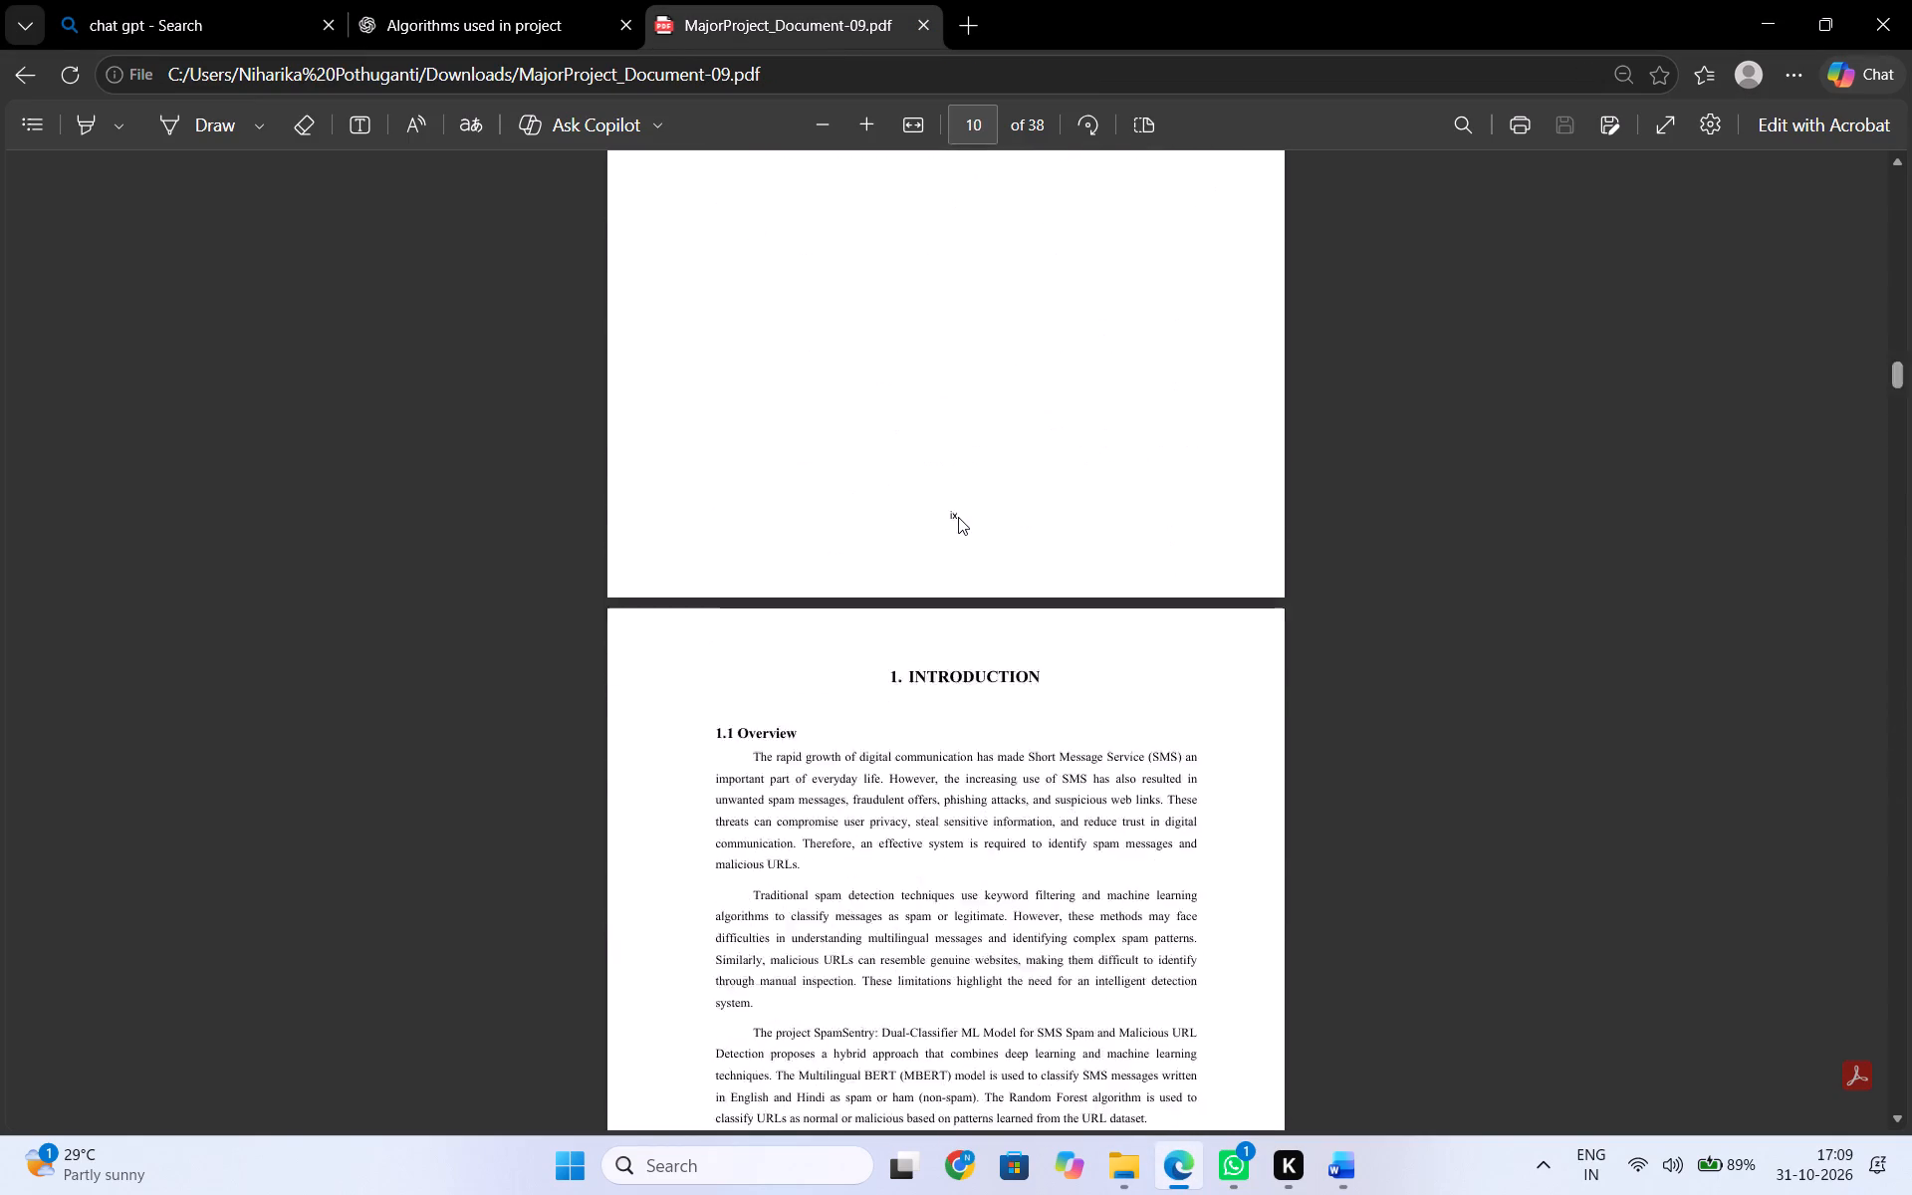
scroll(958, 517, up, 13)
scroll(959, 517, down, 5)
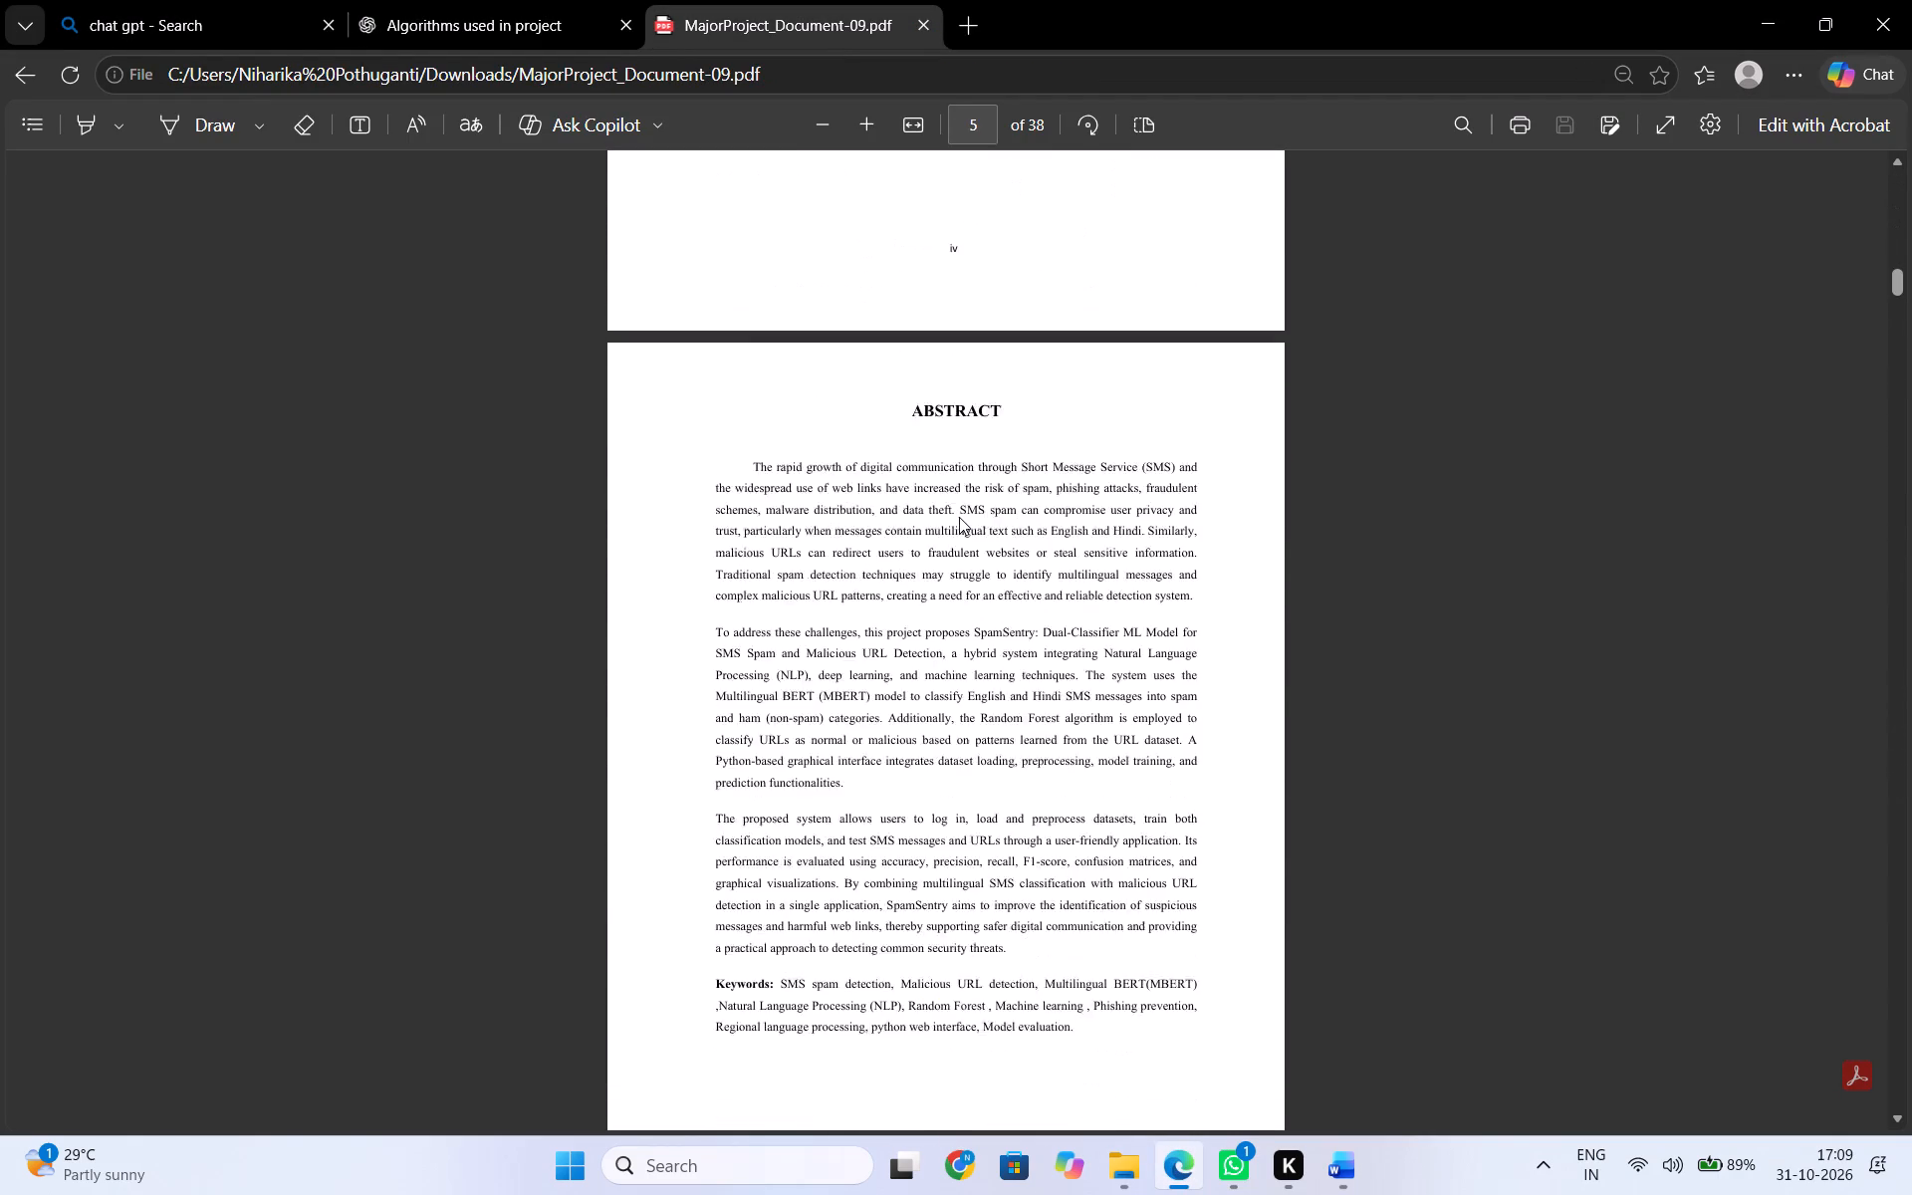
scroll(959, 517, down, 1)
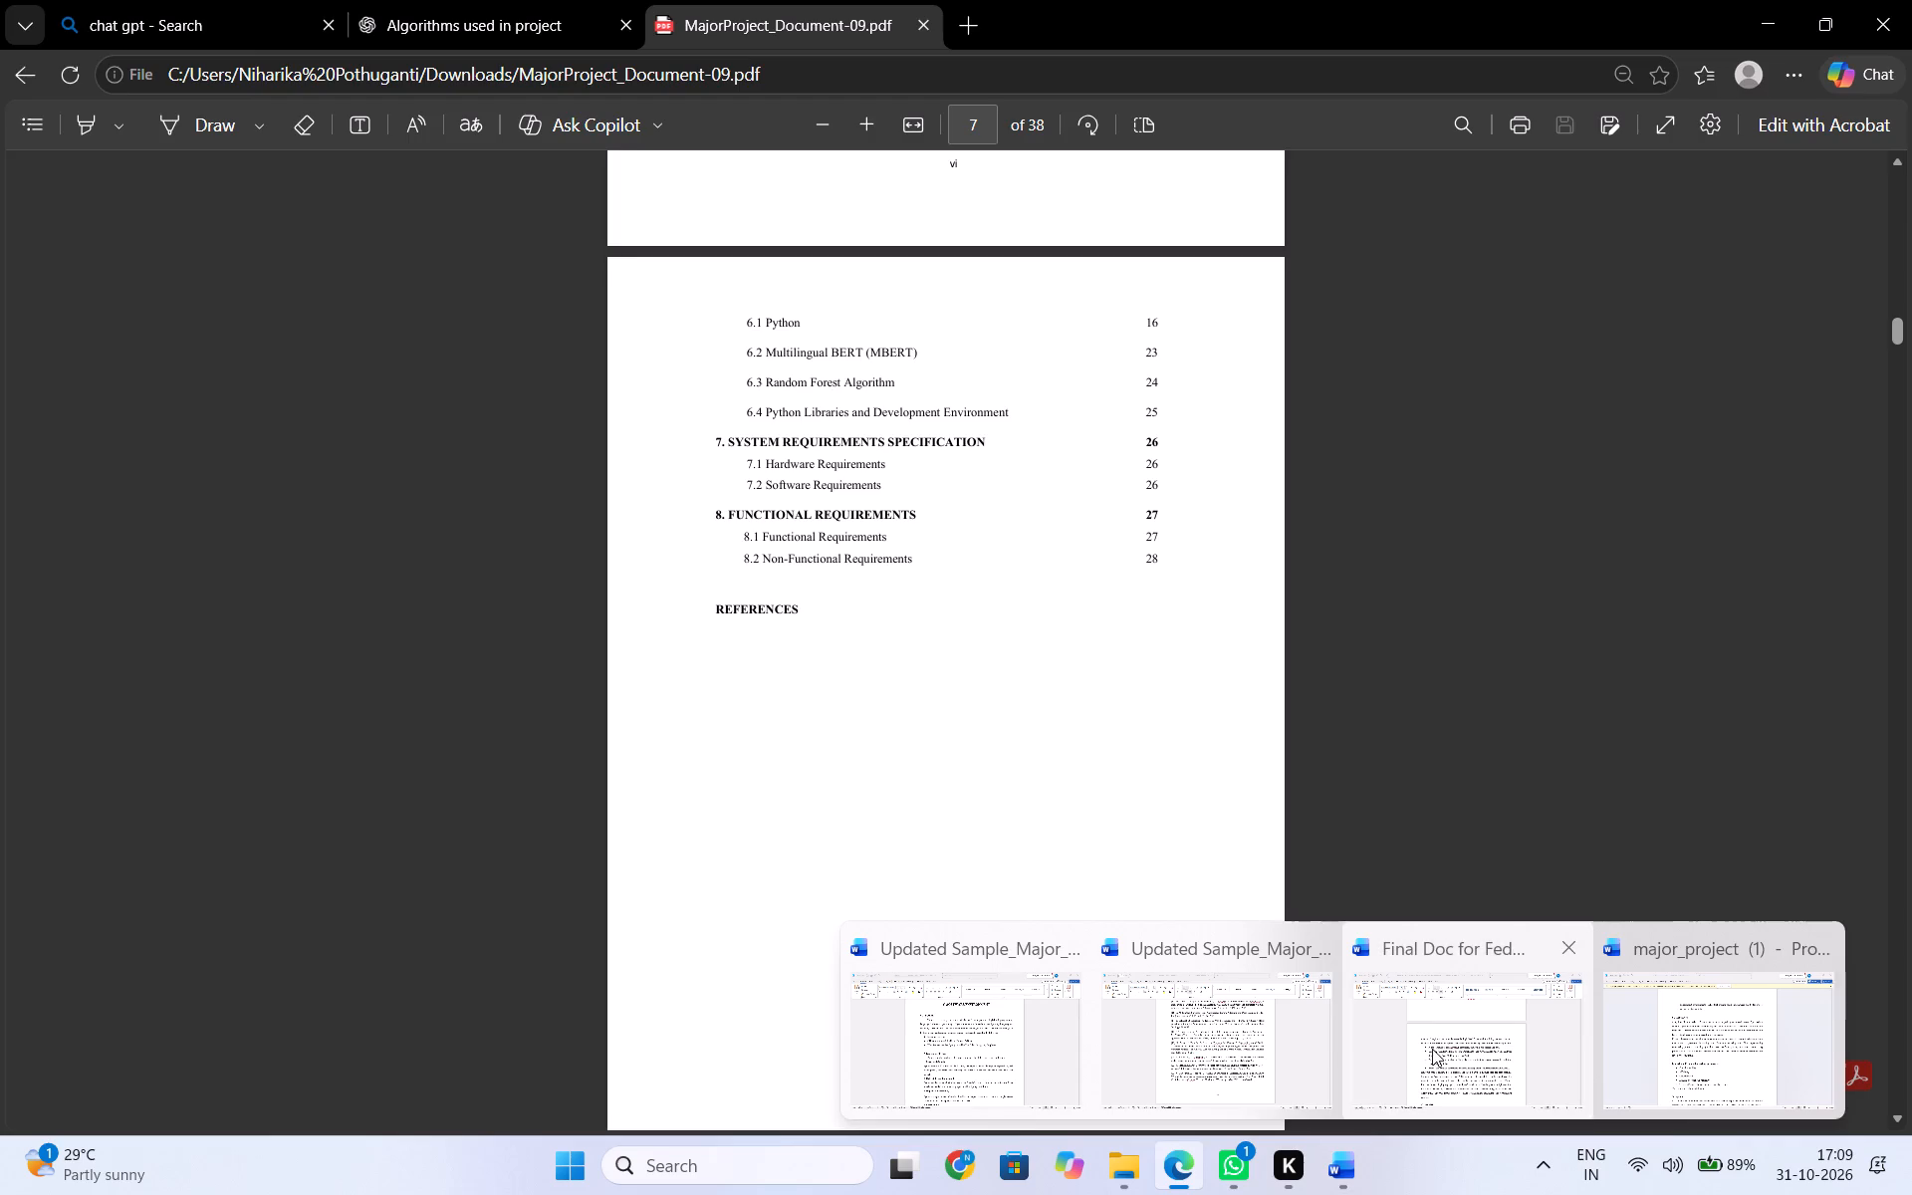
Switch to Word and review the Software Environment entries in the contents pages of Updated Sample_Major_Project Stage-1_Documentation.
click(1241, 1082)
scroll(1169, 727, up, 13)
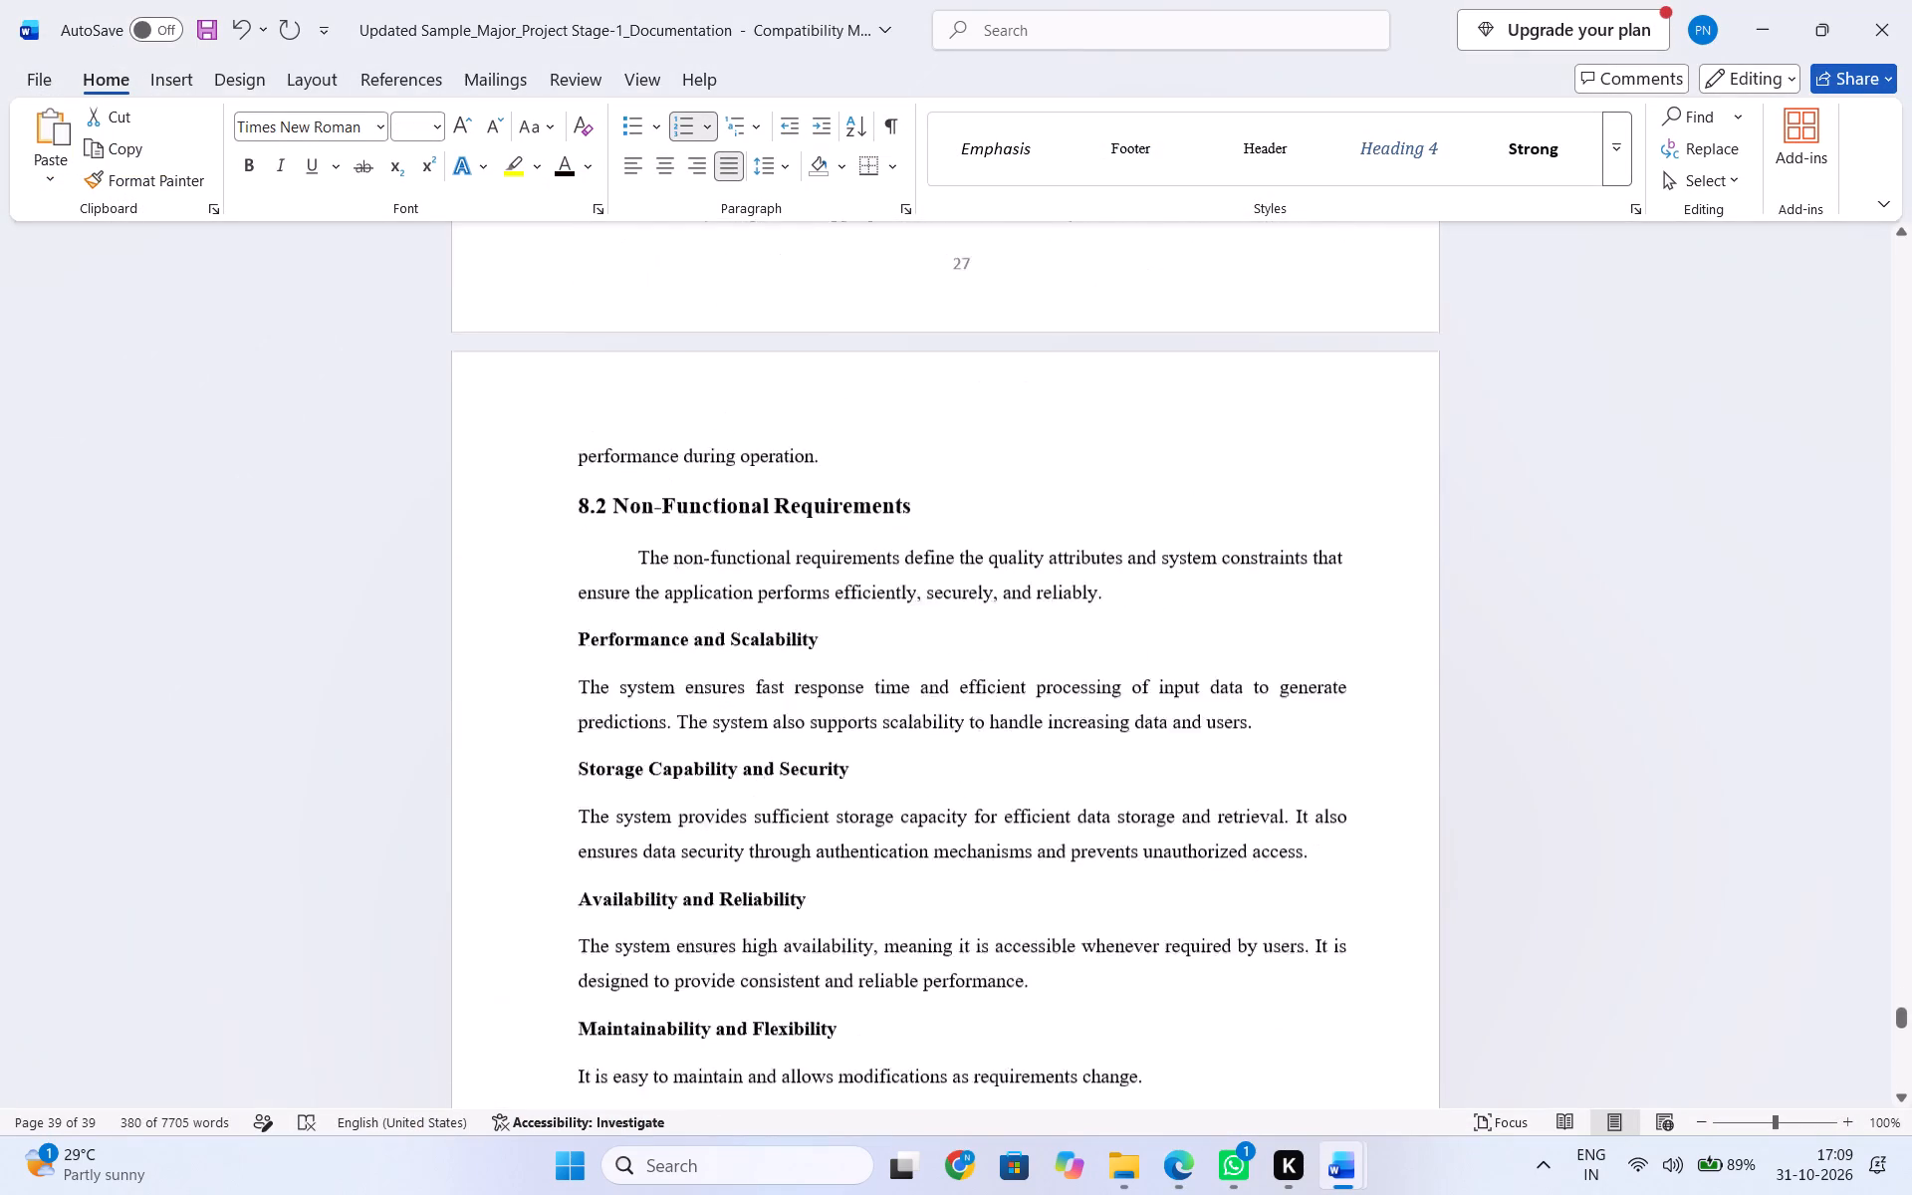
scroll(1261, 730, up, 14)
scroll(1275, 730, up, 16)
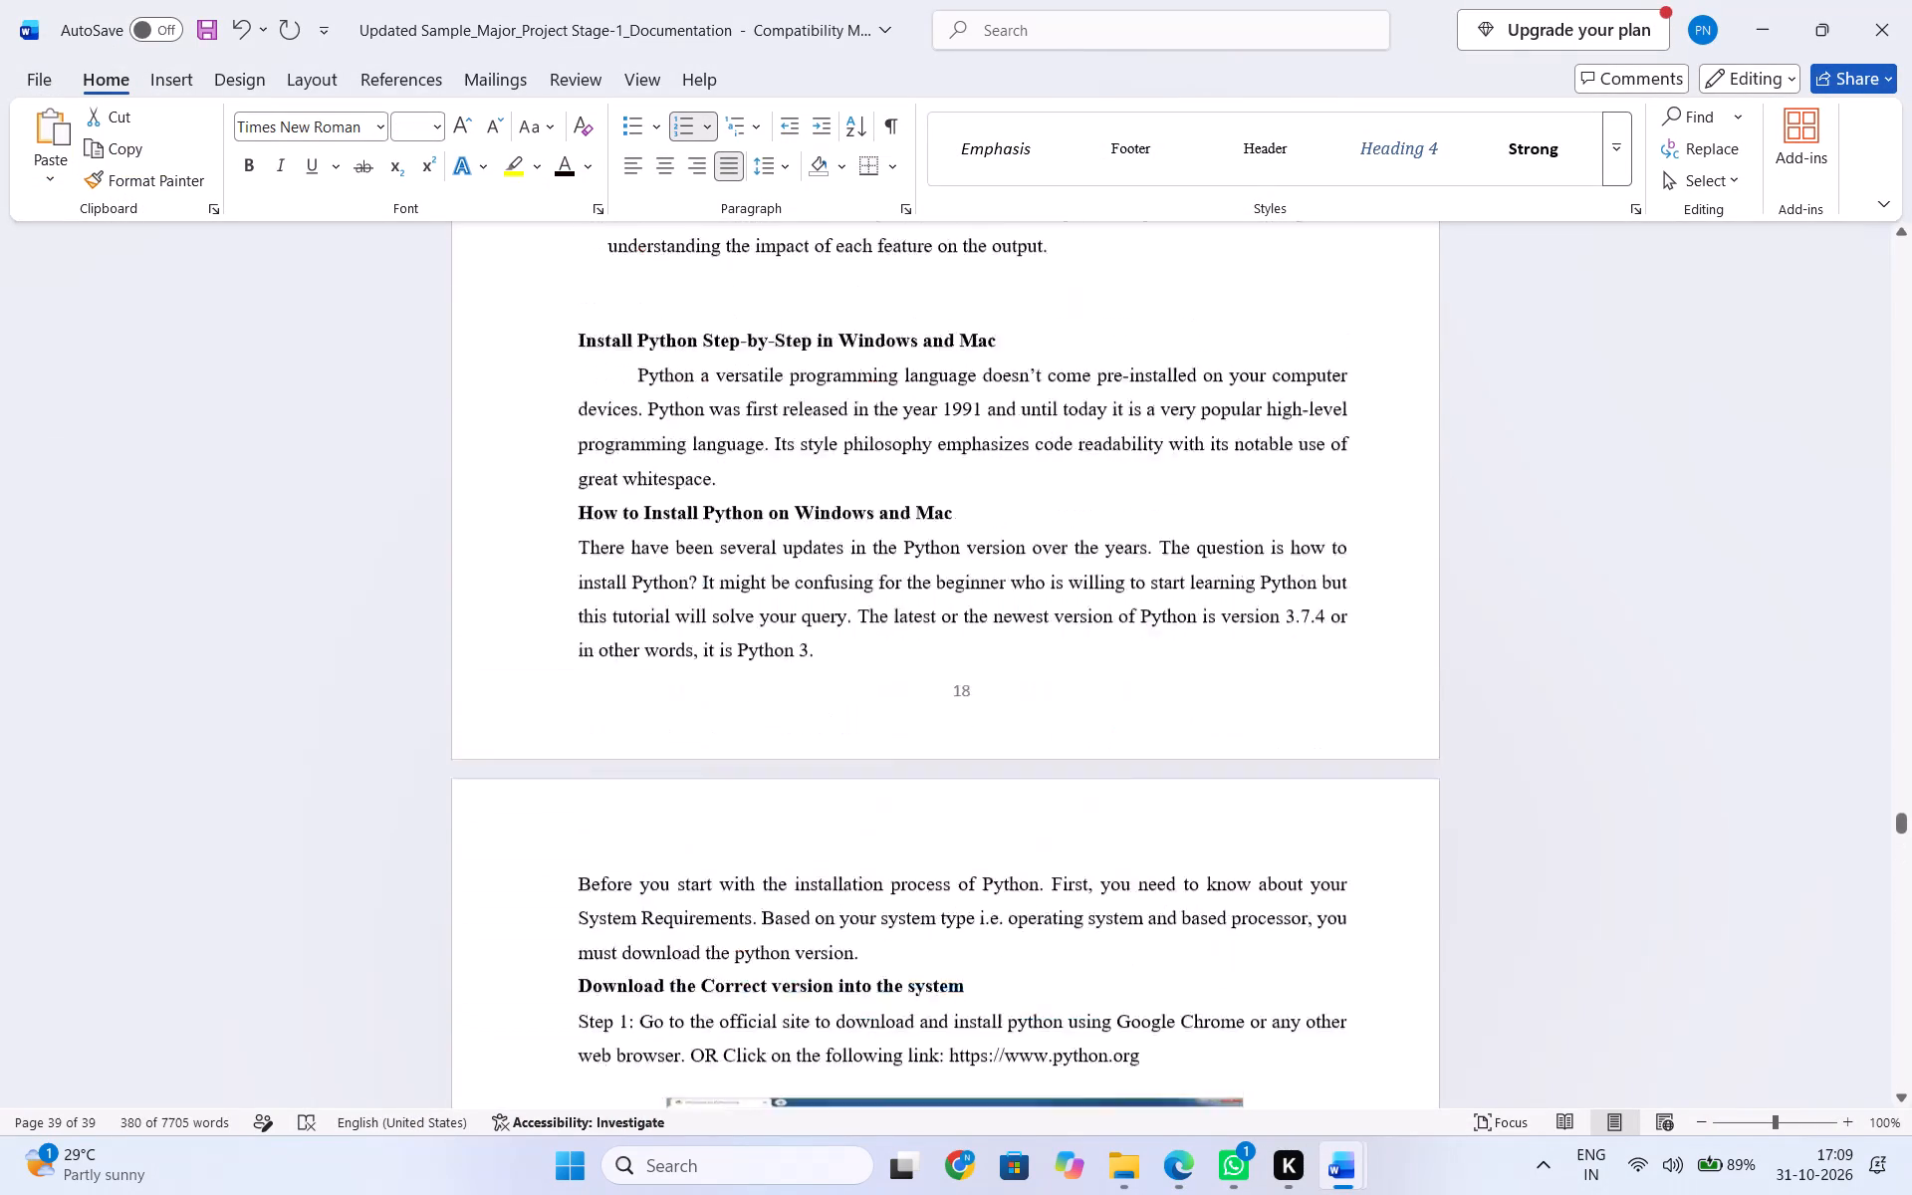
scroll(1278, 730, up, 20)
scroll(1278, 730, up, 8)
scroll(1278, 730, down, 1)
scroll(1278, 730, up, 12)
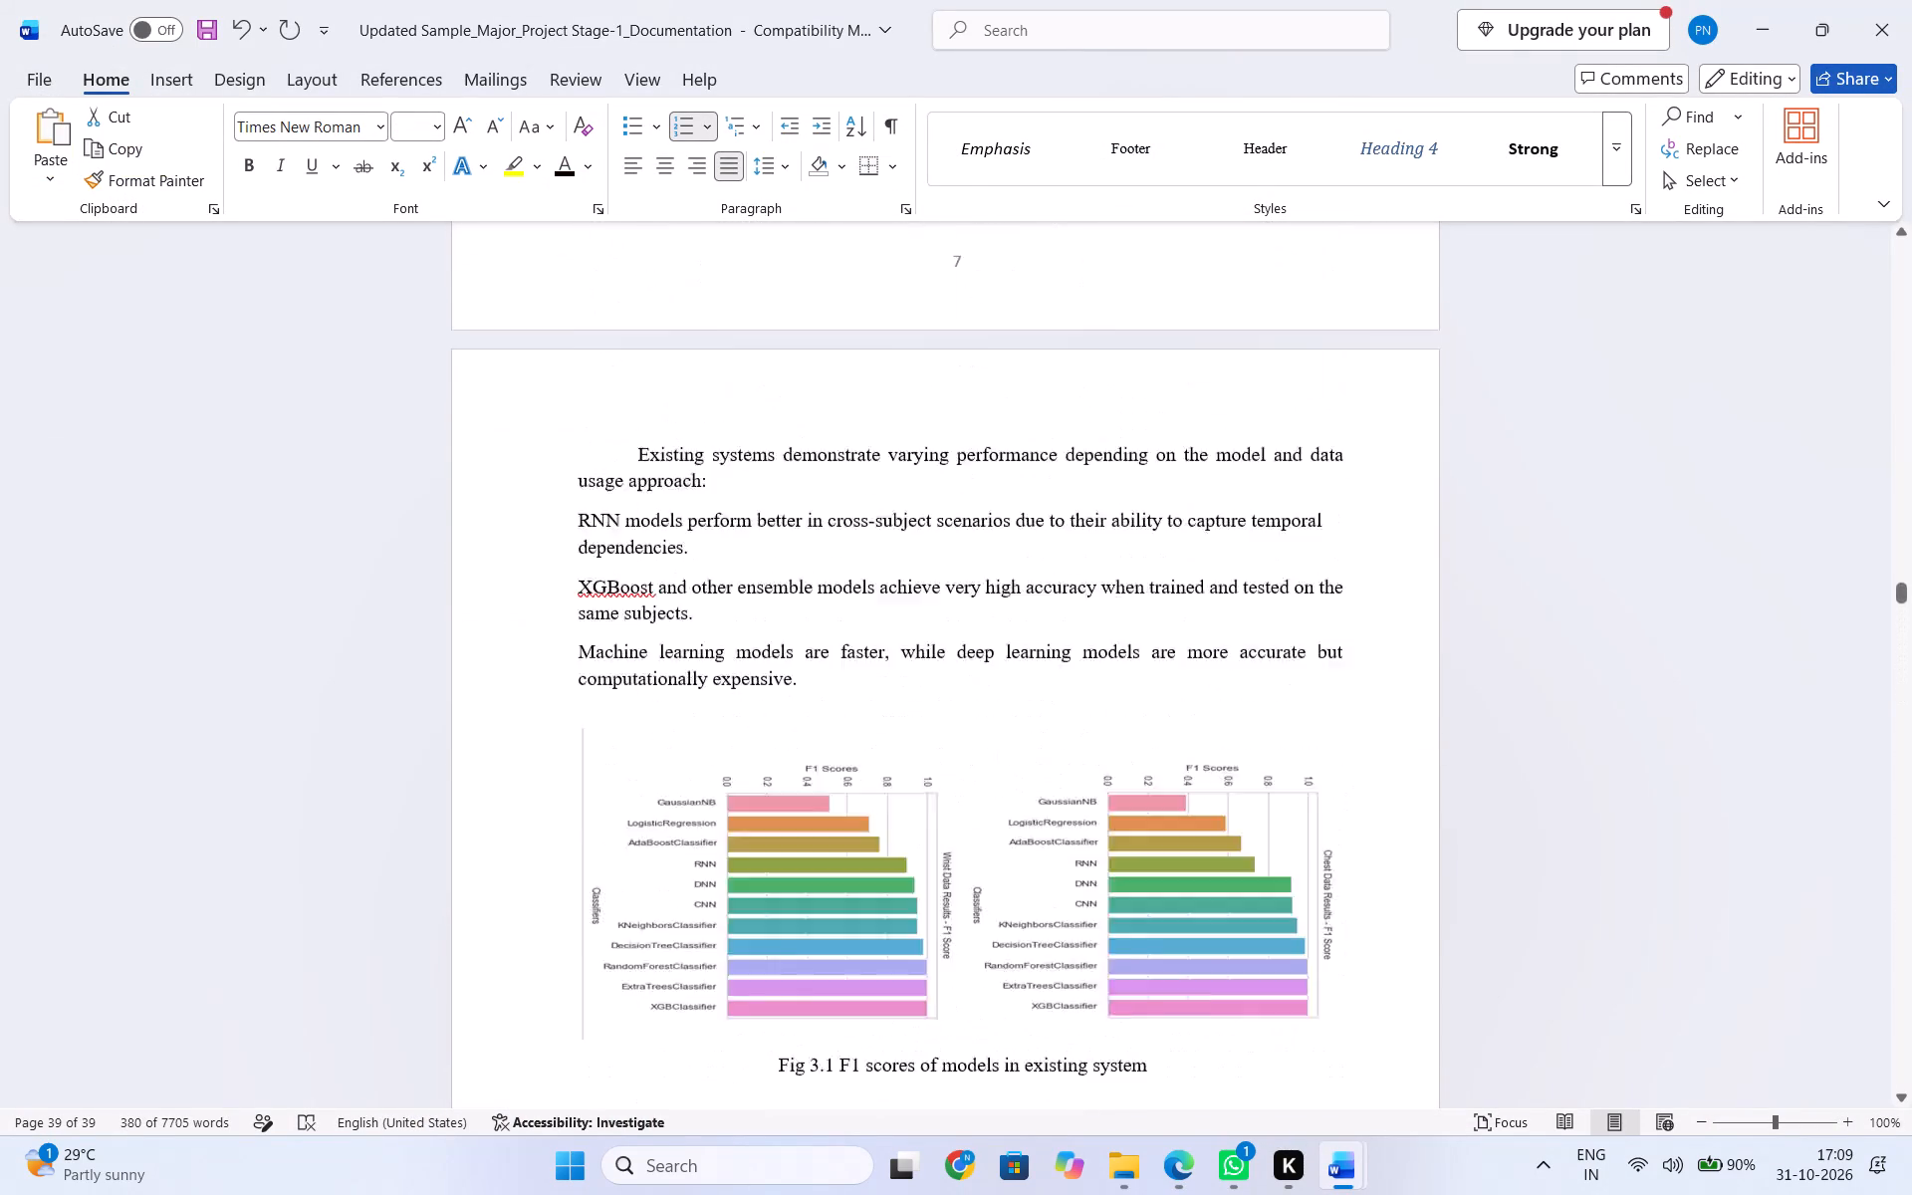
scroll(1278, 730, up, 20)
scroll(1278, 730, up, 20)
scroll(1278, 730, up, 5)
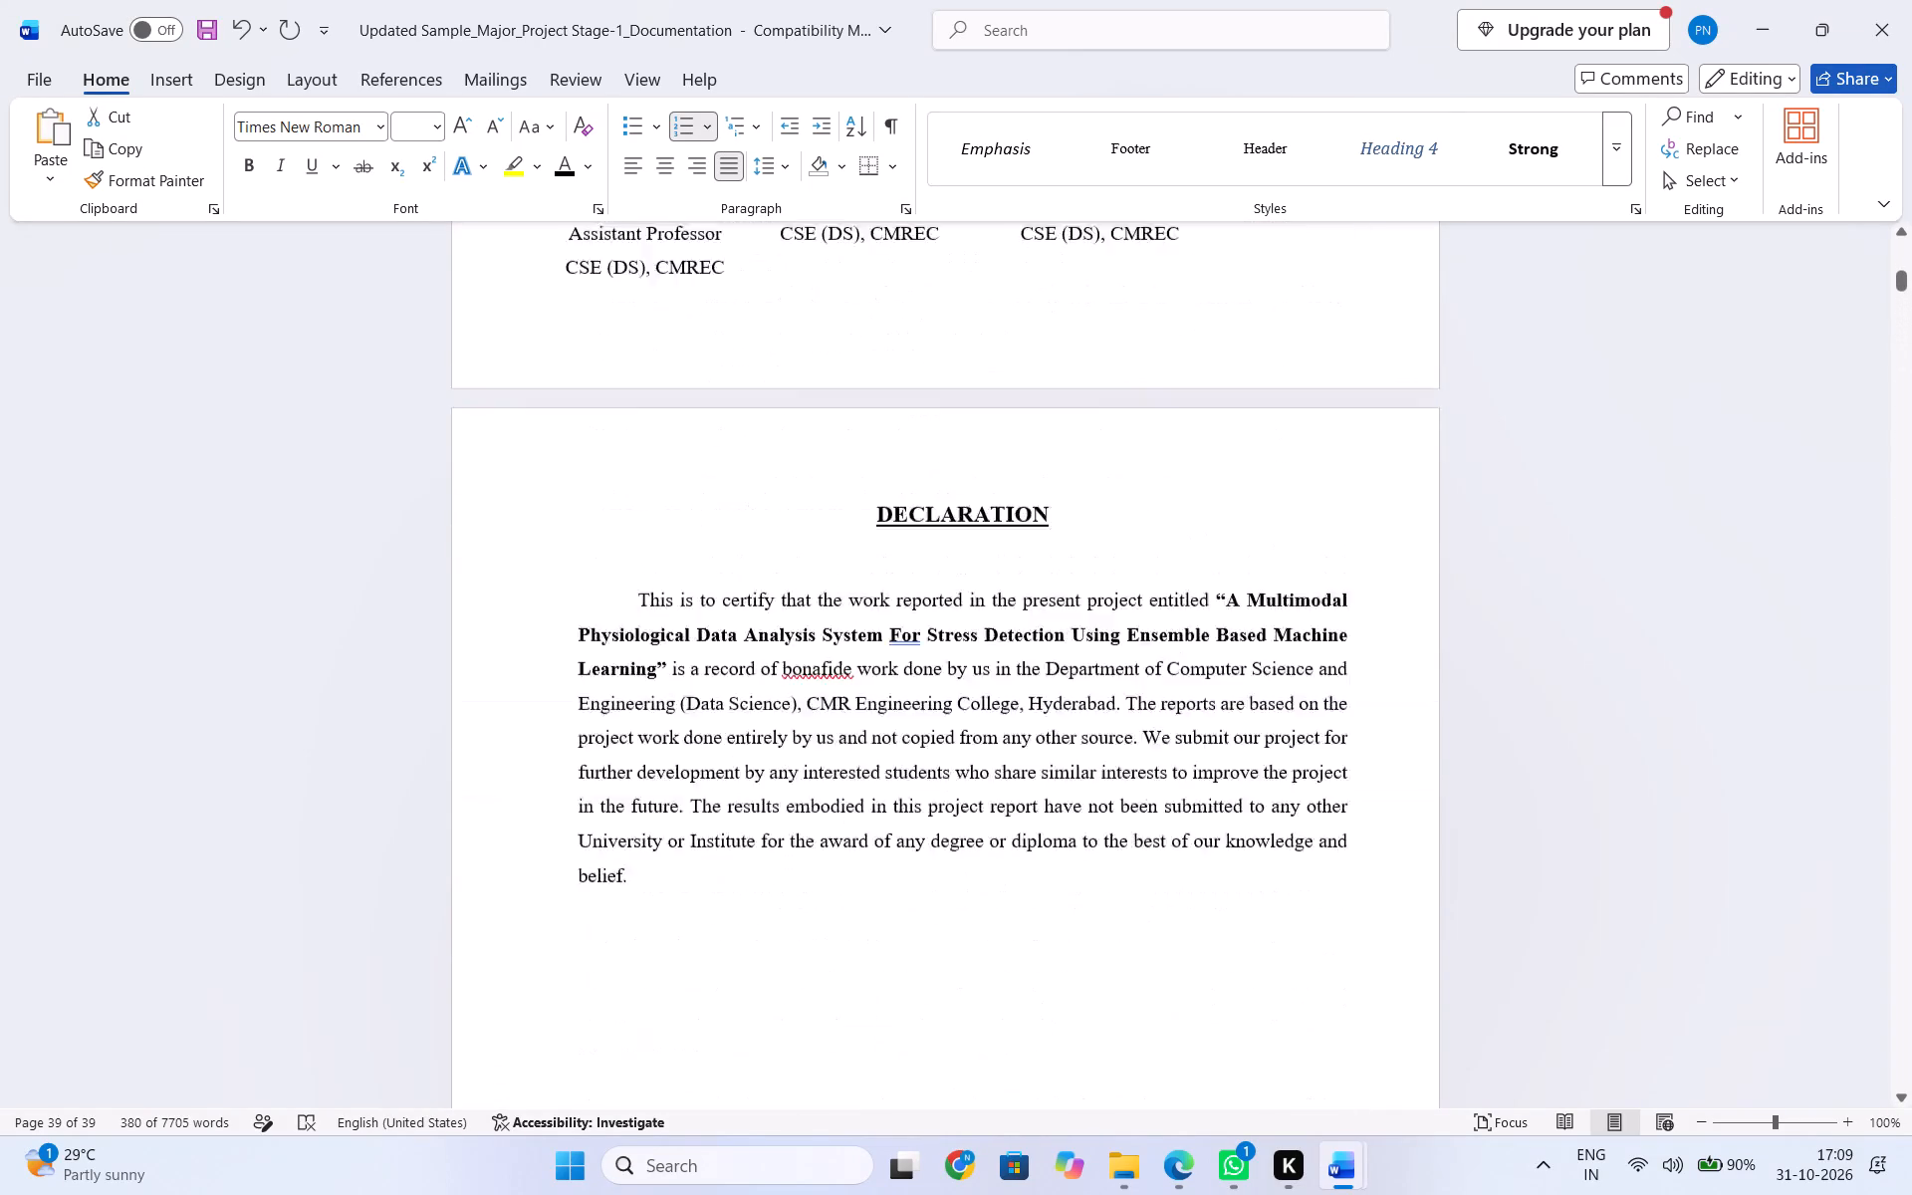
scroll(1278, 730, up, 5)
scroll(1278, 730, down, 7)
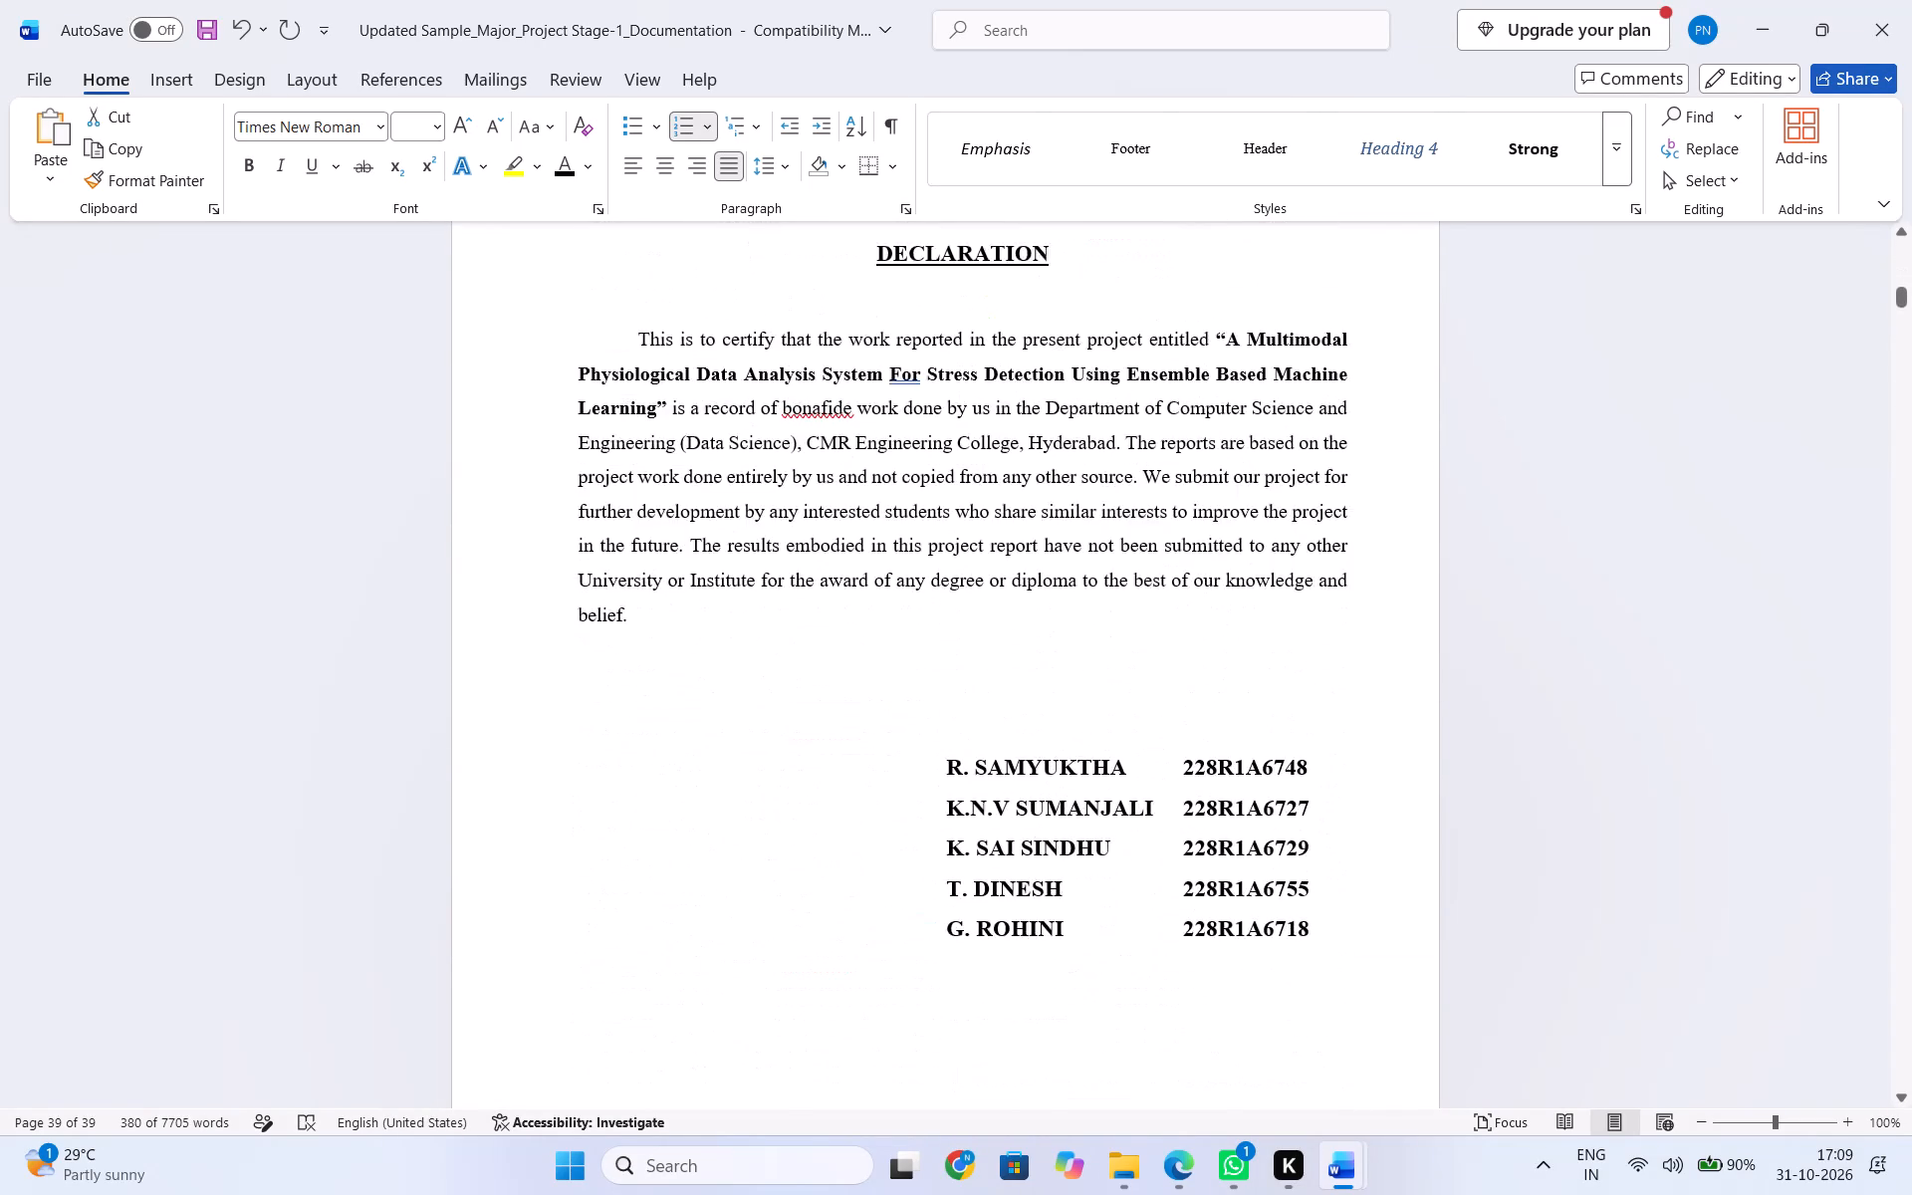
scroll(1280, 732, down, 11)
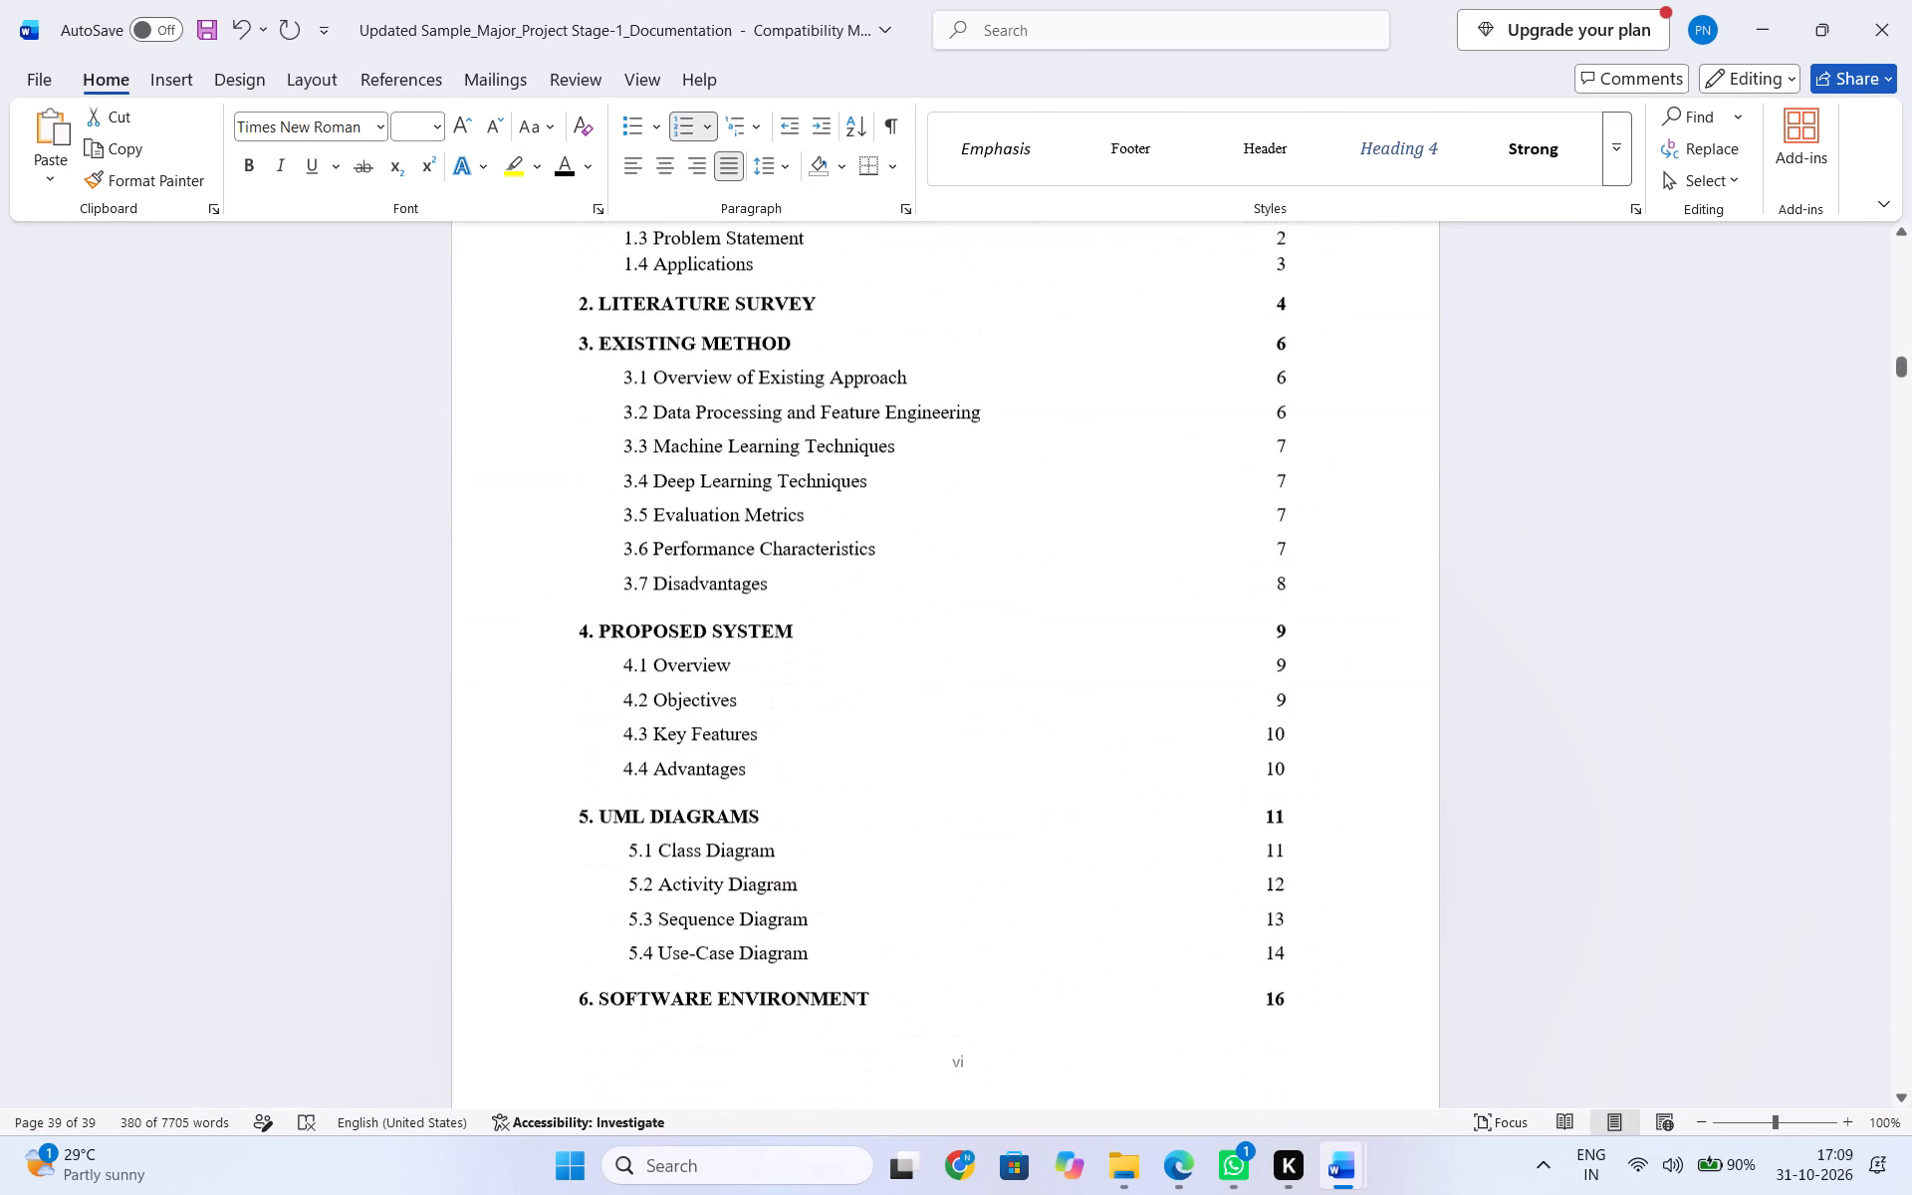
scroll(1280, 732, down, 3)
scroll(1280, 732, up, 1)
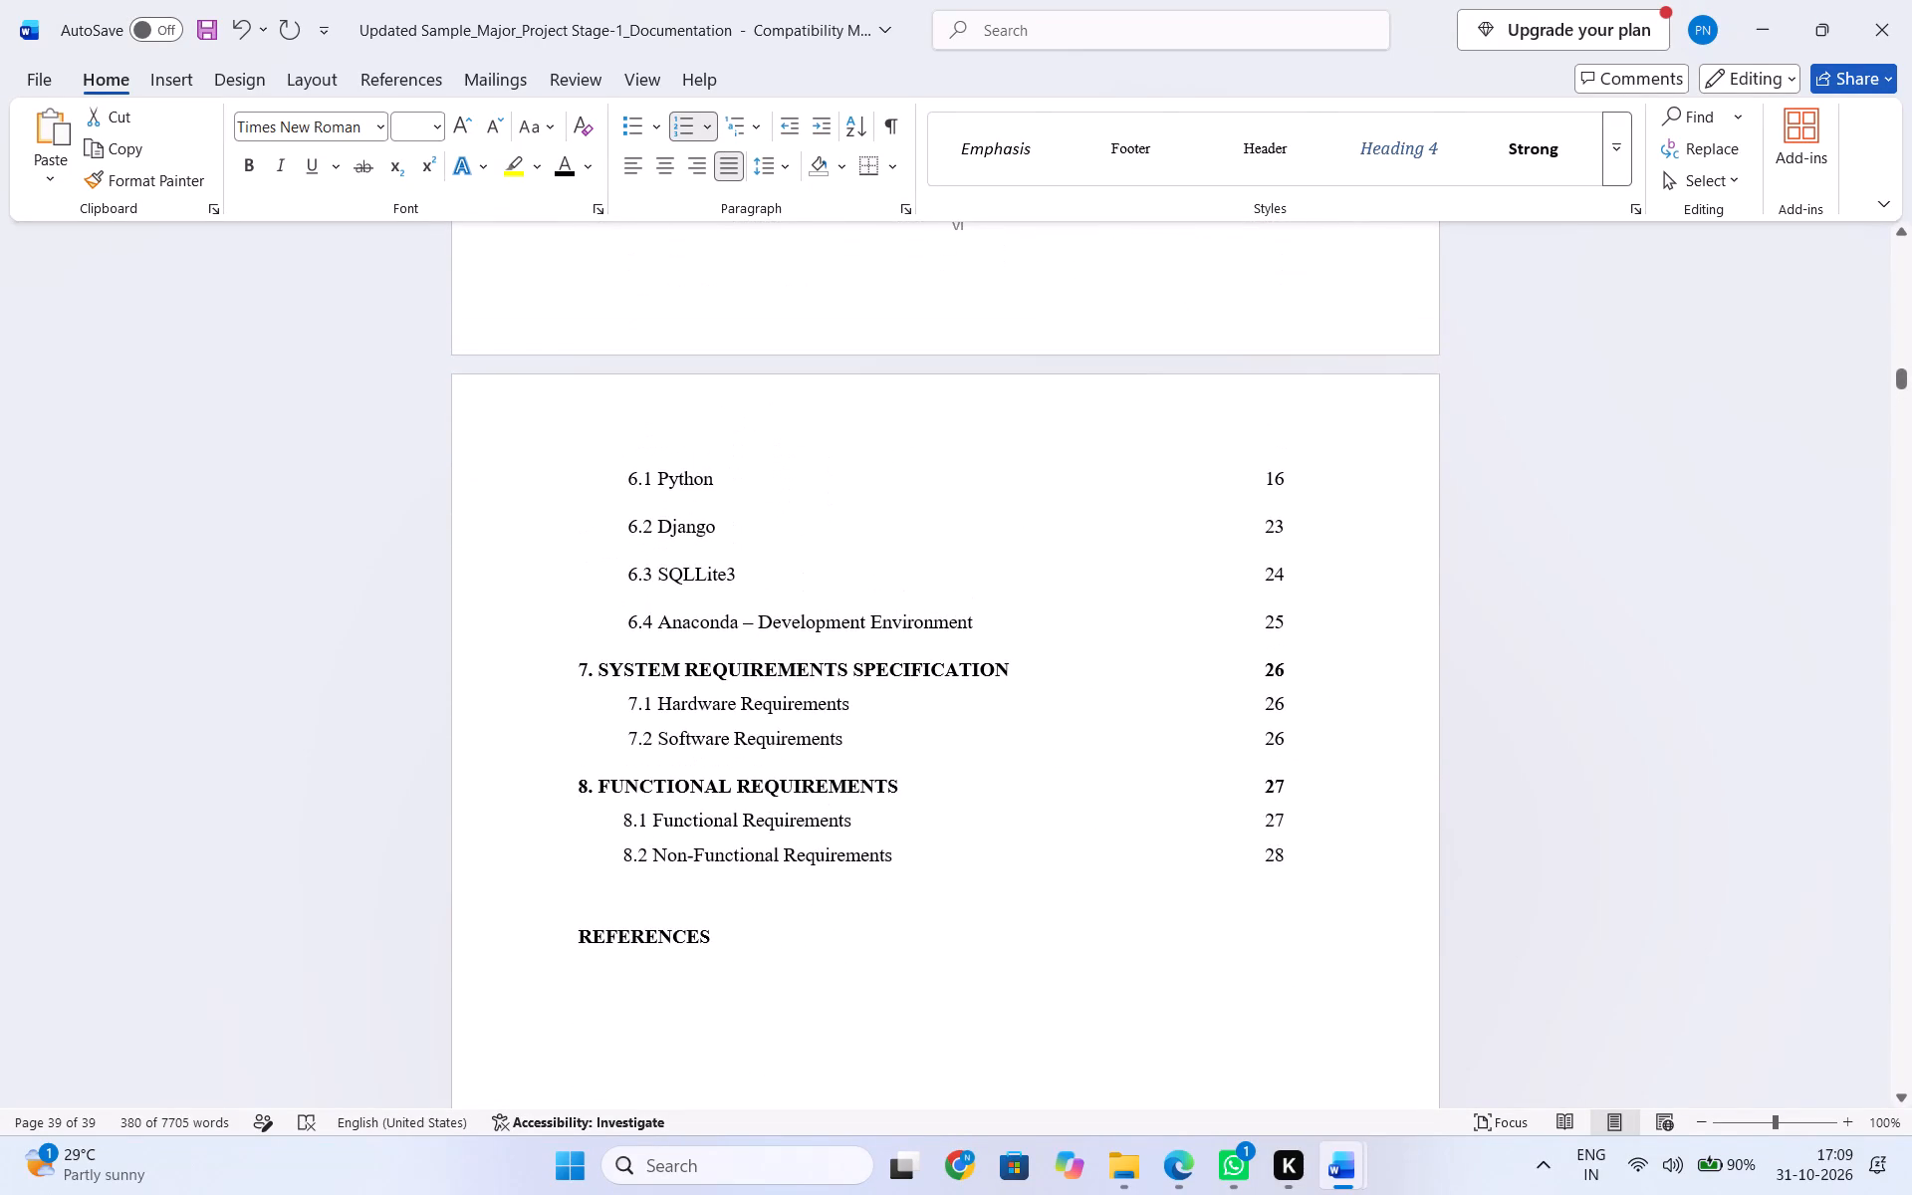
scroll(1280, 732, up, 1)
scroll(1280, 732, down, 1)
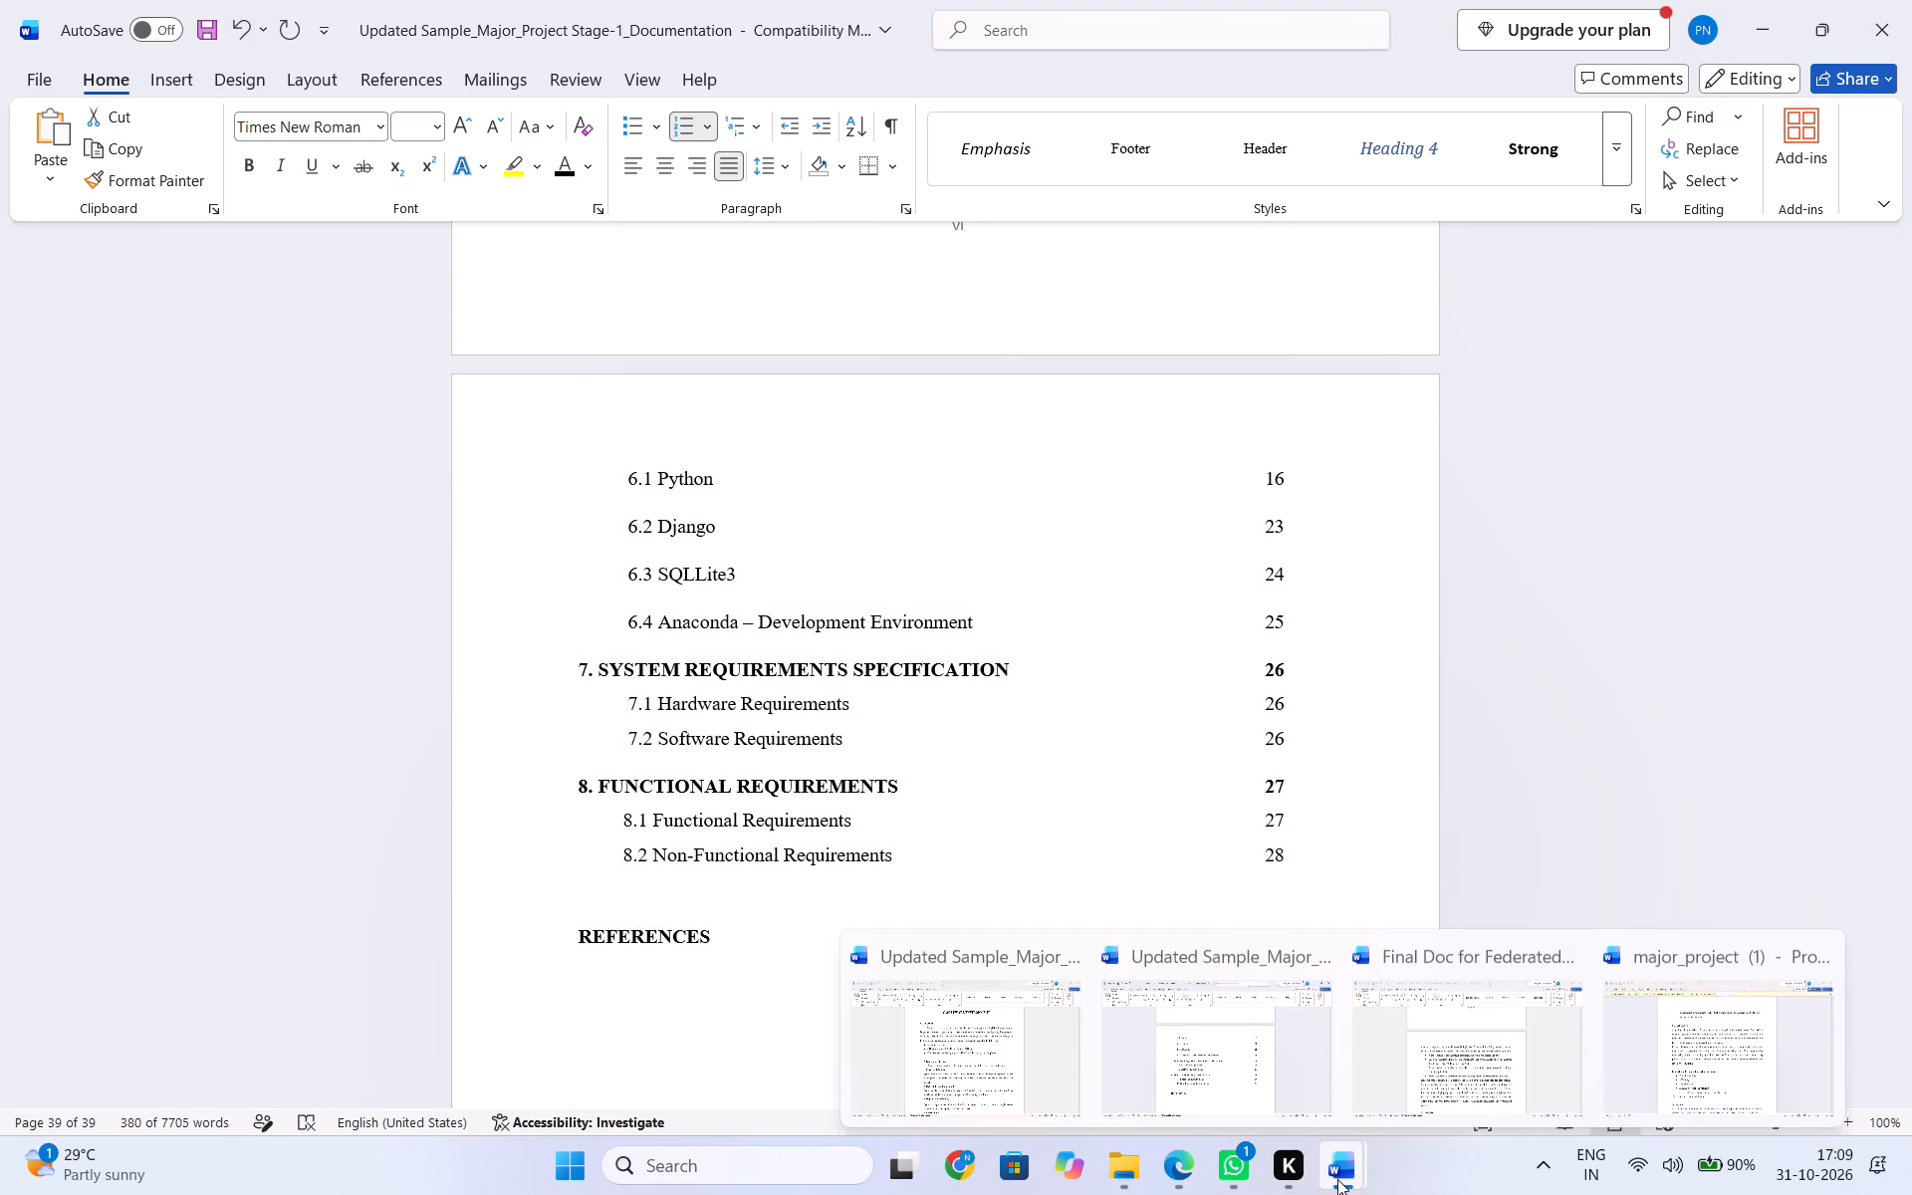
Look through the Final Doc for Federated Threat Intelligence Sharing Platform back to its 5.1 Python section.
click(1454, 1073)
scroll(1065, 934, up, 1)
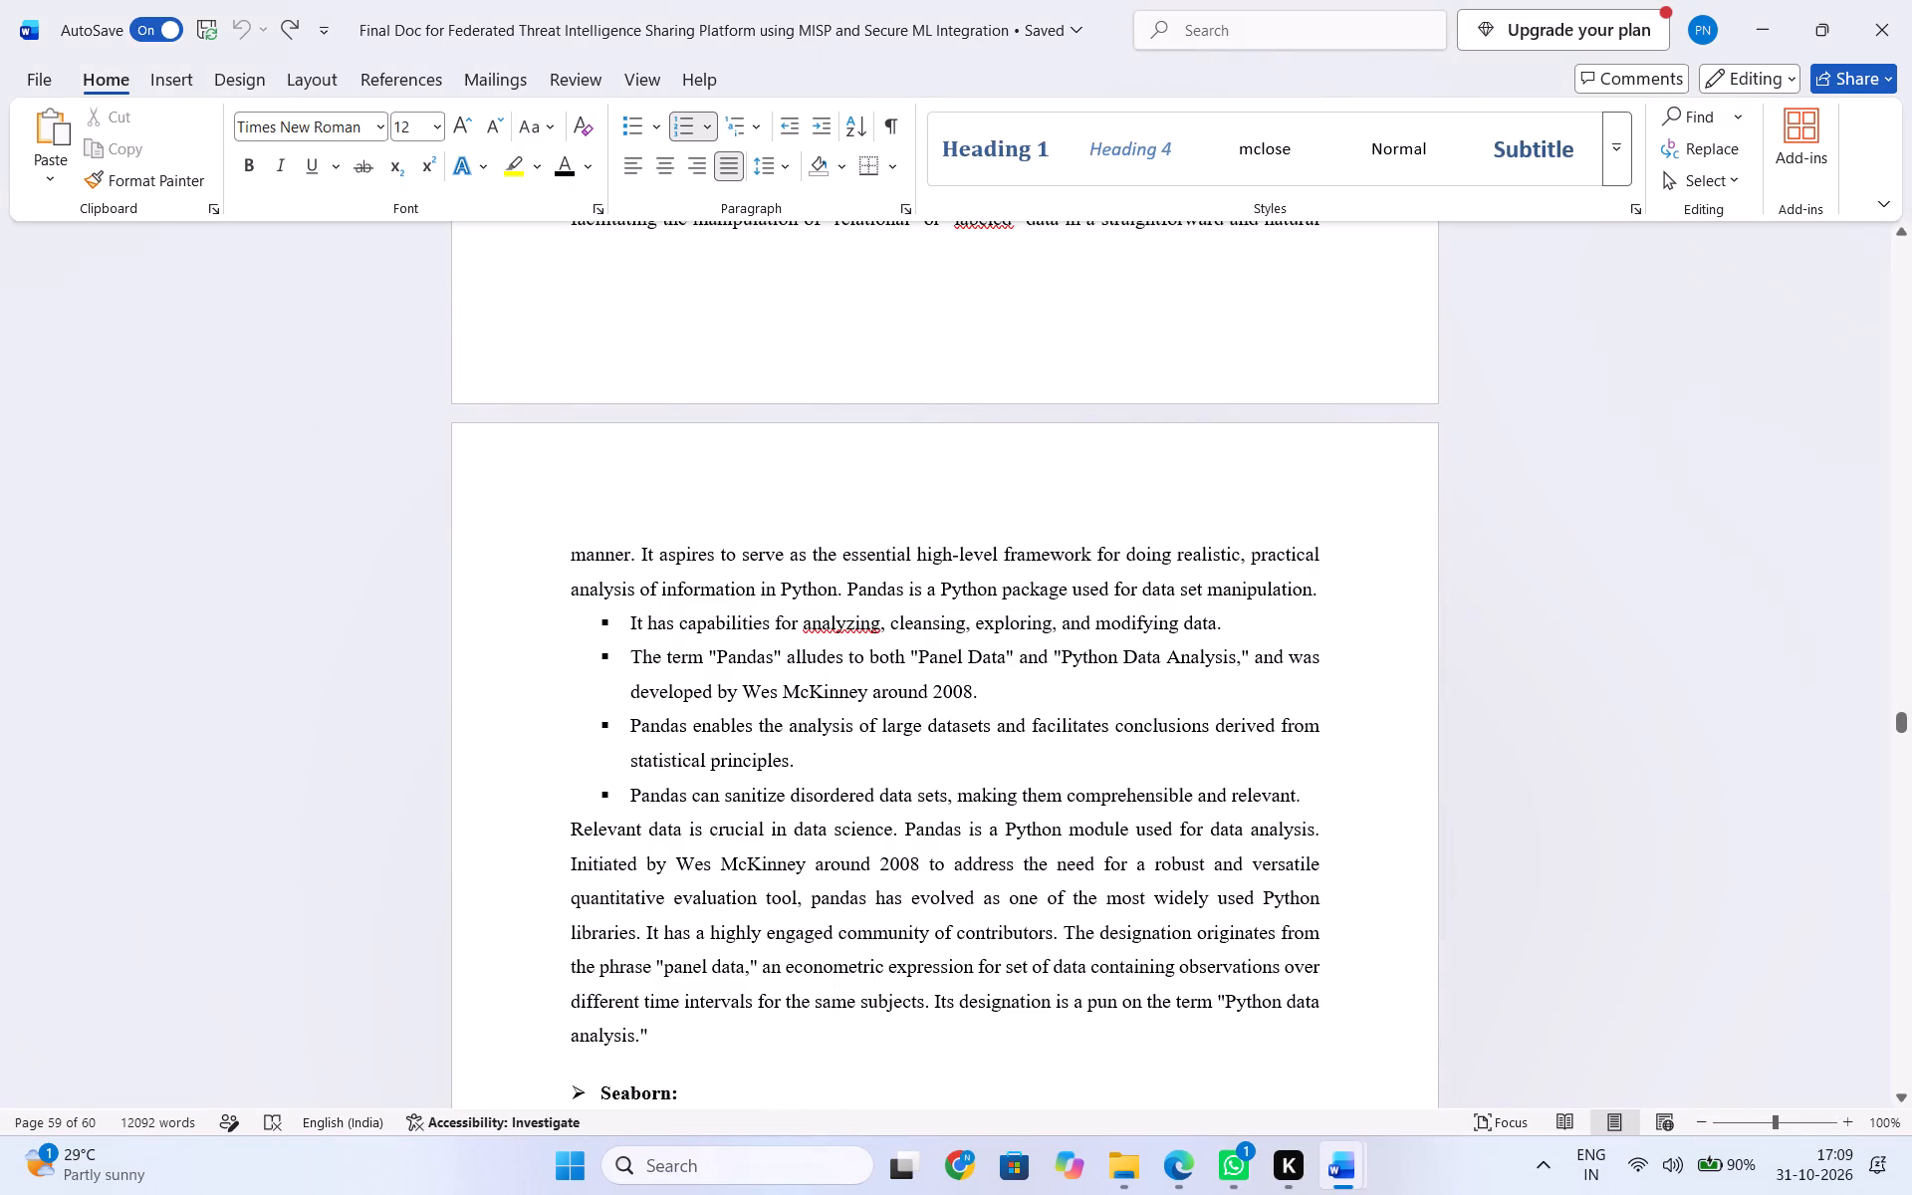
scroll(1065, 934, up, 8)
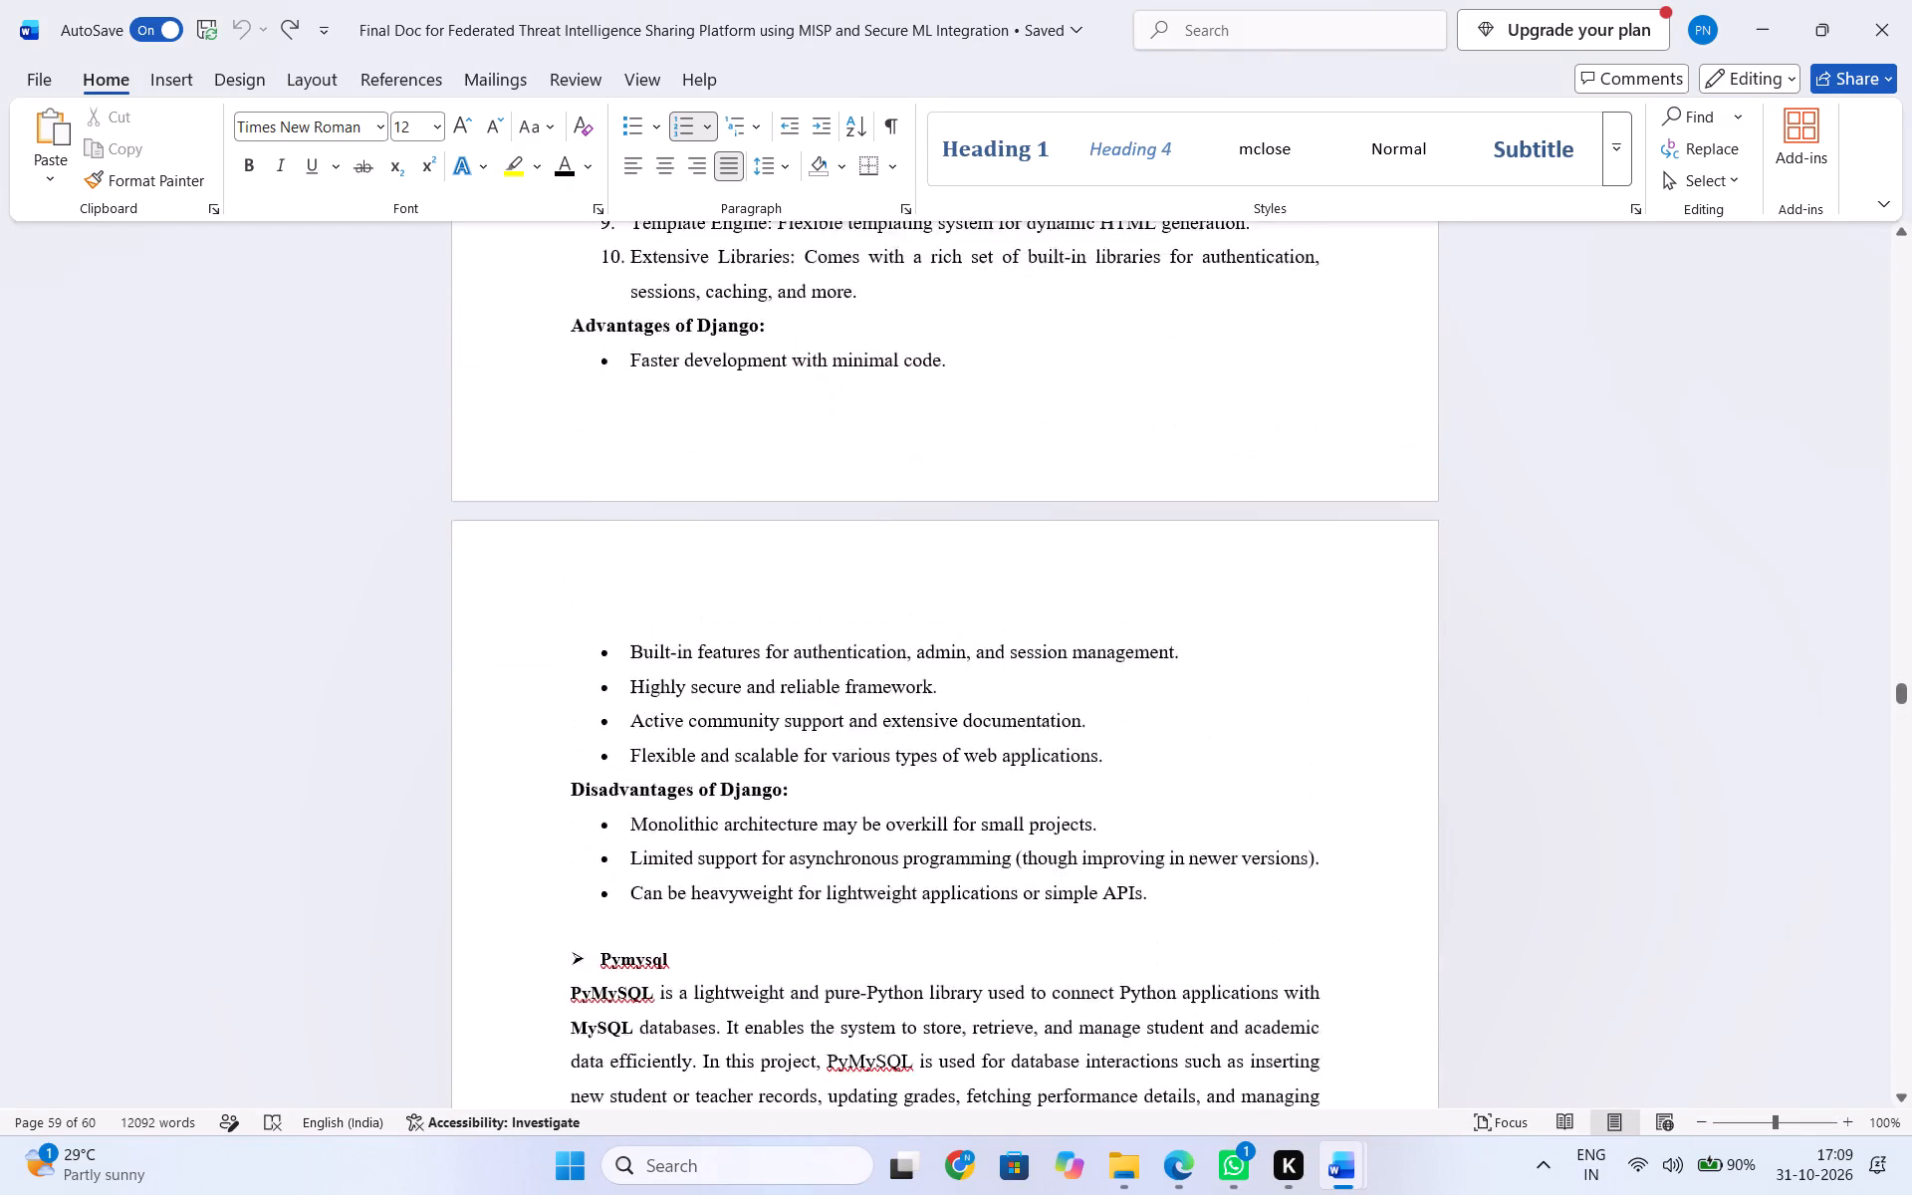
scroll(1067, 932, up, 9)
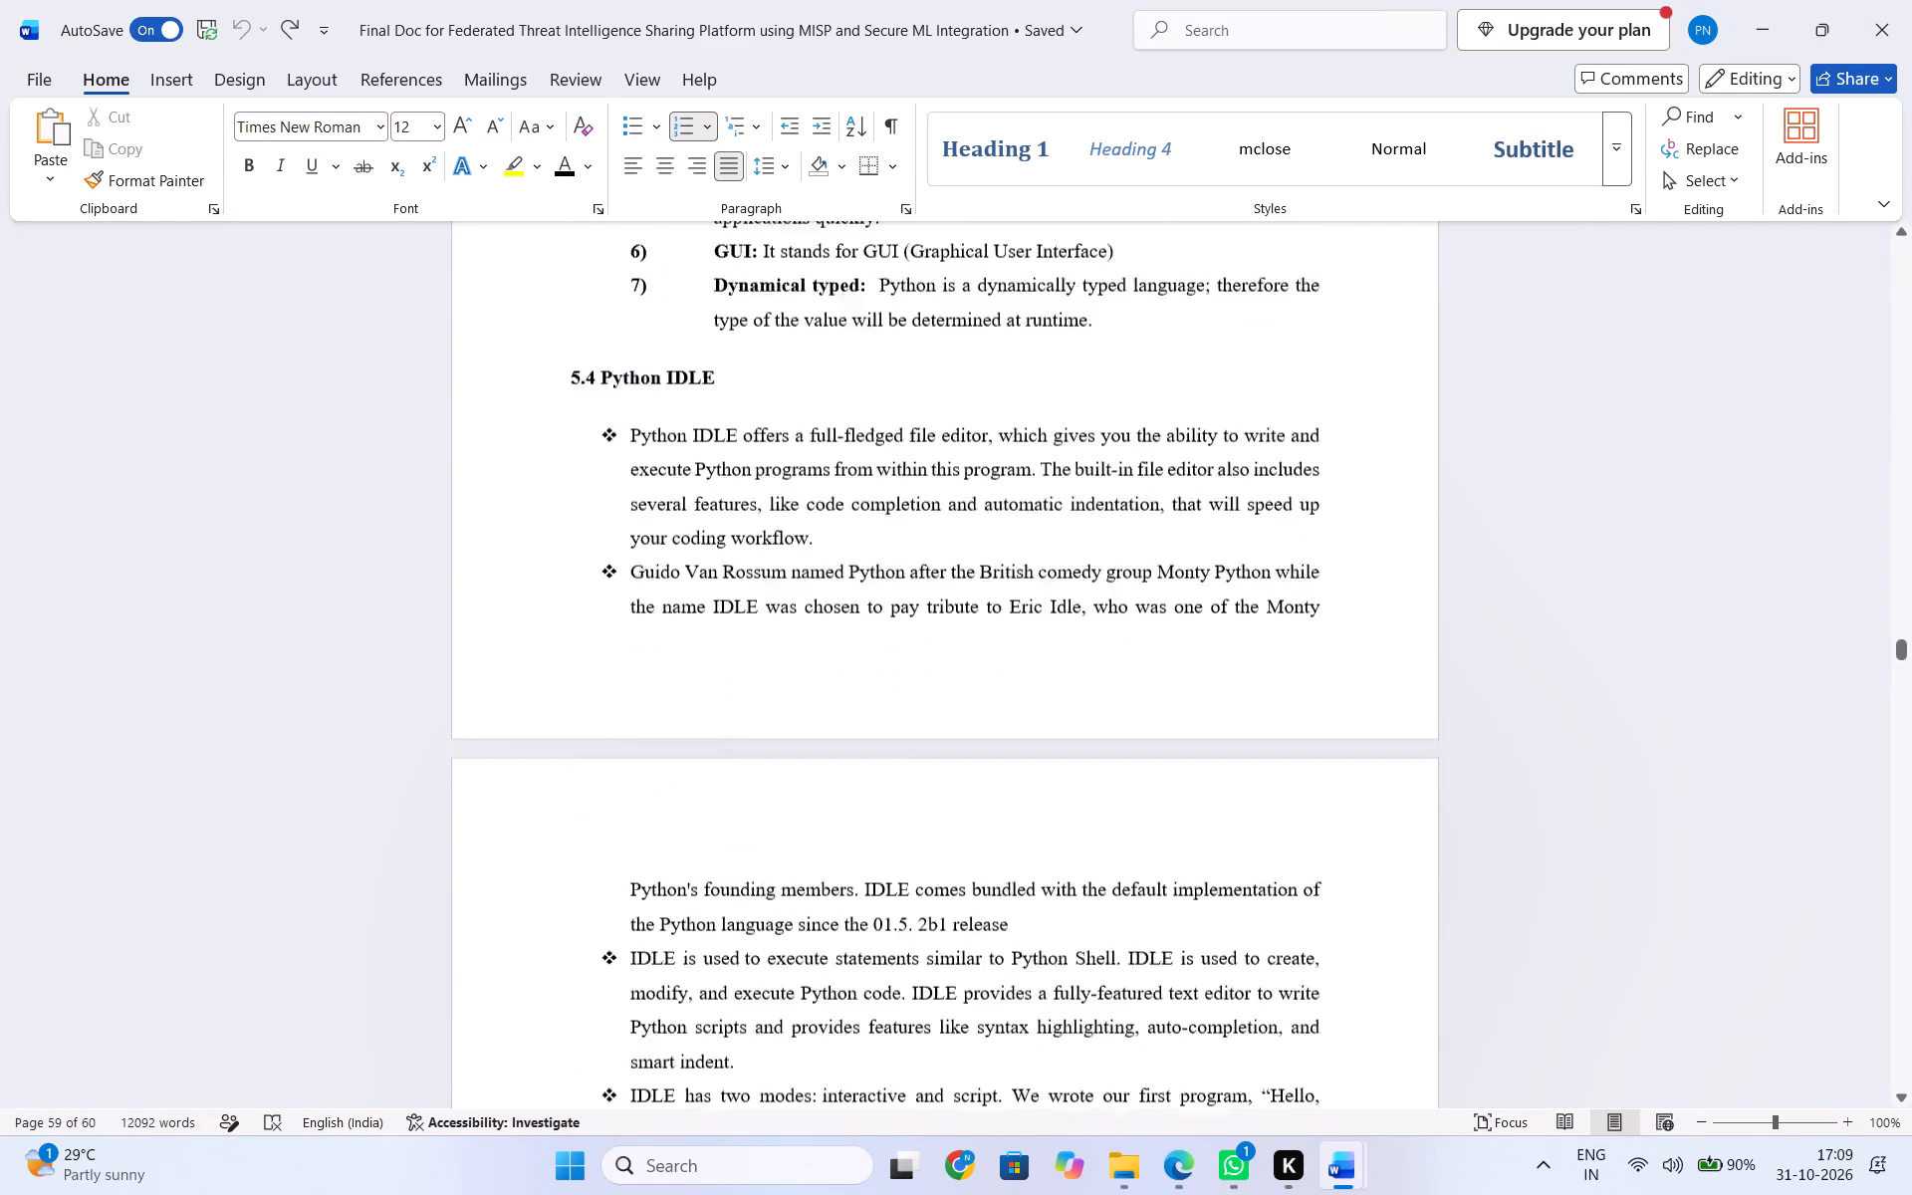
scroll(1075, 928, up, 6)
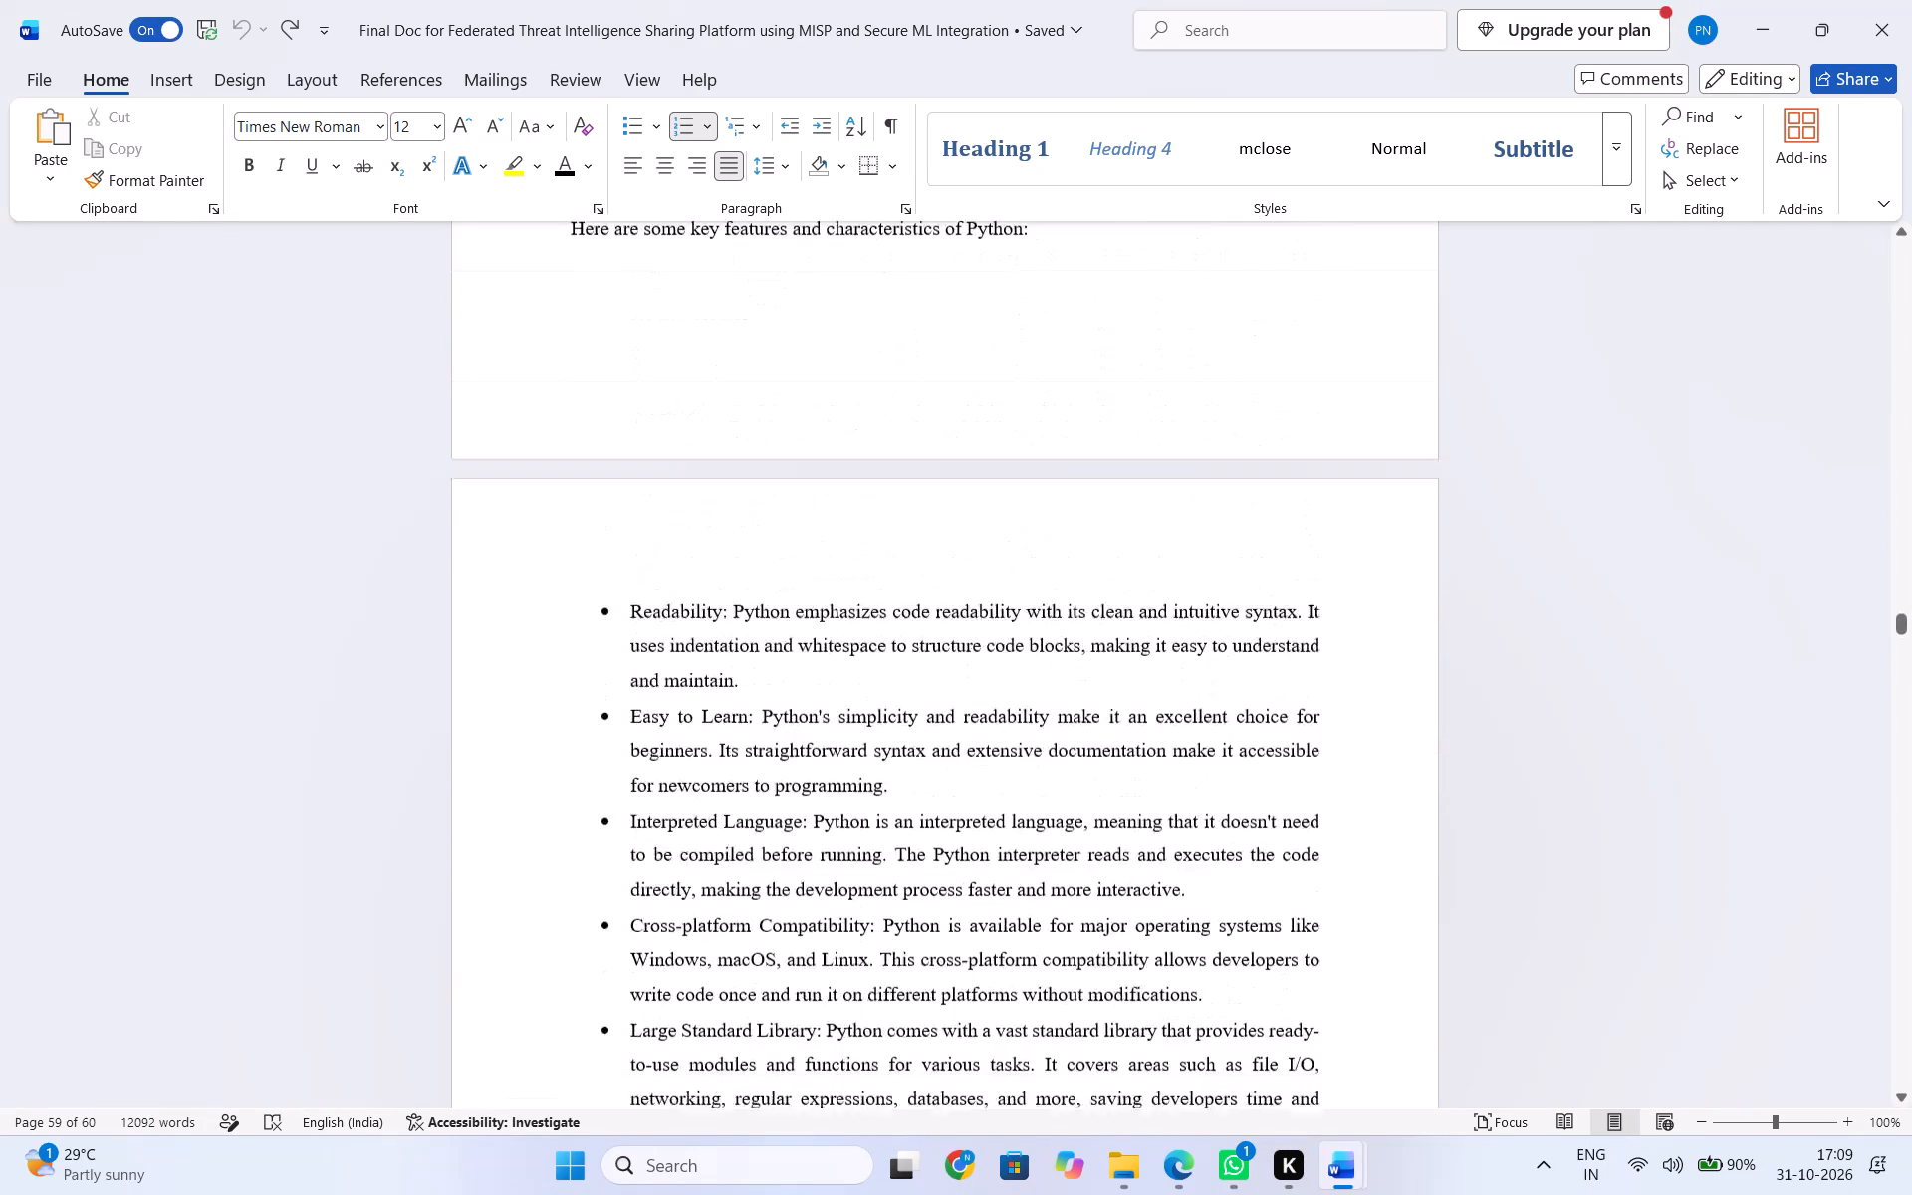
scroll(1075, 928, up, 2)
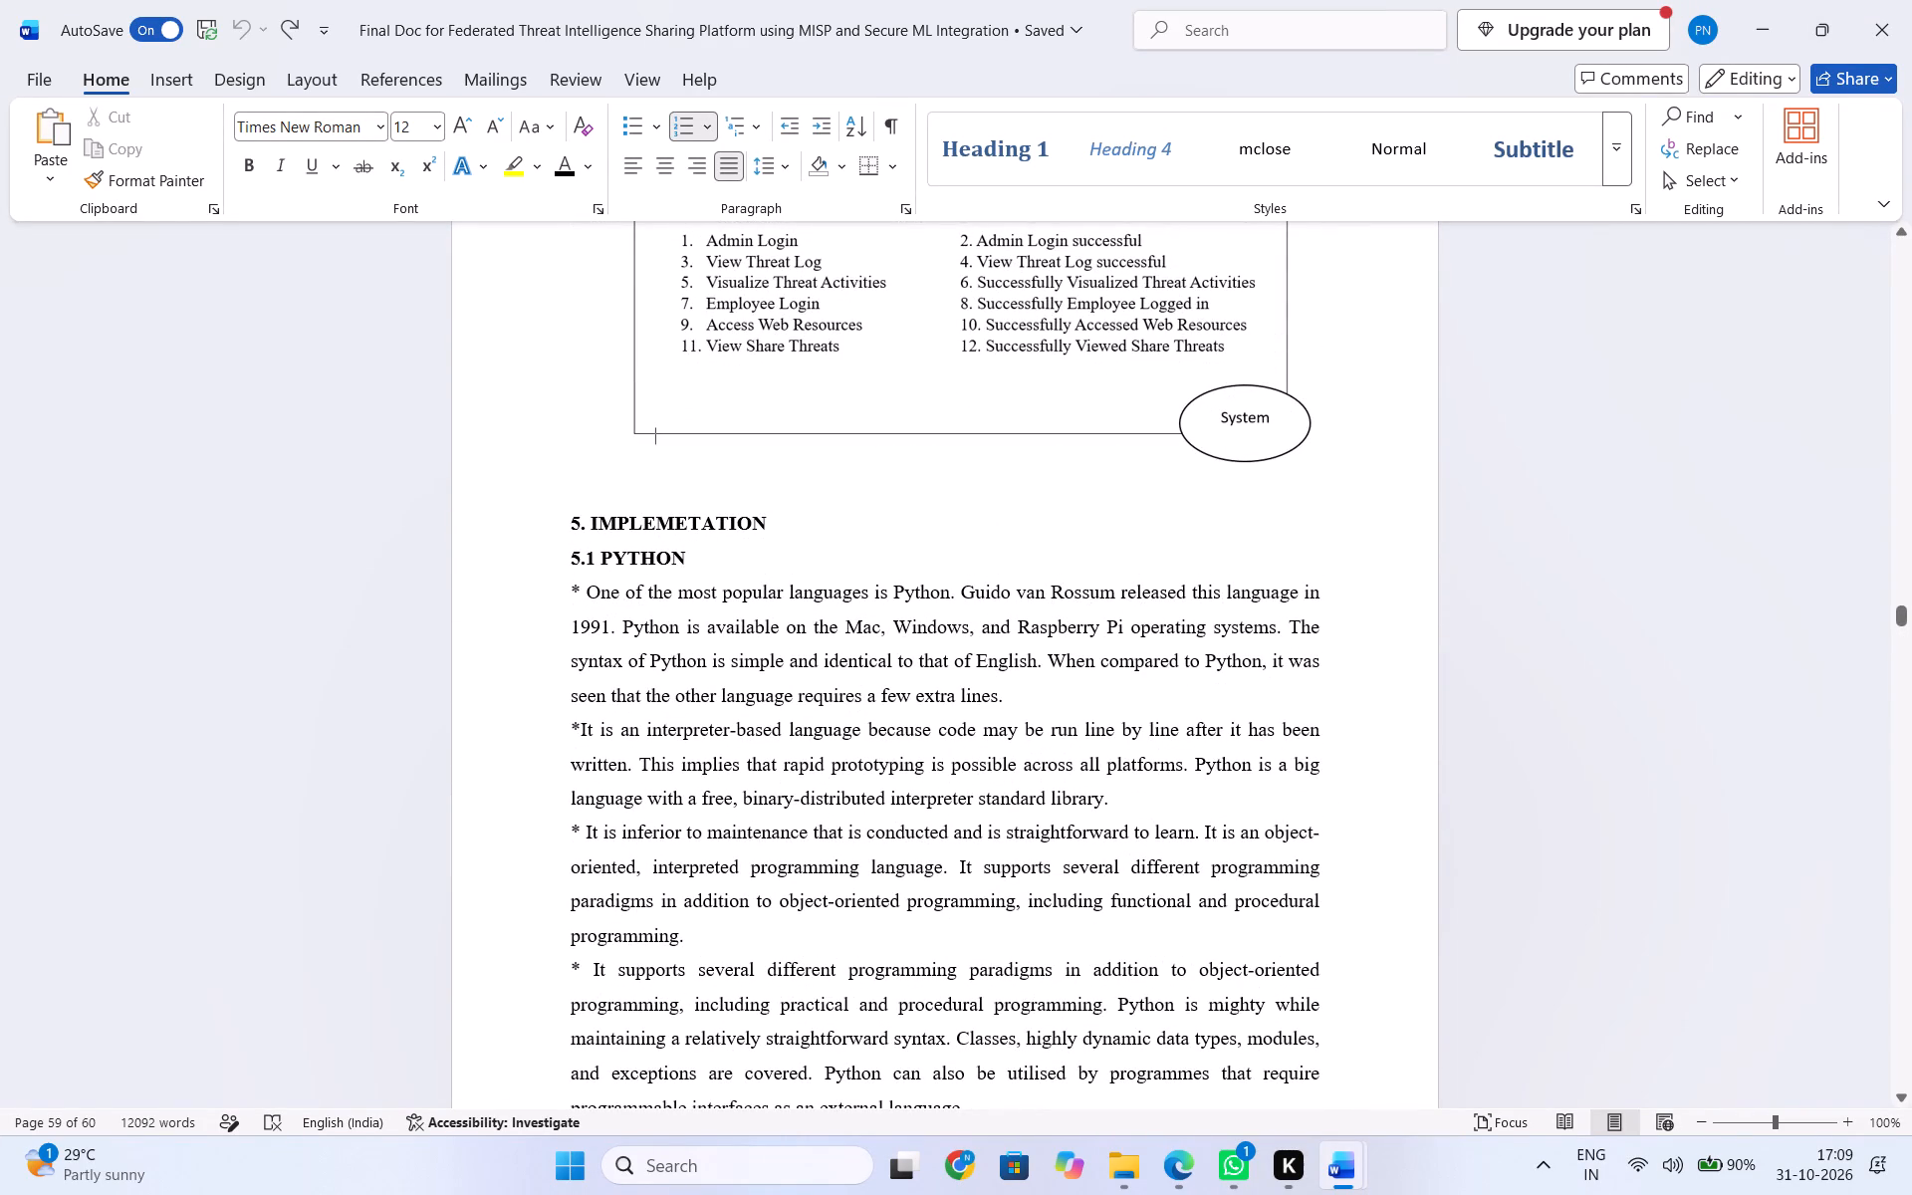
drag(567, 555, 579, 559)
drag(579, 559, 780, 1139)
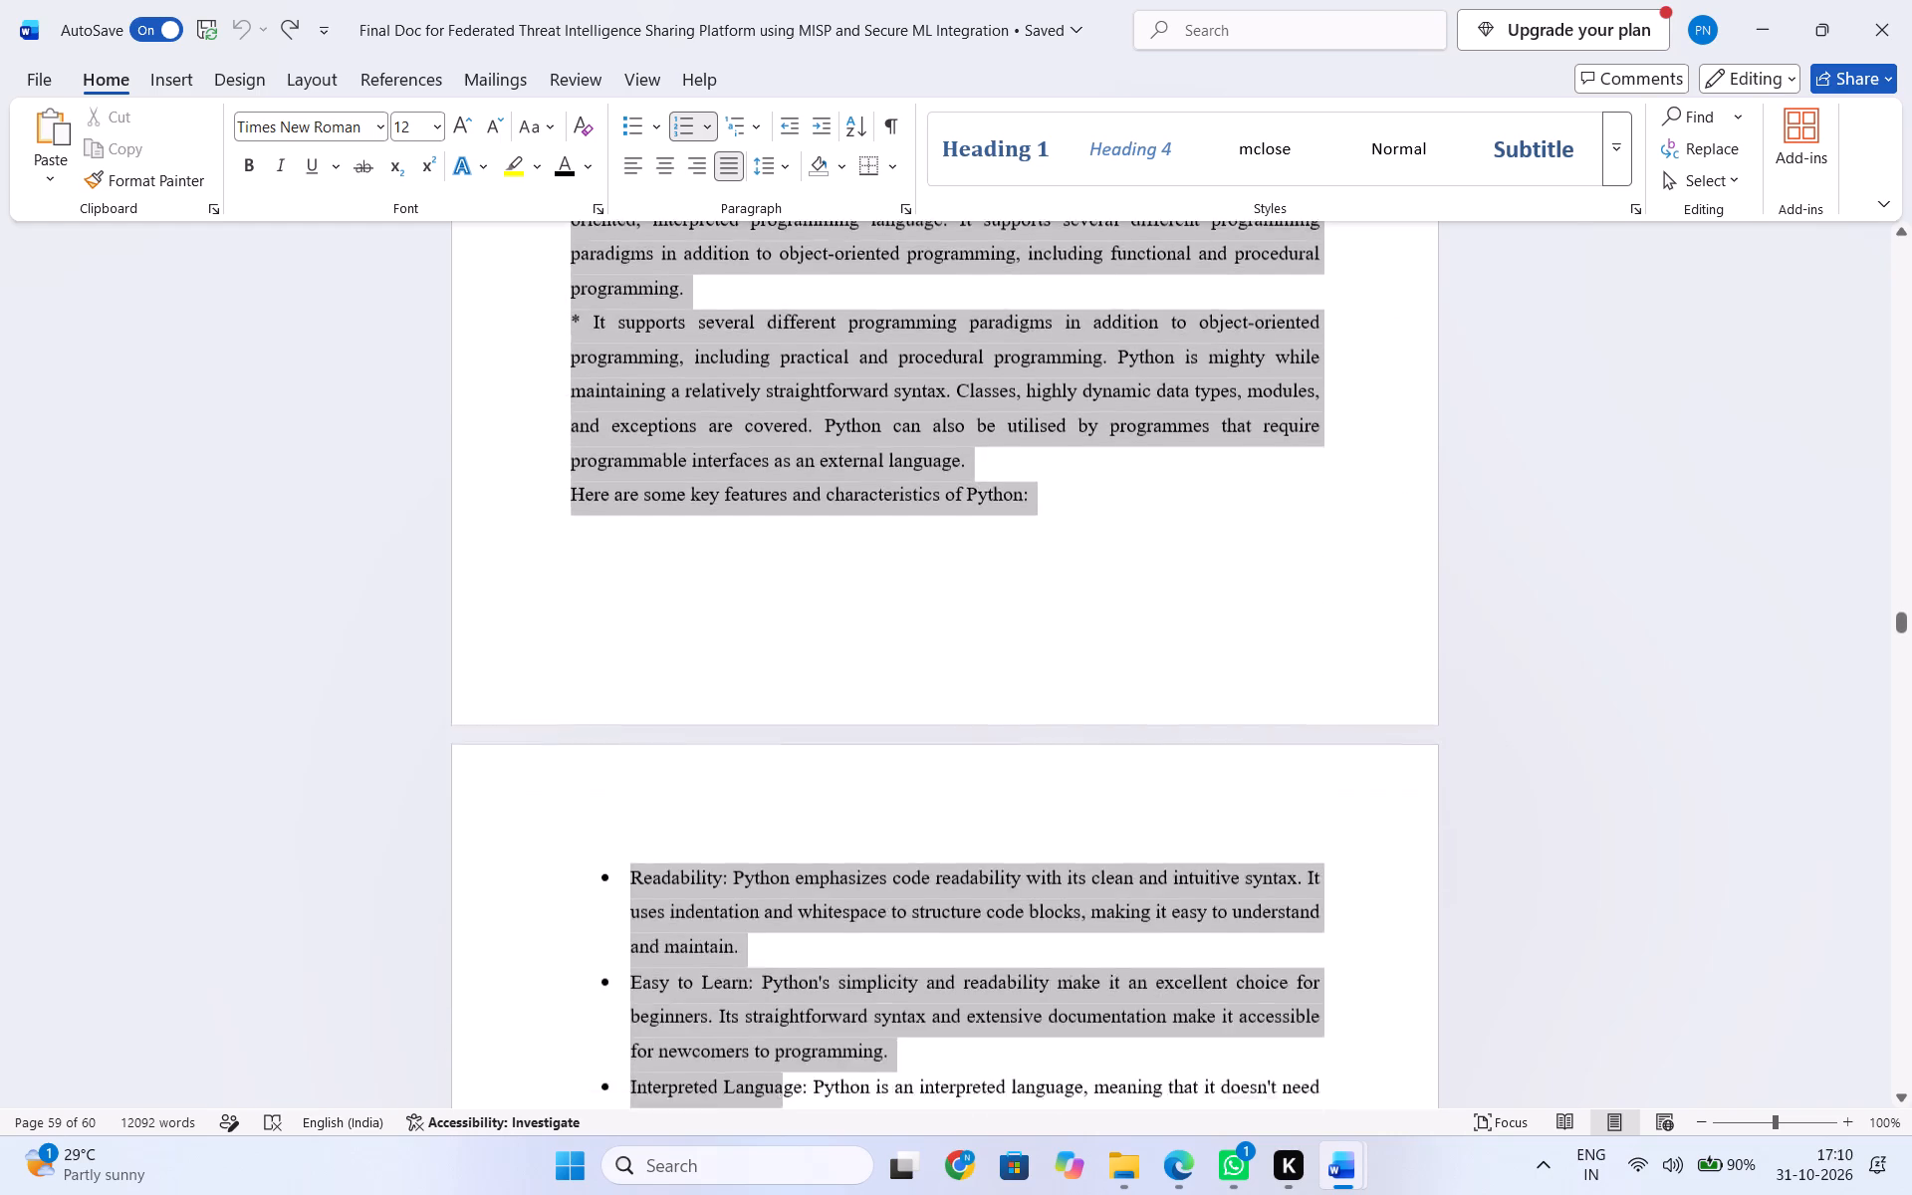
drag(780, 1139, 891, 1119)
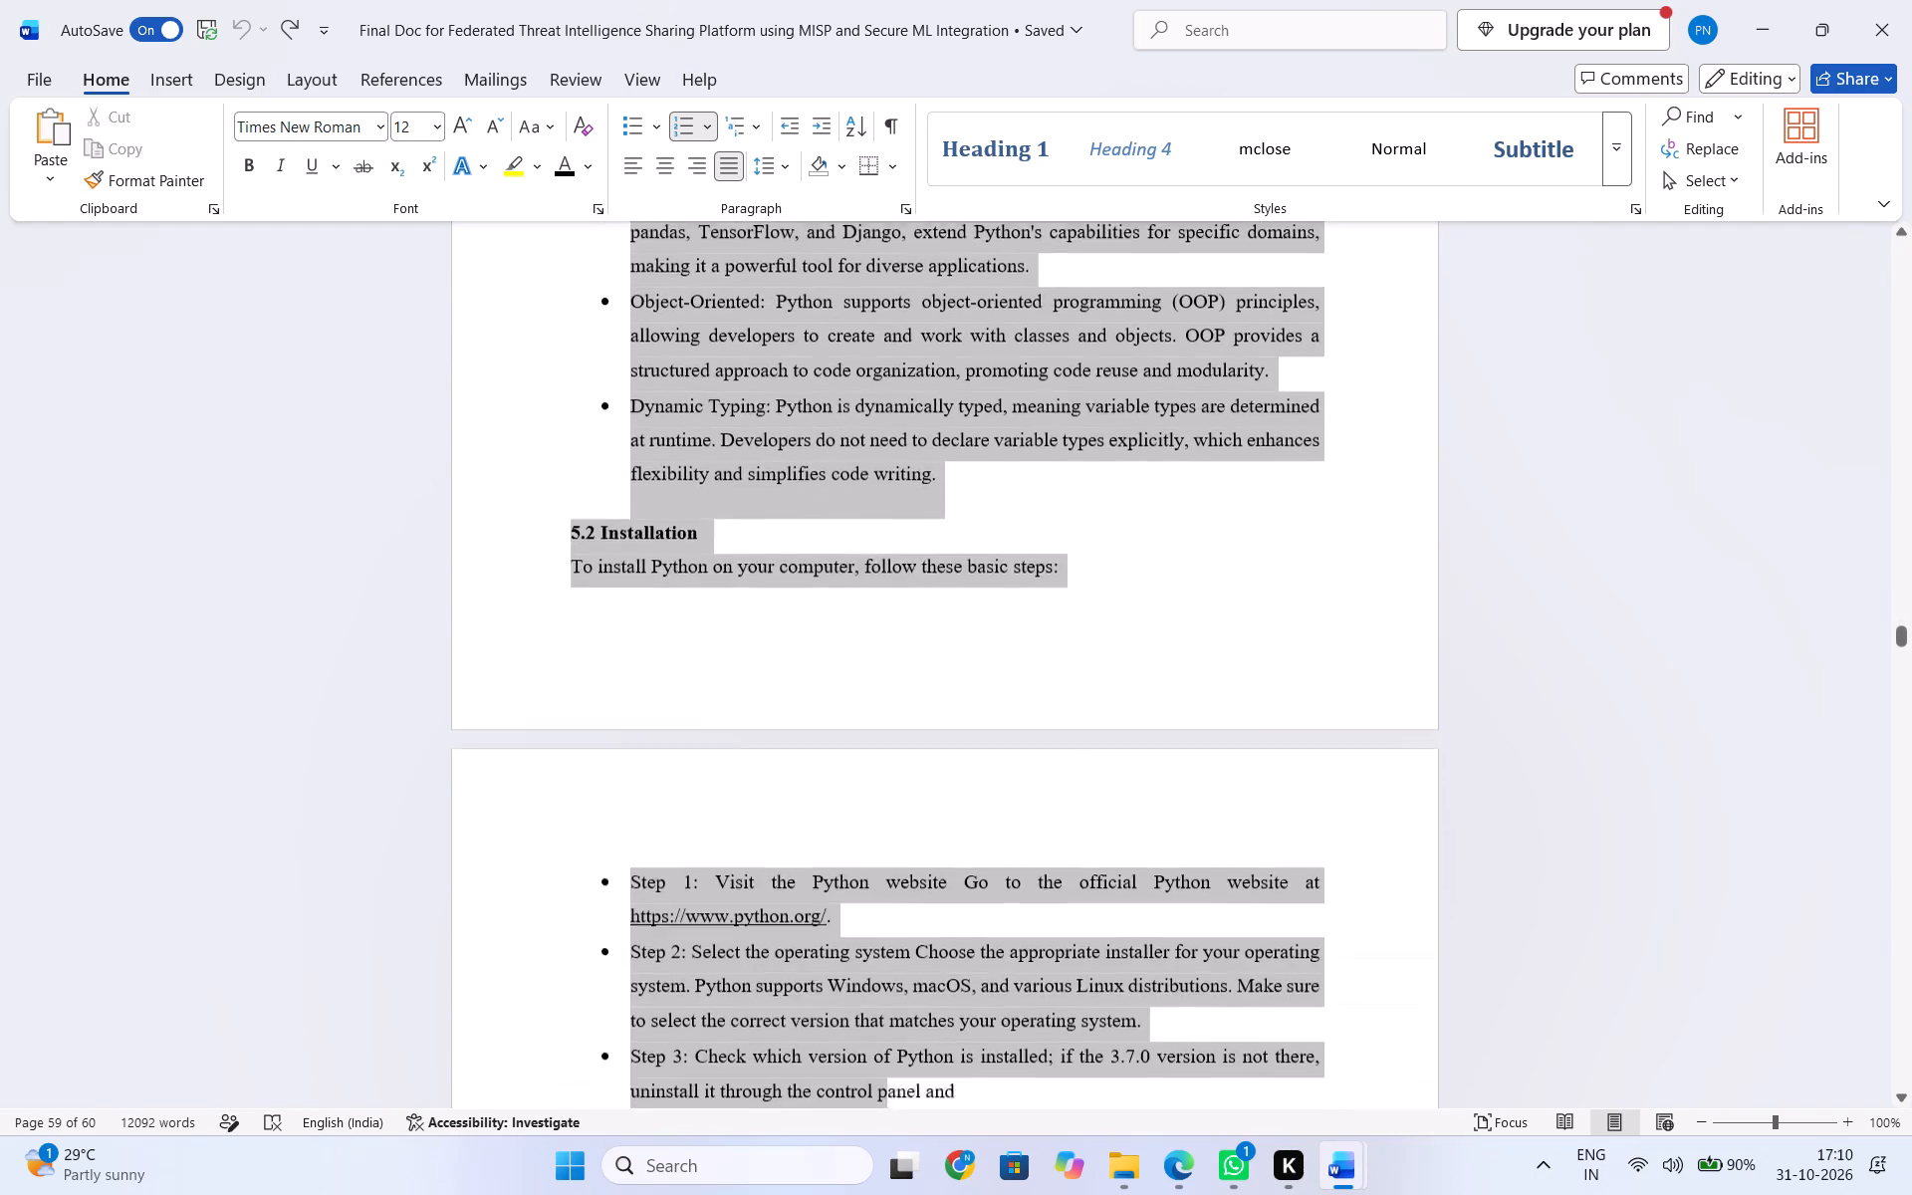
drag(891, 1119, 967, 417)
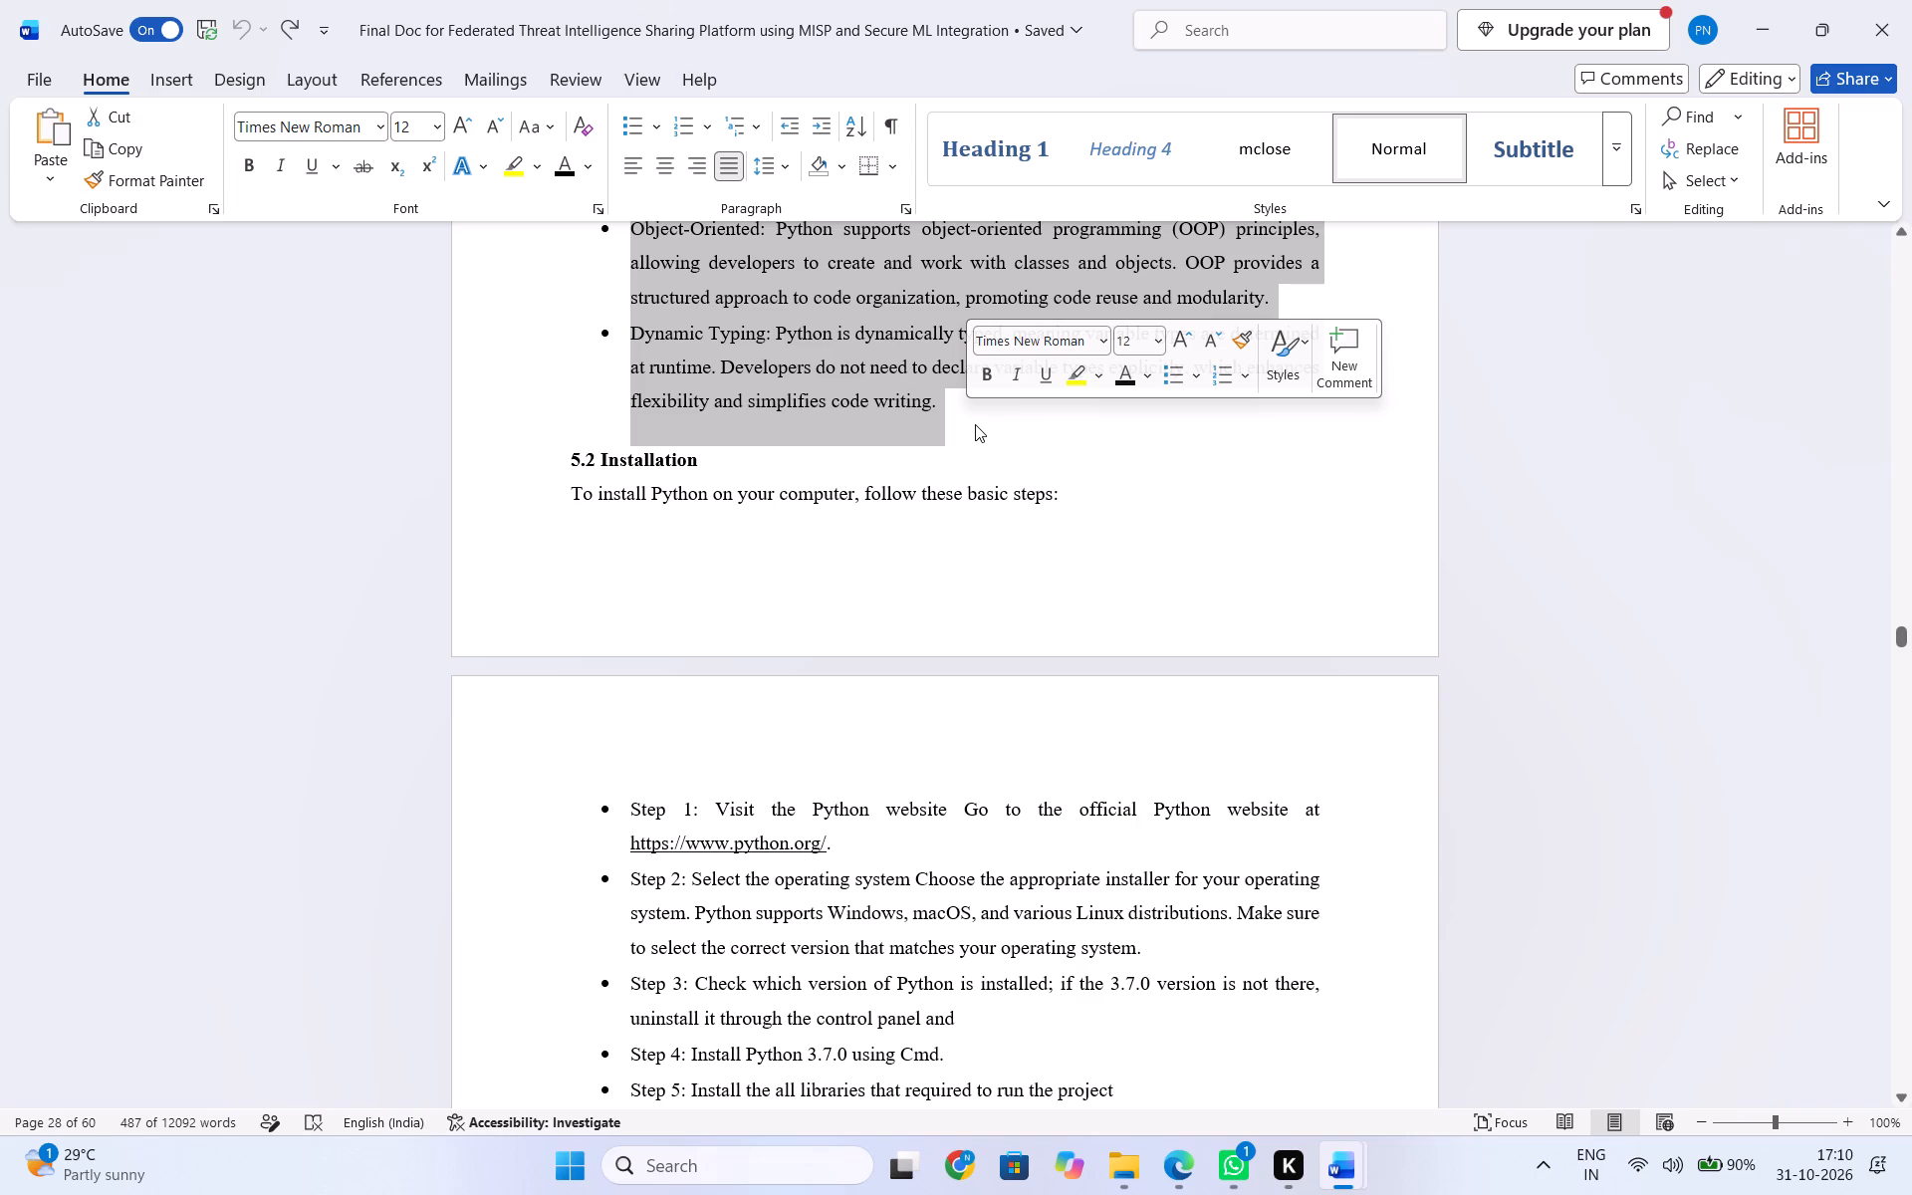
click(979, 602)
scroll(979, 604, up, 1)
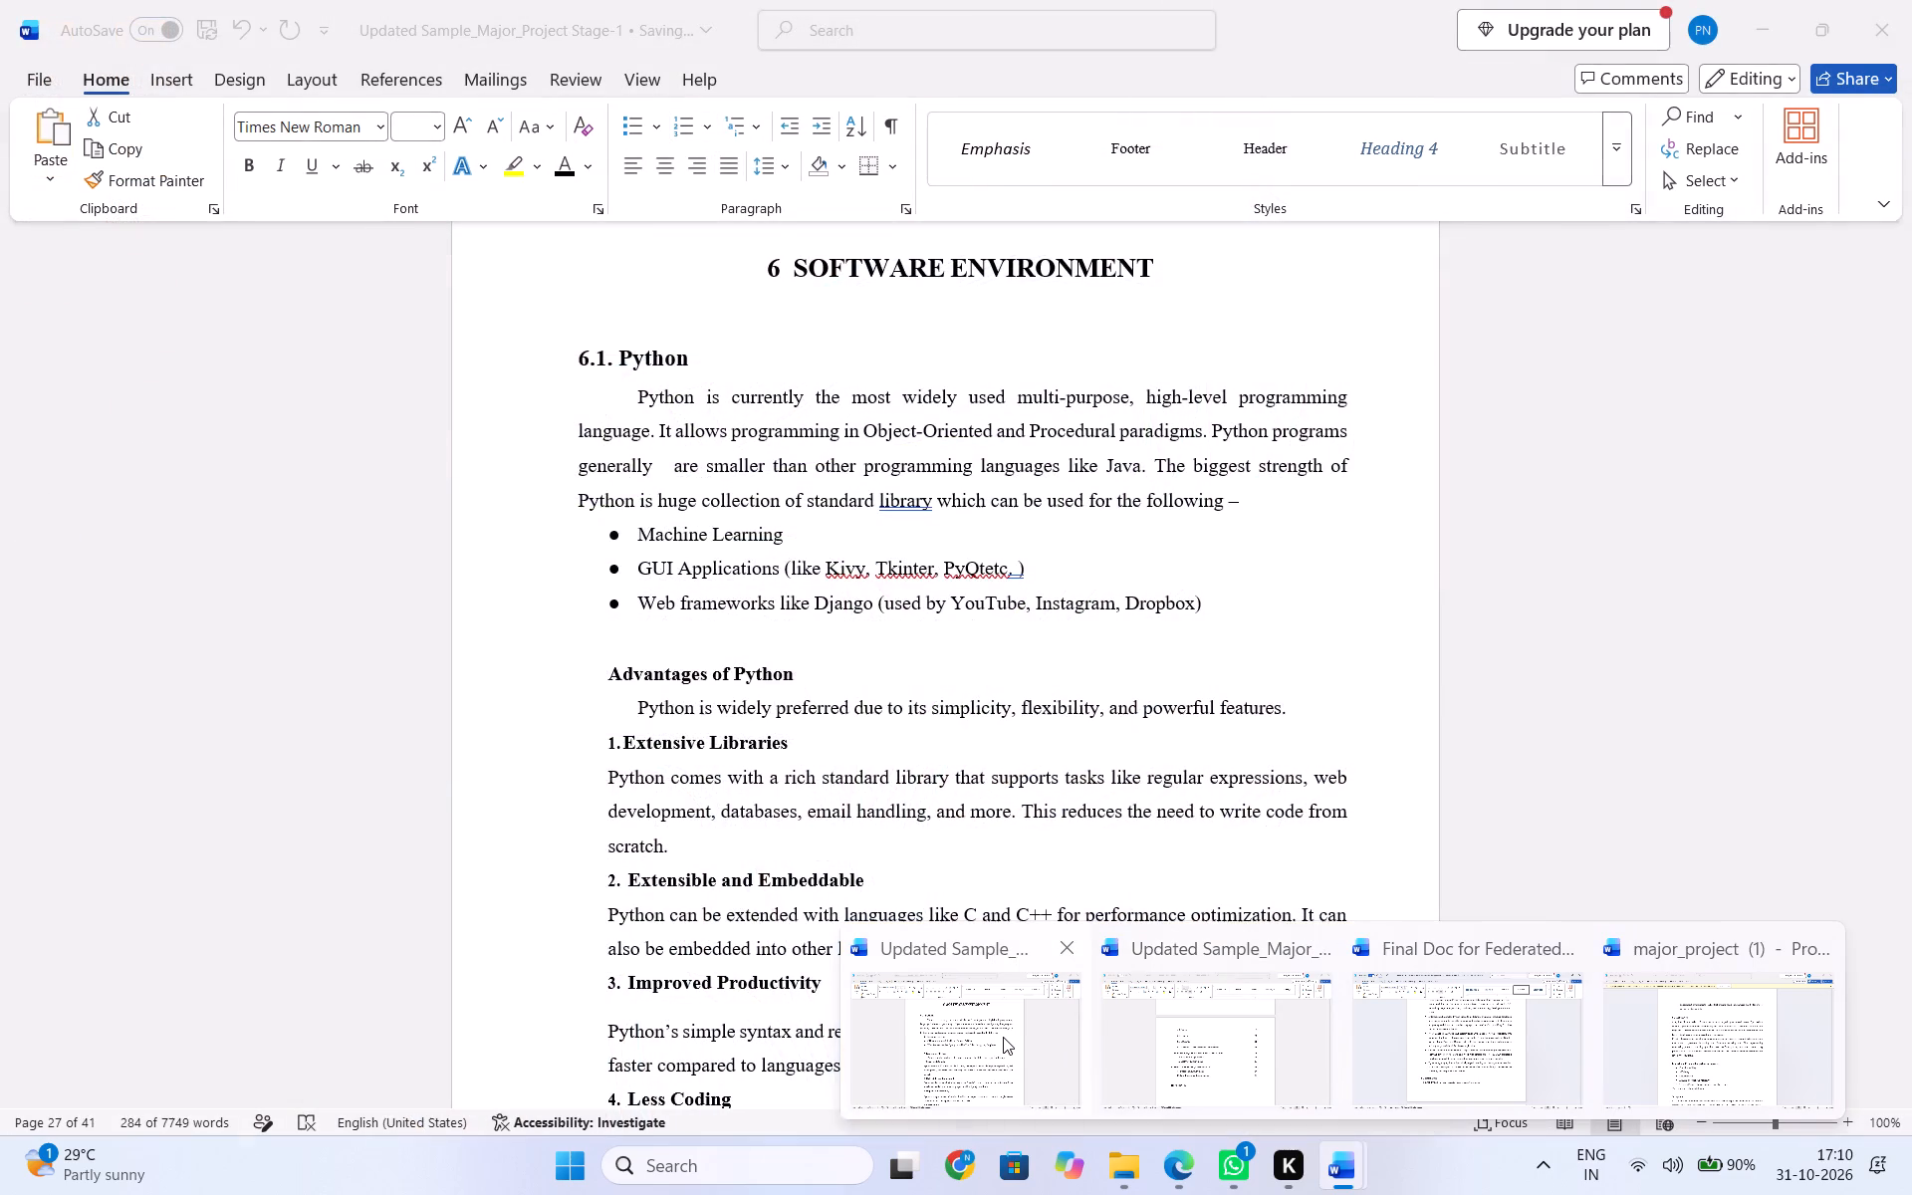
Compare the 6.1 Python section of Updated Sample_Major_Project Stage-1 with the Python section of the Federated Threat Intelligence final document.
click(1003, 1037)
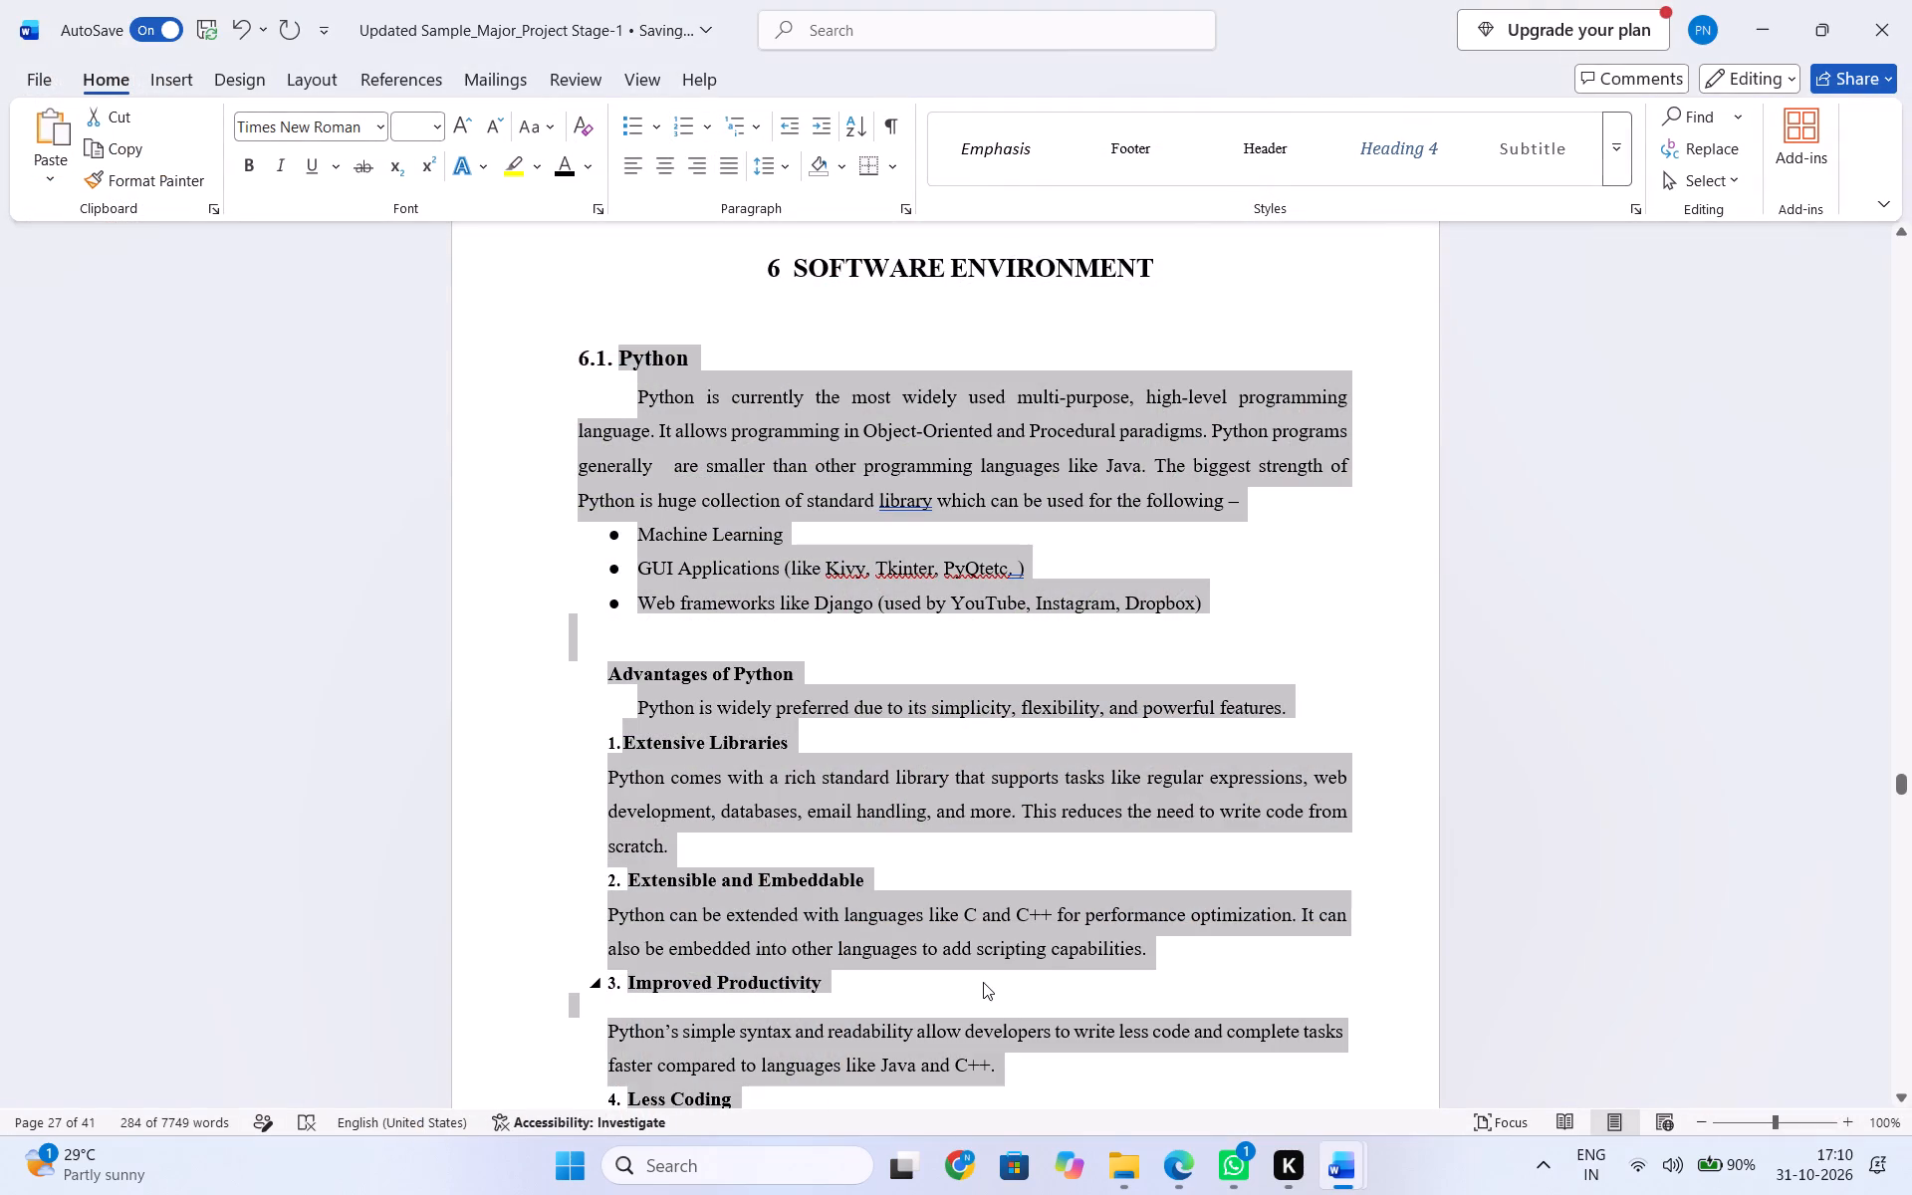
click(983, 979)
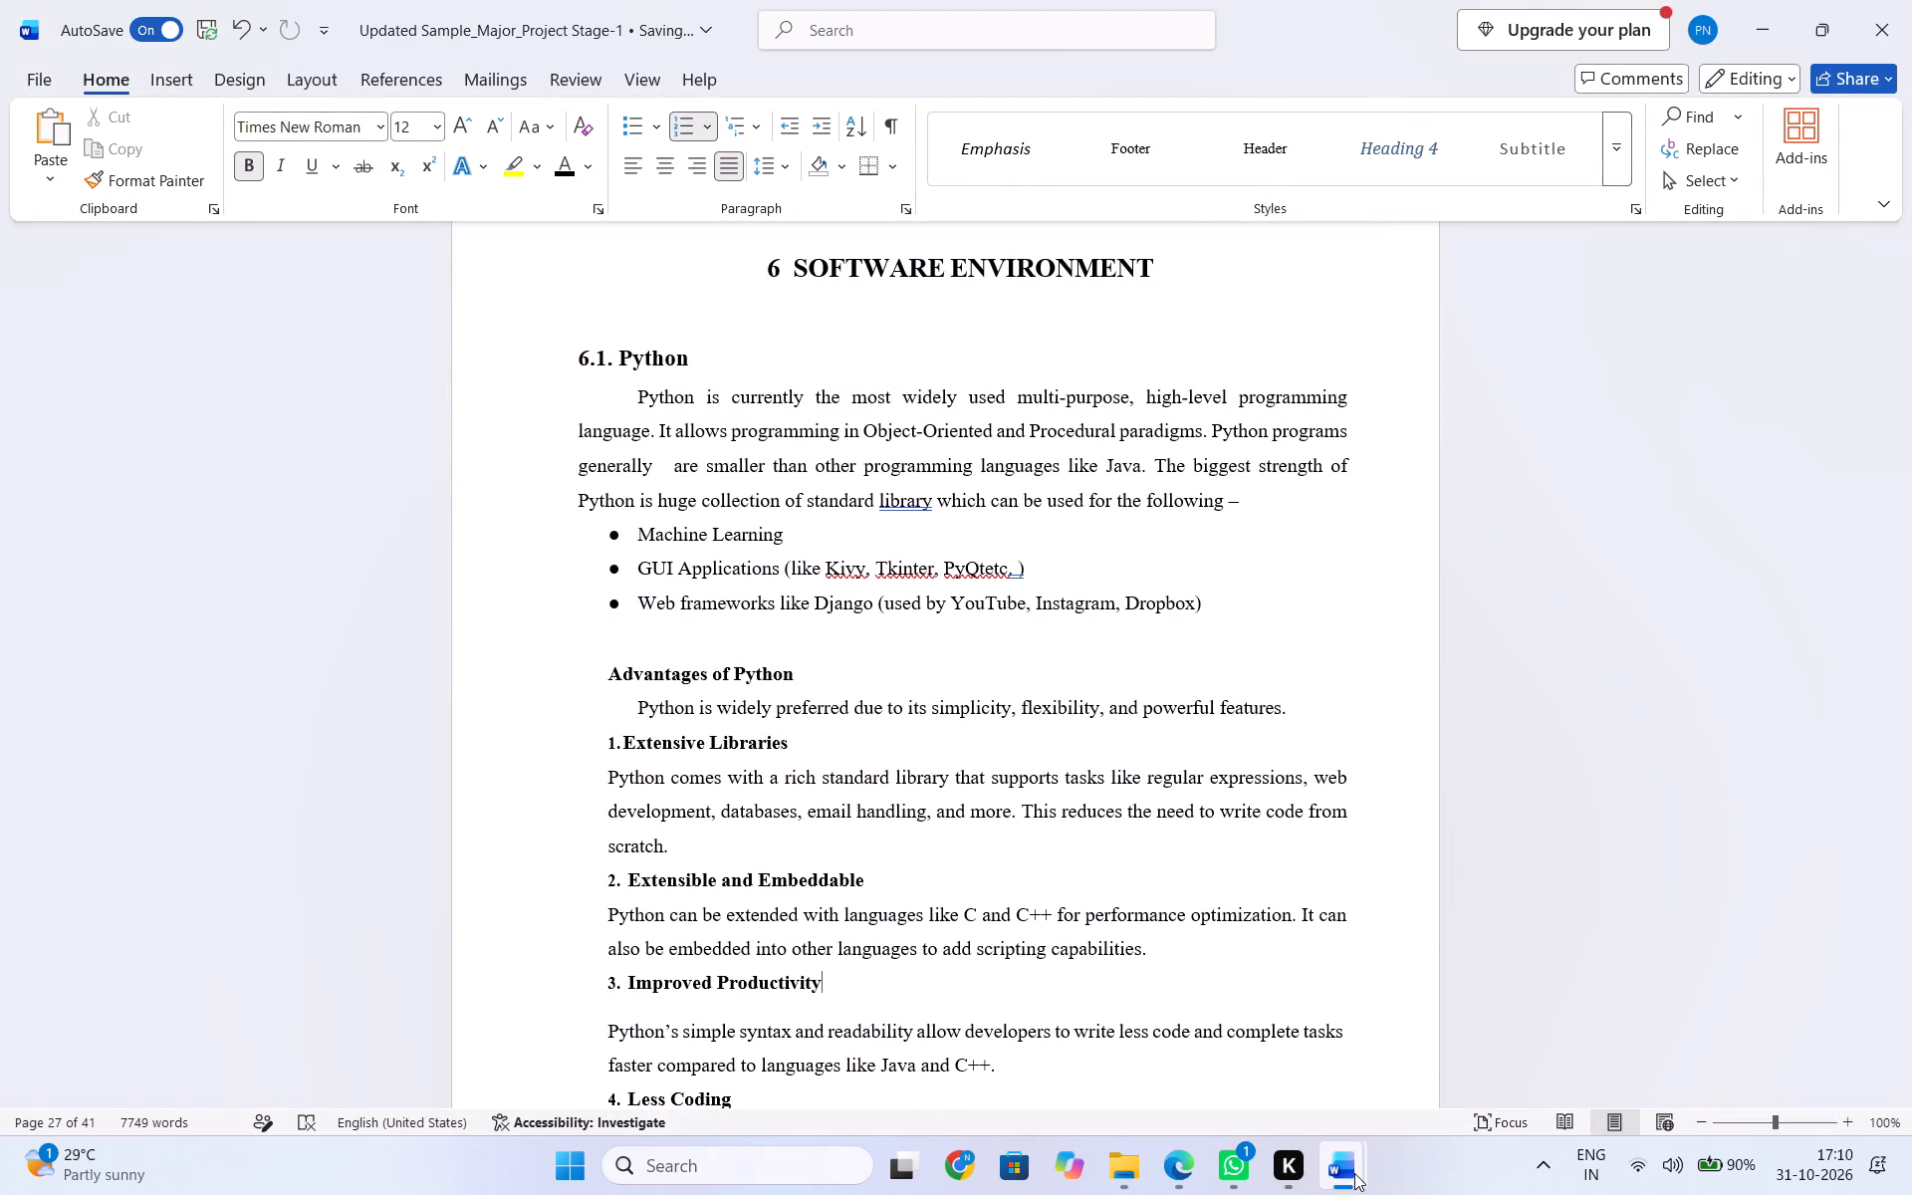
click(1478, 1042)
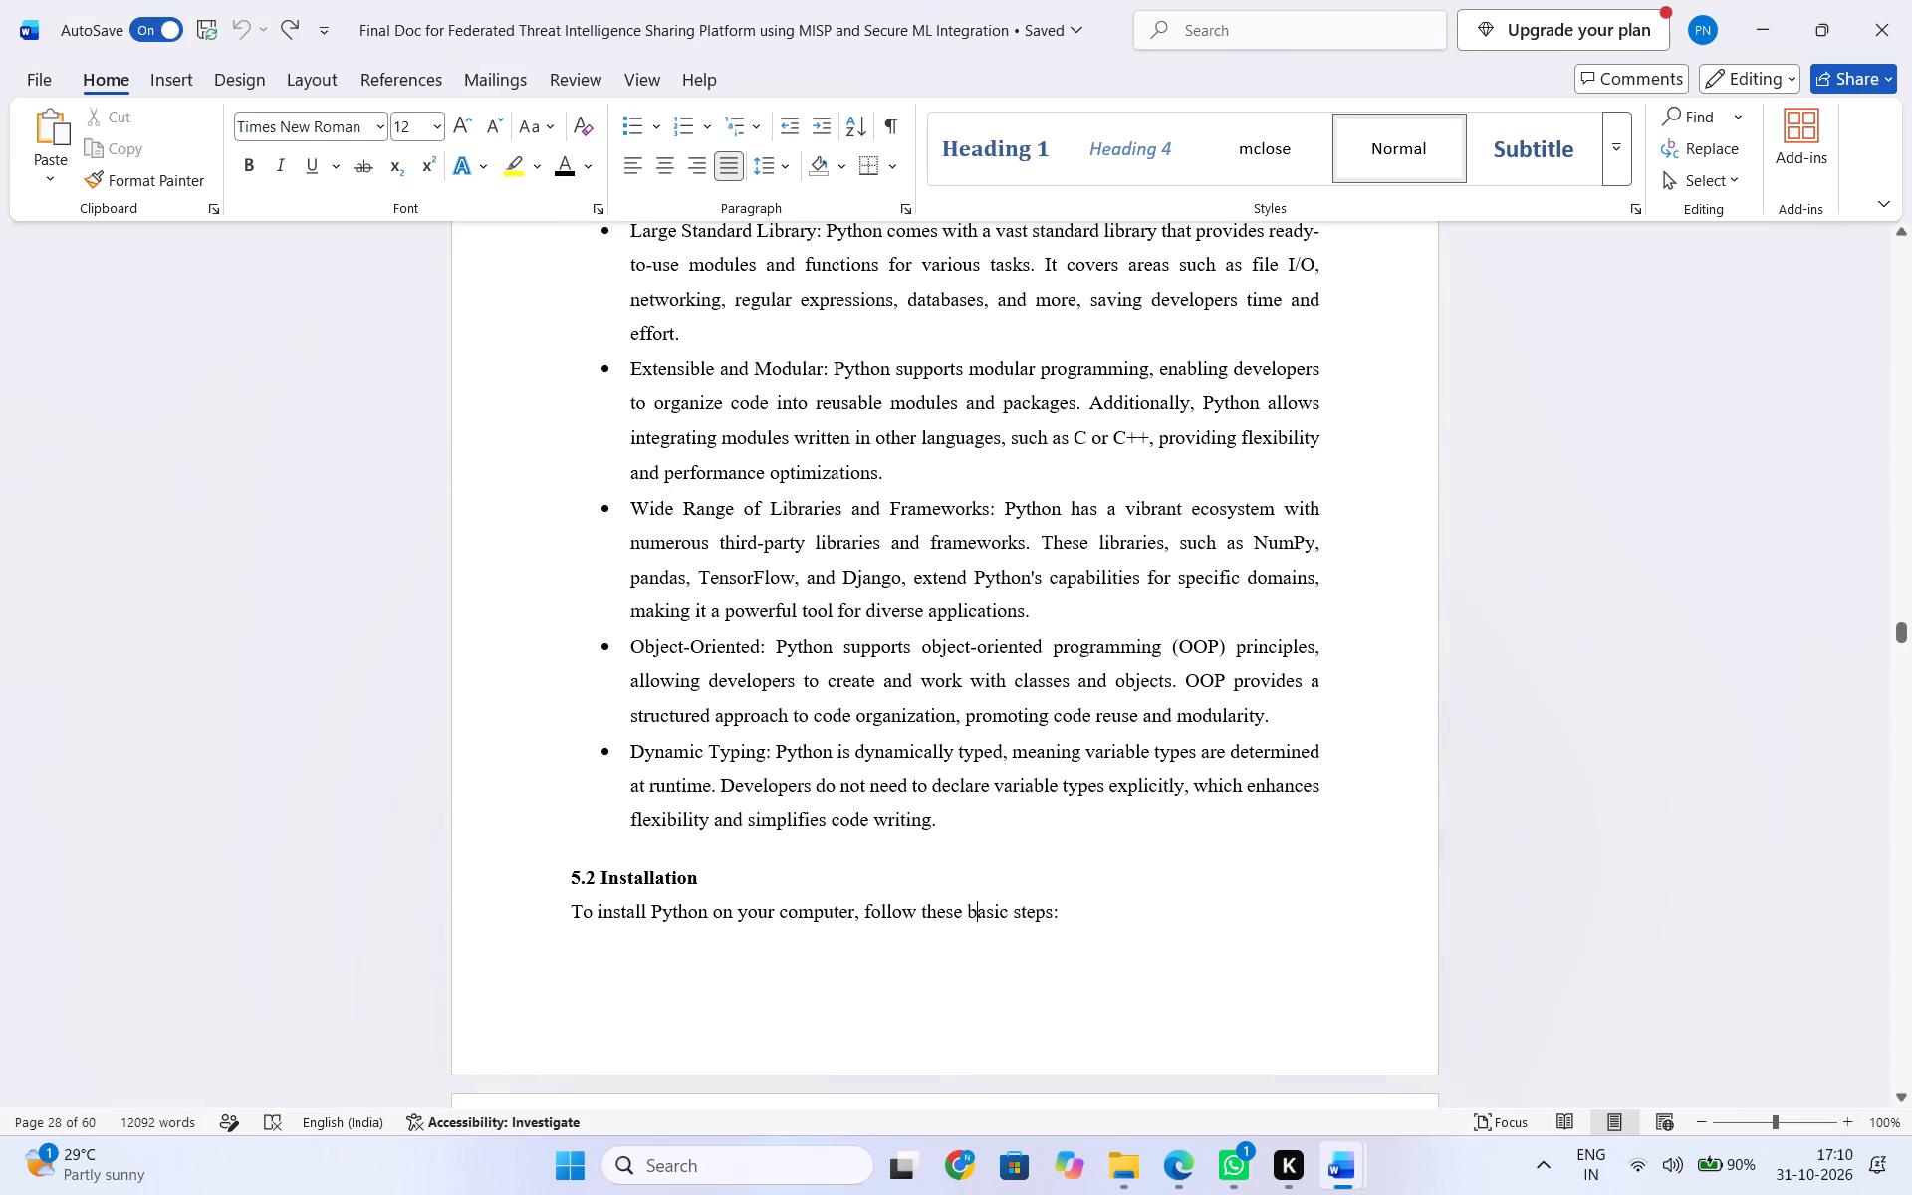
scroll(1063, 868, up, 4)
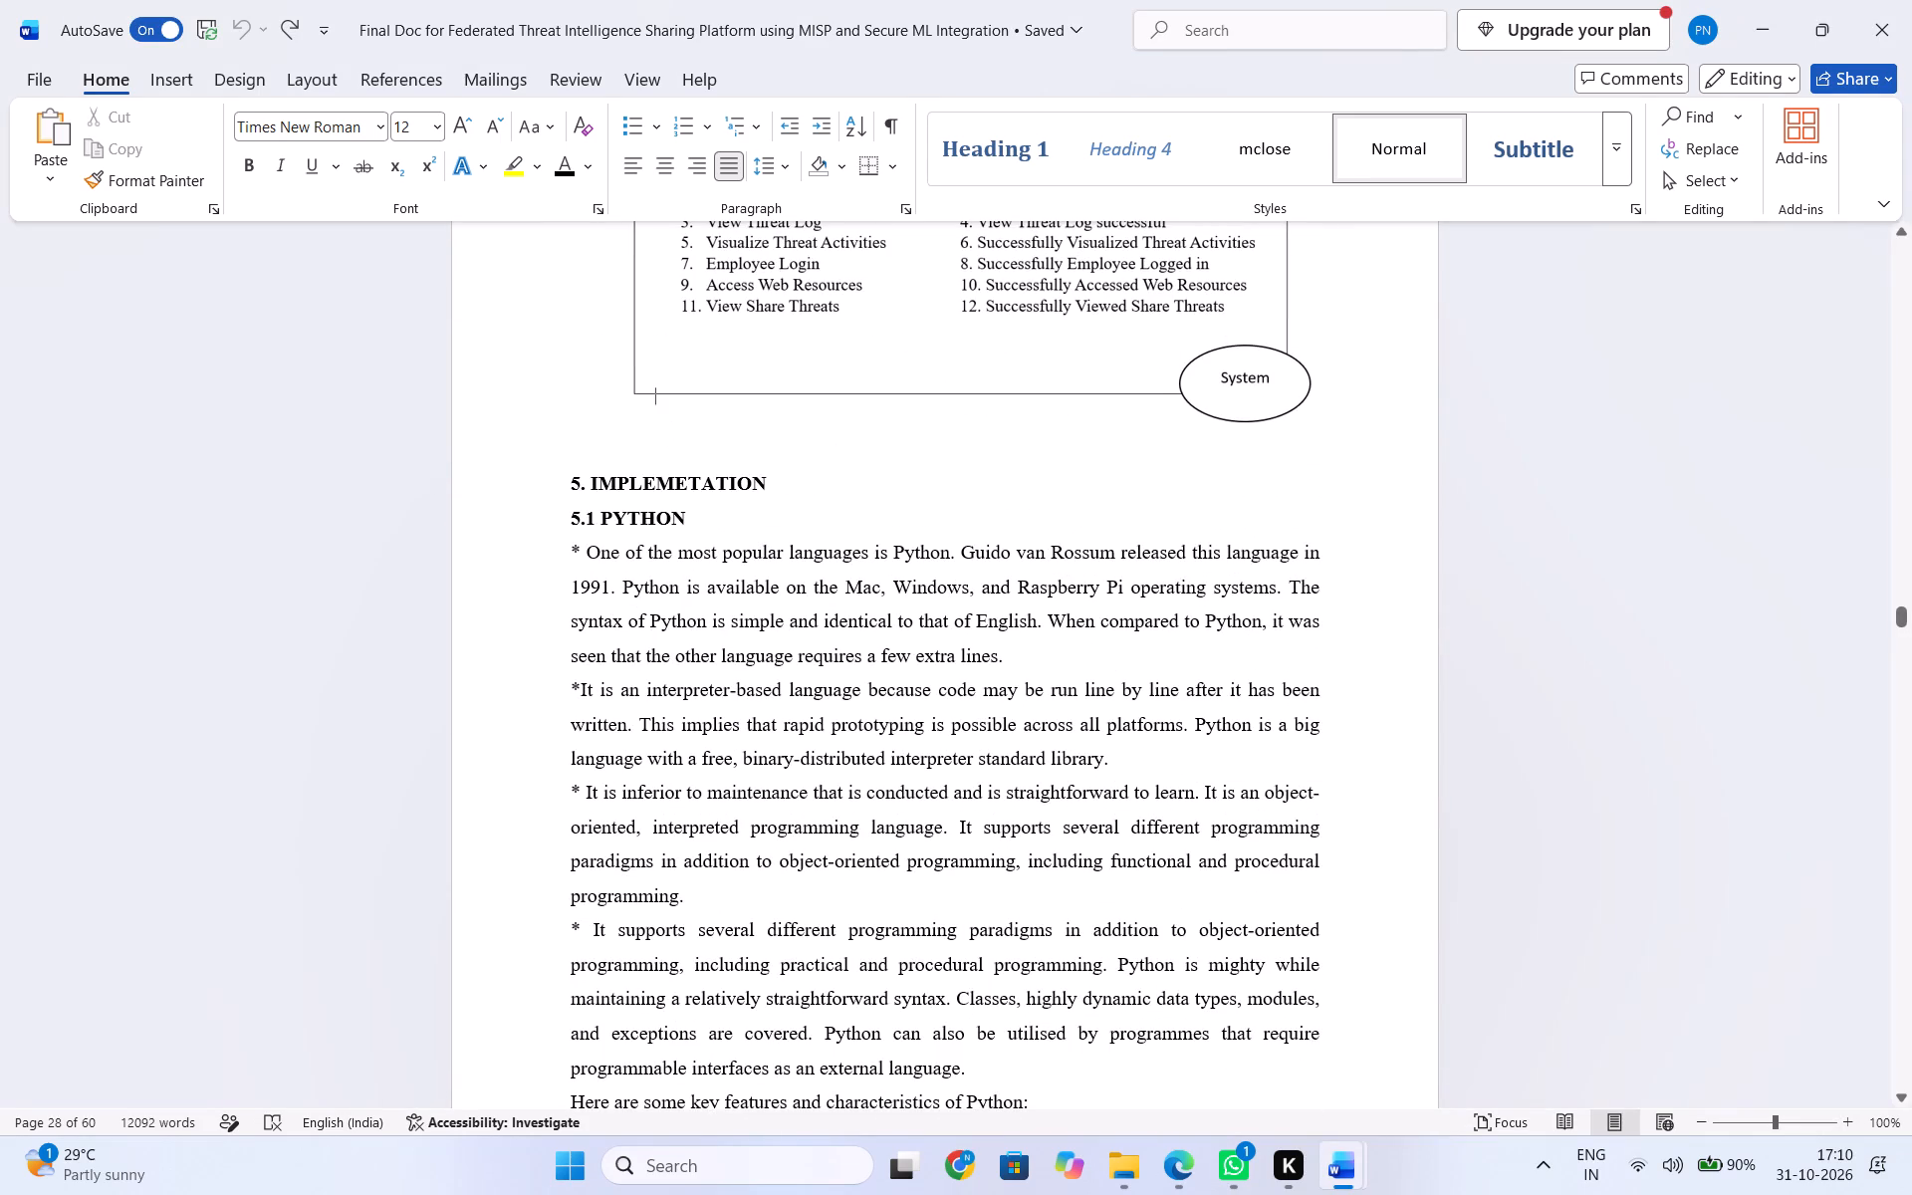
drag(569, 550, 957, 1120)
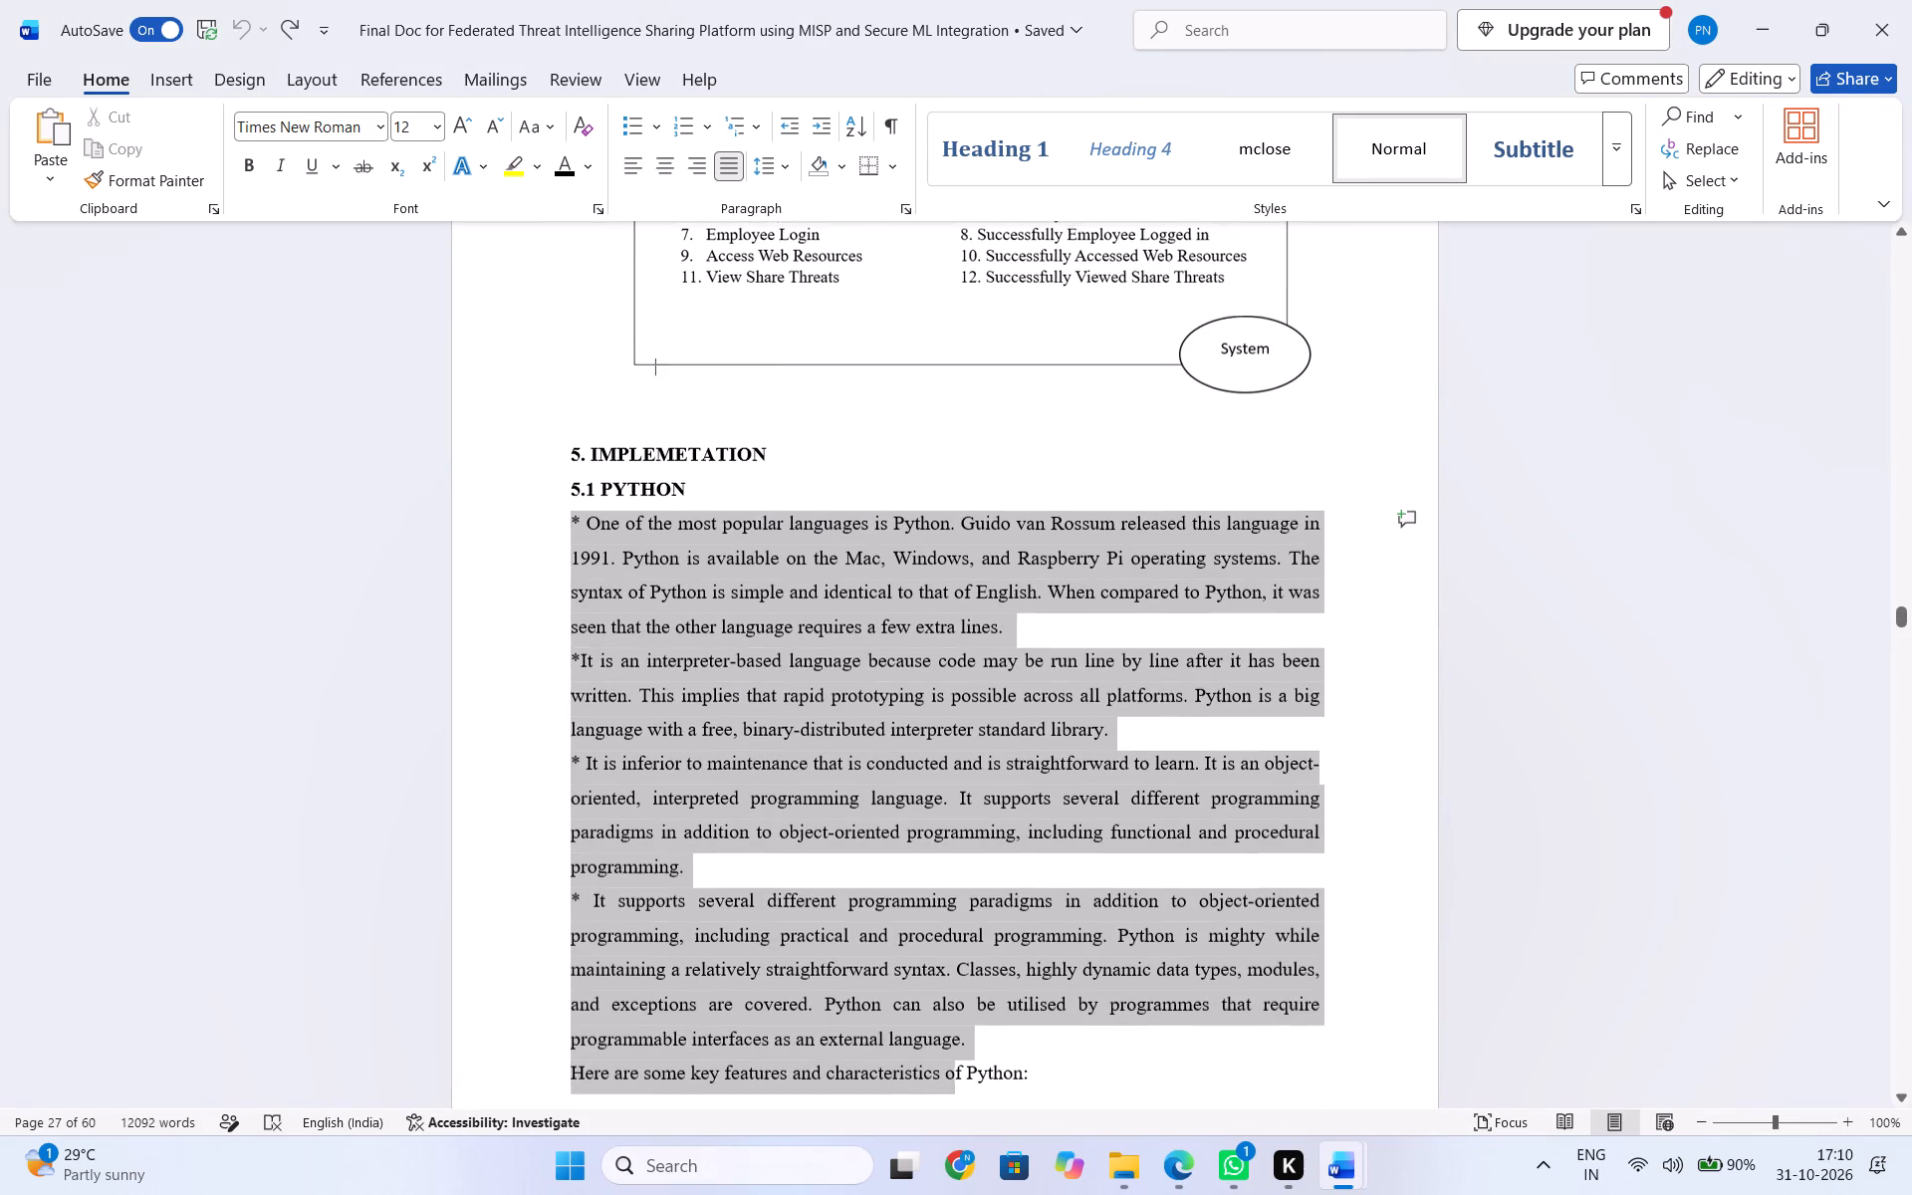
drag(957, 1120, 1032, 1014)
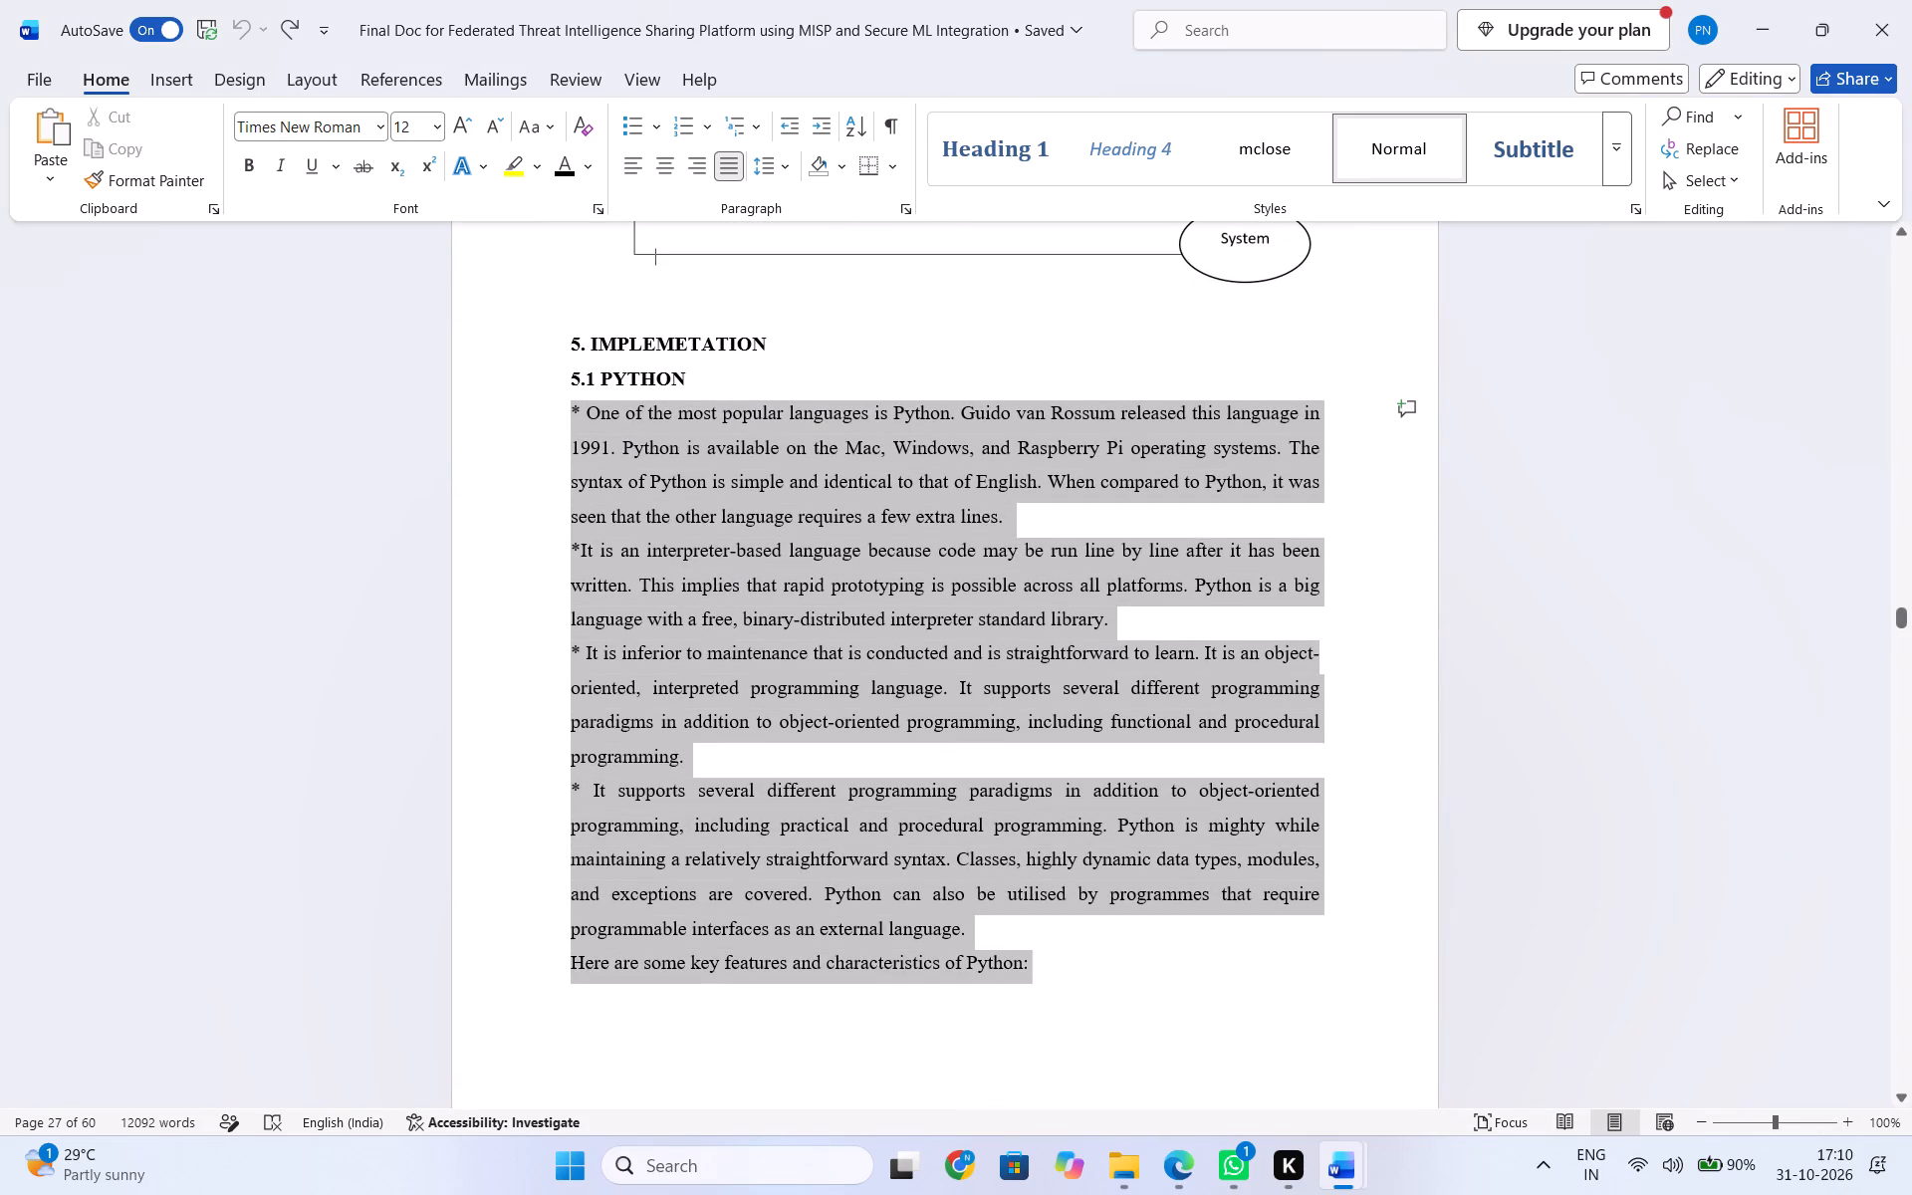